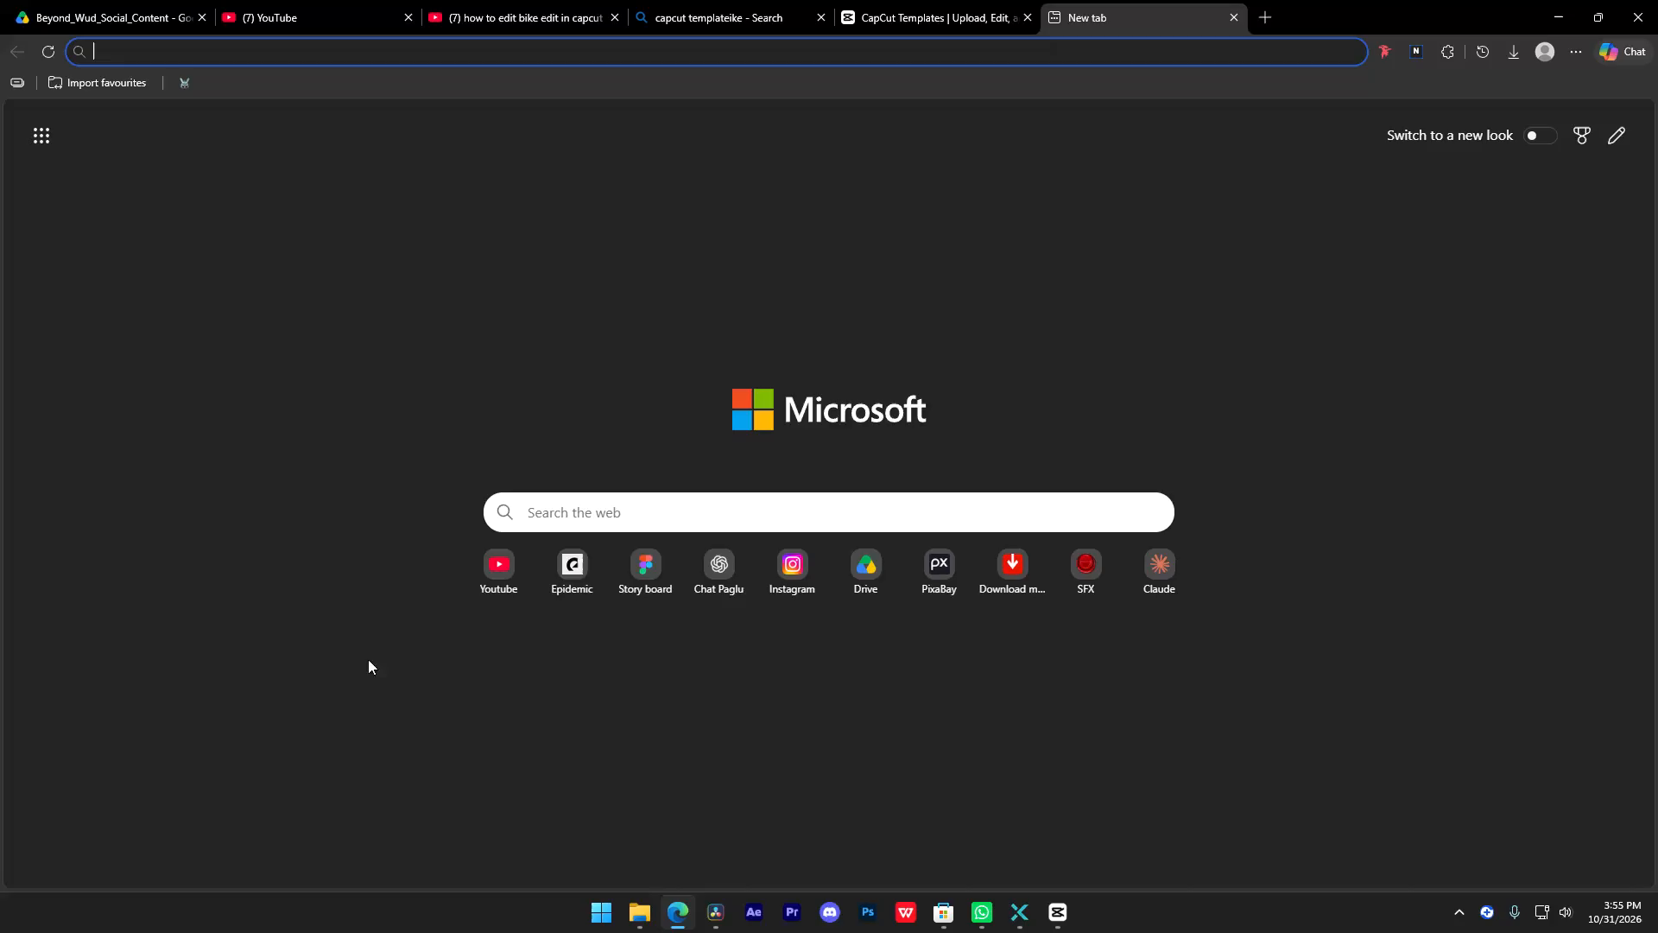
Switch to the CapCut Templates page and open the preview of the car cutout template.
{"action": "left_click", "coordinate": [965, 0]}
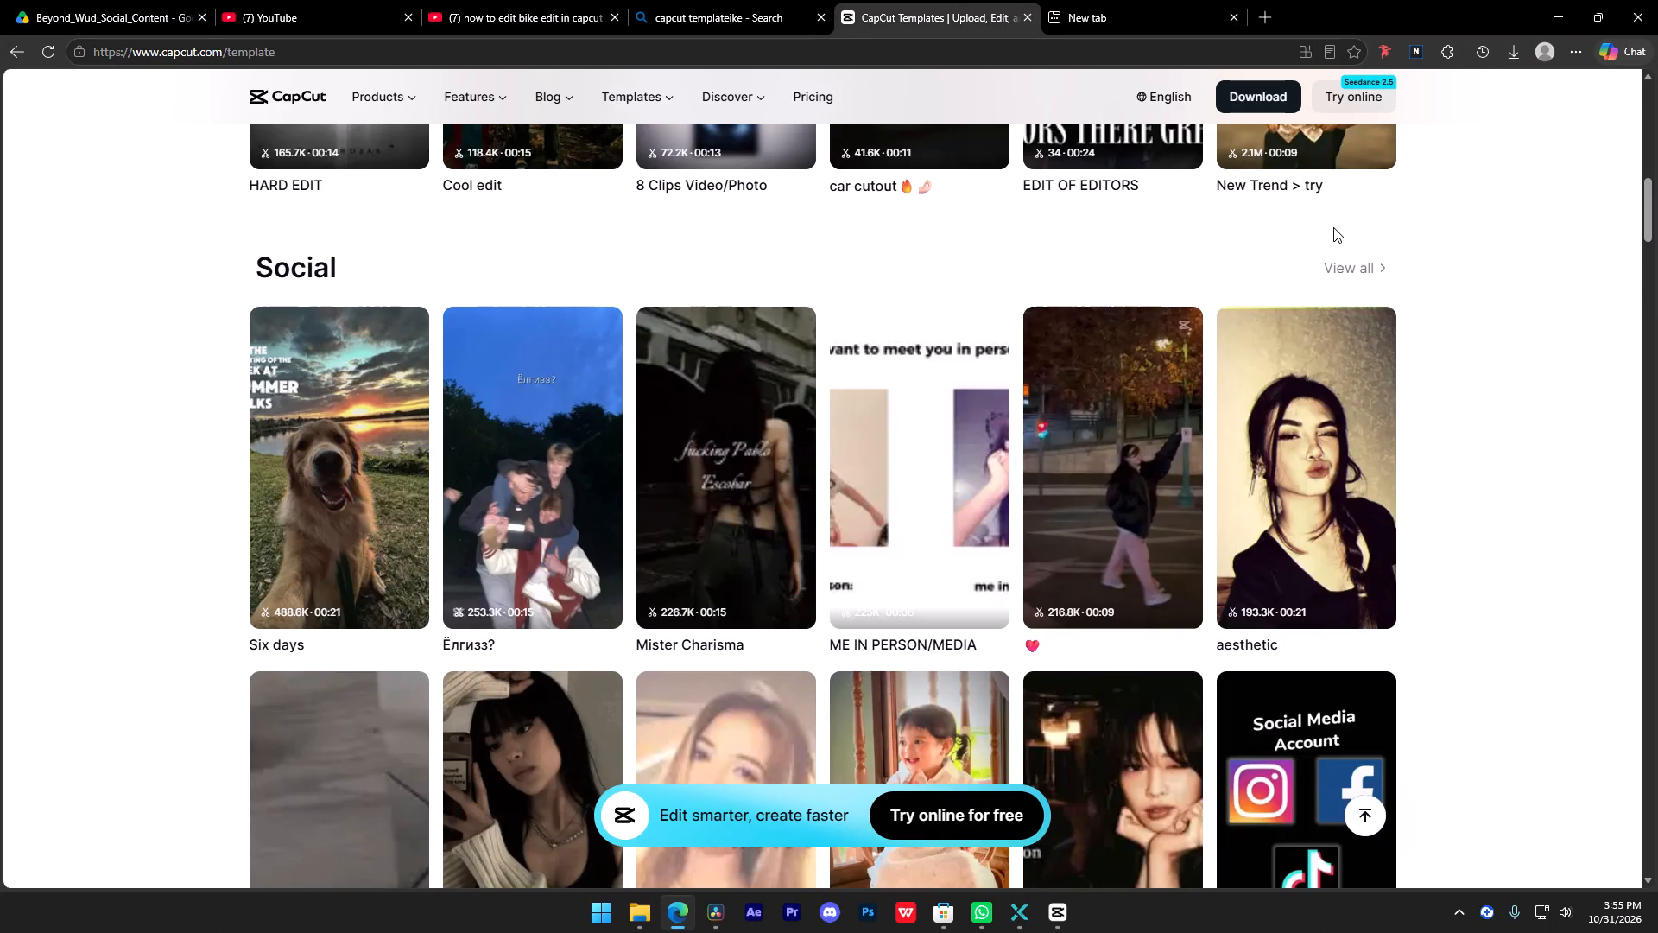
{"action": "scroll", "coordinate": [680, 490], "scroll_direction": "up", "scroll_amount": 9}
{"action": "scroll", "coordinate": [934, 647], "scroll_direction": "down", "scroll_amount": 2}
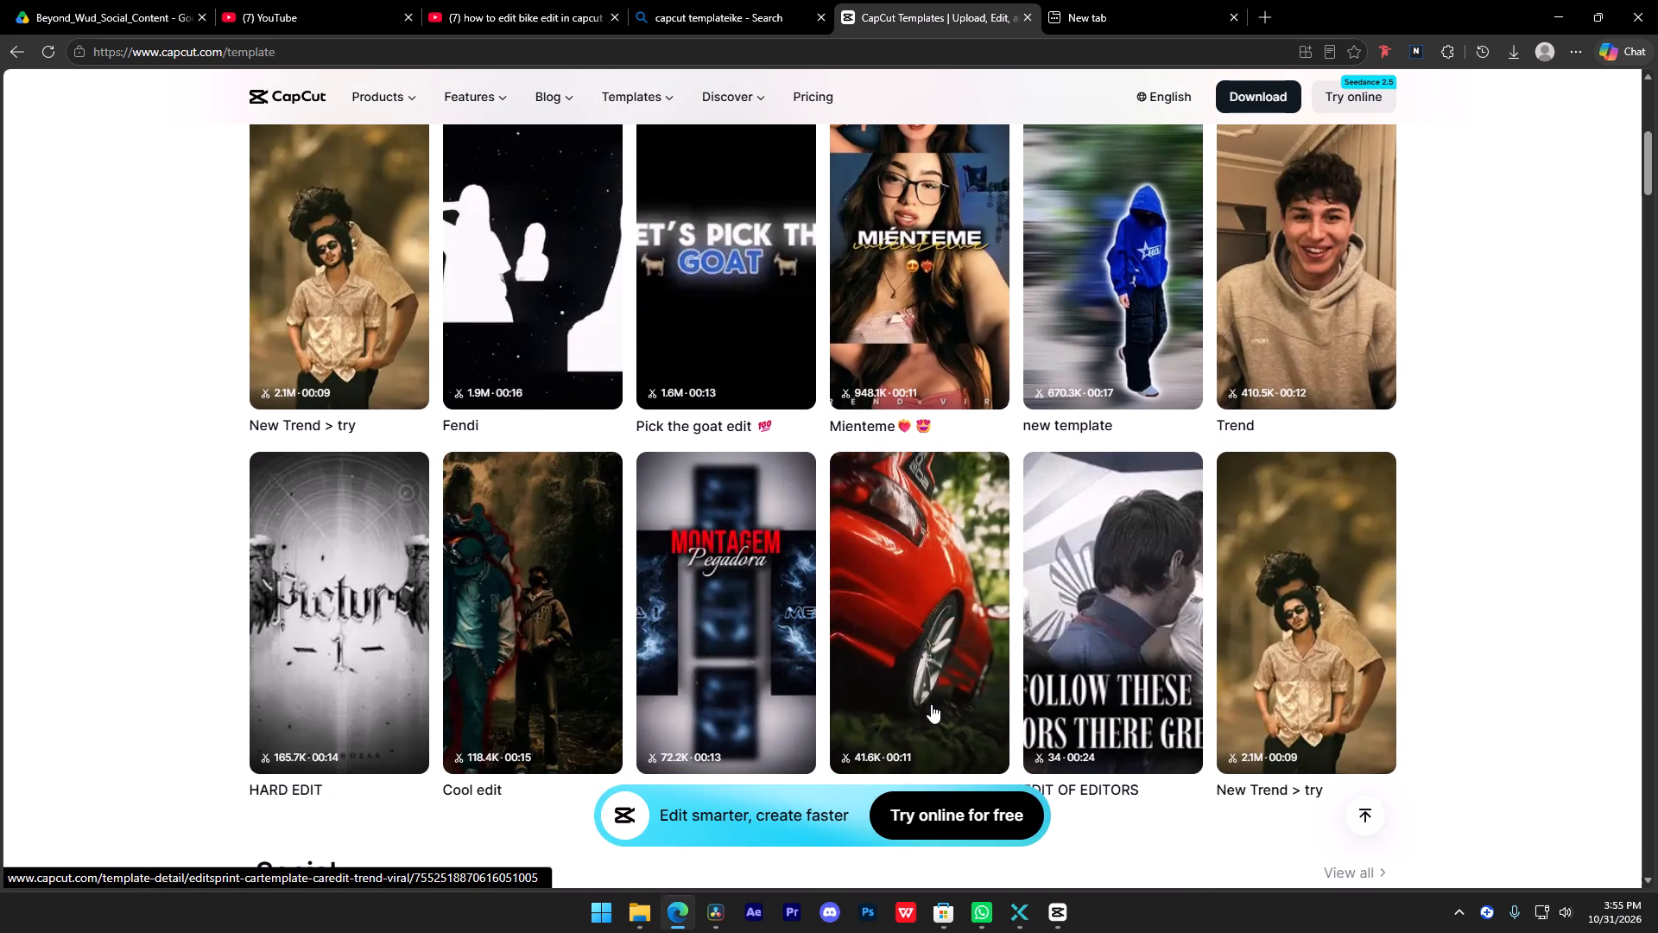
{"action": "scroll", "coordinate": [926, 704], "scroll_direction": "down", "scroll_amount": 2}
{"action": "left_click", "coordinate": [885, 618]}
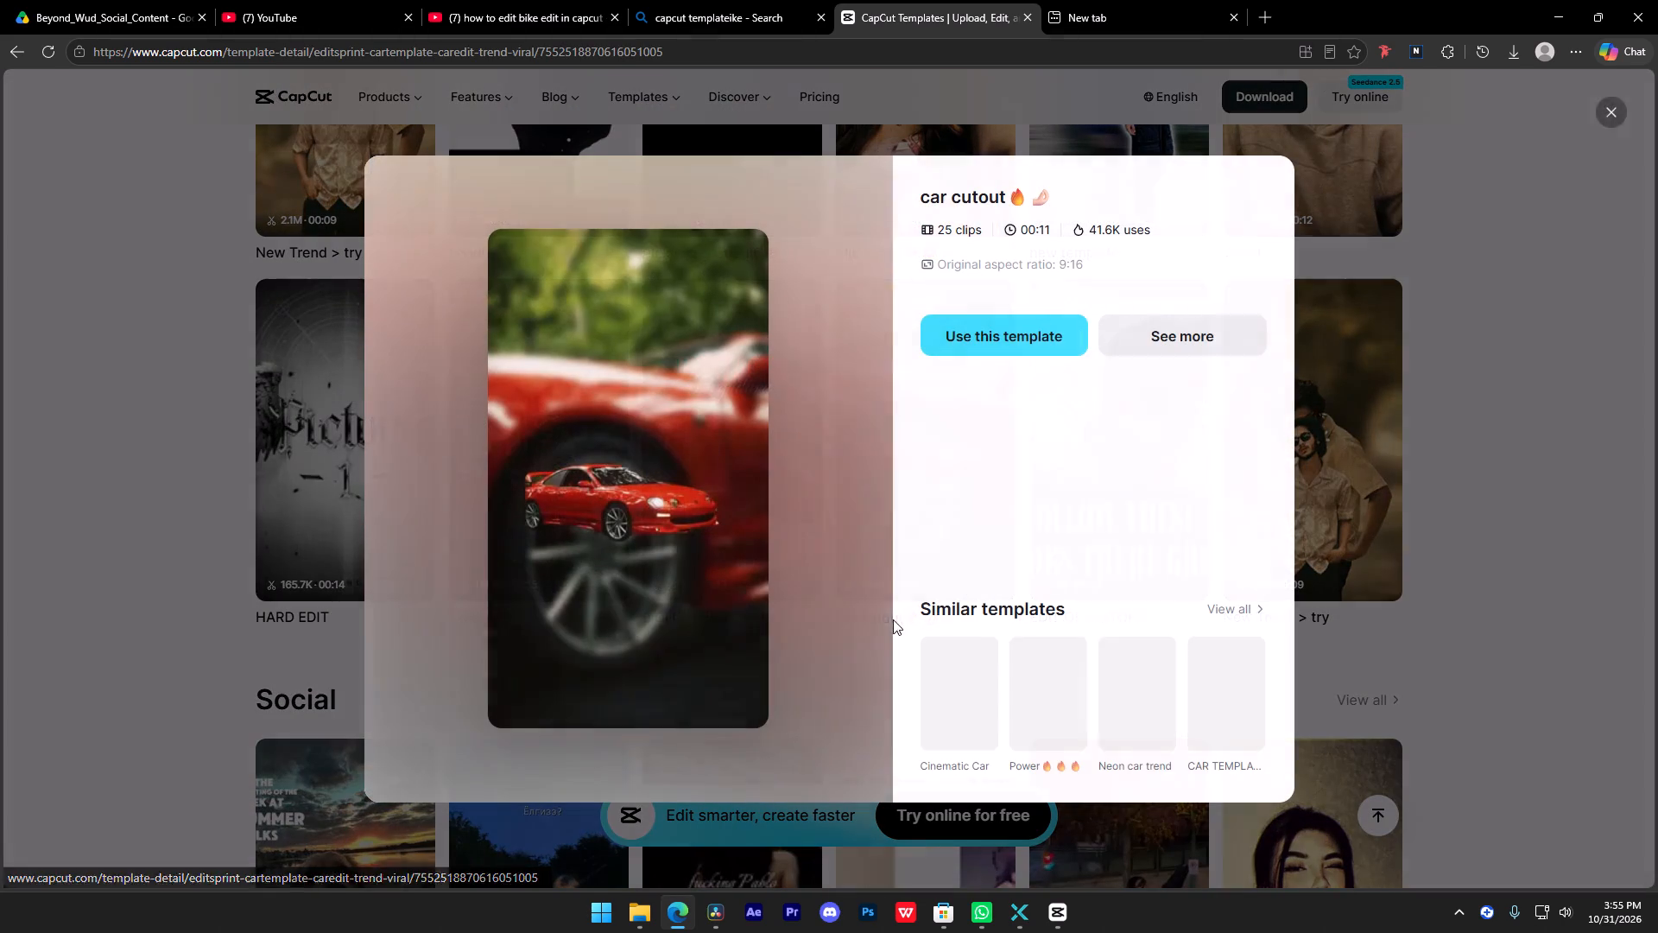
{"action": "scroll", "coordinate": [1108, 614], "scroll_direction": "down", "scroll_amount": 3}
{"action": "left_click", "coordinate": [1559, 698]}
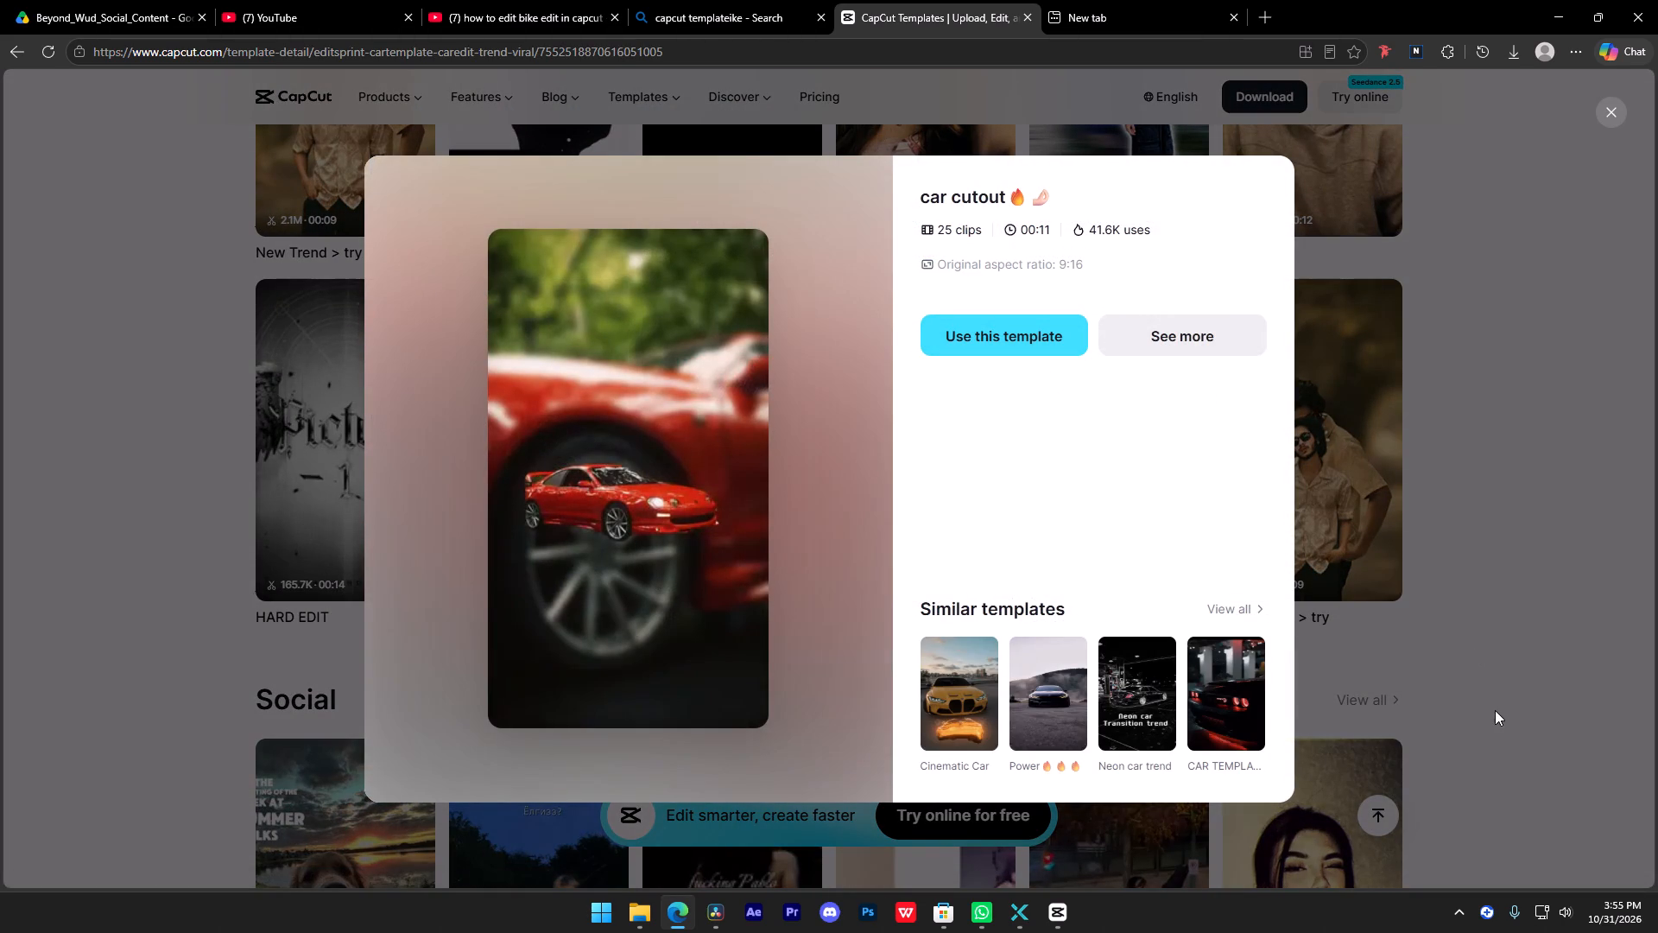
{"action": "scroll", "coordinate": [1482, 727], "scroll_direction": "up", "scroll_amount": 2}
{"action": "left_click", "coordinate": [1515, 670]}
Request more templates from the car cutout preview and sign in to CapCut with the Google account.
{"action": "left_click", "coordinate": [1205, 349]}
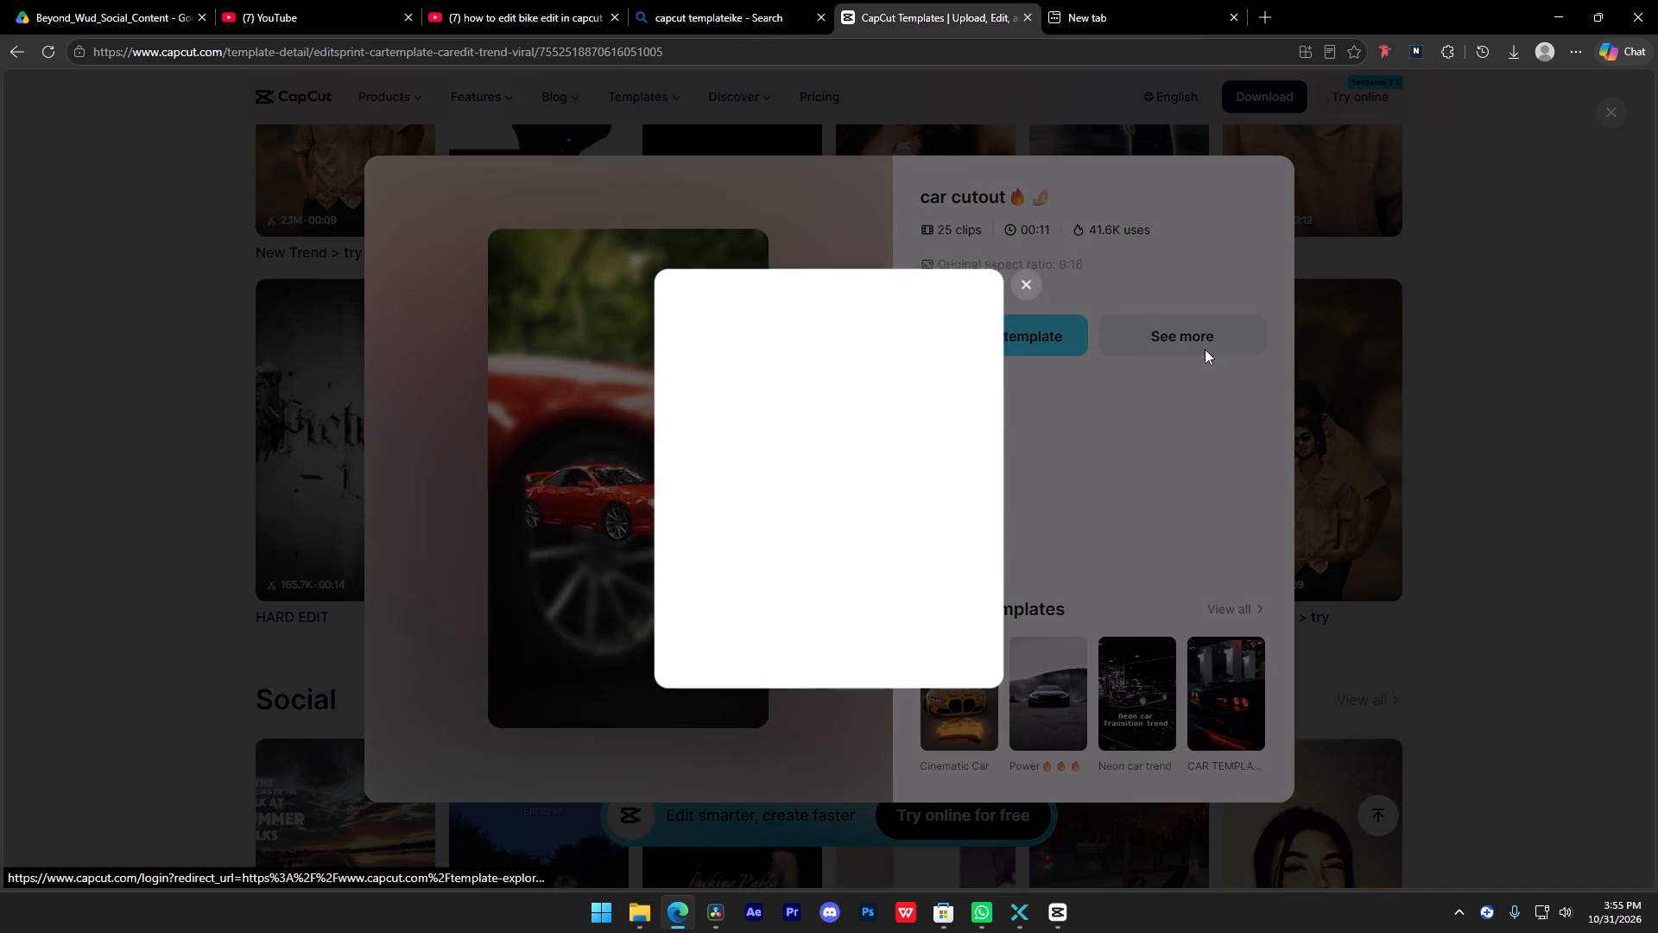
{"action": "left_click", "coordinate": [892, 390]}
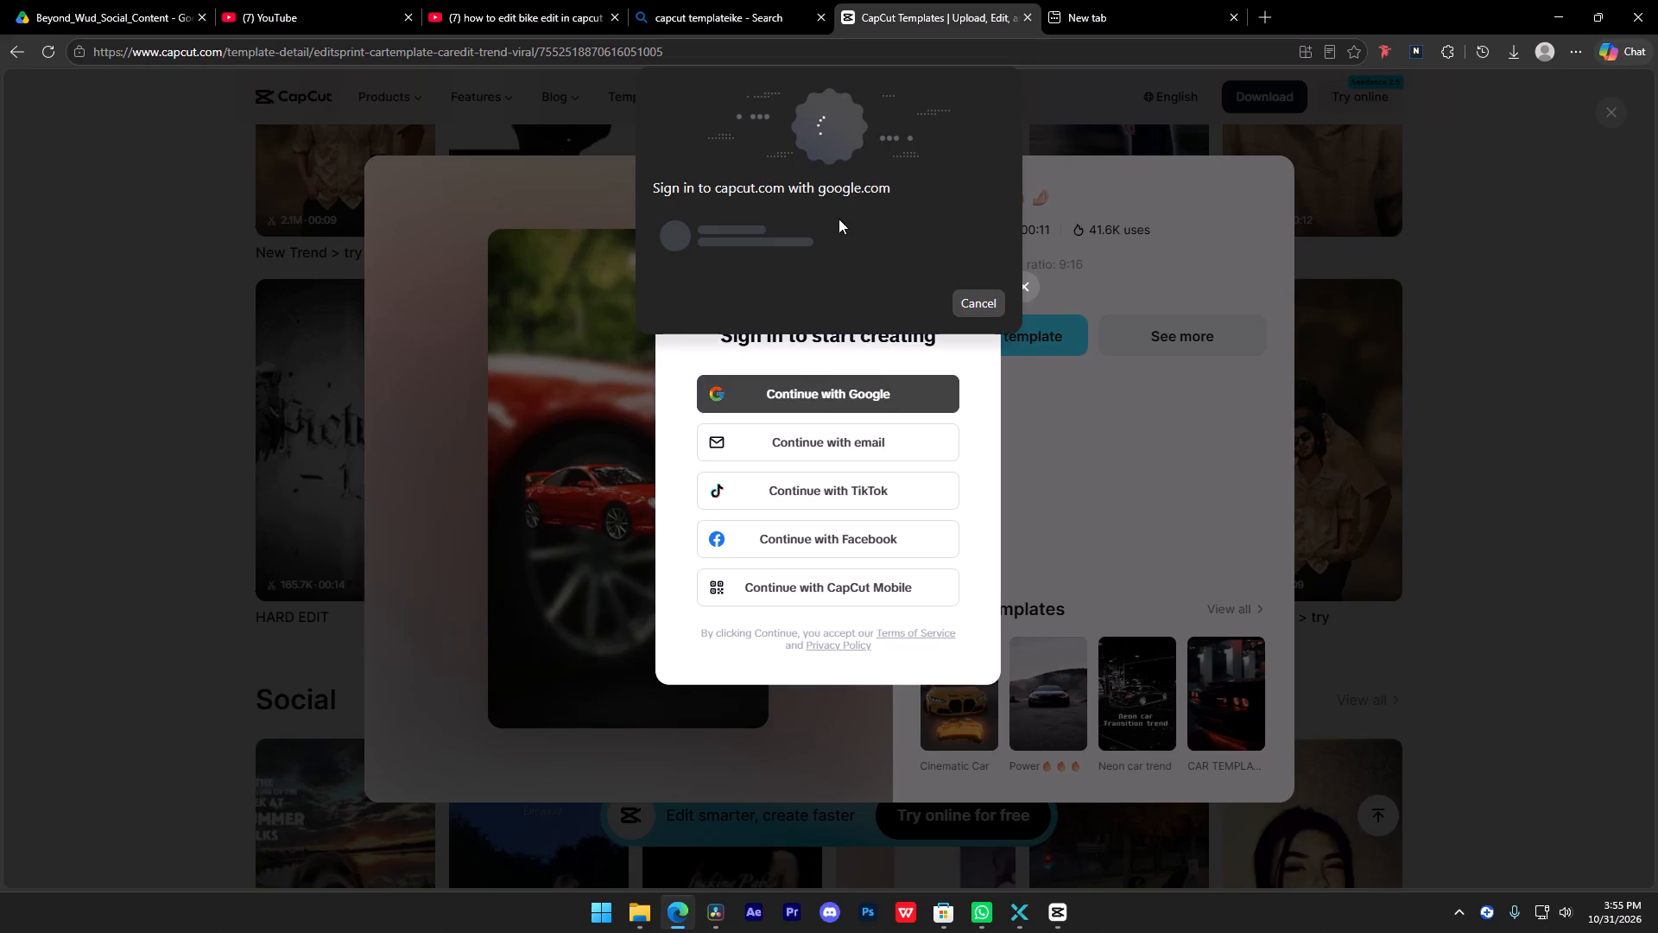
{"action": "left_click", "coordinate": [763, 311]}
{"action": "left_click", "coordinate": [974, 352]}
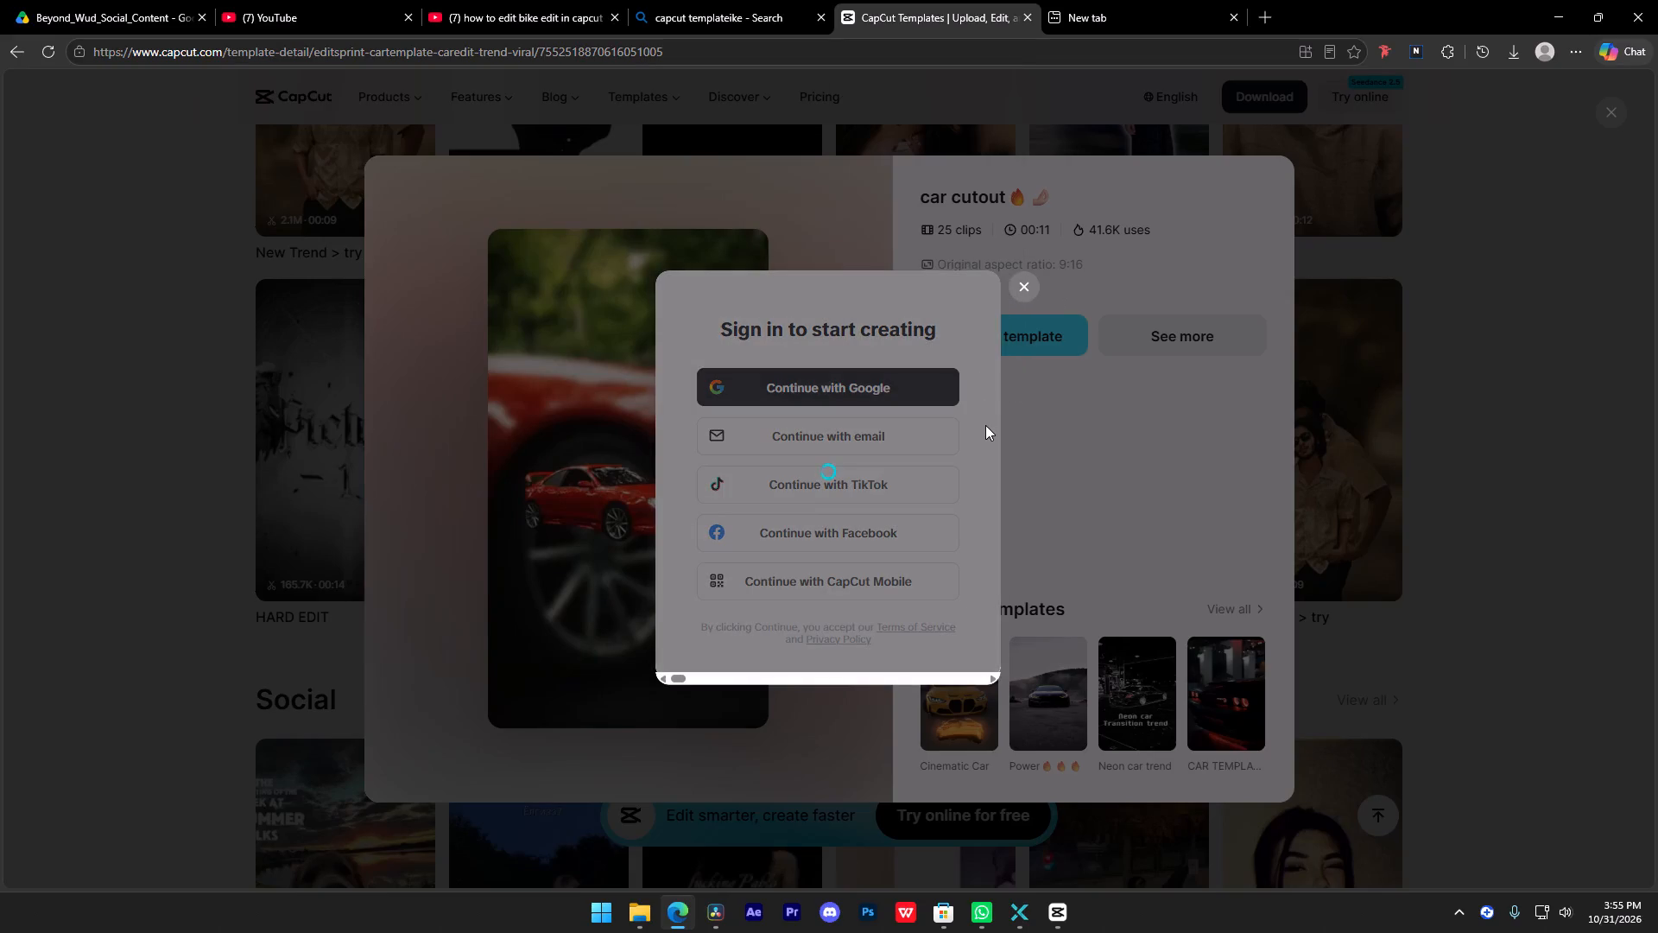
Fill in the account holder's year, month and day of birth and continue the sign-up.
{"action": "left_click", "coordinate": [747, 545]}
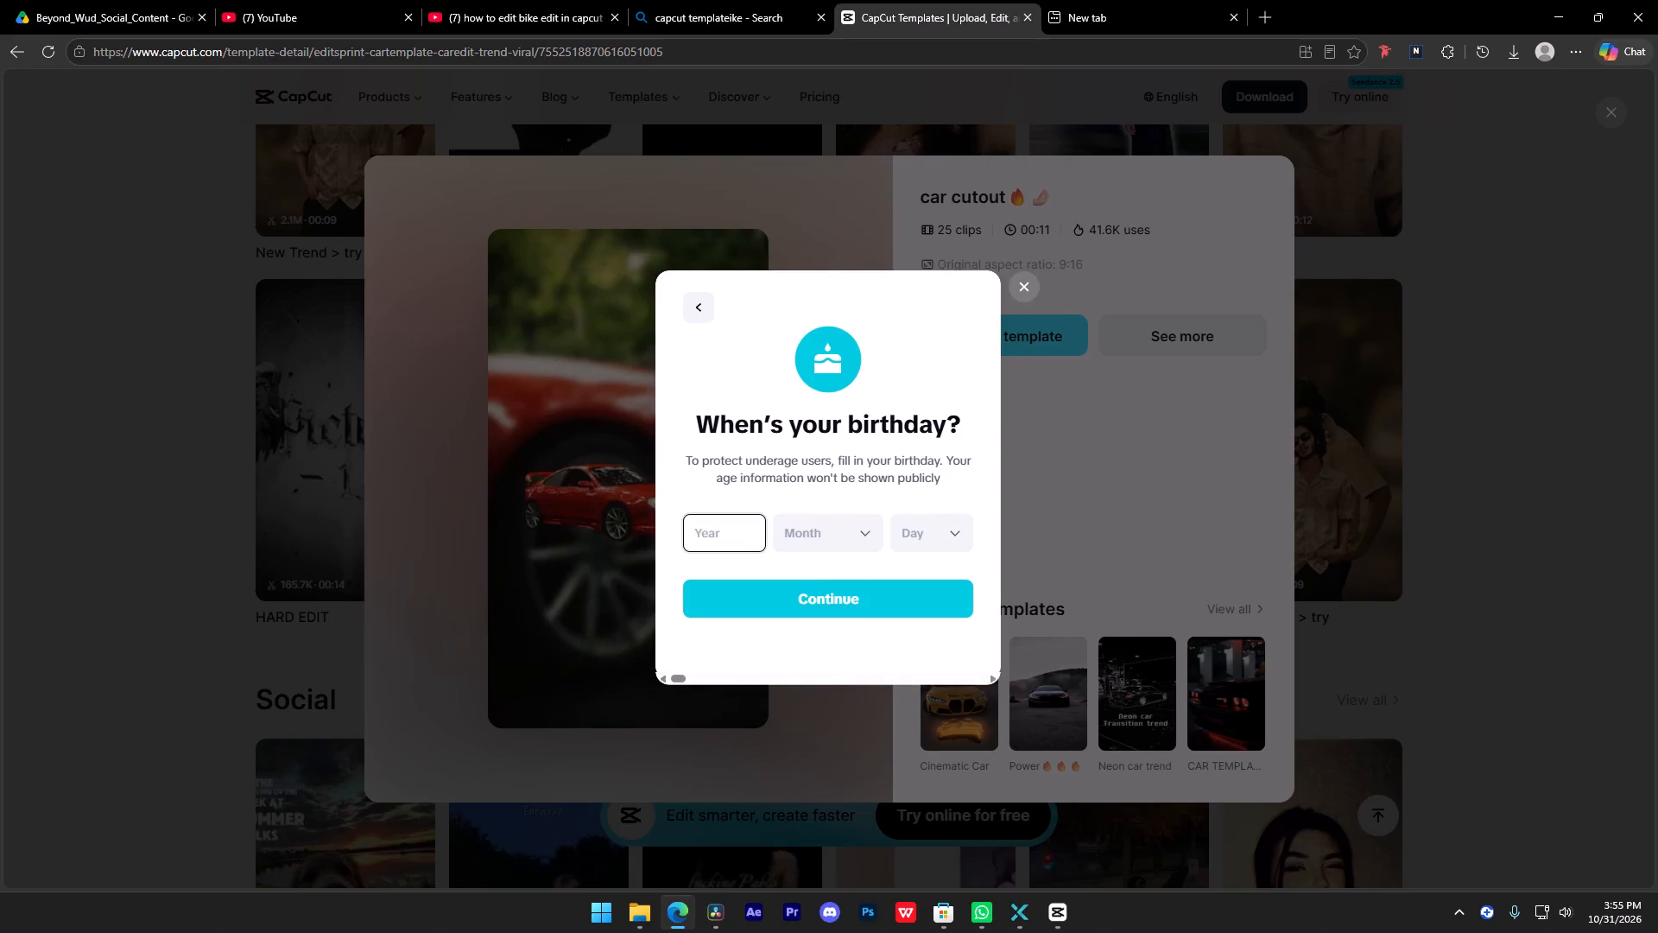
{"action": "type", "text": "2001"}
{"action": "left_click", "coordinate": [840, 532]}
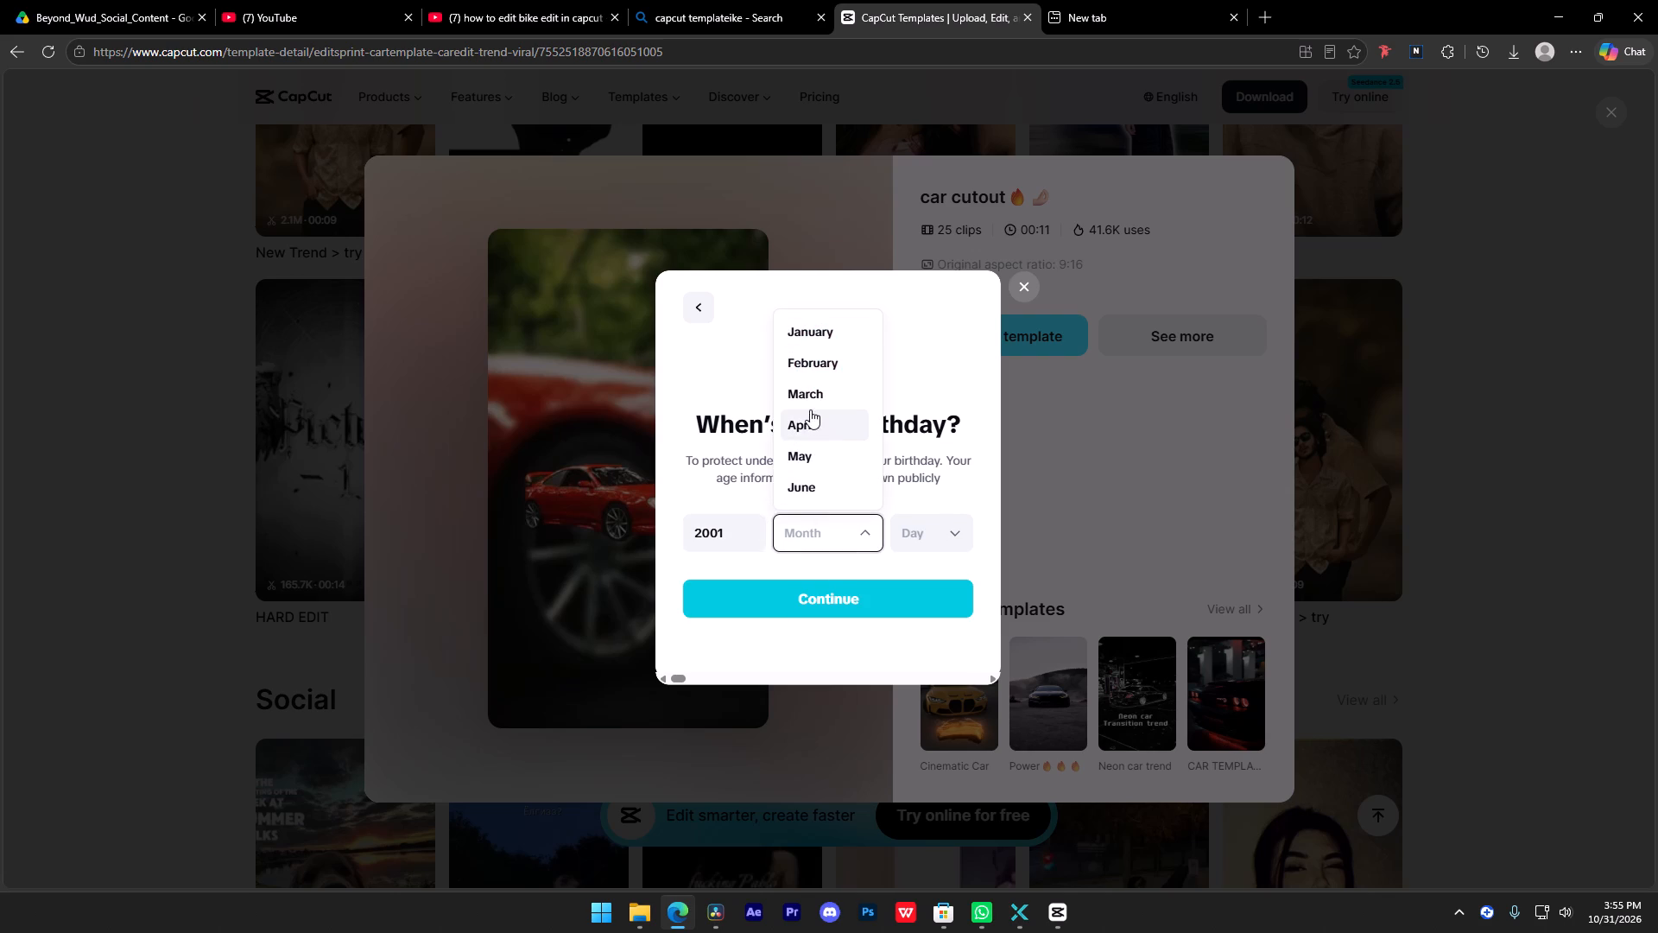
{"action": "left_click", "coordinate": [810, 391]}
{"action": "left_click", "coordinate": [940, 530]}
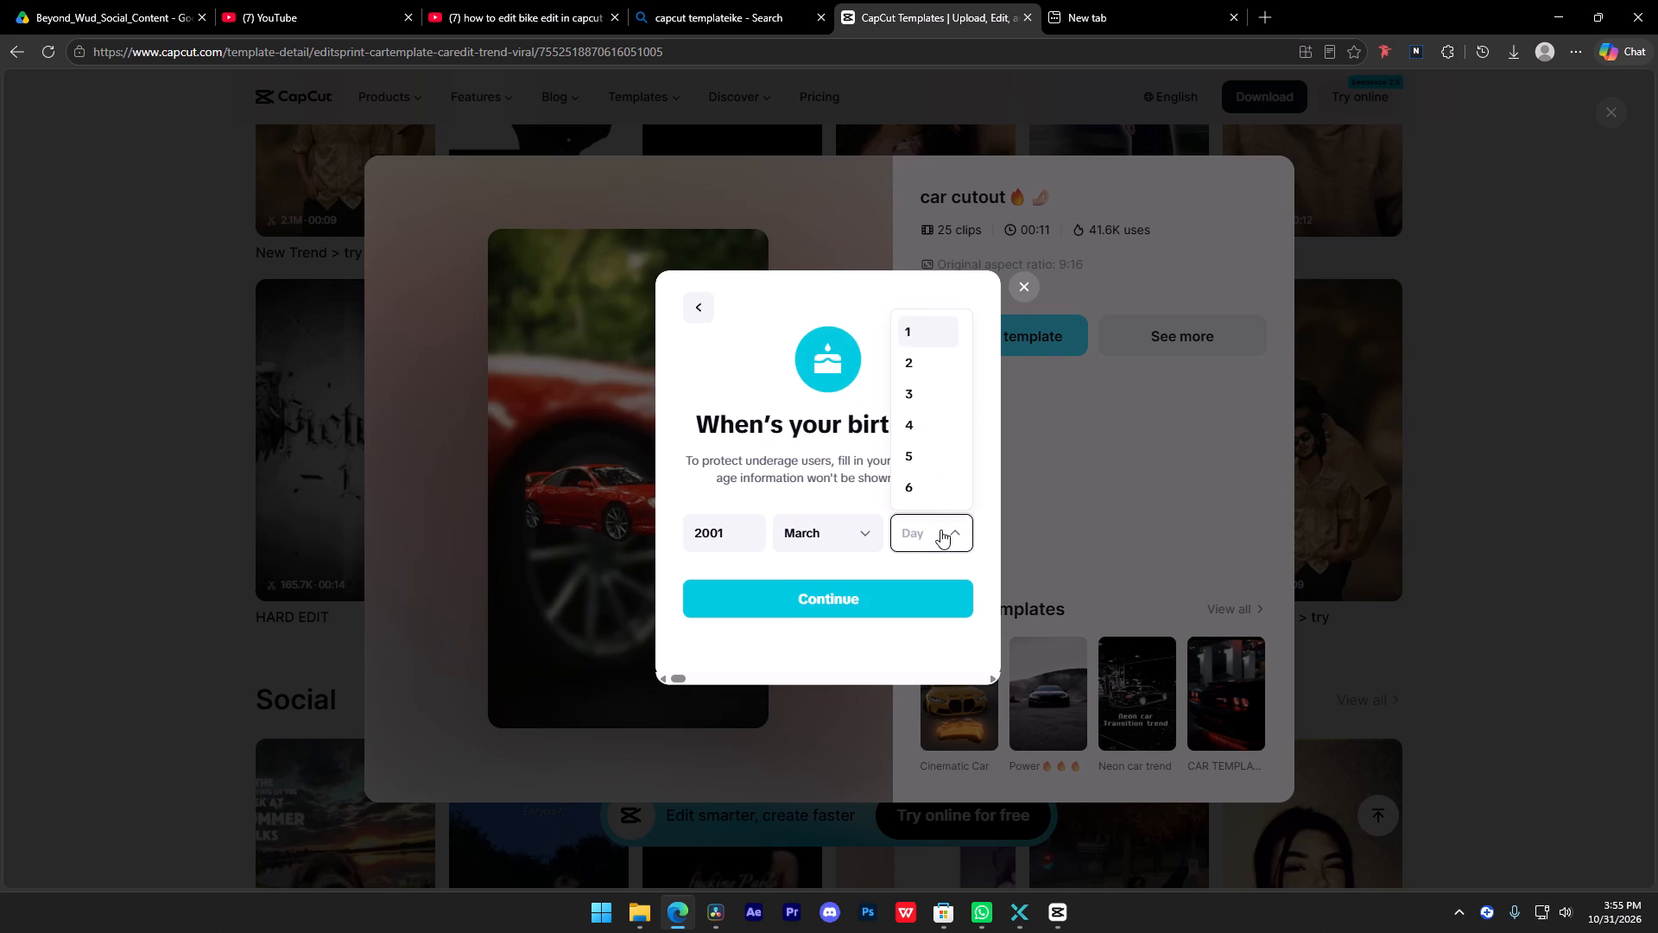
{"action": "scroll", "coordinate": [919, 461], "scroll_direction": "down", "scroll_amount": 4}
{"action": "left_click", "coordinate": [927, 362]}
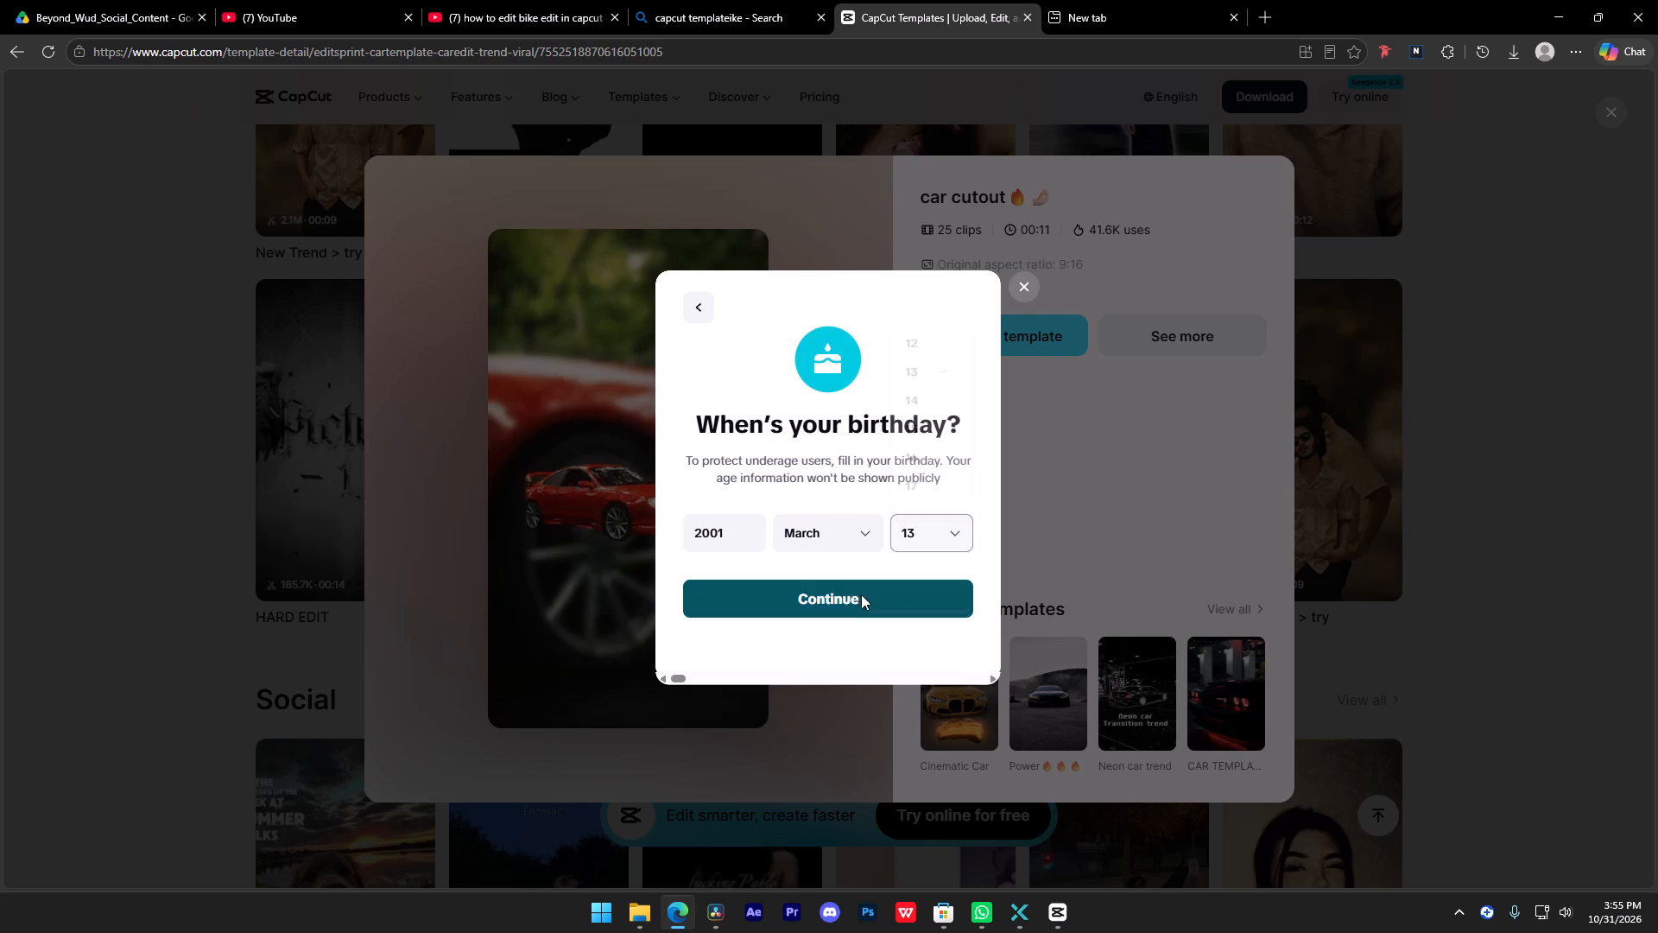
{"action": "left_click", "coordinate": [841, 596]}
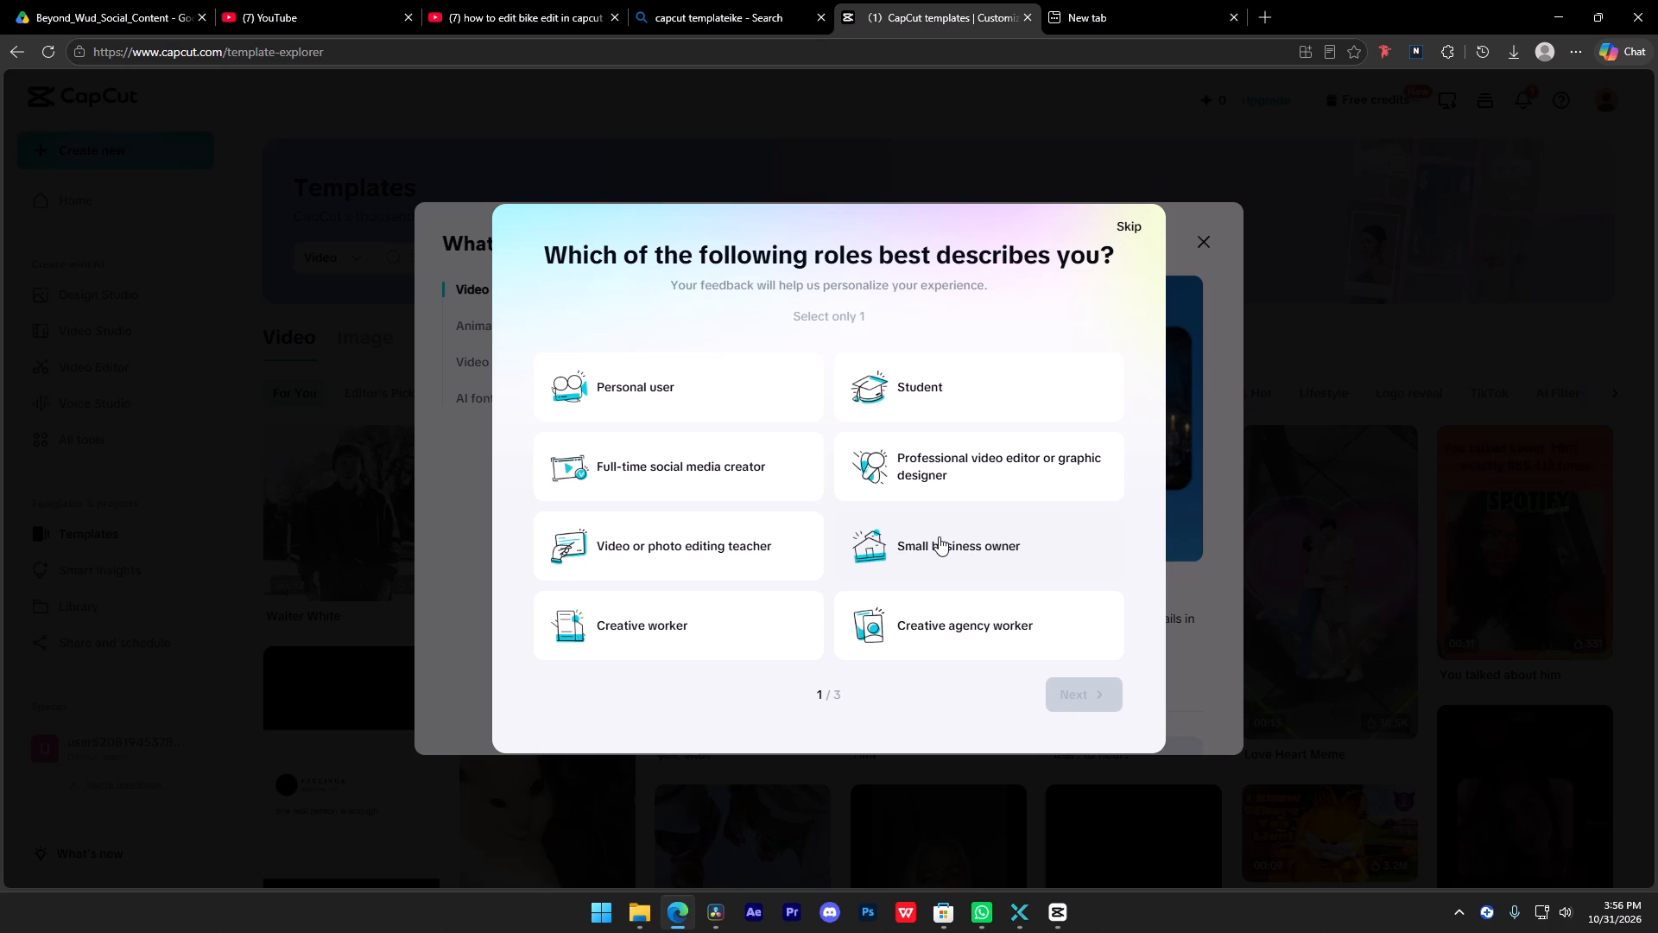
Answer the role question of the onboarding survey with Personal user and go on to the second question.
{"action": "left_click", "coordinate": [876, 532]}
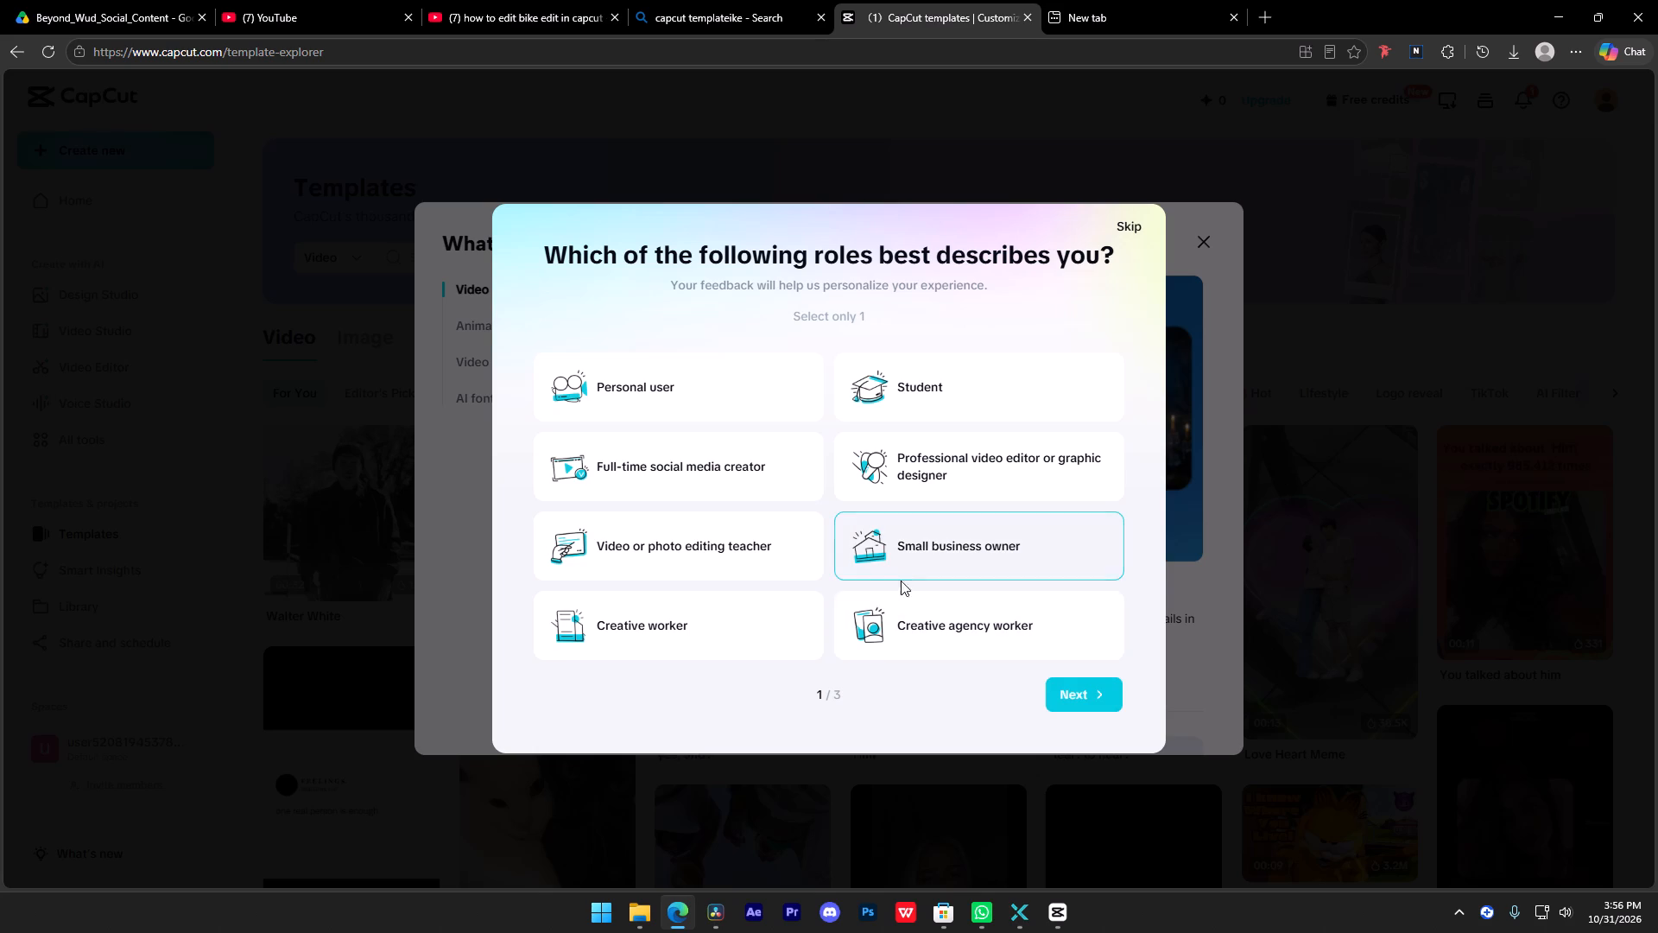
{"action": "left_click_drag", "start_coordinate": [579, 384], "coordinate": [592, 384]}
{"action": "left_click", "coordinate": [1100, 675]}
{"action": "left_click_drag", "start_coordinate": [613, 386], "coordinate": [623, 382]}
{"action": "left_click", "coordinate": [681, 378]}
{"action": "left_click", "coordinate": [1131, 722]}
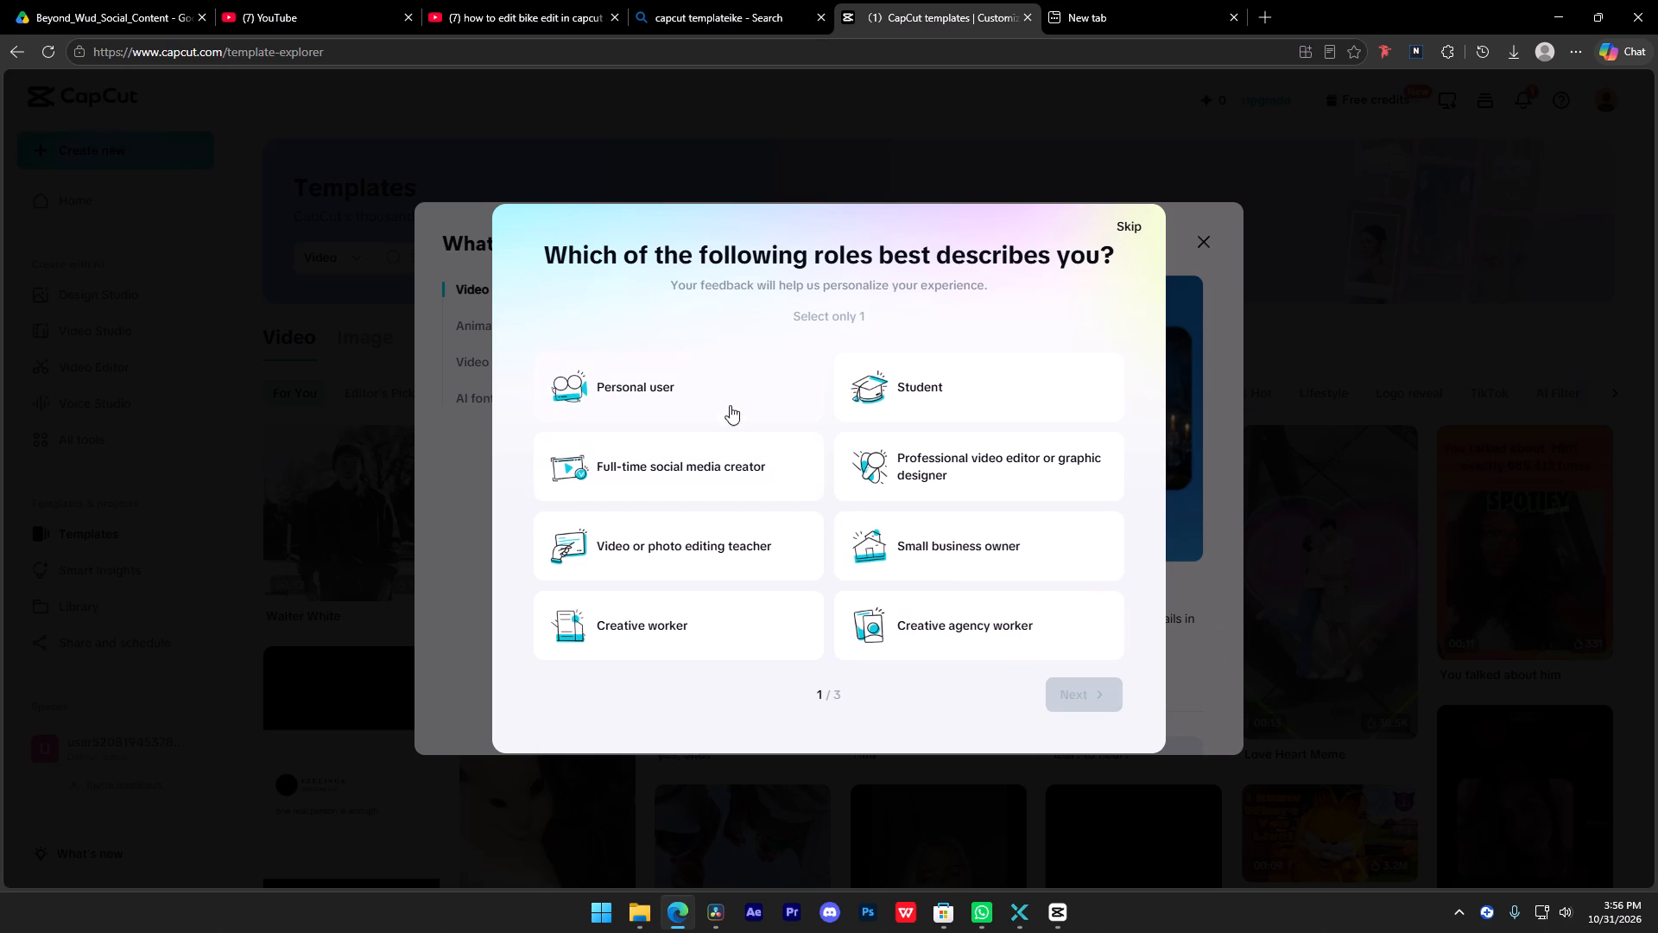
{"action": "left_click_drag", "start_coordinate": [723, 394], "coordinate": [733, 395]}
{"action": "left_click", "coordinate": [1049, 691]}
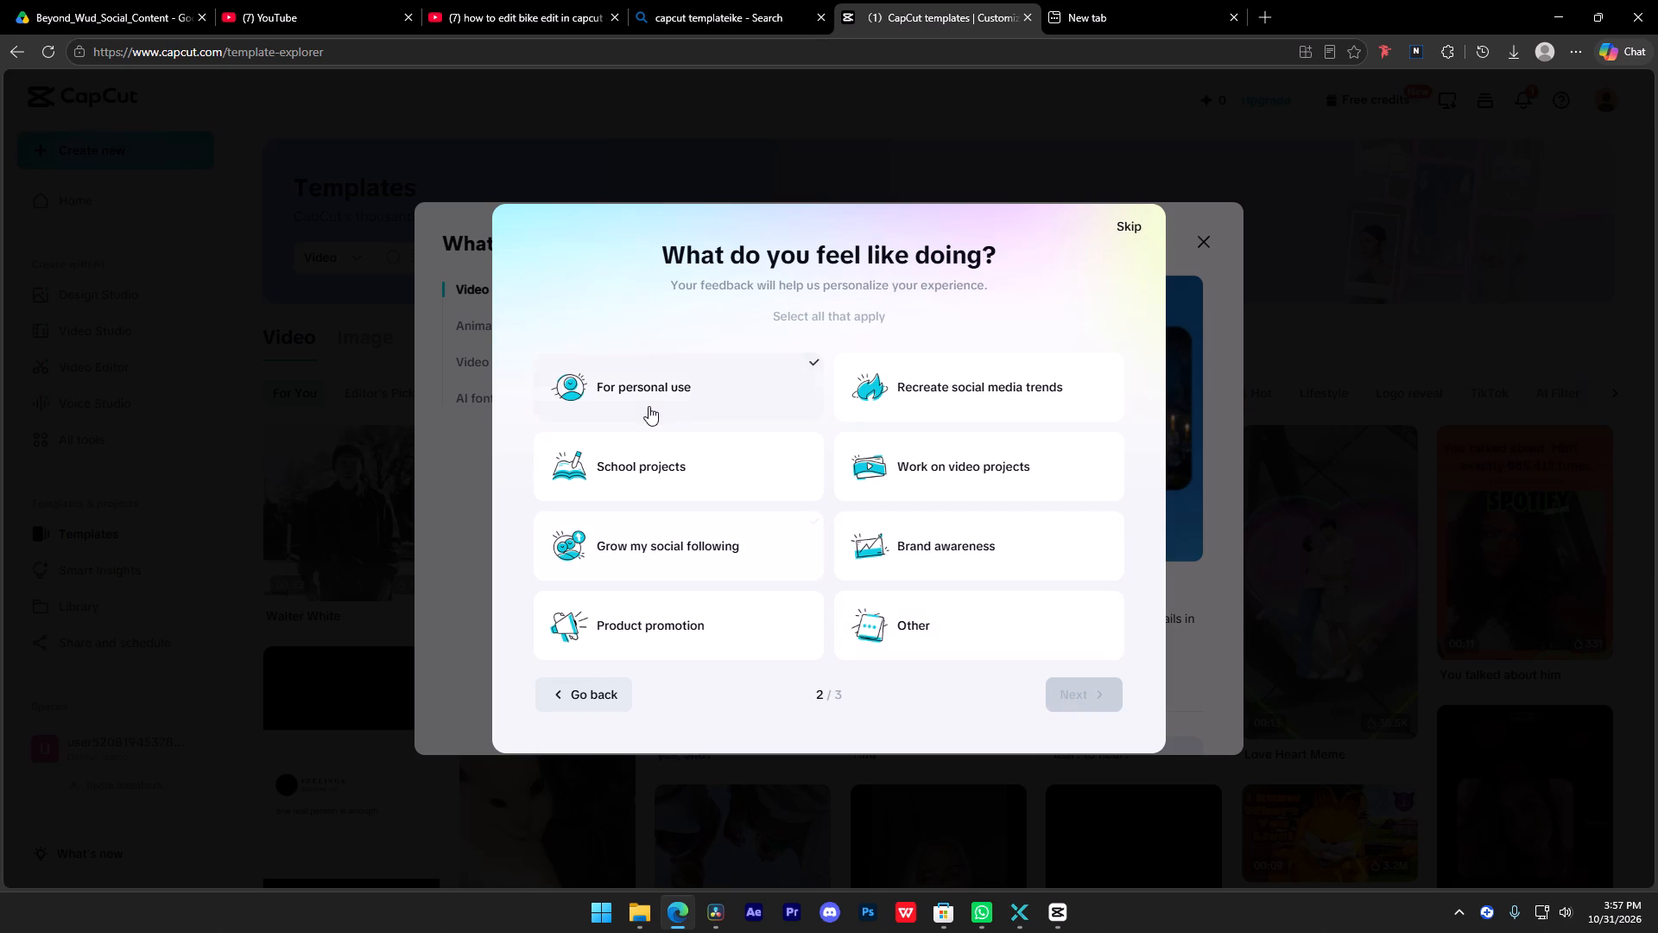
Choose For personal use as the intended activity and skip the survey's question about kinds of videos.
{"action": "left_click", "coordinate": [649, 403]}
{"action": "left_click", "coordinate": [1065, 712]}
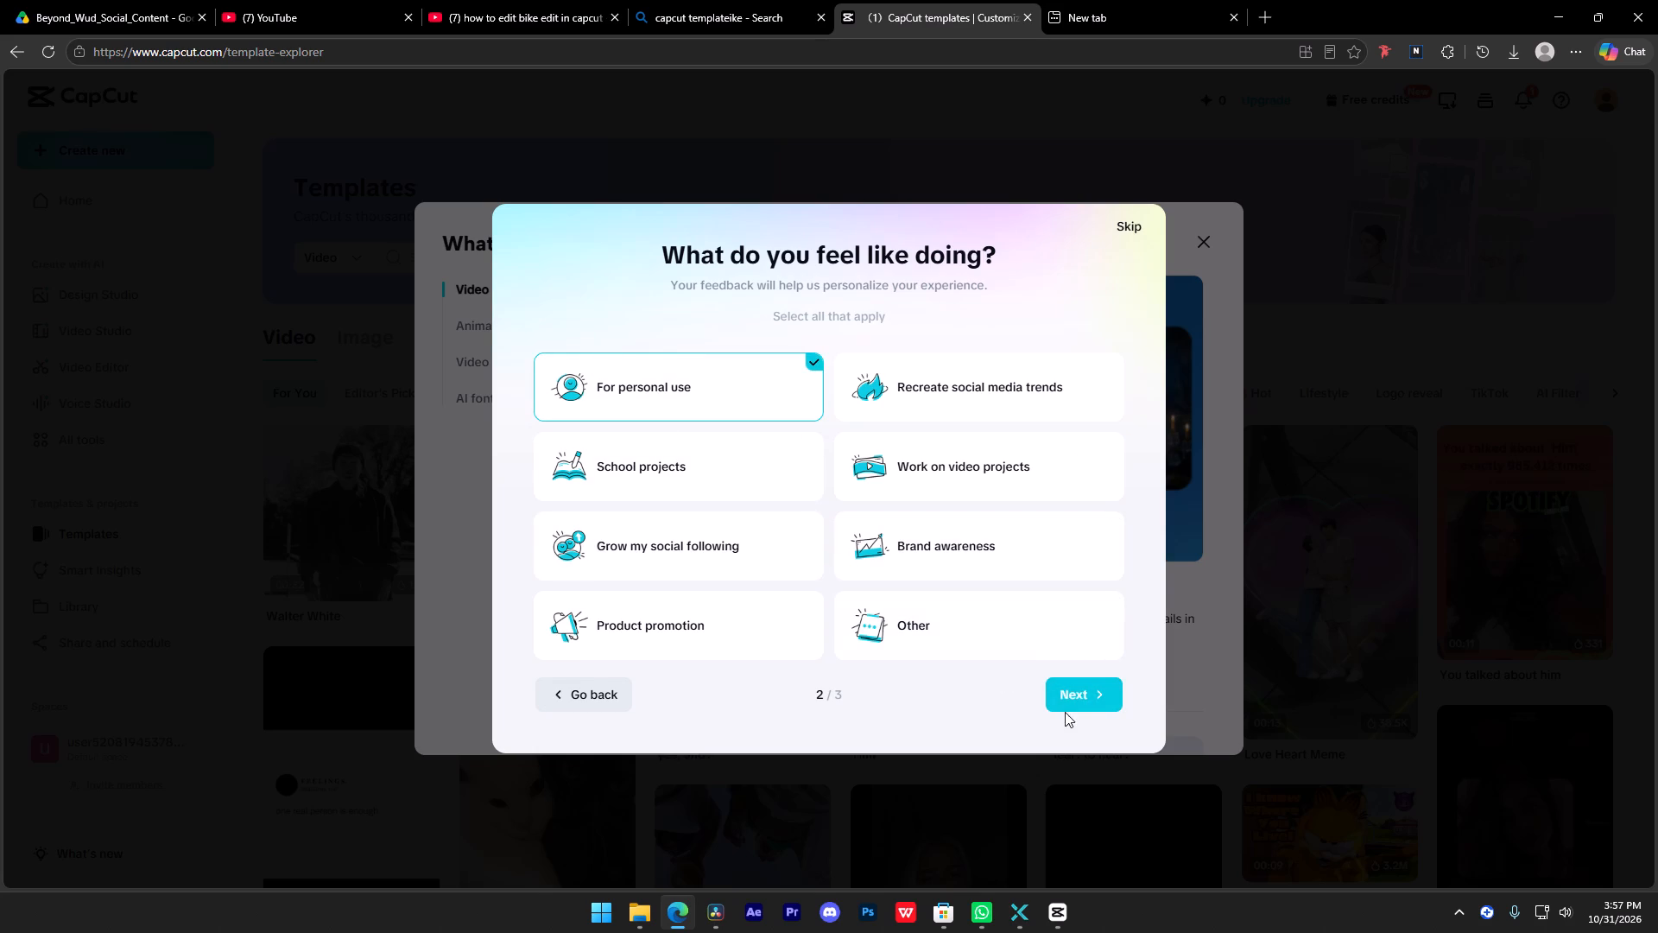
{"action": "left_click", "coordinate": [1086, 702]}
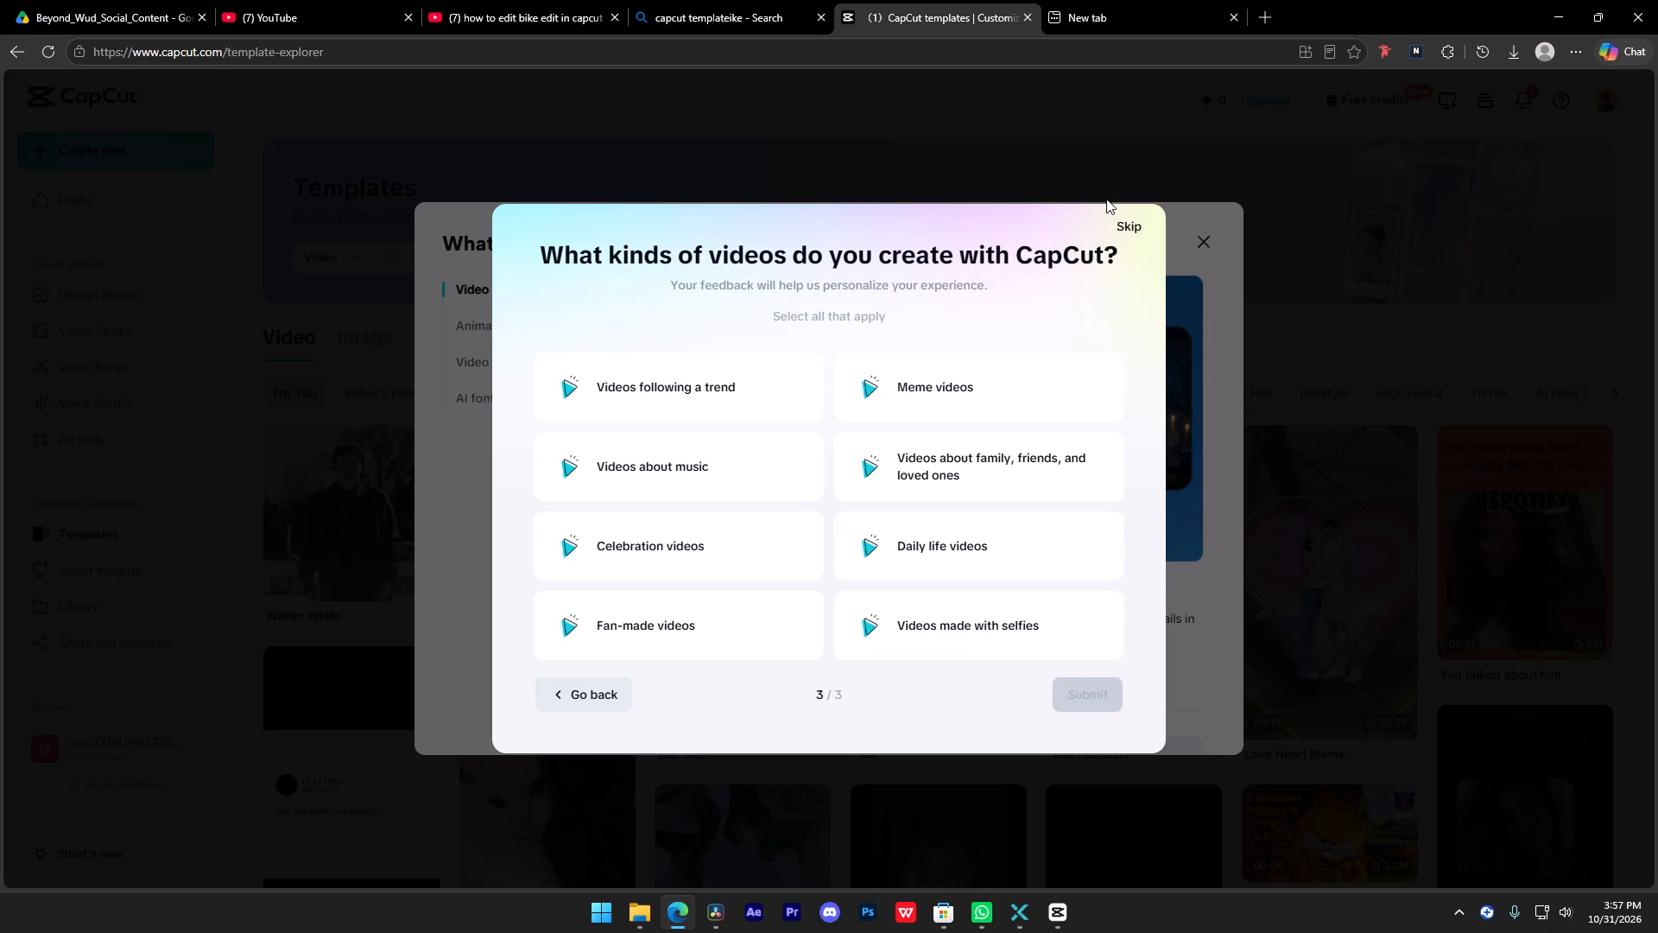
{"action": "left_click", "coordinate": [1125, 234]}
{"action": "left_click", "coordinate": [1131, 223]}
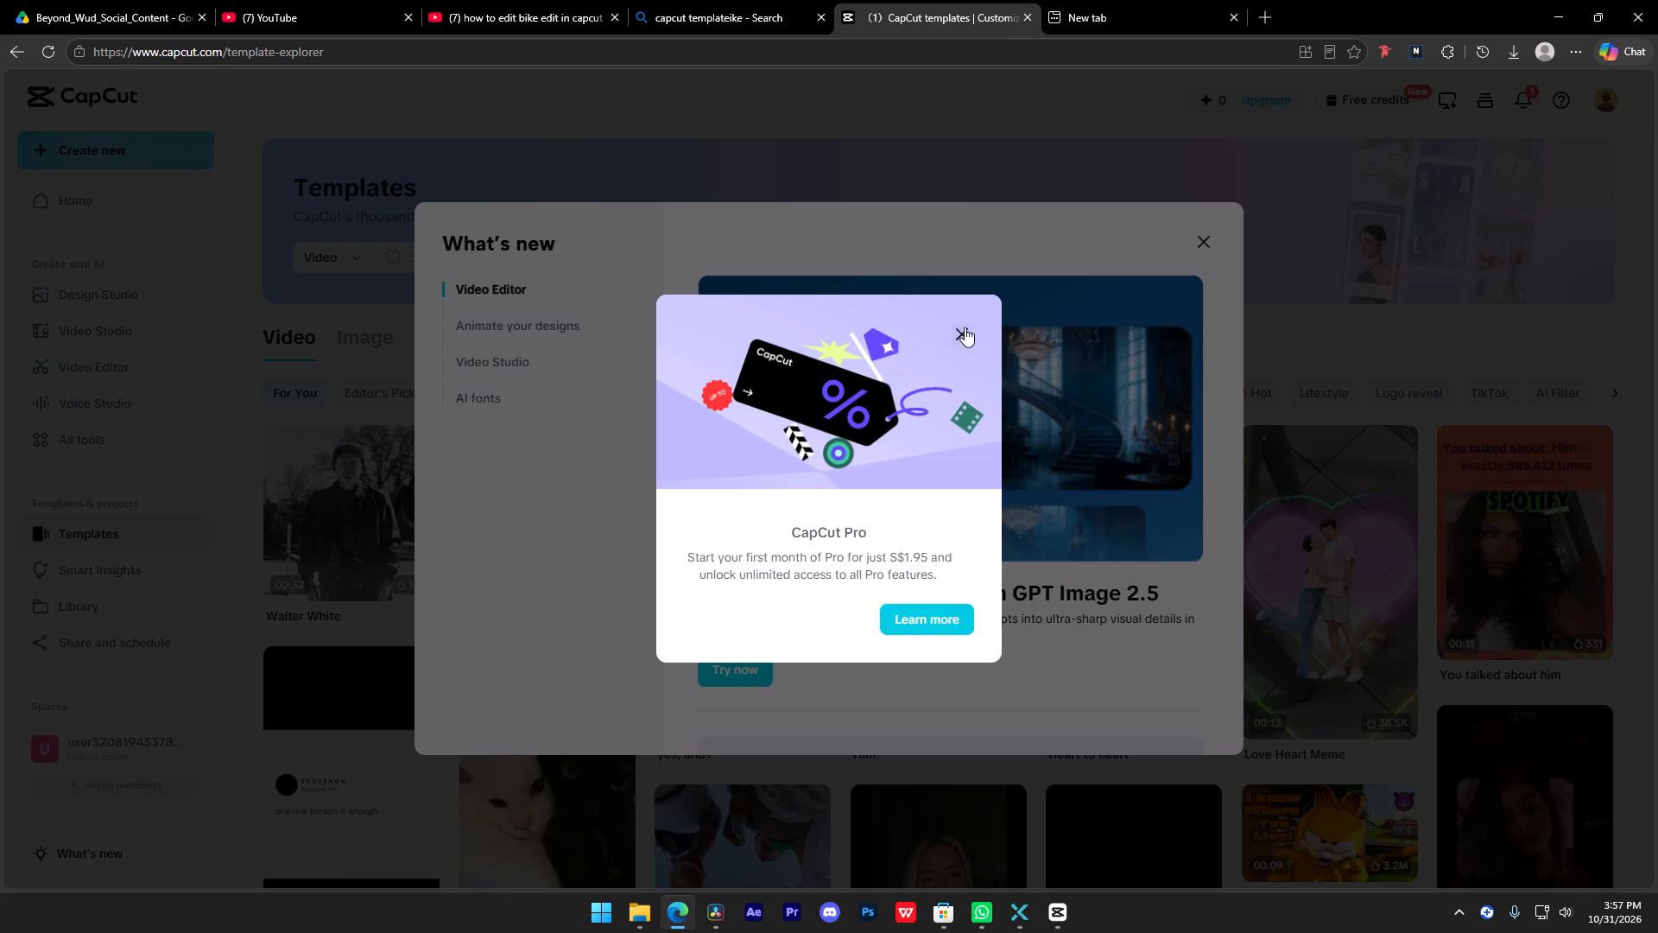
Dismiss the CapCut Pro offer and the What's new window.
{"action": "left_click", "coordinate": [965, 327]}
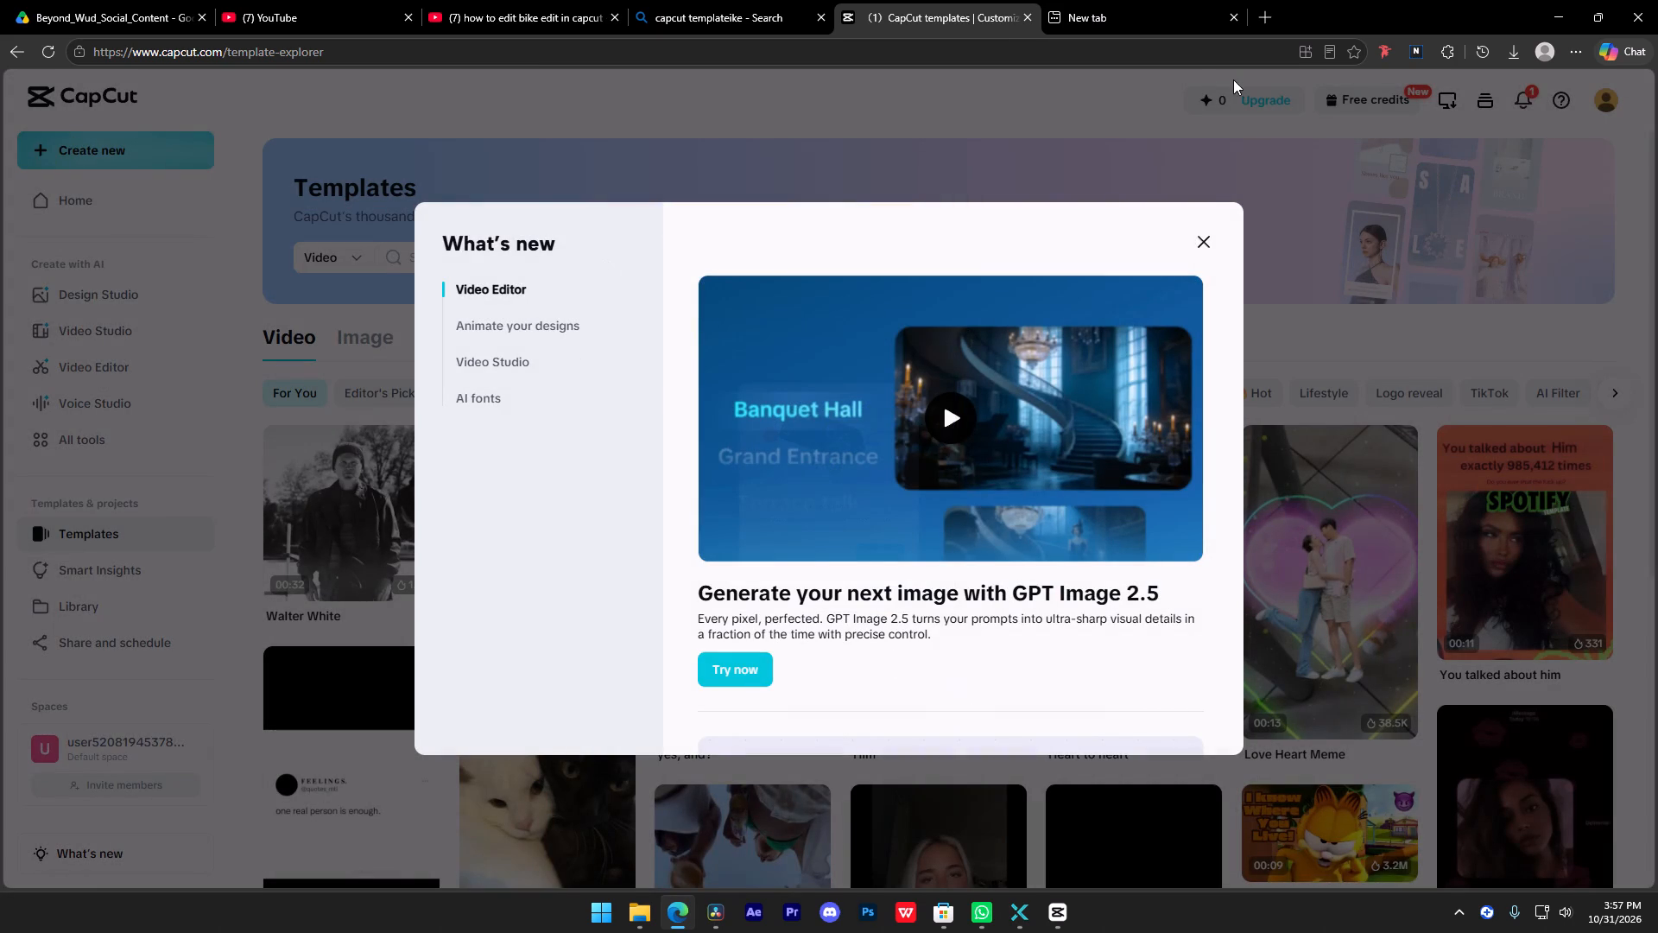
{"action": "left_click", "coordinate": [1206, 244]}
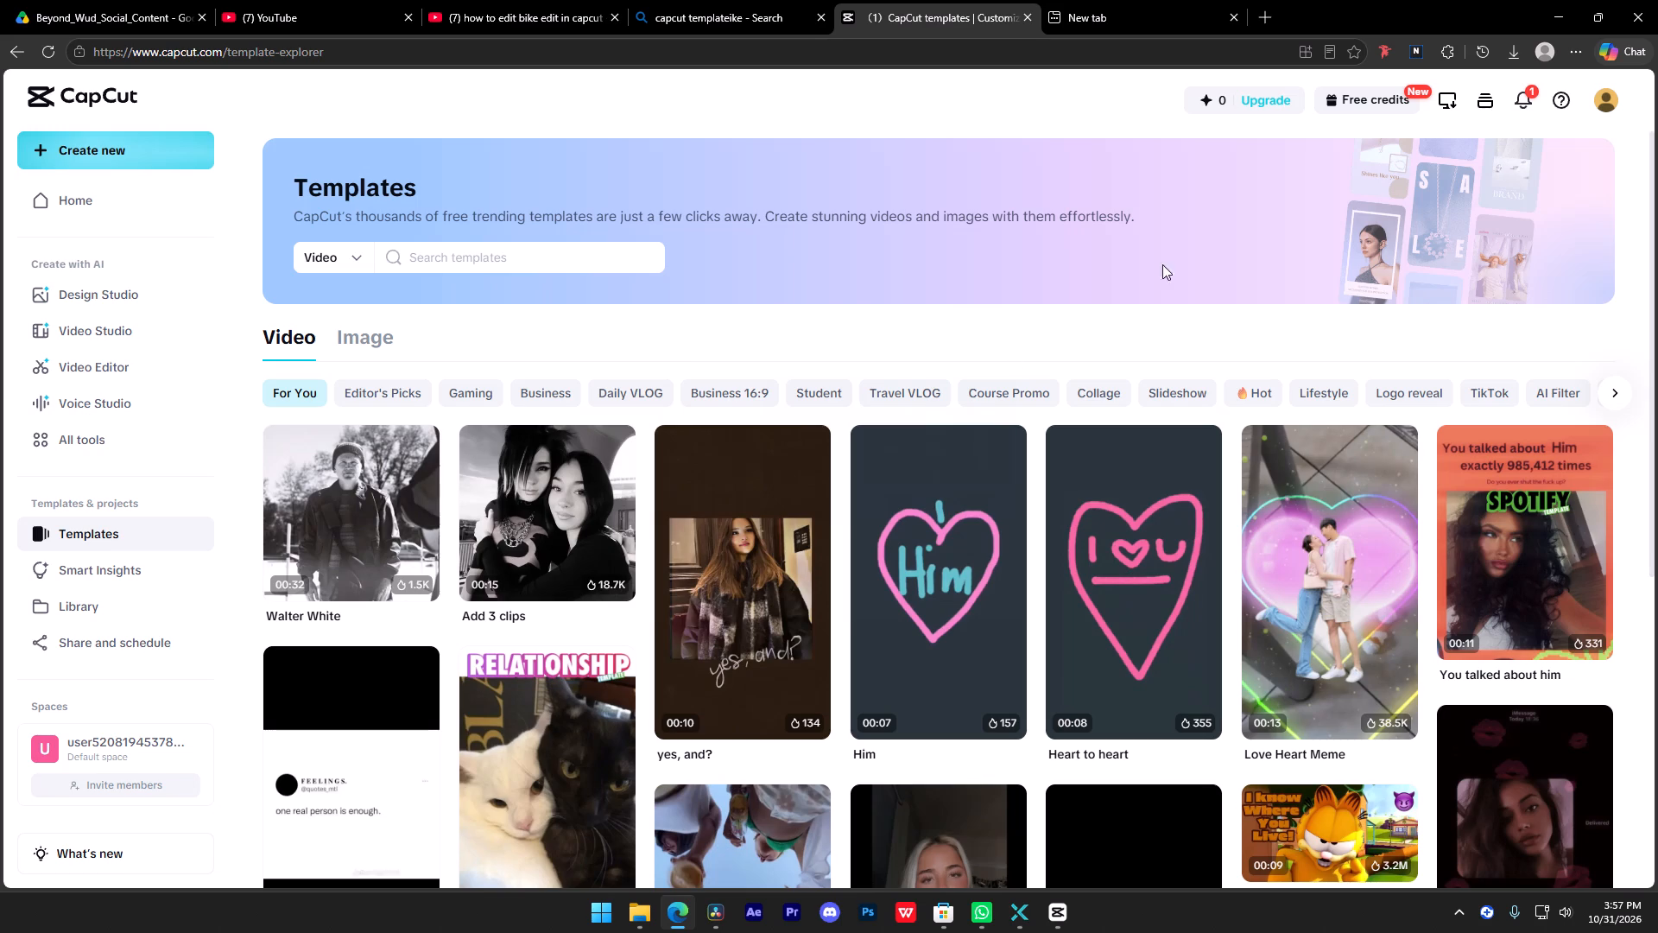
Search the video templates for "bike".
{"action": "left_click", "coordinate": [456, 271]}
{"action": "type", "text": "bike"}
{"action": "key", "text": "Return"}
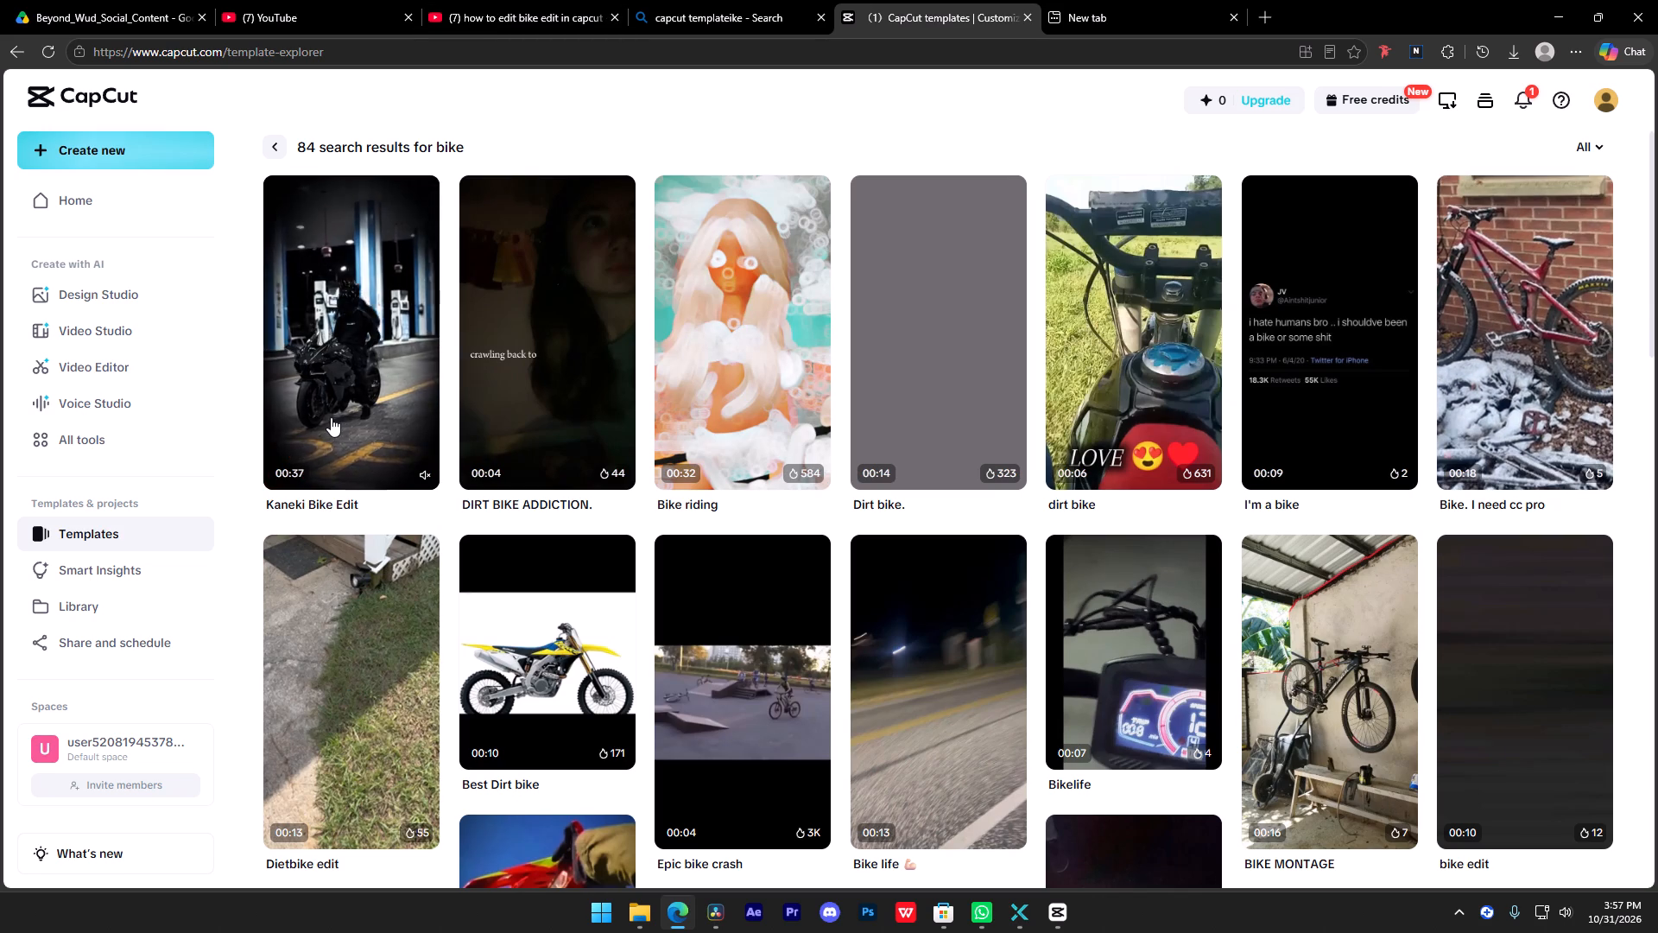
Look through the bike template results for a suitable bike edit template.
{"action": "scroll", "coordinate": [364, 394], "scroll_direction": "down", "scroll_amount": 4}
{"action": "scroll", "coordinate": [465, 409], "scroll_direction": "down", "scroll_amount": 4}
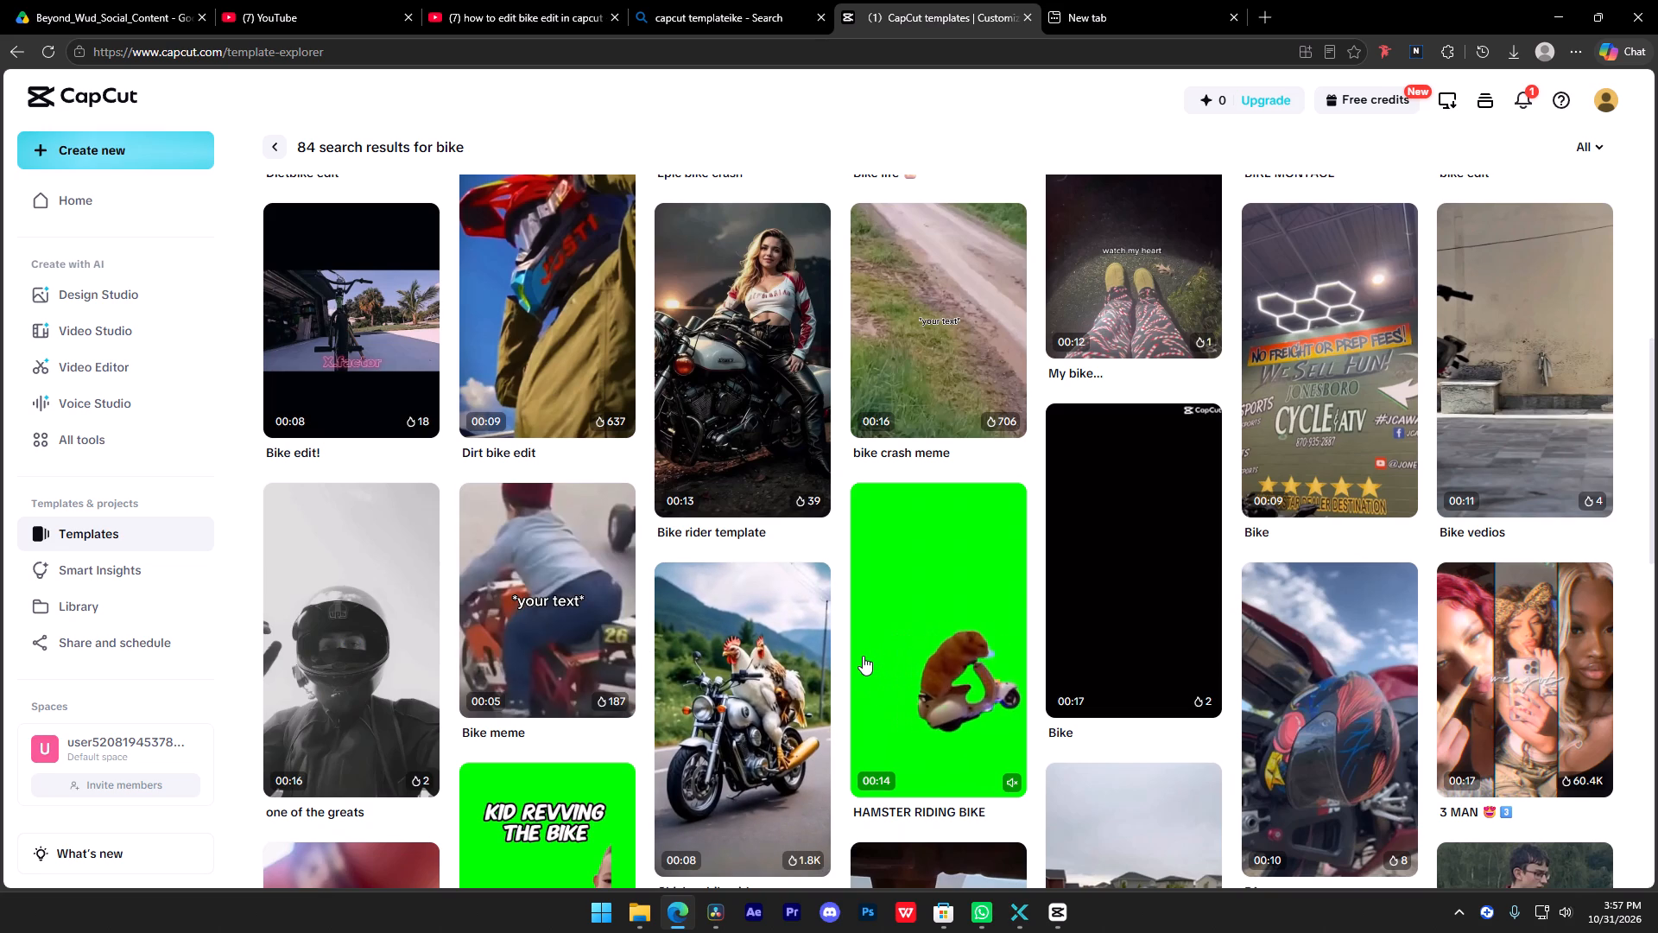
{"action": "scroll", "coordinate": [694, 619], "scroll_direction": "down", "scroll_amount": 1}
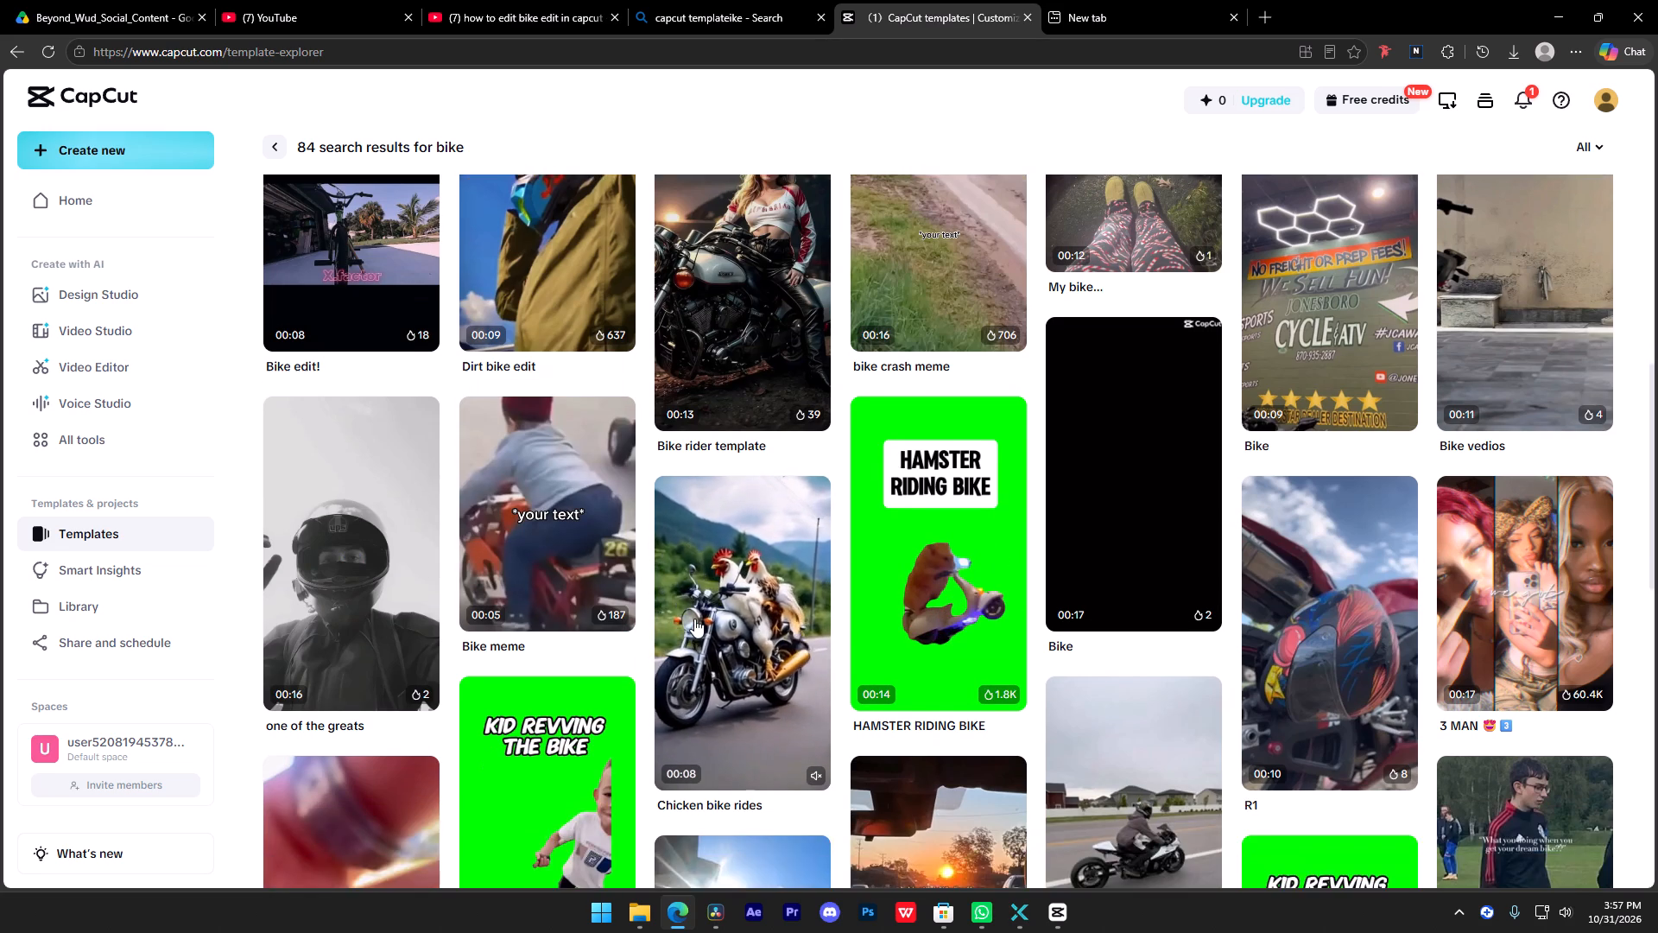
{"action": "scroll", "coordinate": [694, 619], "scroll_direction": "down", "scroll_amount": 5}
{"action": "scroll", "coordinate": [1109, 660], "scroll_direction": "down", "scroll_amount": 4}
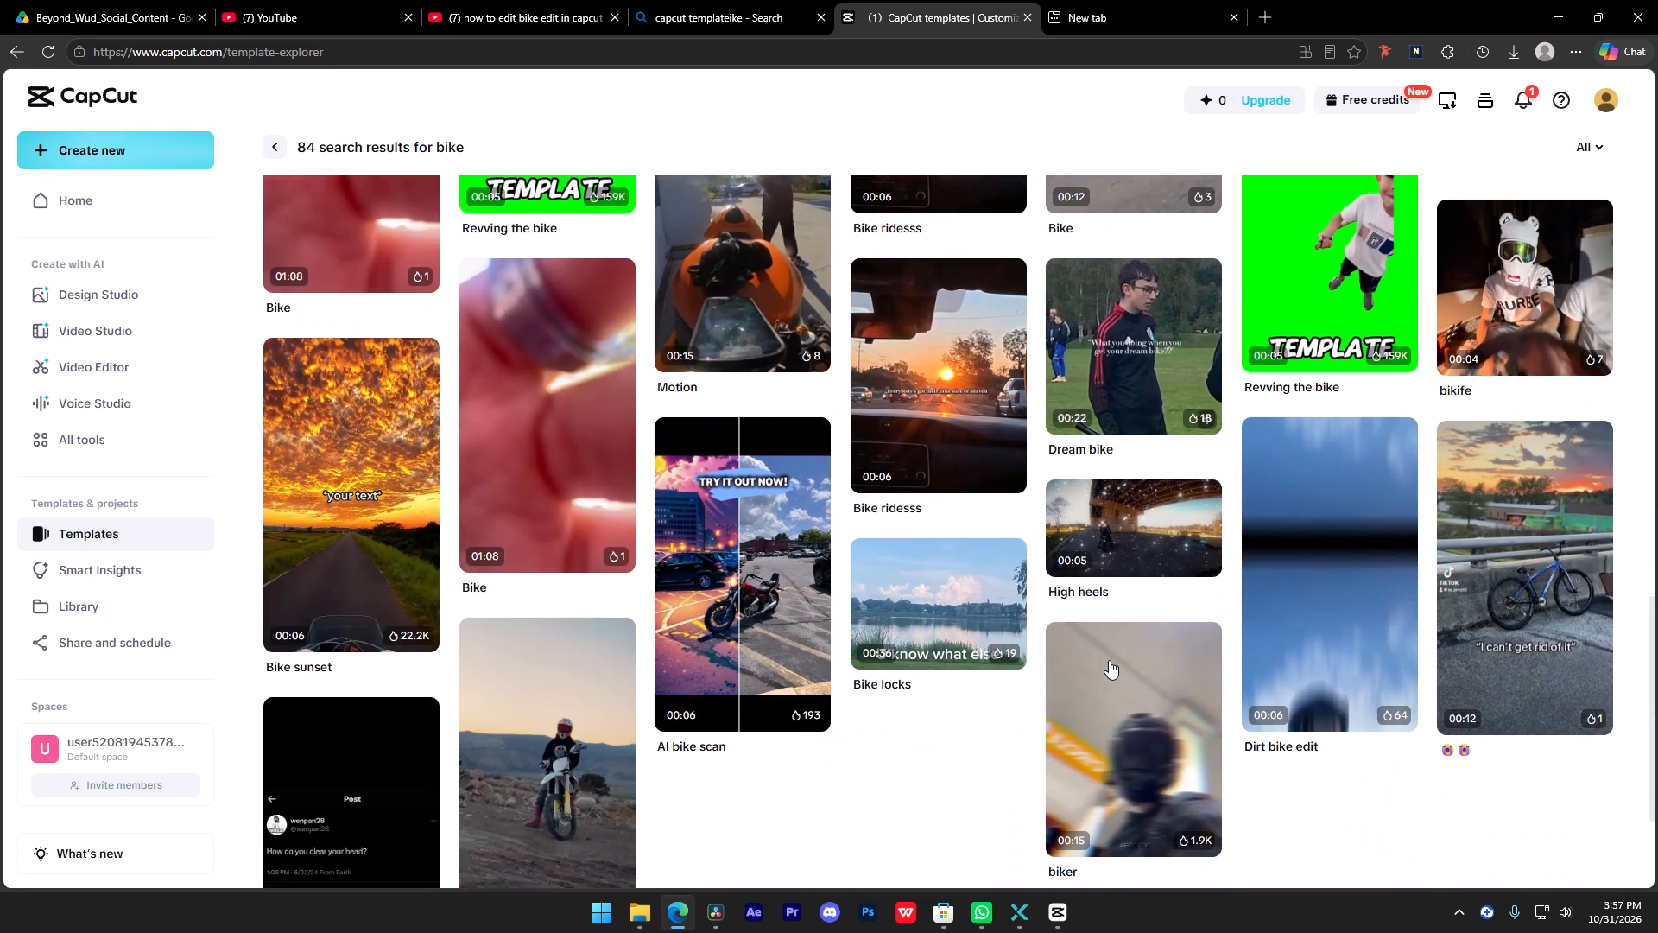
{"action": "scroll", "coordinate": [660, 612], "scroll_direction": "down", "scroll_amount": 11}
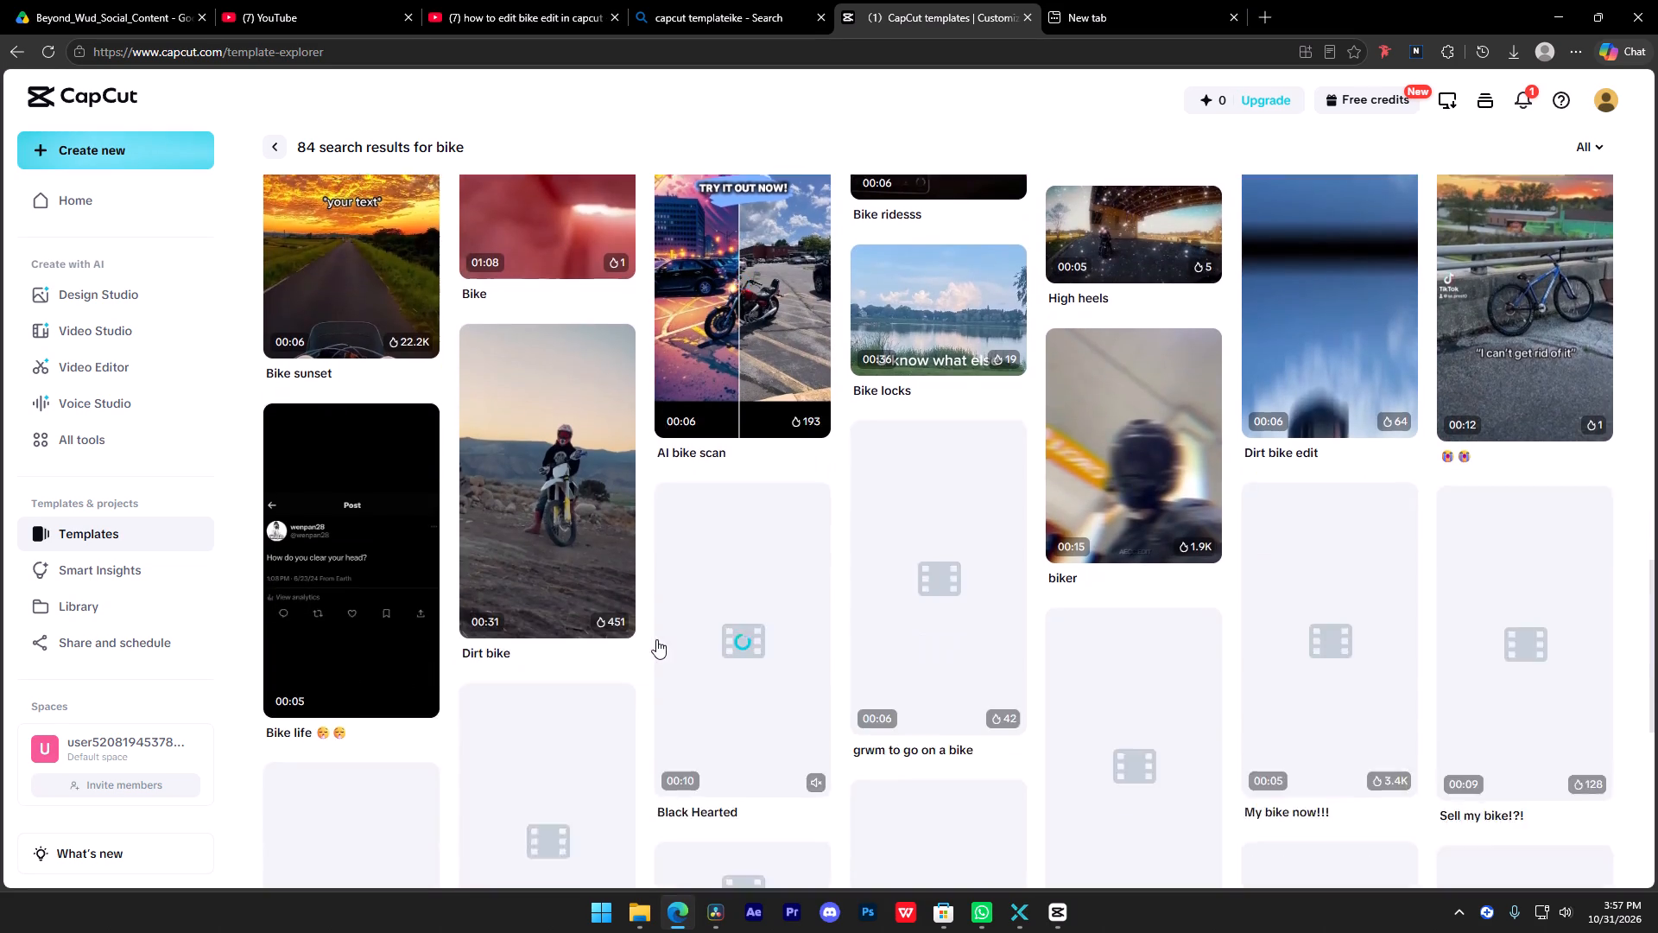
{"action": "scroll", "coordinate": [915, 685], "scroll_direction": "down", "scroll_amount": 5}
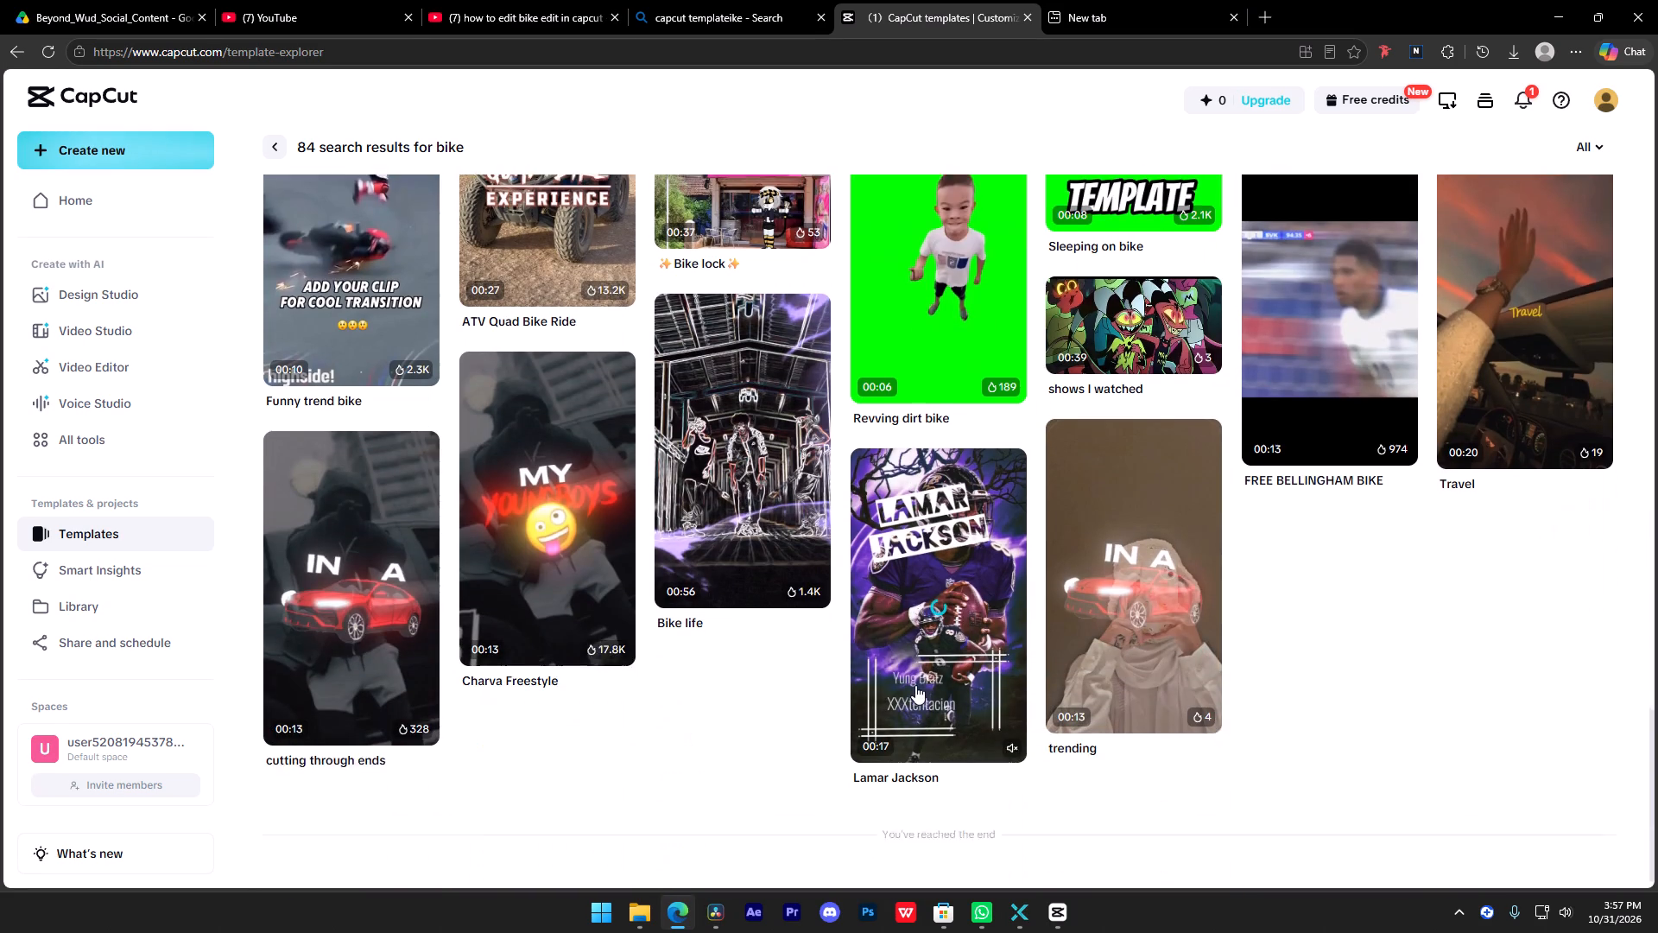
{"action": "scroll", "coordinate": [873, 489], "scroll_direction": "up", "scroll_amount": 5}
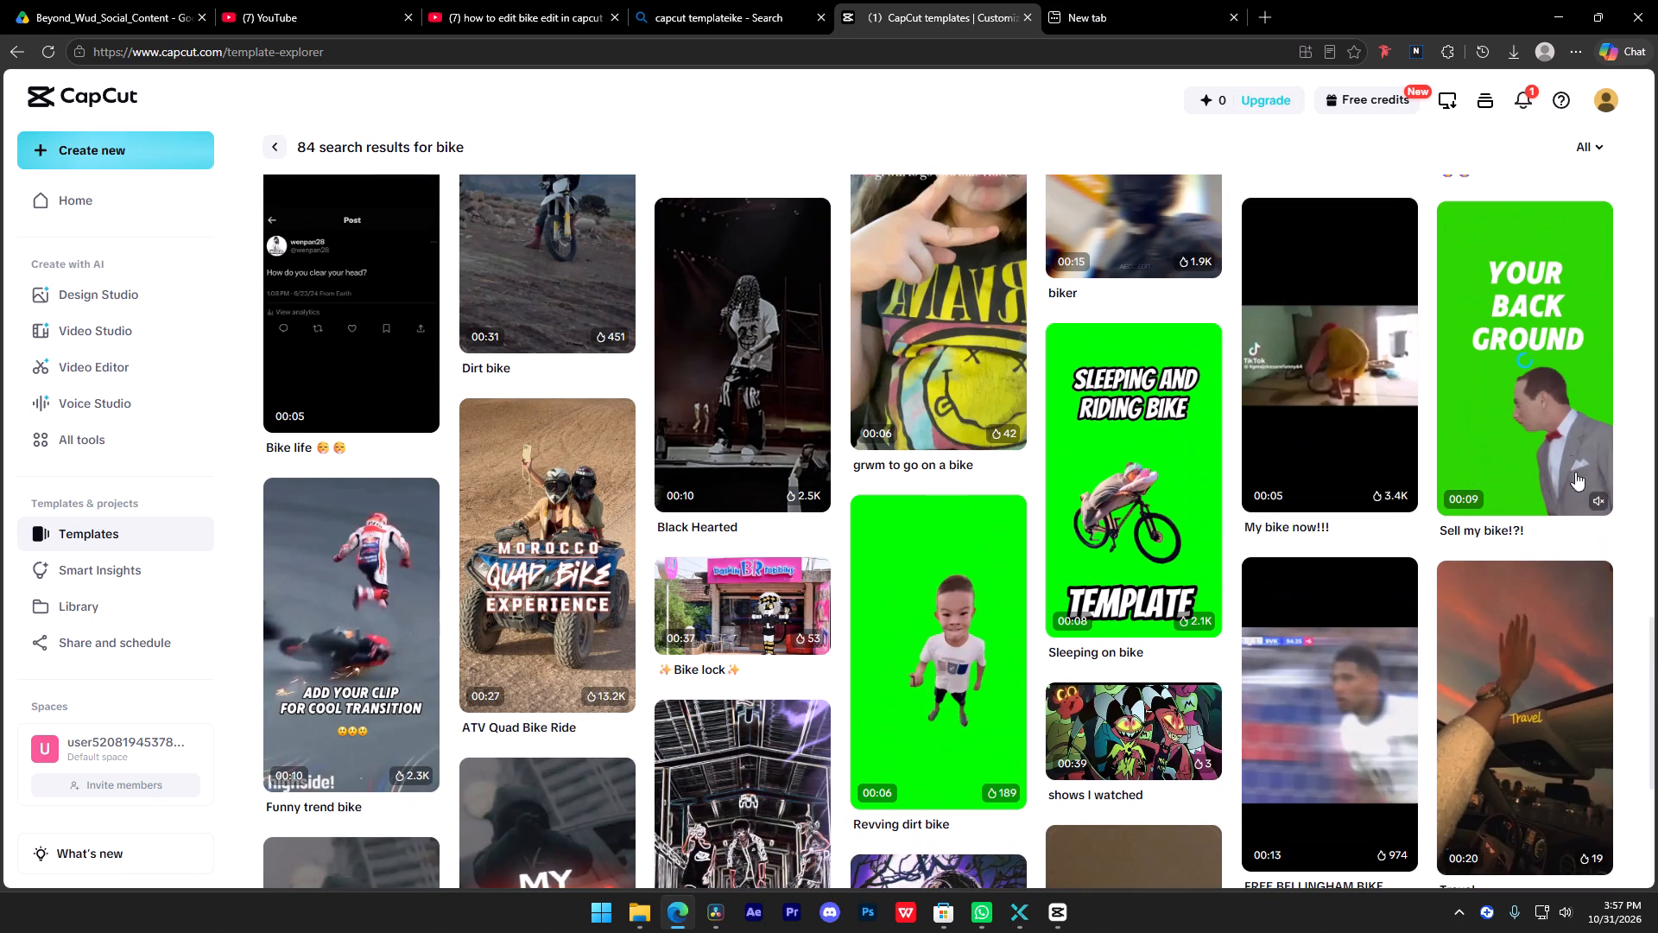
{"action": "scroll", "coordinate": [835, 524], "scroll_direction": "down", "scroll_amount": 5}
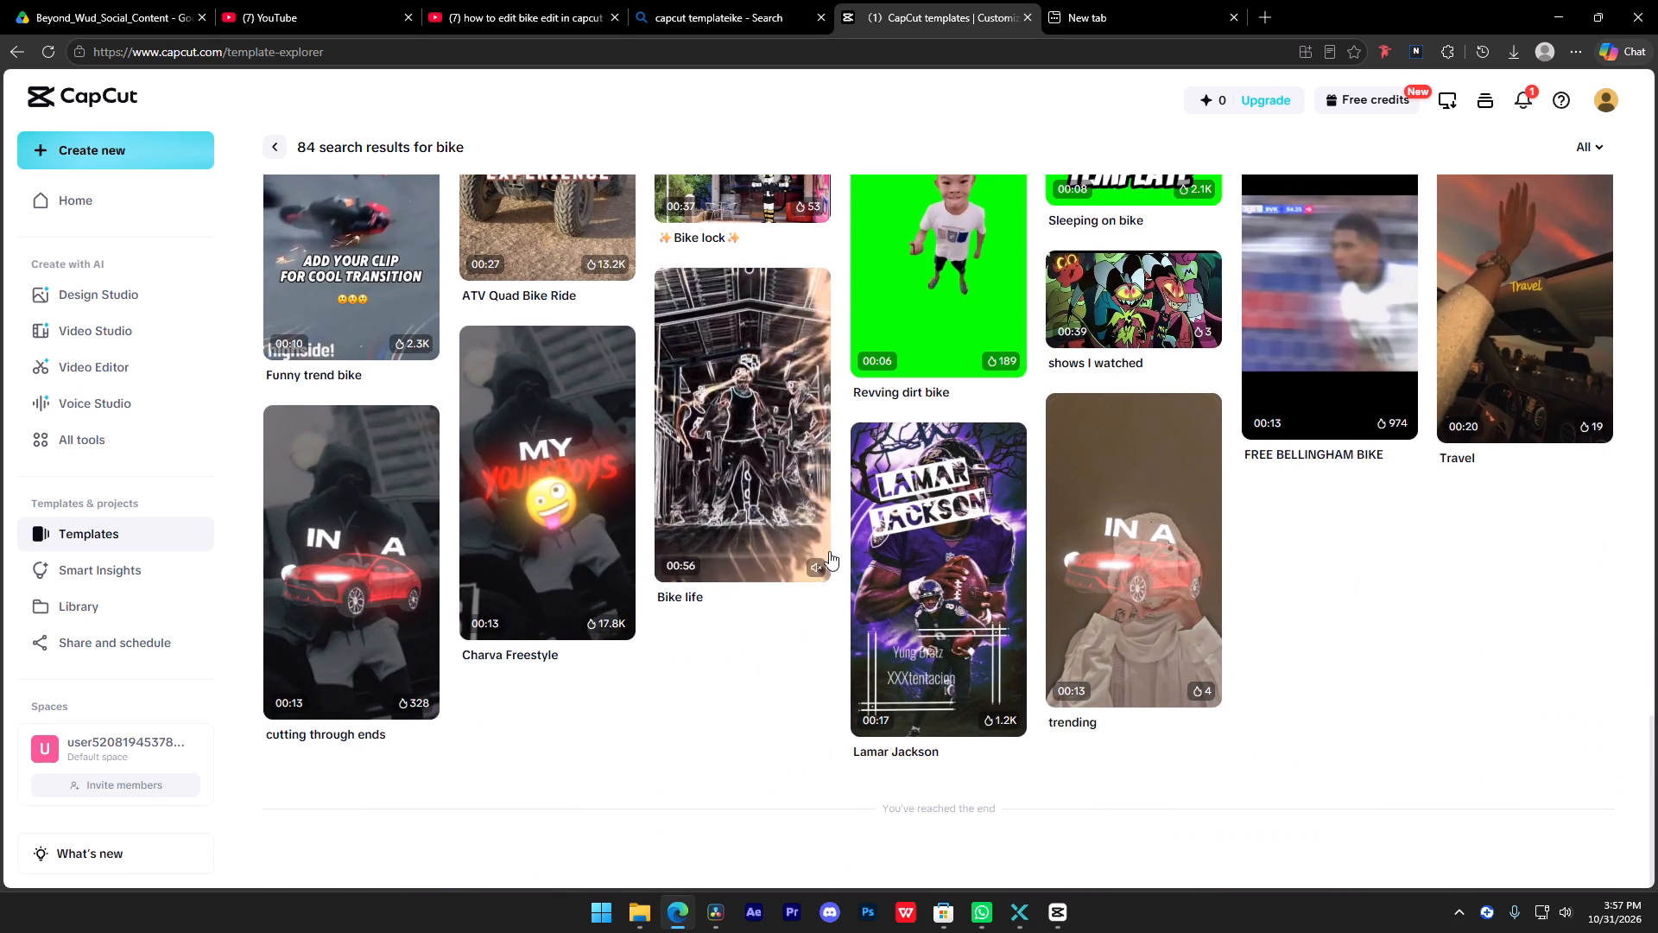
{"action": "scroll", "coordinate": [829, 551], "scroll_direction": "down", "scroll_amount": 6}
{"action": "scroll", "coordinate": [1343, 693], "scroll_direction": "up", "scroll_amount": 13}
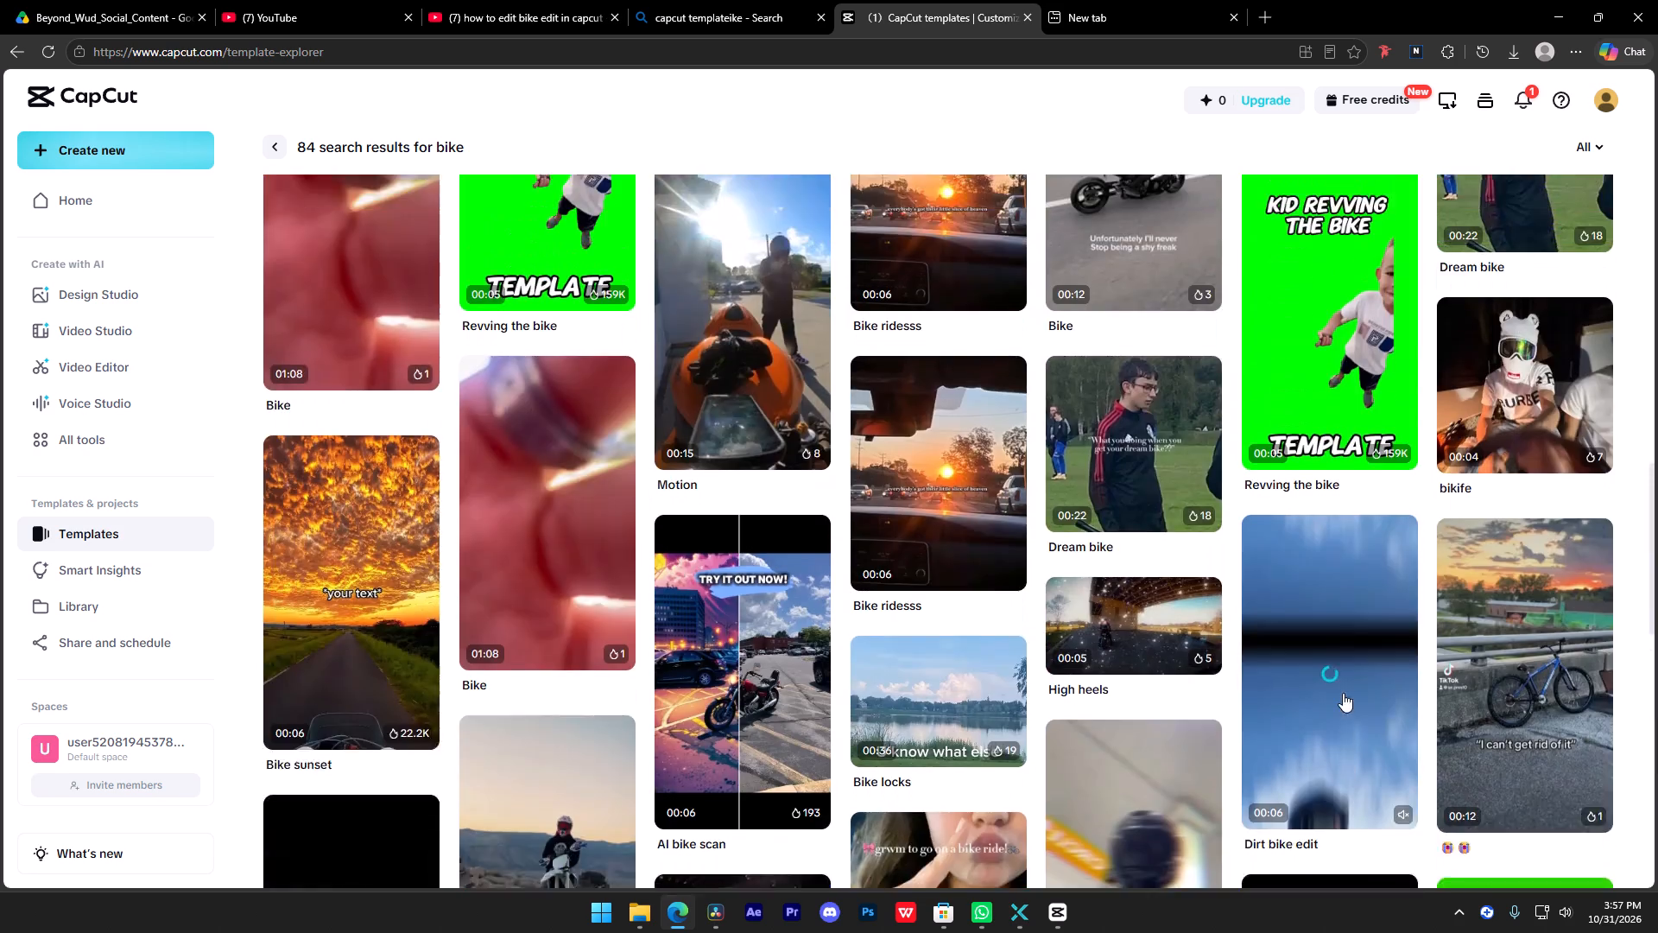
{"action": "scroll", "coordinate": [1343, 693], "scroll_direction": "up", "scroll_amount": 6}
{"action": "scroll", "coordinate": [1198, 680], "scroll_direction": "up", "scroll_amount": 14}
{"action": "scroll", "coordinate": [1157, 508], "scroll_direction": "up", "scroll_amount": 13}
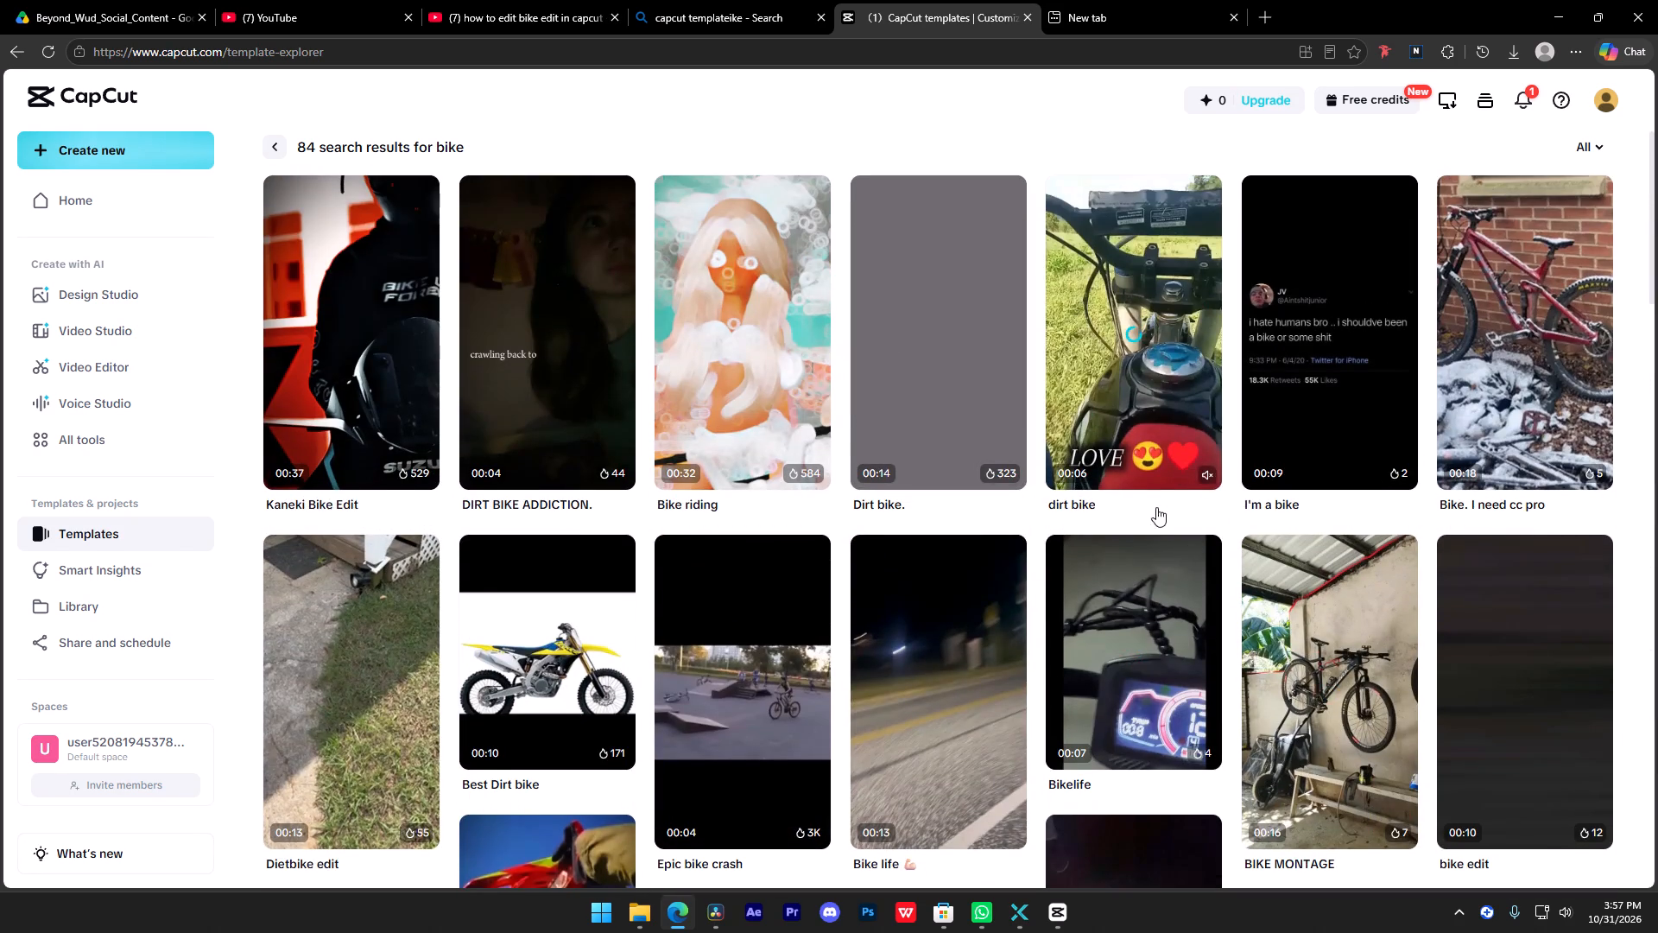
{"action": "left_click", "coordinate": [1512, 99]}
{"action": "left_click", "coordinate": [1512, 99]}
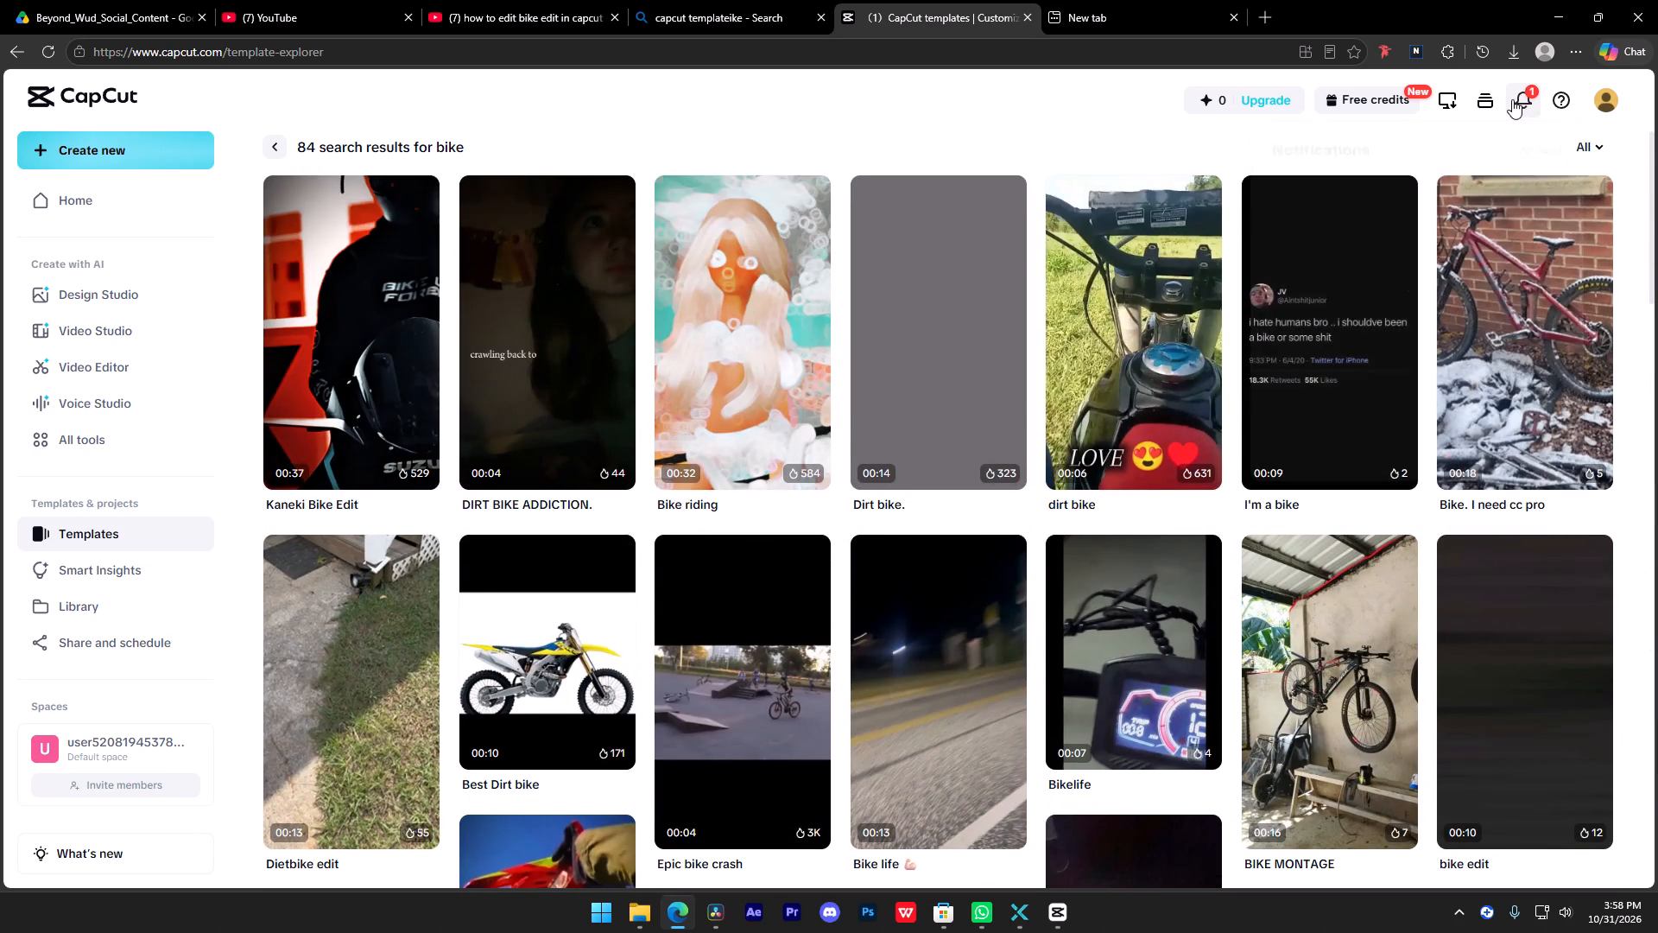
Create a new video project in 16:9 format for YouTube and Facebook.
{"action": "left_click", "coordinate": [66, 150]}
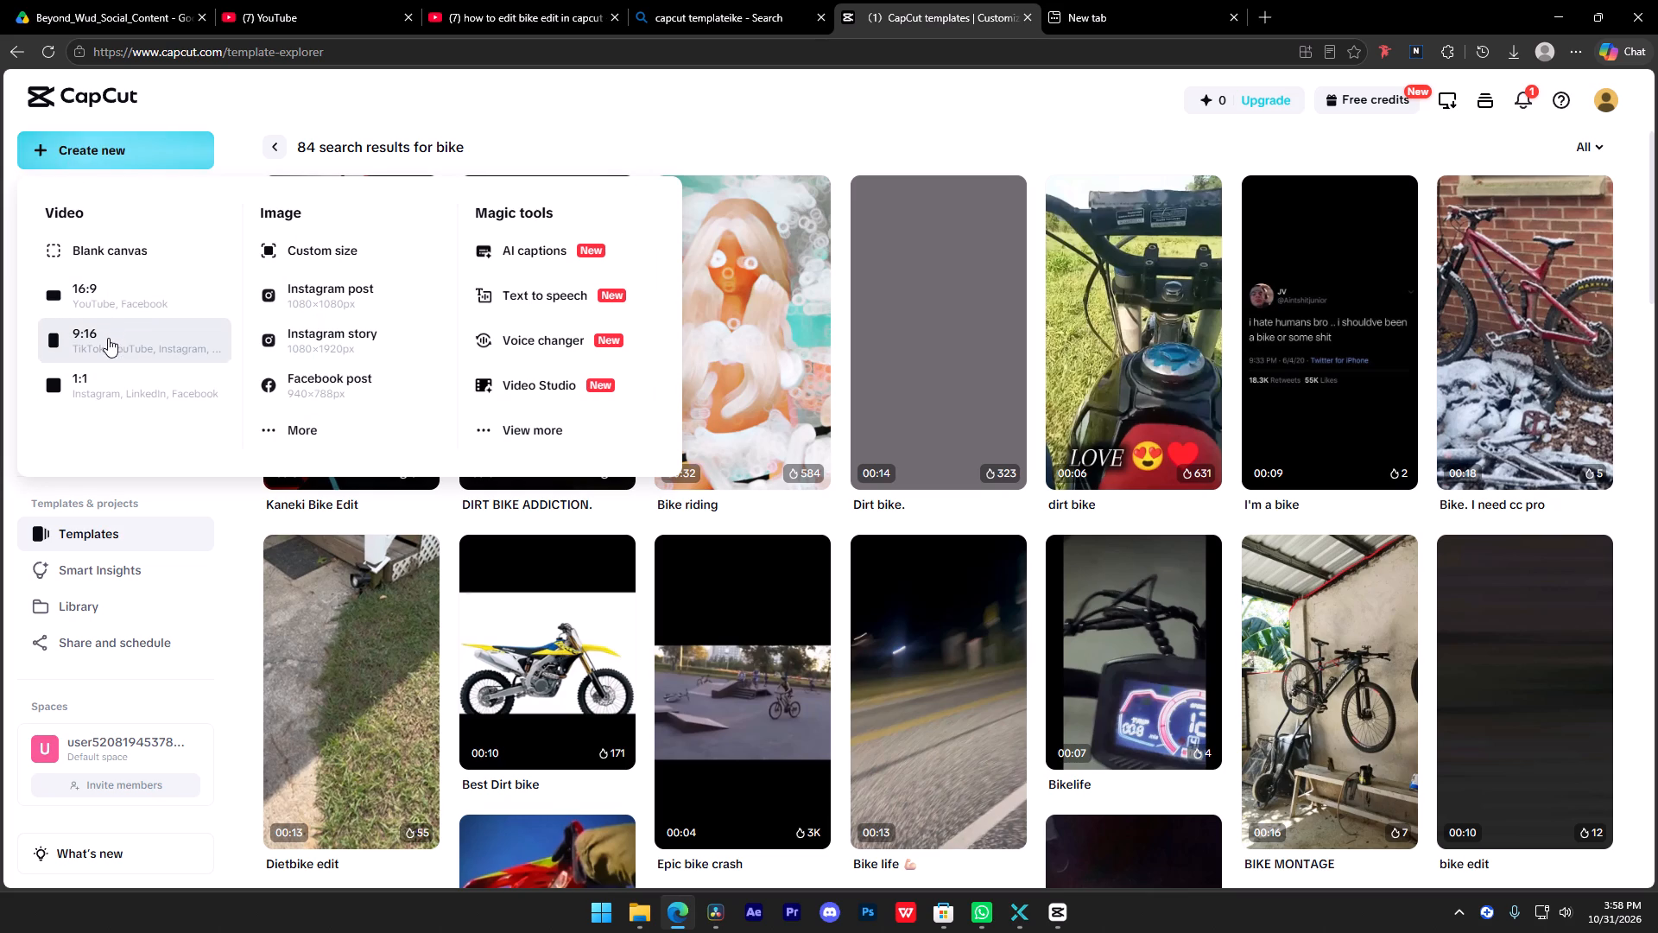
{"action": "left_click", "coordinate": [101, 306]}
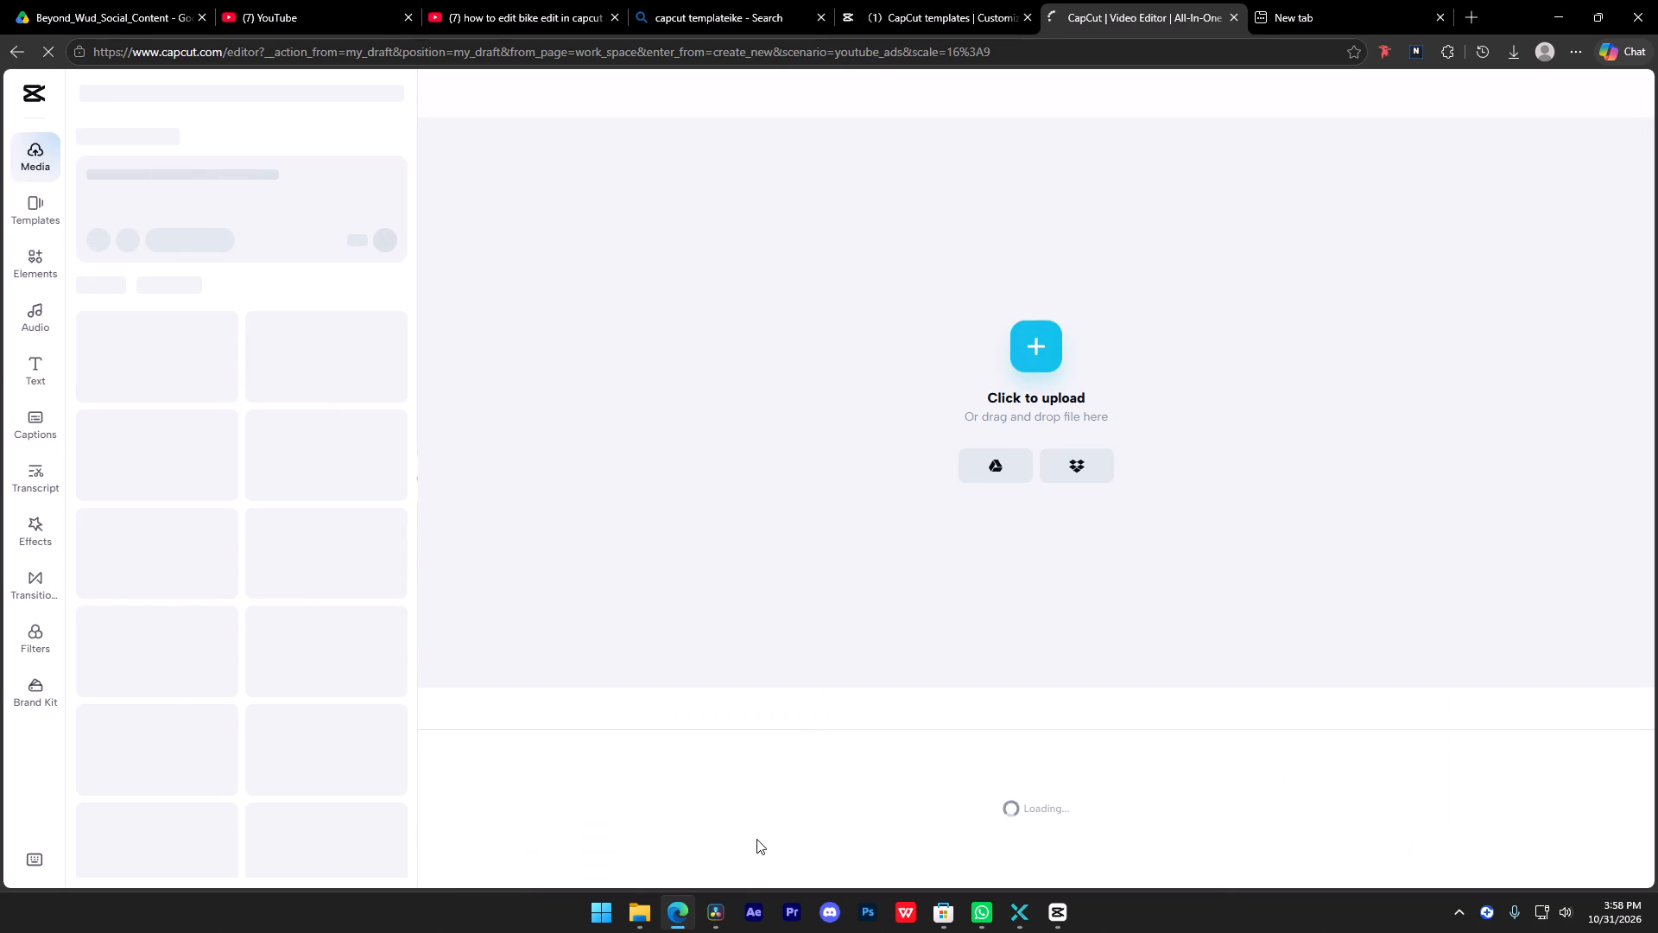
Switch to File Explorer, open the Rain folder and select the seven clips from 20261030_132636.mp4 to 20261030_132940.mp4.
{"action": "left_click", "coordinate": [626, 902]}
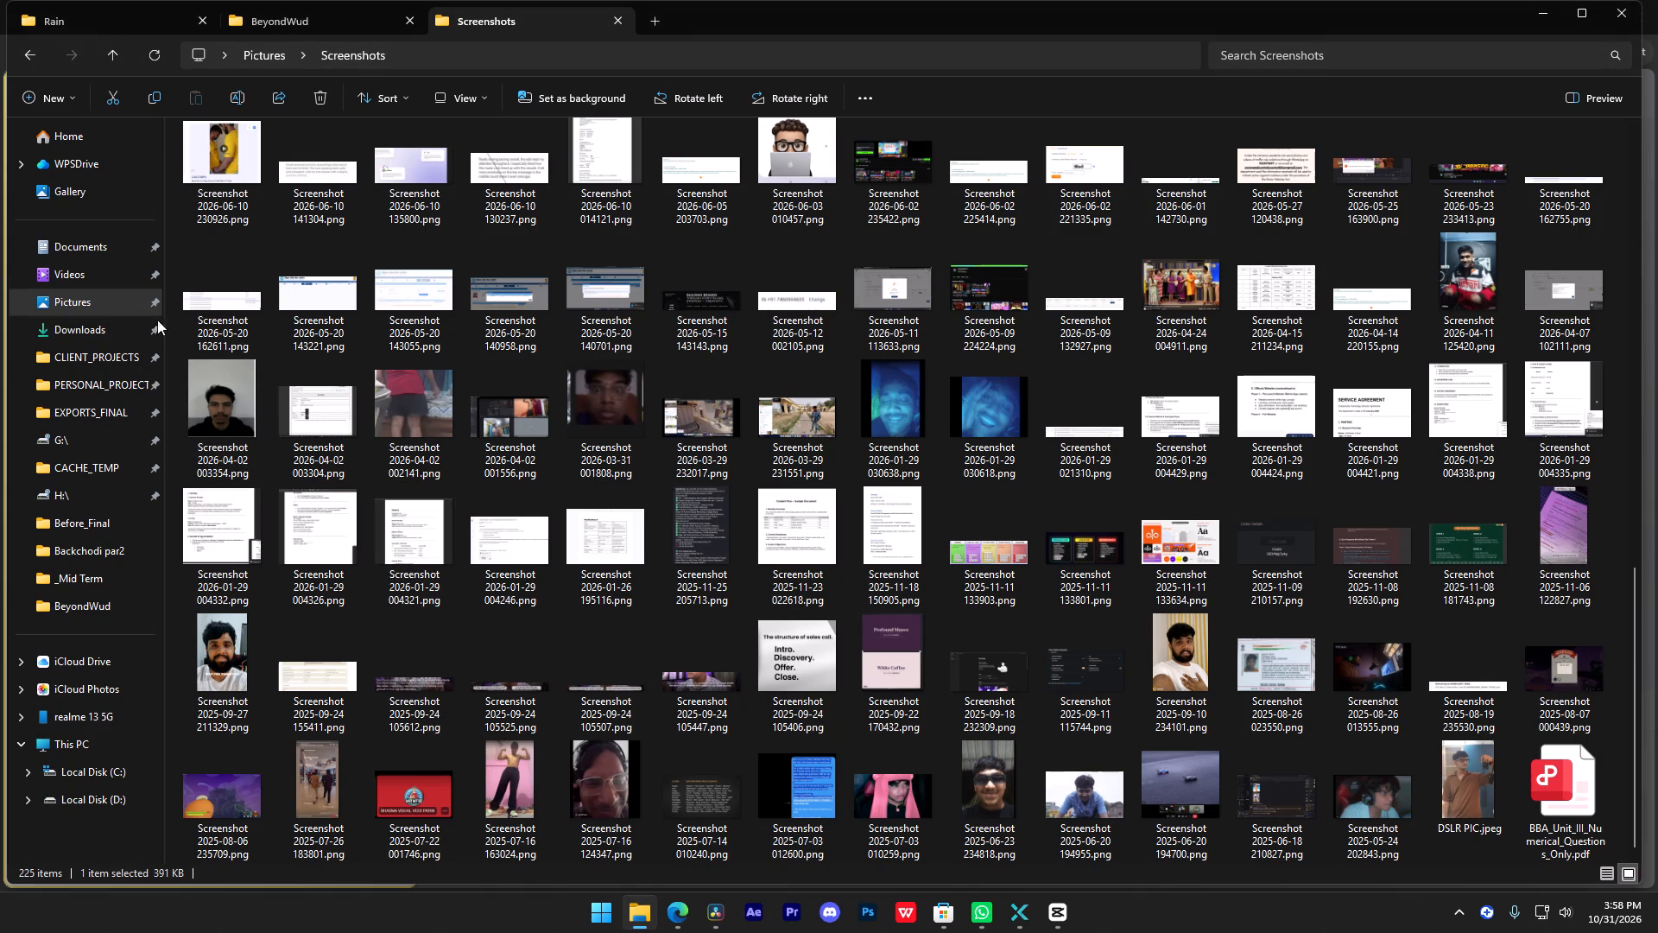
{"action": "left_click", "coordinate": [125, 23]}
{"action": "left_click", "coordinate": [751, 432]}
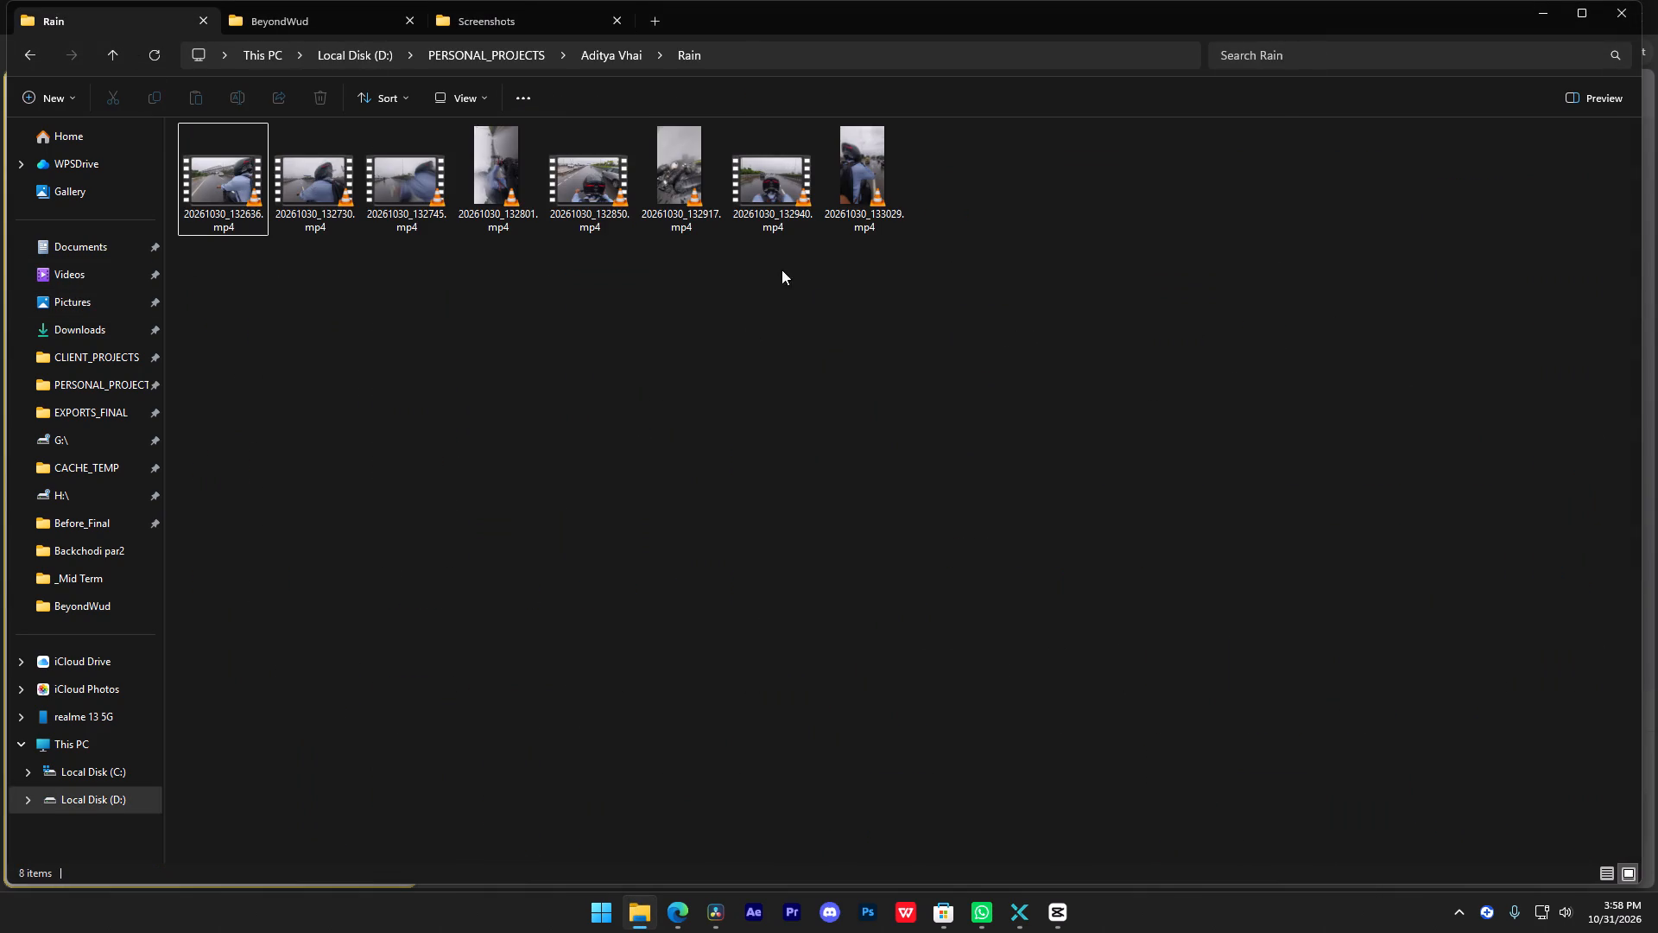
{"action": "left_click_drag", "start_coordinate": [752, 293], "coordinate": [231, 142]}
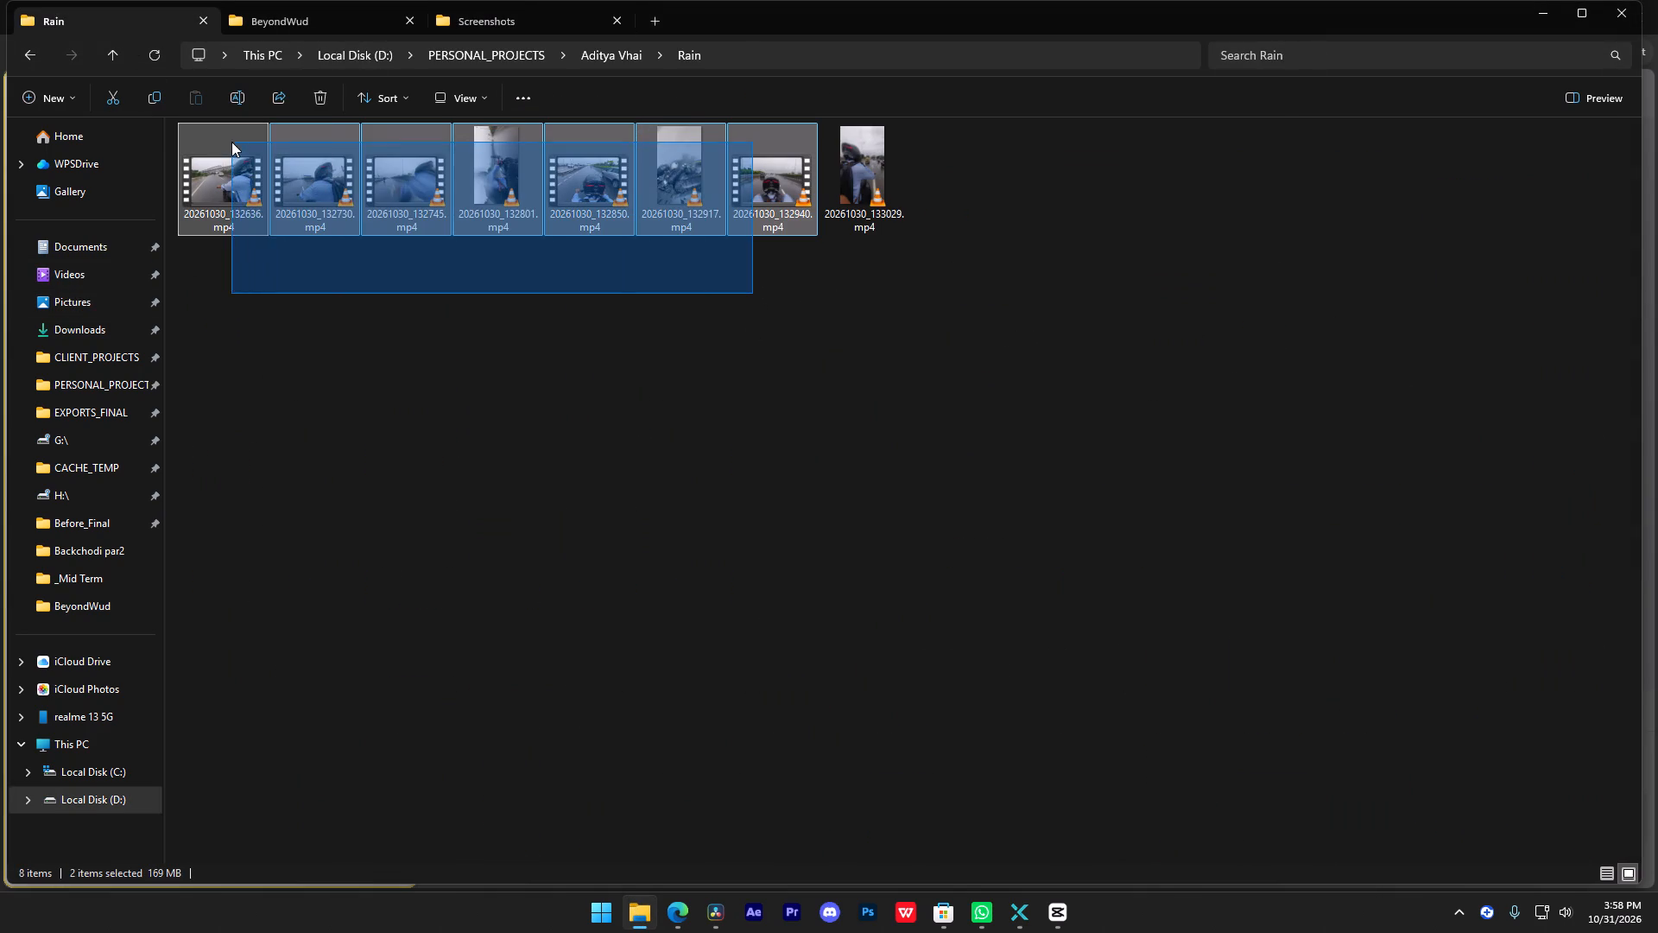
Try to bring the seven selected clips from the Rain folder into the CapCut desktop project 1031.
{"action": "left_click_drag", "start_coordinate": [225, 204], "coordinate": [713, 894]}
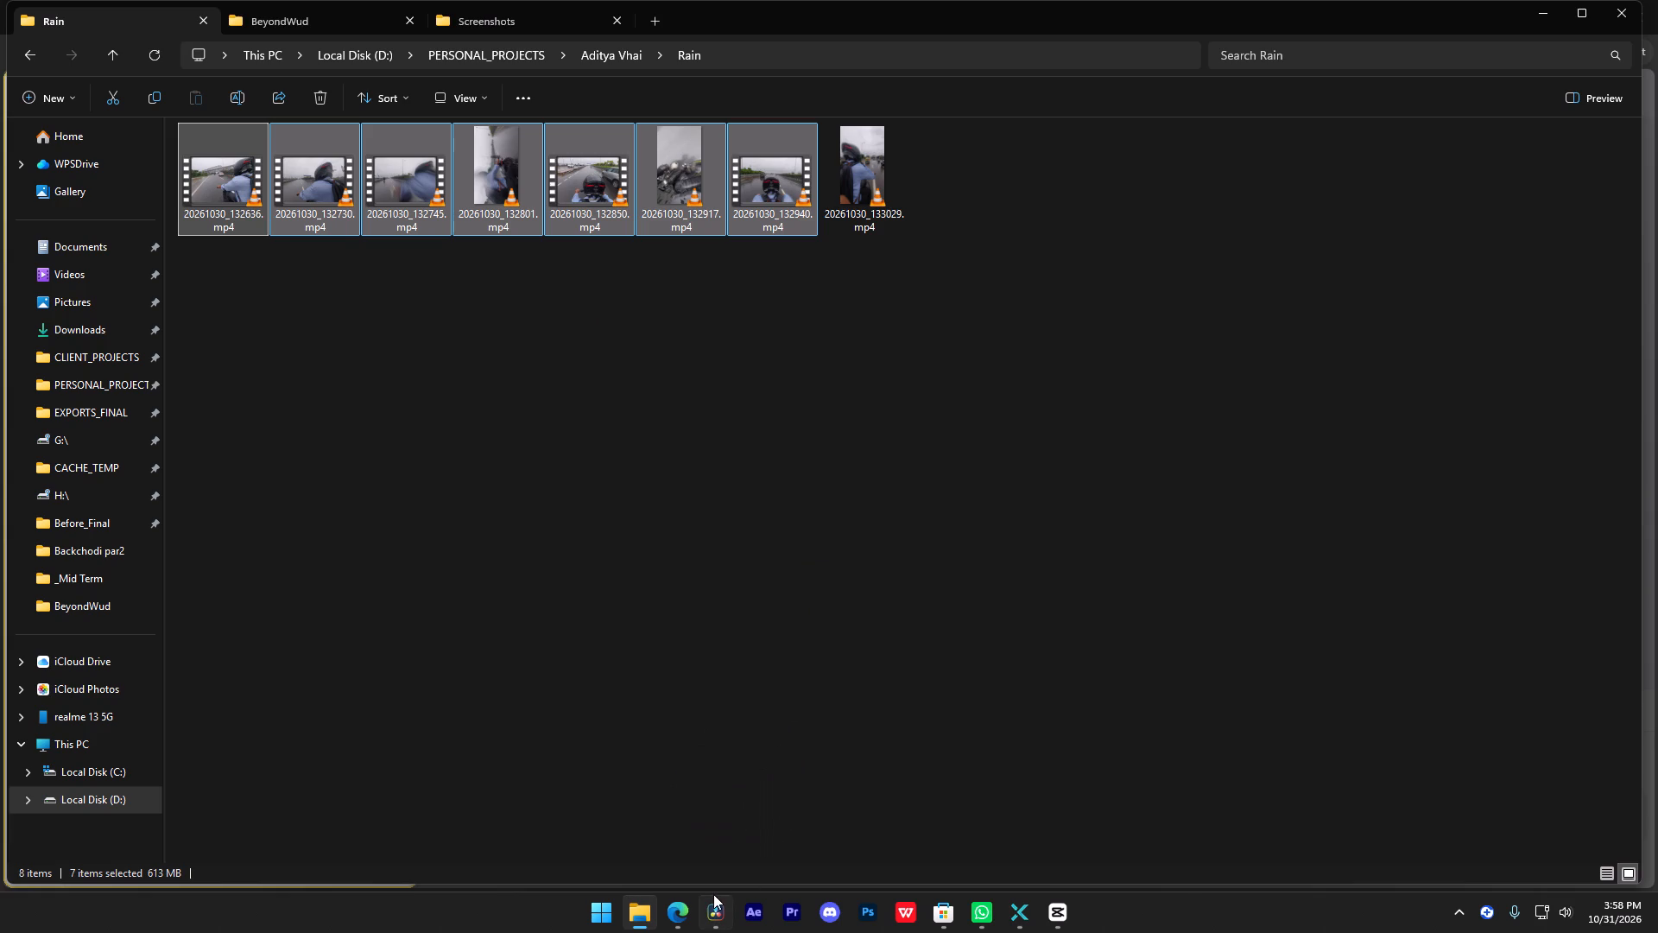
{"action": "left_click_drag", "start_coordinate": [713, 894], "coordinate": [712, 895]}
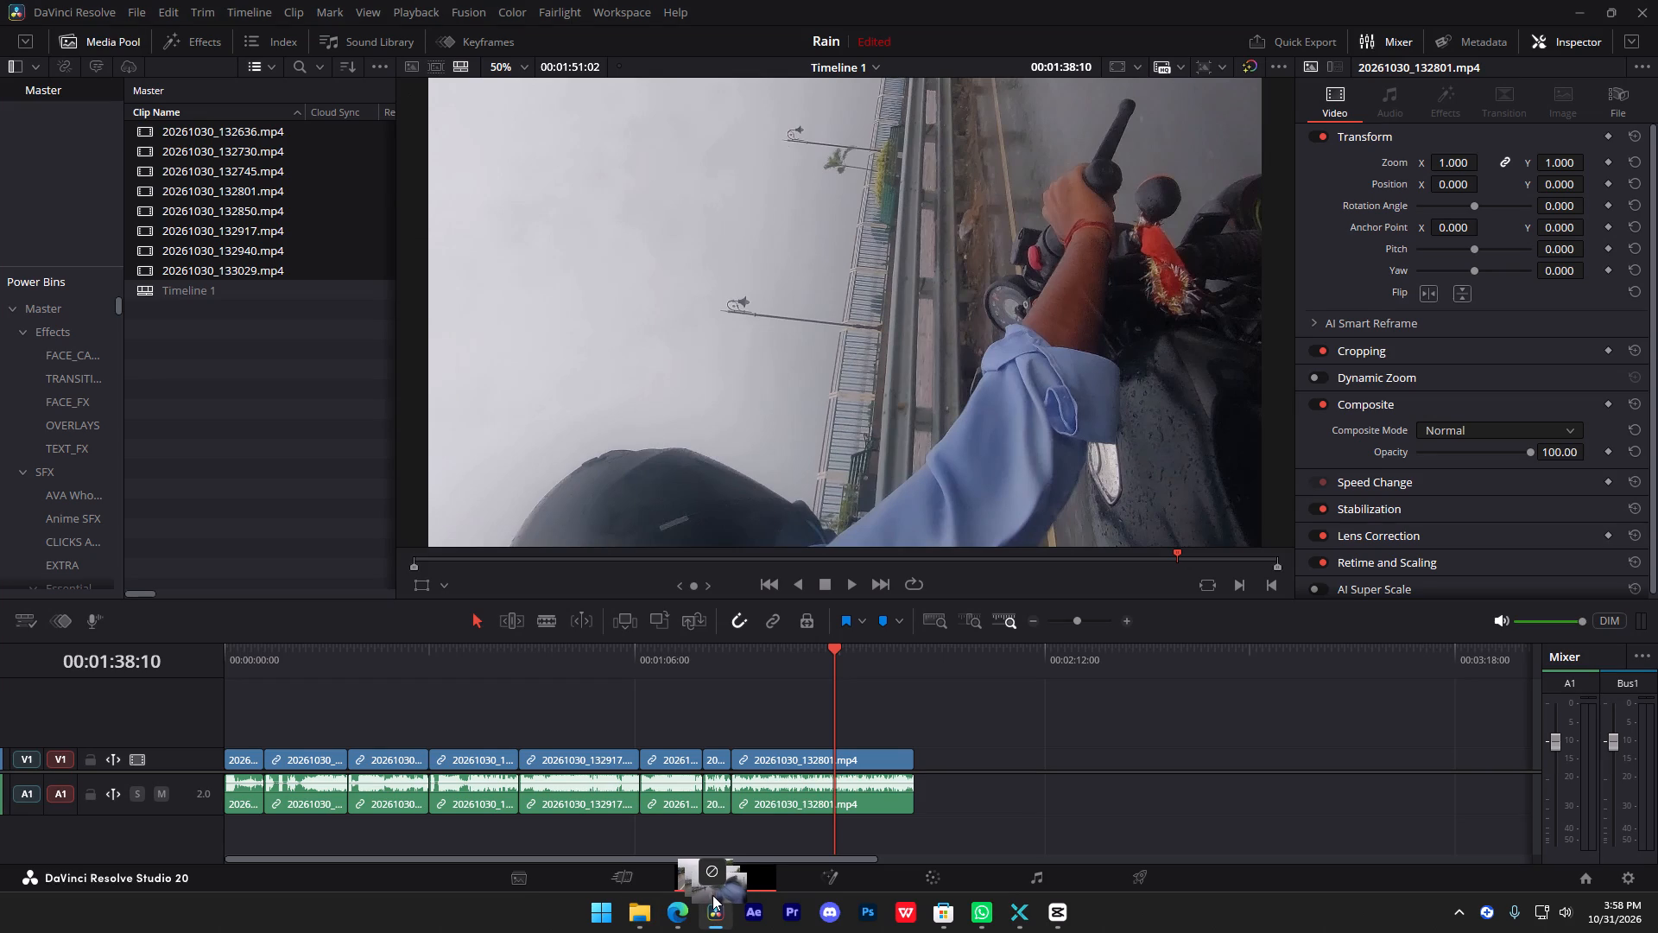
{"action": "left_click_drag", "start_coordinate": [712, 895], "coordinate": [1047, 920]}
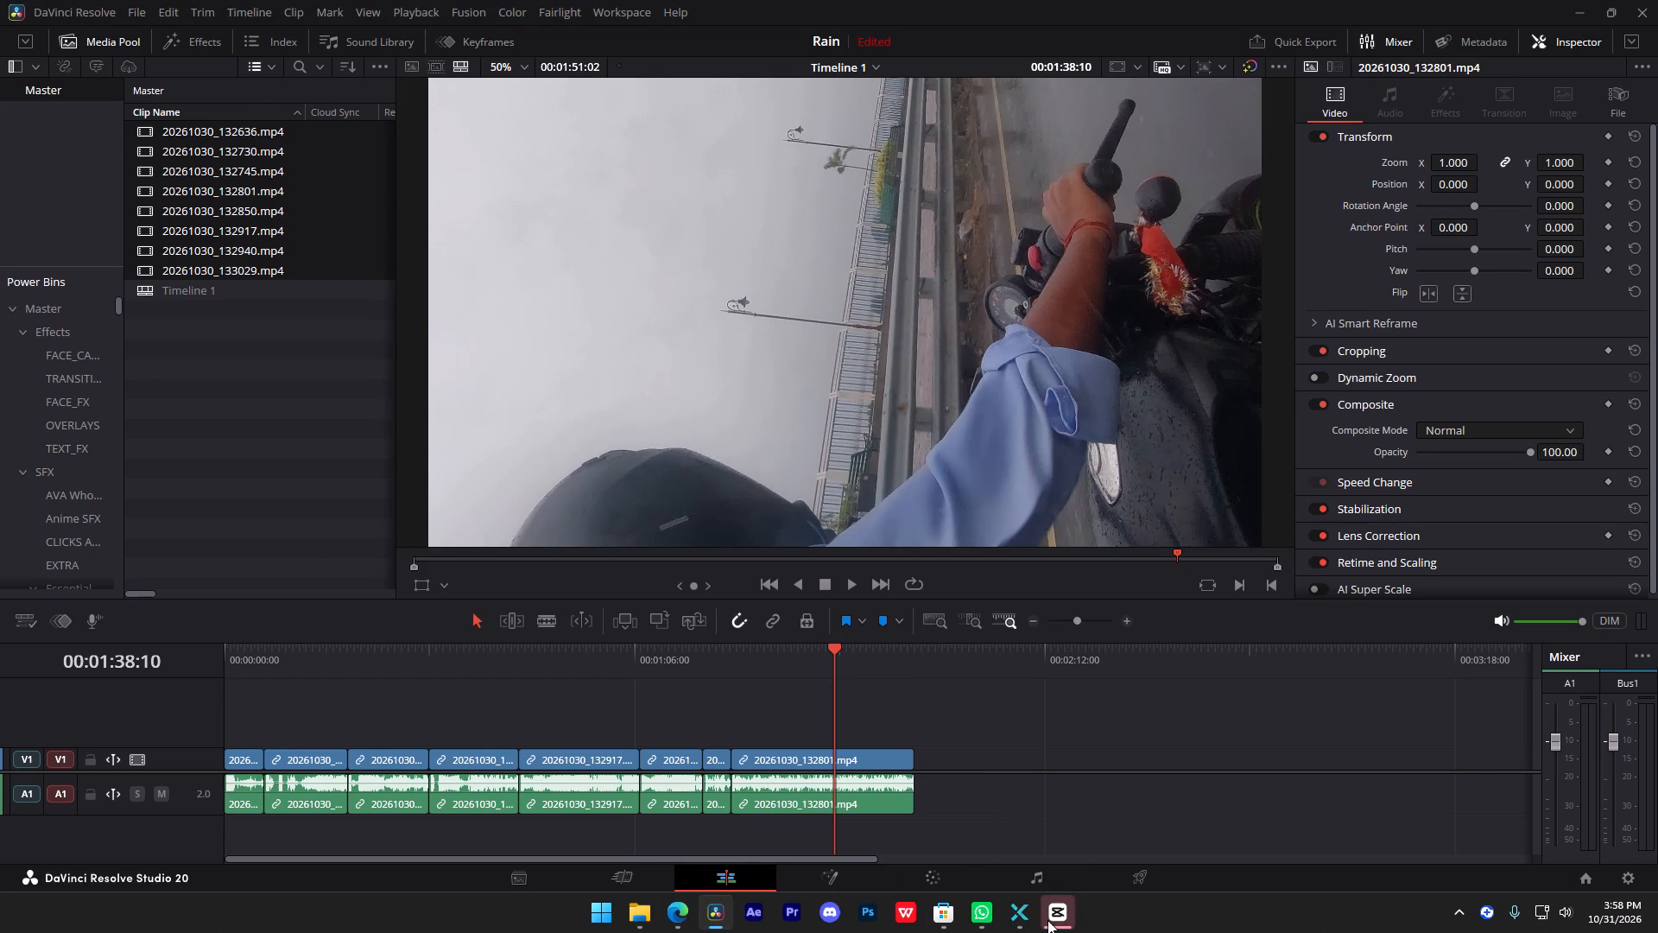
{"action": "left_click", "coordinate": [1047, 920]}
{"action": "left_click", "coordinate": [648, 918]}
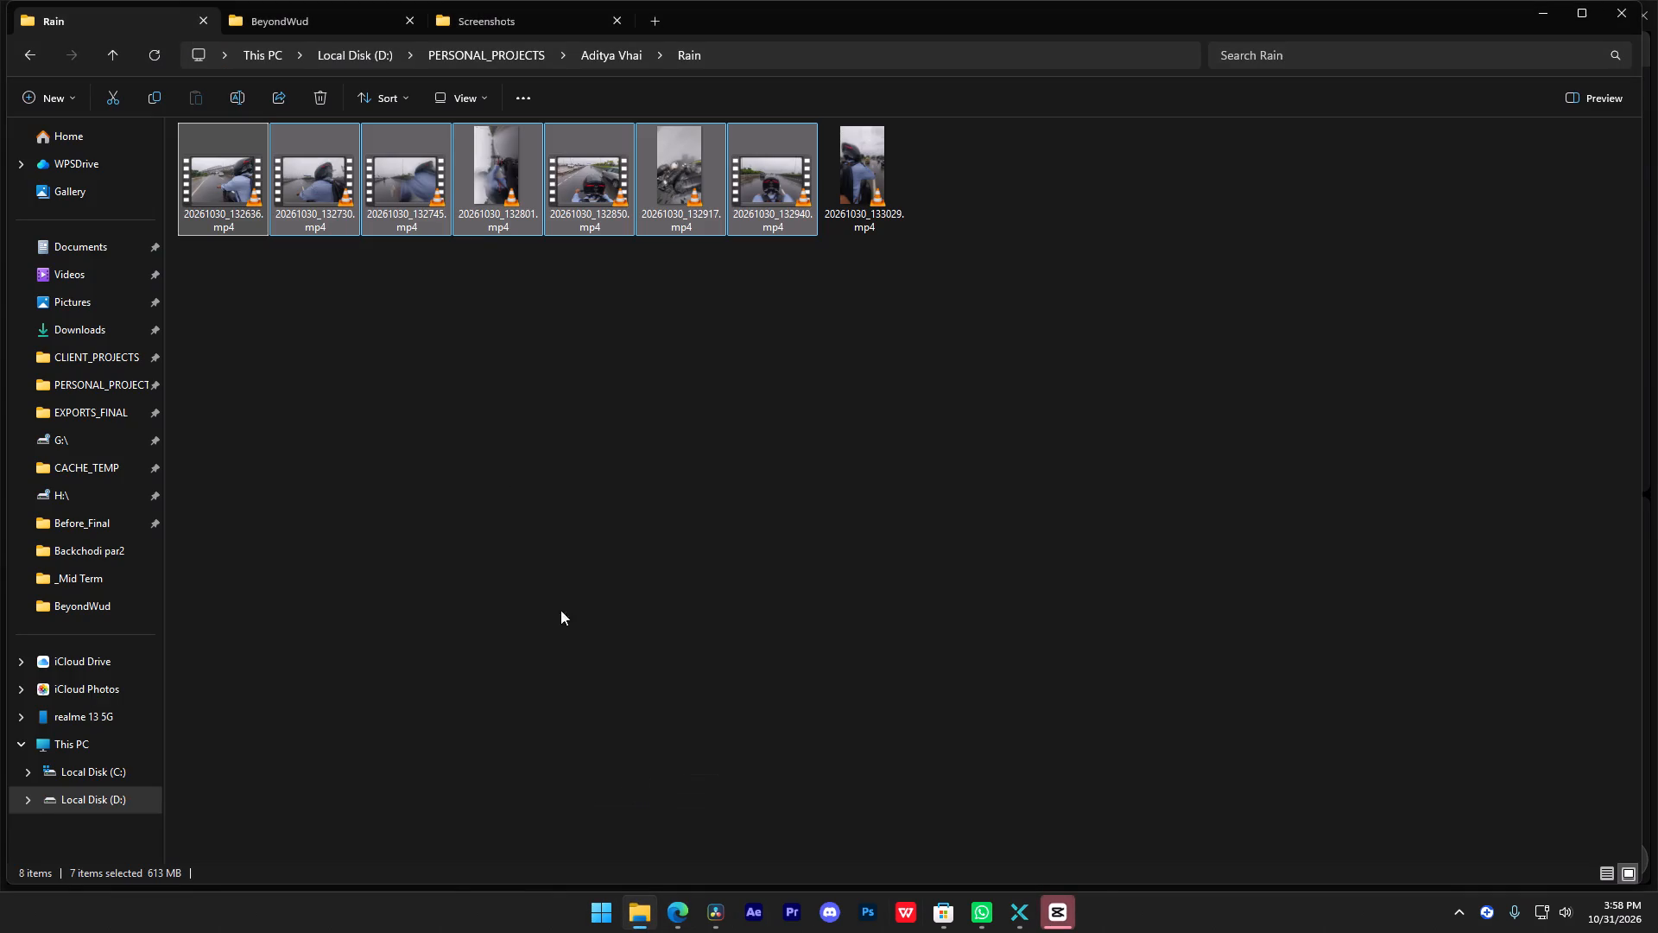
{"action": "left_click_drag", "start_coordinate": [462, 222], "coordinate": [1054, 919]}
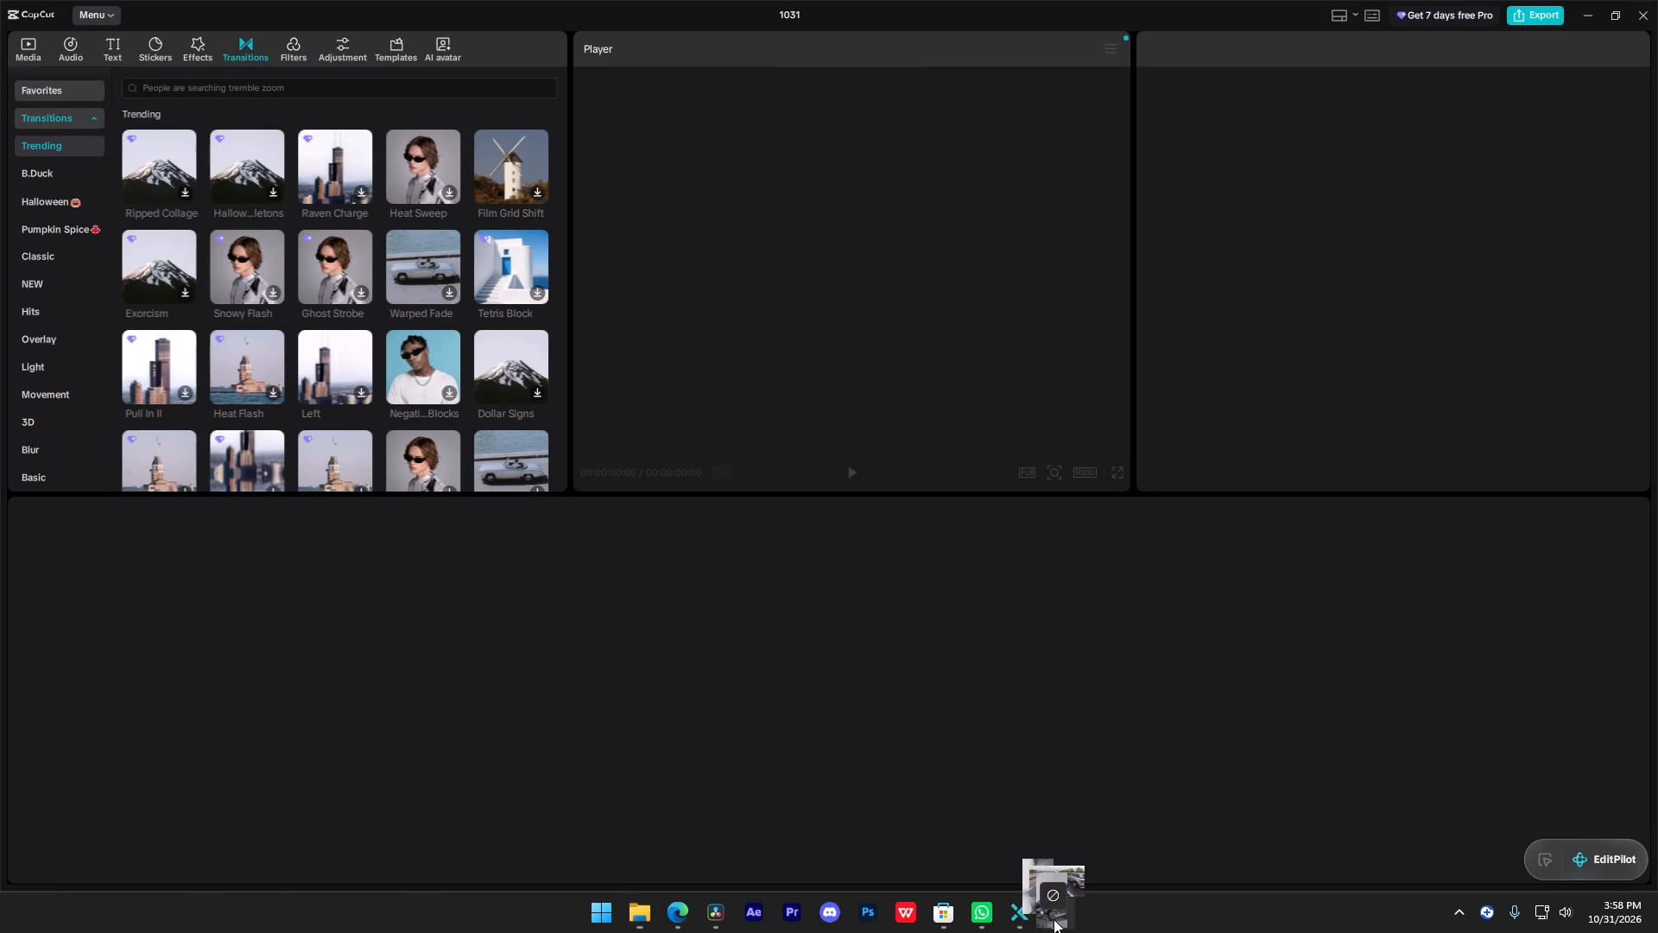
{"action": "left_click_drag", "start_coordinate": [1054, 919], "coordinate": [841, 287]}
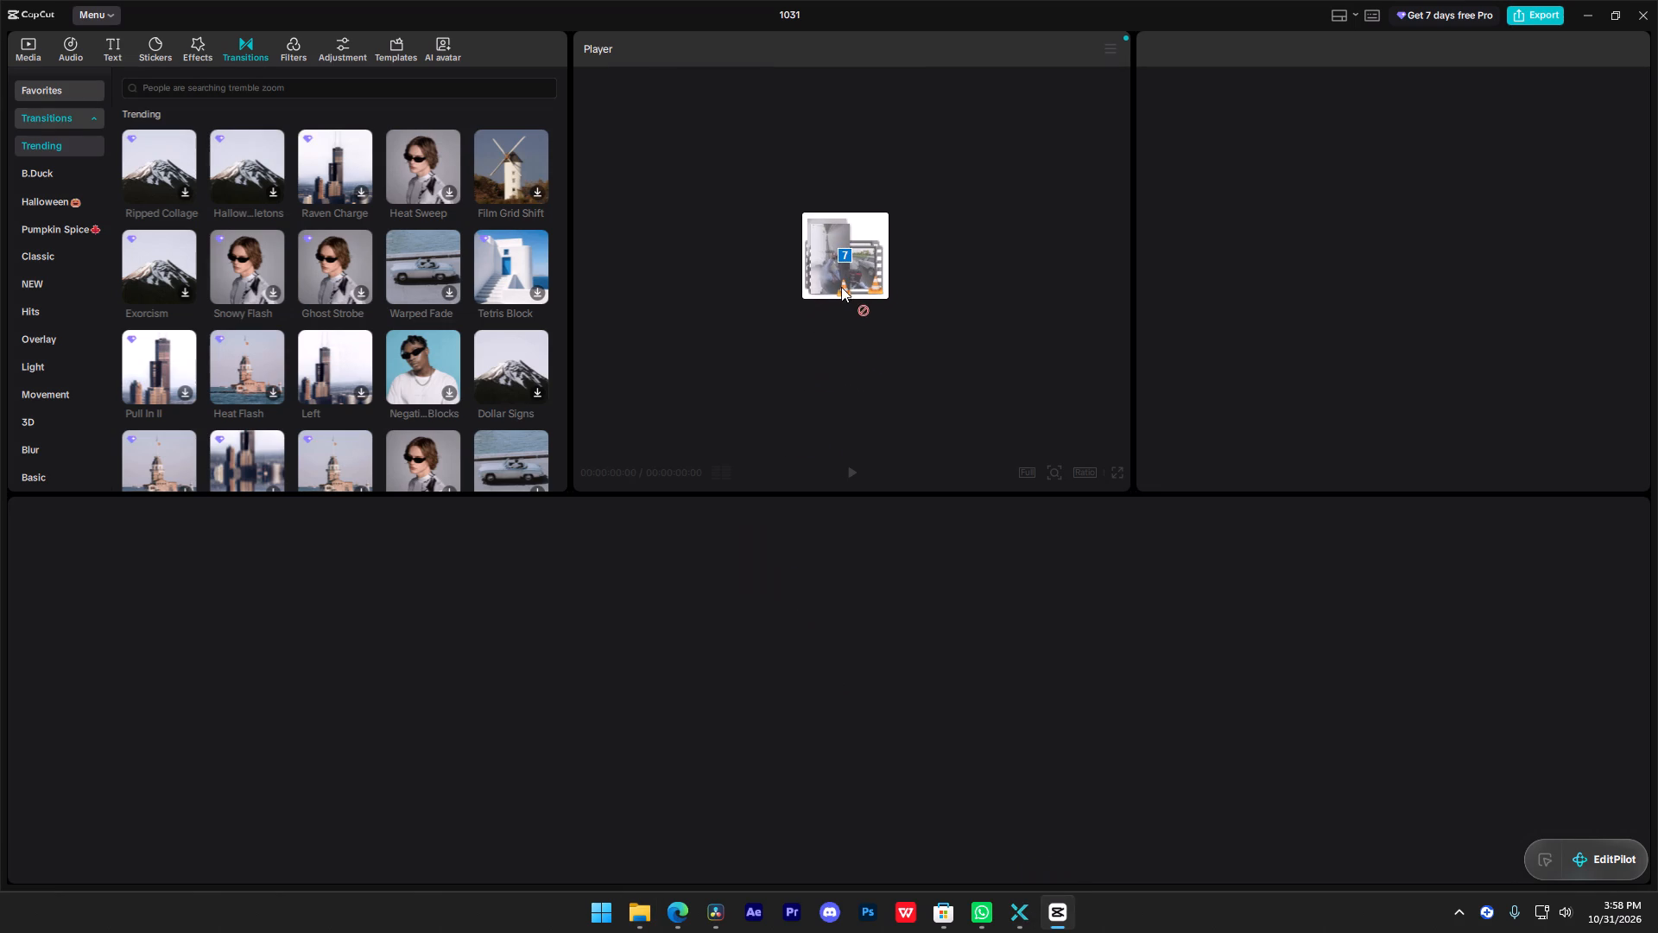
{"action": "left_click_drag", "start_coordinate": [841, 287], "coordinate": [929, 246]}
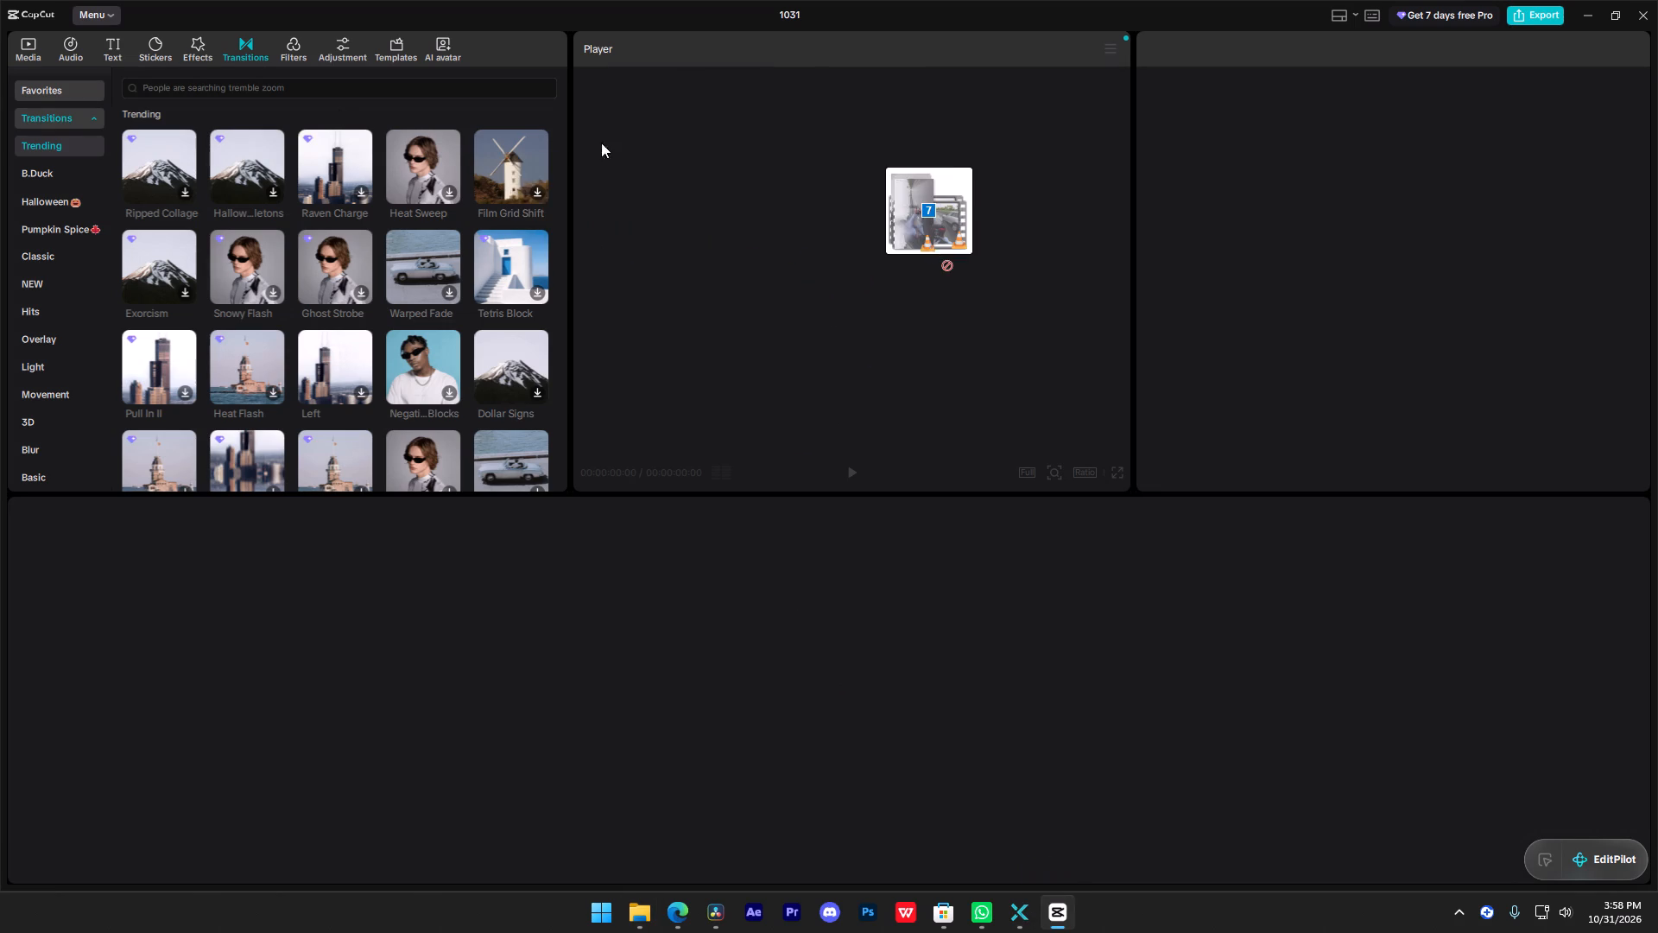
Import the seven selected Rain clips into the media library of CapCut desktop project 1031, and deselect them there.
{"action": "left_click", "coordinate": [31, 48]}
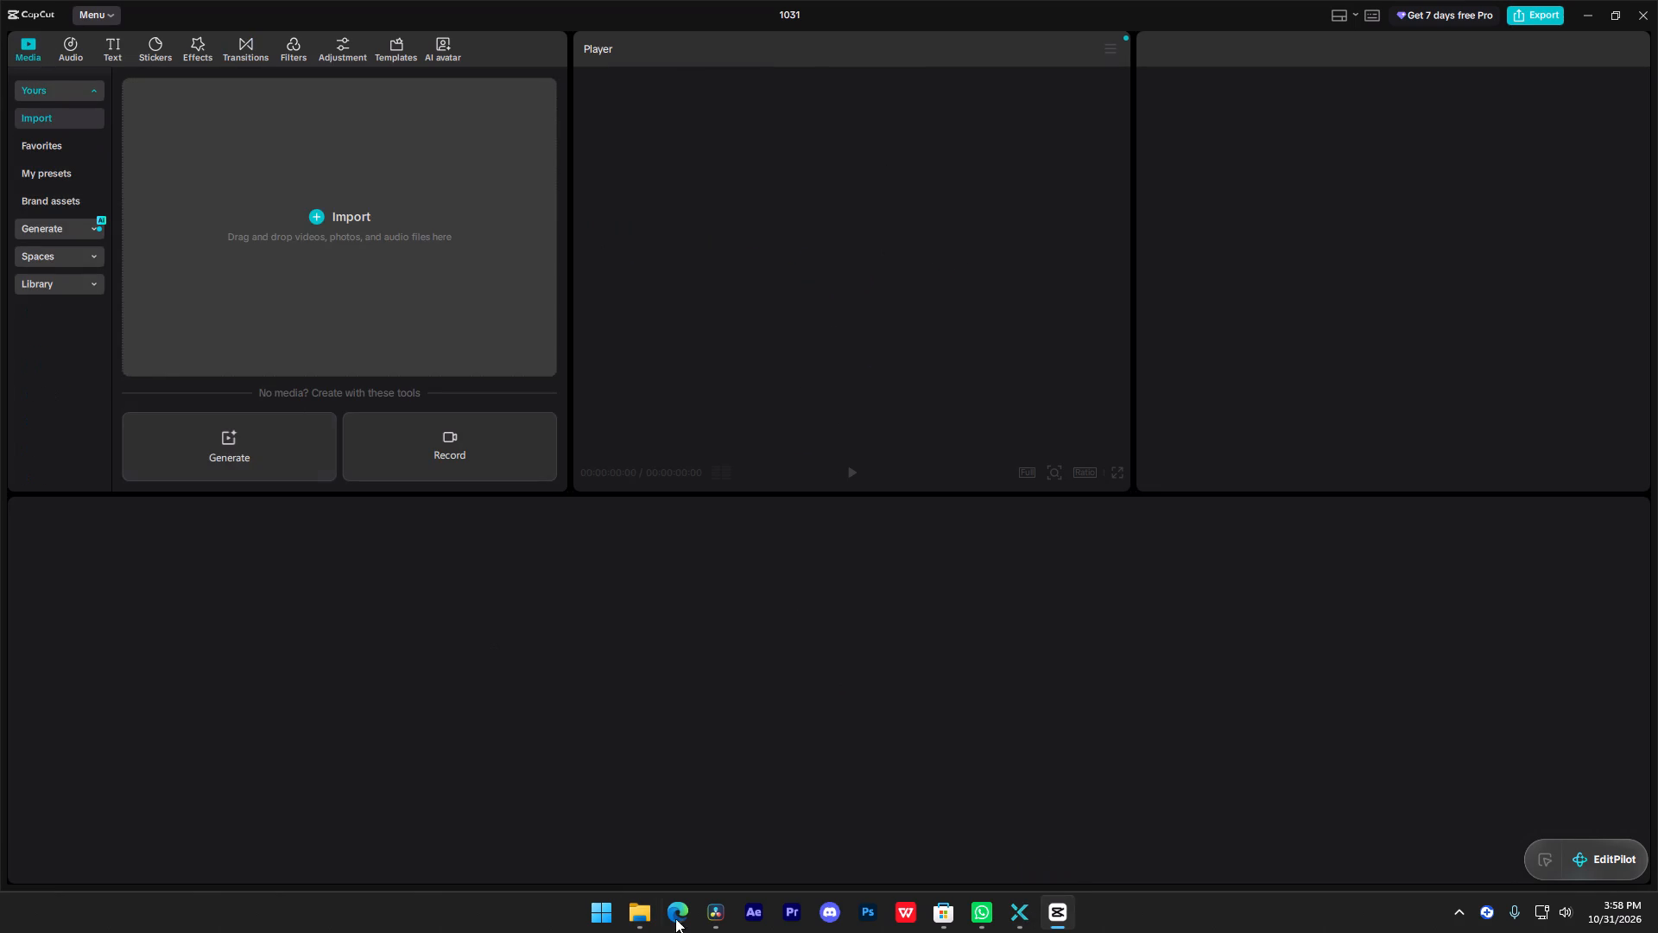
{"action": "left_click", "coordinate": [630, 912]}
{"action": "left_click_drag", "start_coordinate": [535, 184], "coordinate": [927, 563]}
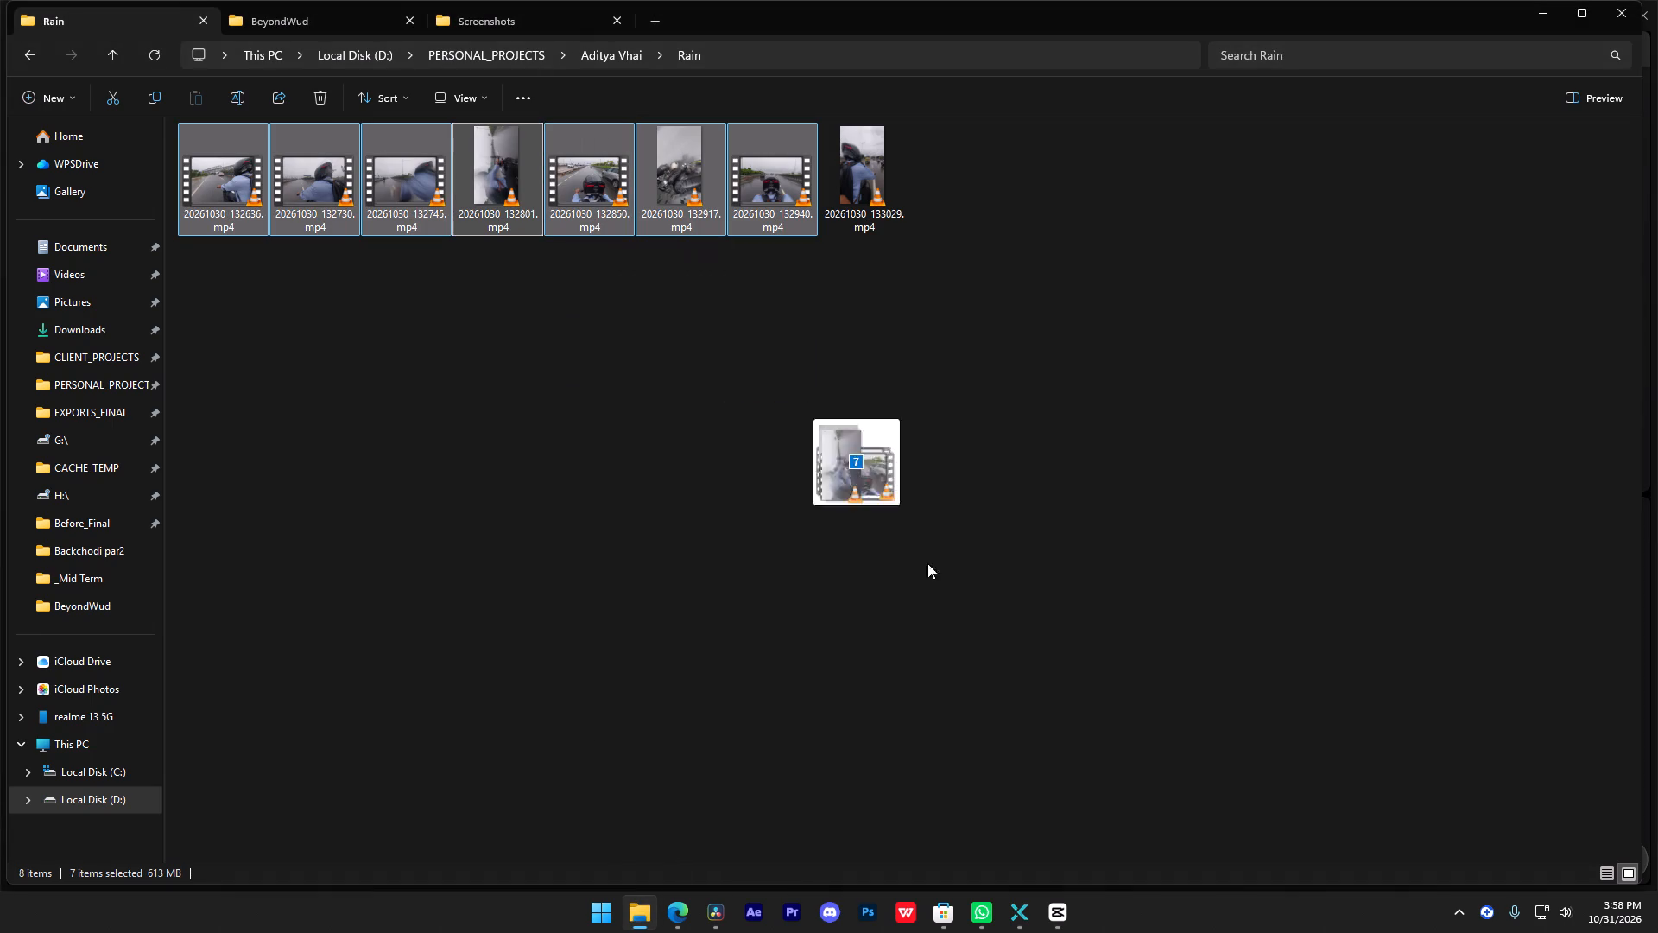
{"action": "left_click_drag", "start_coordinate": [927, 563], "coordinate": [336, 201]}
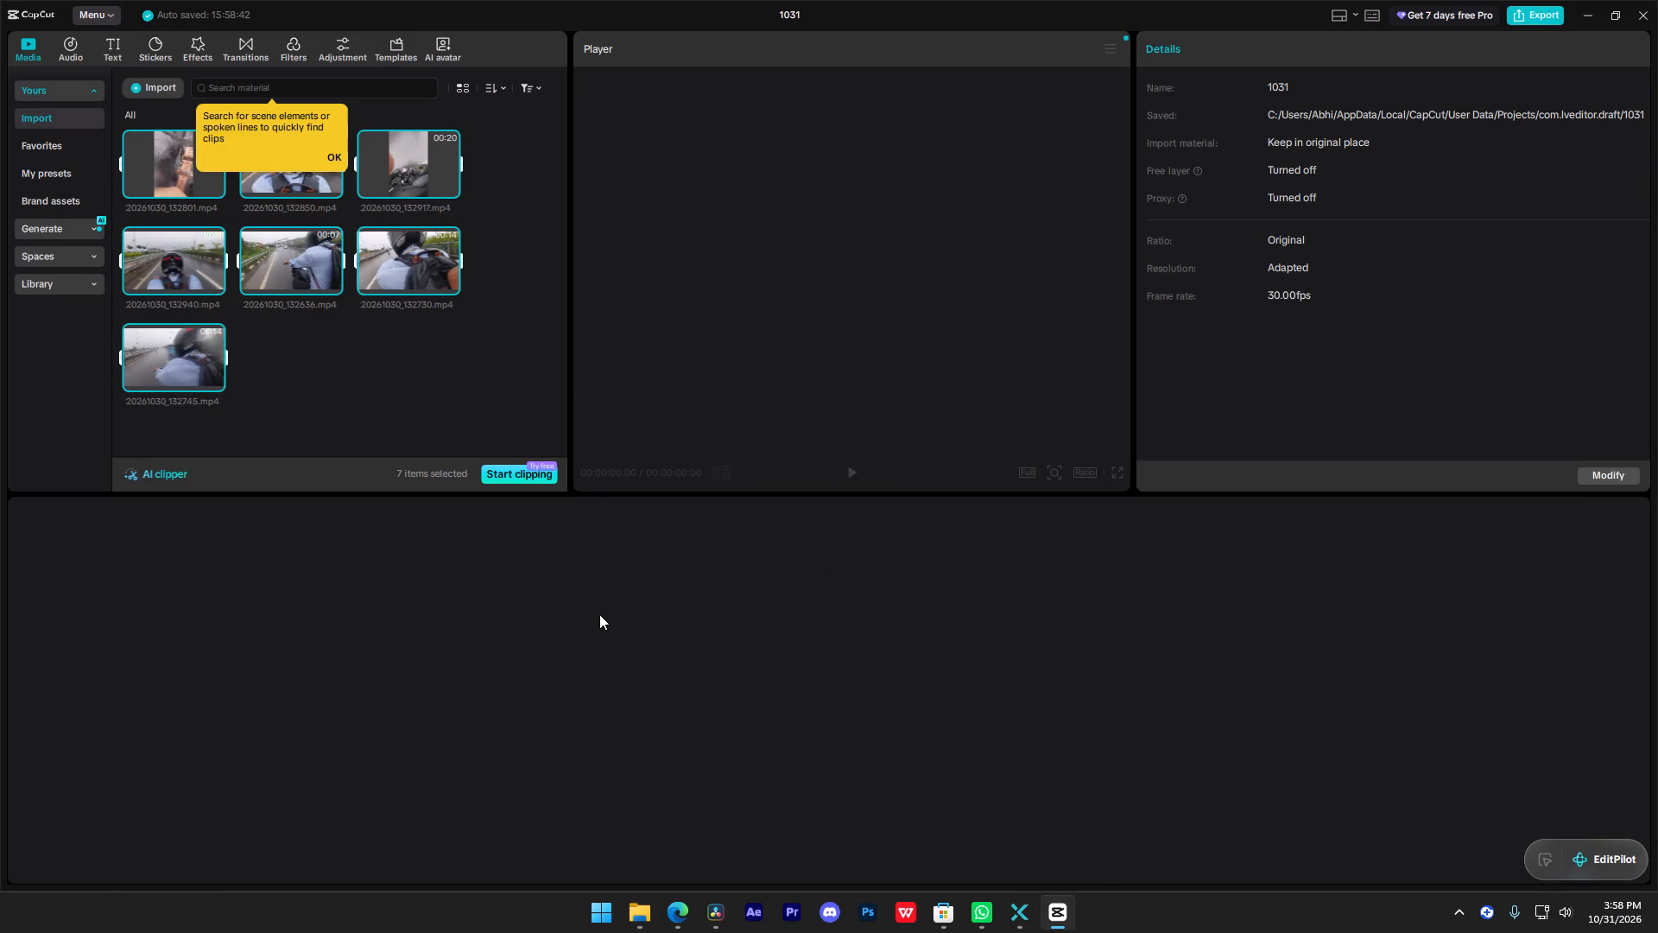
{"action": "left_click", "coordinate": [599, 614]}
{"action": "left_click", "coordinate": [599, 614]}
{"action": "left_click", "coordinate": [510, 414]}
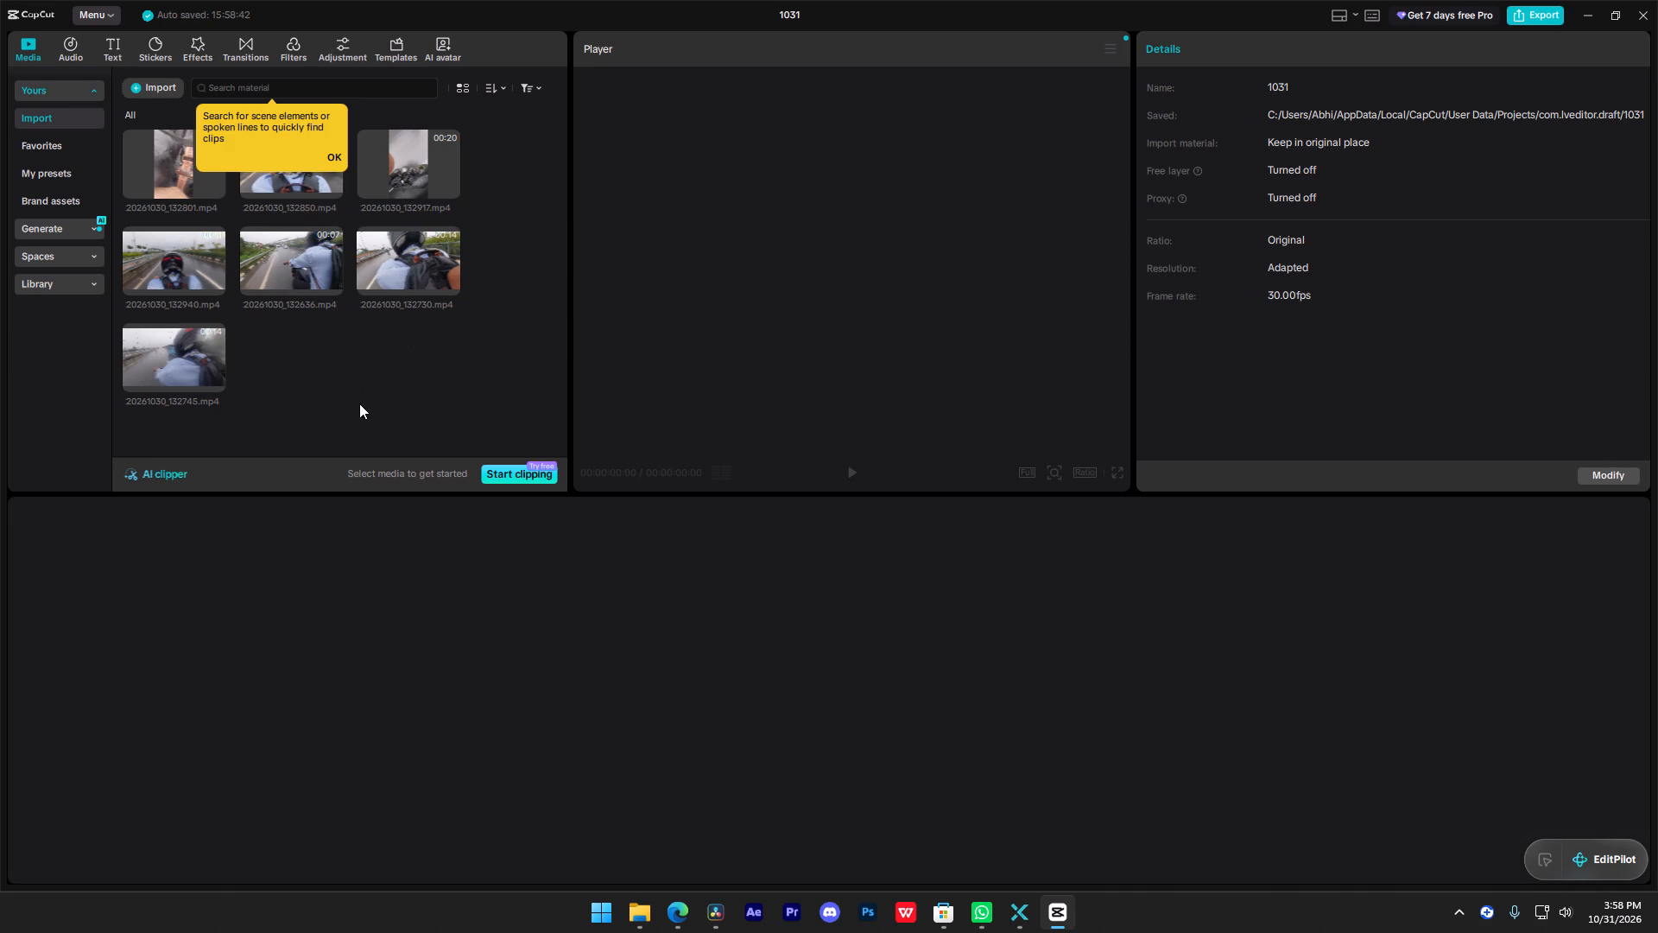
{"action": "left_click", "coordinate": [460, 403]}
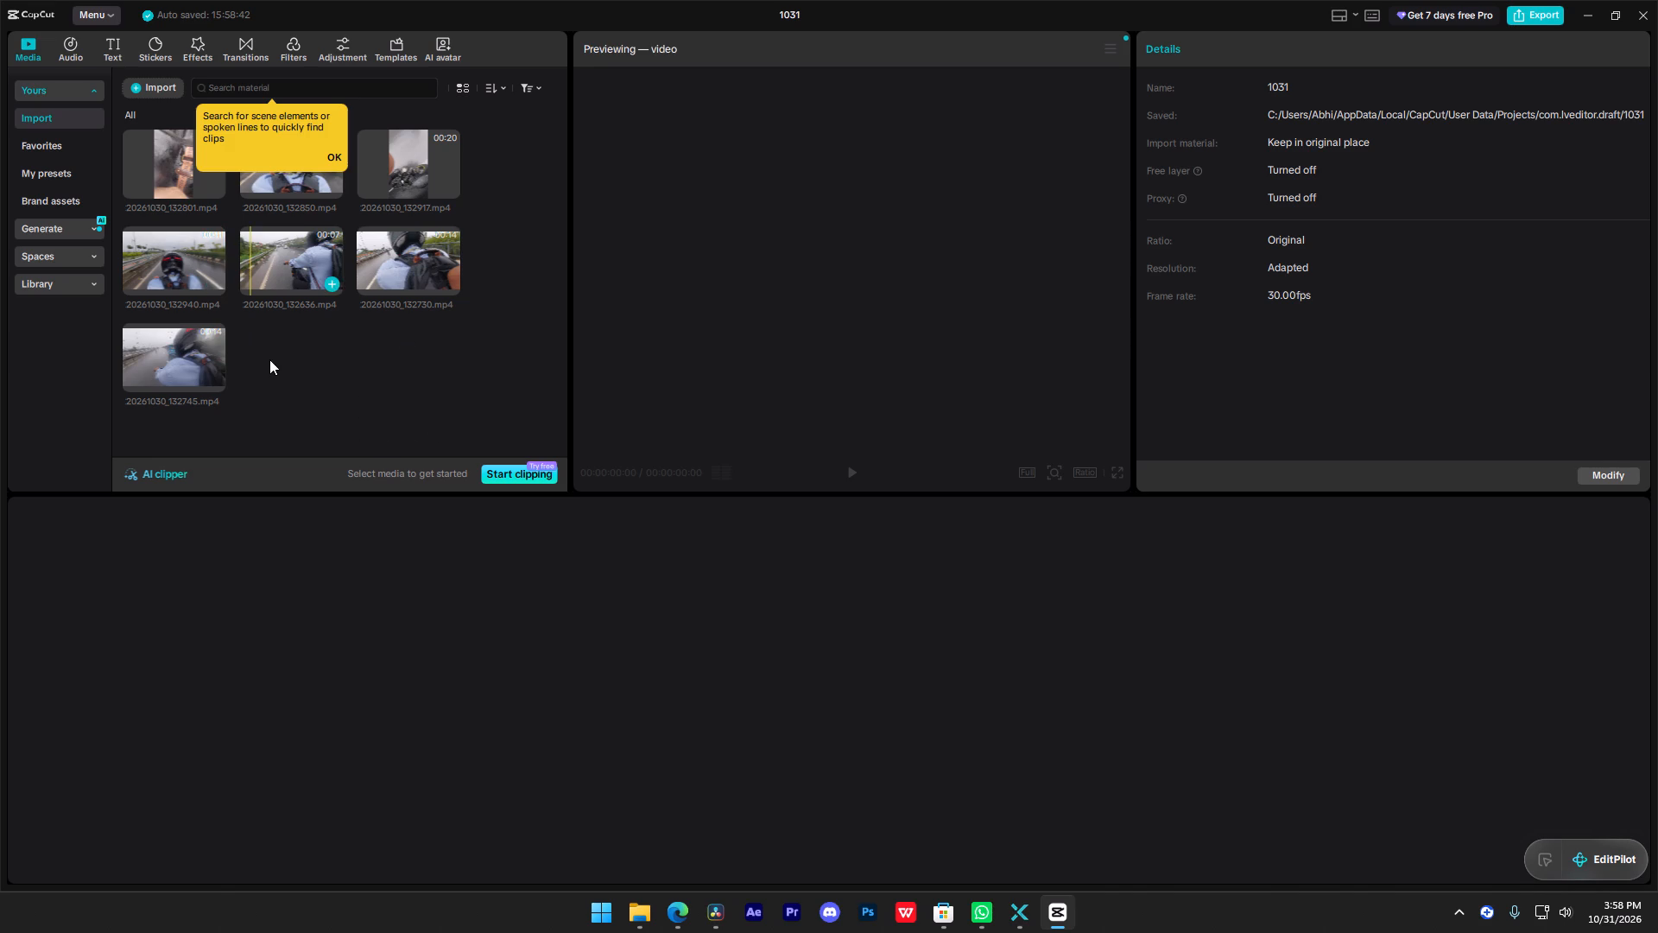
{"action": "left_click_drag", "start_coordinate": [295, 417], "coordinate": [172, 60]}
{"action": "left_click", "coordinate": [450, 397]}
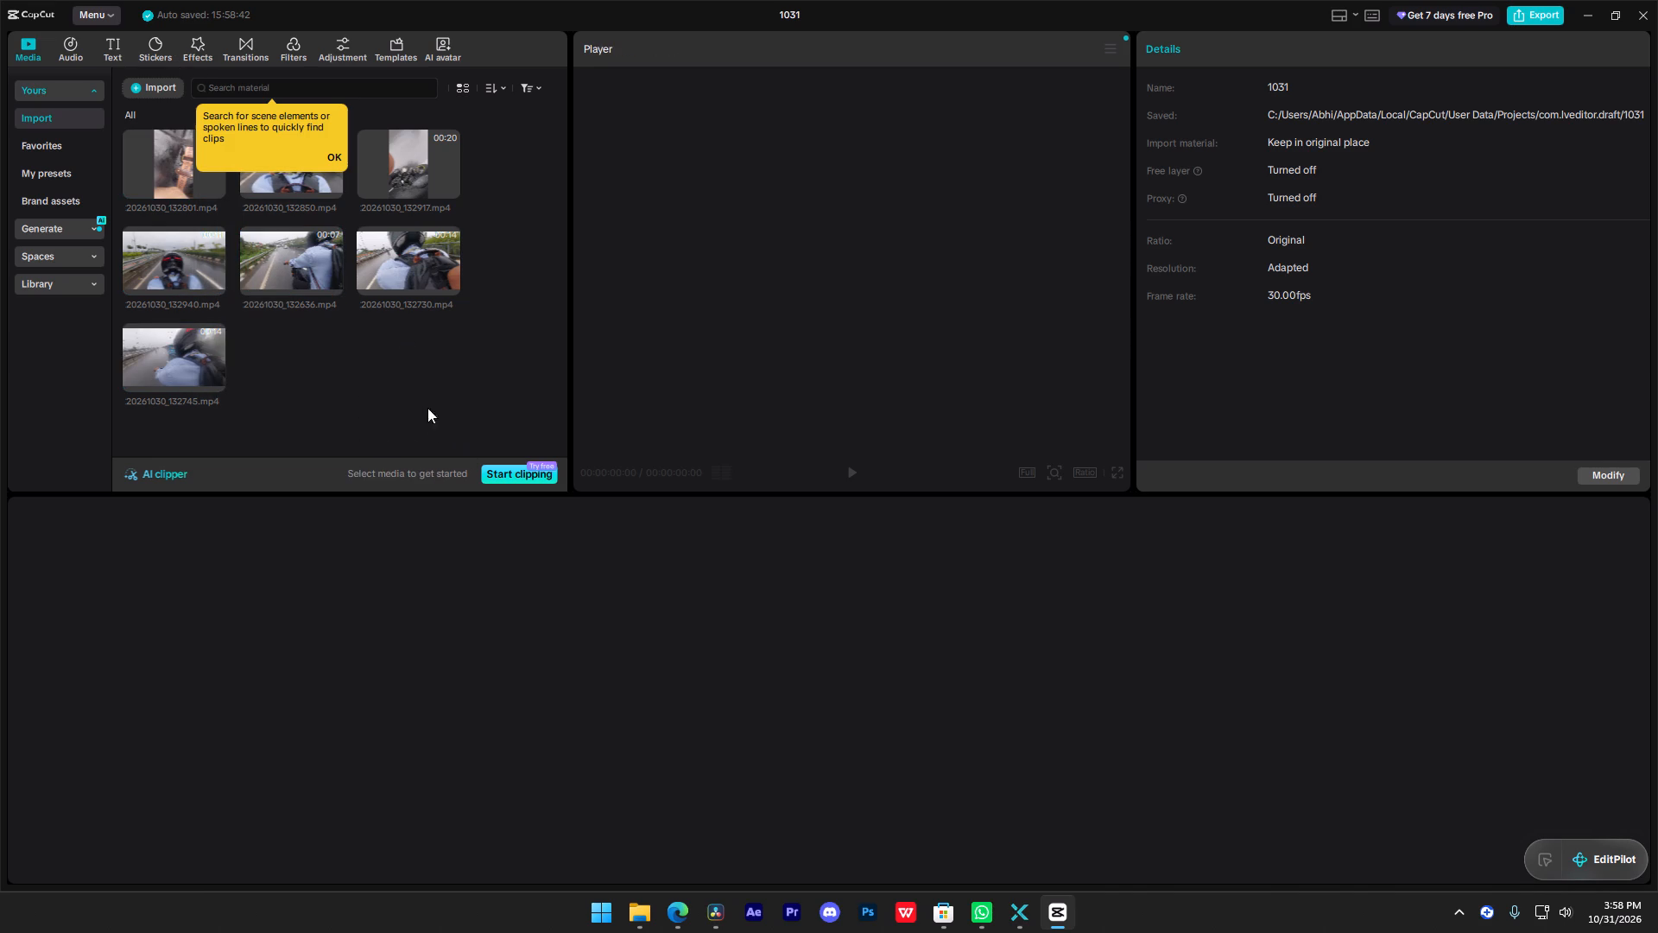
Switch to File Explorer, deselect the Rain clips, check the Screenshots folder, and return to CapCut project 1031.
{"action": "left_click", "coordinate": [636, 905]}
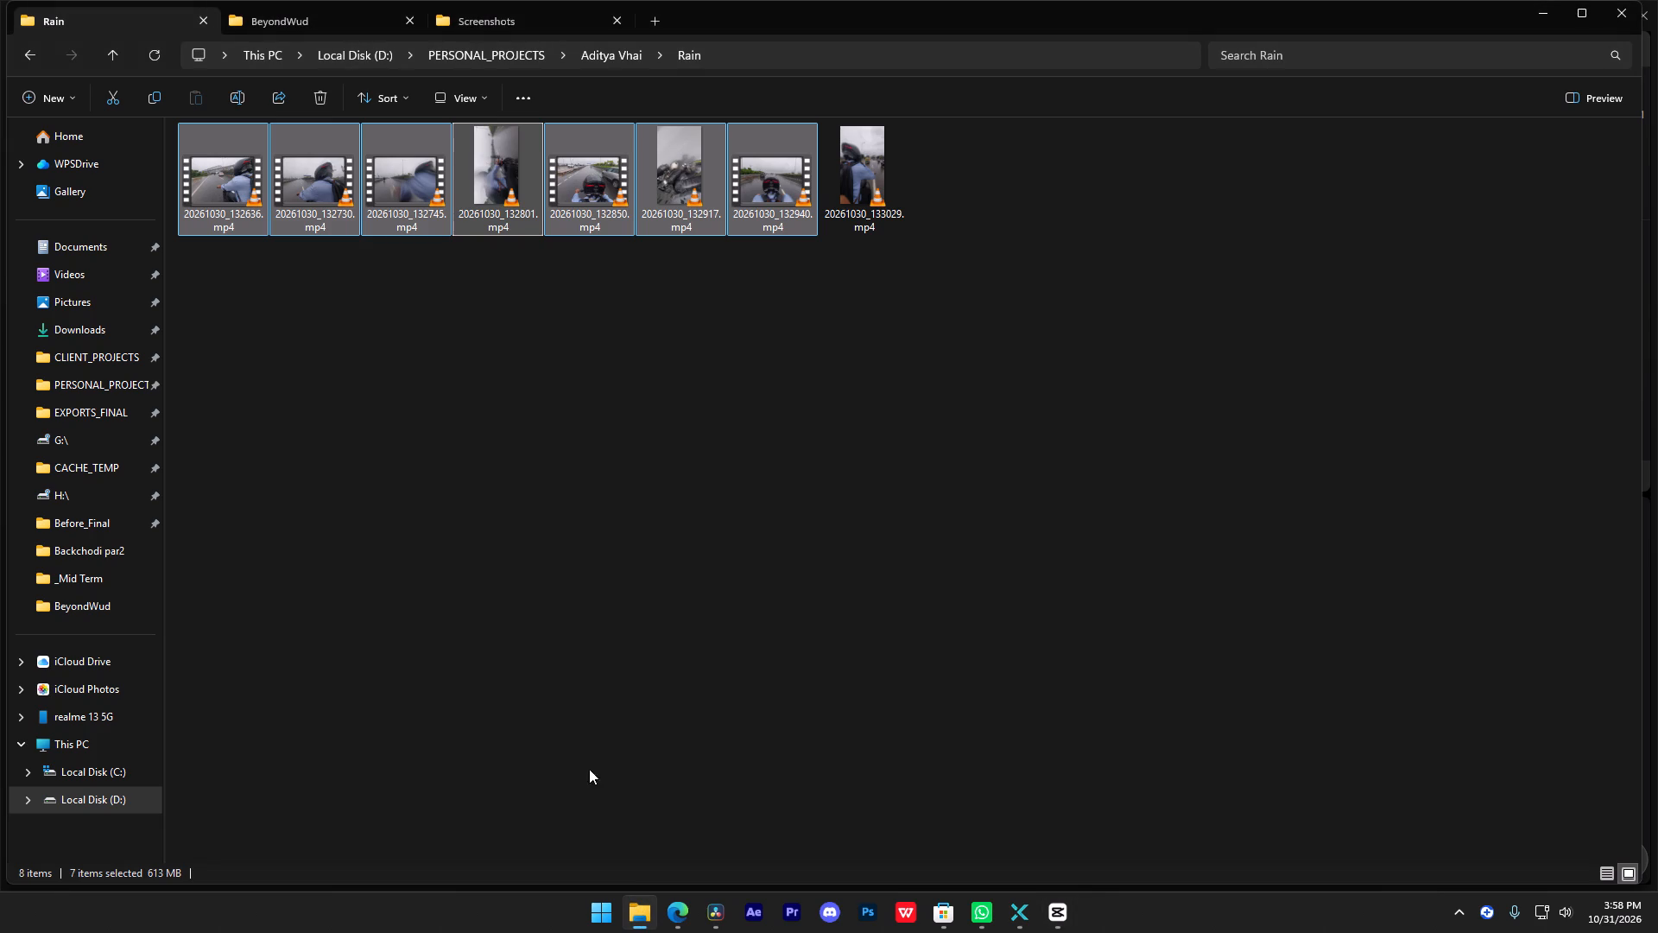
{"action": "left_click", "coordinate": [678, 521]}
{"action": "left_click", "coordinate": [573, 6]}
{"action": "left_click", "coordinate": [557, 26]}
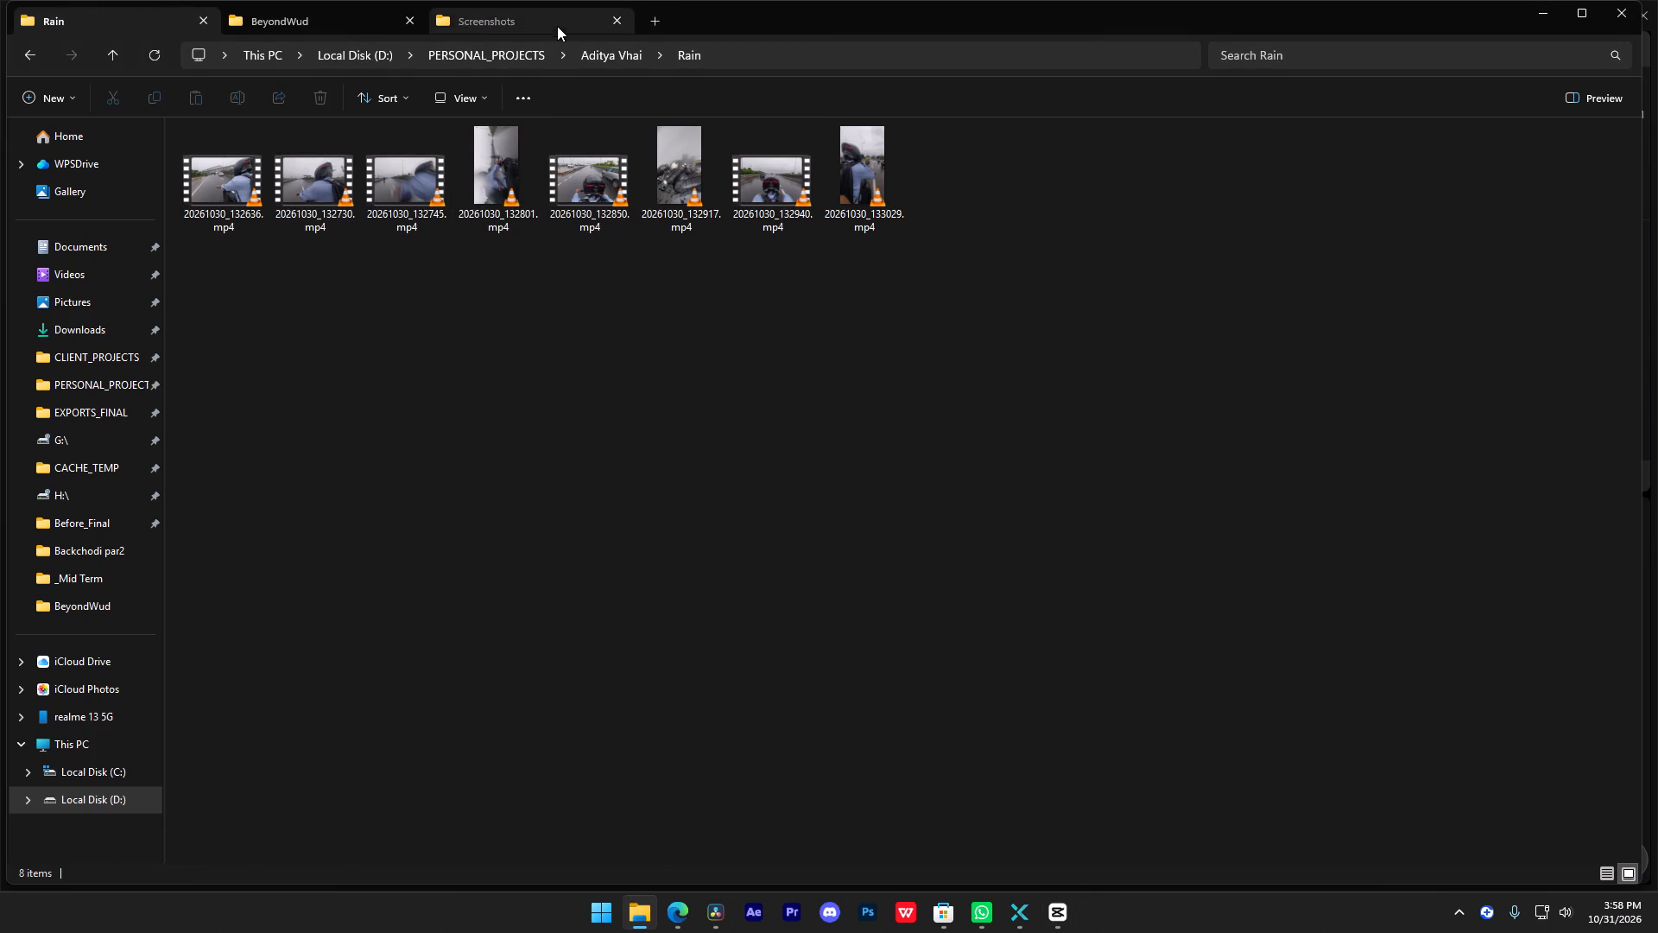
{"action": "left_click", "coordinate": [659, 16]}
{"action": "left_click", "coordinate": [594, 25]}
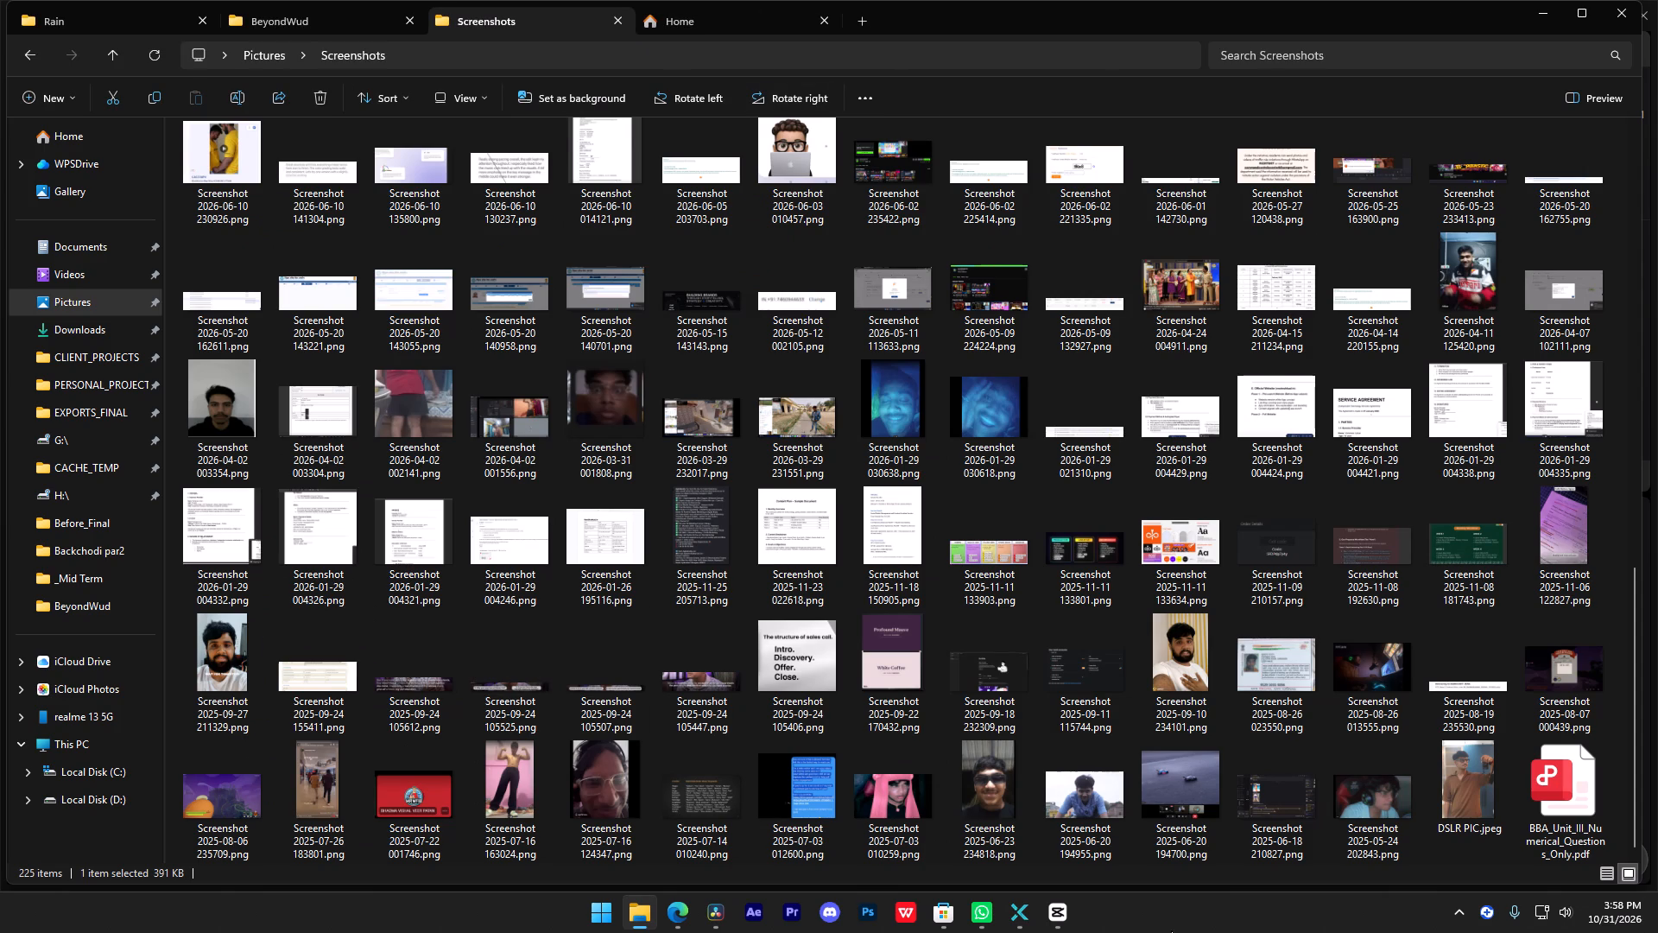
{"action": "left_click", "coordinate": [1041, 916]}
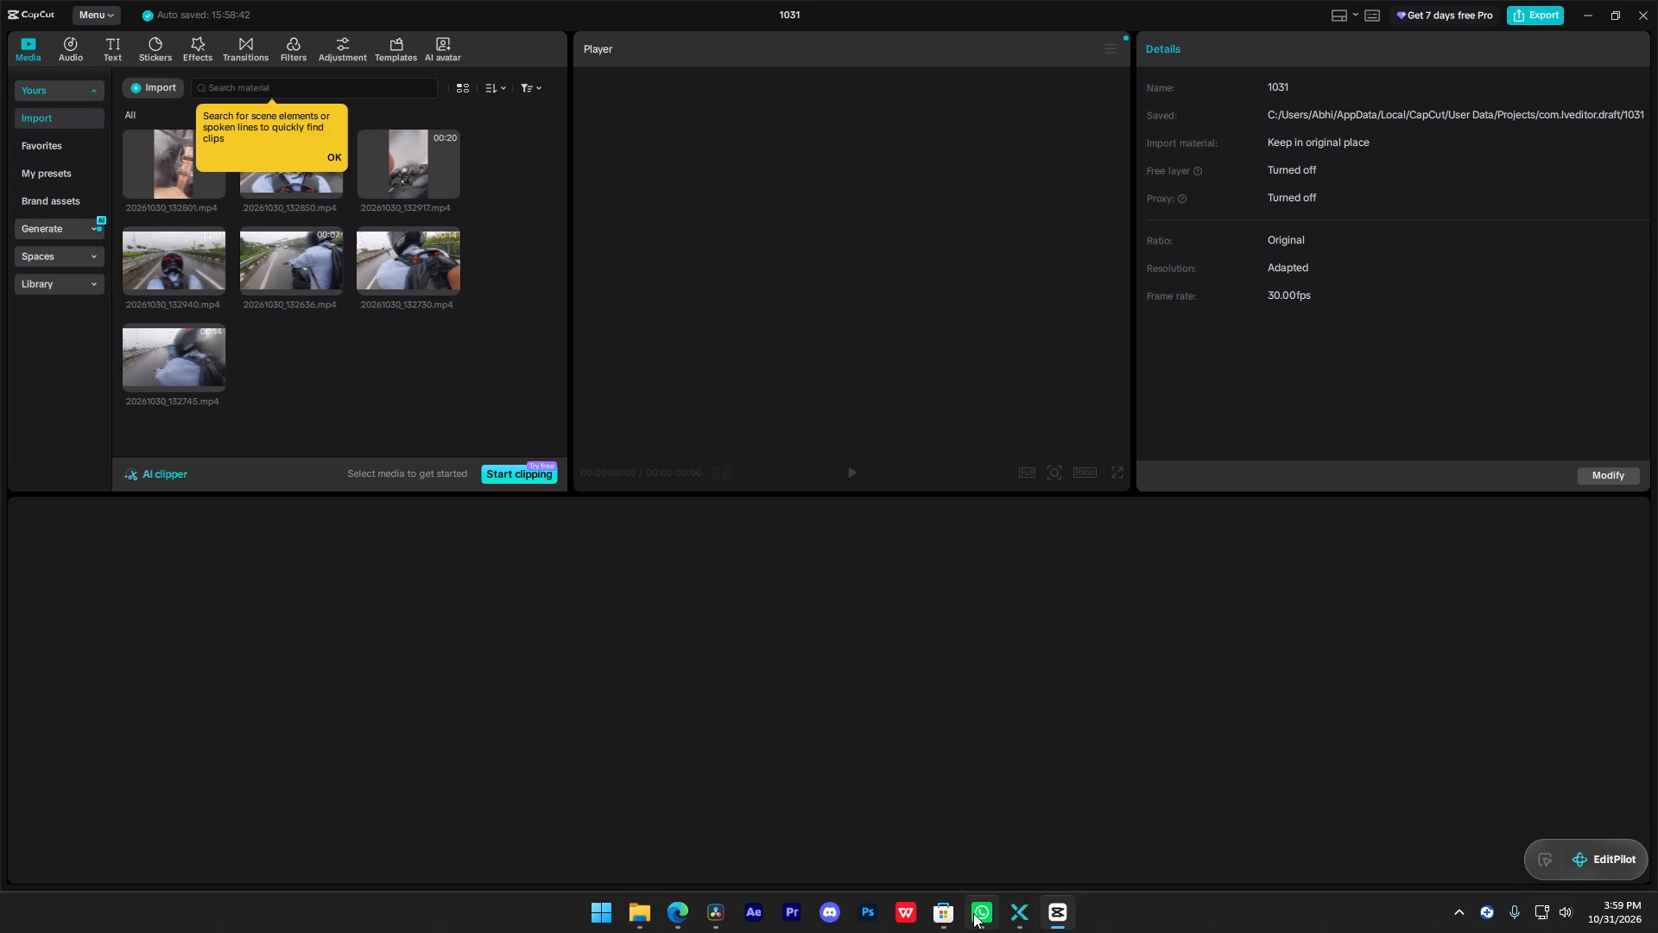
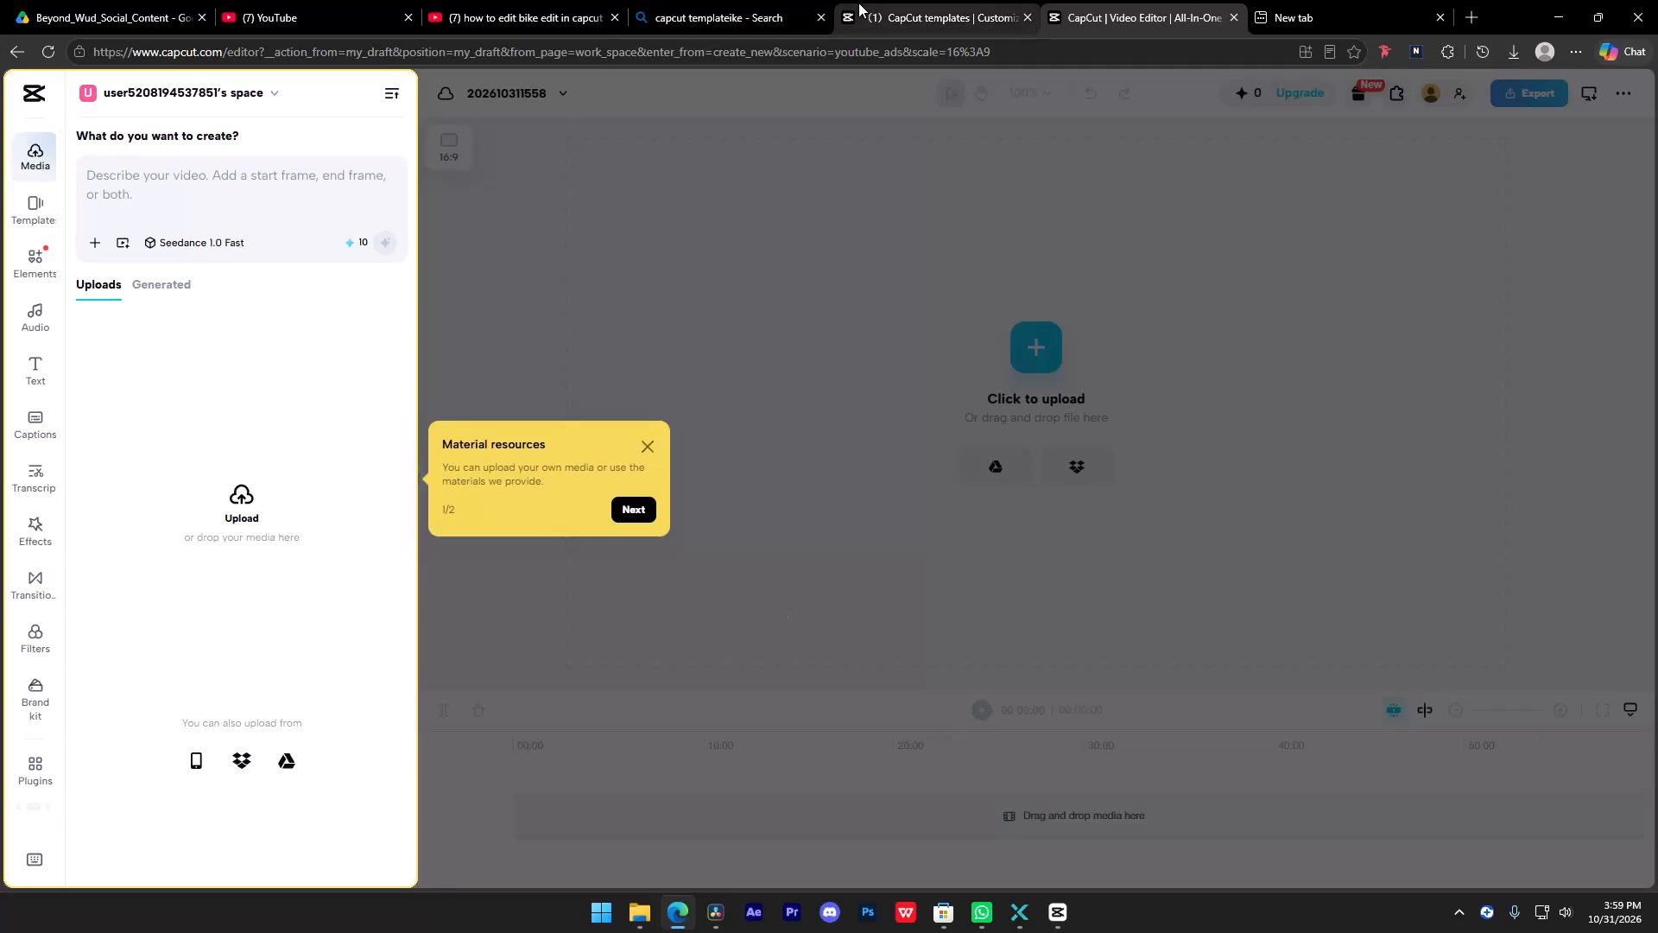
Open Instagram in the browser's empty new tab and look through the first two stories and the home feed posts.
{"action": "left_click", "coordinate": [1340, 1]}
{"action": "left_click", "coordinate": [807, 589]}
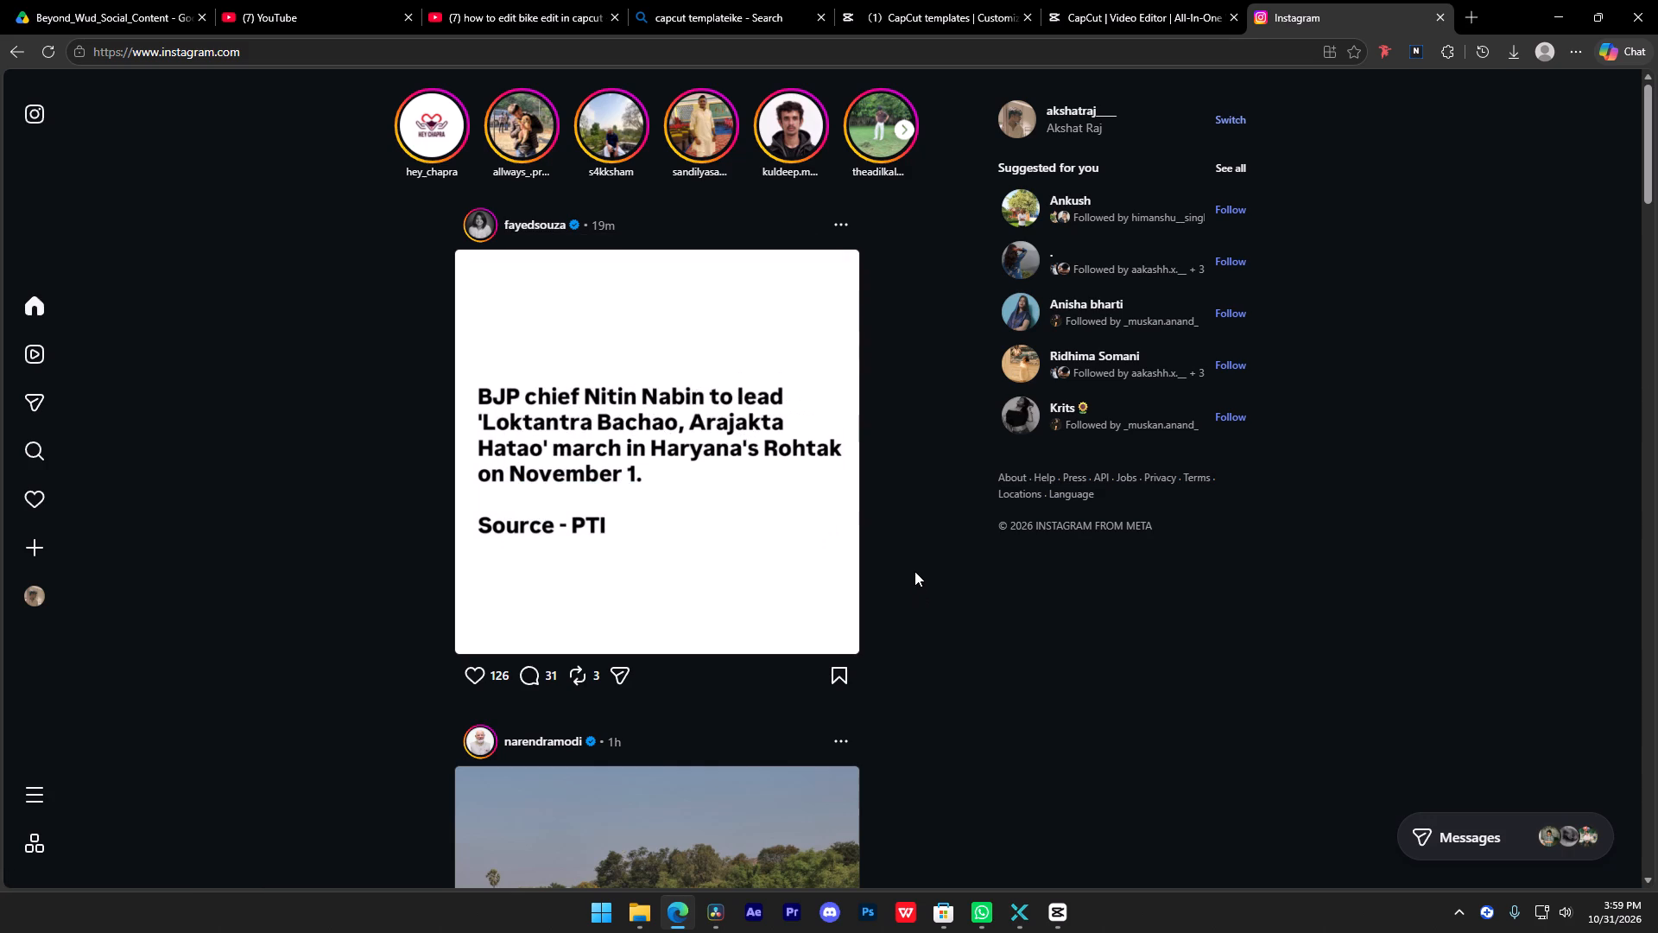
{"action": "left_click", "coordinate": [403, 133]}
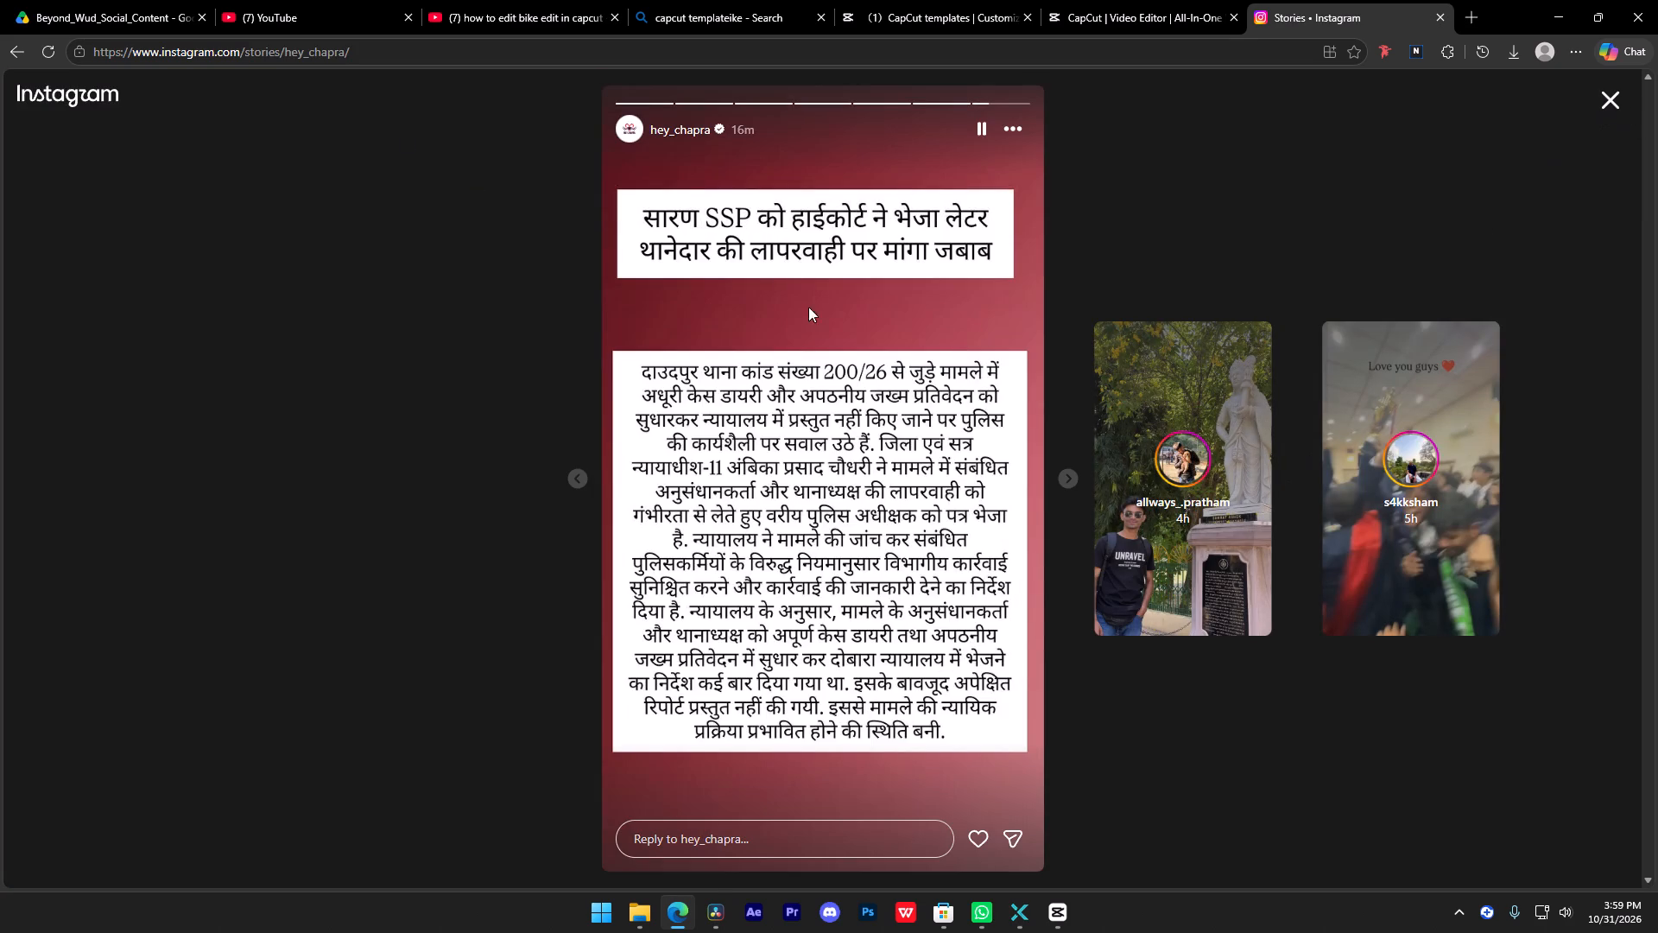
{"action": "left_click", "coordinate": [979, 140]}
{"action": "left_click", "coordinate": [1165, 364]}
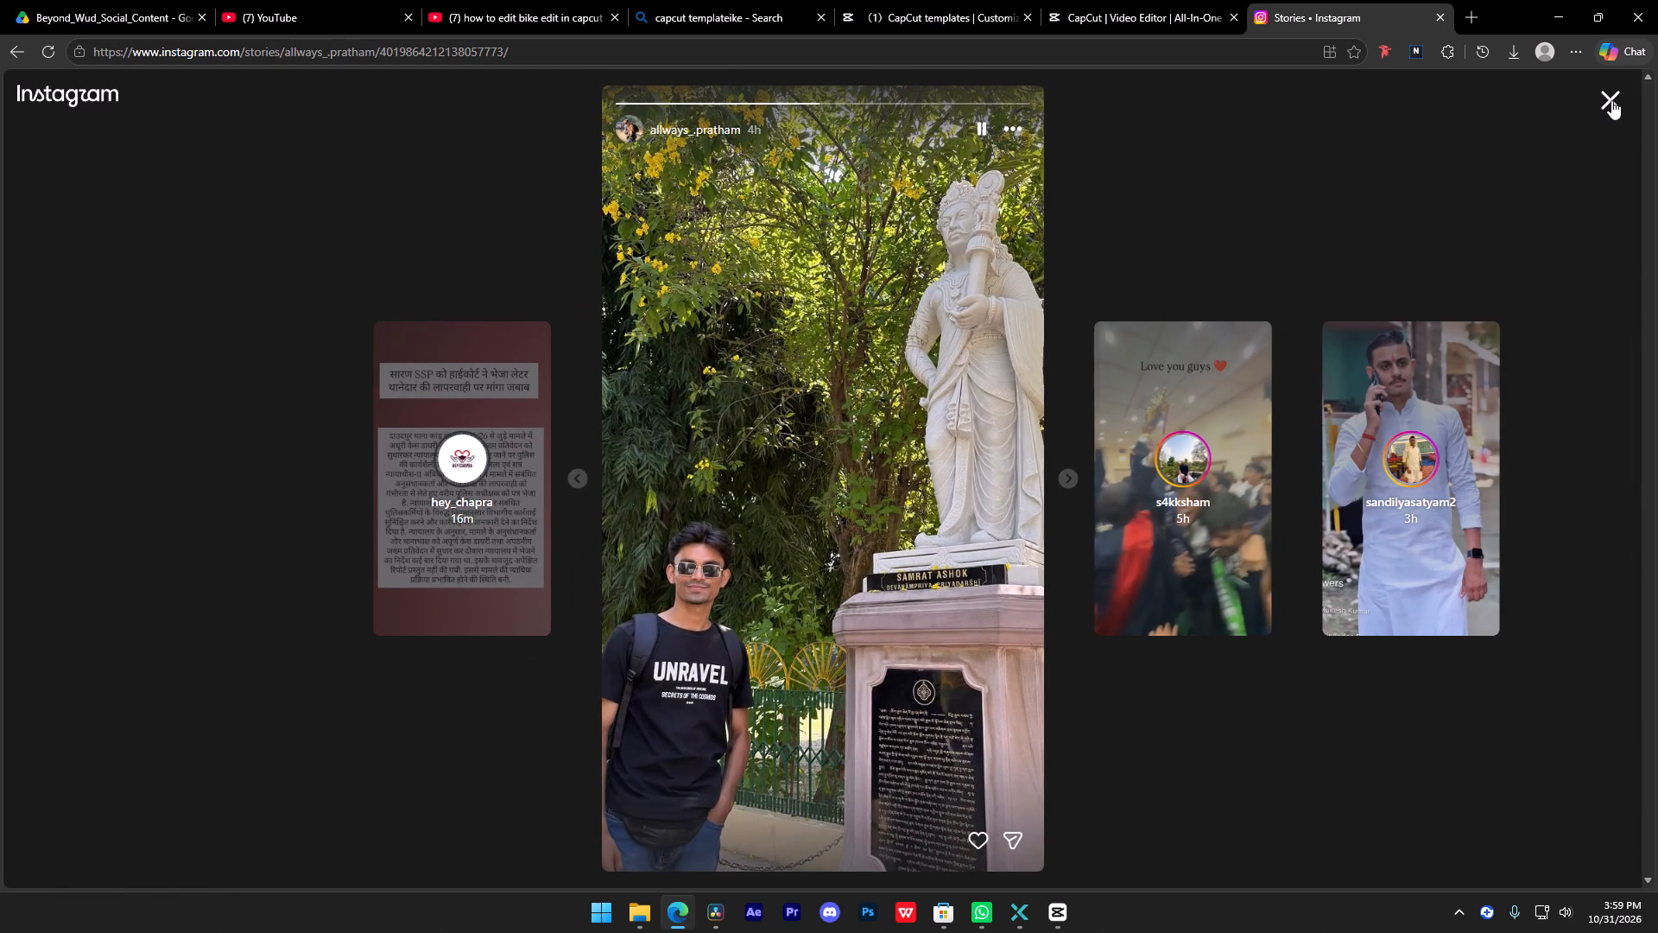
{"action": "left_click", "coordinate": [1610, 98]}
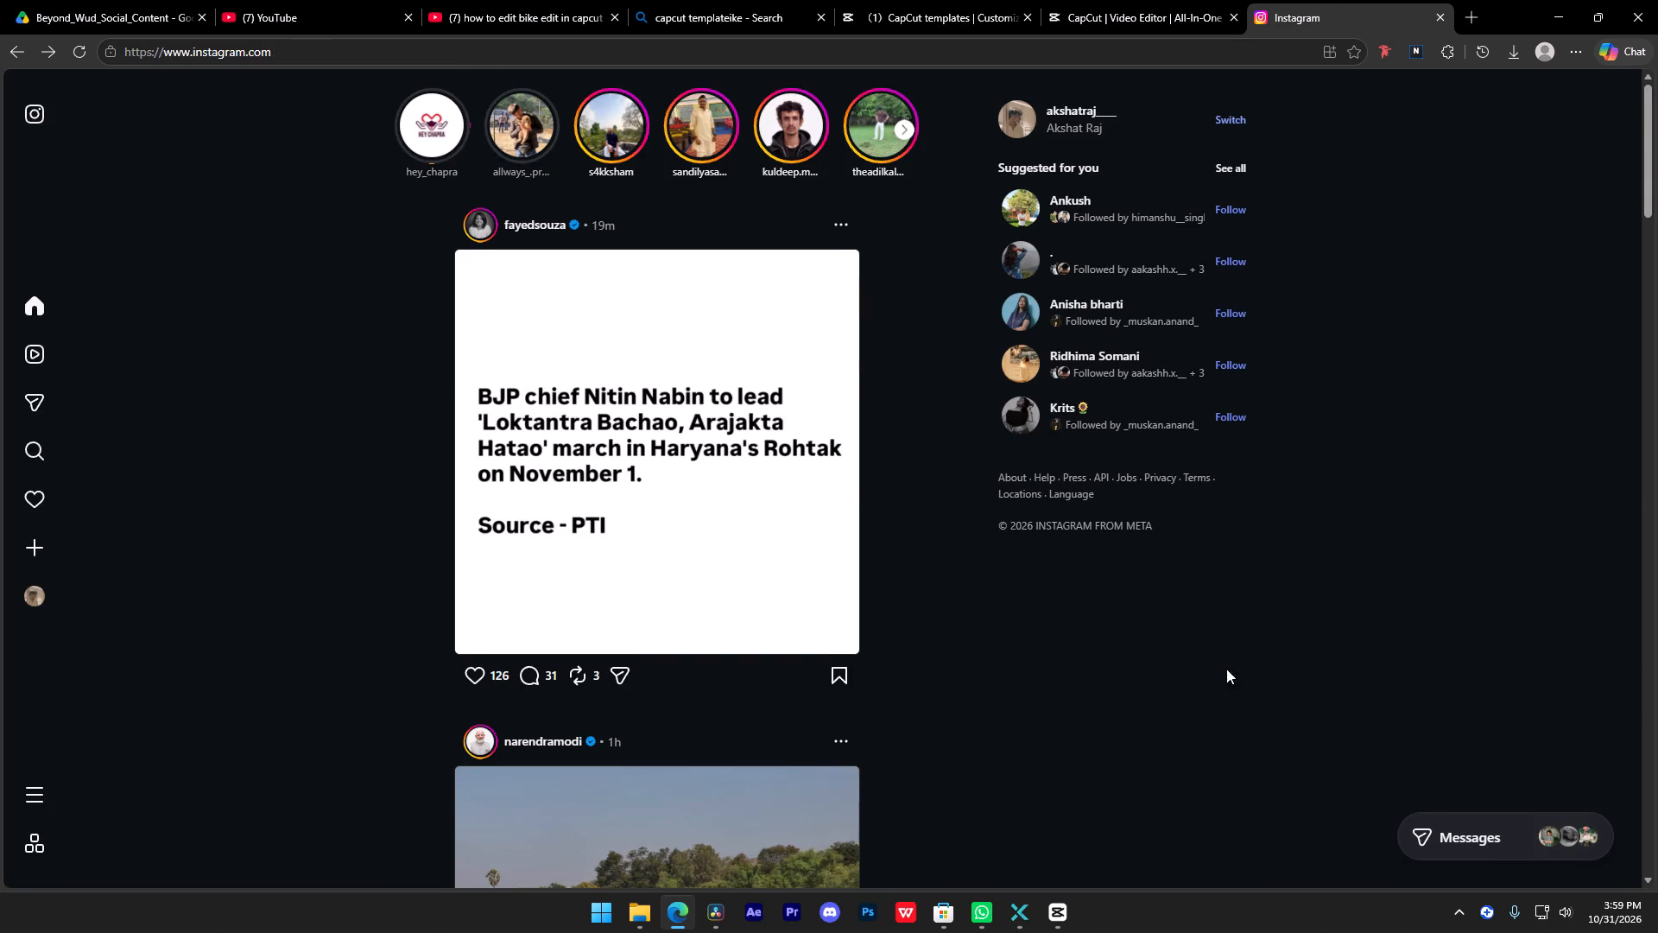
{"action": "scroll", "coordinate": [1239, 614], "scroll_direction": "down", "scroll_amount": 5}
{"action": "scroll", "coordinate": [772, 557], "scroll_direction": "down", "scroll_amount": 9}
{"action": "scroll", "coordinate": [740, 726], "scroll_direction": "down", "scroll_amount": 6}
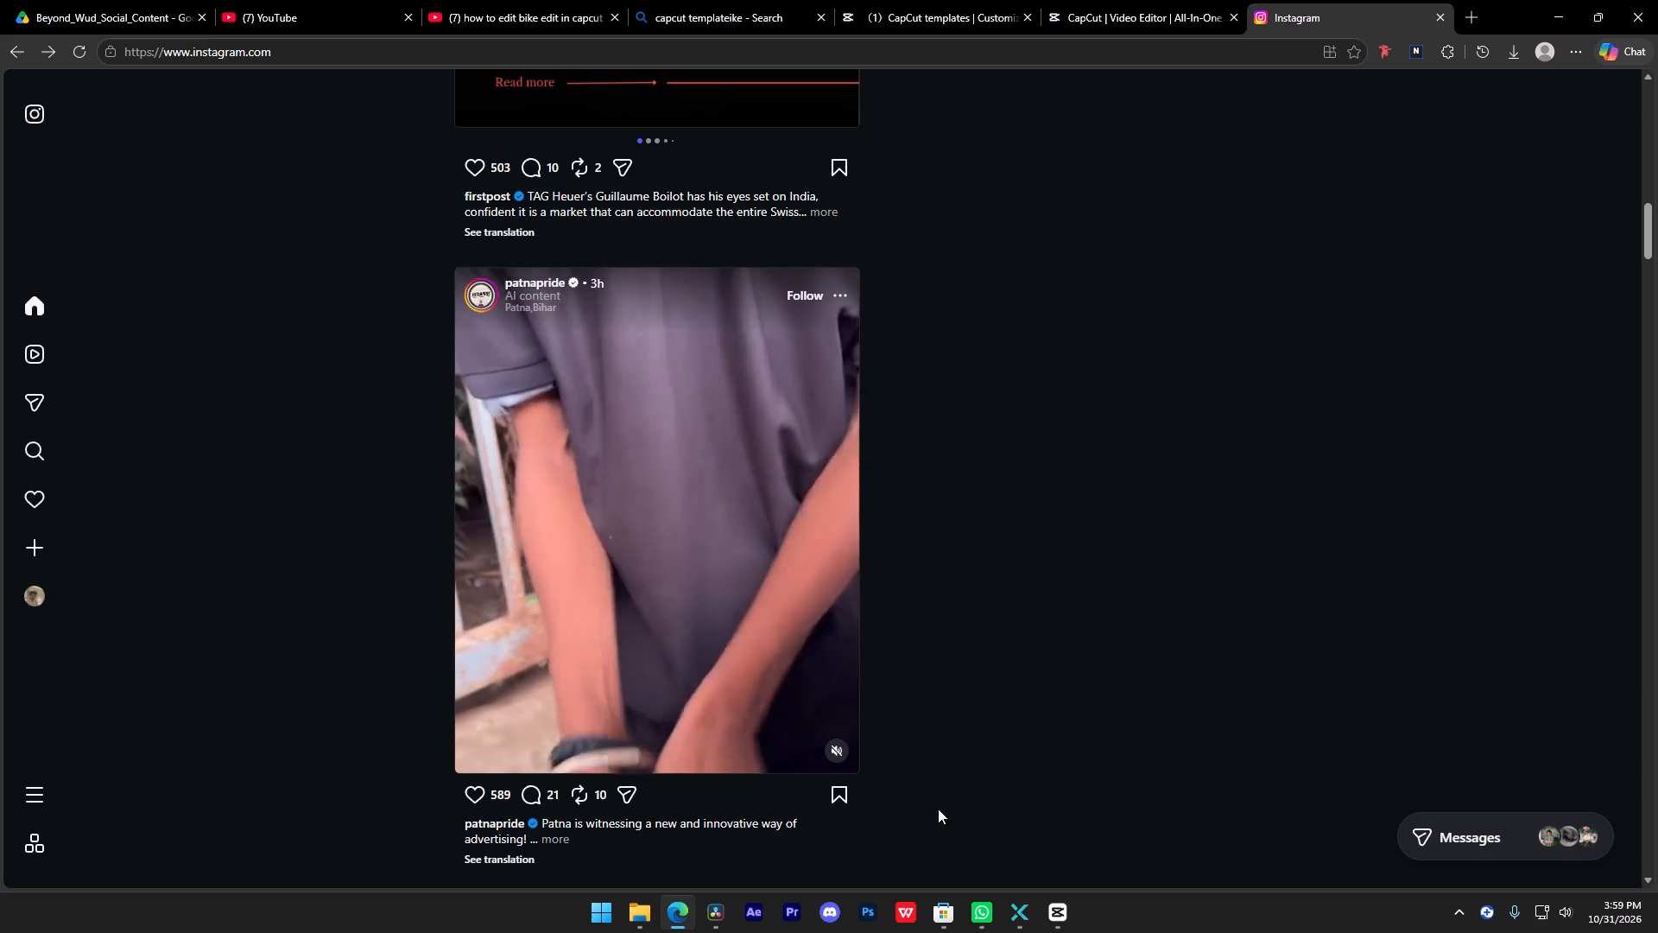
{"action": "scroll", "coordinate": [939, 768], "scroll_direction": "down", "scroll_amount": 15}
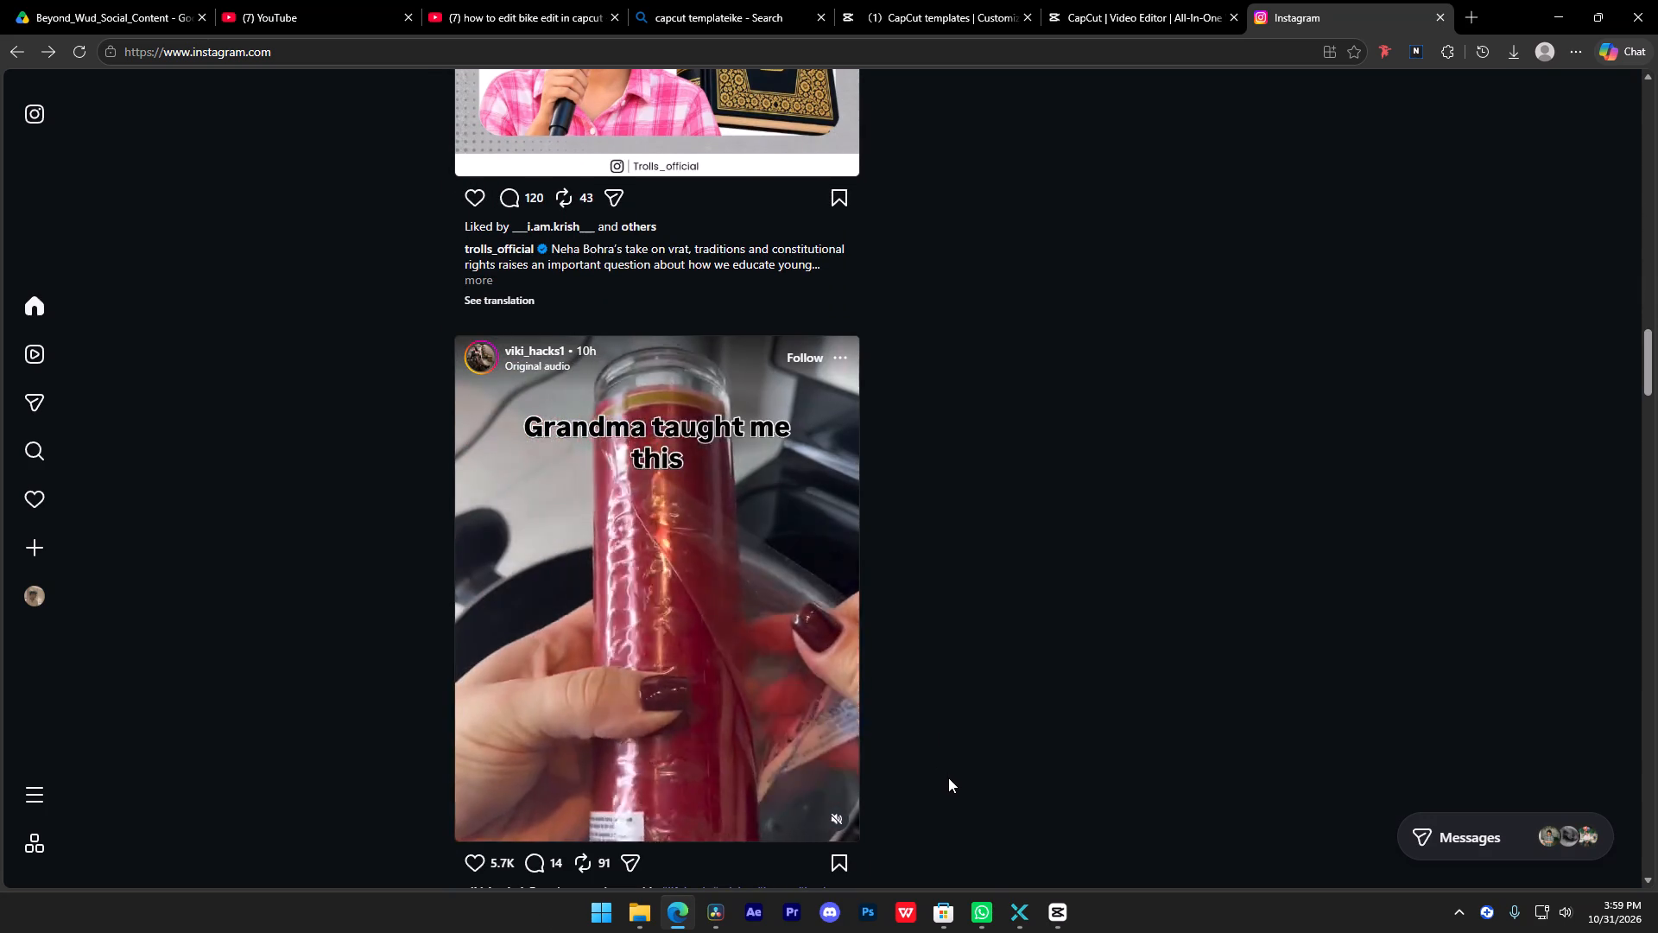
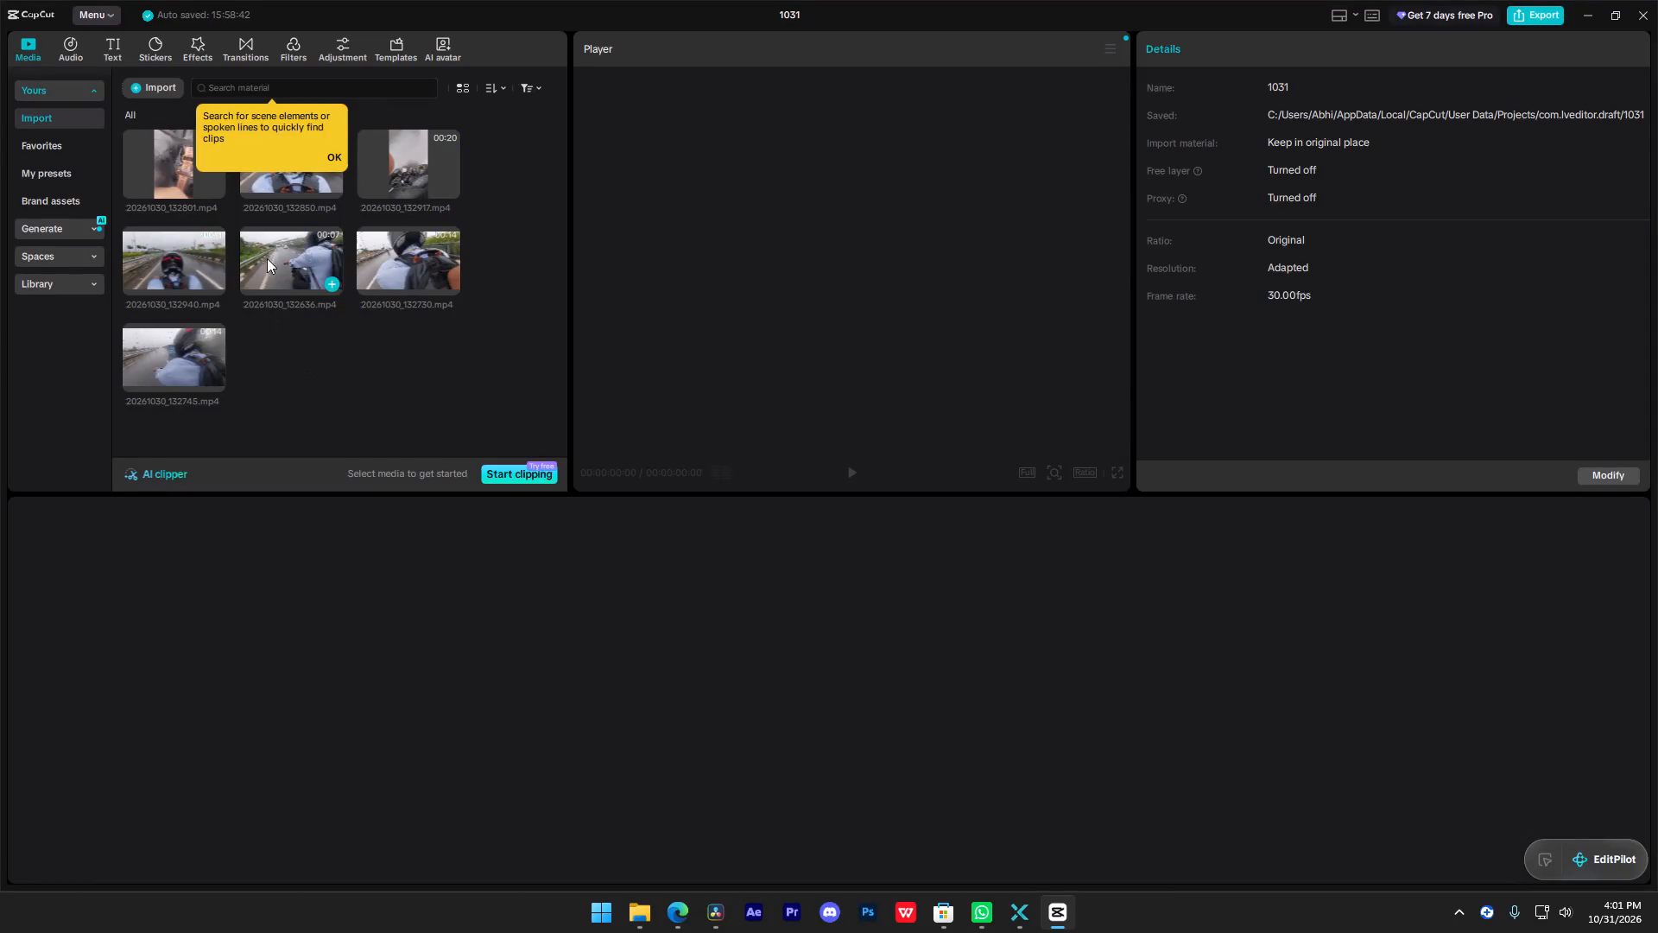
Dismiss the material search tip in the media library and leave all imported clips deselected.
{"action": "left_click", "coordinate": [335, 159]}
{"action": "left_click", "coordinate": [201, 171]}
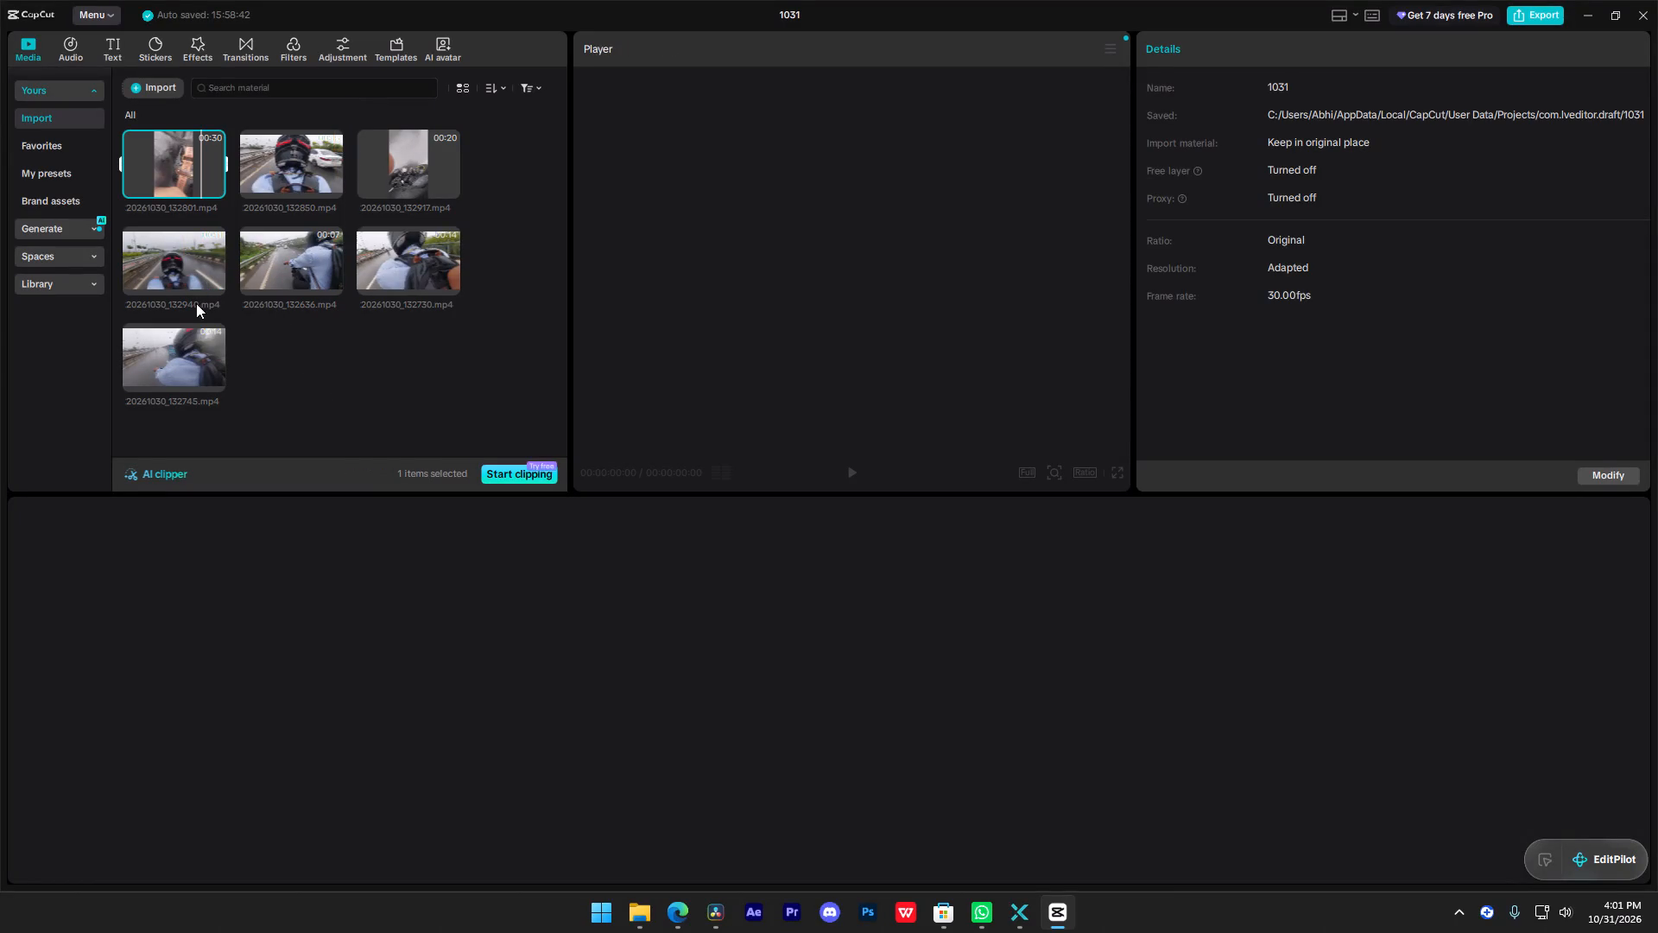
{"action": "left_click", "coordinate": [178, 382], "text": "shift"}
{"action": "left_click", "coordinate": [373, 378]}
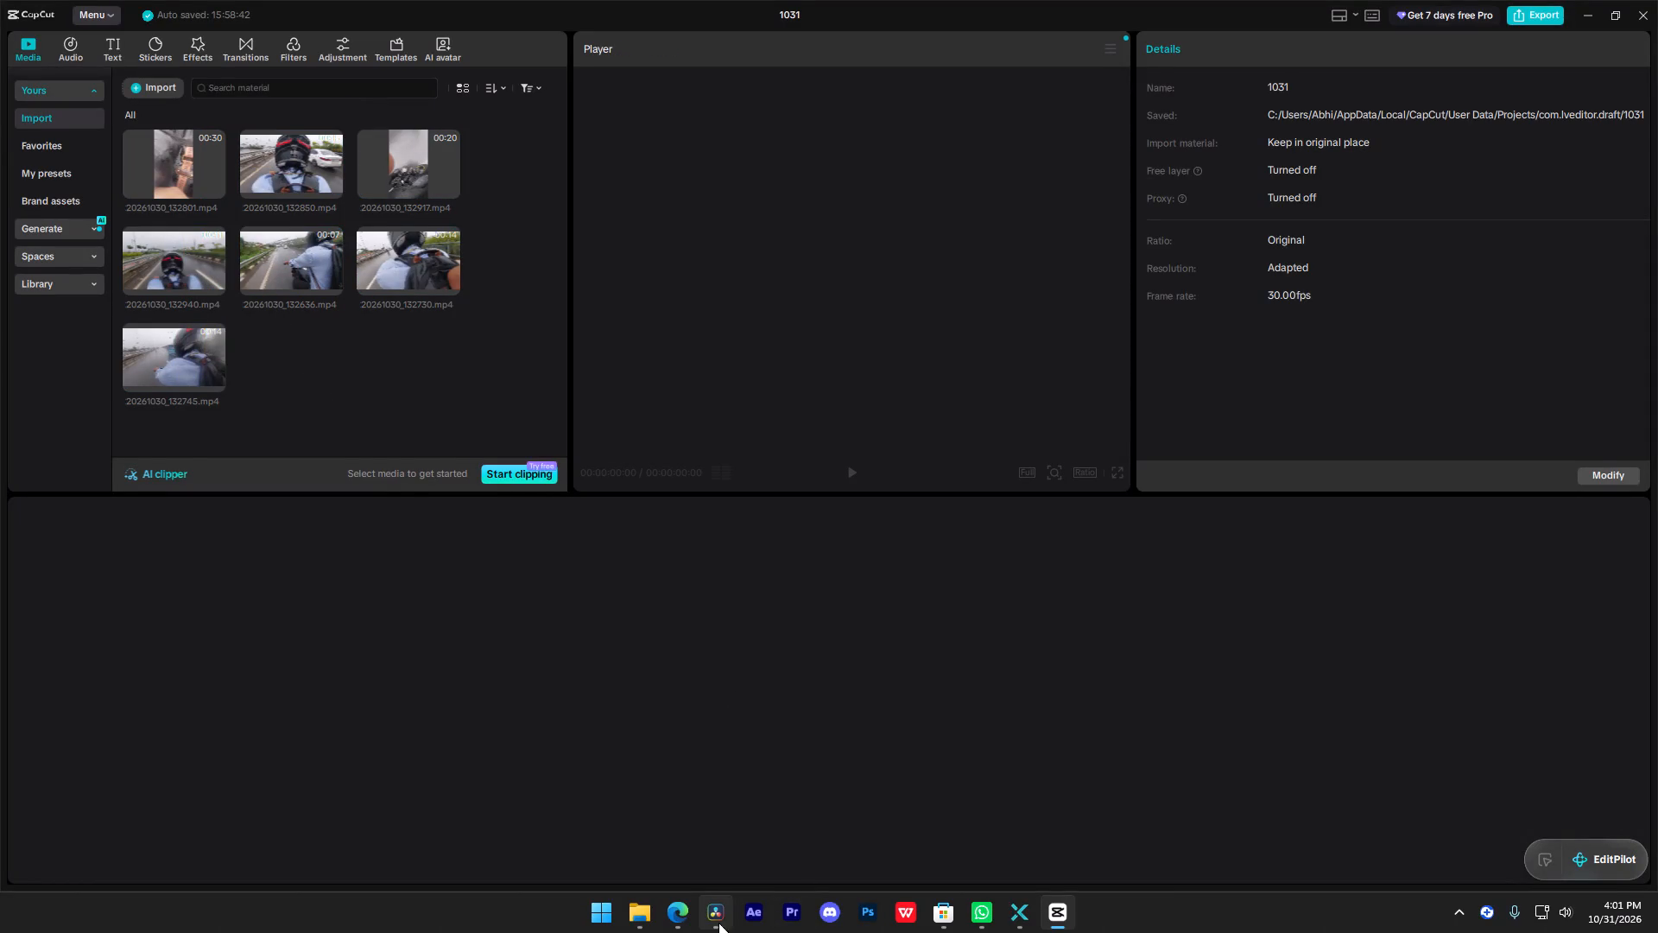
Switch to Microsoft Edge and bring up the open Instagram feed.
{"action": "left_click", "coordinate": [636, 899]}
{"action": "left_click", "coordinate": [654, 912]}
{"action": "left_click", "coordinate": [684, 912]}
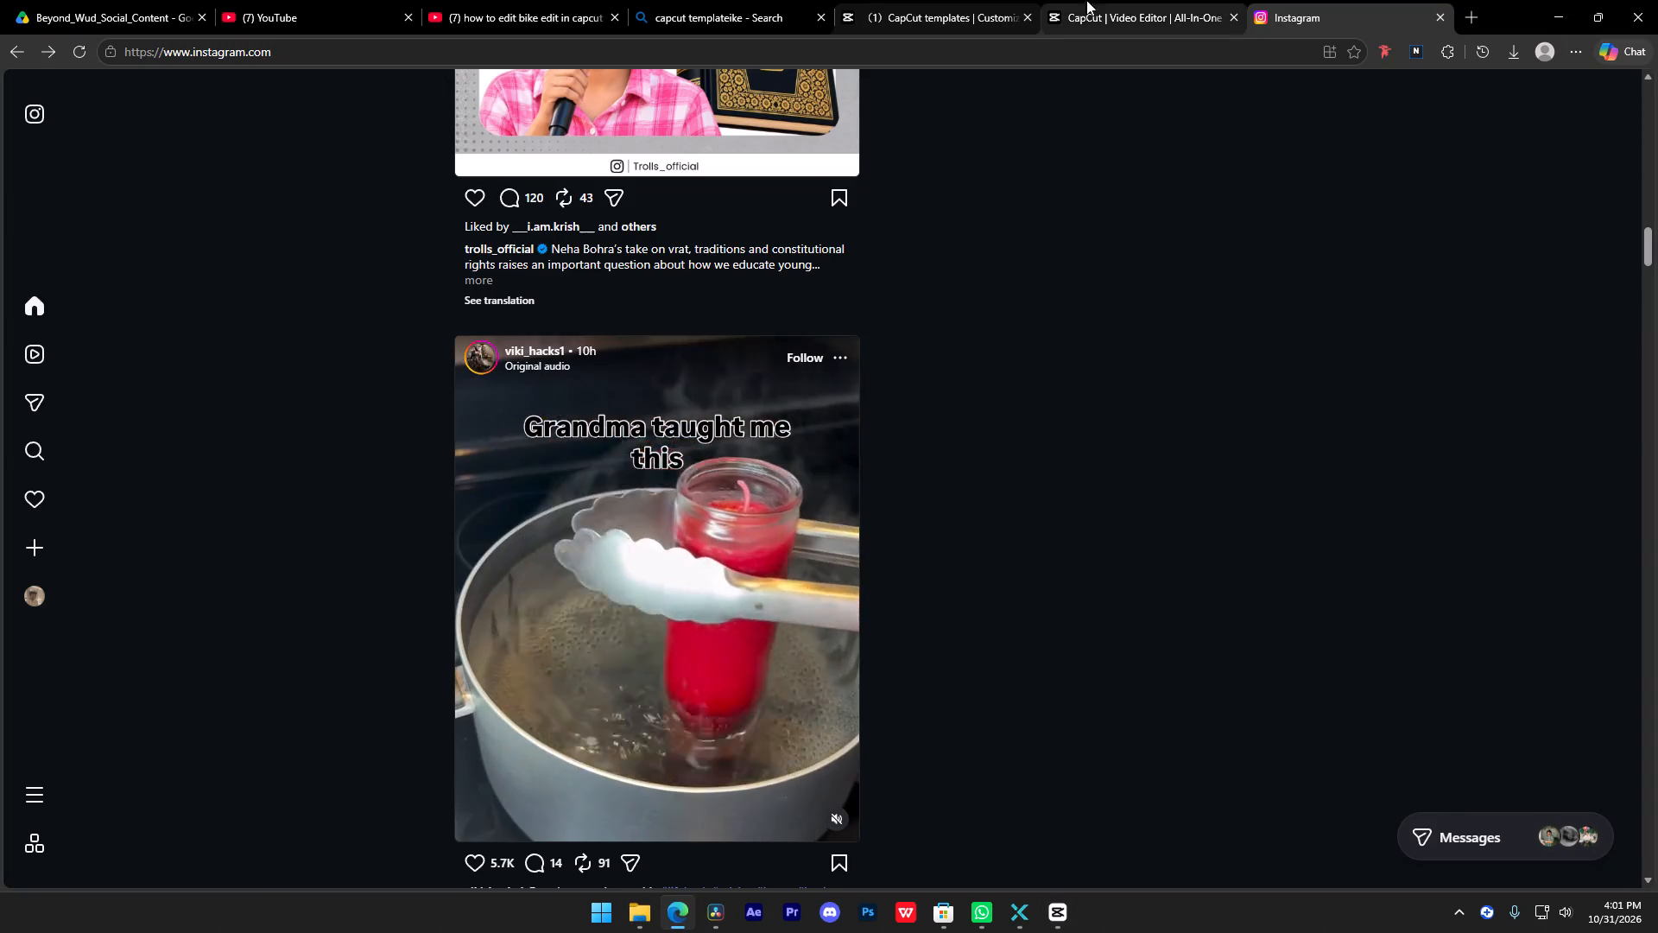
{"action": "left_click", "coordinate": [1129, 0]}
{"action": "left_click", "coordinate": [1260, 0]}
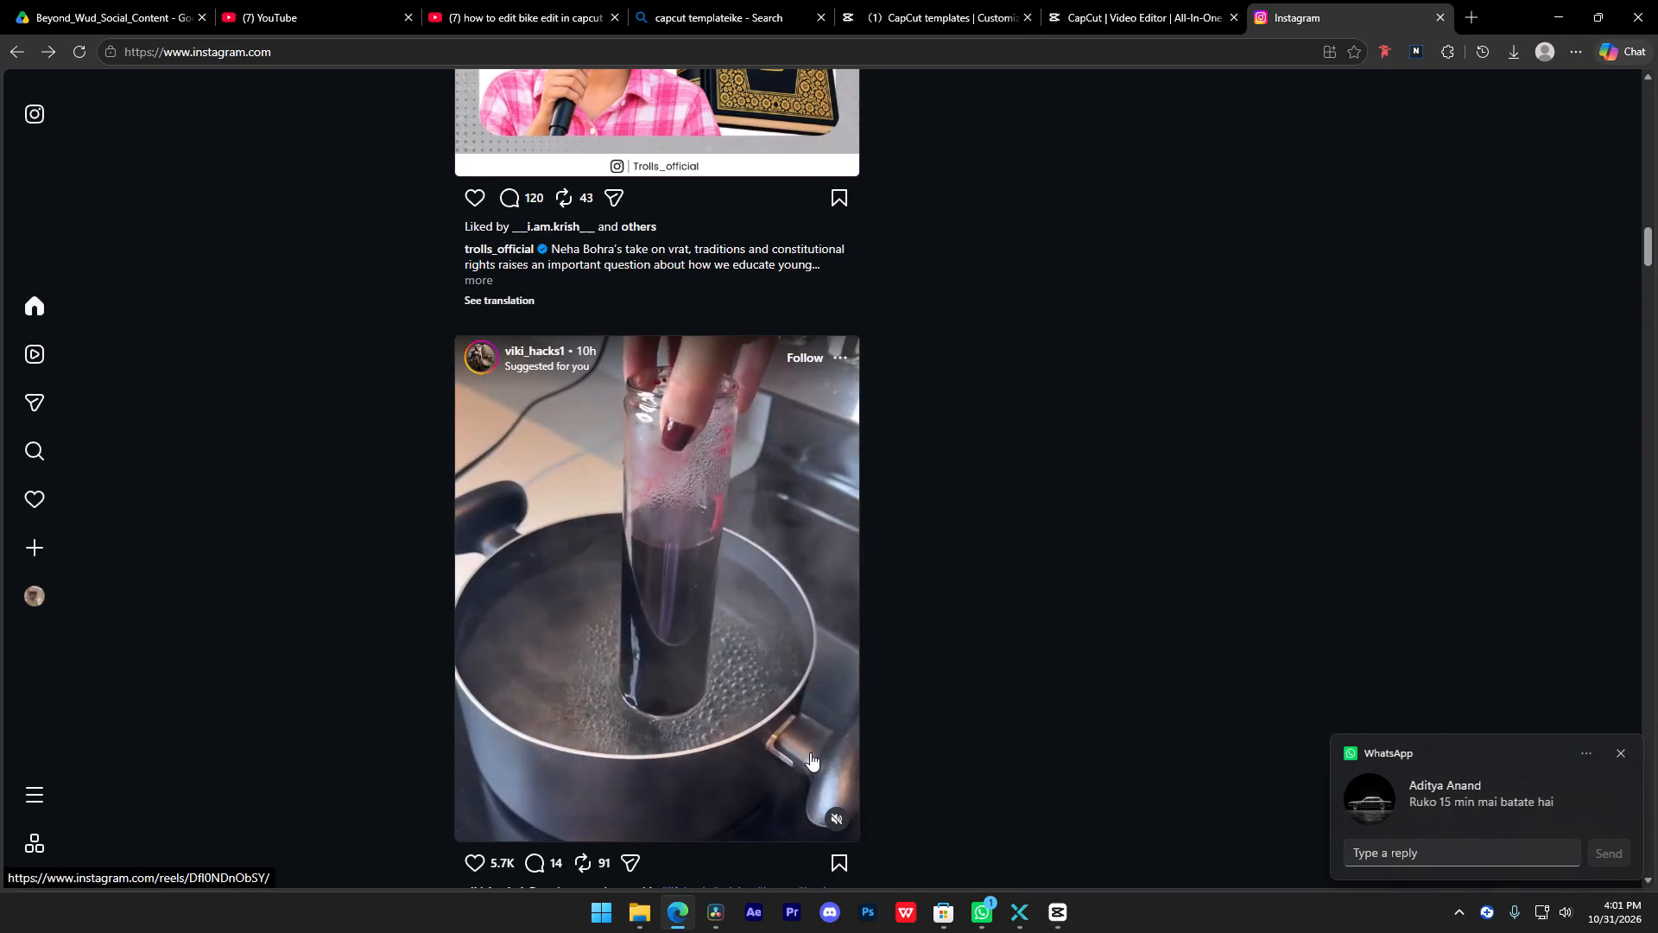
{"action": "left_click", "coordinate": [1203, 0]}
{"action": "left_click", "coordinate": [1328, 0]}
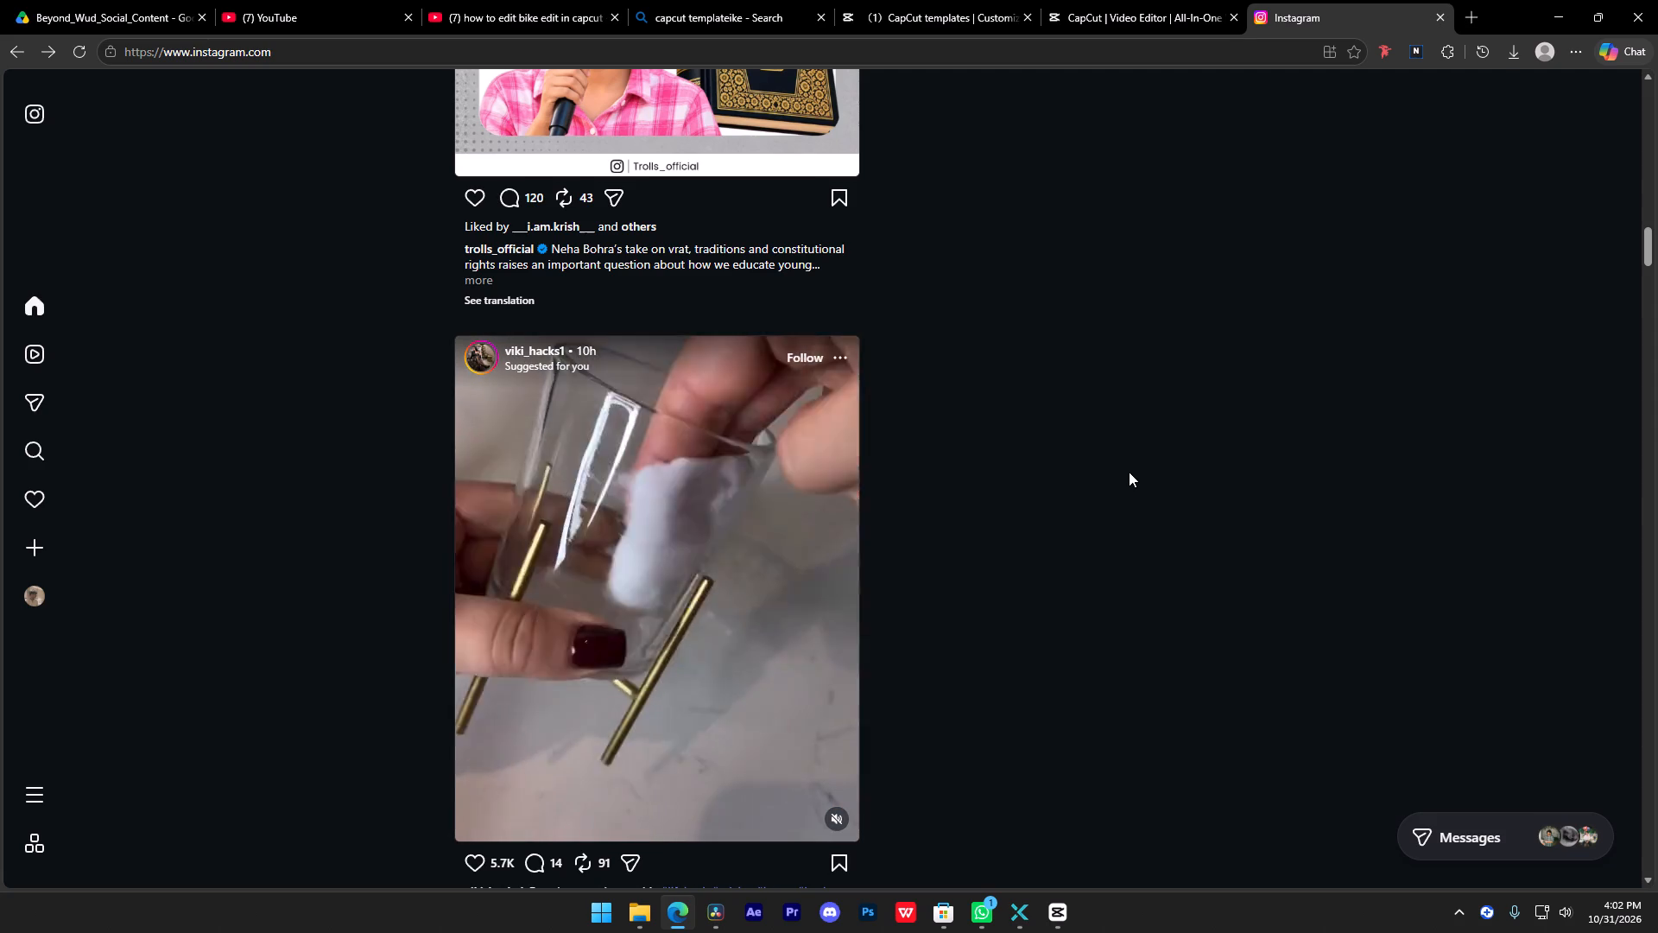
Browse the Instagram home feed, looking over the motorcycle riding reel and the posts around it.
{"action": "scroll", "coordinate": [1129, 472], "scroll_direction": "down", "scroll_amount": 7}
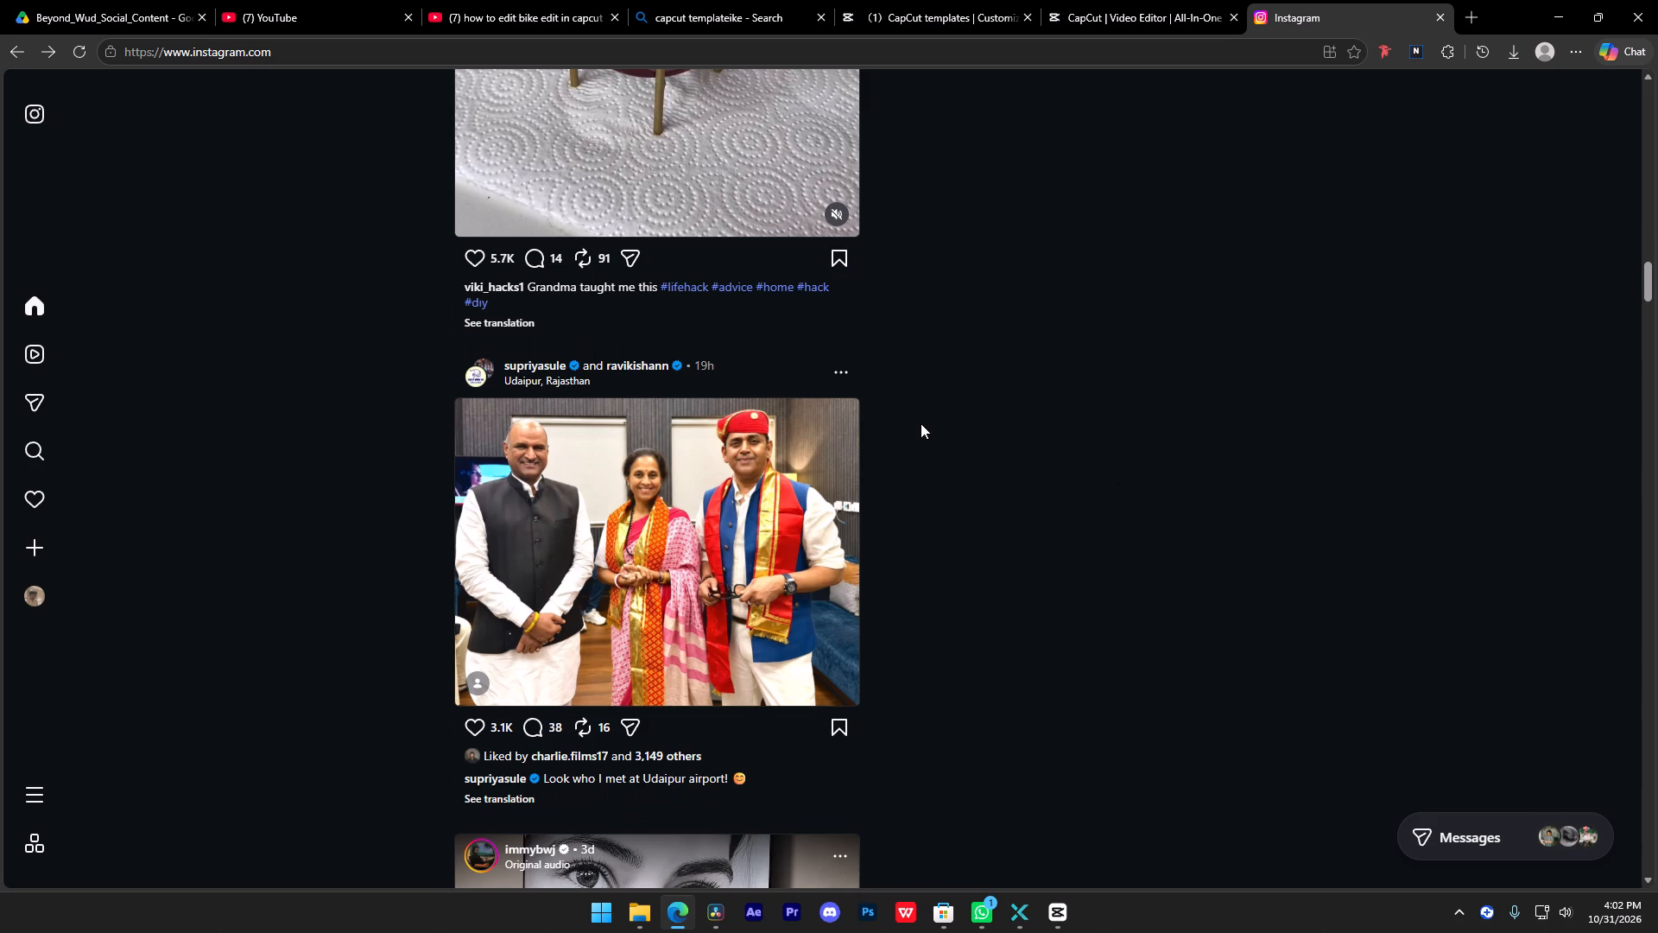
{"action": "scroll", "coordinate": [854, 453], "scroll_direction": "down", "scroll_amount": 7}
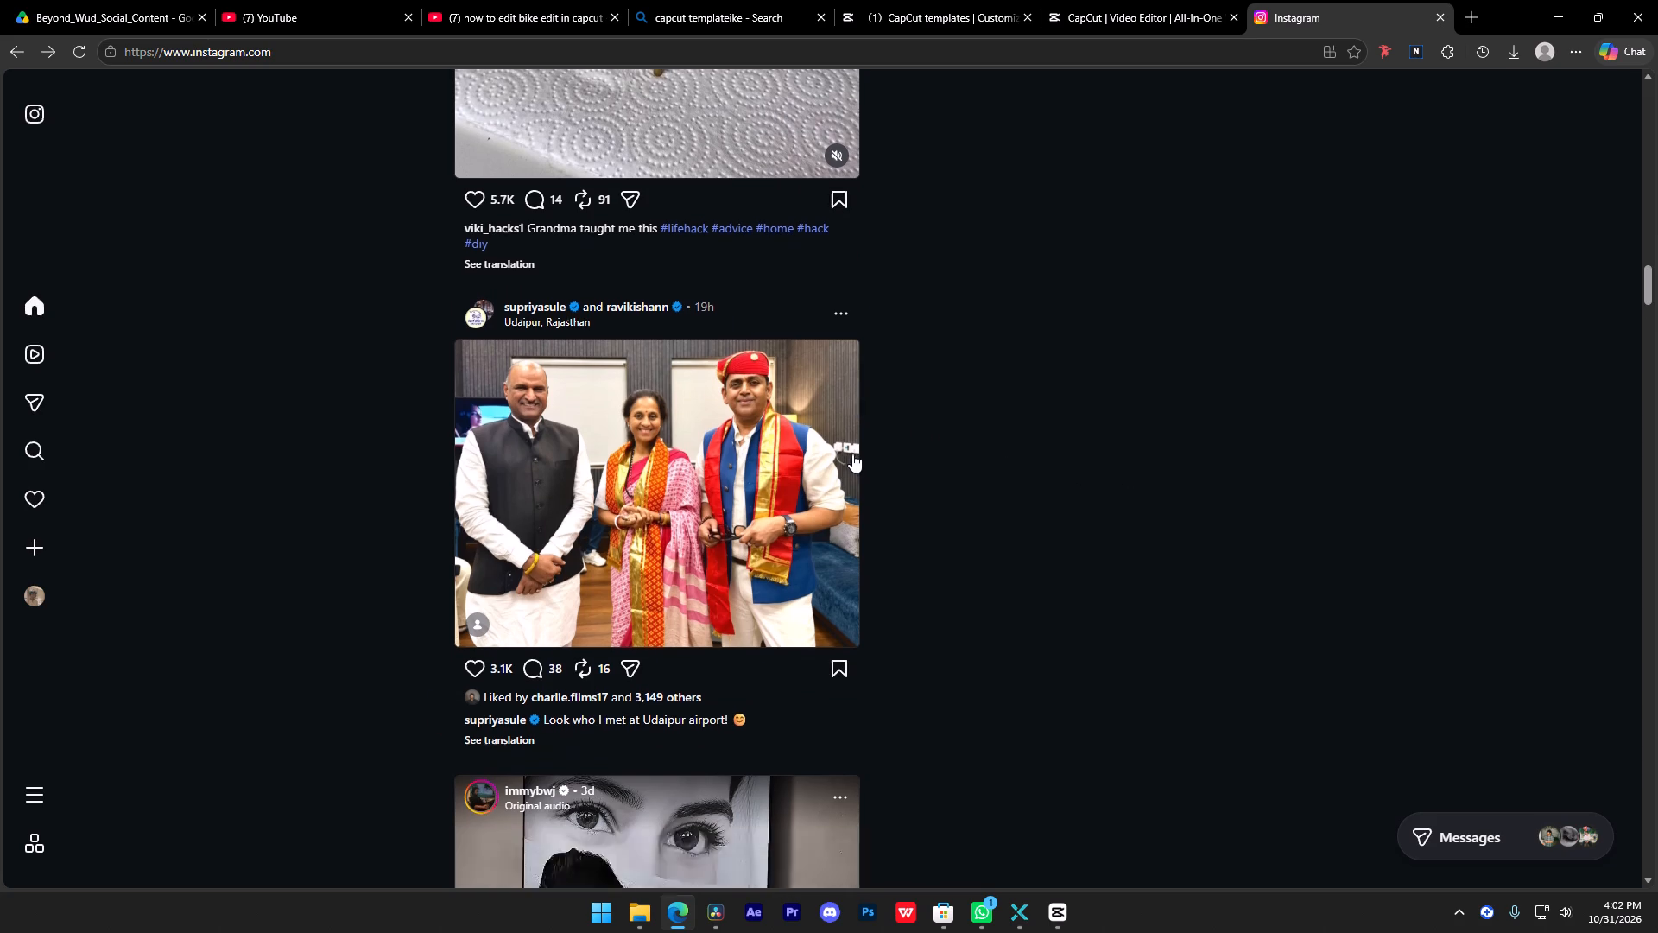
{"action": "scroll", "coordinate": [1184, 397], "scroll_direction": "down", "scroll_amount": 6}
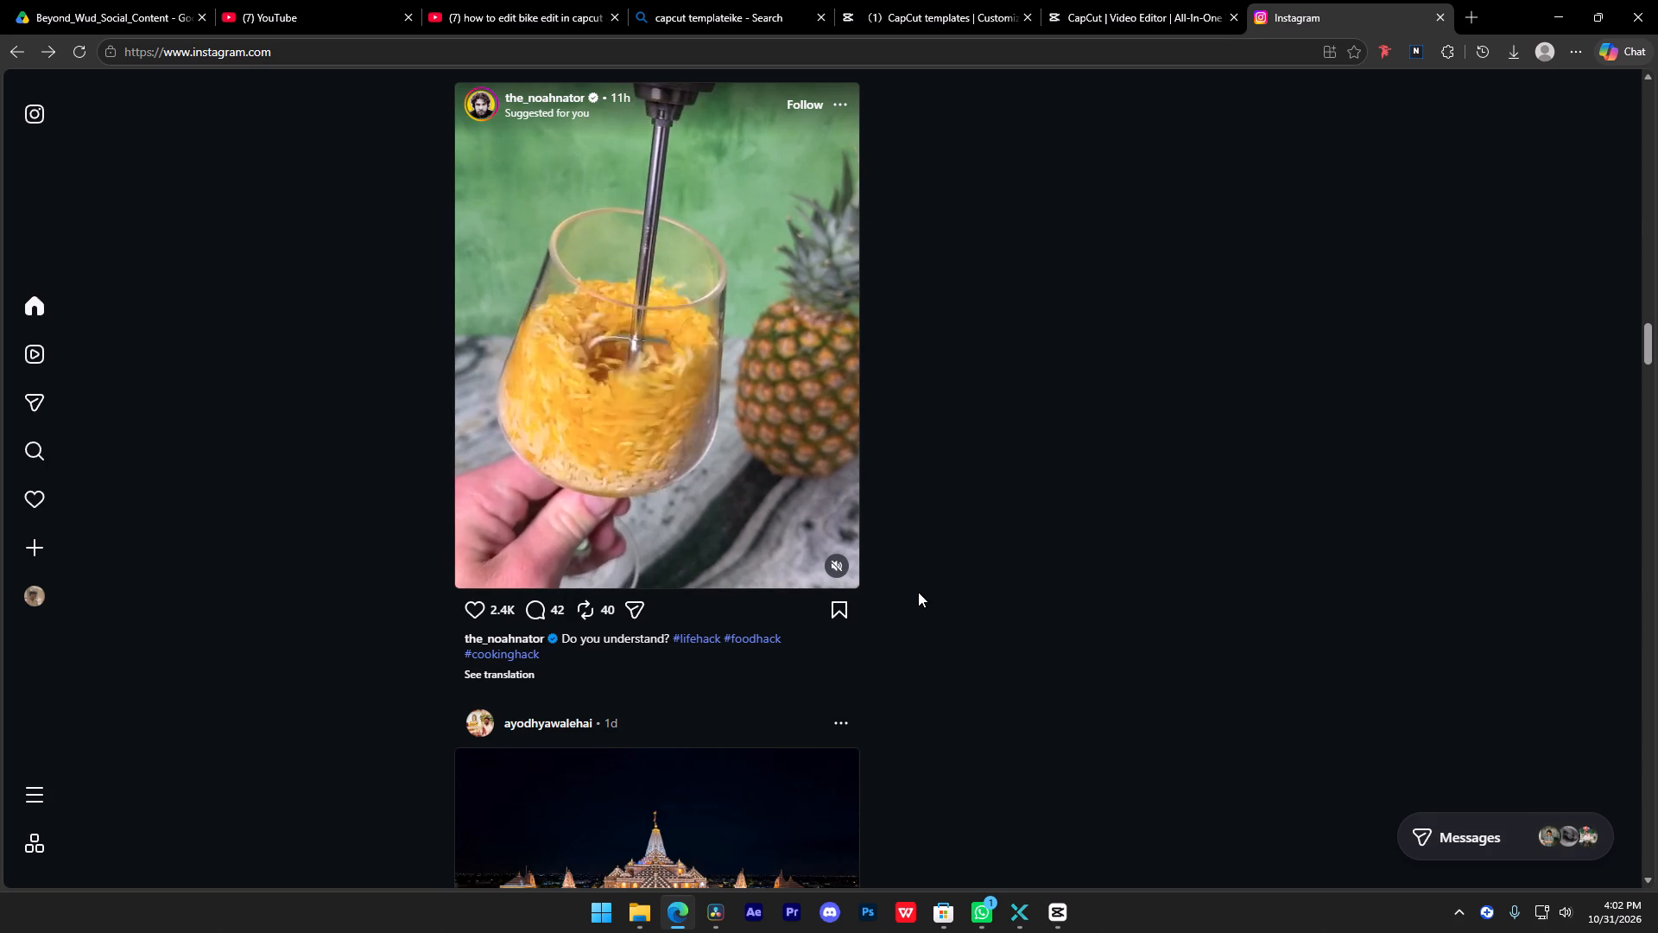
{"action": "scroll", "coordinate": [1009, 556], "scroll_direction": "down", "scroll_amount": 5}
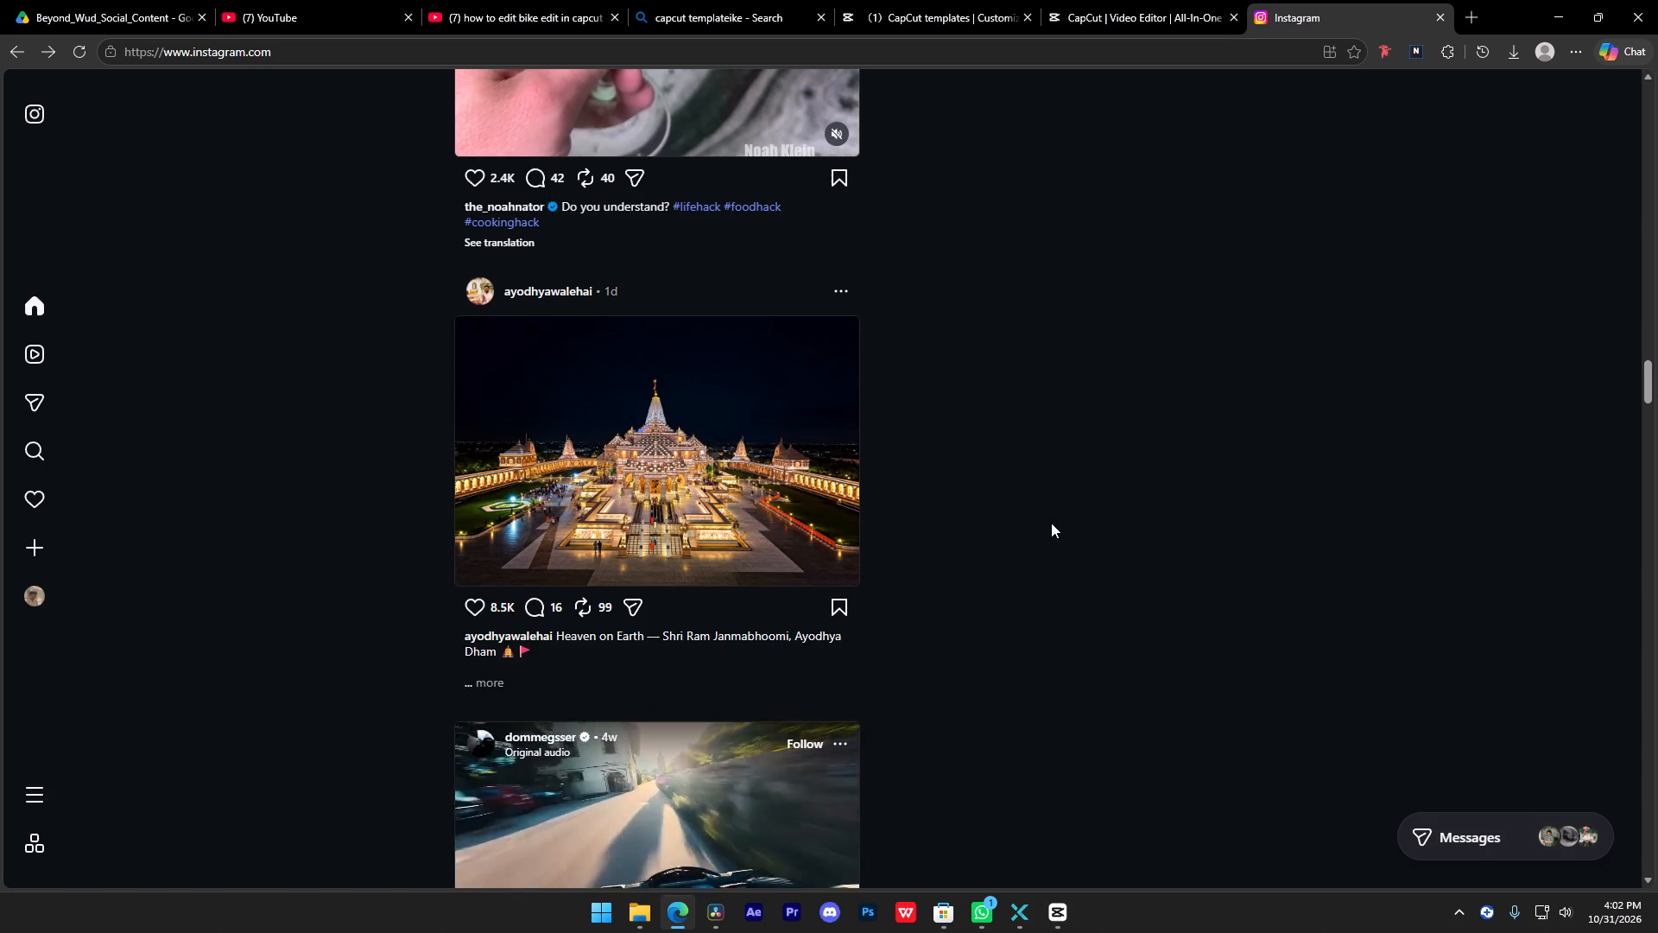
{"action": "scroll", "coordinate": [1051, 523], "scroll_direction": "down", "scroll_amount": 8}
{"action": "scroll", "coordinate": [1038, 531], "scroll_direction": "up", "scroll_amount": 5}
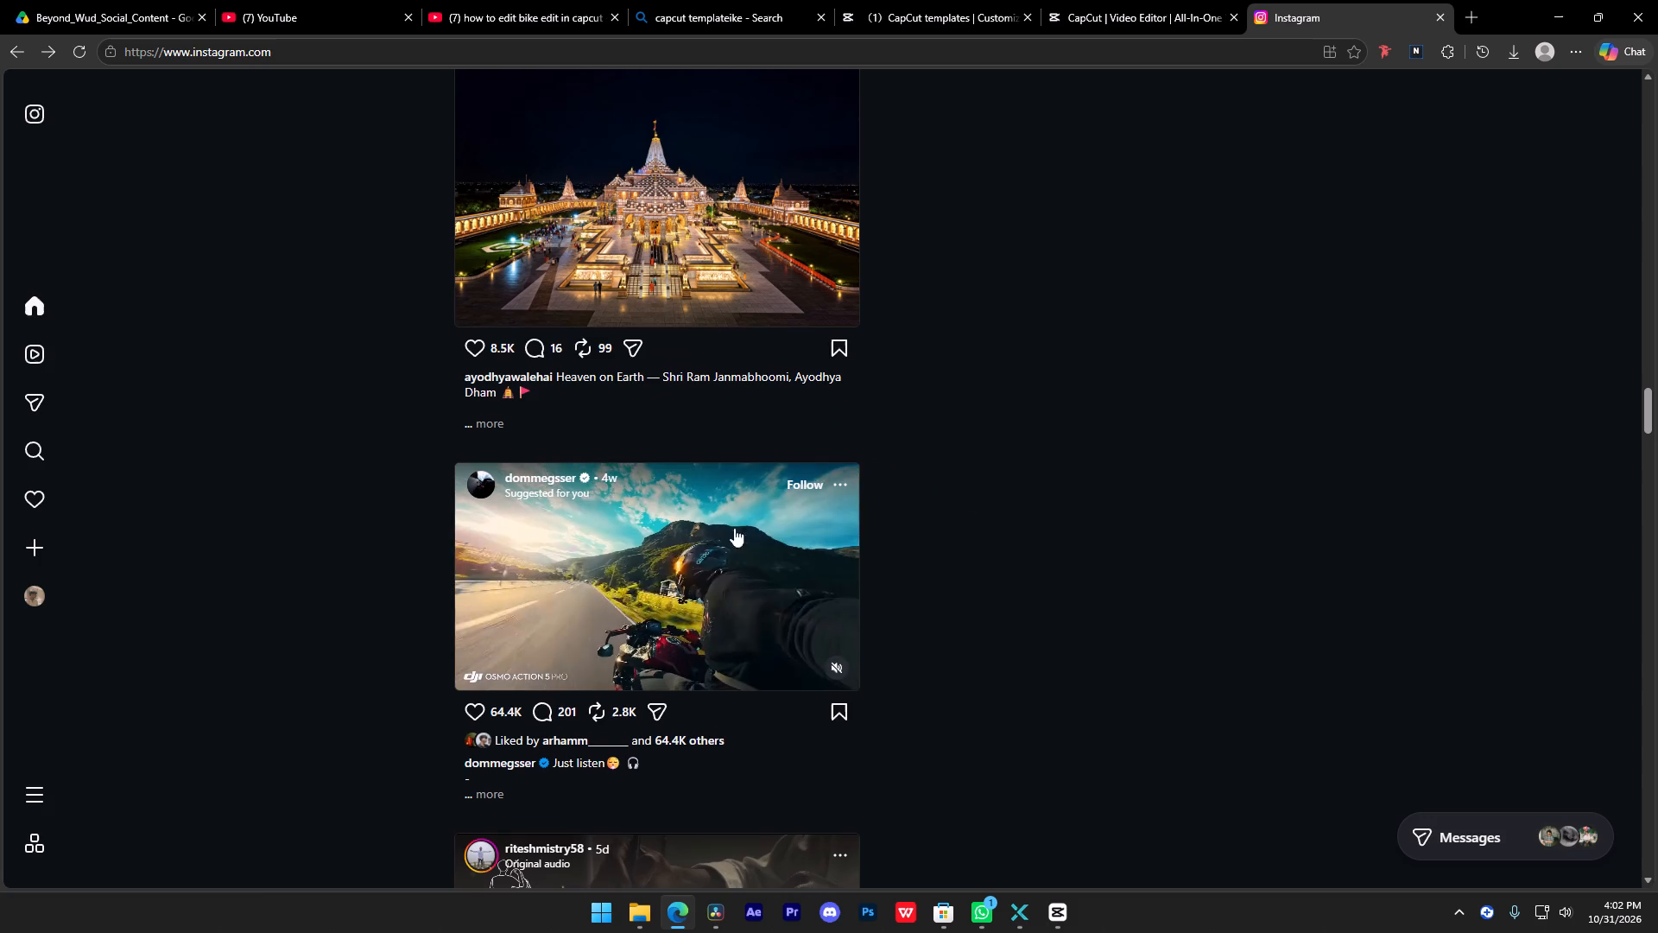
{"action": "scroll", "coordinate": [1067, 486], "scroll_direction": "down", "scroll_amount": 5}
{"action": "scroll", "coordinate": [739, 490], "scroll_direction": "up", "scroll_amount": 8}
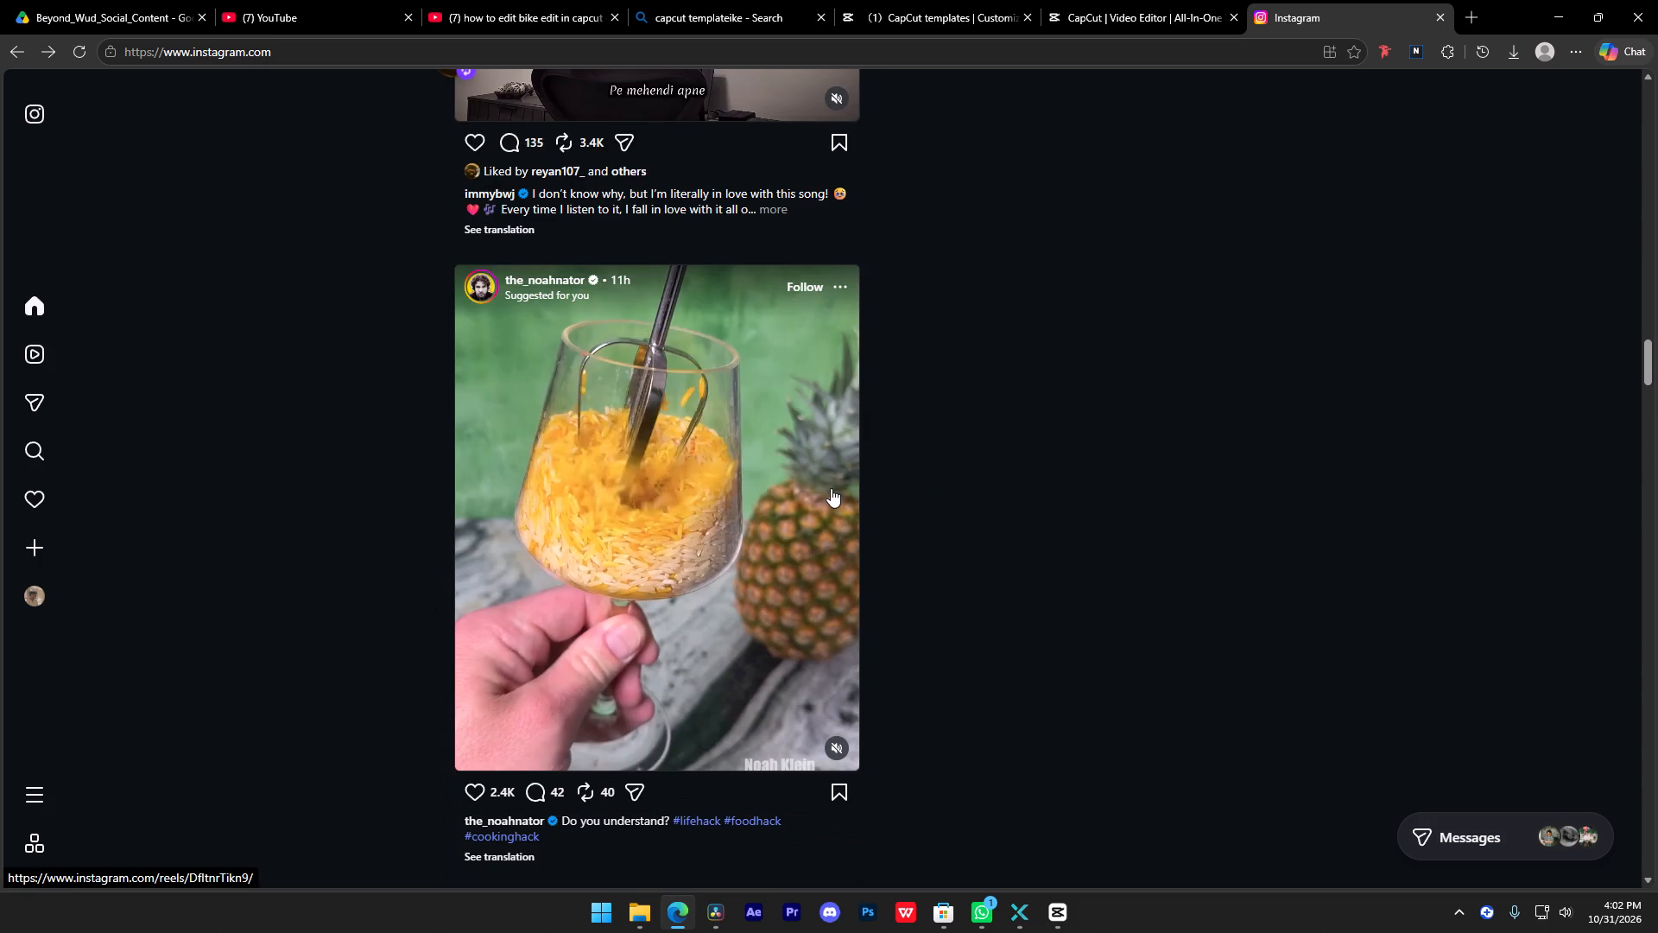
{"action": "scroll", "coordinate": [551, 477], "scroll_direction": "down", "scroll_amount": 12}
{"action": "scroll", "coordinate": [546, 511], "scroll_direction": "up", "scroll_amount": 1}
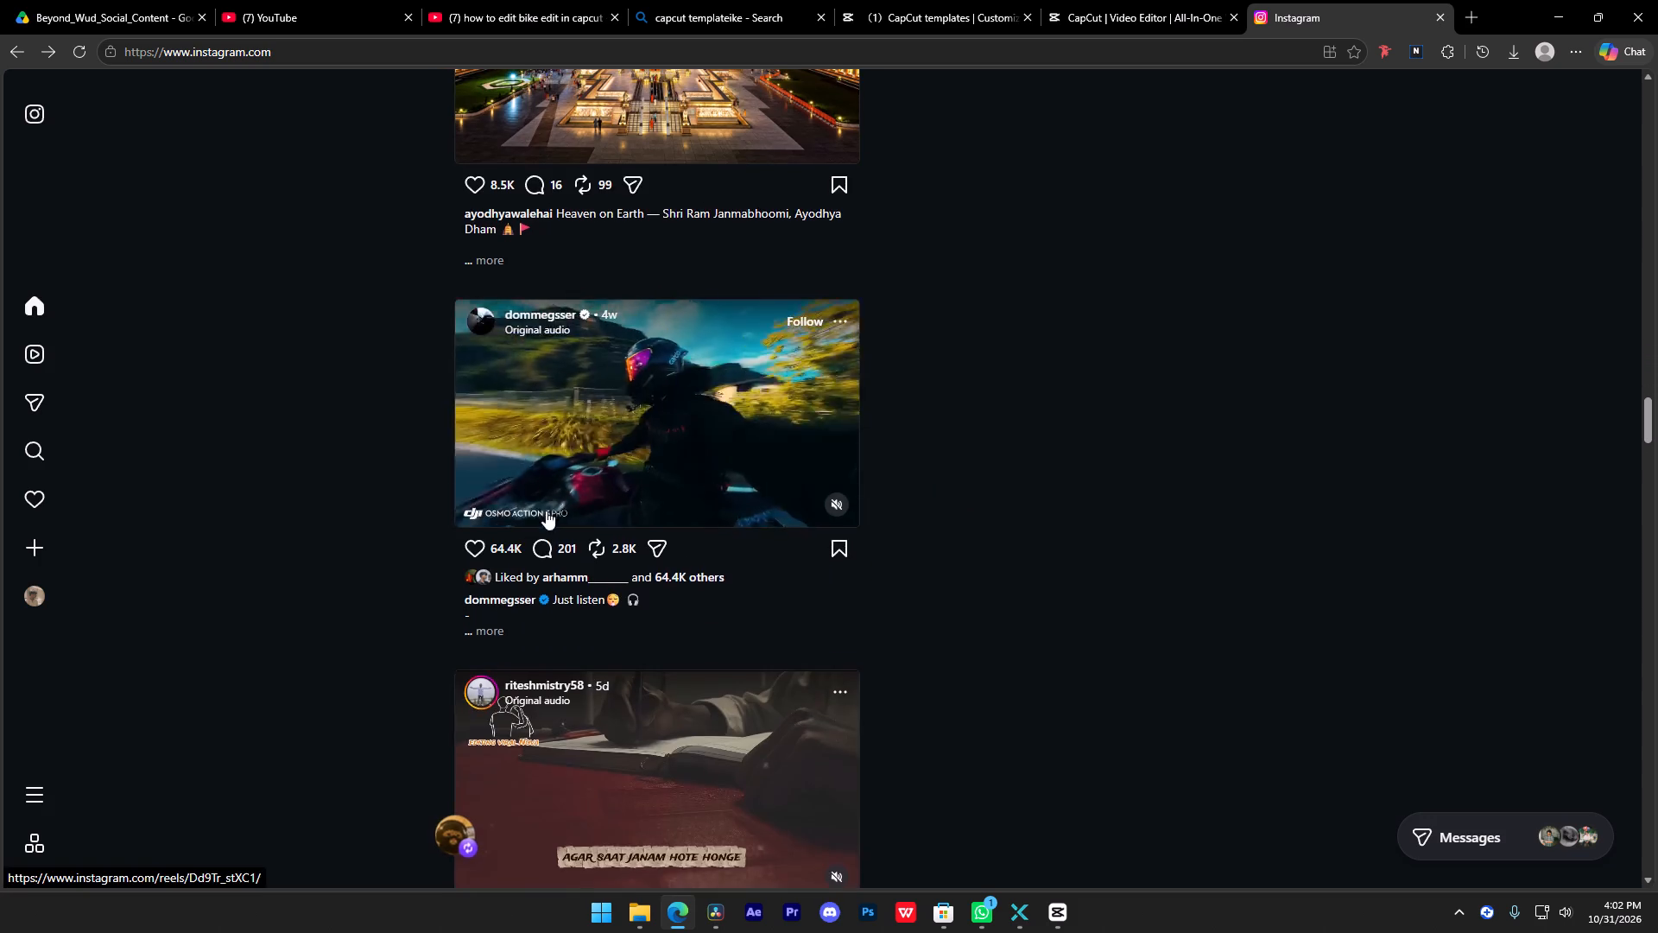
{"action": "scroll", "coordinate": [546, 511], "scroll_direction": "up", "scroll_amount": 5}
{"action": "scroll", "coordinate": [1034, 553], "scroll_direction": "down", "scroll_amount": 5}
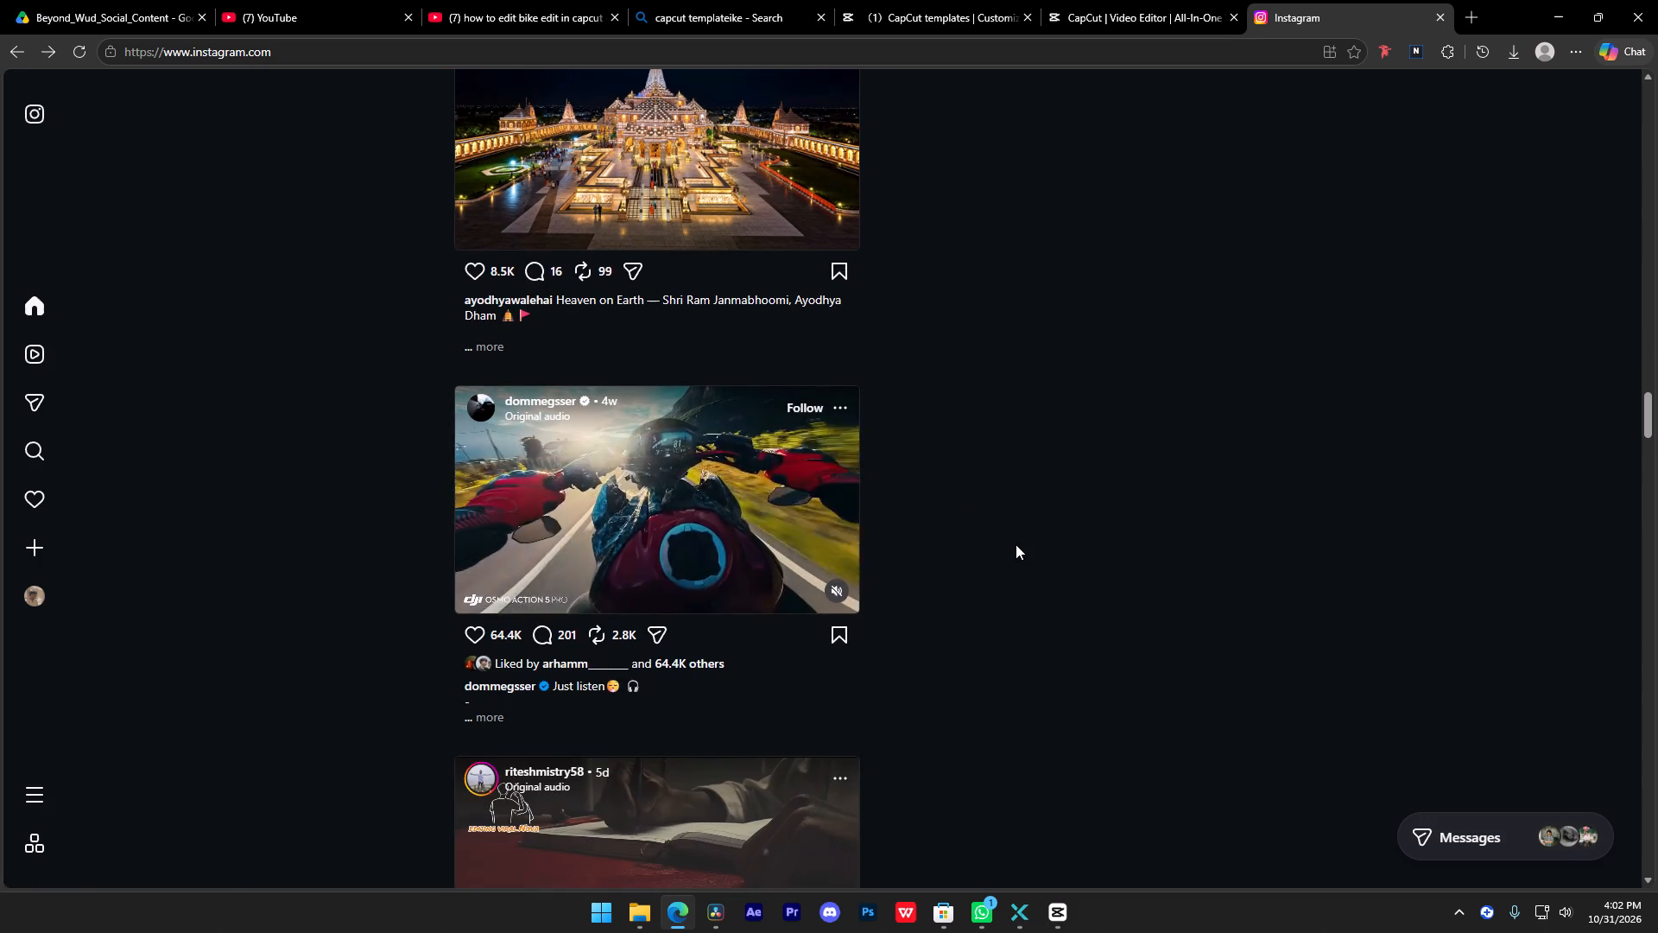
{"action": "scroll", "coordinate": [861, 465], "scroll_direction": "down", "scroll_amount": 7}
{"action": "scroll", "coordinate": [836, 491], "scroll_direction": "up", "scroll_amount": 6}
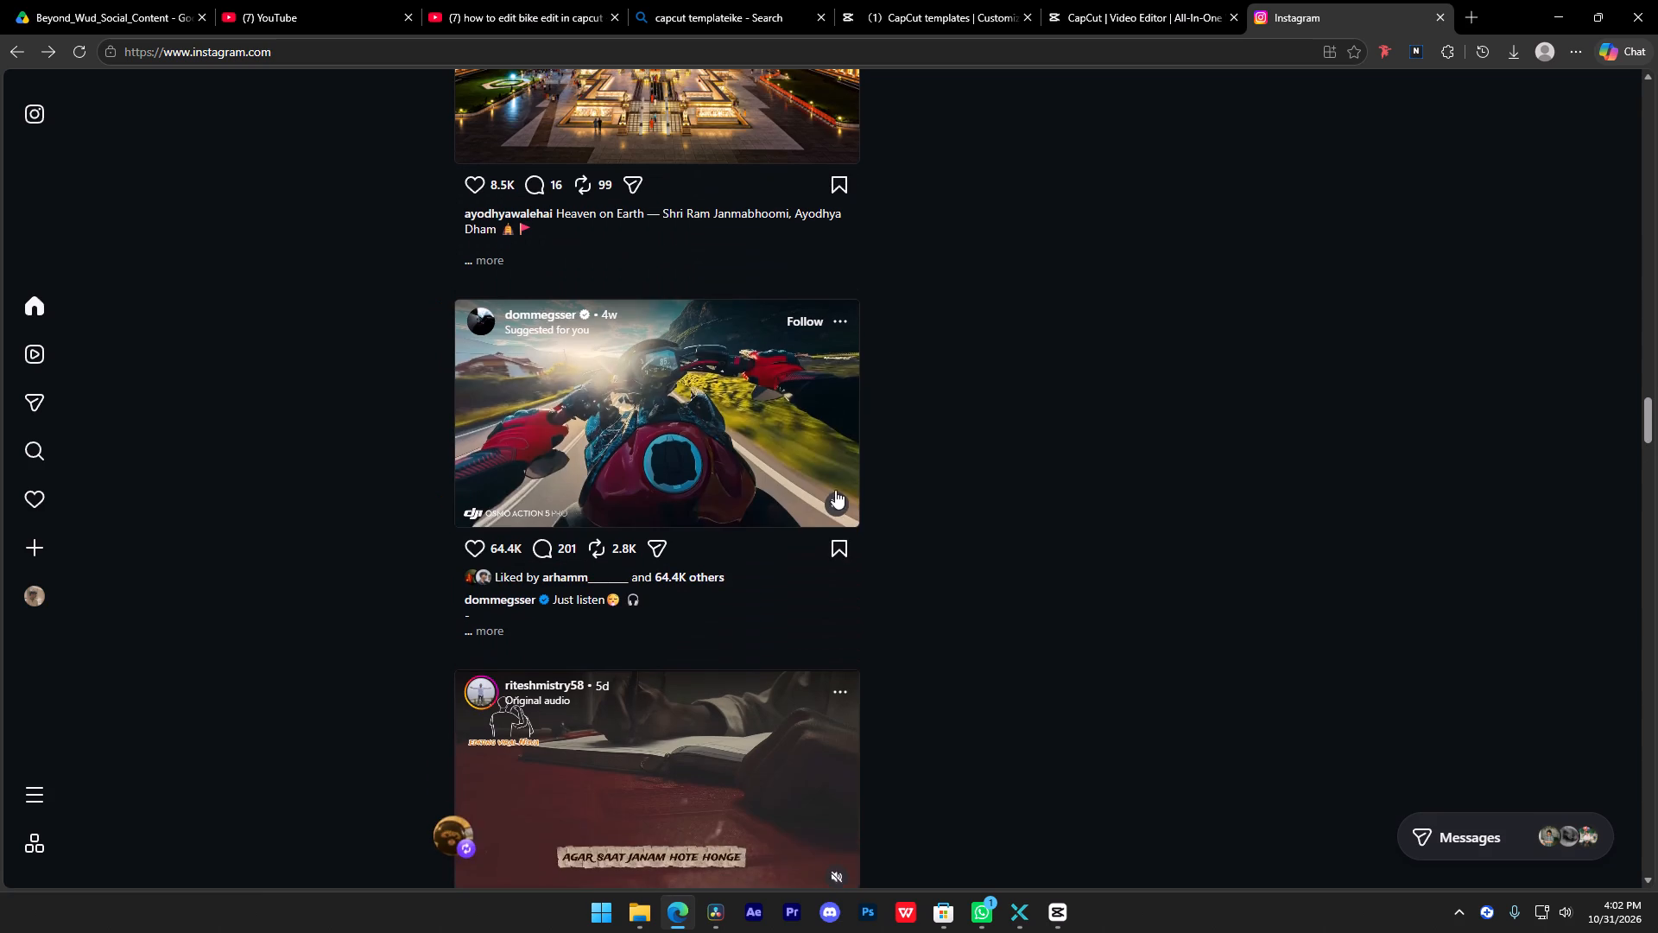
{"action": "scroll", "coordinate": [826, 498], "scroll_direction": "down", "scroll_amount": 7}
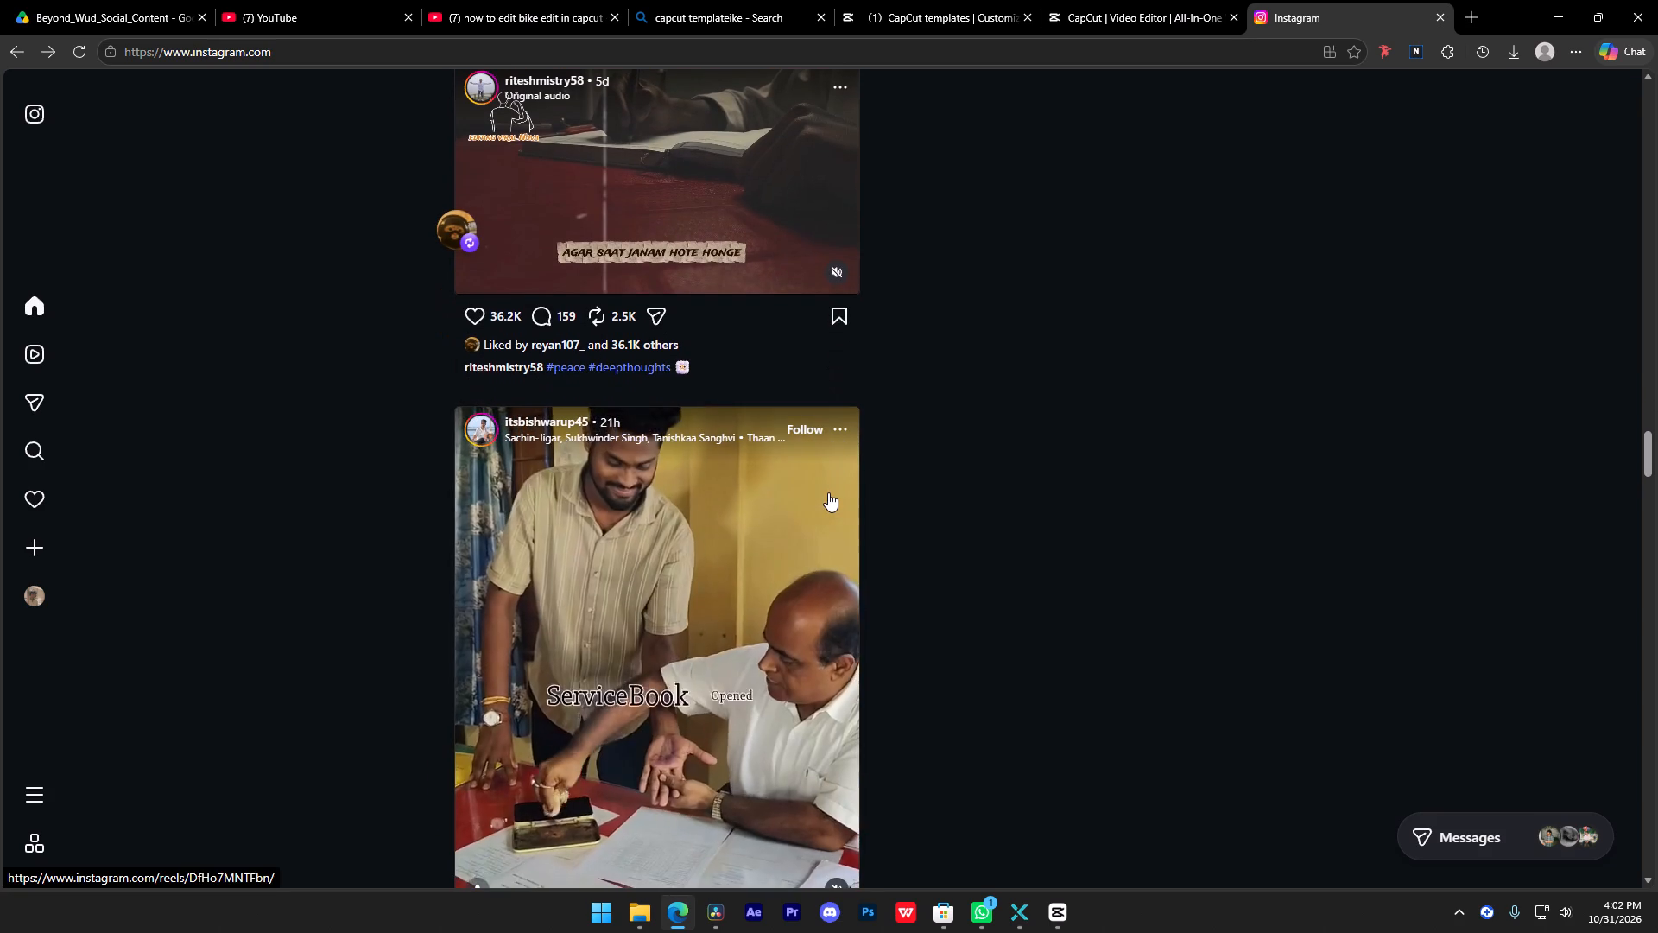
{"action": "scroll", "coordinate": [810, 481], "scroll_direction": "down", "scroll_amount": 6}
{"action": "scroll", "coordinate": [810, 481], "scroll_direction": "up", "scroll_amount": 2}
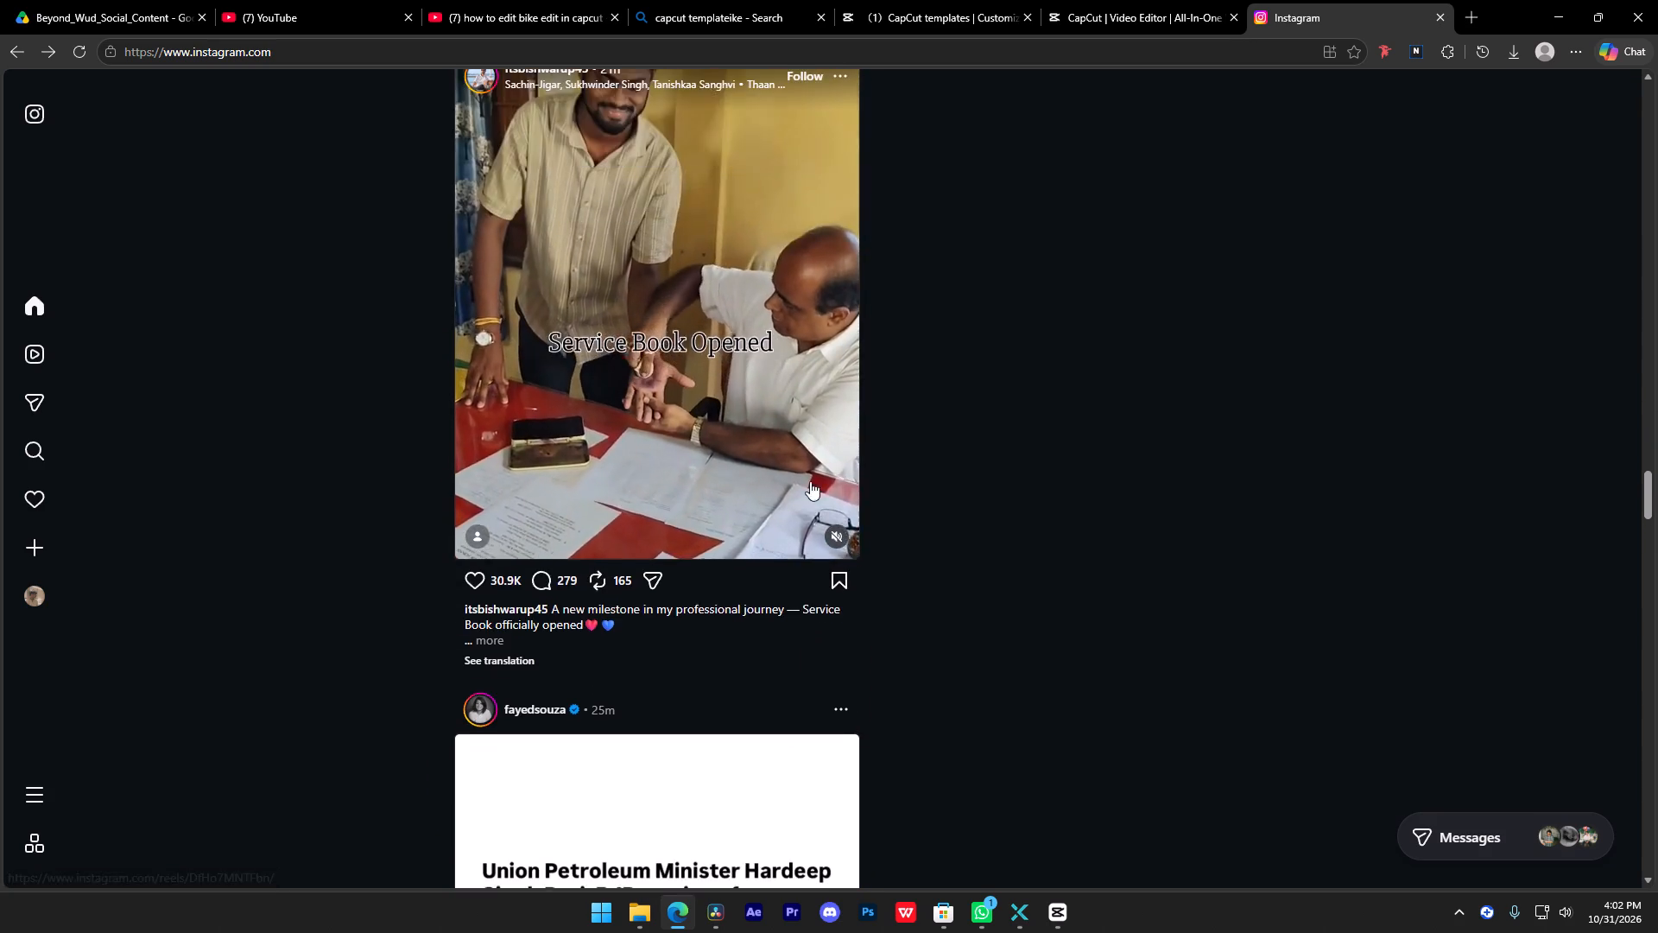
{"action": "scroll", "coordinate": [810, 482], "scroll_direction": "up", "scroll_amount": 2}
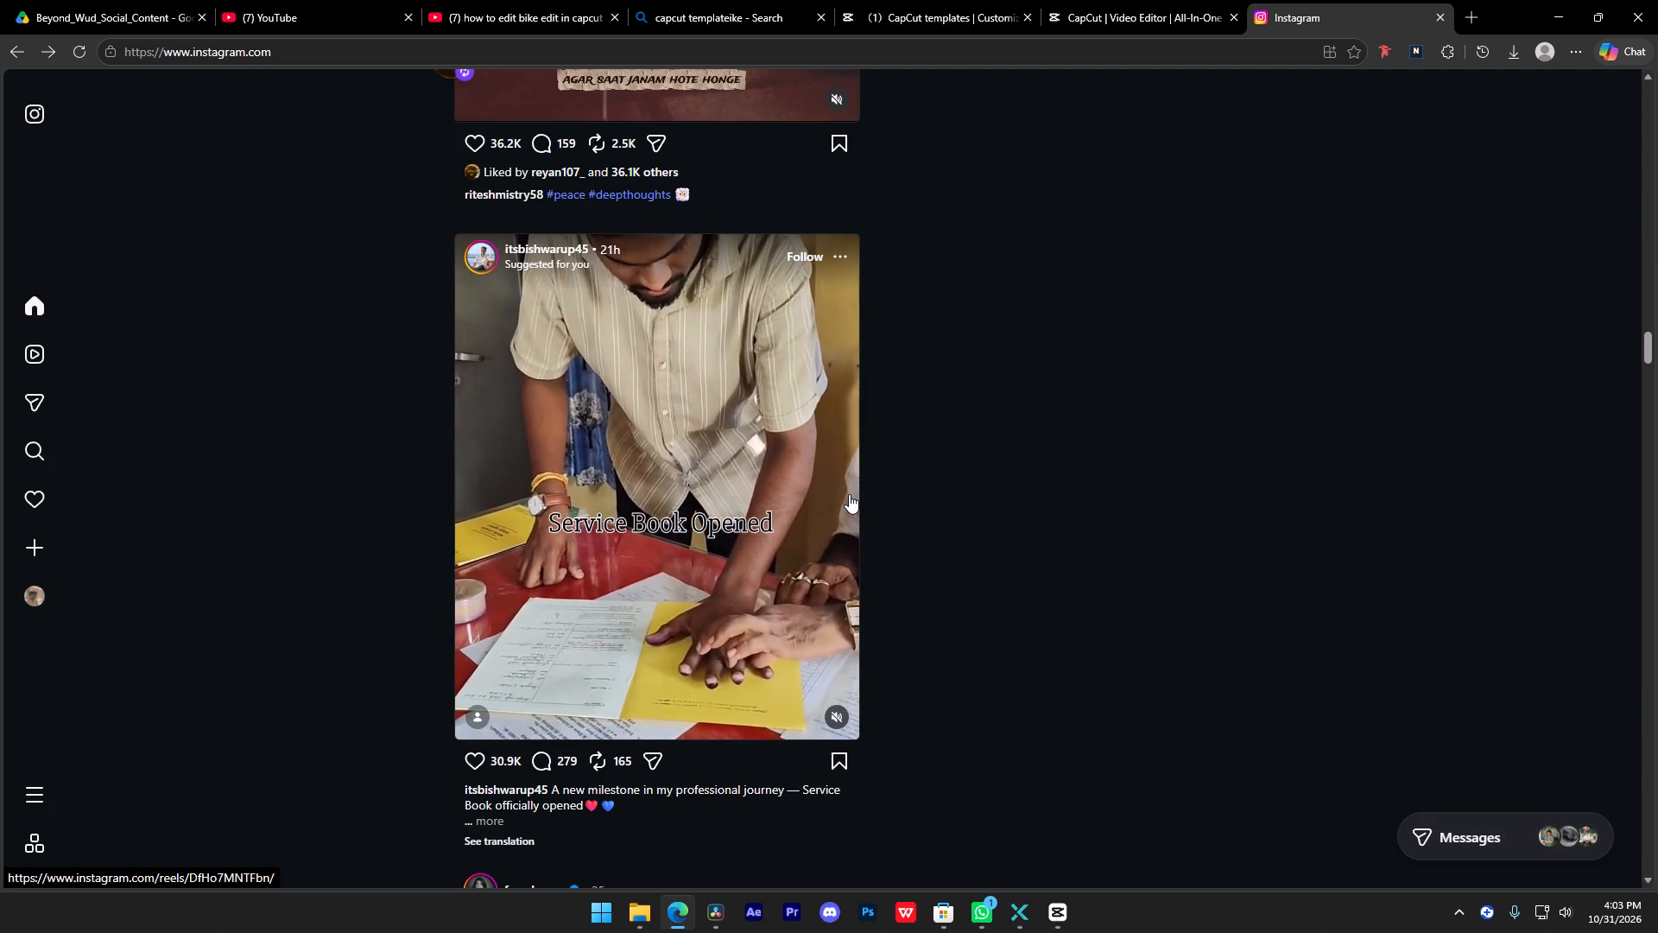
Go to the CapCut online editor with the empty 16:9 project and dismiss its introductory tips.
{"action": "left_click", "coordinate": [1142, 0]}
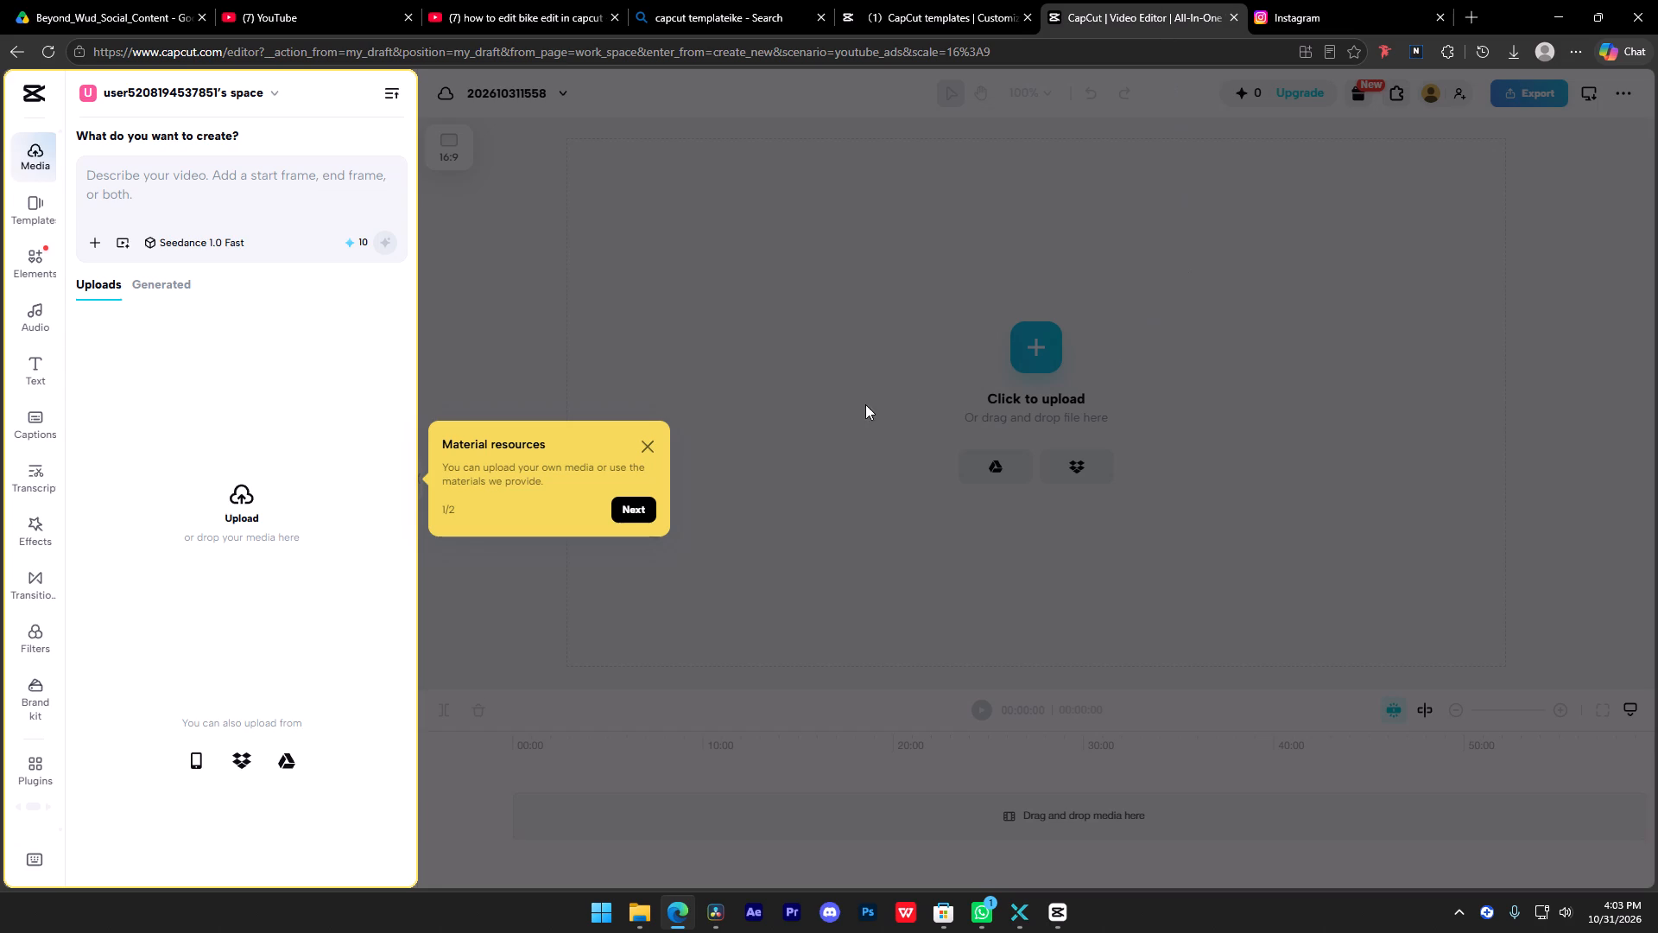
{"action": "left_click", "coordinate": [633, 516]}
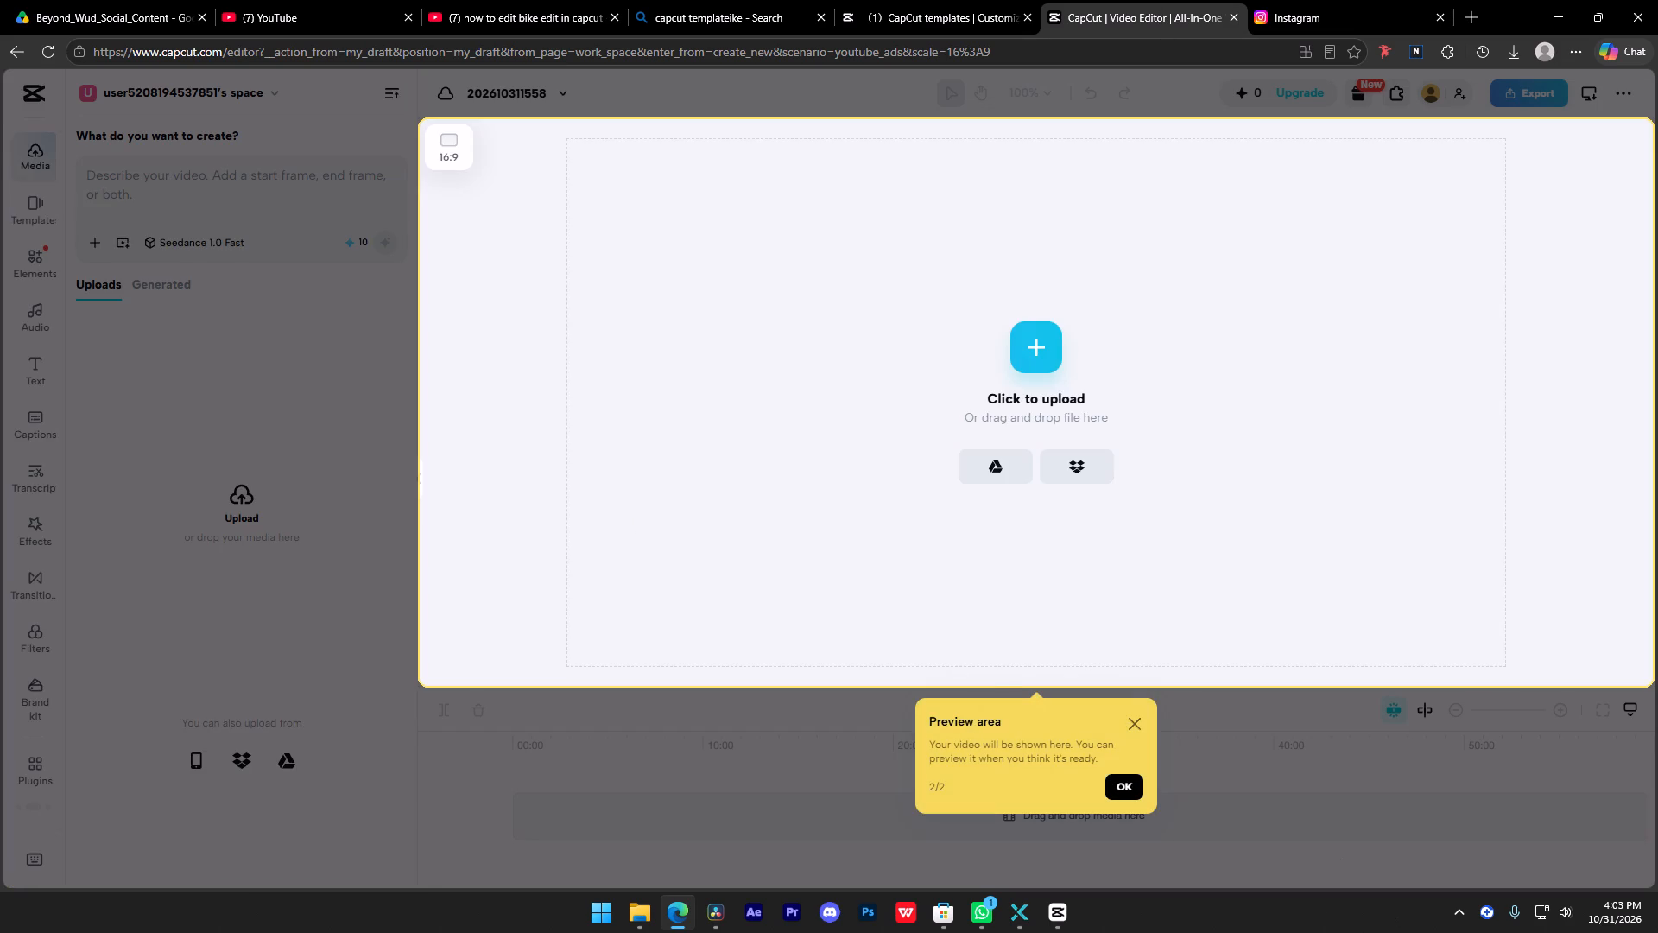
{"action": "left_click", "coordinate": [1133, 777]}
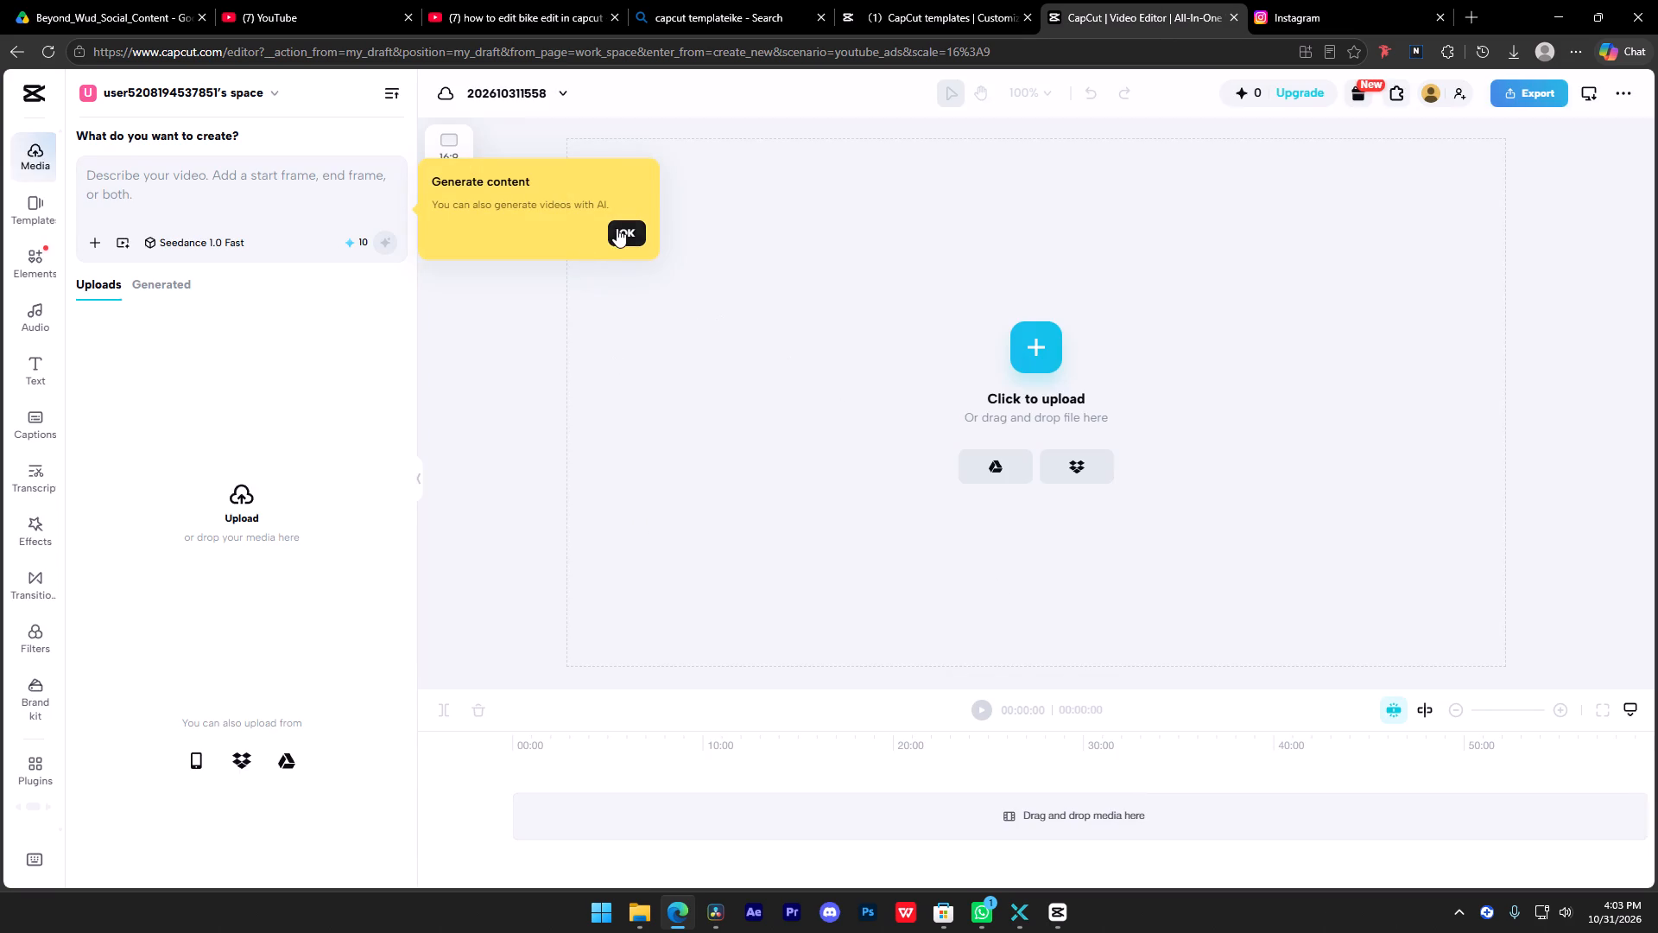
{"action": "left_click", "coordinate": [617, 228]}
{"action": "left_click", "coordinate": [282, 300]}
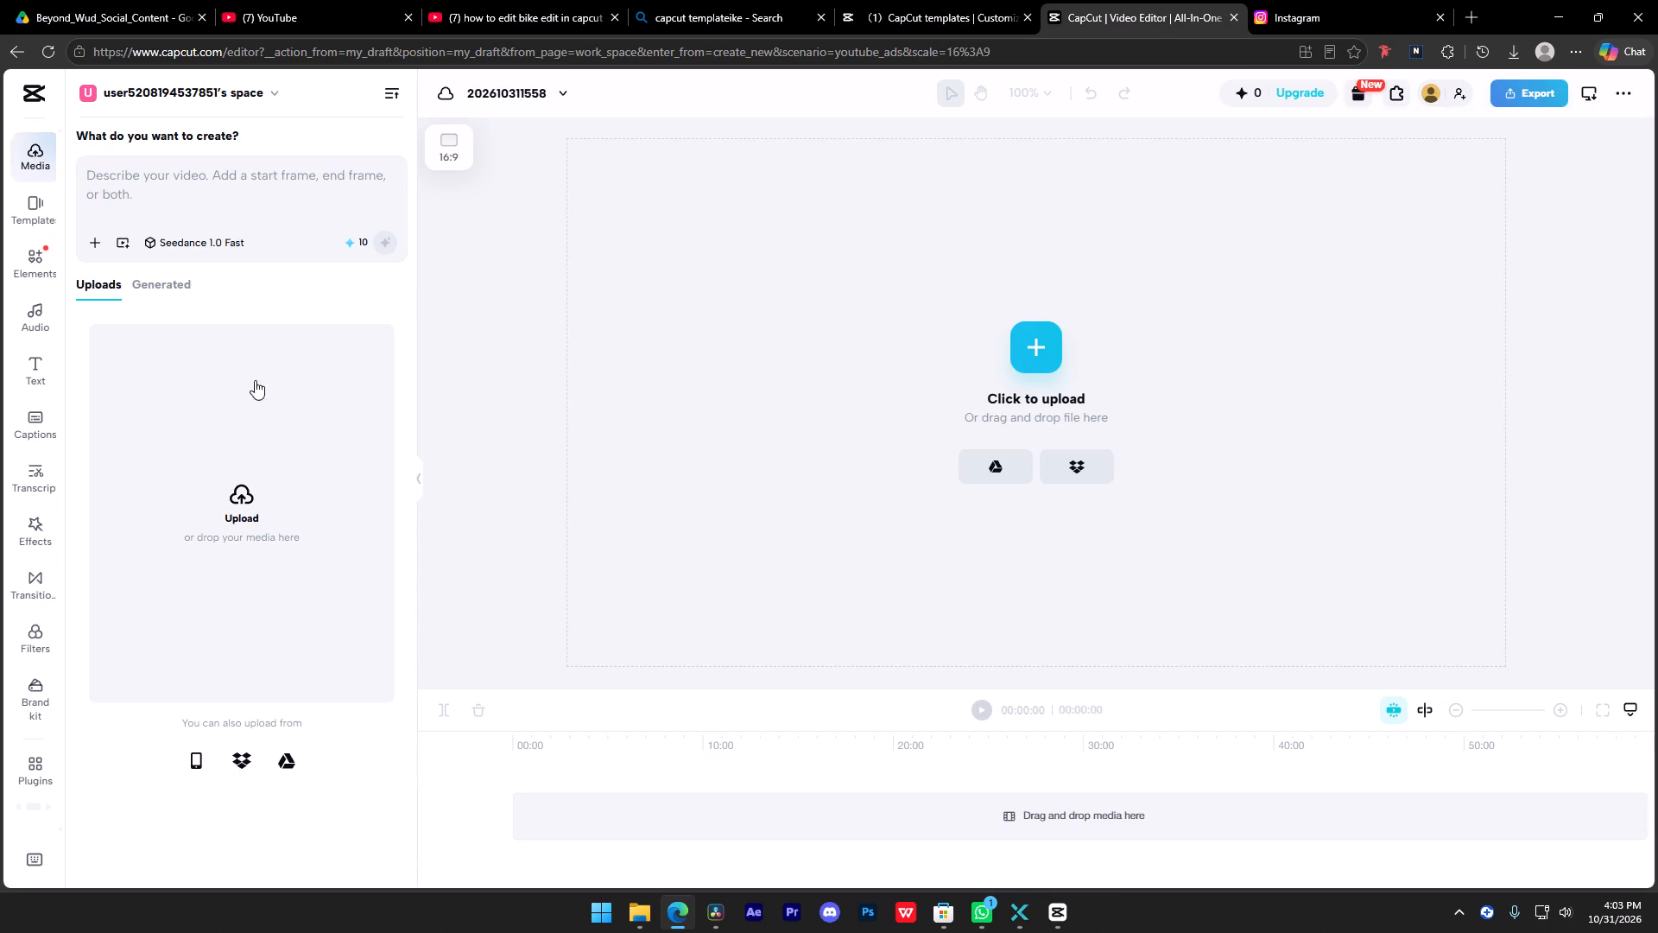
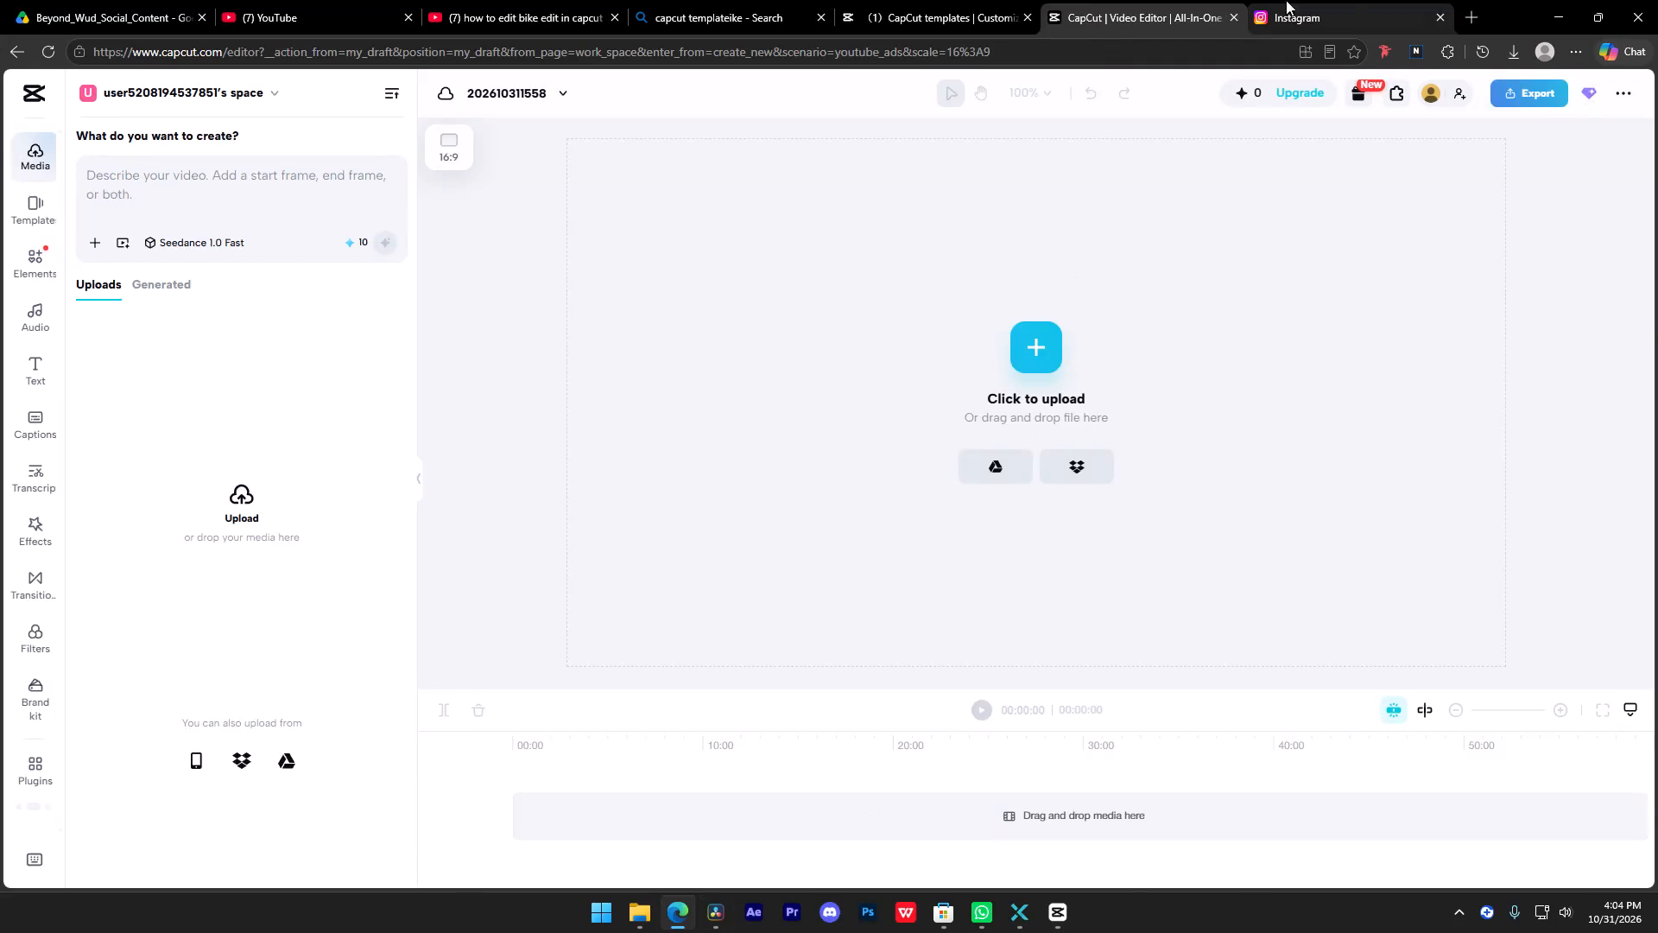
Switch to Instagram and open the black-and-white DEWAANAAAA motorcycle reel shared in the direct message chat.
{"action": "left_click", "coordinate": [1356, 0]}
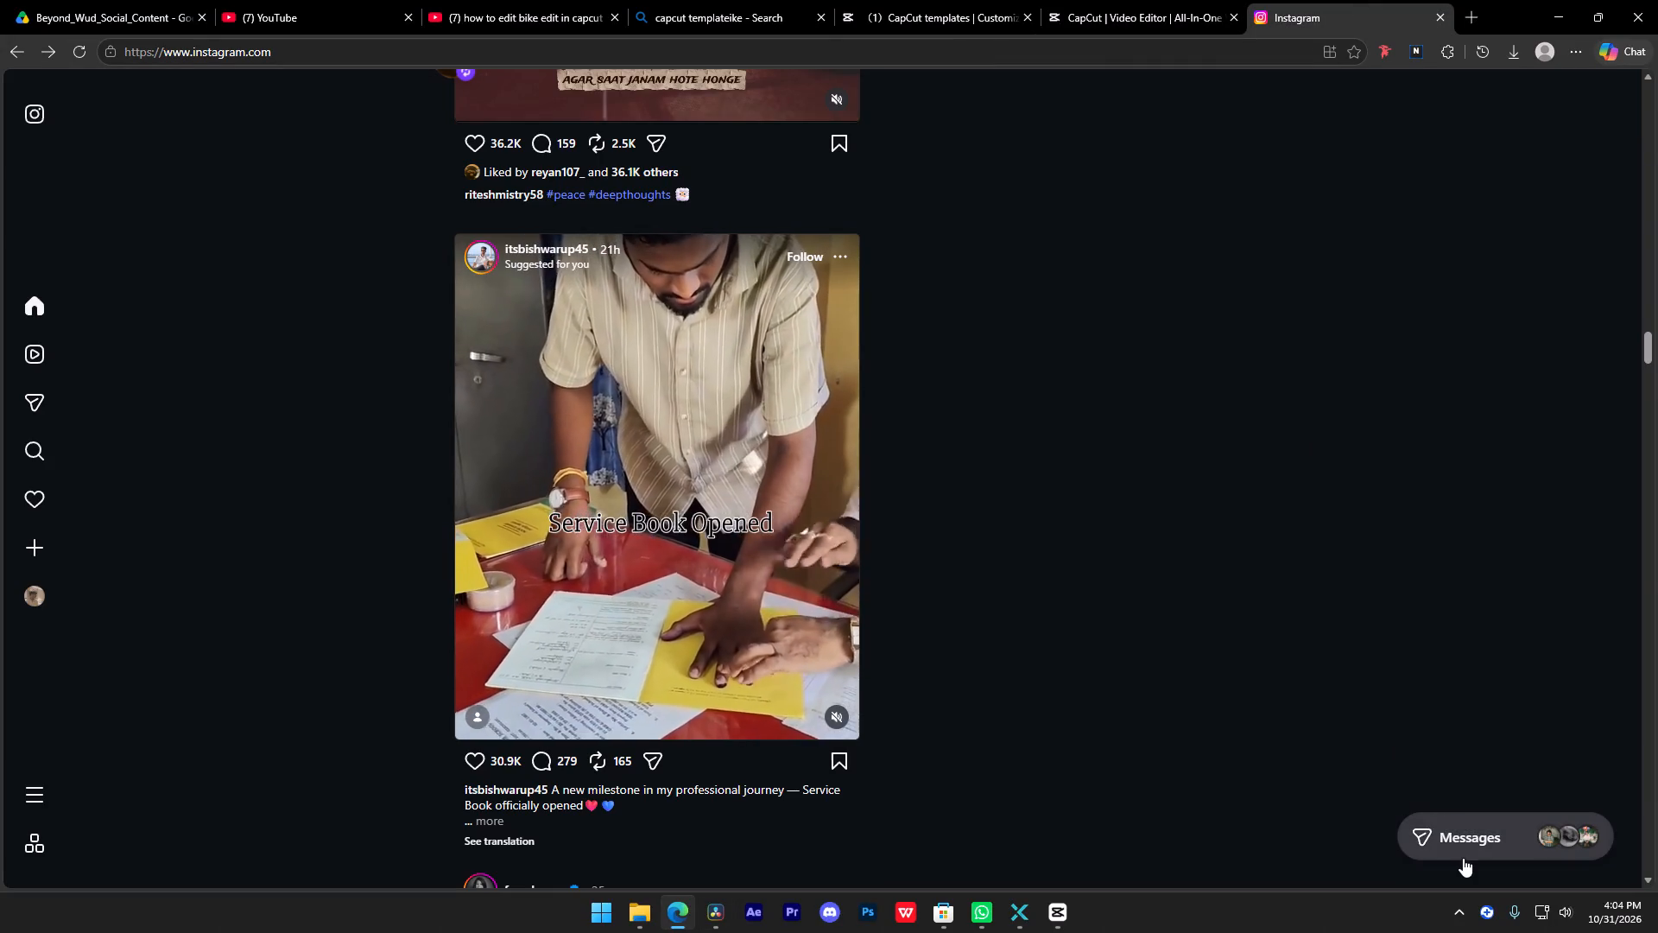
{"action": "double_click", "coordinate": [1463, 858]}
{"action": "left_click", "coordinate": [1450, 513]}
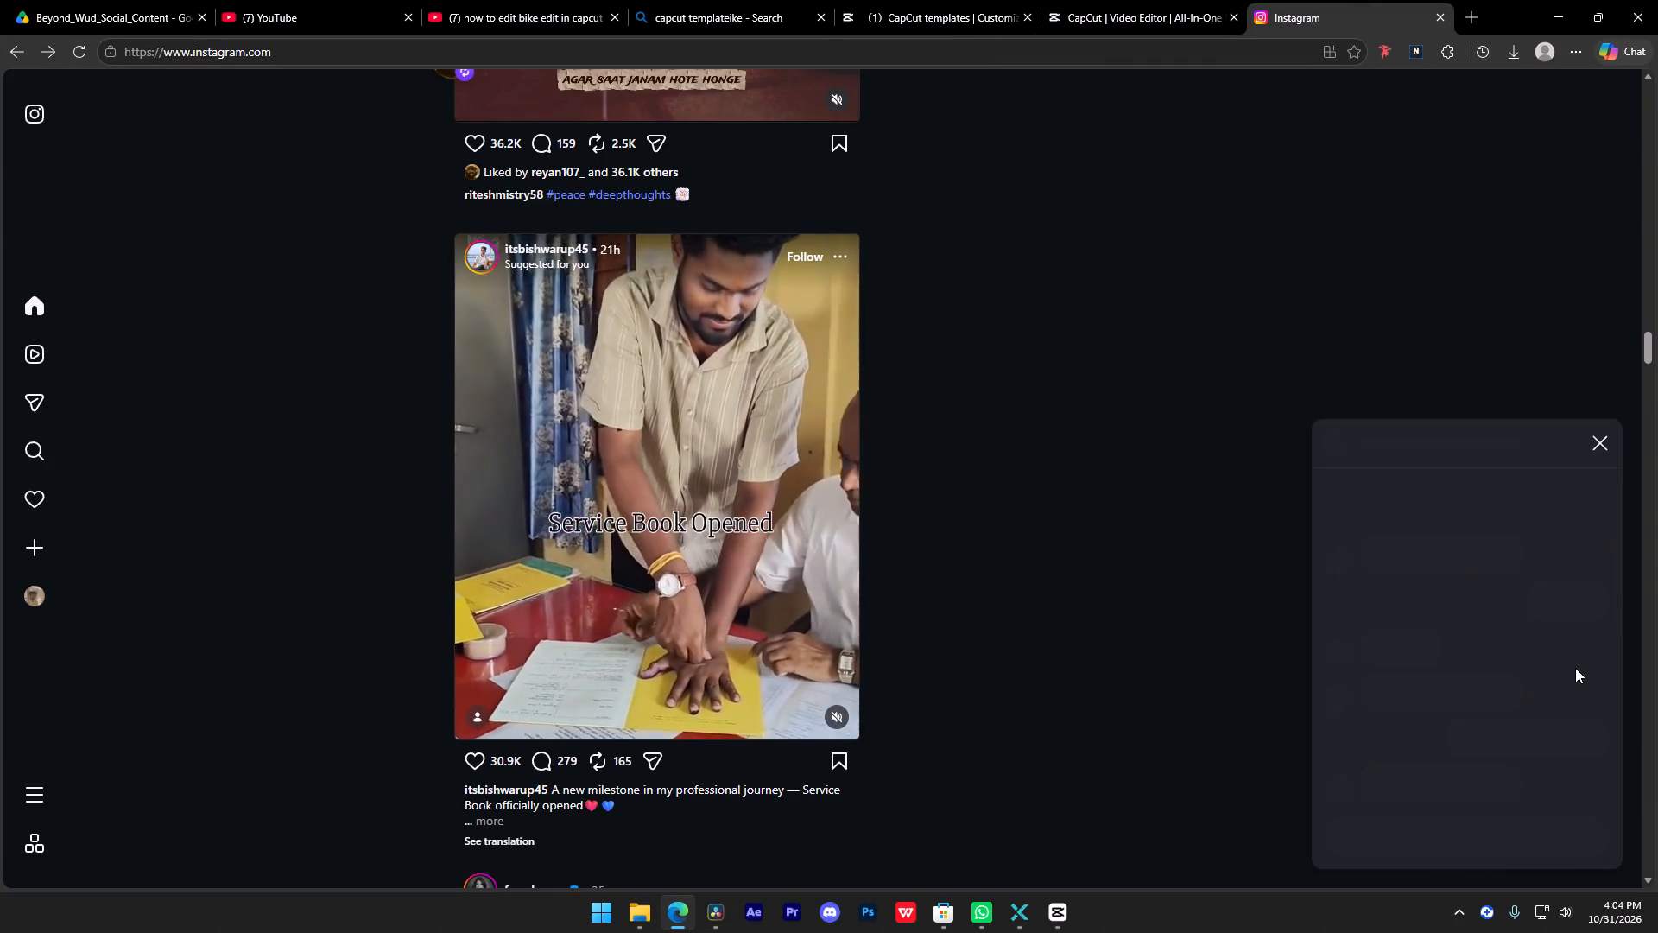
{"action": "left_click", "coordinate": [1544, 731]}
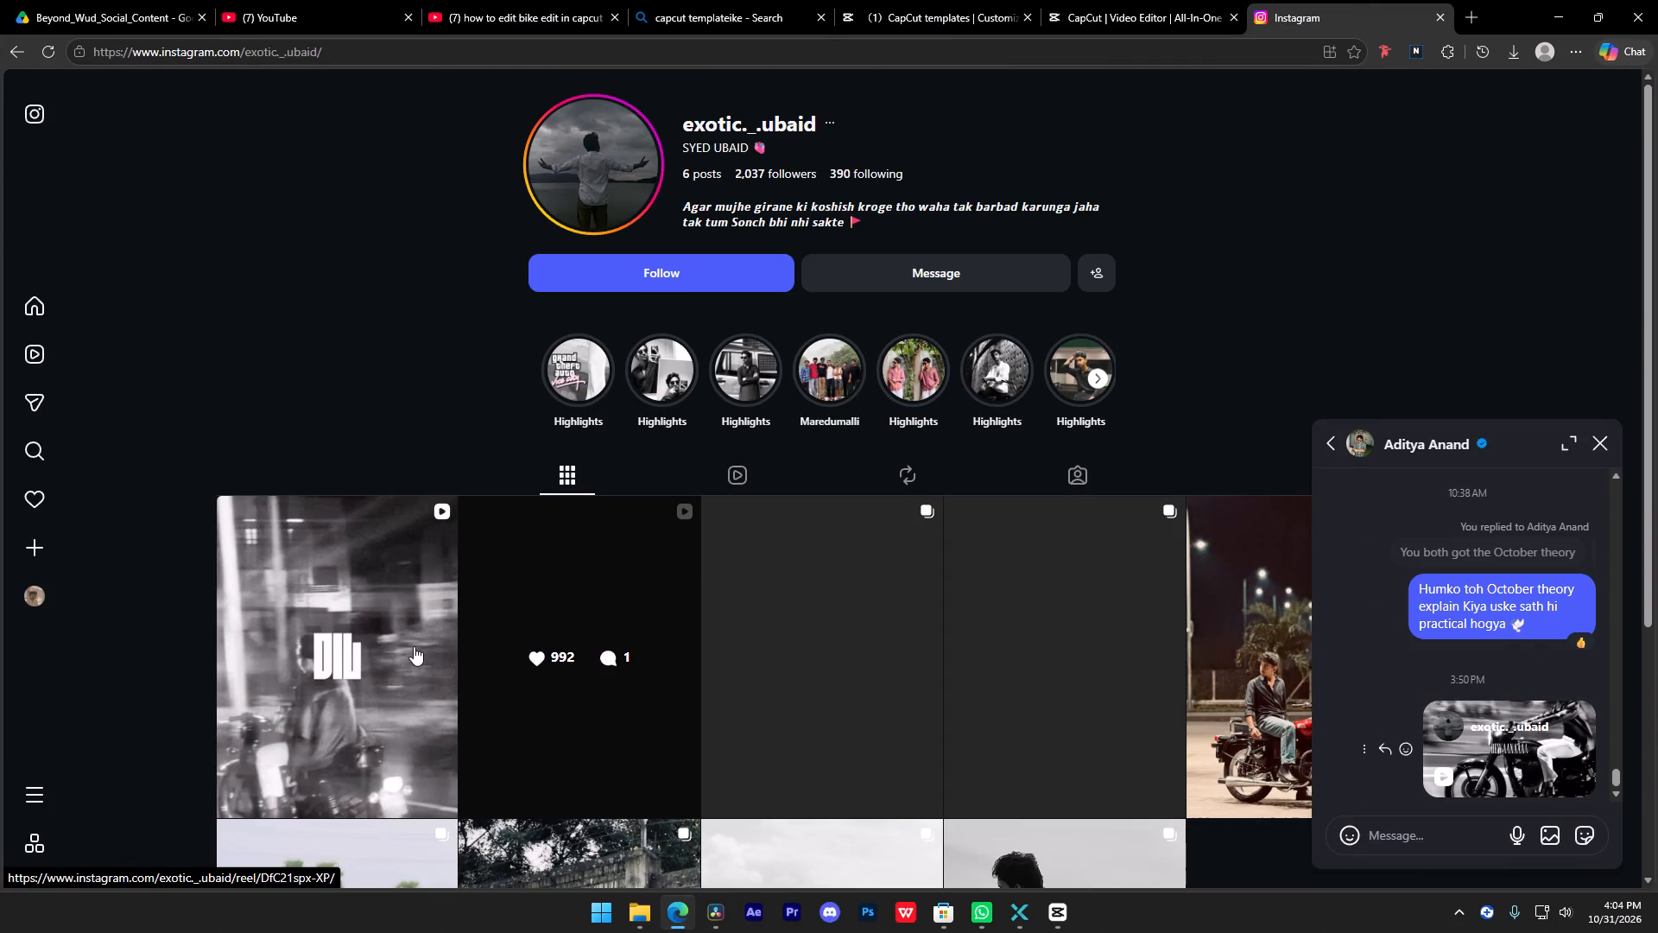
{"action": "left_click", "coordinate": [1591, 727]}
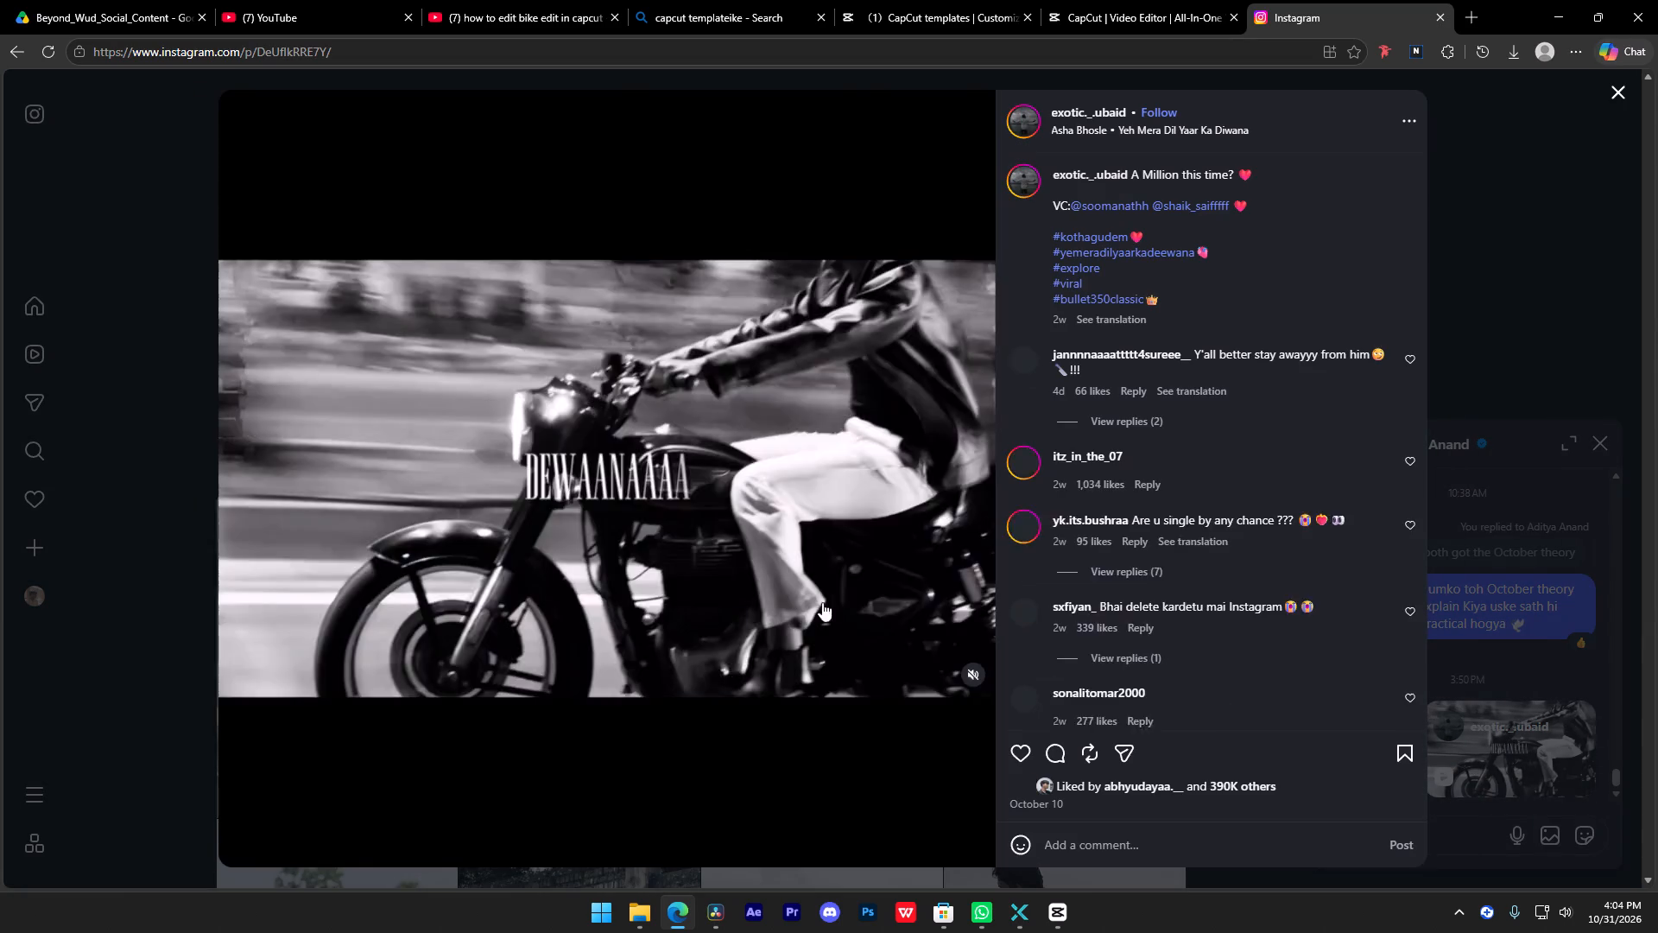
Play the motorcycle reel with sound, pause it at the MUSHKIL HAI PYAARE title, and capture a screenshot of that video frame.
{"action": "left_click", "coordinate": [733, 608]}
{"action": "left_click", "coordinate": [977, 680]}
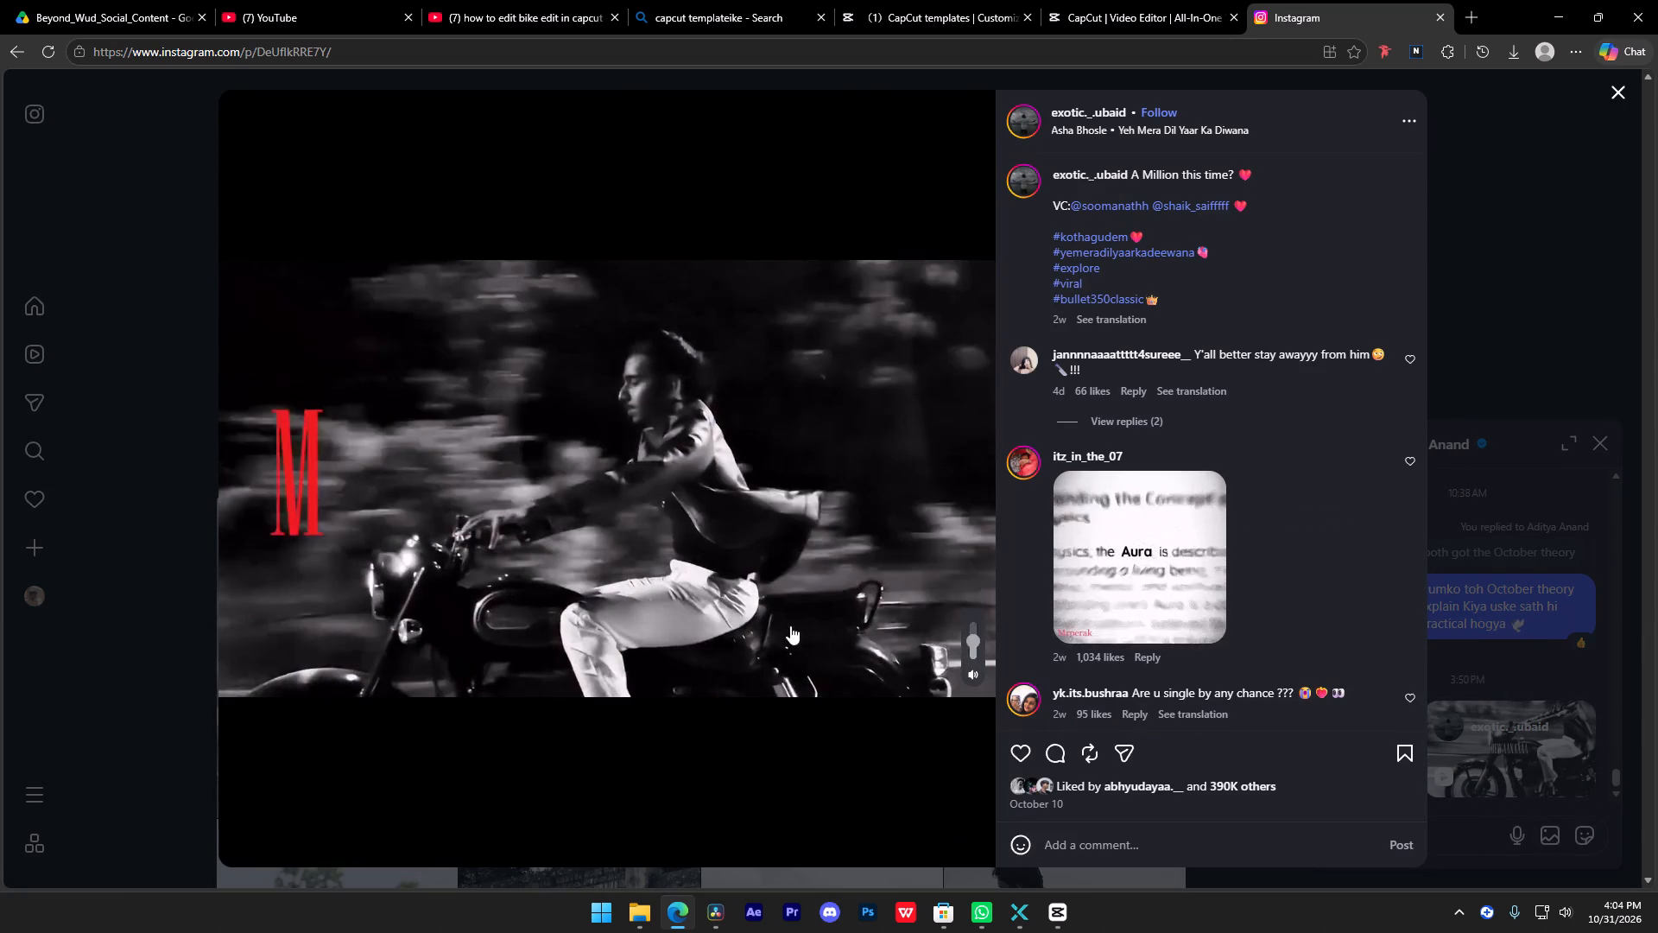
{"action": "left_click", "coordinate": [791, 546]}
{"action": "left_click", "coordinate": [697, 581]}
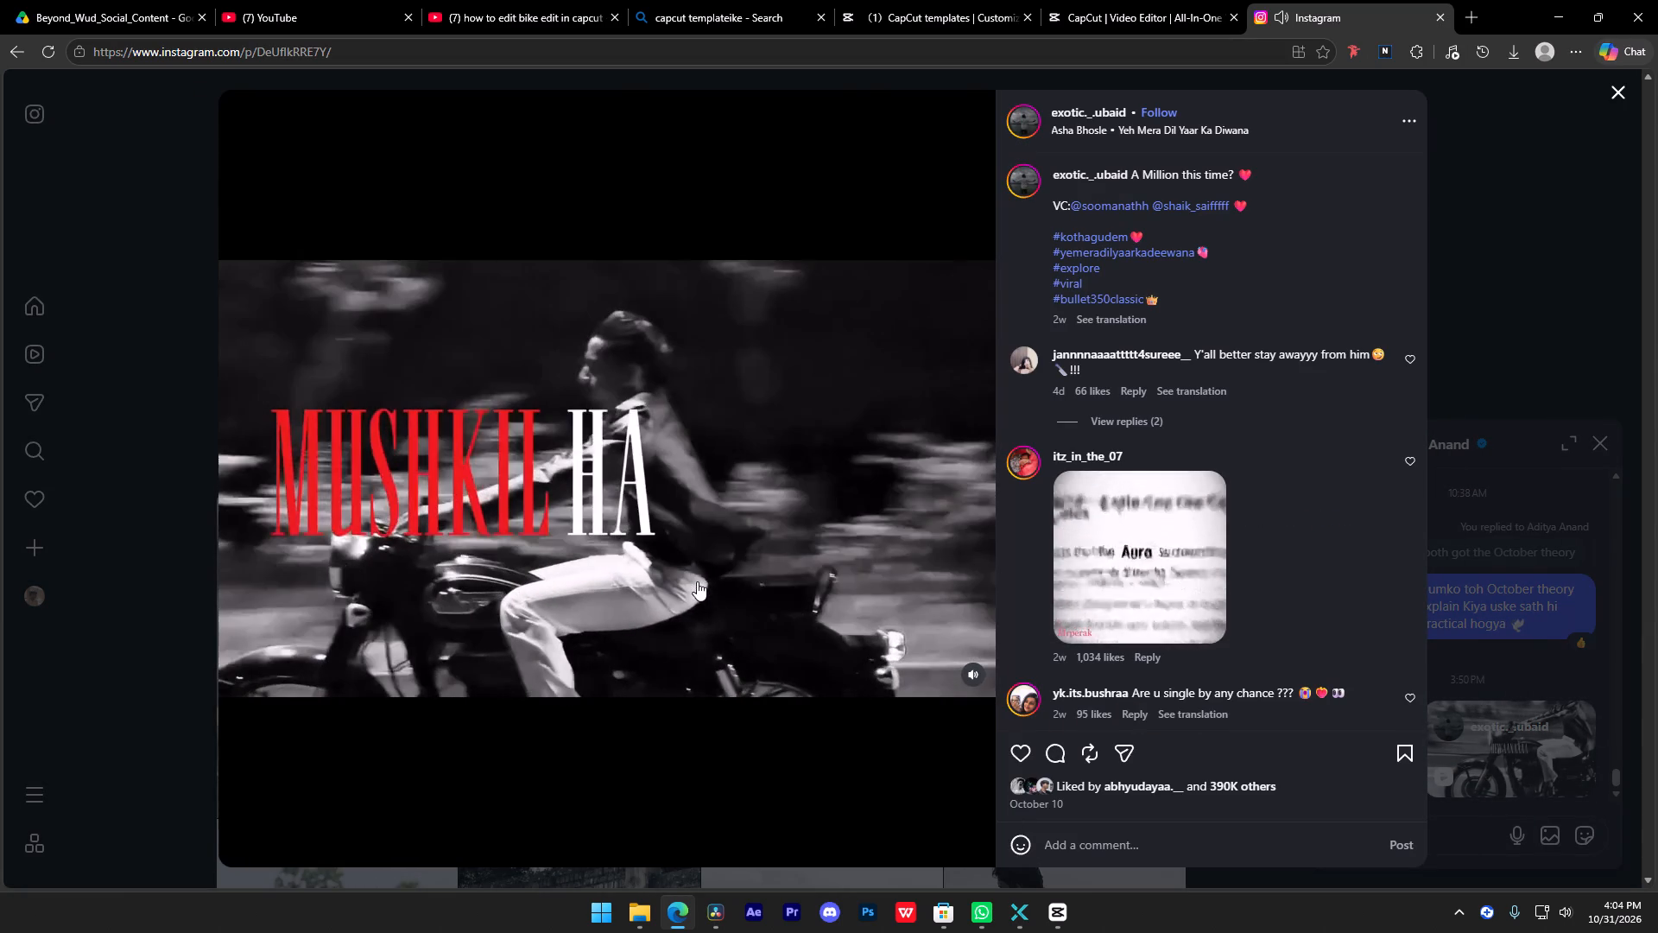
{"action": "left_click", "coordinate": [696, 595]}
{"action": "left_click", "coordinate": [696, 595]}
{"action": "double_click", "coordinate": [696, 595]}
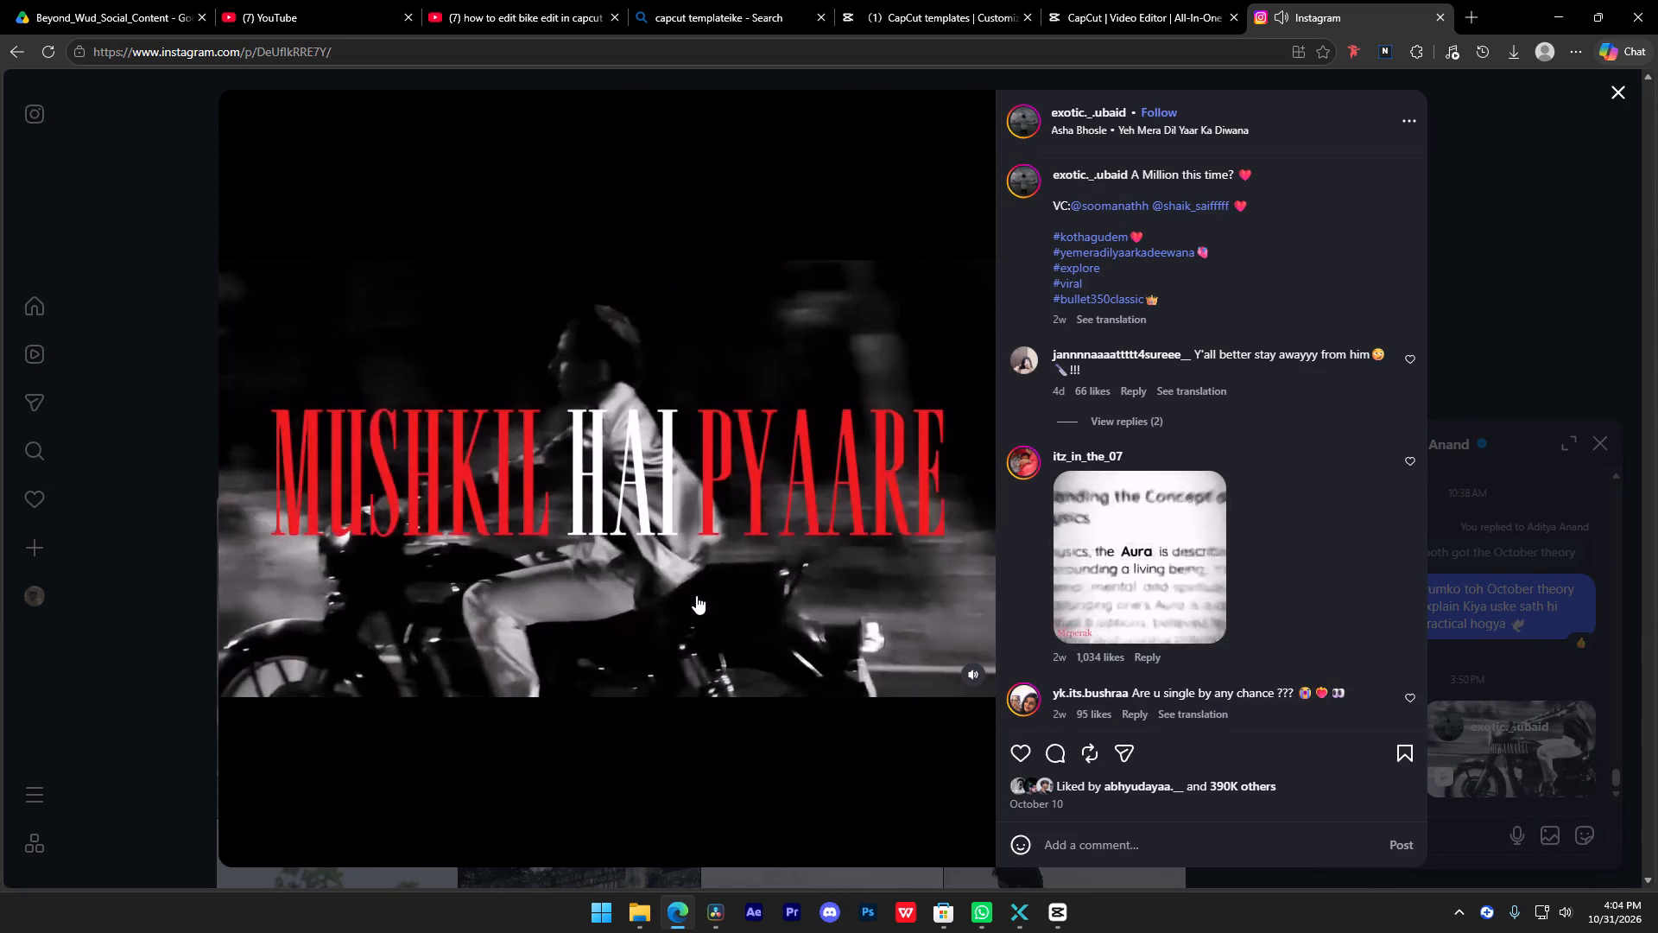
{"action": "key", "text": "shift+super+s"}
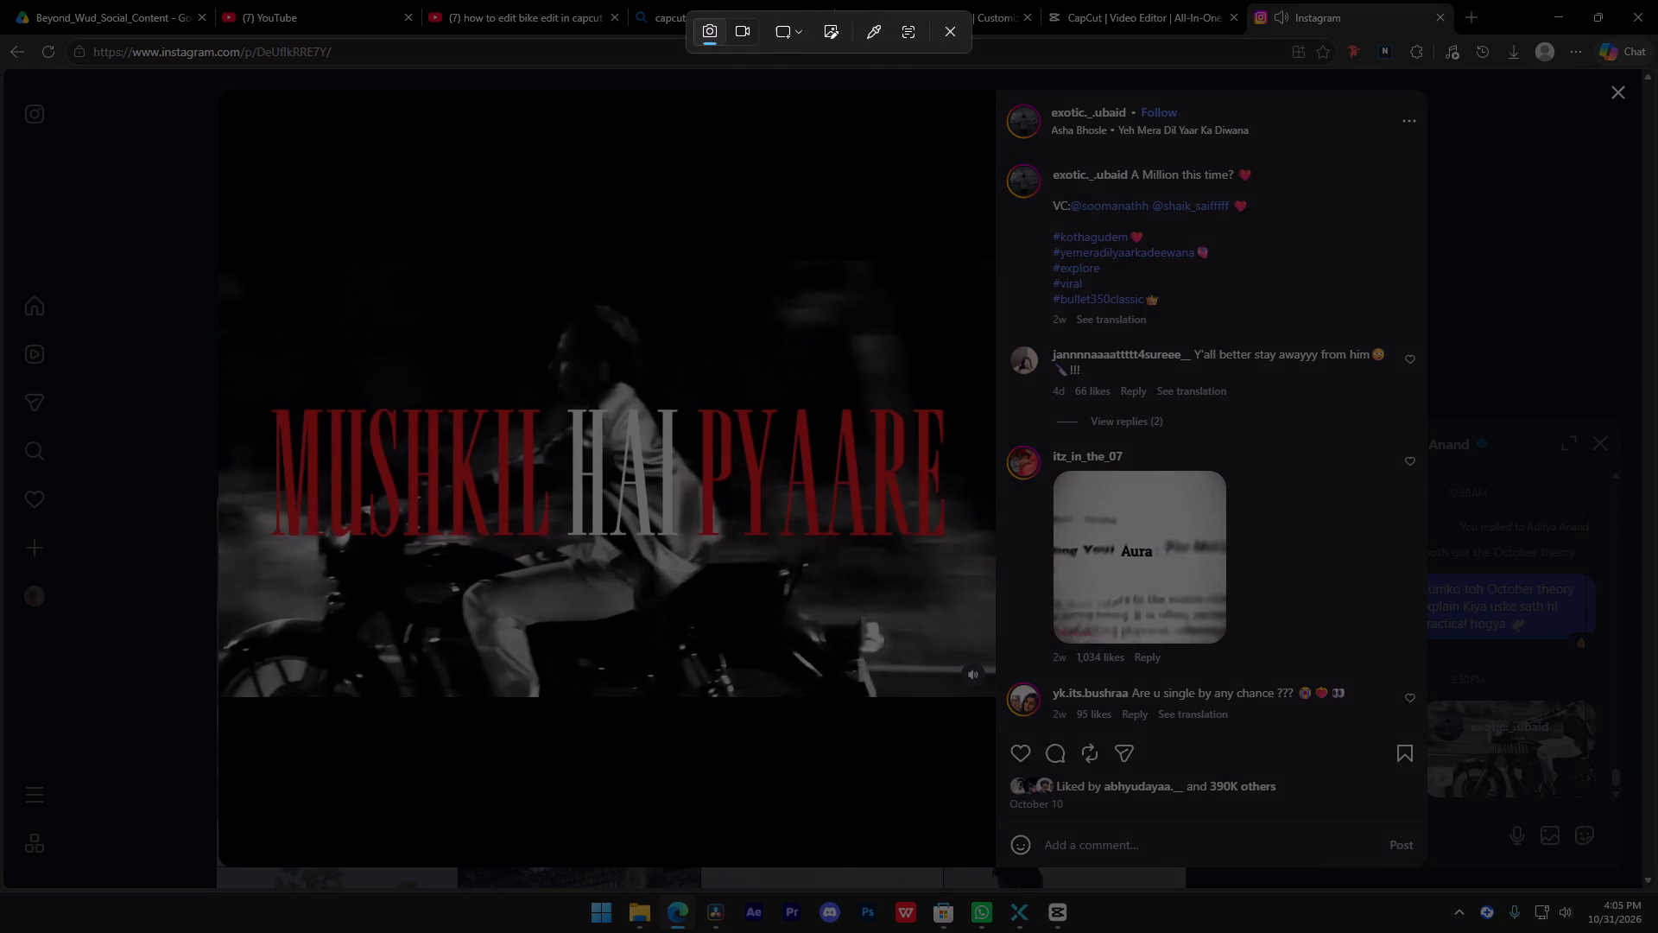
{"action": "left_click_drag", "start_coordinate": [223, 254], "coordinate": [999, 733]}
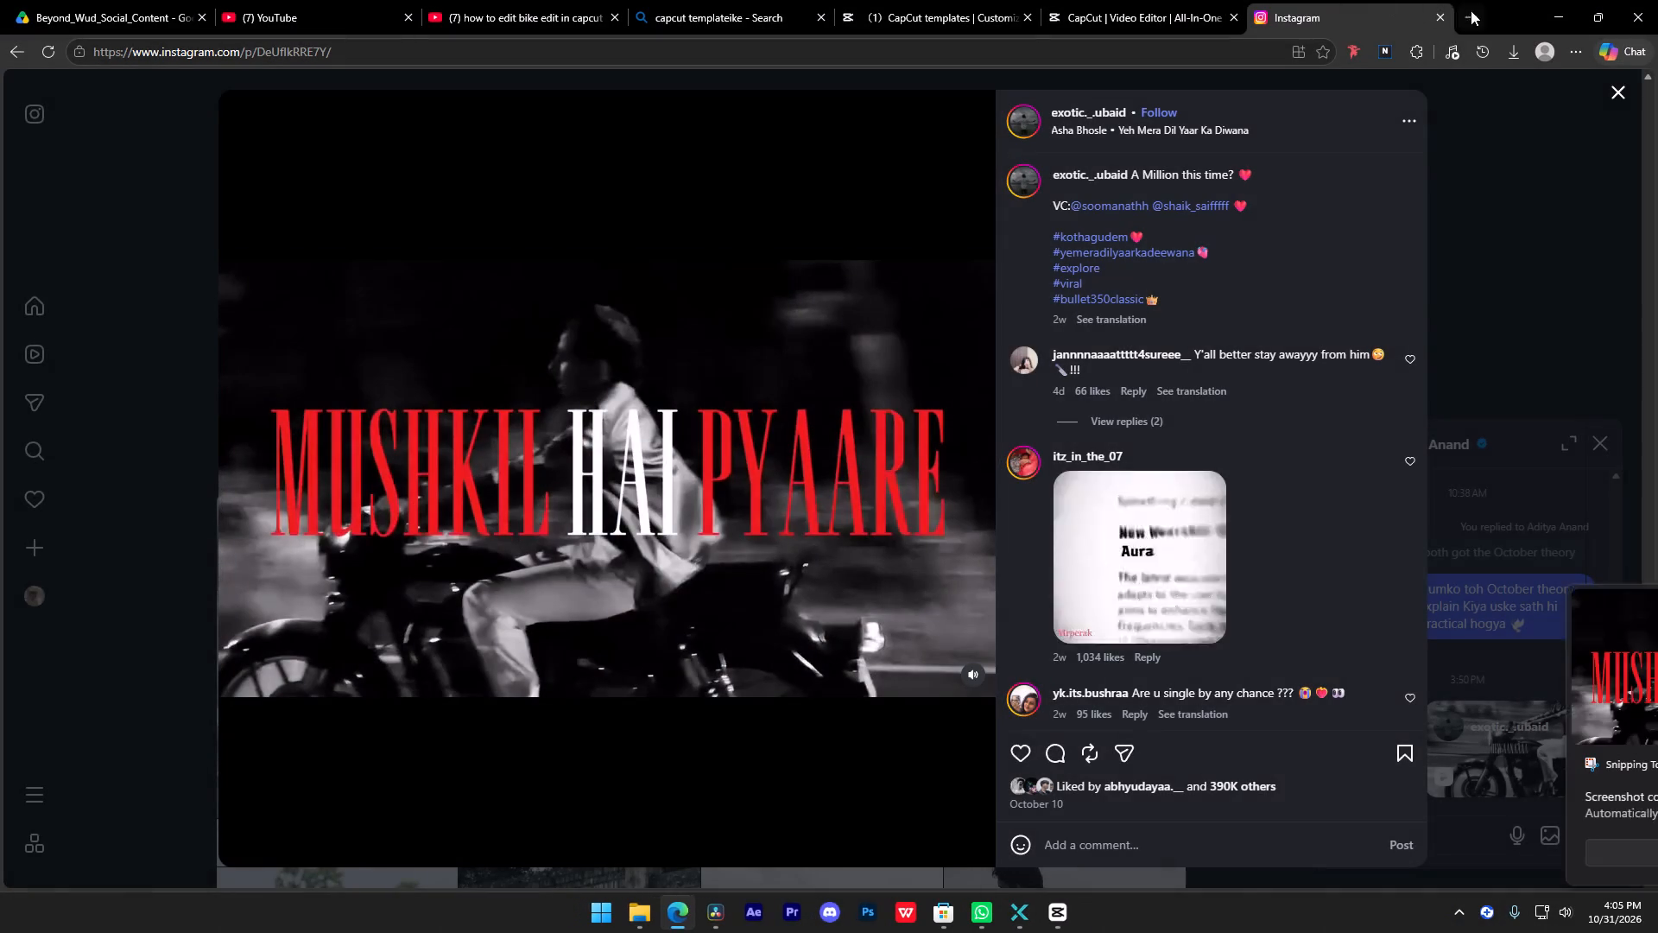
Search the web for font finder in a new tab and open MyFonts' WhatTheFont font identification page.
{"action": "left_click", "coordinate": [1471, 10]}
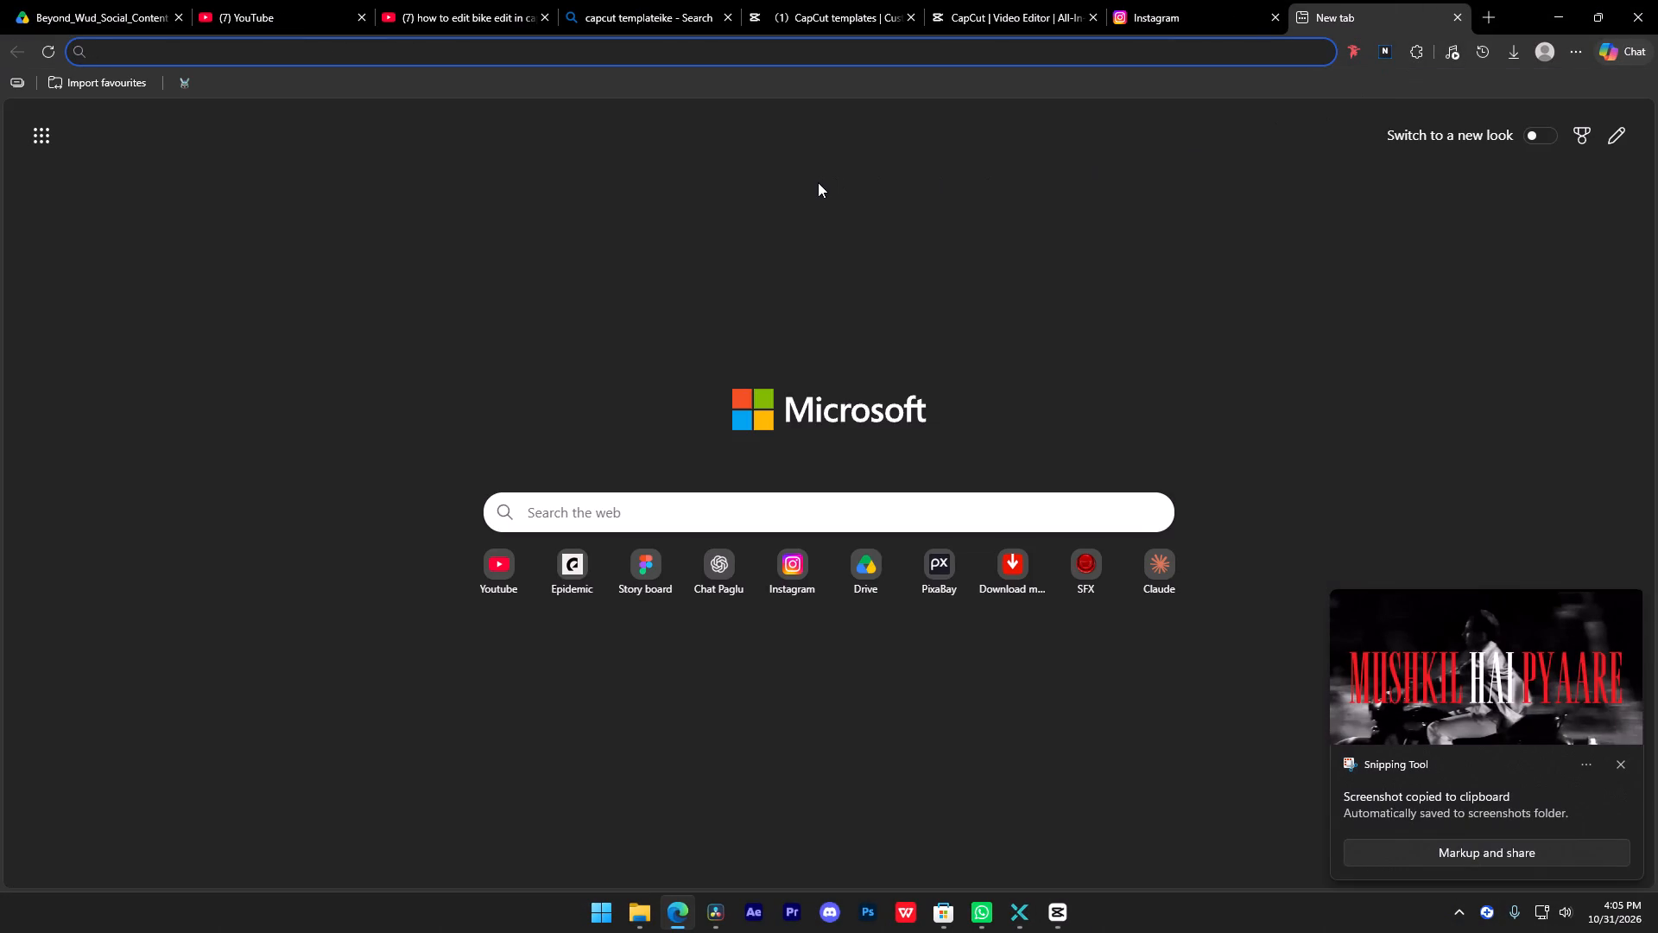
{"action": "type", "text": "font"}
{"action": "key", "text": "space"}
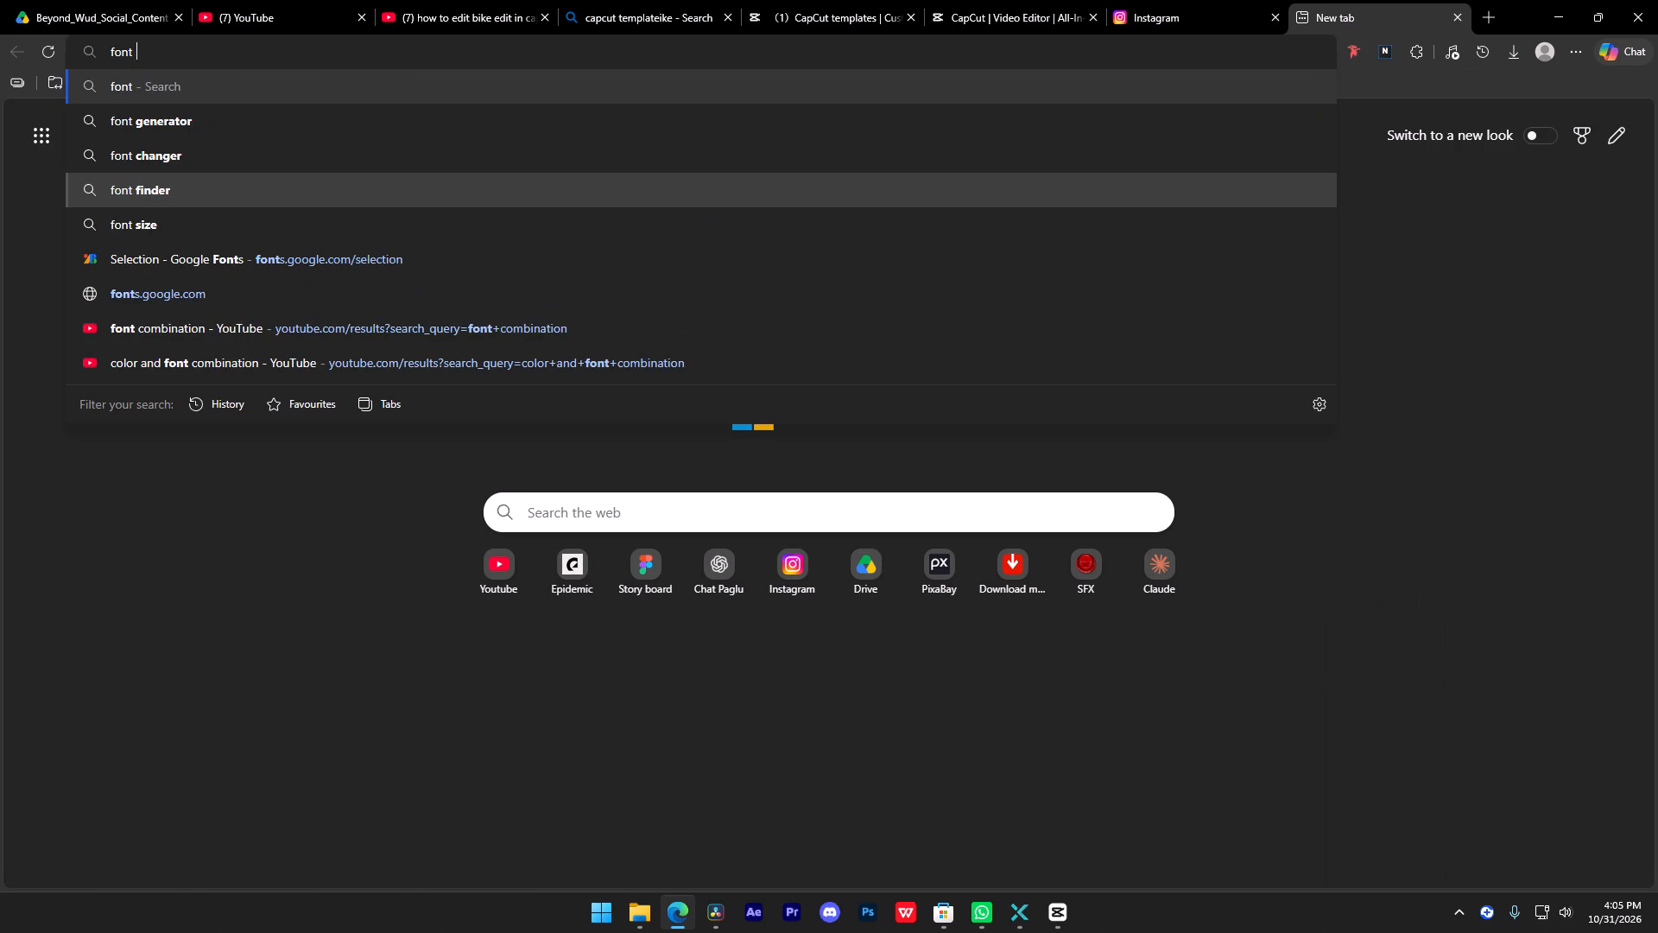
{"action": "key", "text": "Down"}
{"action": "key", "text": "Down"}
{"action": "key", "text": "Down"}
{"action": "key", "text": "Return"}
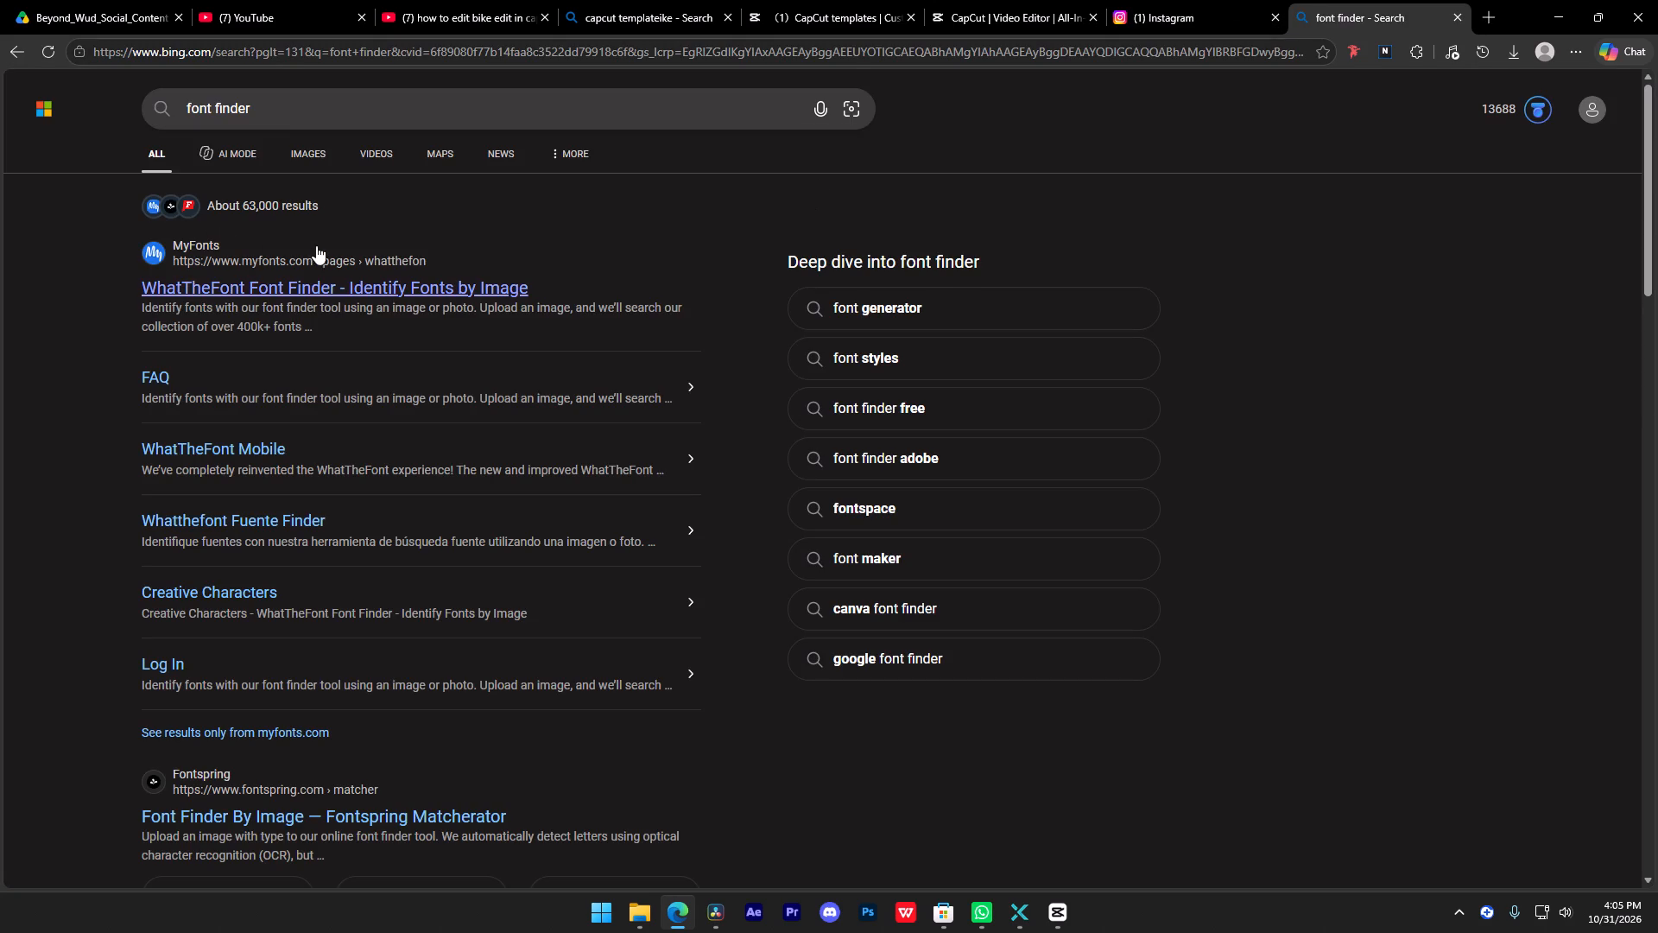
{"action": "left_click", "coordinate": [234, 280]}
Return to Instagram, view the newly received The Summer I Turned Pretty reel, react to its message with the purple alien monster emoji, and close the chats.
{"action": "left_click", "coordinate": [1151, 0]}
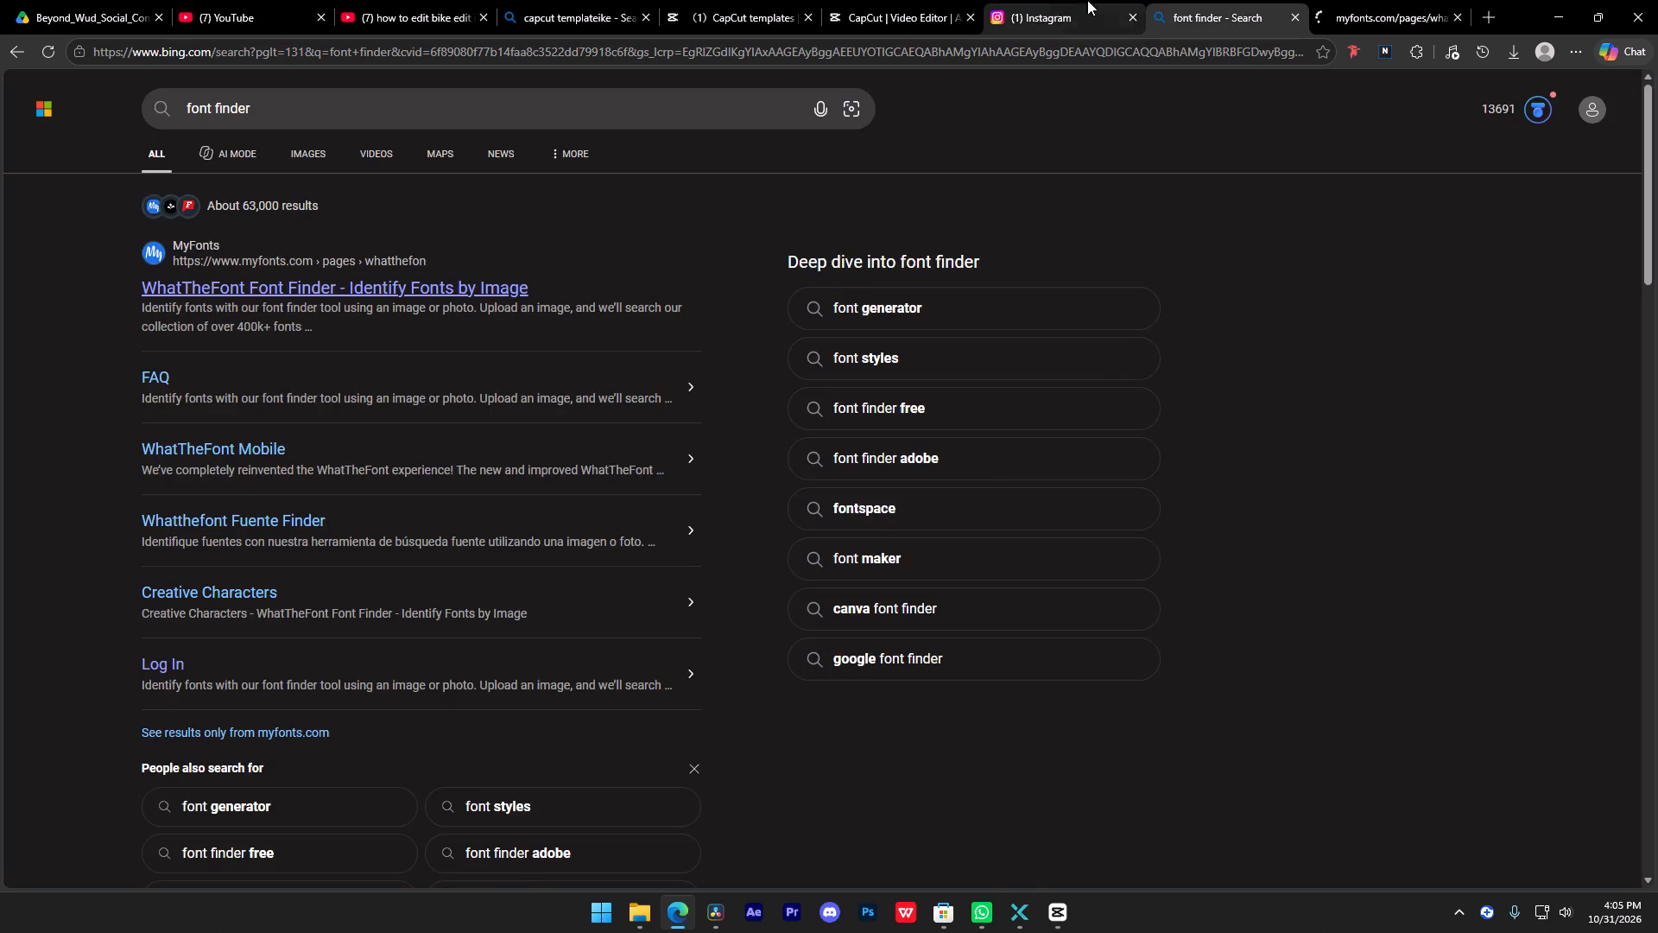
{"action": "left_click", "coordinate": [1054, 0]}
{"action": "left_click", "coordinate": [1593, 733]}
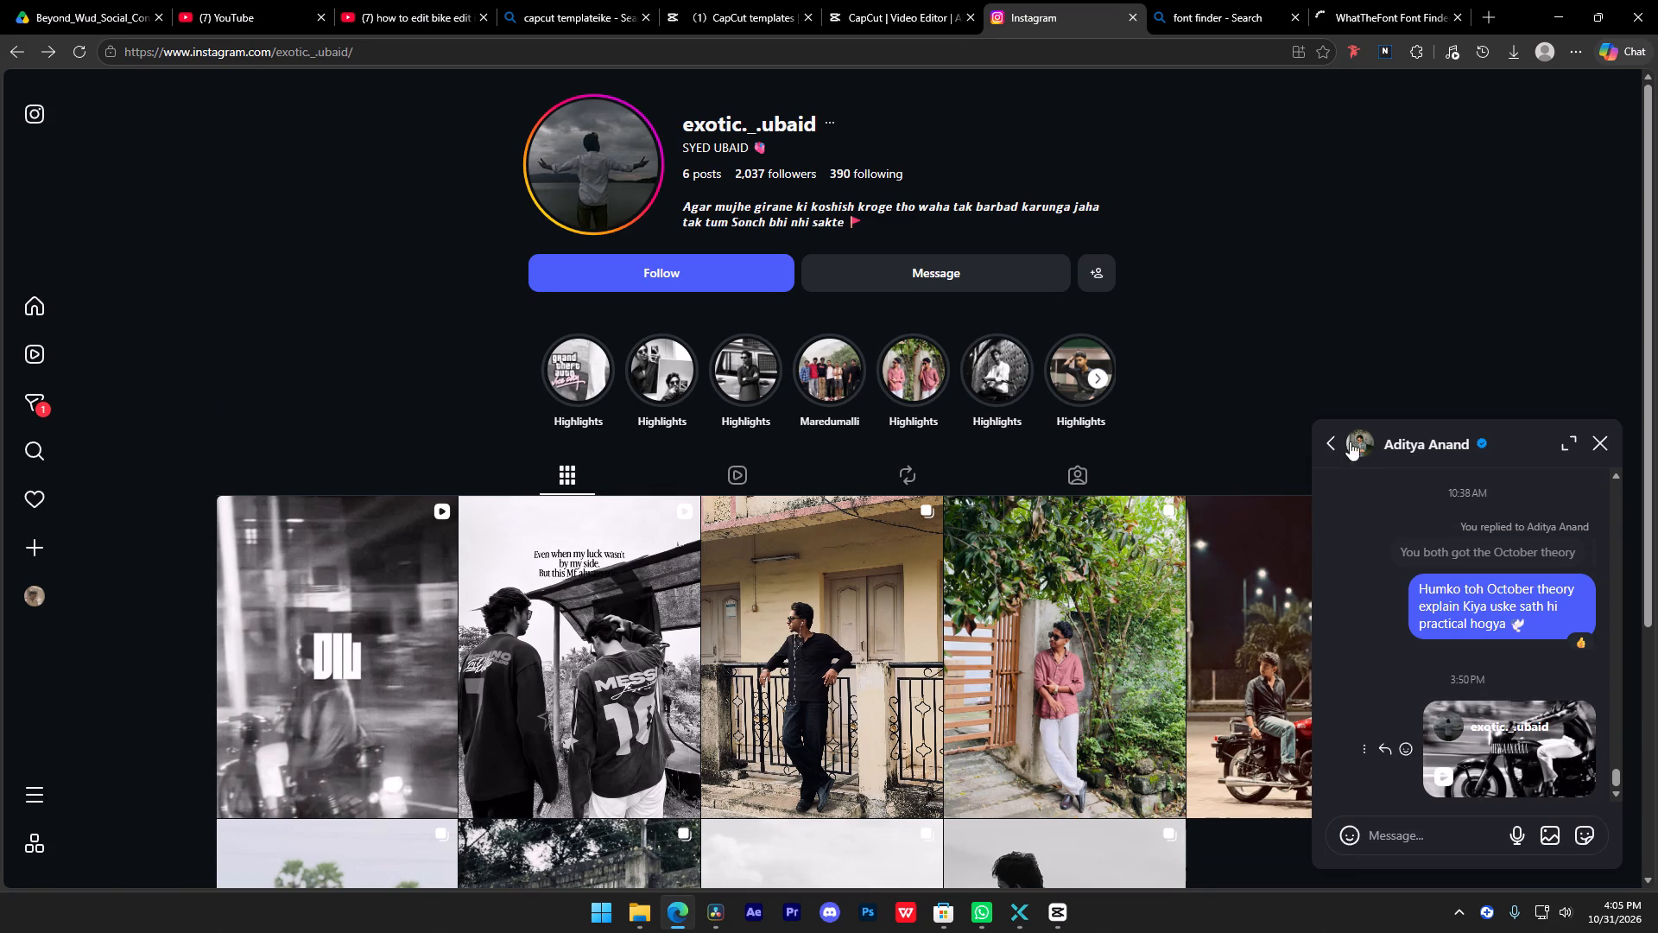
{"action": "left_click", "coordinate": [1331, 444]}
{"action": "left_click", "coordinate": [1426, 507]}
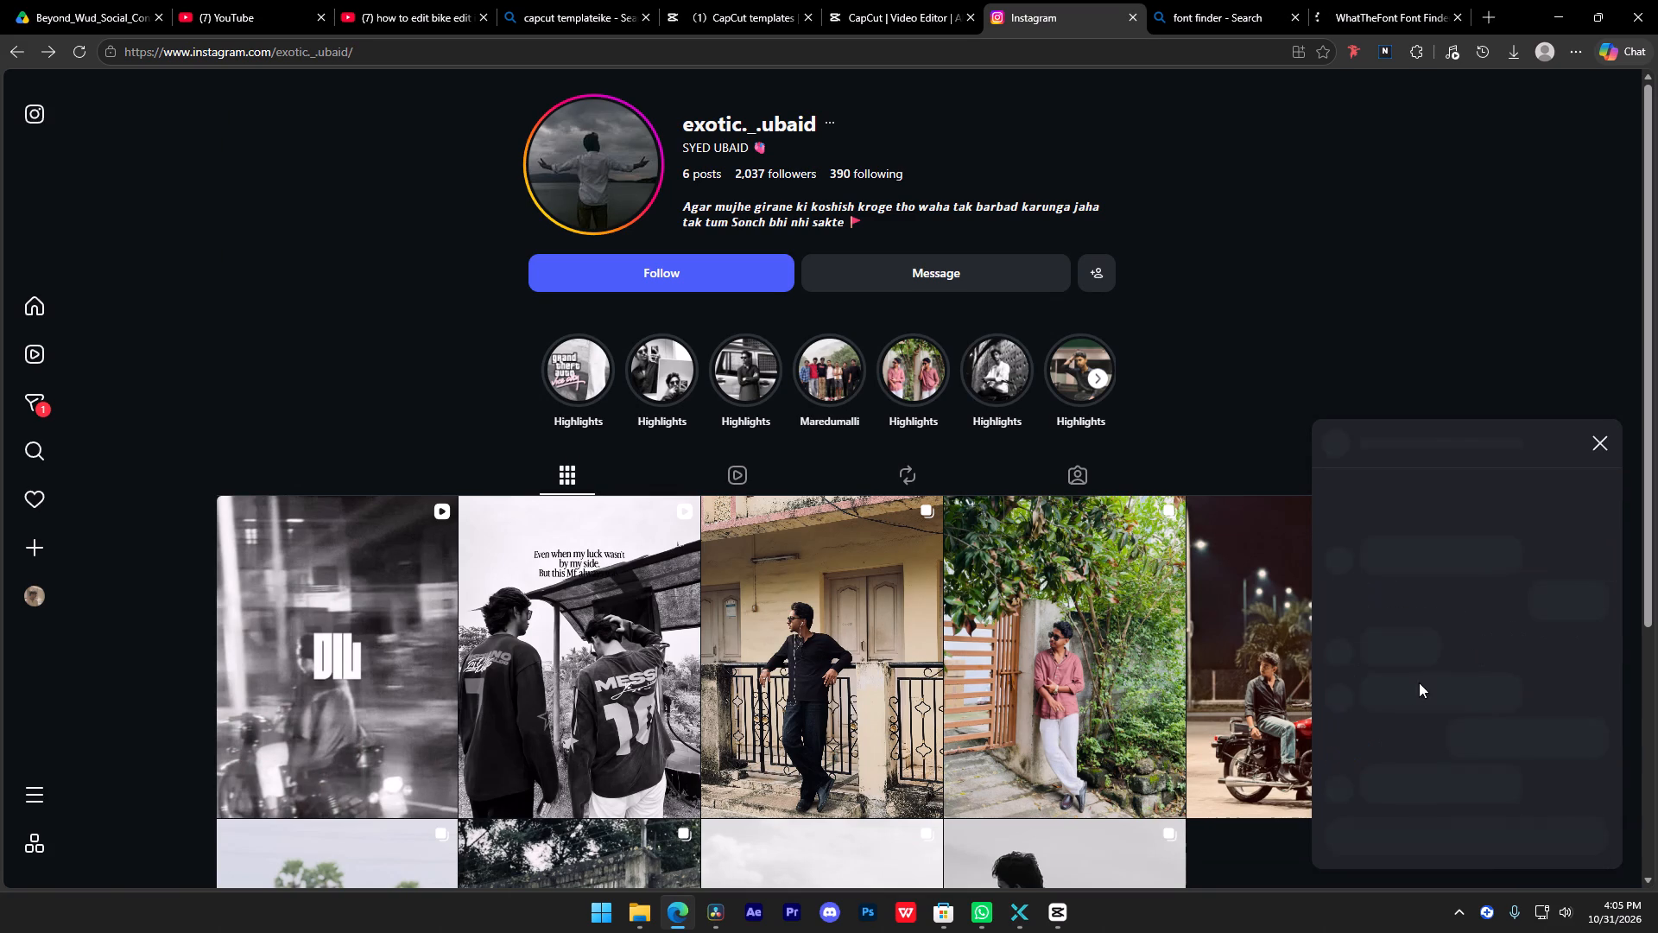
{"action": "left_click", "coordinate": [1419, 682]}
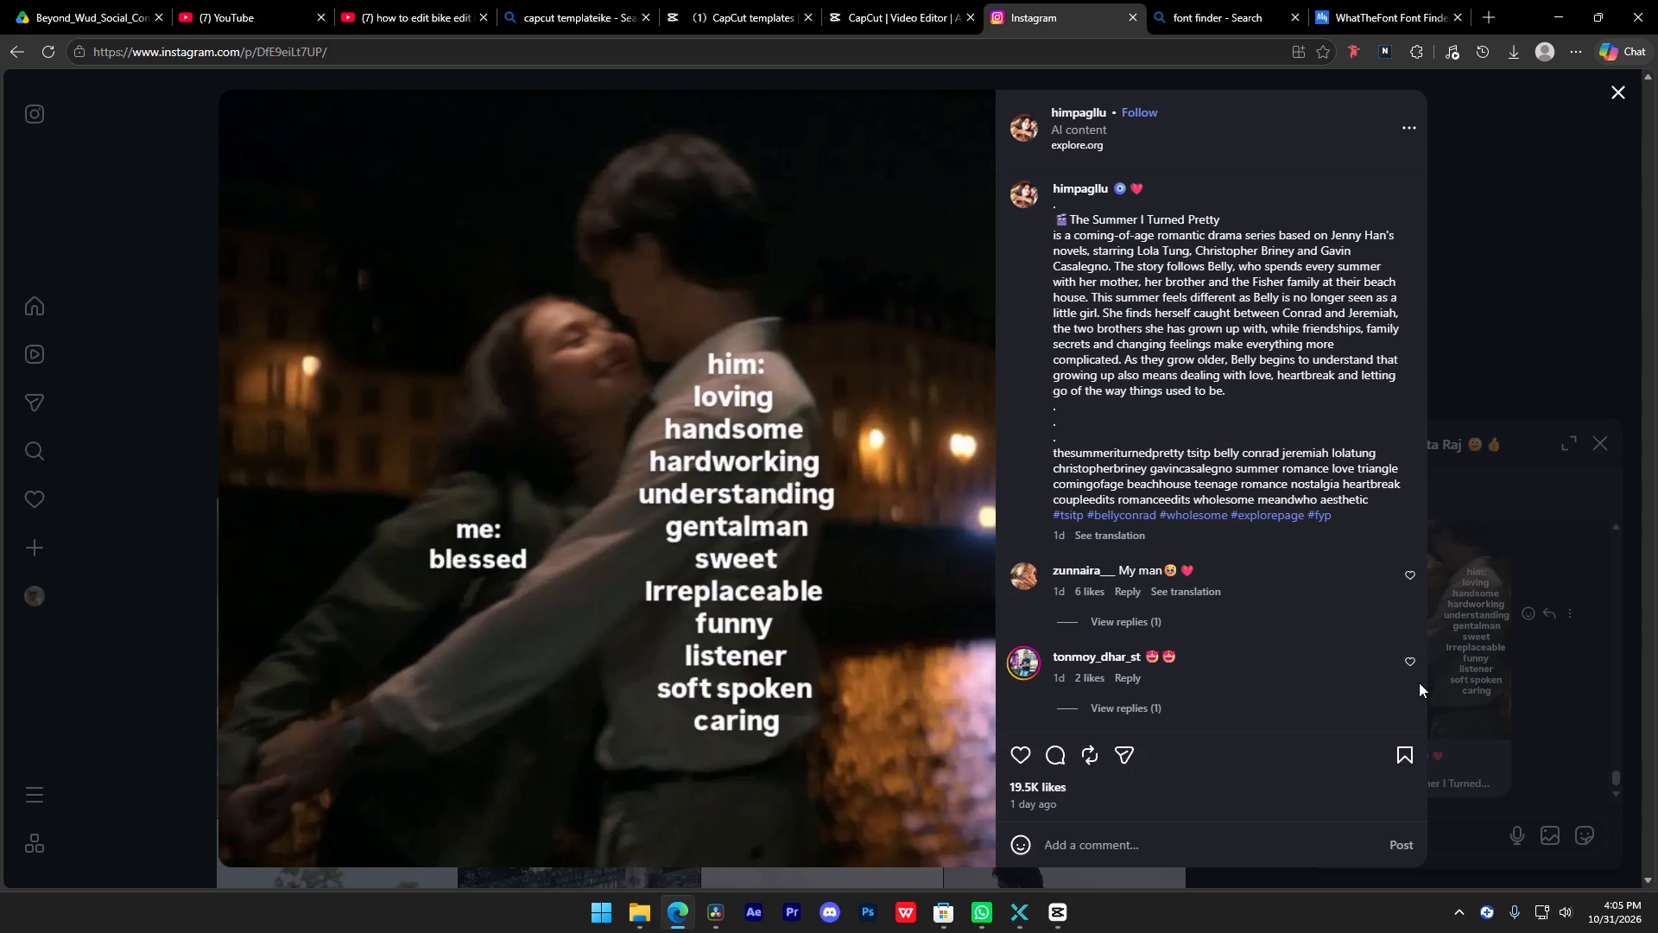
{"action": "left_click", "coordinate": [1615, 727]}
{"action": "left_click", "coordinate": [1522, 617]}
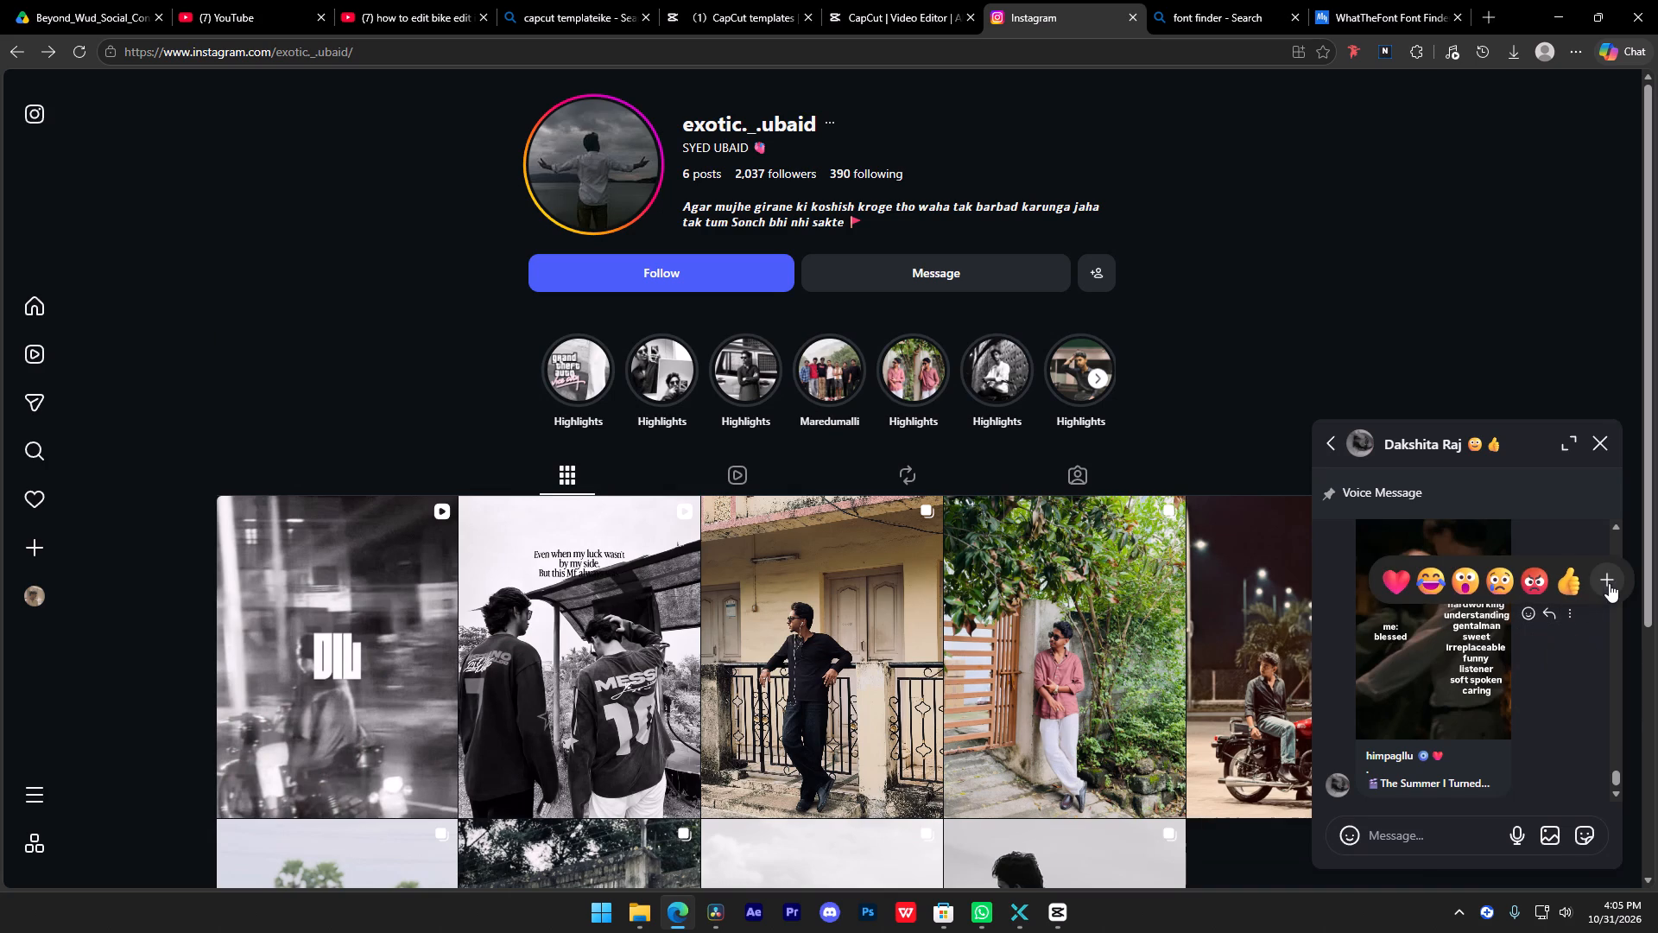
{"action": "left_click", "coordinate": [1609, 583]}
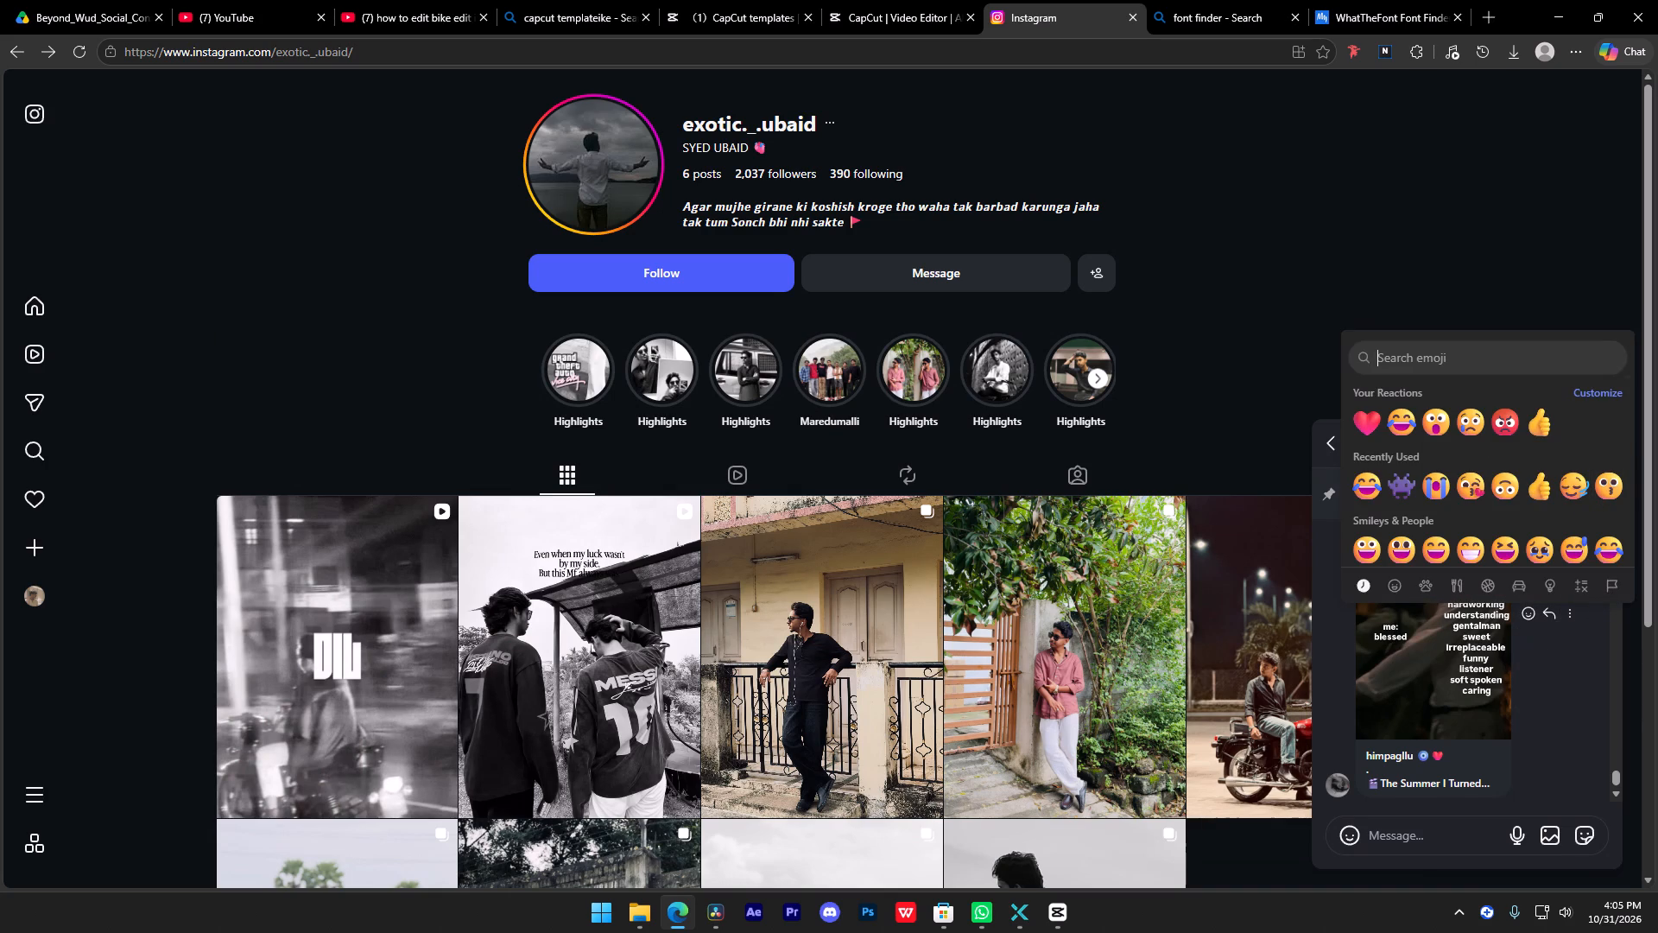
{"action": "left_click", "coordinate": [1402, 473]}
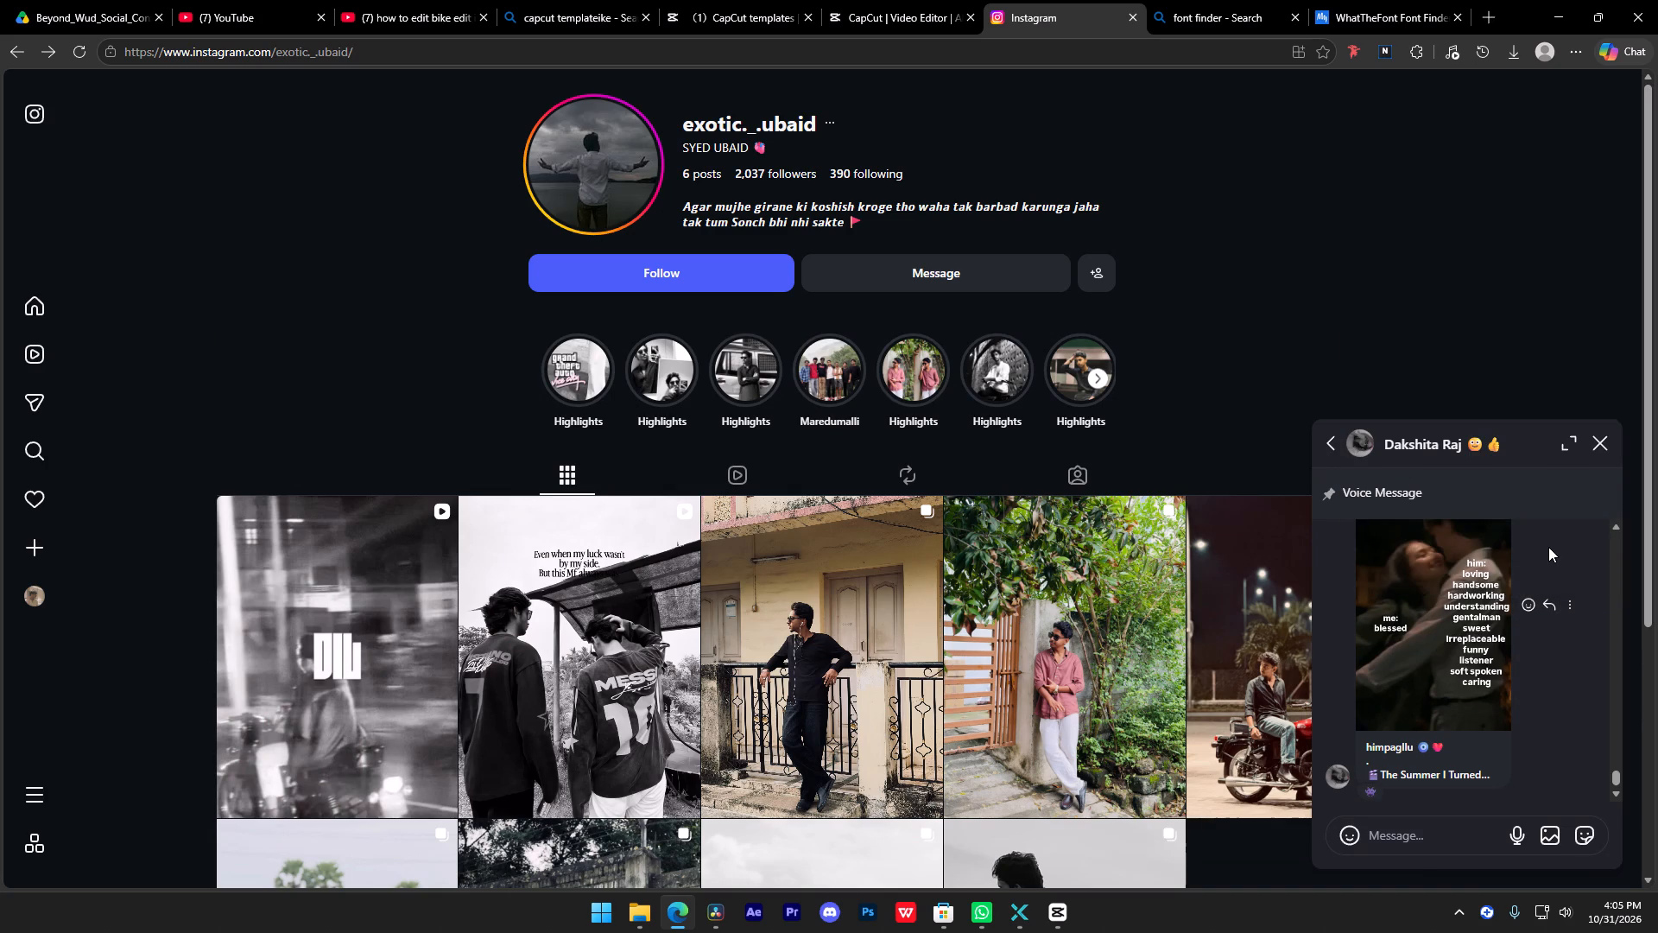
{"action": "scroll", "coordinate": [1534, 564], "scroll_direction": "up", "scroll_amount": 3}
{"action": "left_click", "coordinate": [1307, 435]}
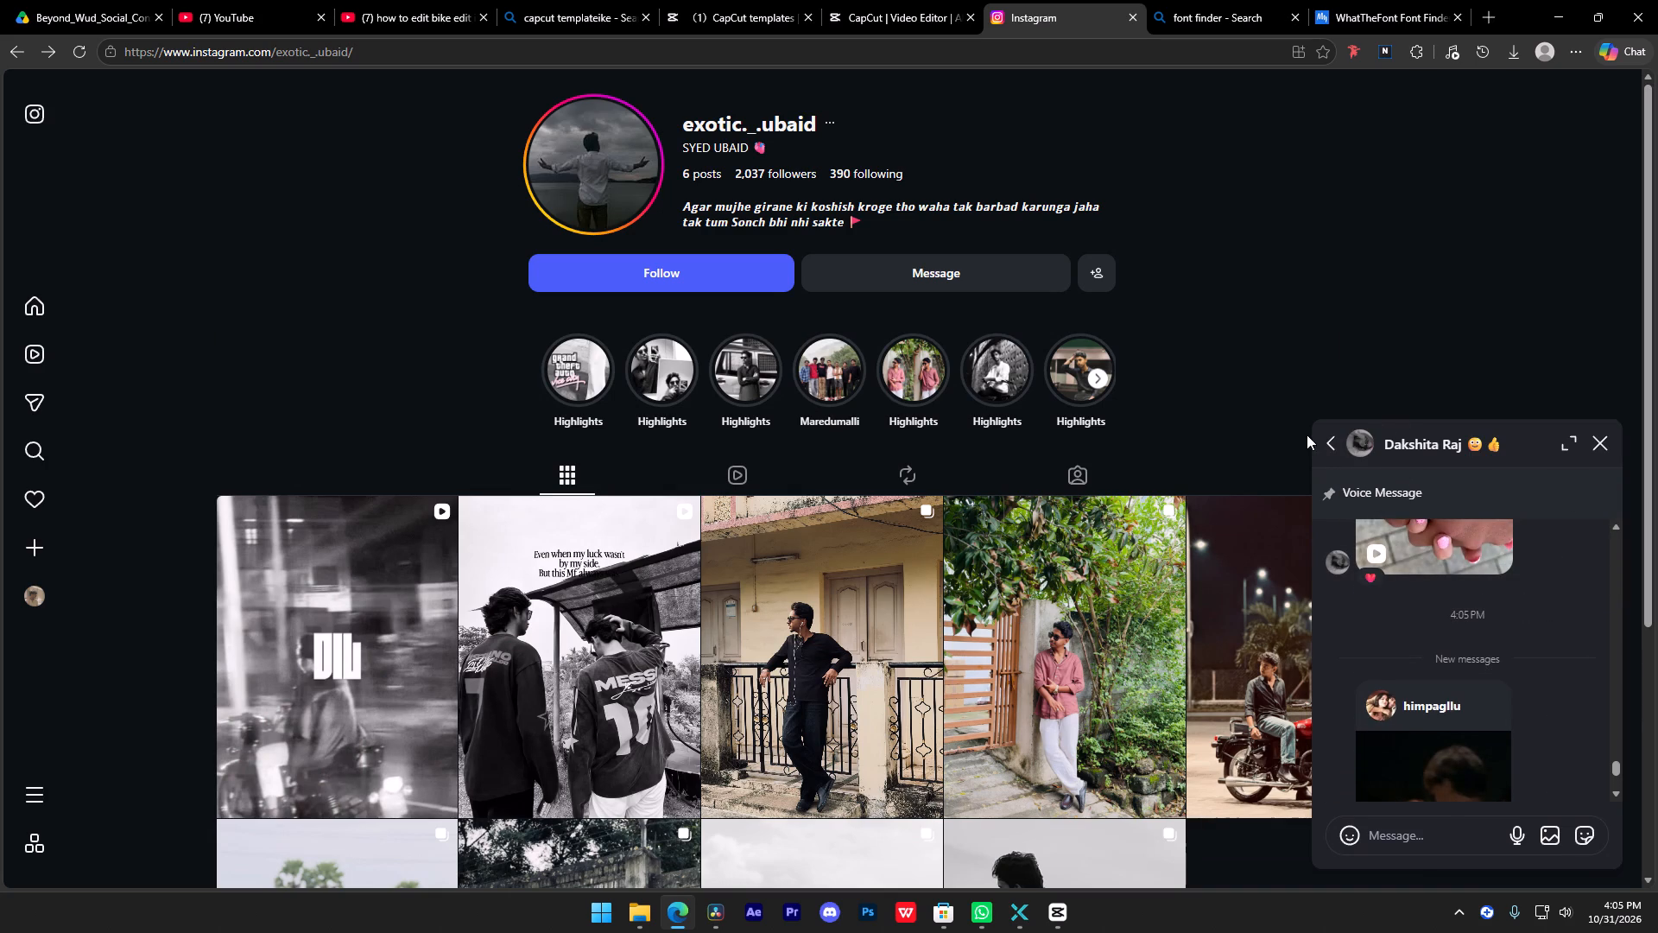
{"action": "left_click", "coordinate": [1316, 442]}
{"action": "scroll", "coordinate": [1417, 740], "scroll_direction": "up", "scroll_amount": 1}
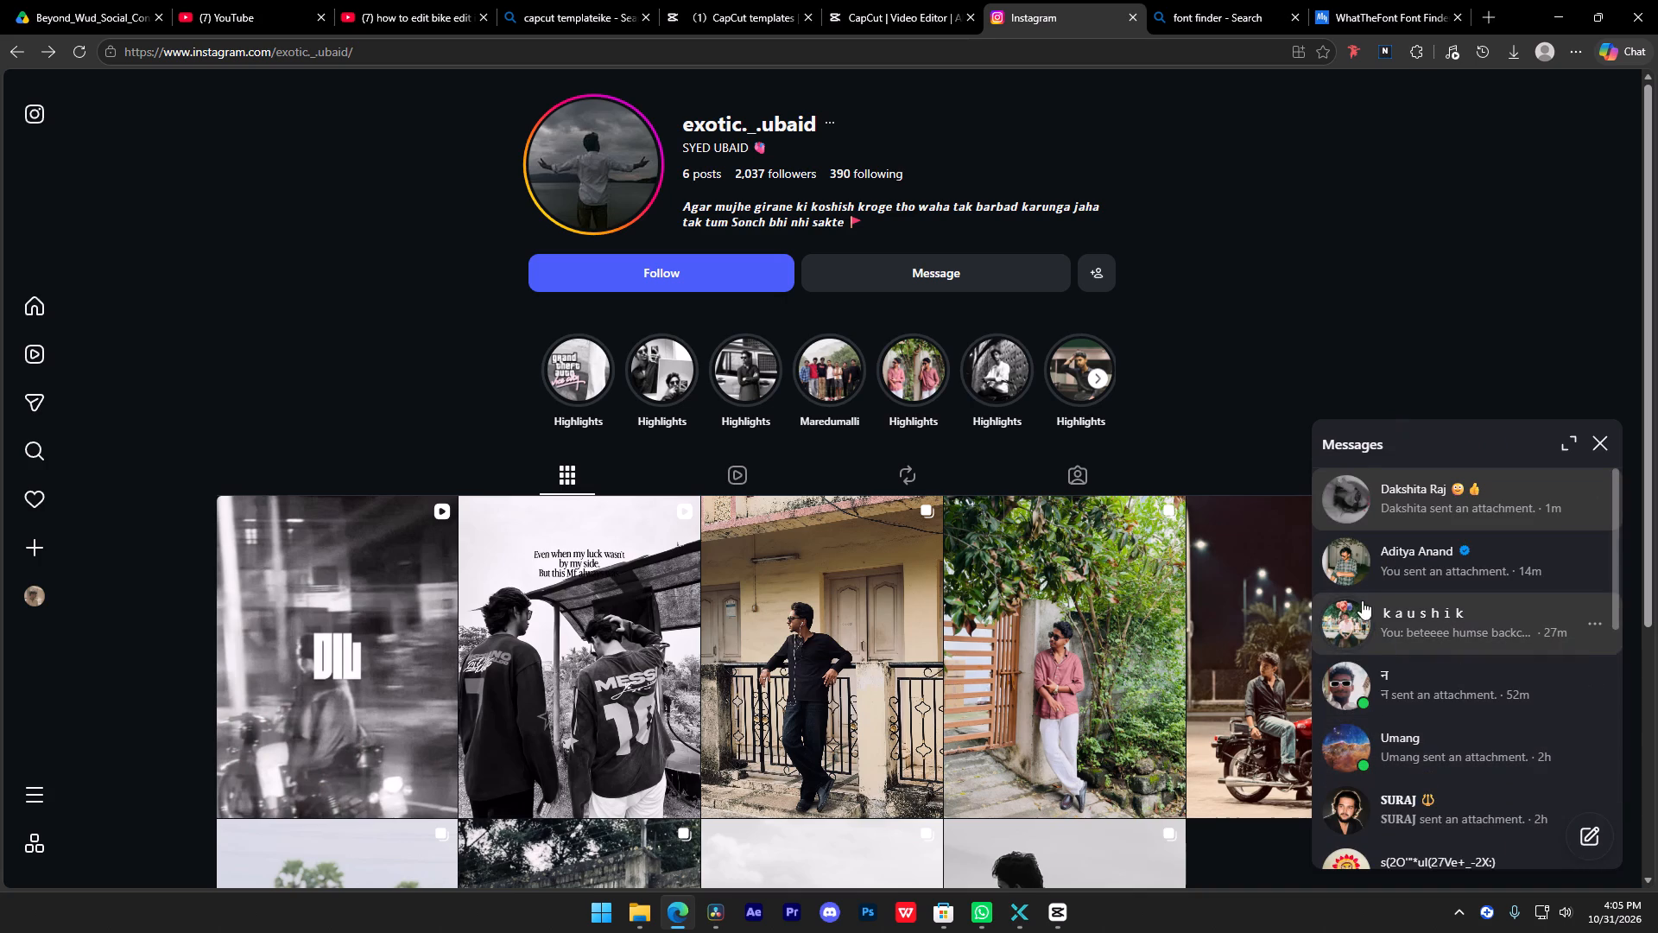
{"action": "left_click", "coordinate": [1589, 435]}
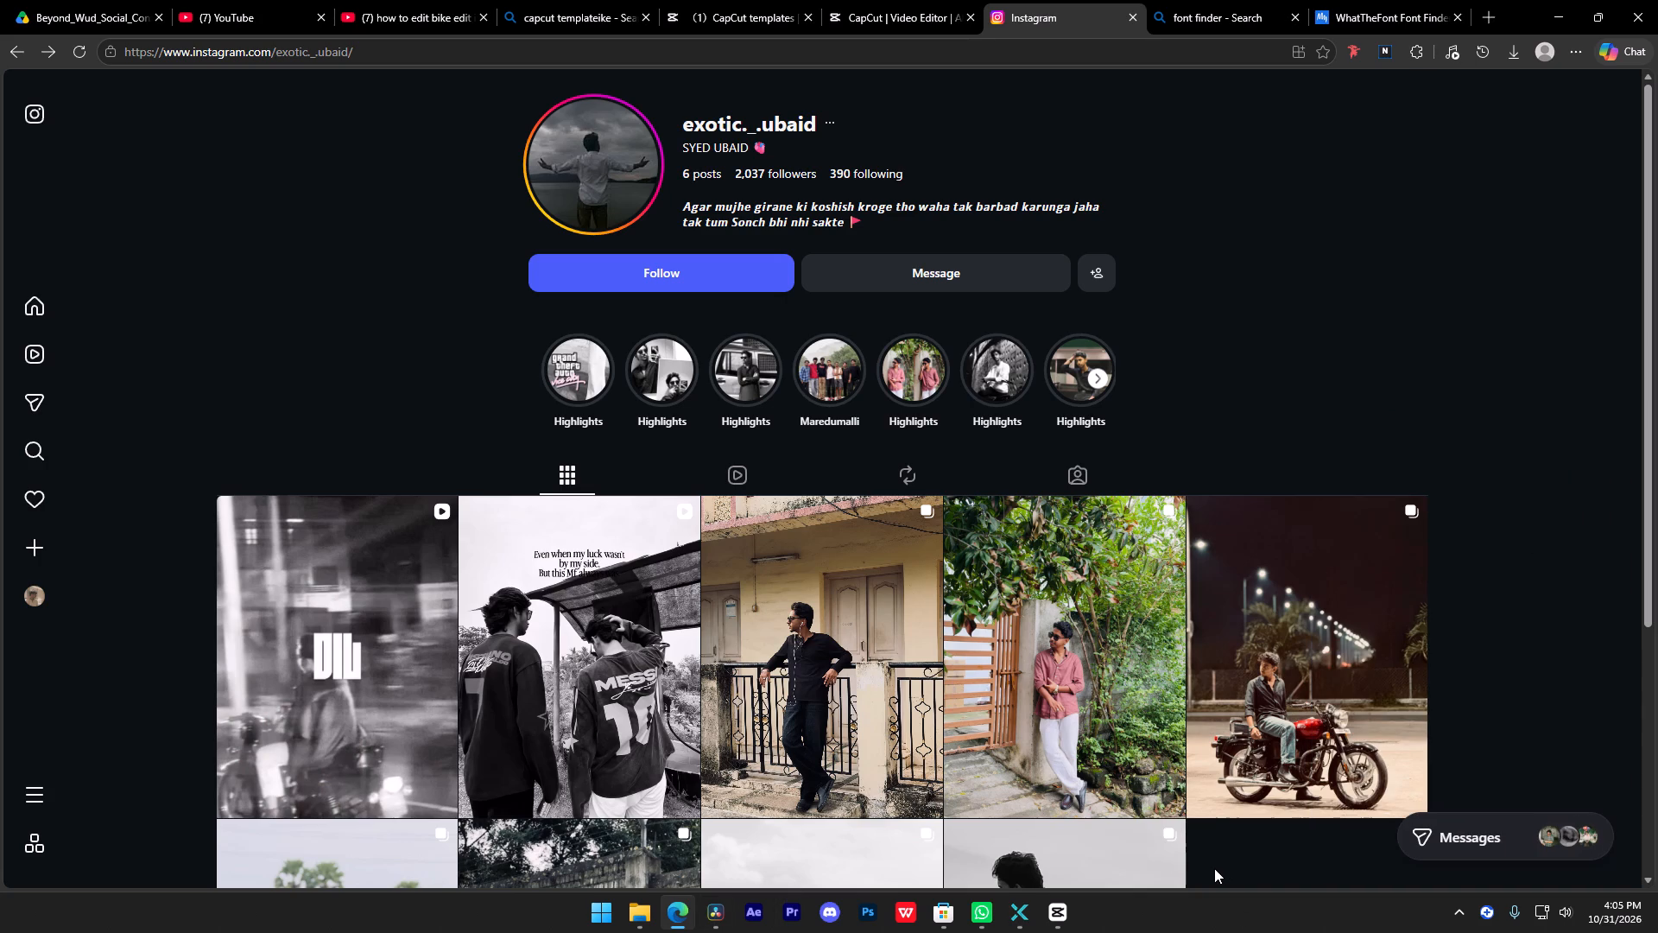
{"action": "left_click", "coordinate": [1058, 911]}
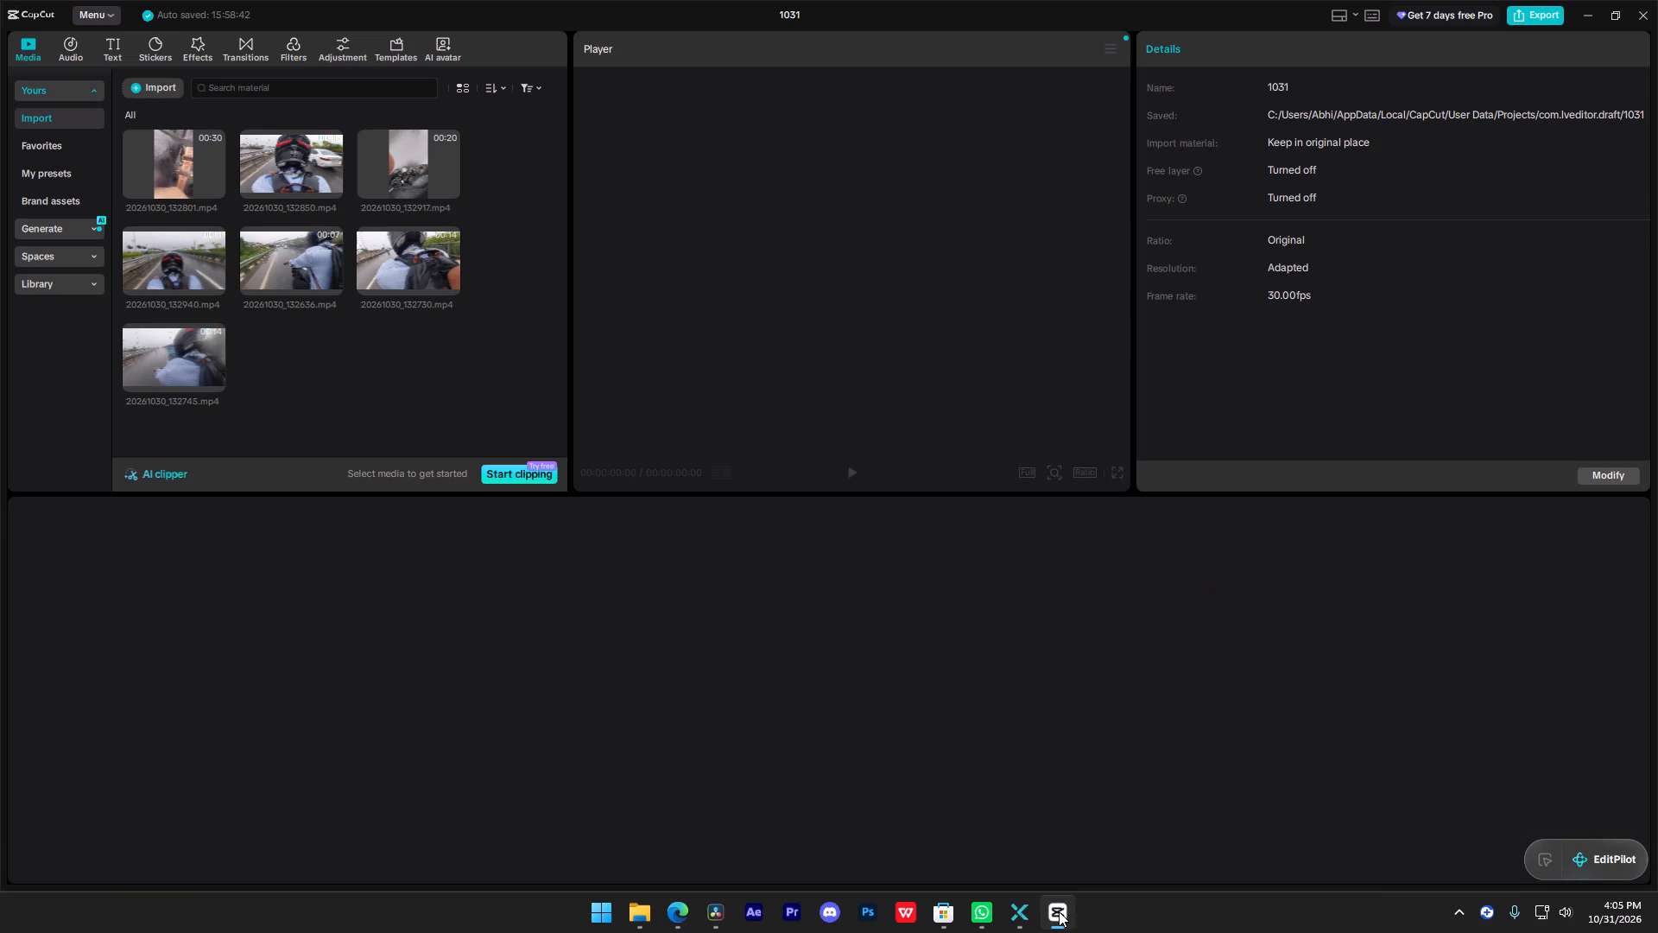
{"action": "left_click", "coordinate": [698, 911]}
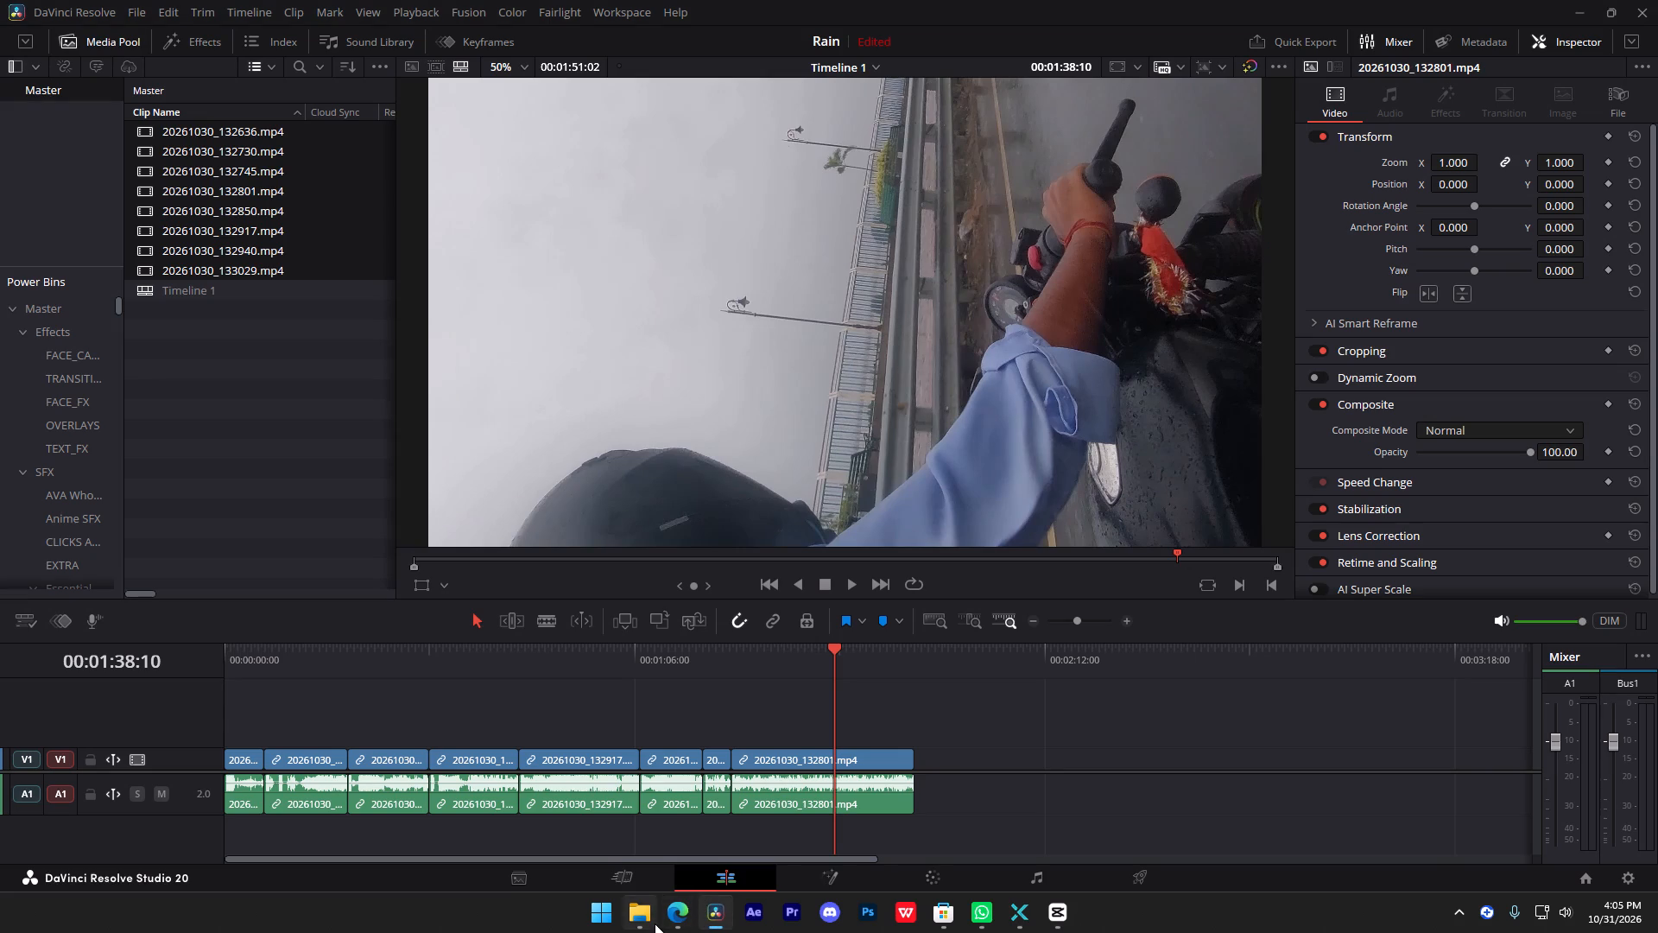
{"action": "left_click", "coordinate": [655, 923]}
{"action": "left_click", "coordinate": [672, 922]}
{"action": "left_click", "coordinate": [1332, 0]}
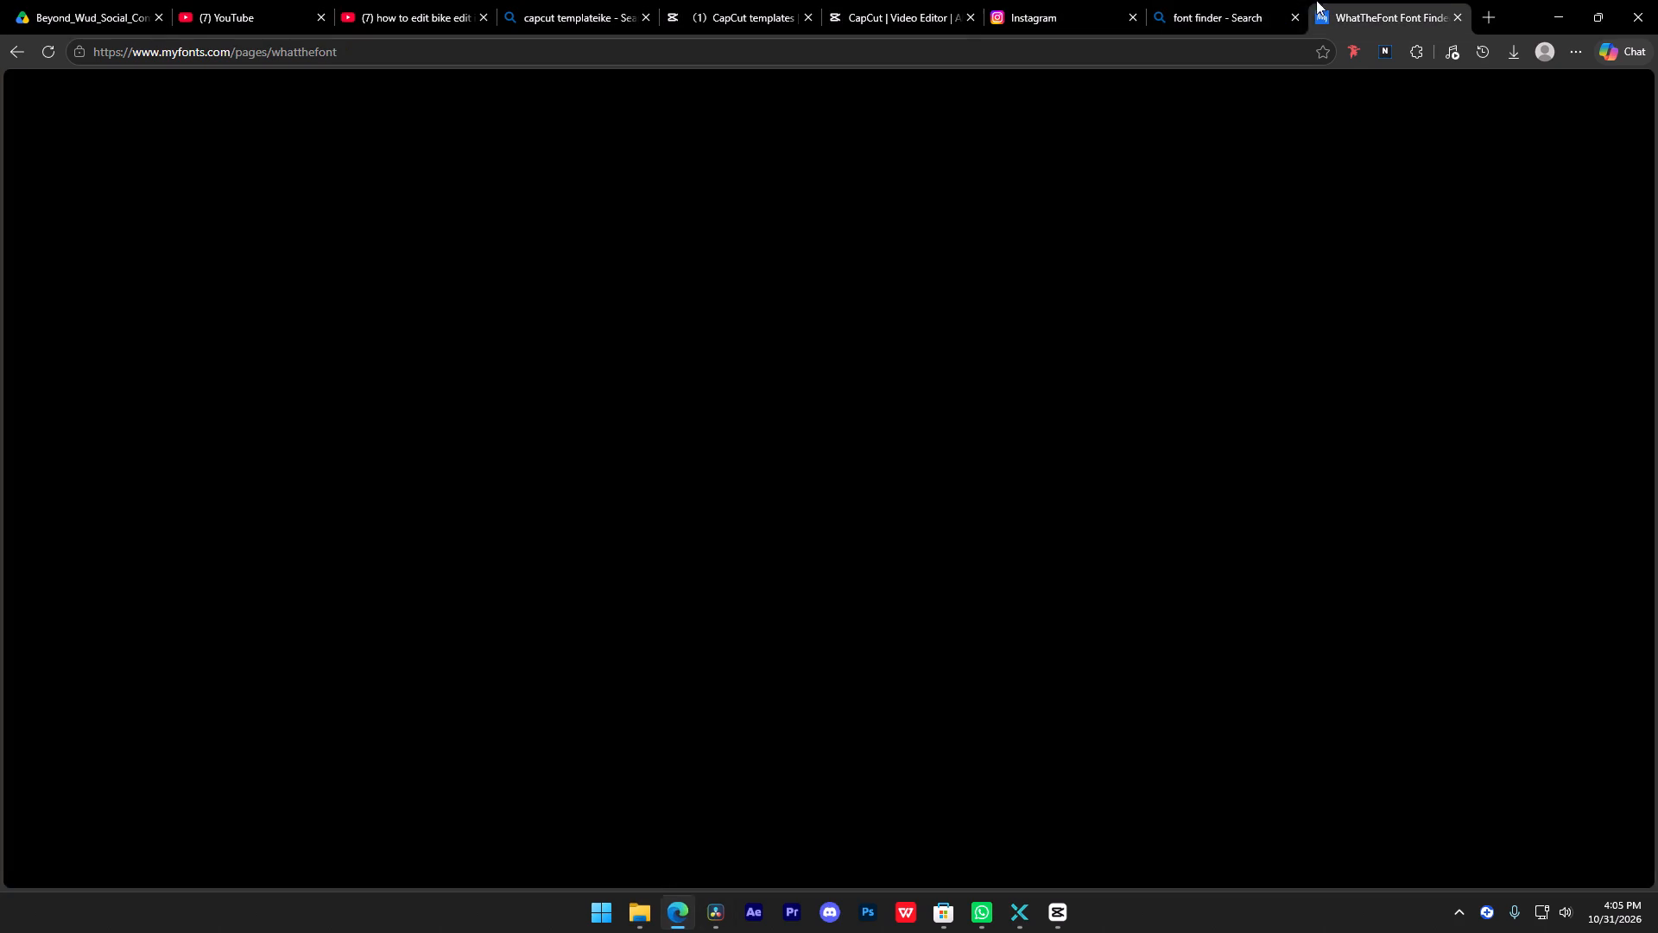
Find the DEWAANAAAA motorcycle reel among the Instagram profile's reels, reopen it and pause it at the red MUSHKIL title.
{"action": "left_click", "coordinate": [1054, 0]}
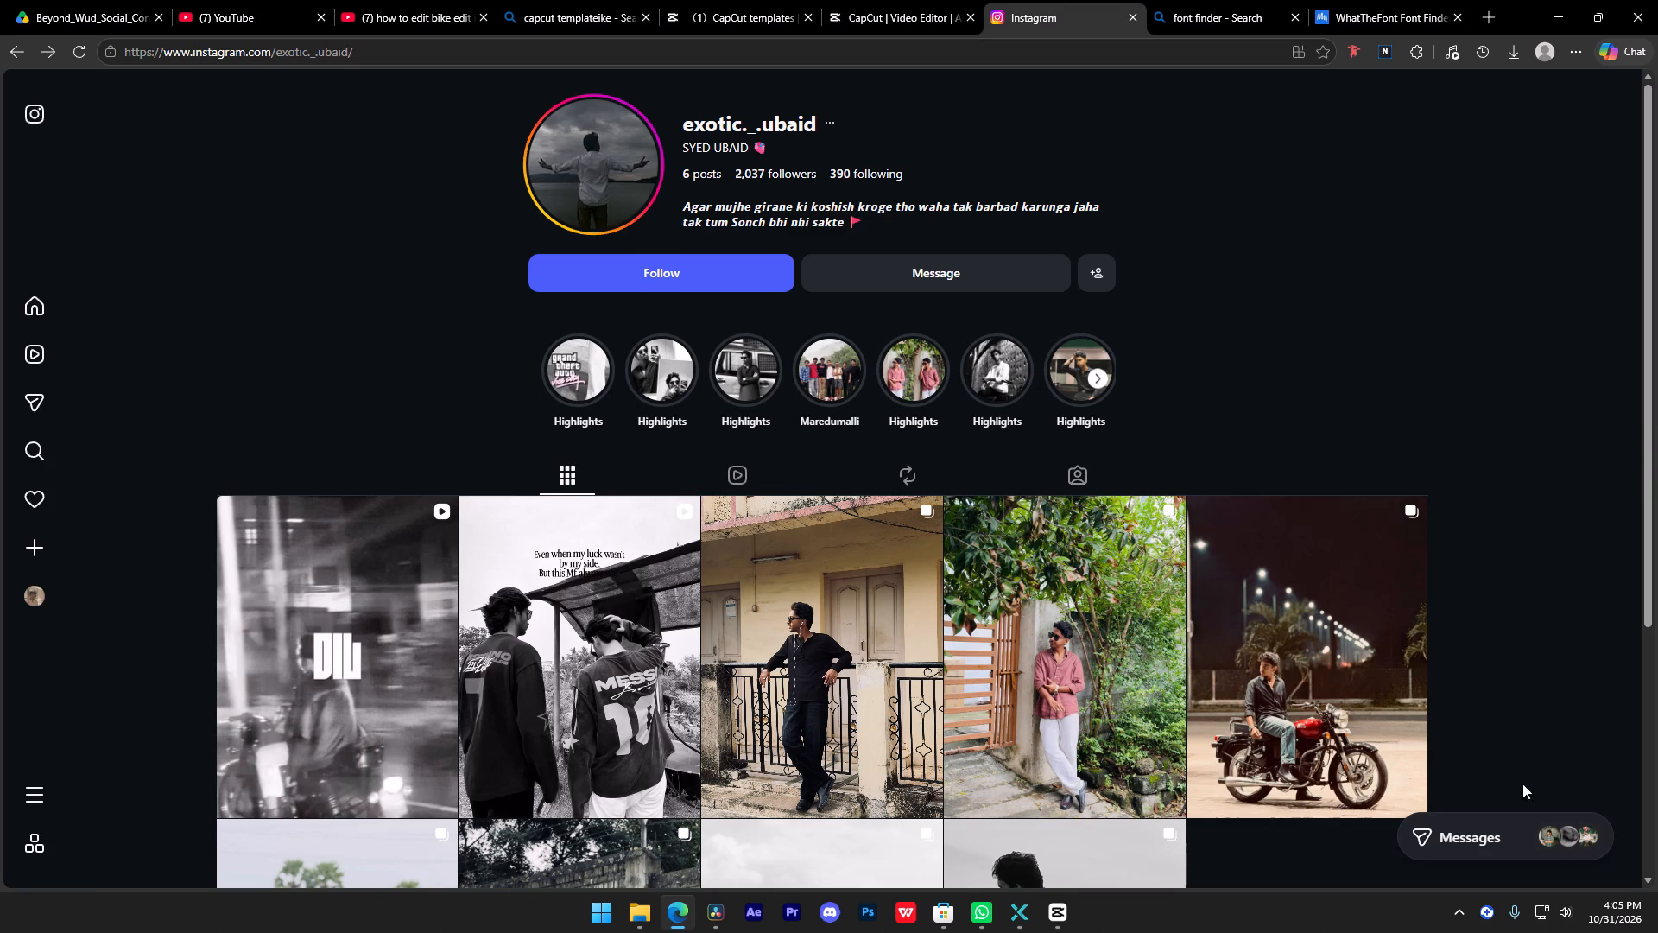
{"action": "scroll", "coordinate": [454, 630], "scroll_direction": "down", "scroll_amount": 5}
{"action": "scroll", "coordinate": [1174, 340], "scroll_direction": "up", "scroll_amount": 4}
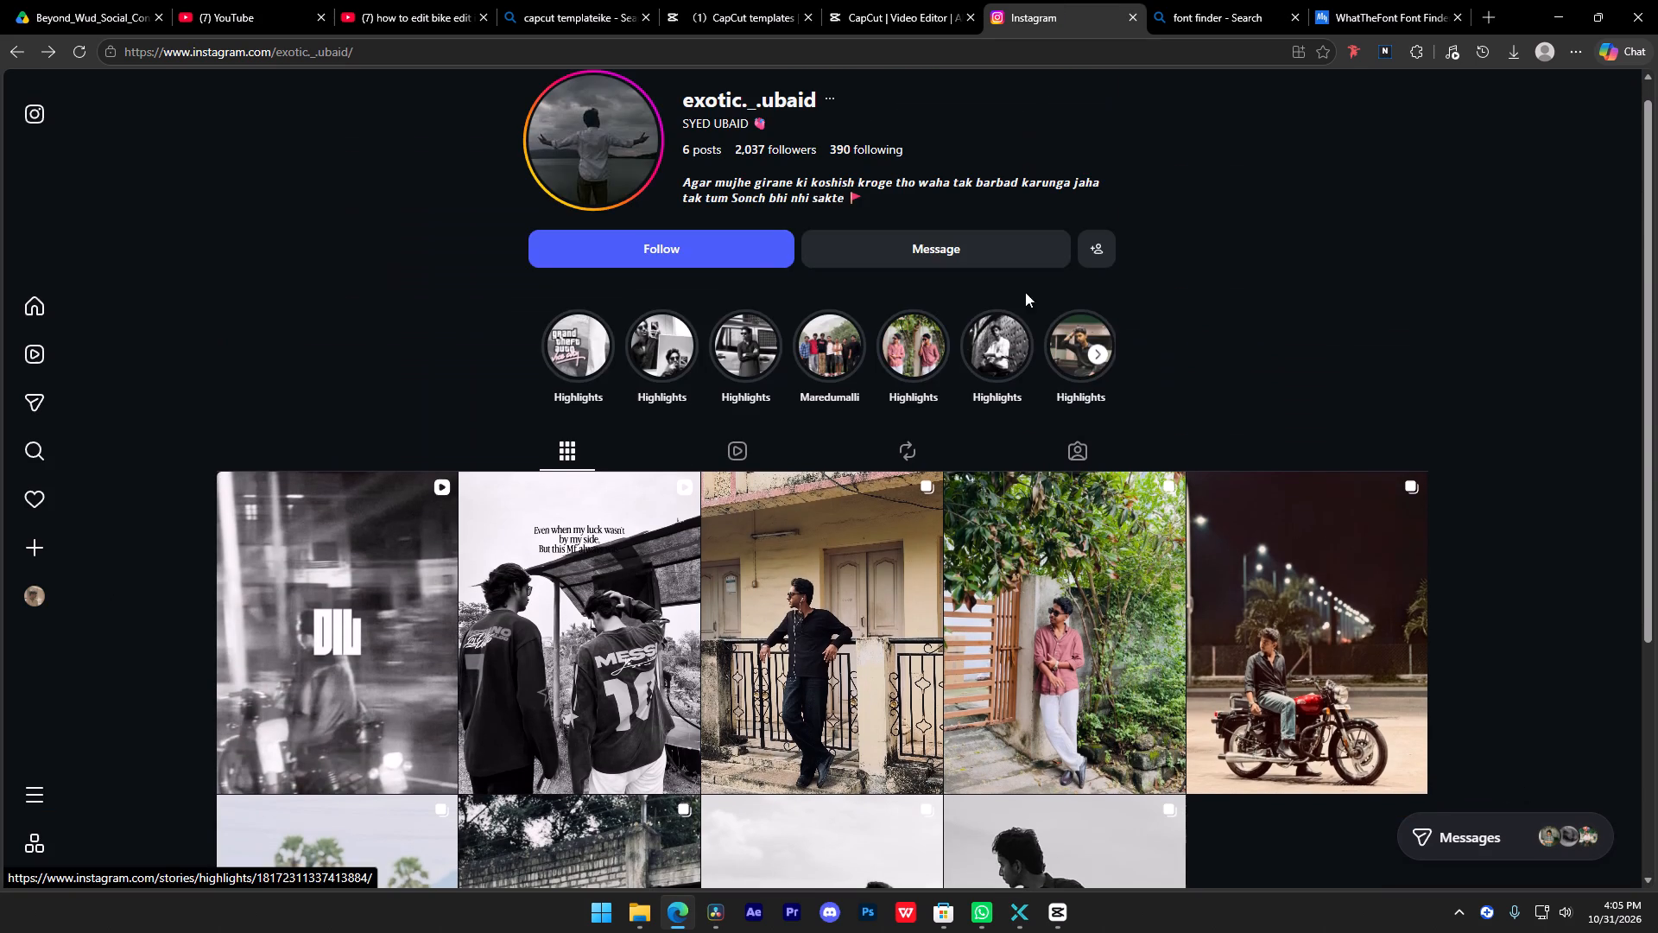
{"action": "left_click", "coordinate": [425, 547]}
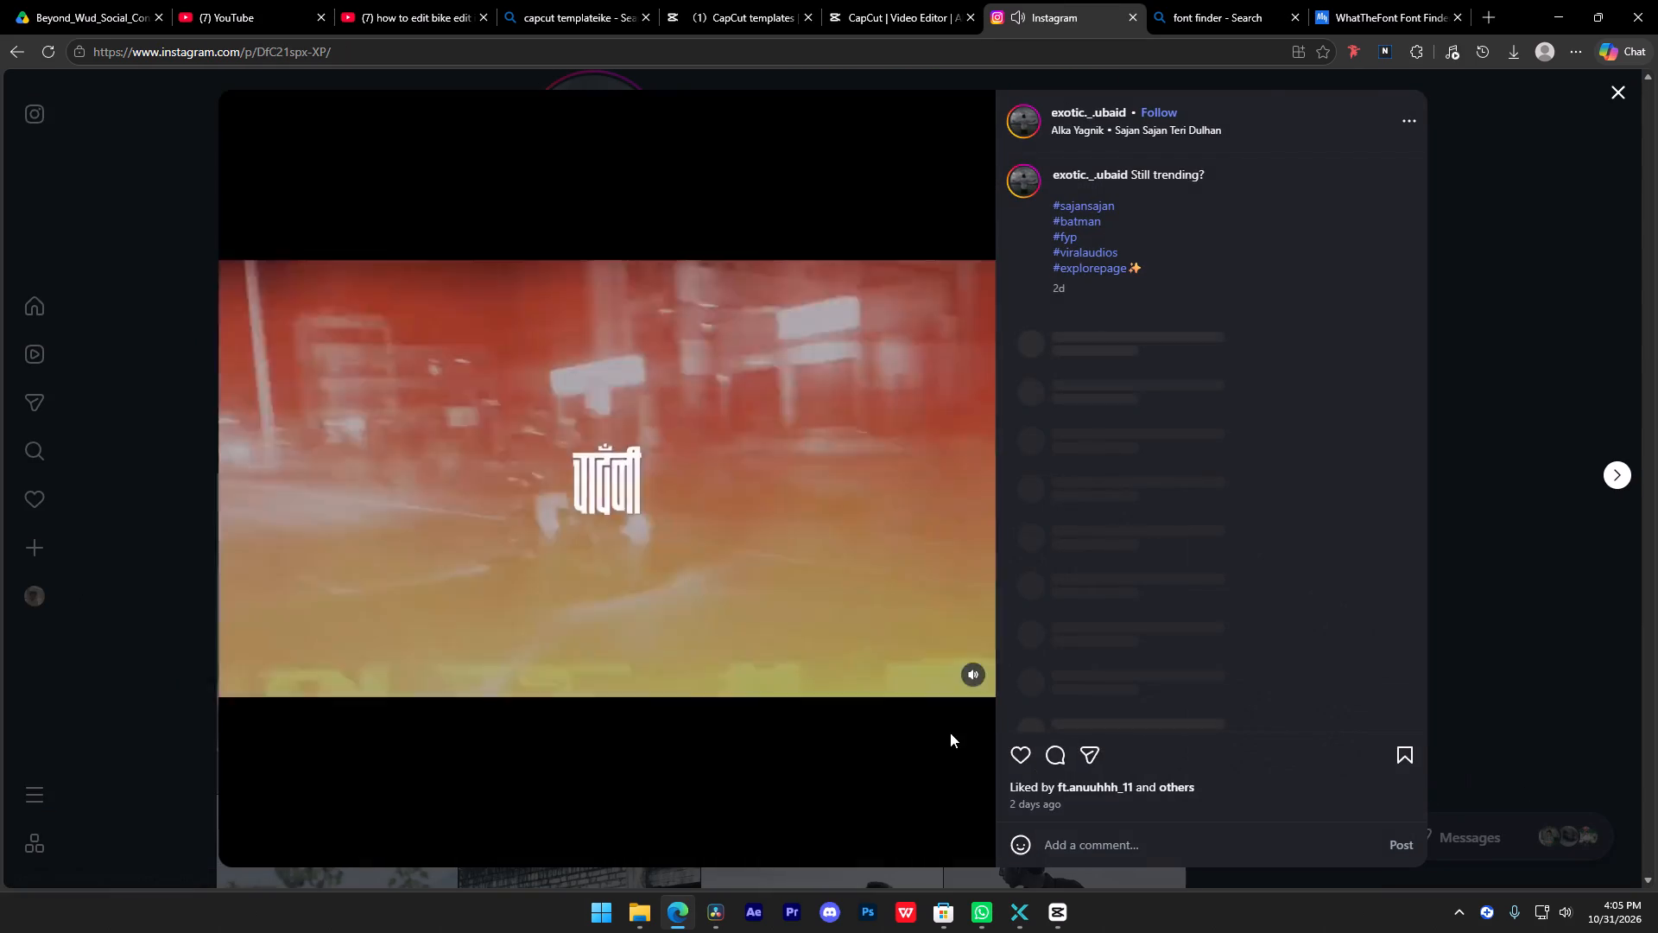
{"action": "left_click", "coordinate": [1577, 220]}
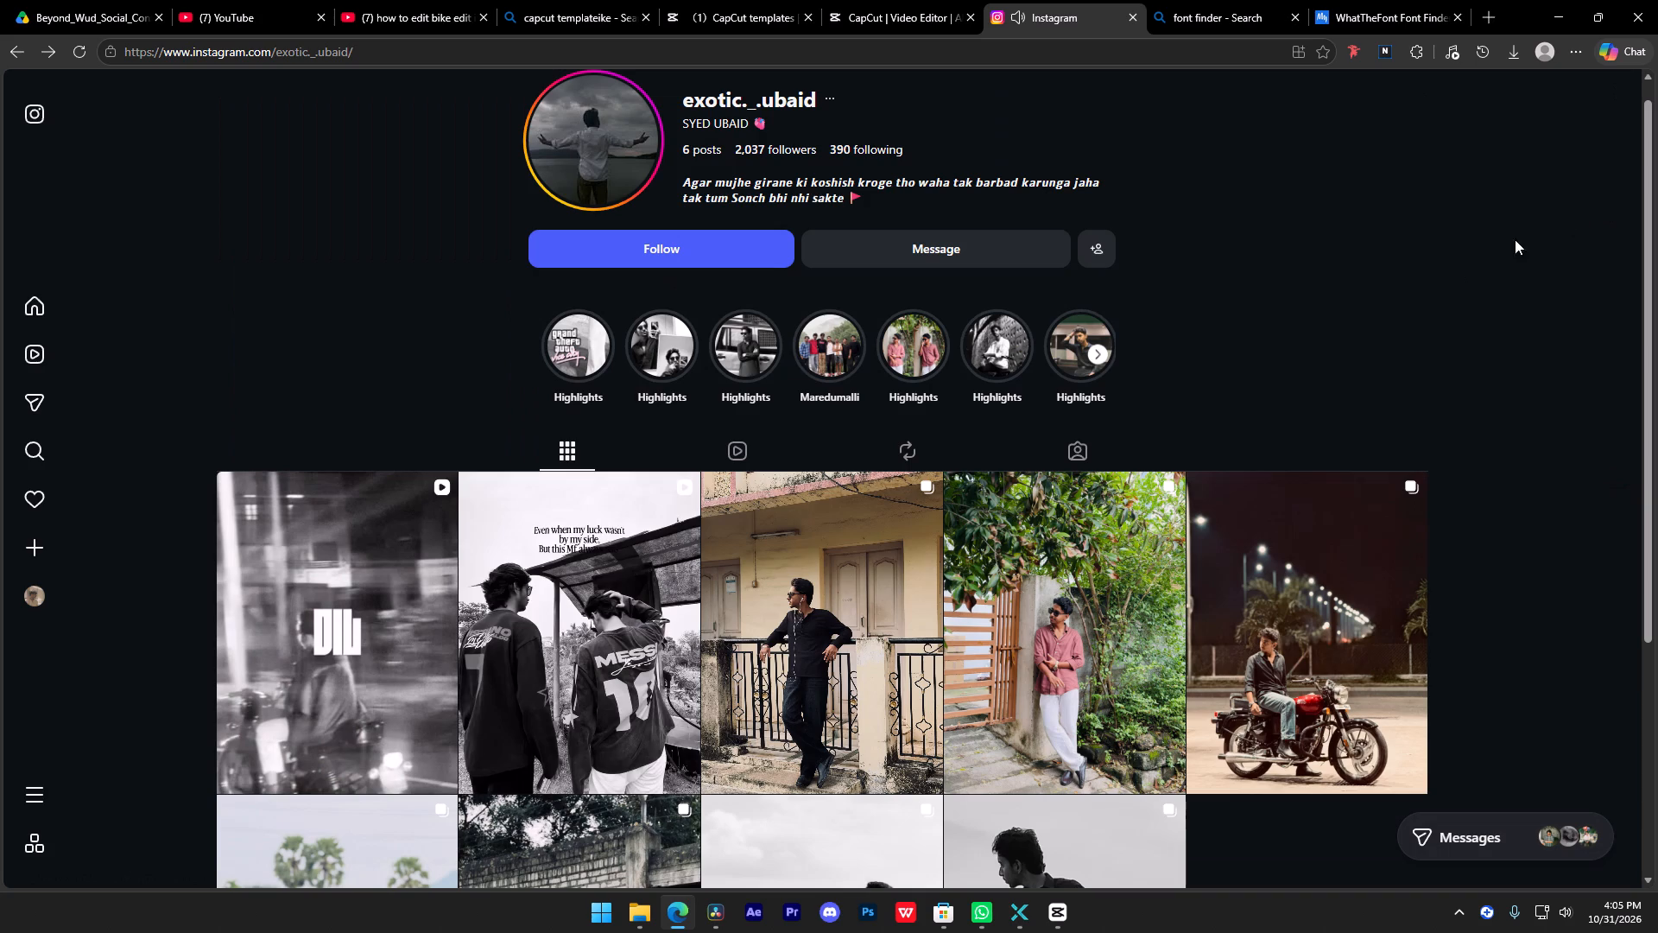
{"action": "left_click", "coordinate": [709, 440]}
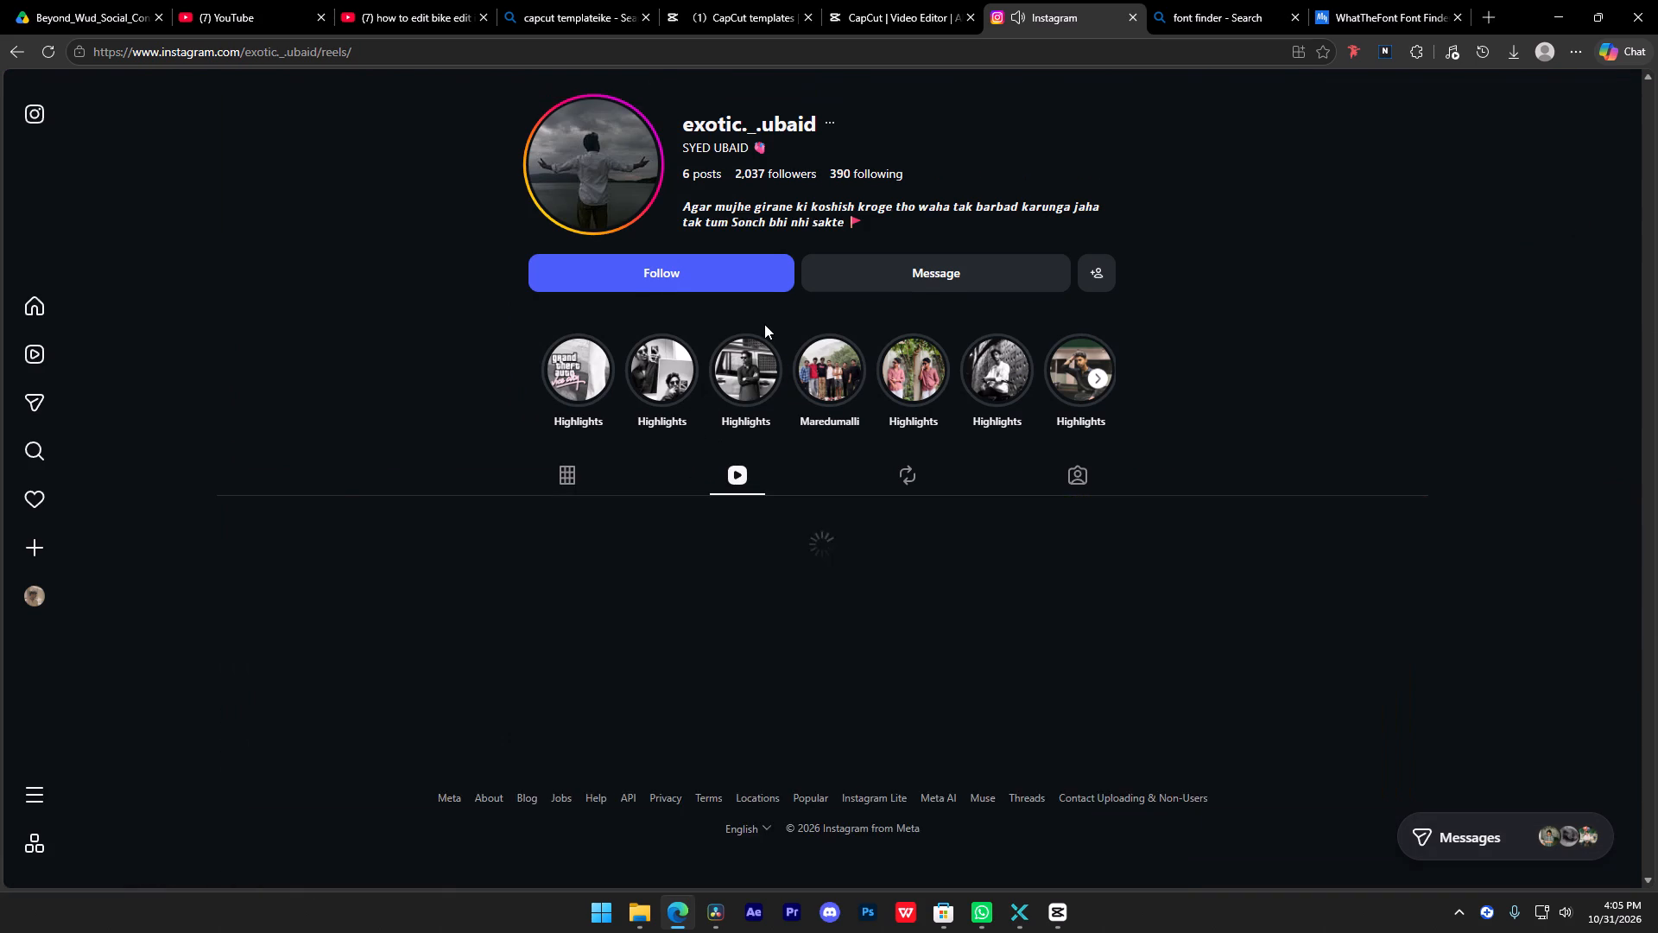
{"action": "scroll", "coordinate": [763, 337], "scroll_direction": "down", "scroll_amount": 4}
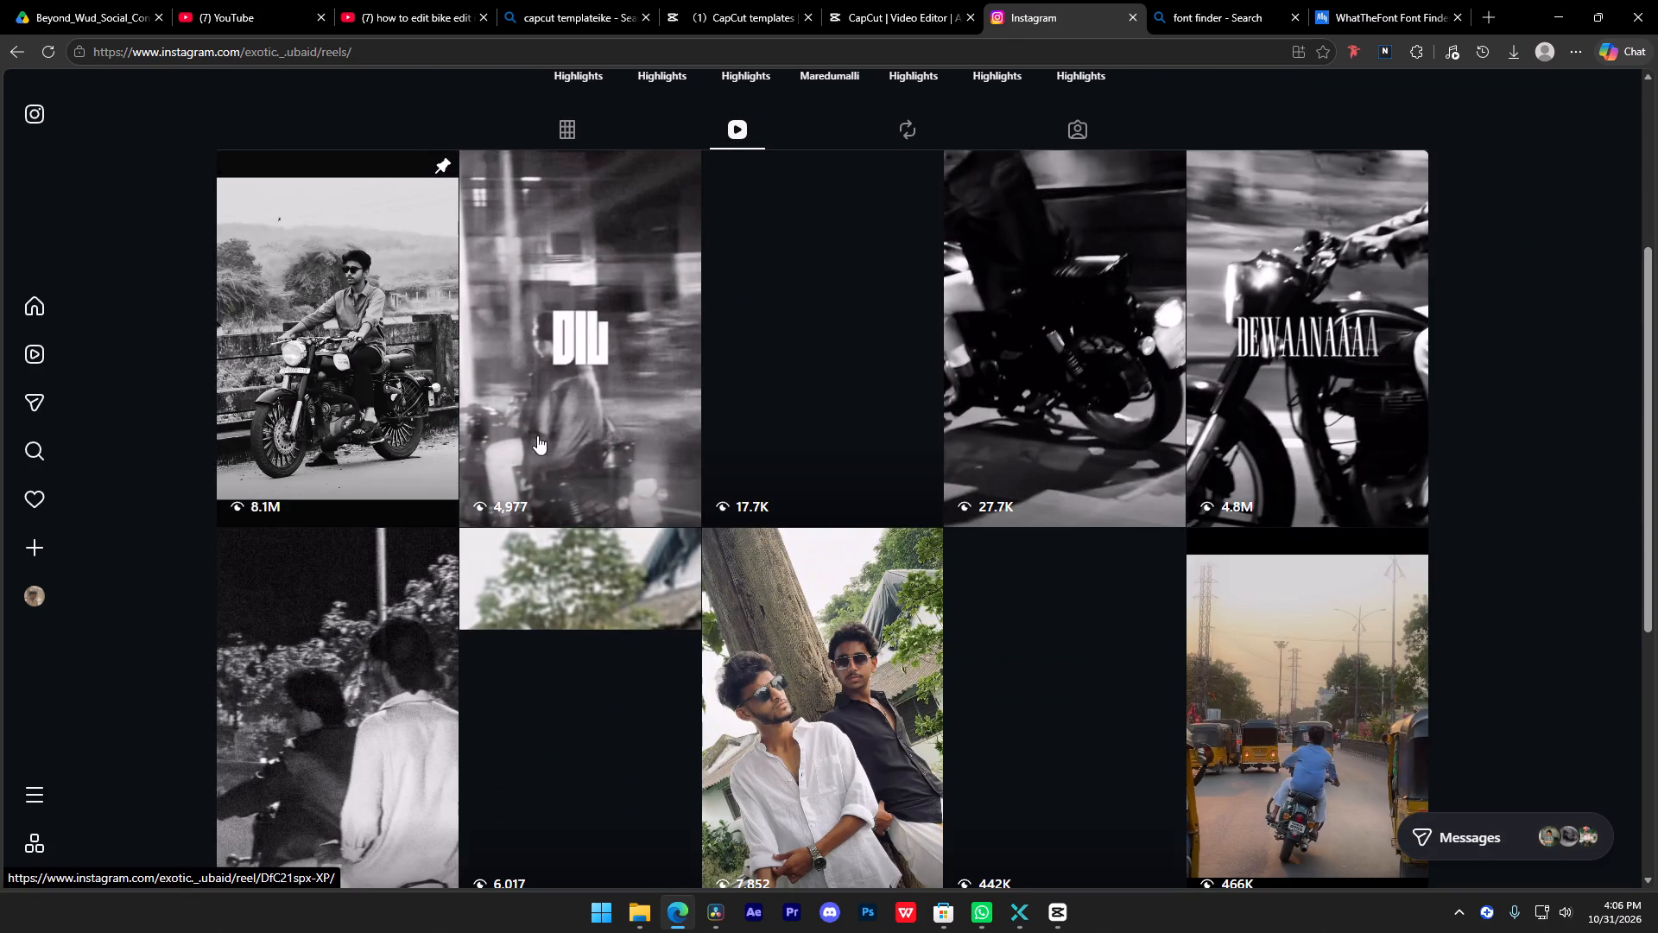
{"action": "left_click", "coordinate": [1332, 448]}
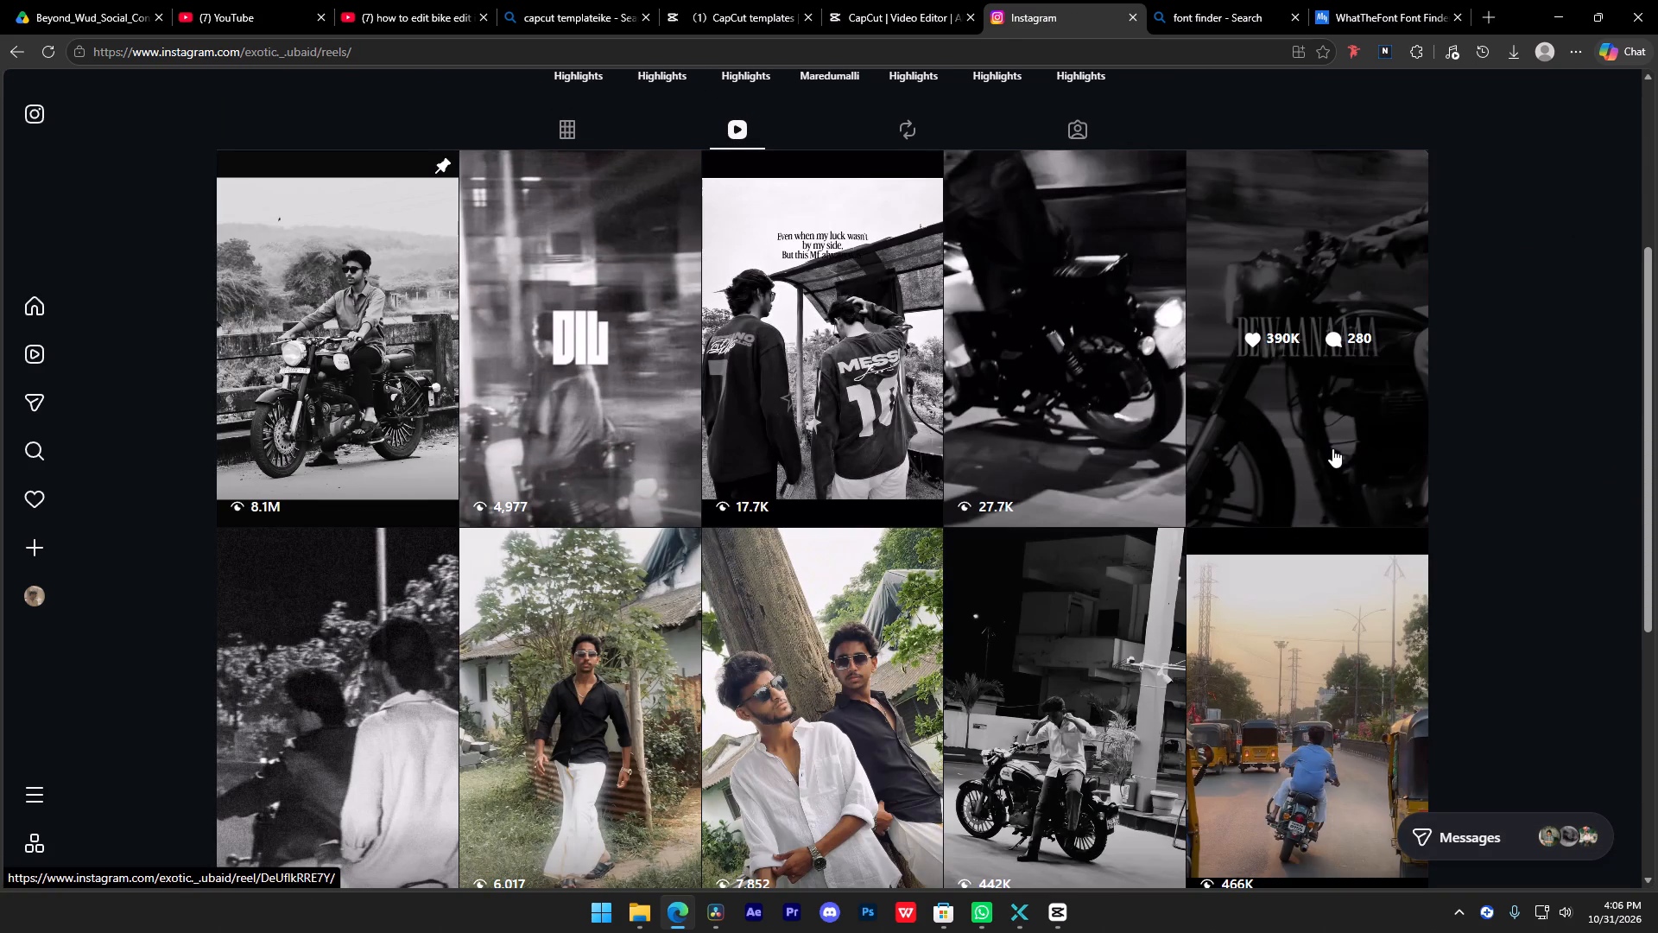
{"action": "left_click", "coordinate": [808, 631]}
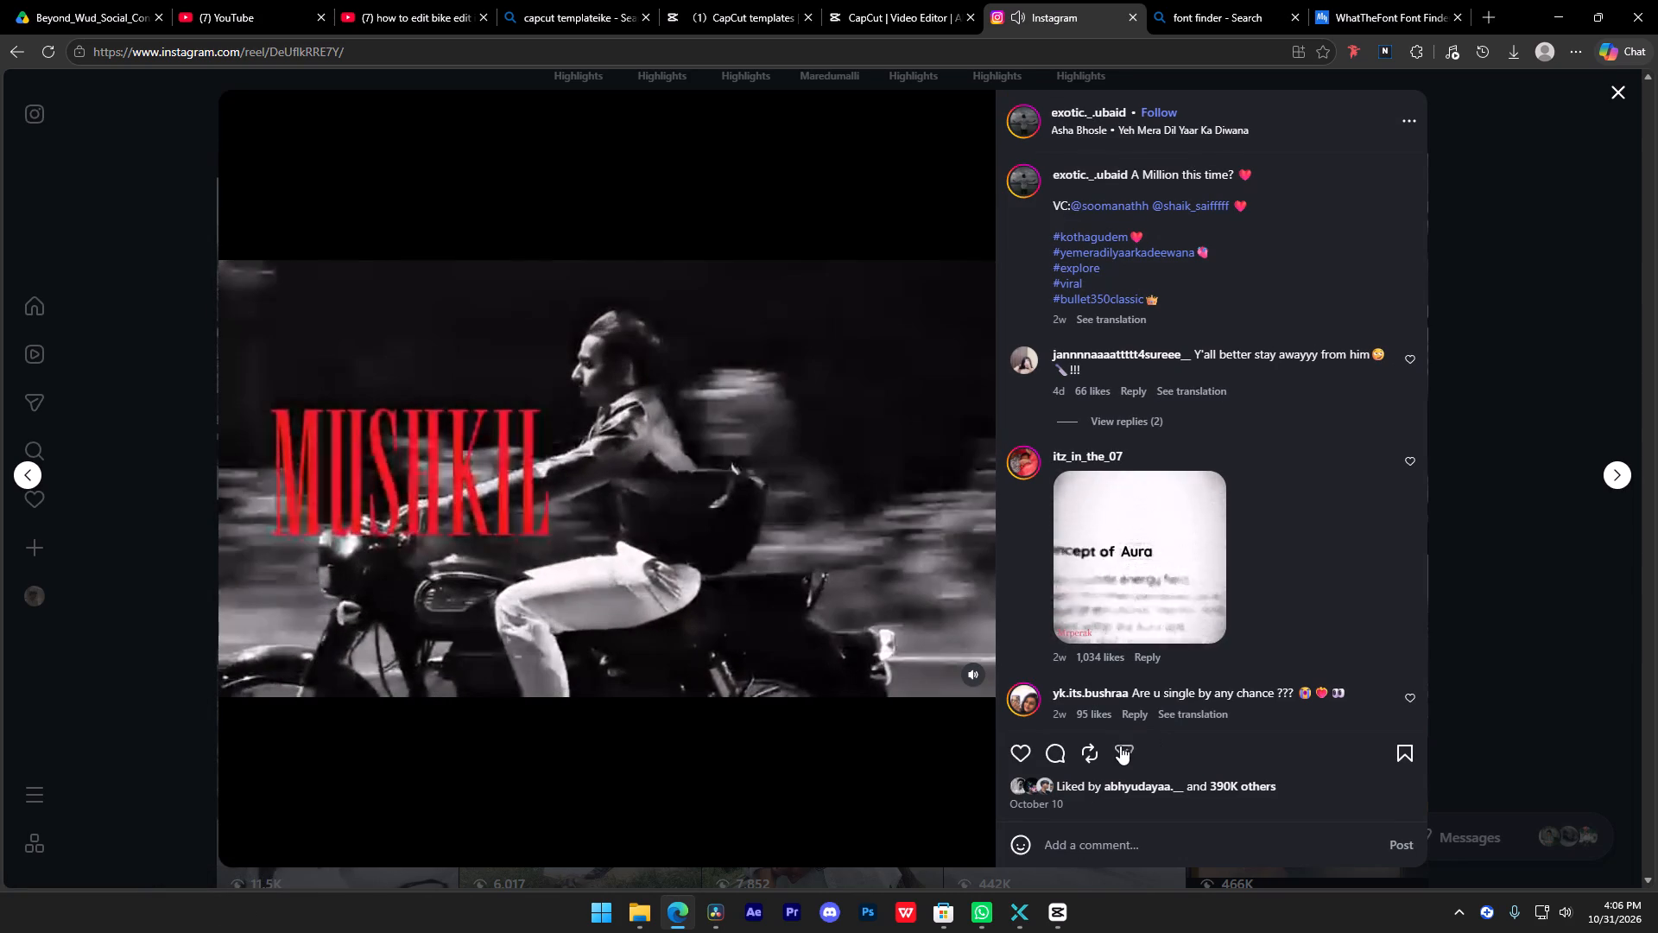
{"action": "left_click", "coordinate": [1116, 750]}
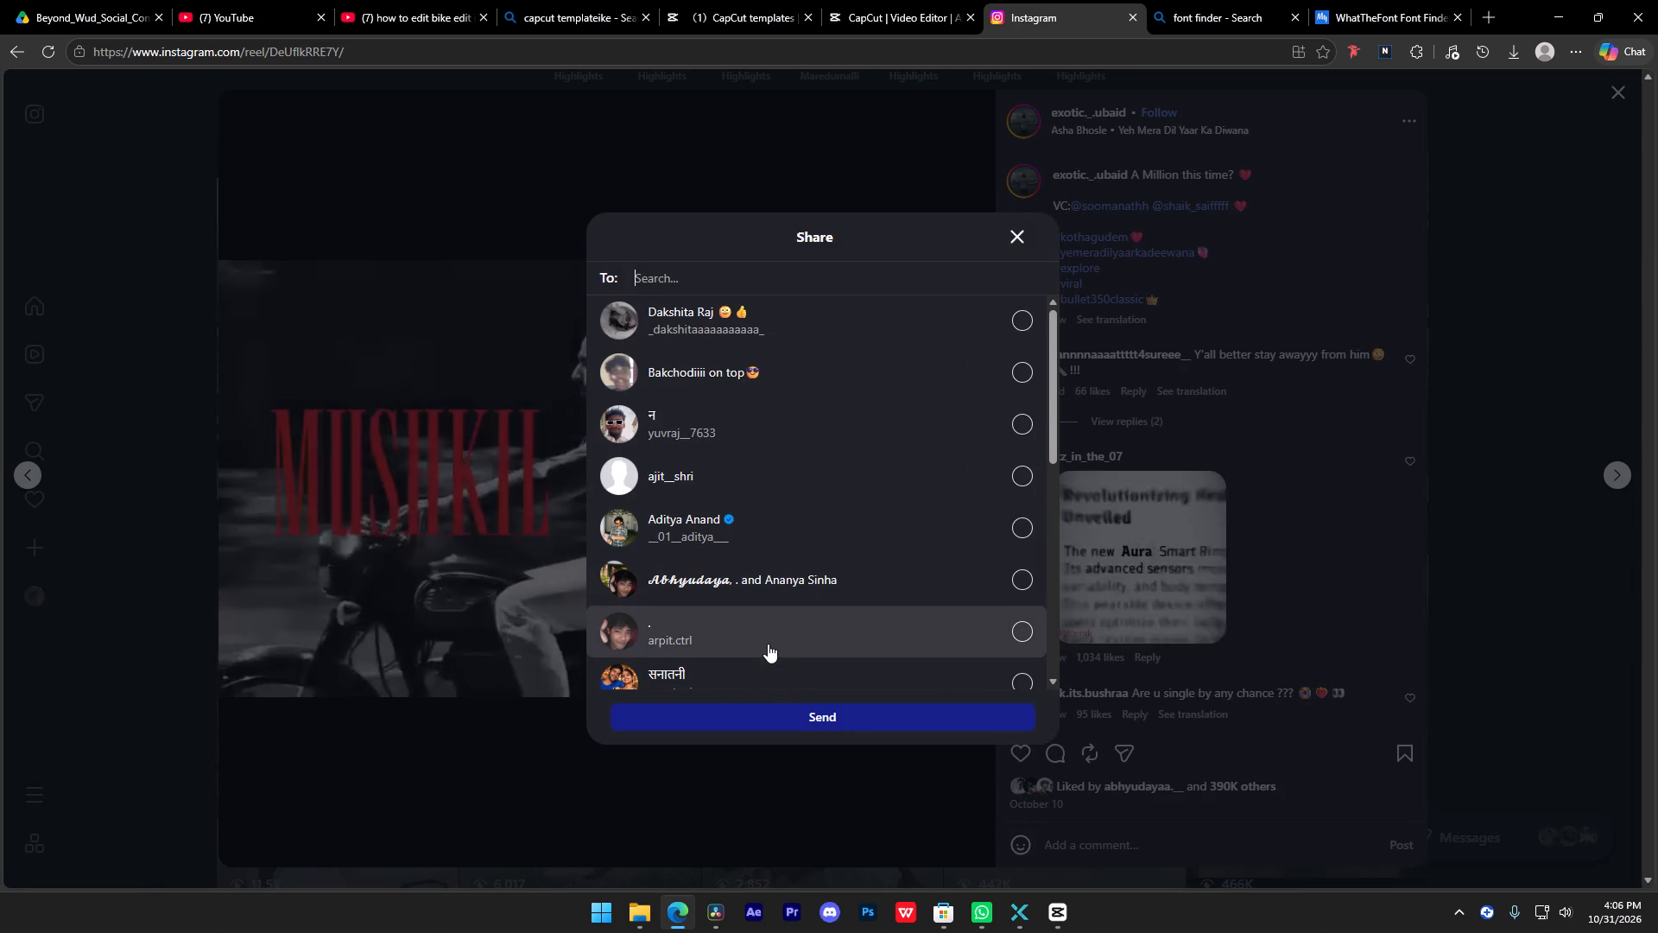
{"action": "left_click", "coordinate": [1024, 225]}
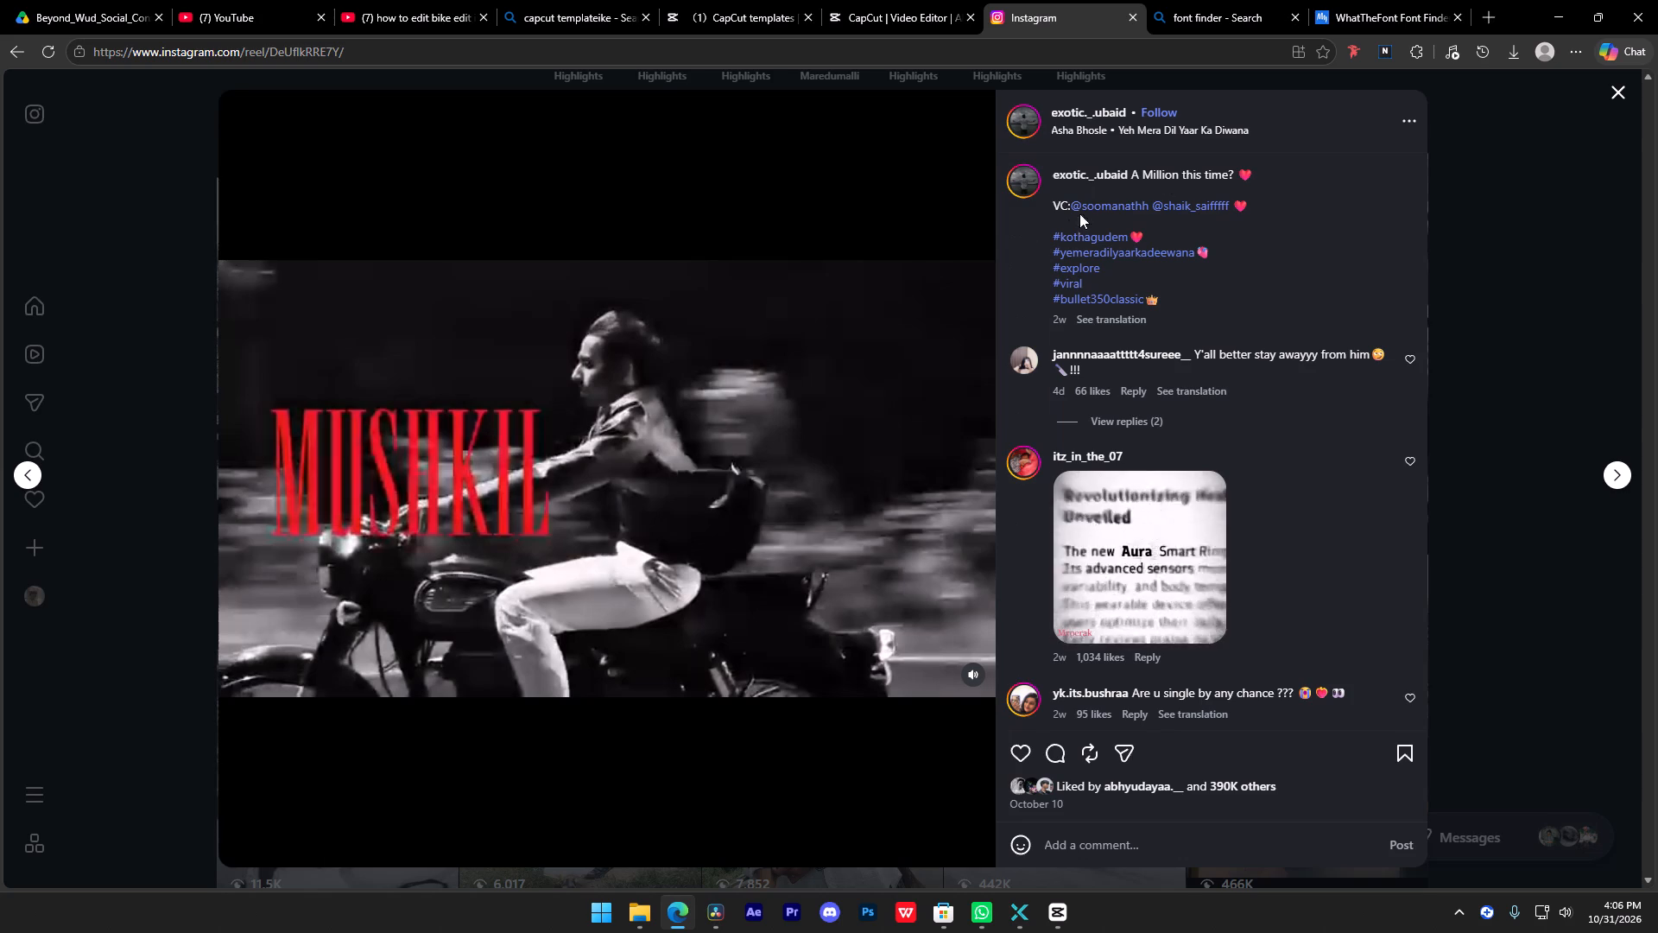
Copy the link to the motorcycle reel paused at the MUSHKIL title.
{"action": "left_click", "coordinate": [1413, 124]}
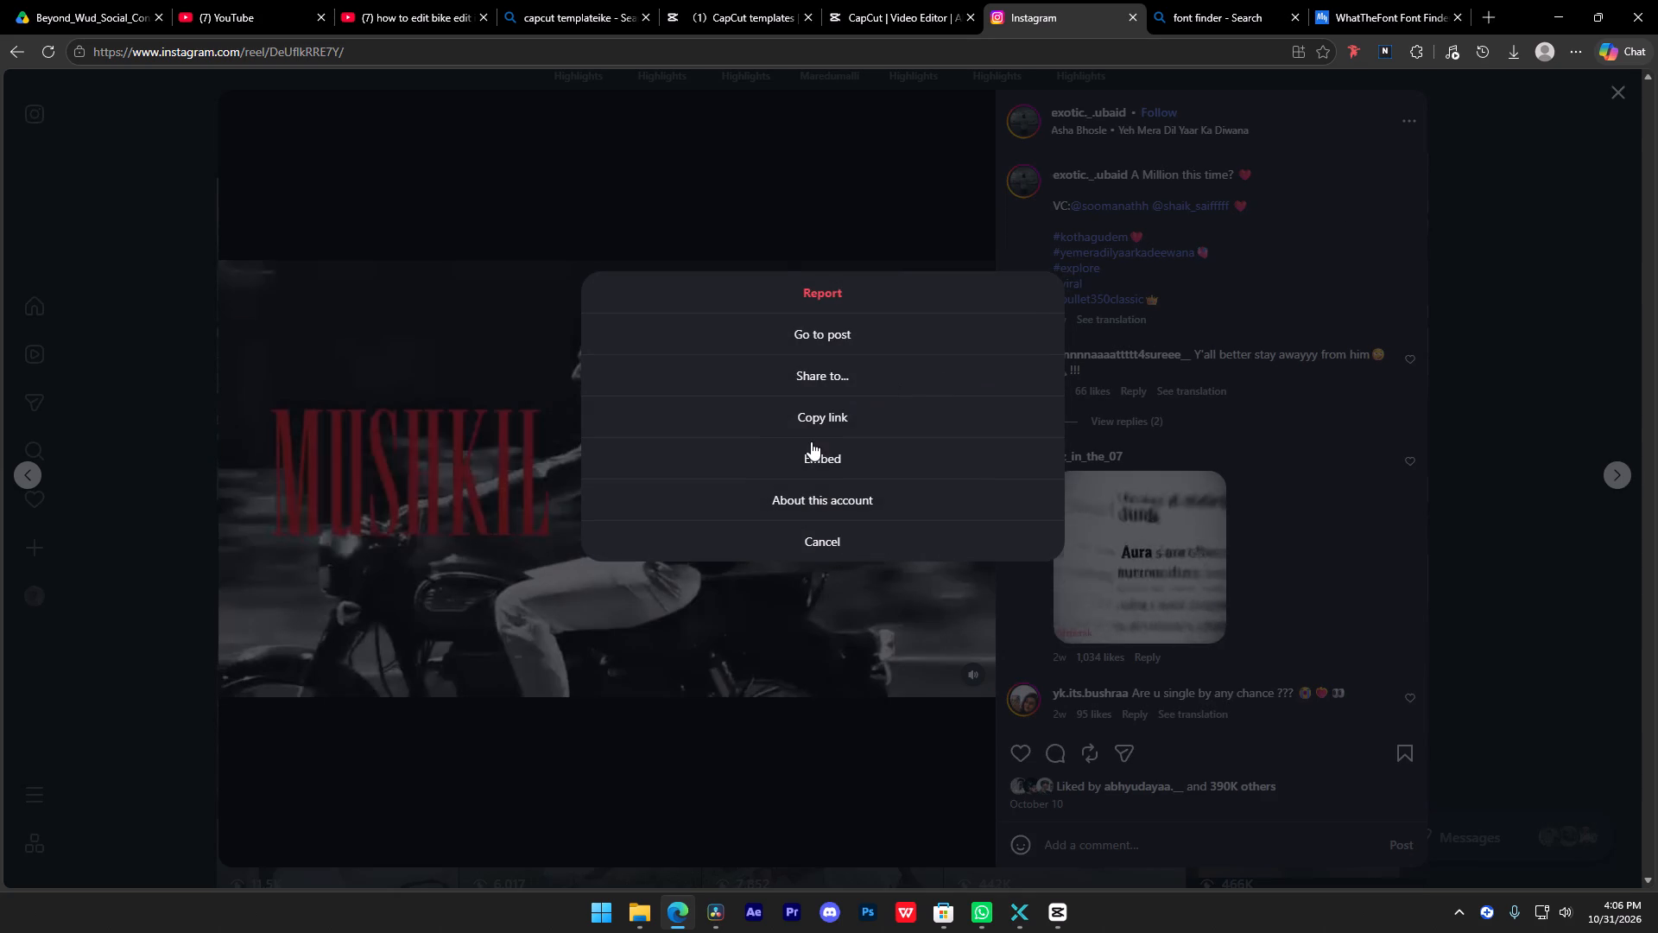
{"action": "left_click", "coordinate": [807, 428]}
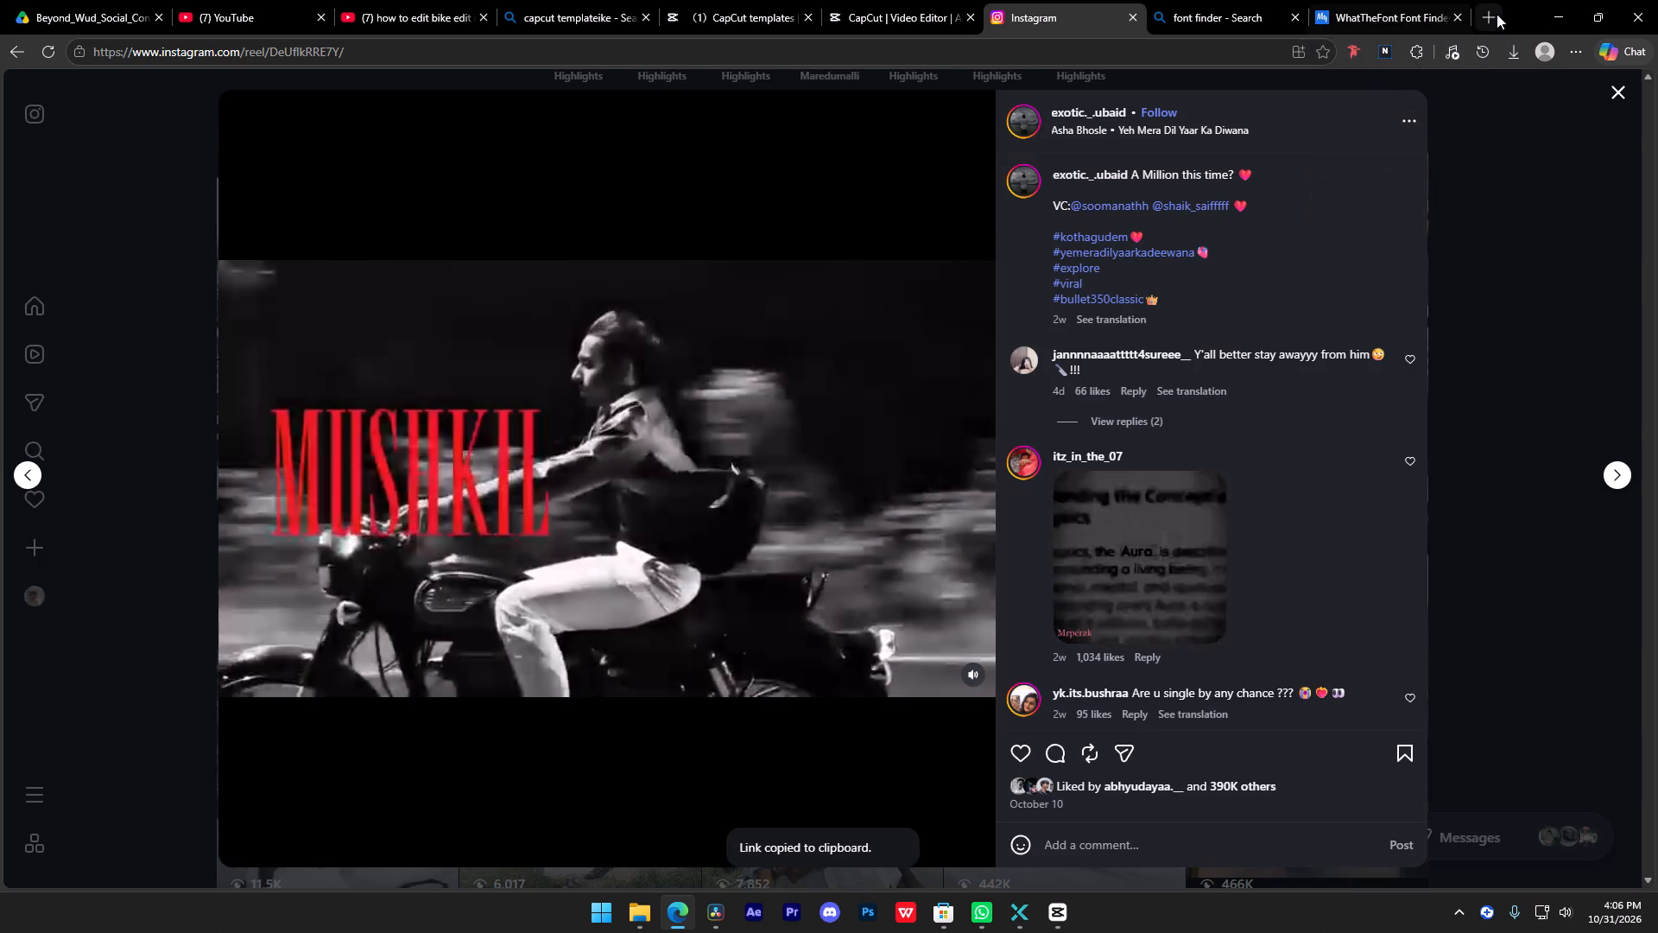
Search the web for an insta reel saver in a new tab and open the Saveinsta download page.
{"action": "left_click", "coordinate": [1497, 14]}
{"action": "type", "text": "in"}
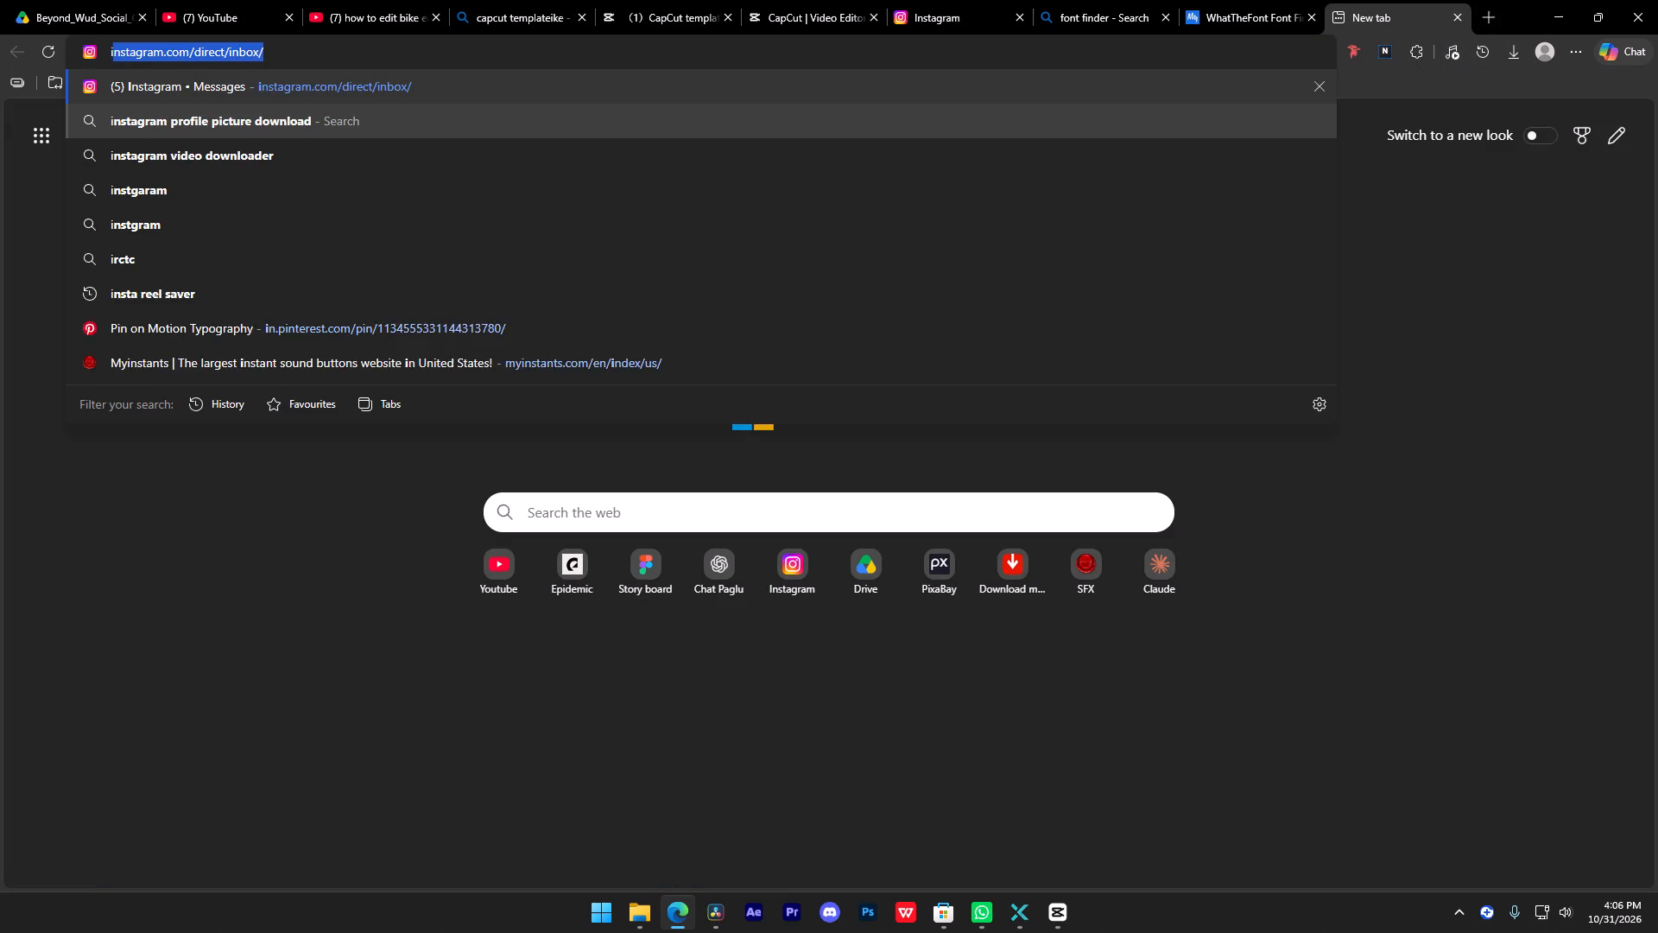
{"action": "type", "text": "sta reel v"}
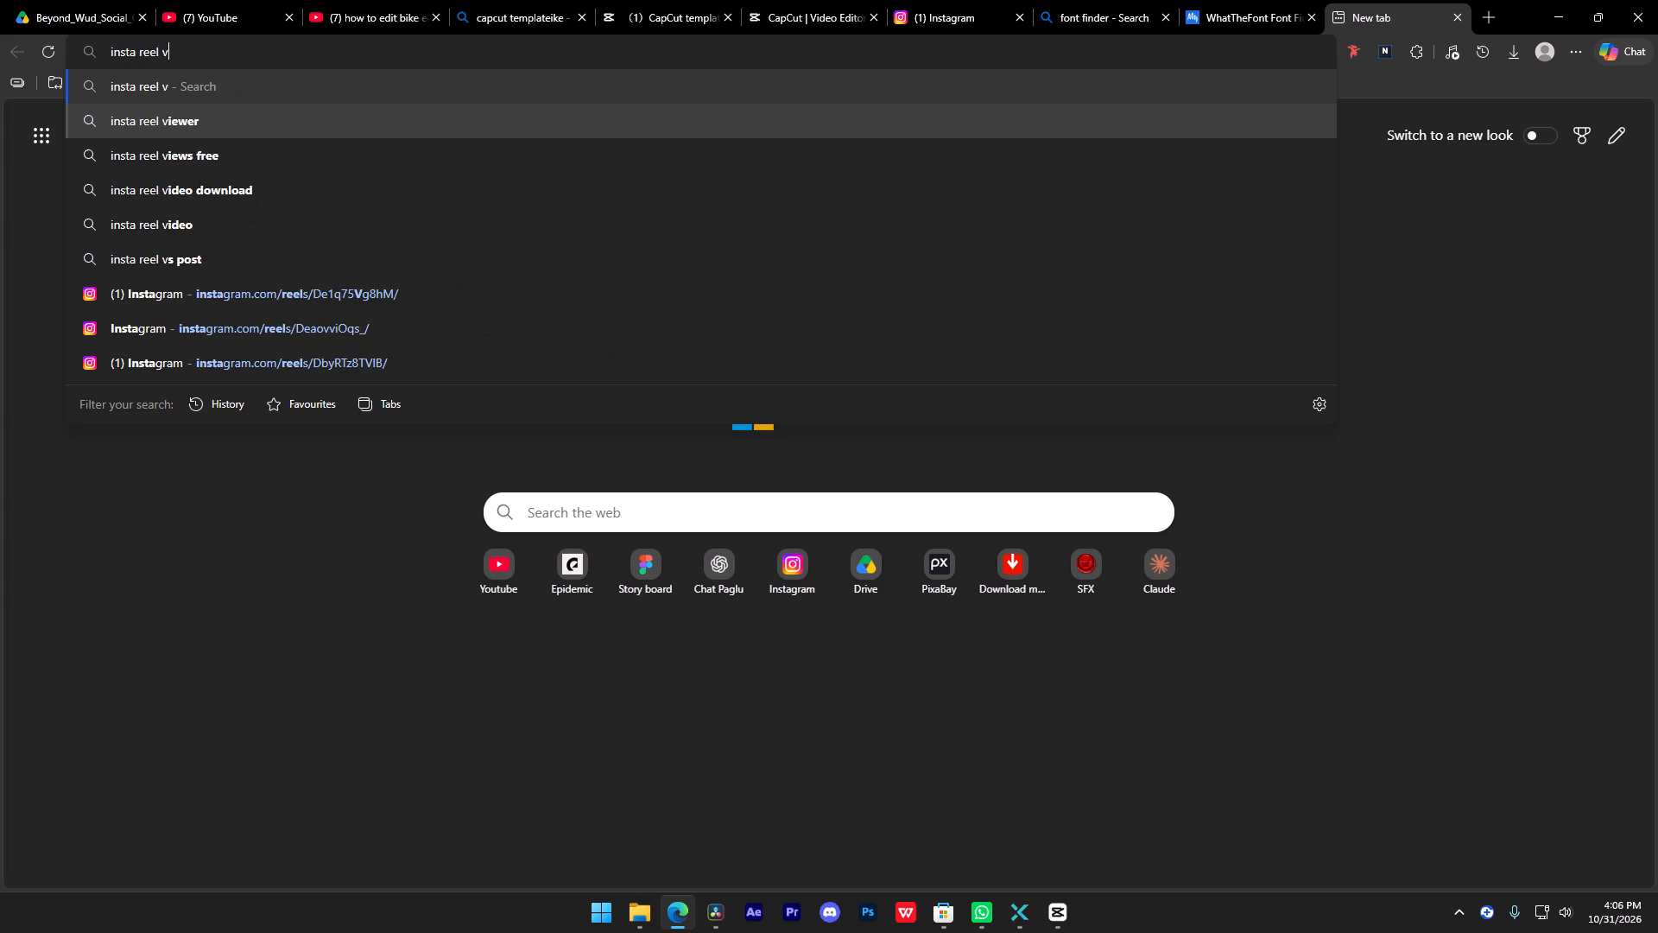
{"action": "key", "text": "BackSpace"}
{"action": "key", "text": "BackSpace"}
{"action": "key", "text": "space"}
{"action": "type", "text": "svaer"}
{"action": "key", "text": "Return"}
{"action": "left_click", "coordinate": [229, 324]}
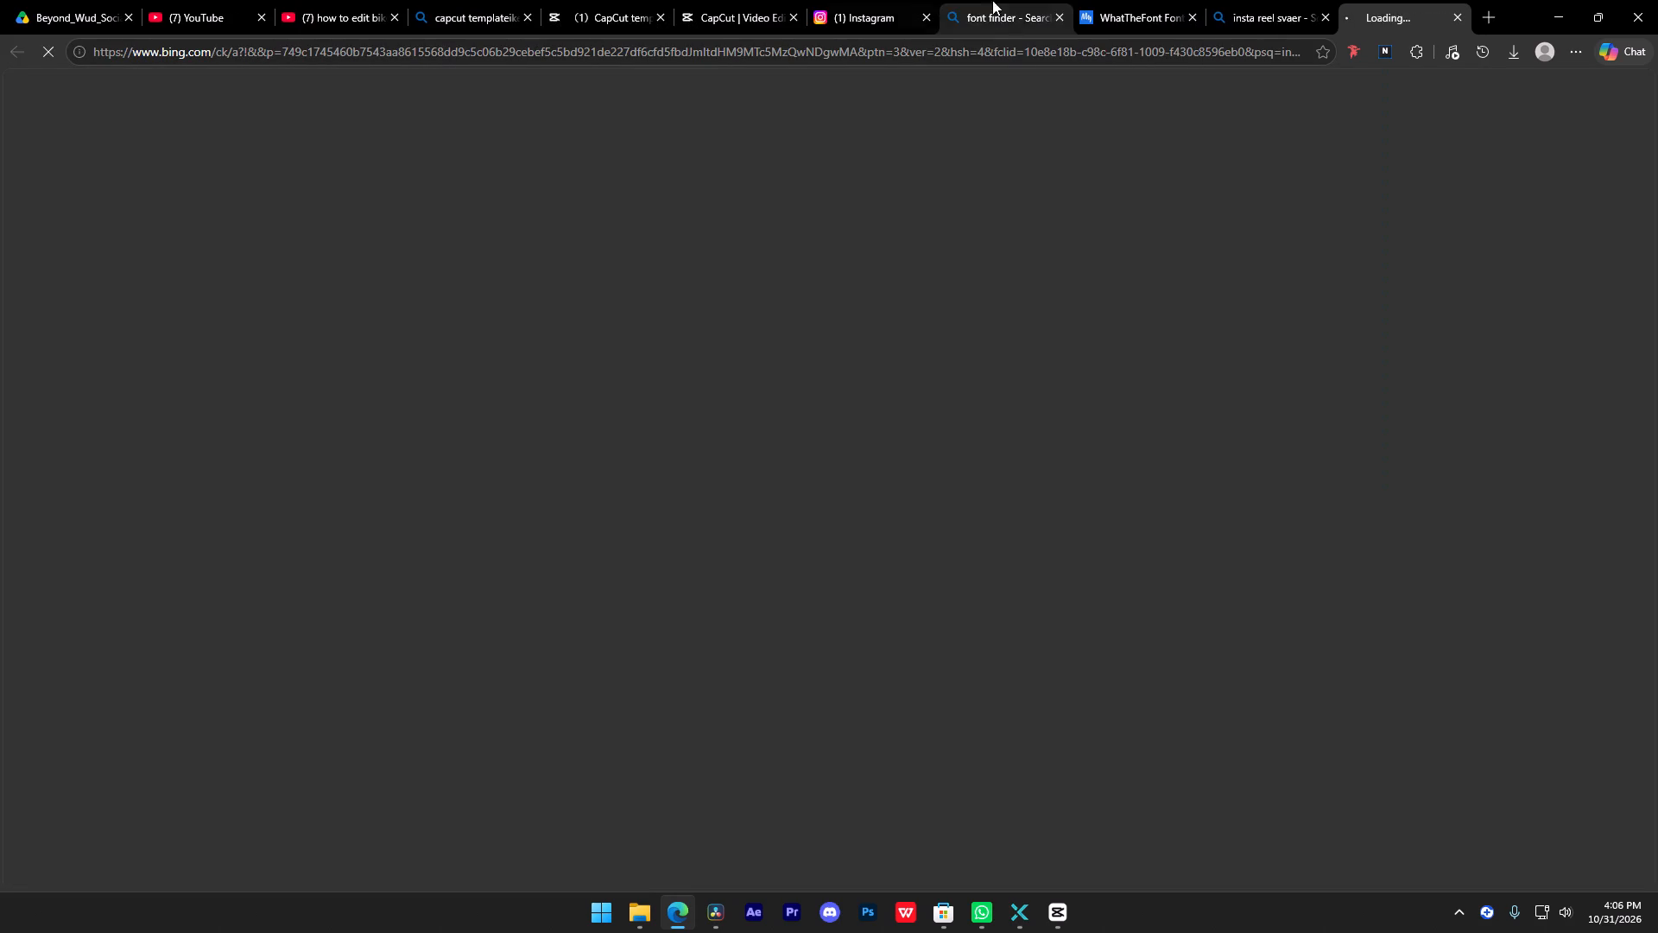
Return to Instagram, close the motorcycle reel, and open the "Questions I ask my boyfriend every day" reel from the unread chat.
{"action": "left_click", "coordinate": [861, 0]}
{"action": "left_click", "coordinate": [1642, 532]}
{"action": "left_click", "coordinate": [1593, 711]}
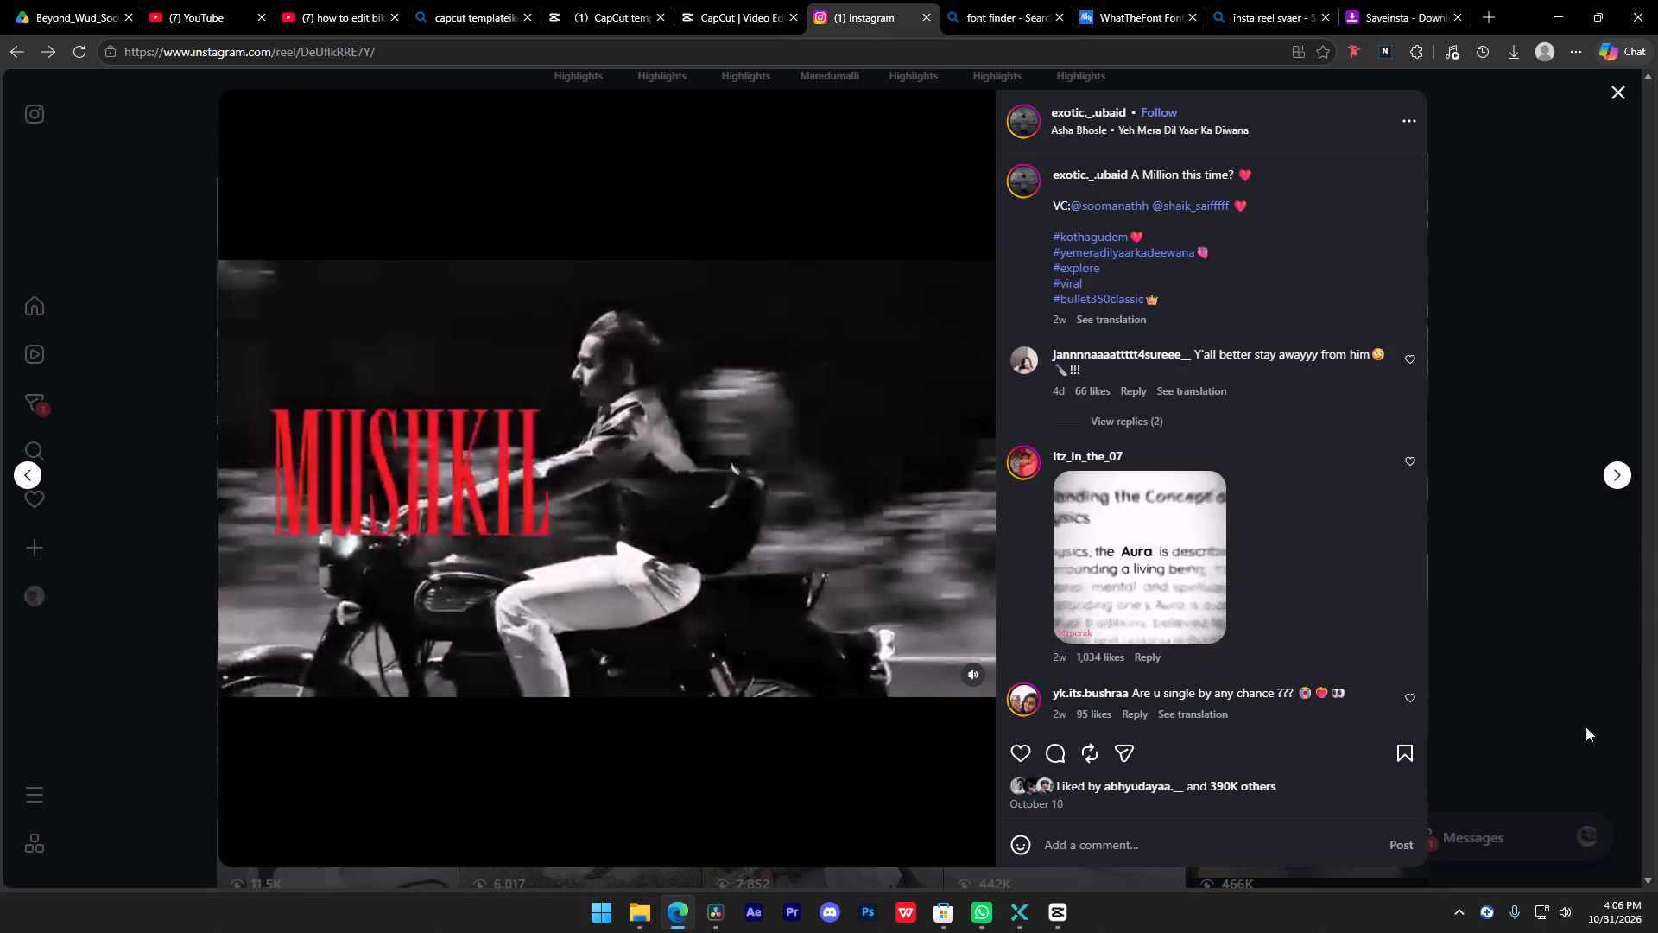
{"action": "left_click", "coordinate": [1479, 795]}
{"action": "left_click", "coordinate": [1457, 825]}
{"action": "left_click", "coordinate": [1452, 508]}
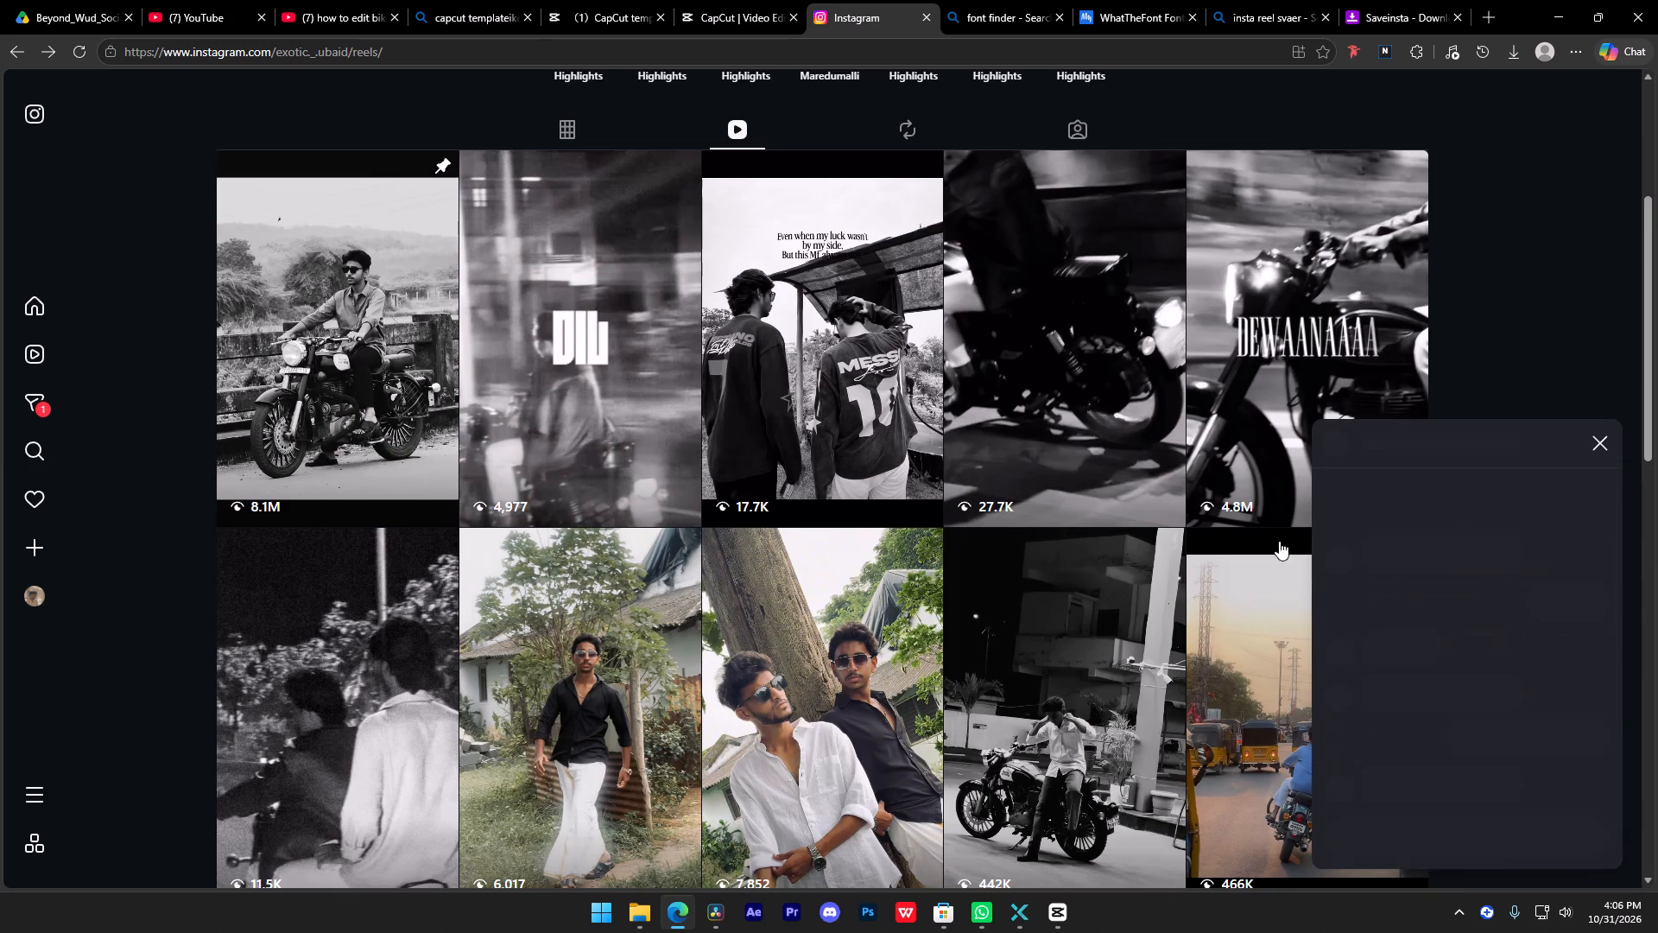
{"action": "scroll", "coordinate": [1454, 686], "scroll_direction": "down", "scroll_amount": 1}
{"action": "left_click", "coordinate": [1461, 682]}
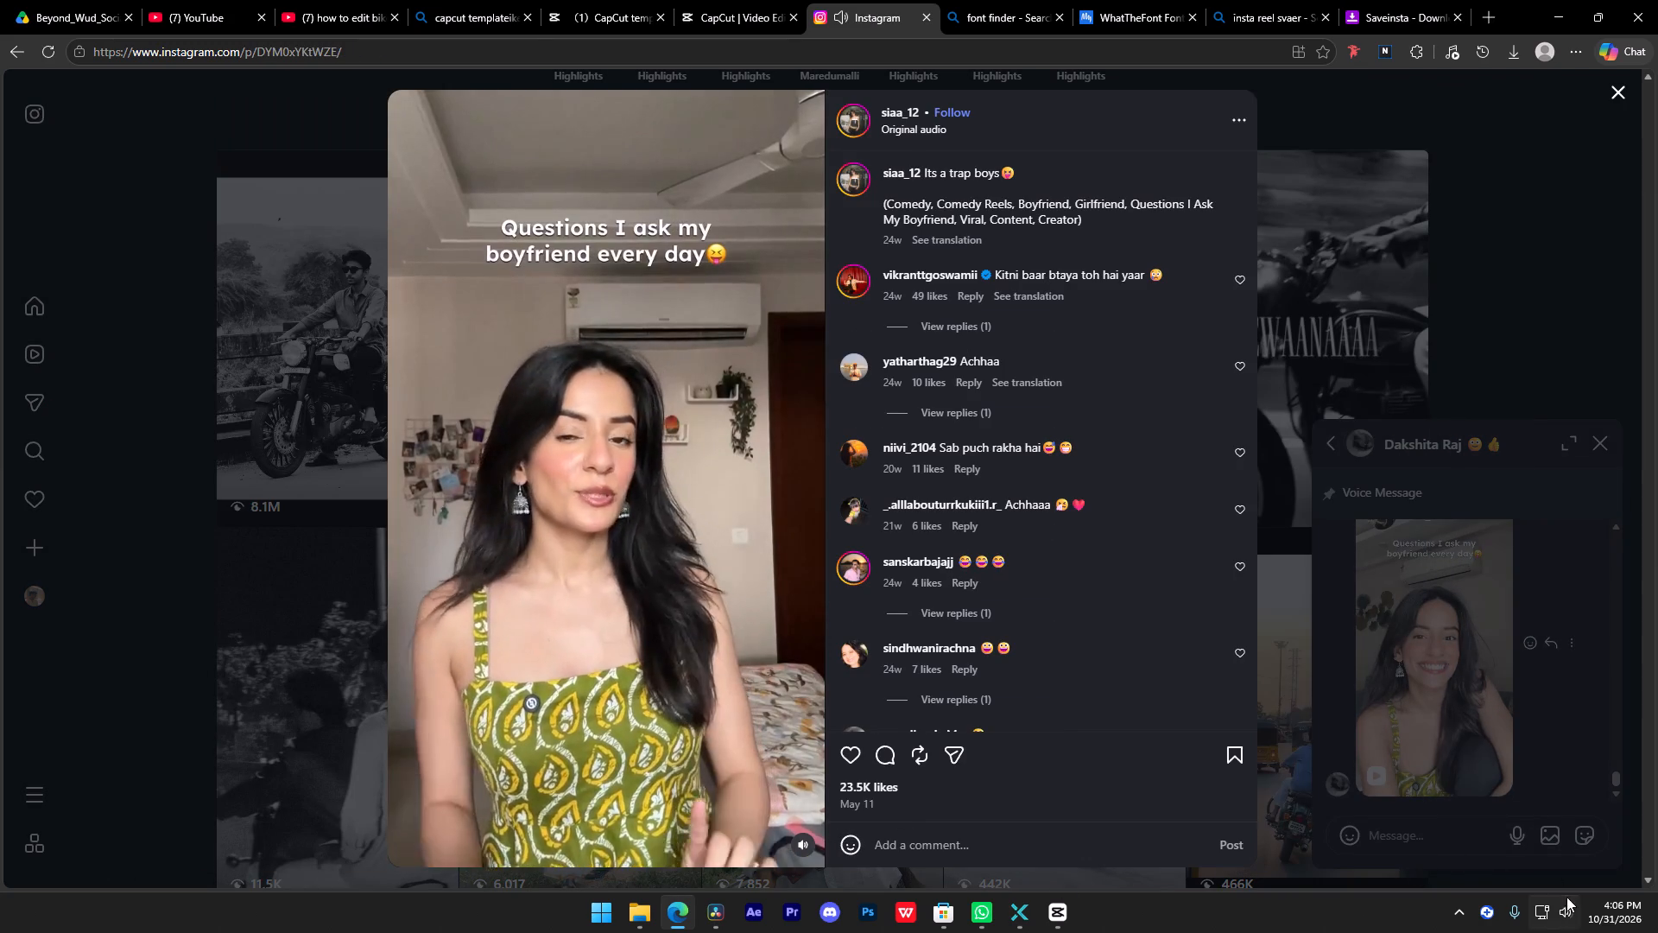
Set the system sound output device to Speakers (USB PnP Sound Device).
{"action": "left_click", "coordinate": [1497, 932]}
{"action": "left_click", "coordinate": [1546, 922]}
{"action": "left_click", "coordinate": [1644, 831]}
{"action": "left_click", "coordinate": [1626, 822]}
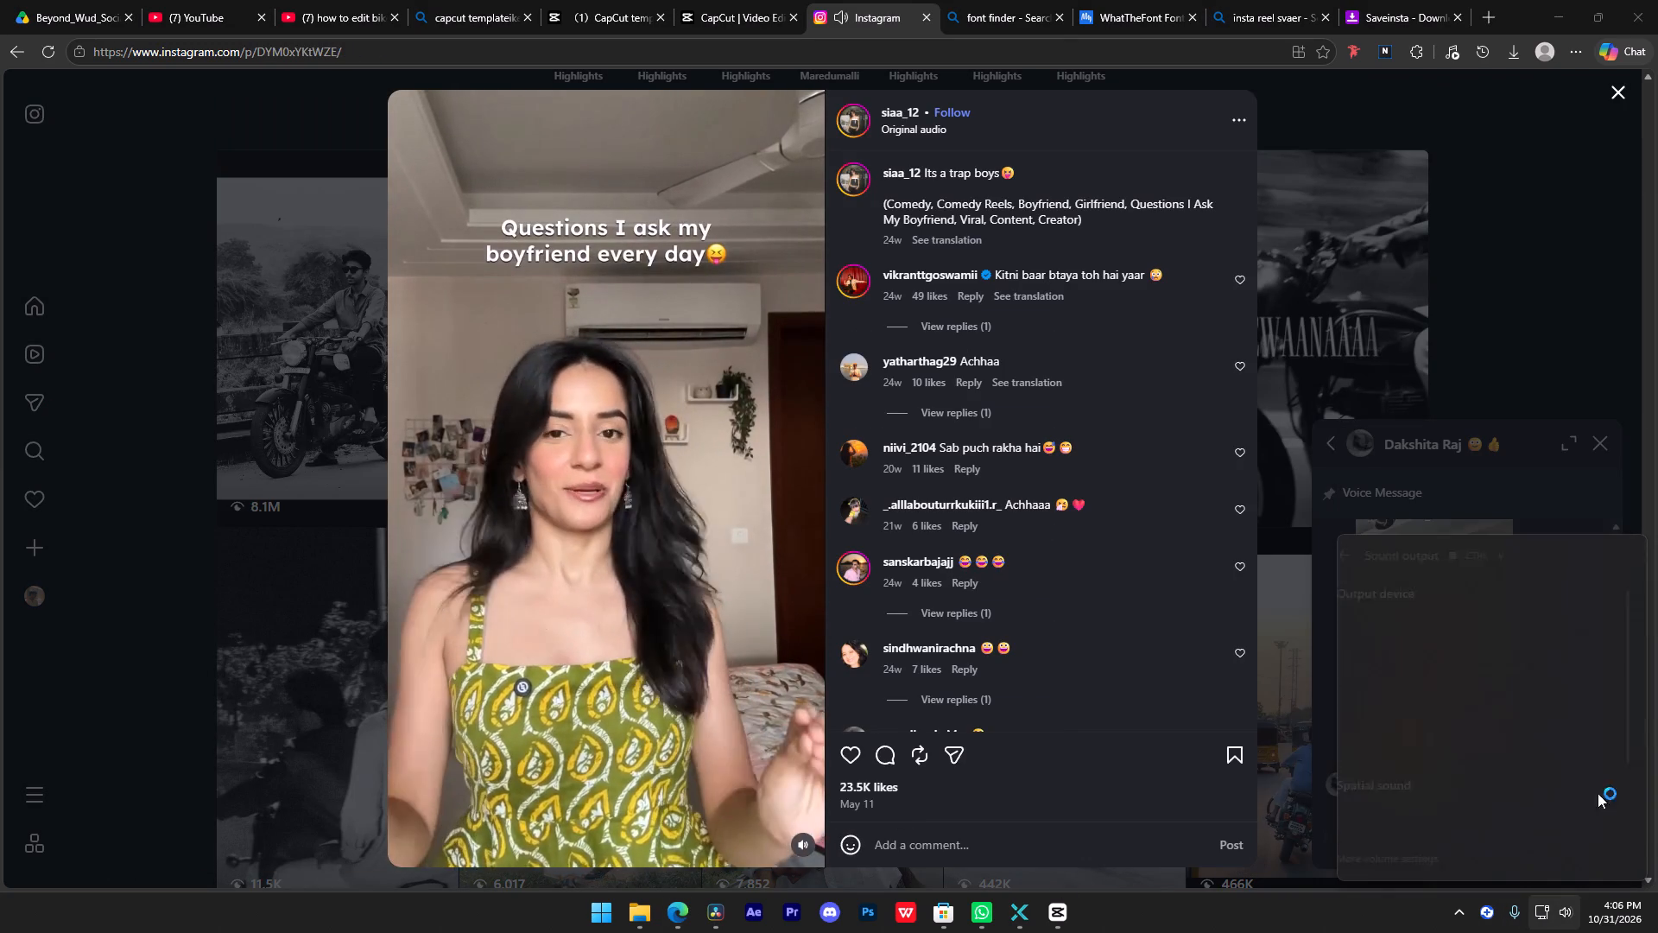
{"action": "left_click", "coordinate": [1418, 657]}
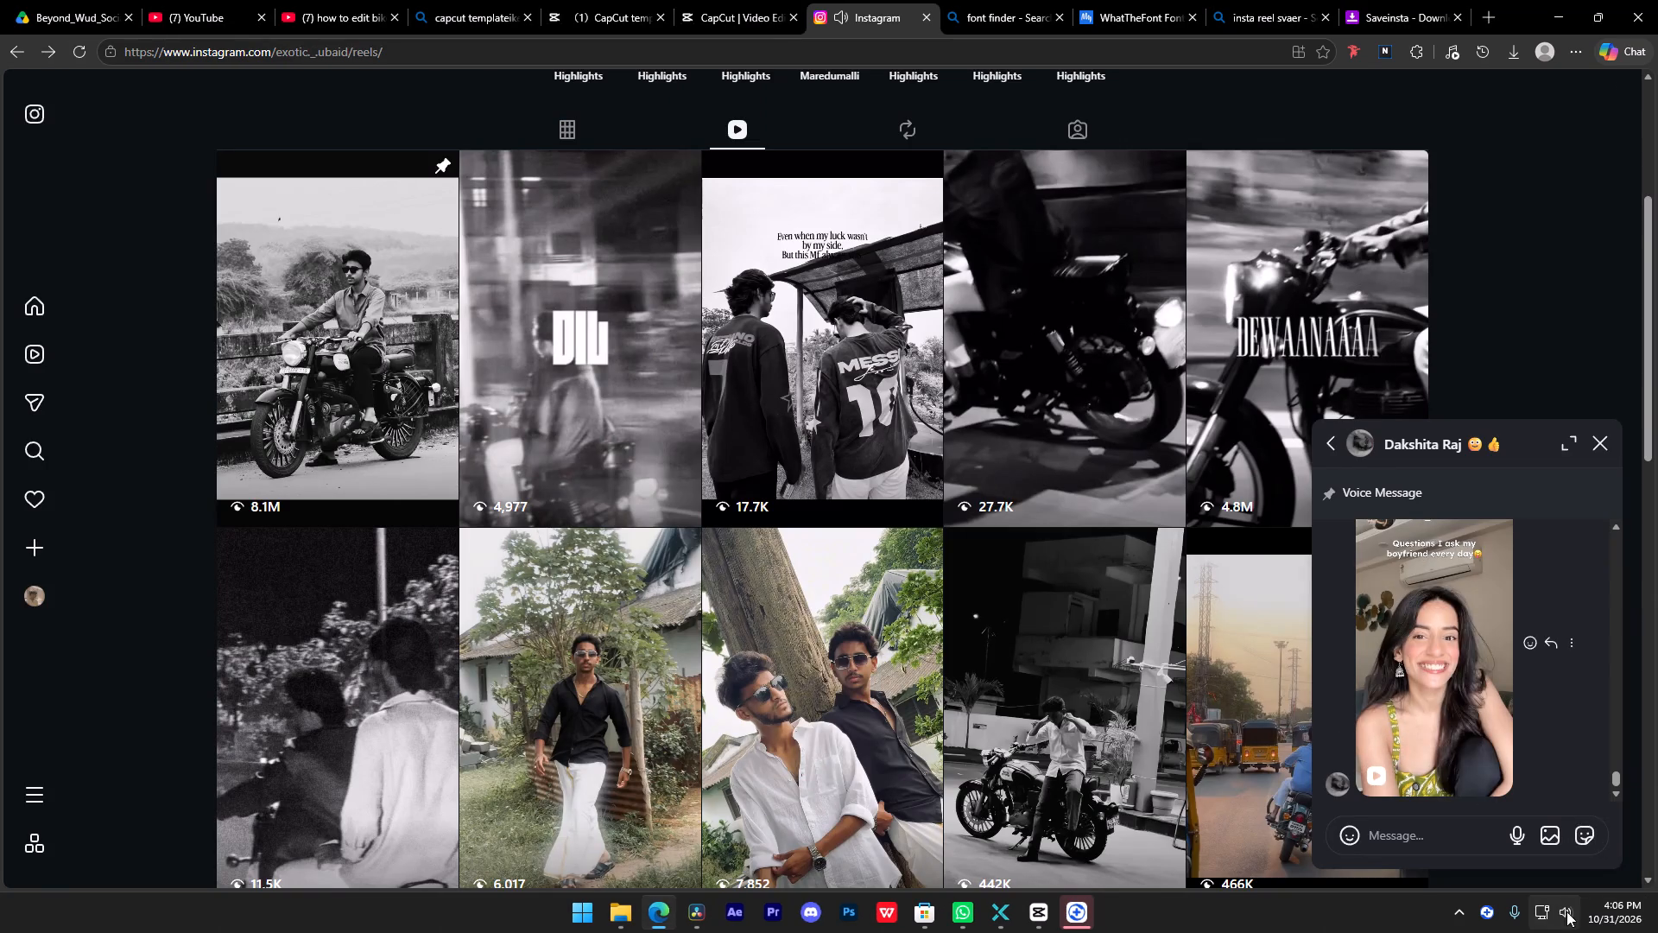
{"action": "left_click", "coordinate": [1566, 911]}
{"action": "left_click", "coordinate": [1609, 810]}
{"action": "left_click", "coordinate": [1416, 677]}
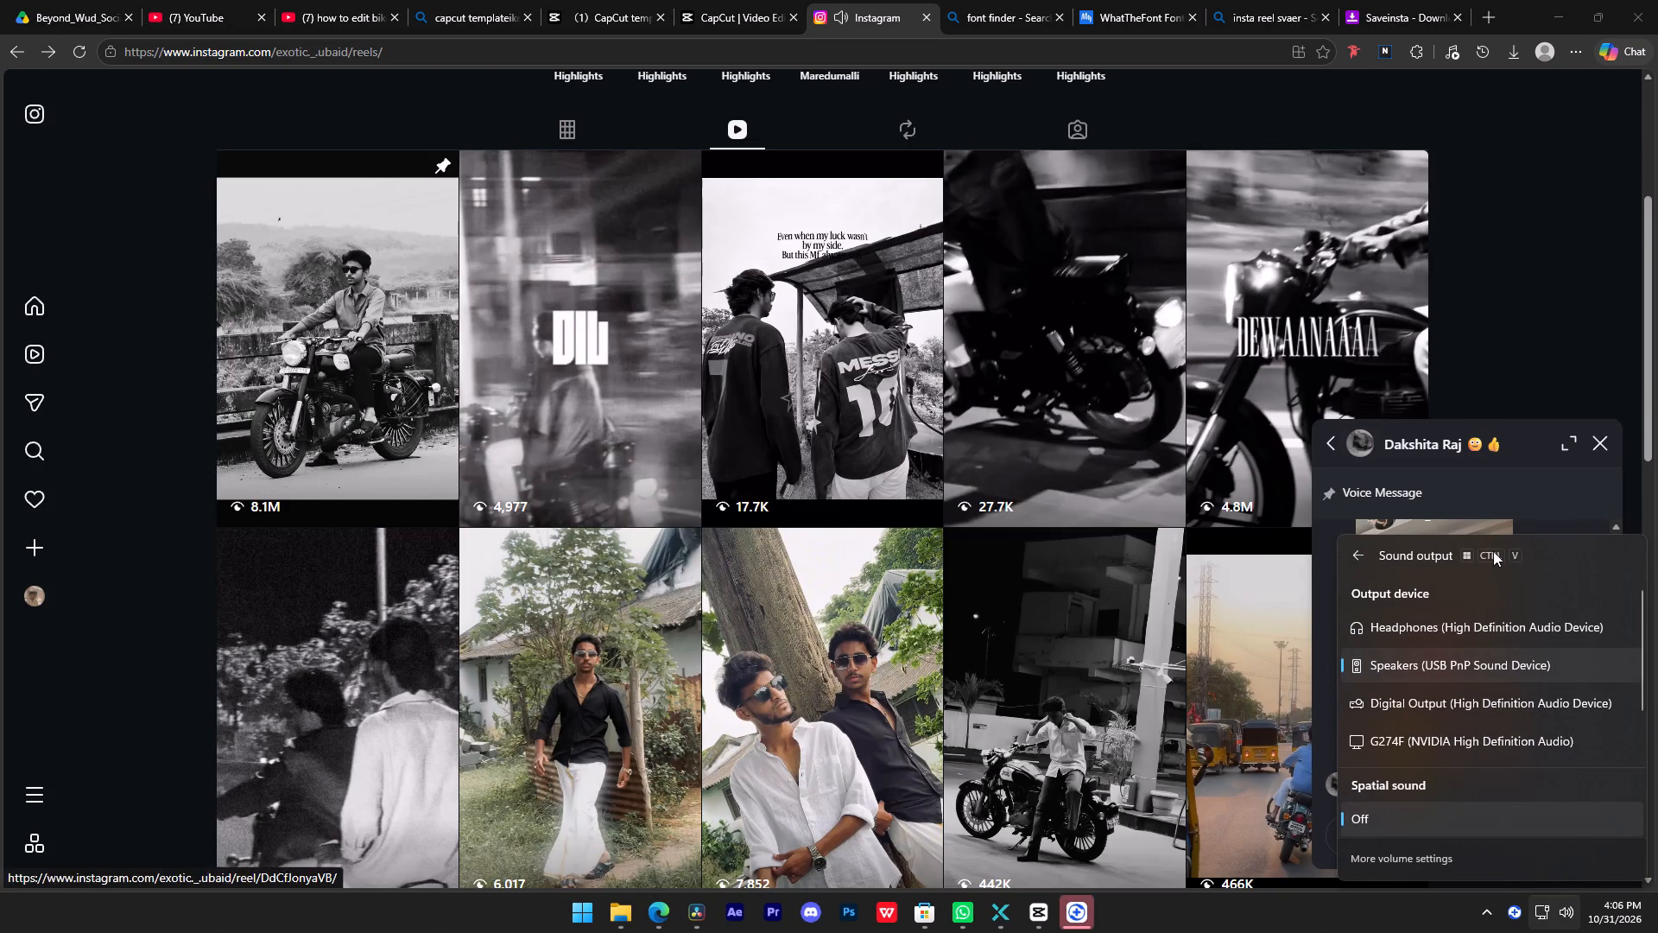
Reopen the "Questions I ask my boyfriend every day" reel from the chat and watch it with sound.
{"action": "left_click", "coordinate": [1490, 537]}
{"action": "left_click", "coordinate": [1490, 524]}
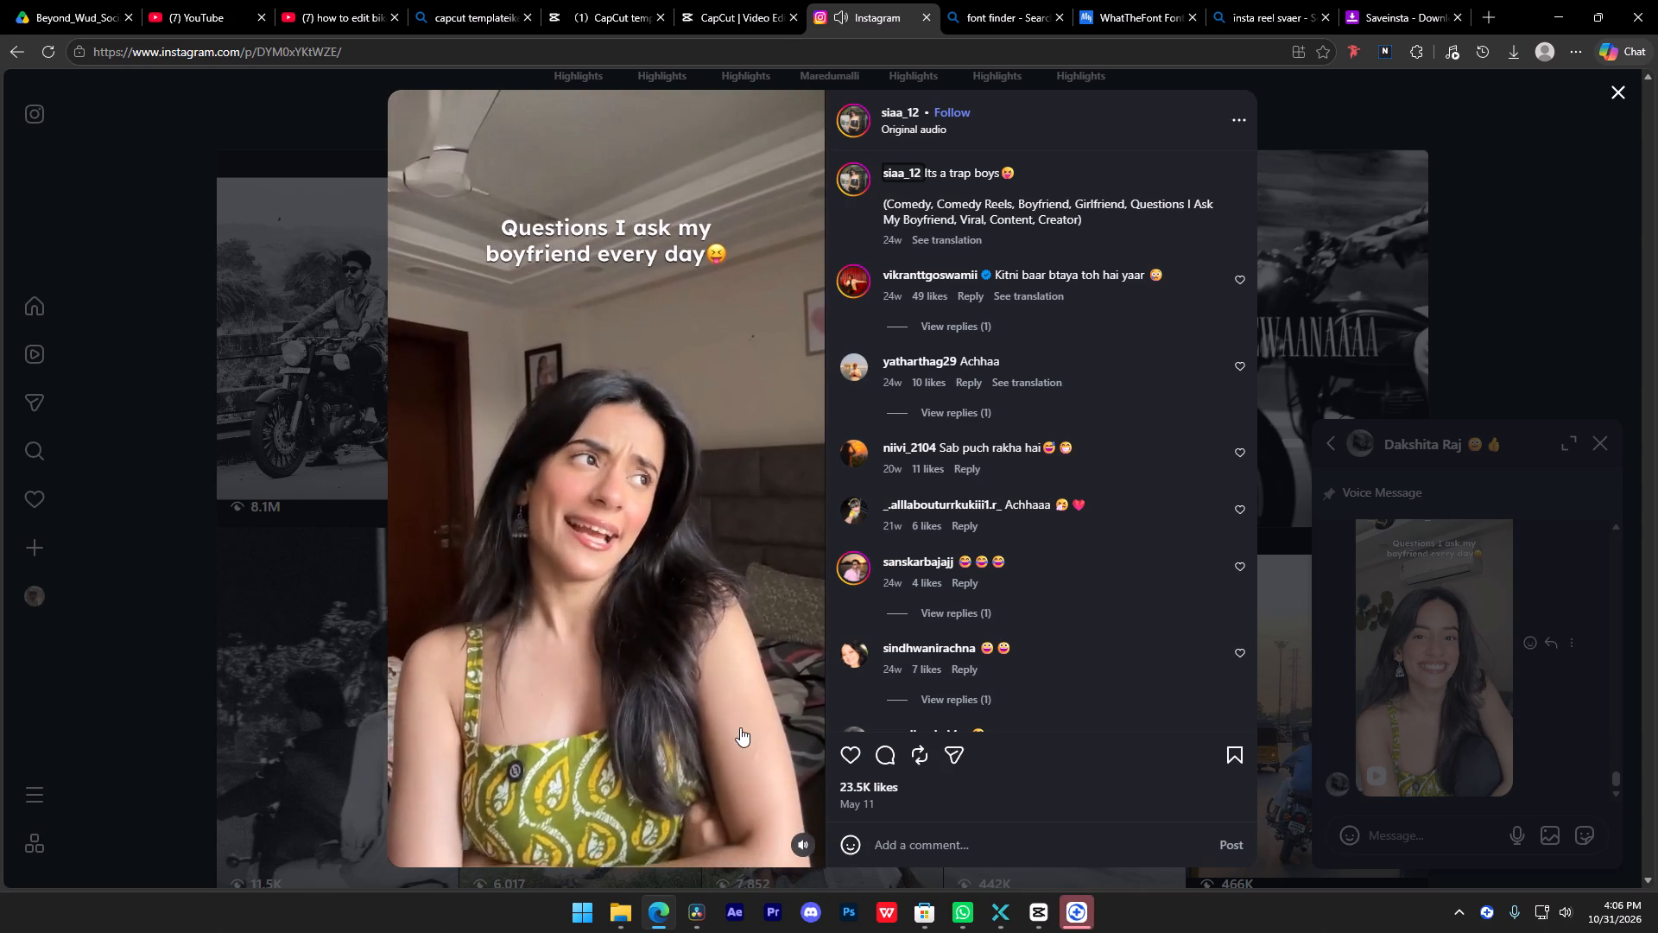
{"action": "left_click", "coordinate": [677, 580]}
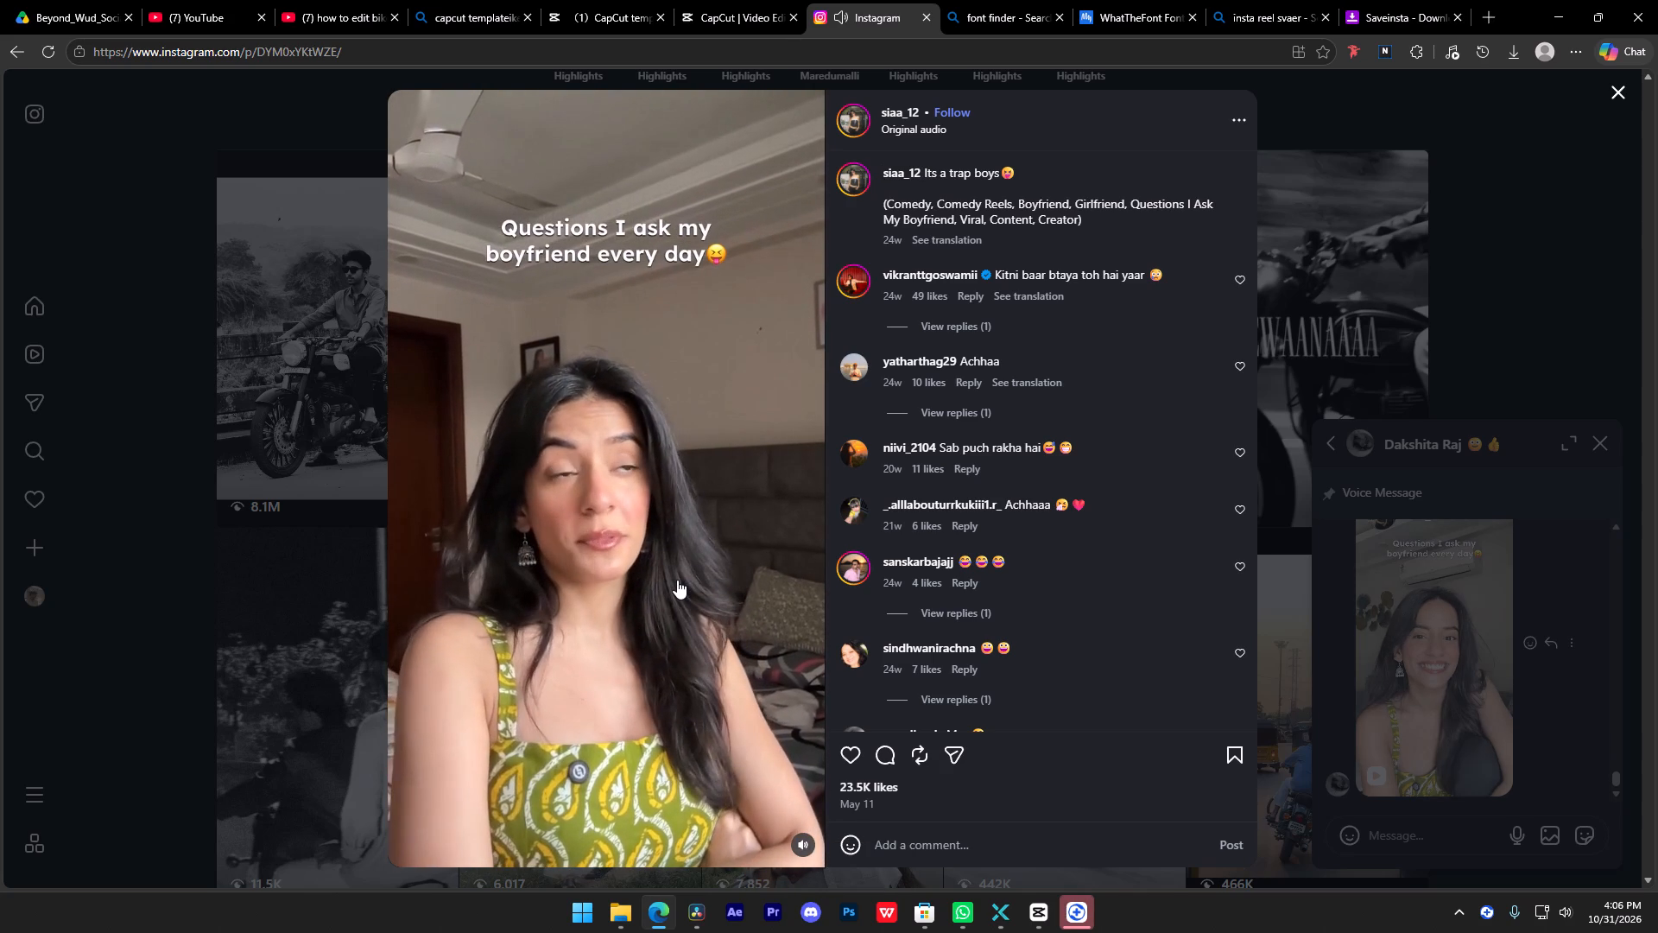
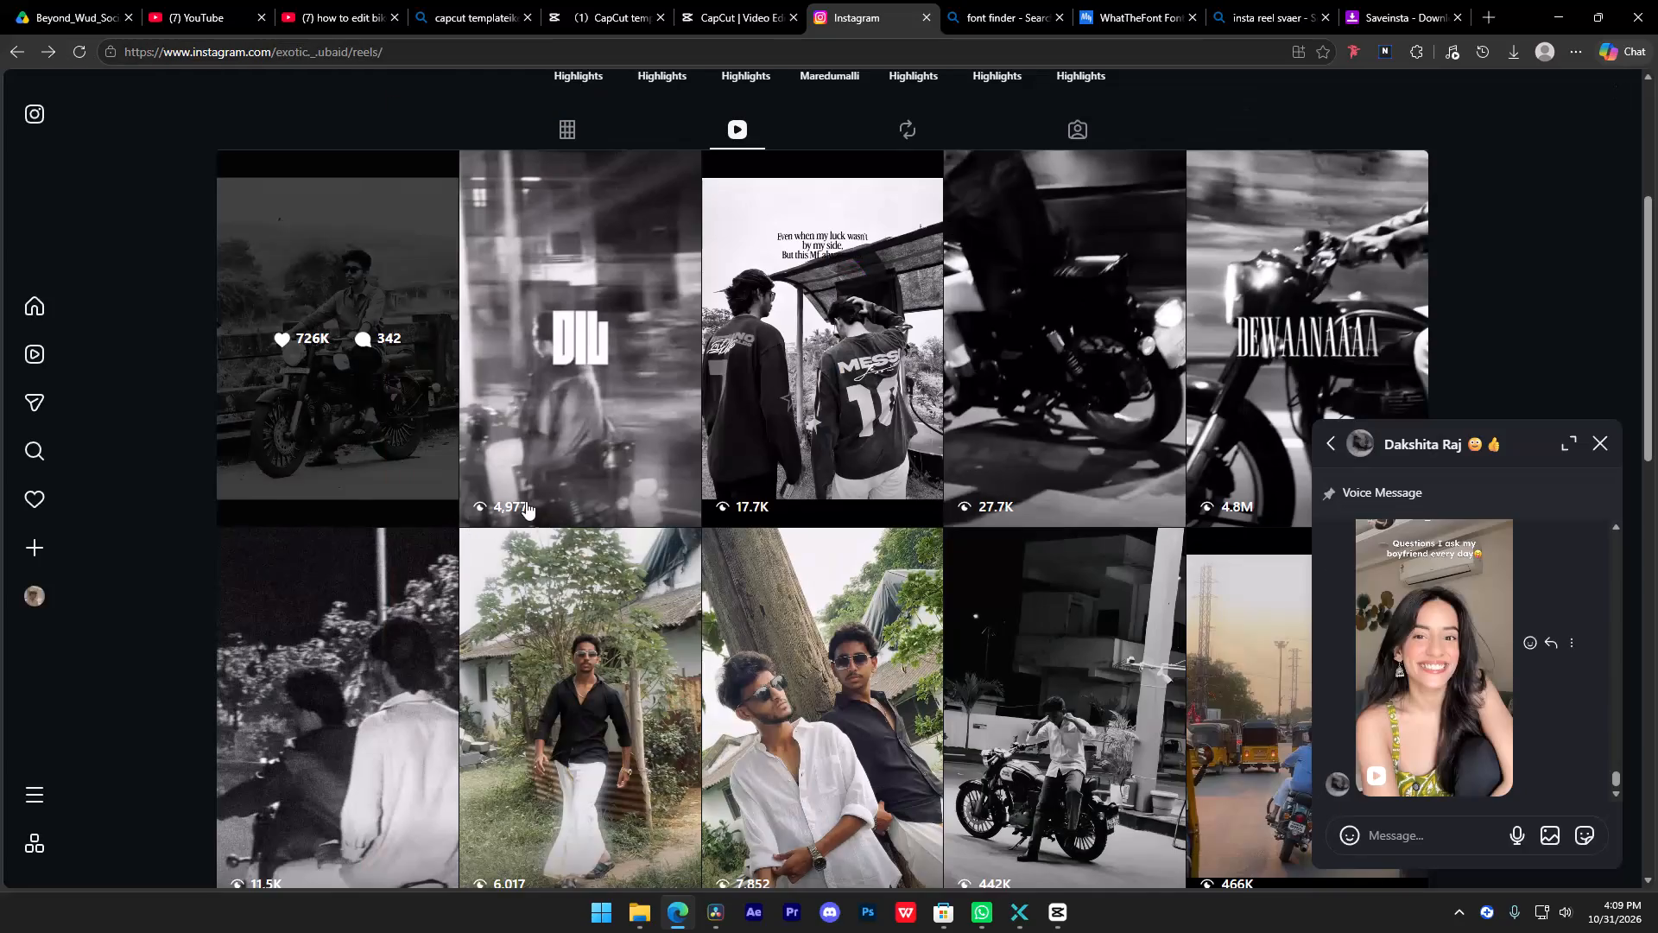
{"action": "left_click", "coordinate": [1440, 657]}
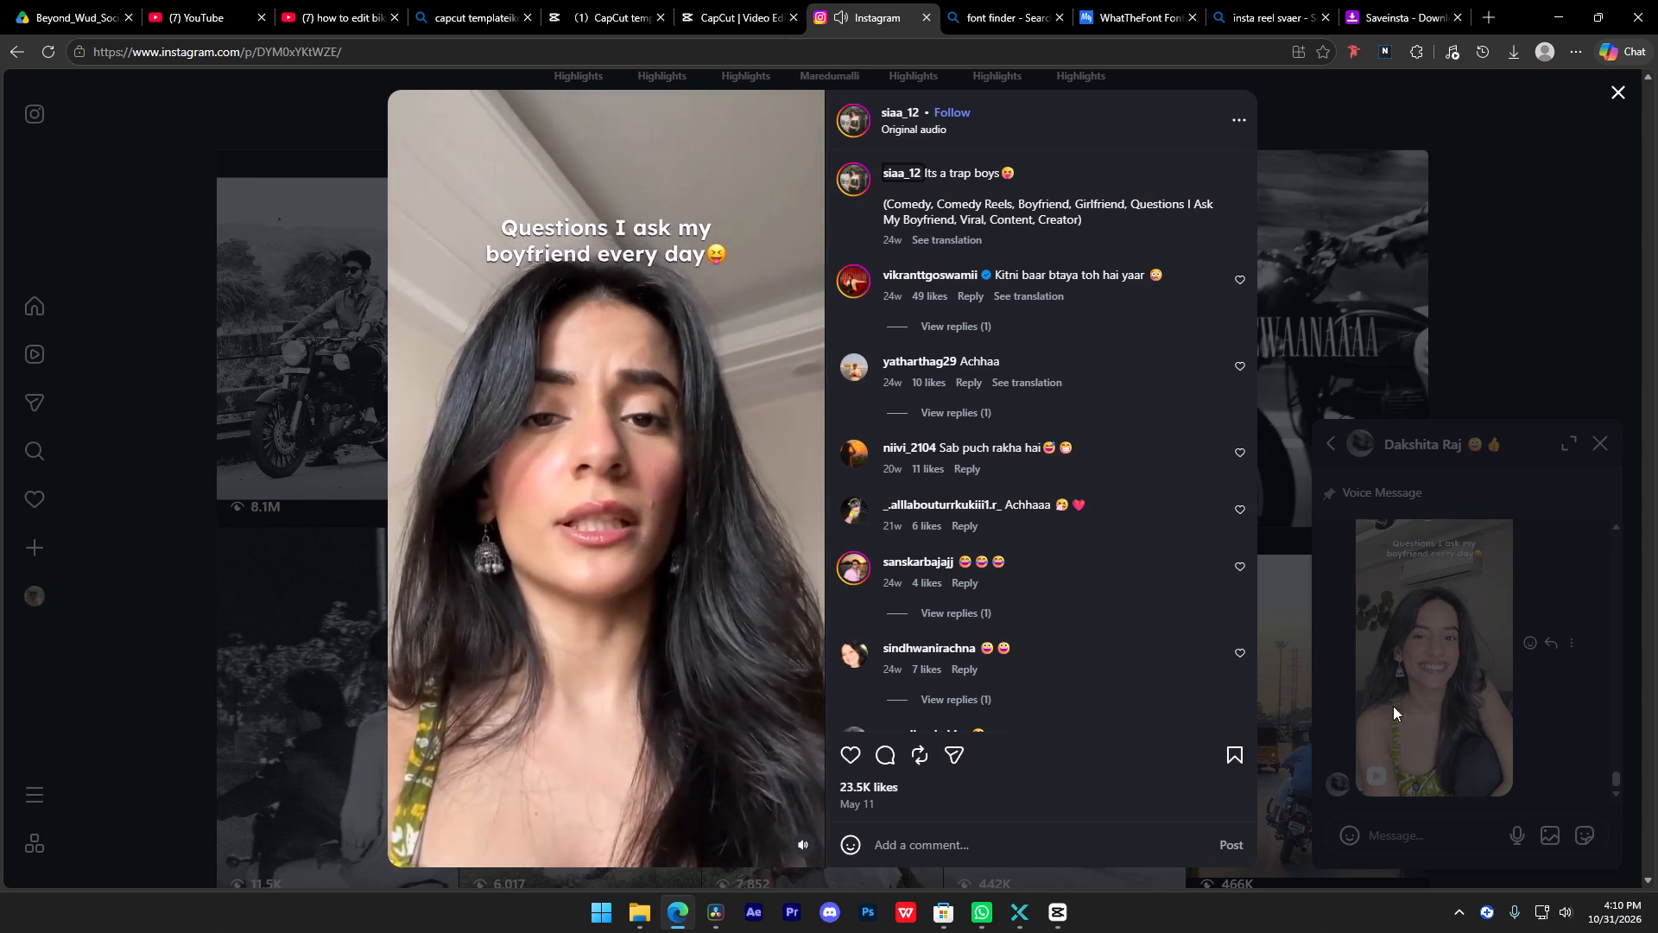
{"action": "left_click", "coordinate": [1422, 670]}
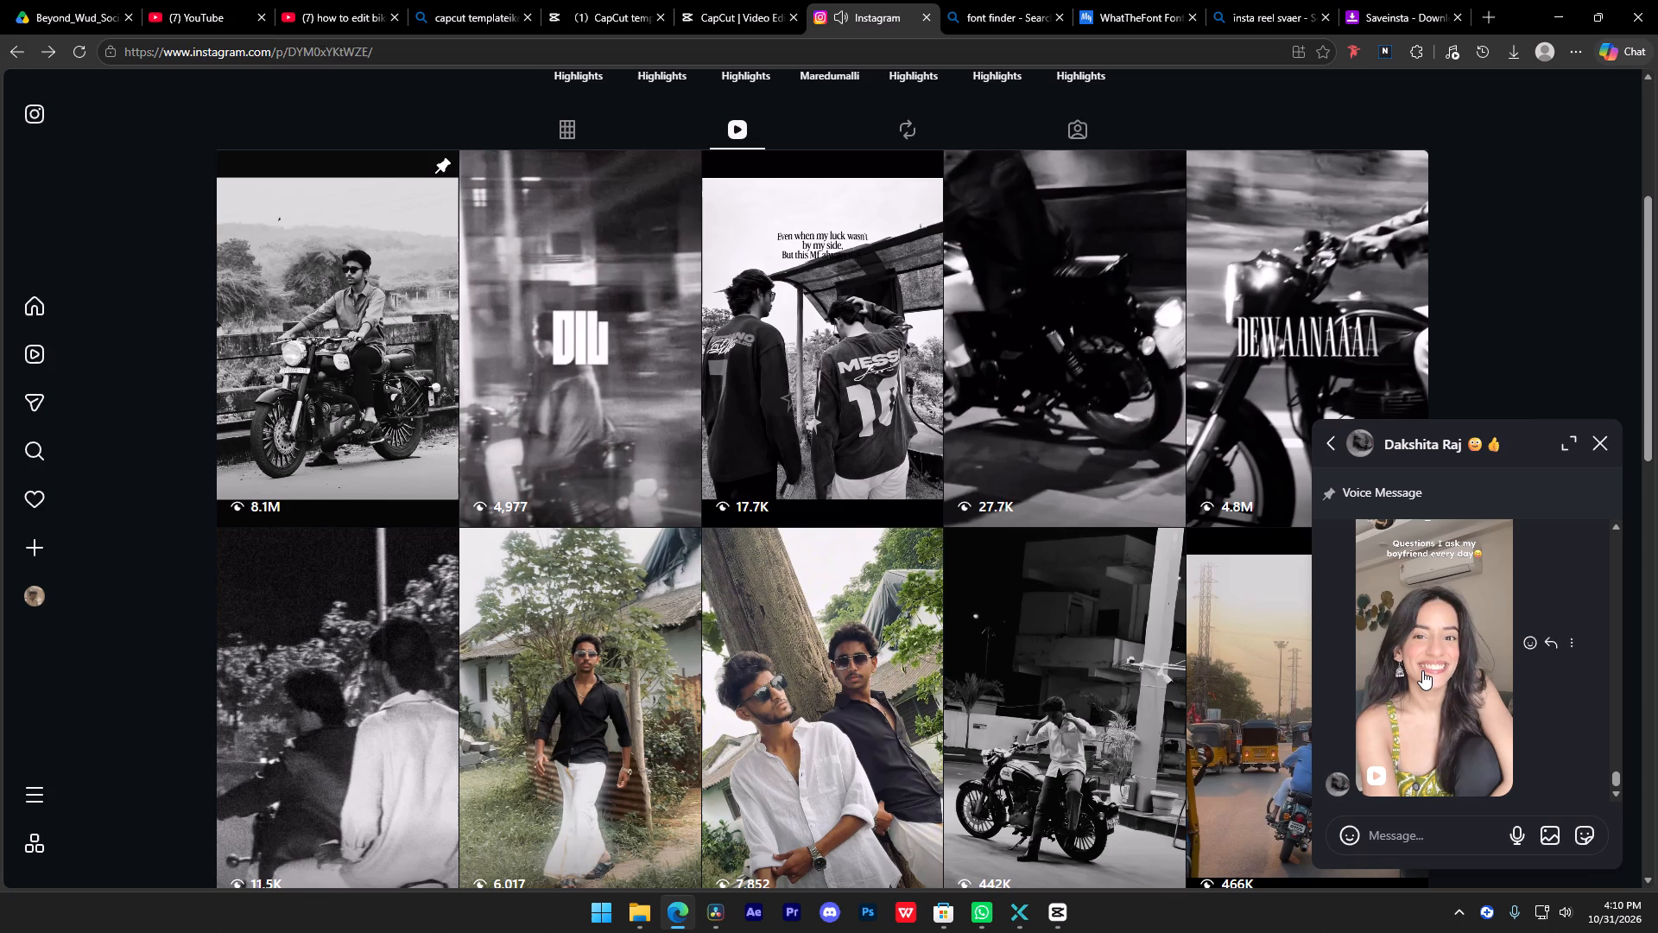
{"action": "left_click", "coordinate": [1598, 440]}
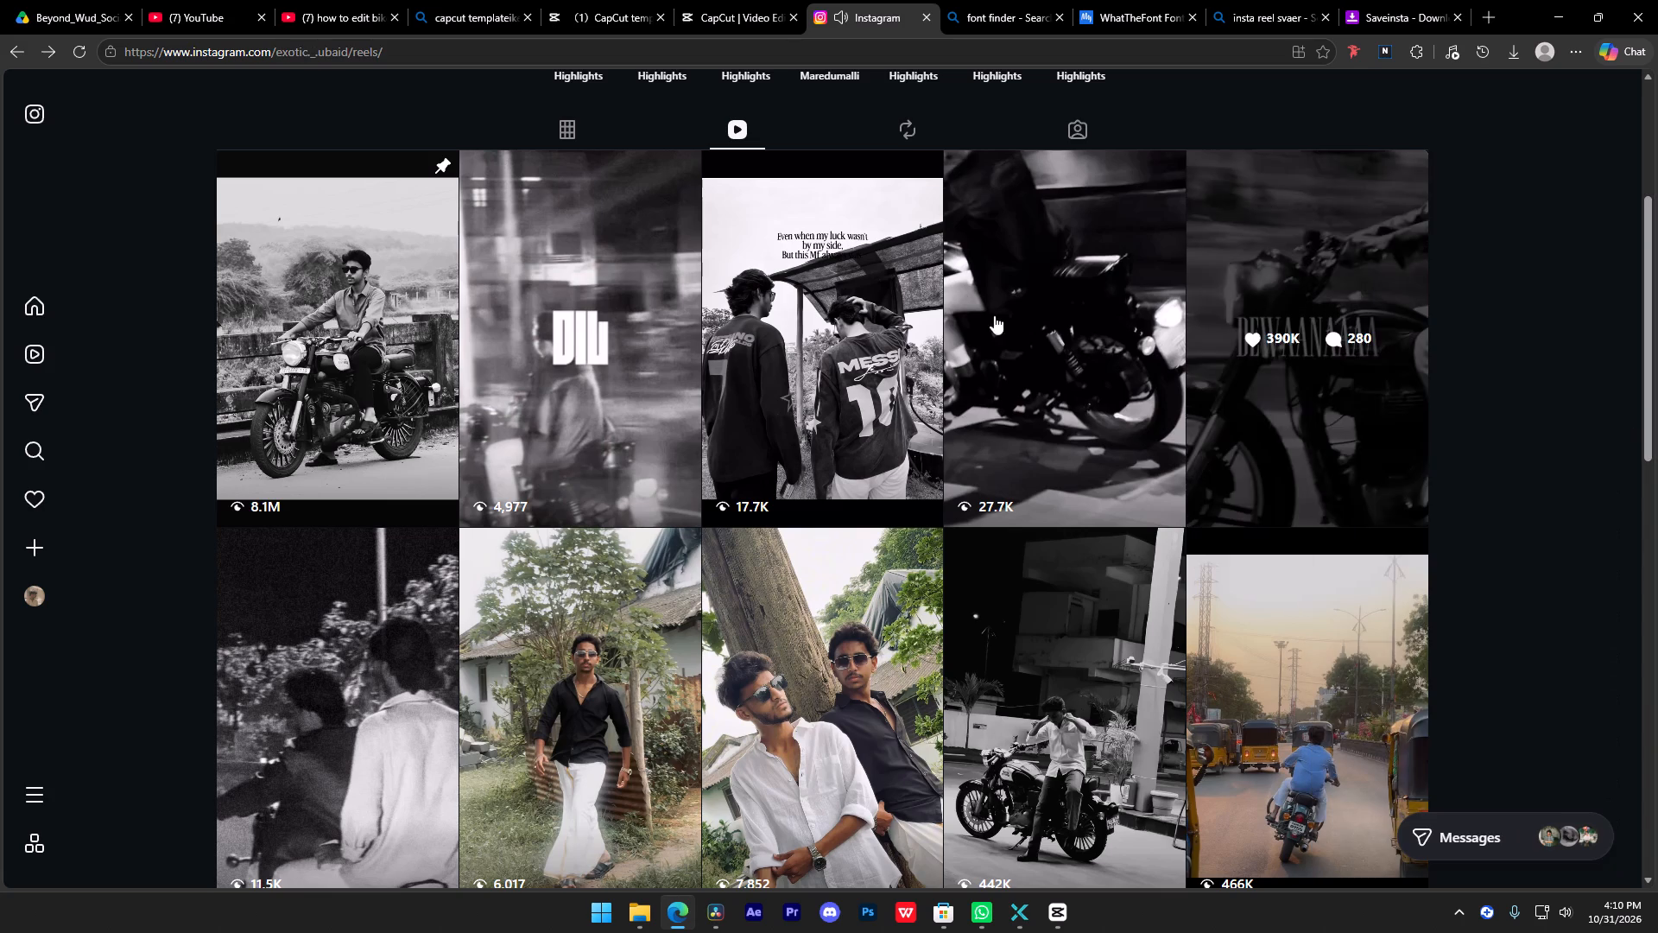
Download the DEWAANAAAA motorcycle reel through Saveinsta using the copied Instagram link, save the MP4 and close its VLC playback.
{"action": "left_click", "coordinate": [1378, 0]}
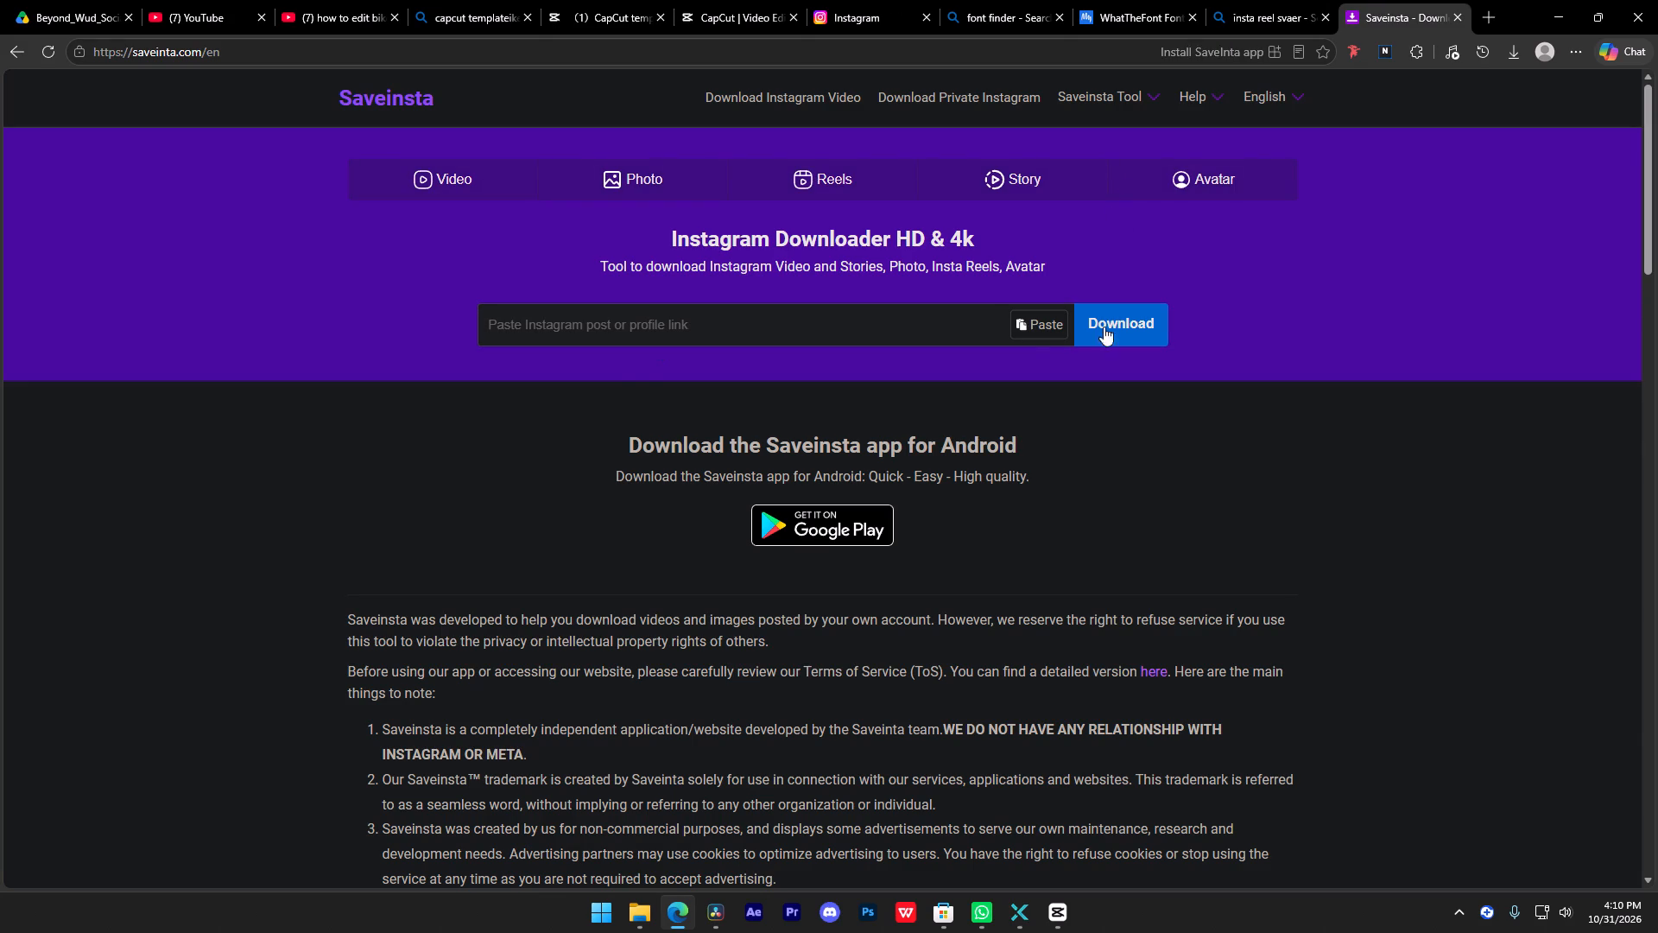
{"action": "left_click", "coordinate": [1042, 321]}
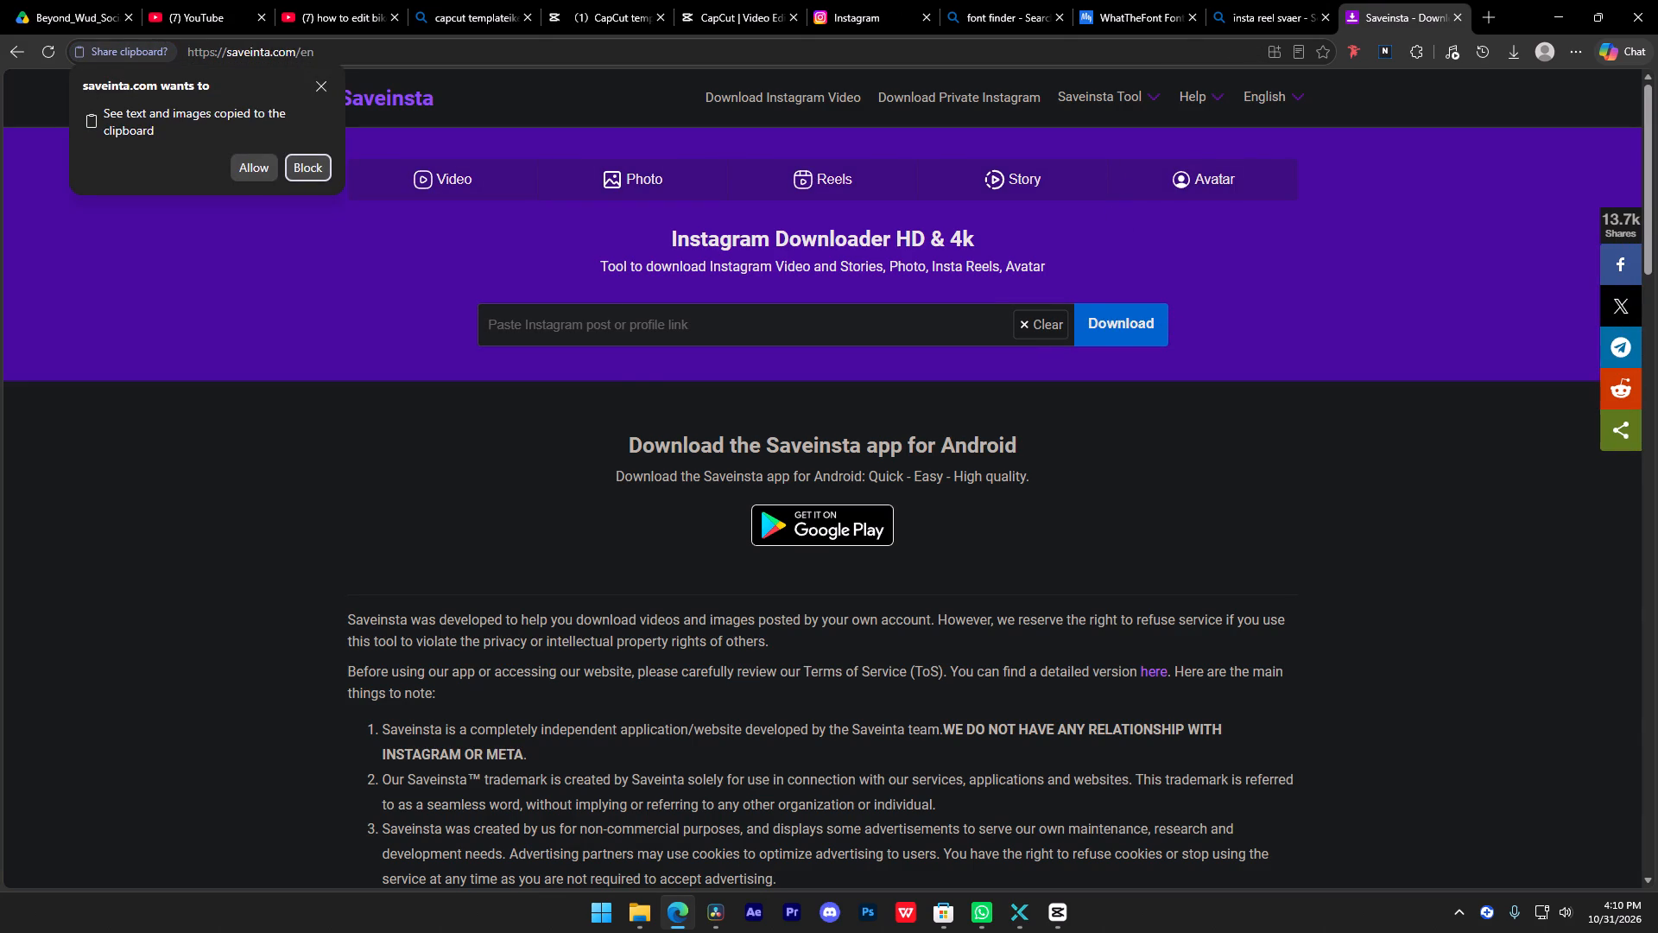
{"action": "left_click", "coordinate": [619, 340]}
{"action": "key", "text": "ctrl+v"}
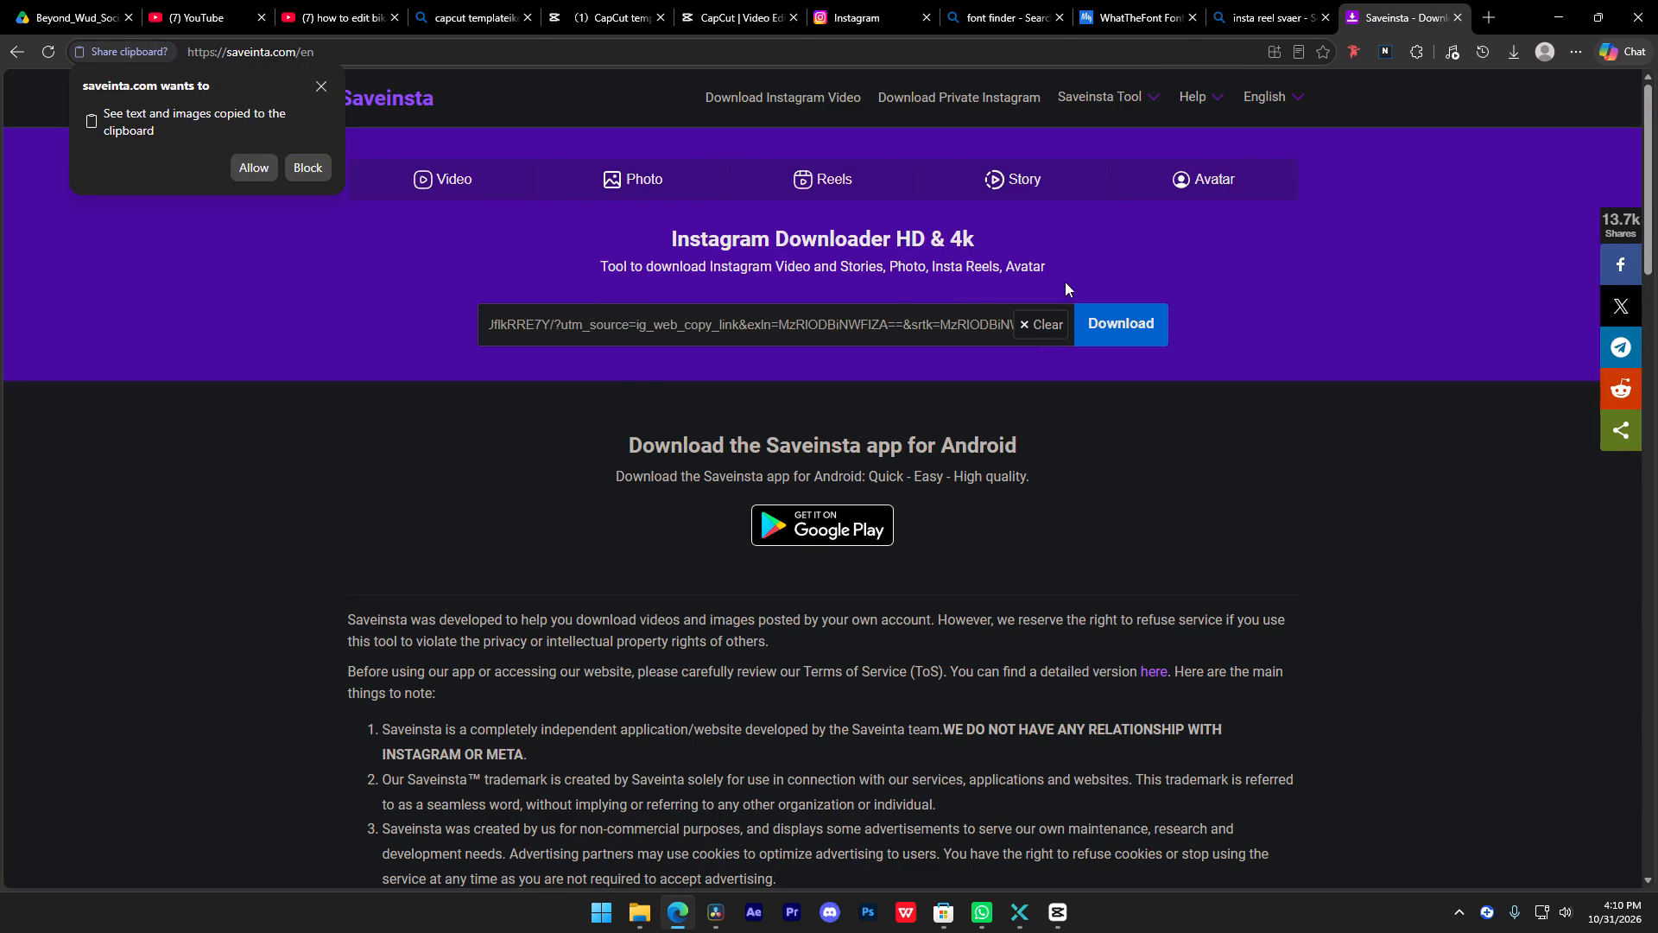
{"action": "left_click", "coordinate": [1095, 312]}
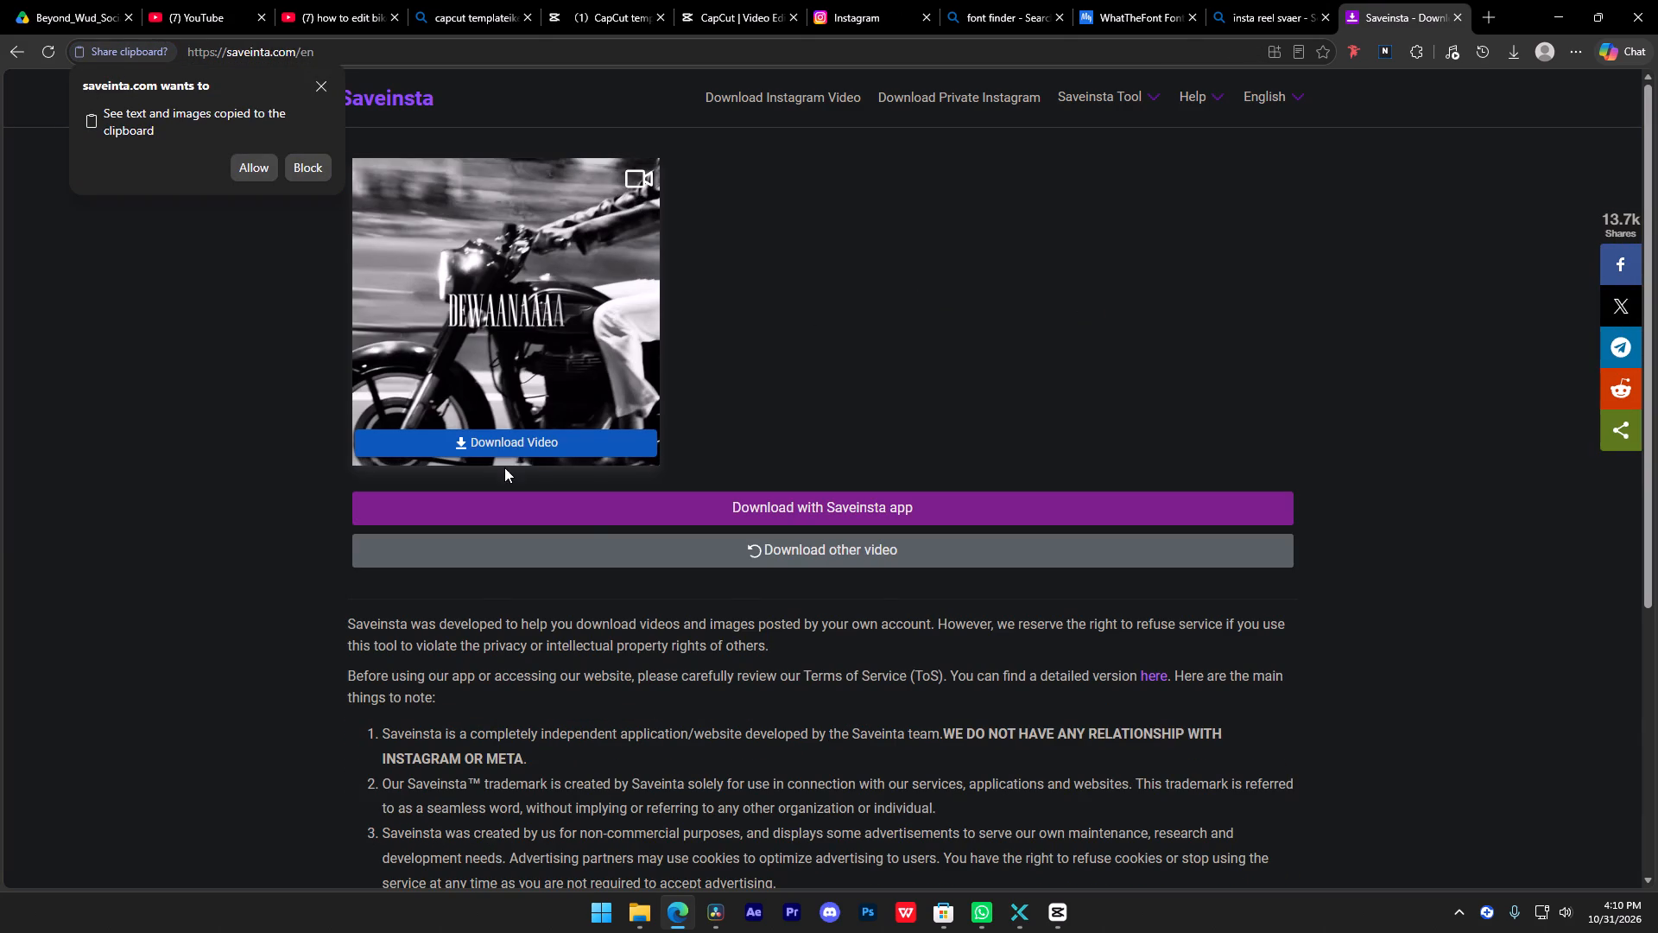
{"action": "left_click", "coordinate": [532, 436]}
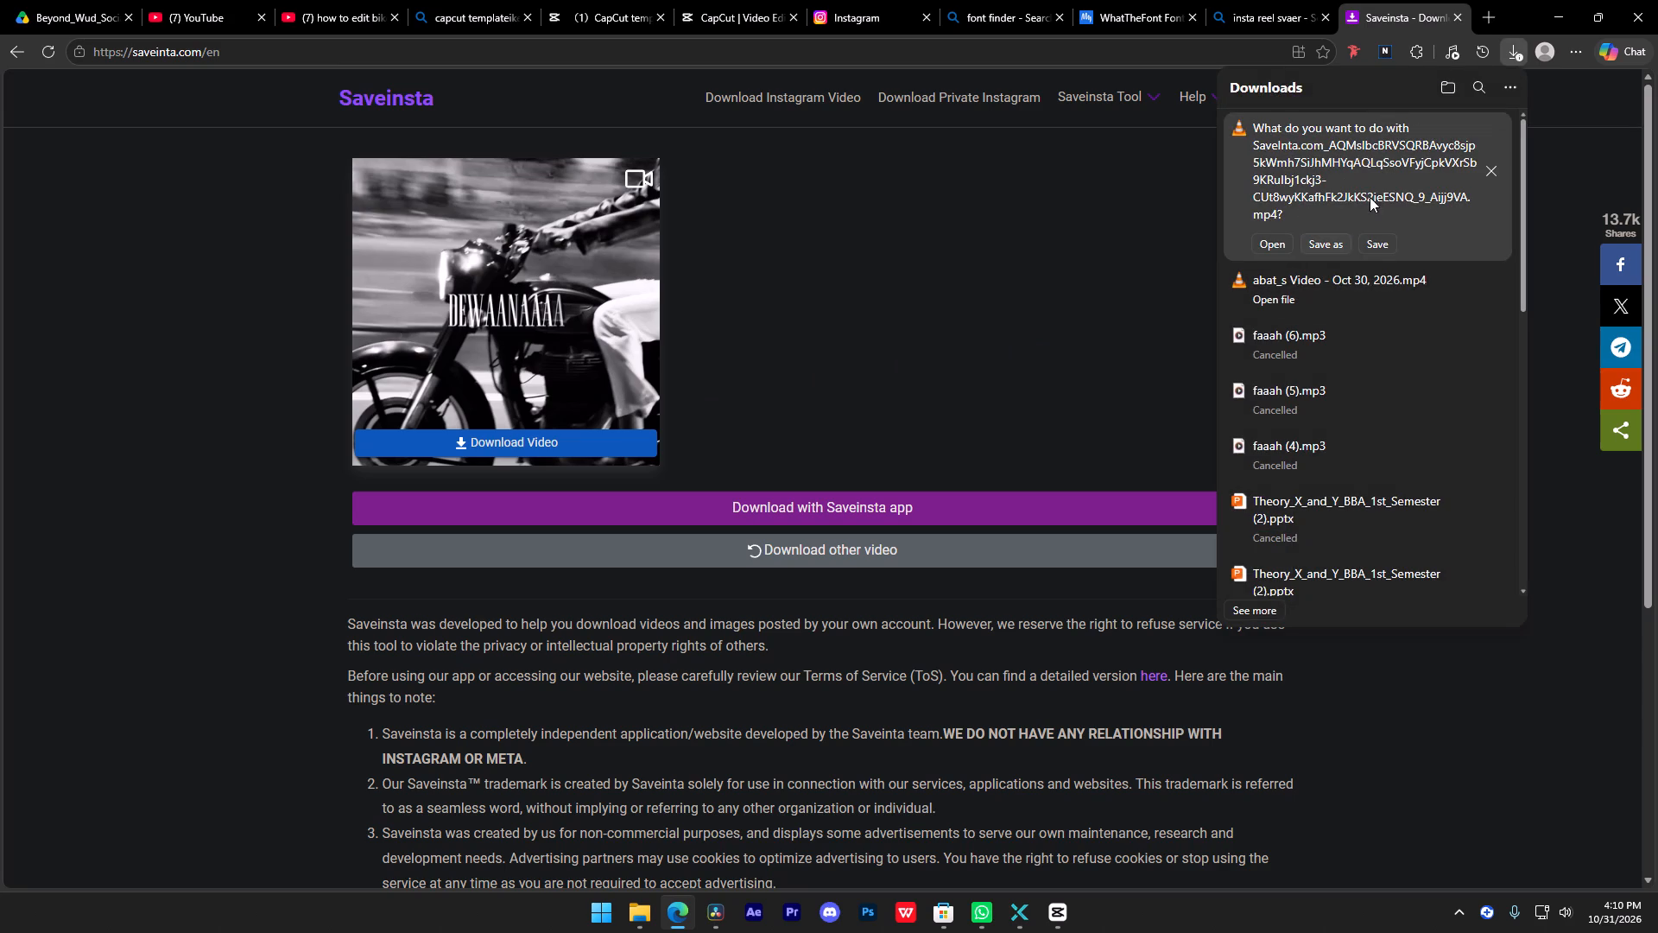
{"action": "left_click", "coordinate": [1359, 255]}
{"action": "left_click", "coordinate": [1370, 245]}
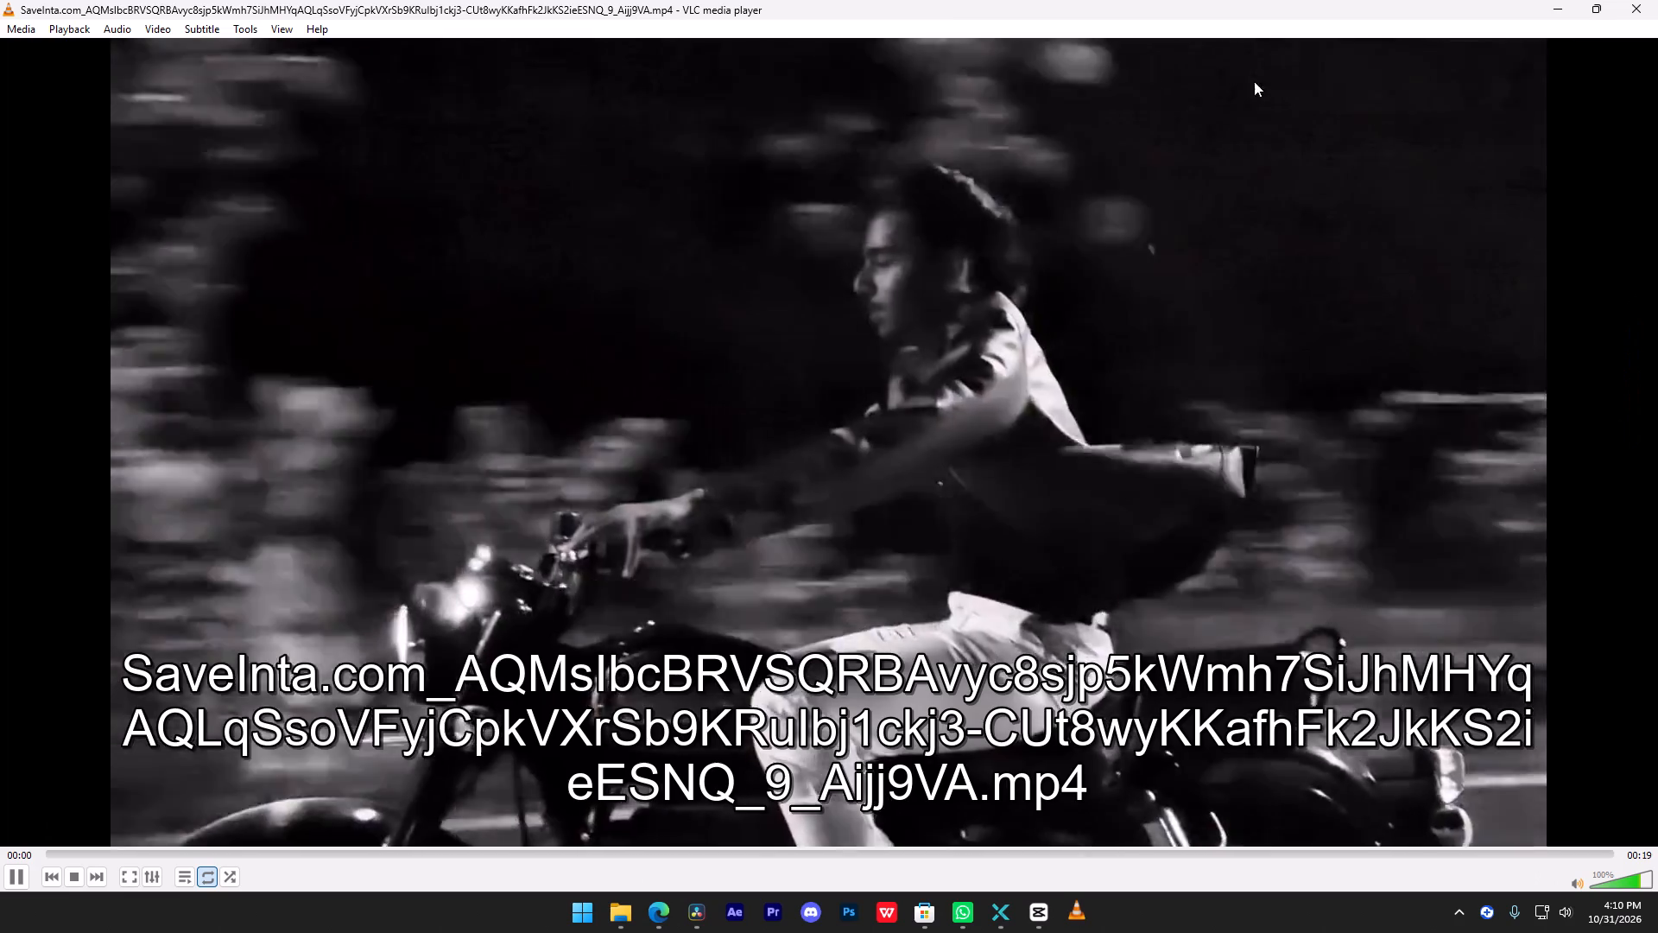
{"action": "left_click", "coordinate": [1627, 6]}
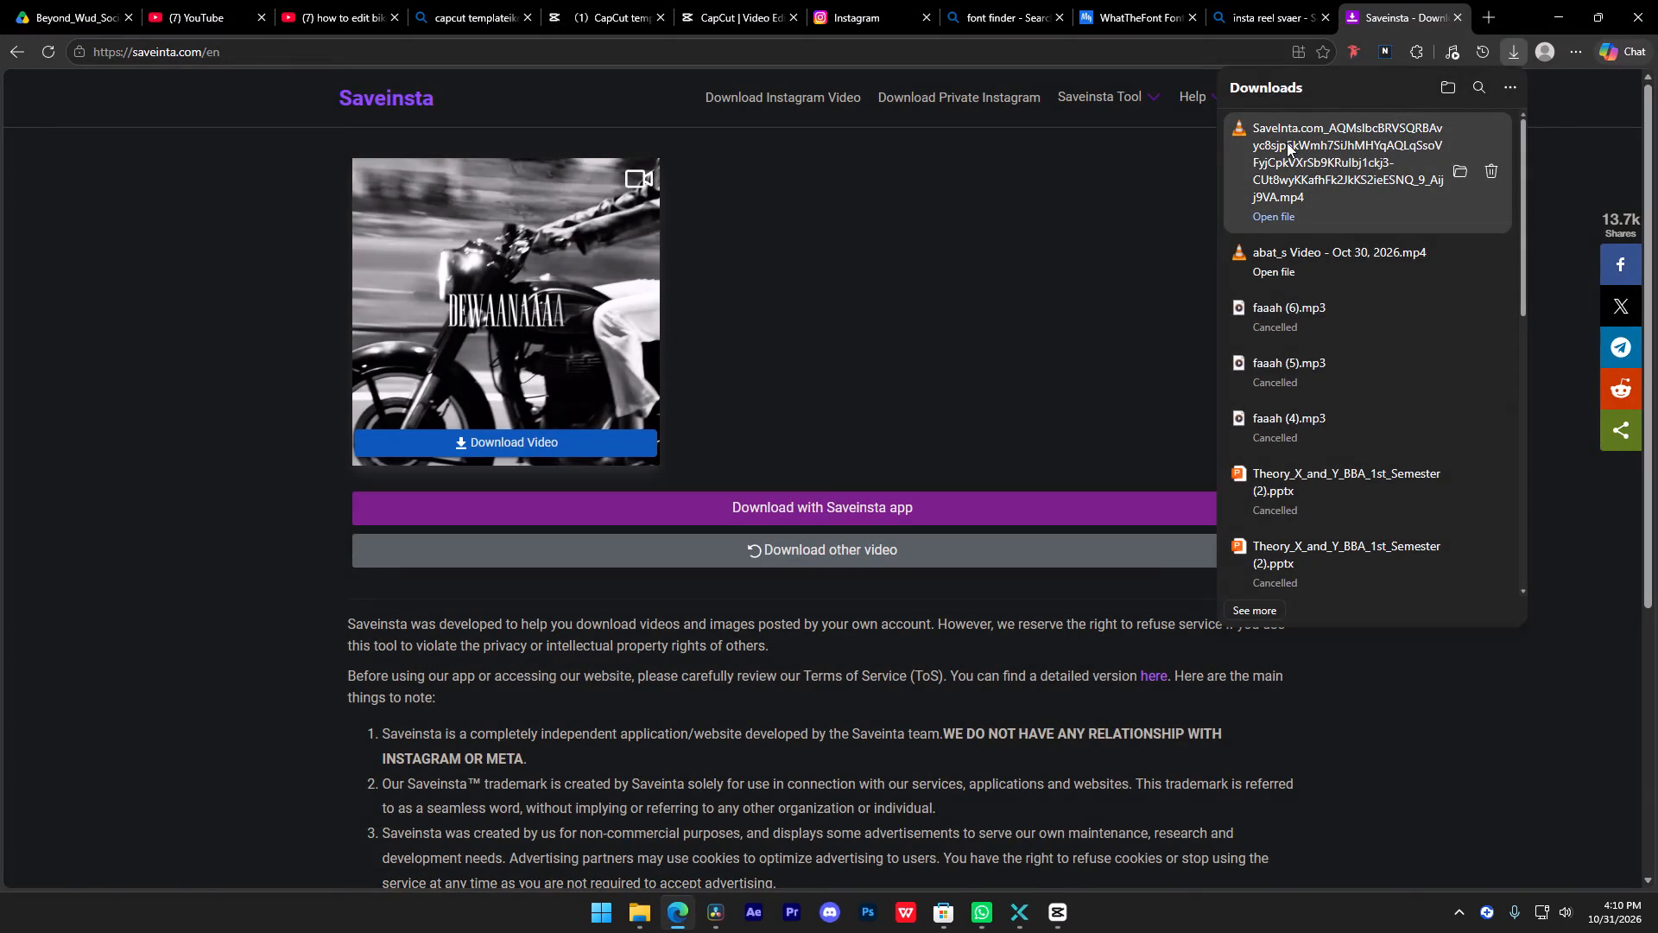
Bring the downloaded Saveinsta reel MP4 from the browser's downloads over to the DaVinci Resolve project Rain.
{"action": "left_click_drag", "start_coordinate": [1288, 142], "coordinate": [717, 913]}
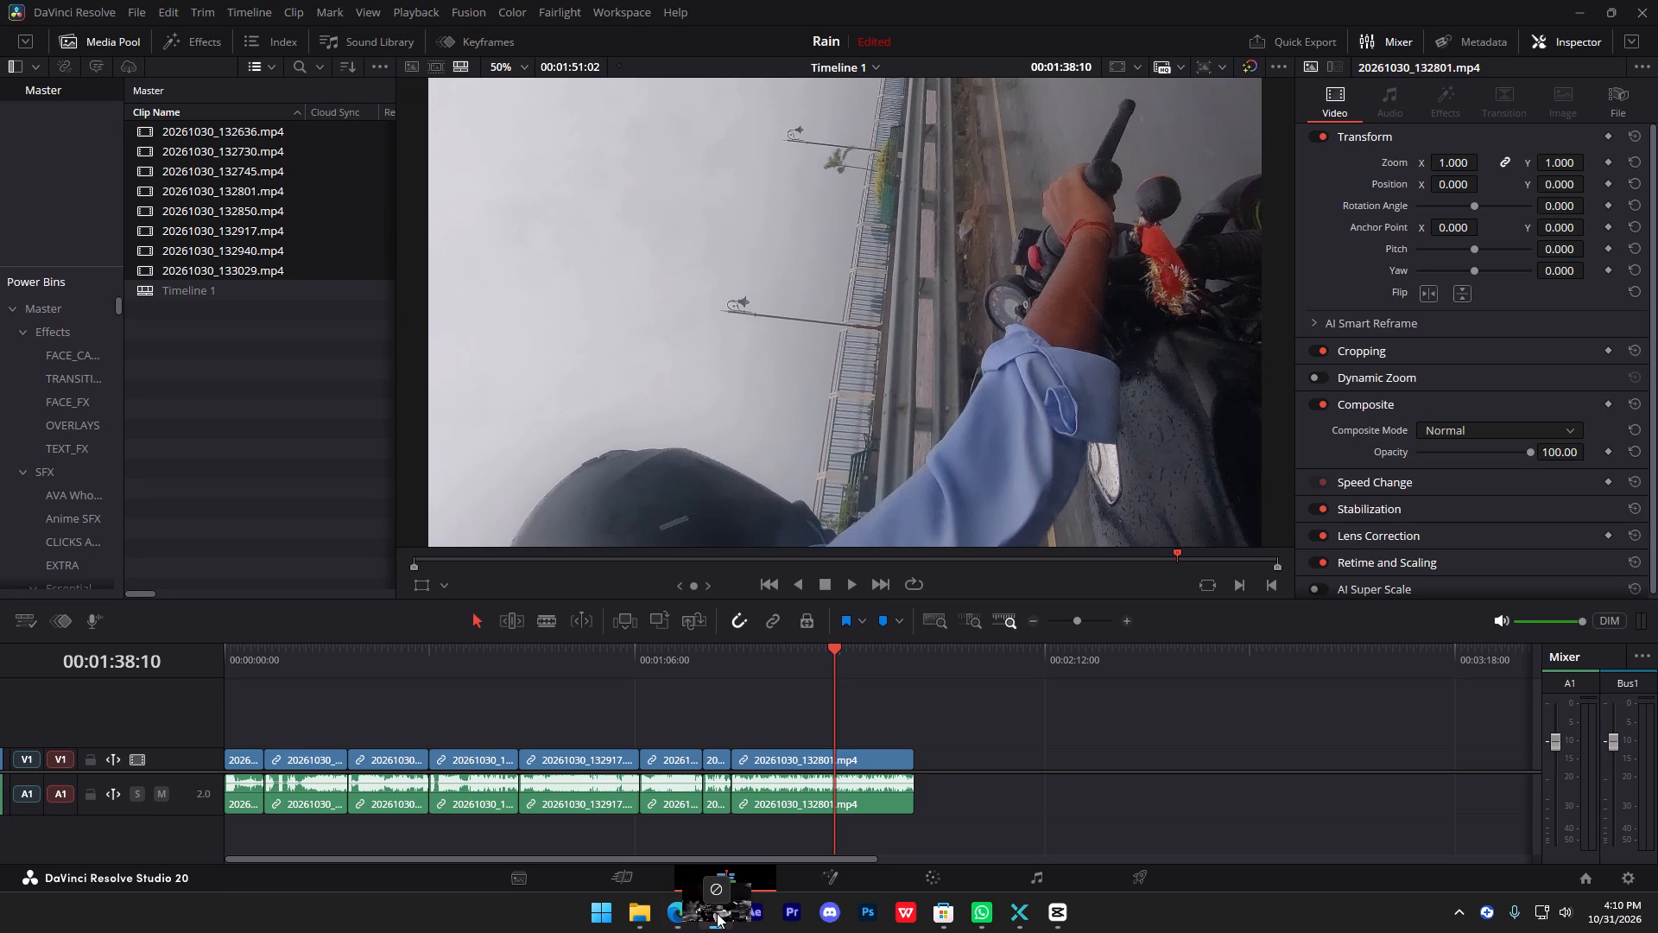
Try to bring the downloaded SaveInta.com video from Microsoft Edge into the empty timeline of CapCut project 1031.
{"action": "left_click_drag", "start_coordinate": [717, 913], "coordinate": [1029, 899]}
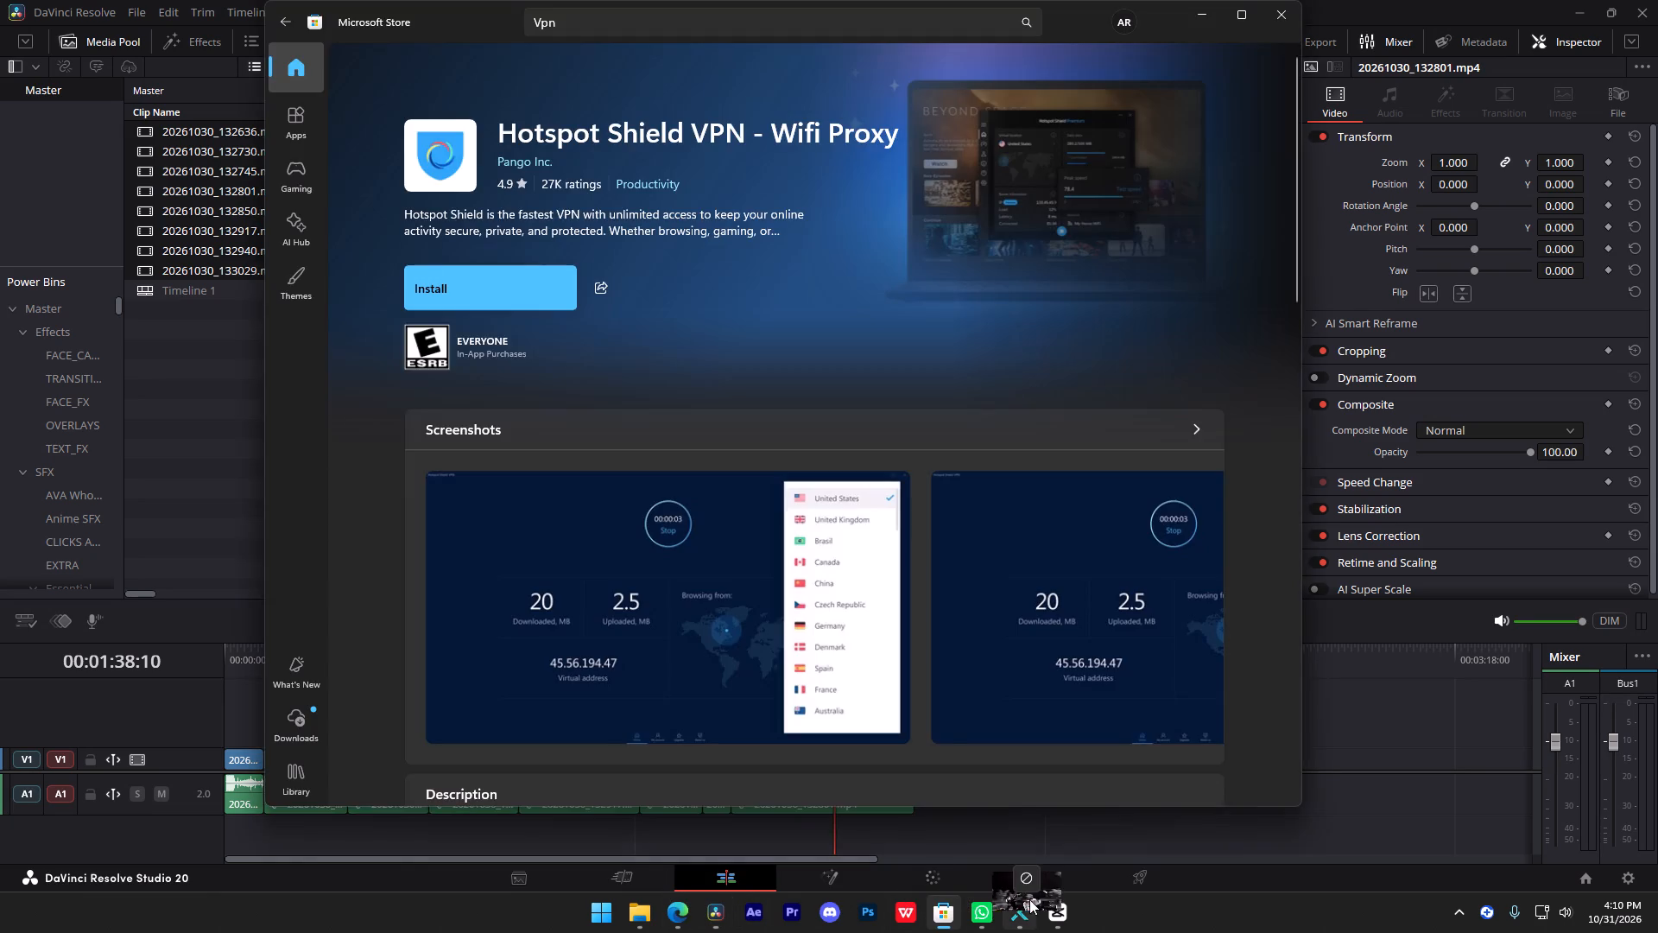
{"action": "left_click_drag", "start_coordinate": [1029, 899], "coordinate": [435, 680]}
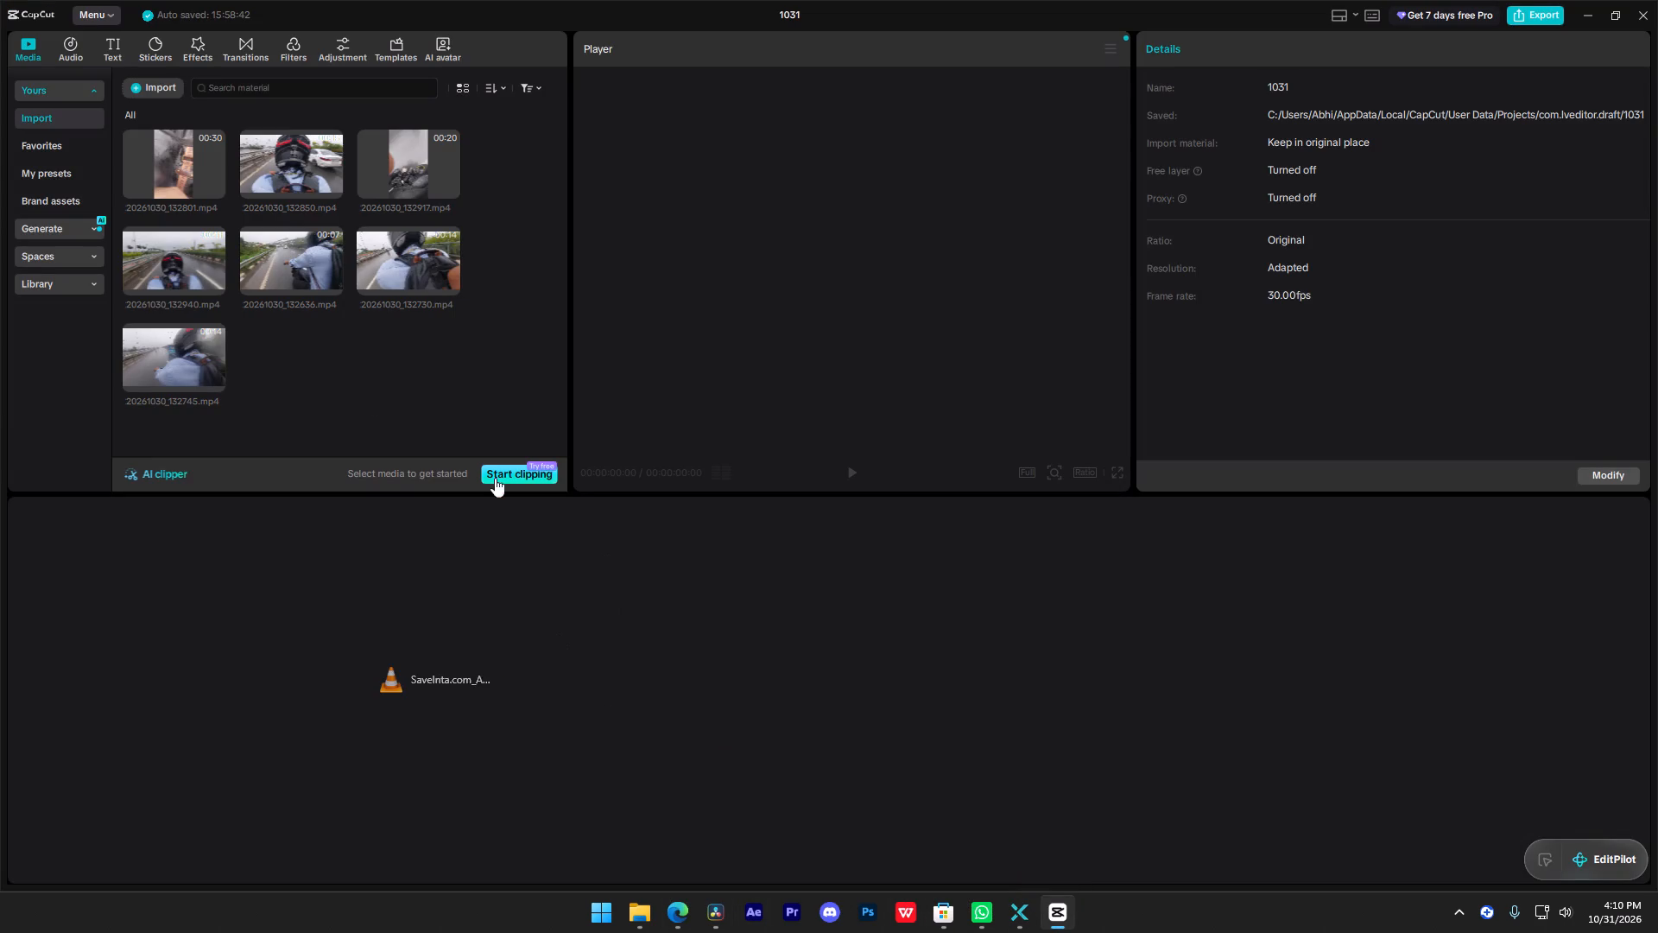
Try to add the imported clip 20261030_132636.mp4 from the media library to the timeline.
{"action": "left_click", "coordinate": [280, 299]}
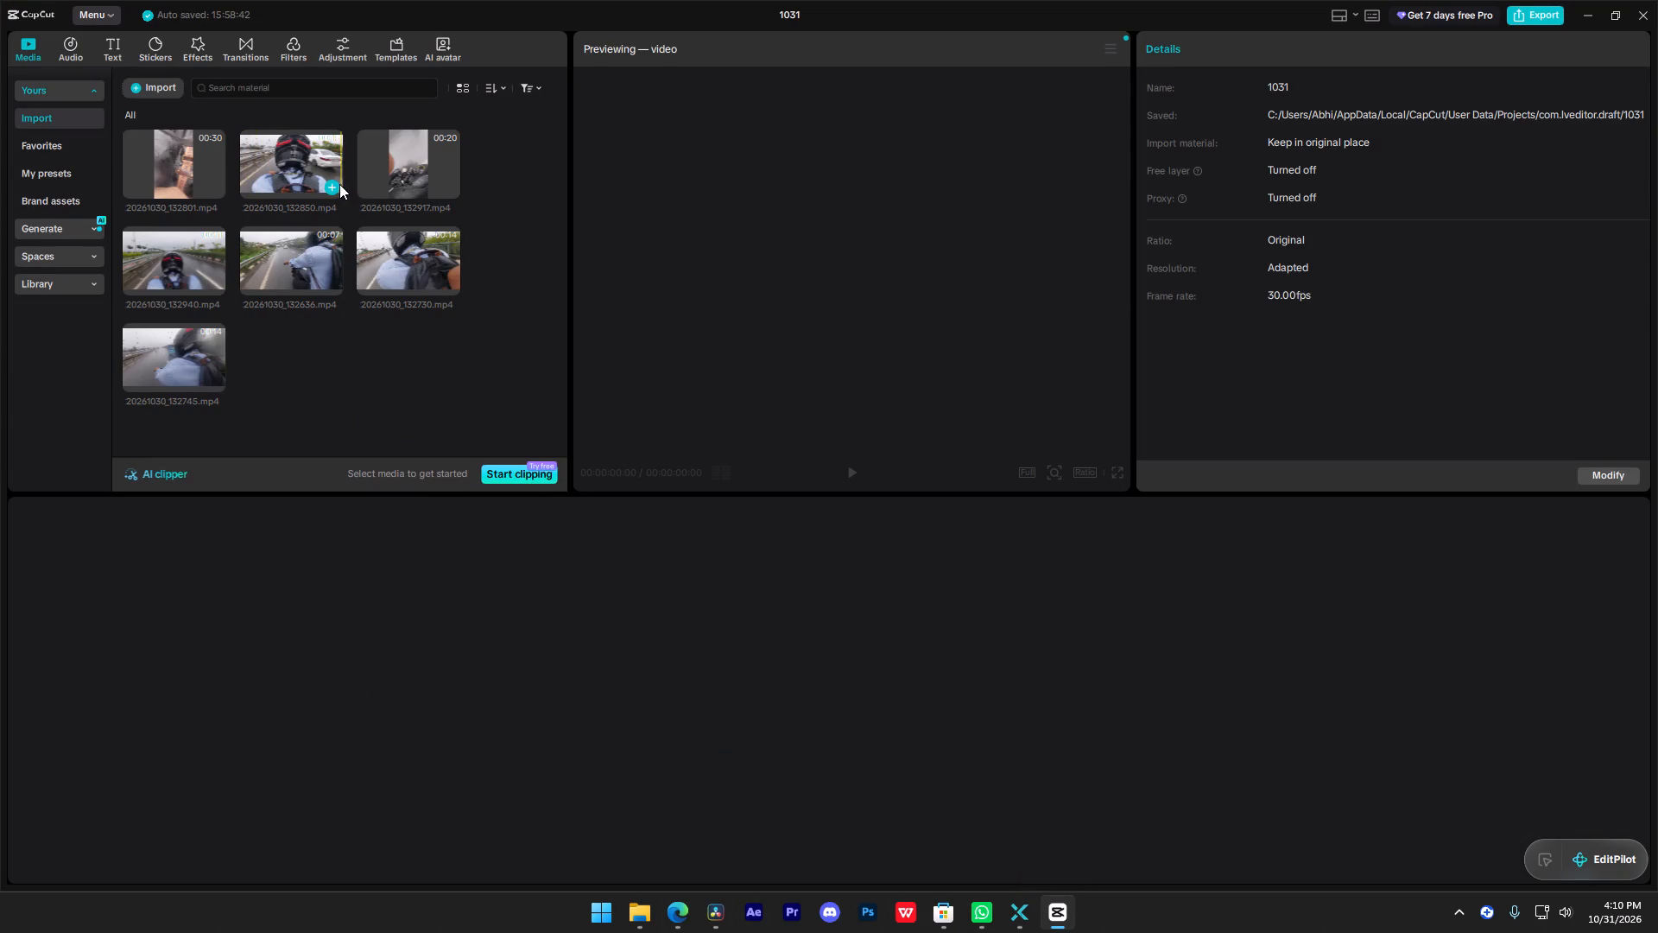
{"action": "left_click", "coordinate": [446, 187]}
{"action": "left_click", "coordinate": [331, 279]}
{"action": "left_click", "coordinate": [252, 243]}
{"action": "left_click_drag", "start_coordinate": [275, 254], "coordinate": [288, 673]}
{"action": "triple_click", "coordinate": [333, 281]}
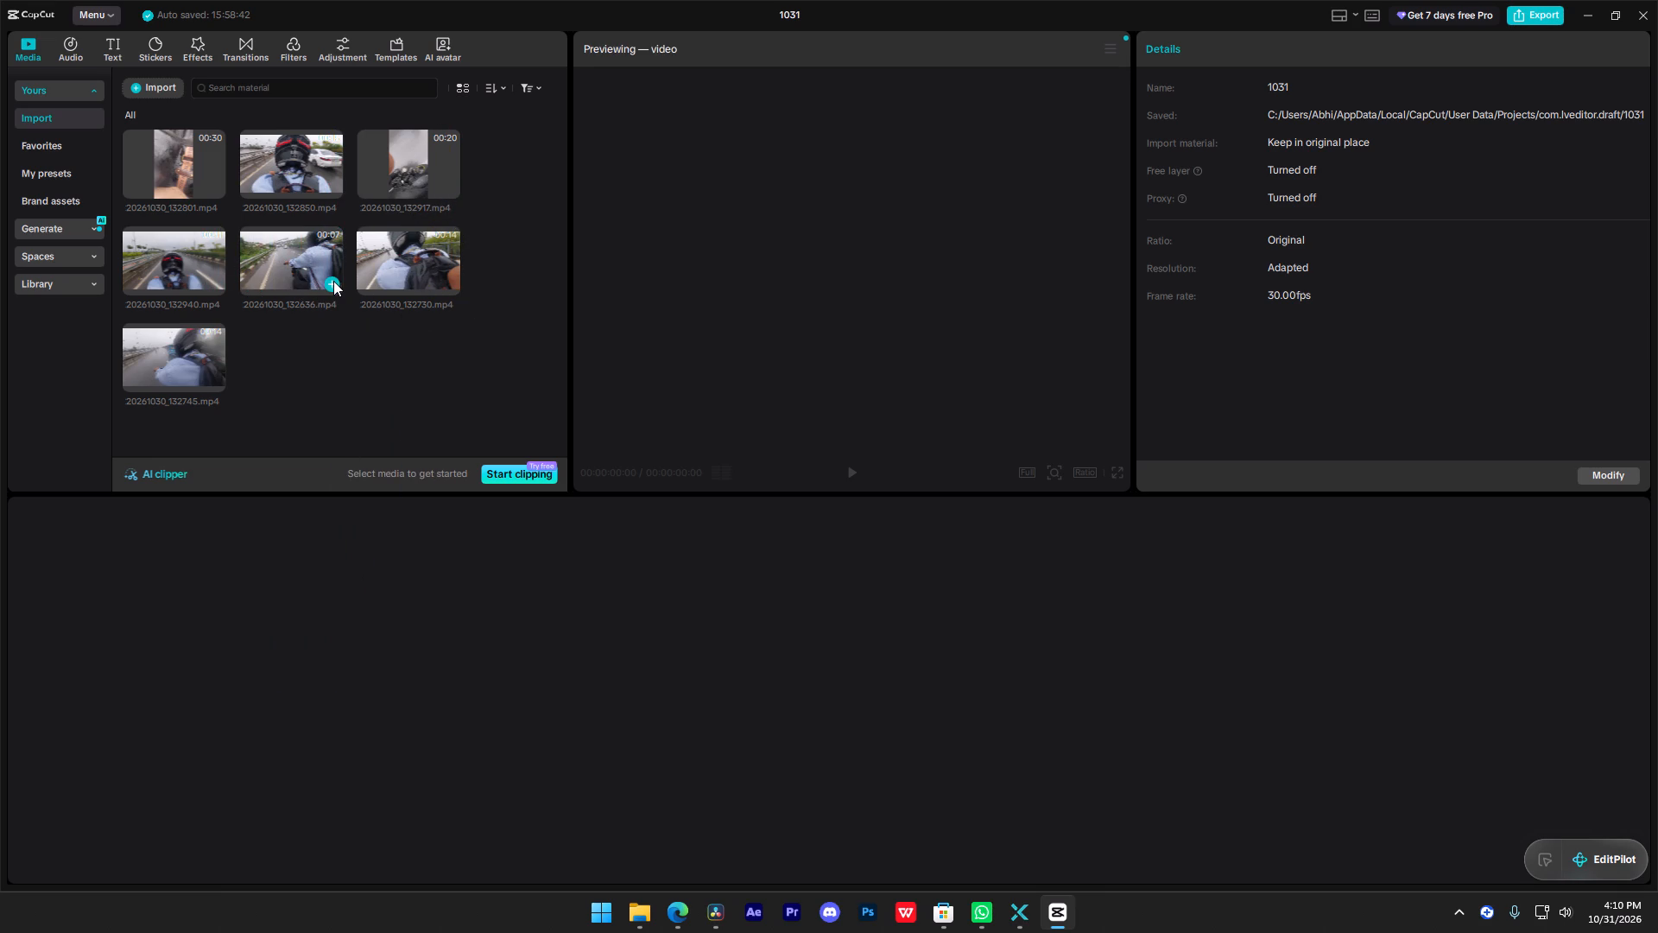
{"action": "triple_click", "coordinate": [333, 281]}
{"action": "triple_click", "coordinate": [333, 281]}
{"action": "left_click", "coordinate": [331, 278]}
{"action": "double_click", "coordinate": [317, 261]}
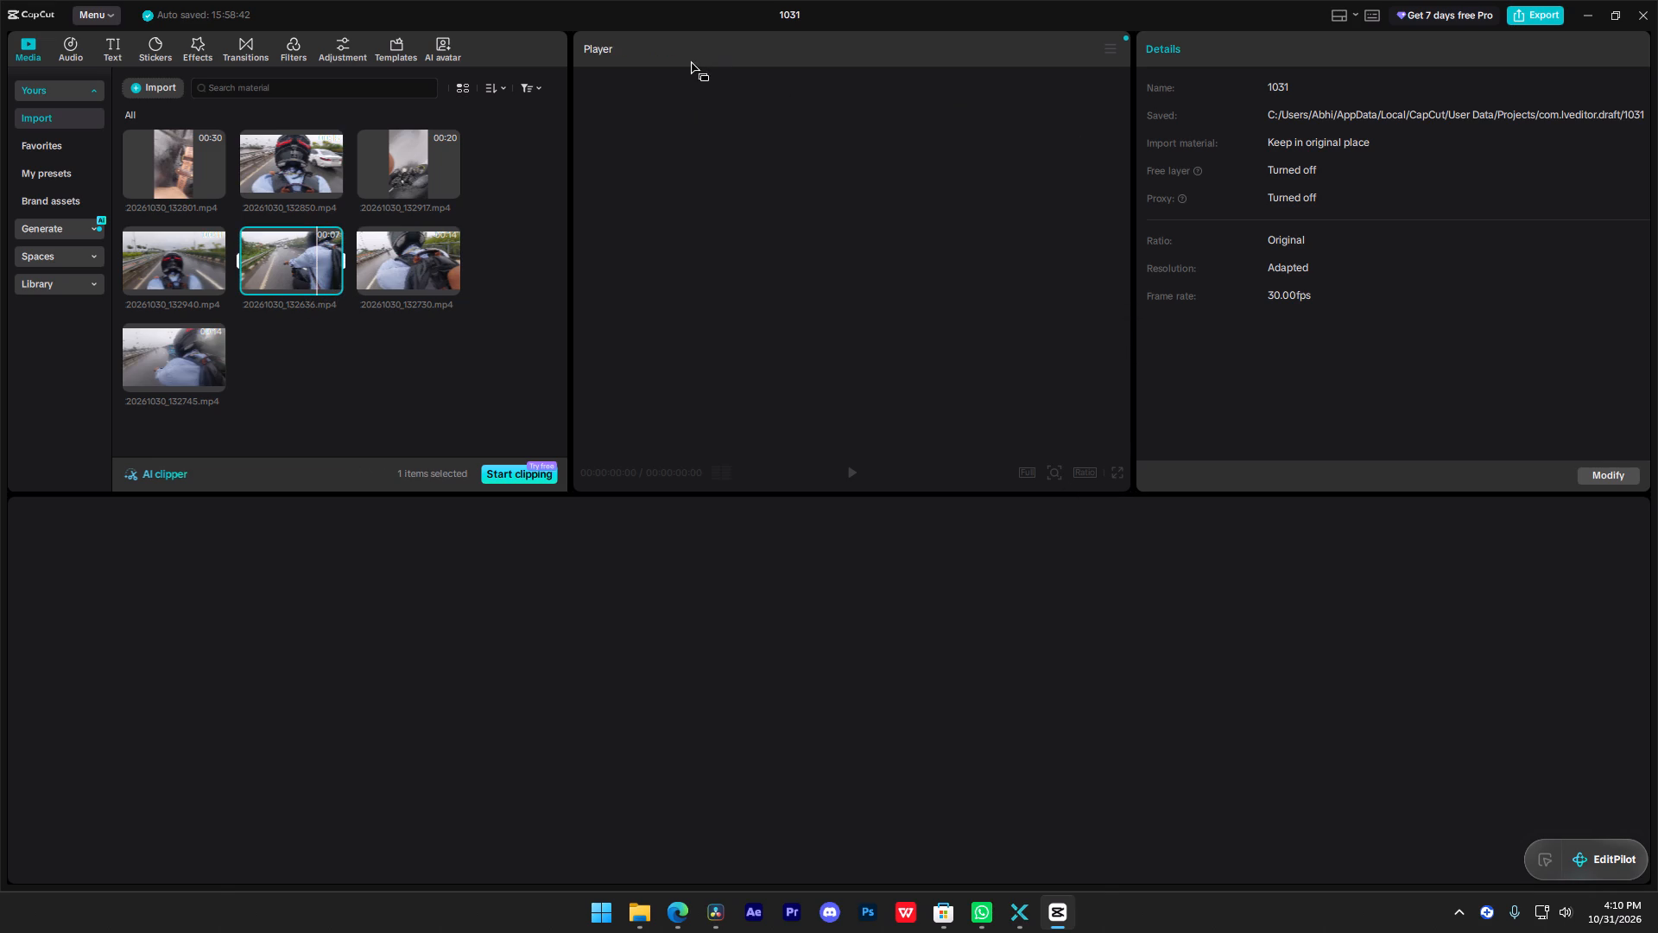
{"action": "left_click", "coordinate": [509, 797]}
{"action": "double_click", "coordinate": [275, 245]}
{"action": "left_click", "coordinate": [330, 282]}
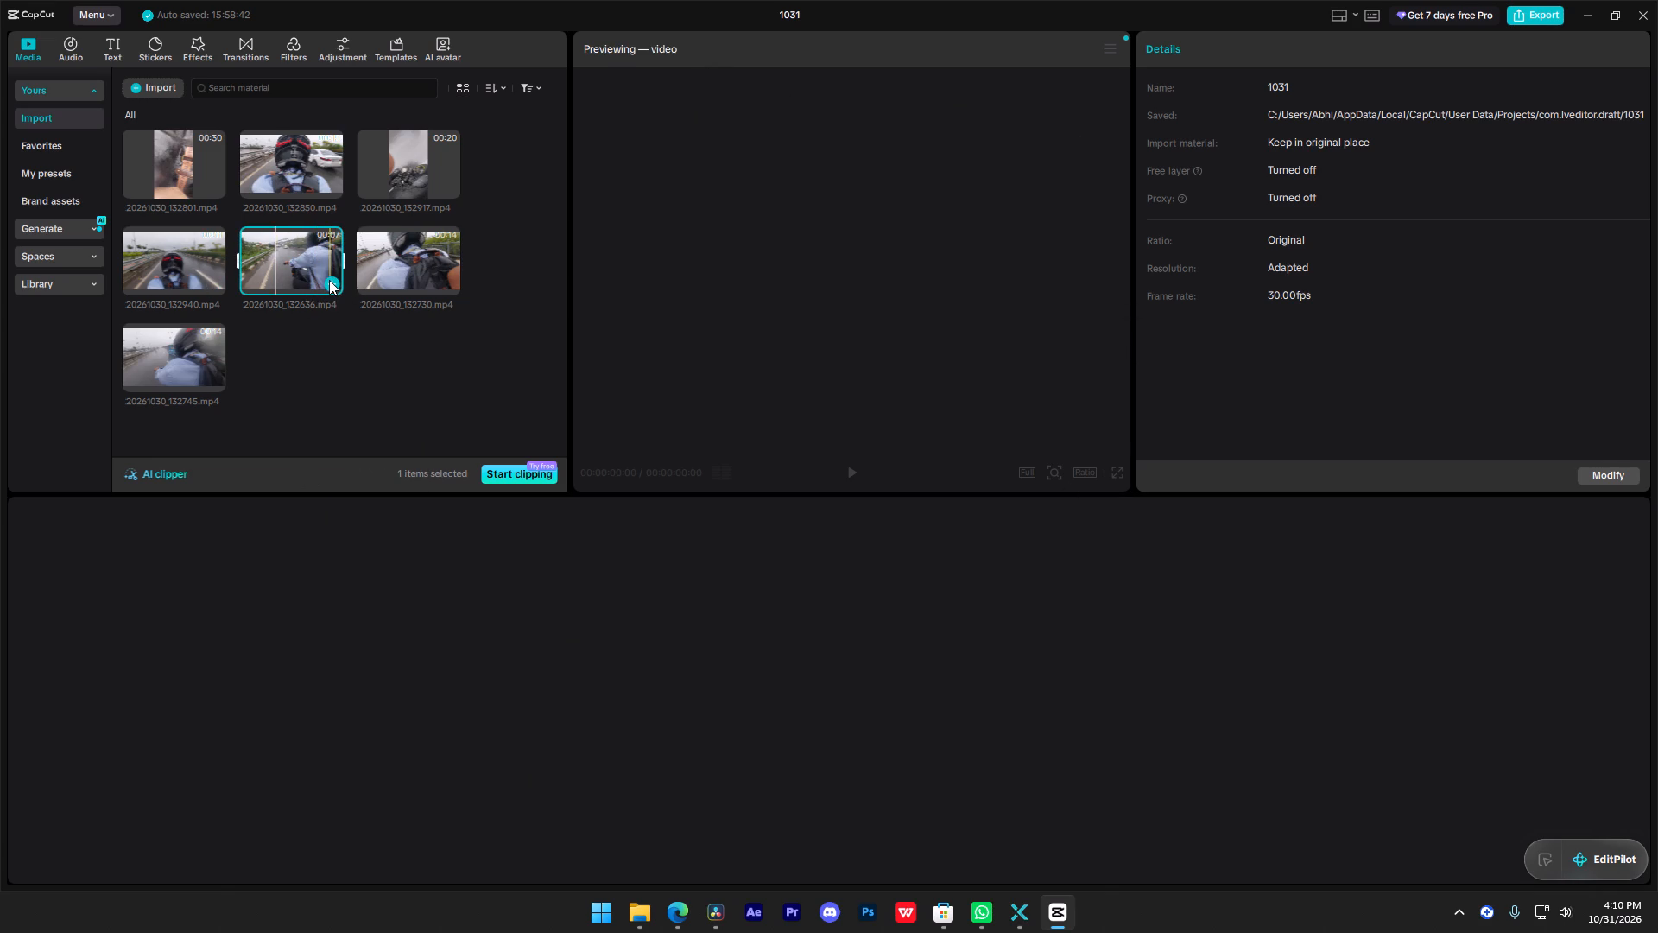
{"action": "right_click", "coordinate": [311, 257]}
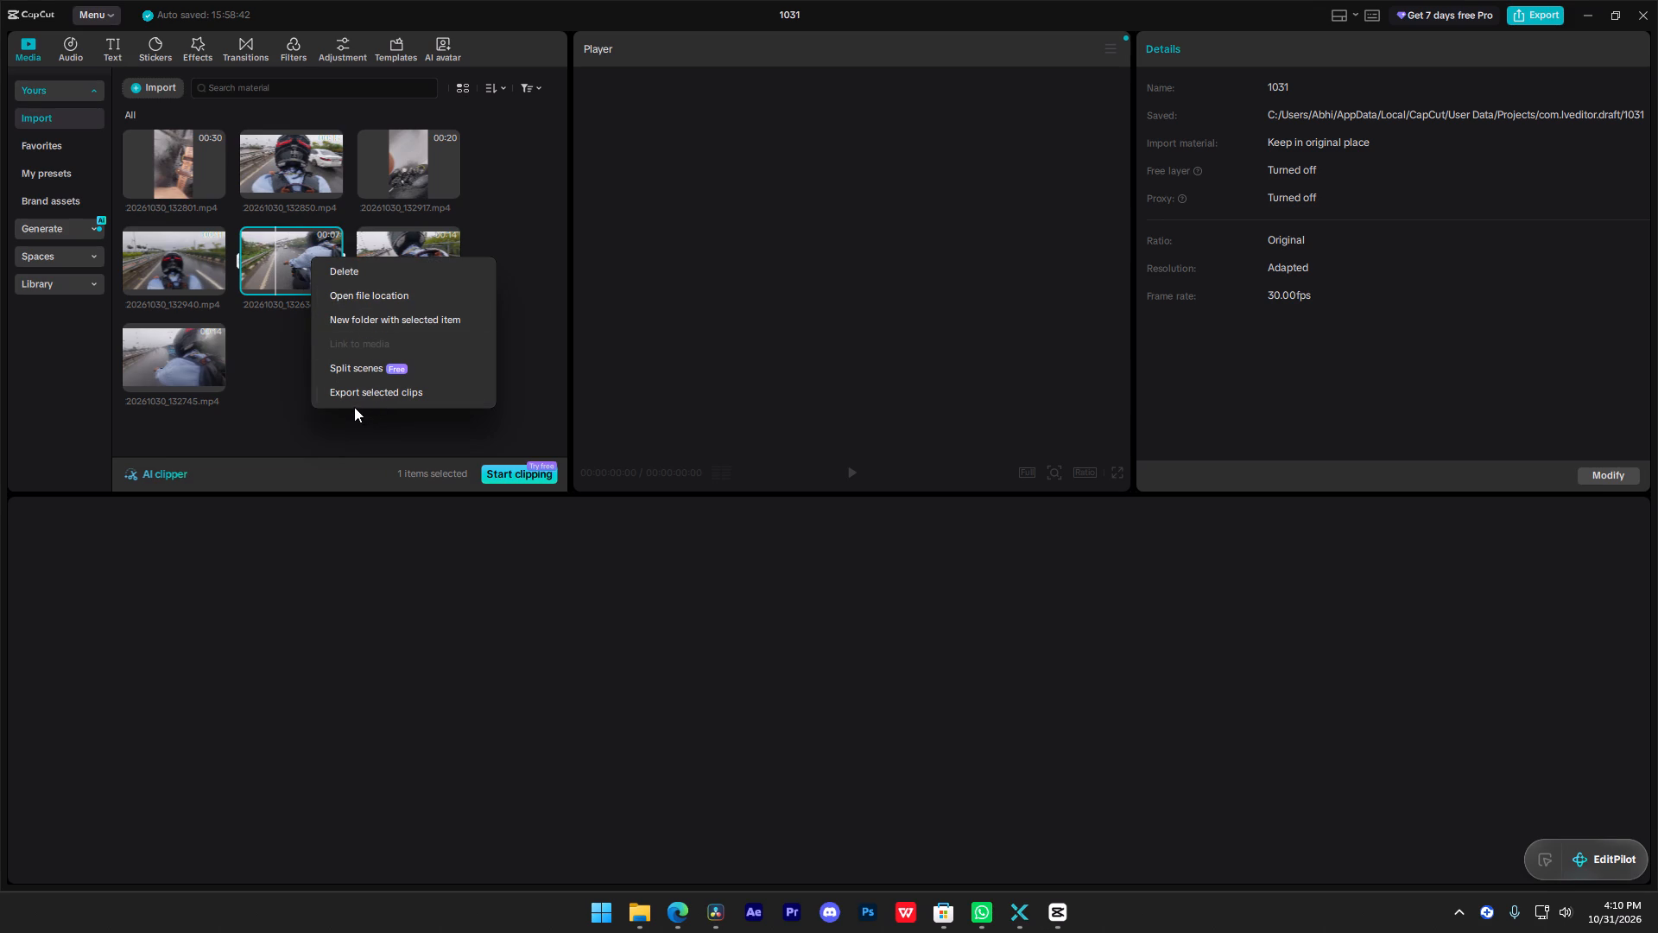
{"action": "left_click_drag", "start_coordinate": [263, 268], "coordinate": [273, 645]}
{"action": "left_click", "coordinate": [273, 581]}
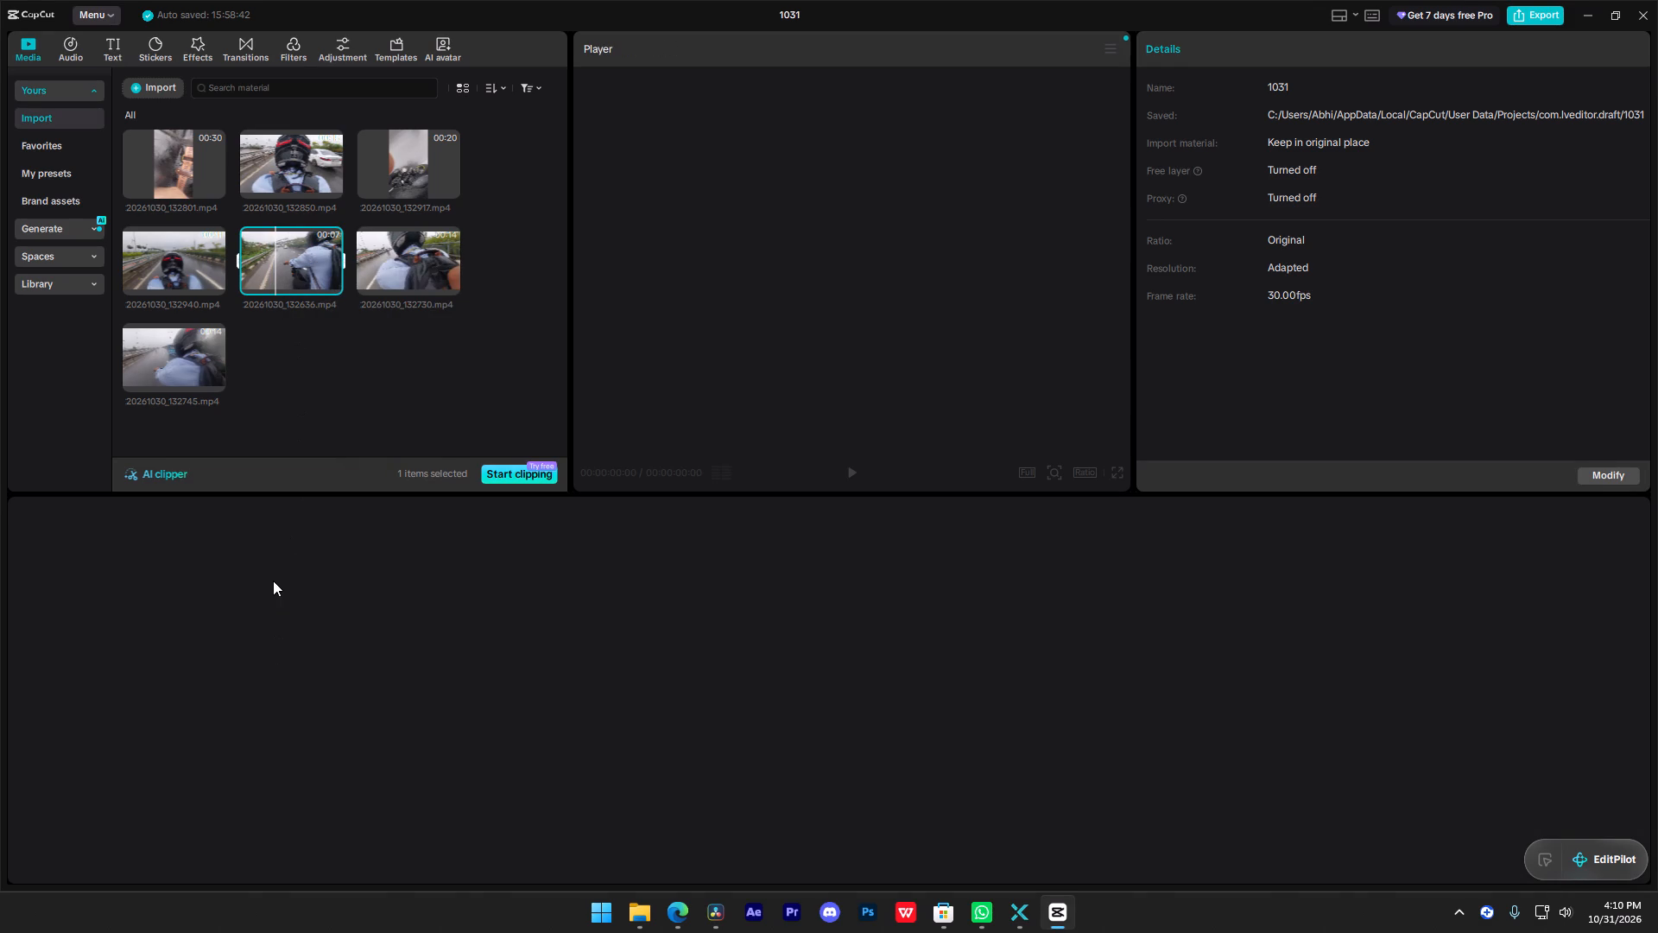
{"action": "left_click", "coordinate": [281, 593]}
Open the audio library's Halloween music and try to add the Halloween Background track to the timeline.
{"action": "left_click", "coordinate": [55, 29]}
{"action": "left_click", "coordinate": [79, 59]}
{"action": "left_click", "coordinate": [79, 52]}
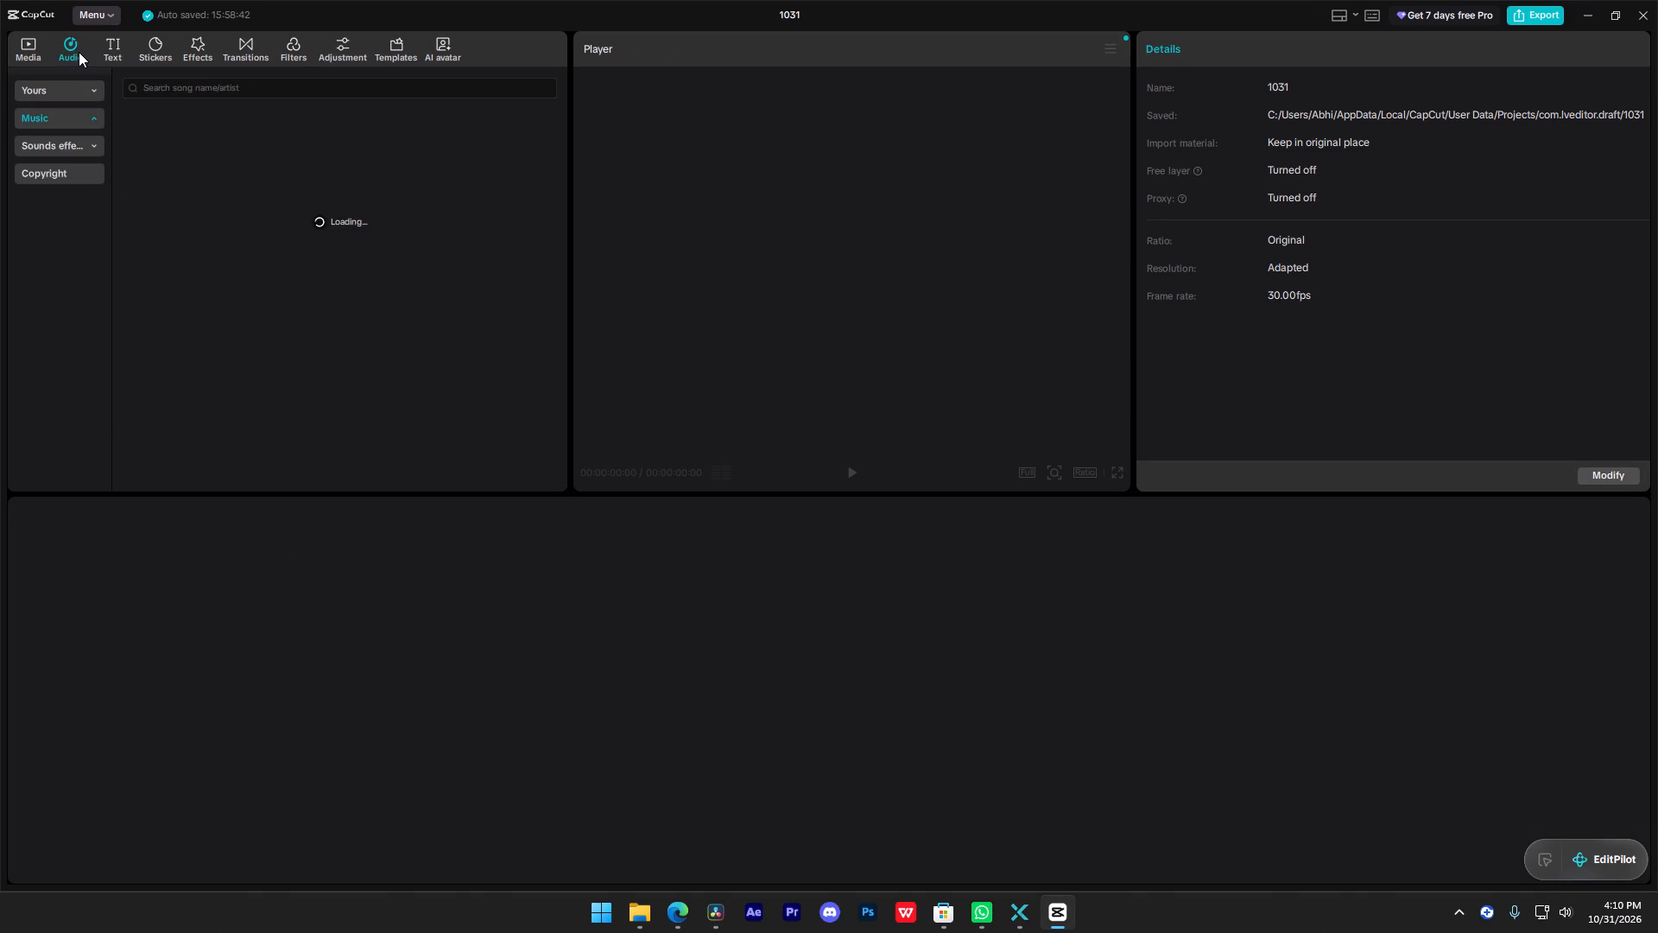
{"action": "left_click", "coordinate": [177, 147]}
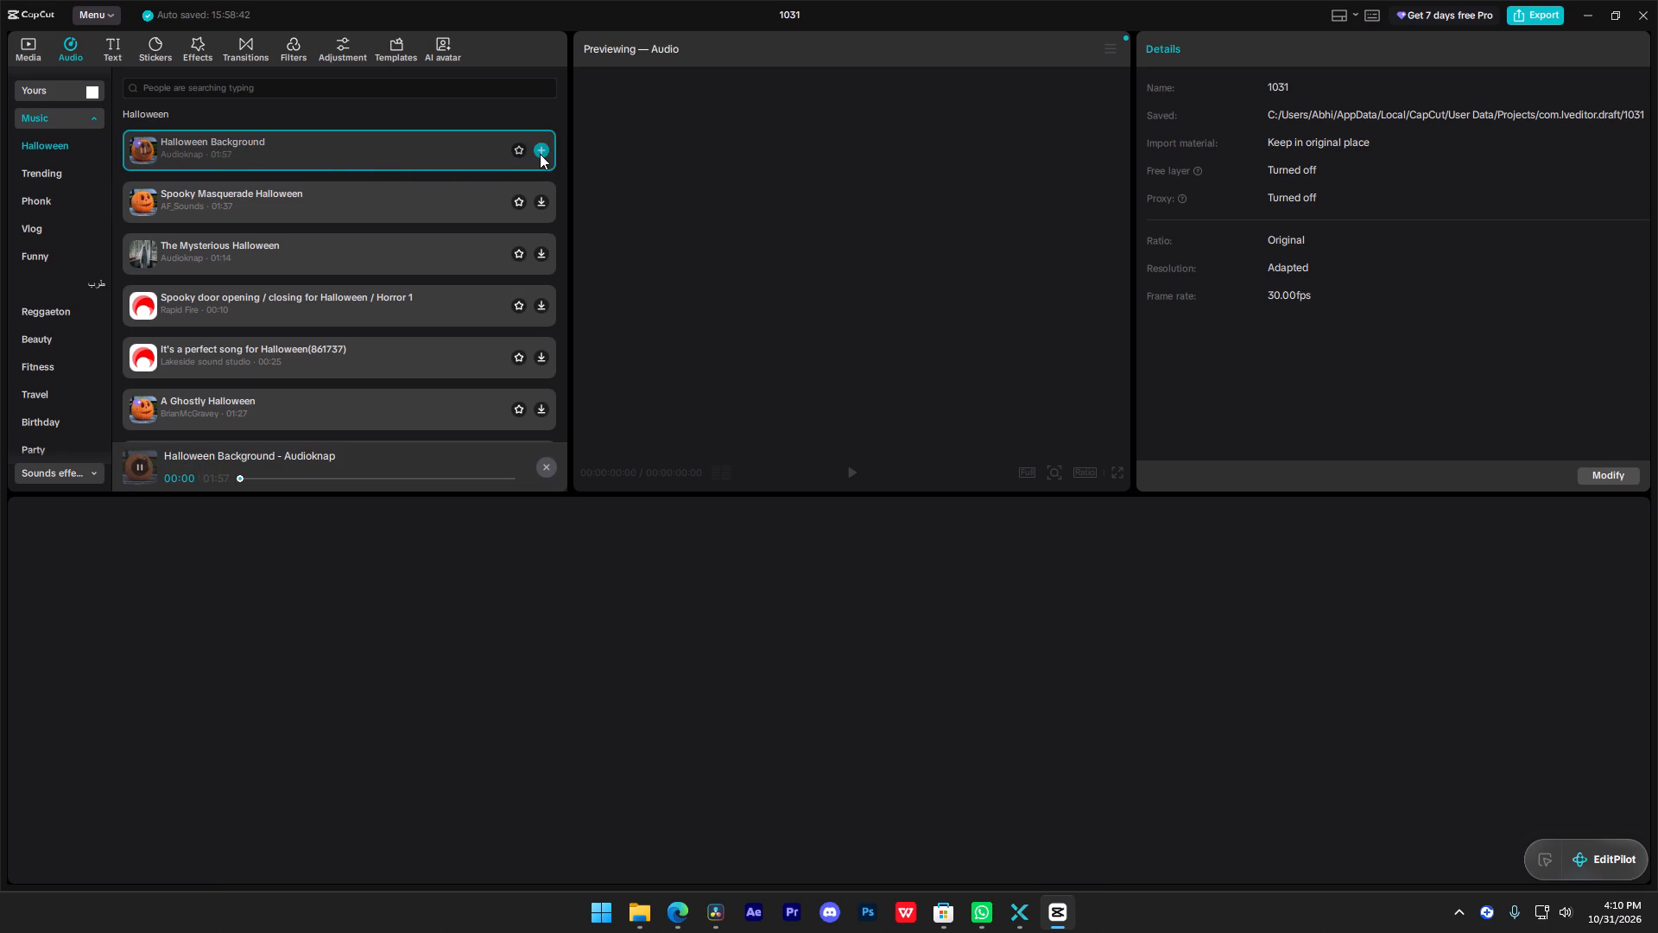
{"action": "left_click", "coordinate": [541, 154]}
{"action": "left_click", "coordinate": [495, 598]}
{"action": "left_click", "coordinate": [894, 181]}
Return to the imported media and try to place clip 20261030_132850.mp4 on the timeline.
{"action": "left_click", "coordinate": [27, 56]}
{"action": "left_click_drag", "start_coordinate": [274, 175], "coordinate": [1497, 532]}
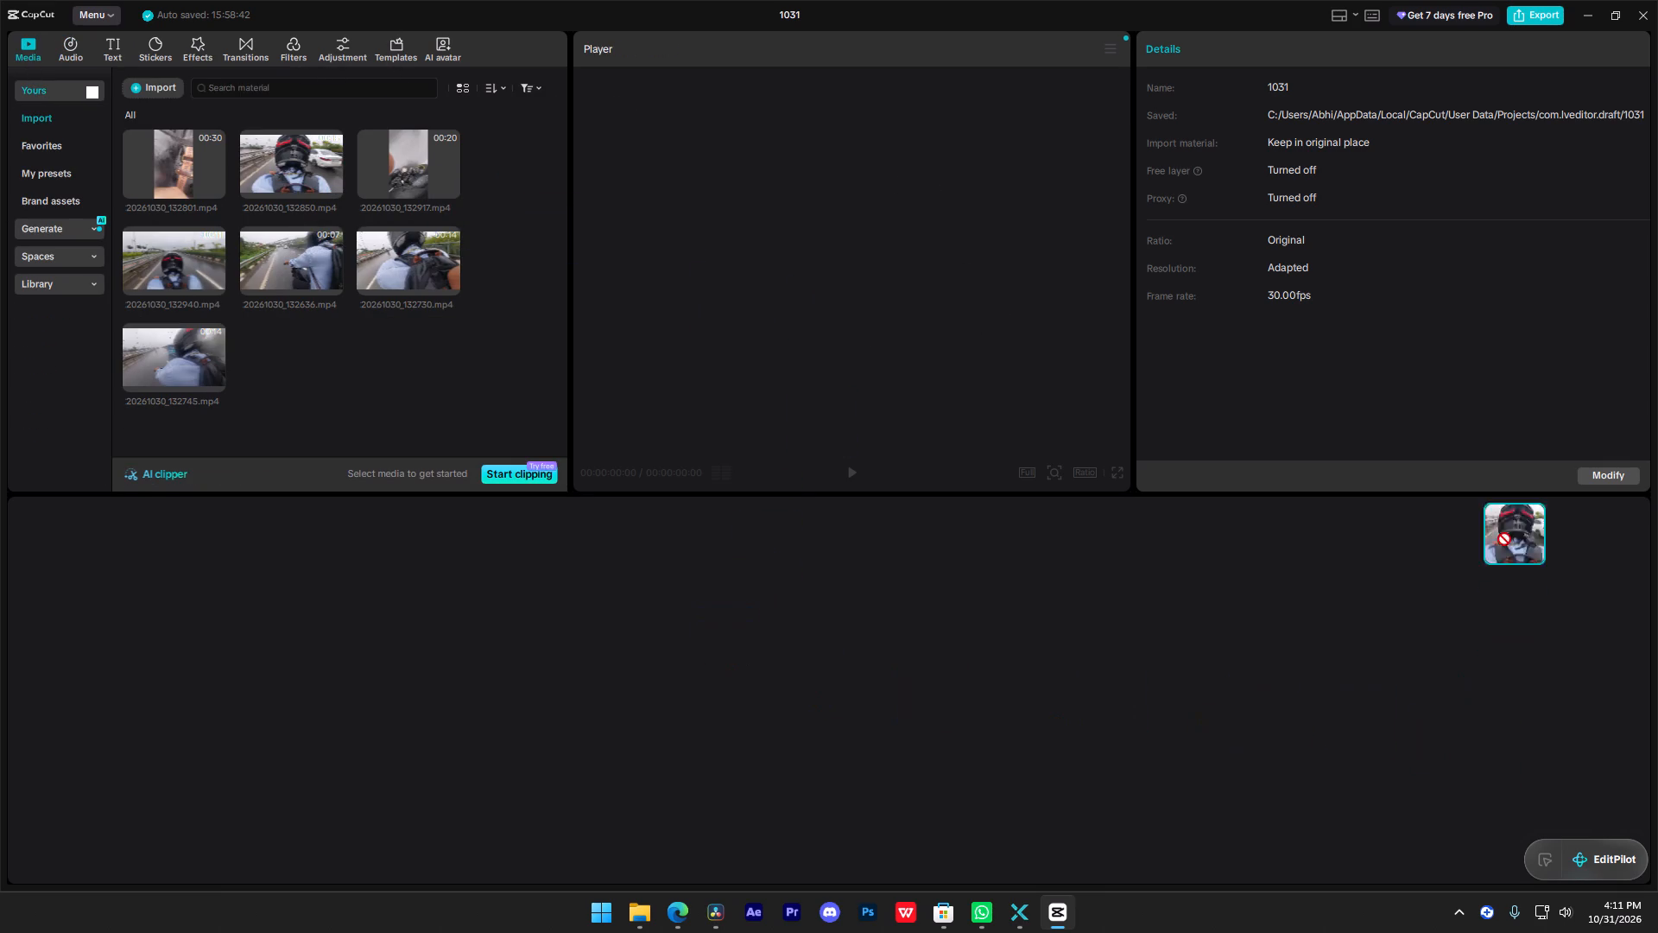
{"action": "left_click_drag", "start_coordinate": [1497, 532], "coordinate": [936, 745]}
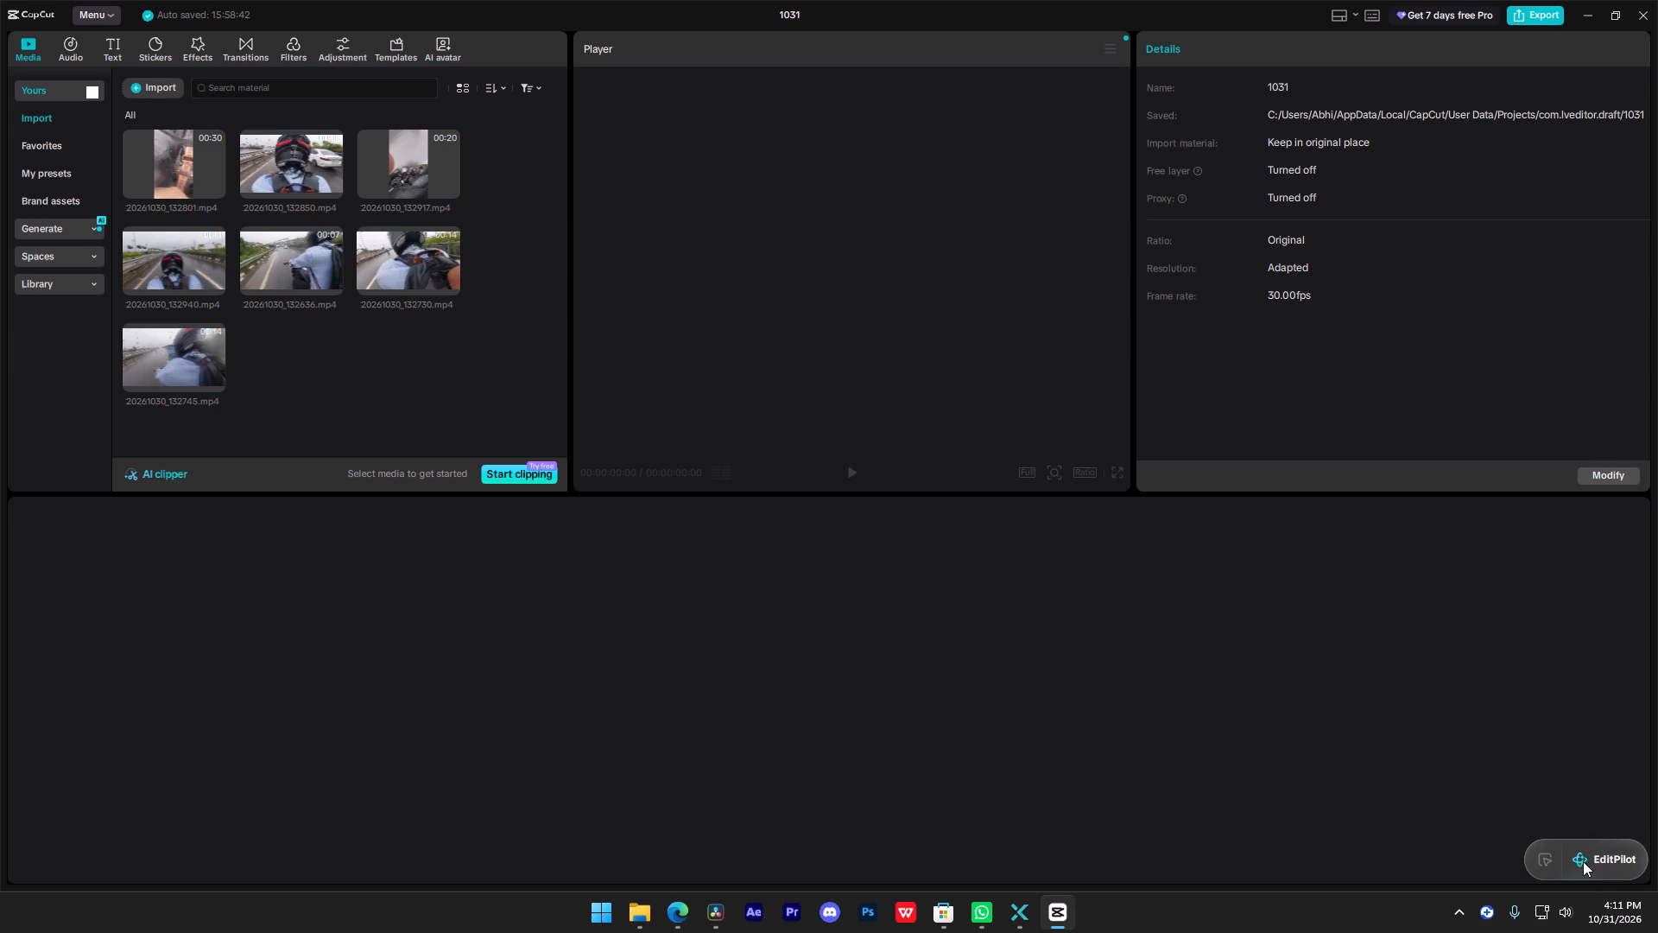
Open the EditPilot assistant to view it, and close it again.
{"action": "left_click", "coordinate": [1583, 861]}
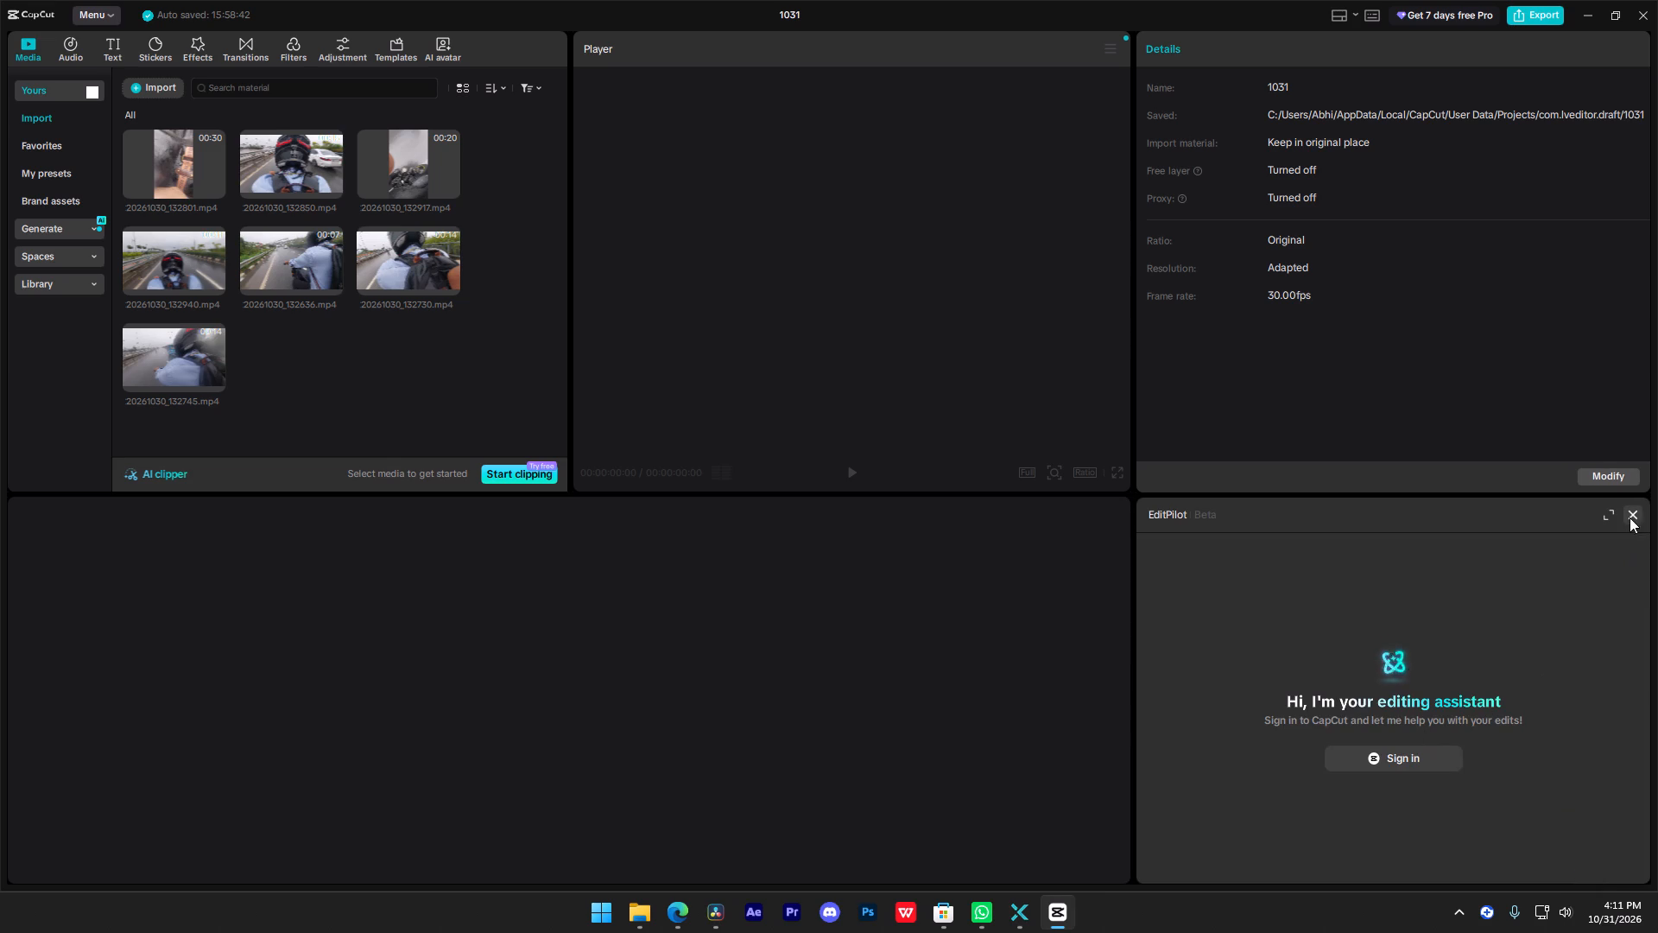
{"action": "left_click", "coordinate": [1630, 514]}
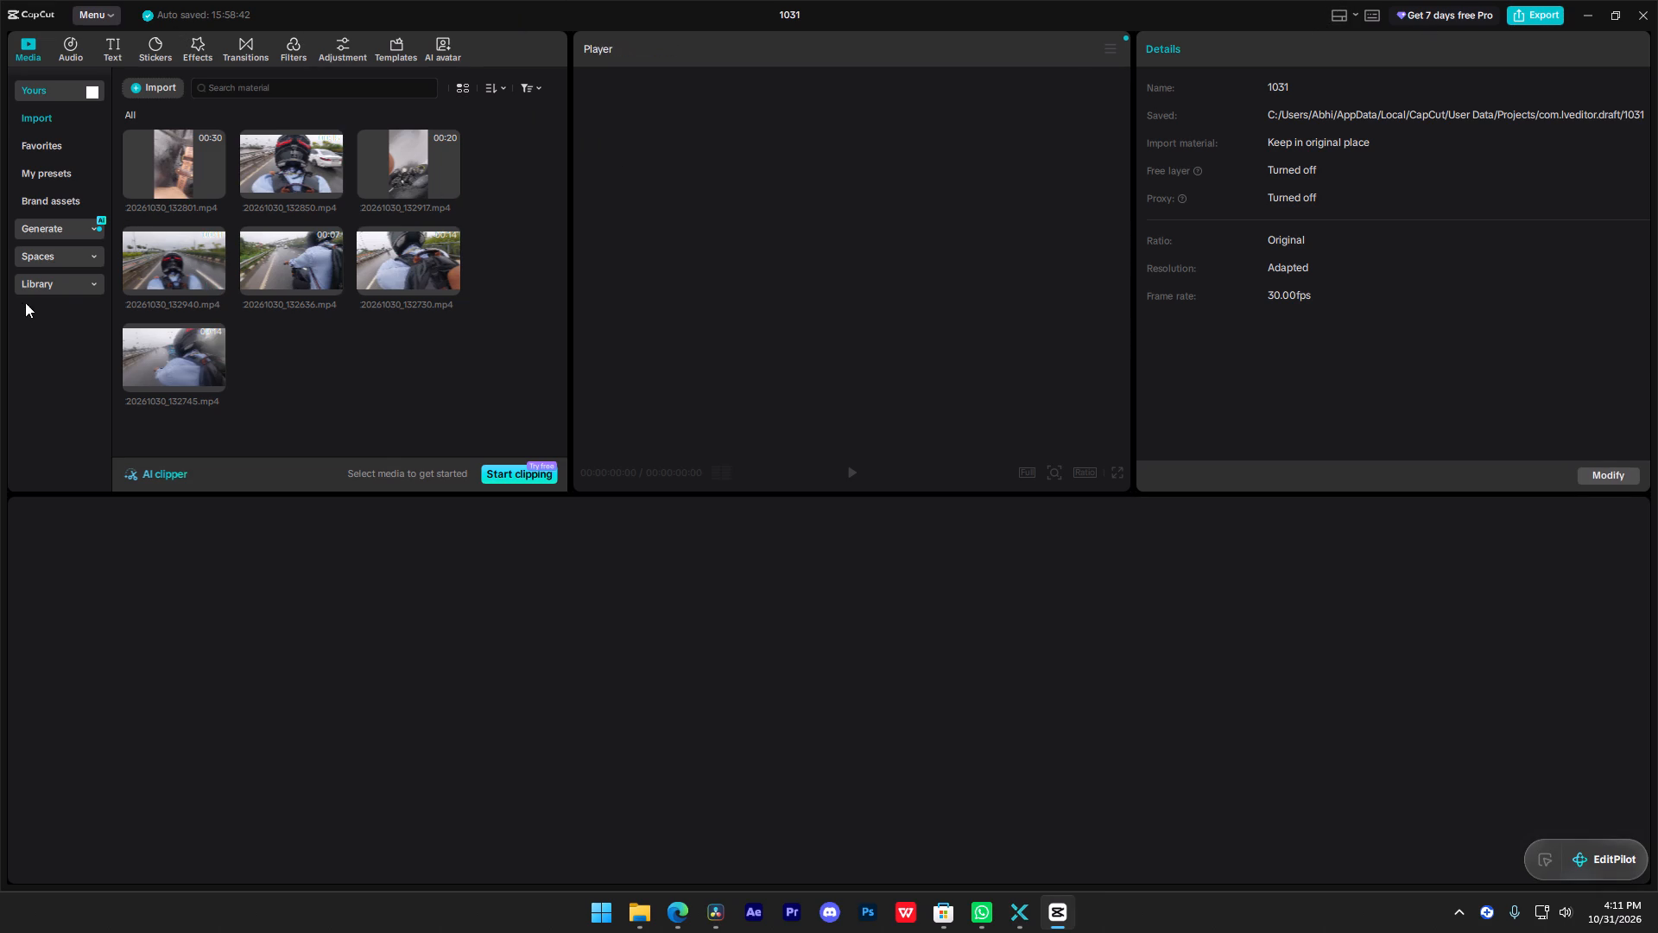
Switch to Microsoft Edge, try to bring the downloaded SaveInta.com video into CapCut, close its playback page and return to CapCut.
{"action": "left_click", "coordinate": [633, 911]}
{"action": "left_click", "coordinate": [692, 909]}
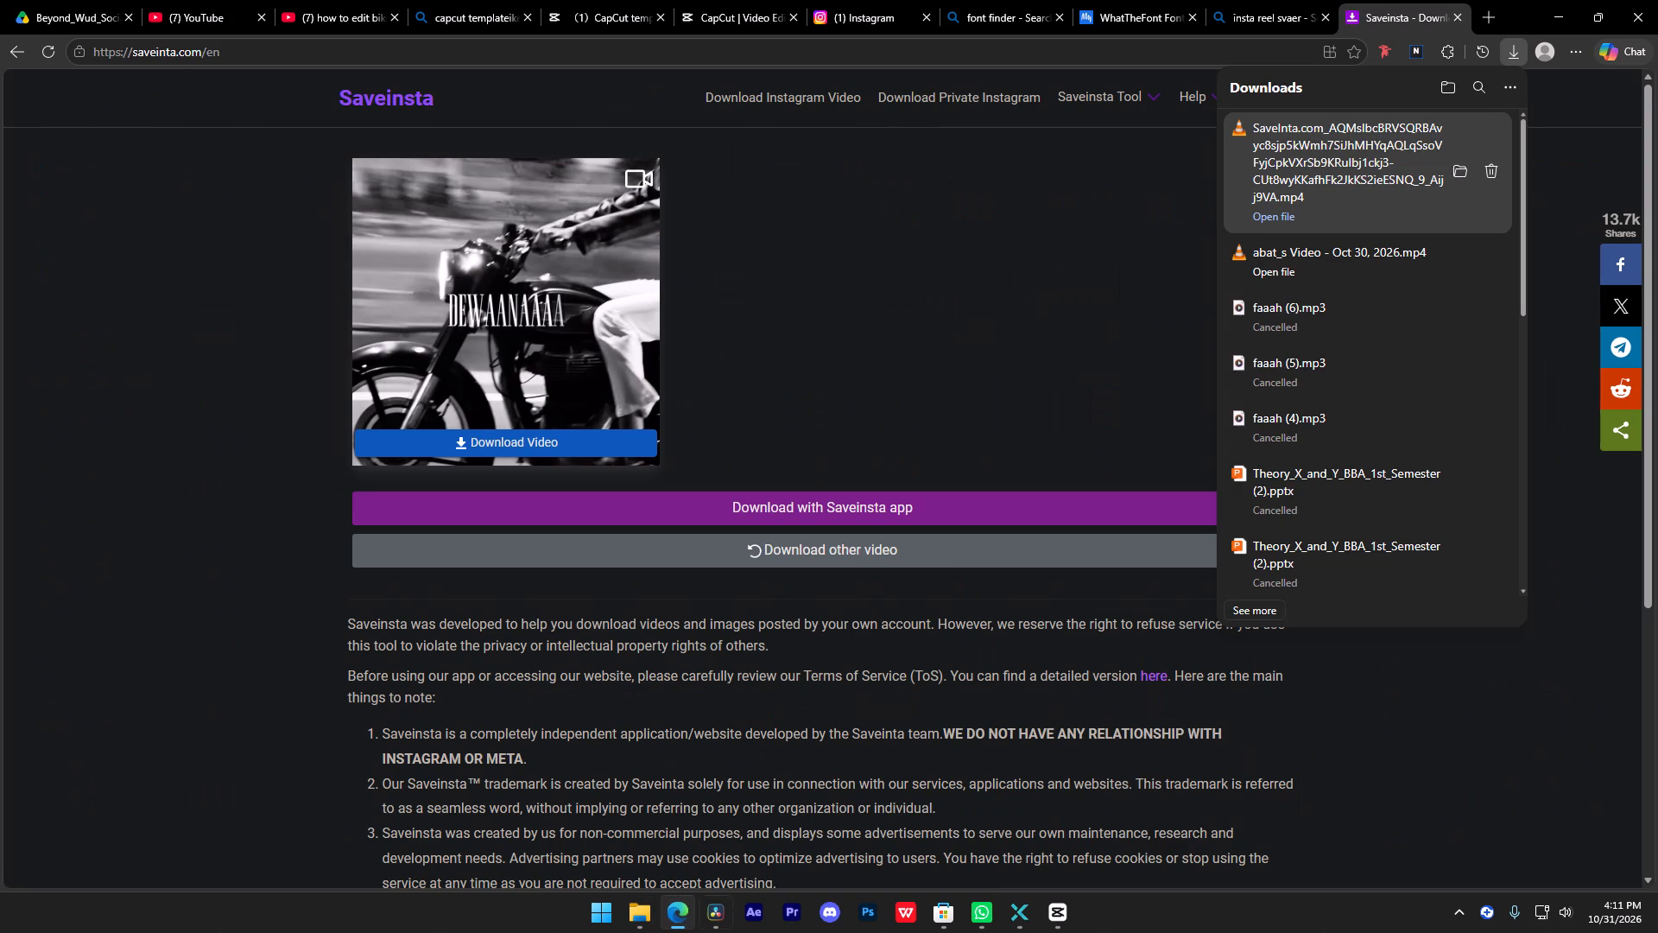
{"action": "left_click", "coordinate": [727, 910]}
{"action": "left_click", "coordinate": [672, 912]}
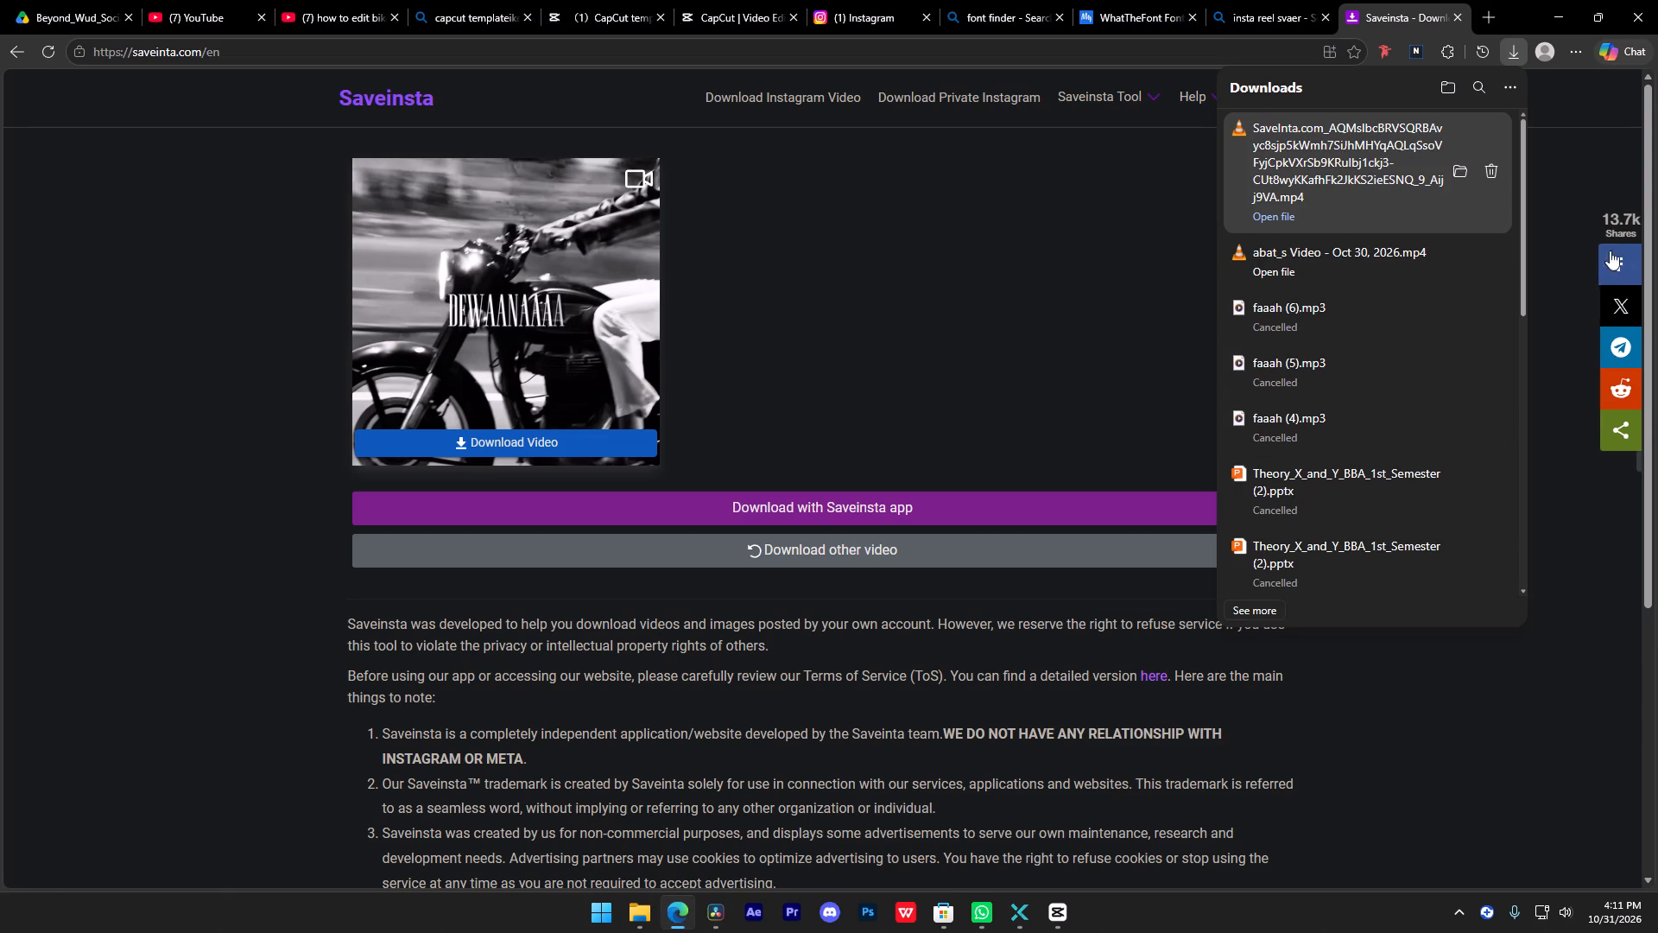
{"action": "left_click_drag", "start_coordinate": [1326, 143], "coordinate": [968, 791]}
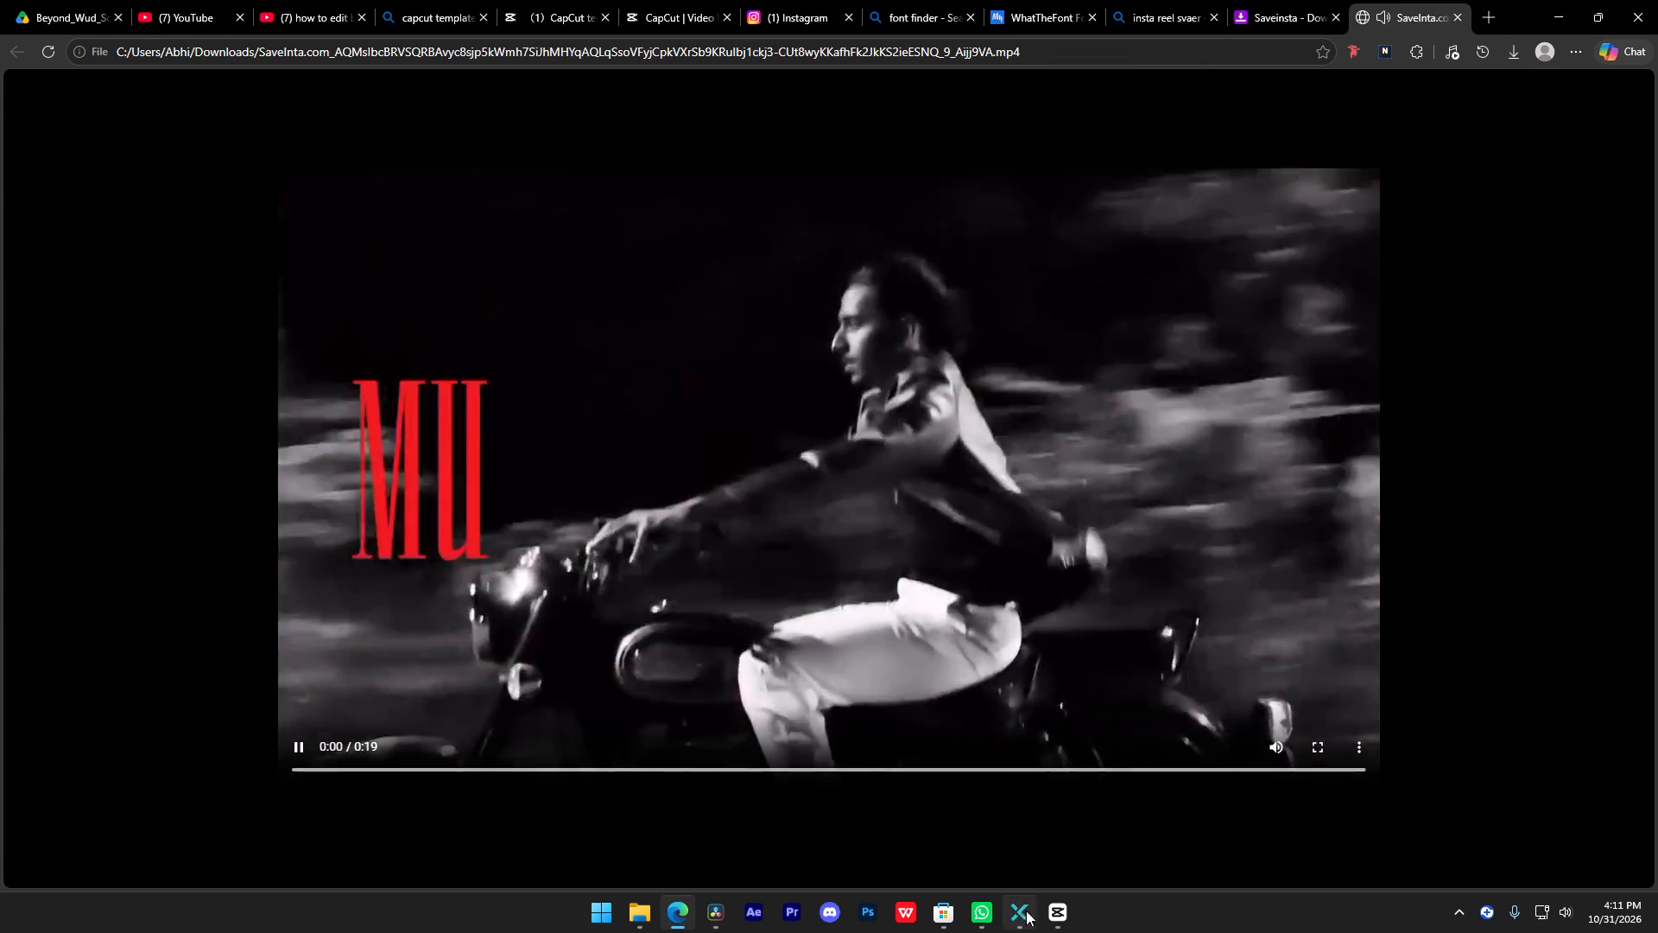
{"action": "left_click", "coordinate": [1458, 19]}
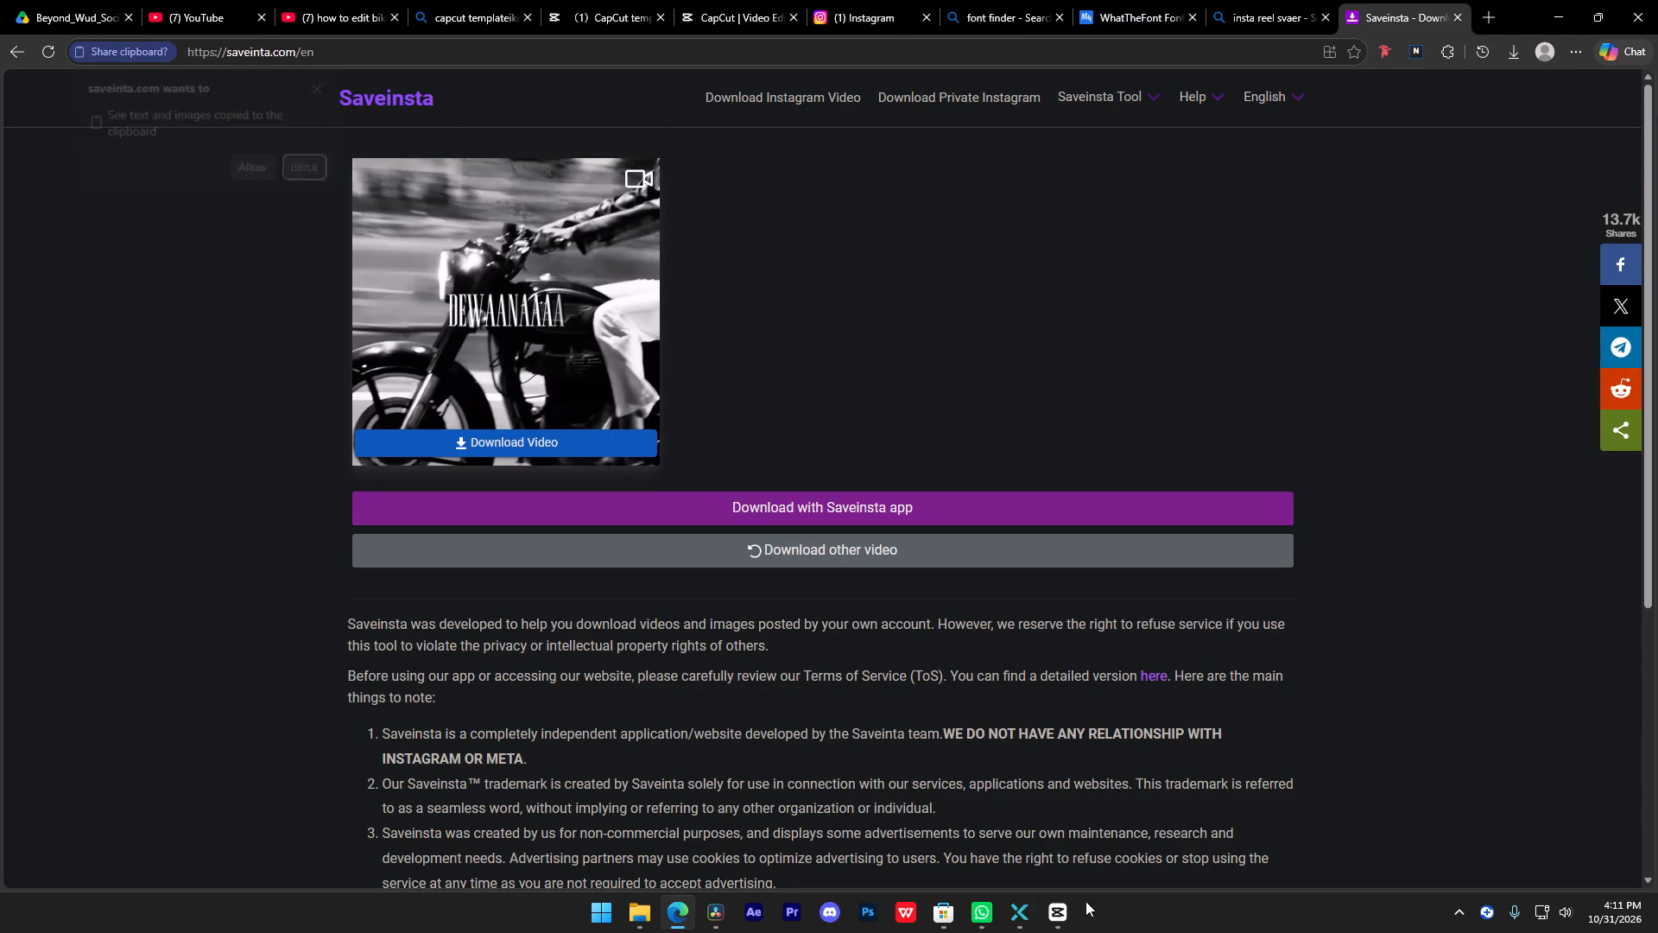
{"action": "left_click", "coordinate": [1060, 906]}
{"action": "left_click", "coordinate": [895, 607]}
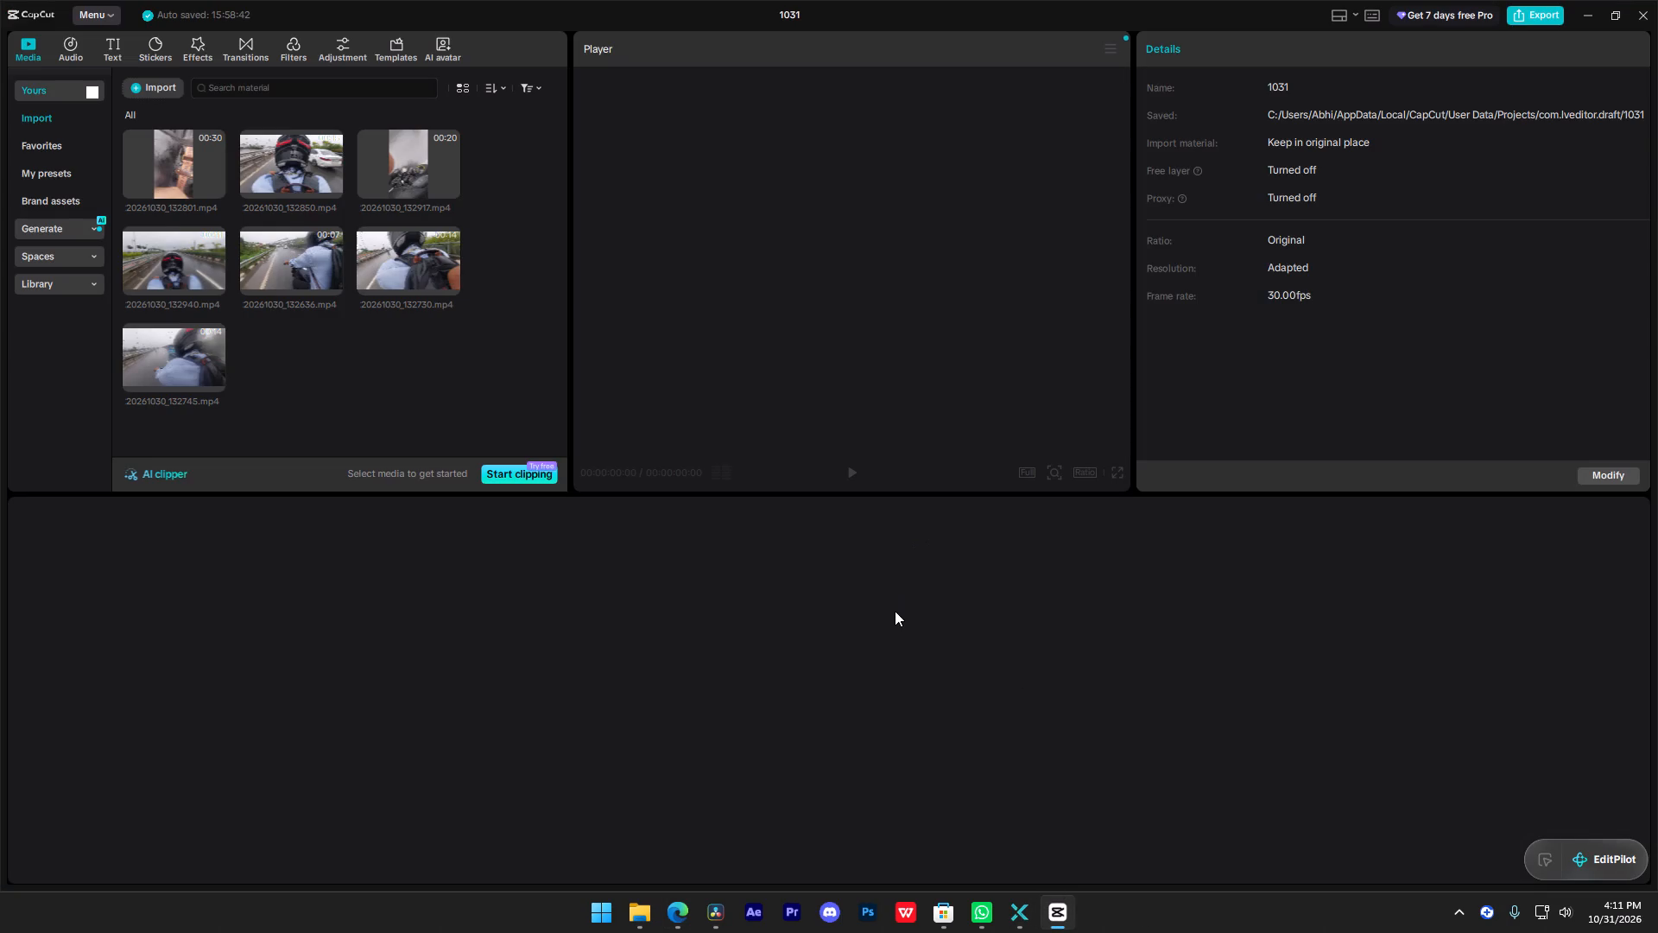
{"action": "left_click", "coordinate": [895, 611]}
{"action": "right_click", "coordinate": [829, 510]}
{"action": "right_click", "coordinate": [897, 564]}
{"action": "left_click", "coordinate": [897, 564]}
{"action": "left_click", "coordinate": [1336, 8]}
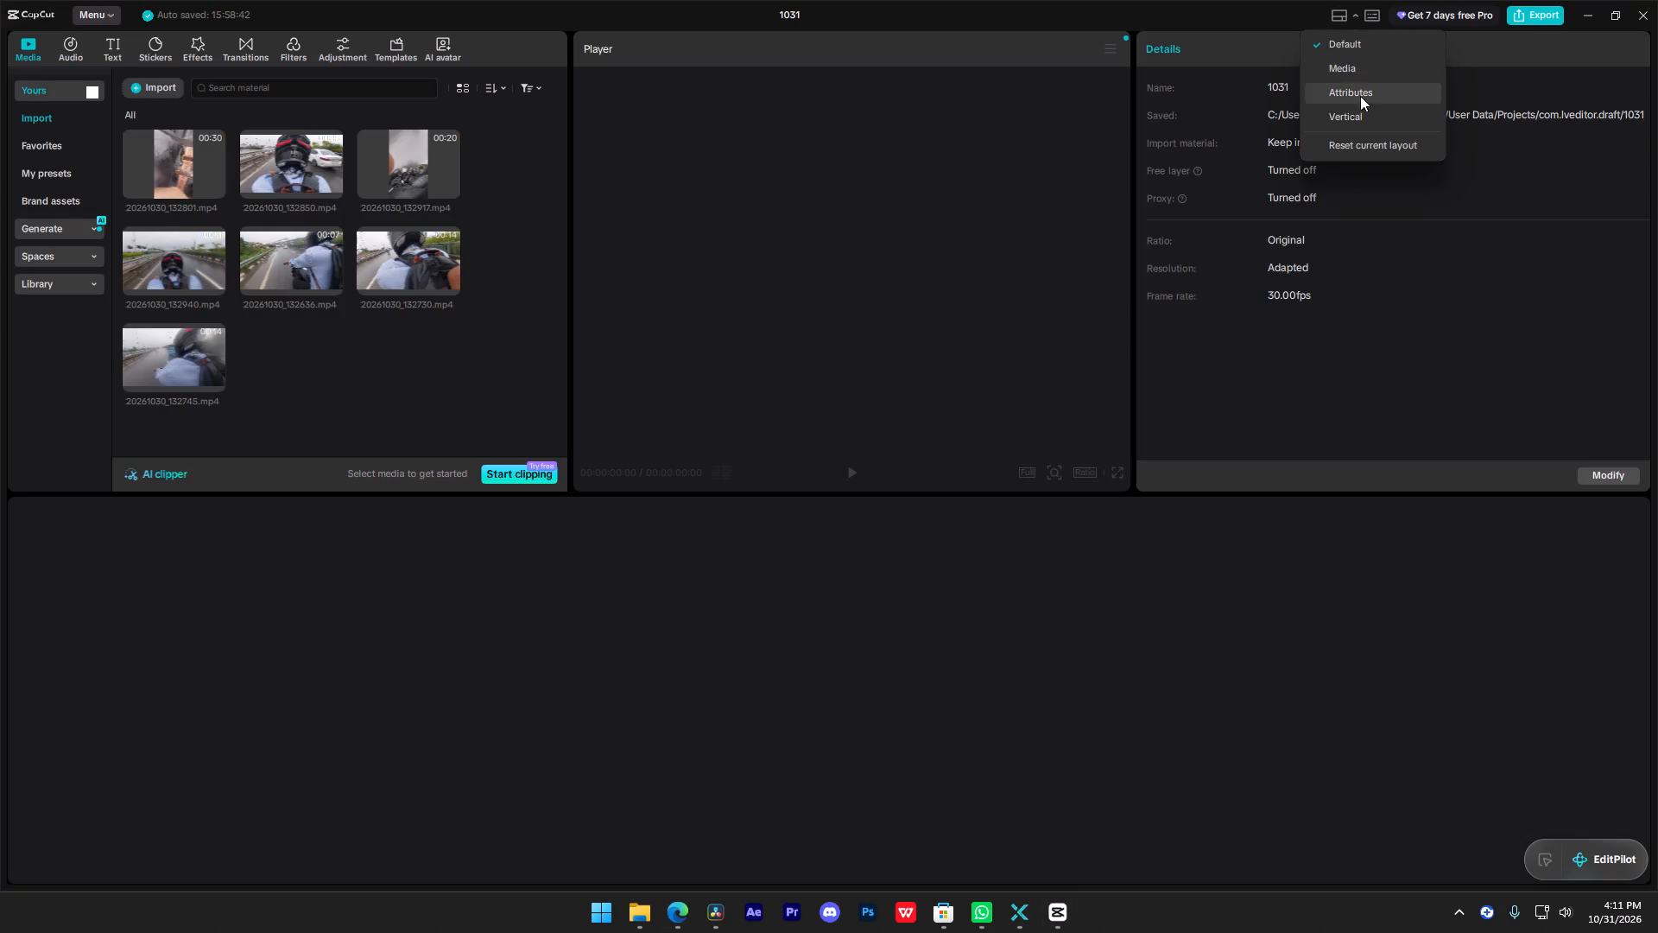
Switch the workspace layout to Vertical.
{"action": "left_click", "coordinate": [1355, 116]}
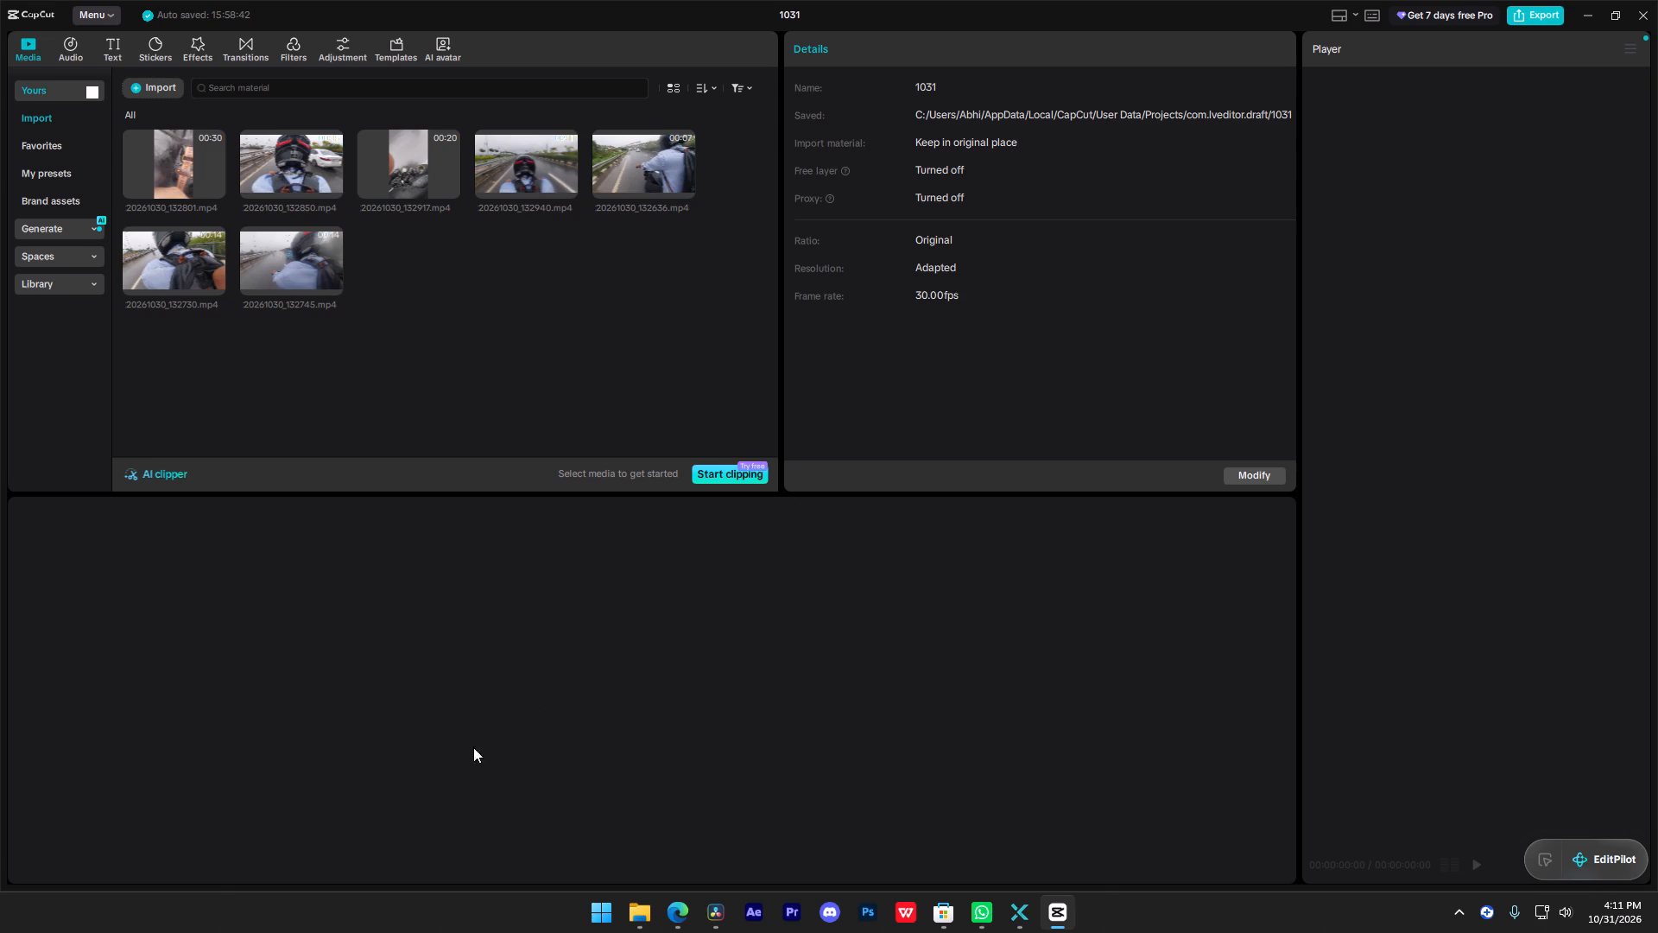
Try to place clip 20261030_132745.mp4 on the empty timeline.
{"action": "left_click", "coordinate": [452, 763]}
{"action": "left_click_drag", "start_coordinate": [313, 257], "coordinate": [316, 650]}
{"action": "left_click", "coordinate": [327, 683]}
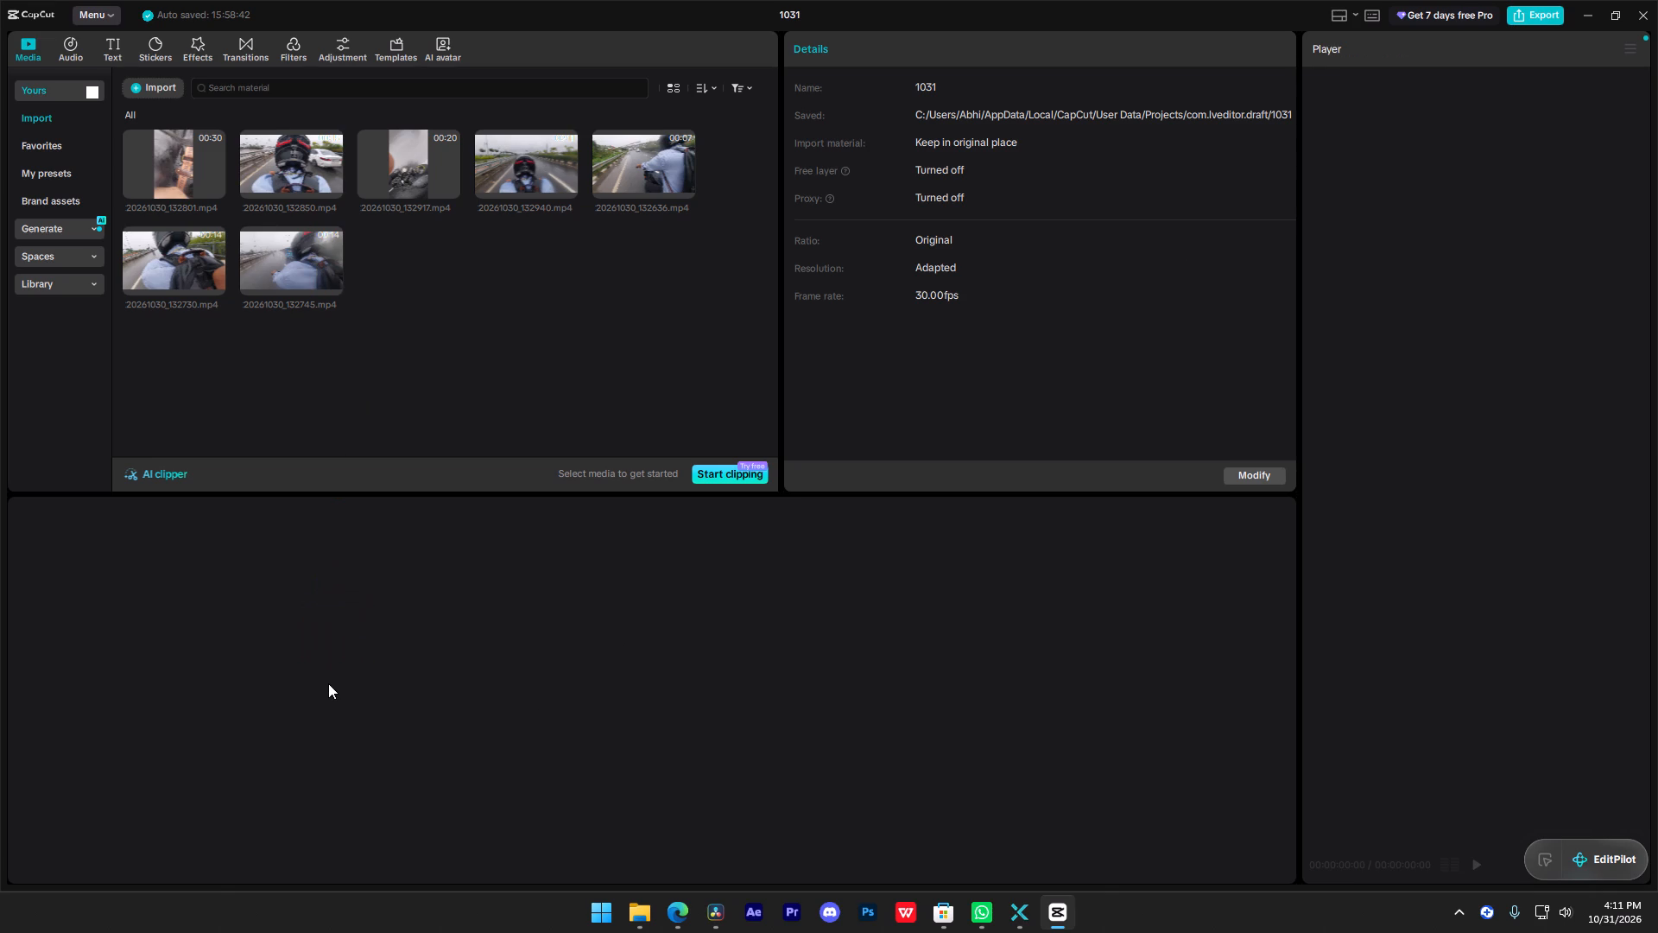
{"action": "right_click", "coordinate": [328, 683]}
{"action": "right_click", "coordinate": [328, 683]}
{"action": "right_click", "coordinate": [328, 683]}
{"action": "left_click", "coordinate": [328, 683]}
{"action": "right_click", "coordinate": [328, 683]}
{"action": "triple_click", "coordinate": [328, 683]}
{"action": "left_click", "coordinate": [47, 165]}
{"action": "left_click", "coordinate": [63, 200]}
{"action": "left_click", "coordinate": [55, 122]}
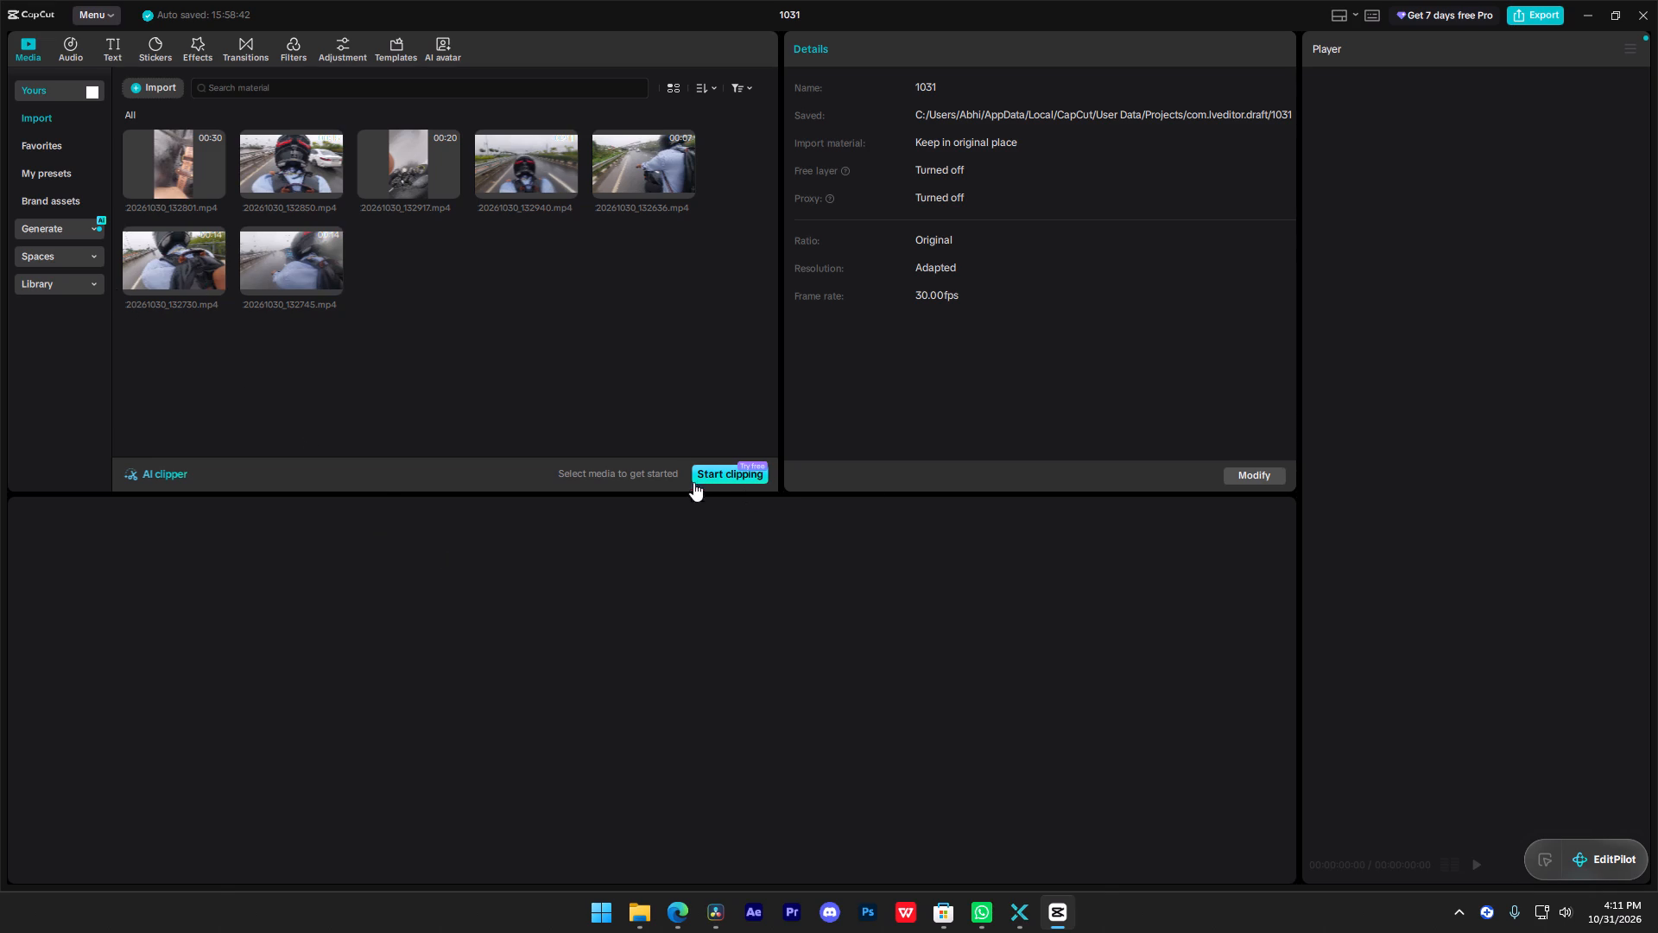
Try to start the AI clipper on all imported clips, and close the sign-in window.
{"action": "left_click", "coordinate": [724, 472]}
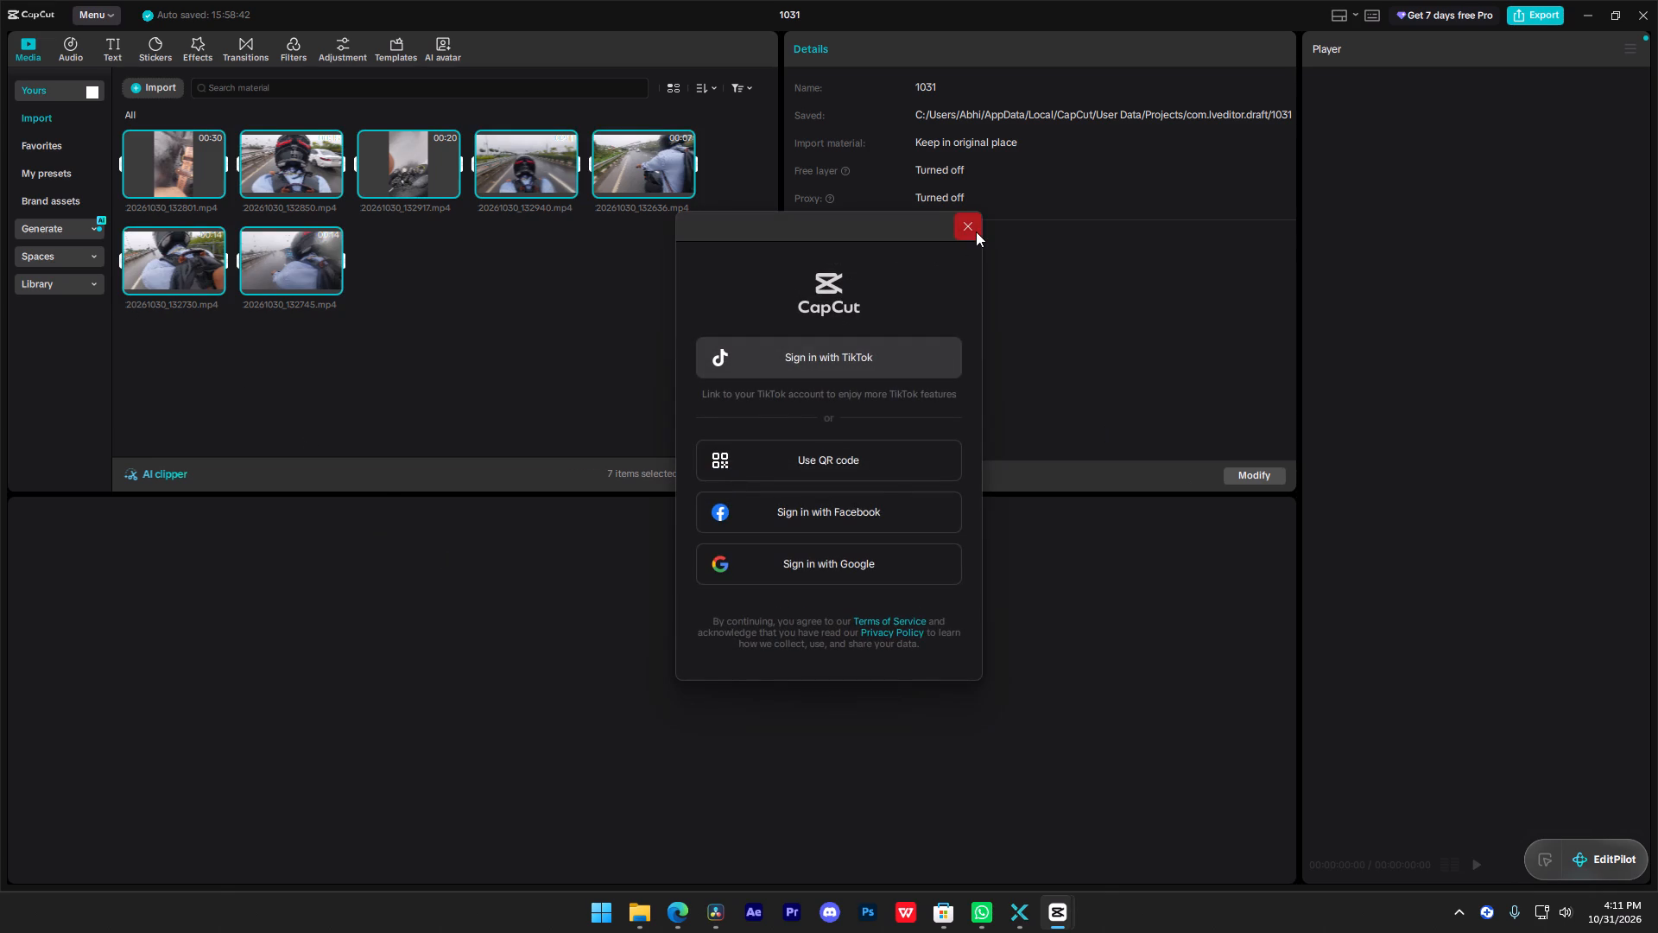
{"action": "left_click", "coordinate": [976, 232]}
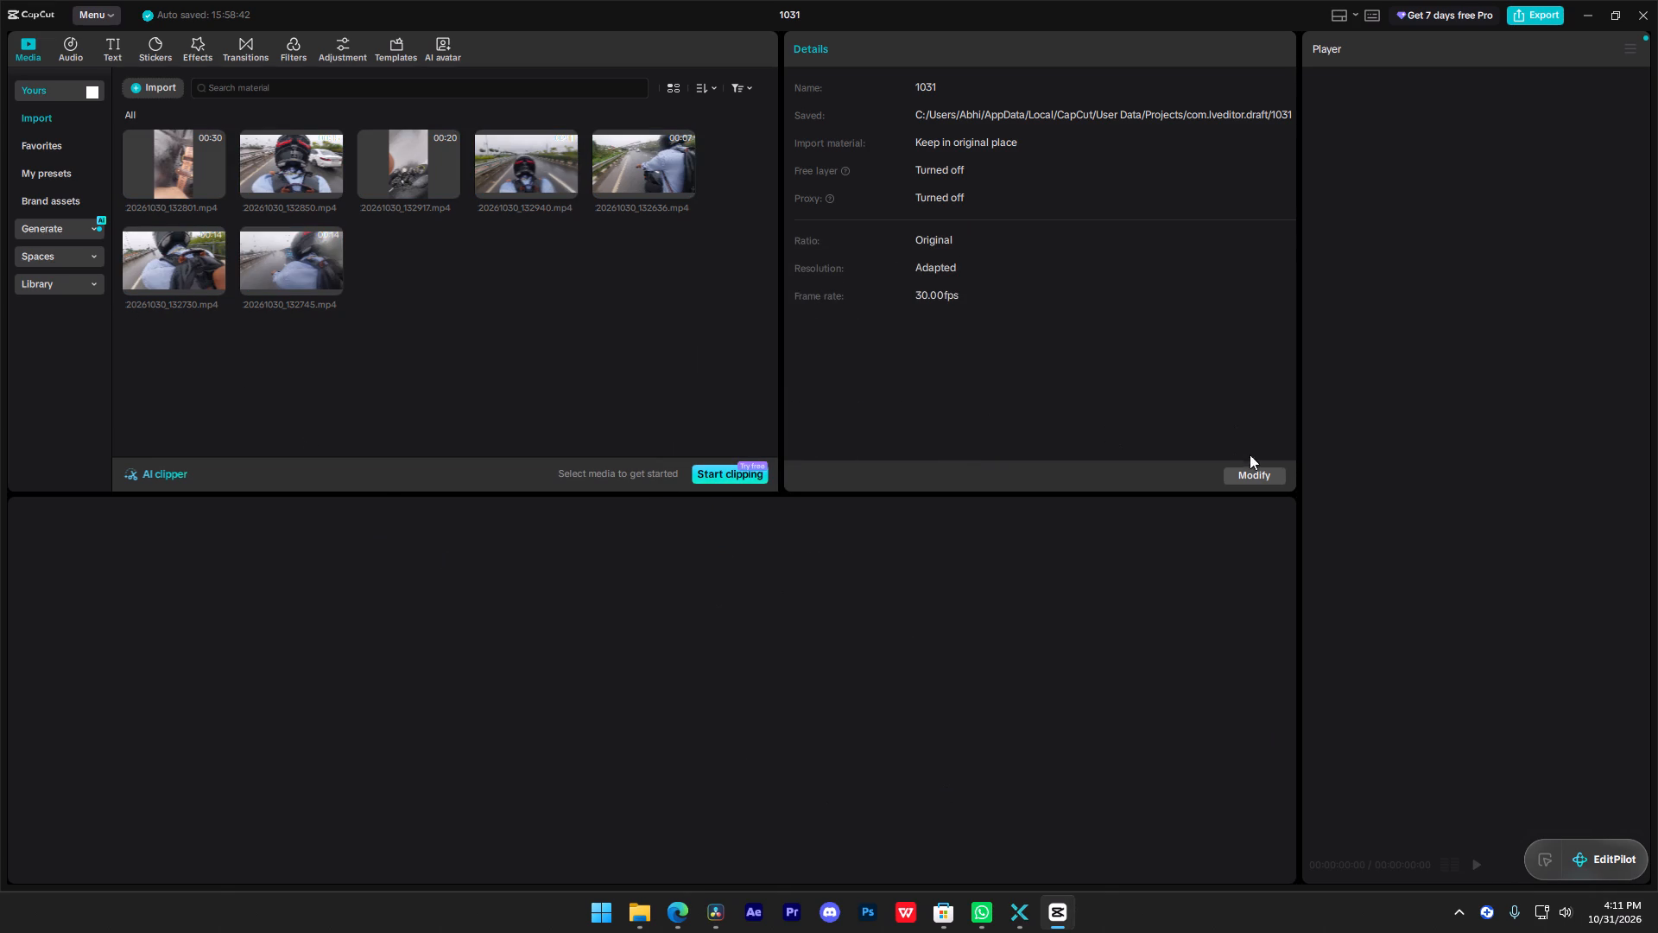
Open the project settings to view the Performance options, and close them again.
{"action": "left_click", "coordinate": [1252, 473]}
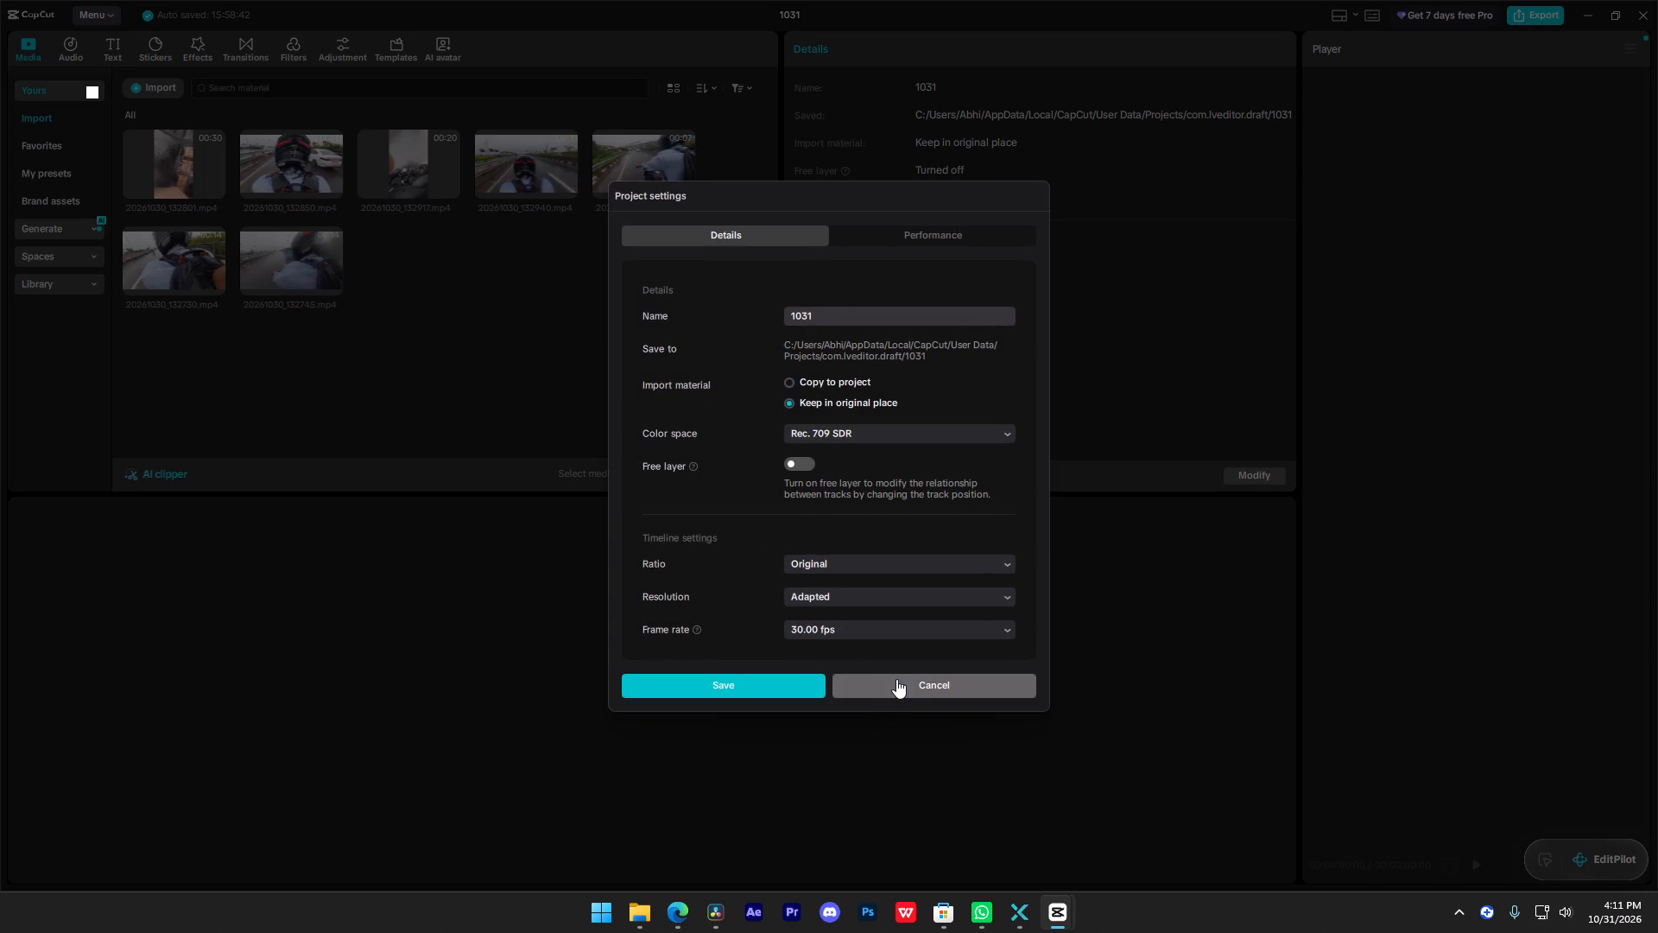
{"action": "left_click", "coordinate": [895, 230]}
{"action": "left_click", "coordinate": [927, 532]}
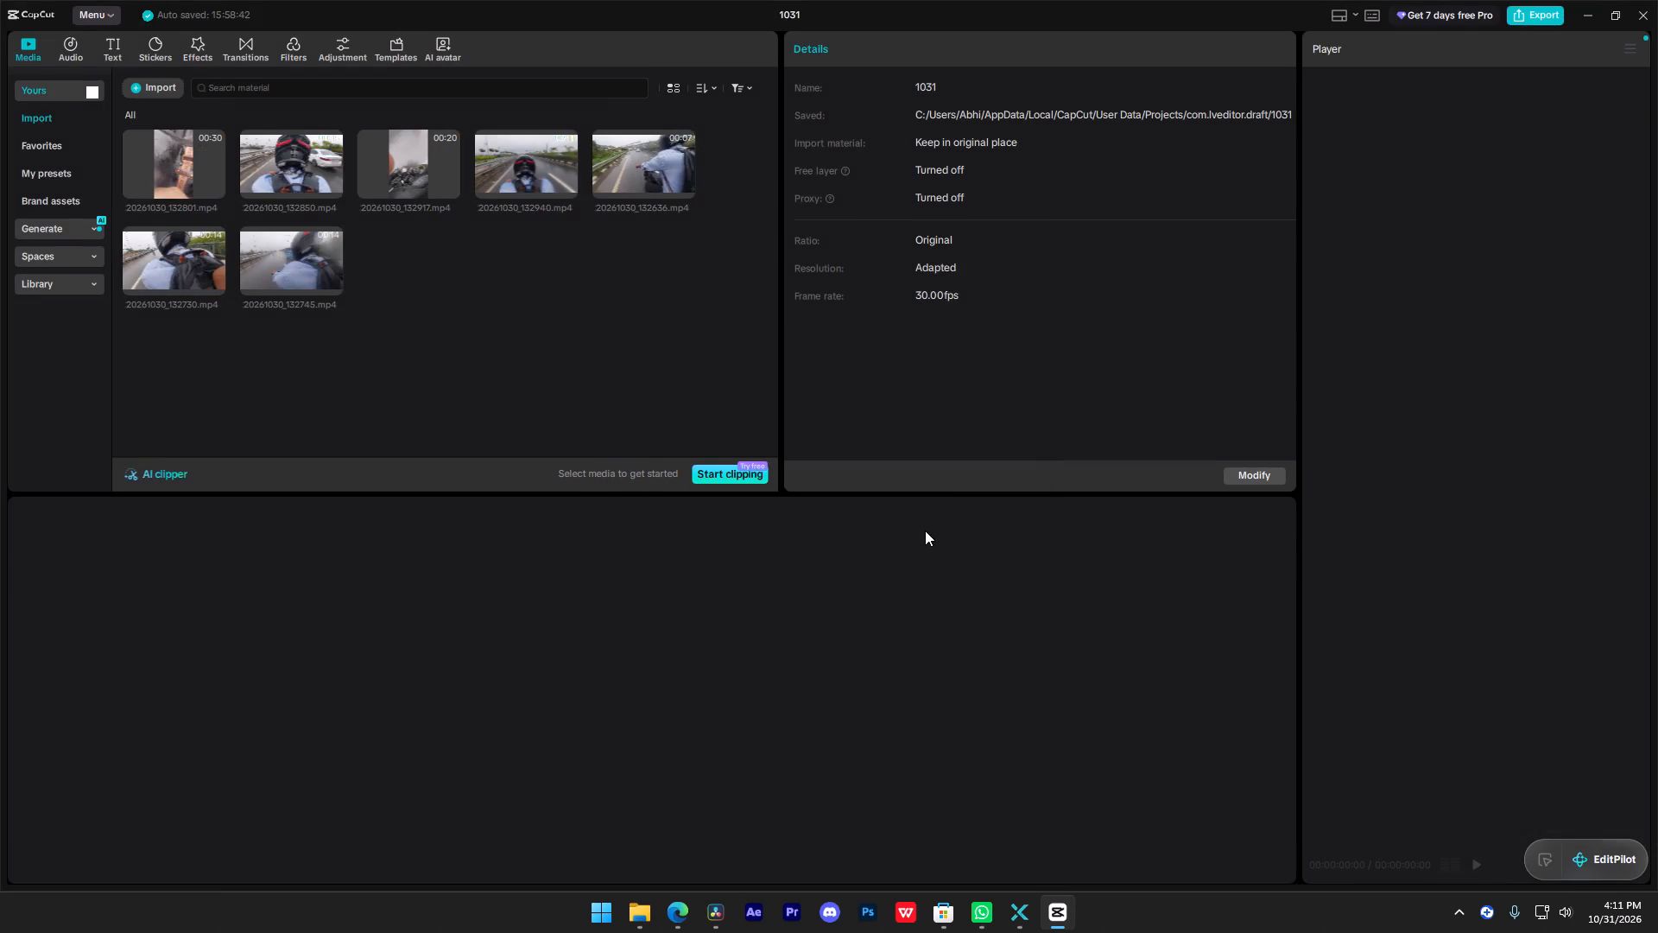
{"action": "left_click", "coordinate": [940, 571]}
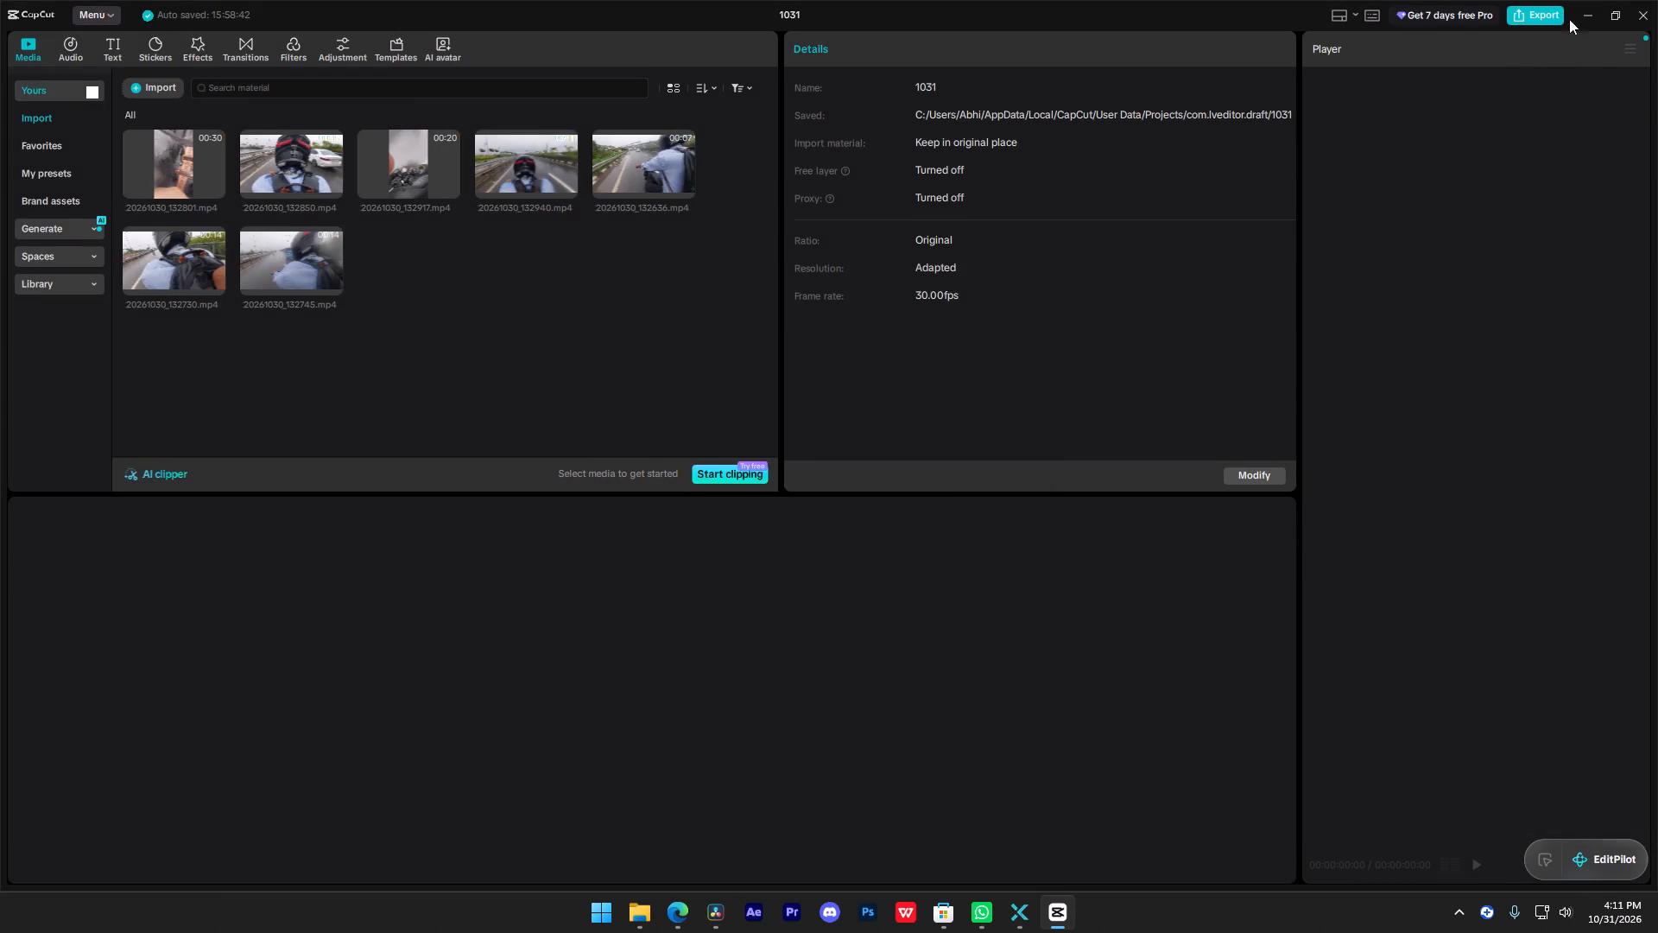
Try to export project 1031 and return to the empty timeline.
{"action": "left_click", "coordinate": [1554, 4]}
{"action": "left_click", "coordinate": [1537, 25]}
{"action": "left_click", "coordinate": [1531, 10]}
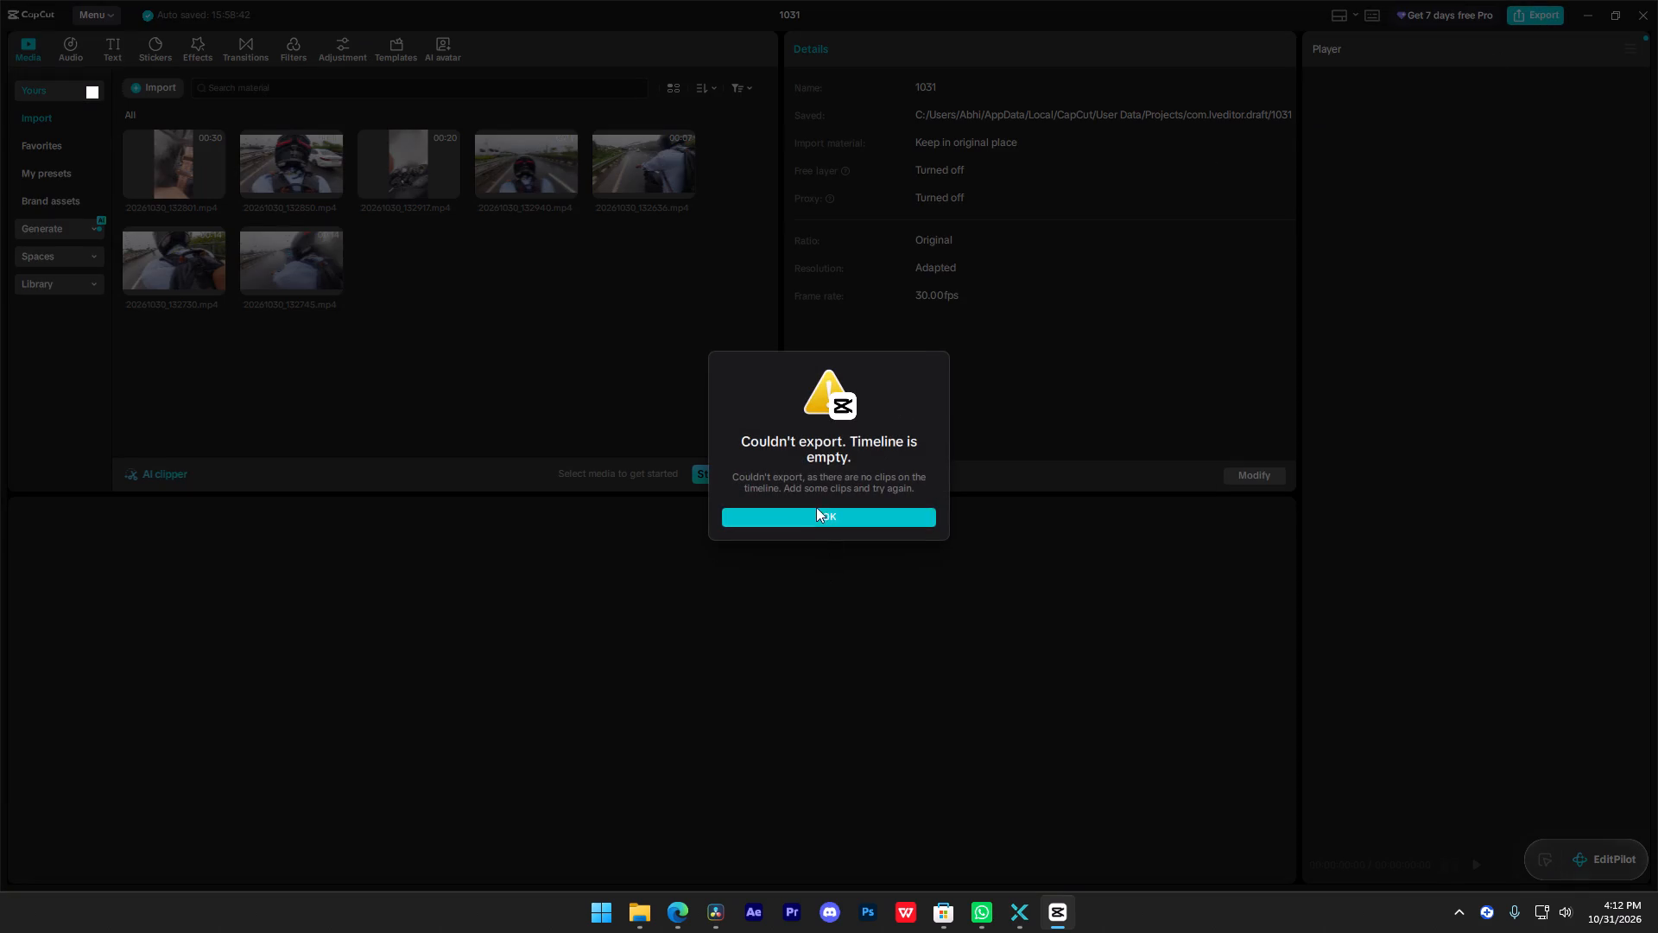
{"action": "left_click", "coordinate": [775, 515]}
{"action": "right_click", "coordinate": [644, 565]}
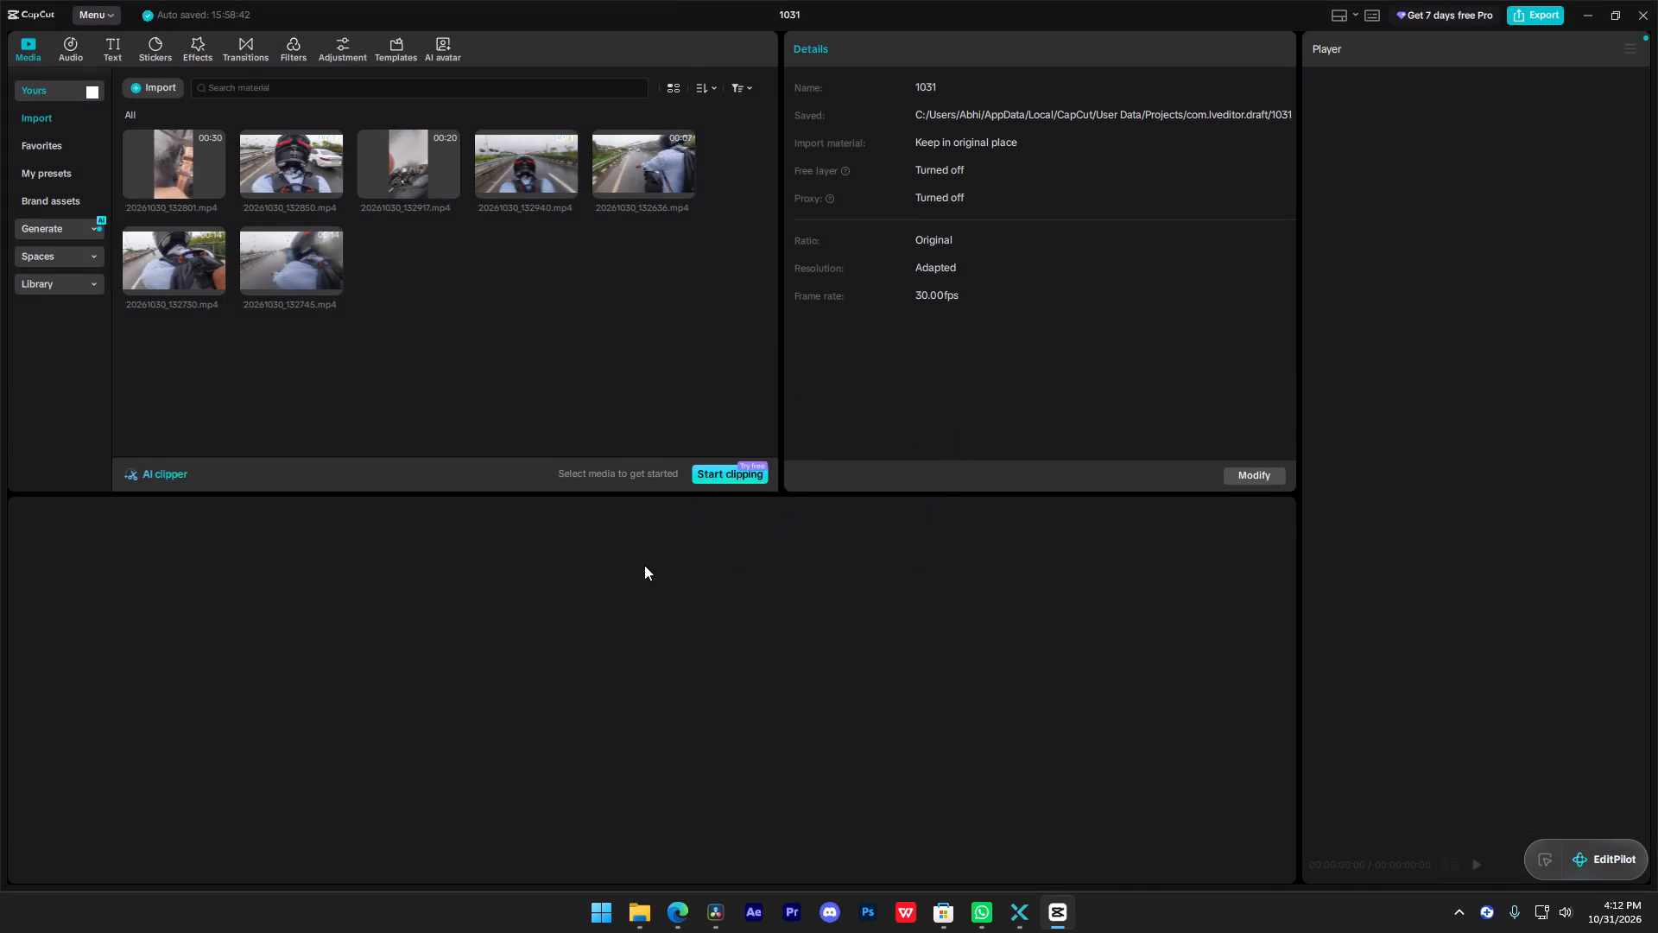
Switch to Instagram in Microsoft Edge, view the reel shared in the unread conversation, and close the reel.
{"action": "left_click", "coordinate": [669, 912]}
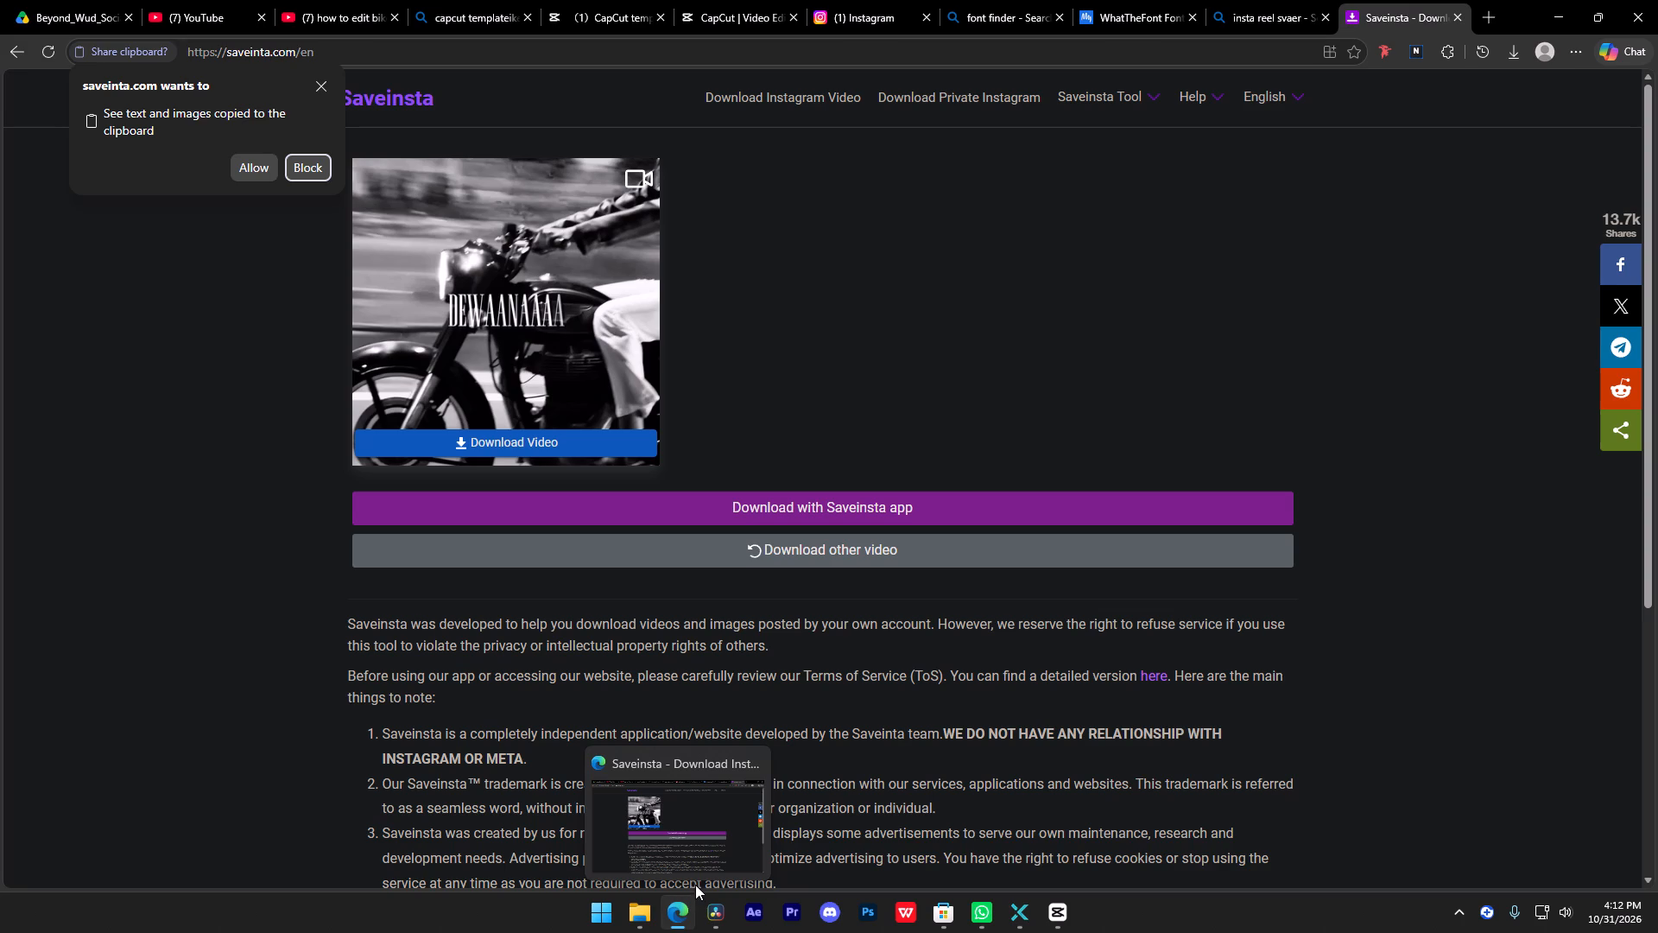
{"action": "left_click", "coordinate": [905, 0]}
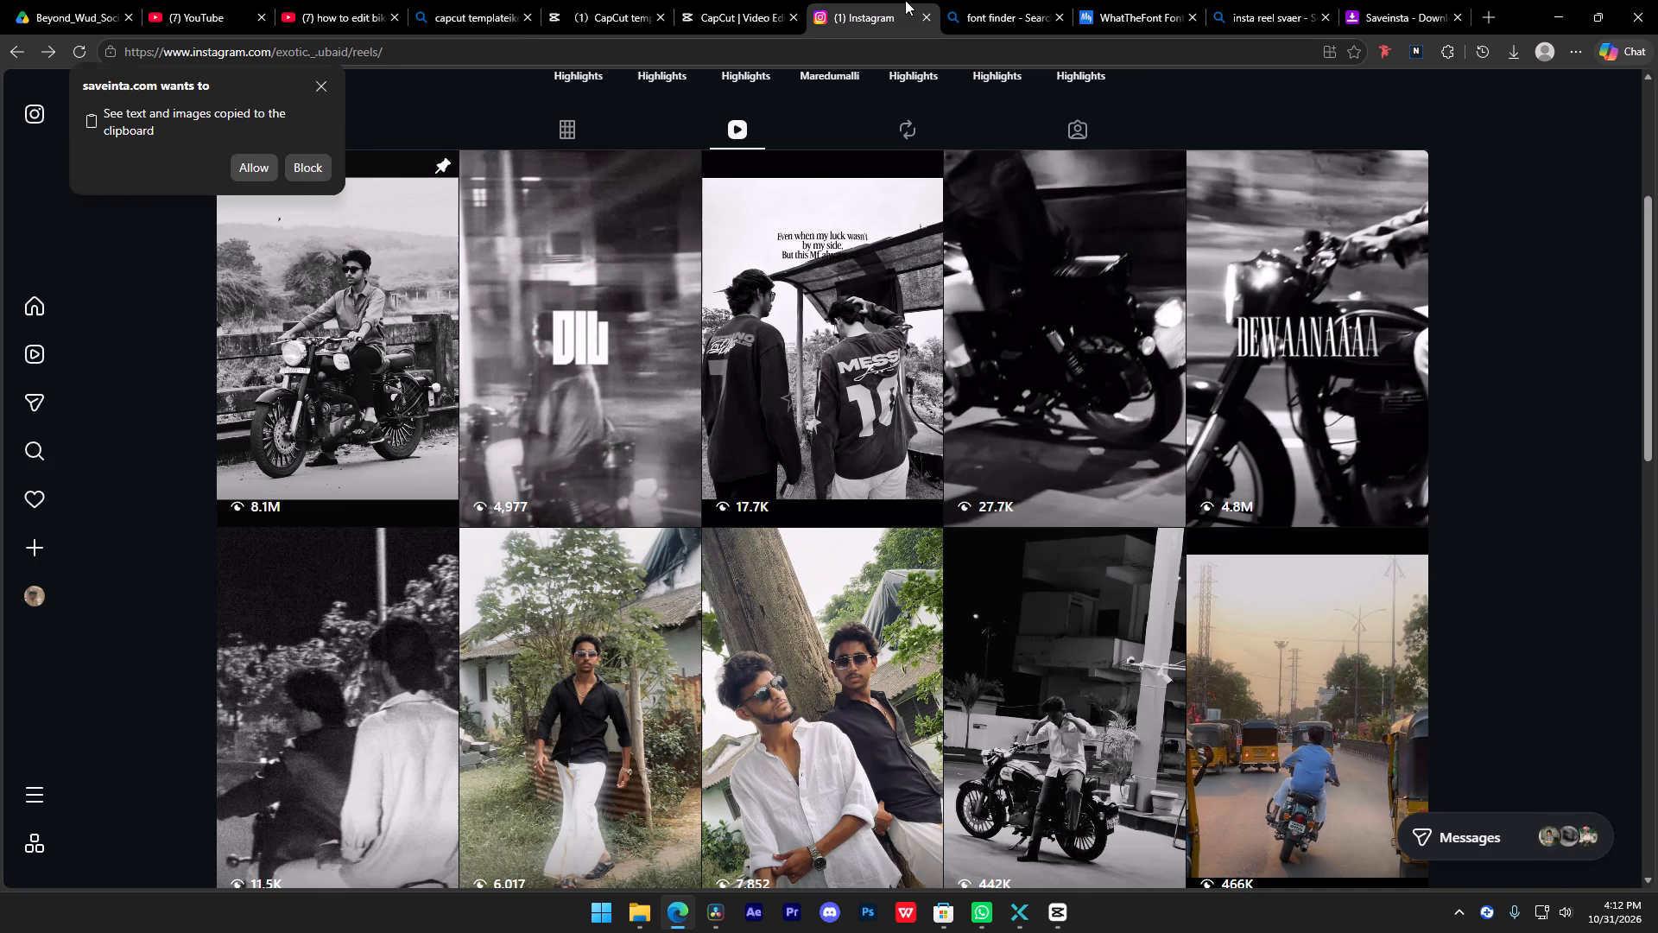
{"action": "left_click", "coordinate": [1448, 860]}
{"action": "left_click", "coordinate": [1452, 836]}
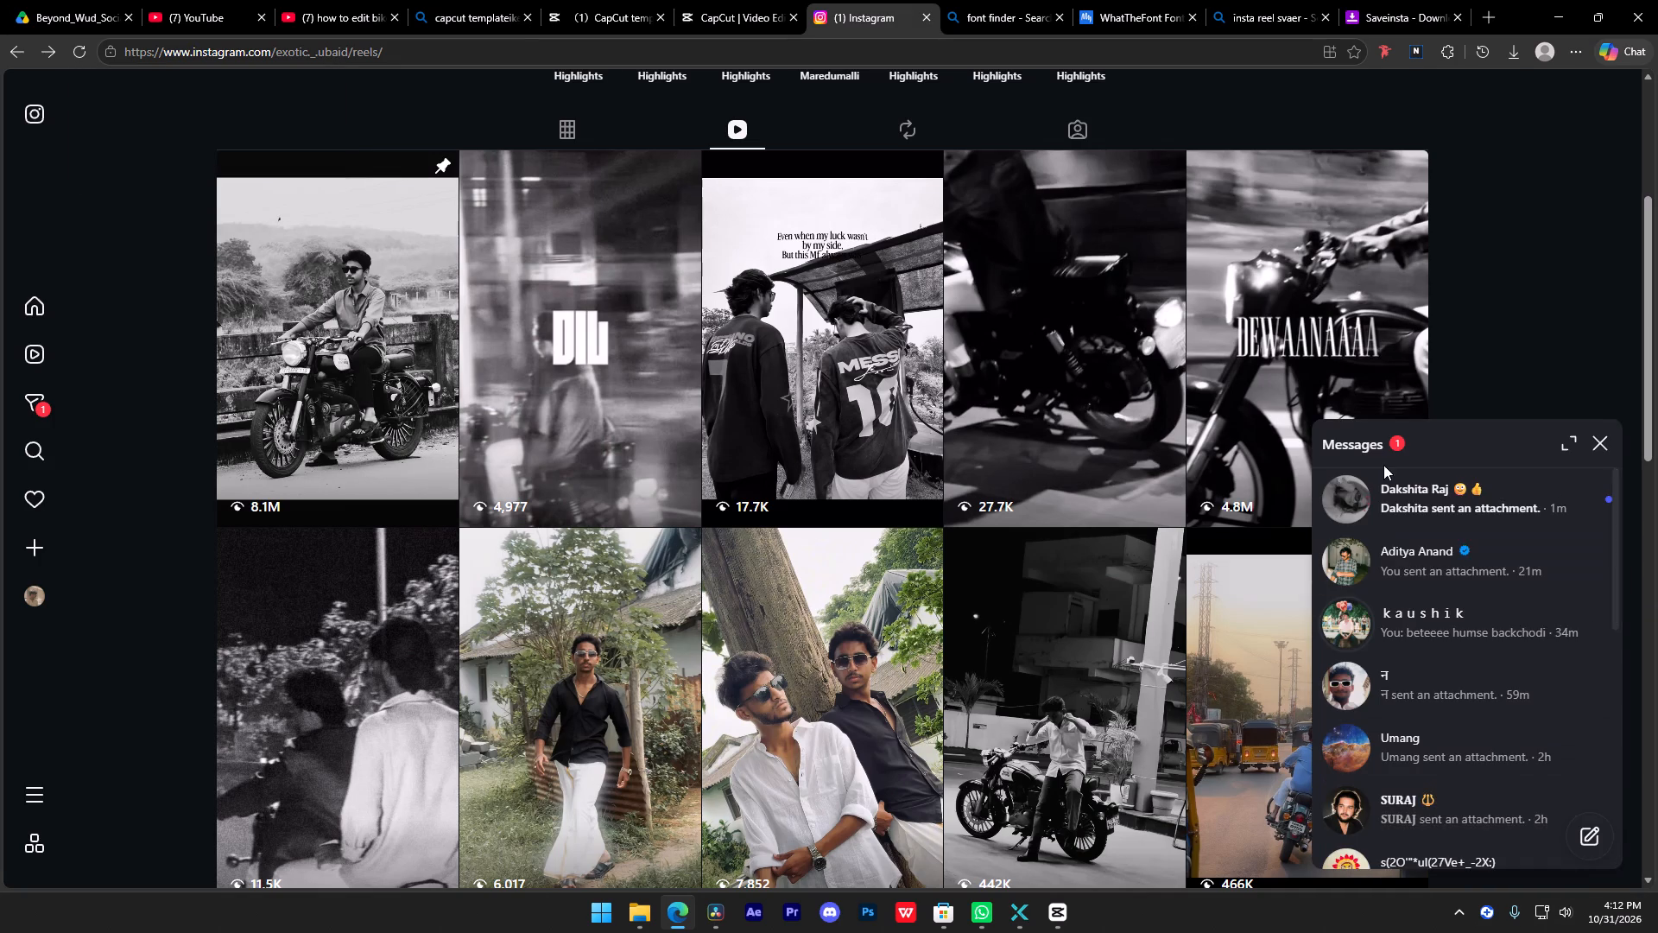
{"action": "left_click", "coordinate": [1427, 493]}
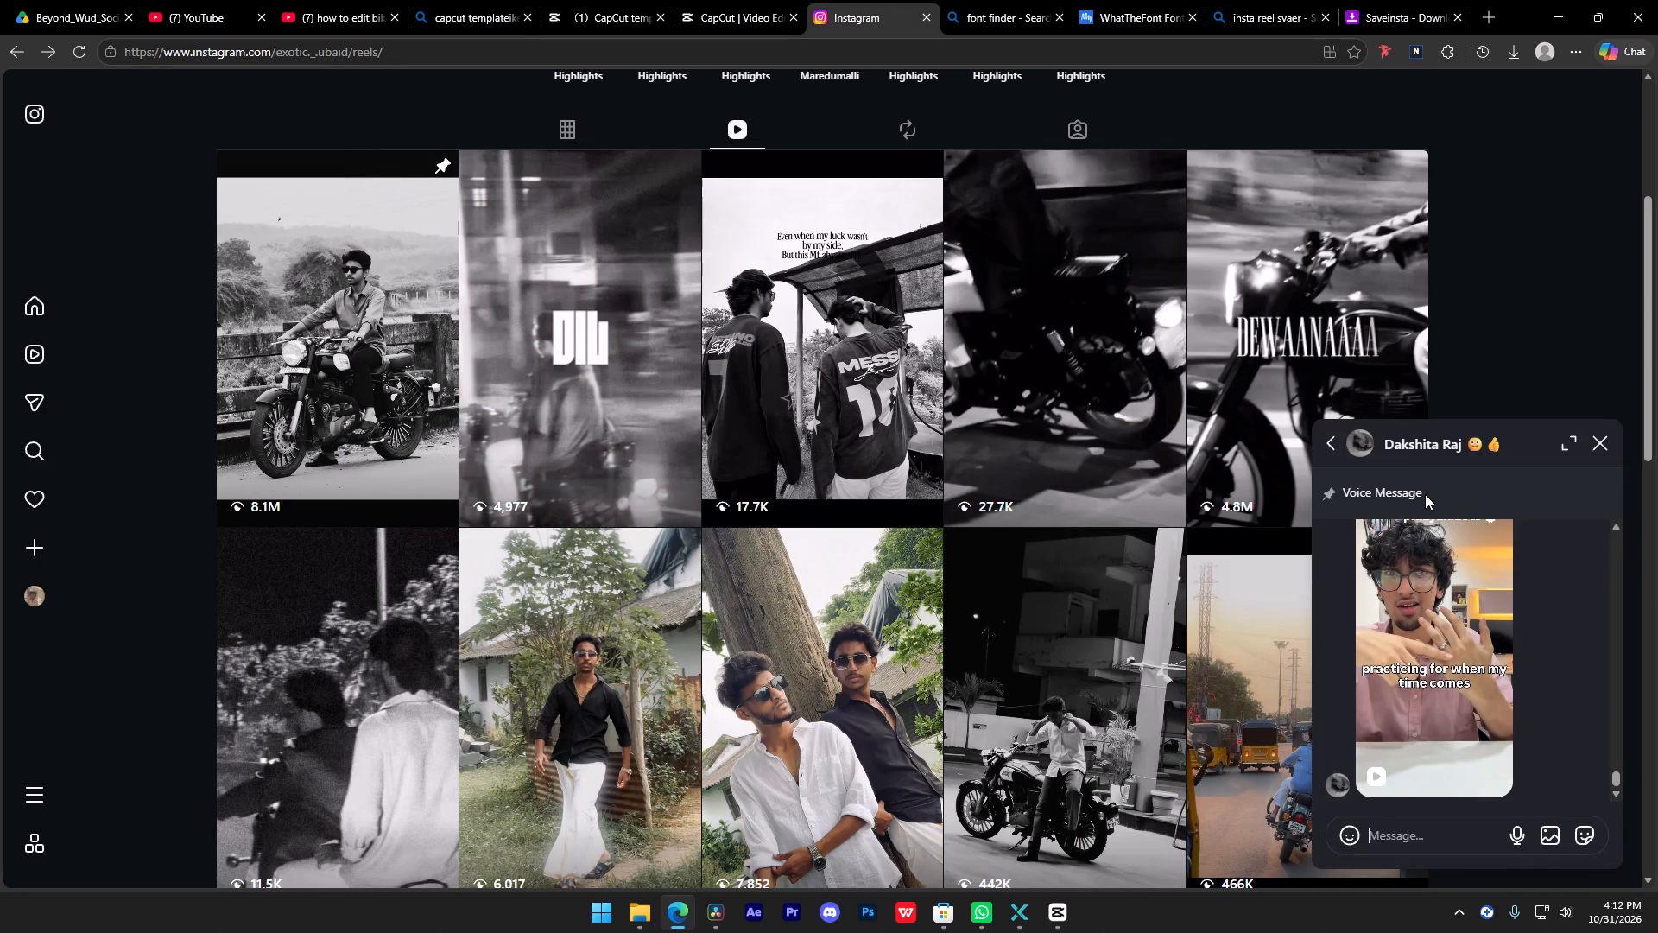
{"action": "left_click", "coordinate": [1389, 633]}
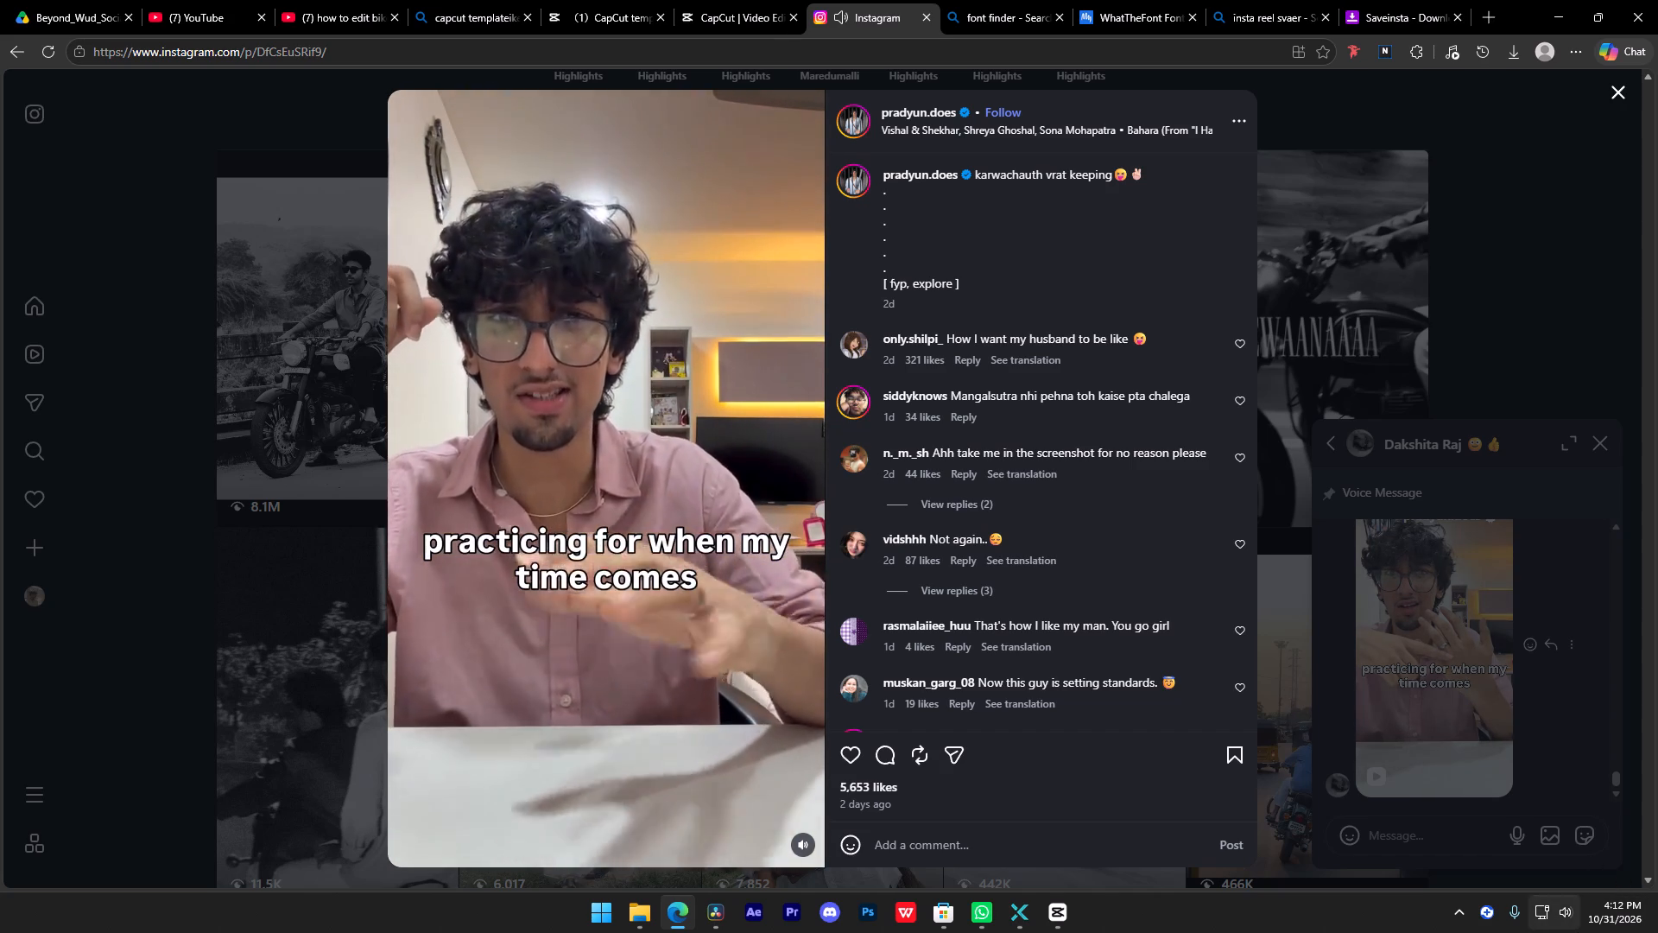
{"action": "left_click", "coordinate": [1554, 700]}
React to the shared reel with the laughing emoji and close the conversation.
{"action": "left_click", "coordinate": [1526, 659]}
{"action": "left_click", "coordinate": [1529, 653]}
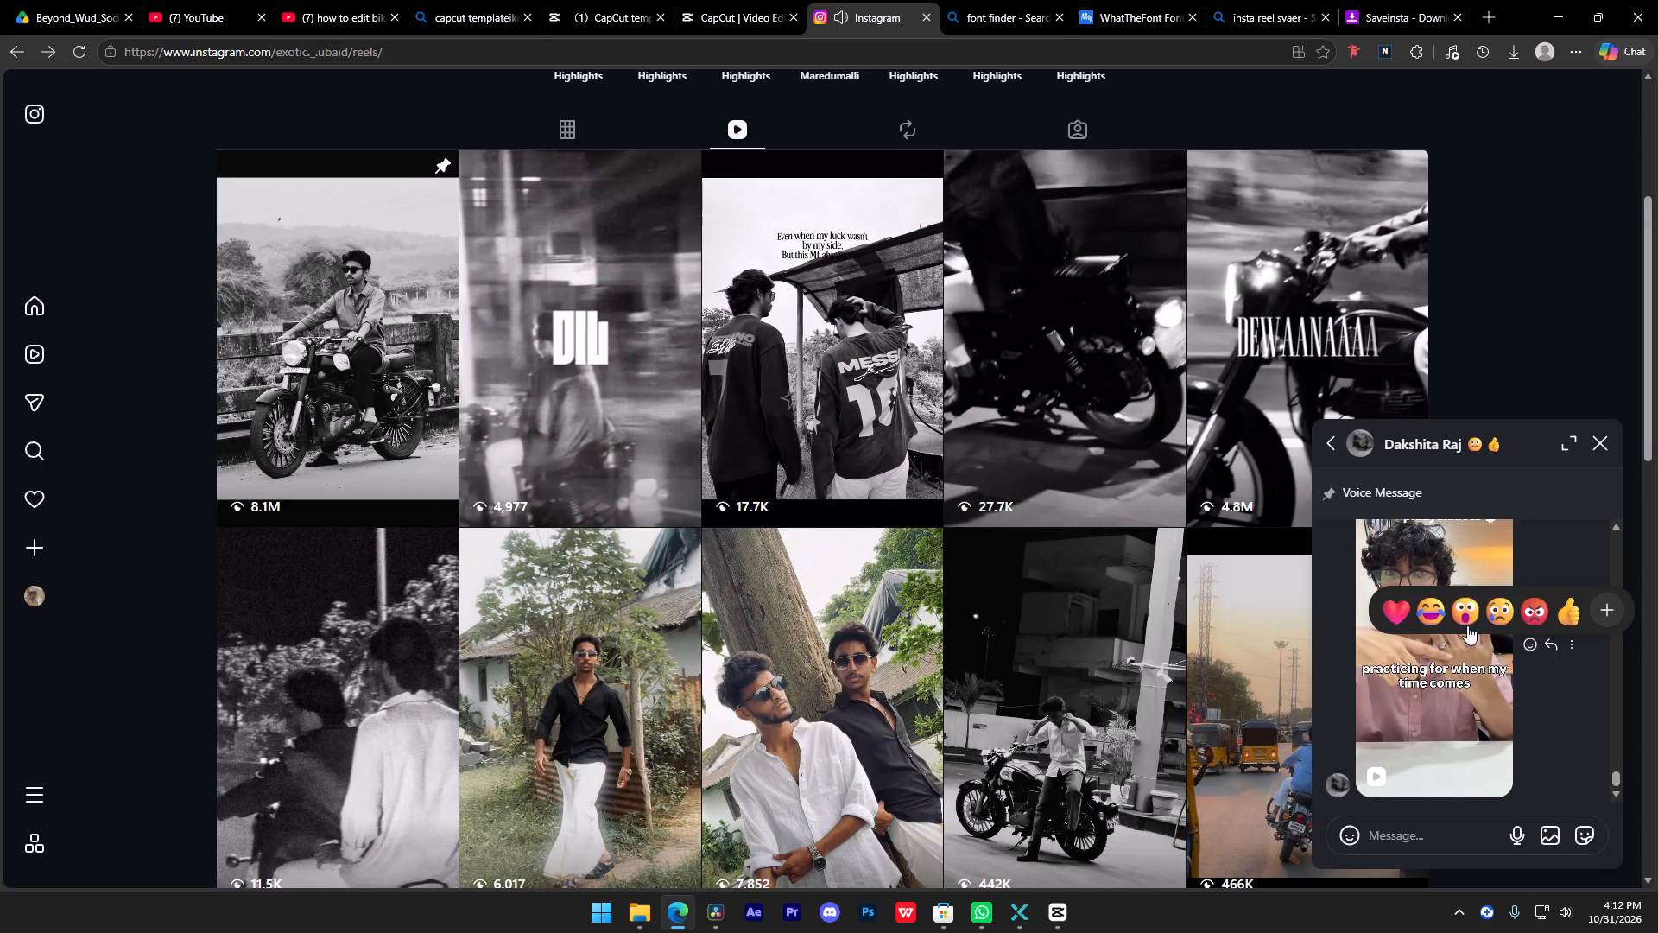
{"action": "left_click", "coordinate": [1442, 610]}
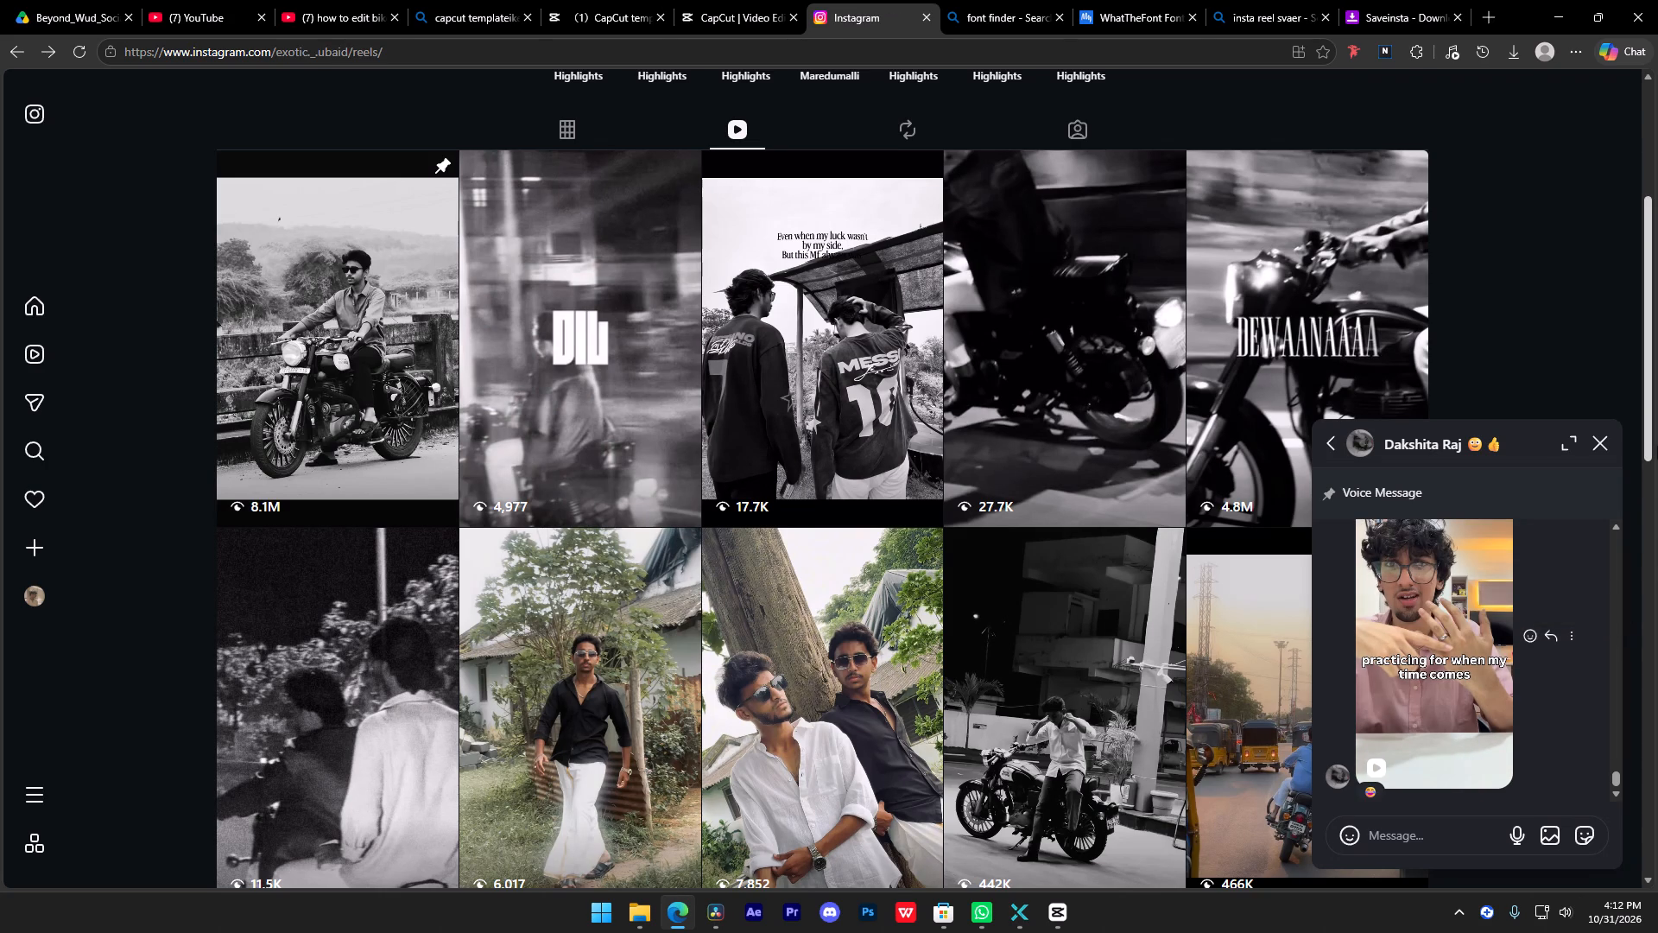
{"action": "left_click", "coordinate": [1603, 440]}
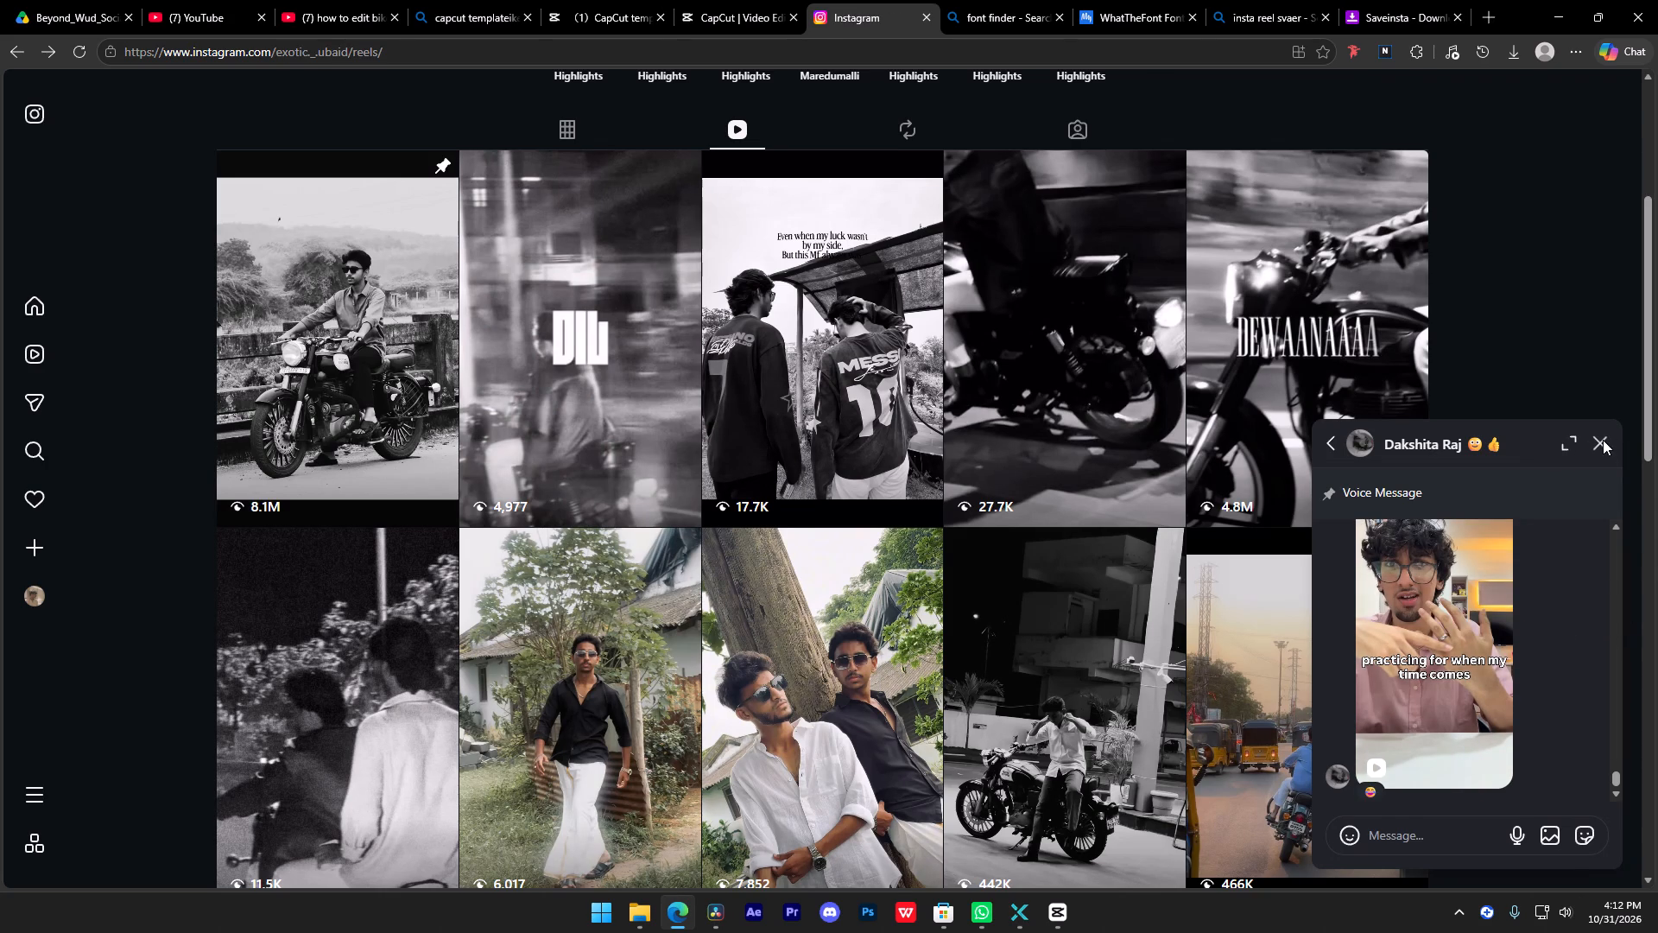
Search YouTube for "how to use capcut pc" and look through the tutorial results.
{"action": "left_click", "coordinate": [332, 0]}
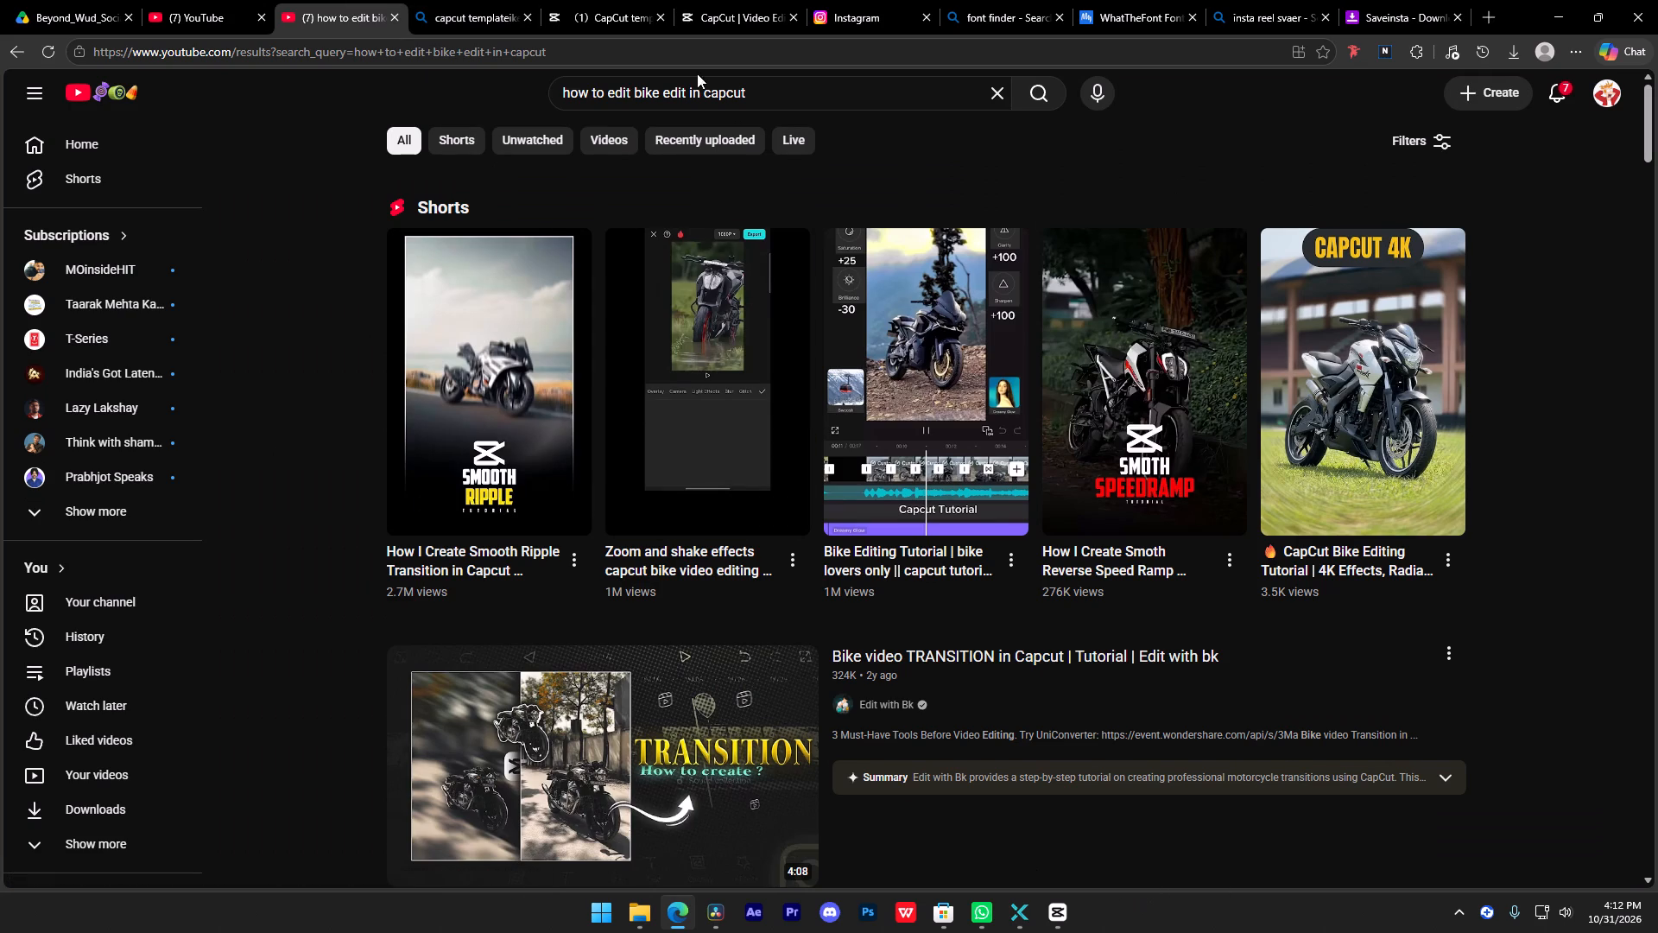
{"action": "left_click_drag", "start_coordinate": [750, 89], "coordinate": [440, 60]}
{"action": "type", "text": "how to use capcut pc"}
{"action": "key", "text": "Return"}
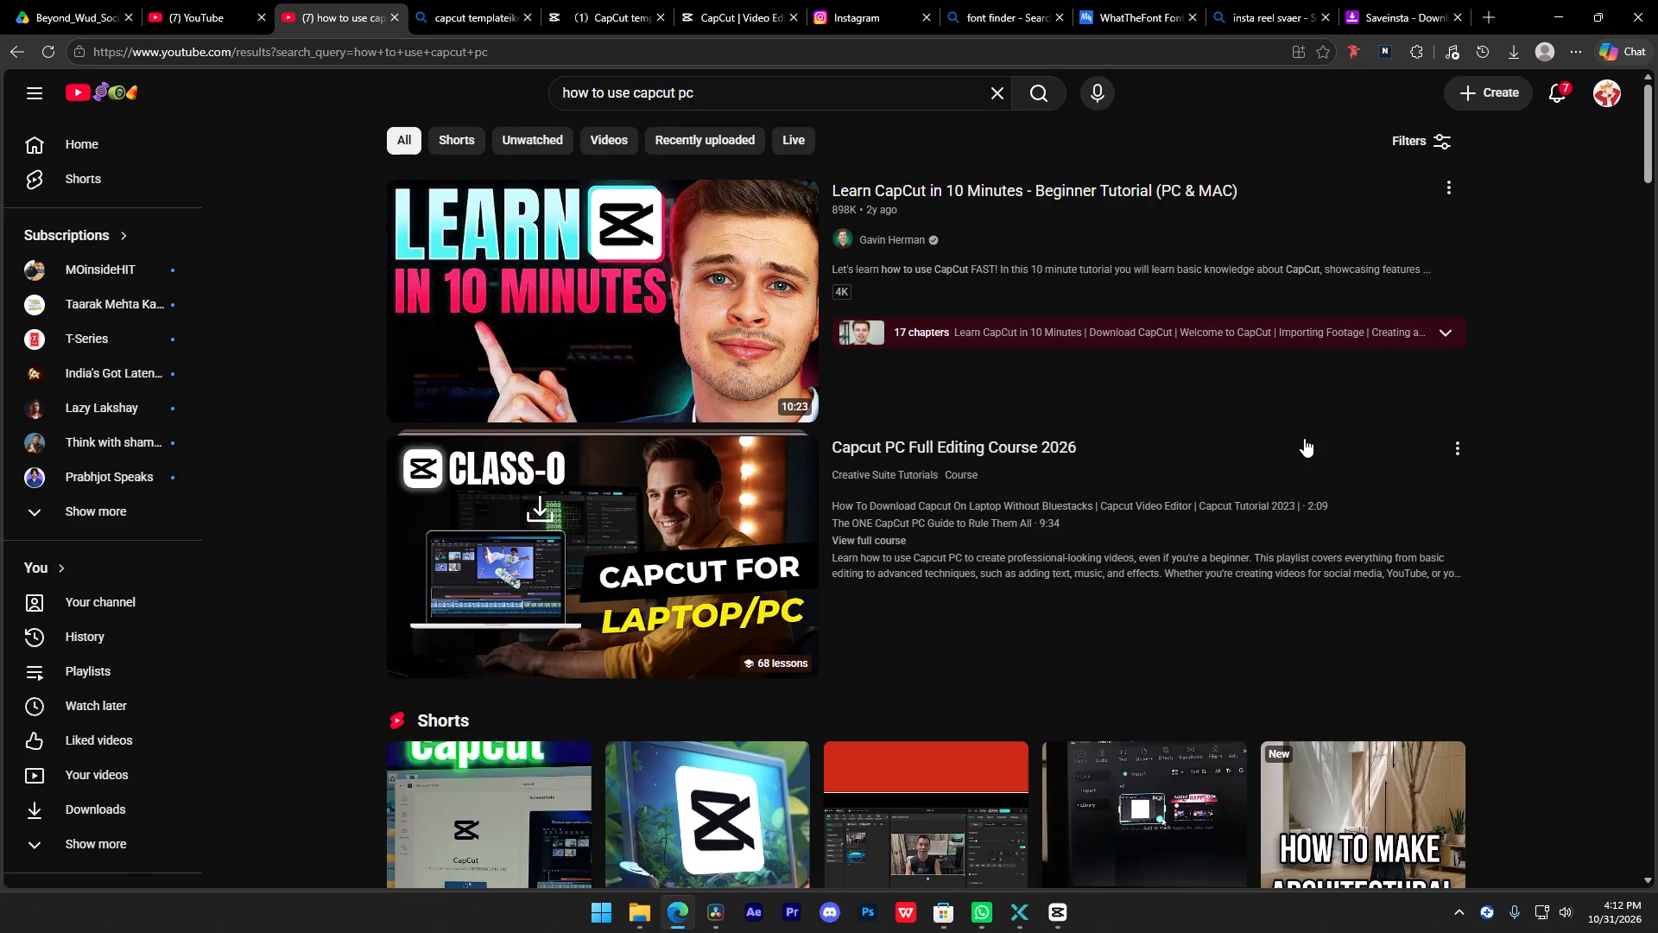
{"action": "scroll", "coordinate": [1291, 477], "scroll_direction": "down", "scroll_amount": 3}
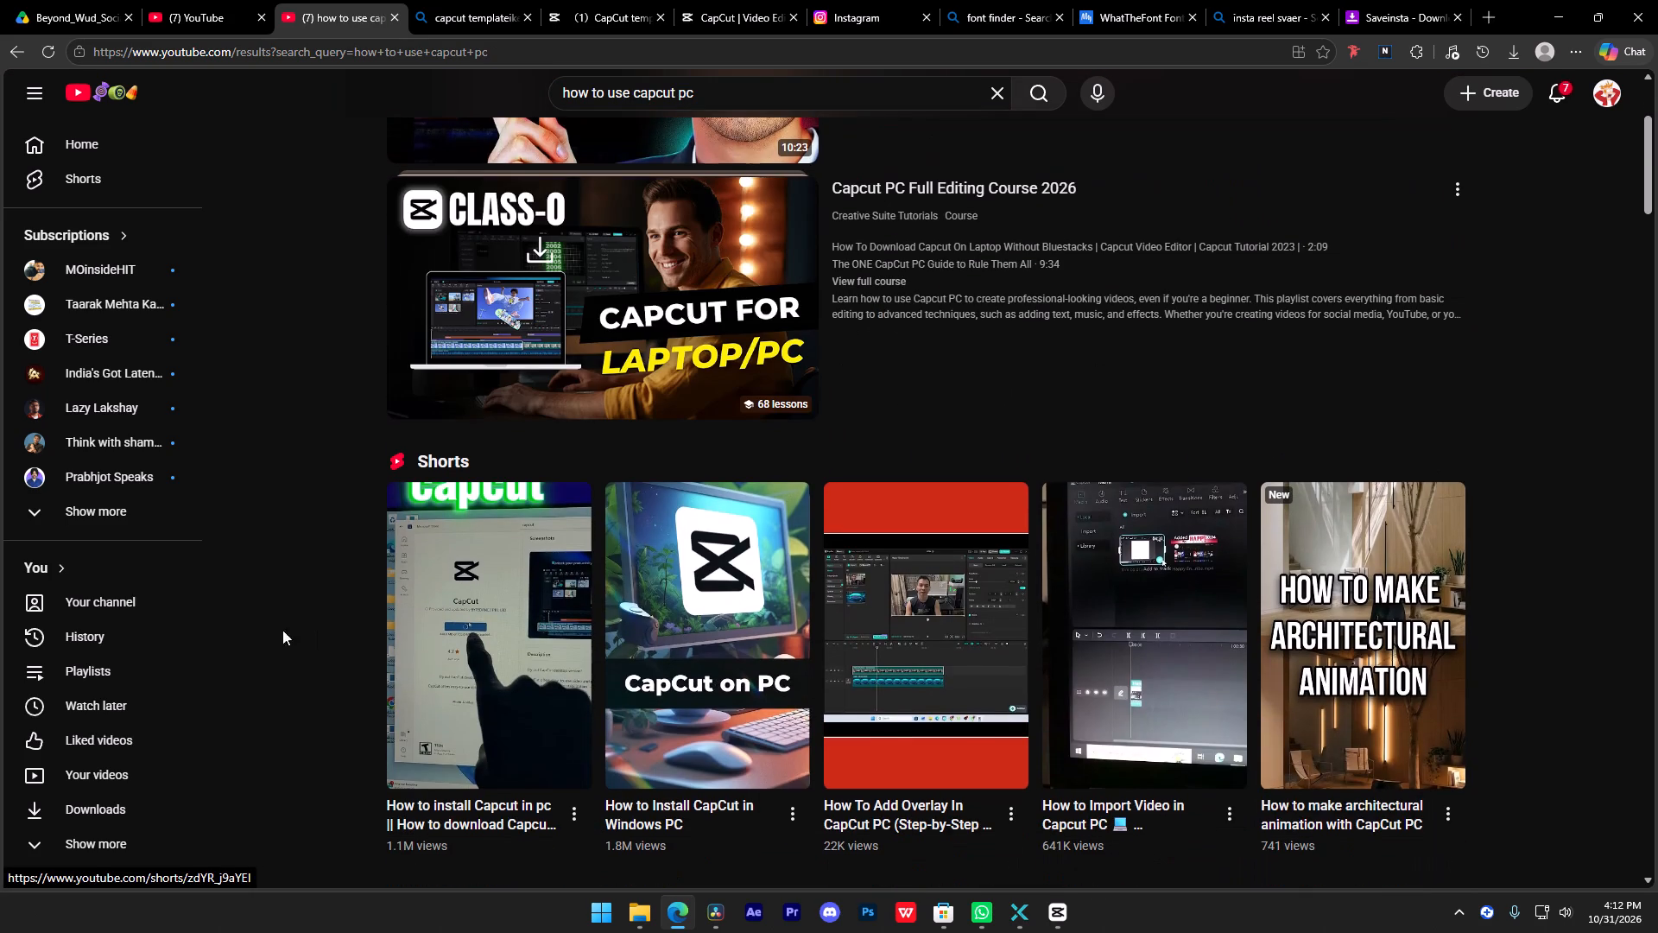
In Microsoft Edge, preview the YouTube Shorts on installing CapCut in Windows PC and adding an overlay in CapCut PC.
{"action": "left_click", "coordinate": [731, 663]}
{"action": "left_click", "coordinate": [965, 585]}
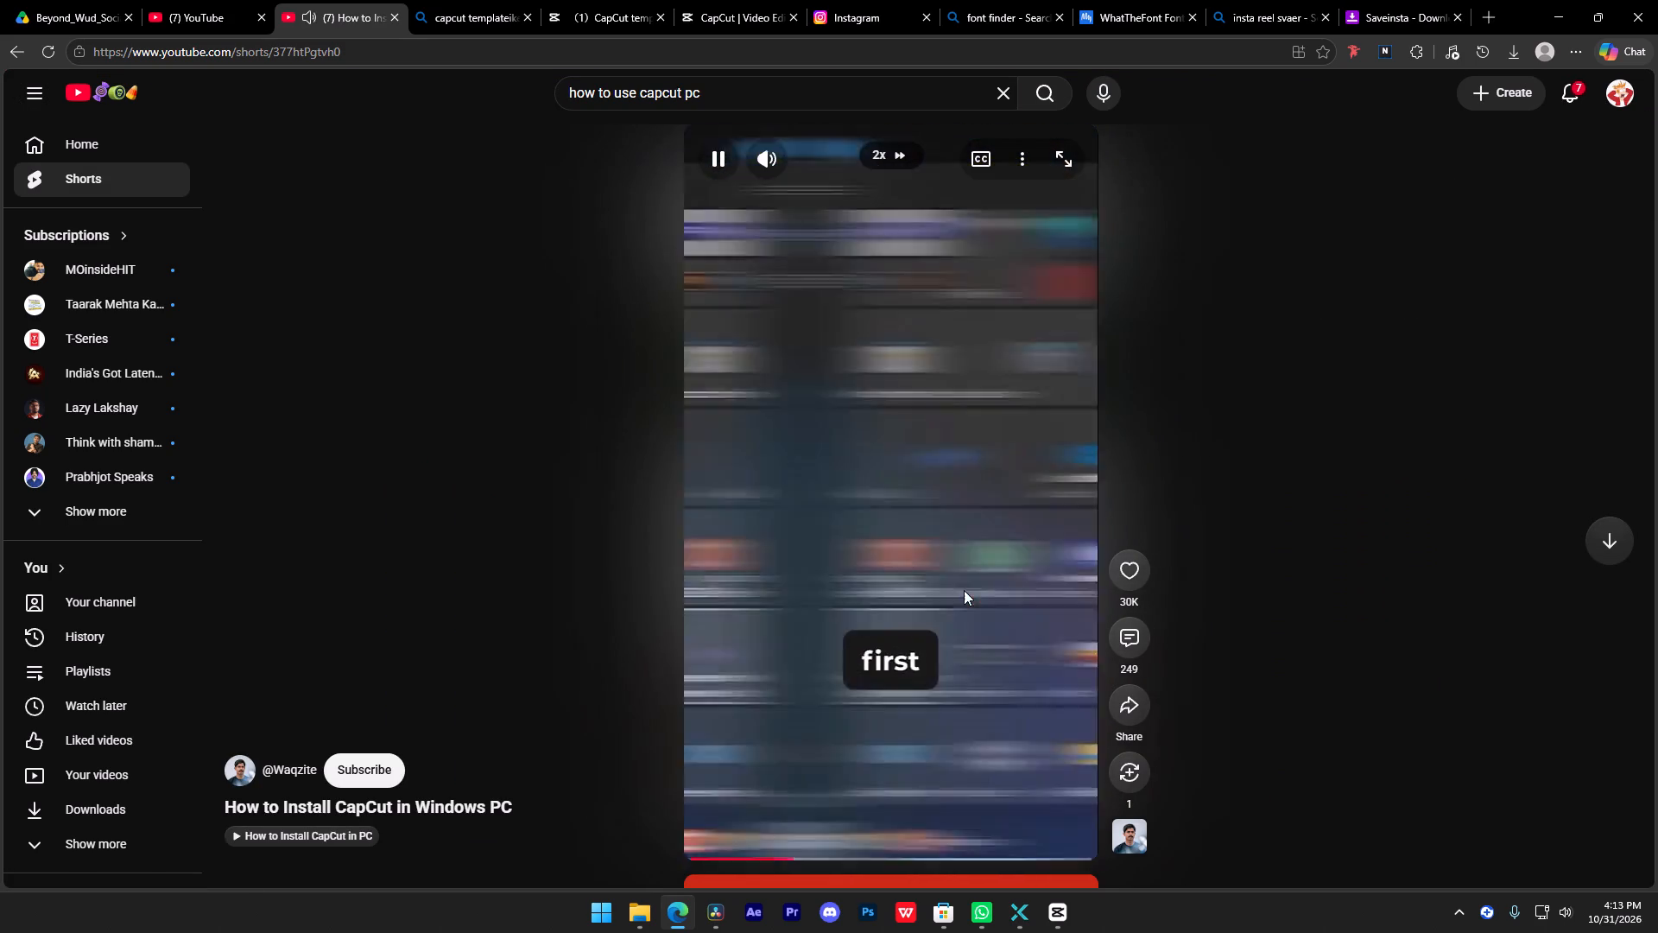
{"action": "left_click", "coordinate": [22, 55]}
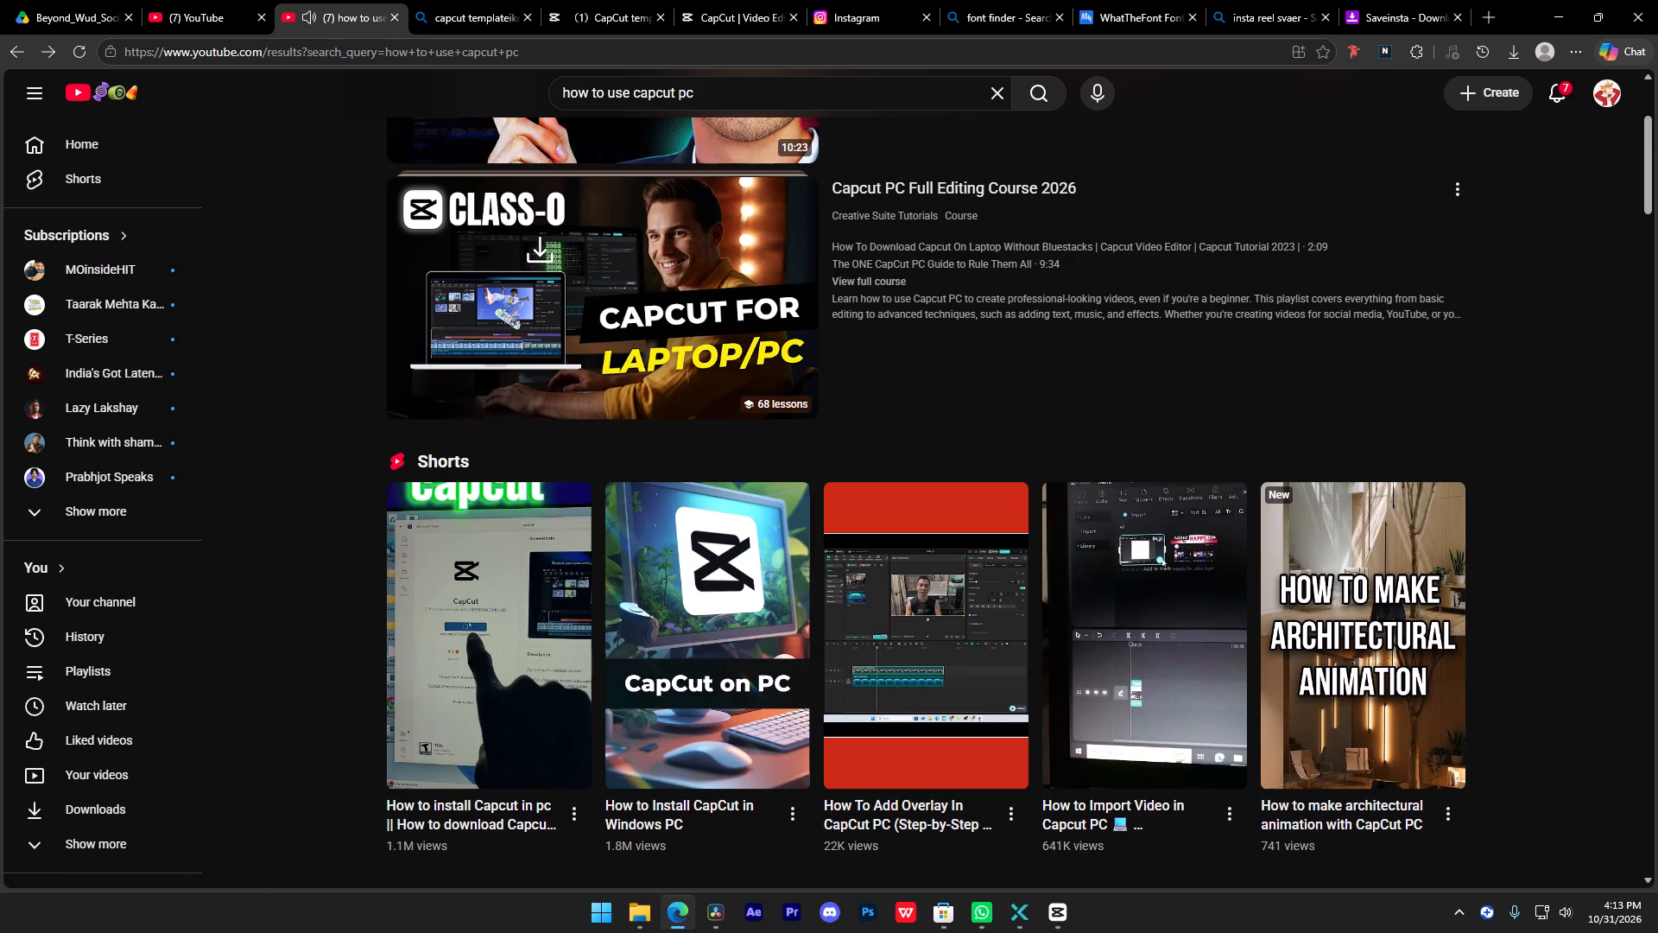
{"action": "left_click", "coordinate": [987, 619]}
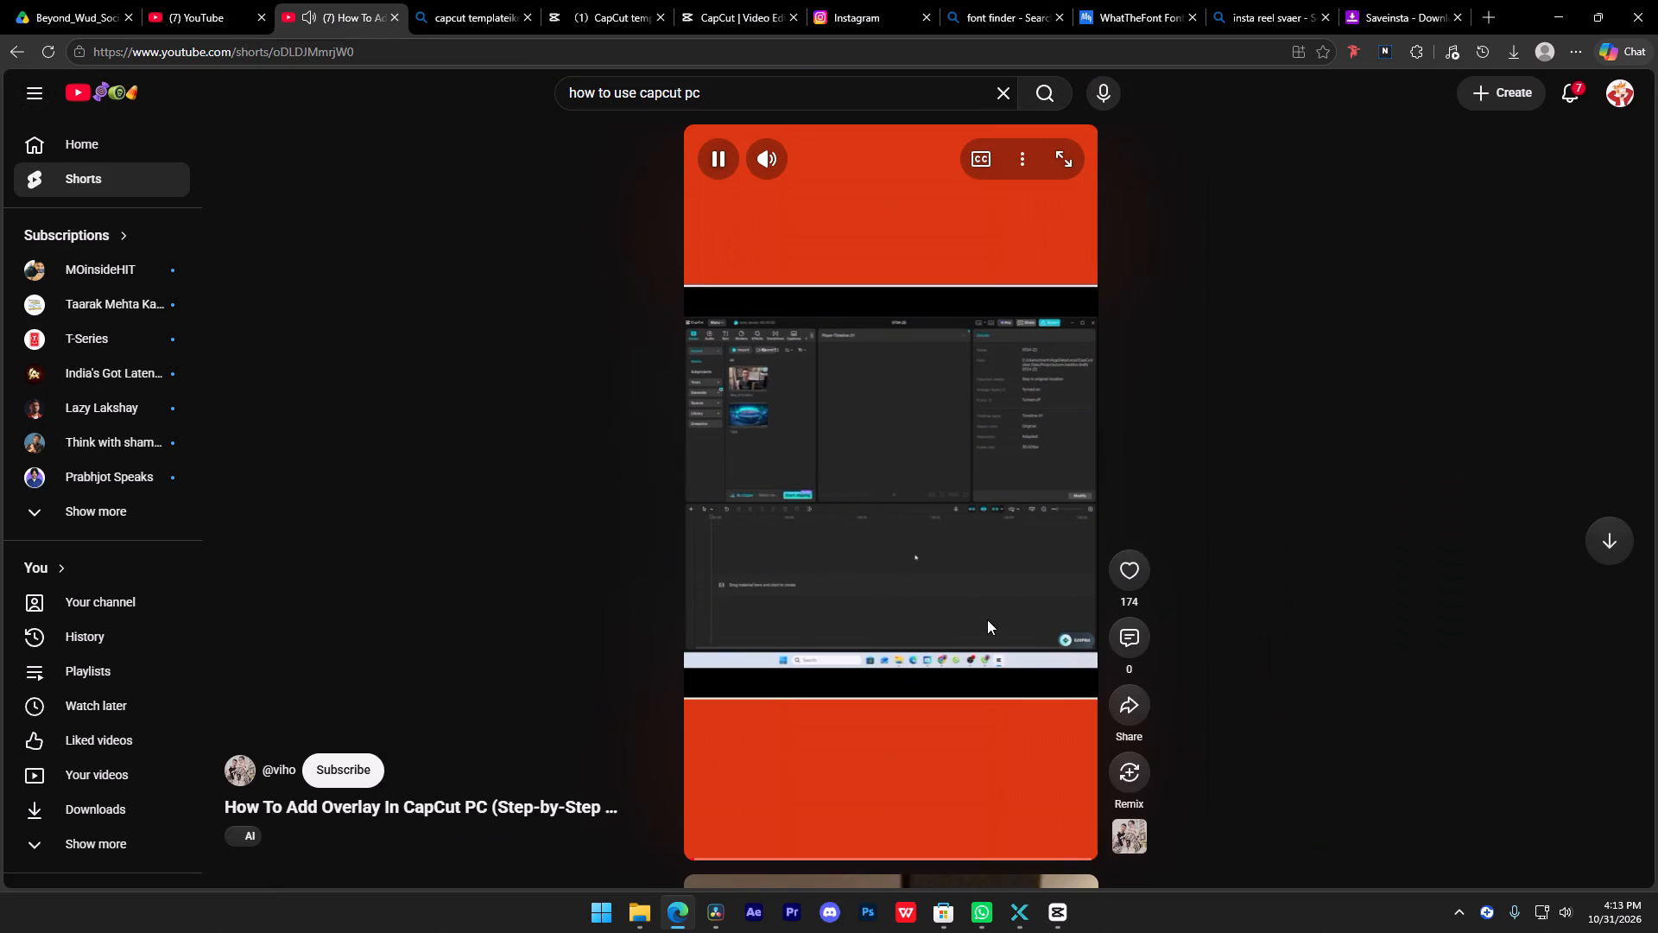
{"action": "left_click", "coordinate": [3, 57]}
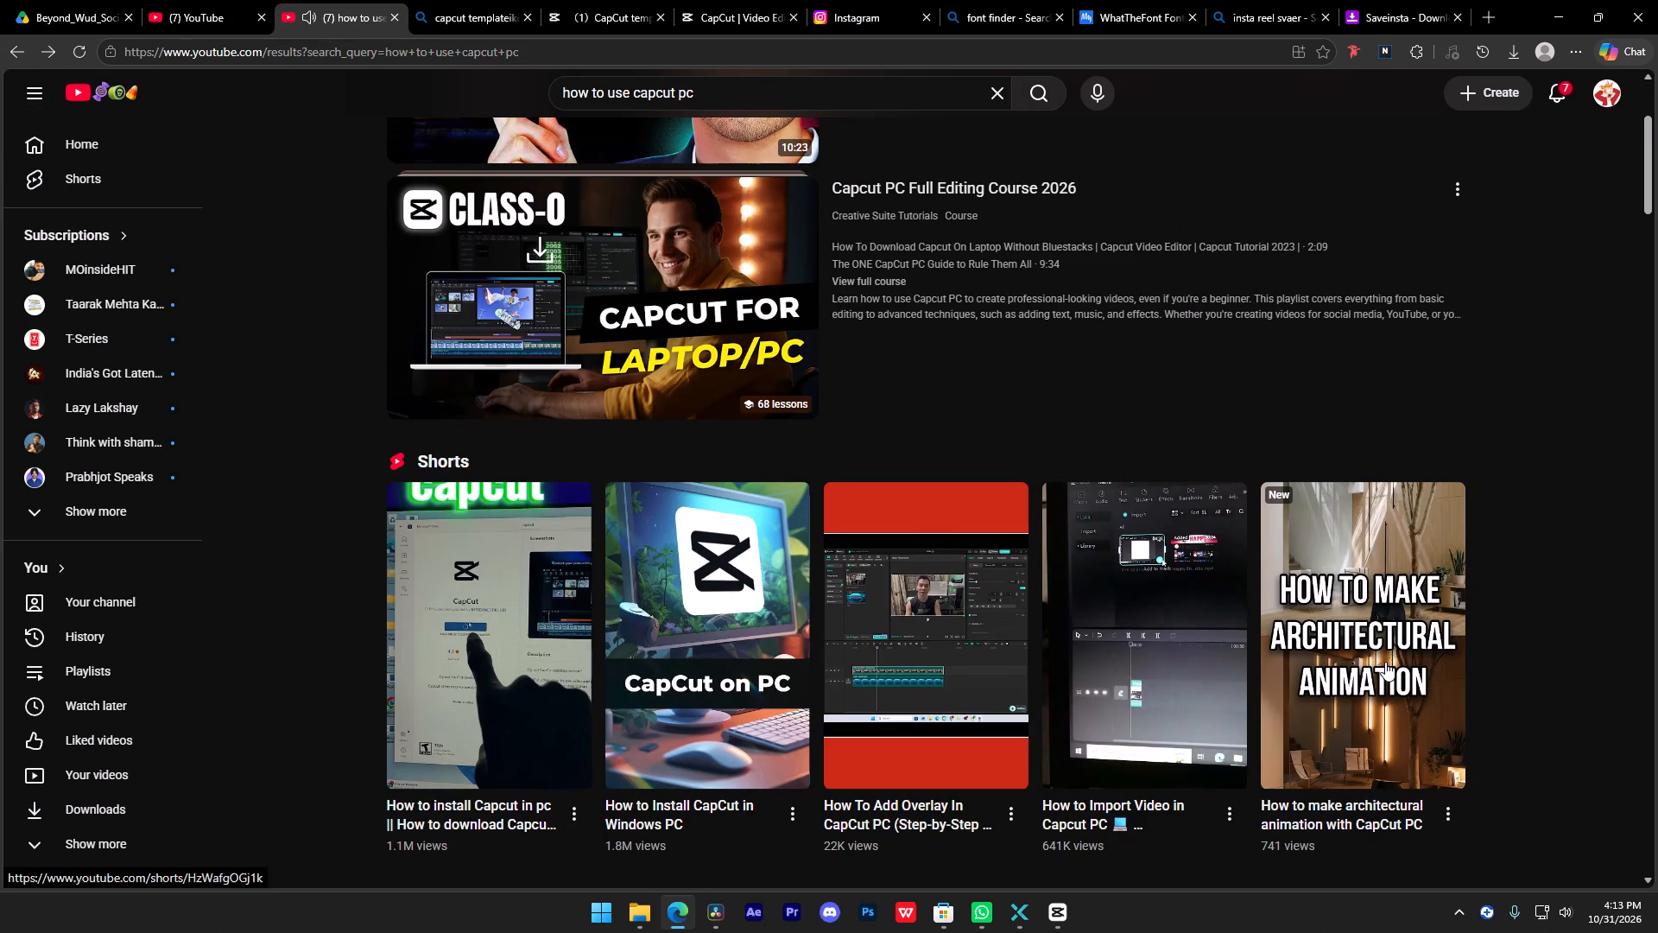
Open the YouTube tutorial "Learn CapCut in 10 Minutes - Beginner Tutorial (PC & MAC)", skip ahead to where a clip is added to the track, and pause there.
{"action": "scroll", "coordinate": [618, 482], "scroll_direction": "up", "scroll_amount": 7}
{"action": "left_click", "coordinate": [566, 408]}
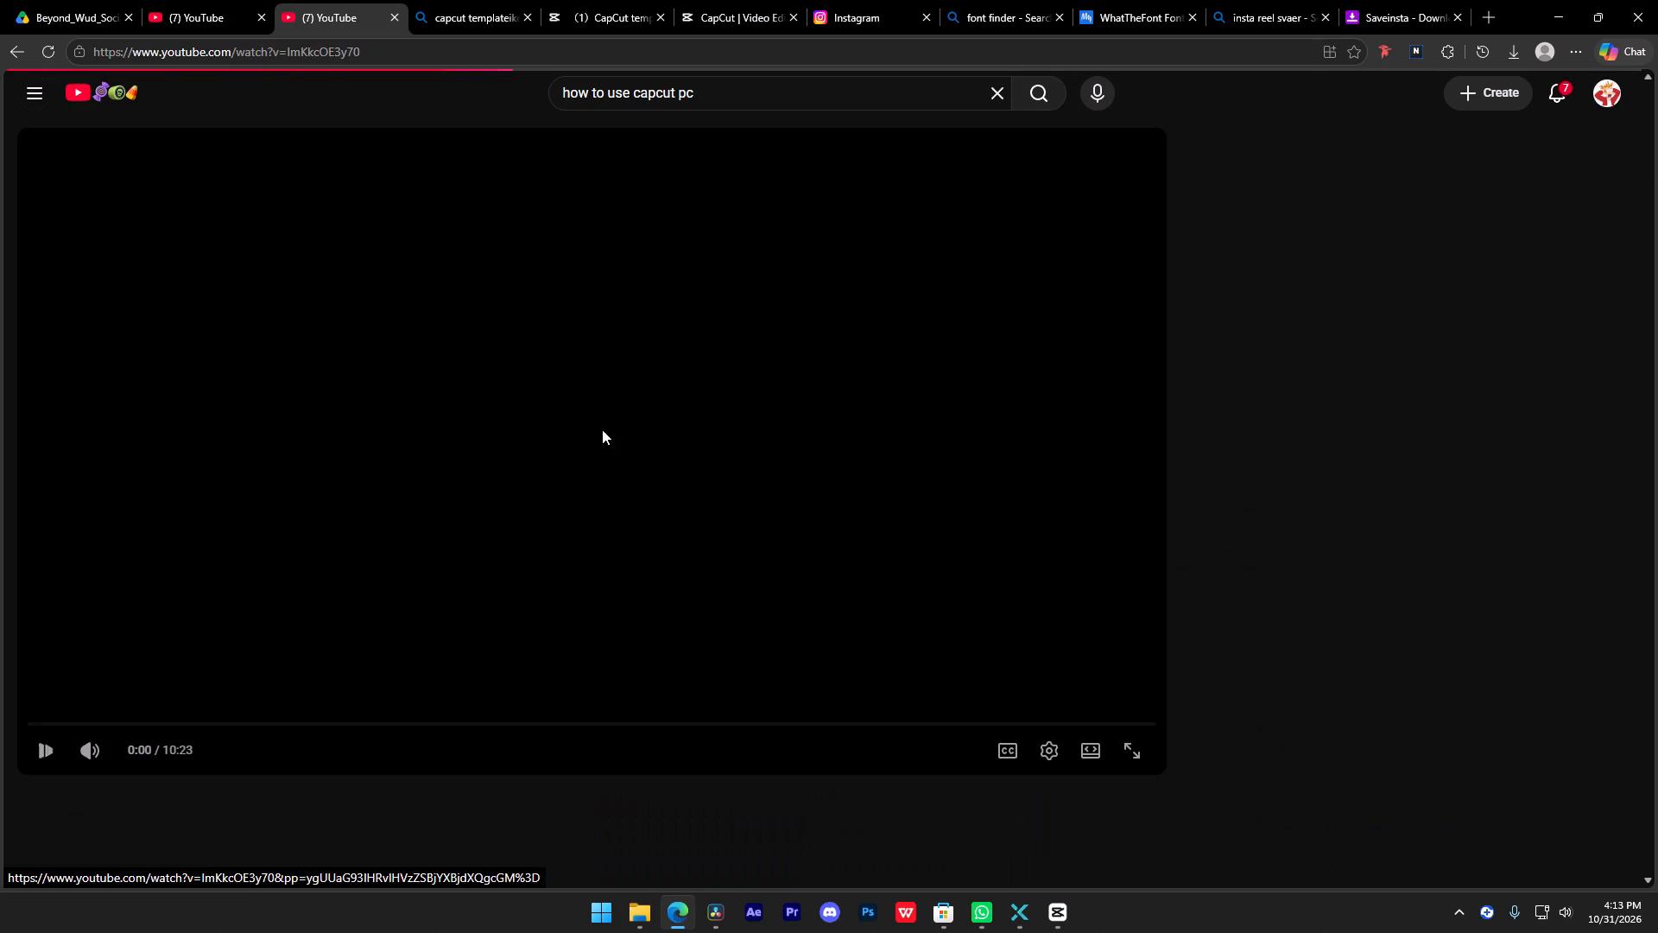
{"action": "key", "text": "Right"}
{"action": "key", "text": "Right"}
{"action": "key", "text": "Right"}
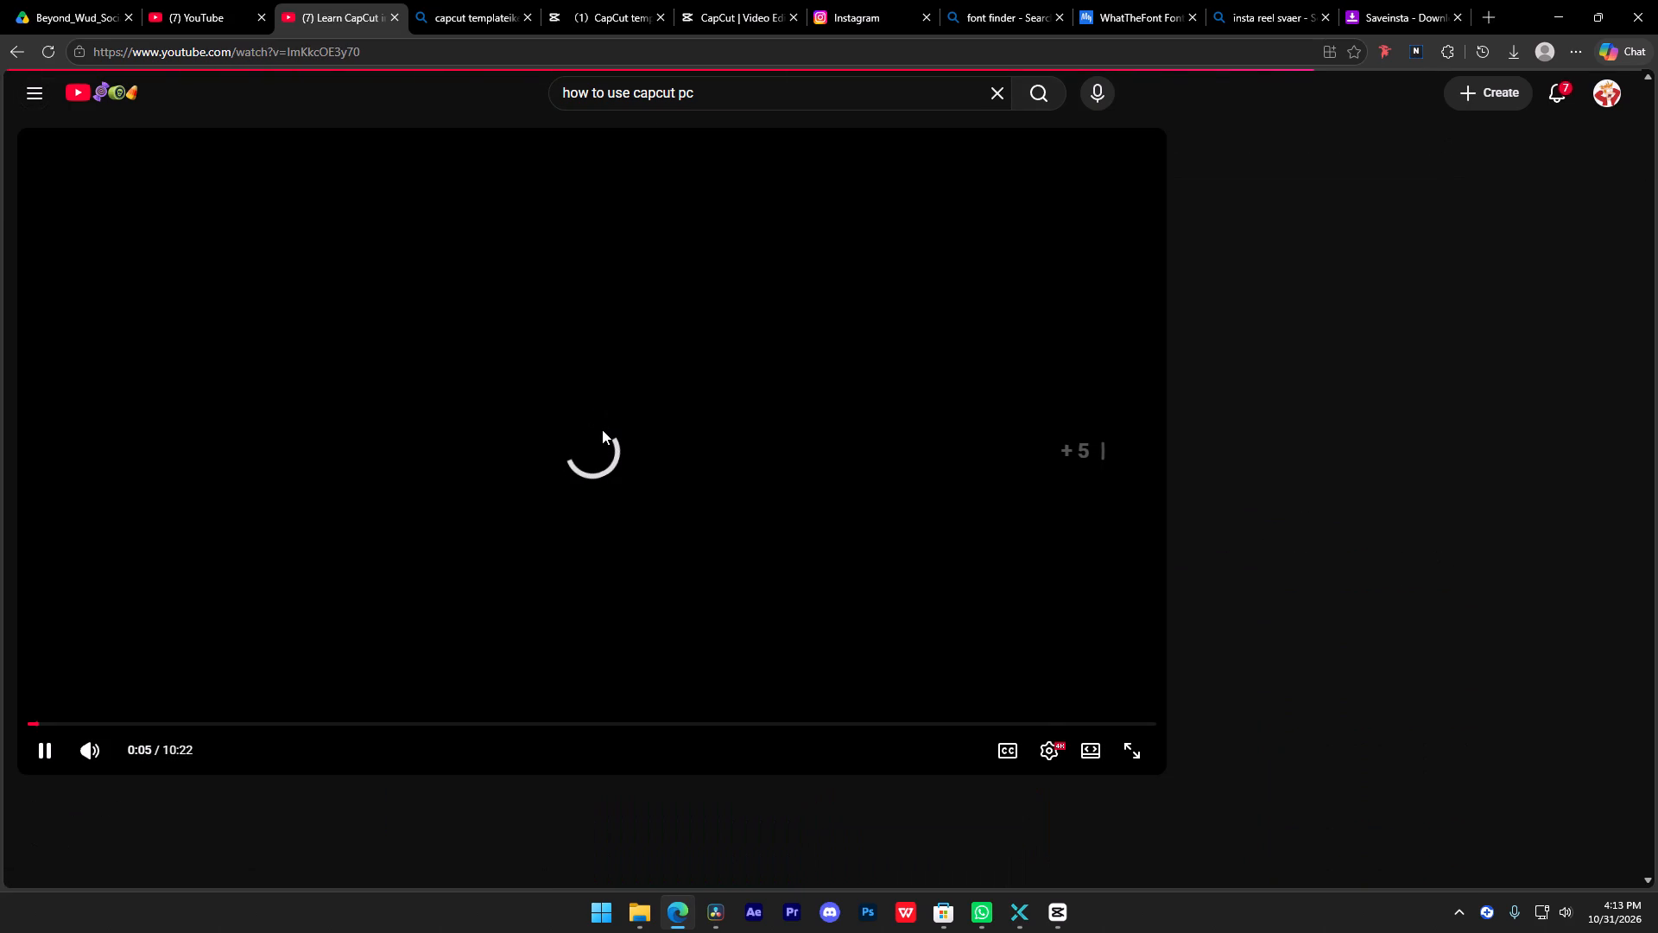
{"action": "key", "text": "Right"}
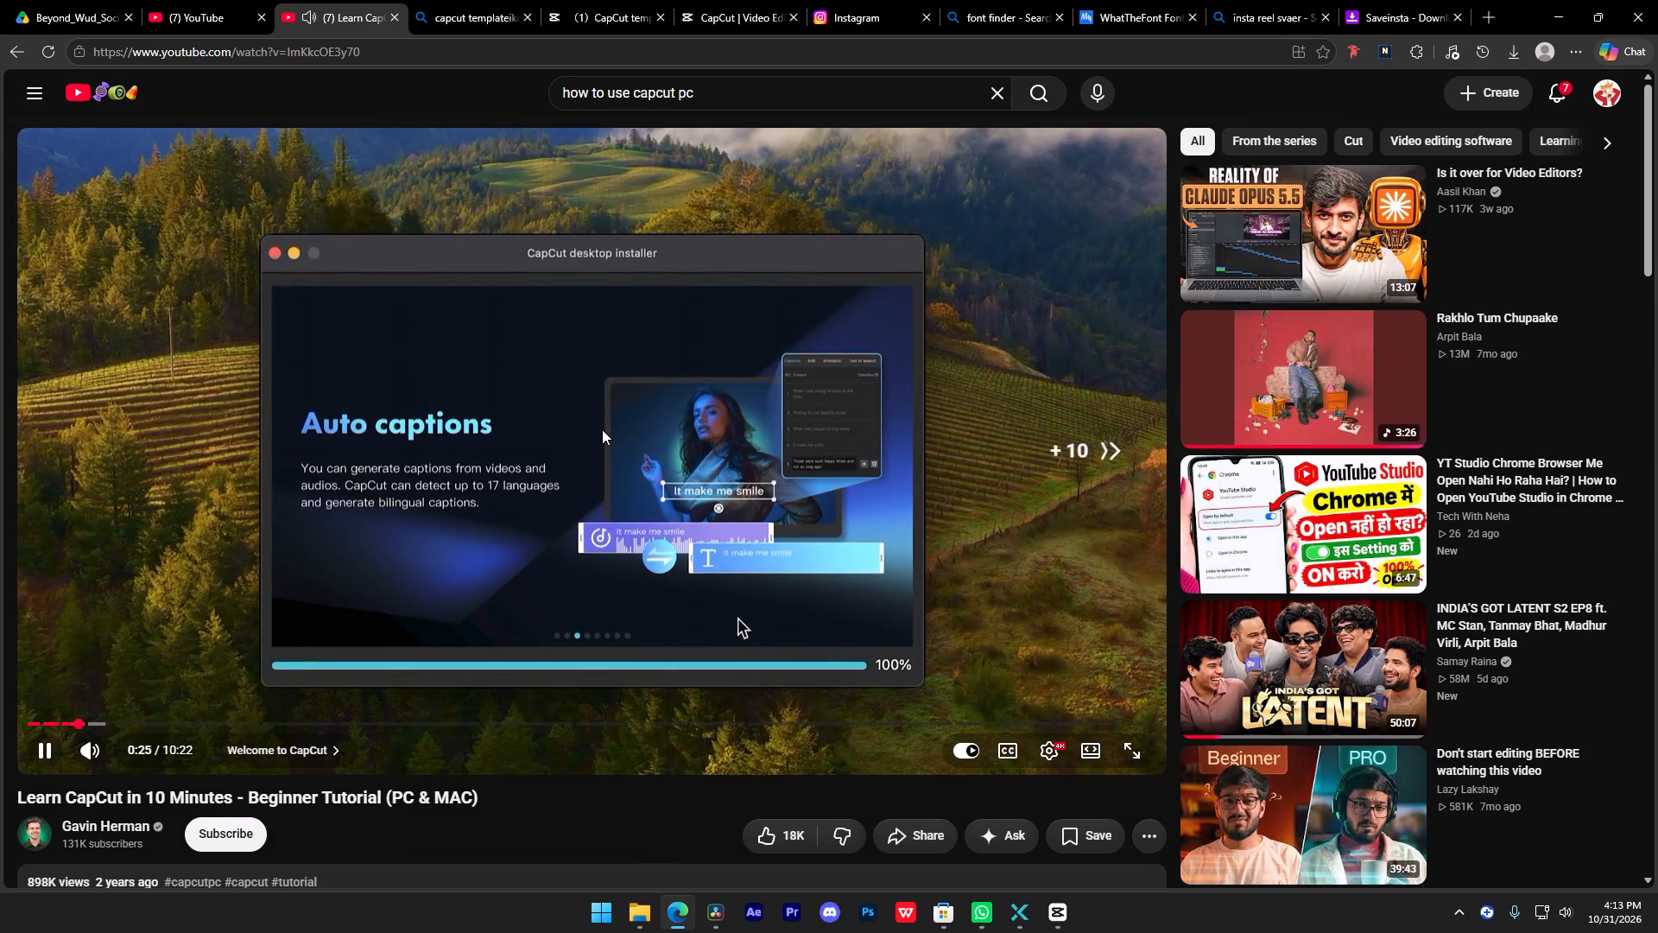
{"action": "key", "text": "Right"}
{"action": "key", "text": "Right"}
{"action": "key", "text": "Right"}
{"action": "key", "text": "Right"}
{"action": "key", "text": "Right"}
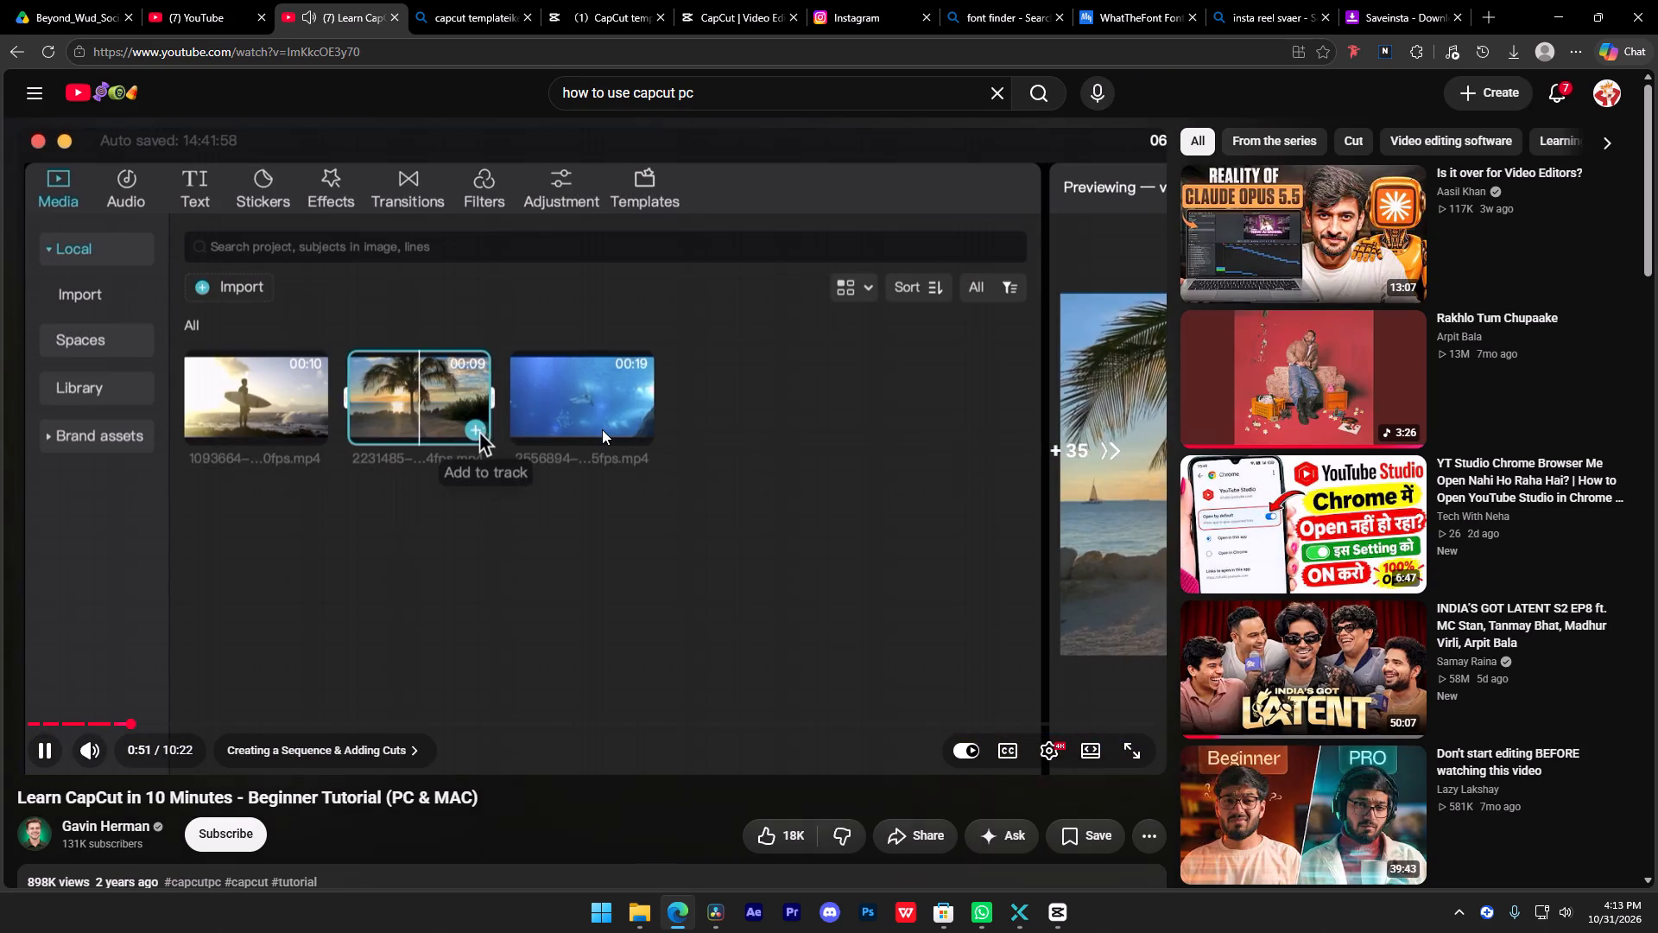
{"action": "key", "text": "Left"}
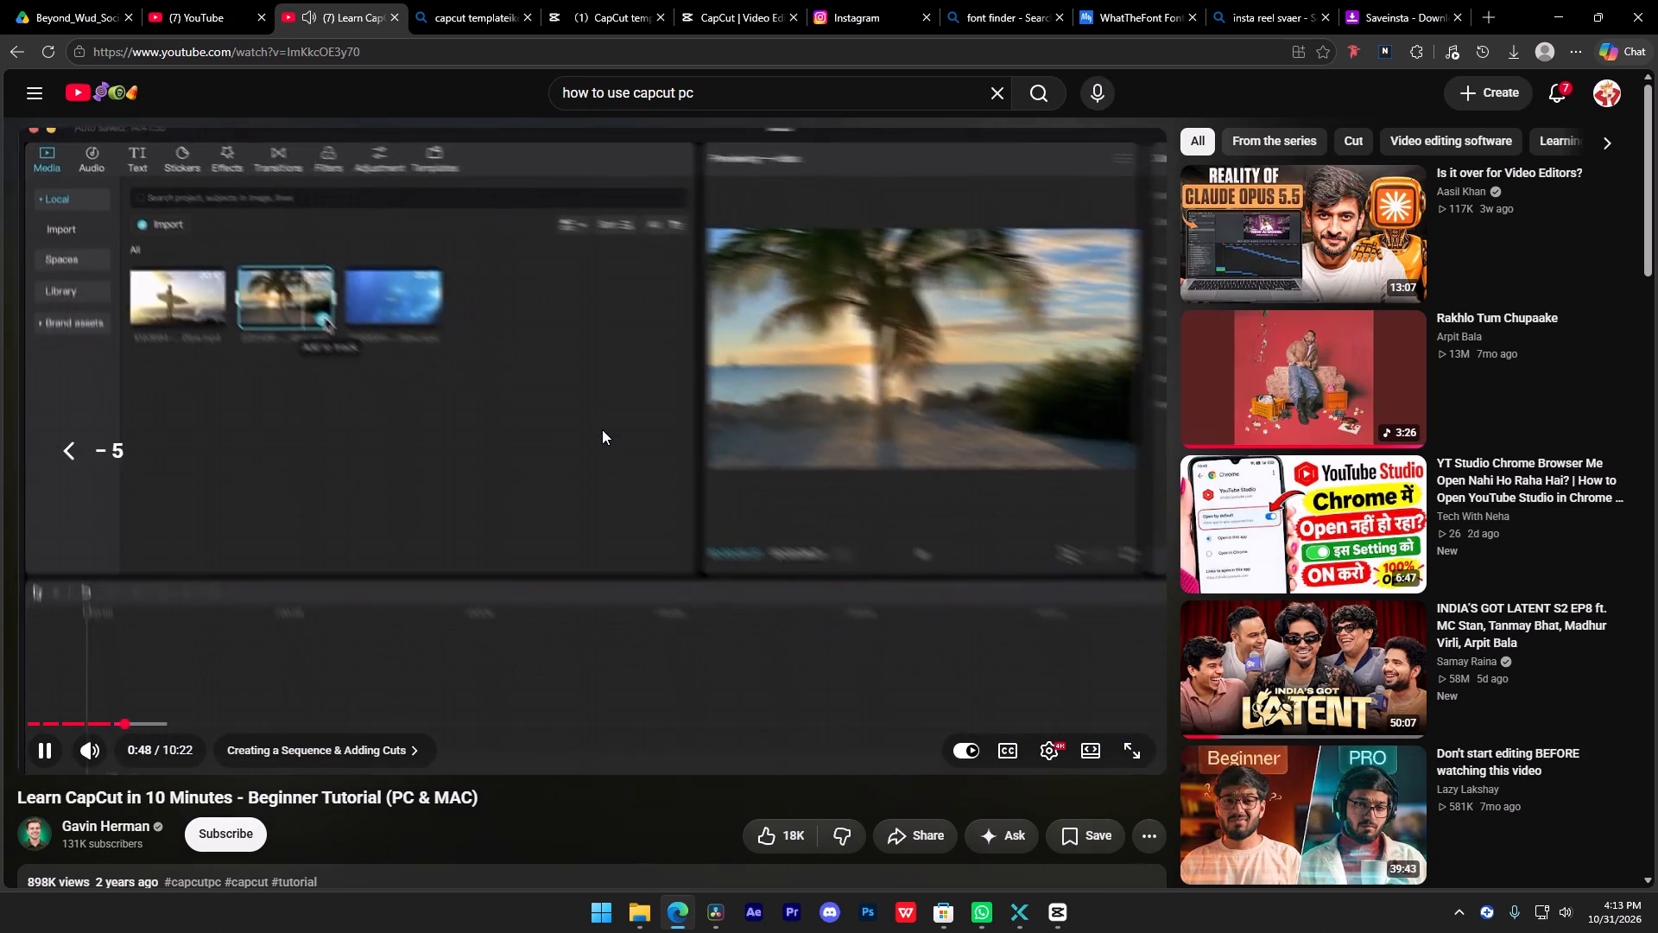
{"action": "key", "text": "Left"}
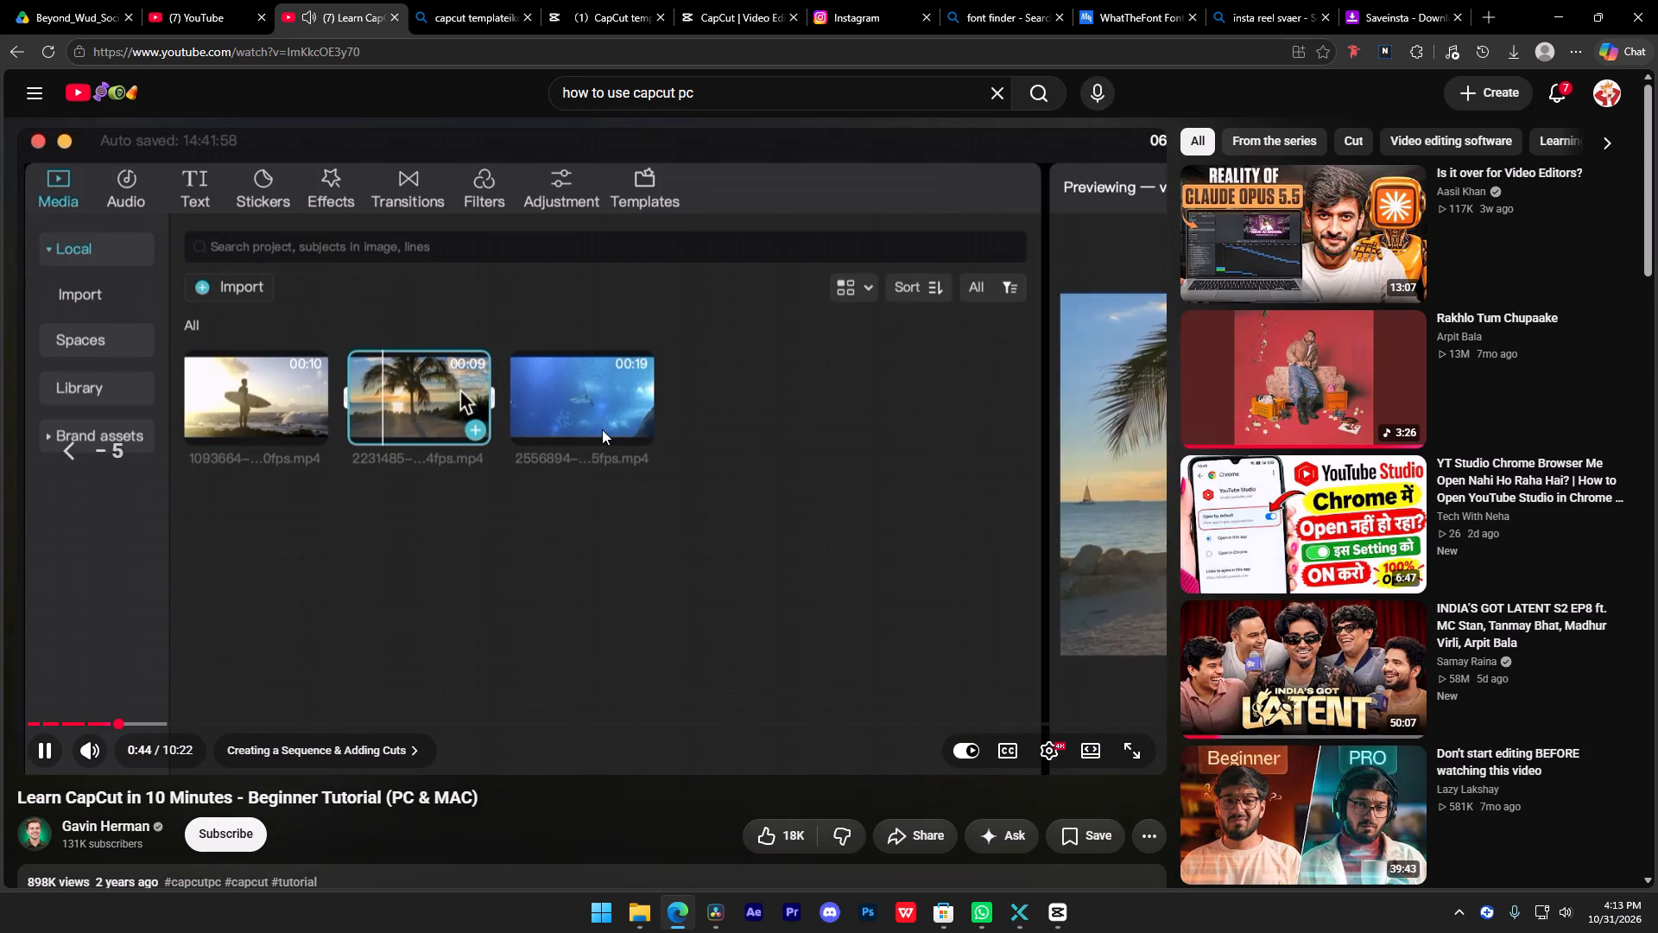
{"action": "left_click", "coordinate": [556, 410]}
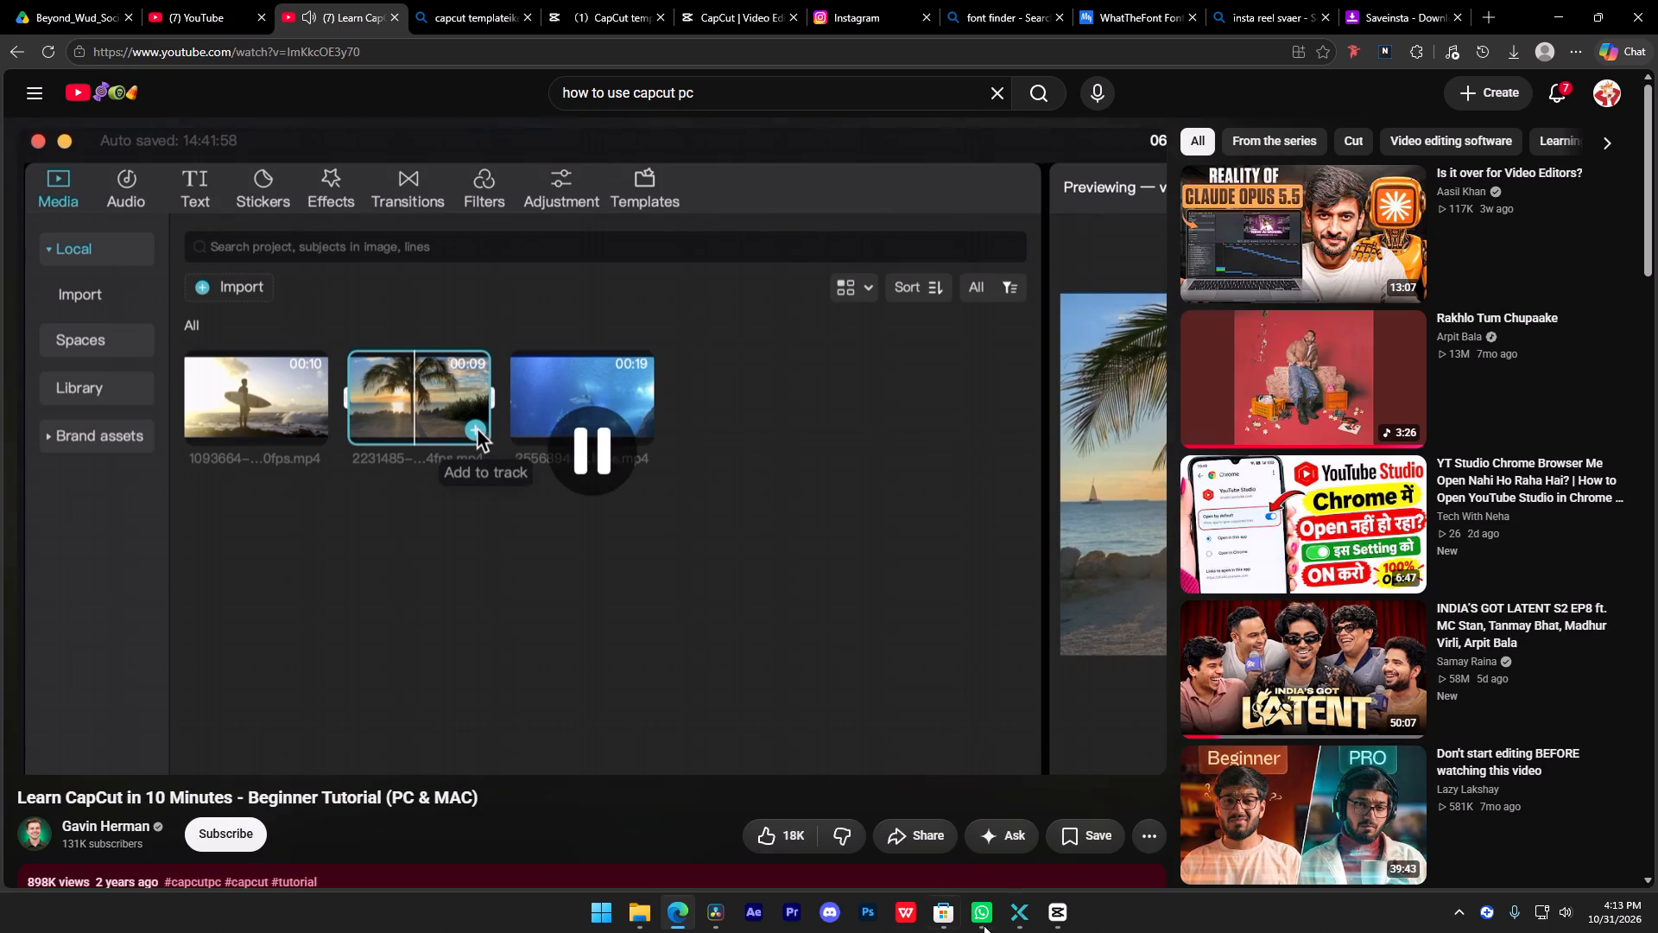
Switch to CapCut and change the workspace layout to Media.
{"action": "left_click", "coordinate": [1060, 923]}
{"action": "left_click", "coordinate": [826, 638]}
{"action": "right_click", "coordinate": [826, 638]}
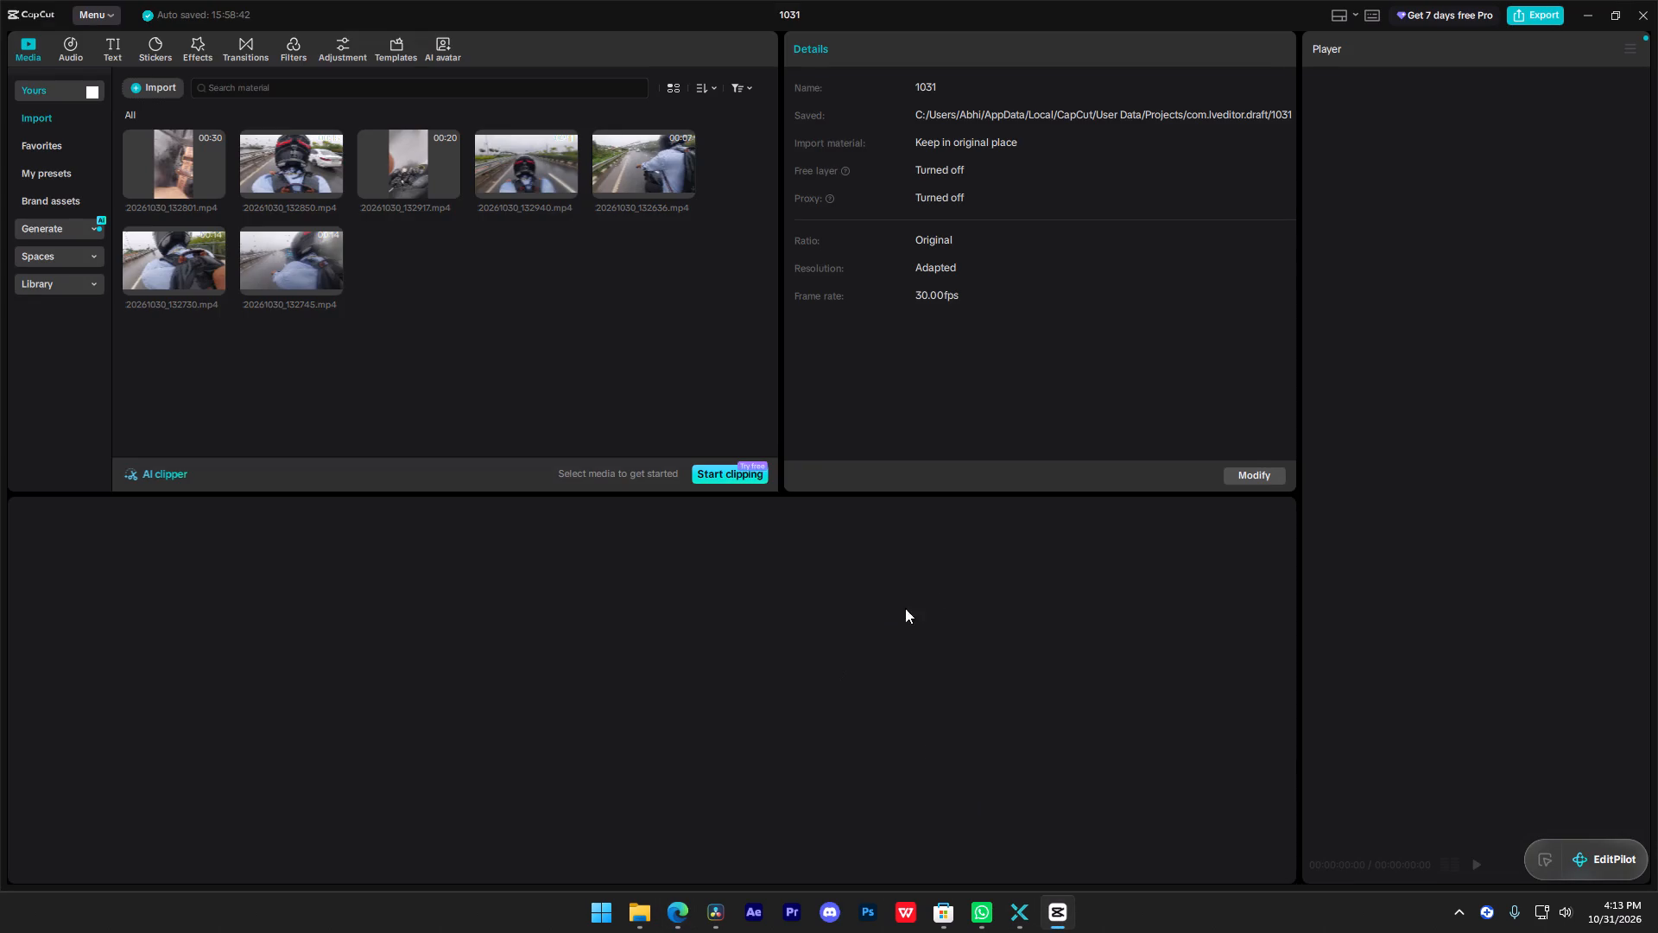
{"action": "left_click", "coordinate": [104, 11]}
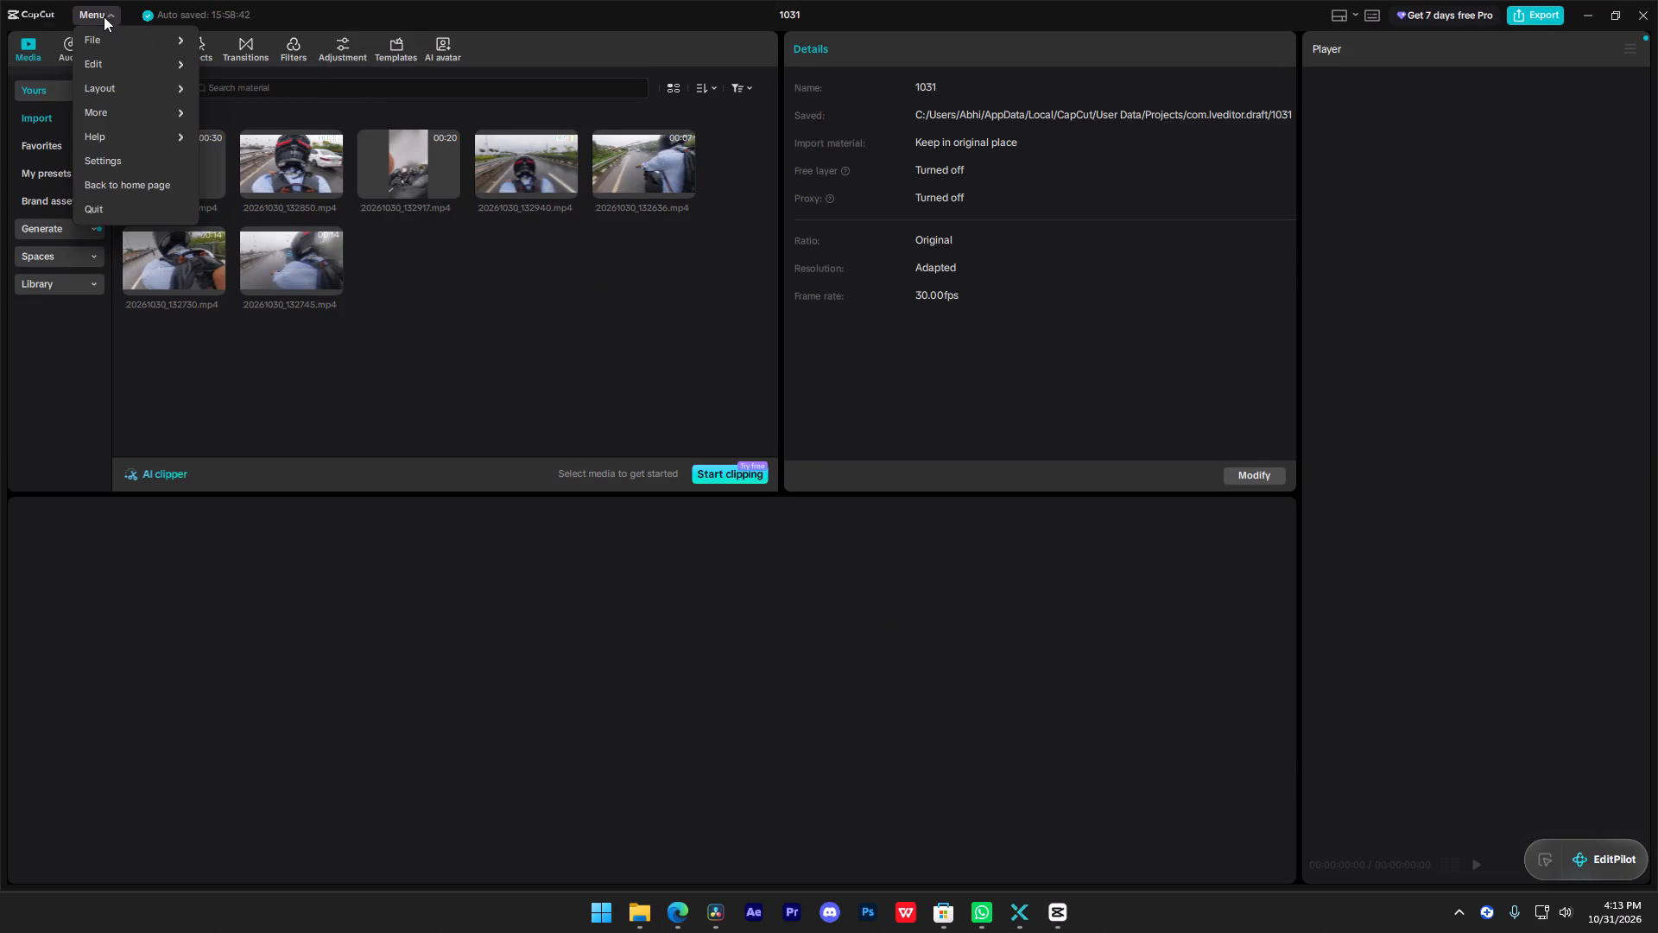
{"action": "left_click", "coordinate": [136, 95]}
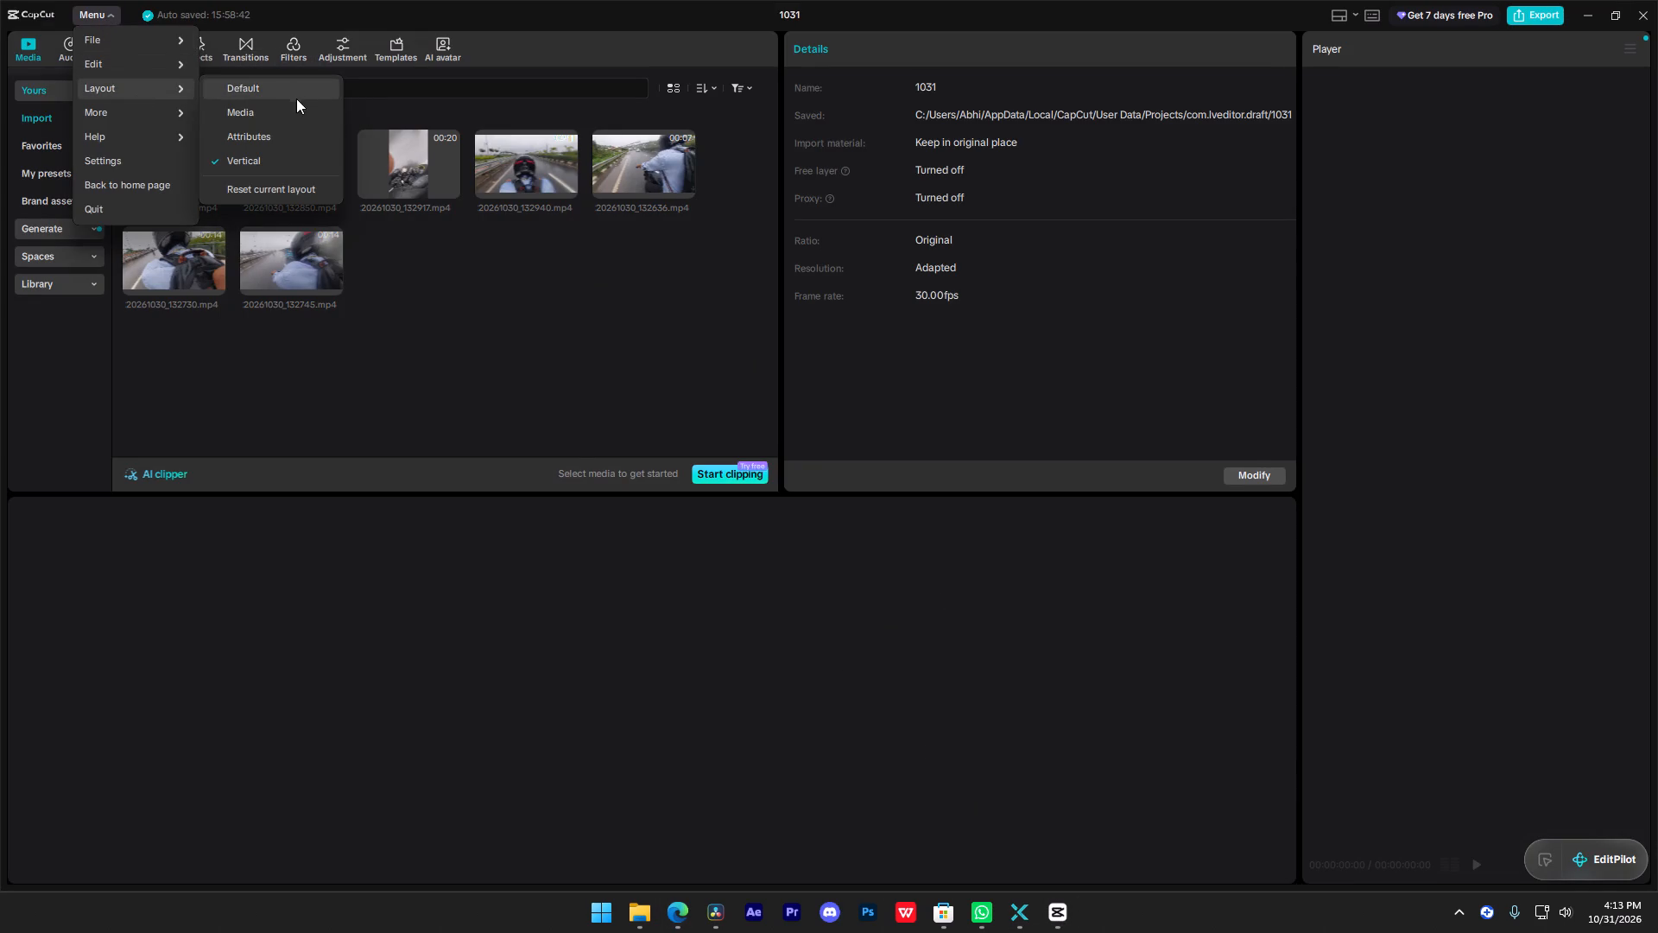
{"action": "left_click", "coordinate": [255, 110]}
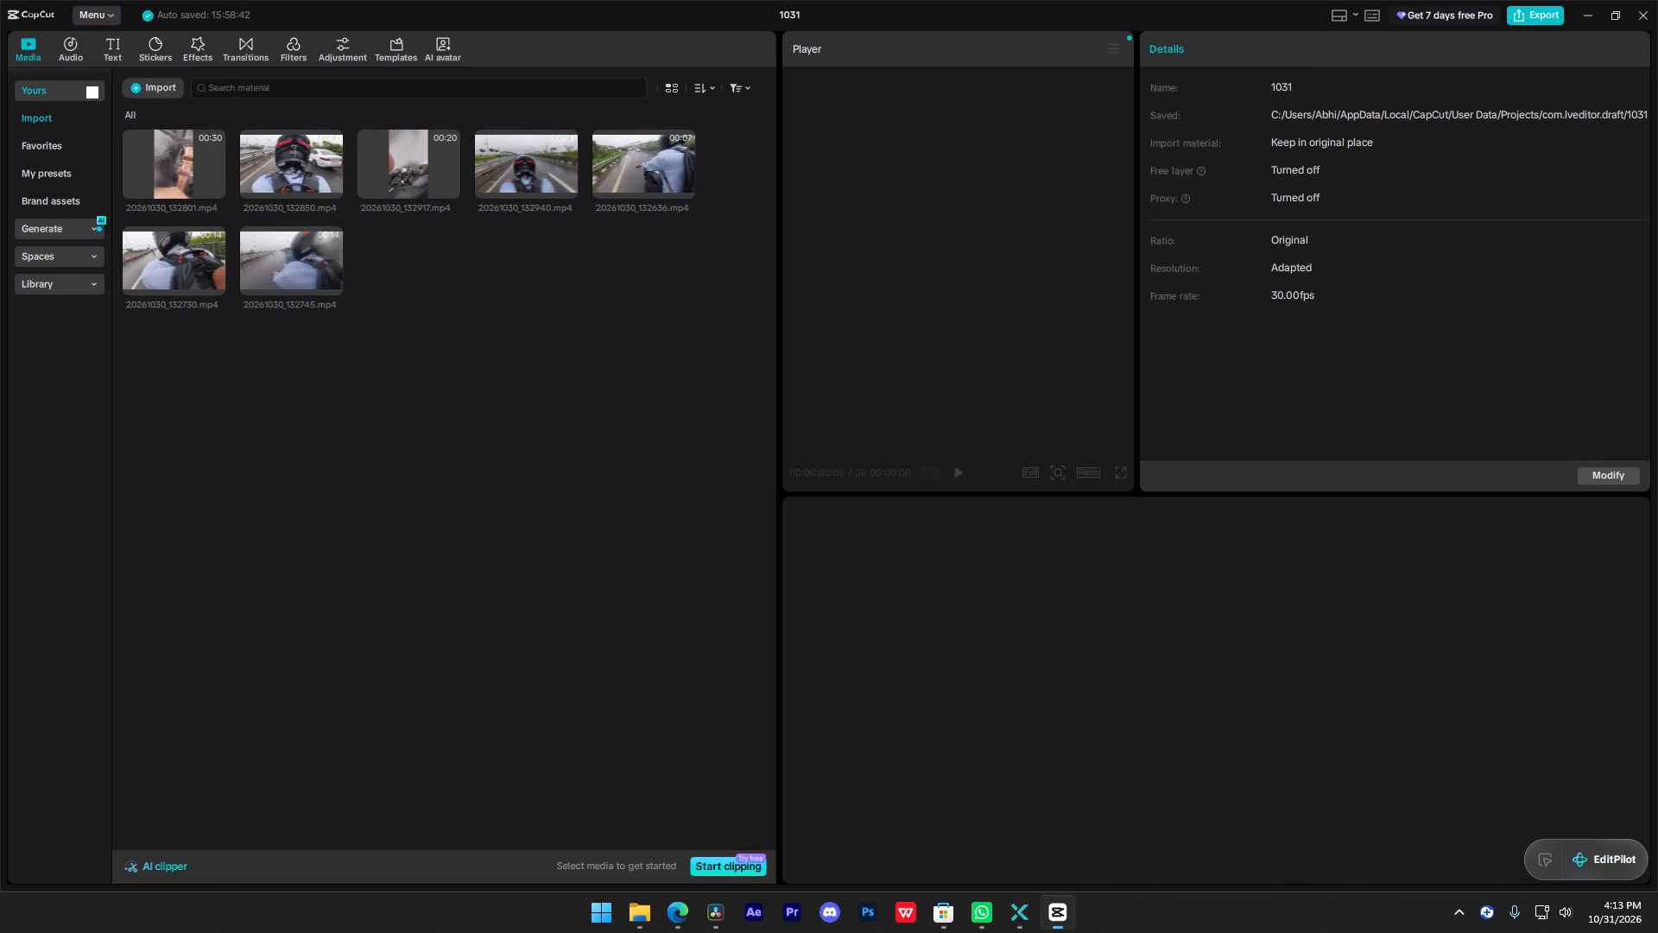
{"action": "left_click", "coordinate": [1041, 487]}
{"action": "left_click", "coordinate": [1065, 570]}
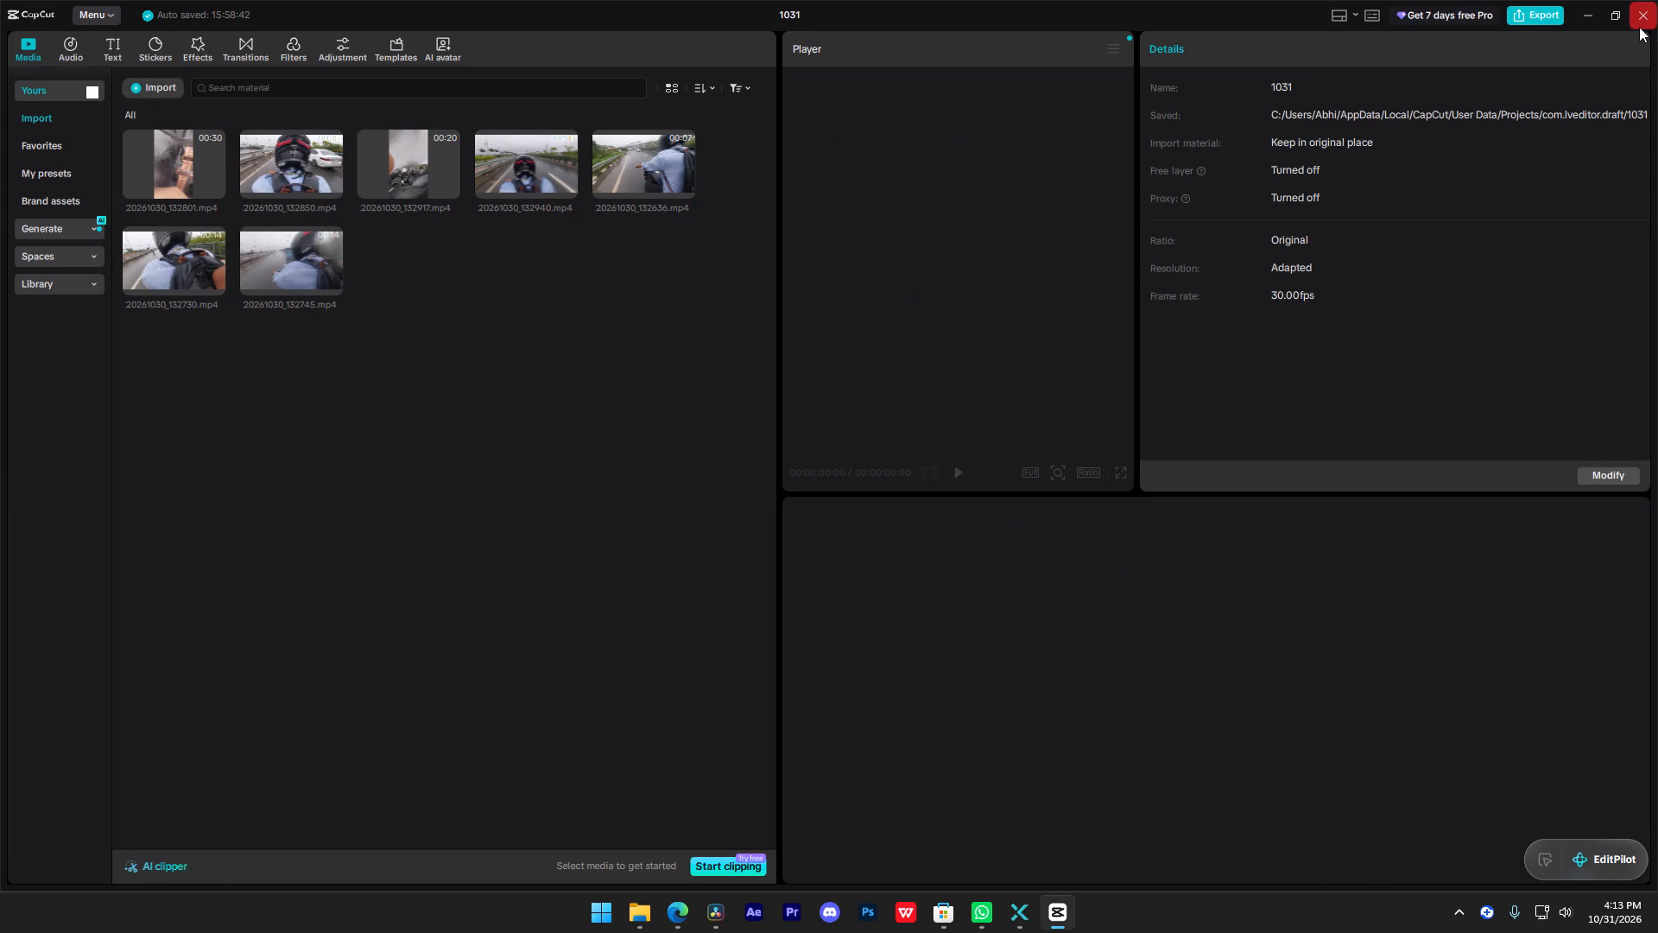
Close project 1031 and reopen it from the CapCut home page.
{"action": "left_click", "coordinate": [1638, 27]}
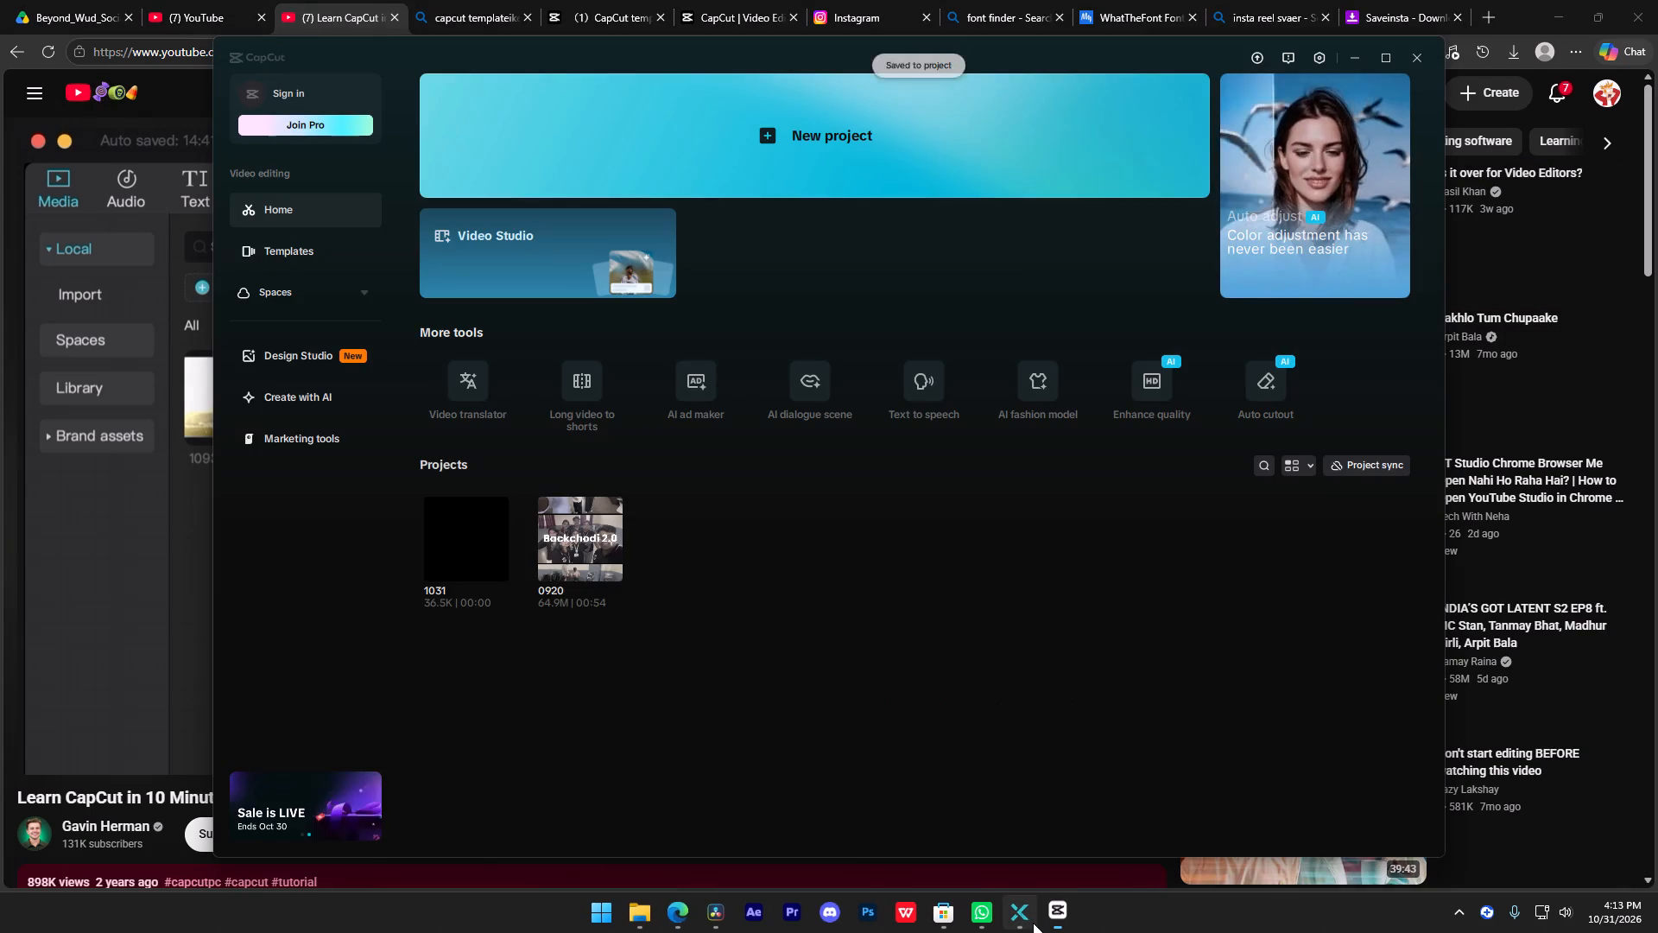
{"action": "left_click", "coordinate": [1050, 923]}
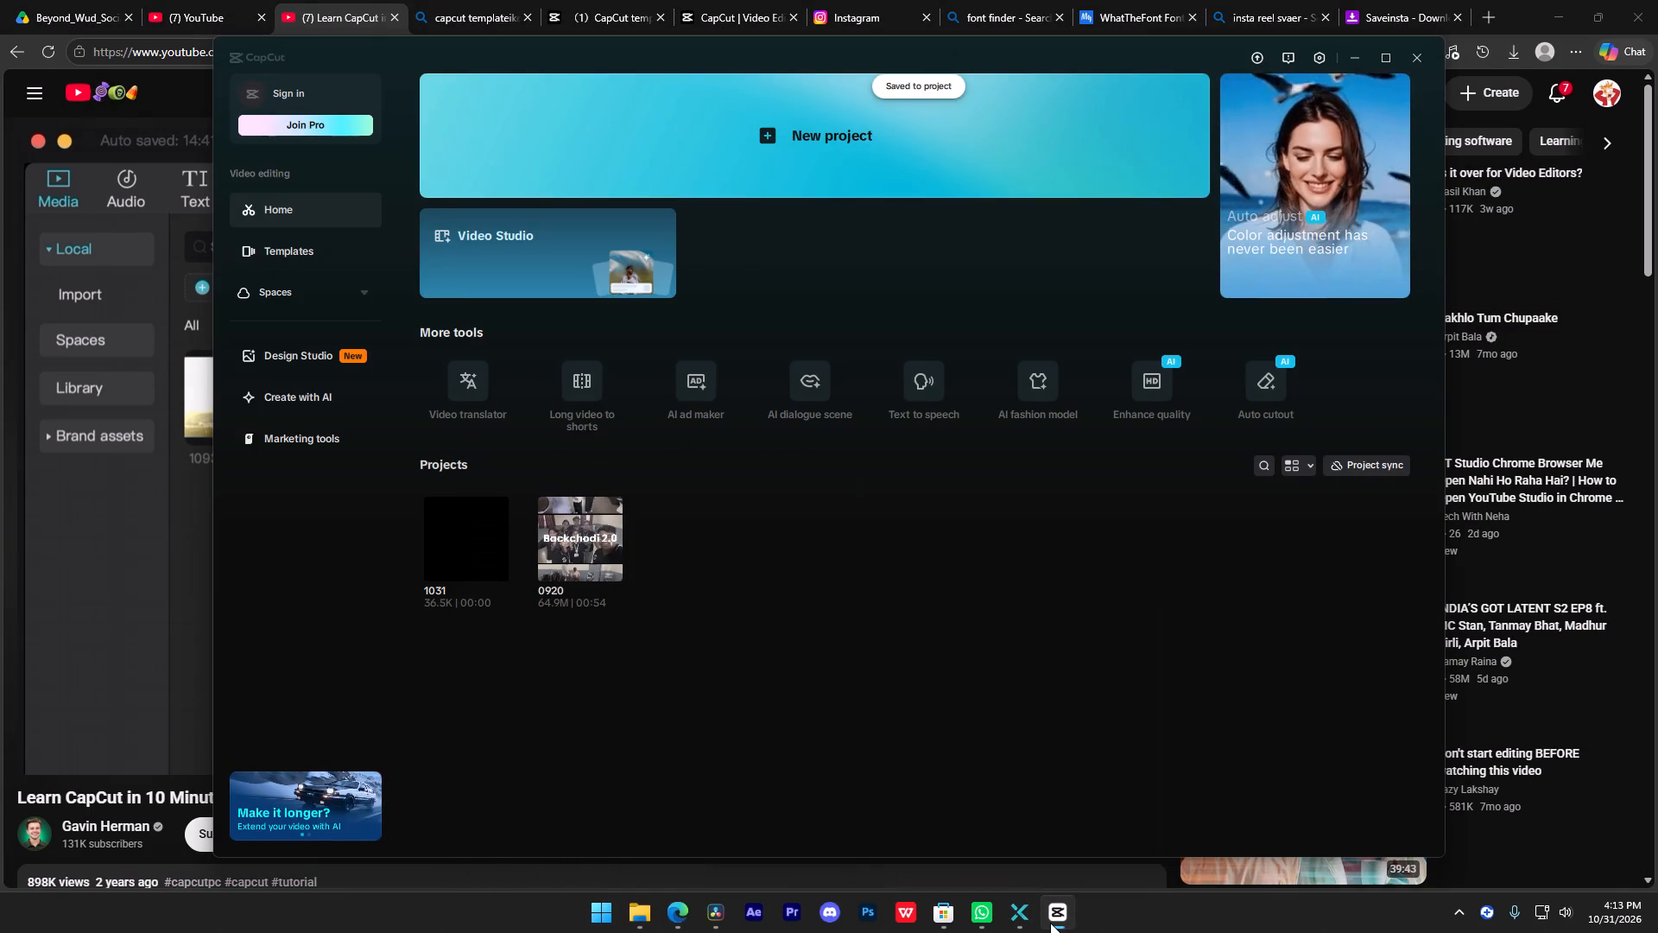
{"action": "double_click", "coordinate": [465, 555]}
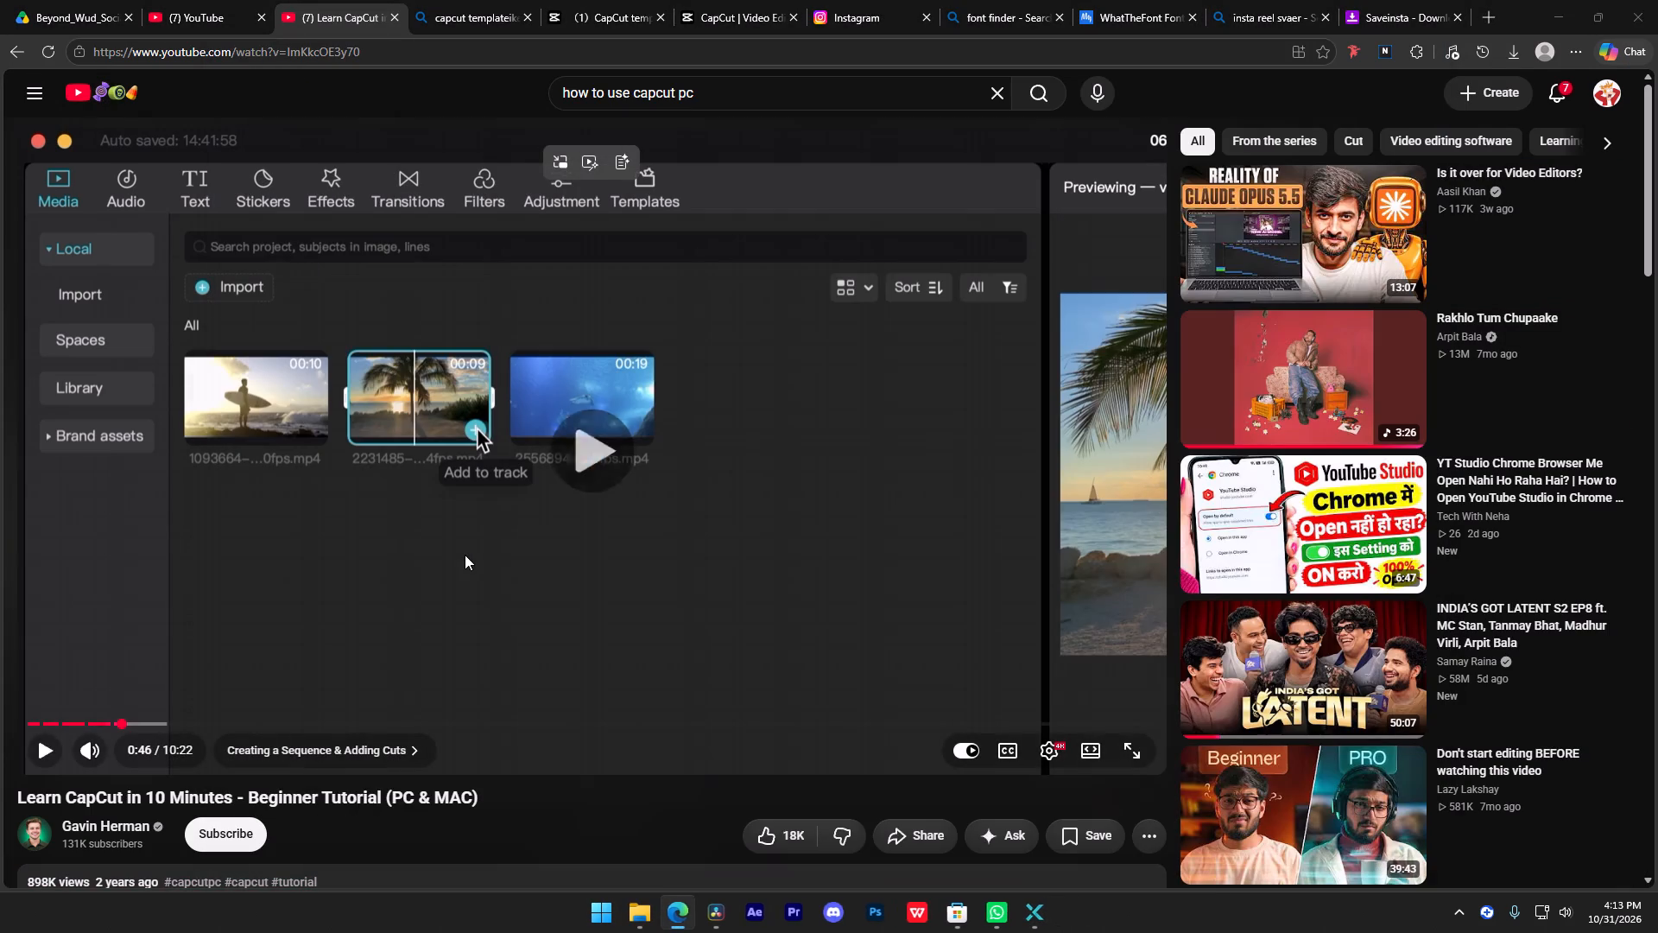
{"action": "left_click", "coordinate": [495, 562]}
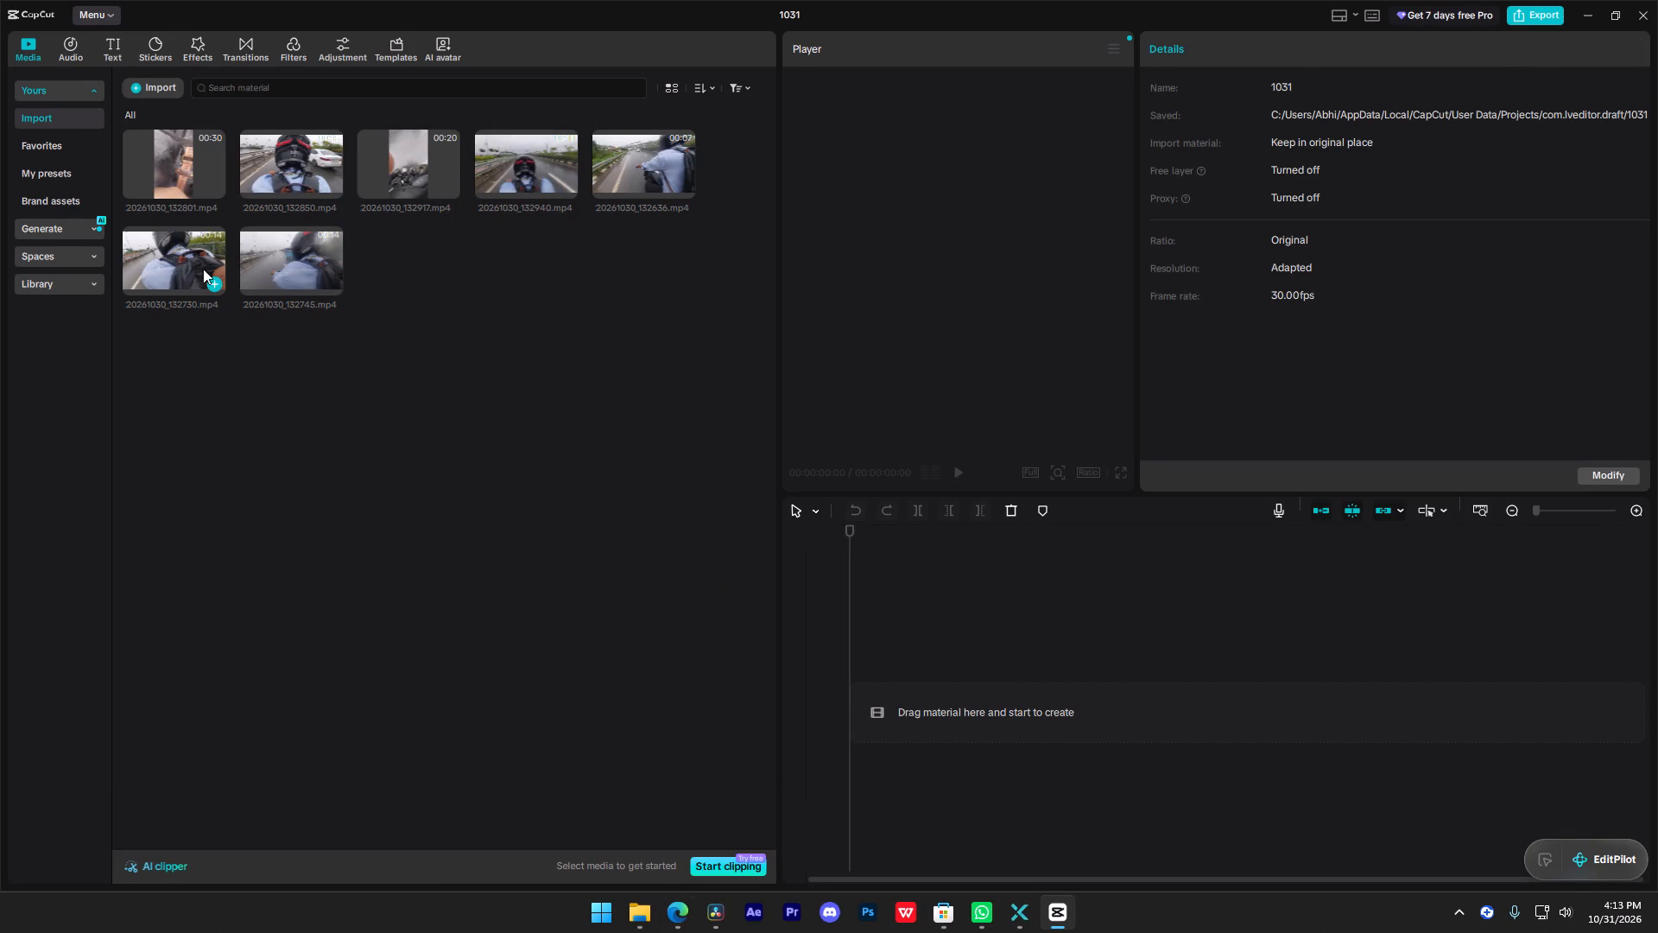
Add clip 20261030_132636.mp4 to the start of the empty timeline.
{"action": "left_click", "coordinate": [682, 185]}
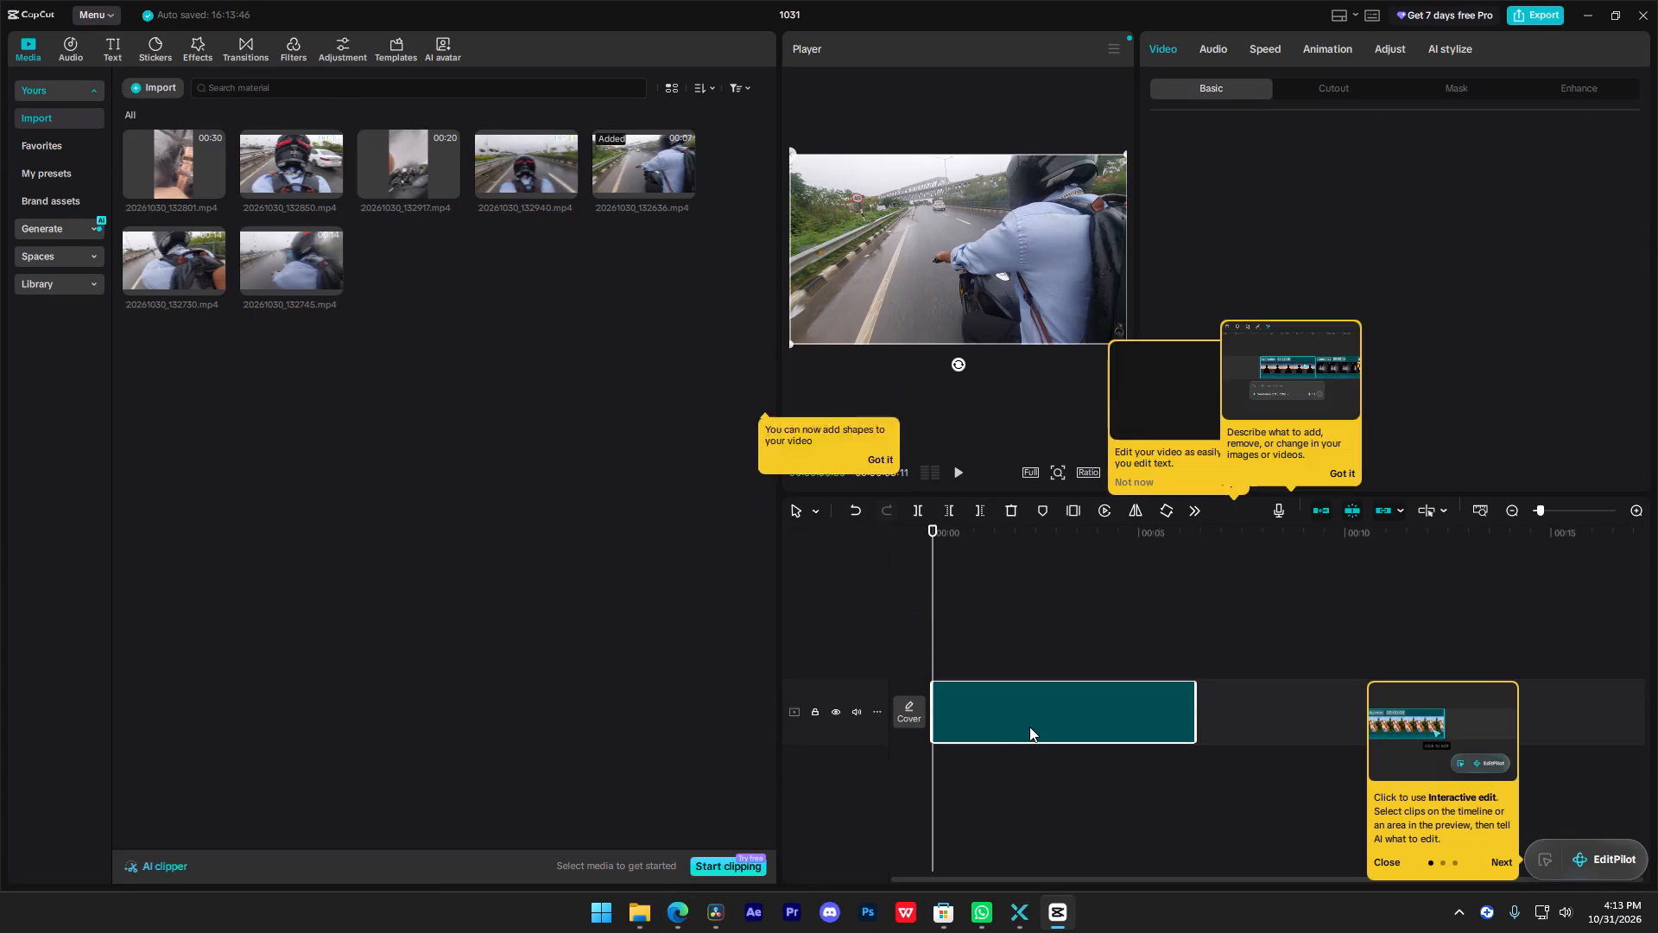
{"action": "left_click", "coordinate": [1035, 705]}
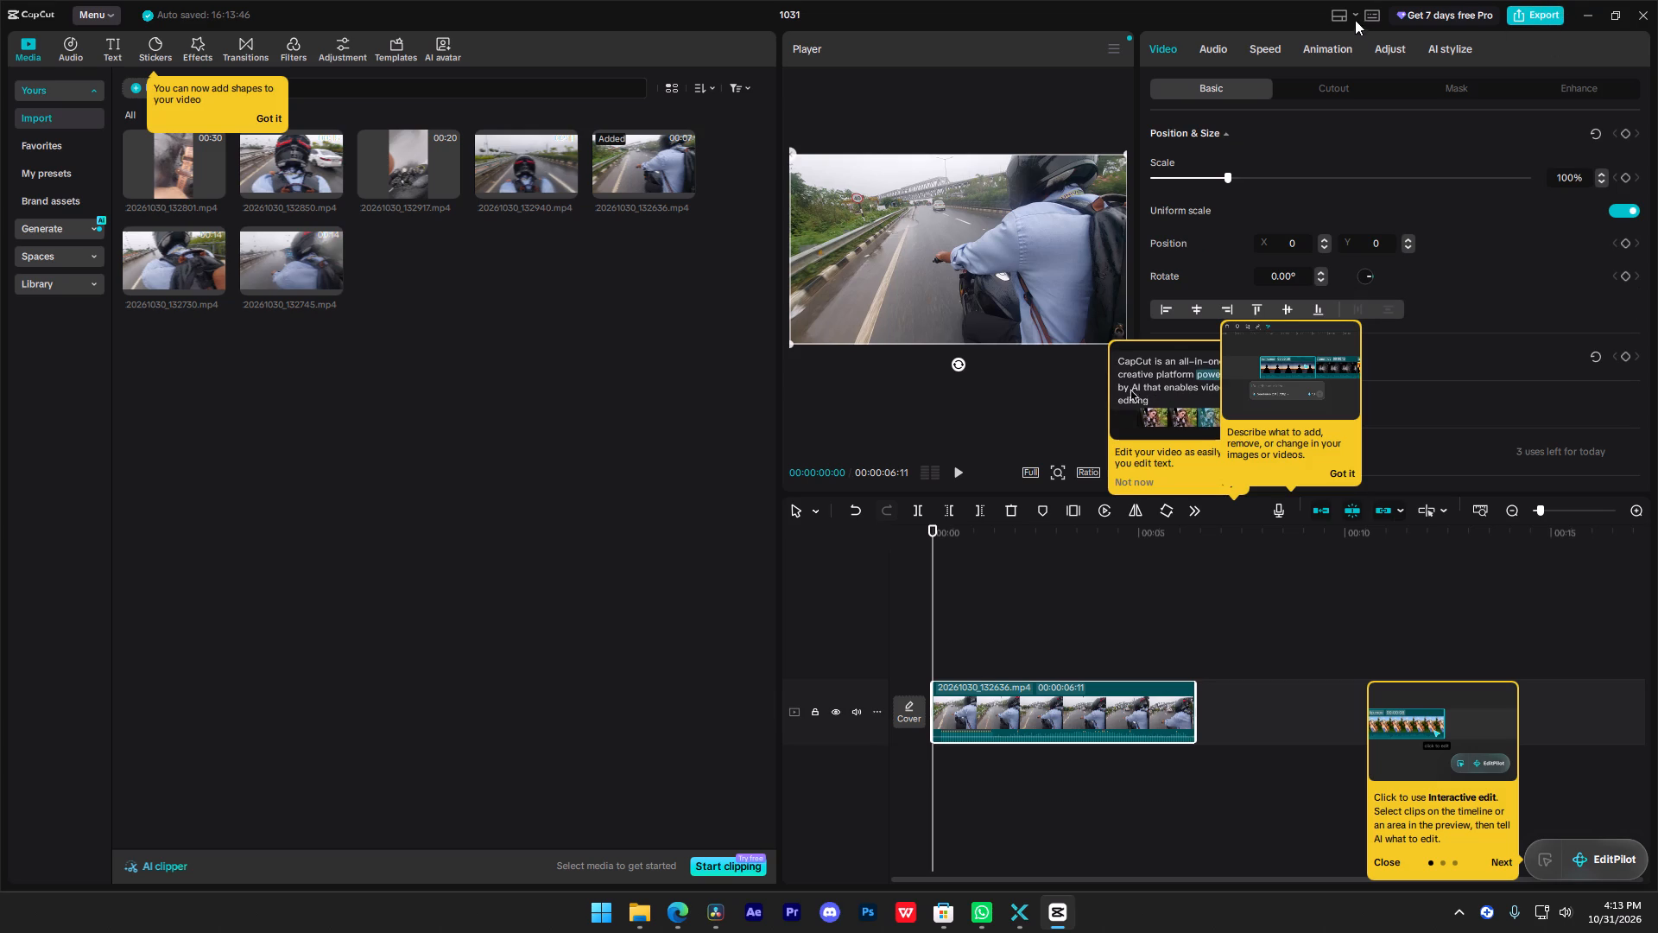
Try the Vertical, Default and Attributes workspace layouts, and settle on Default.
{"action": "left_click", "coordinate": [1350, 16]}
{"action": "left_click", "coordinate": [1347, 108]}
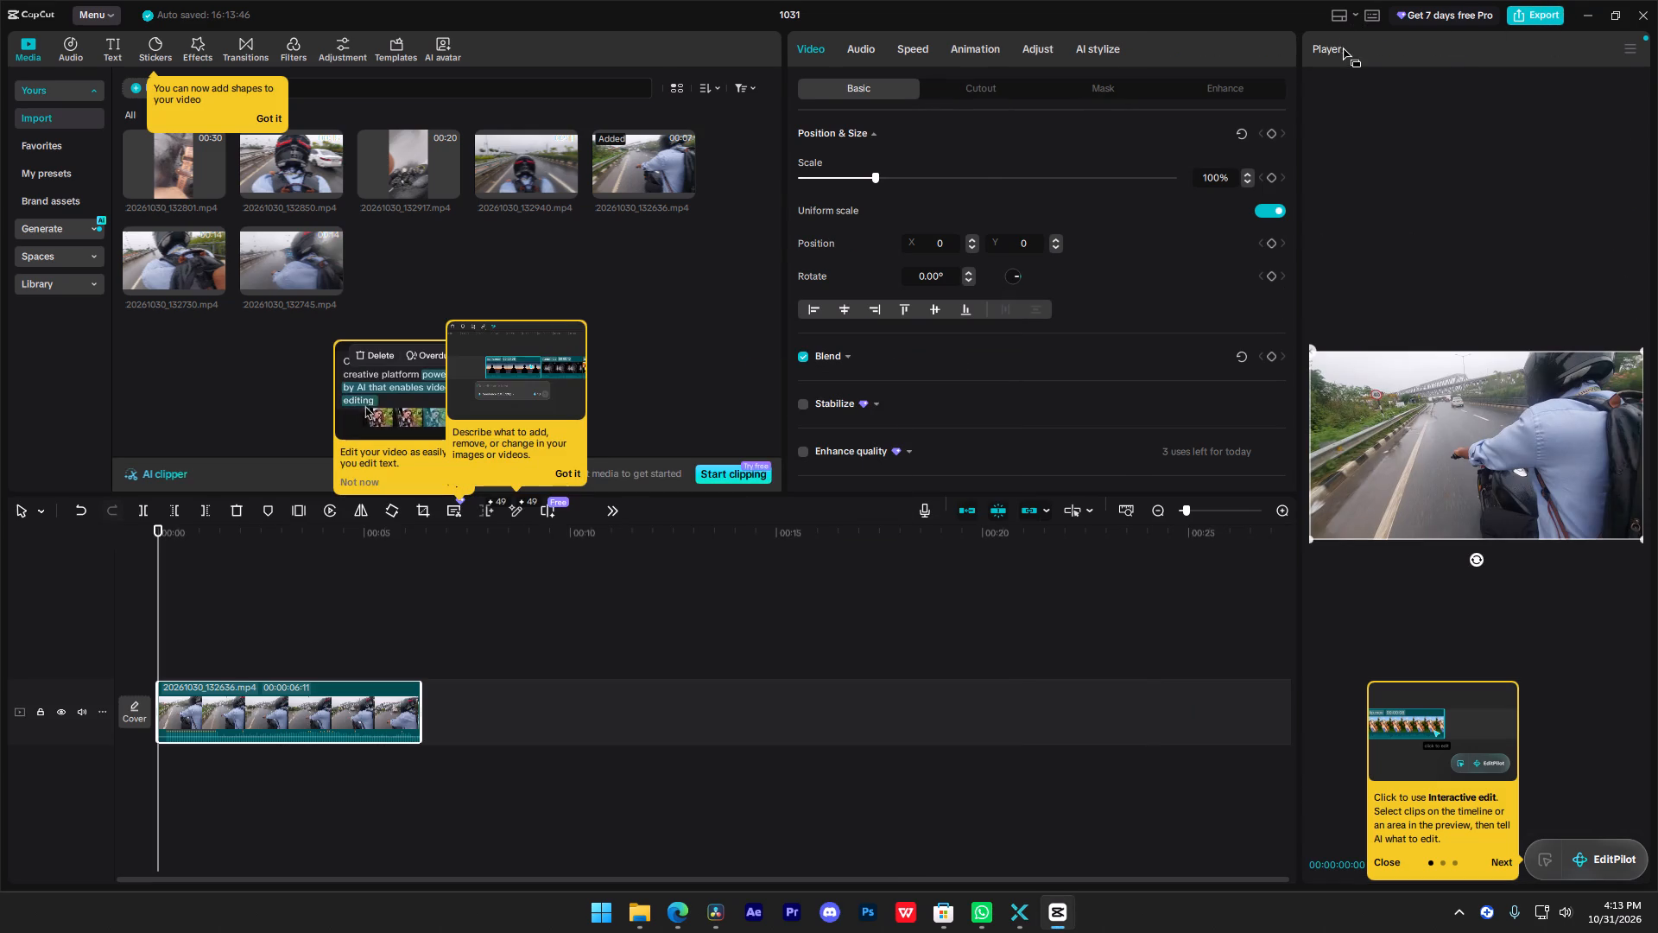
{"action": "left_click", "coordinate": [1351, 16]}
{"action": "left_click", "coordinate": [1354, 54]}
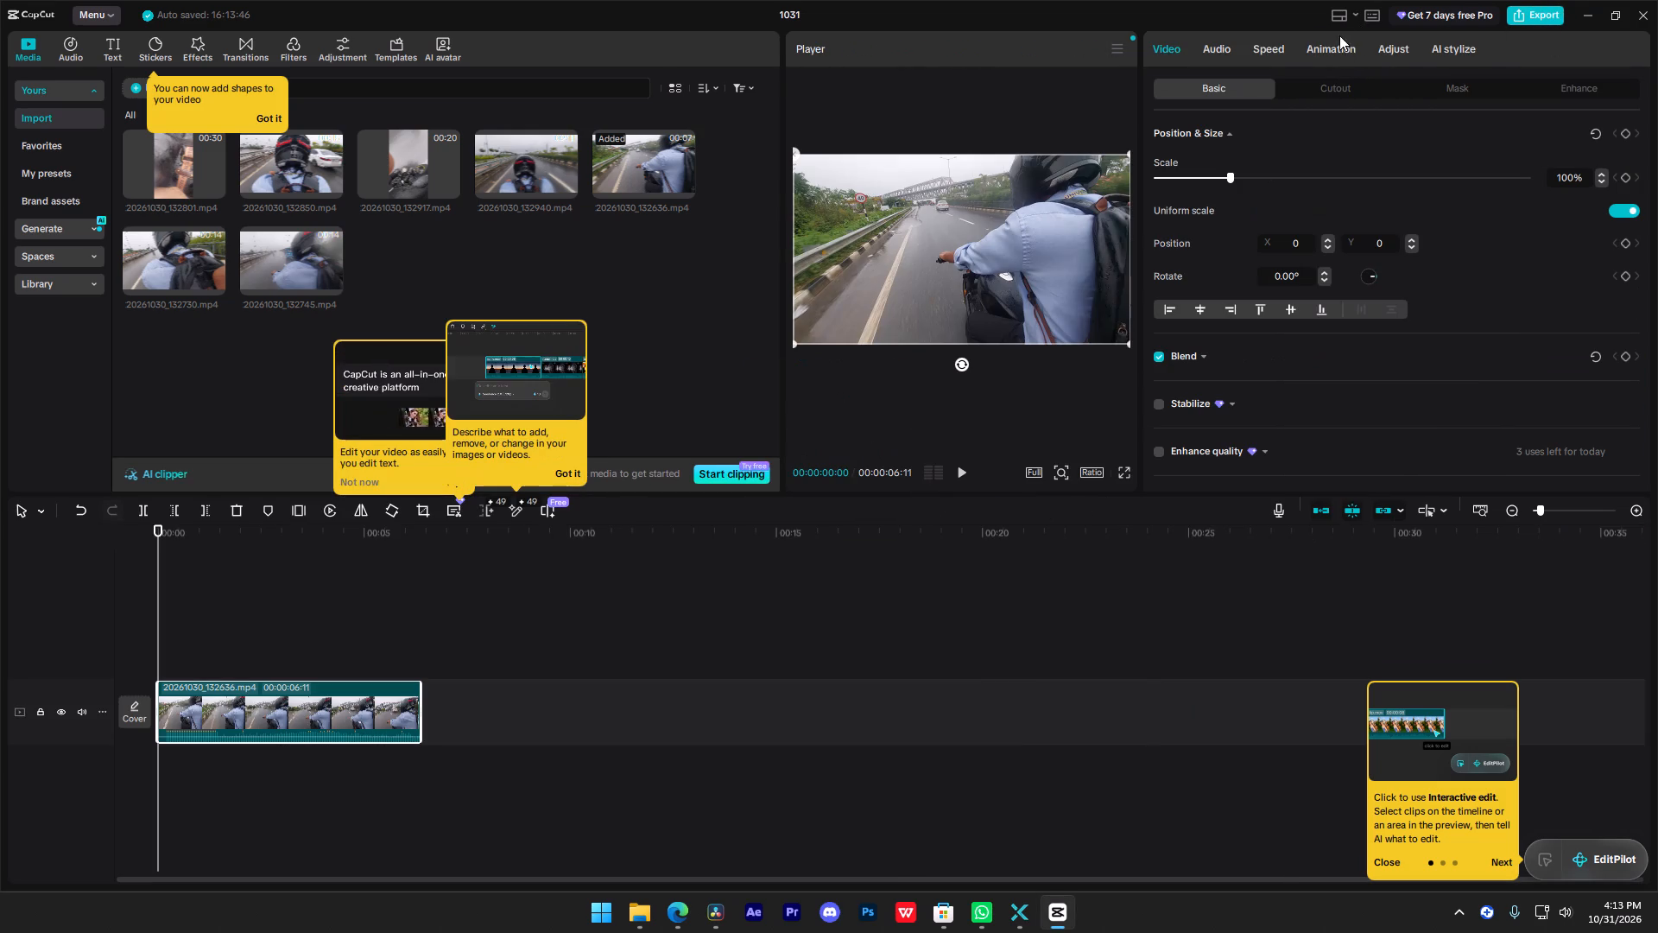
{"action": "left_click", "coordinate": [1351, 18]}
{"action": "left_click", "coordinate": [1371, 86]}
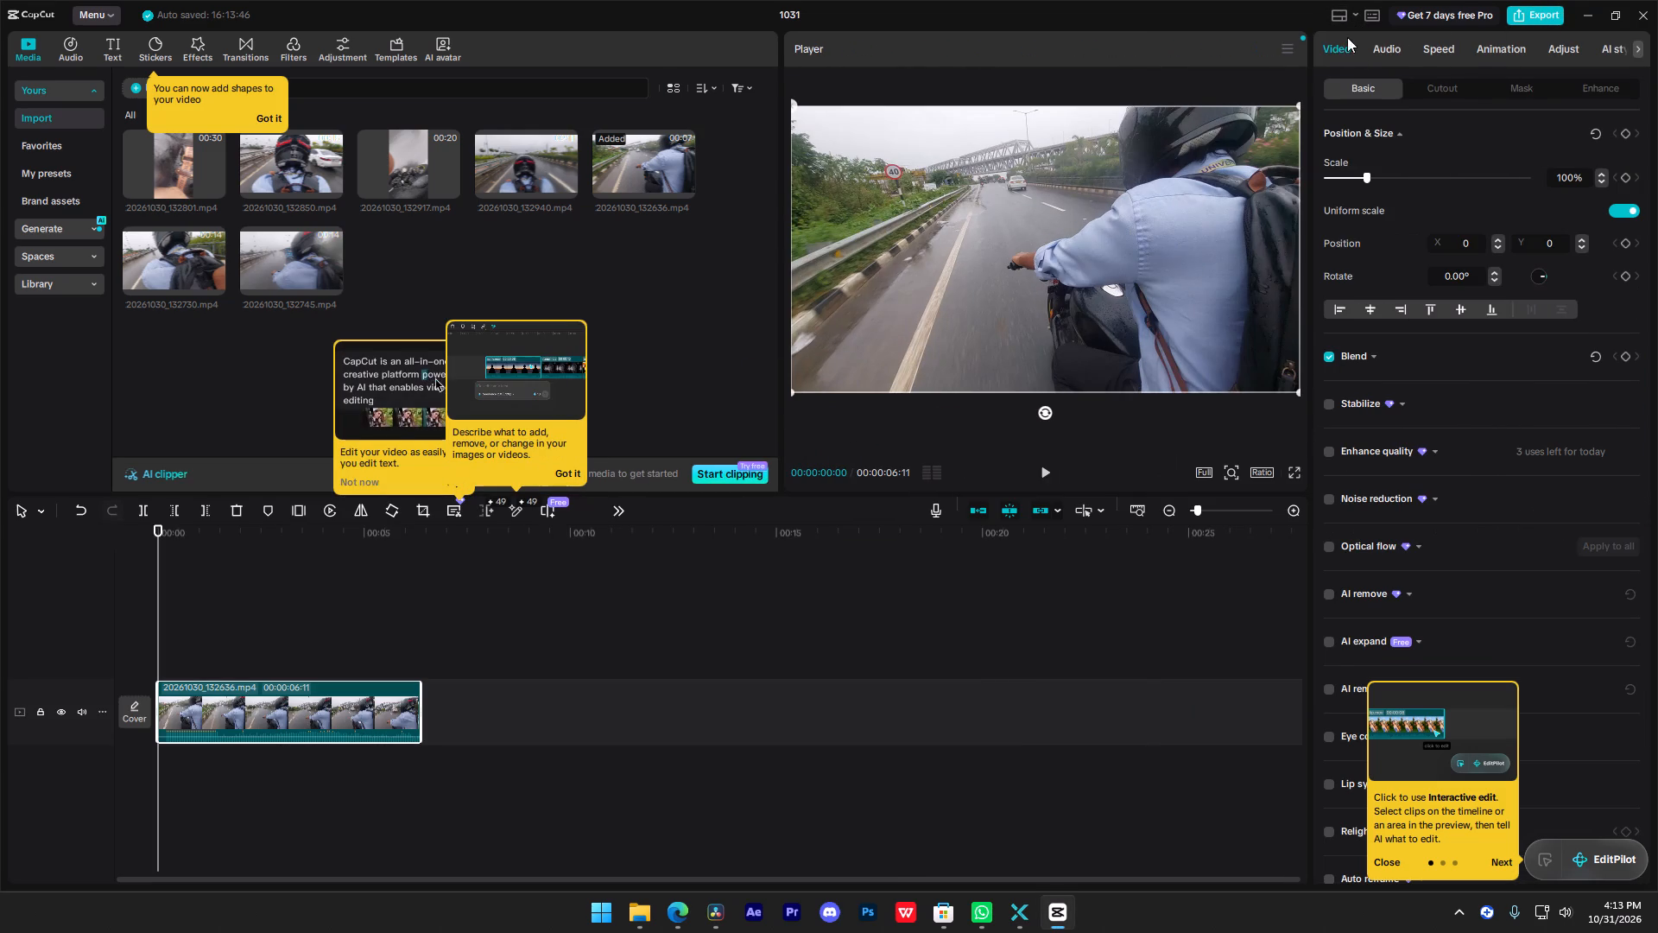
{"action": "left_click", "coordinate": [1349, 17]}
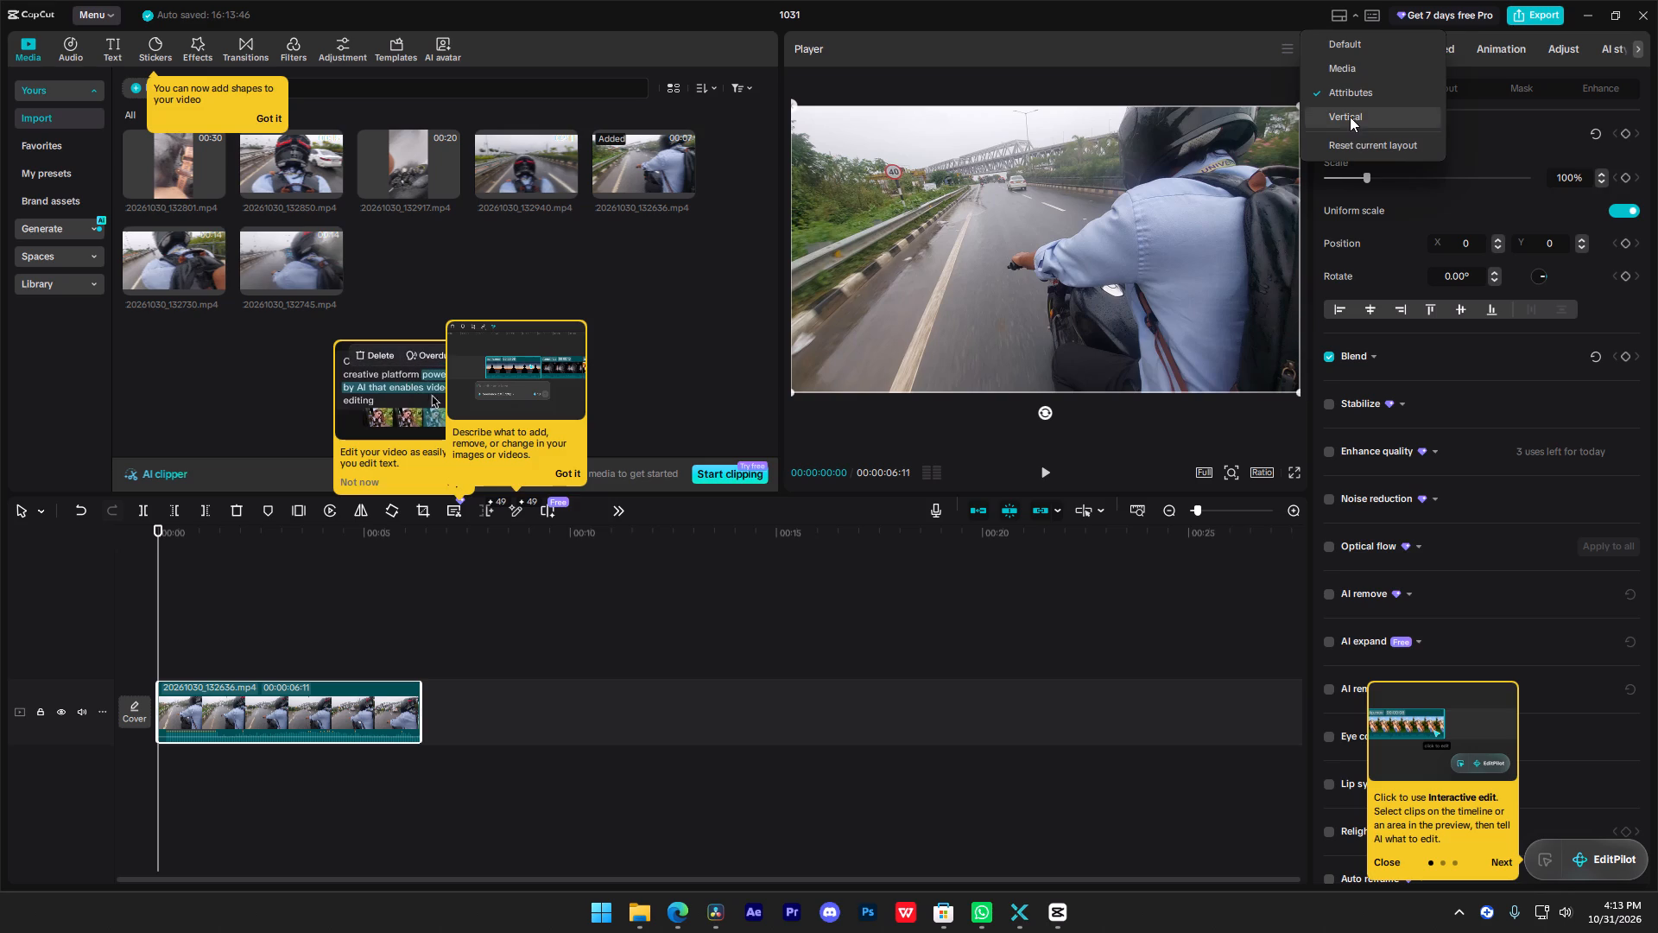
{"action": "left_click", "coordinate": [1350, 117]}
{"action": "left_click", "coordinate": [1354, 20]}
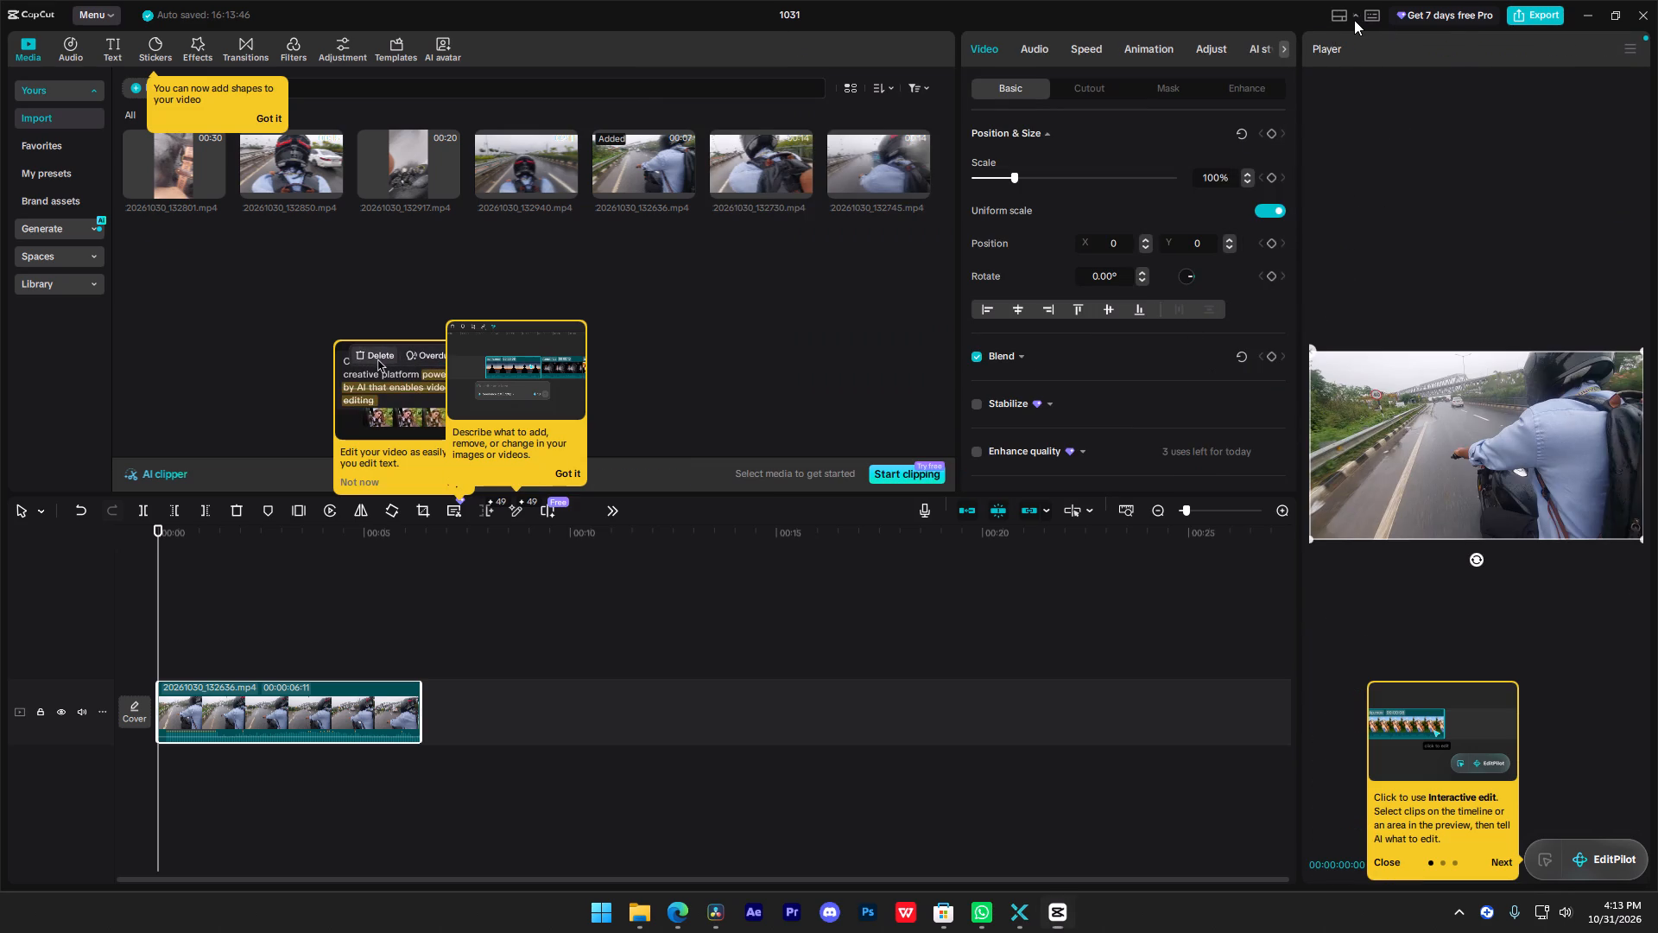
{"action": "double_click", "coordinate": [1351, 12]}
{"action": "left_click", "coordinate": [1349, 53]}
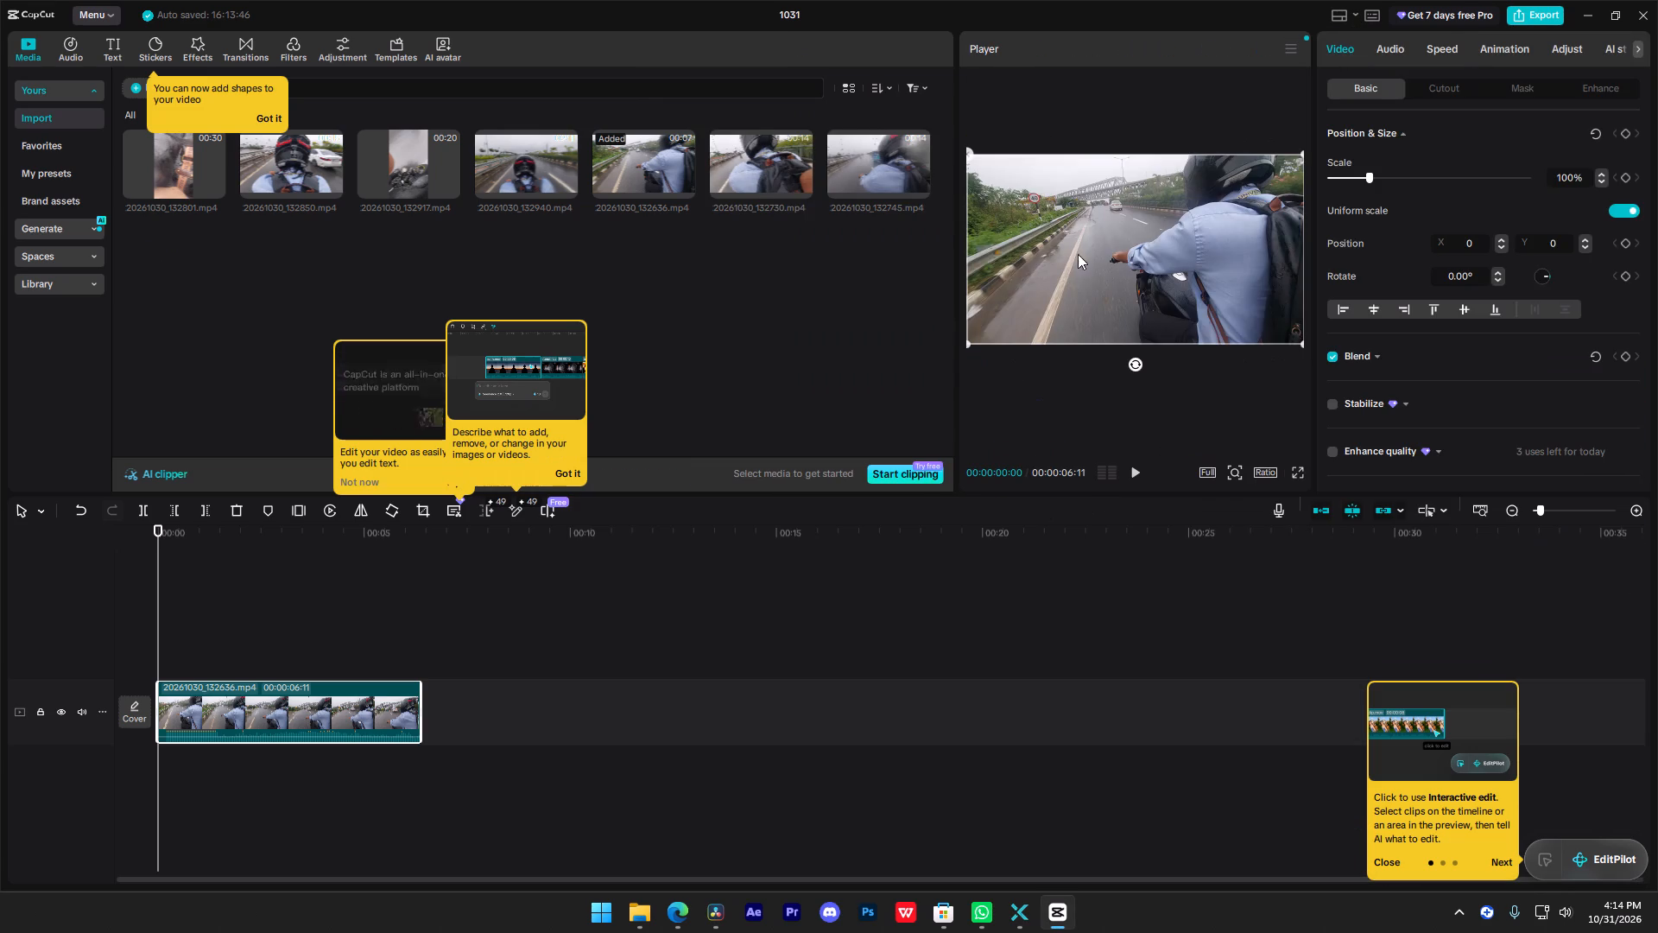
Enlarge the preview player by narrowing the media area and reducing the timeline's height.
{"action": "left_click_drag", "start_coordinate": [958, 351], "coordinate": [385, 338]}
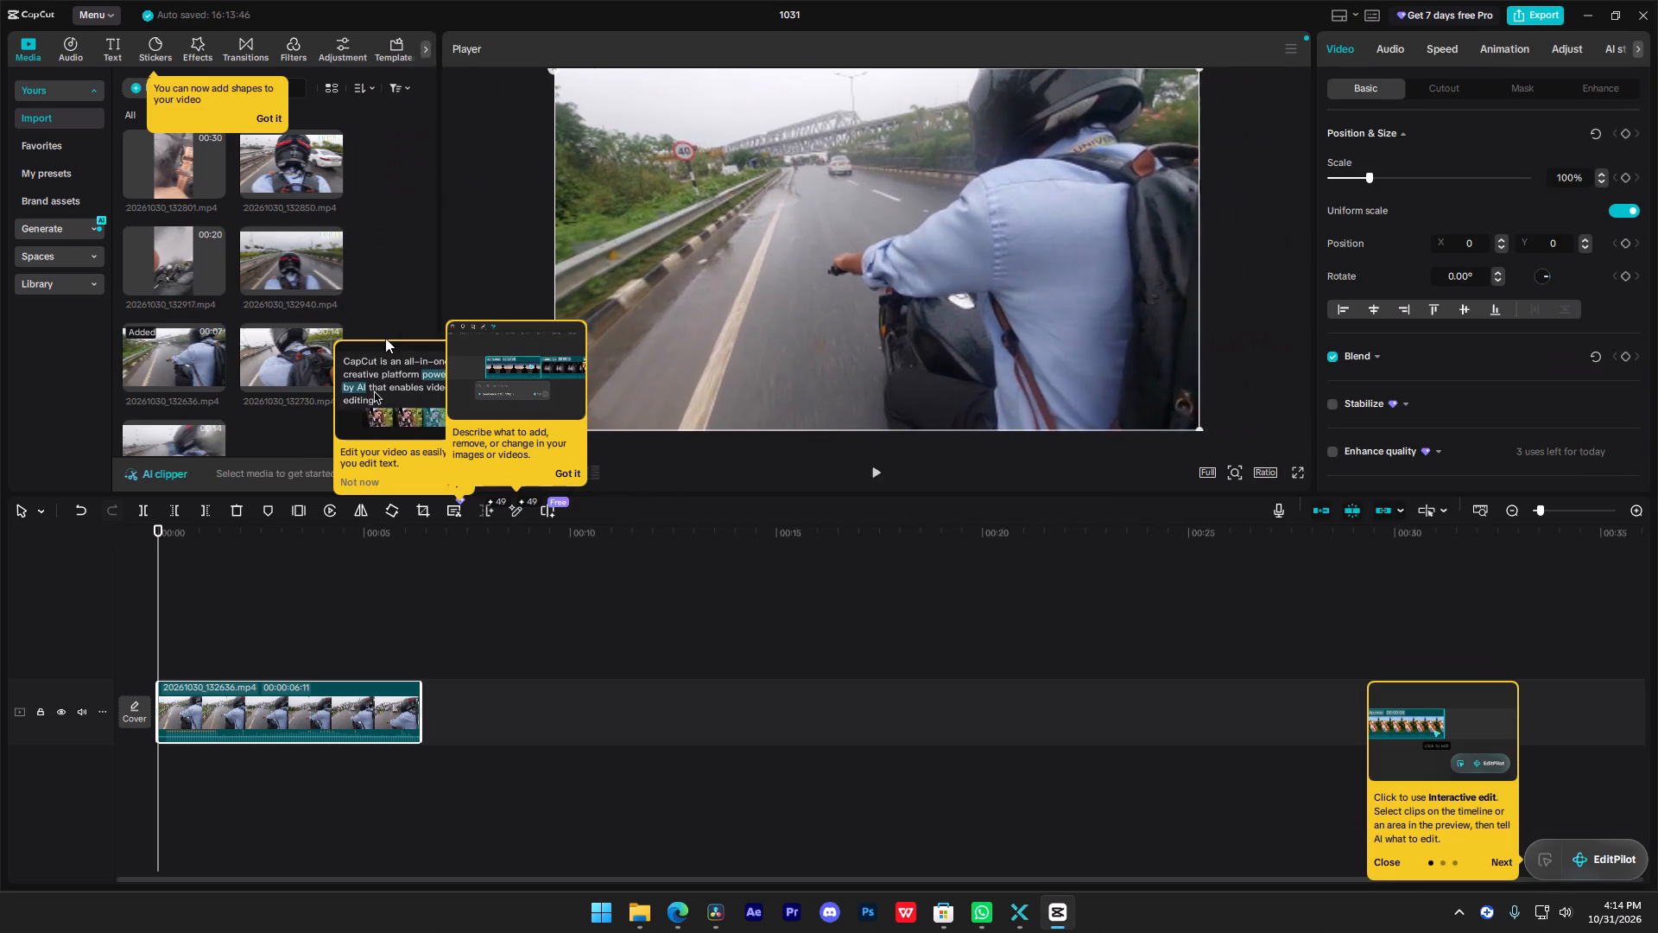
{"action": "left_click_drag", "start_coordinate": [385, 338], "coordinate": [294, 351]}
{"action": "left_click_drag", "start_coordinate": [718, 494], "coordinate": [718, 540]}
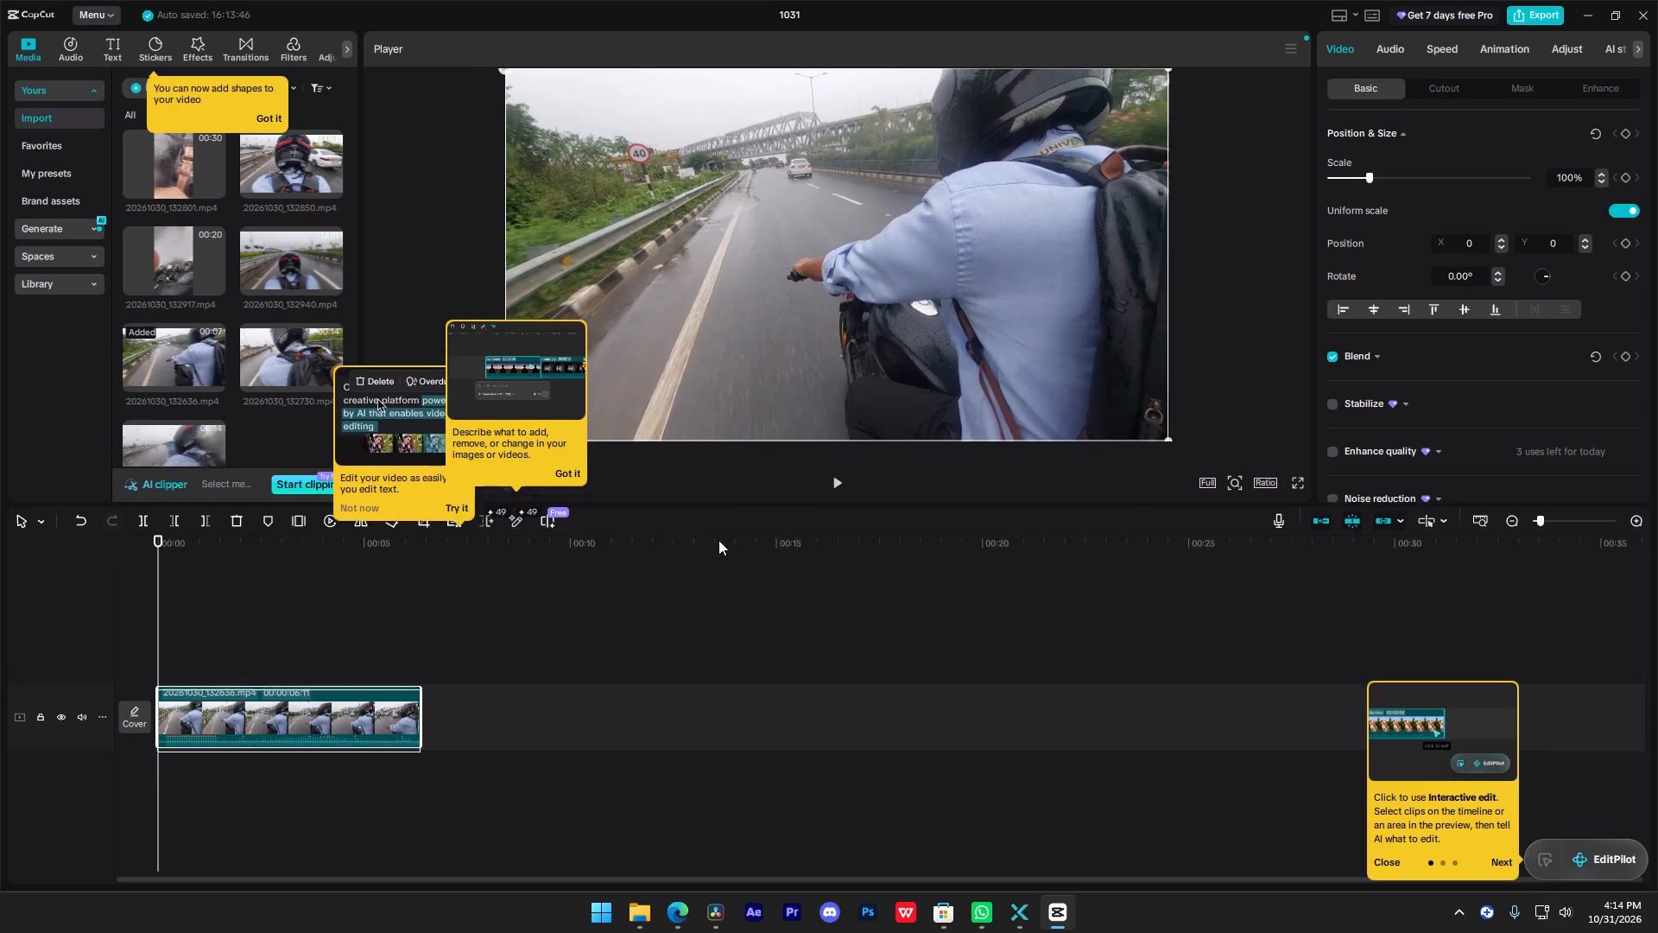
{"action": "left_click_drag", "start_coordinate": [718, 540], "coordinate": [714, 604]}
{"action": "left_click", "coordinate": [693, 670]}
Import the downloaded SaveInta.com video from the Downloads folder in File Explorer into the CapCut project's media.
{"action": "left_click", "coordinate": [644, 923]}
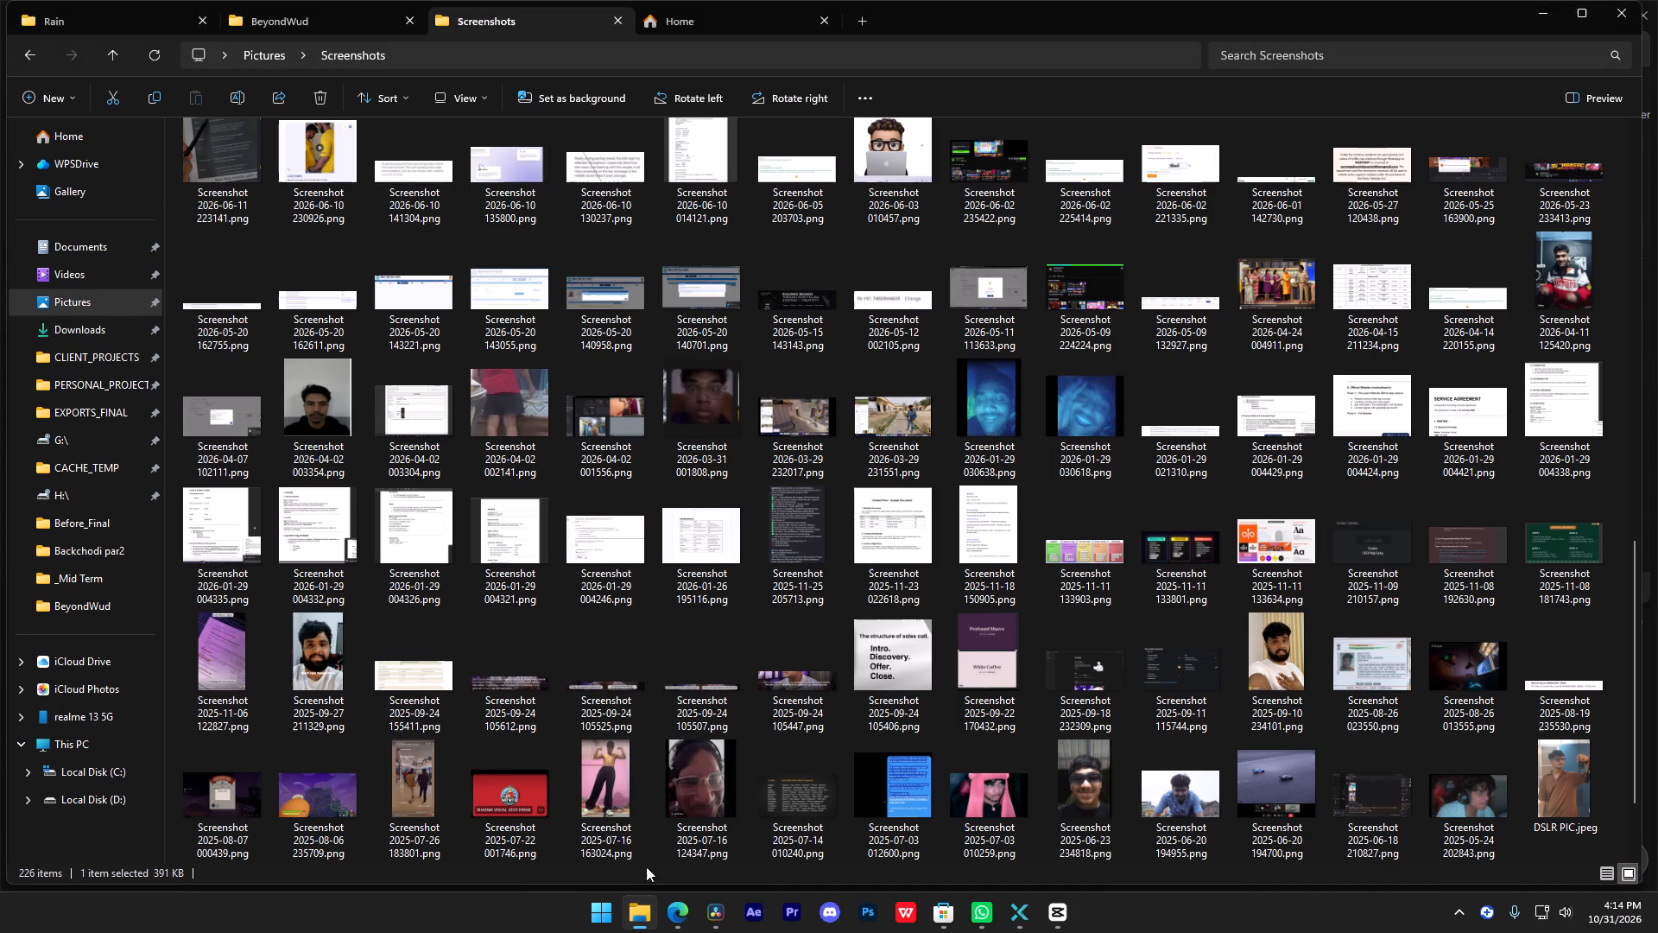
{"action": "scroll", "coordinate": [247, 206], "scroll_direction": "up", "scroll_amount": 4}
{"action": "scroll", "coordinate": [137, 244], "scroll_direction": "up", "scroll_amount": 2}
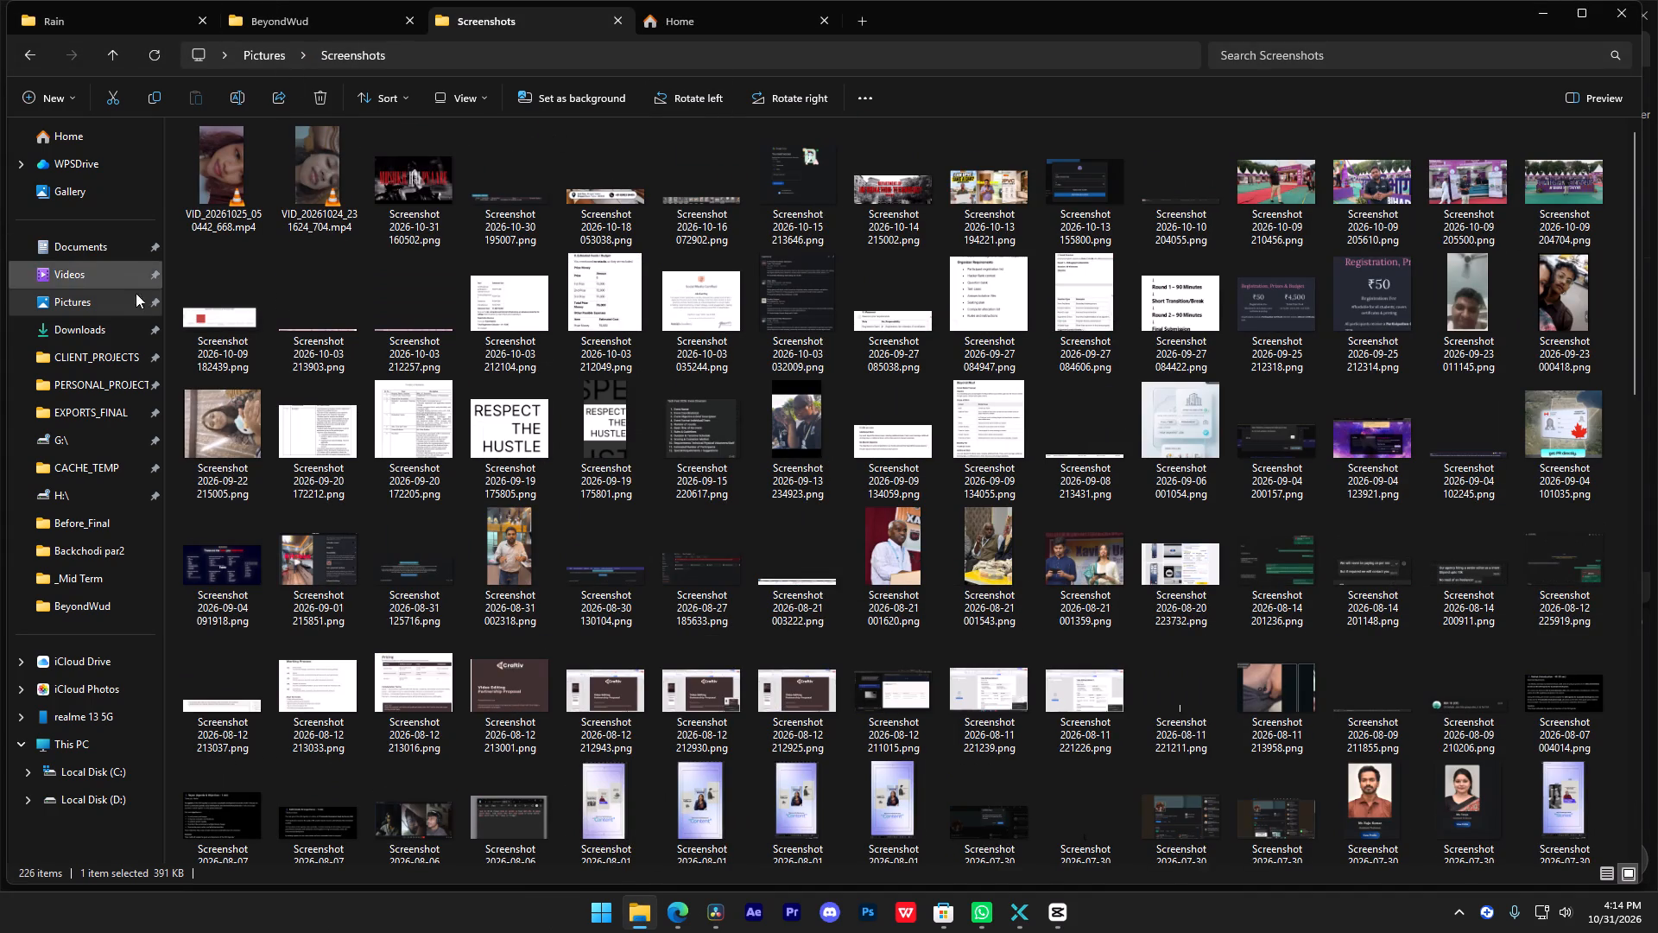
{"action": "left_click", "coordinate": [111, 329]}
{"action": "left_click", "coordinate": [215, 178]}
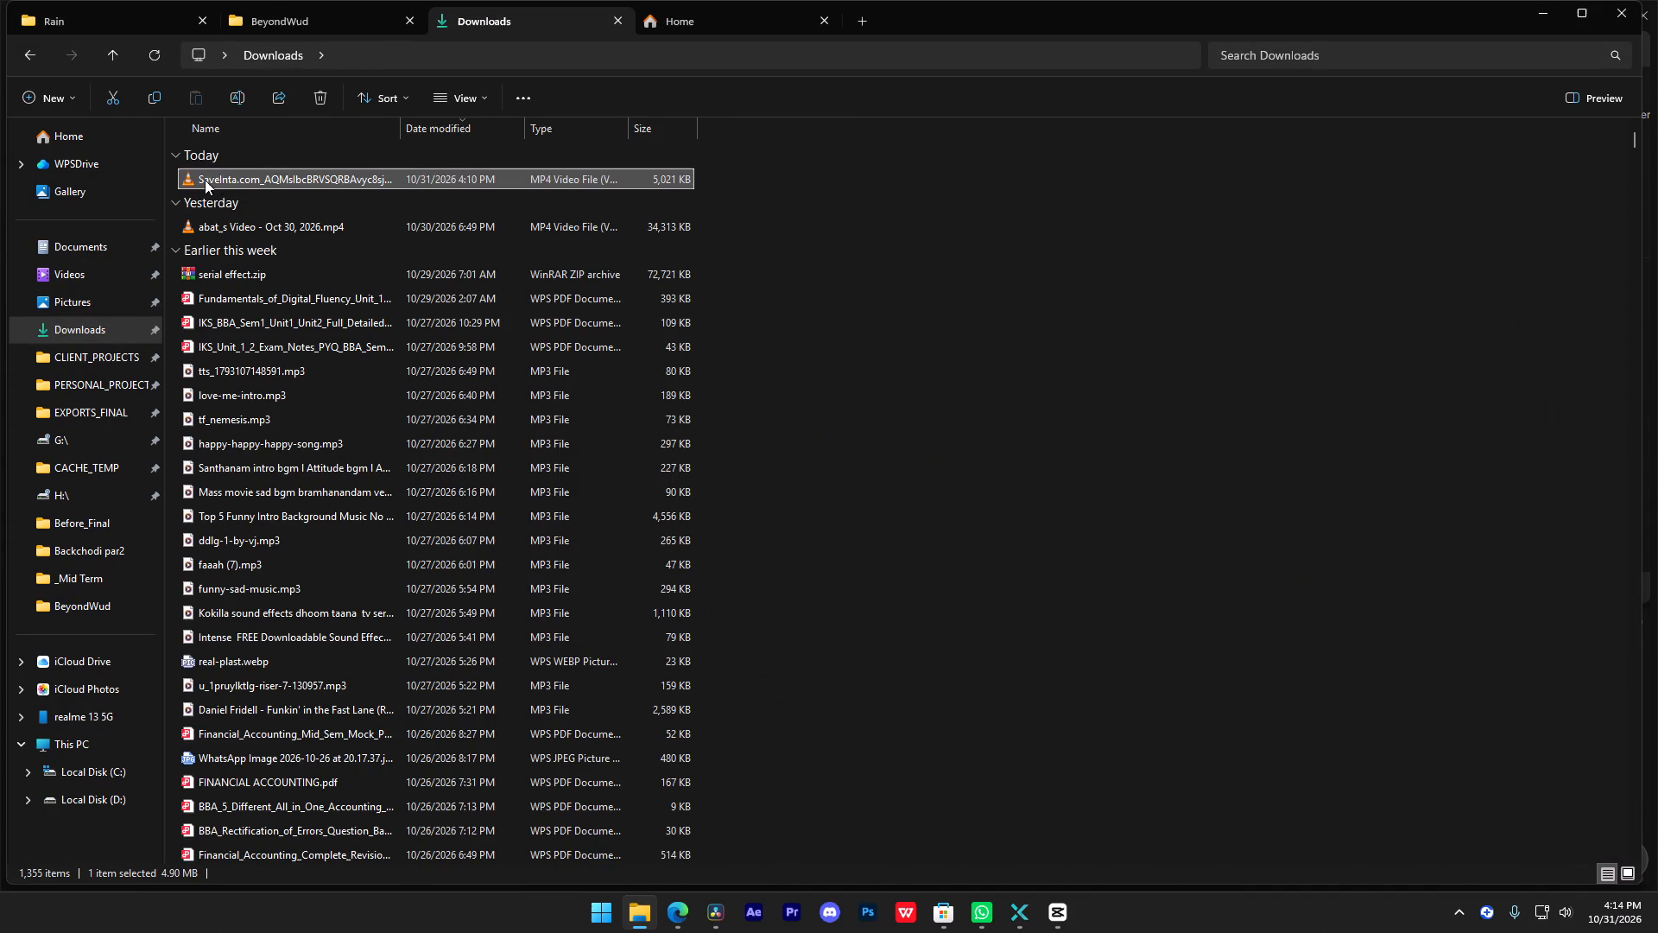
{"action": "left_click_drag", "start_coordinate": [204, 178], "coordinate": [717, 905]}
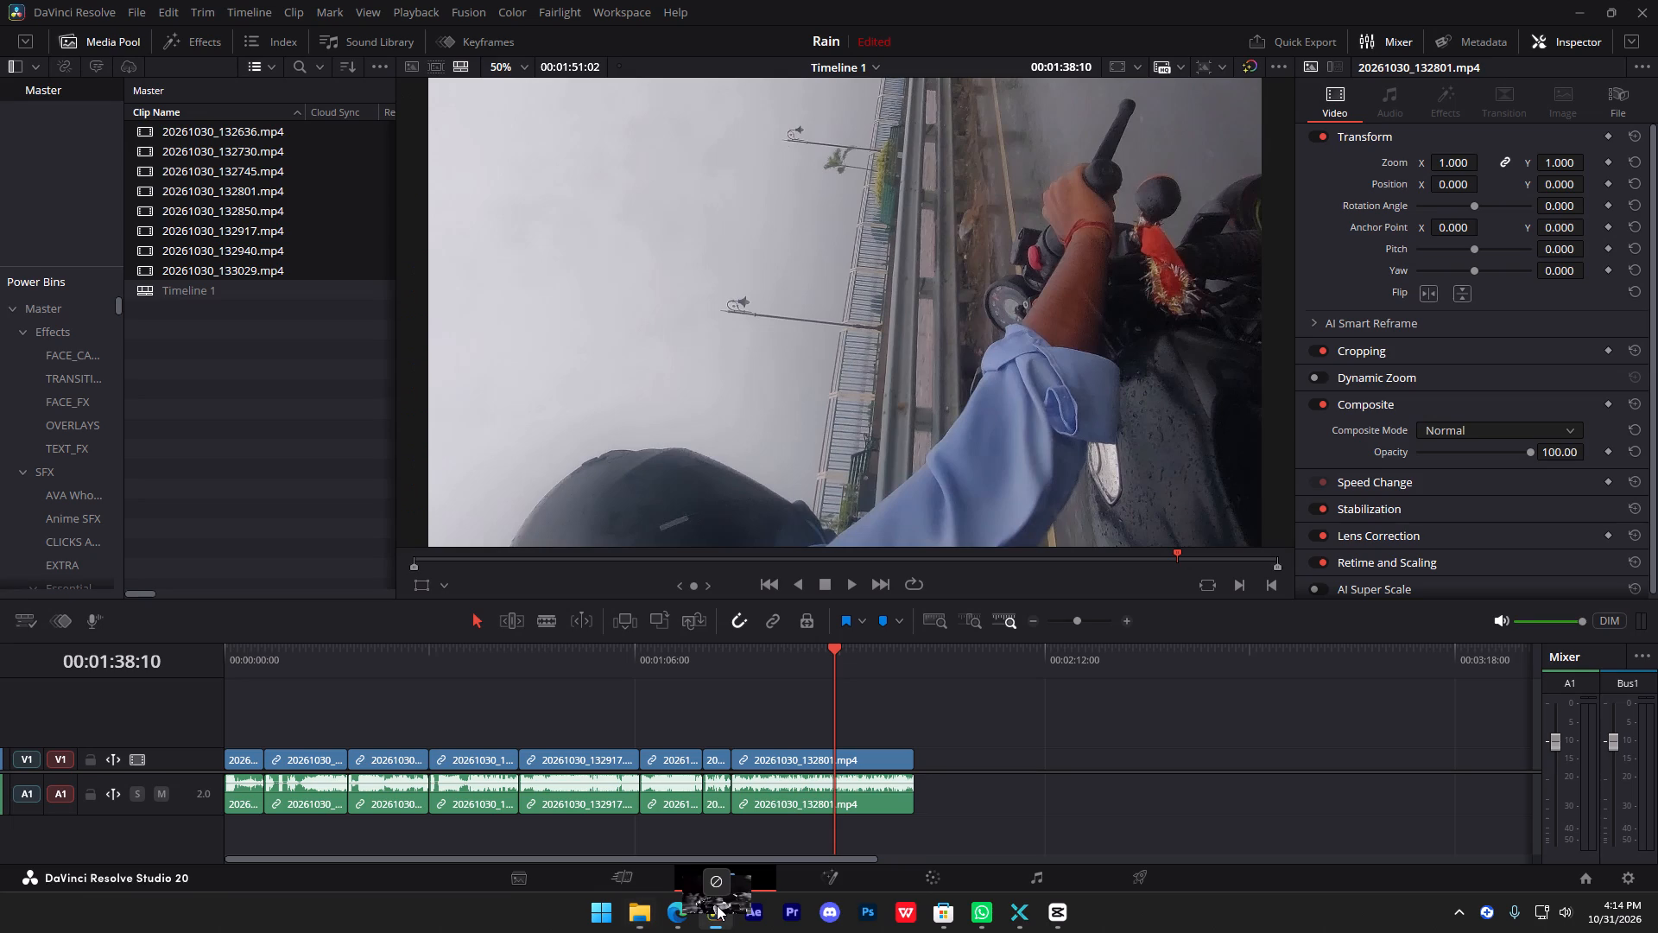
{"action": "left_click_drag", "start_coordinate": [717, 905], "coordinate": [1051, 902]}
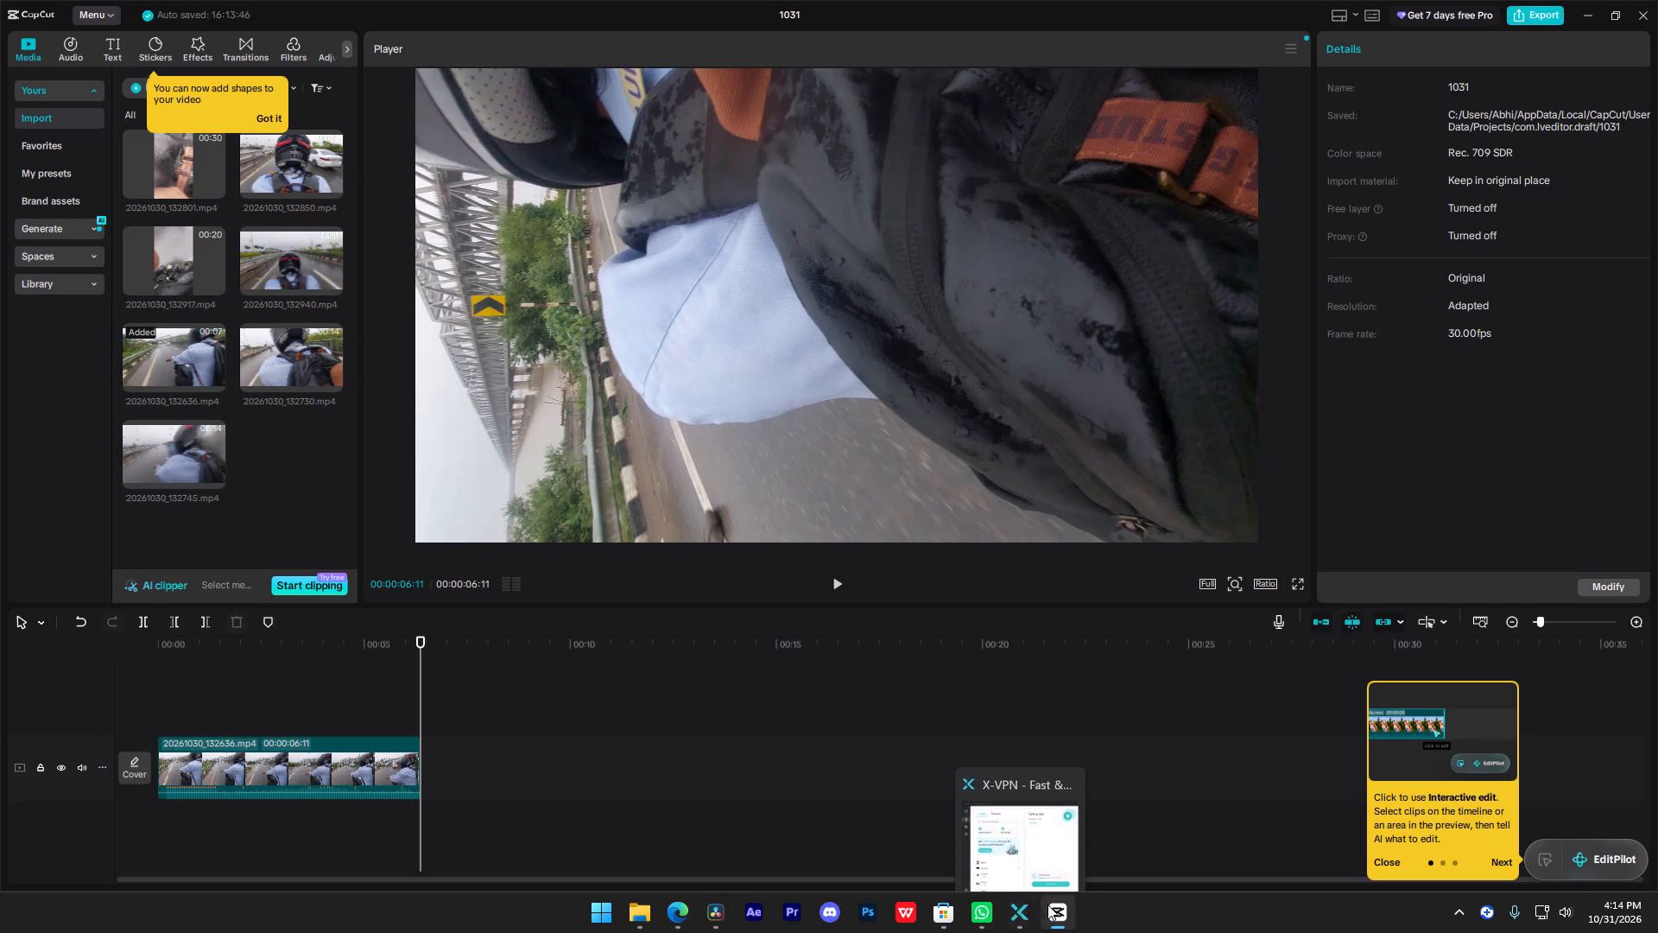
{"action": "left_click", "coordinate": [619, 924]}
{"action": "left_click", "coordinate": [626, 917]}
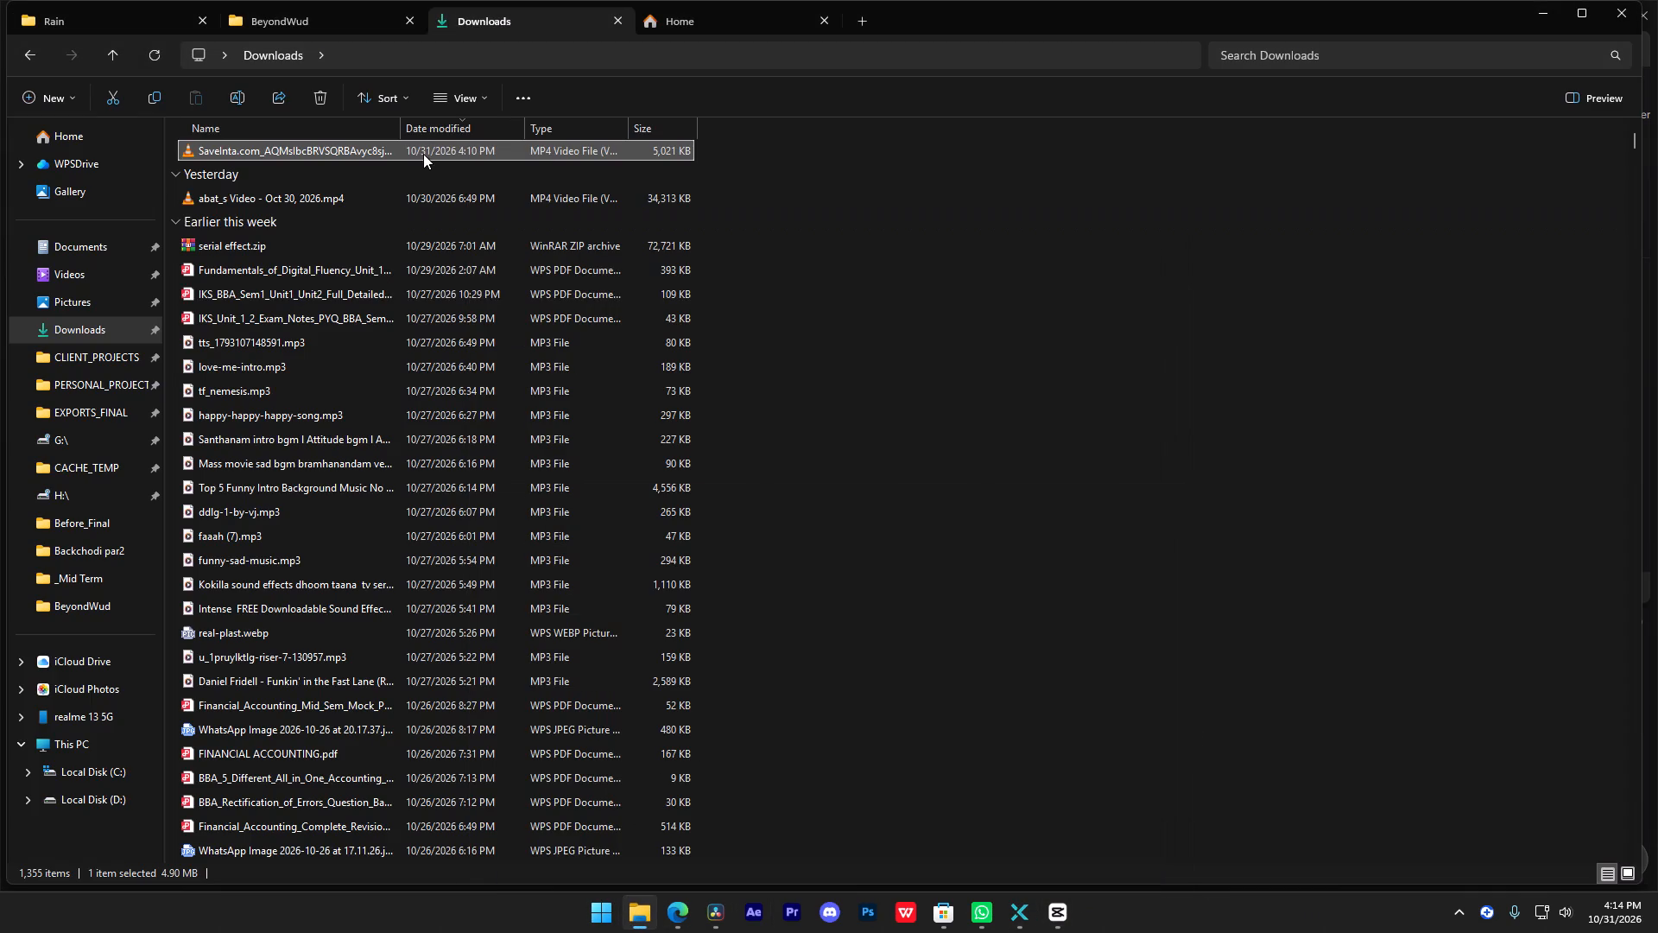
{"action": "left_click_drag", "start_coordinate": [423, 154], "coordinate": [332, 458]}
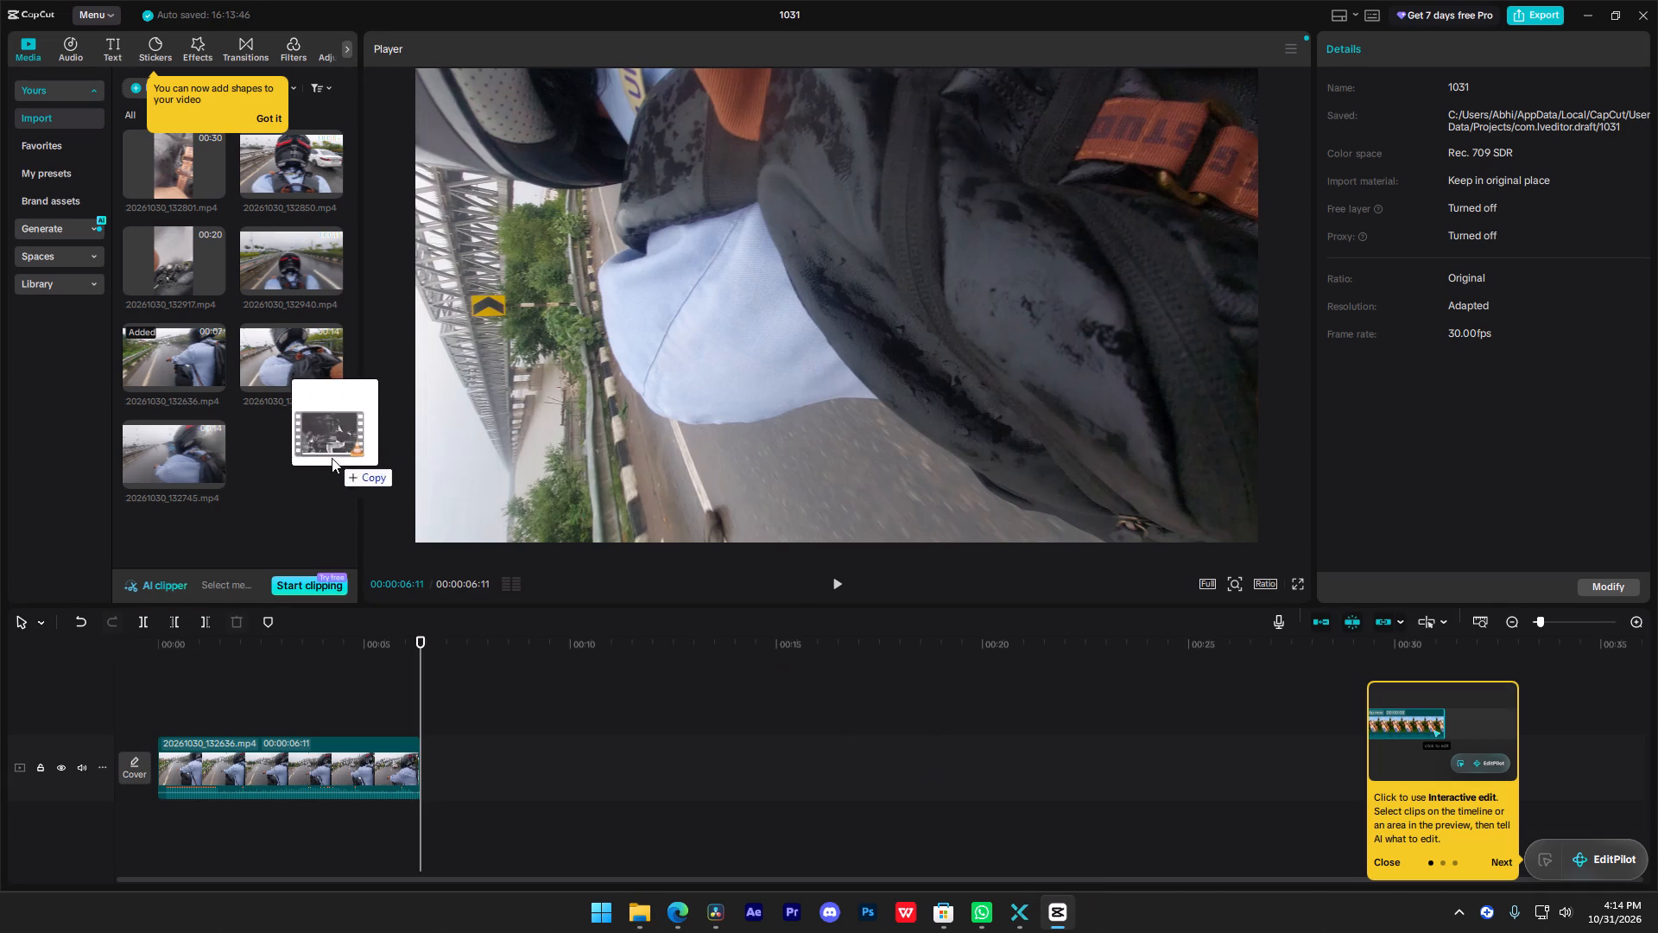
{"action": "left_click_drag", "start_coordinate": [332, 458], "coordinate": [269, 477]}
Place the SaveInta.com video on a new track above clip 20261030_132636.mp4, starting at 00:00.
{"action": "left_click_drag", "start_coordinate": [293, 477], "coordinate": [294, 713]}
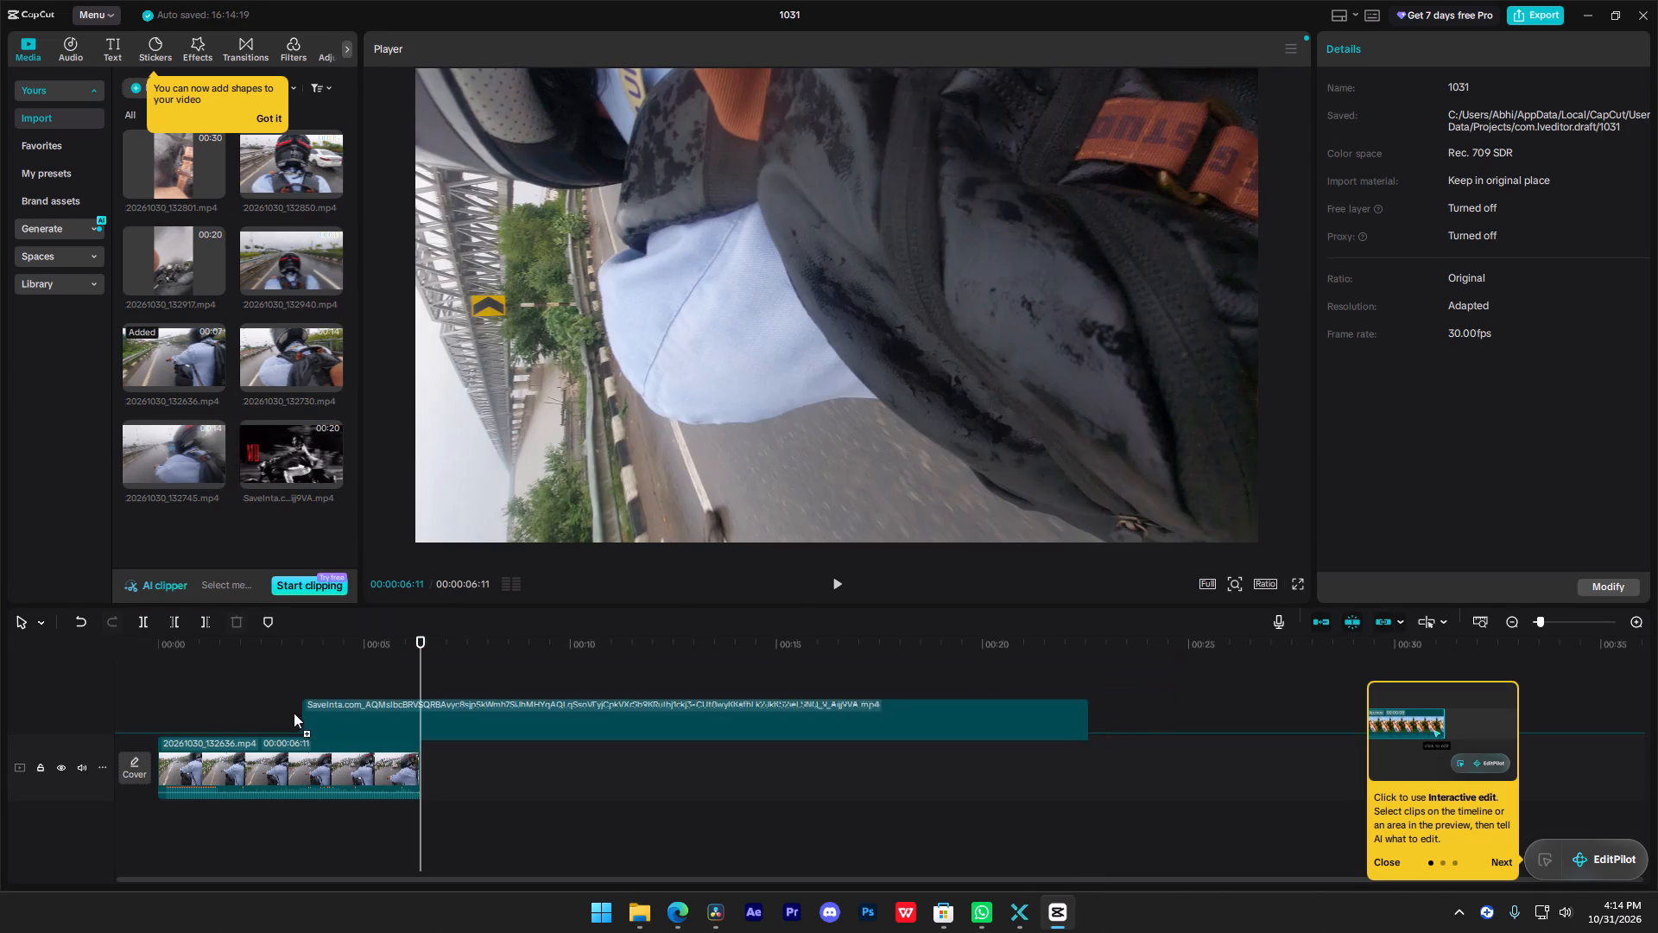
{"action": "left_click_drag", "start_coordinate": [294, 713], "coordinate": [147, 705]}
Extract the audio of the SaveInta.com clip onto its own track and delete the SaveInta.com video clip from the timeline.
{"action": "left_click", "coordinate": [217, 712]}
{"action": "right_click", "coordinate": [221, 715]}
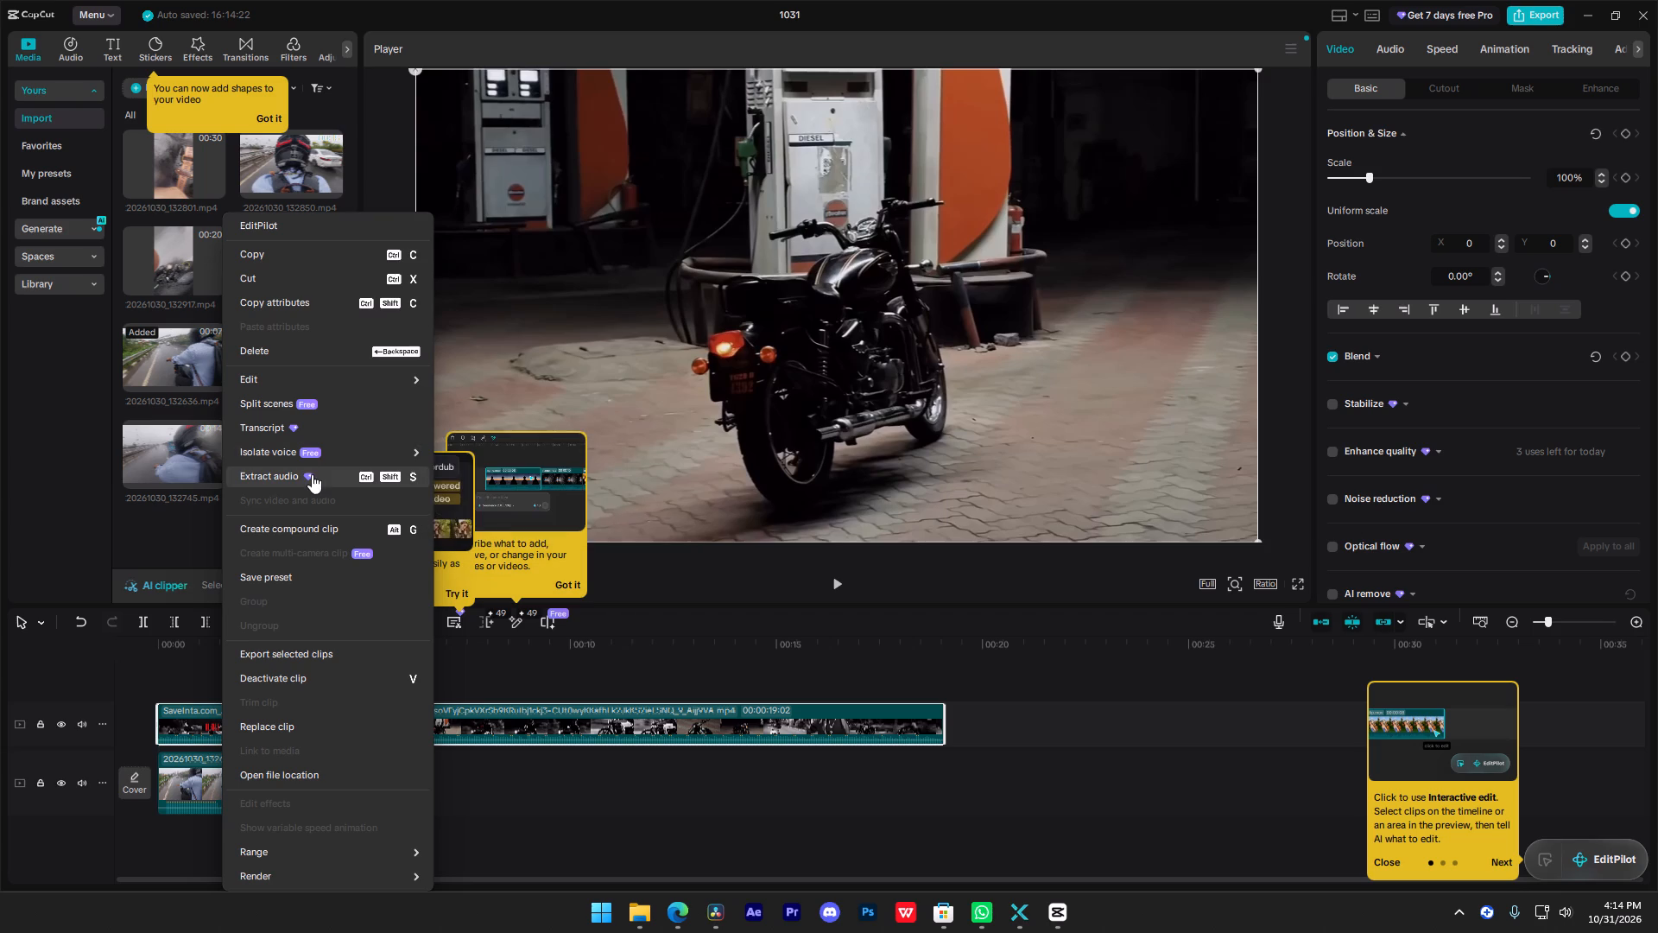
{"action": "left_click", "coordinate": [339, 478]}
{"action": "left_click", "coordinate": [410, 695]}
{"action": "left_click", "coordinate": [378, 732]}
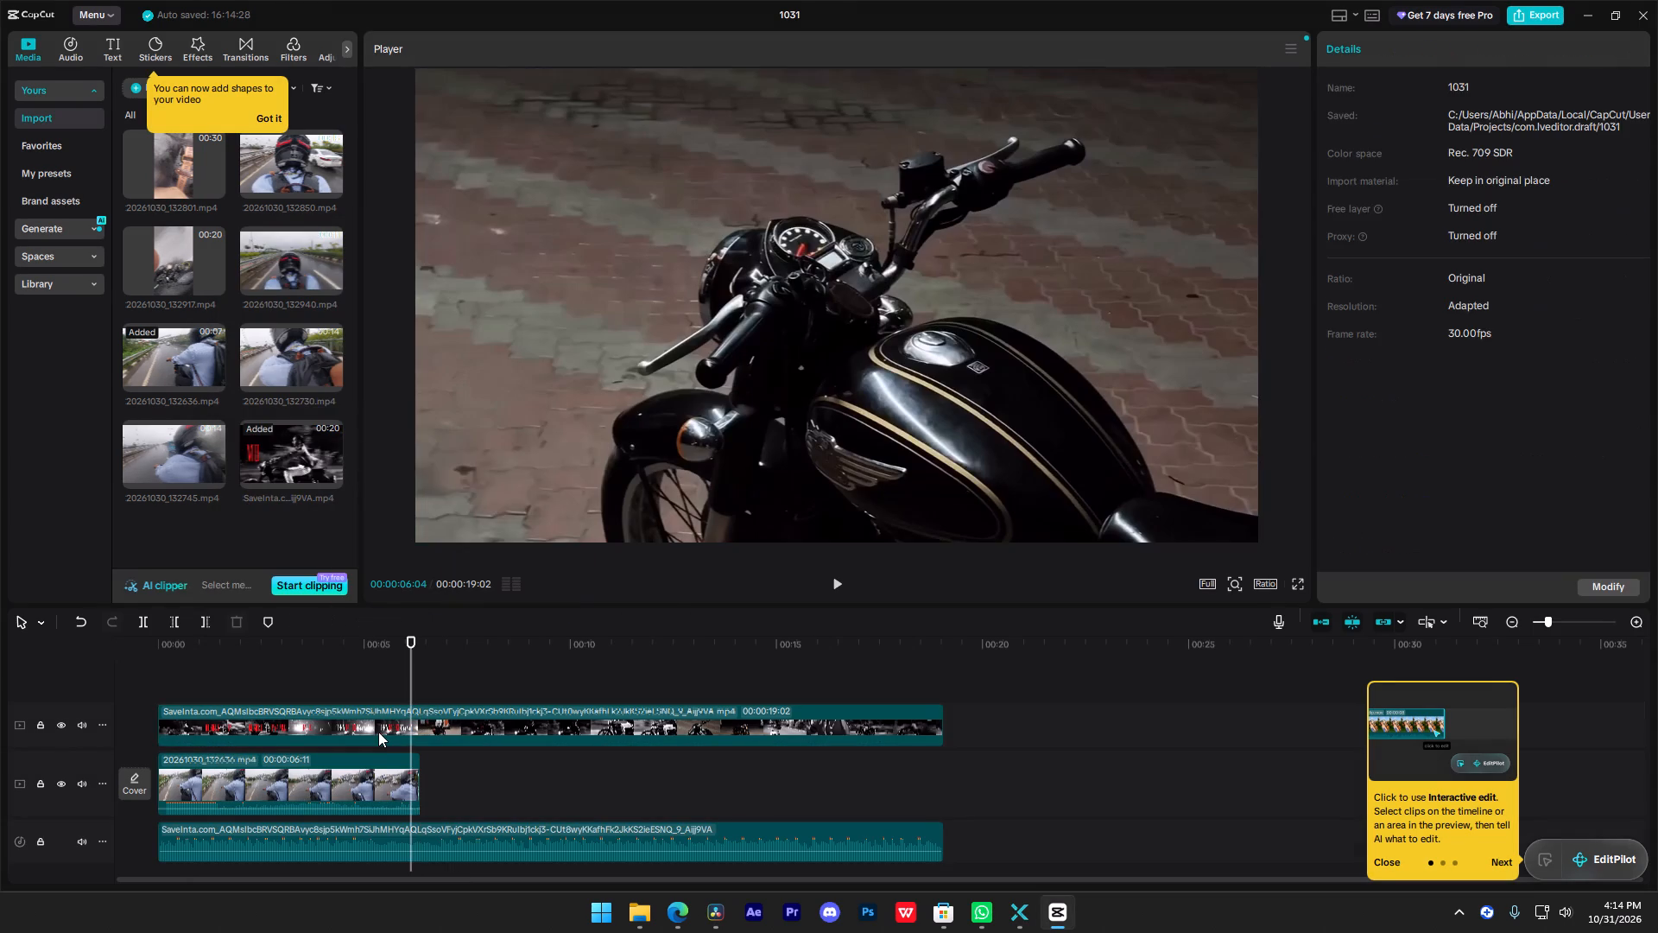
{"action": "key", "text": "BackSpace"}
Scrub and play clip 20261030_132636.mp4 from the start together with the extracted audio.
{"action": "left_click_drag", "start_coordinate": [340, 660], "coordinate": [205, 632]}
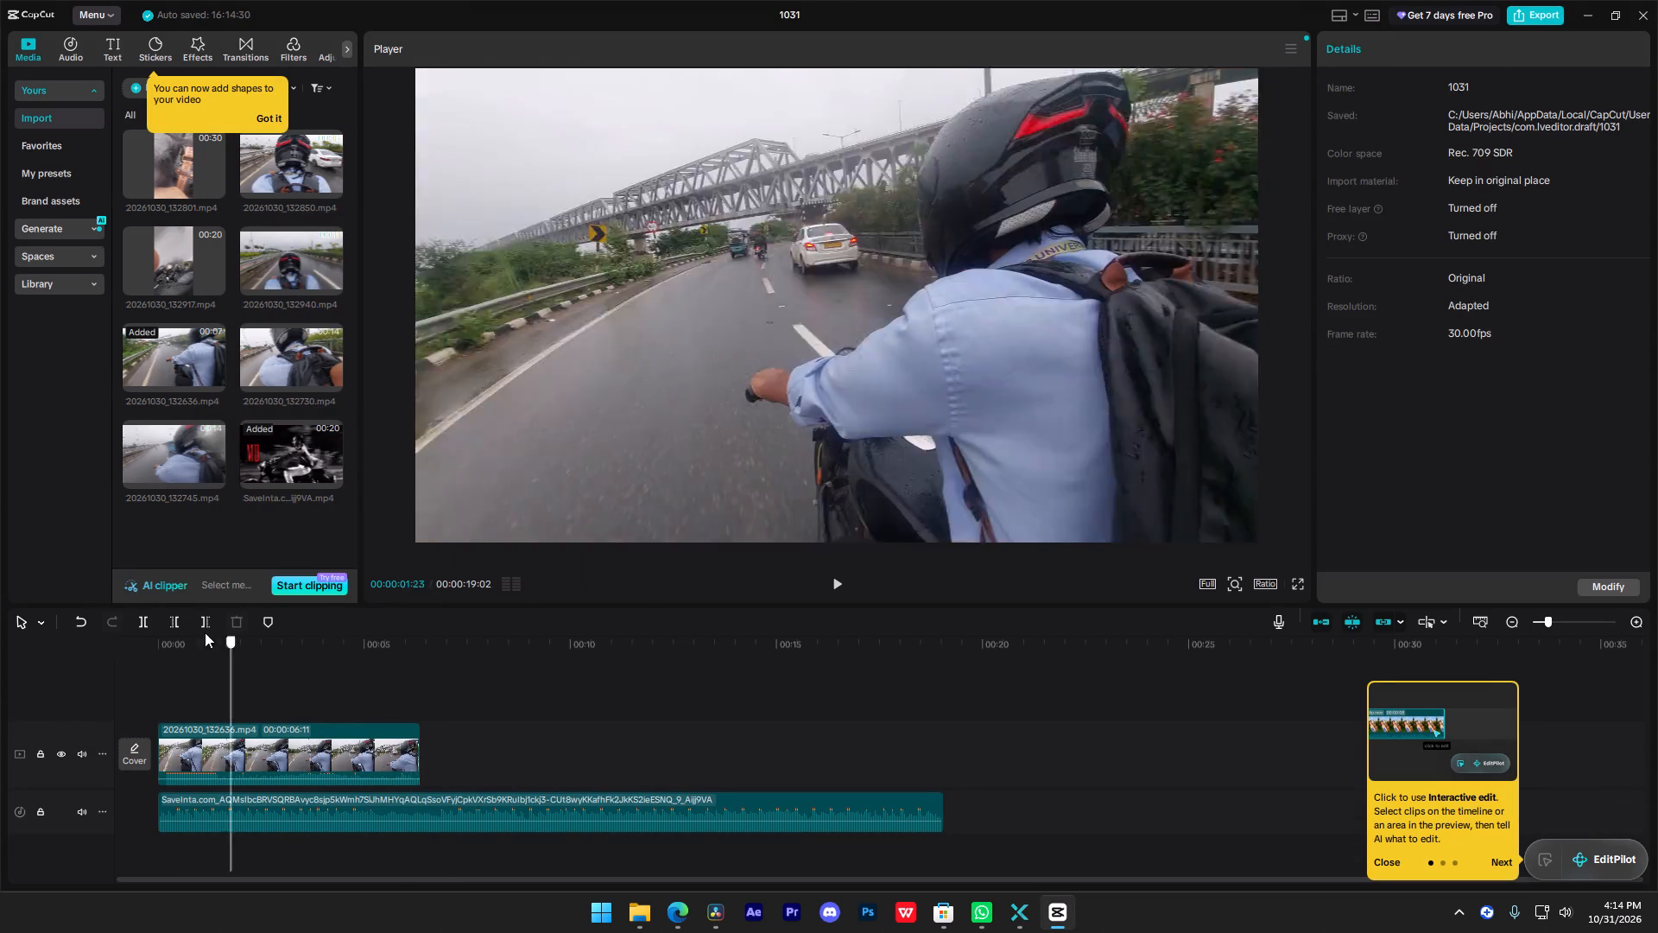
{"action": "left_click_drag", "start_coordinate": [205, 632], "coordinate": [52, 647]}
{"action": "key", "text": "space"}
{"action": "key", "text": "space"}
{"action": "left_click", "coordinate": [278, 756], "text": "alt"}
{"action": "key", "text": "space"}
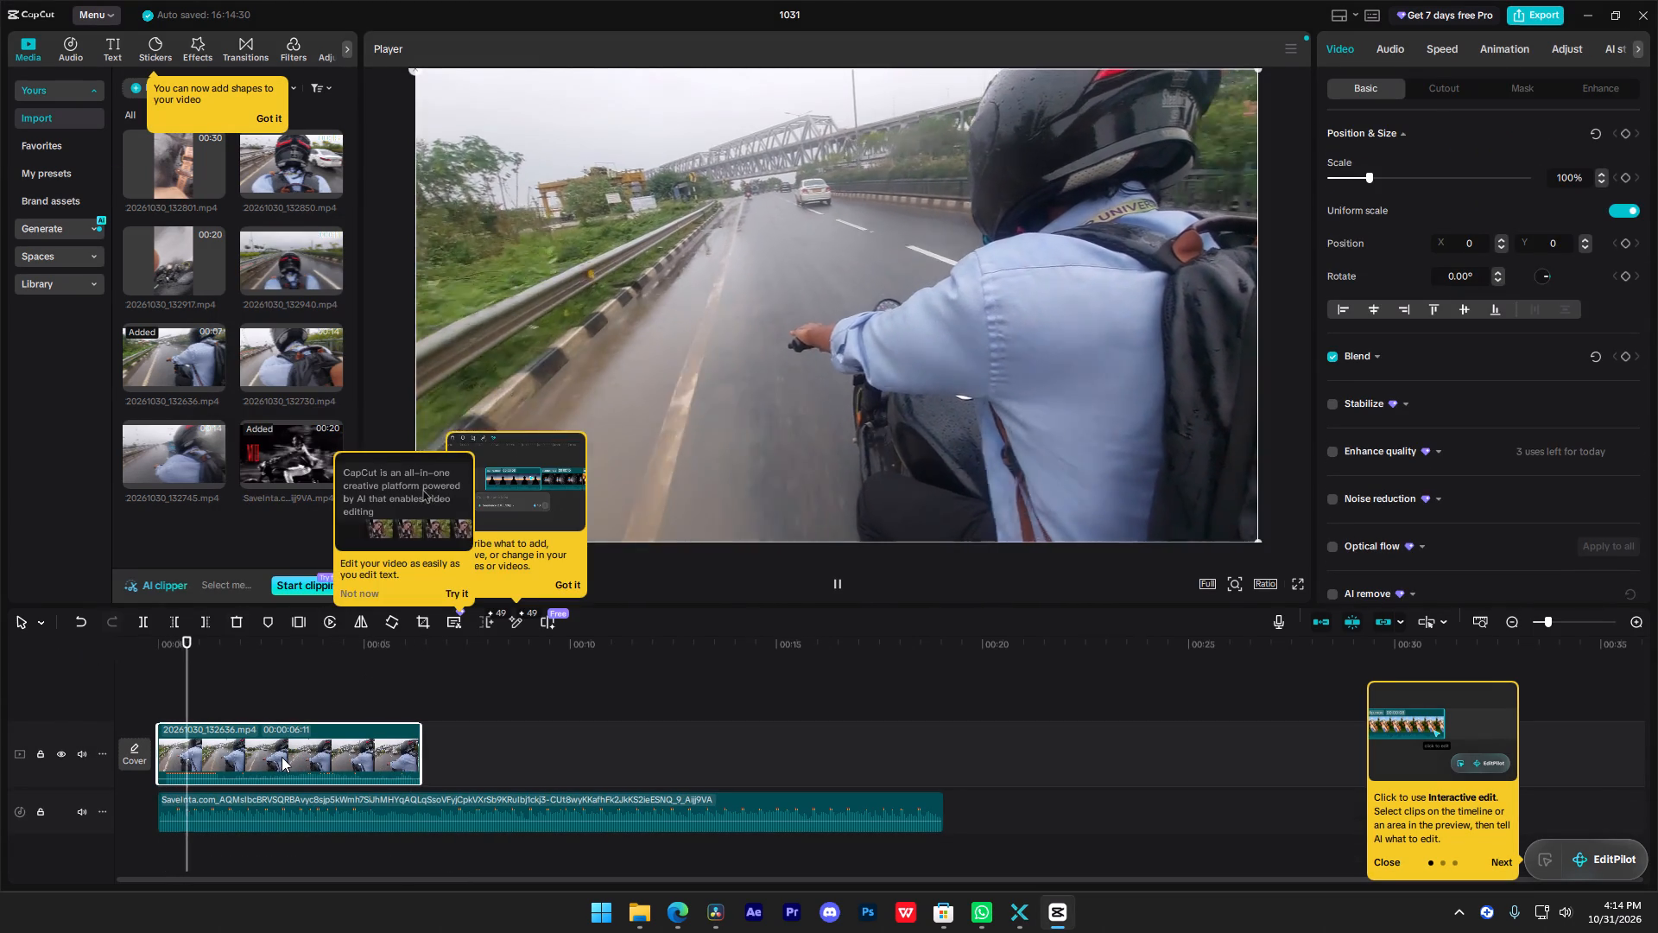
{"action": "key", "text": "space"}
{"action": "left_click", "coordinate": [308, 764]}
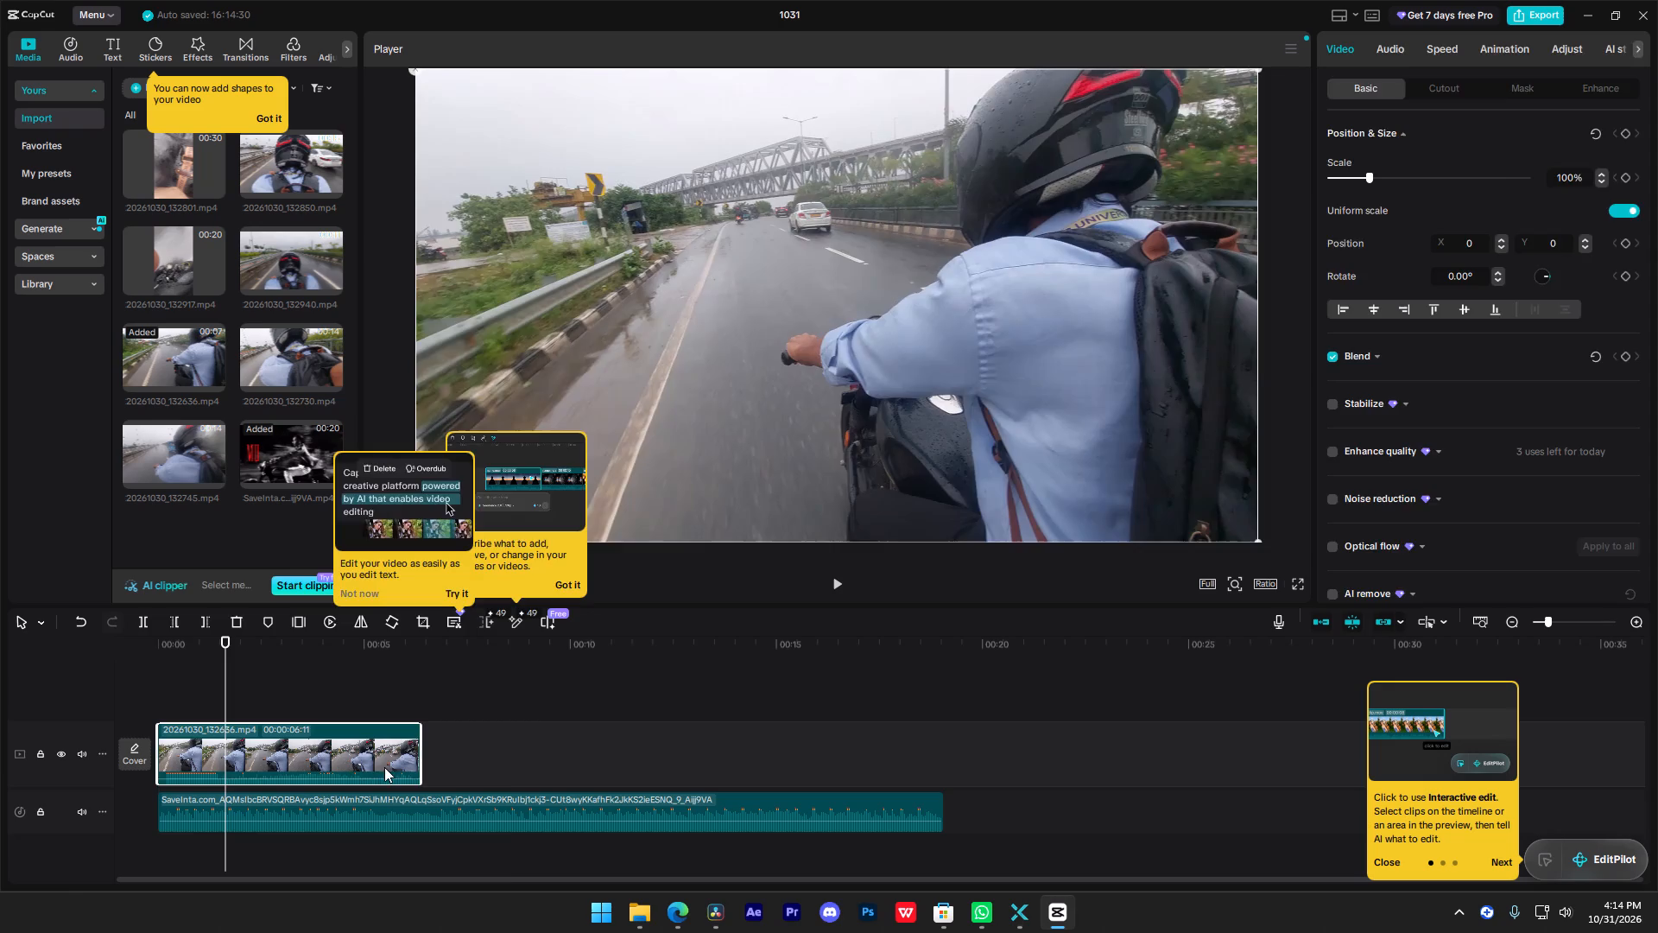
{"action": "left_click", "coordinate": [509, 756]}
{"action": "left_click_drag", "start_coordinate": [273, 657], "coordinate": [26, 713]}
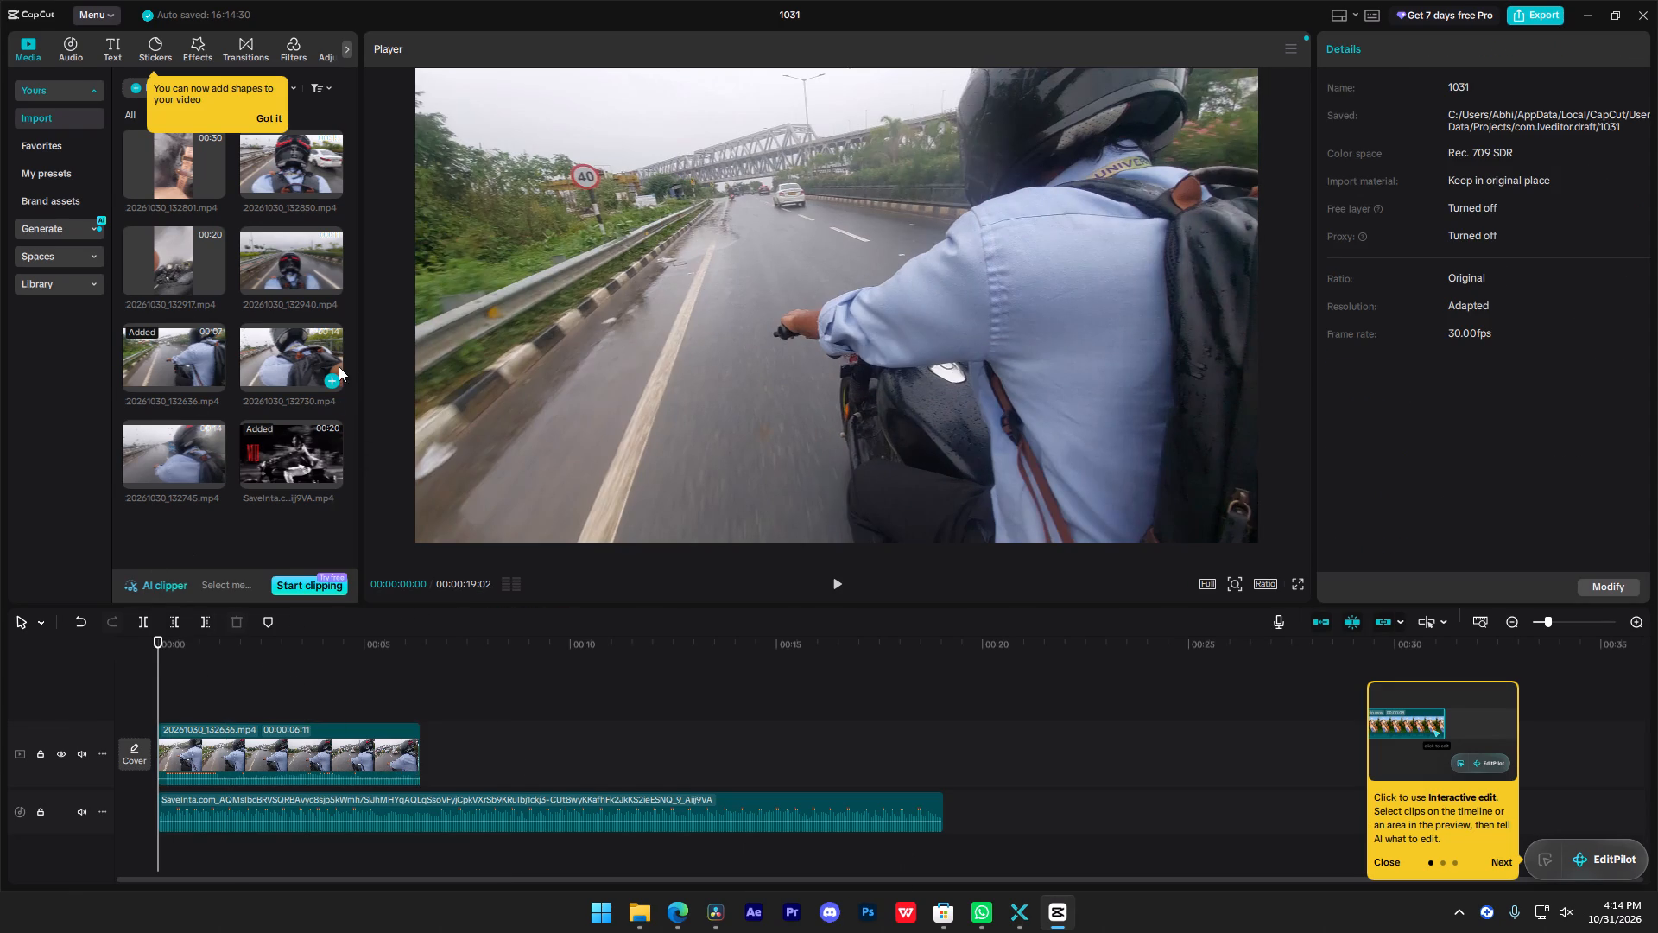
Insert 20261030_132940.mp4 at the start of the main track and move the extracted audio back to 00:00.
{"action": "left_click", "coordinate": [331, 283]}
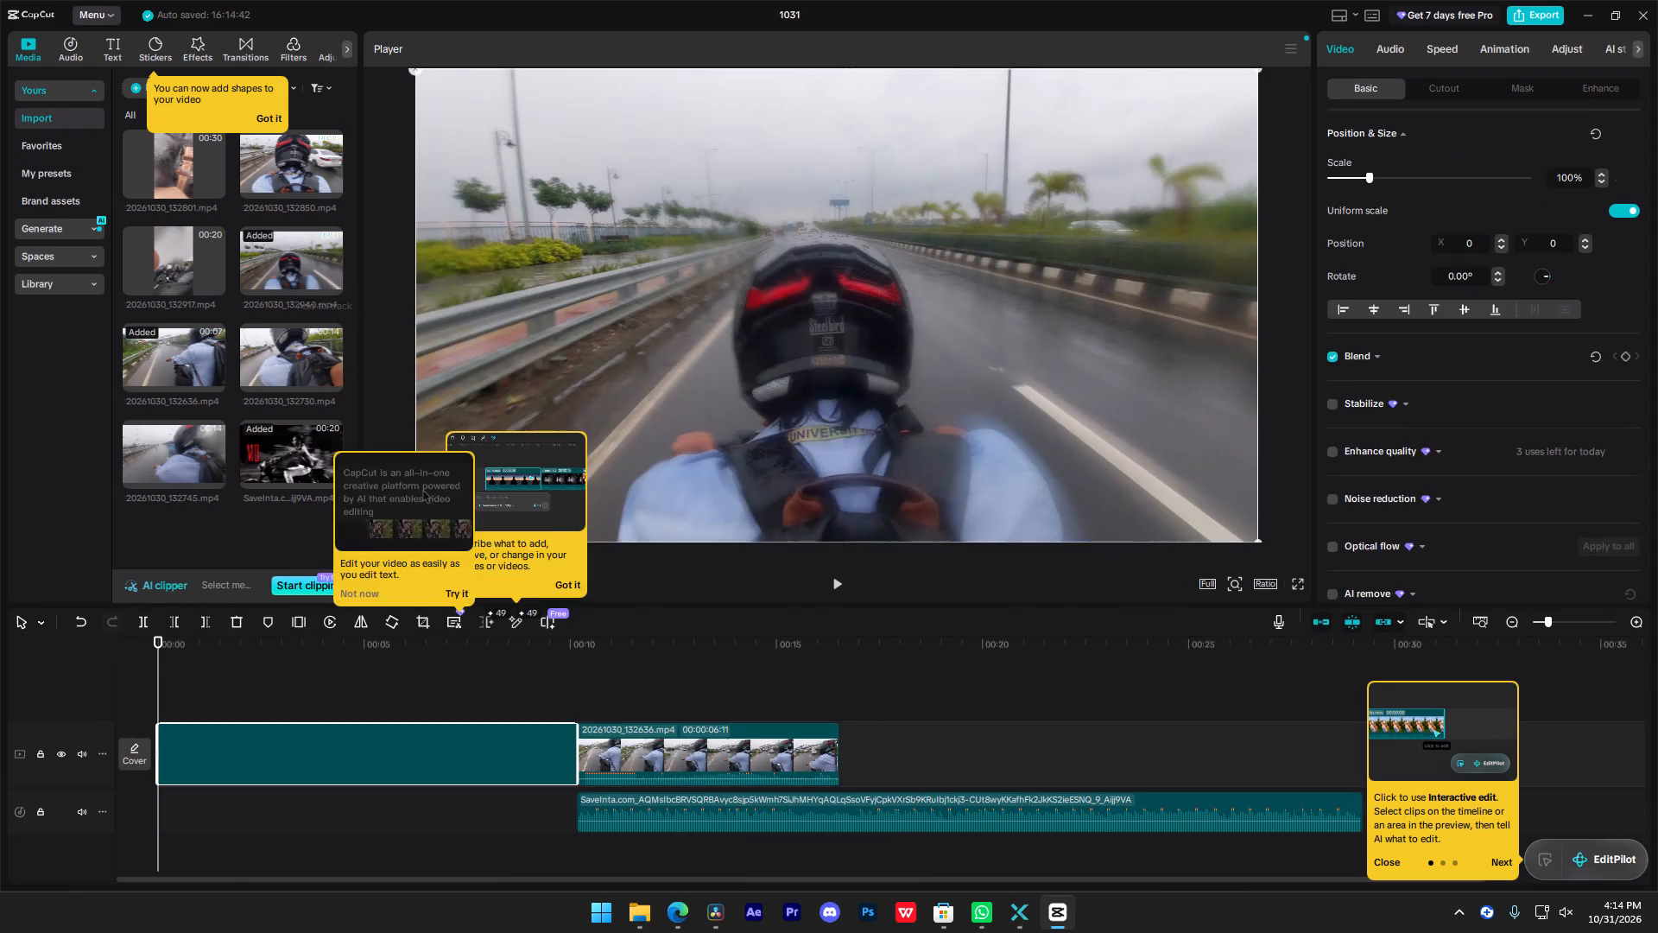
{"action": "left_click_drag", "start_coordinate": [738, 822], "coordinate": [583, 822]}
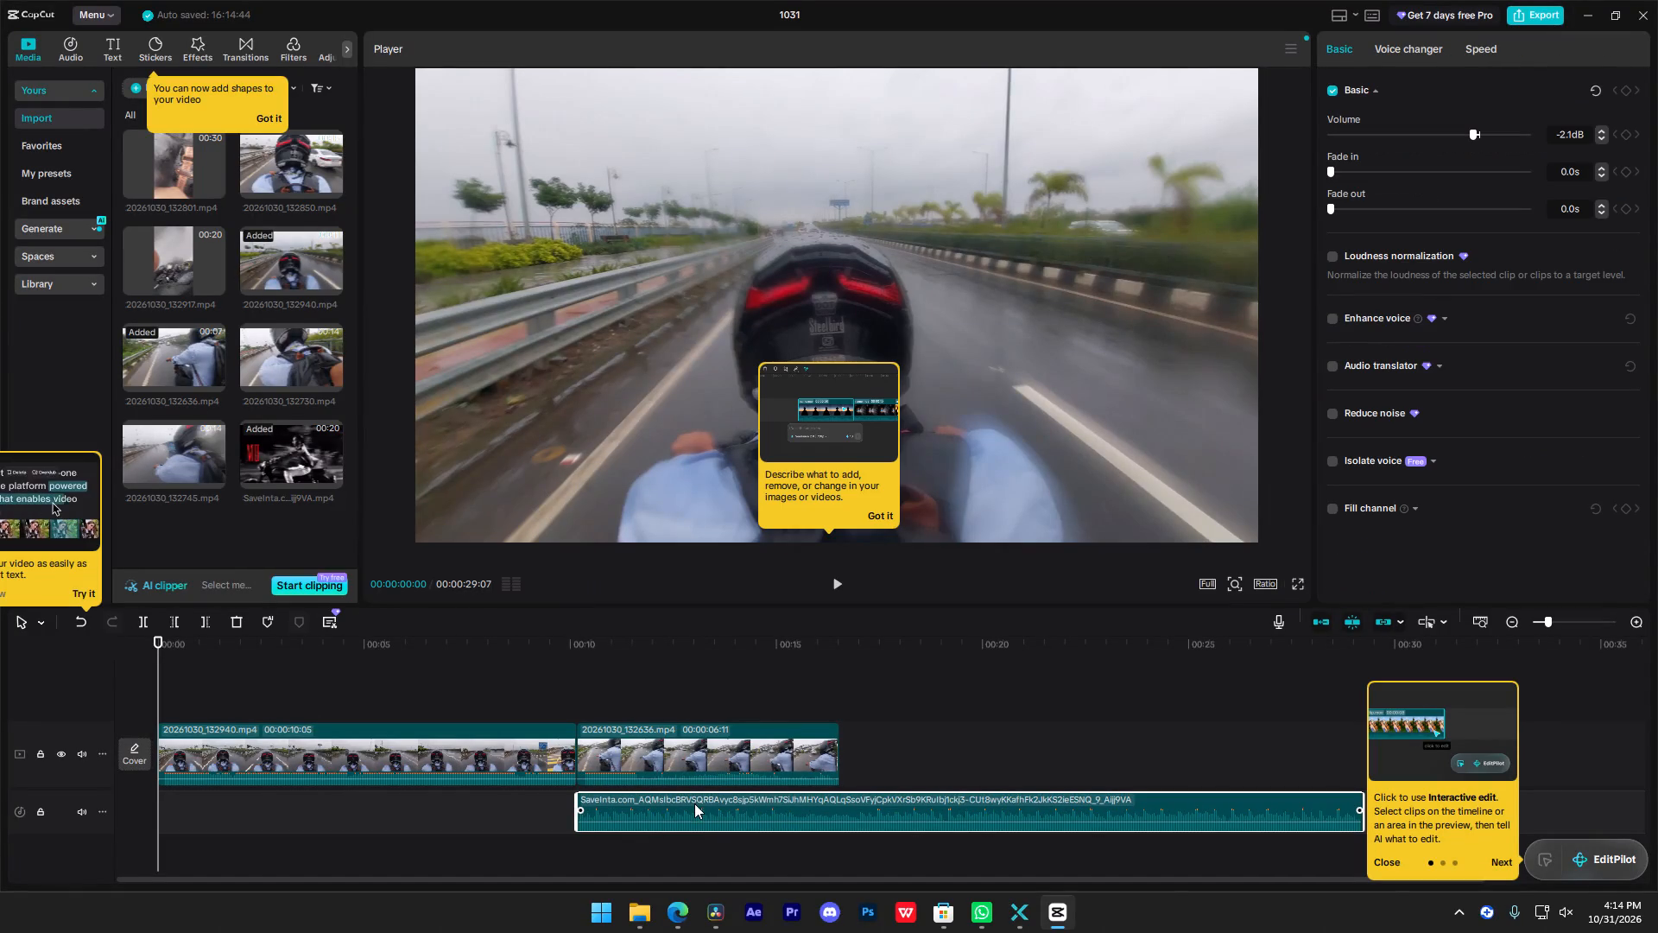
{"action": "left_click_drag", "start_coordinate": [690, 802], "coordinate": [268, 799]}
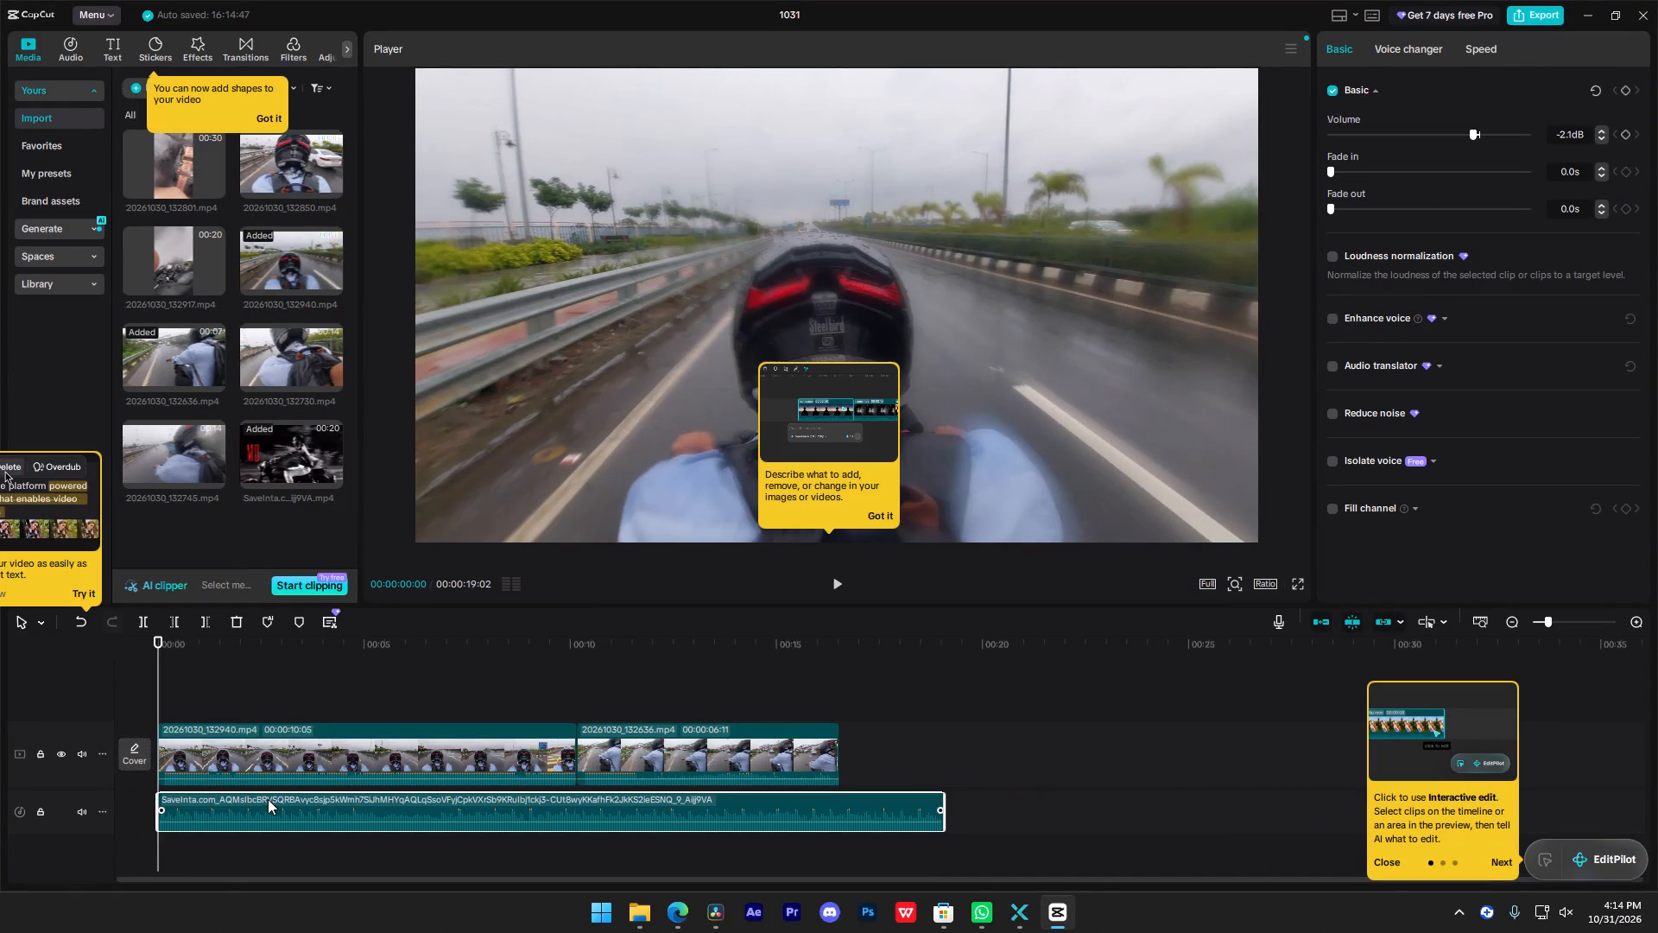
Scrub and play the opening of clip 20261030_132940.mp4 against the extracted audio.
{"action": "left_click", "coordinate": [332, 766]}
{"action": "left_click_drag", "start_coordinate": [180, 643], "coordinate": [190, 642]}
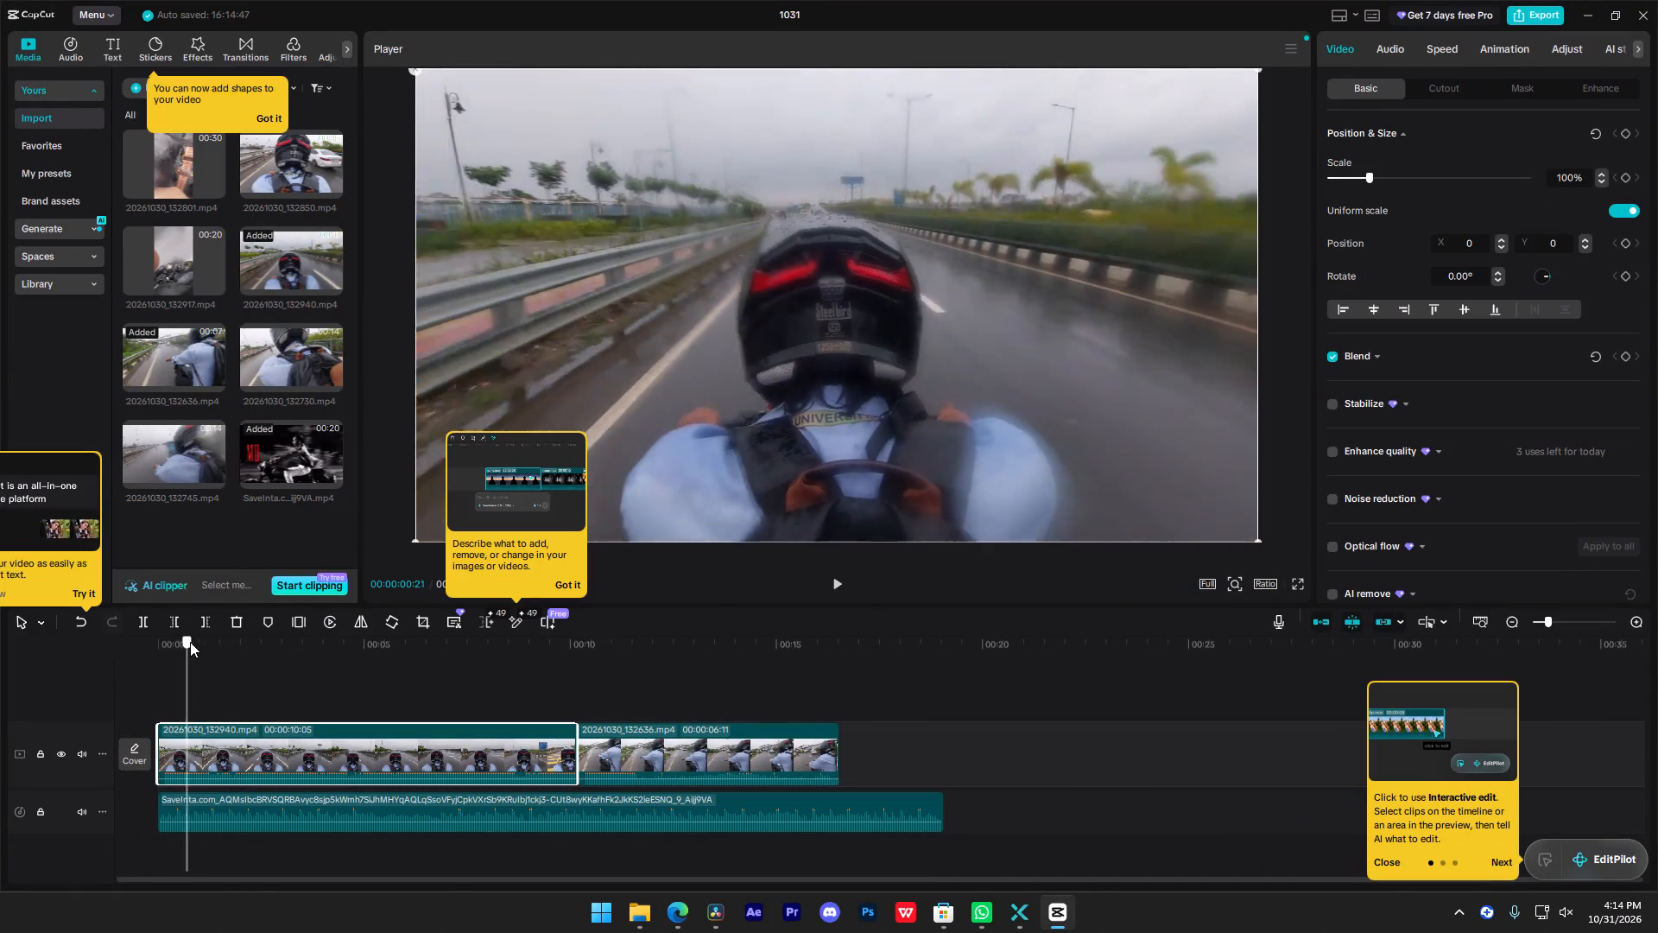
{"action": "left_click_drag", "start_coordinate": [190, 642], "coordinate": [340, 651]}
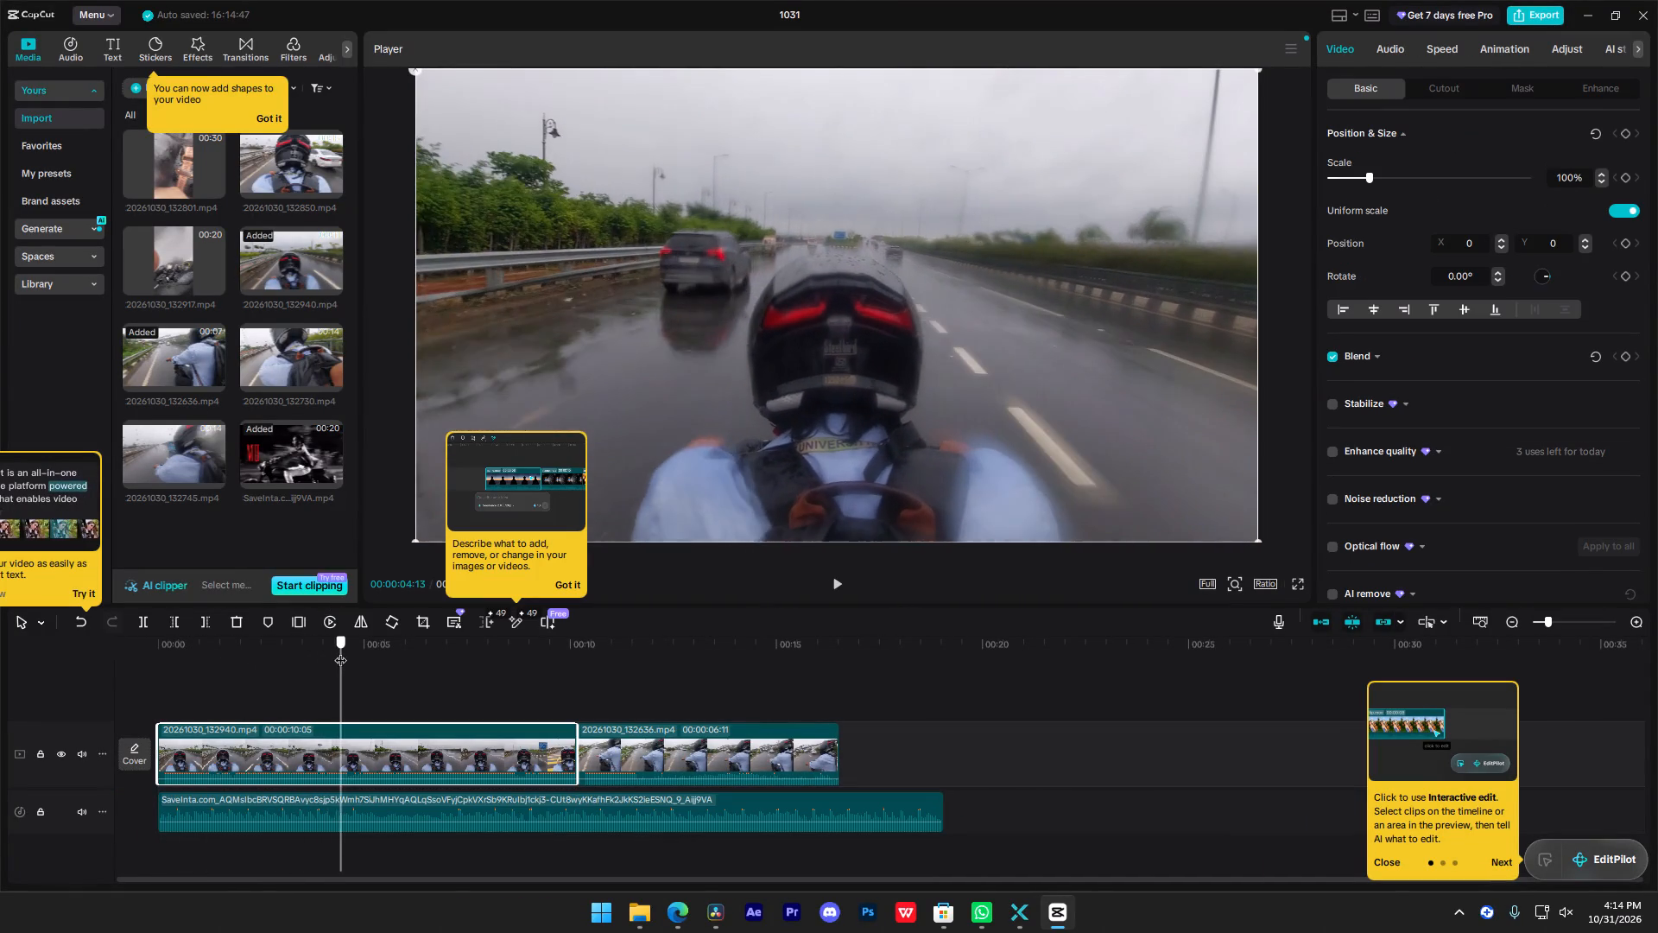
{"action": "left_click_drag", "start_coordinate": [340, 651], "coordinate": [150, 701]}
{"action": "key", "text": "space"}
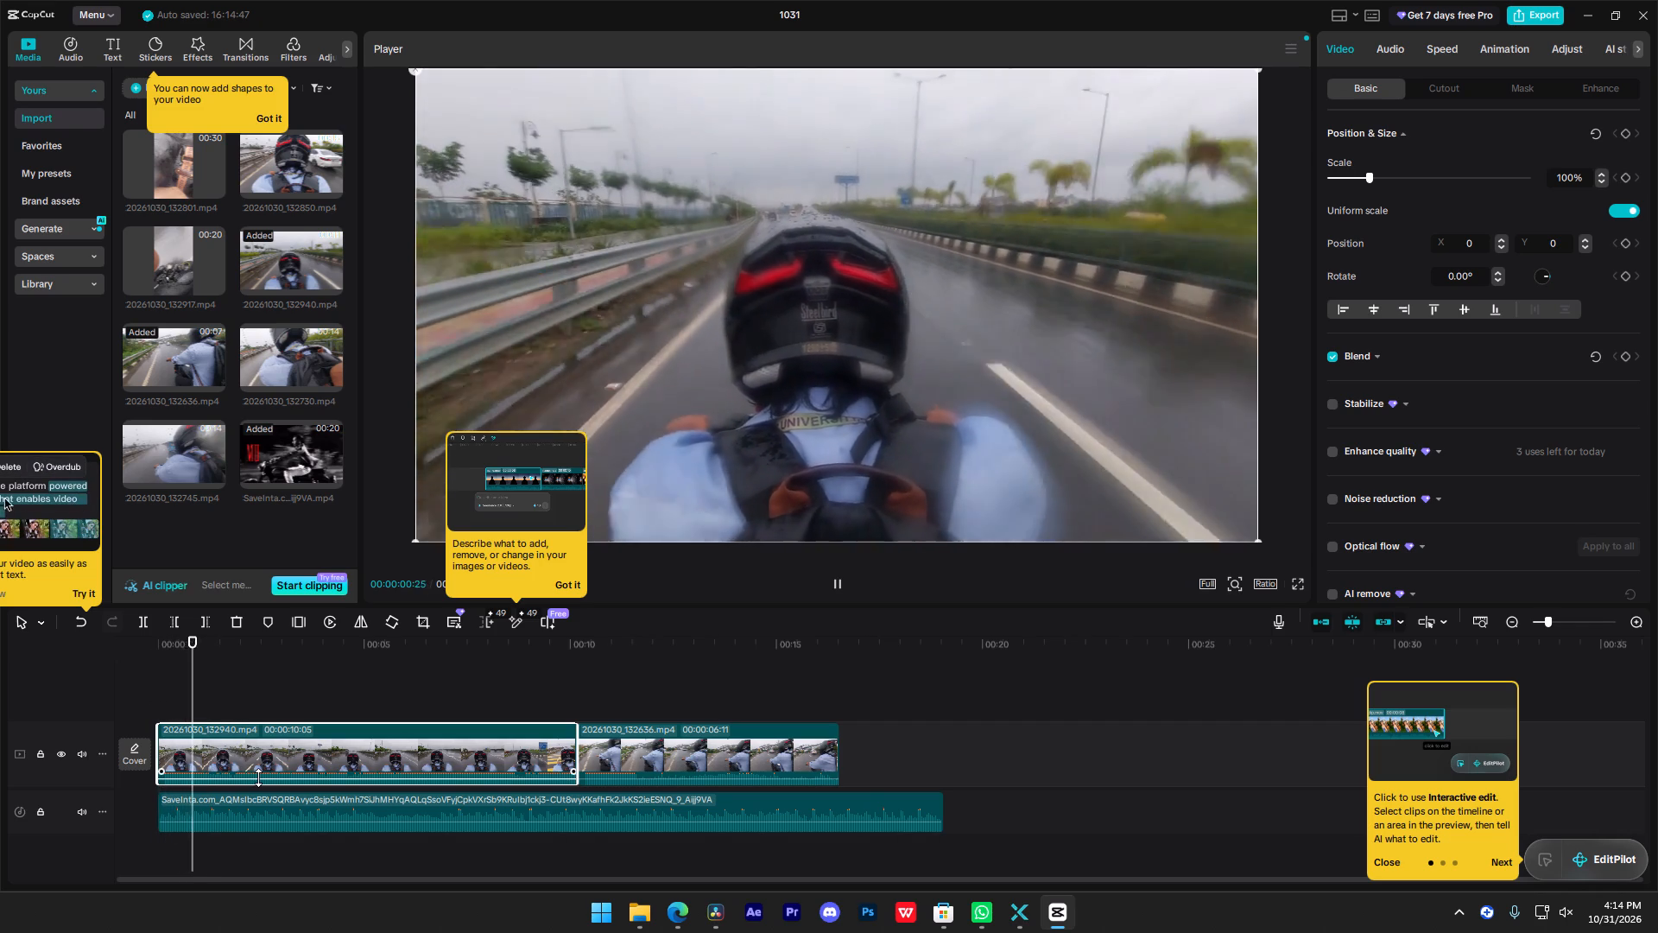
{"action": "key", "text": "space"}
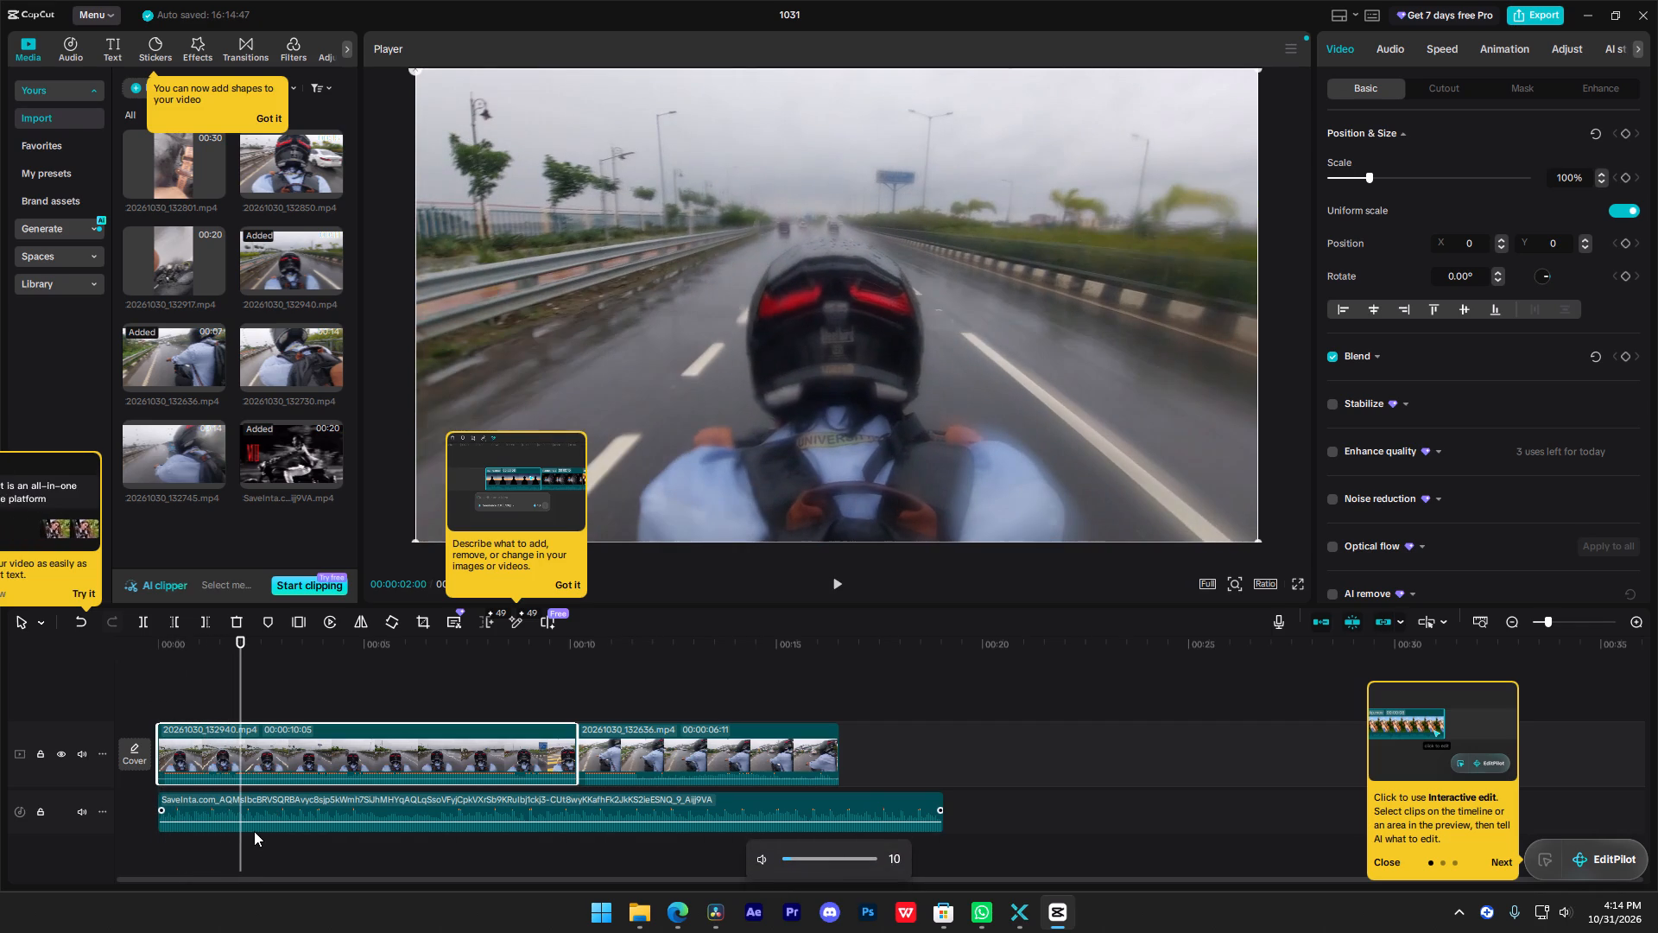
{"action": "key", "text": "space"}
{"action": "key", "text": "space"}
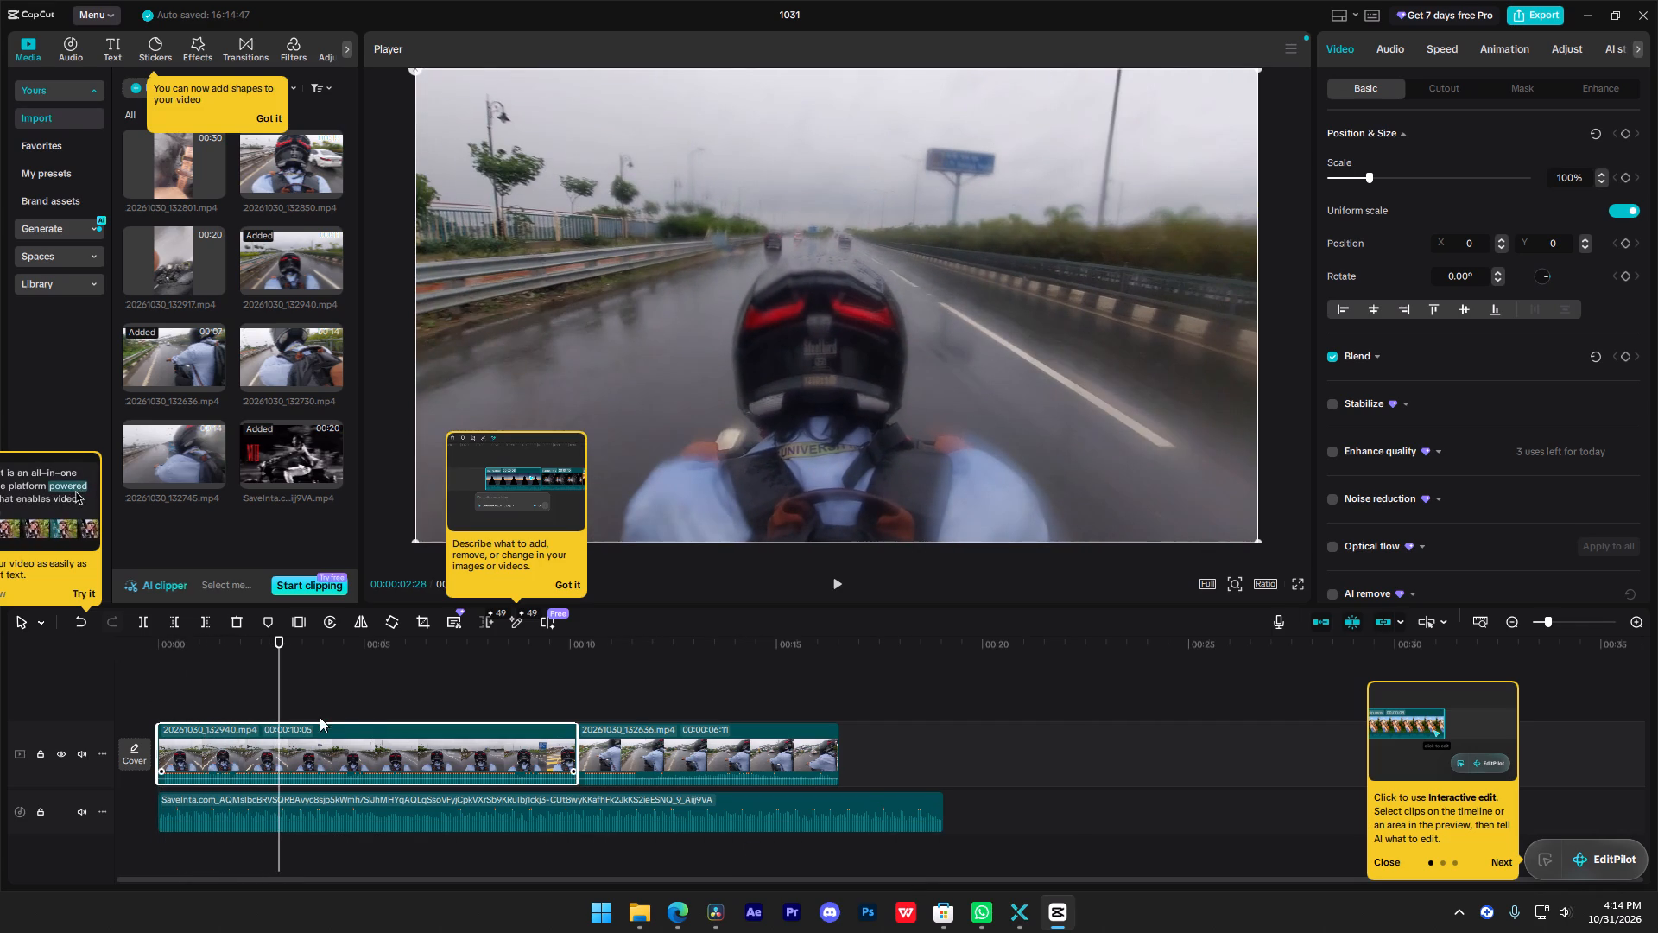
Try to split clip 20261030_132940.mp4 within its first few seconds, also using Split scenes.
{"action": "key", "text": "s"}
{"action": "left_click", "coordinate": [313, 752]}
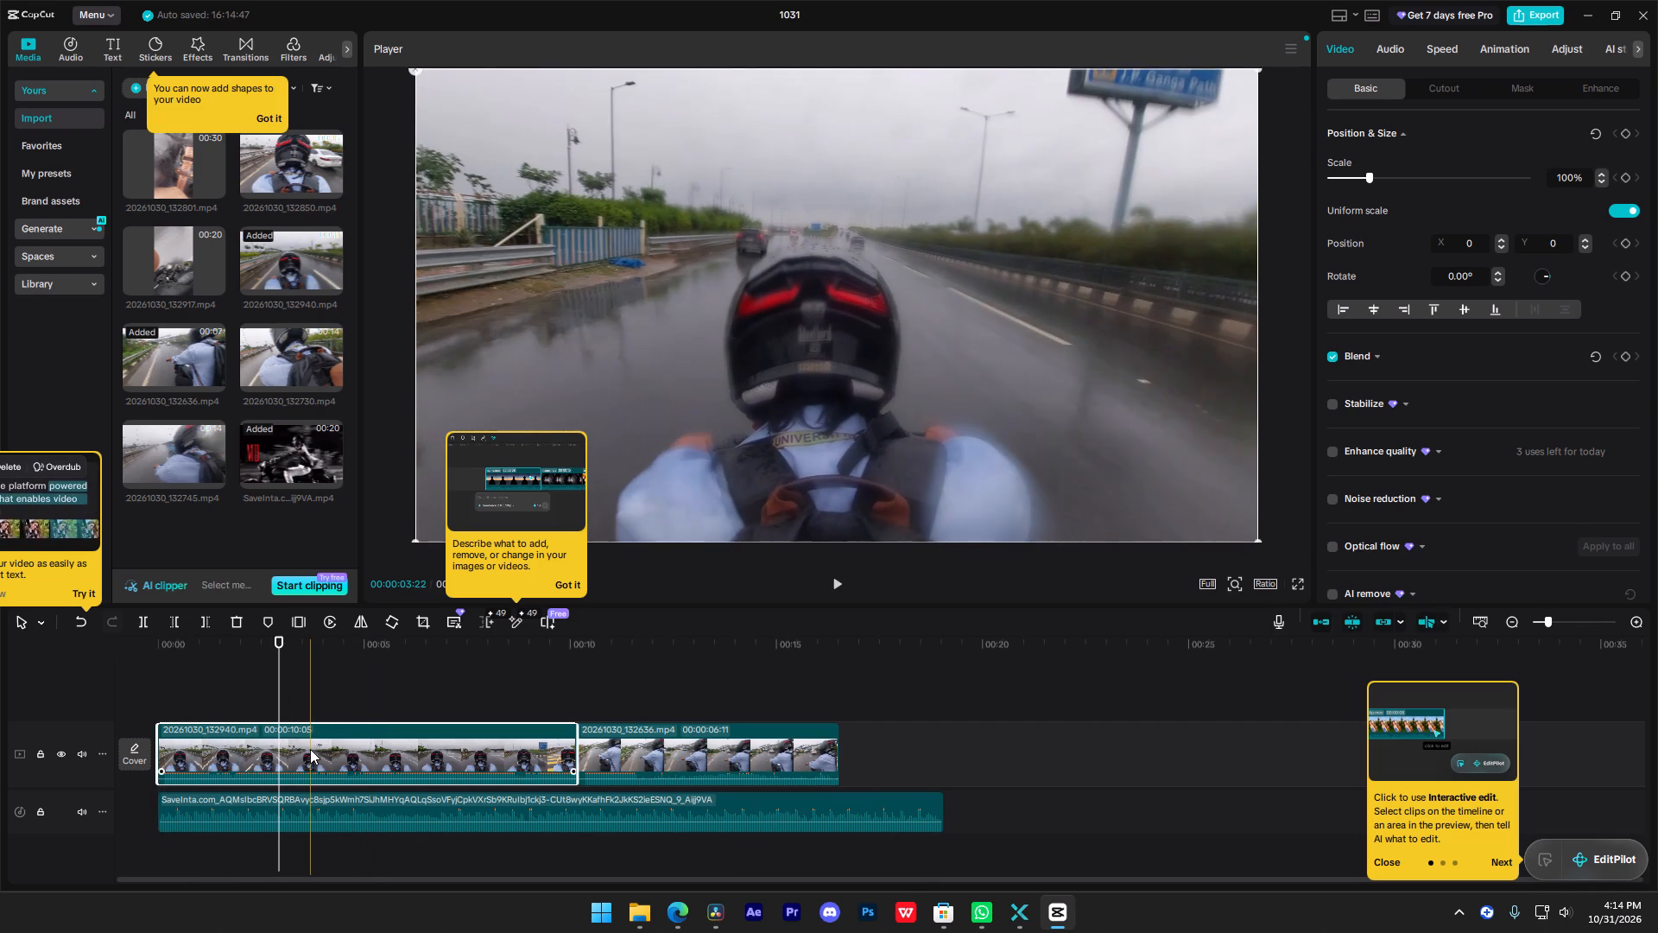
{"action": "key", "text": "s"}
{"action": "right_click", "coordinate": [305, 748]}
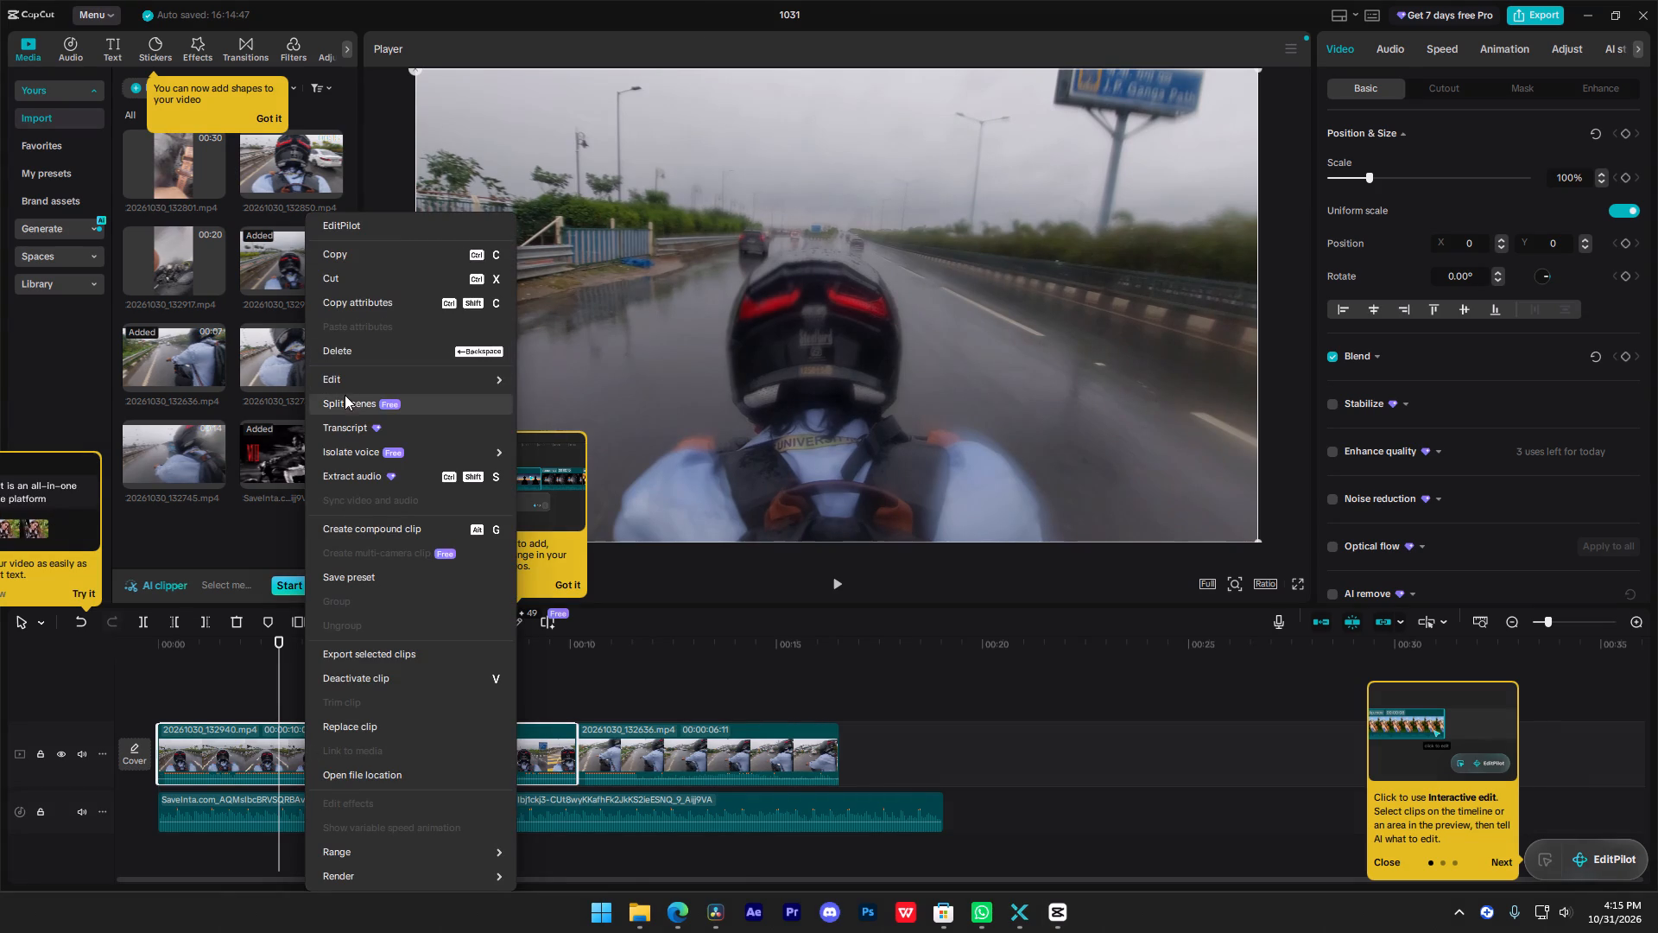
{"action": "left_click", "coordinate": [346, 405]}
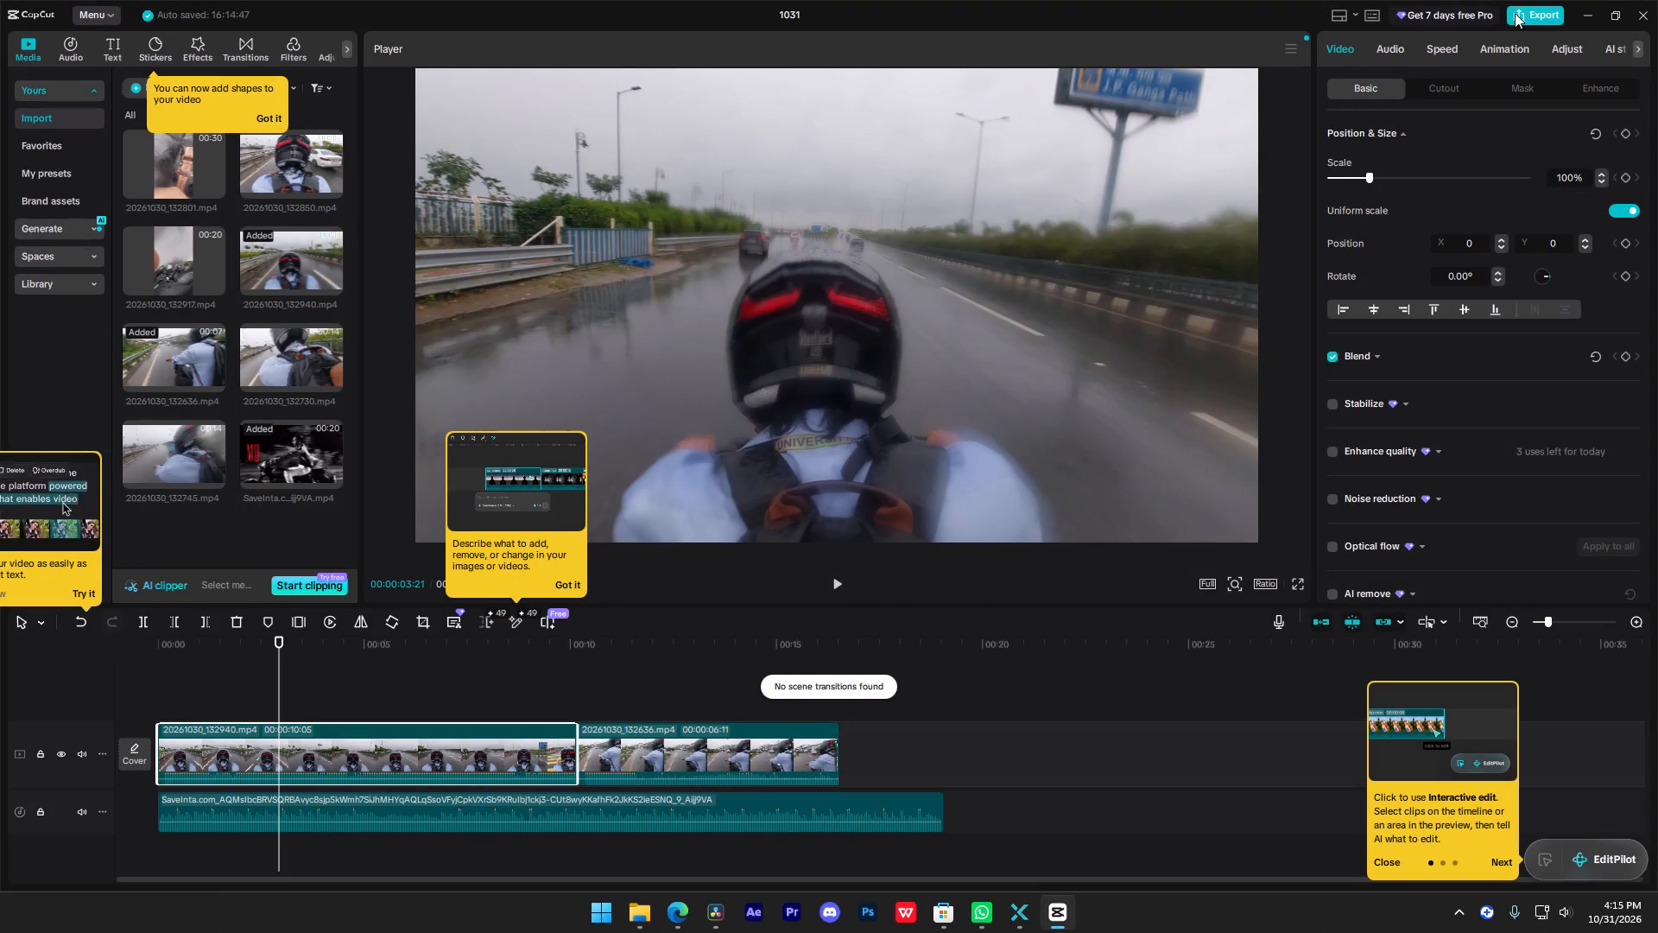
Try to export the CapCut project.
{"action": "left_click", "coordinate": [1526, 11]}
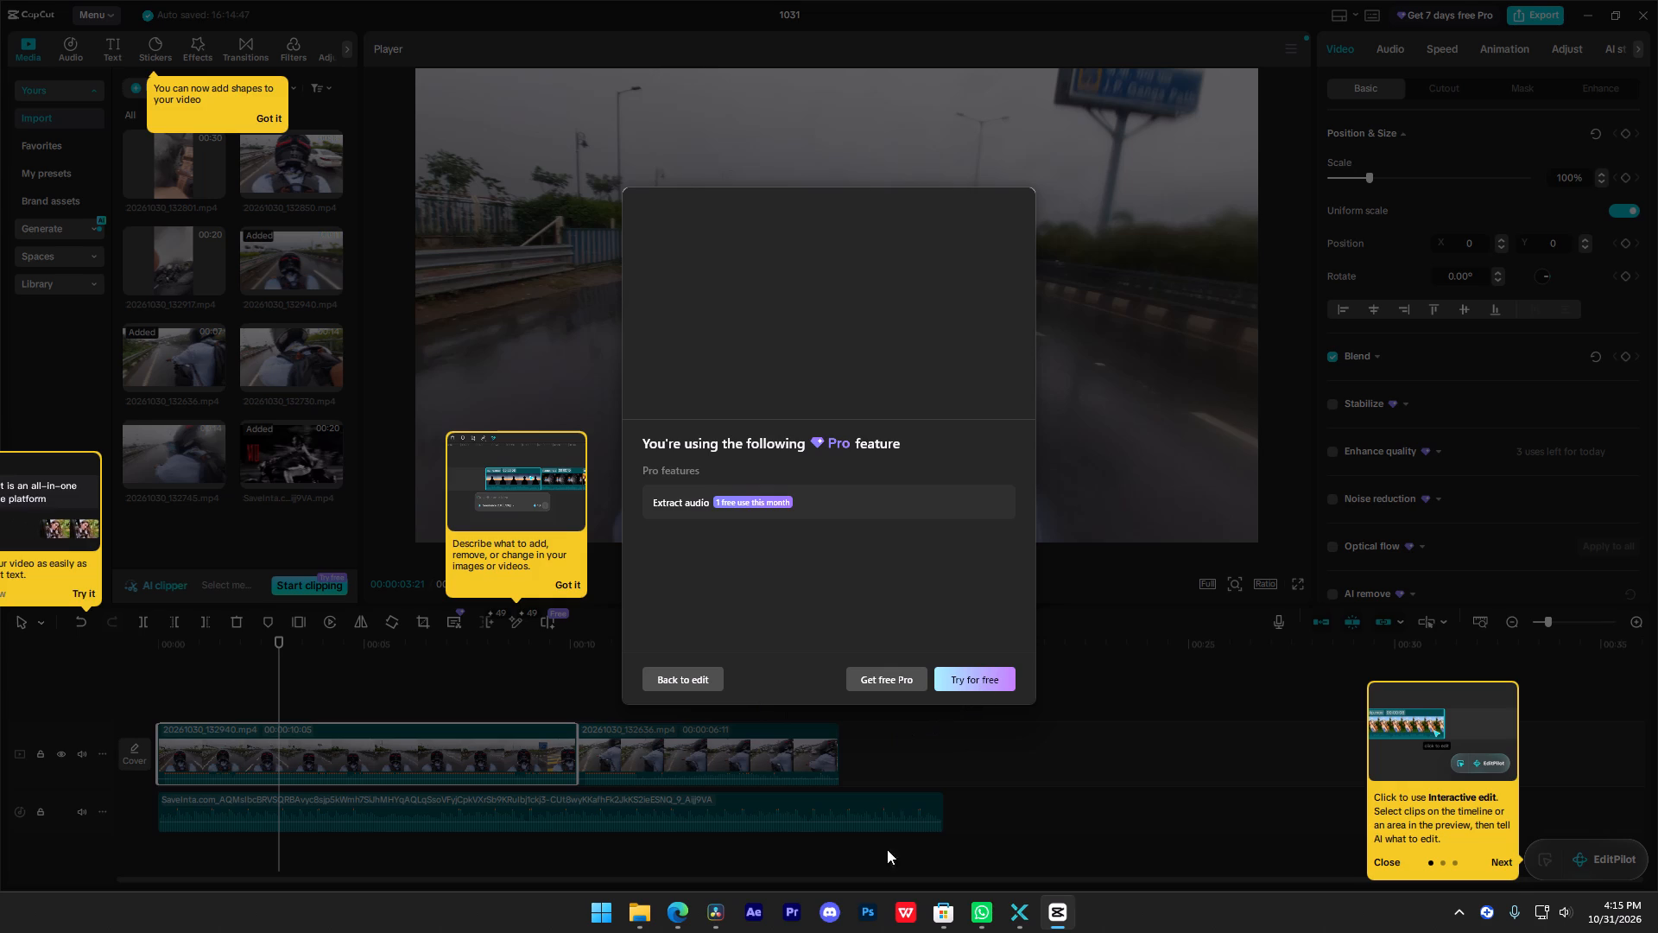
Switch to DaVinci Resolve and place the SaveInta.com video from the Downloads folder on V2 of Timeline 1, starting at 00:00:00:00.
{"action": "left_click", "coordinate": [724, 907]}
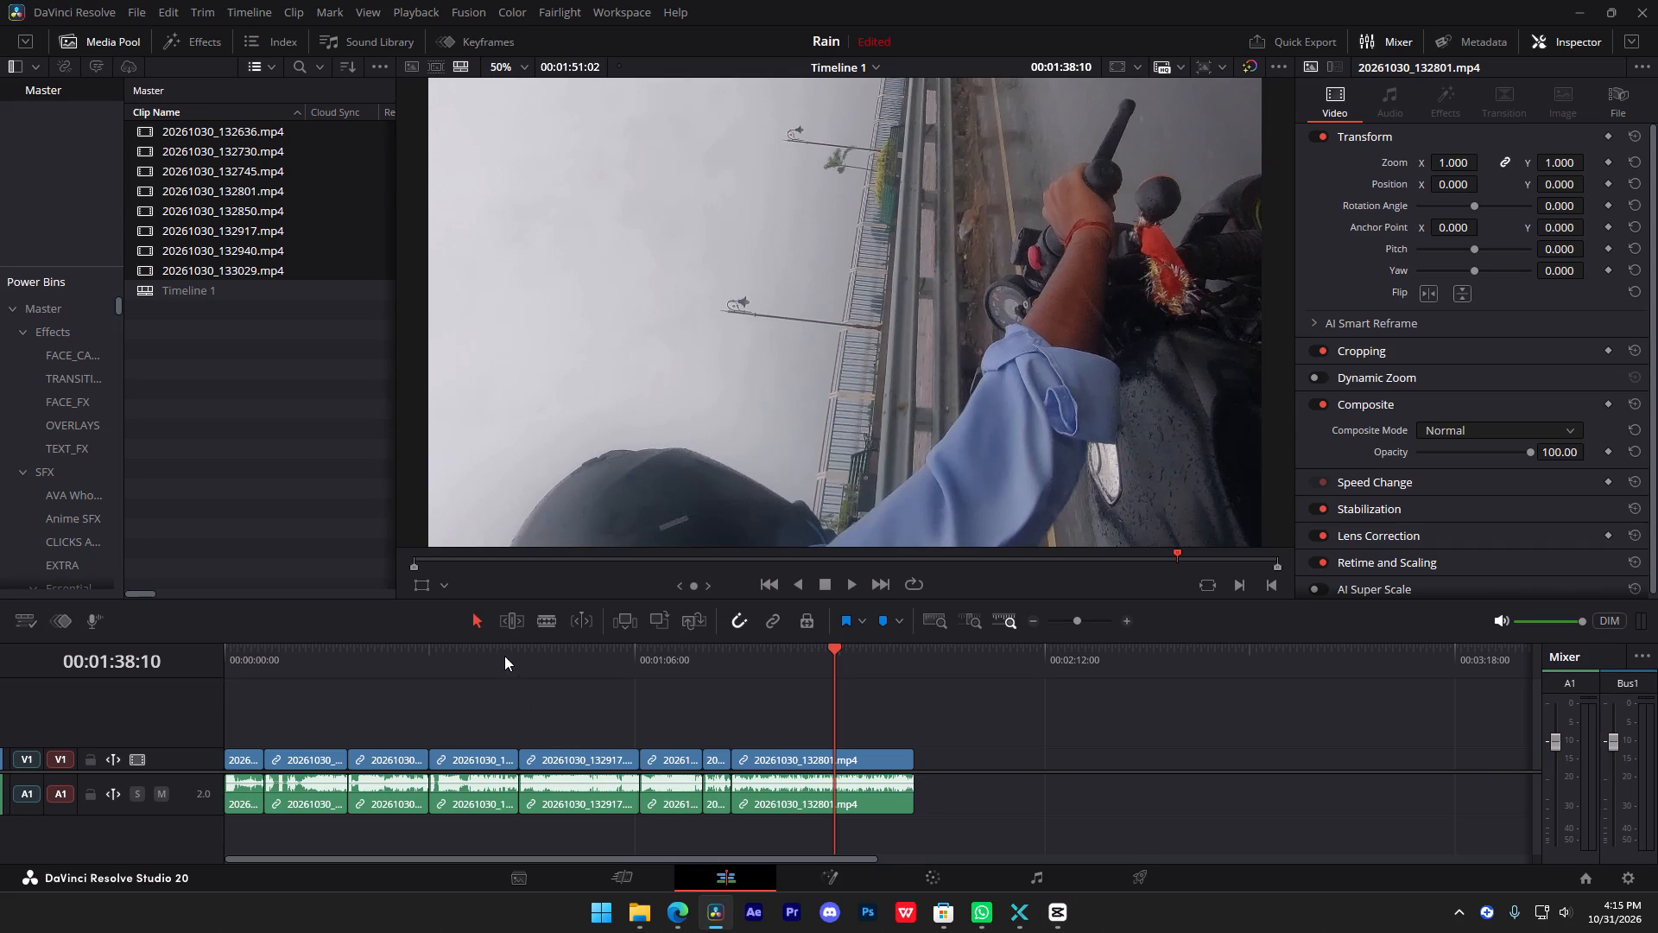
{"action": "left_click_drag", "start_coordinate": [504, 656], "coordinate": [0, 612]}
{"action": "left_click", "coordinate": [660, 932]}
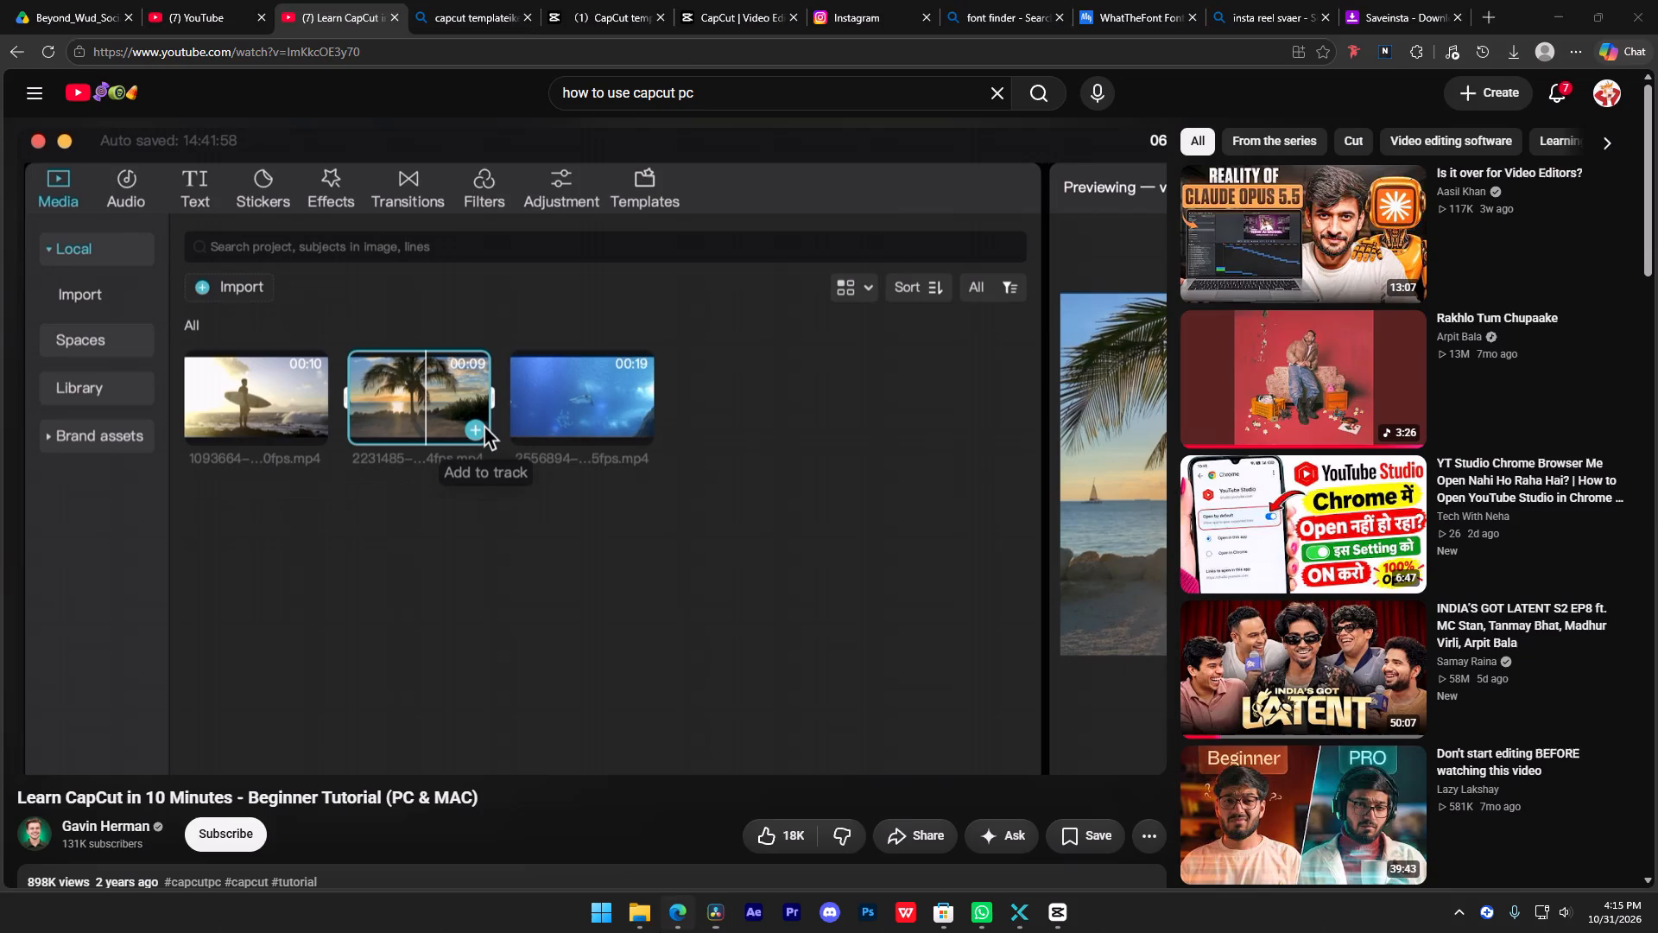
{"action": "left_click", "coordinate": [649, 923]}
{"action": "scroll", "coordinate": [267, 184], "scroll_direction": "up", "scroll_amount": 5}
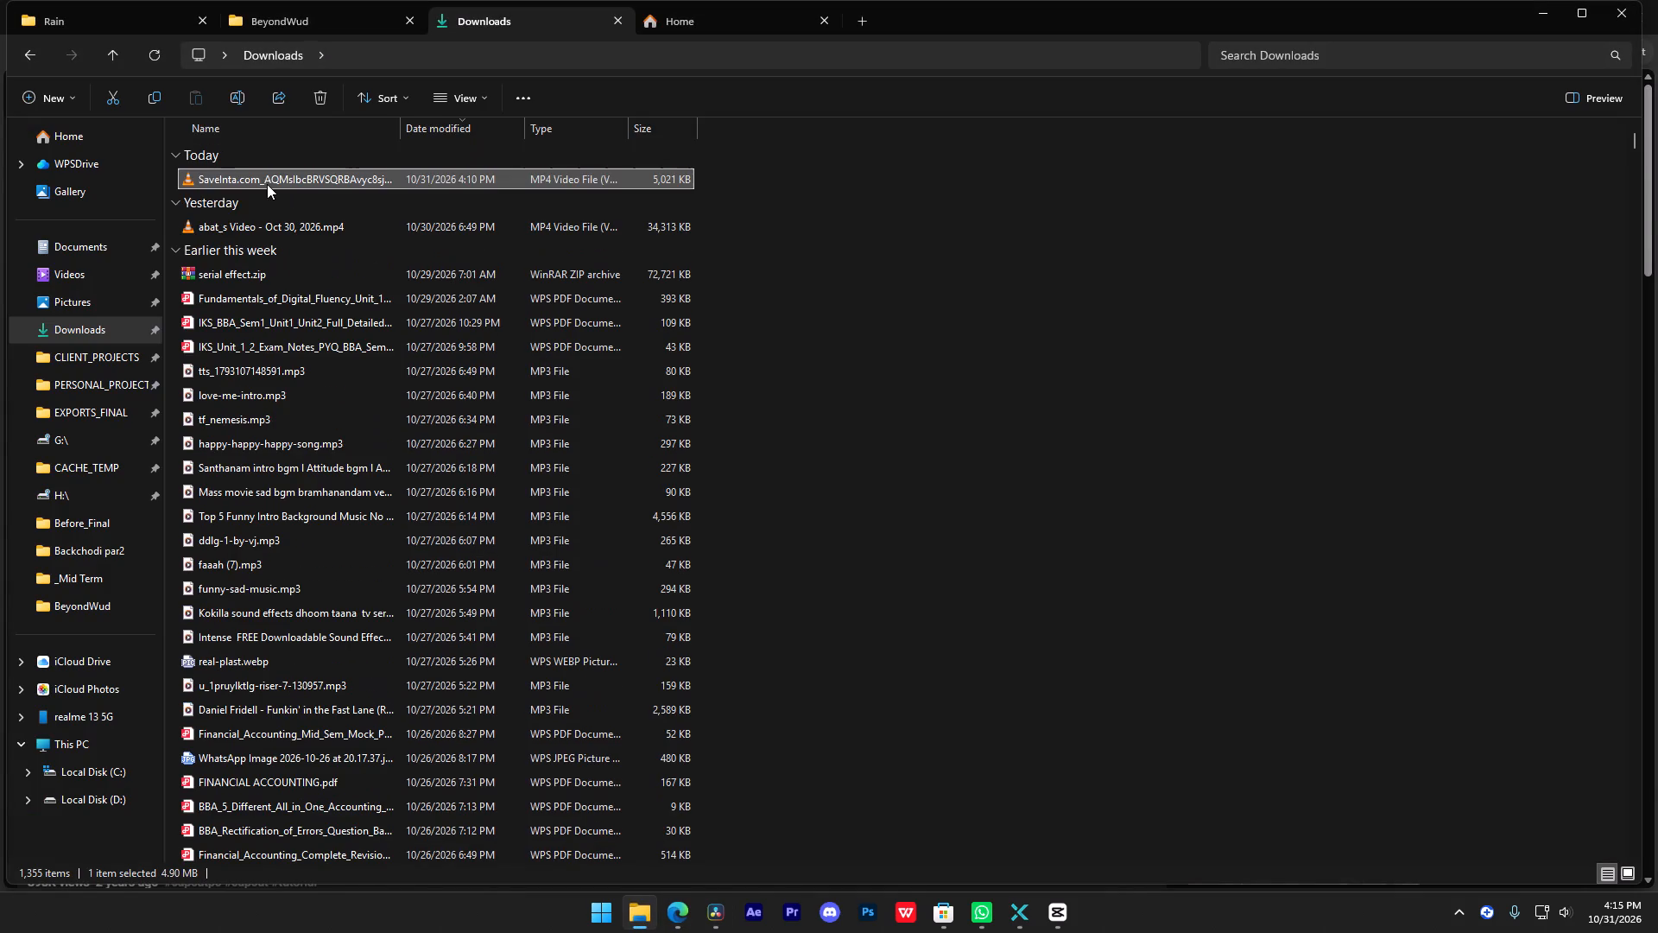
{"action": "left_click_drag", "start_coordinate": [268, 181], "coordinate": [701, 899]}
{"action": "left_click_drag", "start_coordinate": [701, 899], "coordinate": [222, 742]}
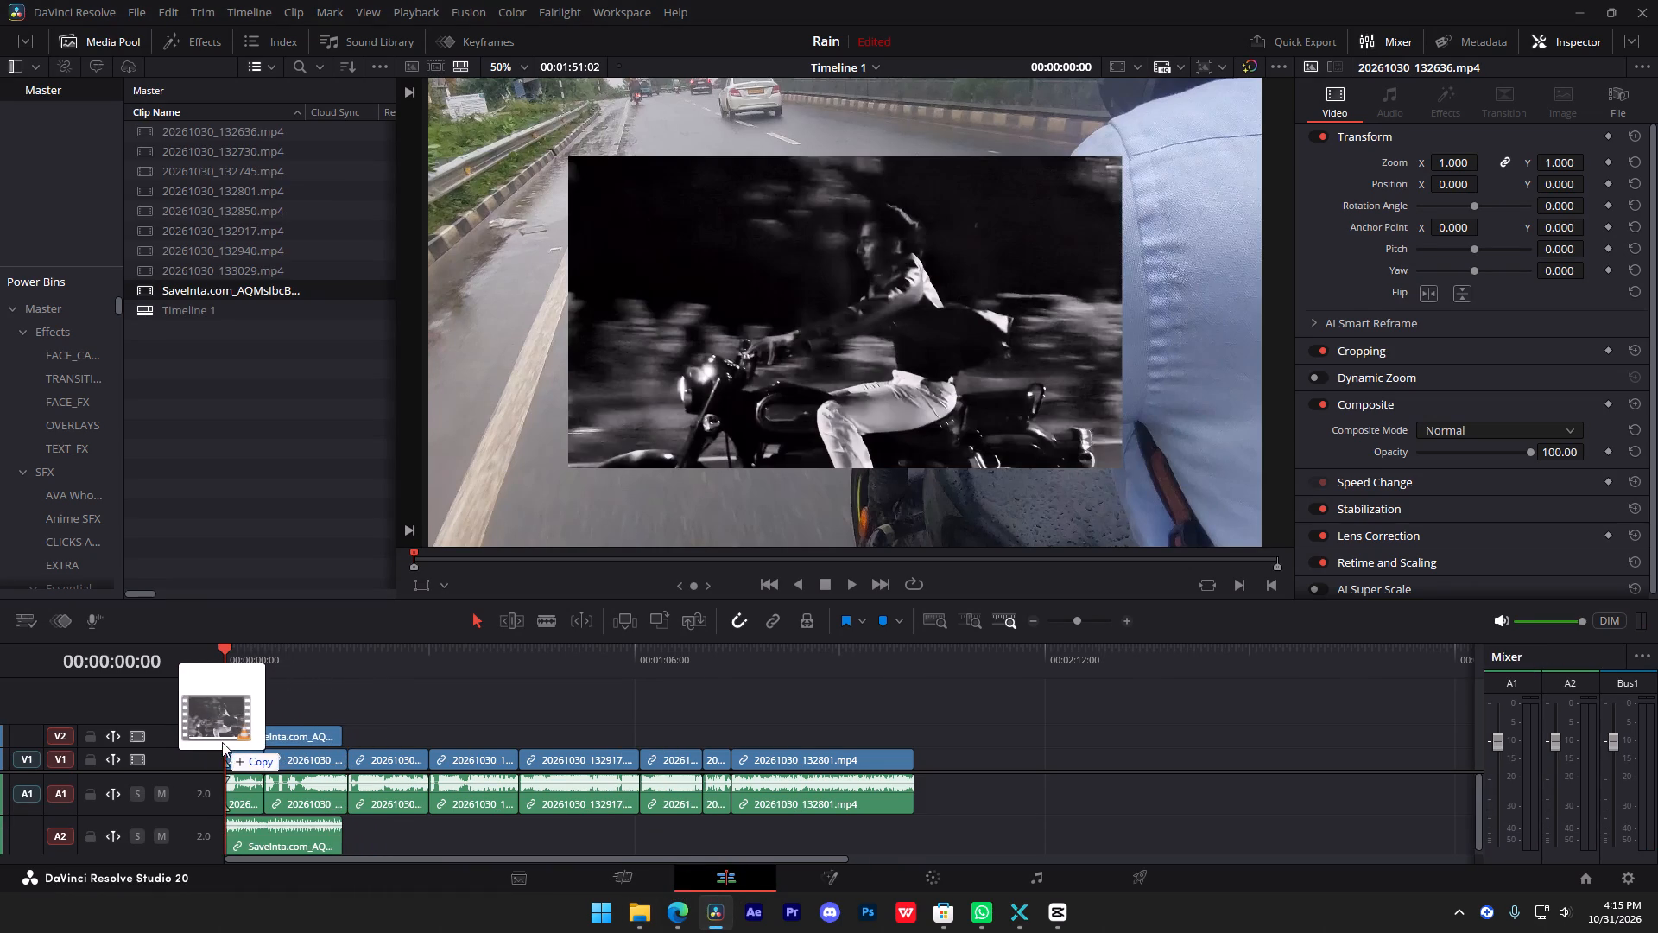
{"action": "left_click_drag", "start_coordinate": [222, 742], "coordinate": [218, 744]}
Set the SaveInta.com clip's zoom to 1.620 and its opacity to 36.64.
{"action": "scroll", "coordinate": [376, 754], "scroll_direction": "up", "scroll_amount": 12, "text": "alt"}
{"action": "left_click", "coordinate": [403, 730]}
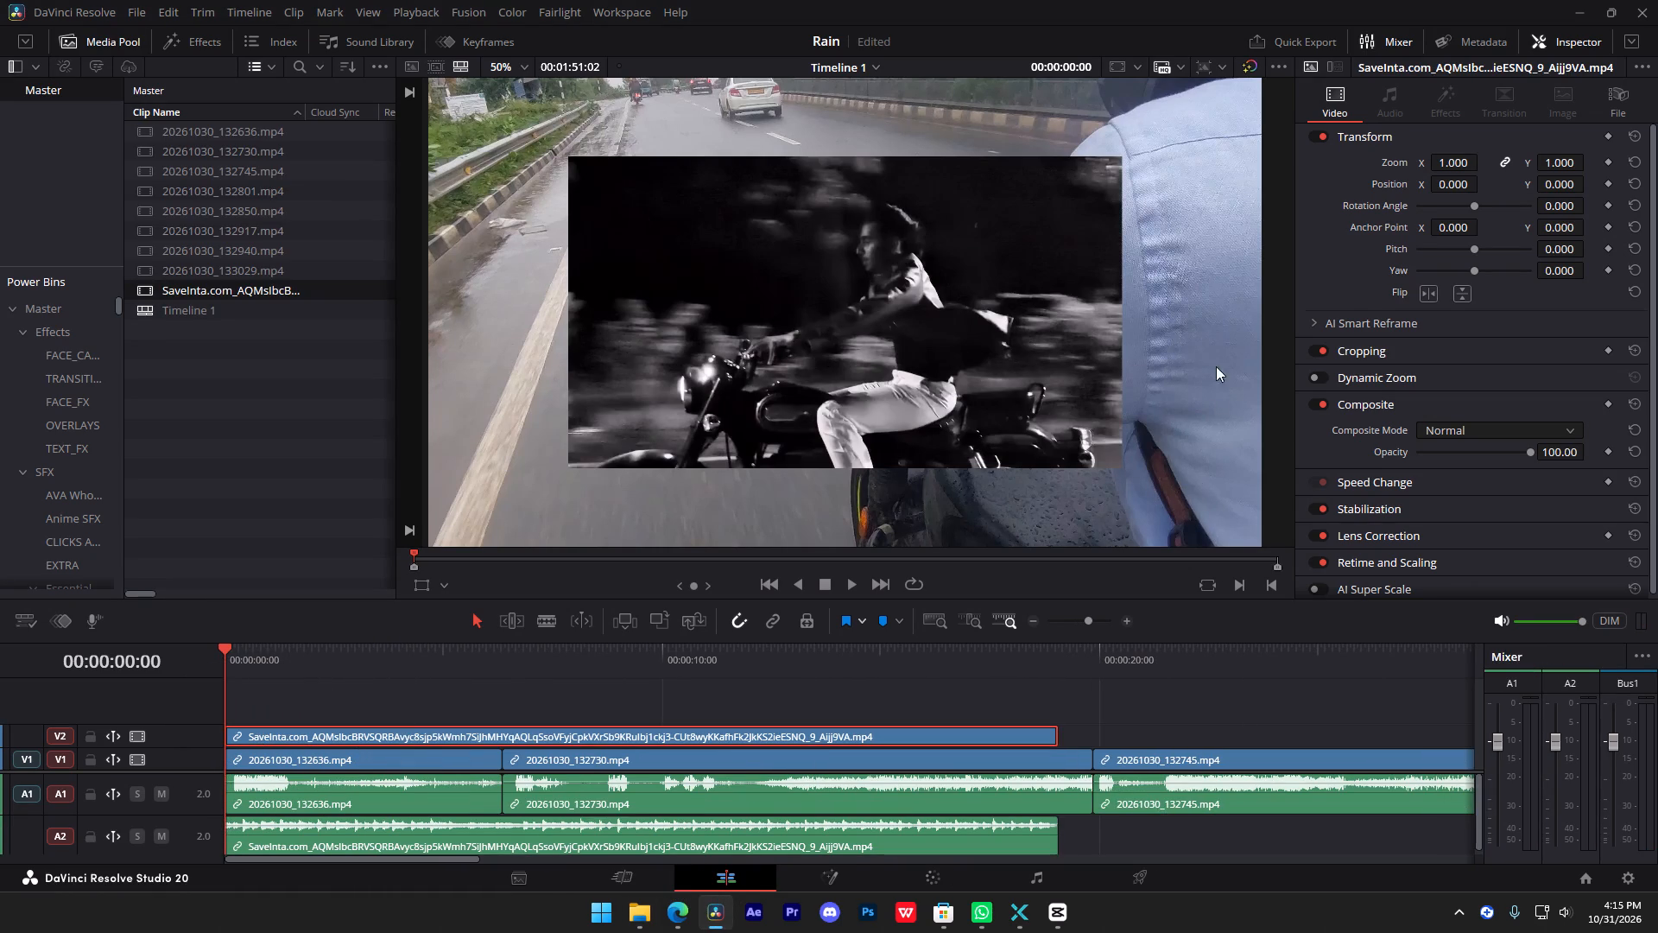
{"action": "left_click_drag", "start_coordinate": [1454, 166], "coordinate": [1508, 170]}
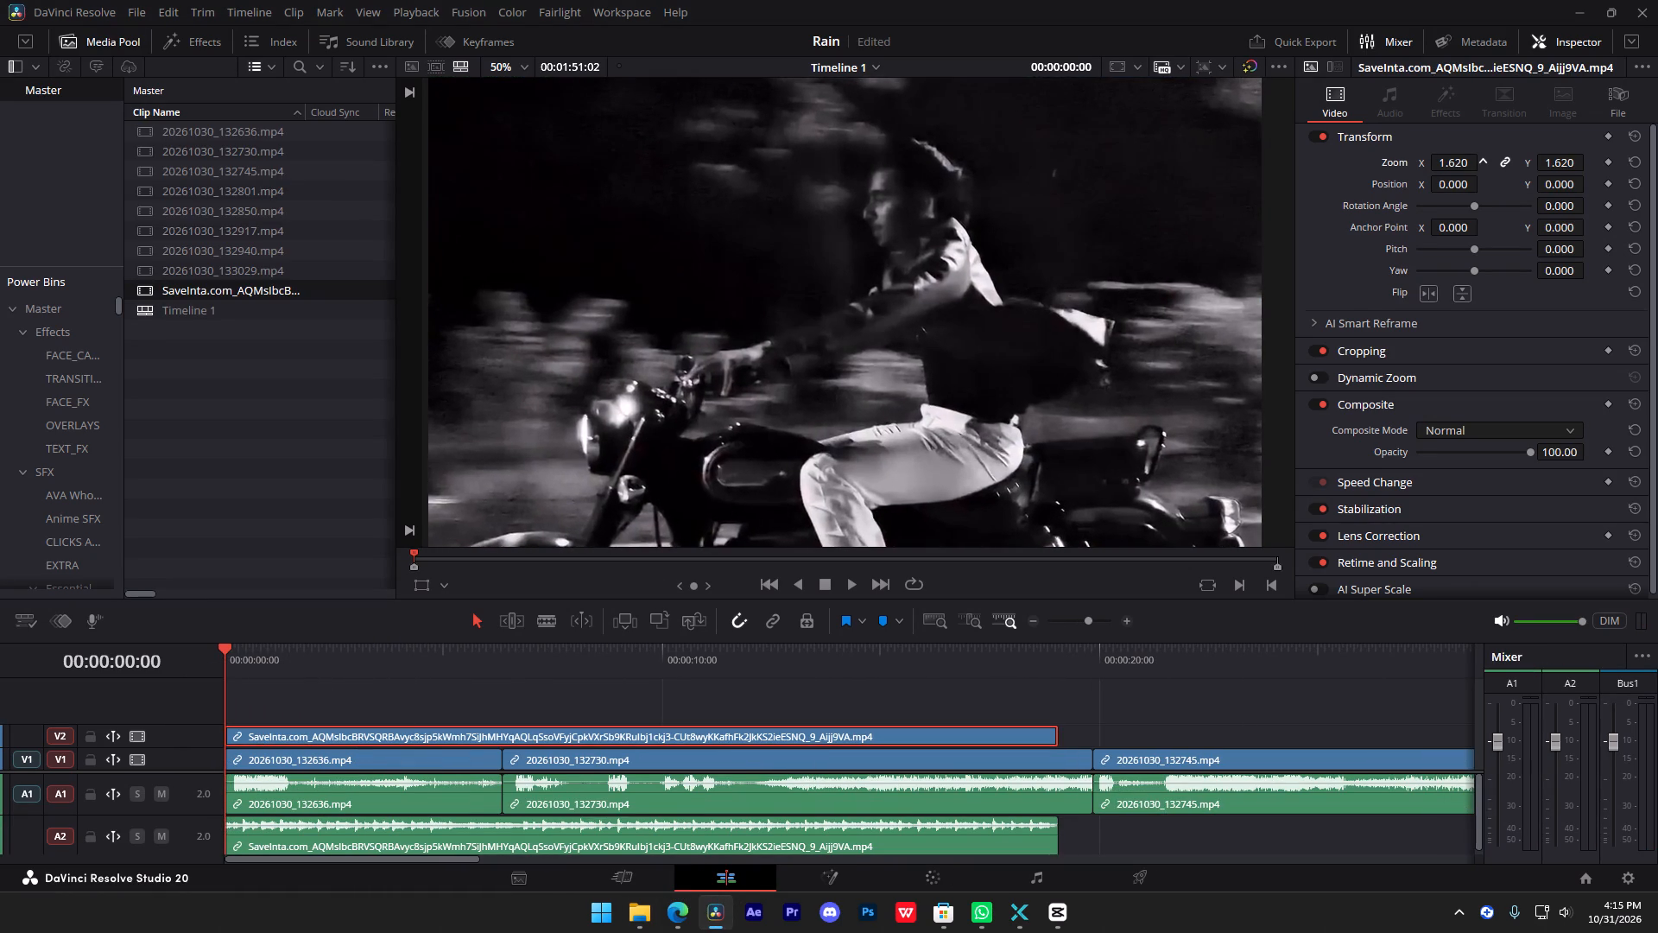
{"action": "left_click_drag", "start_coordinate": [1508, 170], "coordinate": [1508, 171]}
{"action": "left_click_drag", "start_coordinate": [1468, 456], "coordinate": [1459, 450]}
Delete all the rain riding clips from V1 and A1, keeping only the SaveInta.com clip on the timeline.
{"action": "scroll", "coordinate": [688, 803], "scroll_direction": "down", "scroll_amount": 4, "text": "alt"}
{"action": "left_click_drag", "start_coordinate": [285, 670], "coordinate": [278, 670]}
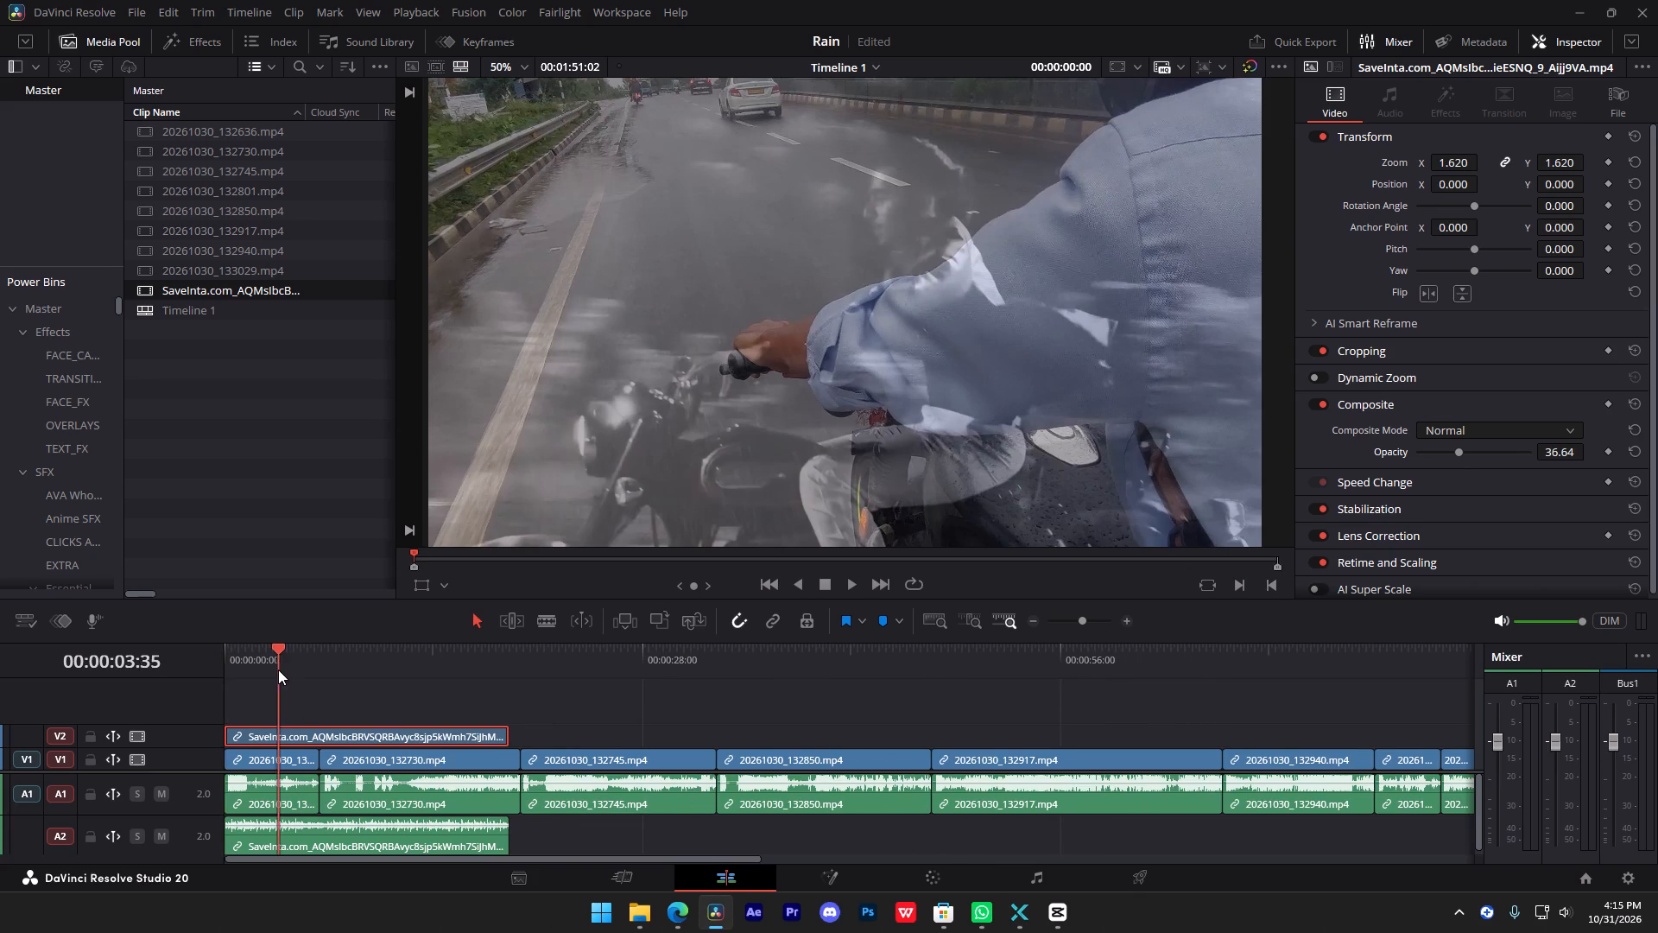
{"action": "left_click_drag", "start_coordinate": [278, 670], "coordinate": [269, 691]}
{"action": "scroll", "coordinate": [1042, 759], "scroll_direction": "down", "scroll_amount": 3}
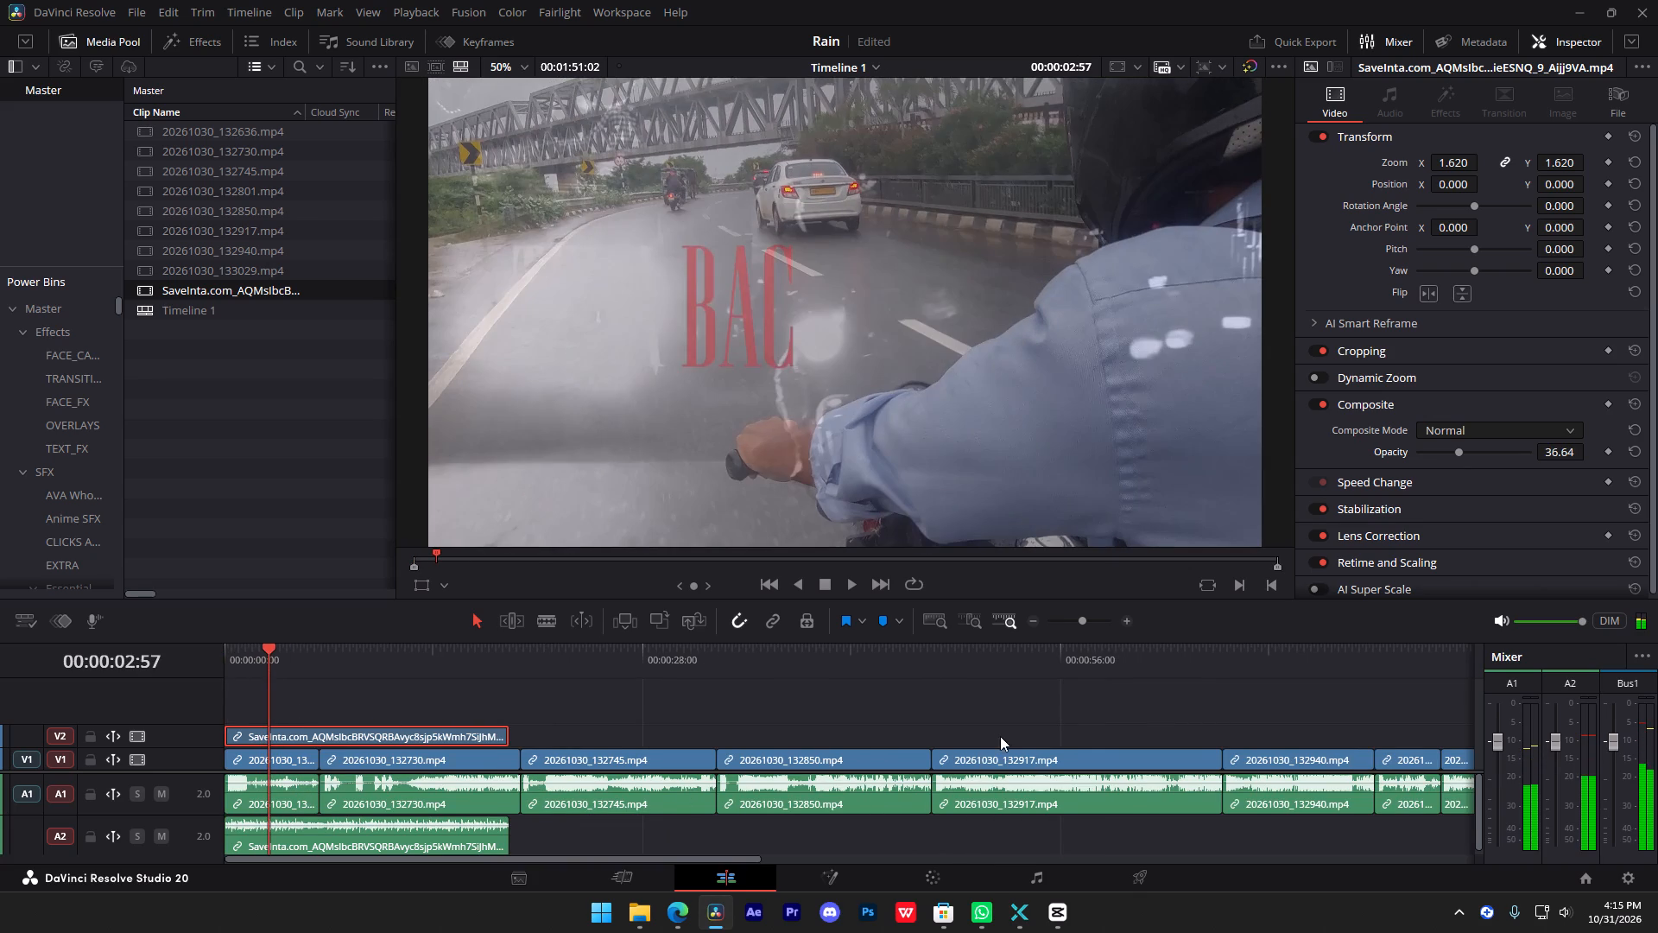
{"action": "scroll", "coordinate": [1000, 736], "scroll_direction": "down", "scroll_amount": 2}
{"action": "left_click_drag", "start_coordinate": [1040, 727], "coordinate": [560, 825]}
{"action": "key", "text": "BackSpace"}
{"action": "left_click_drag", "start_coordinate": [518, 759], "coordinate": [417, 782]}
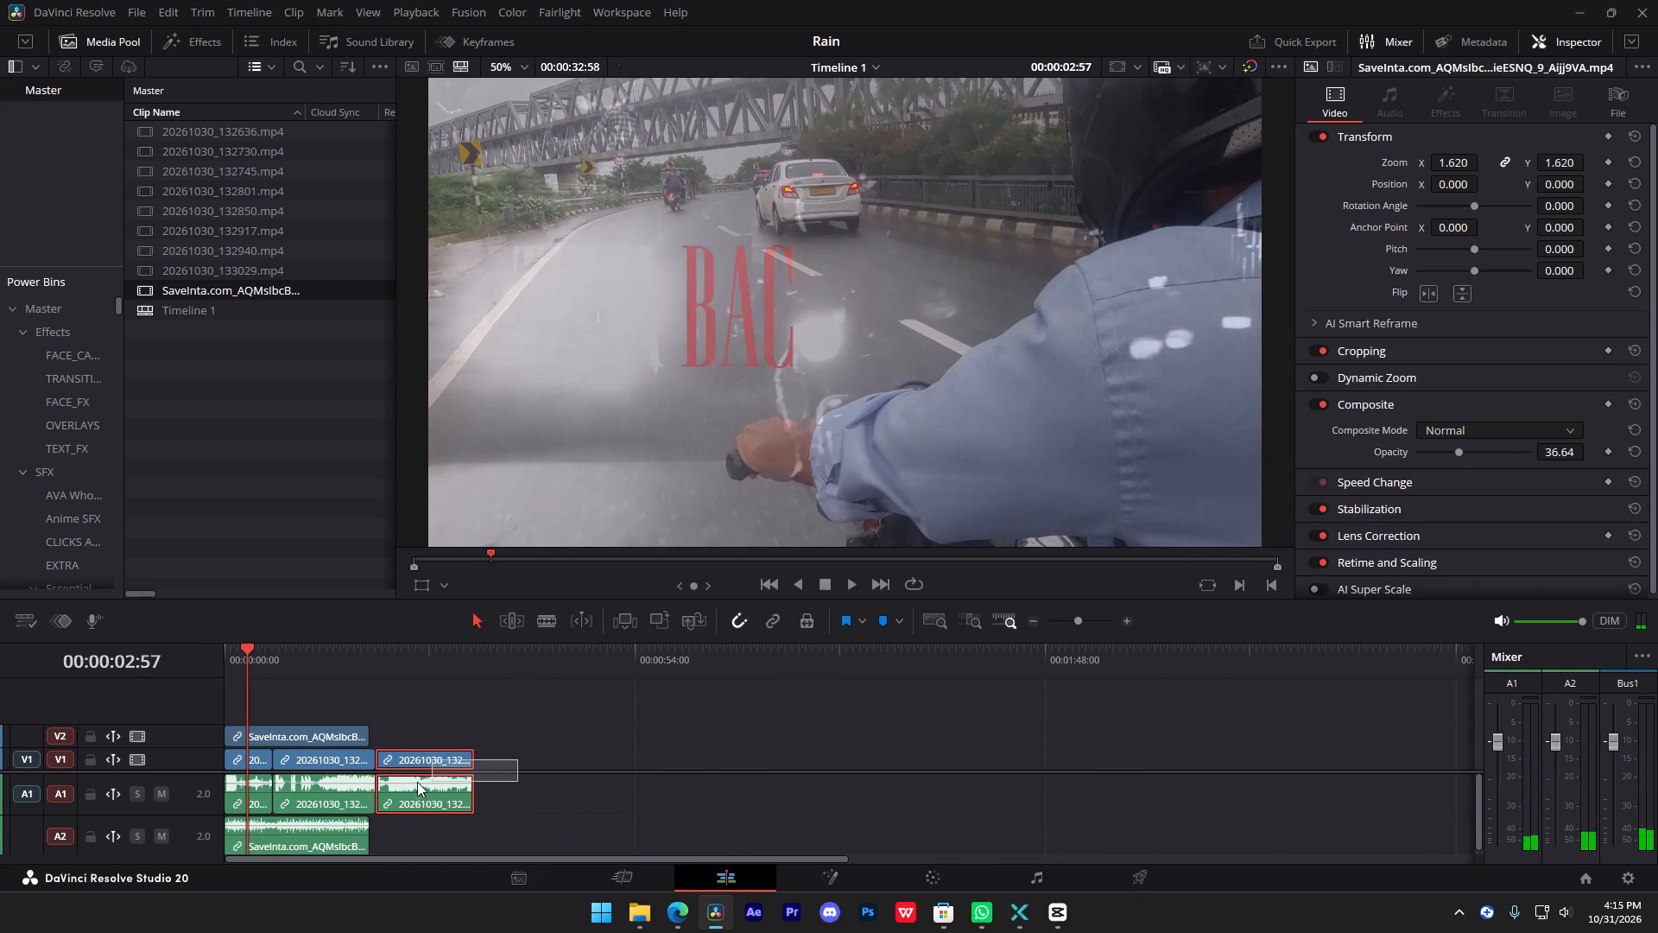
{"action": "left_click_drag", "start_coordinate": [417, 782], "coordinate": [238, 805]}
{"action": "key", "text": "BackSpace"}
{"action": "left_click", "coordinate": [463, 749]}
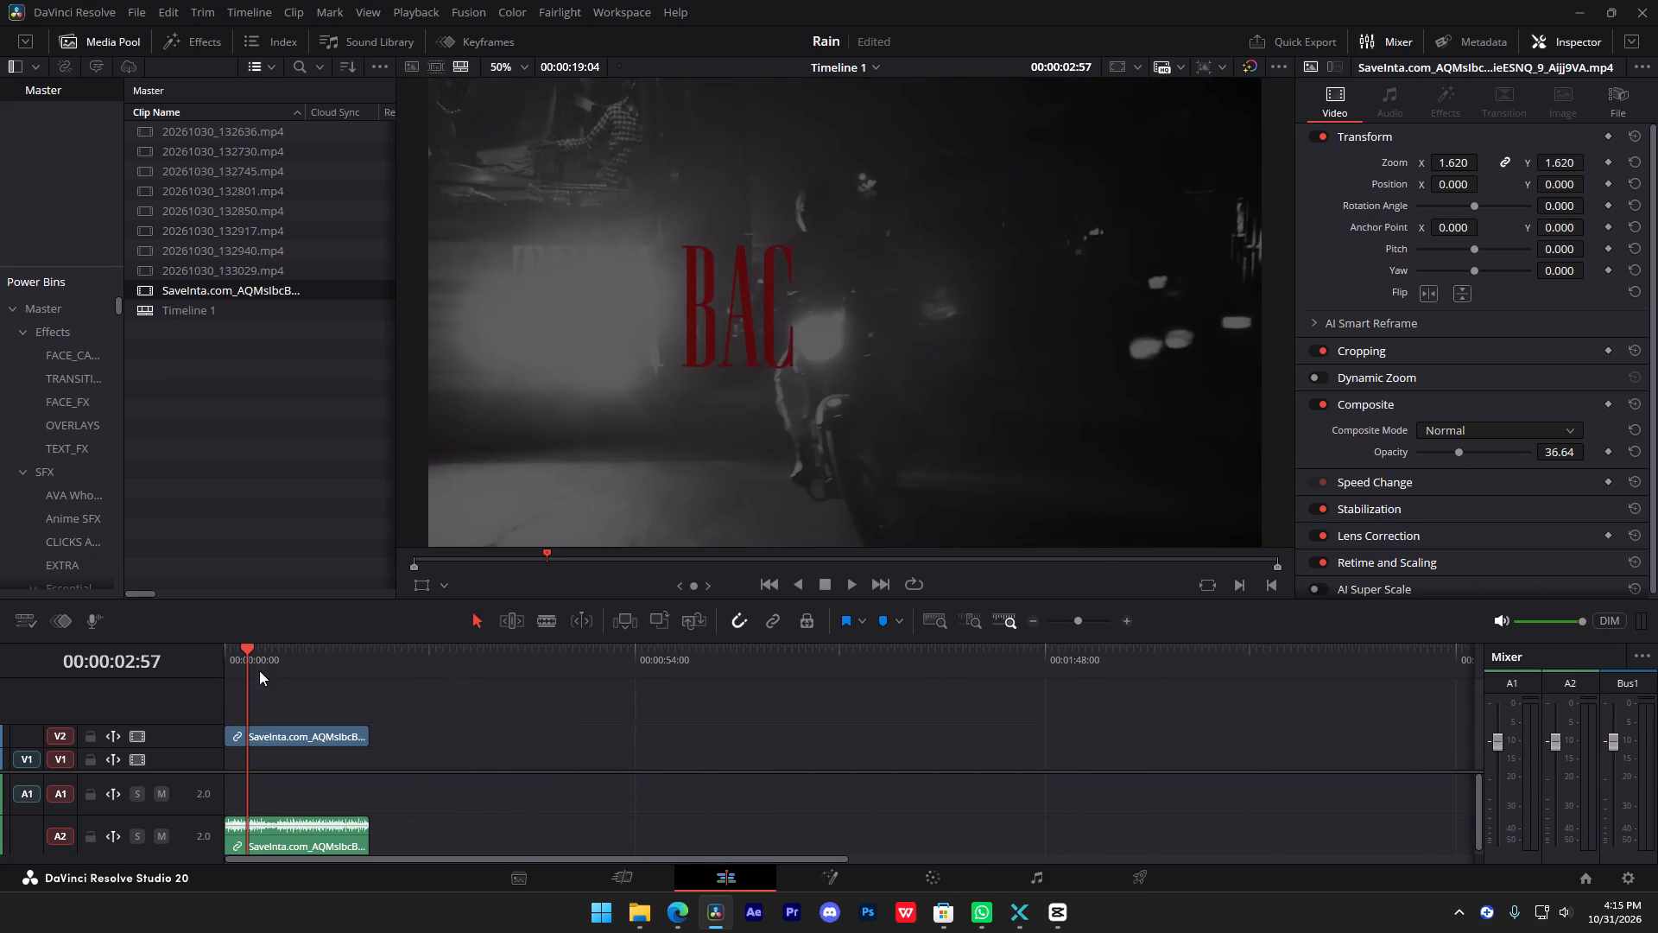
Return the playhead to the start, show source and timeline viewers side by side, and set the media pool to Thumbnail View.
{"action": "left_click_drag", "start_coordinate": [266, 665], "coordinate": [13, 688]}
{"action": "key", "text": "F4"}
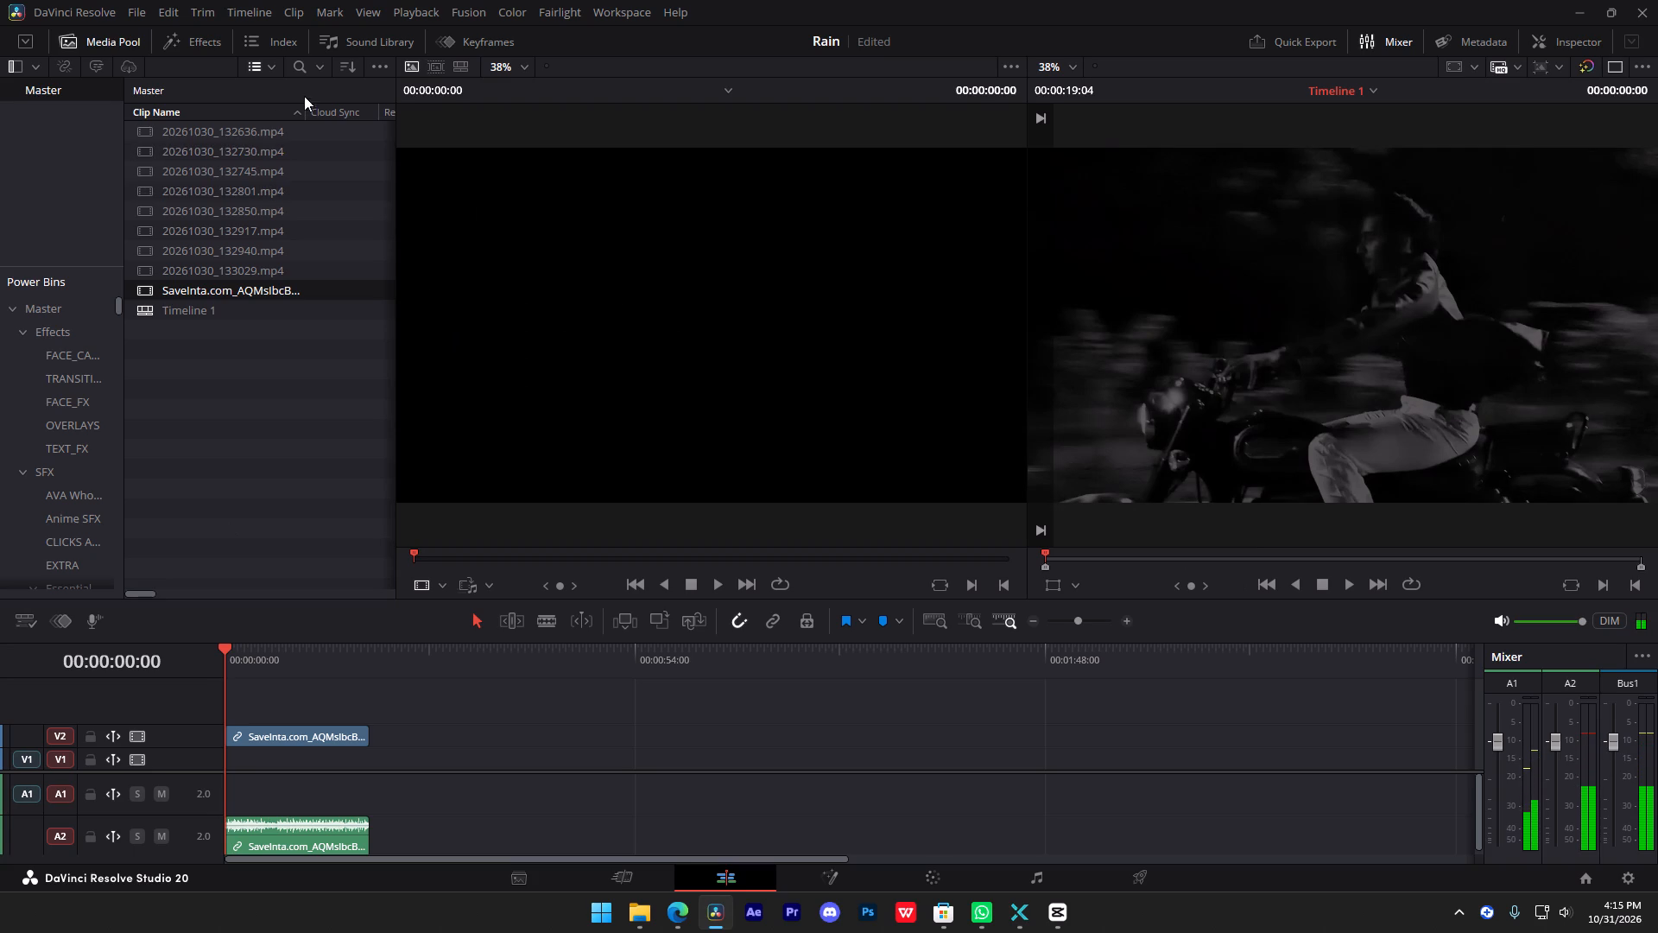
{"action": "left_click", "coordinate": [266, 70]}
{"action": "left_click", "coordinate": [272, 63]}
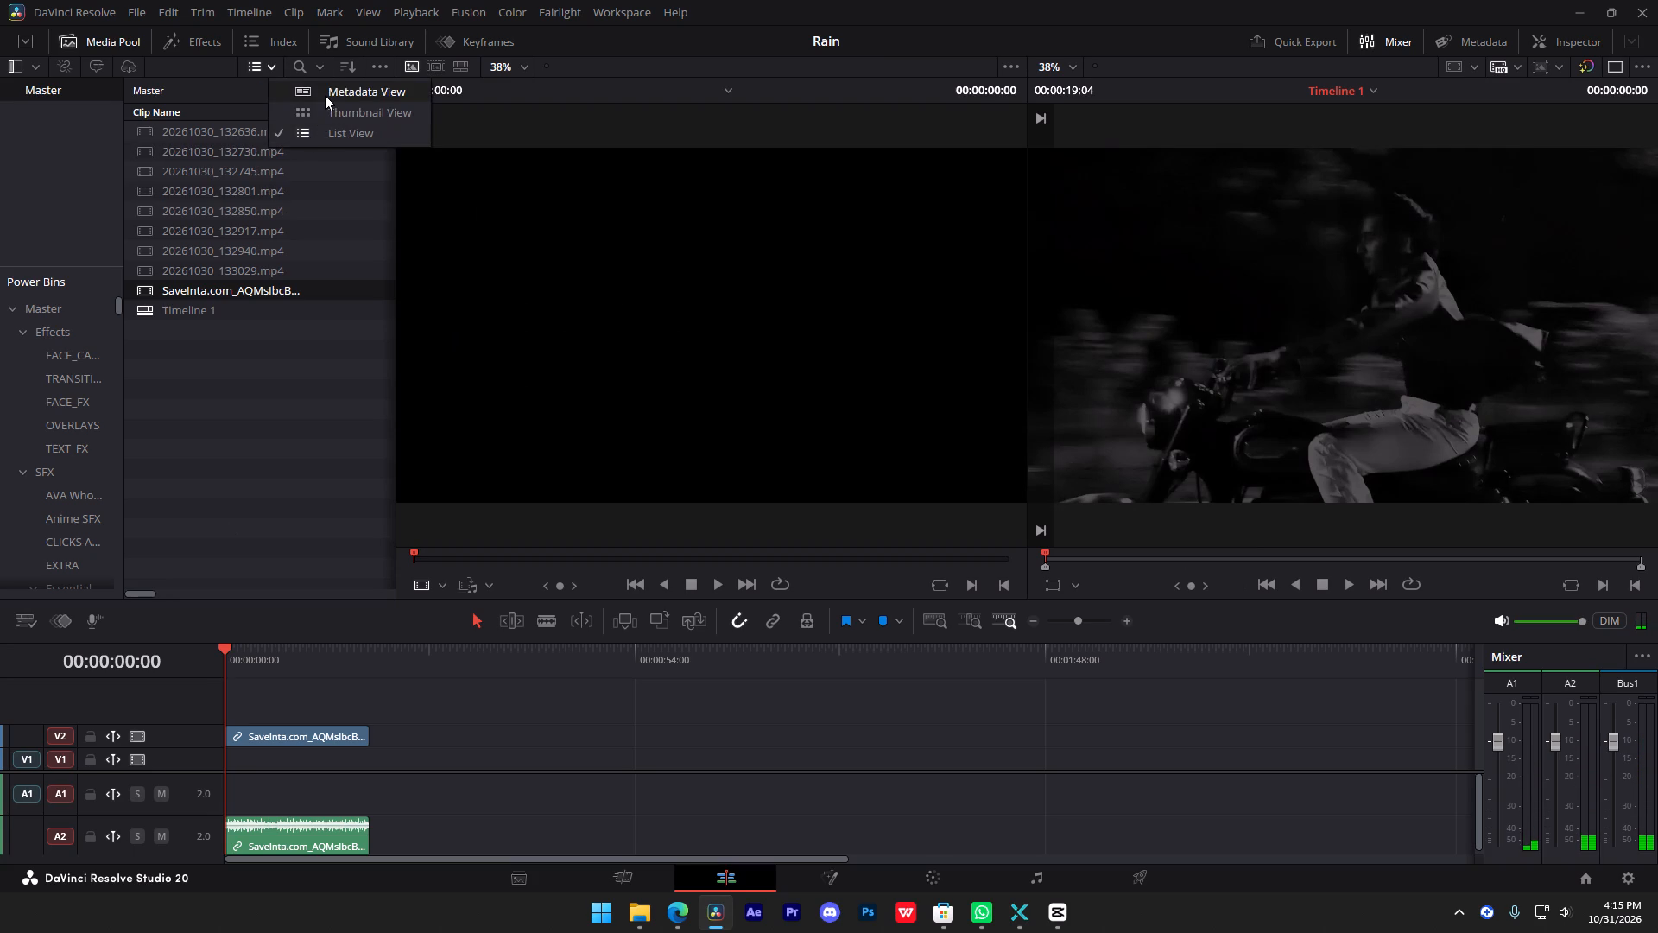
{"action": "left_click", "coordinate": [325, 95]}
{"action": "left_click", "coordinate": [273, 75]}
{"action": "left_click", "coordinate": [272, 71]}
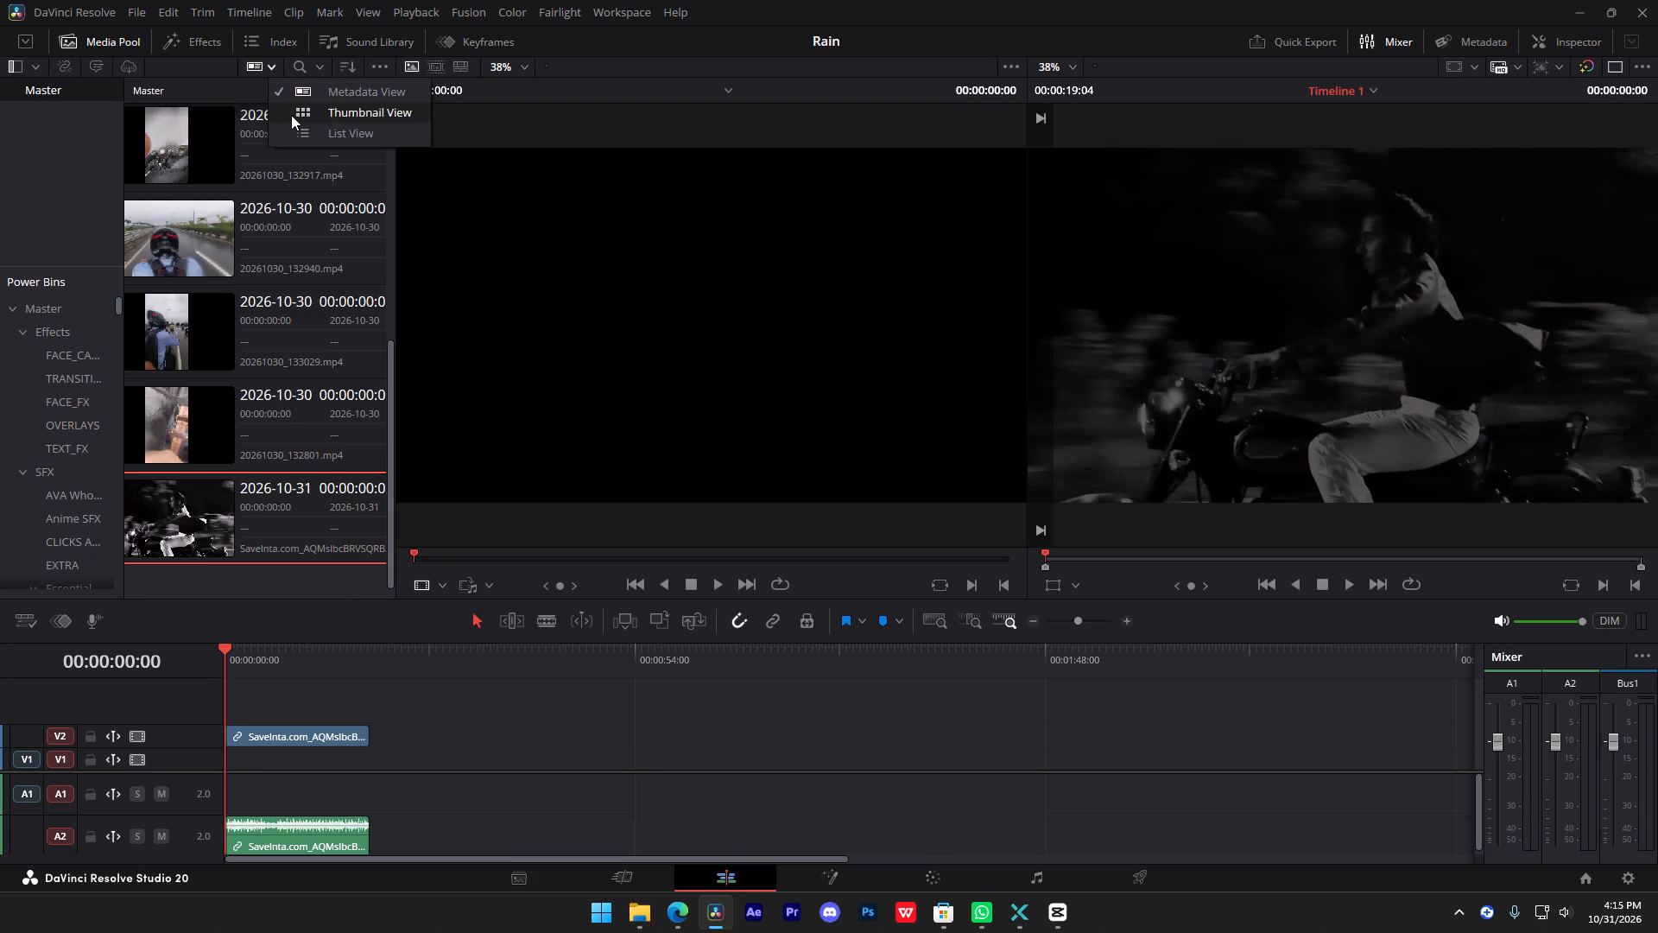
{"action": "left_click", "coordinate": [291, 115]}
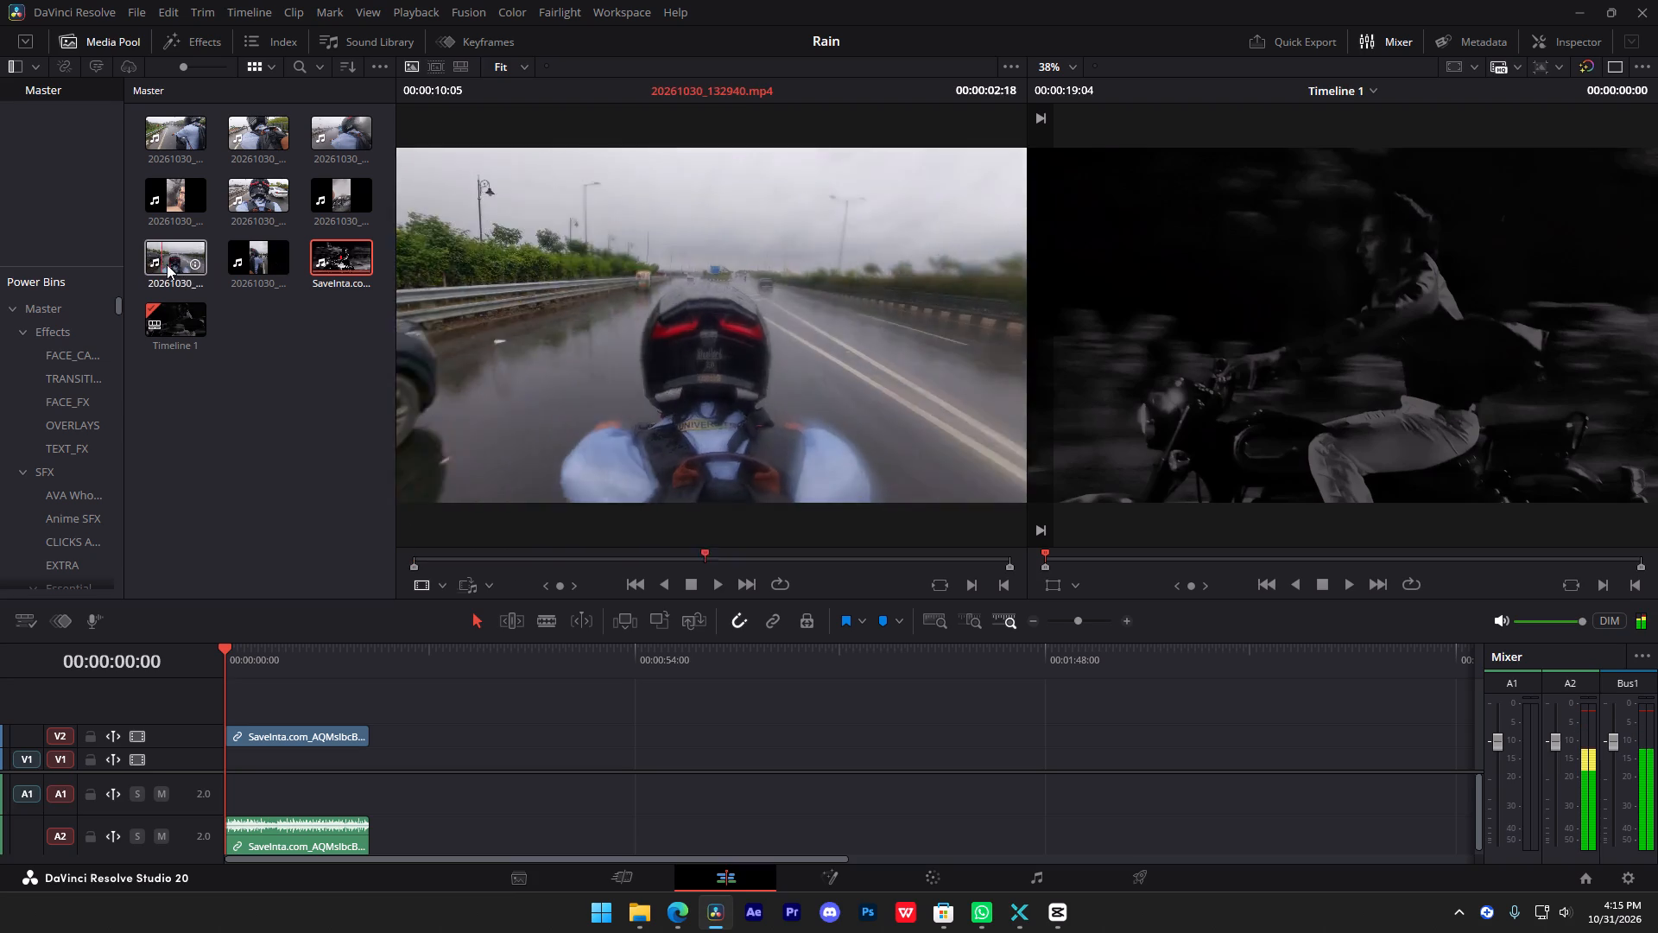
Remove clip 20261030_133029.mp4 from the media pool.
{"action": "left_click", "coordinate": [273, 264]}
{"action": "left_click", "coordinate": [259, 264]}
{"action": "key", "text": "BackSpace"}
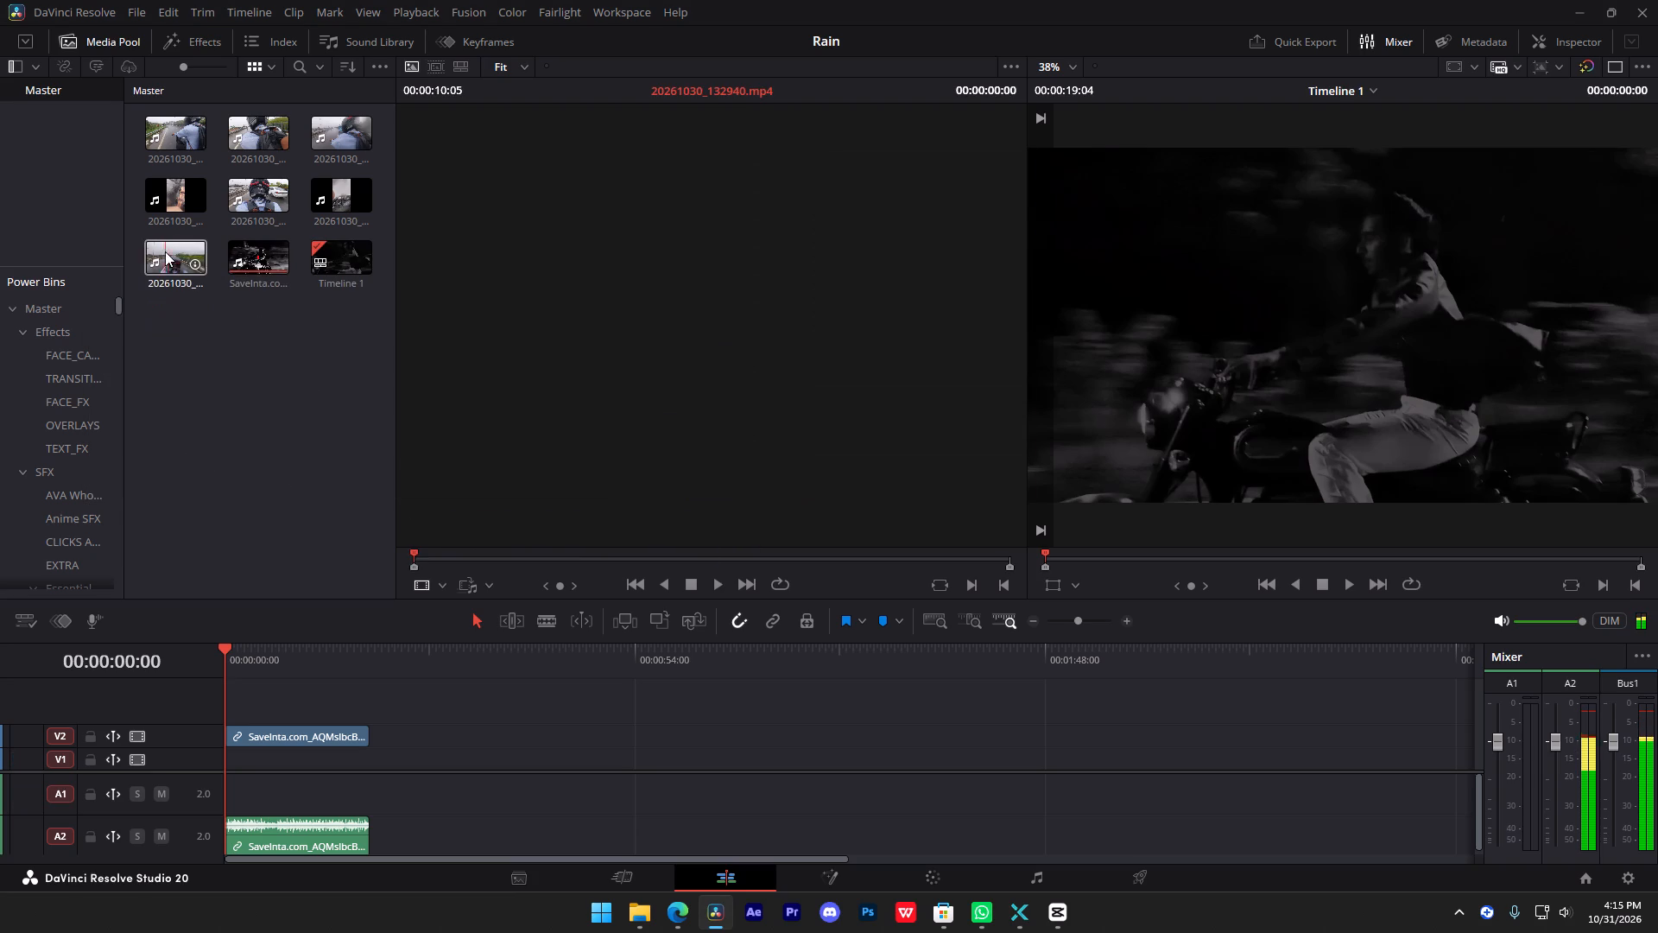
Mark an out point at about 00:00:03:03 in 20261030_132940.mp4 and place its video on V1 at the timeline start.
{"action": "left_click_drag", "start_coordinate": [160, 257], "coordinate": [618, 314]}
{"action": "key", "text": "space"}
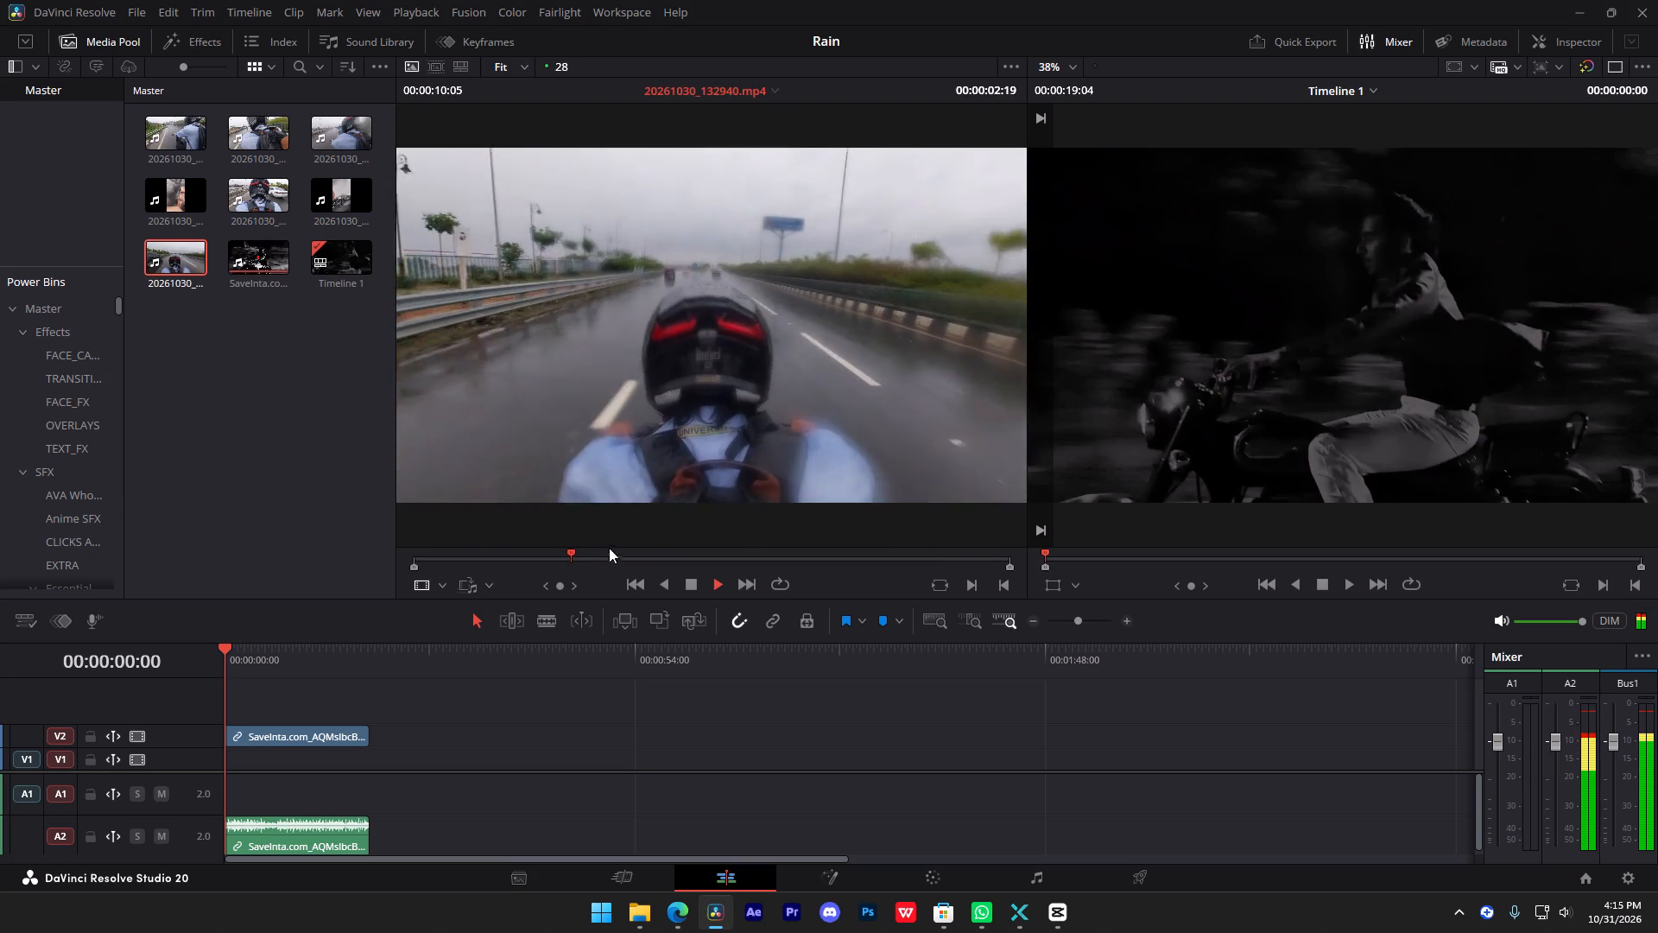
{"action": "key", "text": "space"}
{"action": "key", "text": "o"}
{"action": "left_click_drag", "start_coordinate": [699, 524], "coordinate": [600, 577]}
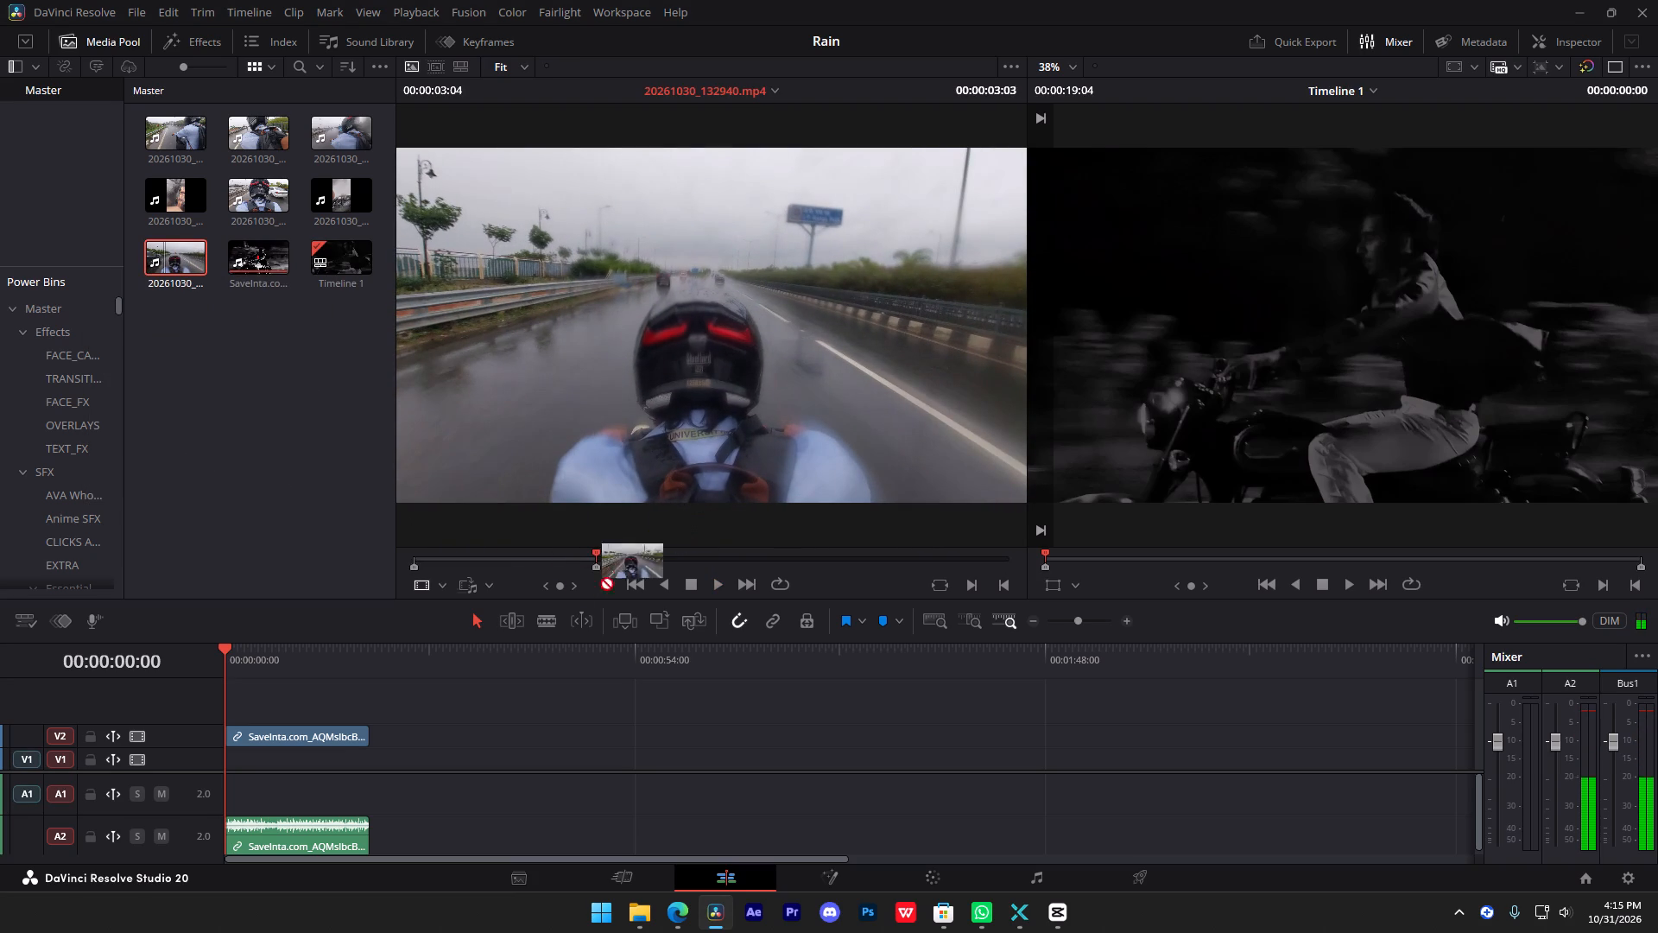
{"action": "left_click_drag", "start_coordinate": [600, 577], "coordinate": [230, 818]}
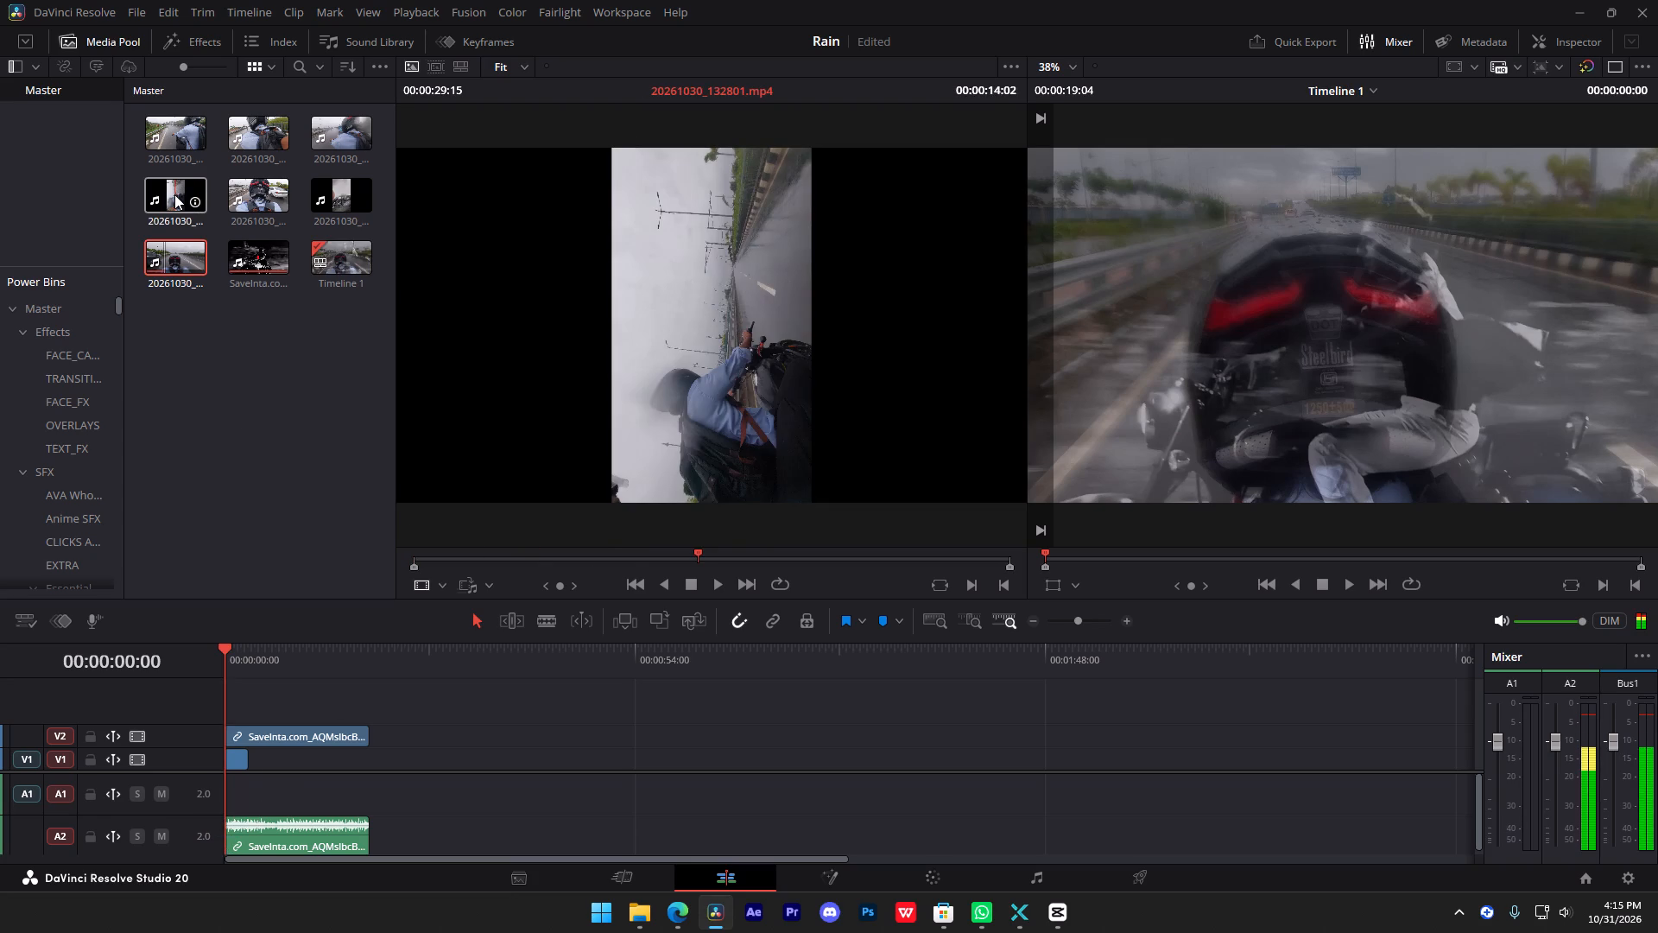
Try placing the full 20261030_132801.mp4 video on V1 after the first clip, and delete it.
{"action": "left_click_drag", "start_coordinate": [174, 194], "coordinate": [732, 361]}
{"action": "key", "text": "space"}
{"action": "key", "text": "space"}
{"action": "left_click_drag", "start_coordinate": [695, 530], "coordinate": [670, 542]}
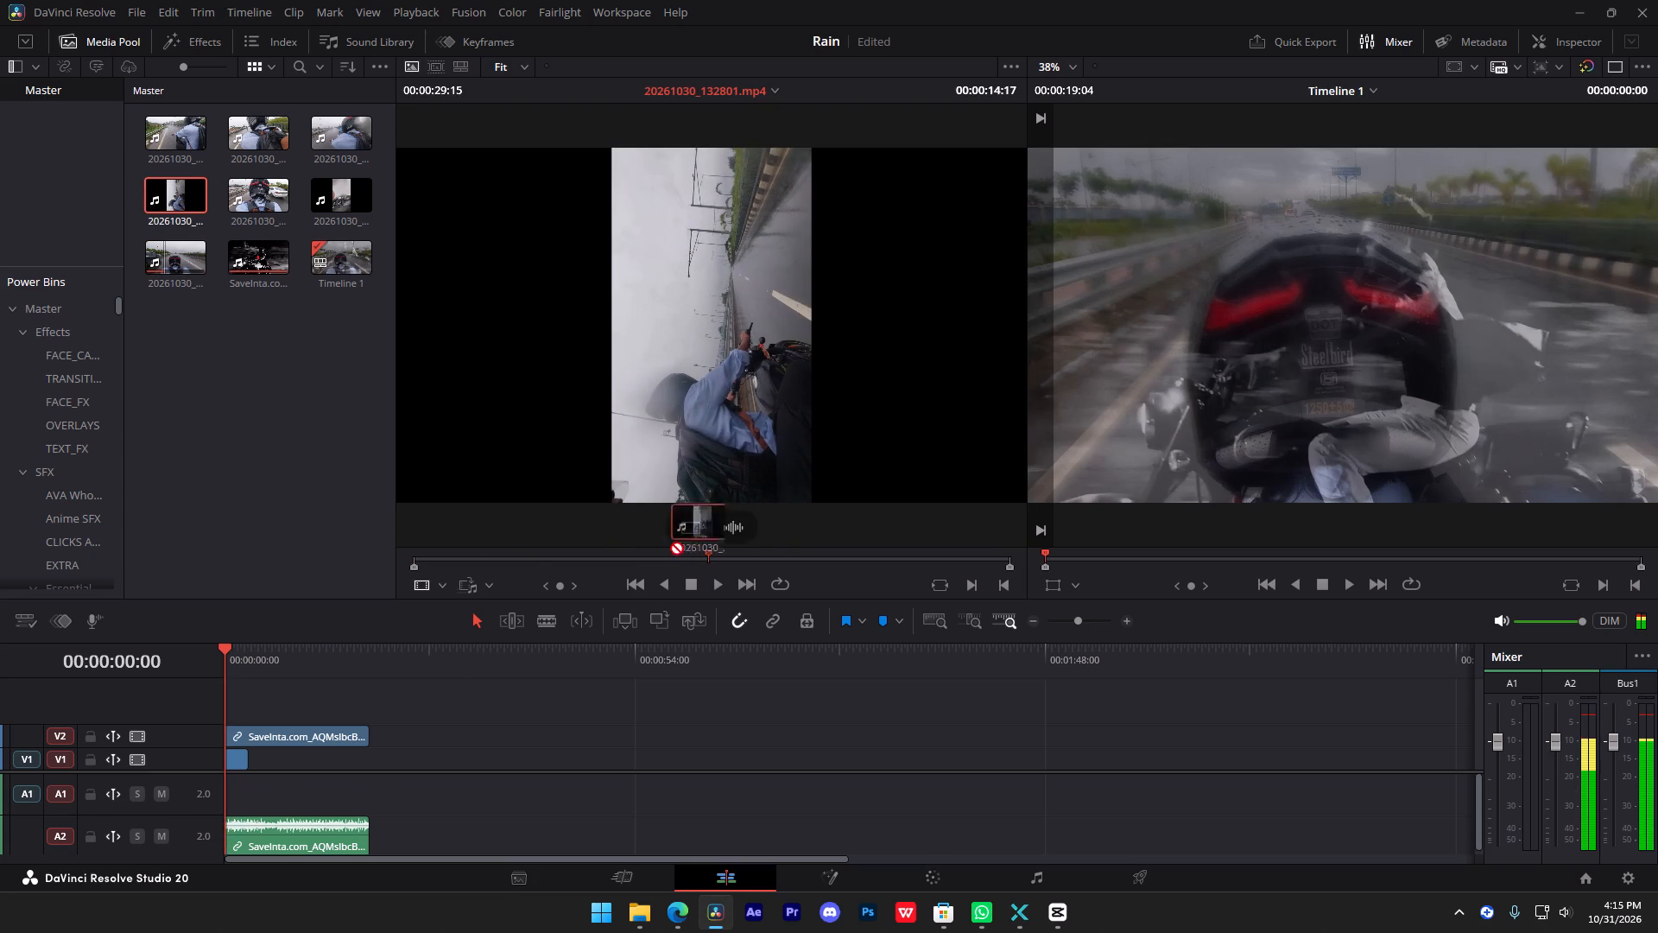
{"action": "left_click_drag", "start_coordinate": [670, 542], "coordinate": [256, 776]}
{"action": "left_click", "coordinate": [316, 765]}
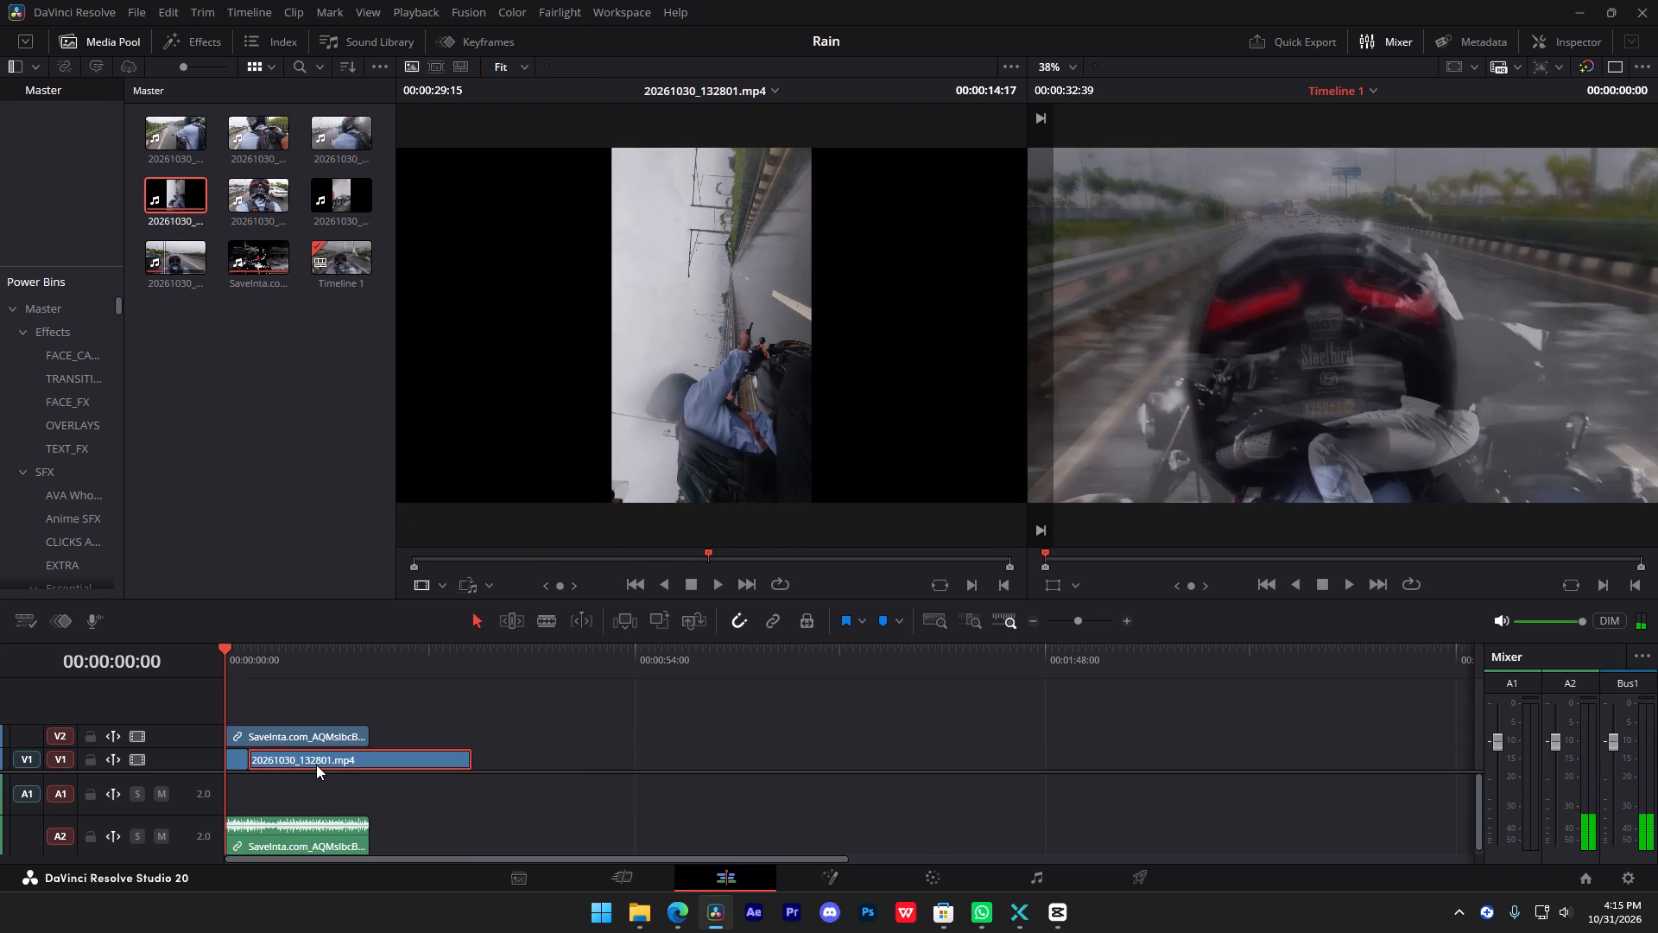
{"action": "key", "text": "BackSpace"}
Mark 20261030_132801.mp4 from 00:00:20:06 to 00:00:25:06 and place only its video on V1 after the first clip.
{"action": "left_click_drag", "start_coordinate": [566, 569], "coordinate": [703, 569]}
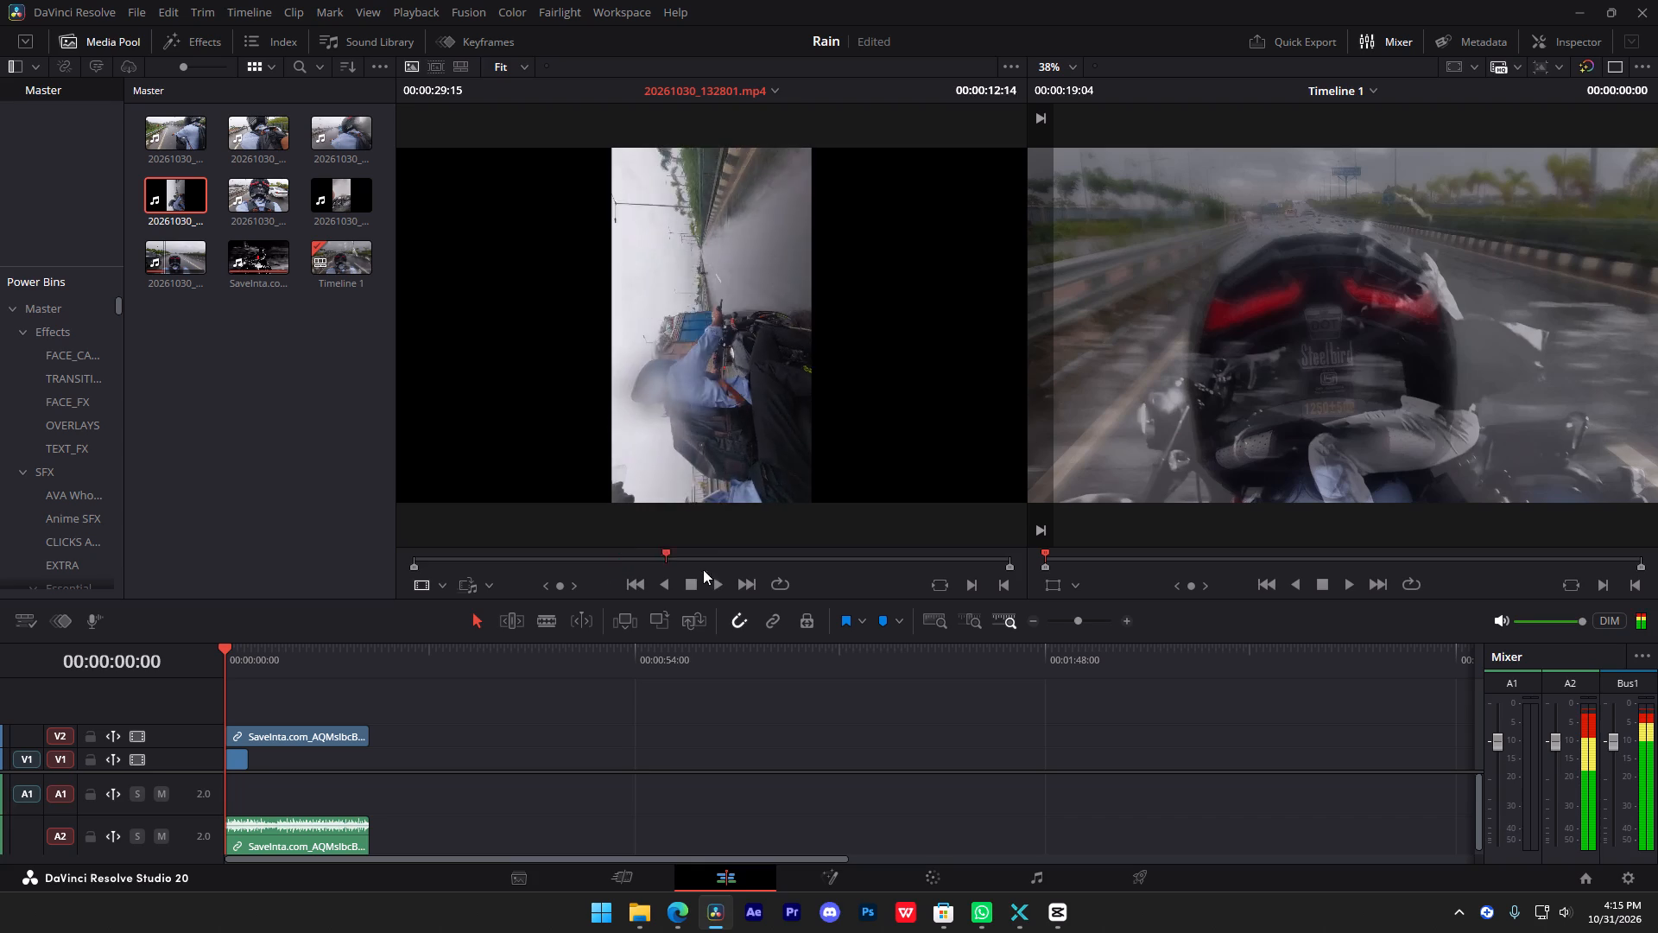
{"action": "left_click_drag", "start_coordinate": [703, 569], "coordinate": [822, 581]}
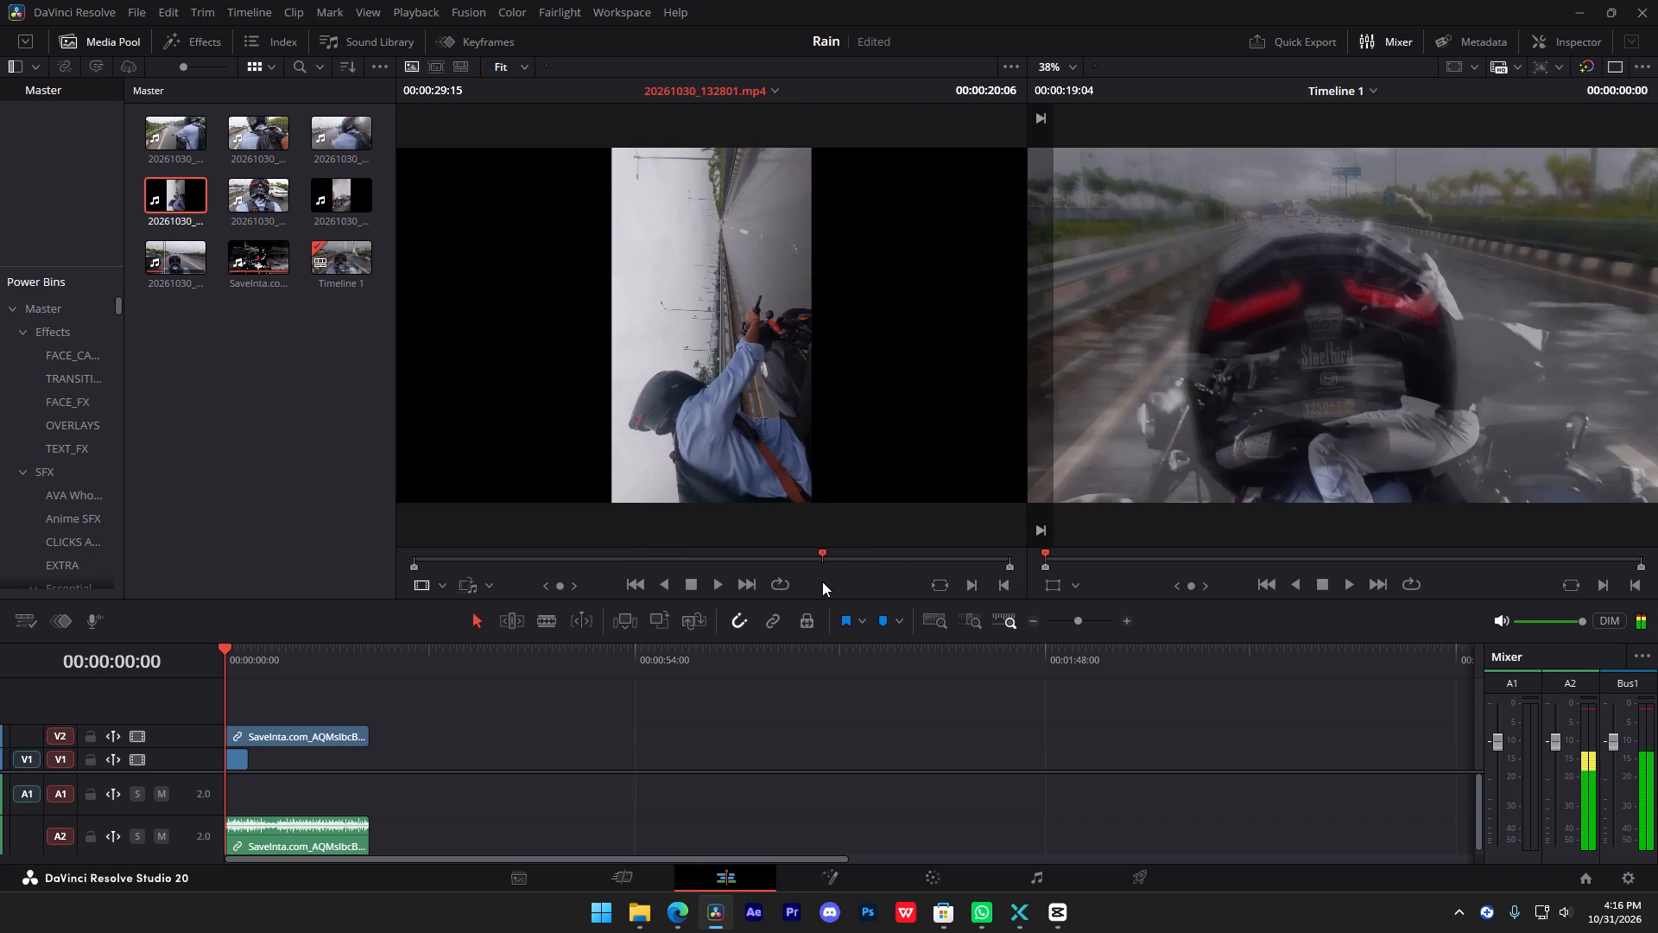
{"action": "left_click_drag", "start_coordinate": [822, 581], "coordinate": [923, 583]}
{"action": "key", "text": "i"}
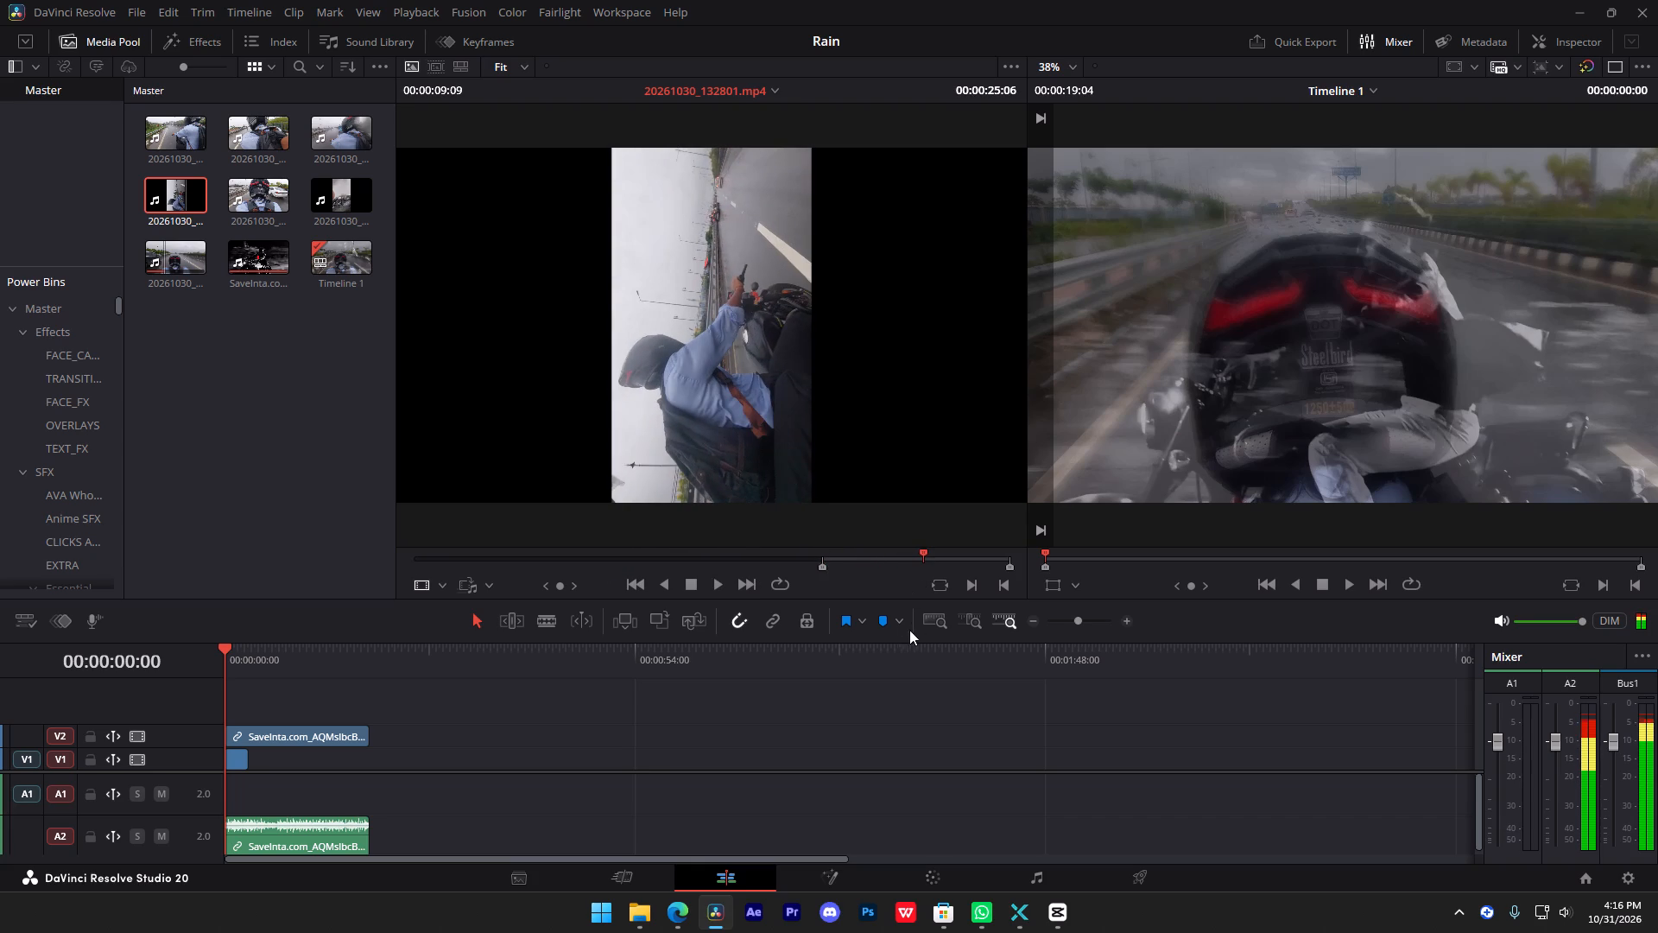
{"action": "key", "text": "o"}
{"action": "left_click_drag", "start_coordinate": [693, 526], "coordinate": [262, 774]}
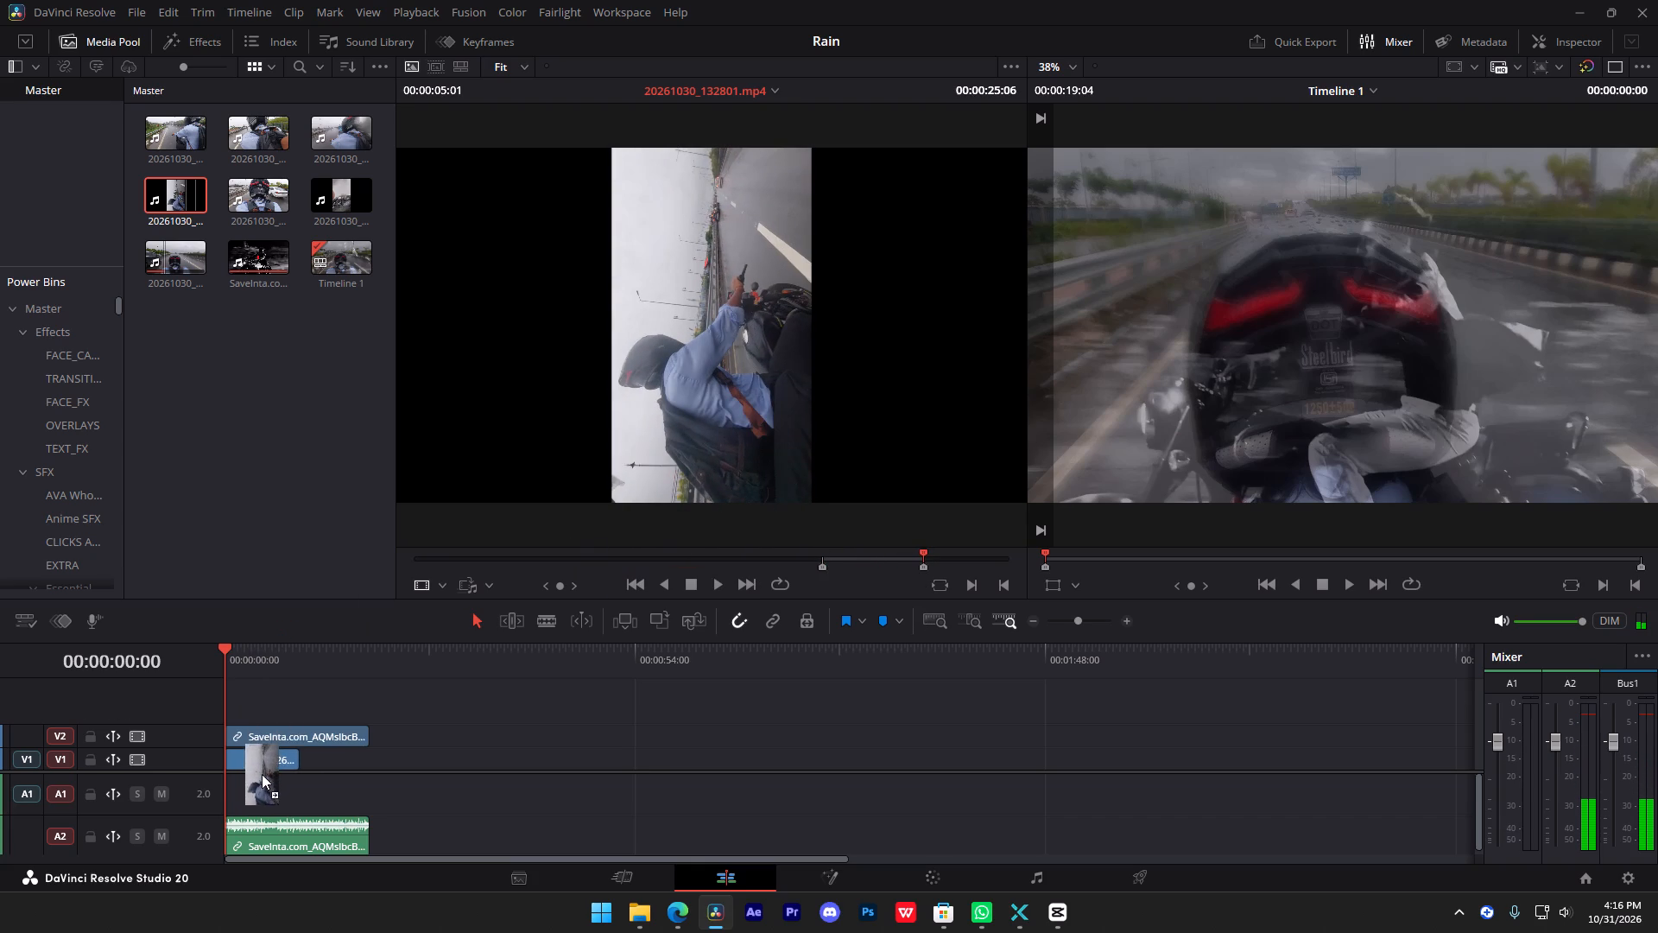
{"action": "left_click_drag", "start_coordinate": [262, 774], "coordinate": [260, 774]}
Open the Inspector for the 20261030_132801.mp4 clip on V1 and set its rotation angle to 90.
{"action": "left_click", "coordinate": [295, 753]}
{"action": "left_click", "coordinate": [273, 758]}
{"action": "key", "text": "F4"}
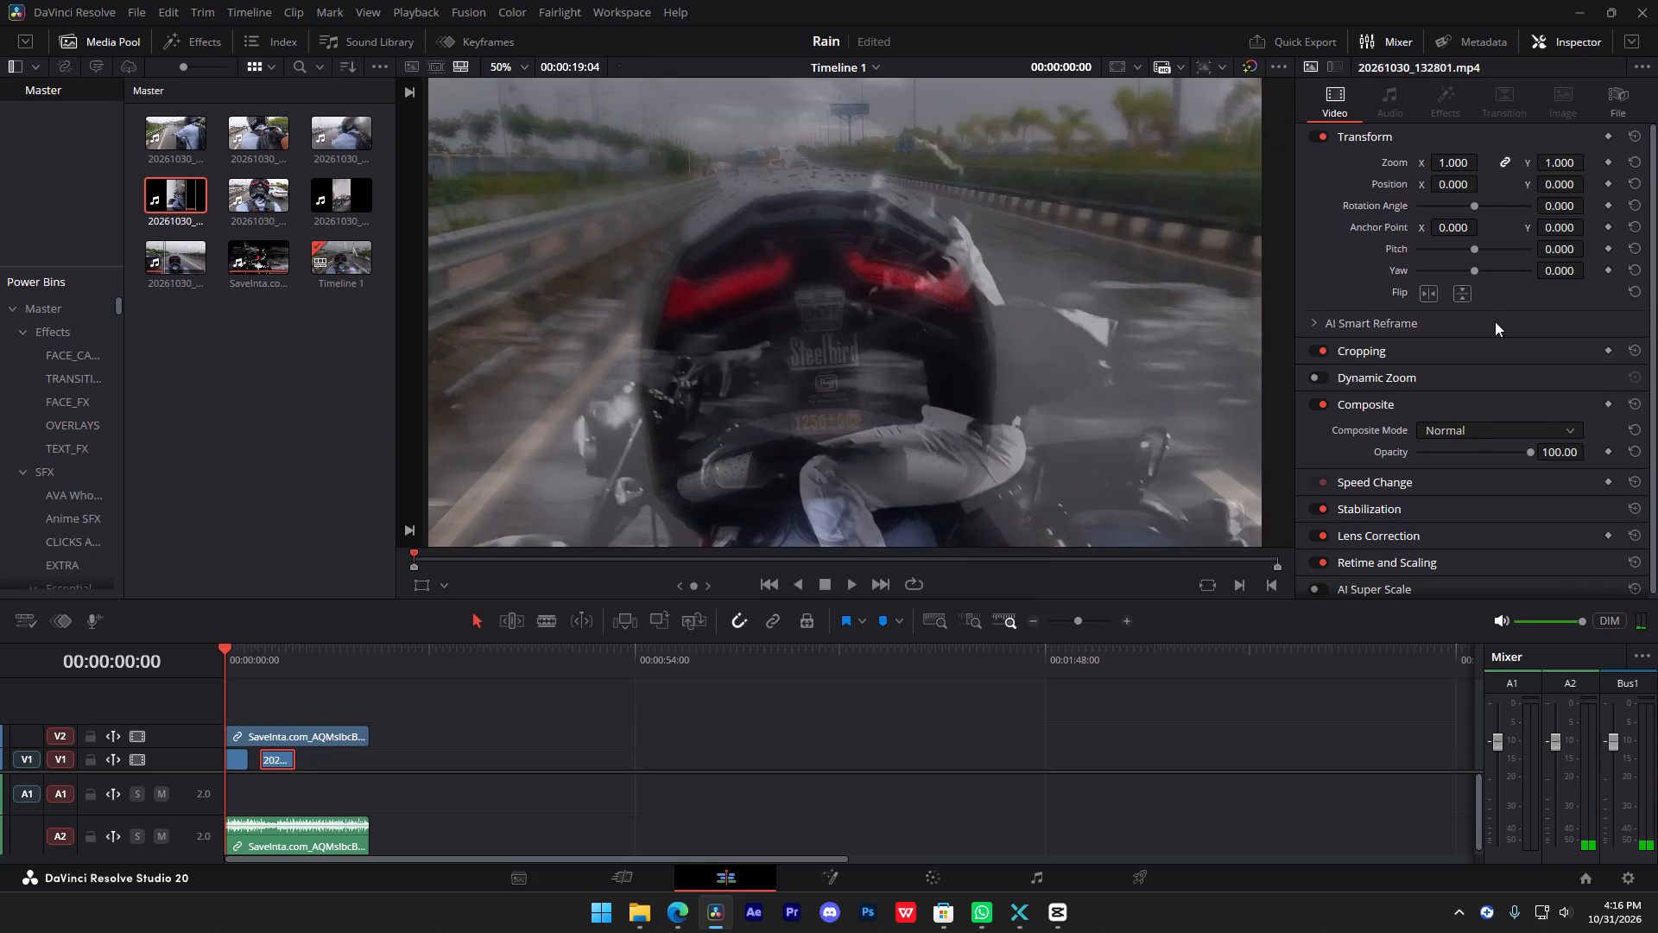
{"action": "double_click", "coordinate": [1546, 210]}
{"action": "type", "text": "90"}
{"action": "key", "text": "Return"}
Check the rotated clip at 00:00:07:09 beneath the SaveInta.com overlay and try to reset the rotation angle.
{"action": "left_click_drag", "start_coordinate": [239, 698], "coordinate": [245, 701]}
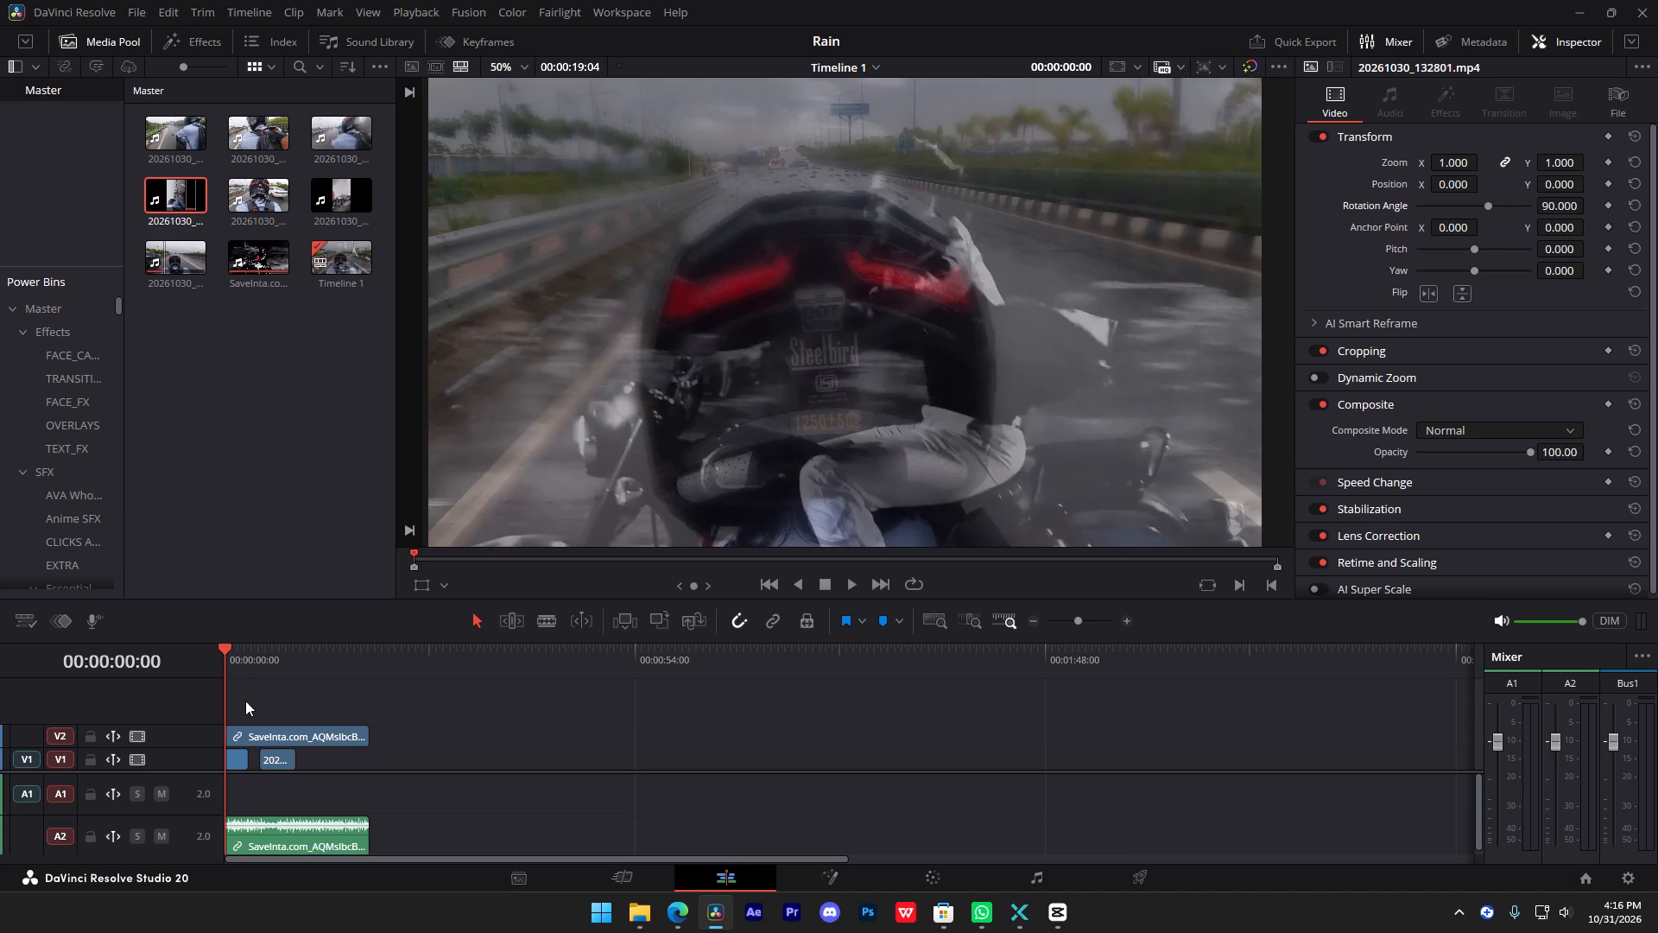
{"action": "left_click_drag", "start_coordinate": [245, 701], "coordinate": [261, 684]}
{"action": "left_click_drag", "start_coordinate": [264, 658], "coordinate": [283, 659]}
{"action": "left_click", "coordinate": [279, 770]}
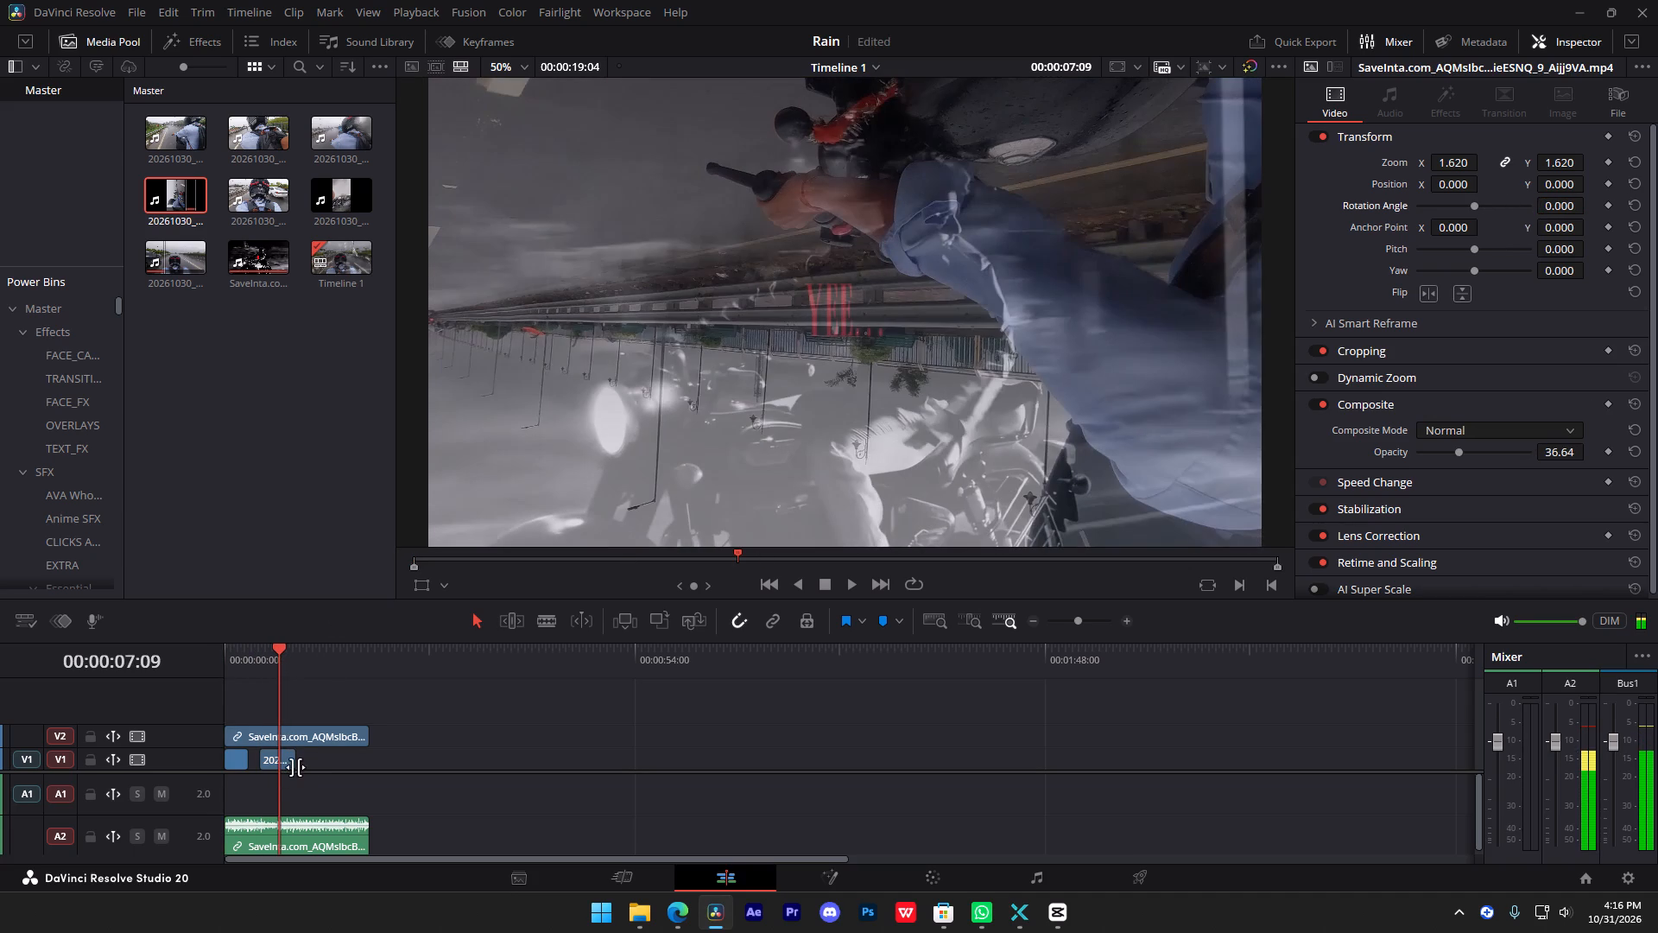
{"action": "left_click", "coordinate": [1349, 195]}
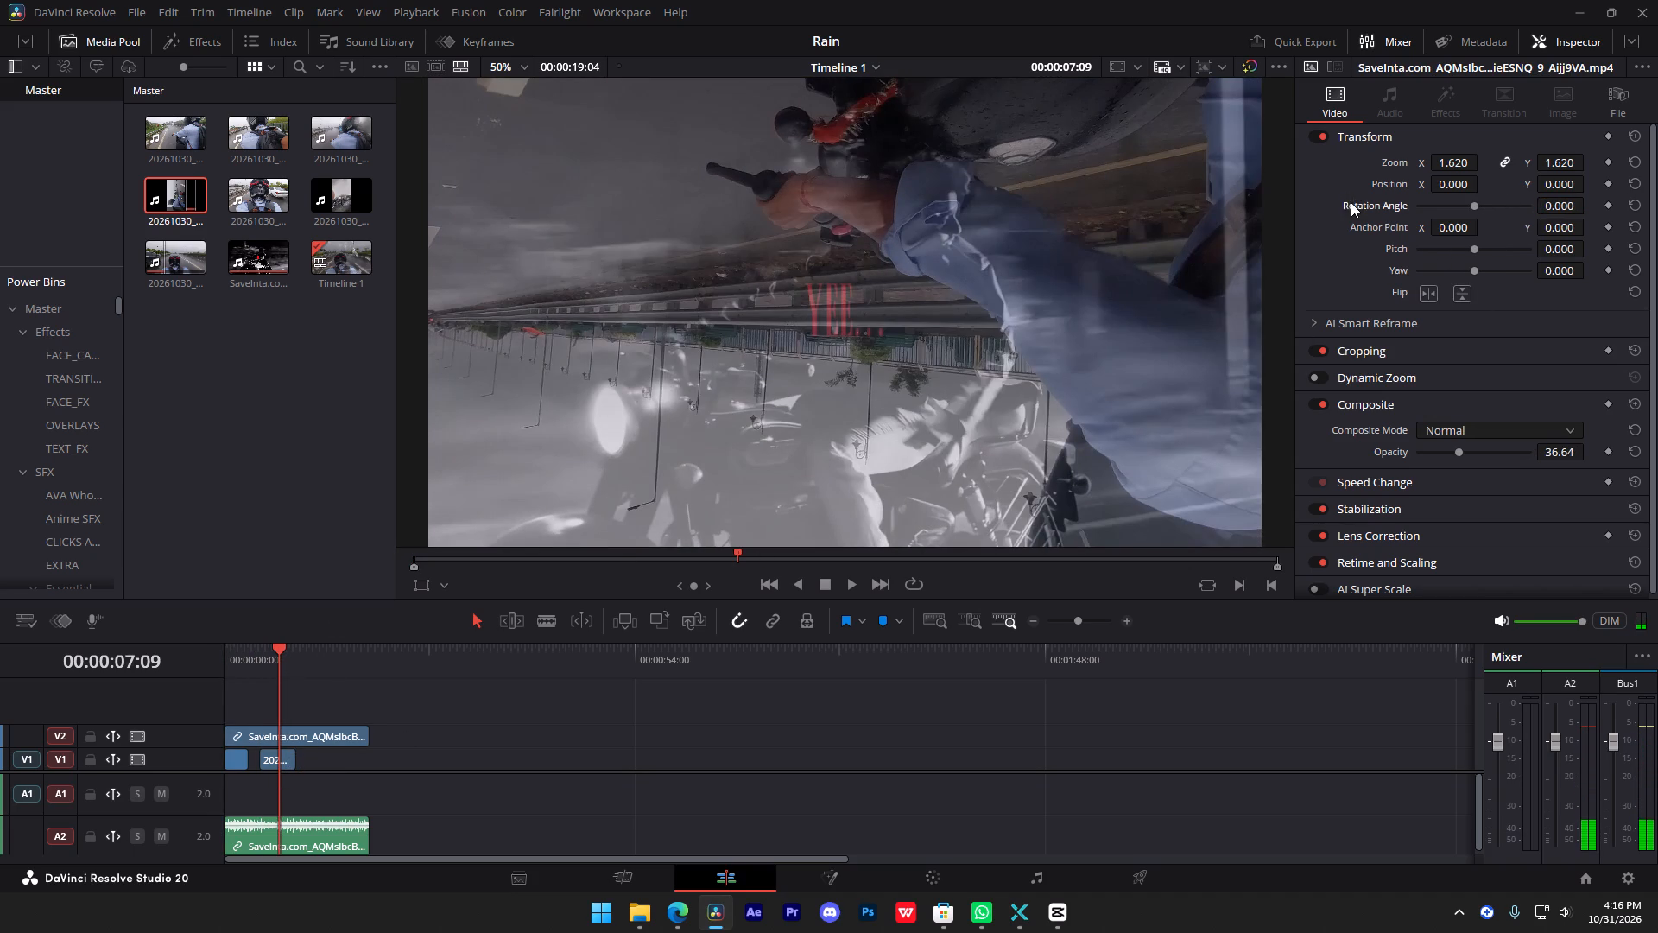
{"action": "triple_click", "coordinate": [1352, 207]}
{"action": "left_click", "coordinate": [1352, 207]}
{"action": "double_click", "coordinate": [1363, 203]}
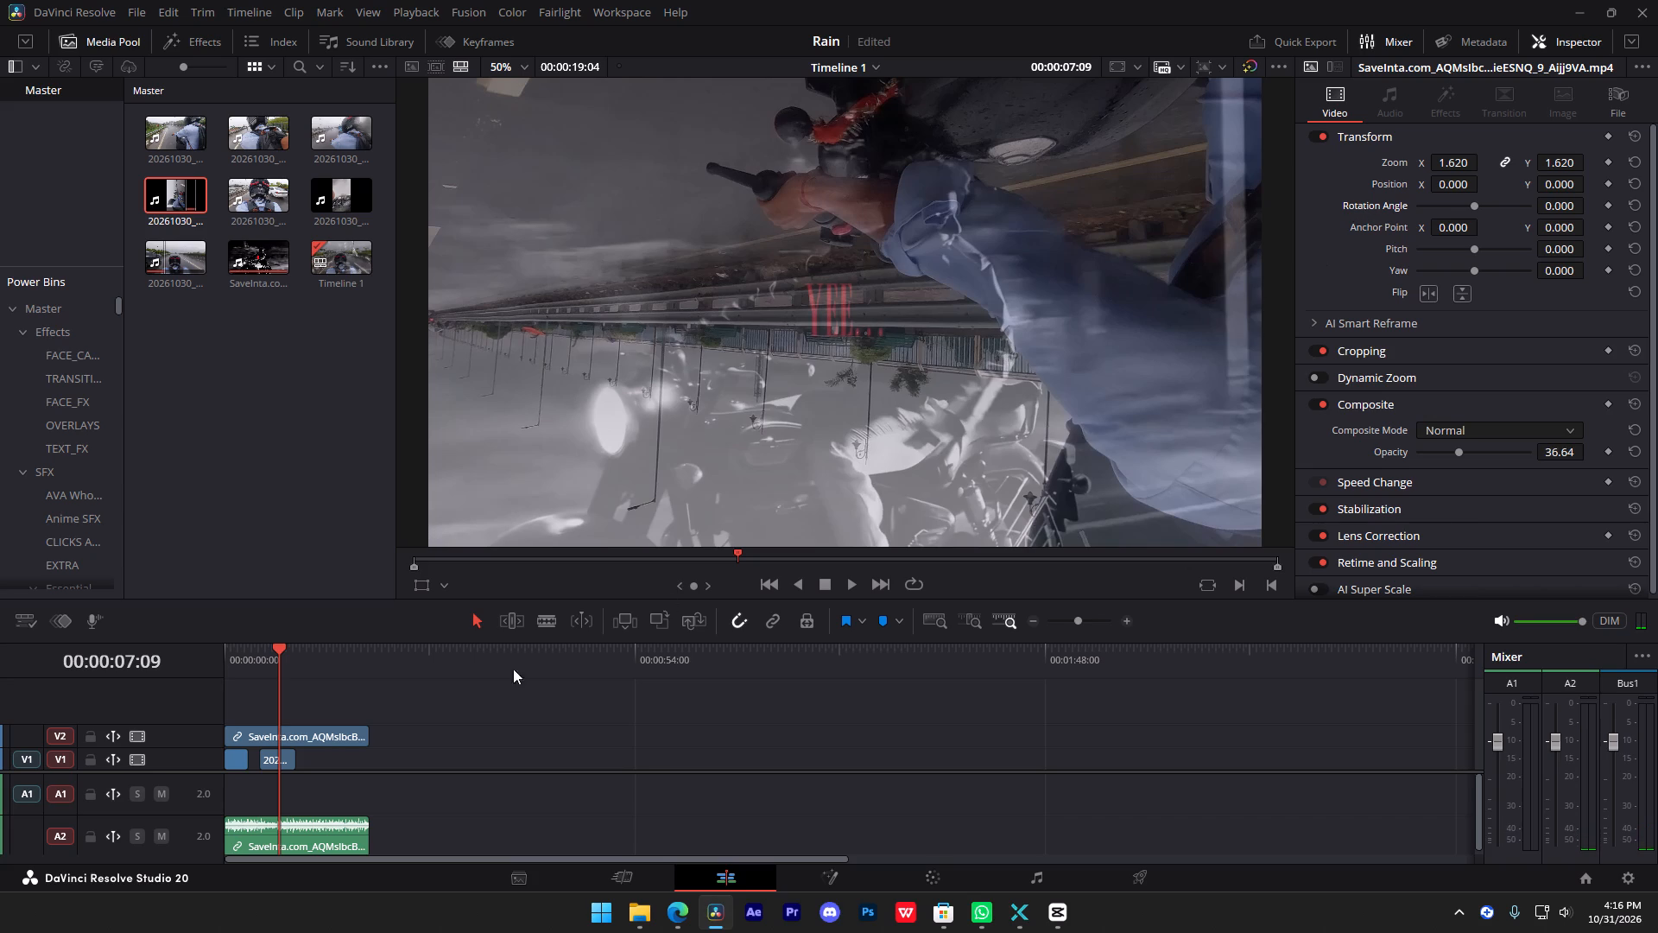
Disable the SaveInta.com clip on V2 and move the playhead to 00:00:05:50 over the second riding clip.
{"action": "scroll", "coordinate": [490, 676], "scroll_direction": "up", "scroll_amount": 5, "text": "alt"}
{"action": "left_click", "coordinate": [396, 729]}
{"action": "key", "text": "d"}
{"action": "key", "text": "d"}
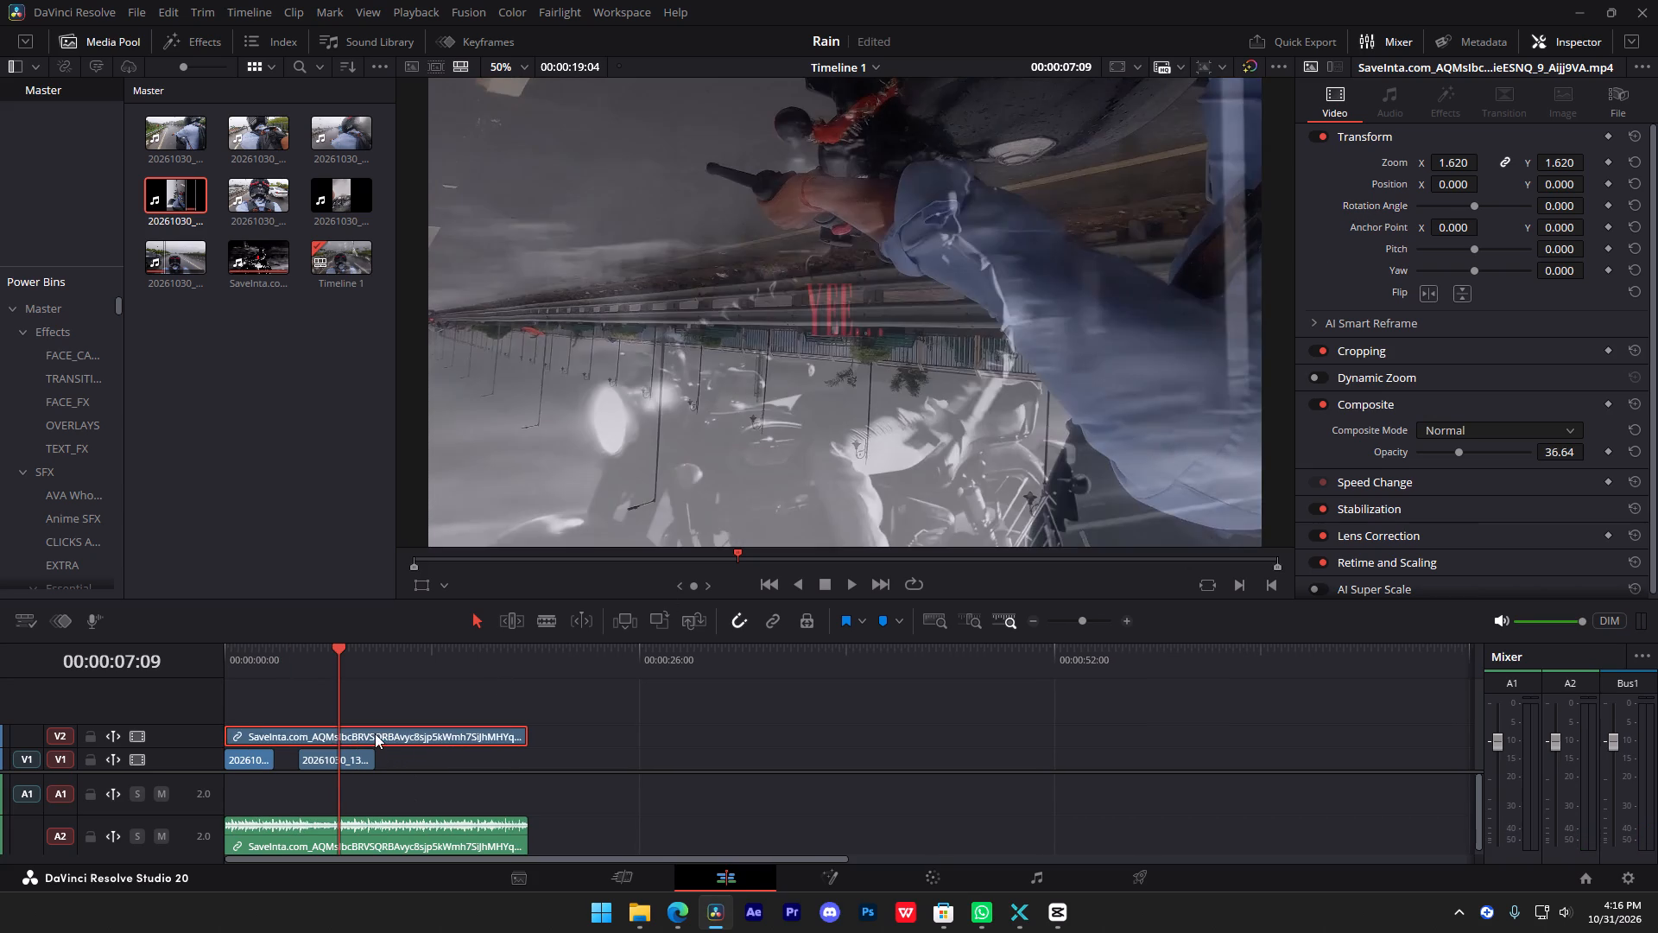
{"action": "key", "text": "d"}
{"action": "left_click_drag", "start_coordinate": [329, 651], "coordinate": [318, 693]}
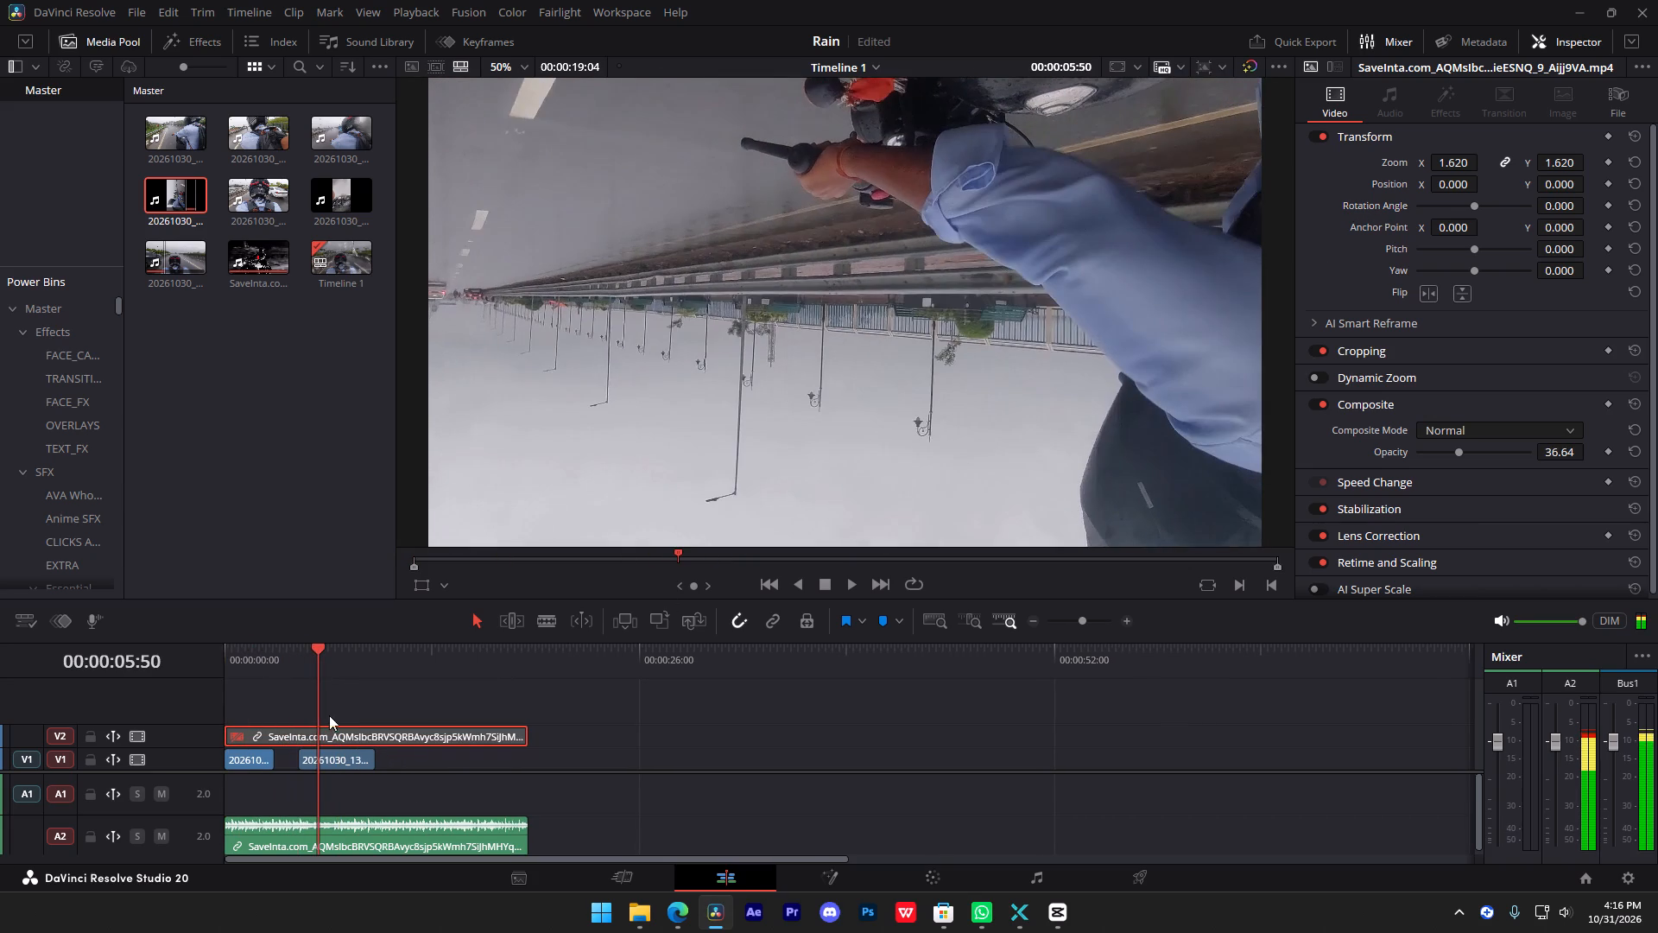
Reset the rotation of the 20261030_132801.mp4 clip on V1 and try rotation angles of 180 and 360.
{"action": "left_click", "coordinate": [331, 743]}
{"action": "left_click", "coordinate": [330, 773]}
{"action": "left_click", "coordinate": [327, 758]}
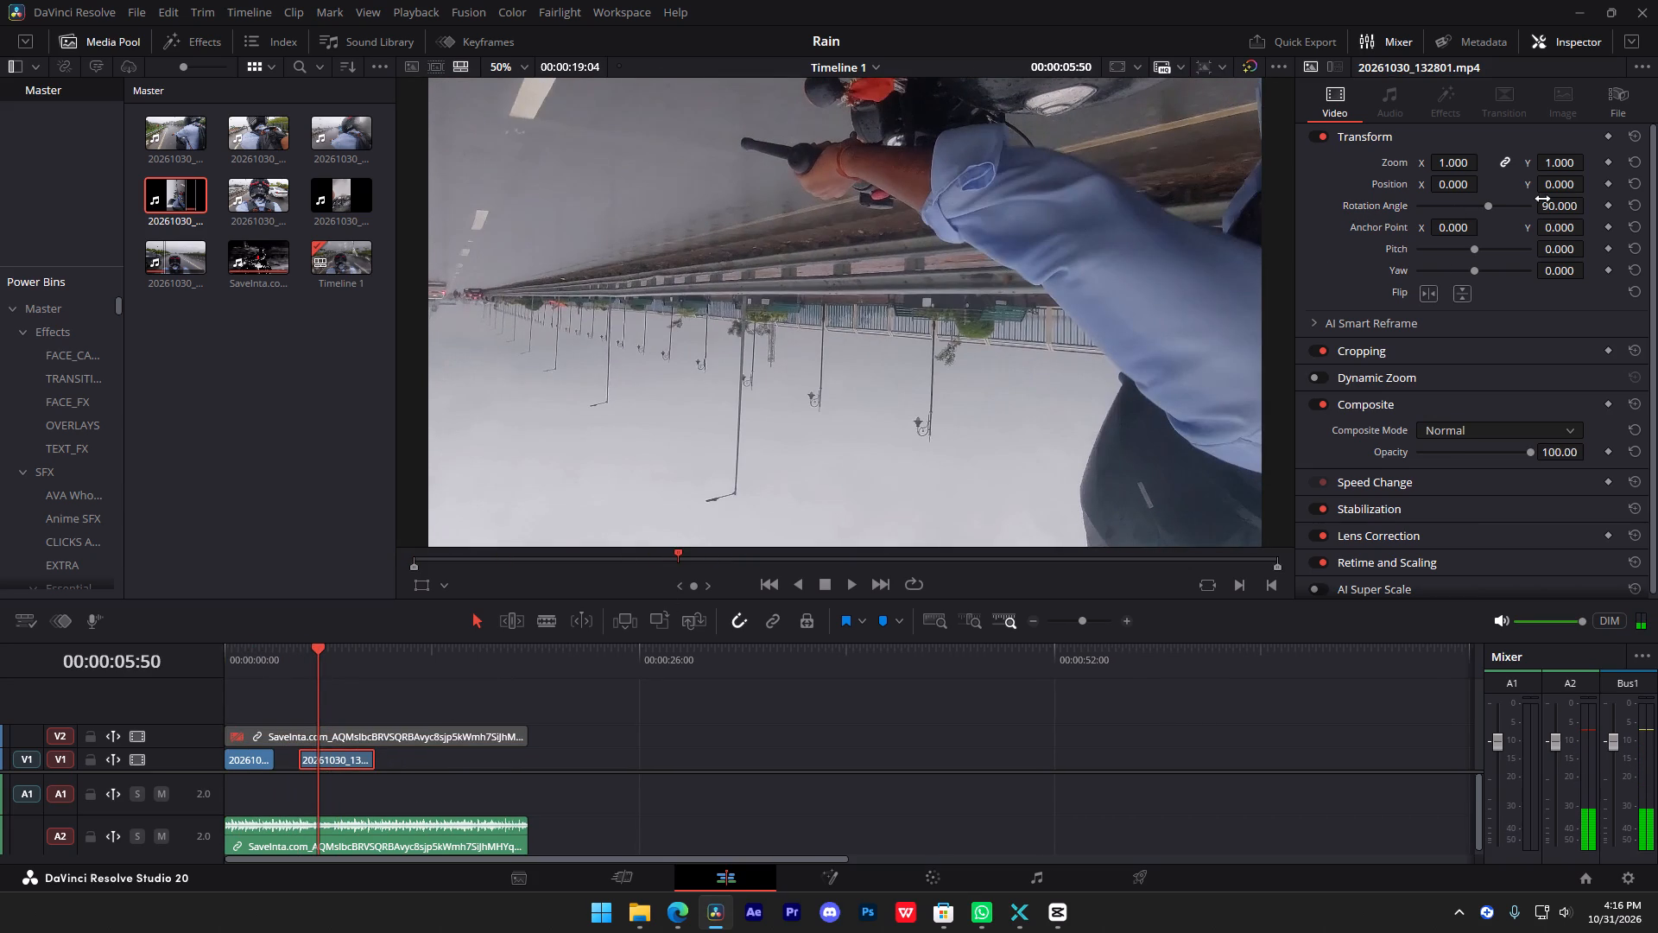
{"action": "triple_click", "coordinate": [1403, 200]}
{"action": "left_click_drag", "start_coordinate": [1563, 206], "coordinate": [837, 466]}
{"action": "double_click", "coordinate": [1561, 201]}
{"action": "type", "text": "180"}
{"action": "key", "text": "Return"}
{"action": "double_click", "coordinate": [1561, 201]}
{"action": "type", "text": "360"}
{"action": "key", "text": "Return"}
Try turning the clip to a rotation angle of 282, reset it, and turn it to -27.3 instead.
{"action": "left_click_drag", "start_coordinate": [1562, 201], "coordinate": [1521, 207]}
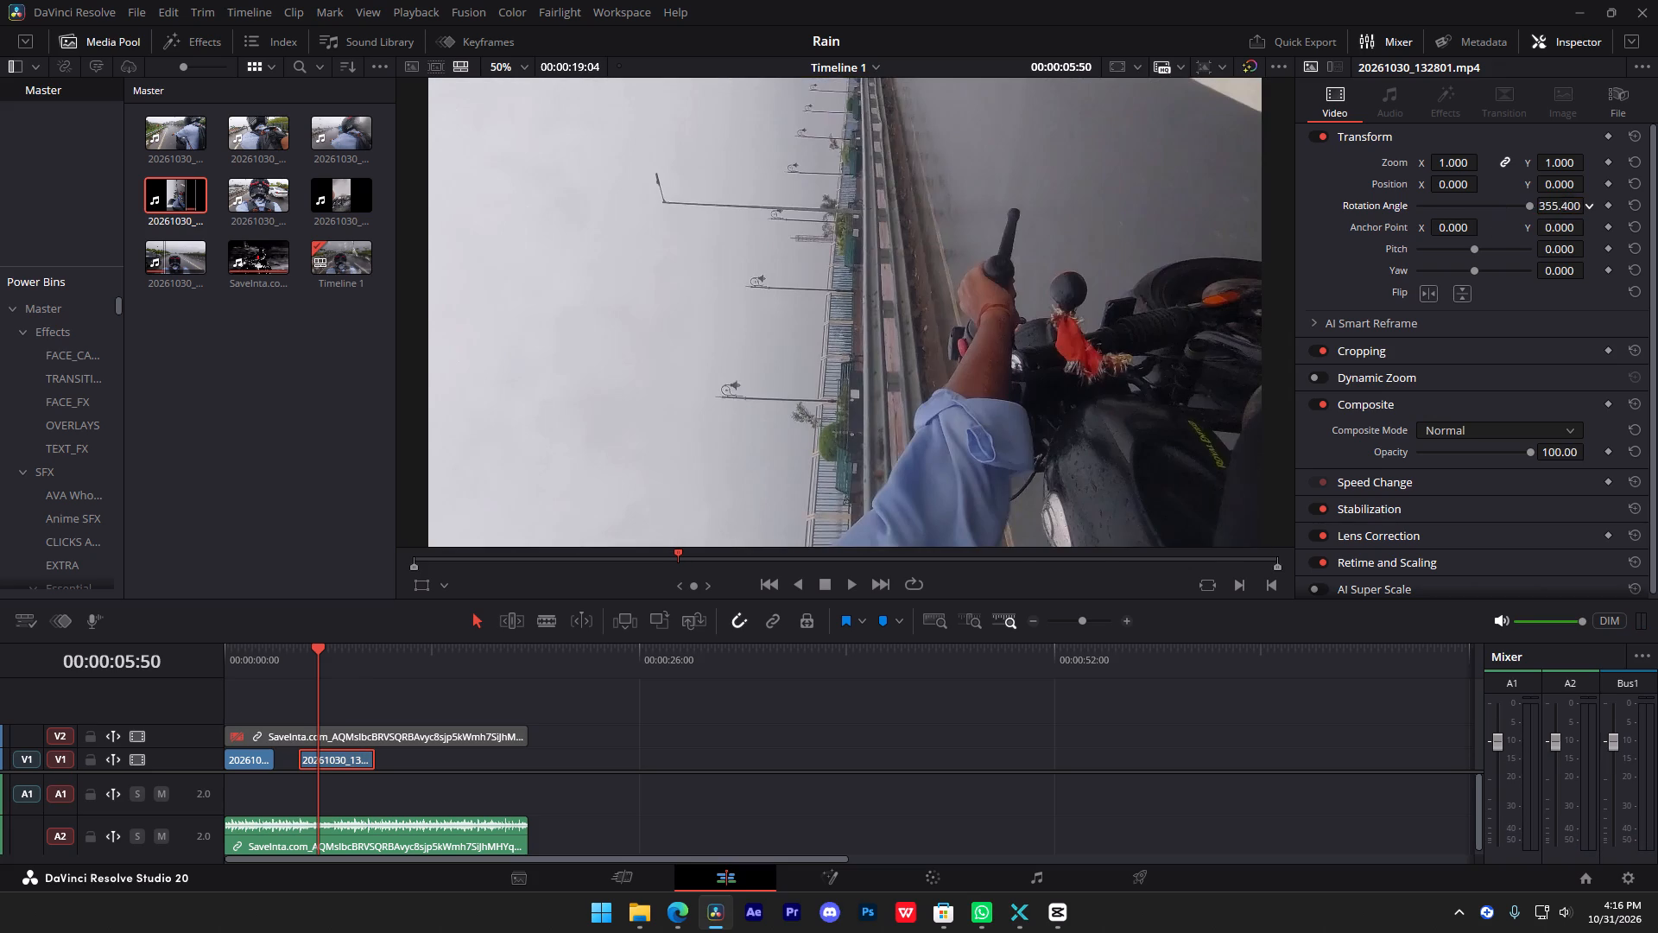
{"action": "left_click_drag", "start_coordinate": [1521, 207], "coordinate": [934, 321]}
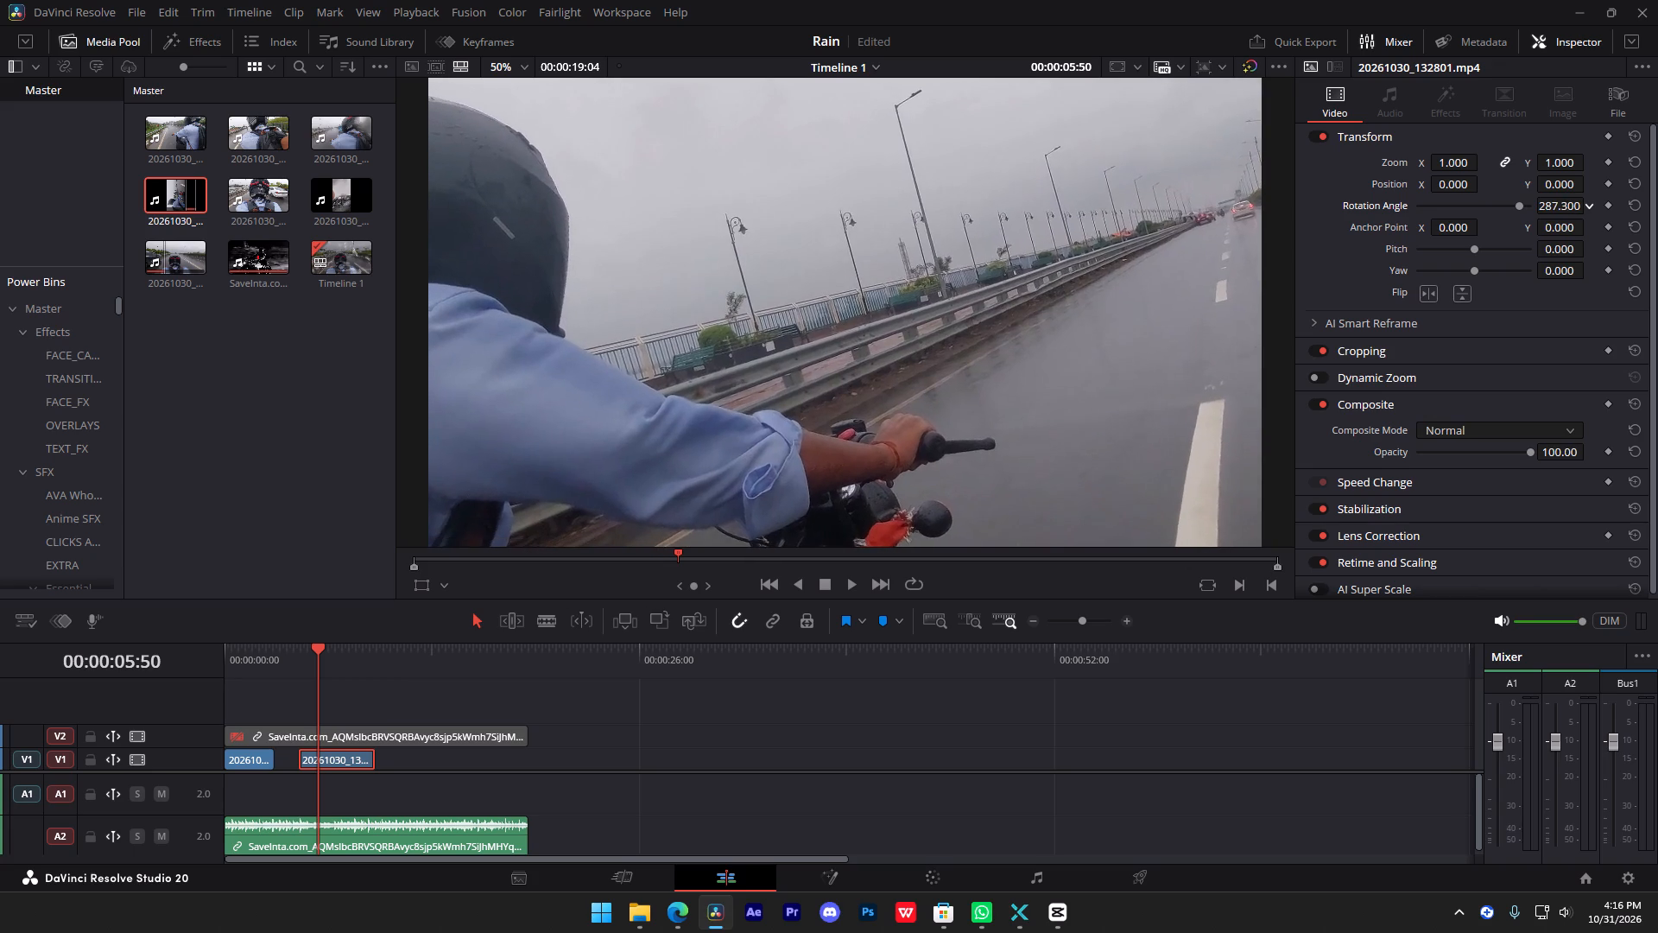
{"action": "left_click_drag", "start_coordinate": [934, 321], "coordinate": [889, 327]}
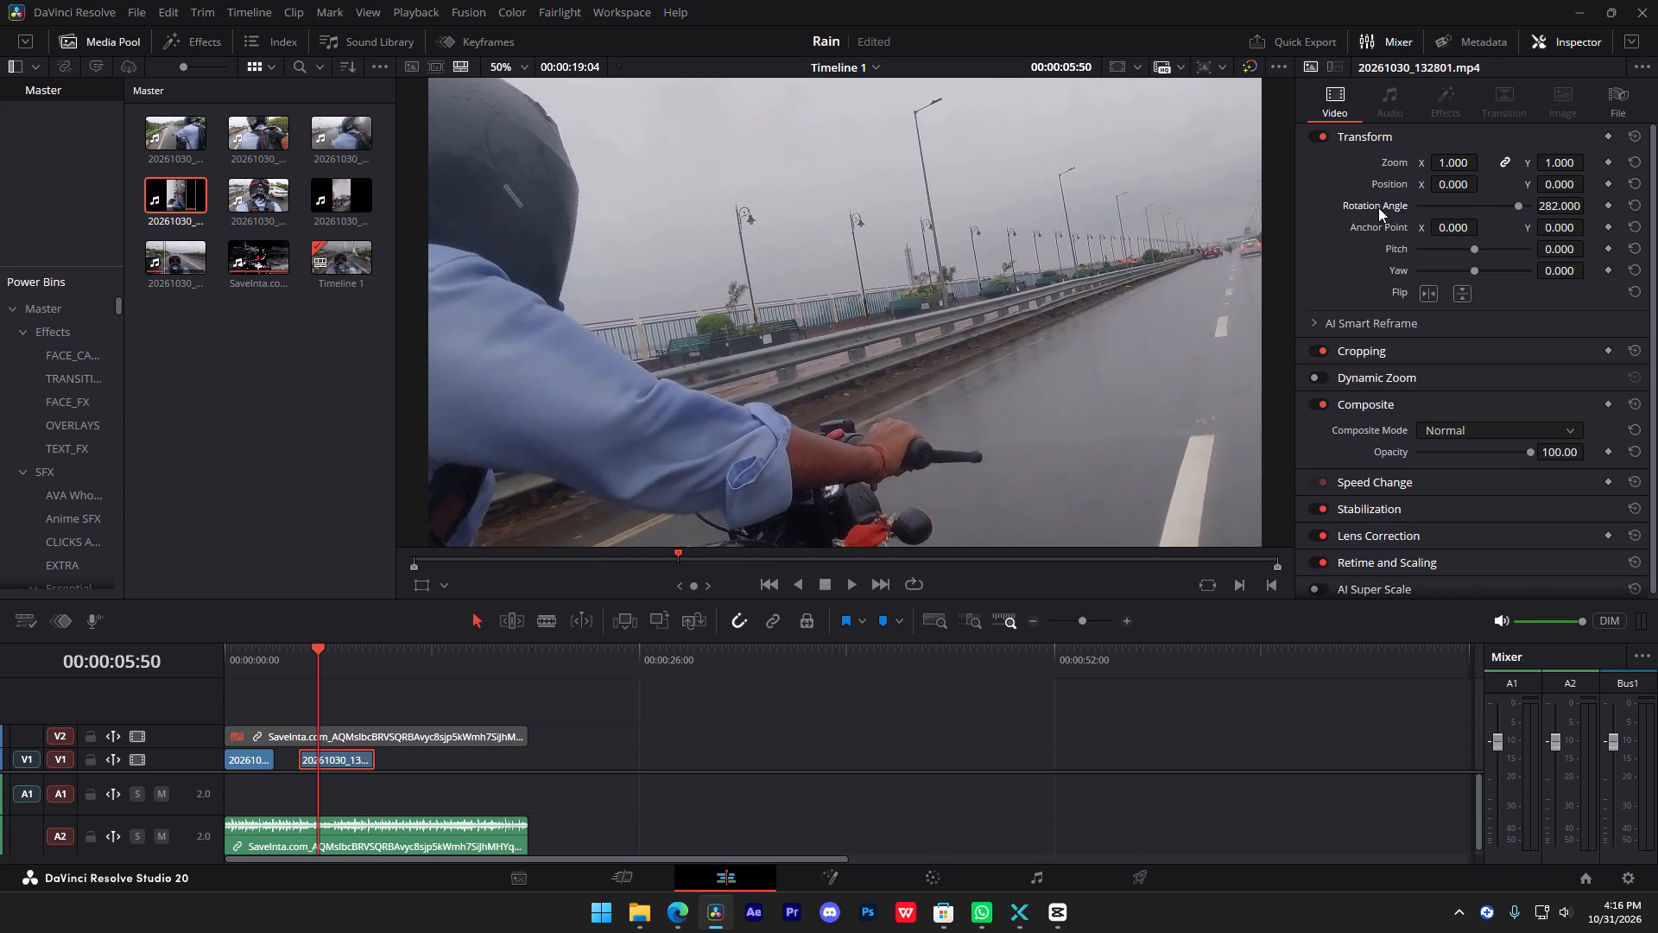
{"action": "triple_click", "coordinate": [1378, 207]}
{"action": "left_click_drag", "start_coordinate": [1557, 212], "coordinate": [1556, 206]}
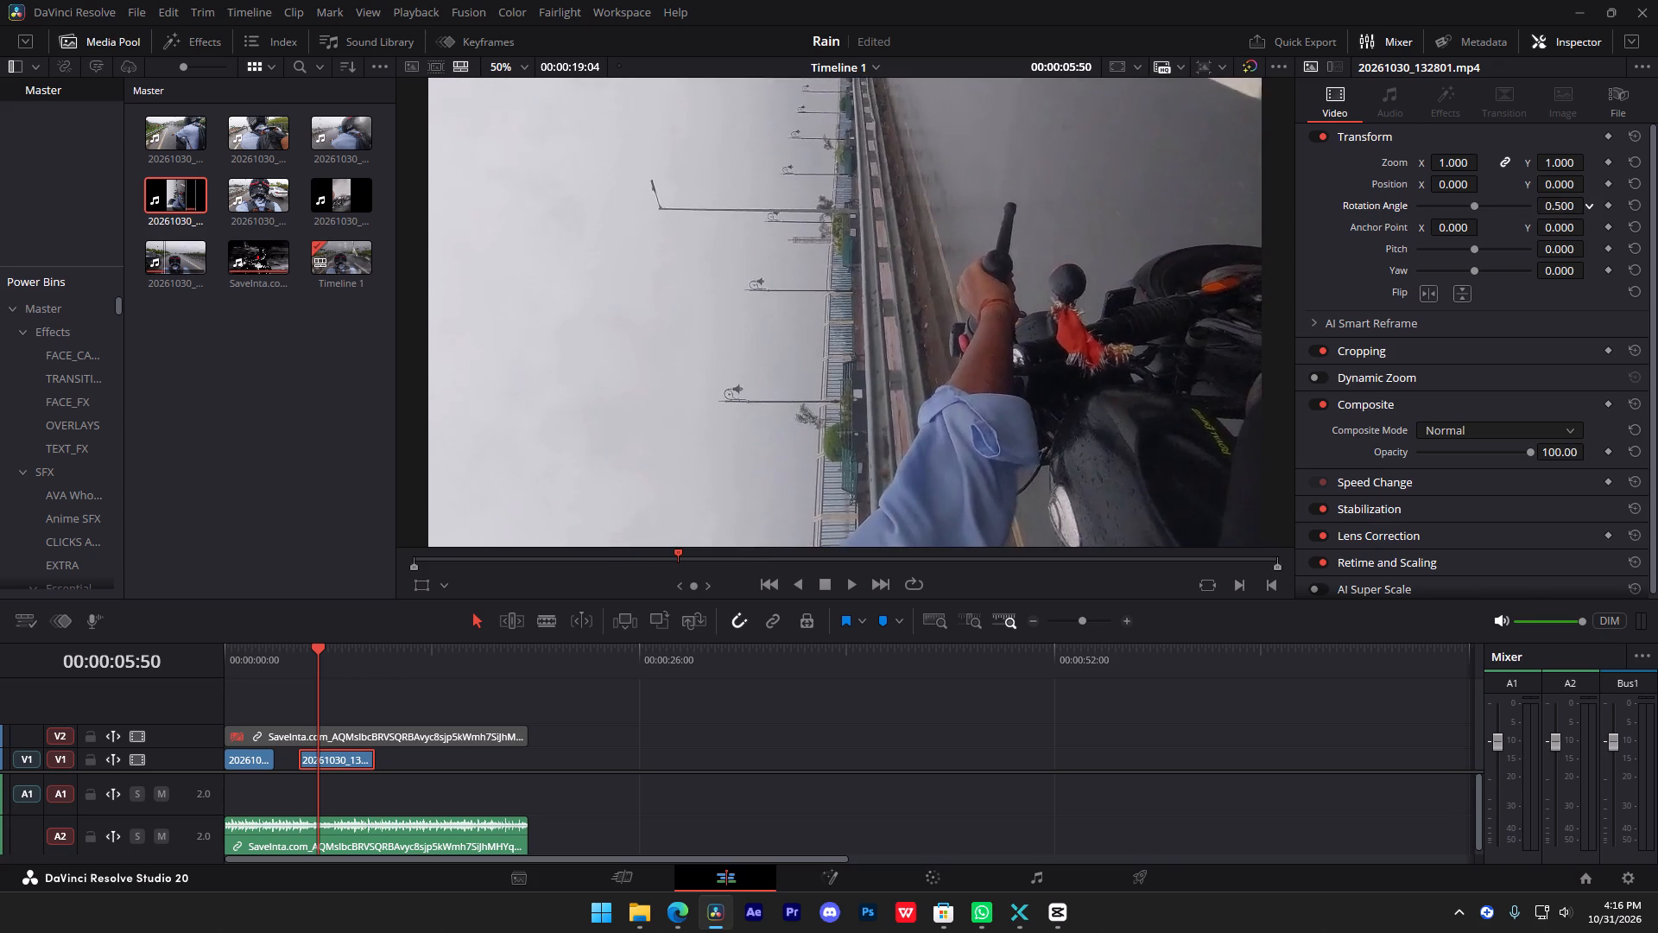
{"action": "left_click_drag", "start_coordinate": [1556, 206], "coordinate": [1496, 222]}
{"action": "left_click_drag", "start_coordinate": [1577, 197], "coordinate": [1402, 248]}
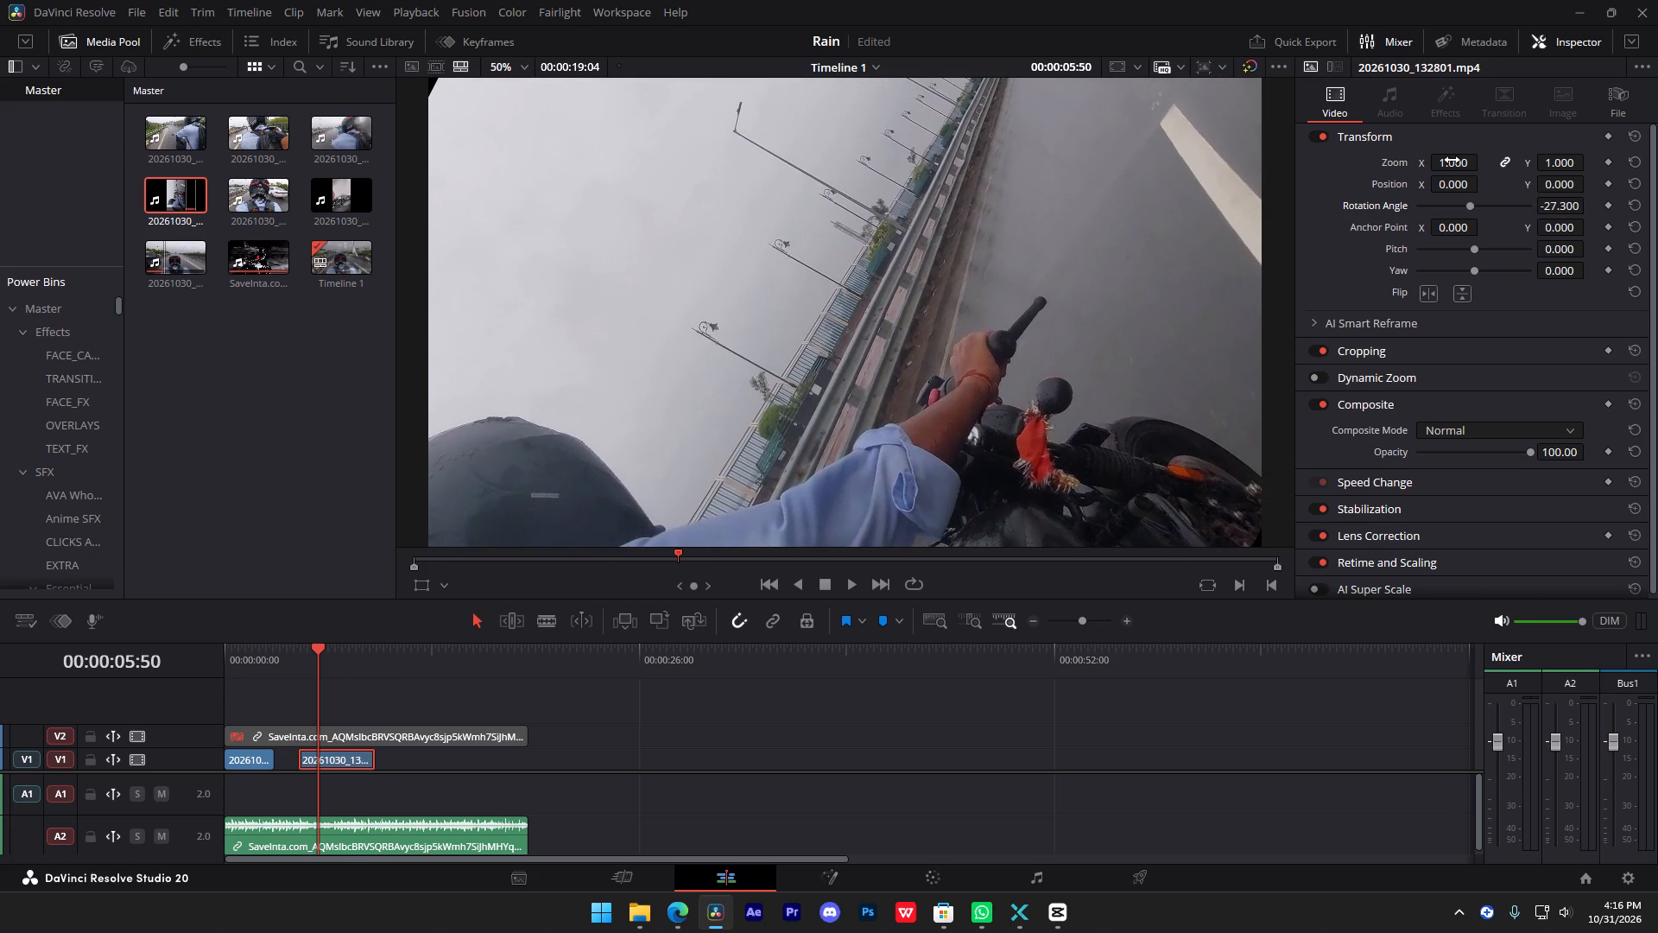
Set the 20261030_132801.mp4 clip's zoom to 0.5.
{"action": "double_click", "coordinate": [1452, 160]}
{"action": "type", "text": "0.5"}
{"action": "key", "text": "Return"}
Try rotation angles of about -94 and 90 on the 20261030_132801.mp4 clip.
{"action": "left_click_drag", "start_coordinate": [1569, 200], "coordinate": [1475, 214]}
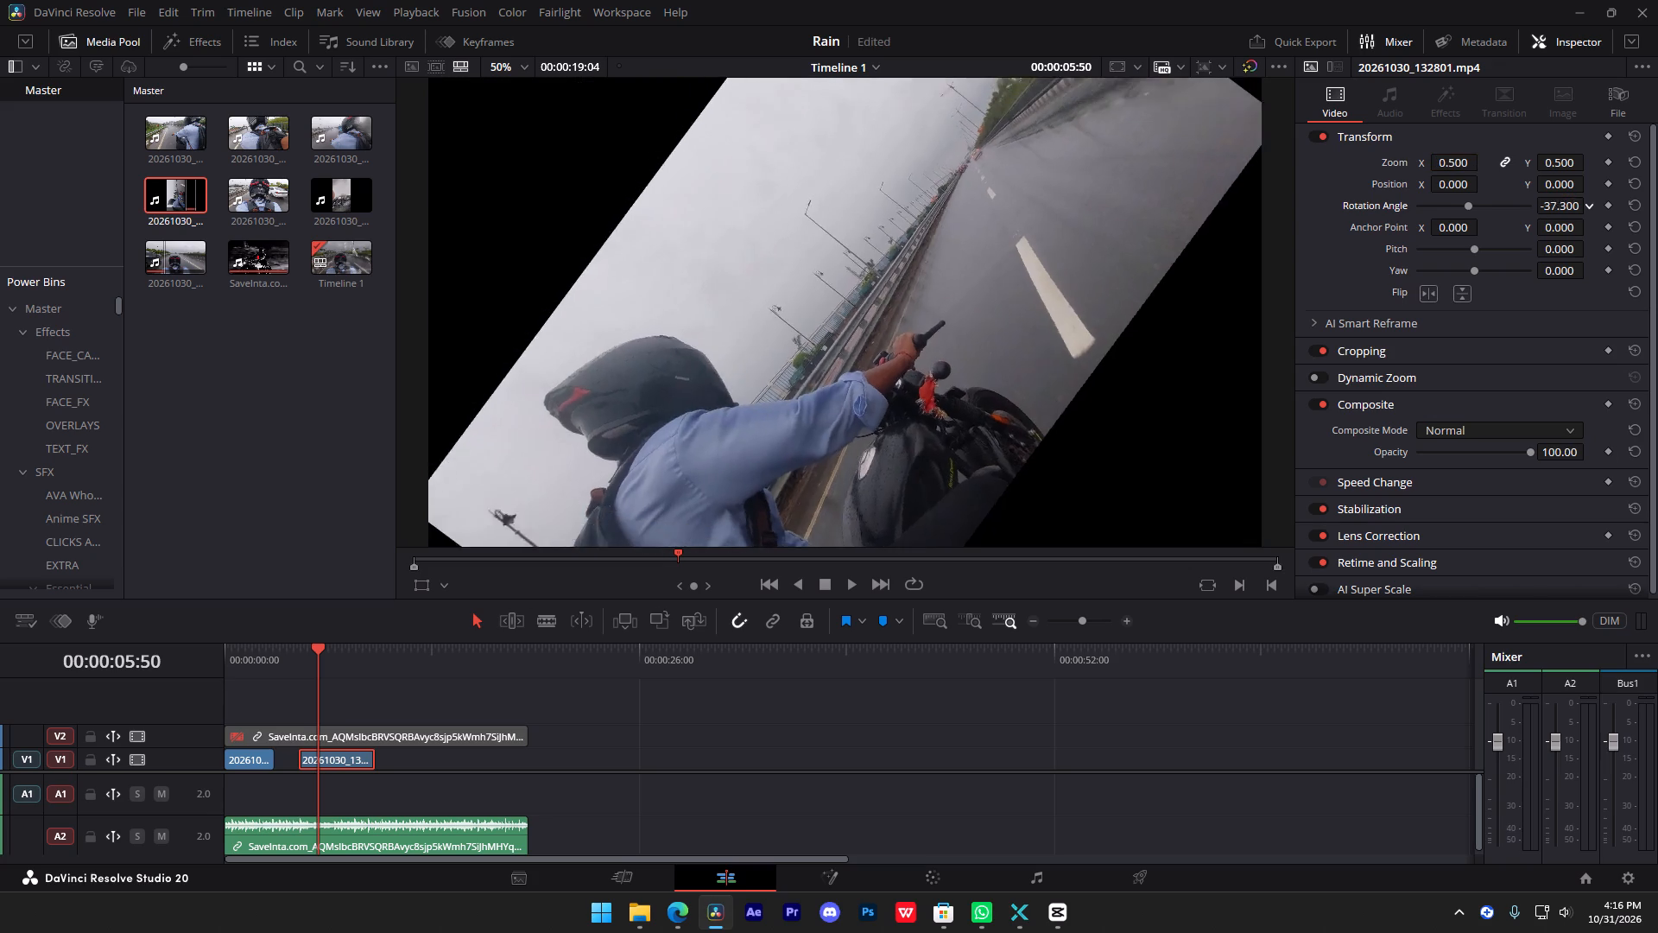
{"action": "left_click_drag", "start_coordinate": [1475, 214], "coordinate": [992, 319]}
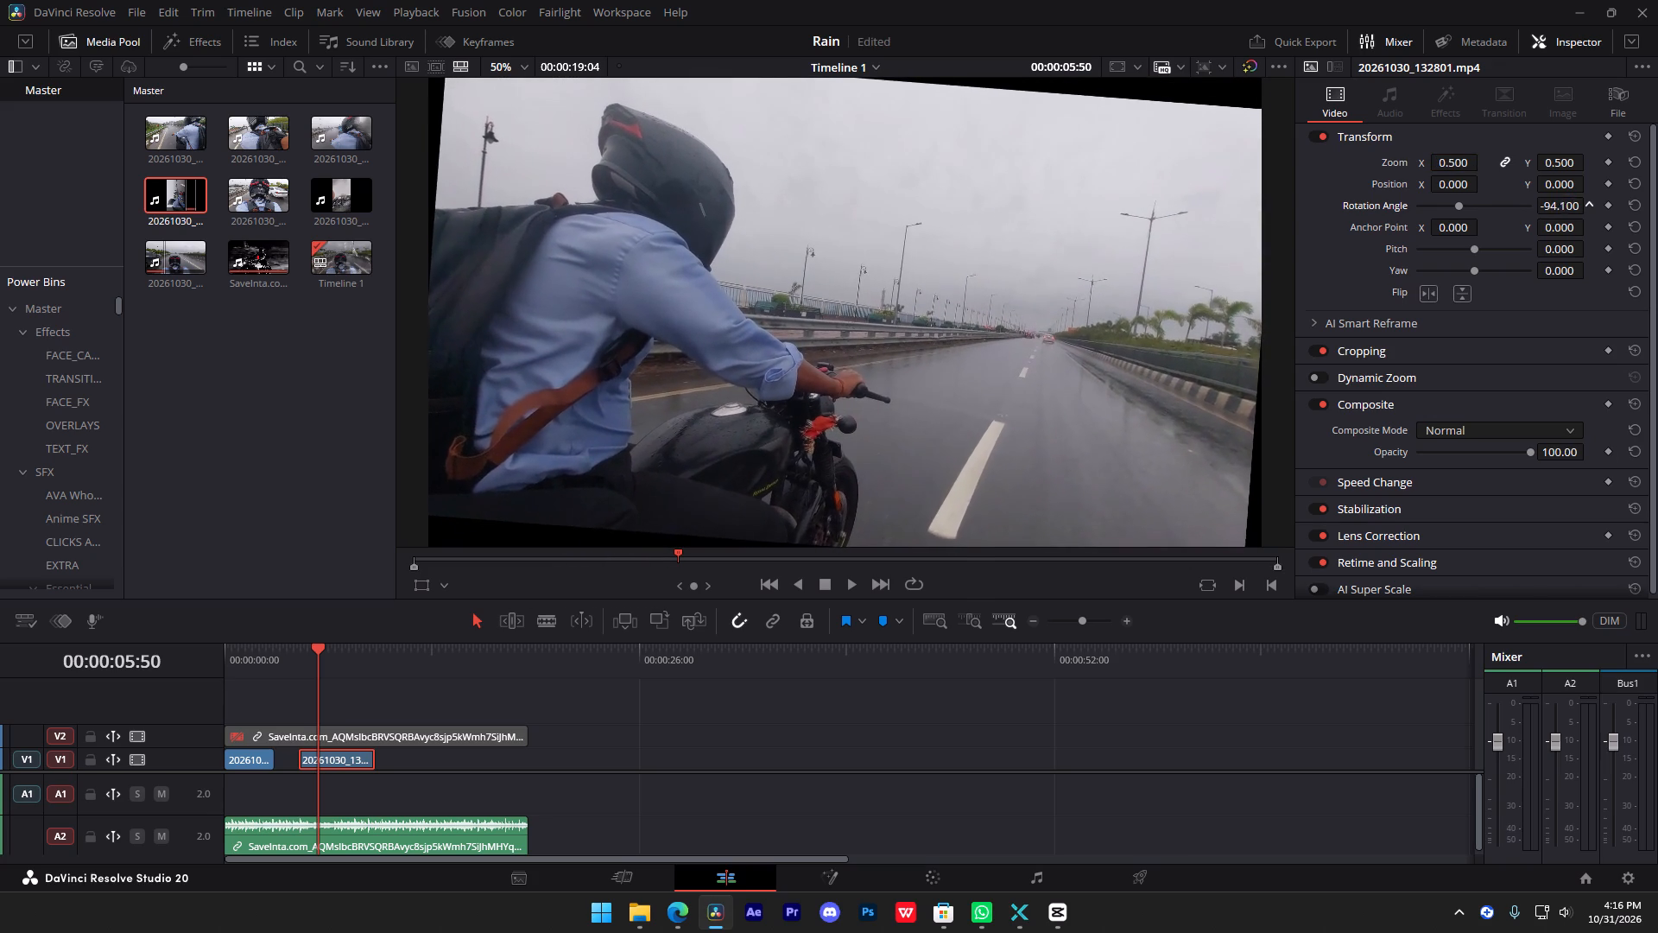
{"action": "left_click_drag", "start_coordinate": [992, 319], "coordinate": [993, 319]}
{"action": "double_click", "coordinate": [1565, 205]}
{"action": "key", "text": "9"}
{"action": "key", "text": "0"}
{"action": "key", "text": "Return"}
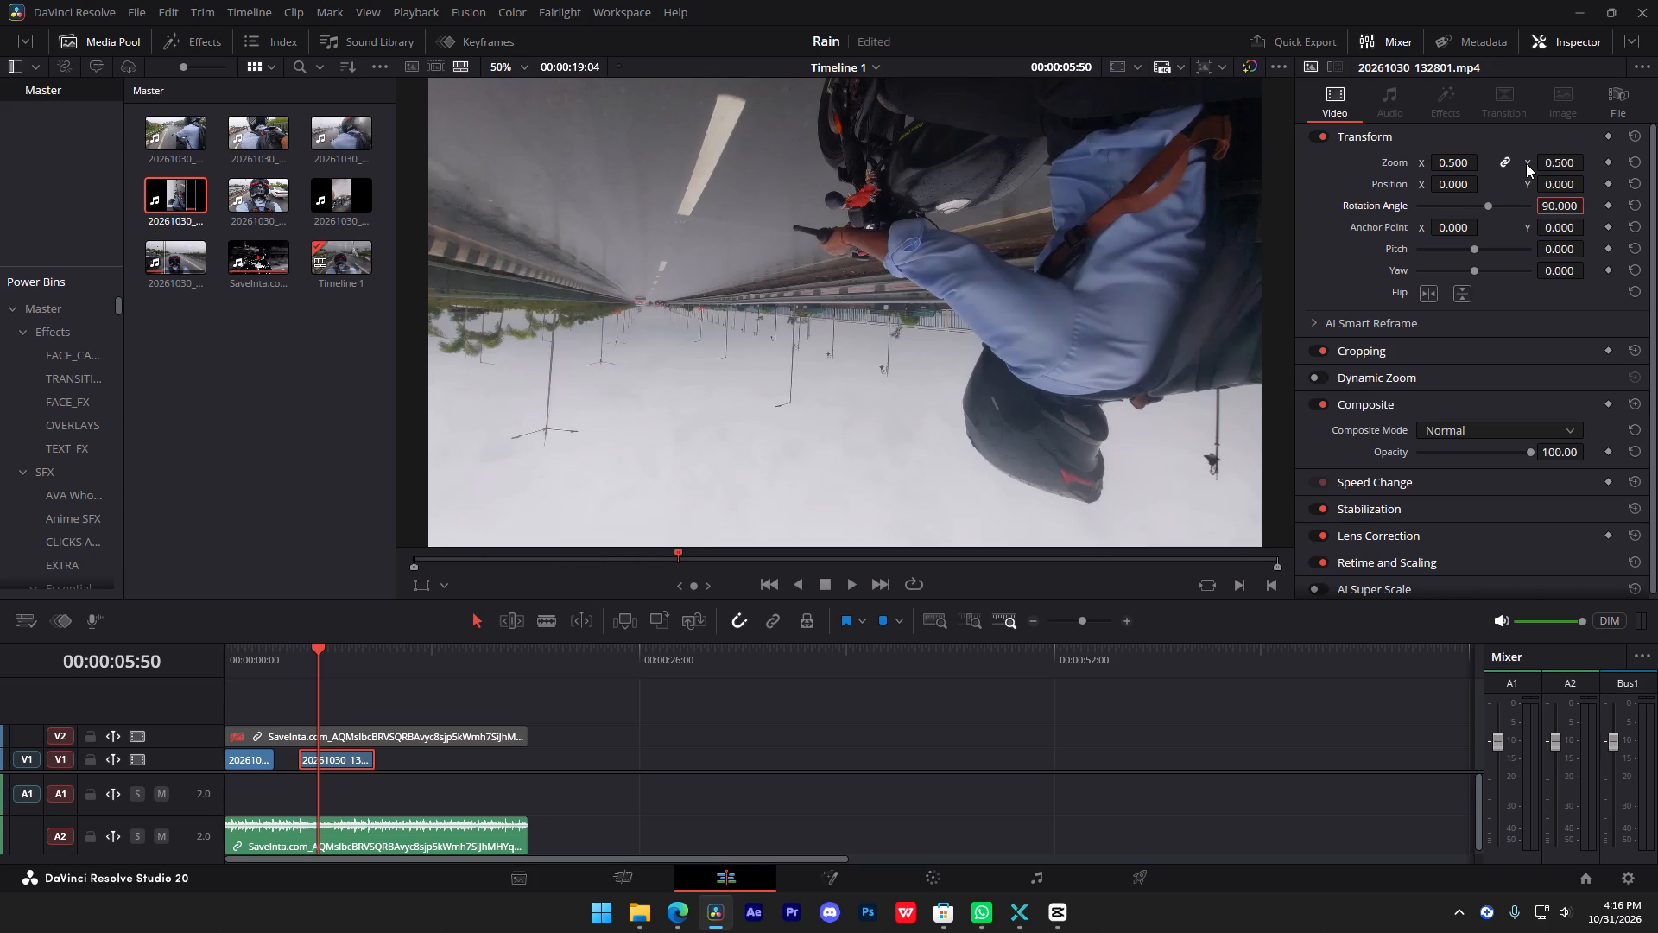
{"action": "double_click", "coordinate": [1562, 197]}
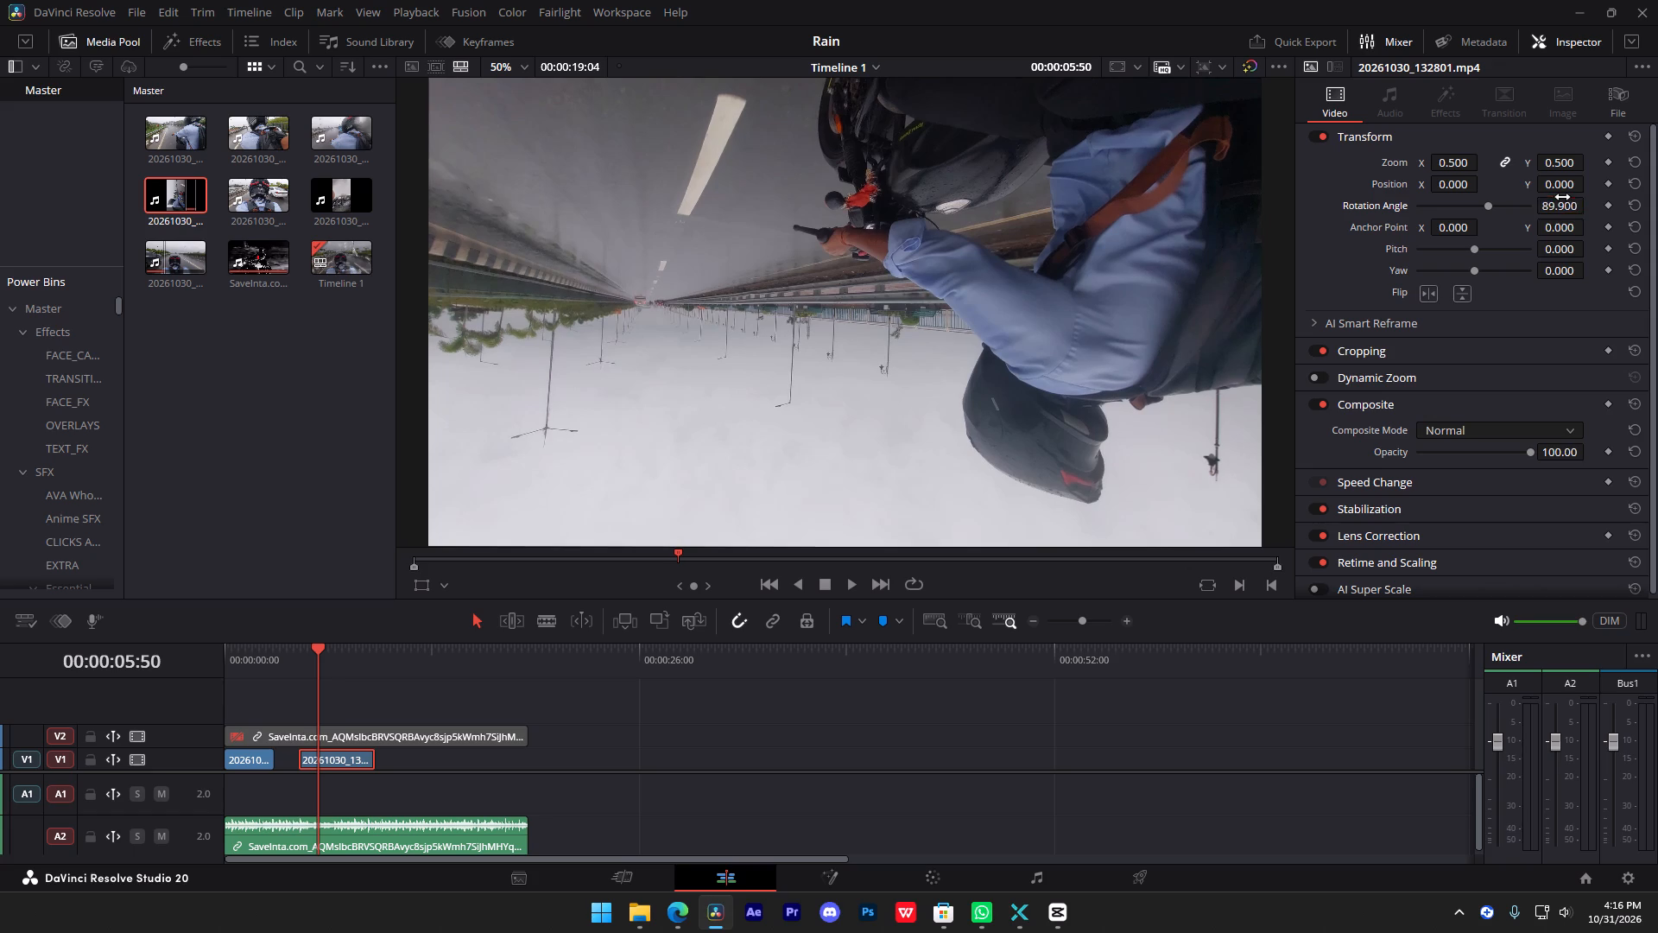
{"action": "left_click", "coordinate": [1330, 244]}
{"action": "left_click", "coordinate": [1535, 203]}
Set the 20261030_132801.mp4 clip's rotation angle to -90 and deselect the clip.
{"action": "double_click", "coordinate": [1558, 206]}
{"action": "type", "text": "-90"}
{"action": "key", "text": "Return"}
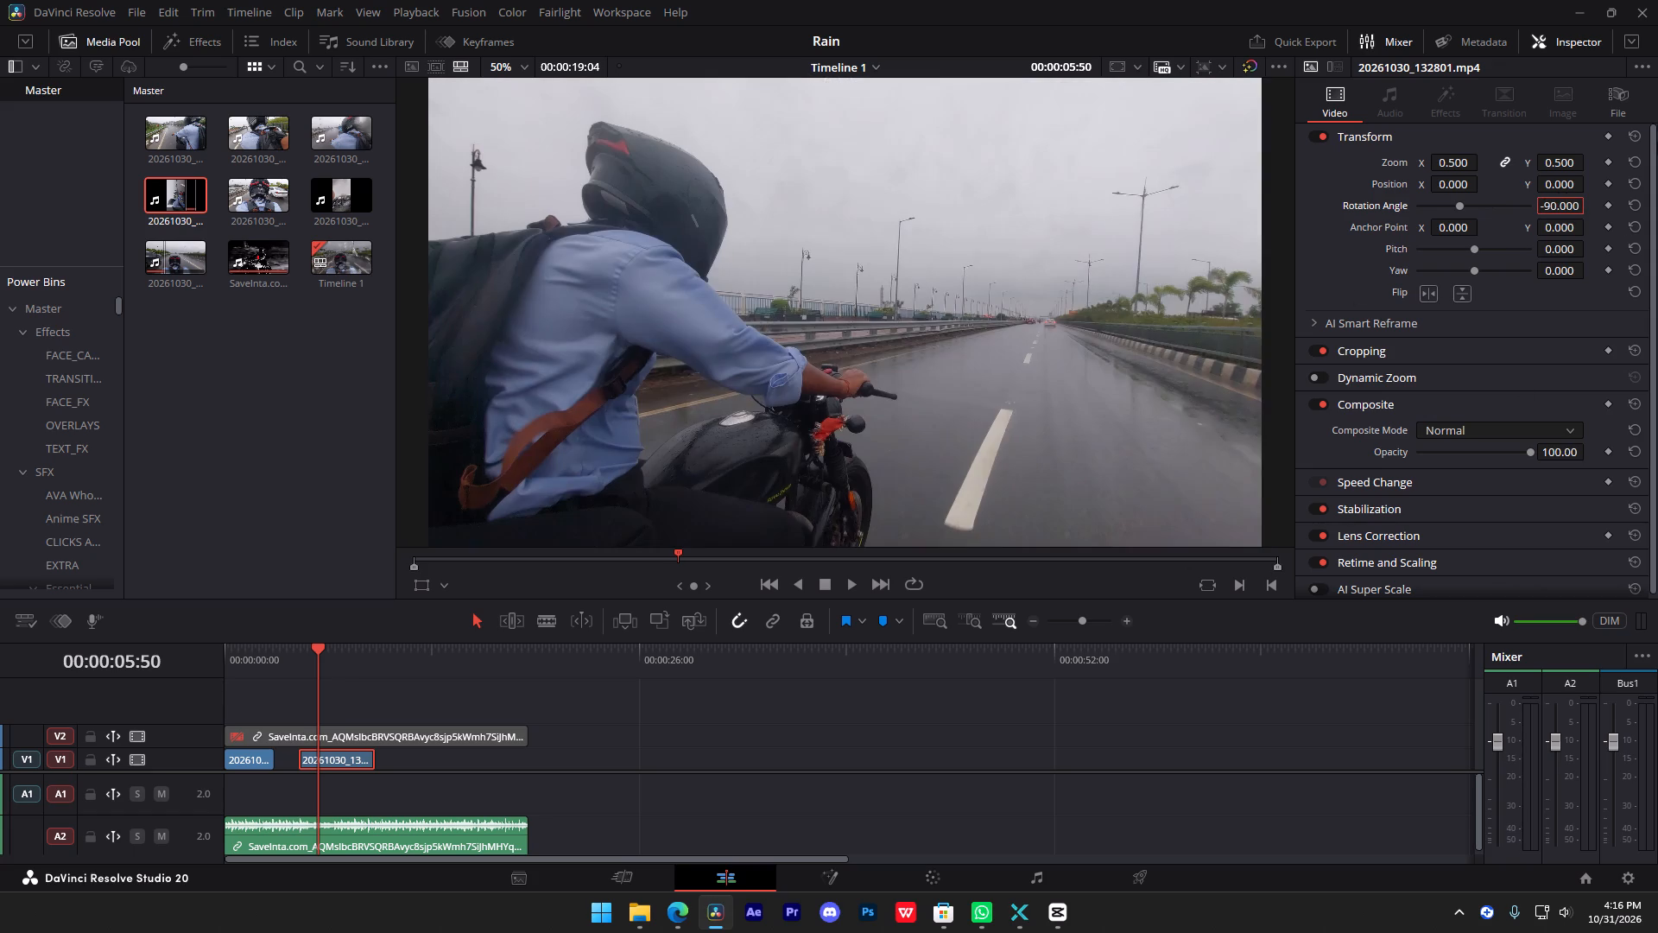
{"action": "left_click", "coordinate": [770, 788]}
Swap the V1 clip order, moving 20261030_132940.mp4 to about 12 seconds and 20261030_132801.mp4 to the timeline start.
{"action": "left_click_drag", "start_coordinate": [343, 676], "coordinate": [95, 734]}
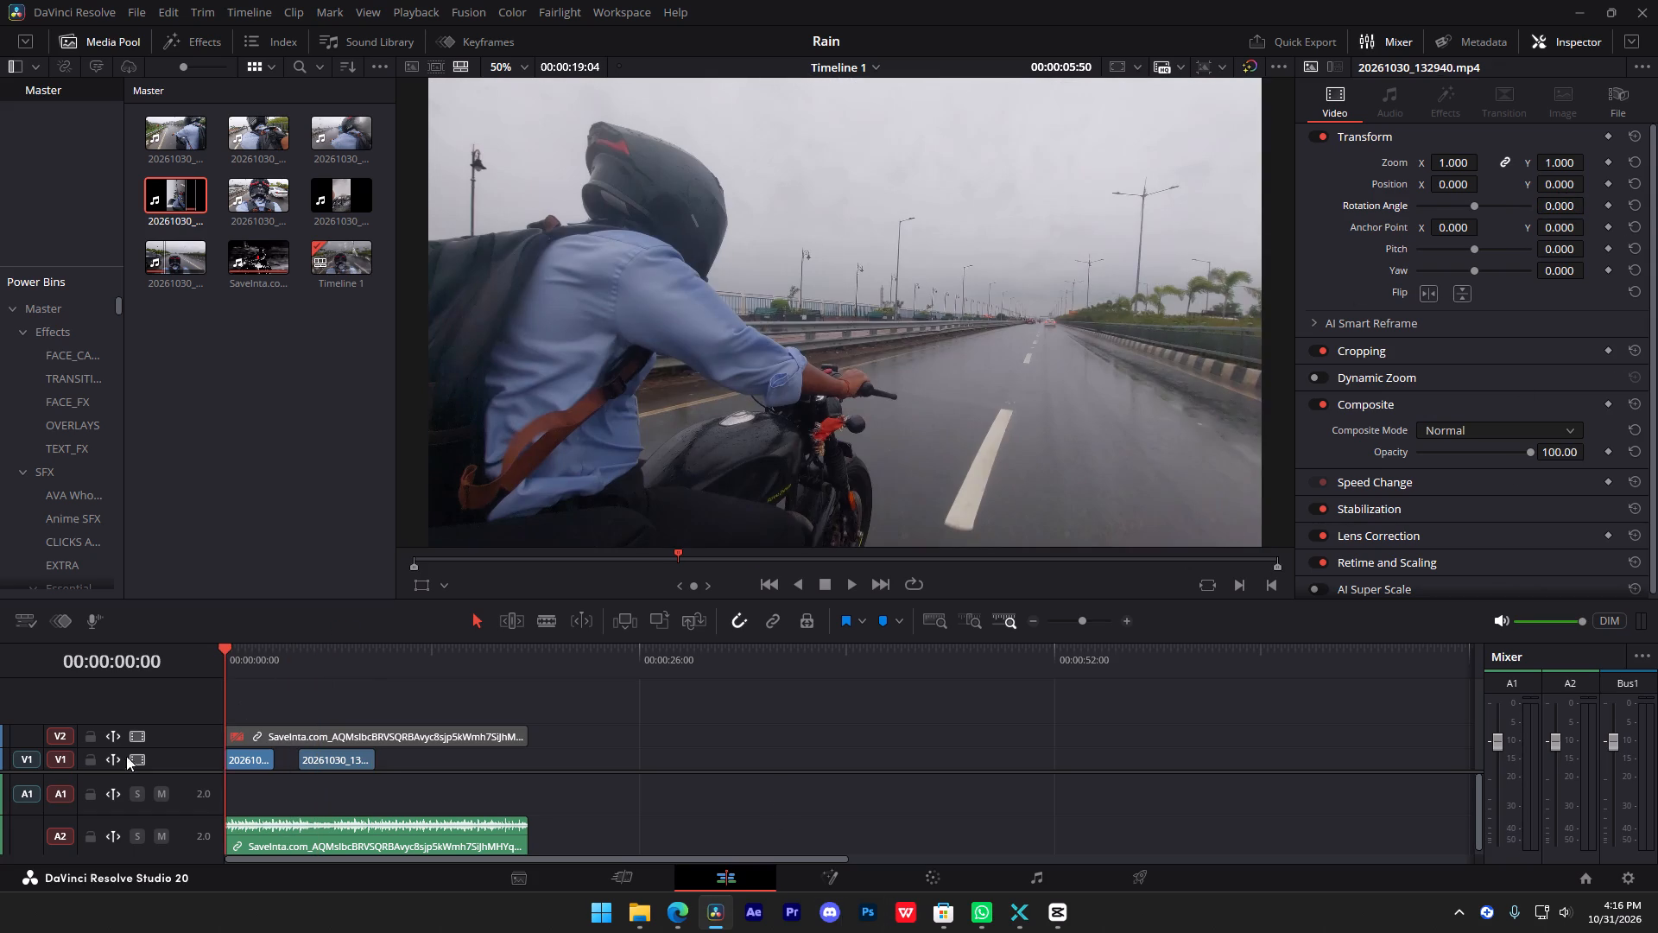
{"action": "left_click_drag", "start_coordinate": [247, 764], "coordinate": [443, 747]}
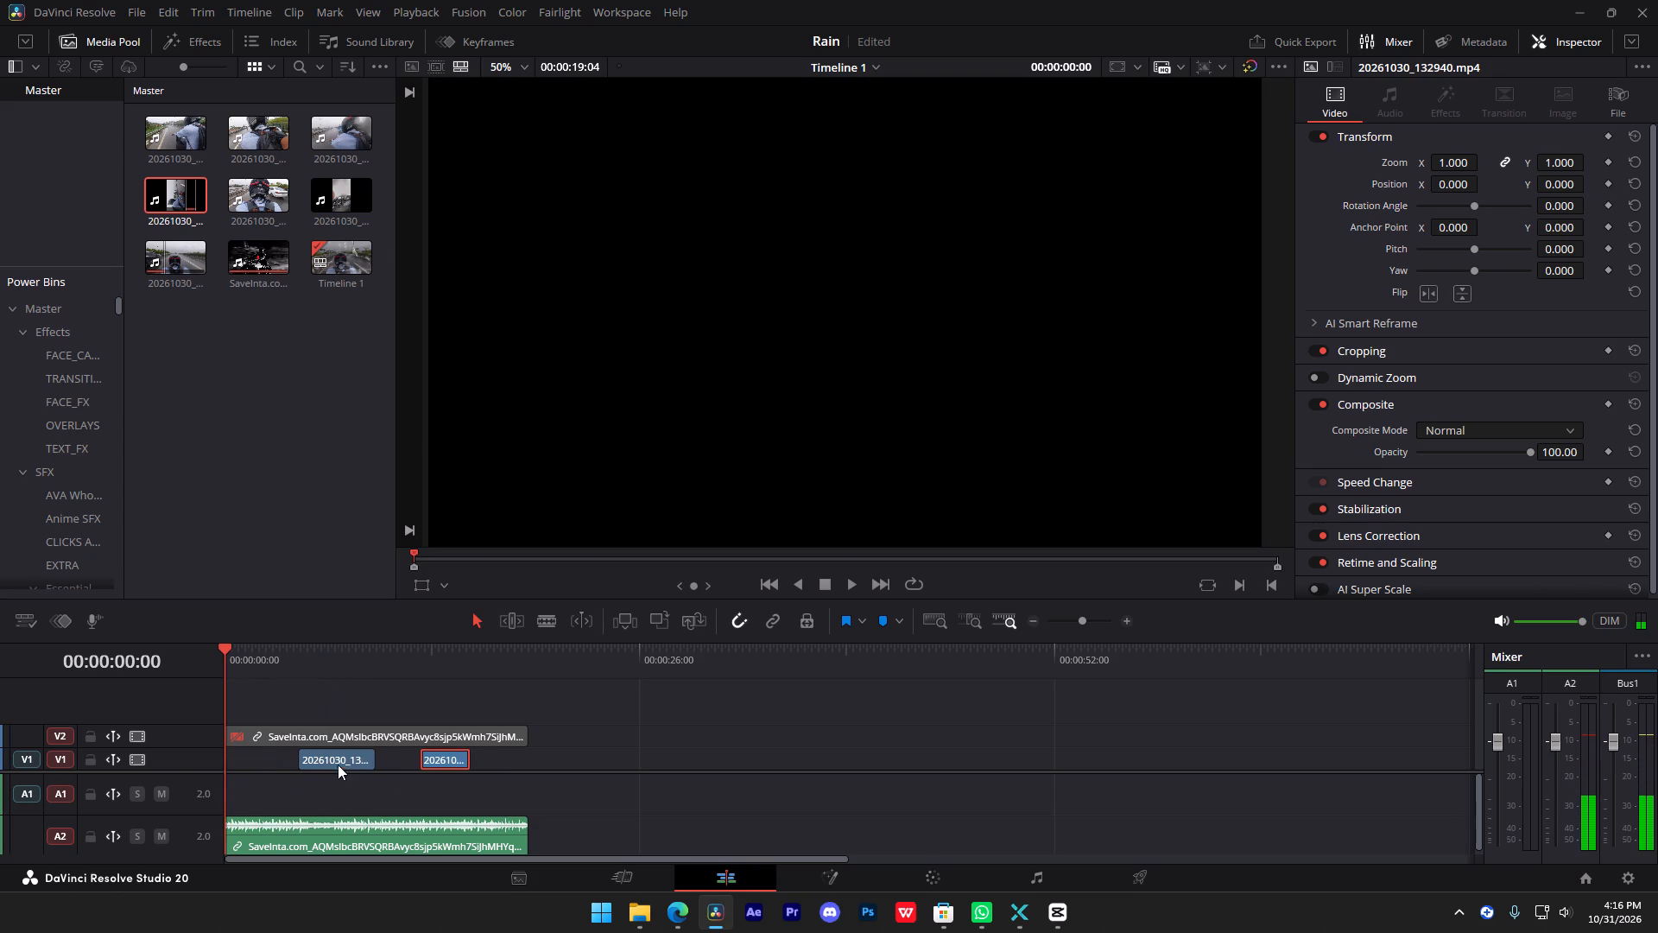
{"action": "left_click_drag", "start_coordinate": [338, 765], "coordinate": [227, 767]}
Play the timeline from the start to check the 20261030_132801.mp4 shot as the opening.
{"action": "key", "text": "space"}
{"action": "scroll", "coordinate": [423, 739], "scroll_direction": "up", "scroll_amount": 5, "text": "alt"}
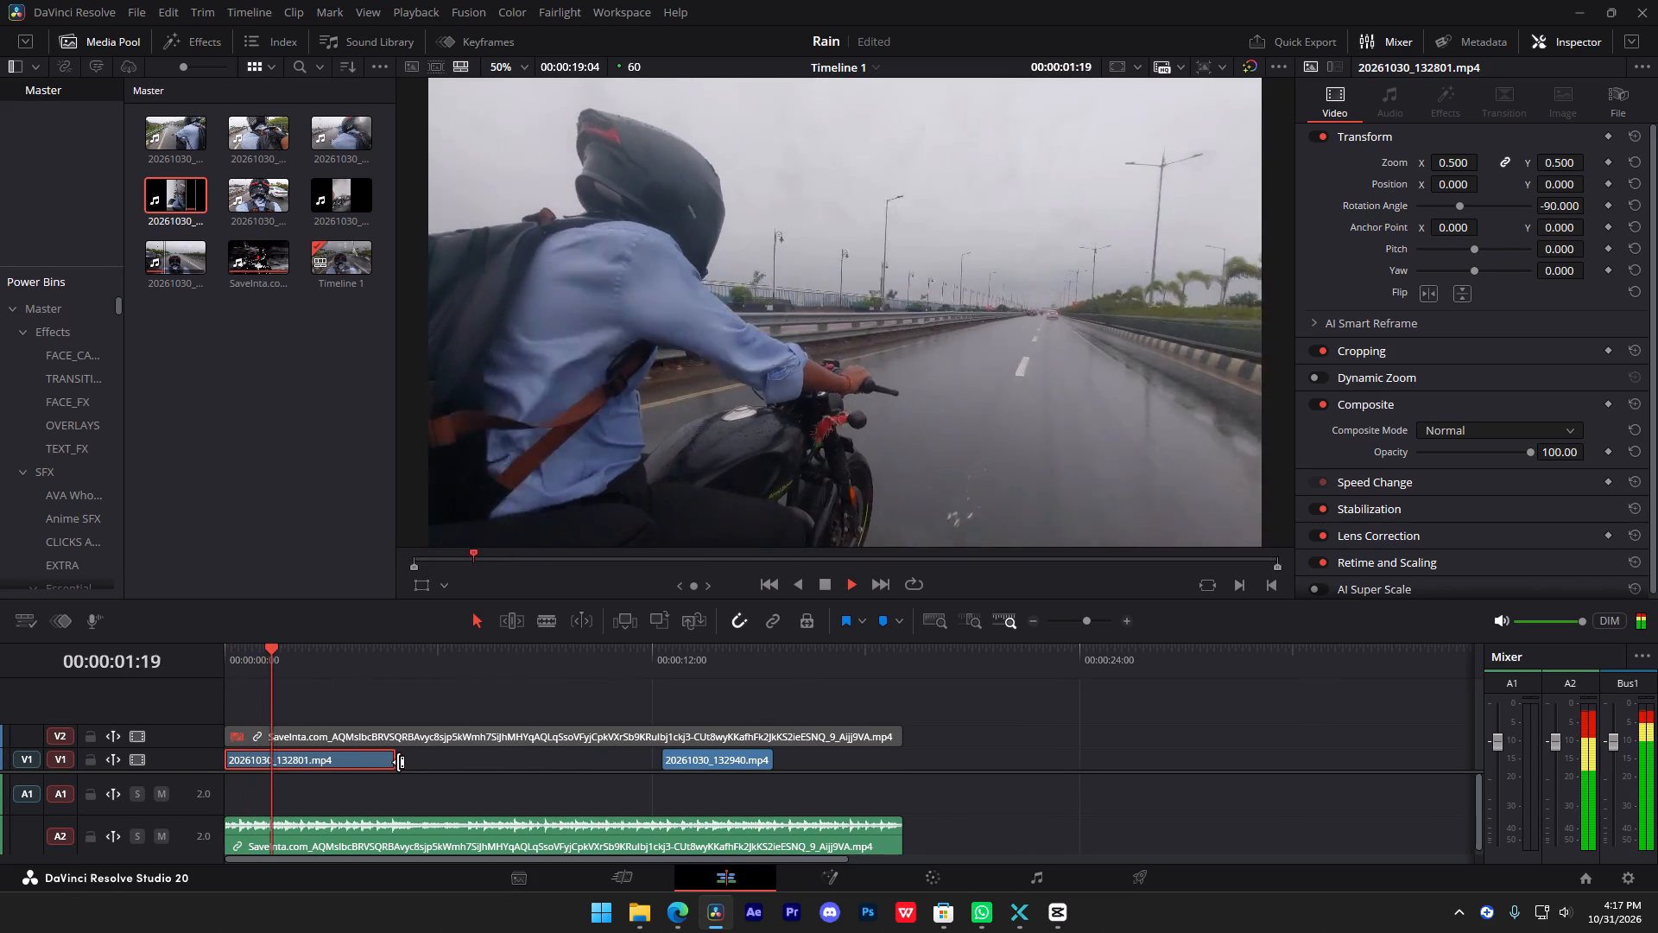
{"action": "key", "text": "space"}
Re-enable the SaveInta.com clip on V2 and resume playback to compare it with the opening shot.
{"action": "left_click", "coordinate": [391, 768]}
{"action": "left_click", "coordinate": [397, 747]}
{"action": "key", "text": "d"}
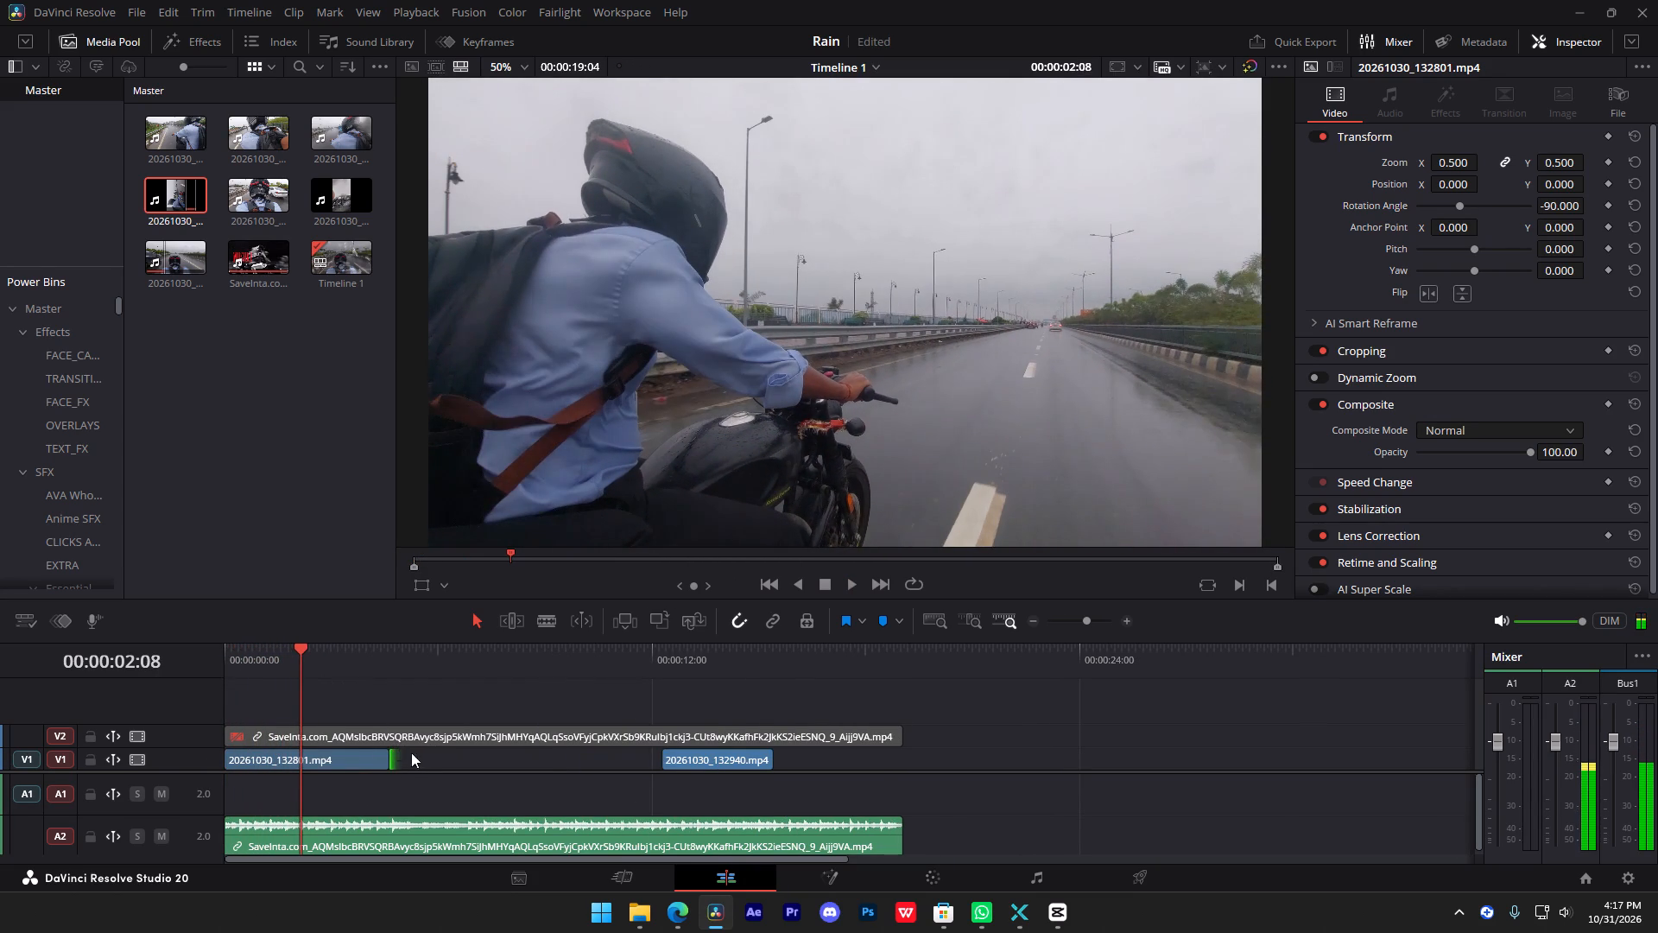
{"action": "left_click", "coordinate": [404, 742]}
{"action": "key", "text": "d"}
{"action": "key", "text": "space"}
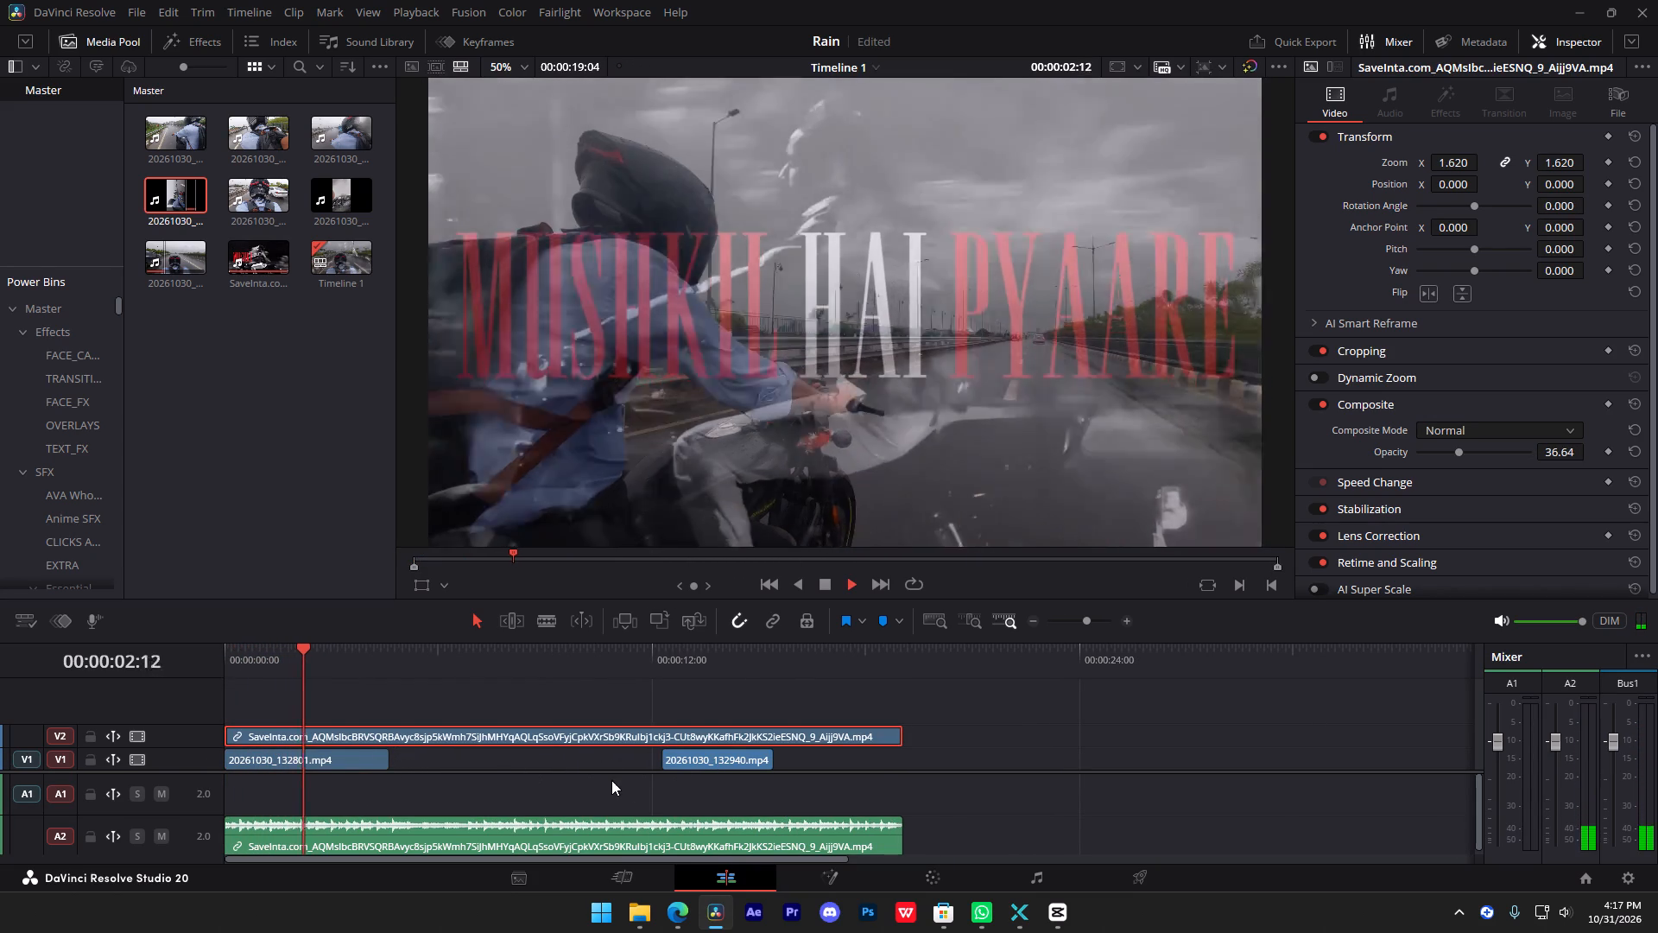
Raise the opacity of the SaveInta.com overlay clip on V2 to 100.
{"action": "key", "text": "space"}
{"action": "scroll", "coordinate": [440, 725], "scroll_direction": "up", "scroll_amount": 6, "text": "alt"}
{"action": "left_click_drag", "start_coordinate": [546, 668], "coordinate": [604, 666]}
{"action": "key", "text": "space"}
{"action": "key", "text": "space"}
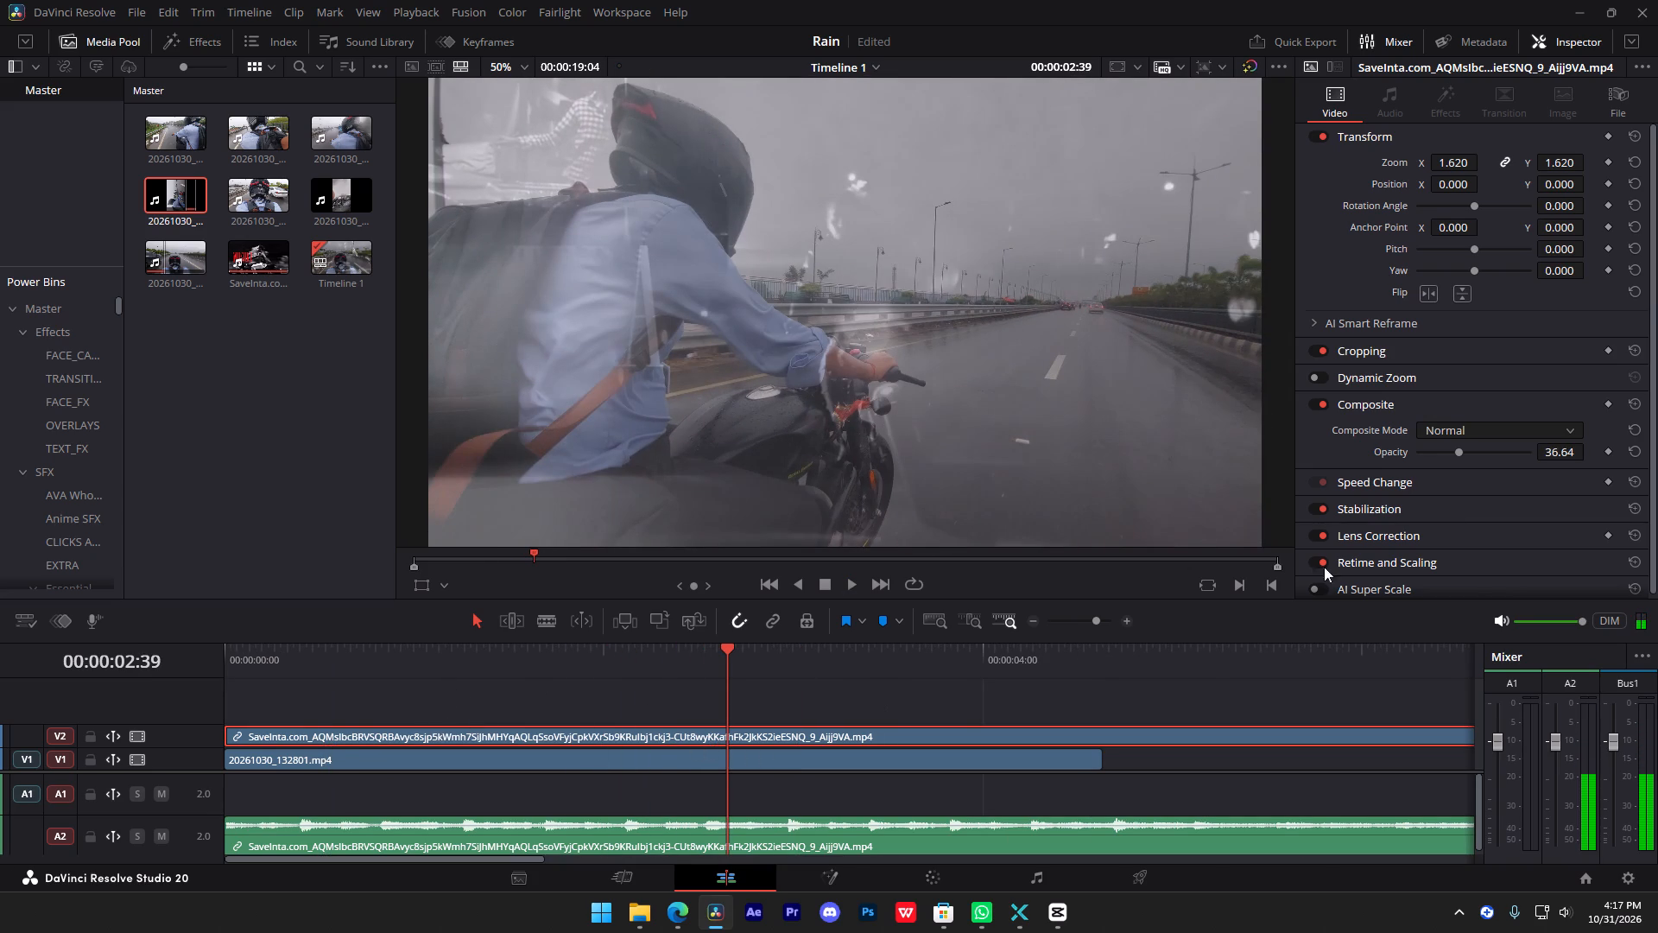
{"action": "left_click_drag", "start_coordinate": [1457, 454], "coordinate": [1567, 448]}
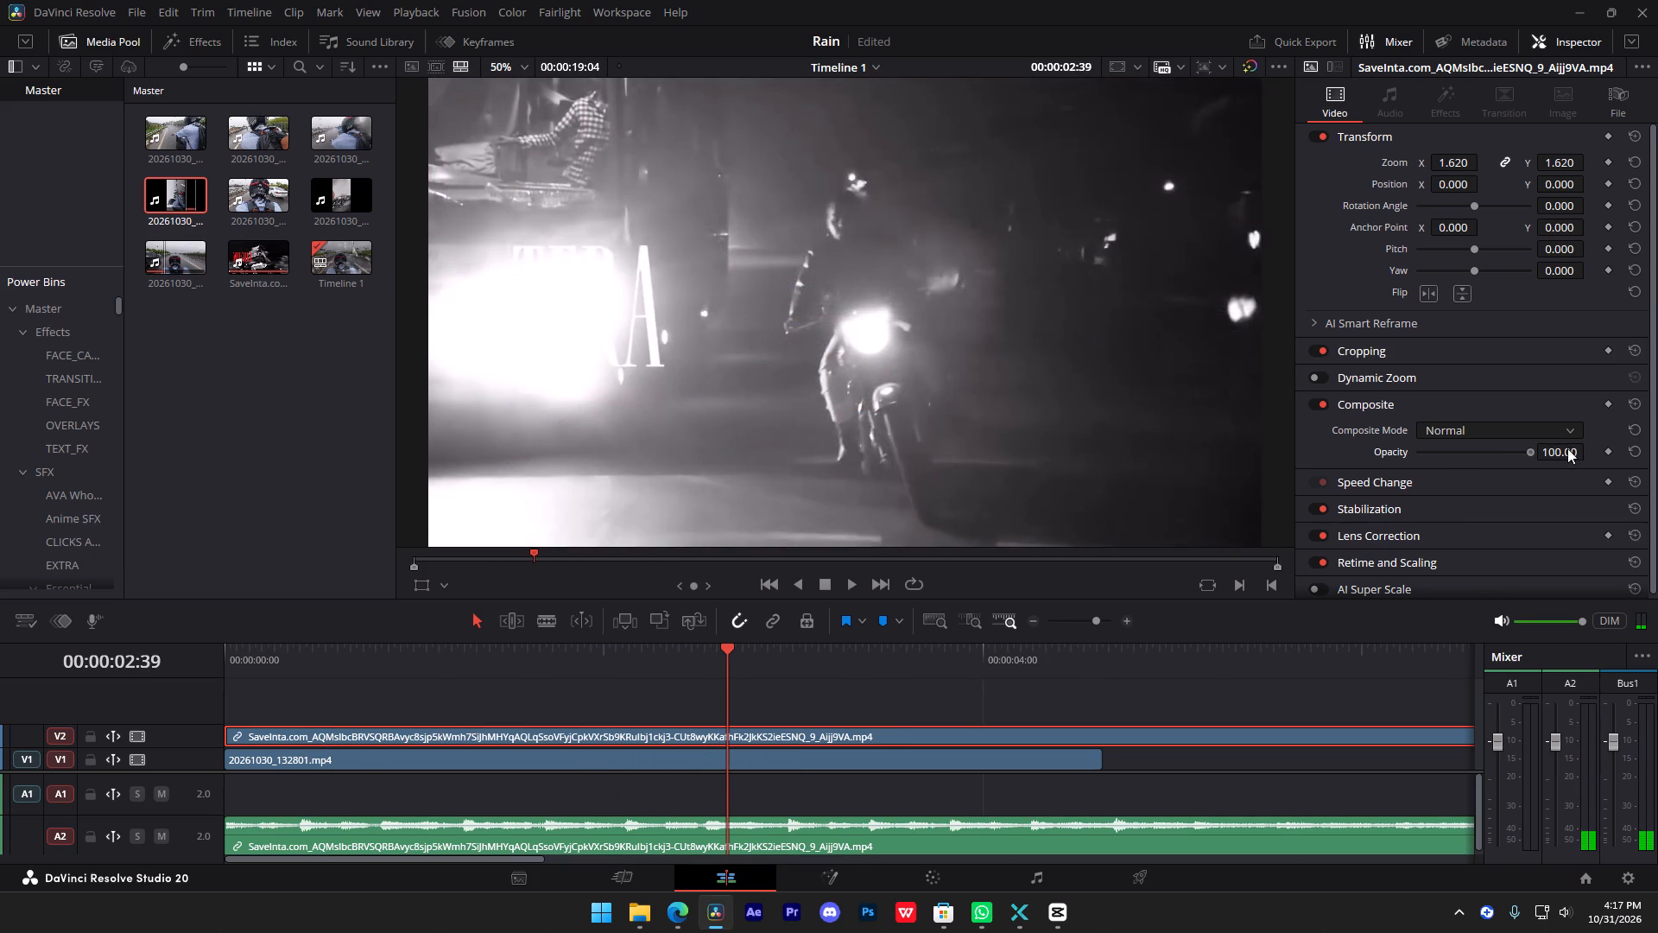
{"action": "left_click_drag", "start_coordinate": [1567, 448], "coordinate": [1577, 465]}
Split 20261030_132801.mp4 on V1 at the reference's first shot change, 00:00:02:19, and delete the portion after the cut.
{"action": "left_click_drag", "start_coordinate": [738, 662], "coordinate": [392, 671]}
{"action": "key", "text": "space"}
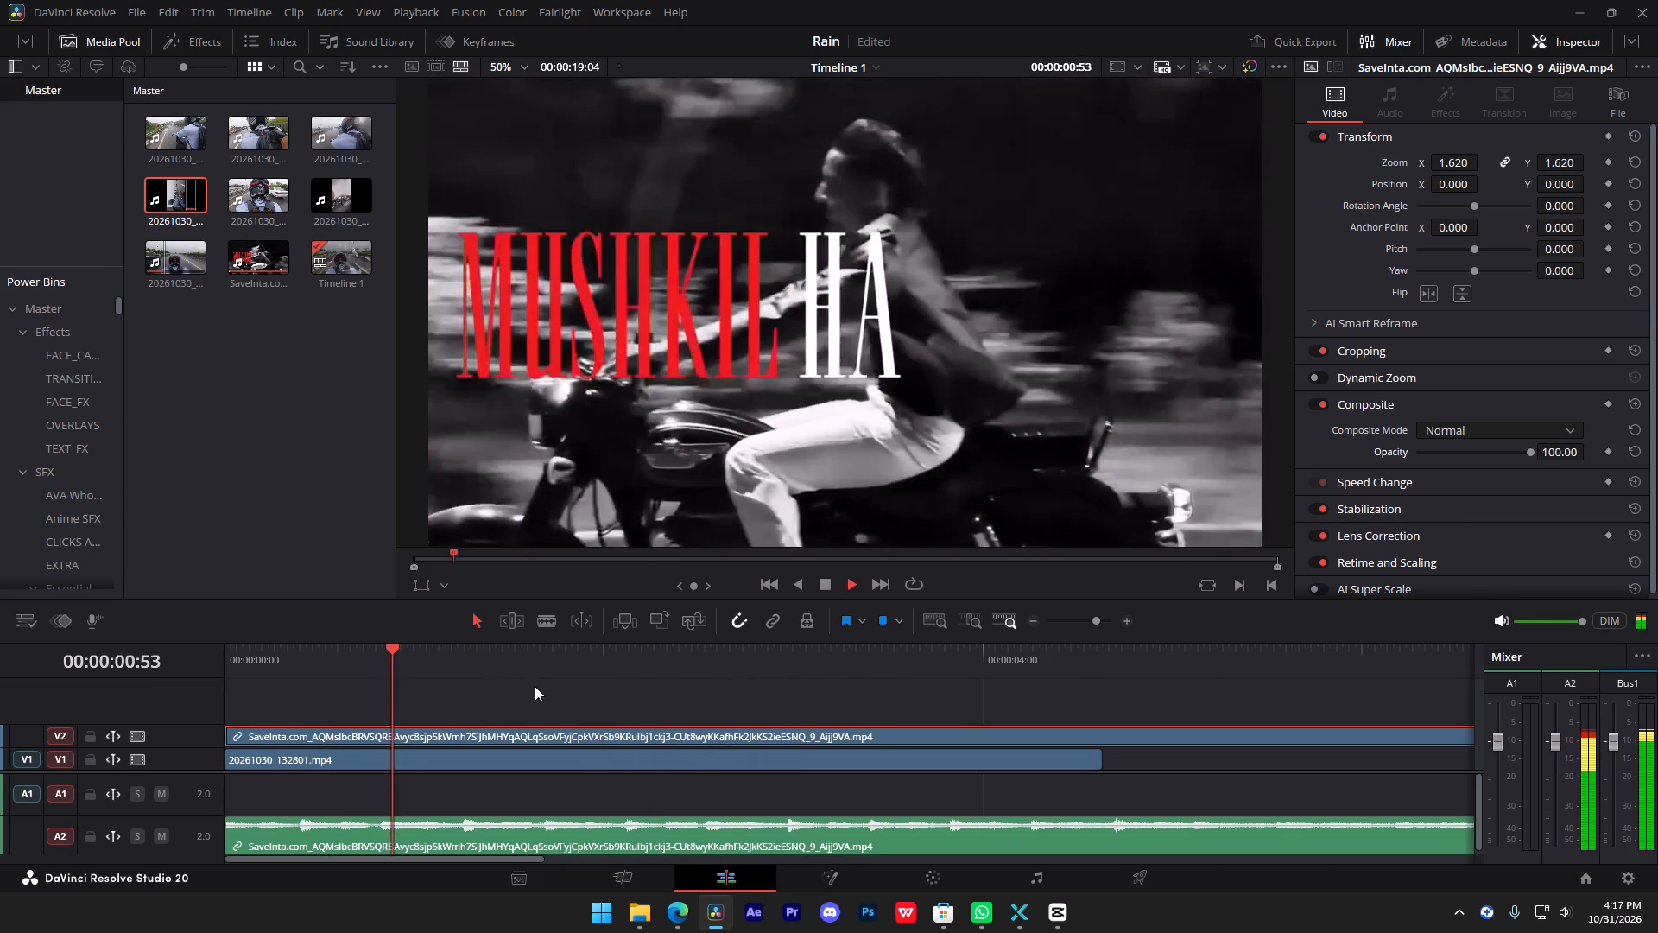
{"action": "key", "text": "space"}
{"action": "key", "text": "space"}
{"action": "key", "text": "space"}
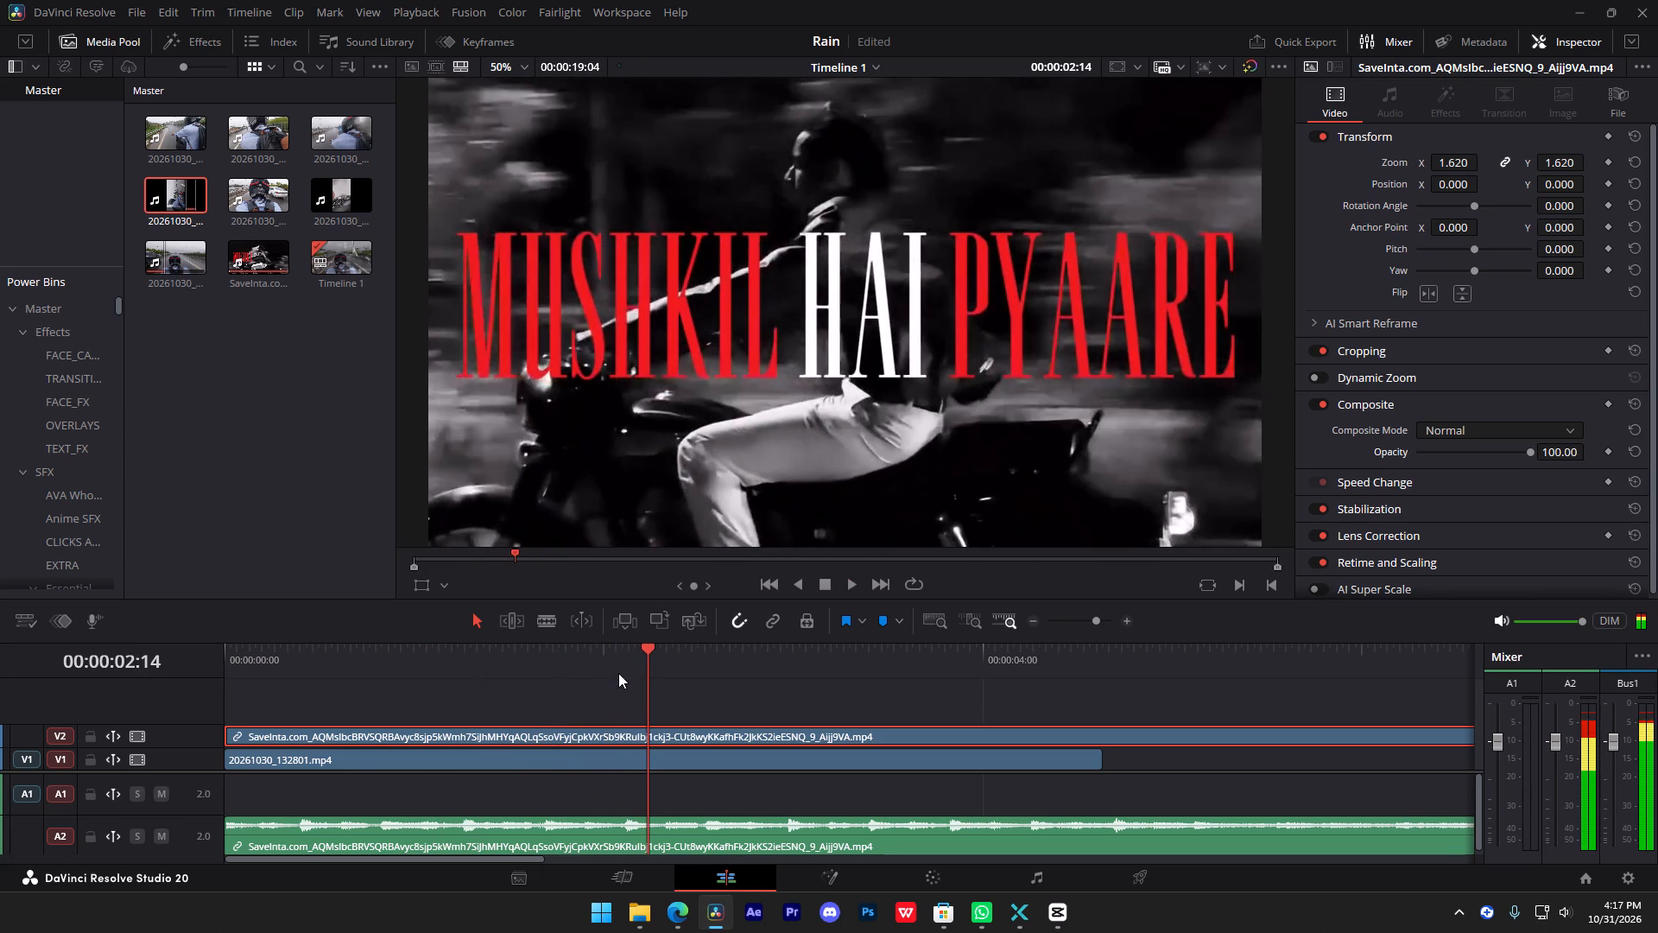
{"action": "key", "text": "space"}
{"action": "key", "text": "space"}
{"action": "left_click_drag", "start_coordinate": [647, 661], "coordinate": [665, 660]}
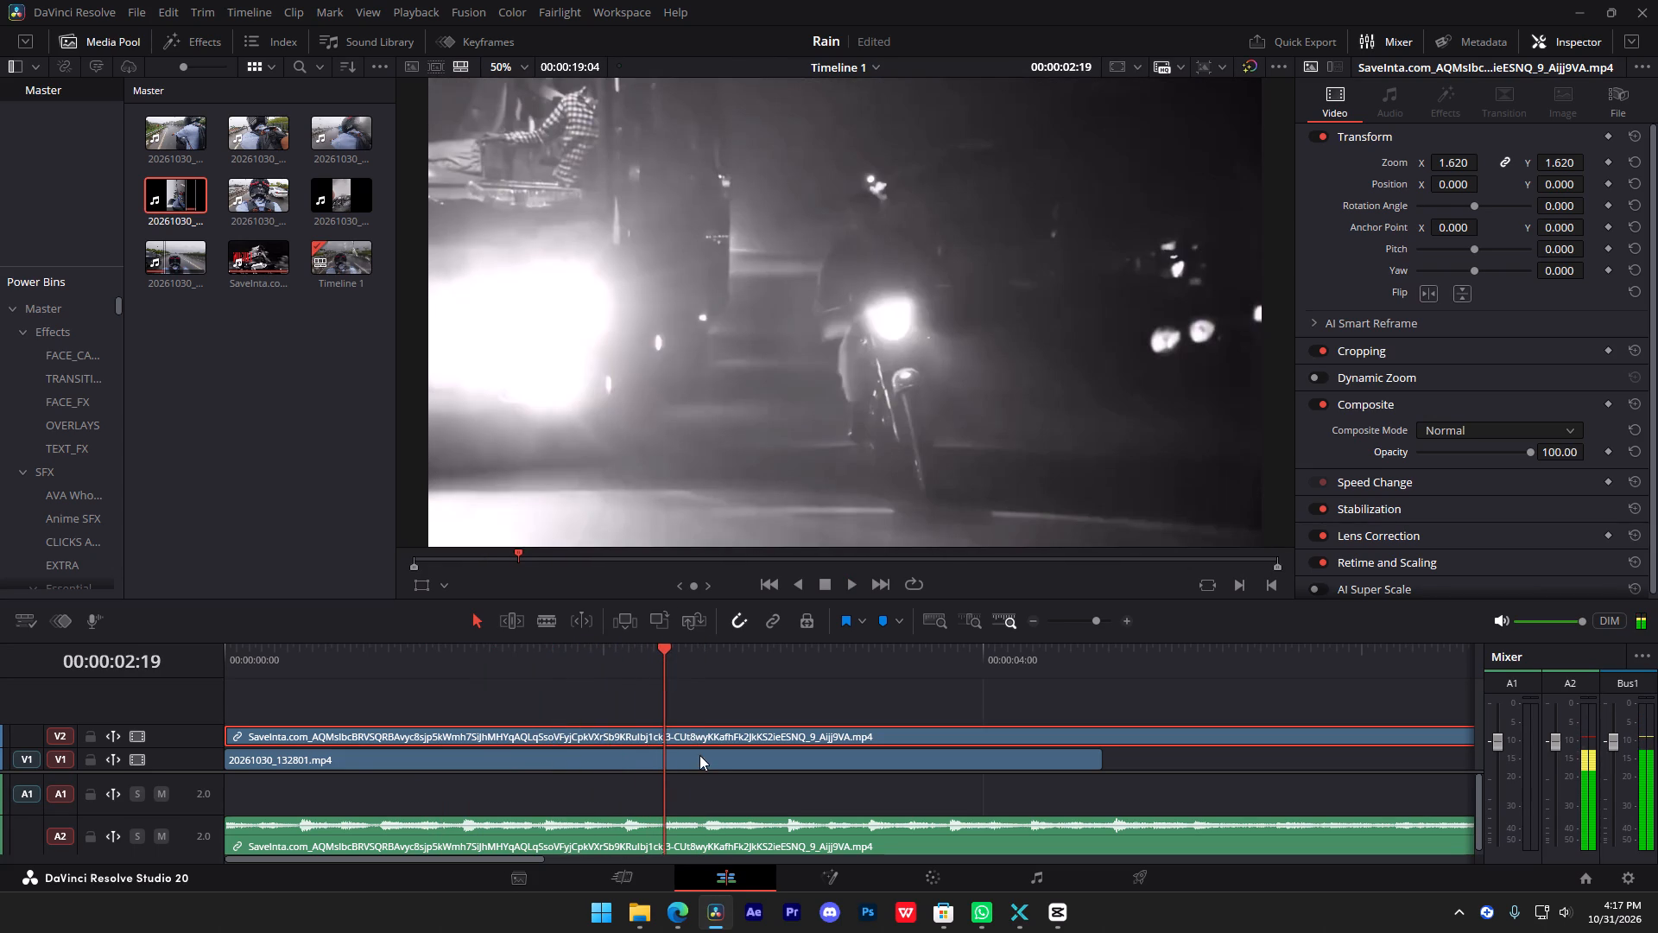
{"action": "left_click", "coordinate": [699, 755]}
{"action": "key", "text": "s"}
{"action": "left_click", "coordinate": [701, 756]}
{"action": "key", "text": "BackSpace"}
Move 20261030_132940.mp4 on V1 to start directly after the opening shot, at 00:00:02:19.
{"action": "scroll", "coordinate": [838, 708], "scroll_direction": "down", "scroll_amount": 7, "text": "alt"}
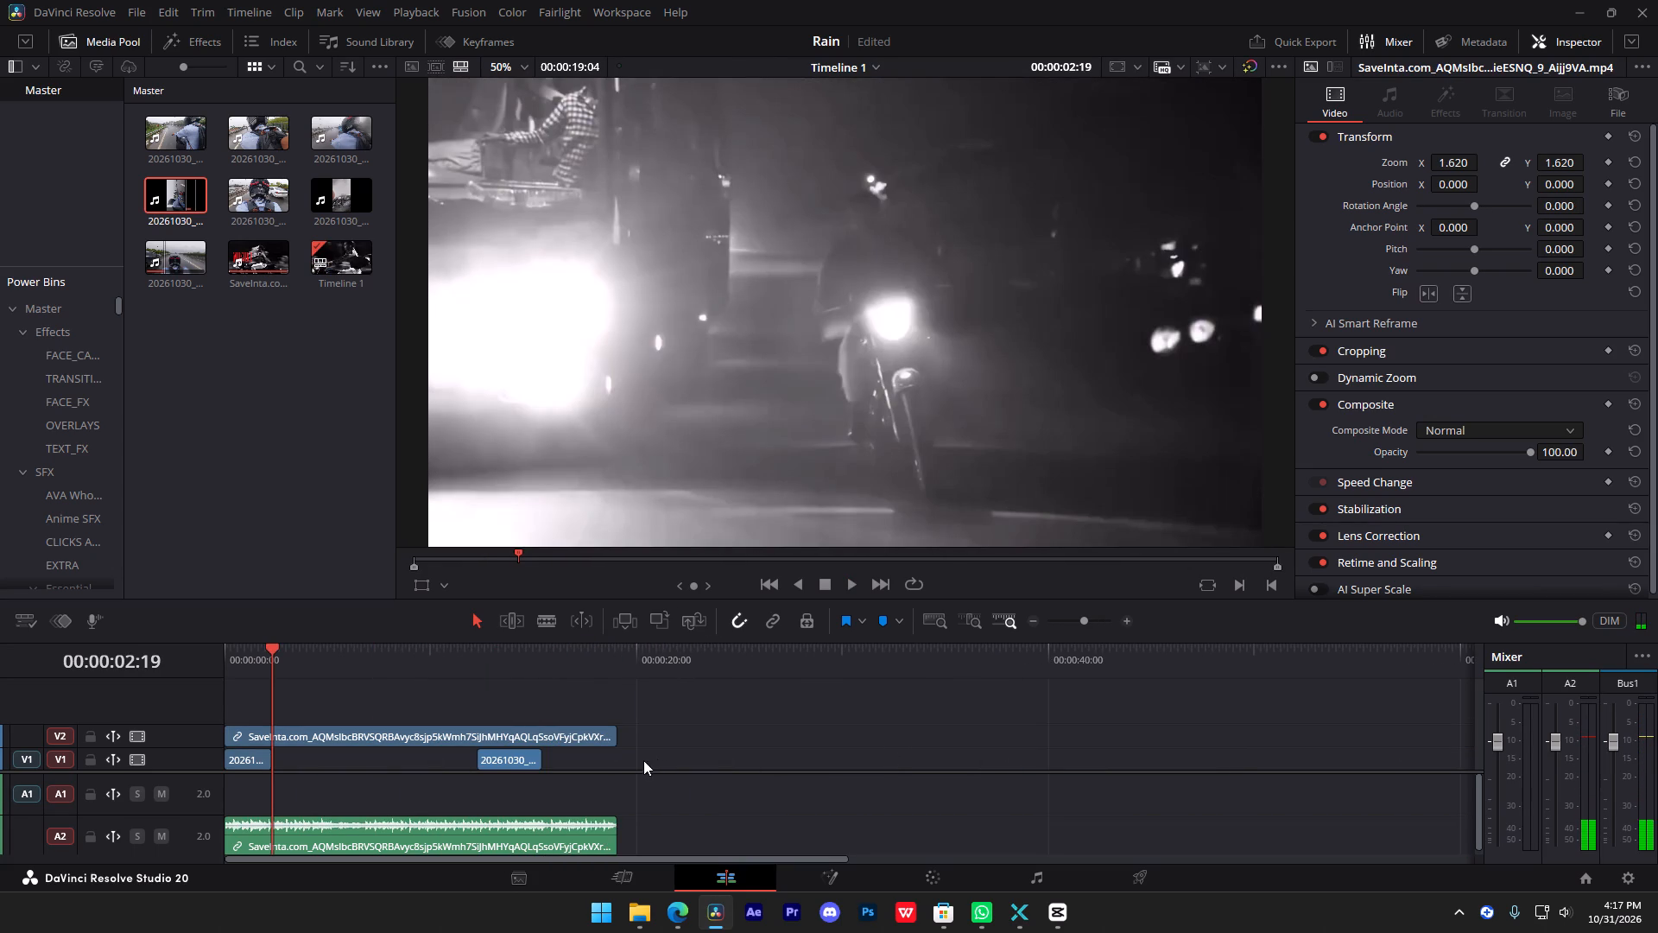
{"action": "left_click_drag", "start_coordinate": [522, 764], "coordinate": [320, 777]}
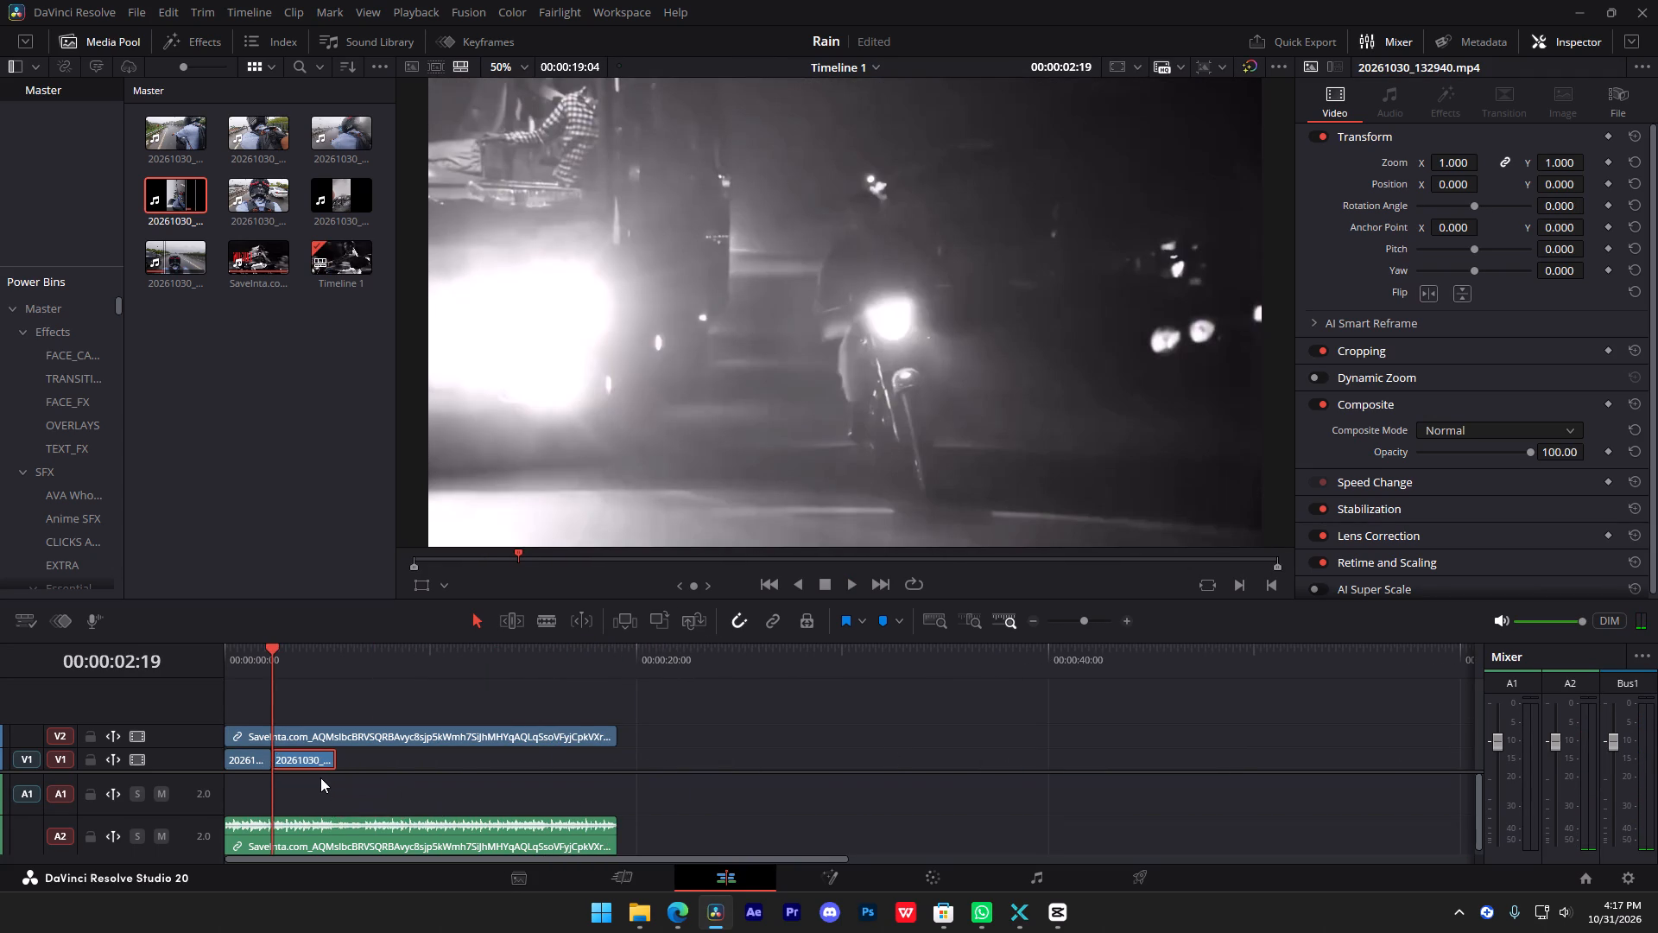
Play on from the new cut, toggling the SaveInta.com clip off and on to compare 20261030_132940.mp4 with the reference shot.
{"action": "scroll", "coordinate": [769, 707], "scroll_direction": "up", "scroll_amount": 8, "text": "alt"}
{"action": "key", "text": "space"}
{"action": "scroll", "coordinate": [714, 758], "scroll_direction": "down", "scroll_amount": 4, "text": "alt"}
{"action": "key", "text": "space"}
{"action": "left_click", "coordinate": [377, 743]}
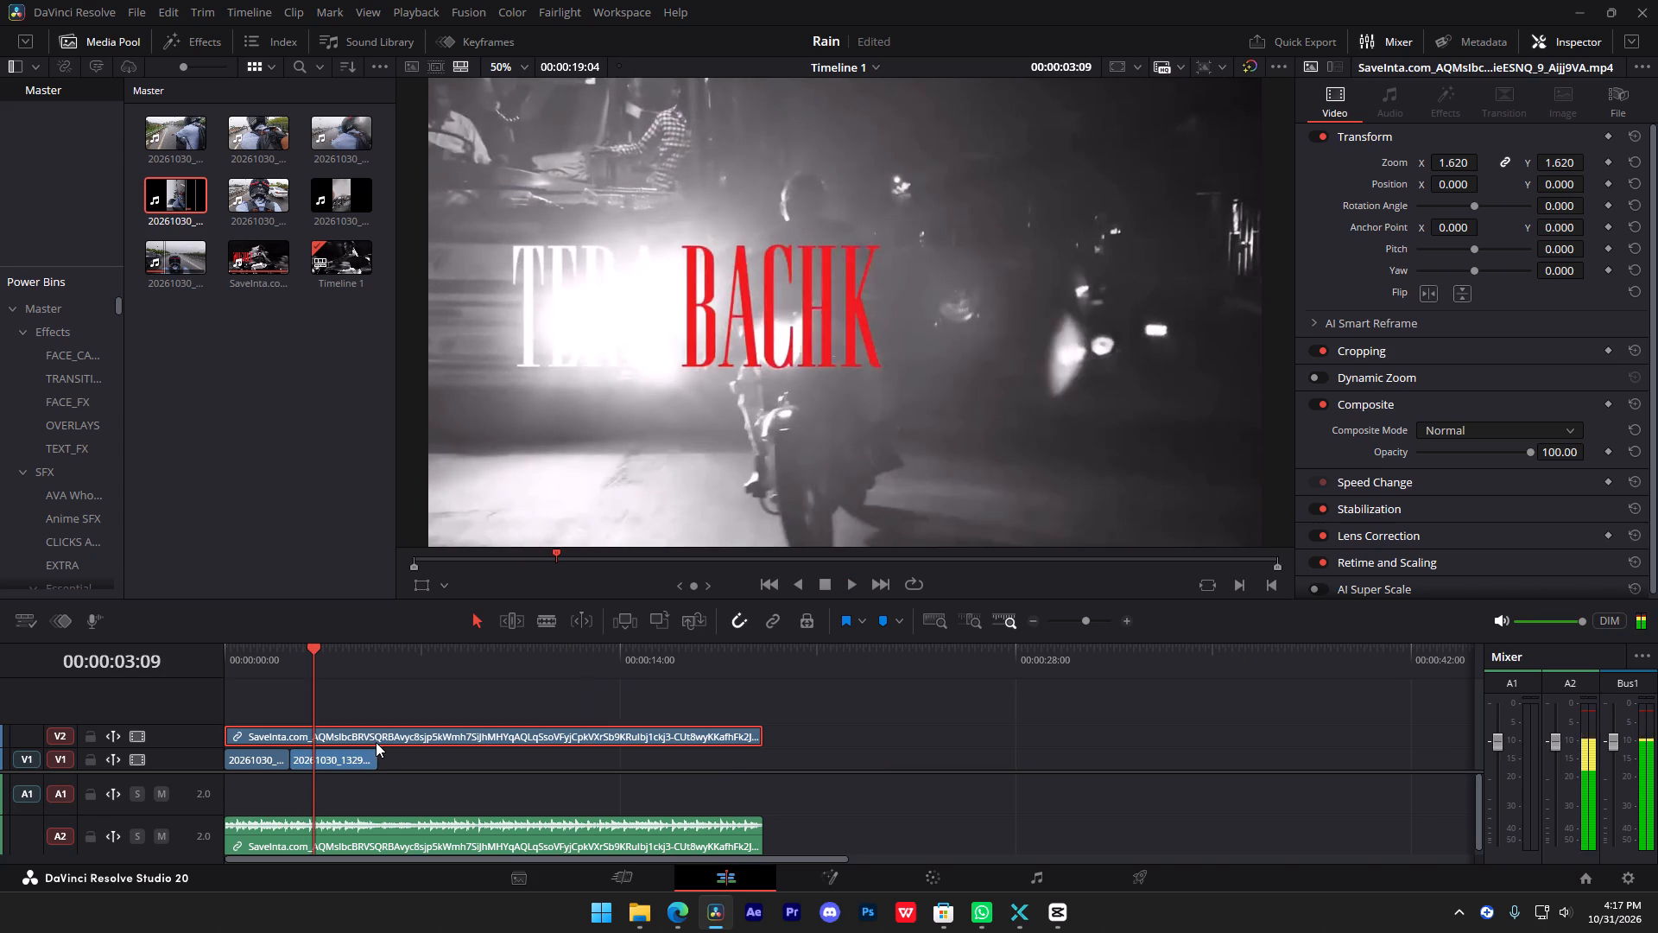
{"action": "key", "text": "d"}
{"action": "scroll", "coordinate": [585, 752], "scroll_direction": "up", "scroll_amount": 6, "text": "alt"}
{"action": "key", "text": "d"}
{"action": "key", "text": "d"}
{"action": "key", "text": "space"}
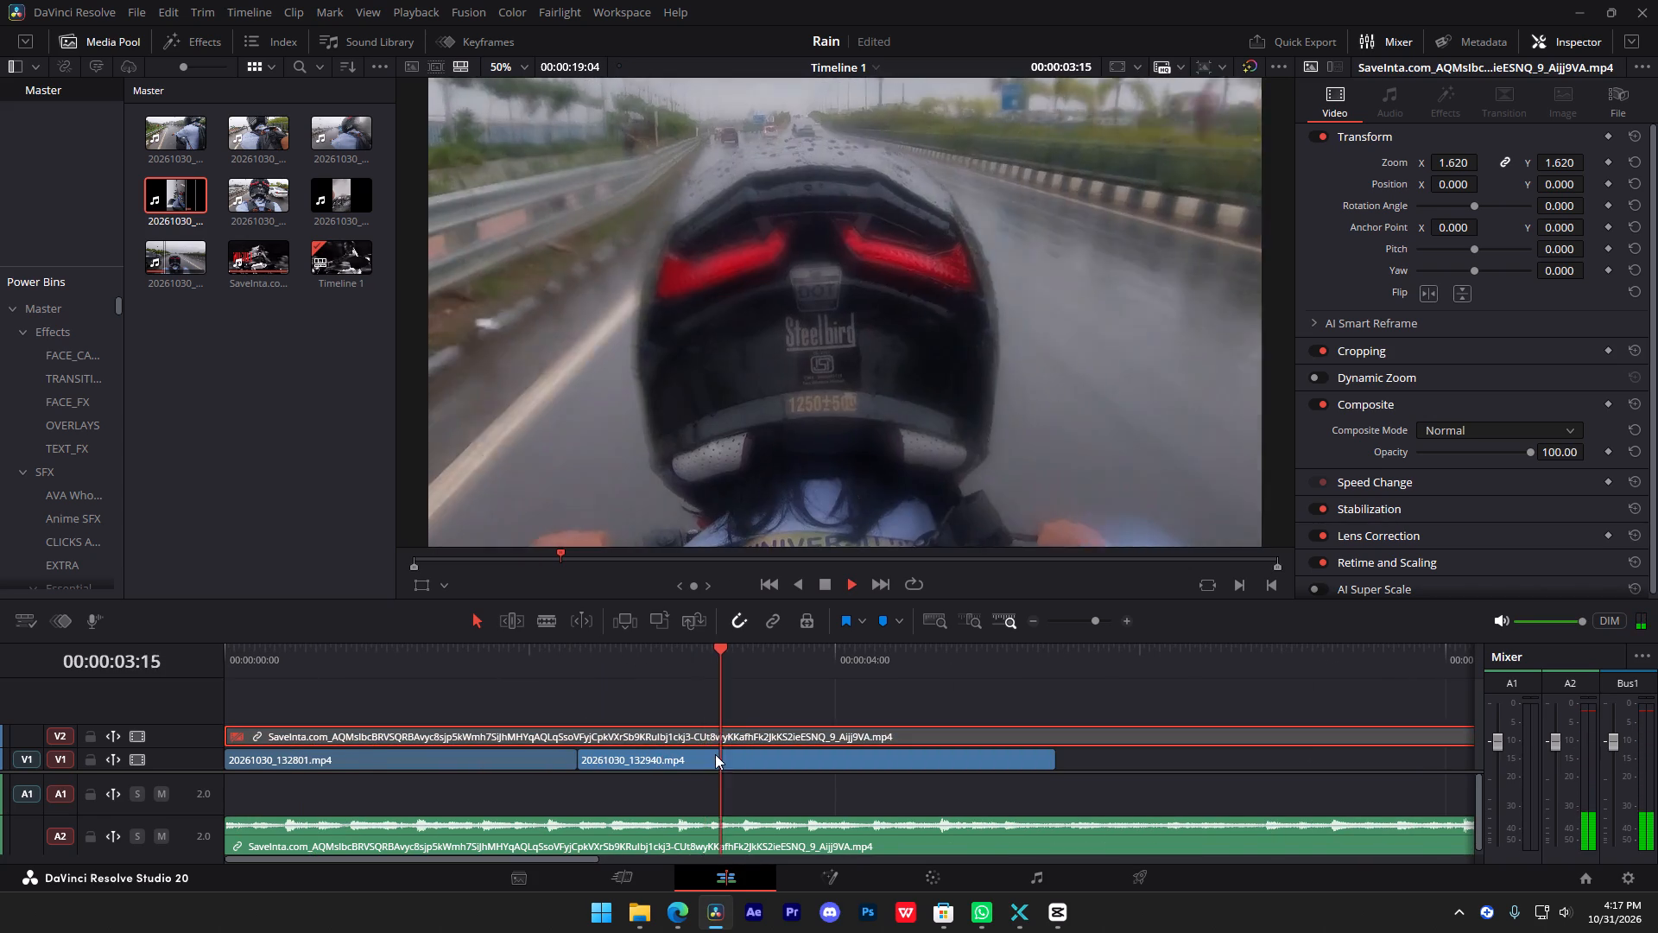
{"action": "scroll", "coordinate": [731, 754], "scroll_direction": "down", "scroll_amount": 5, "text": "alt"}
{"action": "scroll", "coordinate": [756, 777], "scroll_direction": "up", "scroll_amount": 4, "text": "alt"}
{"action": "key", "text": "space"}
{"action": "key", "text": "d"}
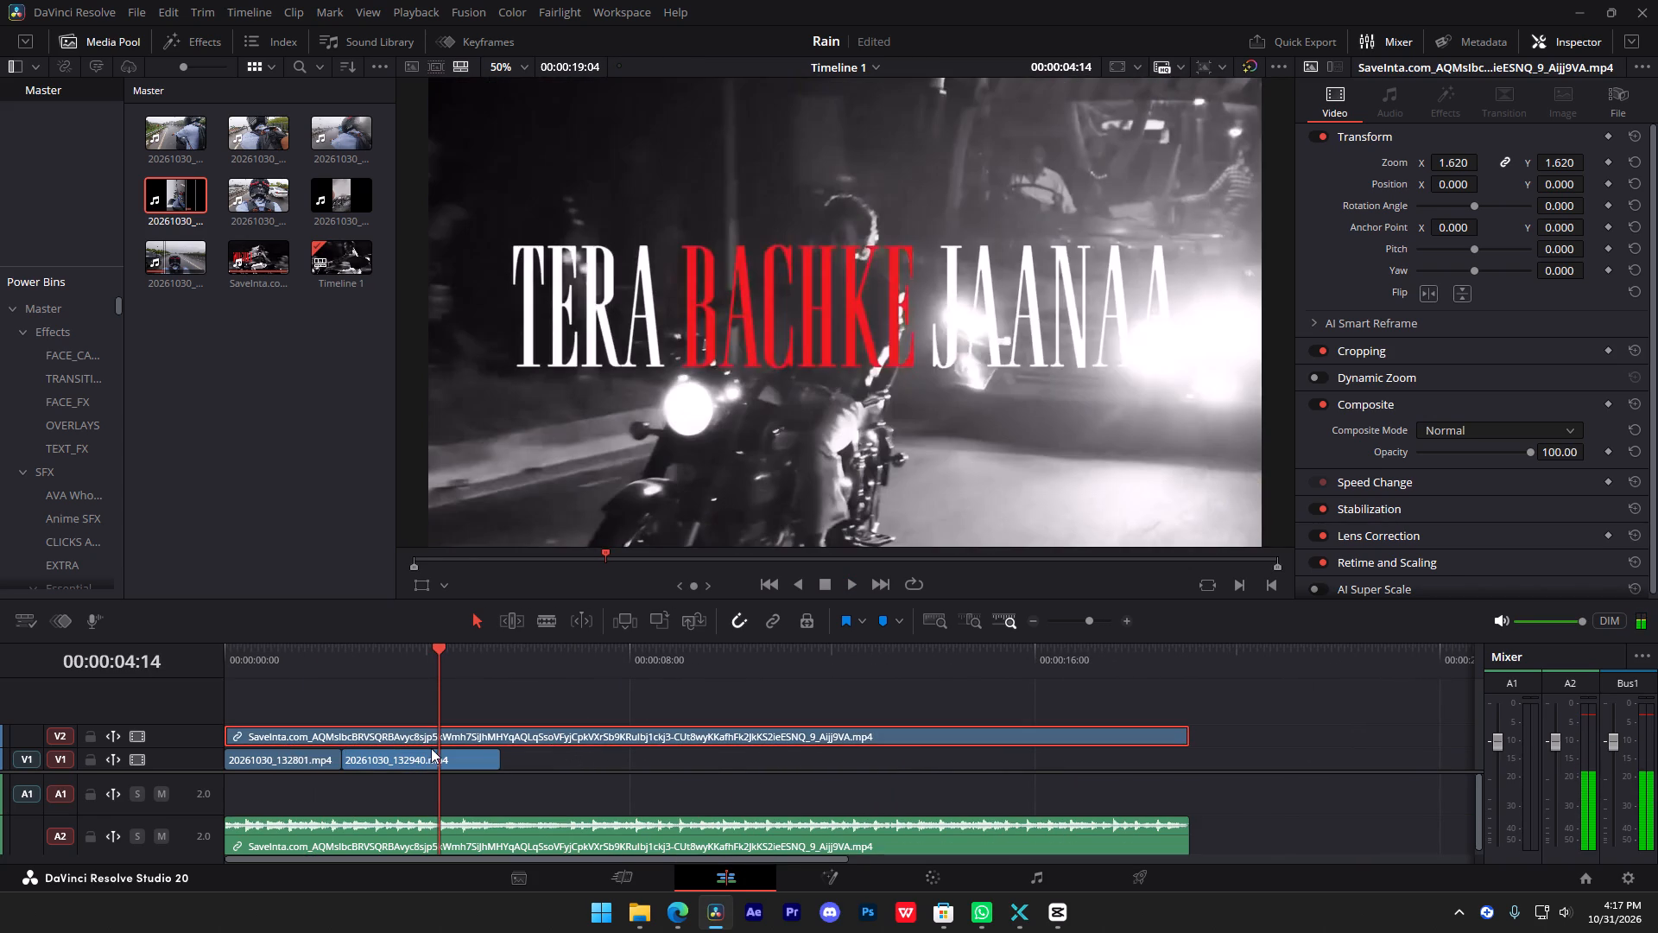
Set the 20261030_132940.mp4 clip's zoom to 0.5 on both axes.
{"action": "left_click", "coordinate": [432, 747]}
{"action": "double_click", "coordinate": [1438, 166]}
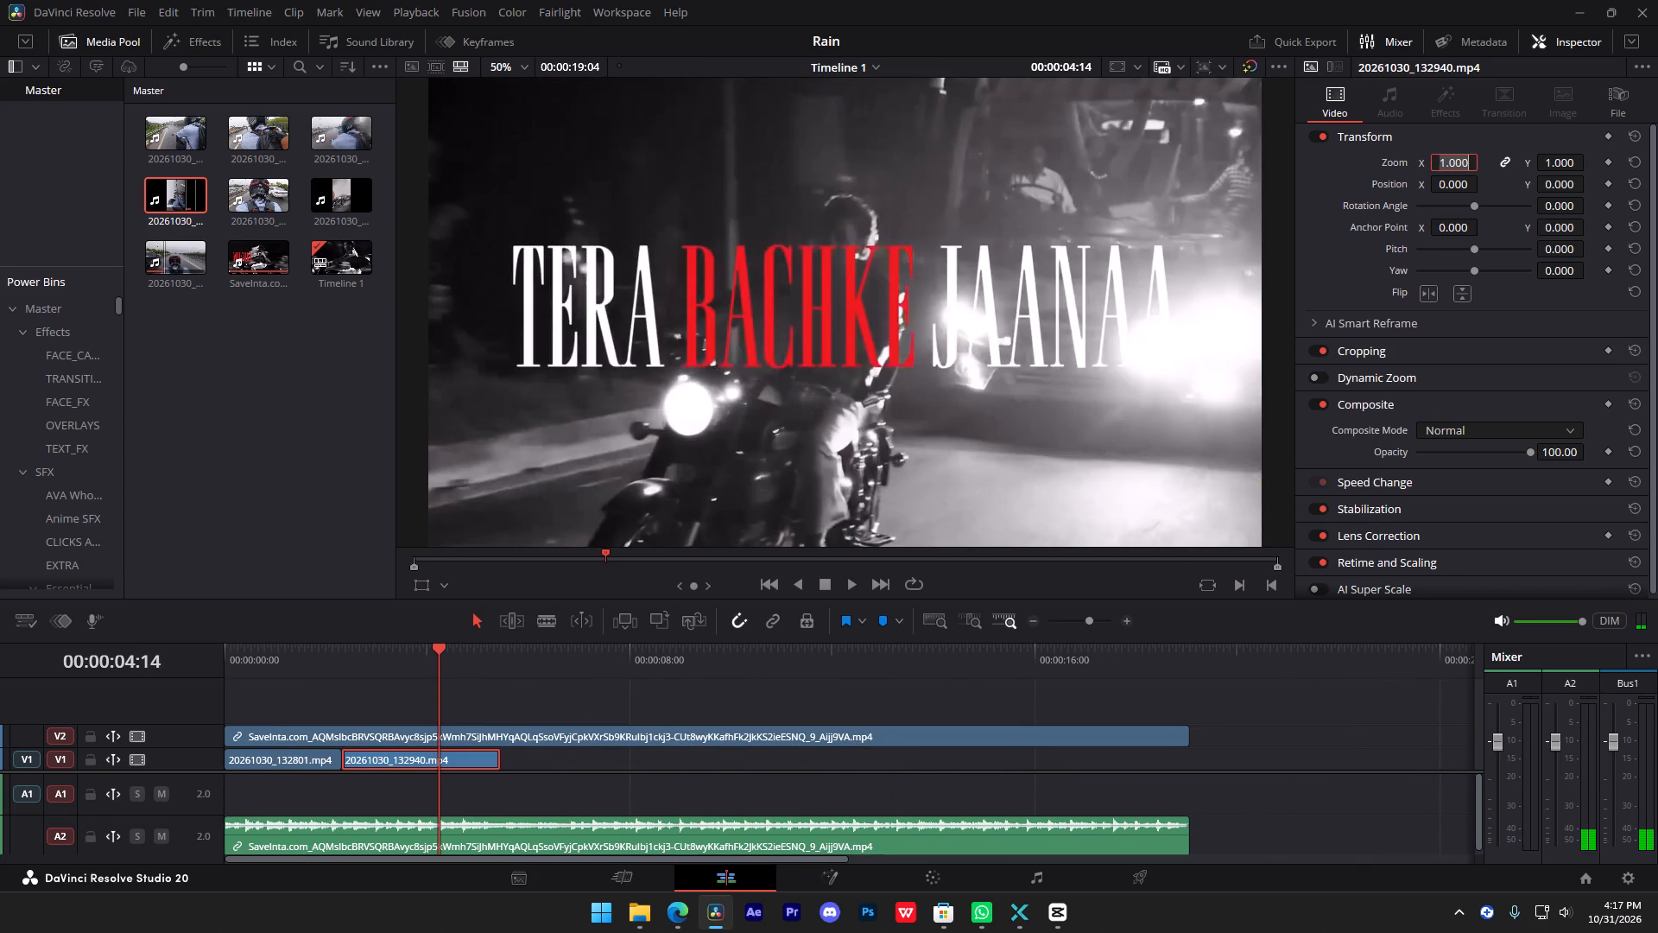
{"action": "type", "text": "0.5"}
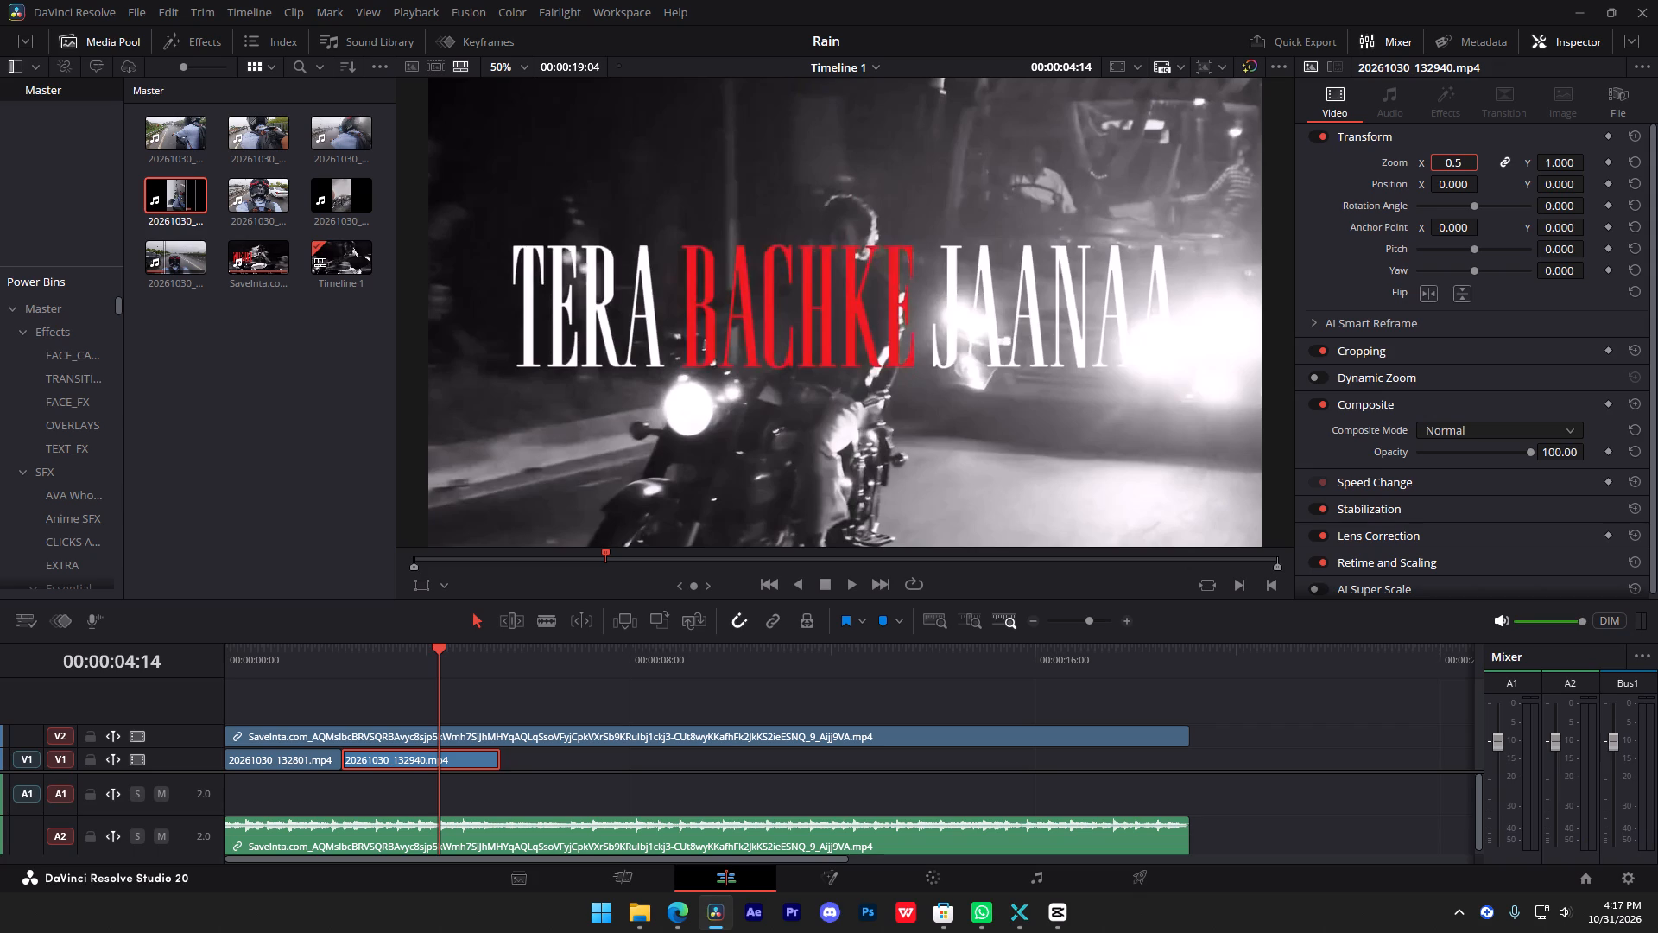
{"action": "key", "text": "shift+Return"}
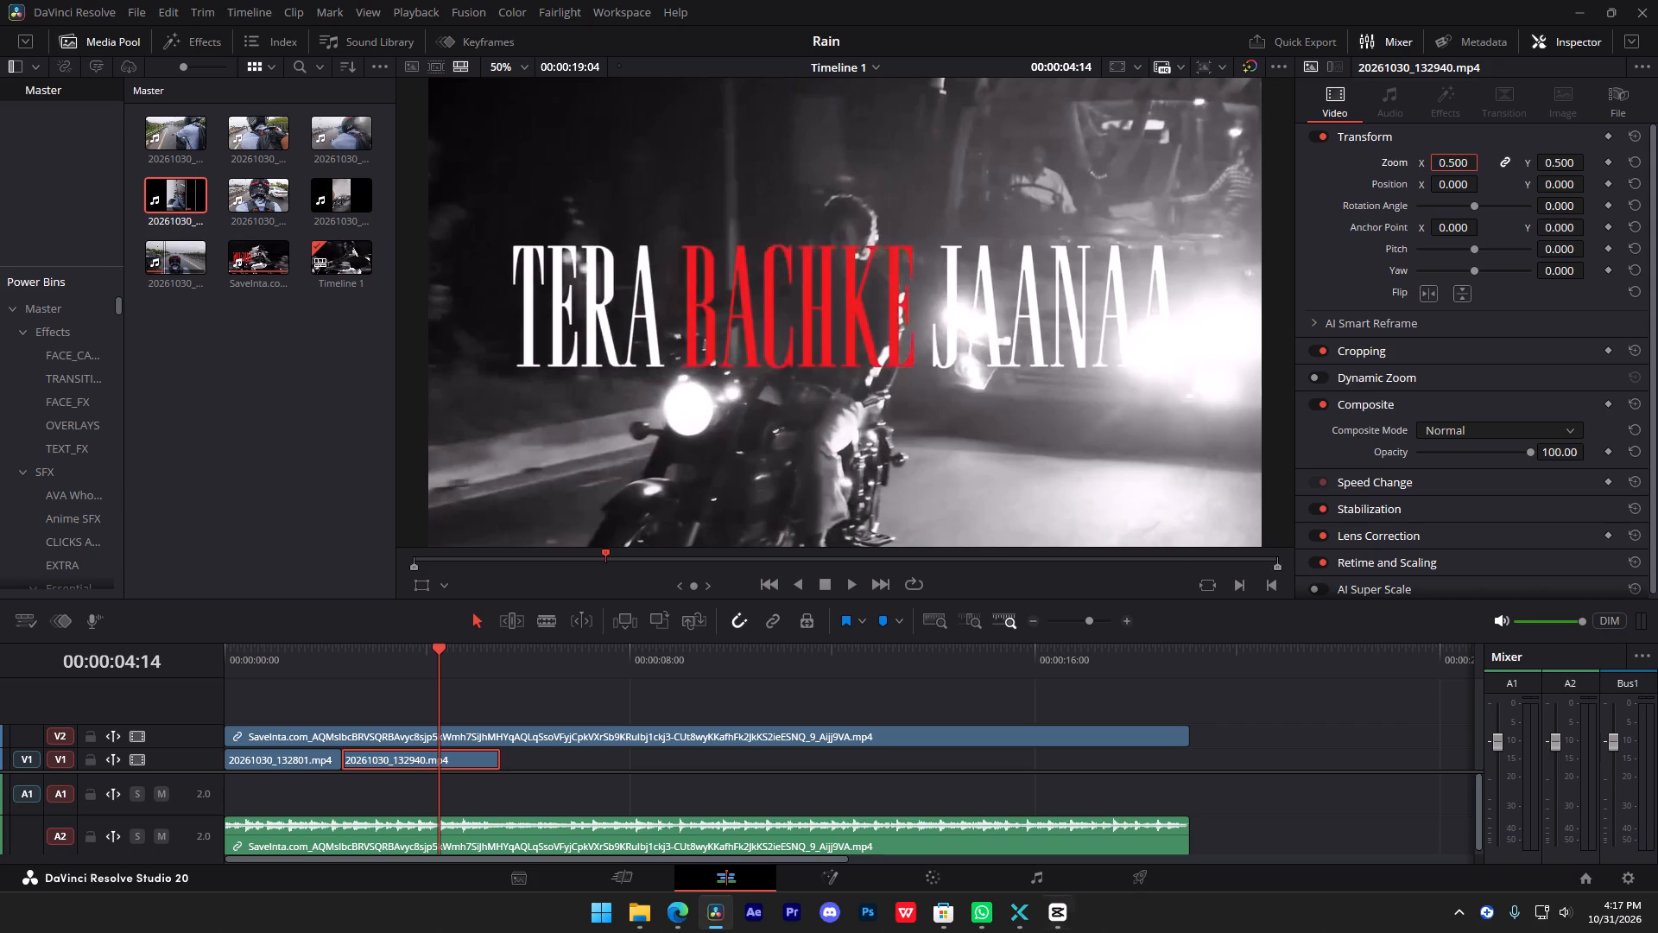
Disable the SaveInta.com clip on V2 to reveal the rescaled shot beneath it.
{"action": "left_click", "coordinate": [492, 733]}
{"action": "key", "text": "d"}
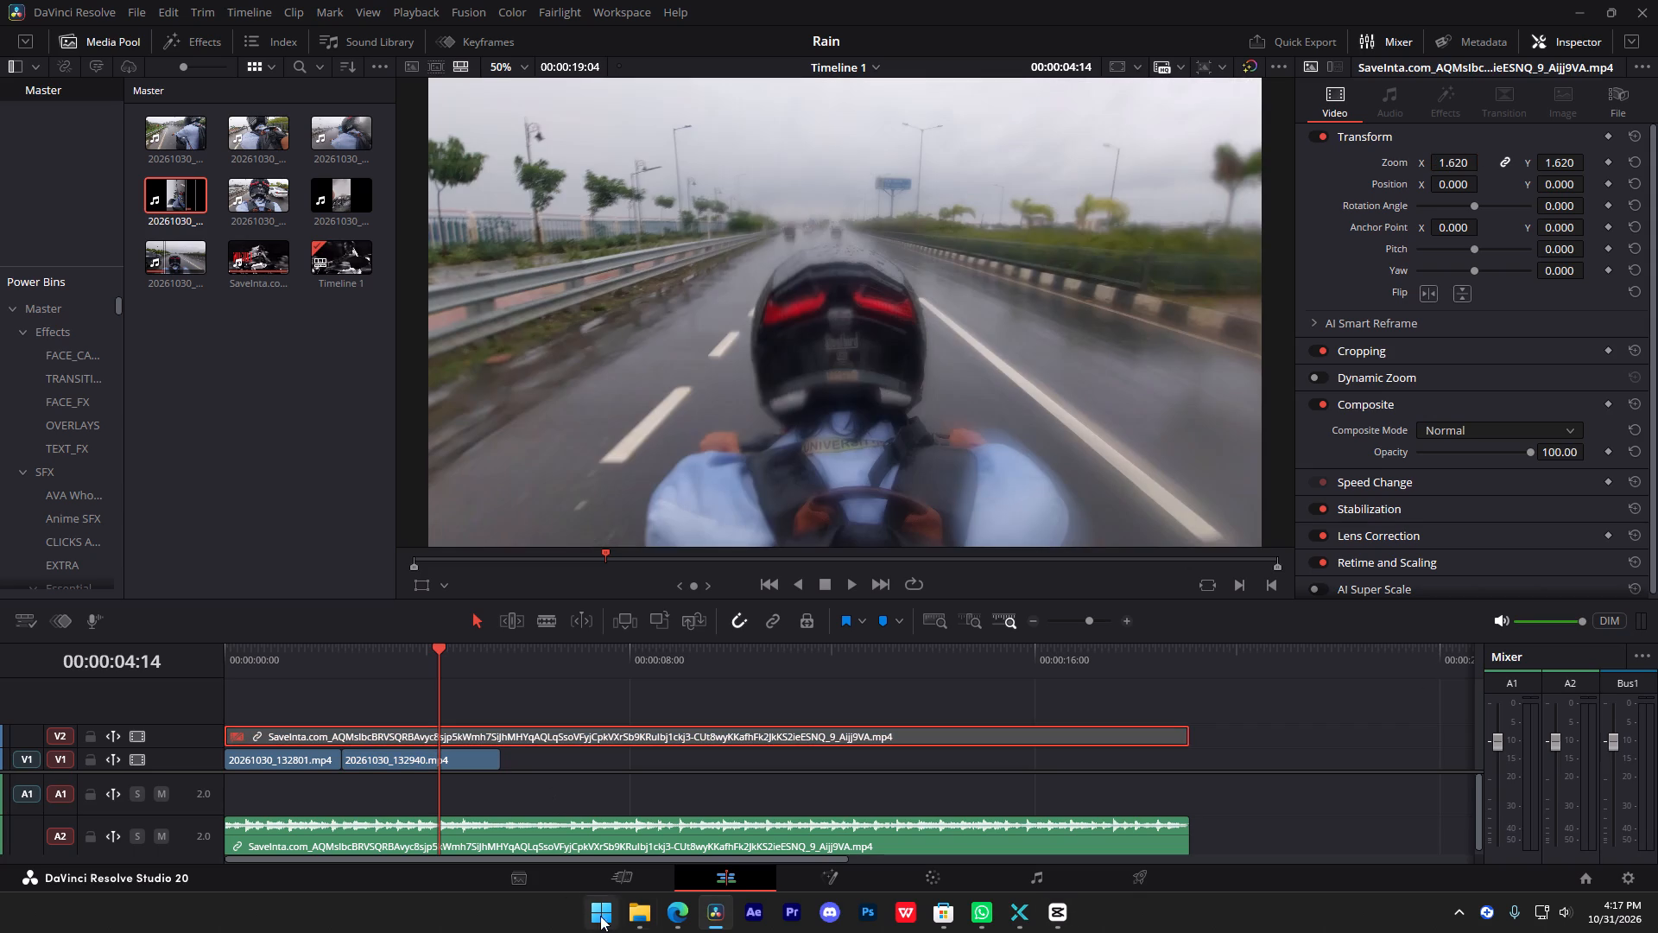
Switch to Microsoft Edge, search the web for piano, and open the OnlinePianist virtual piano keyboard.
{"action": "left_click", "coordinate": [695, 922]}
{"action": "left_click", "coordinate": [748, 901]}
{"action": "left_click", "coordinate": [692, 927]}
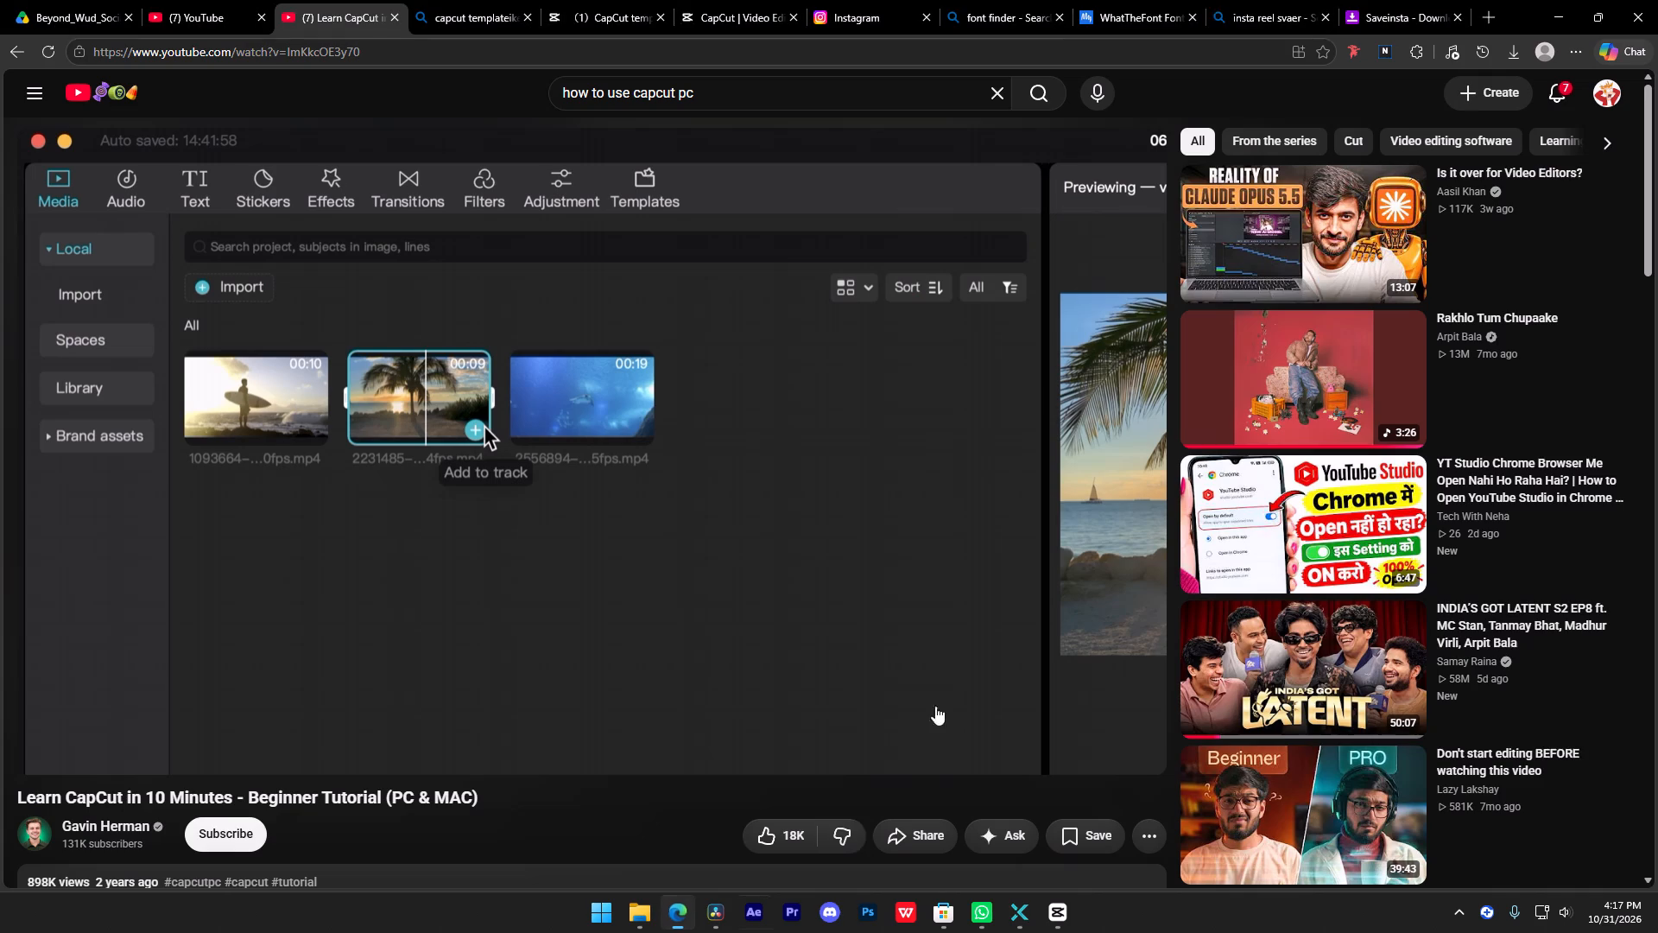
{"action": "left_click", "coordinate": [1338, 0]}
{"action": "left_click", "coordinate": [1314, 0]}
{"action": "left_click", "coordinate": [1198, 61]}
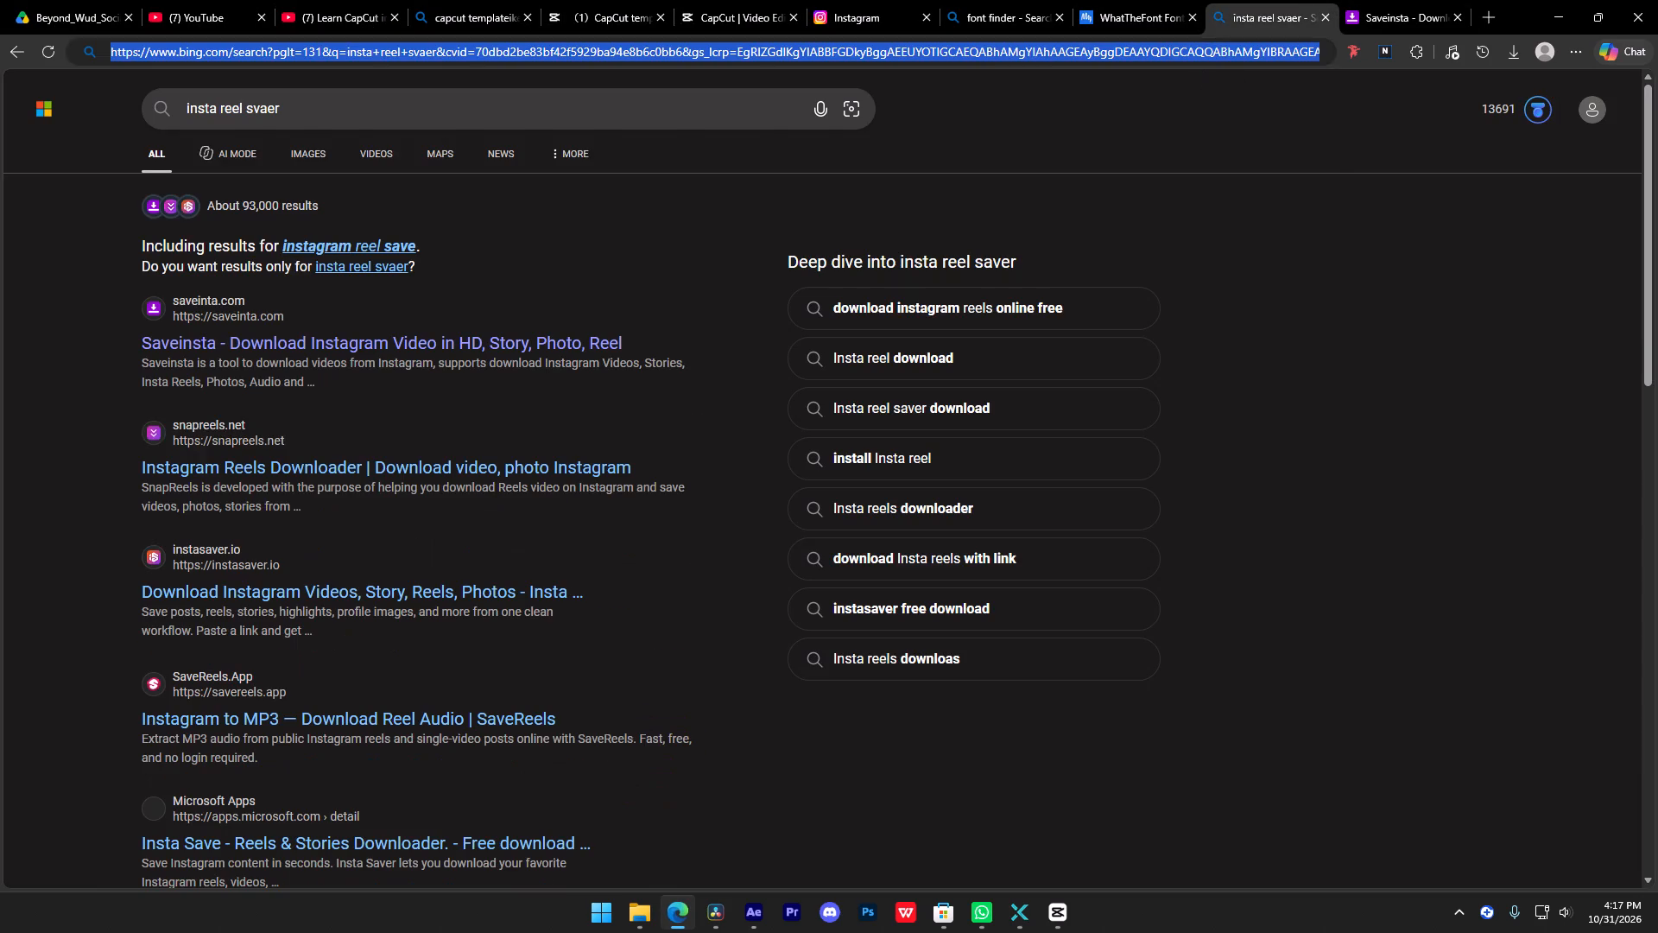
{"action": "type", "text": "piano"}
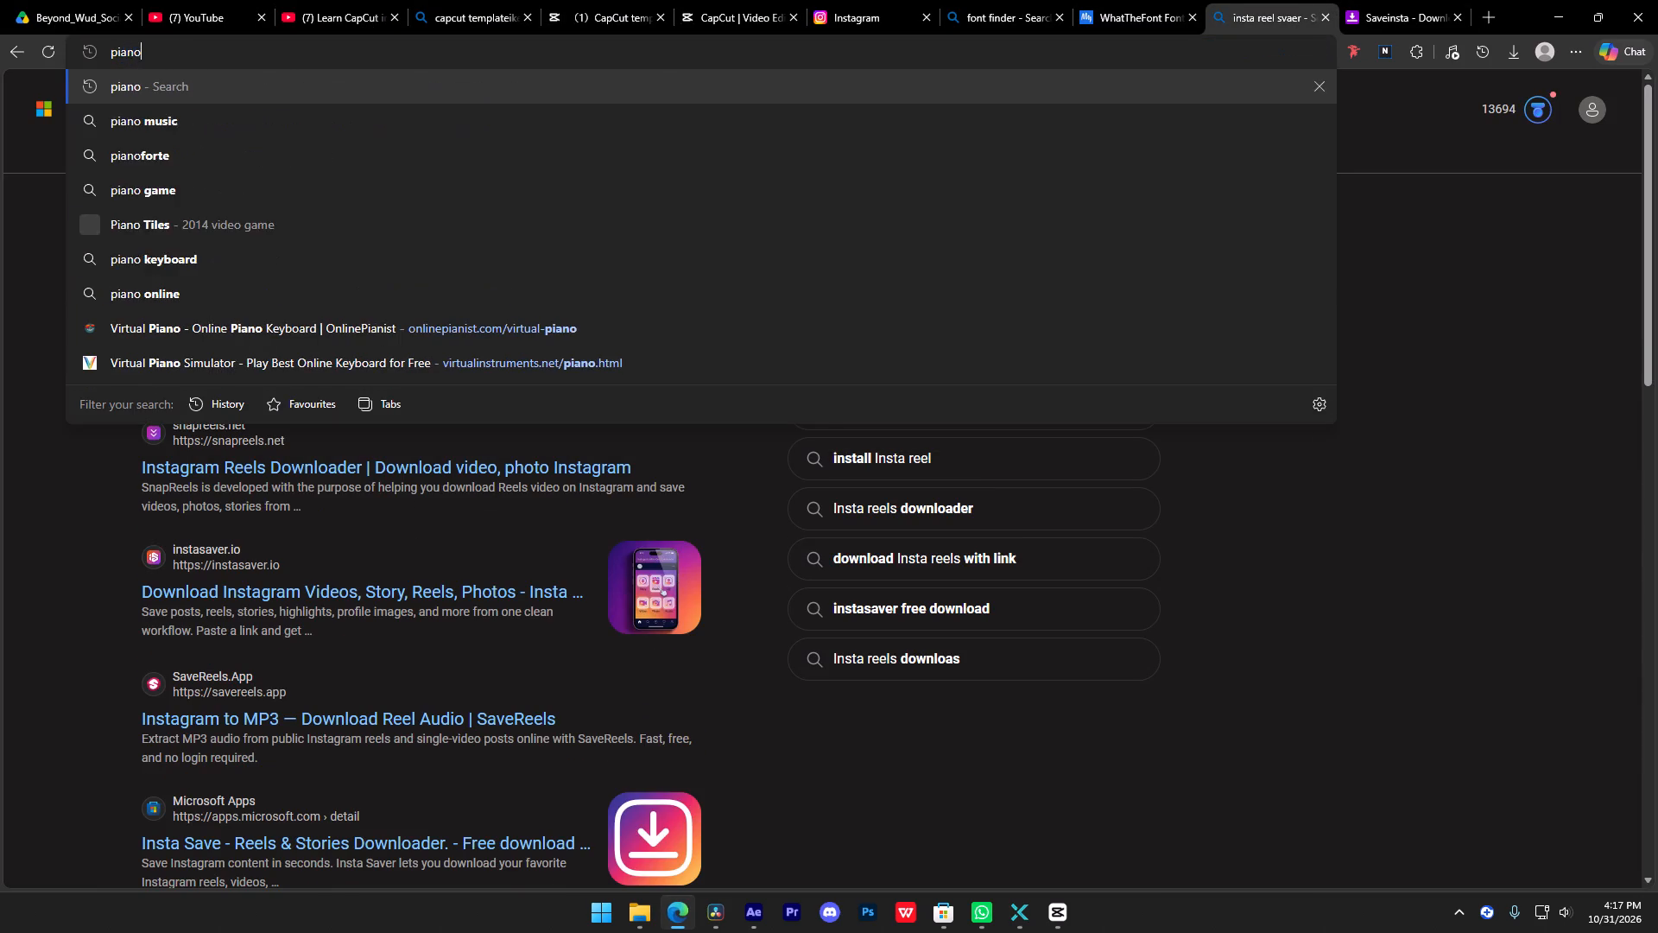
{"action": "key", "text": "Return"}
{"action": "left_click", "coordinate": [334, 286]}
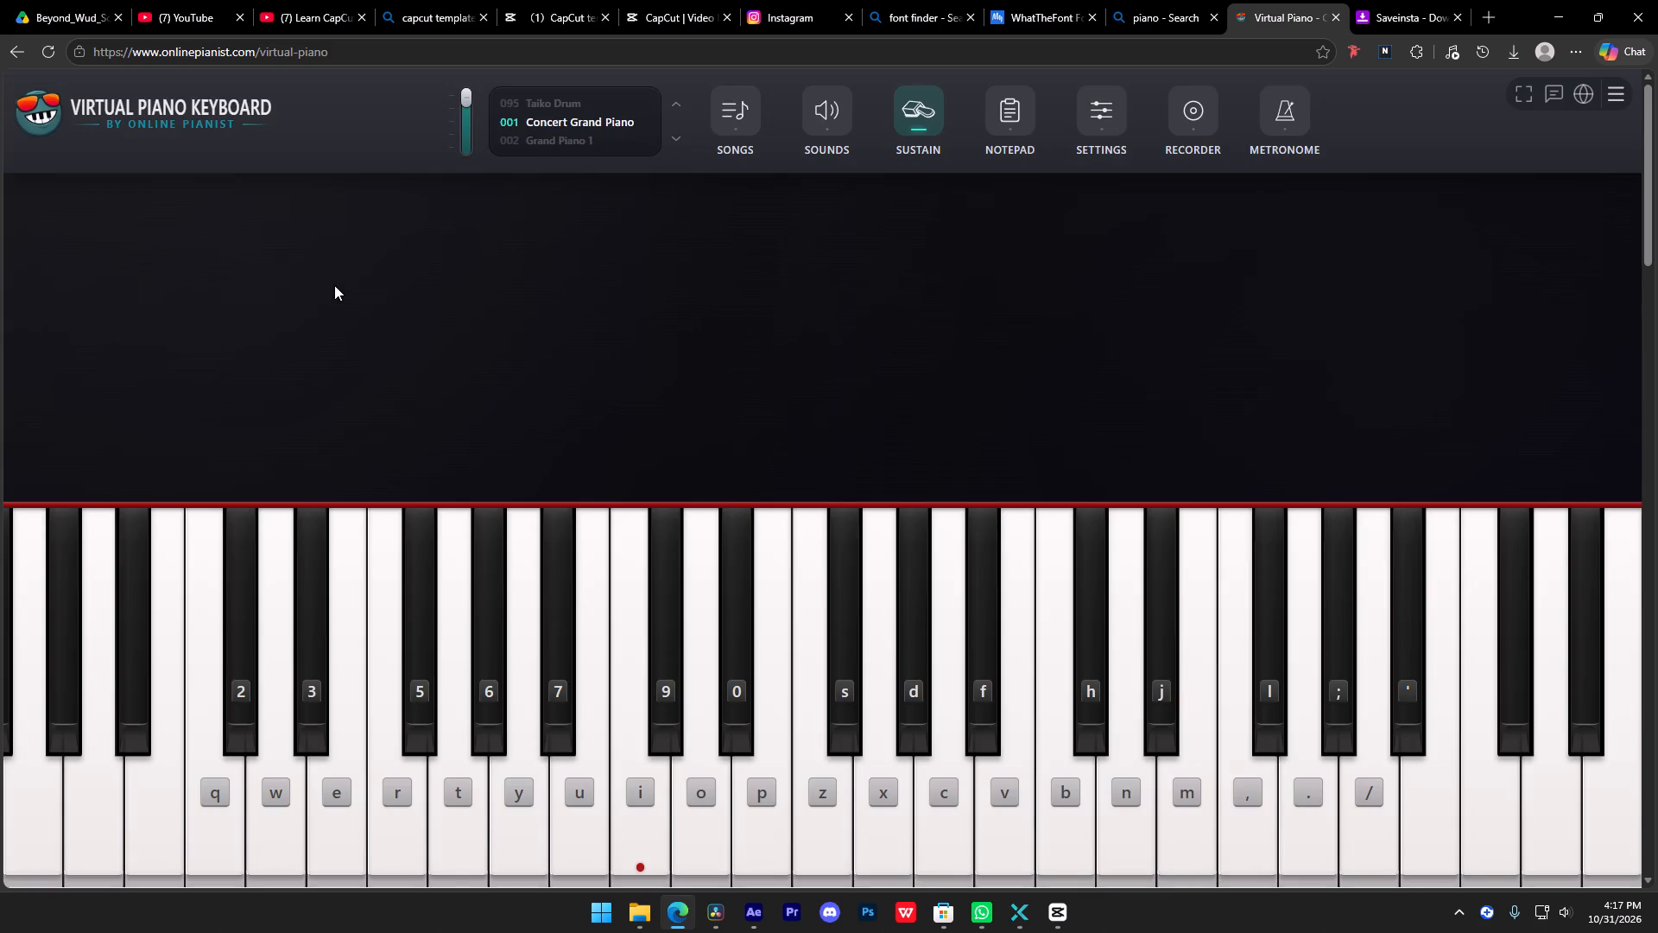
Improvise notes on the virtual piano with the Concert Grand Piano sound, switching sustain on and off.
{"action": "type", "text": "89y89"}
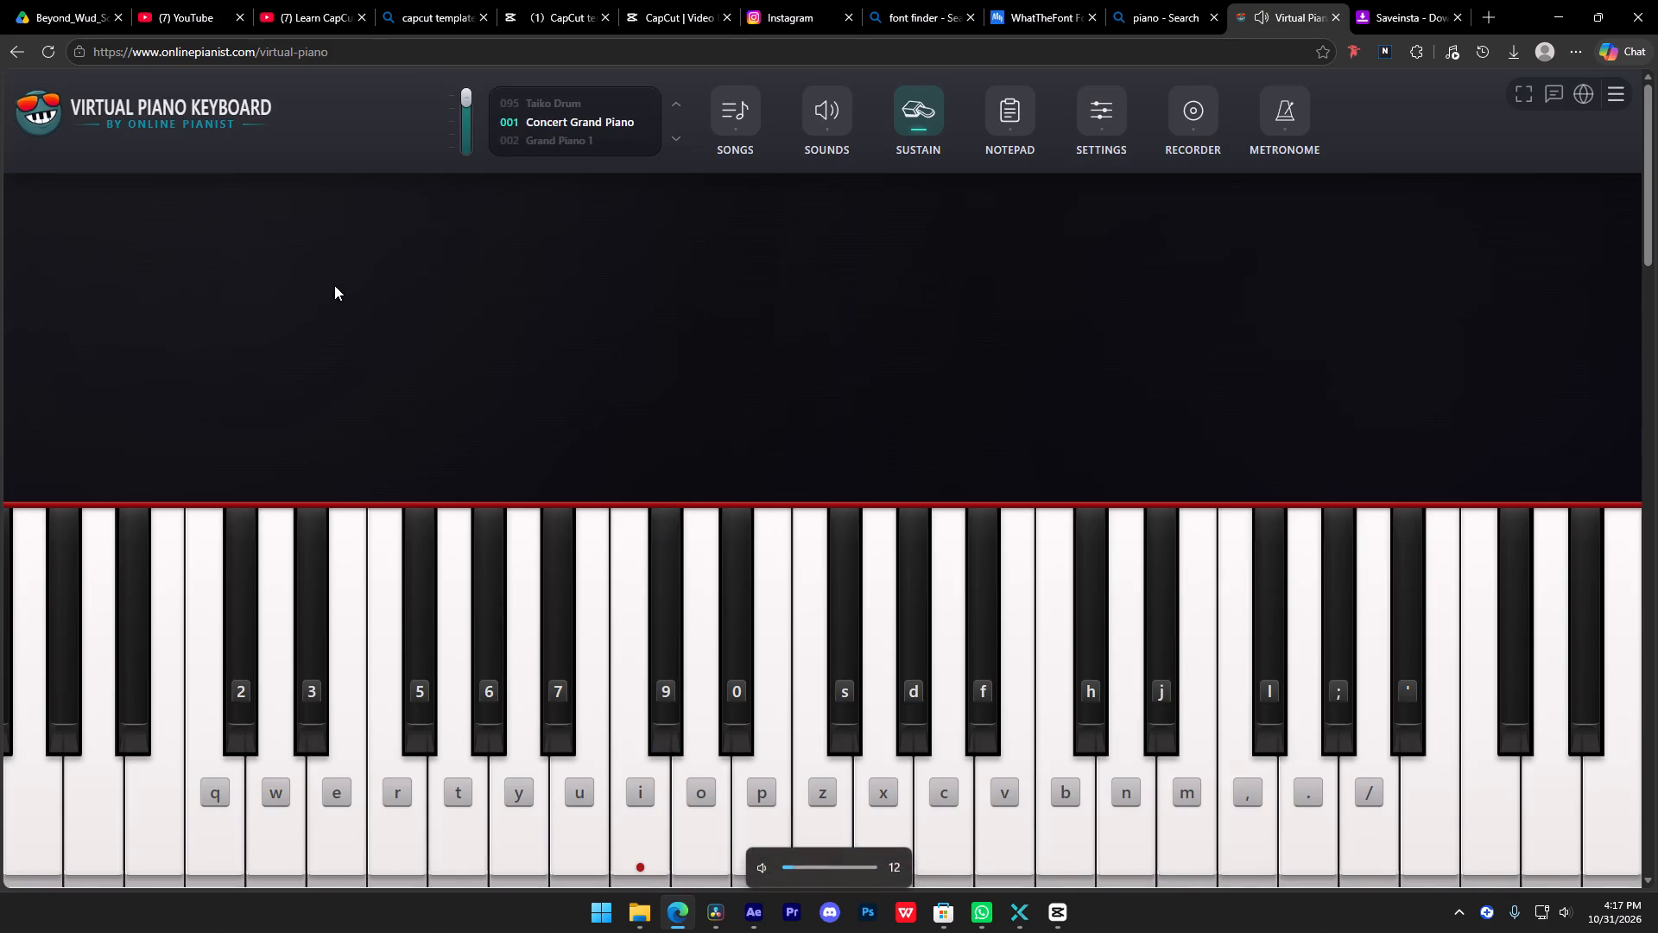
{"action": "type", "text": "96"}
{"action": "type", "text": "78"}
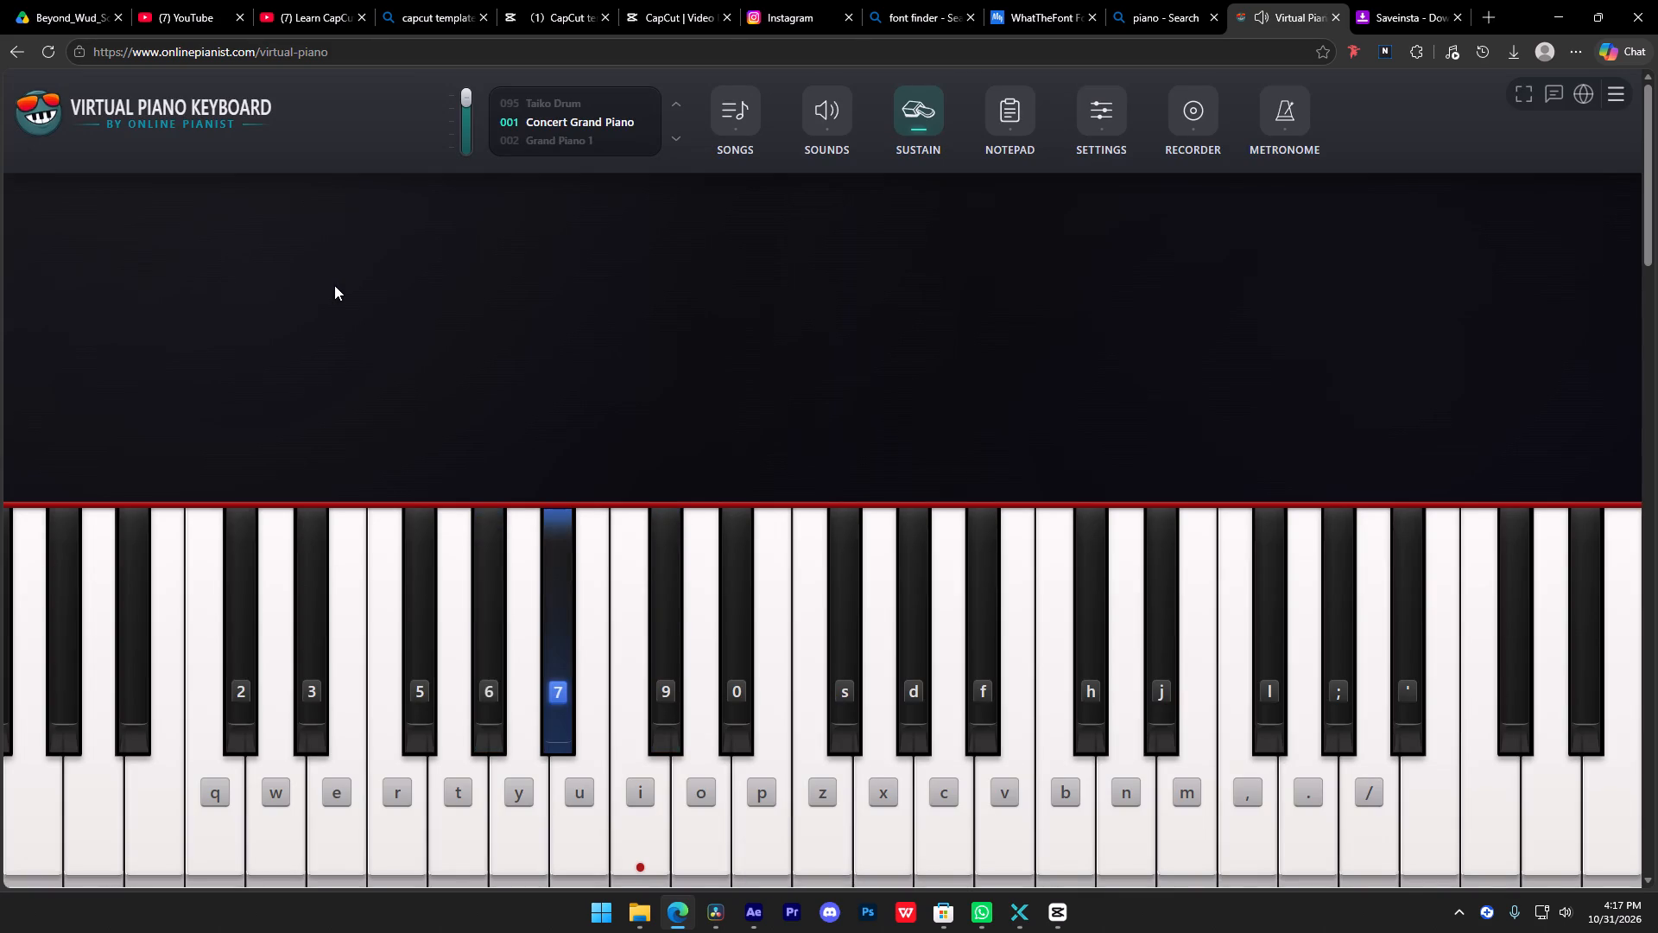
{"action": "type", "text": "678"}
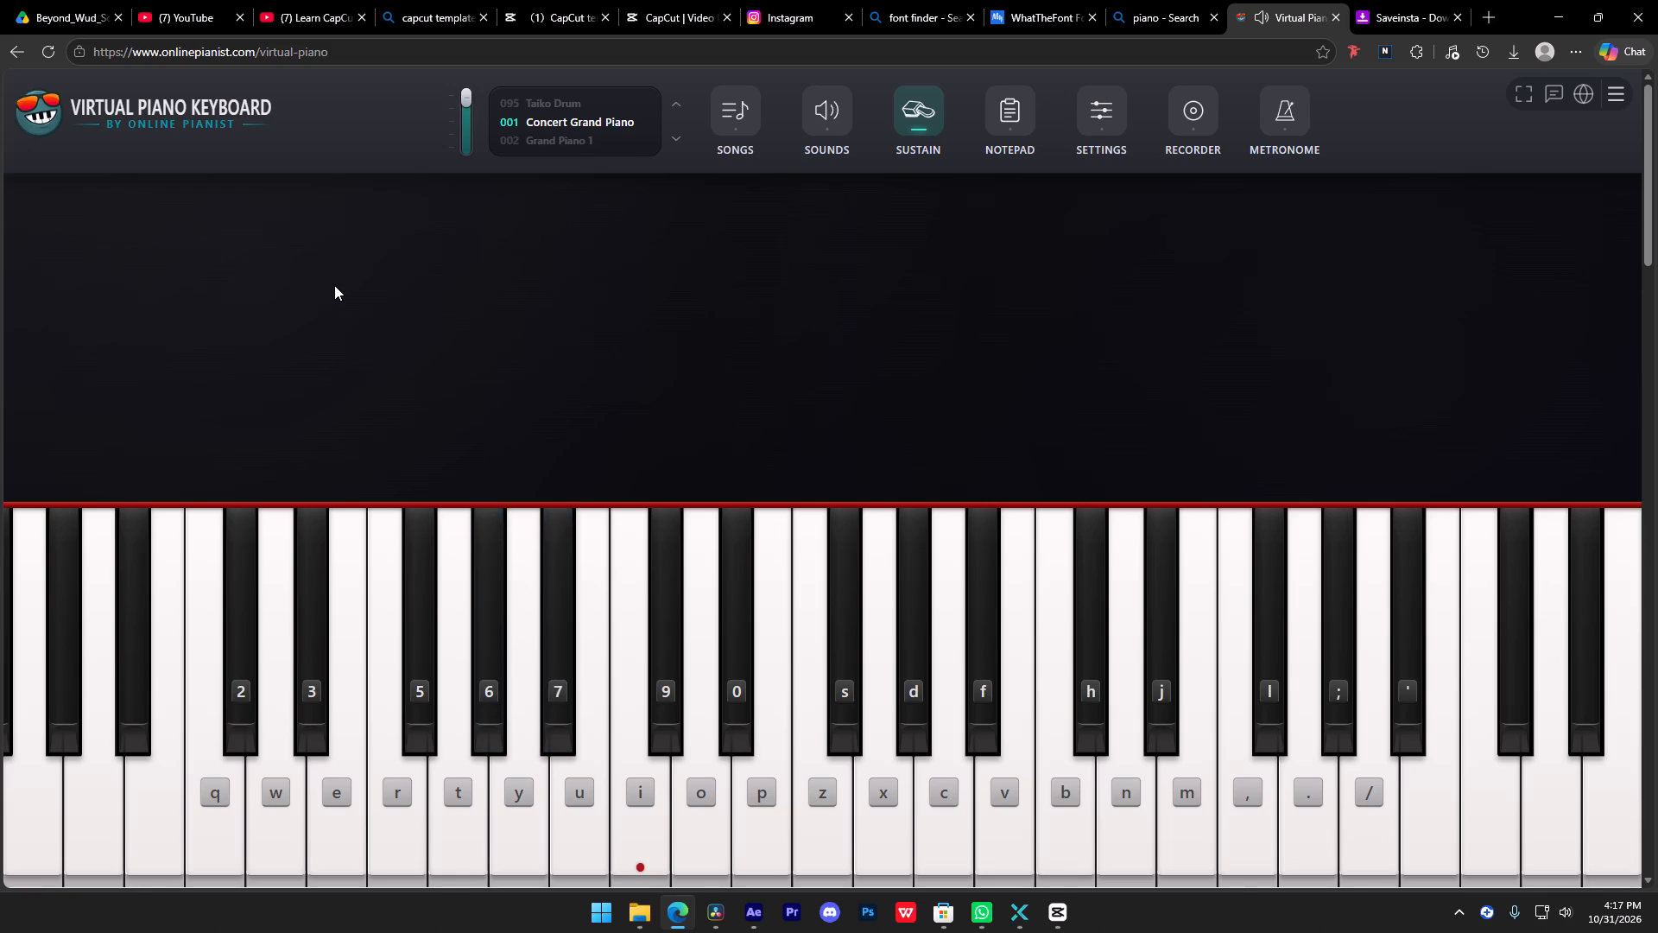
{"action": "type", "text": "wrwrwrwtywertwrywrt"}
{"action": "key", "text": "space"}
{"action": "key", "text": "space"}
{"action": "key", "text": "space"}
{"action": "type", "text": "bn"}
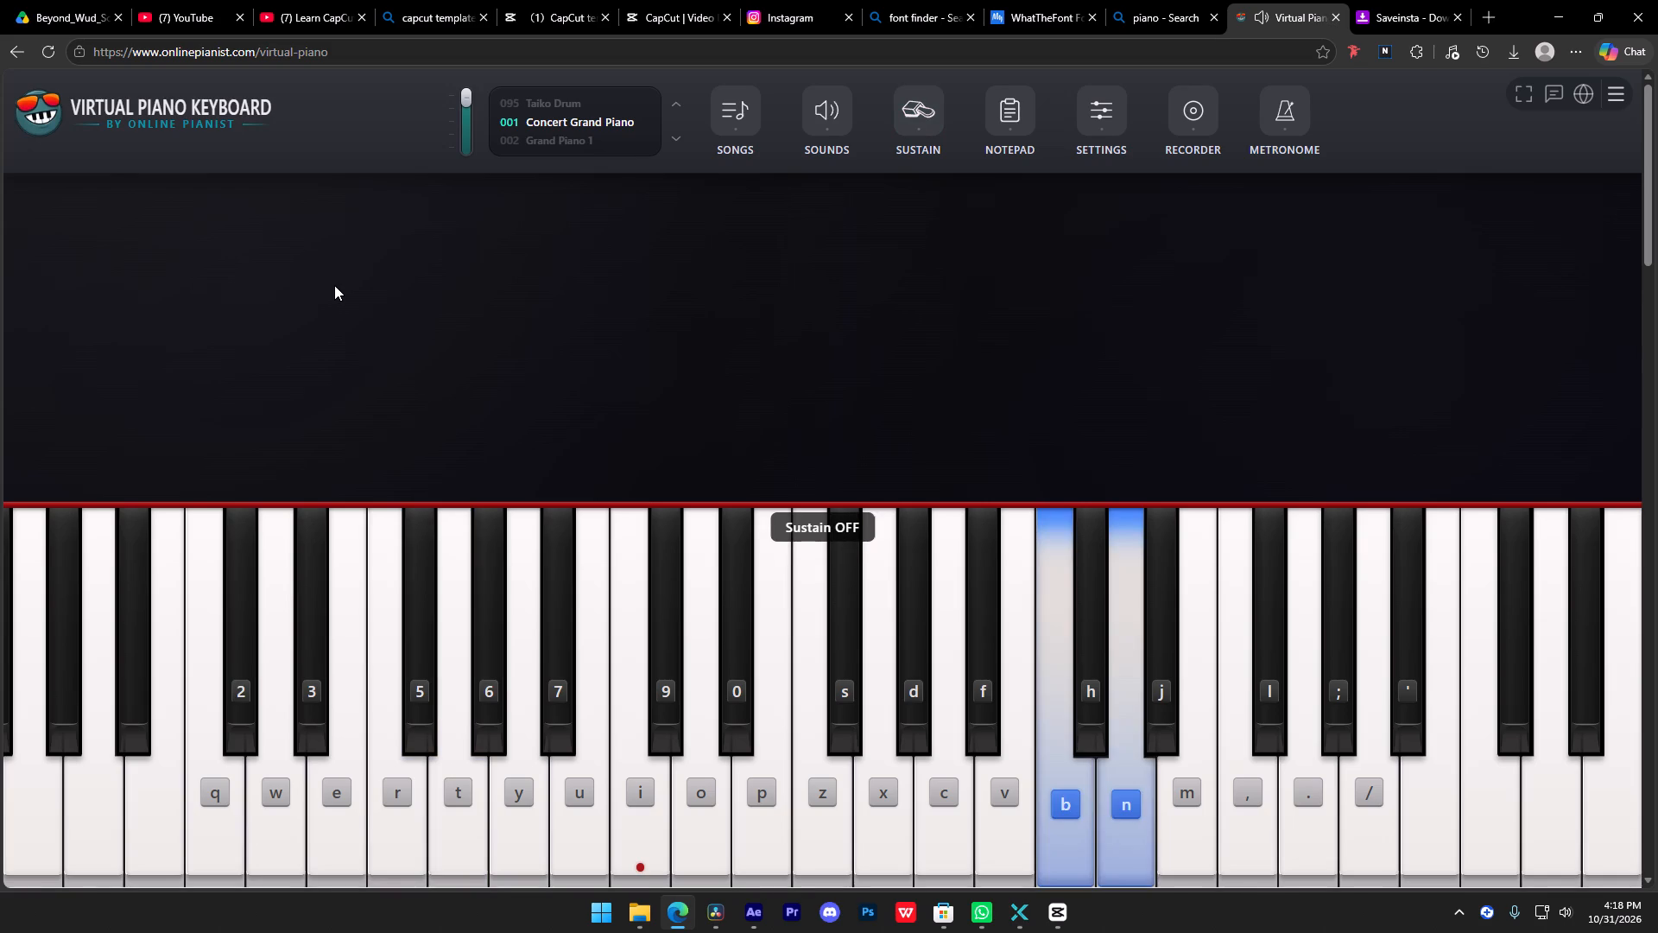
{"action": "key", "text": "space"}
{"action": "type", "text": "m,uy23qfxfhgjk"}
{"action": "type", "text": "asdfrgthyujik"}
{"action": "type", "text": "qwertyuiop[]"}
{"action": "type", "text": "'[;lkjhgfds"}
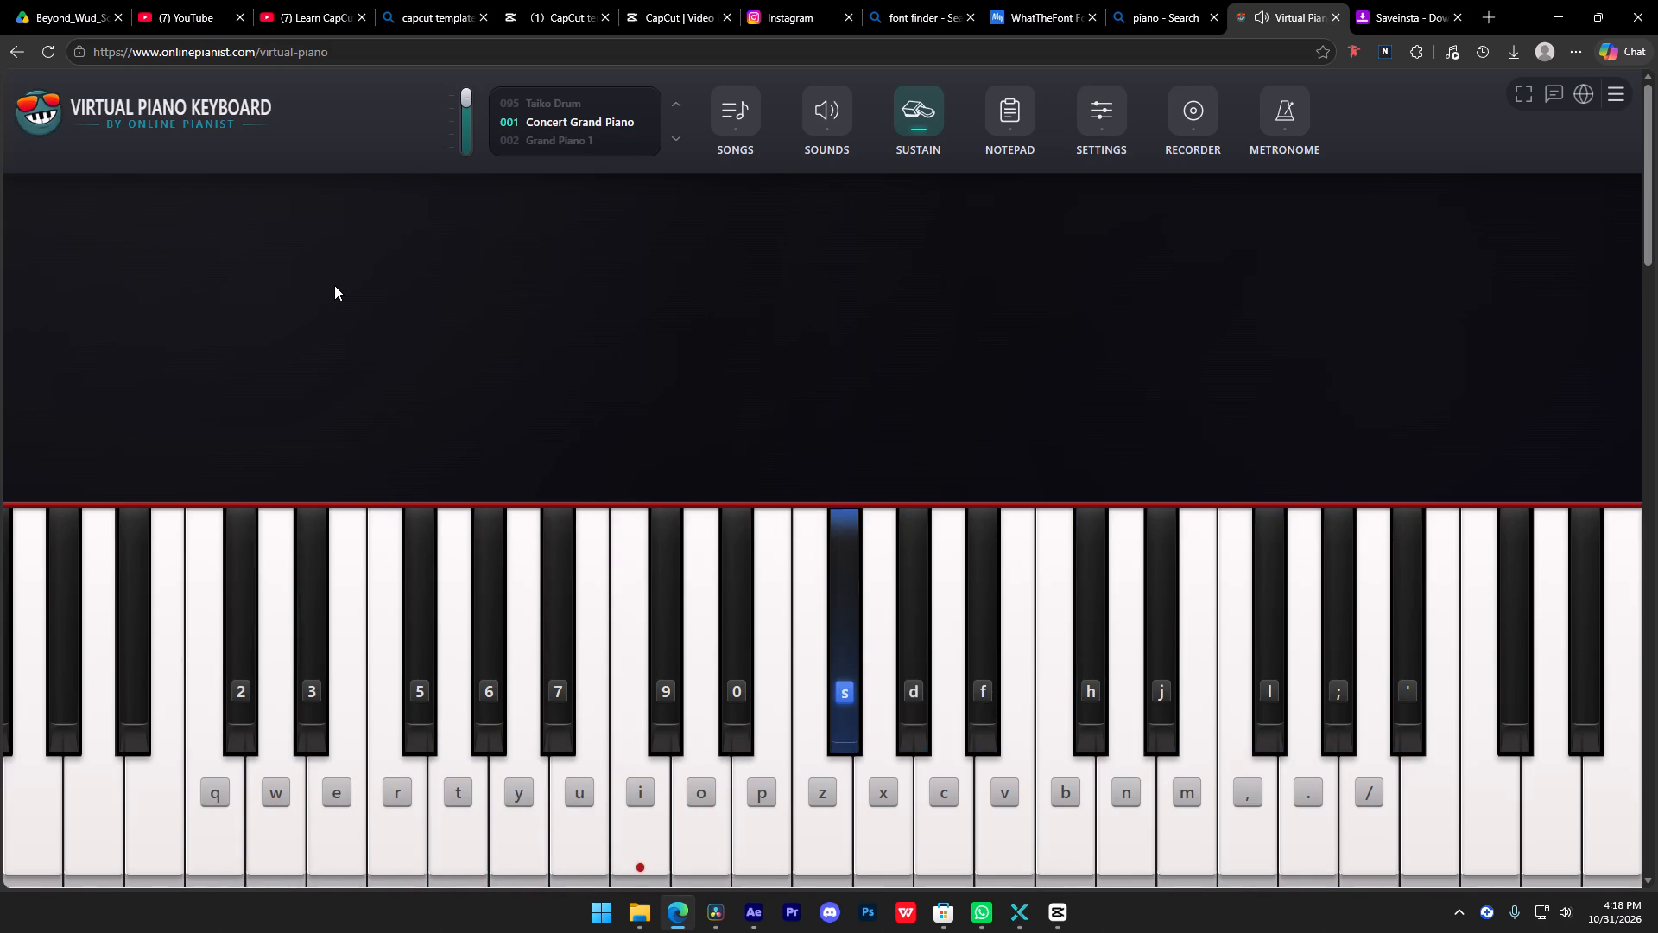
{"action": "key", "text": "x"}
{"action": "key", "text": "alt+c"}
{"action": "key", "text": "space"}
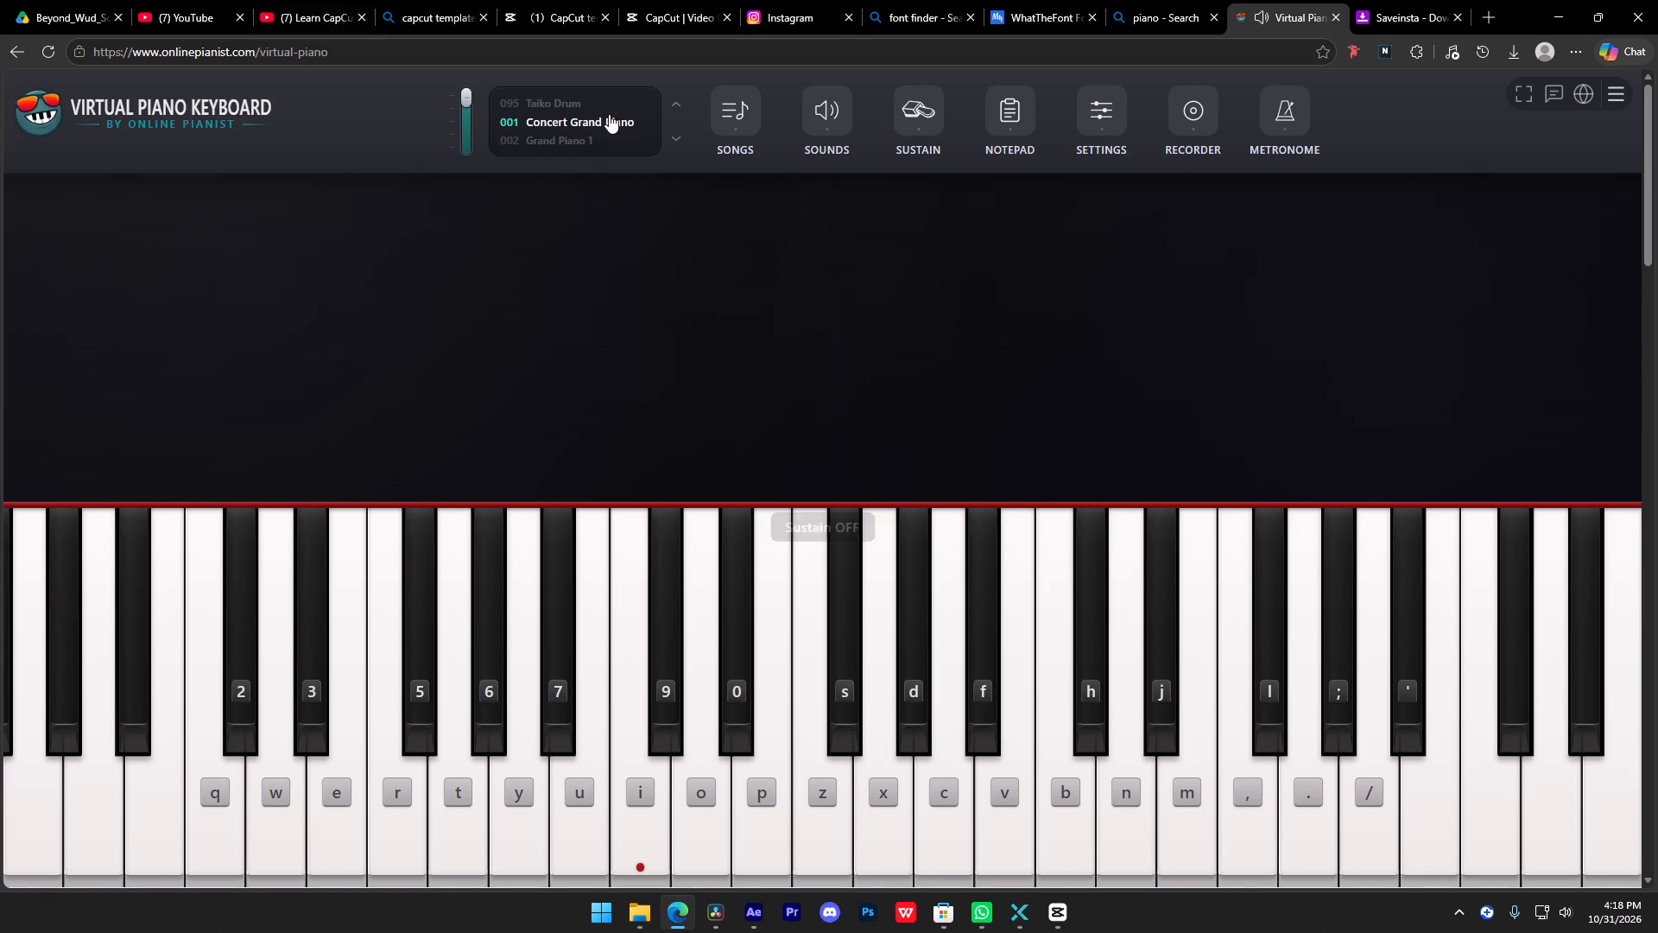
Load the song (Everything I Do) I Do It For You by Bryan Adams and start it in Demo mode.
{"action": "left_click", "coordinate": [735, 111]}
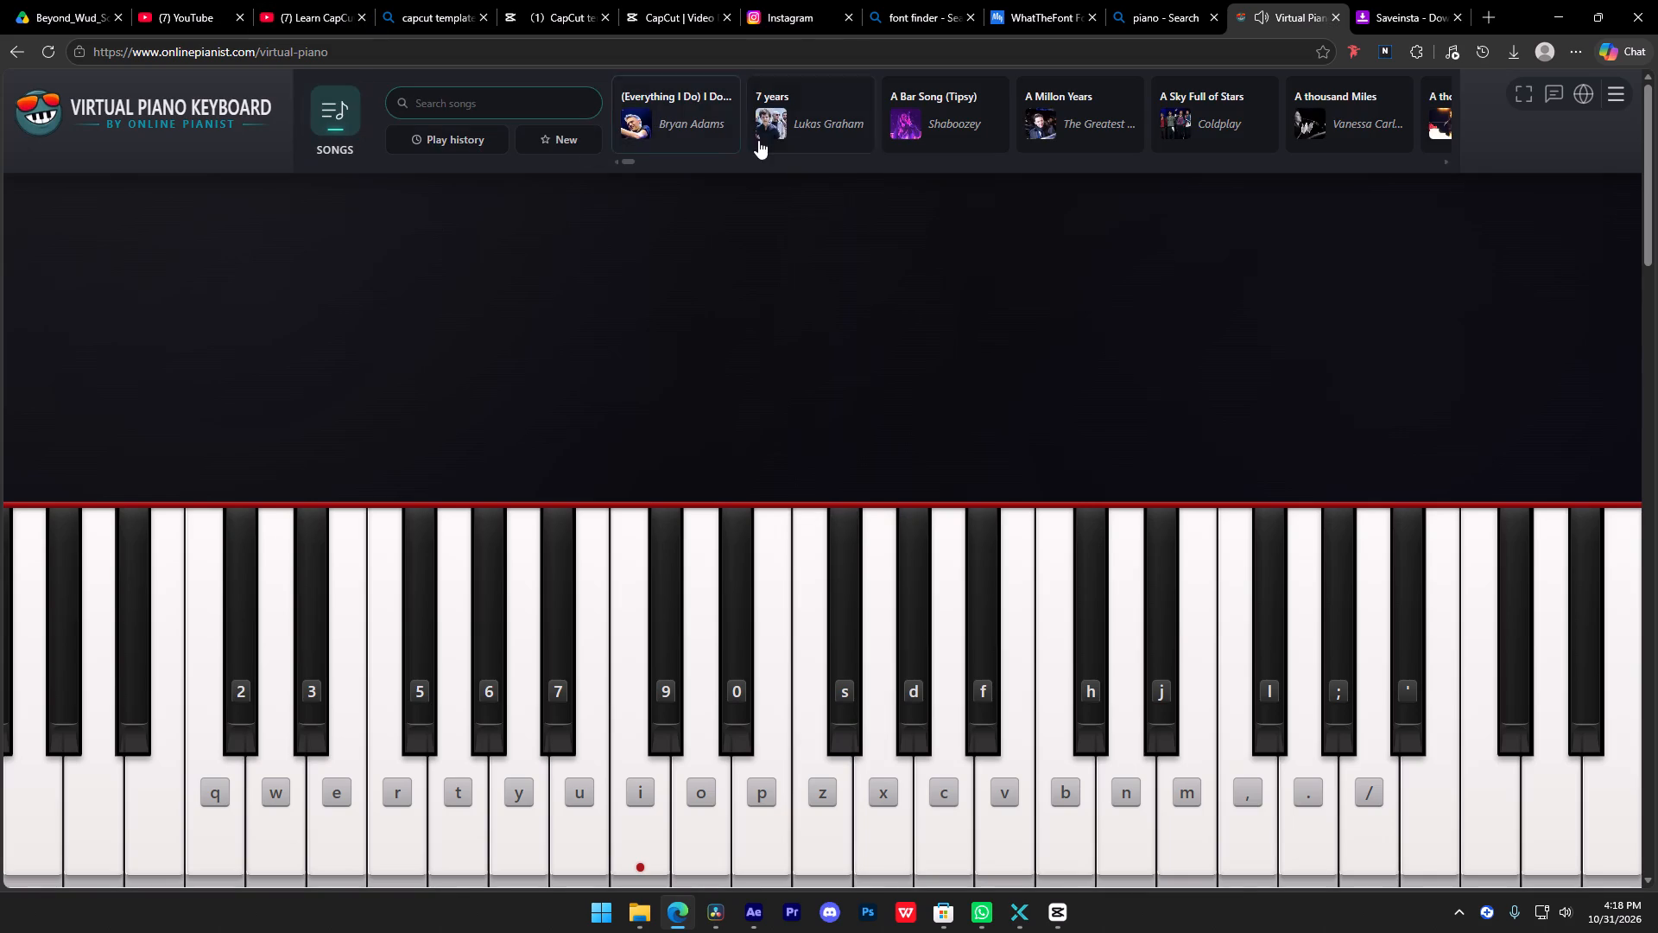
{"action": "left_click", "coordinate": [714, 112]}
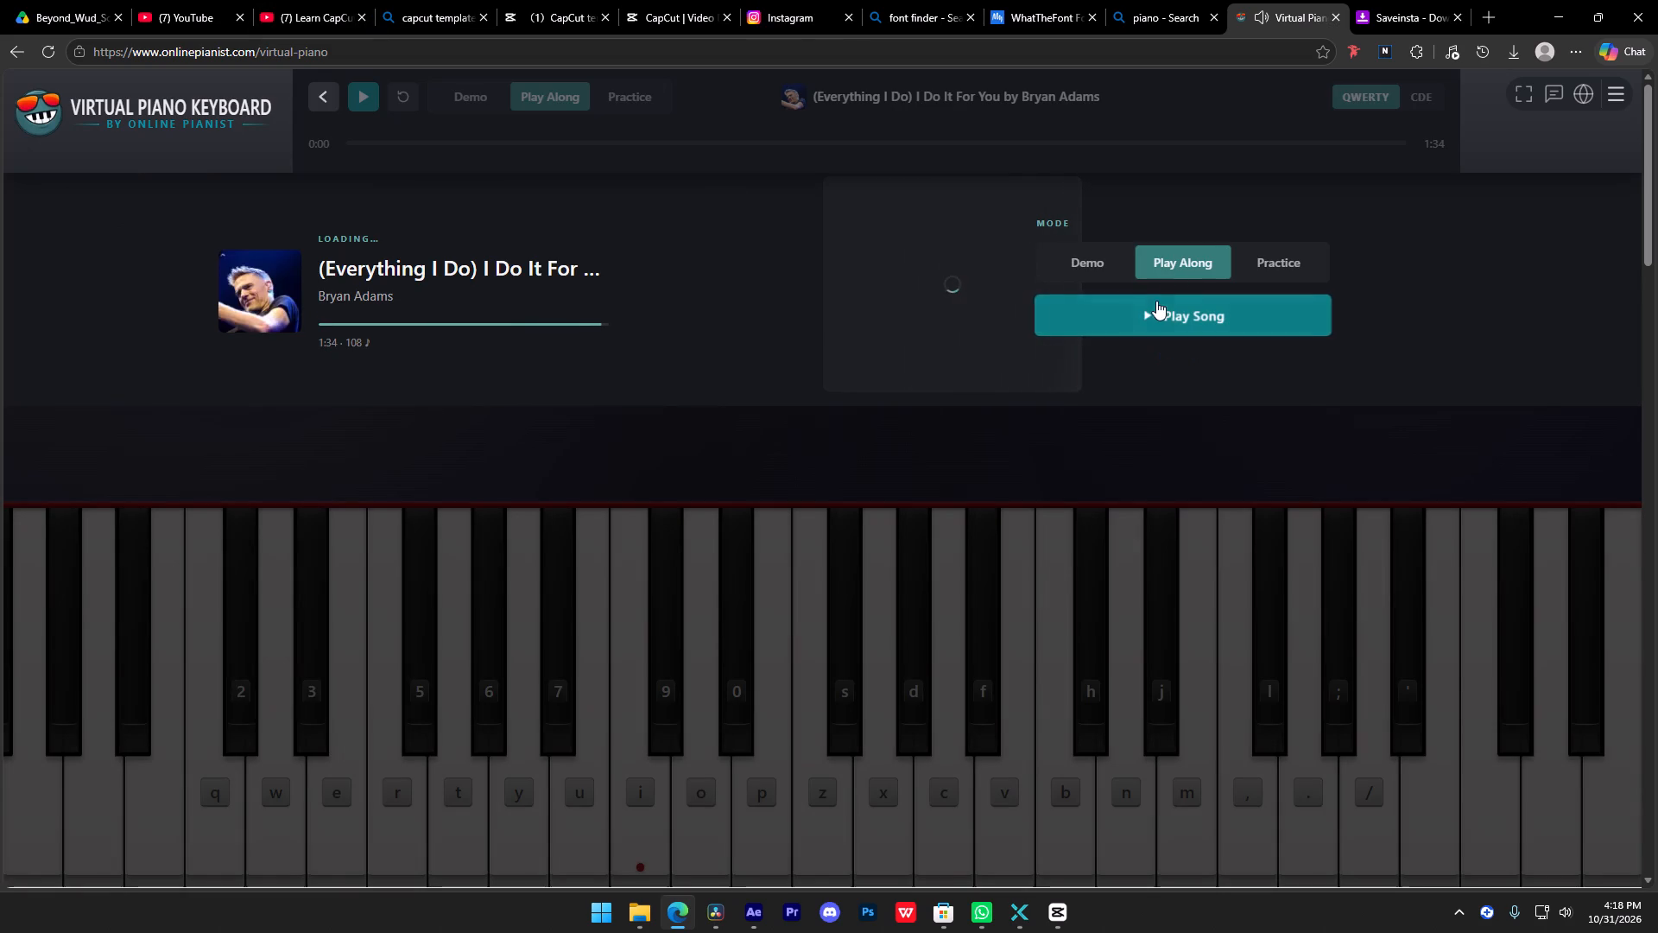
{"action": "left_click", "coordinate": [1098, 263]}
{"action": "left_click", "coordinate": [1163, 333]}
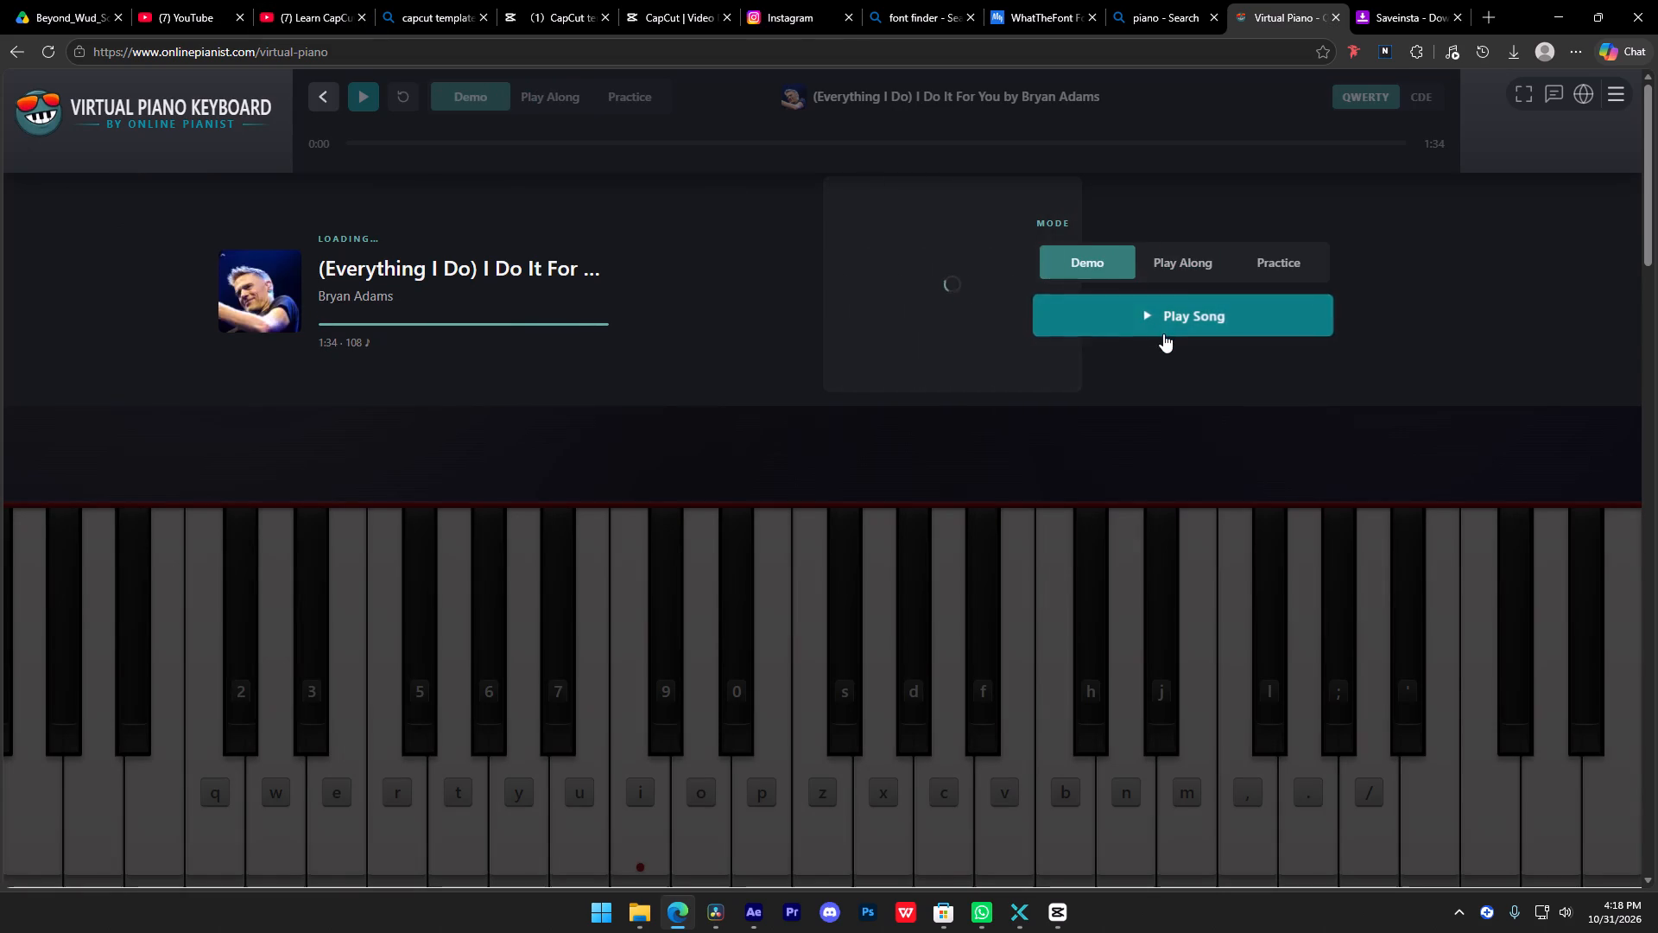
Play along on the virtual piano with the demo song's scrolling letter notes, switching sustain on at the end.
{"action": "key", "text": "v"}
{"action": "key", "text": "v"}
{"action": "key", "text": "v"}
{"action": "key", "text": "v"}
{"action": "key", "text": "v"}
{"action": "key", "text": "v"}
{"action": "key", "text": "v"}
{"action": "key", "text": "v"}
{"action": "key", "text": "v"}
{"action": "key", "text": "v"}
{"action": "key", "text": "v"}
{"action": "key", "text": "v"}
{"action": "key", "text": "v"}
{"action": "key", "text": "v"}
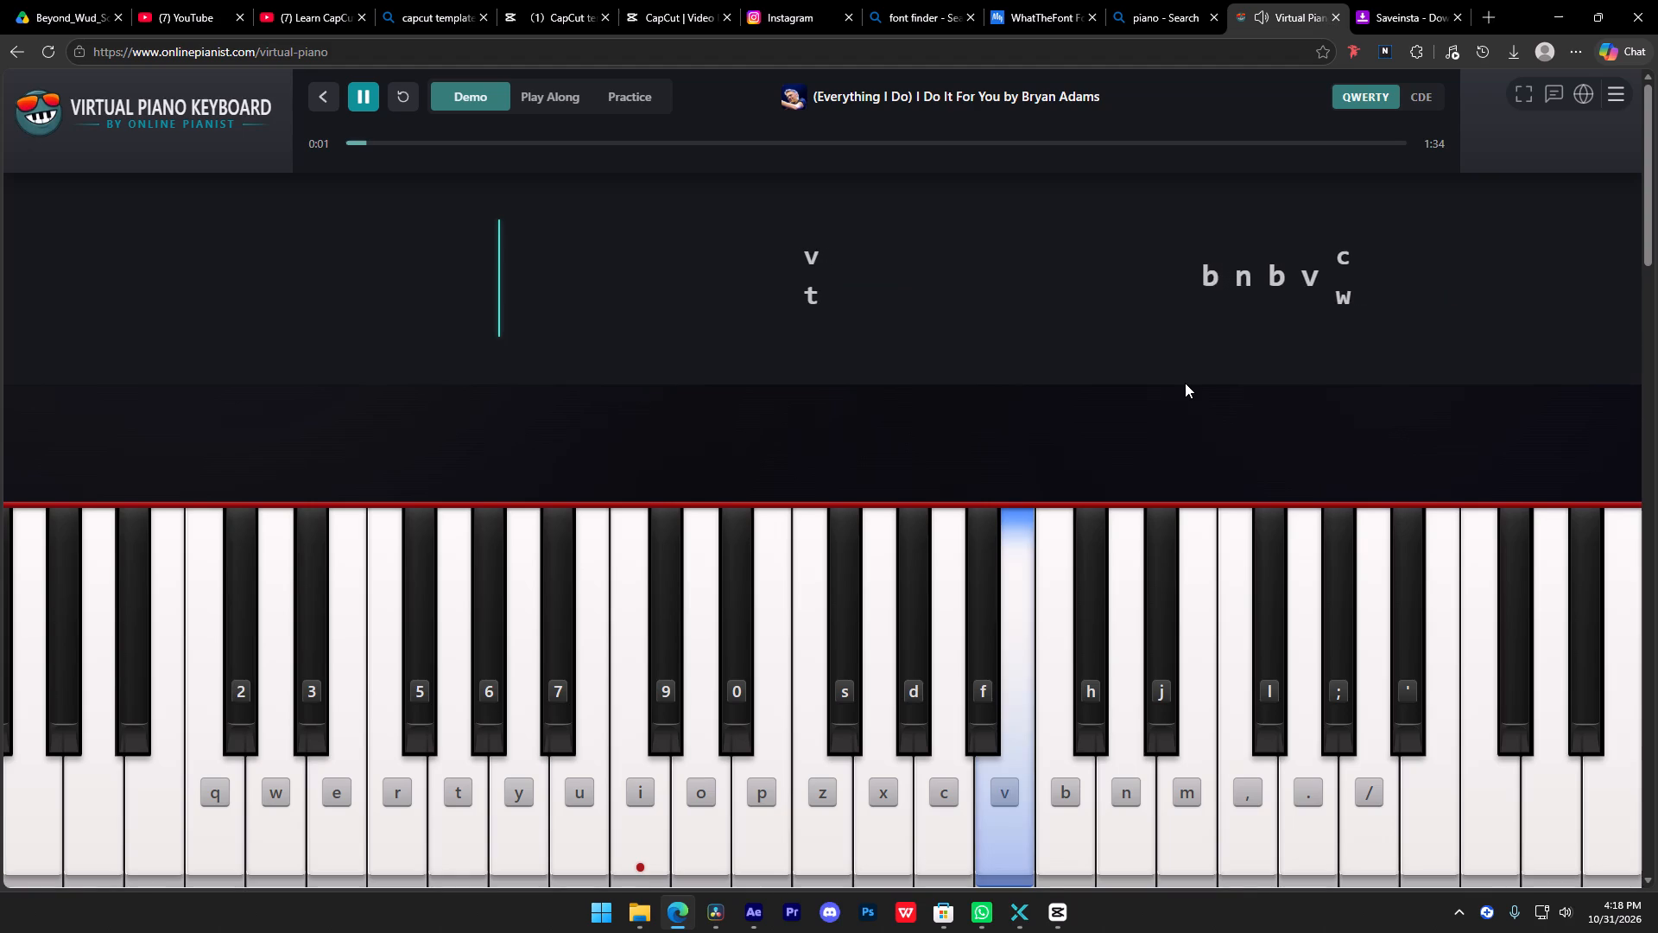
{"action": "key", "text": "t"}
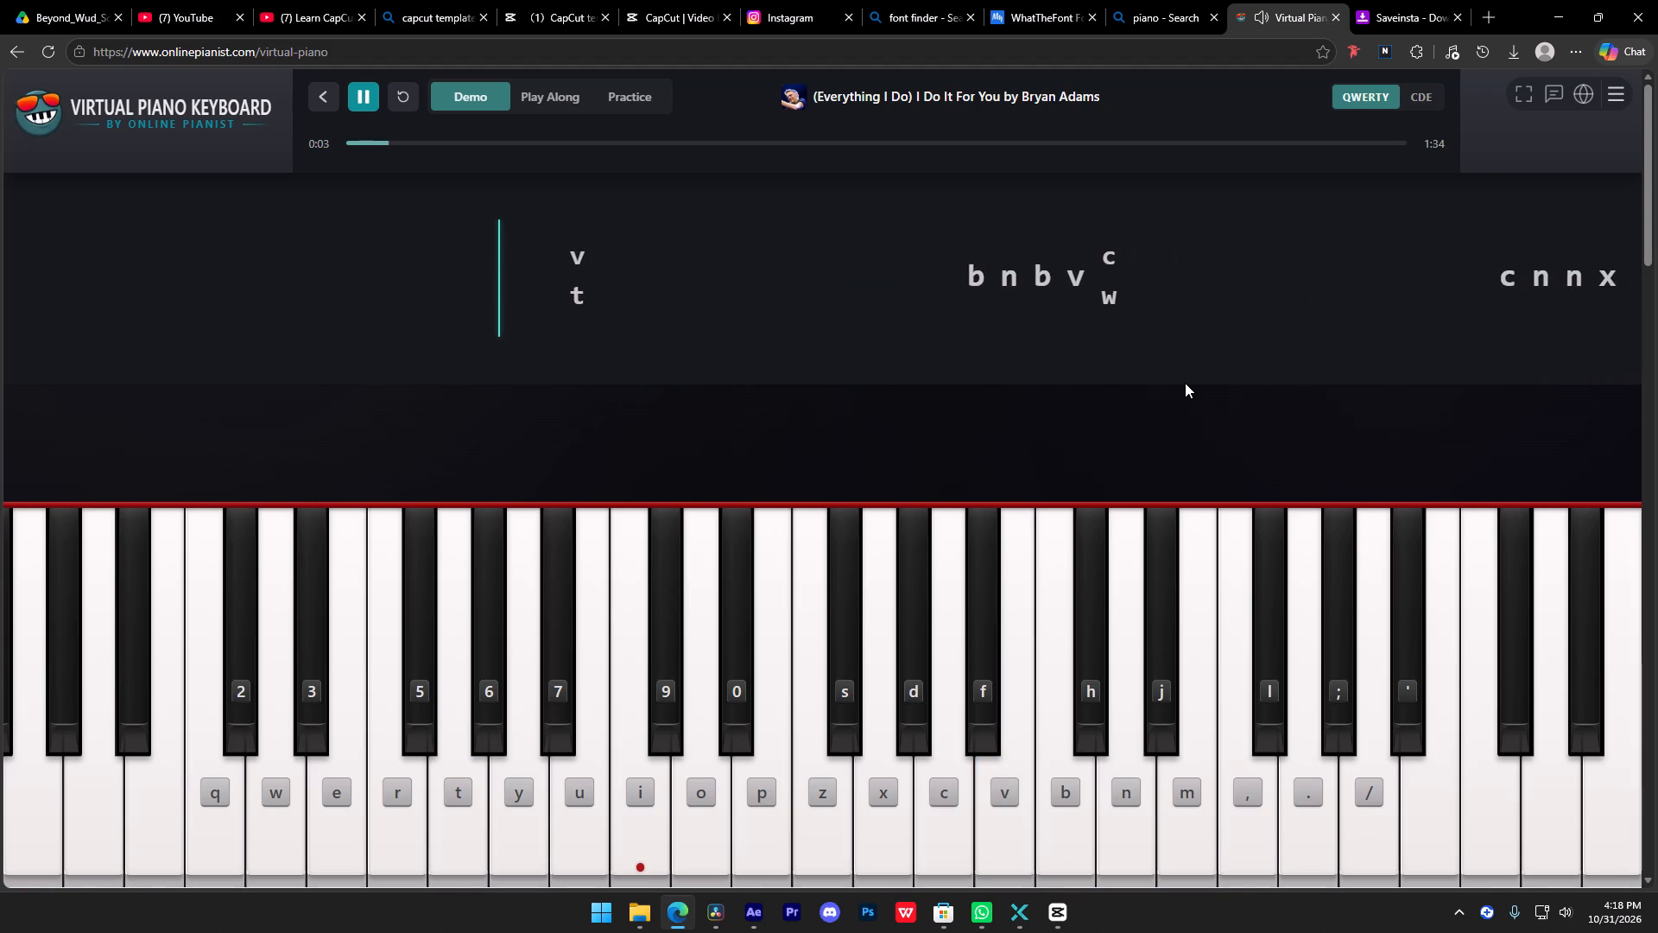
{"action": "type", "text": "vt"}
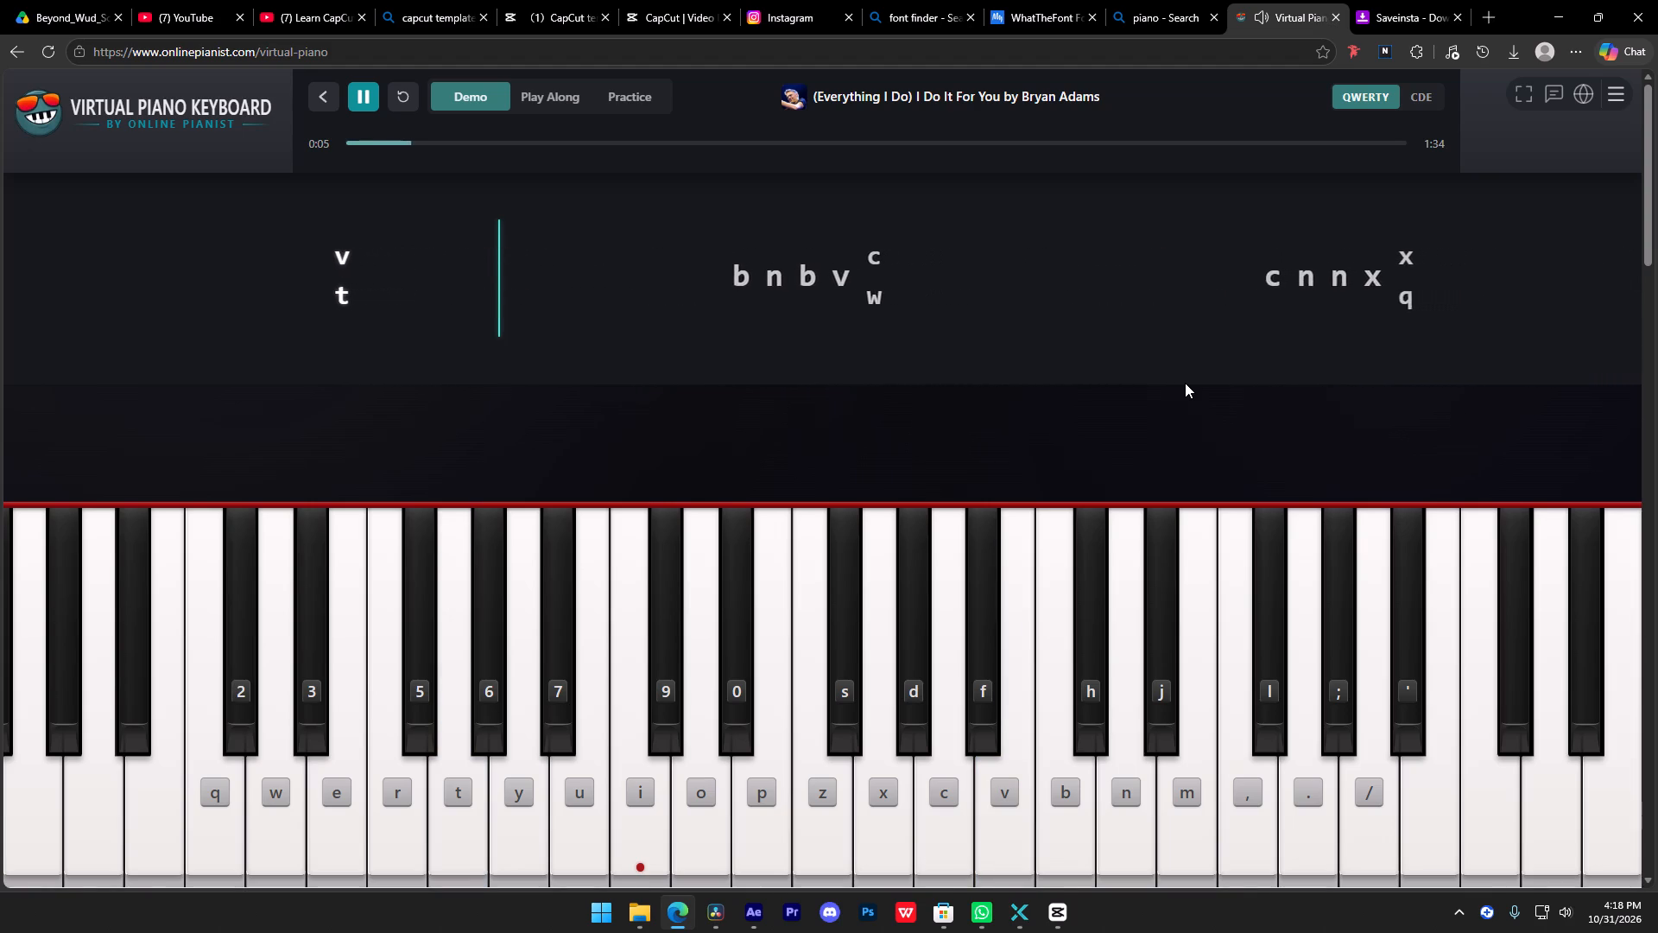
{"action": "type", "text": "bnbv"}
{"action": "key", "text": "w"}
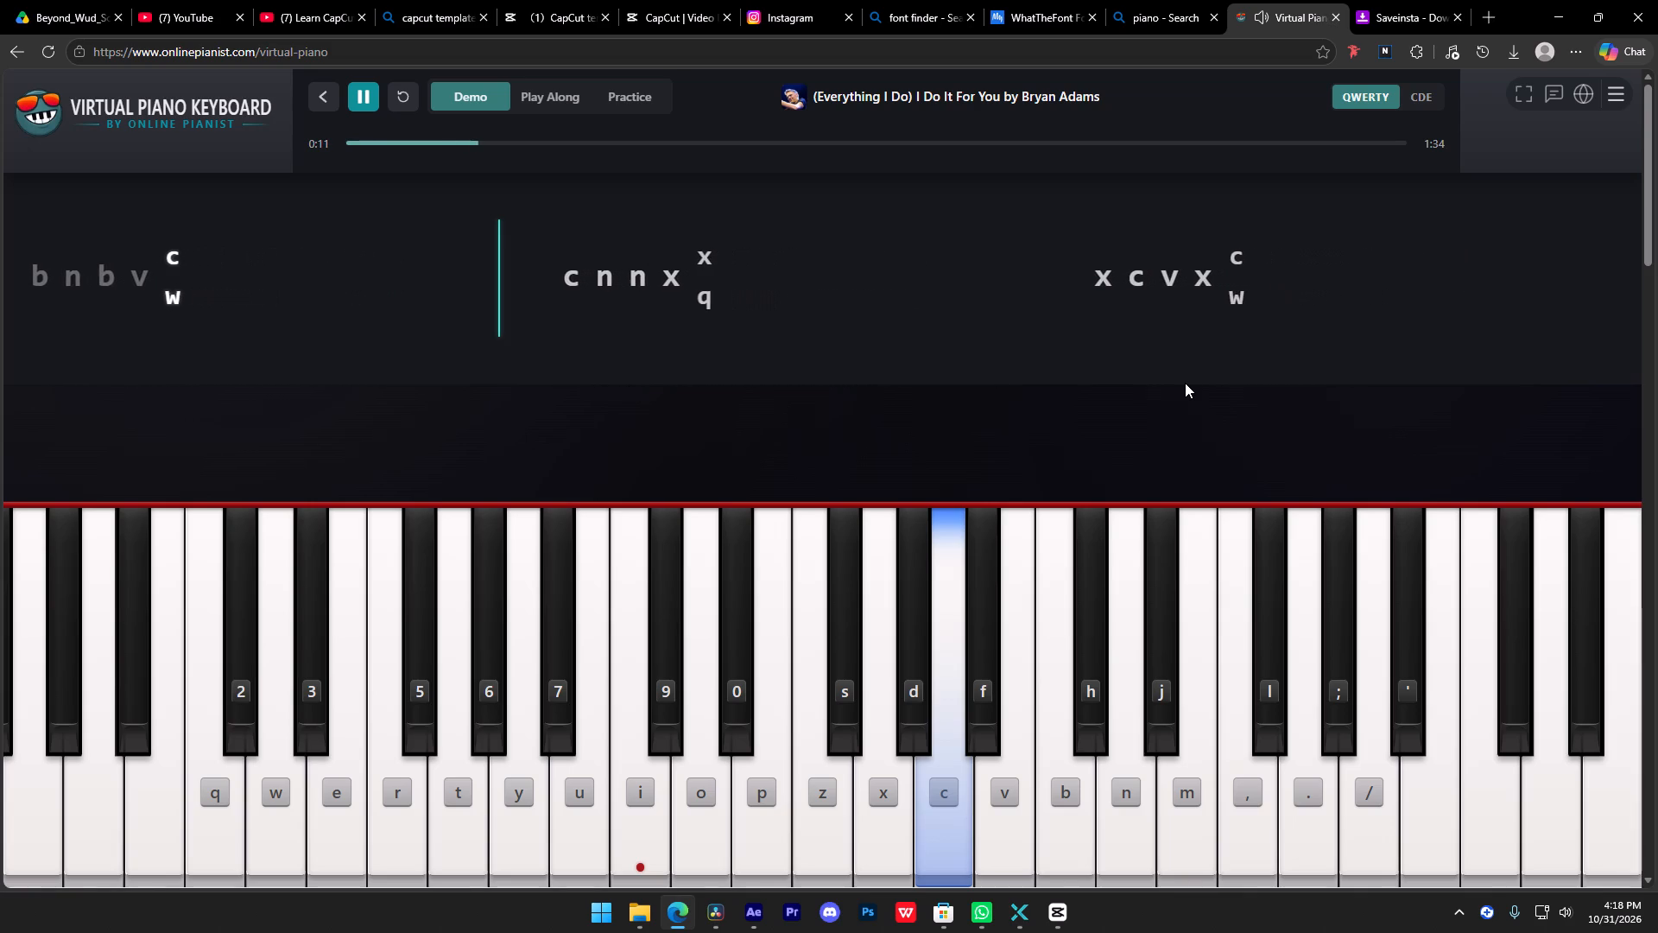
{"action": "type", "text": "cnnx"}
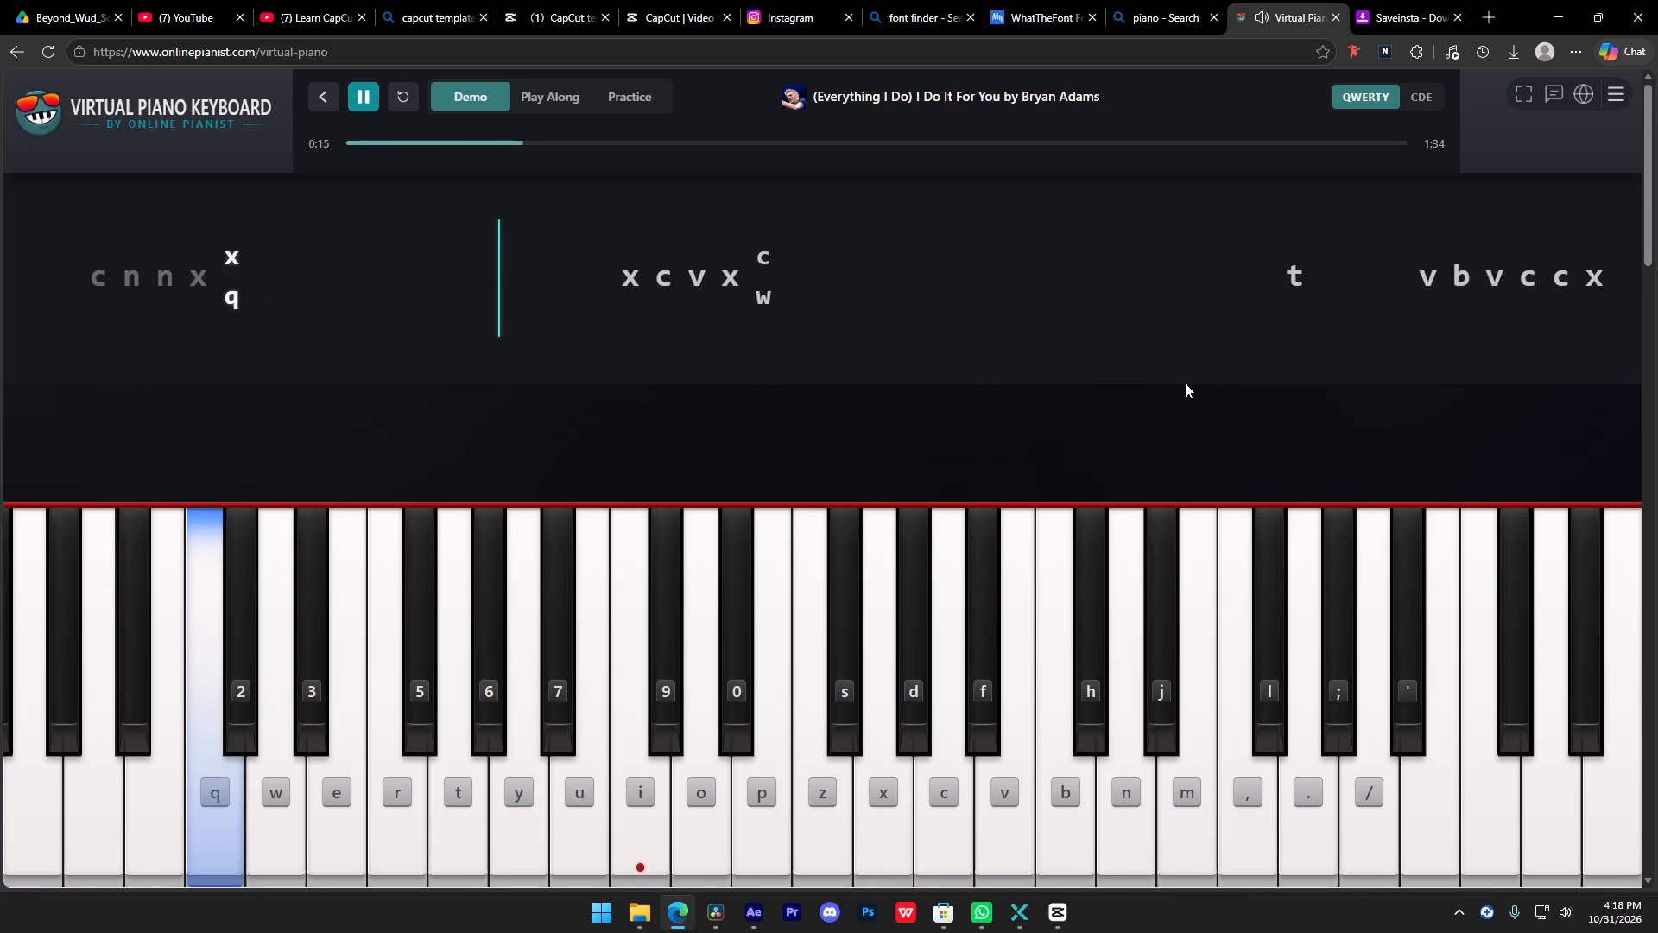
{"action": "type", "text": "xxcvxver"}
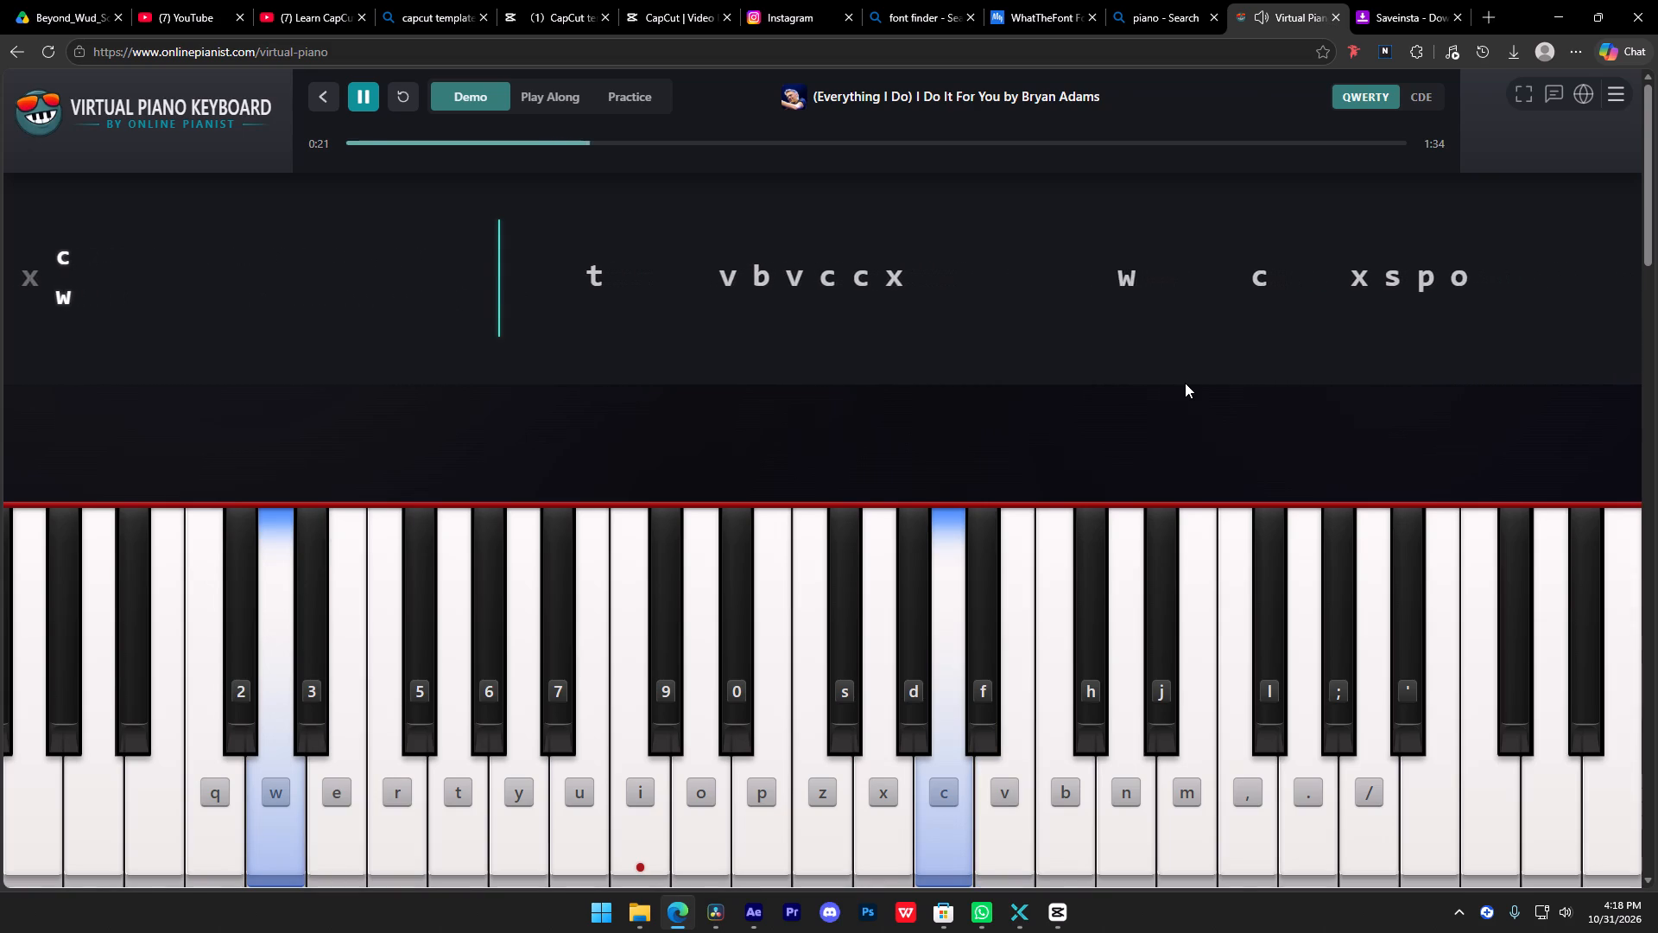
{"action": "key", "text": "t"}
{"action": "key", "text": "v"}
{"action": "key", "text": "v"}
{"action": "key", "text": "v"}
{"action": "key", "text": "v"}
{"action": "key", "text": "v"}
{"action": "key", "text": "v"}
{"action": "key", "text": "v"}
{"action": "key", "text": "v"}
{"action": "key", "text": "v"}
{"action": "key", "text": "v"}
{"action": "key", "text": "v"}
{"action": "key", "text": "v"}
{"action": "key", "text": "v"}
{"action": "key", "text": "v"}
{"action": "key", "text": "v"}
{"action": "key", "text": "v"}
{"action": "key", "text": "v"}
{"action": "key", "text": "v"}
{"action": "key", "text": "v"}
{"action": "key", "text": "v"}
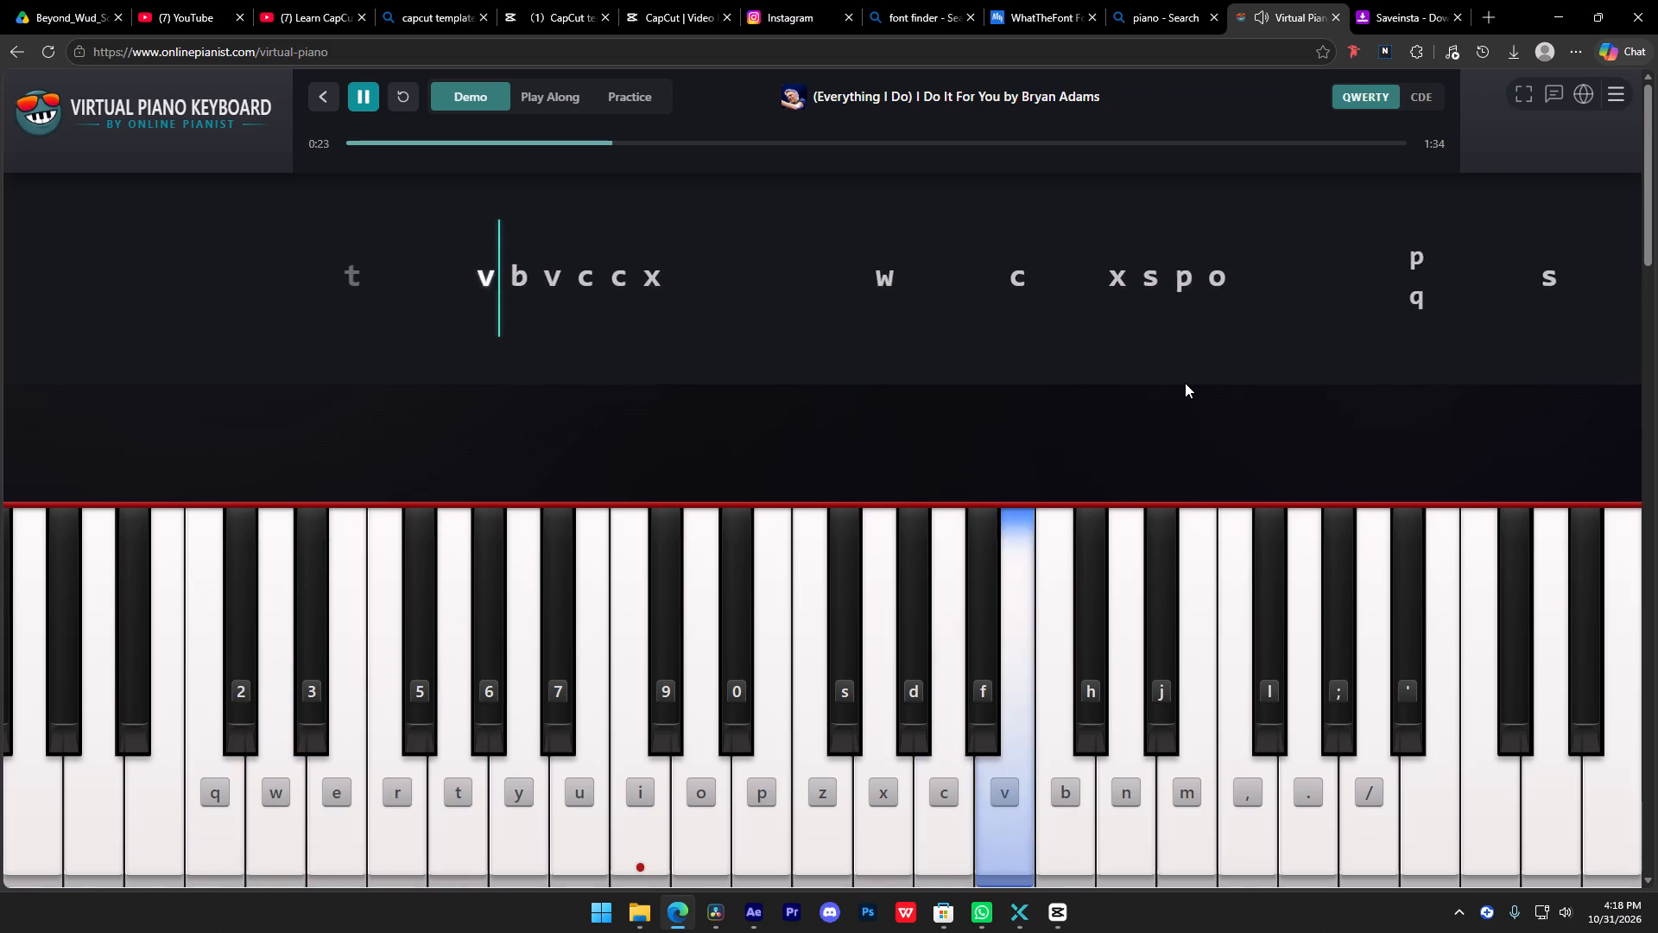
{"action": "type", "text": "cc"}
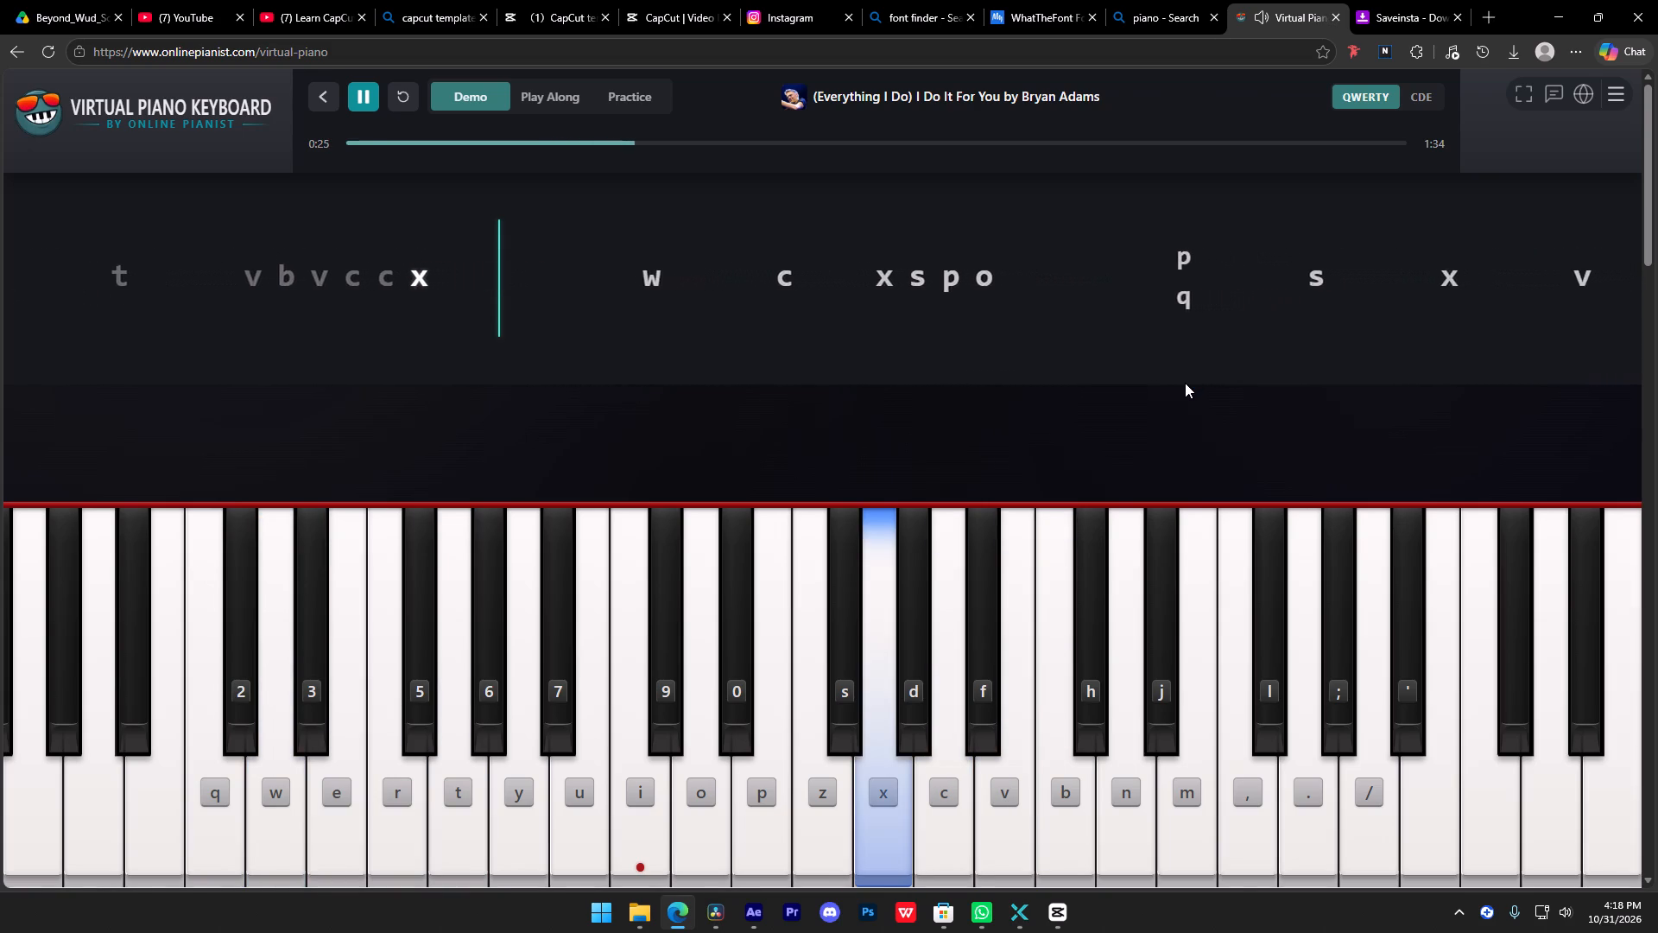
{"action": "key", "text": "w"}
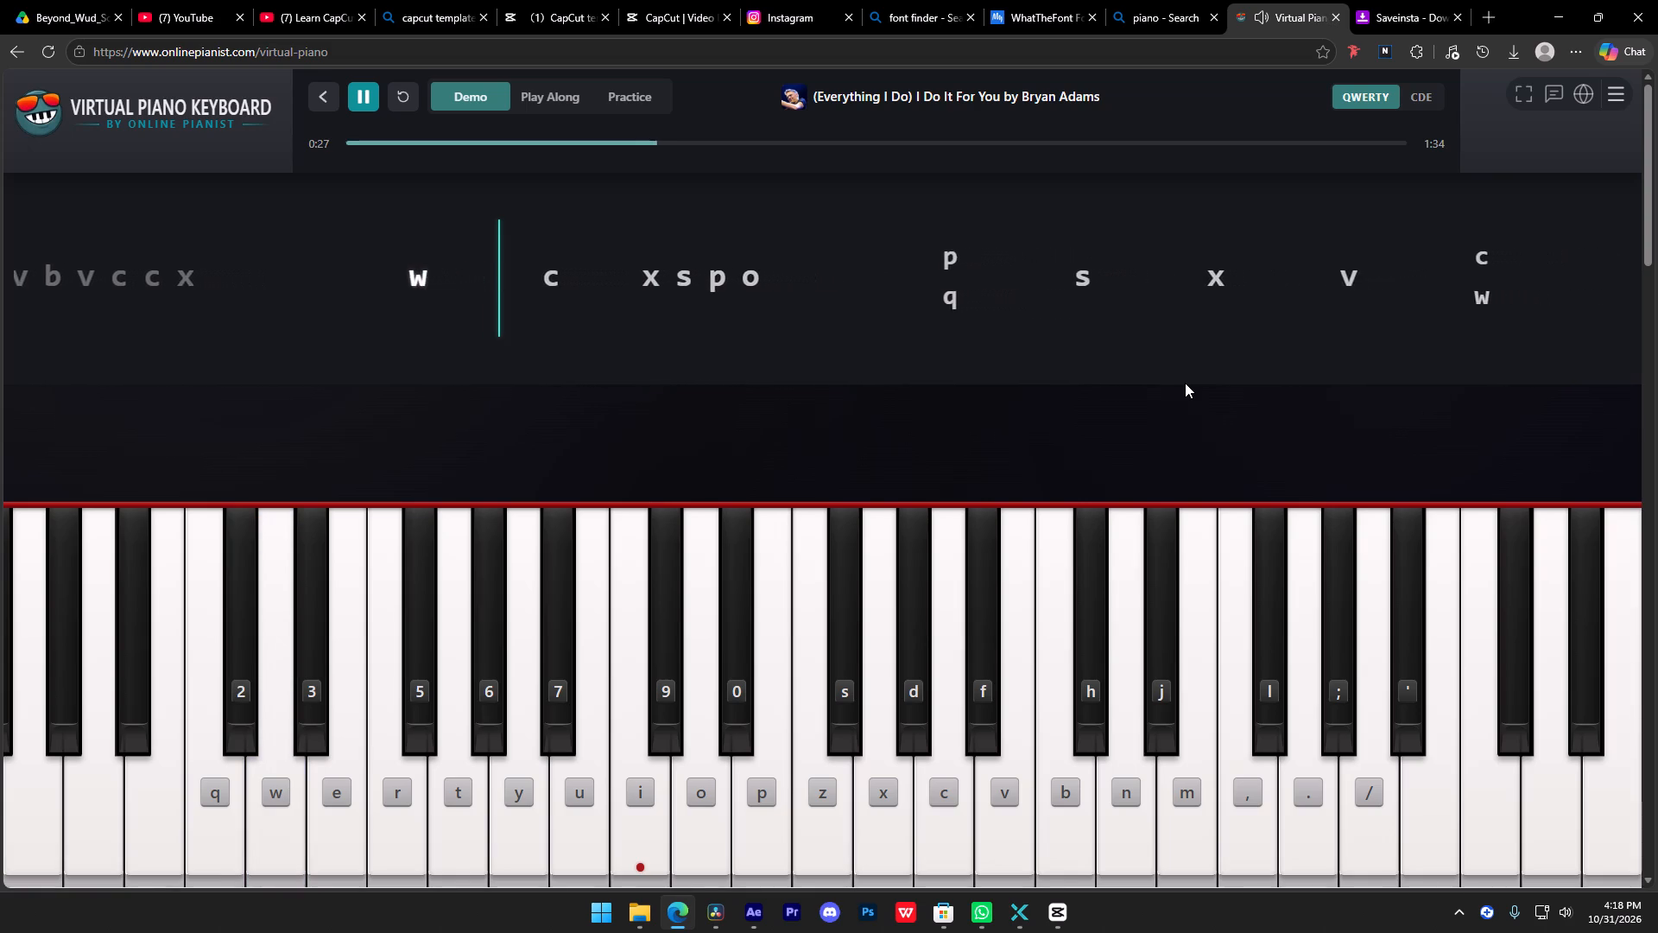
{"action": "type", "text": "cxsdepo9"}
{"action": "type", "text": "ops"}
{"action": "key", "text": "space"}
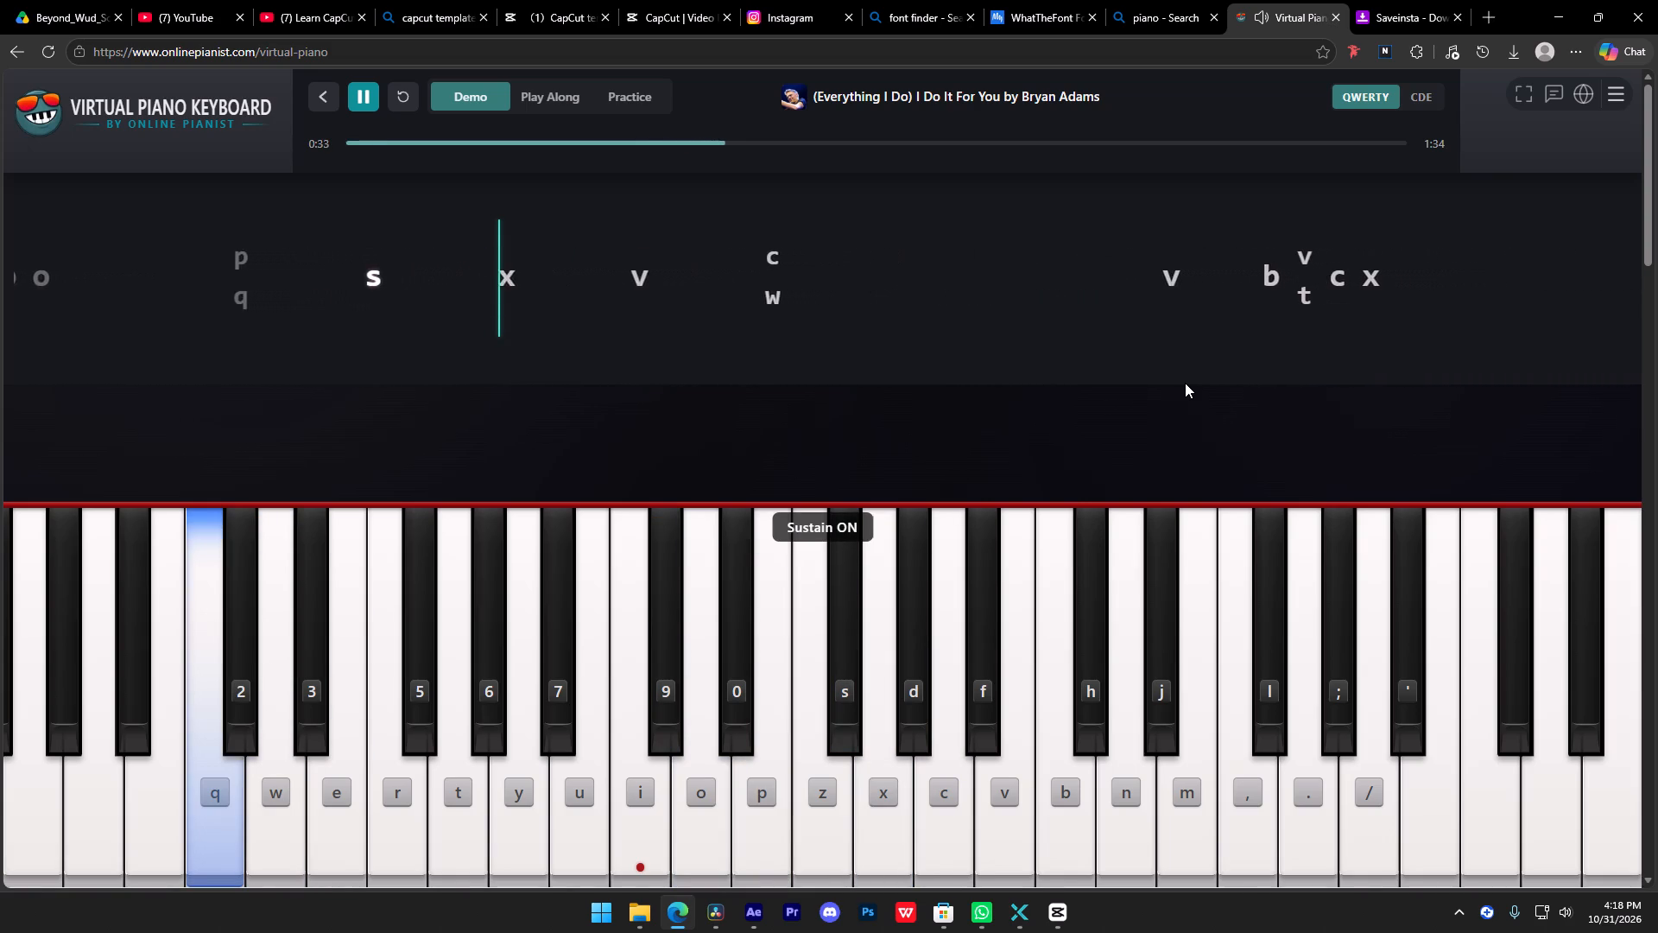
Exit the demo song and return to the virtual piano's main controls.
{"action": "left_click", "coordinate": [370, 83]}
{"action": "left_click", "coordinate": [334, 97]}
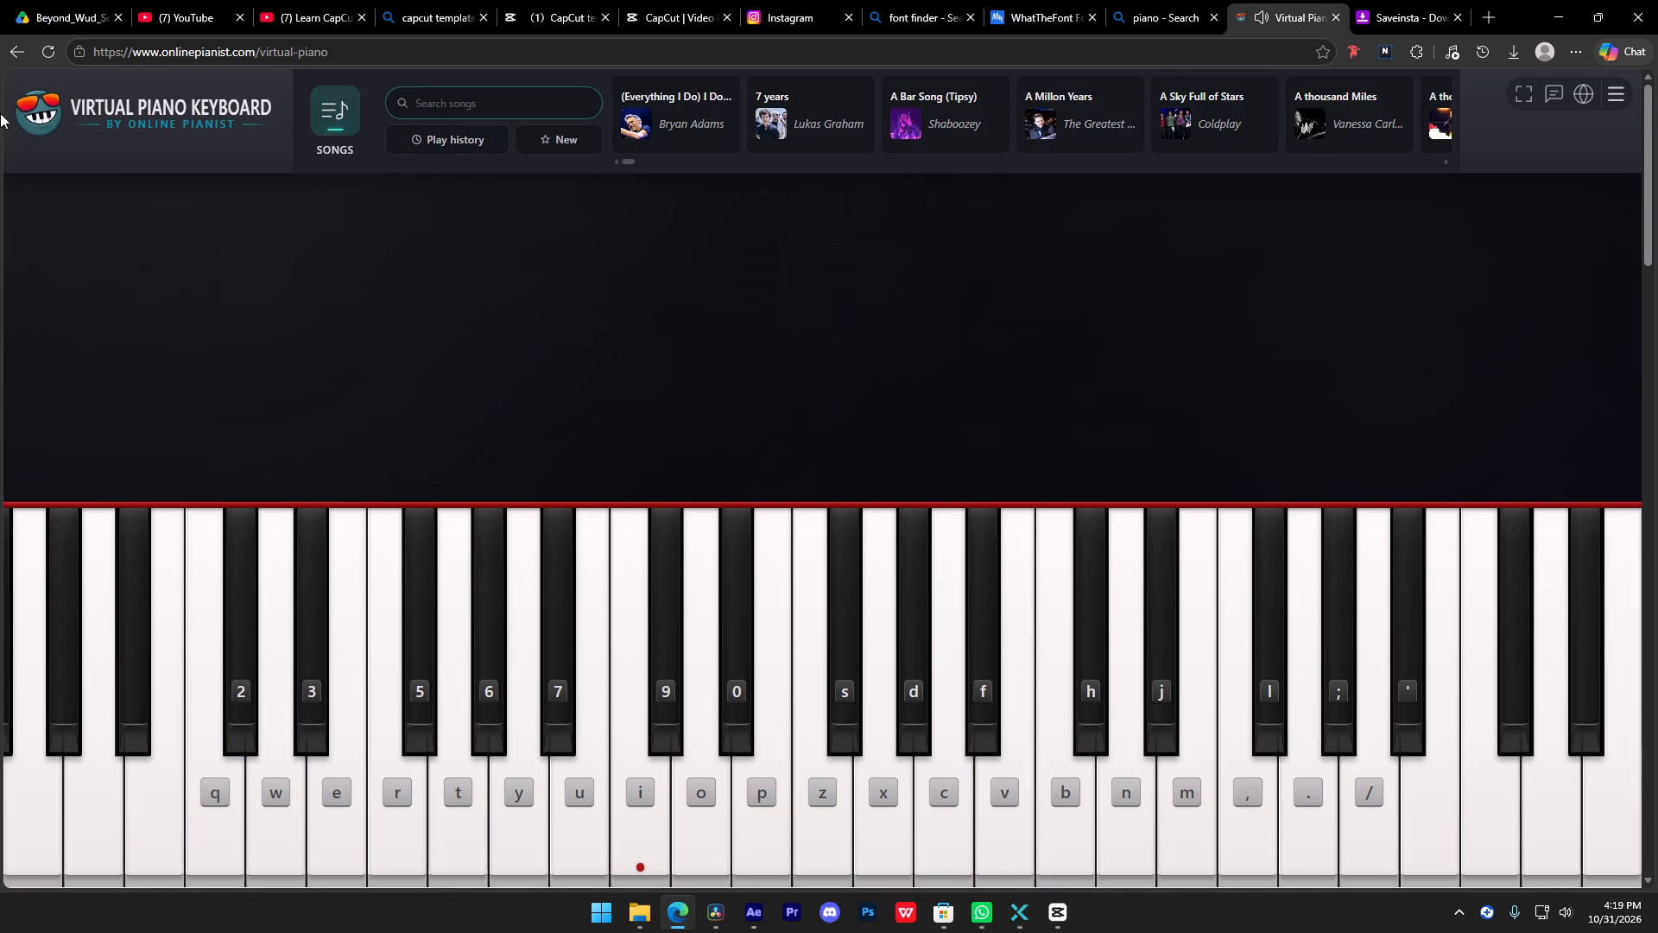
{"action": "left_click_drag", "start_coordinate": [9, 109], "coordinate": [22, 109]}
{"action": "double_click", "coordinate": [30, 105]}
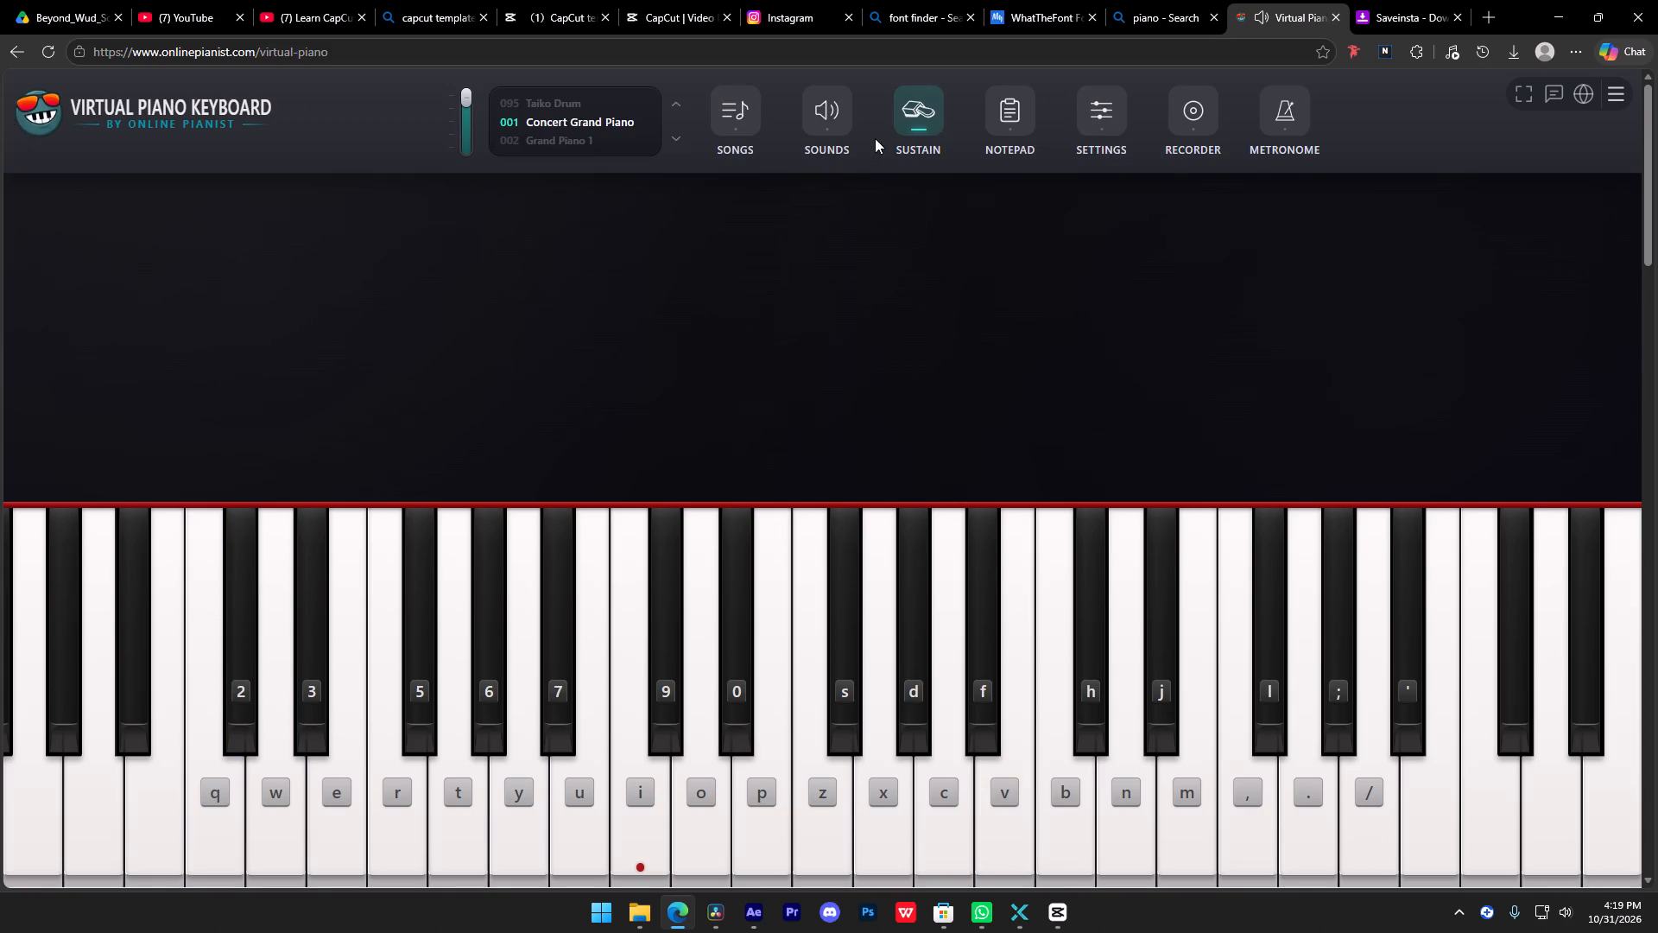
Browse the virtual piano's instrument sounds and return to the main controls without choosing another one.
{"action": "left_click", "coordinate": [844, 111]}
{"action": "scroll", "coordinate": [1047, 203], "scroll_direction": "down", "scroll_amount": 4}
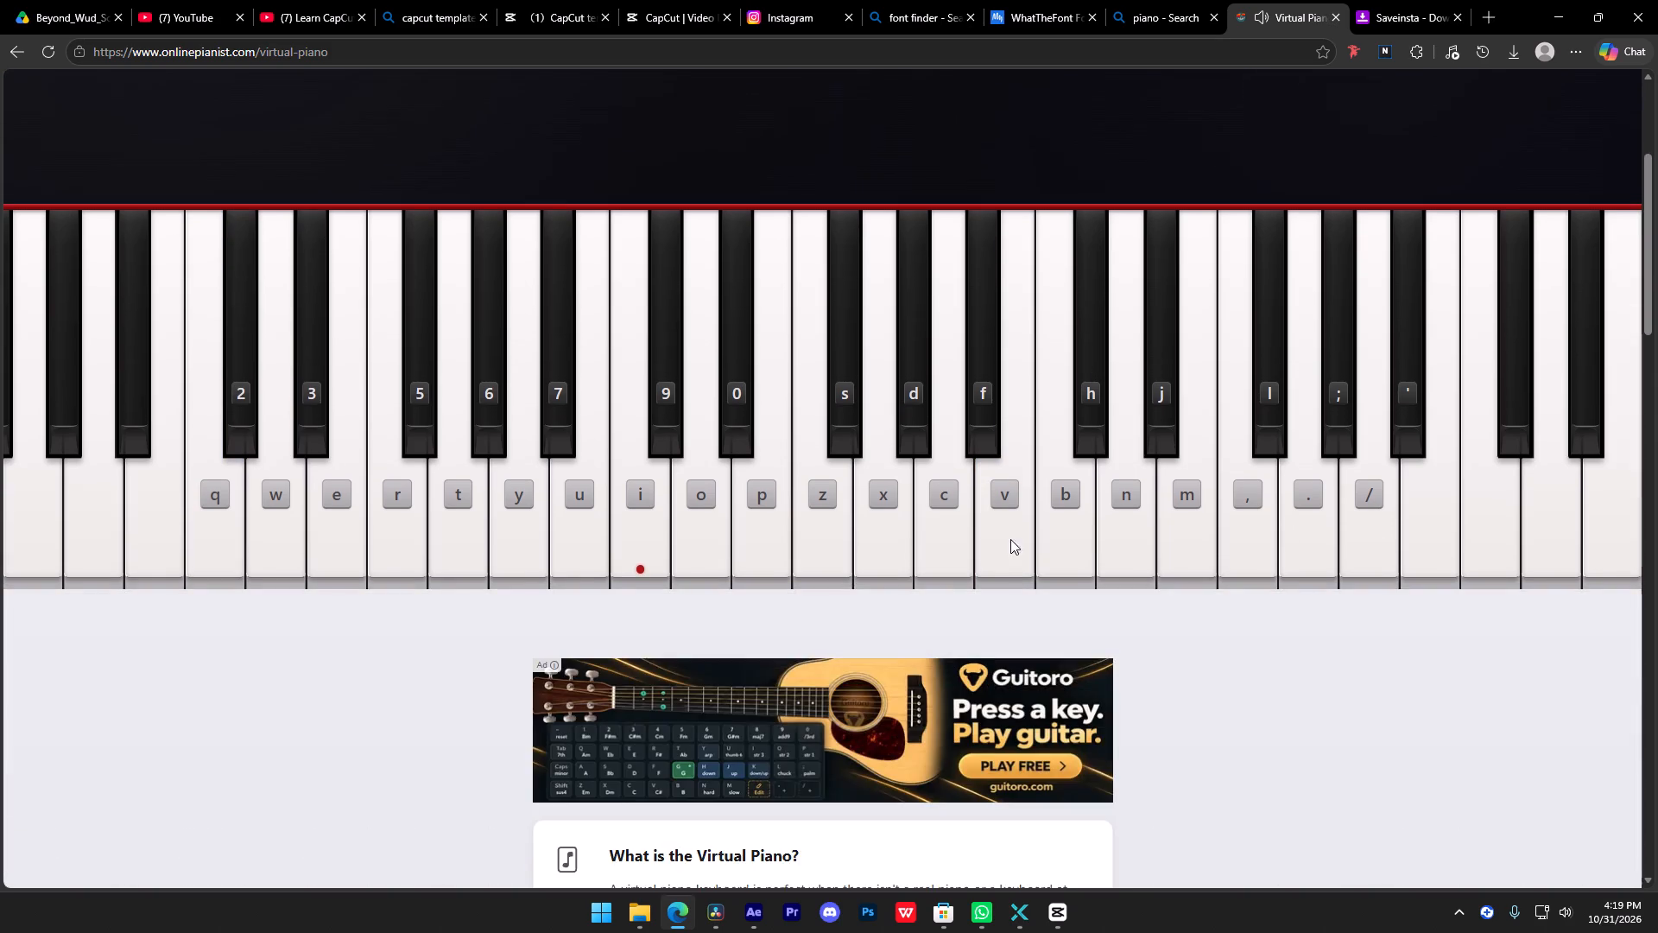
{"action": "scroll", "coordinate": [1021, 528], "scroll_direction": "down", "scroll_amount": 4}
{"action": "scroll", "coordinate": [1031, 564], "scroll_direction": "up", "scroll_amount": 5}
{"action": "scroll", "coordinate": [1038, 836], "scroll_direction": "up", "scroll_amount": 6}
{"action": "scroll", "coordinate": [1101, 466], "scroll_direction": "up", "scroll_amount": 6}
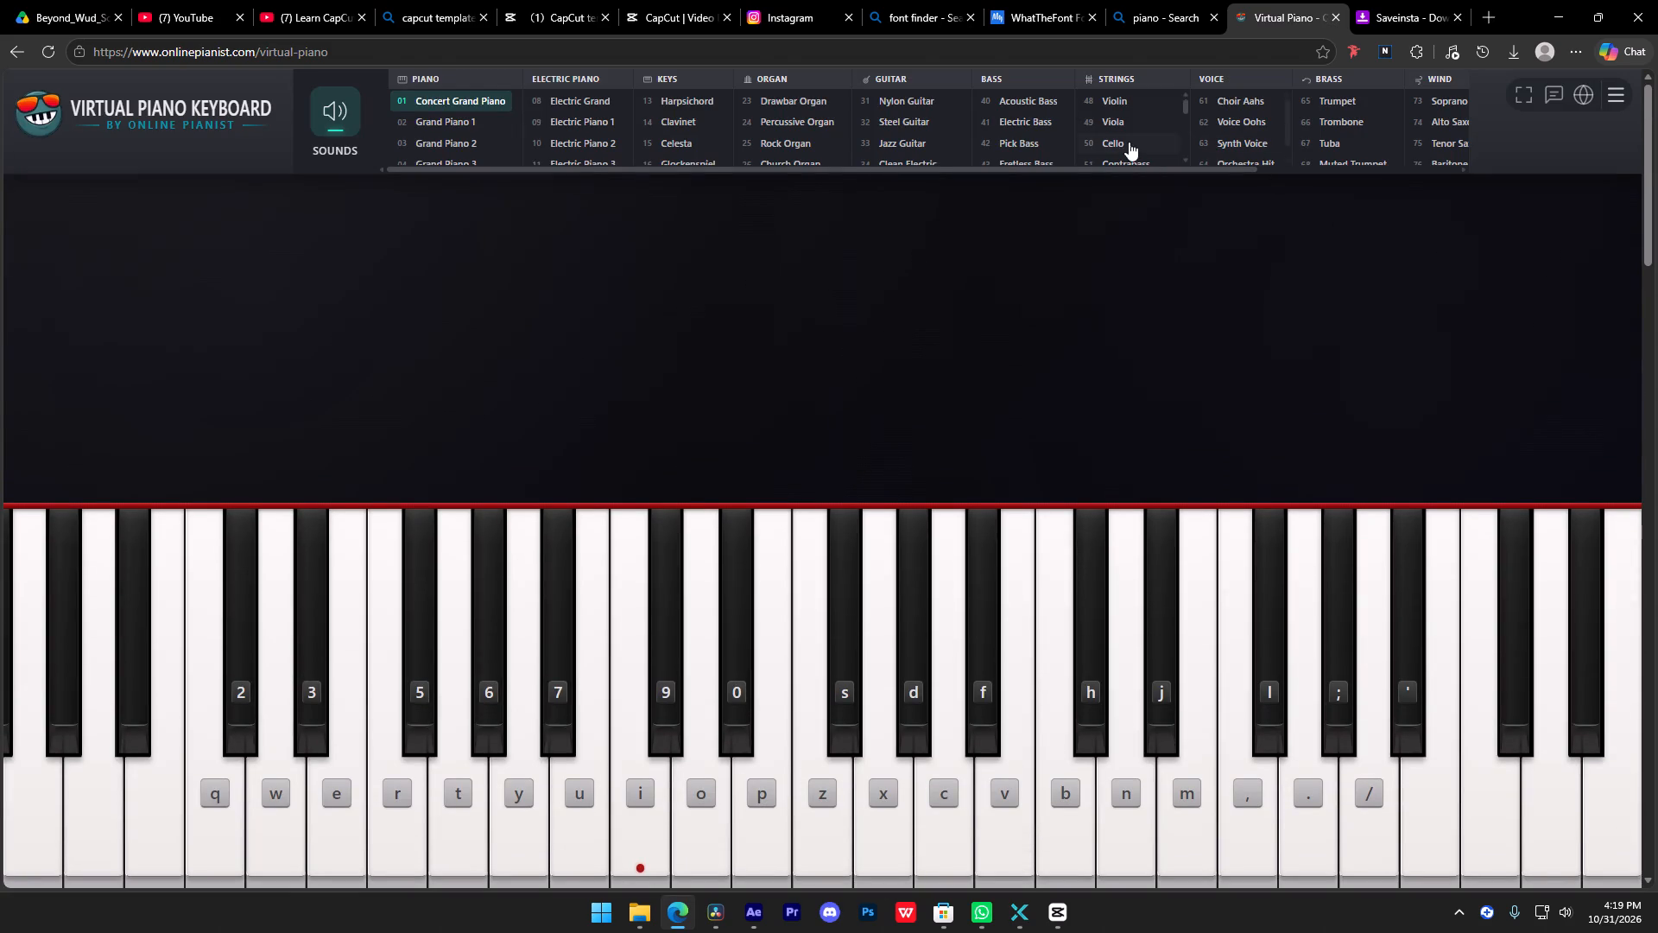
{"action": "left_click", "coordinate": [119, 121]}
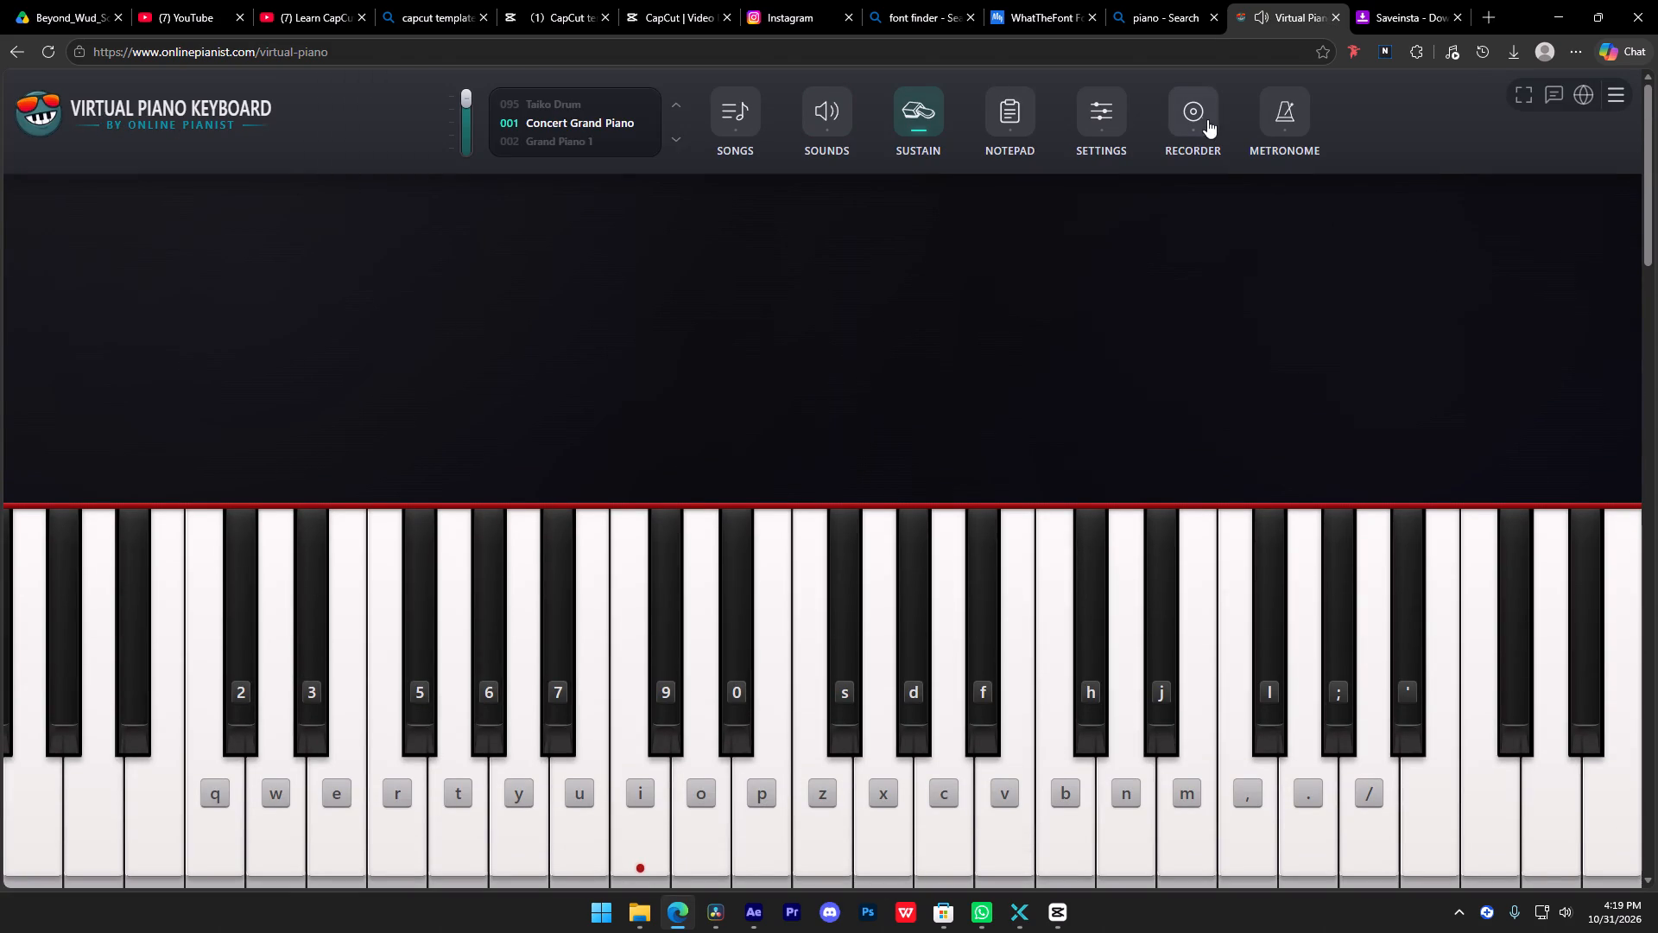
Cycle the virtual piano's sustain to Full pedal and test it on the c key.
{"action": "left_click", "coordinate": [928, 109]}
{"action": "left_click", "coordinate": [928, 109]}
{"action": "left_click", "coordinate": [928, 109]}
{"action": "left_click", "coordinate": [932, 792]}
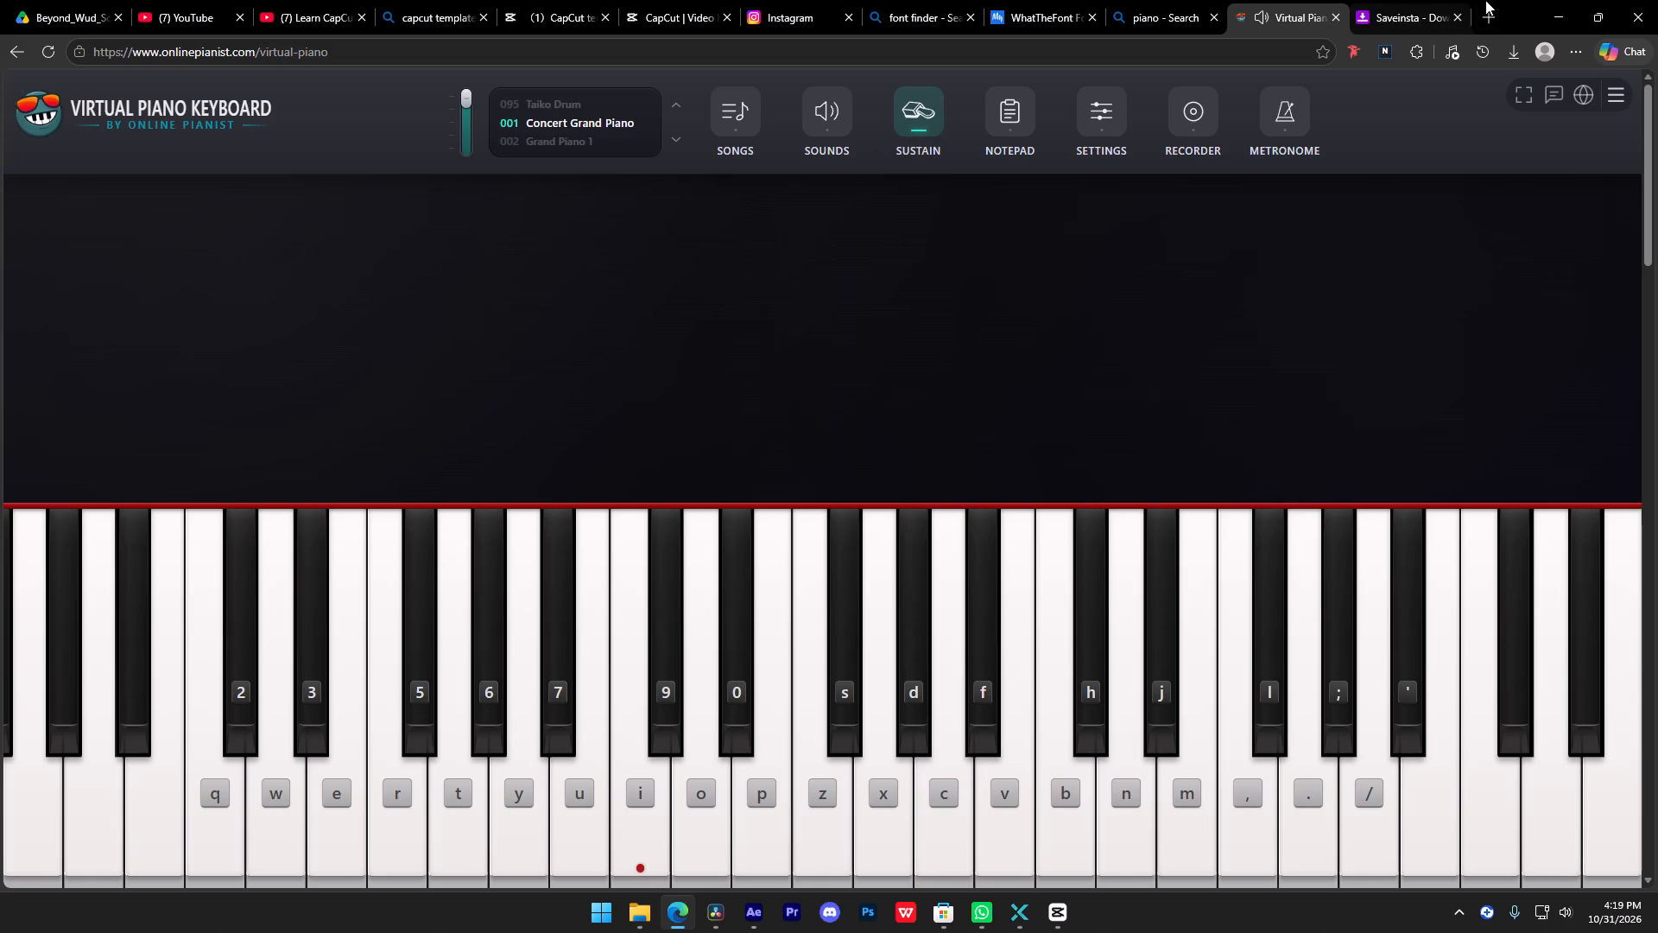
Close the virtual piano page, check the remaining pages, and switch to DaVinci Resolve.
{"action": "left_click", "coordinate": [1341, 19]}
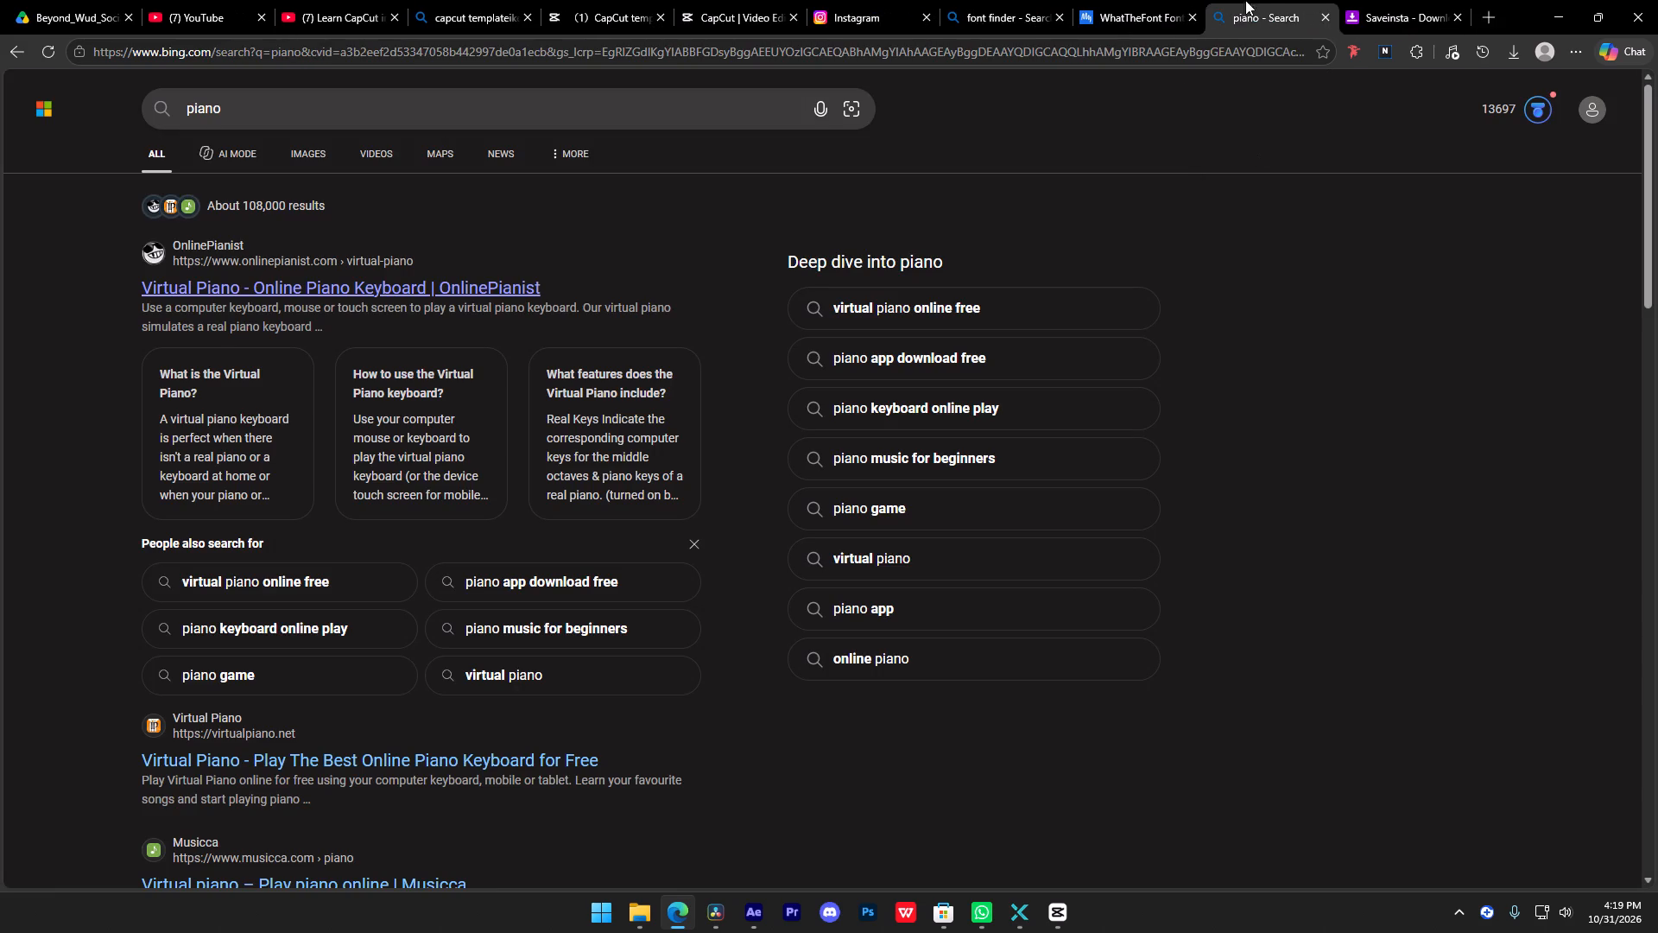
{"action": "left_click", "coordinate": [1309, 0]}
{"action": "left_click", "coordinate": [1395, 0]}
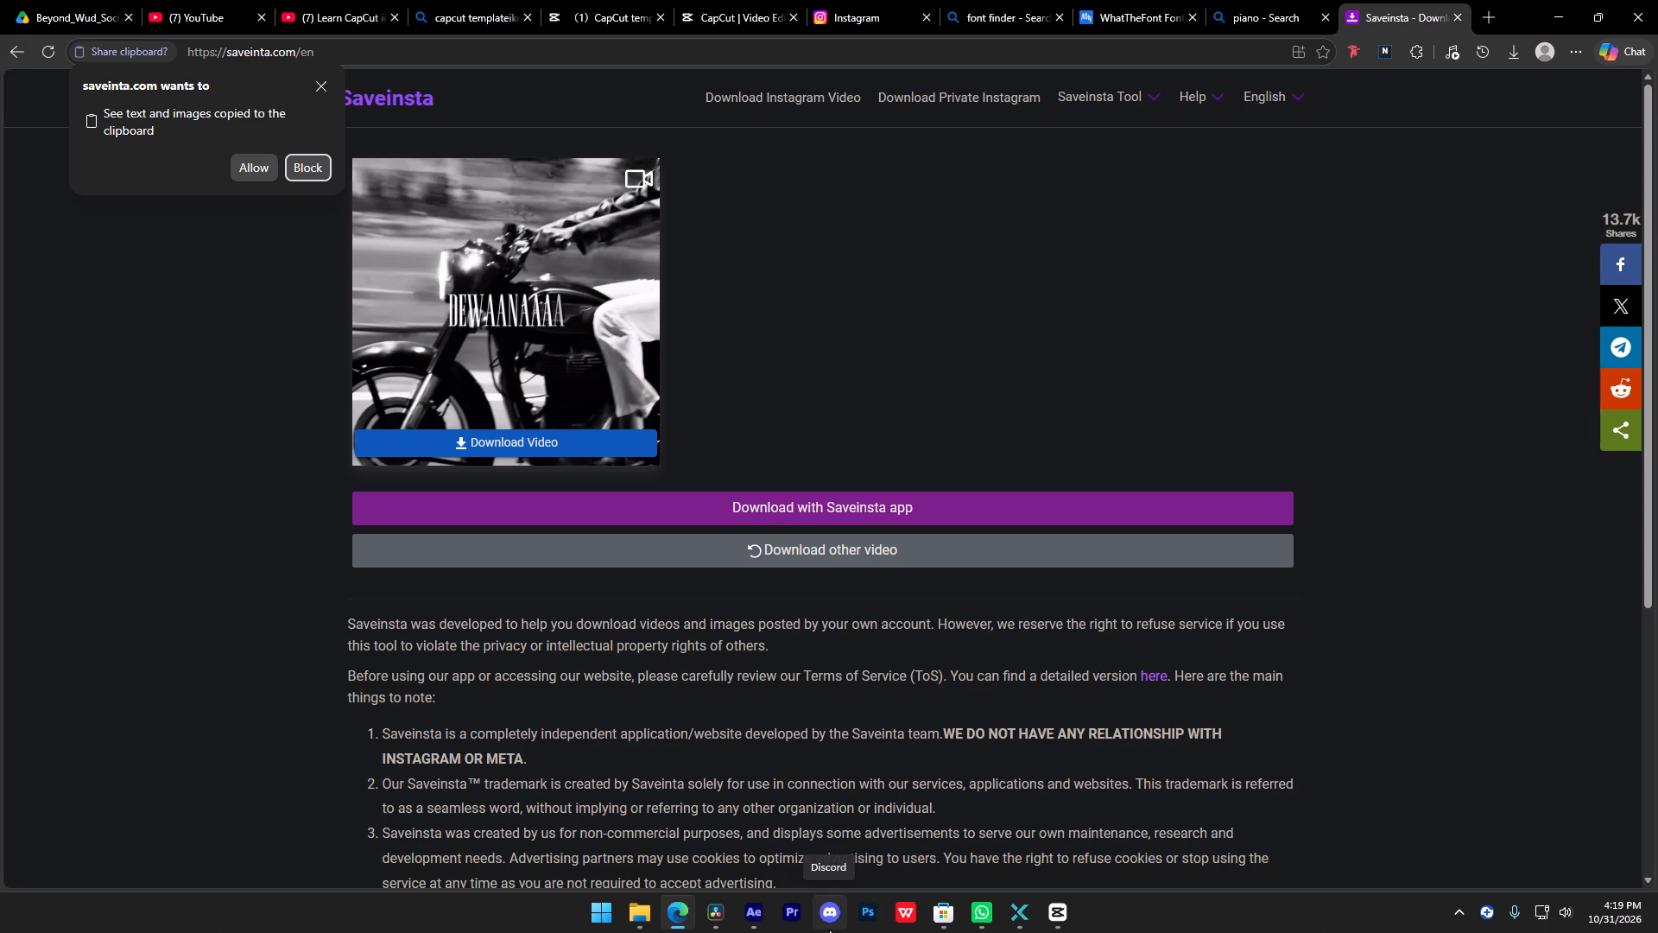
{"action": "left_click", "coordinate": [1244, 0]}
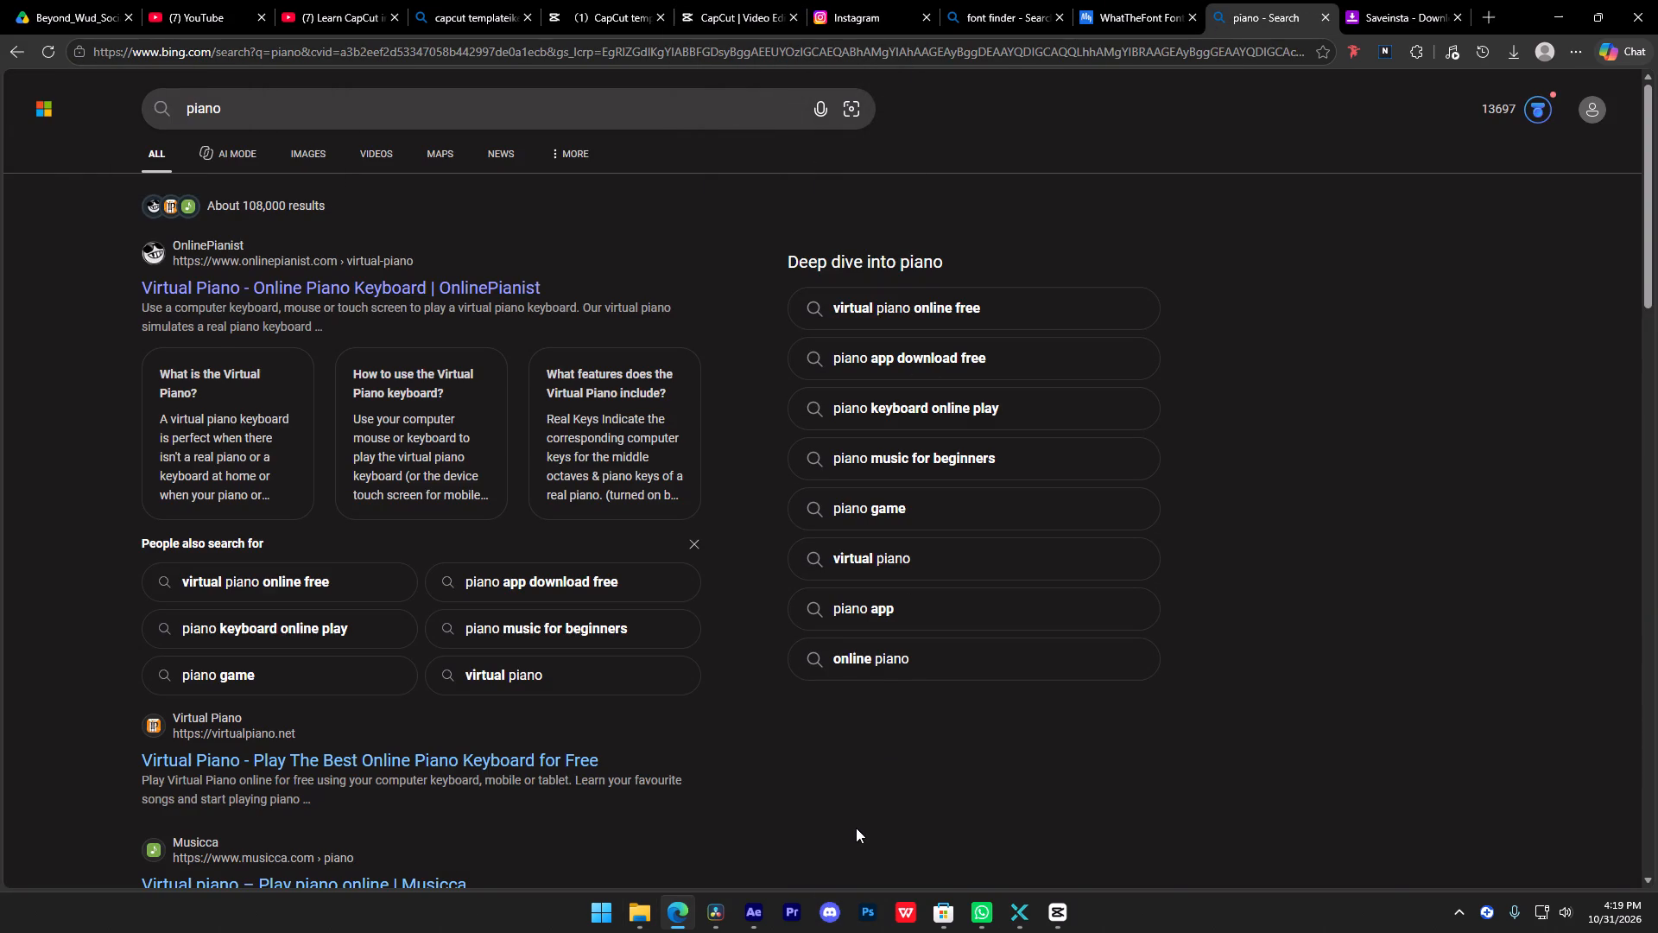
{"action": "left_click", "coordinate": [712, 912]}
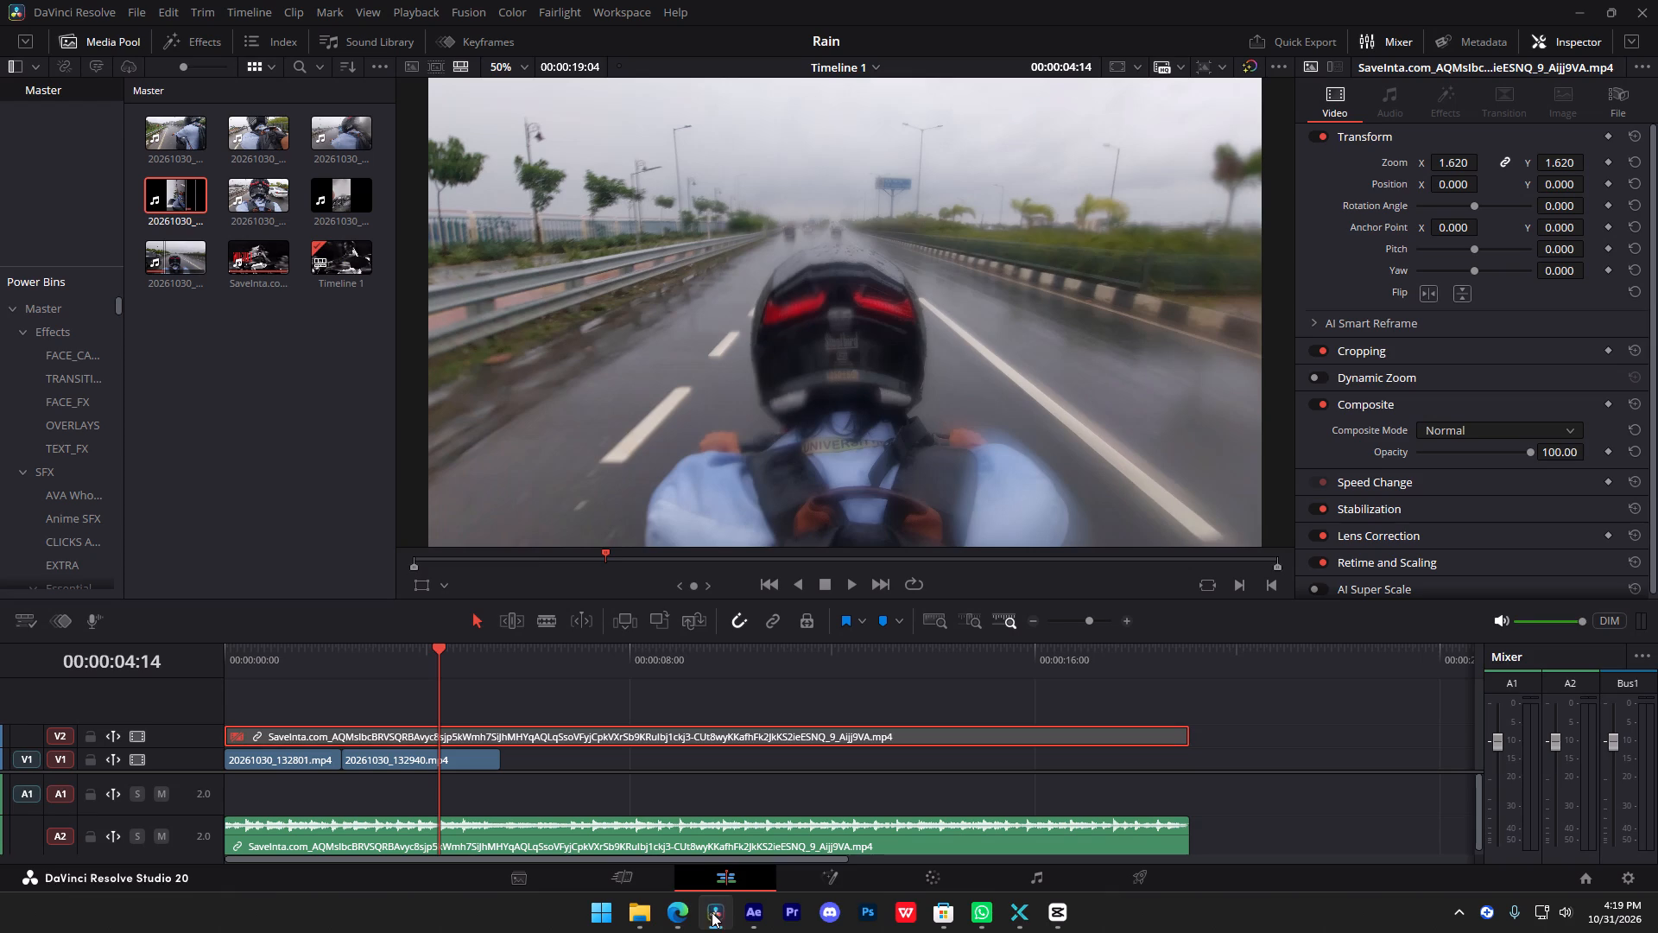
Play Timeline 1 from the start to review the two placed Rain riding shots on V1.
{"action": "left_click", "coordinate": [489, 708]}
{"action": "scroll", "coordinate": [503, 754], "scroll_direction": "up", "scroll_amount": 5, "text": "alt"}
{"action": "scroll", "coordinate": [503, 754], "scroll_direction": "down", "scroll_amount": 6, "text": "alt"}
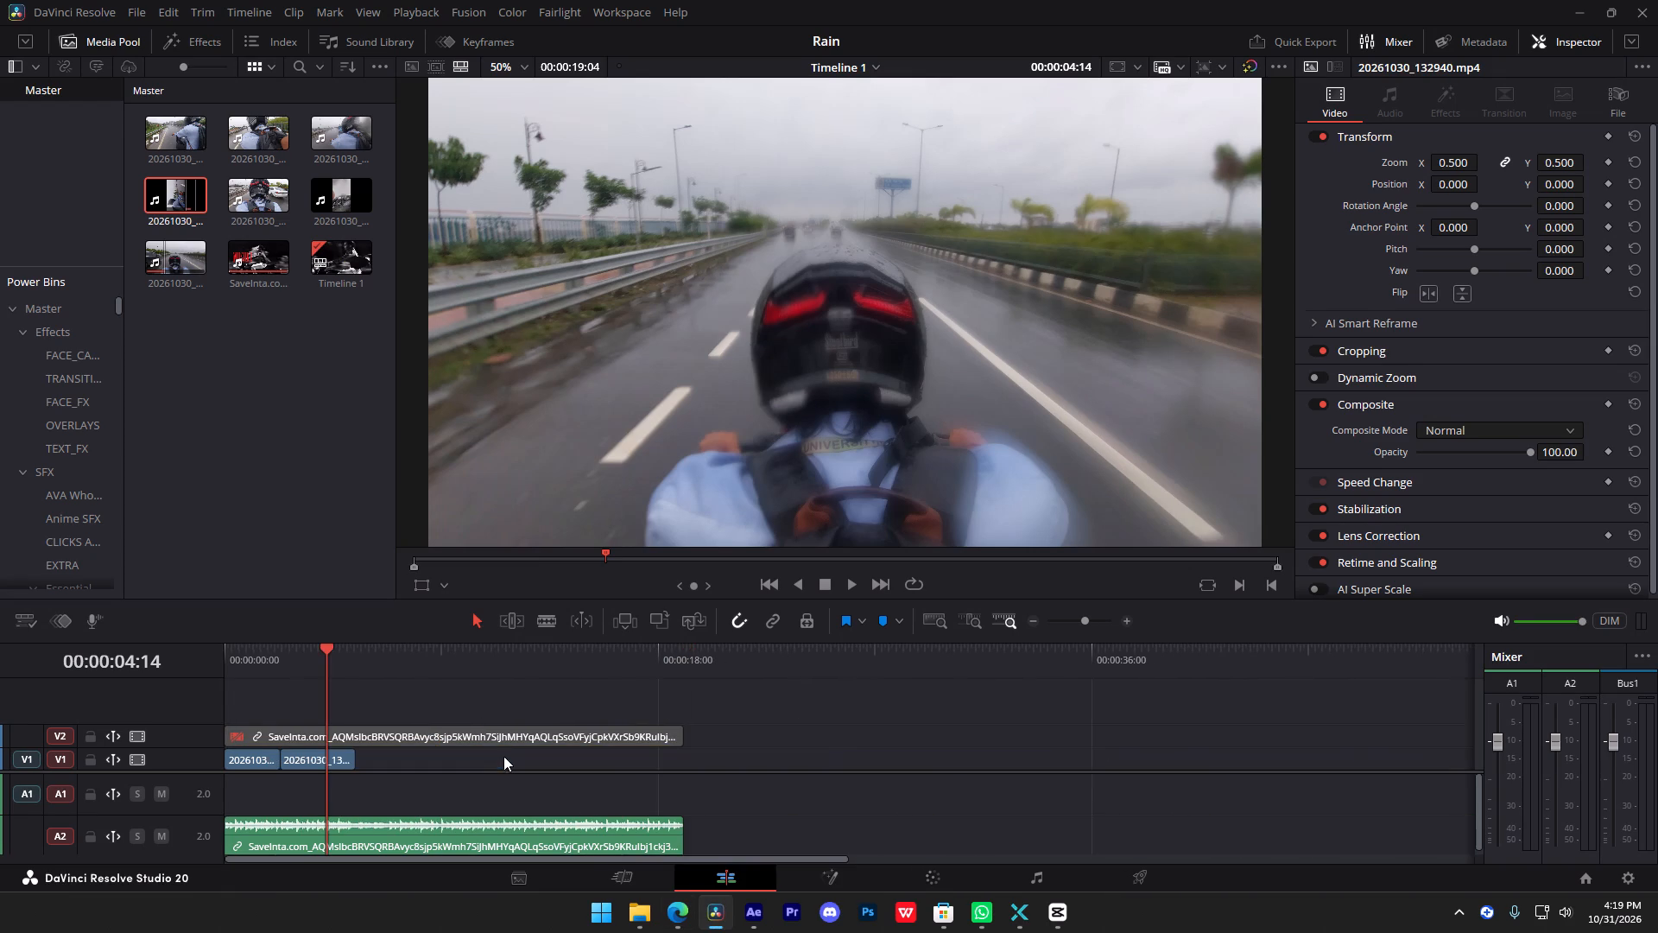
{"action": "scroll", "coordinate": [361, 747], "scroll_direction": "up", "scroll_amount": 5, "text": "alt"}
{"action": "left_click_drag", "start_coordinate": [365, 663], "coordinate": [0, 604]}
{"action": "key", "text": "space"}
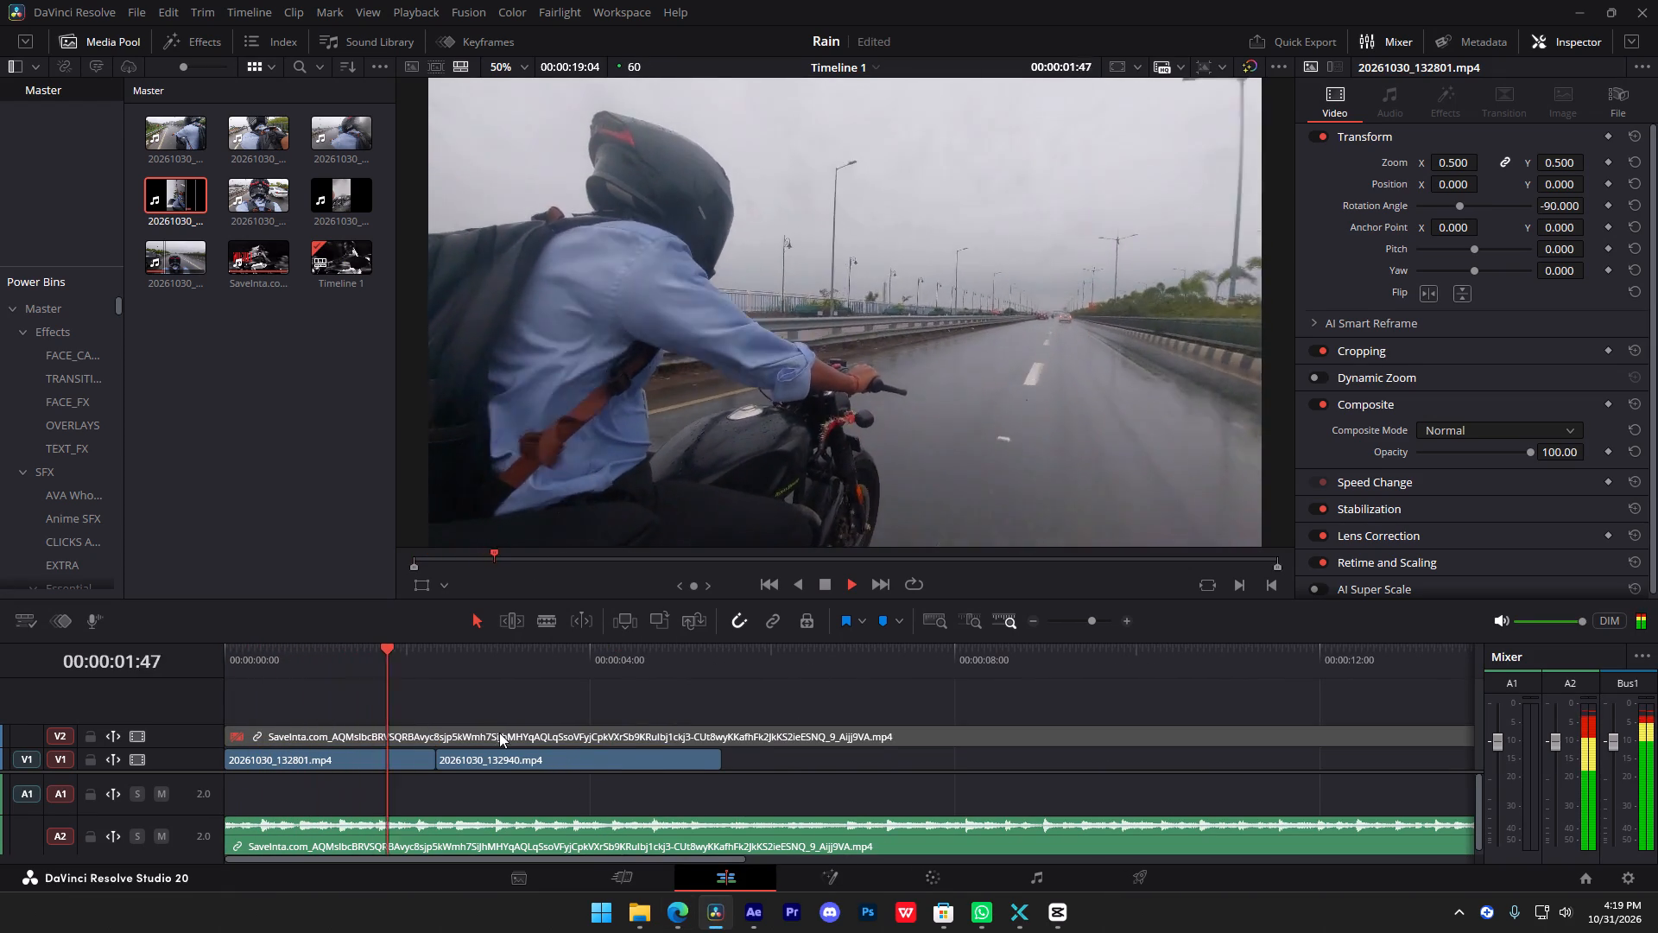
{"action": "scroll", "coordinate": [529, 744], "scroll_direction": "down", "scroll_amount": 5, "text": "alt"}
{"action": "scroll", "coordinate": [534, 759], "scroll_direction": "up", "scroll_amount": 19, "text": "alt"}
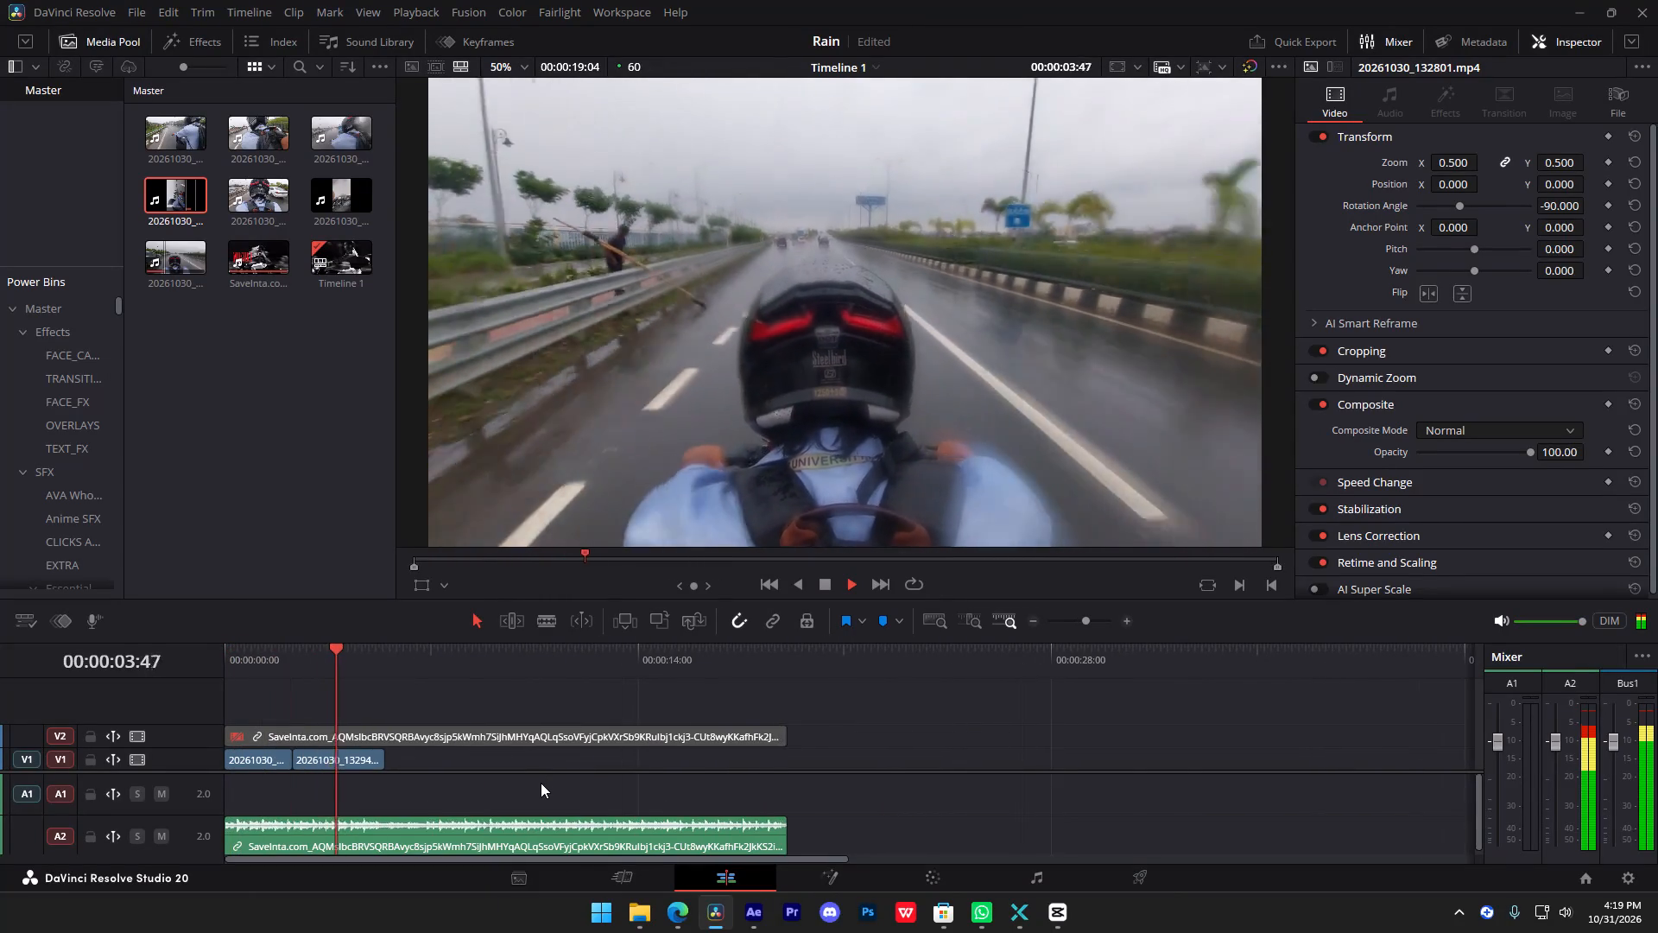
{"action": "scroll", "coordinate": [541, 783], "scroll_direction": "up", "scroll_amount": 2, "text": "alt"}
{"action": "key", "text": "space"}
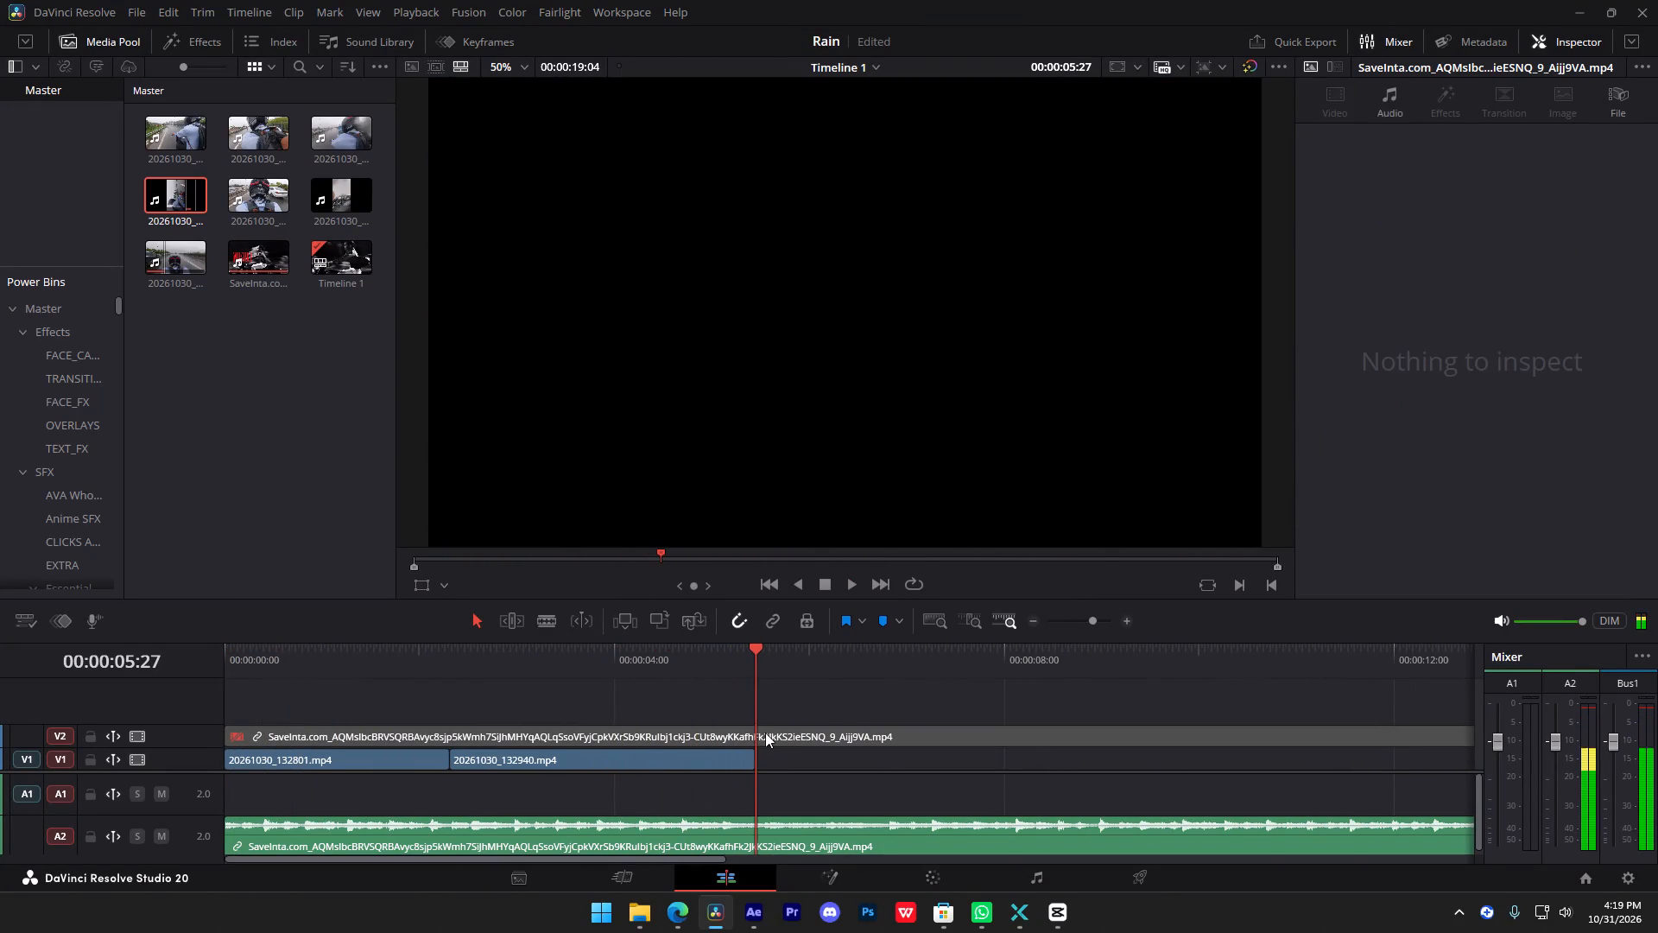
Enable the SaveInta.com reference clip on V2.
{"action": "left_click", "coordinate": [765, 733]}
{"action": "key", "text": "d"}
Replay the reference's TERA BACHKE JAANAA shot to examine when it cuts to the parked motorcycle.
{"action": "left_click_drag", "start_coordinate": [729, 675], "coordinate": [696, 676]}
{"action": "key", "text": "space"}
{"action": "key", "text": "space"}
{"action": "left_click_drag", "start_coordinate": [668, 672], "coordinate": [539, 687]}
{"action": "key", "text": "space"}
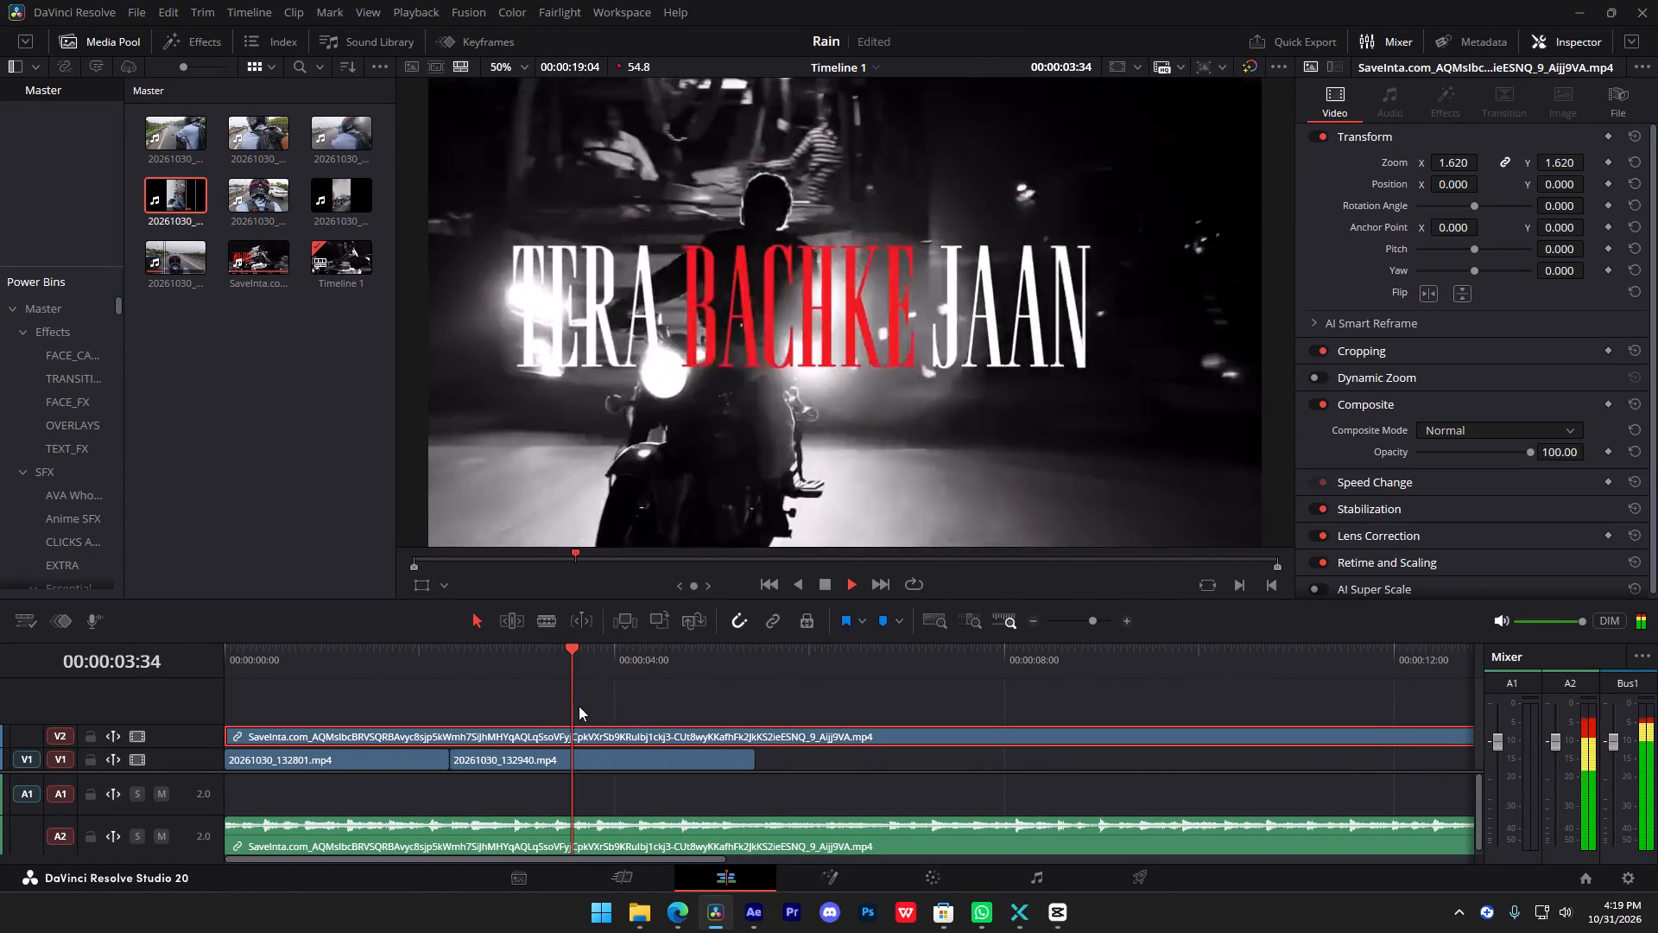
{"action": "key", "text": "space"}
{"action": "key", "text": "space"}
{"action": "key", "text": "space"}
{"action": "key", "text": "space"}
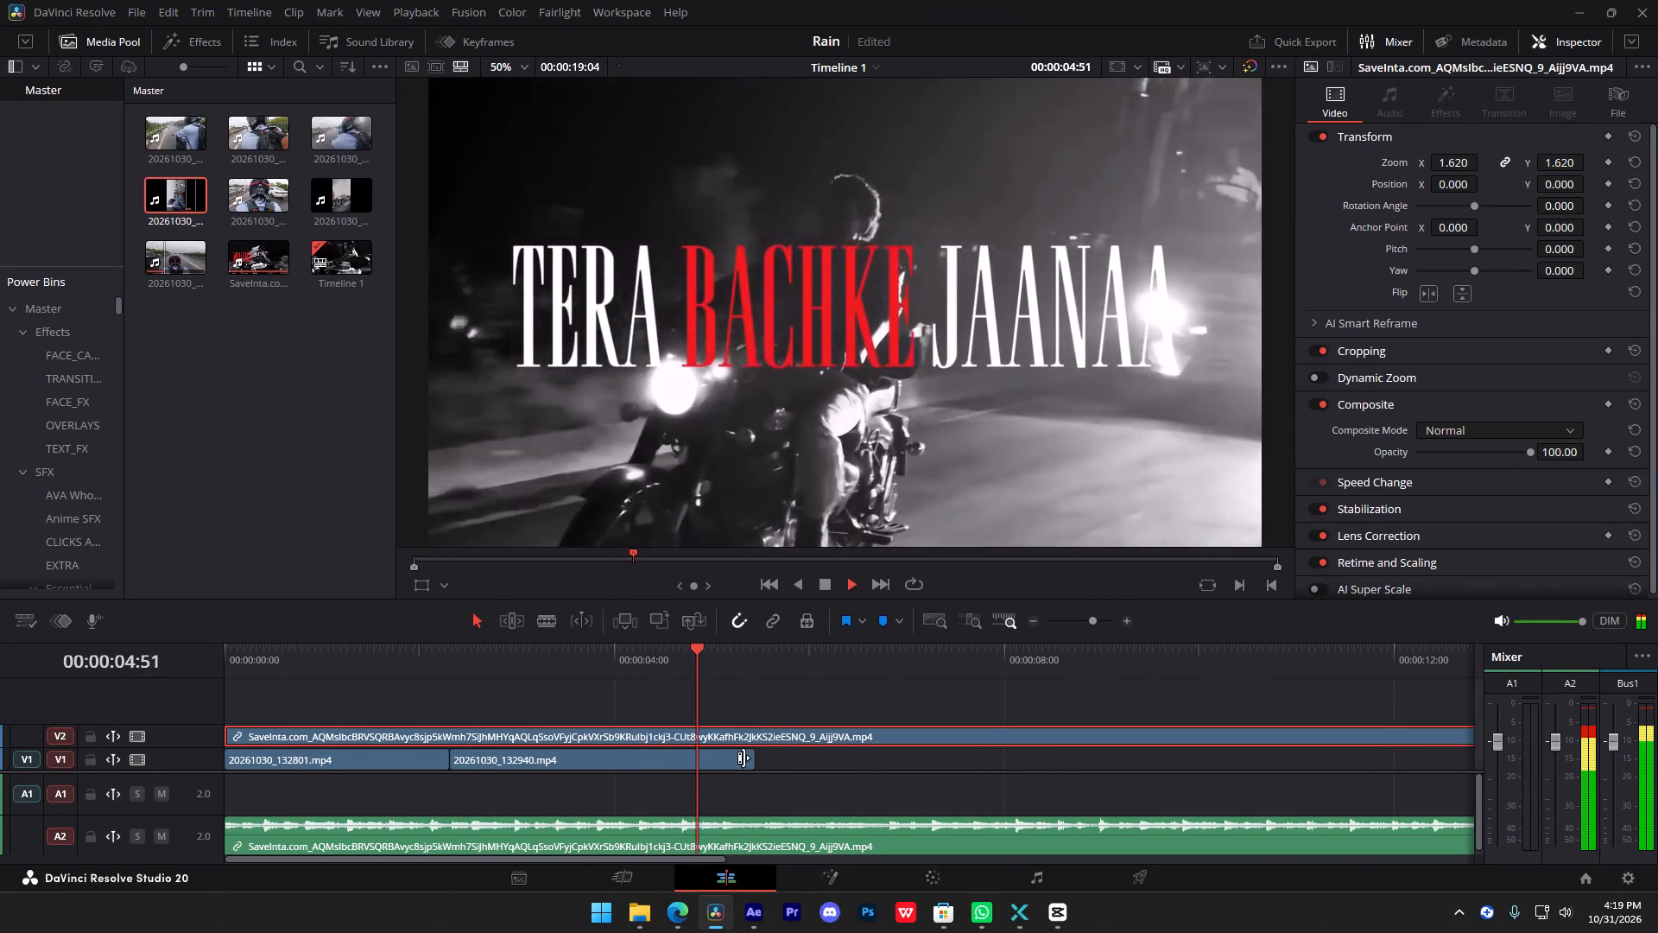
{"action": "key", "text": "space"}
{"action": "key", "text": "space"}
{"action": "key", "text": "space"}
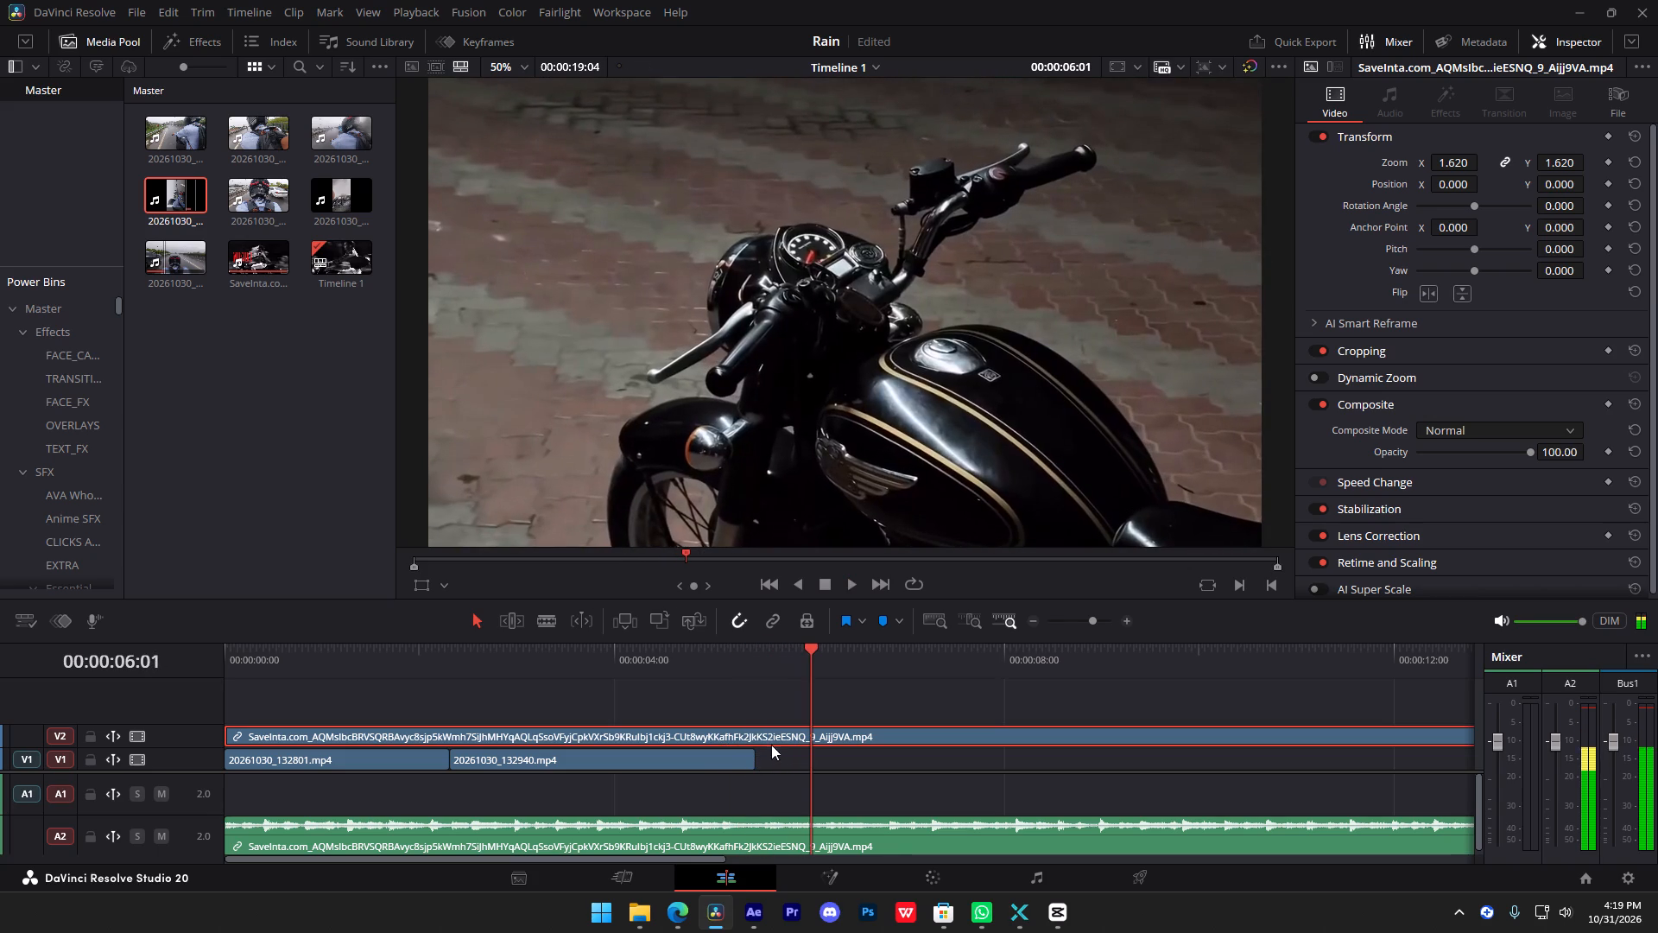
Extend the end of 20261030_132940.mp4 on V1 to the reference's cut at 00:00:05:38.
{"action": "left_click", "coordinate": [750, 686]}
{"action": "left_click_drag", "start_coordinate": [742, 674], "coordinate": [689, 679]}
{"action": "key", "text": "space"}
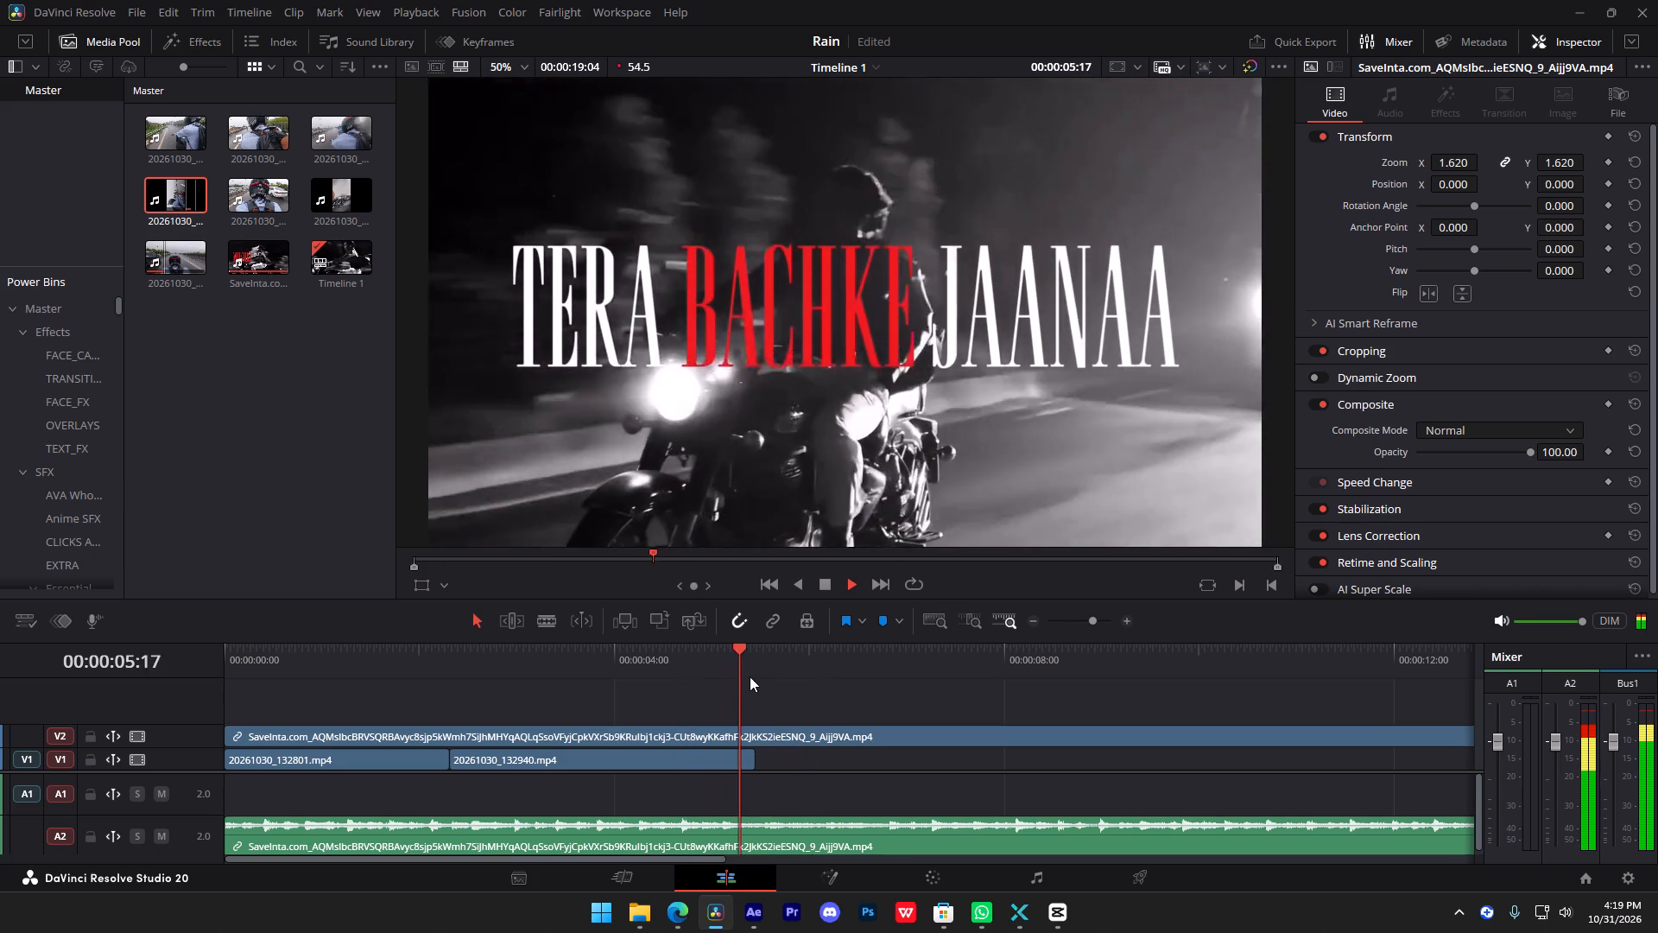
{"action": "key", "text": "space"}
{"action": "key", "text": "space"}
{"action": "key", "text": "space"}
{"action": "left_click", "coordinate": [774, 671]}
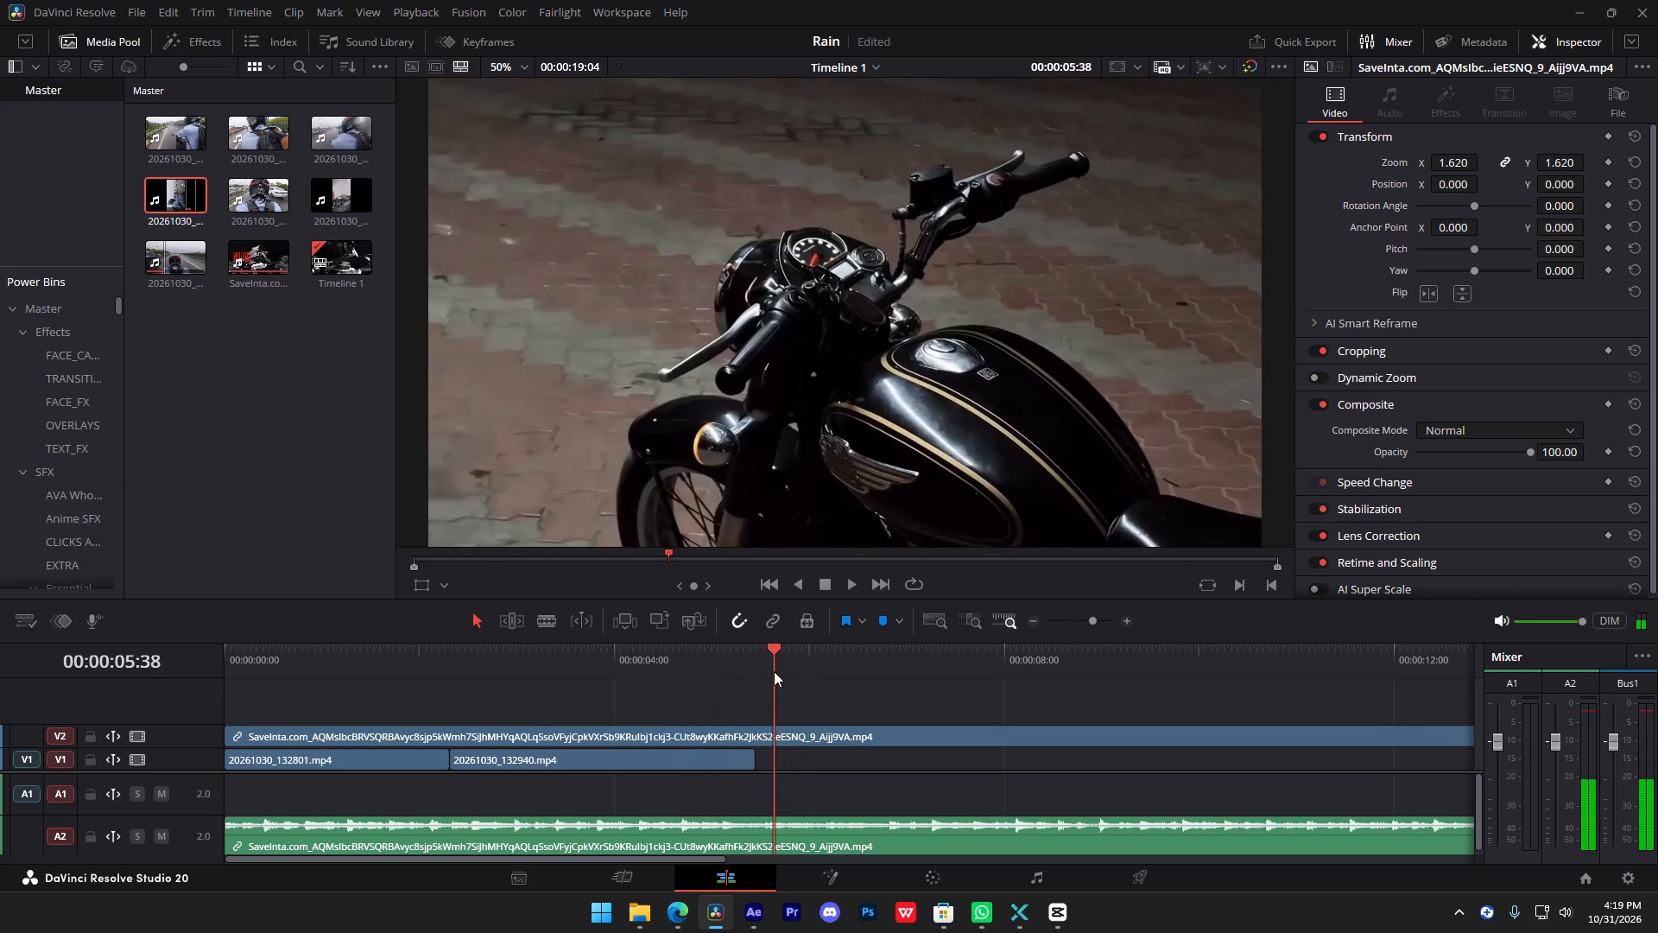
{"action": "left_click_drag", "start_coordinate": [750, 760], "coordinate": [774, 755]}
Place 20261030_132730.mp4 on V1 at 00:00:06:50, where the reference's YEE... shot begins.
{"action": "left_click_drag", "start_coordinate": [743, 677], "coordinate": [731, 677]}
{"action": "key", "text": "space"}
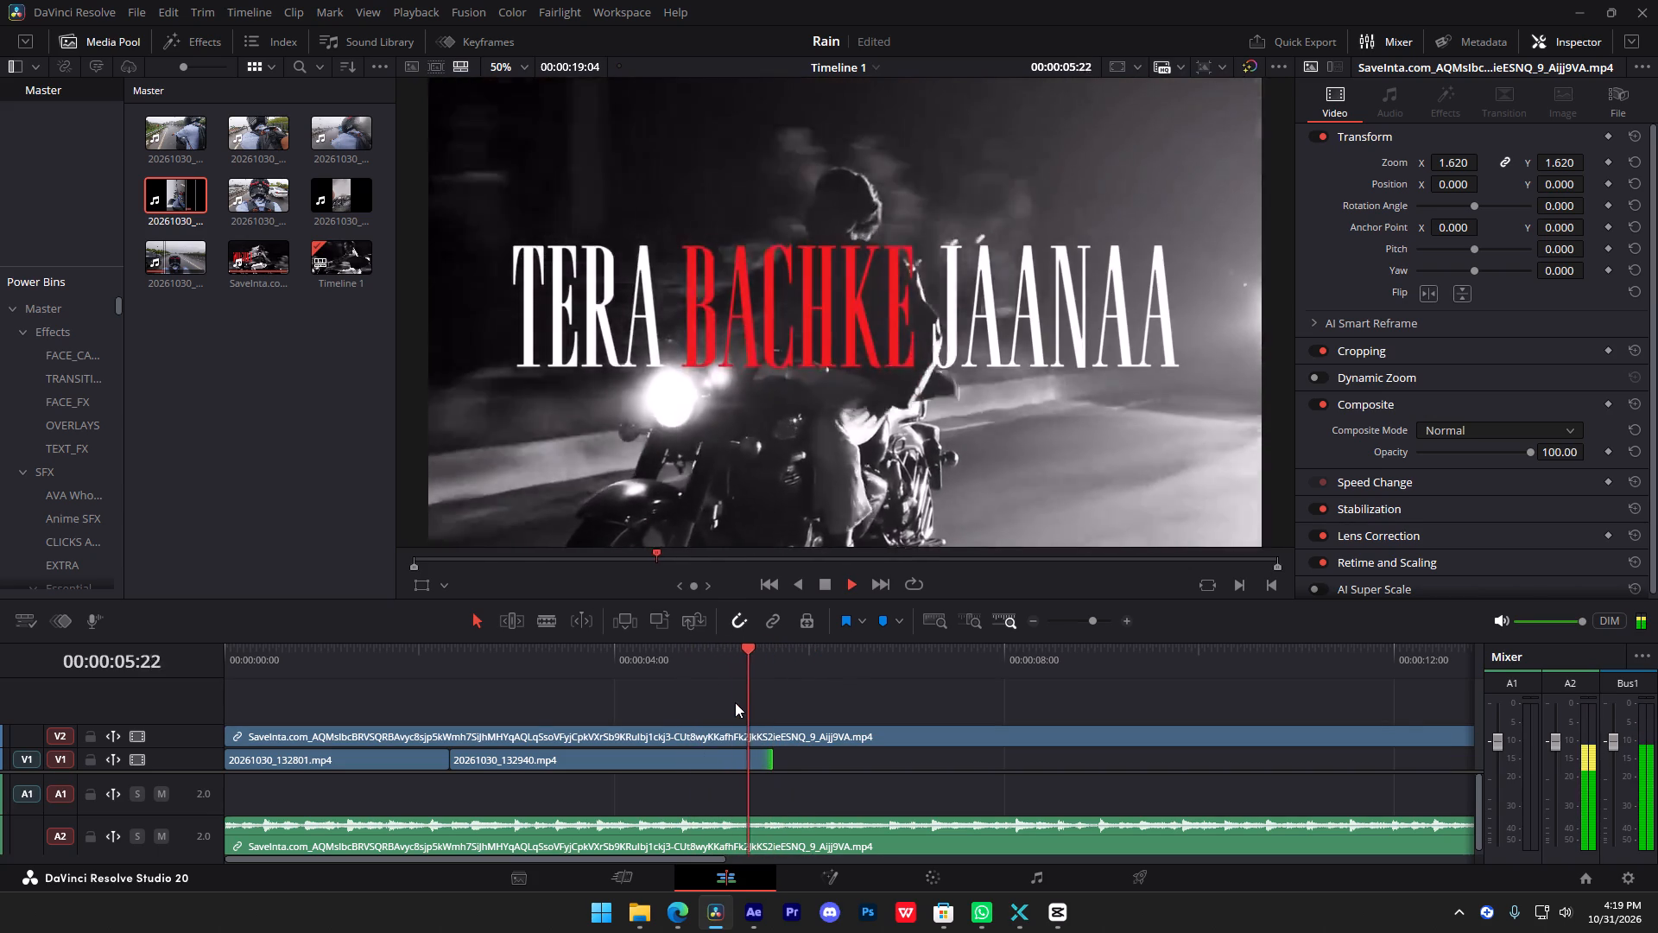
{"action": "key", "text": "space"}
{"action": "key", "text": "space"}
{"action": "key", "text": "space"}
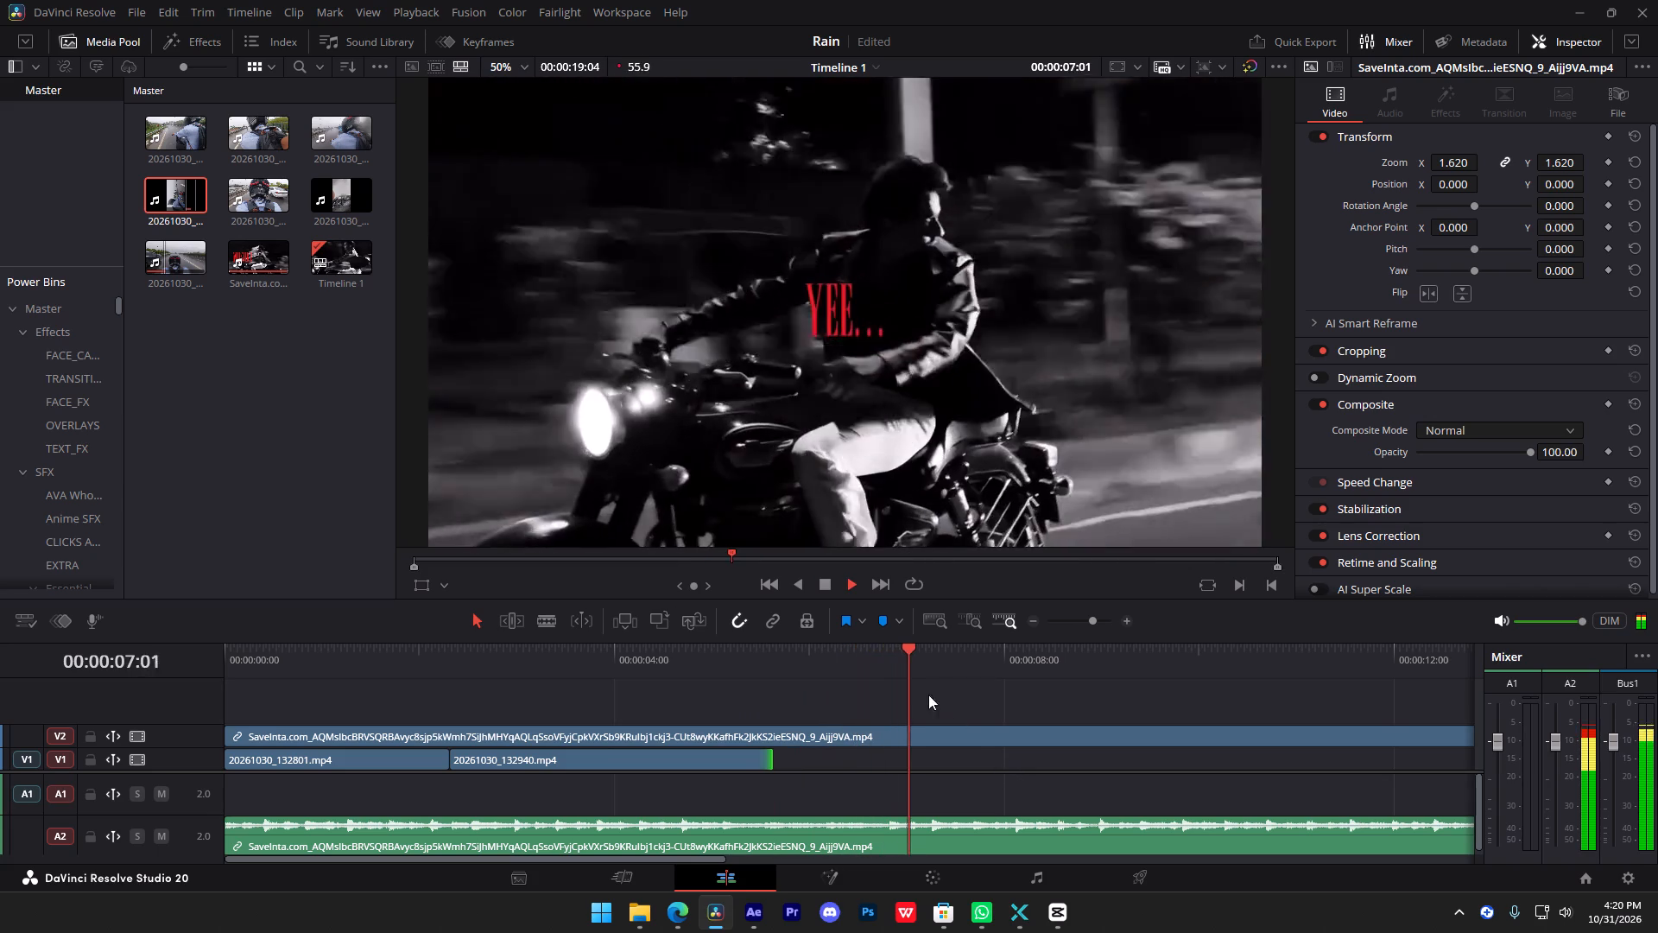
{"action": "left_click_drag", "start_coordinate": [907, 675], "coordinate": [891, 677]}
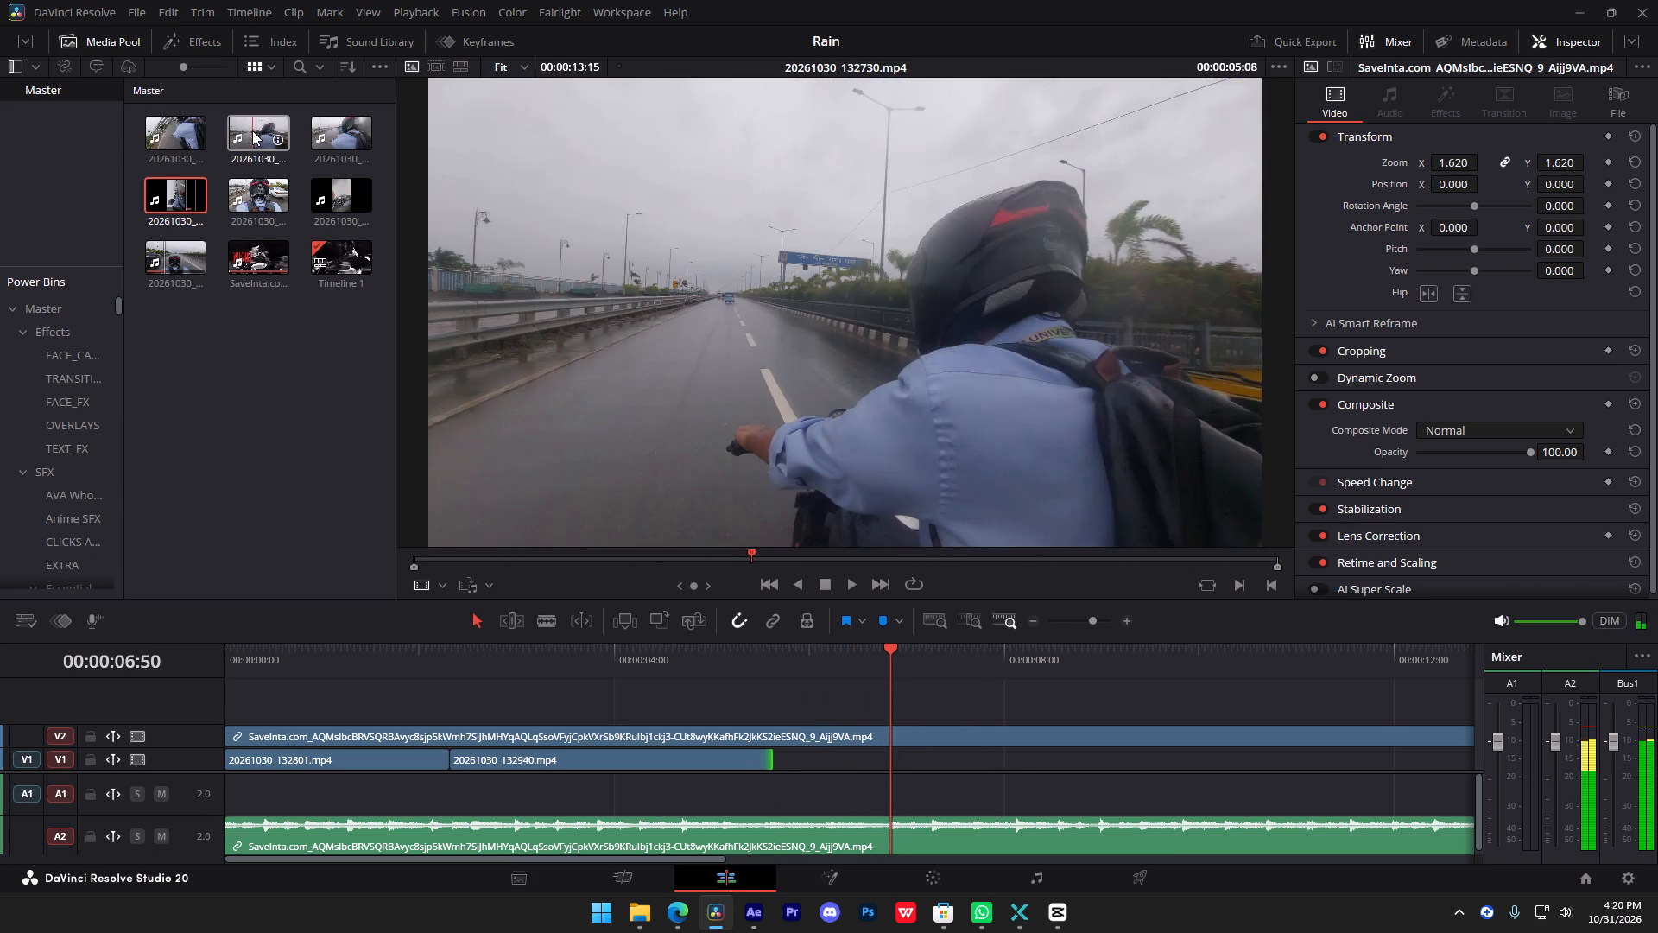
{"action": "left_click_drag", "start_coordinate": [256, 130], "coordinate": [891, 760]}
Delete the audio of the newly placed 20261030_132730.mp4 from track A1.
{"action": "left_click", "coordinate": [937, 784]}
{"action": "key", "text": "BackSpace"}
Play the reference from 00:00:06:50 and scrub on to about 00:00:10:25 to examine the YEE... shot and the YAAR shot.
{"action": "key", "text": "space"}
{"action": "scroll", "coordinate": [937, 773], "scroll_direction": "down", "scroll_amount": 6, "text": "alt"}
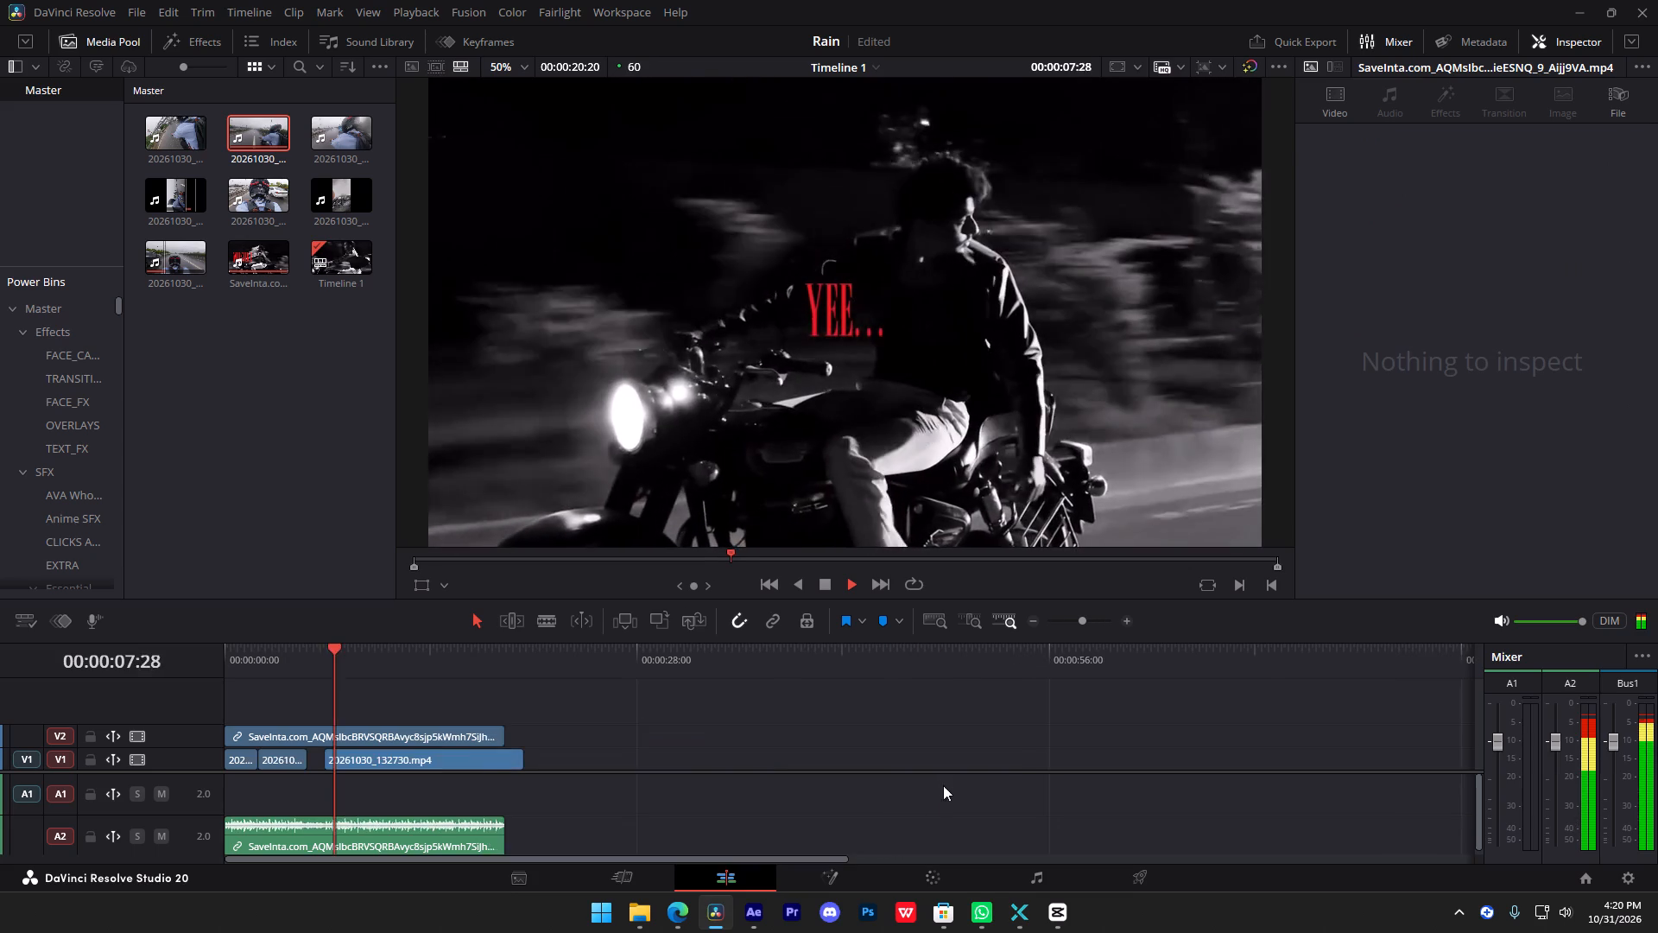
{"action": "scroll", "coordinate": [956, 790], "scroll_direction": "up", "scroll_amount": 6, "text": "alt"}
{"action": "key", "text": "space"}
{"action": "left_click_drag", "start_coordinate": [556, 685], "coordinate": [640, 675]}
{"action": "left_click_drag", "start_coordinate": [593, 663], "coordinate": [611, 656]}
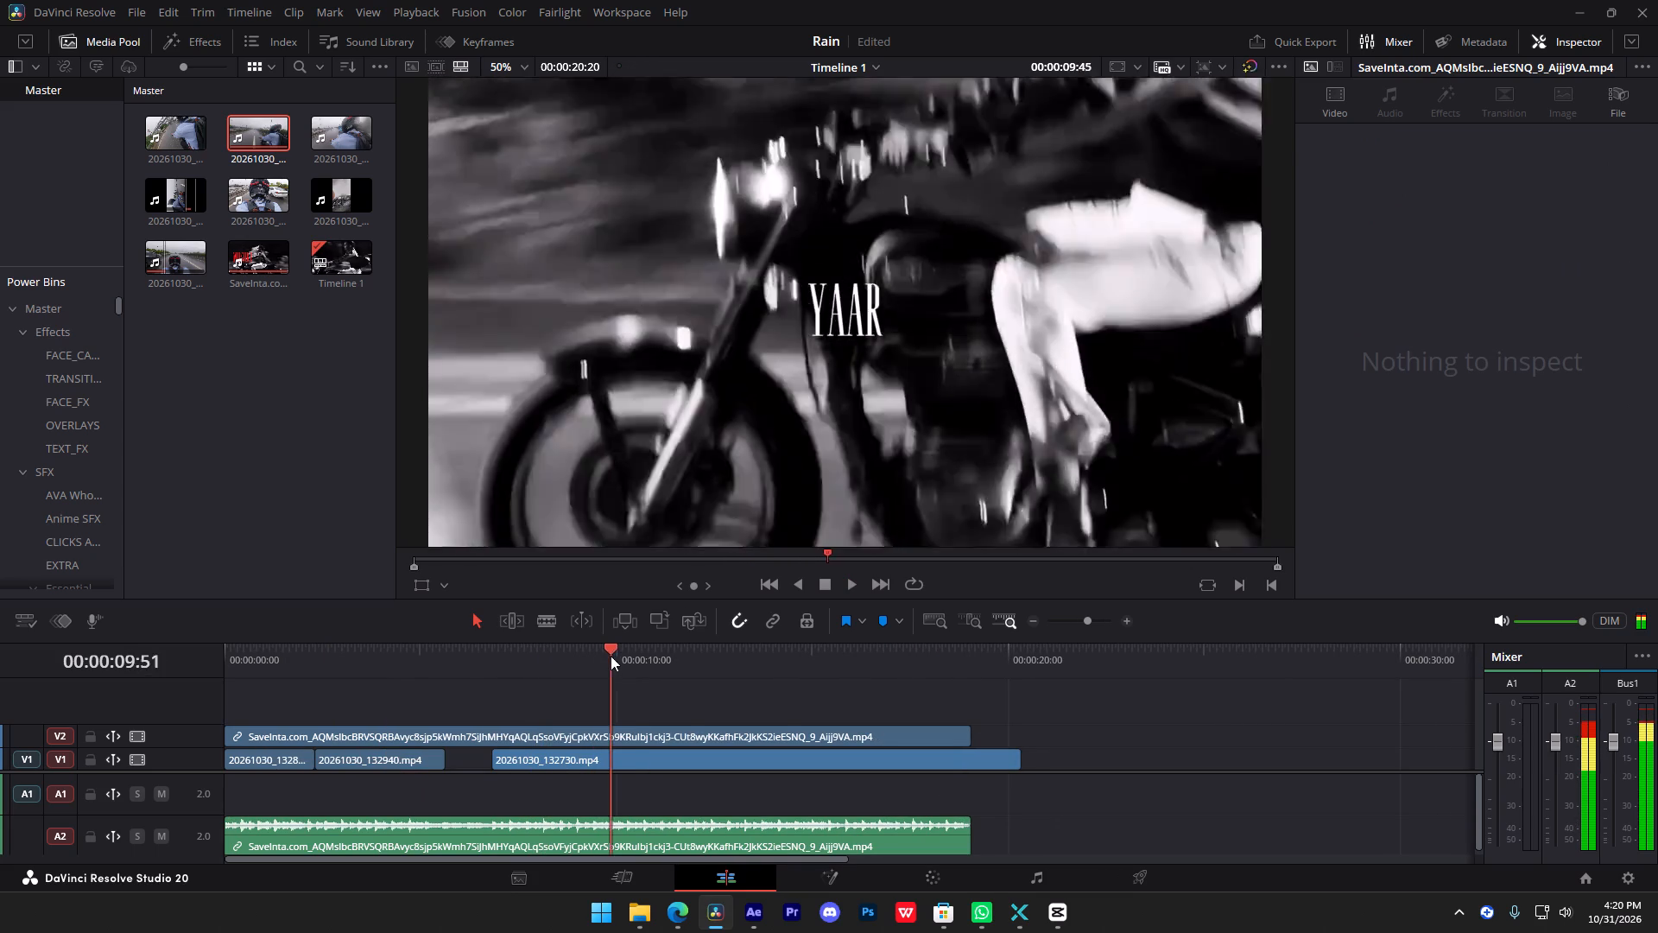
{"action": "left_click_drag", "start_coordinate": [611, 656], "coordinate": [633, 659]}
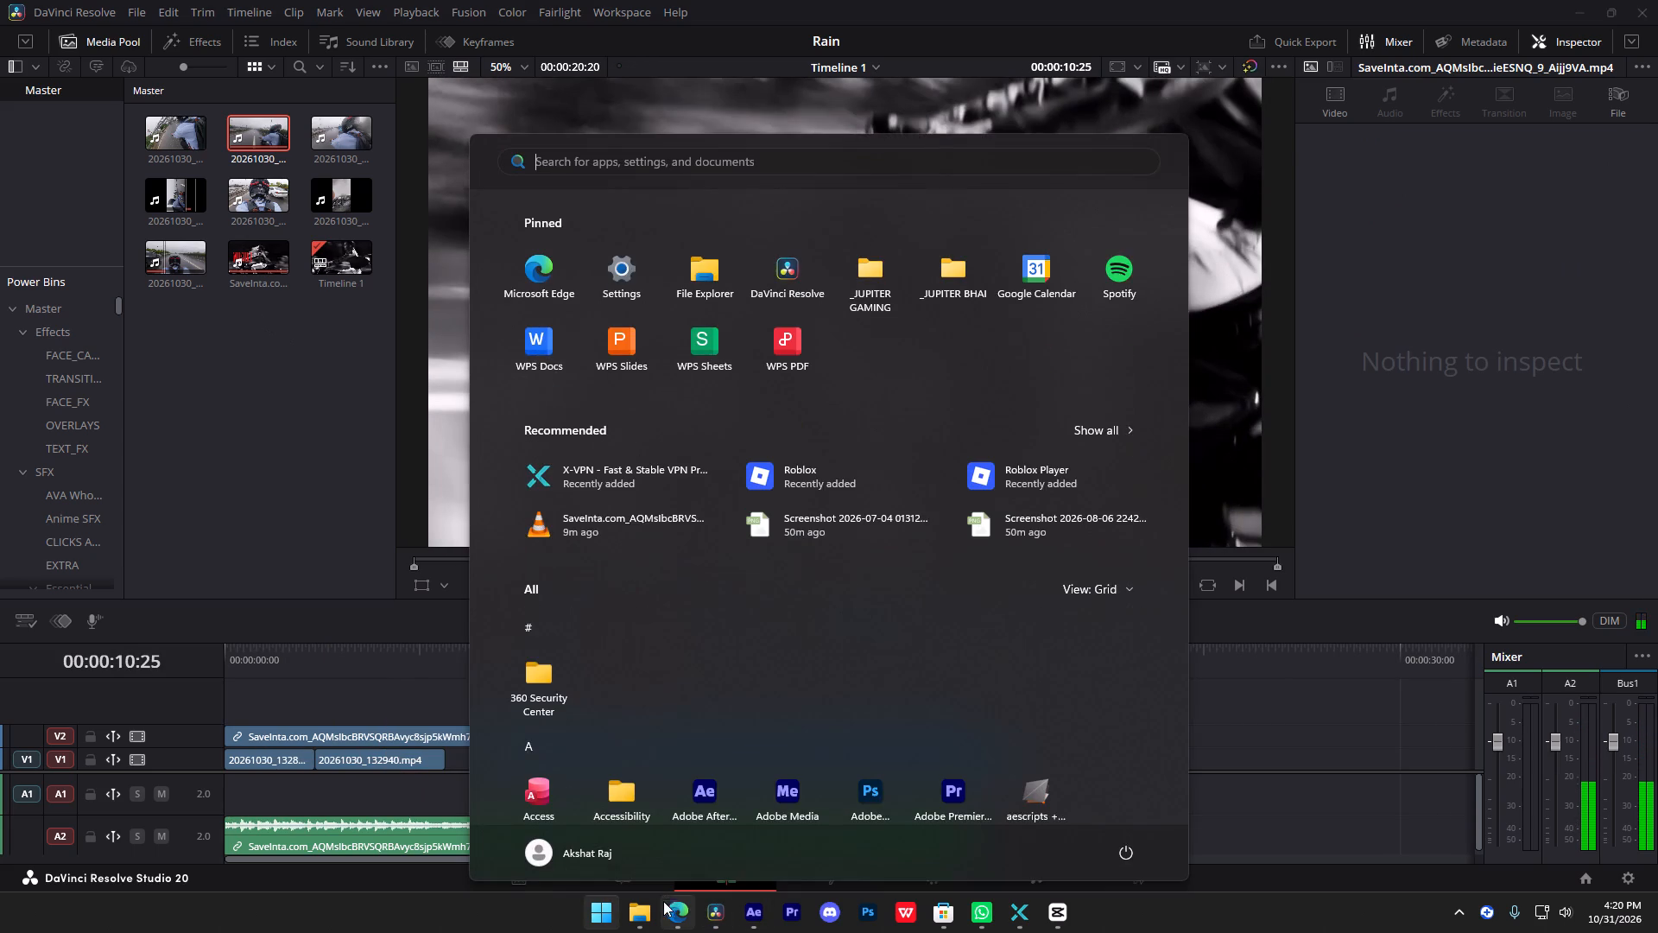
Switch to File Explorer and open the parent folder of Rain to look through the older riding clips.
{"action": "left_click", "coordinate": [663, 911]}
{"action": "left_click", "coordinate": [651, 909]}
{"action": "left_click", "coordinate": [636, 909]}
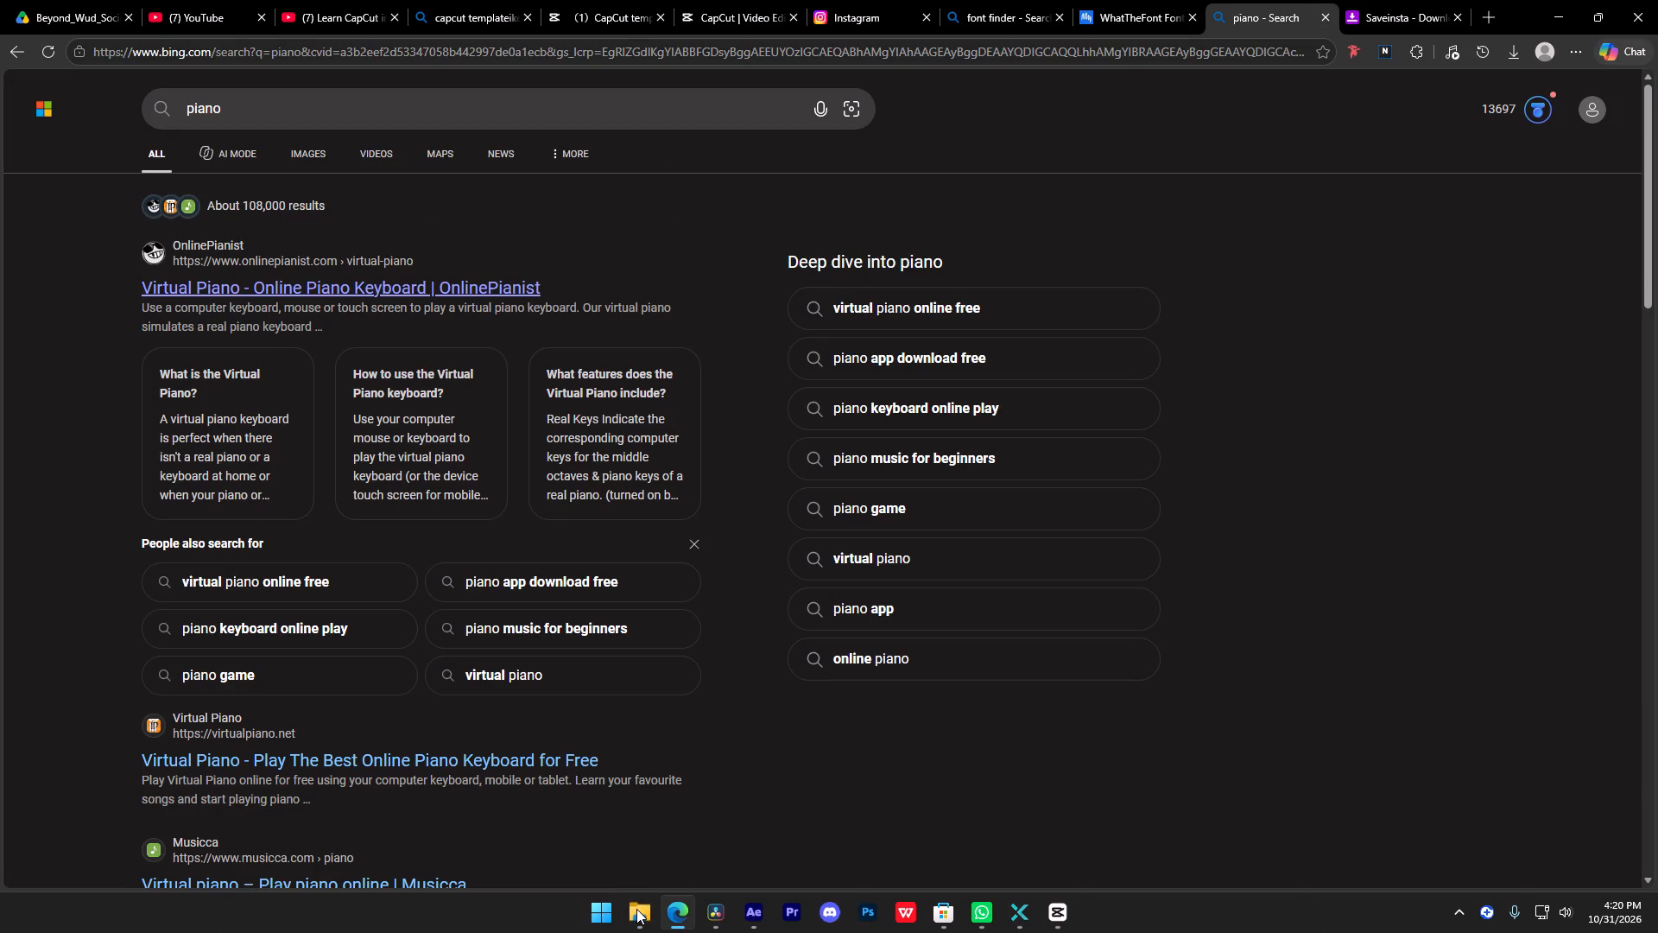
{"action": "left_click", "coordinate": [637, 920]}
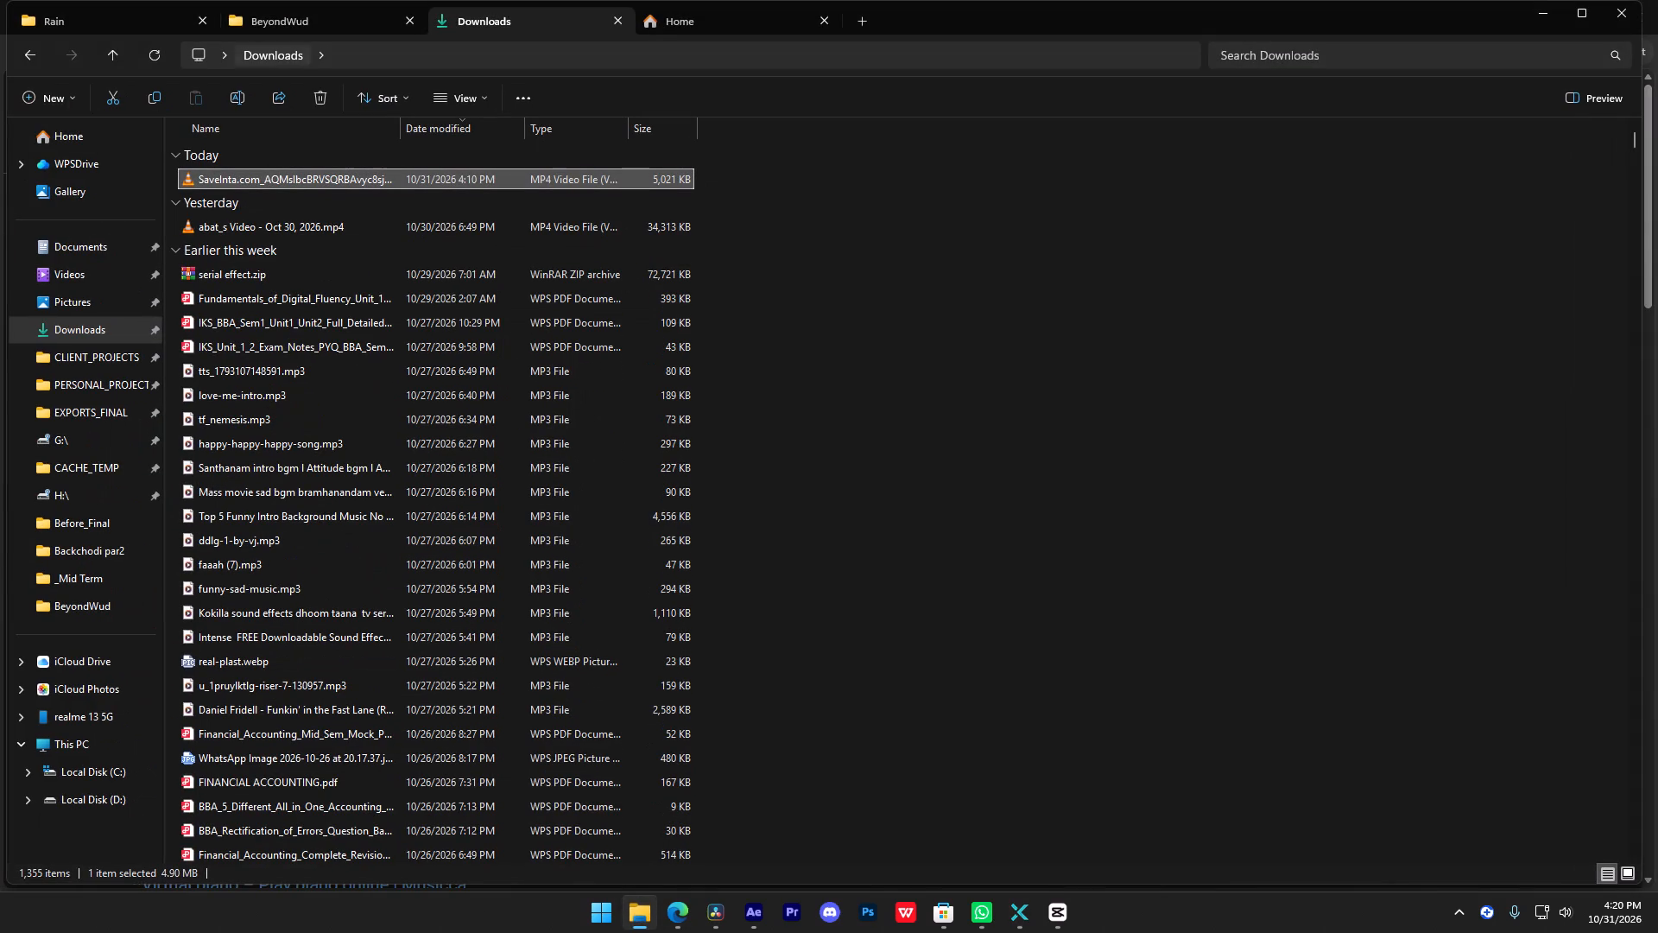
{"action": "left_click", "coordinate": [161, 26]}
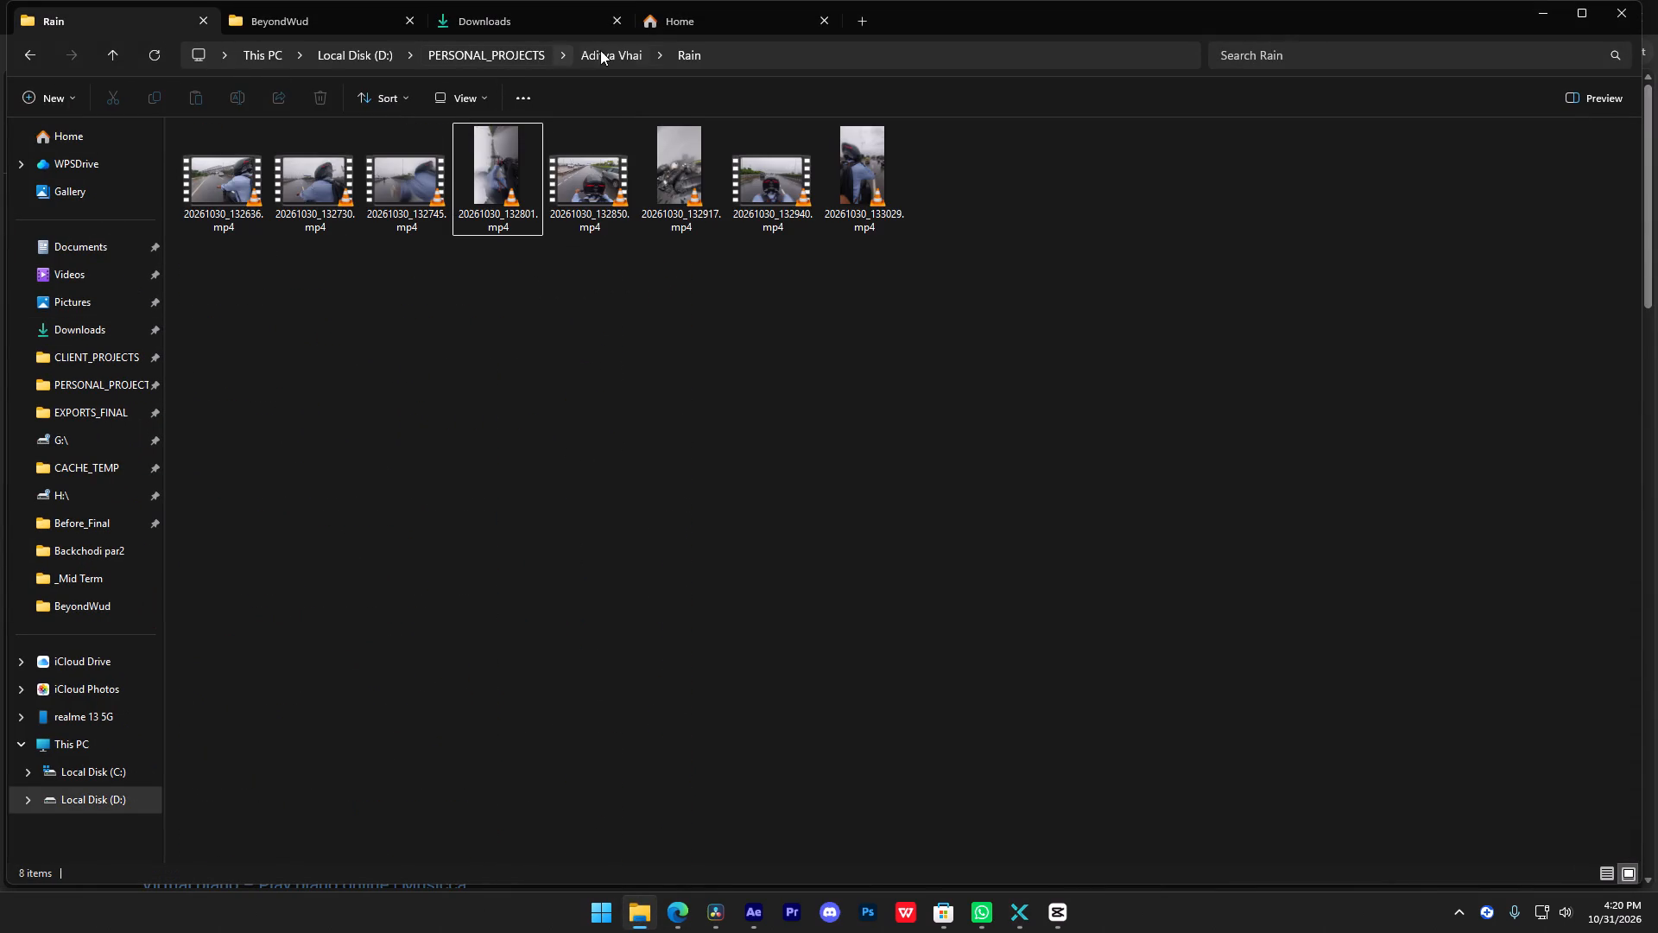
{"action": "left_click", "coordinate": [600, 50]}
{"action": "left_click", "coordinate": [644, 395]}
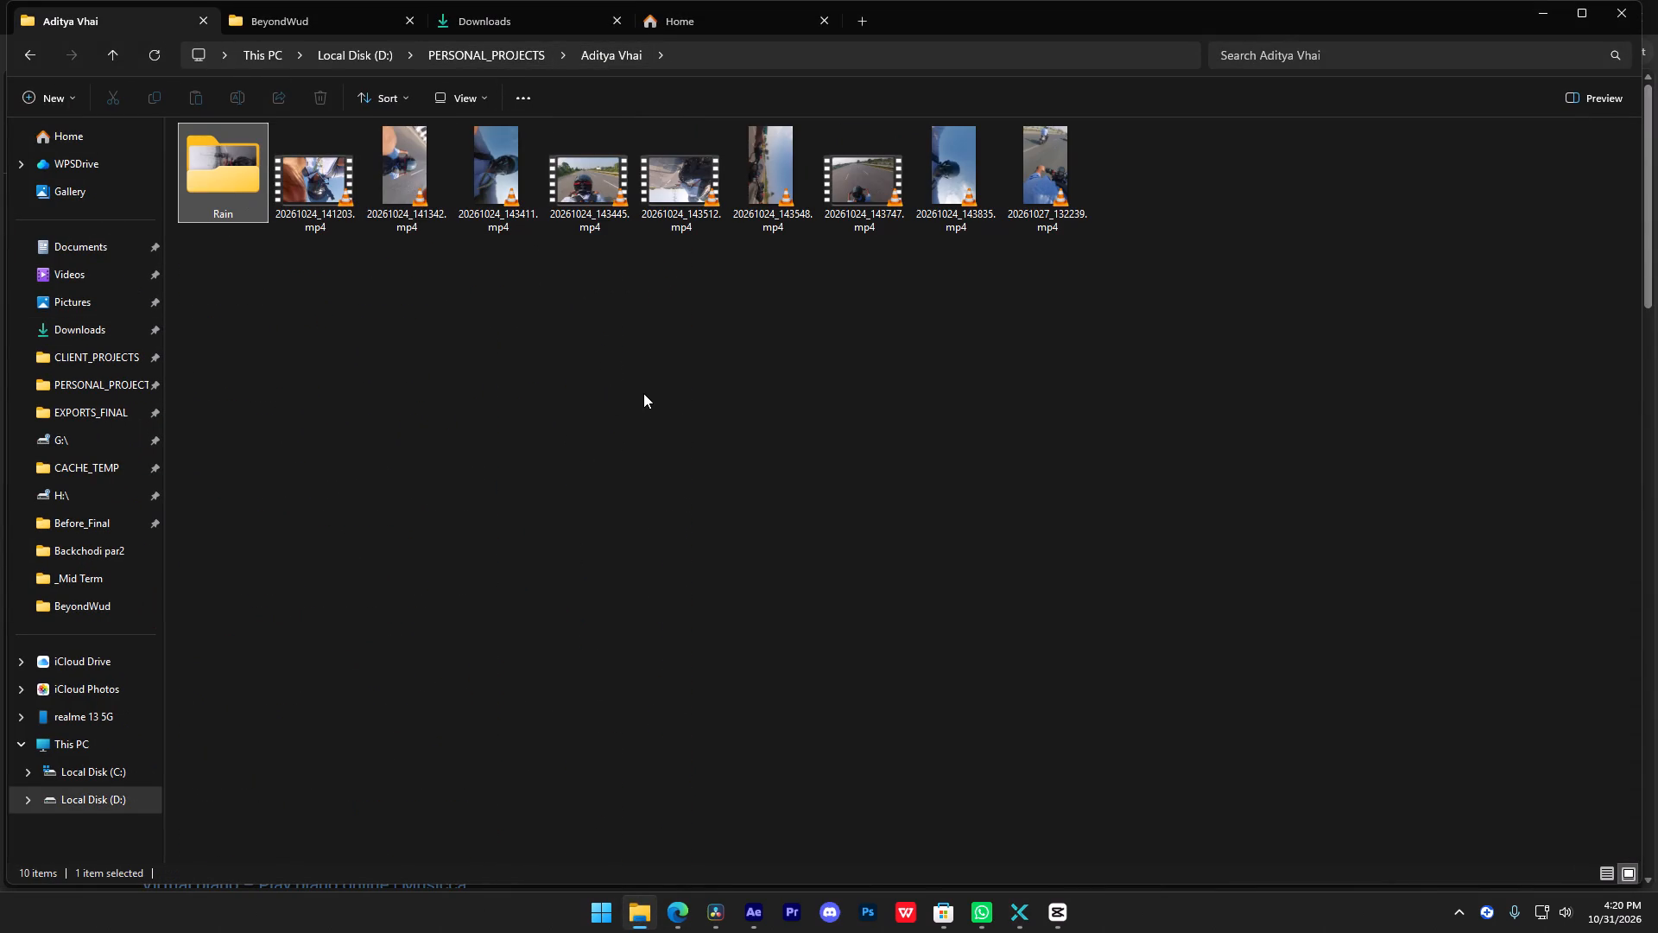
Preview 20261024_143835.mp4 in VLC around its midpoint to examine the riding footage.
{"action": "double_click", "coordinate": [971, 202]}
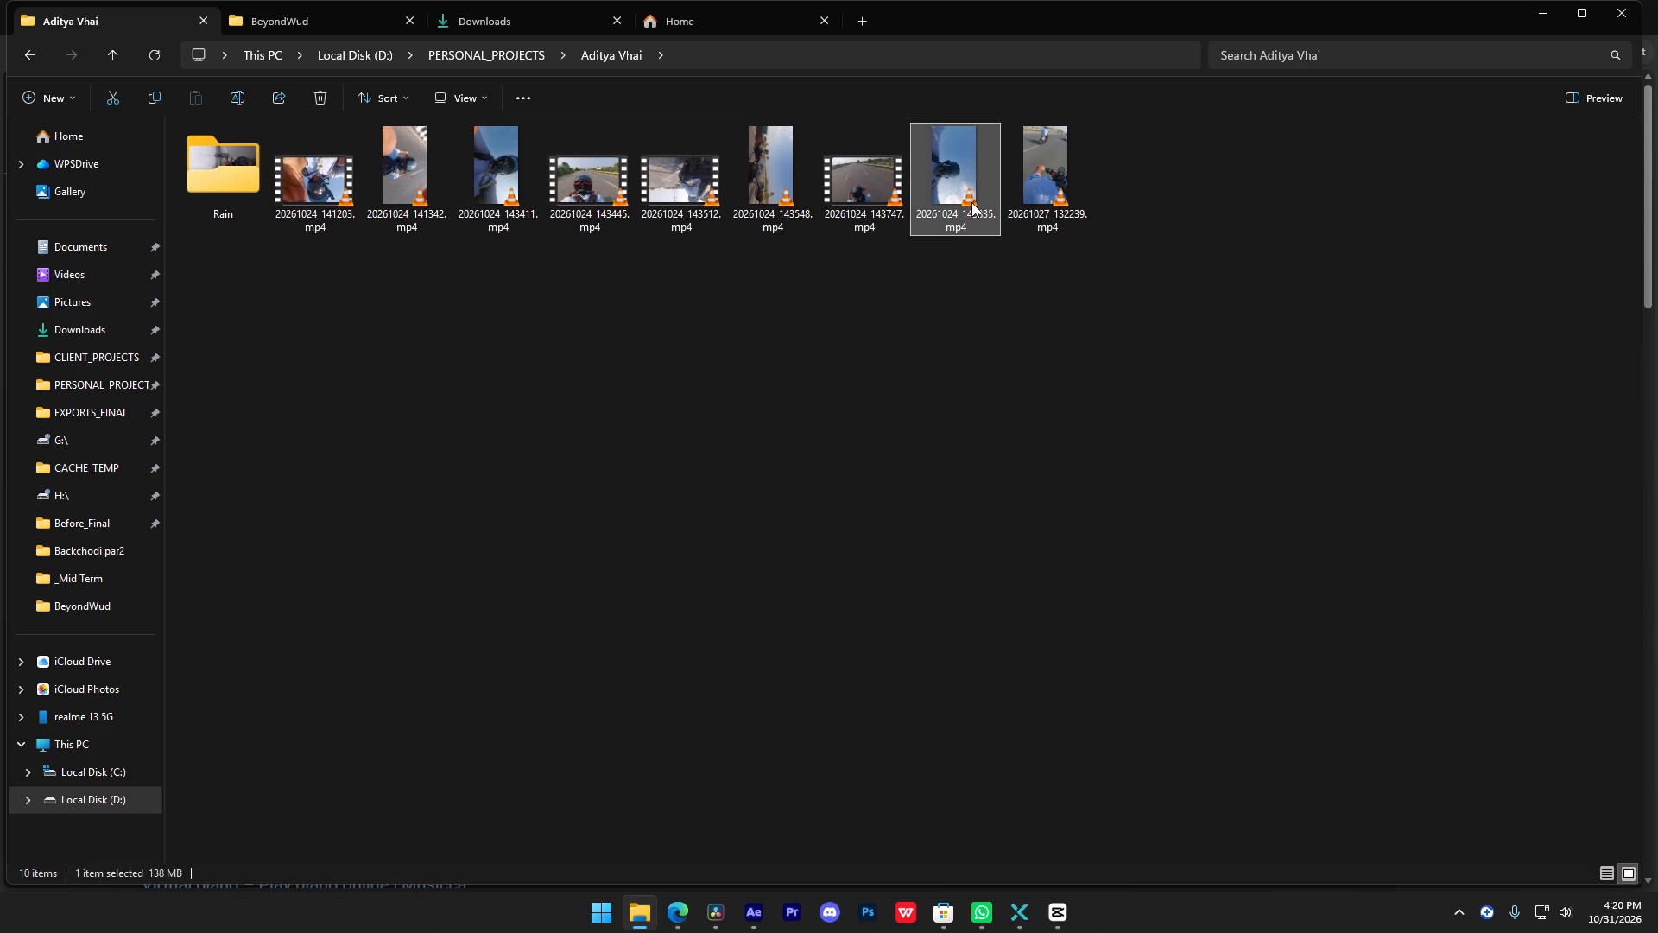
{"action": "left_click", "coordinate": [778, 845]}
{"action": "left_click", "coordinate": [774, 862]}
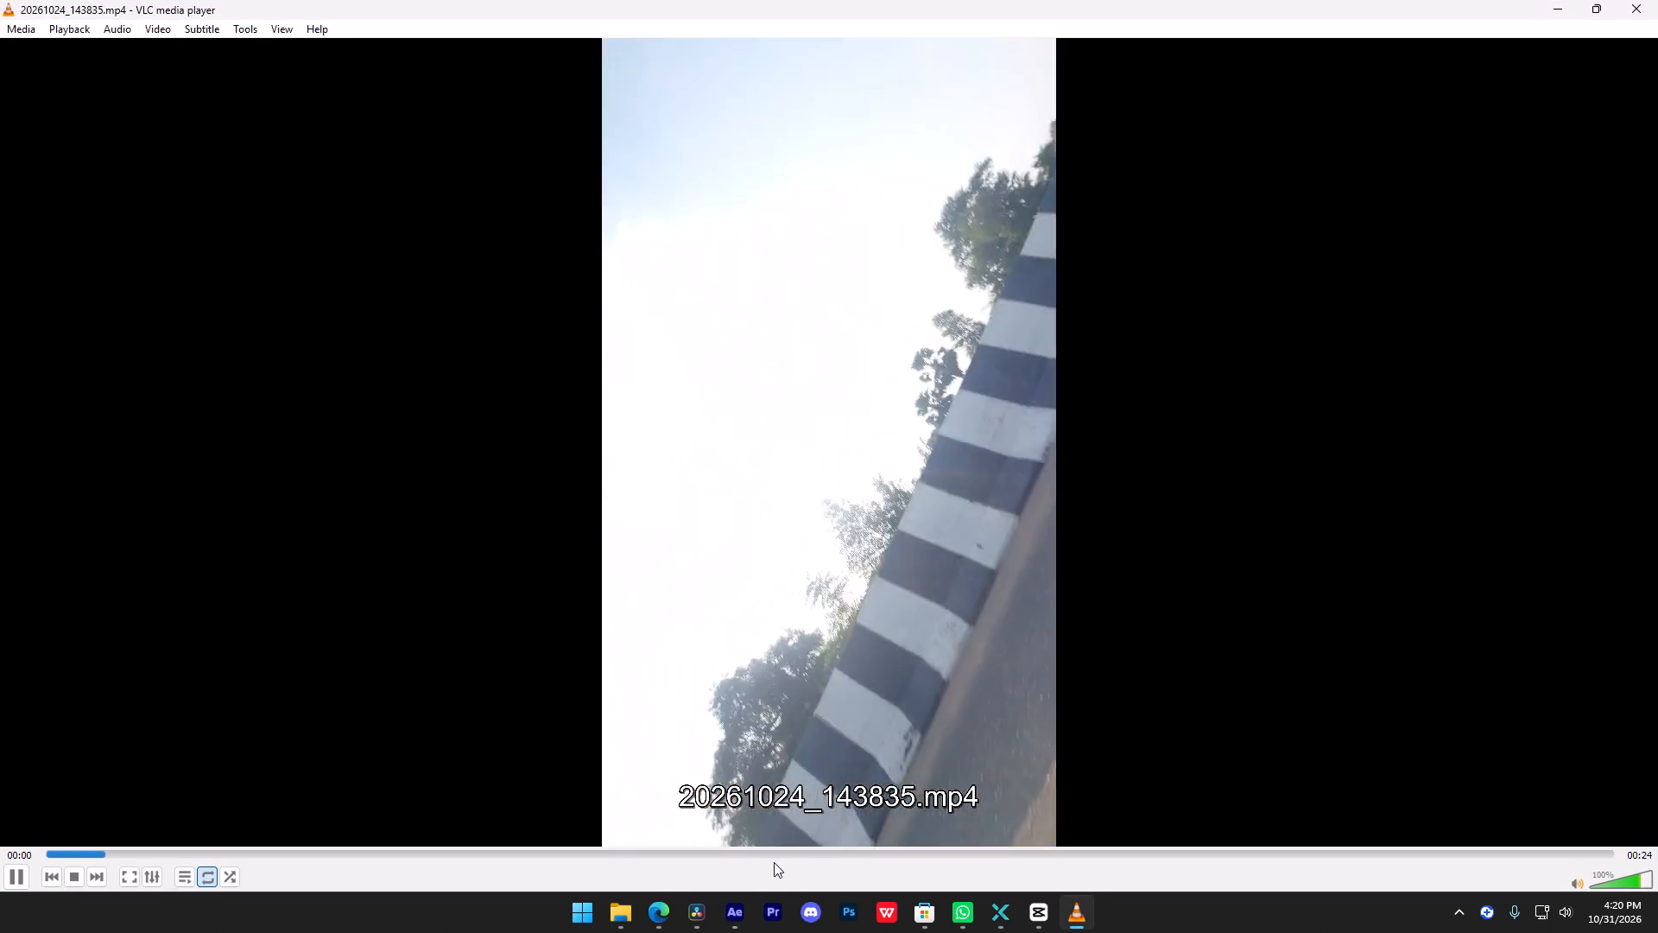
{"action": "left_click", "coordinate": [785, 856]}
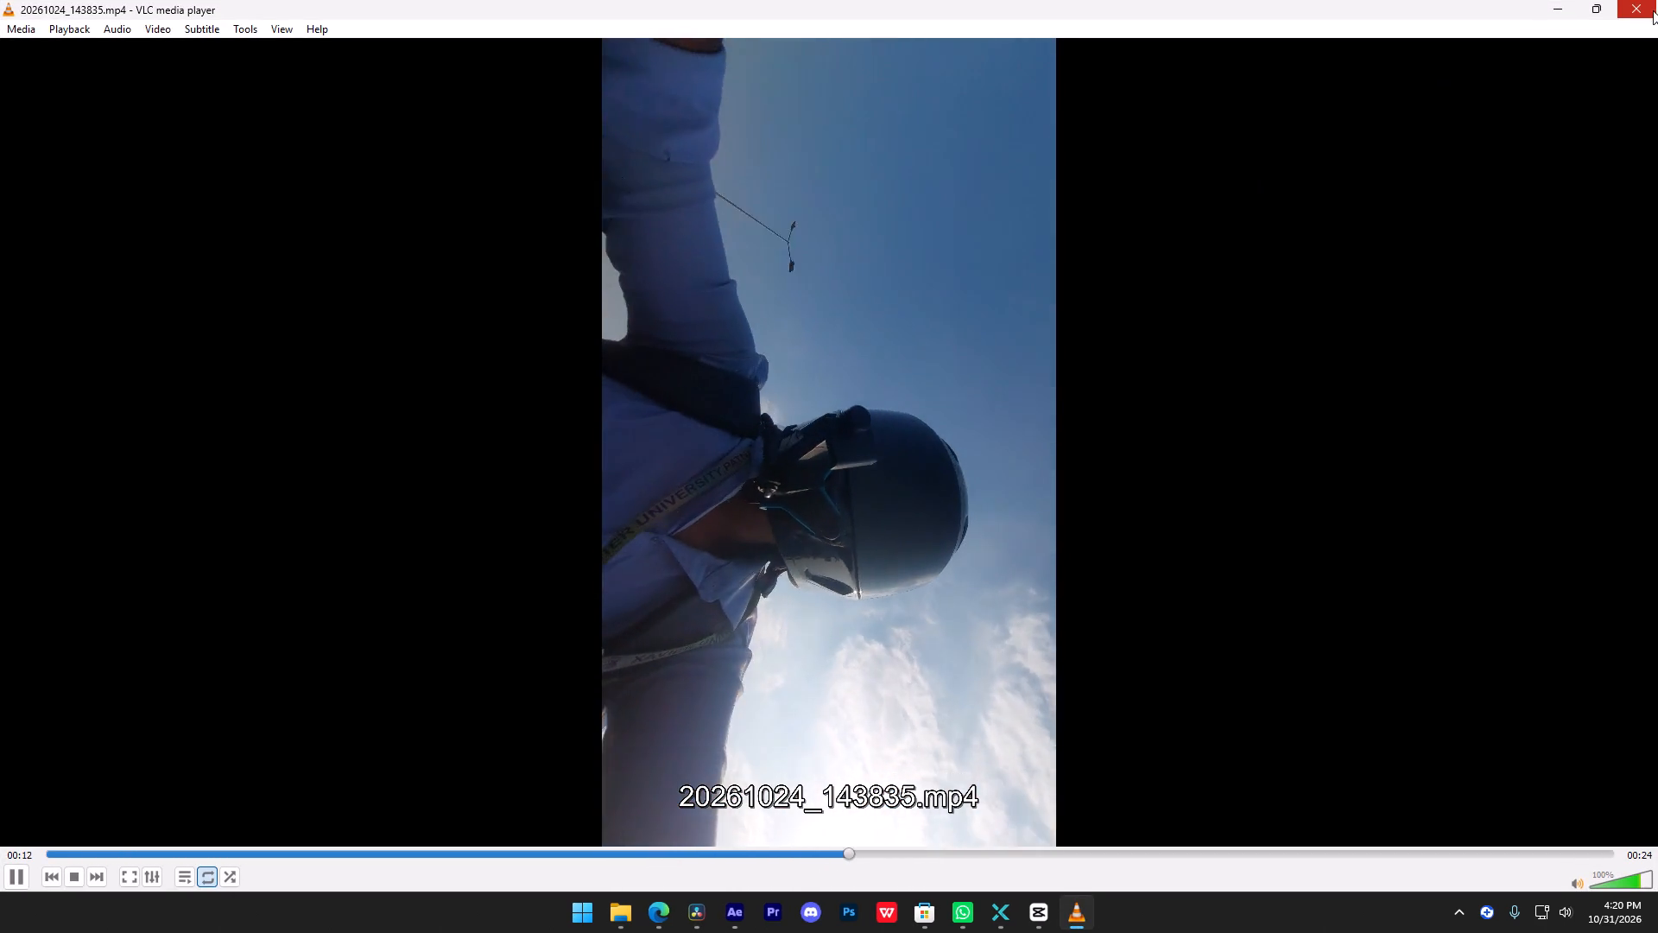
{"action": "left_click", "coordinate": [1653, 10]}
{"action": "left_click", "coordinate": [941, 351]}
{"action": "left_click_drag", "start_coordinate": [979, 214], "coordinate": [978, 256]}
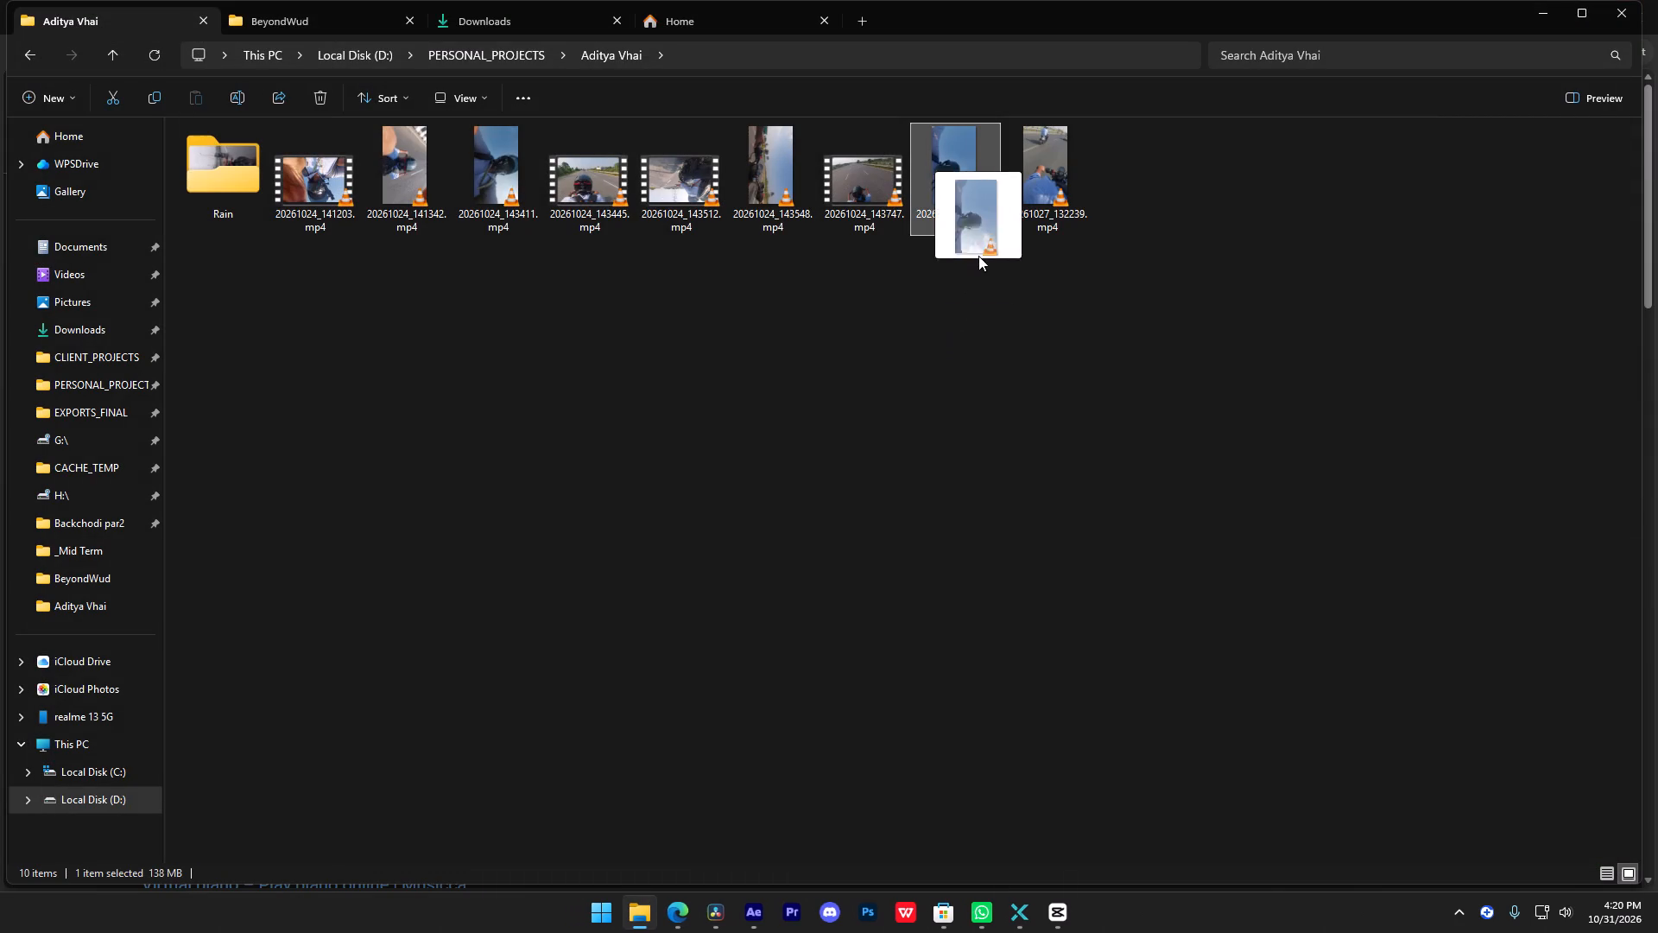
{"action": "left_click_drag", "start_coordinate": [978, 256], "coordinate": [951, 341]}
Preview 20261024_143411.mp4 in VLC around its midpoint to examine the riding footage.
{"action": "double_click", "coordinate": [493, 159]}
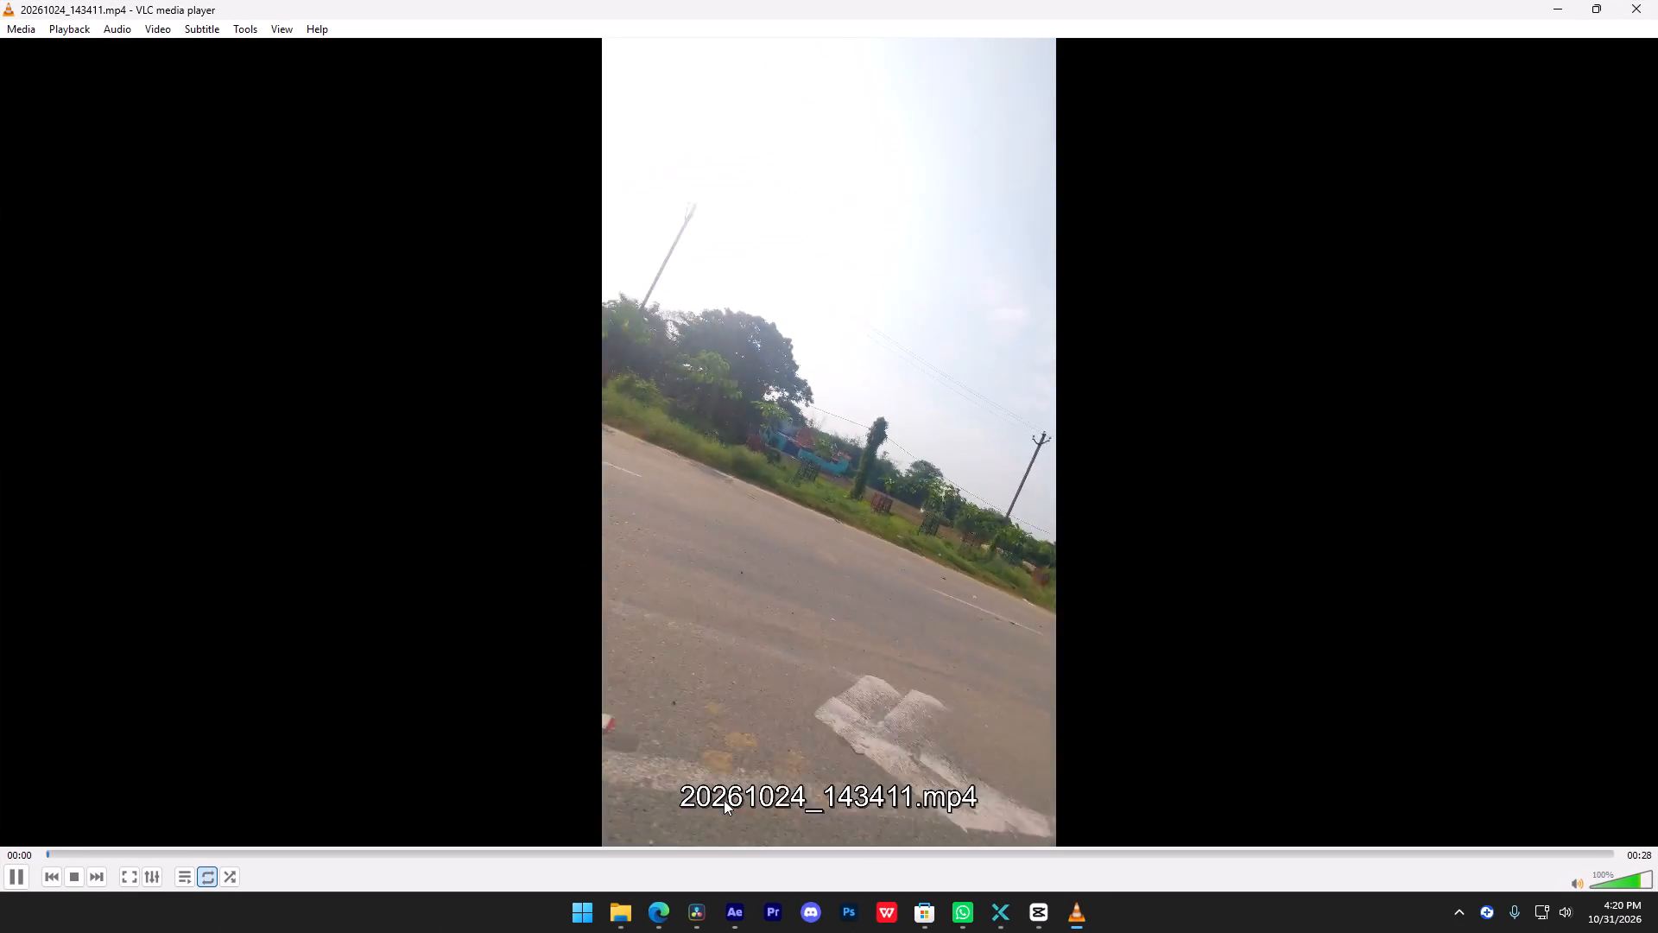
{"action": "left_click", "coordinate": [751, 842]}
{"action": "left_click", "coordinate": [786, 863]}
{"action": "left_click", "coordinate": [805, 853]}
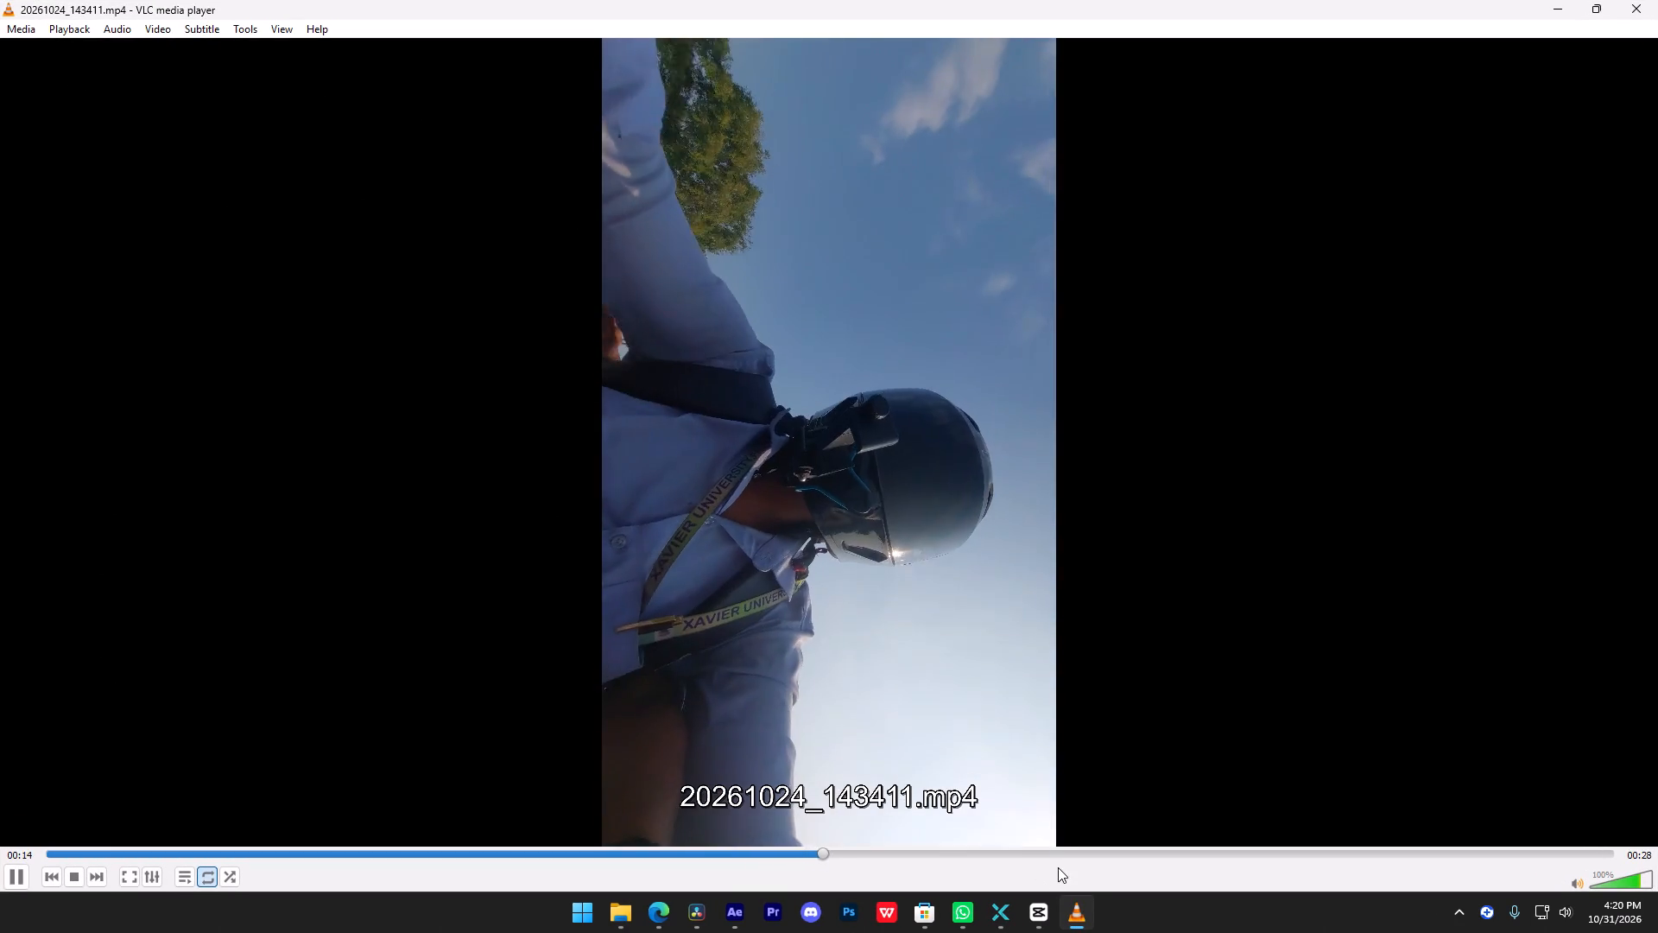
{"action": "left_click", "coordinate": [1639, 3]}
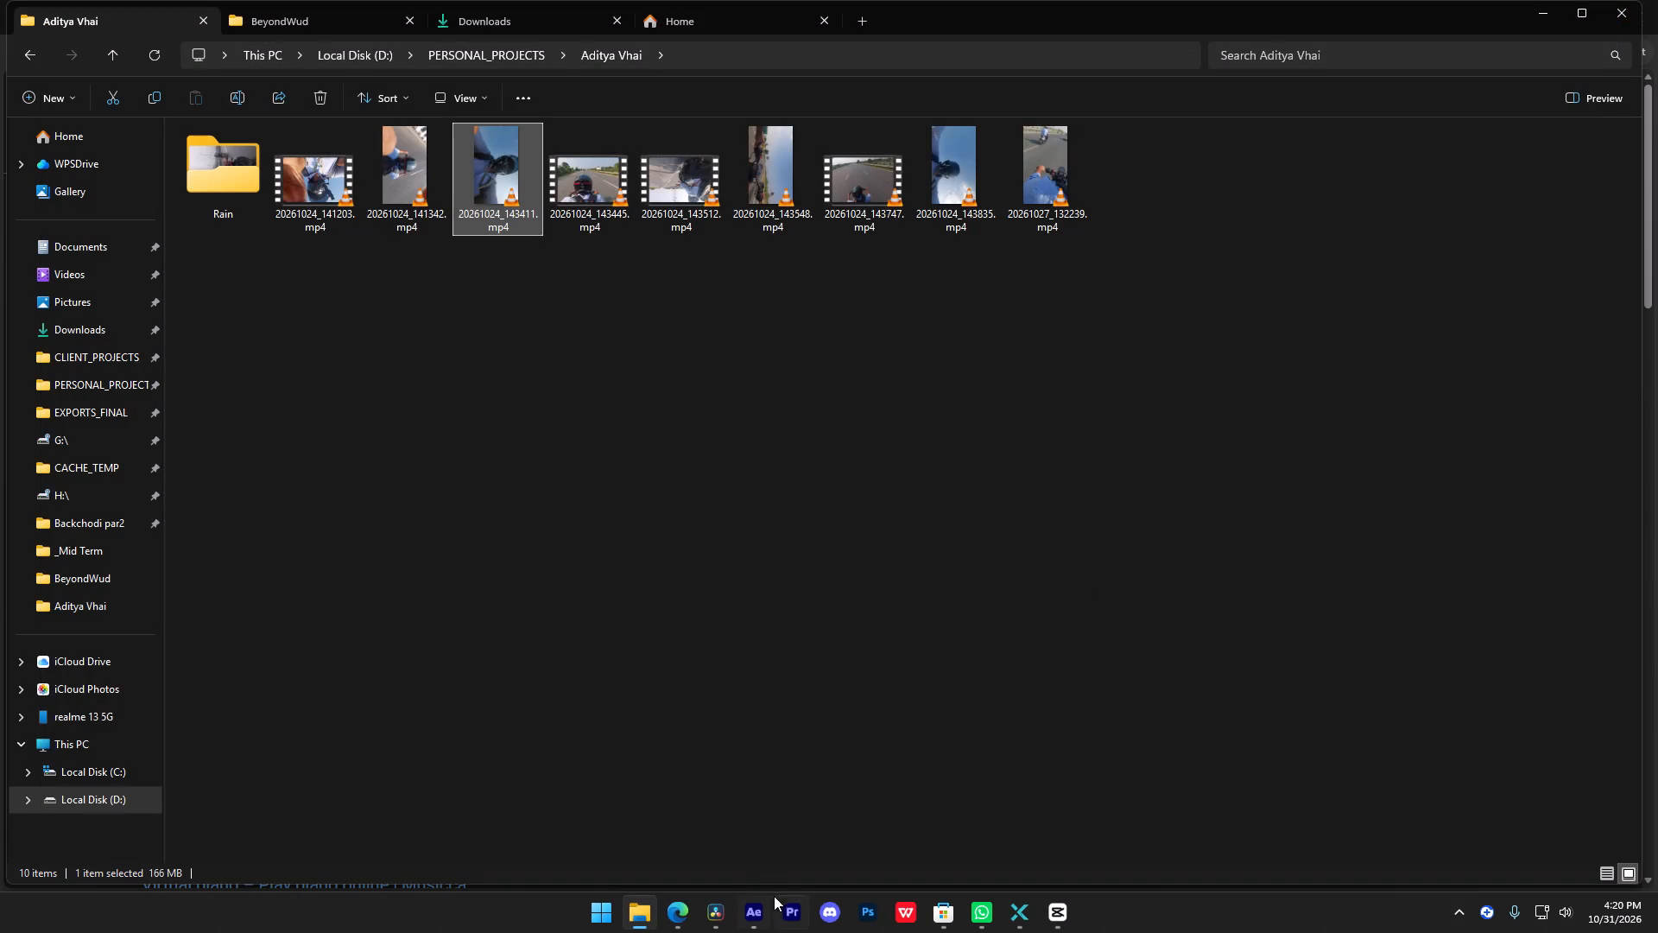
Switch to DaVinci Resolve, replay the timeline from the start, and park the playhead at the parked-motorcycle cut at 00:00:05:38.
{"action": "left_click", "coordinate": [725, 911]}
{"action": "left_click_drag", "start_coordinate": [520, 661], "coordinate": [0, 648]}
{"action": "key", "text": "space"}
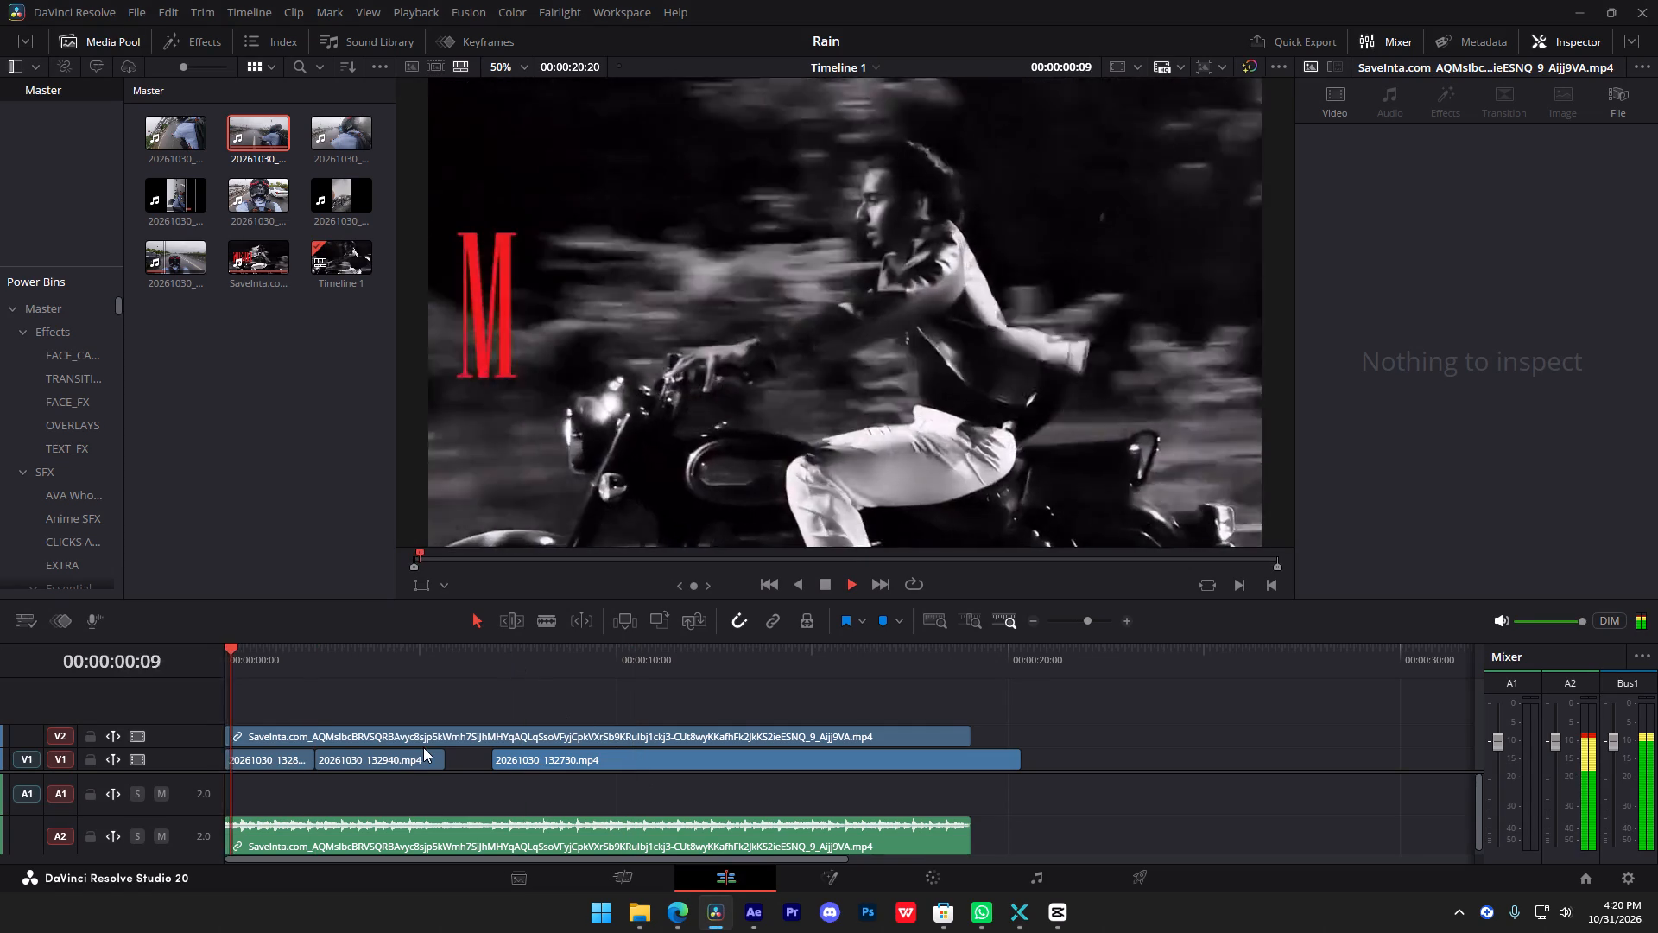
{"action": "left_click", "coordinate": [480, 688]}
{"action": "scroll", "coordinate": [731, 790], "scroll_direction": "up", "scroll_amount": 4, "text": "alt"}
{"action": "middle_click_drag", "start_coordinate": [782, 755], "coordinate": [514, 798]}
{"action": "scroll", "coordinate": [683, 725], "scroll_direction": "down", "scroll_amount": 2}
{"action": "scroll", "coordinate": [891, 764], "scroll_direction": "up", "scroll_amount": 3, "text": "alt"}
{"action": "middle_click_drag", "start_coordinate": [940, 740], "coordinate": [623, 751]}
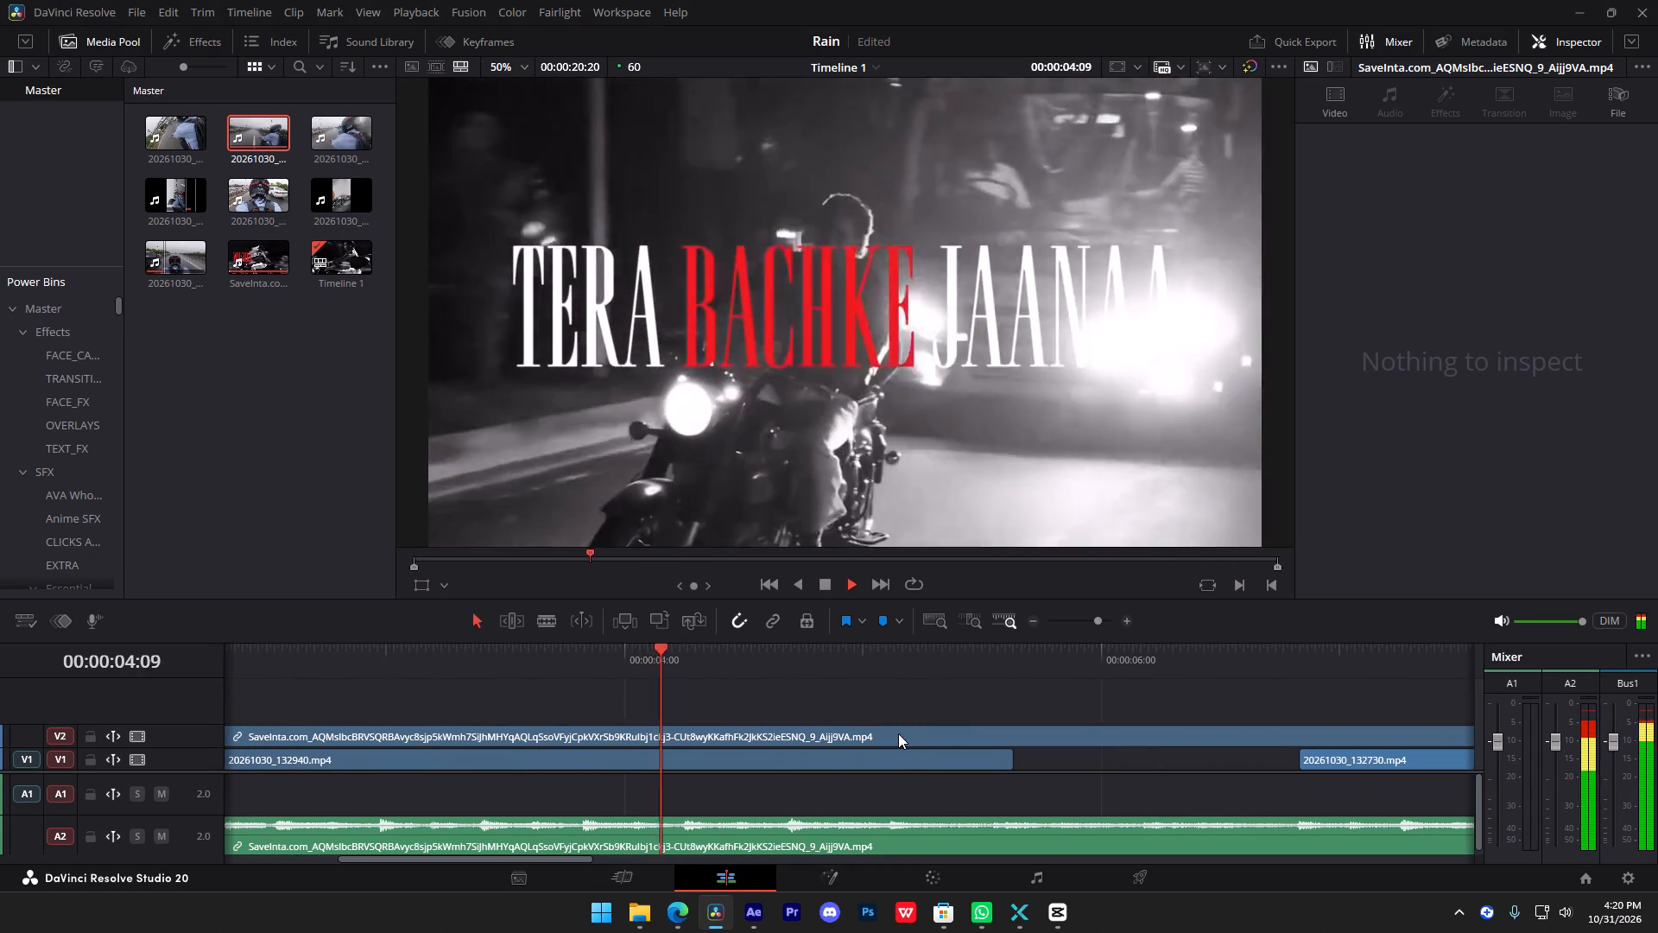
{"action": "middle_click_drag", "start_coordinate": [898, 733], "coordinate": [772, 751]}
{"action": "key", "text": "space"}
{"action": "left_click_drag", "start_coordinate": [890, 663], "coordinate": [882, 666]}
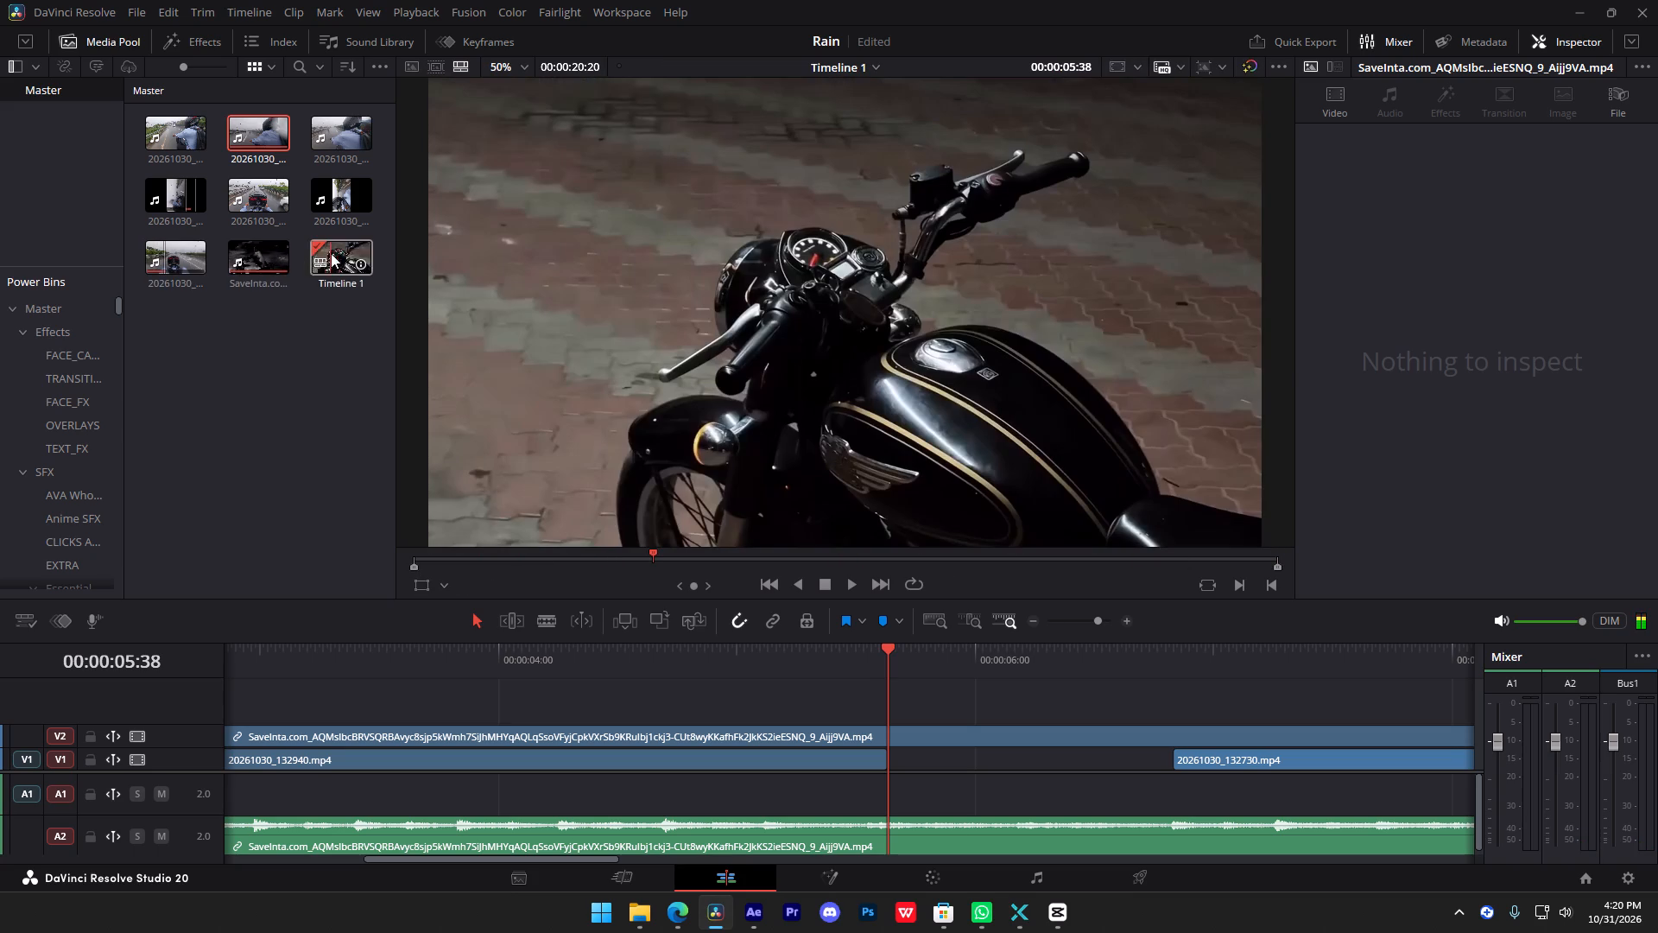
Mark an out point at 00:00:00:29 in 20261030_132636.mp4 and place only its video on V1 at 00:00:05:38.
{"action": "left_click_drag", "start_coordinate": [164, 131], "coordinate": [574, 432]}
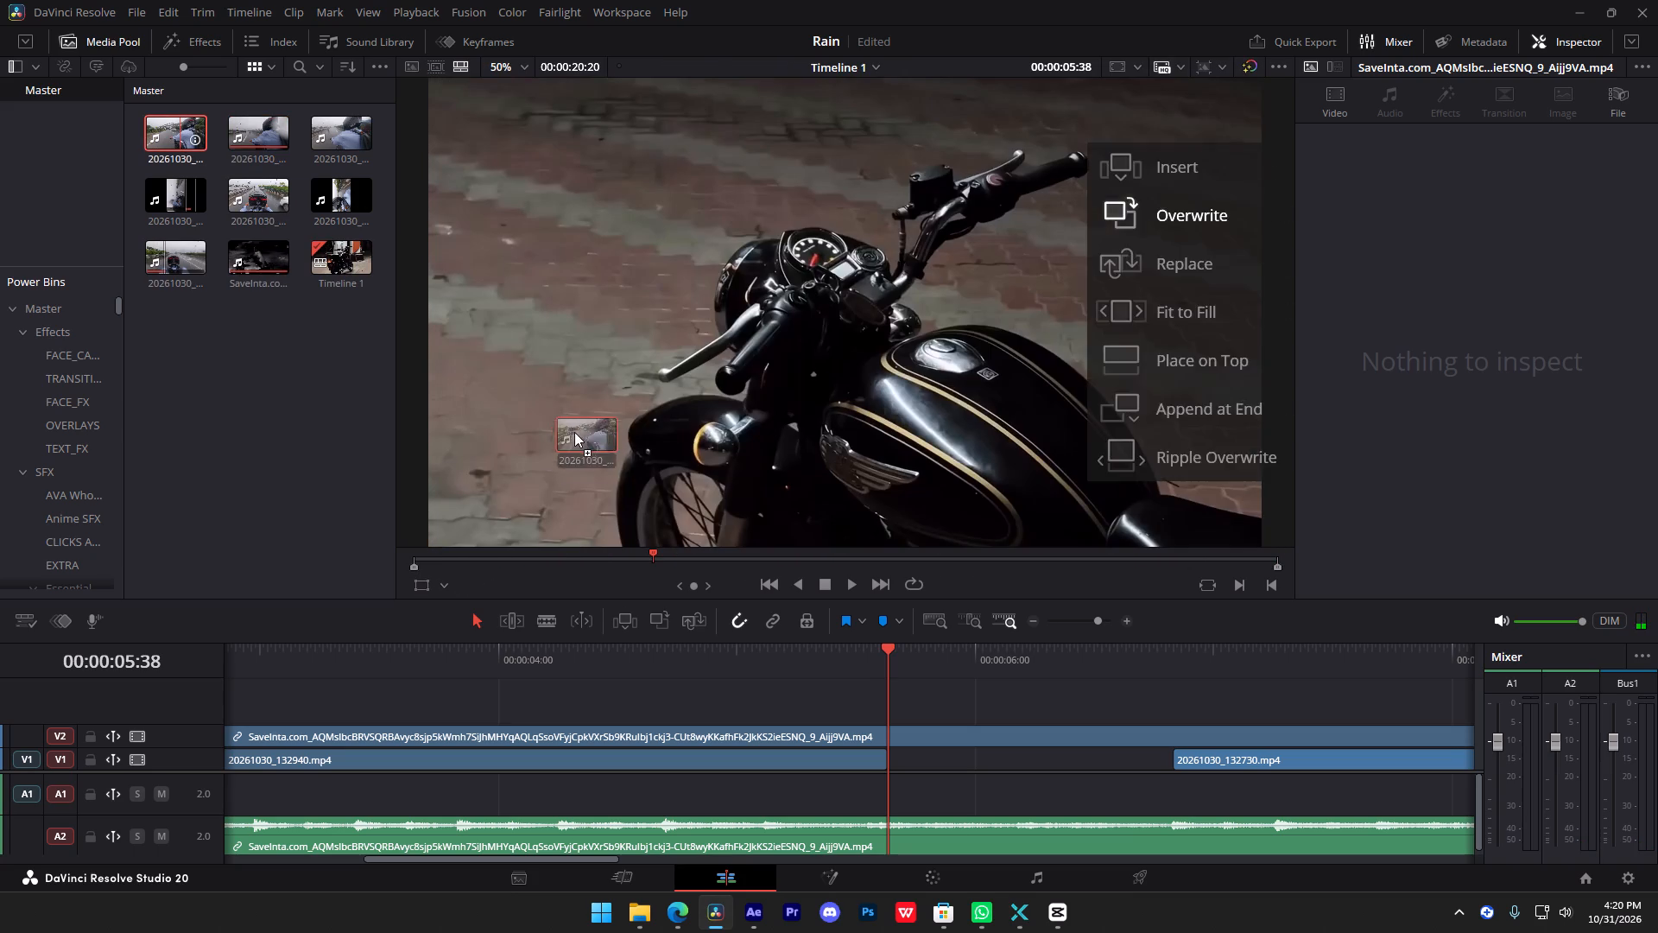
{"action": "left_click_drag", "start_coordinate": [574, 432], "coordinate": [286, 253]}
{"action": "key", "text": "F4"}
{"action": "left_click_drag", "start_coordinate": [184, 125], "coordinate": [794, 341]}
{"action": "key", "text": "space"}
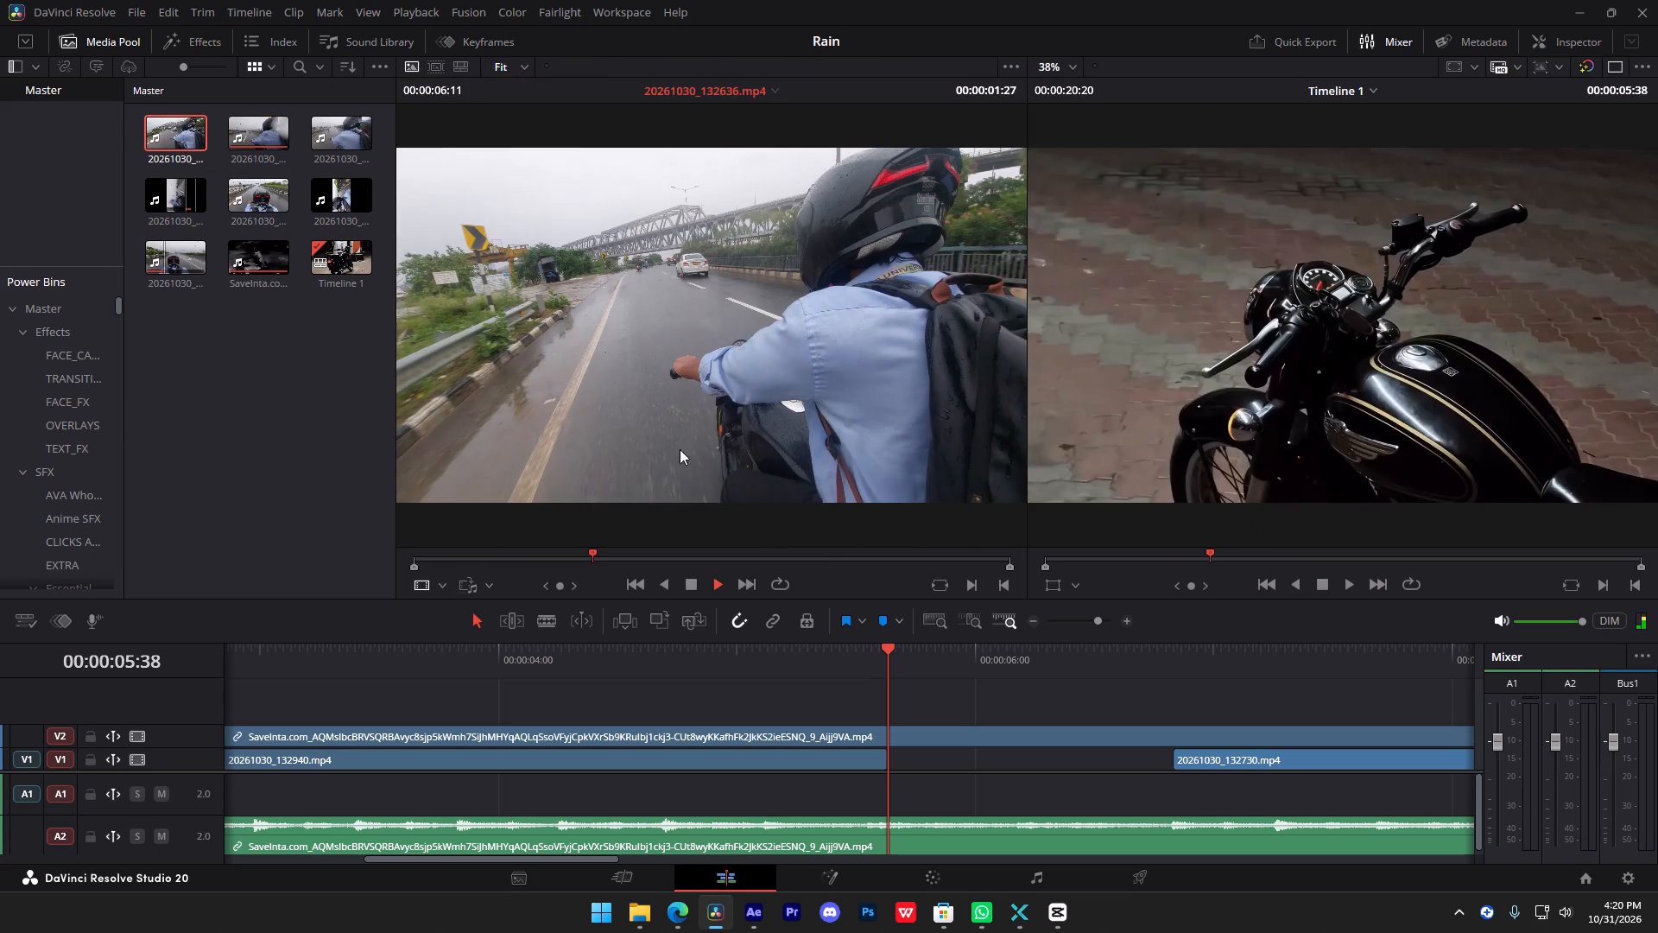
{"action": "key", "text": "space"}
{"action": "left_click_drag", "start_coordinate": [516, 552], "coordinate": [503, 568]}
{"action": "key", "text": "o"}
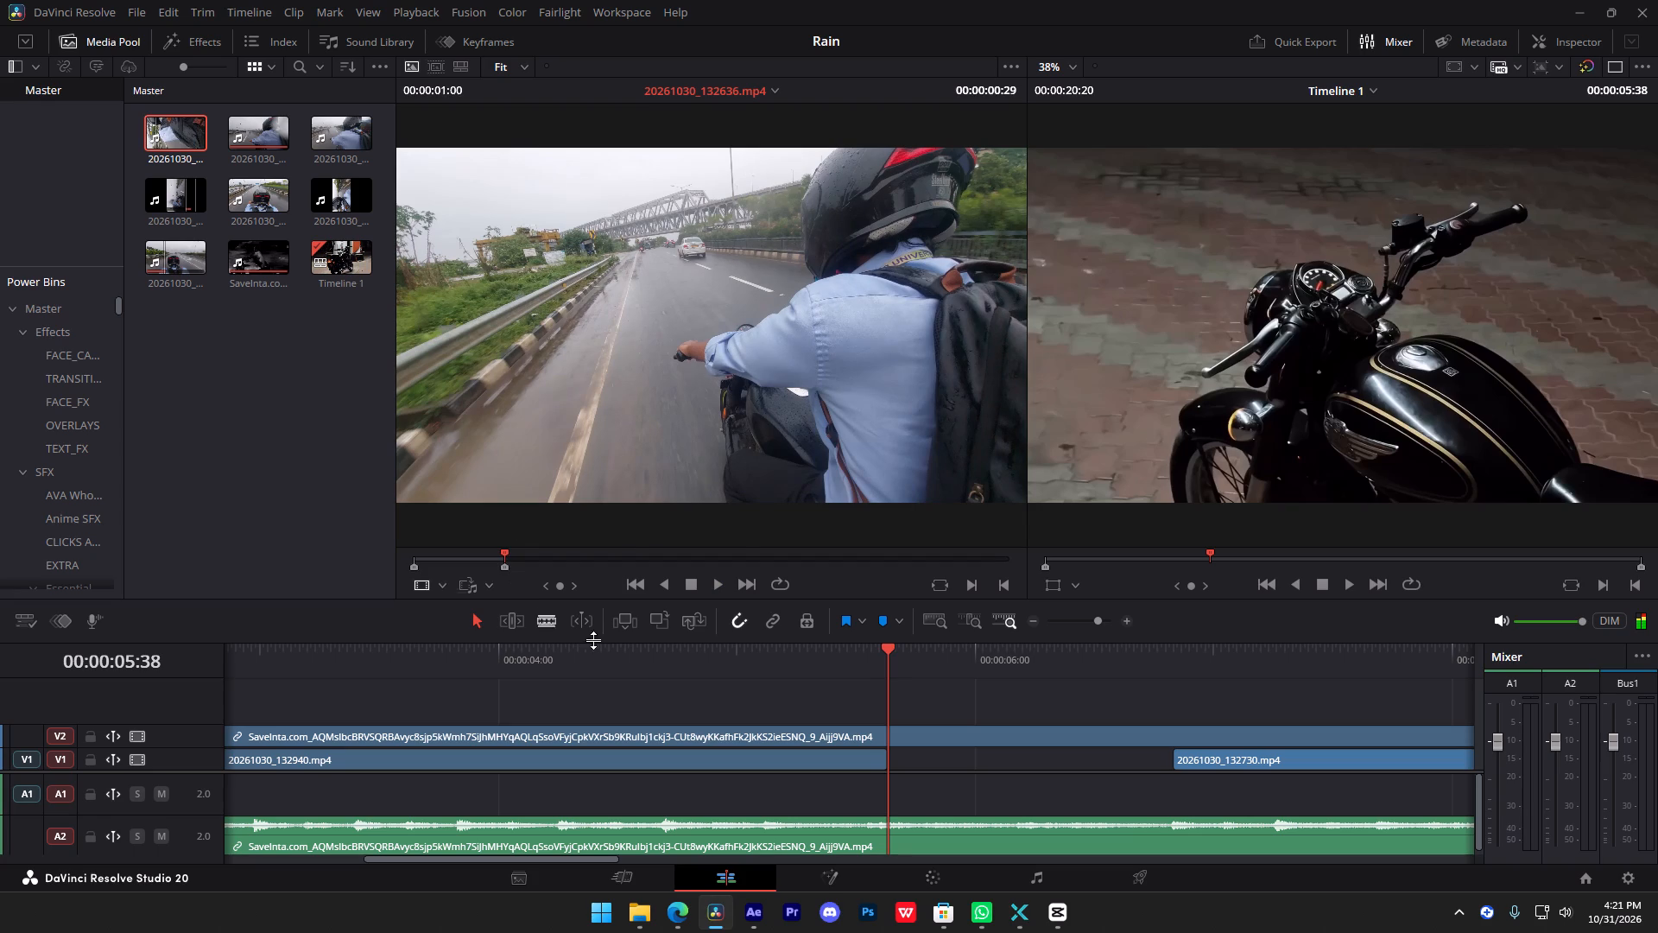
{"action": "left_click_drag", "start_coordinate": [702, 528], "coordinate": [895, 771]}
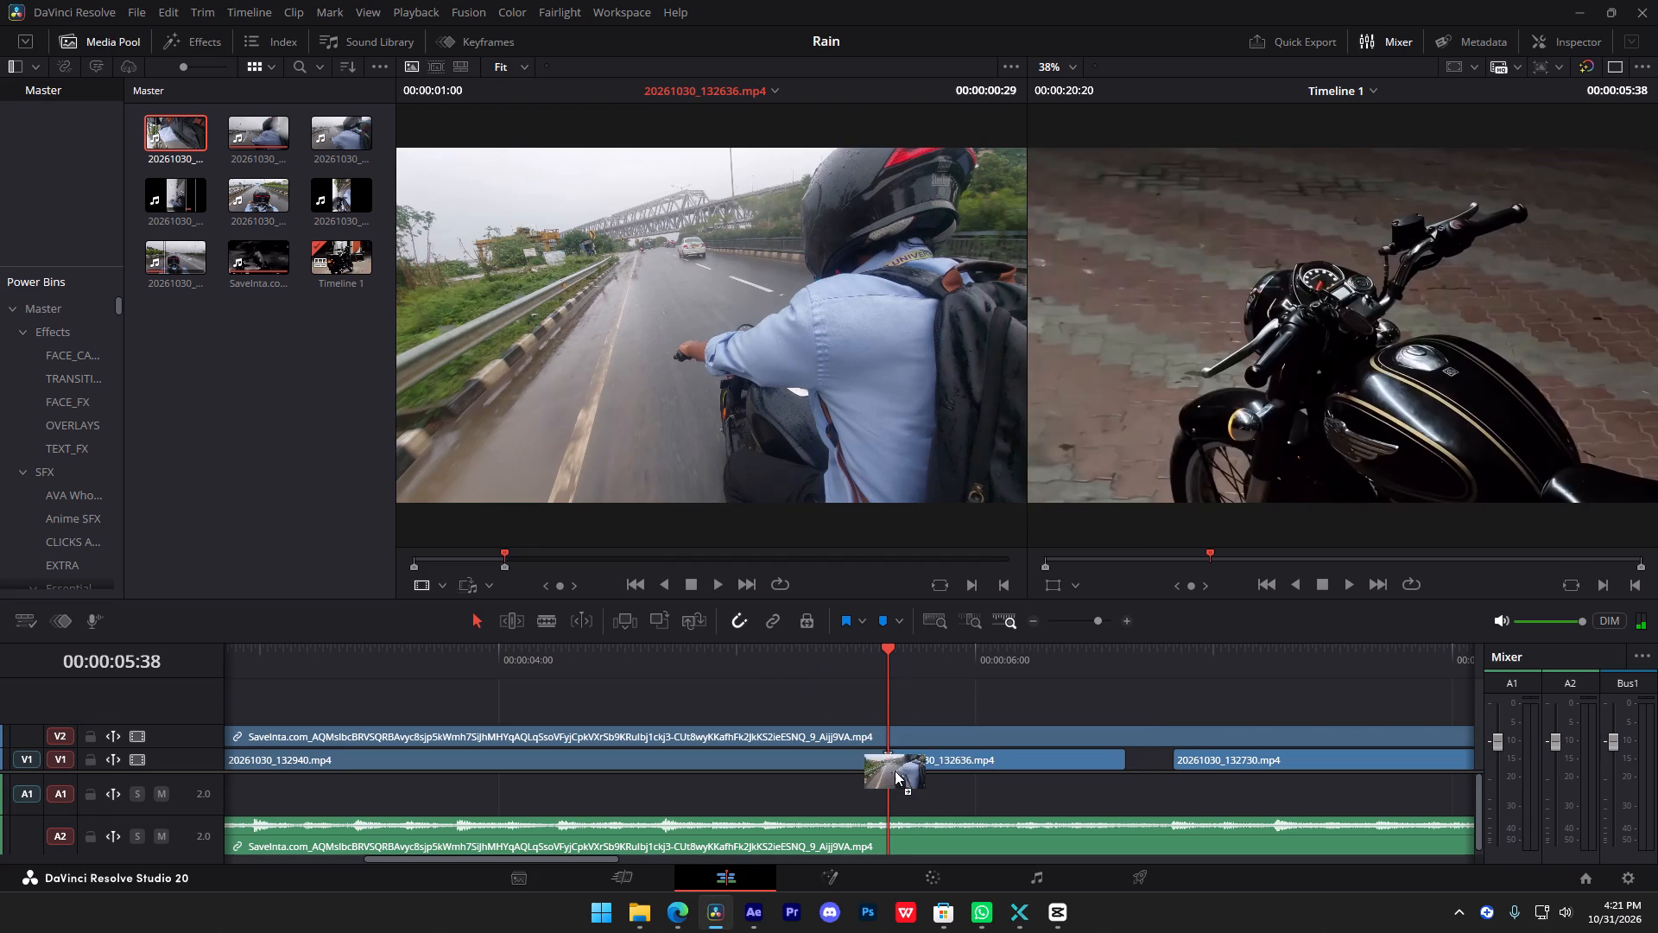
{"action": "left_click_drag", "start_coordinate": [895, 771], "coordinate": [884, 772]}
Trim the end of 20261030_132636.mp4 on V1, leaving the clip about half a second long.
{"action": "left_click_drag", "start_coordinate": [1122, 759], "coordinate": [1002, 753]}
{"action": "left_click", "coordinate": [951, 689]}
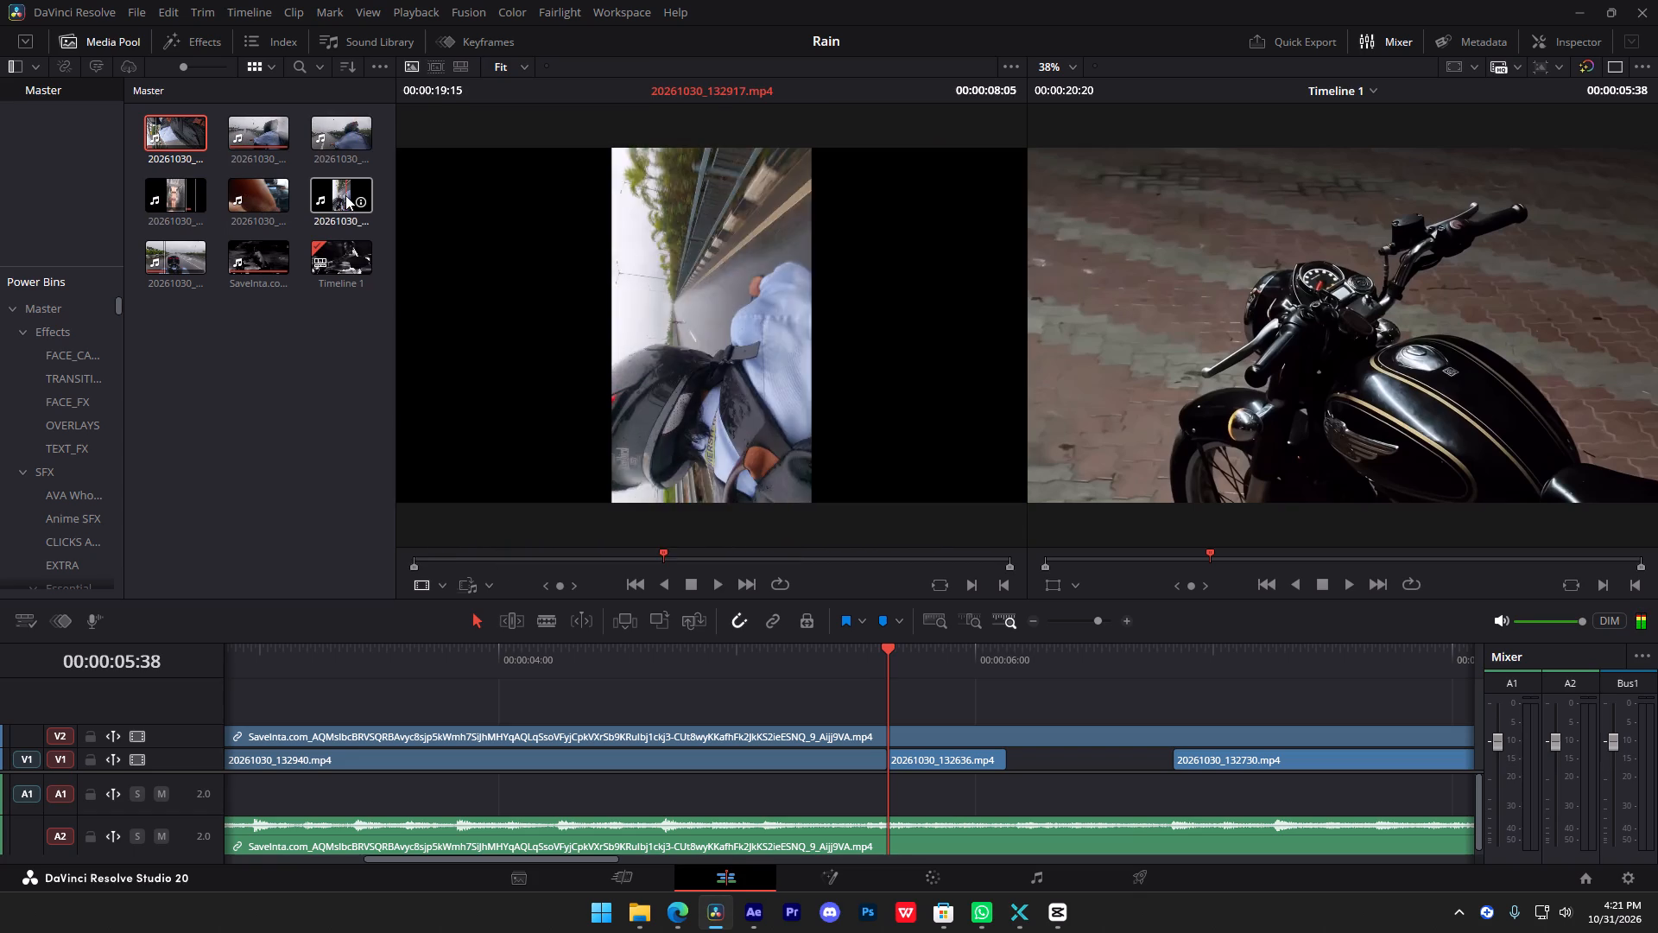
Mark an out point at 00:00:03:16 in 20261030_132917.mp4 and place only its video on V3, starting where 20261030_132636.mp4 ends.
{"action": "left_click_drag", "start_coordinate": [346, 195], "coordinate": [775, 392]}
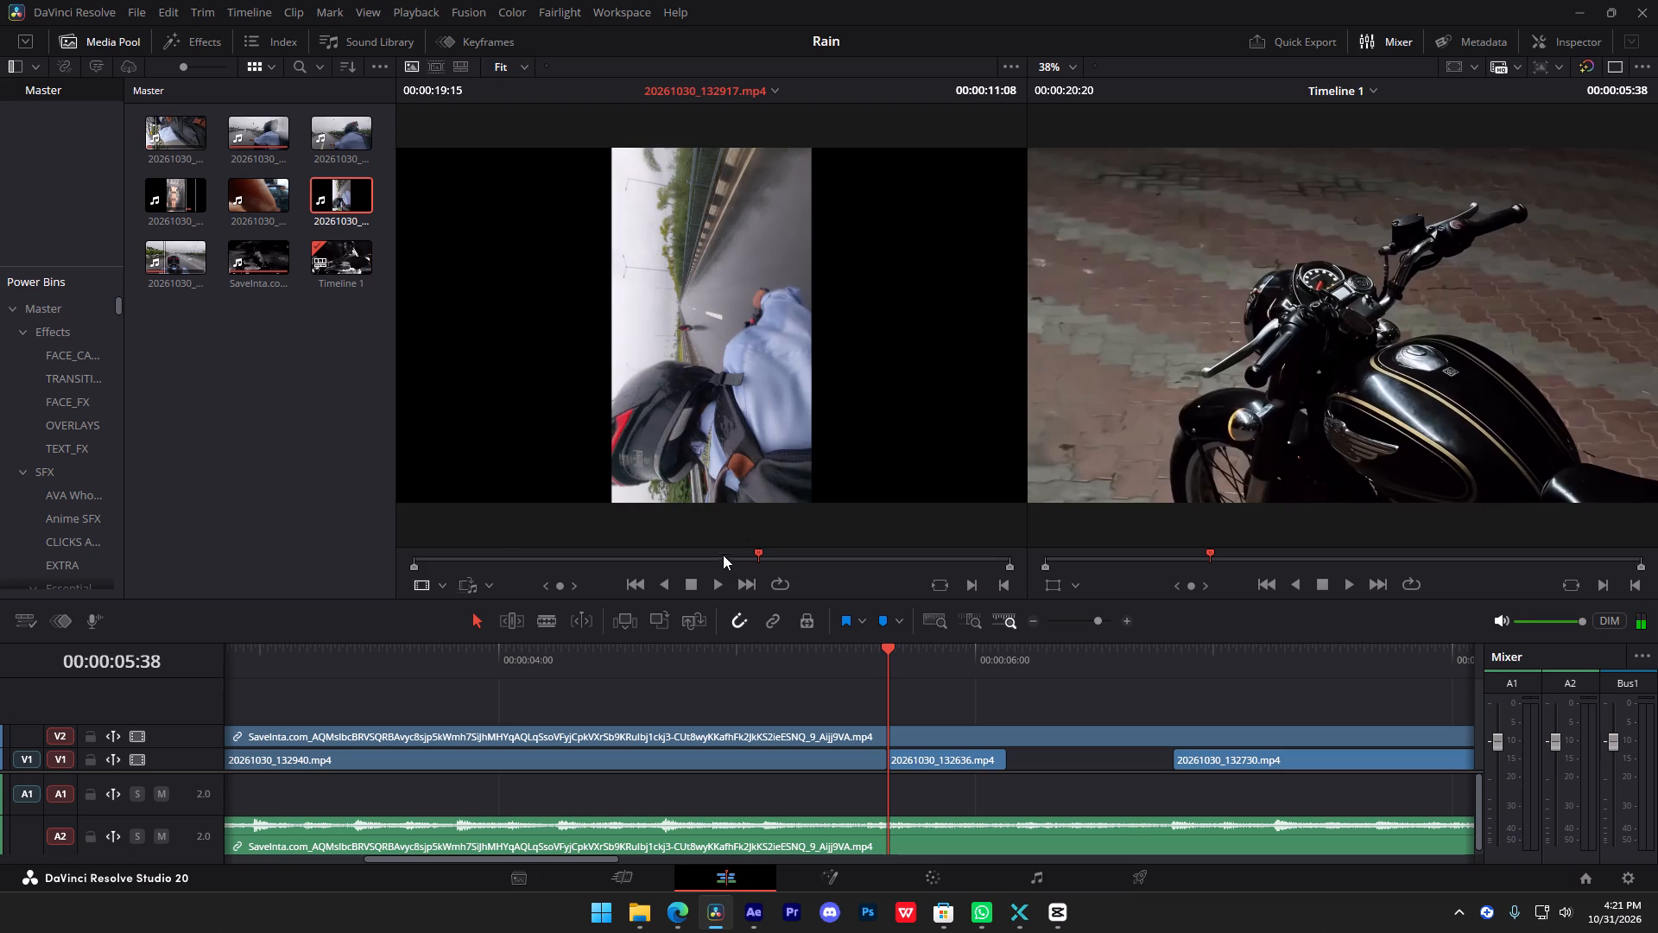
{"action": "left_click_drag", "start_coordinate": [724, 562], "coordinate": [636, 585]}
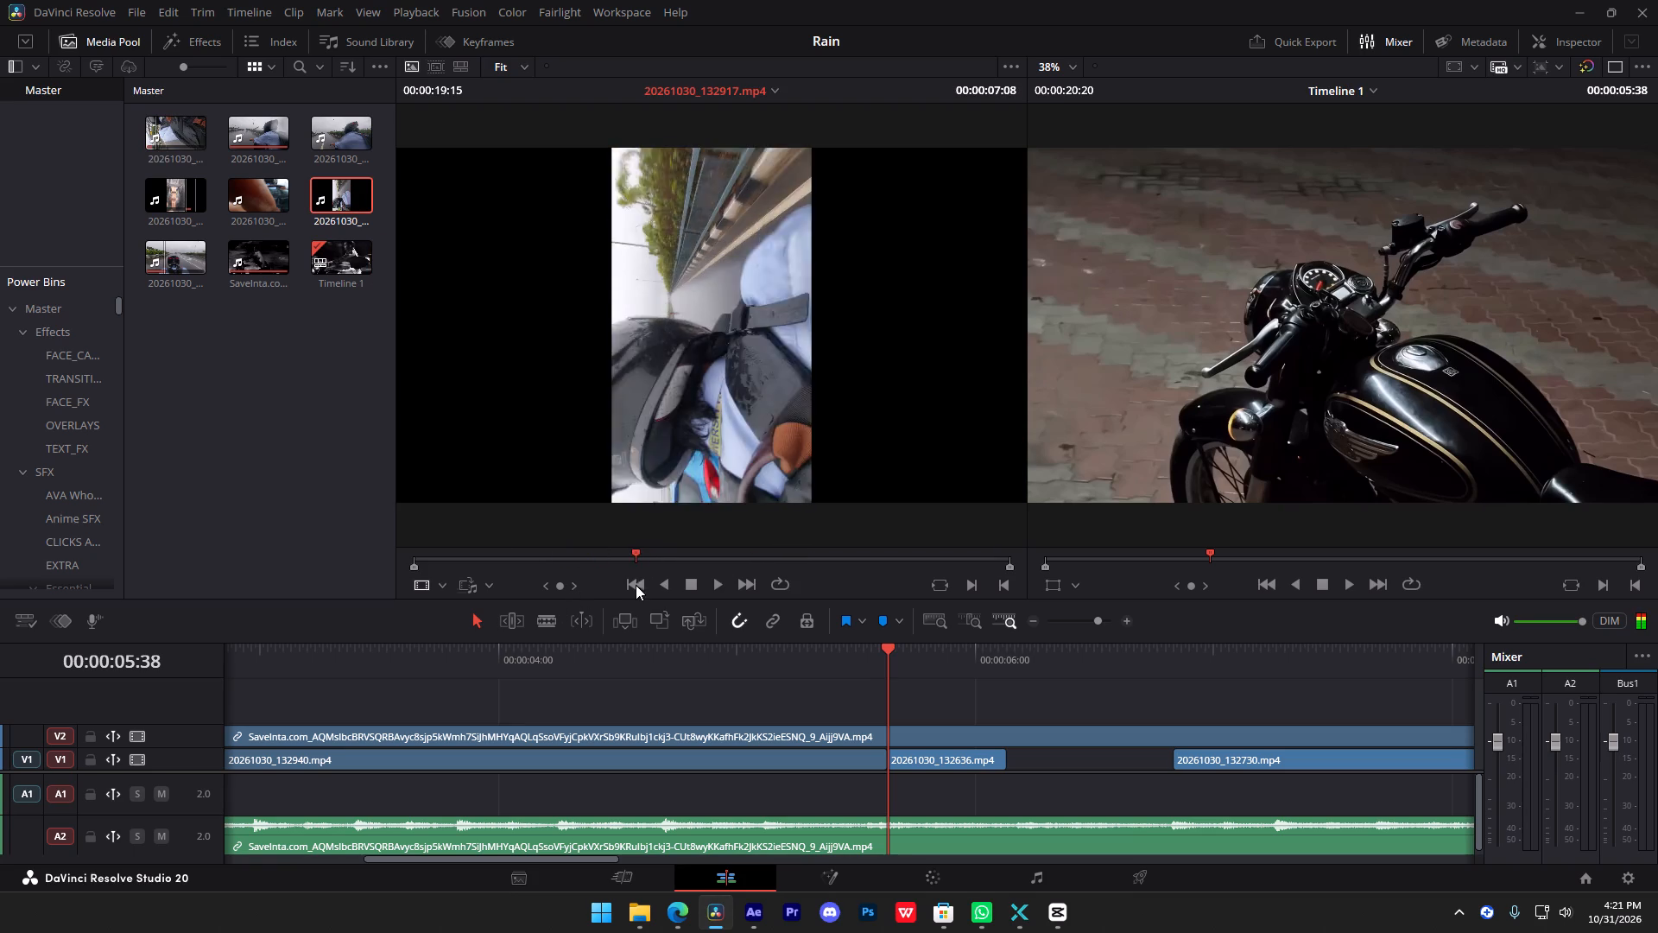
{"action": "left_click_drag", "start_coordinate": [636, 585], "coordinate": [421, 570]}
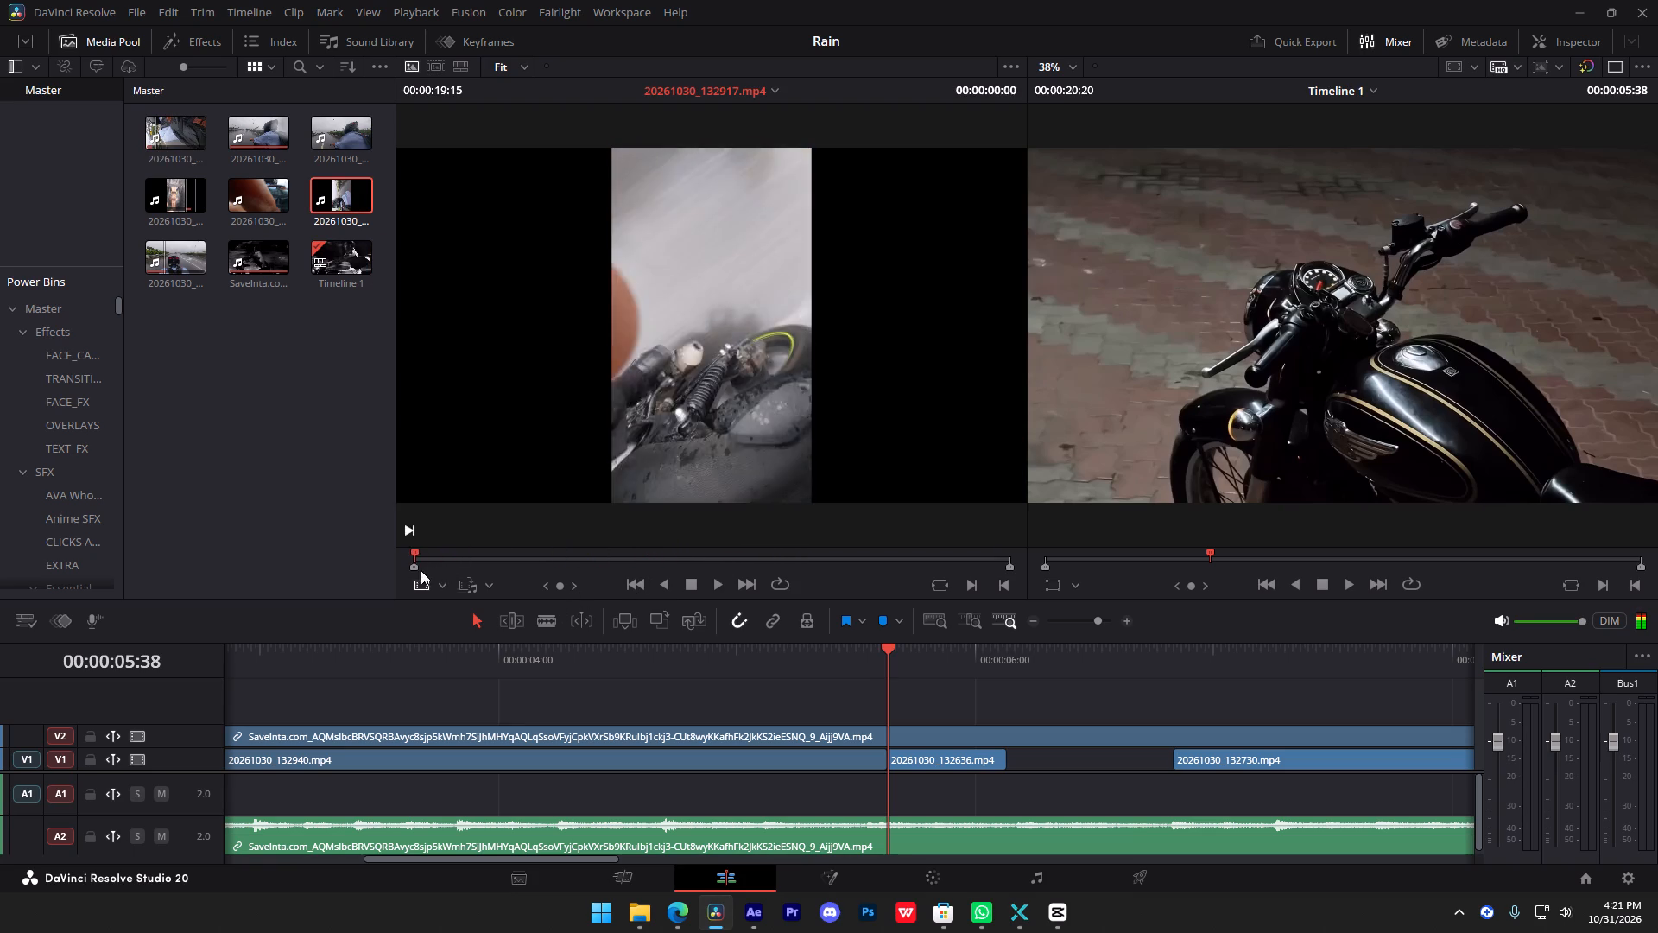
{"action": "left_click_drag", "start_coordinate": [421, 570], "coordinate": [522, 554]}
{"action": "key", "text": "o"}
{"action": "left_click_drag", "start_coordinate": [703, 526], "coordinate": [800, 597]}
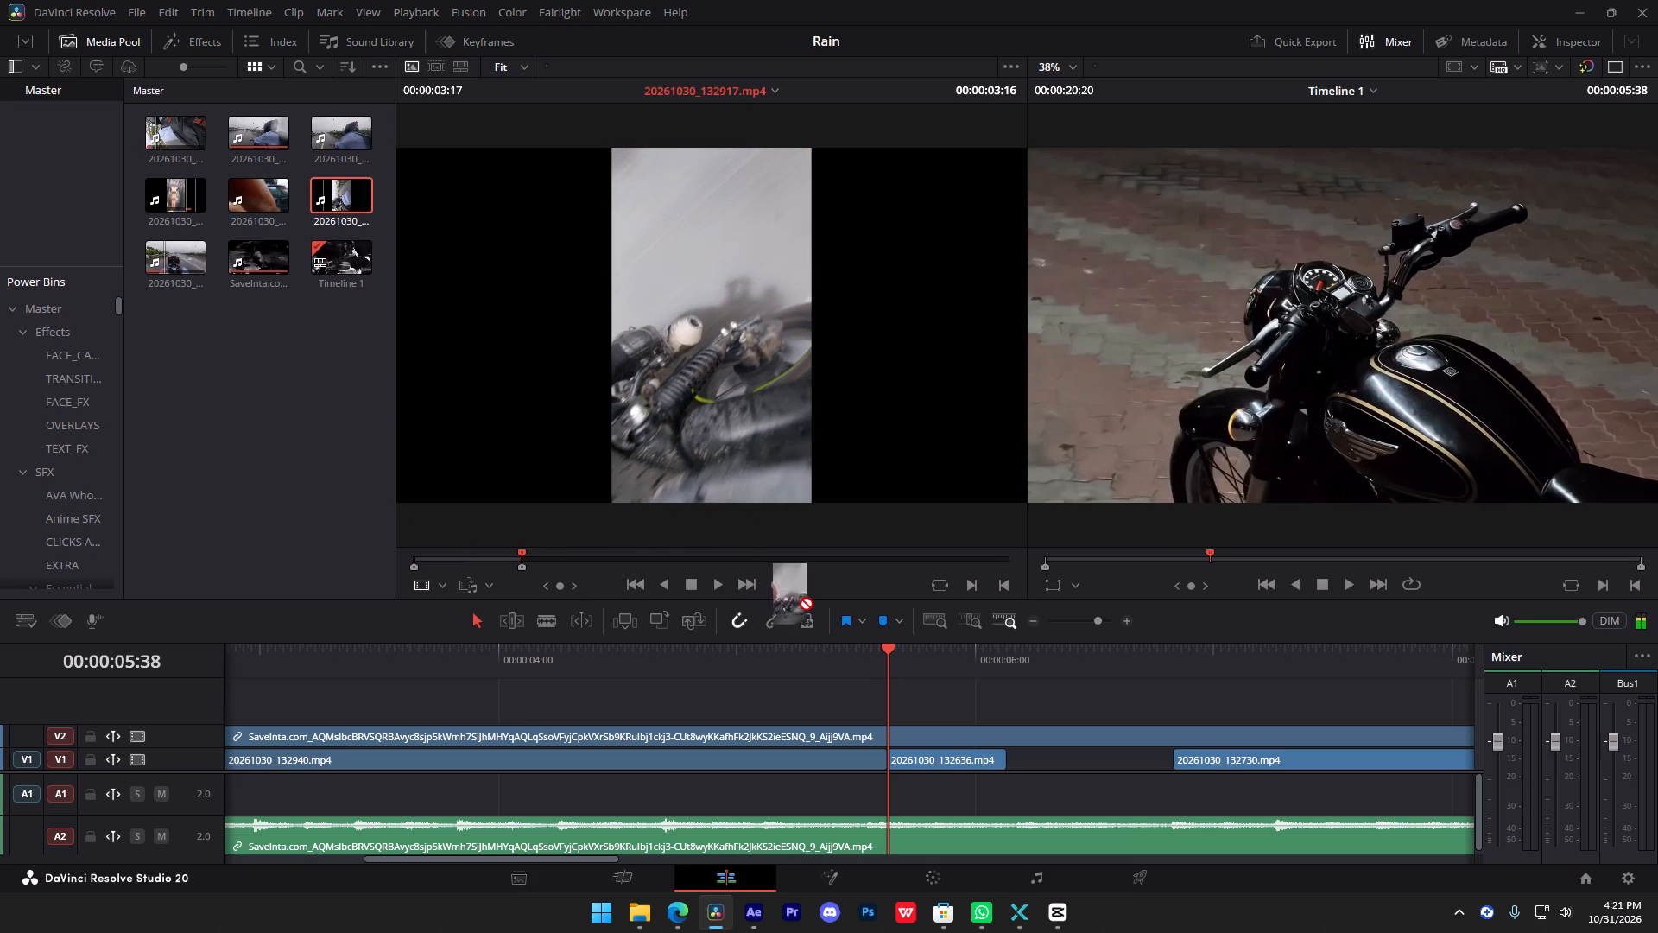
{"action": "left_click_drag", "start_coordinate": [800, 597], "coordinate": [1013, 714]}
Split 20261030_132917.mp4 on V3 at 00:00:06:50 and delete the part after the cut.
{"action": "left_click_drag", "start_coordinate": [1171, 651], "coordinate": [1180, 657]}
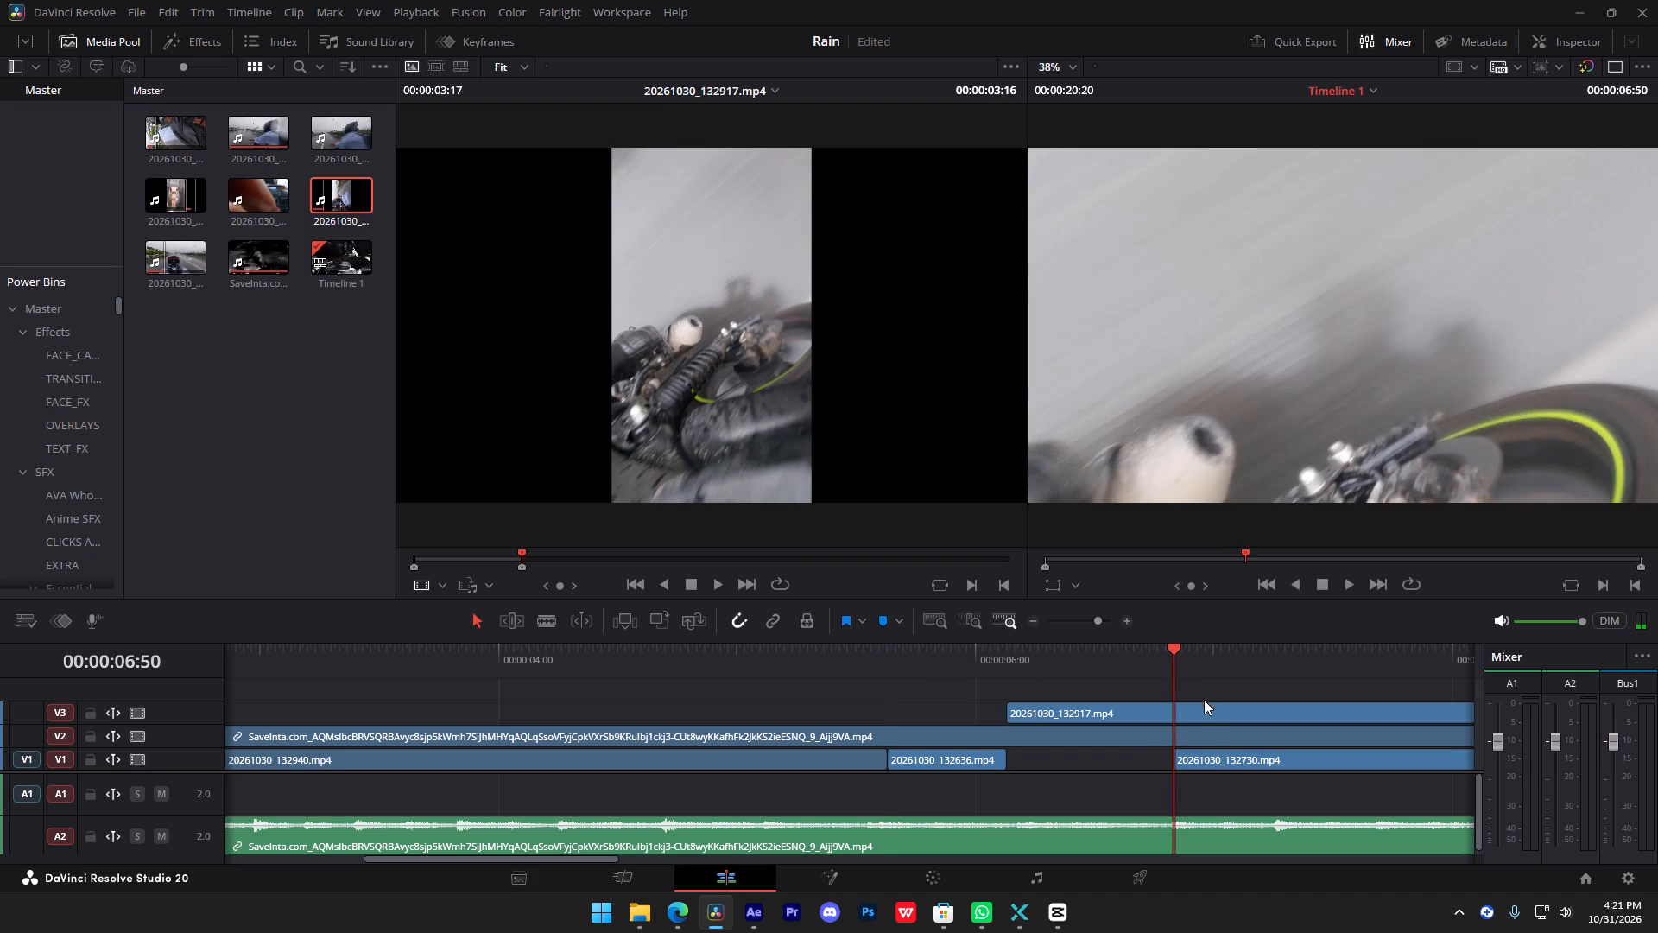
{"action": "left_click", "coordinate": [1206, 718]}
{"action": "key", "text": "s"}
{"action": "left_click", "coordinate": [1206, 718]}
{"action": "key", "text": "BackSpace"}
{"action": "left_click", "coordinate": [1118, 695]}
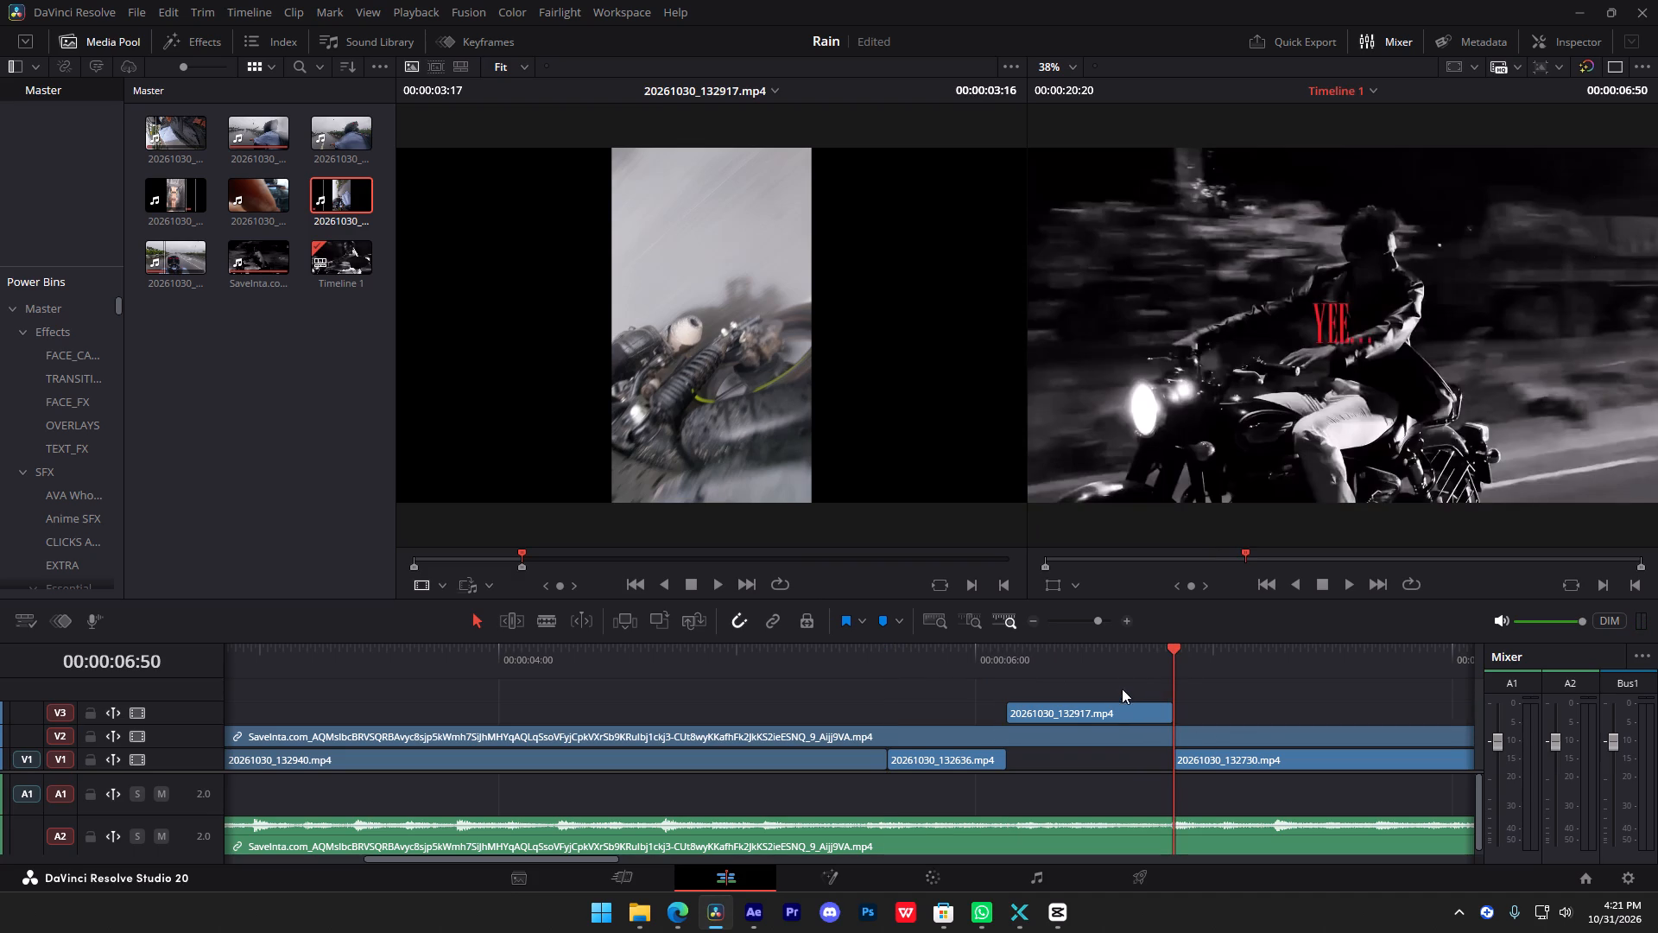
Set the zoom of the 20261030_132917.mp4 clip on V3 to 0.5.
{"action": "left_click", "coordinate": [1069, 706]}
{"action": "key", "text": "F4"}
{"action": "double_click", "coordinate": [1454, 168]}
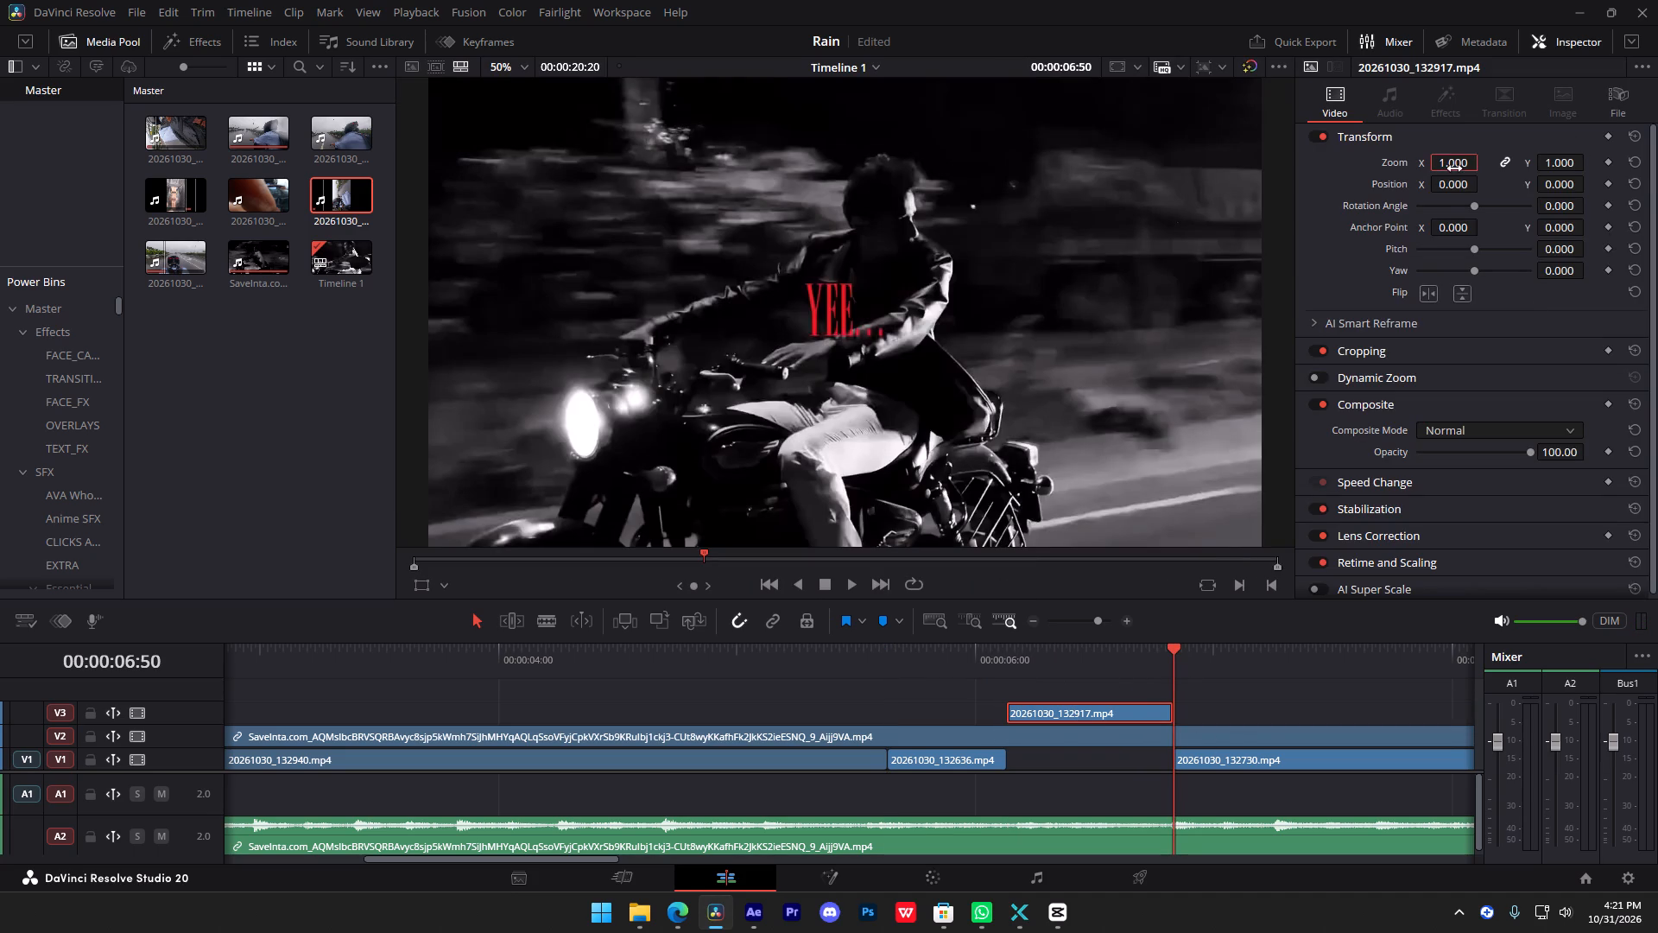
{"action": "type", "text": "0.5"}
{"action": "key", "text": "Return"}
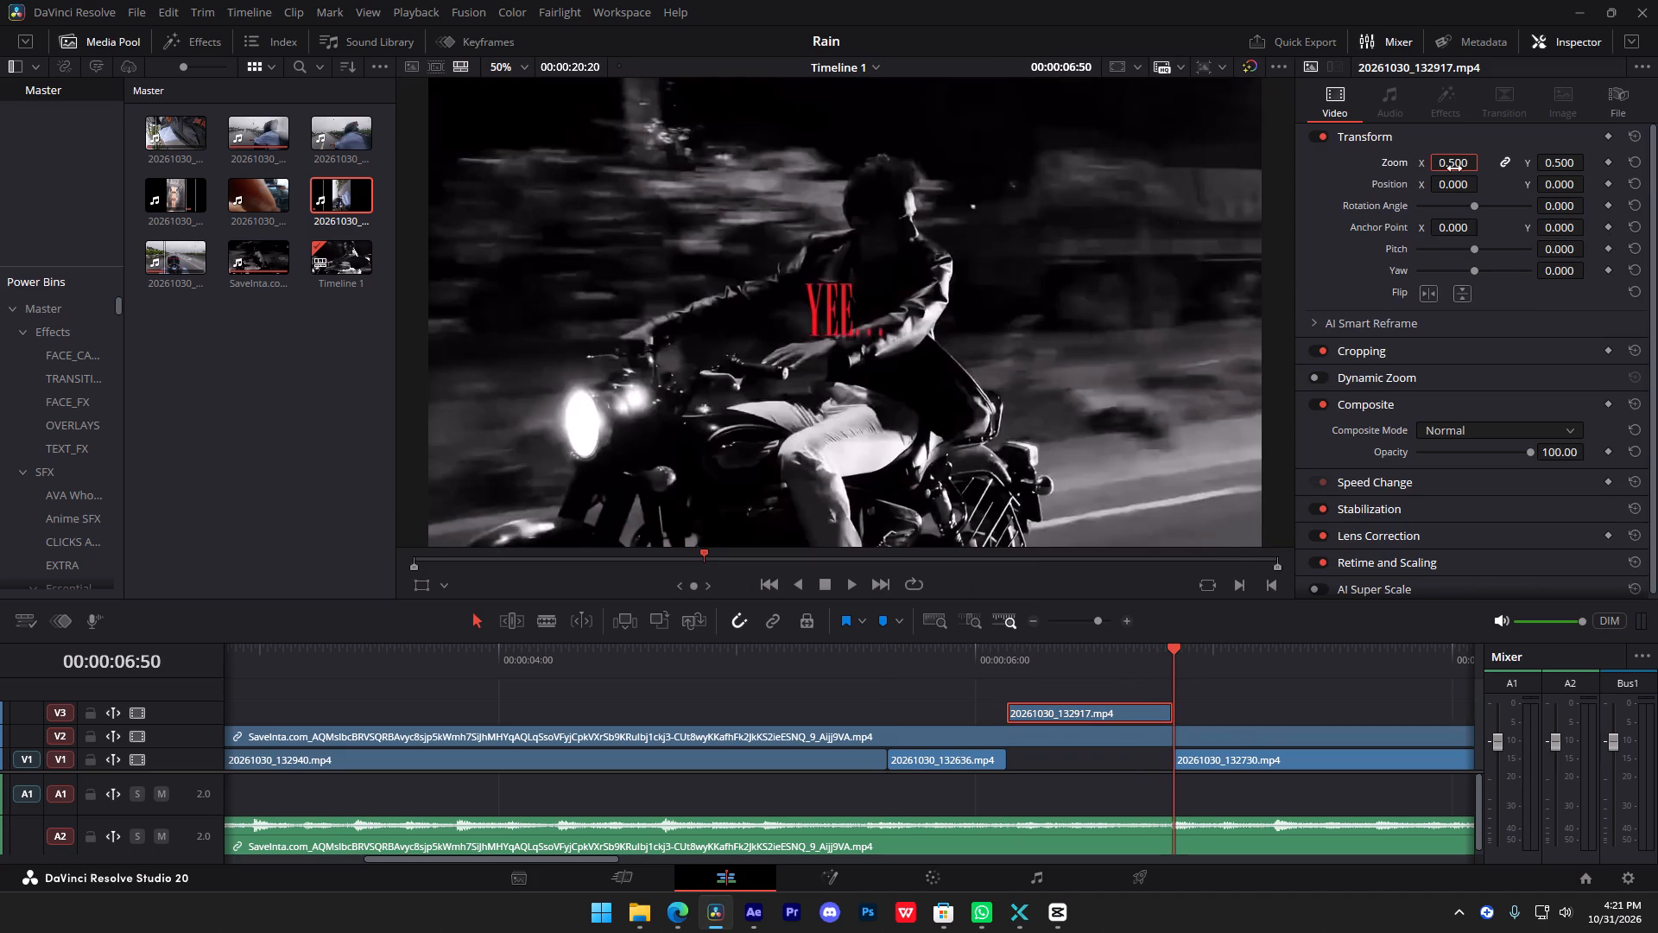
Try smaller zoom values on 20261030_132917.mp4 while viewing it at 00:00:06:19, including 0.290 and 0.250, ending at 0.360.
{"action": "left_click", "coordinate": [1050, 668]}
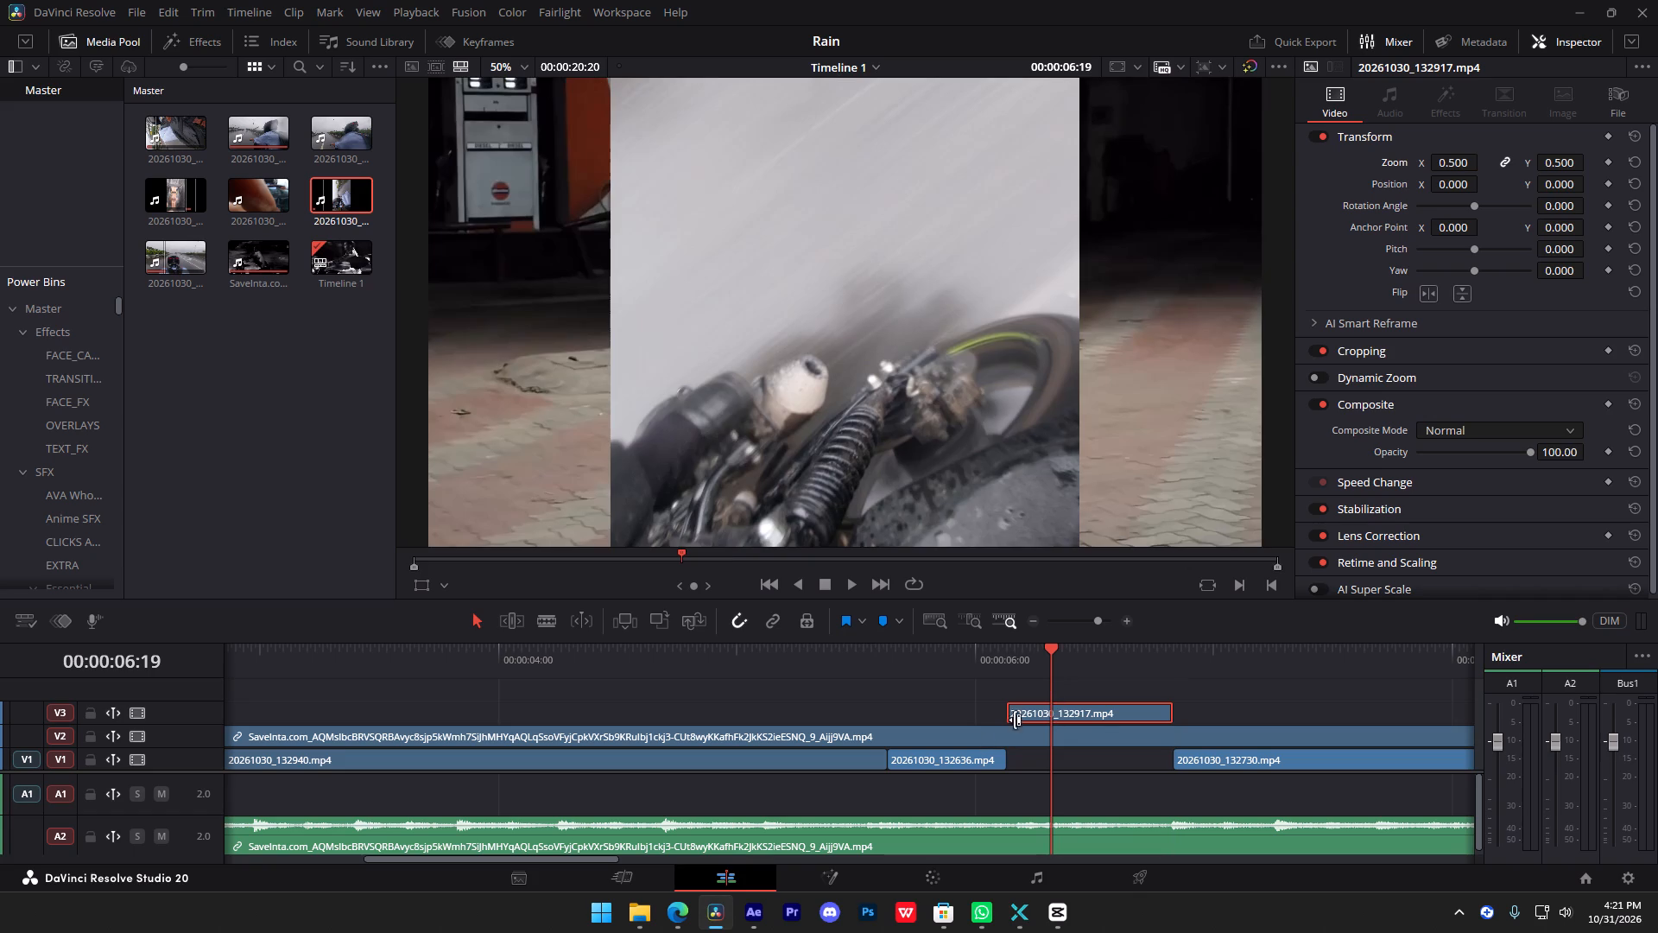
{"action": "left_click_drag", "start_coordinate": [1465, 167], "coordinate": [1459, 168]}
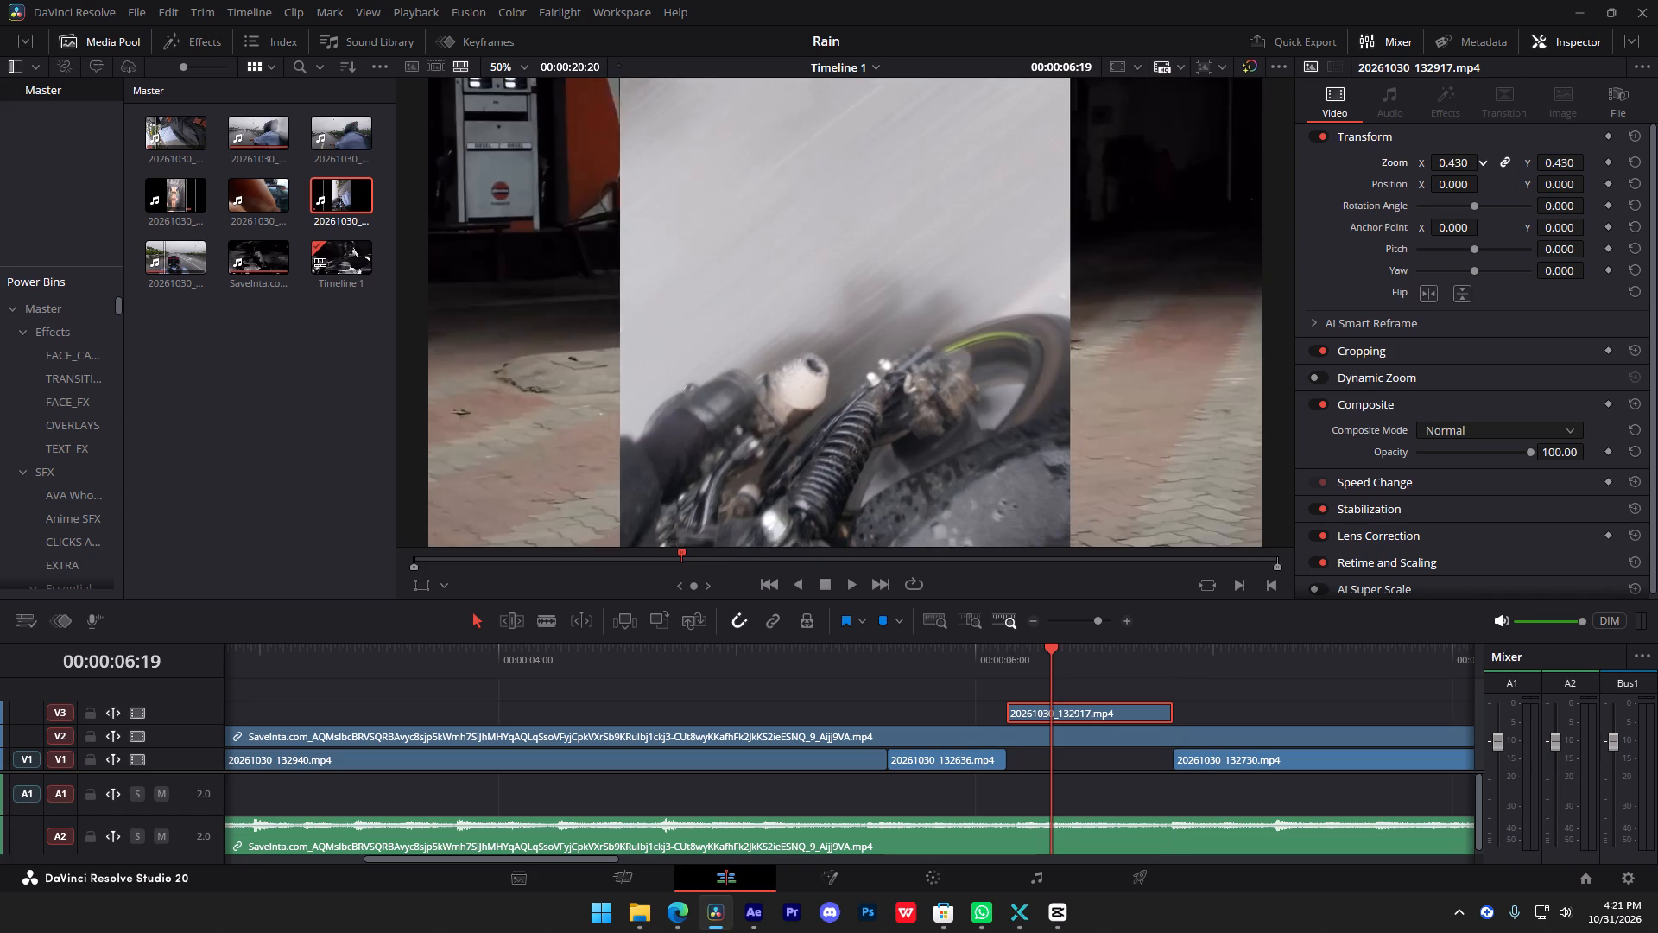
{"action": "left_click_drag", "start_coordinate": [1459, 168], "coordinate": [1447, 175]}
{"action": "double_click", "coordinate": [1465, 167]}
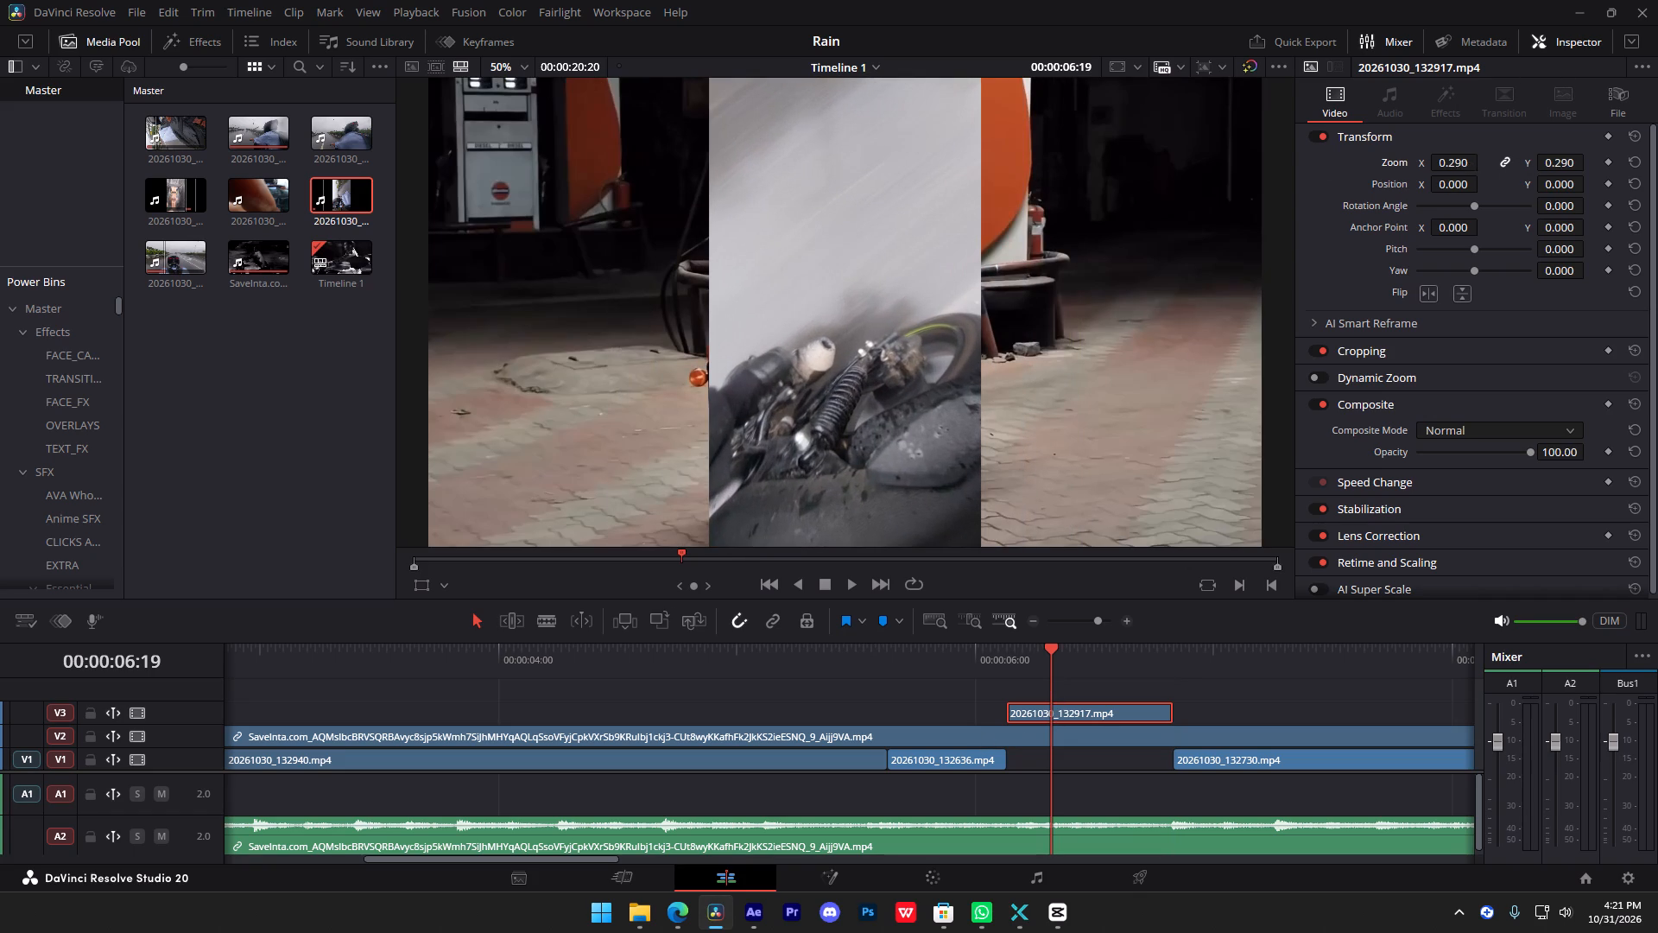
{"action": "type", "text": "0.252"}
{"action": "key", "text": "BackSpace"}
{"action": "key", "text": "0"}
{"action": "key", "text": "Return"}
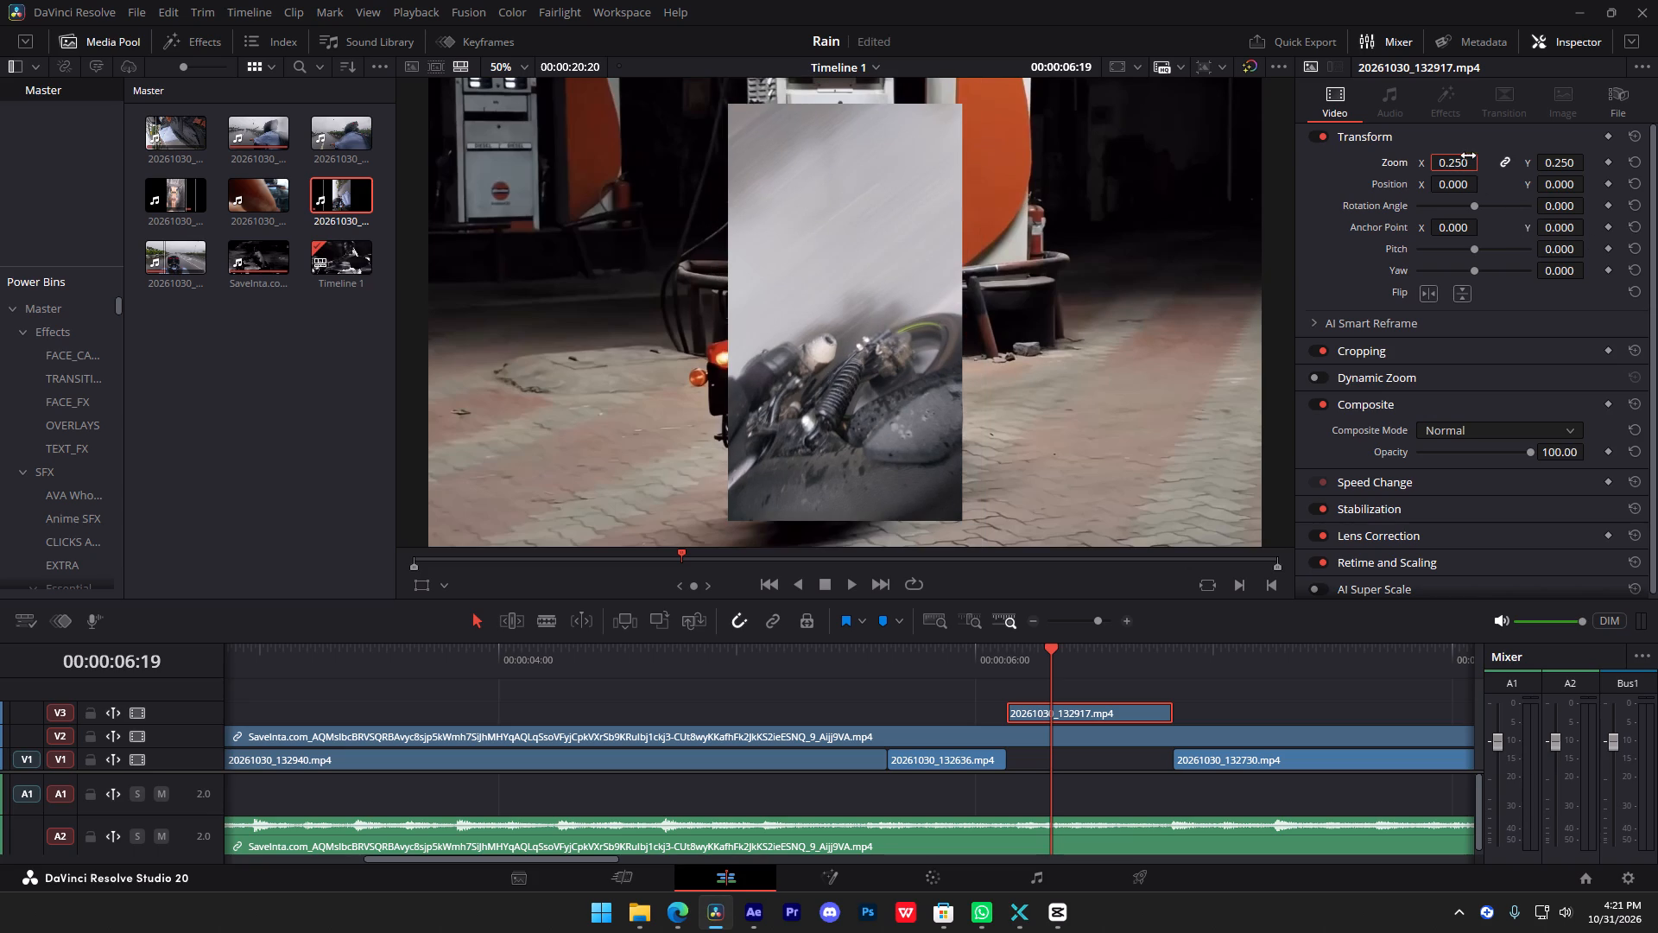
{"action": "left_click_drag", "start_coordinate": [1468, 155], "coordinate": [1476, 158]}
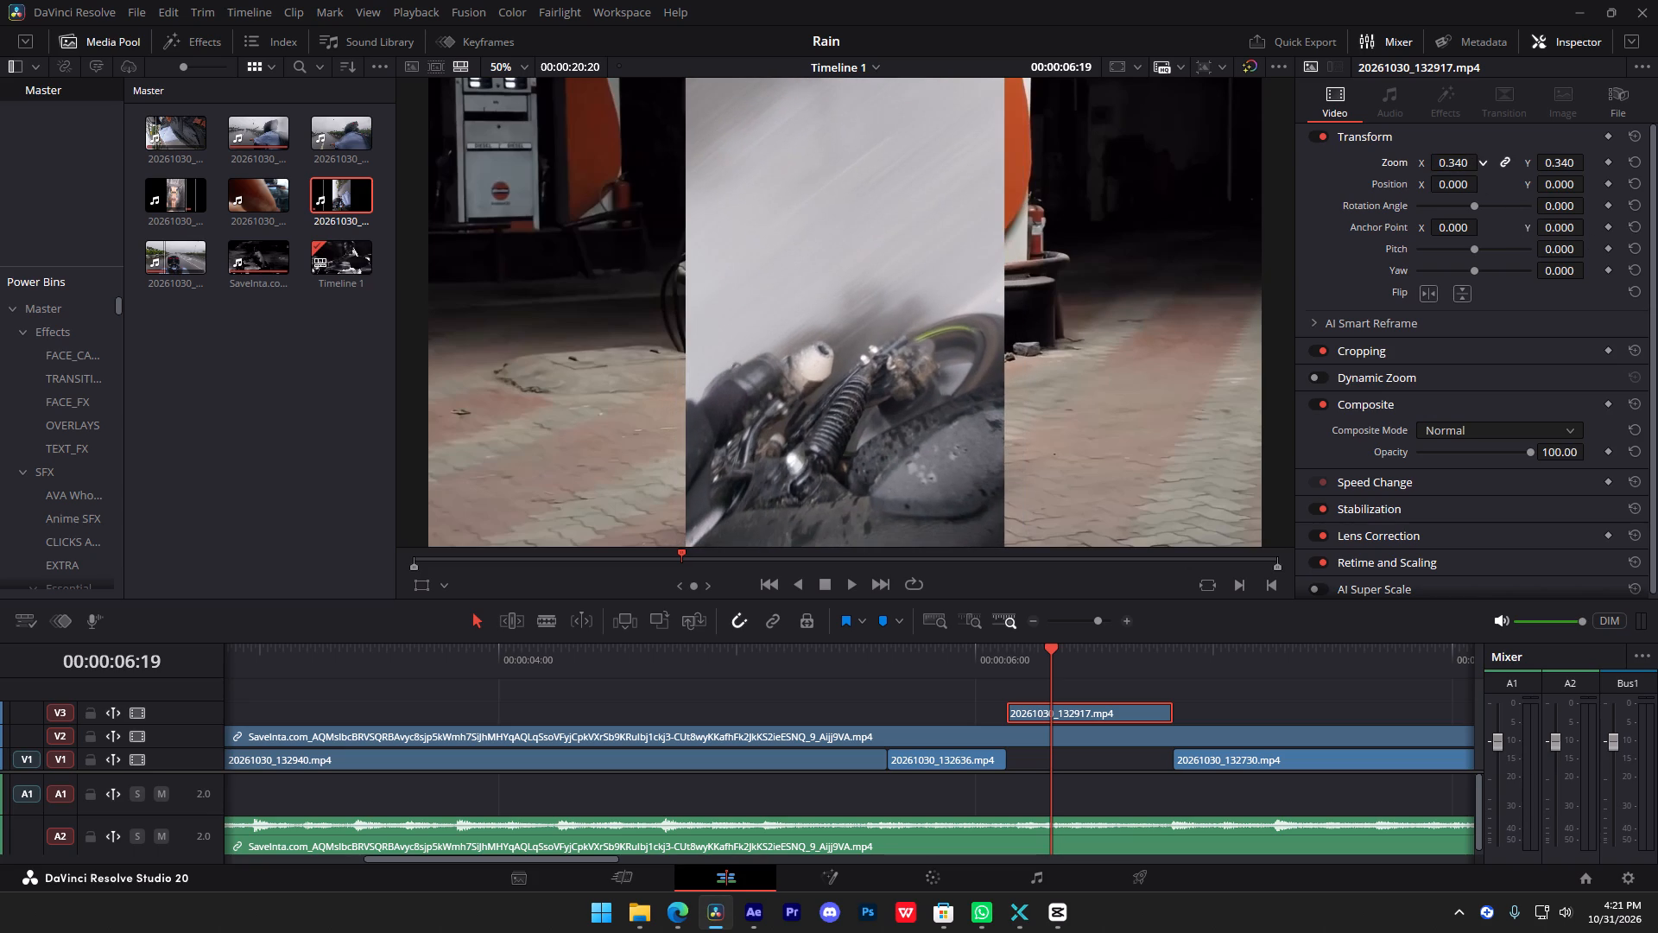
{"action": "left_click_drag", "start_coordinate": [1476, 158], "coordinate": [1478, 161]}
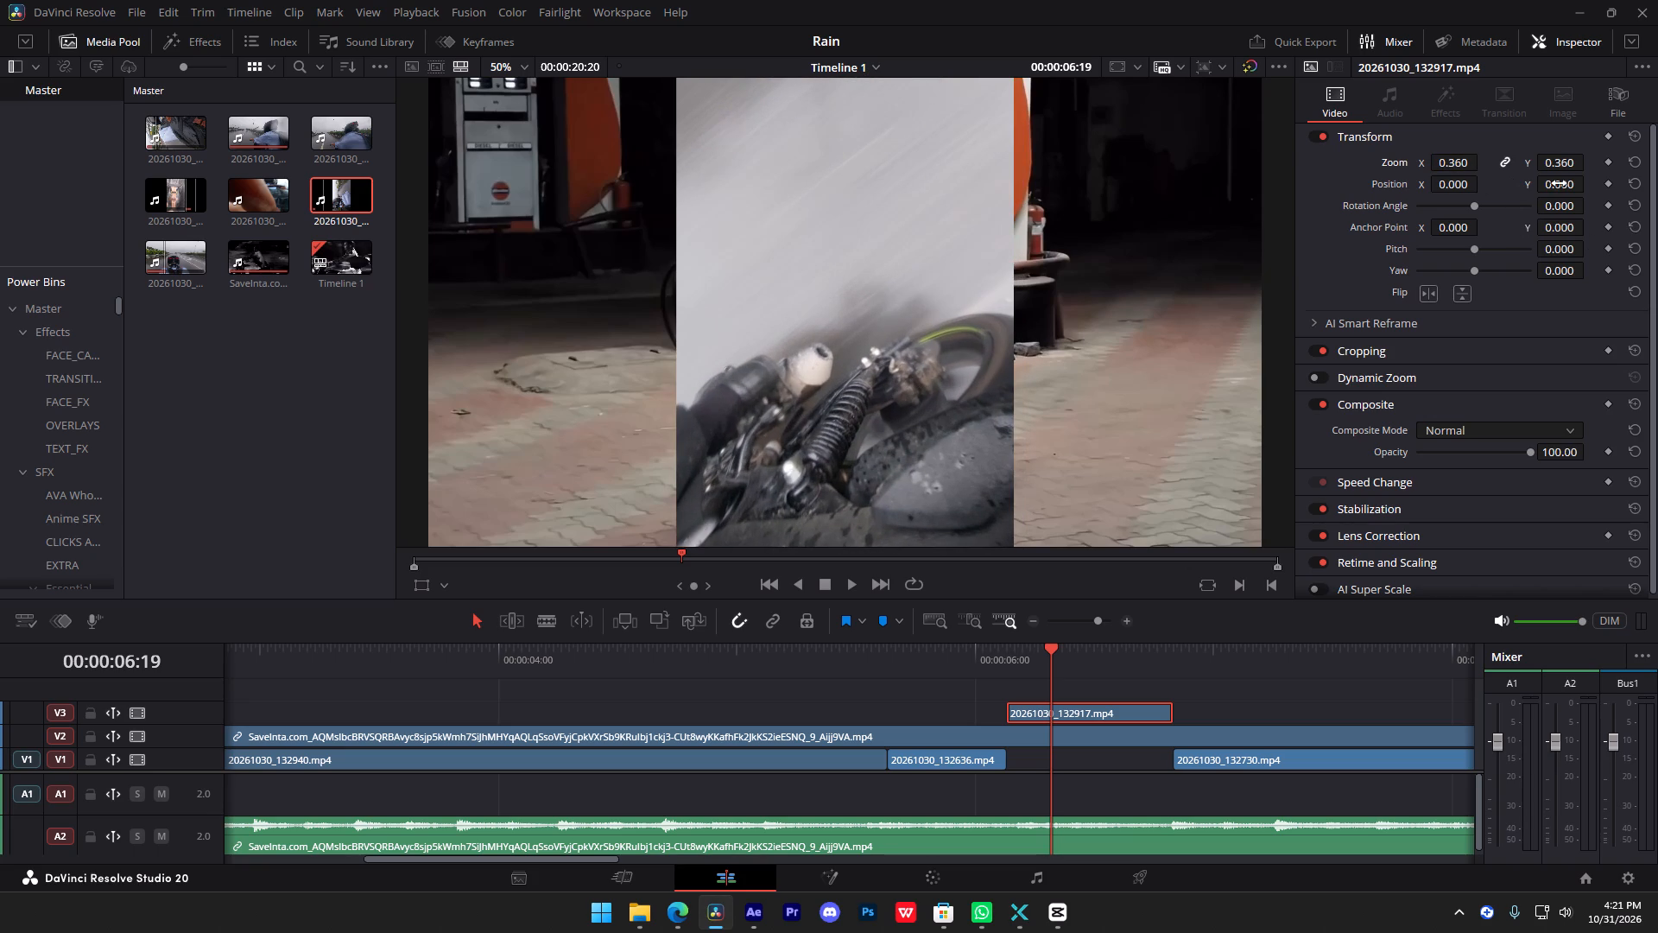
Set the rotation angle of 20261030_132917.mp4 to -90, after trying 90.
{"action": "double_click", "coordinate": [1568, 208]}
{"action": "type", "text": "90"}
{"action": "key", "text": "Return"}
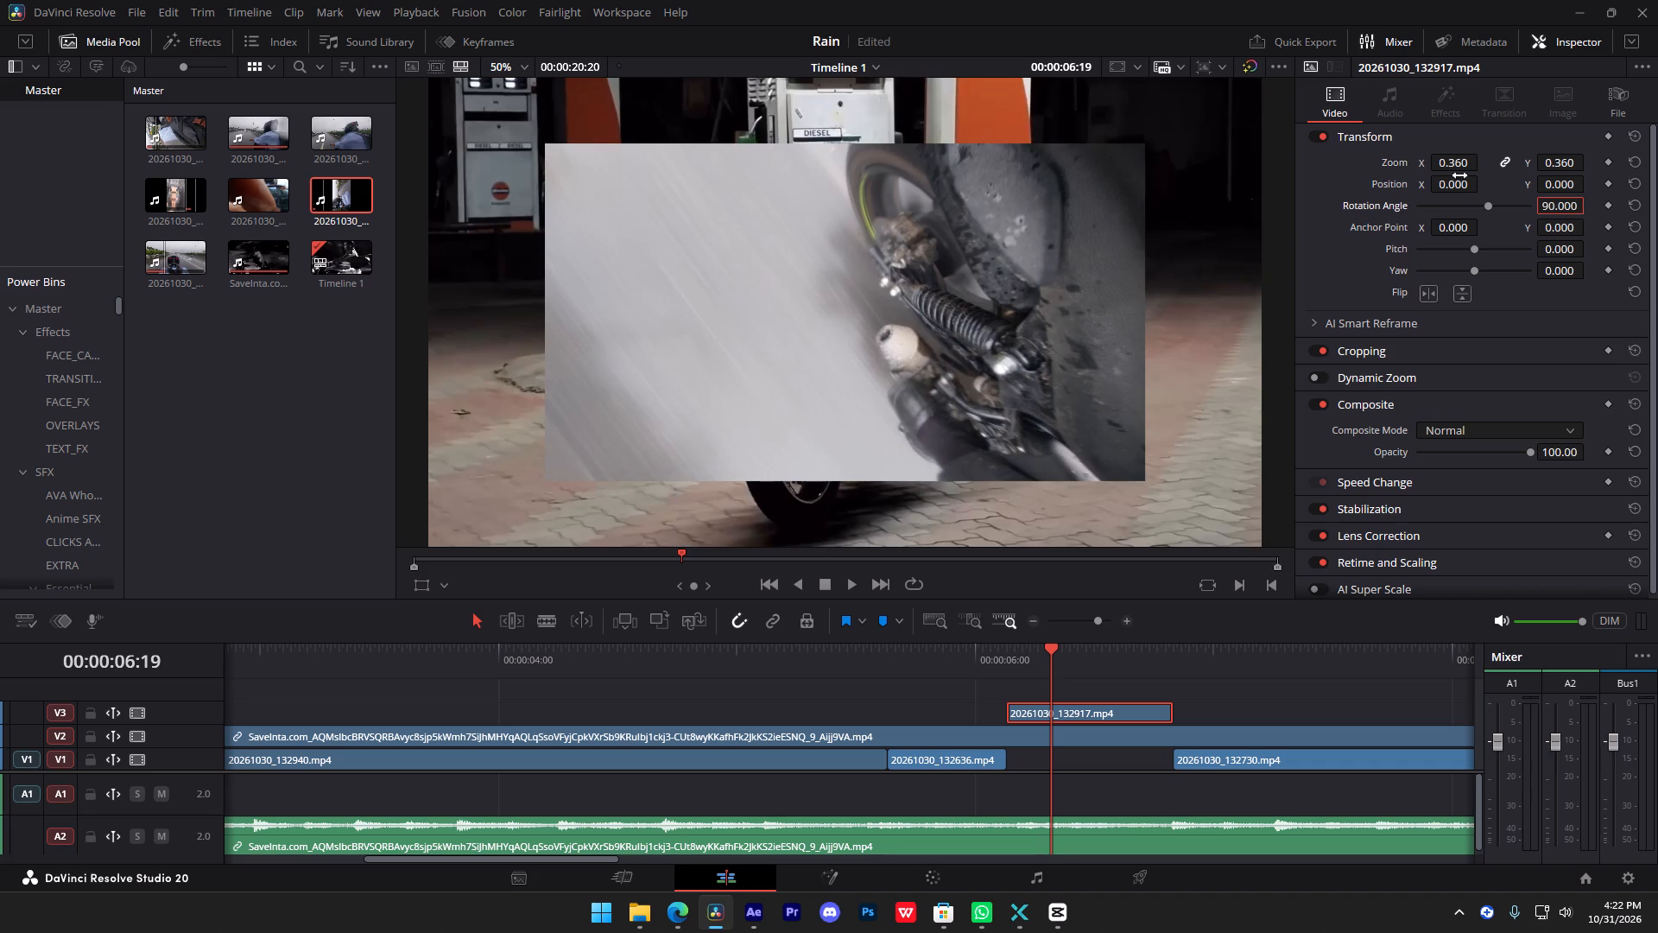
{"action": "double_click", "coordinate": [1554, 206]}
{"action": "type", "text": "-90"}
{"action": "key", "text": "Return"}
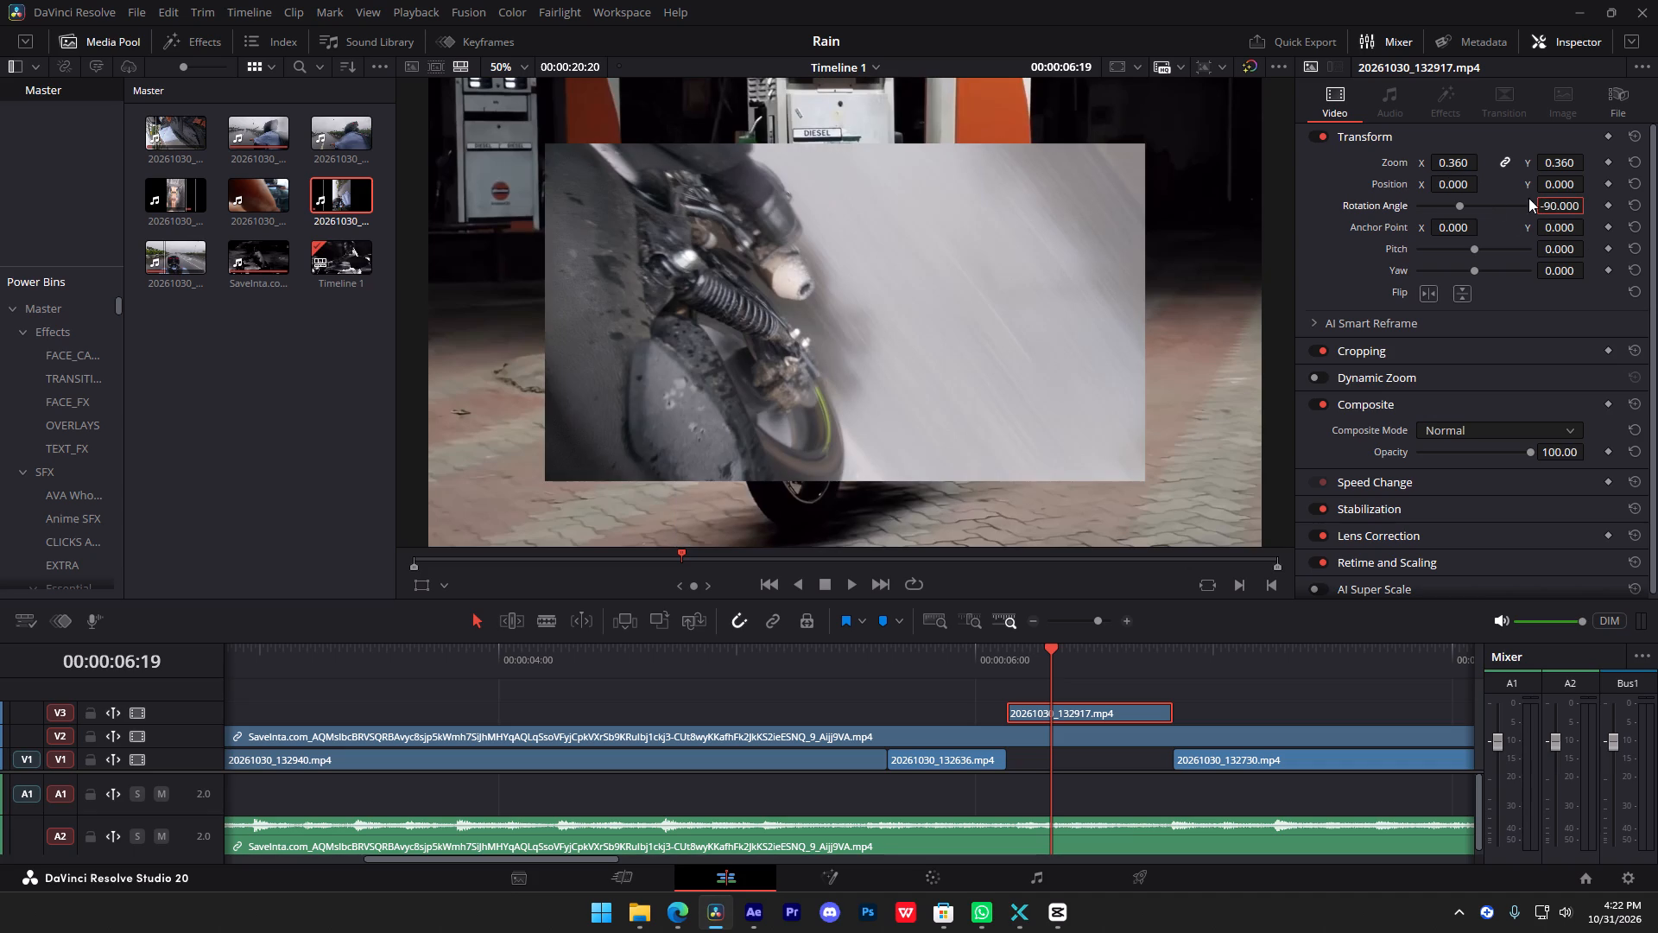
Set the zoom of the rotated 20261030_132917.mp4 clip to 0.5 so it fills the frame.
{"action": "double_click", "coordinate": [1455, 163]}
{"action": "type", "text": "0.5"}
{"action": "key", "text": "Return"}
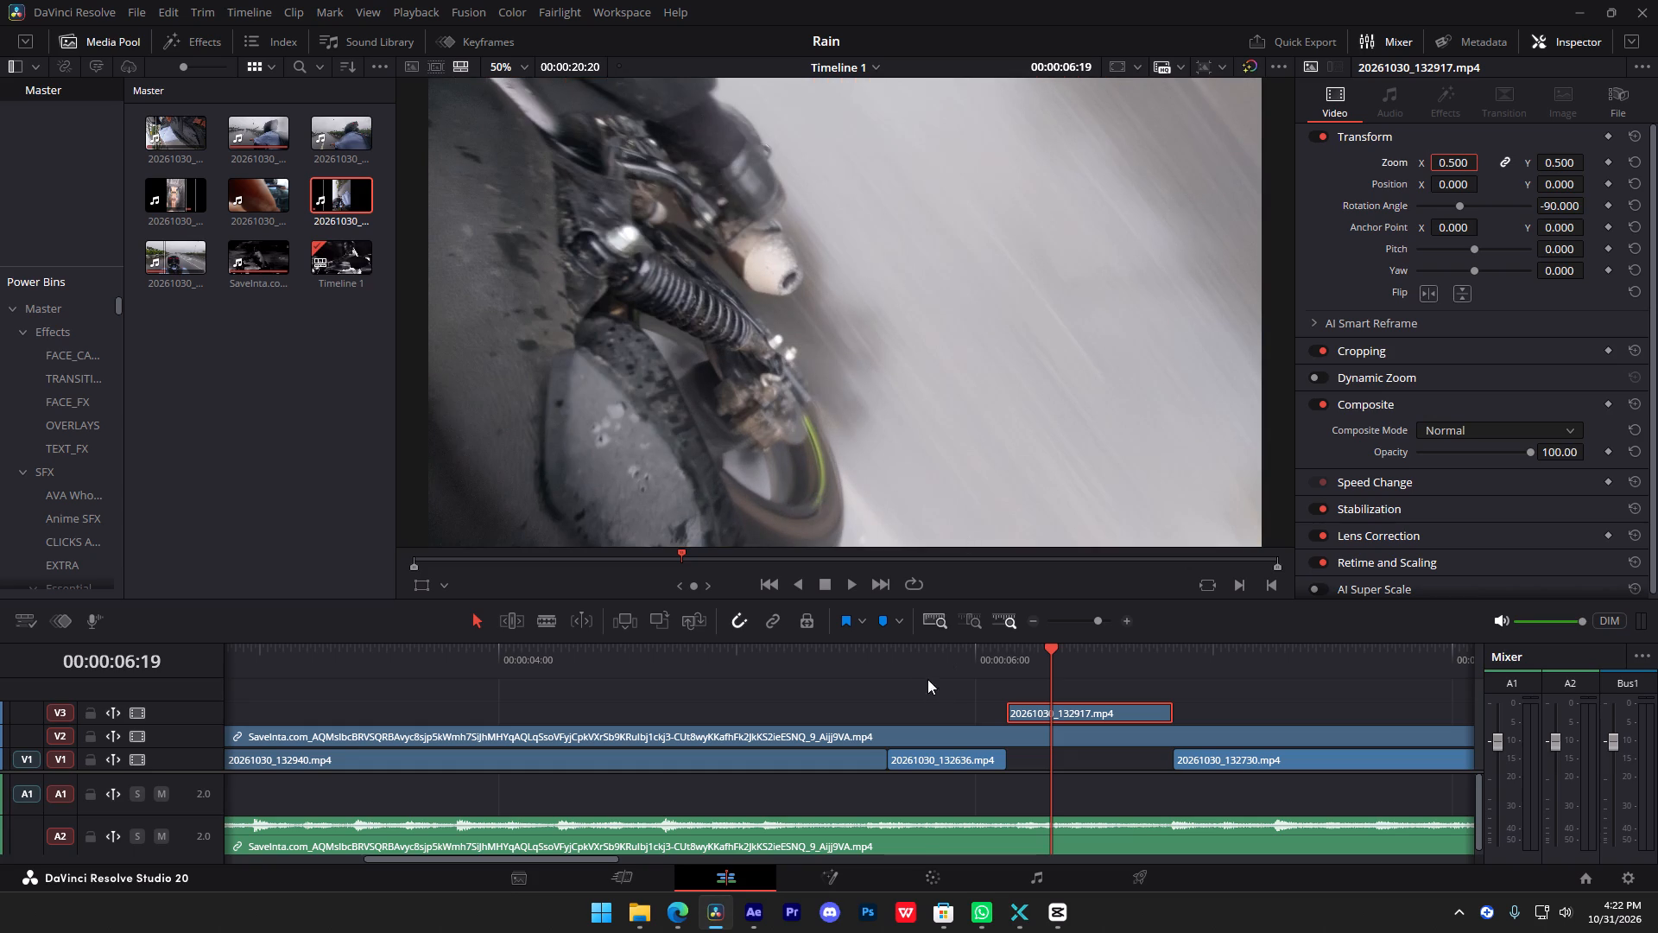
Move 20261030_132917.mp4 from V3 into the V1 gap between 20261030_132636.mp4 and 20261030_132730.mp4, and play back the surrounding cuts.
{"action": "left_click_drag", "start_coordinate": [911, 672], "coordinate": [668, 729]}
{"action": "key", "text": "space"}
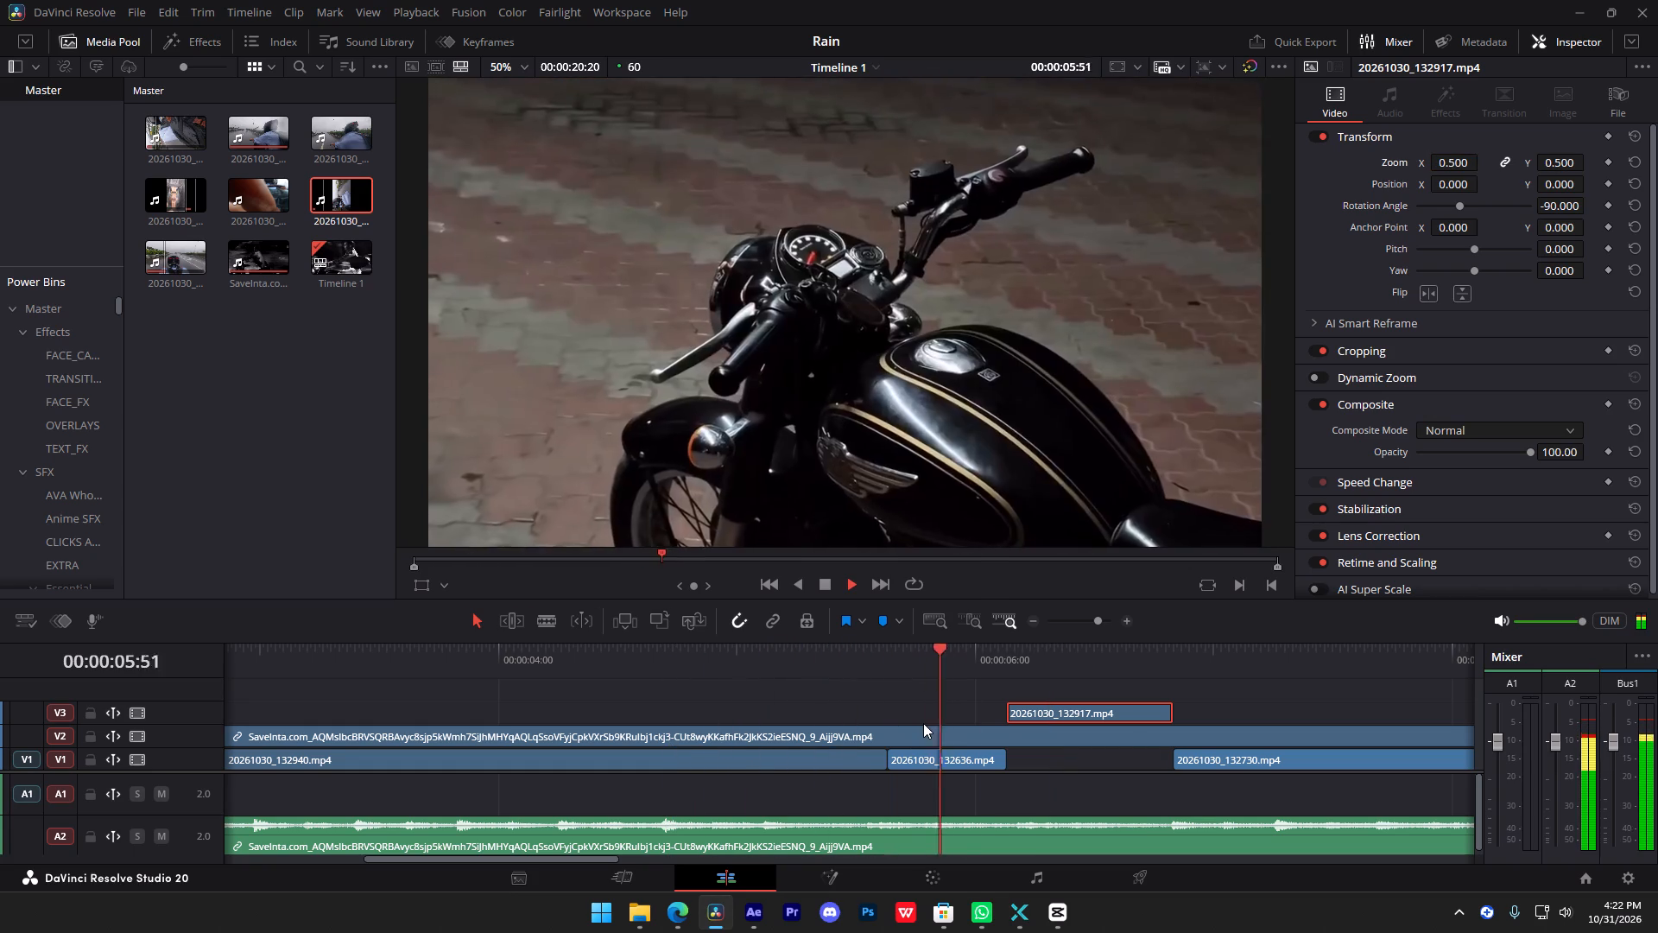
{"action": "key", "text": "space"}
{"action": "left_click_drag", "start_coordinate": [902, 662], "coordinate": [889, 663]}
{"action": "left_click_drag", "start_coordinate": [1029, 712], "coordinate": [1038, 753]}
{"action": "key", "text": "space"}
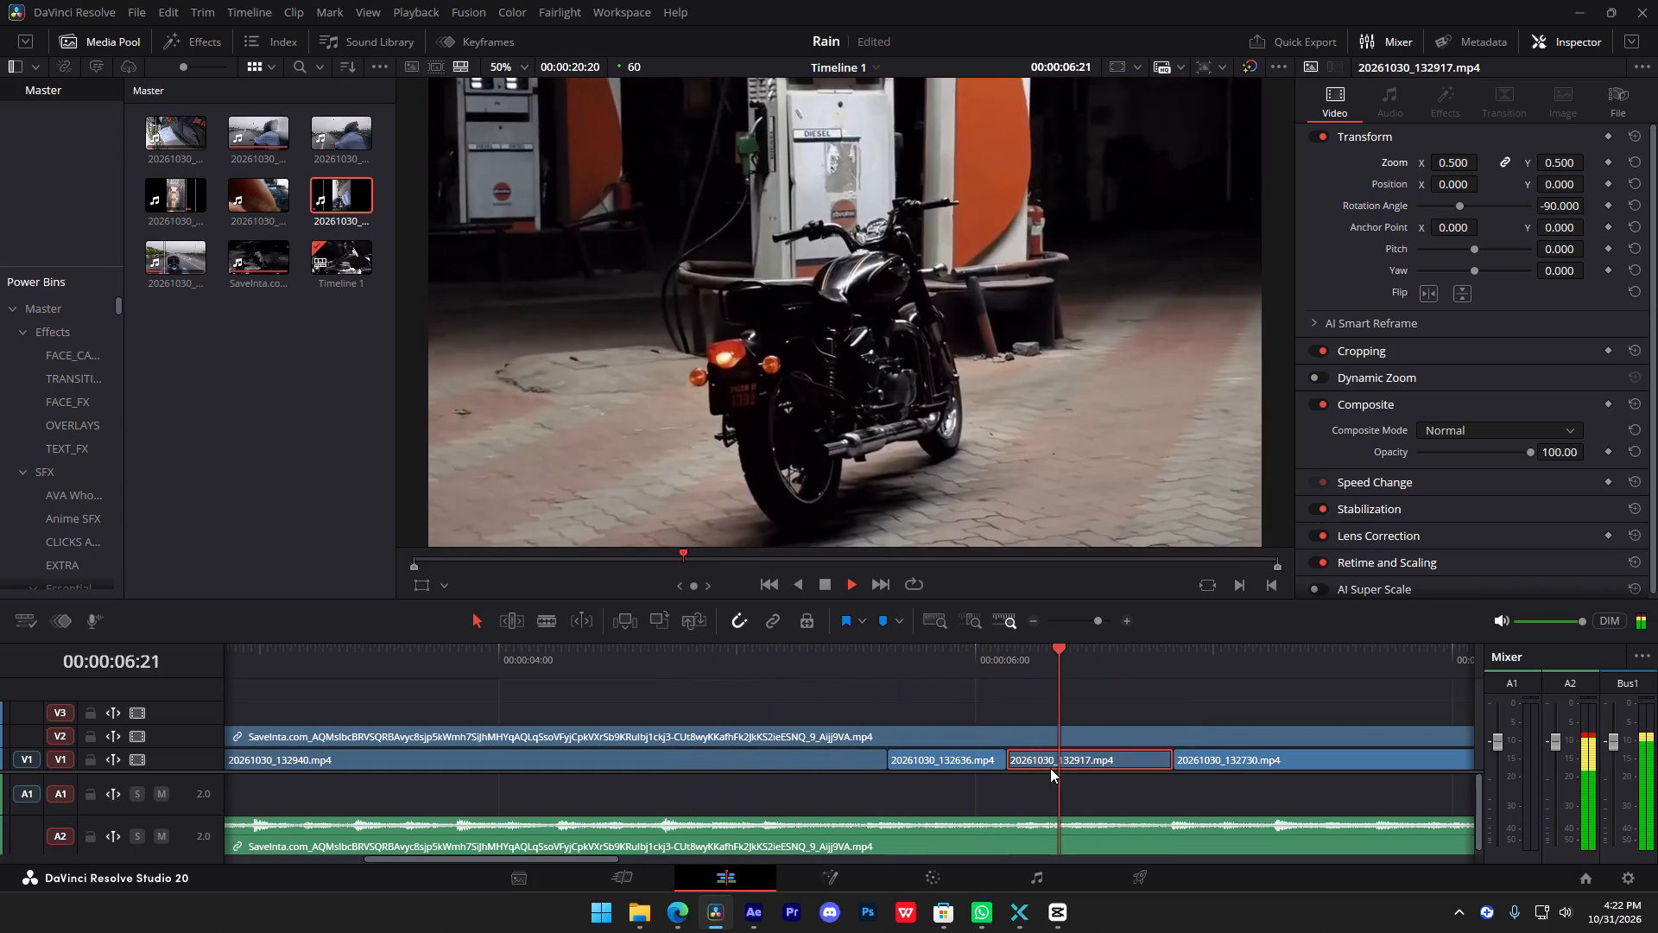
{"action": "key", "text": "space"}
{"action": "left_click_drag", "start_coordinate": [990, 658], "coordinate": [872, 660]}
{"action": "key", "text": "space"}
{"action": "key", "text": "space"}
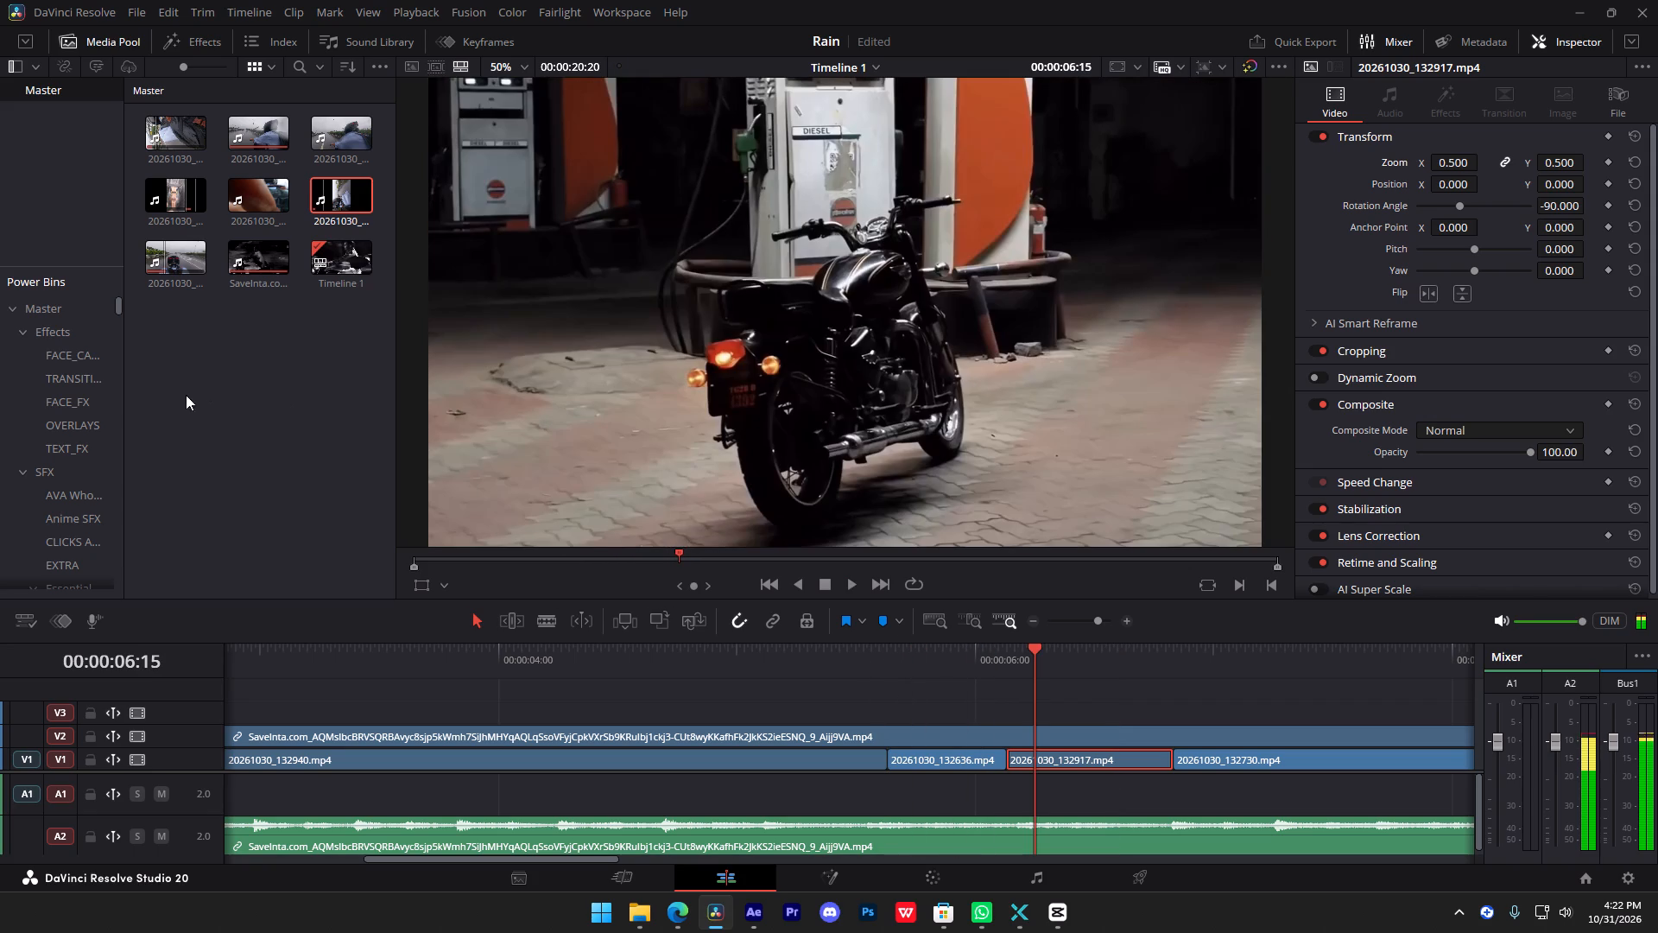
{"action": "left_click_drag", "start_coordinate": [926, 659], "coordinate": [883, 674]}
Look through the OVERLAYS power bin and the Toolbox effect template categories for an effect to use on the clips.
{"action": "scroll", "coordinate": [41, 469], "scroll_direction": "down", "scroll_amount": 5}
{"action": "scroll", "coordinate": [87, 460], "scroll_direction": "up", "scroll_amount": 5}
{"action": "left_click", "coordinate": [81, 446]}
{"action": "left_click", "coordinate": [74, 427]}
{"action": "scroll", "coordinate": [261, 377], "scroll_direction": "down", "scroll_amount": 12}
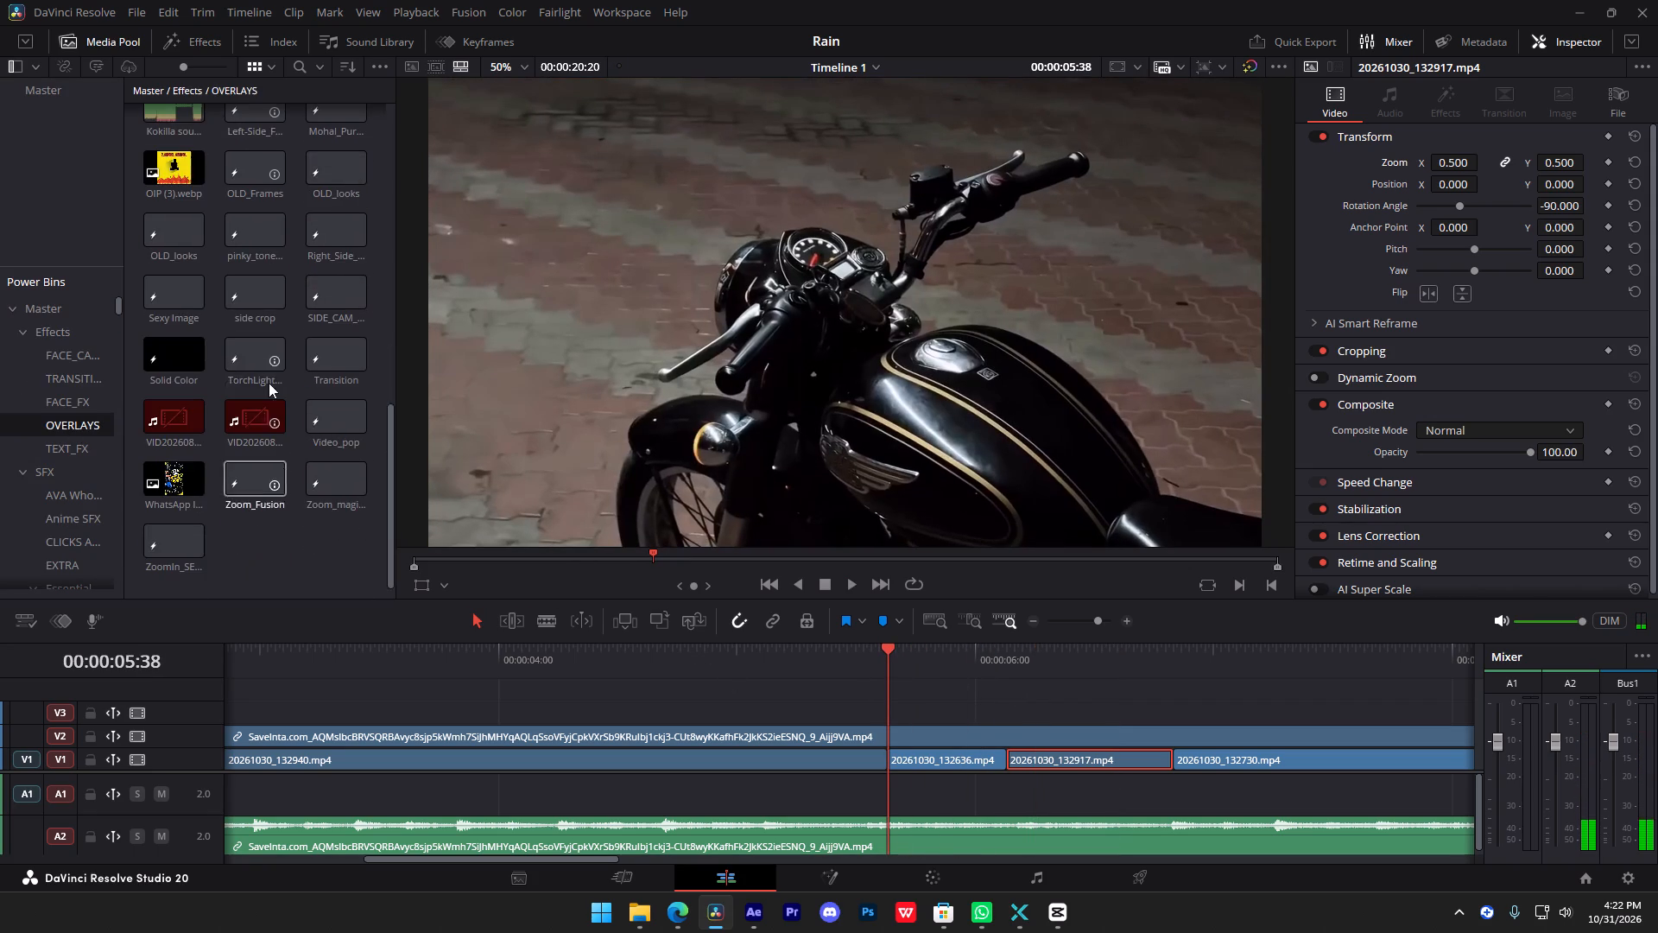
{"action": "left_click", "coordinate": [206, 45]}
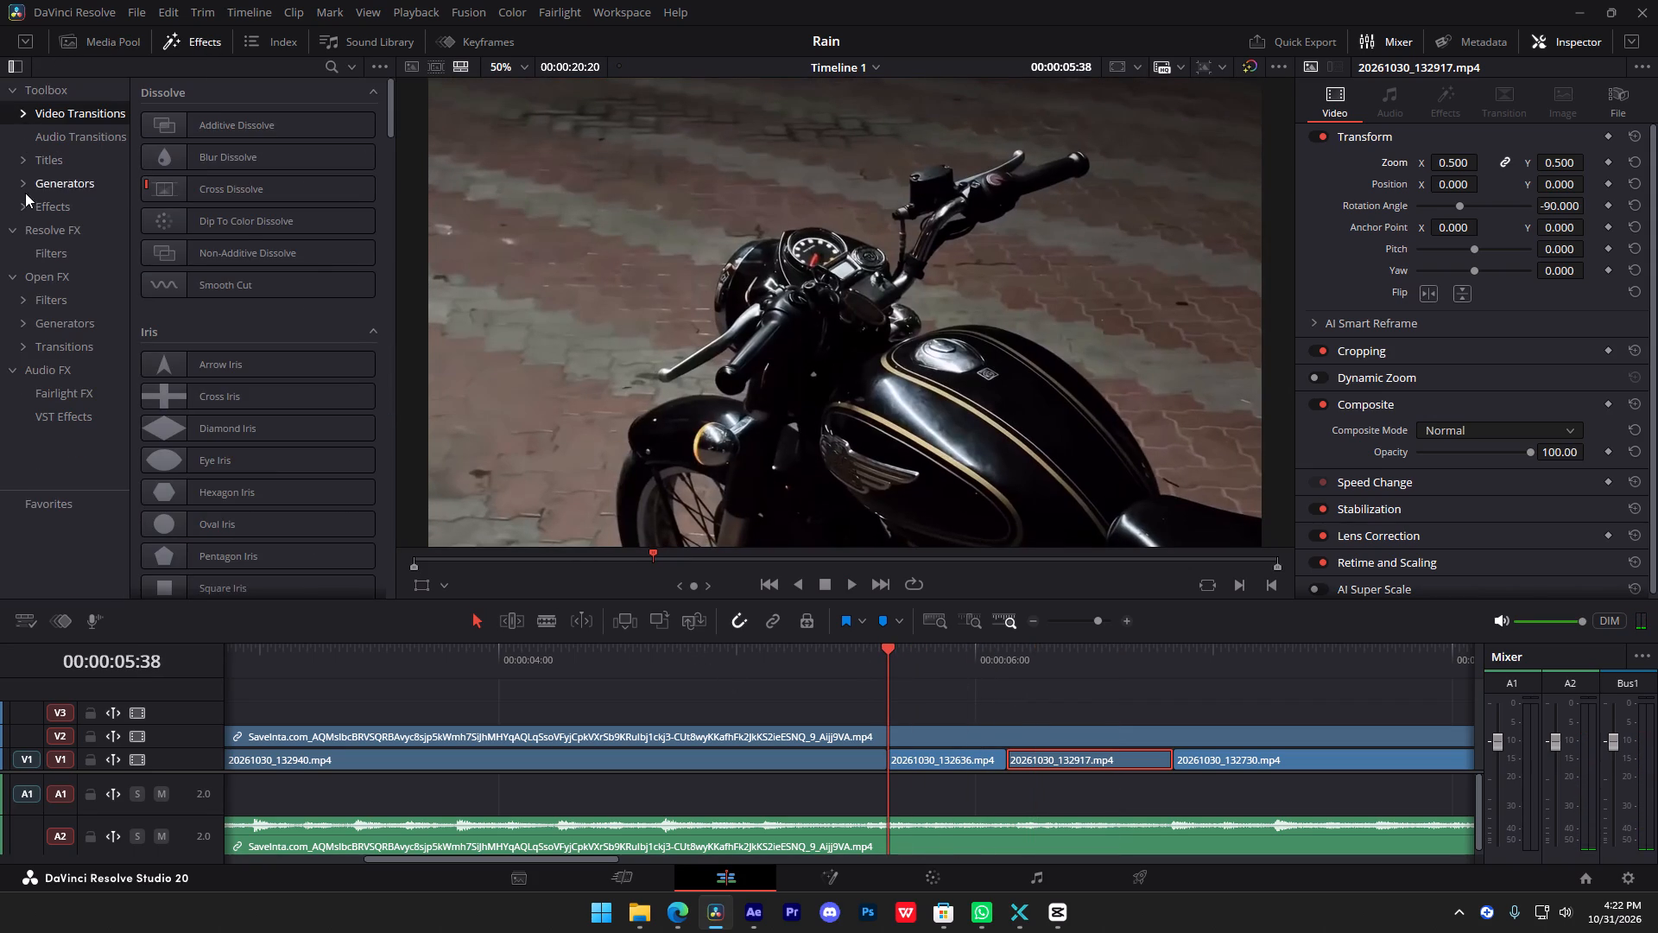
{"action": "left_click", "coordinate": [18, 204]}
{"action": "left_click", "coordinate": [53, 224]}
{"action": "left_click", "coordinate": [86, 264]}
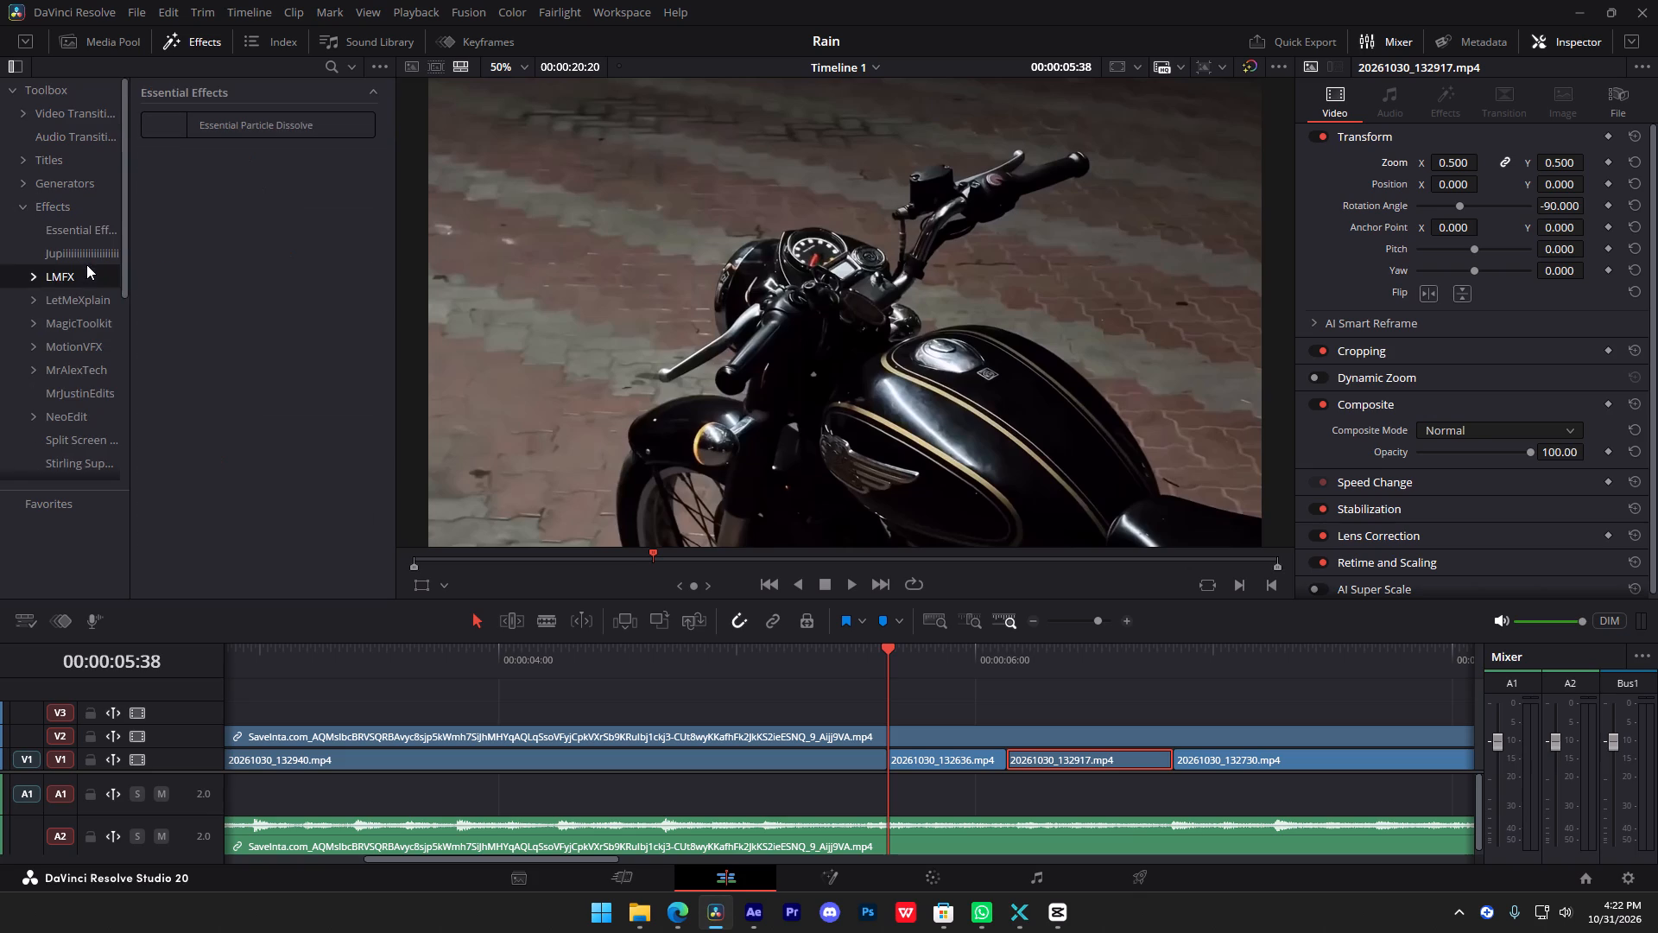
{"action": "left_click", "coordinate": [74, 296]}
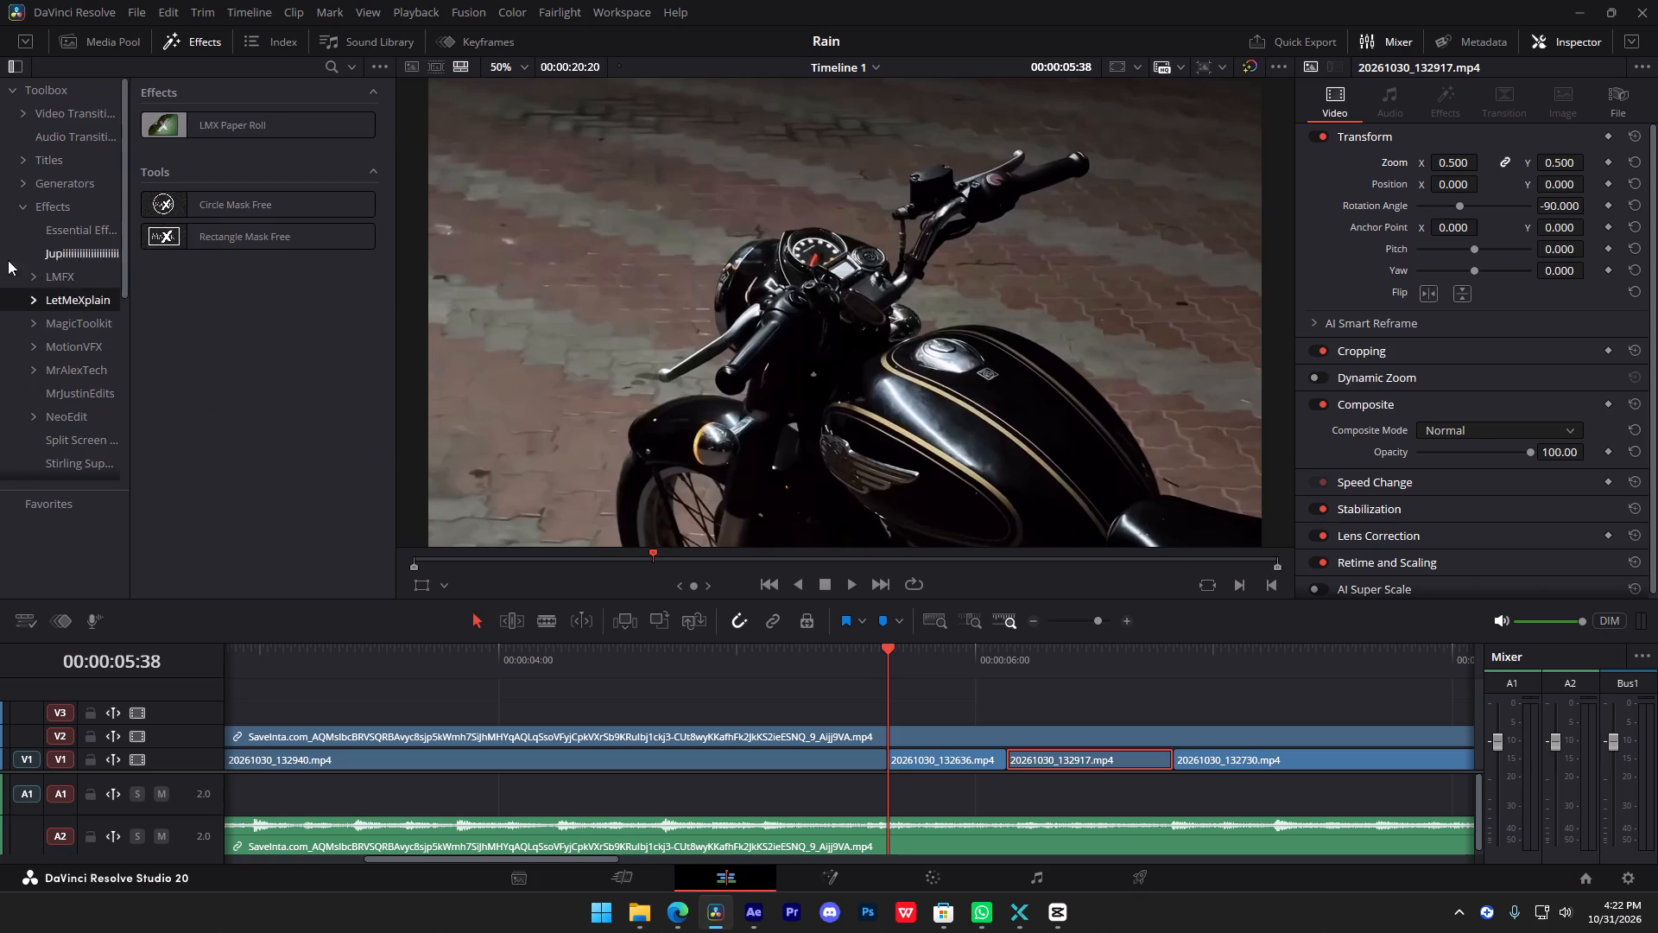
{"action": "left_click", "coordinate": [81, 308]}
{"action": "left_click", "coordinate": [80, 323]}
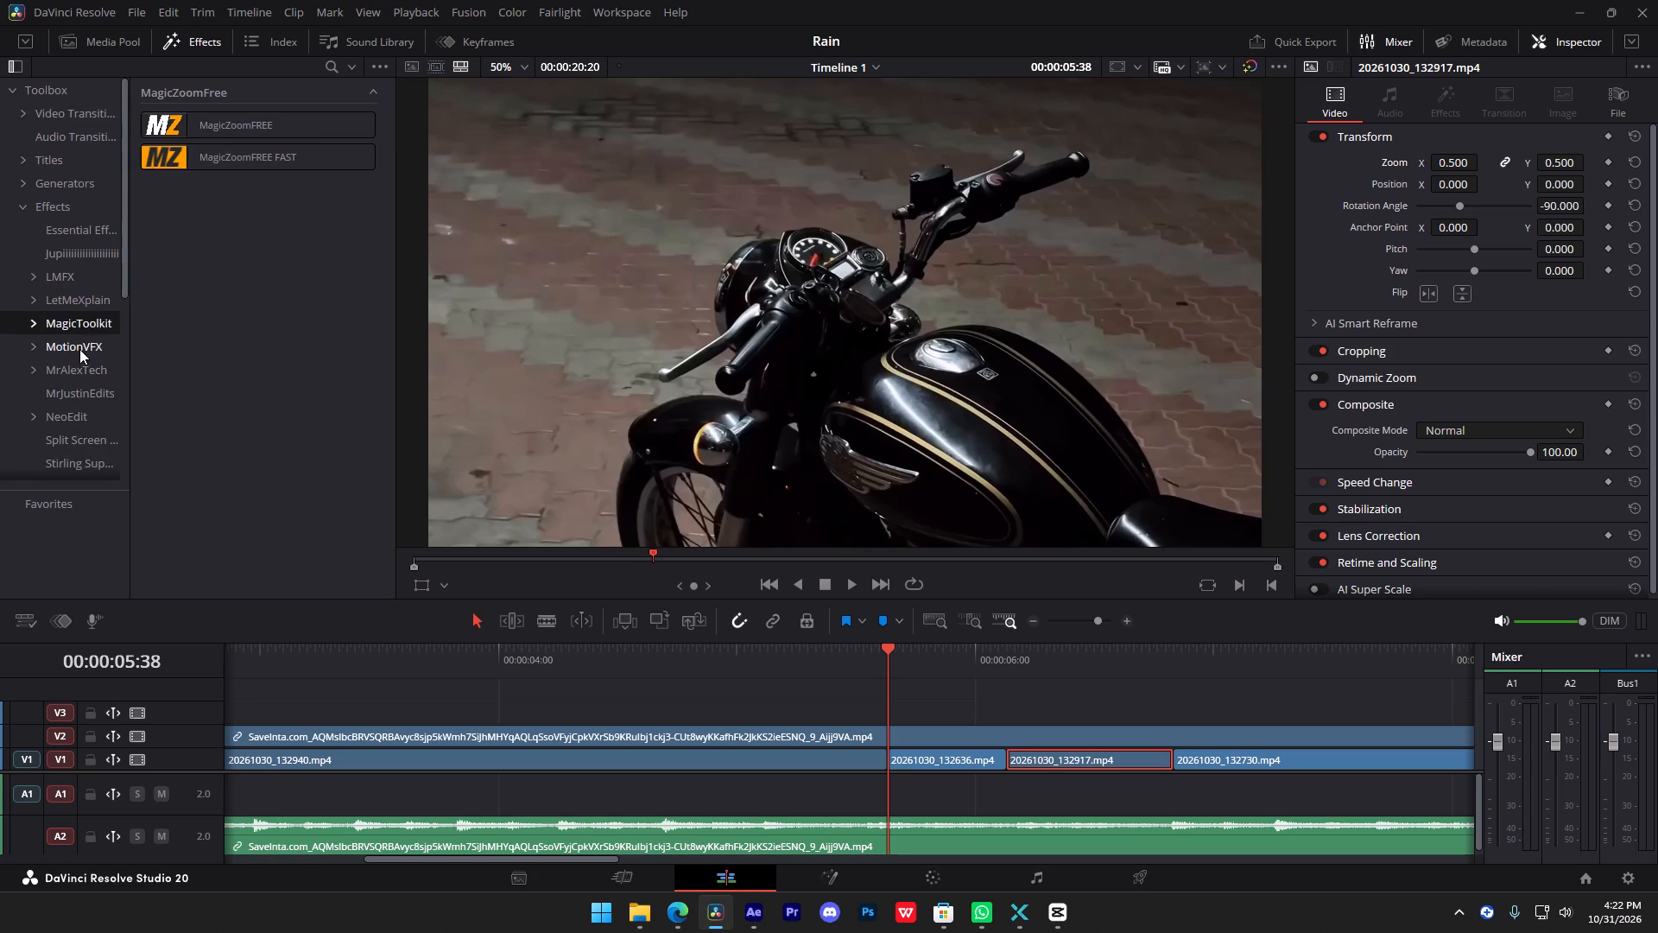
{"action": "left_click", "coordinate": [102, 334]}
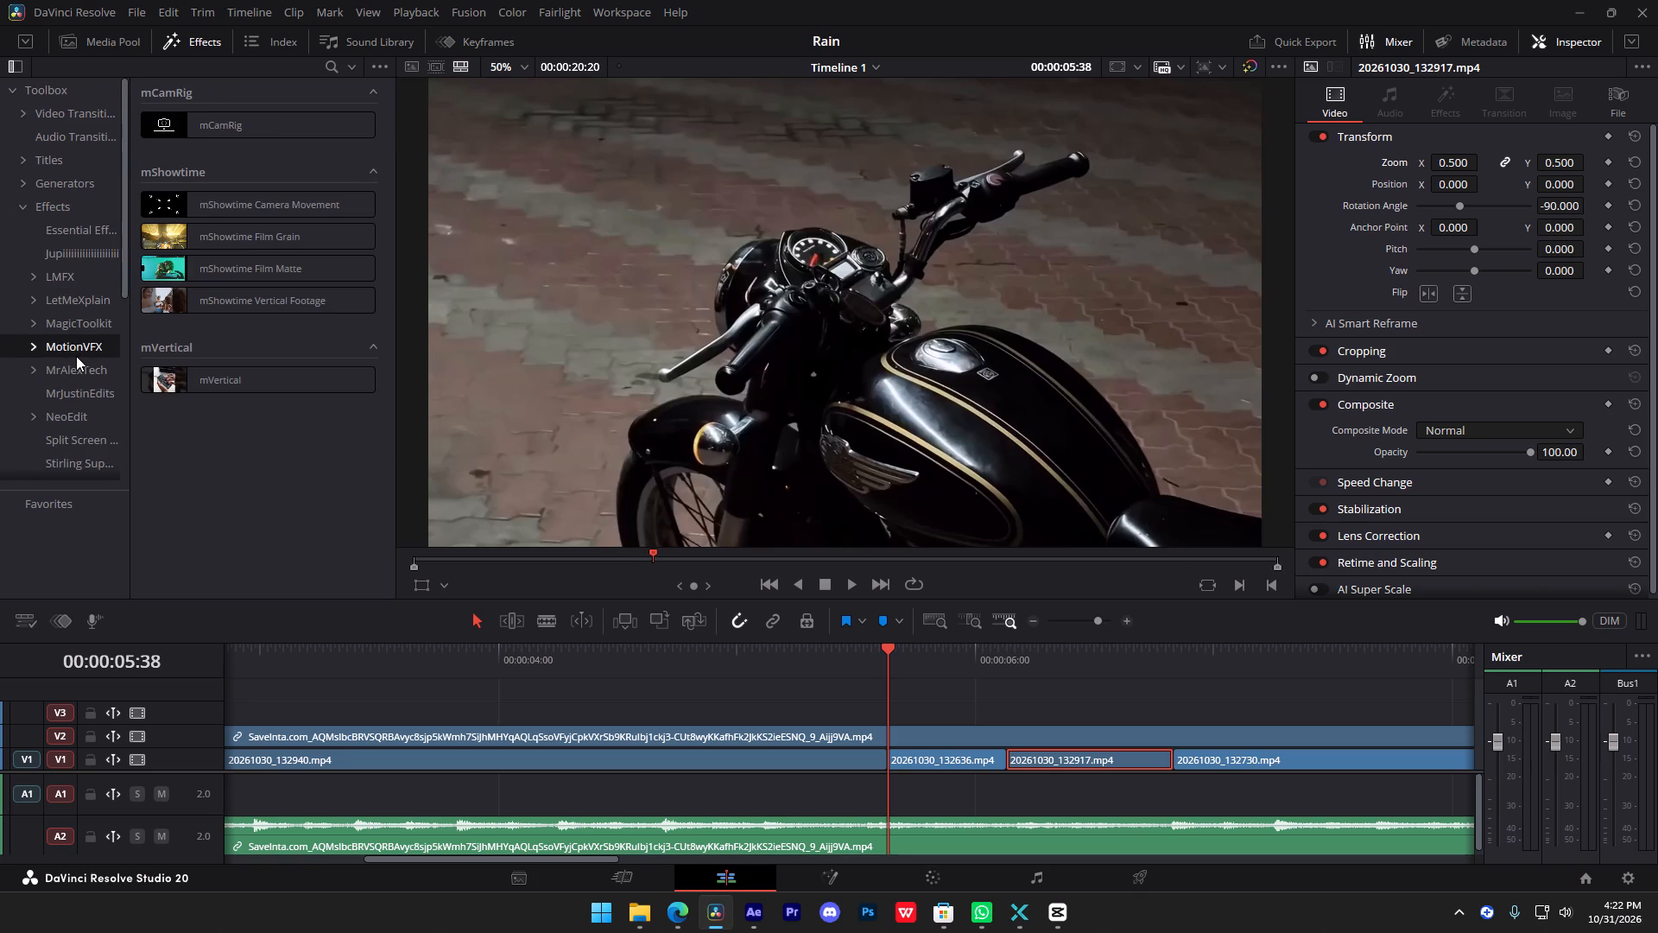
{"action": "left_click", "coordinate": [76, 356]}
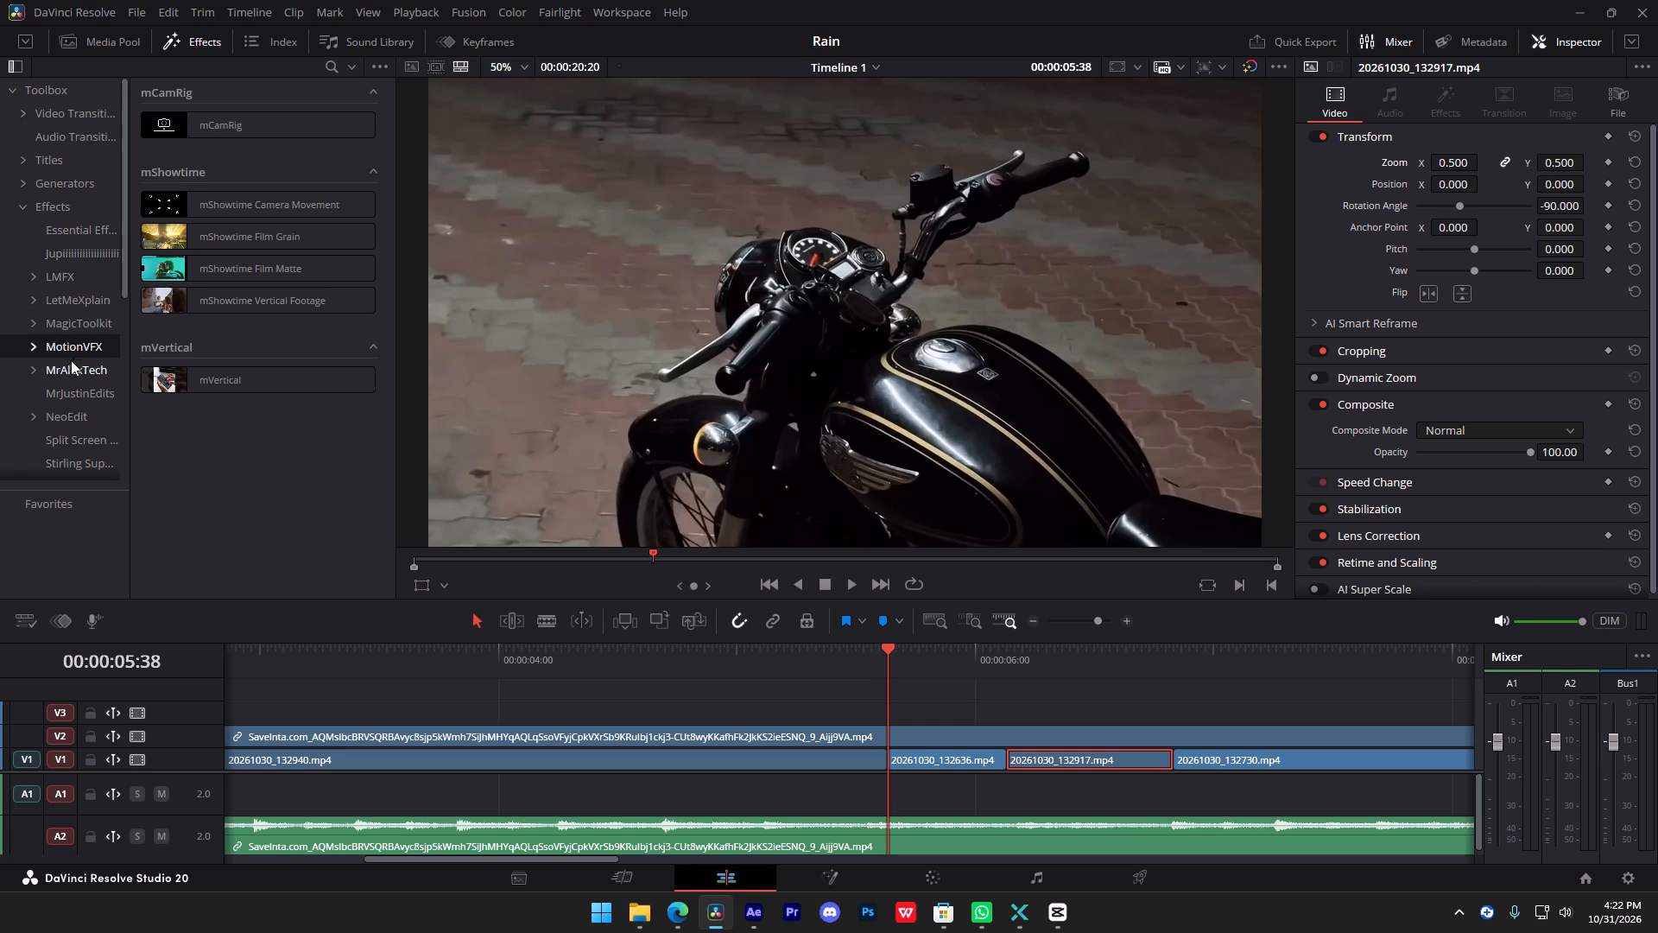
{"action": "left_click", "coordinate": [66, 371]}
{"action": "left_click", "coordinate": [66, 382]}
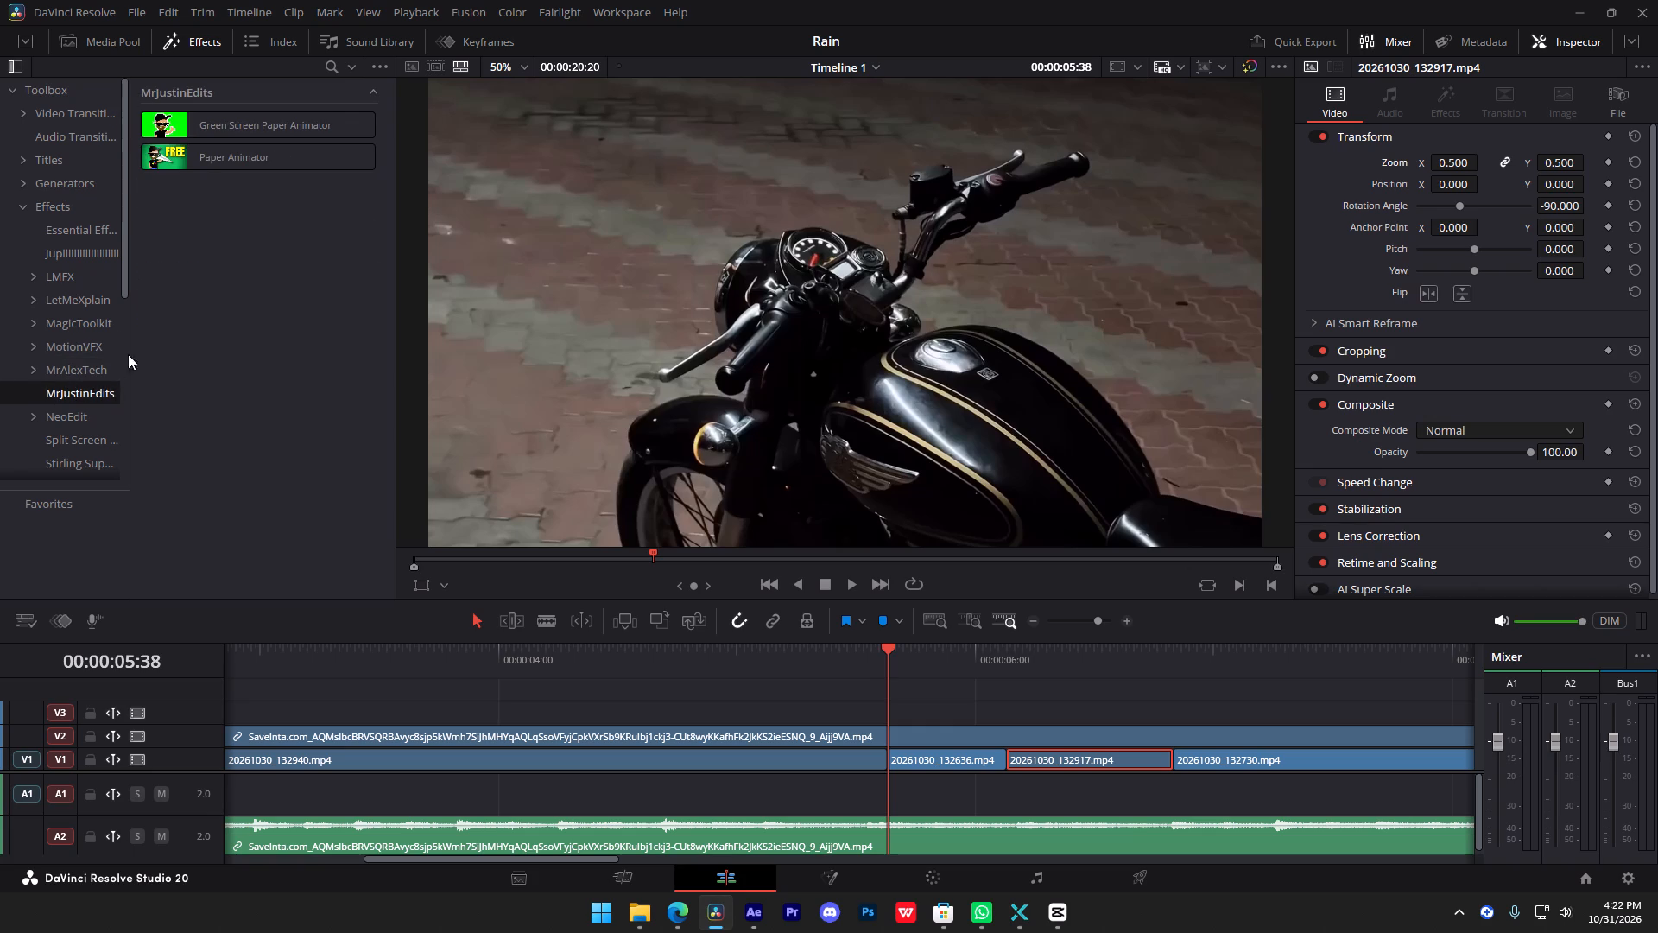
{"action": "left_click", "coordinate": [75, 367]}
{"action": "left_click", "coordinate": [73, 389]}
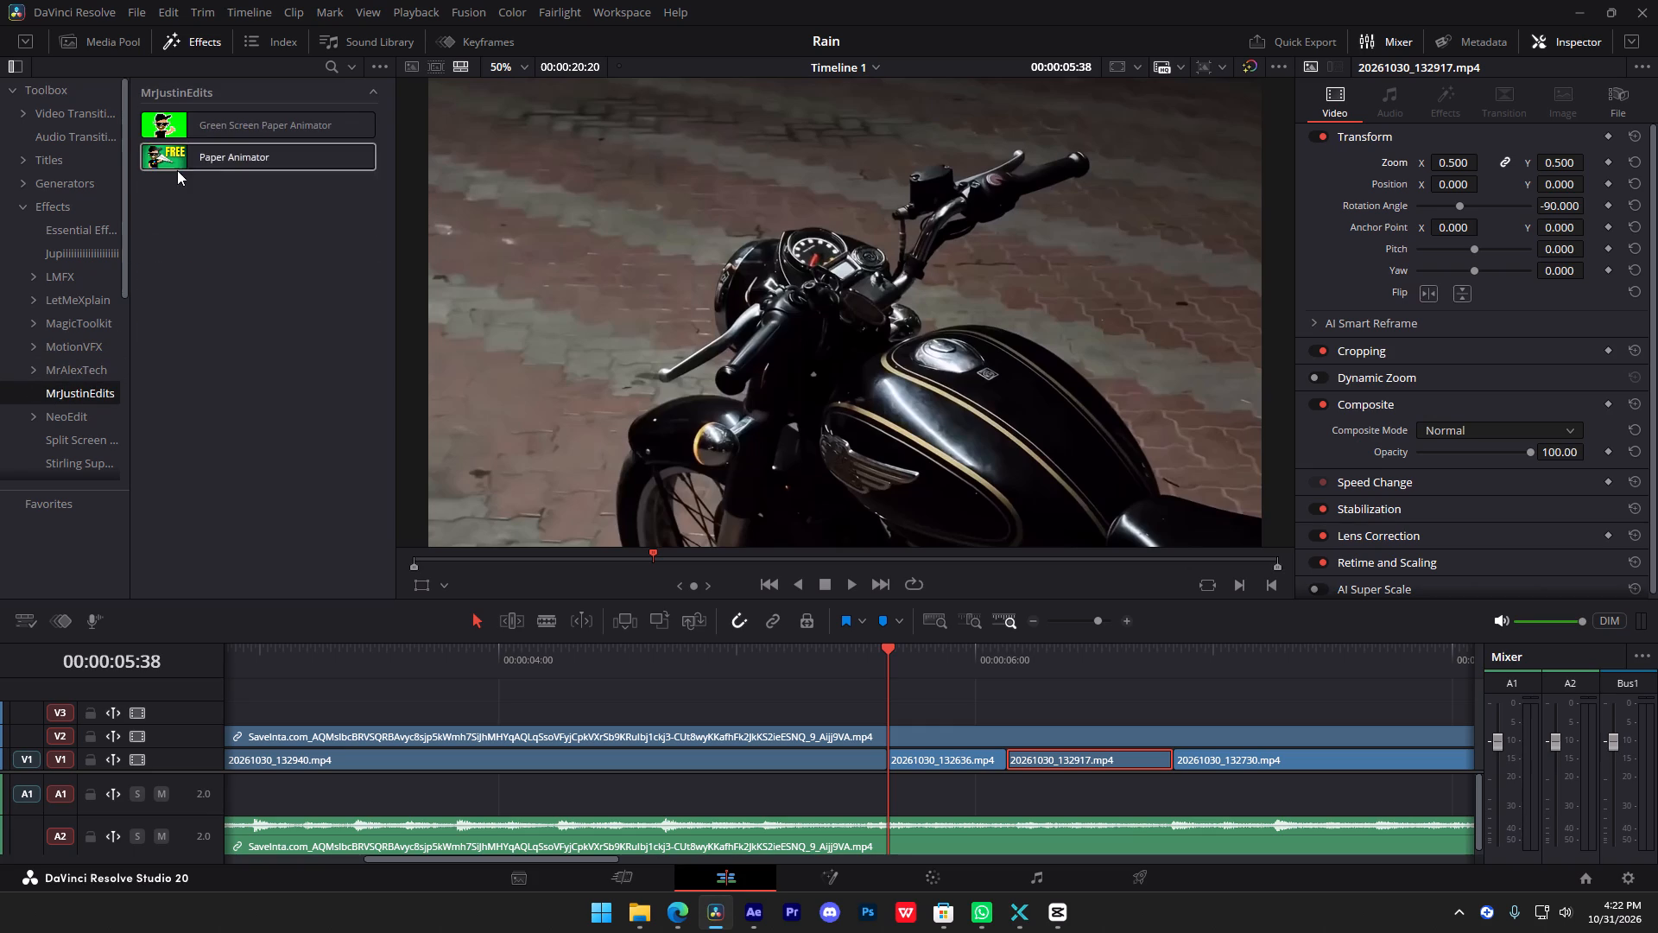
{"action": "left_click", "coordinate": [99, 431]}
{"action": "left_click", "coordinate": [81, 422]}
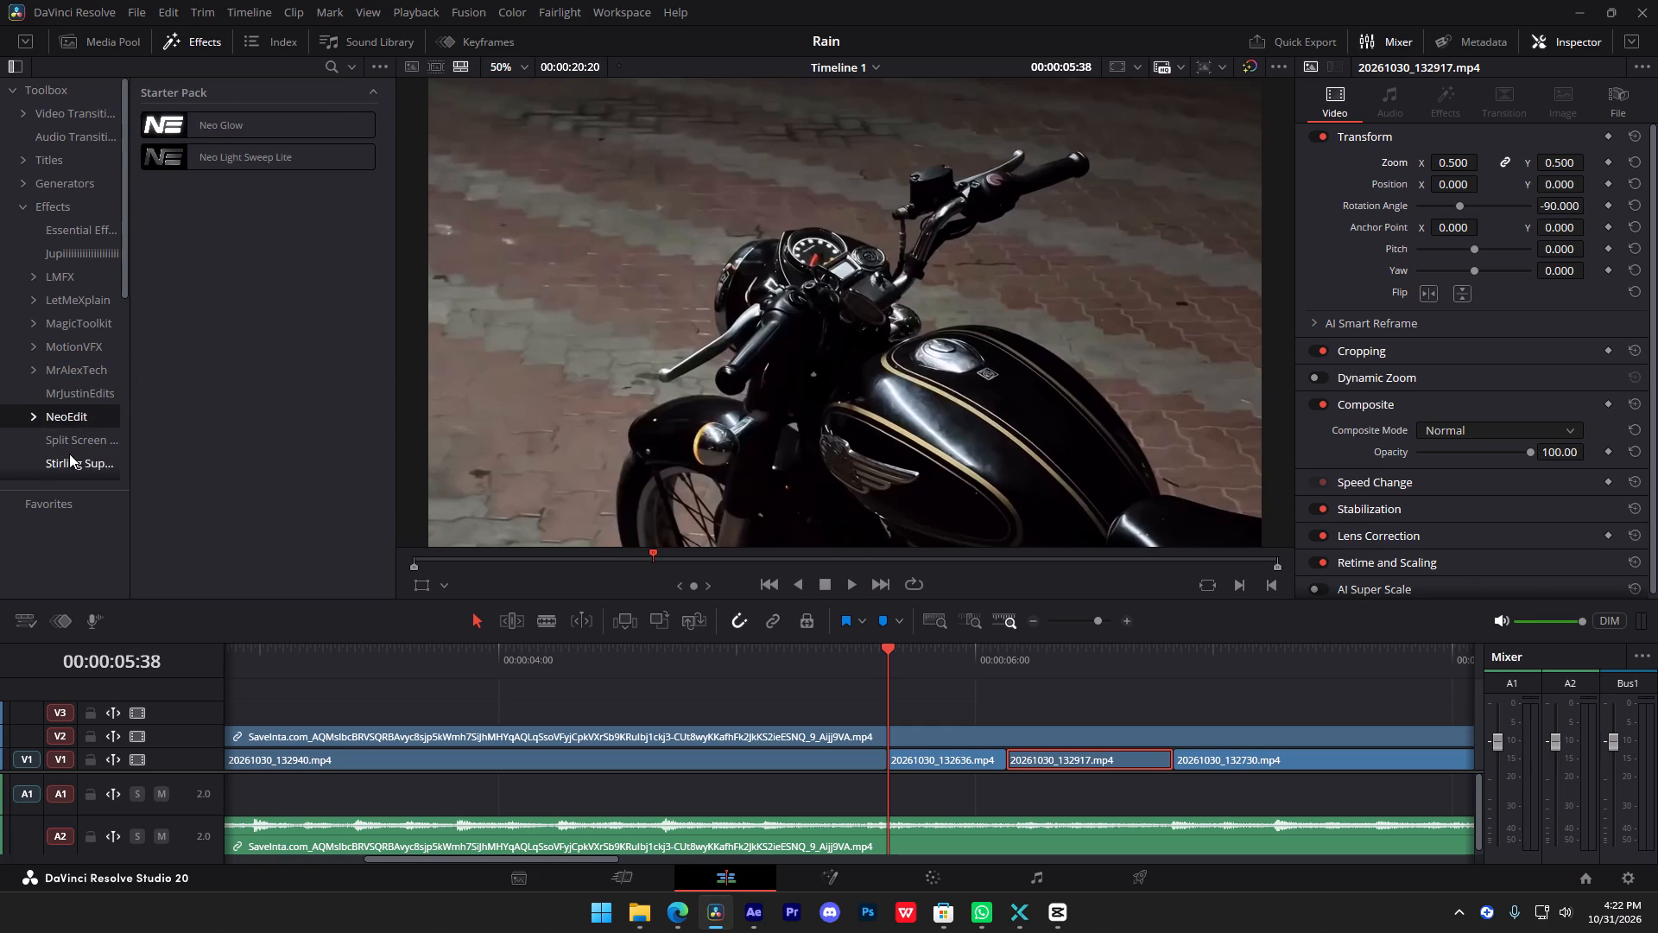
{"action": "left_click", "coordinate": [69, 454]}
{"action": "left_click", "coordinate": [69, 440]}
{"action": "left_click", "coordinate": [86, 461]}
{"action": "scroll", "coordinate": [85, 394], "scroll_direction": "down", "scroll_amount": 4}
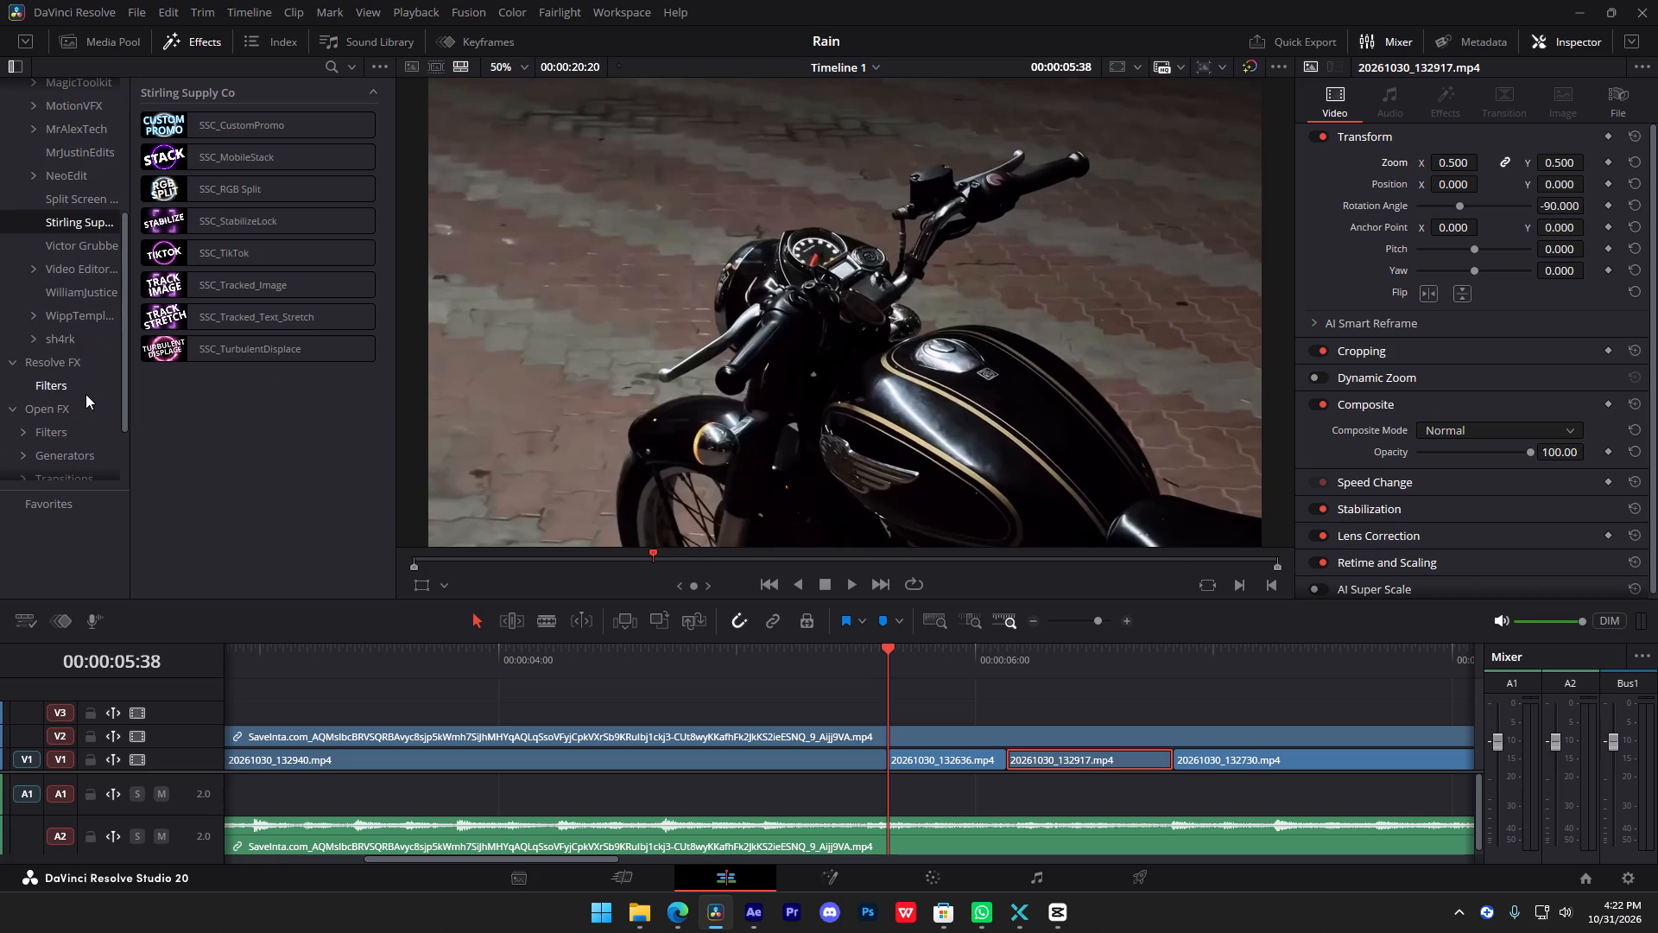
{"action": "left_click", "coordinate": [71, 261]}
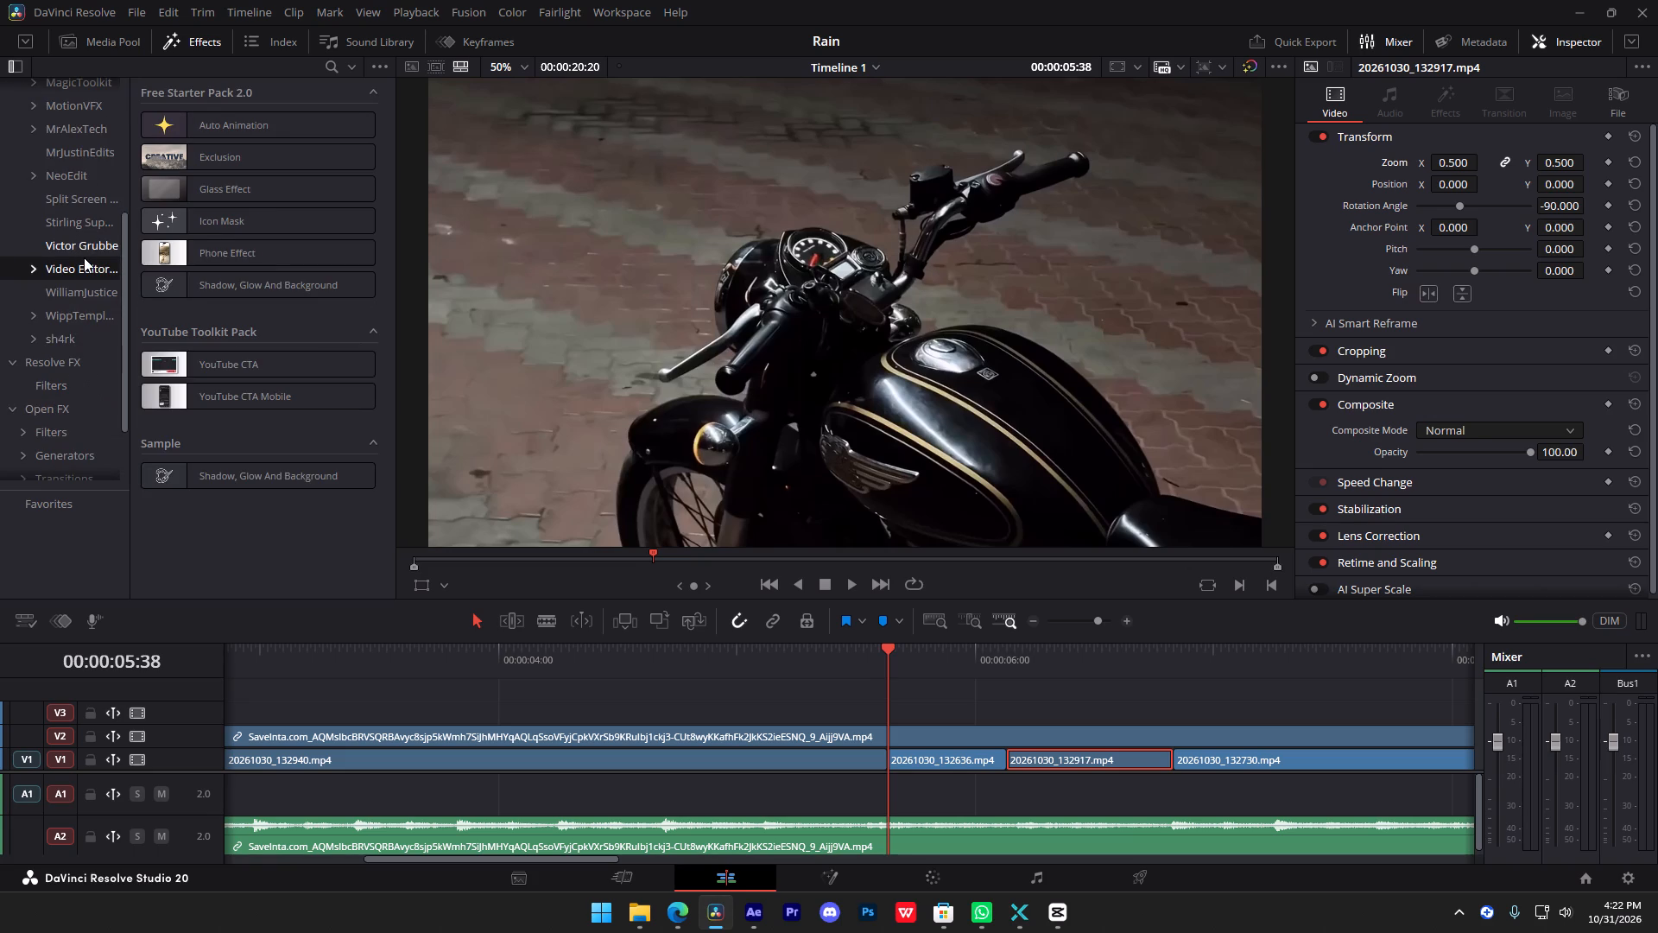
{"action": "left_click", "coordinate": [84, 257]}
{"action": "left_click", "coordinate": [73, 237]}
{"action": "left_click", "coordinate": [89, 293]}
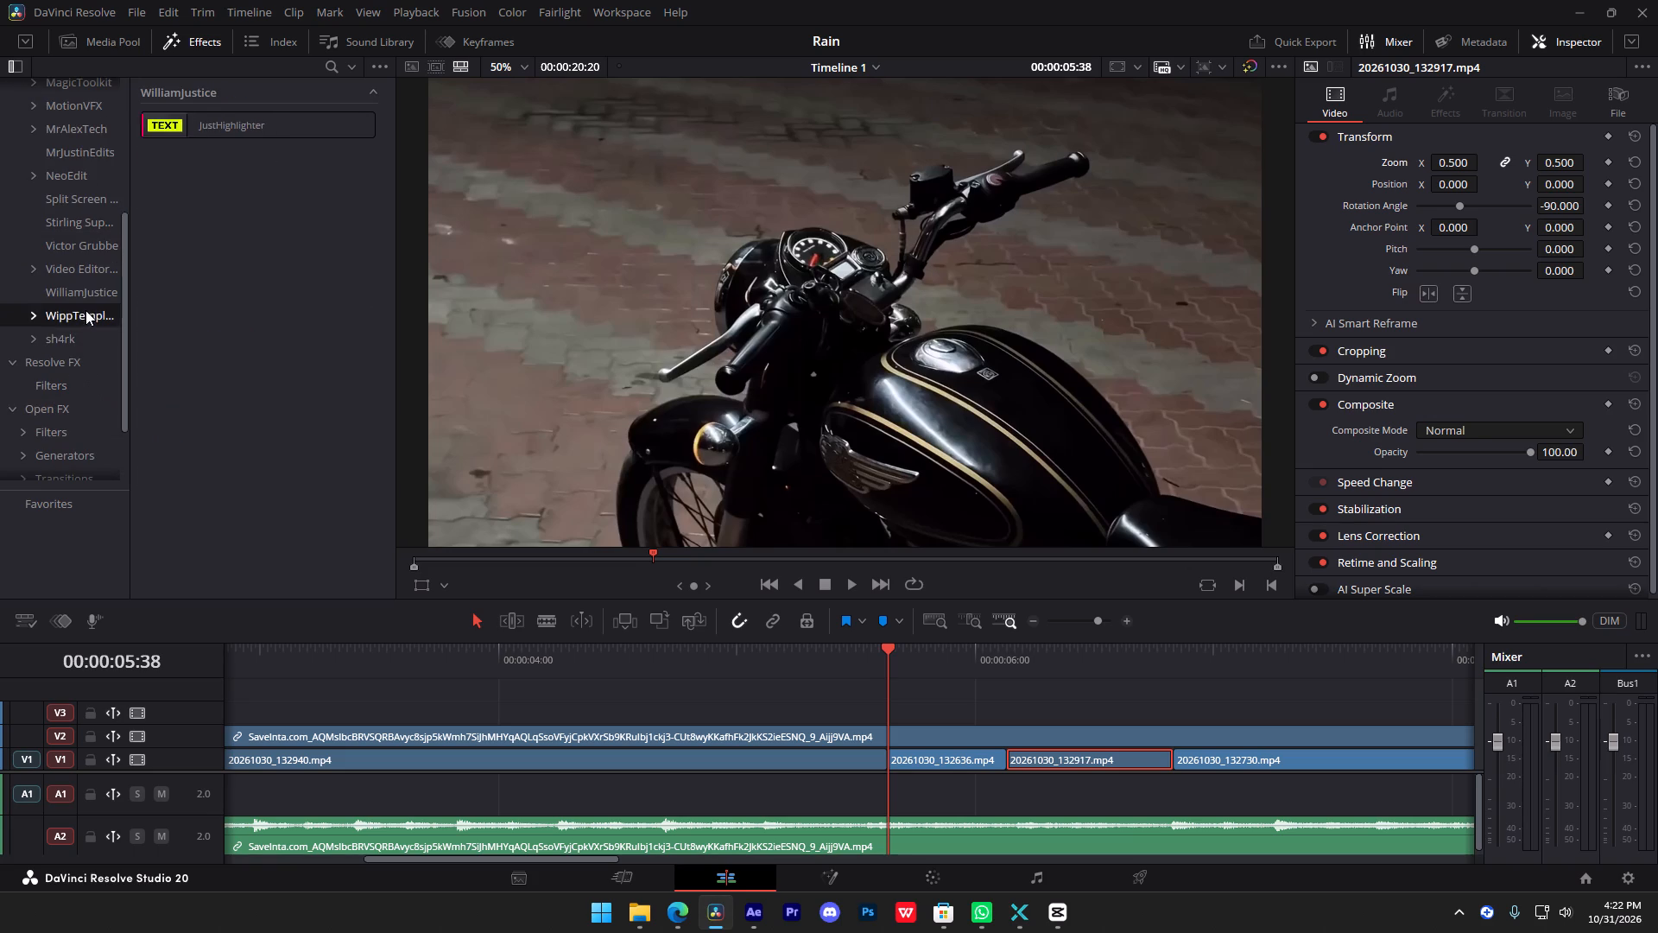
{"action": "left_click", "coordinate": [85, 310]}
{"action": "left_click", "coordinate": [88, 338]}
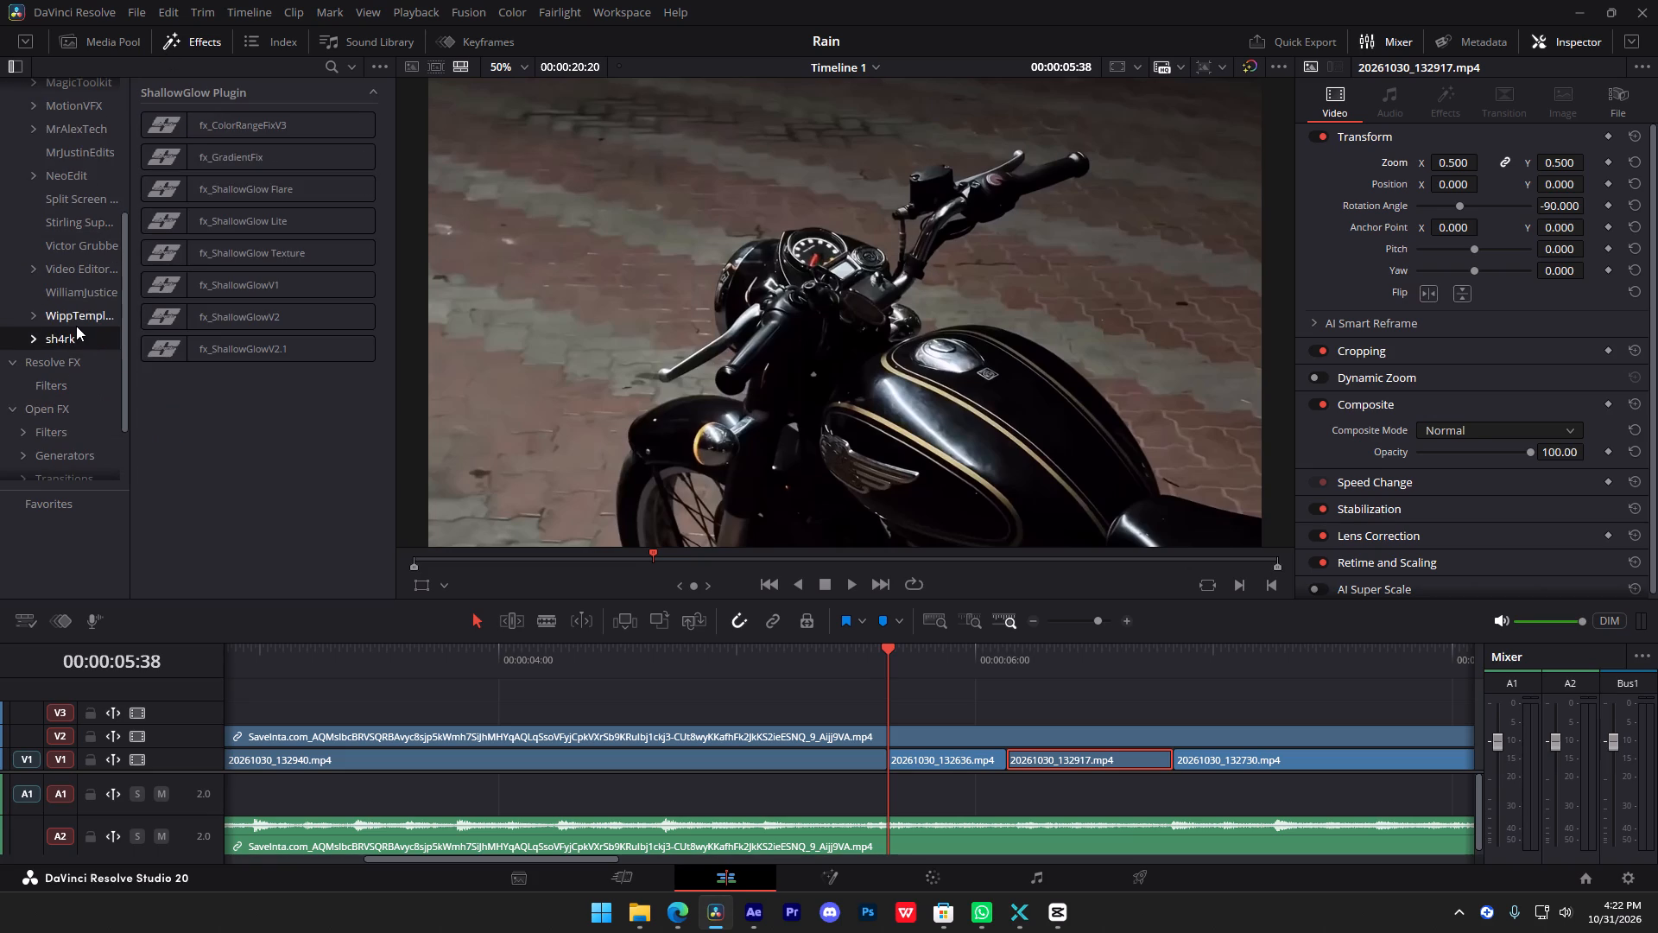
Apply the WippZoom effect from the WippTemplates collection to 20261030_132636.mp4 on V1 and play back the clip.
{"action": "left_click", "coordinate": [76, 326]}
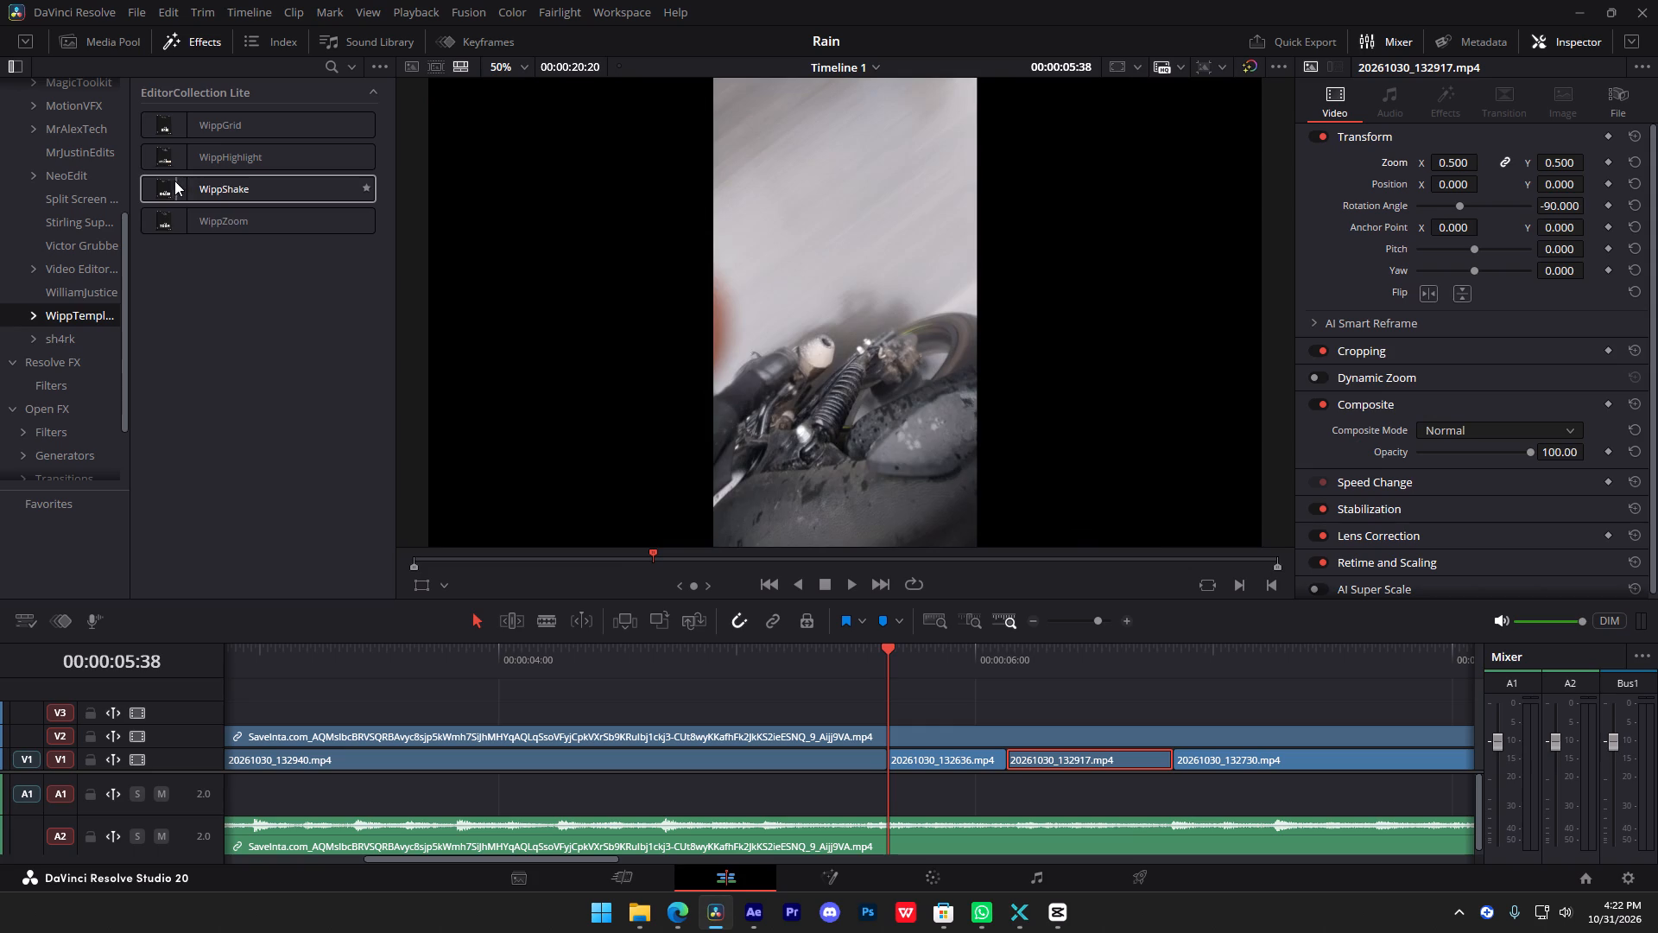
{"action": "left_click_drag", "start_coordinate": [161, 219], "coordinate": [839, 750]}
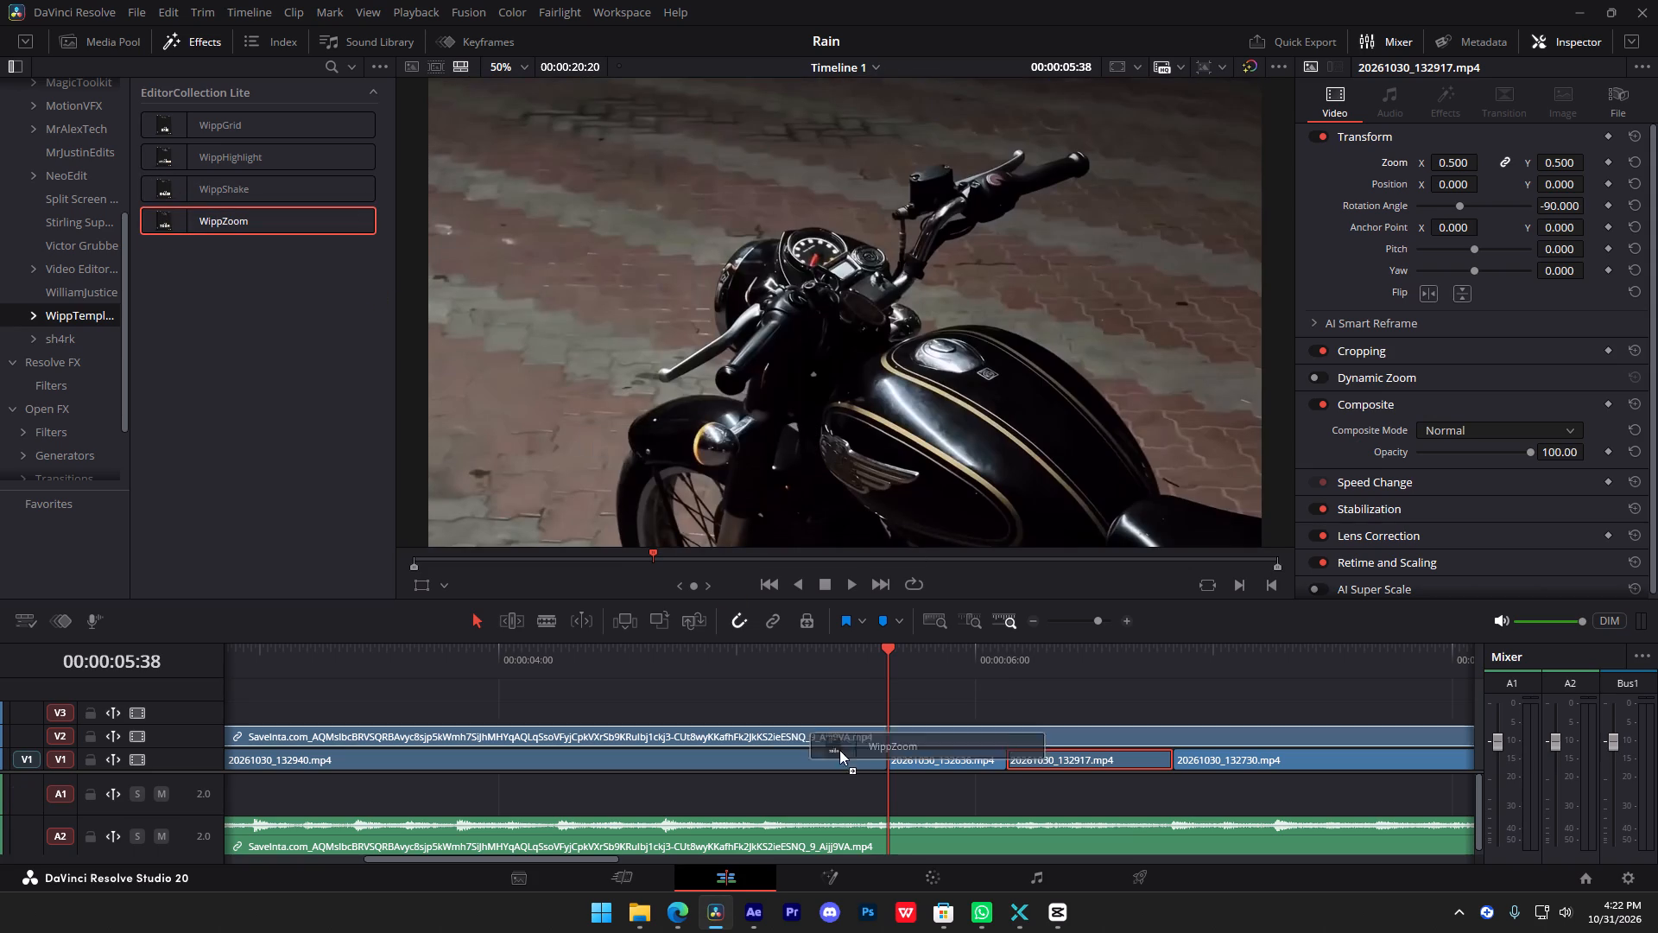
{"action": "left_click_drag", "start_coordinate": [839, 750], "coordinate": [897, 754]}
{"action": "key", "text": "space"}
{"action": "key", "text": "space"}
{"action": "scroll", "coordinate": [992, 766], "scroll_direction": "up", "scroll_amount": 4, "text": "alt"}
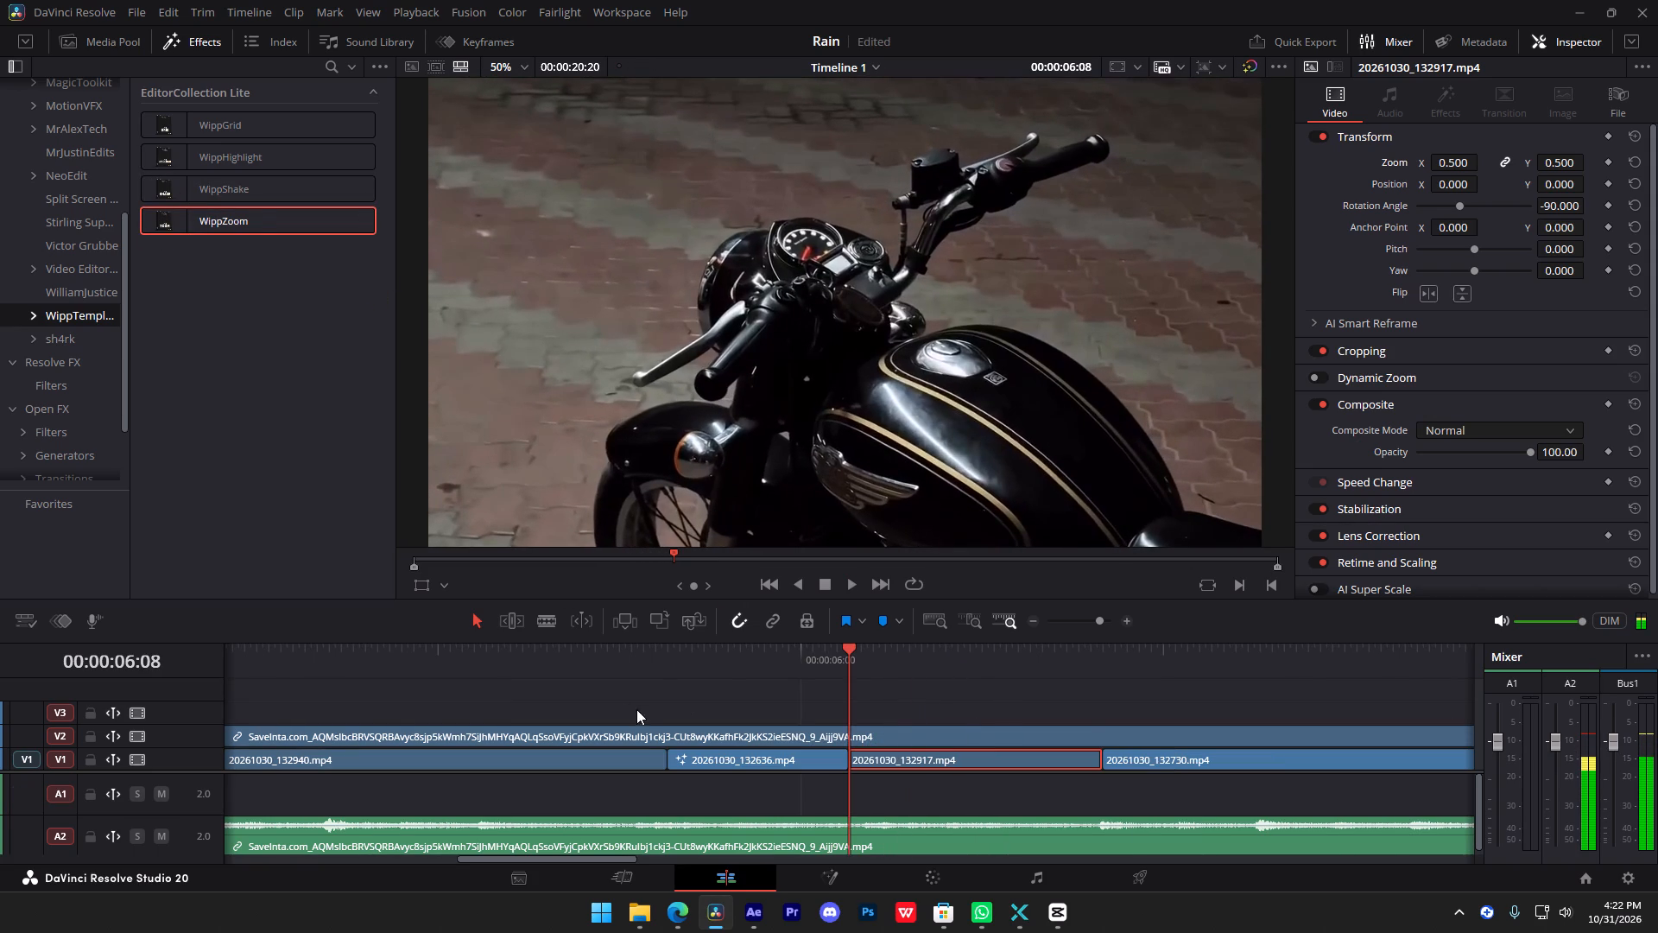
Disable the SaveInta.com reference clip on V2 and play back 20261030_132636.mp4 from its start.
{"action": "left_click", "coordinate": [706, 738]}
{"action": "key", "text": "d"}
{"action": "left_click", "coordinate": [670, 665]}
{"action": "key", "text": "space"}
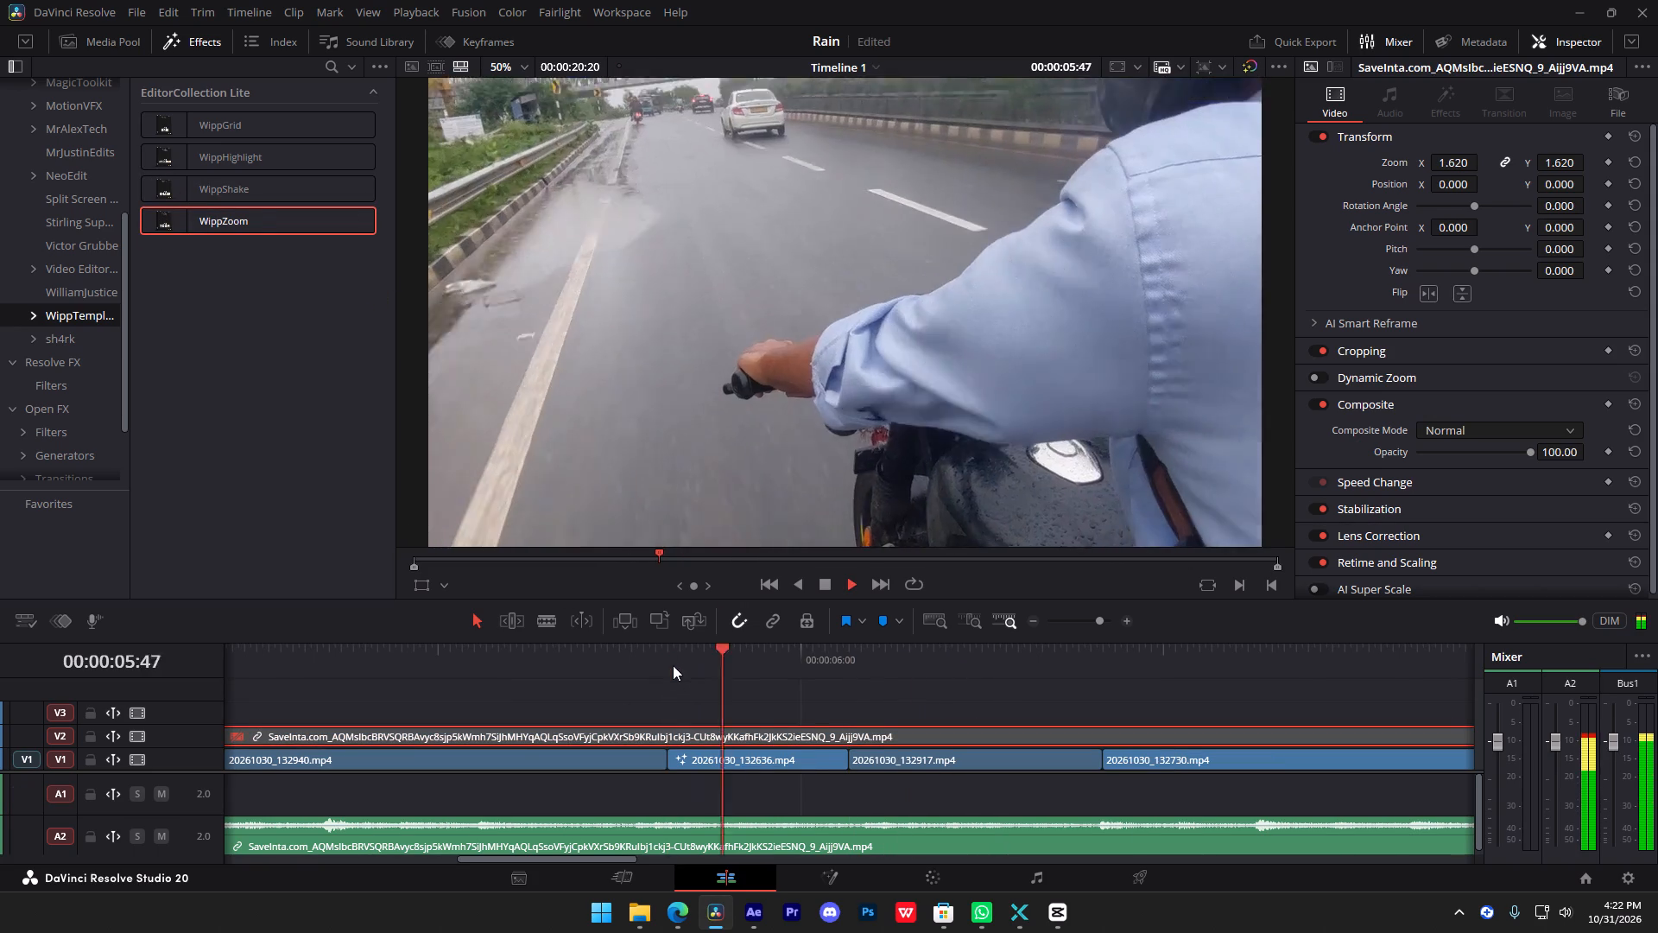
{"action": "key", "text": "space"}
{"action": "left_click_drag", "start_coordinate": [718, 675], "coordinate": [667, 682]}
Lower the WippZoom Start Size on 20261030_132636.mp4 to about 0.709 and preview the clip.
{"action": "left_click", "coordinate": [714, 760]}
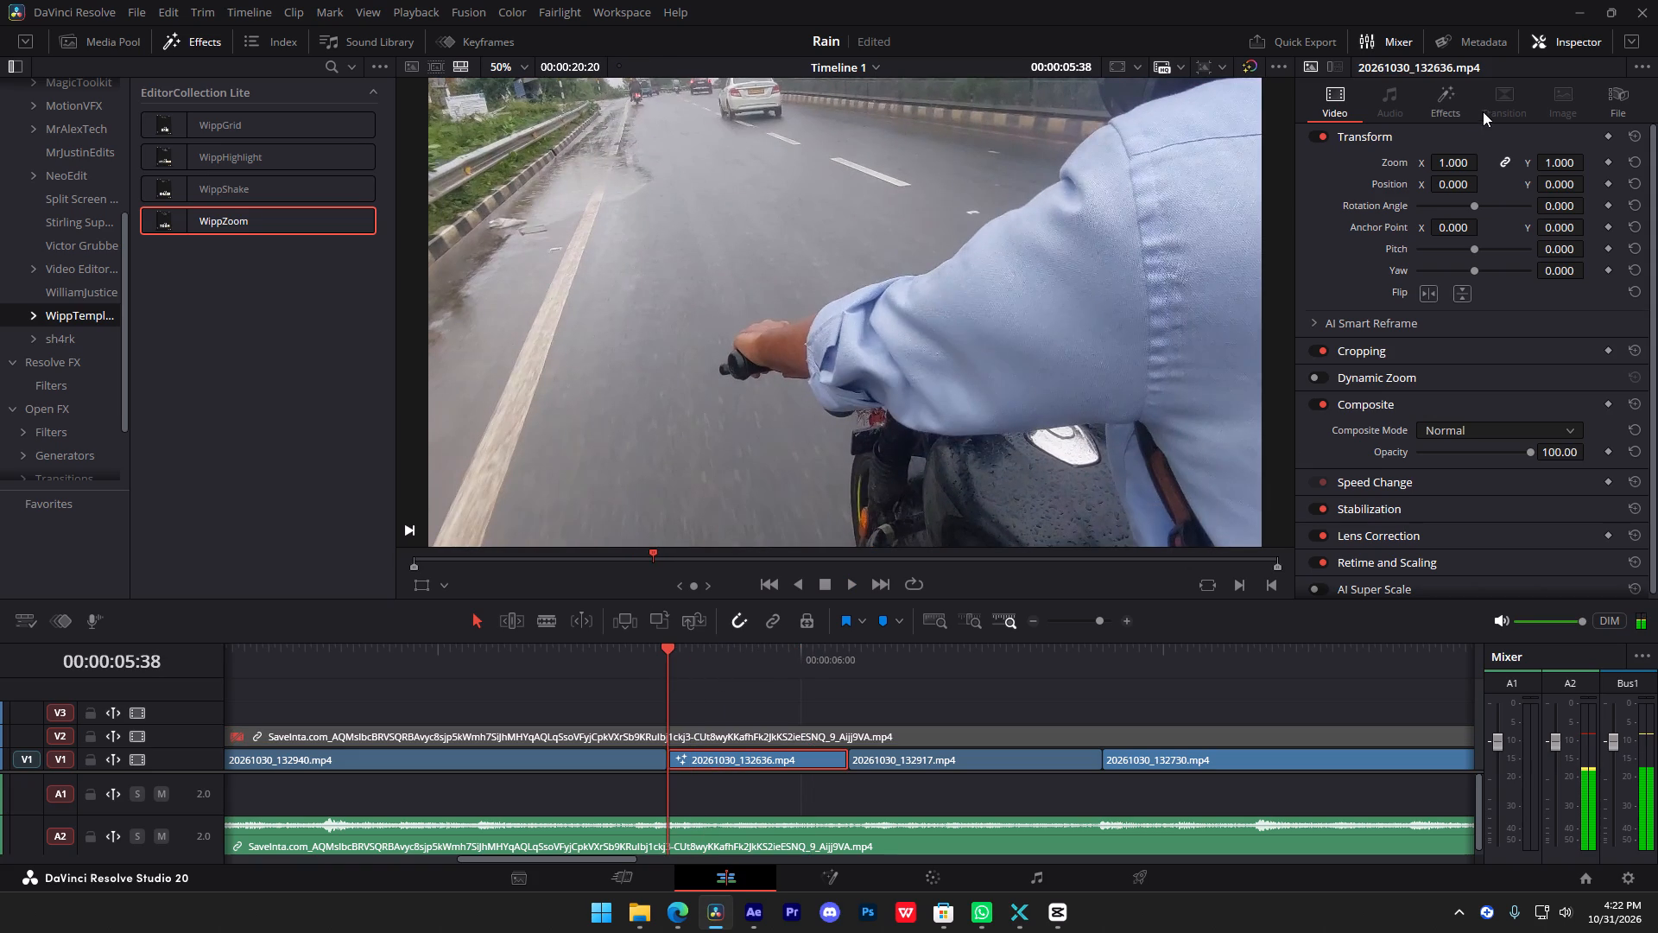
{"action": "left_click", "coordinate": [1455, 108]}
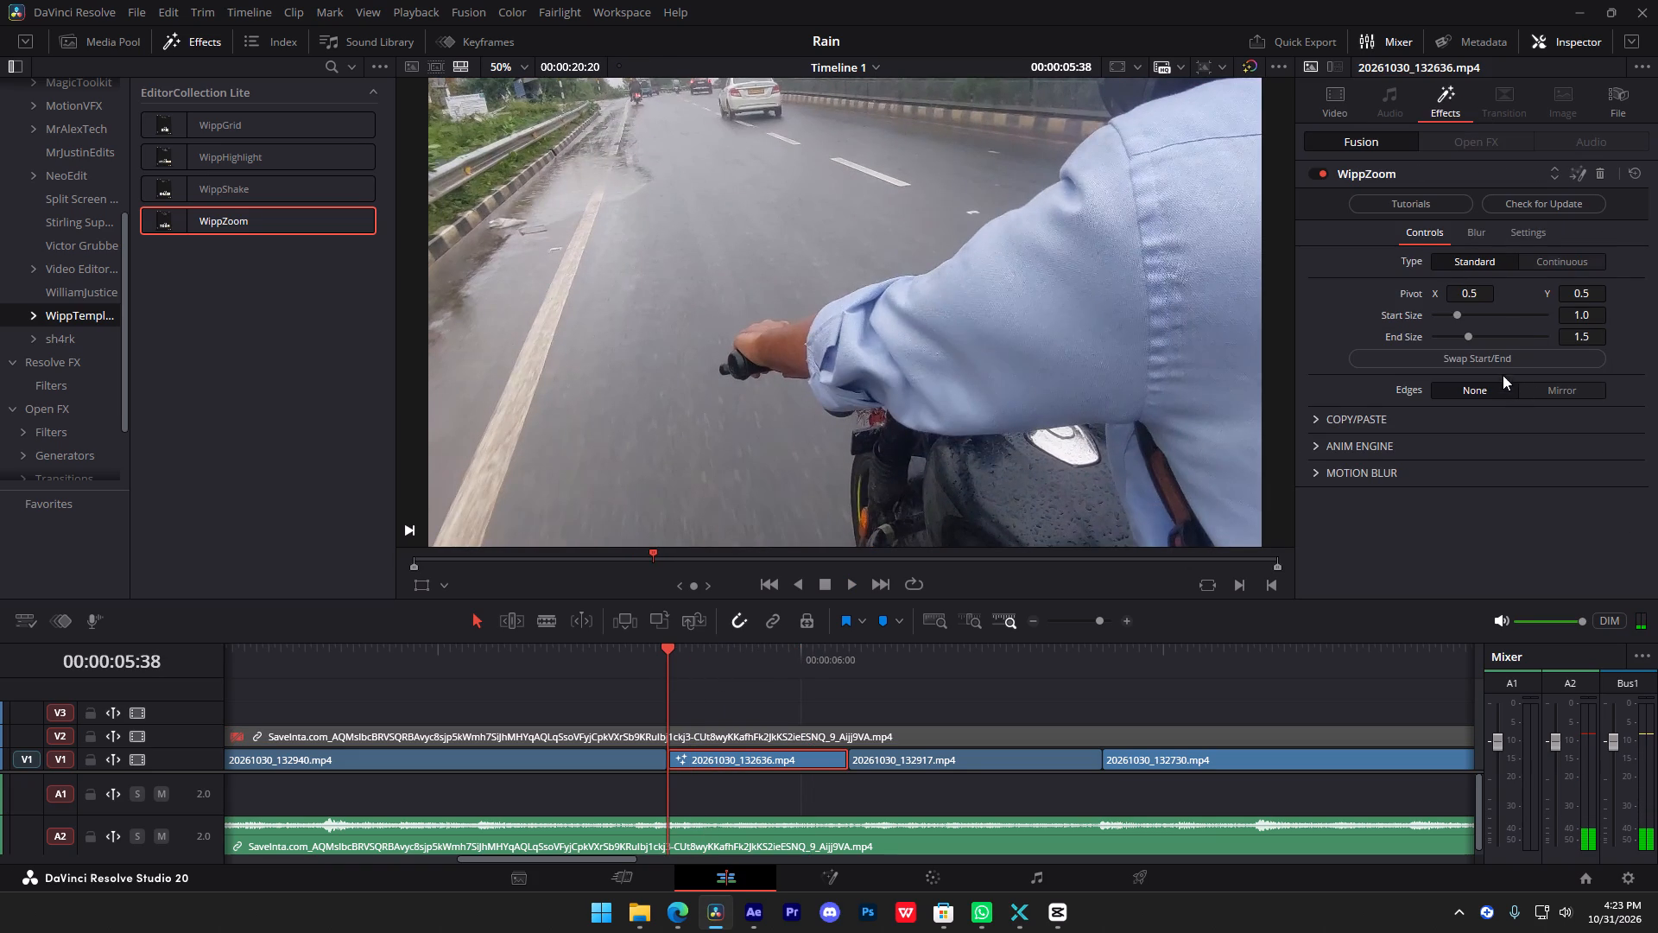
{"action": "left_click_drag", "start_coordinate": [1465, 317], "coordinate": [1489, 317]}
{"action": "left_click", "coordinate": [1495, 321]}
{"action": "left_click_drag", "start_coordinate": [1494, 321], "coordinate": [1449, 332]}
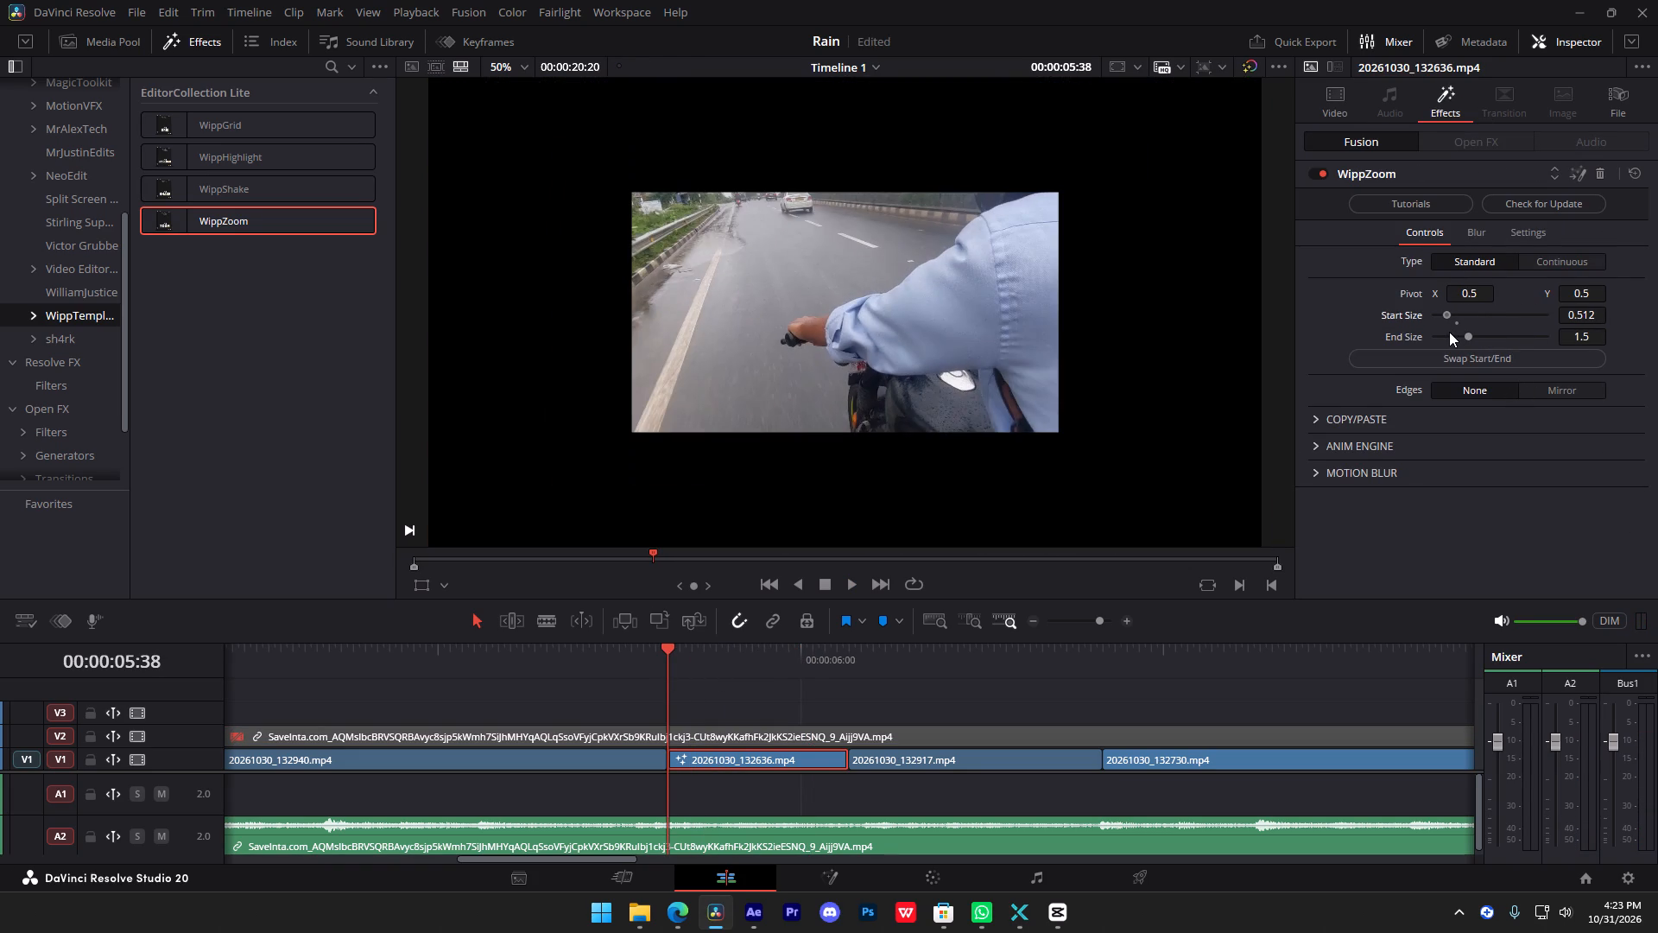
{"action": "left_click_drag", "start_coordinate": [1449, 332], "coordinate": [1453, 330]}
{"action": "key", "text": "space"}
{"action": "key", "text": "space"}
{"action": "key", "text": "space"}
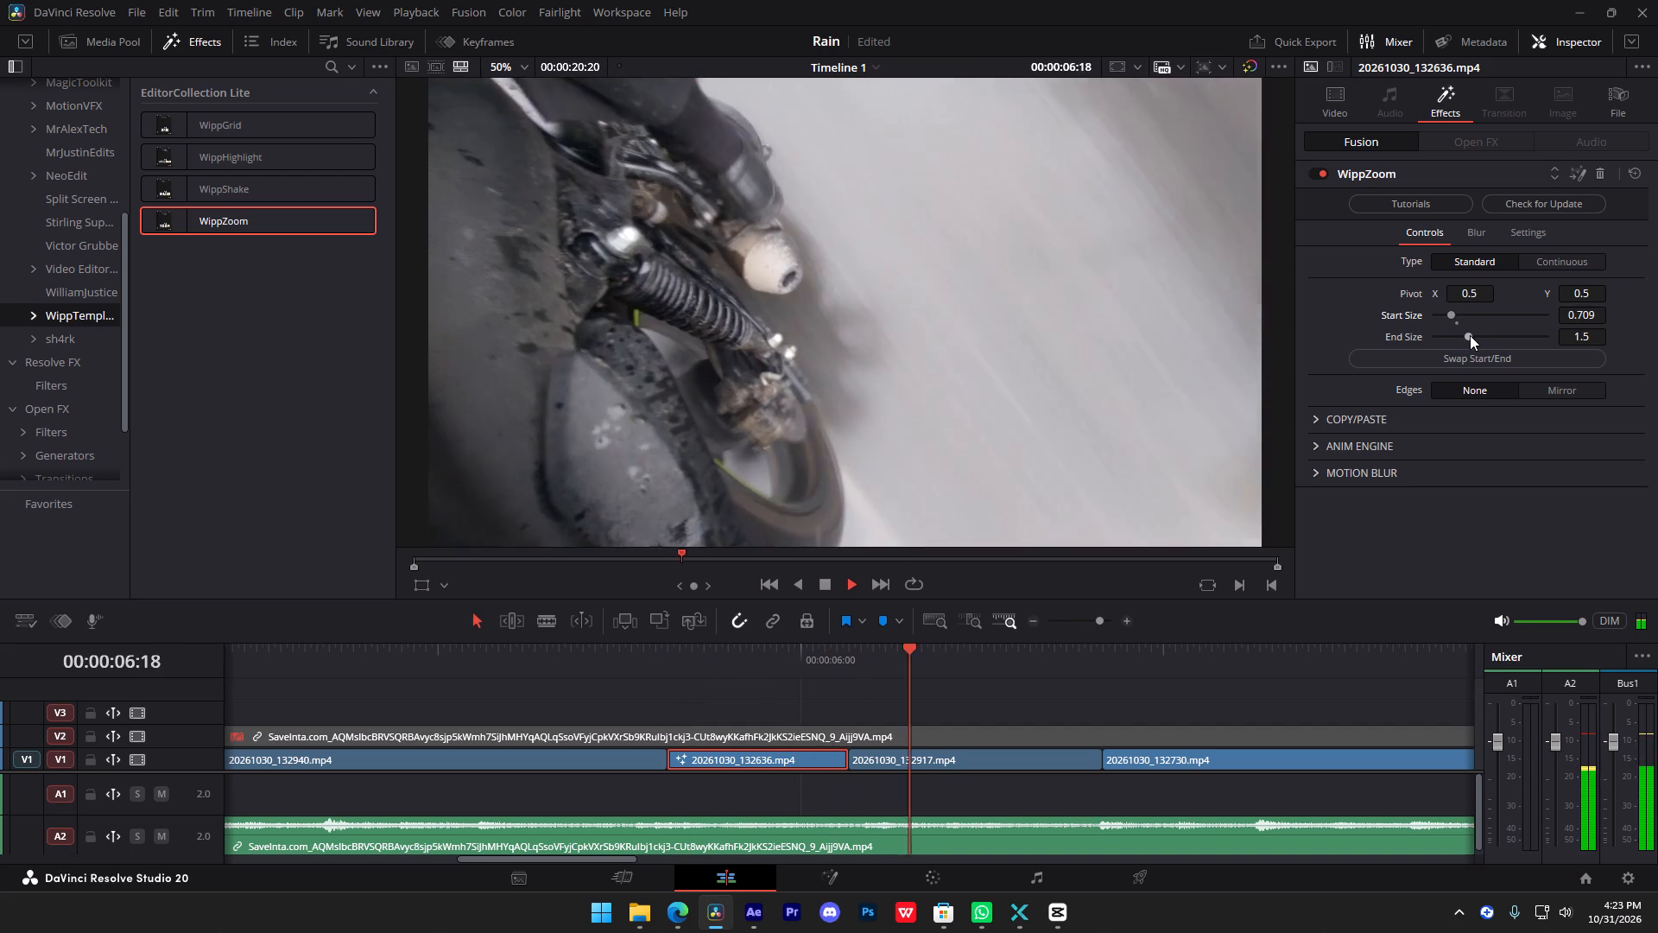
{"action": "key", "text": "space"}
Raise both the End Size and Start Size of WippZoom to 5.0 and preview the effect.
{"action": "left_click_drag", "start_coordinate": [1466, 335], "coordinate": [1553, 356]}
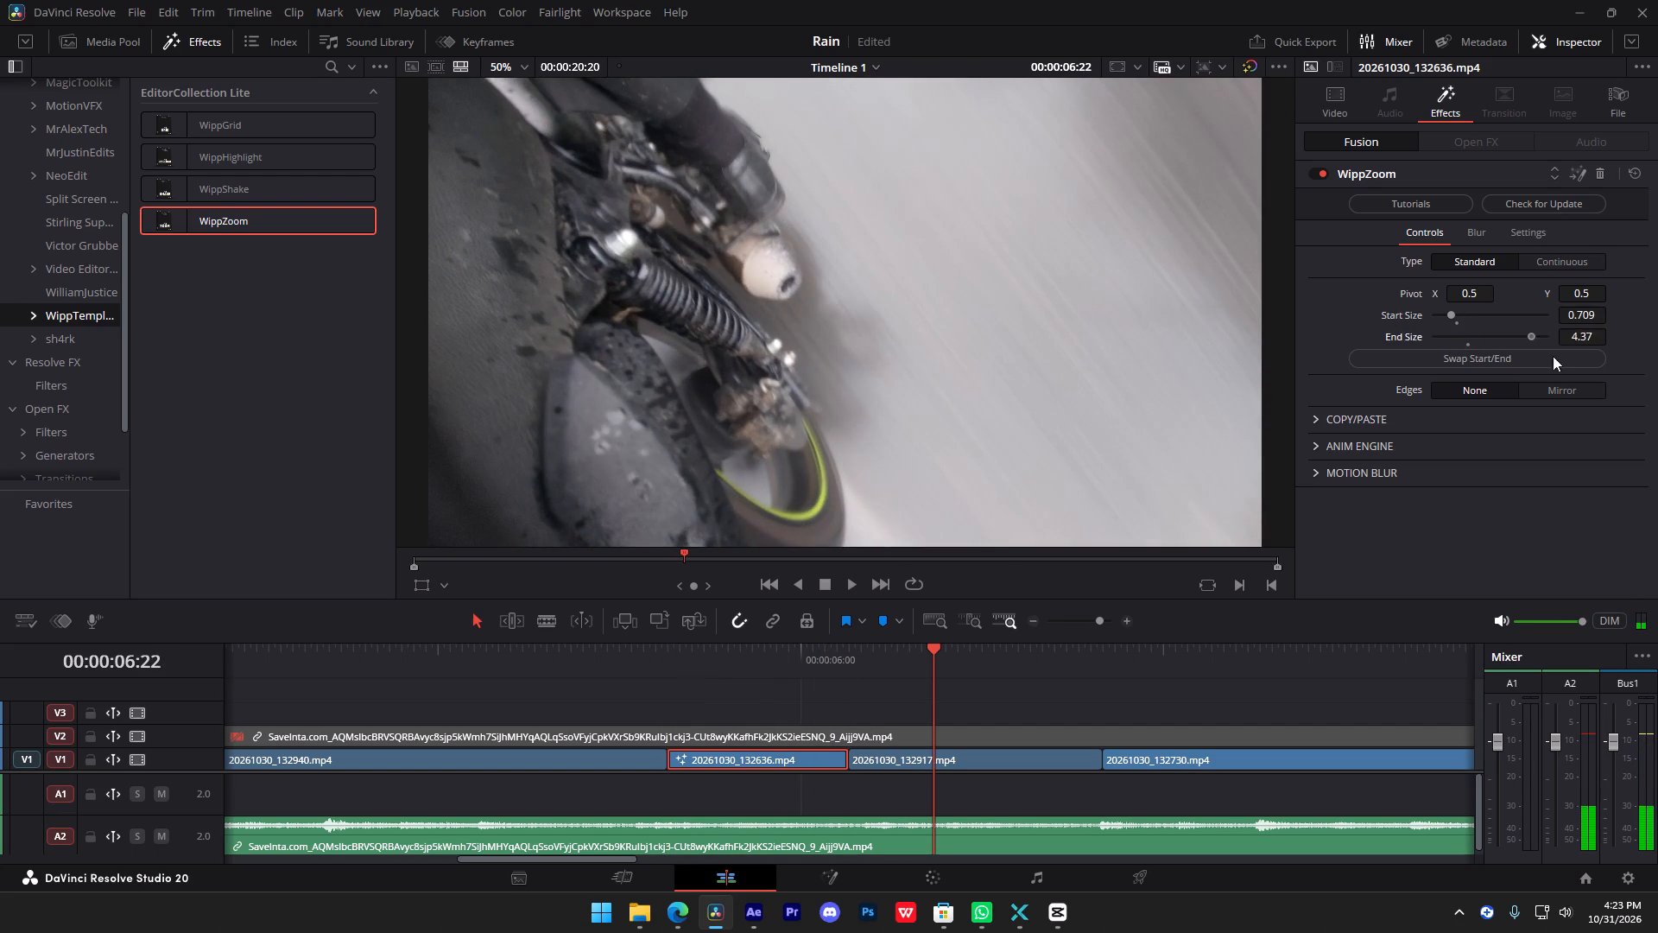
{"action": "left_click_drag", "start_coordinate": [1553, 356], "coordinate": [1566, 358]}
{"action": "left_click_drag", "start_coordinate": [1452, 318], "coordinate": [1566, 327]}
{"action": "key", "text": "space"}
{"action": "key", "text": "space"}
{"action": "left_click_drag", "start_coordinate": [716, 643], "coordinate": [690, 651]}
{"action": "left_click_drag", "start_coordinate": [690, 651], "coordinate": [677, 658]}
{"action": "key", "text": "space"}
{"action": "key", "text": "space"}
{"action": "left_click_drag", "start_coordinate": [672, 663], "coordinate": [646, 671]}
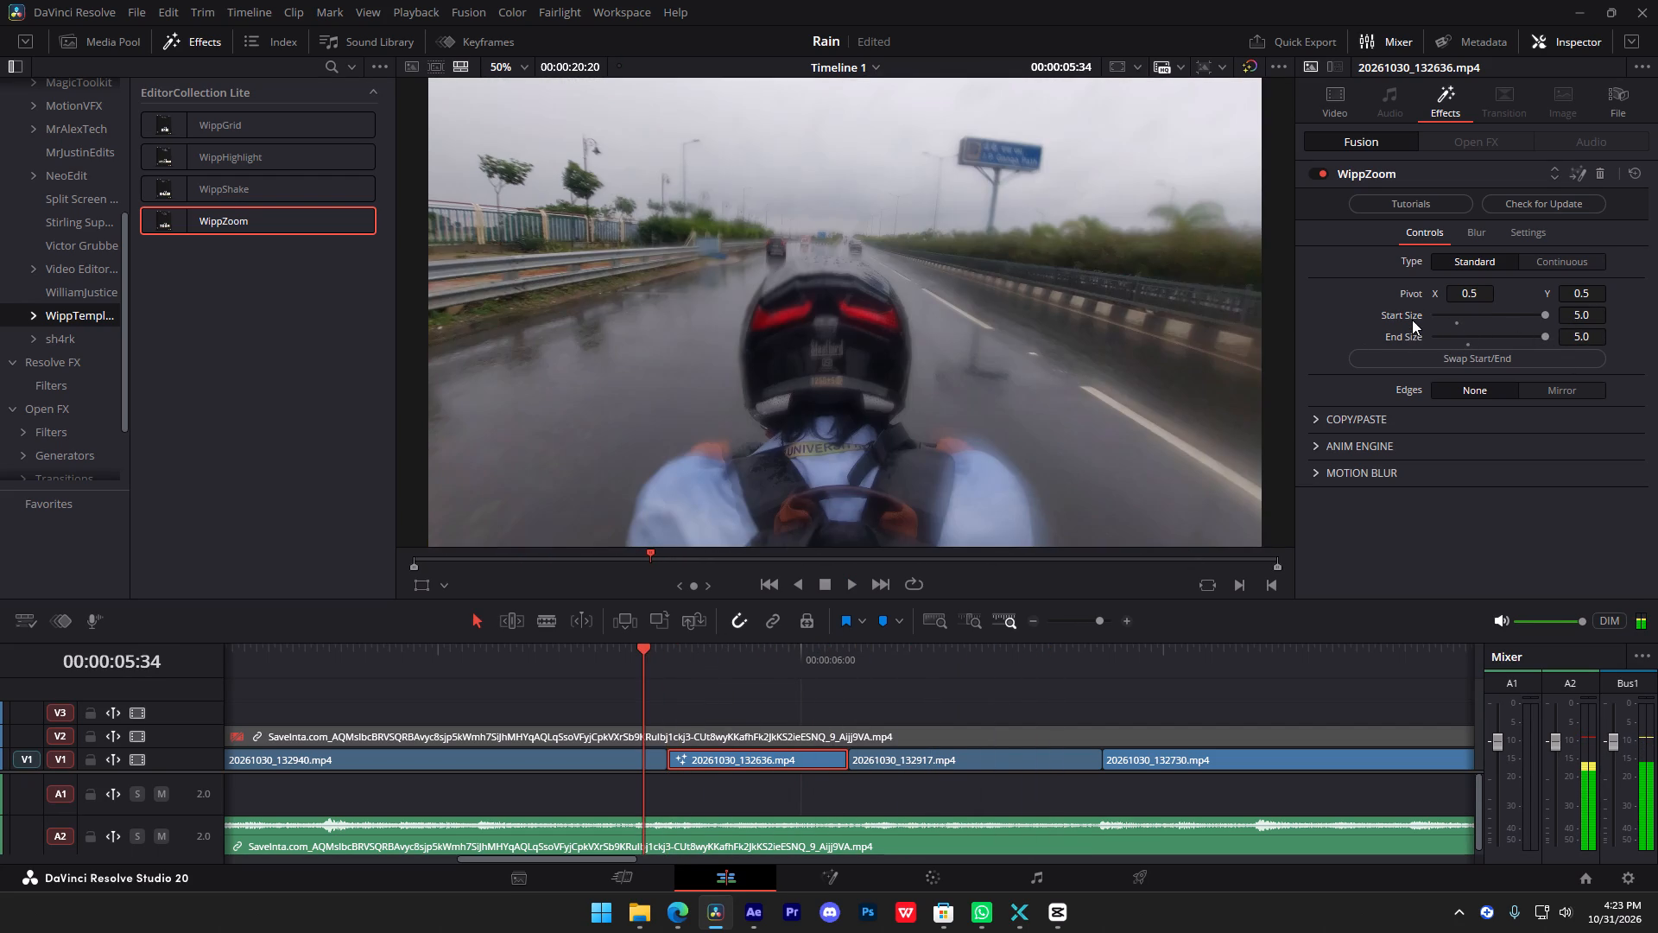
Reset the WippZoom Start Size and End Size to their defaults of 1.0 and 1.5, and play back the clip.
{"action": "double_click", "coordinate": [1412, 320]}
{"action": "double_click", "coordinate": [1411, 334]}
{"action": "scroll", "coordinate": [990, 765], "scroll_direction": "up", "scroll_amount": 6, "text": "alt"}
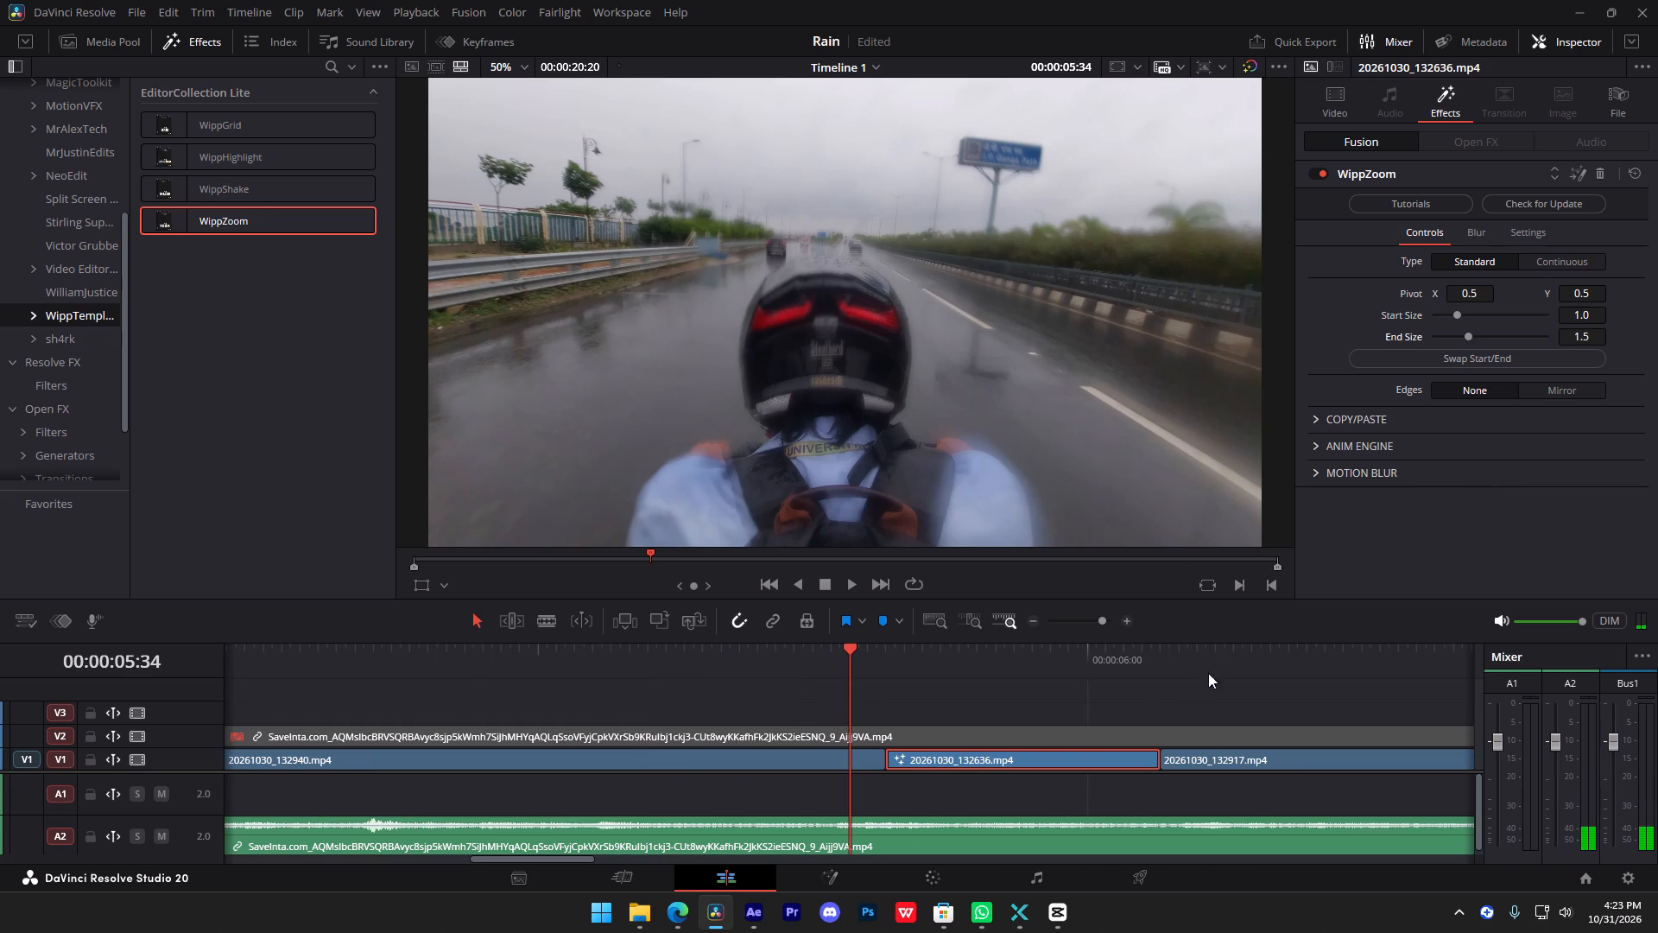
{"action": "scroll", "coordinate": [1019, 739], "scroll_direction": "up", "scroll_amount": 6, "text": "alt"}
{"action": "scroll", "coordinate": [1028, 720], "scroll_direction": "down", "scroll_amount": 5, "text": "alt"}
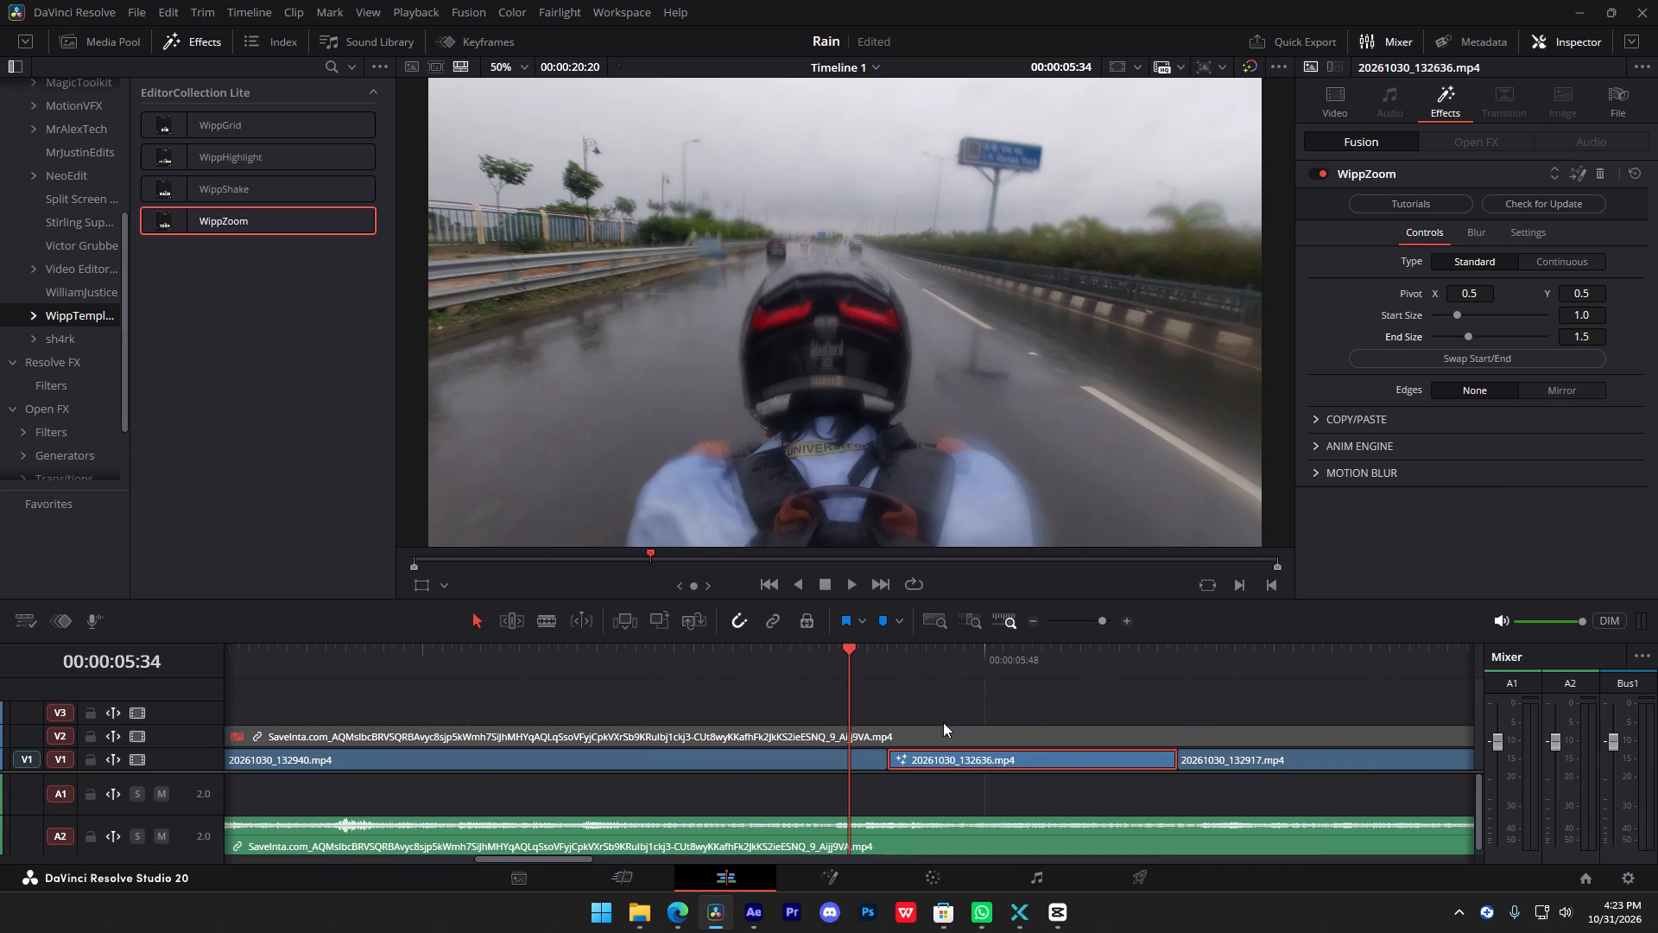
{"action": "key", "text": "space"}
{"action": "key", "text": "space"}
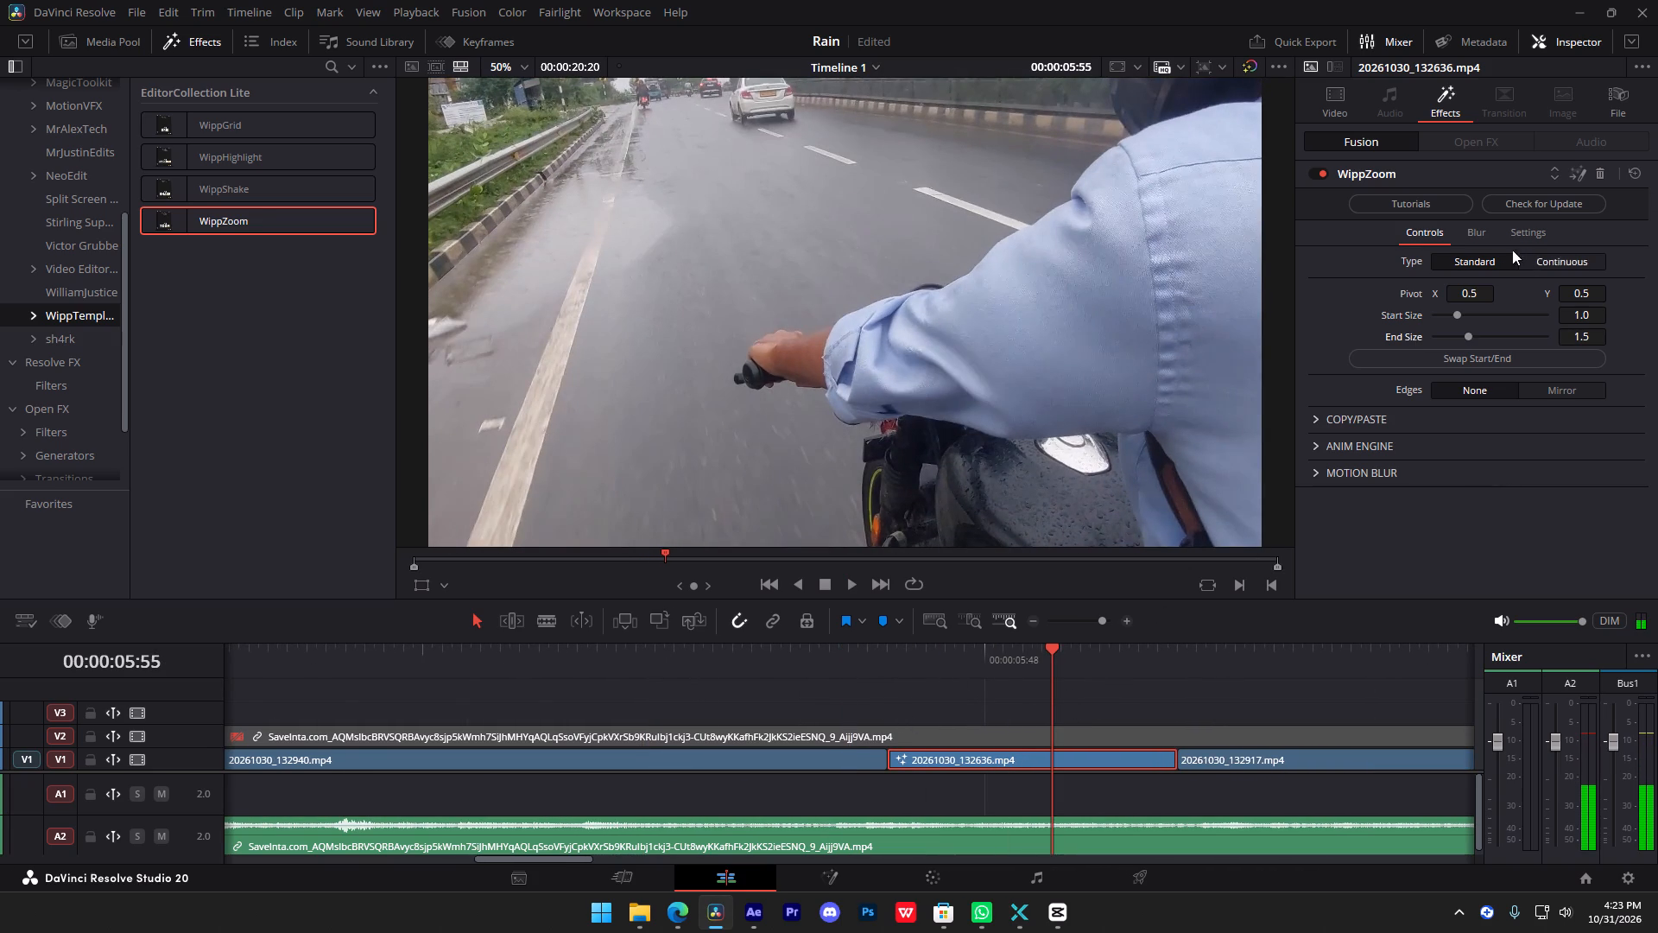
Check the WippZoom Blur, Settings and Controls options, and replay the start of 20261030_132636.mp4.
{"action": "left_click", "coordinate": [1482, 221]}
{"action": "left_click", "coordinate": [1538, 237]}
{"action": "left_click", "coordinate": [1440, 247]}
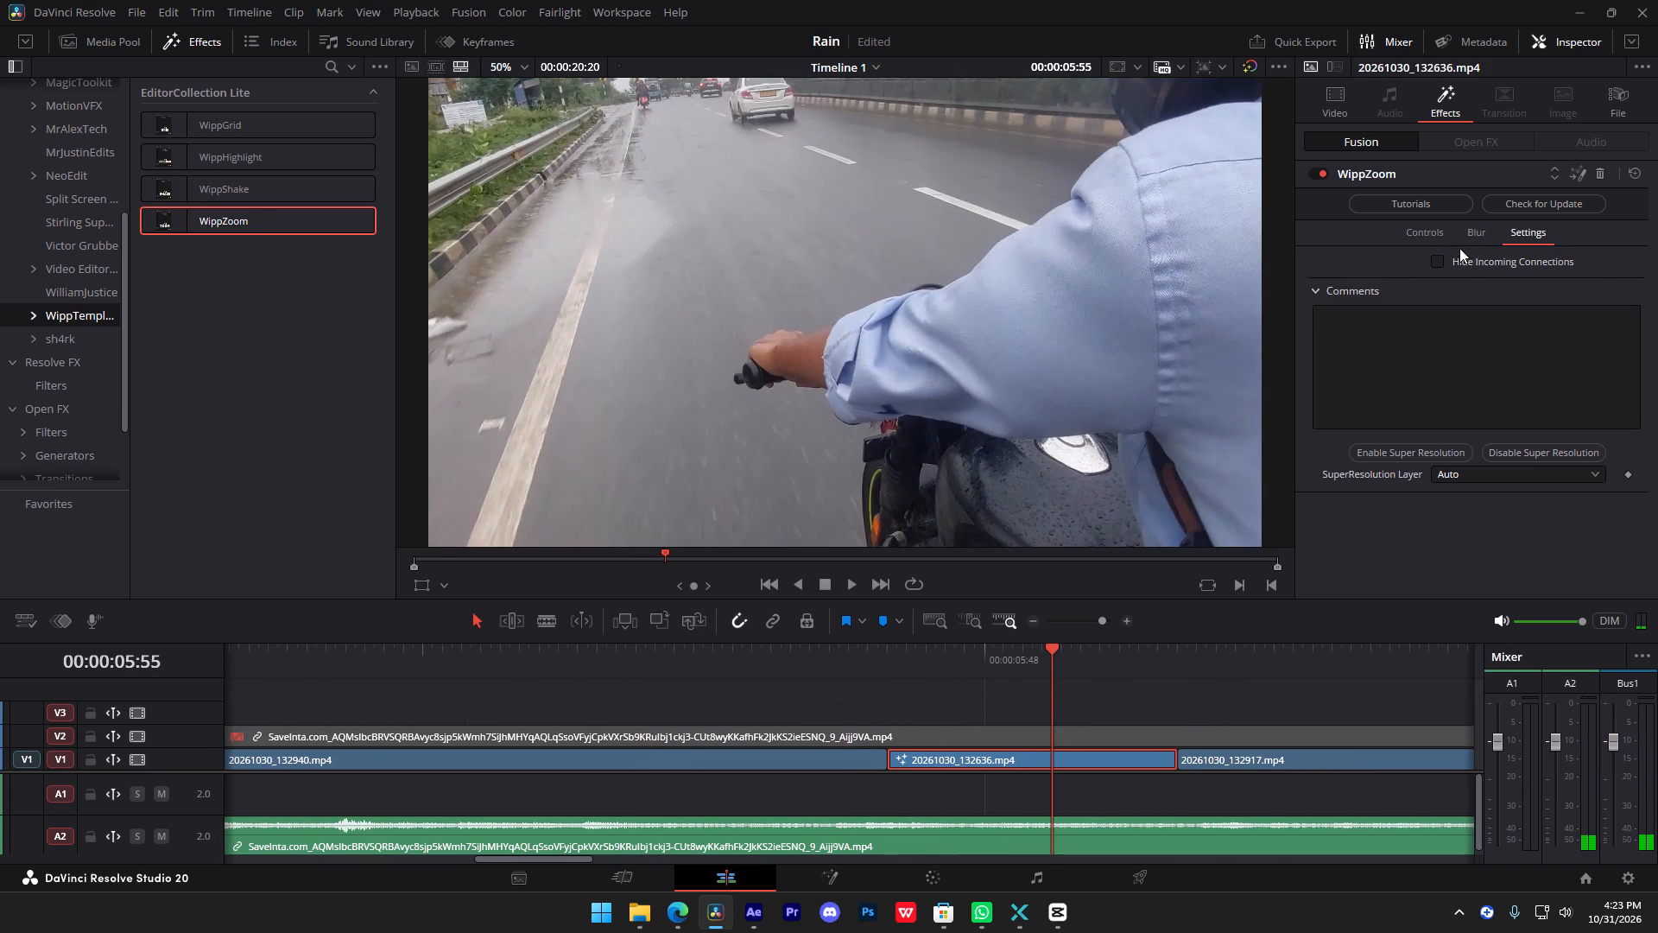
{"action": "left_click", "coordinate": [1437, 233]}
{"action": "left_click", "coordinate": [1458, 225]}
{"action": "left_click", "coordinate": [1426, 264]}
{"action": "left_click", "coordinate": [1424, 238]}
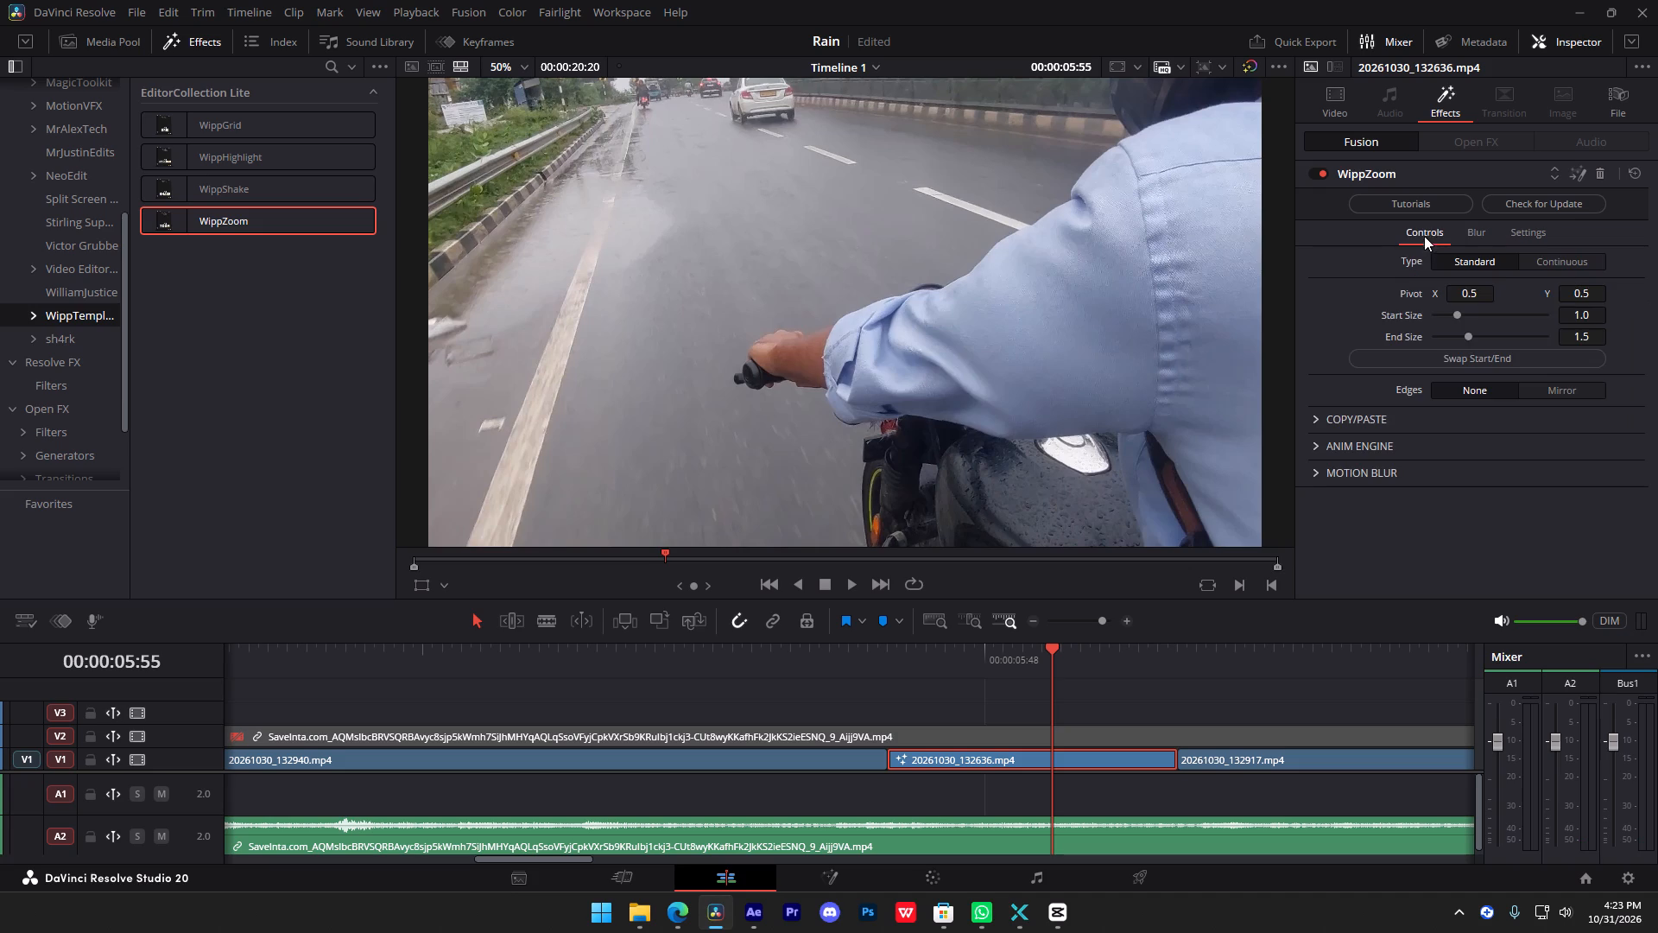
{"action": "left_click", "coordinate": [873, 660]}
{"action": "left_click", "coordinate": [889, 648]}
{"action": "key", "text": "space"}
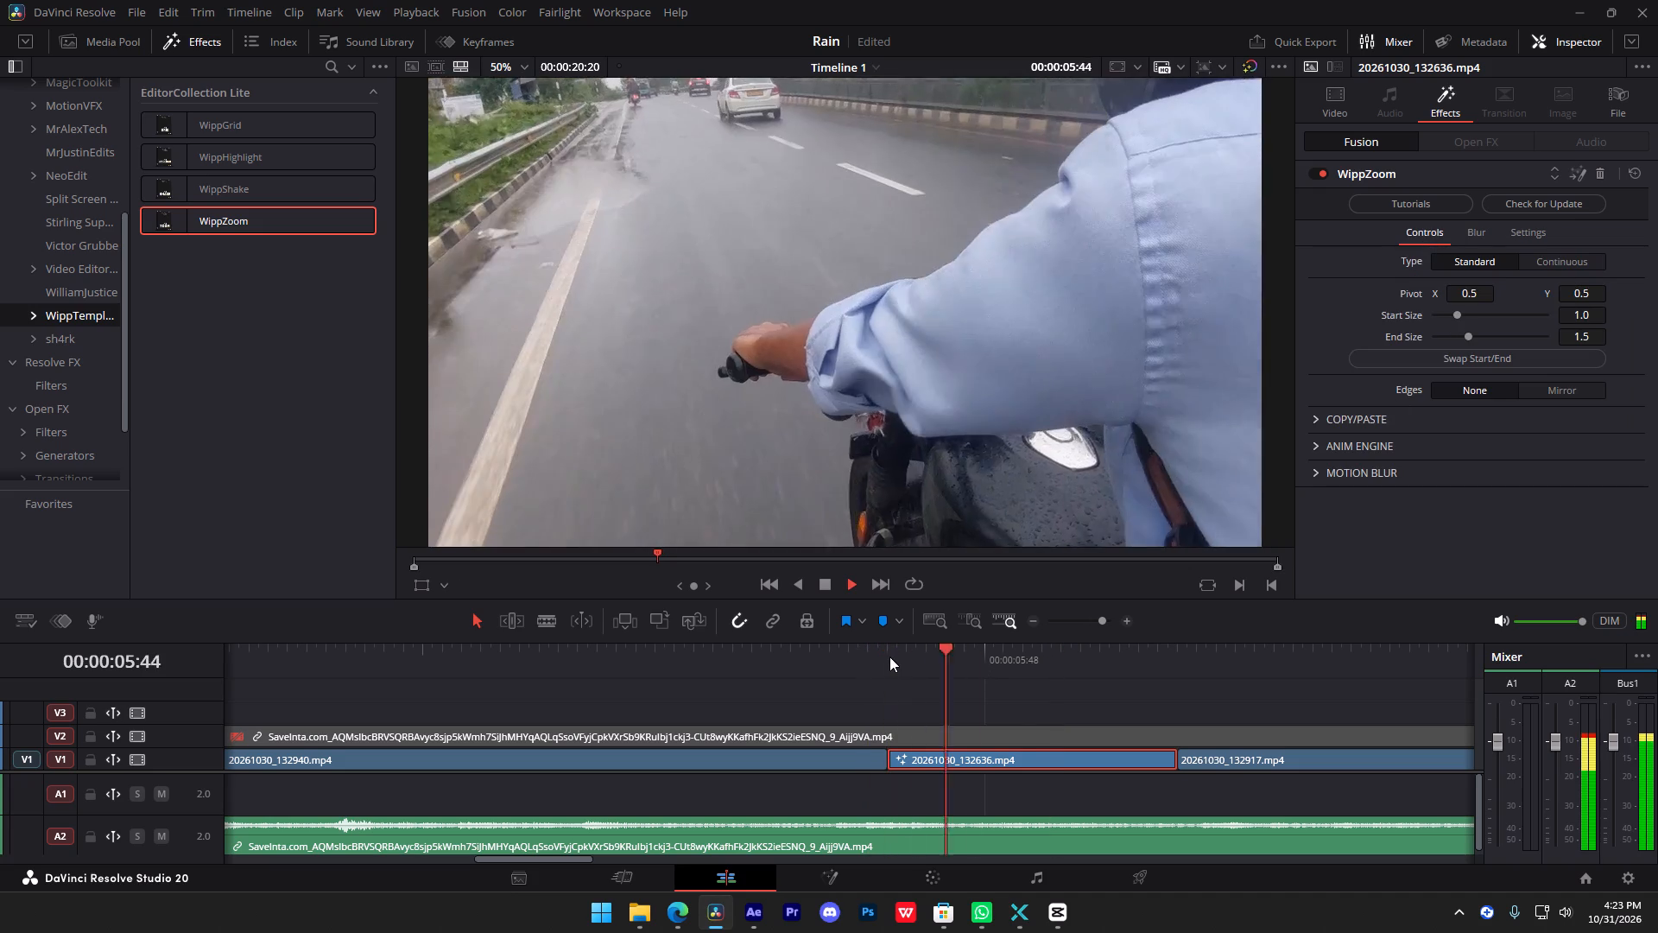
{"action": "key", "text": "space"}
{"action": "left_click", "coordinate": [889, 659]}
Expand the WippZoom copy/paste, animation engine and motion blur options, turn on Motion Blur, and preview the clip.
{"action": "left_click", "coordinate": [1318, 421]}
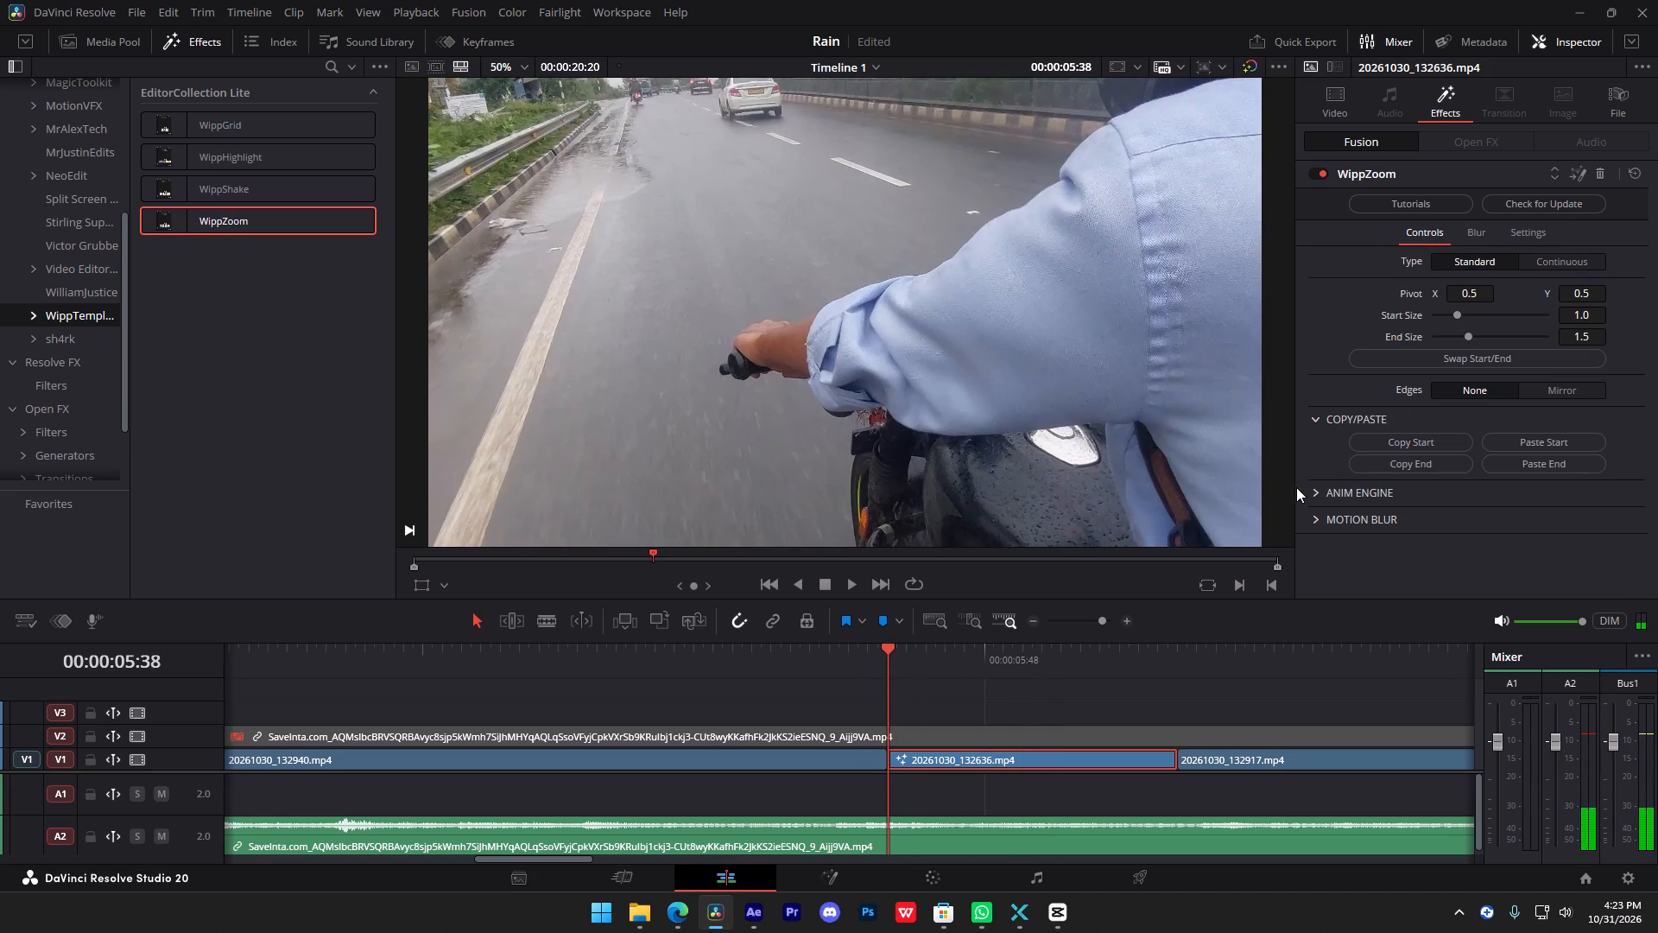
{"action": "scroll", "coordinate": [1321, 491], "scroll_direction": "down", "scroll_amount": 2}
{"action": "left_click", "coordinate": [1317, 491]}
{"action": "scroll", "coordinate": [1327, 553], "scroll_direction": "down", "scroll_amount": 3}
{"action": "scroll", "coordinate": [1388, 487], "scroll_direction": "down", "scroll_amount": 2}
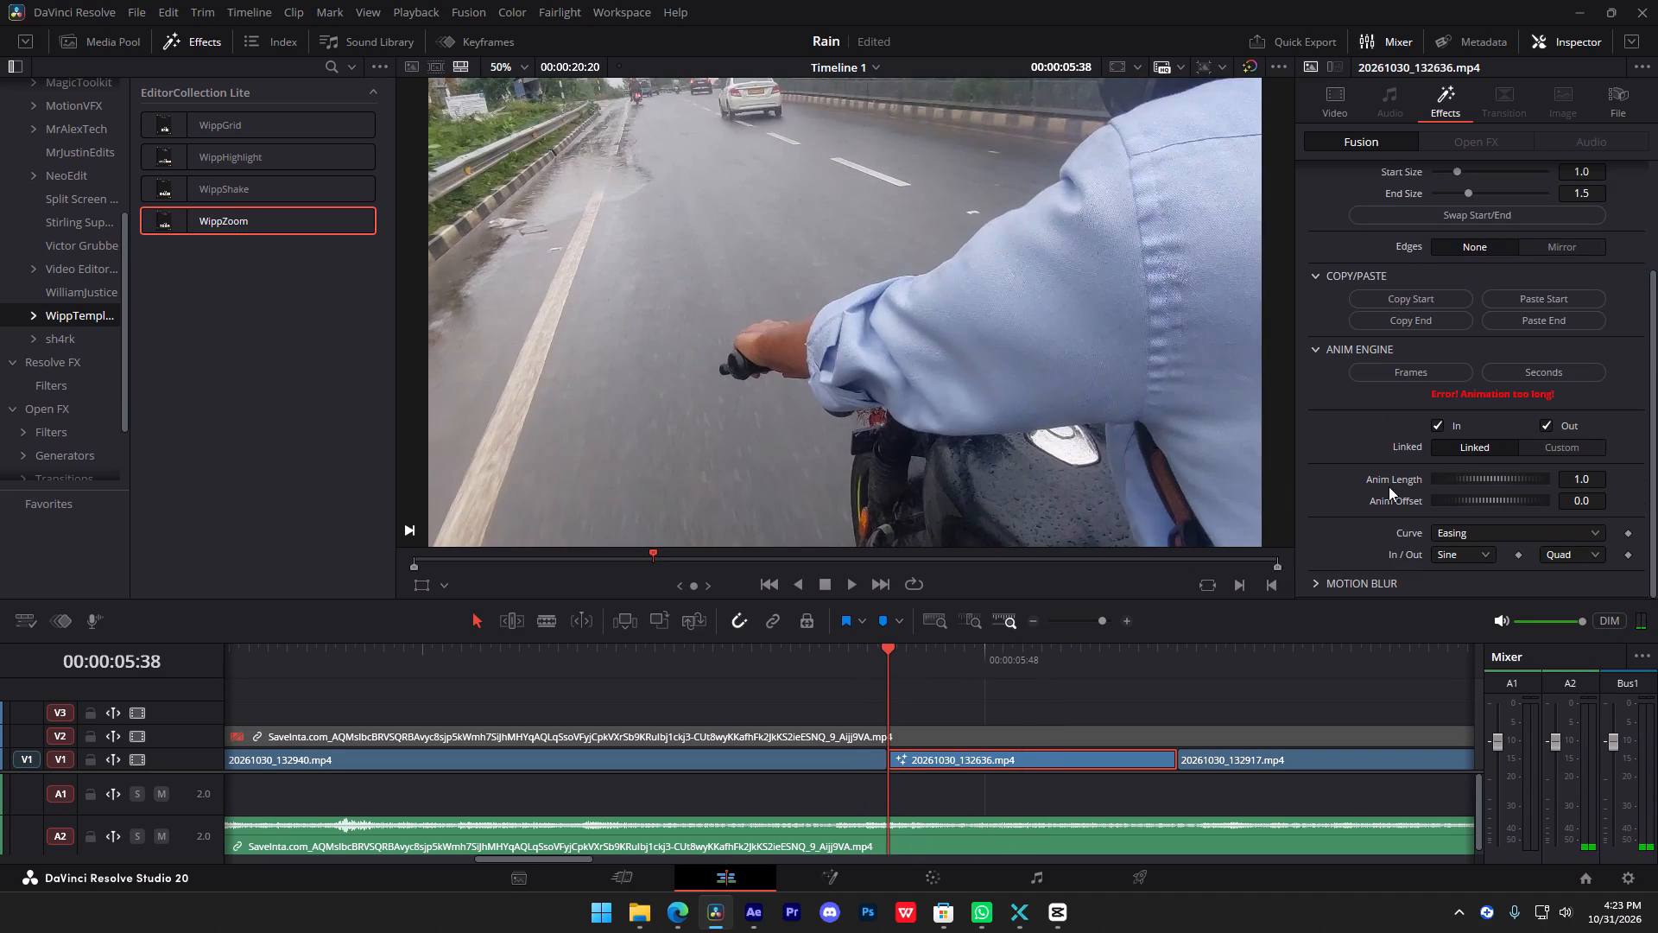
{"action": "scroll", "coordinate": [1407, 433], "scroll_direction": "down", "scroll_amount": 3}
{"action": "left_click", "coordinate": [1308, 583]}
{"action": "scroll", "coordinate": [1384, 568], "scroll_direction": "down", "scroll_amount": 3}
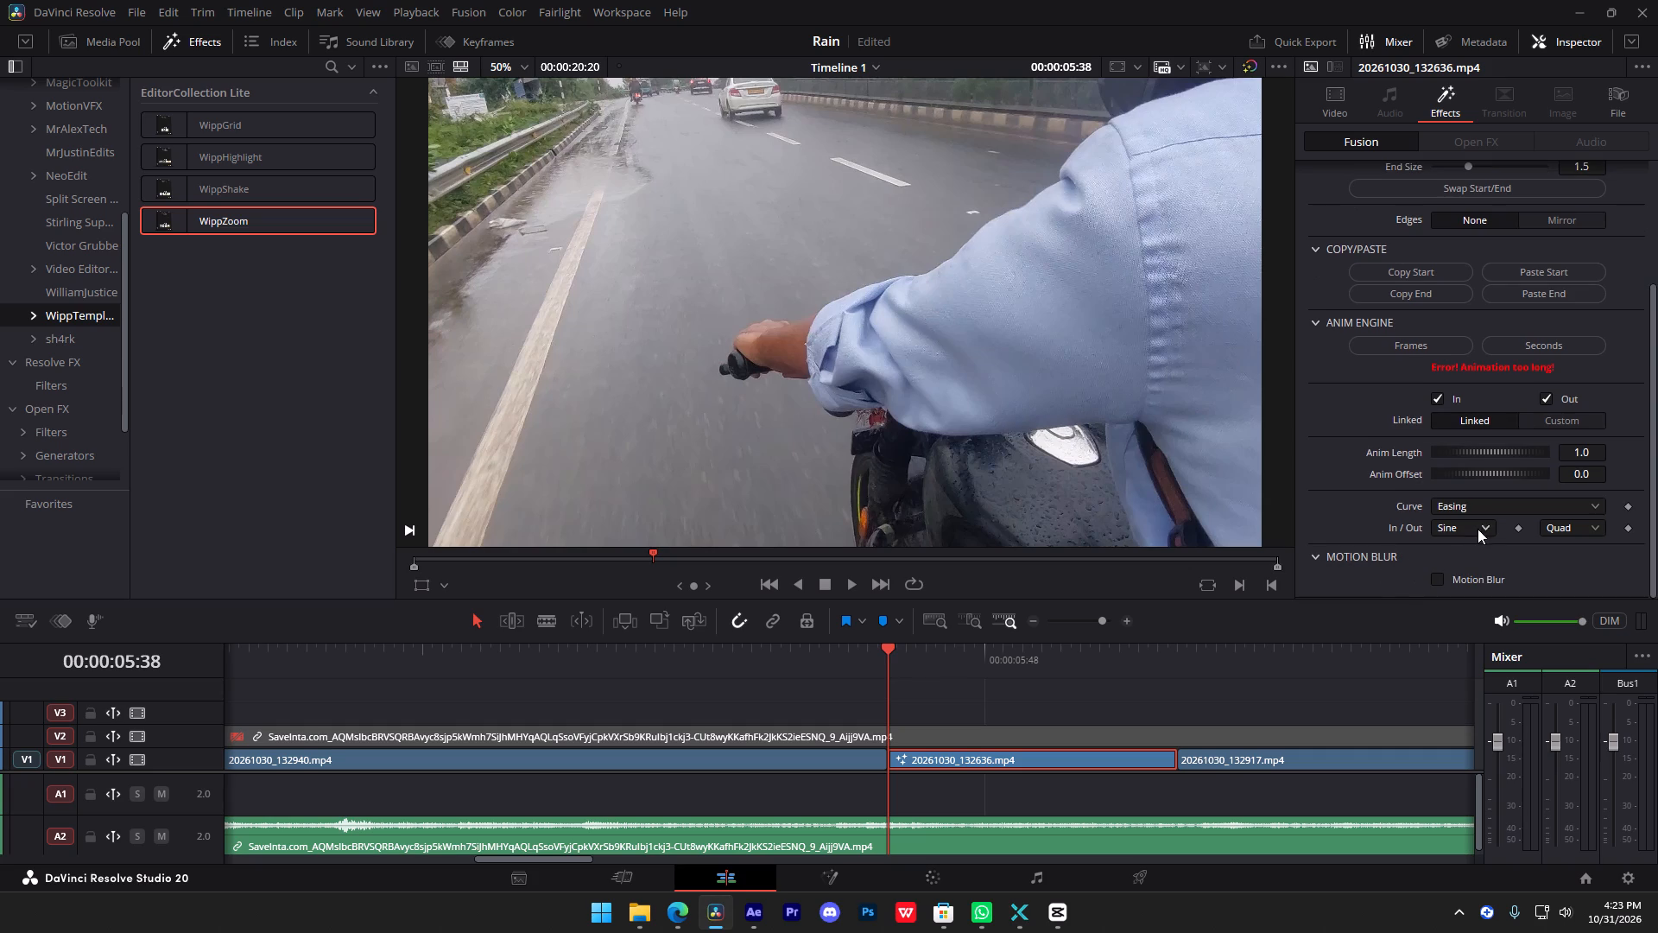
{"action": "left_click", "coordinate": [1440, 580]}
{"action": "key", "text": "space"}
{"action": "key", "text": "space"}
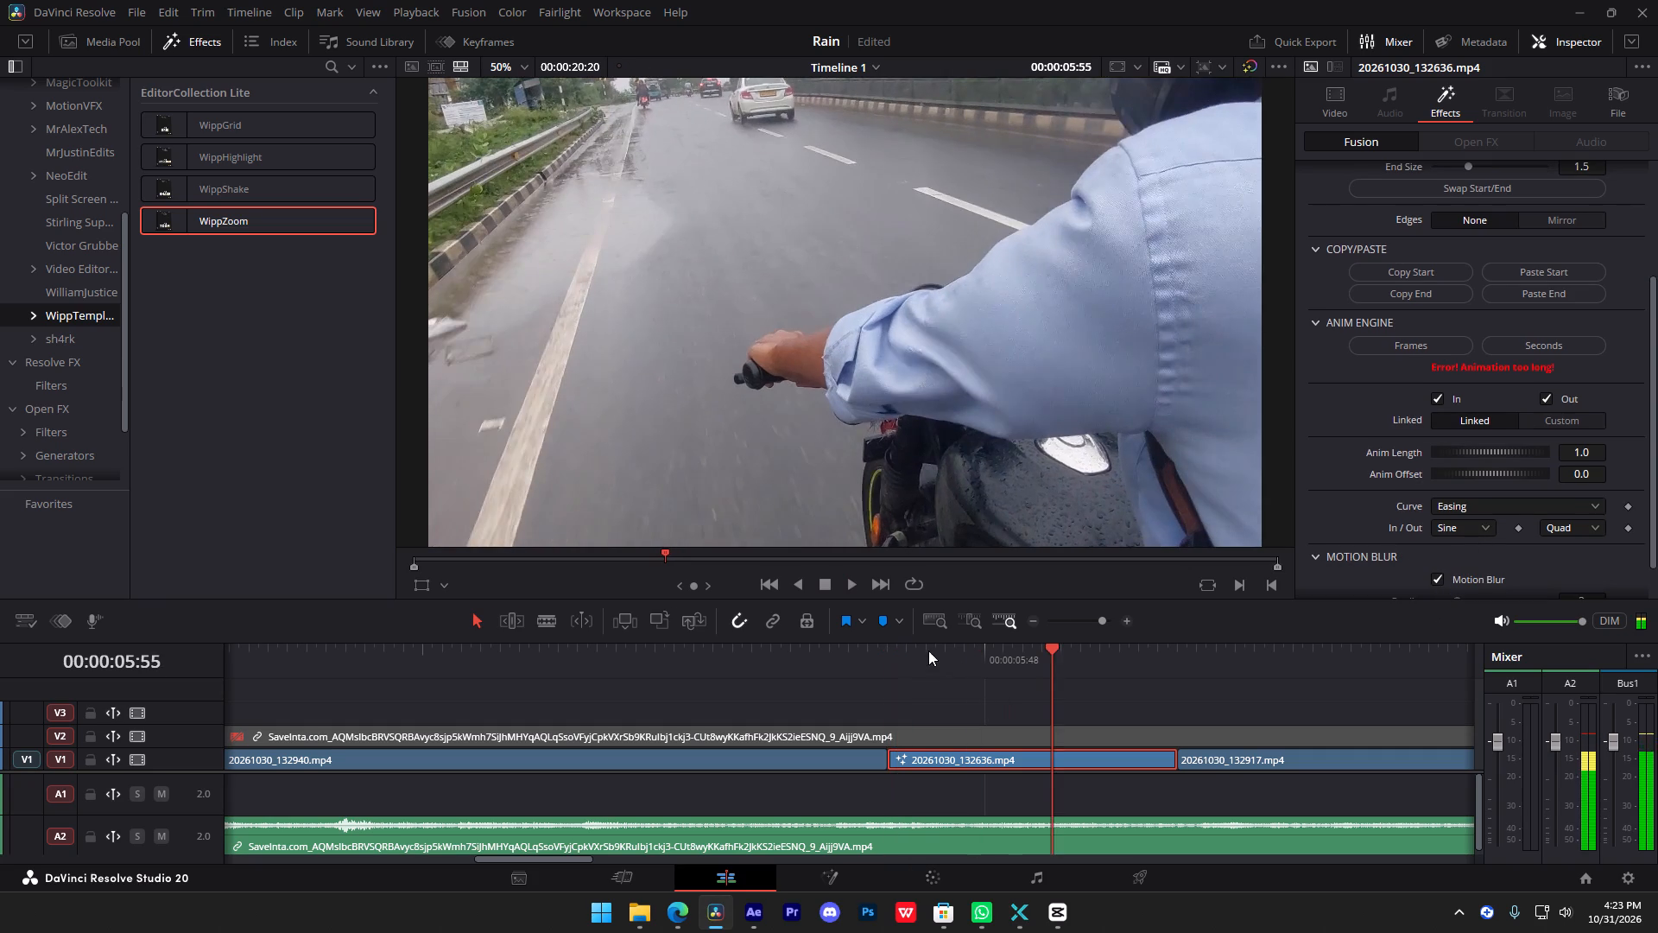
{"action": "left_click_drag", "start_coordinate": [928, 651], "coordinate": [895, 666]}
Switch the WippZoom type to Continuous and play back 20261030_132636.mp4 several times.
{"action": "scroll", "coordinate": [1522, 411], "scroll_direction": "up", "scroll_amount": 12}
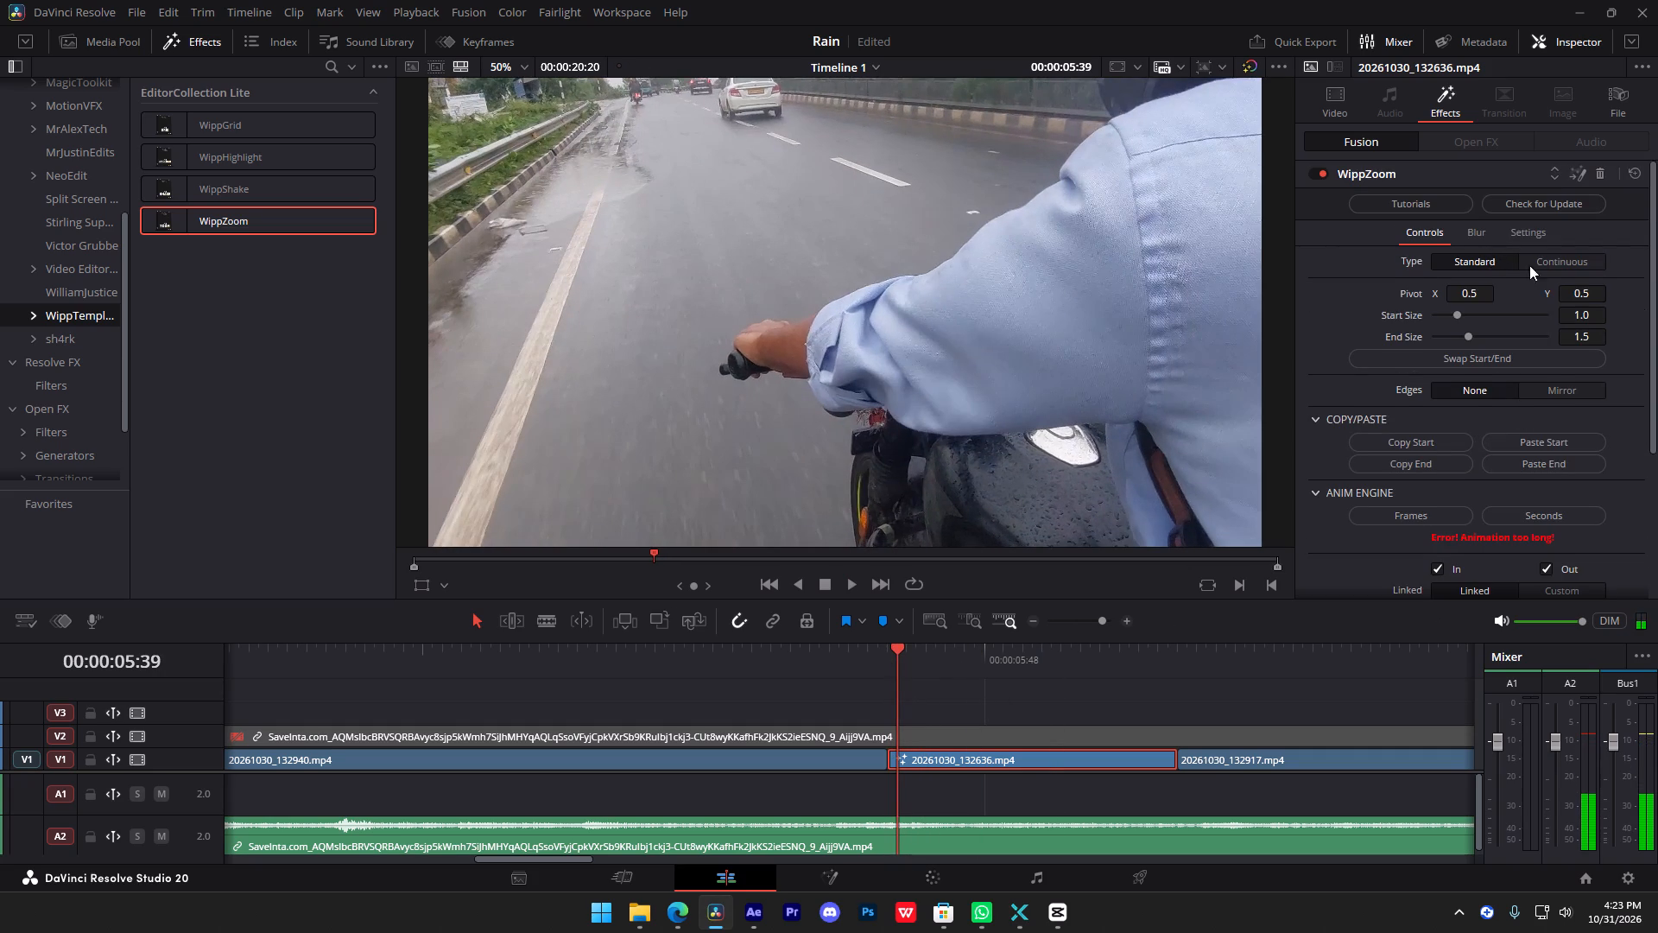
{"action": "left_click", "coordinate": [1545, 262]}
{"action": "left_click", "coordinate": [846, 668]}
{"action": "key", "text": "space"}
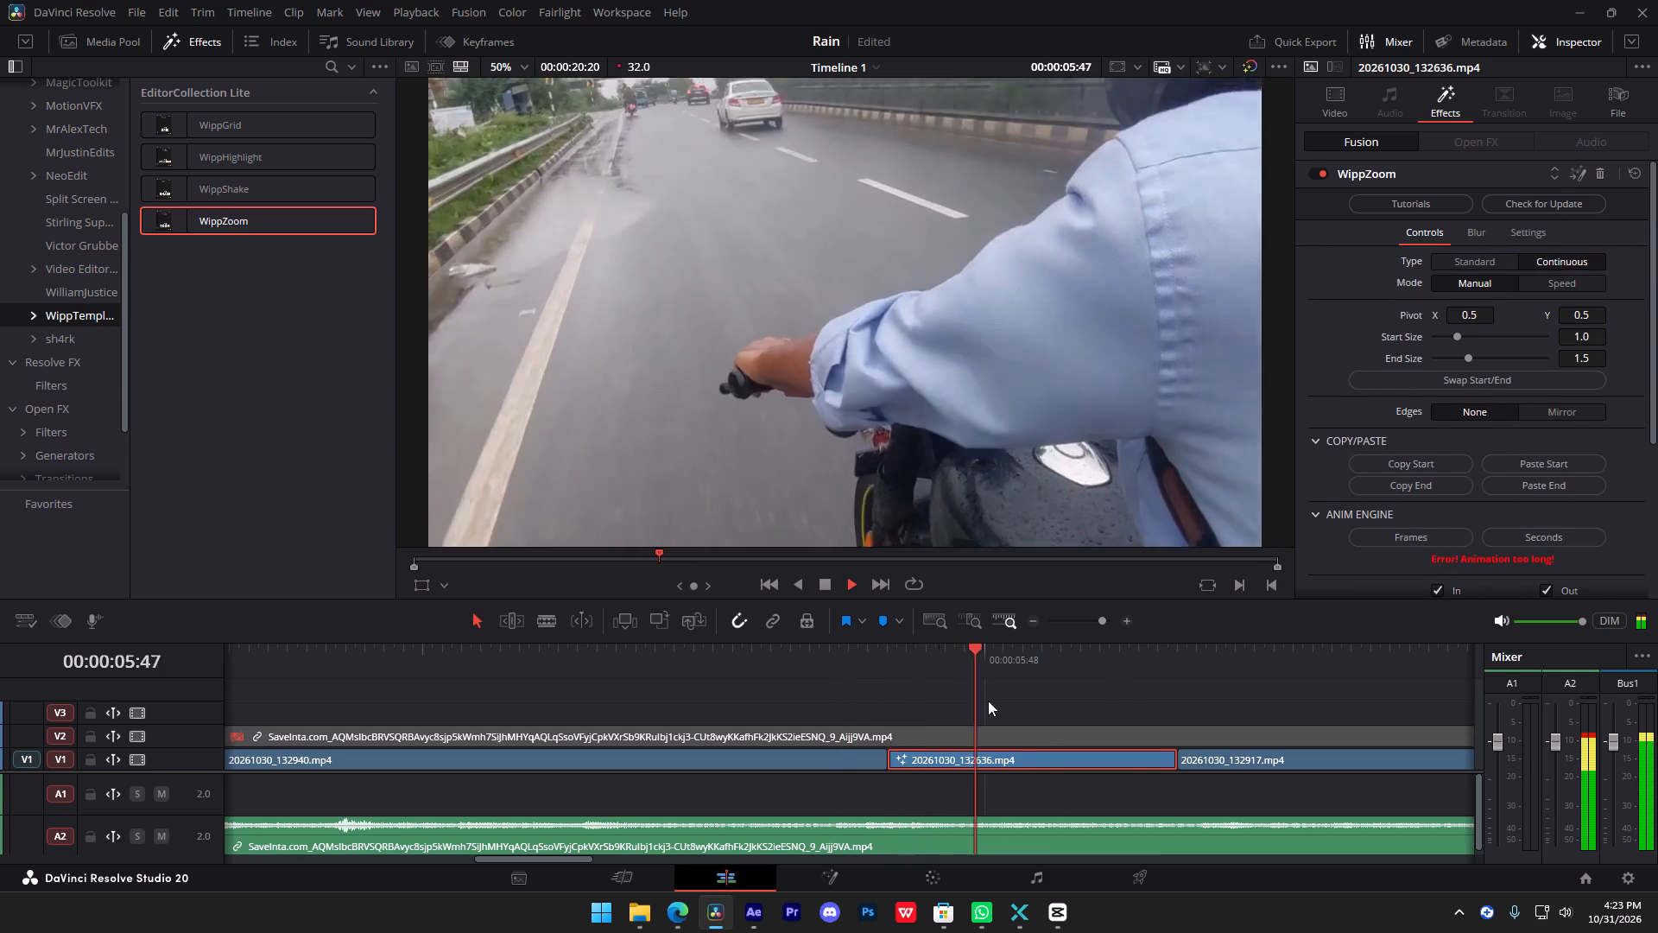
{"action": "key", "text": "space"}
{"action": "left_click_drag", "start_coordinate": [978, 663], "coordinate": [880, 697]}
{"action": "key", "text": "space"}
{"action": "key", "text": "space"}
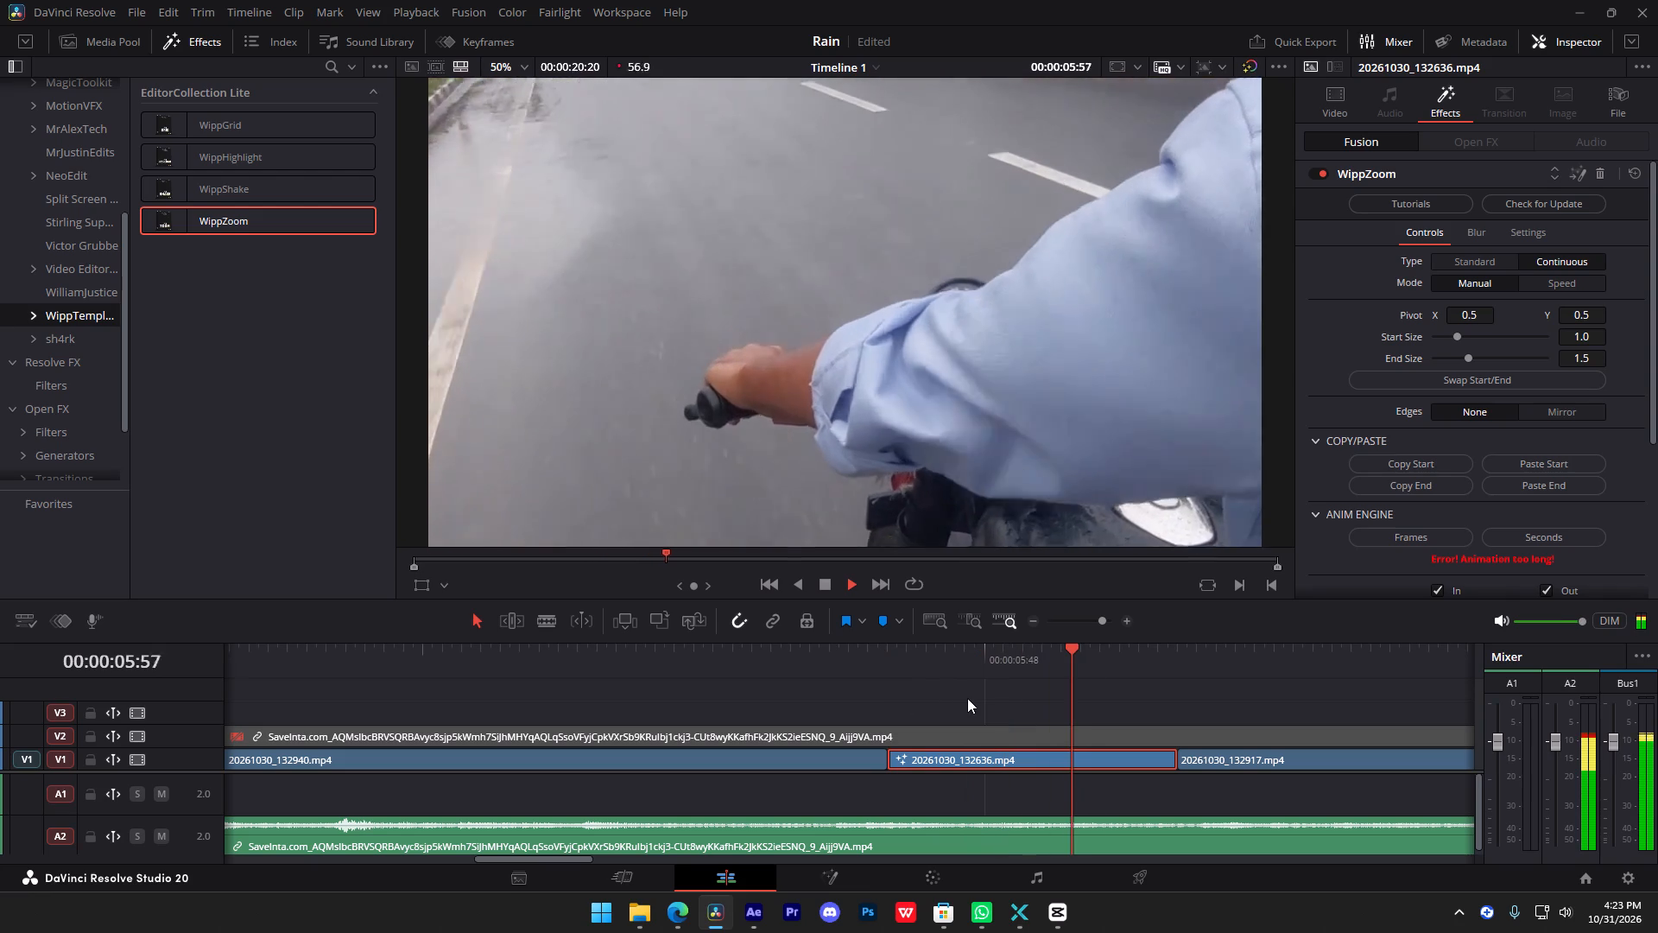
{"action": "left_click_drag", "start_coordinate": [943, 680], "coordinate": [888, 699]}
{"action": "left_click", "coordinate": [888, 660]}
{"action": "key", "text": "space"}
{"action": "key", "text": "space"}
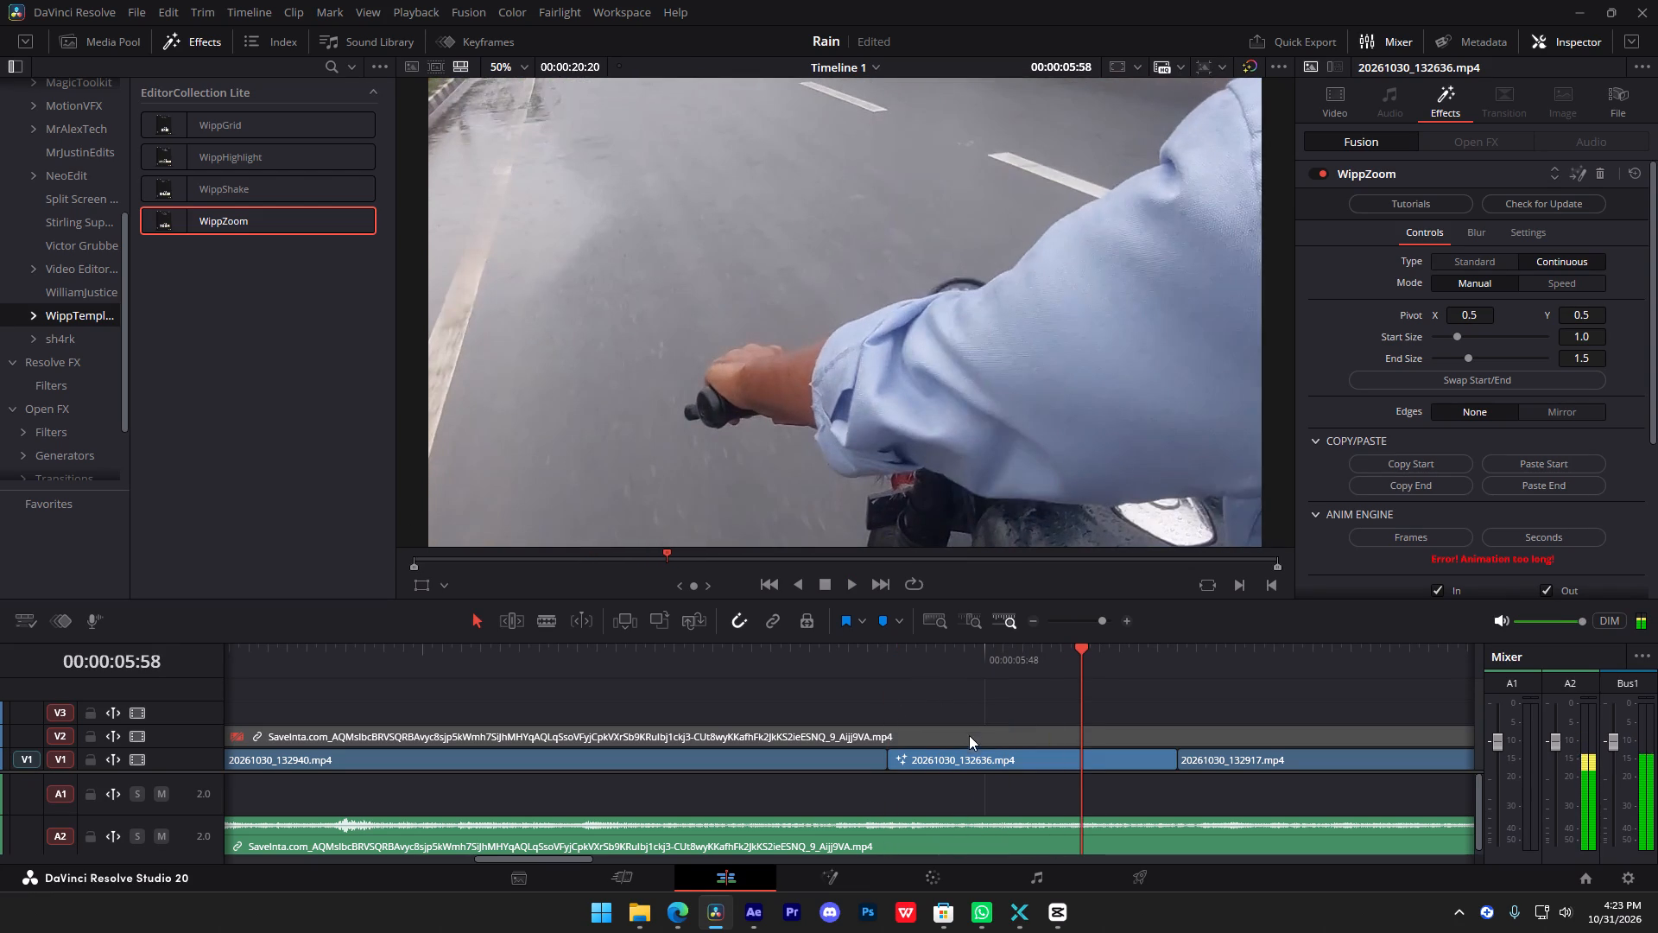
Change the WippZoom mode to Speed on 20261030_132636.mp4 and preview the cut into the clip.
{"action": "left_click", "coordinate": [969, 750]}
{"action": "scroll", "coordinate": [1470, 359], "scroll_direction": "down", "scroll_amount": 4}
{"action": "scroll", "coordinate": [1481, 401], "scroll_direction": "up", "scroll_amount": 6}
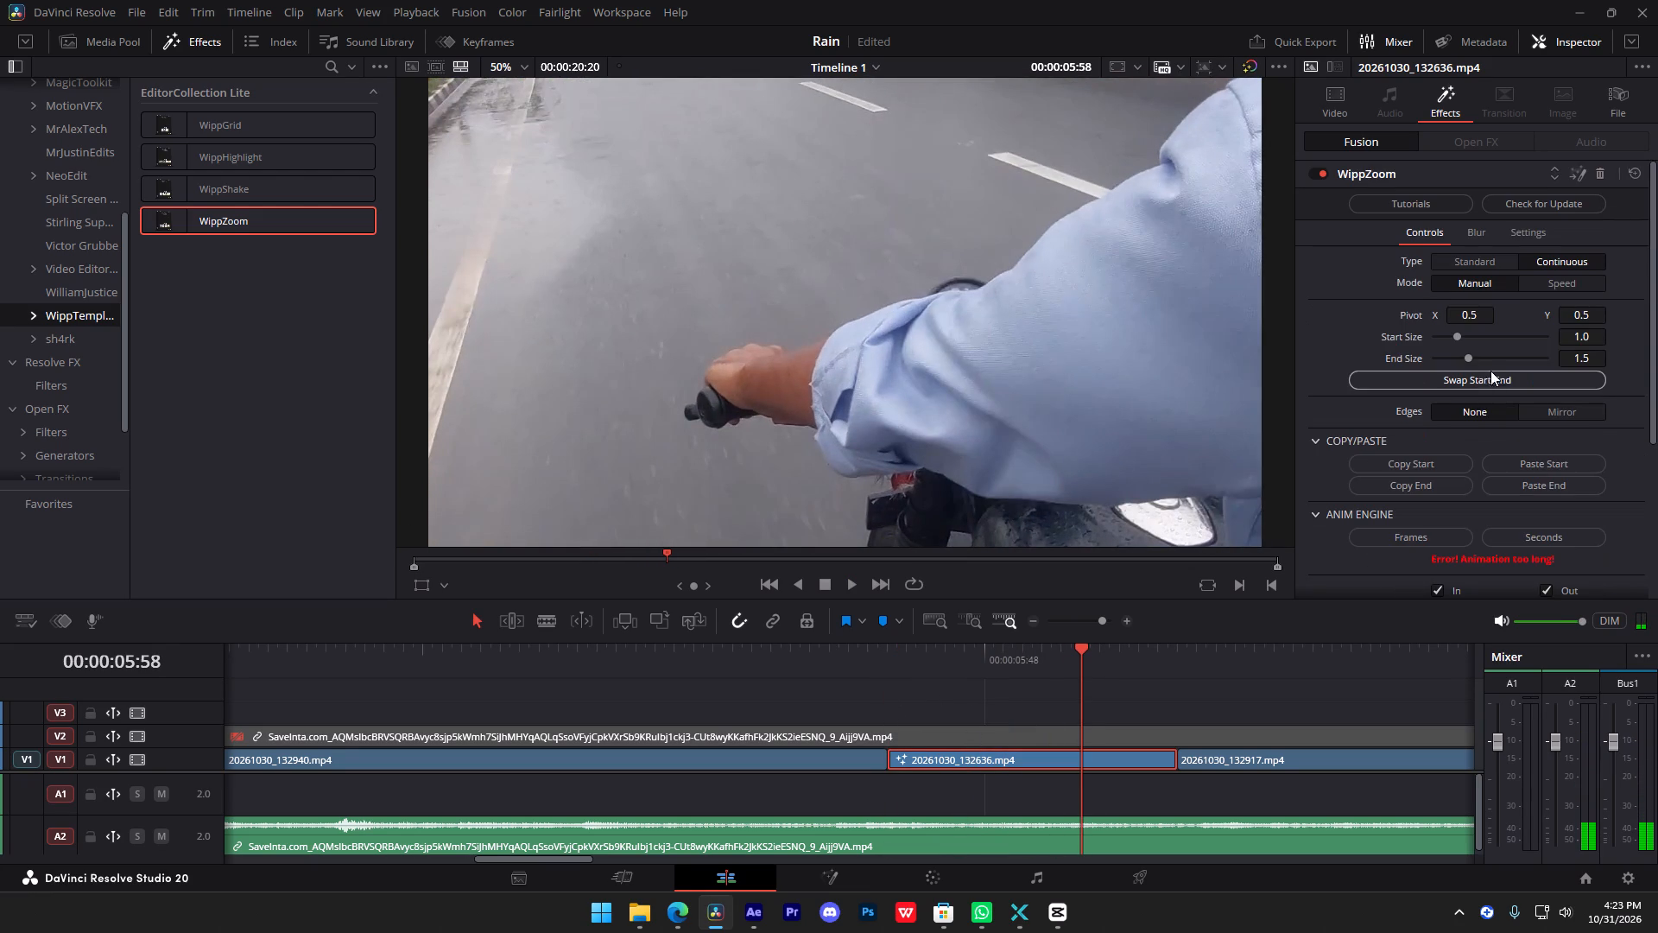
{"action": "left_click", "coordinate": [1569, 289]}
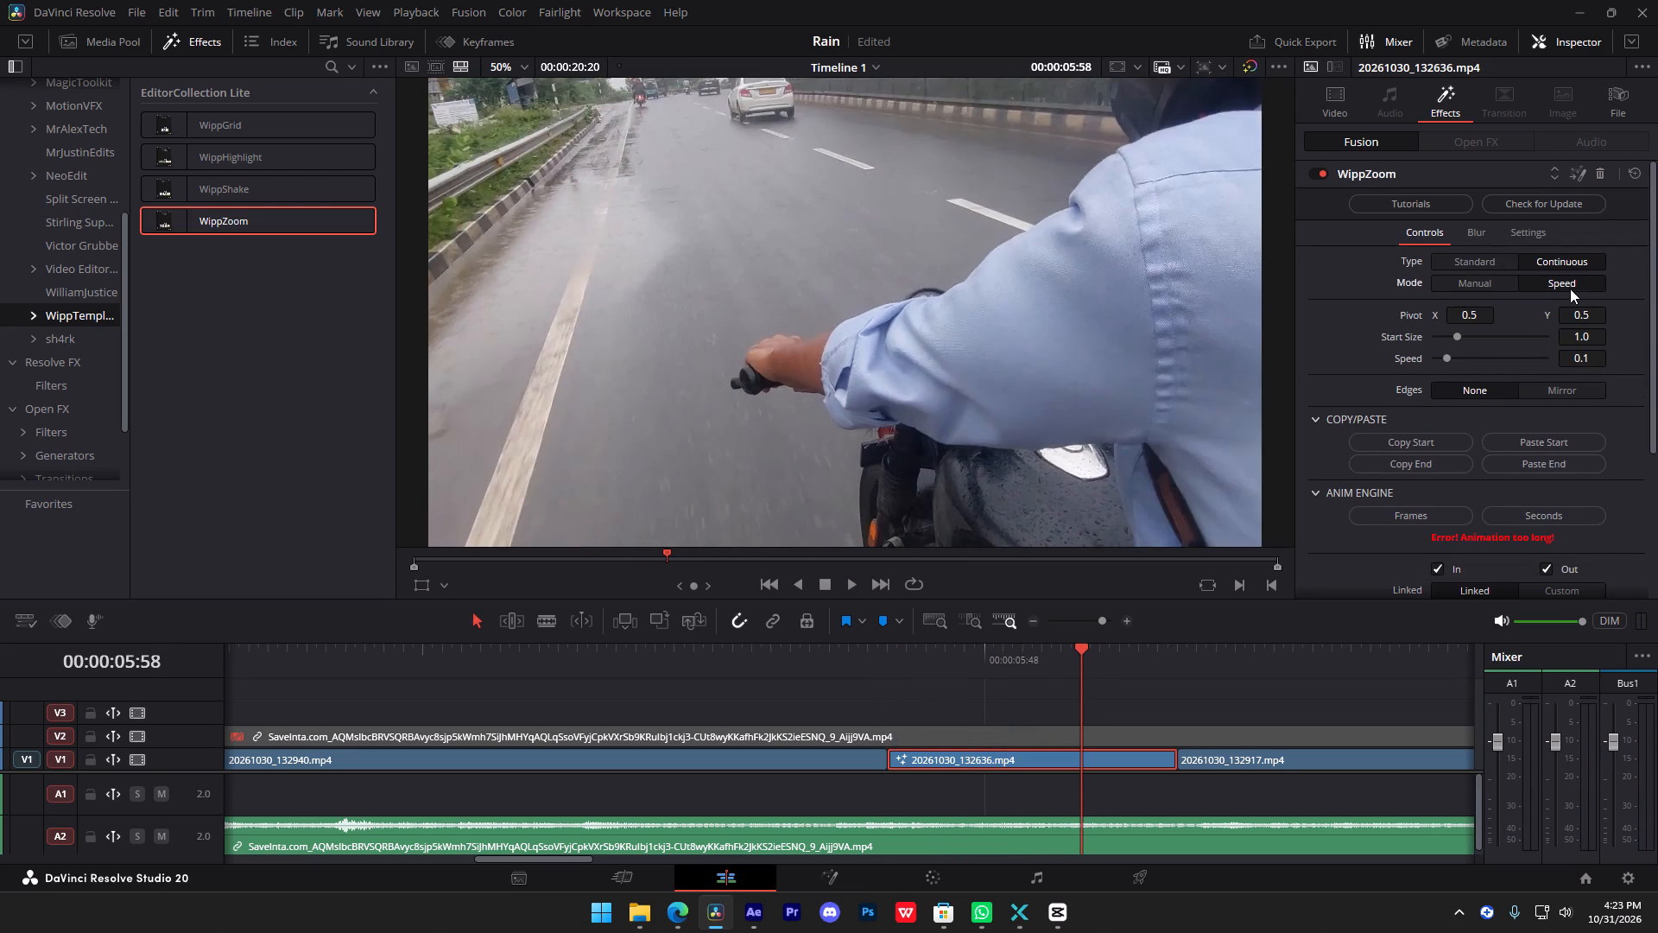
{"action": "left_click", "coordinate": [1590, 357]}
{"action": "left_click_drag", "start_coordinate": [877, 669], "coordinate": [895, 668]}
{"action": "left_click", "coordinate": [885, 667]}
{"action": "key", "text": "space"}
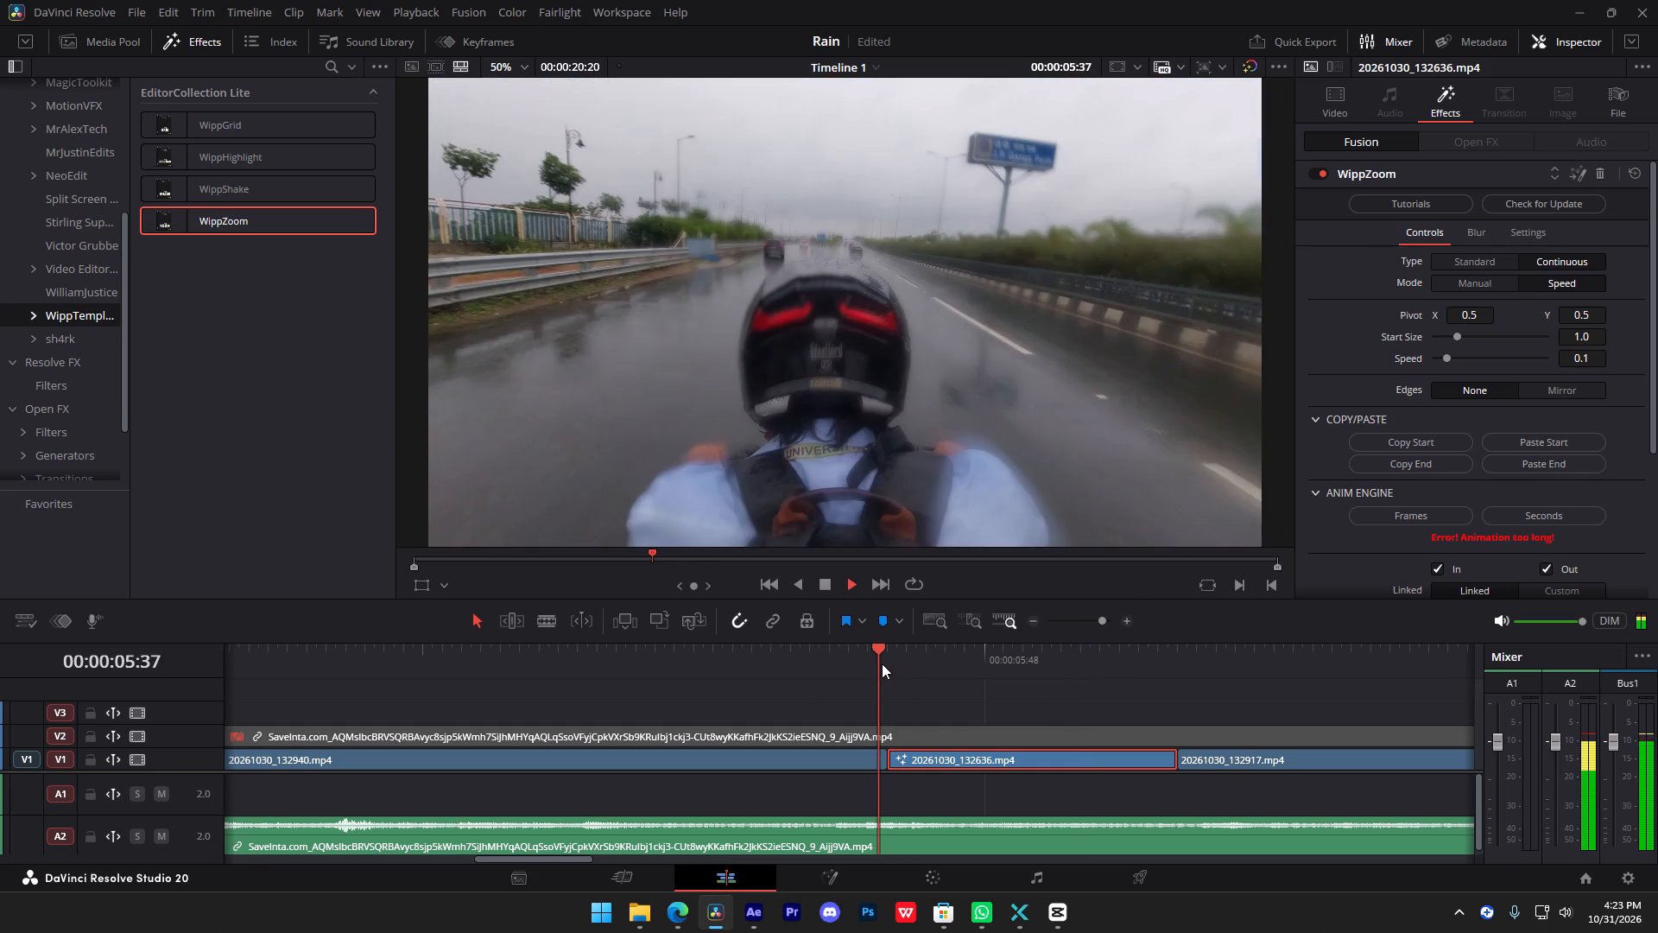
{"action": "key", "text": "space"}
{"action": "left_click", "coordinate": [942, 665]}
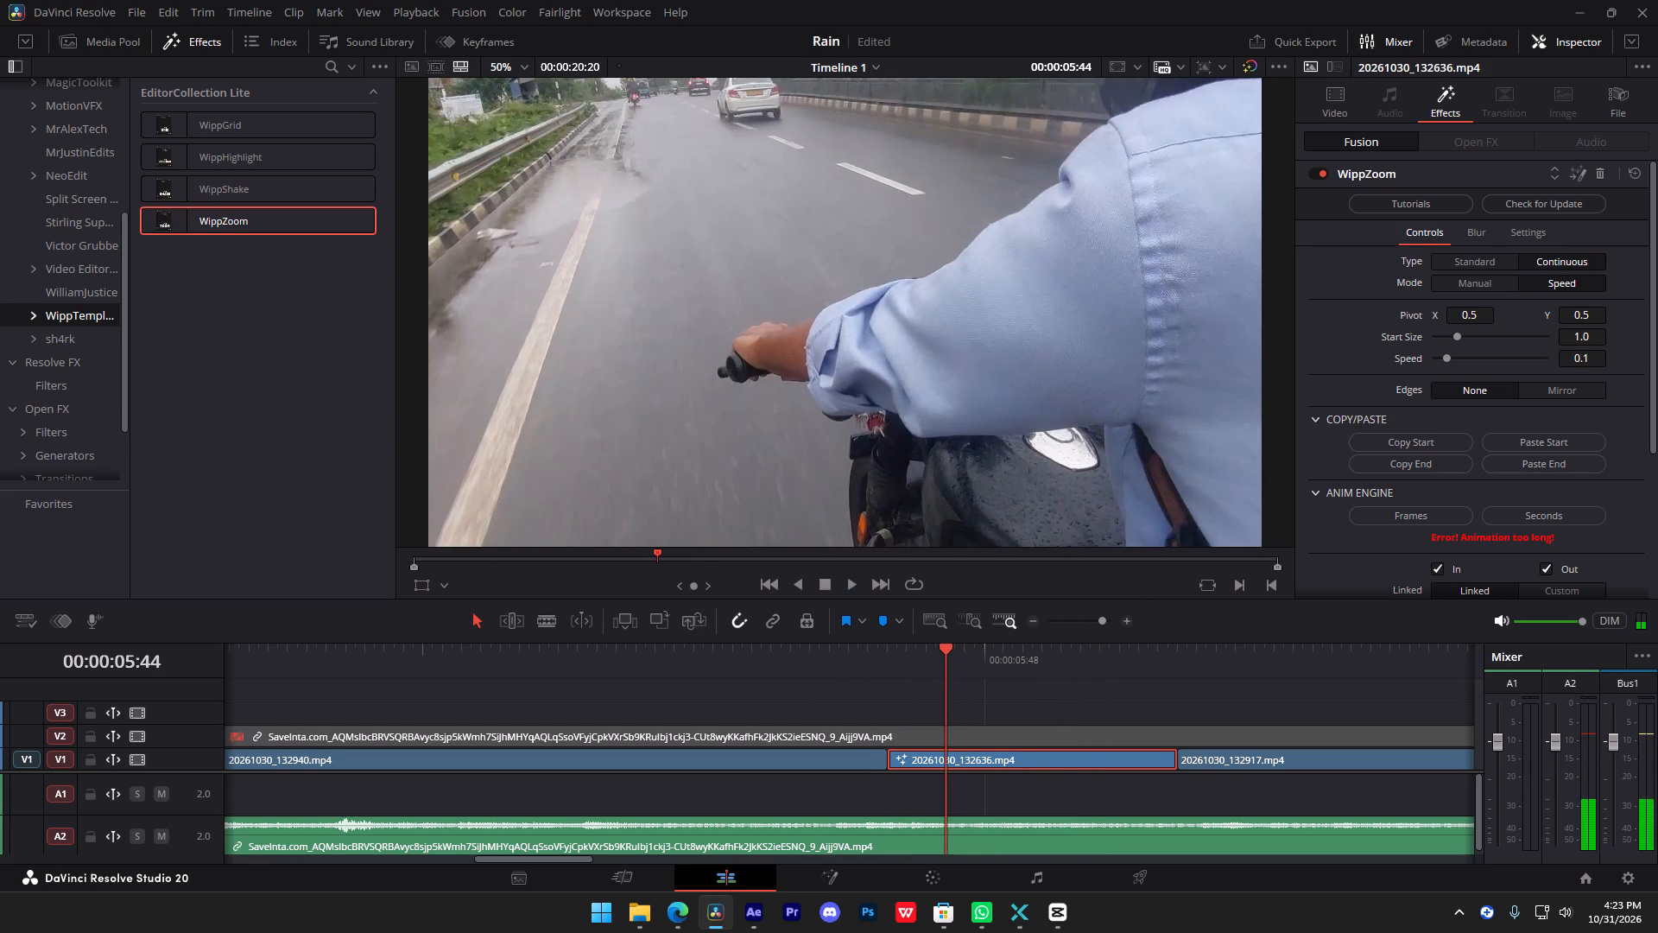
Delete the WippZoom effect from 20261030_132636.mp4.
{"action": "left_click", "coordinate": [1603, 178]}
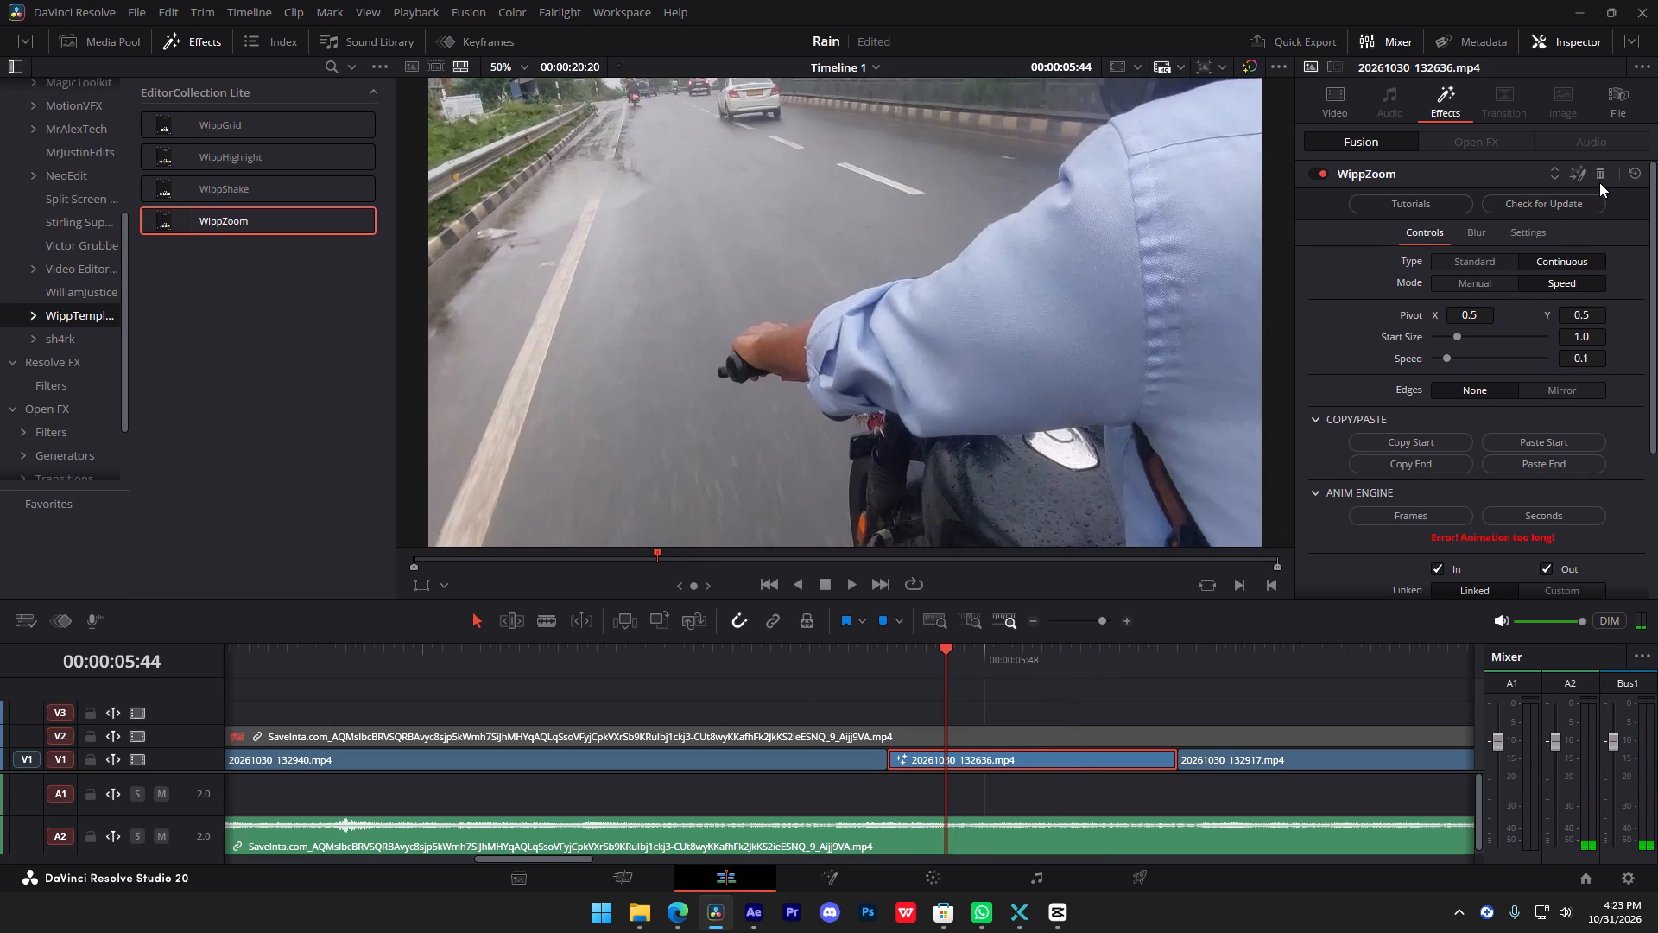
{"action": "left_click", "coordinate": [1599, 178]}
Apply the WippShake effect to 20261030_132636.mp4 on V1 and play back the clip to check the shake.
{"action": "left_click_drag", "start_coordinate": [170, 185], "coordinate": [461, 291]}
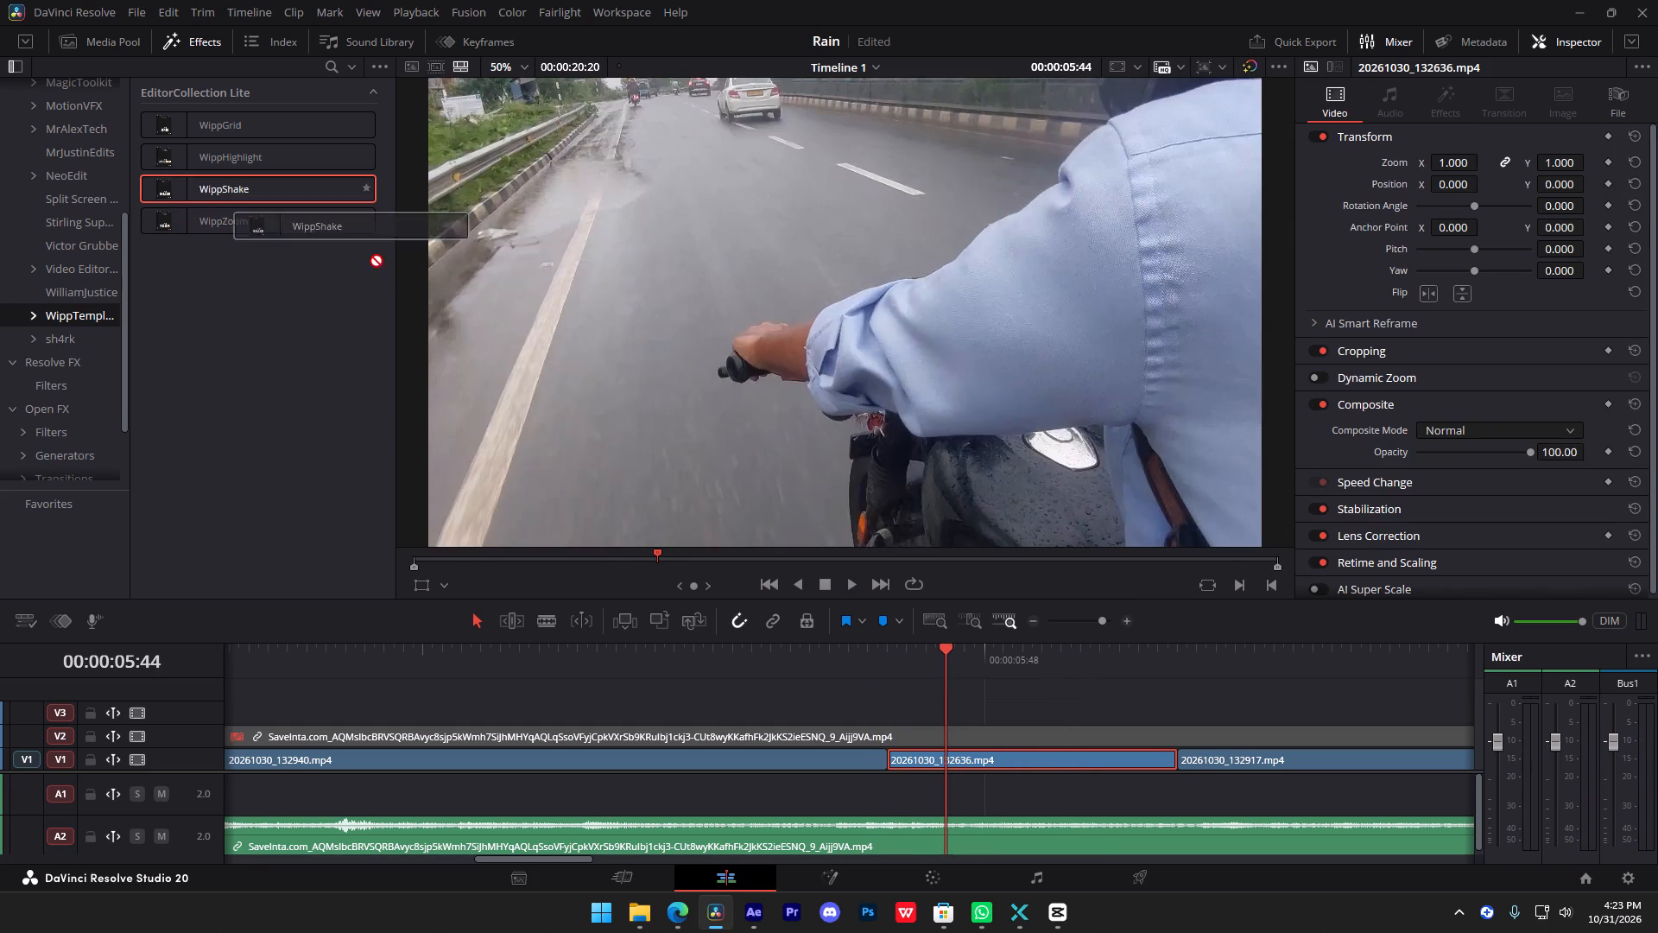
{"action": "left_click_drag", "start_coordinate": [461, 291], "coordinate": [889, 759]}
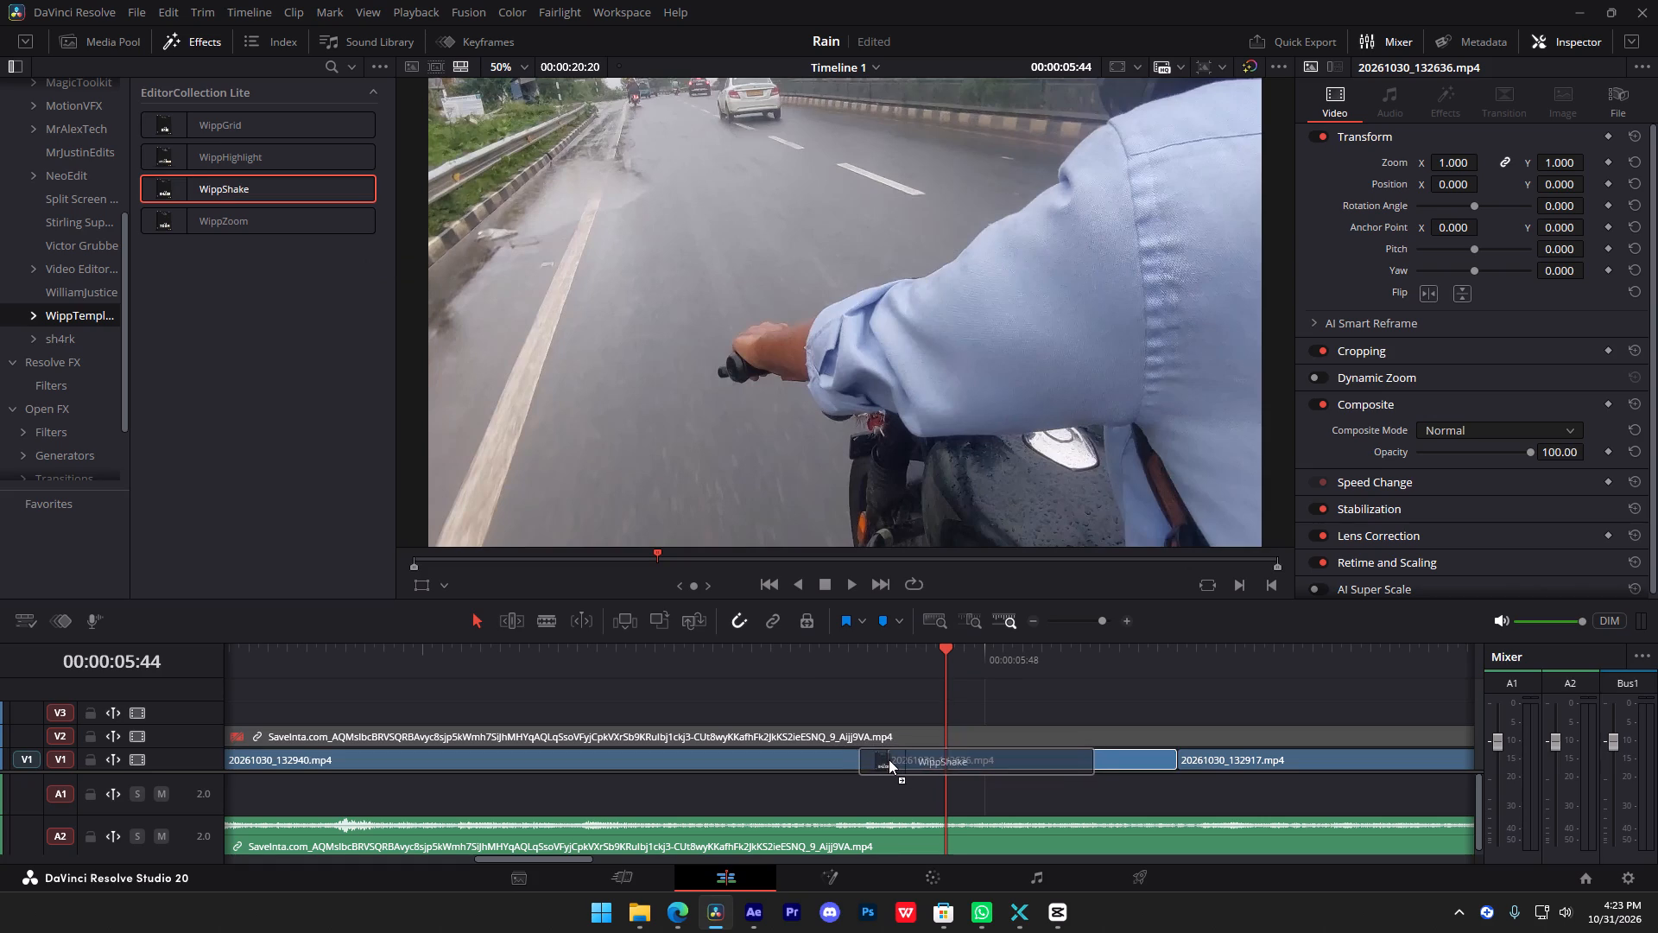
{"action": "left_click_drag", "start_coordinate": [889, 759], "coordinate": [889, 754]}
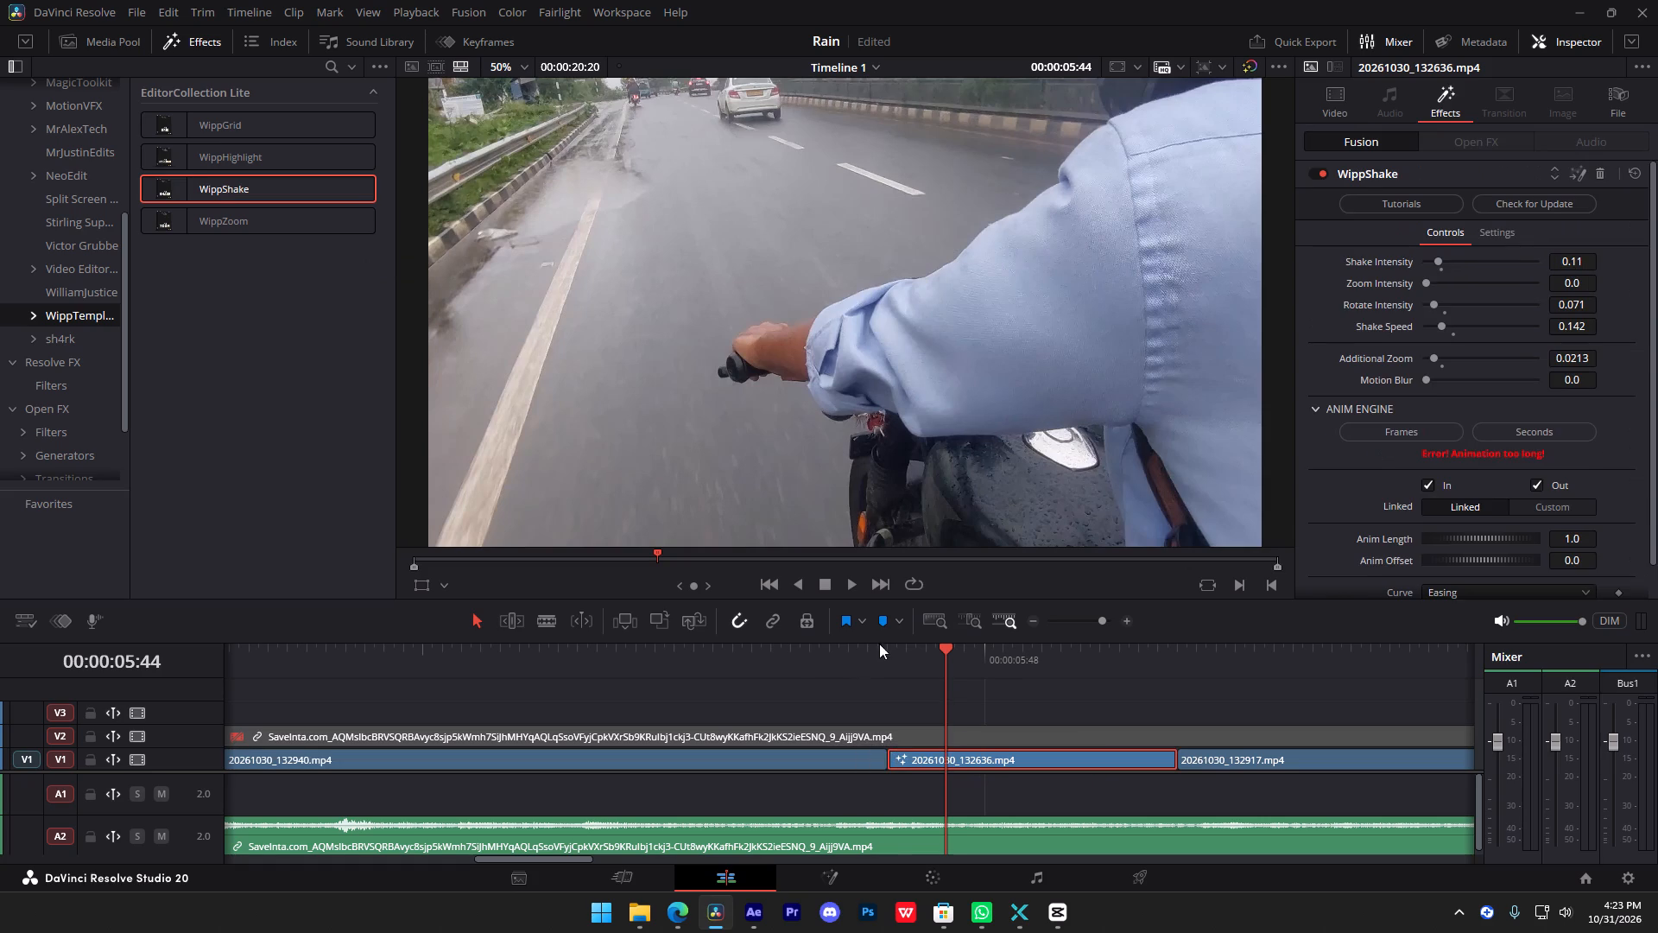
{"action": "left_click_drag", "start_coordinate": [887, 643], "coordinate": [895, 655]}
{"action": "left_click", "coordinate": [895, 655]}
{"action": "left_click", "coordinate": [879, 653]}
{"action": "key", "text": "space"}
{"action": "key", "text": "space"}
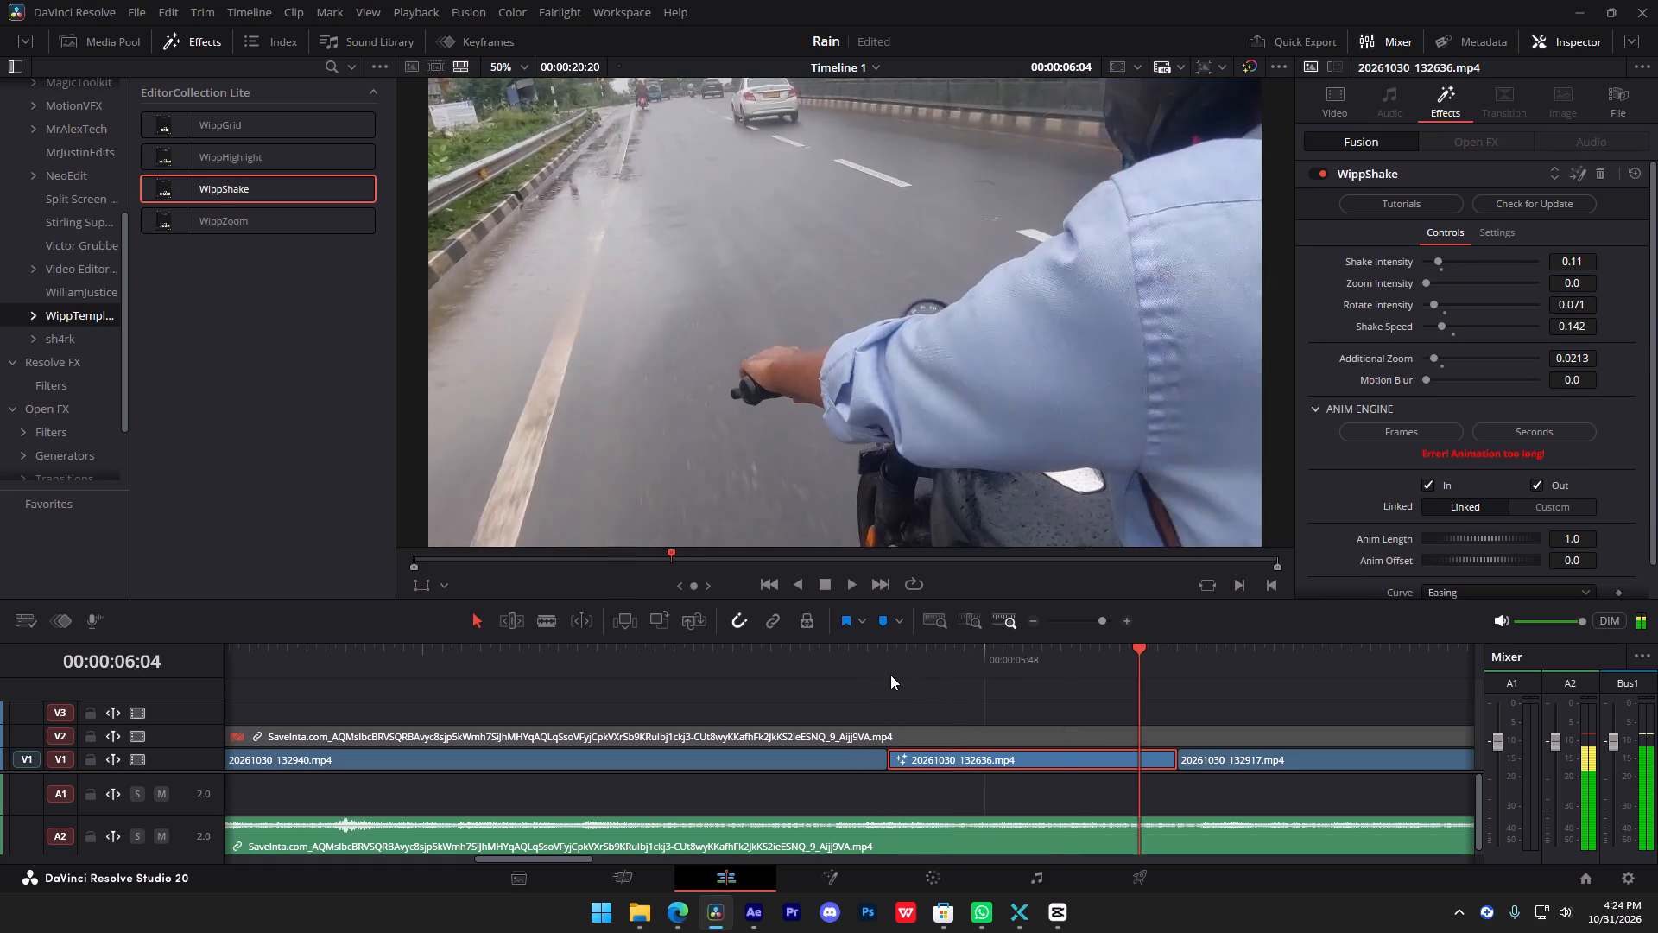
{"action": "left_click", "coordinate": [890, 675]}
{"action": "key", "text": "space"}
{"action": "key", "text": "space"}
{"action": "key", "text": "space"}
{"action": "key", "text": "space"}
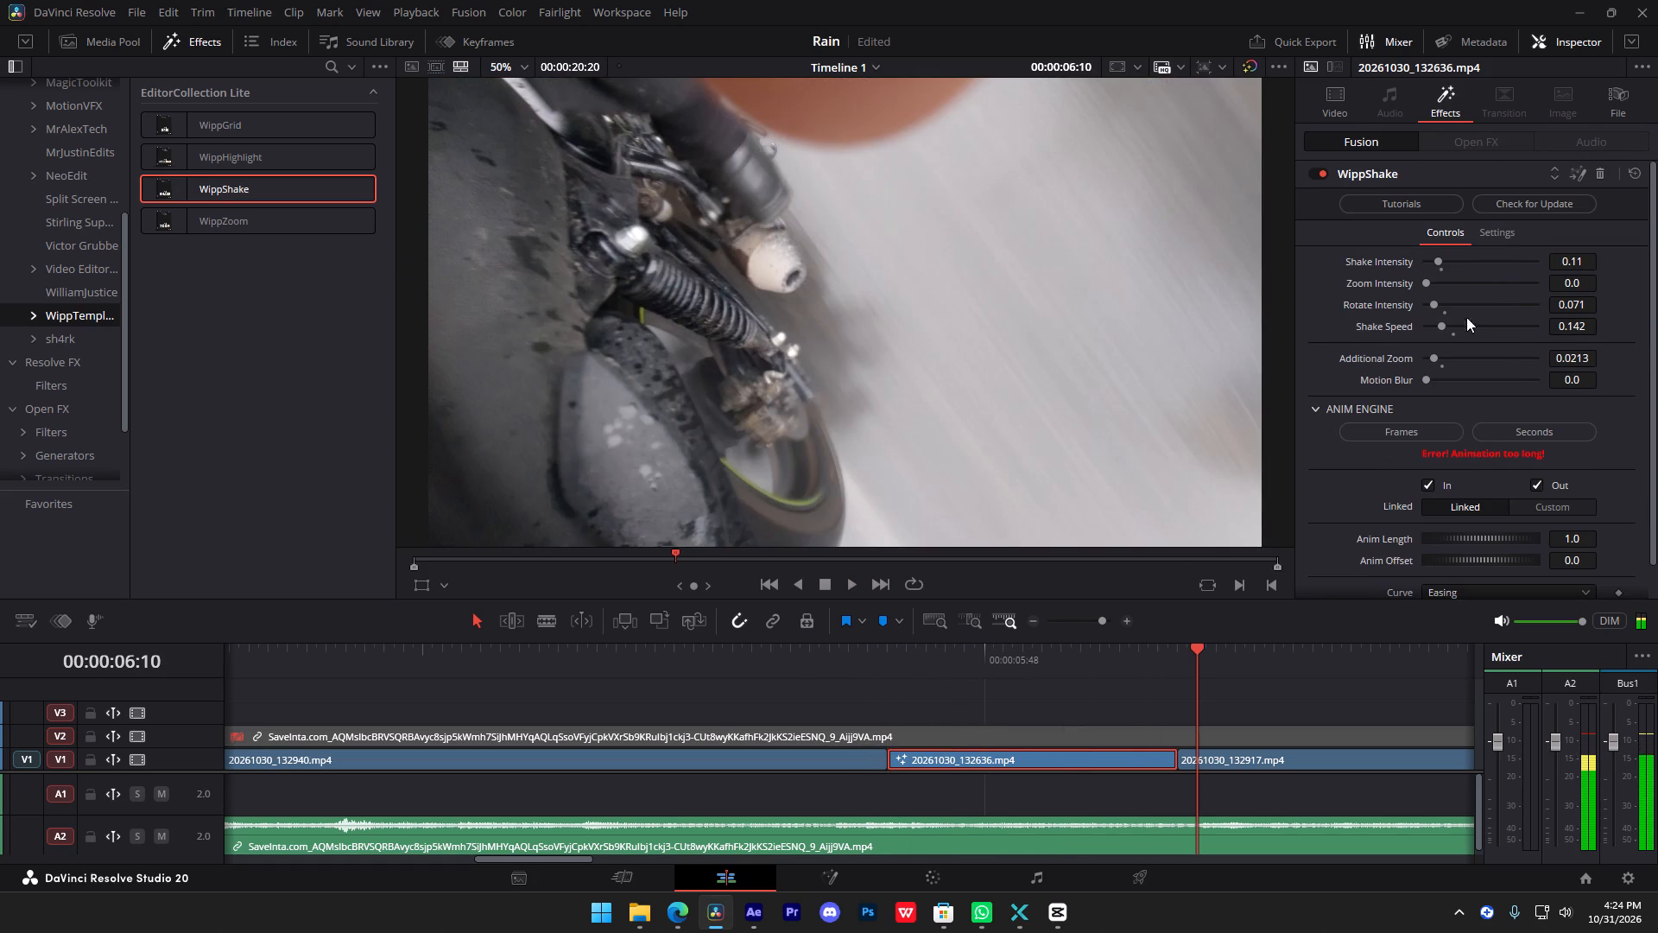
Undo the WippShake effect on 20261030_132636.mp4.
{"action": "key", "text": "ctrl+z"}
{"action": "scroll", "coordinate": [30, 322], "scroll_direction": "up", "scroll_amount": 8}
Add Zoom_magic_animate from the OVERLAYS power bin to V3, starting where 20261030_132636.mp4 begins, and preview it.
{"action": "left_click", "coordinate": [130, 44]}
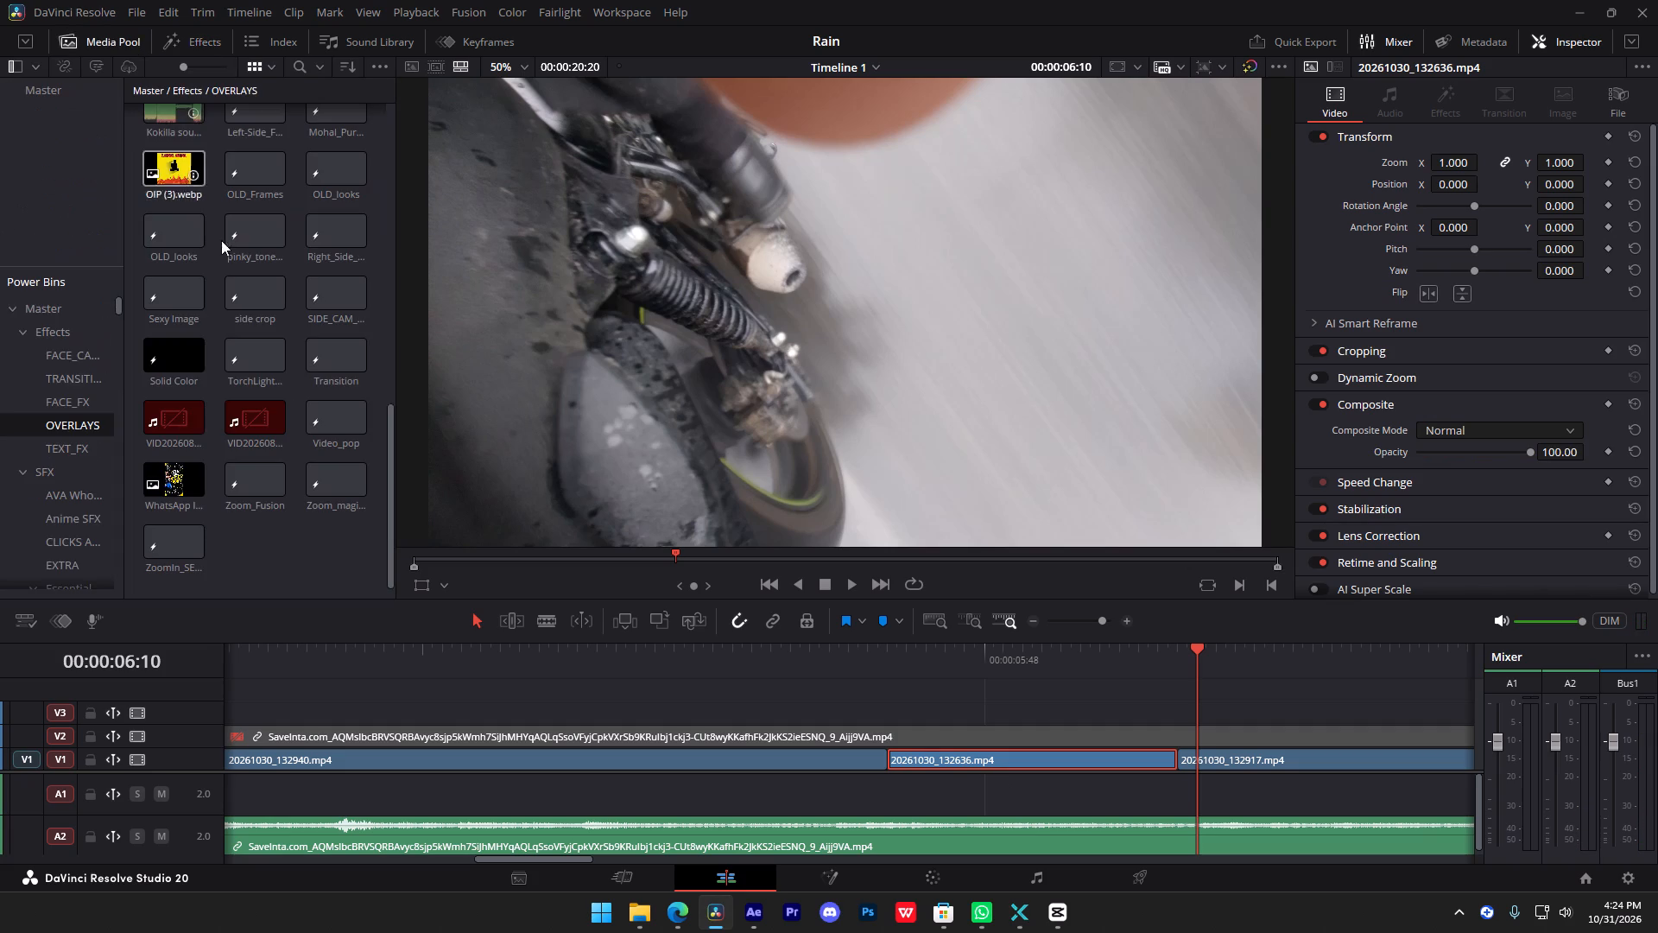
{"action": "scroll", "coordinate": [82, 414], "scroll_direction": "down", "scroll_amount": 3}
{"action": "scroll", "coordinate": [332, 473], "scroll_direction": "down", "scroll_amount": 5}
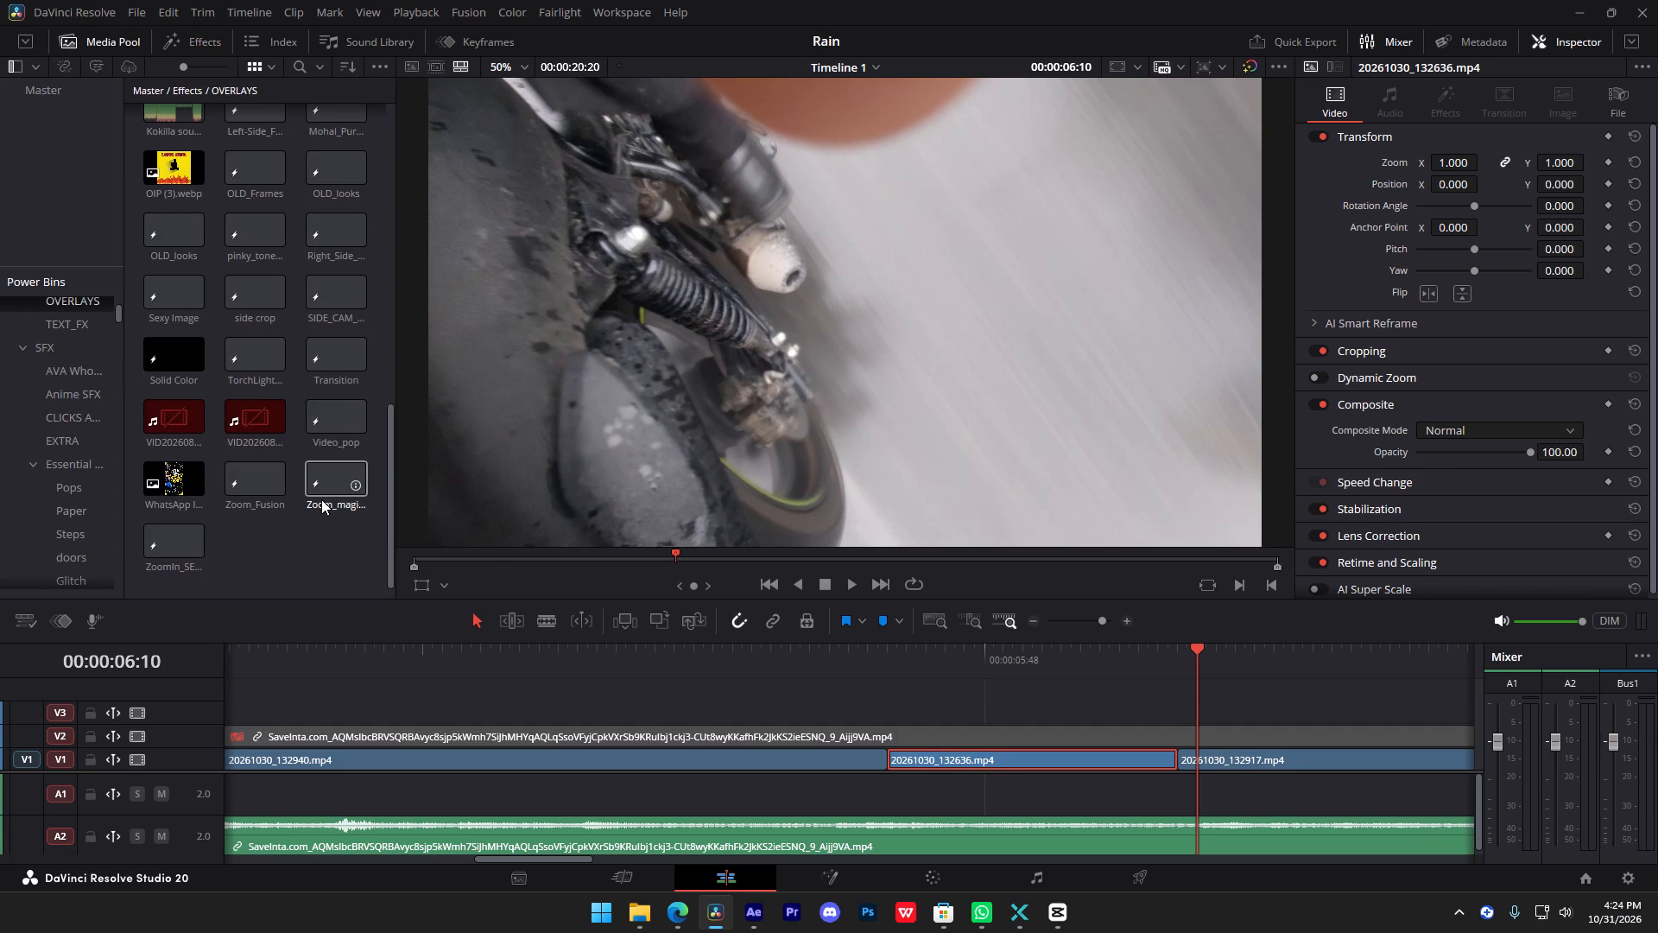
{"action": "left_click_drag", "start_coordinate": [335, 498], "coordinate": [889, 712]}
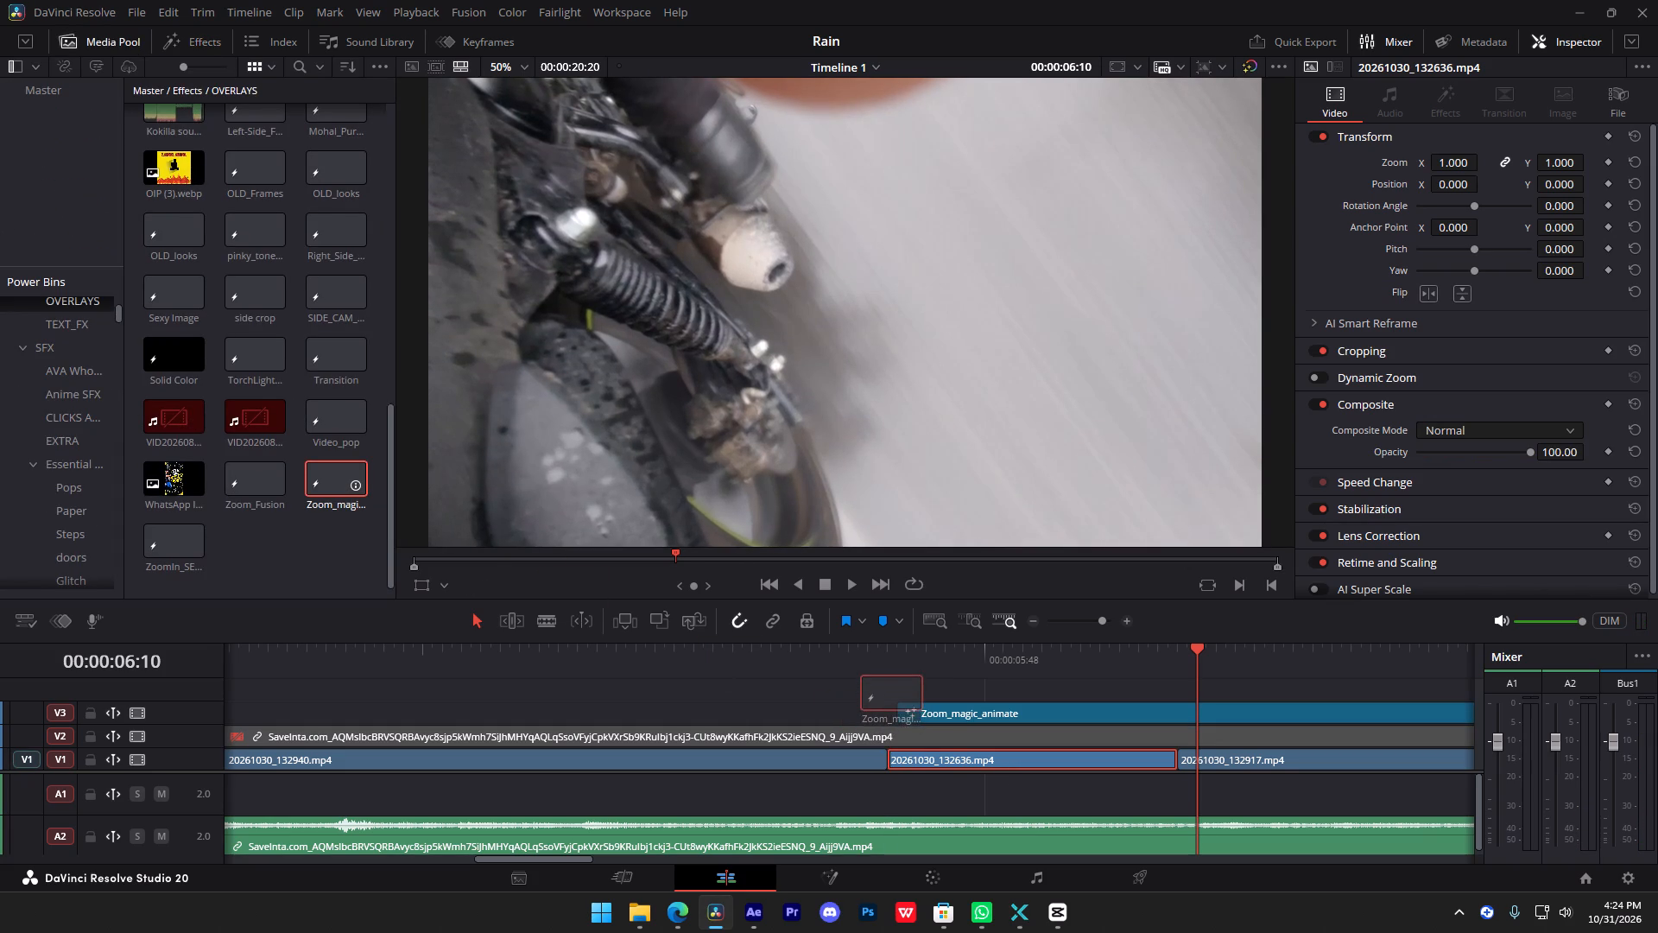
{"action": "left_click_drag", "start_coordinate": [889, 712], "coordinate": [881, 711]}
{"action": "left_click", "coordinate": [915, 717]}
{"action": "left_click_drag", "start_coordinate": [897, 670], "coordinate": [867, 672]}
{"action": "key", "text": "space"}
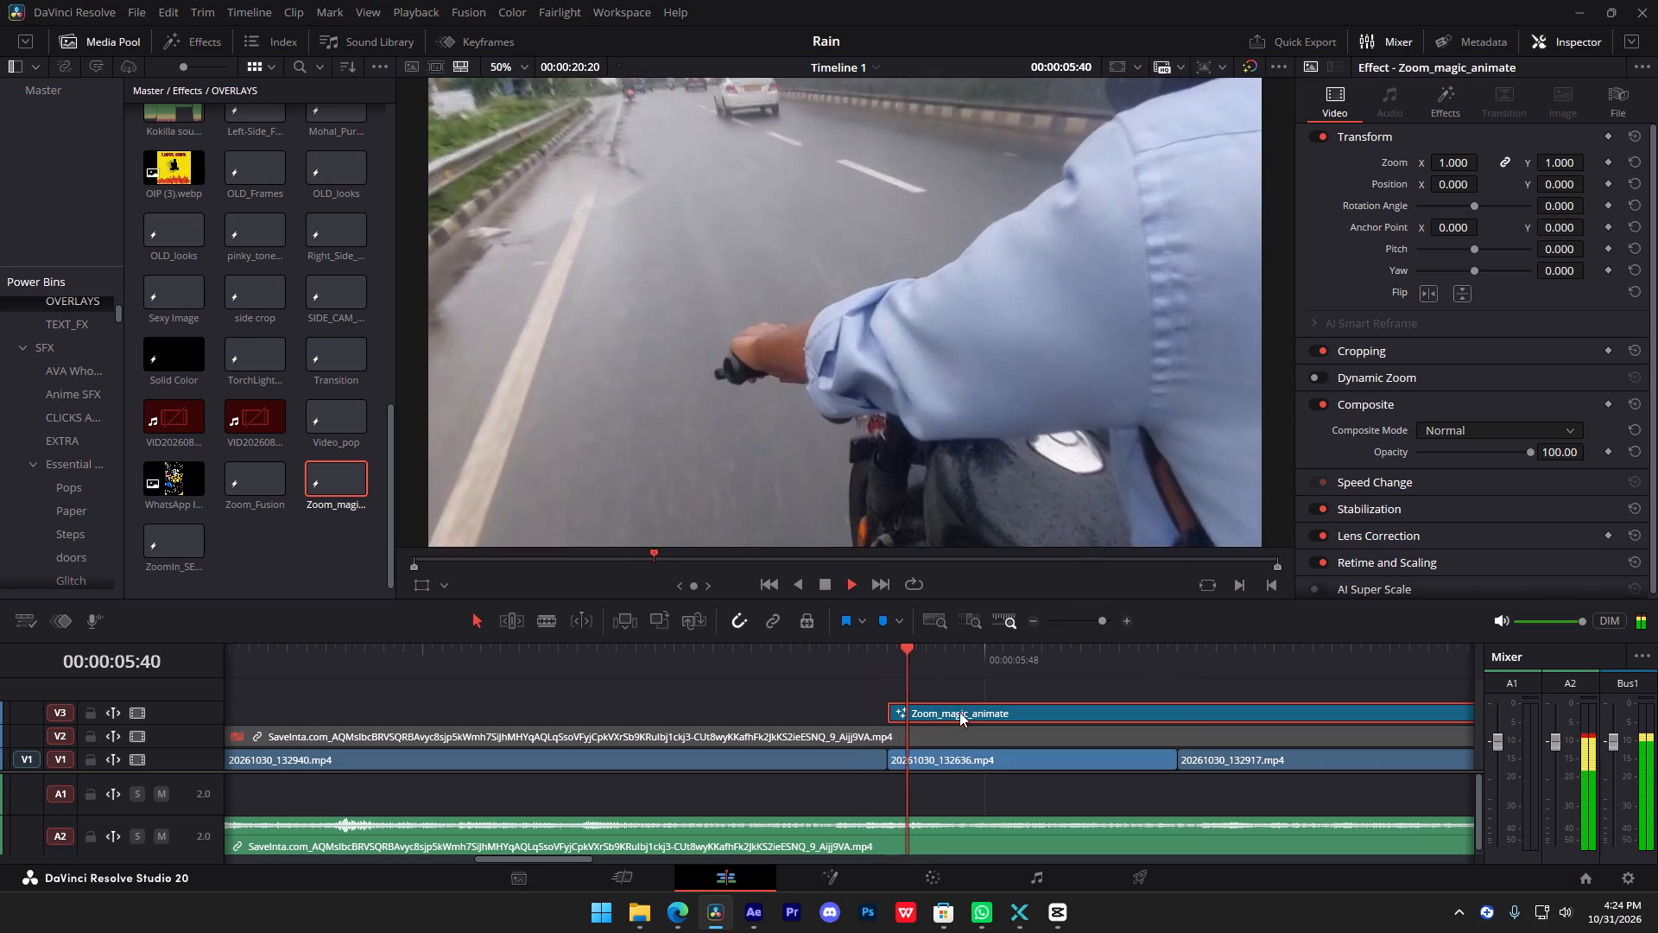
{"action": "key", "text": "space"}
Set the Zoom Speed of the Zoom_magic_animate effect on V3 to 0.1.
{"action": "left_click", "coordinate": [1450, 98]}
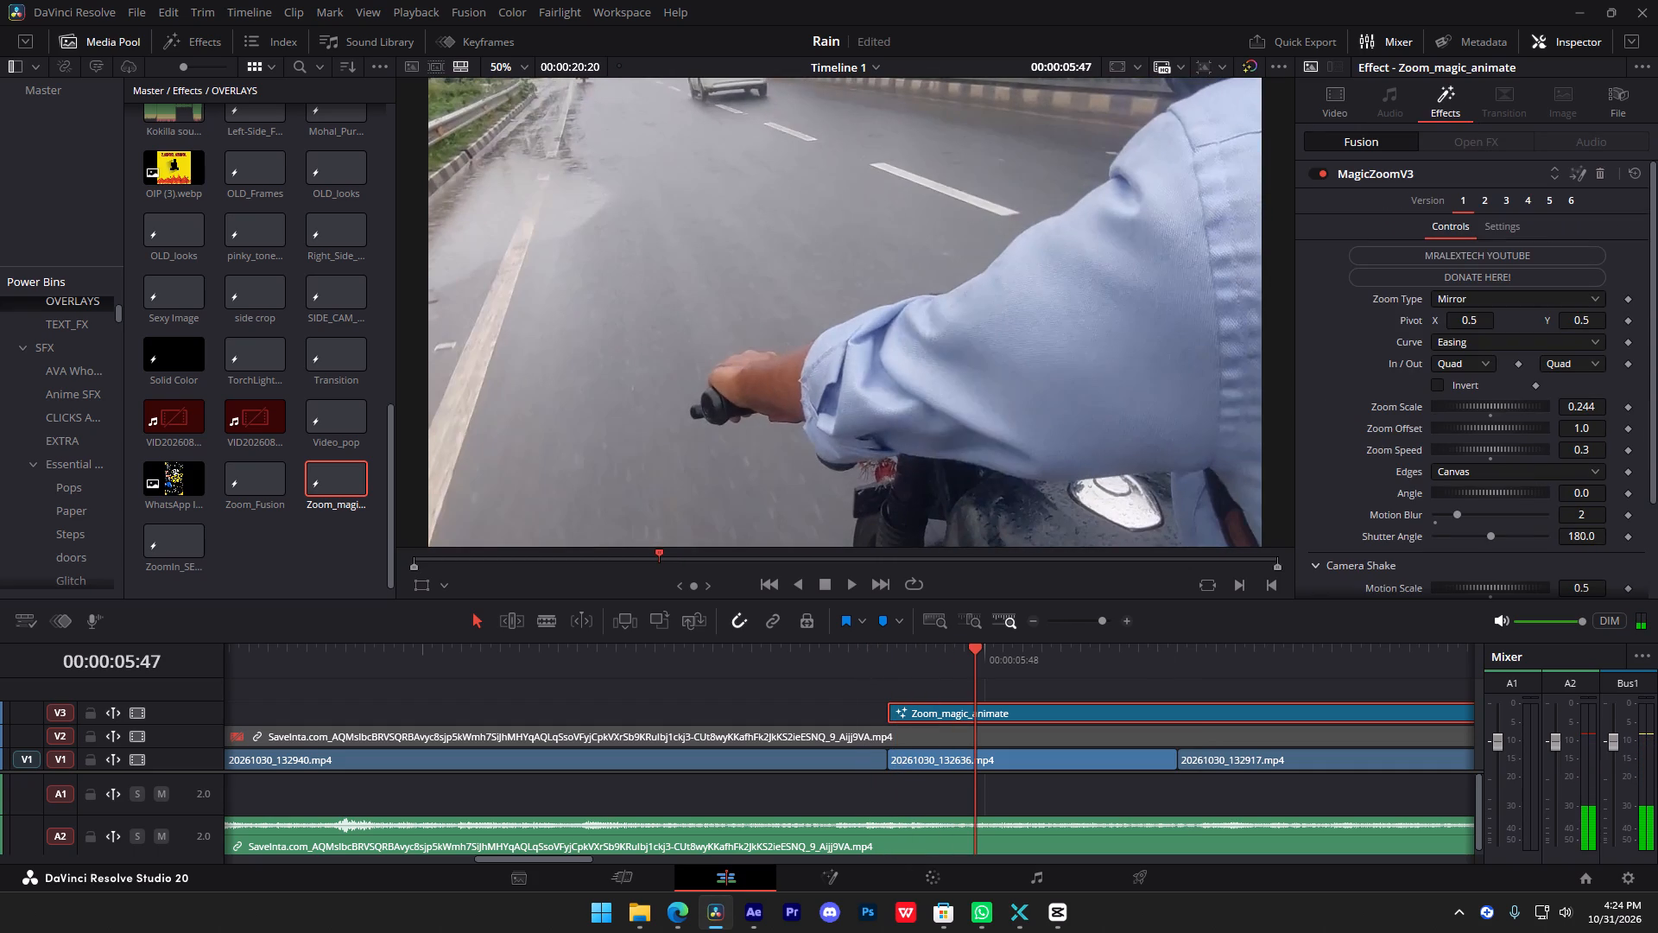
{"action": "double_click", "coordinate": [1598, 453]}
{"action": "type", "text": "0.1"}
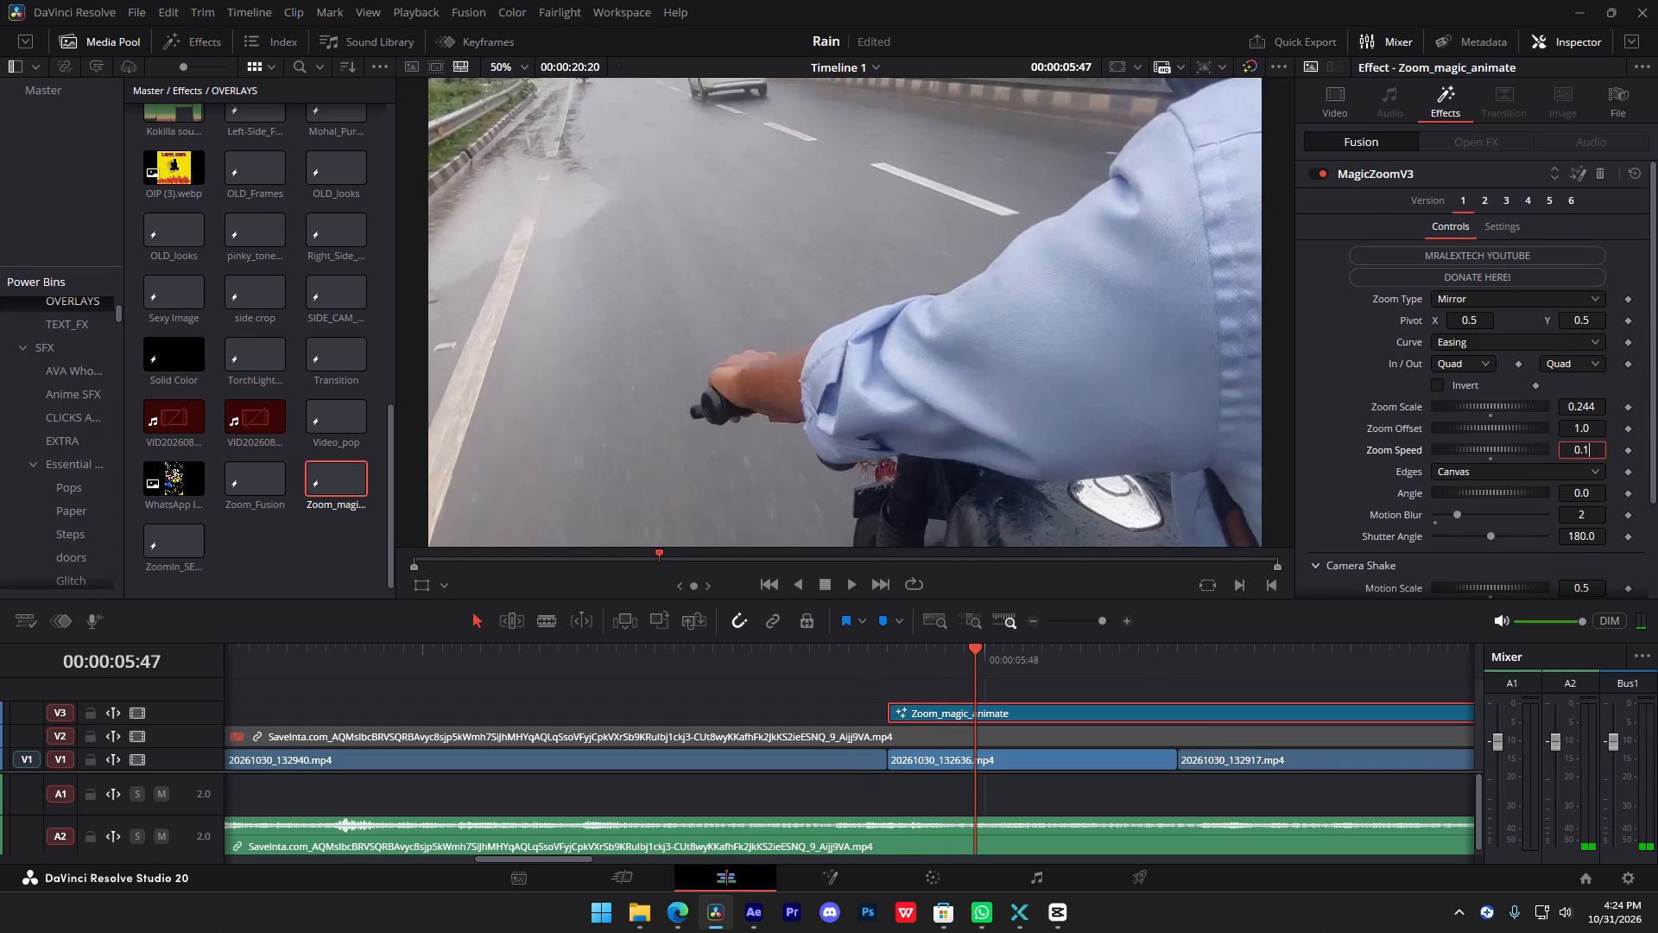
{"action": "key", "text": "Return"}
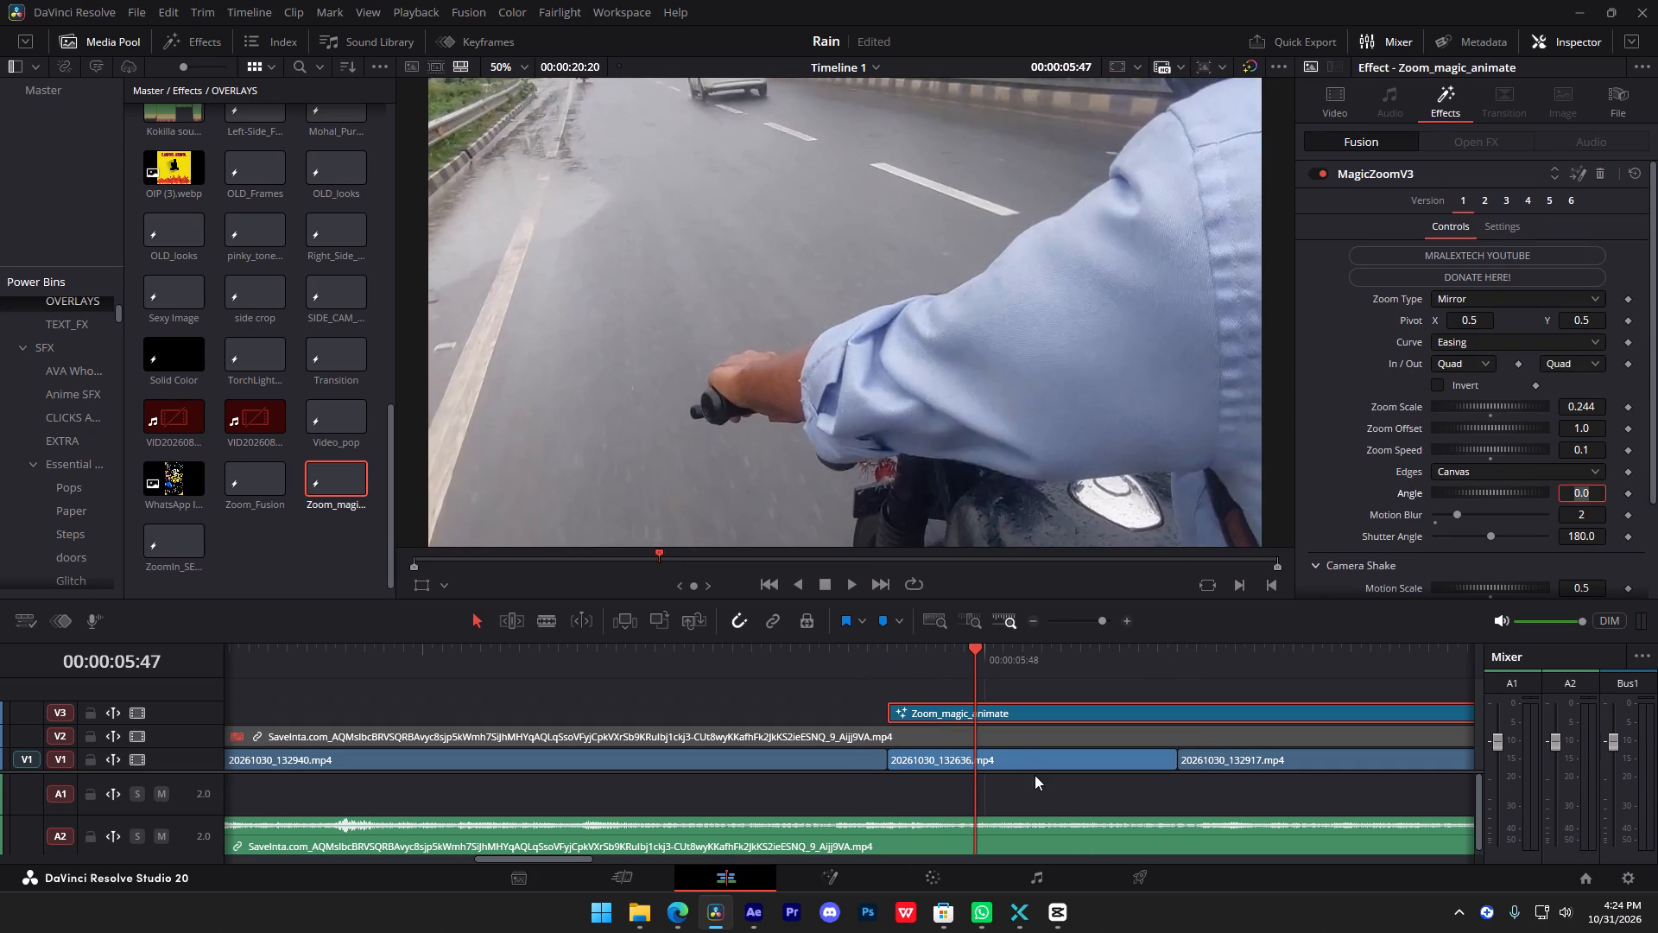
Set the Transform zoom of 20261030_132636.mp4 on V1 to 0.5.
{"action": "left_click", "coordinate": [1019, 746]}
{"action": "left_click", "coordinate": [1005, 757]}
{"action": "double_click", "coordinate": [1453, 163]}
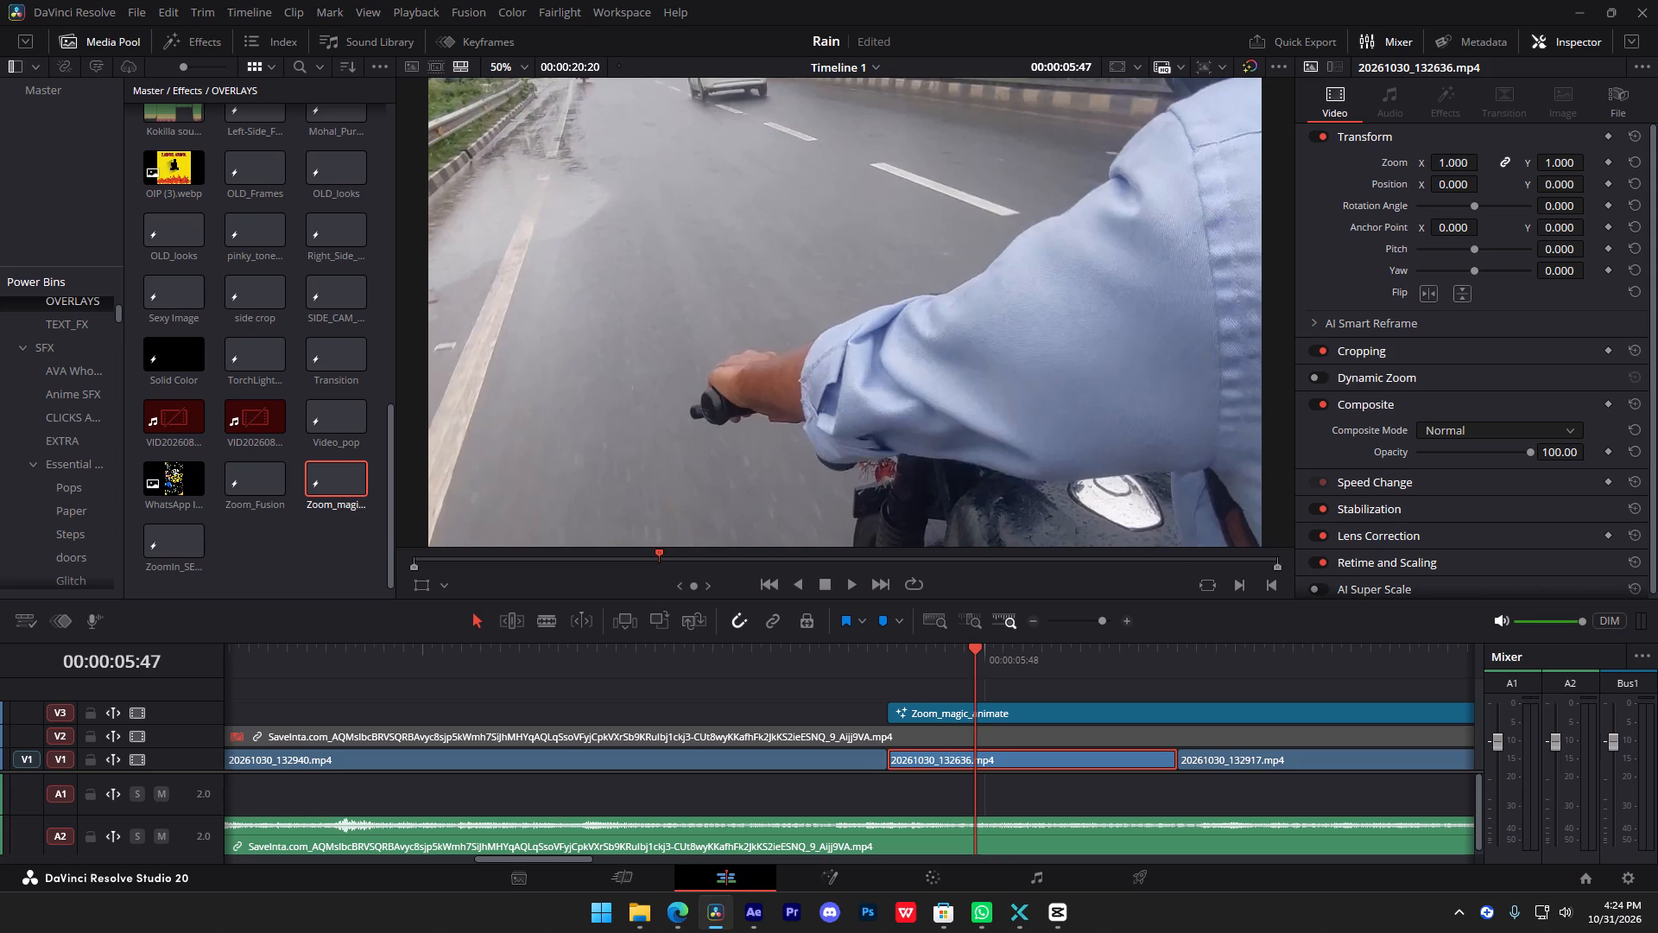
{"action": "type", "text": "0.5"}
{"action": "key", "text": "Return"}
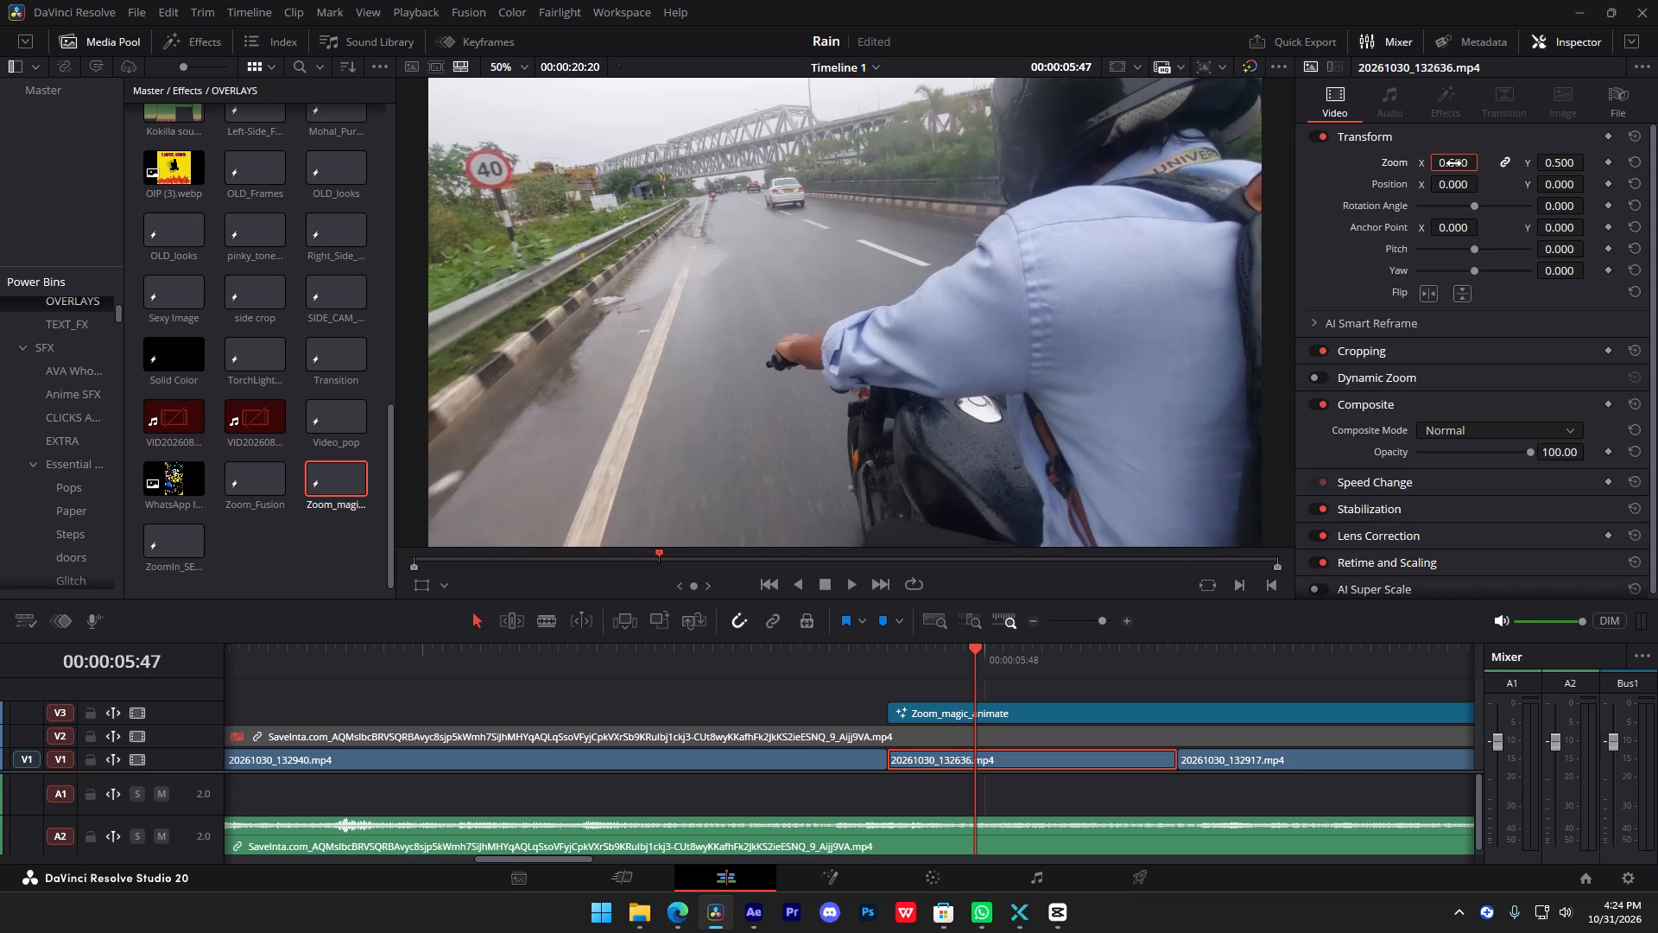
Check the zoom of the other V1 clips and set the Transform zoom of 20261030_132730.mp4 to 0.5.
{"action": "left_click", "coordinate": [798, 753]}
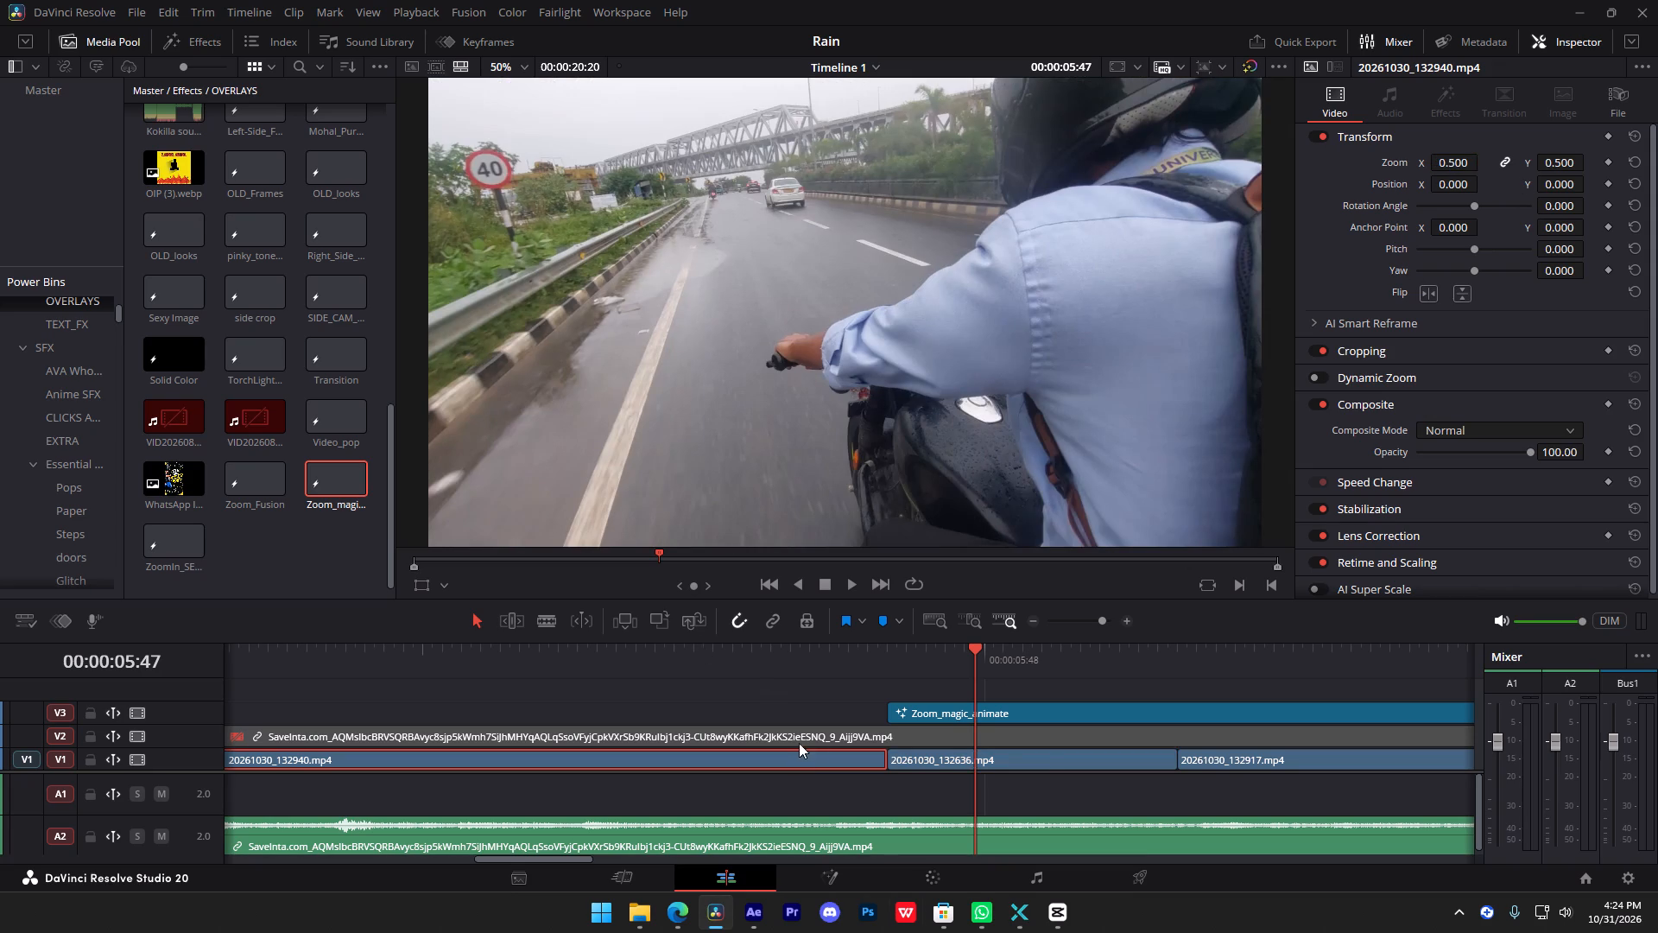
{"action": "left_click", "coordinate": [1262, 758]}
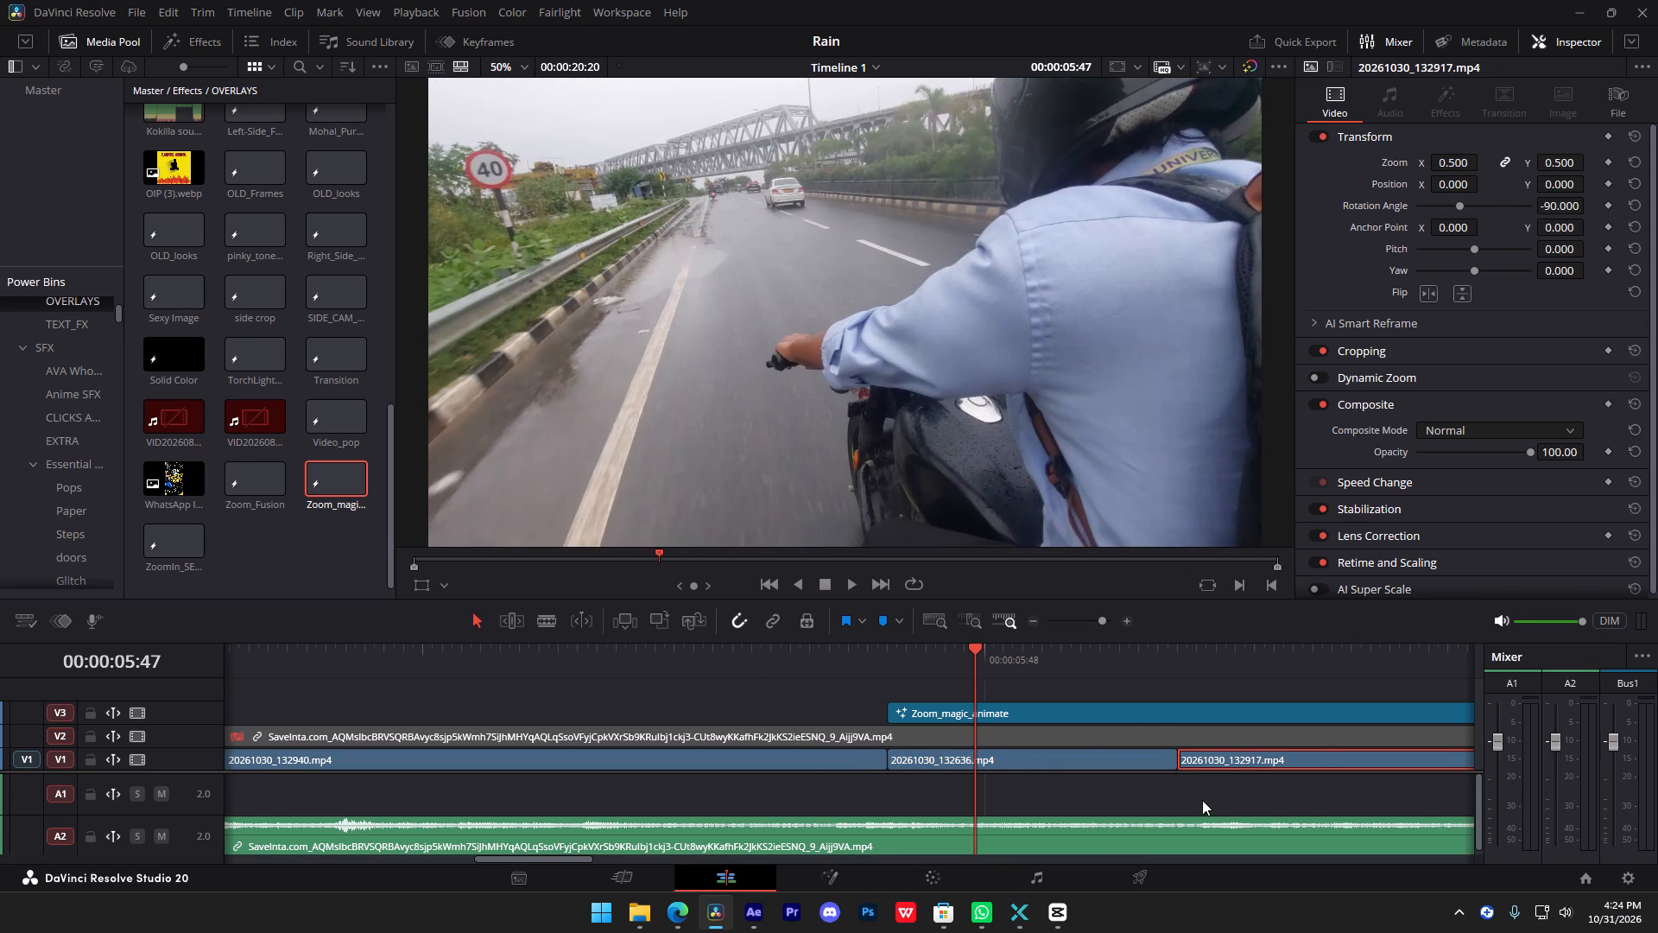
{"action": "scroll", "coordinate": [1202, 800], "scroll_direction": "down", "scroll_amount": 7, "text": "alt"}
{"action": "left_click", "coordinate": [1311, 765]}
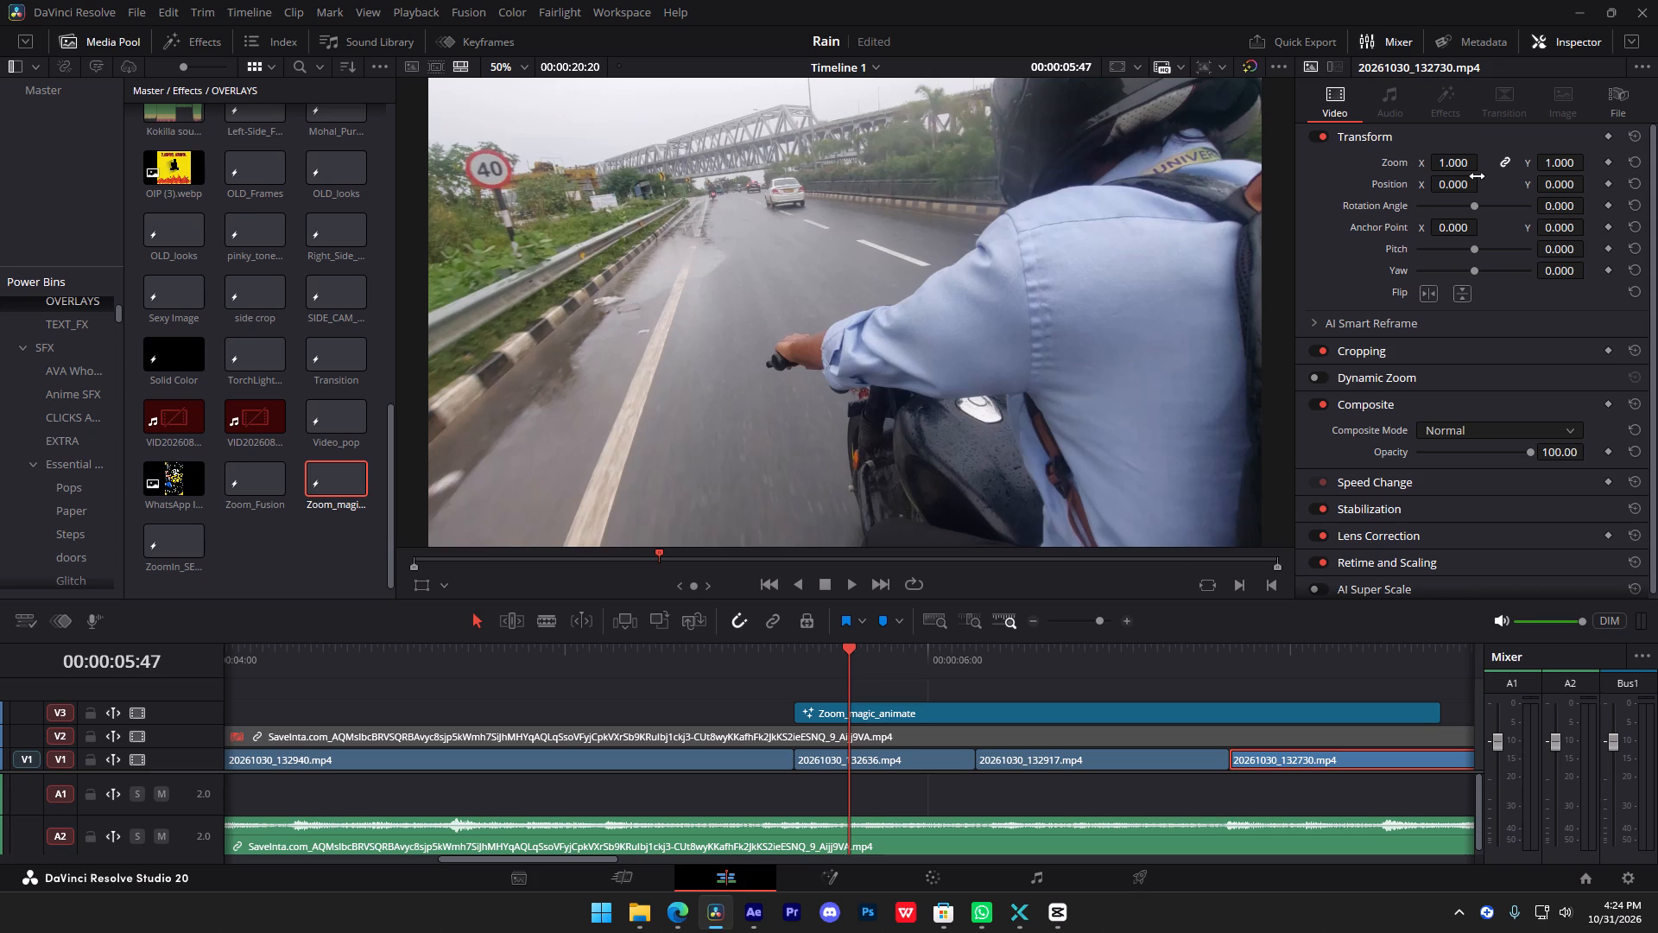
{"action": "double_click", "coordinate": [1469, 169]}
{"action": "type", "text": "0.5"}
{"action": "key", "text": "Return"}
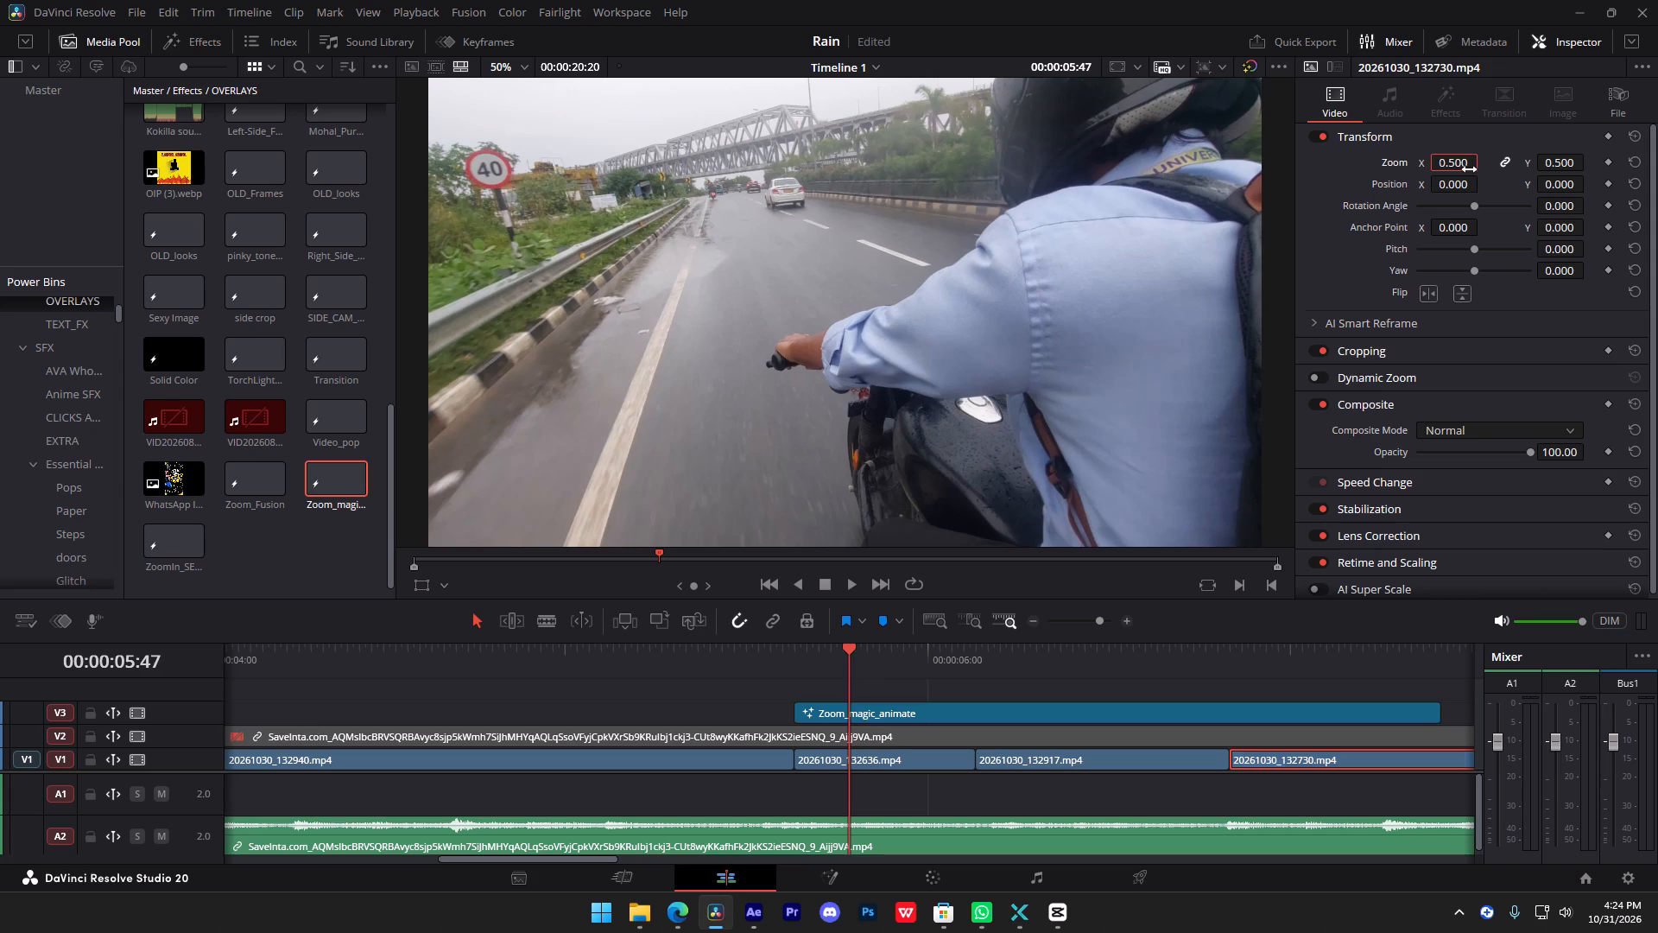
Play back the edit from the beginning and replay the section under Zoom_magic_animate to examine the zoom.
{"action": "left_click_drag", "start_coordinate": [543, 657], "coordinate": [0, 668]}
{"action": "key", "text": "space"}
{"action": "scroll", "coordinate": [634, 678], "scroll_direction": "down", "scroll_amount": 10, "text": "alt"}
{"action": "scroll", "coordinate": [770, 885], "scroll_direction": "up", "scroll_amount": 13, "text": "alt"}
{"action": "scroll", "coordinate": [830, 825], "scroll_direction": "down", "scroll_amount": 5, "text": "alt"}
{"action": "scroll", "coordinate": [851, 856], "scroll_direction": "up", "scroll_amount": 5, "text": "alt"}
{"action": "scroll", "coordinate": [880, 832], "scroll_direction": "down", "scroll_amount": 5, "text": "alt"}
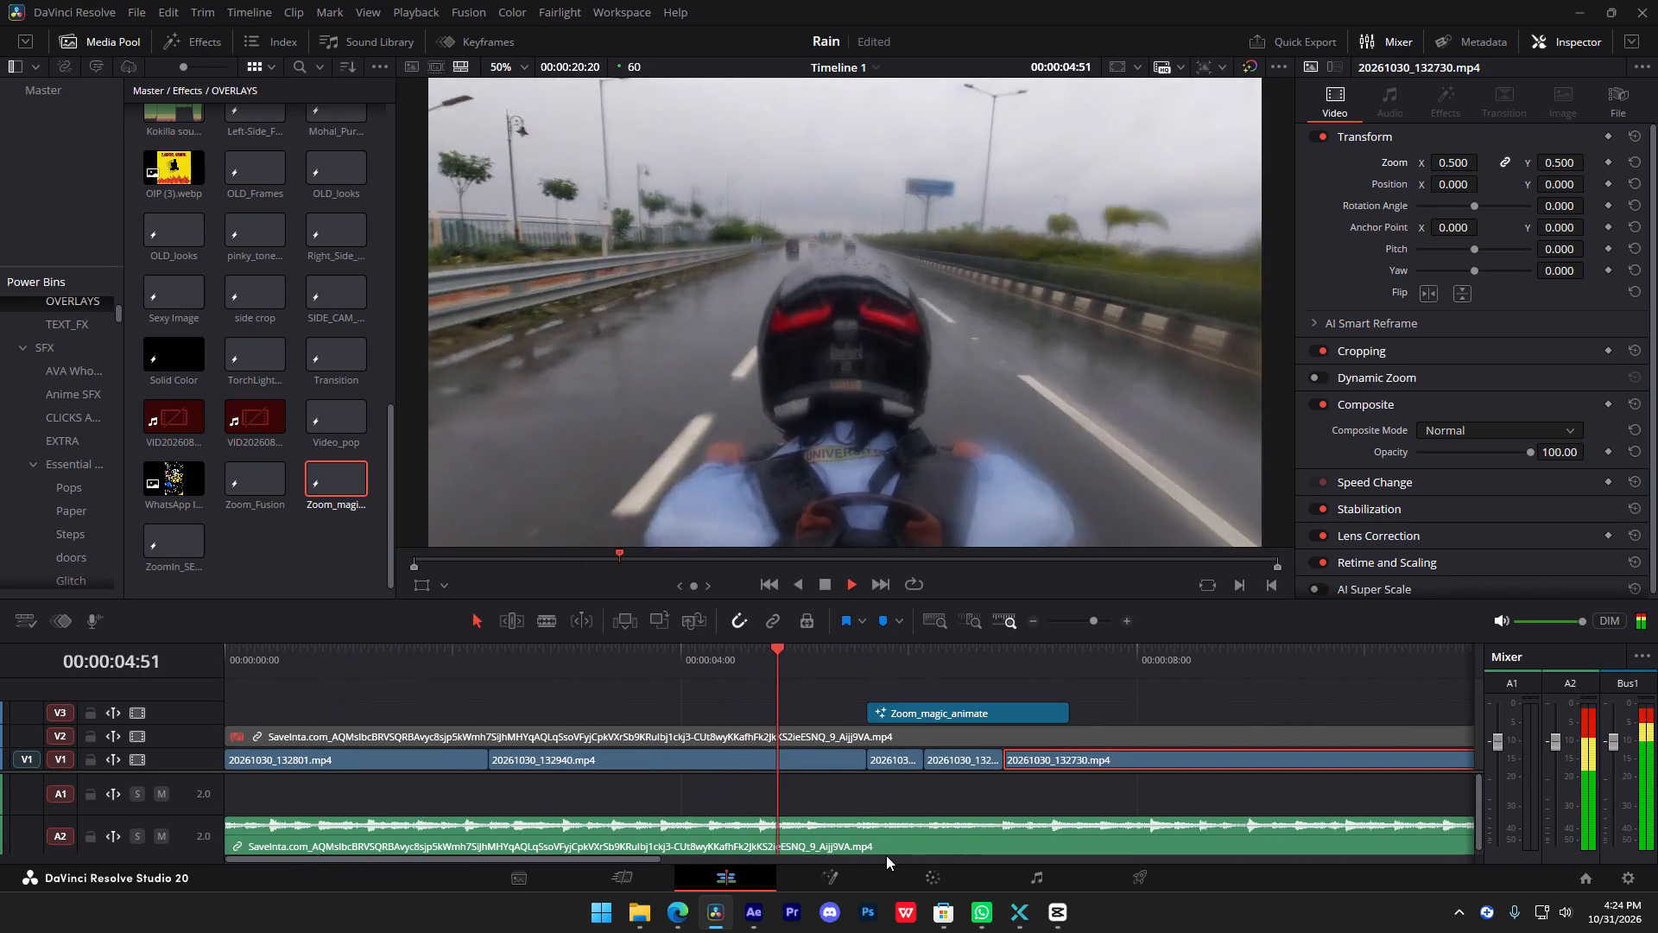
{"action": "key", "text": "space"}
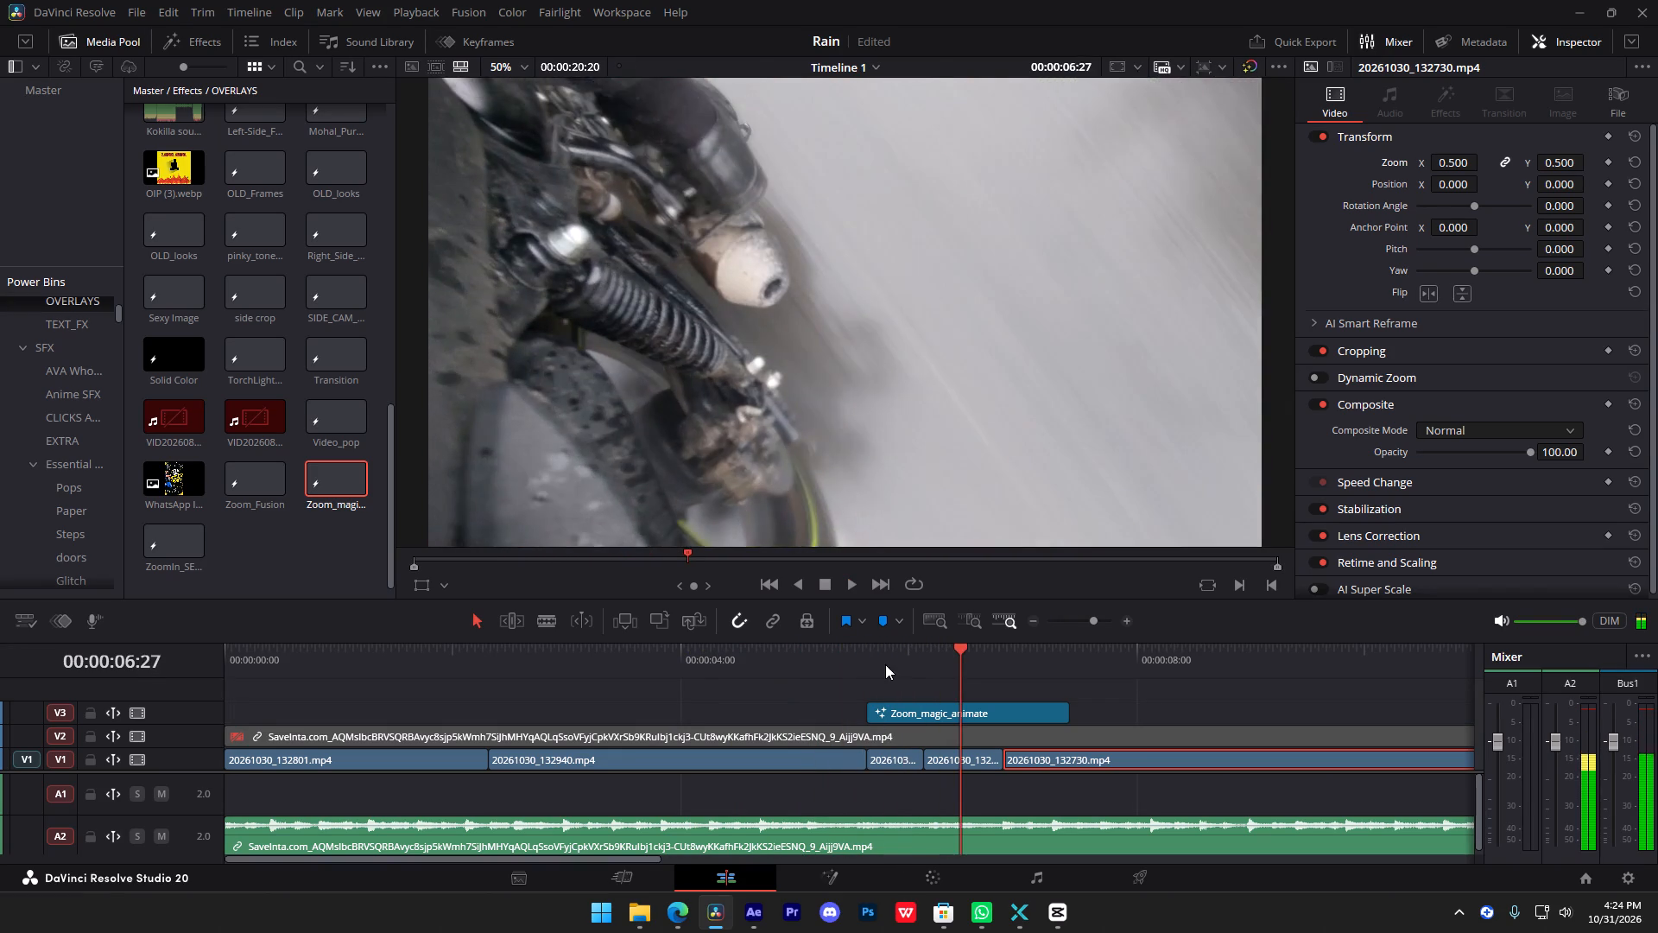
{"action": "left_click_drag", "start_coordinate": [885, 664], "coordinate": [864, 675]}
{"action": "key", "text": "space"}
{"action": "key", "text": "space"}
Set Zoom Speed to 0.5 and Motion Blur to 5 on Zoom_magic_animate, and play back the zoom.
{"action": "left_click", "coordinate": [918, 712]}
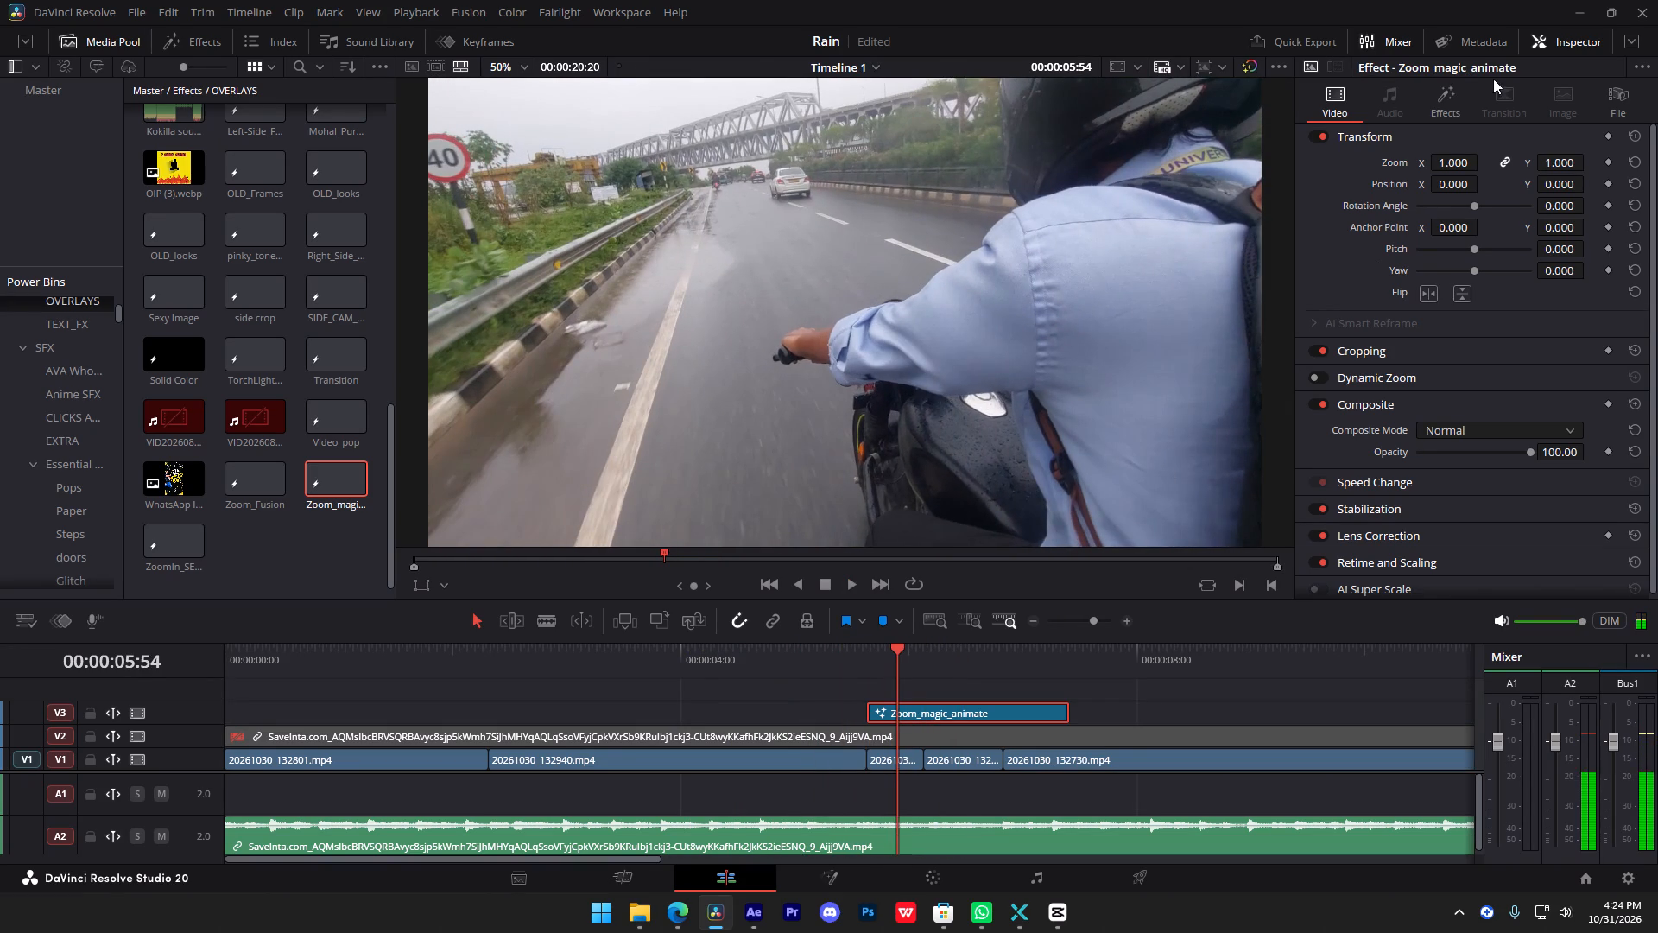
{"action": "left_click", "coordinate": [1473, 103]}
{"action": "left_click", "coordinate": [1448, 104]}
{"action": "left_click", "coordinate": [1595, 456]}
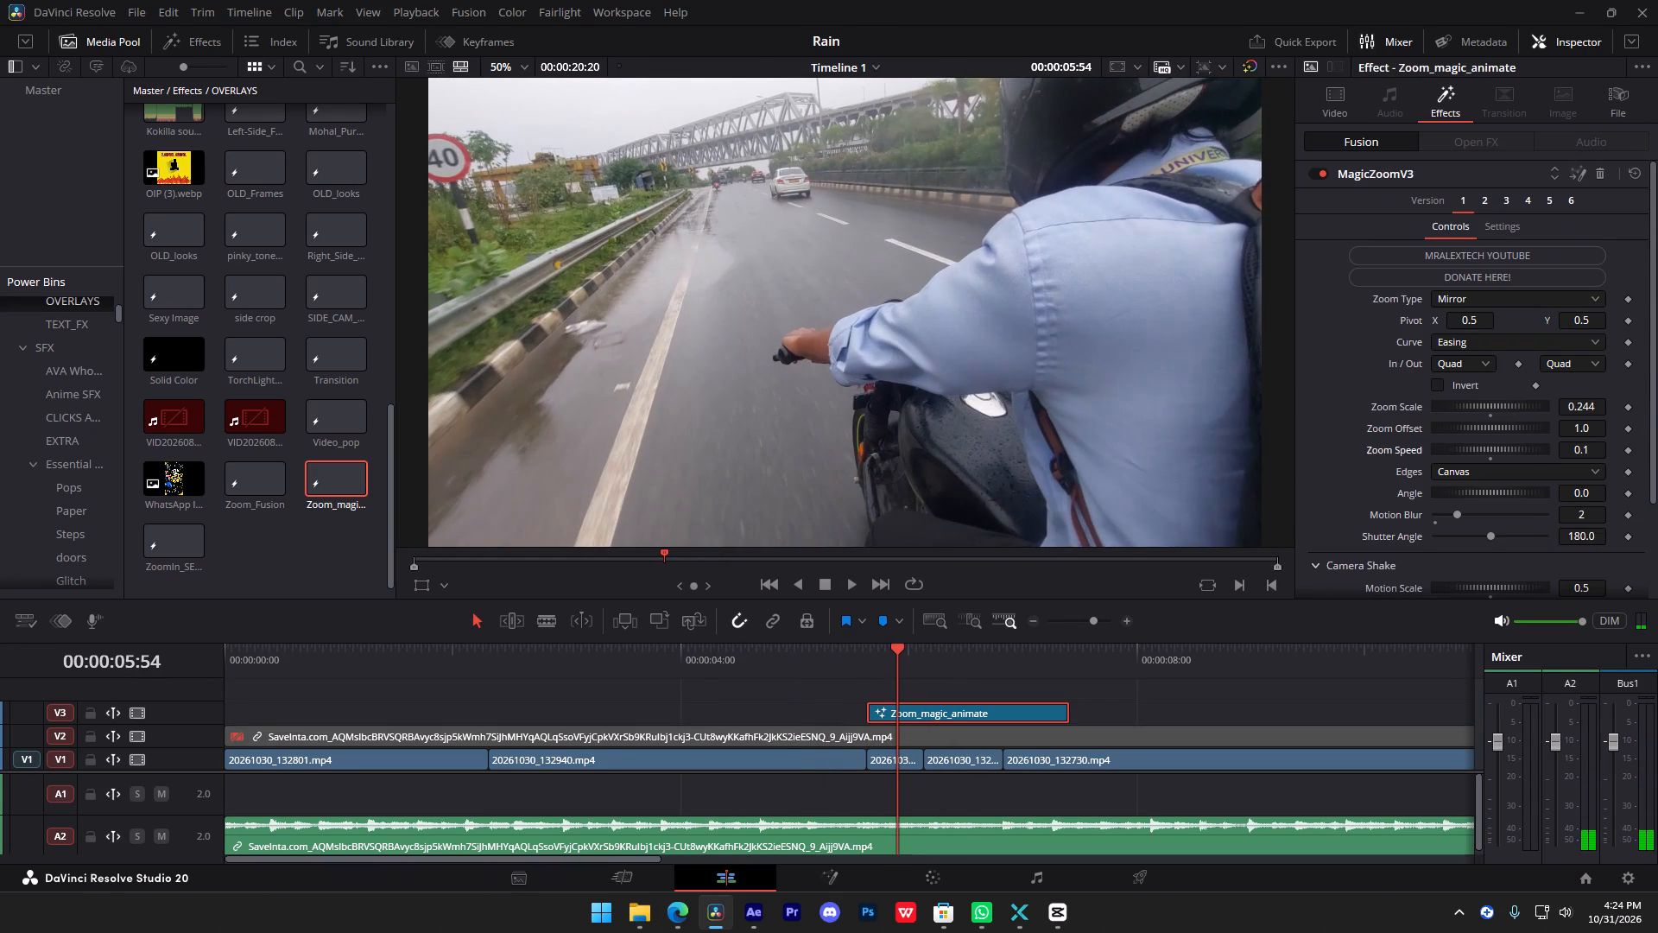
{"action": "key", "text": "BackSpace"}
{"action": "key", "text": "5"}
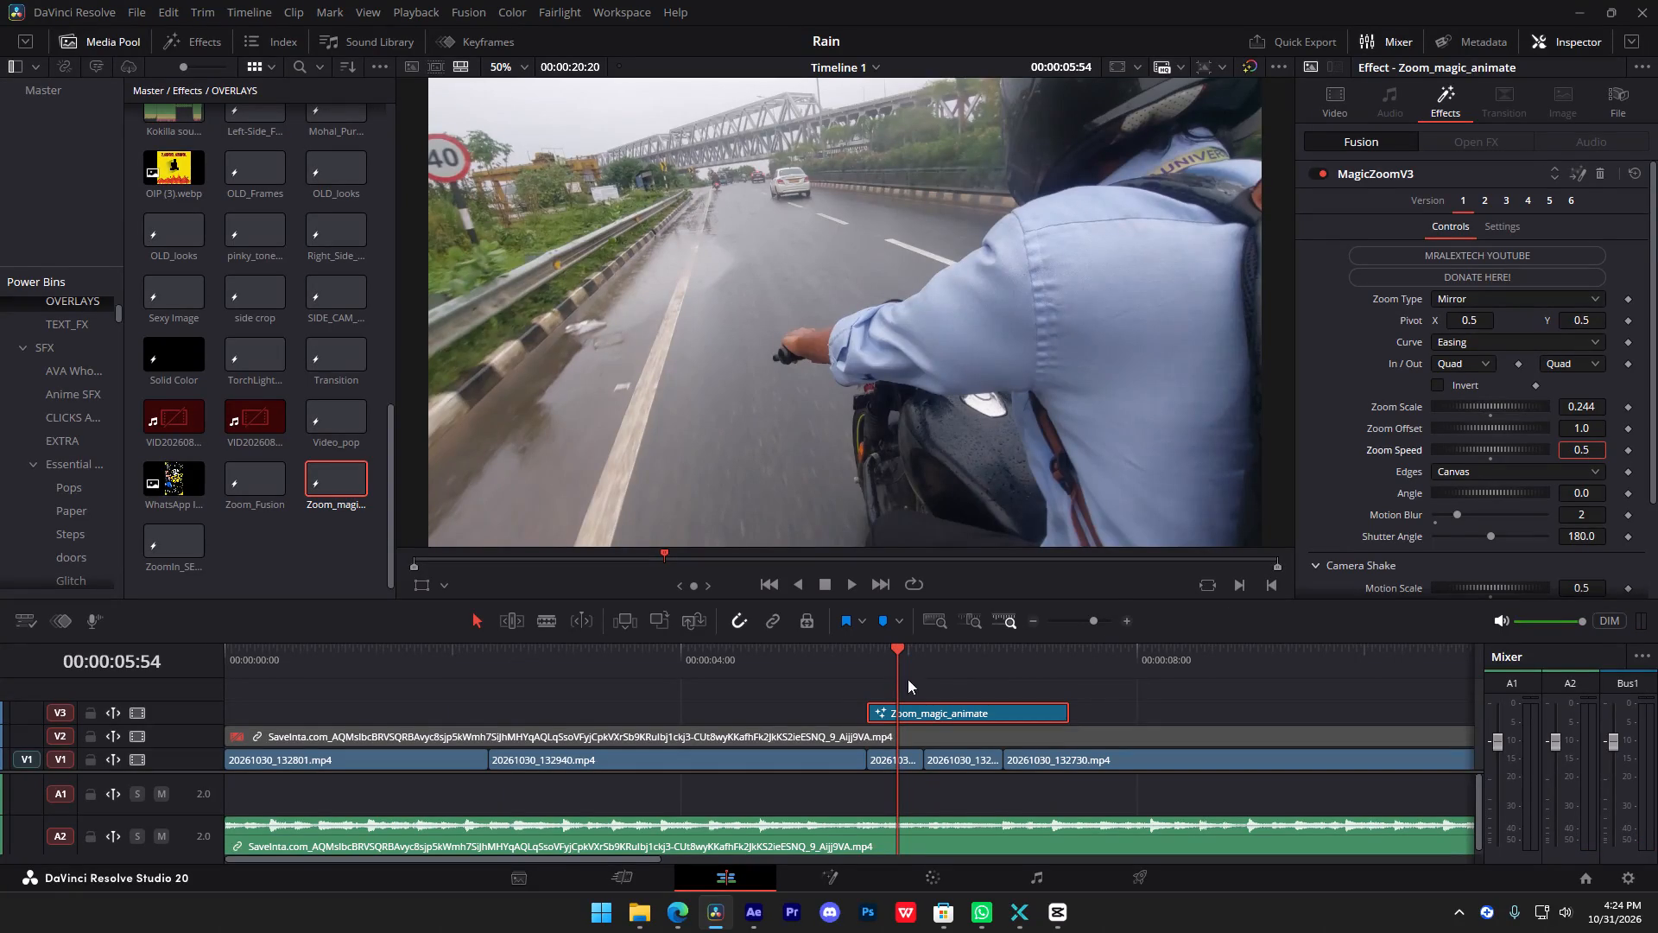
{"action": "double_click", "coordinate": [1573, 516]}
{"action": "key", "text": "5"}
{"action": "left_click", "coordinate": [912, 684]}
{"action": "left_click_drag", "start_coordinate": [883, 652], "coordinate": [866, 656]}
{"action": "key", "text": "space"}
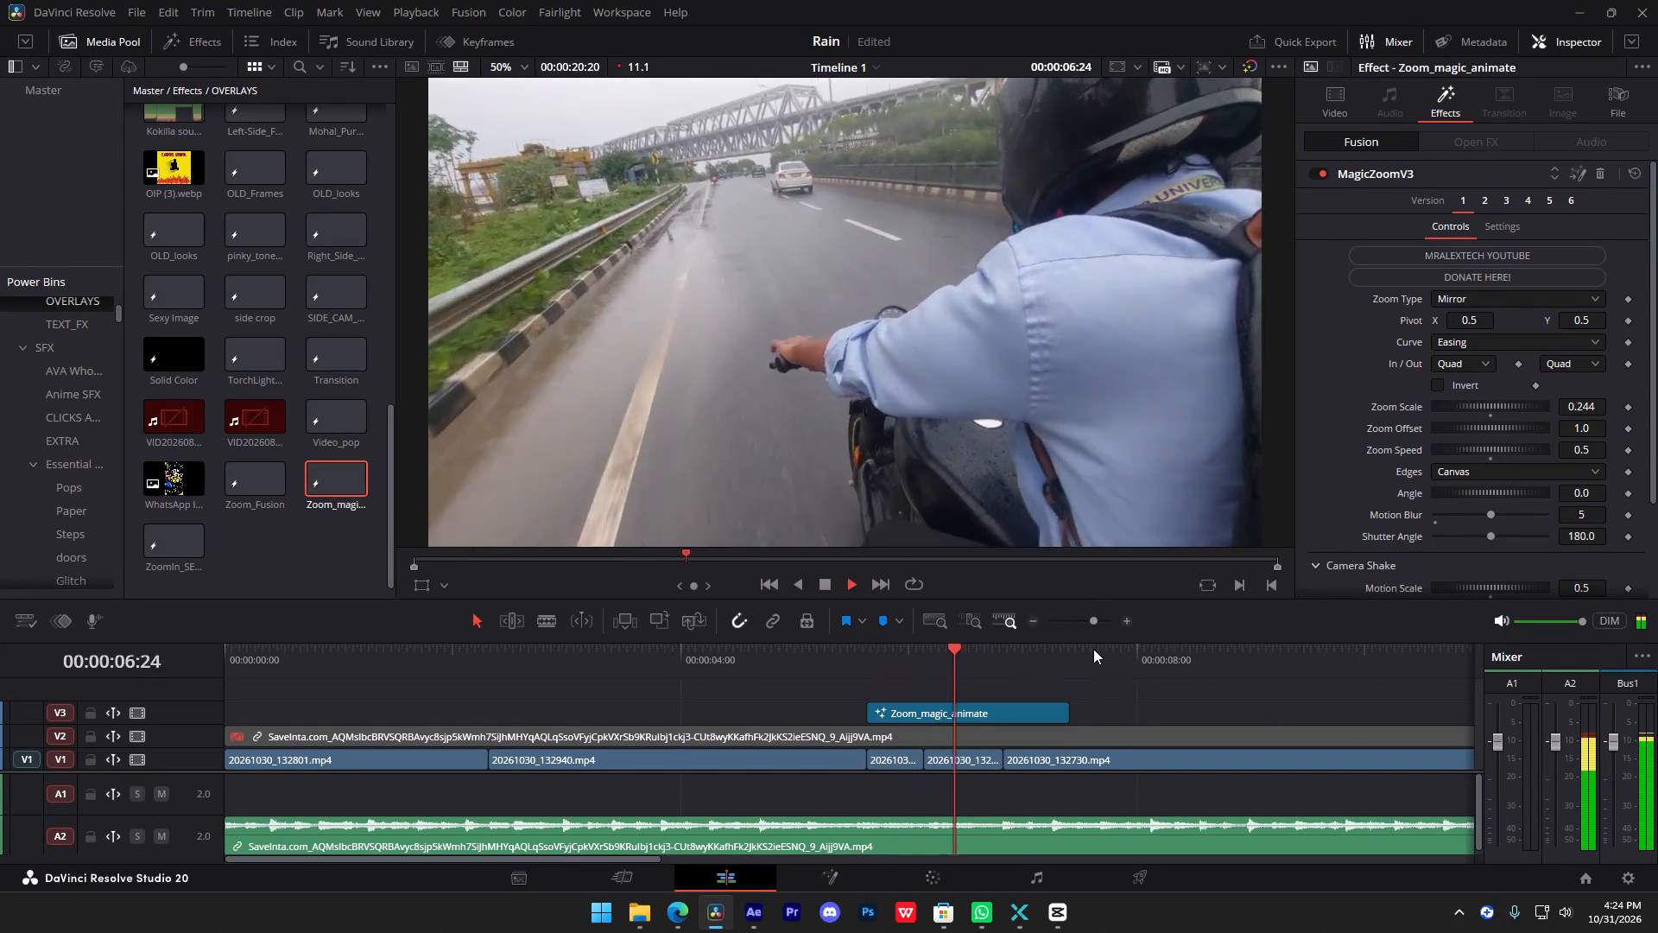
{"action": "key", "text": "space"}
Split Zoom_magic_animate on V3 at 00:00:06:16 and delete the part after the cut.
{"action": "left_click_drag", "start_coordinate": [925, 664], "coordinate": [943, 664]}
{"action": "scroll", "coordinate": [950, 664], "scroll_direction": "up", "scroll_amount": 6, "text": "alt"}
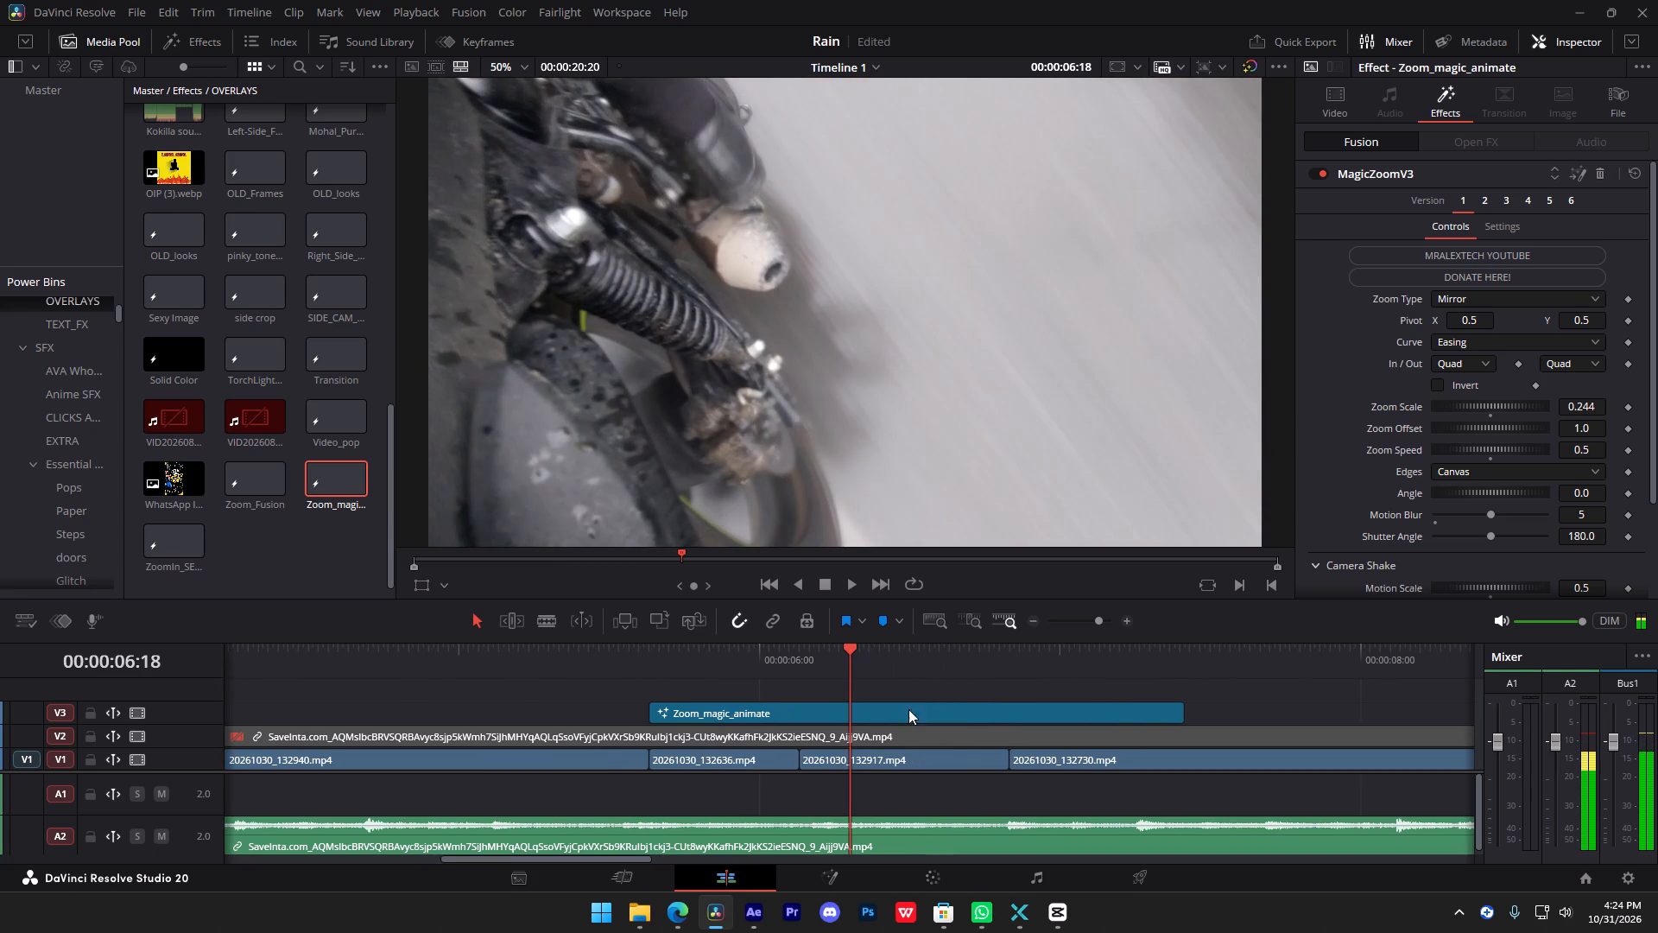
{"action": "left_click_drag", "start_coordinate": [874, 663], "coordinate": [864, 679]}
{"action": "left_click_drag", "start_coordinate": [872, 669], "coordinate": [842, 675]}
{"action": "left_click", "coordinate": [864, 704]}
{"action": "key", "text": "s"}
{"action": "left_click", "coordinate": [864, 704]}
{"action": "key", "text": "s"}
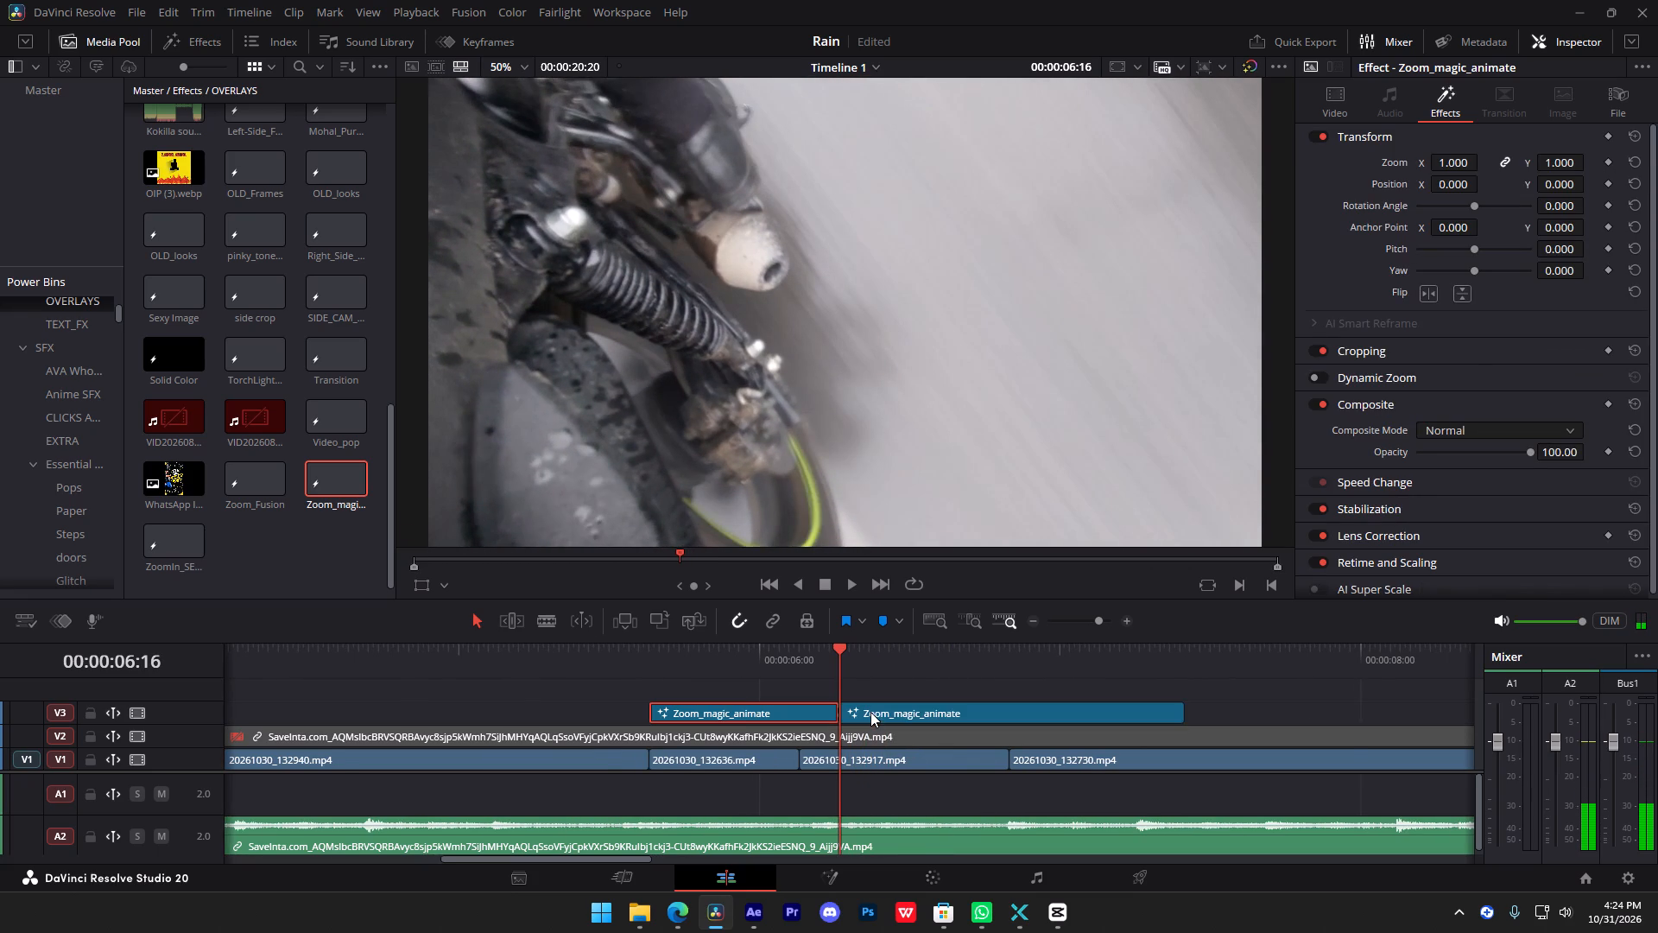
{"action": "left_click", "coordinate": [884, 714]}
{"action": "key", "text": "BackSpace"}
Play back the shortened zoom effect and the following clips through 20261030_132730.mp4 to check the flow.
{"action": "left_click_drag", "start_coordinate": [788, 634], "coordinate": [757, 650]}
{"action": "left_click_drag", "start_coordinate": [733, 667], "coordinate": [720, 672]}
{"action": "key", "text": "space"}
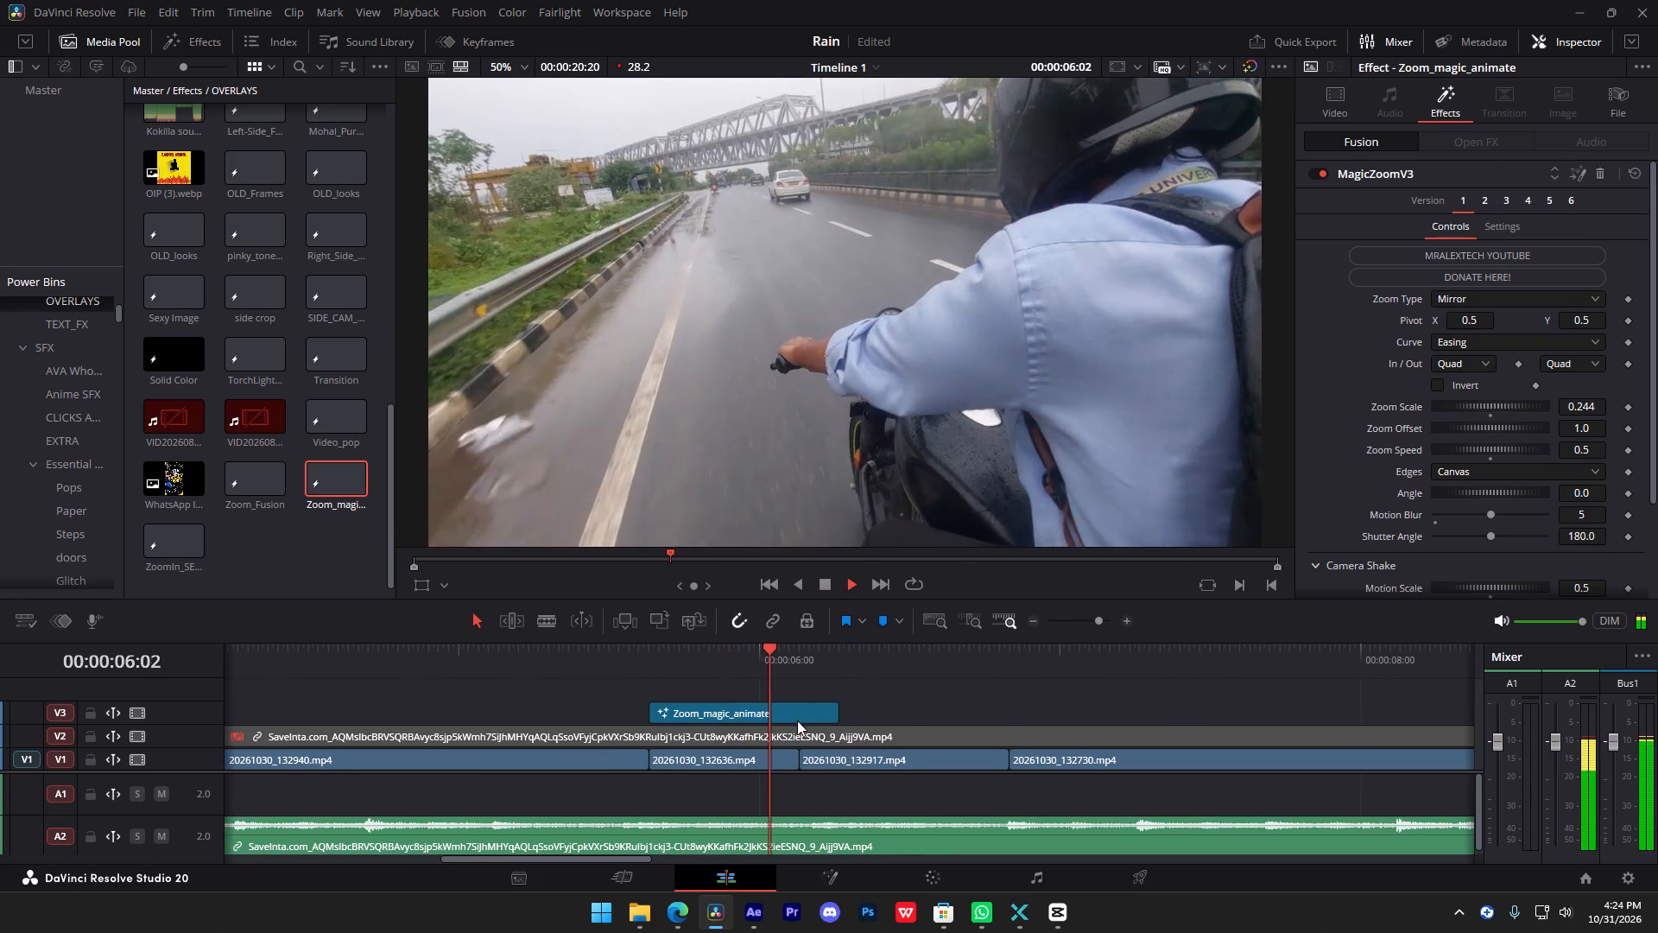
{"action": "key", "text": "space"}
{"action": "left_click_drag", "start_coordinate": [820, 680], "coordinate": [802, 687]}
{"action": "left_click", "coordinate": [811, 665]}
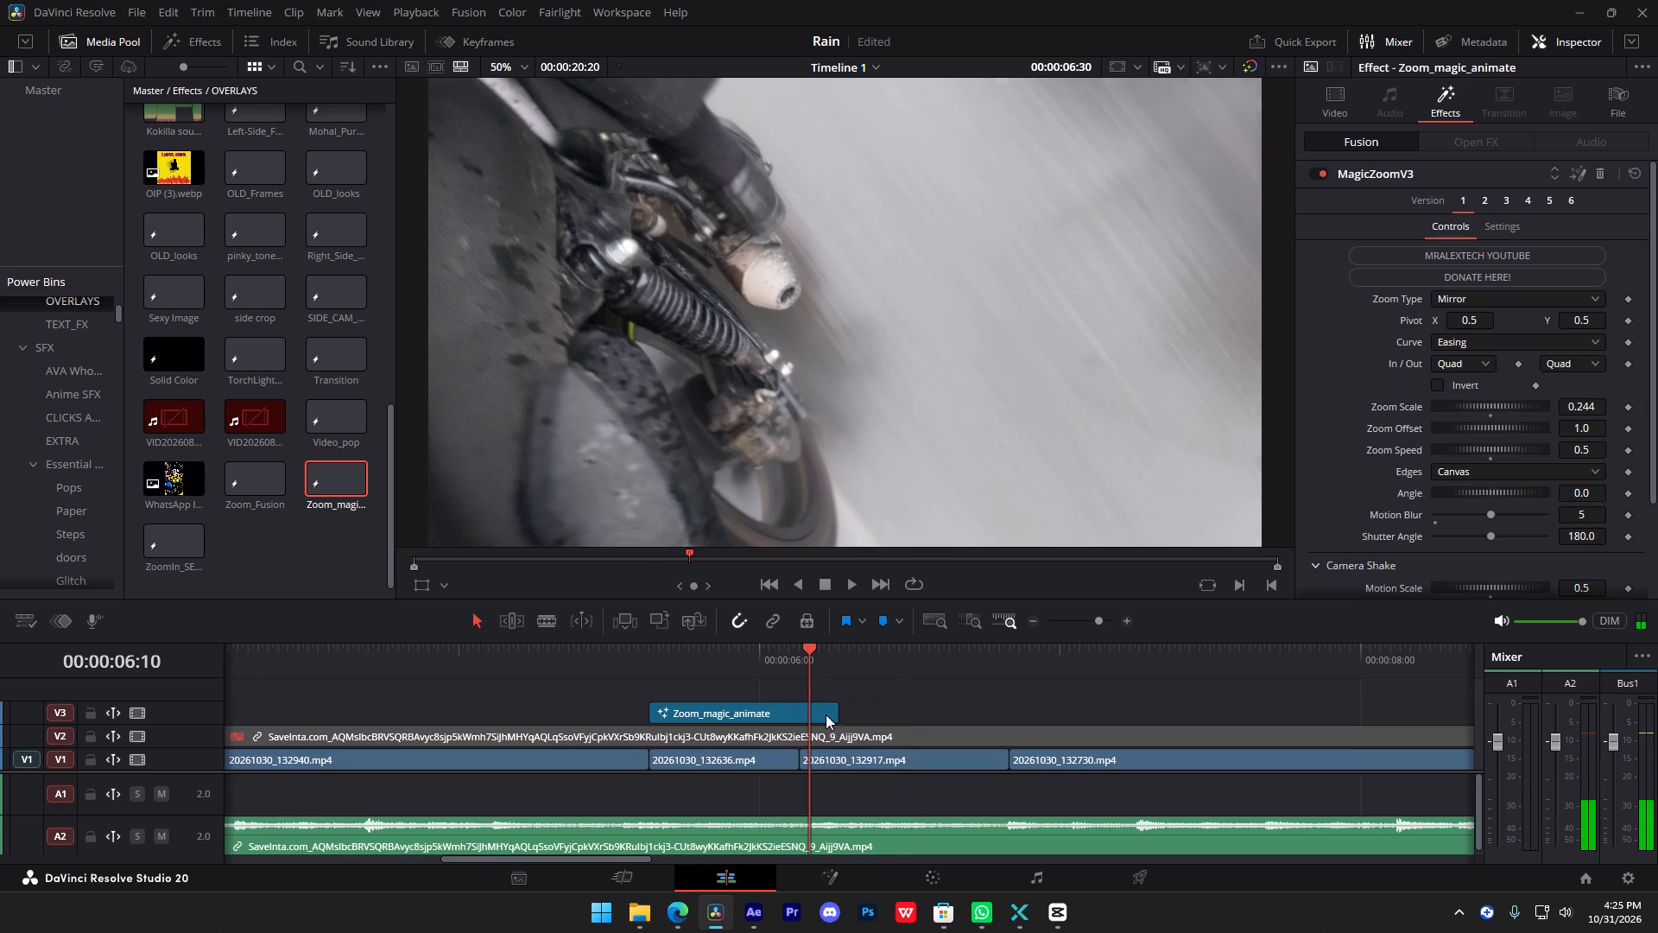
{"action": "key", "text": "space"}
{"action": "scroll", "coordinate": [875, 766], "scroll_direction": "down", "scroll_amount": 4, "text": "alt"}
{"action": "key", "text": "space"}
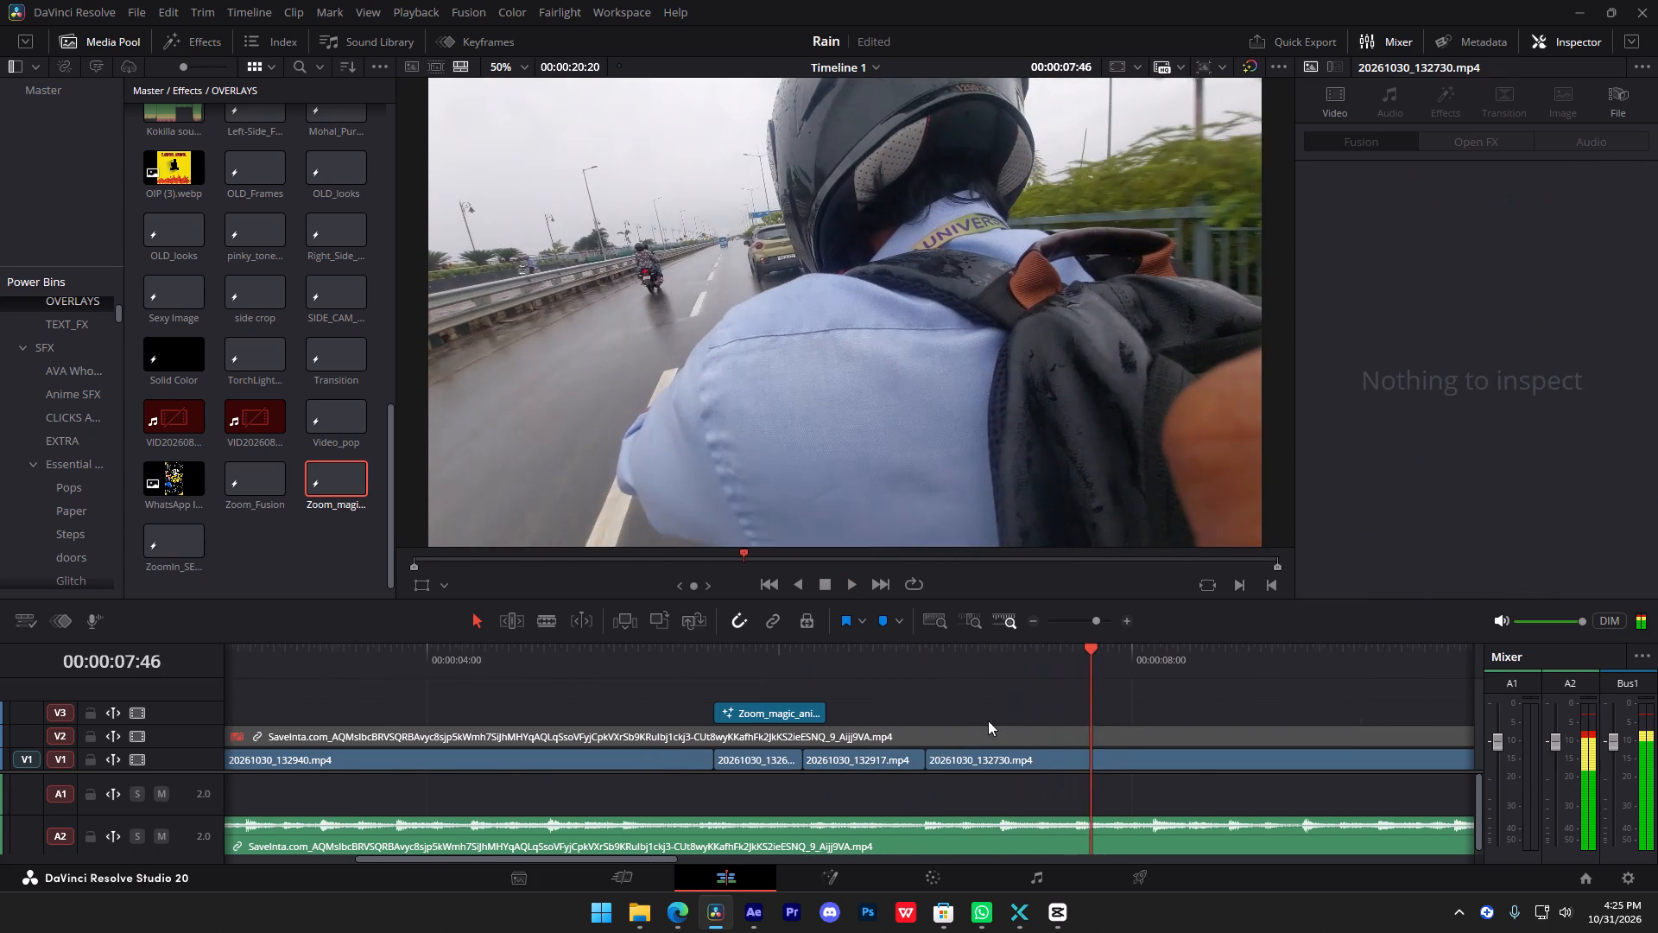
{"action": "scroll", "coordinate": [988, 720], "scroll_direction": "down", "scroll_amount": 5, "text": "alt"}
{"action": "key", "text": "space"}
{"action": "scroll", "coordinate": [945, 758], "scroll_direction": "down", "scroll_amount": 3, "text": "alt"}
{"action": "scroll", "coordinate": [896, 801], "scroll_direction": "up", "scroll_amount": 5, "text": "alt"}
{"action": "key", "text": "space"}
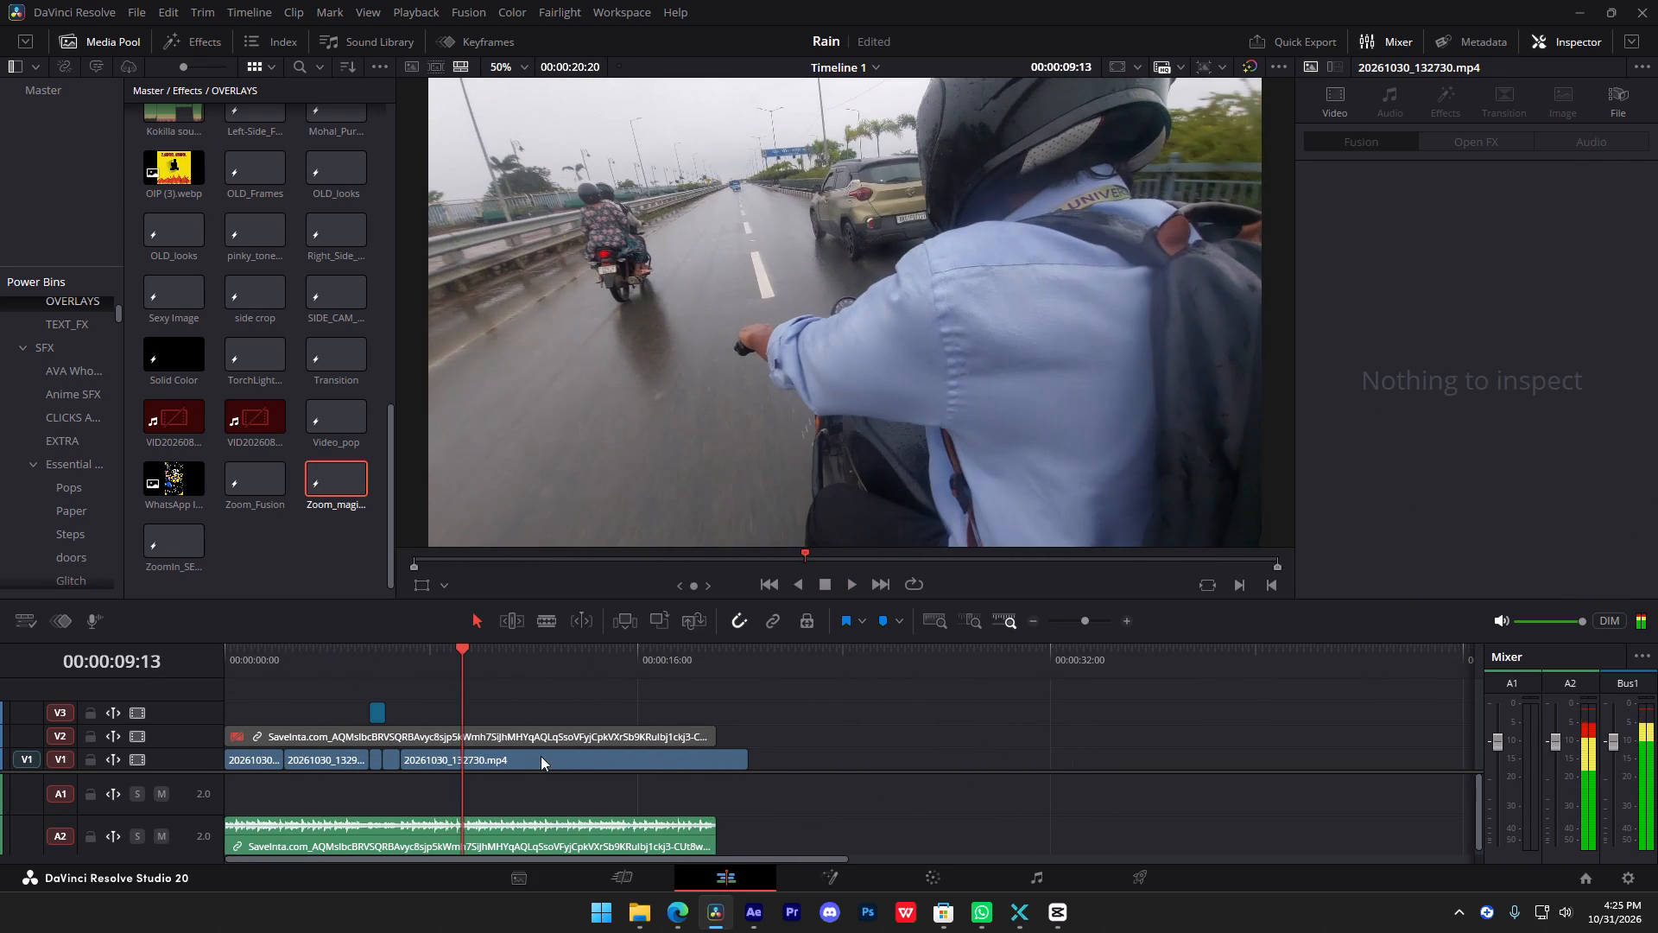
Enable the SaveInta.com reference clip on V2 and play it to locate its cut at 00:00:09:30.
{"action": "scroll", "coordinate": [535, 761], "scroll_direction": "up", "scroll_amount": 6, "text": "alt"}
{"action": "left_click", "coordinate": [854, 733]}
{"action": "key", "text": "d"}
{"action": "key", "text": "space"}
{"action": "scroll", "coordinate": [958, 737], "scroll_direction": "down", "scroll_amount": 4, "text": "alt"}
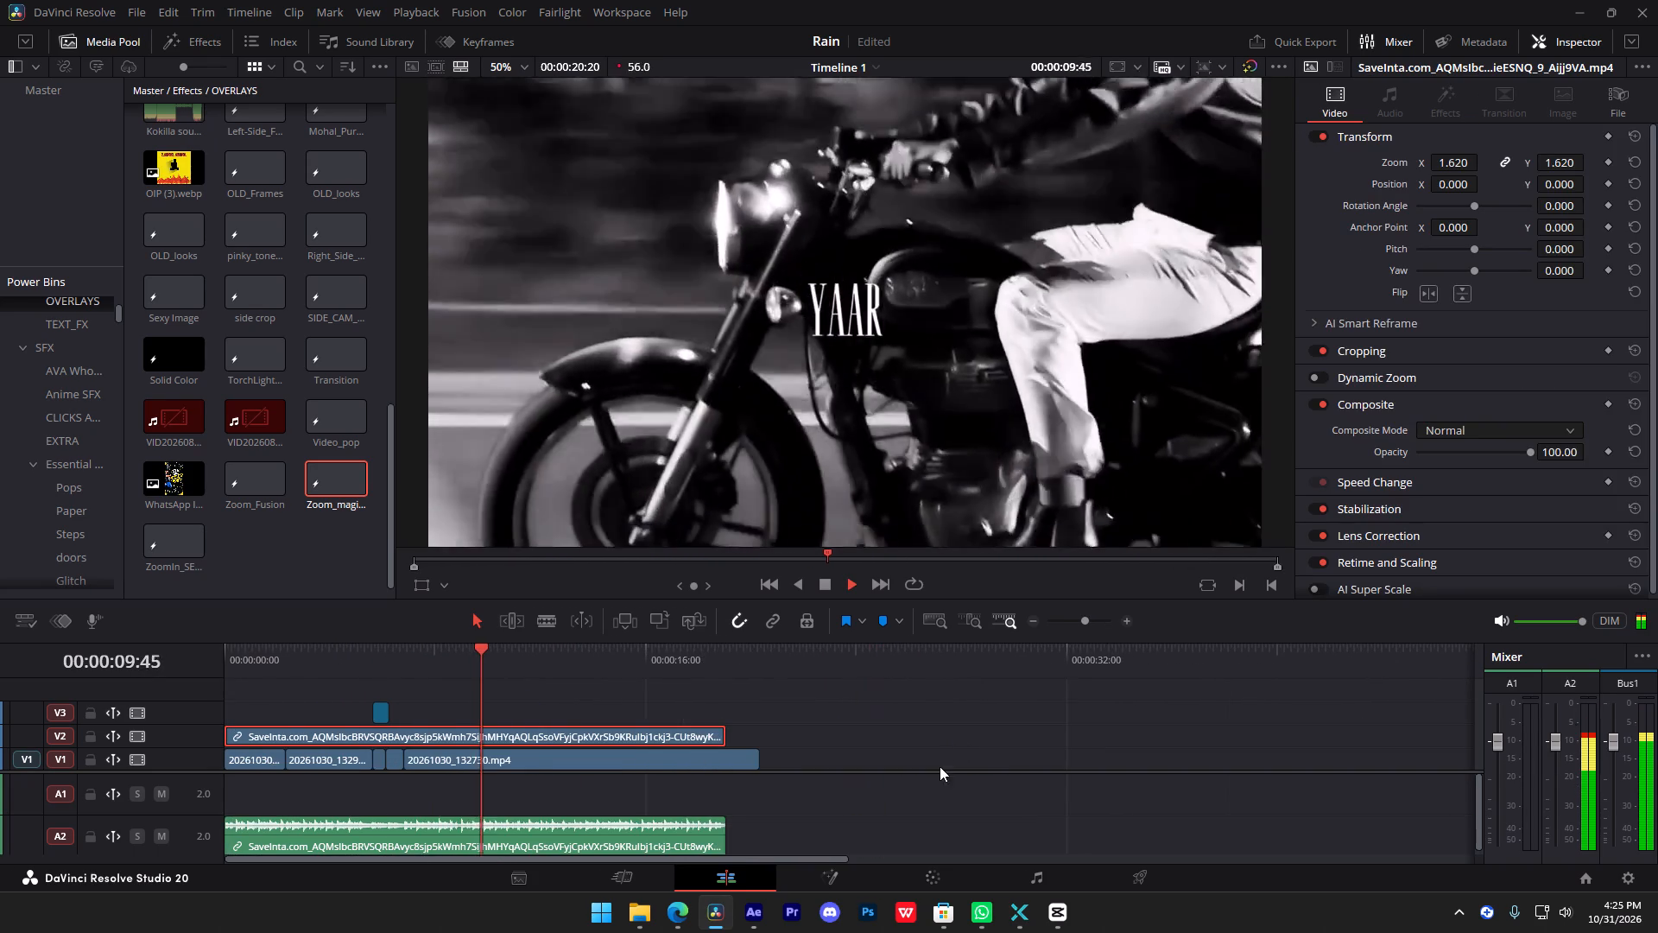
{"action": "scroll", "coordinate": [849, 777], "scroll_direction": "up", "scroll_amount": 10, "text": "alt"}
{"action": "key", "text": "space"}
{"action": "left_click_drag", "start_coordinate": [772, 676], "coordinate": [693, 677]}
{"action": "key", "text": "space"}
{"action": "key", "text": "space"}
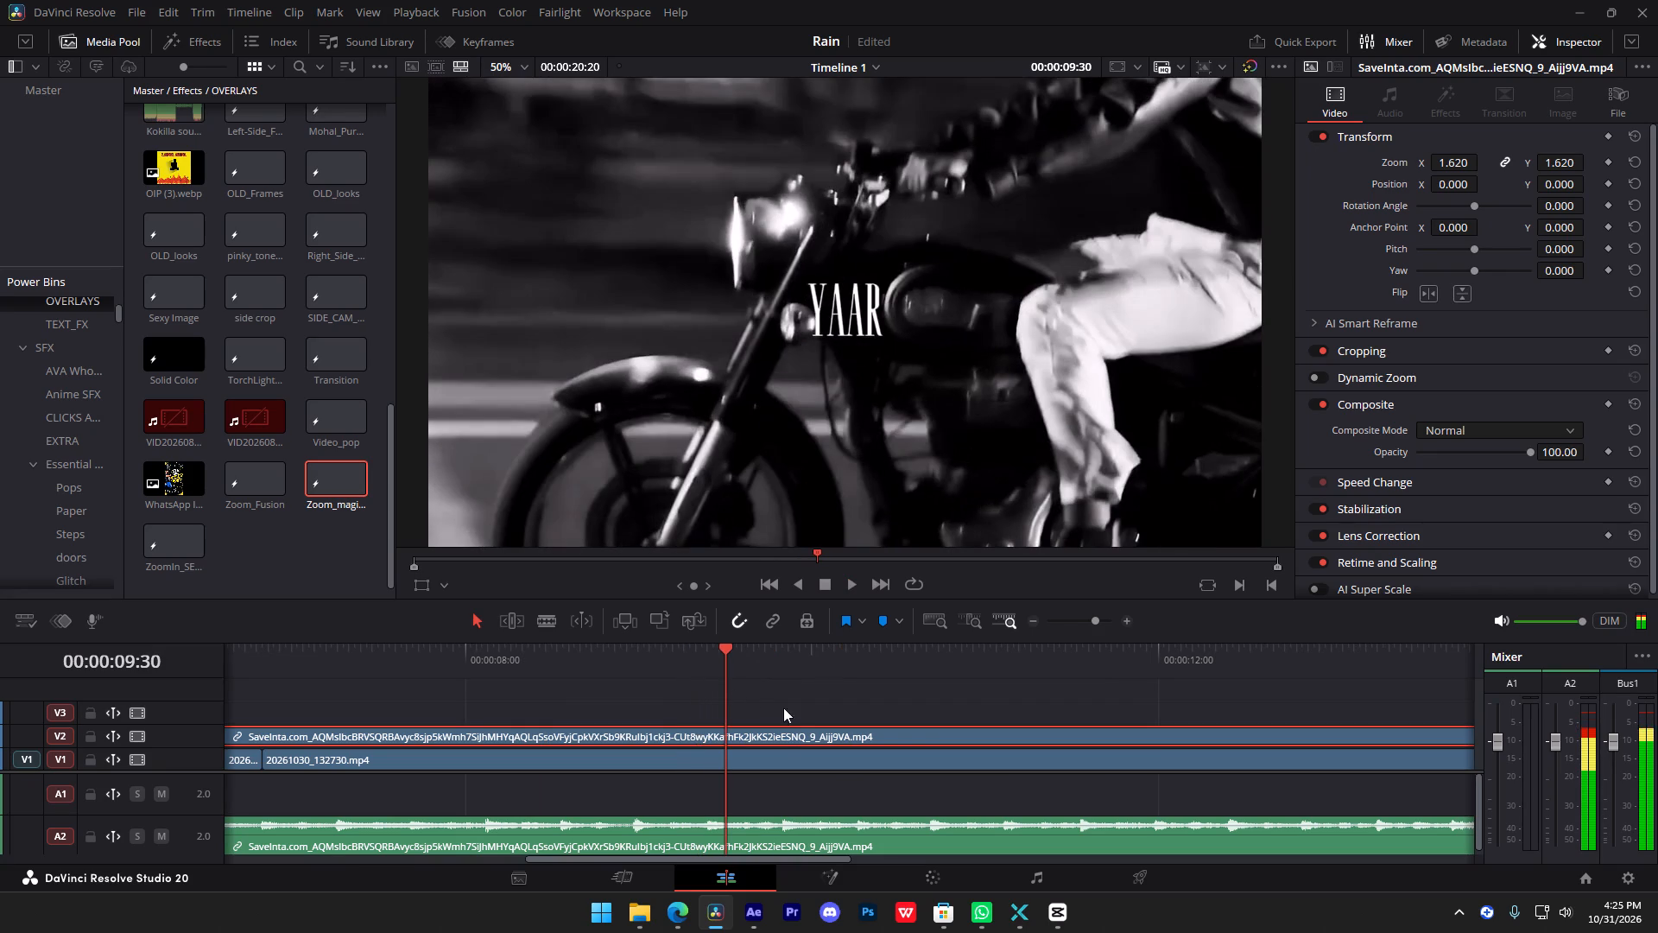
Split the V2 reference clip and 20261030_132730.mp4 at 00:00:09:30, and delete the remainder of 20261030_132730.mp4.
{"action": "key", "text": "s"}
{"action": "left_click", "coordinate": [775, 740]}
{"action": "left_click", "coordinate": [768, 759]}
{"action": "key", "text": "s"}
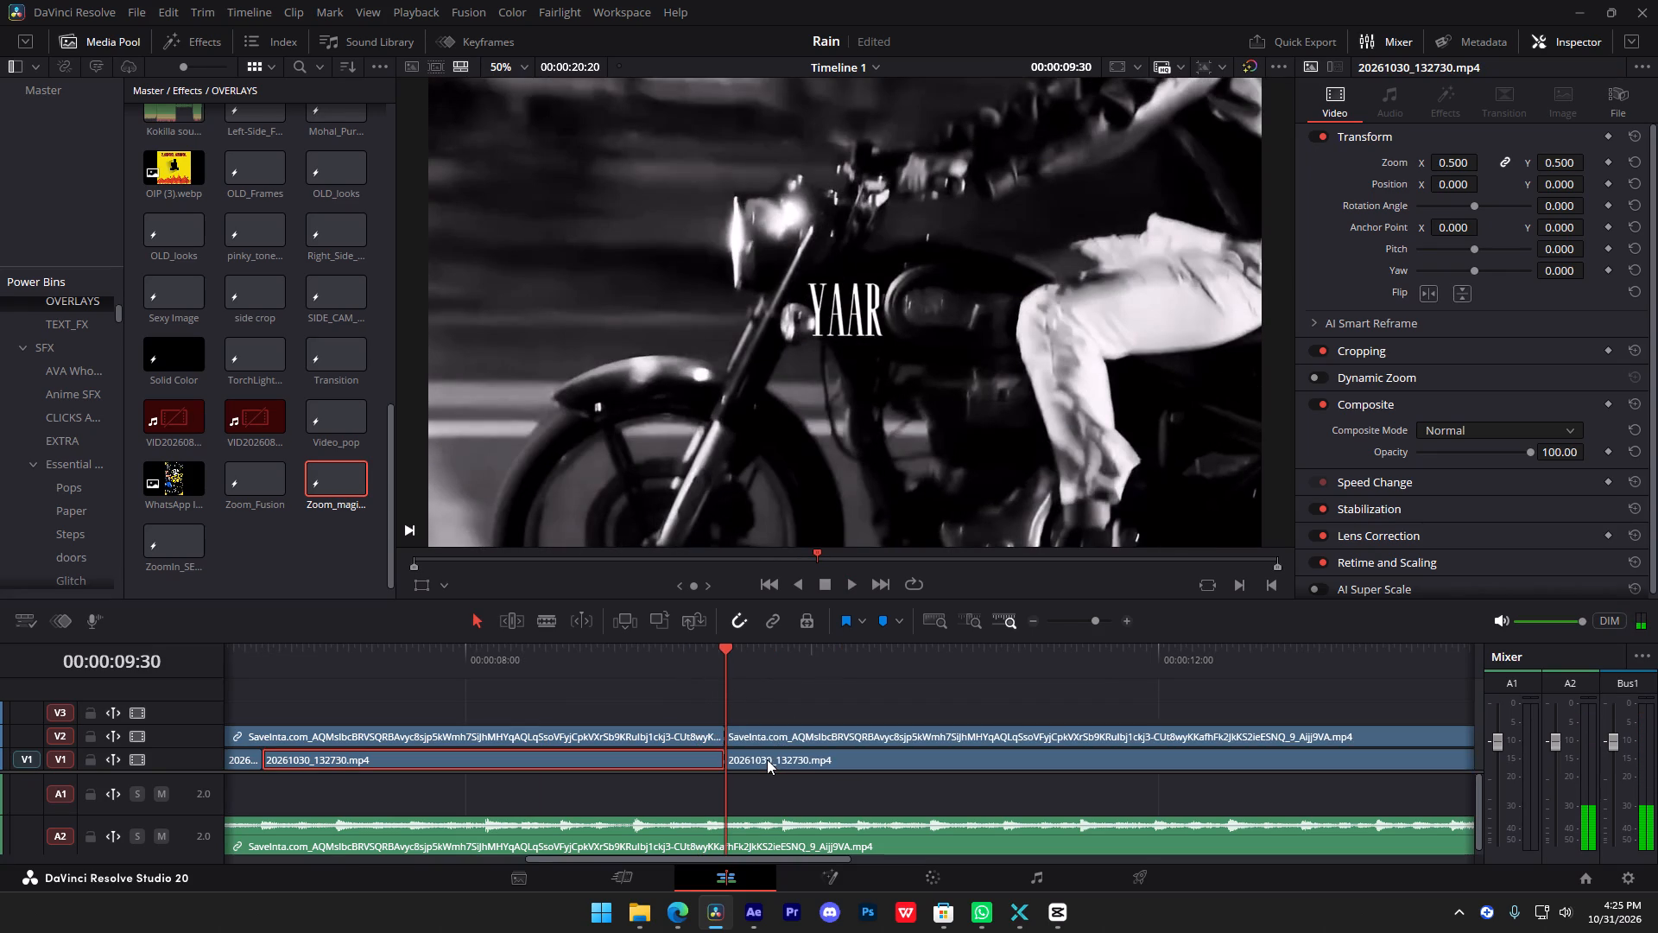
{"action": "left_click", "coordinate": [765, 759]}
{"action": "key", "text": "BackSpace"}
Load 20261030_132917.mp4 from the Master bin in a source viewer and mark the range 00:00:09:18 to 00:00:14:17.
{"action": "left_click", "coordinate": [42, 97]}
{"action": "key", "text": "F4"}
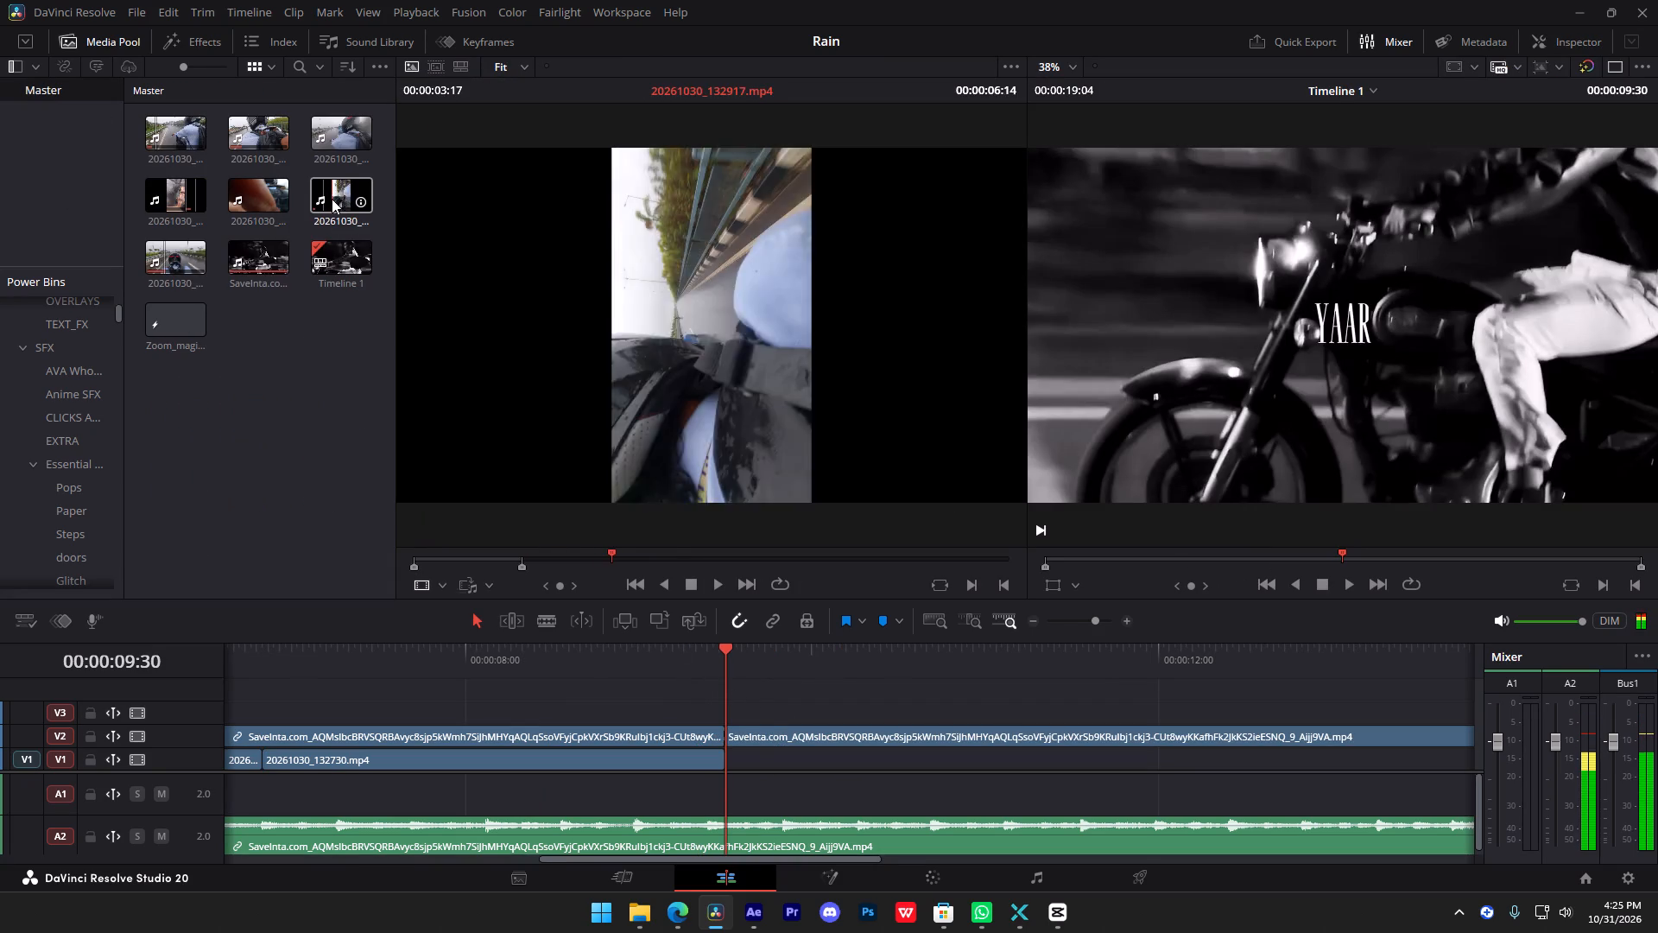
{"action": "left_click_drag", "start_coordinate": [351, 195], "coordinate": [726, 305]}
{"action": "key", "text": "space"}
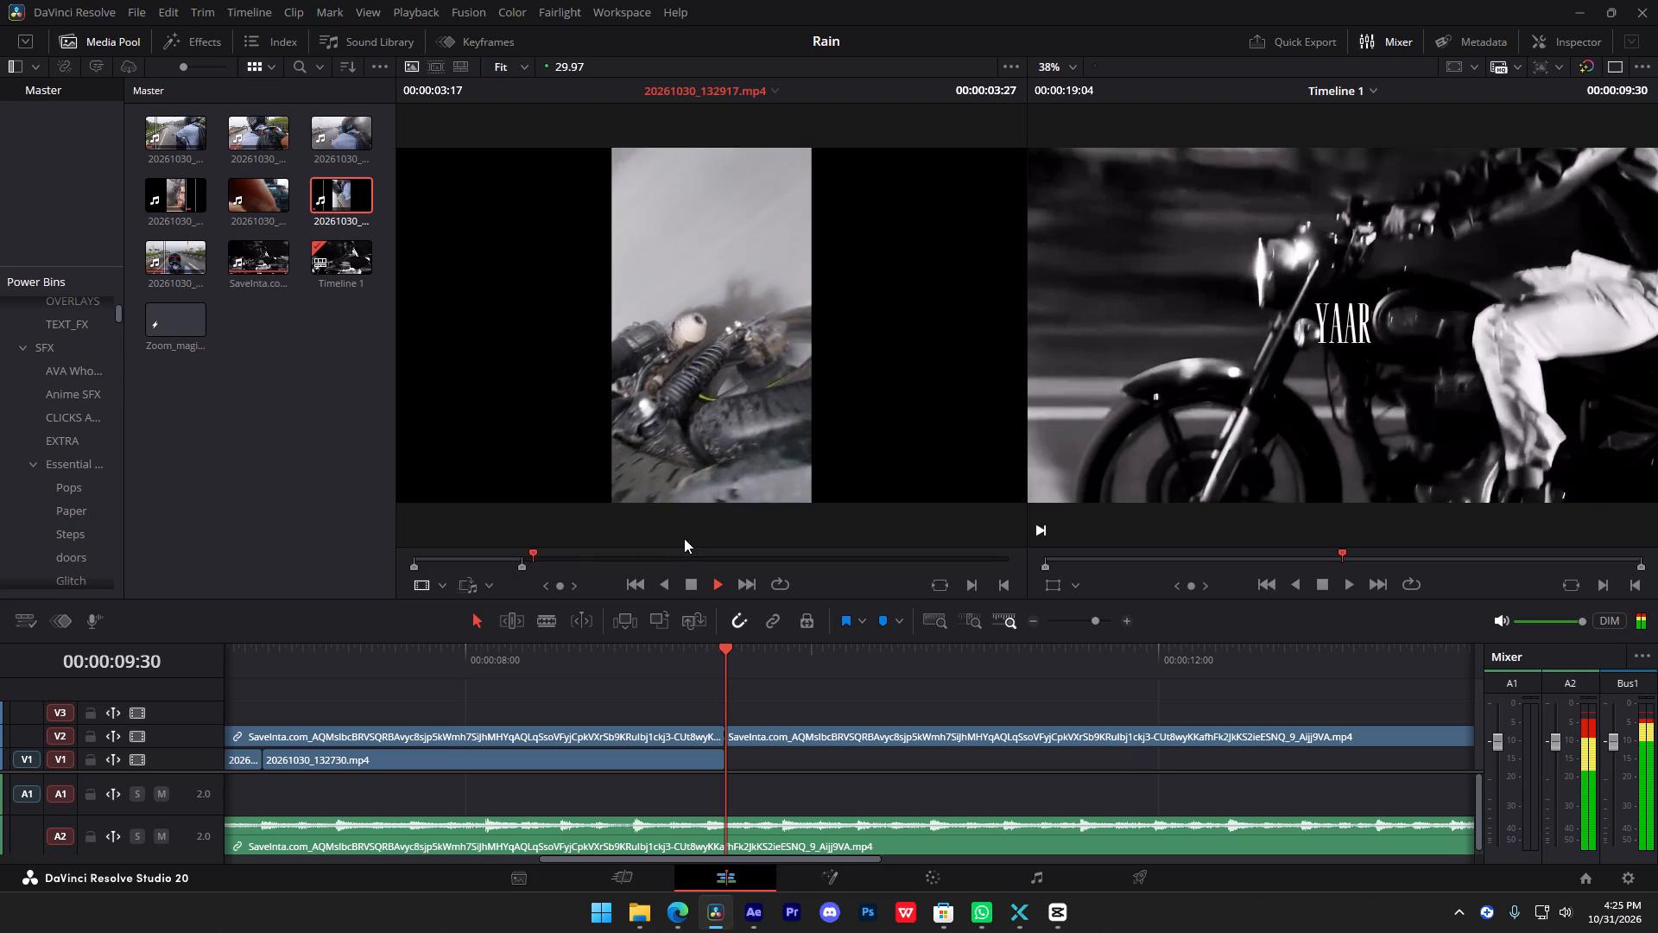
{"action": "left_click_drag", "start_coordinate": [572, 542], "coordinate": [615, 546]}
{"action": "key", "text": "space"}
{"action": "left_click_drag", "start_coordinate": [599, 559], "coordinate": [623, 555]}
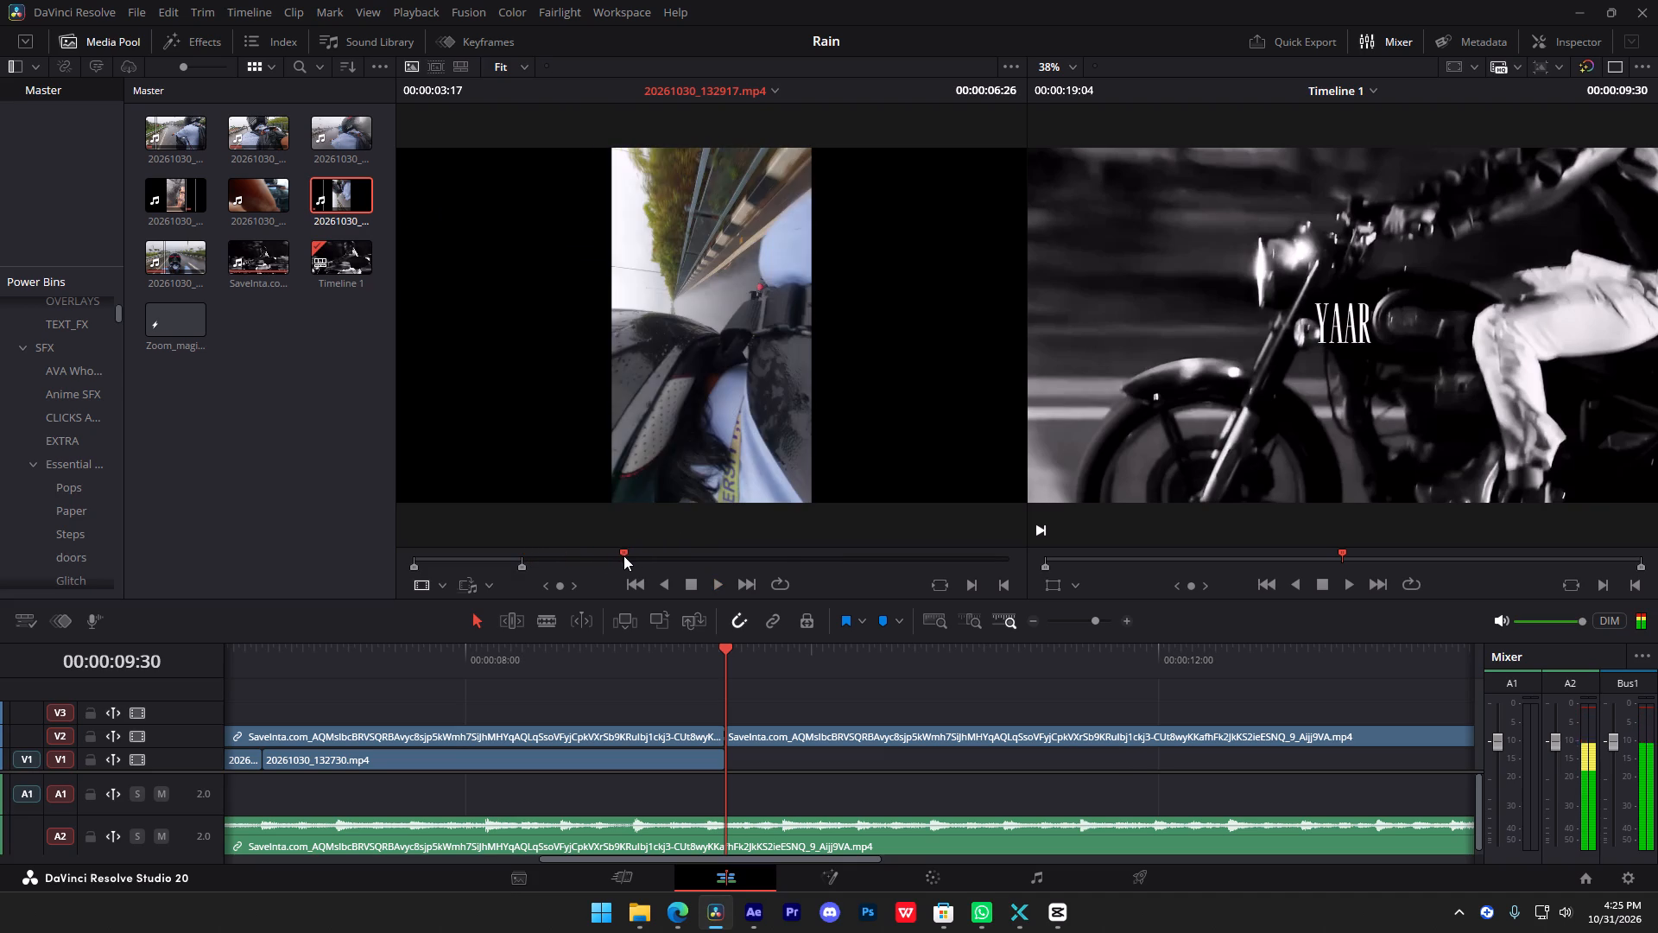
{"action": "left_click_drag", "start_coordinate": [623, 555], "coordinate": [707, 559]}
{"action": "key", "text": "i"}
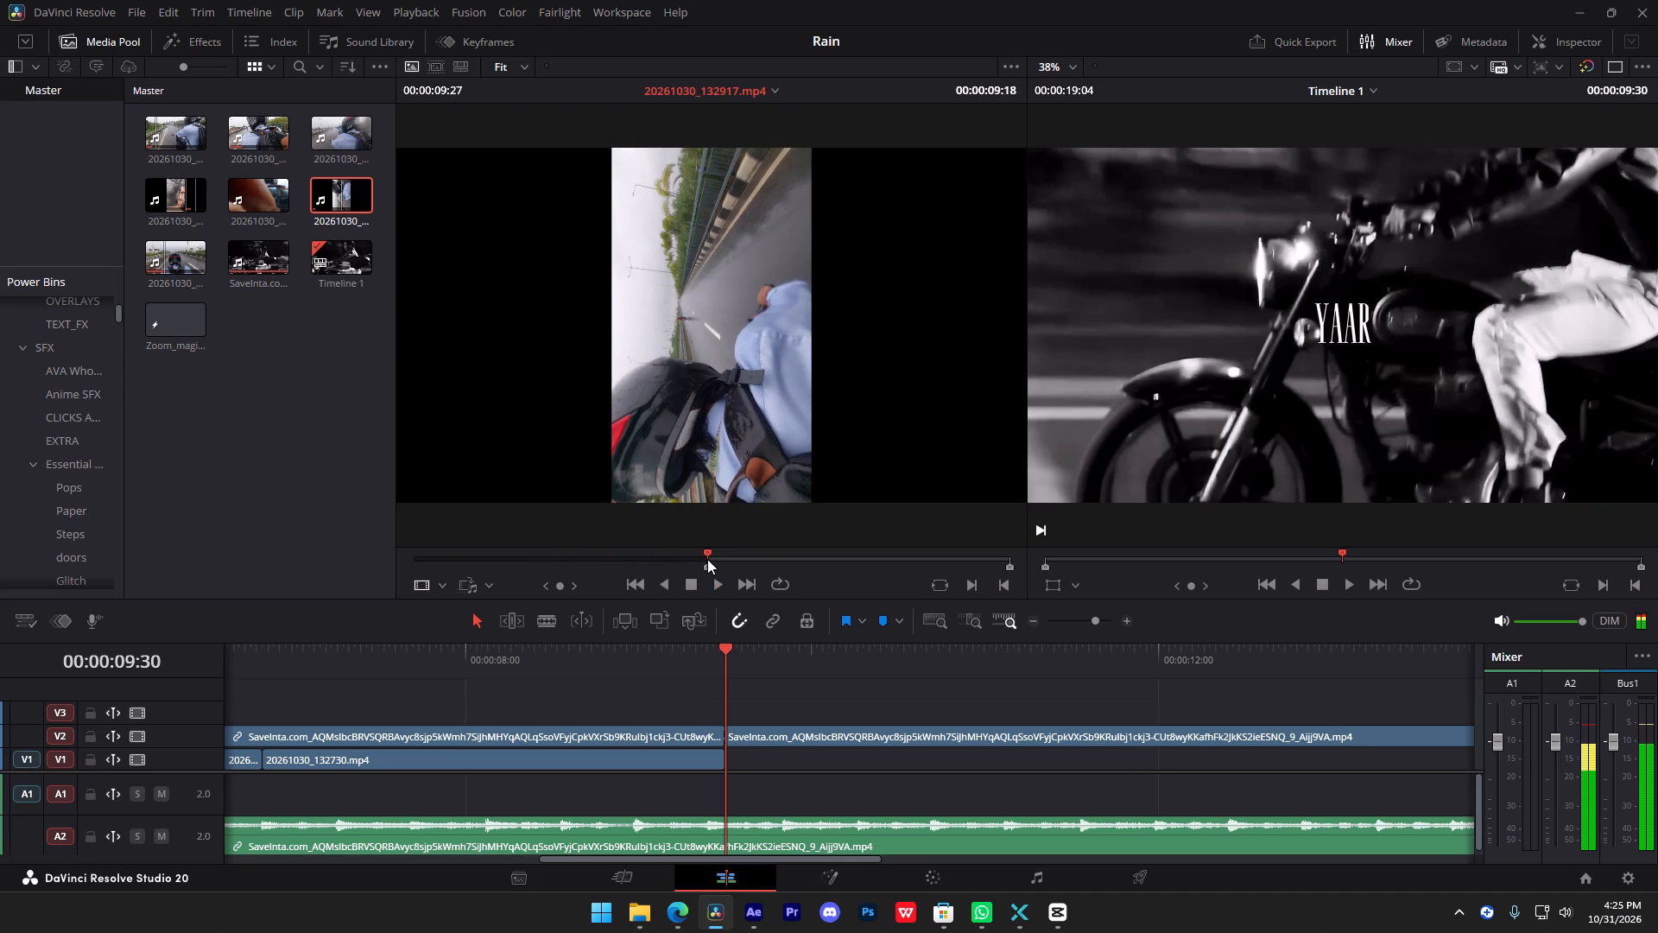
{"action": "left_click_drag", "start_coordinate": [707, 559], "coordinate": [859, 559]}
{"action": "key", "text": "o"}
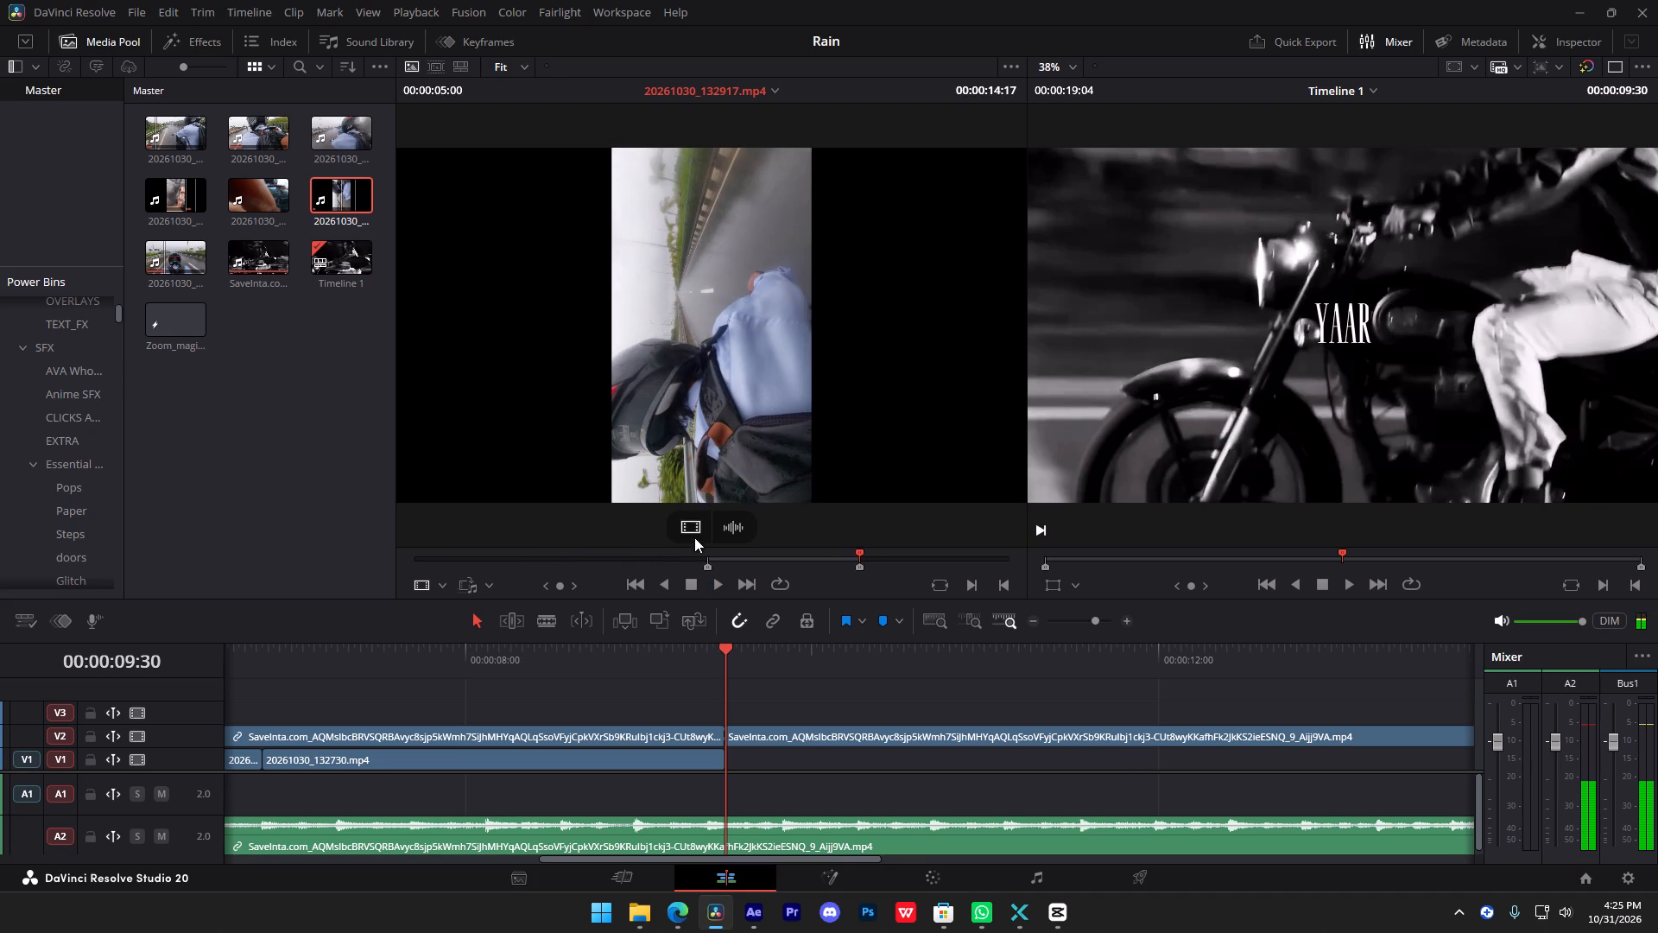
Place only the video of the marked 20261030_132917.mp4 range on V1 at 00:00:09:30 and start playback.
{"action": "left_click_drag", "start_coordinate": [694, 530], "coordinate": [731, 746]}
{"action": "key", "text": "space"}
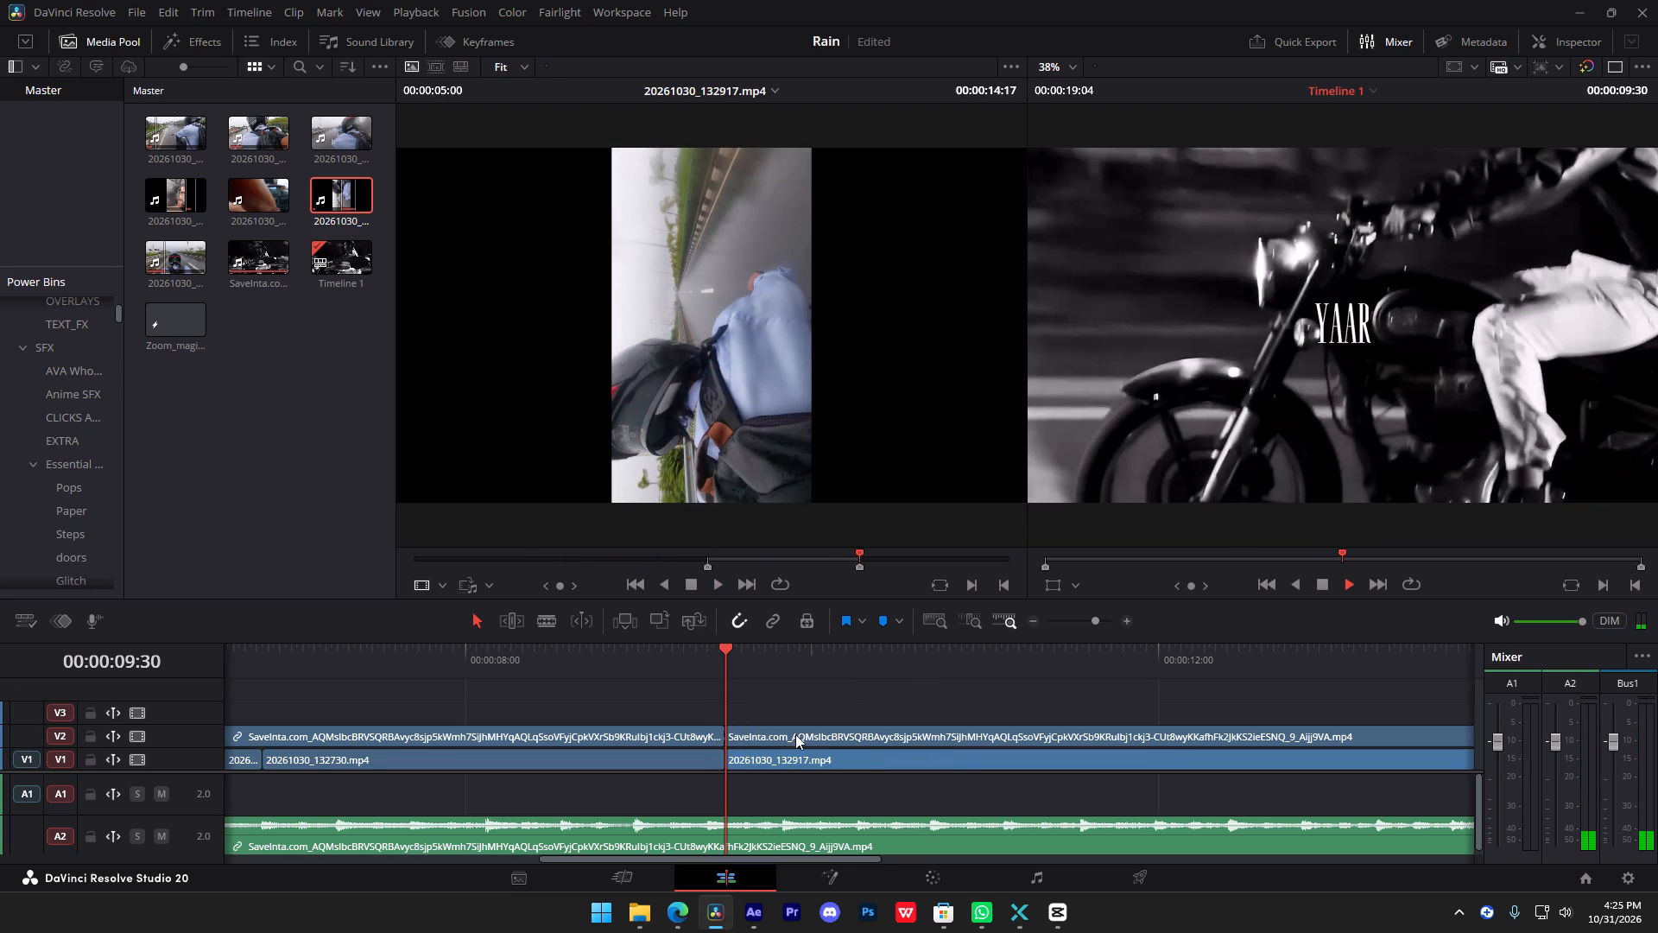
Play to the reference reel's next cut at 00:00:12:30 and trim the end of 20261030_132917.mp4 on V1 to that point.
{"action": "scroll", "coordinate": [795, 733], "scroll_direction": "down", "scroll_amount": 5, "text": "alt"}
{"action": "scroll", "coordinate": [937, 764], "scroll_direction": "up", "scroll_amount": 6, "text": "alt"}
{"action": "scroll", "coordinate": [1130, 770], "scroll_direction": "down", "scroll_amount": 3, "text": "alt"}
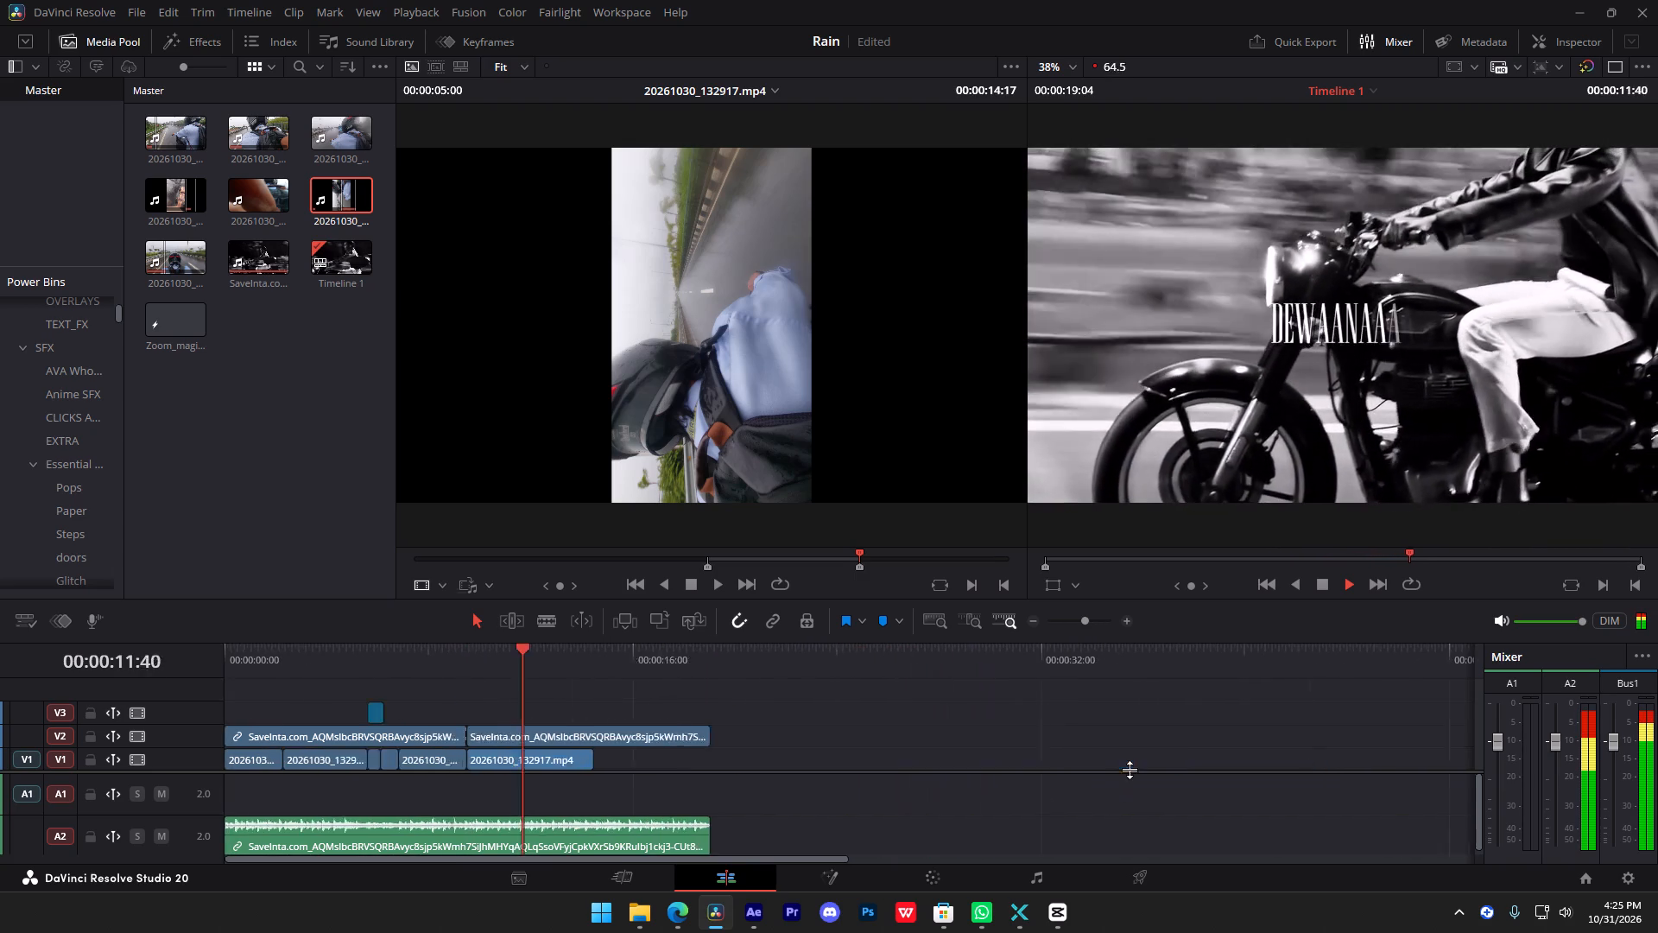
{"action": "scroll", "coordinate": [1130, 770], "scroll_direction": "down", "scroll_amount": 1, "text": "alt"}
{"action": "scroll", "coordinate": [1025, 777], "scroll_direction": "up", "scroll_amount": 5, "text": "alt"}
{"action": "key", "text": "space"}
{"action": "left_click_drag", "start_coordinate": [924, 762], "coordinate": [916, 763]}
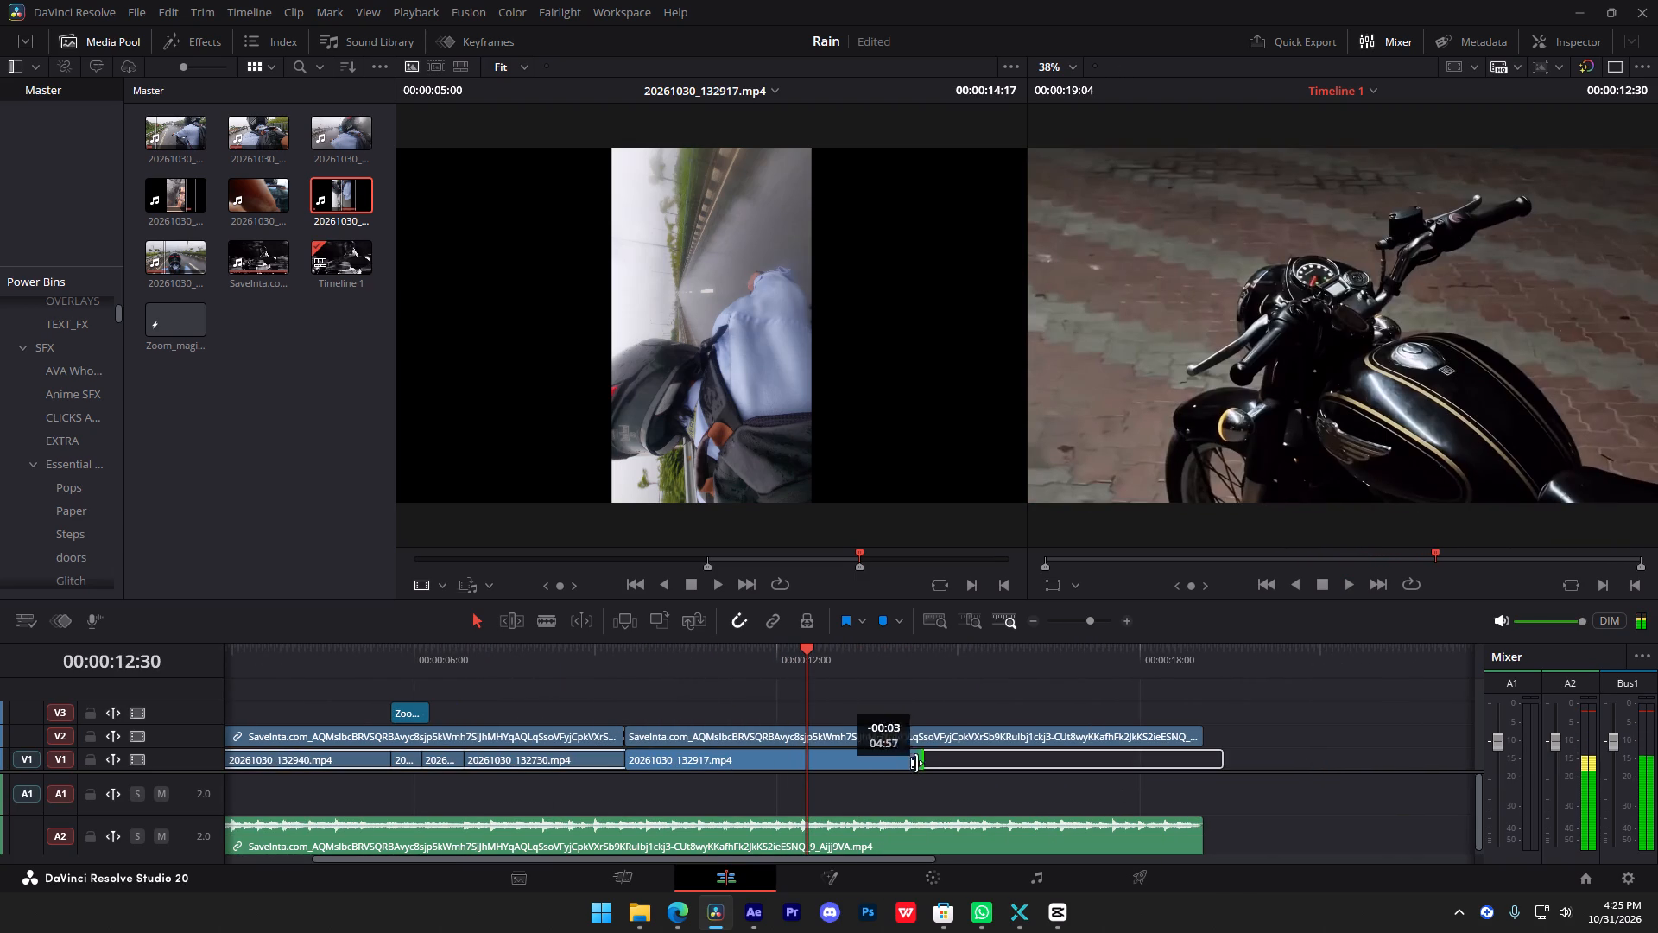
{"action": "left_click_drag", "start_coordinate": [916, 763], "coordinate": [796, 757]}
{"action": "left_click_drag", "start_coordinate": [744, 650], "coordinate": [731, 651]}
{"action": "key", "text": "space"}
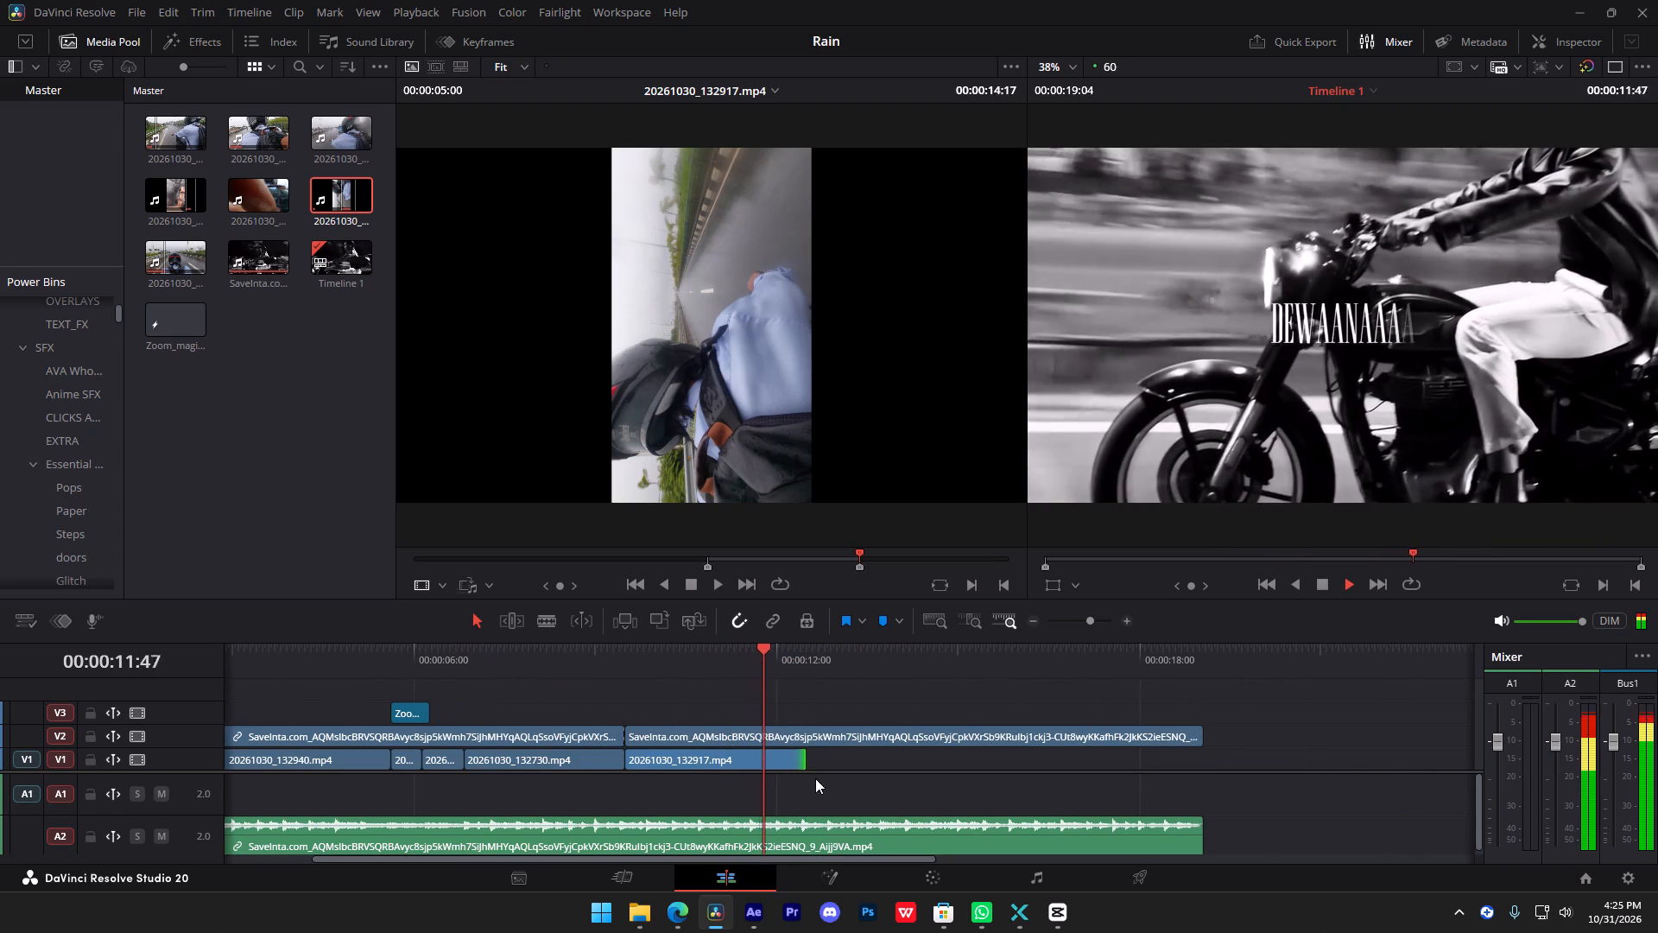
{"action": "key", "text": "space"}
{"action": "left_click_drag", "start_coordinate": [725, 642], "coordinate": [714, 658]}
{"action": "left_click_drag", "start_coordinate": [712, 659], "coordinate": [698, 660]}
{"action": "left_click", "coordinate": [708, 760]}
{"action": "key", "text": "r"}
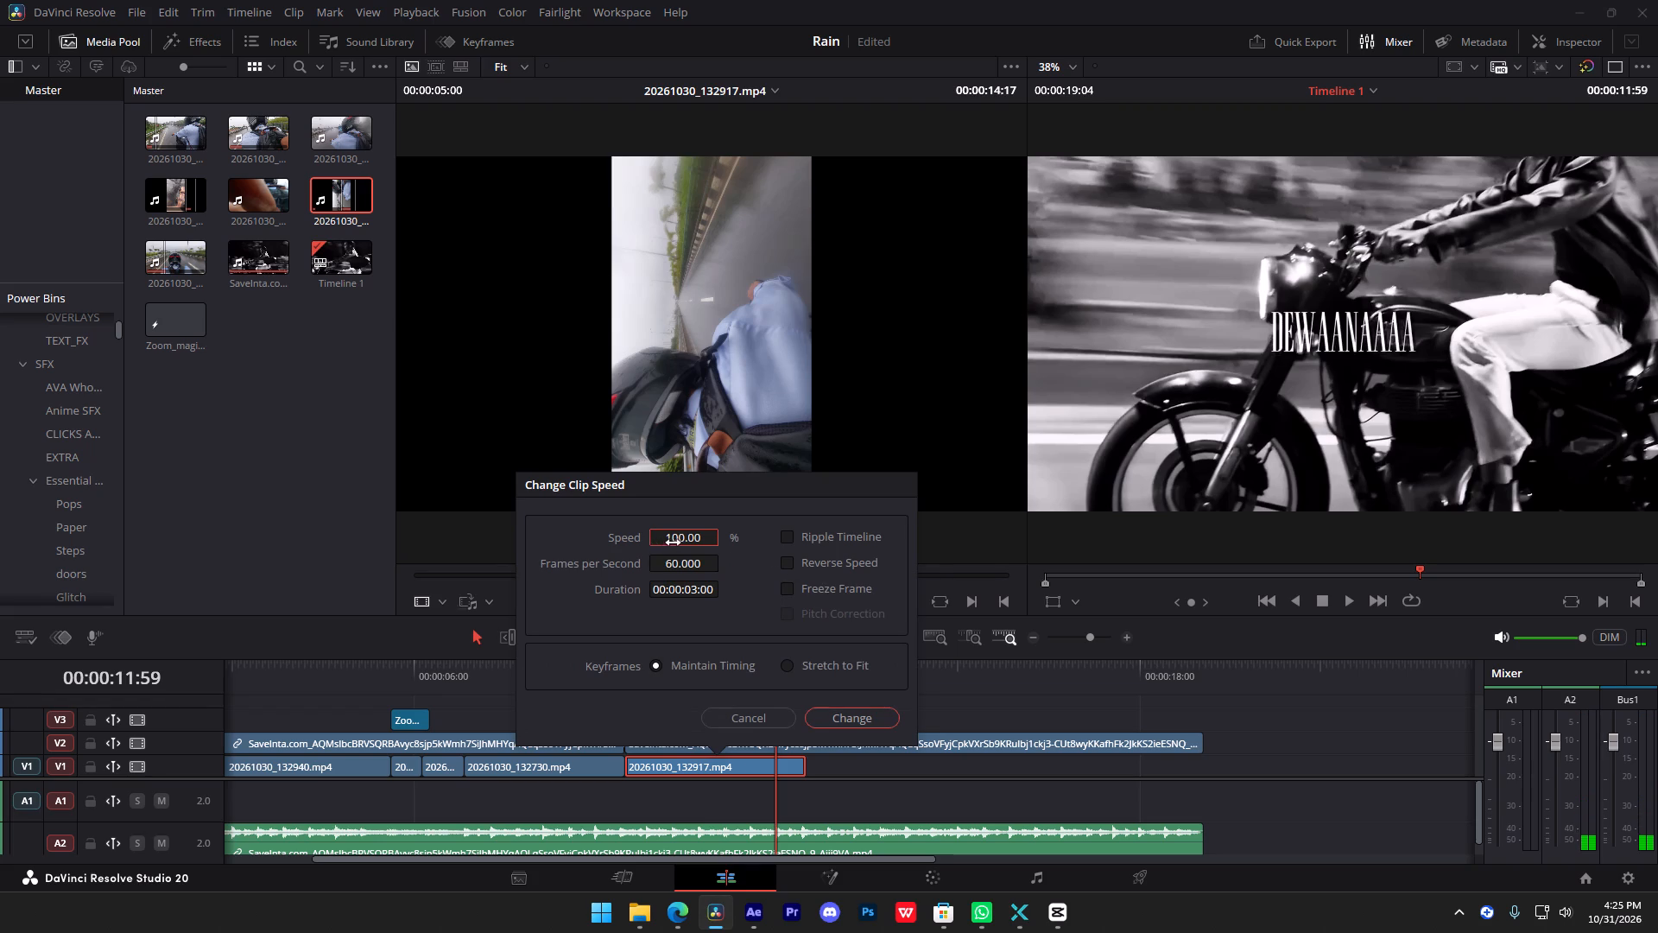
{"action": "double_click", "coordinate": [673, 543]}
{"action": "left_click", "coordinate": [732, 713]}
Delete the reference video pieces on V2 and the zoom clip on V3, keeping the A2 audio.
{"action": "scroll", "coordinate": [761, 757], "scroll_direction": "down", "scroll_amount": 3, "text": "alt"}
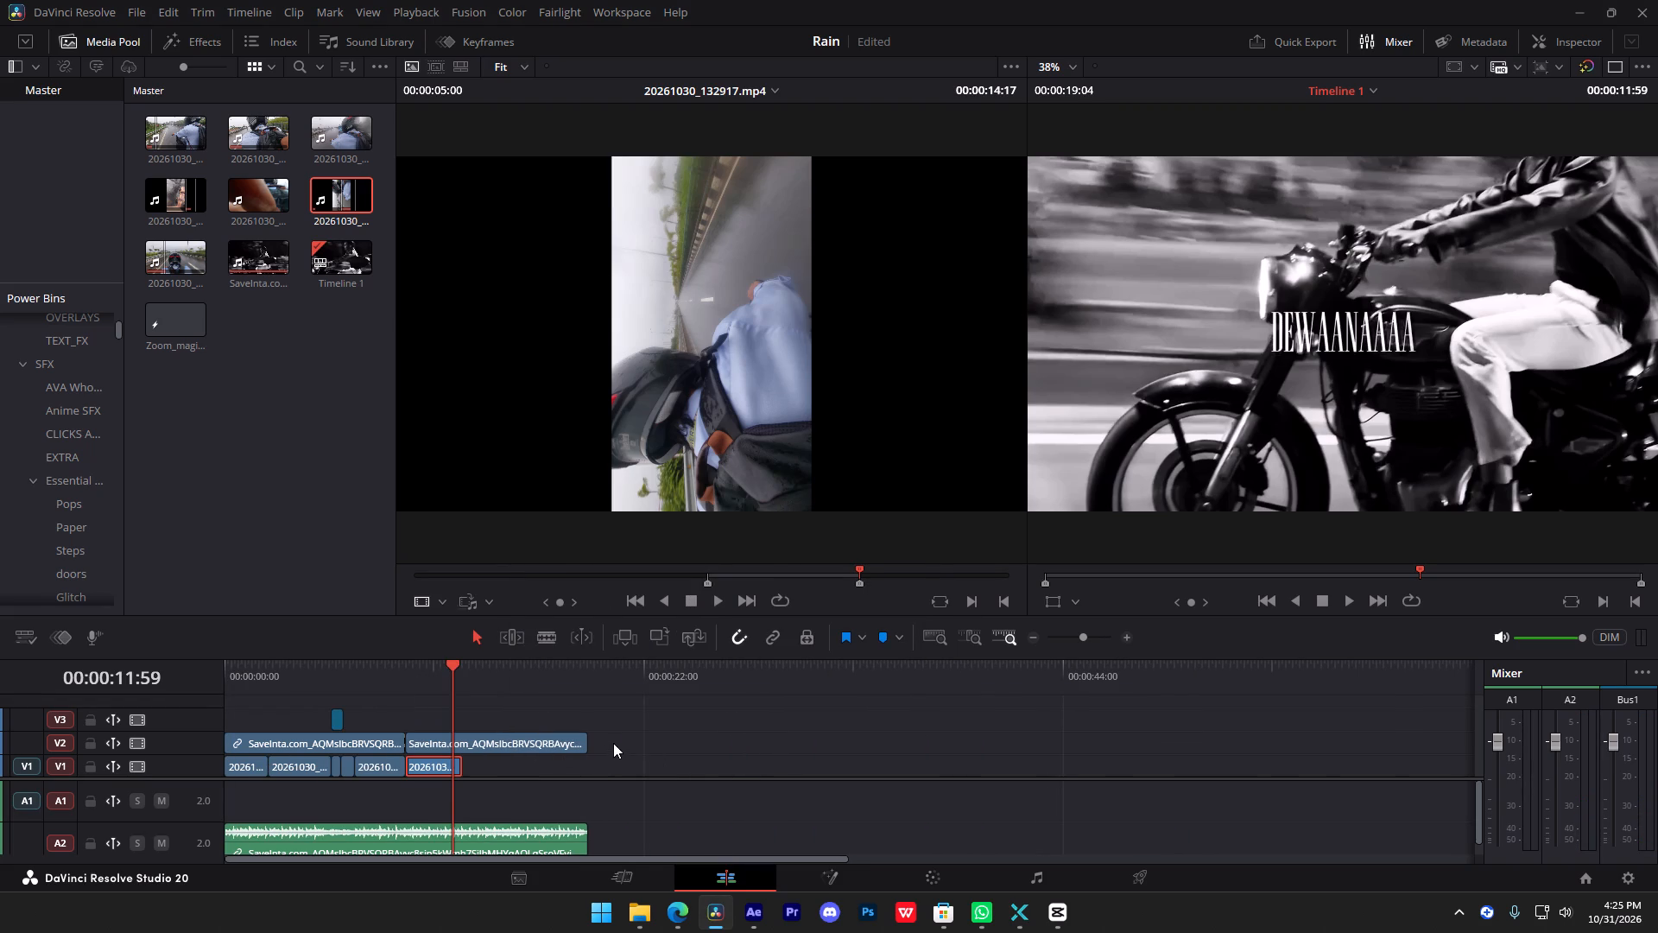
{"action": "left_click_drag", "start_coordinate": [613, 743], "coordinate": [207, 700]}
{"action": "key", "text": "BackSpace"}
Play the assembled V1 edit from the beginning to review its cuts and framing against the audio.
{"action": "left_click_drag", "start_coordinate": [381, 668], "coordinate": [0, 677]}
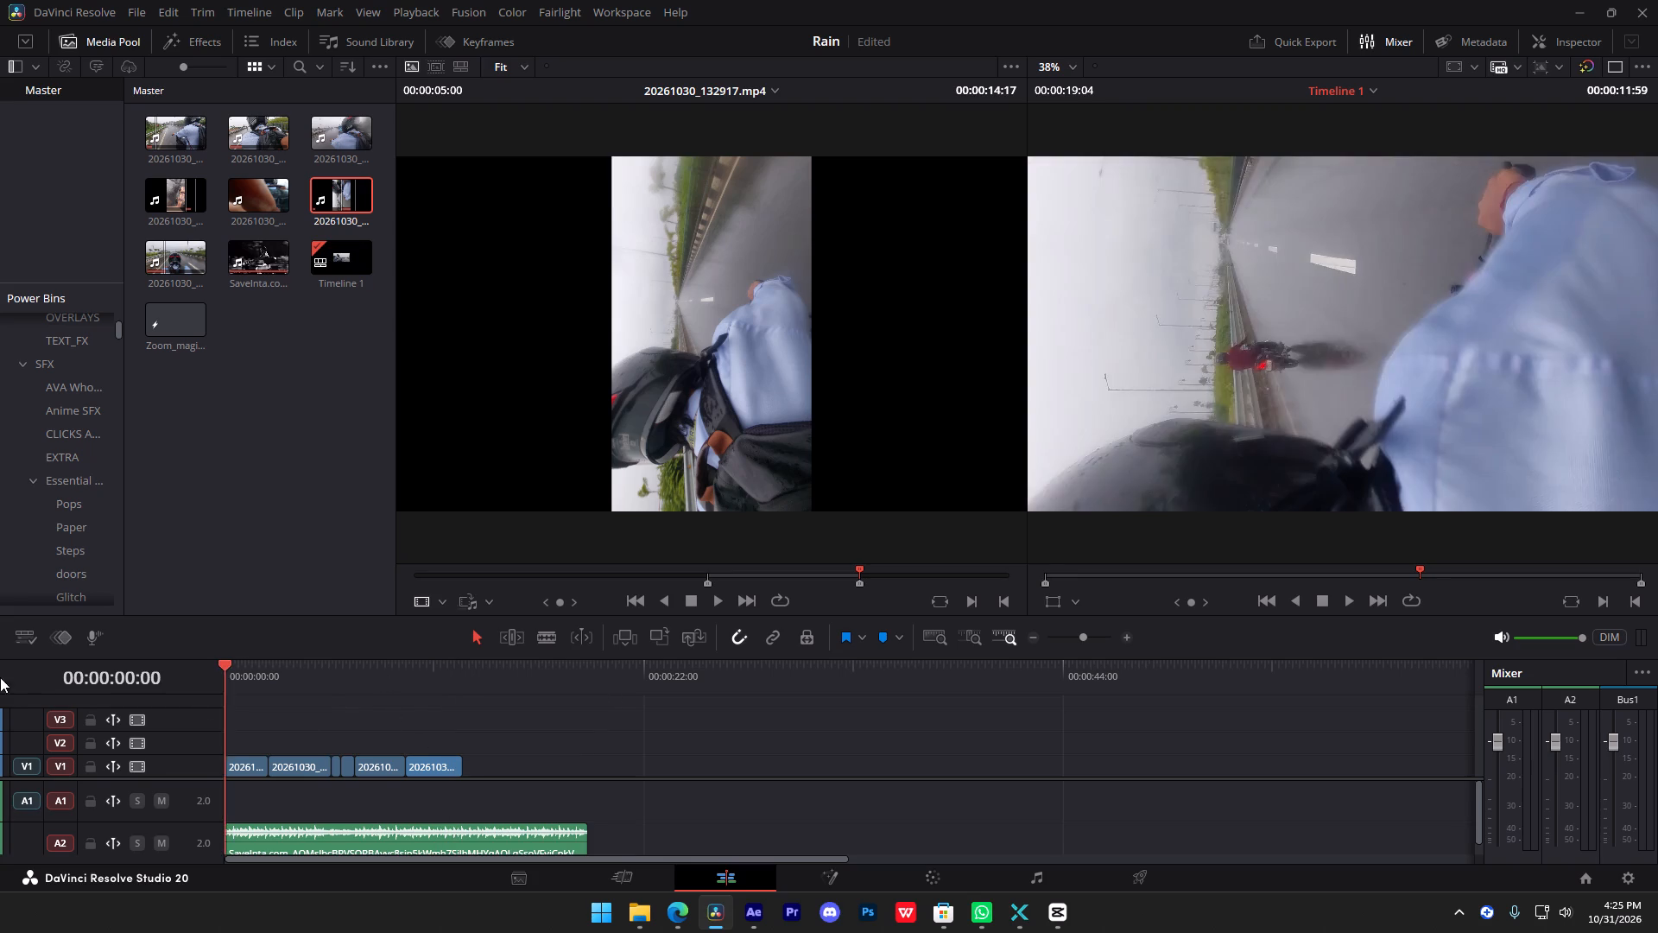
{"action": "left_click_drag", "start_coordinate": [0, 677], "coordinate": [0, 696]}
{"action": "key", "text": "space"}
{"action": "scroll", "coordinate": [1074, 789], "scroll_direction": "up", "scroll_amount": 5, "text": "alt"}
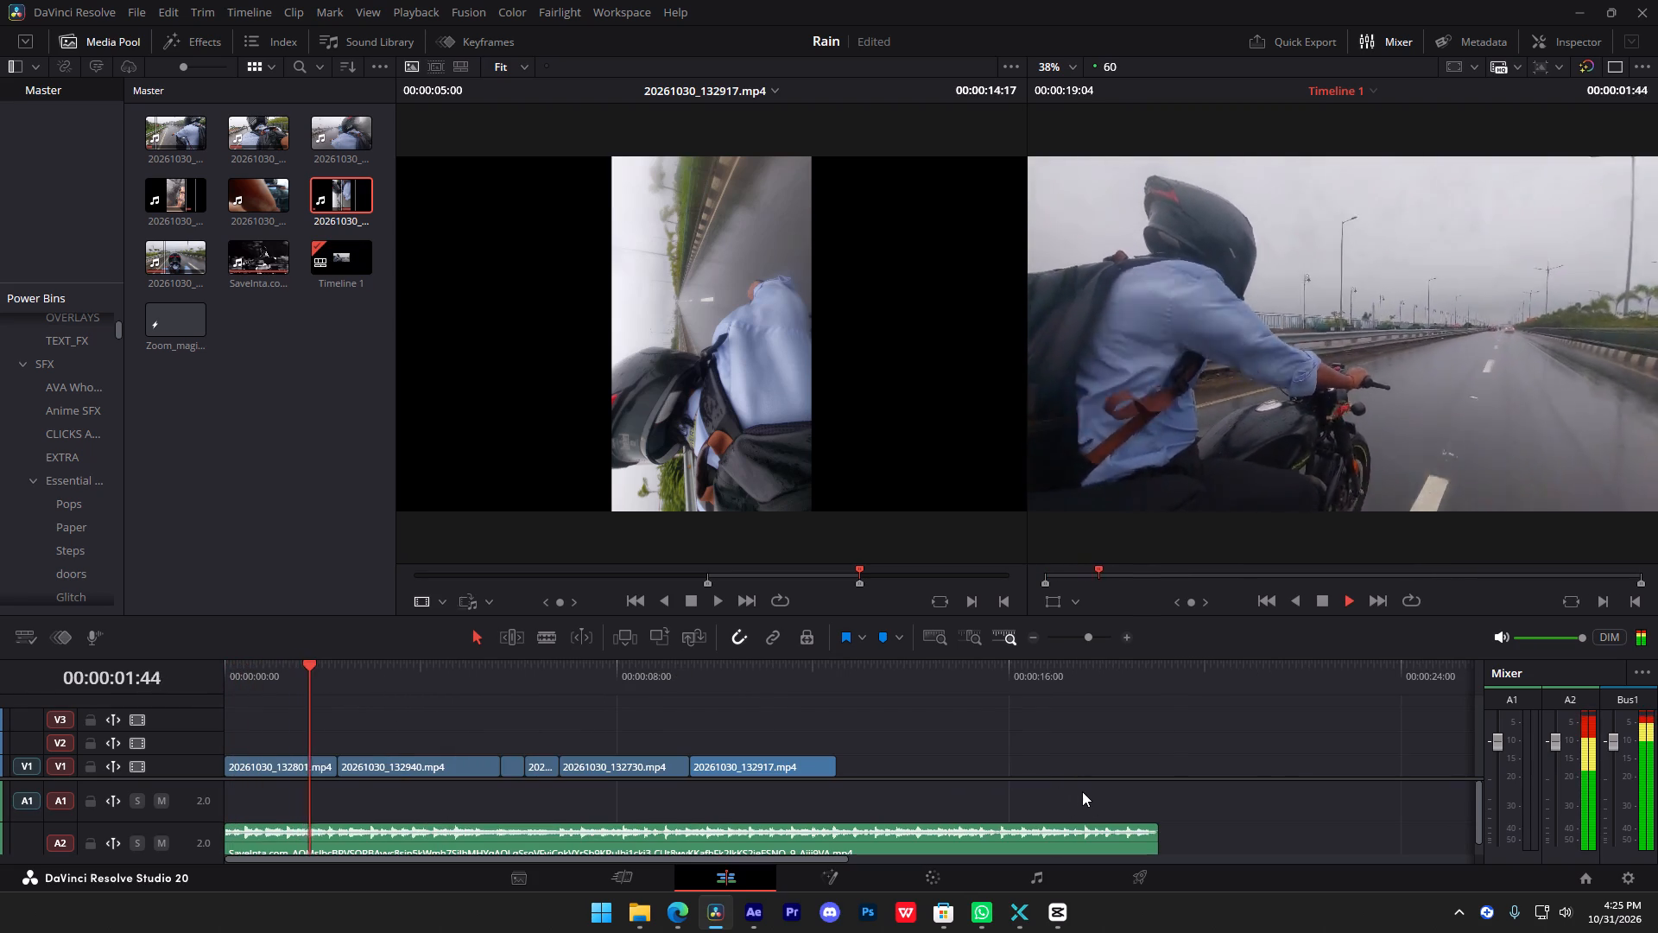
{"action": "scroll", "coordinate": [1118, 837], "scroll_direction": "up", "scroll_amount": 5, "text": "alt"}
{"action": "scroll", "coordinate": [1122, 837], "scroll_direction": "down", "scroll_amount": 5, "text": "alt"}
{"action": "scroll", "coordinate": [1143, 856], "scroll_direction": "up", "scroll_amount": 5, "text": "alt"}
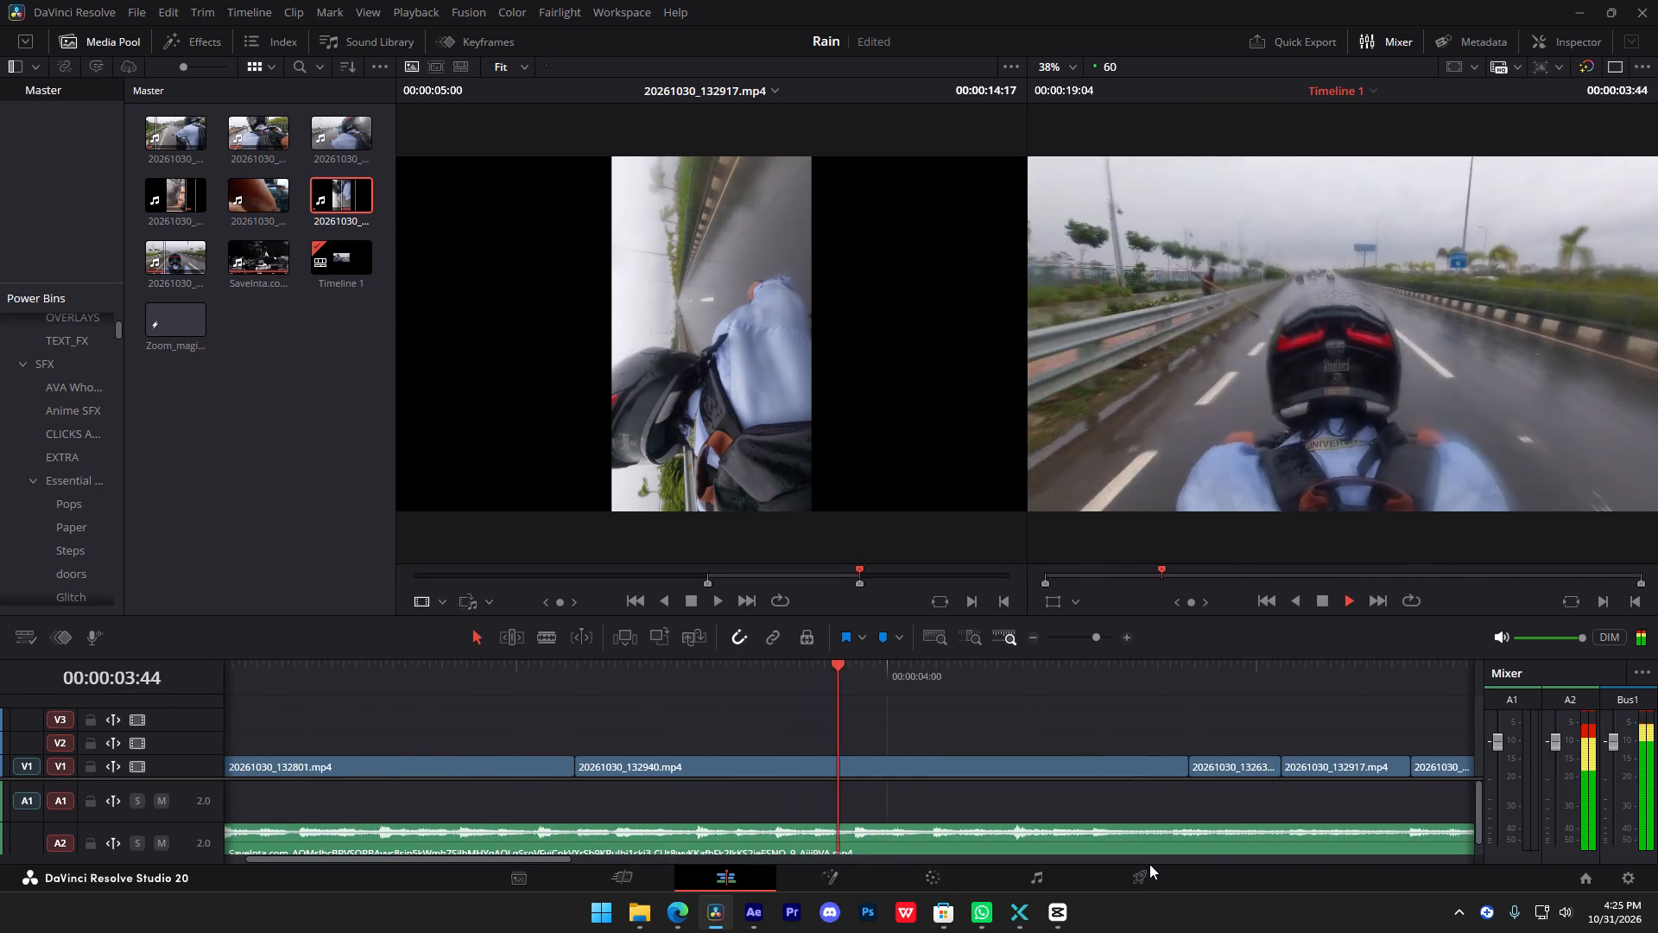
{"action": "scroll", "coordinate": [1191, 822], "scroll_direction": "down", "scroll_amount": 5, "text": "alt"}
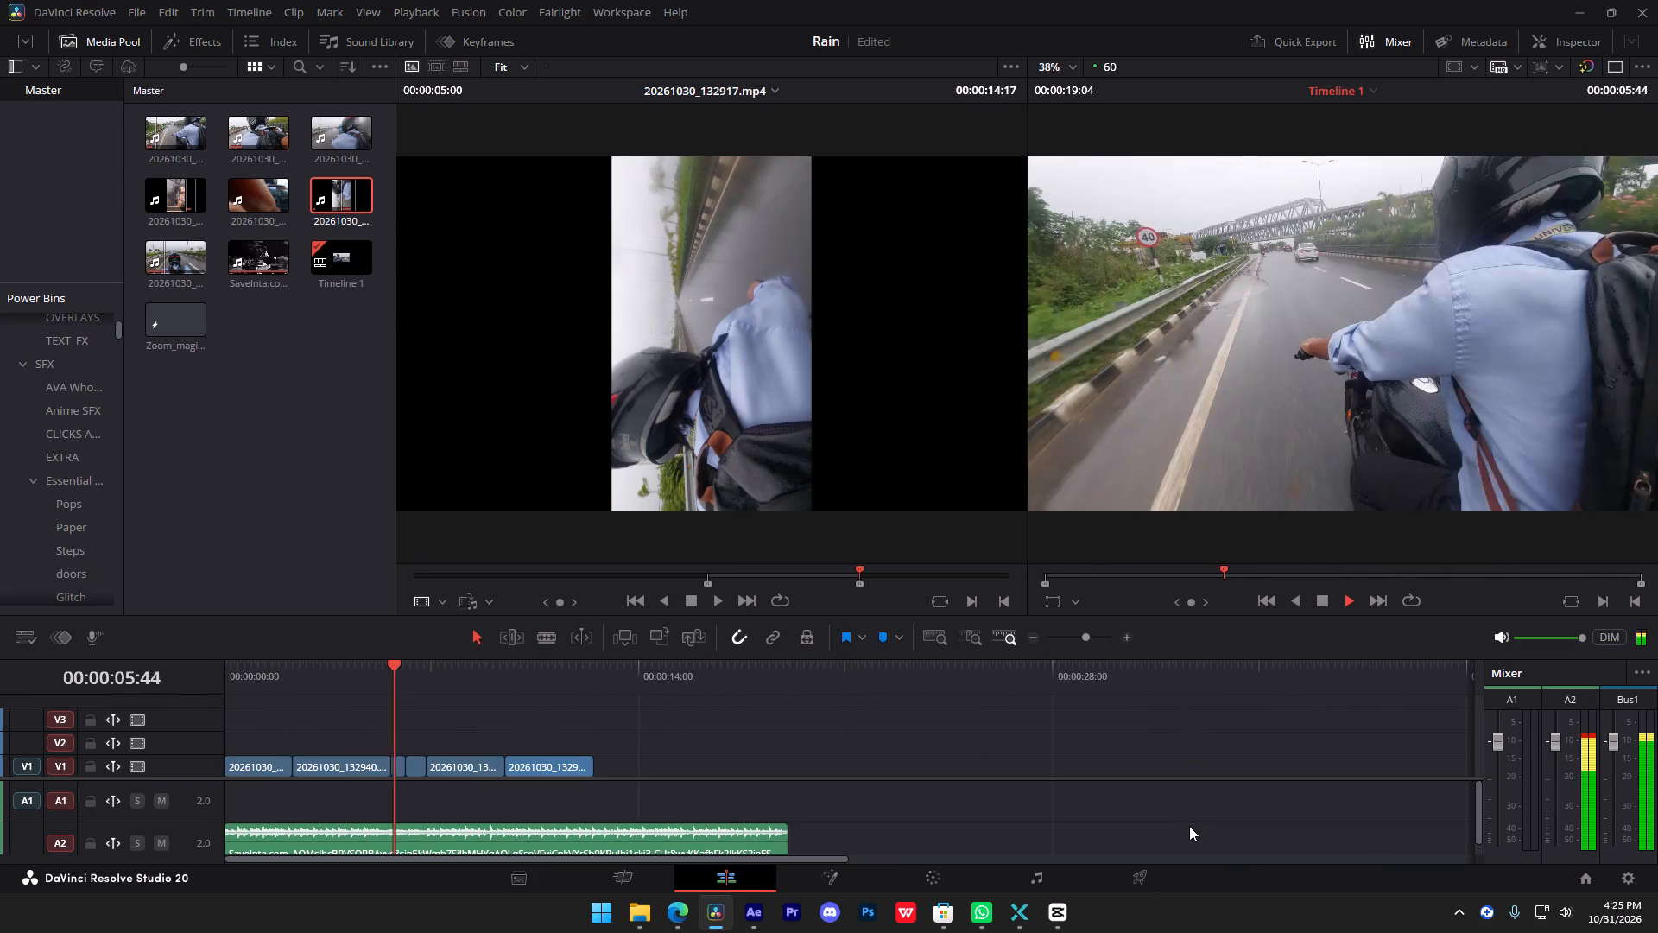
{"action": "scroll", "coordinate": [1183, 847], "scroll_direction": "up", "scroll_amount": 4, "text": "alt"}
{"action": "key", "text": "space"}
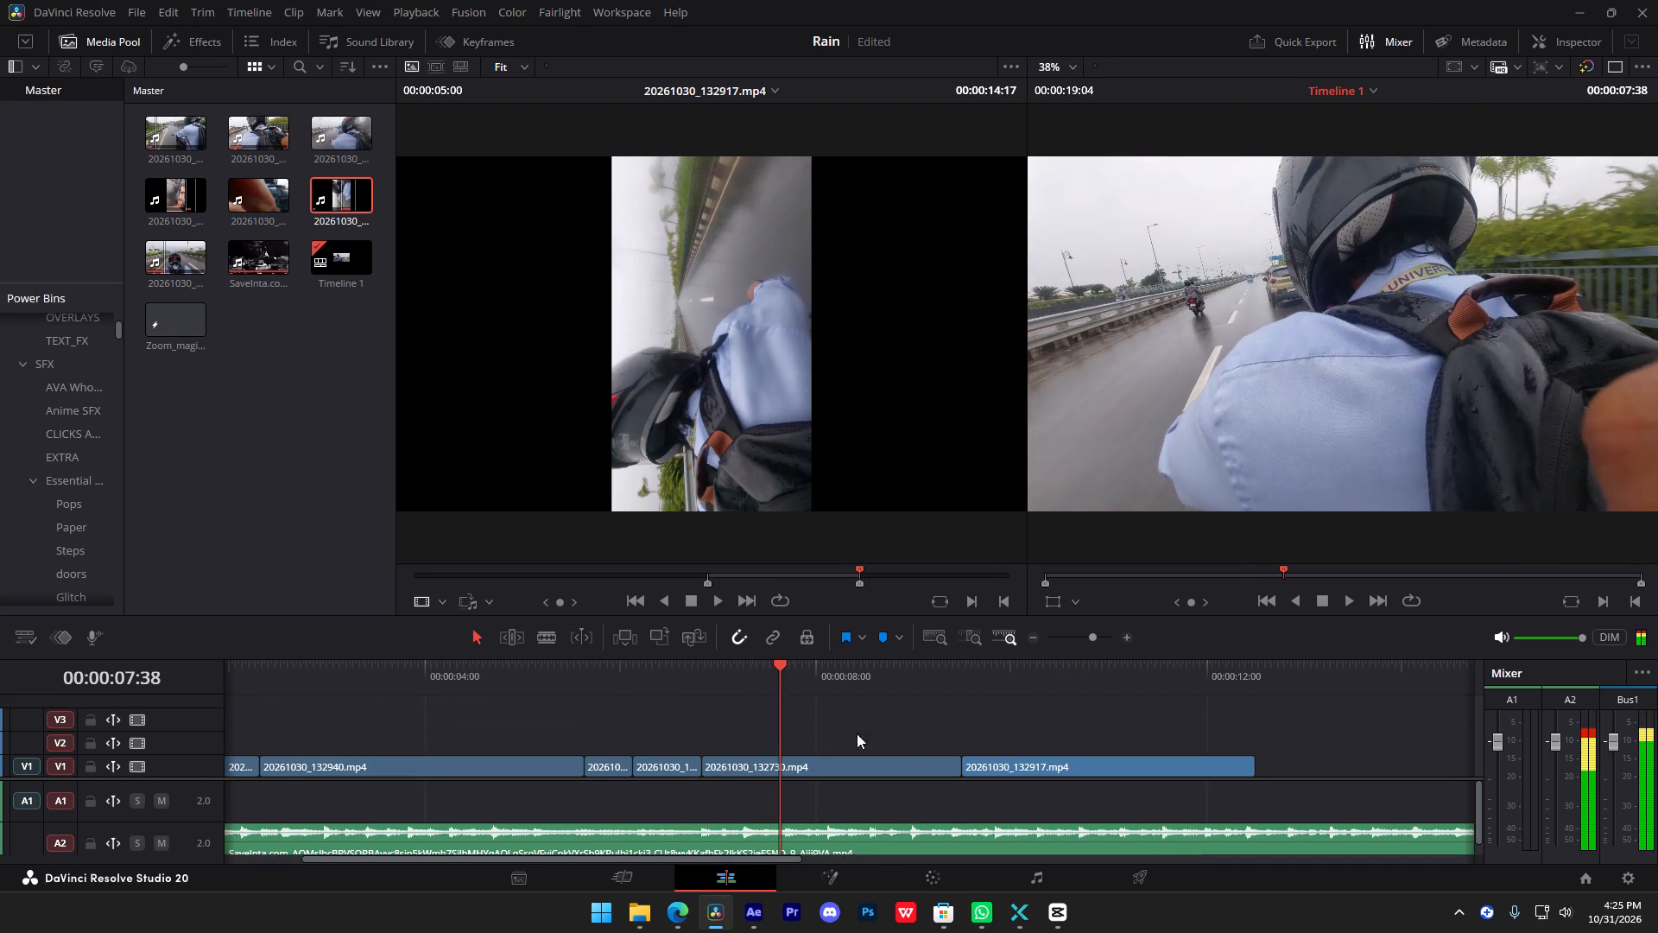
{"action": "left_click_drag", "start_coordinate": [643, 679], "coordinate": [620, 689]}
{"action": "left_click_drag", "start_coordinate": [594, 695], "coordinate": [560, 711]}
{"action": "key", "text": "space"}
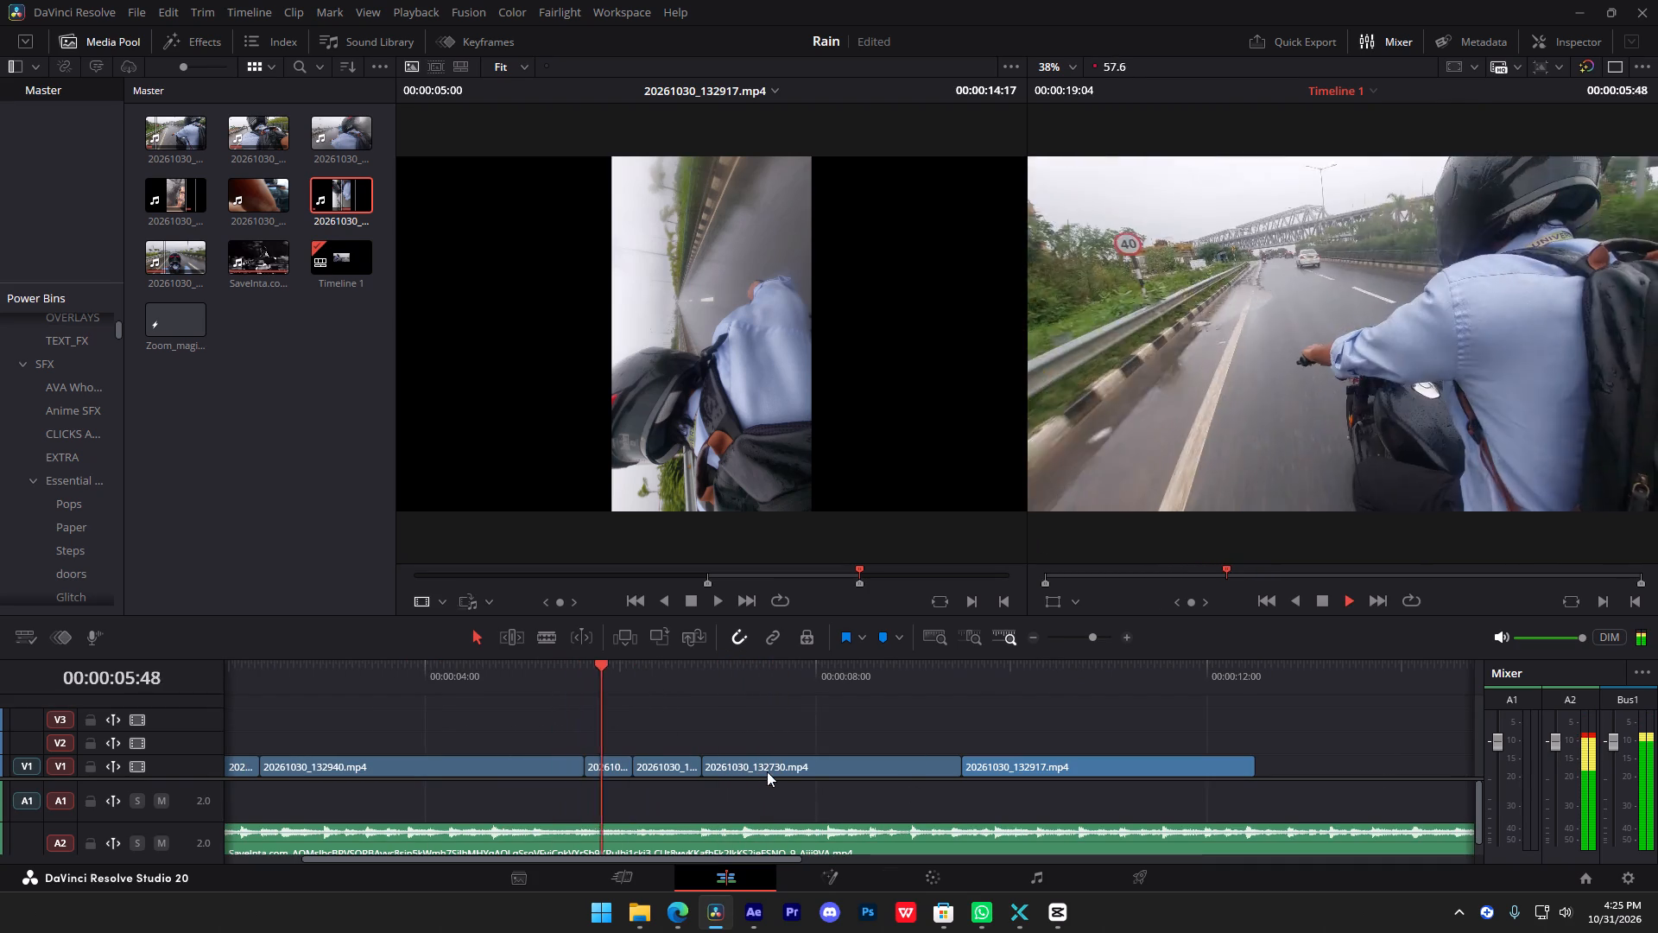
{"action": "key", "text": "space"}
{"action": "key", "text": "space"}
{"action": "scroll", "coordinate": [740, 778], "scroll_direction": "down", "scroll_amount": 3, "text": "alt"}
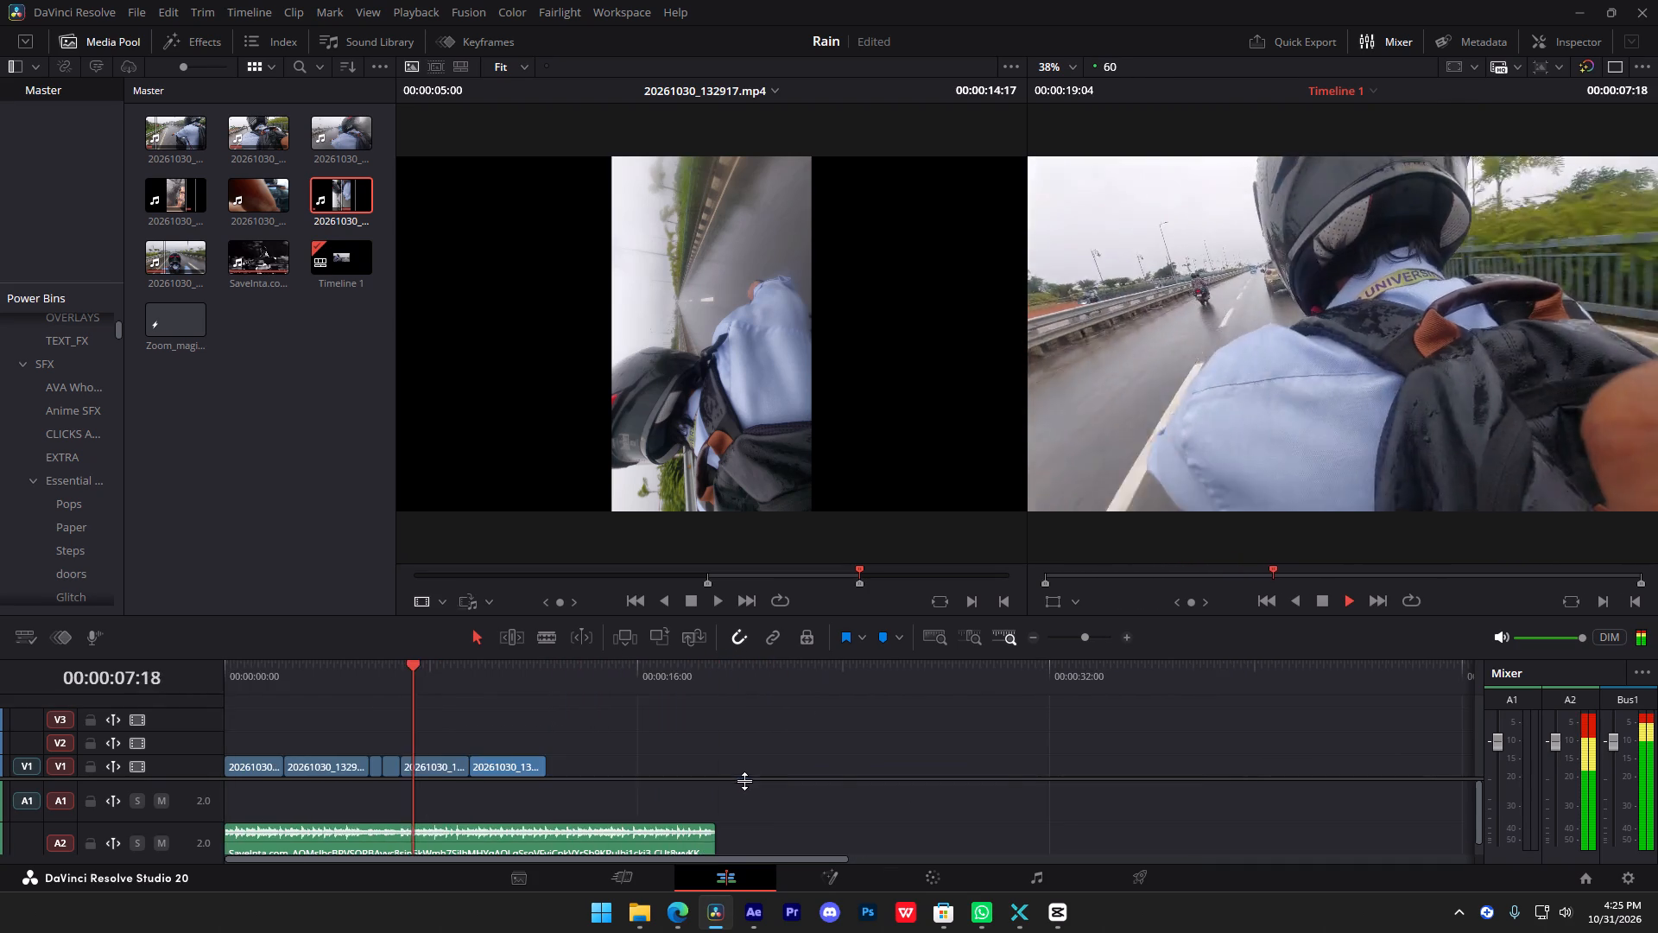
{"action": "scroll", "coordinate": [811, 808], "scroll_direction": "up", "scroll_amount": 4, "text": "alt"}
{"action": "scroll", "coordinate": [828, 795], "scroll_direction": "down", "scroll_amount": 3, "text": "alt"}
{"action": "scroll", "coordinate": [850, 800], "scroll_direction": "up", "scroll_amount": 5, "text": "alt"}
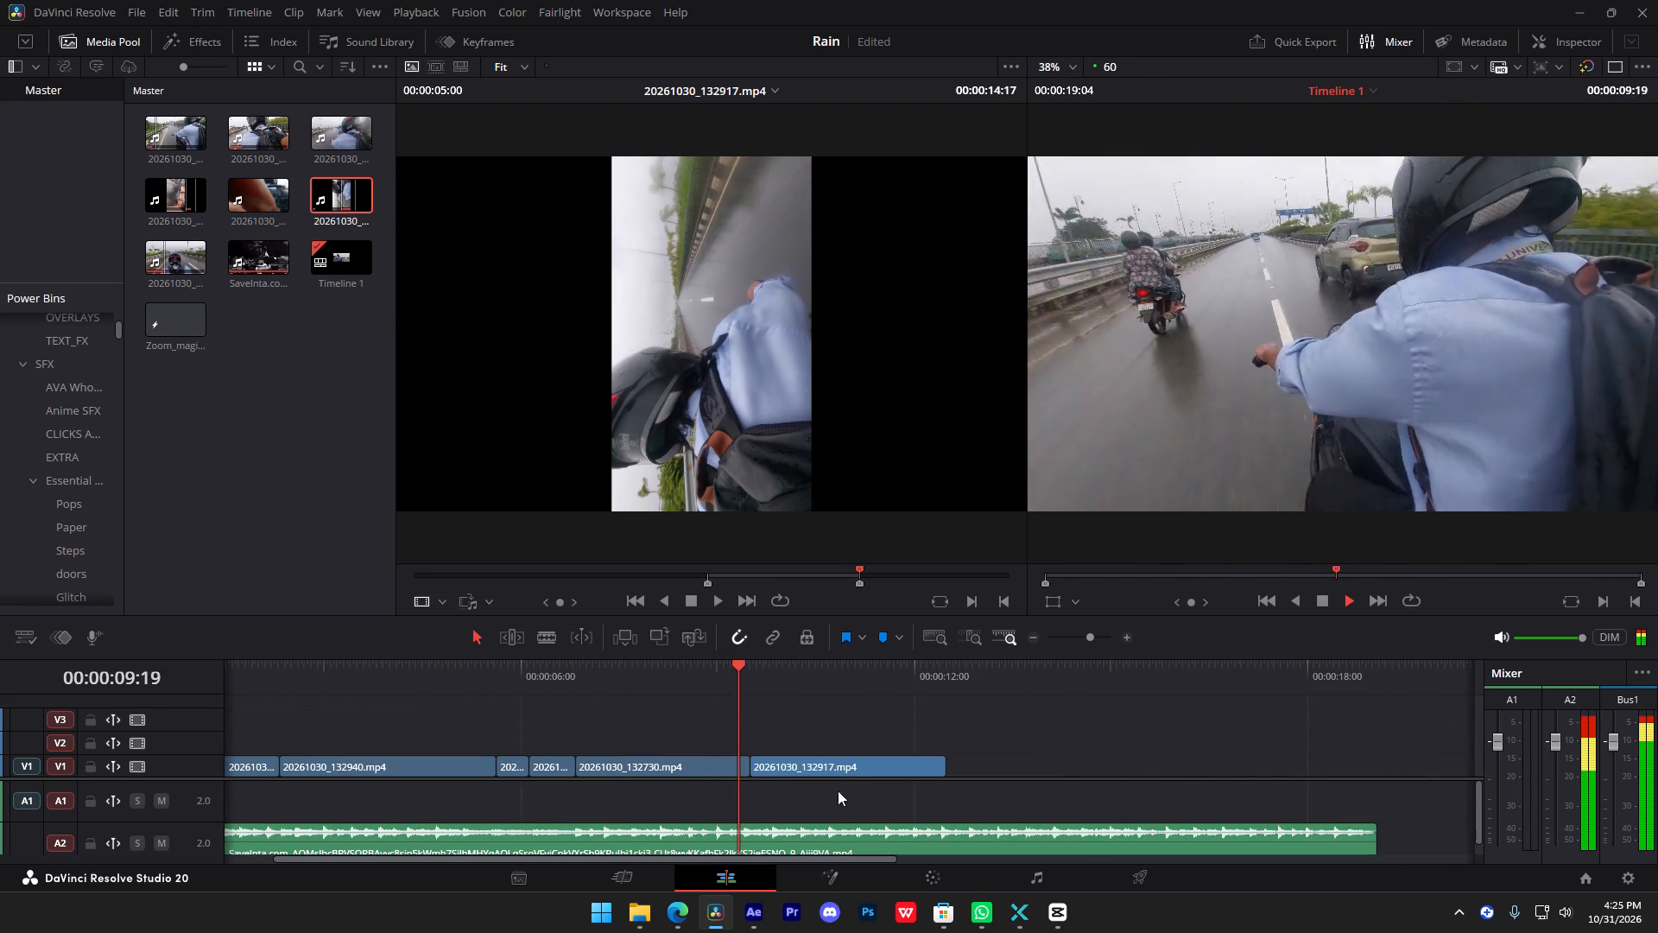
{"action": "key", "text": "space"}
Set the zoom of the last V1 clip, 20261030_132917.mp4, to 0.5.
{"action": "left_click", "coordinate": [822, 759]}
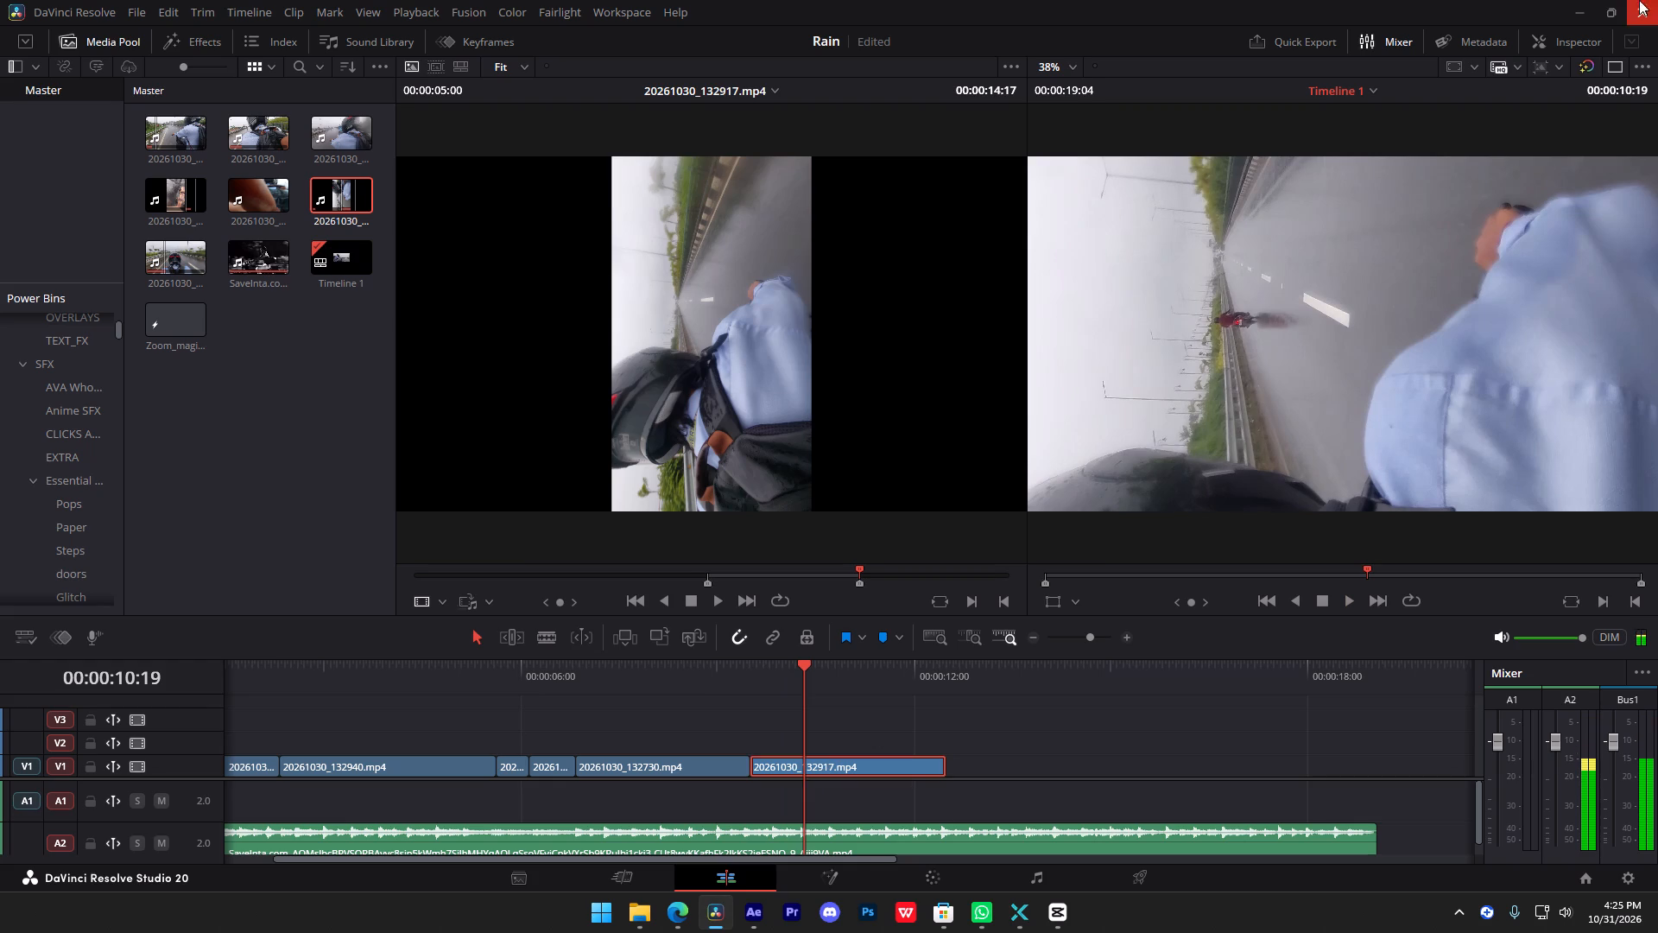
{"action": "left_click", "coordinate": [1597, 35]}
{"action": "double_click", "coordinate": [1471, 156]}
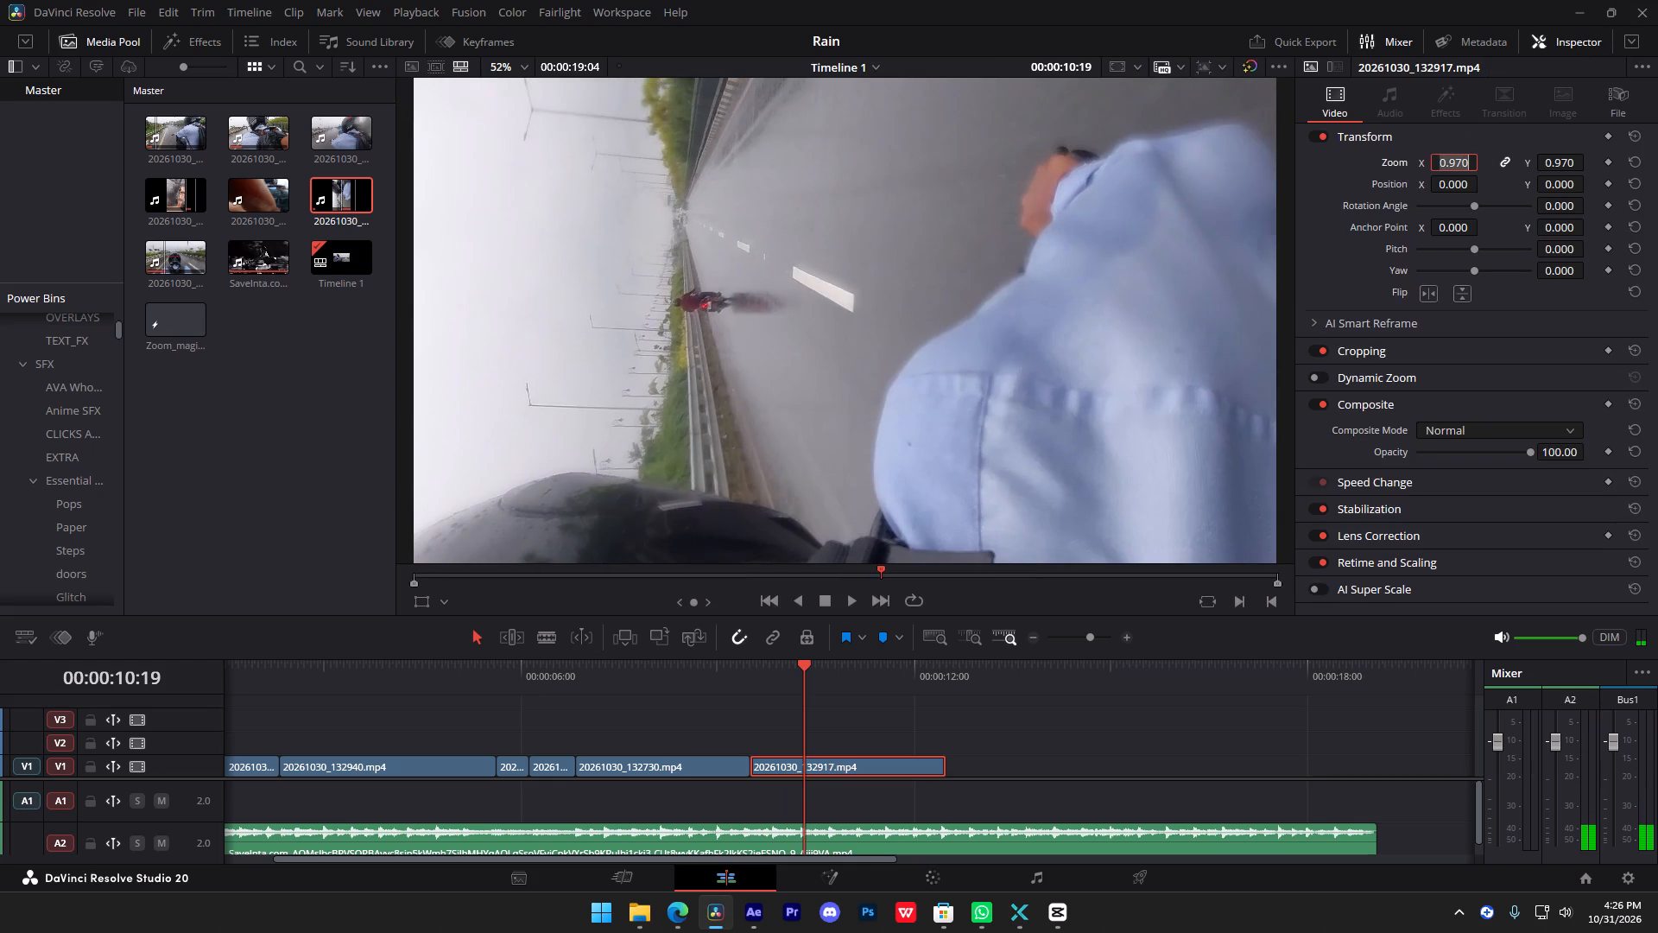
{"action": "type", "text": "0.5"}
{"action": "key", "text": "Return"}
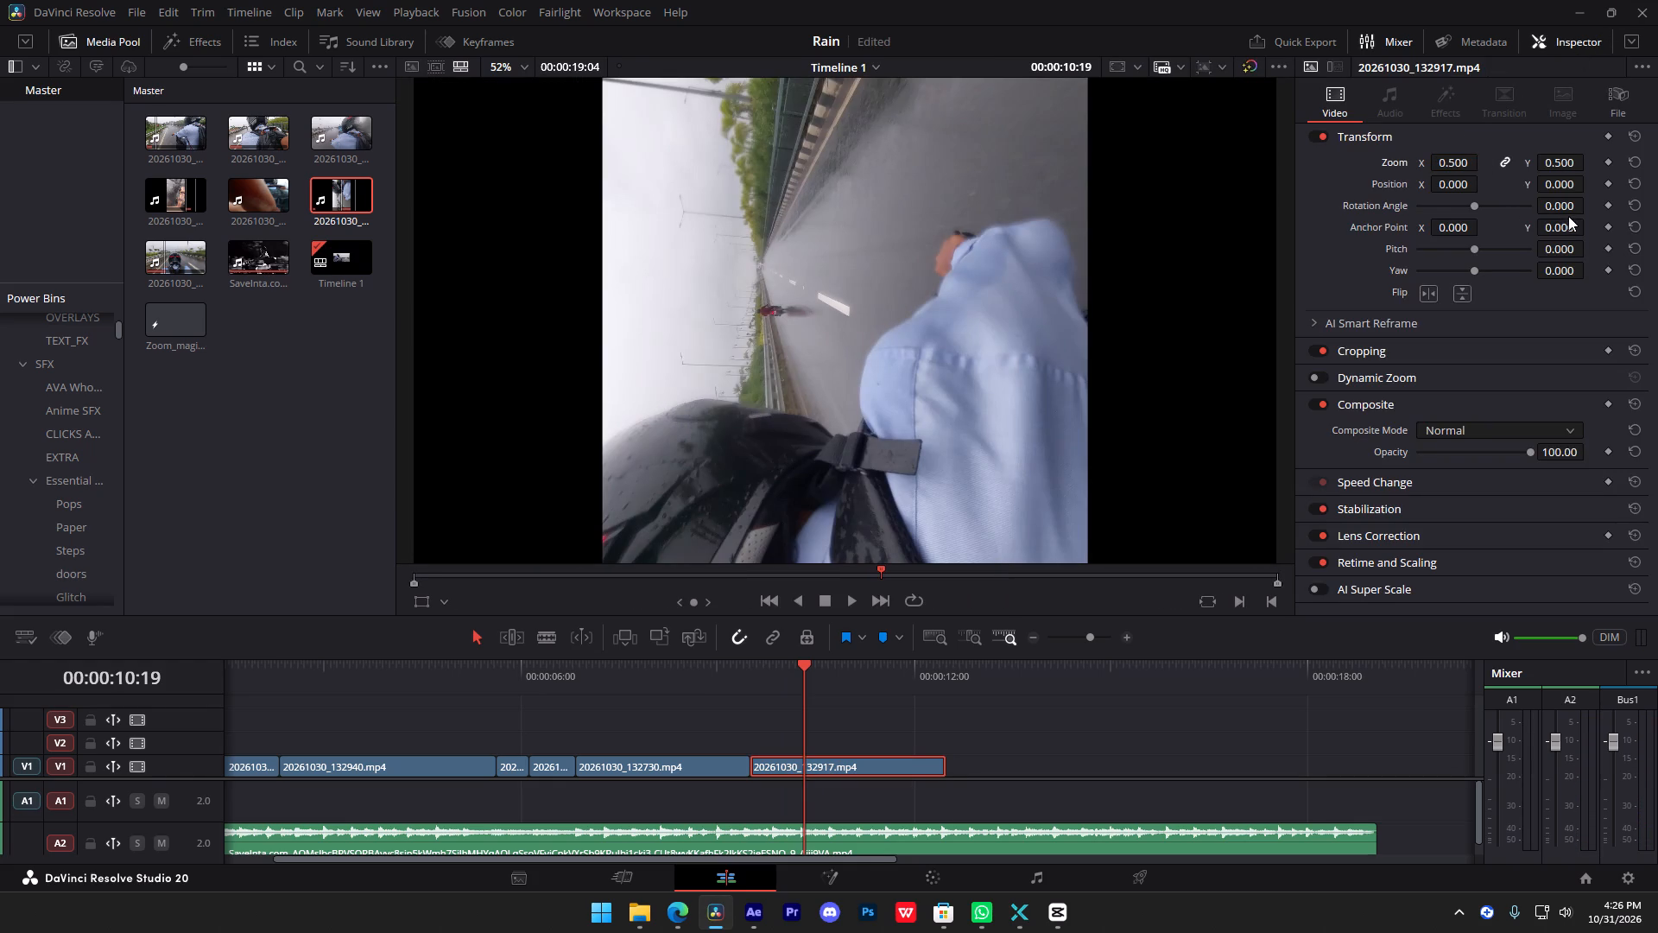
Set the rotation angle of the 20261030_132917.mp4 clip to -90 so the rider is upright.
{"action": "left_click", "coordinate": [1568, 216]}
{"action": "double_click", "coordinate": [1568, 208]}
{"action": "type", "text": "90"}
{"action": "key", "text": "Return"}
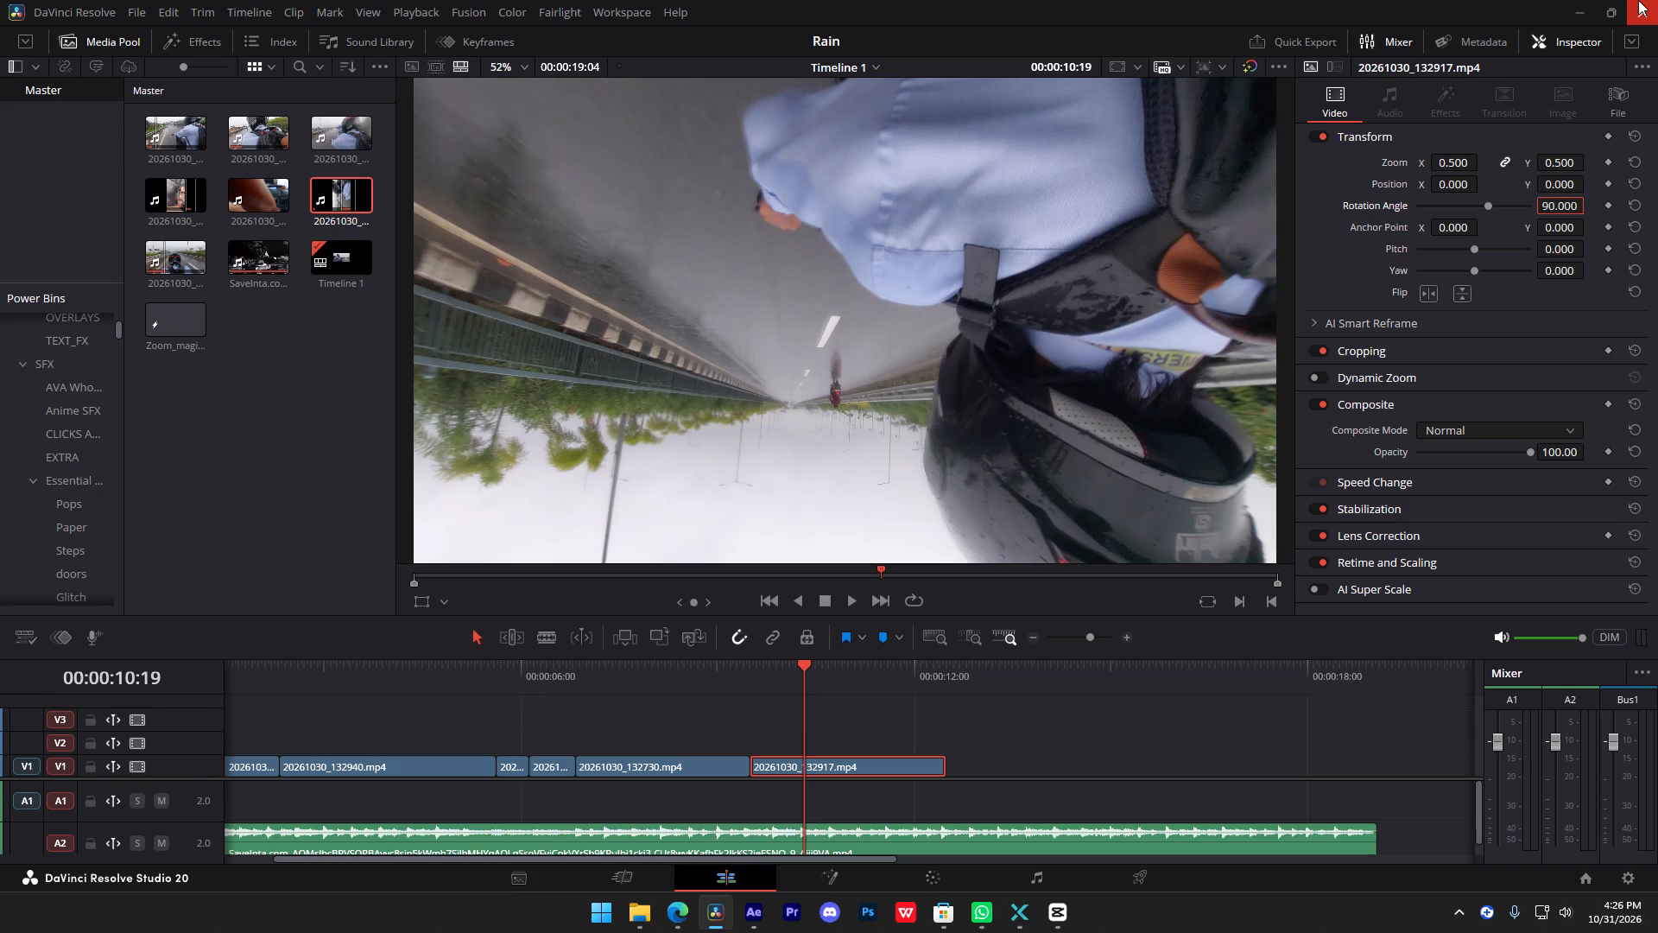
{"action": "double_click", "coordinate": [1573, 200]}
{"action": "type", "text": "-90"}
{"action": "key", "text": "Return"}
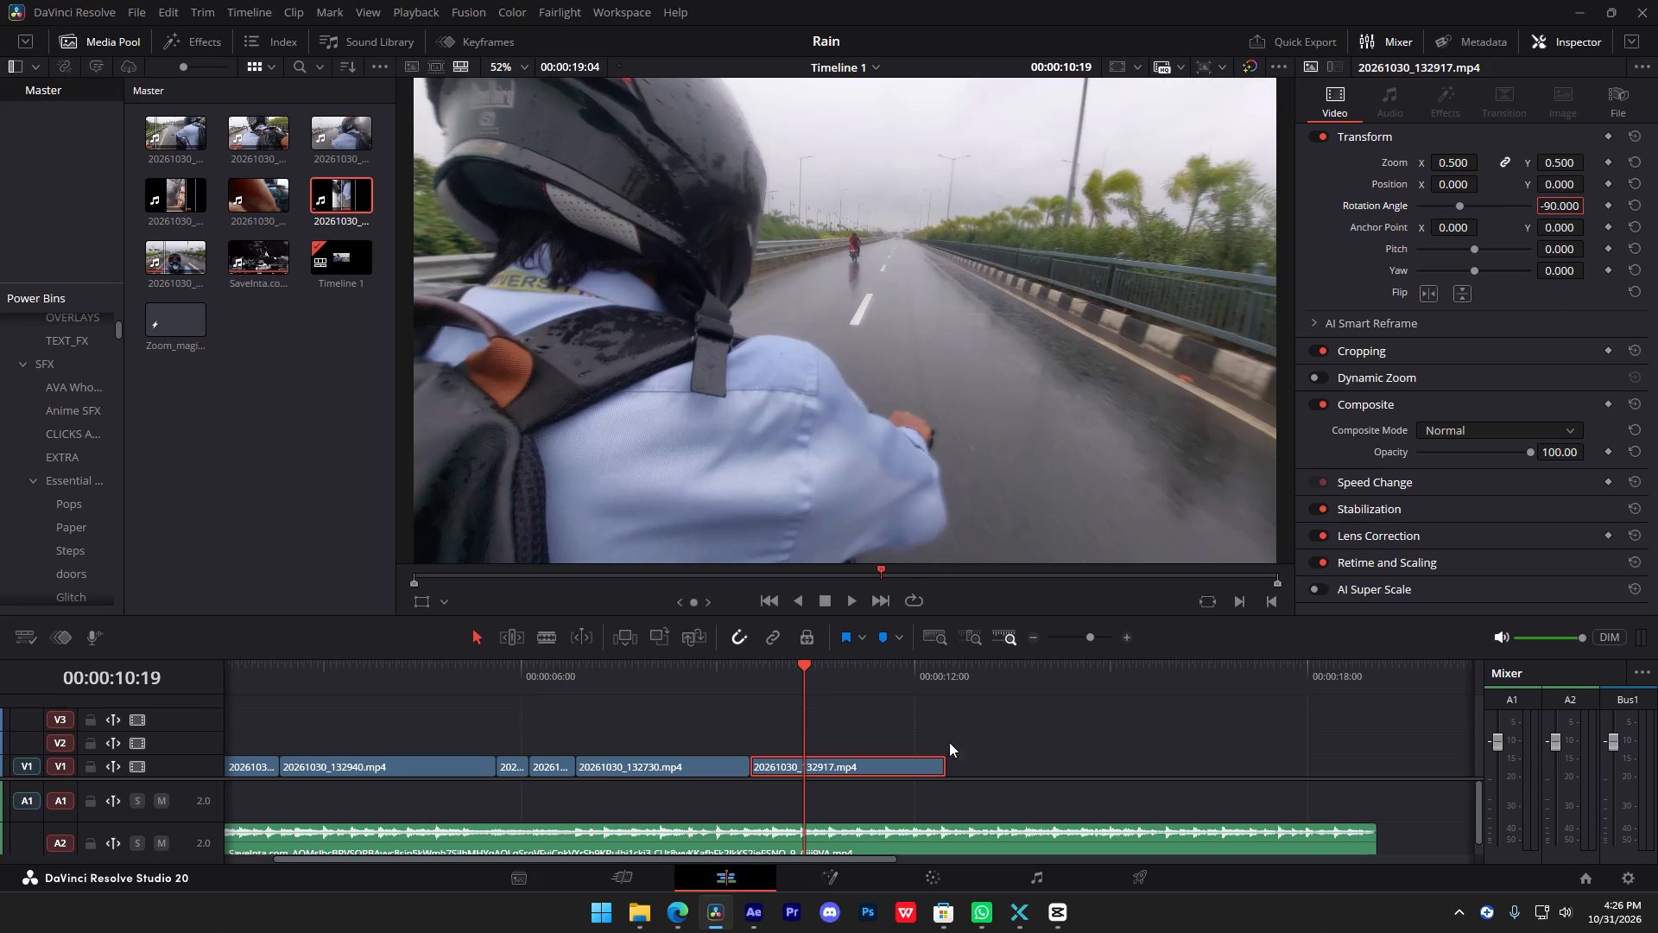
Play on to 00:00:12:51, split the A2 audio there and delete the remainder.
{"action": "left_click", "coordinate": [938, 732]}
{"action": "key", "text": "space"}
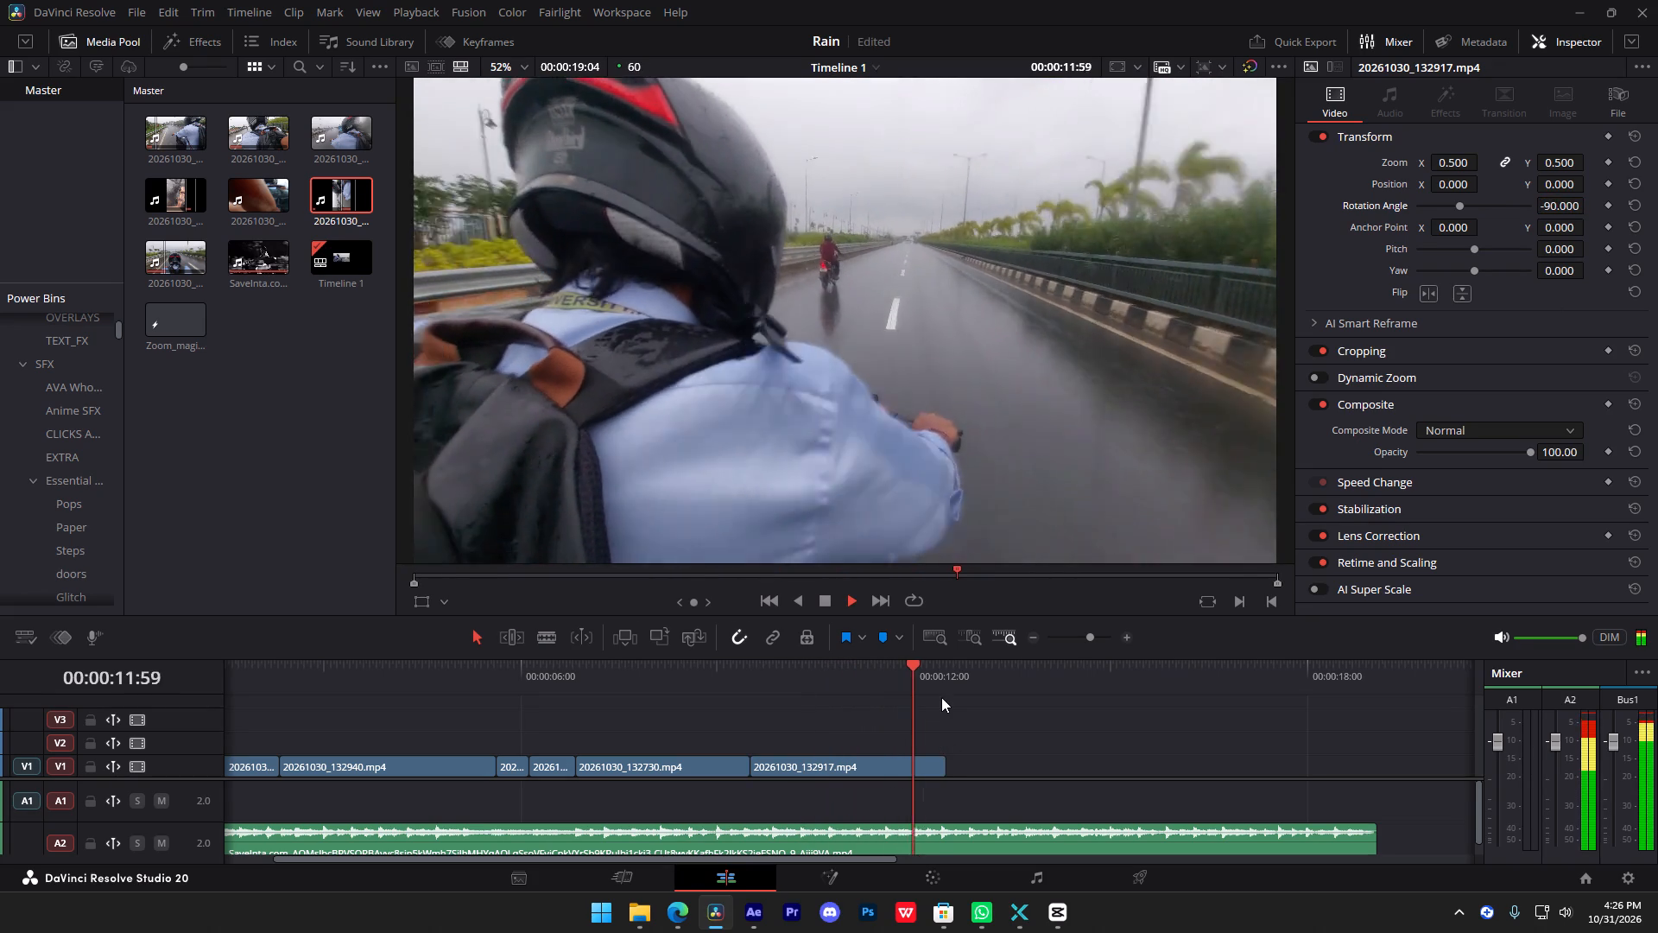
{"action": "key", "text": "space"}
{"action": "left_click", "coordinate": [1037, 841]}
{"action": "key", "text": "s"}
{"action": "left_click", "coordinate": [1037, 839]}
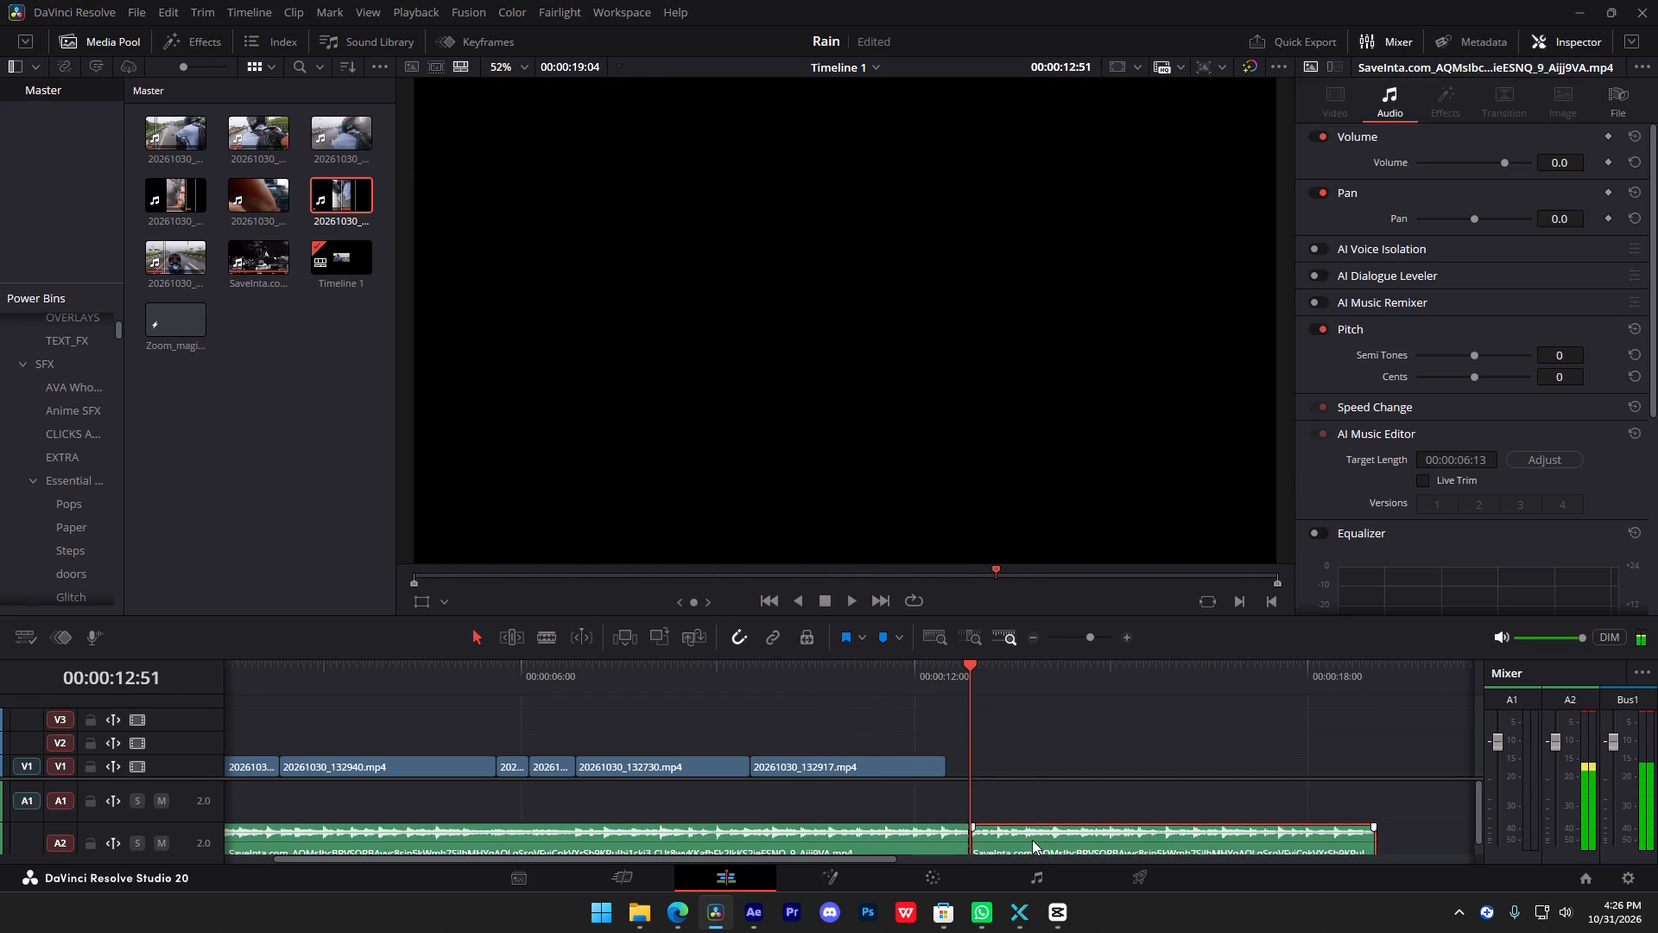
{"action": "key", "text": "BackSpace"}
Split the A2 audio at 00:00:11:57 and duplicate its short end piece onto A1 at the same time position.
{"action": "scroll", "coordinate": [1029, 819], "scroll_direction": "down", "scroll_amount": 2}
{"action": "left_click", "coordinate": [911, 676]}
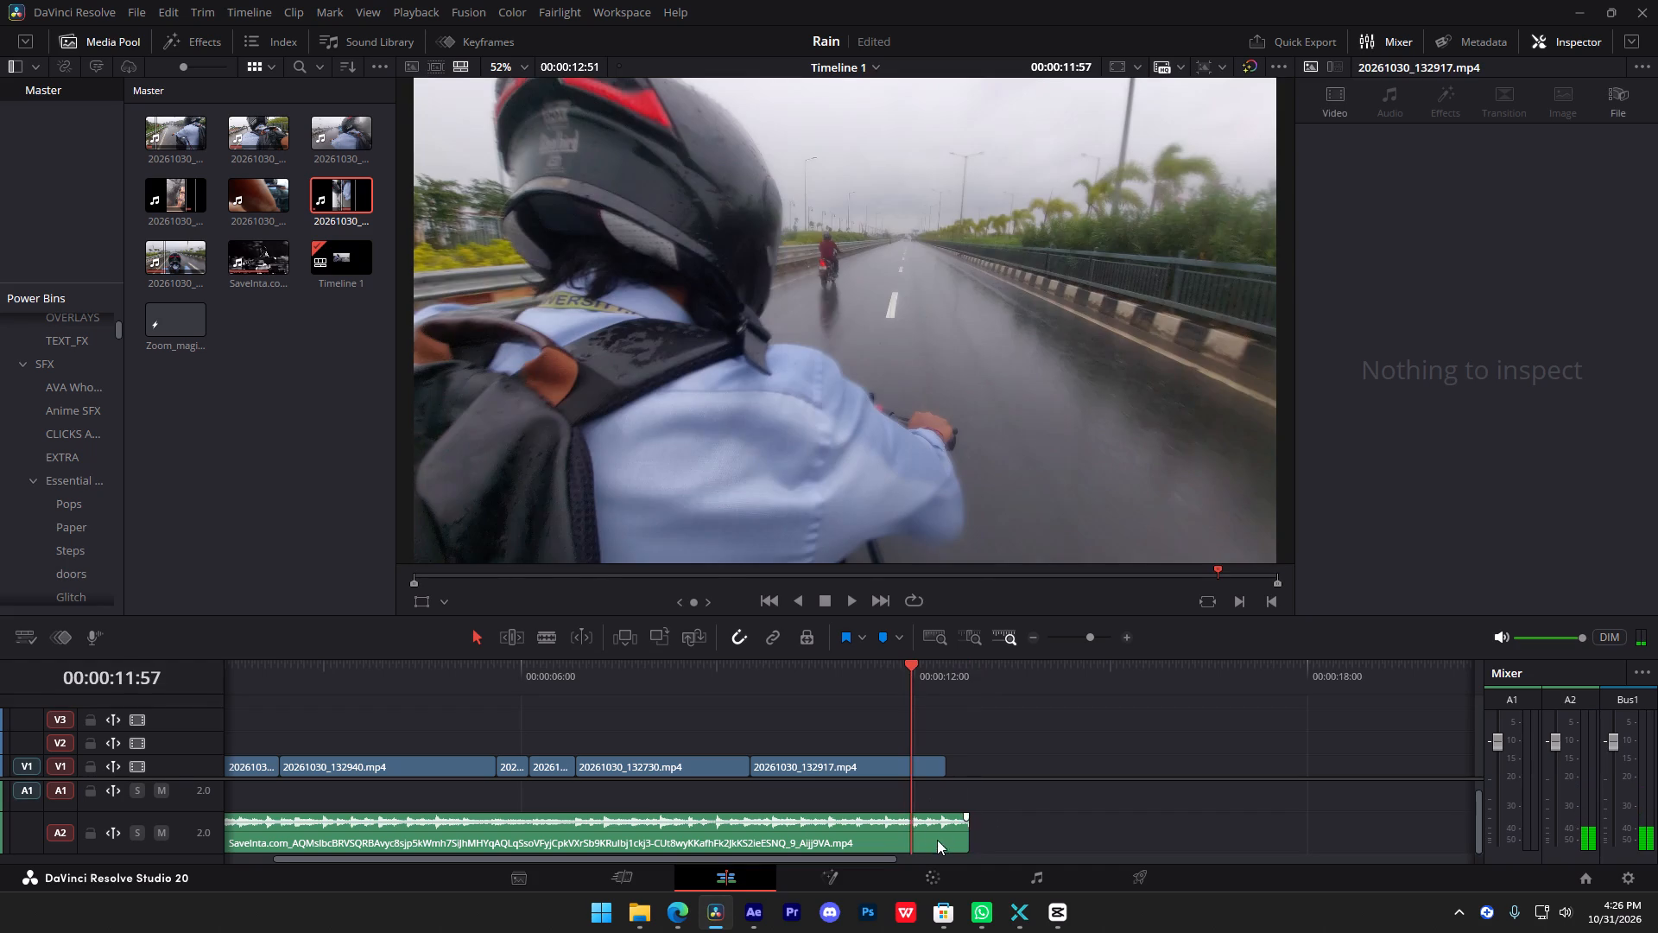
{"action": "left_click", "coordinate": [936, 840]}
{"action": "key", "text": "s"}
{"action": "left_click_drag", "start_coordinate": [936, 841], "coordinate": [935, 803], "text": "alt"}
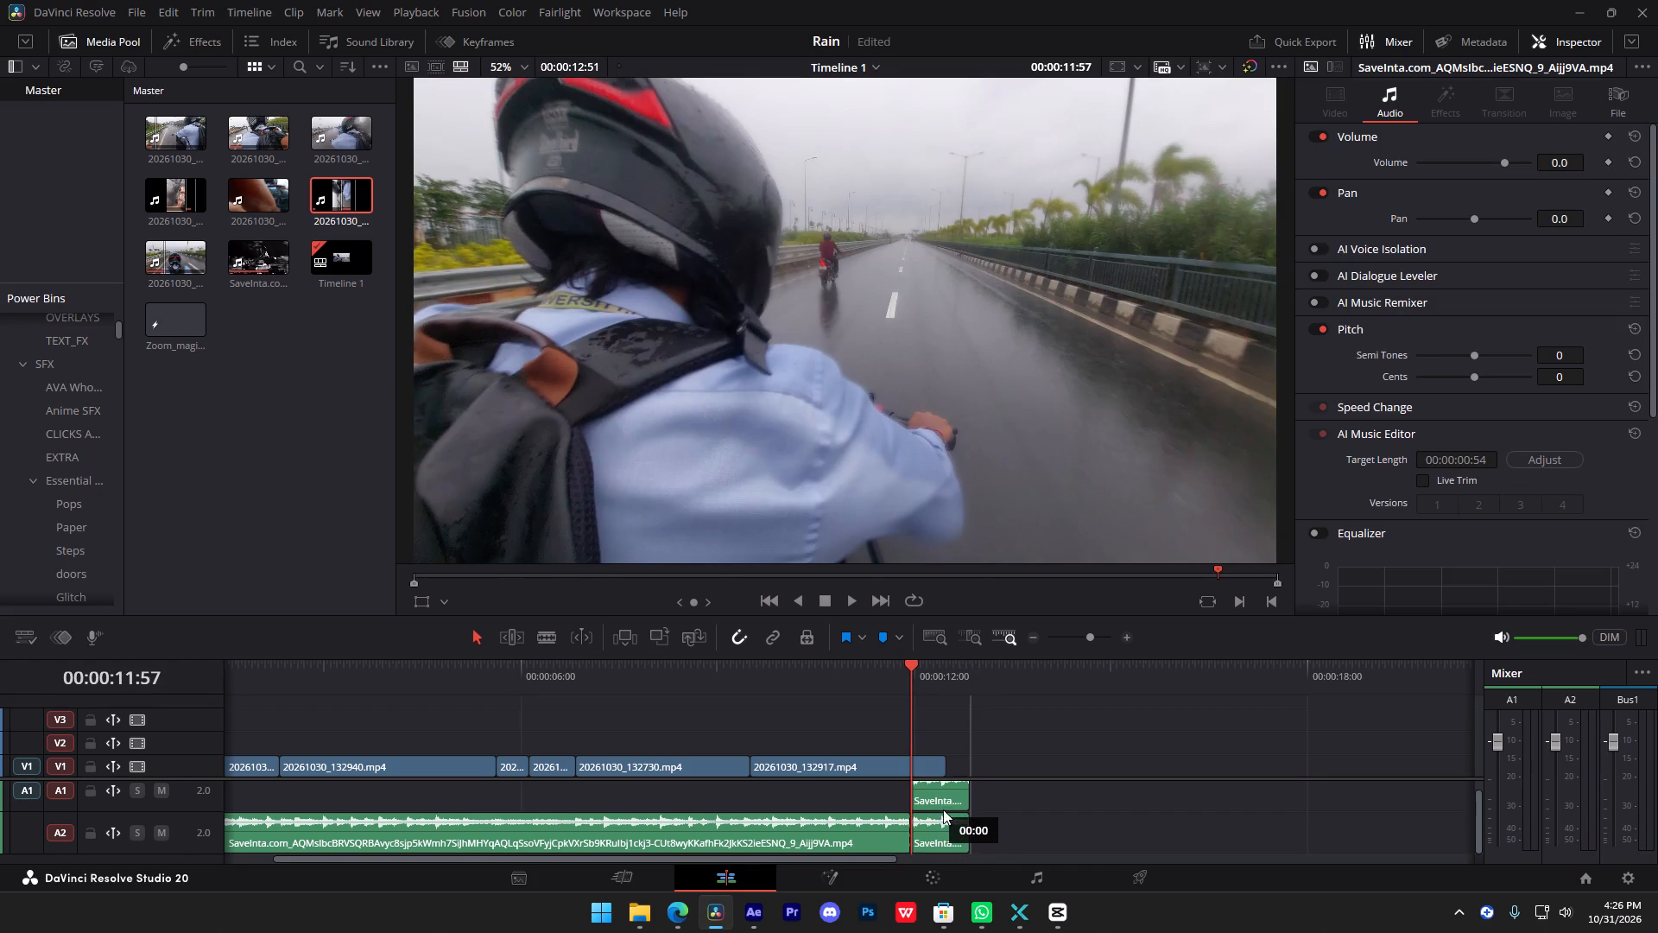
Combine the two short audio pieces on A1 and A2 at 00:00:11:57 into a new compound clip with the default name.
{"action": "scroll", "coordinate": [943, 810], "scroll_direction": "up", "scroll_amount": 1}
{"action": "left_click_drag", "start_coordinate": [999, 794], "coordinate": [956, 833]}
{"action": "key", "text": "Tab"}
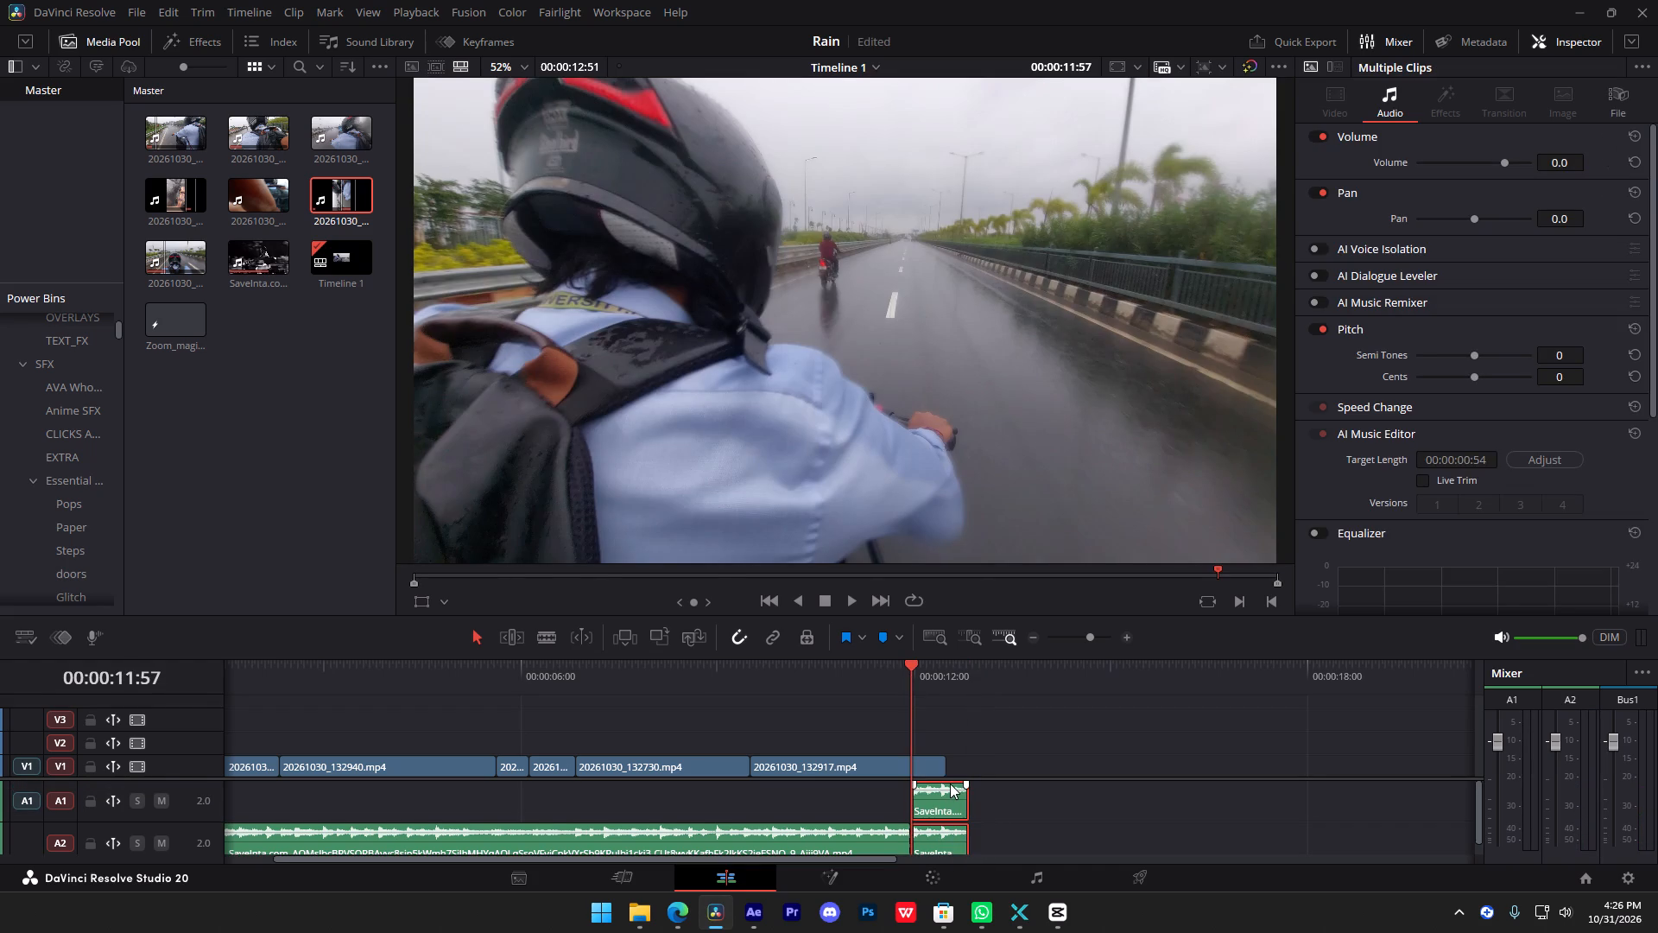
{"action": "right_click", "coordinate": [950, 783]}
{"action": "double_click", "coordinate": [999, 252]}
{"action": "key", "text": "Tab"}
{"action": "left_click", "coordinate": [944, 797]}
{"action": "key", "text": "Tab"}
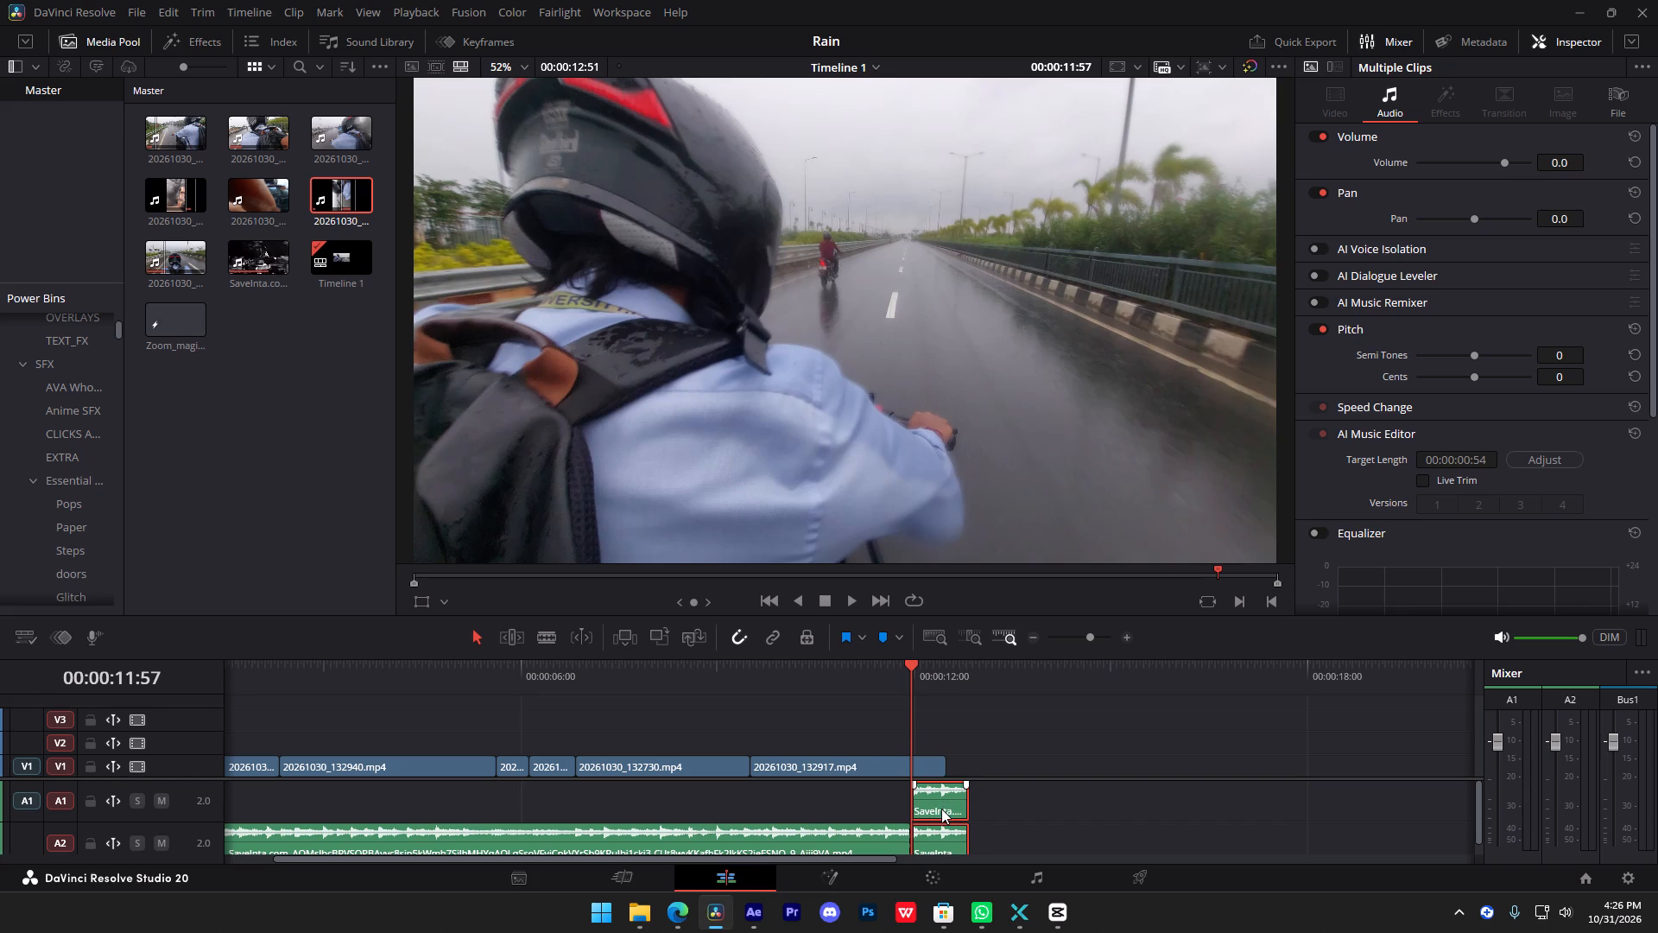
{"action": "key", "text": "Tab"}
{"action": "right_click", "coordinate": [941, 809]}
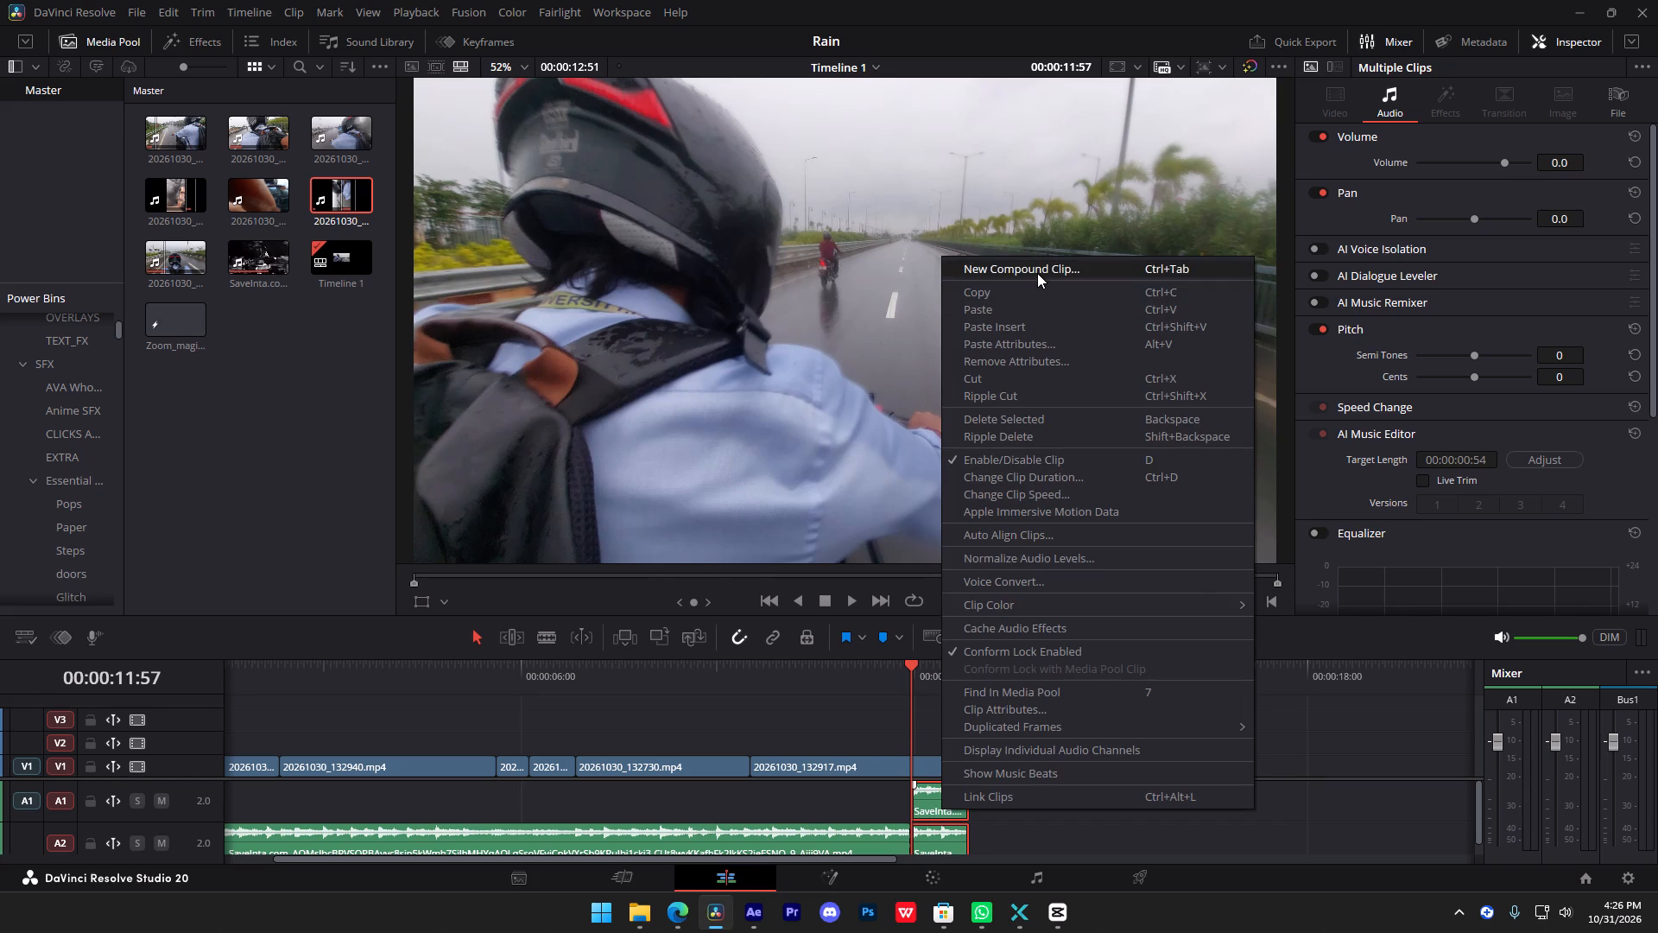
{"action": "left_click", "coordinate": [1037, 273]}
{"action": "left_click", "coordinate": [924, 494]}
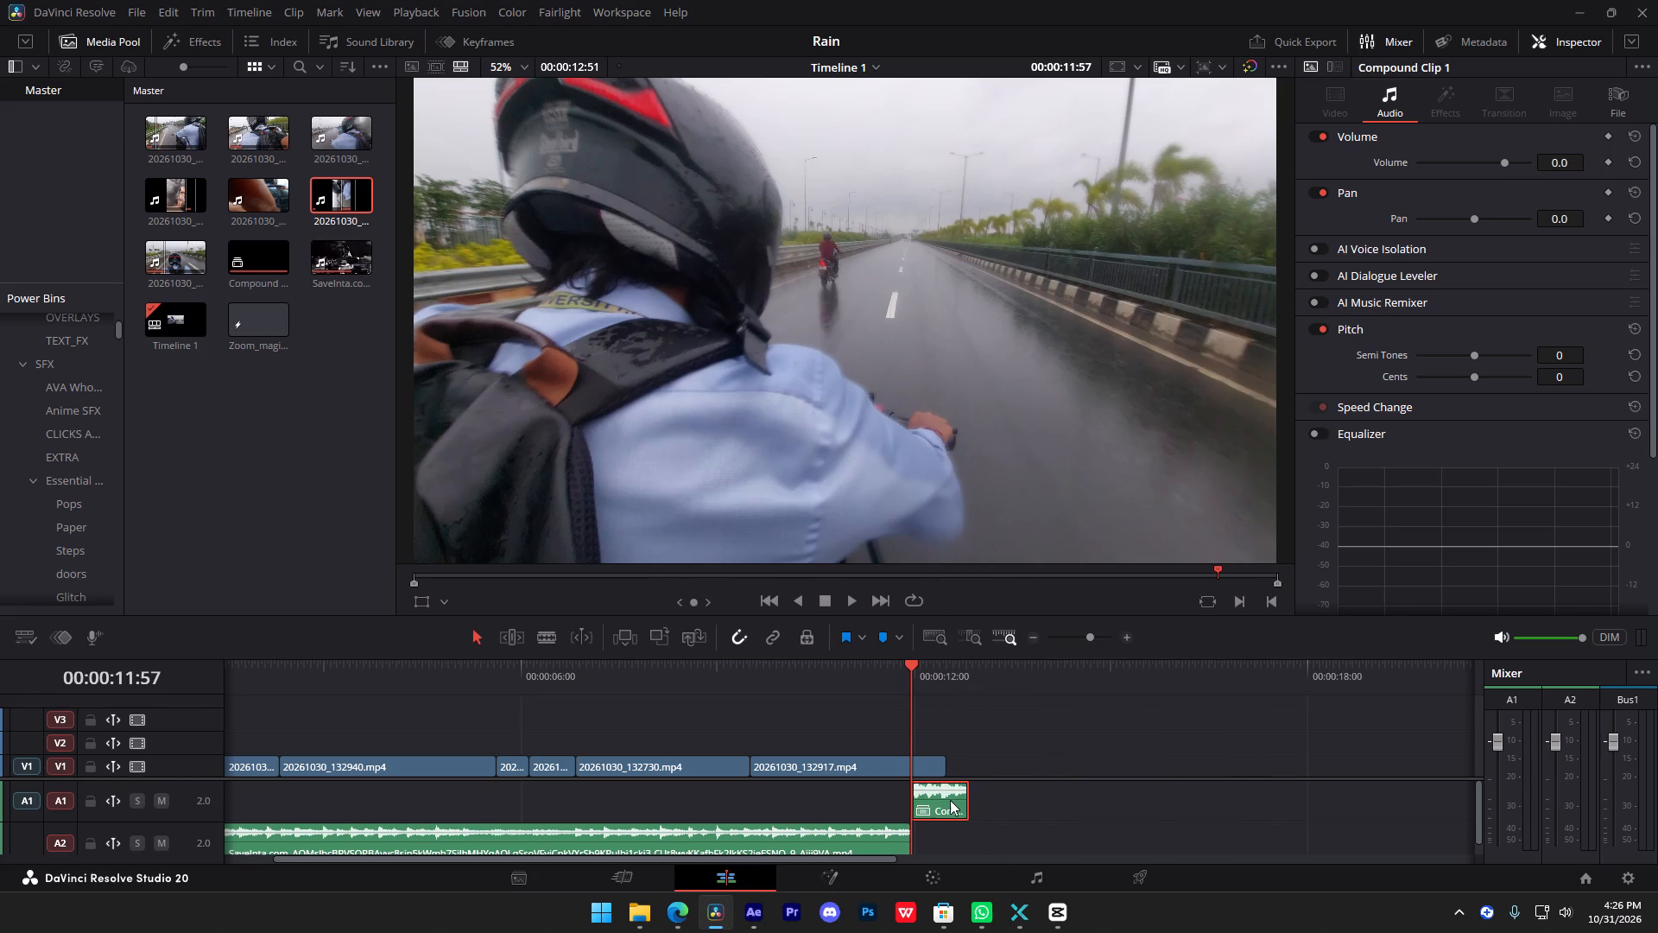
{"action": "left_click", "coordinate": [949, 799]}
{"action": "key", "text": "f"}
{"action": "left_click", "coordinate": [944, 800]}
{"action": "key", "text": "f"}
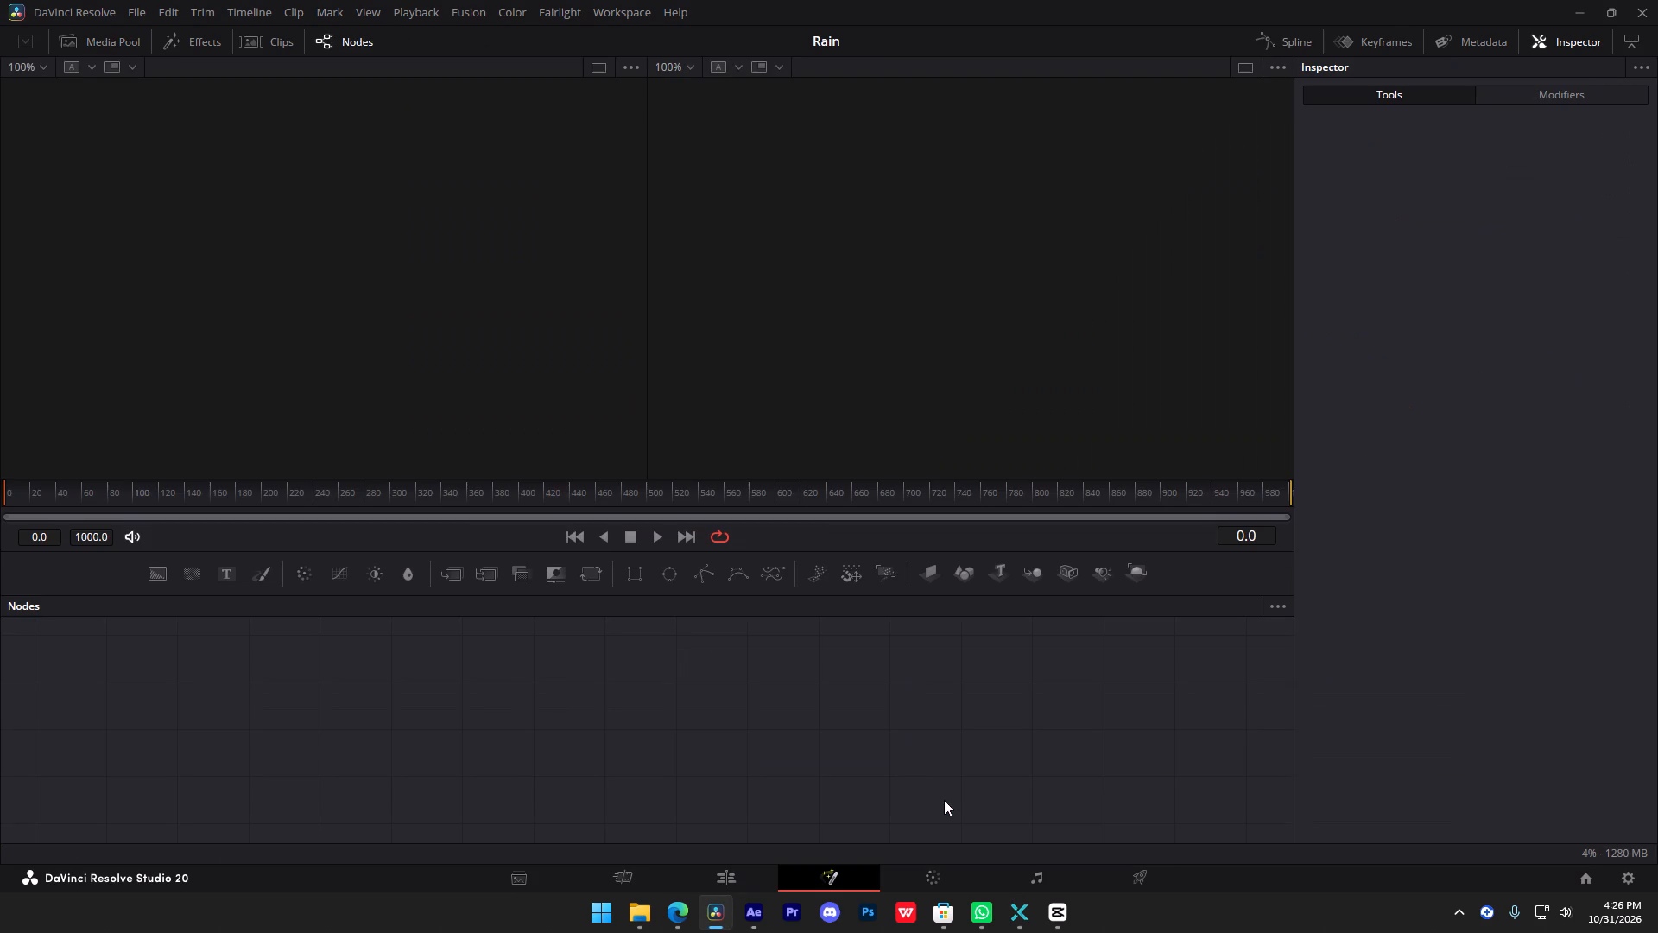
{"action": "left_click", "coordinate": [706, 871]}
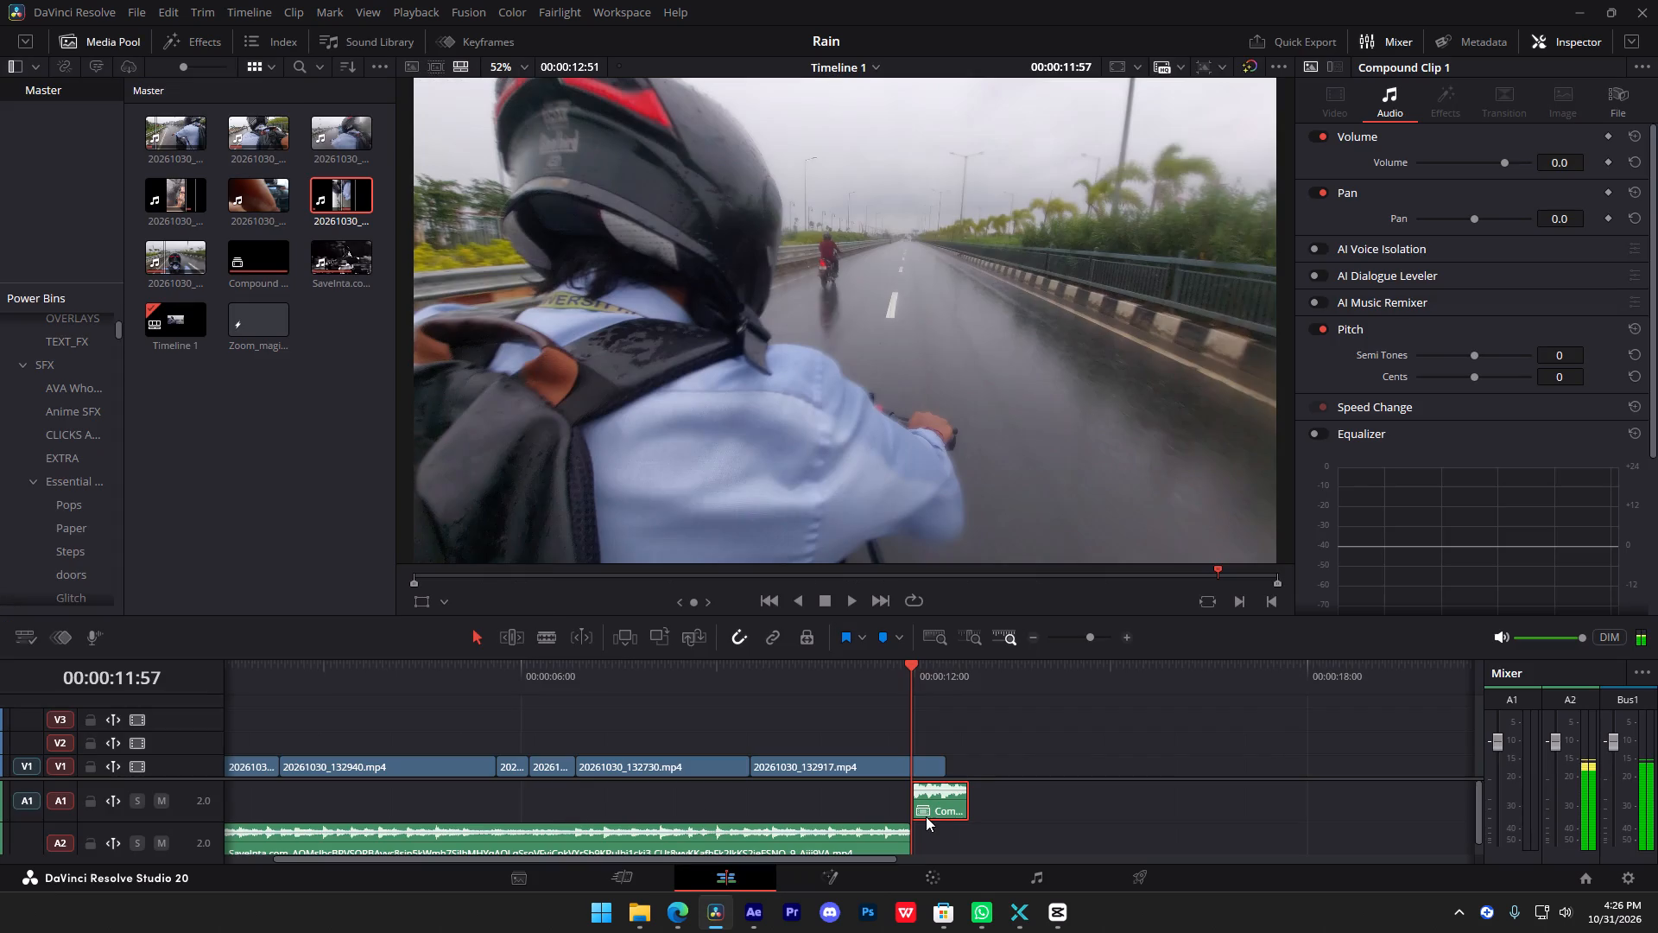
Inside the audio compound clip's own timeline, disable the A2 piece and extend its end to about 00:00:03:23.
{"action": "left_click", "coordinate": [928, 805]}
{"action": "right_click", "coordinate": [928, 804]}
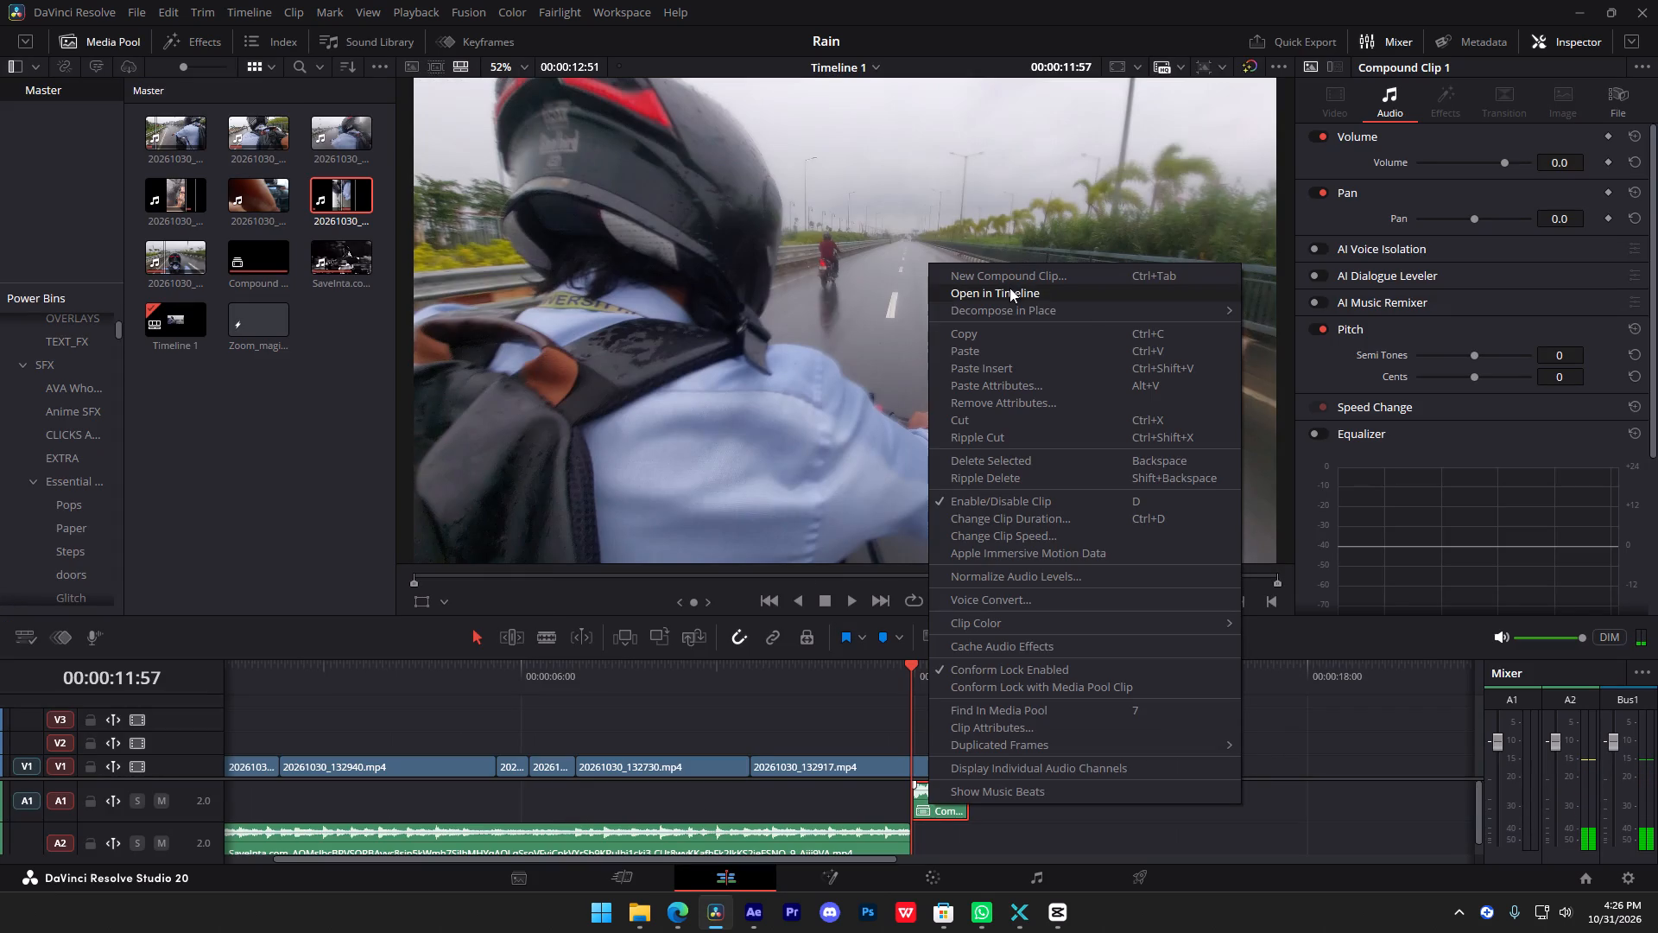
{"action": "left_click", "coordinate": [1009, 289]}
{"action": "scroll", "coordinate": [280, 782], "scroll_direction": "down", "scroll_amount": 2}
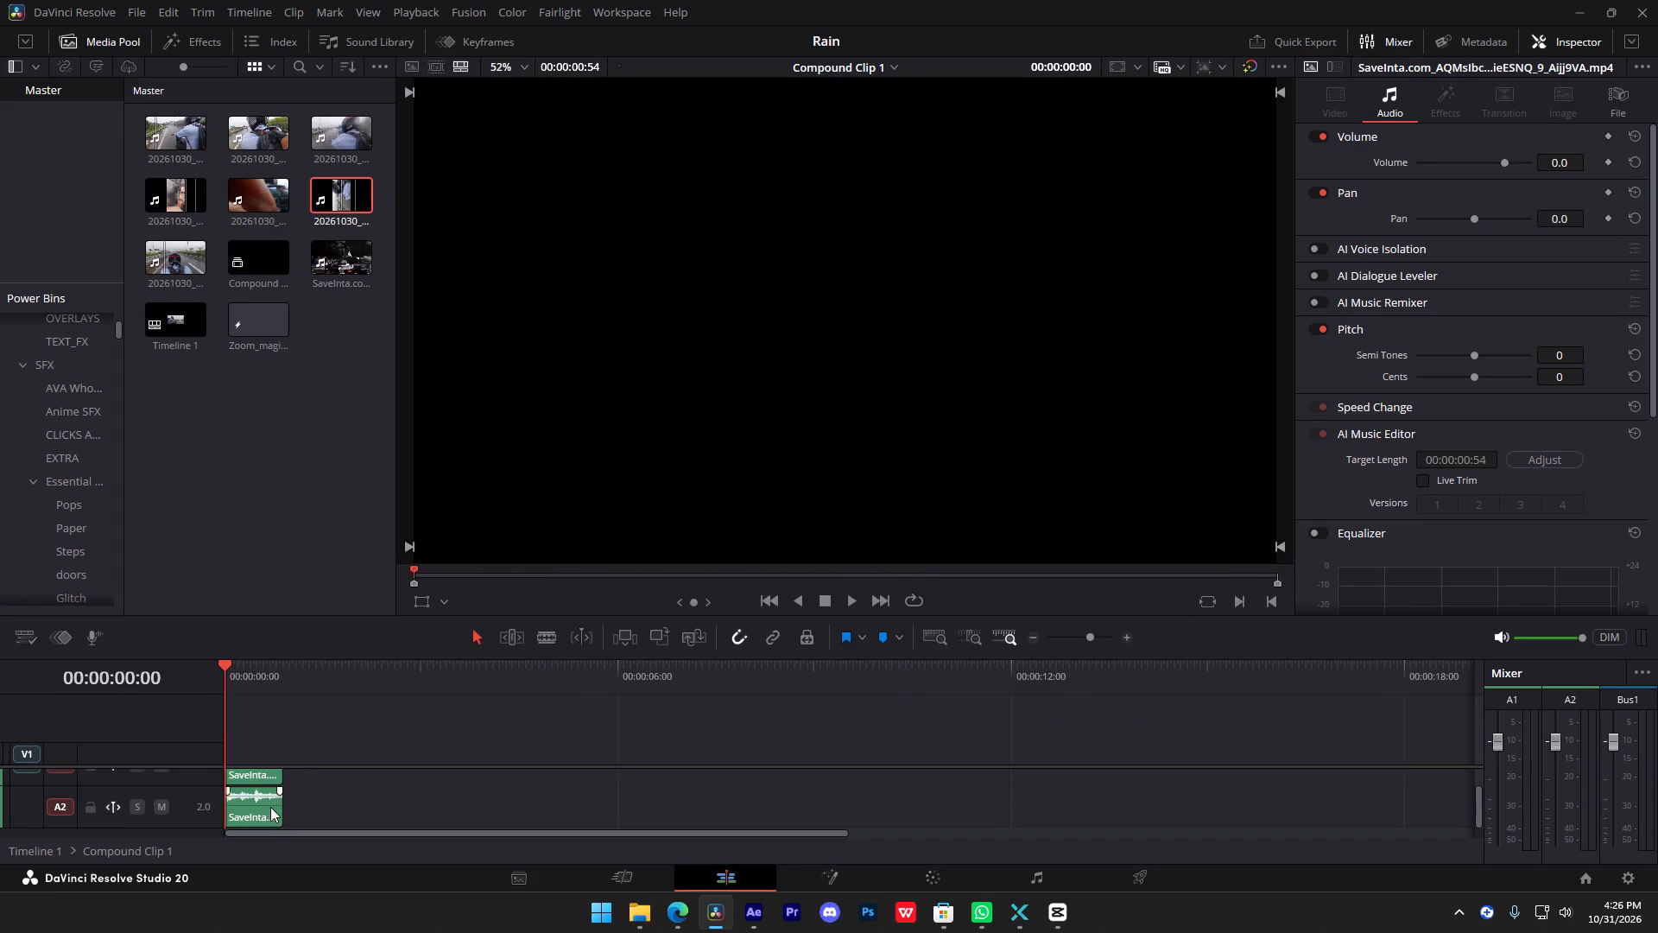
{"action": "left_click", "coordinate": [270, 807]}
{"action": "key", "text": "d"}
{"action": "left_click_drag", "start_coordinate": [275, 807], "coordinate": [439, 797]}
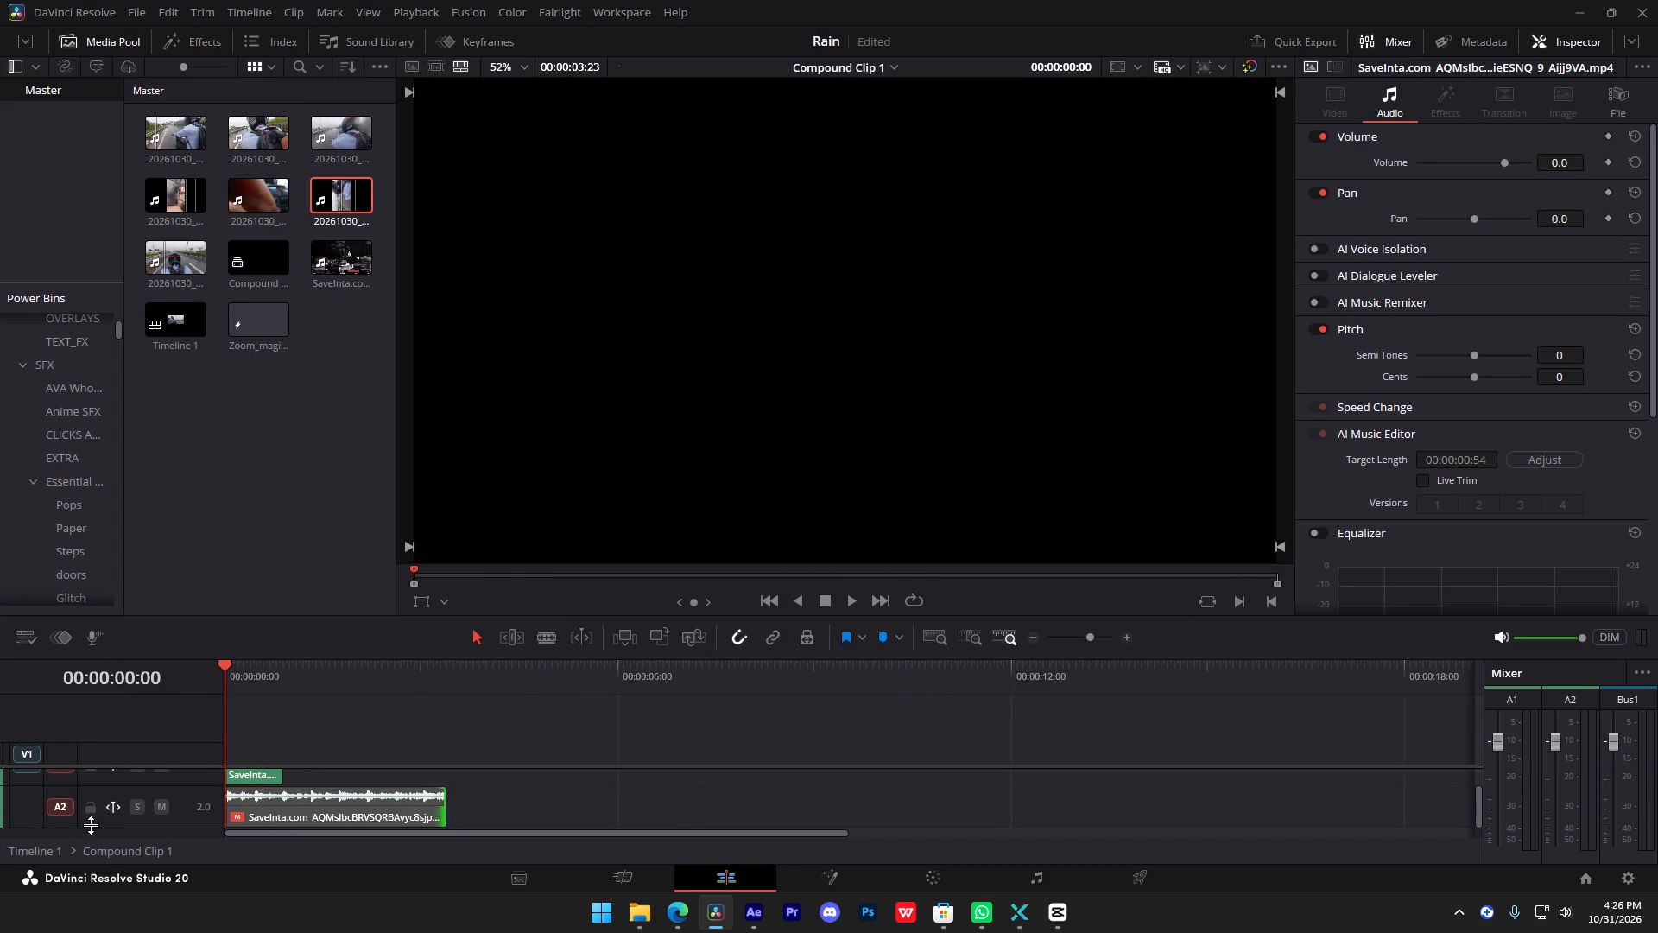
Return to Timeline 1 and apply the Reverb audio effect to the compound clip on A1 at 00:00:11:57.
{"action": "triple_click", "coordinate": [38, 855]}
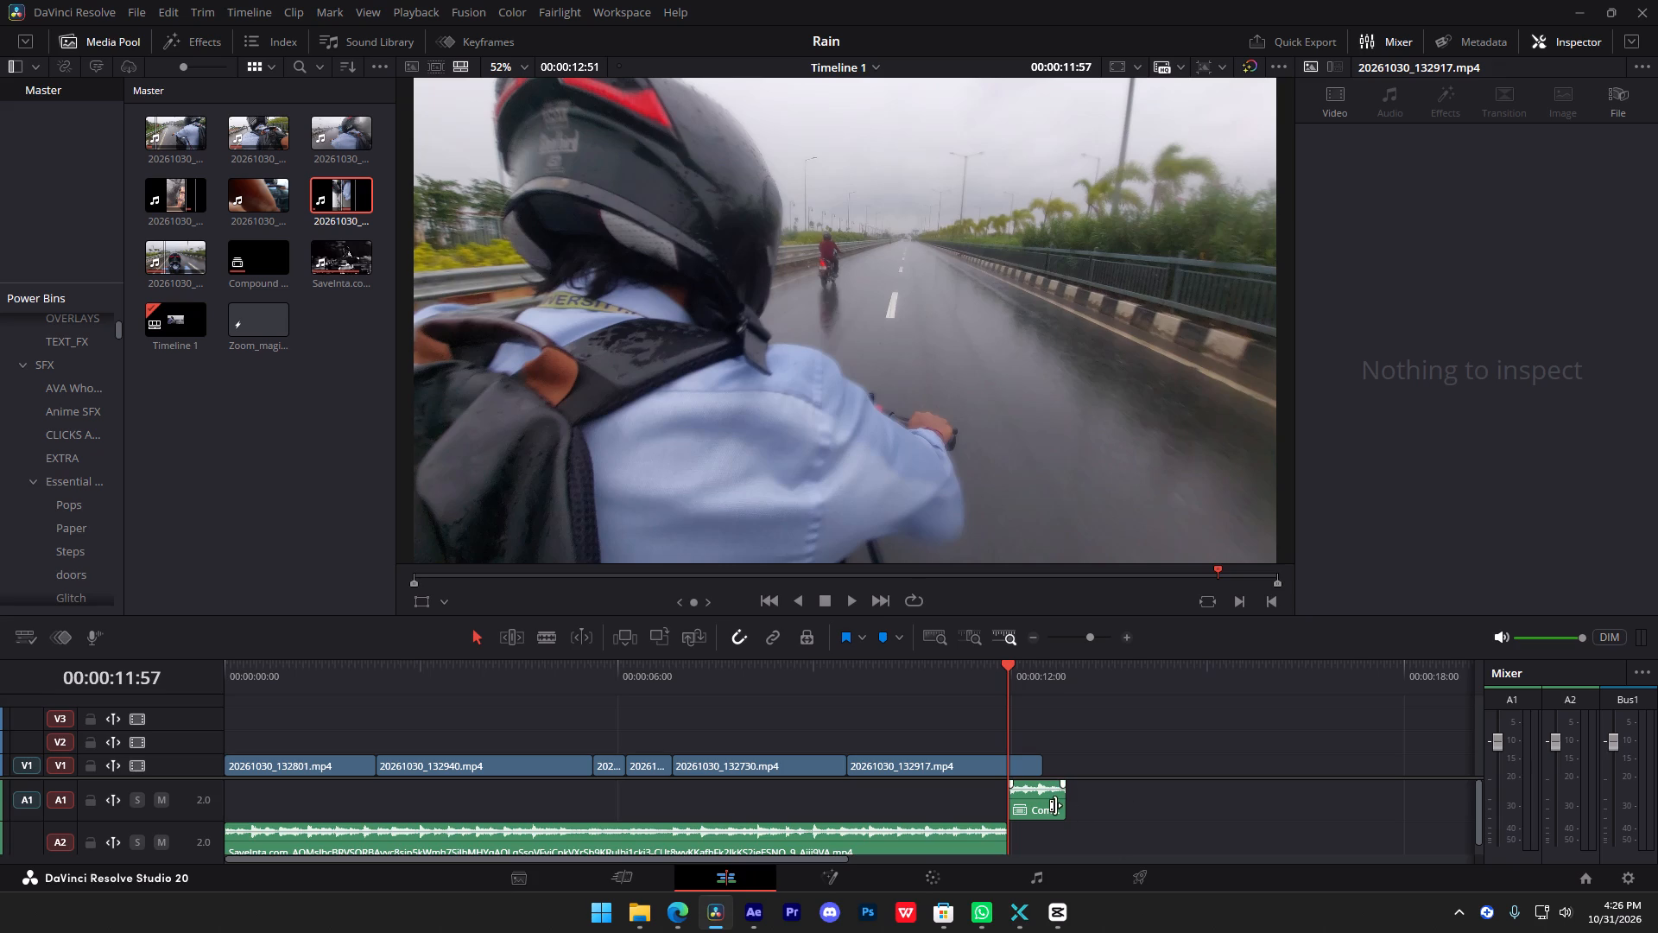
{"action": "left_click", "coordinate": [1055, 805]}
{"action": "left_click", "coordinate": [1040, 805]}
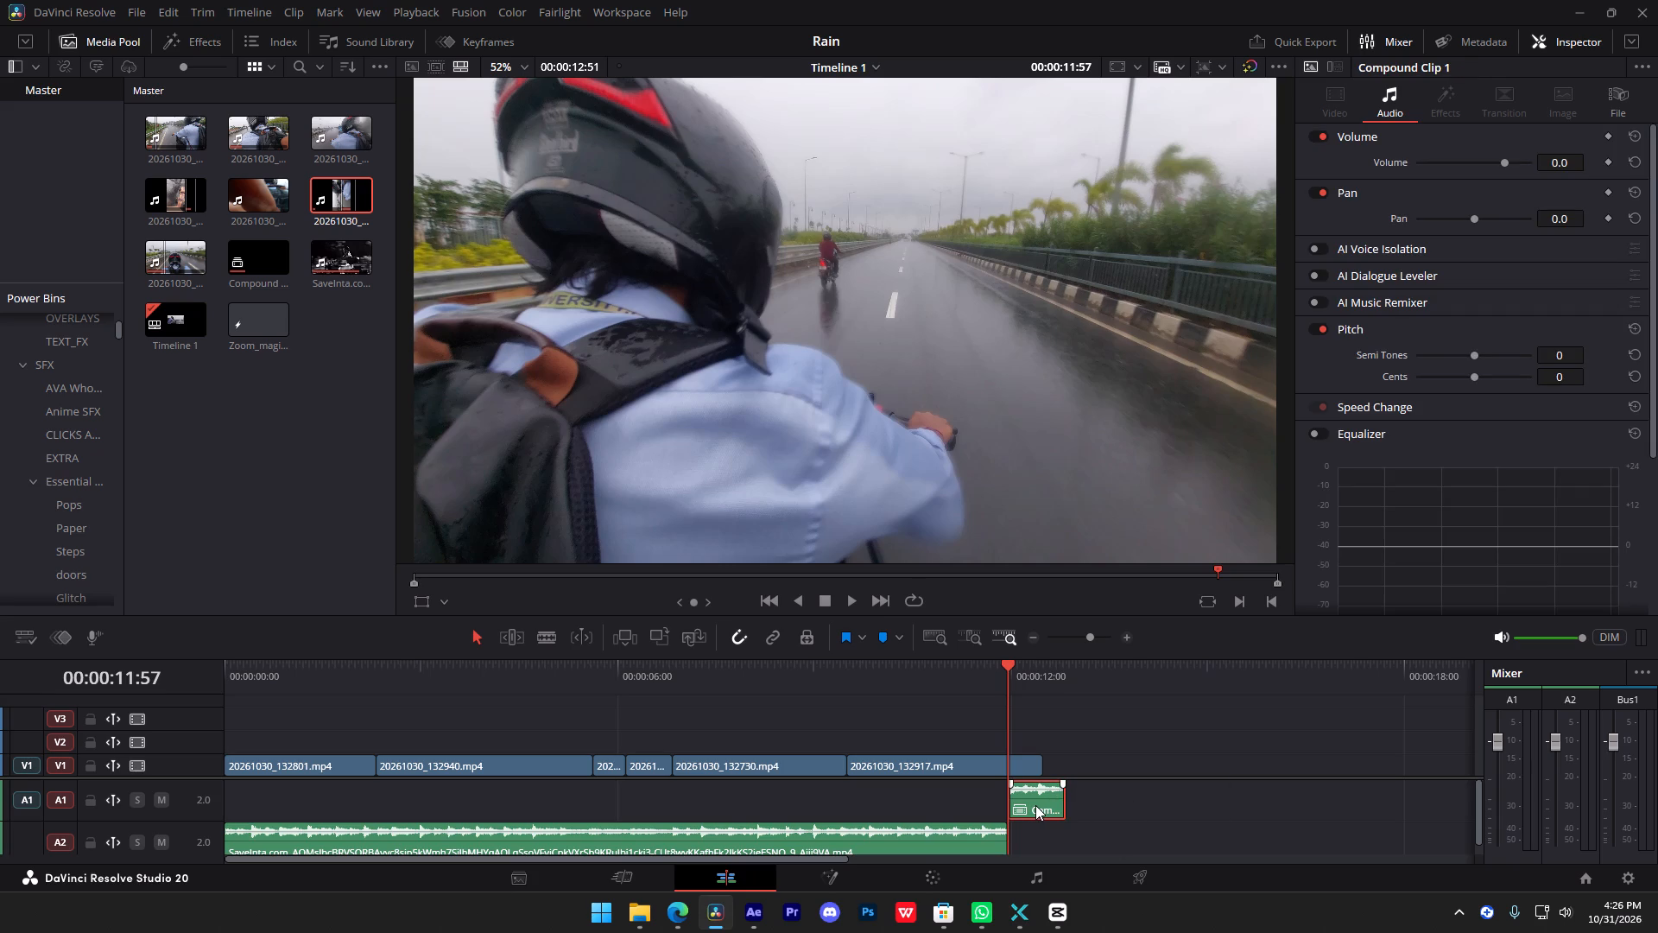
{"action": "key", "text": "space"}
{"action": "type", "text": "rever"}
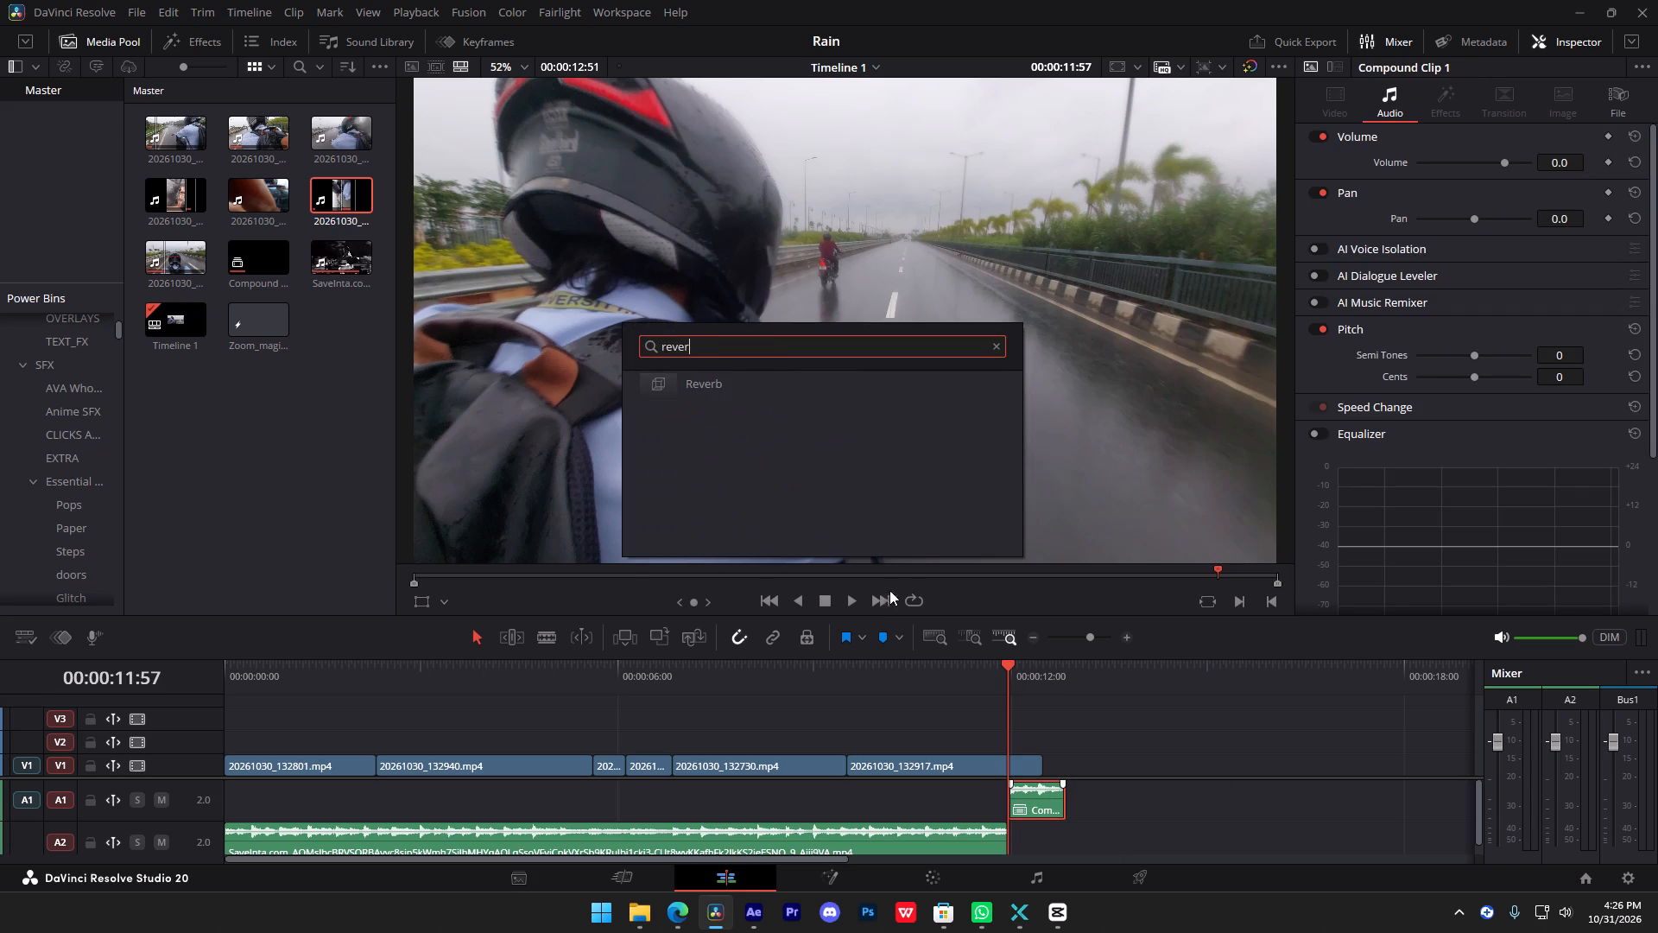
{"action": "left_click", "coordinate": [710, 391]}
Shrink the Reverb room's floor to about 5.47 in length and 7.92 in width, giving a room size of 43 m².
{"action": "left_click_drag", "start_coordinate": [534, 387], "coordinate": [539, 376]}
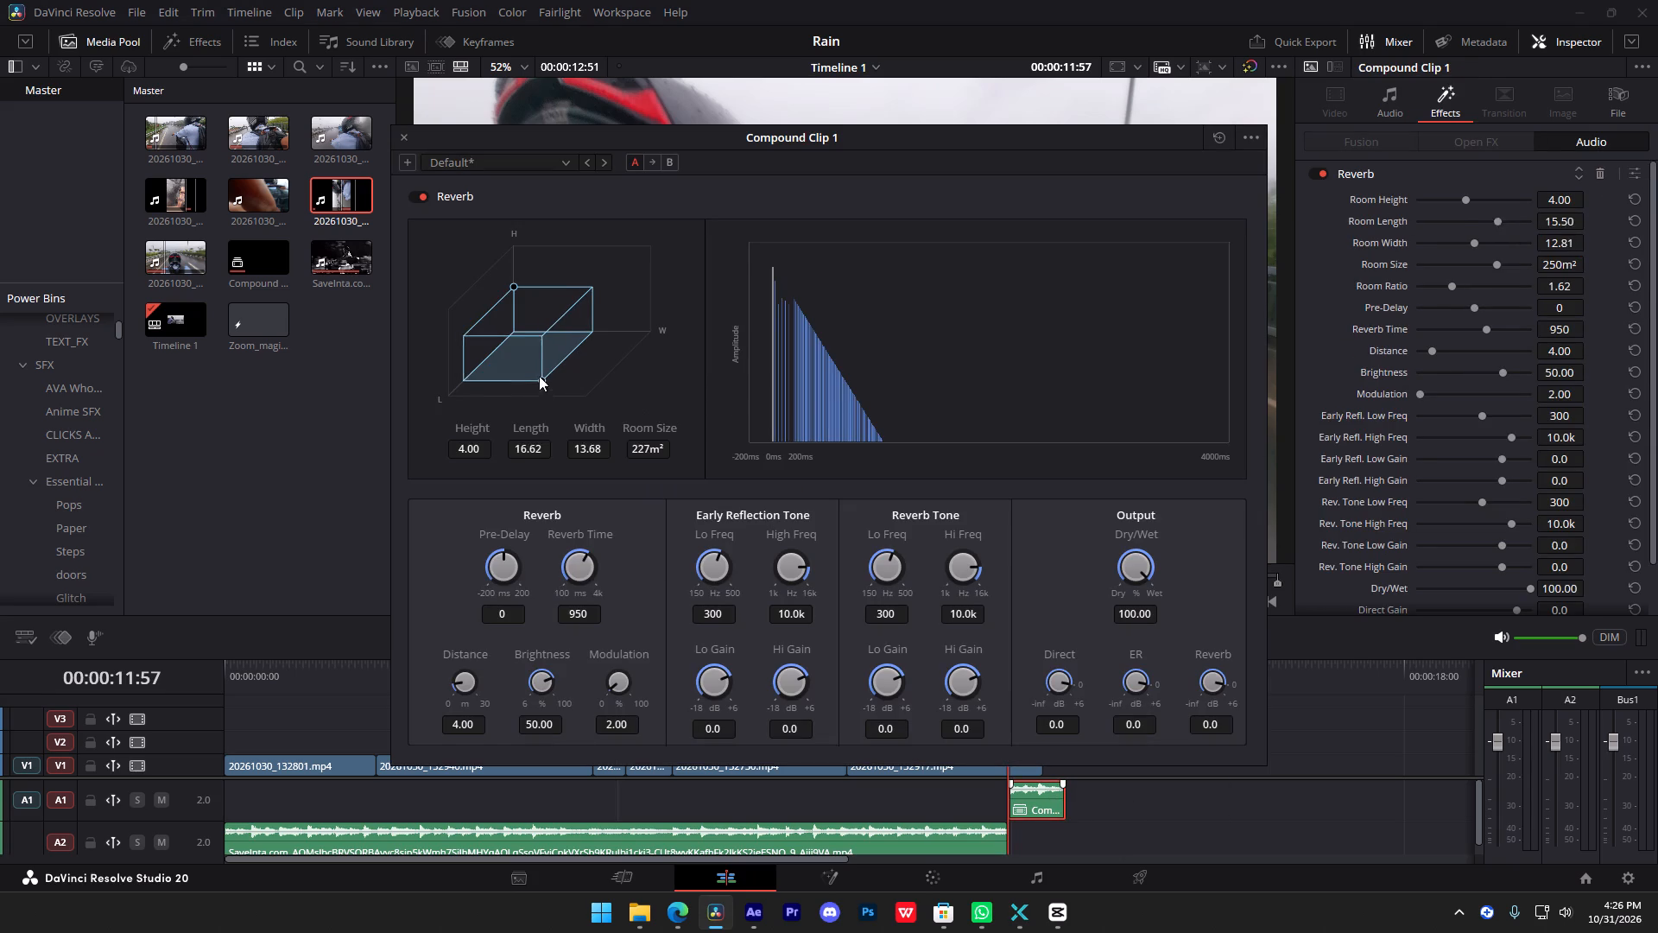
{"action": "left_click_drag", "start_coordinate": [539, 376], "coordinate": [539, 359]}
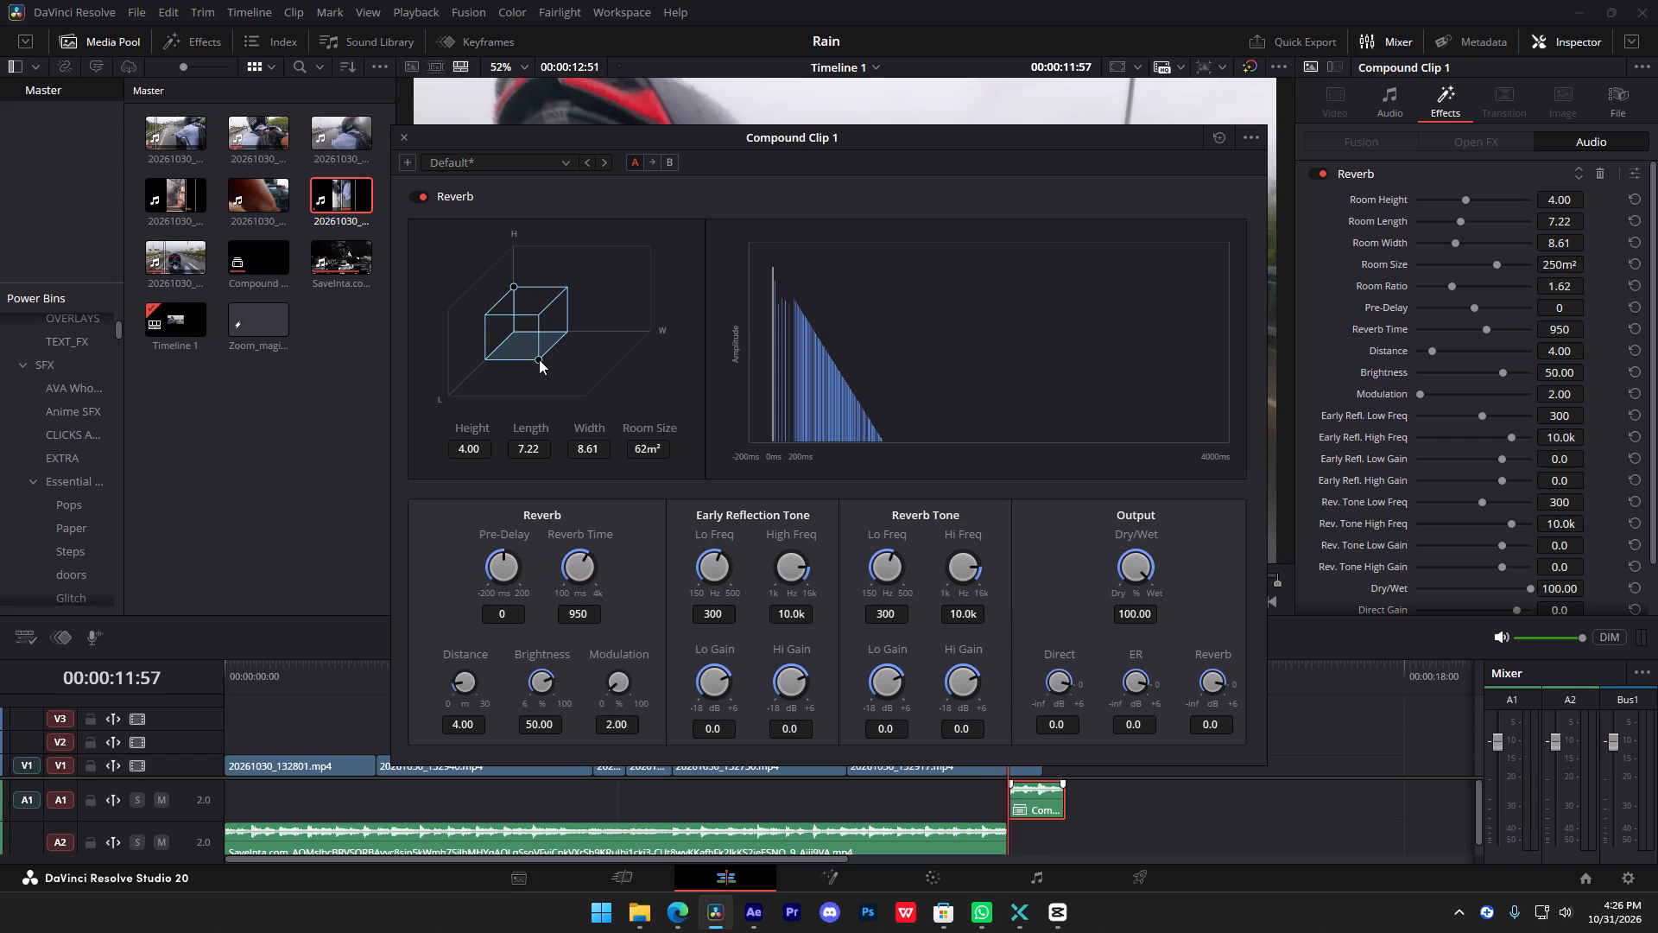
{"action": "left_click_drag", "start_coordinate": [539, 359], "coordinate": [541, 352]}
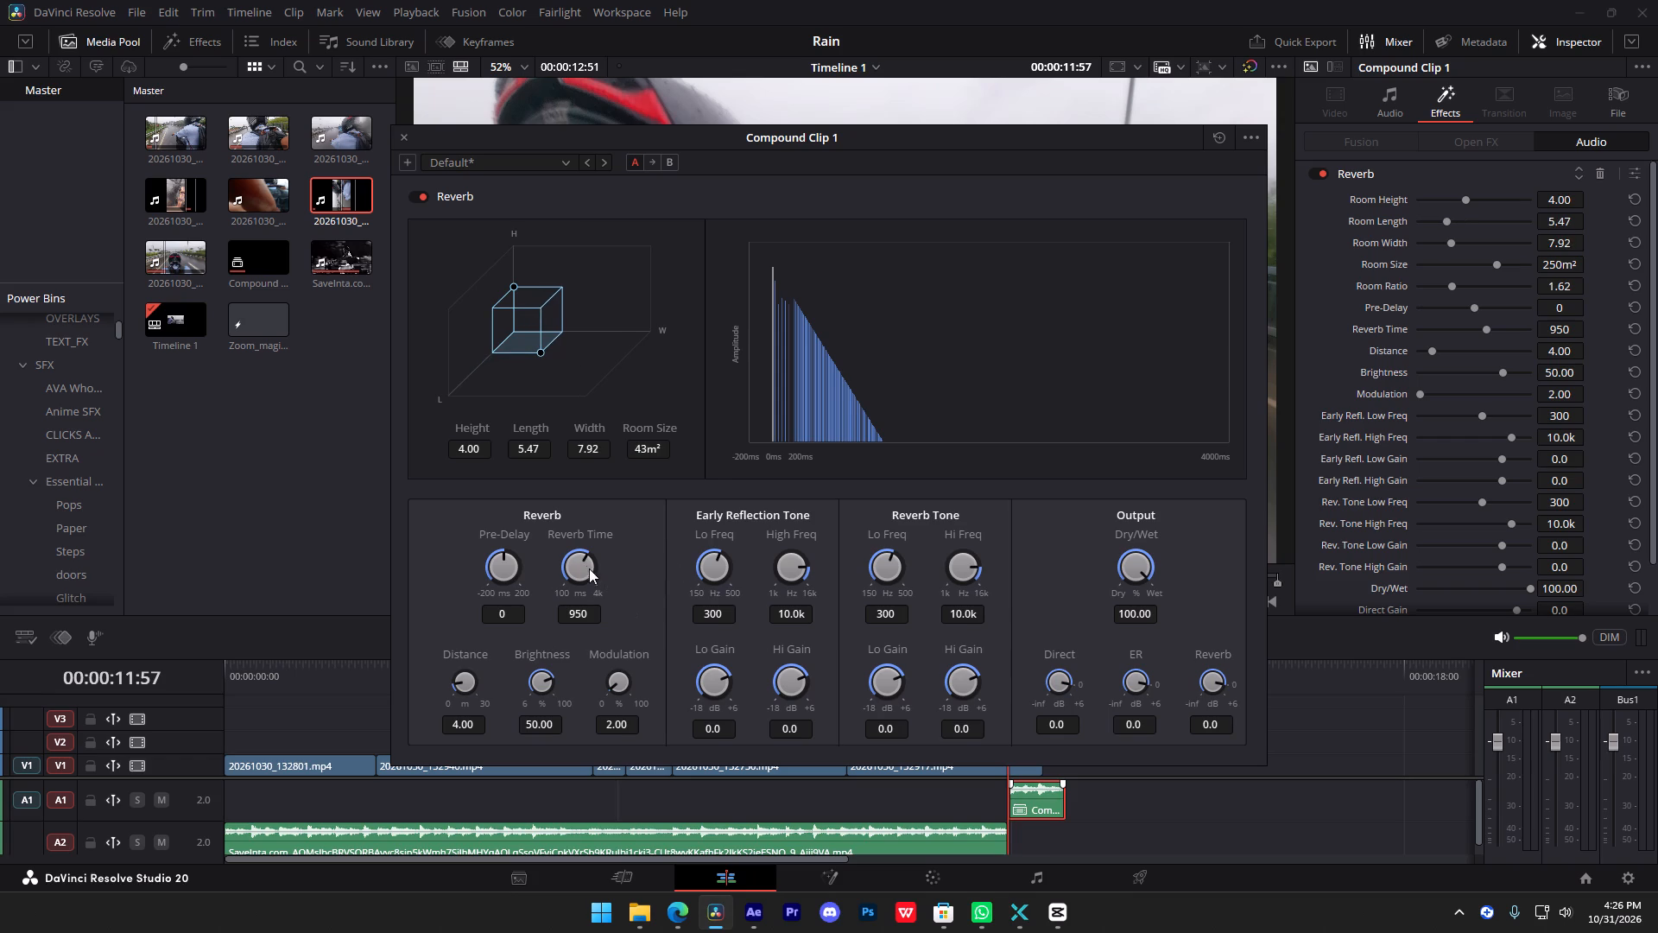
Raise the Reverb Time of the compound clip's Reverb effect to 4000 ms and play the timeline from near its end.
{"action": "left_click_drag", "start_coordinate": [586, 566], "coordinate": [858, 314]}
{"action": "key", "text": "Escape"}
{"action": "left_click_drag", "start_coordinate": [942, 671], "coordinate": [887, 688]}
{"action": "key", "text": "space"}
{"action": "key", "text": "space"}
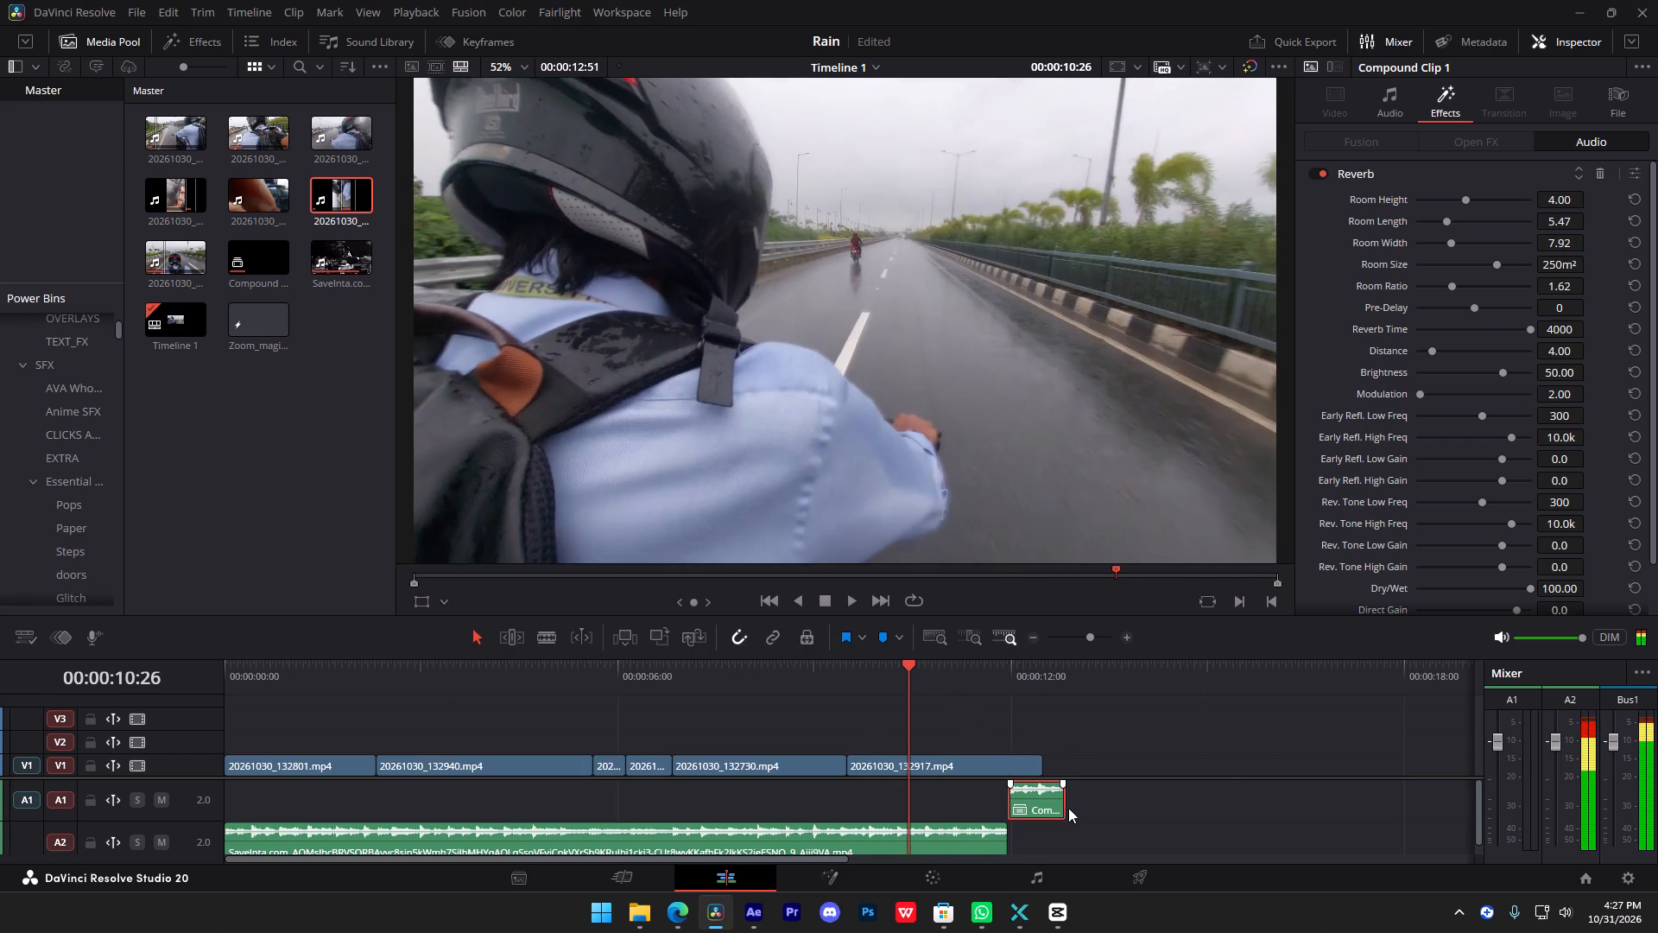
Extend the A1 compound clip's end to about 00:00:14:51, play it back, and move the clip about 12 frames earlier.
{"action": "left_click_drag", "start_coordinate": [1062, 803], "coordinate": [1193, 794]}
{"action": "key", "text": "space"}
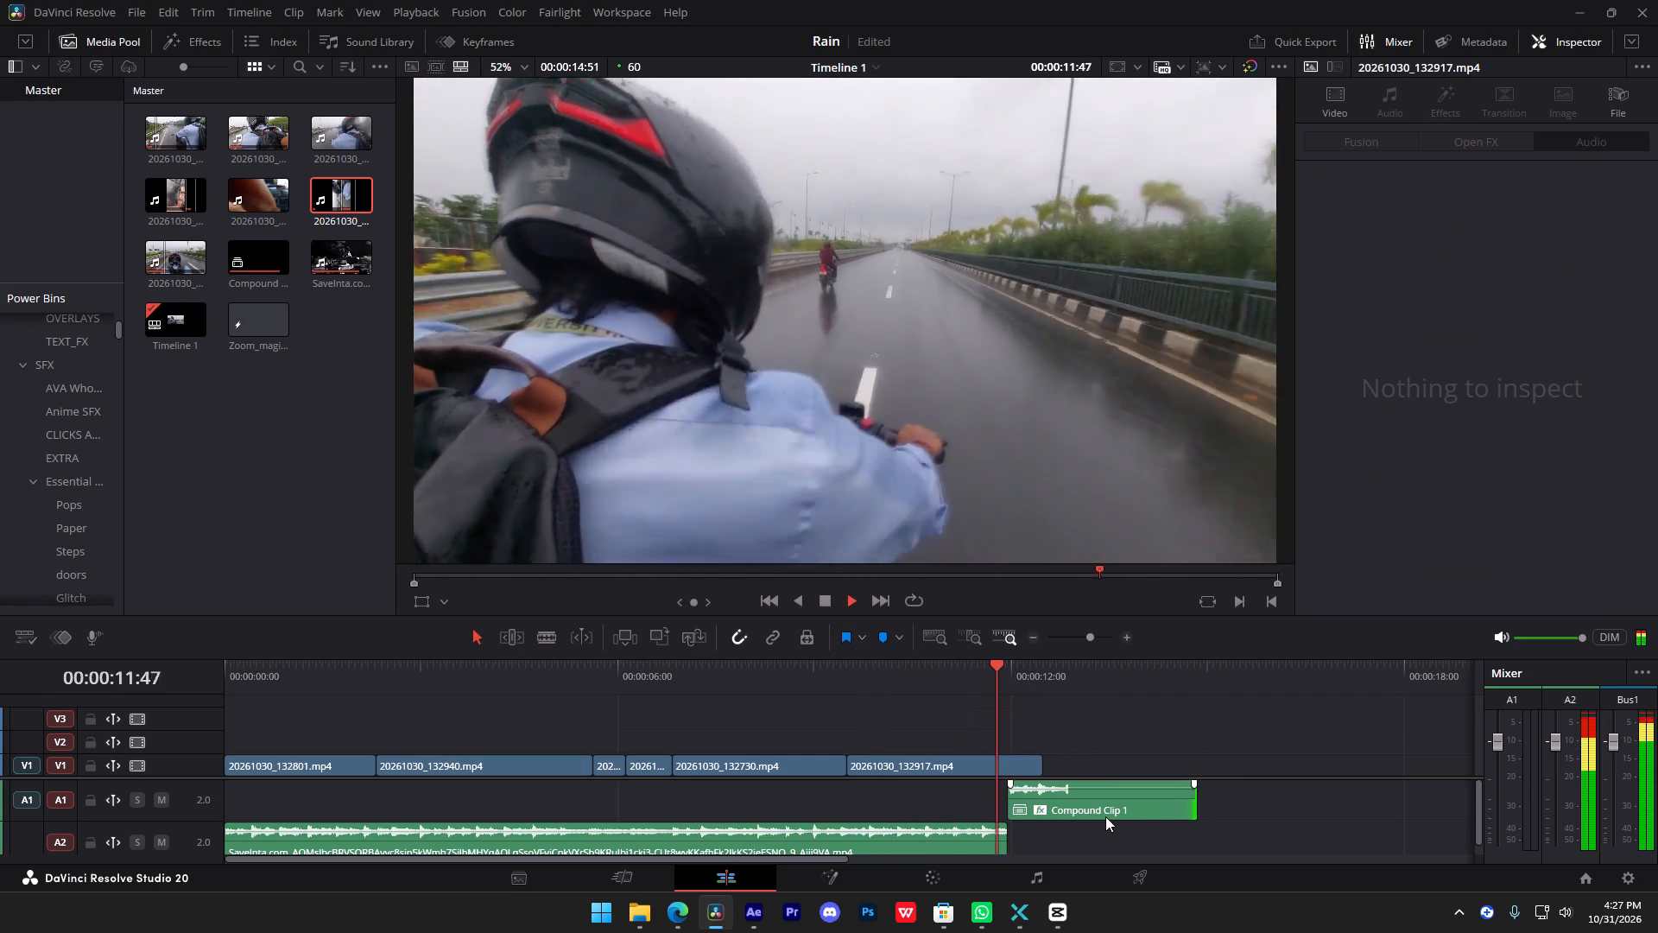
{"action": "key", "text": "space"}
{"action": "left_click_drag", "start_coordinate": [1079, 792], "coordinate": [1066, 792]}
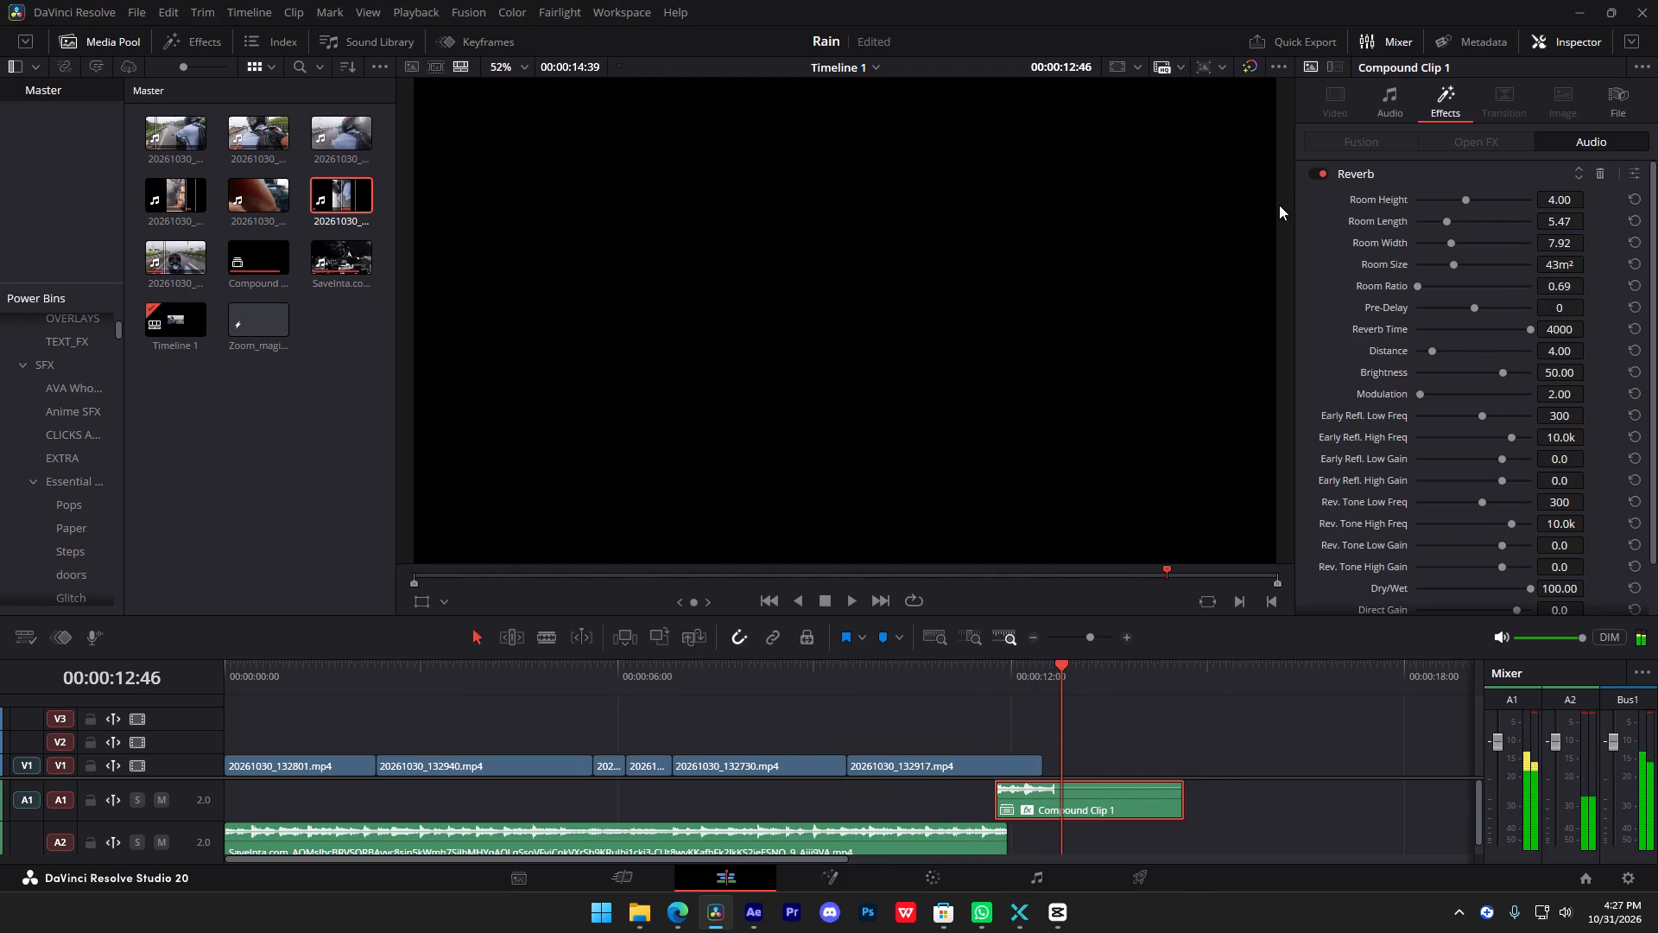
Set the volume of the compound clip on A1 to -10.
{"action": "left_click", "coordinate": [1405, 105]}
{"action": "double_click", "coordinate": [1548, 170]}
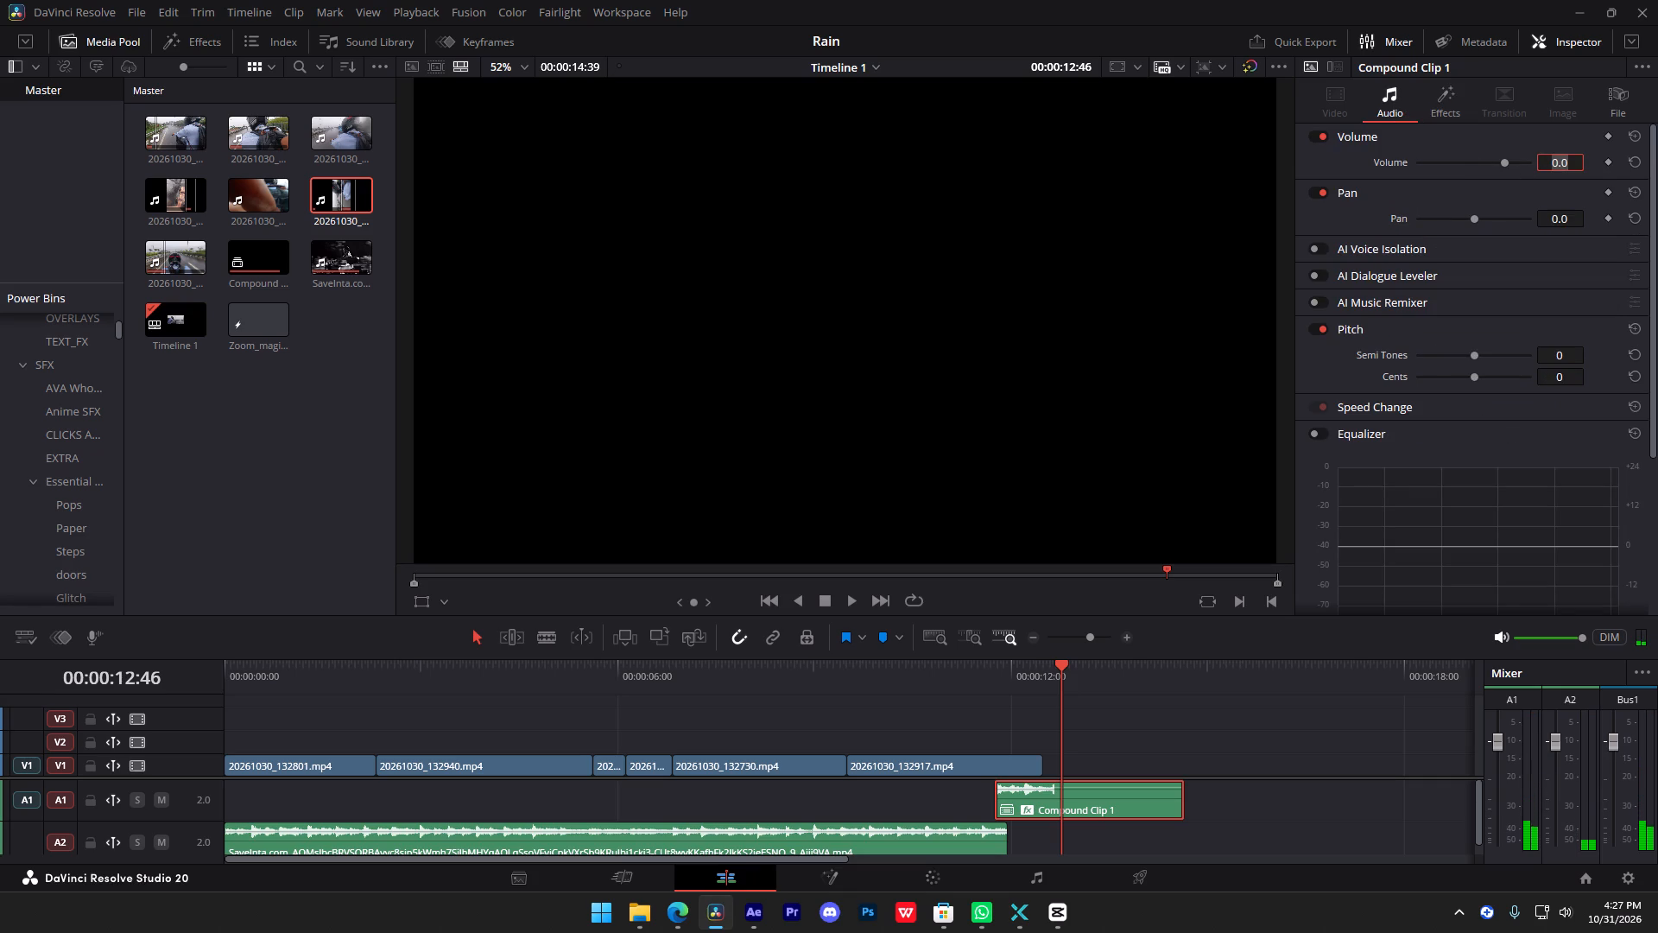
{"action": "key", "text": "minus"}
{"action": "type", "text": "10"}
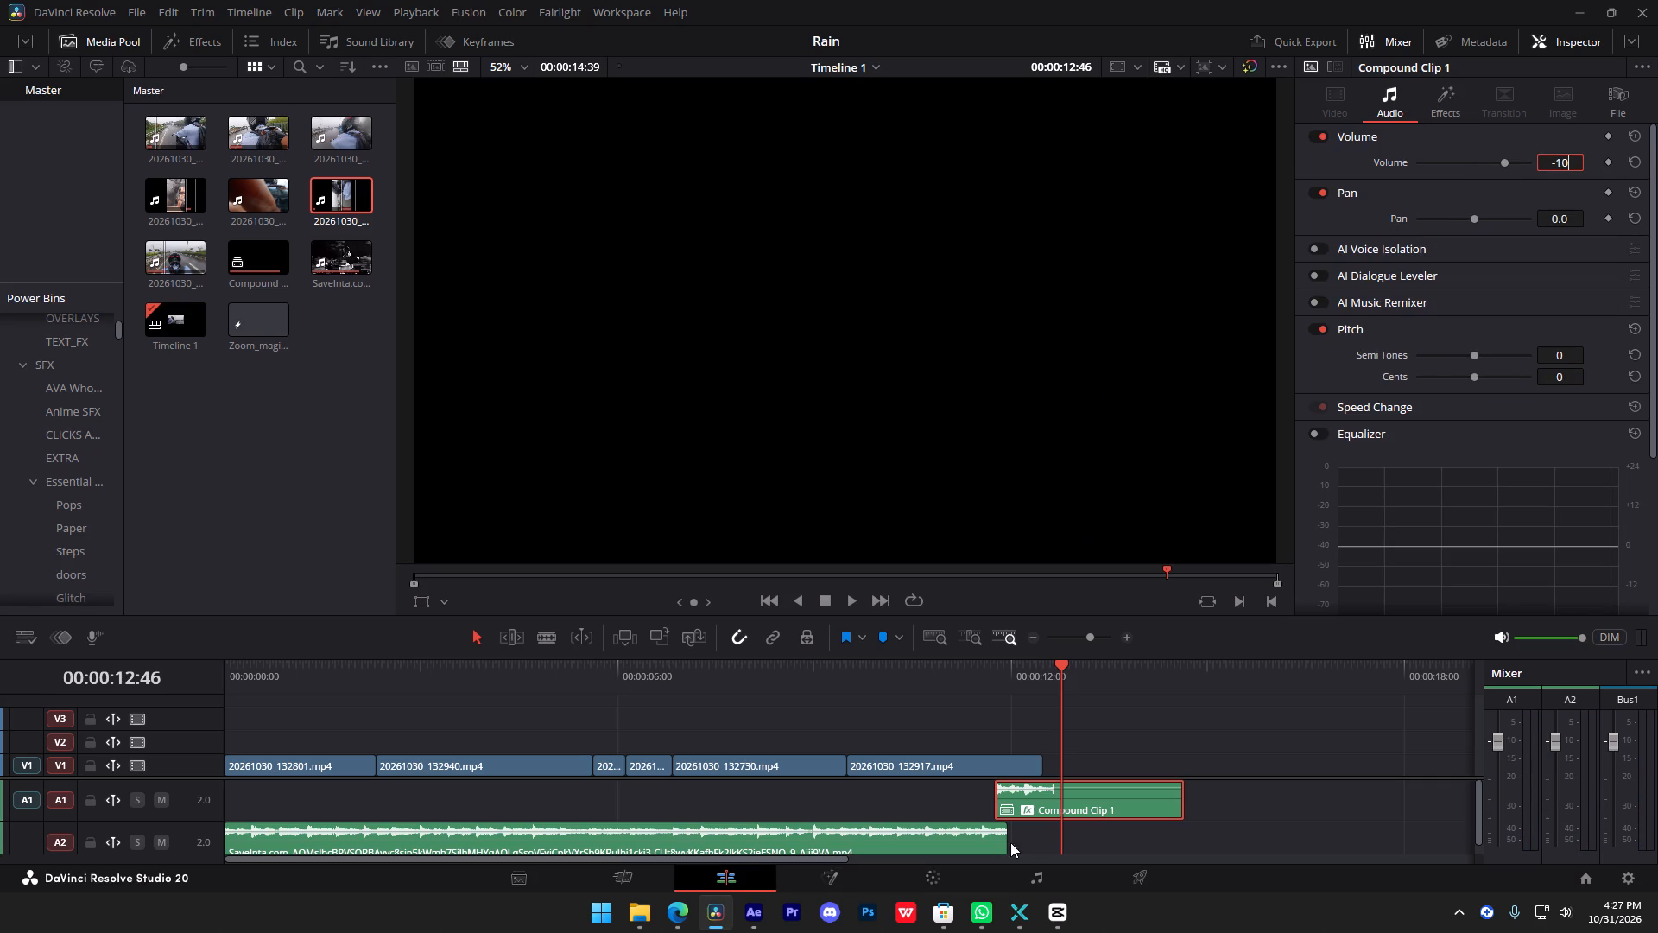
Extend the end of the A2 music to the end of the last V1 clip and play back the ending.
{"action": "left_click_drag", "start_coordinate": [1003, 840], "coordinate": [1035, 840]}
{"action": "left_click_drag", "start_coordinate": [994, 698], "coordinate": [963, 707]}
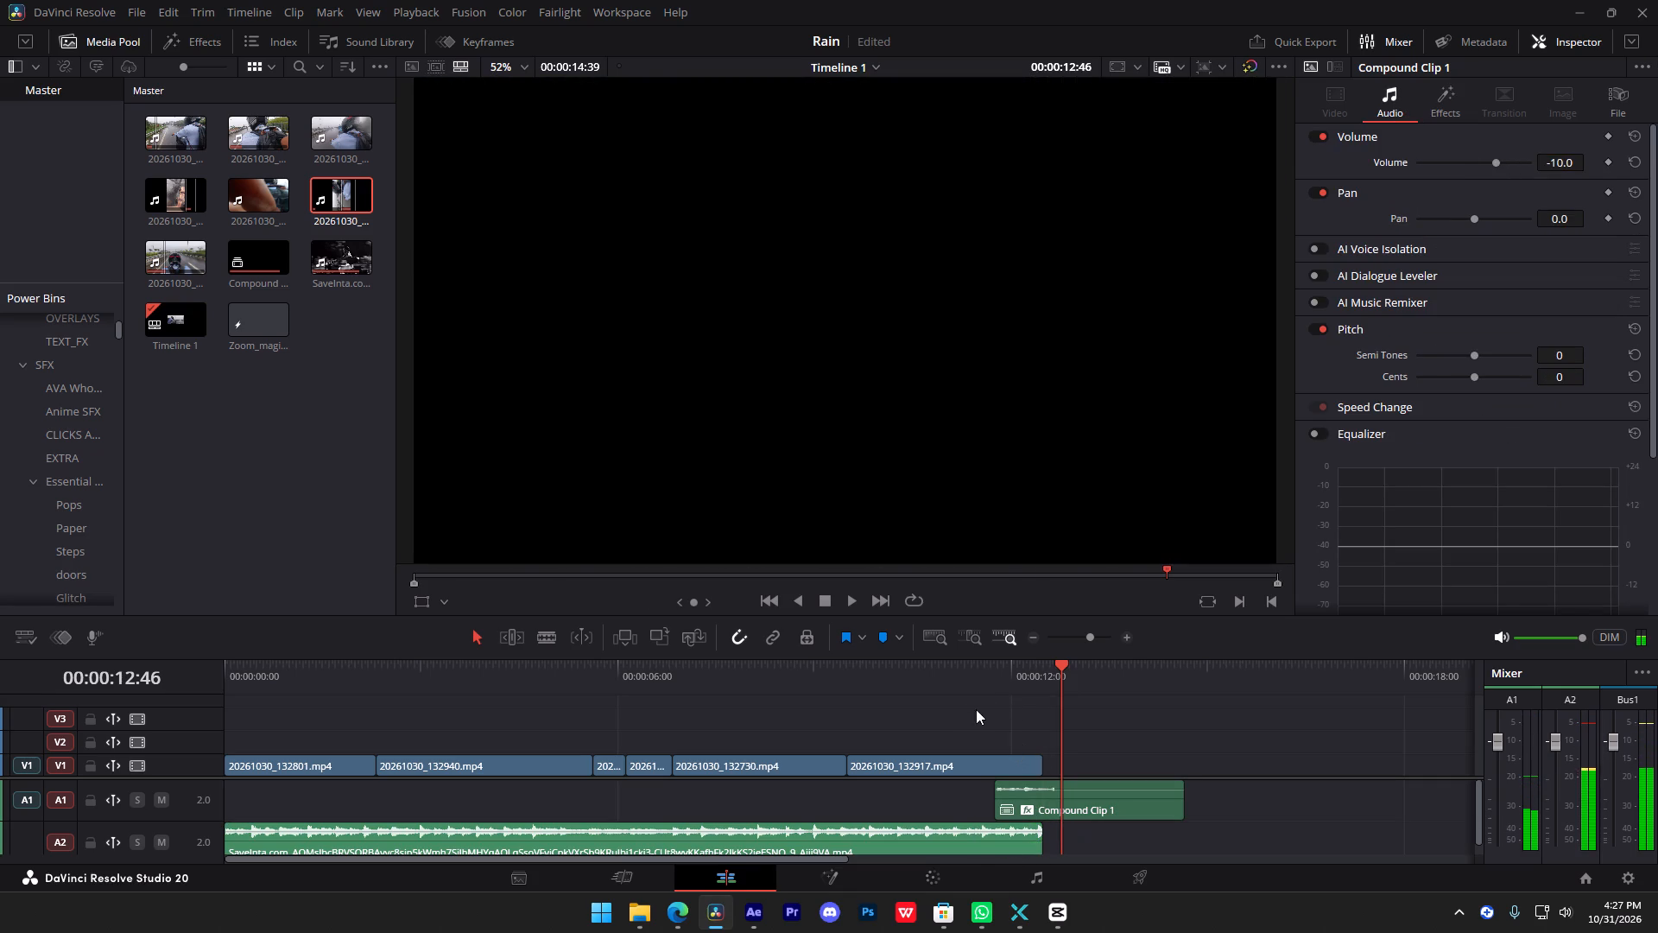
{"action": "left_click_drag", "start_coordinate": [983, 683], "coordinate": [956, 683]}
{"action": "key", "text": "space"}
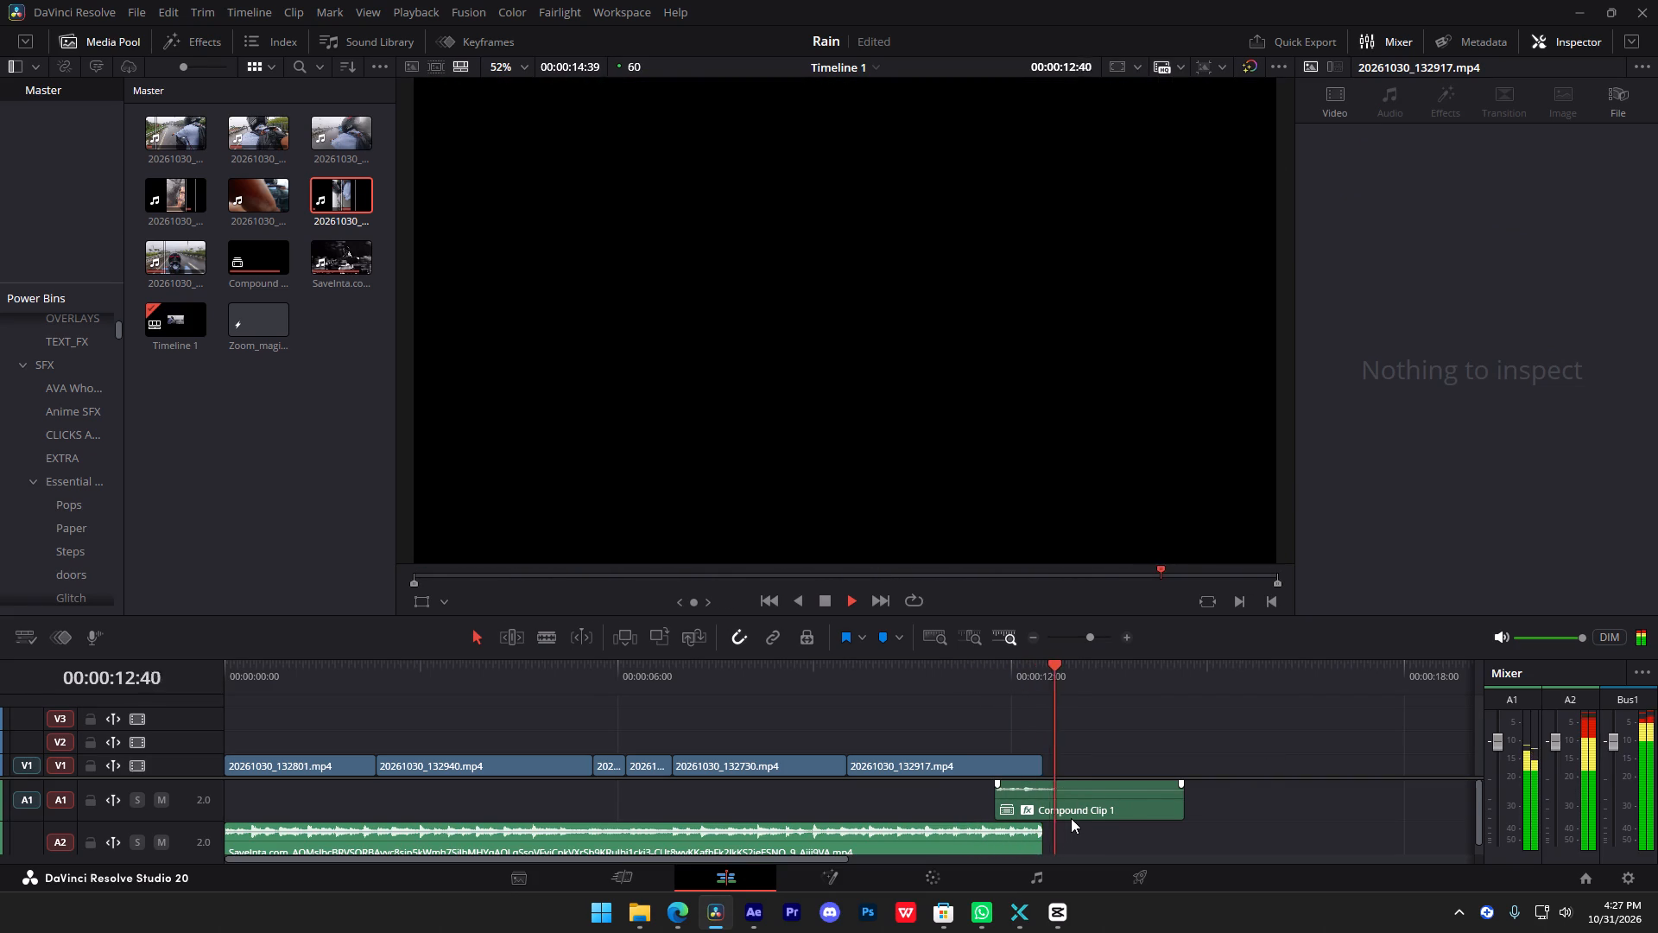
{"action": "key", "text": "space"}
Shorten the A1 compound clip from its end and check the playback.
{"action": "left_click_drag", "start_coordinate": [1180, 810], "coordinate": [1120, 810]}
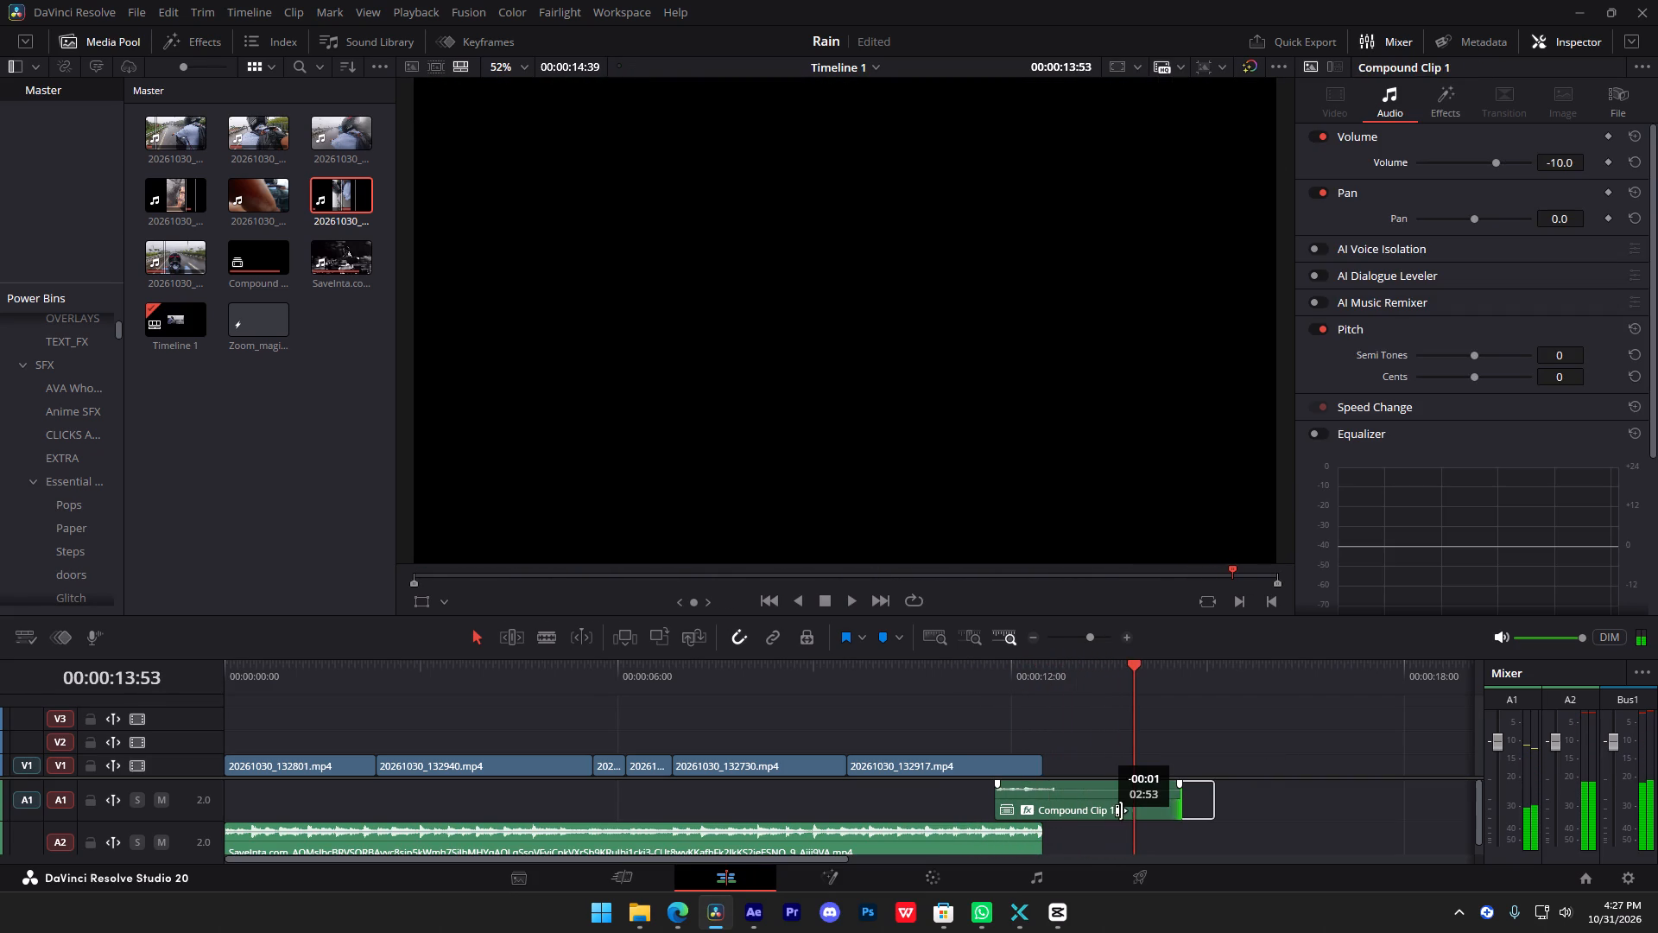
{"action": "left_click", "coordinate": [1256, 803]}
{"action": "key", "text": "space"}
{"action": "triple_click", "coordinate": [1226, 817]}
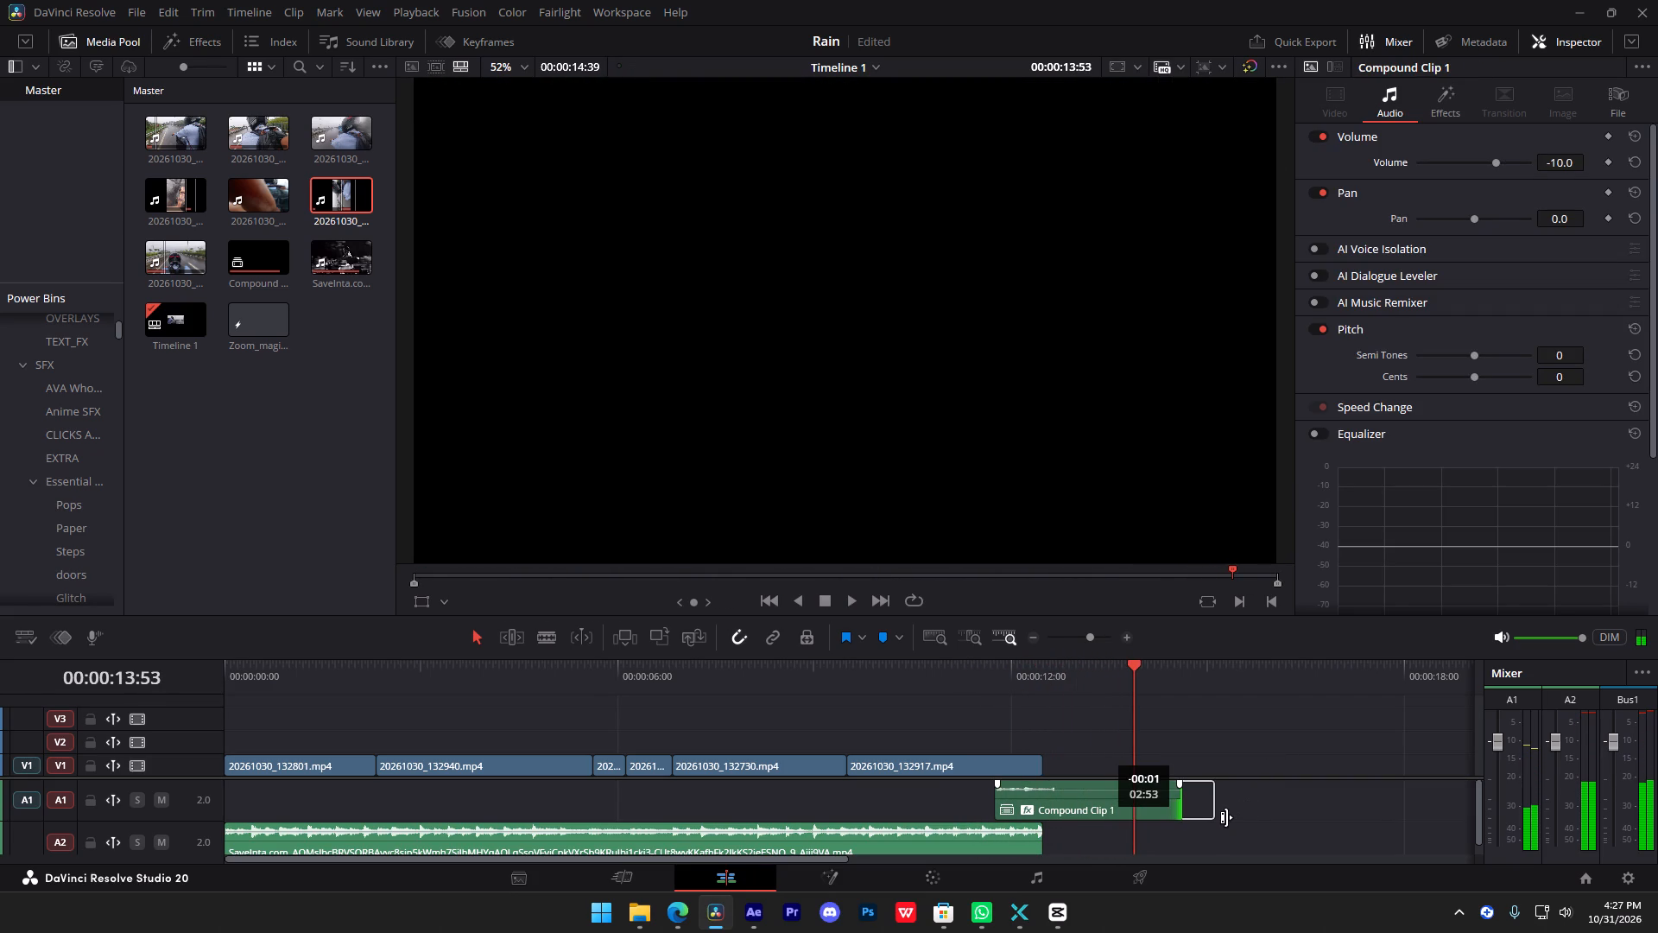
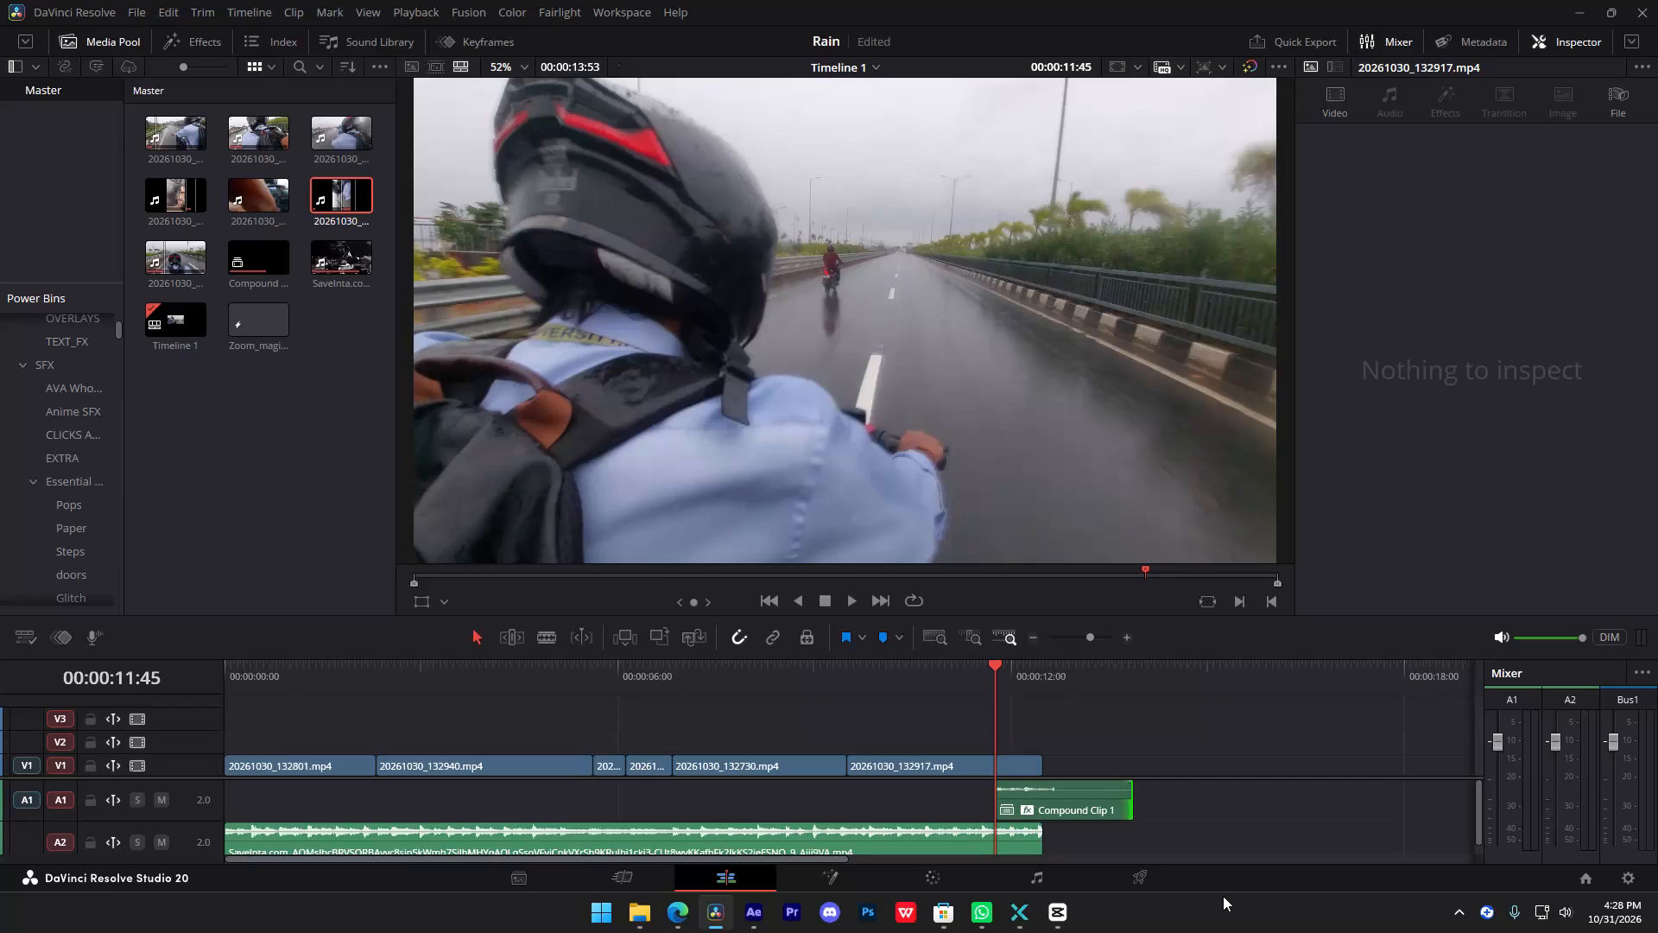
Play back the ending from 00:00:11:45 to hear the reverb compound clip against the music.
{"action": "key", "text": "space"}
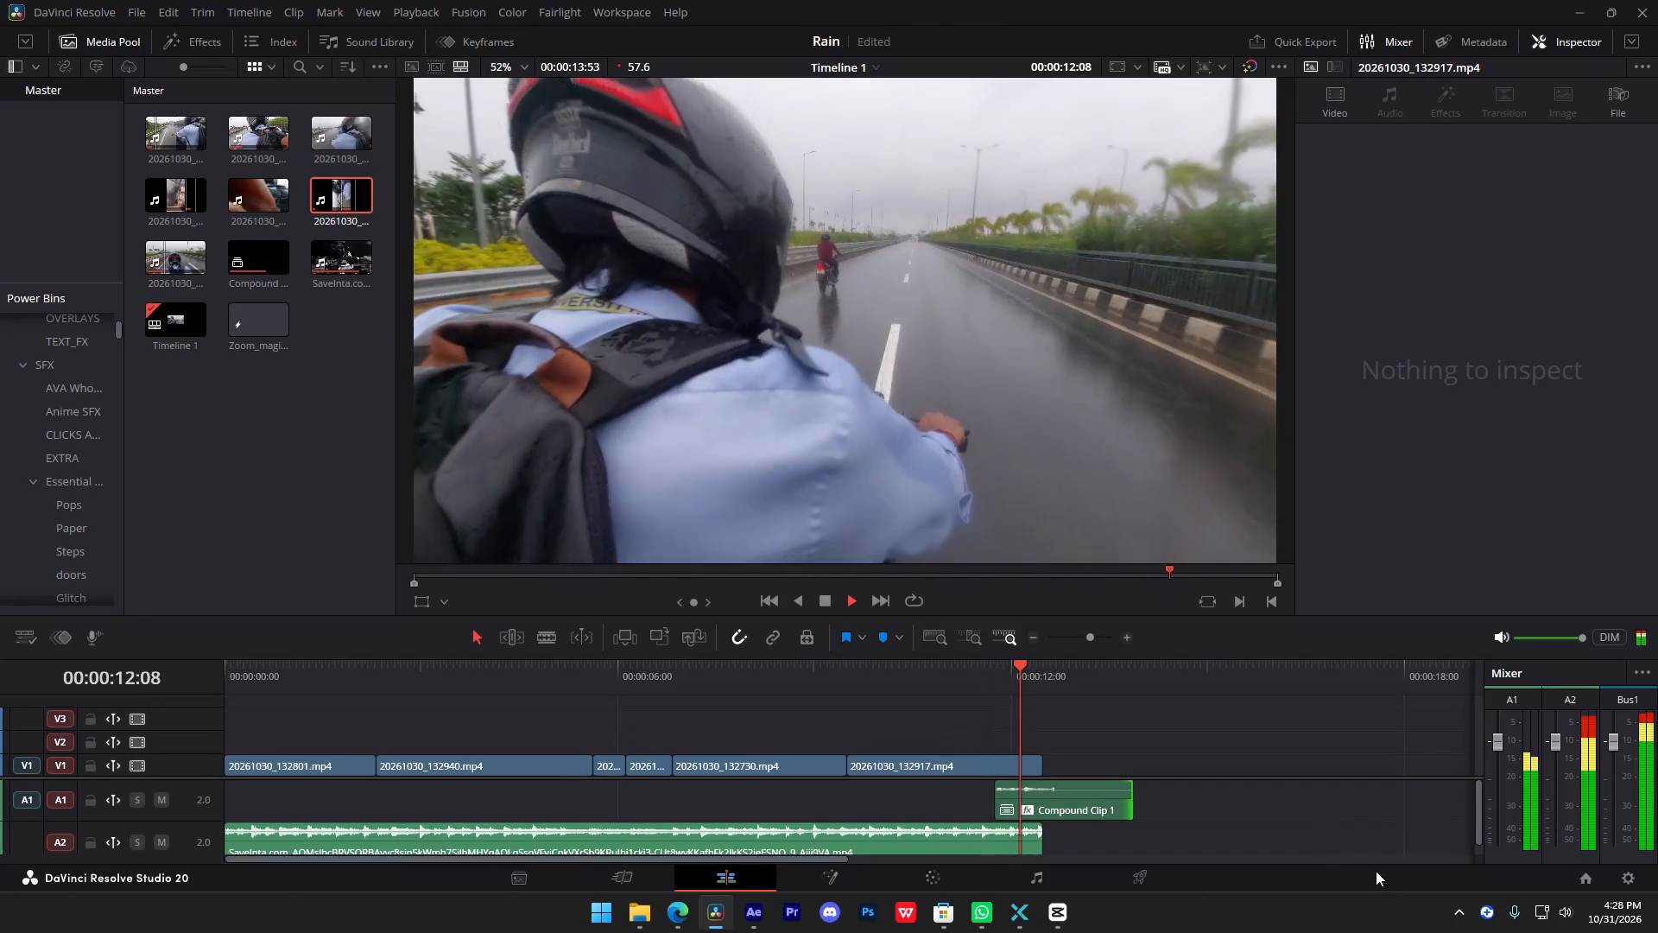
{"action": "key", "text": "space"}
Play the opening of Timeline 1 briefly and return the playhead to 00:00:00:00.
{"action": "scroll", "coordinate": [886, 751], "scroll_direction": "down", "scroll_amount": 7, "text": "alt"}
{"action": "left_click_drag", "start_coordinate": [243, 696], "coordinate": [116, 695]}
{"action": "left_click_drag", "start_coordinate": [280, 683], "coordinate": [70, 708]}
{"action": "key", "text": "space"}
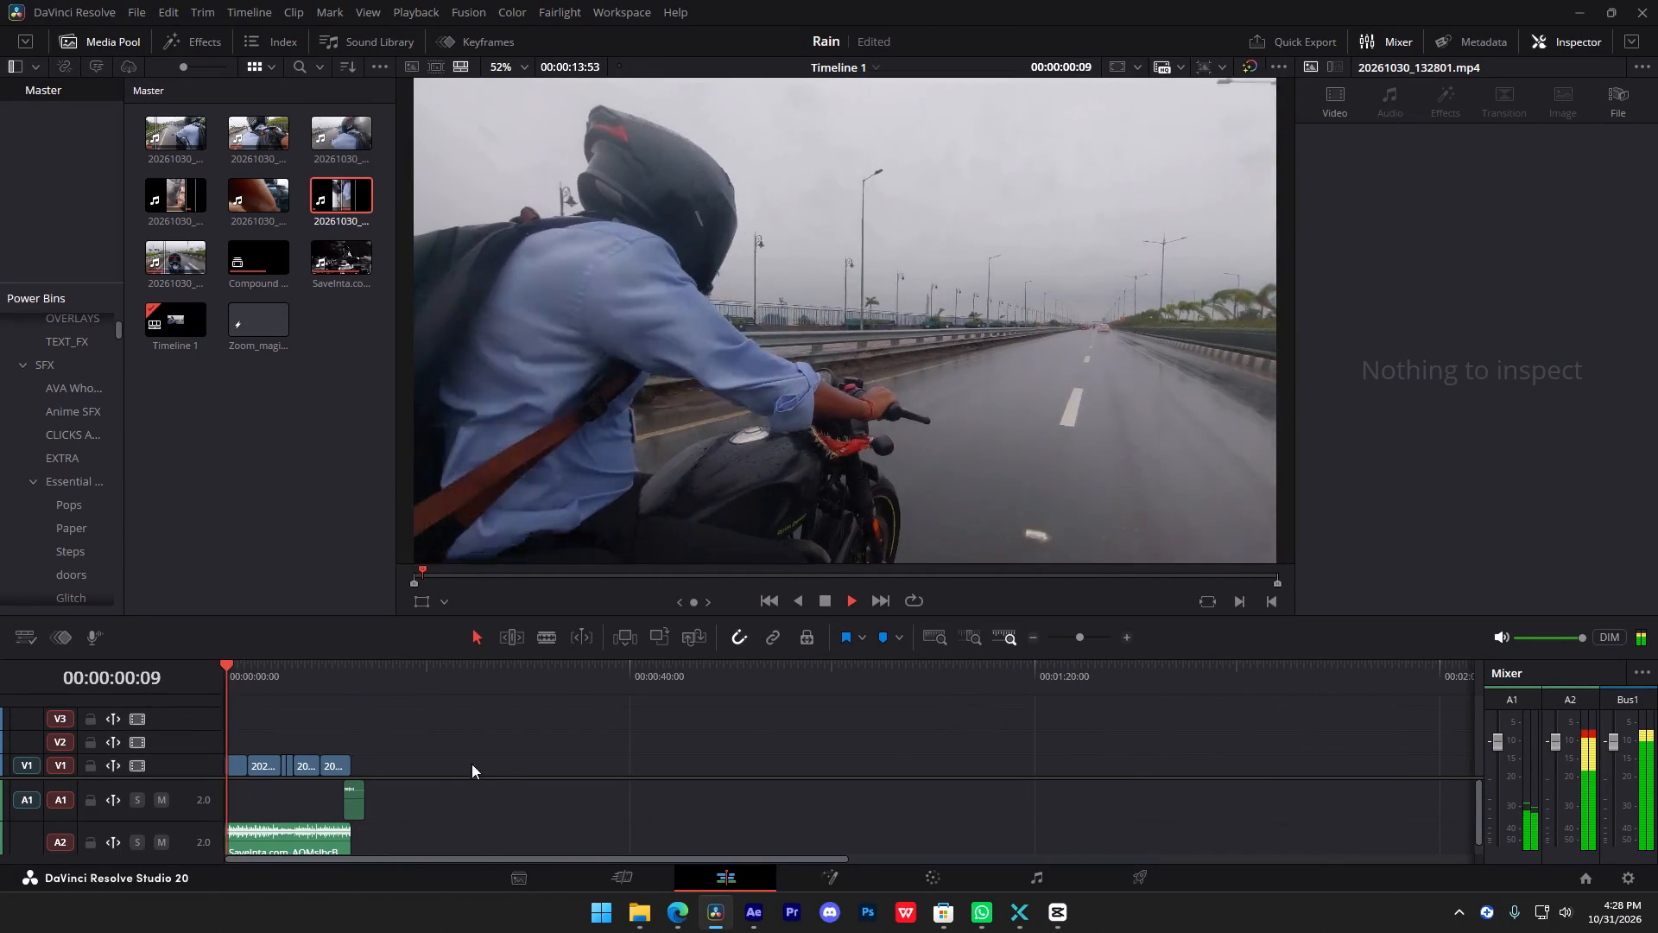
{"action": "scroll", "coordinate": [496, 777], "scroll_direction": "up", "scroll_amount": 5, "text": "alt"}
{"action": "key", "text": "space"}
{"action": "left_click", "coordinate": [368, 728]}
{"action": "left_click_drag", "start_coordinate": [310, 682], "coordinate": [30, 675]}
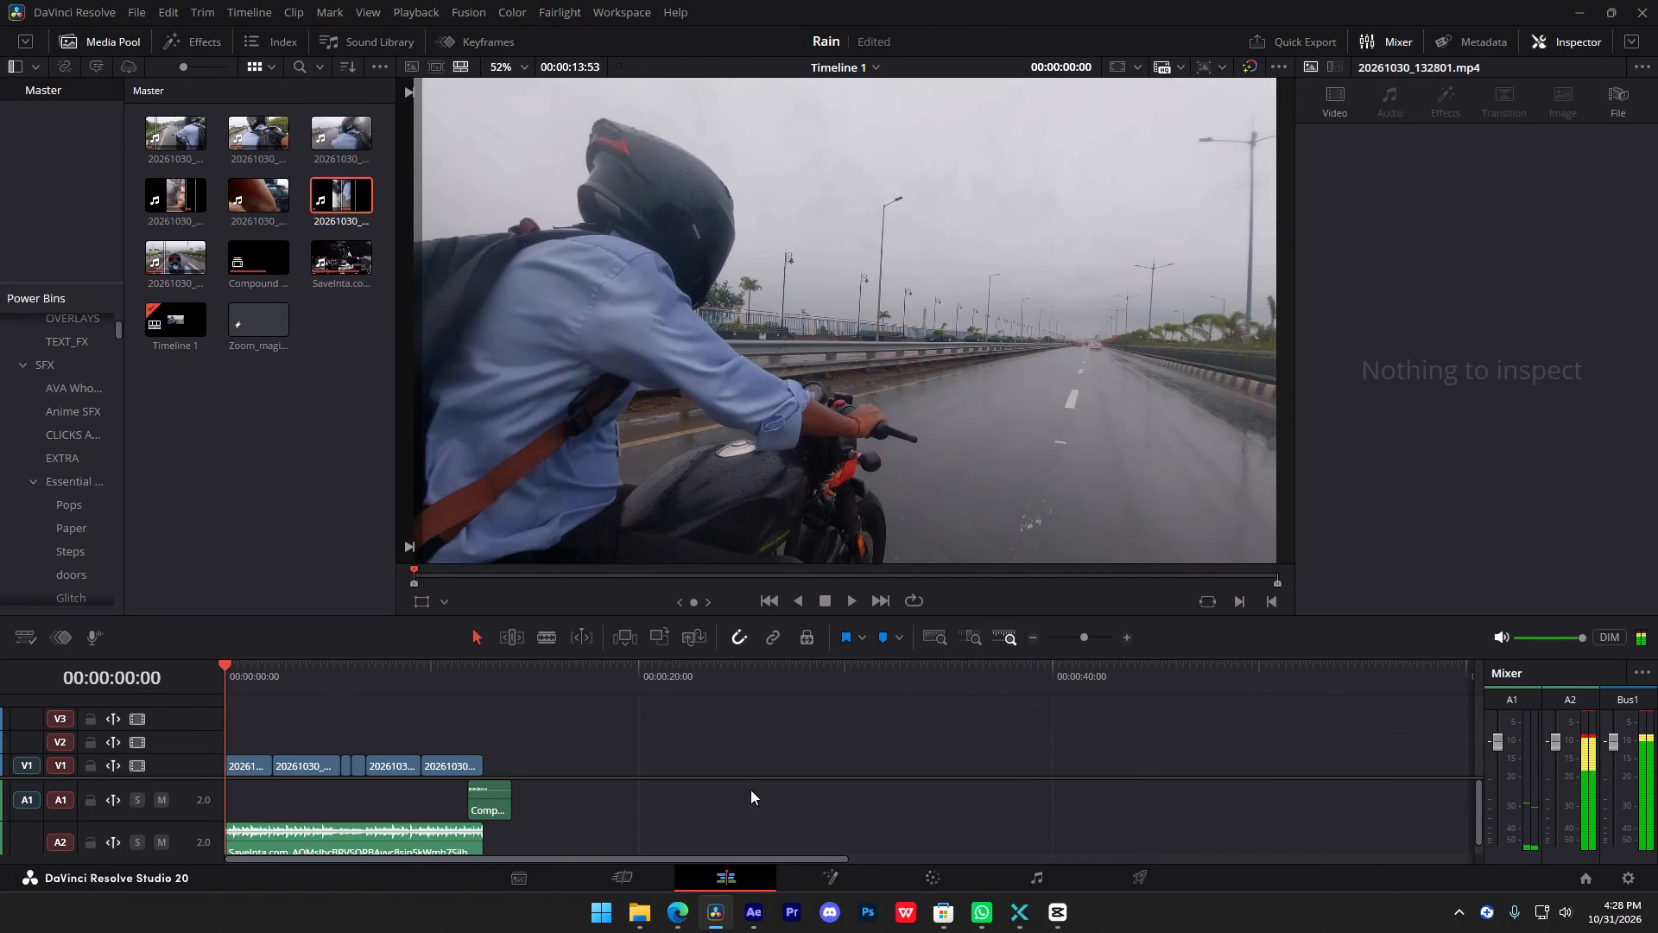
Switch to CapCut, where the 1031 project is open.
{"action": "left_click", "coordinate": [1059, 924]}
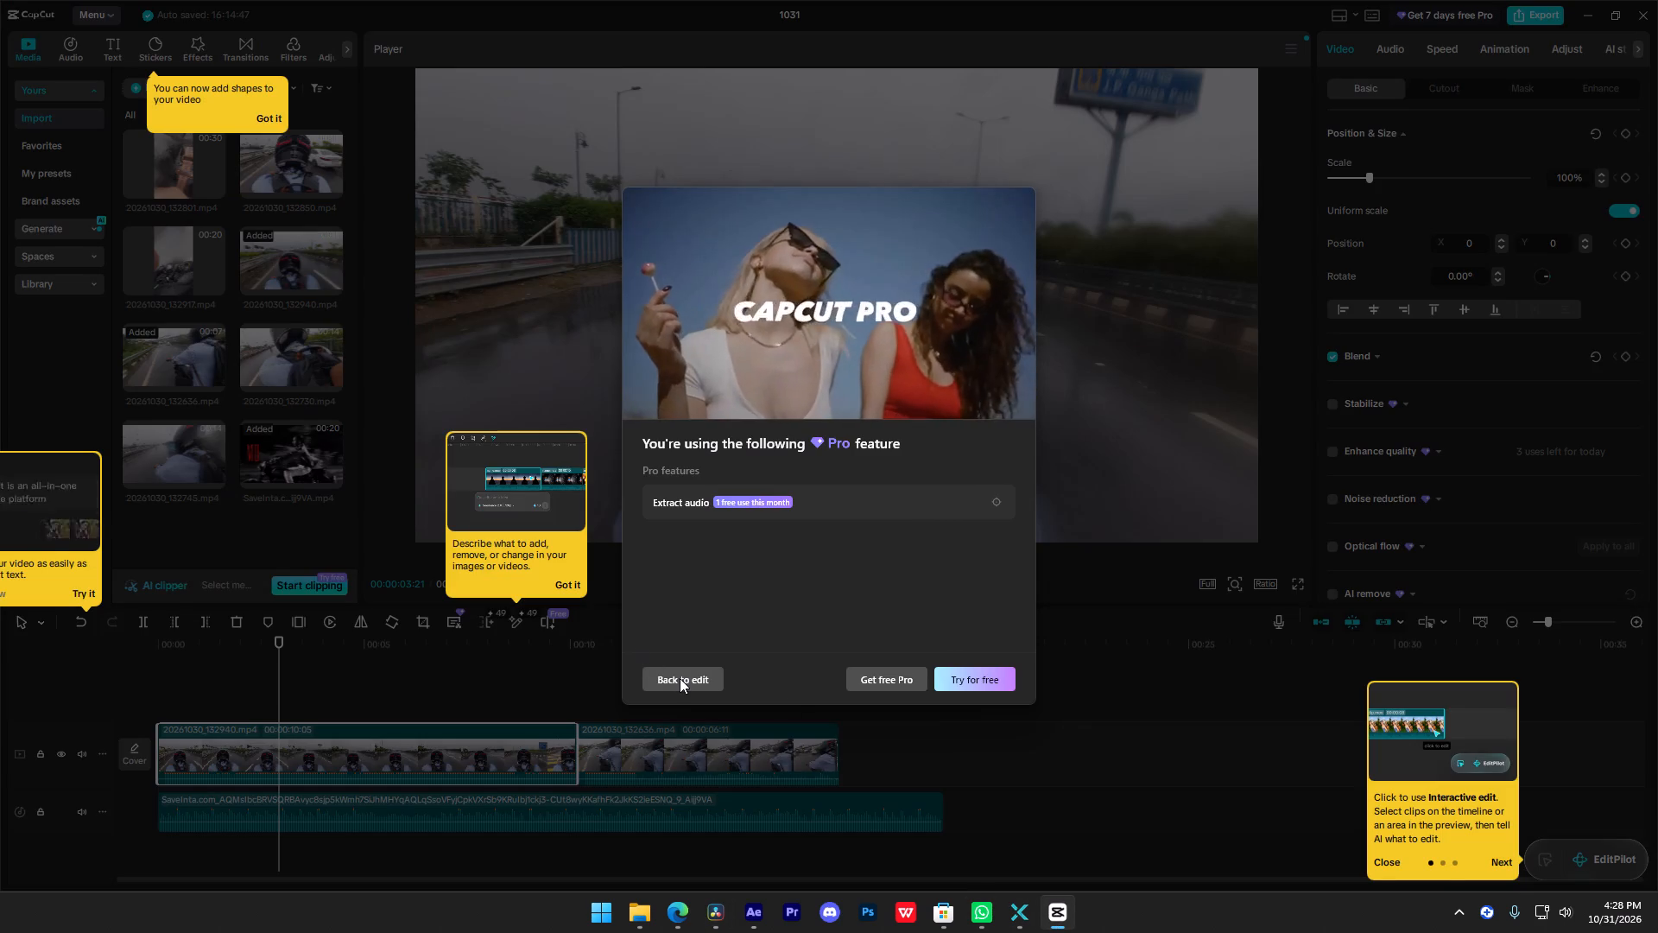
Dismiss the Pro offer and delete all the clips and audio from the CapCut timeline.
{"action": "left_click", "coordinate": [680, 678]}
{"action": "left_click", "coordinate": [353, 715]}
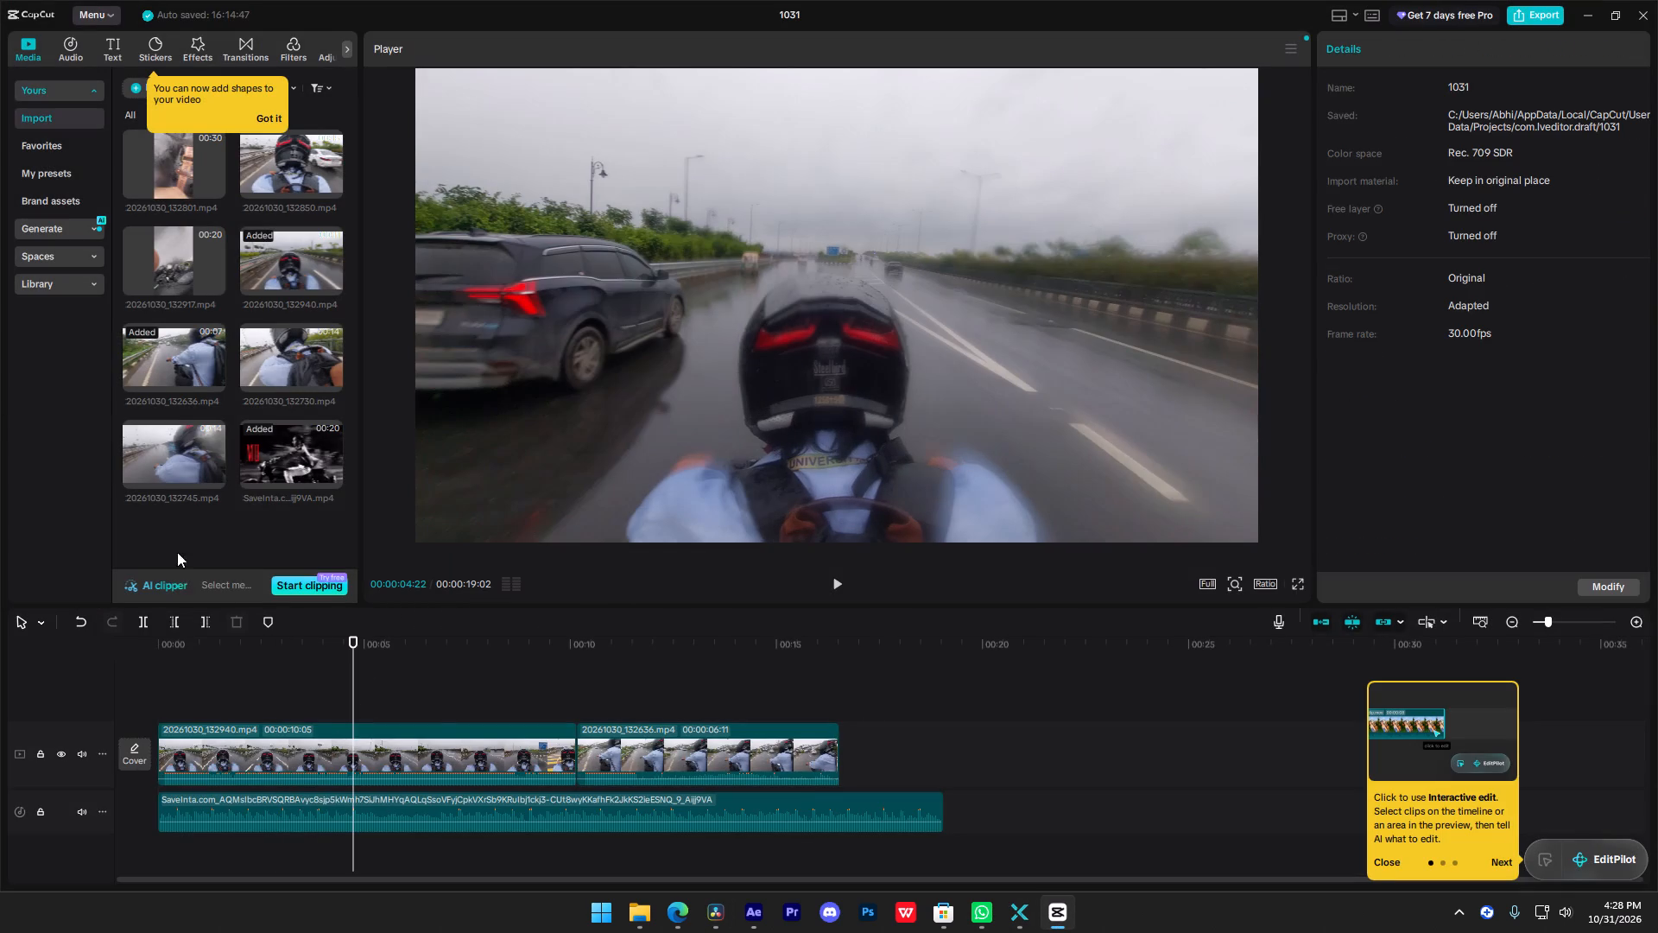
{"action": "left_click_drag", "start_coordinate": [984, 739], "coordinate": [444, 885]}
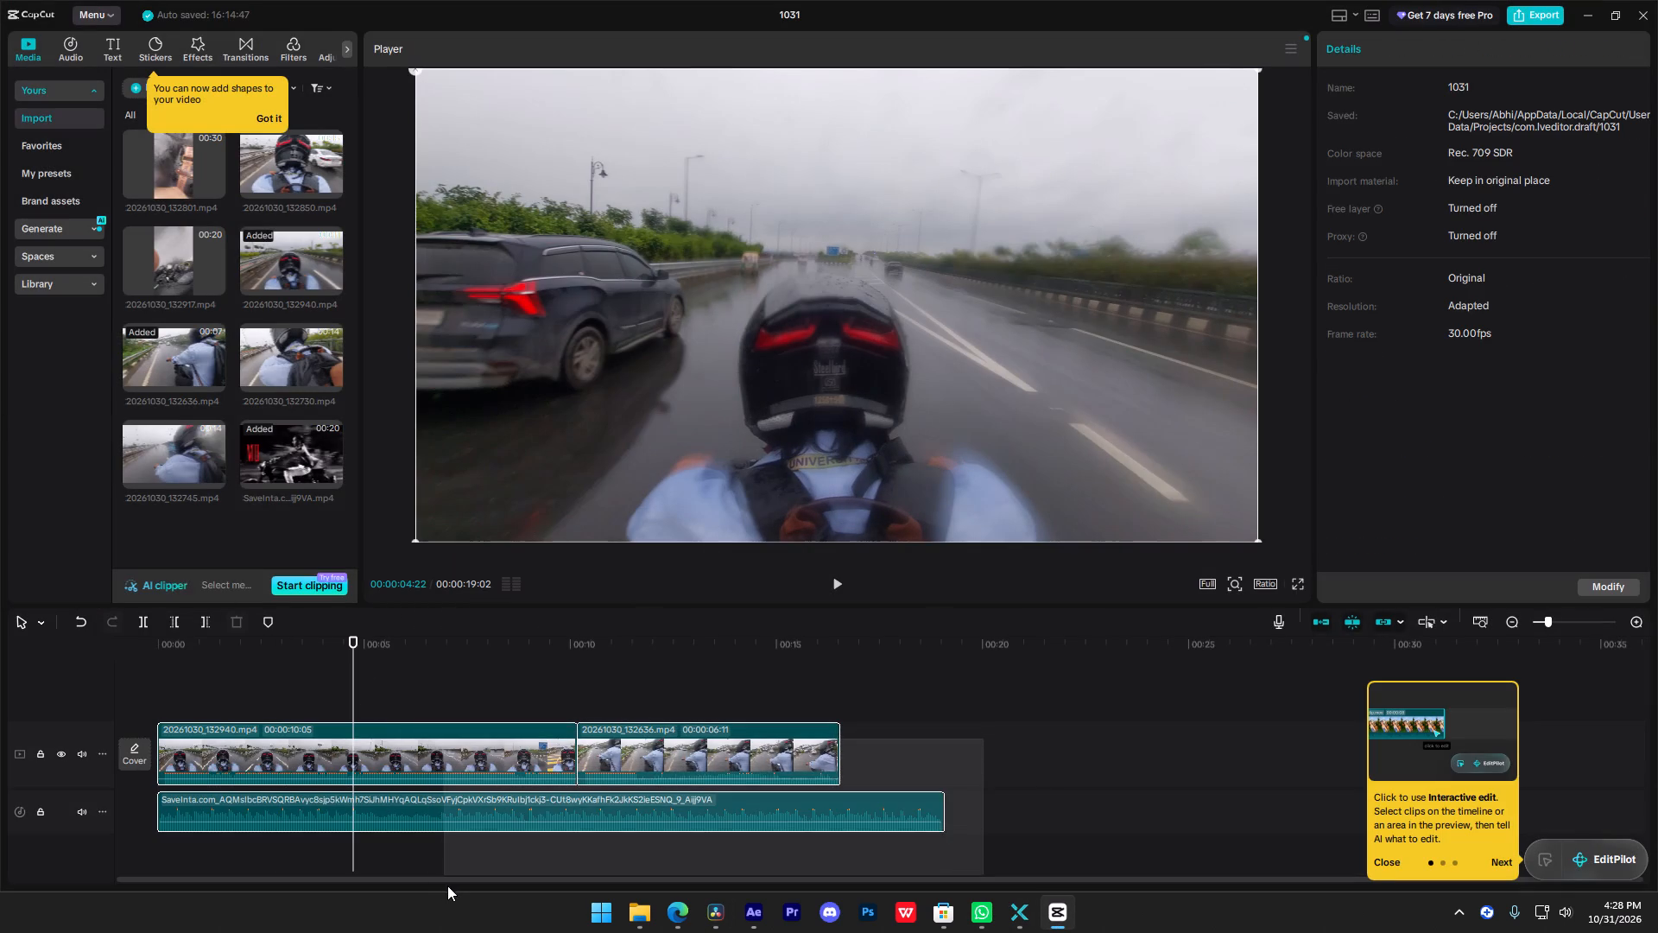
{"action": "key", "text": "BackSpace"}
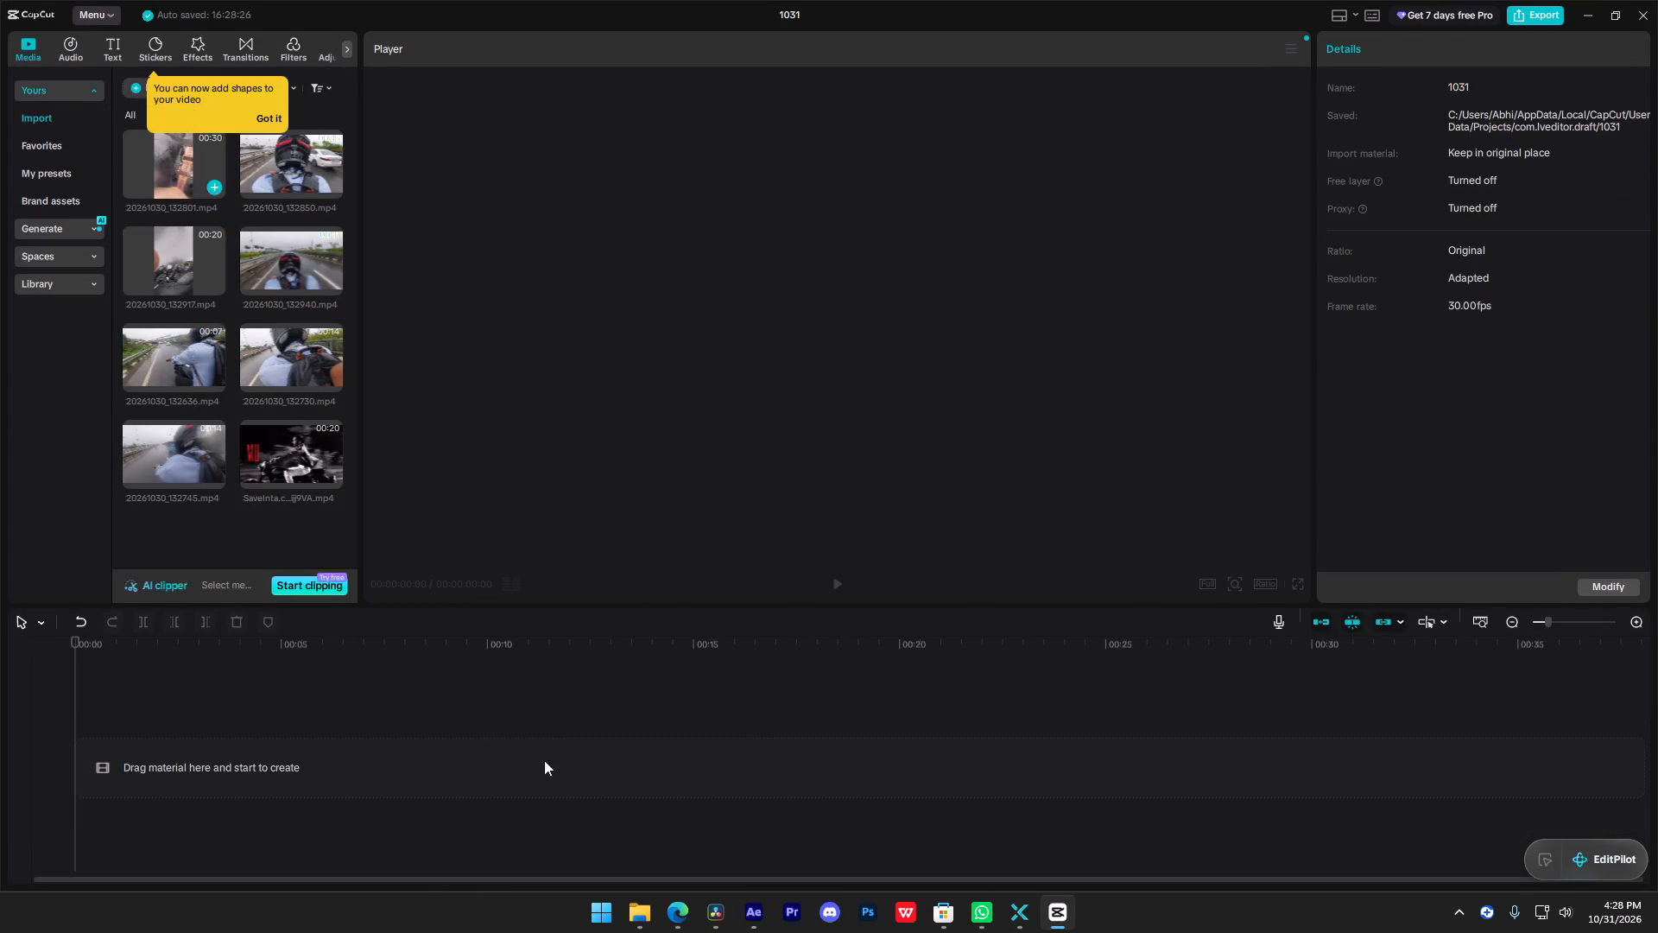
In DaVinci Resolve, choose the 4k Render export preset for Timeline 1 and set the output location to D:\EXPORTS_FINAL.
{"action": "left_click", "coordinate": [709, 917]}
{"action": "left_click", "coordinate": [501, 680]}
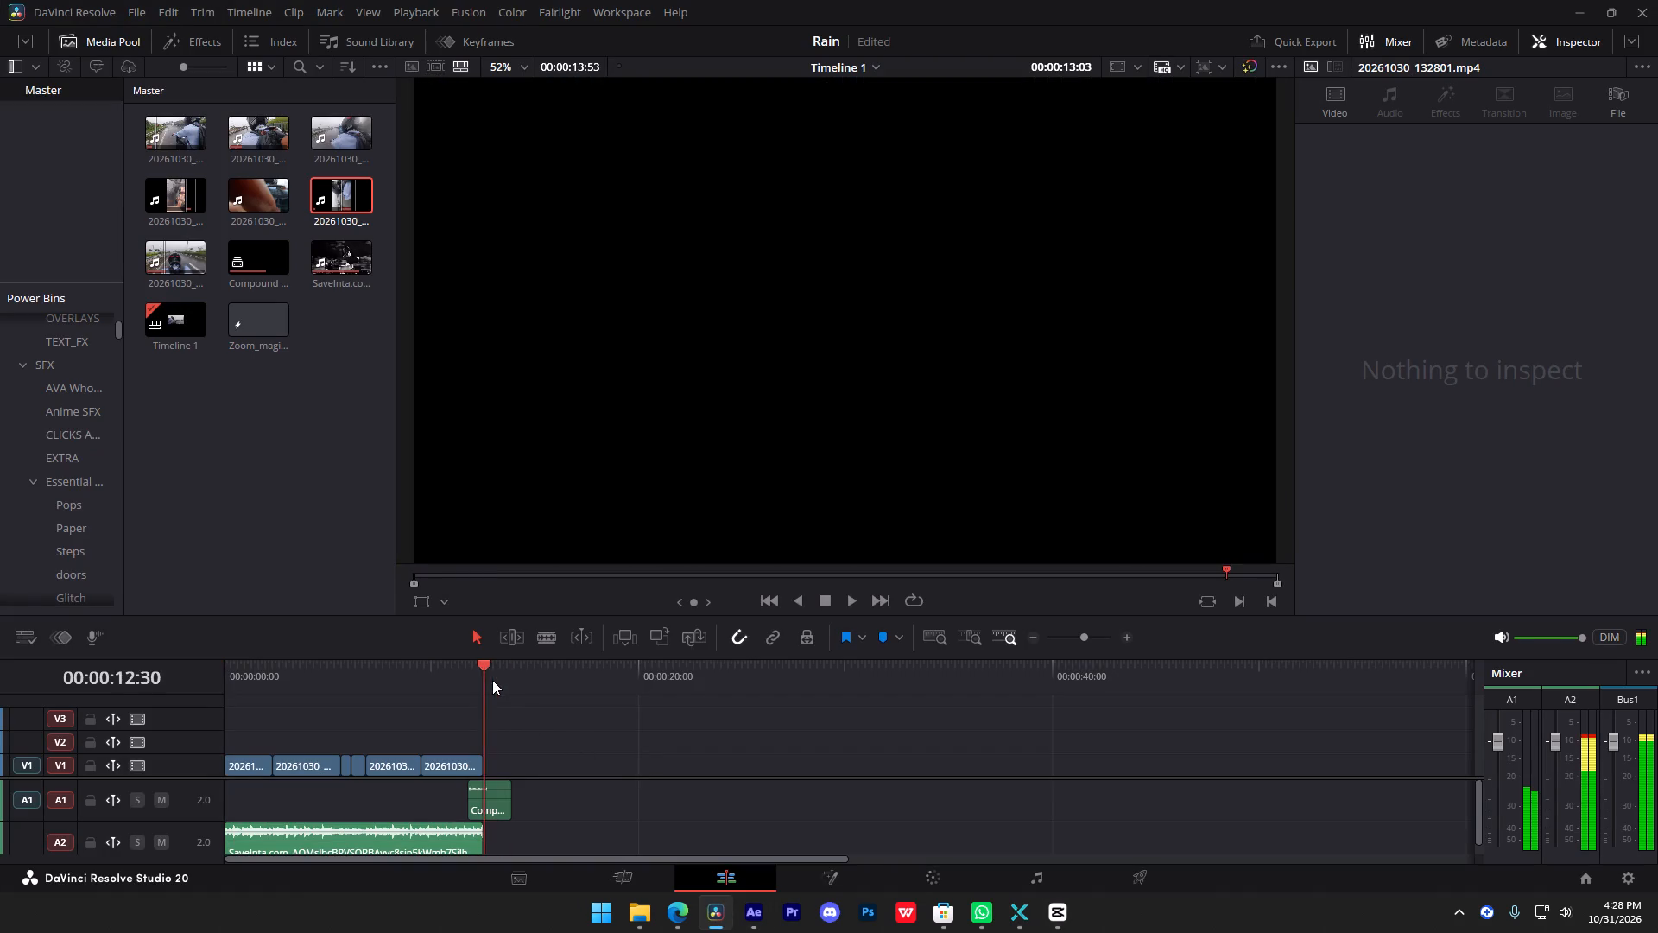
{"action": "left_click", "coordinate": [1116, 879]}
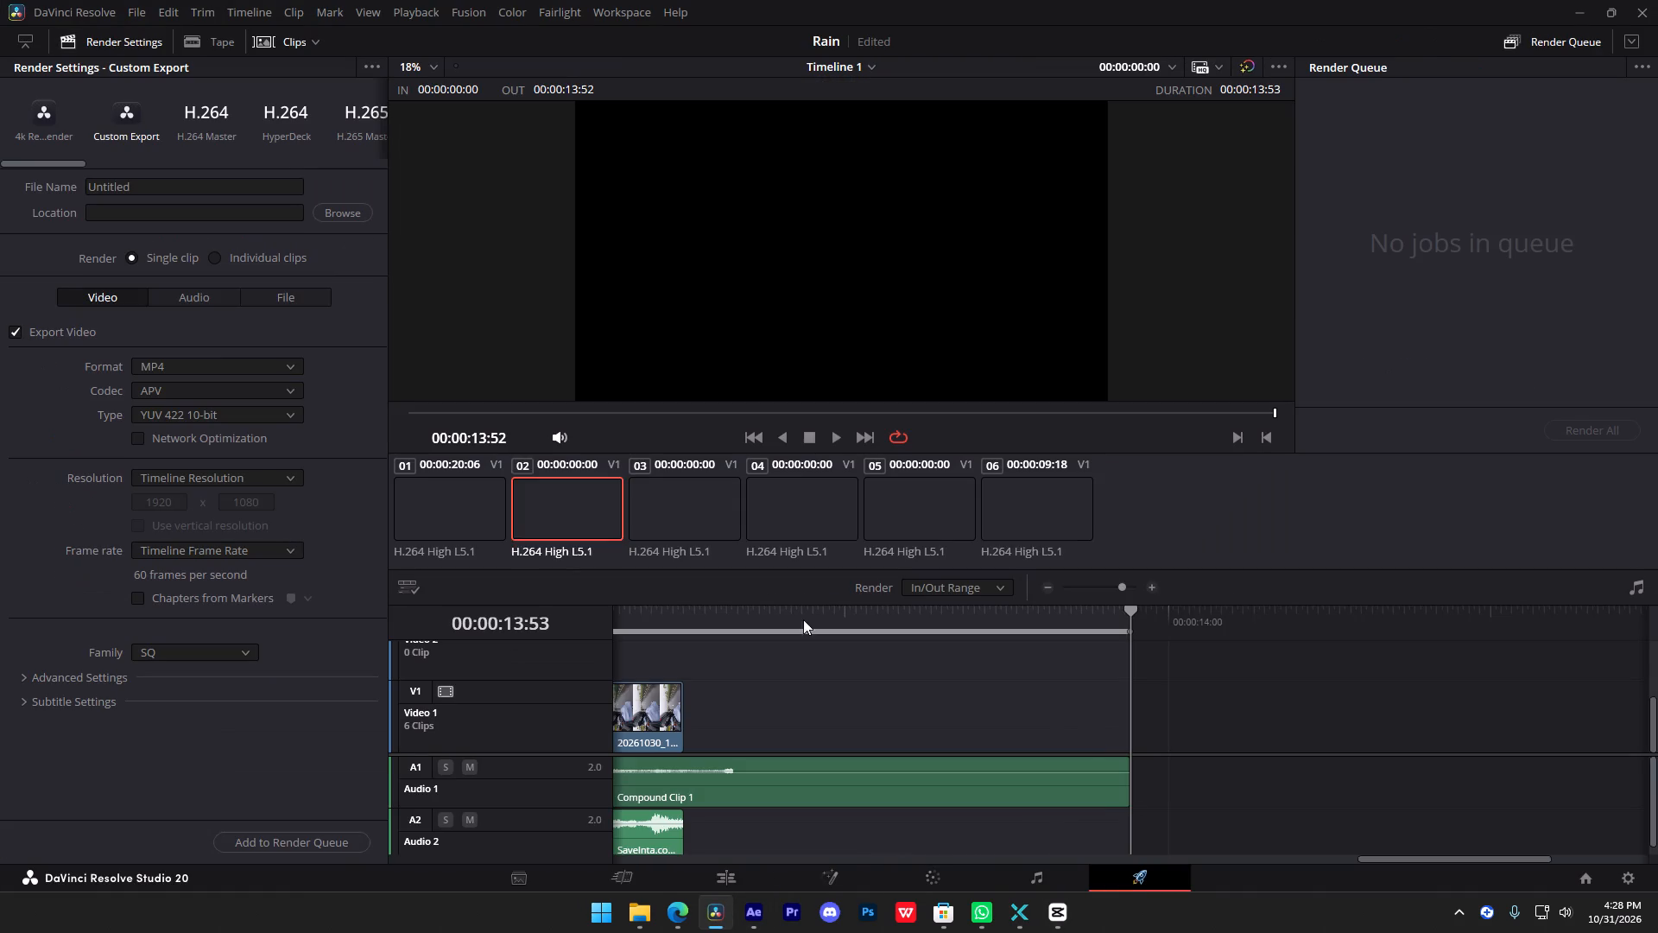
{"action": "left_click_drag", "start_coordinate": [60, 164], "coordinate": [165, 173]}
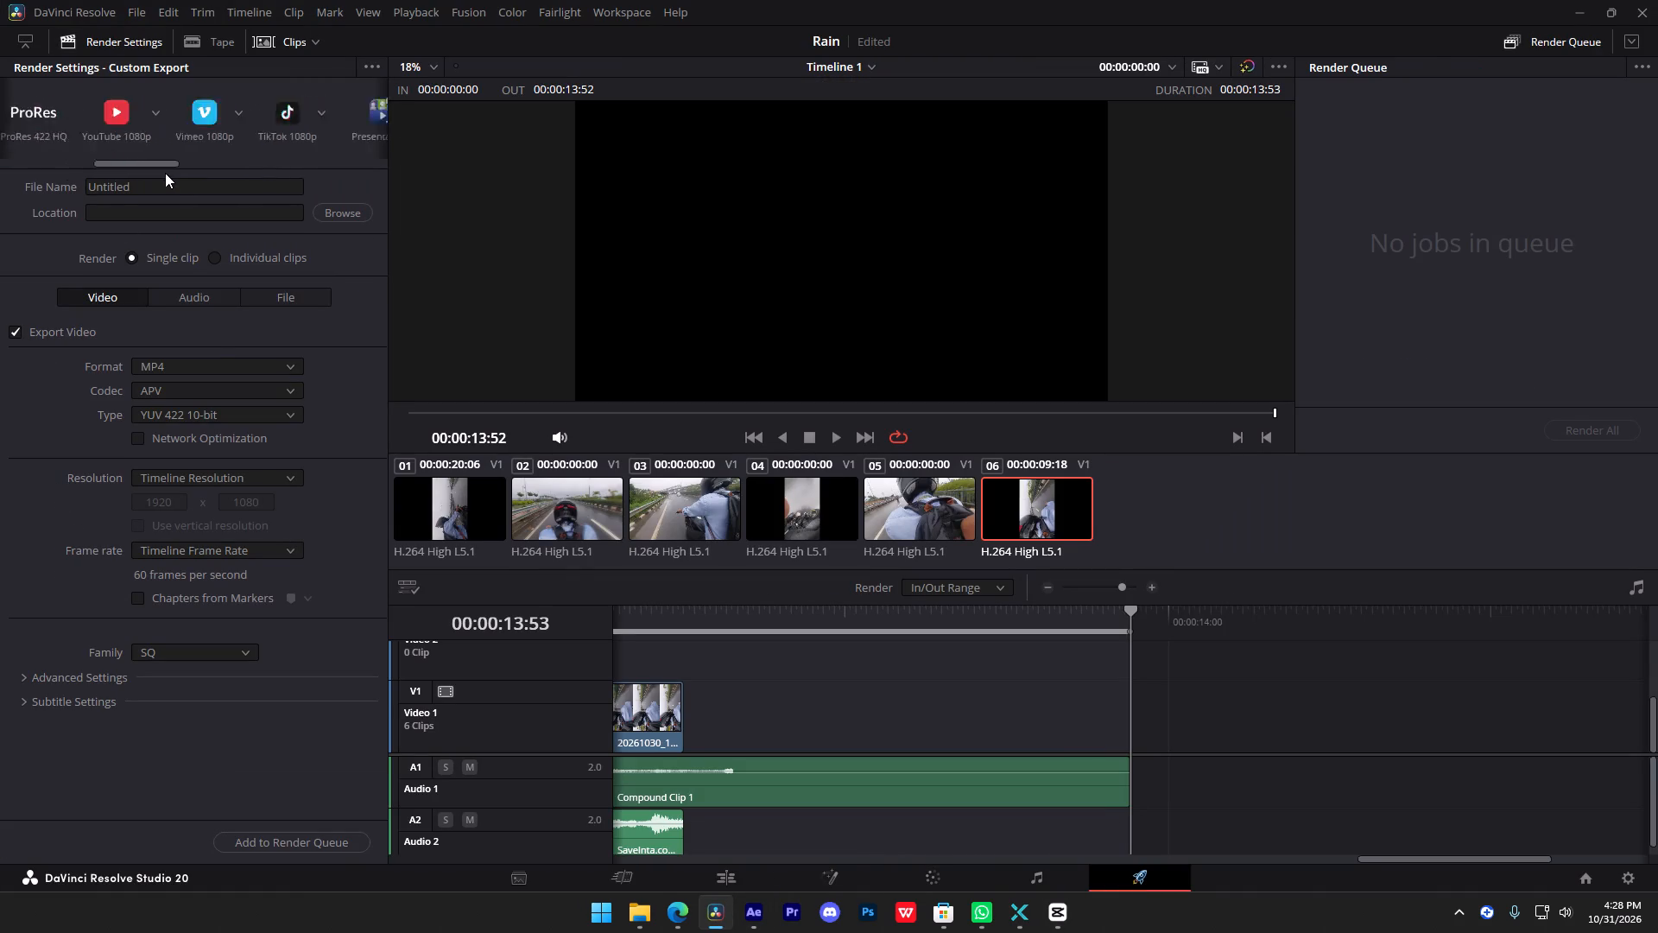
{"action": "left_click_drag", "start_coordinate": [165, 173], "coordinate": [38, 201]}
{"action": "left_click", "coordinate": [41, 127]}
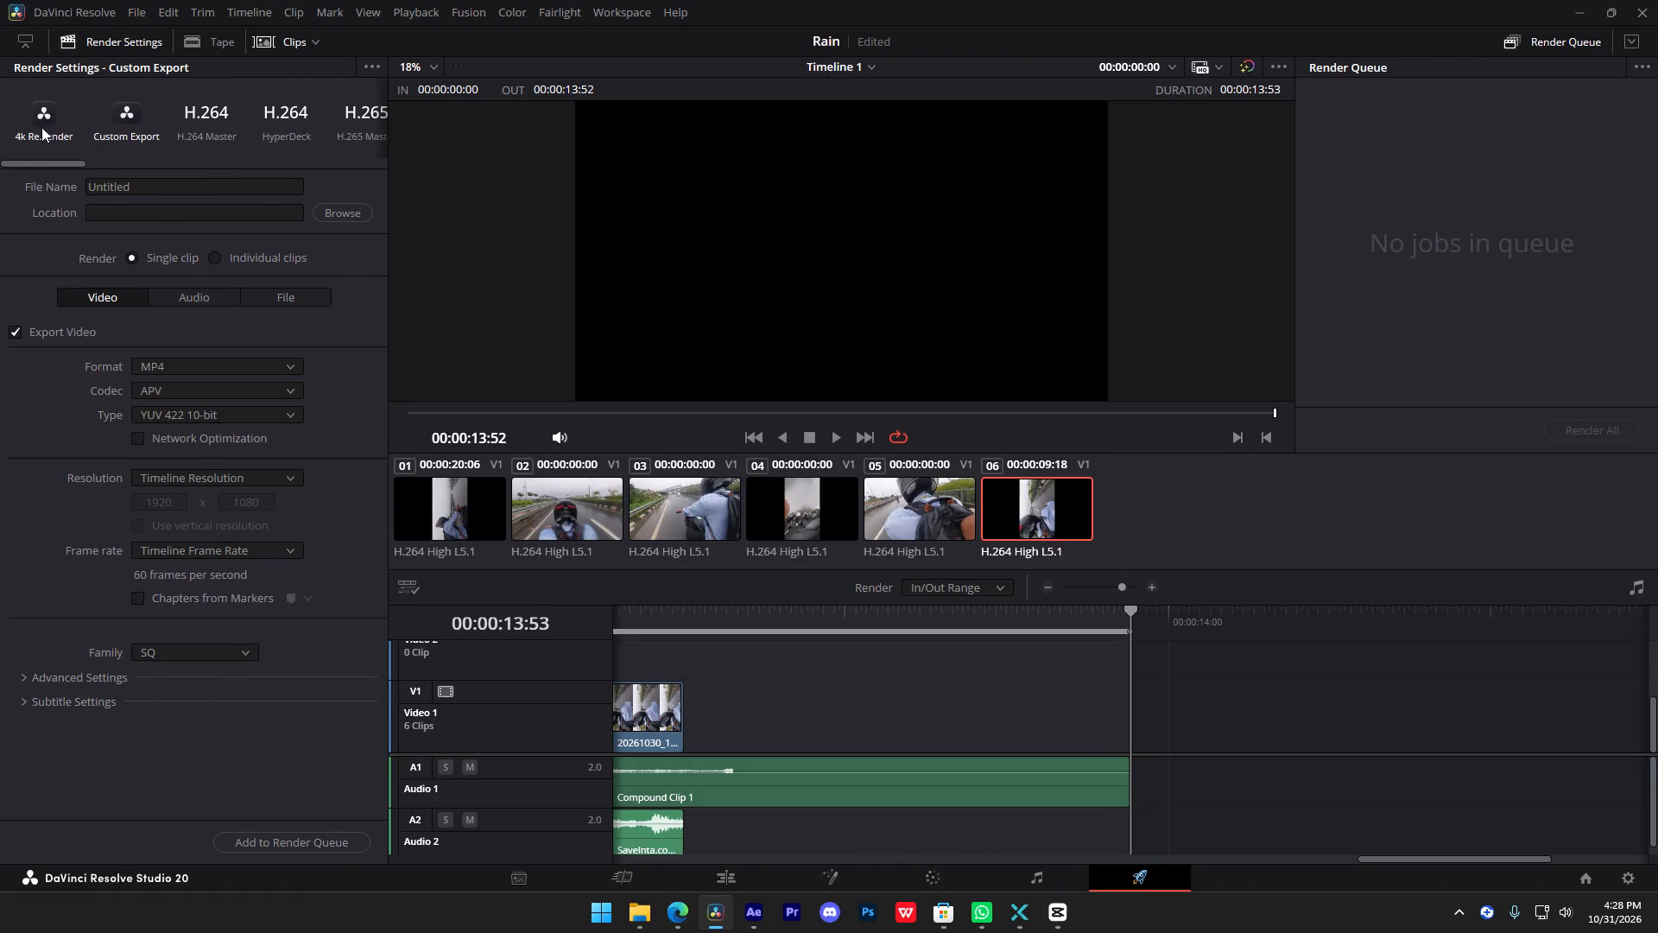
{"action": "left_click", "coordinate": [347, 203]}
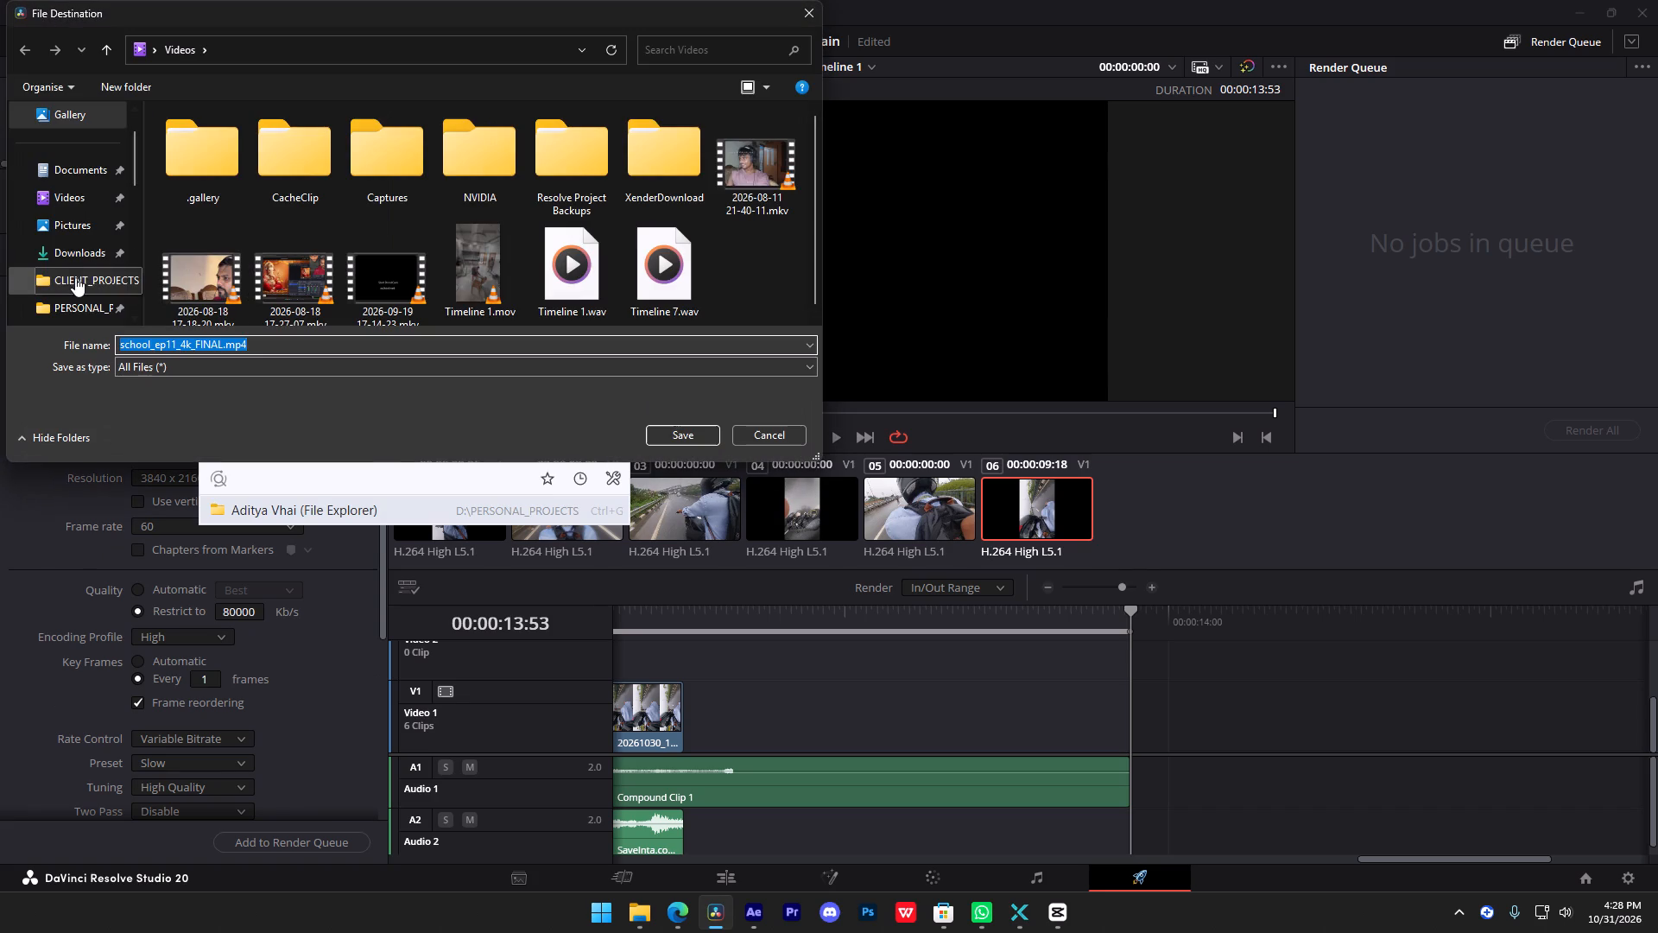
{"action": "scroll", "coordinate": [79, 276], "scroll_direction": "down", "scroll_amount": 1}
{"action": "left_click", "coordinate": [79, 240]}
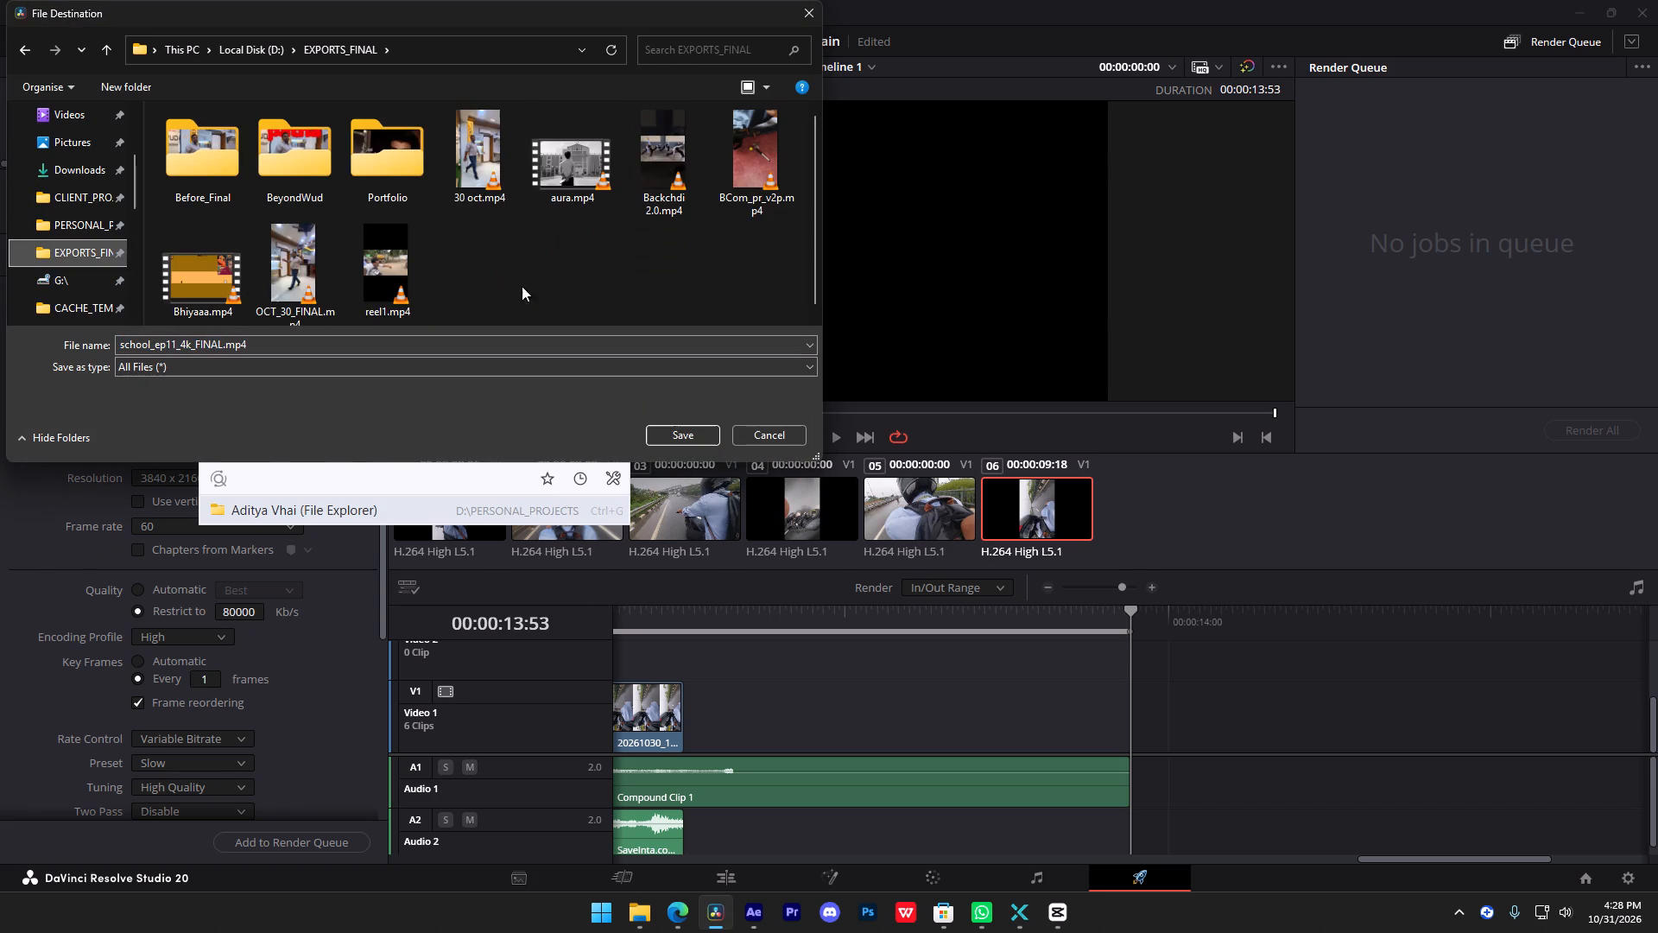
{"action": "left_click", "coordinate": [695, 430]}
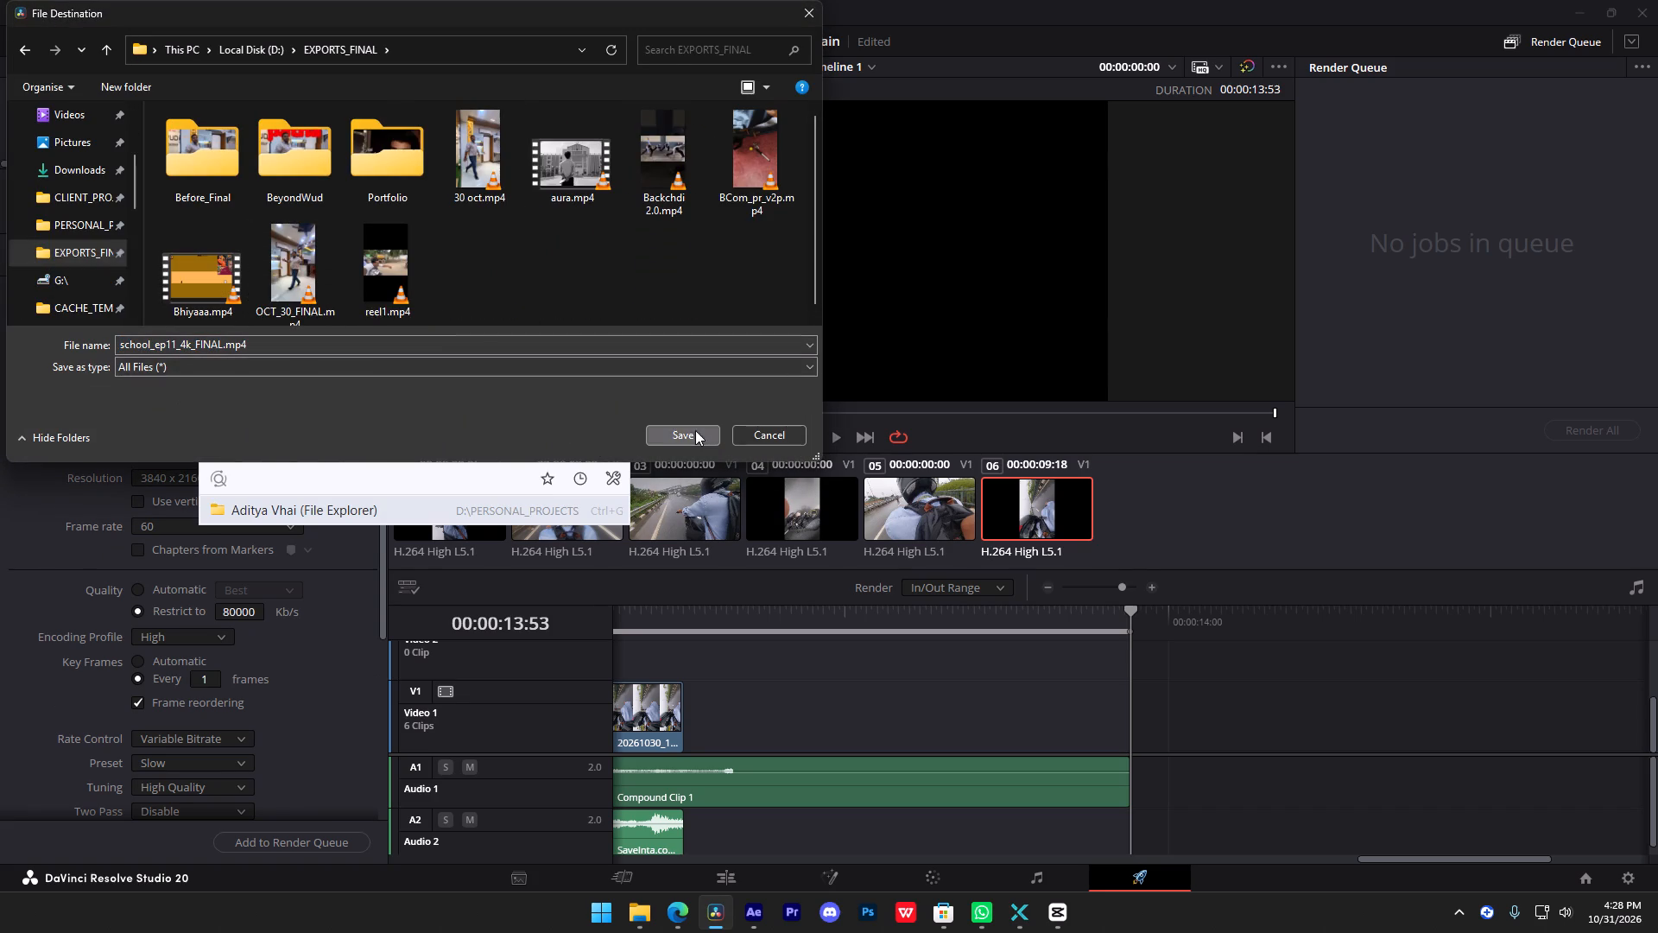
Name the output Rain_Edit, add it to the render queue at the higher resolution and render it.
{"action": "left_click_drag", "start_coordinate": [212, 194], "coordinate": [0, 182]}
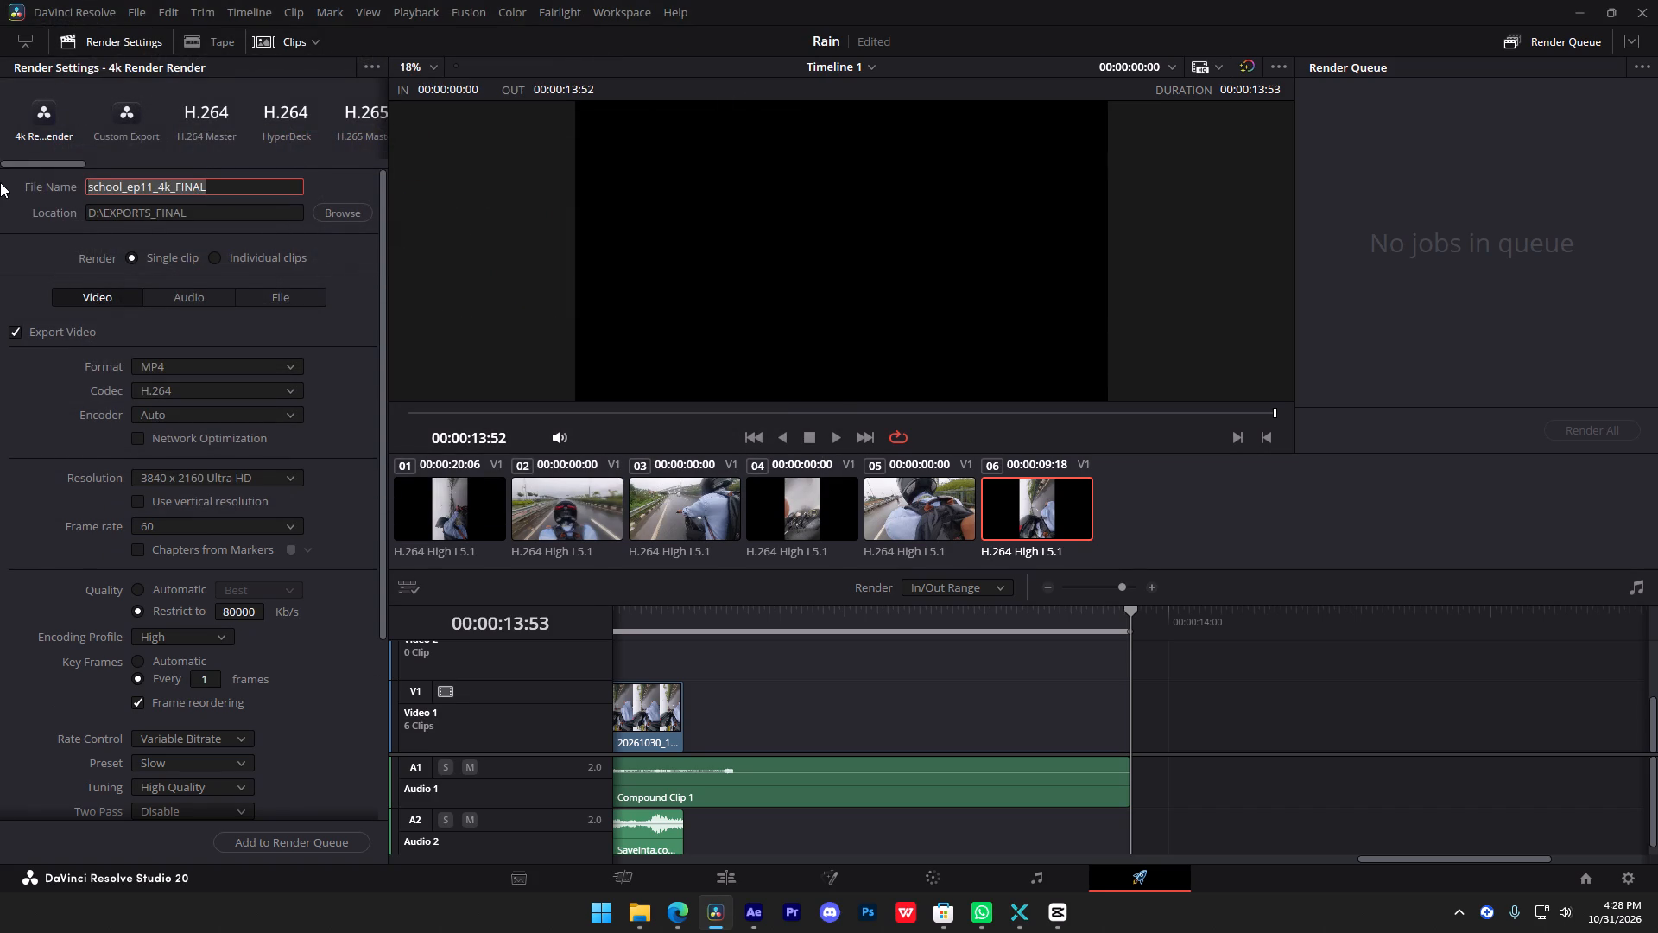
{"action": "type", "text": "Rain"}
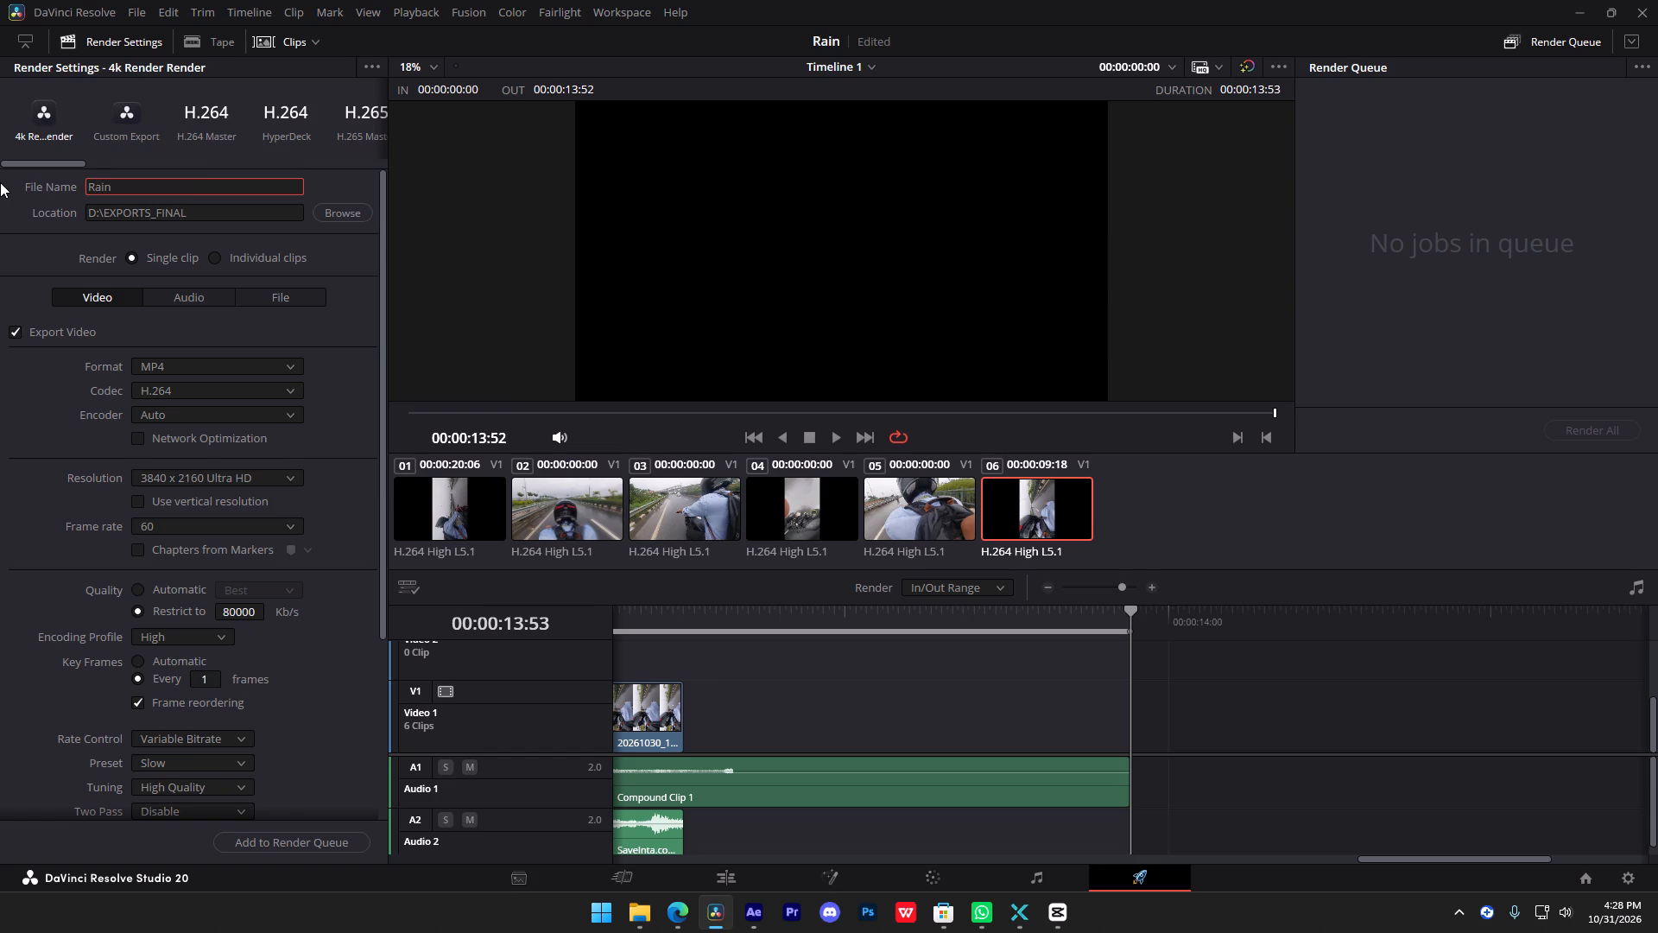
{"action": "type", "text": "_Edit"}
{"action": "left_click", "coordinate": [299, 844]}
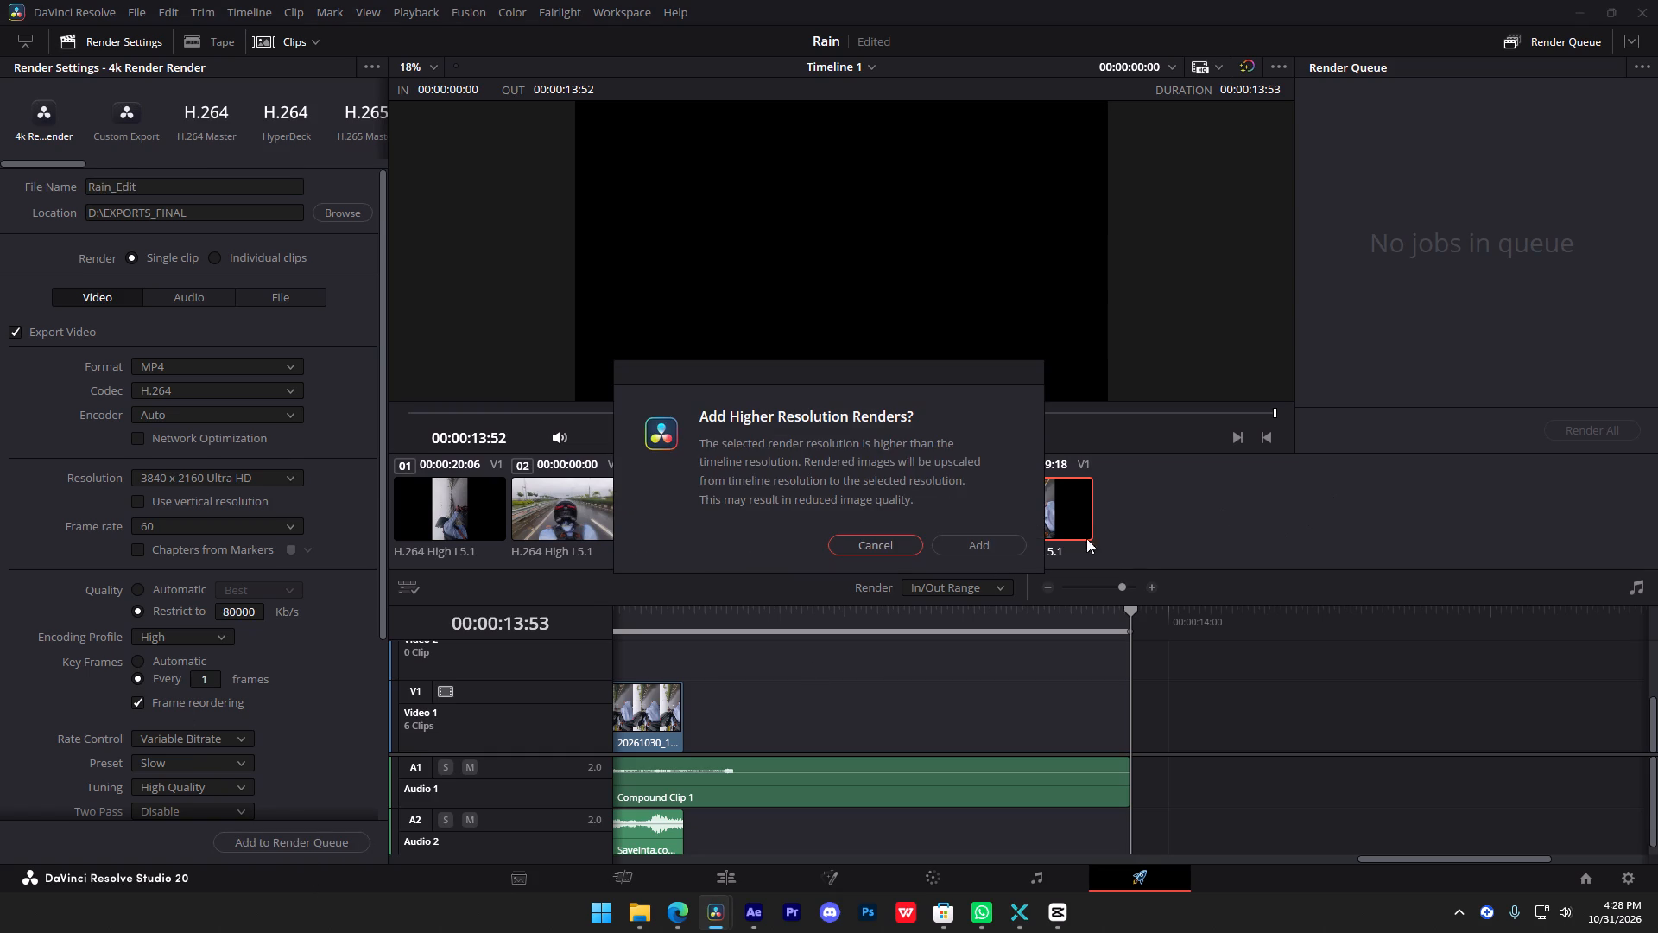
{"action": "left_click", "coordinate": [997, 549]}
{"action": "left_click", "coordinate": [1589, 428]}
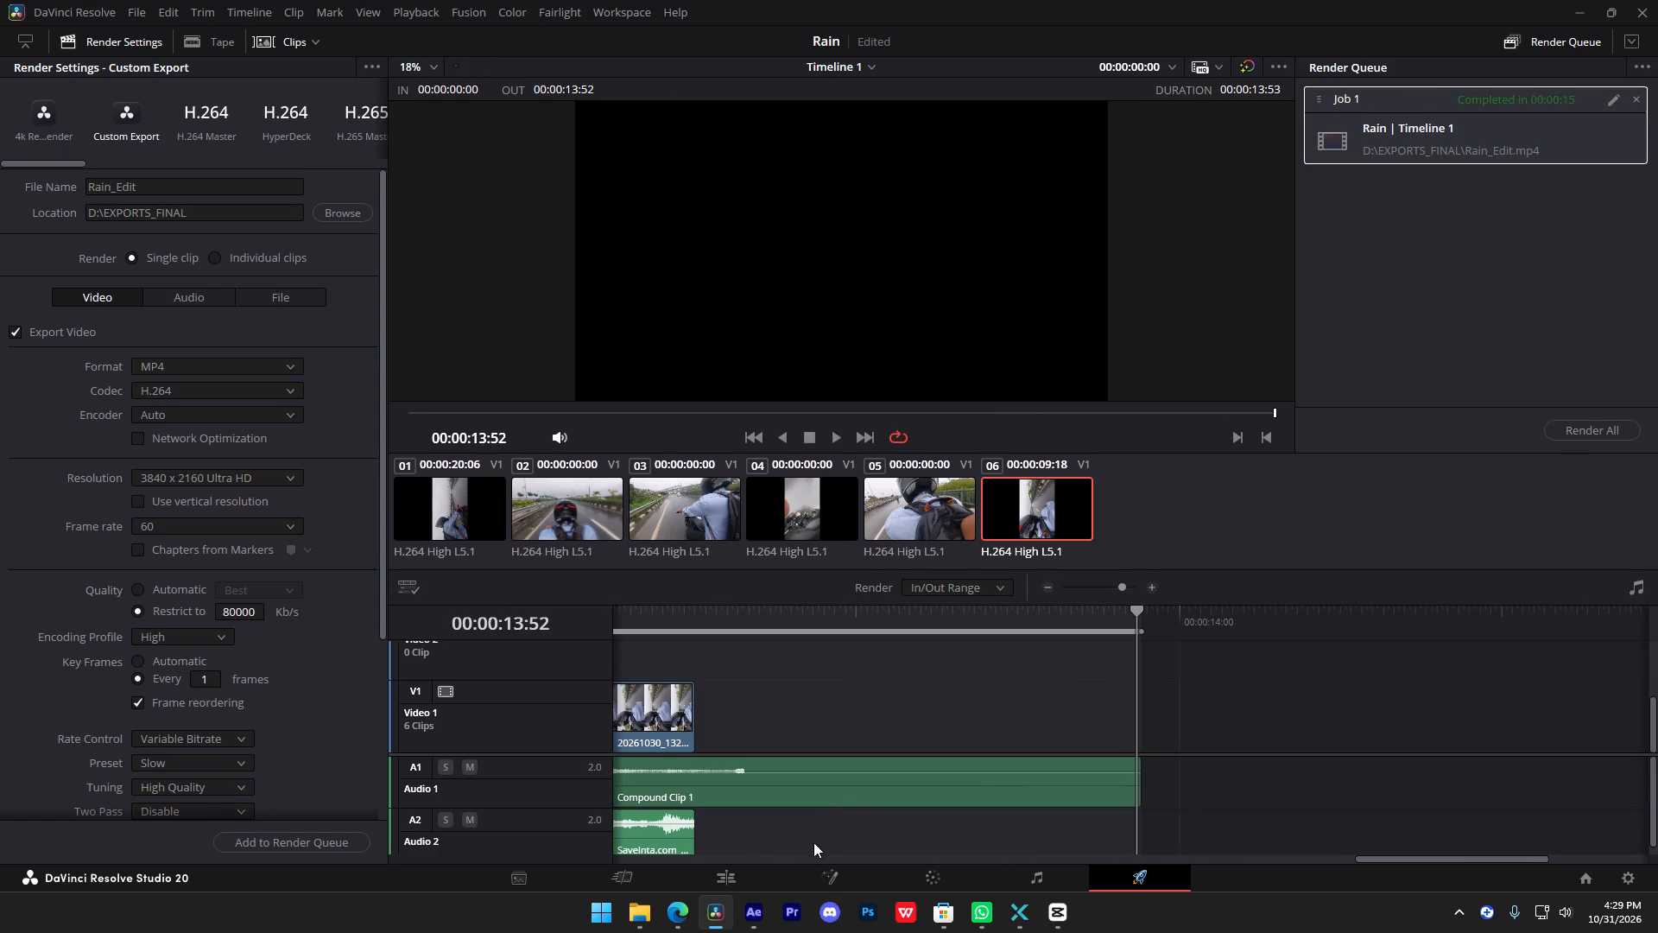
Switch to CapCut and delete all the imported clips from the project's media.
{"action": "left_click", "coordinate": [1054, 912]}
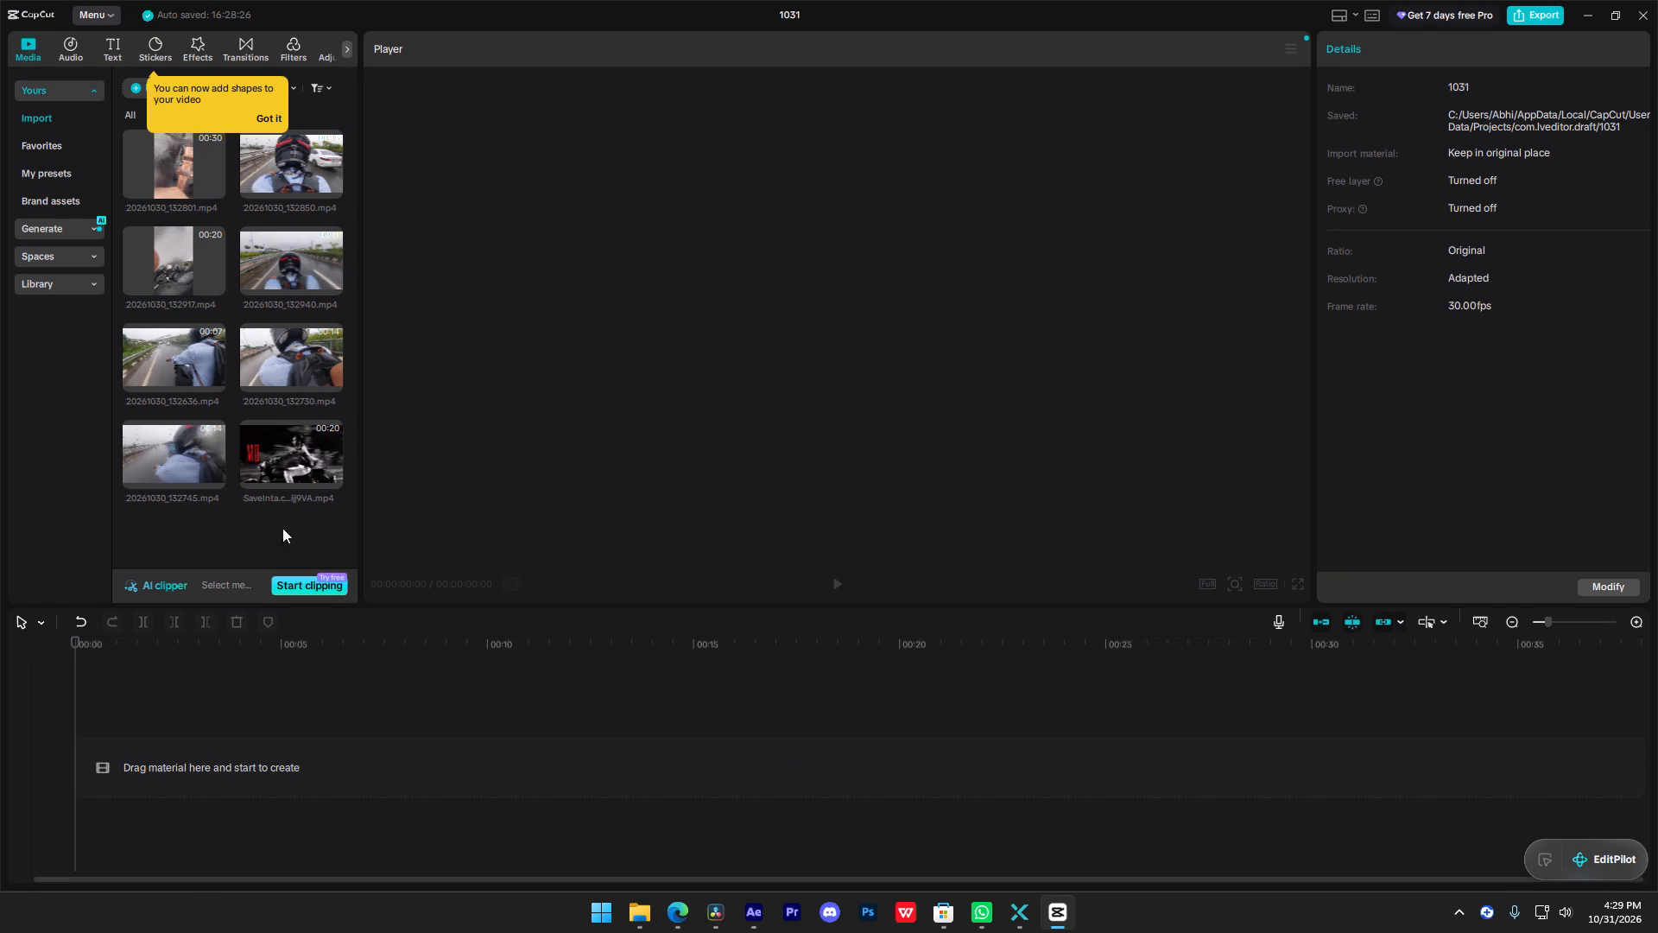
{"action": "left_click_drag", "start_coordinate": [284, 522], "coordinate": [151, 168]}
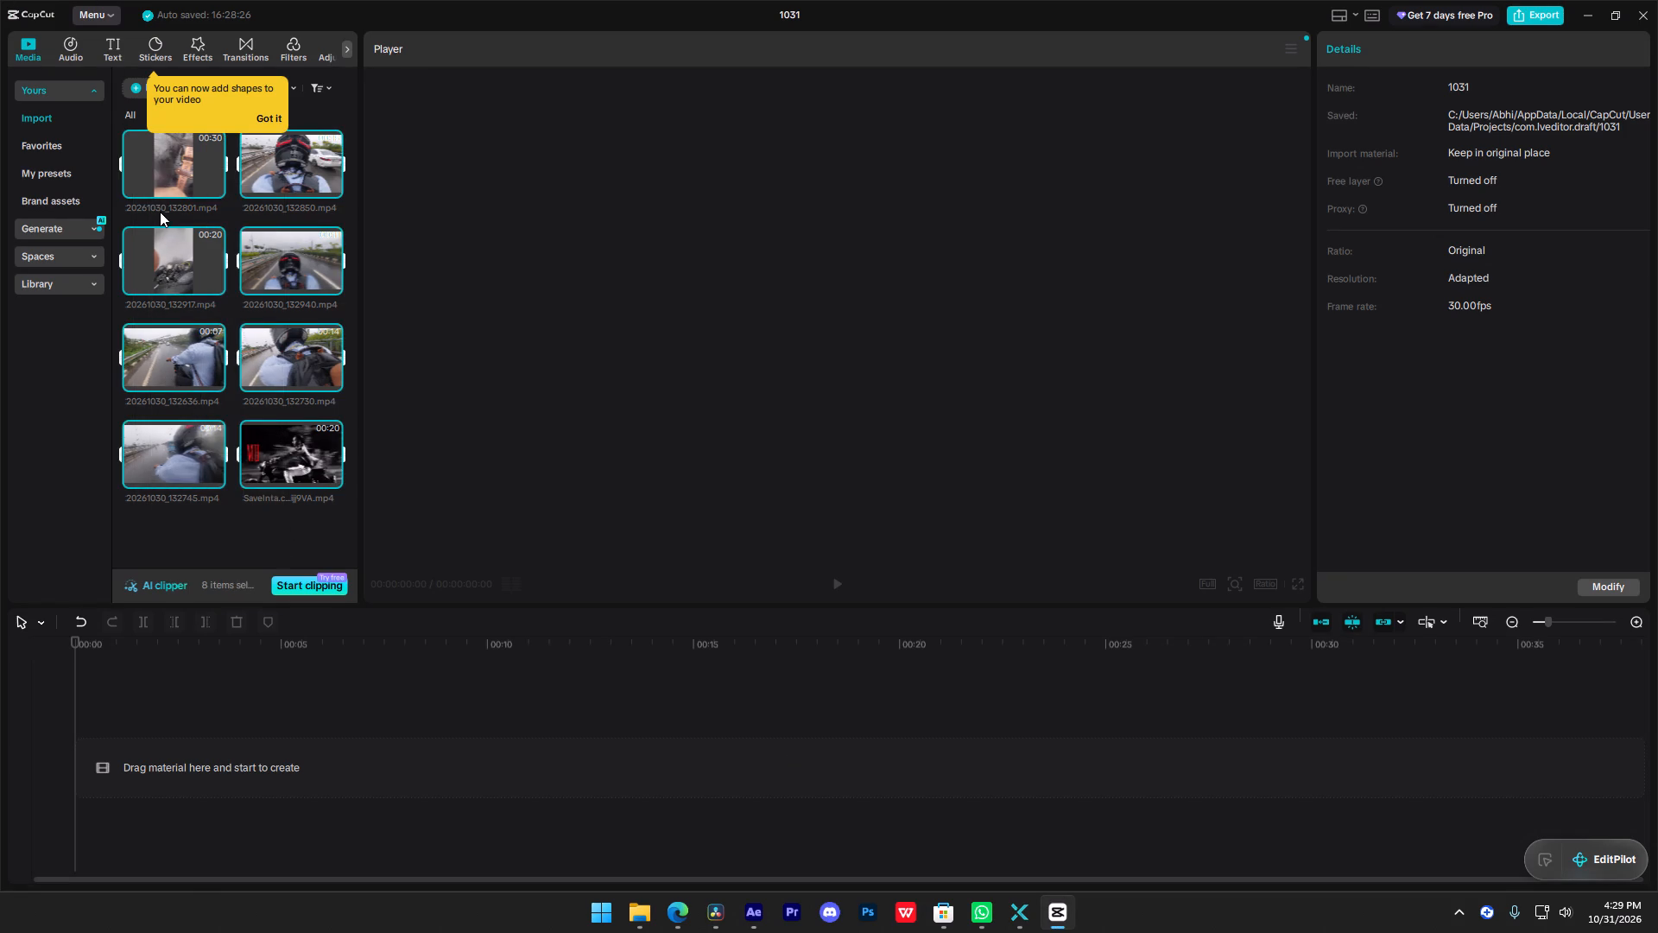
{"action": "key", "text": "BackSpace"}
Bring Rain_Edit.mp4 from the EXPORTS_FINAL folder in File Explorer to the start of the CapCut timeline and dismiss the feature tips.
{"action": "left_click", "coordinate": [650, 927]}
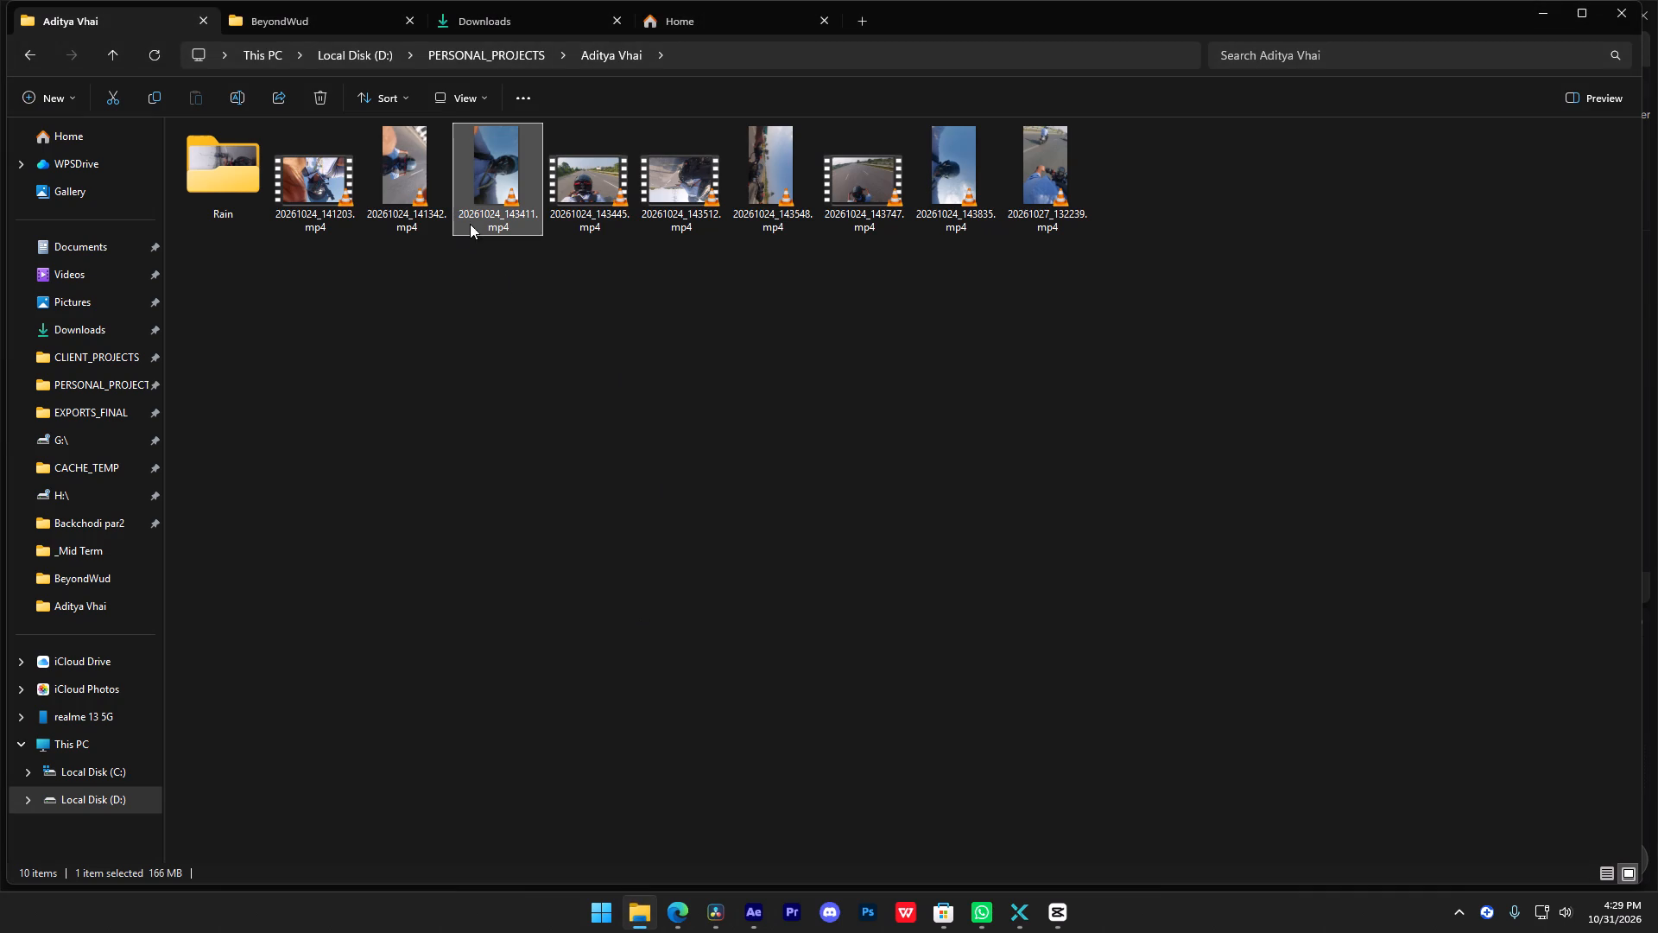
{"action": "left_click", "coordinate": [325, 29]}
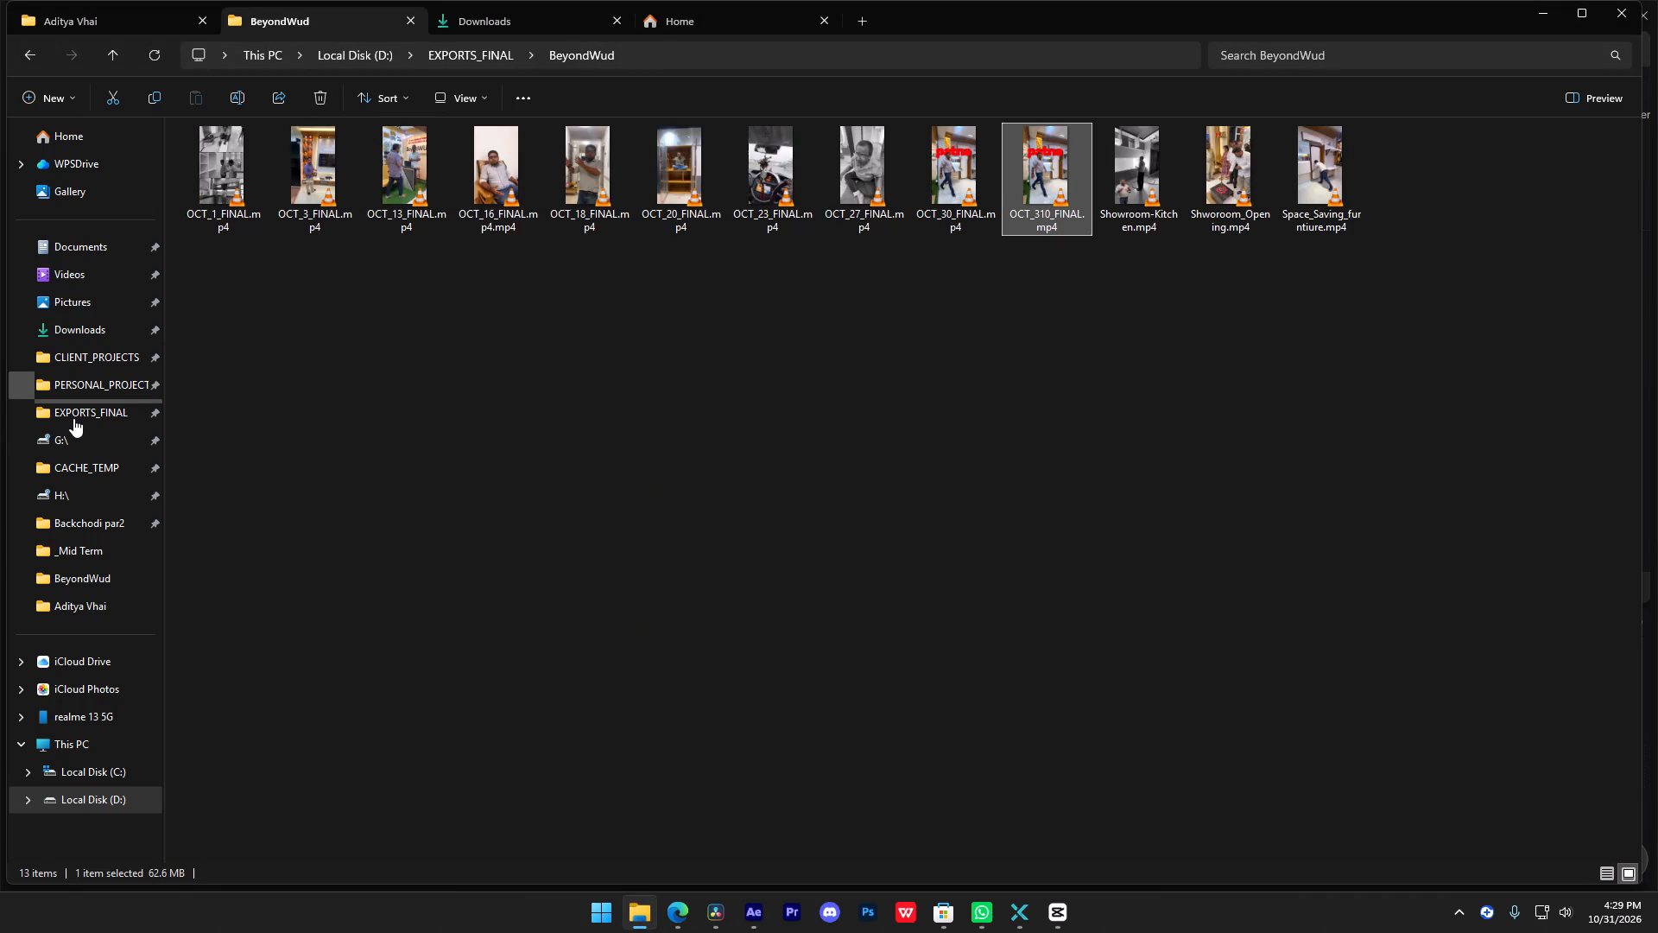
{"action": "left_click", "coordinate": [73, 419]}
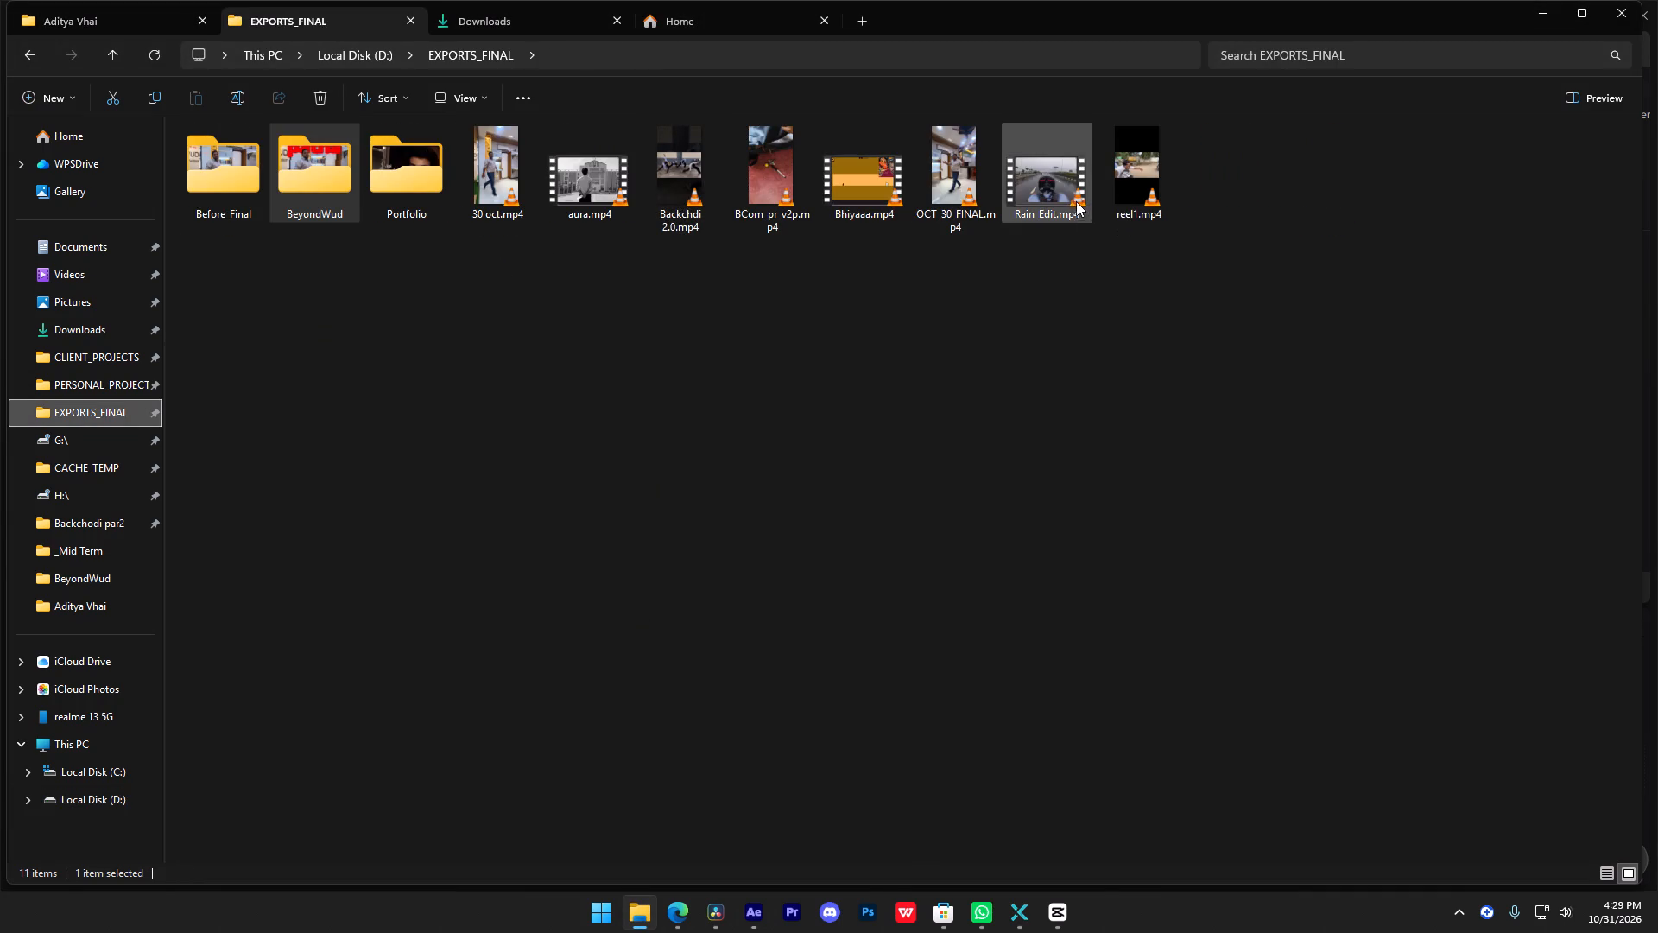
{"action": "left_click", "coordinate": [1073, 200]}
{"action": "left_click_drag", "start_coordinate": [1046, 194], "coordinate": [230, 755]}
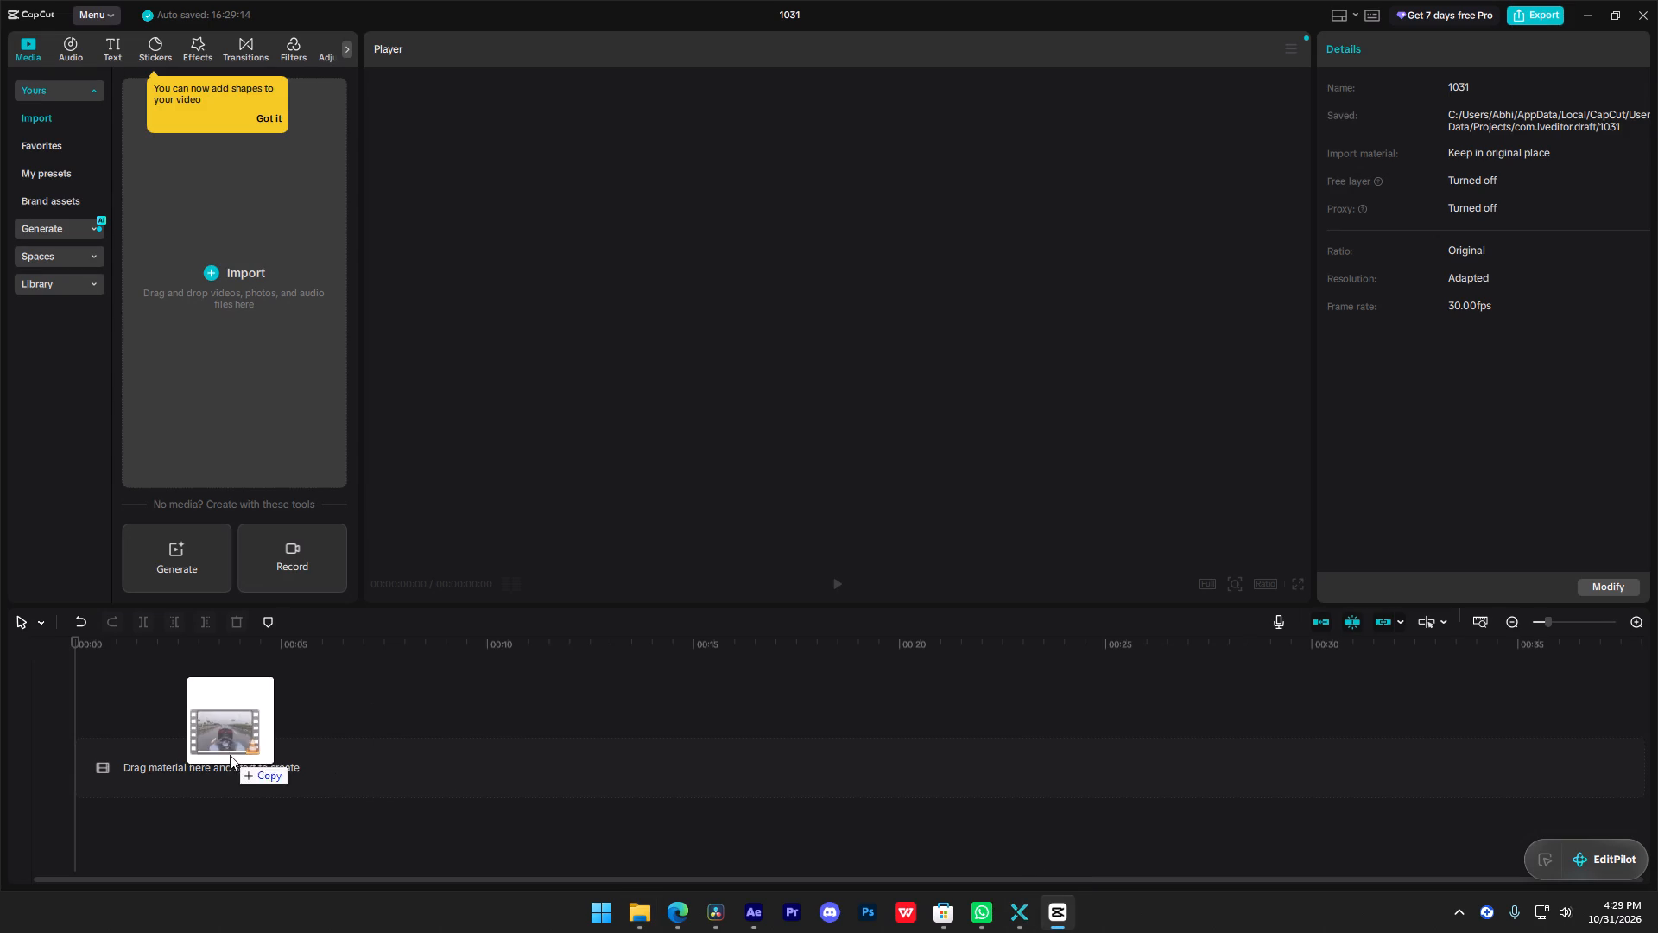
{"action": "left_click_drag", "start_coordinate": [230, 755], "coordinate": [179, 765]}
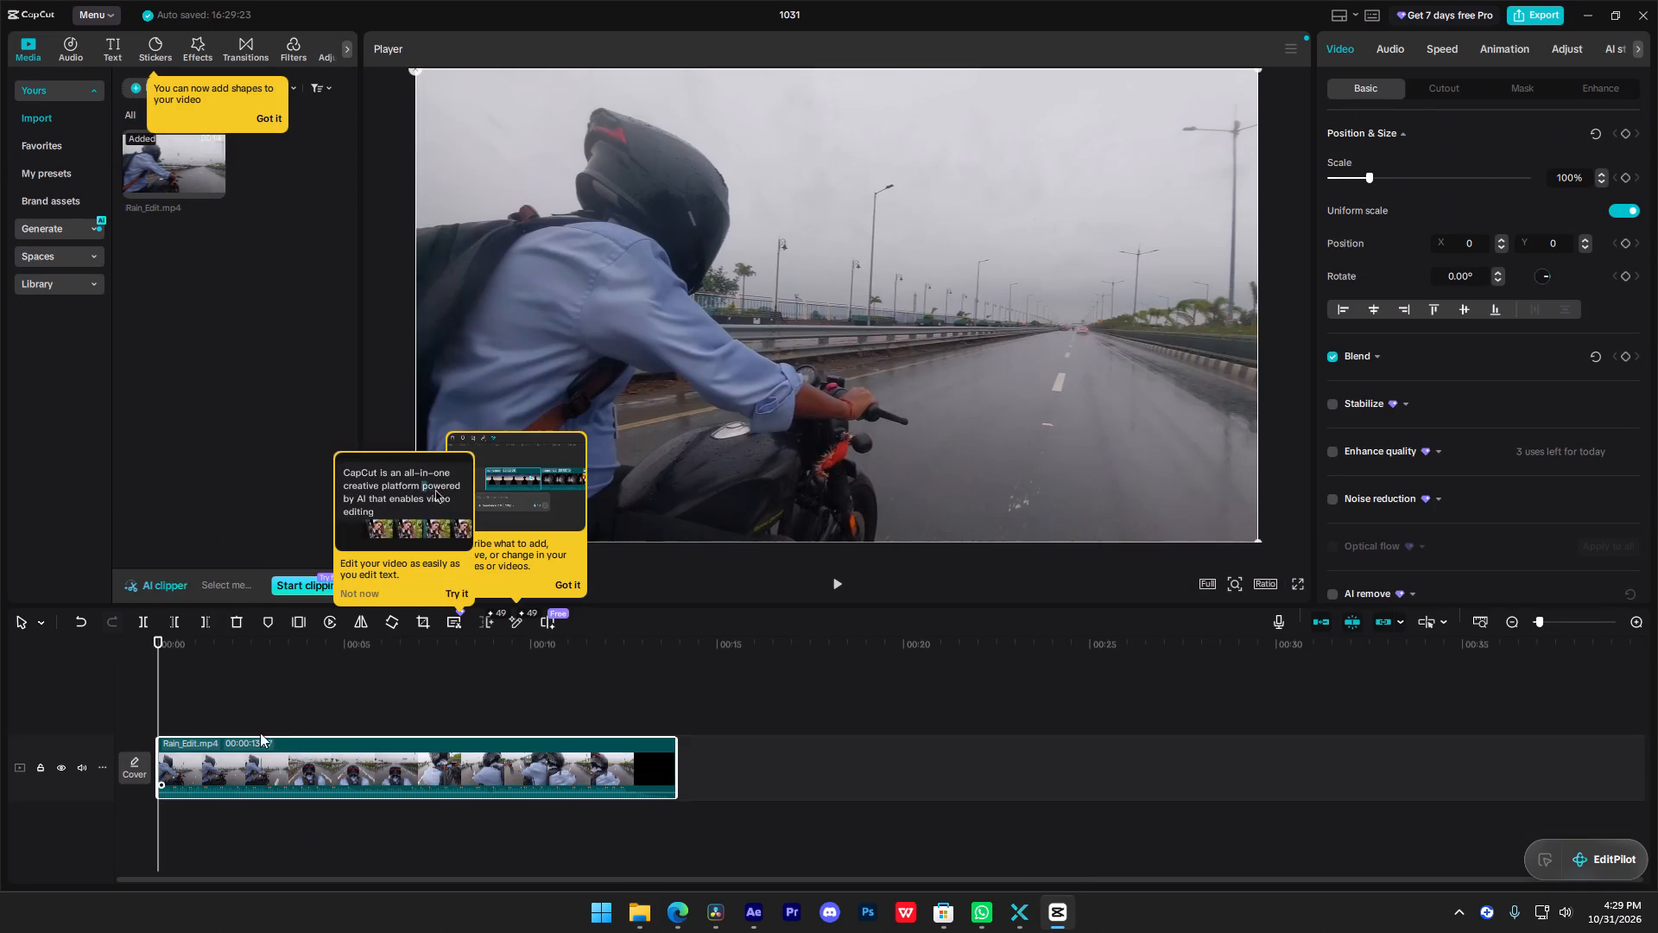
{"action": "left_click", "coordinate": [359, 592]}
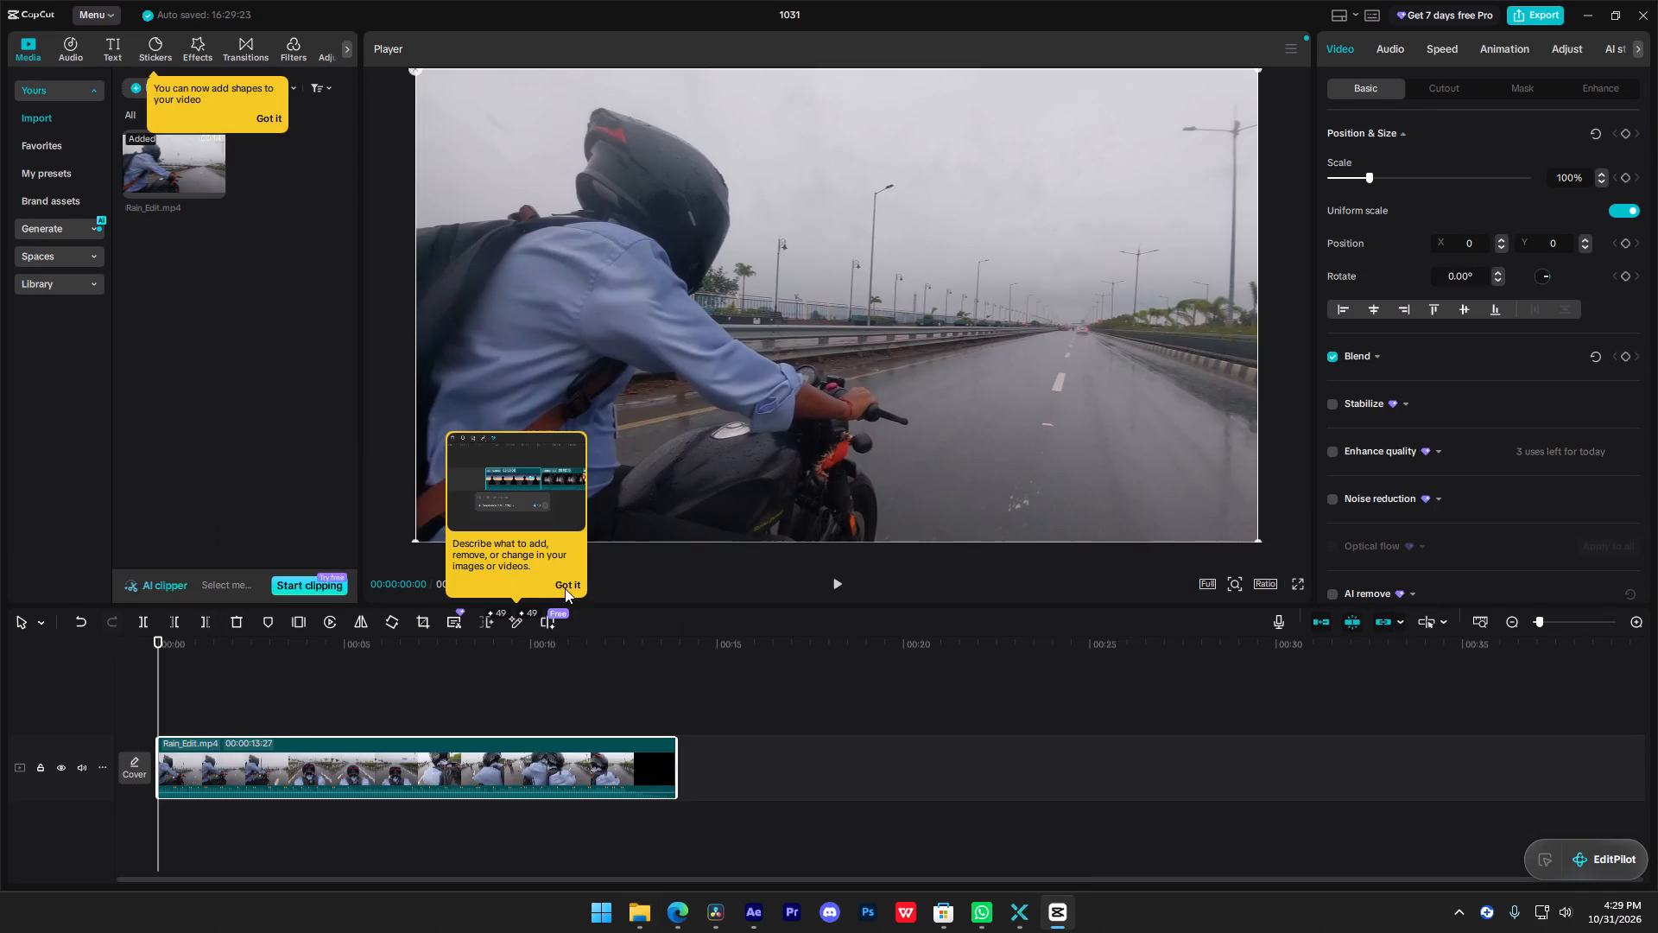
{"action": "left_click", "coordinate": [563, 587]}
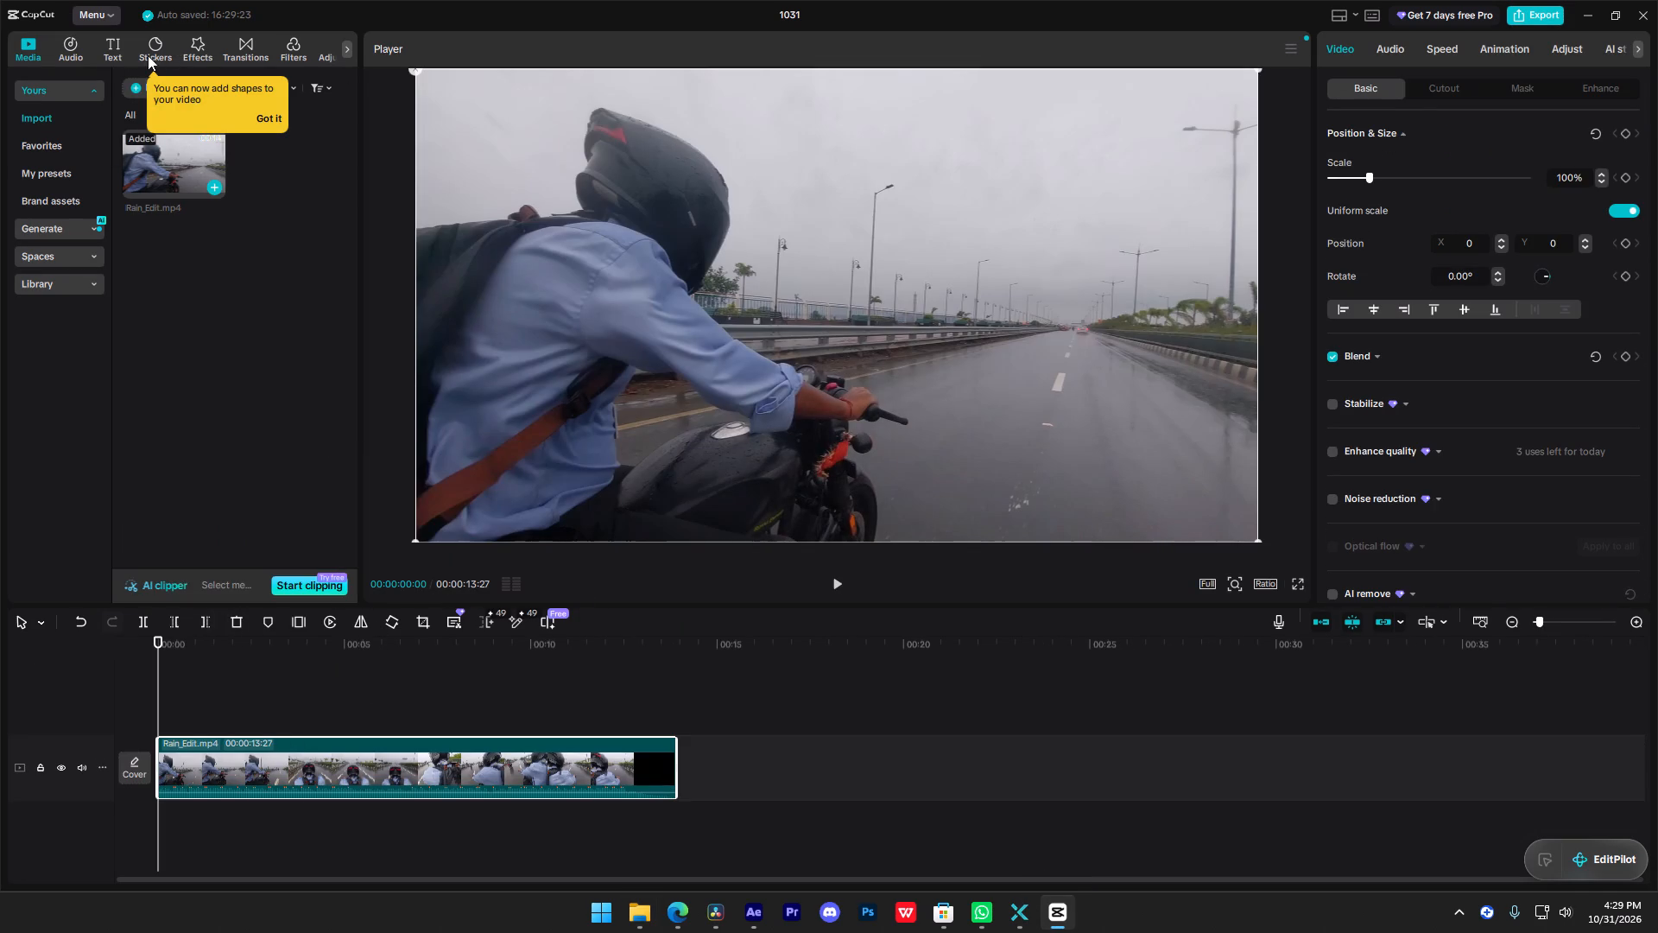
Browse the effects and filters, previewing the Elegant B&W and Milky Glow filters on the Rain_Edit clip.
{"action": "left_click", "coordinate": [195, 42]}
{"action": "scroll", "coordinate": [203, 73], "scroll_direction": "down", "scroll_amount": 3}
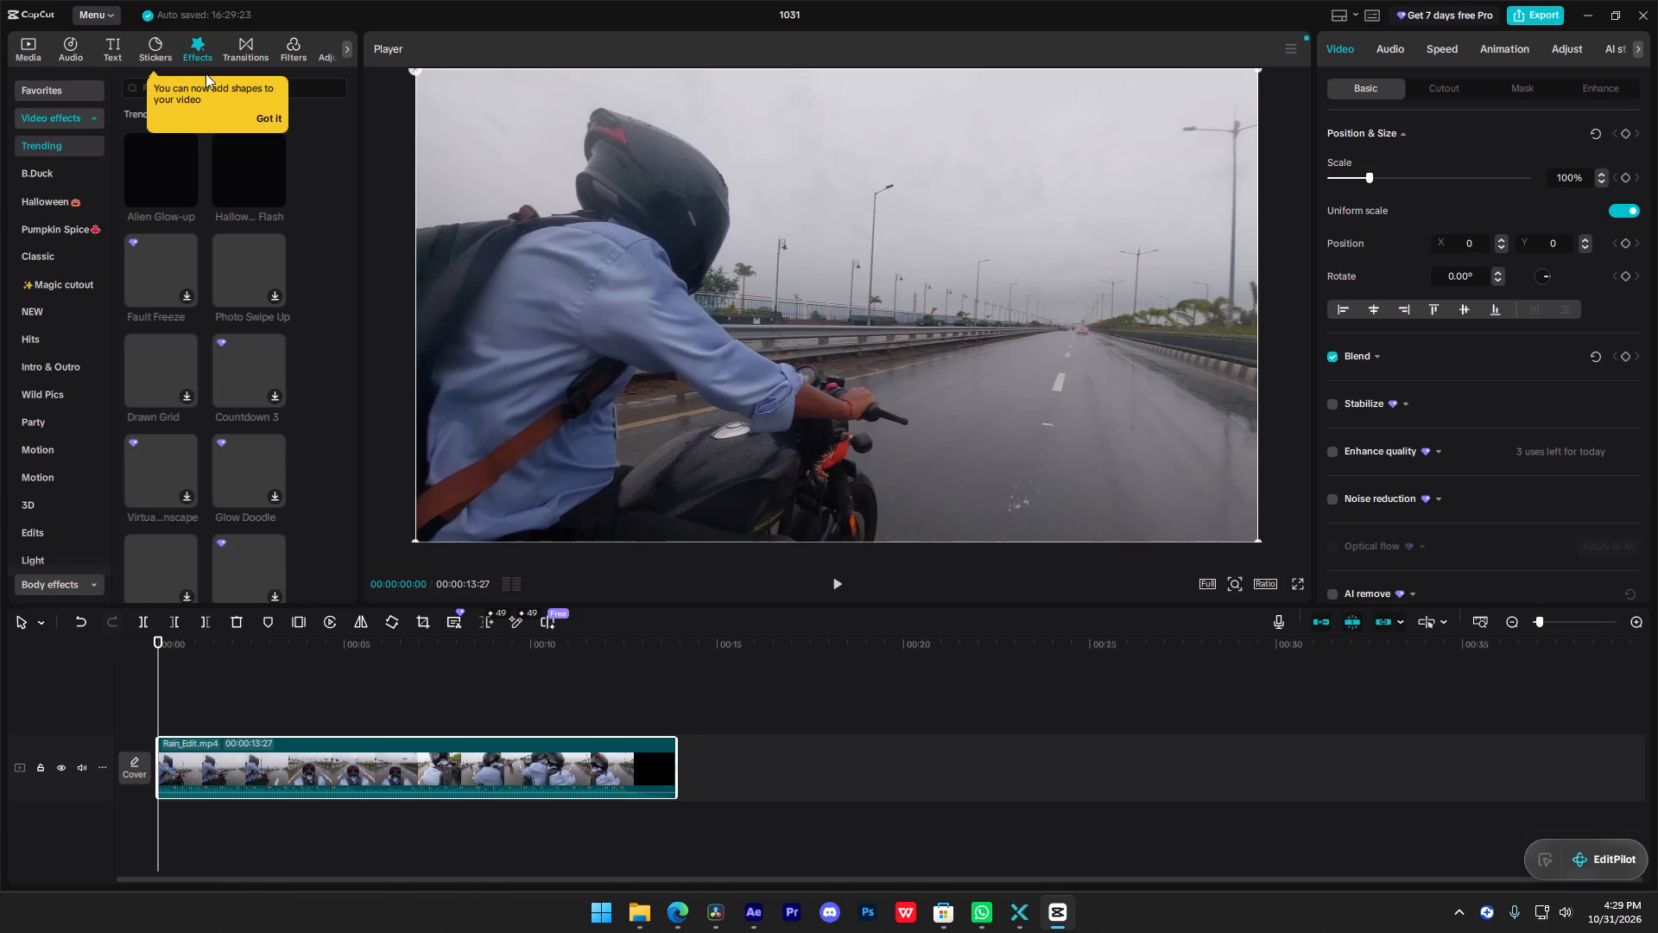
{"action": "left_click", "coordinate": [294, 44]}
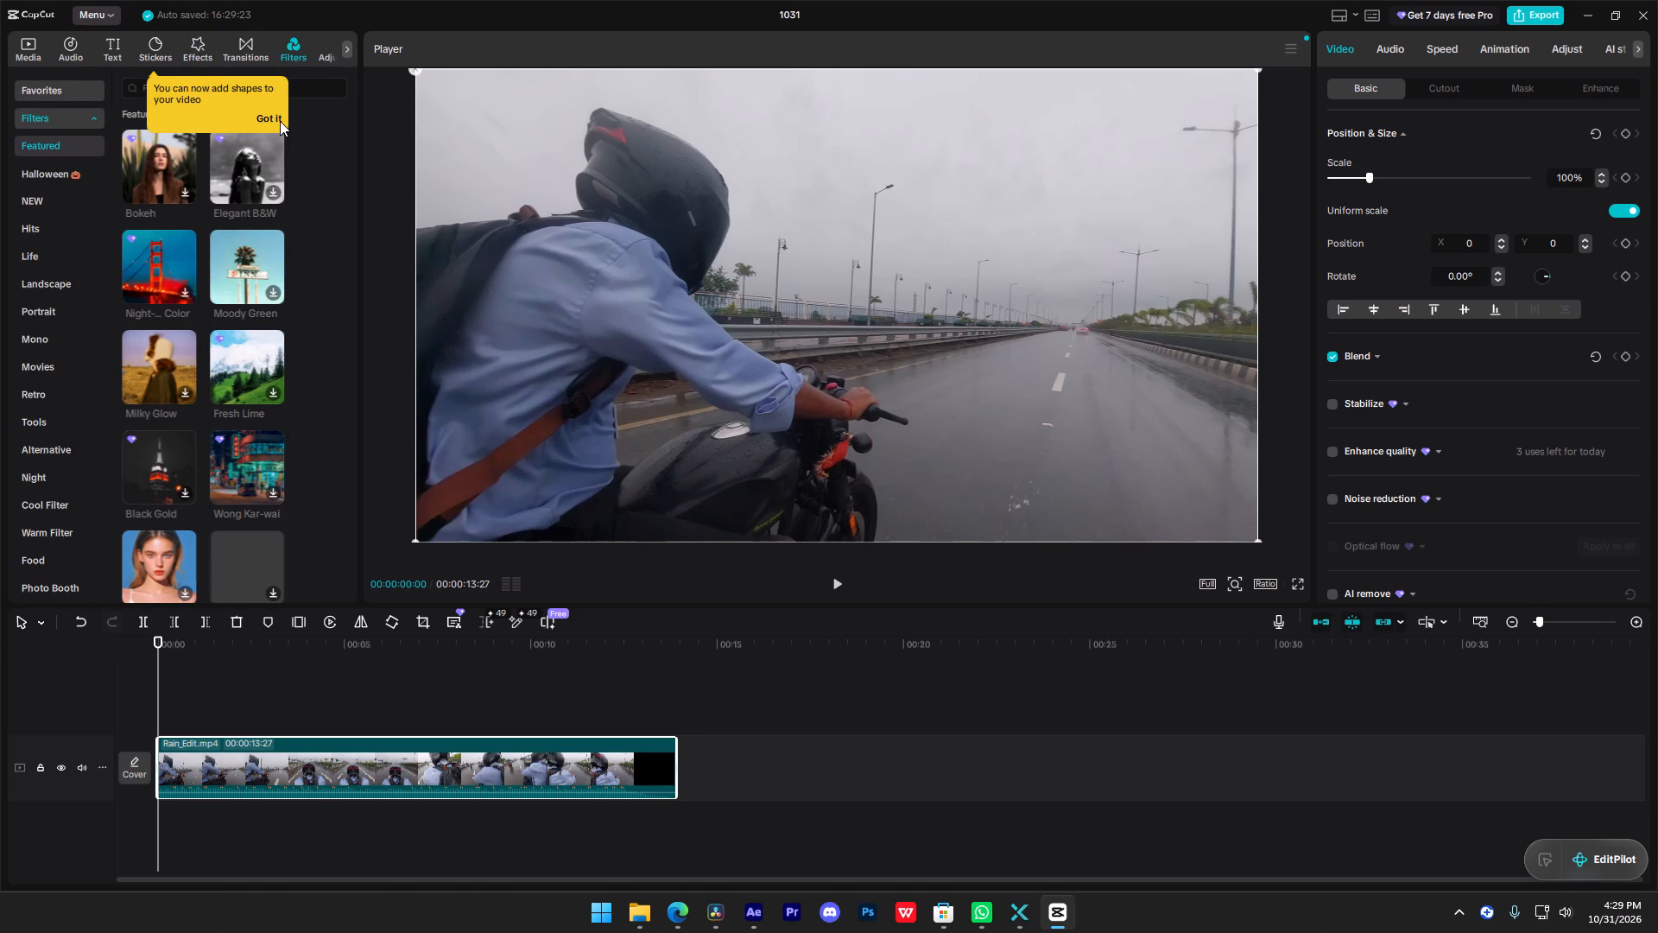
{"action": "left_click", "coordinate": [278, 117]}
{"action": "left_click", "coordinate": [272, 187]}
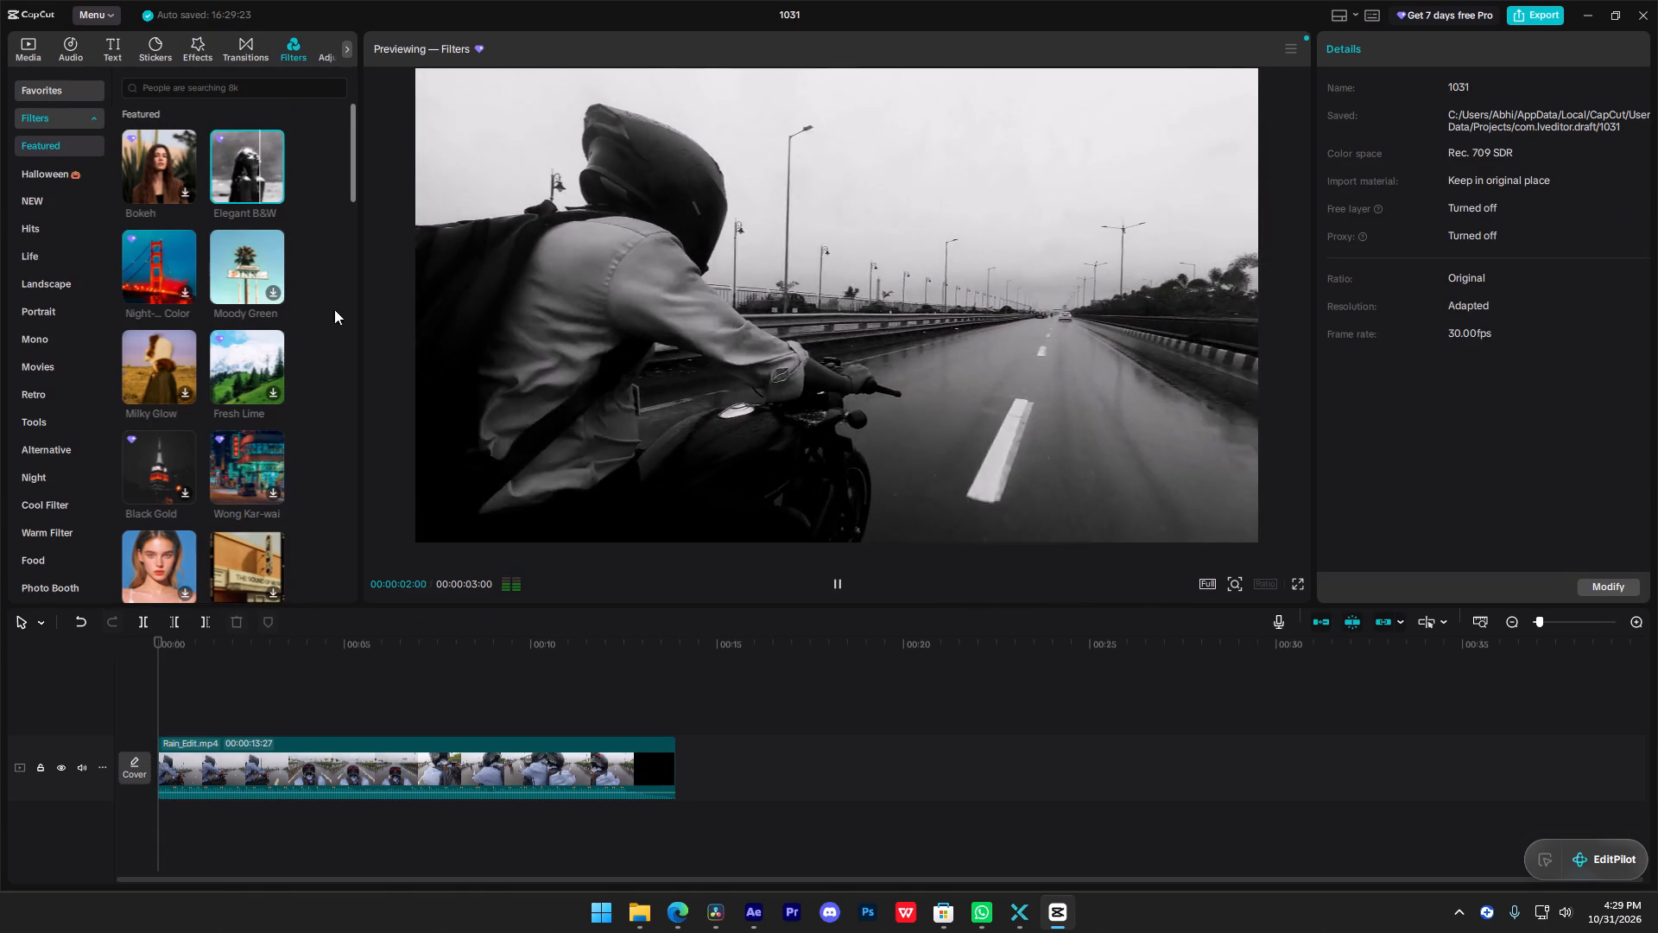
{"action": "left_click", "coordinate": [231, 172]}
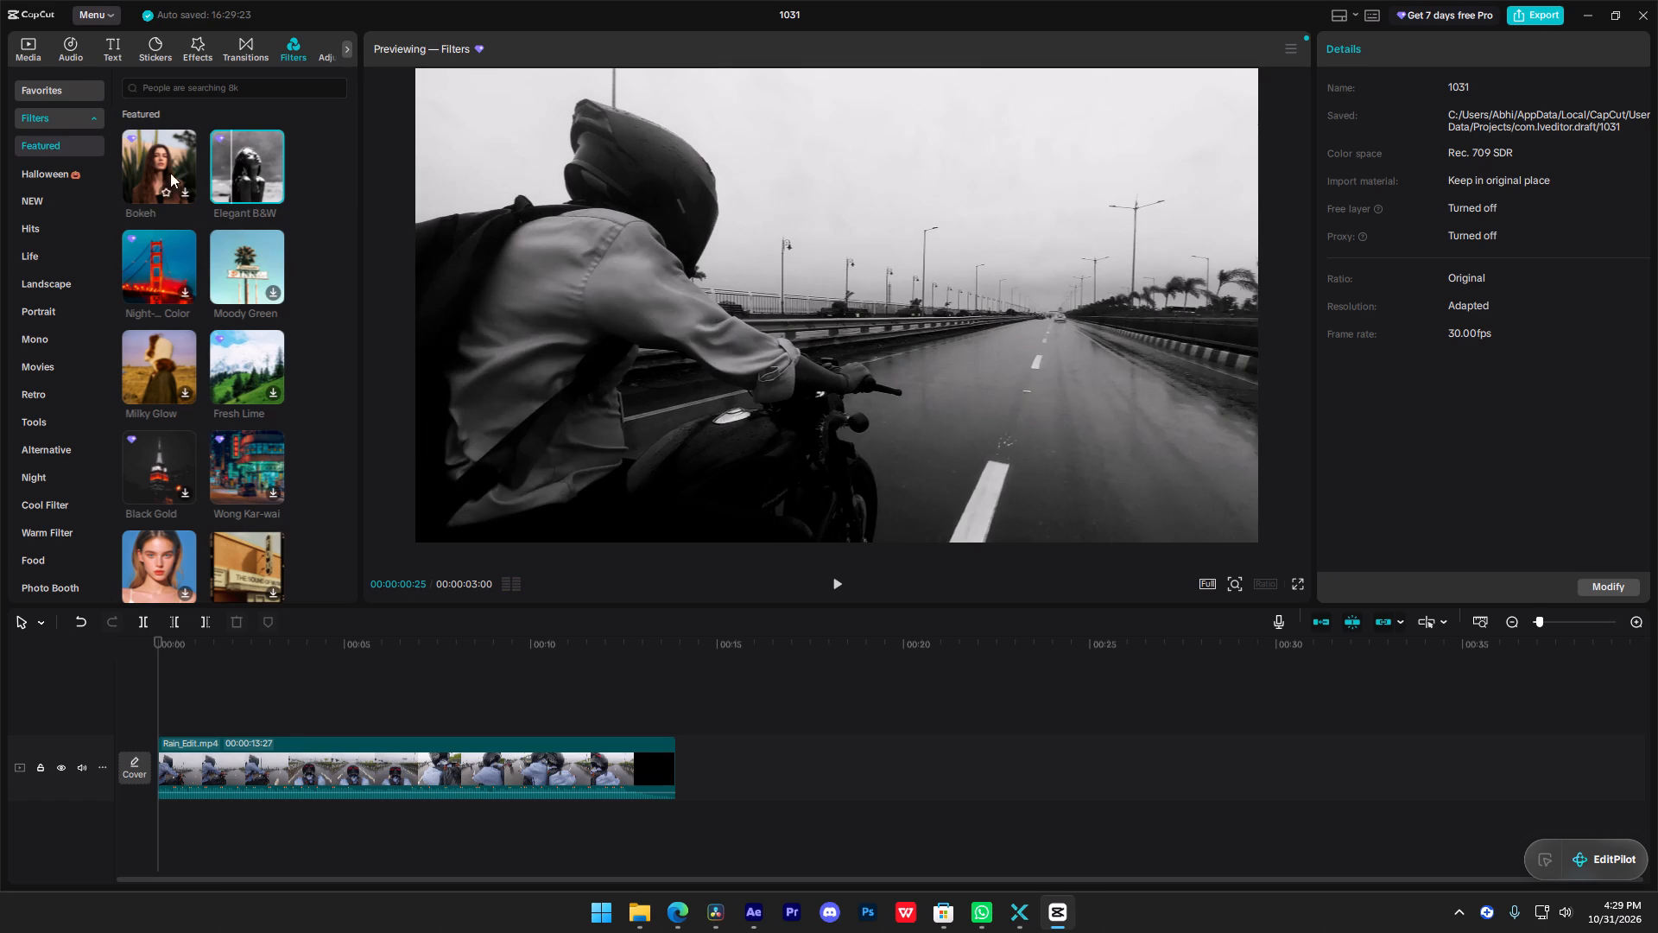
{"action": "left_click", "coordinate": [189, 397]}
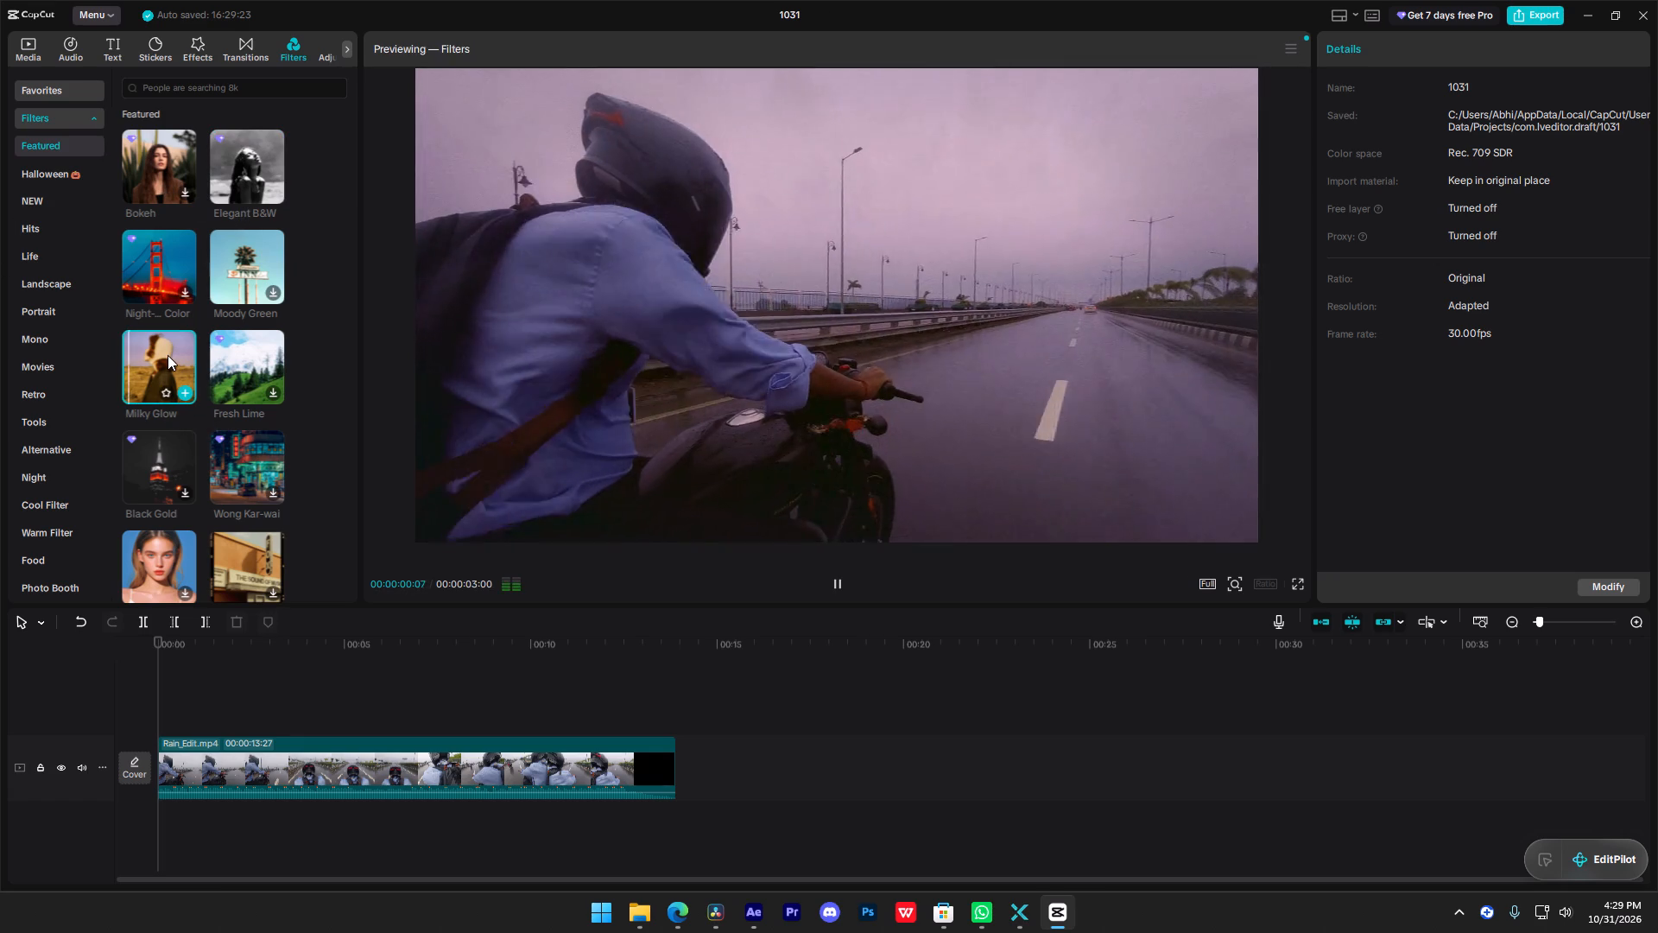
{"action": "key", "text": "space"}
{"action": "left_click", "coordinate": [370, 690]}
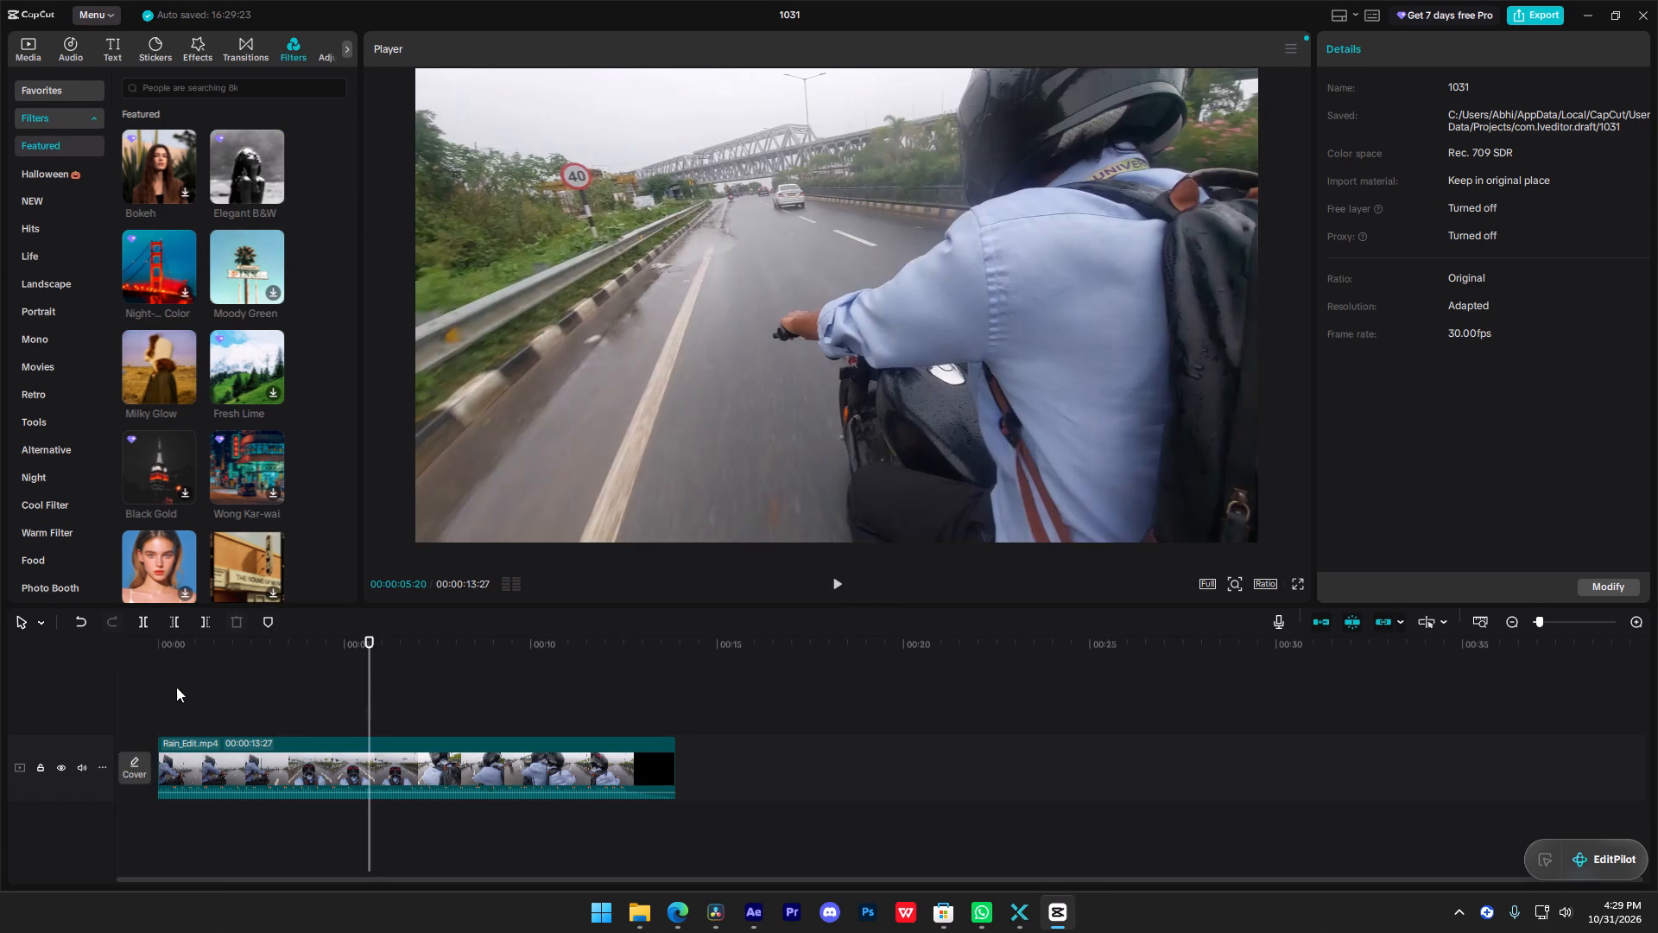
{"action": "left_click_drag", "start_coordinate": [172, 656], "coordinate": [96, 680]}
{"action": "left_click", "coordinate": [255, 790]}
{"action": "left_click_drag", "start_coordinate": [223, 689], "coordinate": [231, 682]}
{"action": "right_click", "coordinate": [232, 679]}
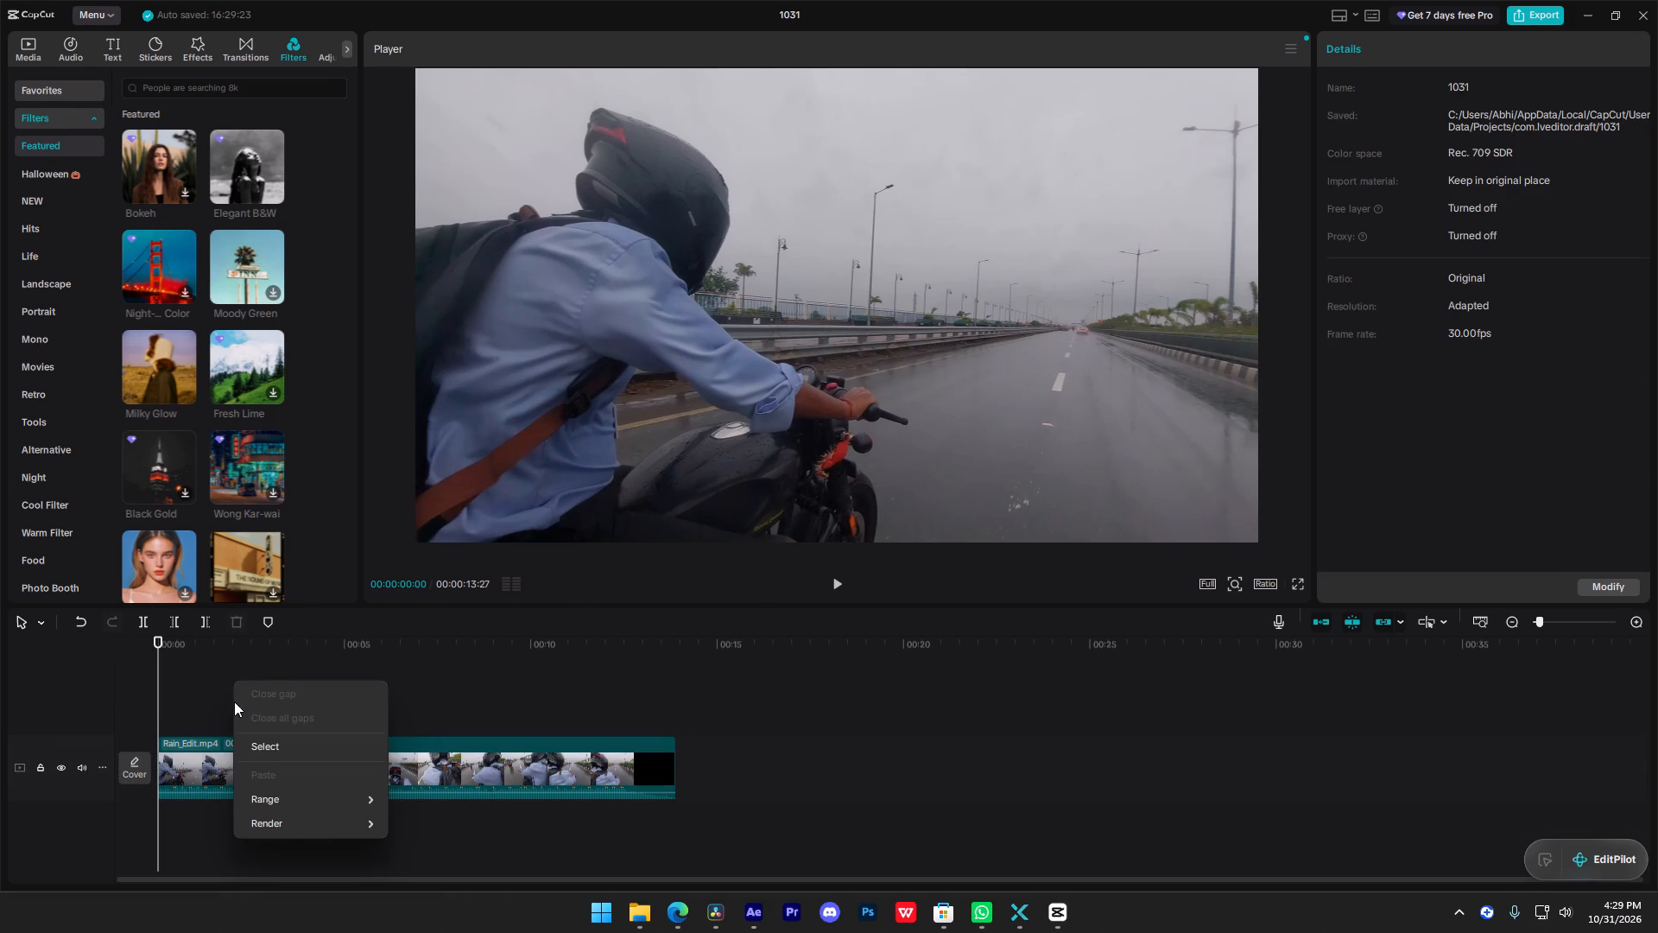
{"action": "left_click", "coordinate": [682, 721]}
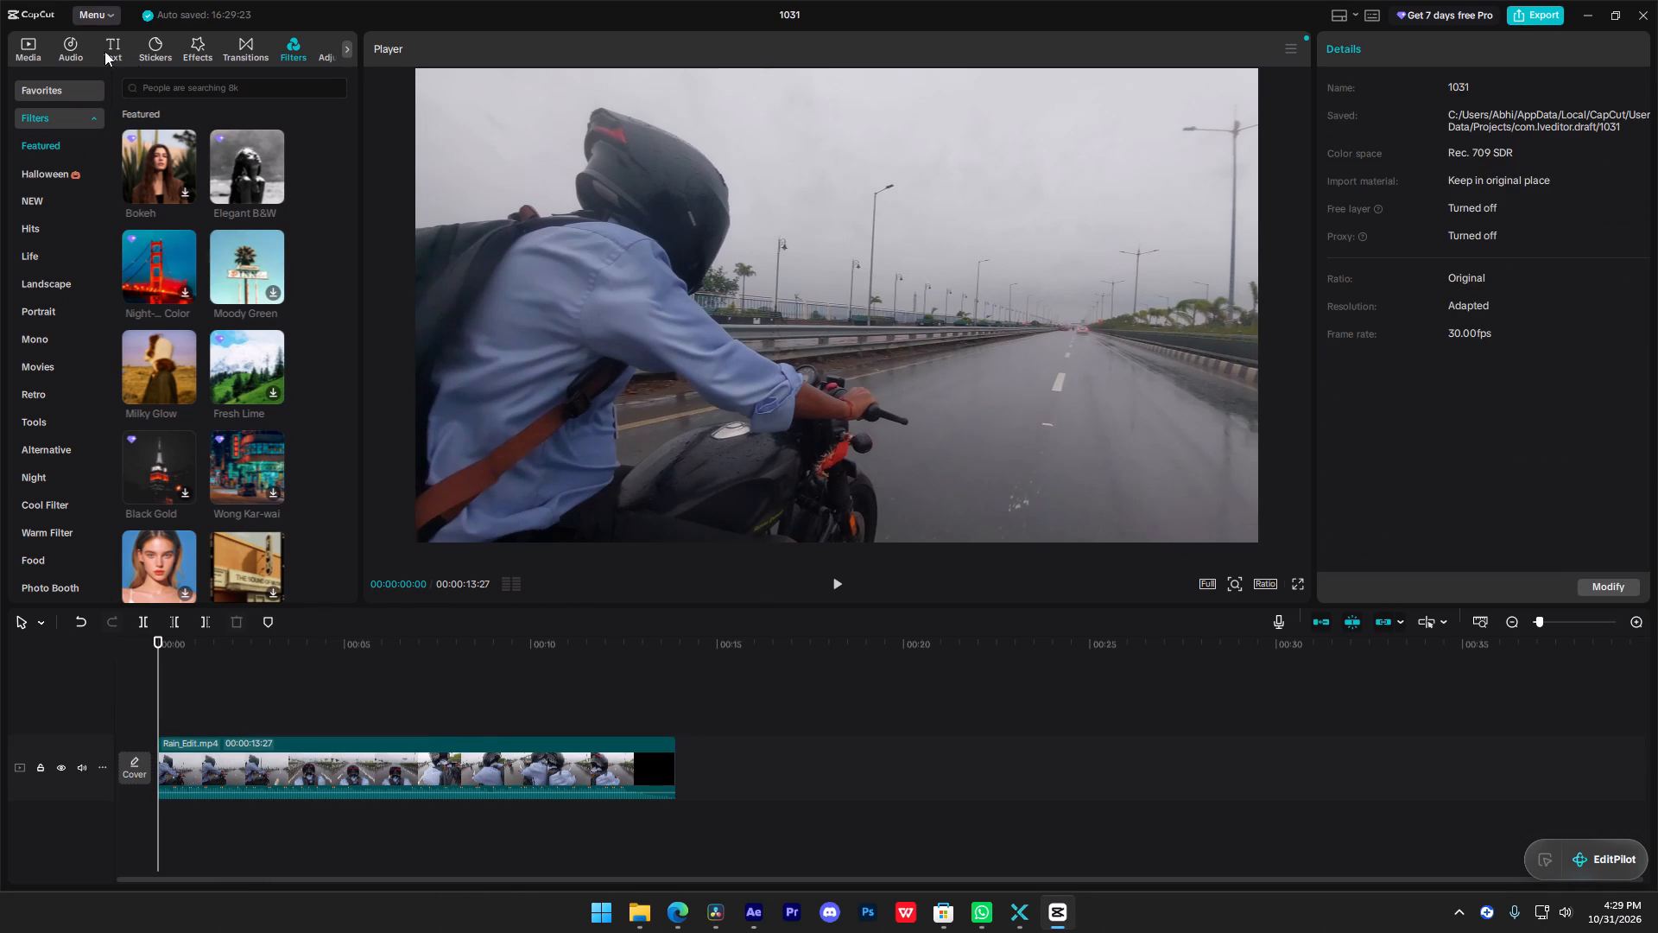
Look through the project's media sections, including AI generation, the stock library, presets and brand assets.
{"action": "left_click", "coordinate": [41, 58]}
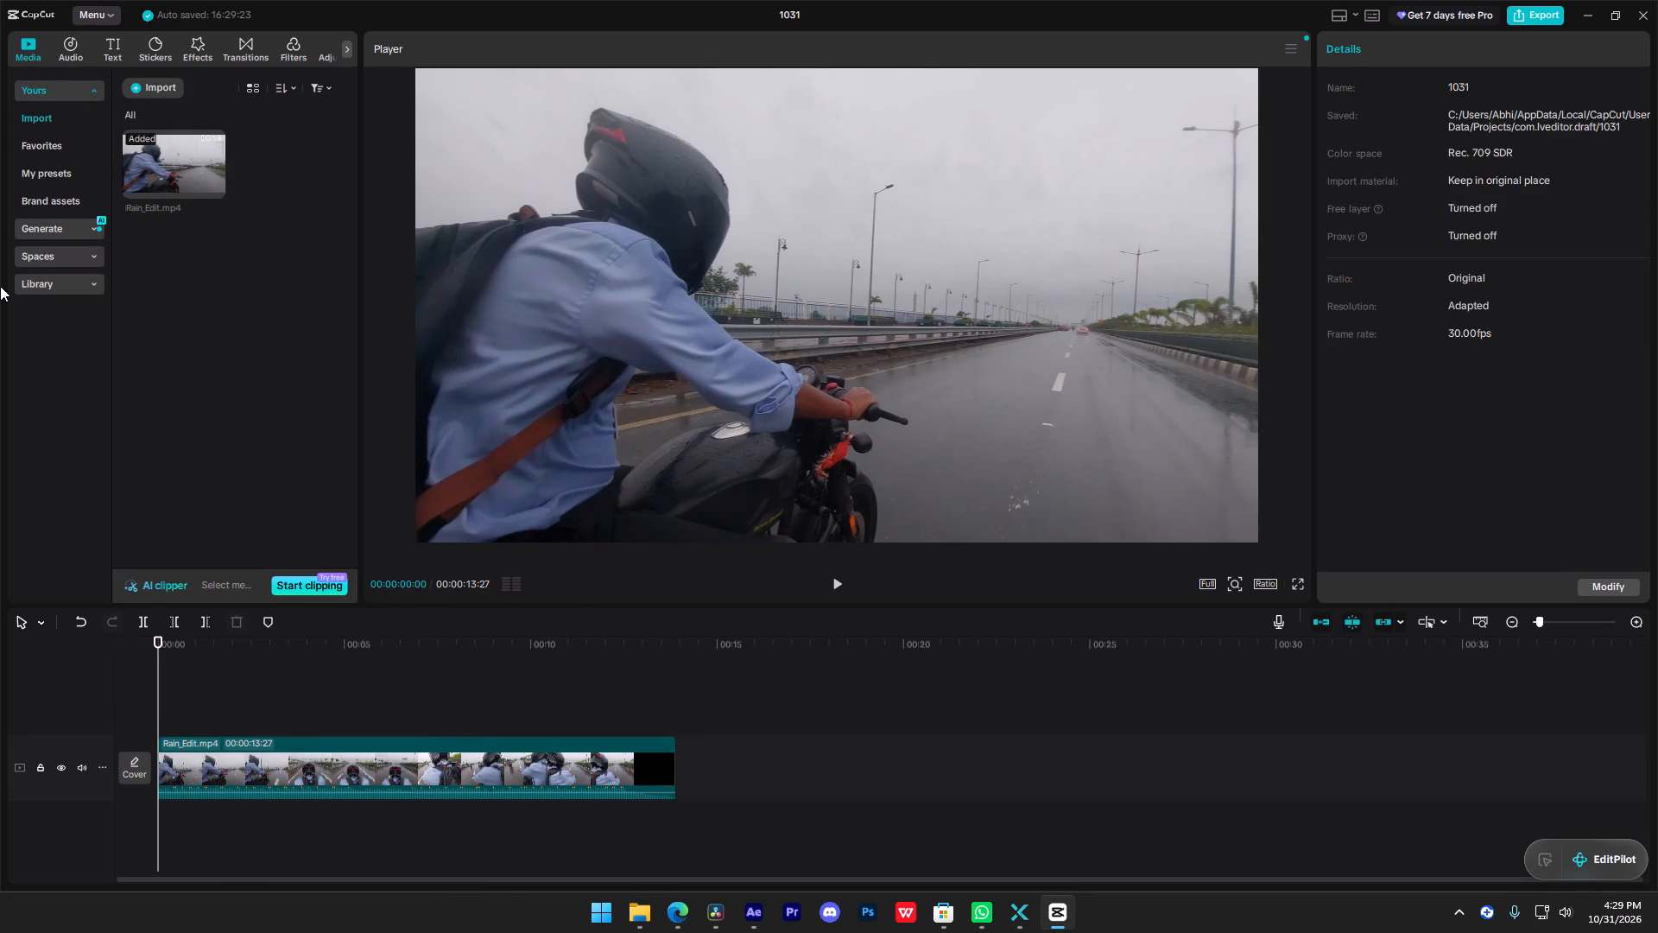
{"action": "left_click", "coordinate": [42, 227]}
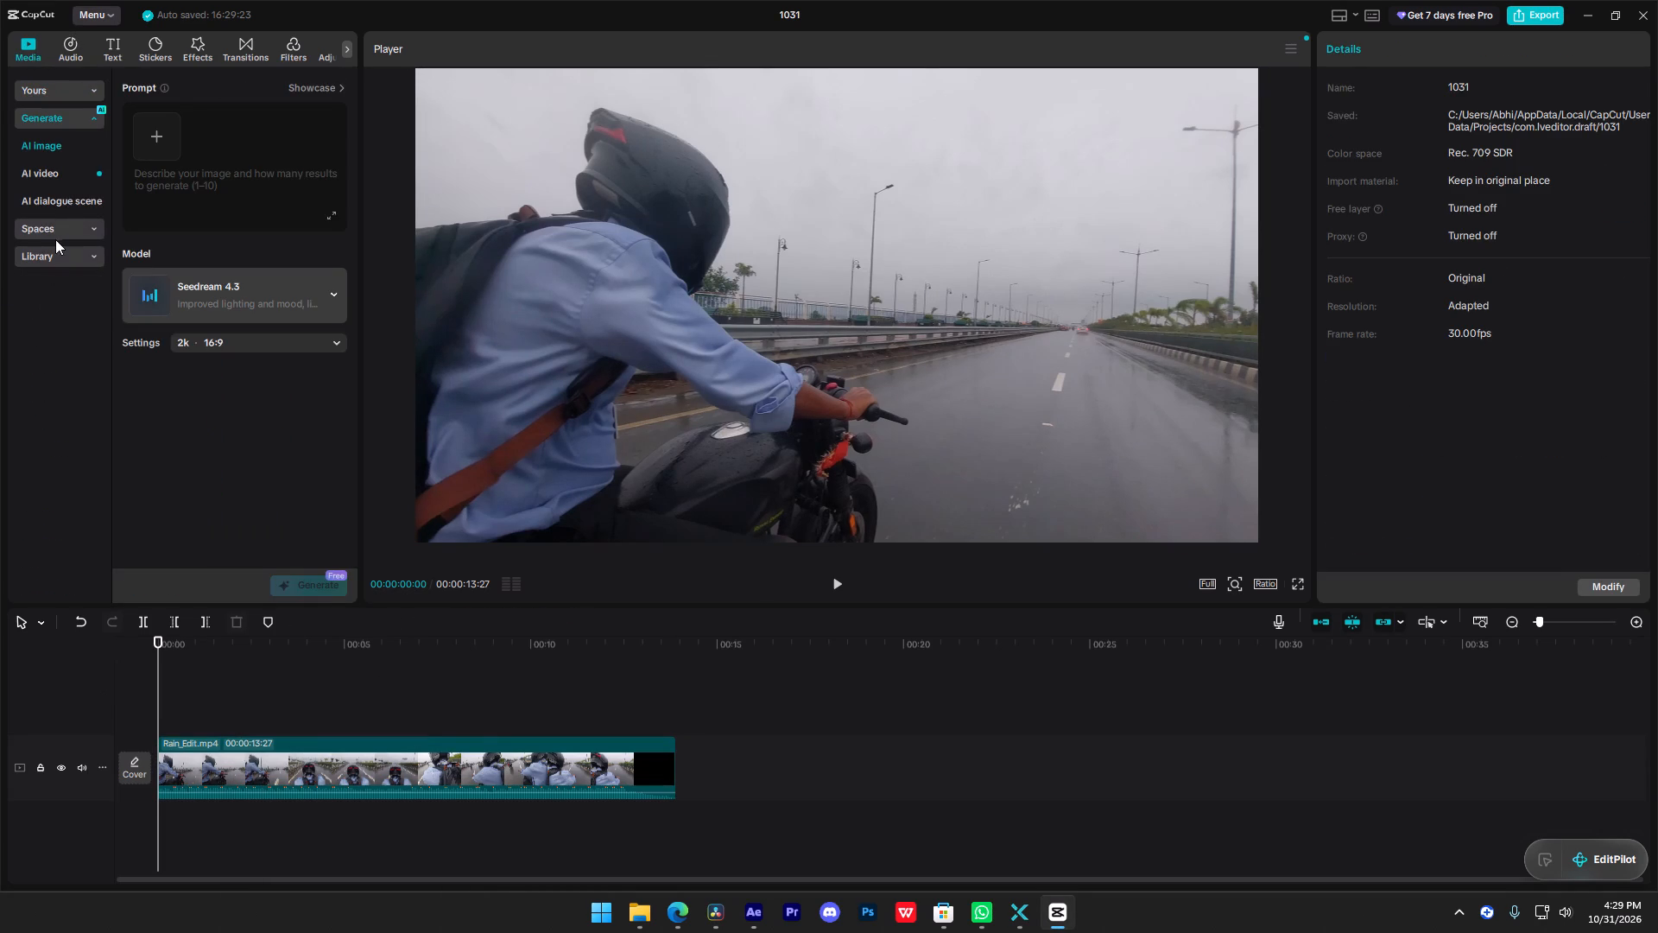
{"action": "left_click", "coordinate": [55, 238]}
{"action": "left_click", "coordinate": [55, 179]}
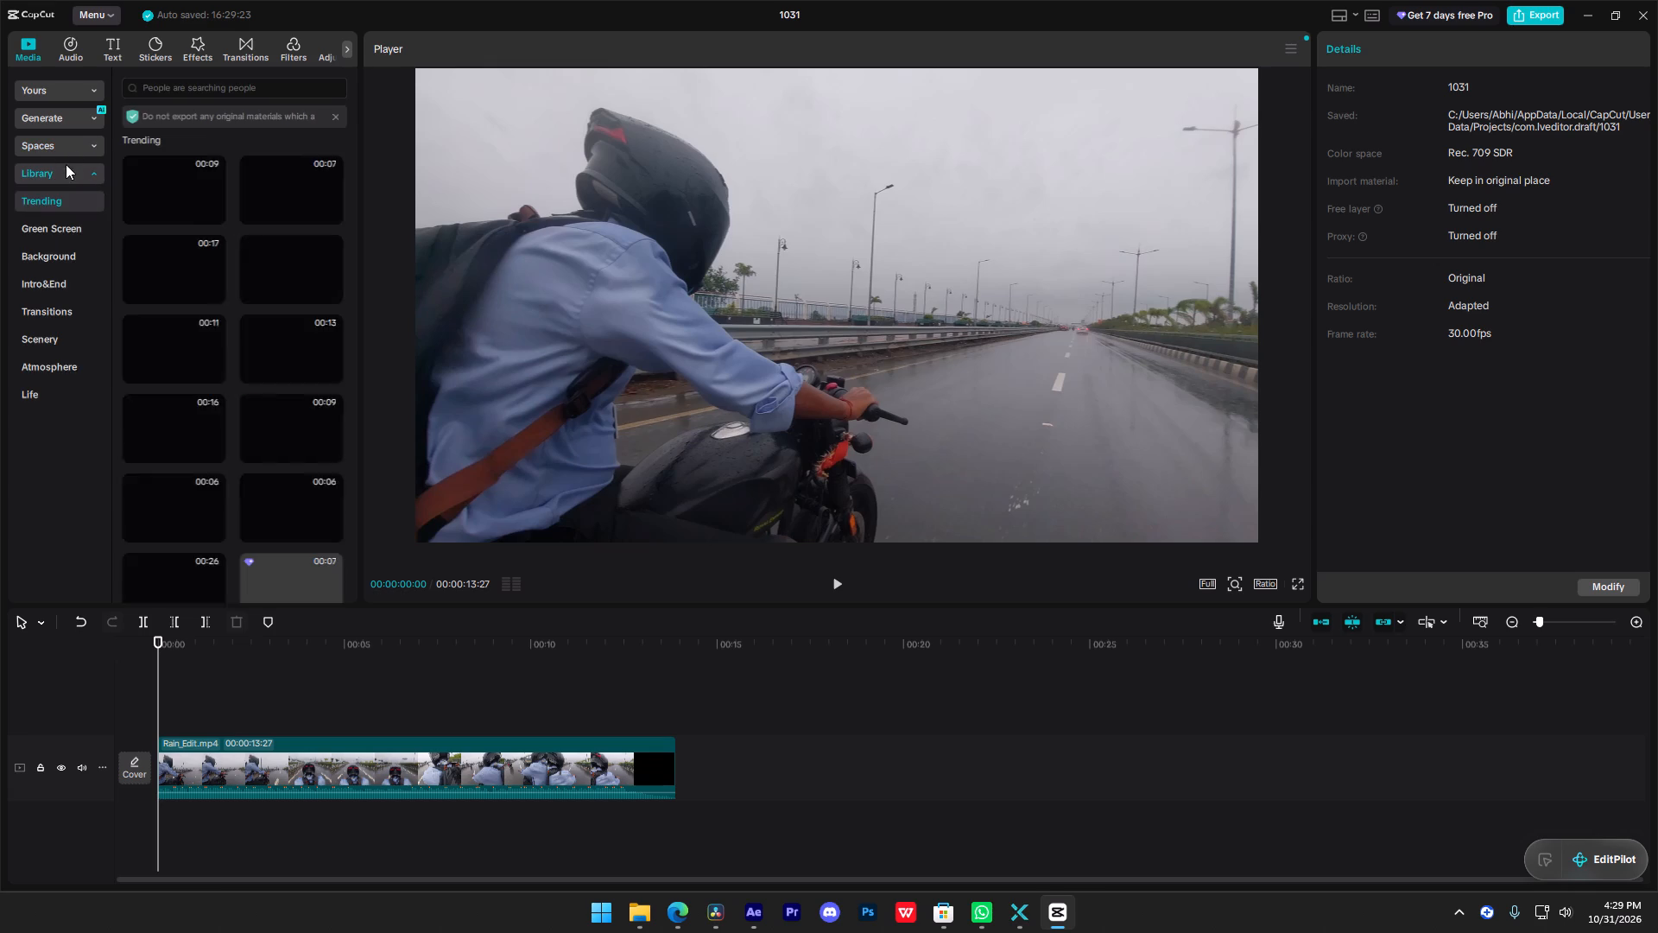
{"action": "scroll", "coordinate": [67, 325], "scroll_direction": "down", "scroll_amount": 3}
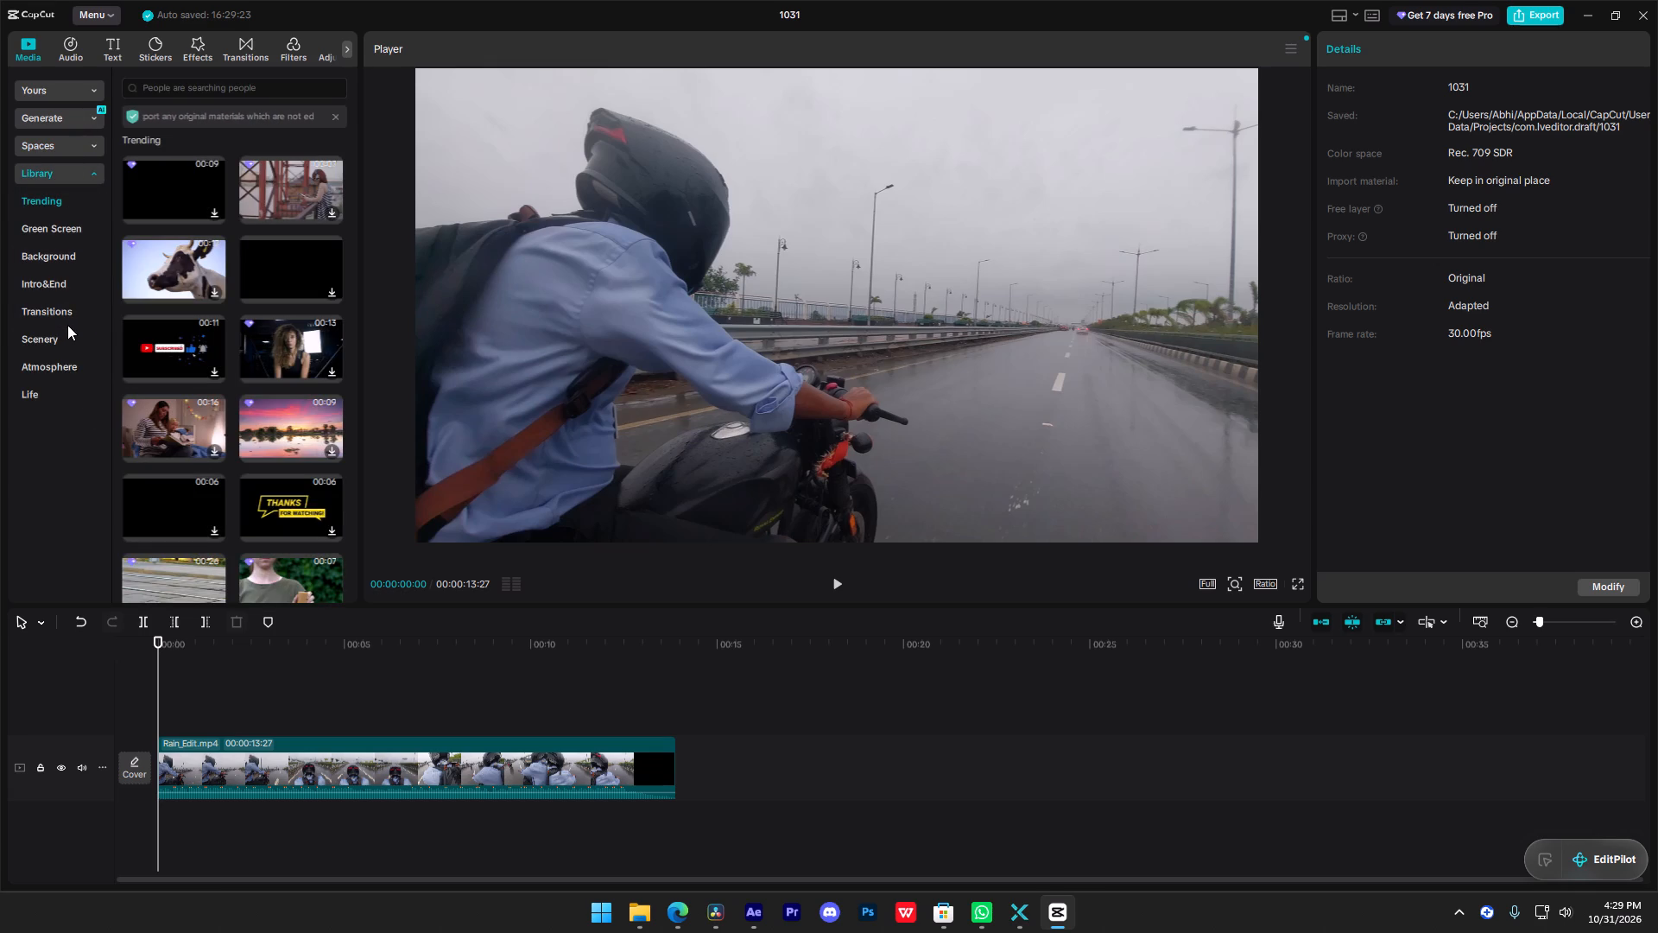
{"action": "left_click", "coordinate": [39, 88]}
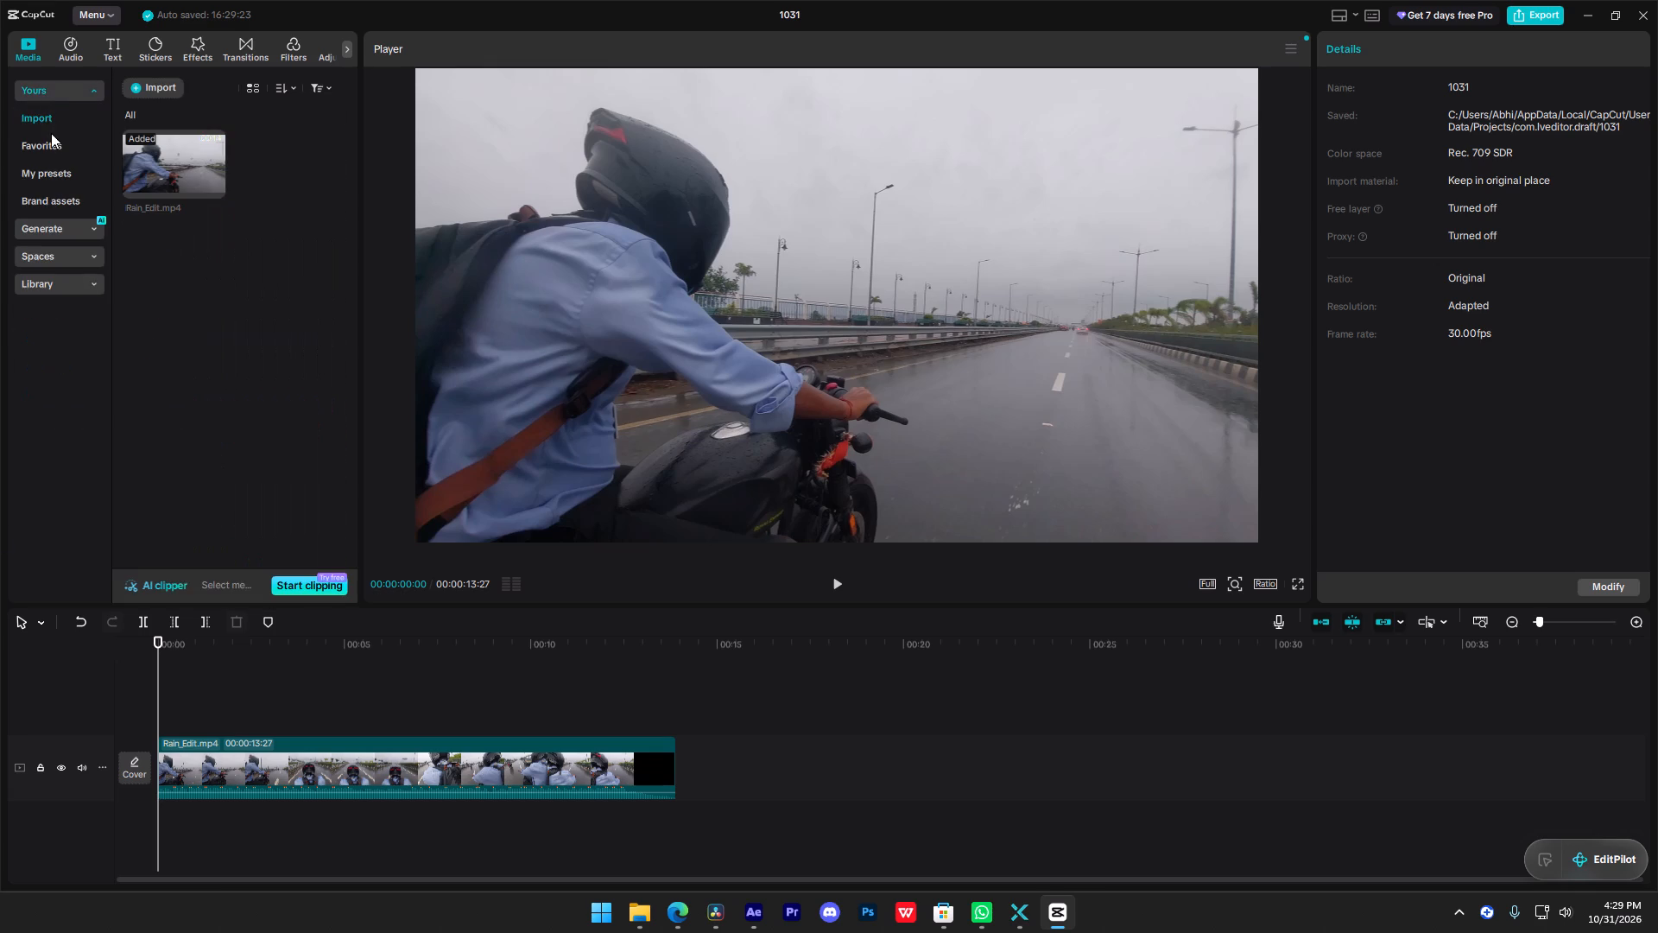
{"action": "left_click", "coordinate": [59, 95]}
{"action": "left_click", "coordinate": [59, 102]}
{"action": "left_click", "coordinate": [58, 96]}
{"action": "left_click", "coordinate": [70, 129]}
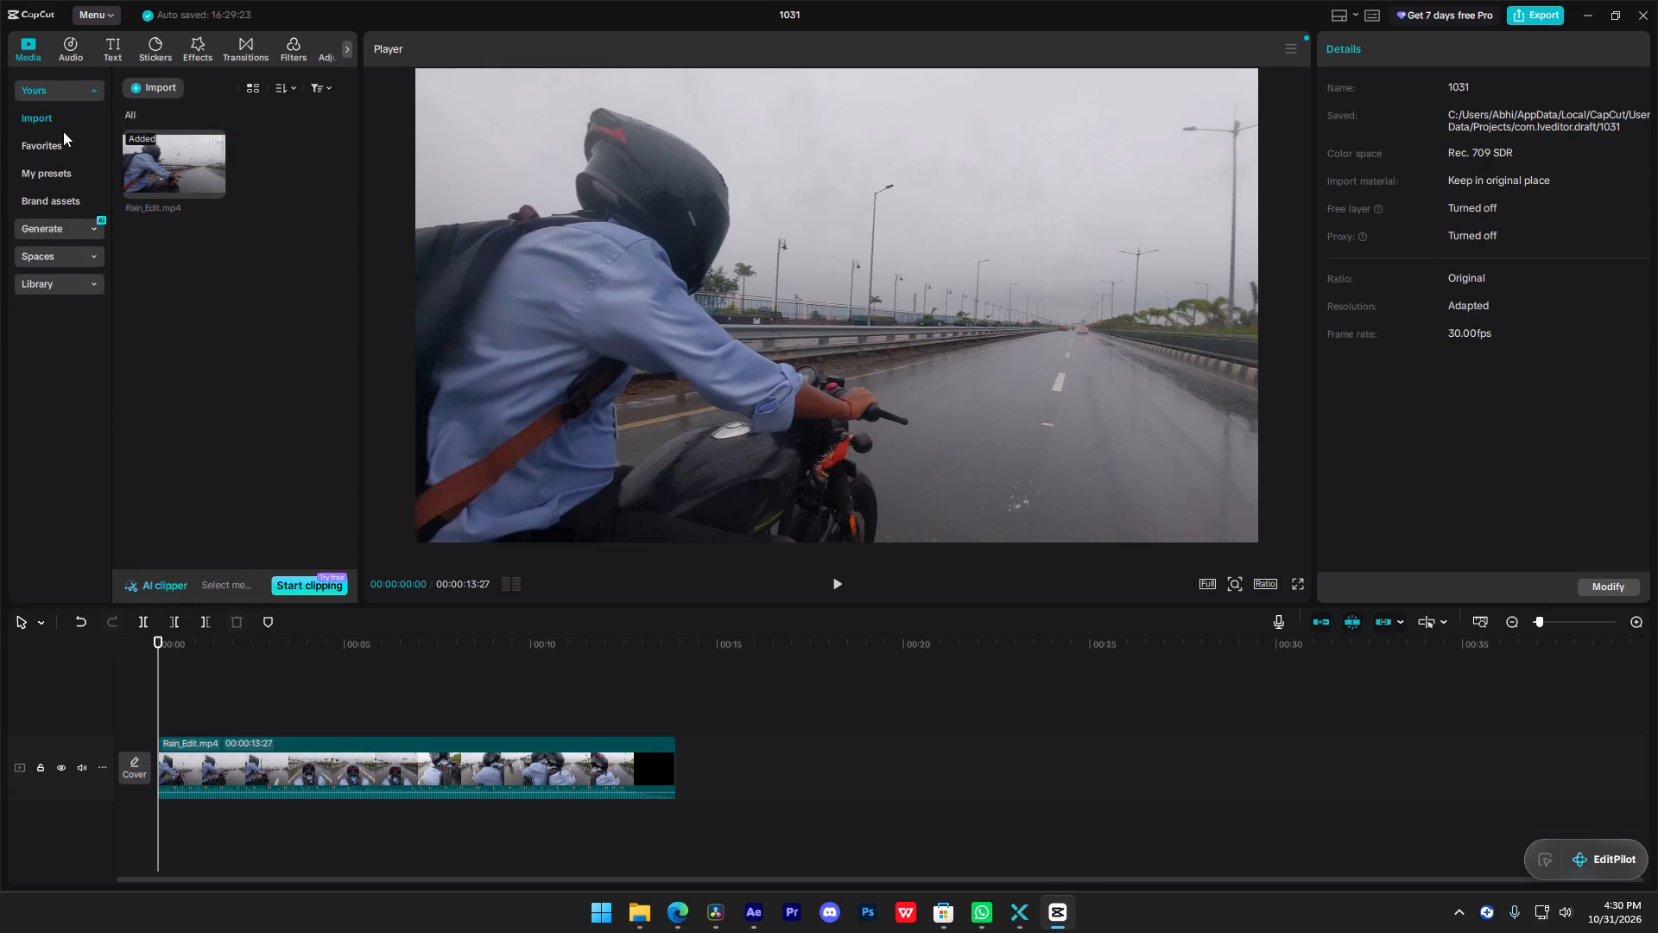
{"action": "left_click", "coordinate": [60, 132]}
{"action": "left_click", "coordinate": [47, 140]}
{"action": "left_click", "coordinate": [47, 173]}
{"action": "left_click", "coordinate": [48, 201]}
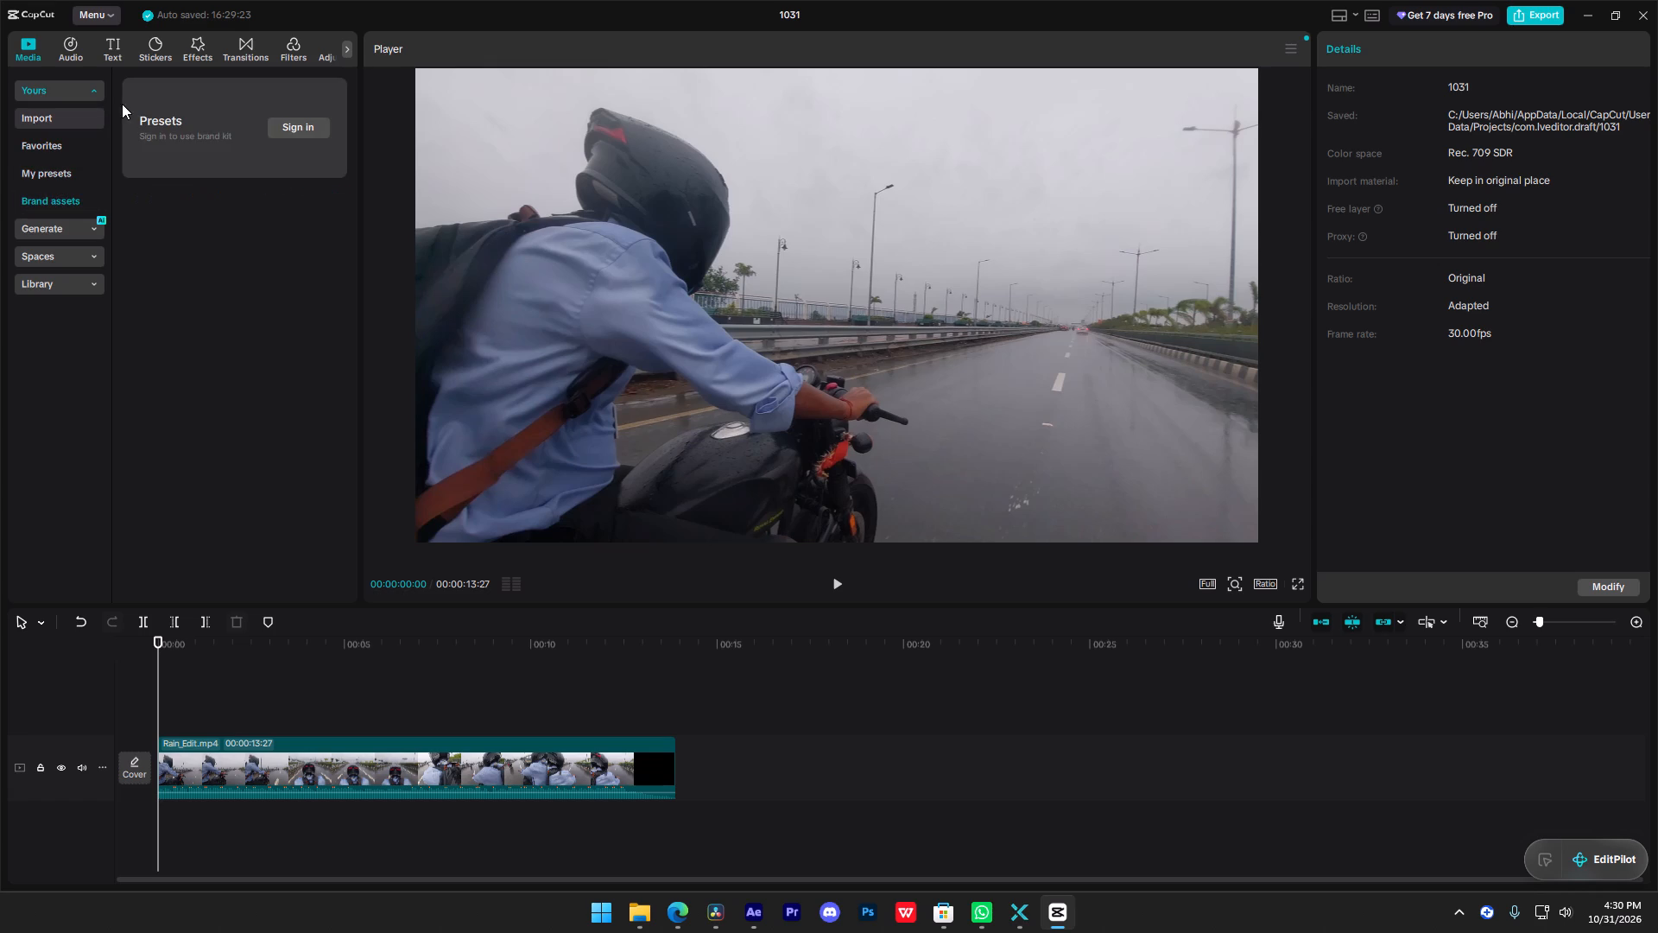
Look through the Halloween music, the custom adjustment option and the featured filters.
{"action": "left_click", "coordinate": [84, 67]}
{"action": "scroll", "coordinate": [269, 64], "scroll_direction": "down", "scroll_amount": 8}
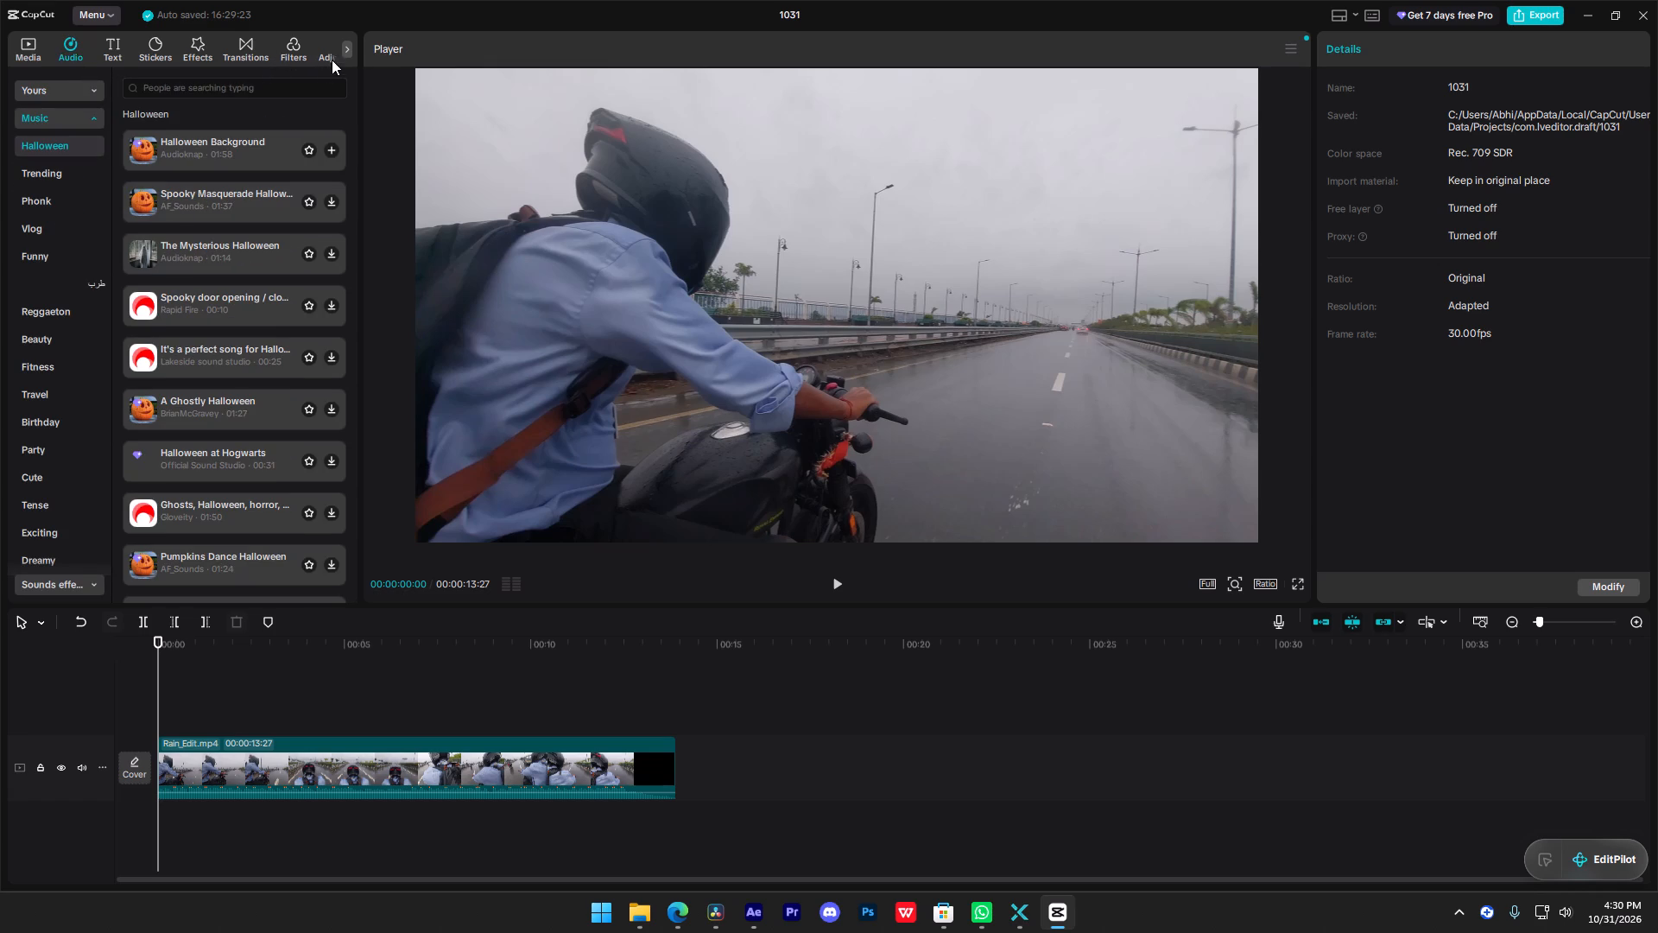
{"action": "left_click", "coordinate": [347, 44]}
{"action": "left_click", "coordinate": [288, 58]}
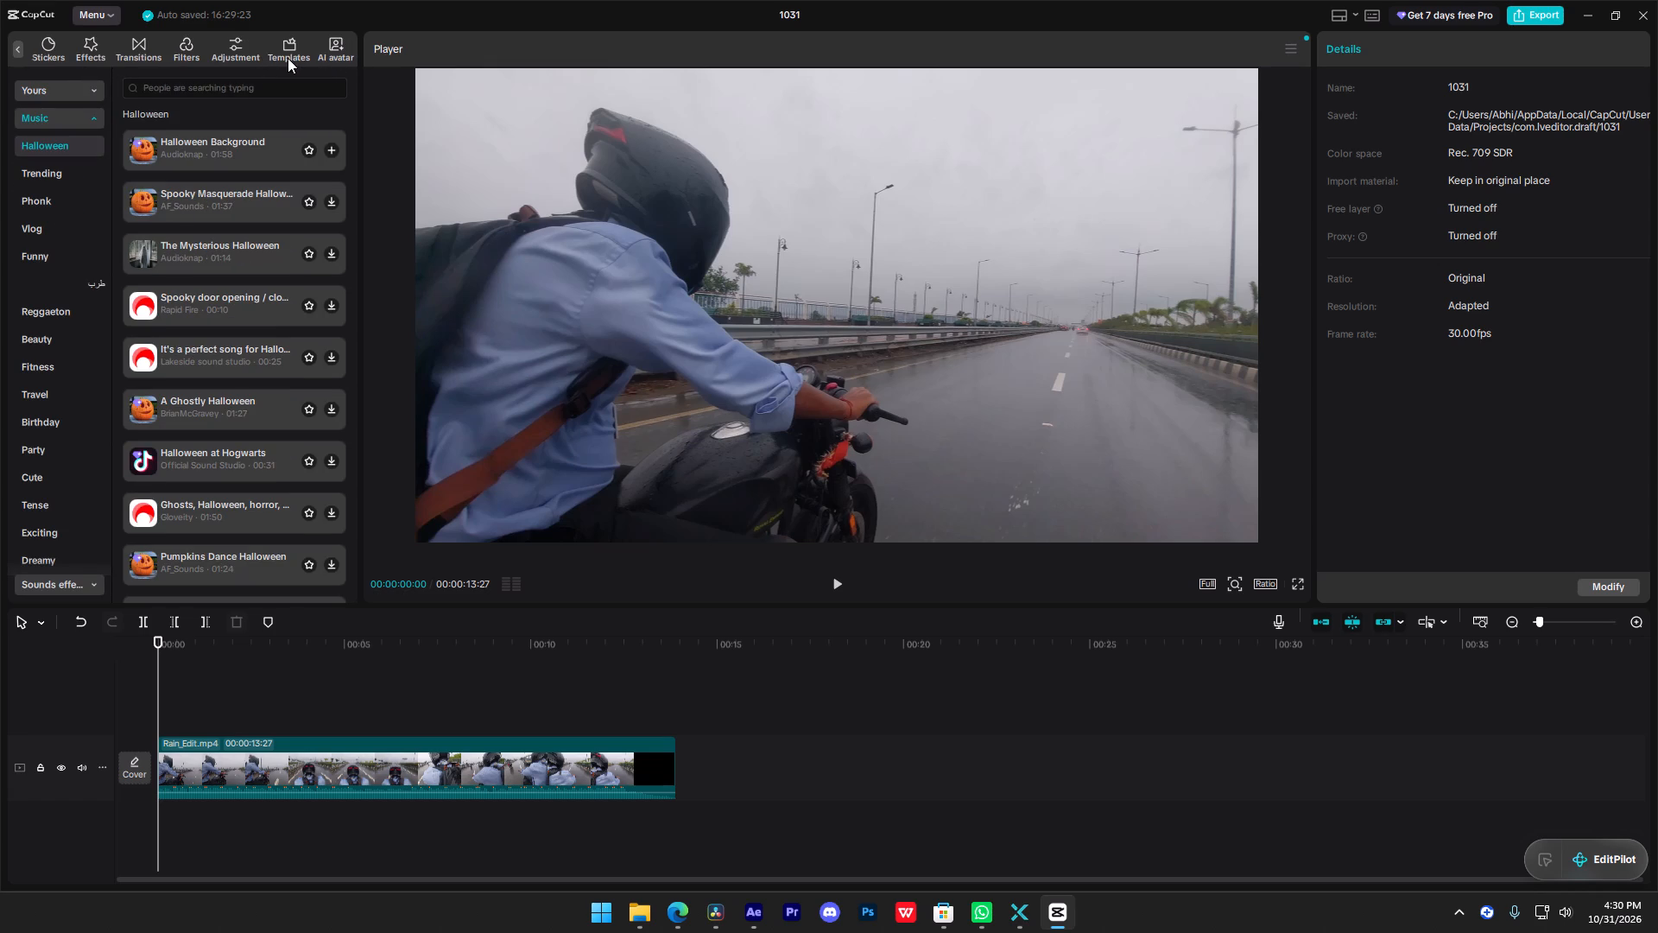
{"action": "left_click", "coordinate": [255, 53]}
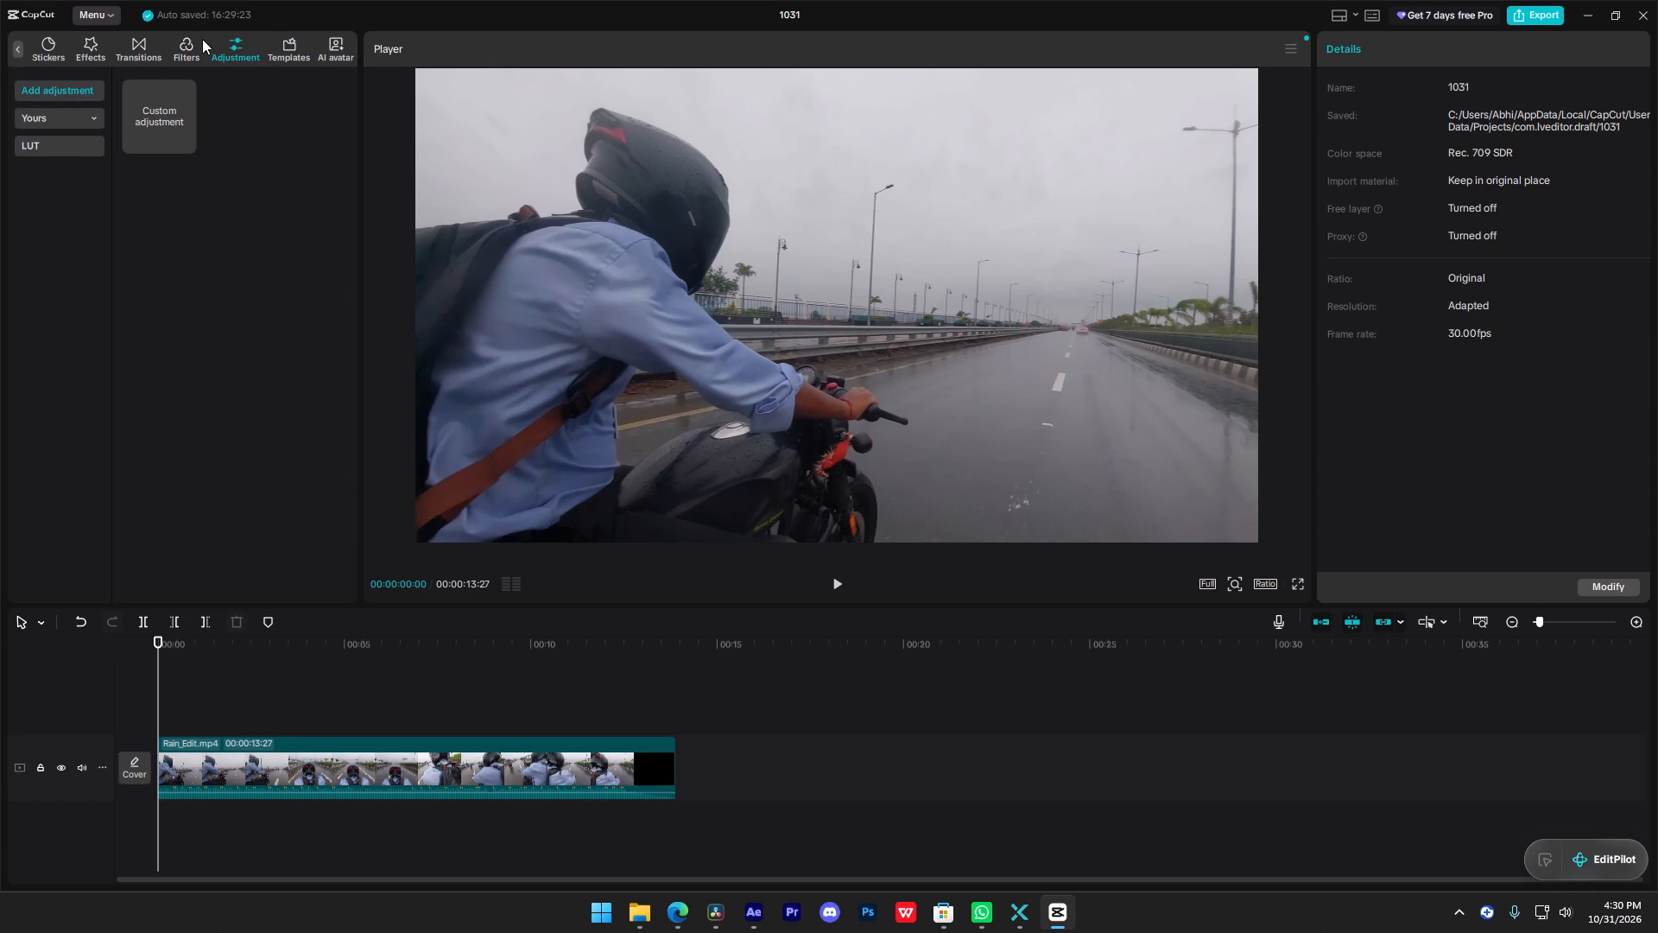
{"action": "left_click", "coordinate": [195, 46]}
{"action": "scroll", "coordinate": [298, 269], "scroll_direction": "down", "scroll_amount": 15}
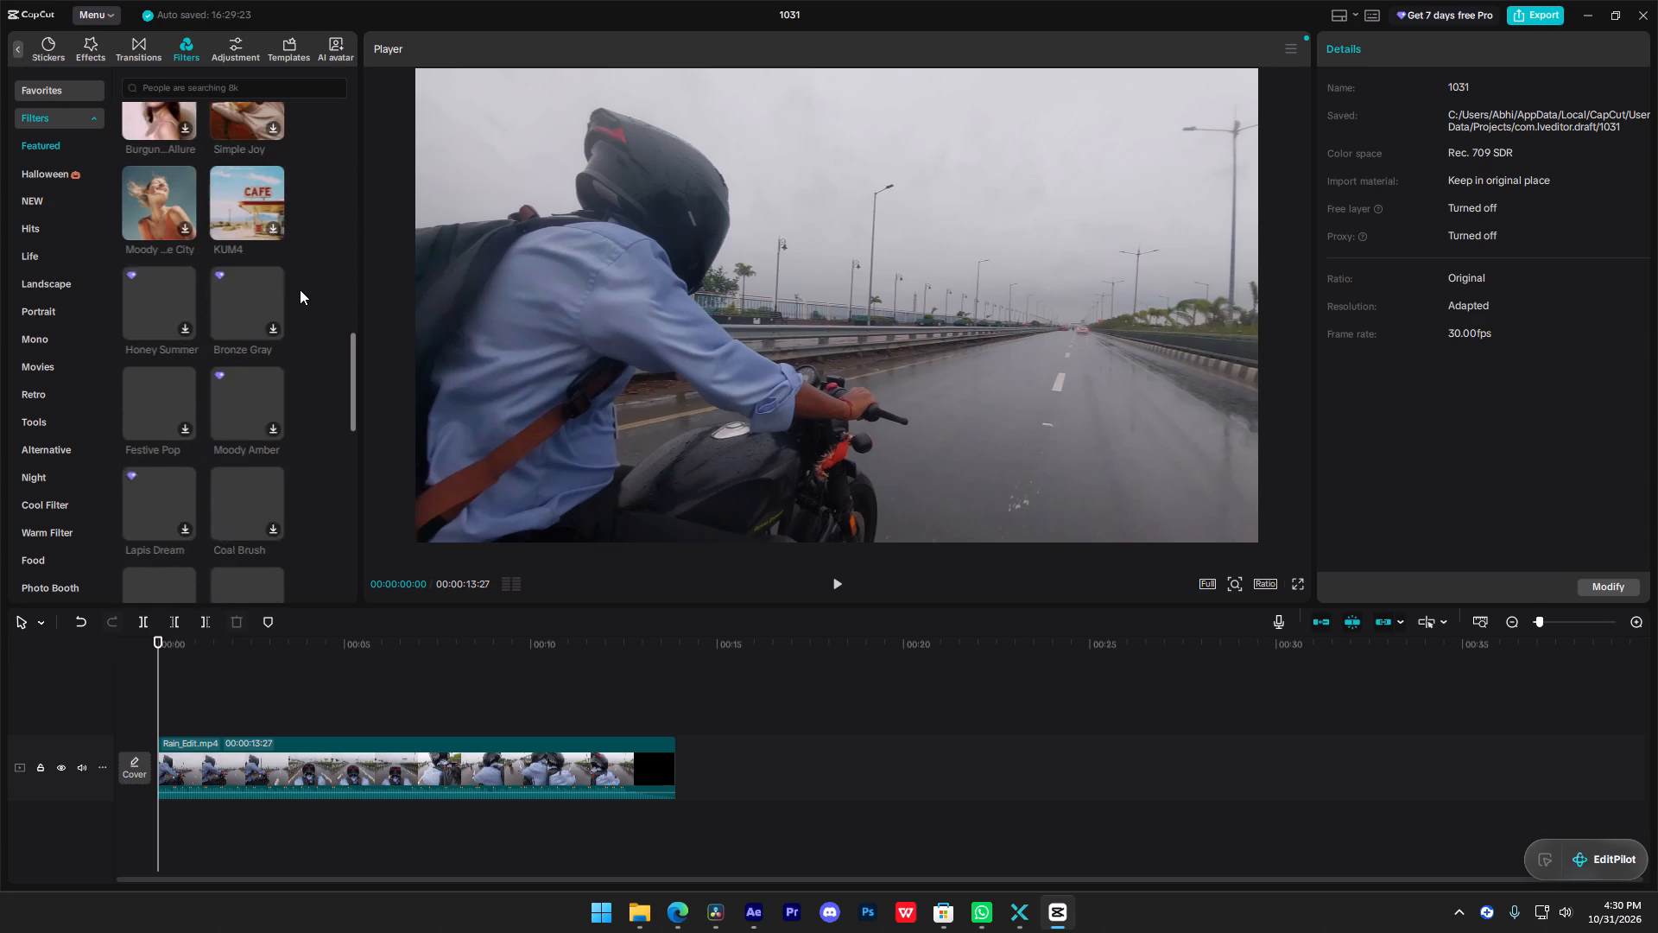
{"action": "scroll", "coordinate": [264, 372], "scroll_direction": "up", "scroll_amount": 12}
{"action": "scroll", "coordinate": [285, 448], "scroll_direction": "up", "scroll_amount": 12}
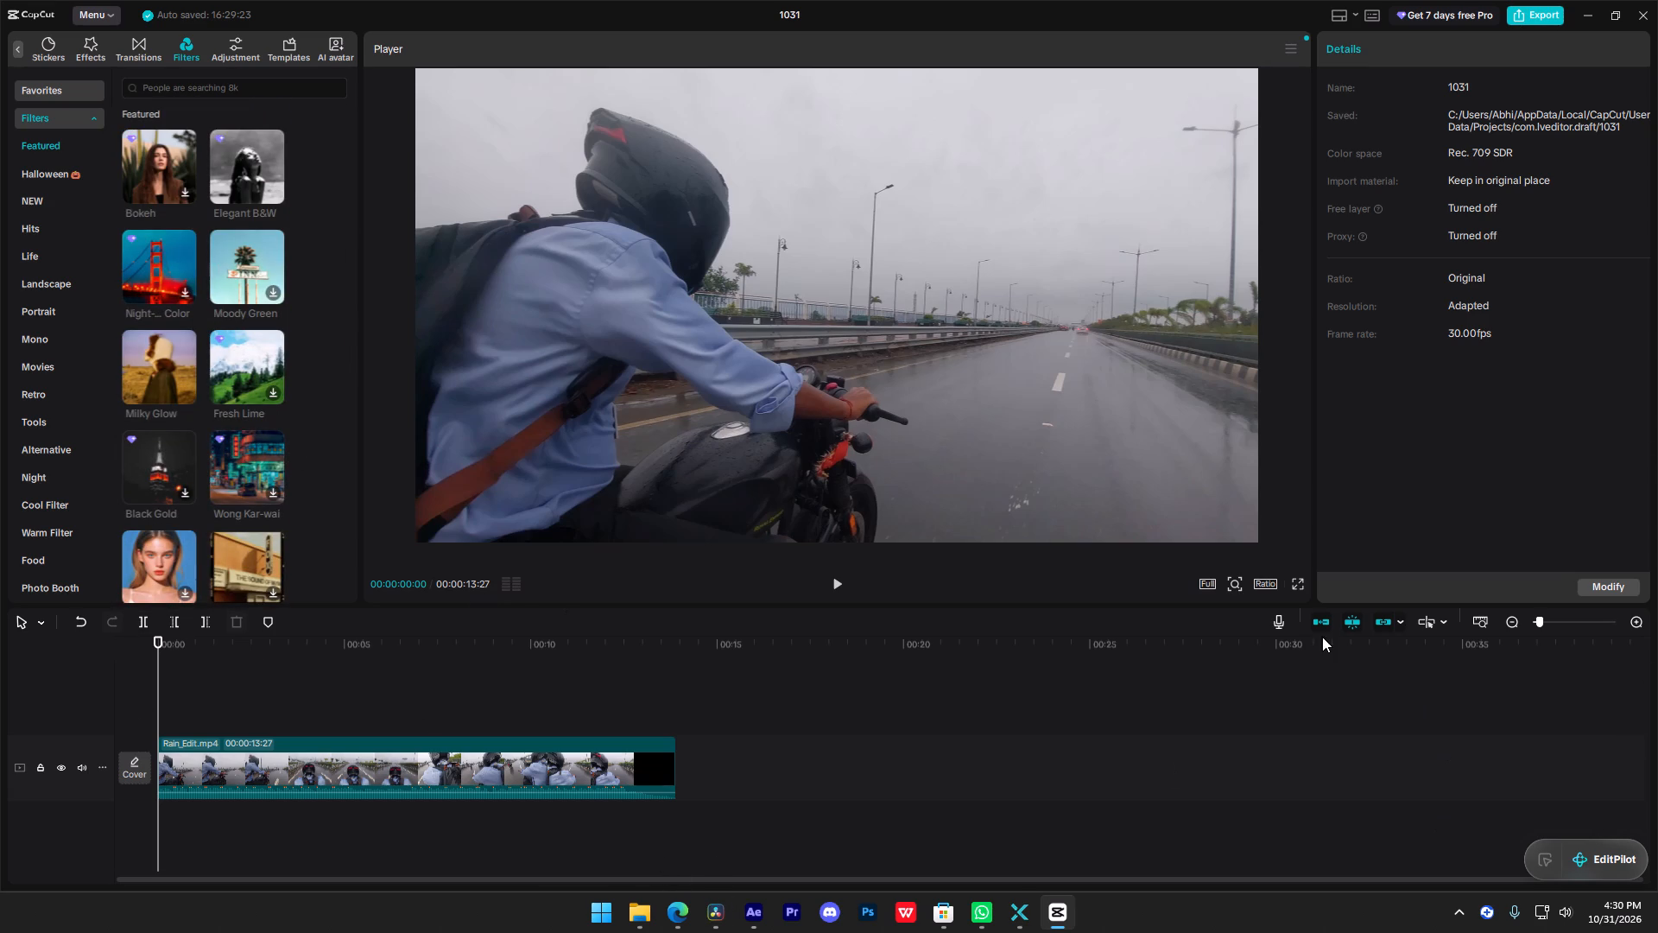
Switch to Microsoft Edge, search YouTube for "how to add adjustment layer in capcut pc" and open the video on utilizing adjustment layers.
{"action": "left_click", "coordinate": [673, 920]}
{"action": "left_click", "coordinate": [301, 0]}
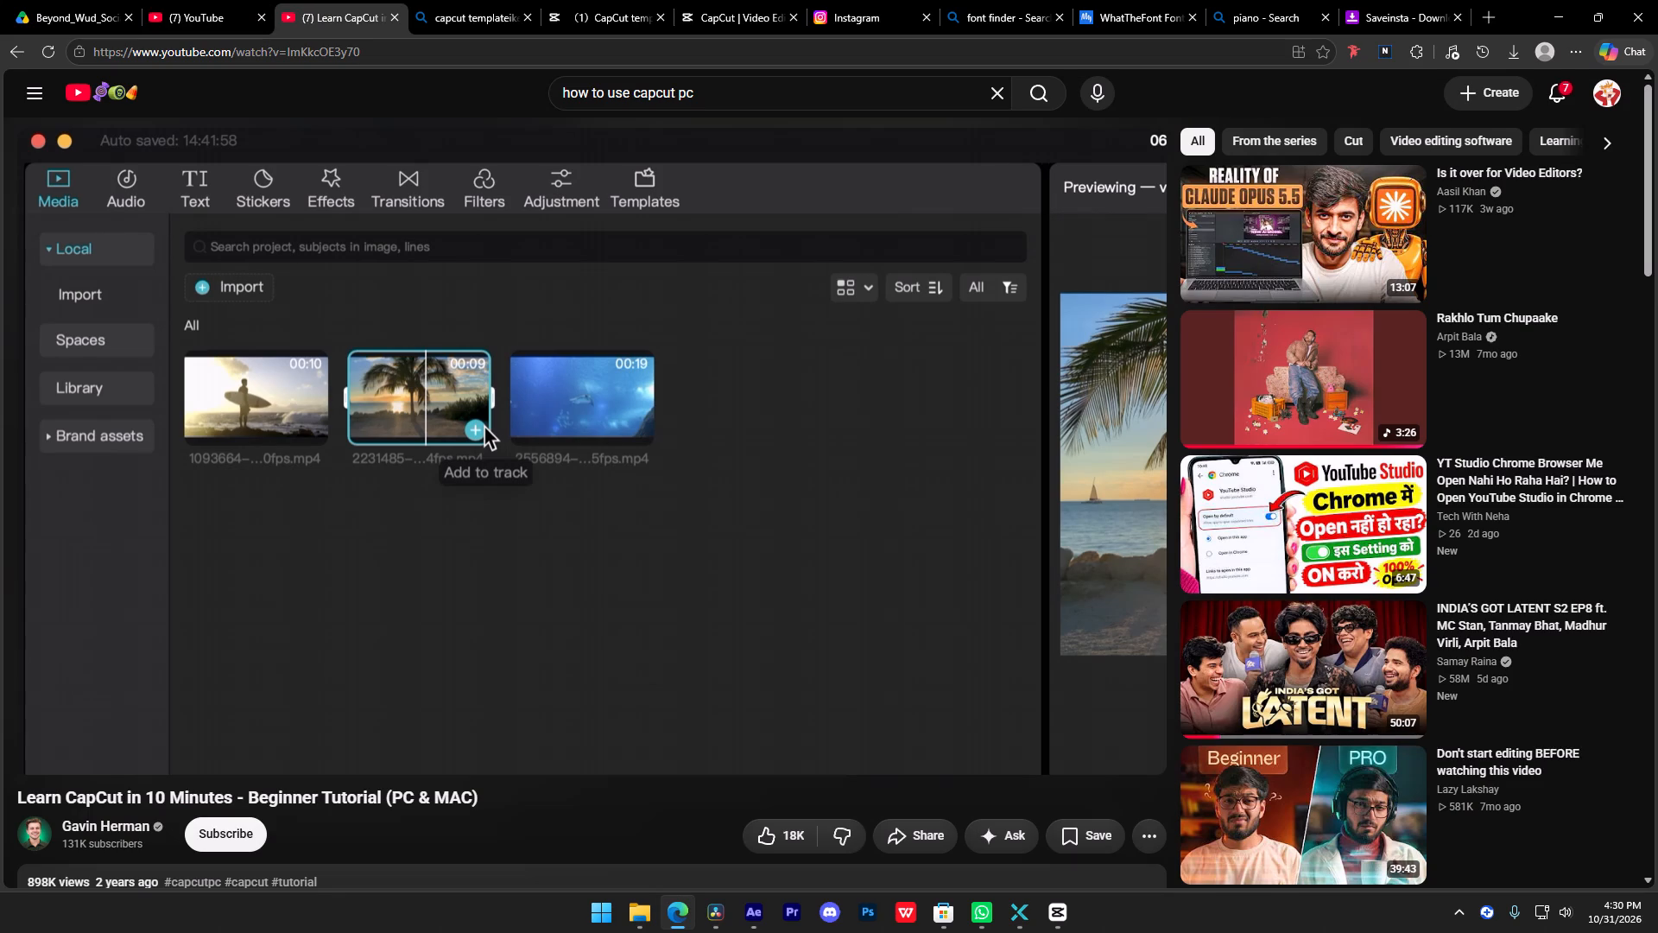
{"action": "left_click_drag", "start_coordinate": [701, 92], "coordinate": [263, 82]}
{"action": "type", "text": "how to add adjust"}
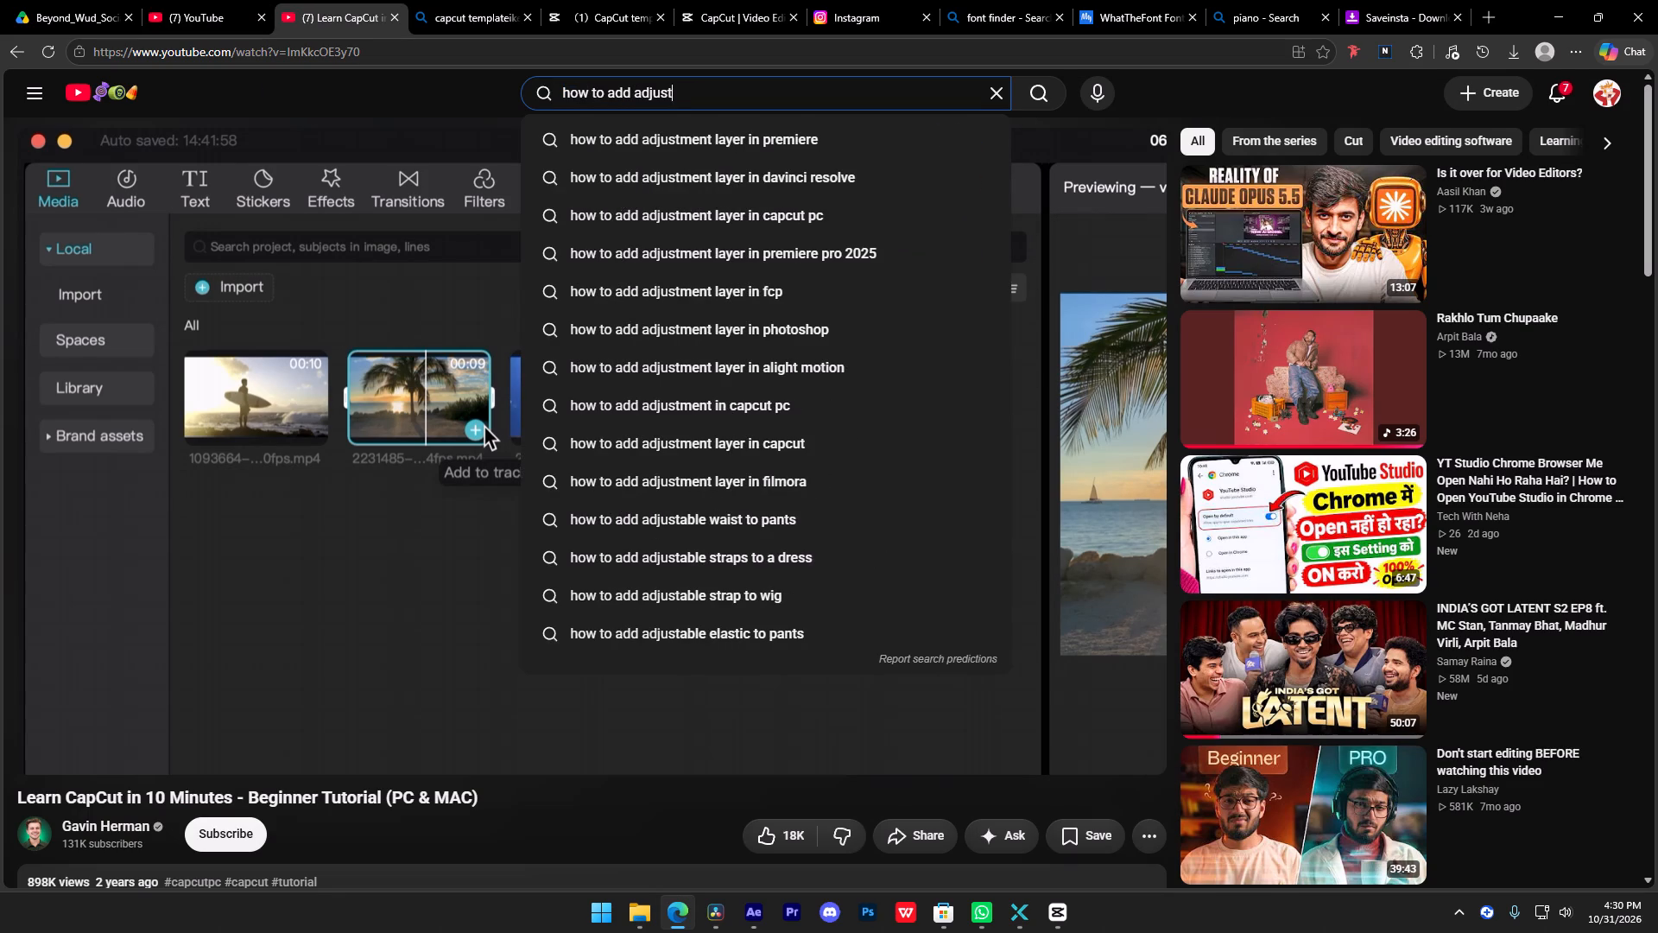
{"action": "key", "text": "Down"}
{"action": "key", "text": "Down"}
{"action": "key", "text": "Down"}
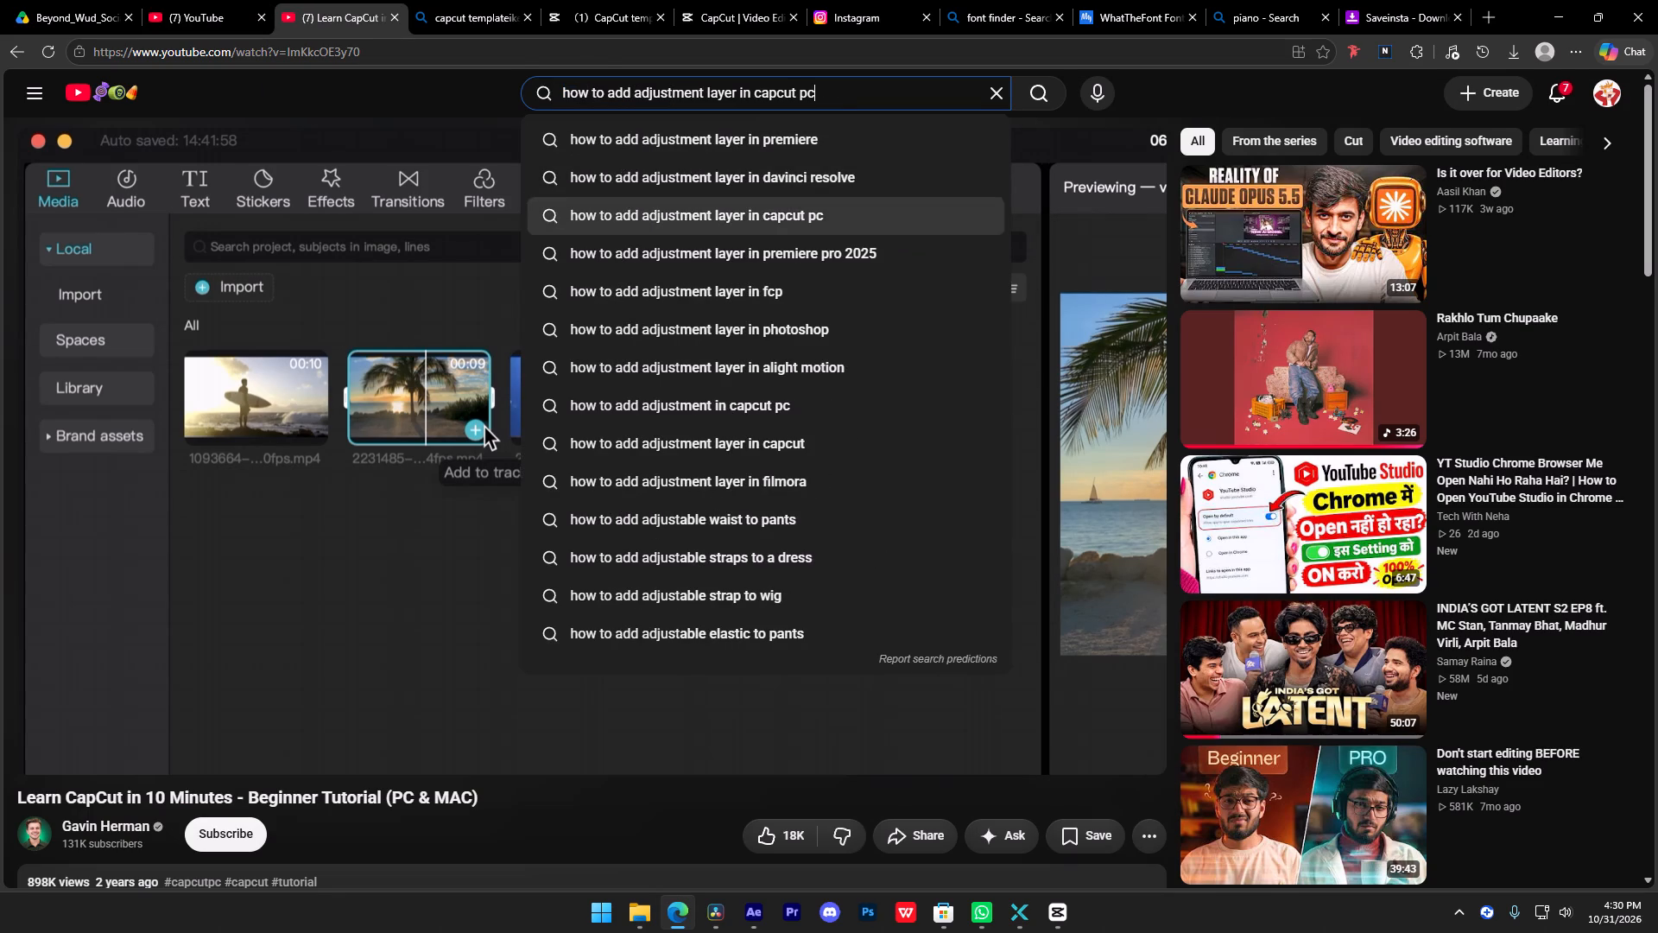
{"action": "key", "text": "Return"}
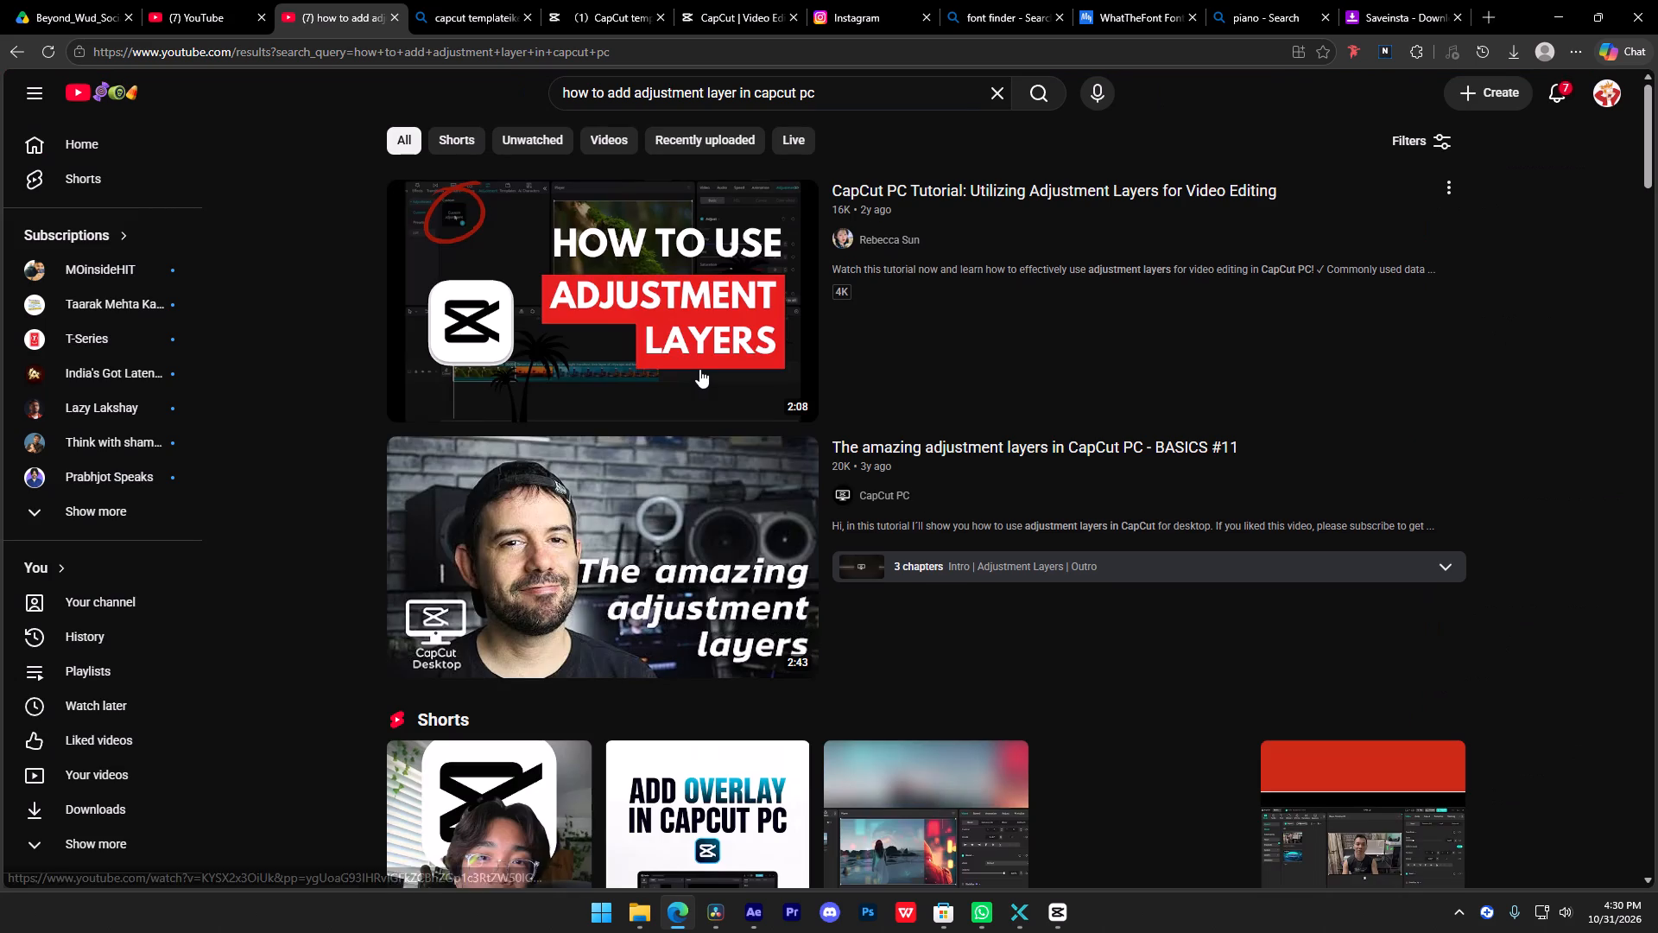
{"action": "left_click", "coordinate": [699, 369]}
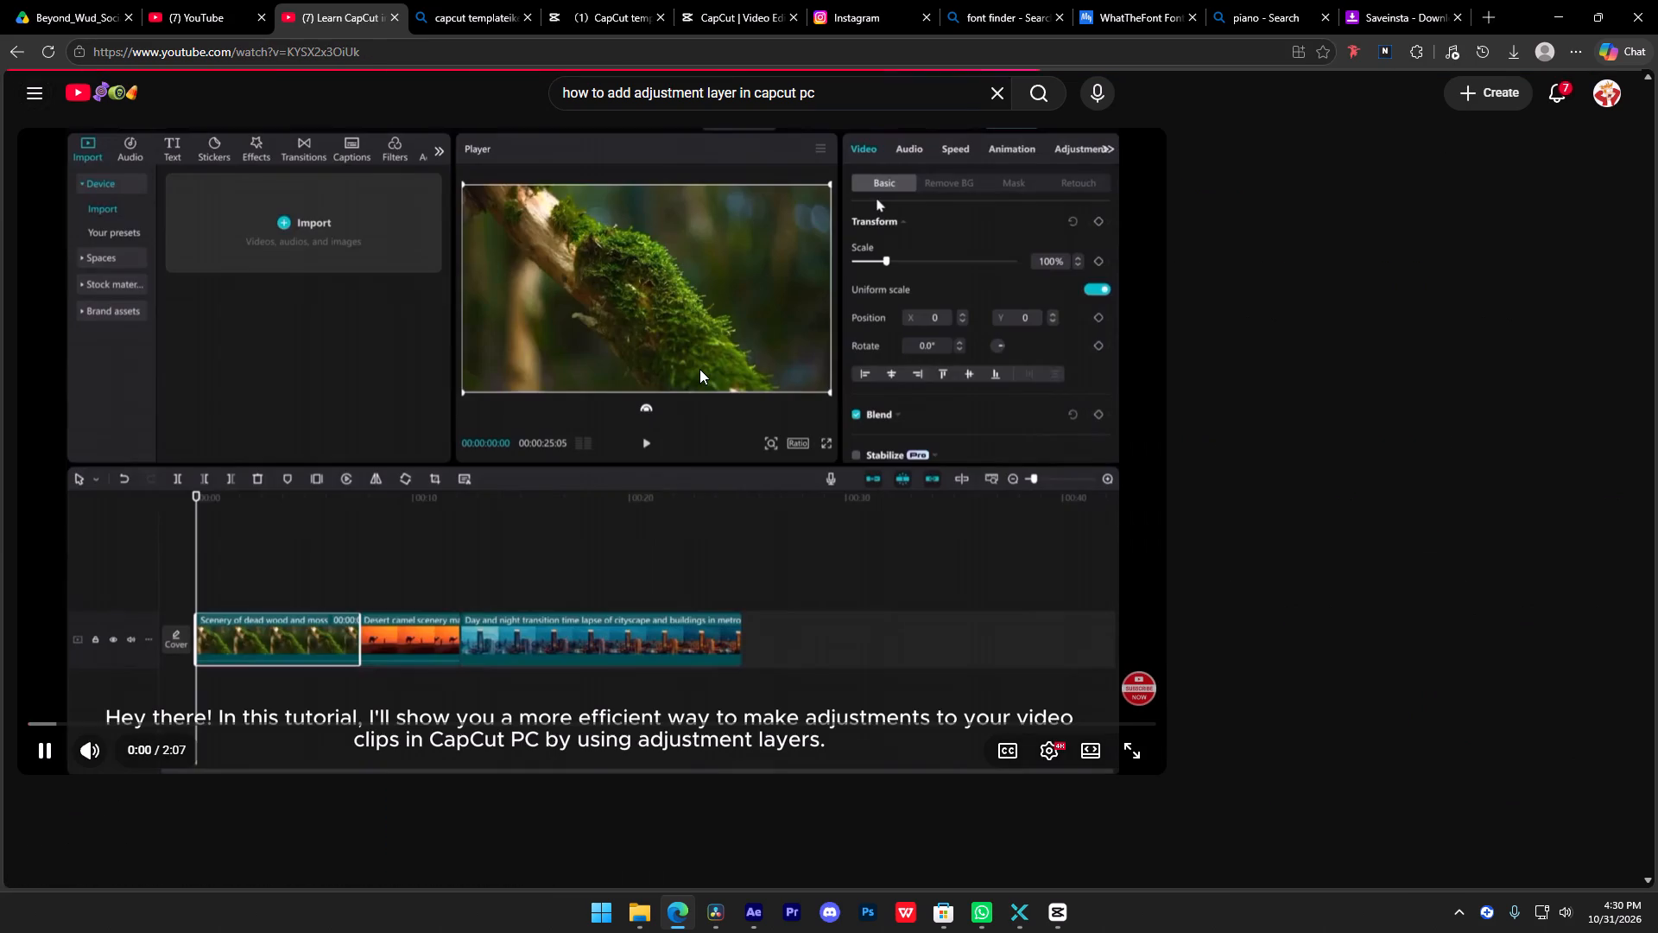
Watch the adjustment layers tutorial, skipping ahead to the section on using adjustment layers.
{"action": "key", "text": "Right"}
{"action": "key", "text": "Right"}
{"action": "key", "text": "Right"}
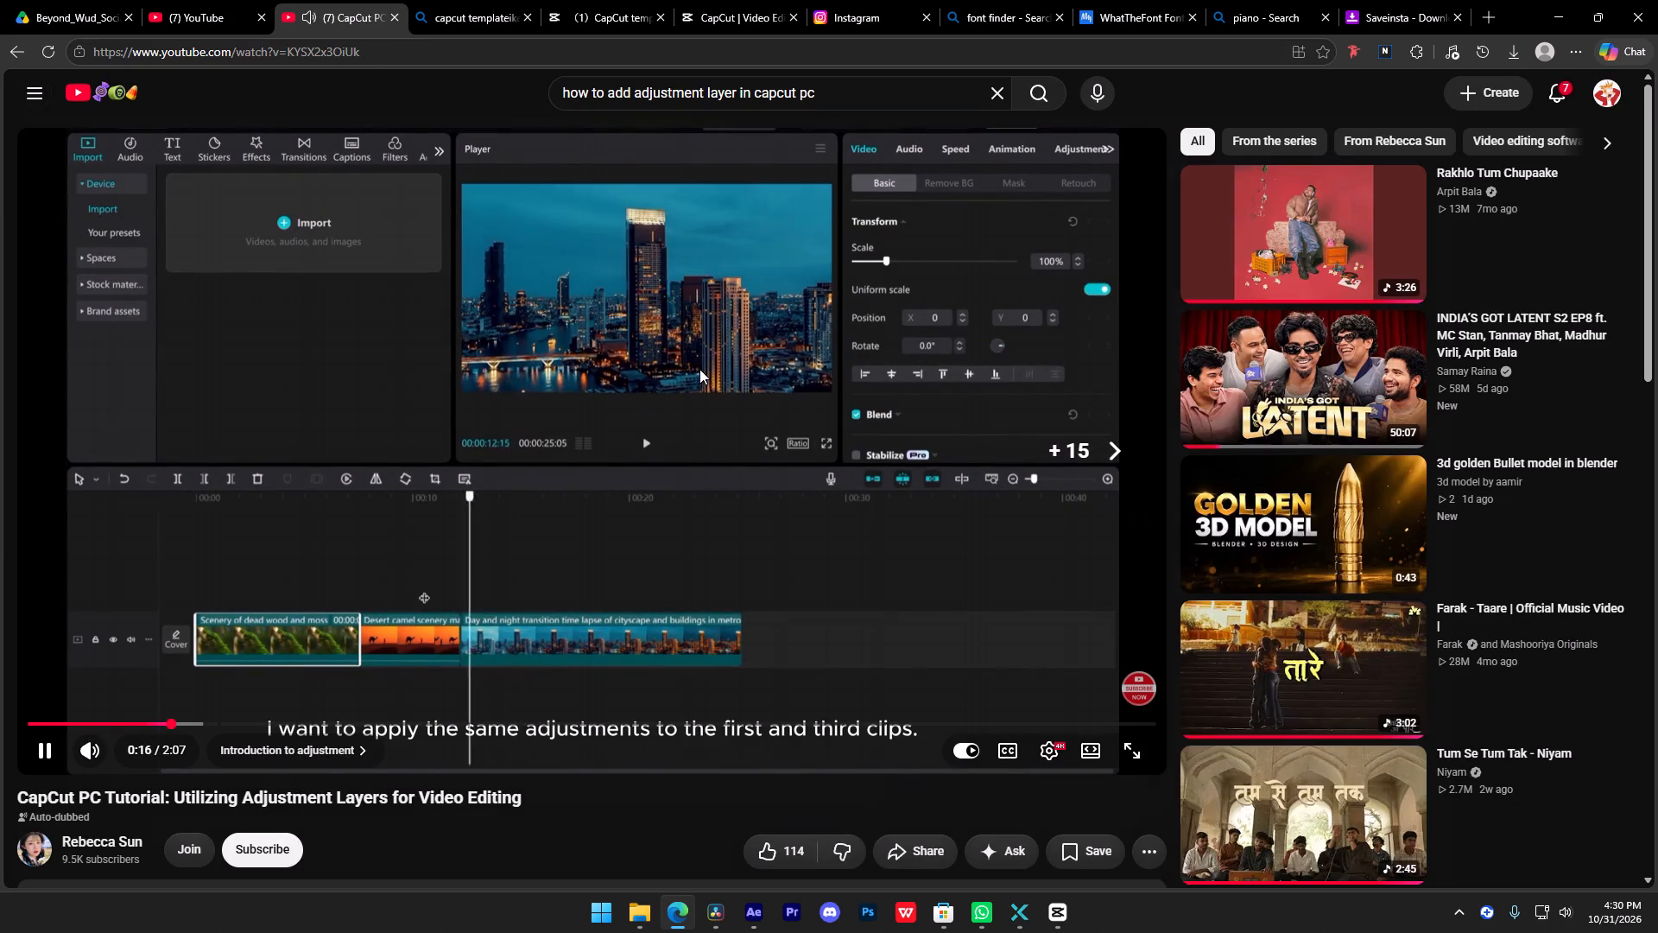
{"action": "key", "text": "space"}
{"action": "key", "text": "space"}
{"action": "key", "text": "space"}
{"action": "key", "text": "space"}
{"action": "key", "text": "space"}
{"action": "key", "text": "space"}
{"action": "key", "text": "space"}
{"action": "key", "text": "space"}
{"action": "key", "text": "space"}
{"action": "key", "text": "space"}
{"action": "key", "text": "space"}
{"action": "key", "text": "space"}
{"action": "key", "text": "space"}
{"action": "key", "text": "space"}
{"action": "key", "text": "space"}
{"action": "key", "text": "space"}
{"action": "key", "text": "space"}
{"action": "key", "text": "space"}
{"action": "key", "text": "space"}
{"action": "key", "text": "space"}
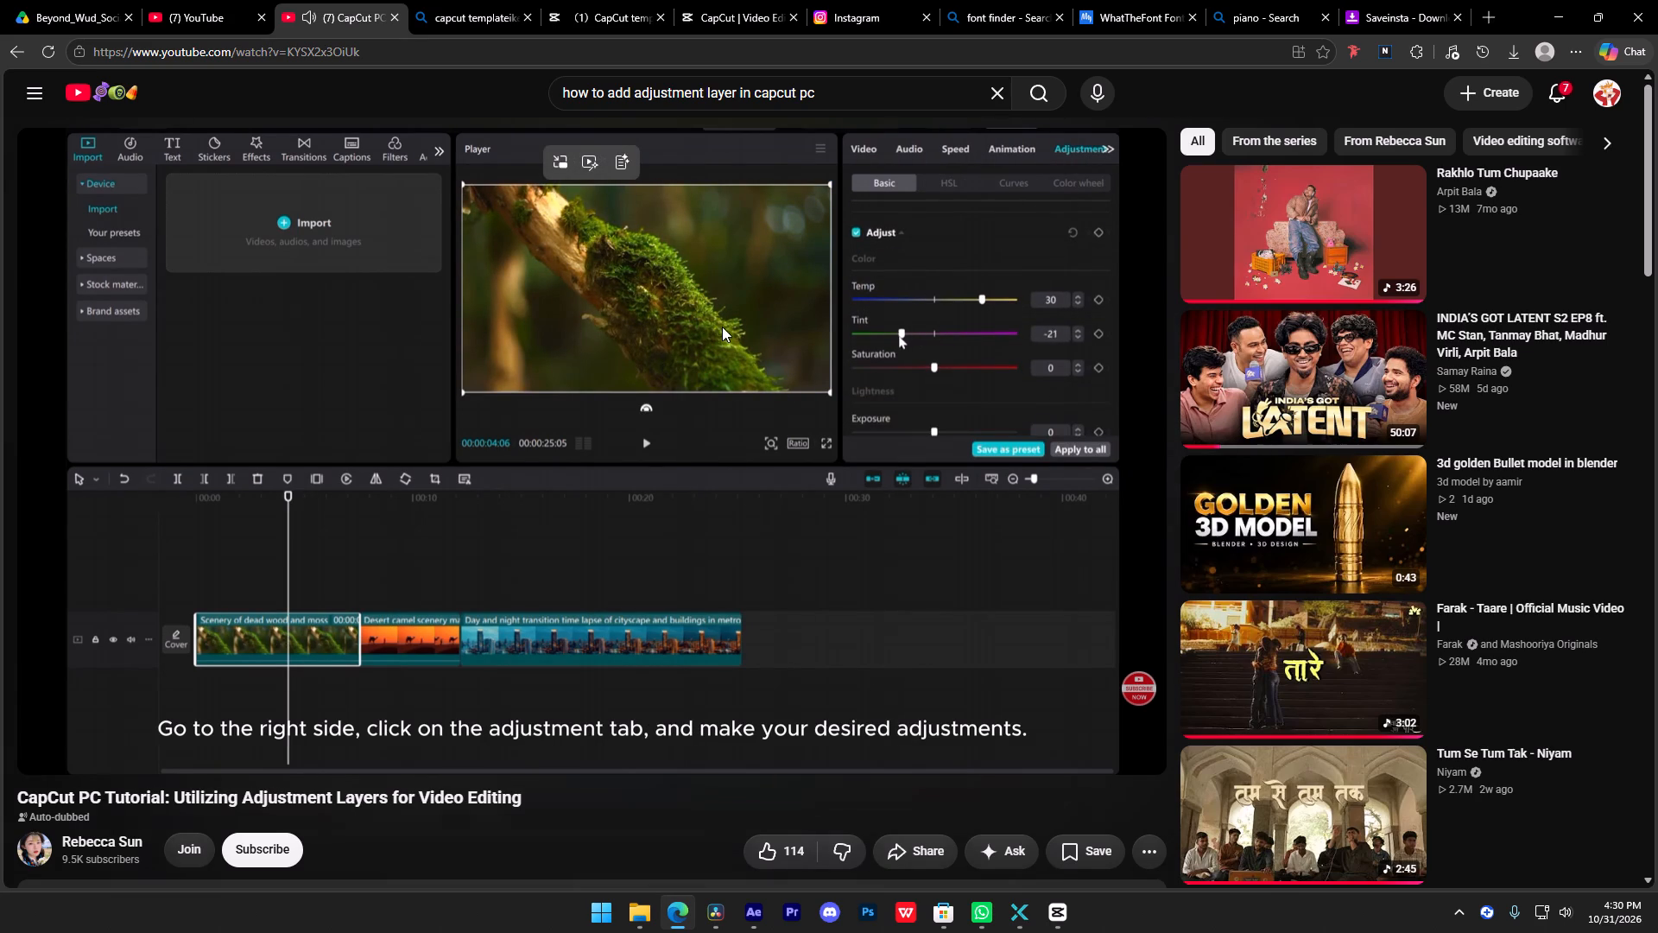
{"action": "key", "text": "Right"}
{"action": "key", "text": "Right"}
{"action": "key", "text": "Right"}
{"action": "key", "text": "Right"}
{"action": "key", "text": "Right"}
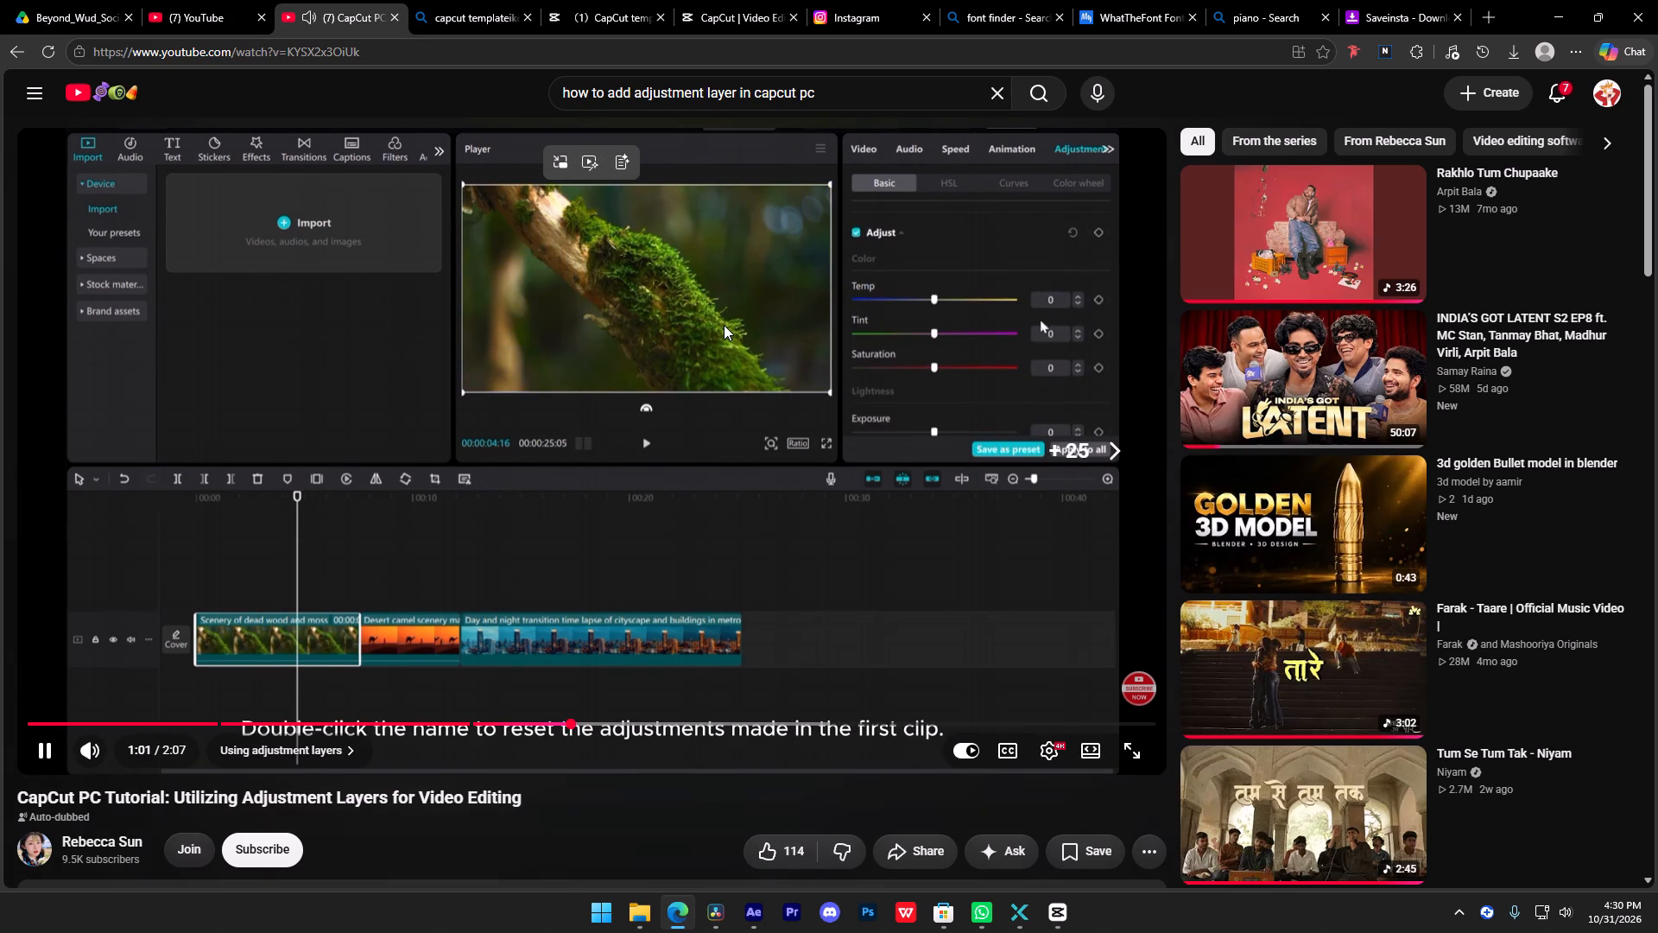
{"action": "key", "text": "space"}
Search YouTube for "how to add multiple filters on capcut" and open the How To Add Multiple Filter in CapCut (2026) video.
{"action": "left_click_drag", "start_coordinate": [815, 86], "coordinate": [355, 80]}
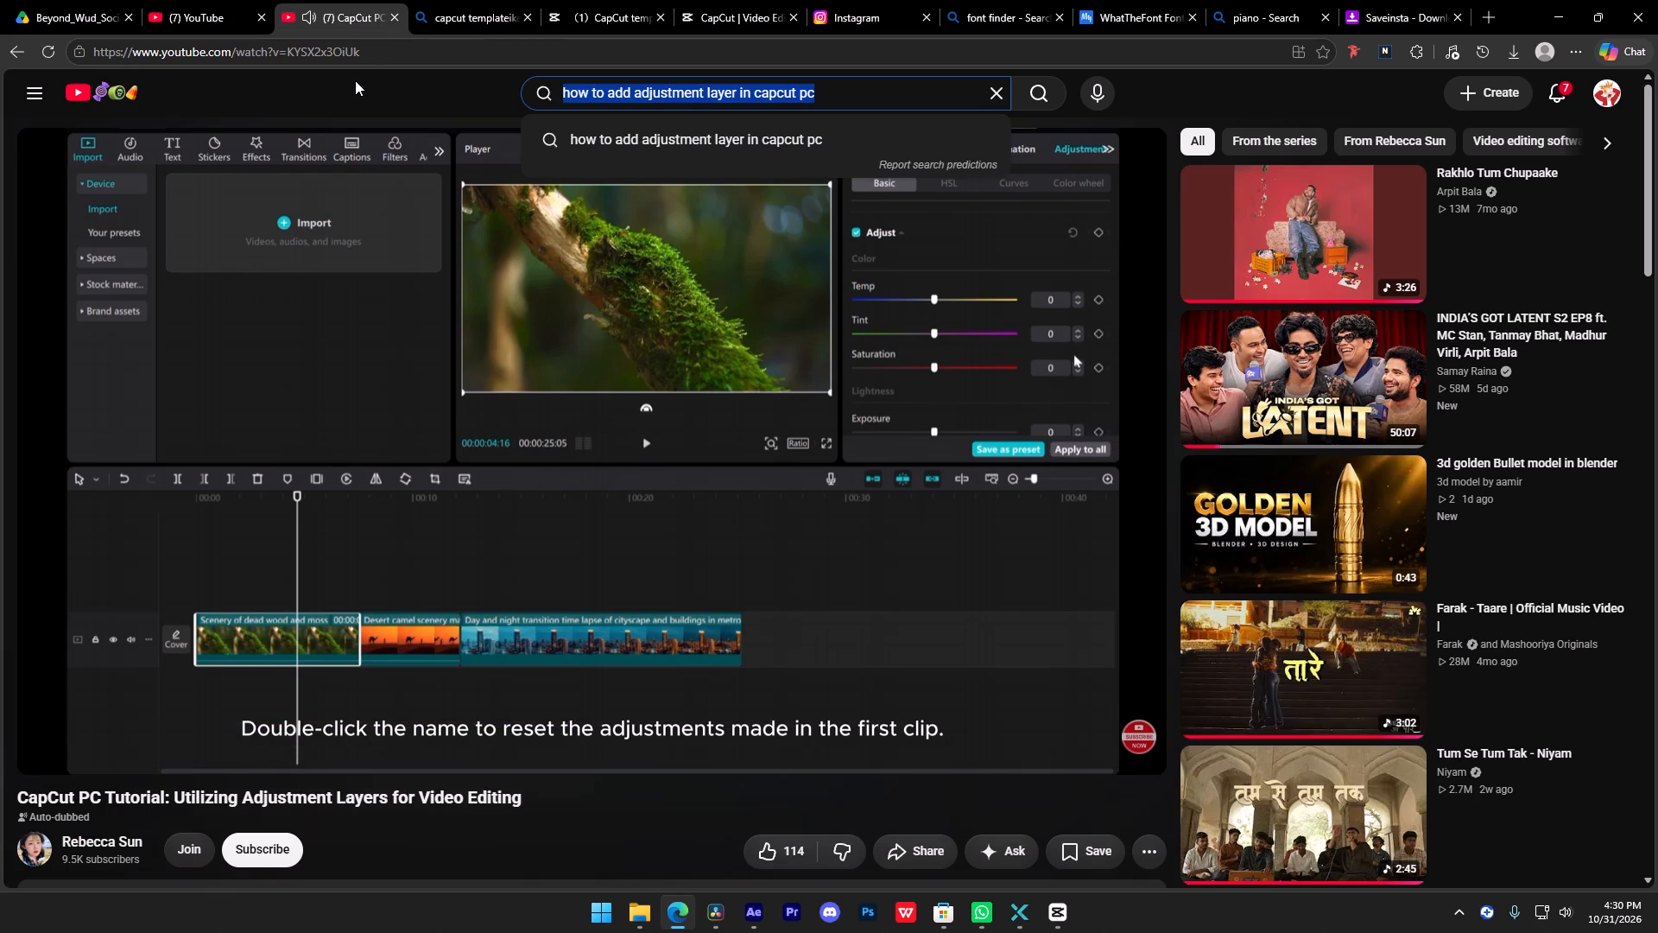
{"action": "type", "text": "go"}
{"action": "key", "text": "BackSpace"}
{"action": "key", "text": "BackSpace"}
{"action": "key", "text": "BackSpace"}
{"action": "type", "text": "how to add multiple fiter on"}
{"action": "key", "text": "Left"}
{"action": "key", "text": "Down"}
{"action": "key", "text": "Return"}
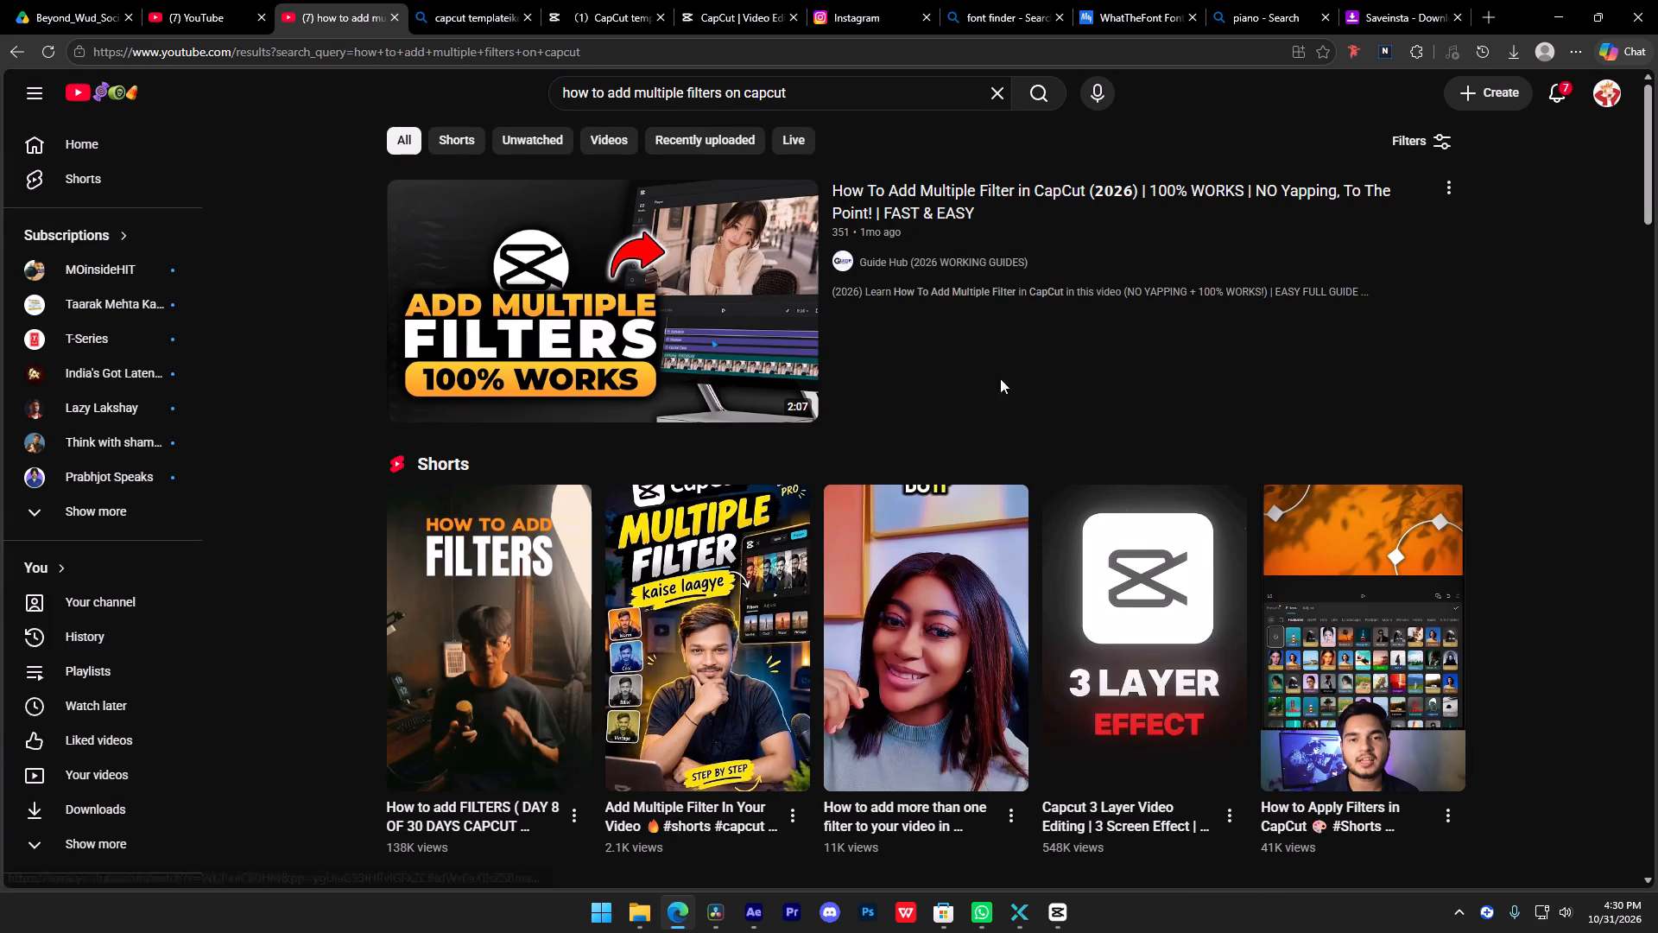
{"action": "left_click", "coordinate": [450, 347]}
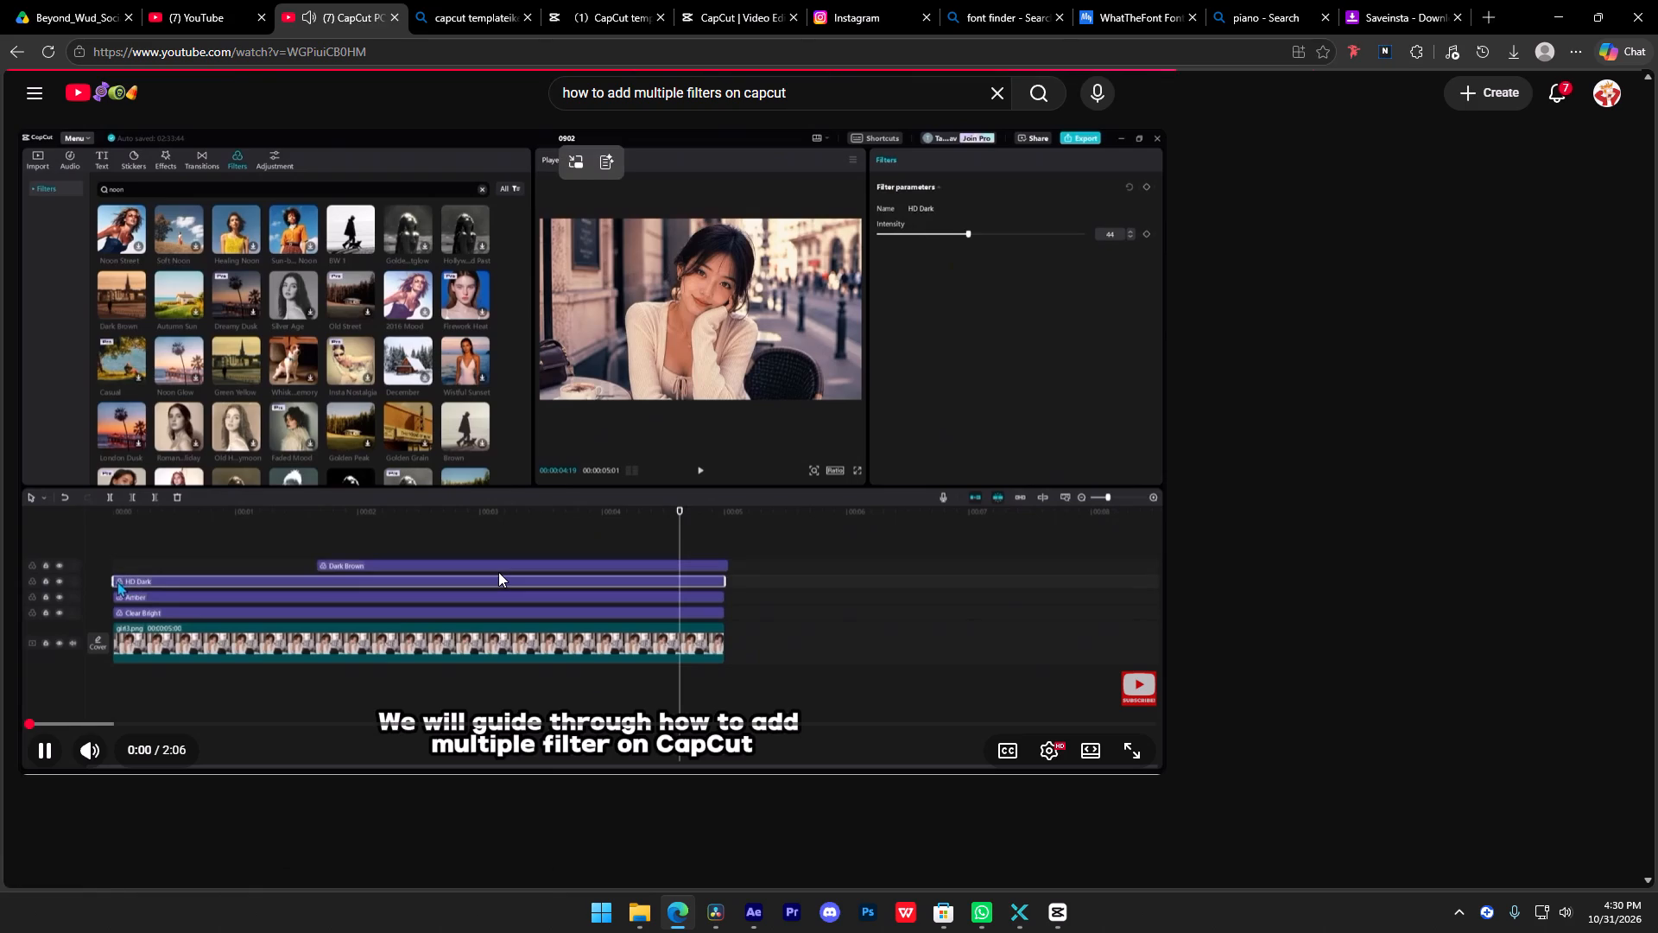
Watch the multiple filters tutorial, skipping ahead to how filters are applied above the clip and their strength adjusted.
{"action": "key", "text": "Right"}
{"action": "key", "text": "Right"}
{"action": "key", "text": "Right"}
{"action": "key", "text": "Right"}
{"action": "key", "text": "Right"}
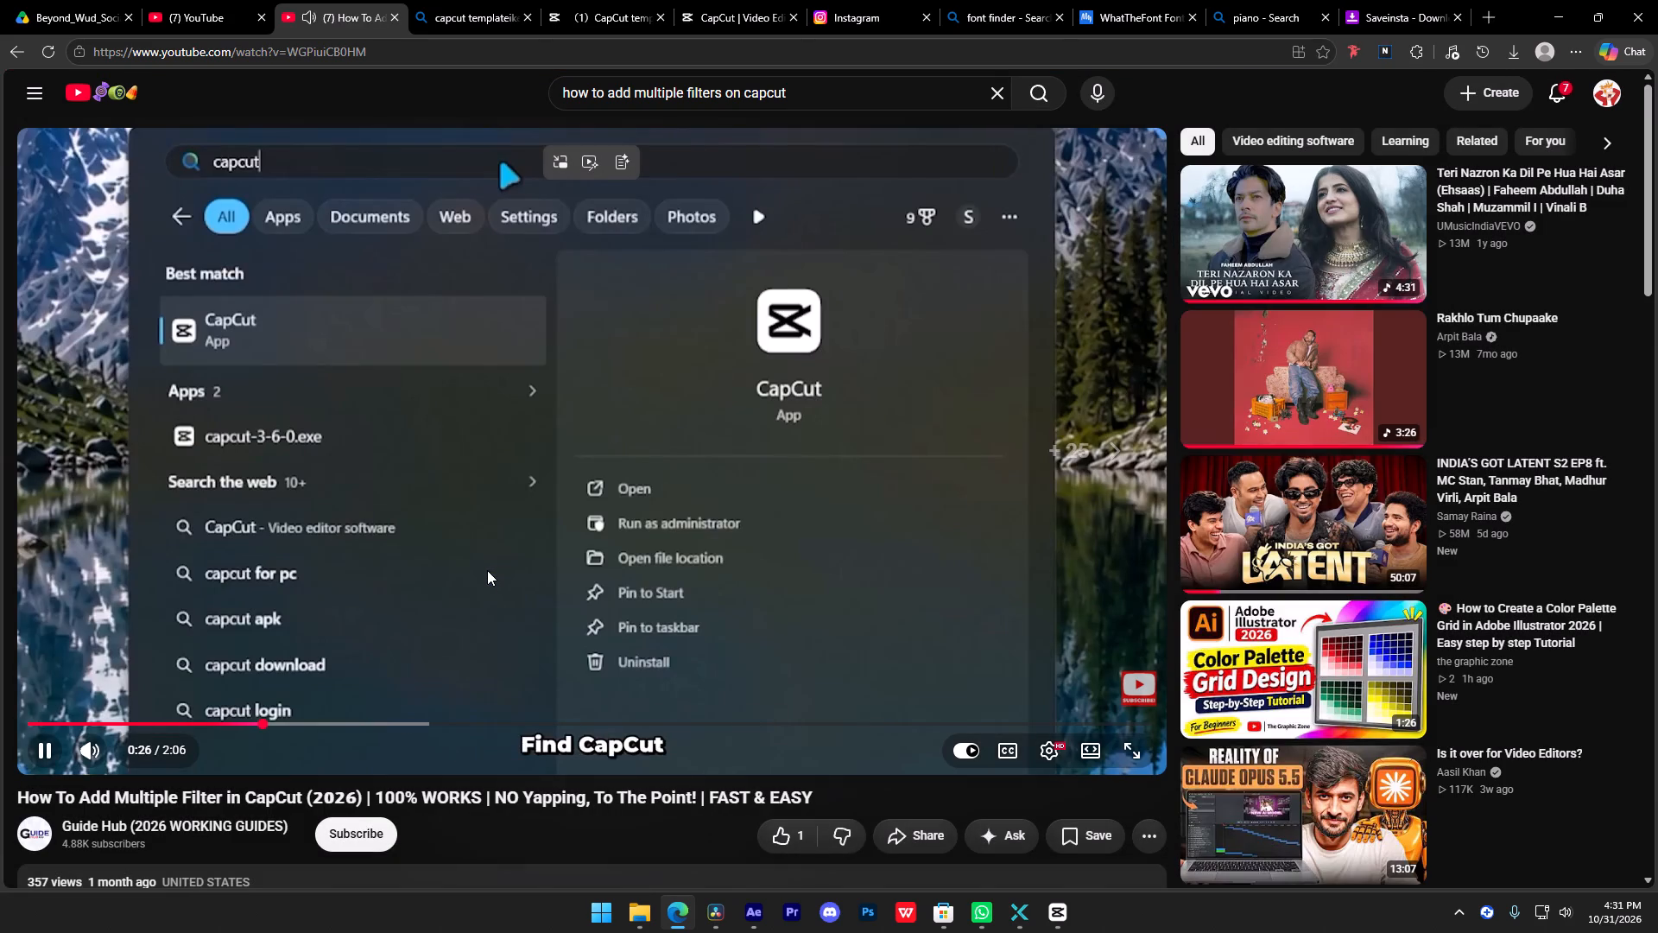
{"action": "key", "text": "Right"}
{"action": "key", "text": "Right"}
{"action": "key", "text": "Right"}
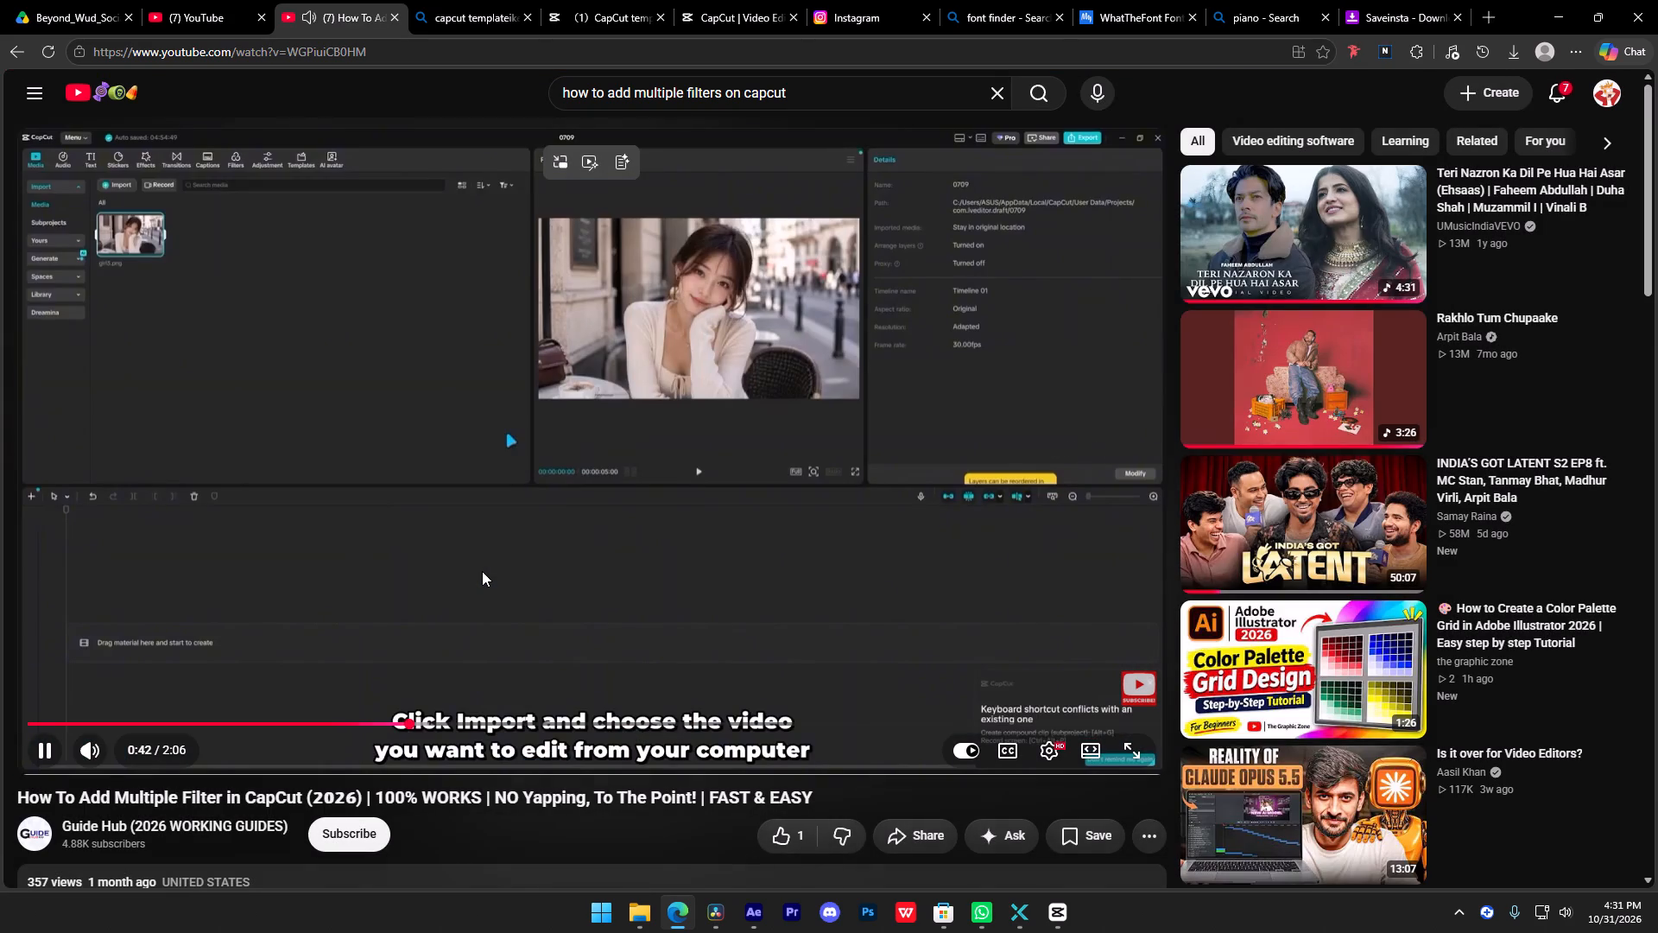
{"action": "key", "text": "Right"}
{"action": "key", "text": "Right"}
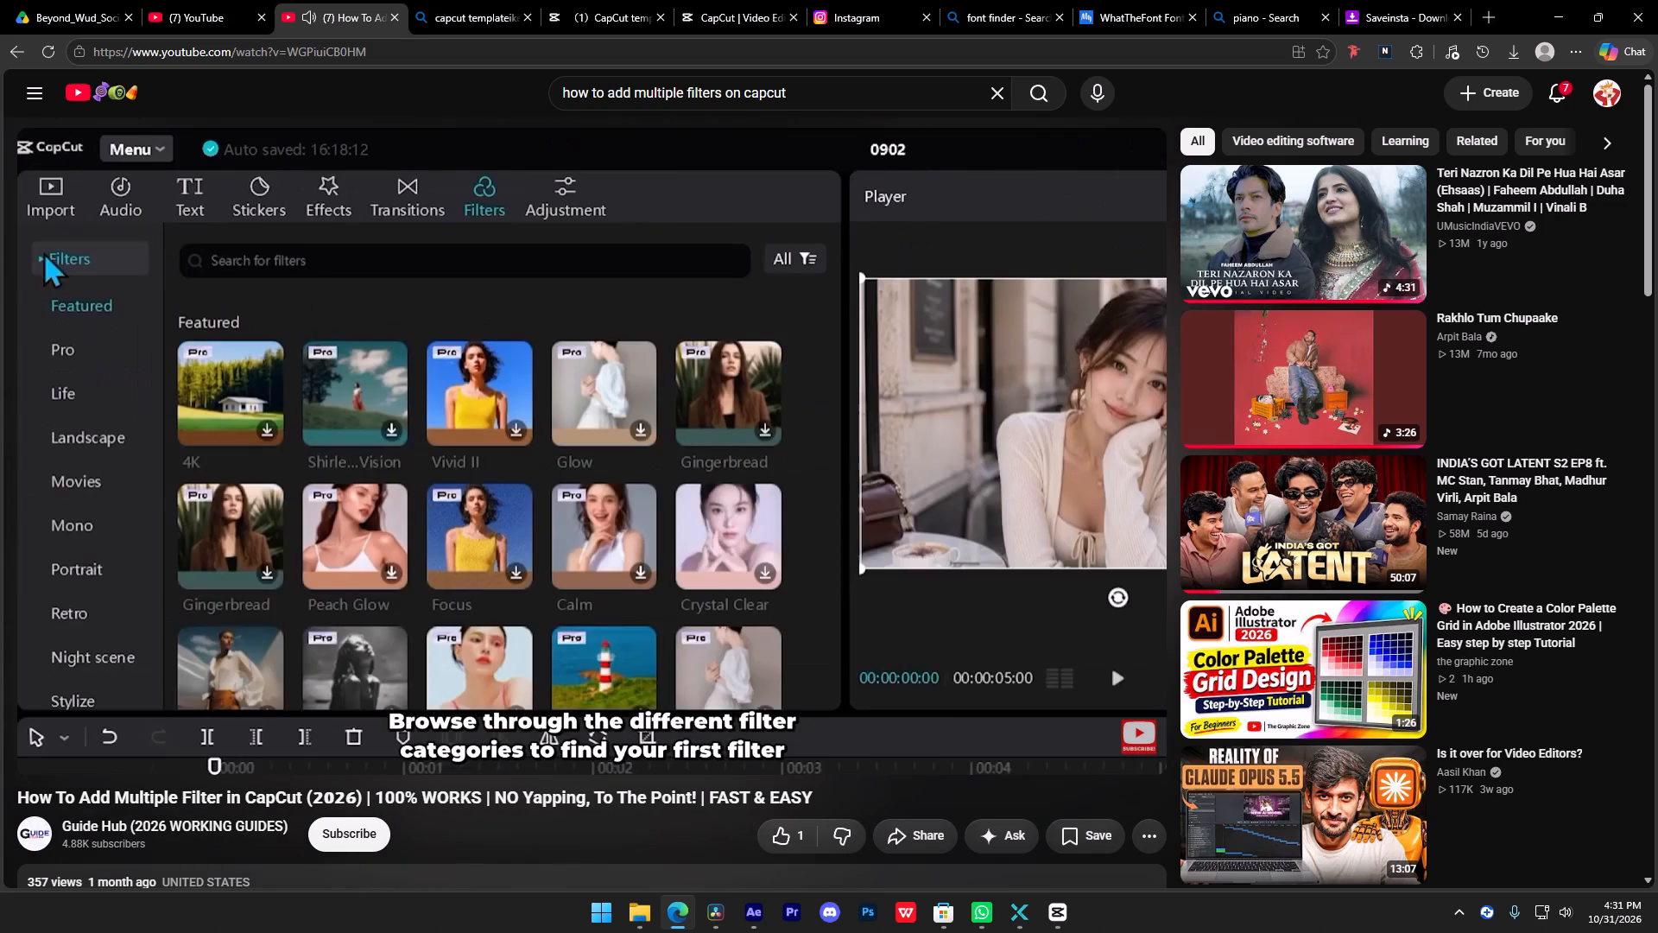
{"action": "key", "text": "Right"}
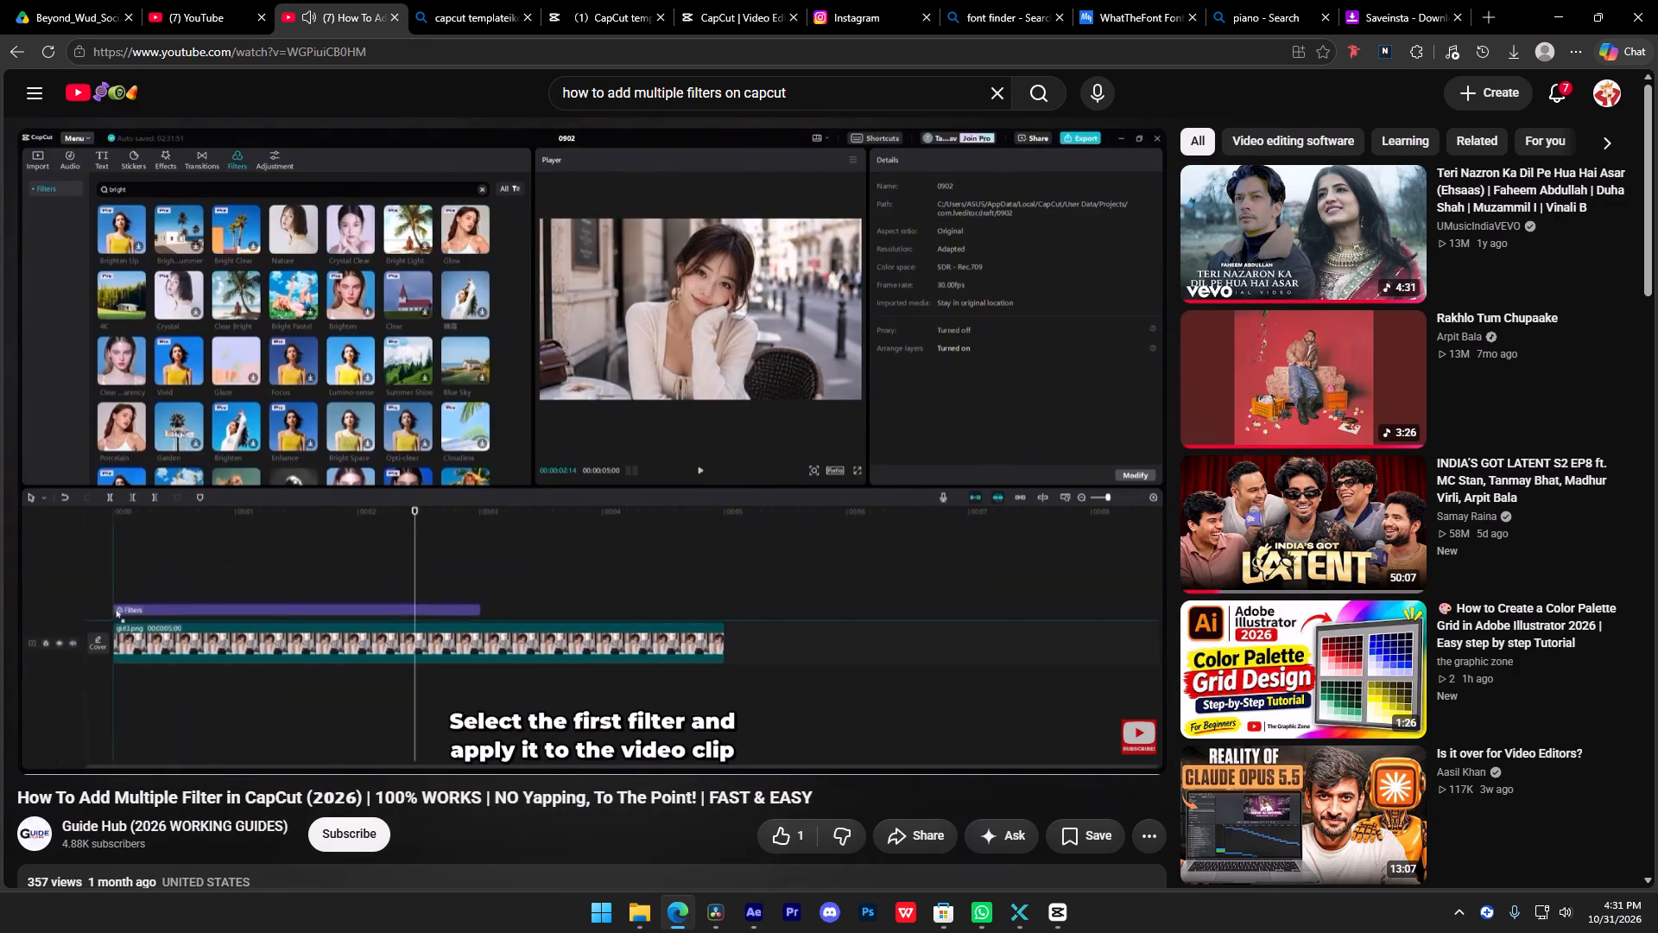
{"action": "left_click", "coordinate": [709, 487]}
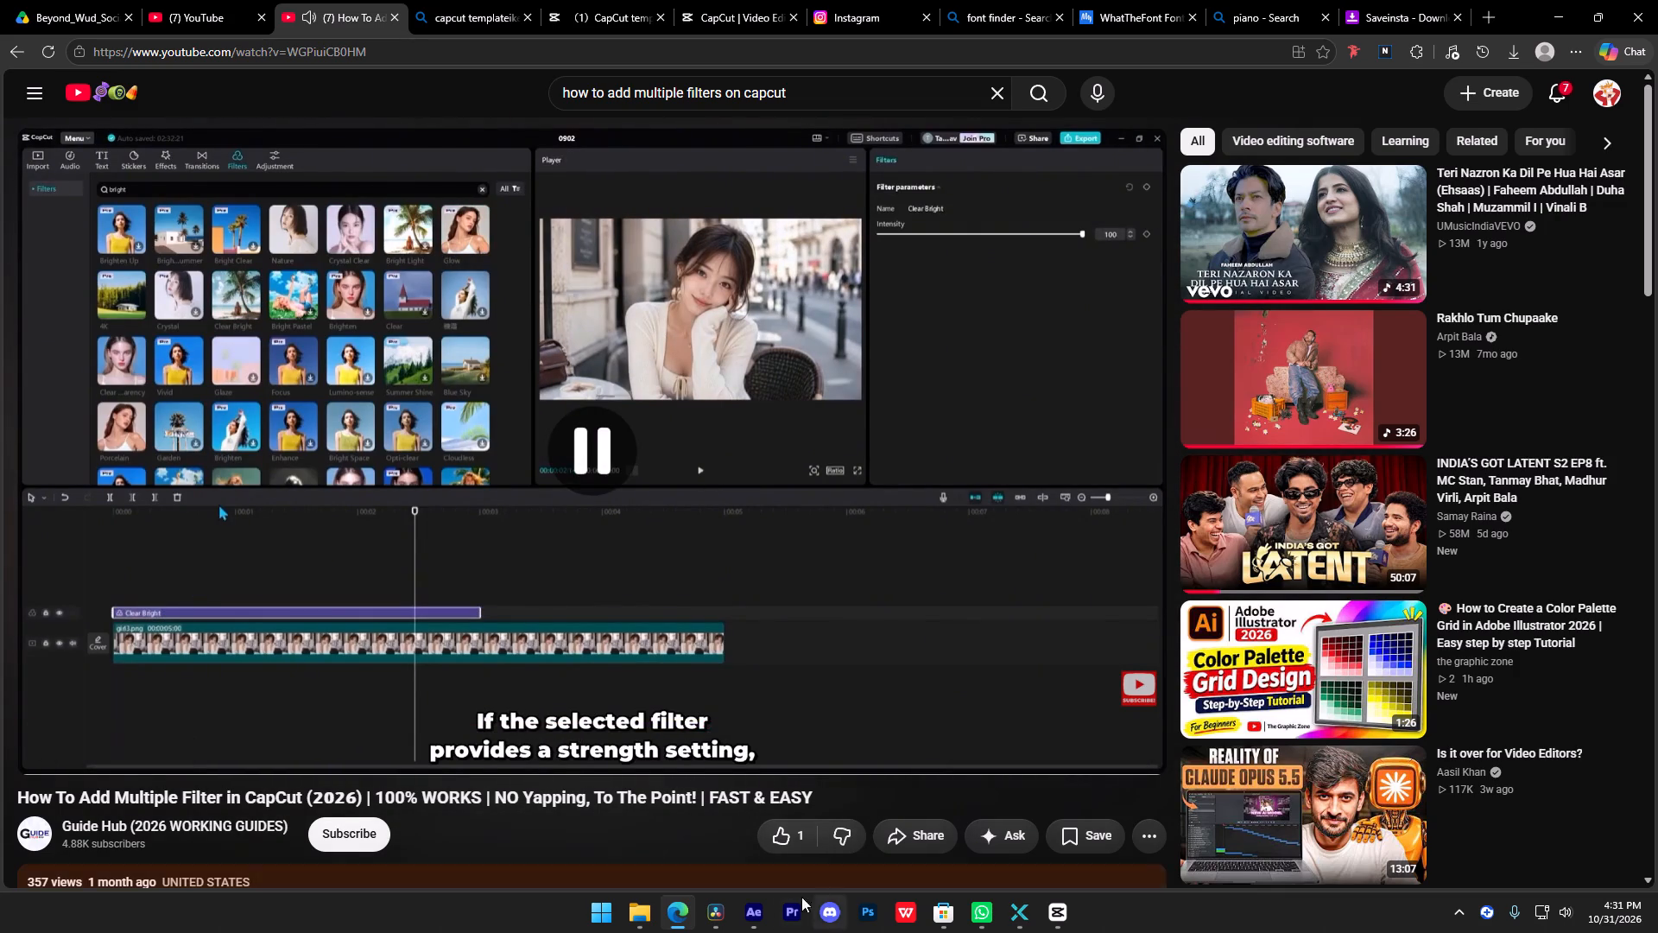
{"action": "left_click", "coordinate": [629, 663]}
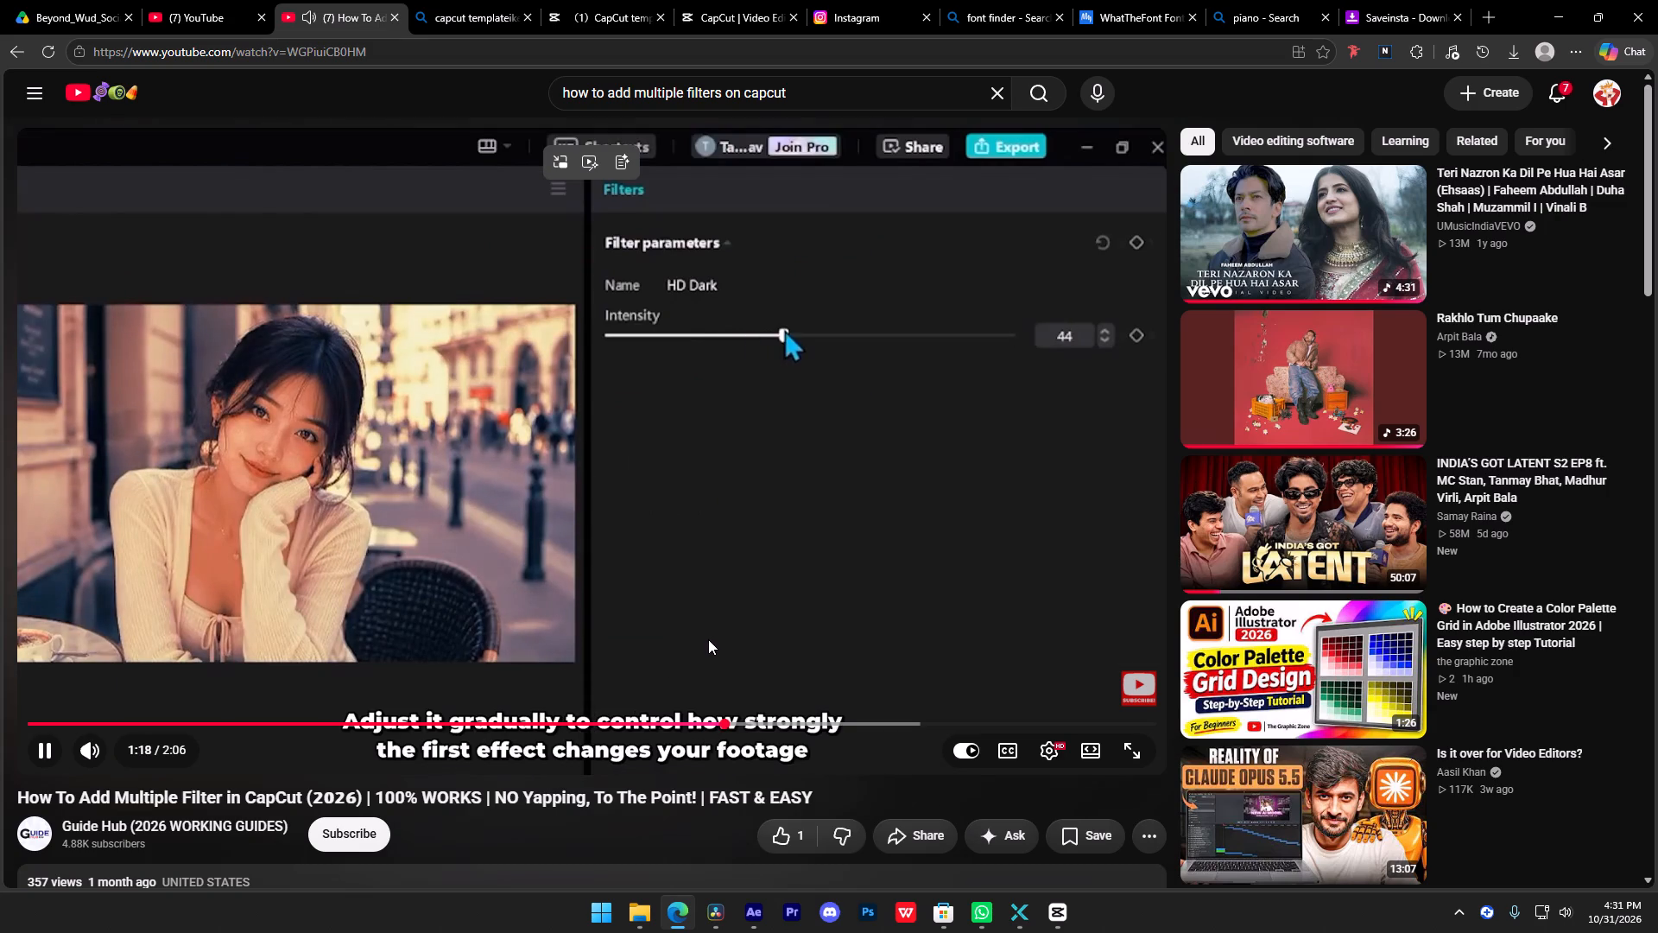
{"action": "left_click", "coordinate": [805, 621]}
Switch to CapCut, place the Elegant B&W filter above the Rain_Edit clip and stretch it over the clip's full length.
{"action": "left_click", "coordinate": [1058, 913]}
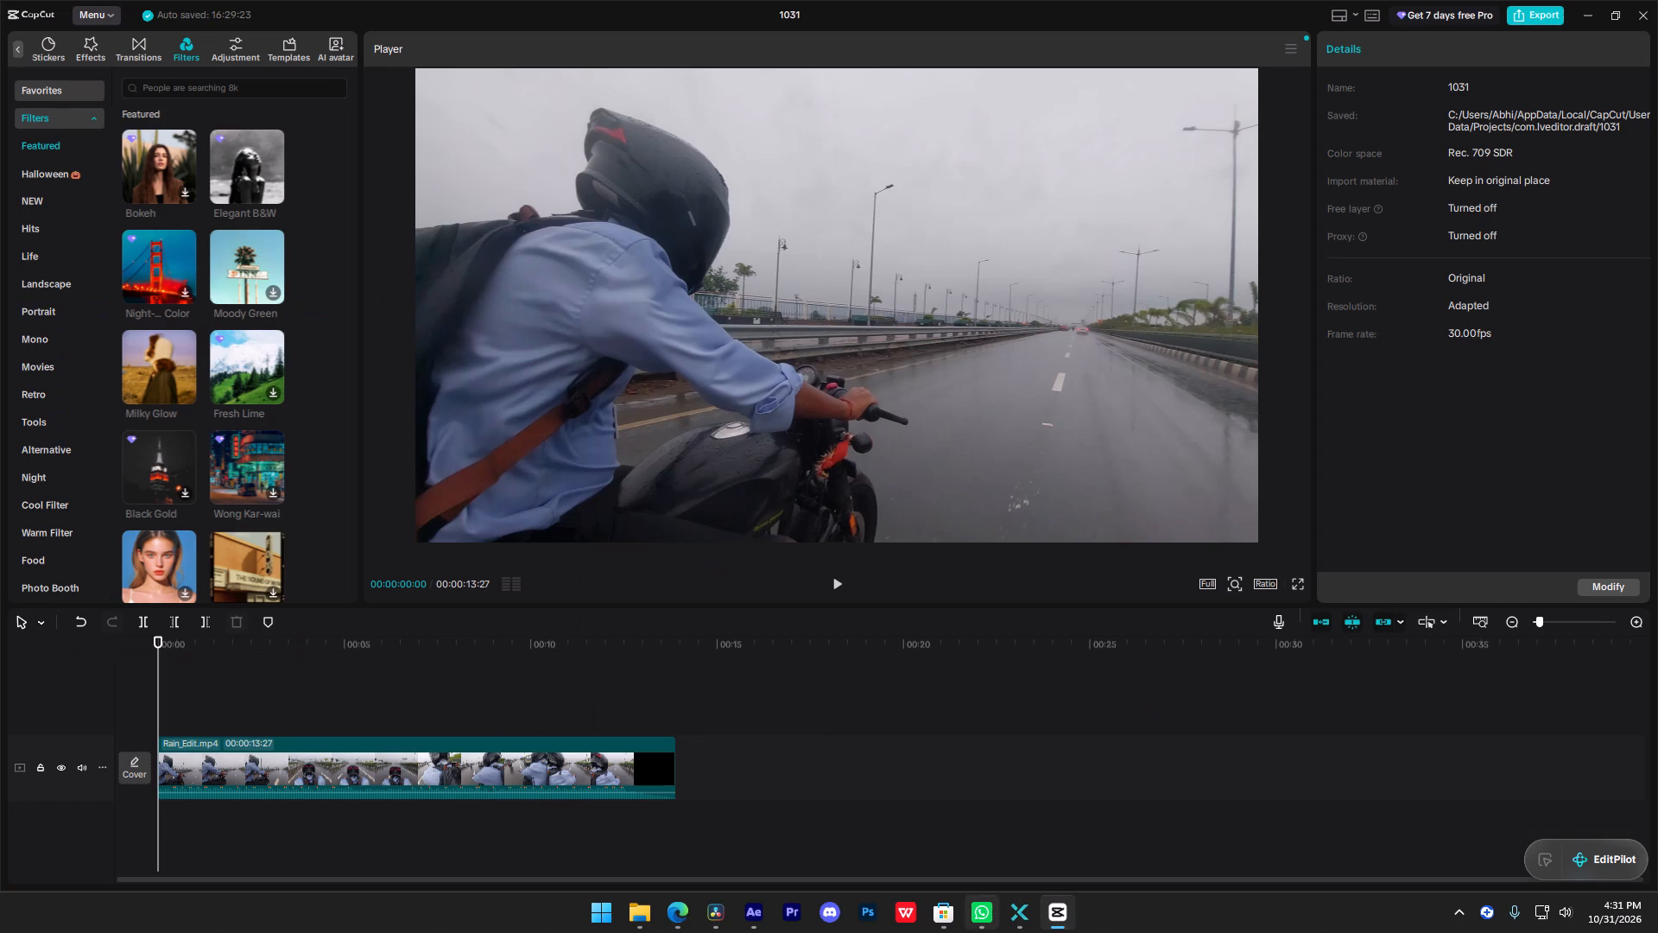
{"action": "scroll", "coordinate": [256, 237], "scroll_direction": "up", "scroll_amount": 4}
{"action": "left_click_drag", "start_coordinate": [234, 168], "coordinate": [292, 346]}
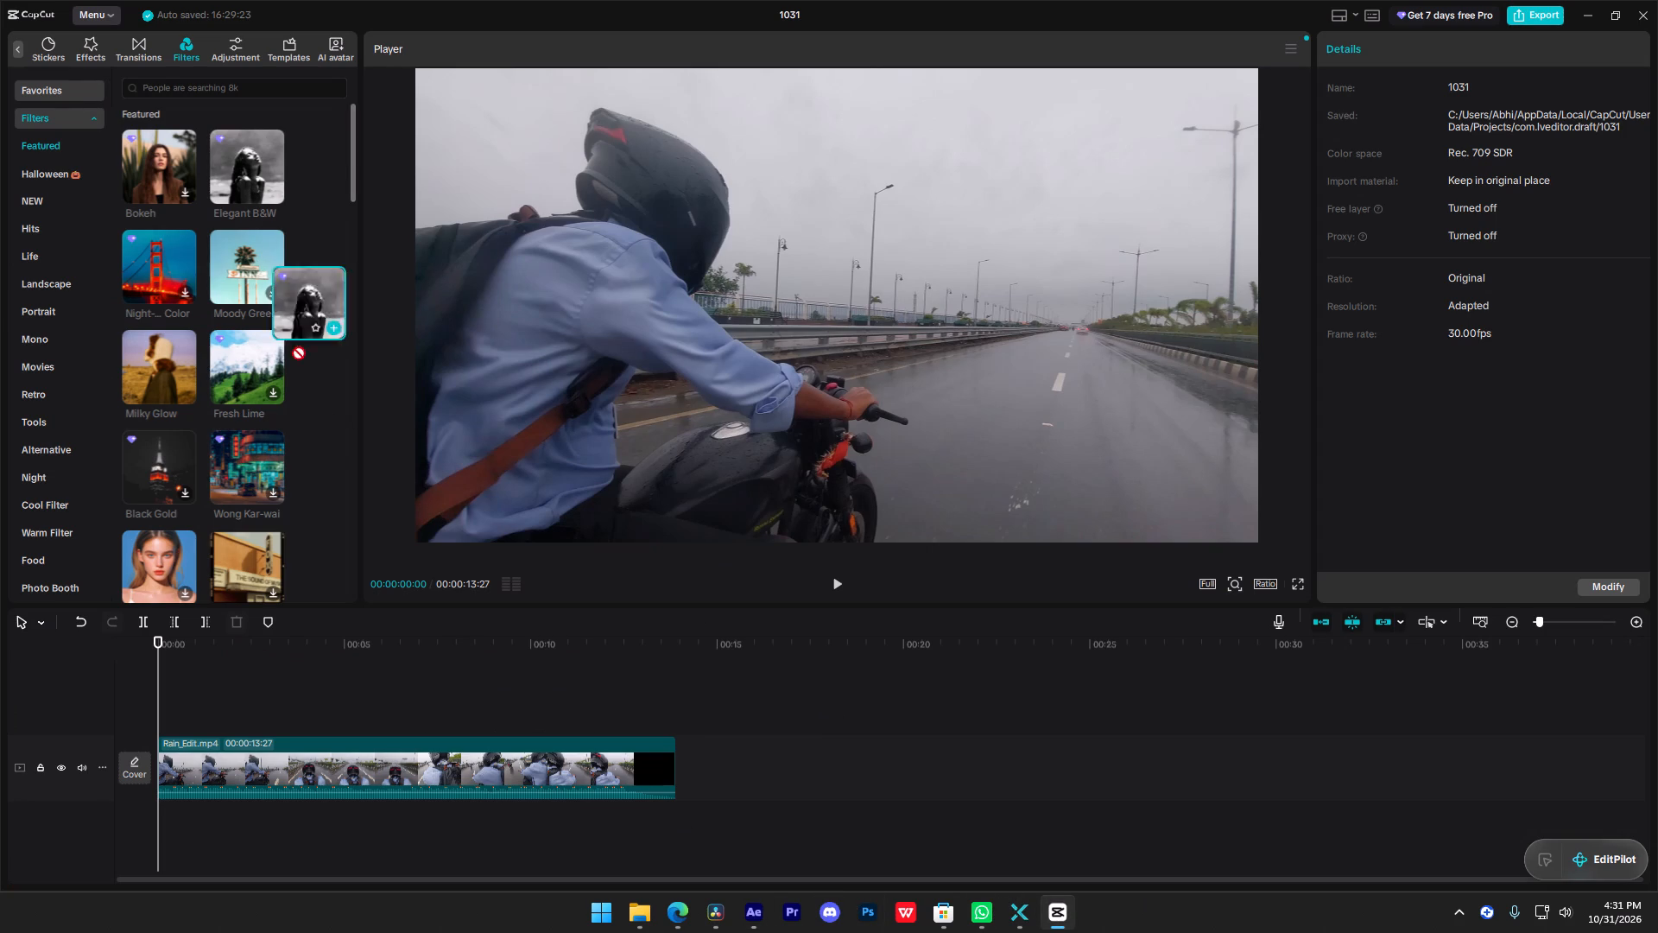
{"action": "left_click_drag", "start_coordinate": [292, 346], "coordinate": [154, 723]}
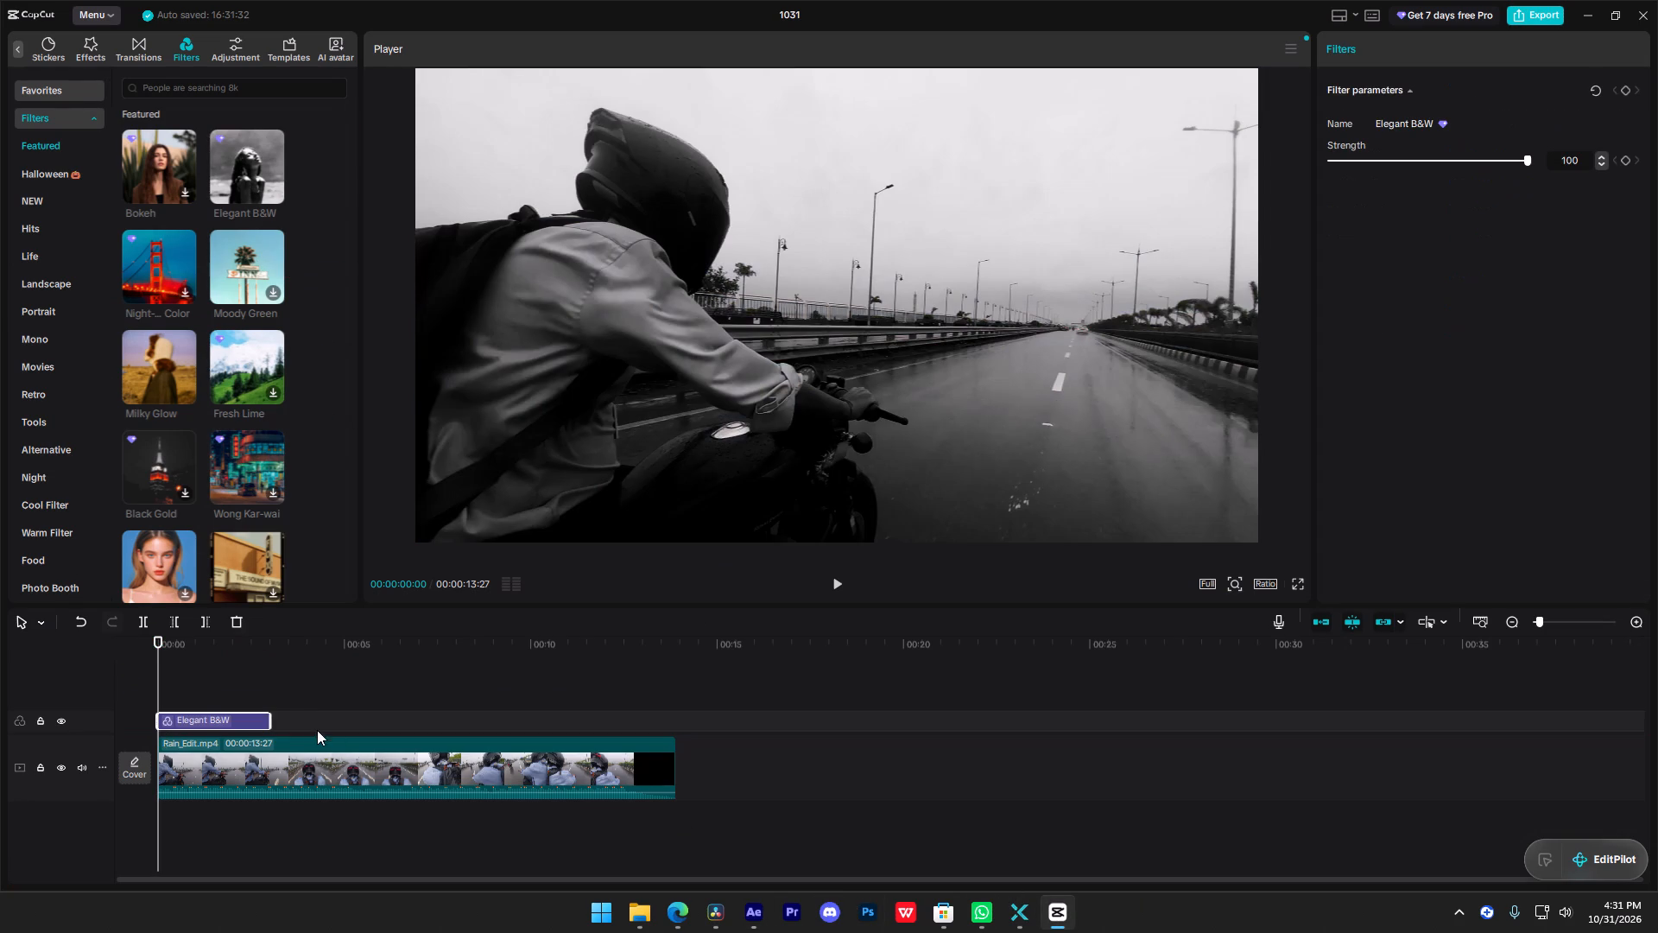
{"action": "left_click_drag", "start_coordinate": [265, 720], "coordinate": [669, 689]}
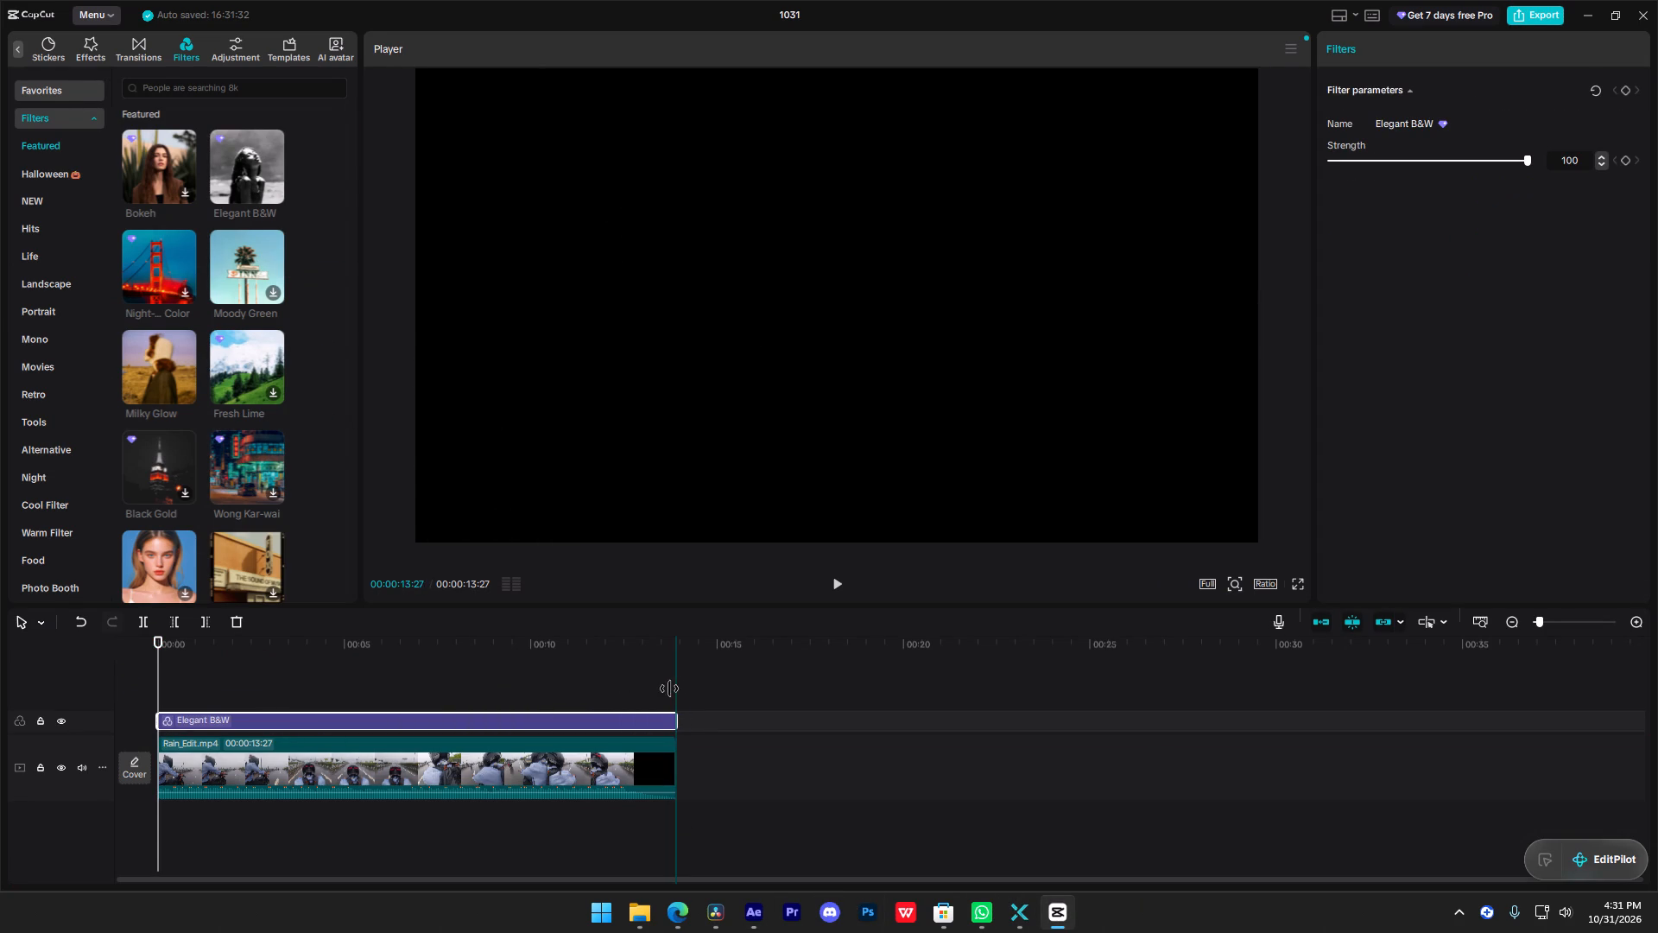
{"action": "left_click_drag", "start_coordinate": [669, 689], "coordinate": [668, 689]}
Place the Milky Glow filter on a new track above Elegant B&W at the timeline start and preview it.
{"action": "left_click_drag", "start_coordinate": [158, 373], "coordinate": [151, 704]}
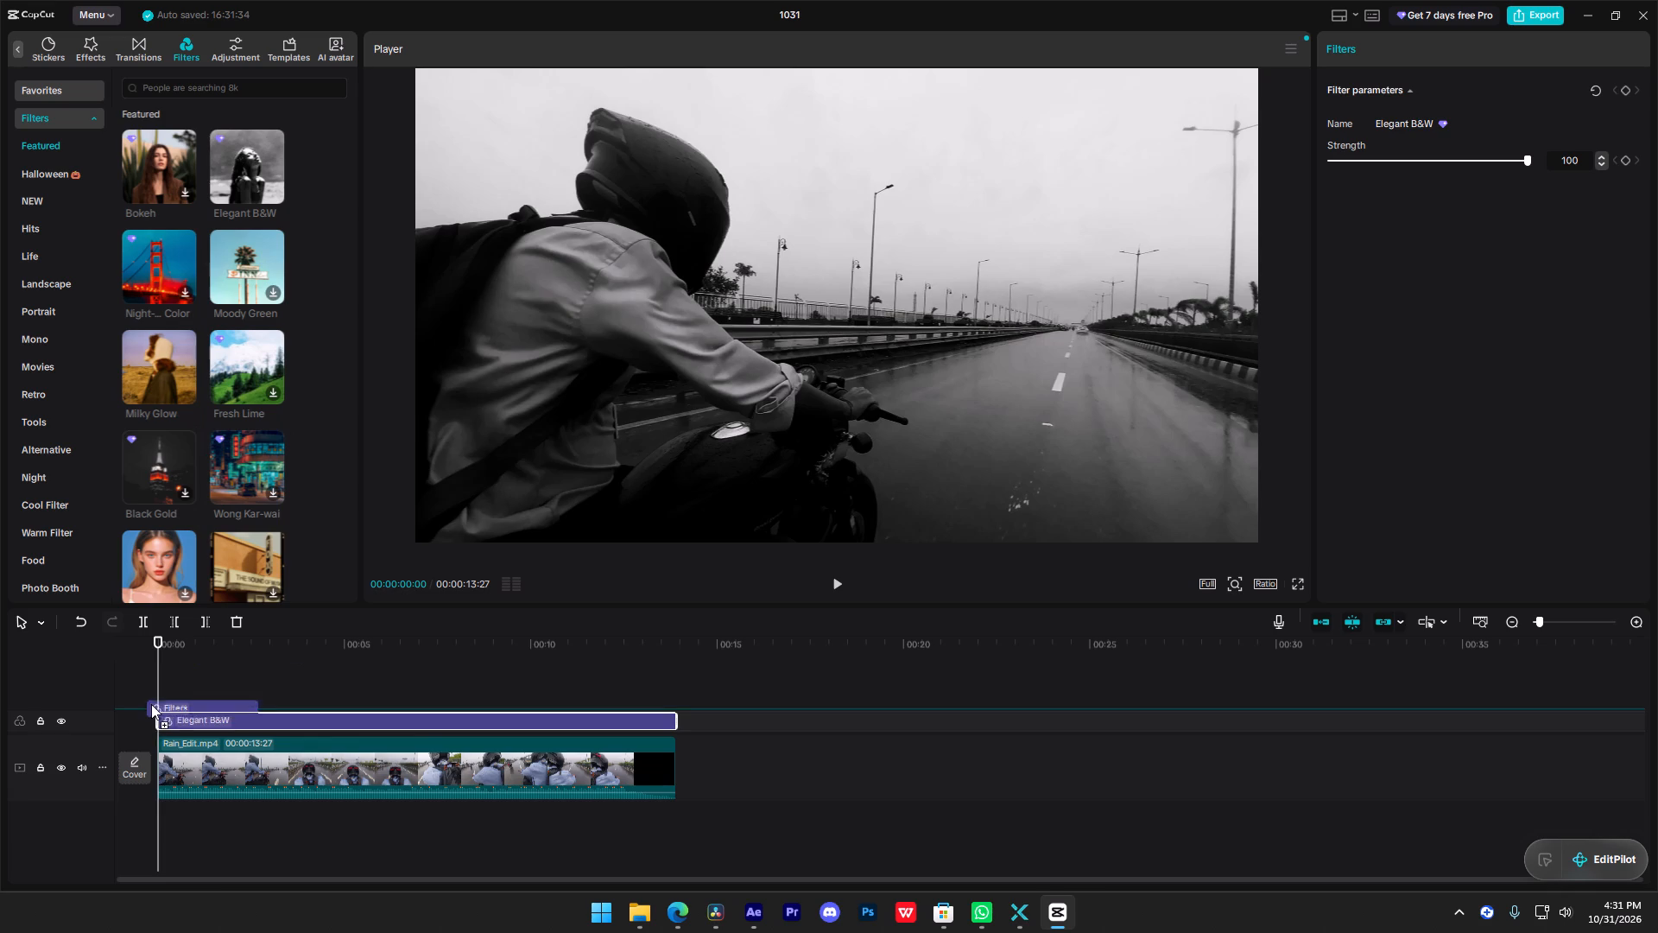
{"action": "left_click_drag", "start_coordinate": [151, 704], "coordinate": [155, 701]}
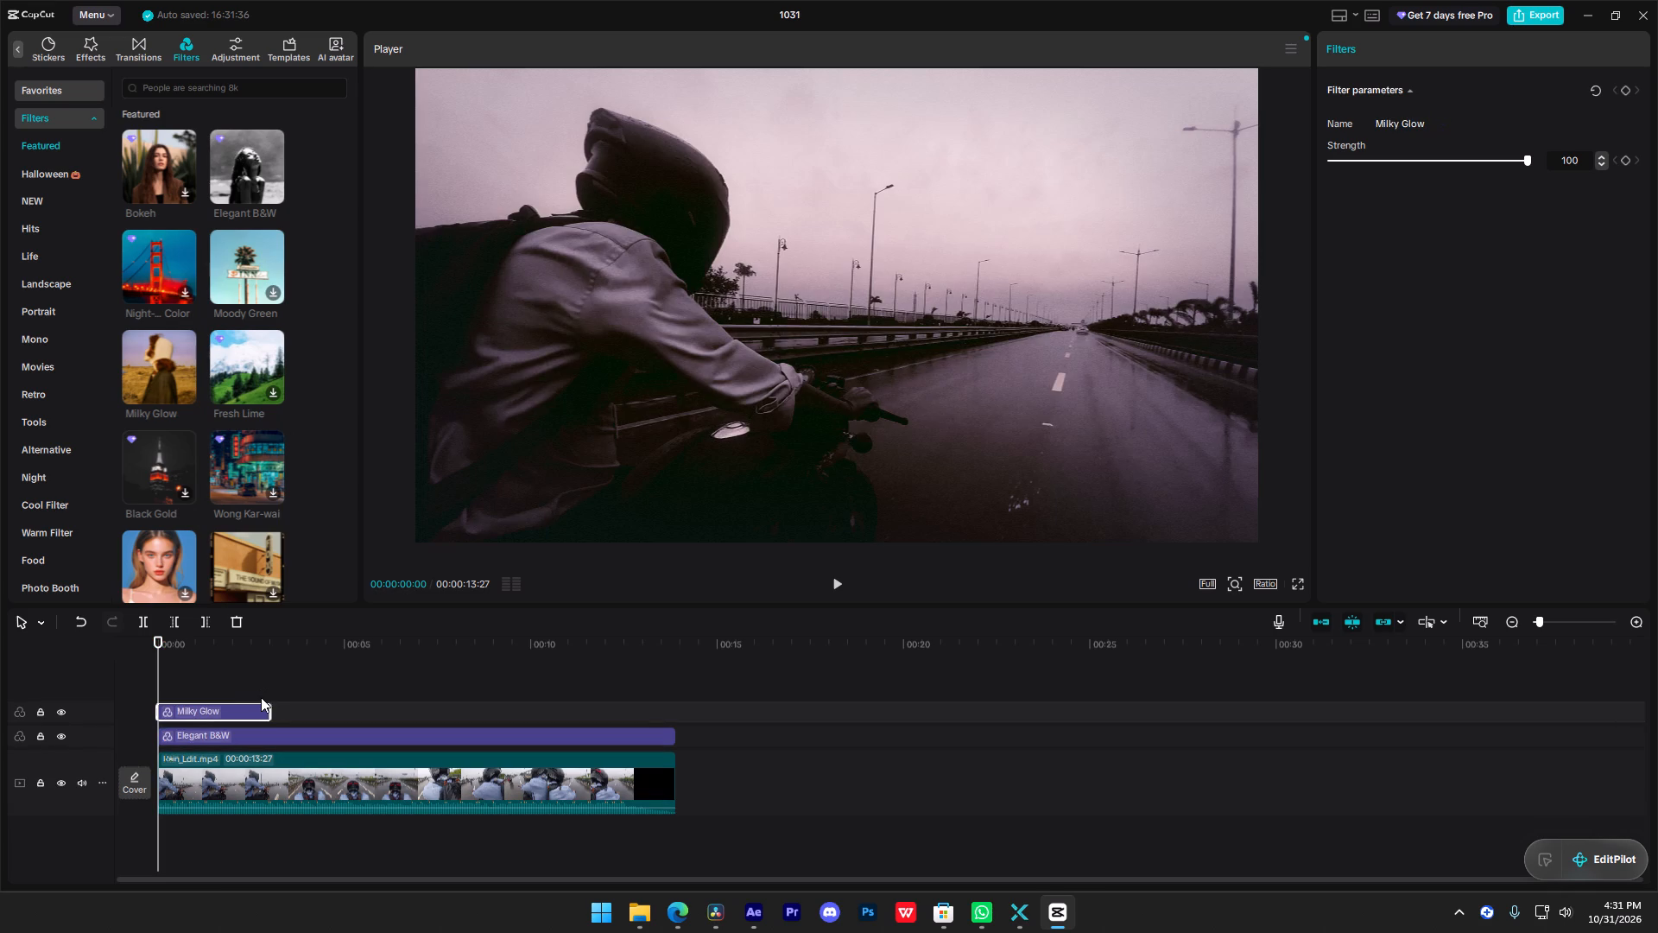
{"action": "key", "text": "space"}
{"action": "key", "text": "space"}
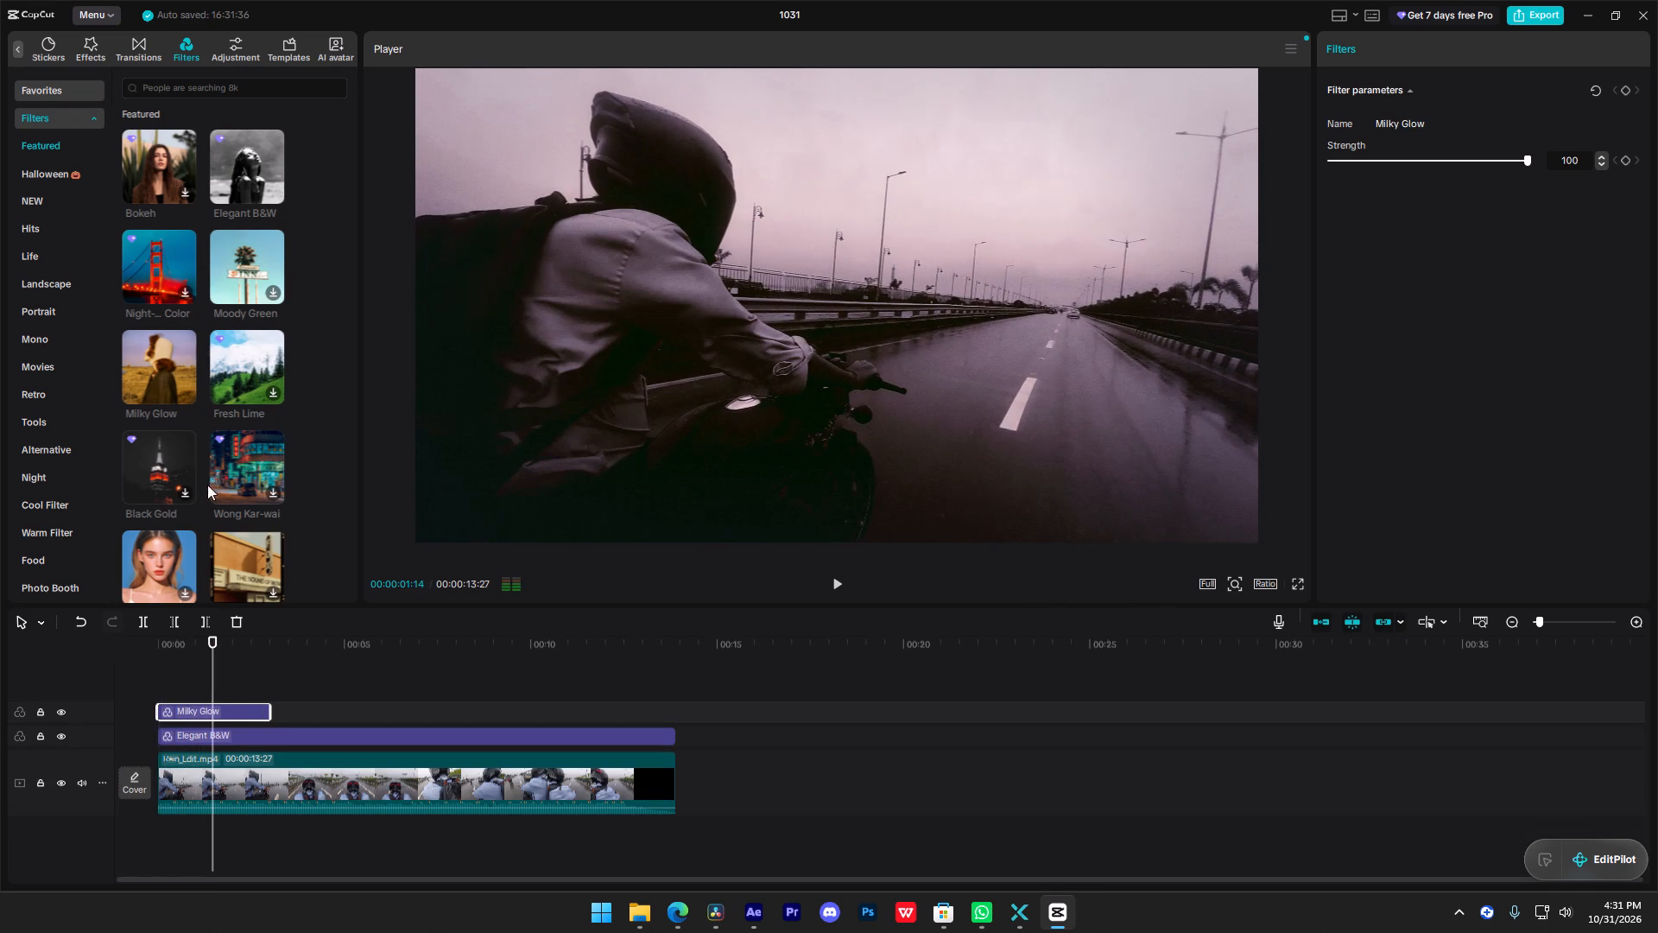
Browse the Featured filters for another look to stack on the clip.
{"action": "scroll", "coordinate": [150, 409], "scroll_direction": "down", "scroll_amount": 2}
{"action": "scroll", "coordinate": [248, 428], "scroll_direction": "down", "scroll_amount": 2}
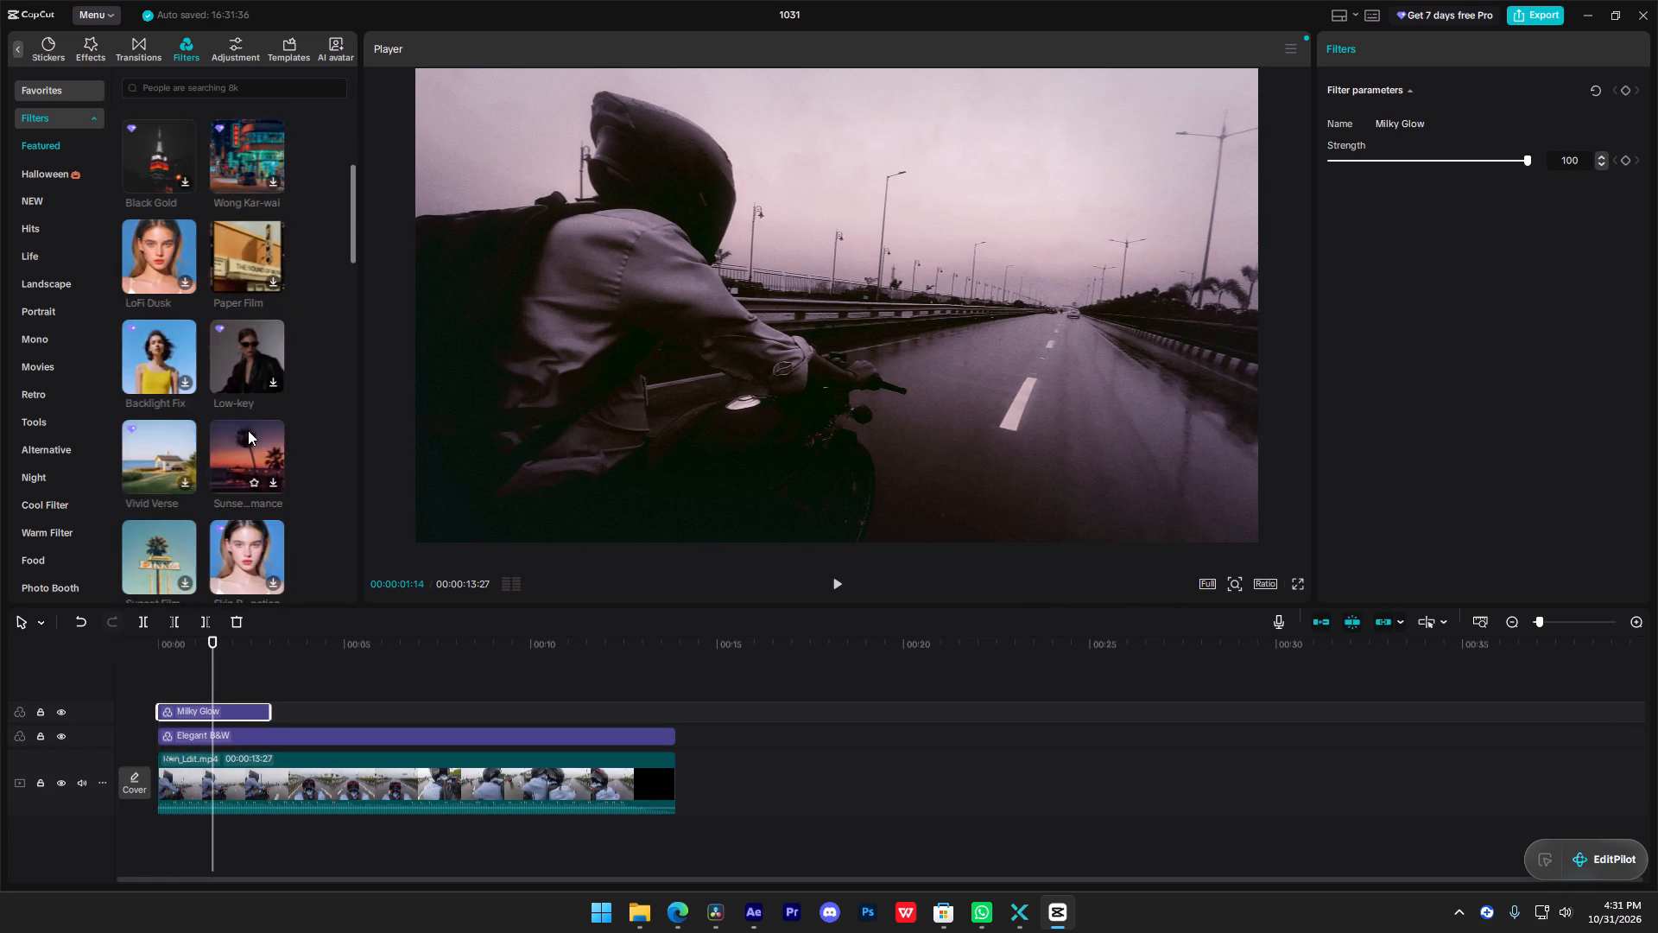
{"action": "scroll", "coordinate": [287, 496], "scroll_direction": "down", "scroll_amount": 7}
{"action": "scroll", "coordinate": [245, 437], "scroll_direction": "up", "scroll_amount": 14}
{"action": "scroll", "coordinate": [237, 295], "scroll_direction": "down", "scroll_amount": 7}
{"action": "scroll", "coordinate": [272, 389], "scroll_direction": "down", "scroll_amount": 6}
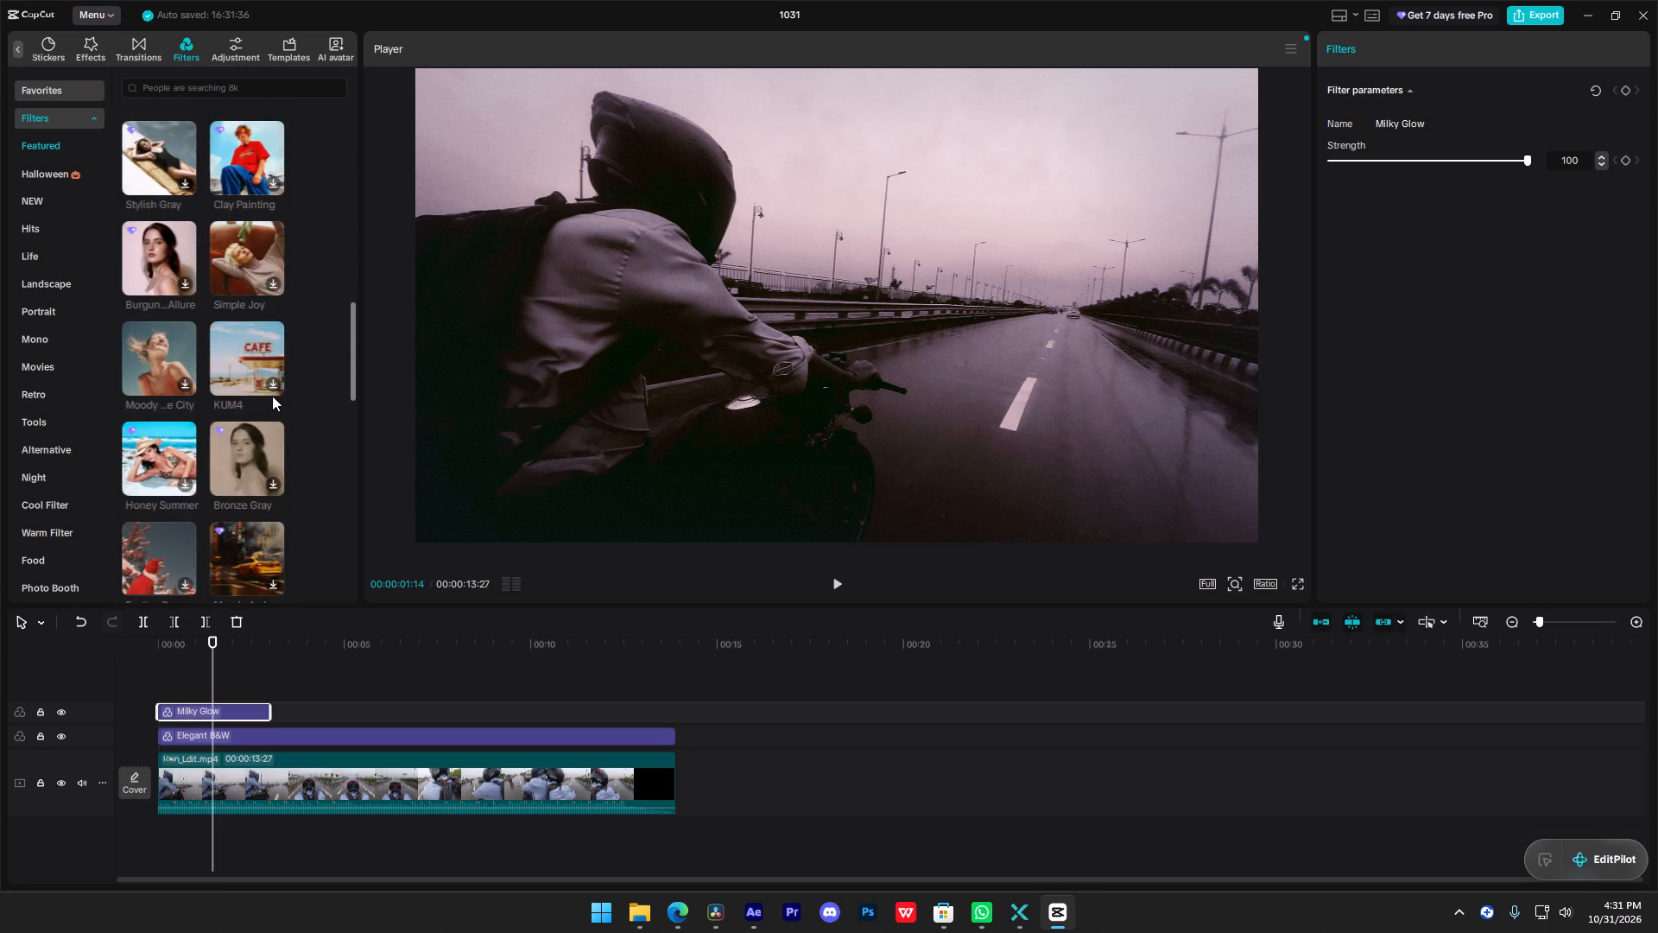
{"action": "scroll", "coordinate": [272, 396], "scroll_direction": "down", "scroll_amount": 9}
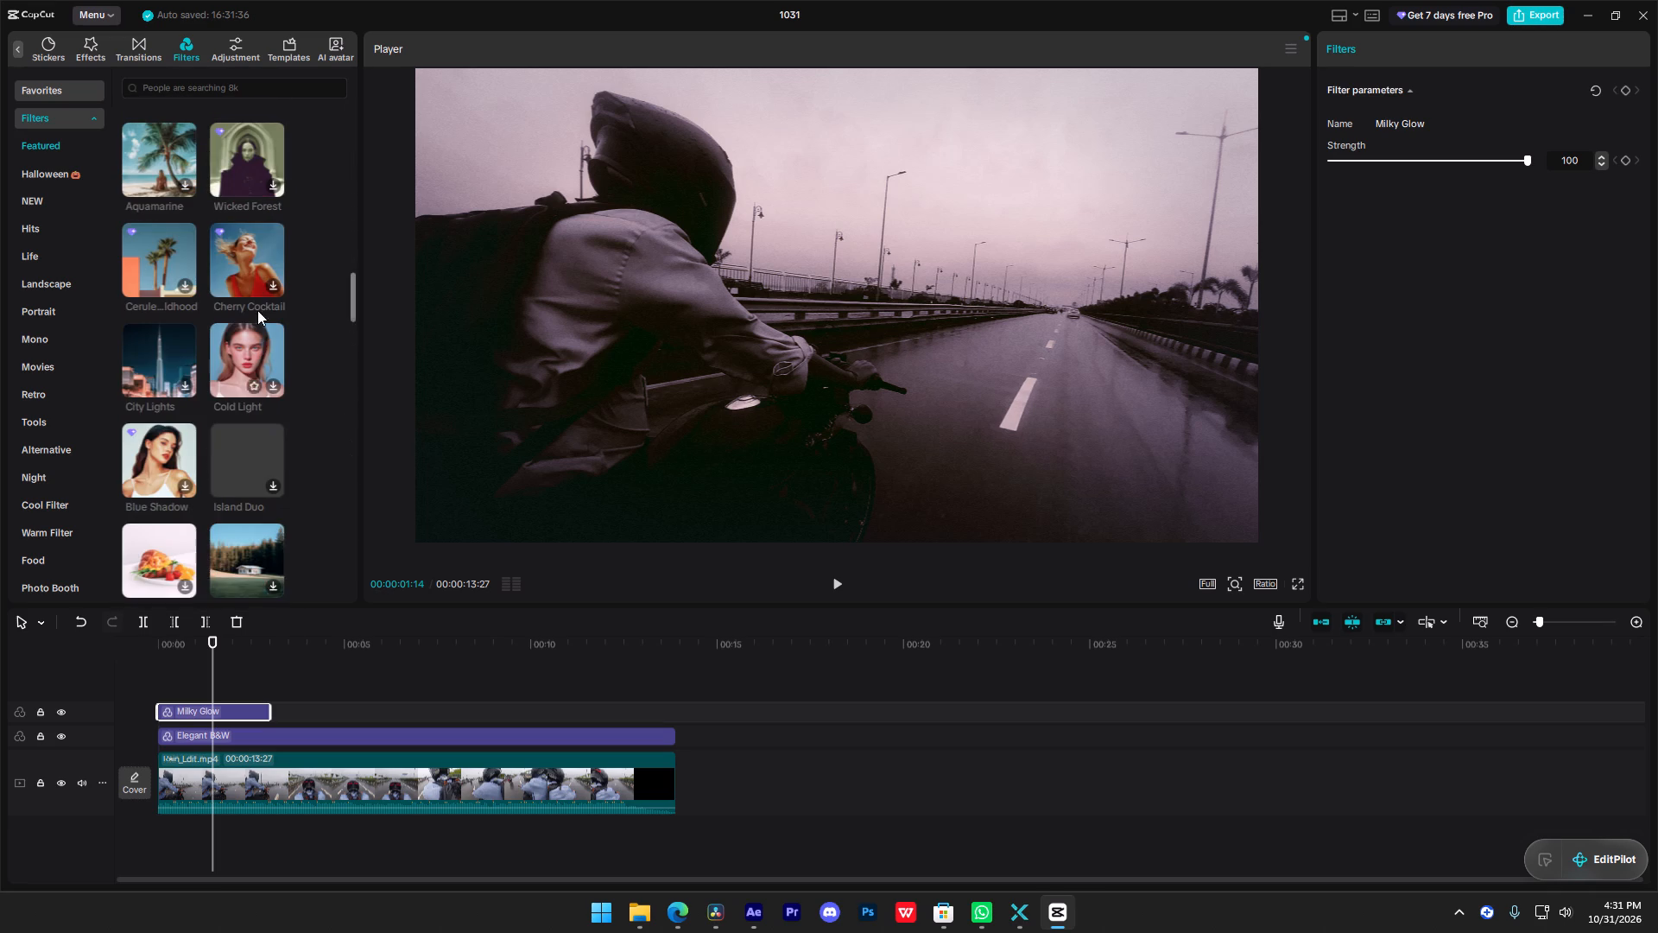
{"action": "scroll", "coordinate": [237, 300], "scroll_direction": "down", "scroll_amount": 3}
Search the filter library for "glow effect".
{"action": "left_click", "coordinate": [188, 96]}
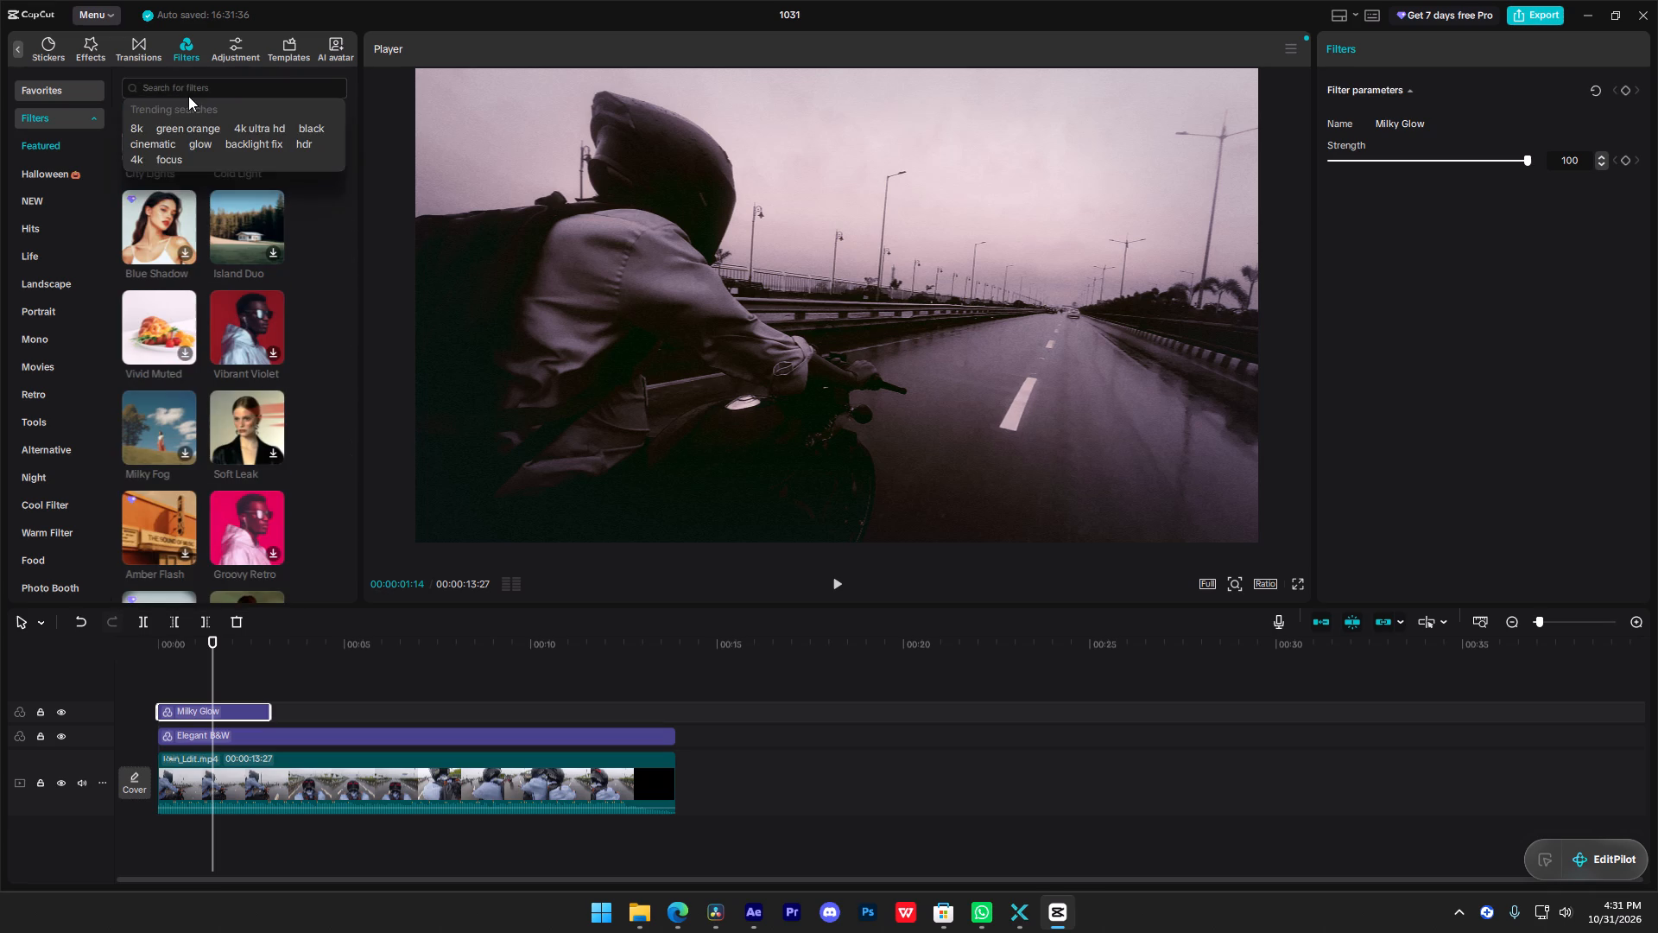
{"action": "type", "text": "glow"}
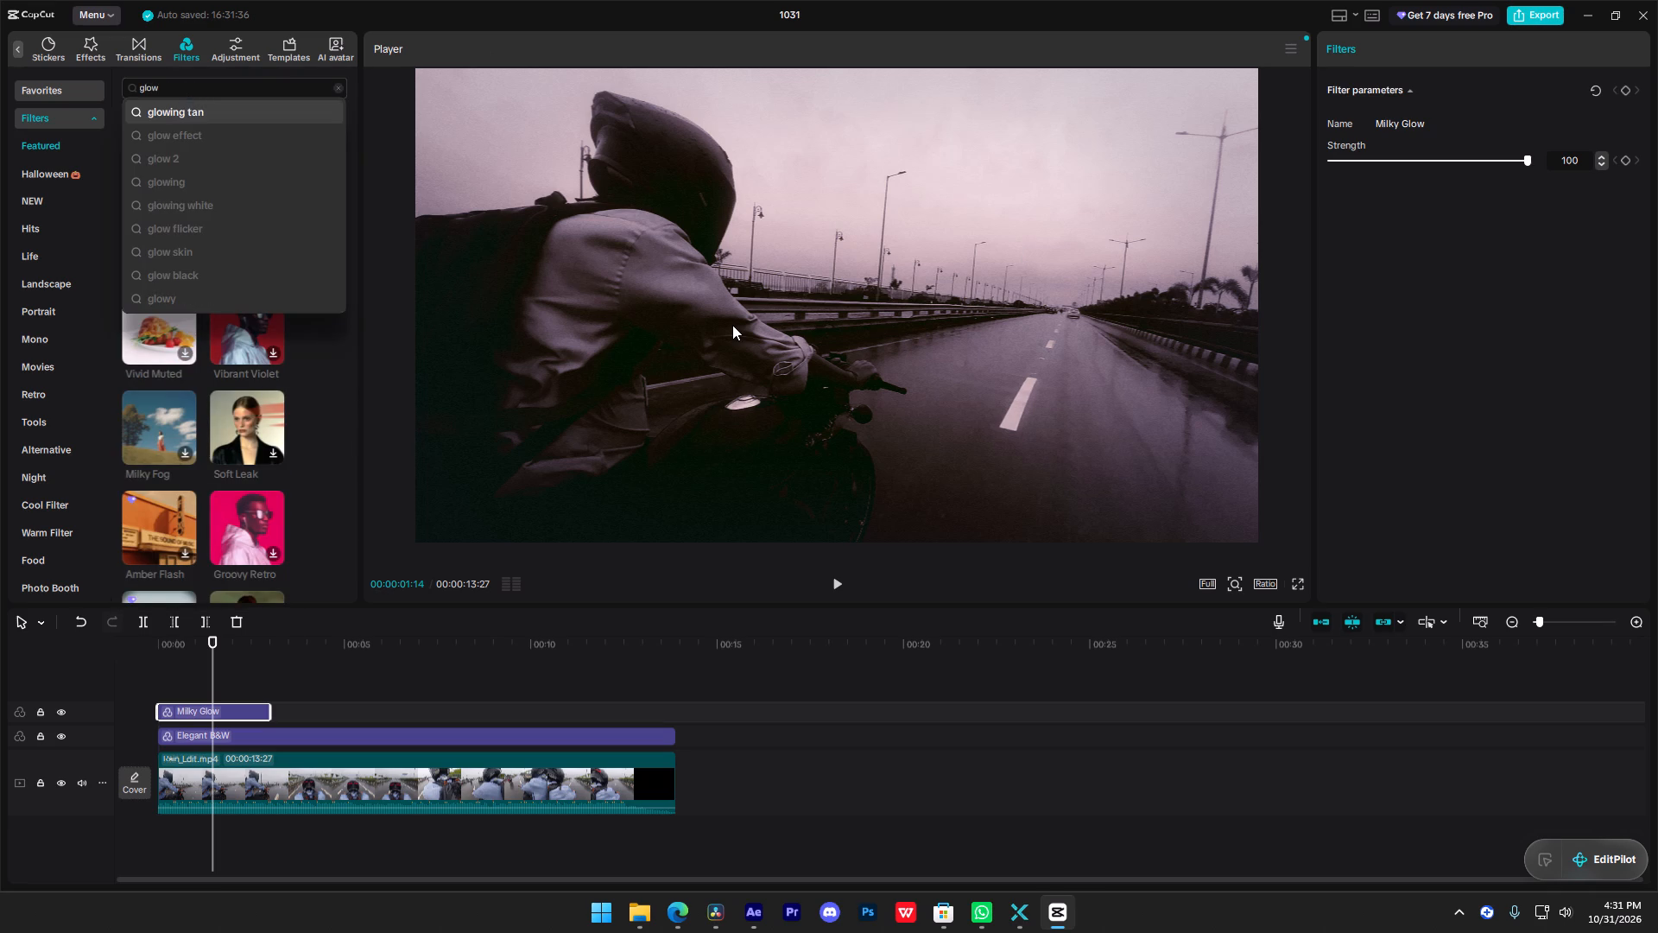
{"action": "key", "text": "shift+Return"}
{"action": "left_click", "coordinate": [180, 133]}
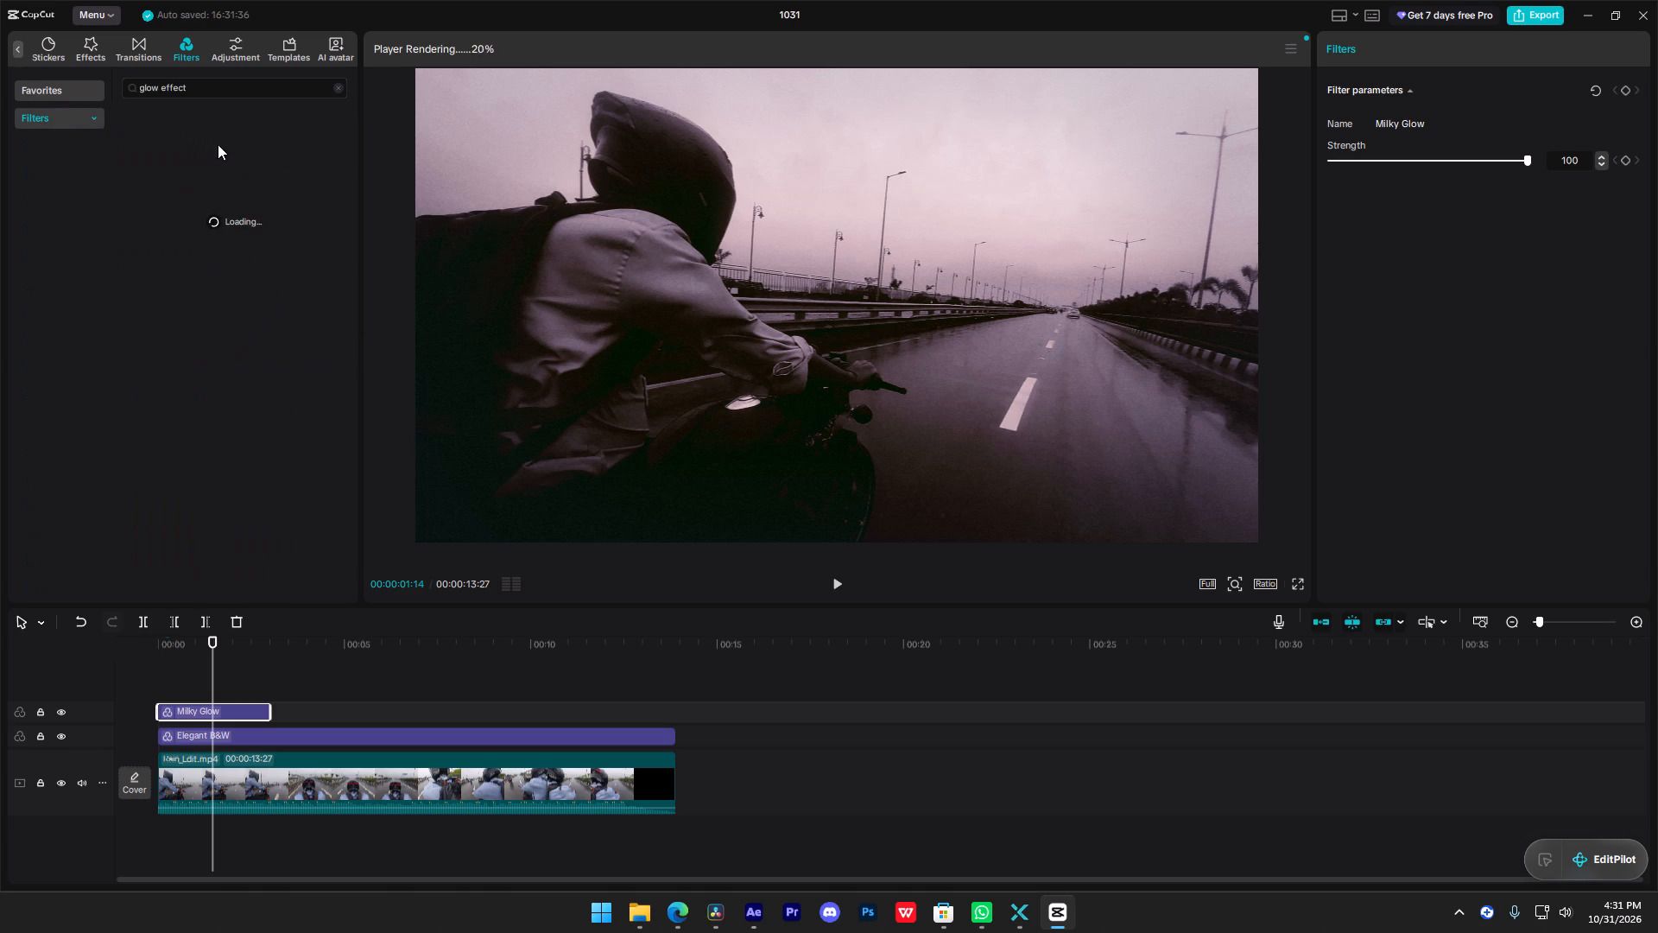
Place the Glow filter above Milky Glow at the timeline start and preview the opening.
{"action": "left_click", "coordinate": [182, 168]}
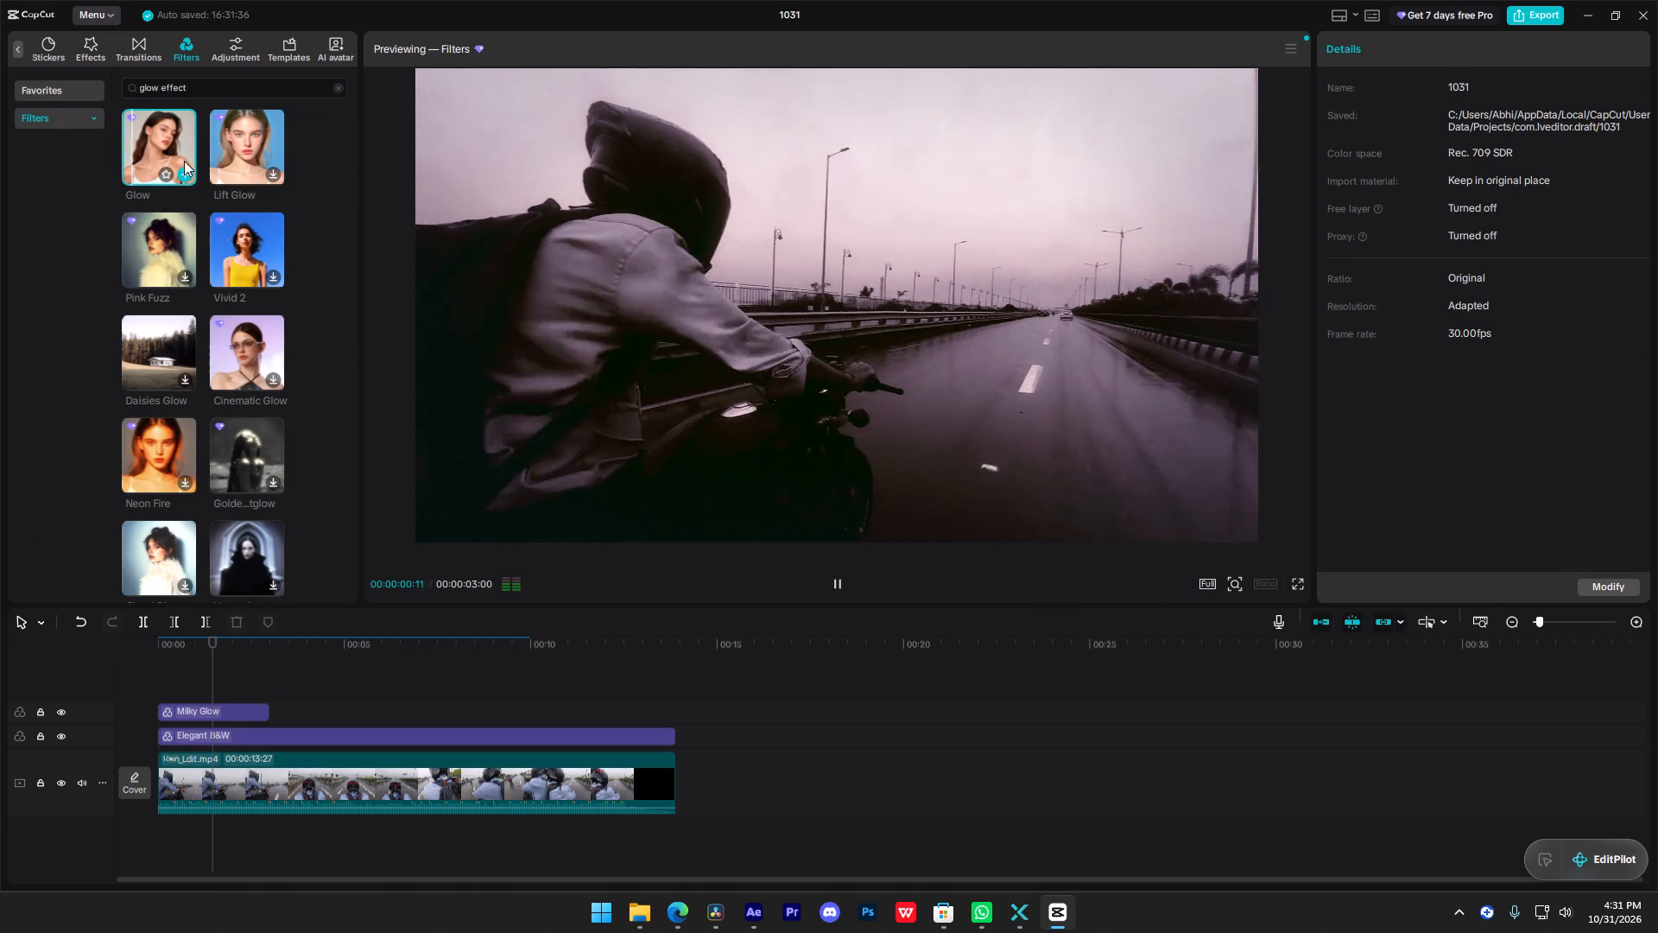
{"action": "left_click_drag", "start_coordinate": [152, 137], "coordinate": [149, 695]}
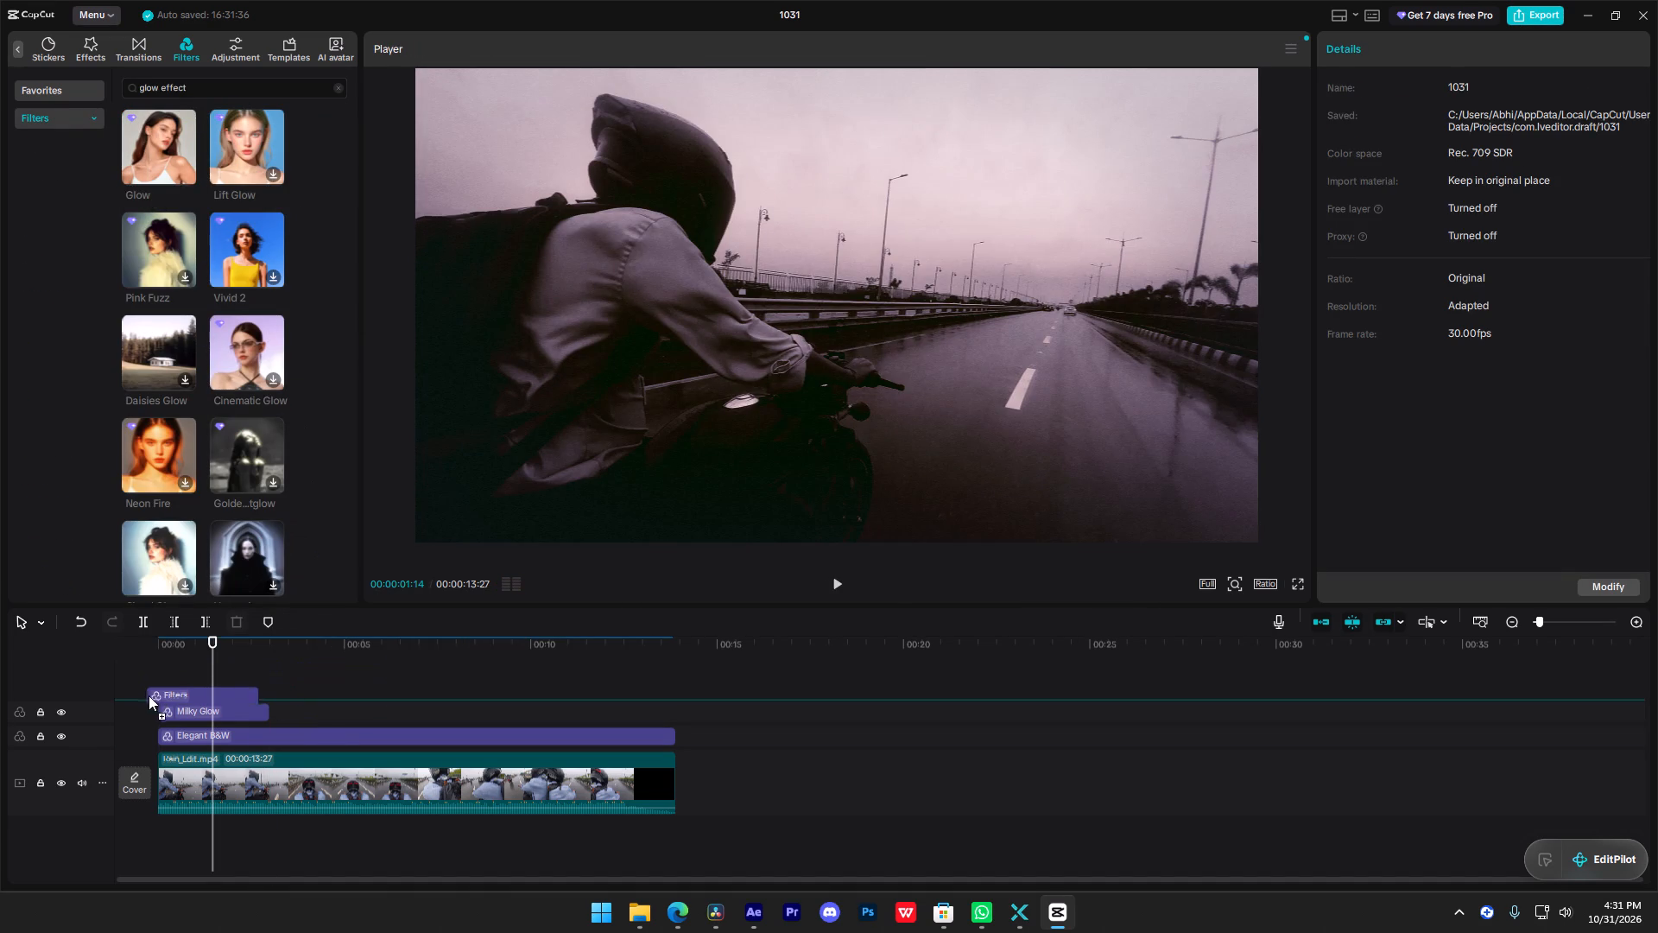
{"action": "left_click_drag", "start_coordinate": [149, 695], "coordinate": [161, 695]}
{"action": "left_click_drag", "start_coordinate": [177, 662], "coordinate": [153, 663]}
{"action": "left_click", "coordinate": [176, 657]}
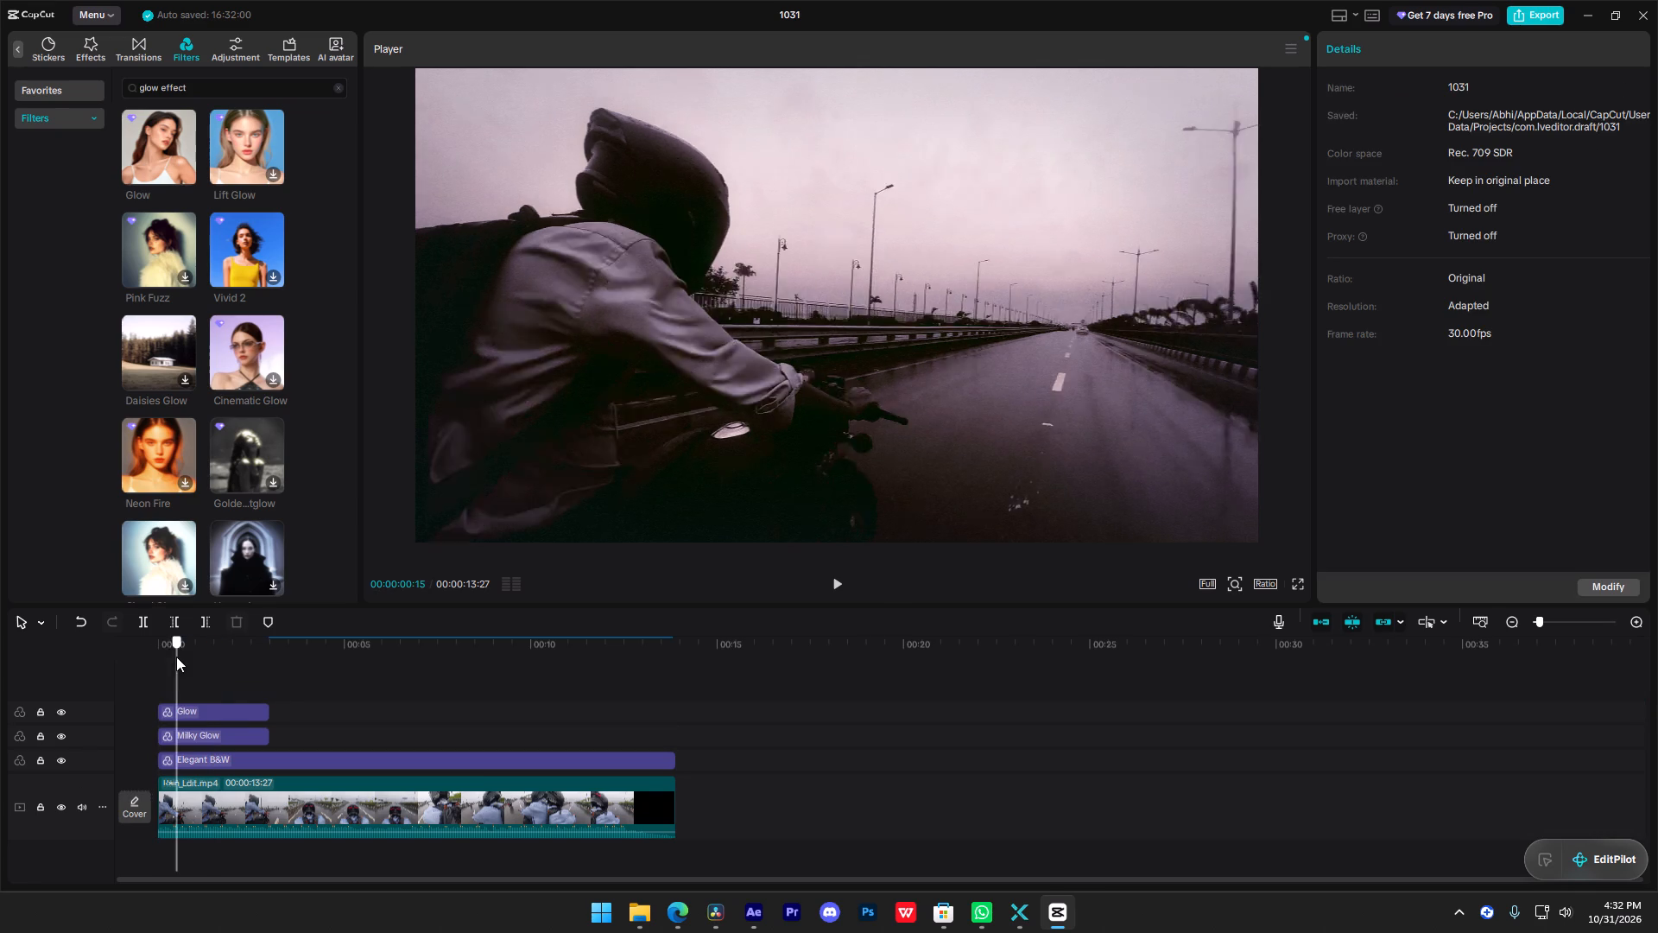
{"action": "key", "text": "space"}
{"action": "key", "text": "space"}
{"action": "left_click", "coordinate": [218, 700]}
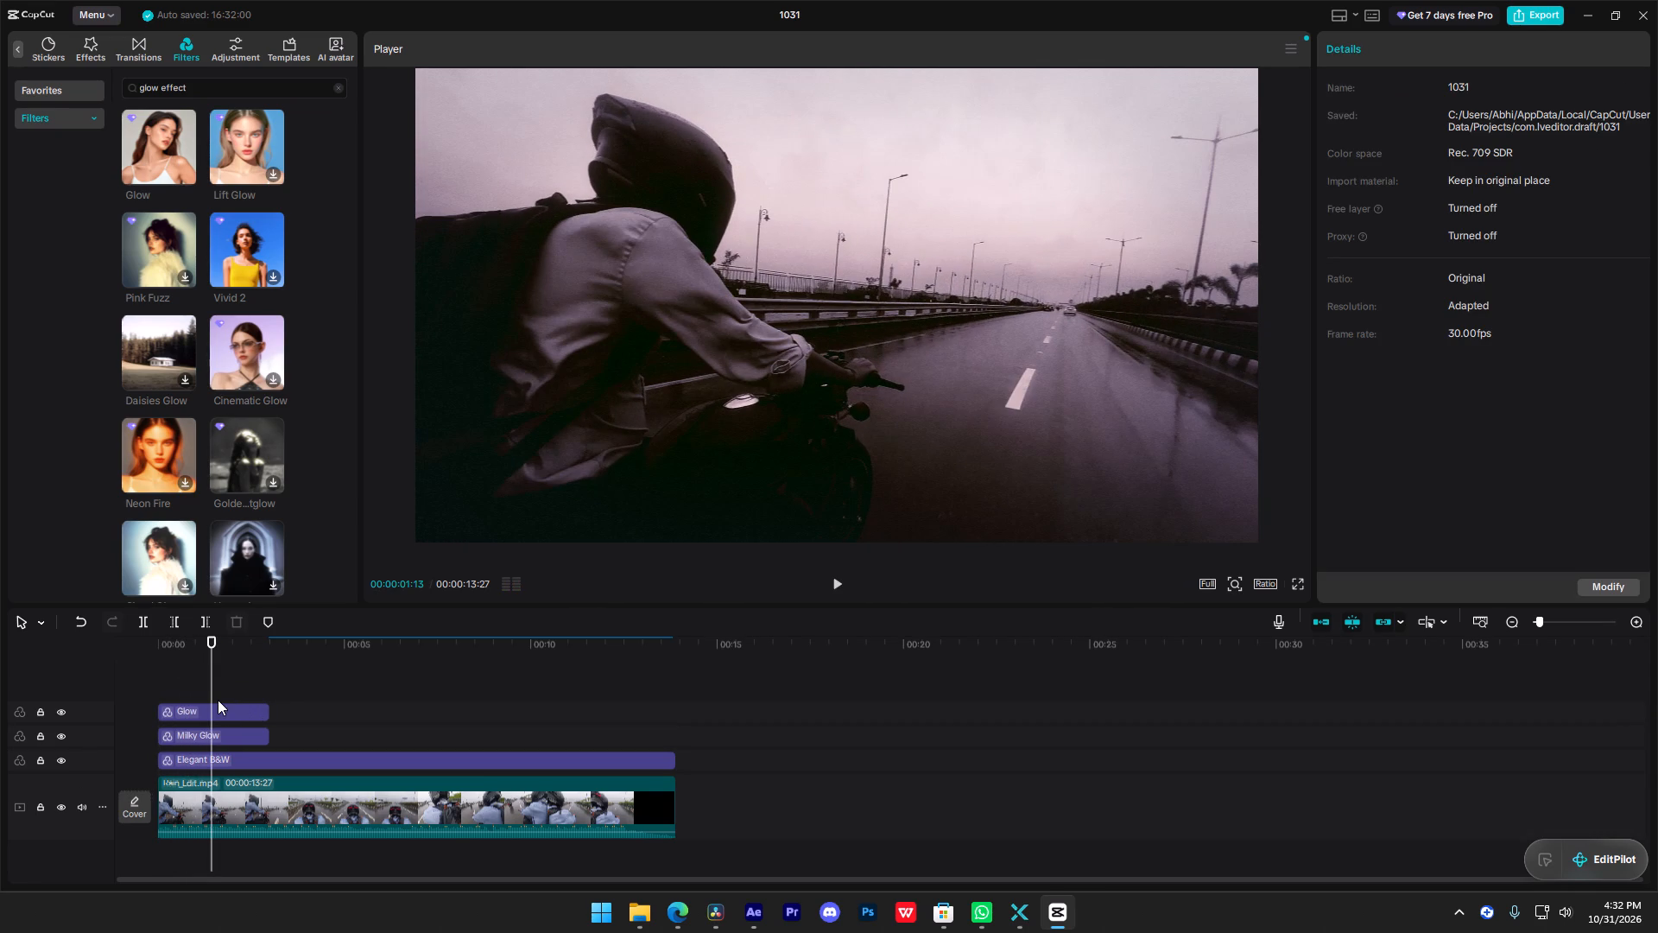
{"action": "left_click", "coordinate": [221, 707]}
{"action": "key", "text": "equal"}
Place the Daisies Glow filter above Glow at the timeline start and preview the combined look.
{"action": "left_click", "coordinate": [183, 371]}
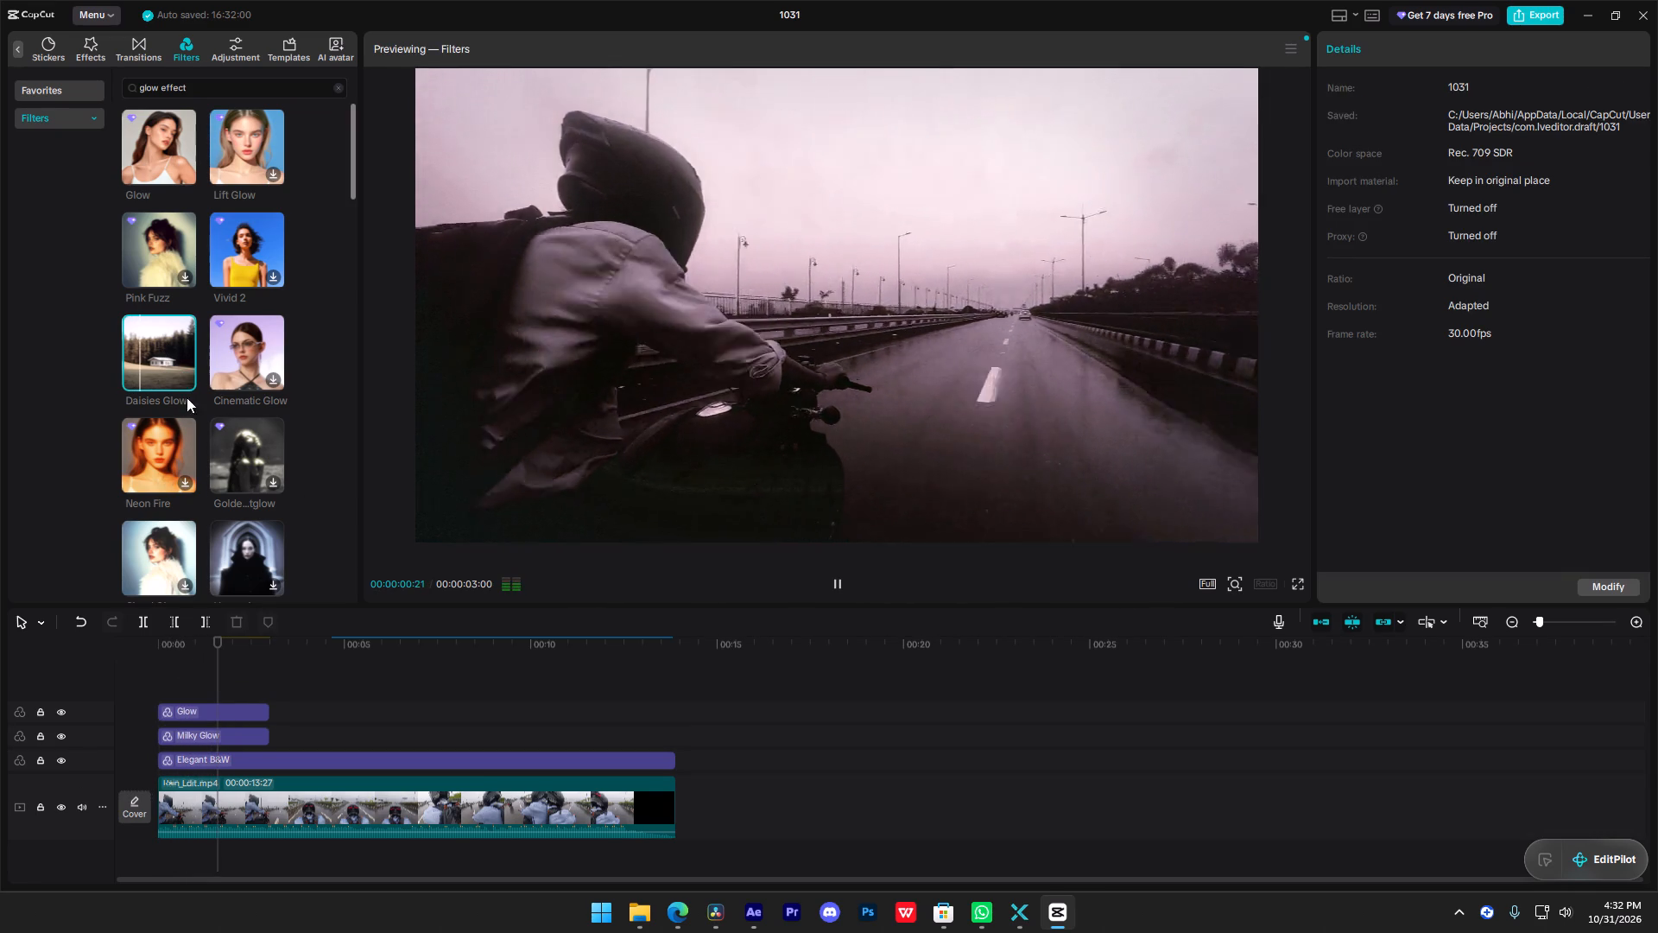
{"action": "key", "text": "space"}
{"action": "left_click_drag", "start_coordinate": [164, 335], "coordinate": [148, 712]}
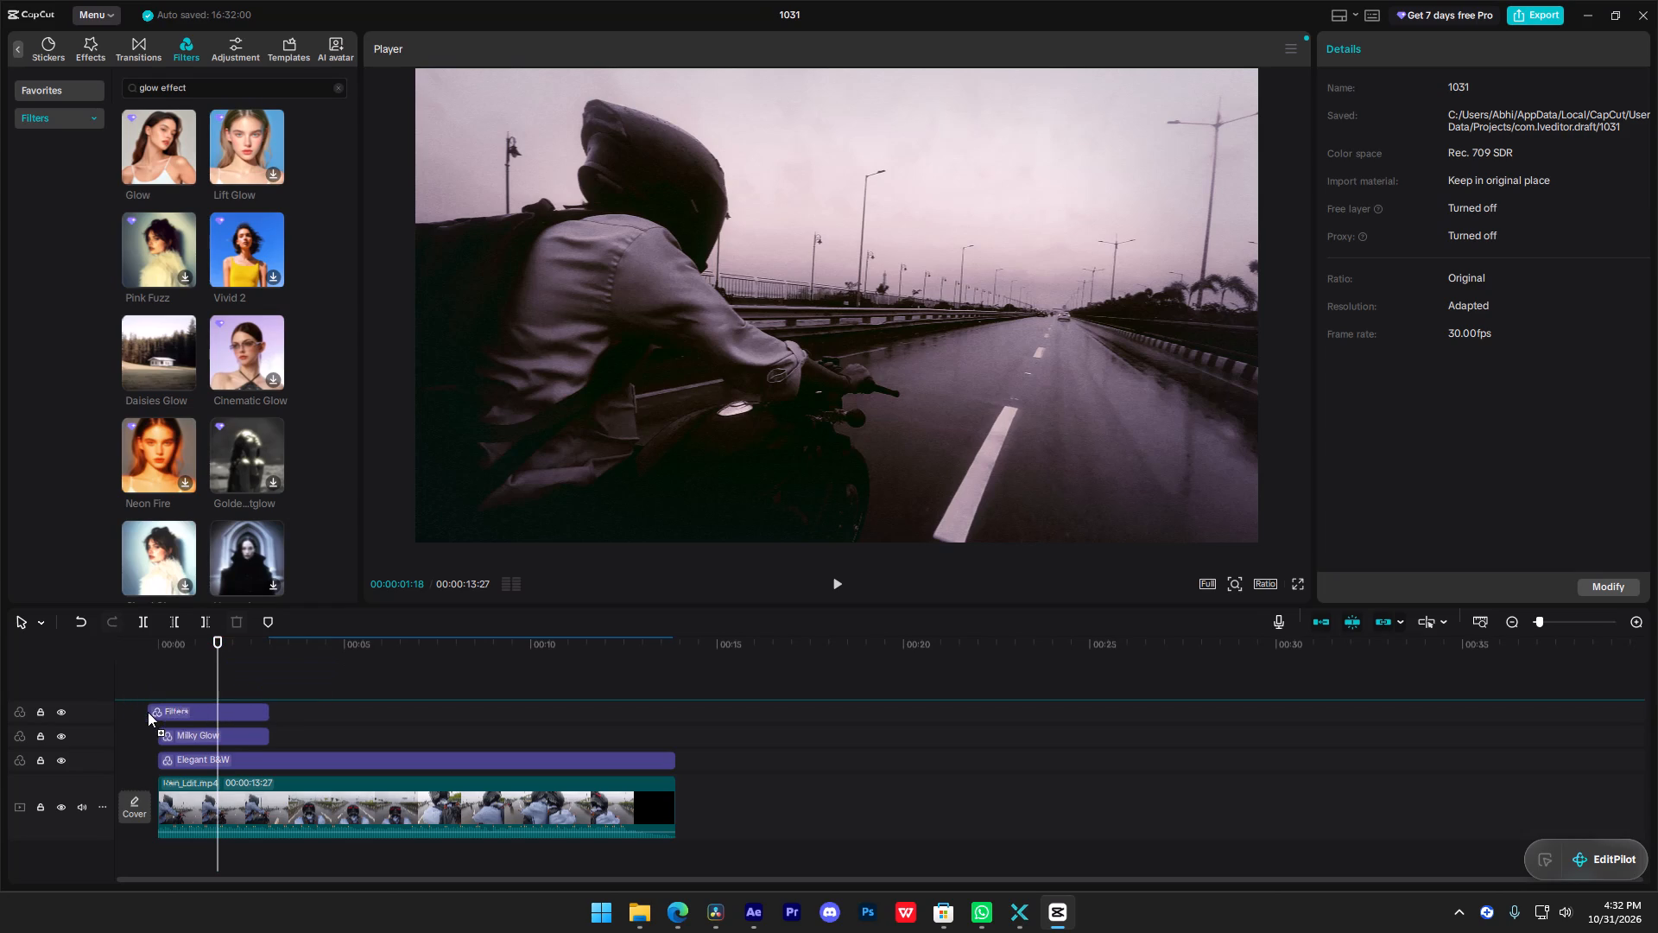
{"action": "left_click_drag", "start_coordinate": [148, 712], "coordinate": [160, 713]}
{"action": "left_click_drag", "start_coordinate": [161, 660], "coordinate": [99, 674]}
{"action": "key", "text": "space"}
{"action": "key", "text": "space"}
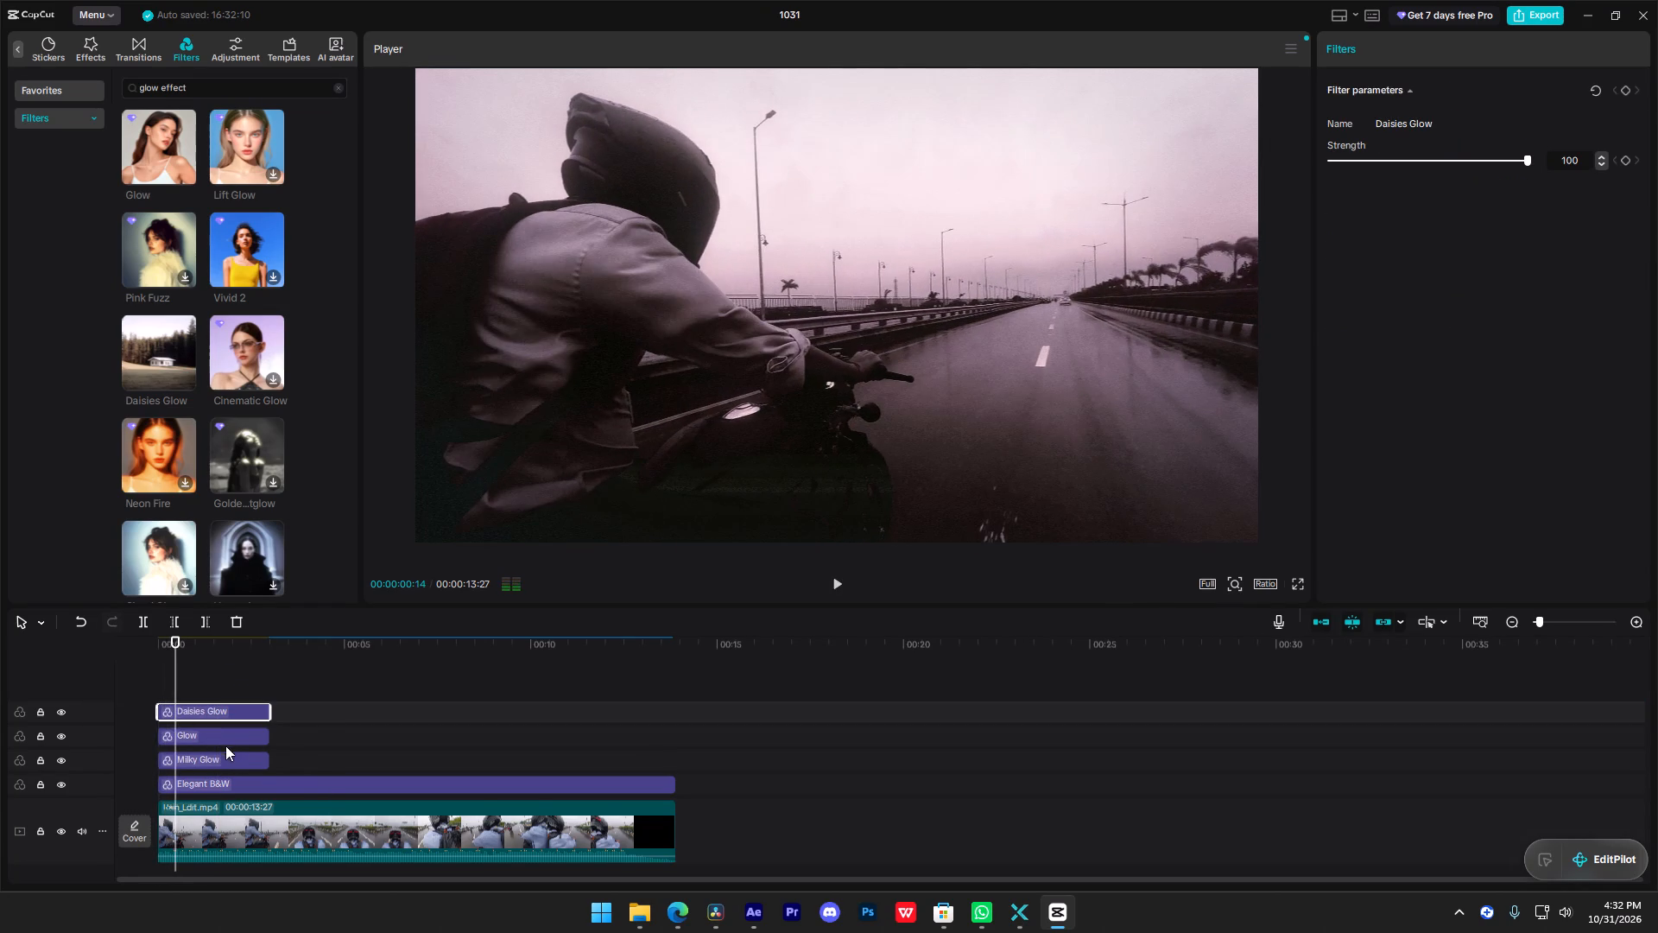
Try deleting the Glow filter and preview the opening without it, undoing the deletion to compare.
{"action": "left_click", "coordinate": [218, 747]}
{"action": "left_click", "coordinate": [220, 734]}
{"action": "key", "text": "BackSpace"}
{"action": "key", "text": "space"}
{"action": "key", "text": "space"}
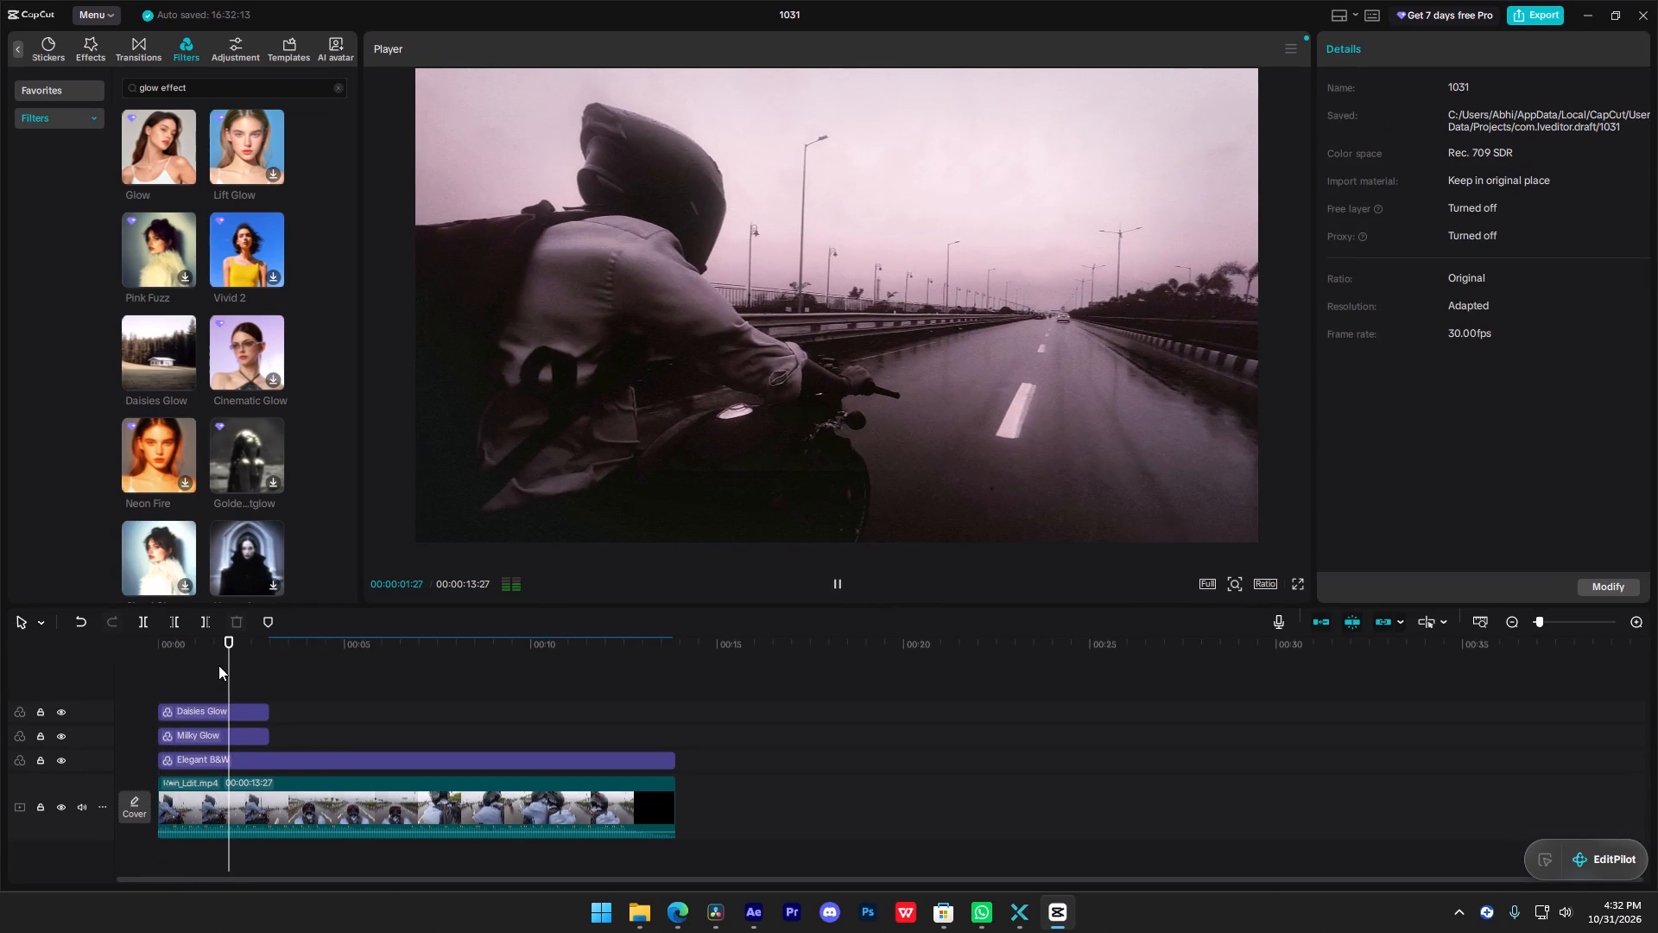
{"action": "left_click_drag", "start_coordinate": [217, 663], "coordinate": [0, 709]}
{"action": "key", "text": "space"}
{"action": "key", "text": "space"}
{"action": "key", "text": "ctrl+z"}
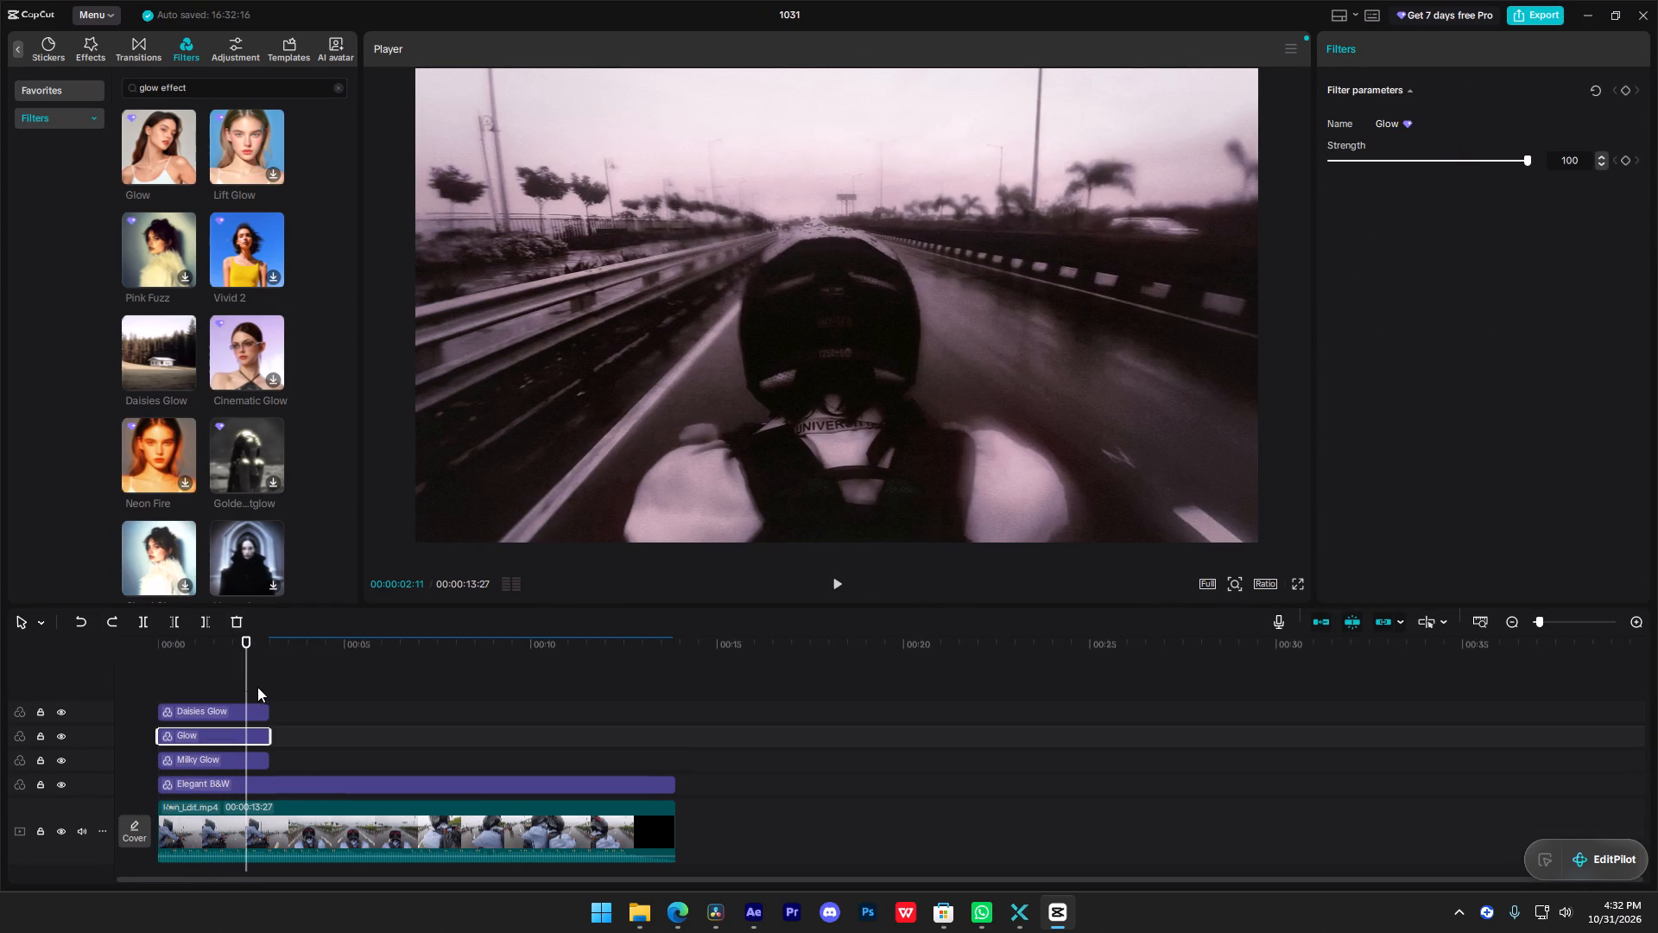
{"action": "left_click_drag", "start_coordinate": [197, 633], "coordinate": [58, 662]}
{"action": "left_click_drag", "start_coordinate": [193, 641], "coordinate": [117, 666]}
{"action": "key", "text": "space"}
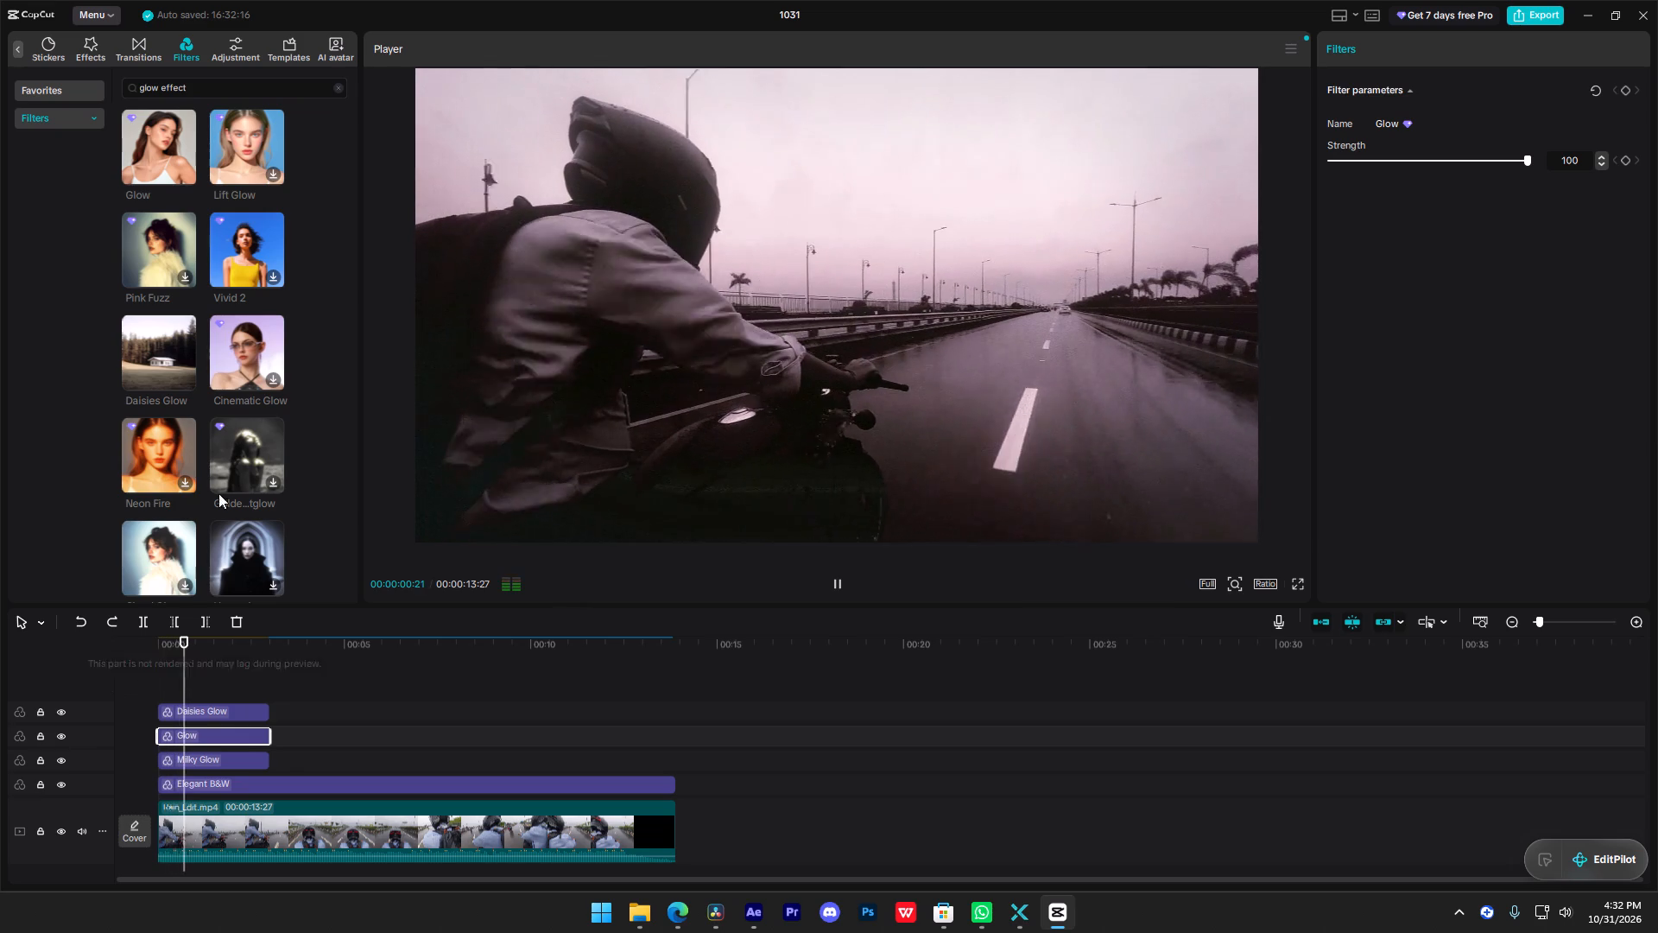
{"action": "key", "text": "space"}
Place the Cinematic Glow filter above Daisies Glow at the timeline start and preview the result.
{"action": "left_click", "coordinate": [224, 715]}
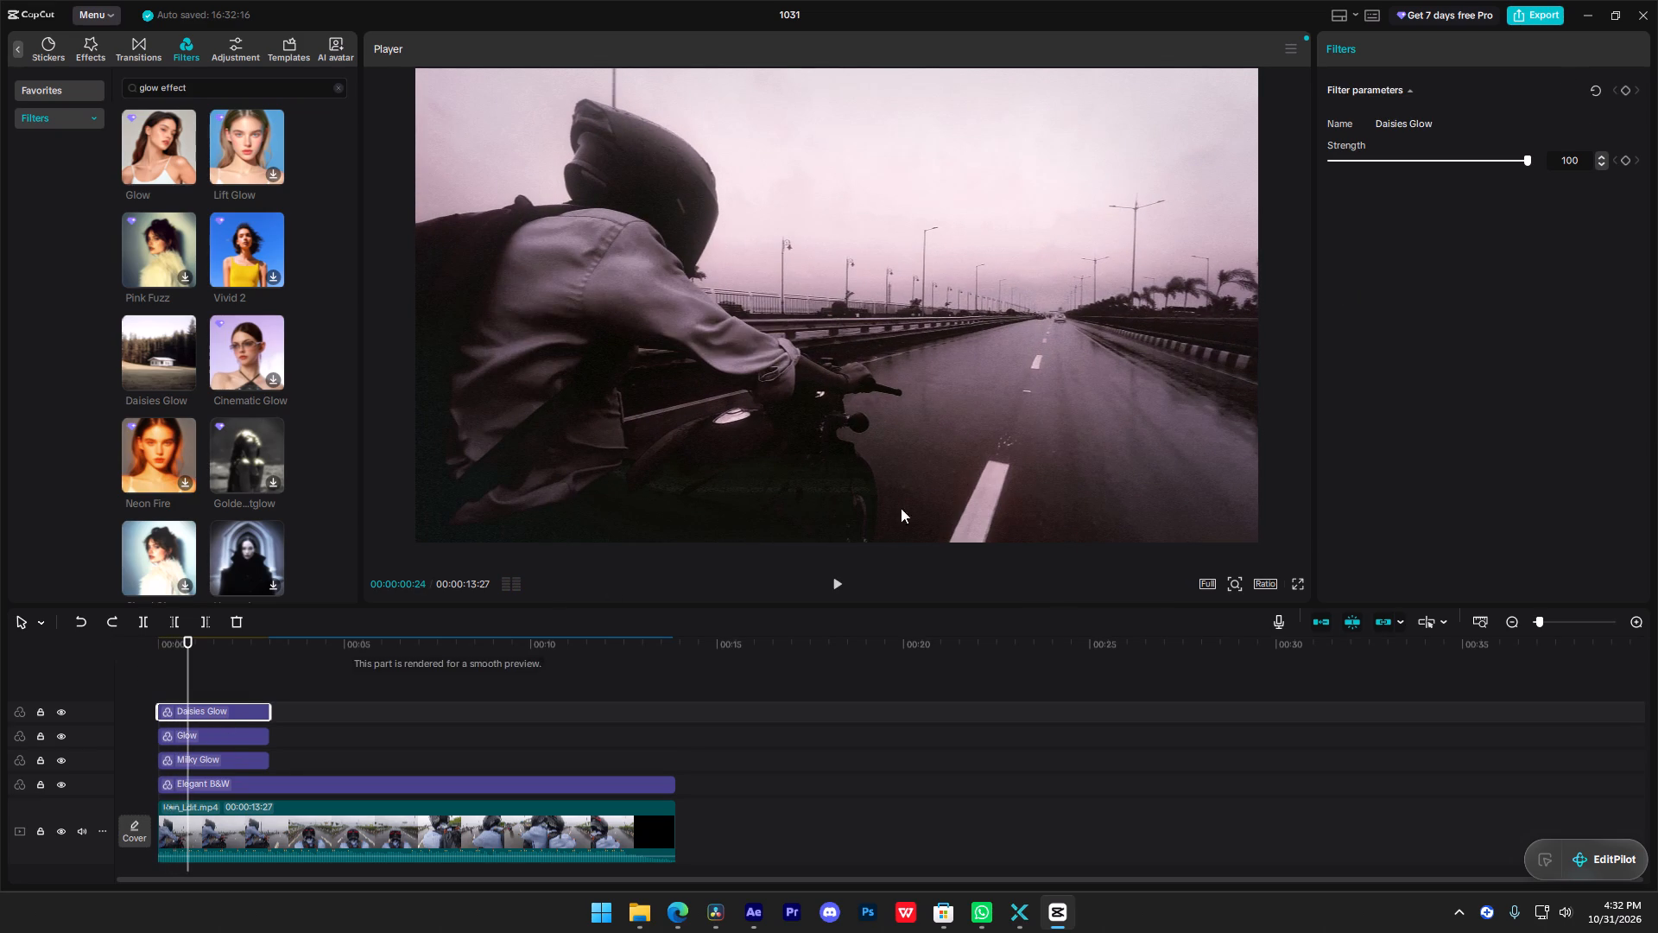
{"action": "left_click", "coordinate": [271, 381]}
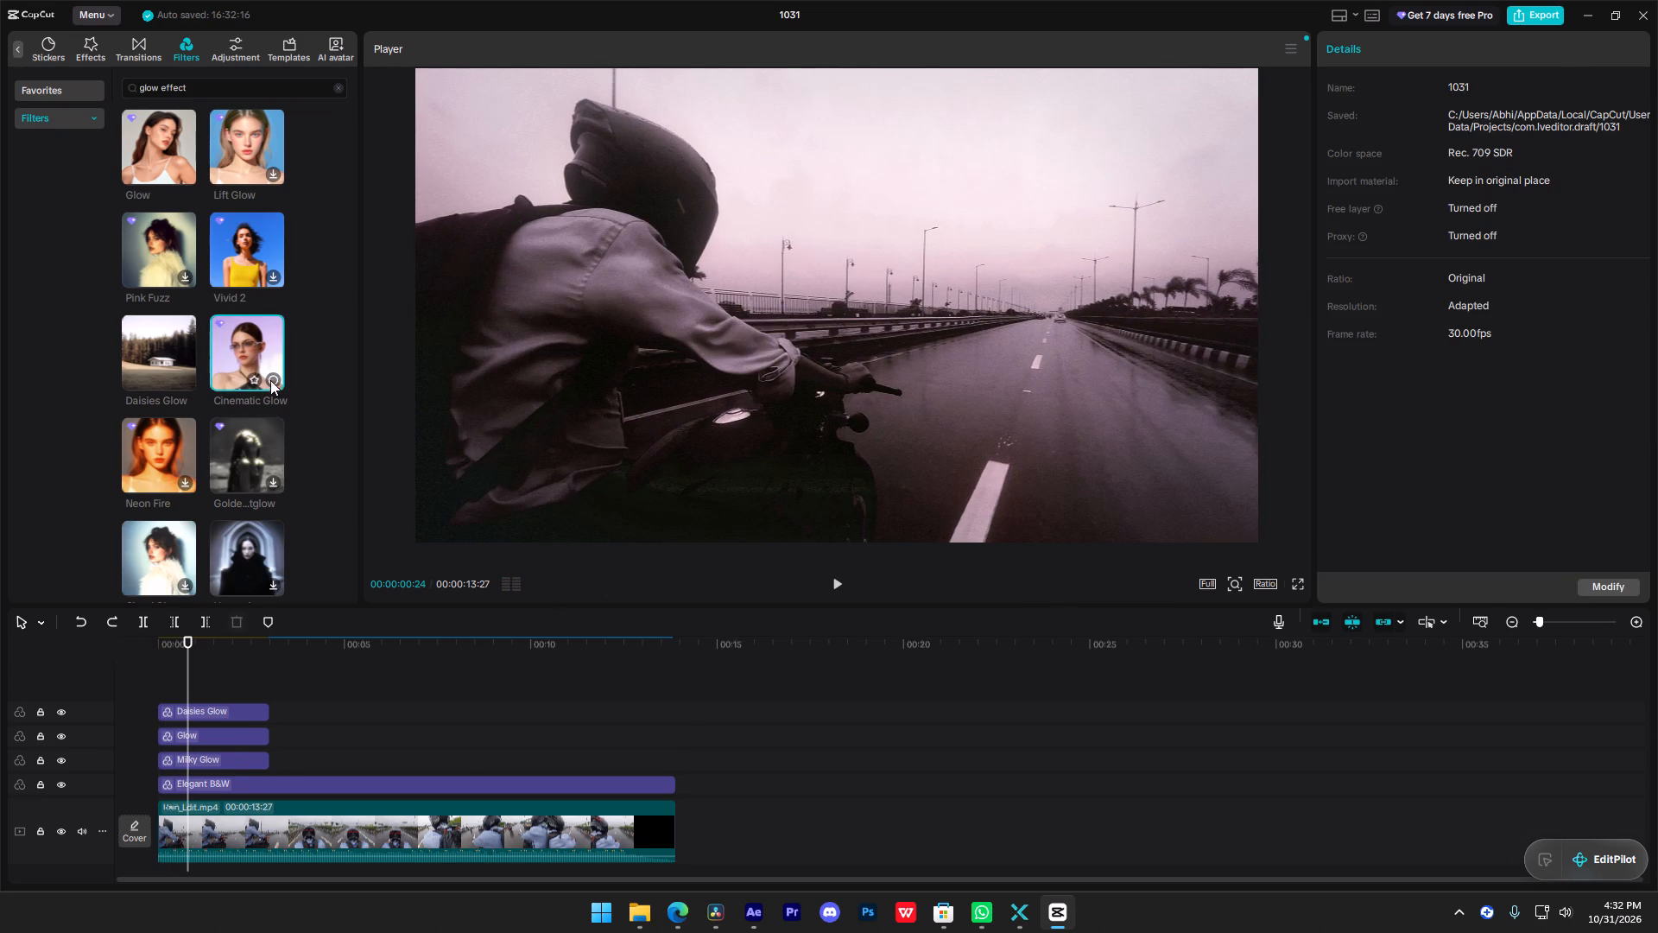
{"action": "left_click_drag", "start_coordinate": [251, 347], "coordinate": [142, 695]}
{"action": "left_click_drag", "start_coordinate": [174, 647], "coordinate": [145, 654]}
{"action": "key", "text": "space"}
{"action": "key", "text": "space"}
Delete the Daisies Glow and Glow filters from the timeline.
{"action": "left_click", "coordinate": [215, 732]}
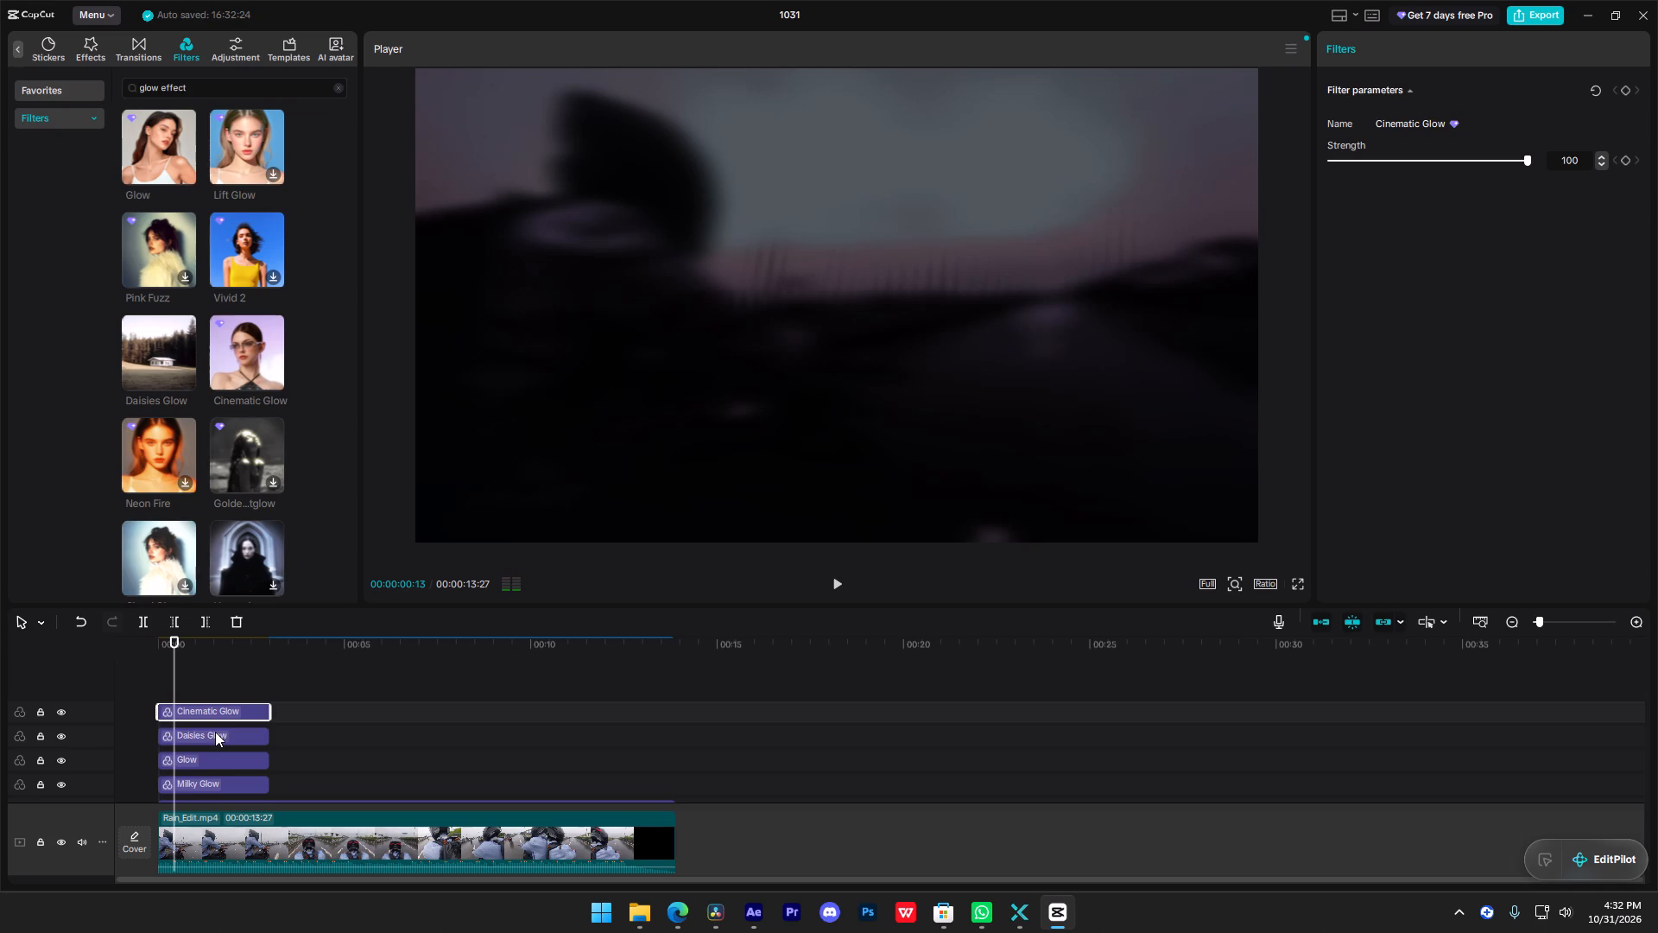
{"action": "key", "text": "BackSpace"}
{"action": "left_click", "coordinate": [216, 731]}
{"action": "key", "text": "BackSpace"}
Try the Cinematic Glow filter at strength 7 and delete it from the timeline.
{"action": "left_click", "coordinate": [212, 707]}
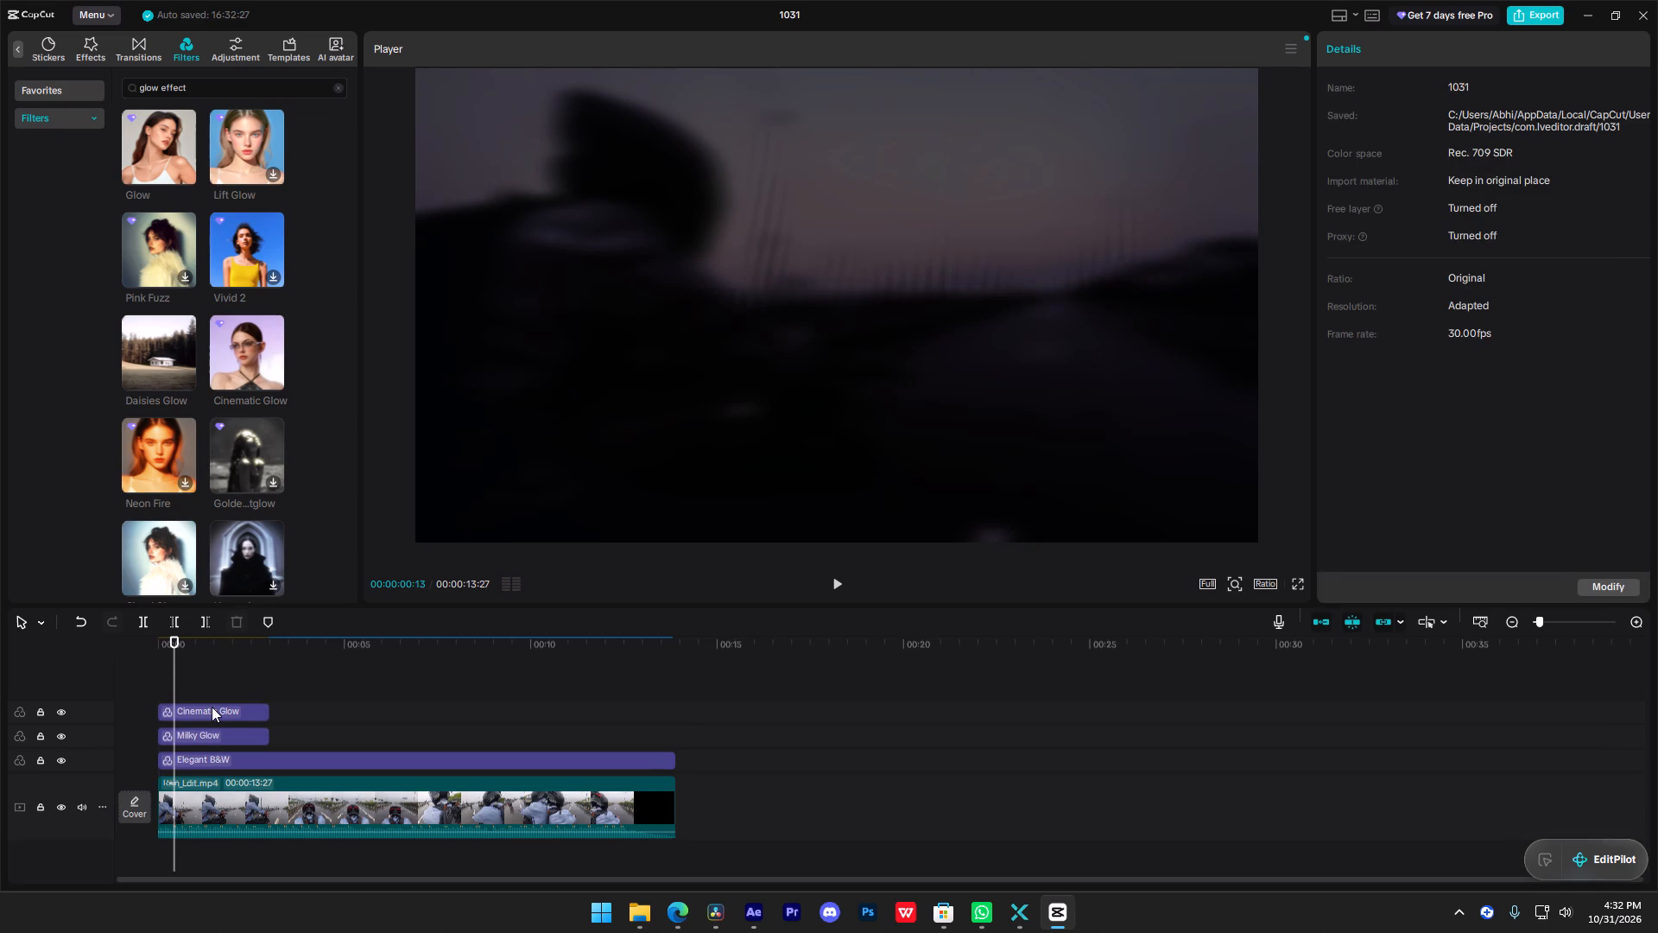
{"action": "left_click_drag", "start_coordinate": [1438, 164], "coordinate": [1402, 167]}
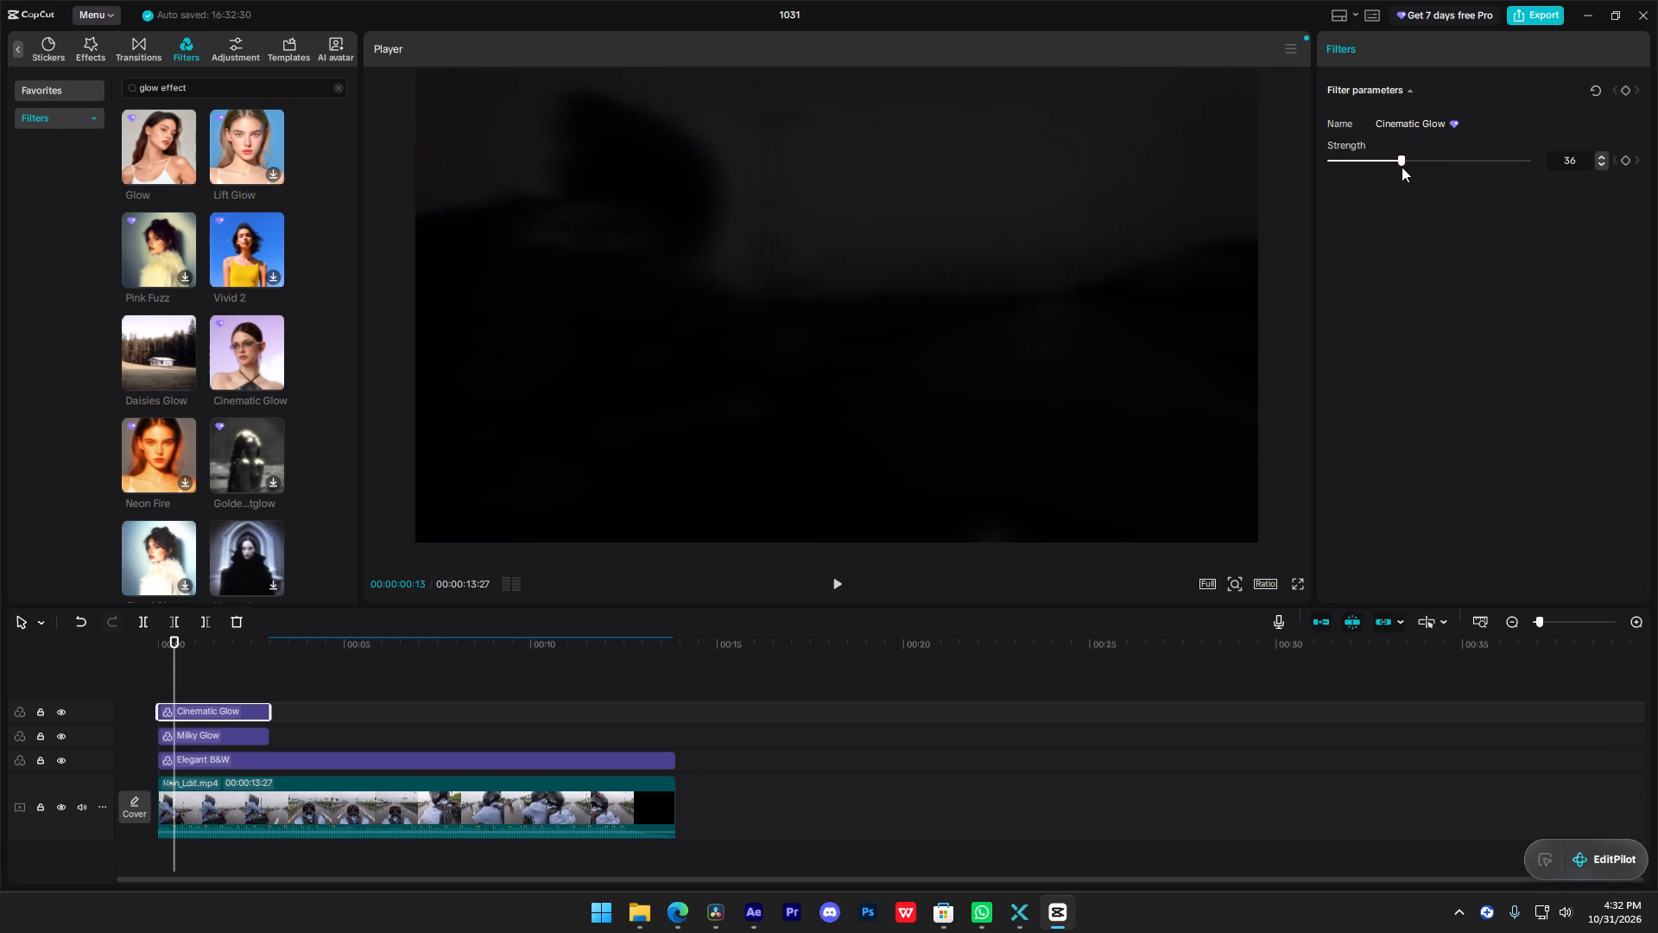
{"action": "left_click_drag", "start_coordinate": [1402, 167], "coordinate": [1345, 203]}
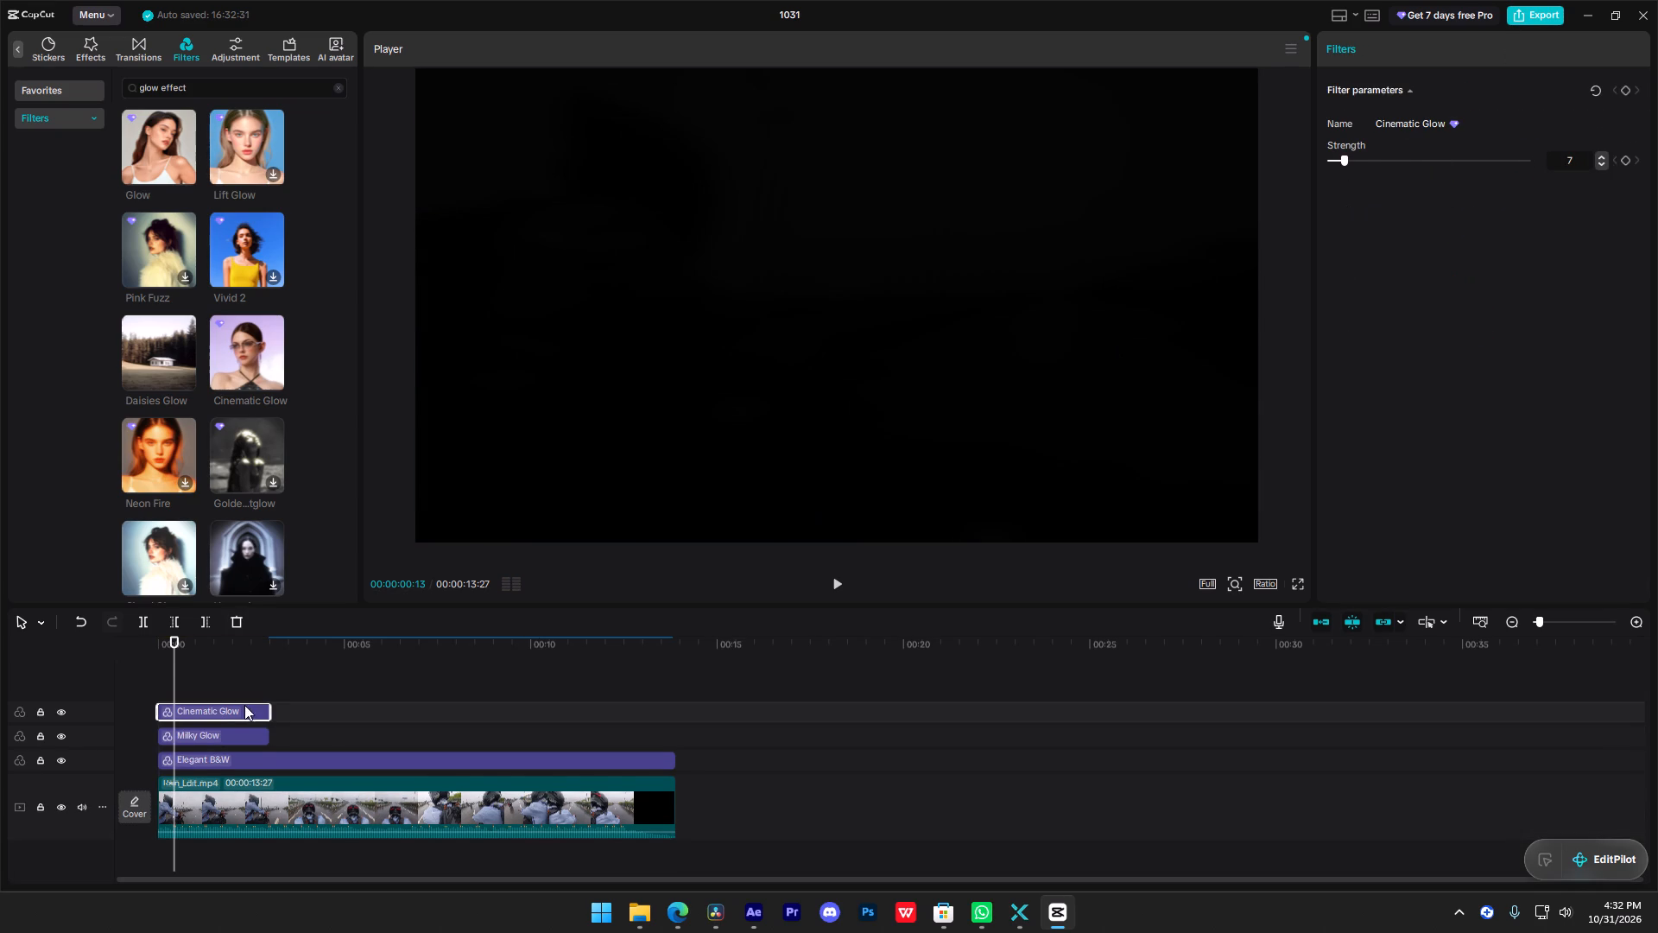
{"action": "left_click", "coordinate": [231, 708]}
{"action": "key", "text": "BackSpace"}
Add the Golden Nightglow filter above Milky Glow, keeping a single copy aligned to the timeline start.
{"action": "left_click", "coordinate": [265, 476]}
{"action": "left_click", "coordinate": [265, 481]}
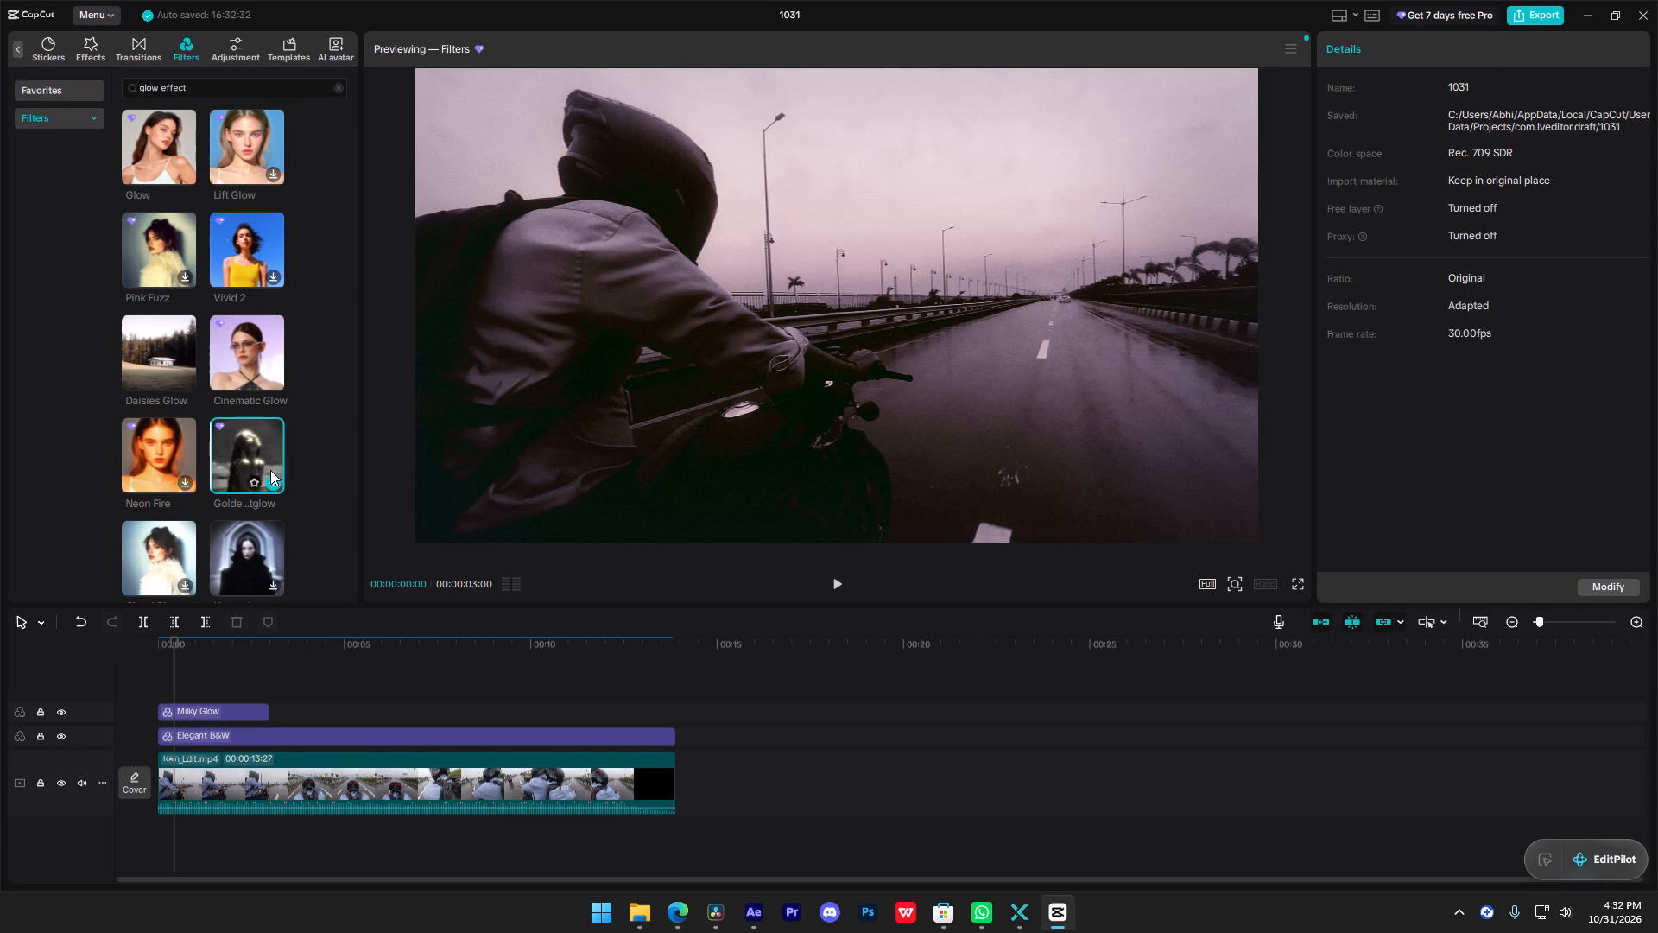
{"action": "key", "text": "space"}
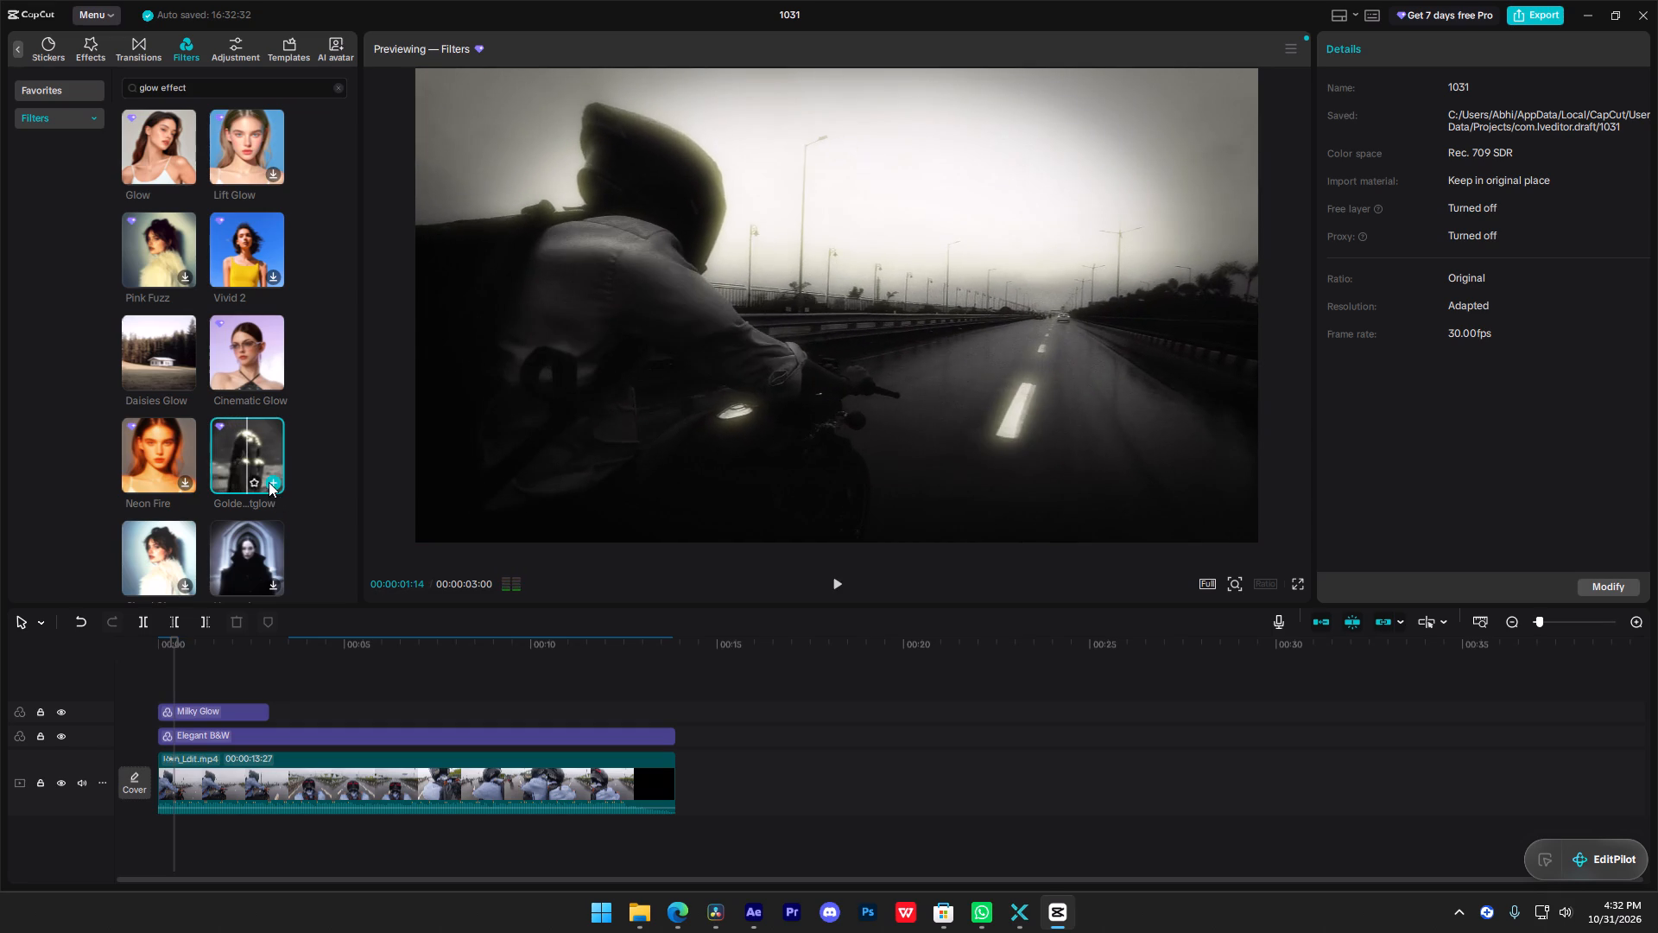
{"action": "left_click", "coordinate": [269, 482]}
{"action": "left_click", "coordinate": [278, 479]}
{"action": "left_click", "coordinate": [236, 727]}
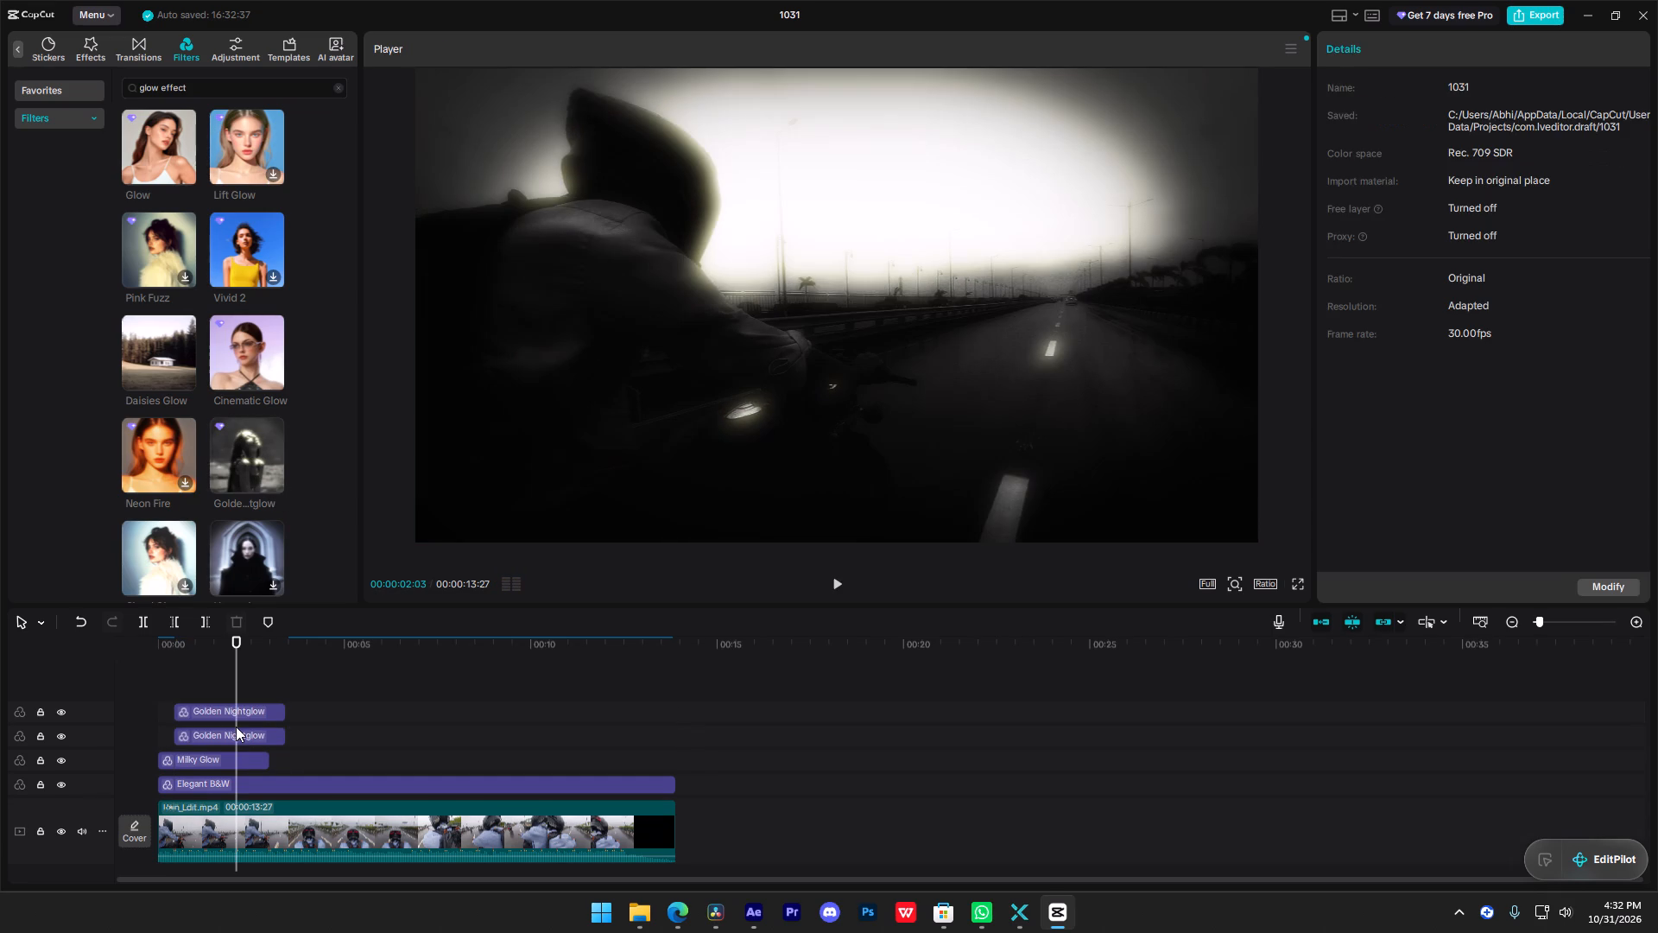
{"action": "left_click", "coordinate": [212, 736]}
{"action": "key", "text": "BackSpace"}
{"action": "left_click_drag", "start_coordinate": [209, 712], "coordinate": [177, 726]}
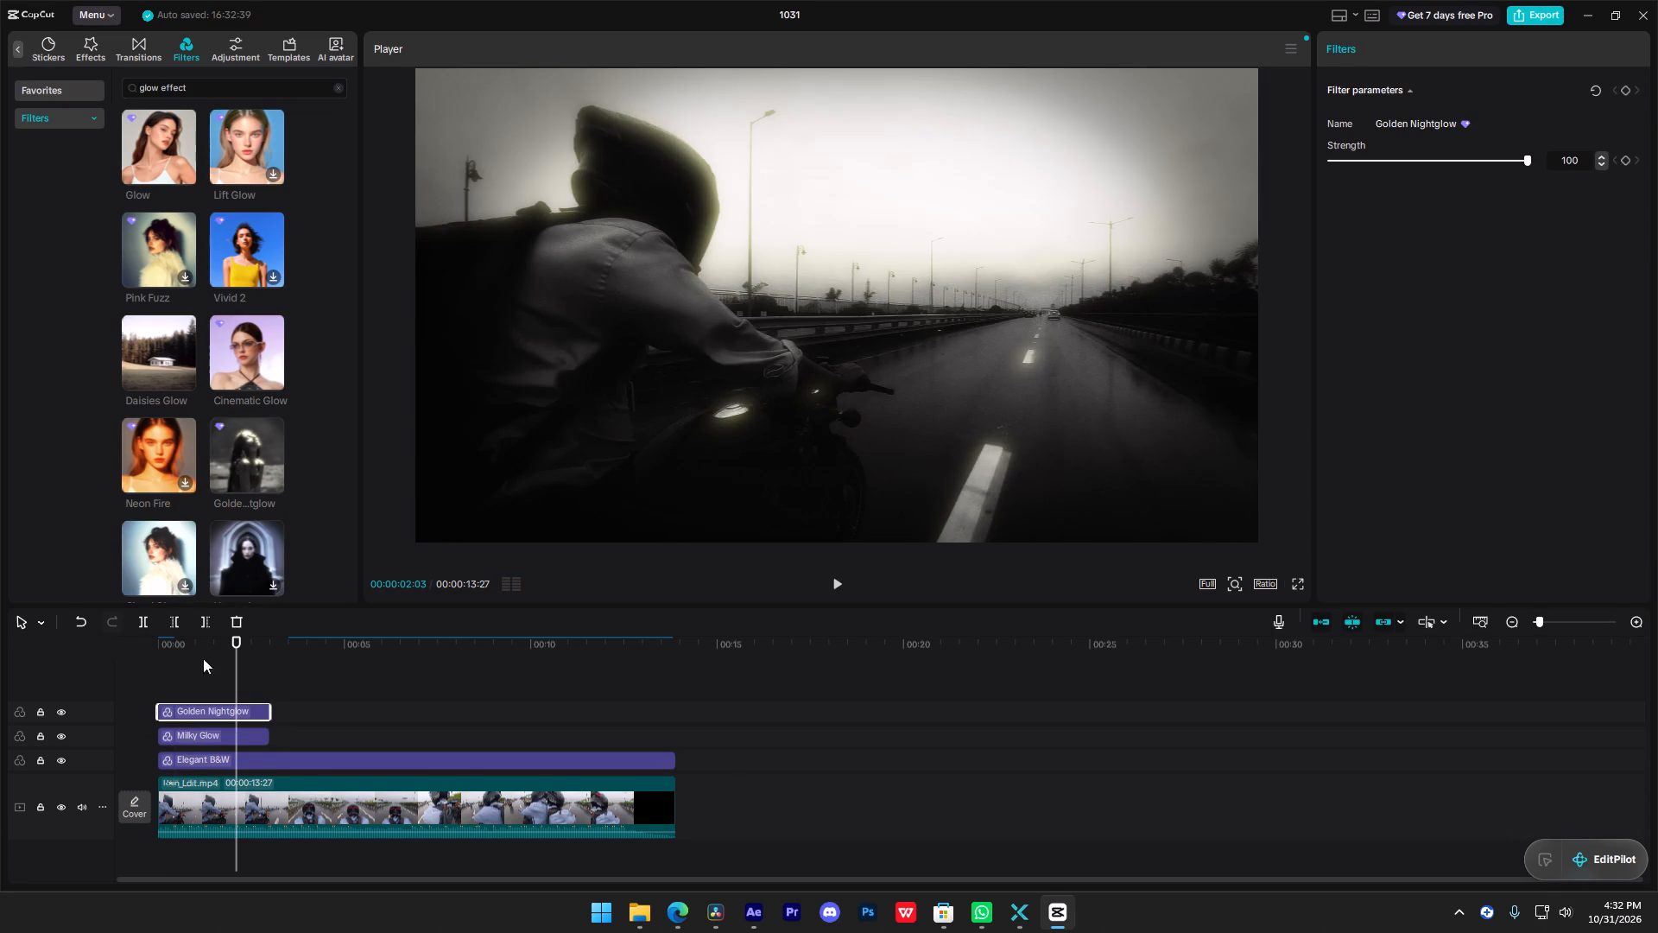
Set the Golden Nightglow filter's strength to 68 while viewing the clip's first frame.
{"action": "left_click_drag", "start_coordinate": [201, 657], "coordinate": [111, 677]}
{"action": "left_click_drag", "start_coordinate": [1493, 168], "coordinate": [1464, 173]}
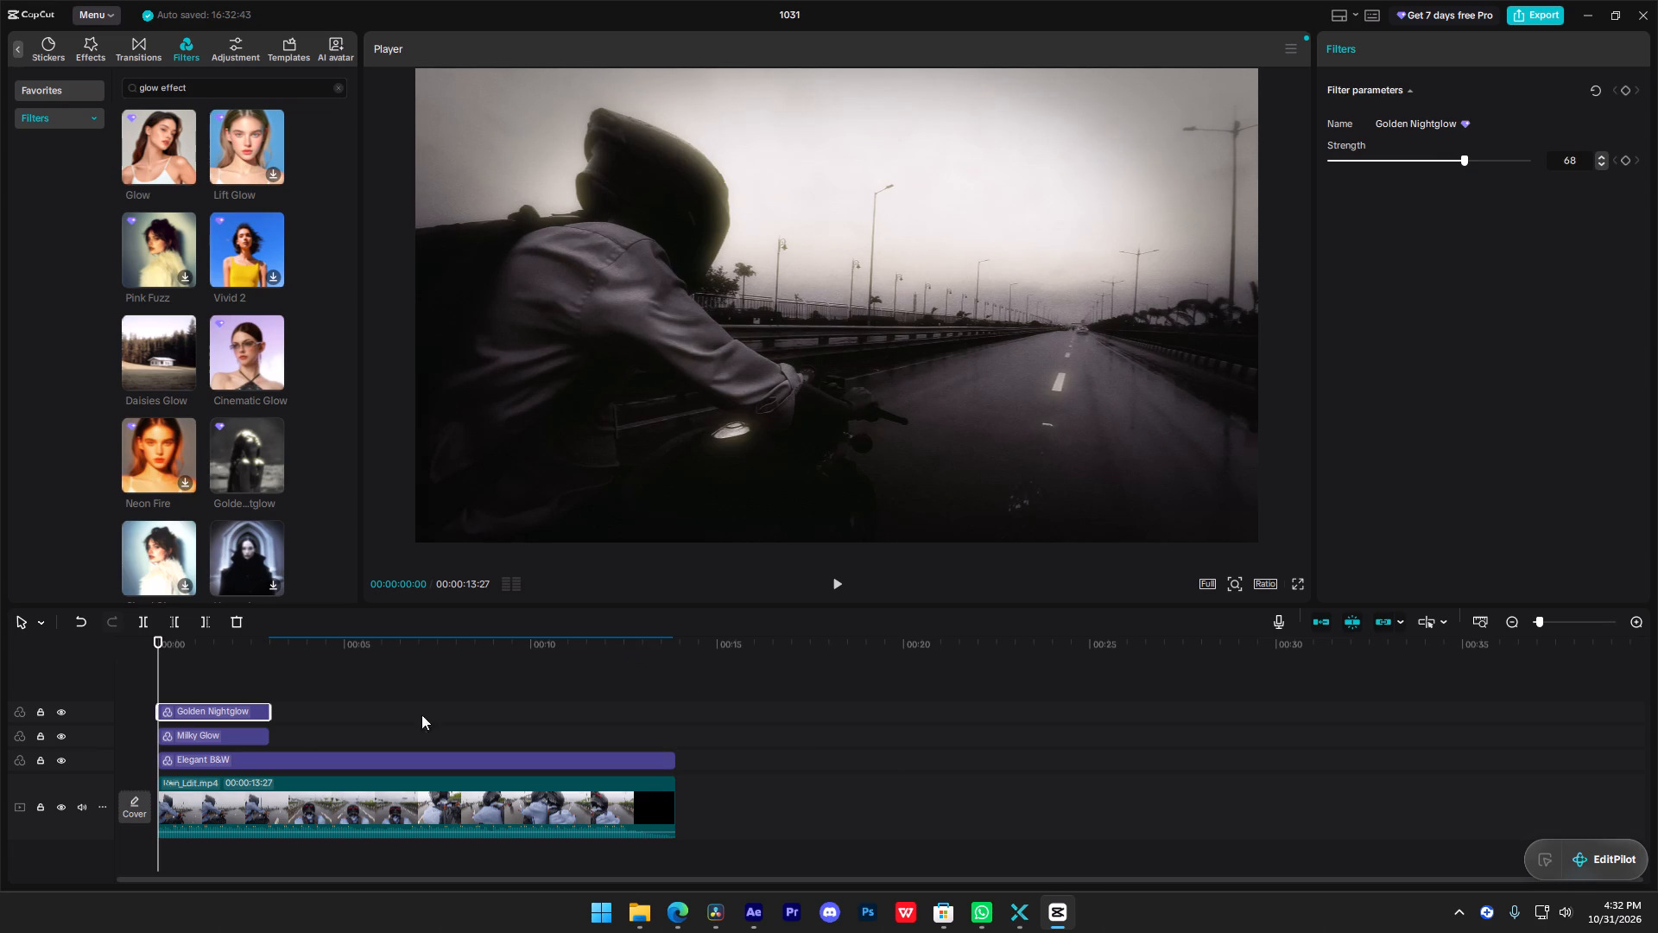
Stretch the Golden Nightglow and Milky Glow filters together to the end of the Rain_Edit clip.
{"action": "left_click_drag", "start_coordinate": [304, 701], "coordinate": [218, 735]}
{"action": "left_click_drag", "start_coordinate": [273, 712], "coordinate": [619, 714]}
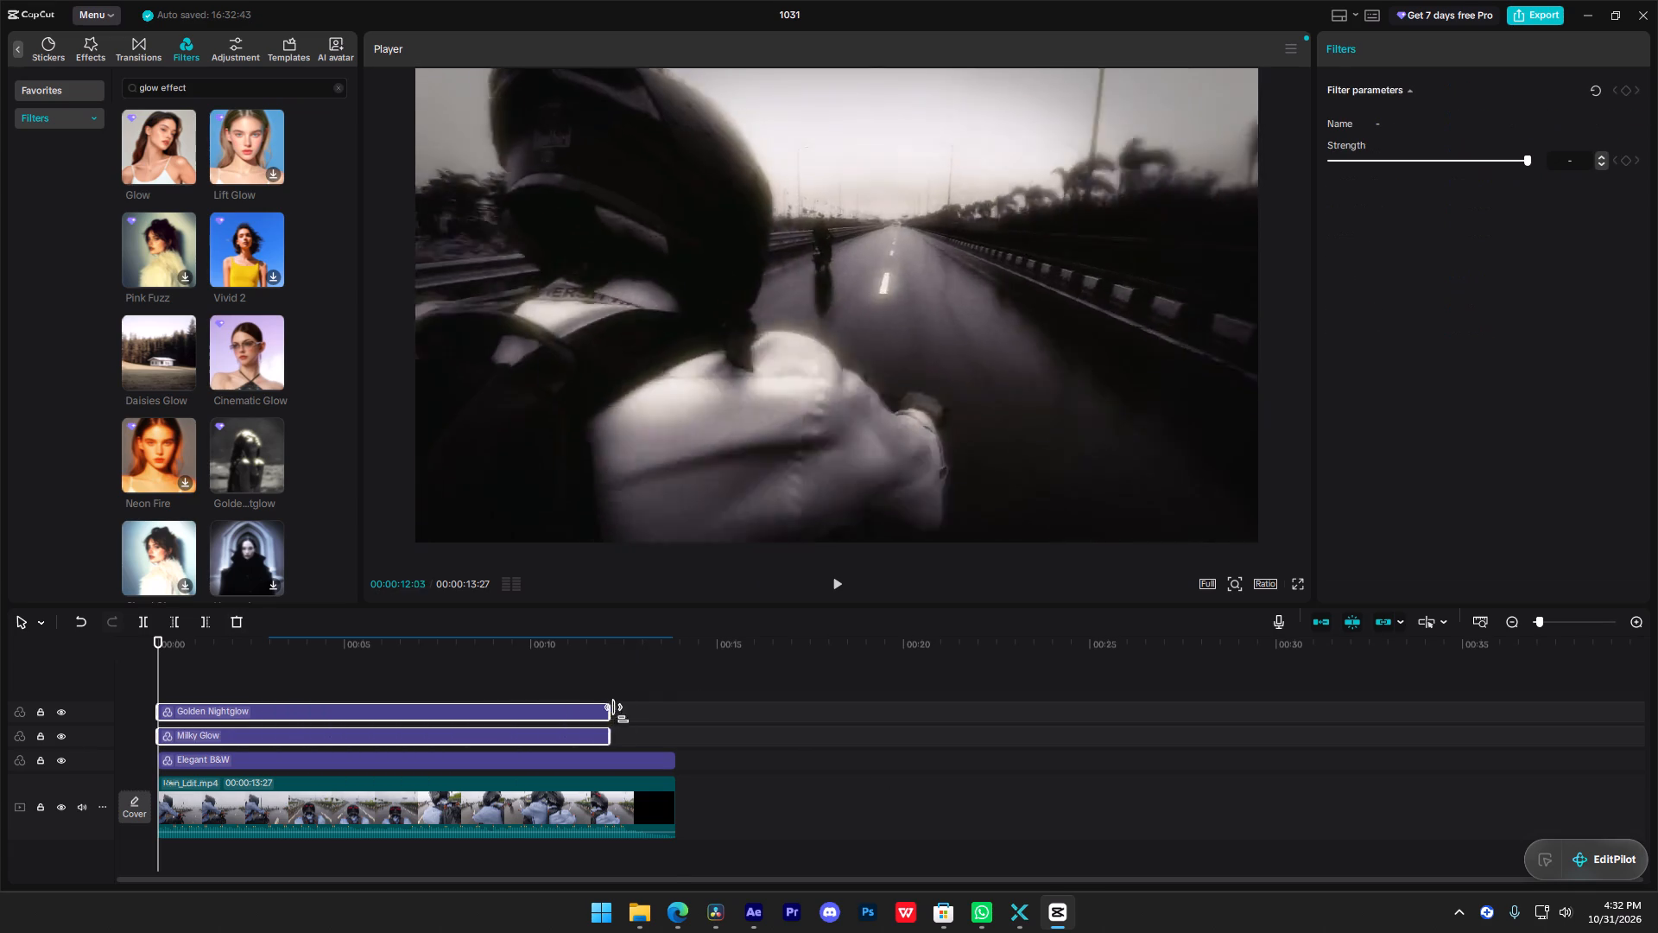
{"action": "left_click_drag", "start_coordinate": [619, 714], "coordinate": [675, 711]}
{"action": "left_click", "coordinate": [729, 742]}
Play the edit from the start to review the stacked filters and examine the timeline more closely.
{"action": "left_click_drag", "start_coordinate": [256, 650], "coordinate": [41, 671]}
{"action": "key", "text": "space"}
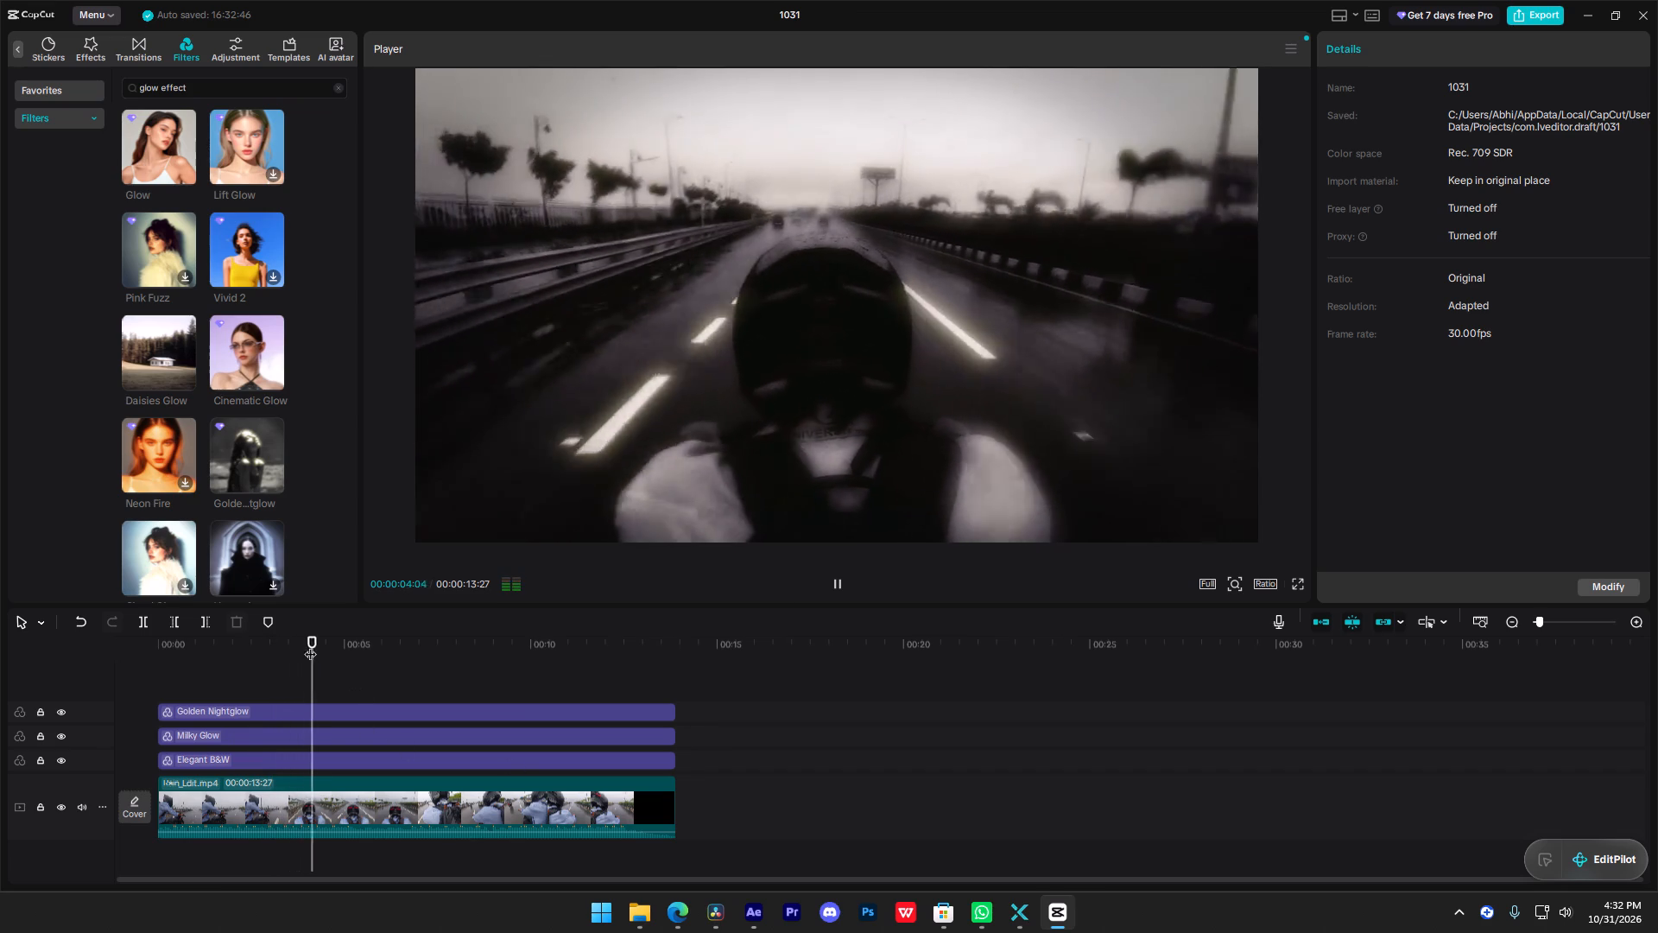
{"action": "key", "text": "space"}
{"action": "left_click_drag", "start_coordinate": [313, 645], "coordinate": [58, 733]}
{"action": "key", "text": "space"}
{"action": "key", "text": "space"}
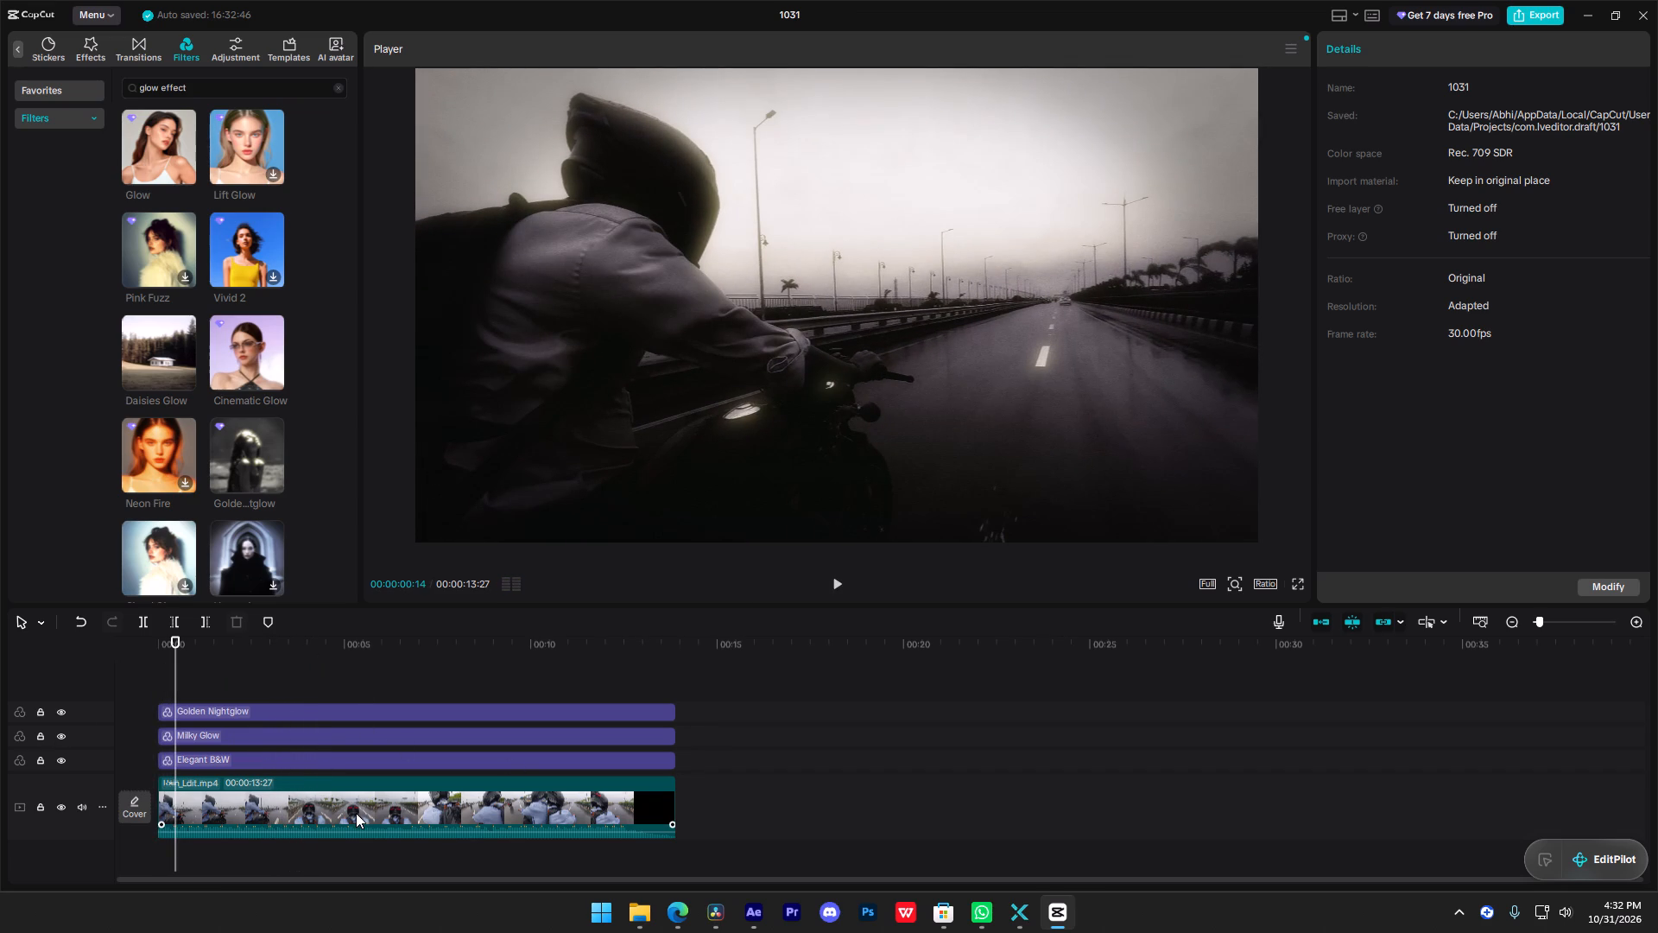
{"action": "scroll", "coordinate": [337, 816], "scroll_direction": "up", "scroll_amount": 13, "text": "alt"}
{"action": "scroll", "coordinate": [304, 809], "scroll_direction": "up", "scroll_amount": 19, "text": "ctrl"}
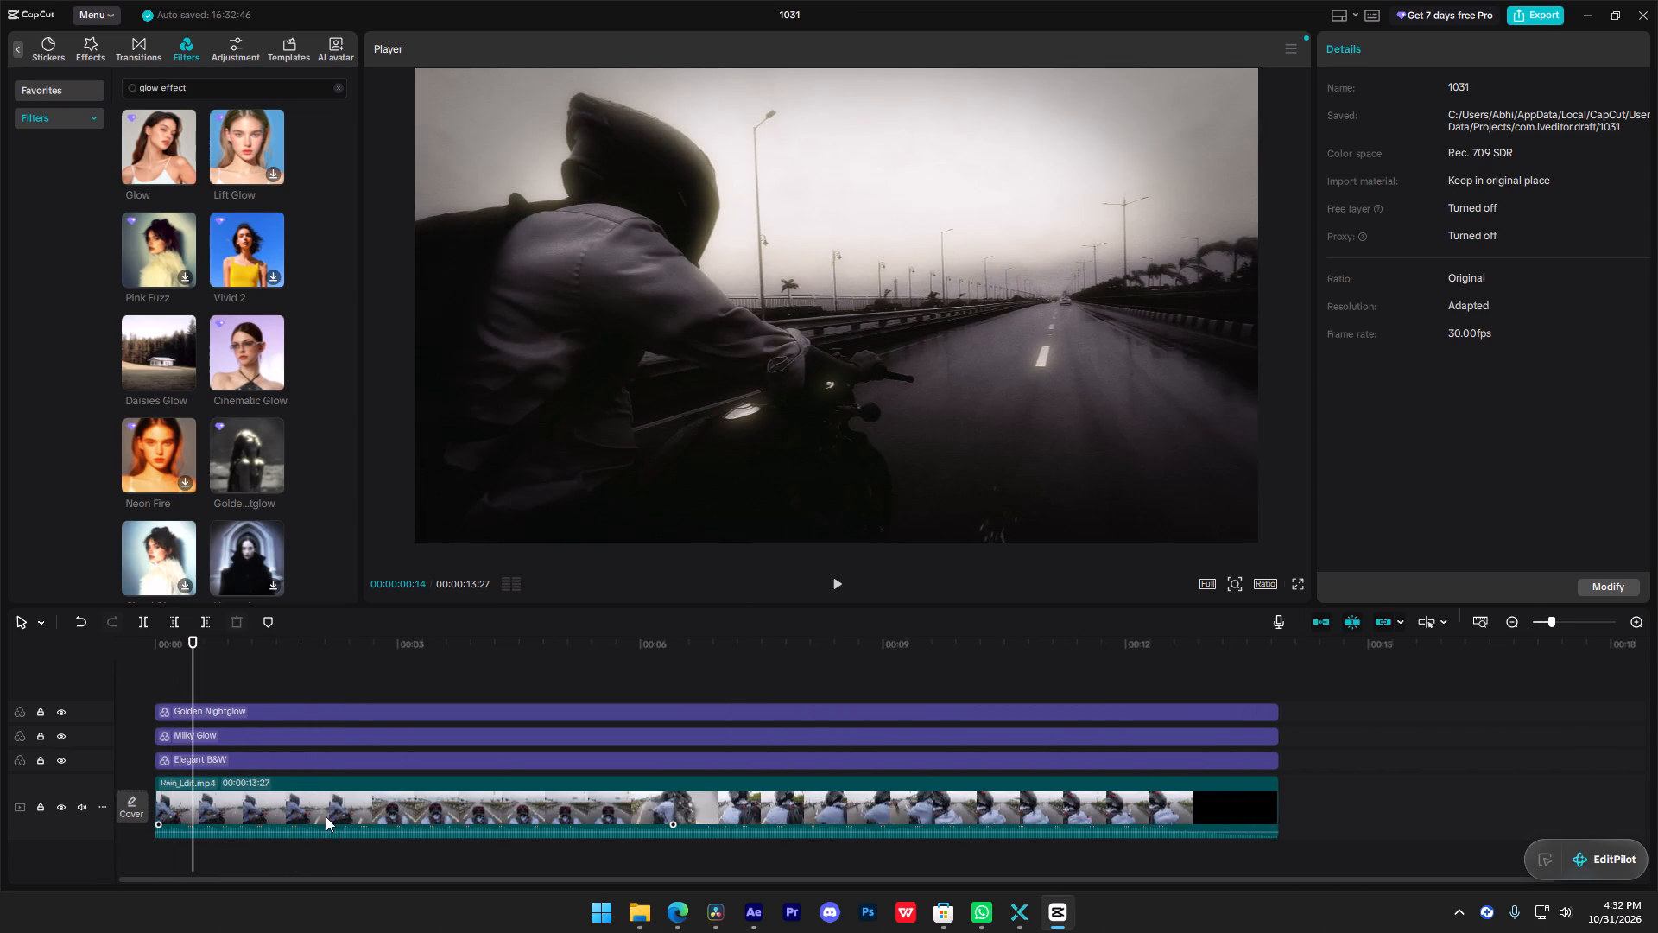
Play the start of the edit and step through frames to examine the first scene change at about two seconds.
{"action": "scroll", "coordinate": [326, 816], "scroll_direction": "up", "scroll_amount": 4, "text": "ctrl"}
{"action": "key", "text": "space"}
{"action": "key", "text": "space"}
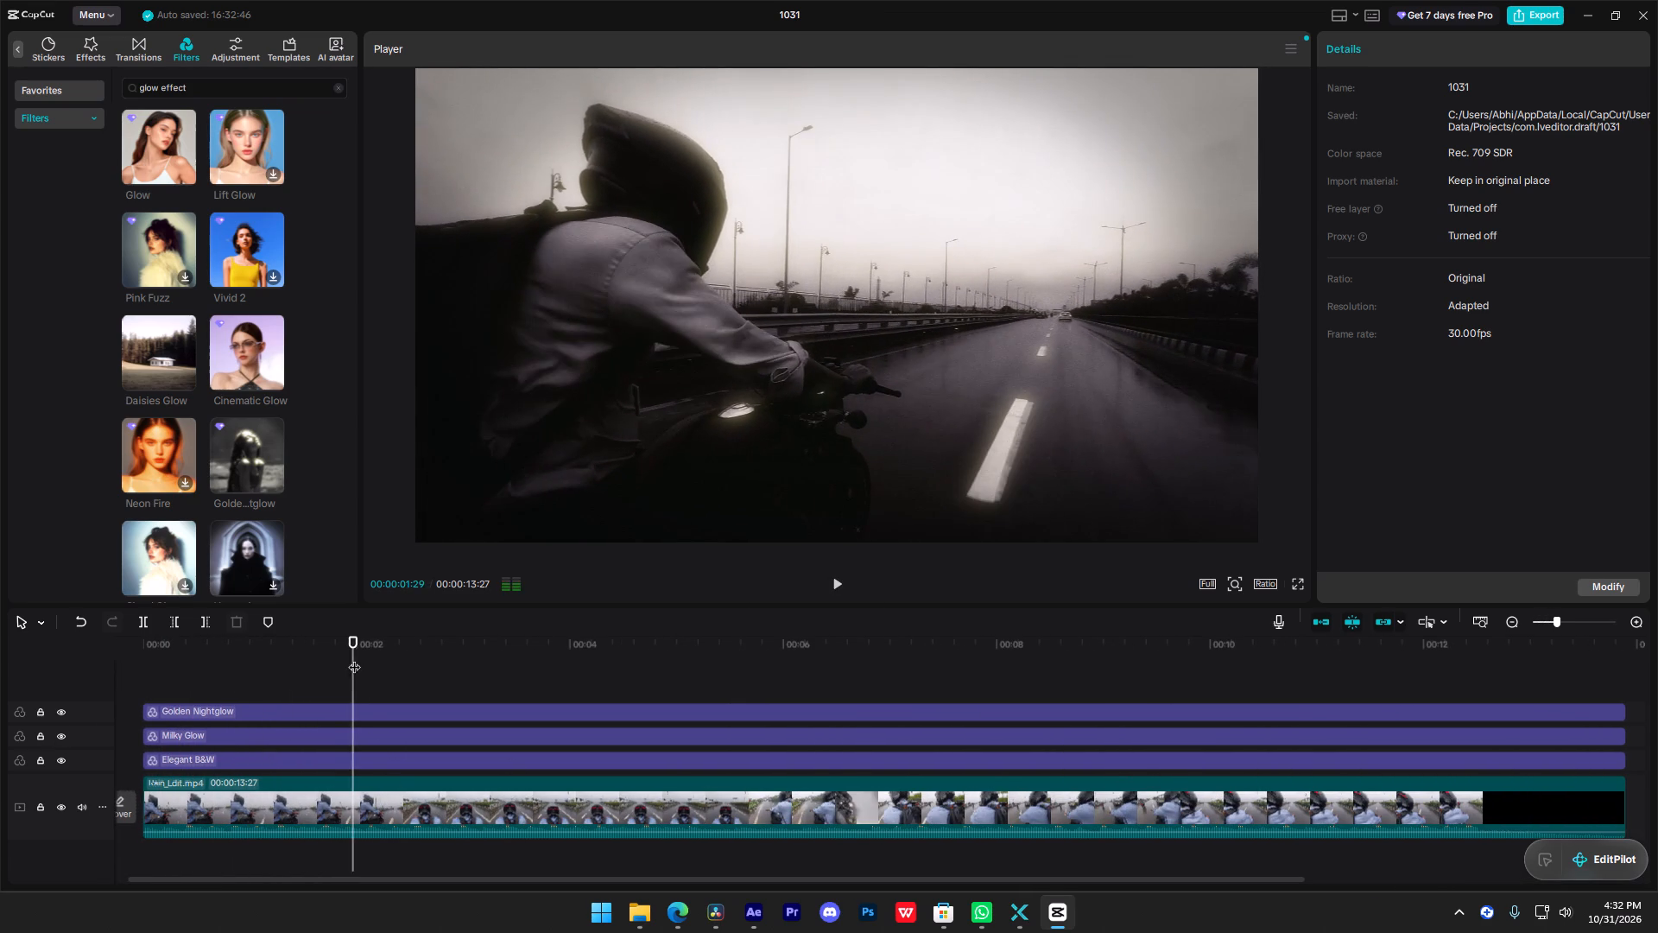
{"action": "left_click_drag", "start_coordinate": [362, 651], "coordinate": [404, 645]}
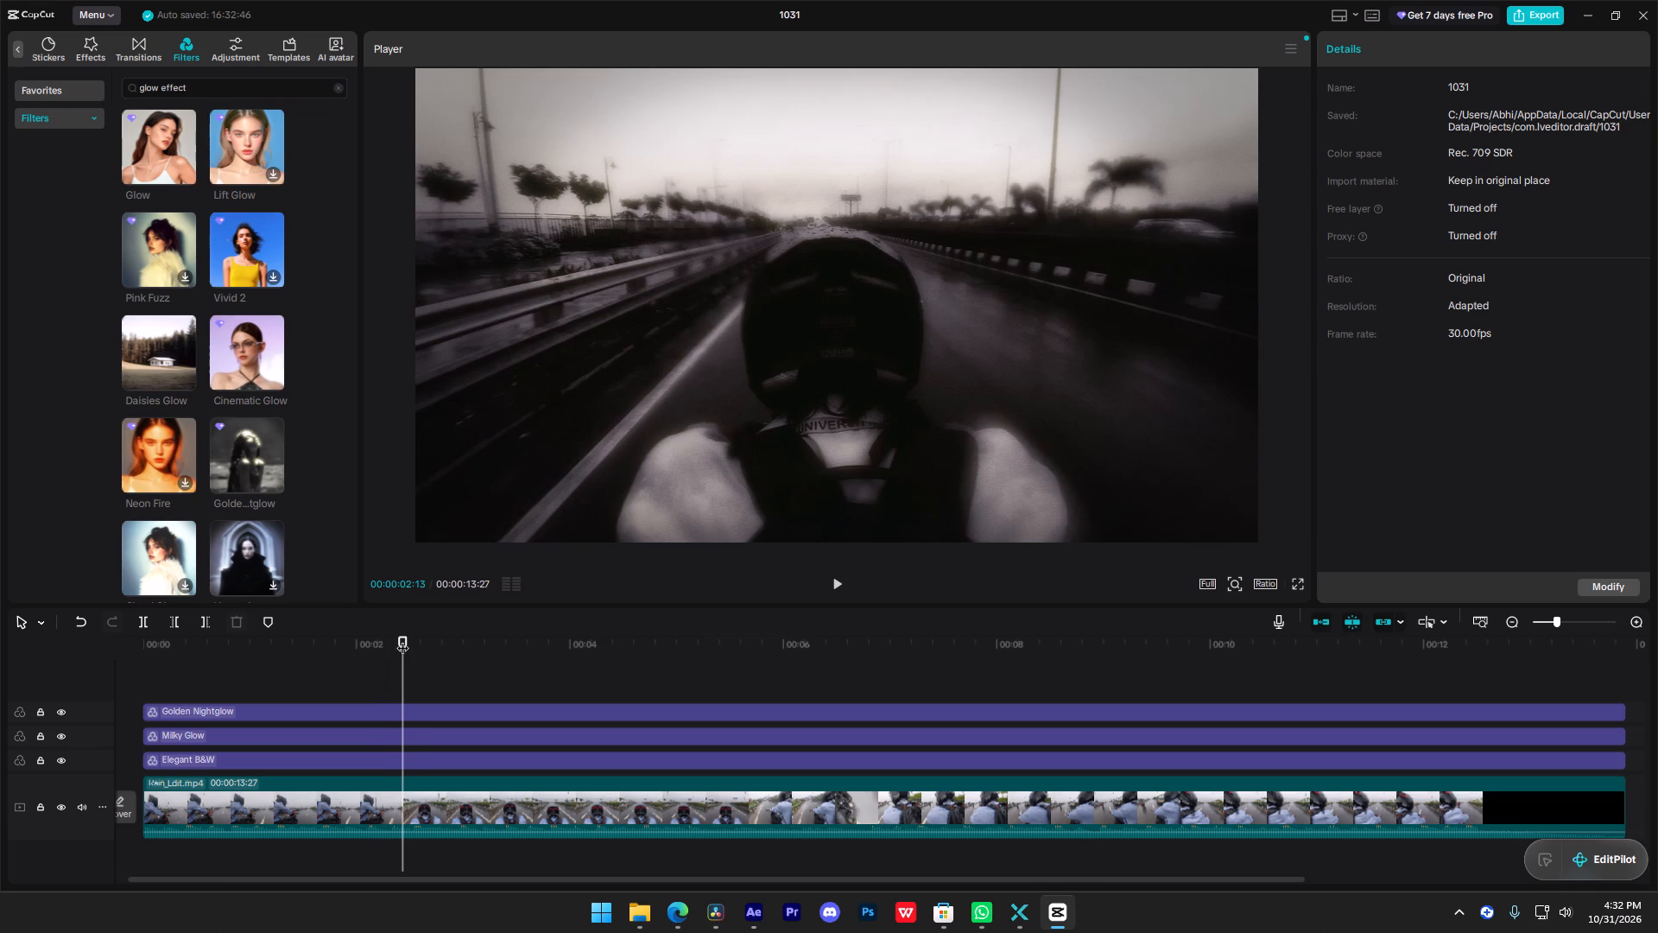
{"action": "key", "text": "Left"}
{"action": "key", "text": "Left"}
{"action": "key", "text": "Left"}
{"action": "key", "text": "Left"}
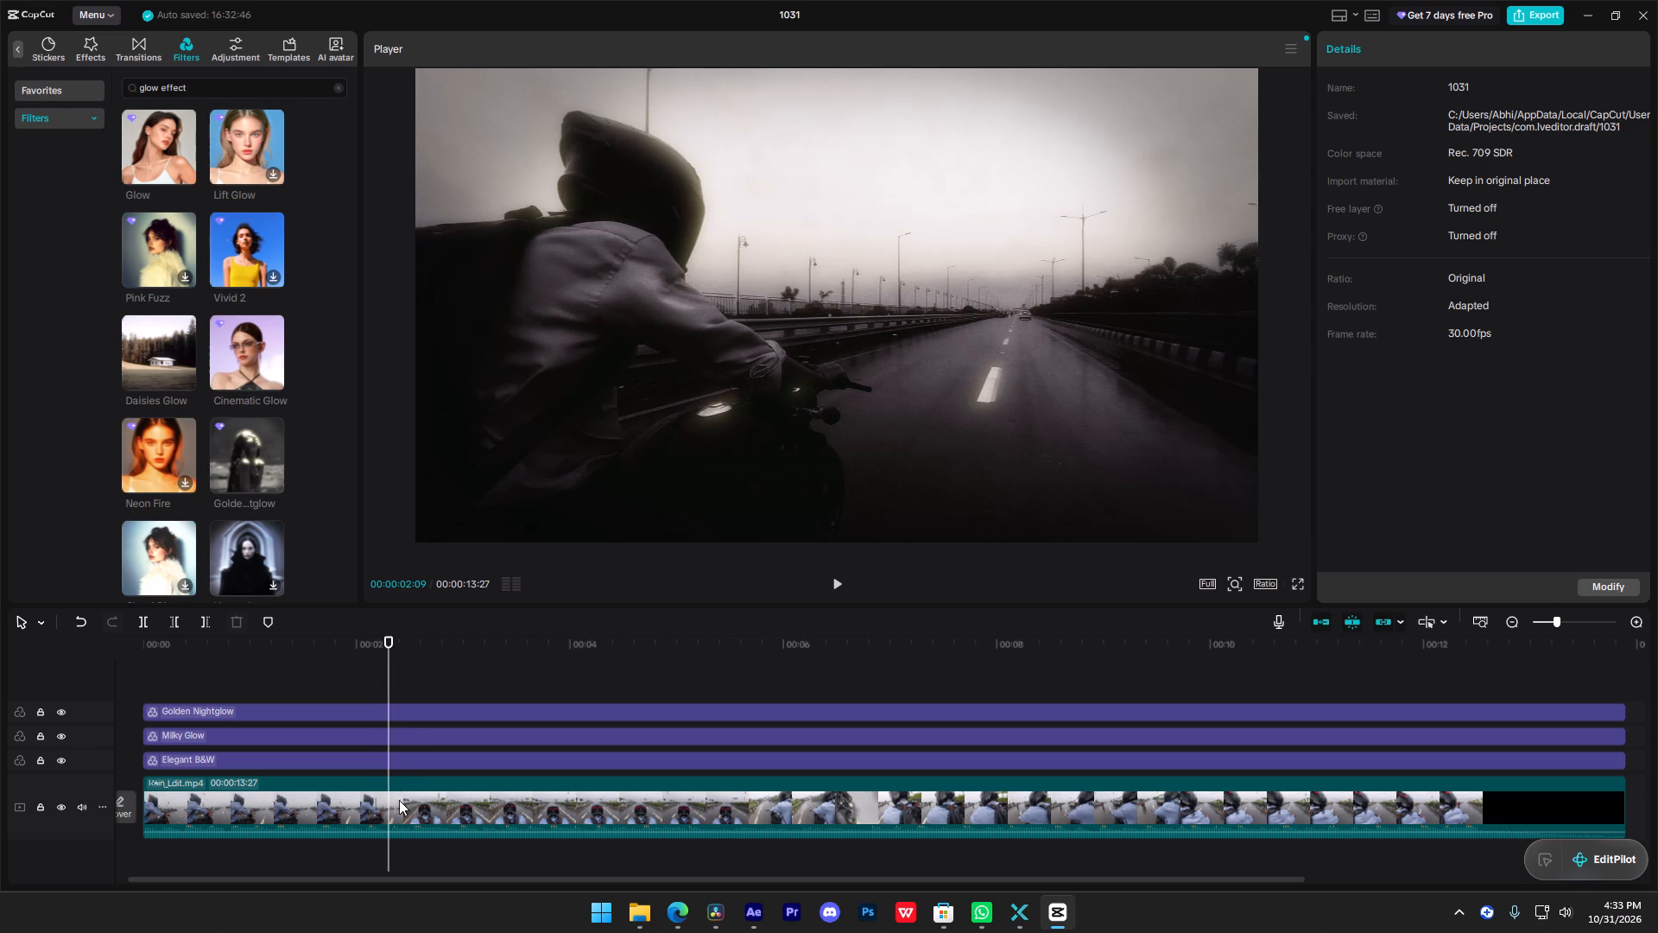
{"action": "left_click", "coordinate": [420, 816]}
{"action": "key", "text": "Right"}
{"action": "key", "text": "s"}
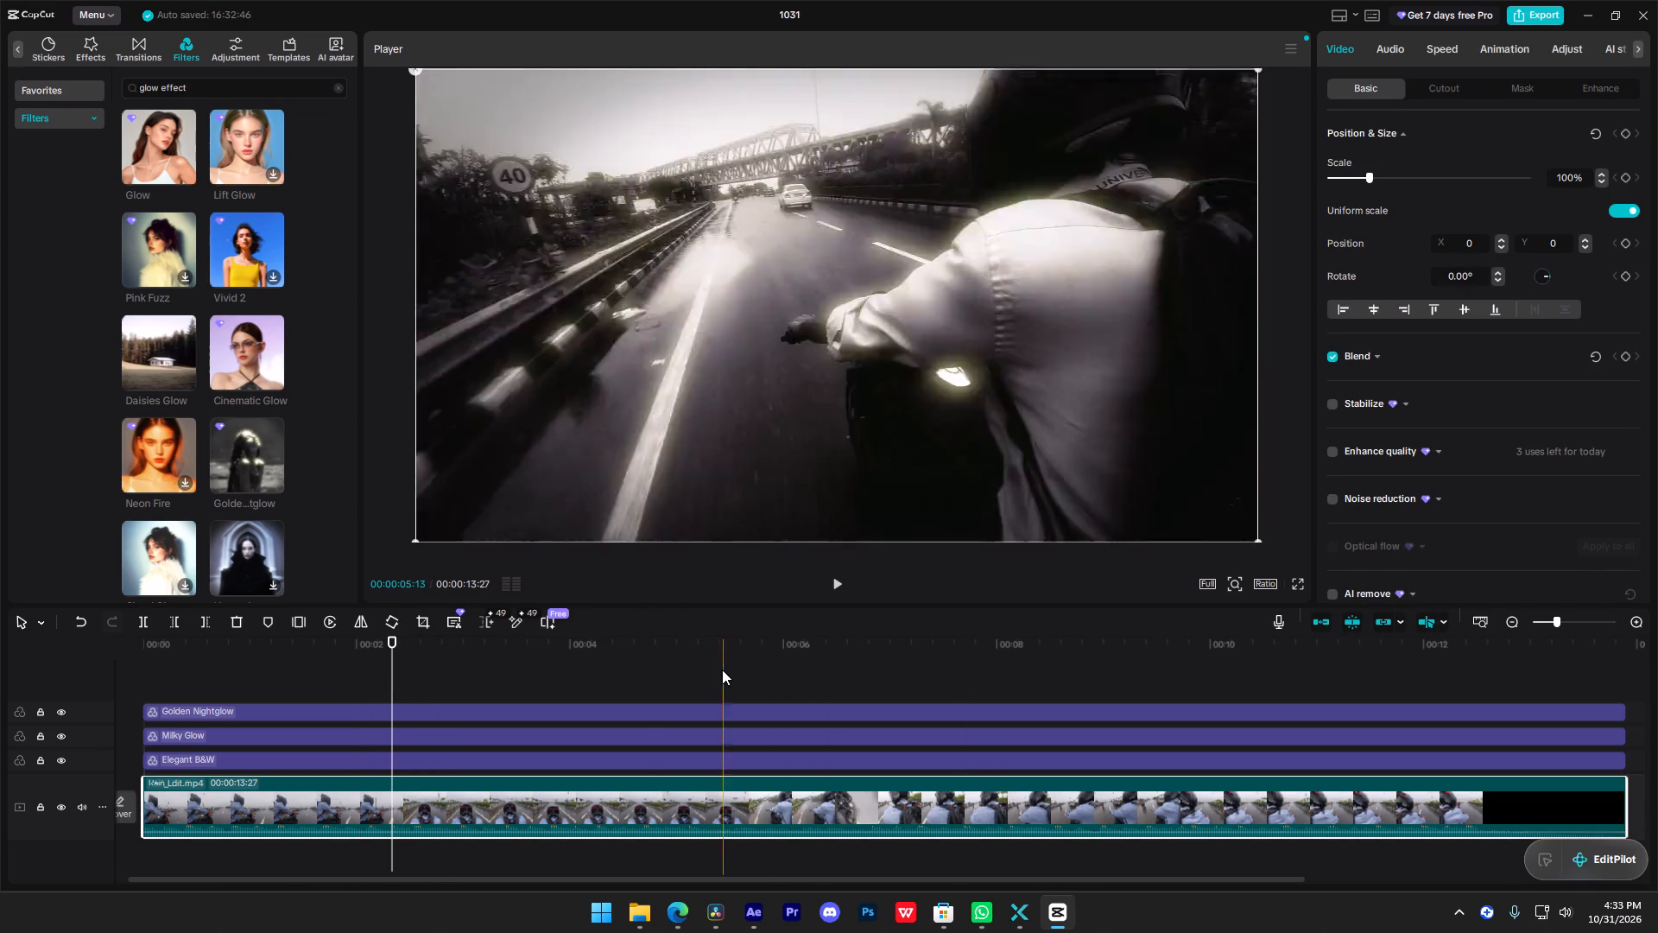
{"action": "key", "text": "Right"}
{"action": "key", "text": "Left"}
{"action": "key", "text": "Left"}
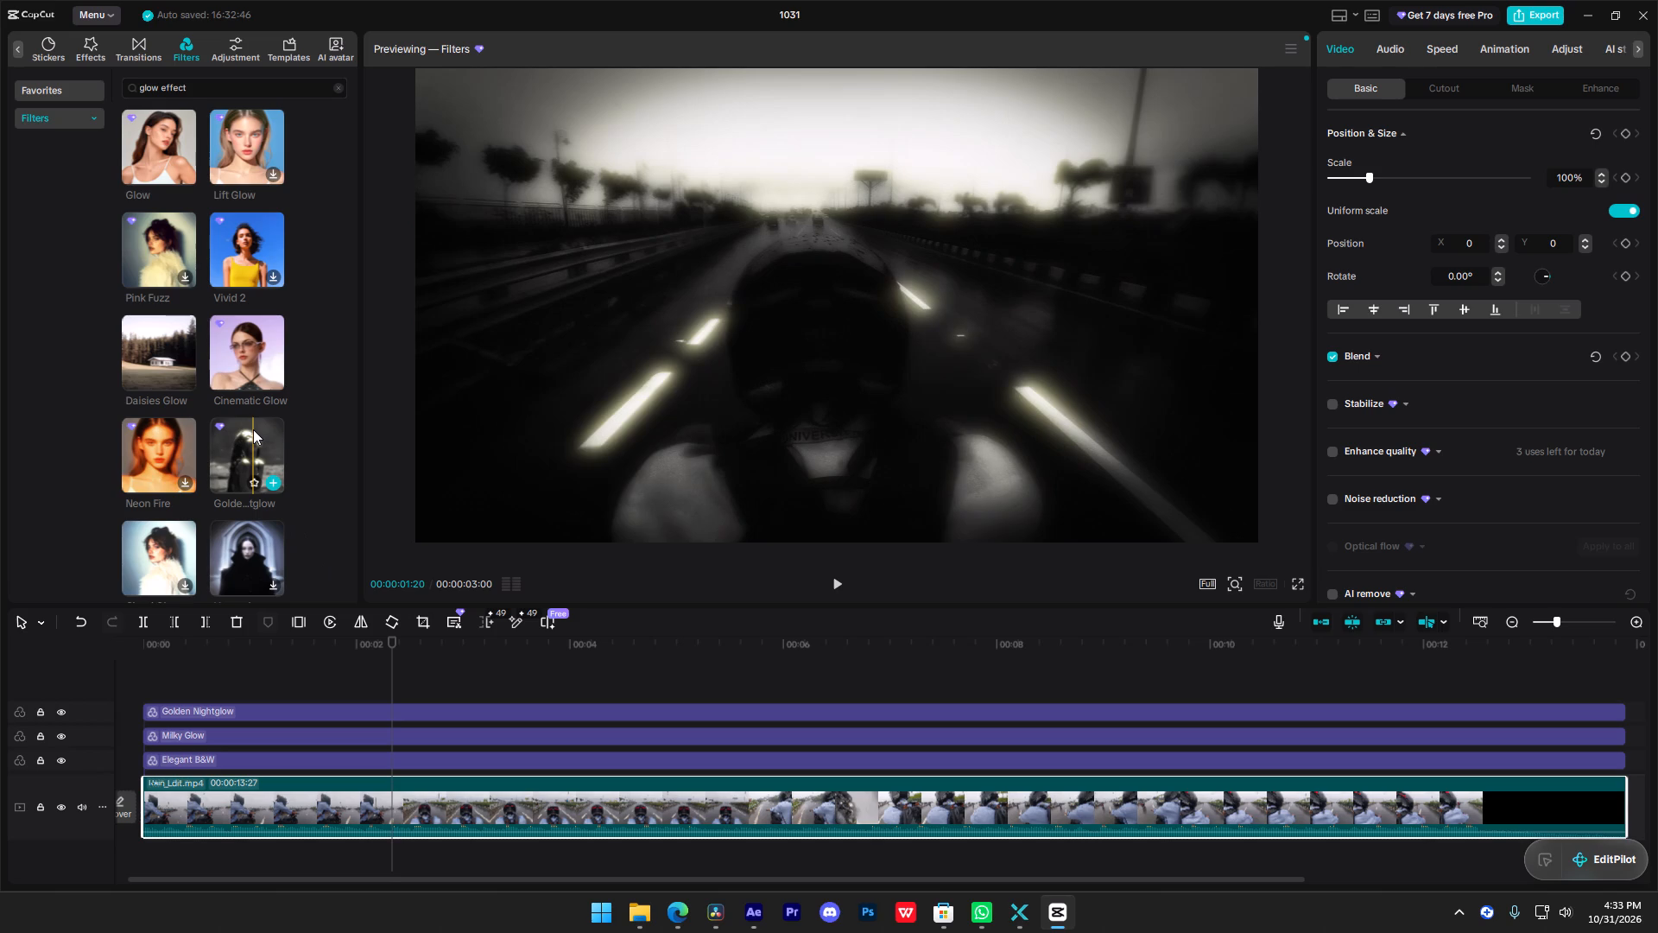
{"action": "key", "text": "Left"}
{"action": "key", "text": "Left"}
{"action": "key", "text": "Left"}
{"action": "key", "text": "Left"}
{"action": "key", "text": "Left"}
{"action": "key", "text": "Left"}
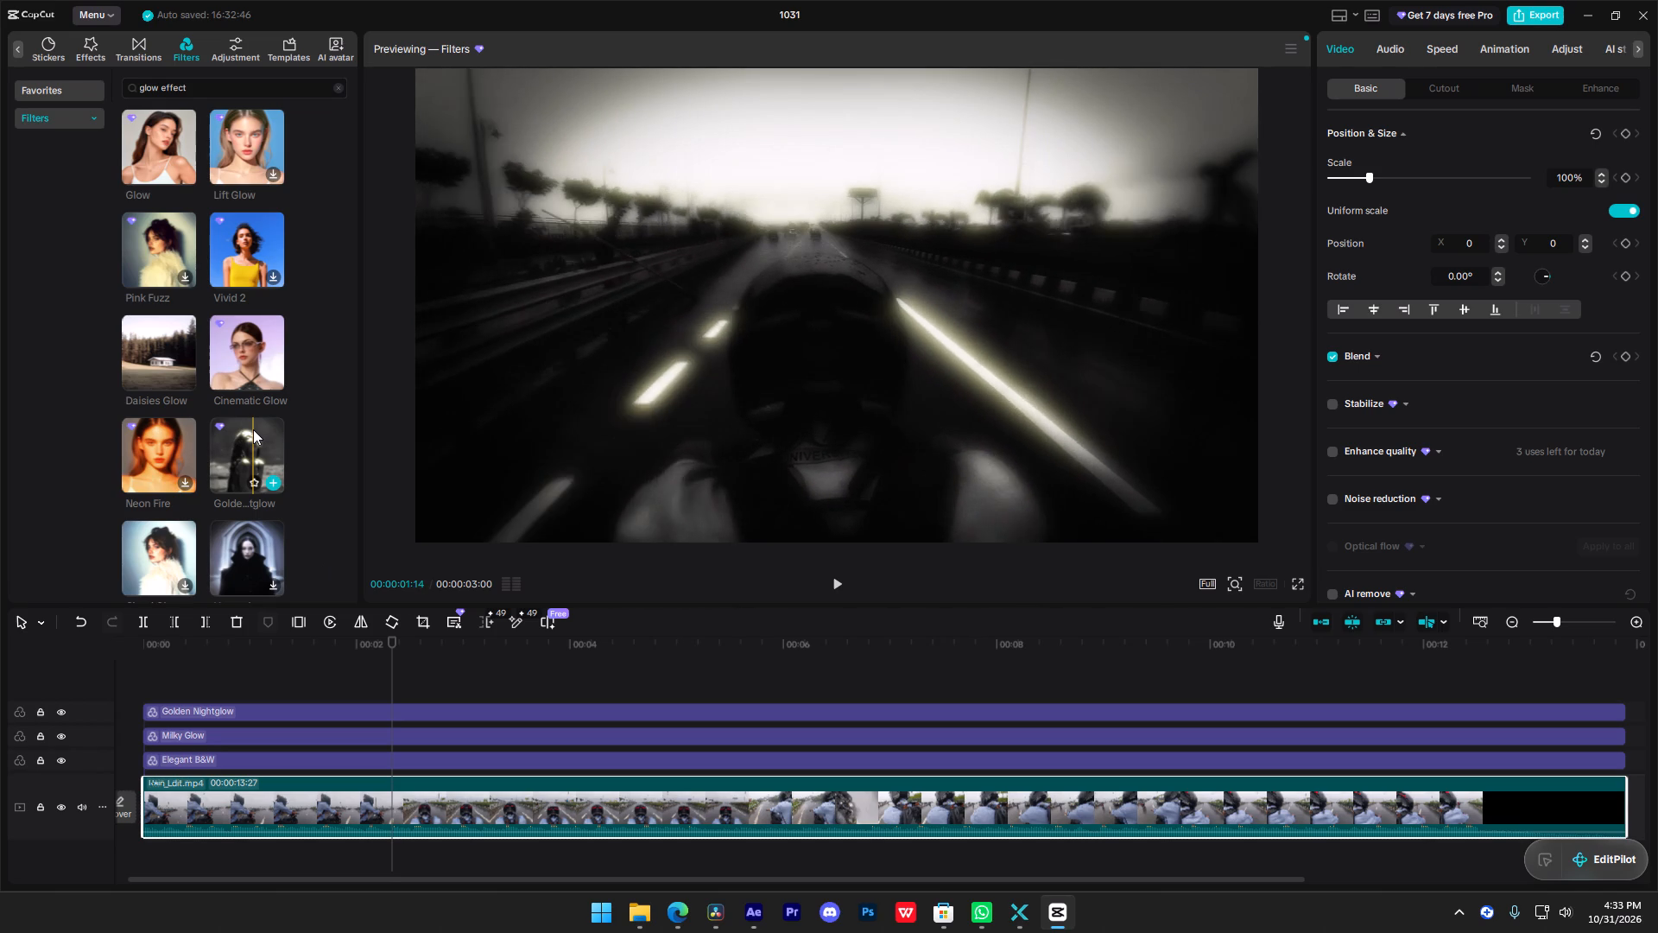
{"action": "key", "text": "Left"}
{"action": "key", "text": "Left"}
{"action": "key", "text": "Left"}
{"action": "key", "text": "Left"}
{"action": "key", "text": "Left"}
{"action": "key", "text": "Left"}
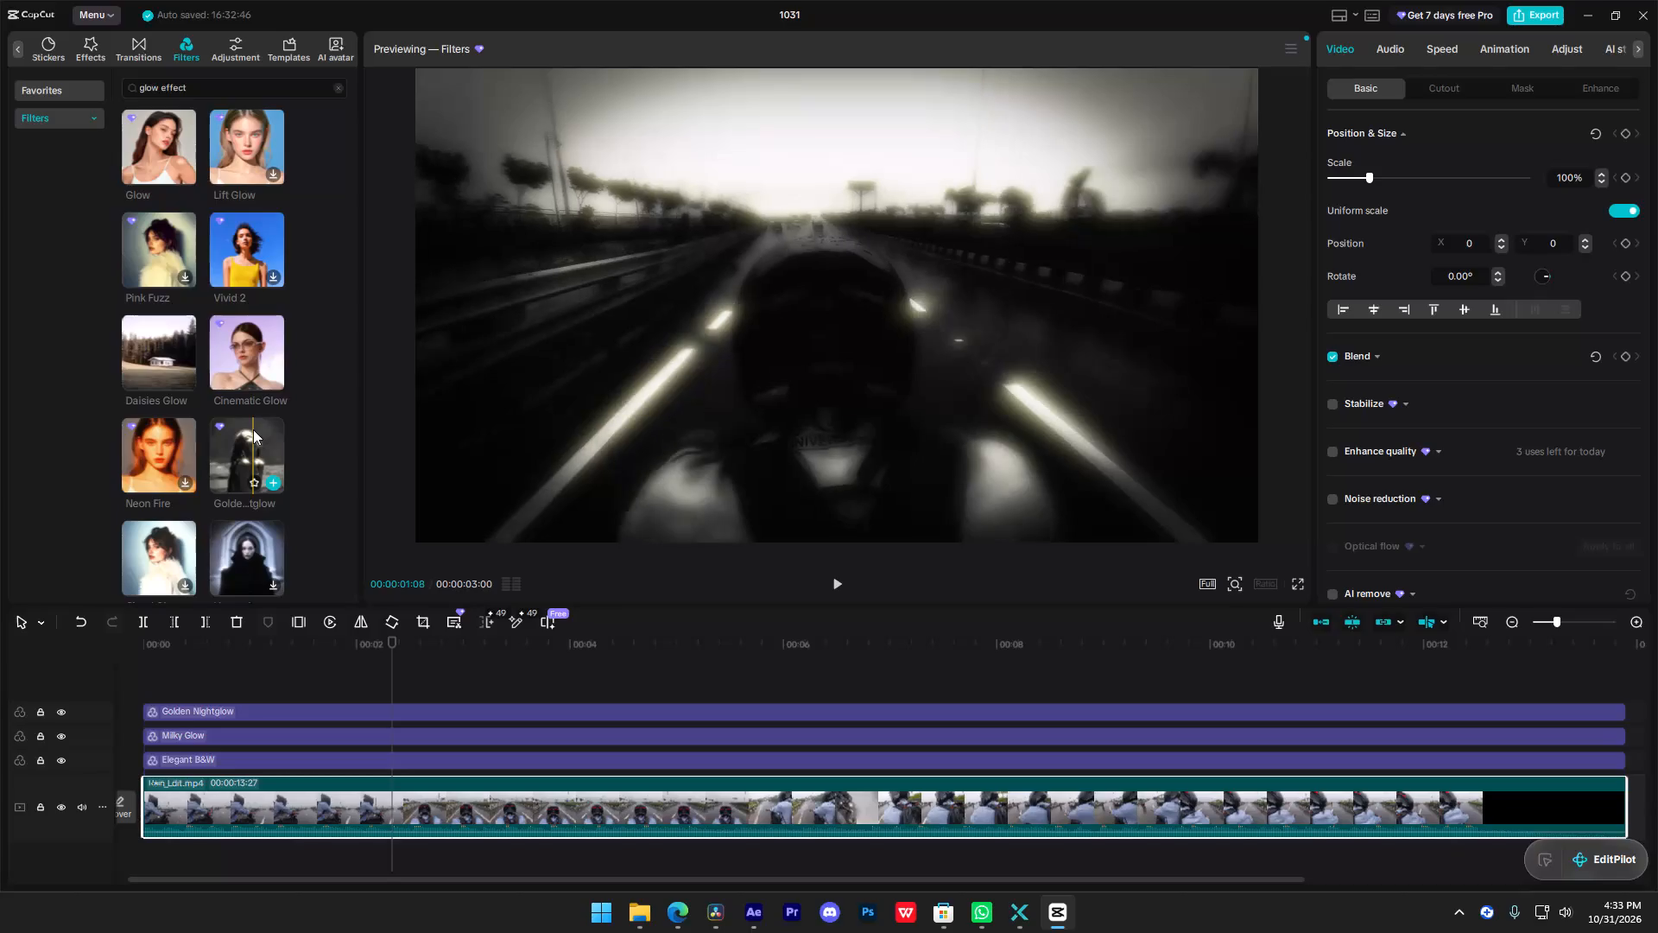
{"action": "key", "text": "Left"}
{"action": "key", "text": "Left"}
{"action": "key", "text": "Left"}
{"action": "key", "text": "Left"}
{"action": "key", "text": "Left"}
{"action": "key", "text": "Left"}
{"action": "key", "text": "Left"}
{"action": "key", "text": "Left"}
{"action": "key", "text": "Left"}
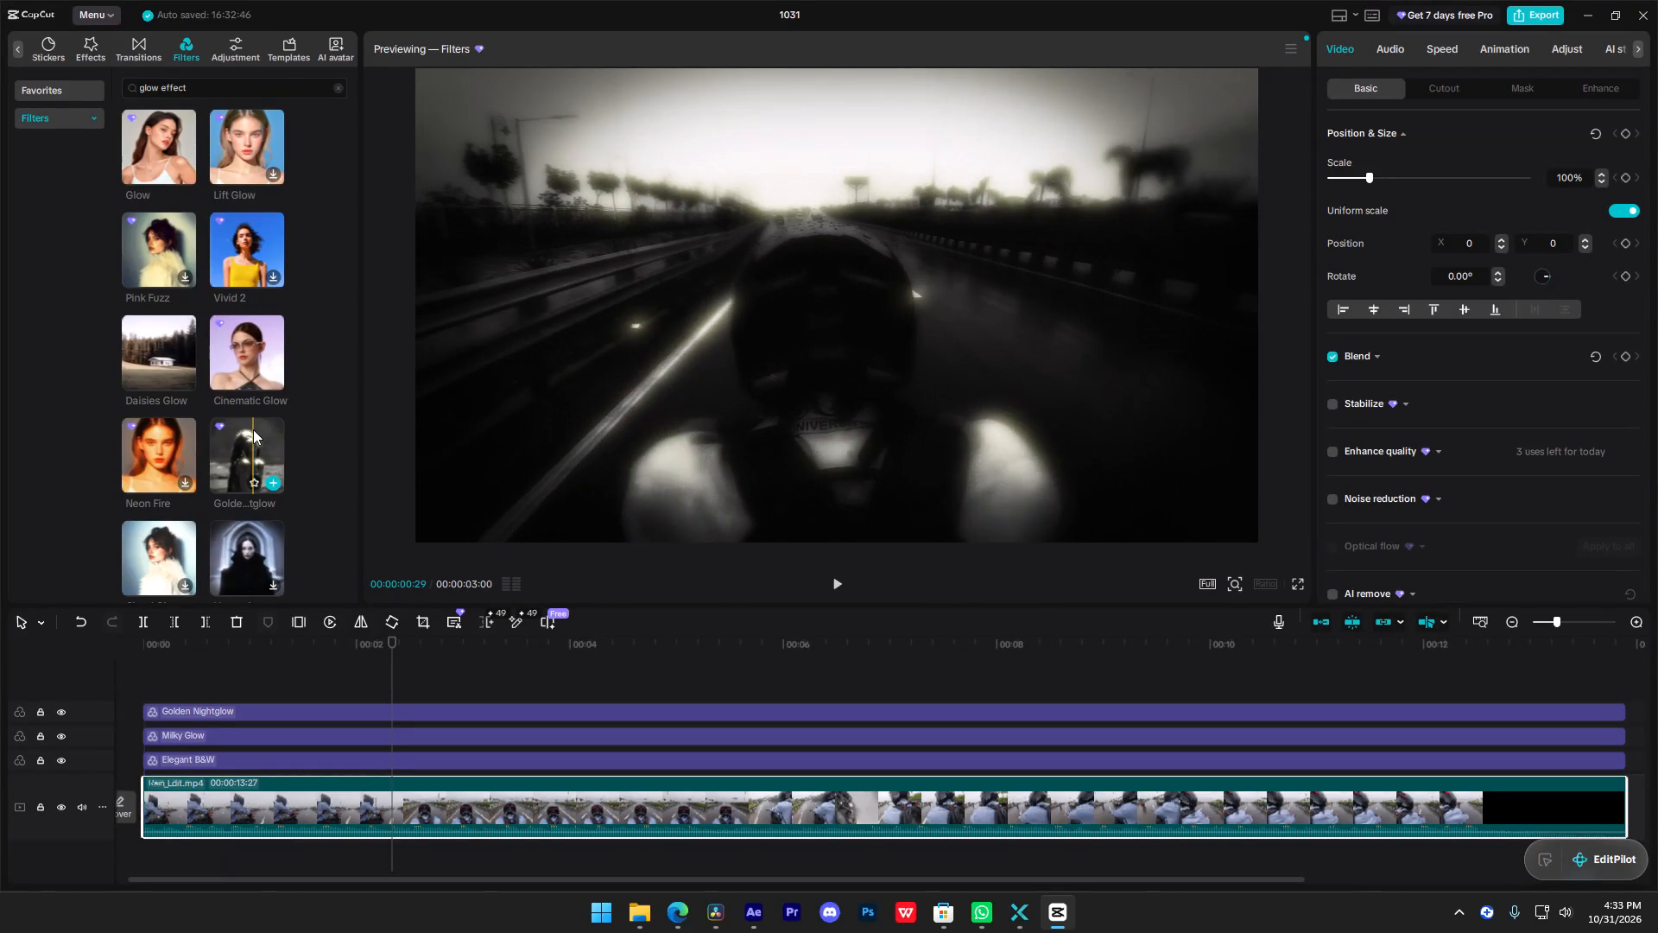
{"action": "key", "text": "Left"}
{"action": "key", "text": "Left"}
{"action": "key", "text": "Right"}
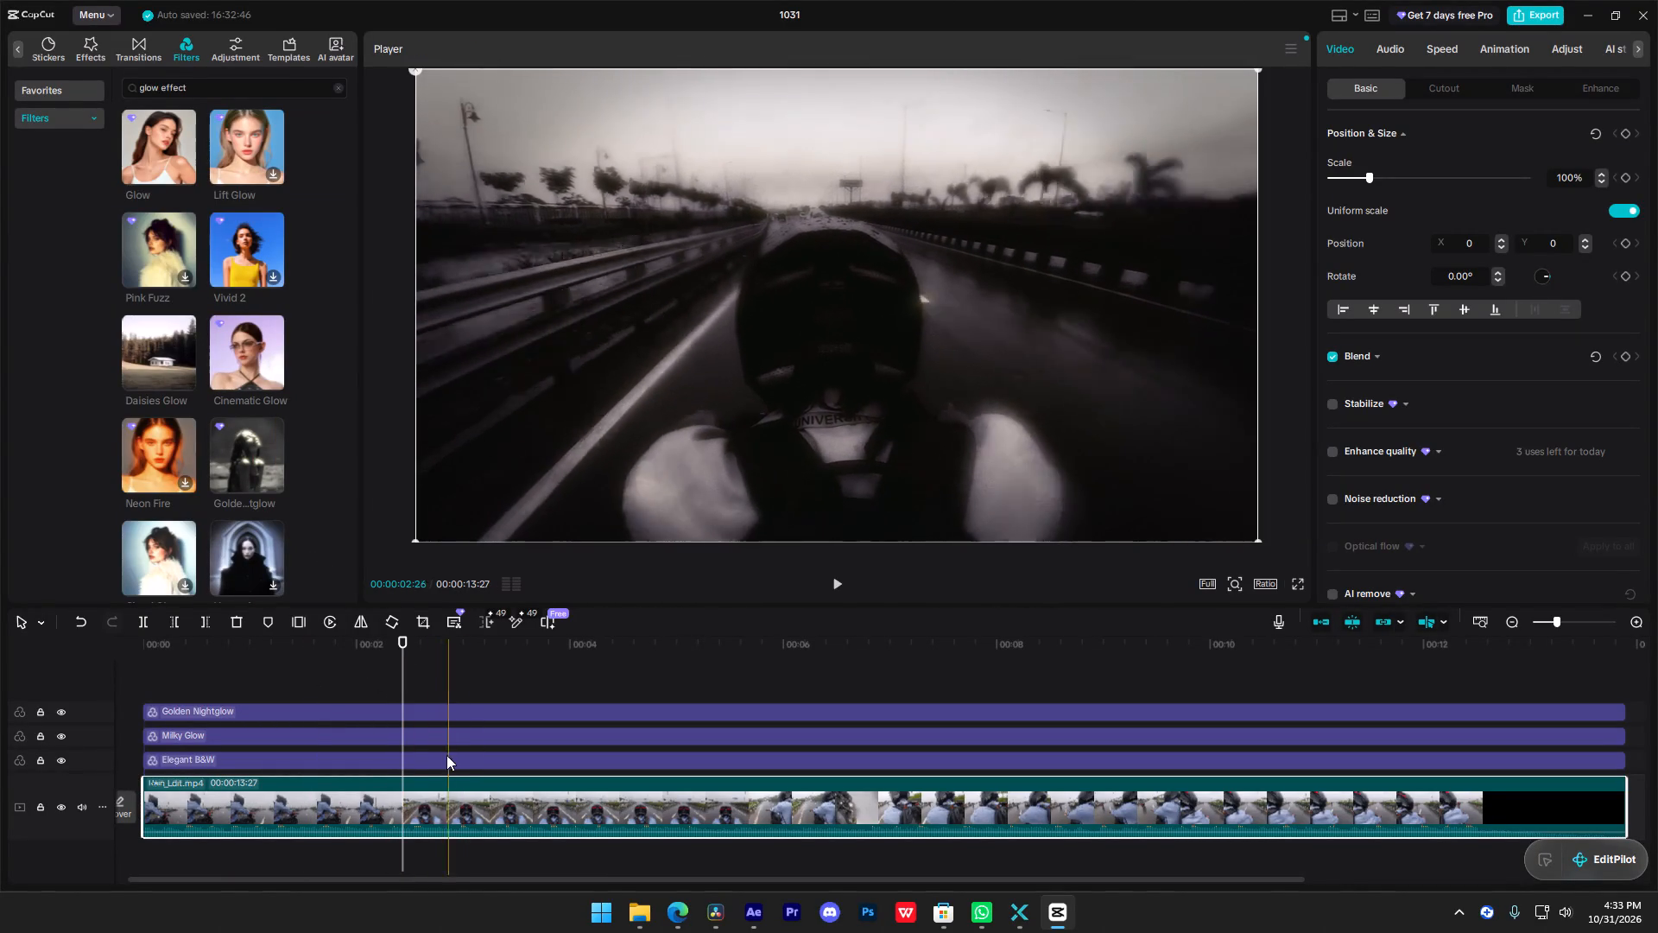
Compare the footage without Milky Glow and without Elegant B&W by hiding each filter track for playback and showing it again.
{"action": "left_click", "coordinate": [445, 756]}
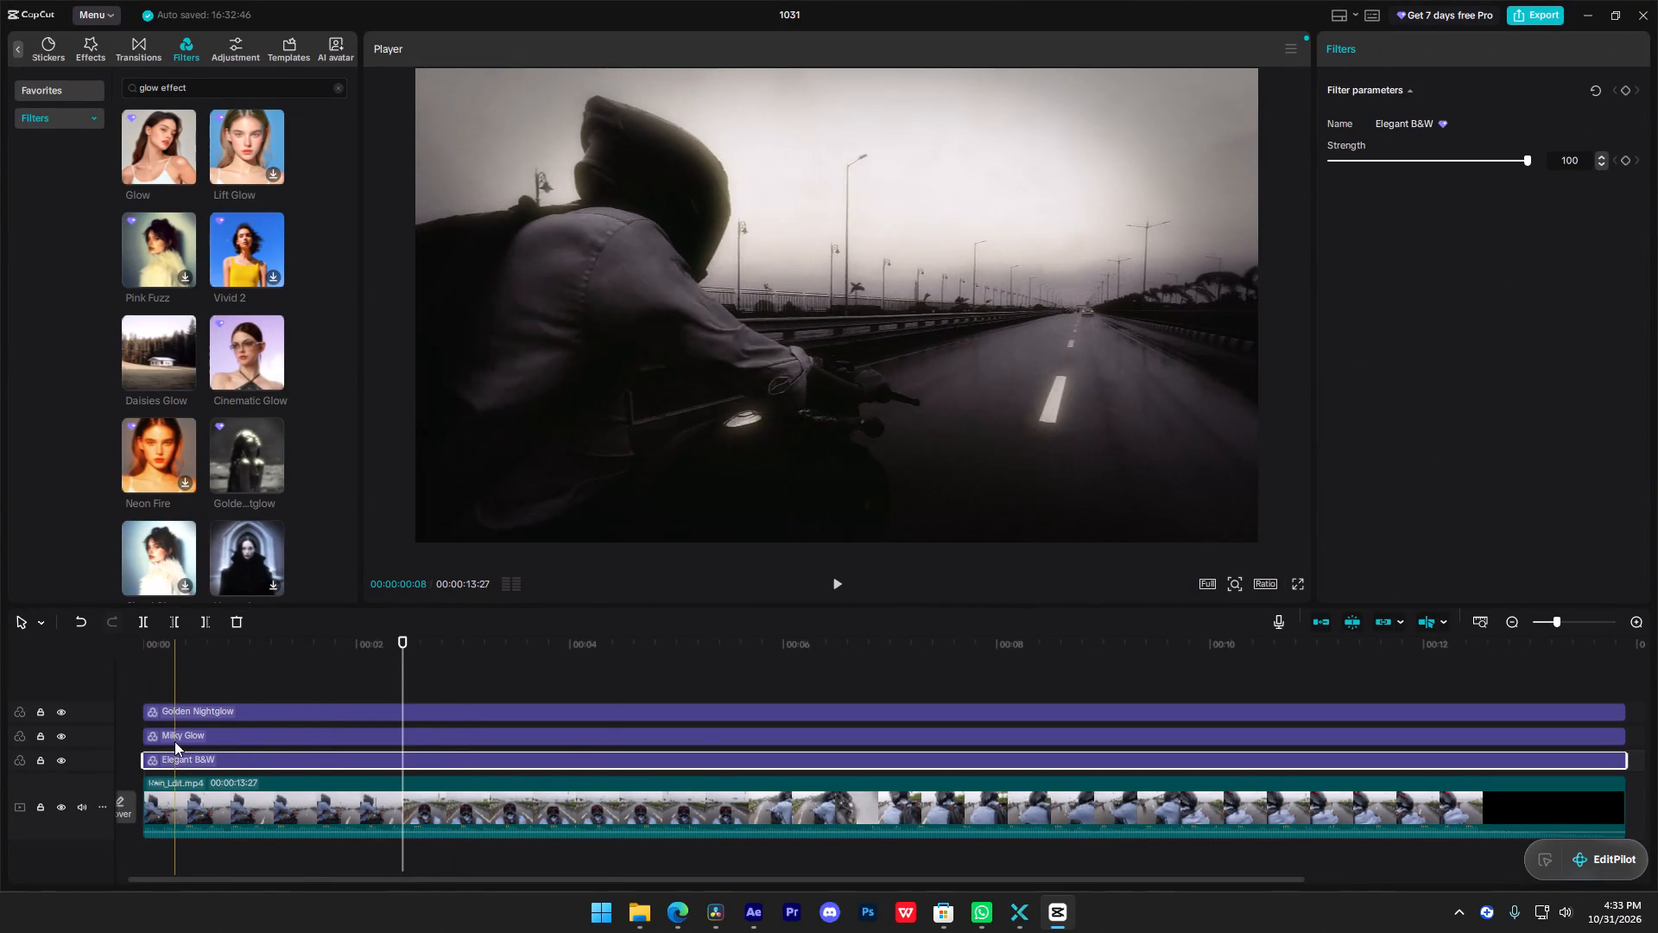
{"action": "scroll", "coordinate": [174, 741], "scroll_direction": "down", "scroll_amount": 3}
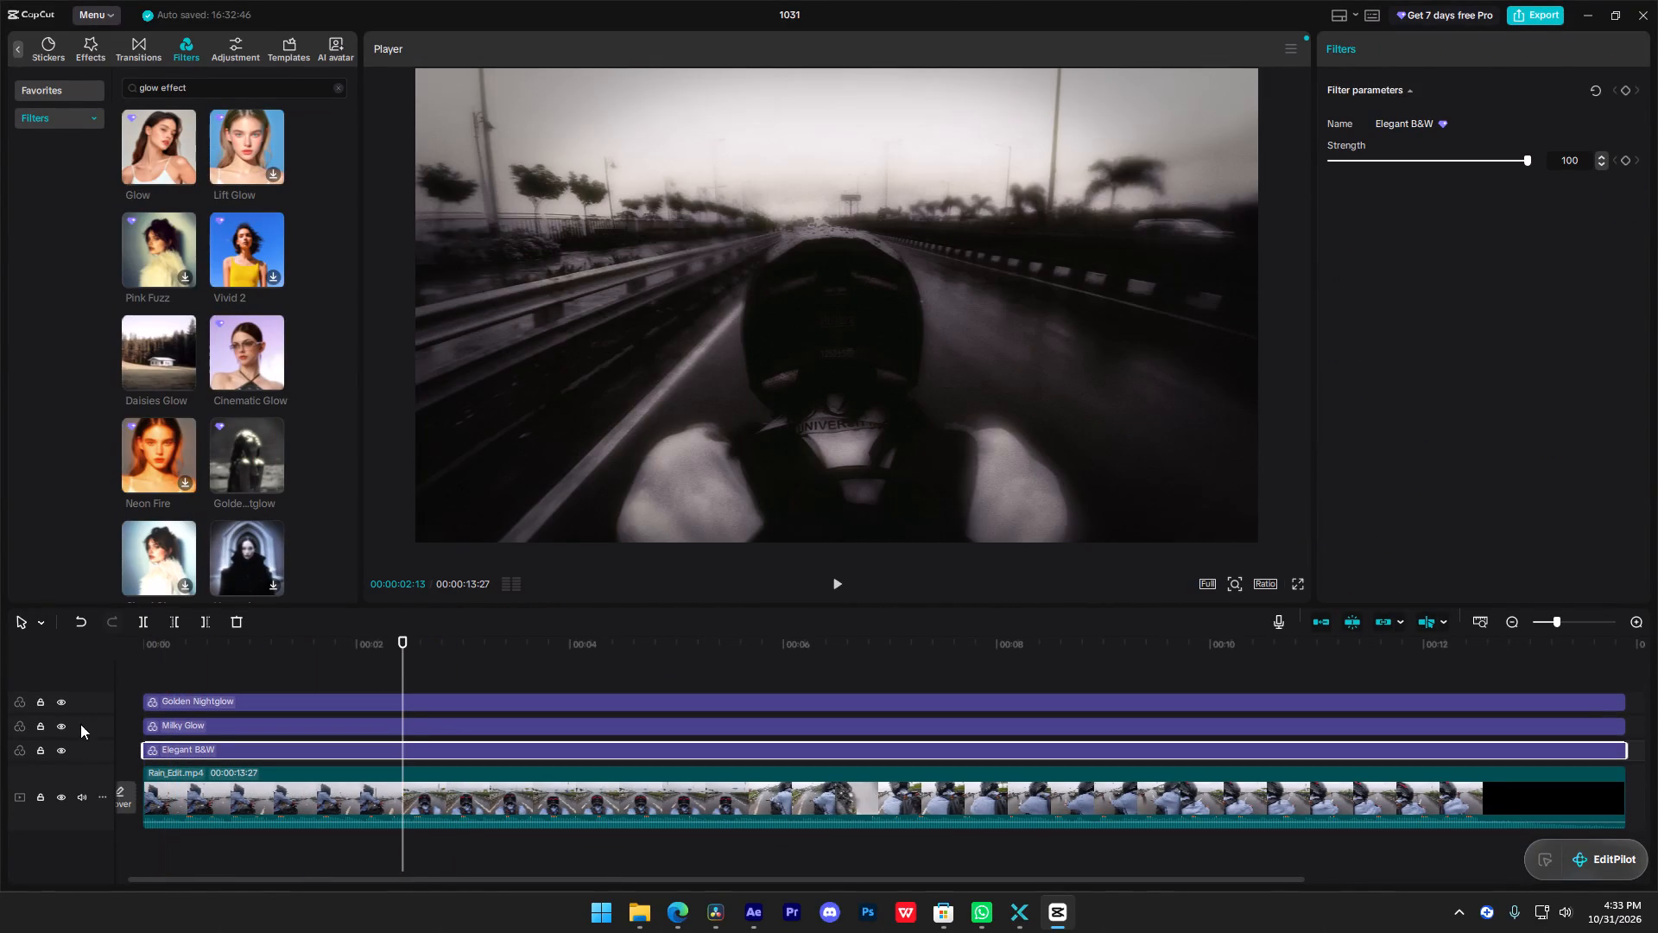
{"action": "left_click", "coordinate": [67, 726]}
{"action": "left_click", "coordinate": [65, 726]}
{"action": "left_click", "coordinate": [65, 726]}
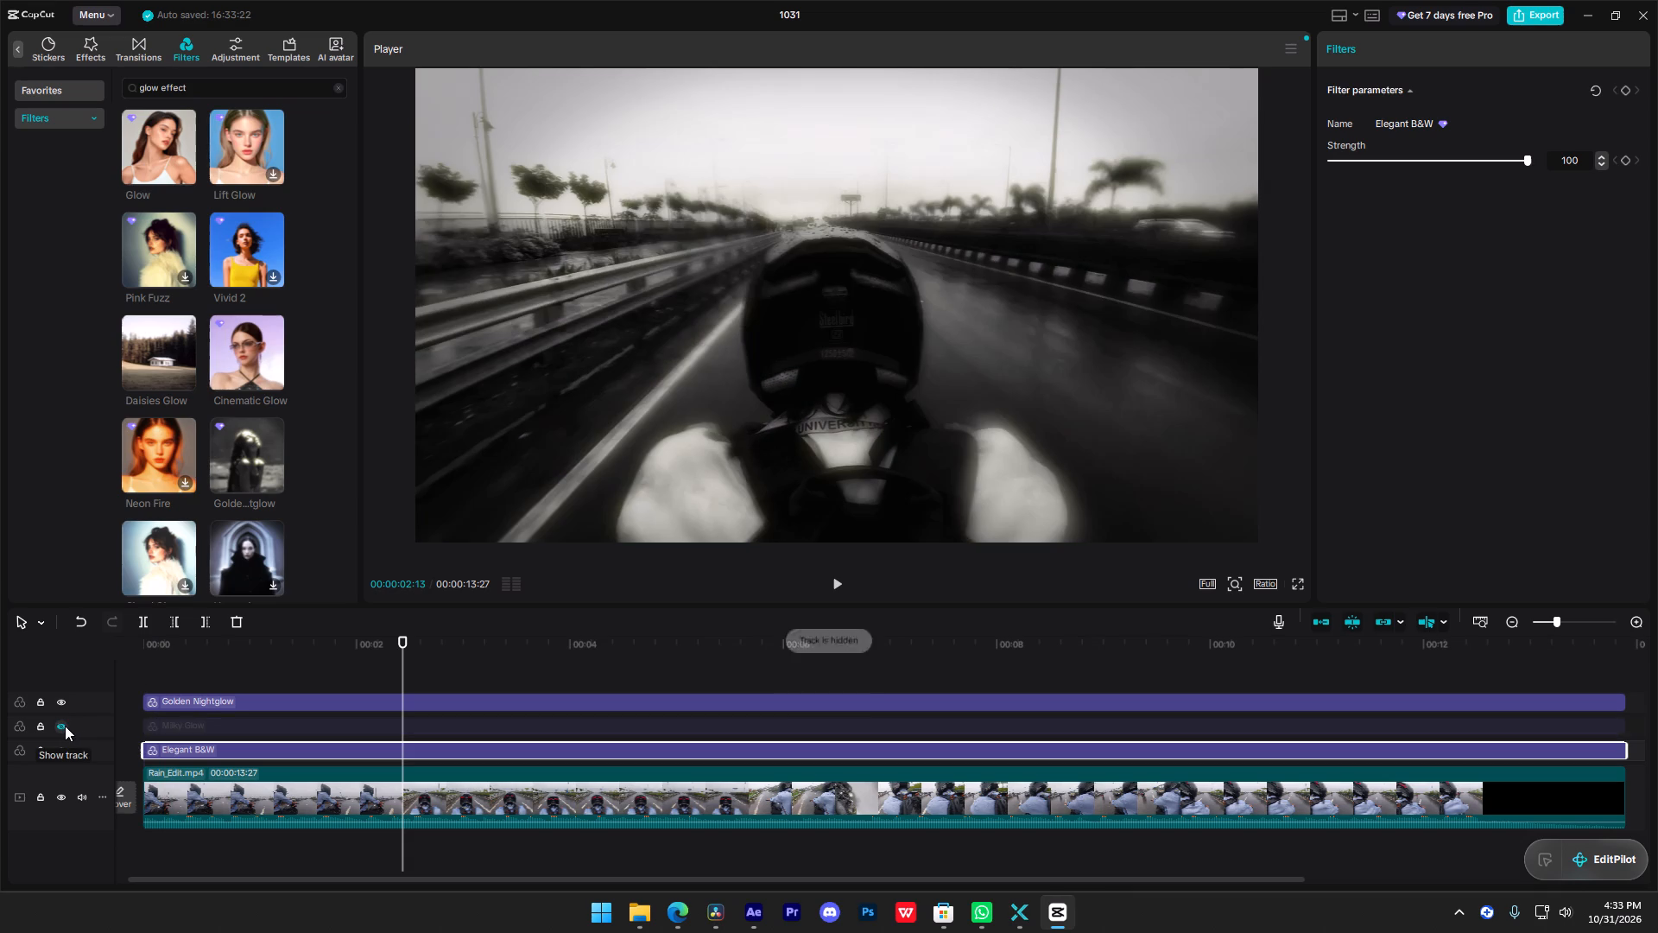
{"action": "key", "text": "space"}
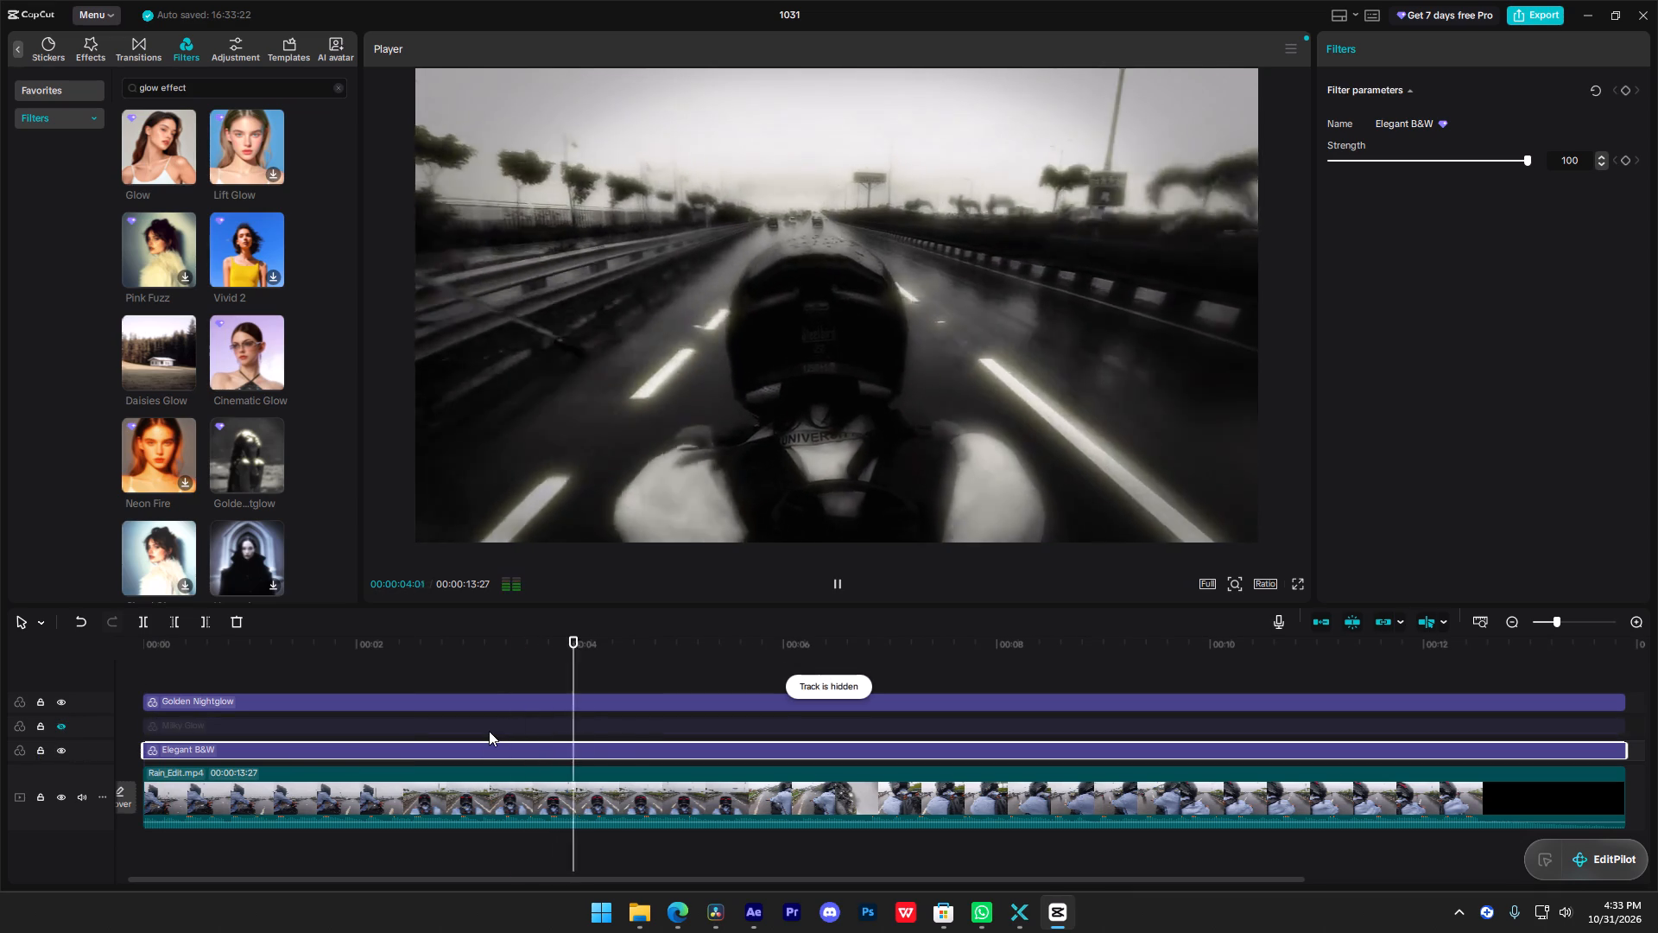
{"action": "key", "text": "space"}
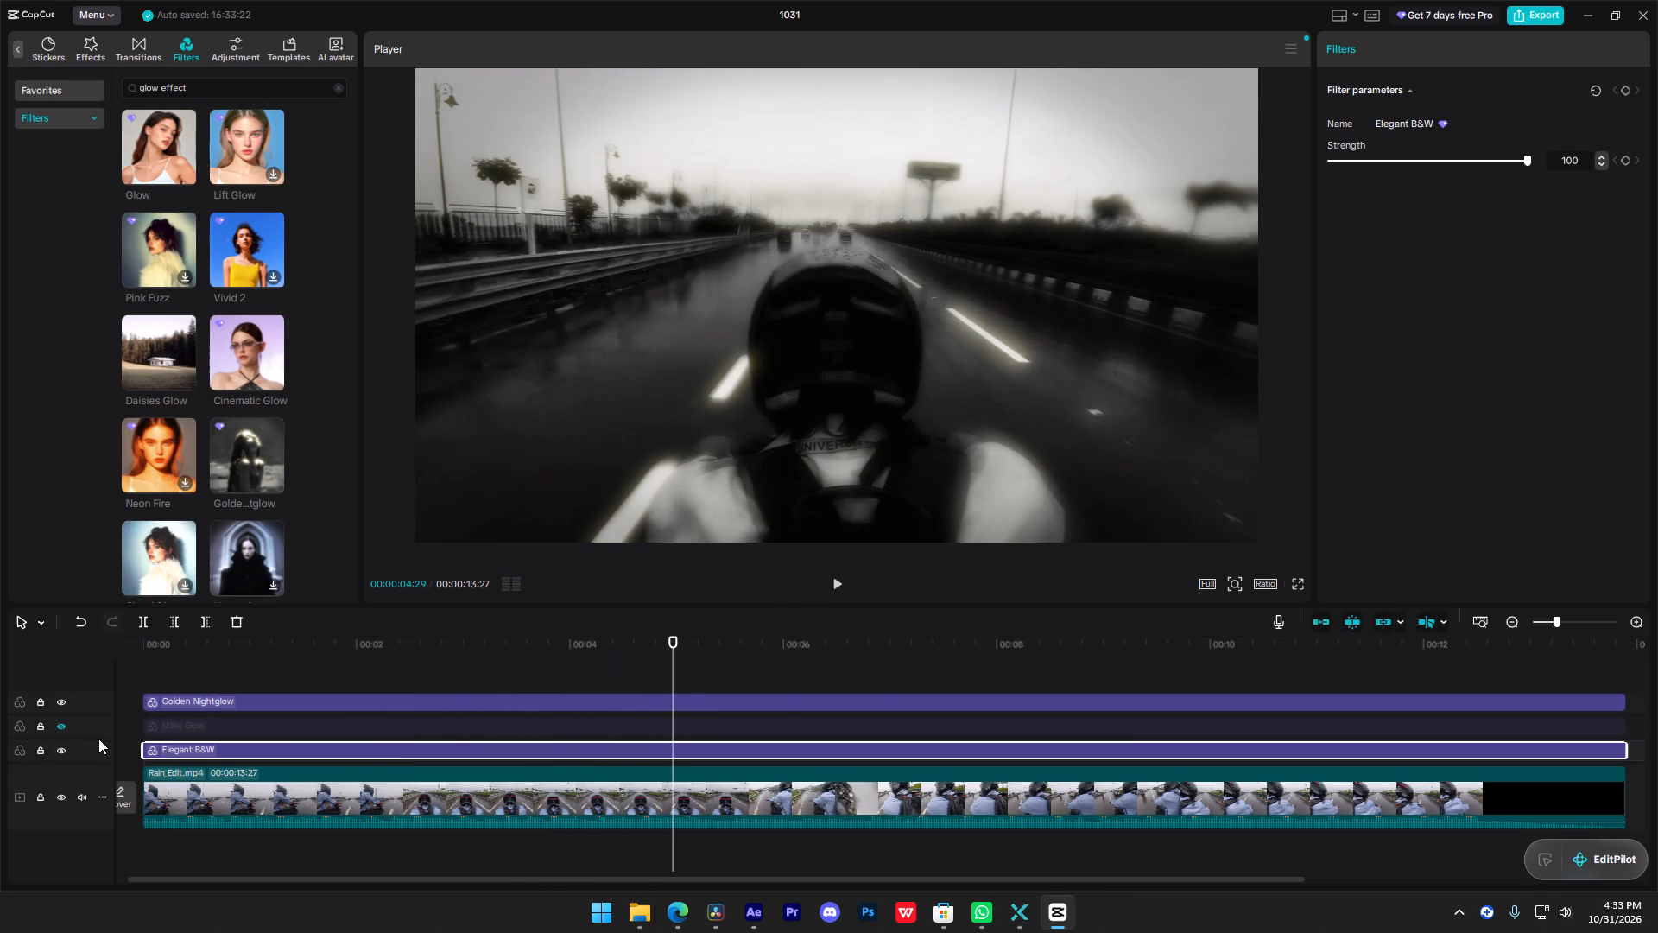
{"action": "left_click", "coordinate": [64, 752]}
{"action": "left_click", "coordinate": [52, 724]}
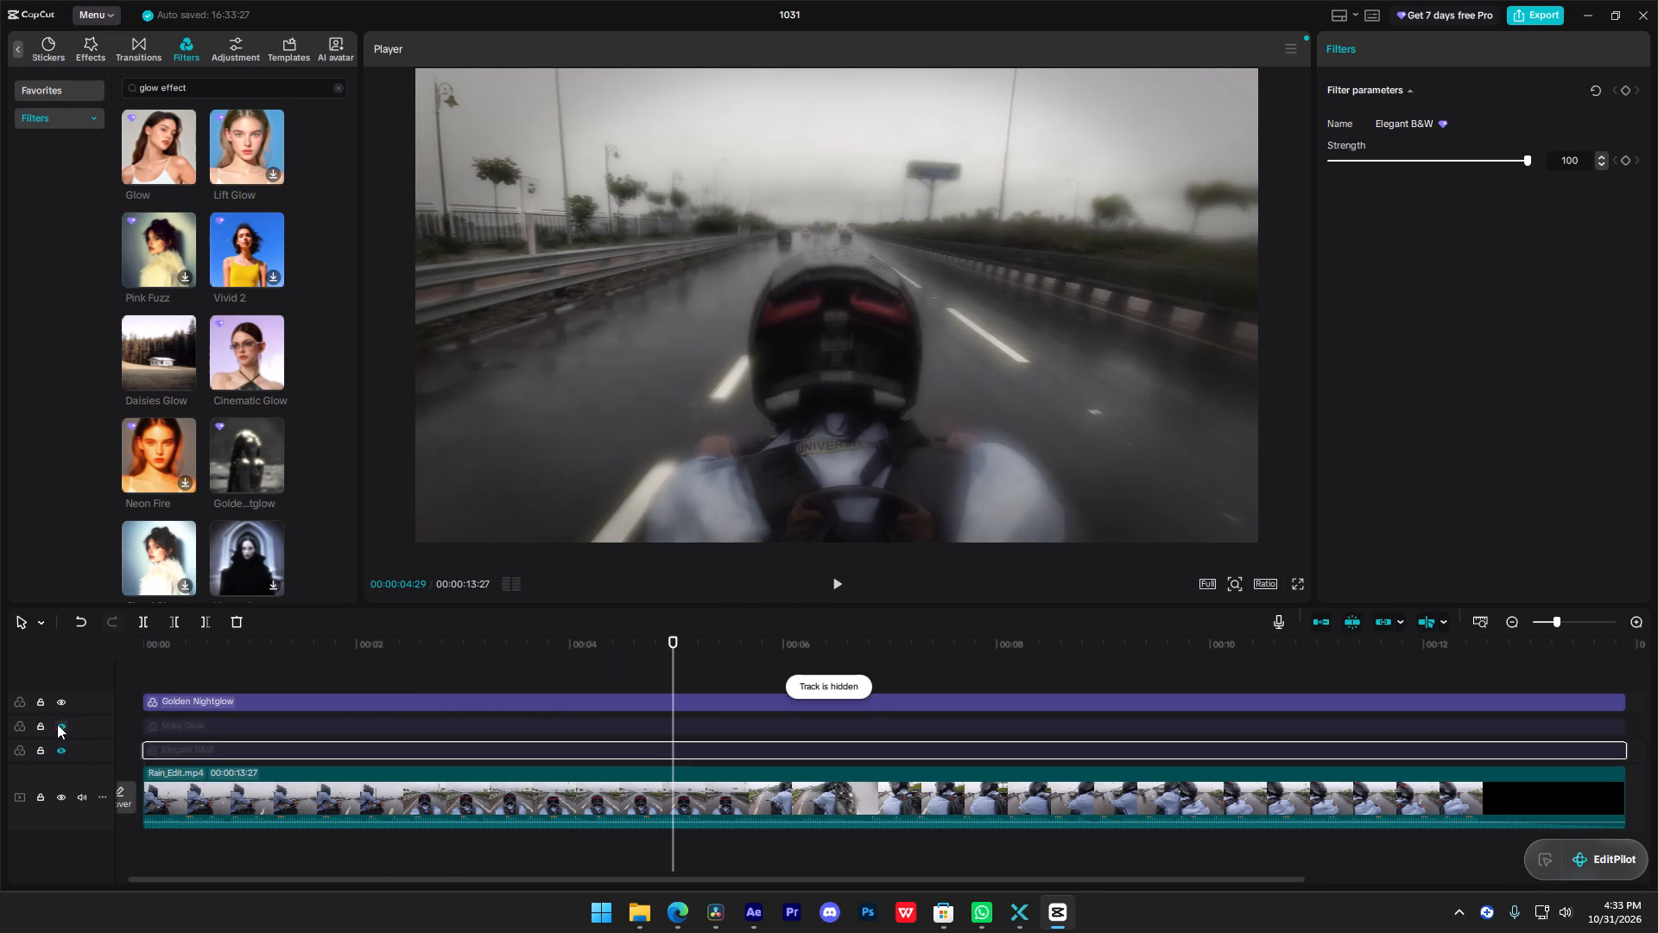
{"action": "left_click", "coordinate": [57, 724]}
{"action": "left_click_drag", "start_coordinate": [332, 658], "coordinate": [87, 676]}
{"action": "key", "text": "space"}
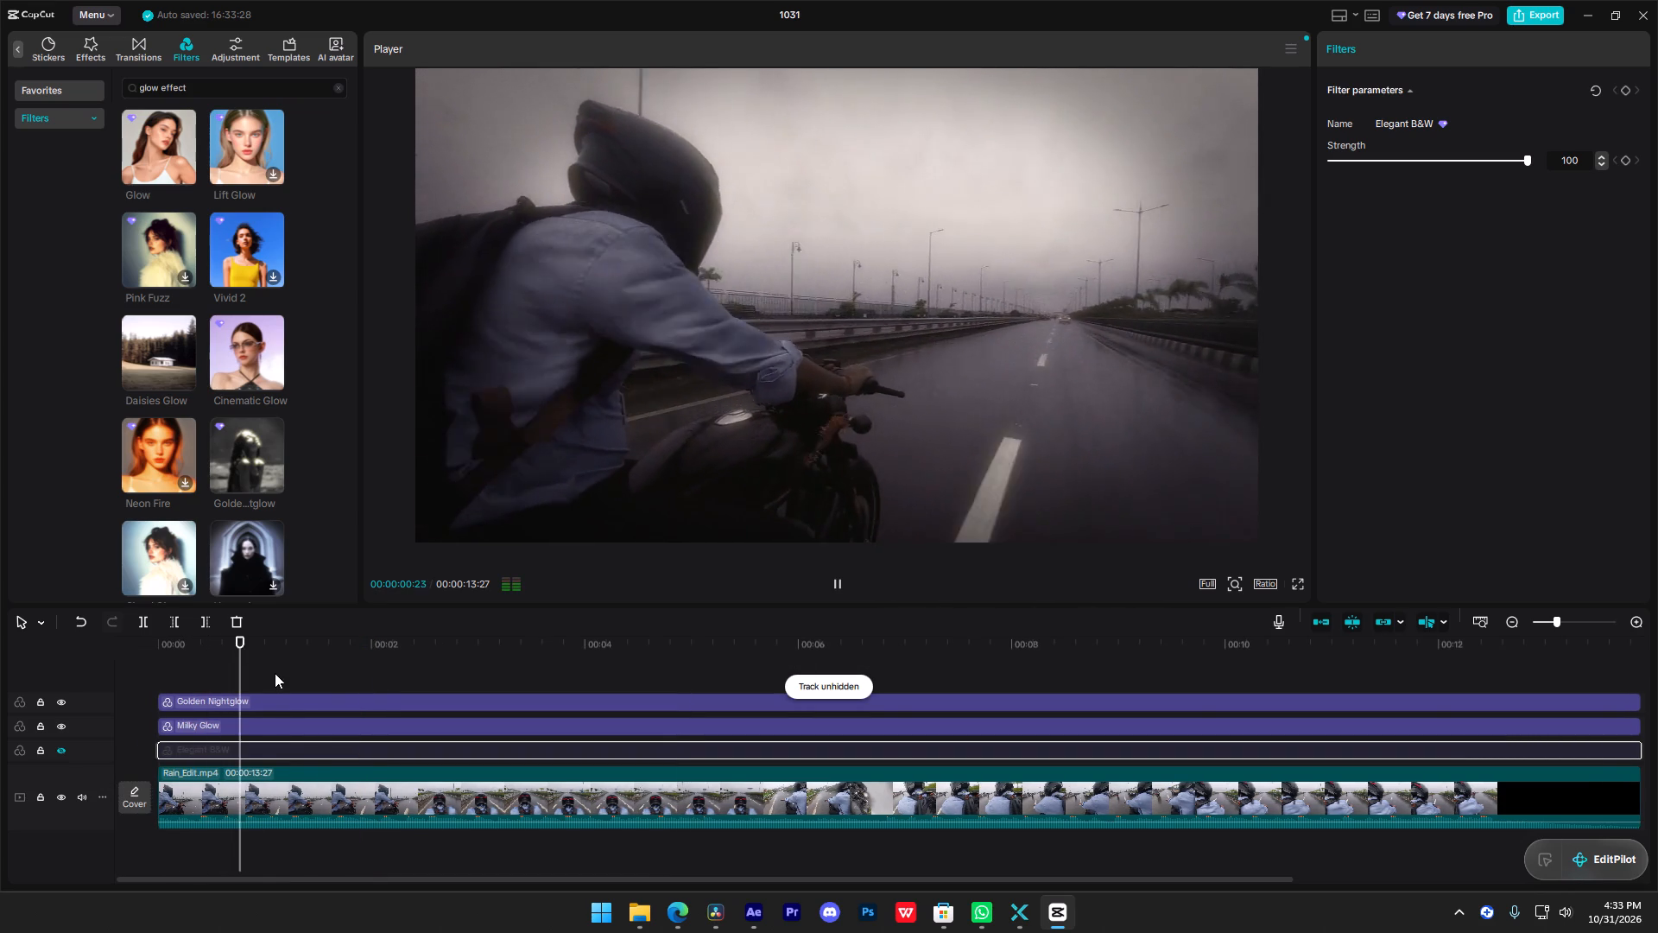
{"action": "key", "text": "space"}
{"action": "left_click", "coordinate": [56, 751]}
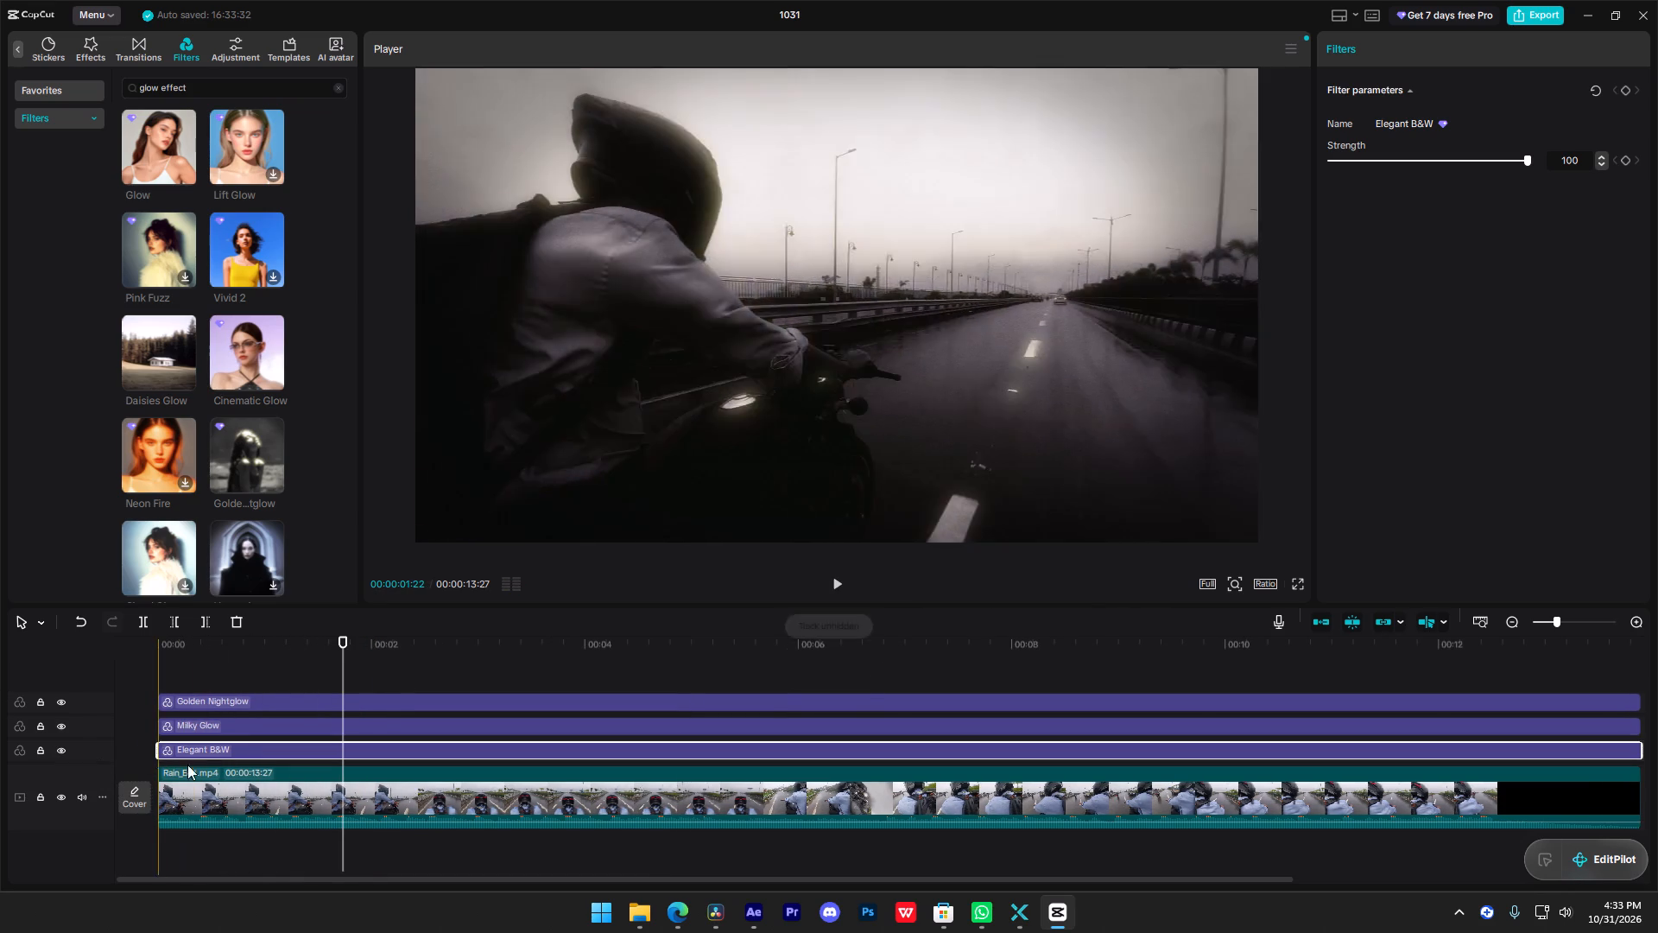
Set the Elegant B&W filter's strength to 64 and play the footage with it.
{"action": "left_click_drag", "start_coordinate": [1471, 159], "coordinate": [1457, 161]}
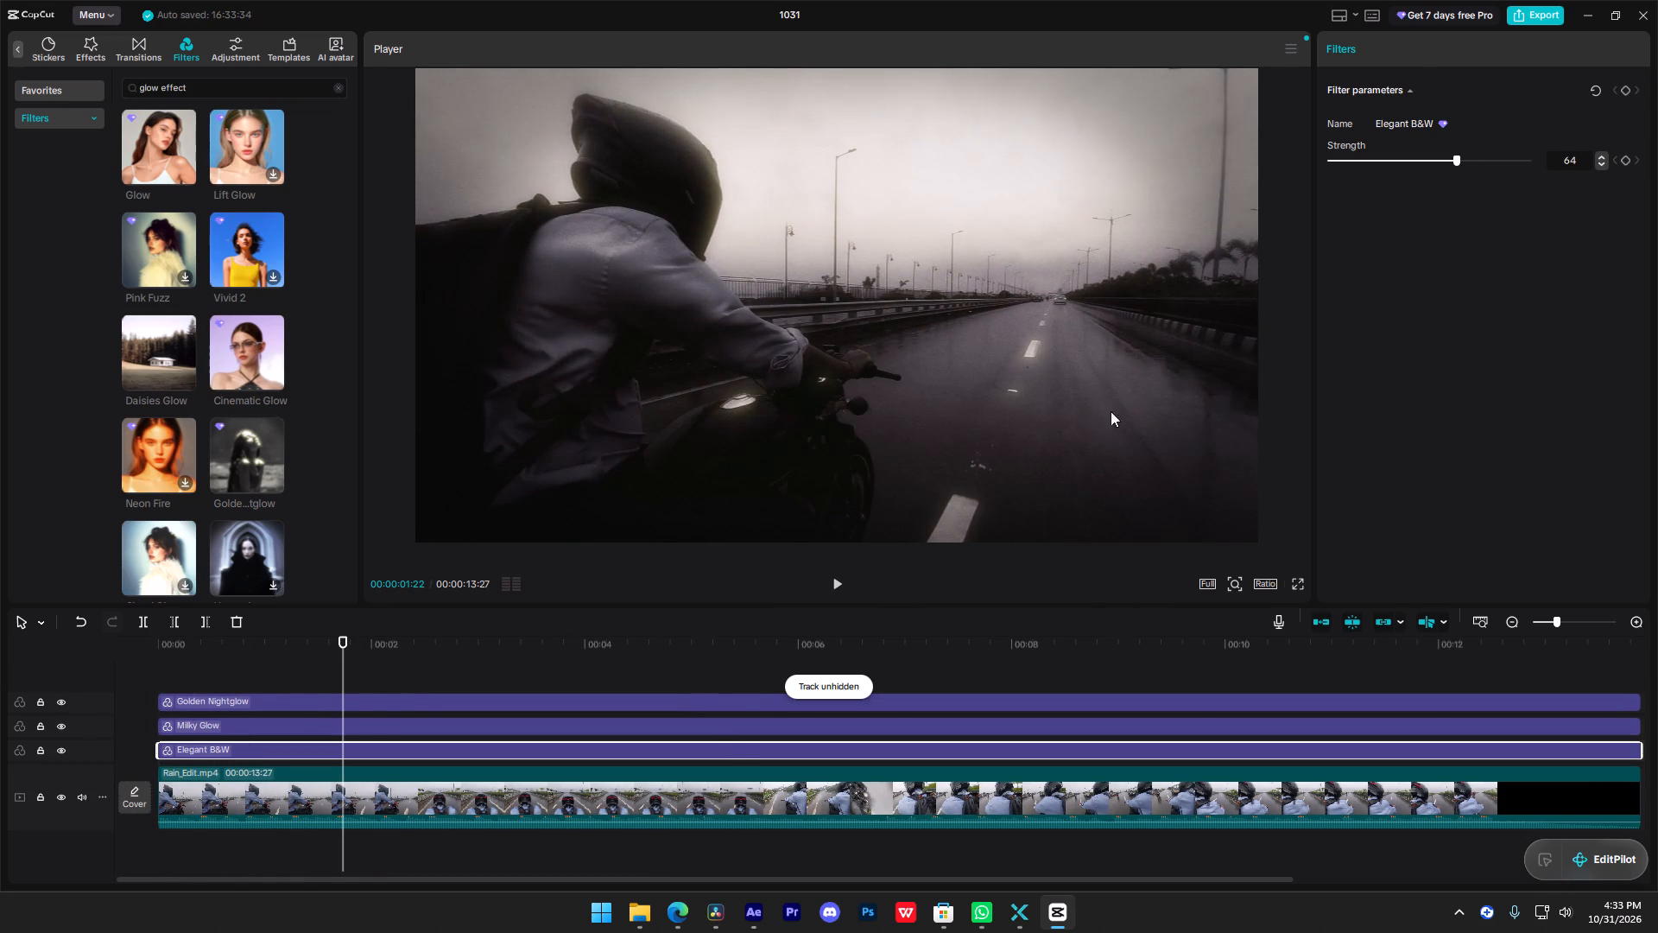
{"action": "key", "text": "space"}
{"action": "key", "text": "space"}
Set the Milky Glow filter's strength to 80 and play the edit with it.
{"action": "left_click", "coordinate": [294, 721]}
{"action": "left_click_drag", "start_coordinate": [1503, 163], "coordinate": [1489, 163]}
{"action": "key", "text": "space"}
{"action": "key", "text": "space"}
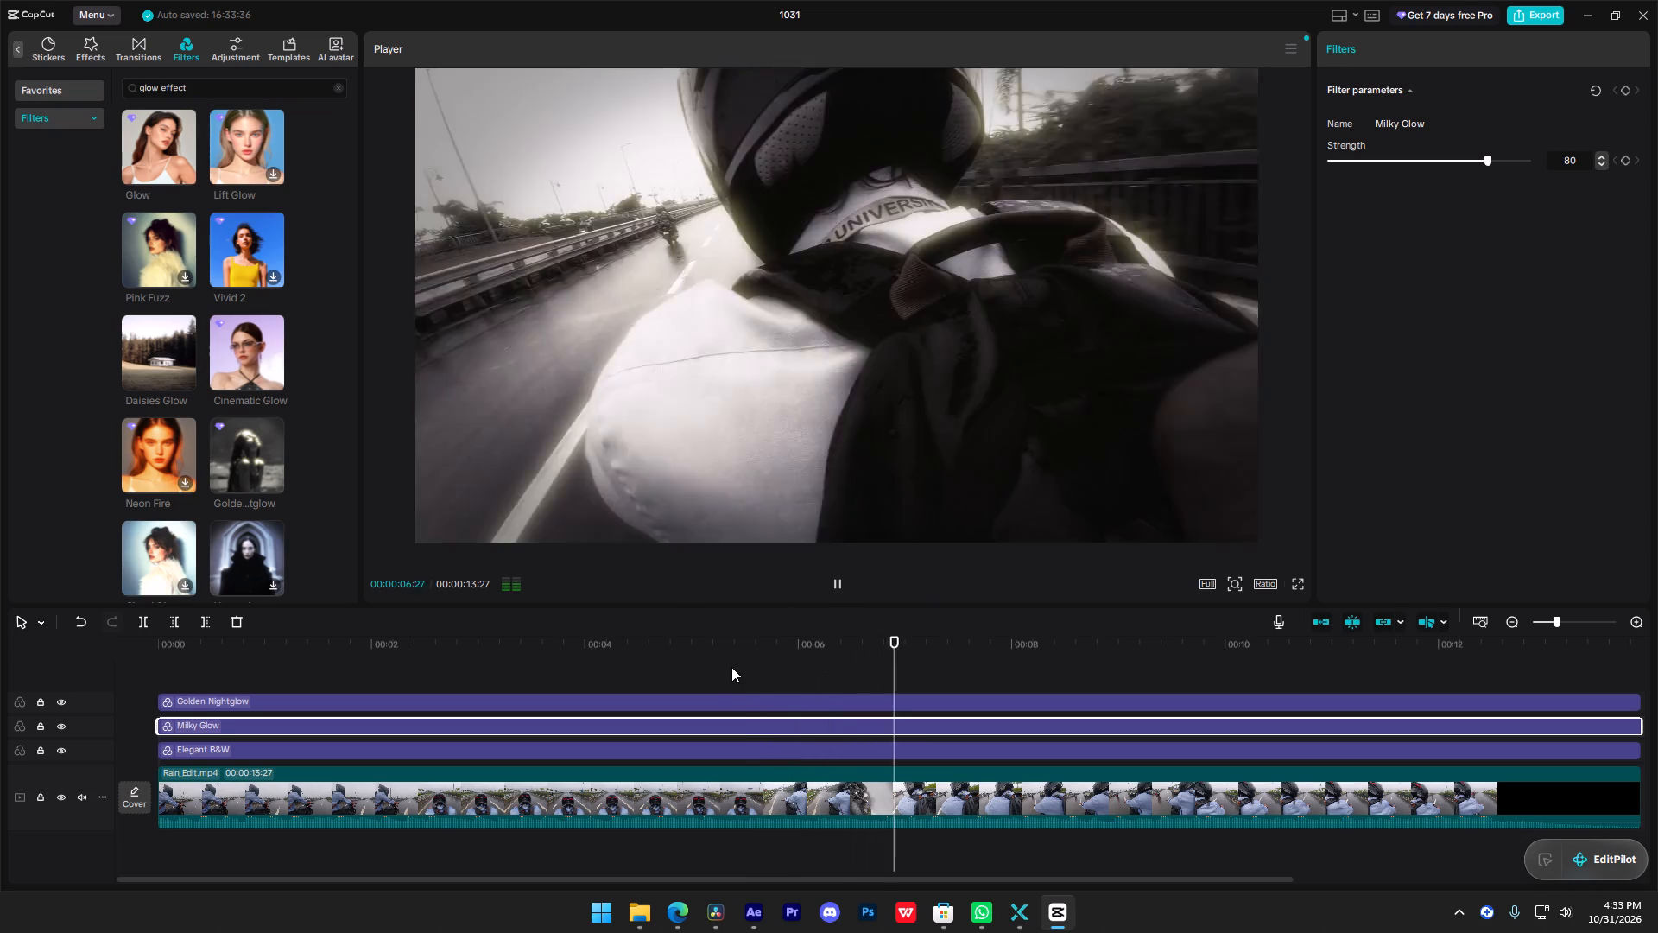
{"action": "key", "text": "space"}
Step frame by frame around the two-second mark to locate the exact frame of the first scene change.
{"action": "left_click_drag", "start_coordinate": [768, 632], "coordinate": [747, 634]}
{"action": "left_click_drag", "start_coordinate": [737, 648], "coordinate": [458, 727]}
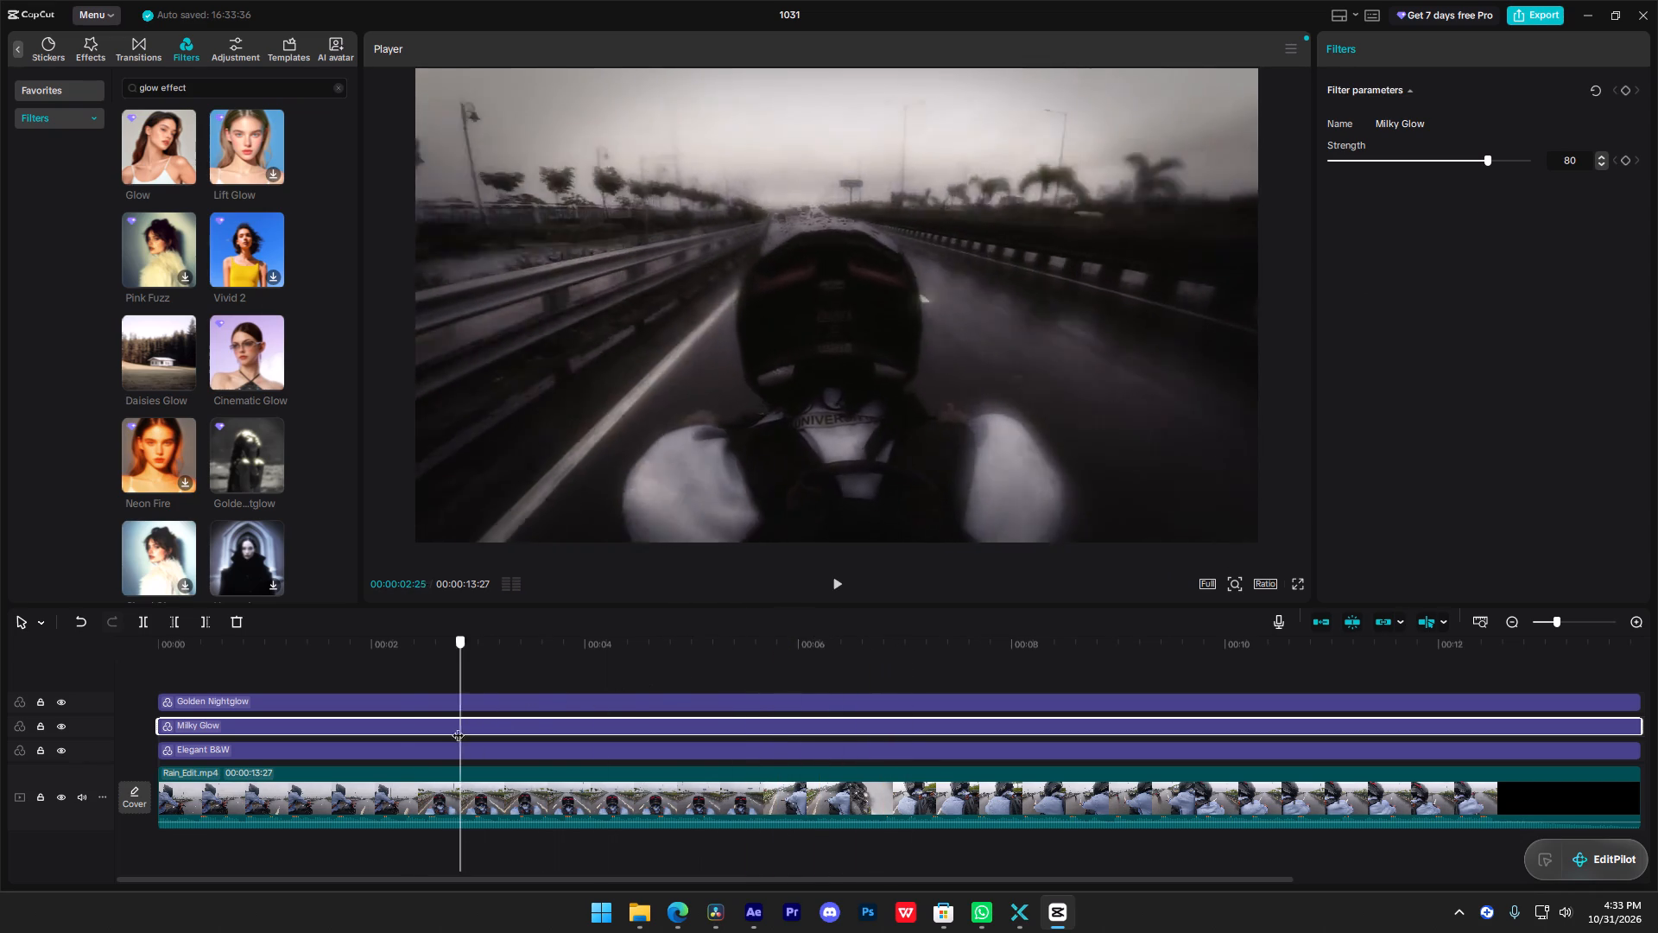
{"action": "left_click_drag", "start_coordinate": [458, 727], "coordinate": [393, 739]}
{"action": "key", "text": "Right"}
{"action": "key", "text": "Right"}
{"action": "key", "text": "Right"}
{"action": "key", "text": "Right"}
{"action": "key", "text": "Right"}
{"action": "key", "text": "Right"}
{"action": "key", "text": "Right"}
{"action": "key", "text": "Right"}
{"action": "key", "text": "Right"}
{"action": "key", "text": "Right"}
{"action": "key", "text": "Right"}
{"action": "key", "text": "Right"}
{"action": "key", "text": "Right"}
{"action": "key", "text": "Right"}
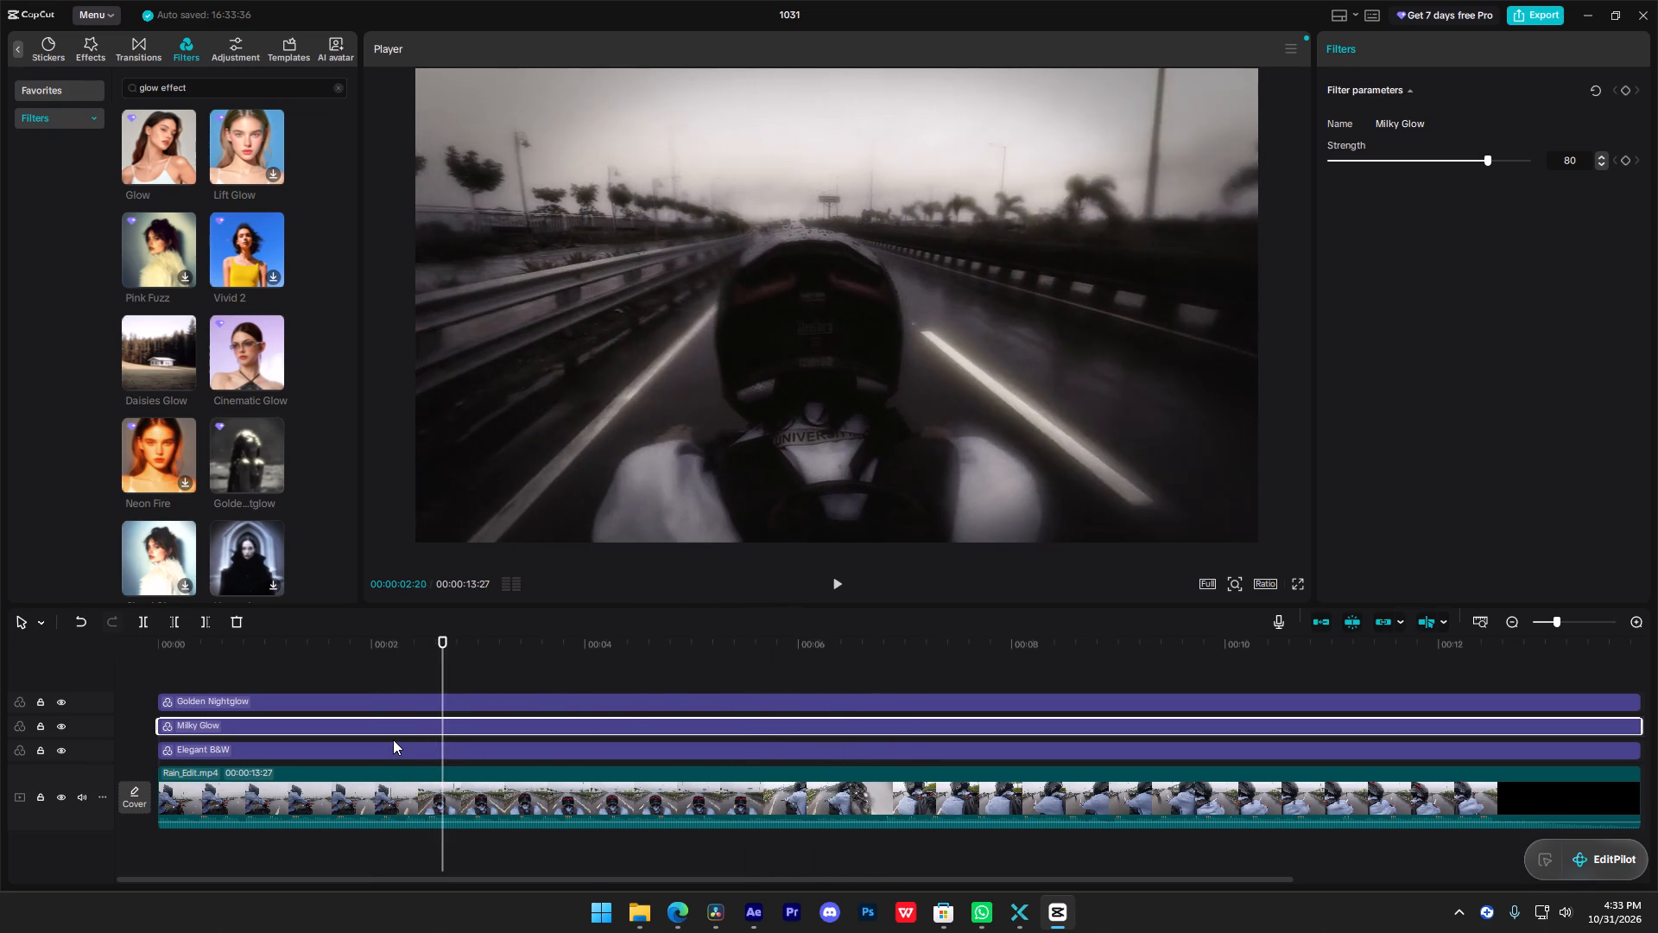
{"action": "key", "text": "Left"}
{"action": "key", "text": "Left"}
{"action": "key", "text": "Left"}
{"action": "key", "text": "Left"}
{"action": "key", "text": "Left"}
{"action": "key", "text": "Left"}
{"action": "key", "text": "Left"}
{"action": "key", "text": "Left"}
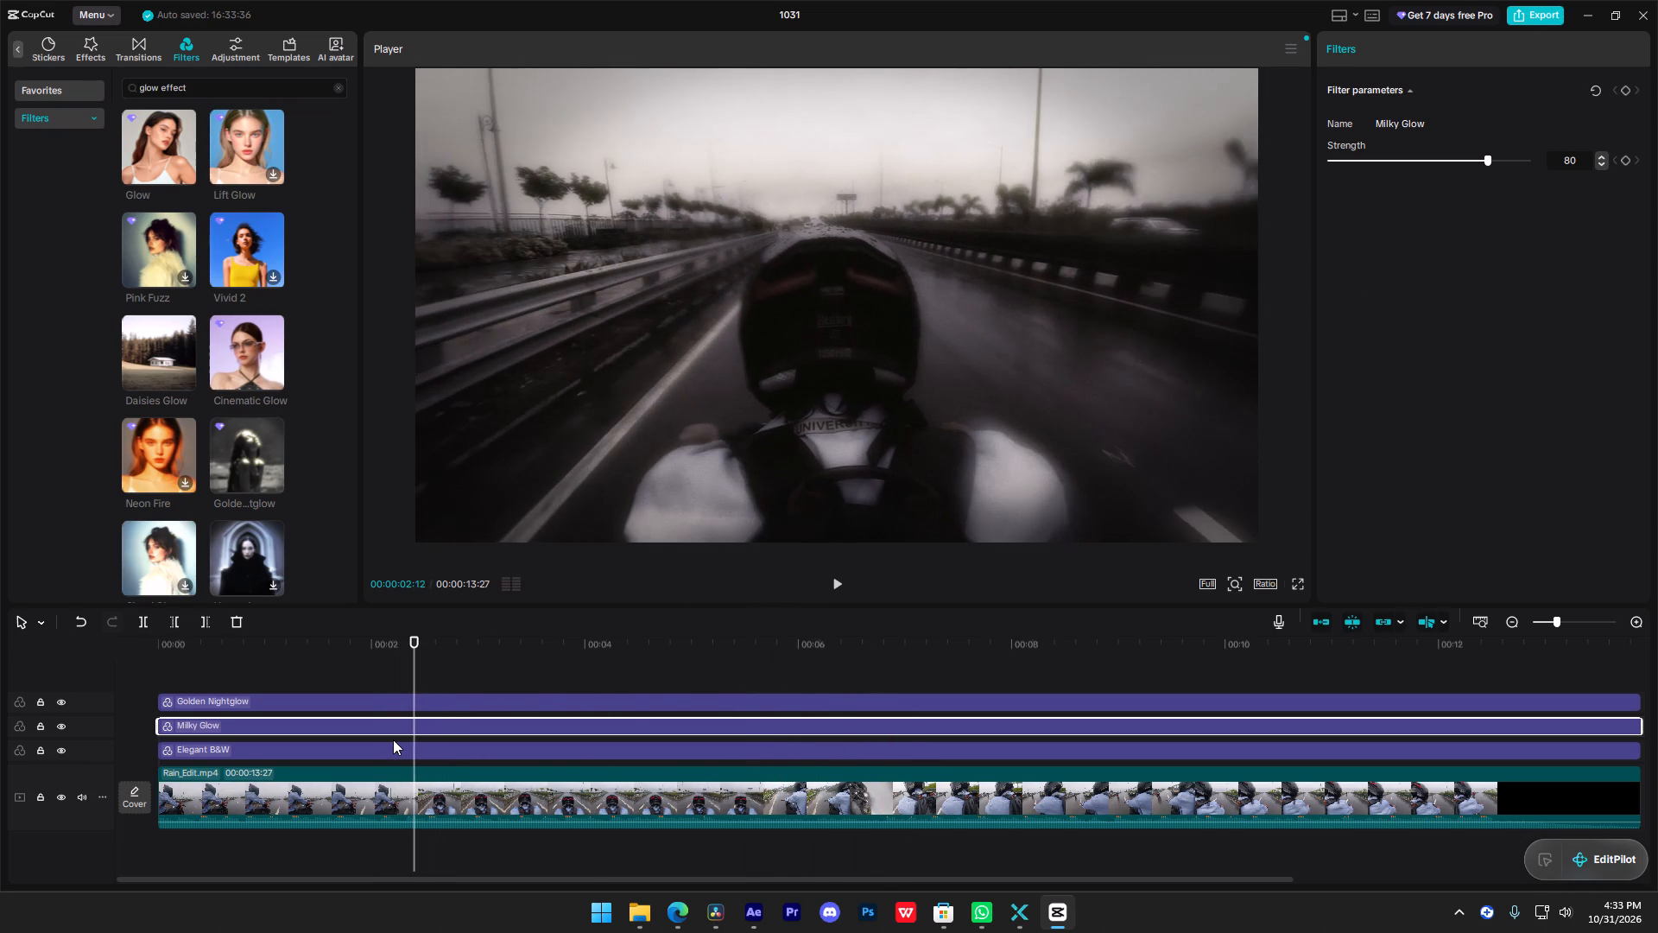
{"action": "key", "text": "Left"}
{"action": "key", "text": "Left"}
{"action": "key", "text": "Left"}
{"action": "key", "text": "Right"}
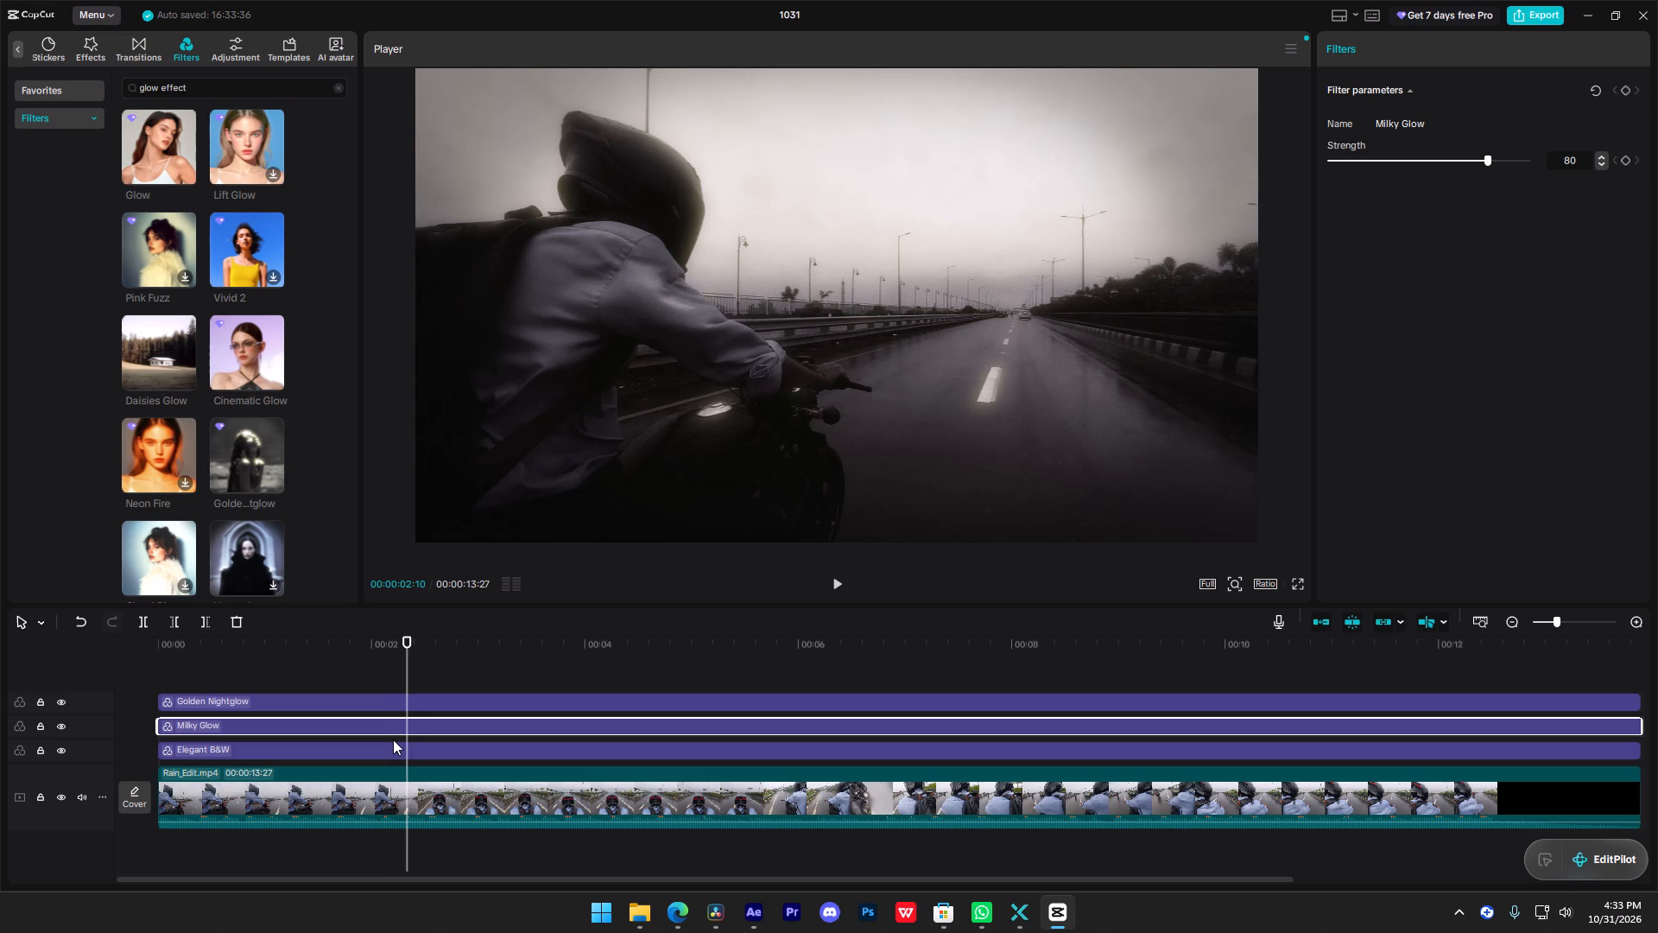
{"action": "key", "text": "Down"}
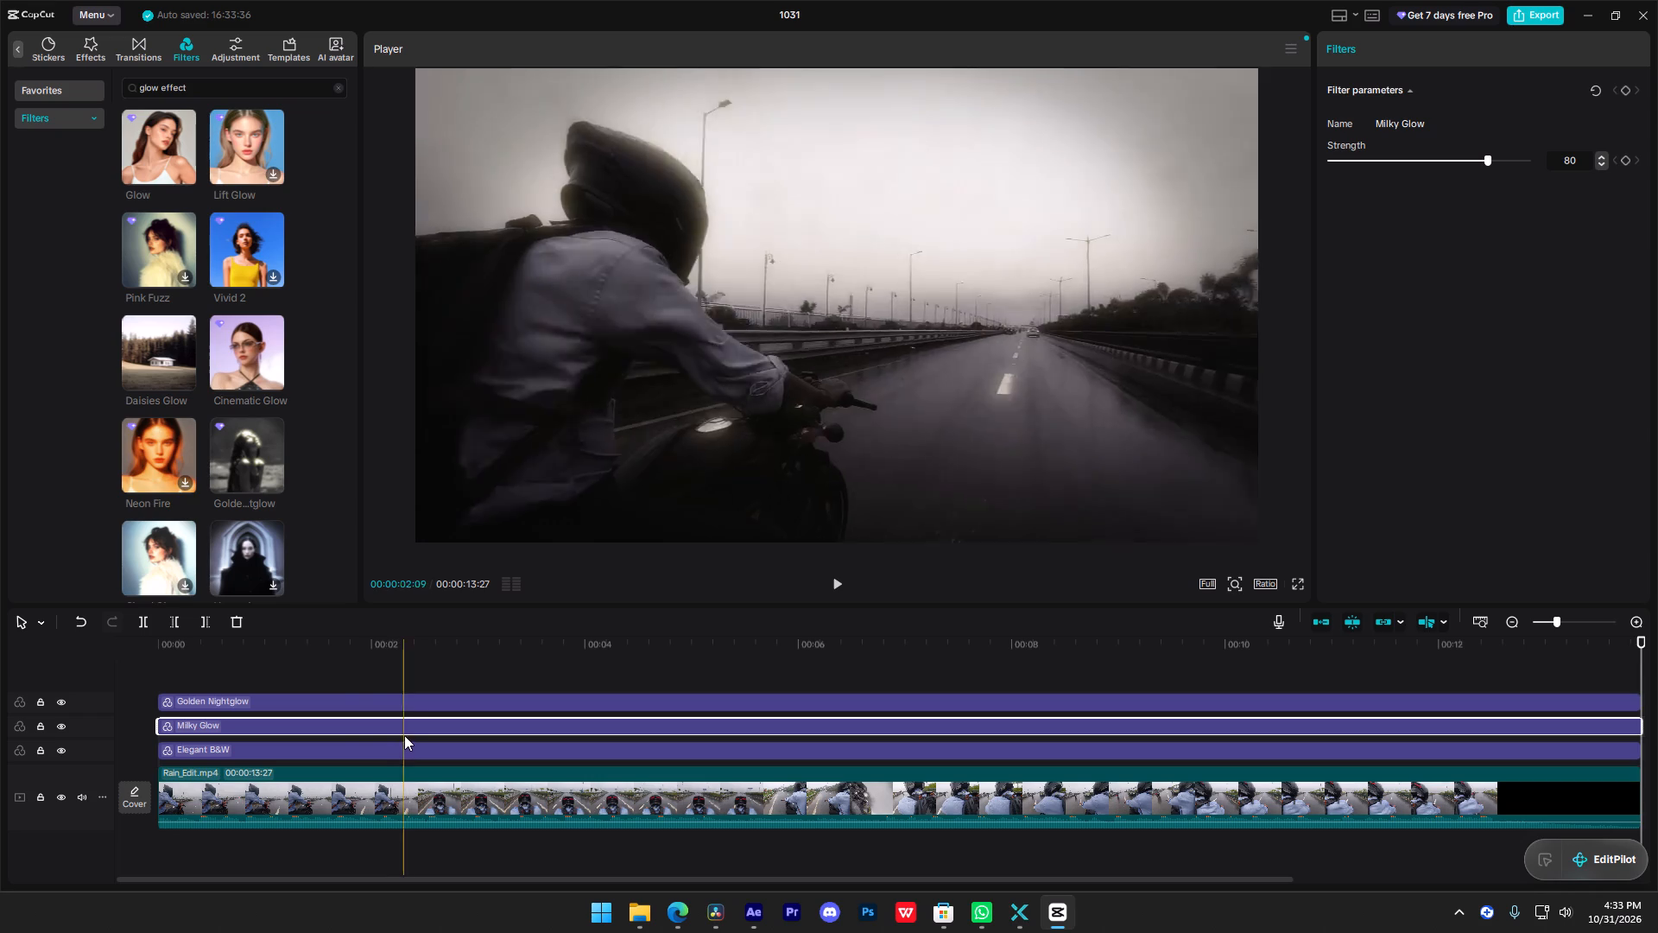
{"action": "left_click_drag", "start_coordinate": [383, 667], "coordinate": [413, 666]}
{"action": "key", "text": "Left"}
{"action": "key", "text": "Left"}
{"action": "key", "text": "Left"}
{"action": "key", "text": "Left"}
{"action": "key", "text": "Right"}
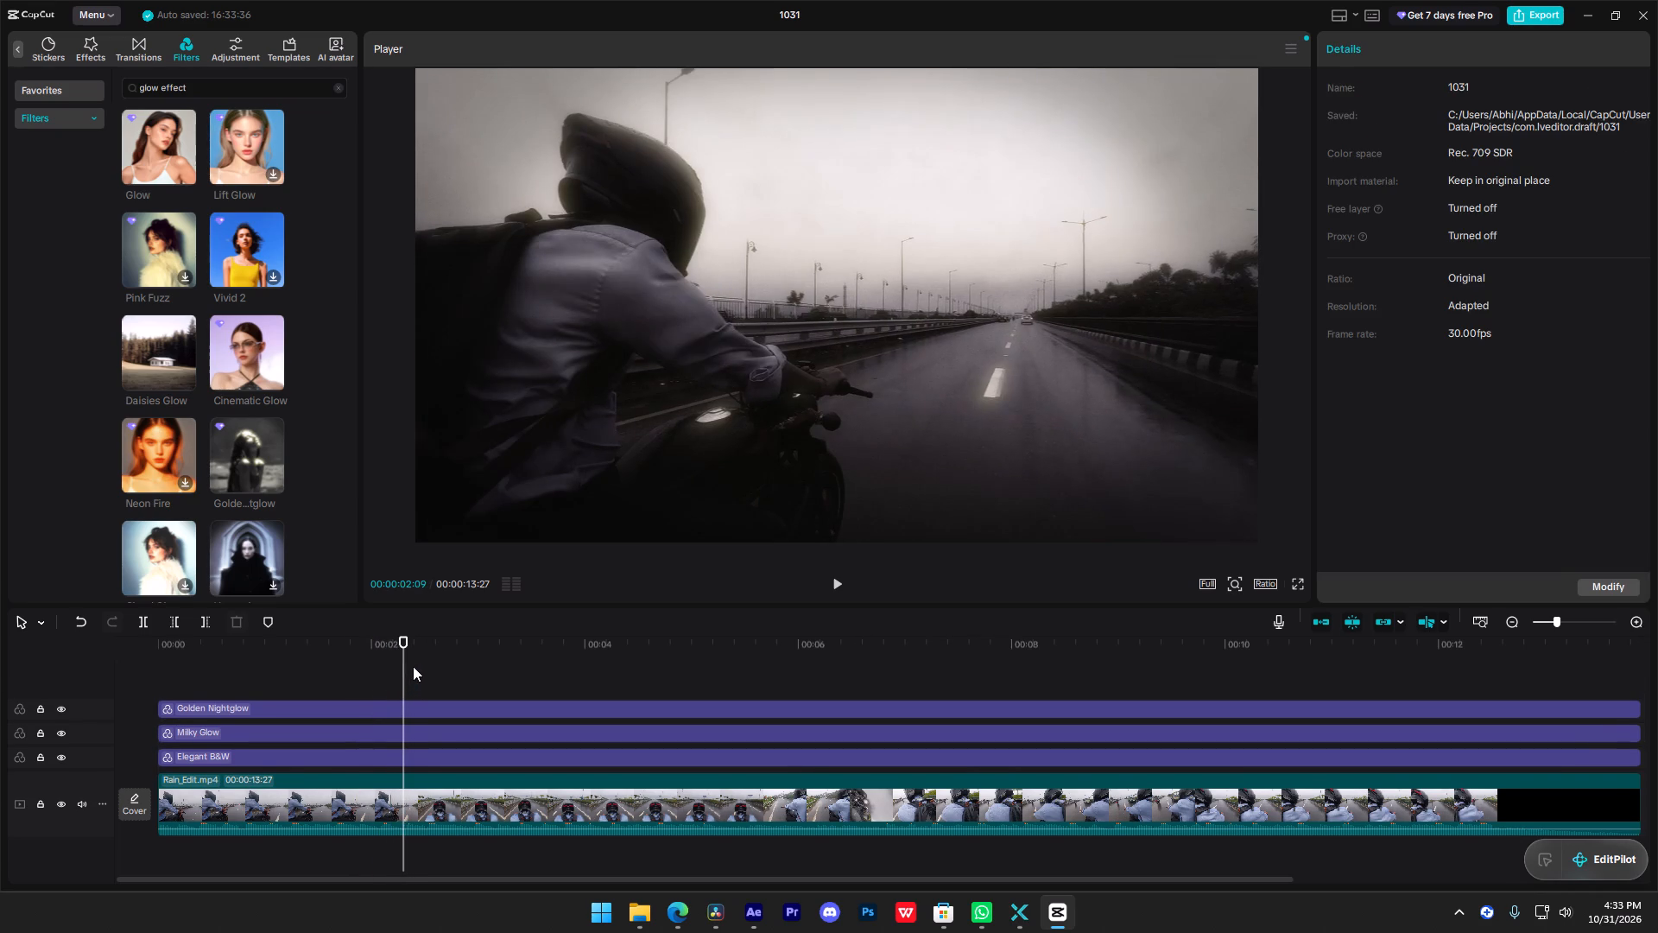
{"action": "key", "text": "Right"}
Split the Rain_Edit.mp4 clip into separate scenes with automatic scene detection.
{"action": "left_click", "coordinate": [447, 794]}
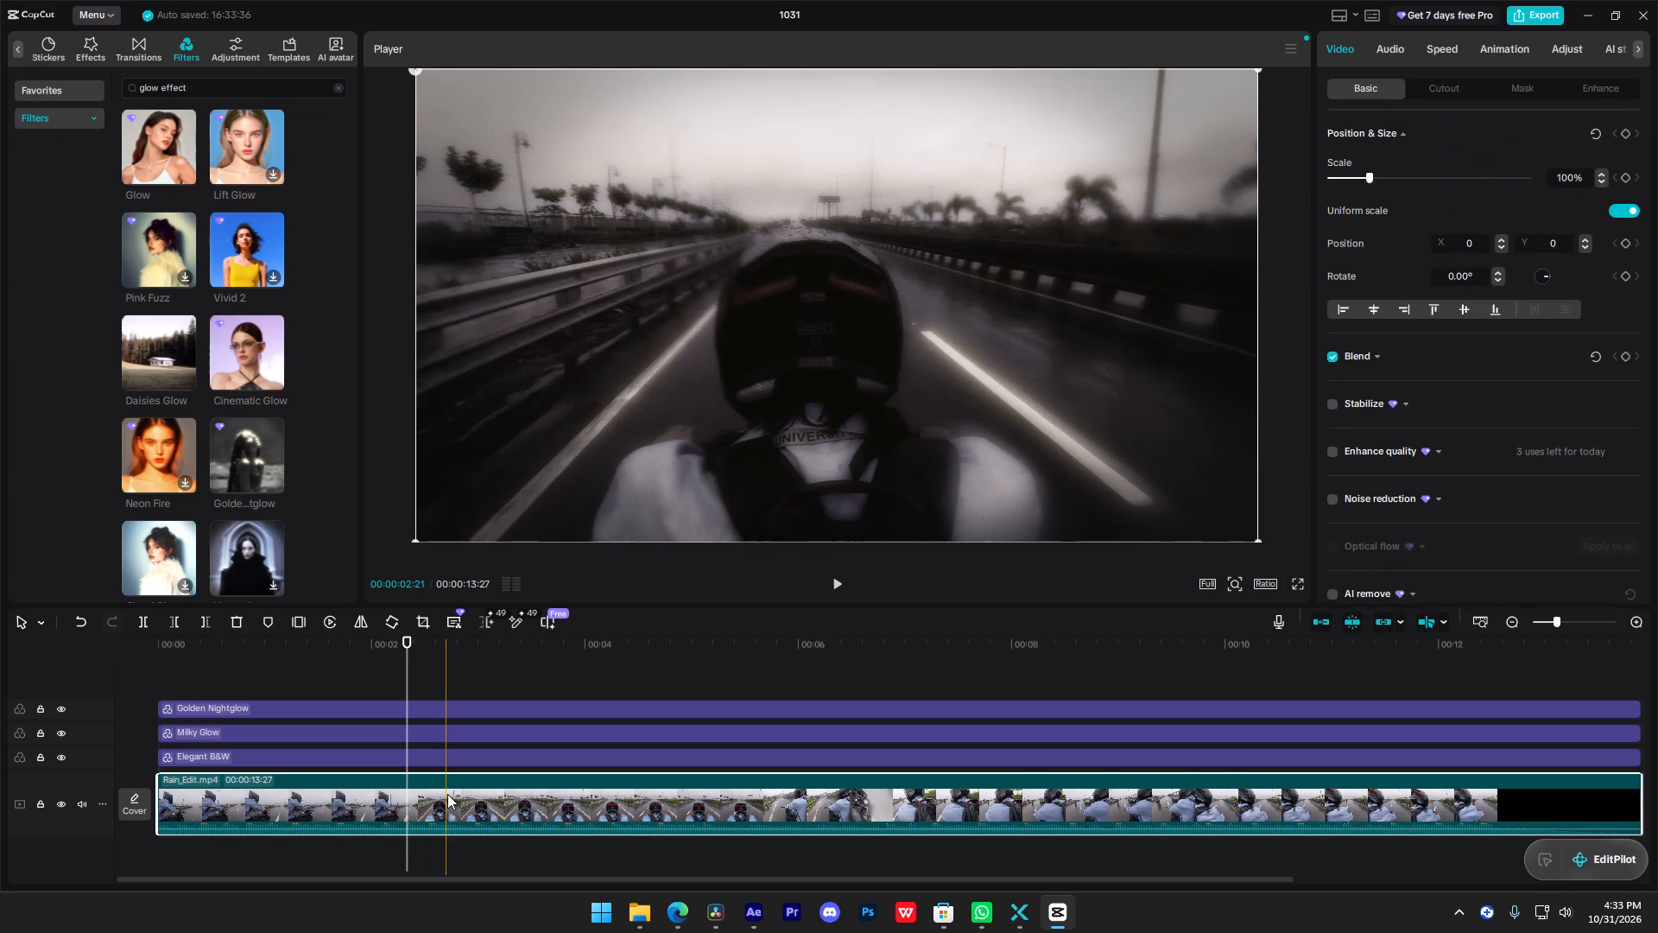
{"action": "right_click", "coordinate": [447, 794]}
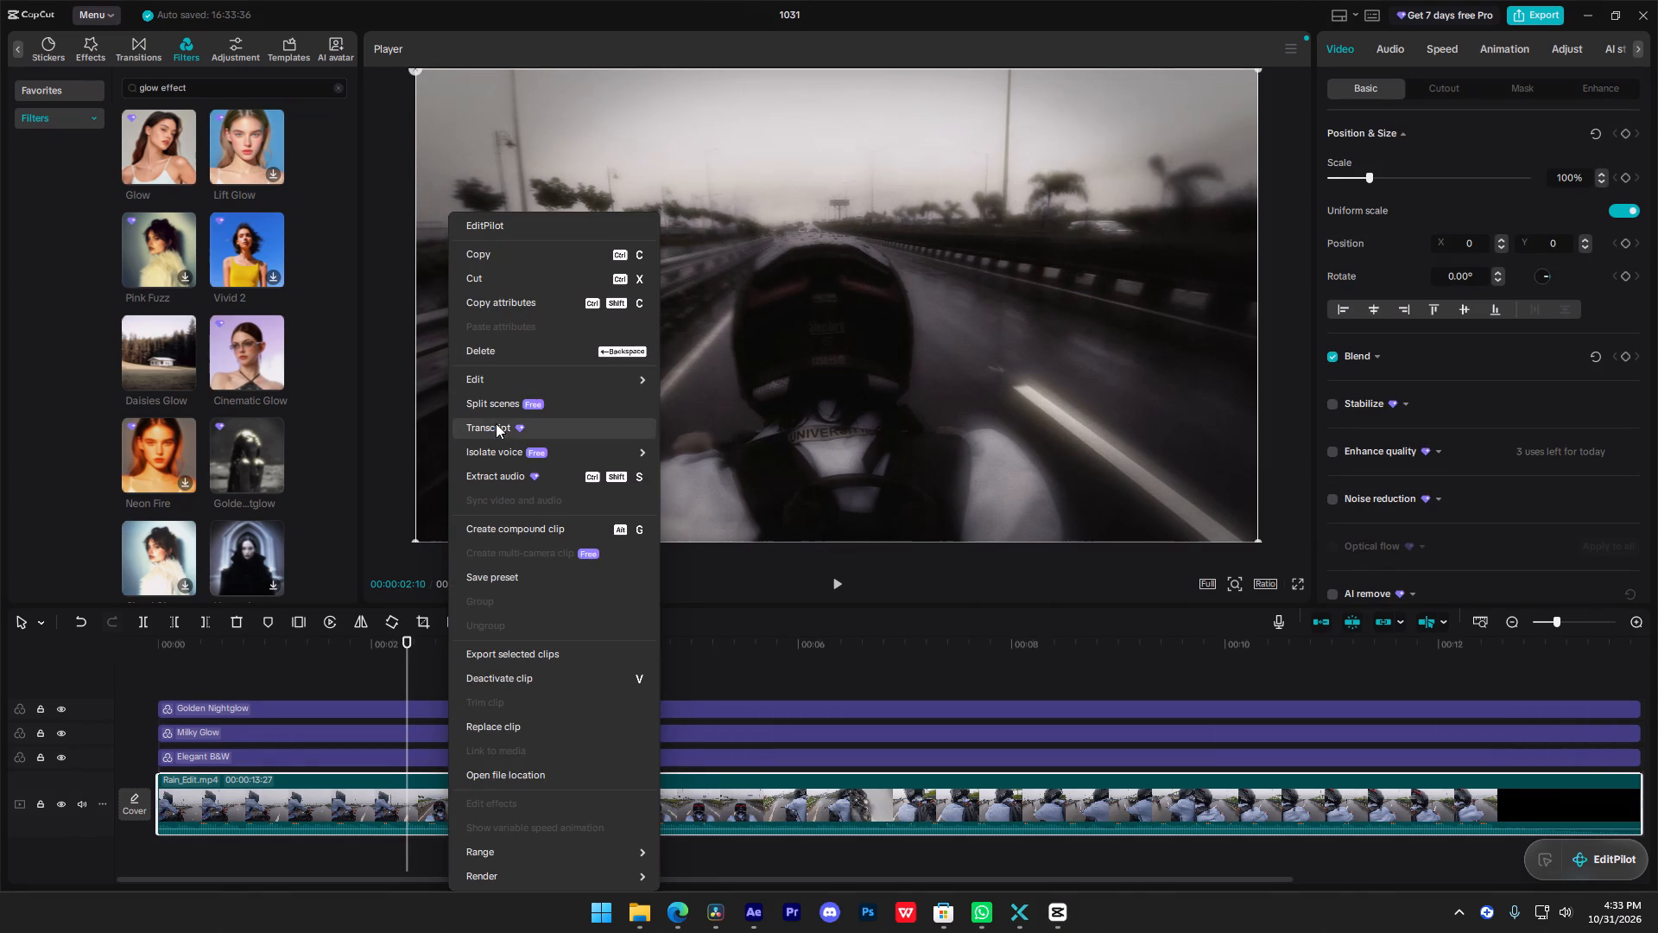
{"action": "left_click", "coordinate": [498, 404]}
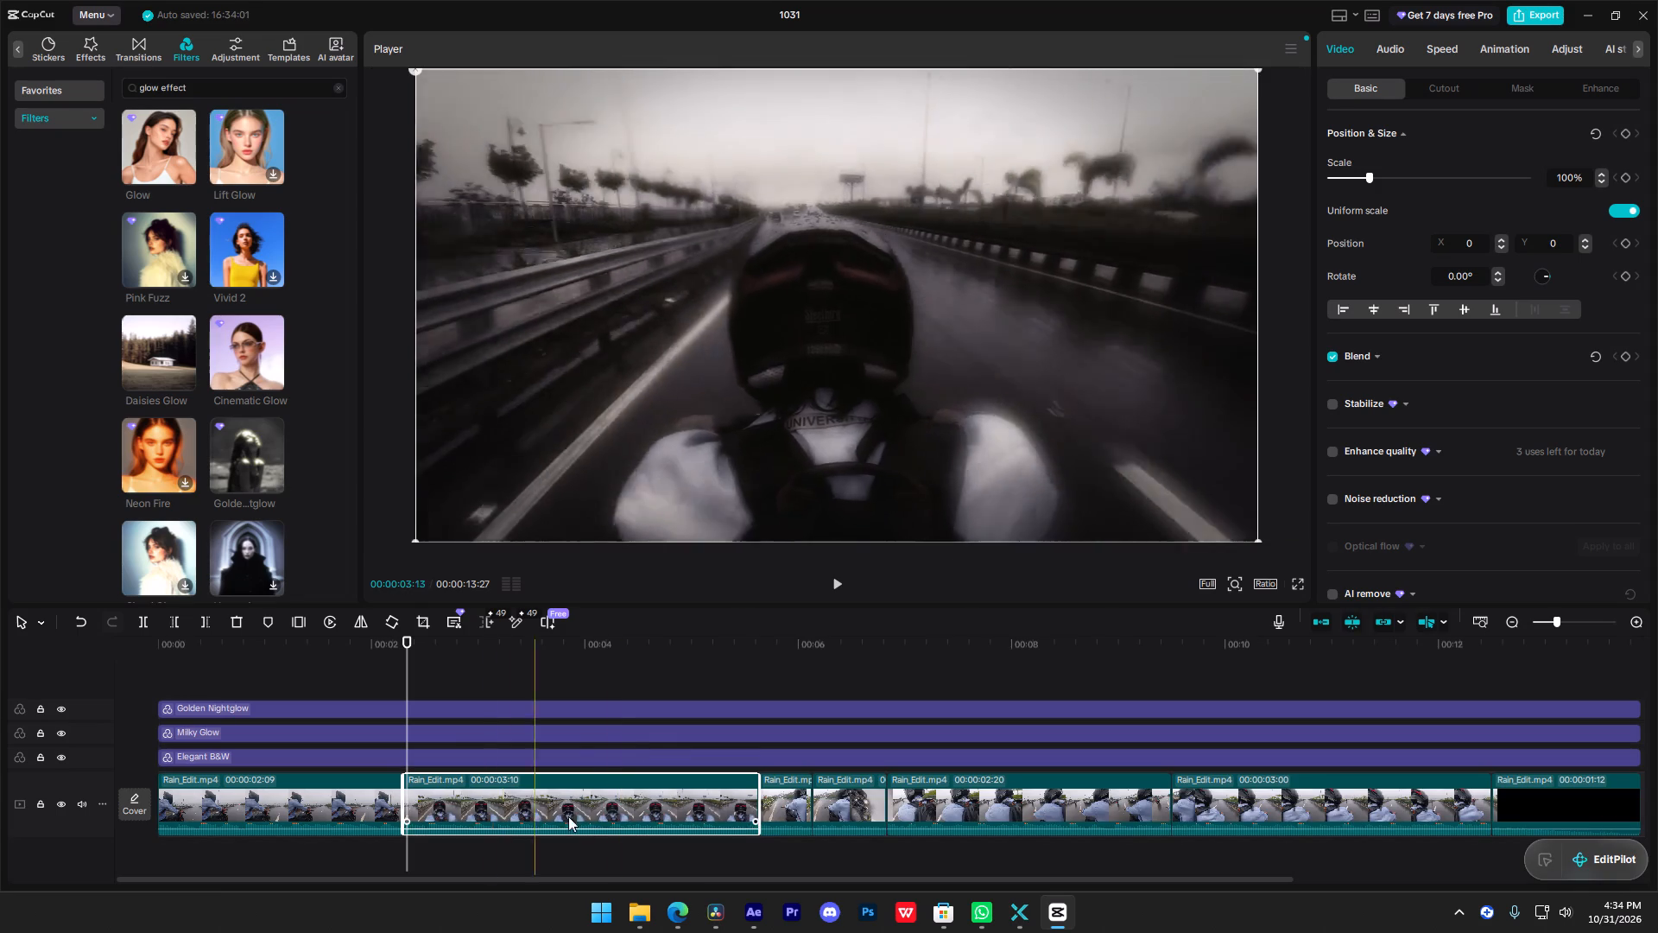
Play through the separated Rain_Edit.mp4 scenes to examine where the cuts fall, and return near the start.
{"action": "left_click_drag", "start_coordinate": [397, 644], "coordinate": [301, 658]}
{"action": "key", "text": "space"}
{"action": "scroll", "coordinate": [580, 714], "scroll_direction": "down", "scroll_amount": 3}
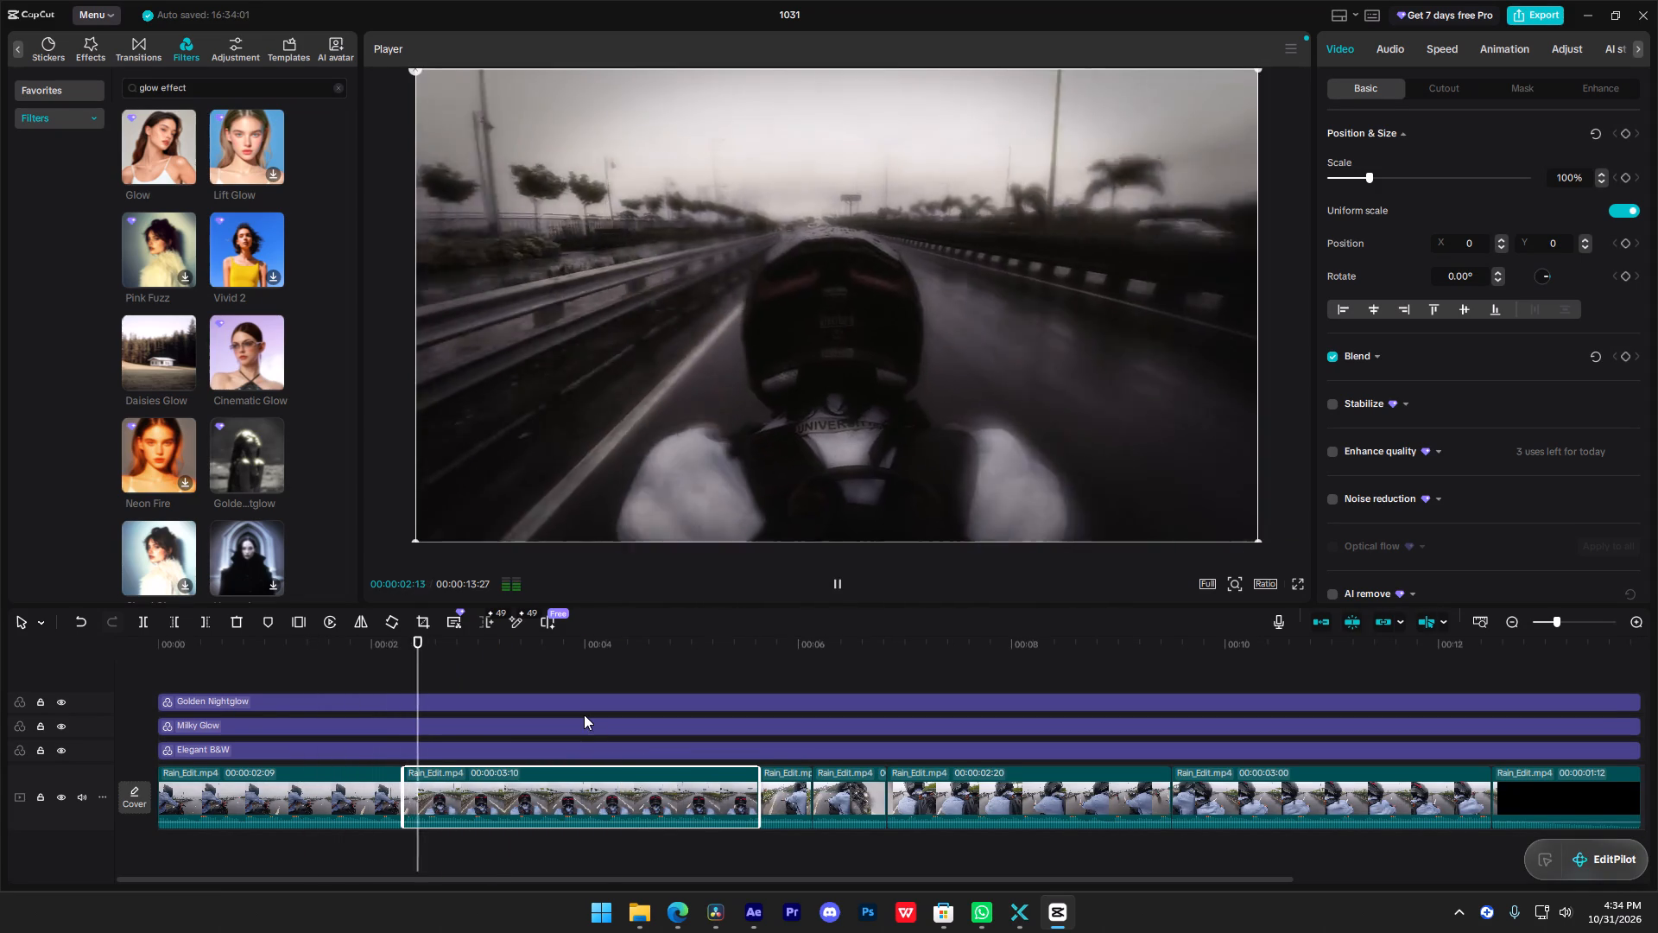
{"action": "scroll", "coordinate": [738, 746], "scroll_direction": "up", "scroll_amount": 4, "text": "alt"}
{"action": "scroll", "coordinate": [763, 733], "scroll_direction": "down", "scroll_amount": 4, "text": "alt"}
{"action": "left_click", "coordinate": [591, 840], "text": "alt"}
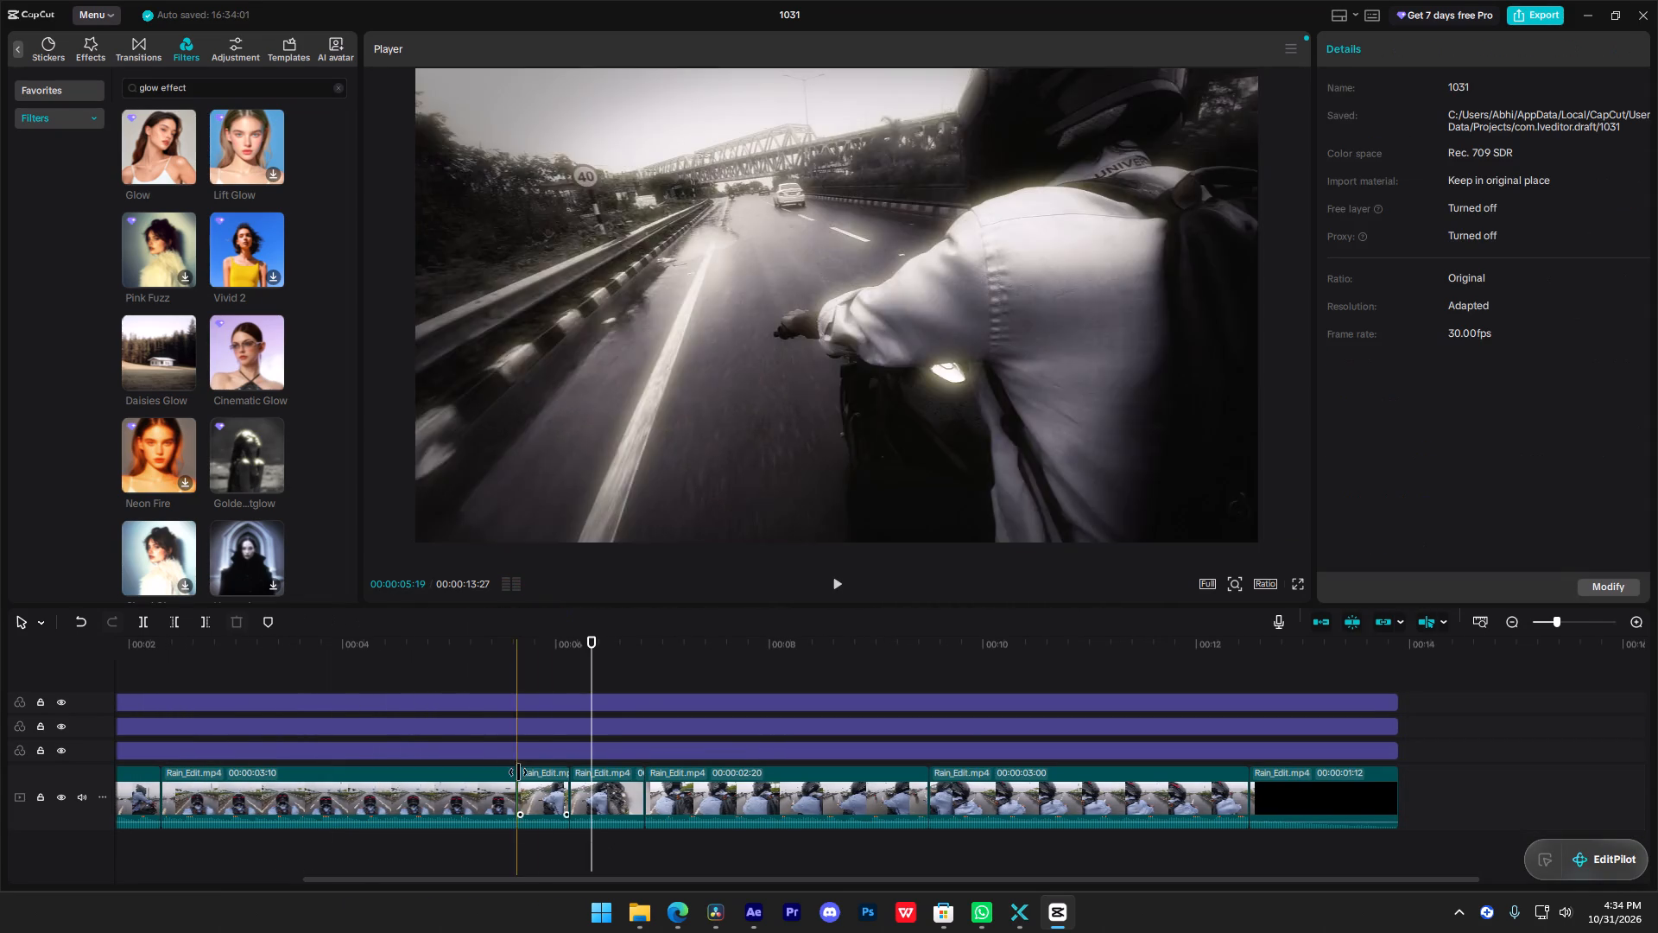
{"action": "key", "text": "space"}
{"action": "key", "text": "space"}
{"action": "key", "text": "space"}
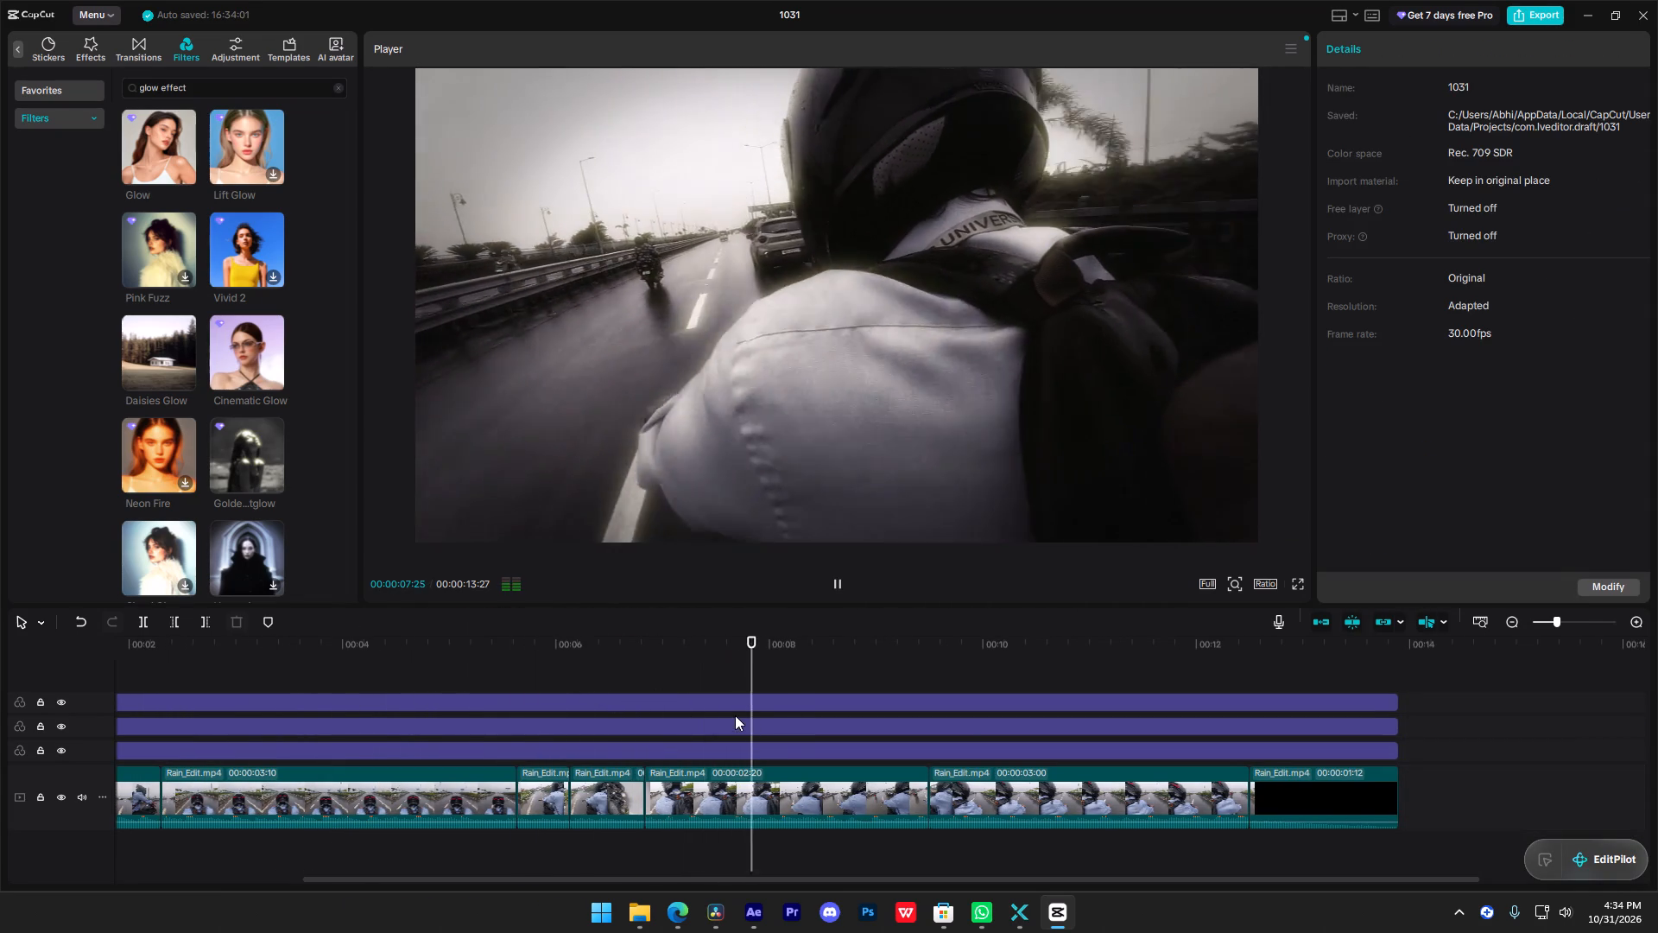
{"action": "key", "text": "space"}
{"action": "left_click_drag", "start_coordinate": [832, 661], "coordinate": [35, 641]}
{"action": "left_click_drag", "start_coordinate": [276, 646], "coordinate": [250, 651]}
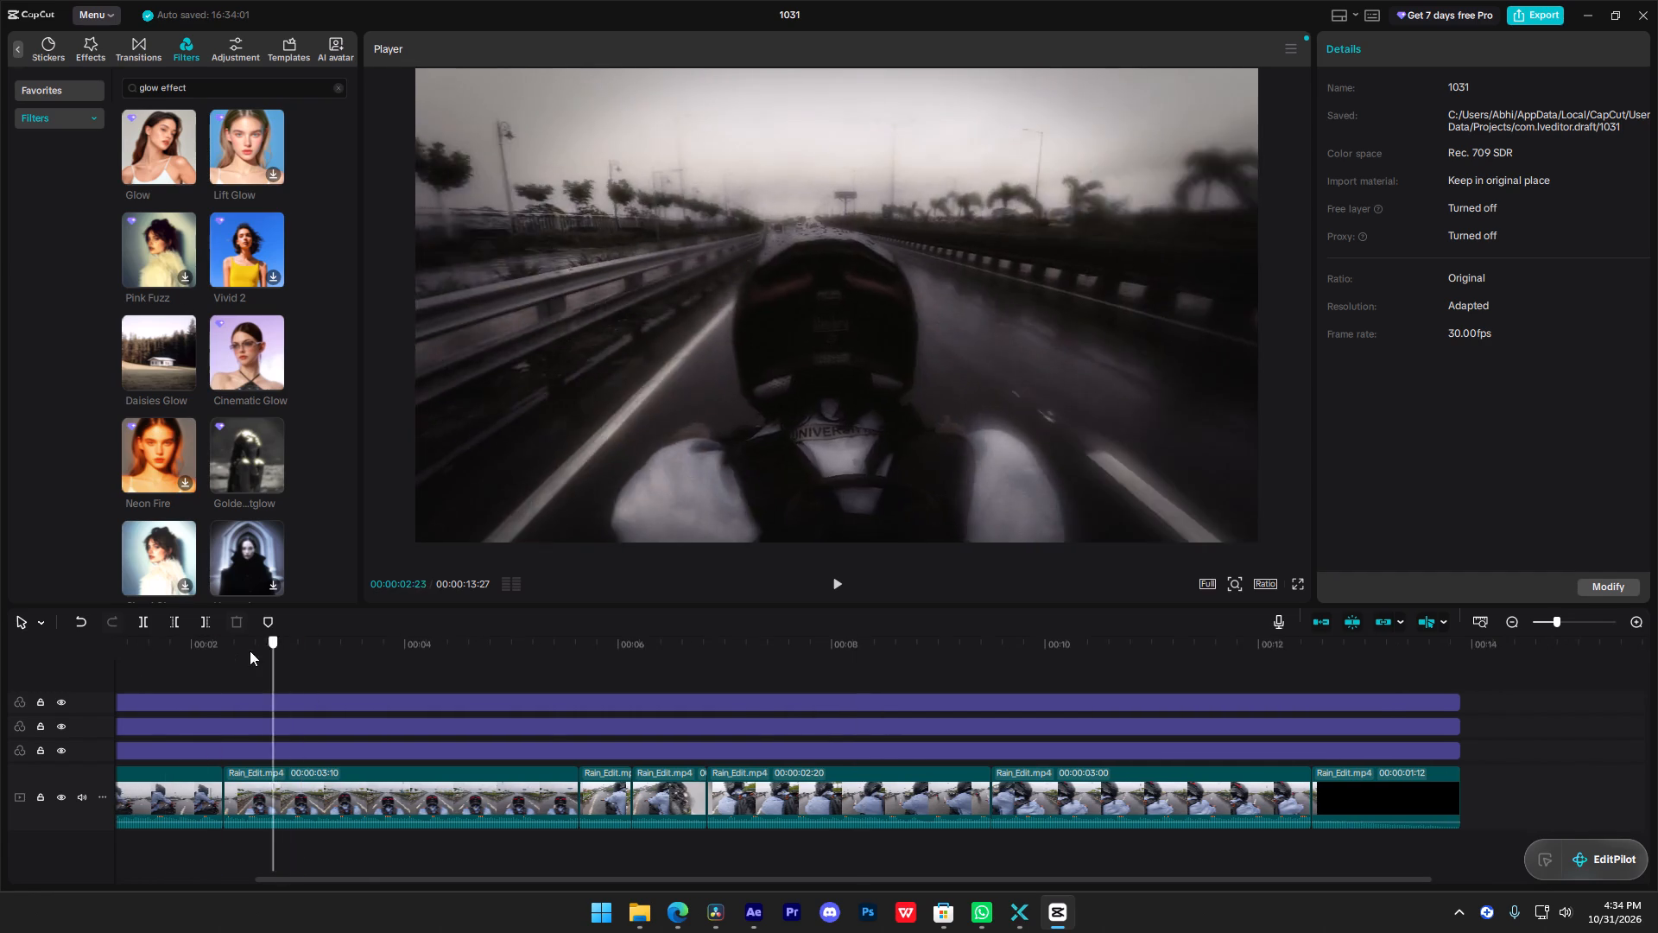
{"action": "left_click_drag", "start_coordinate": [250, 651], "coordinate": [118, 679]}
Add the Vertical Blur transition from the Blur category at the cut between the first and second scenes and play across it.
{"action": "right_click", "coordinate": [315, 797]}
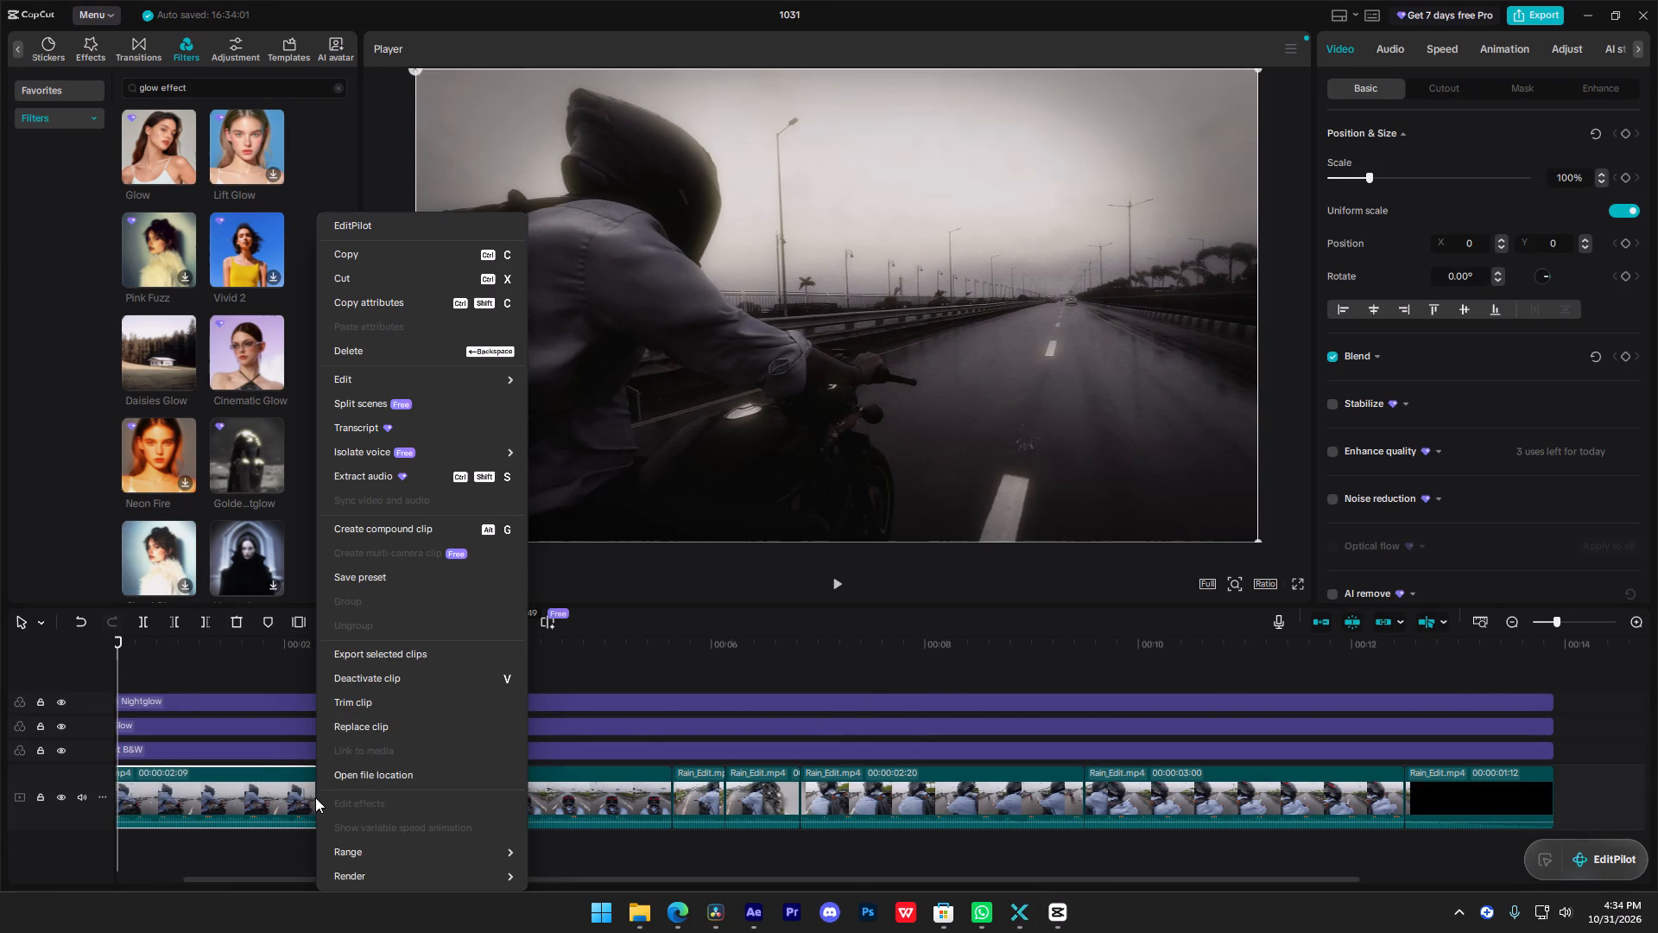
{"action": "left_click", "coordinate": [127, 54]}
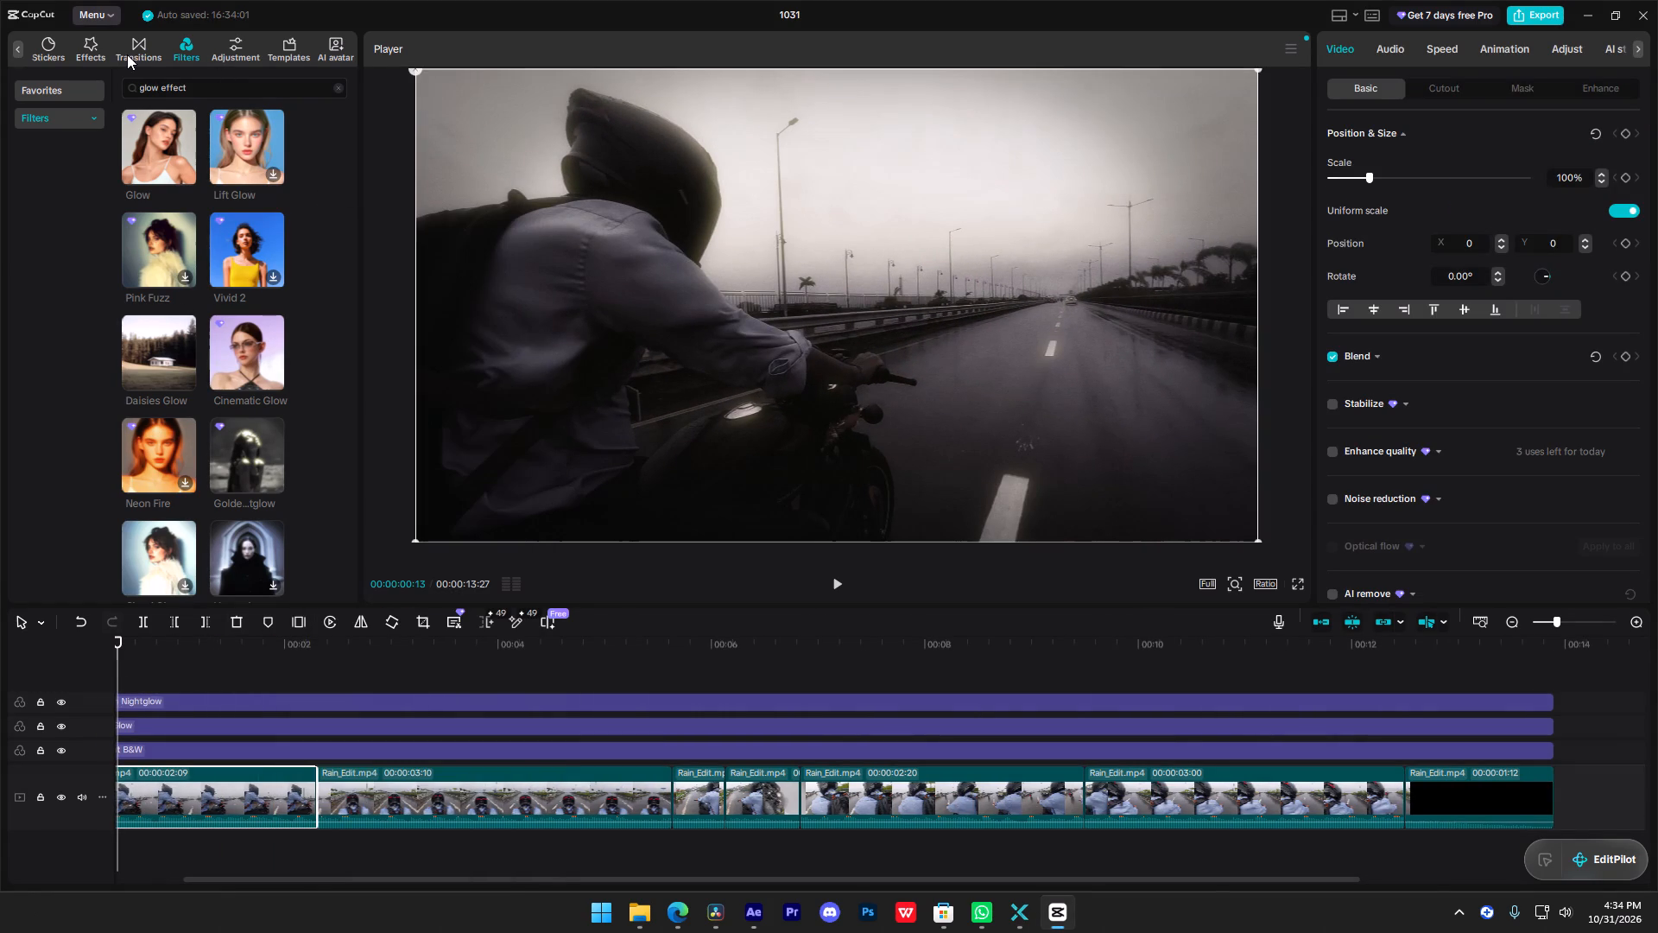
{"action": "left_click", "coordinate": [128, 48]}
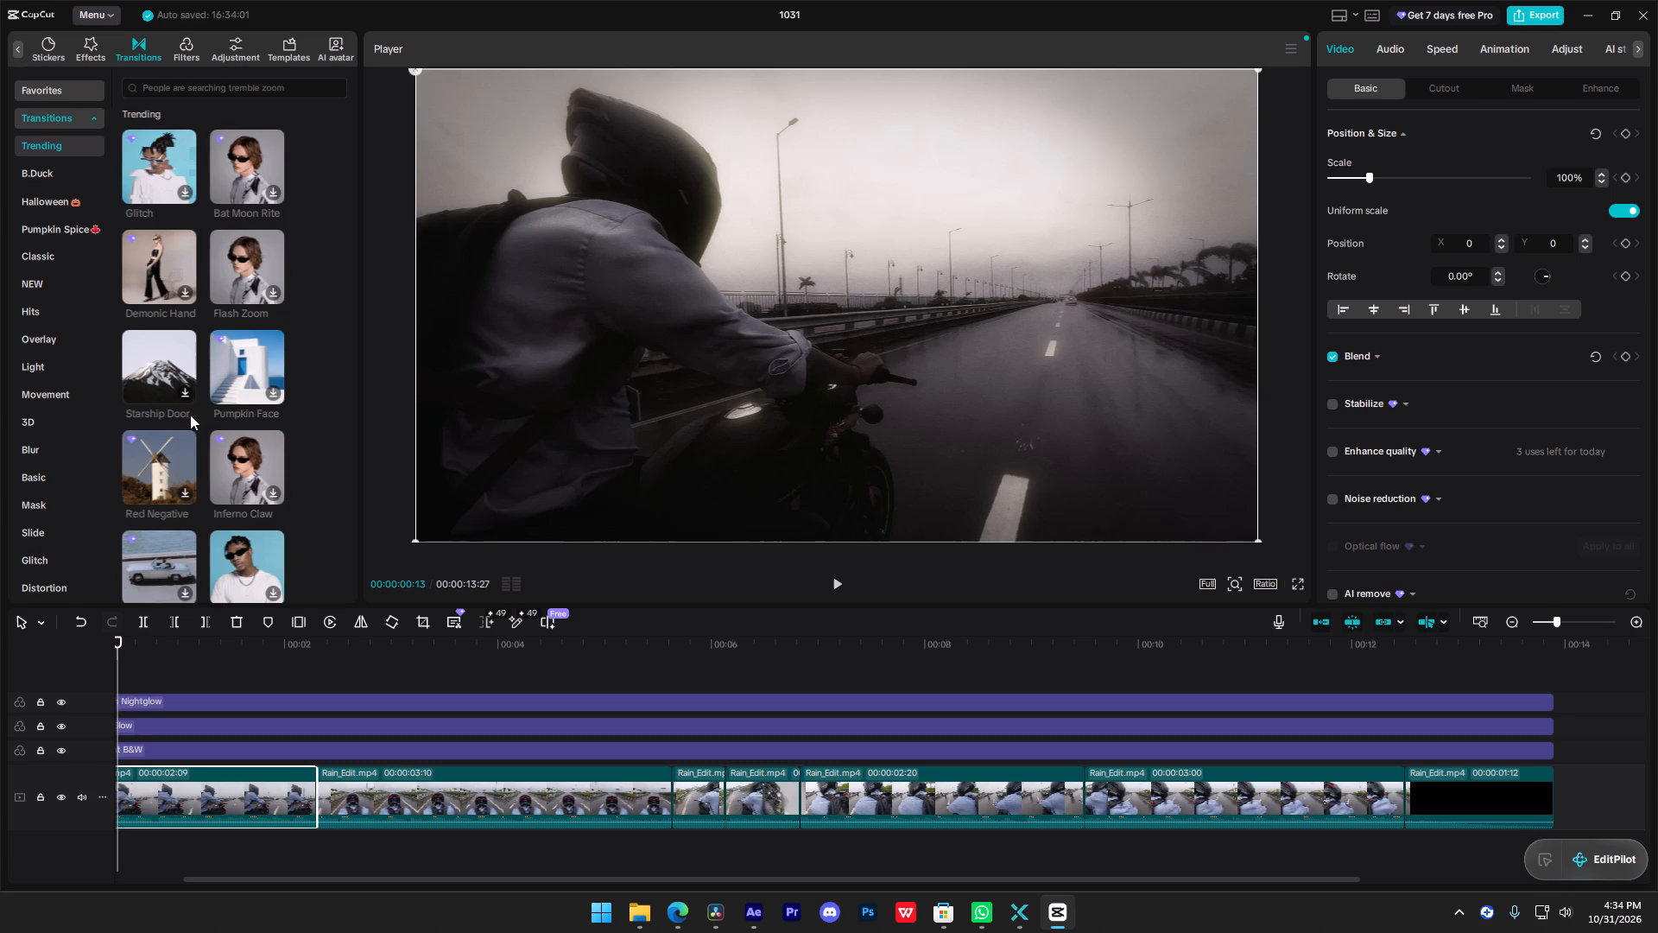
{"action": "scroll", "coordinate": [280, 479], "scroll_direction": "down", "scroll_amount": 2}
{"action": "scroll", "coordinate": [195, 536], "scroll_direction": "down", "scroll_amount": 3}
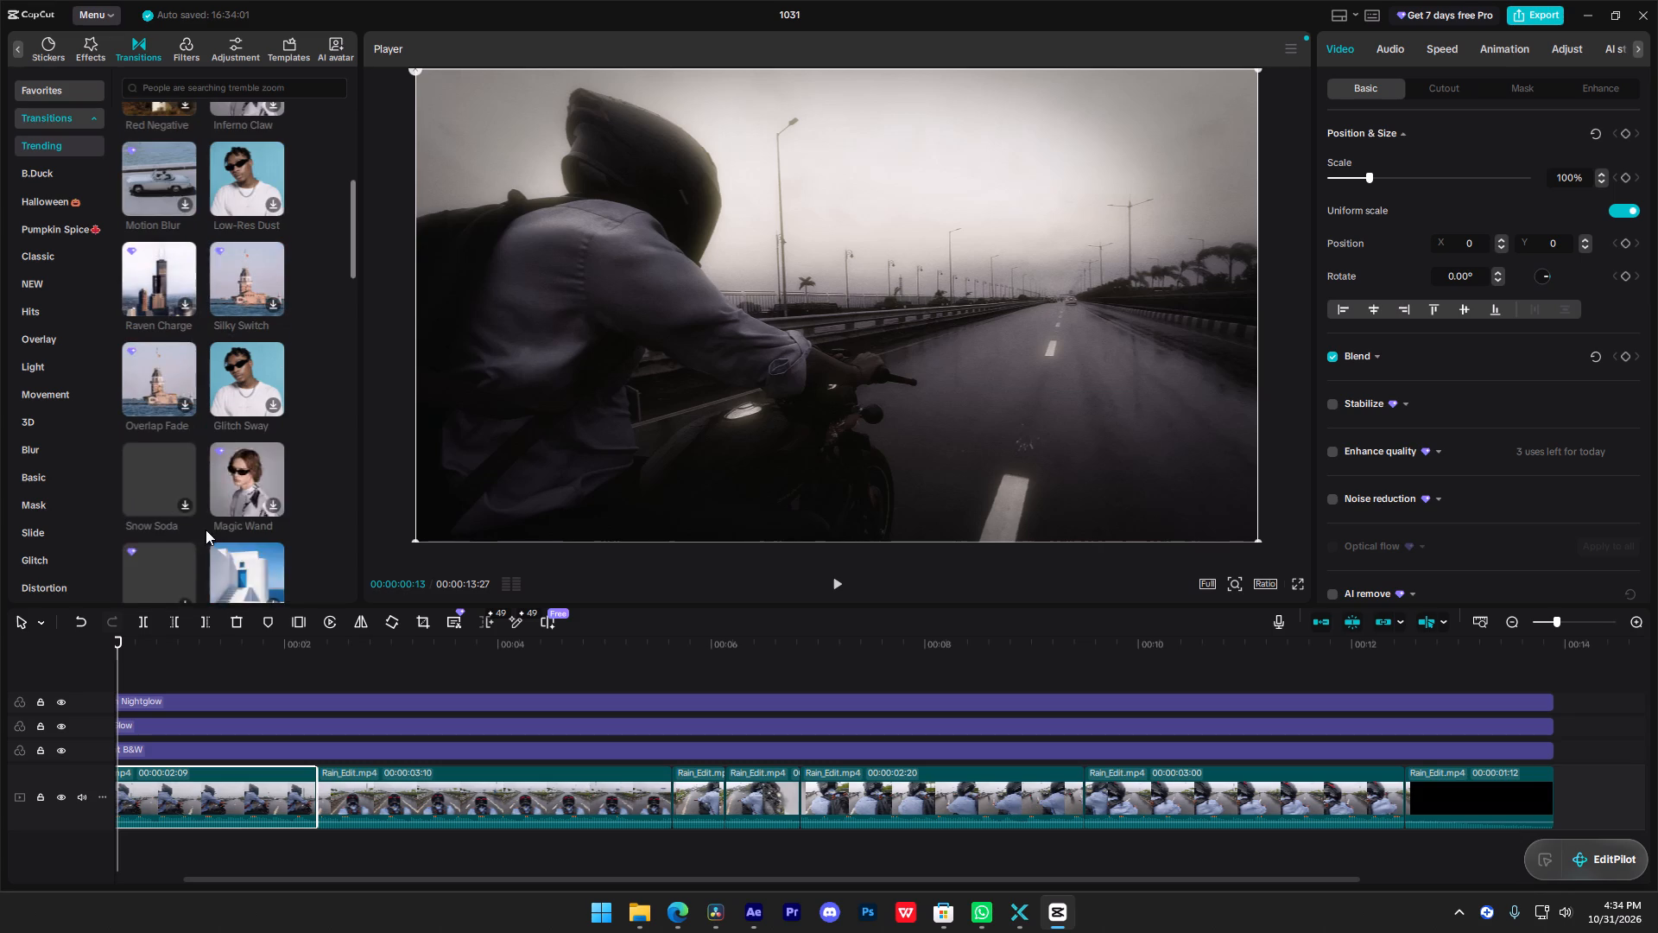
{"action": "left_click", "coordinate": [37, 169]}
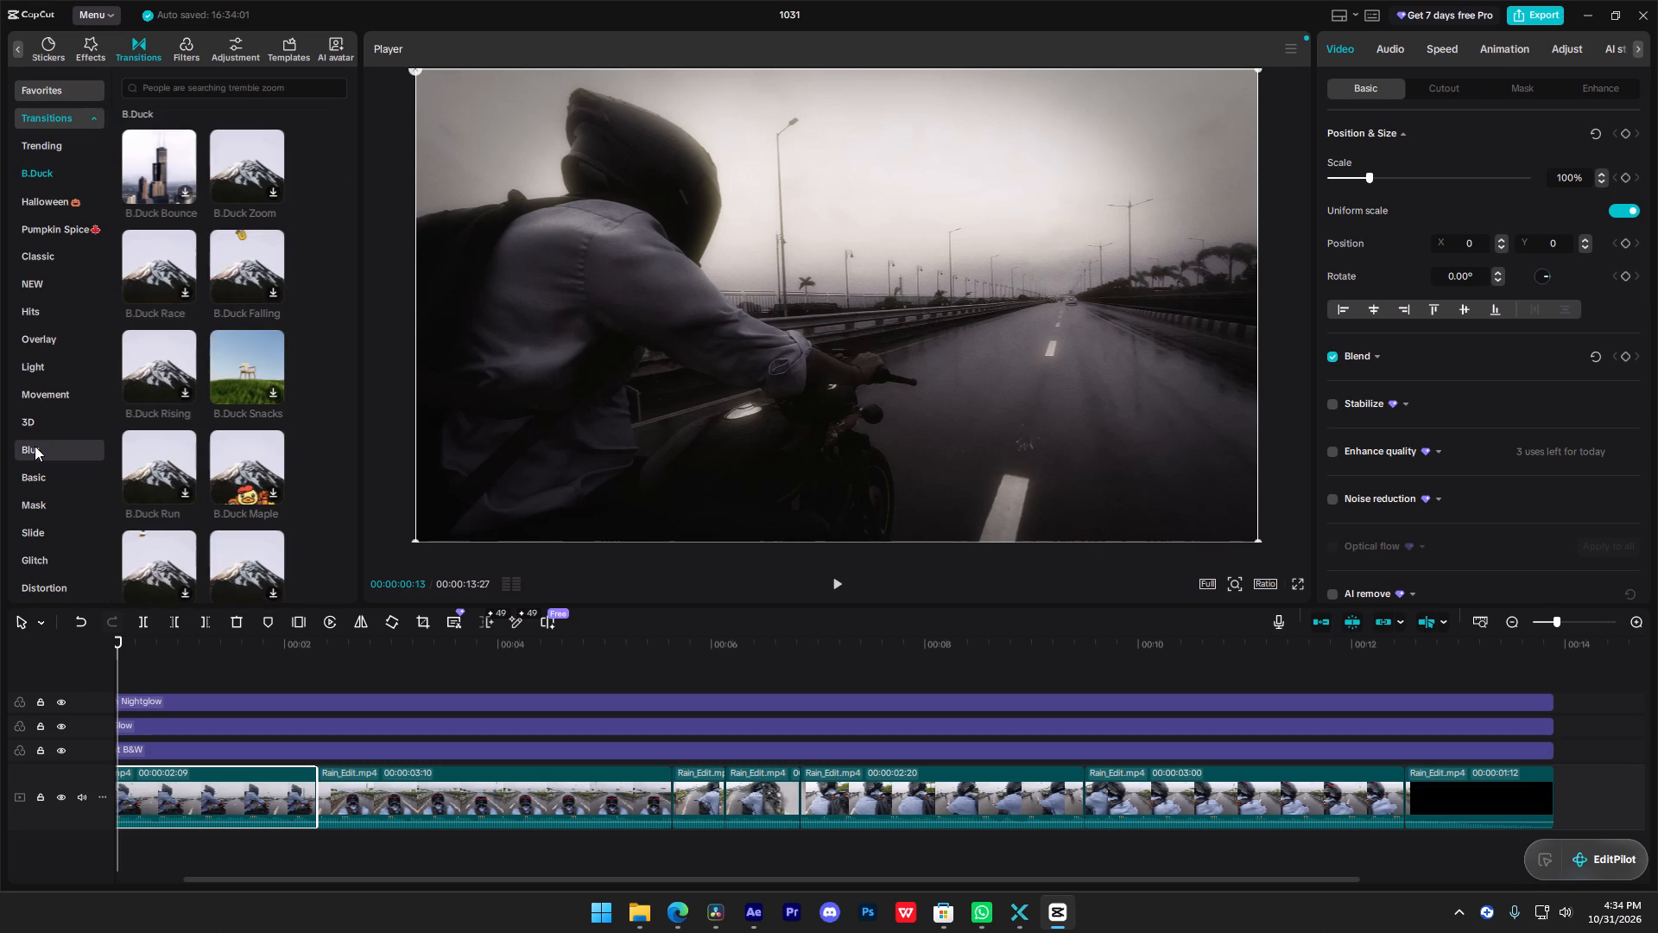
{"action": "left_click", "coordinate": [35, 446]}
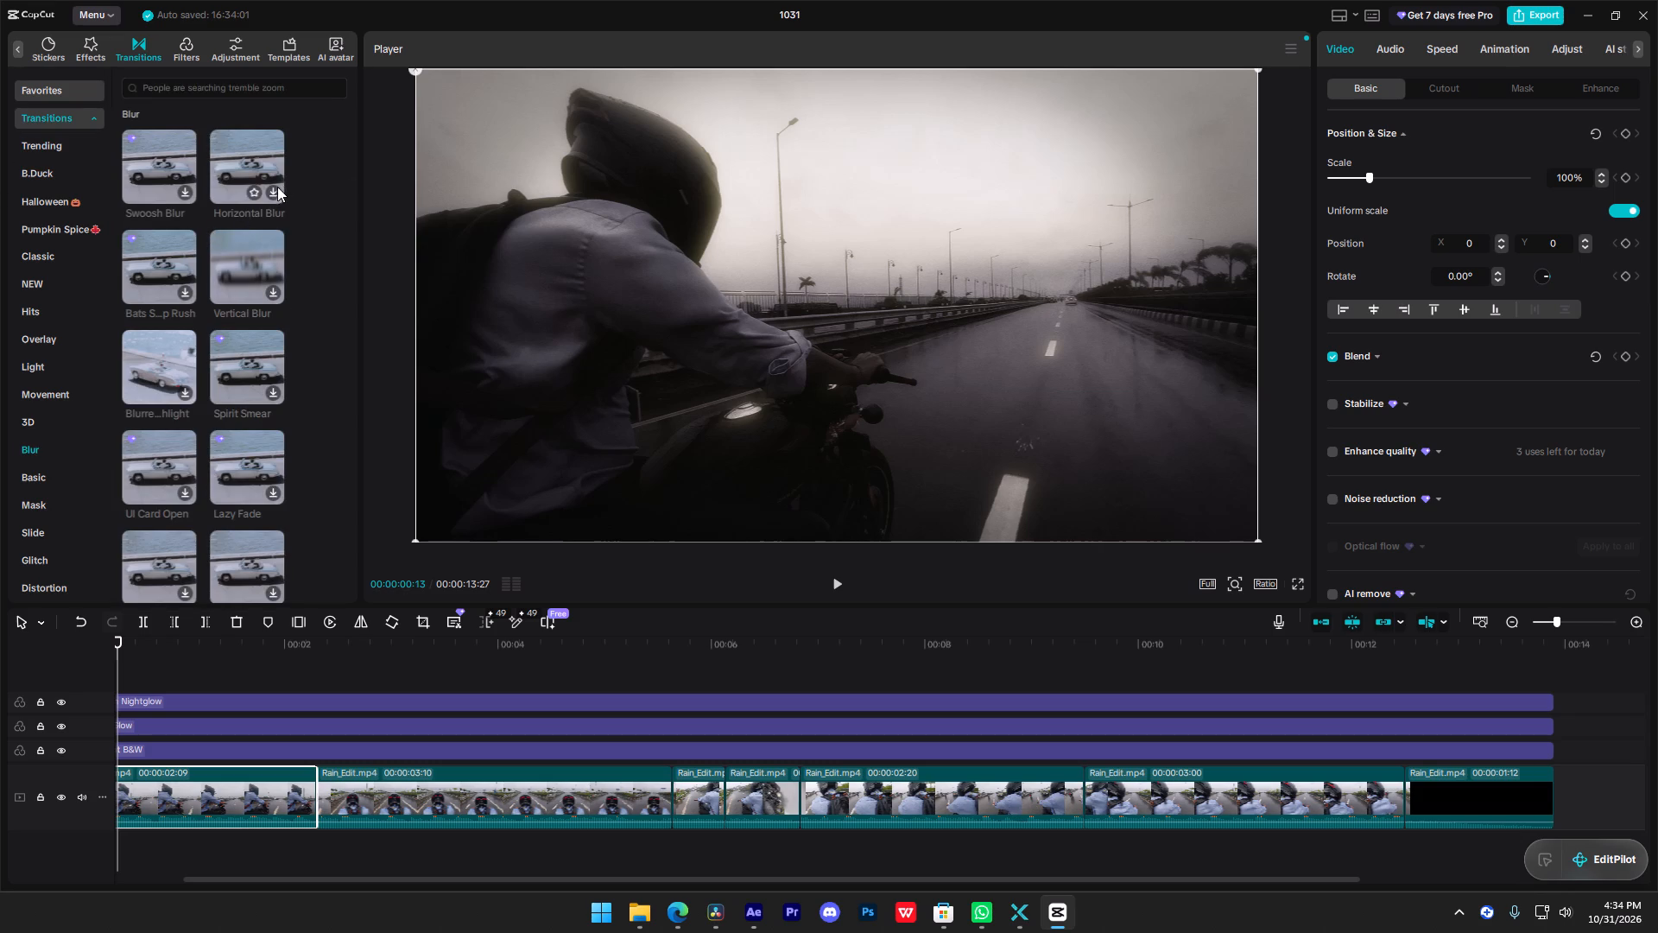
{"action": "left_click", "coordinate": [270, 296]}
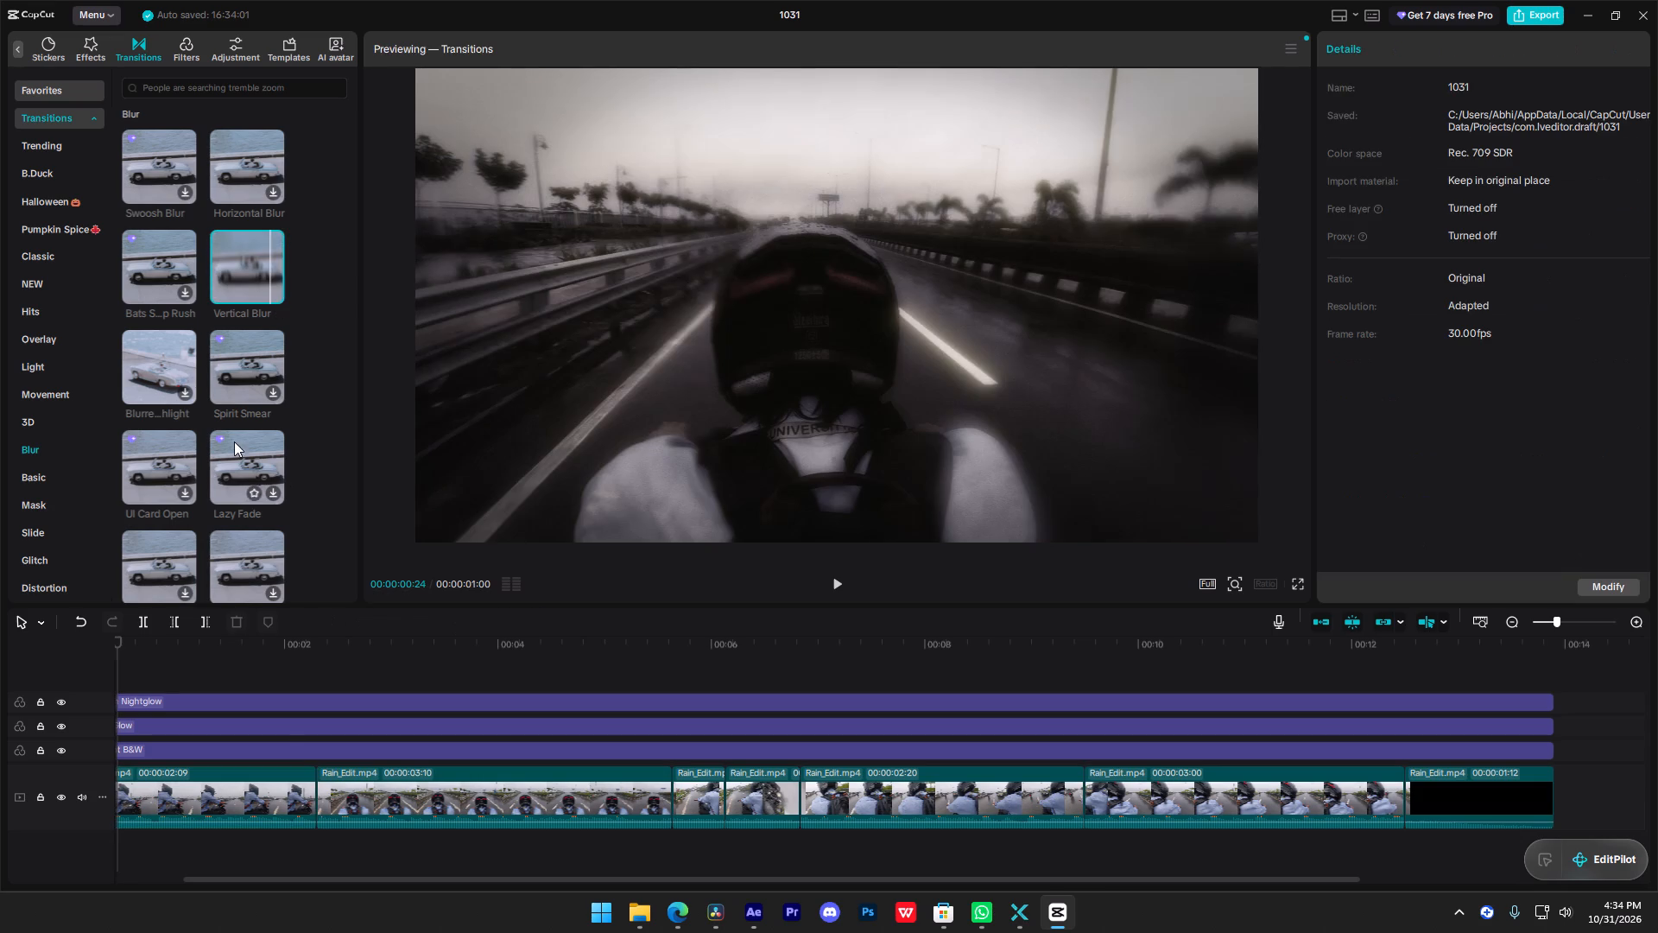
{"action": "left_click_drag", "start_coordinate": [228, 275], "coordinate": [382, 835]}
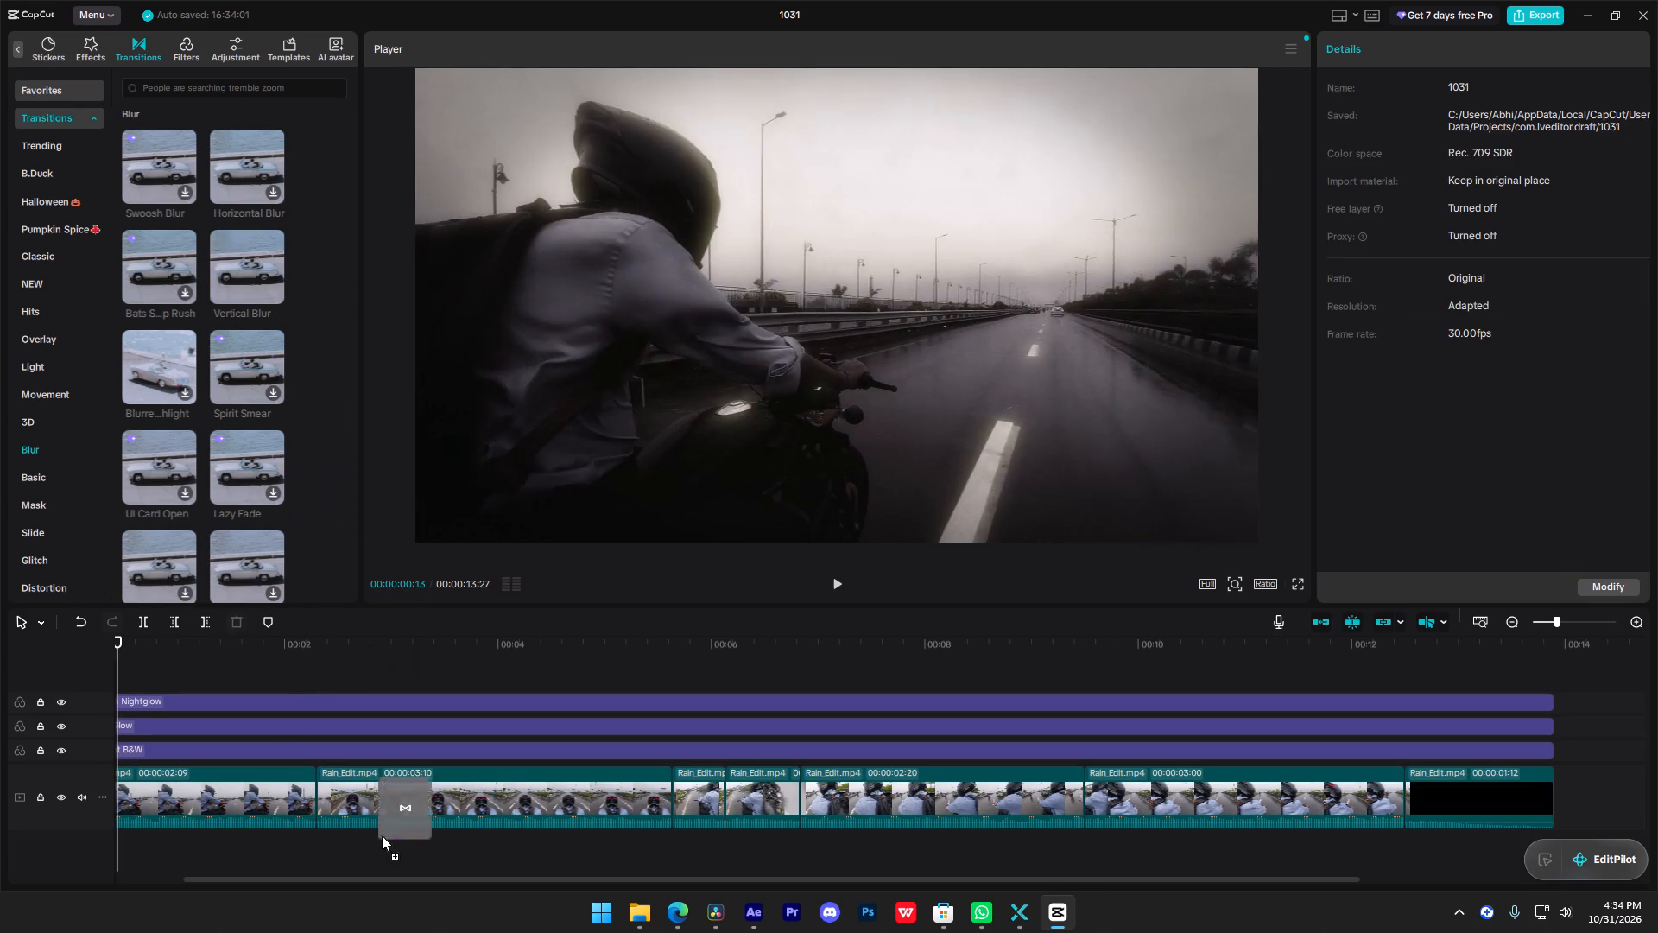
{"action": "left_click_drag", "start_coordinate": [382, 835], "coordinate": [313, 789]}
{"action": "key", "text": "space"}
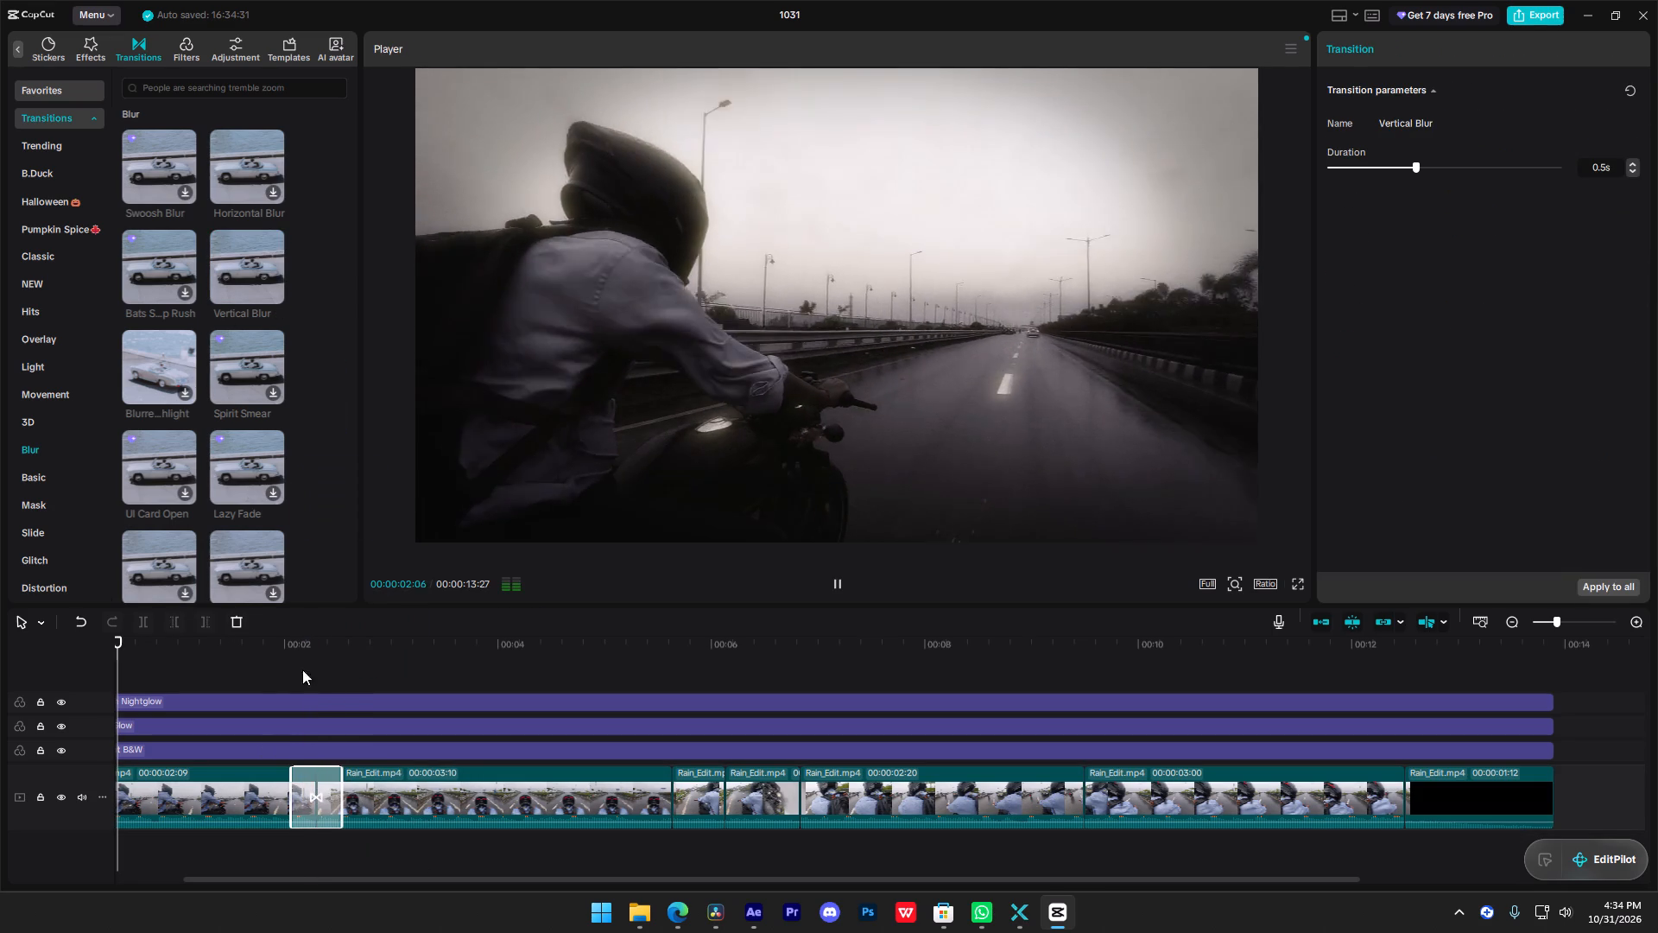
{"action": "key", "text": "space"}
{"action": "left_click_drag", "start_coordinate": [266, 652], "coordinate": [256, 663]}
{"action": "key", "text": "space"}
{"action": "key", "text": "space"}
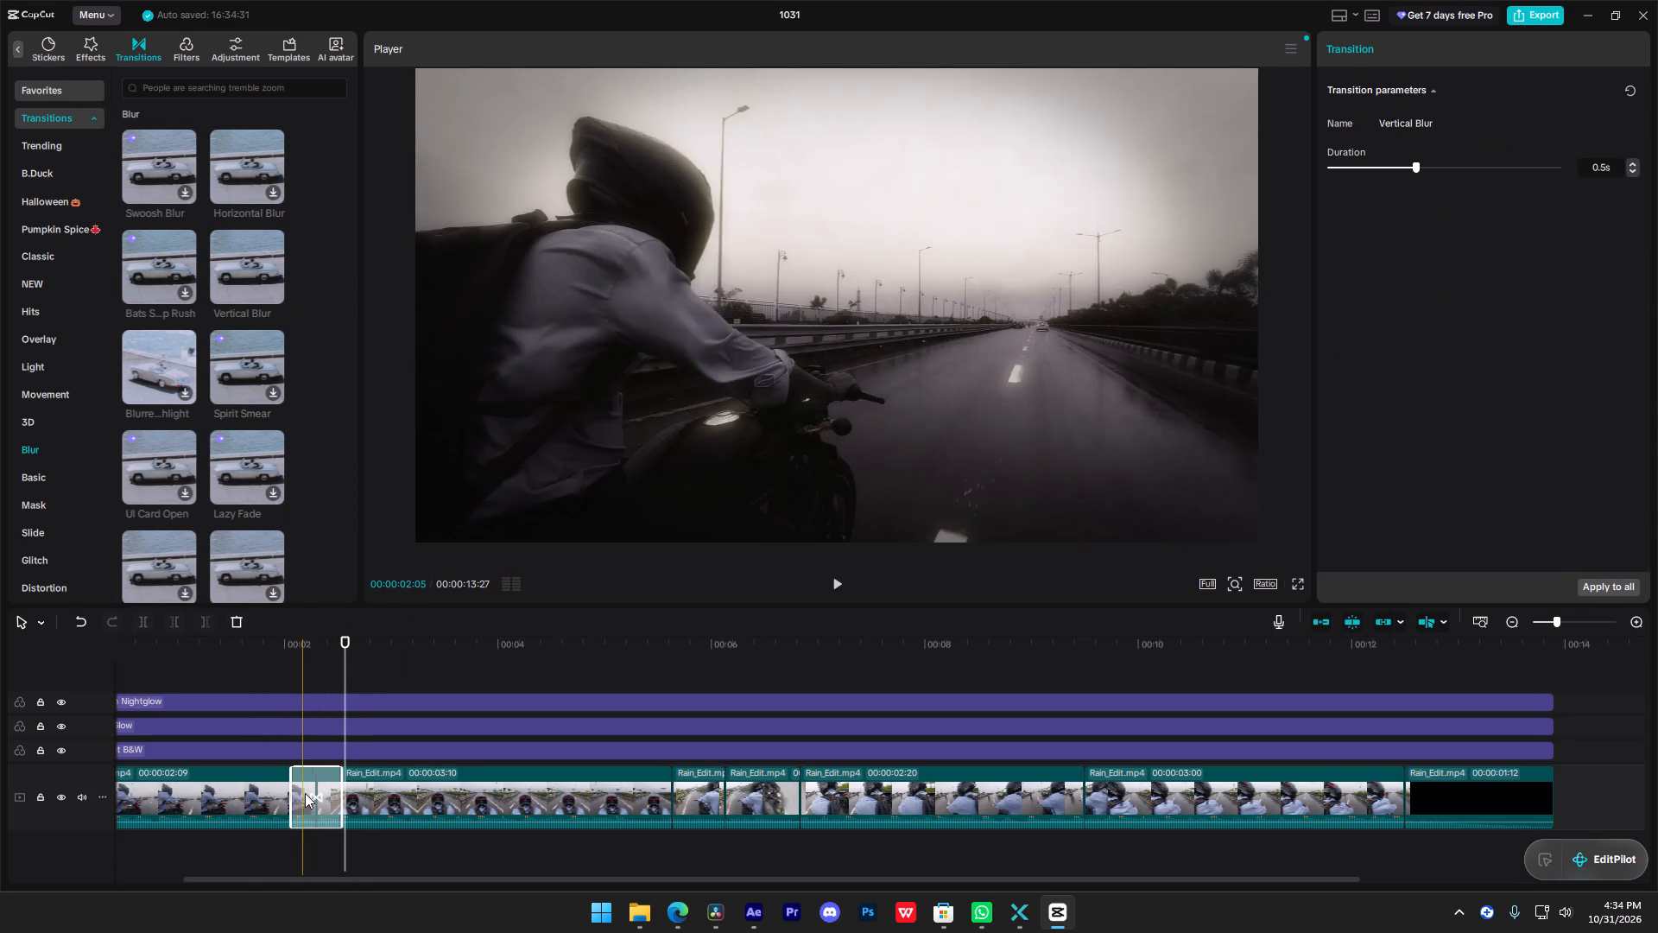
Shorten the Vertical Blur transition to 0.3 s and replay the cut.
{"action": "left_click_drag", "start_coordinate": [290, 792], "coordinate": [304, 790]}
{"action": "left_click_drag", "start_coordinate": [280, 657], "coordinate": [265, 660]}
{"action": "key", "text": "space"}
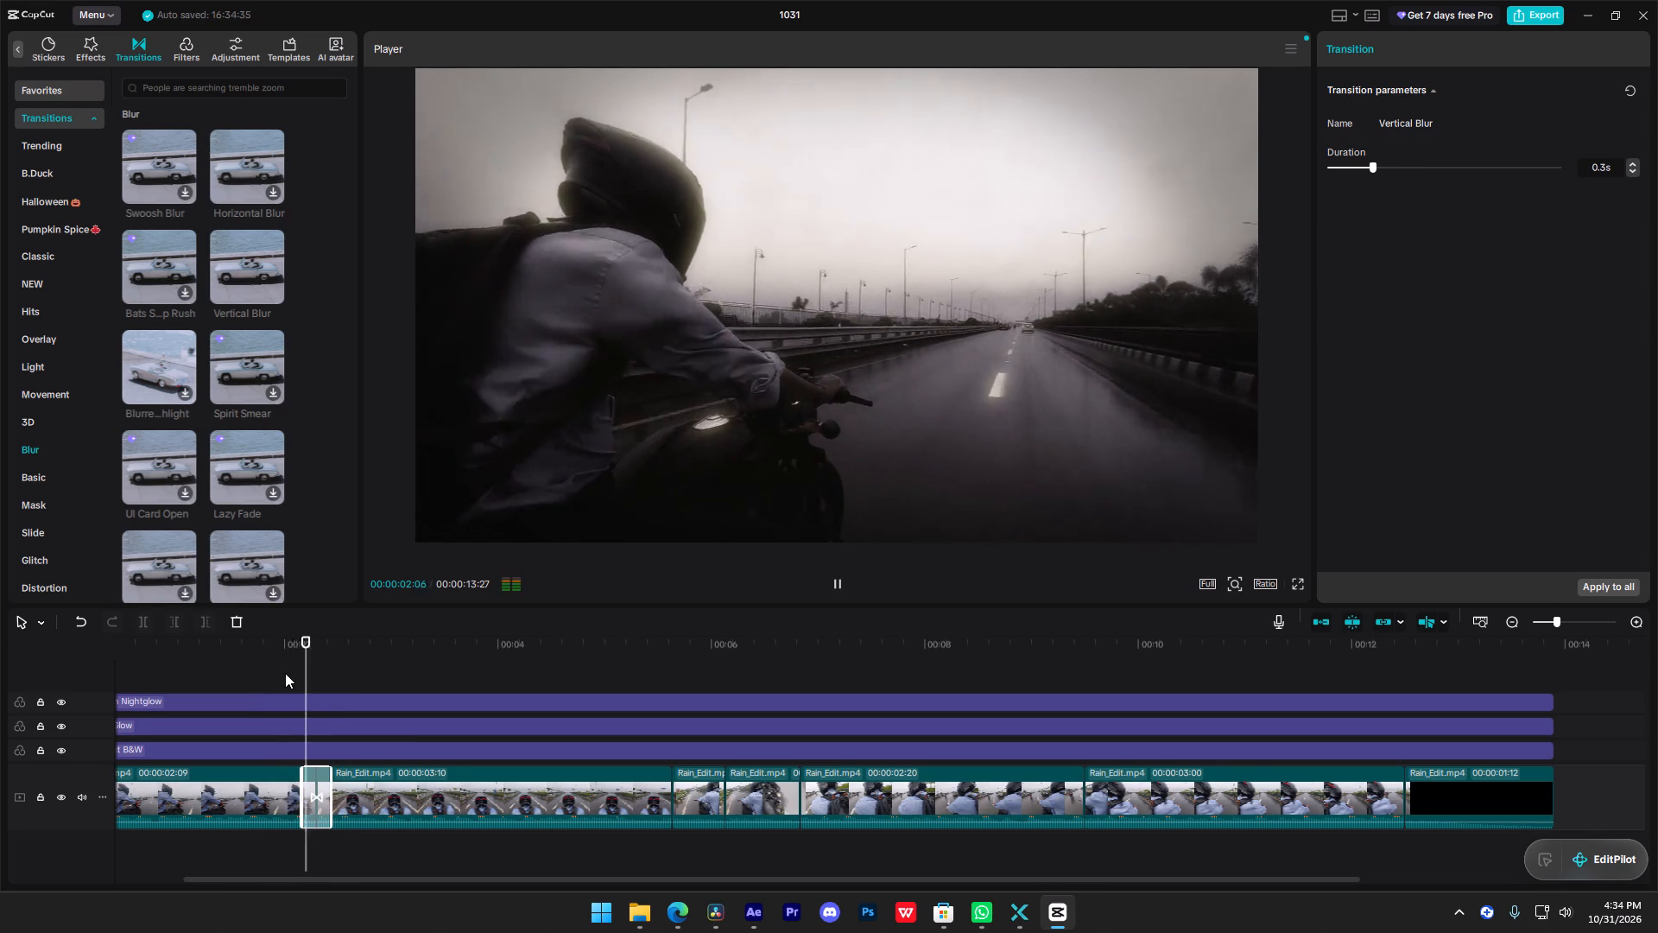
{"action": "key", "text": "space"}
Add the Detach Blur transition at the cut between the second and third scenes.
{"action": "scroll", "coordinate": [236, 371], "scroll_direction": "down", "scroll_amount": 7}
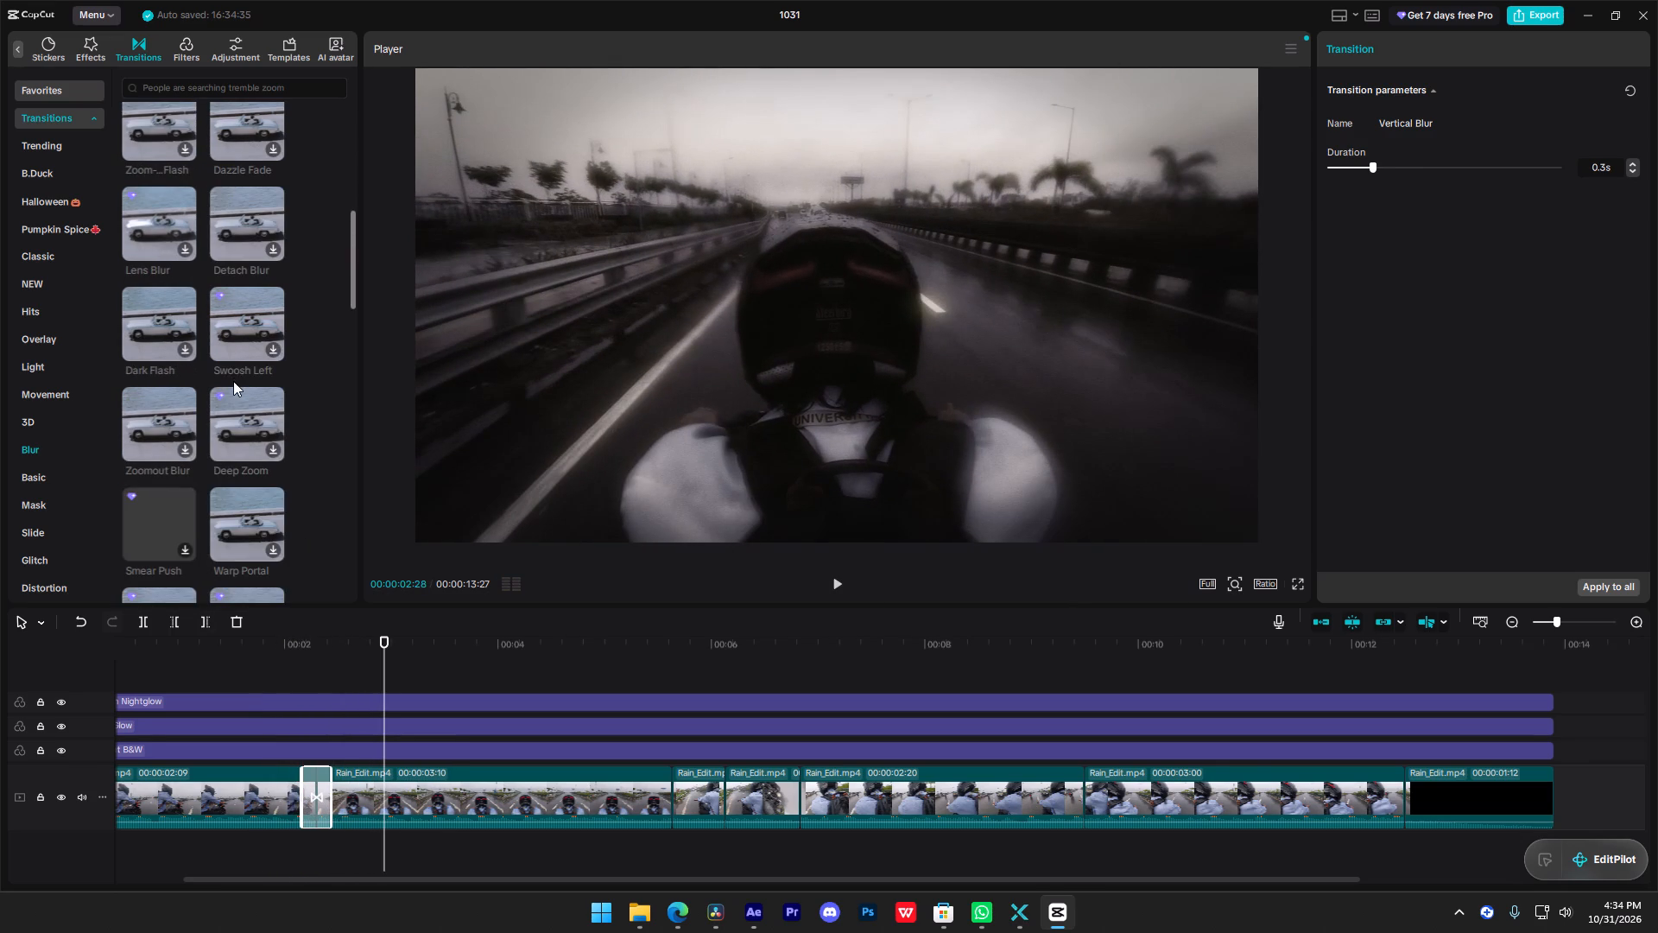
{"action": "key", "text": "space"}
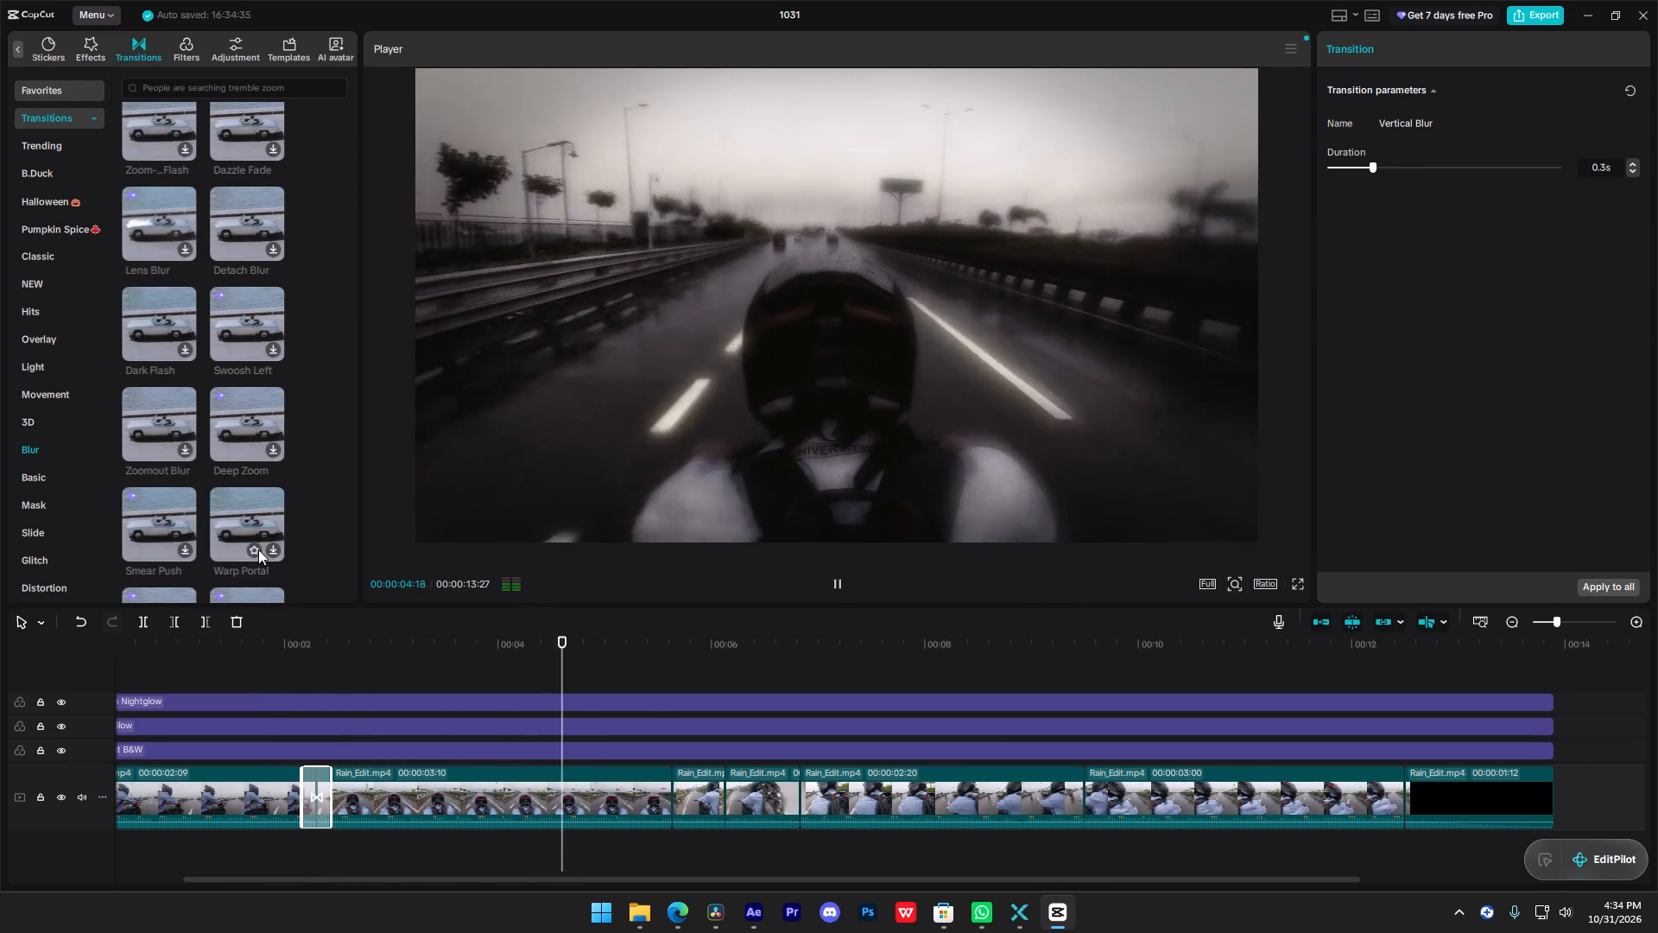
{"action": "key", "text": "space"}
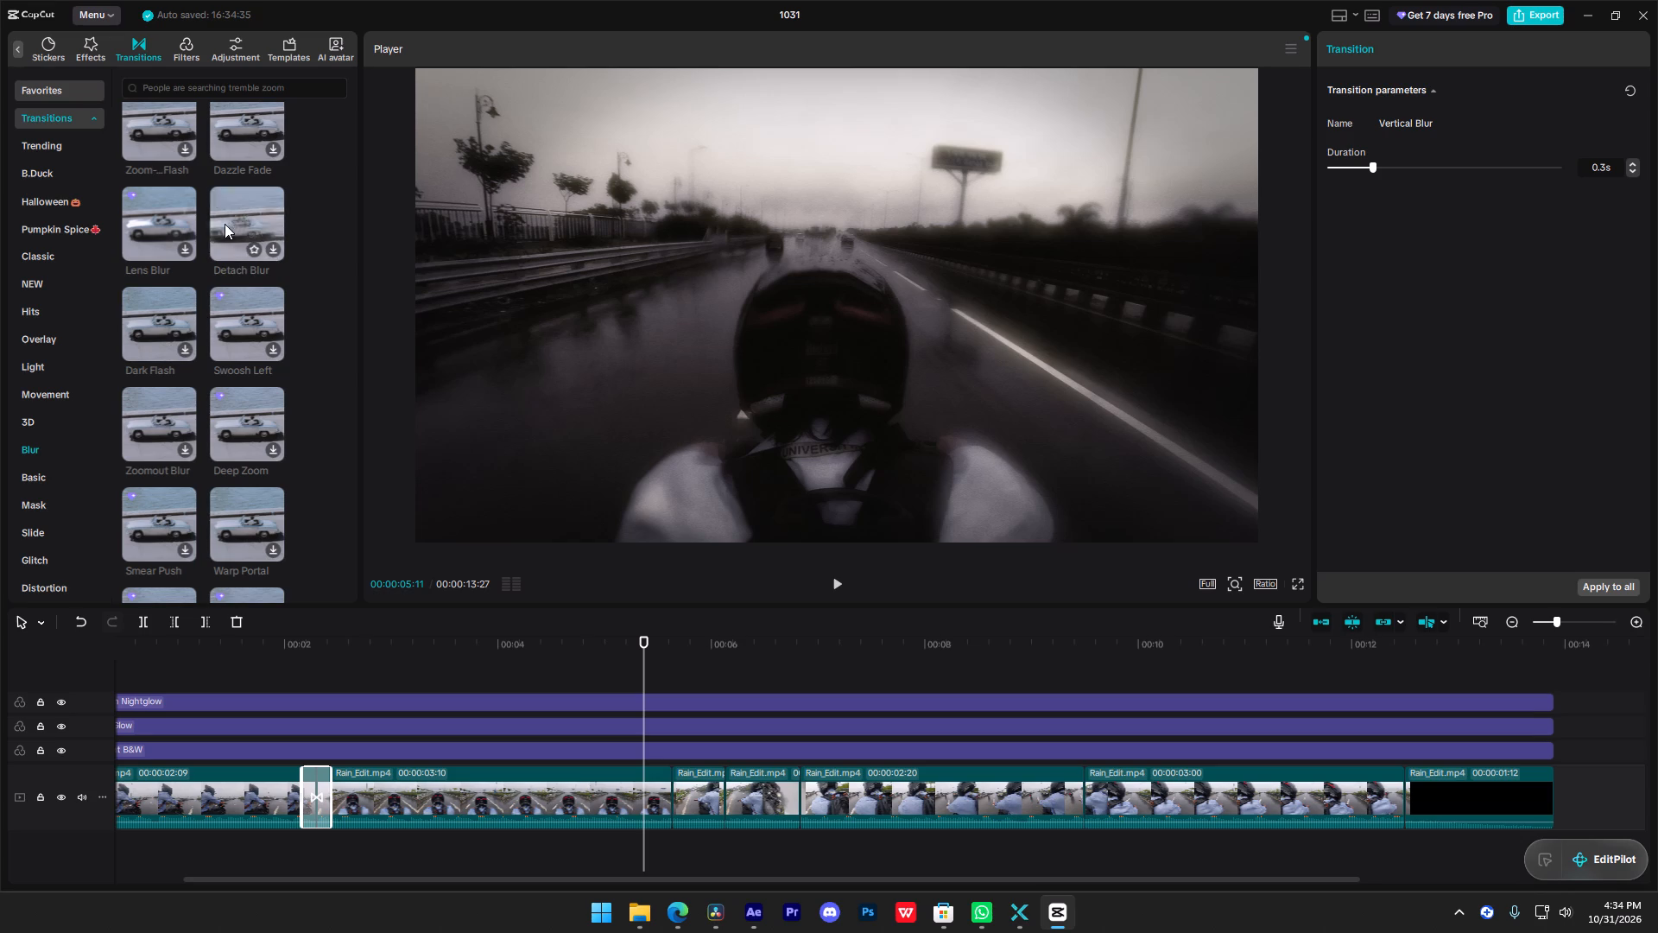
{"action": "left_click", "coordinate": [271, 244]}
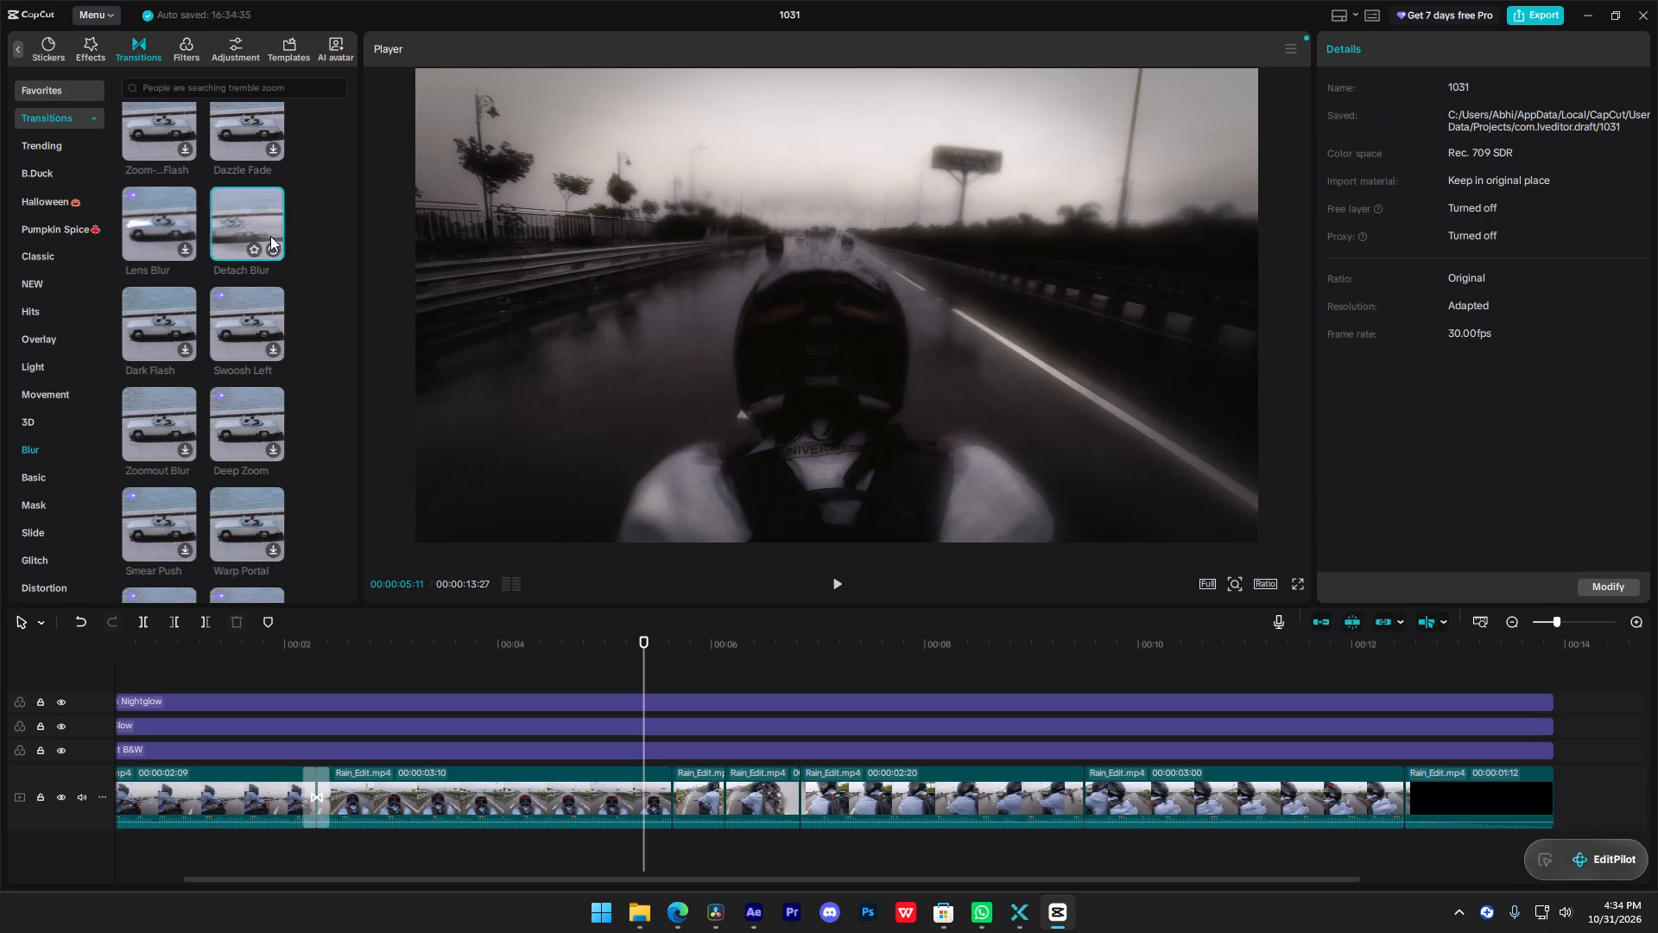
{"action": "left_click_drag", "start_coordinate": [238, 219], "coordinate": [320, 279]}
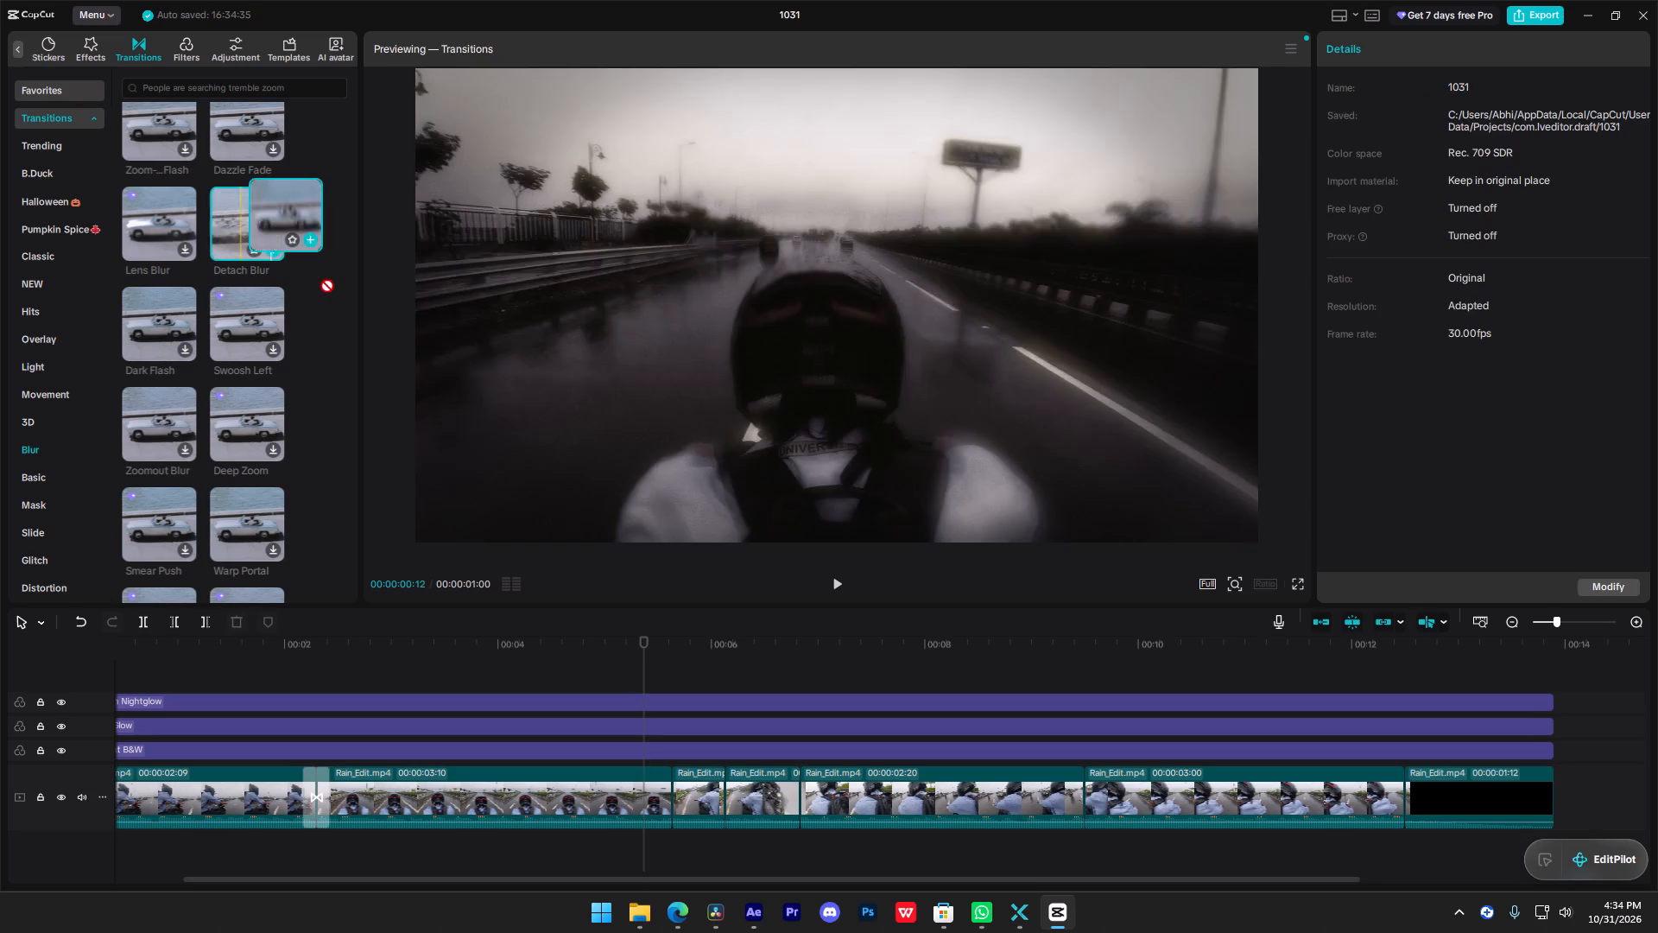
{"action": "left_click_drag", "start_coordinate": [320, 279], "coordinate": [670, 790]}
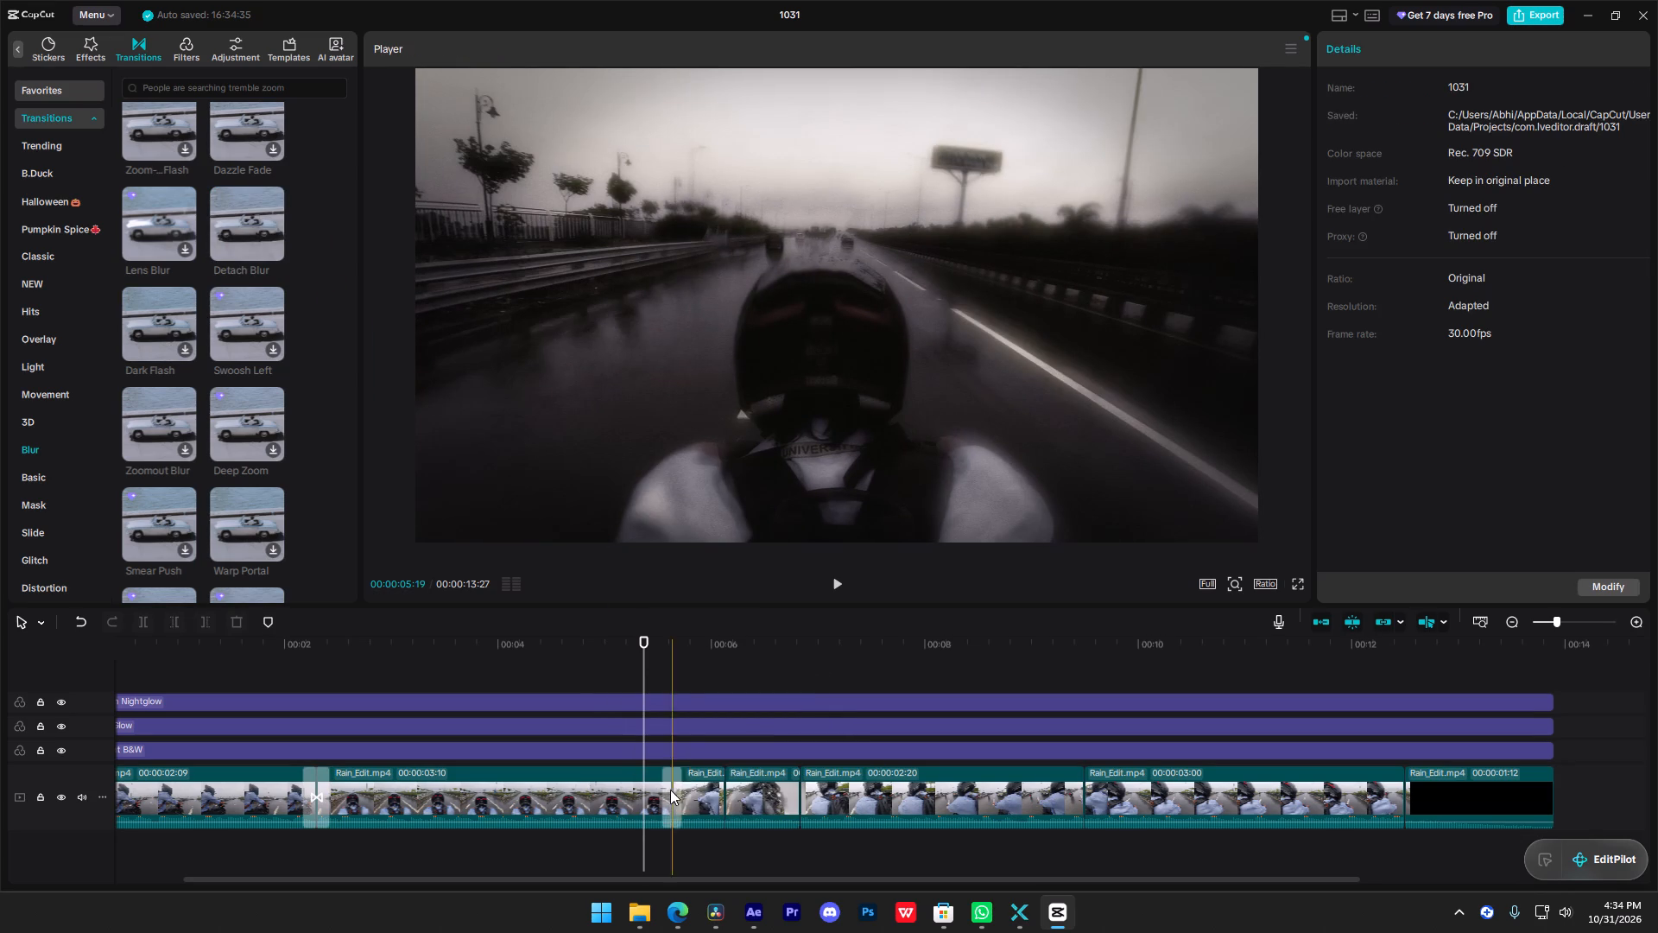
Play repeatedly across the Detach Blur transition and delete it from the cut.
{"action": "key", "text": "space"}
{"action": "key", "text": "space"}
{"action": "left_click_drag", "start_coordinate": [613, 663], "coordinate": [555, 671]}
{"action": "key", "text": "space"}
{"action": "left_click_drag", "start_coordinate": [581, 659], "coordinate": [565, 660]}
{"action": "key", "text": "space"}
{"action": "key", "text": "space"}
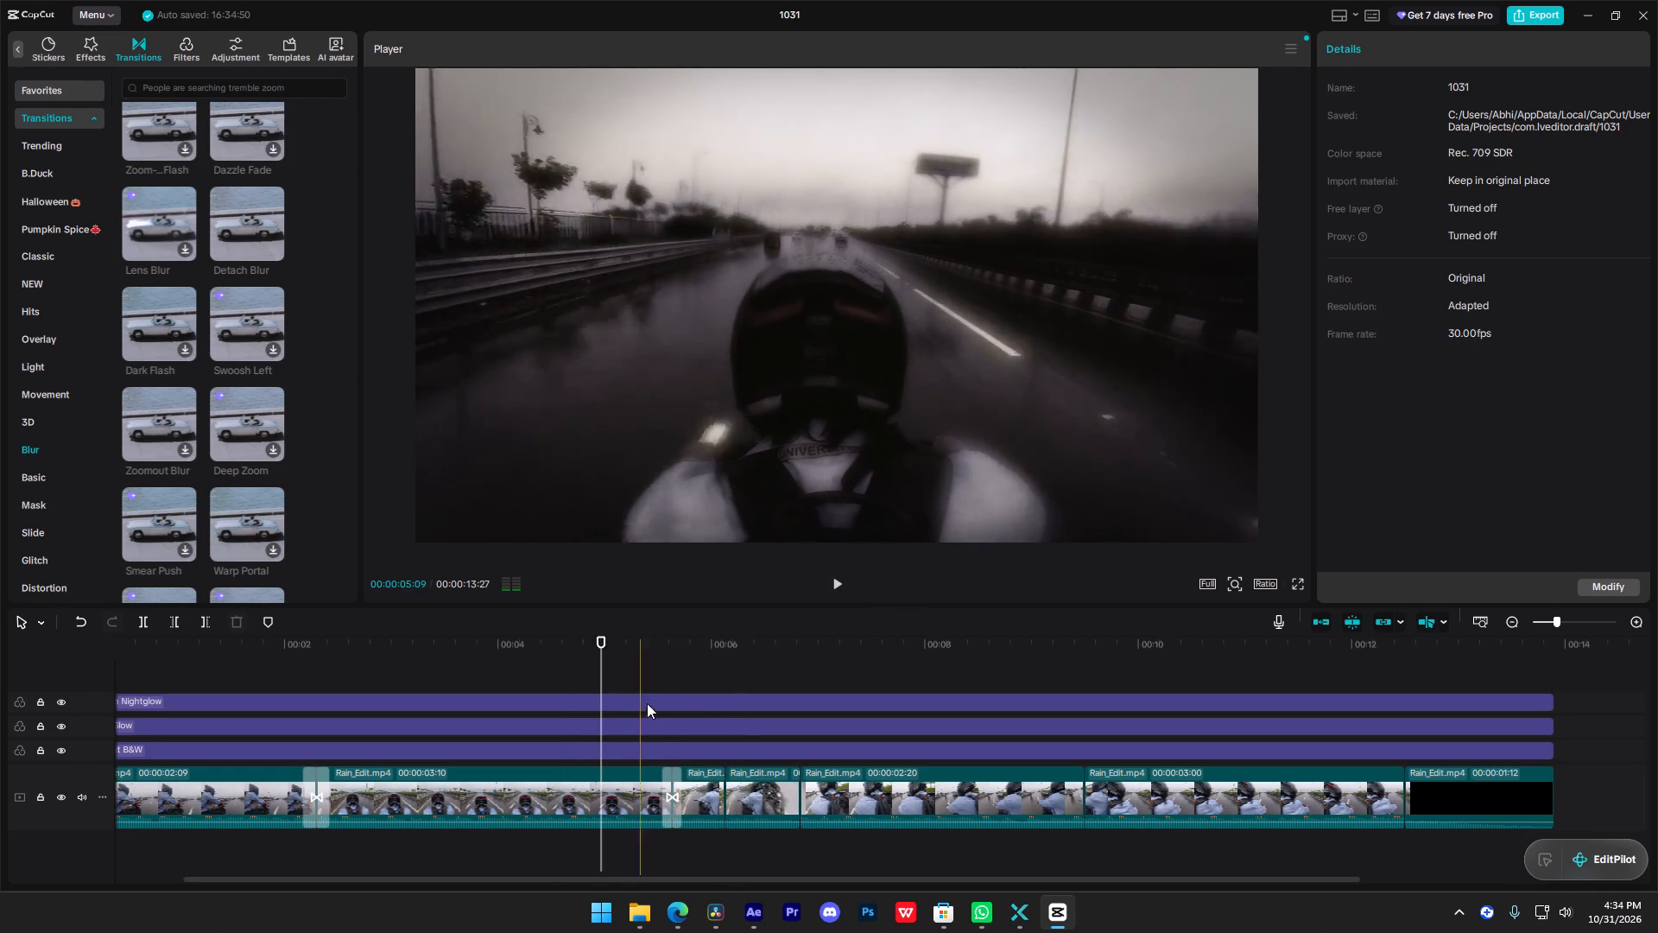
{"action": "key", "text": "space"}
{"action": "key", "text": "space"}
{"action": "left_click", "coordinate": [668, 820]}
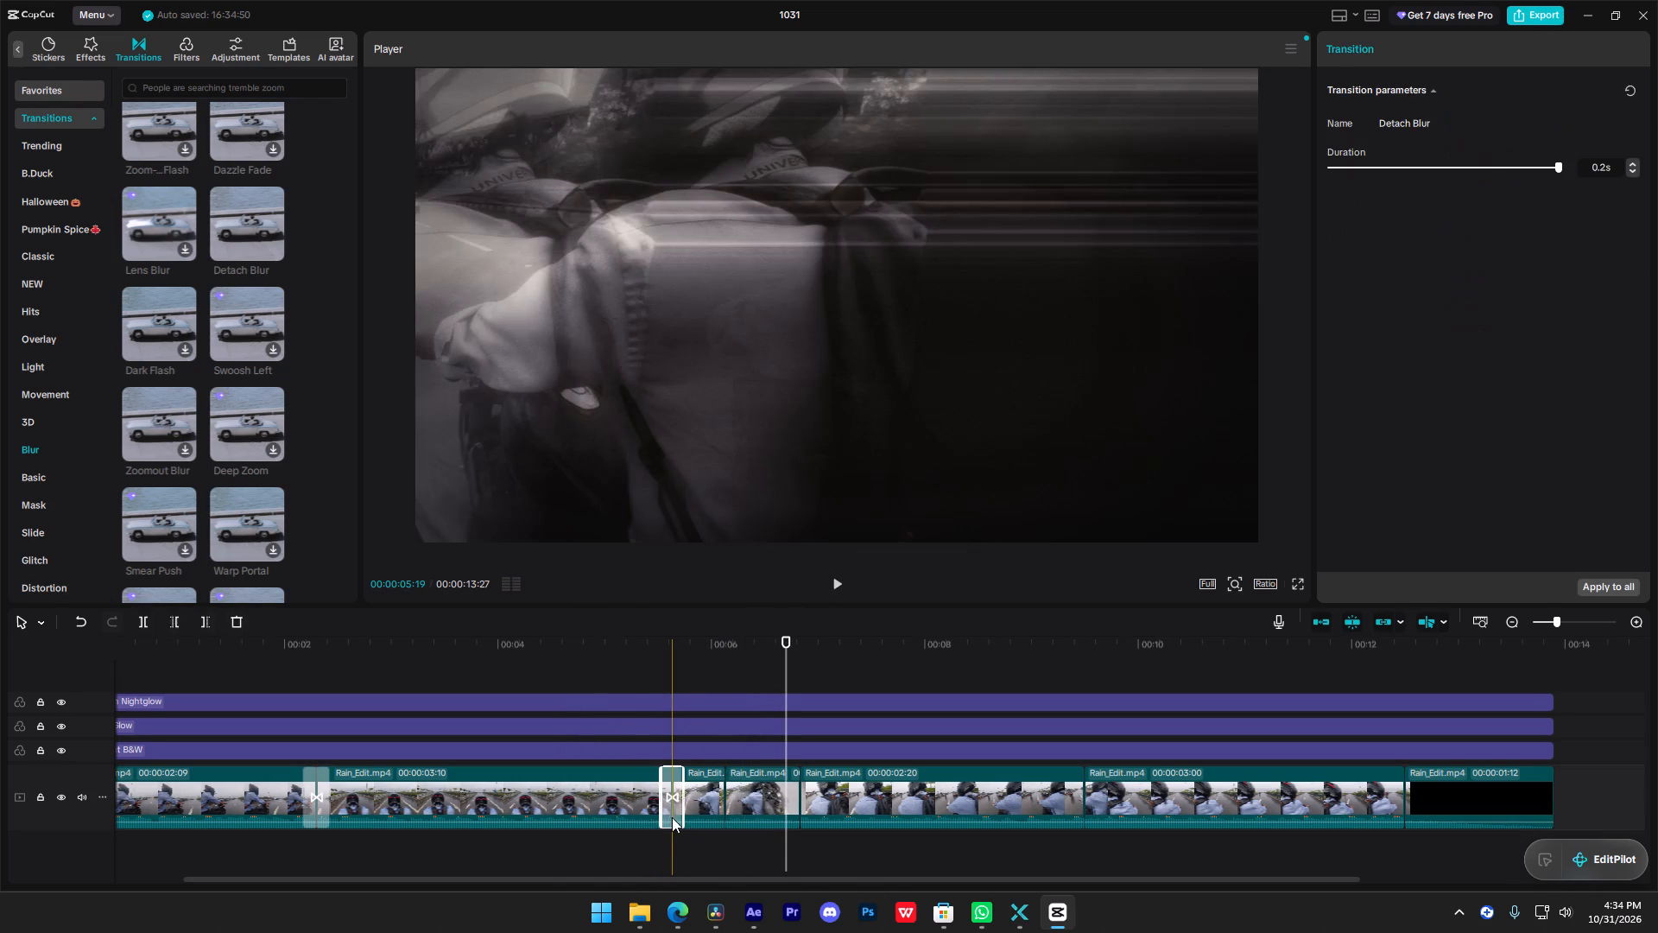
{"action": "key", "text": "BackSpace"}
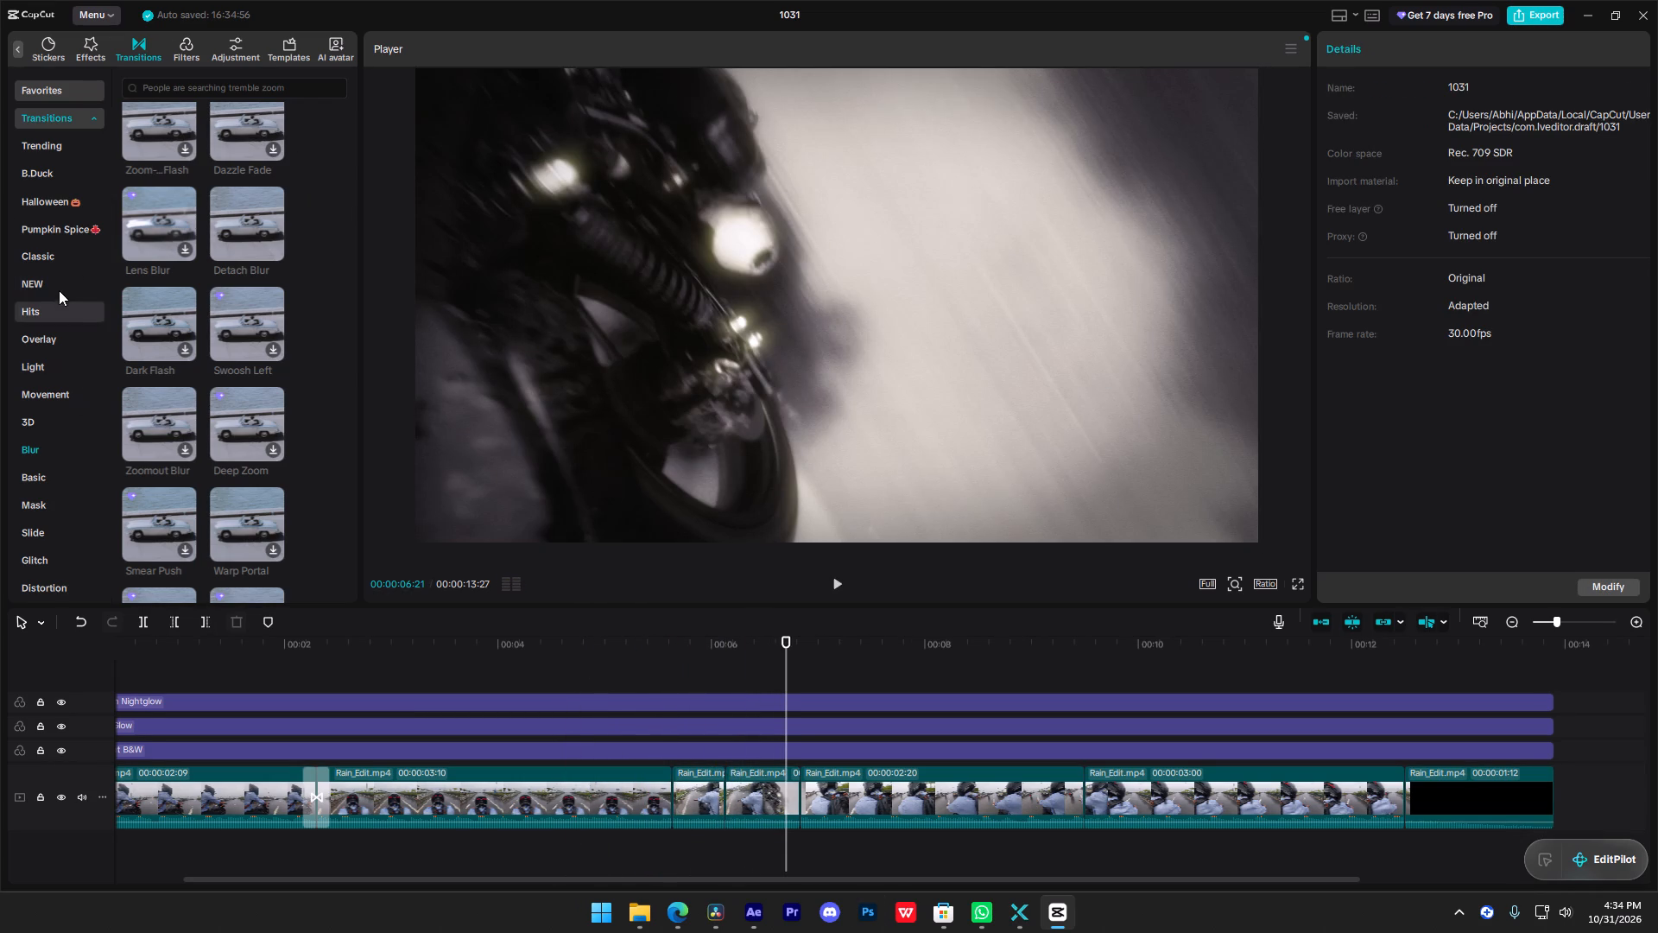
Search the transitions for zoom and add Shock Zoom at the cut between the second and third scenes.
{"action": "scroll", "coordinate": [54, 279], "scroll_direction": "up", "scroll_amount": 4}
{"action": "left_click", "coordinate": [46, 155]}
{"action": "scroll", "coordinate": [35, 397], "scroll_direction": "down", "scroll_amount": 1}
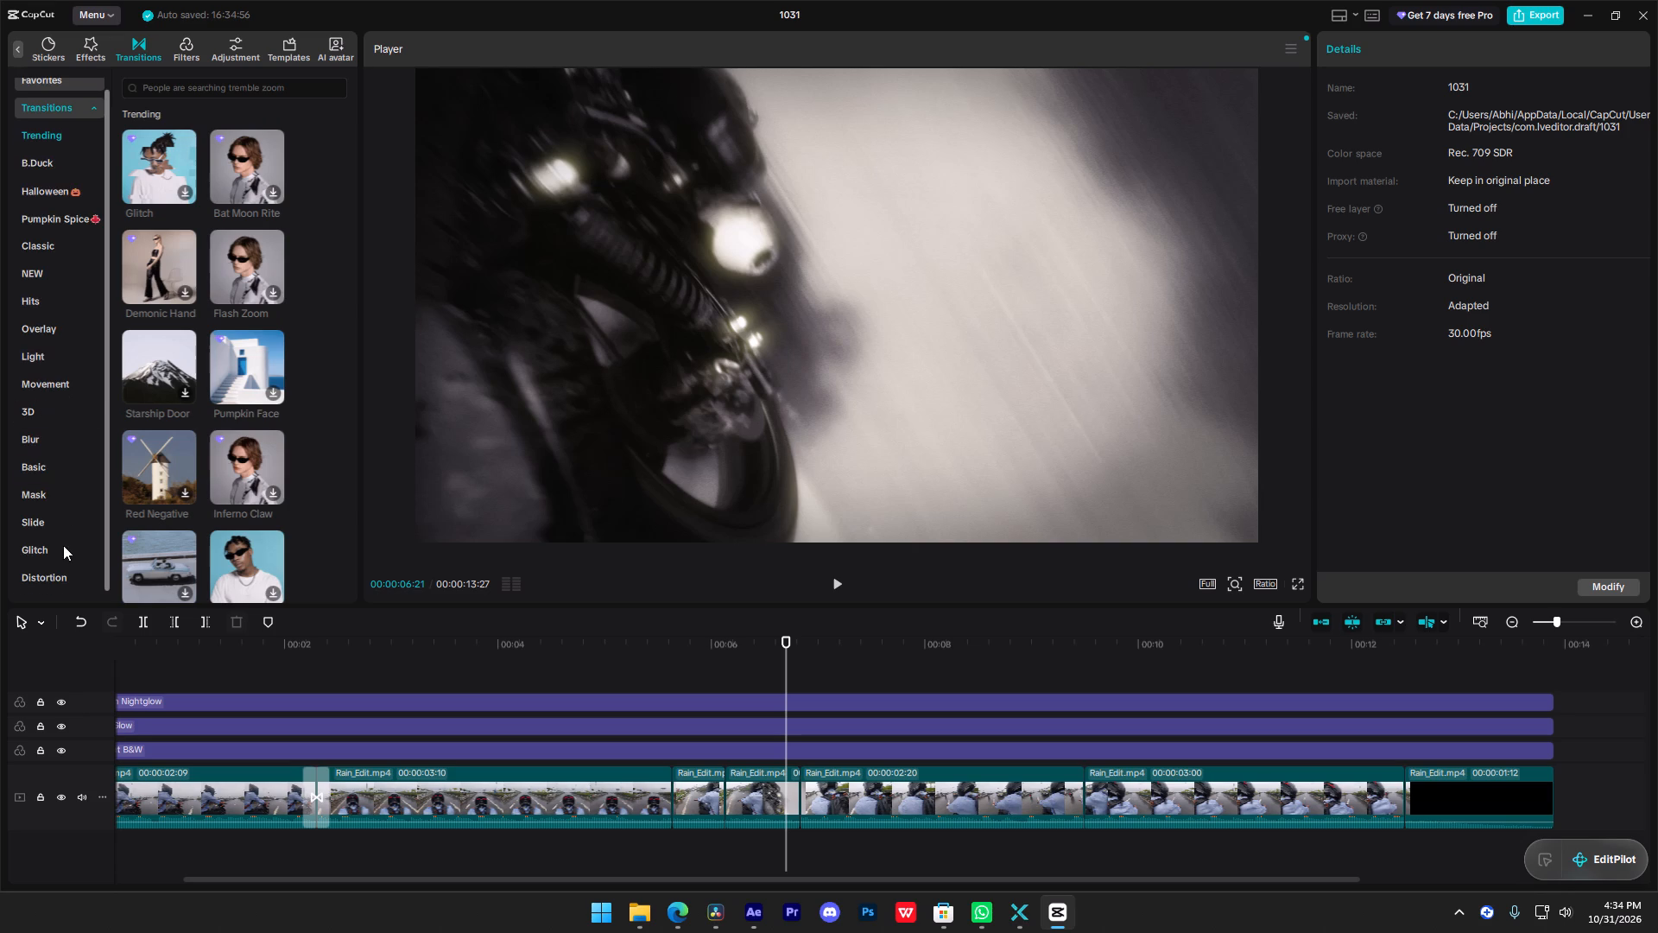
{"action": "scroll", "coordinate": [45, 461], "scroll_direction": "down", "scroll_amount": 4}
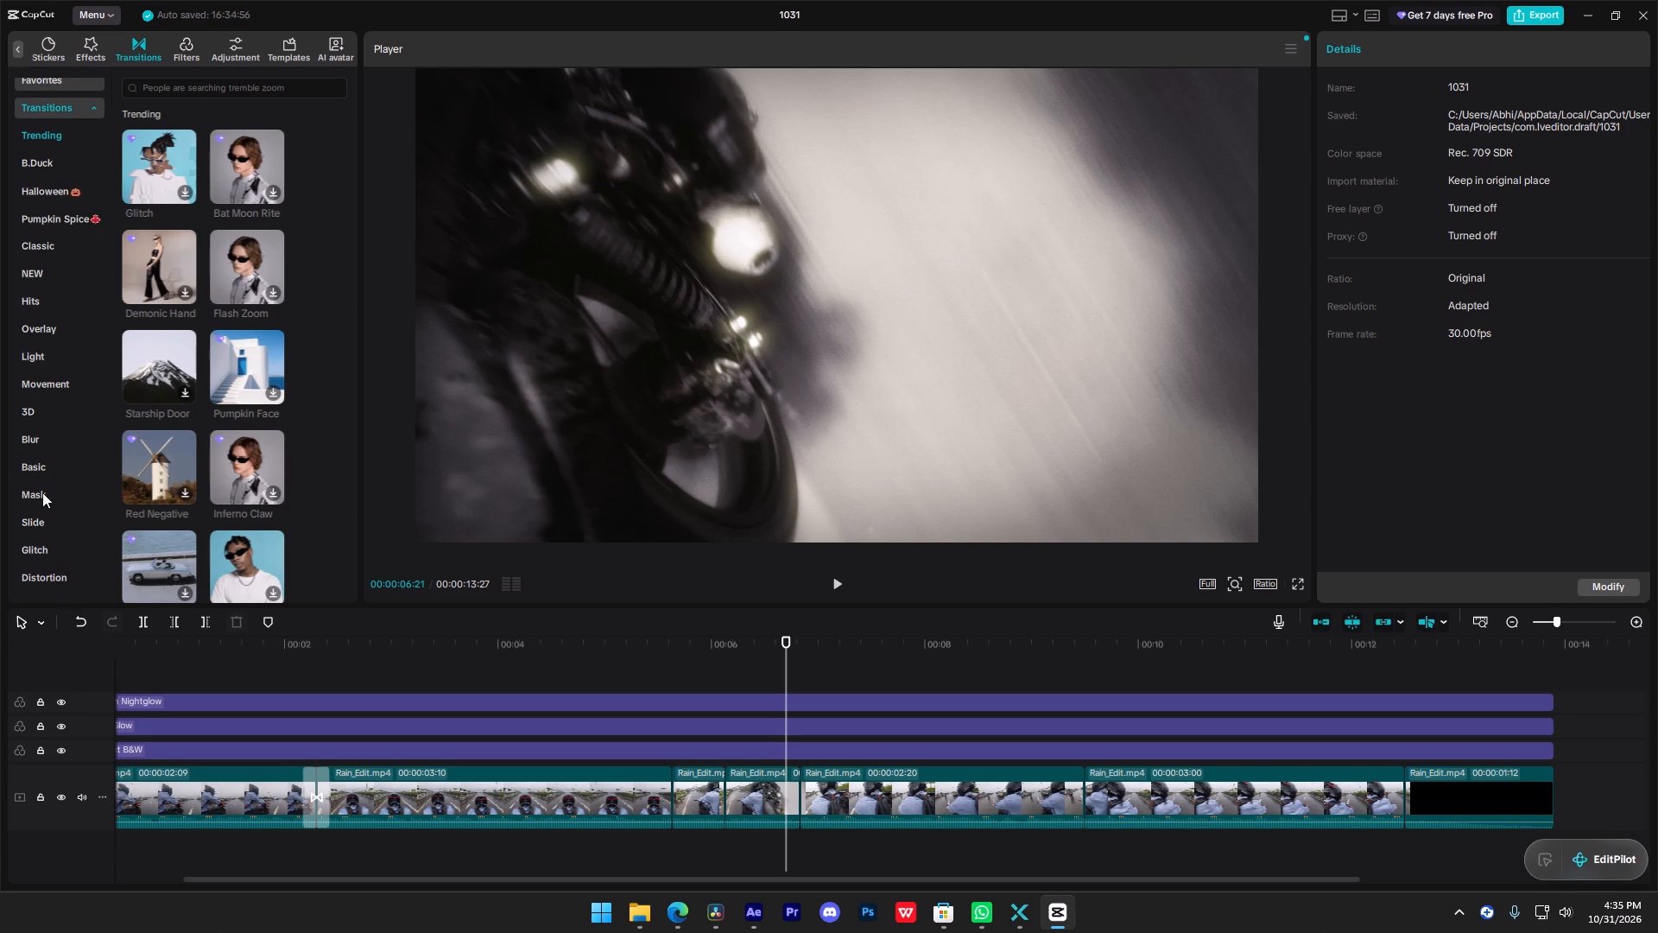
{"action": "left_click", "coordinate": [38, 388]}
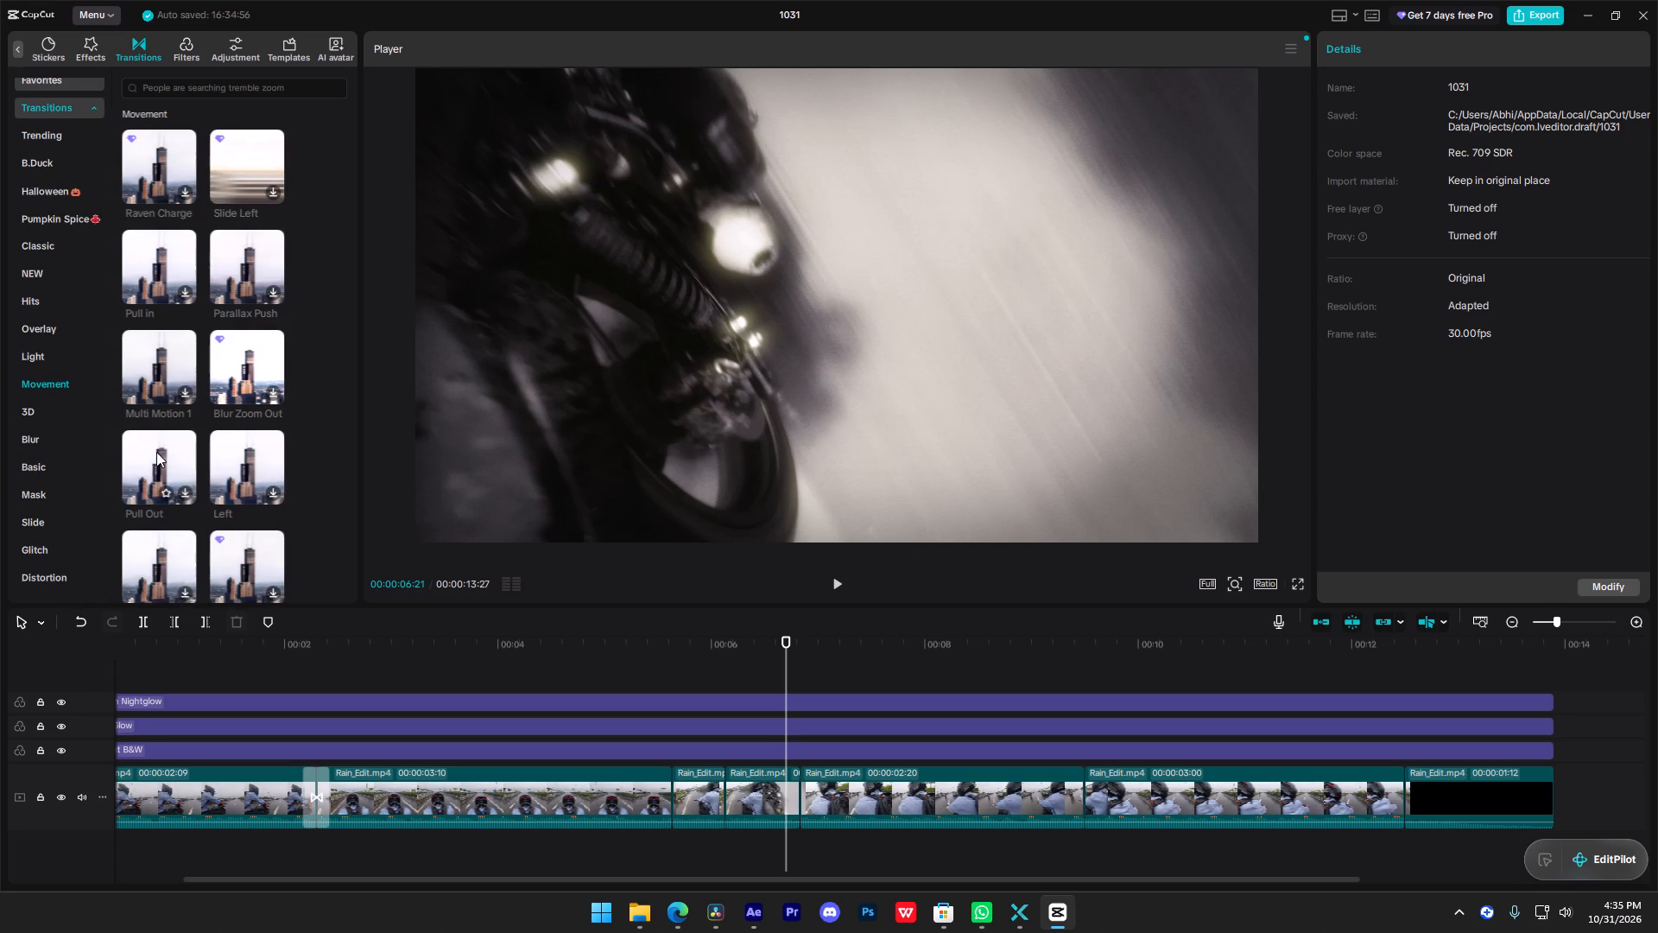
{"action": "left_click", "coordinate": [181, 96]}
{"action": "key", "text": "z"}
{"action": "type", "text": "oo"}
{"action": "key", "text": "m"}
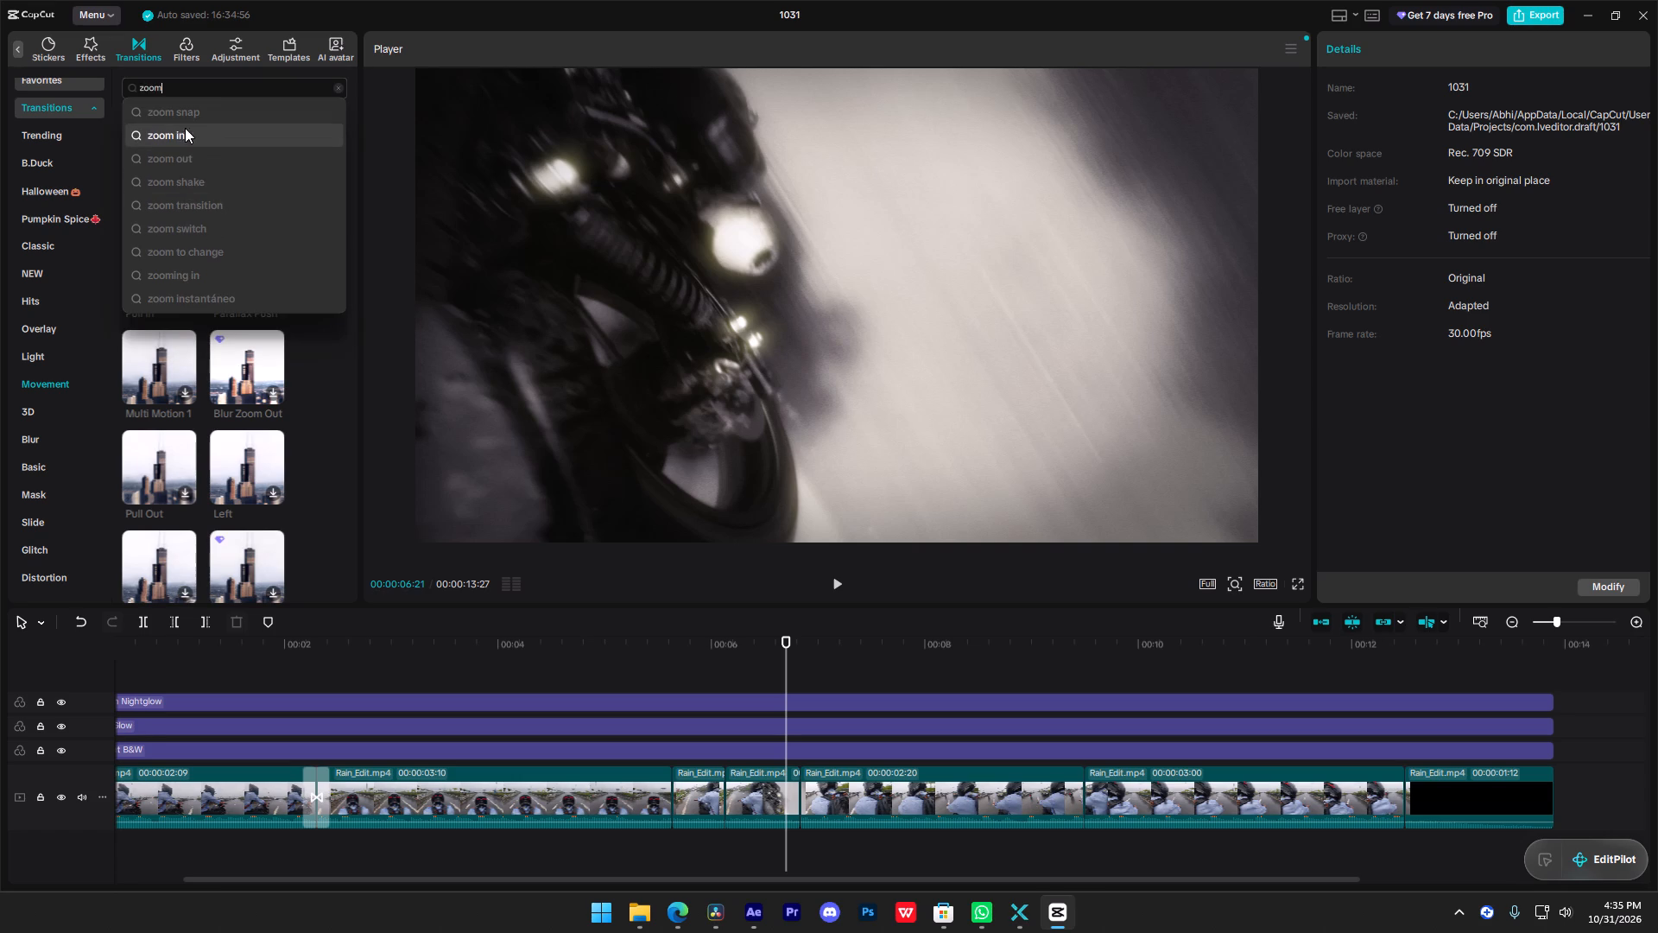
{"action": "left_click", "coordinate": [175, 87]}
{"action": "key", "text": "Return"}
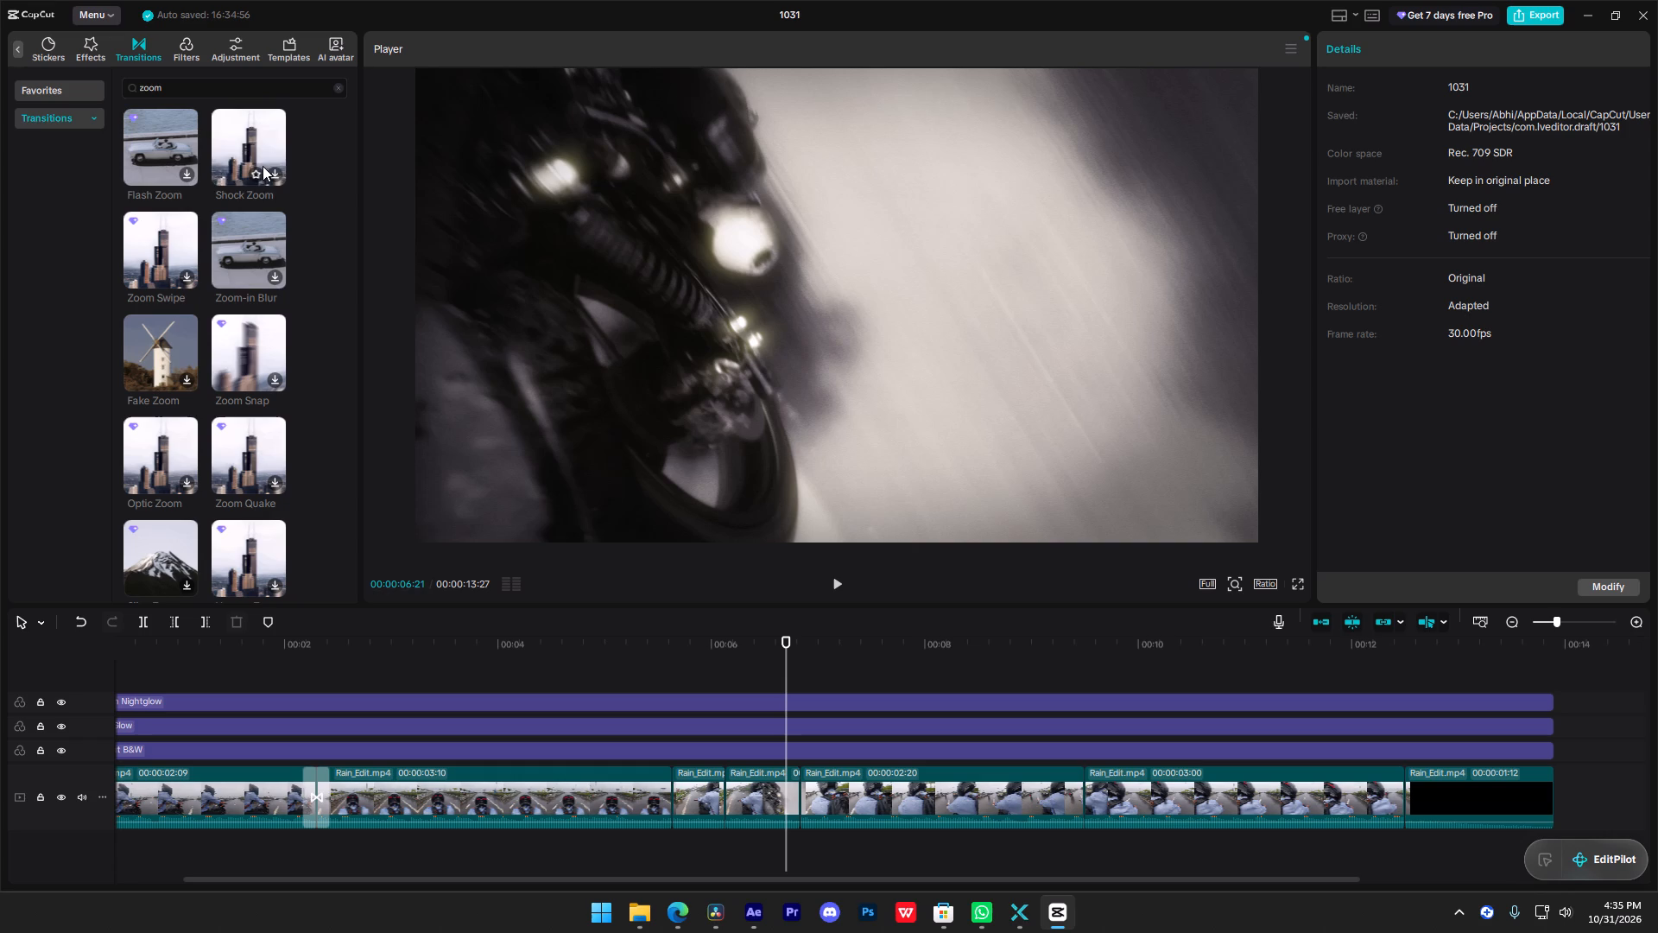
{"action": "left_click", "coordinate": [274, 170]}
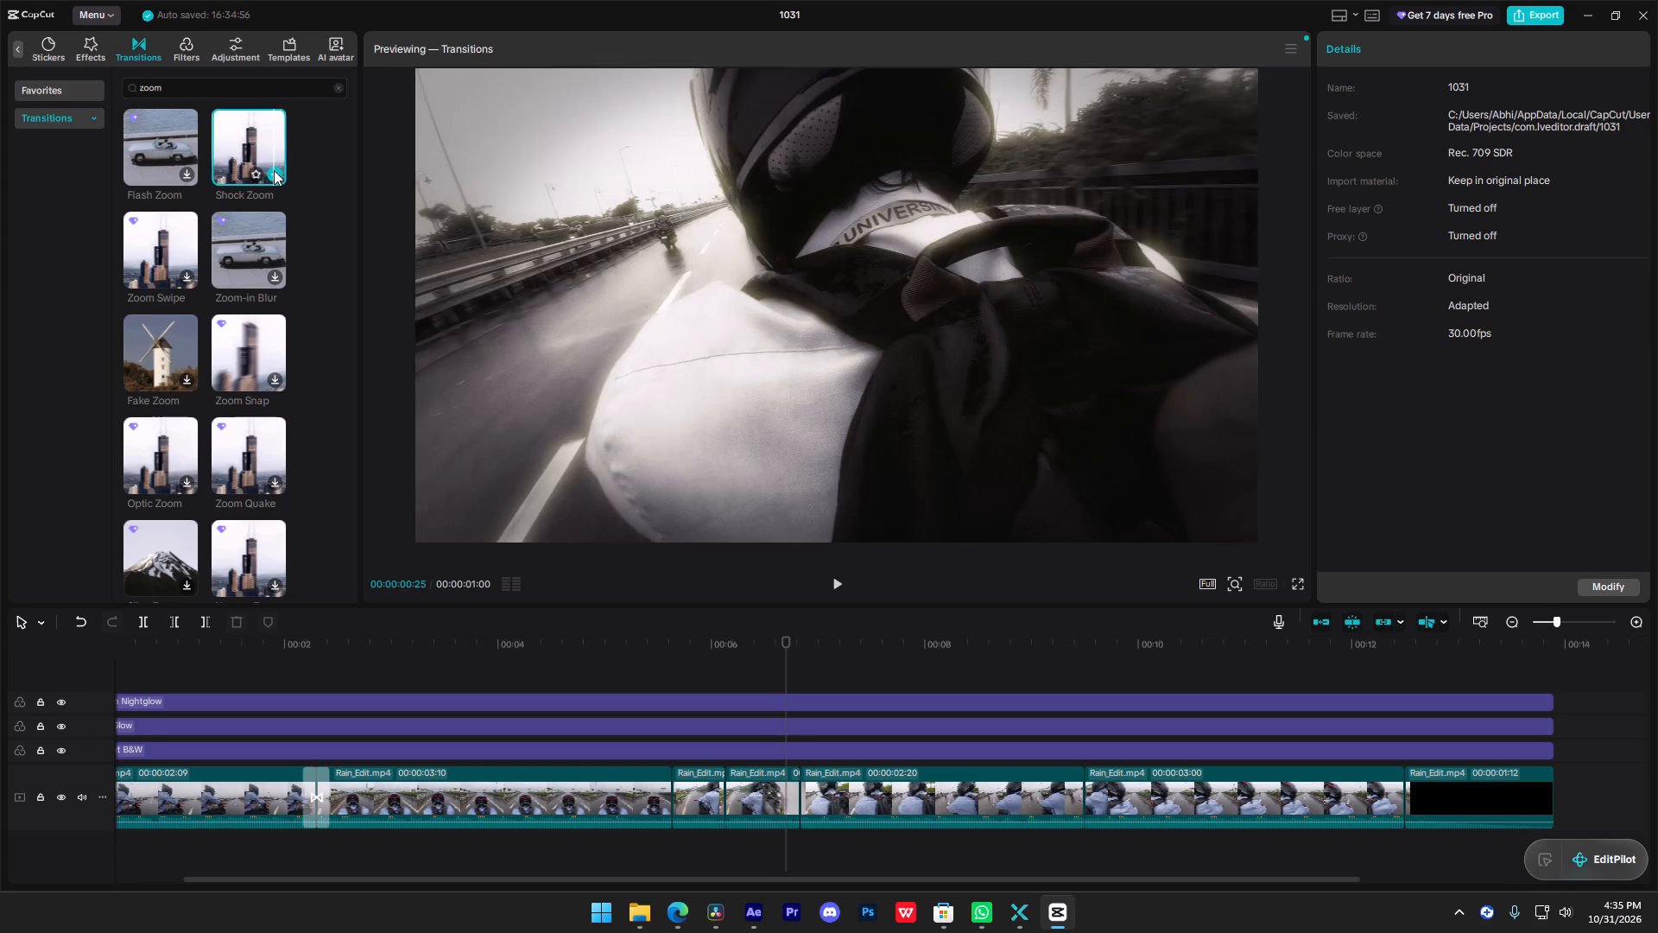
{"action": "left_click_drag", "start_coordinate": [250, 138], "coordinate": [637, 802]}
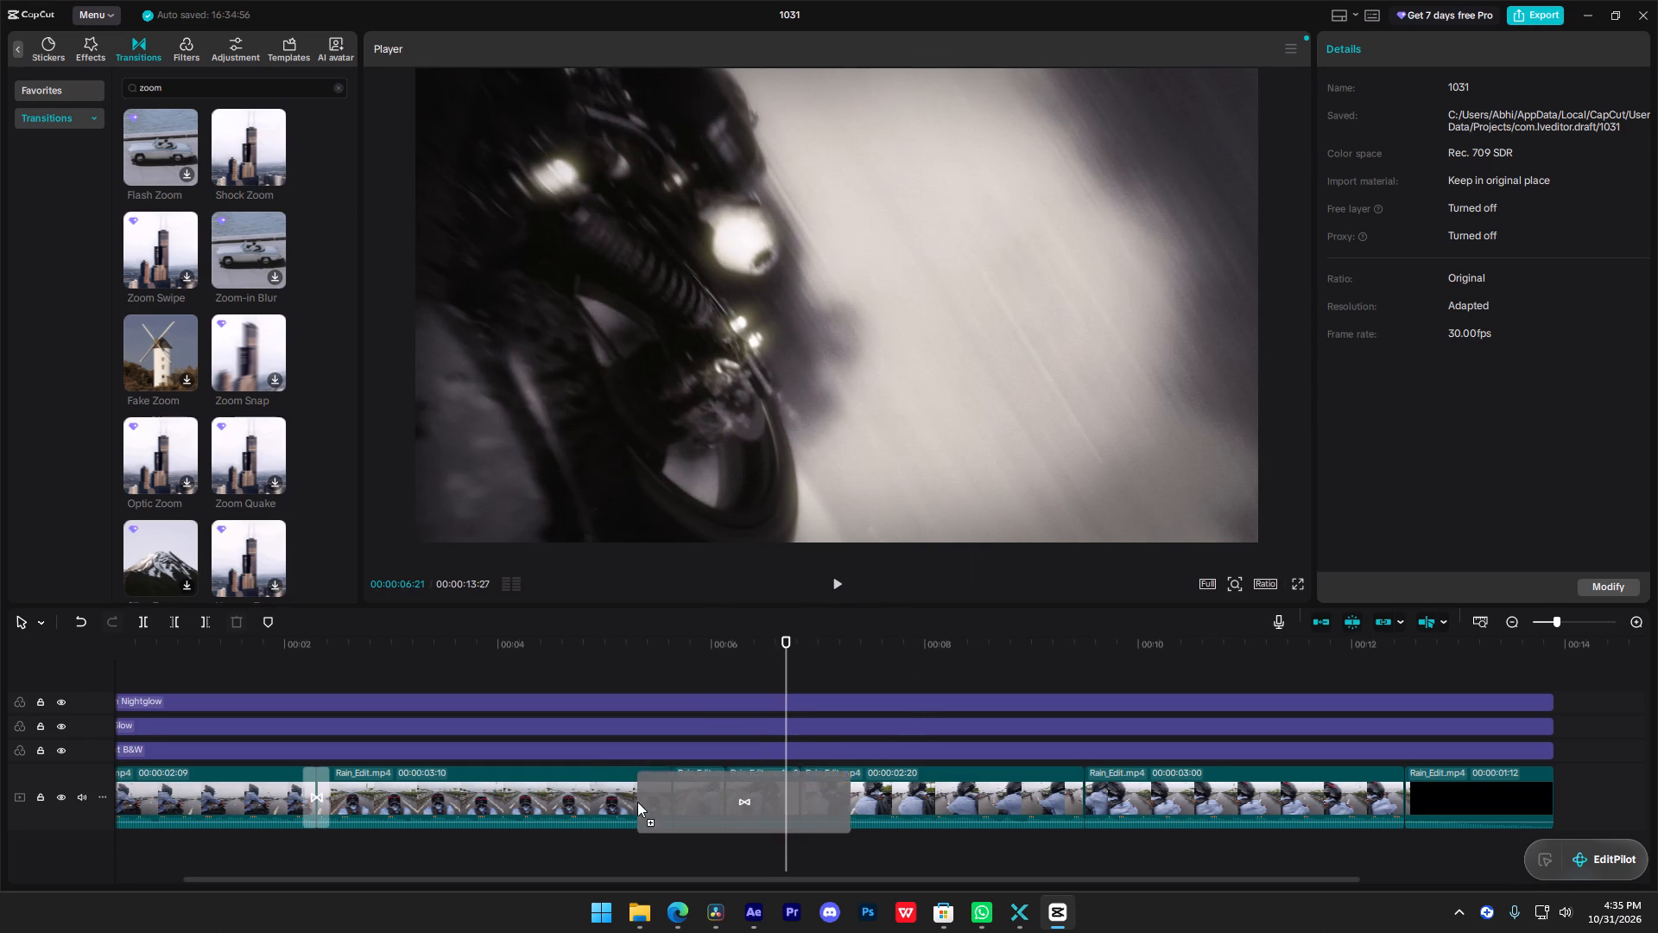
{"action": "left_click_drag", "start_coordinate": [637, 802], "coordinate": [668, 779]}
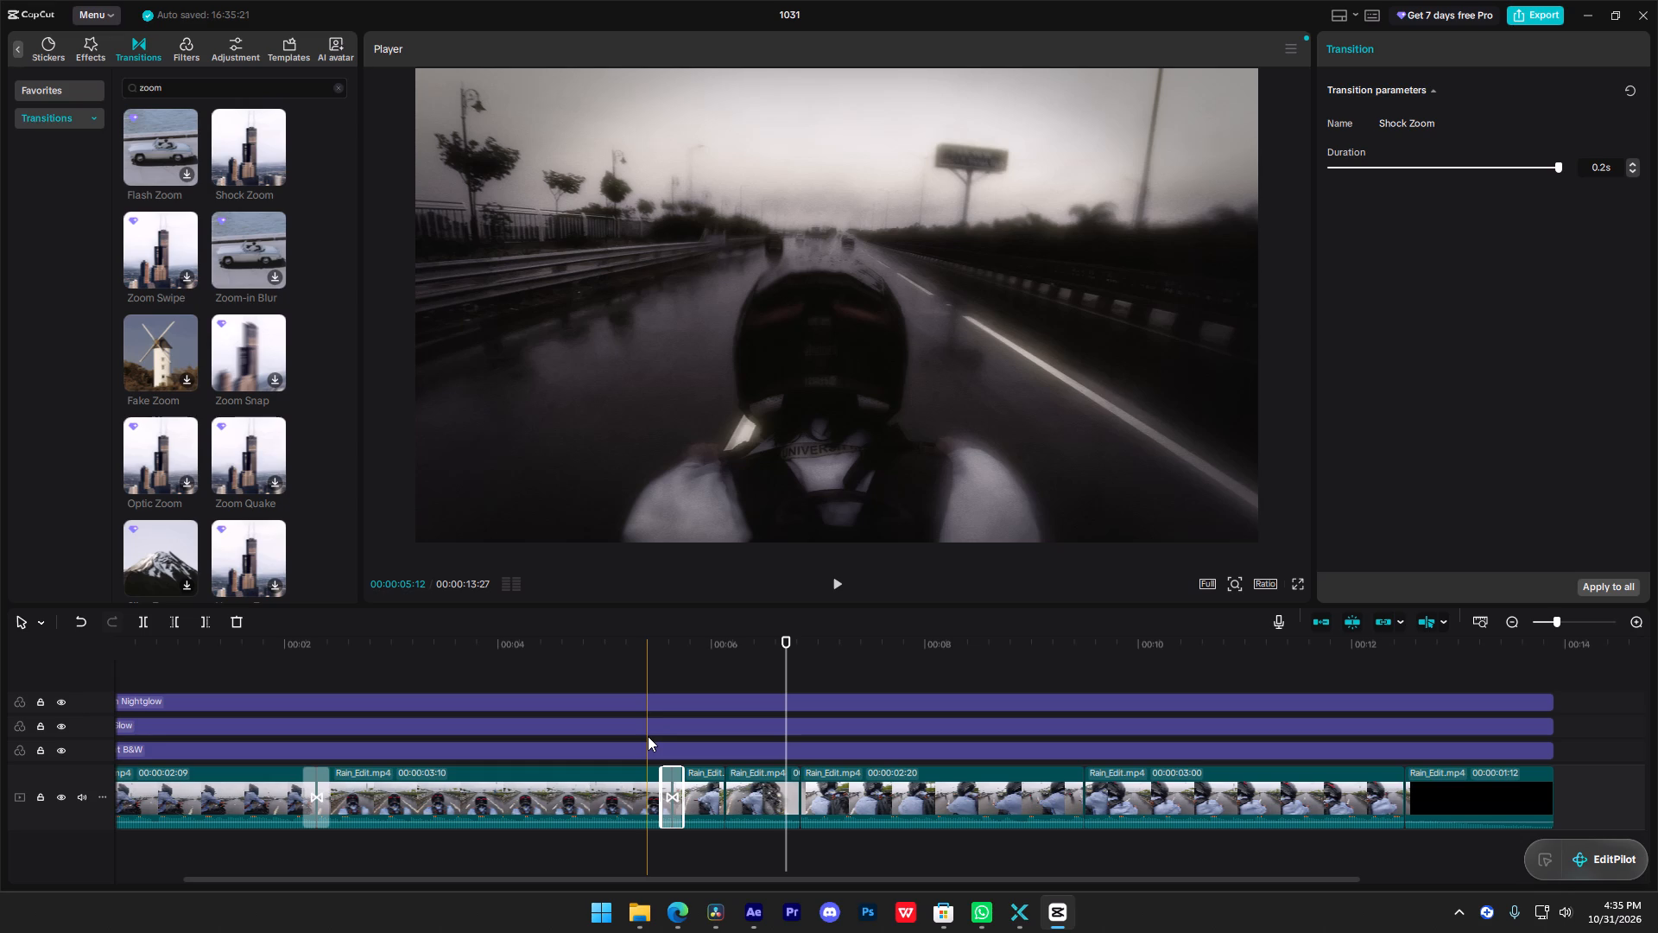
Play across the Shock Zoom transition between the second and third scenes from just before the five-second mark's cut.
{"action": "left_click_drag", "start_coordinate": [633, 652], "coordinate": [607, 656]}
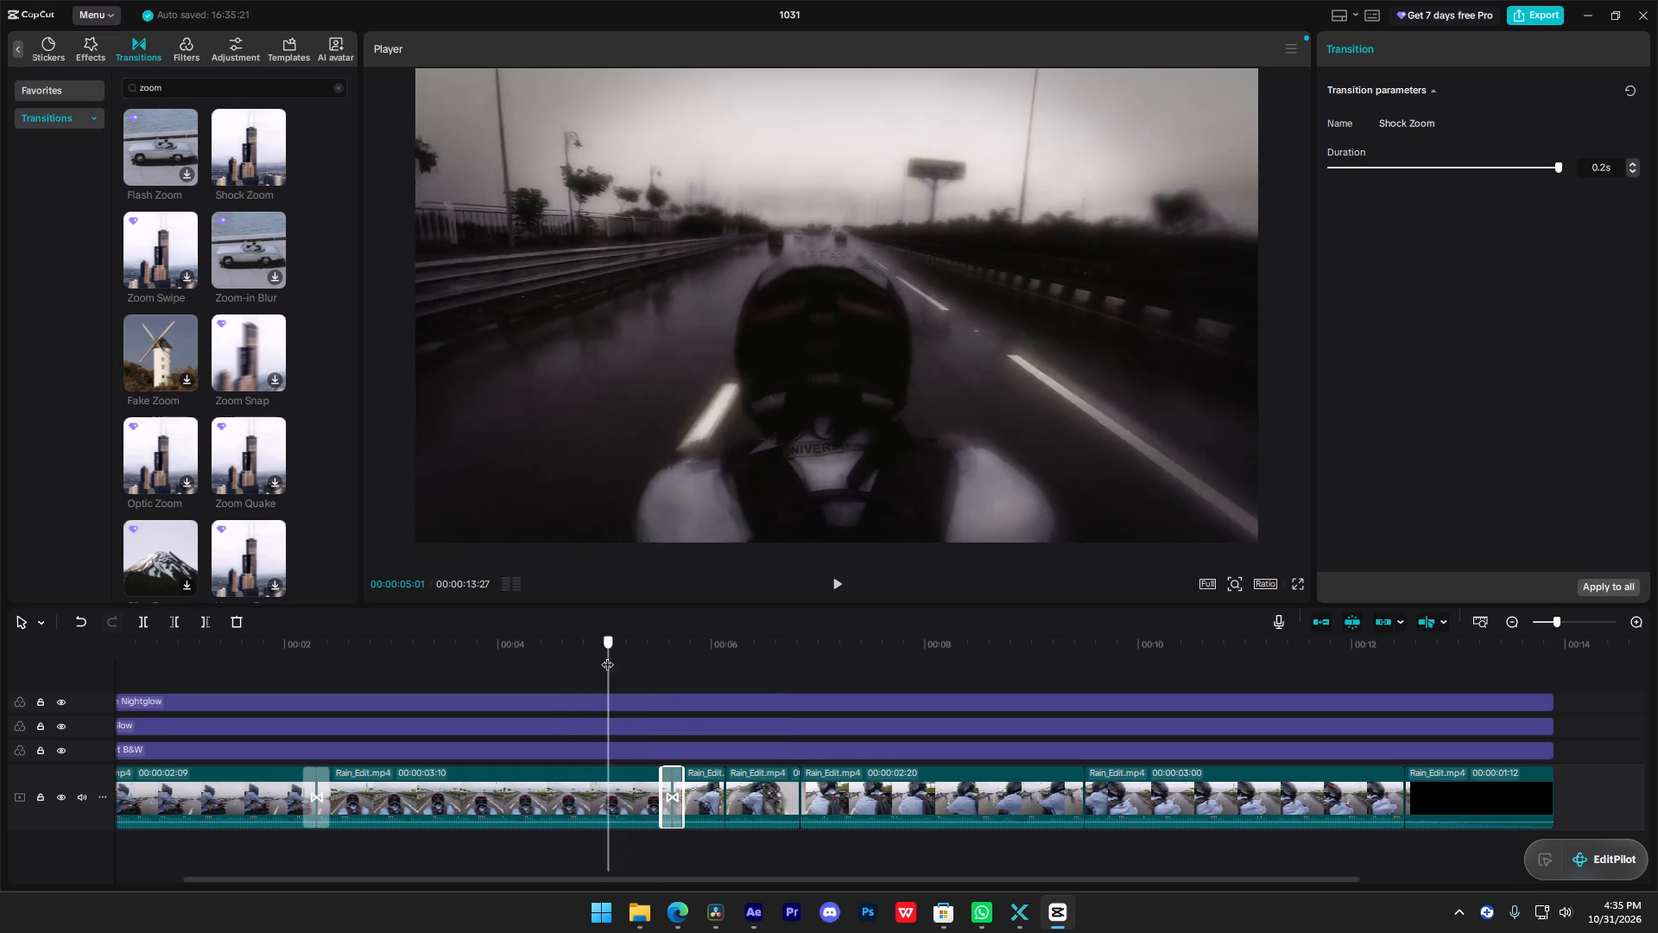
{"action": "left_click_drag", "start_coordinate": [607, 656], "coordinate": [608, 655]}
{"action": "key", "text": "space"}
{"action": "key", "text": "space"}
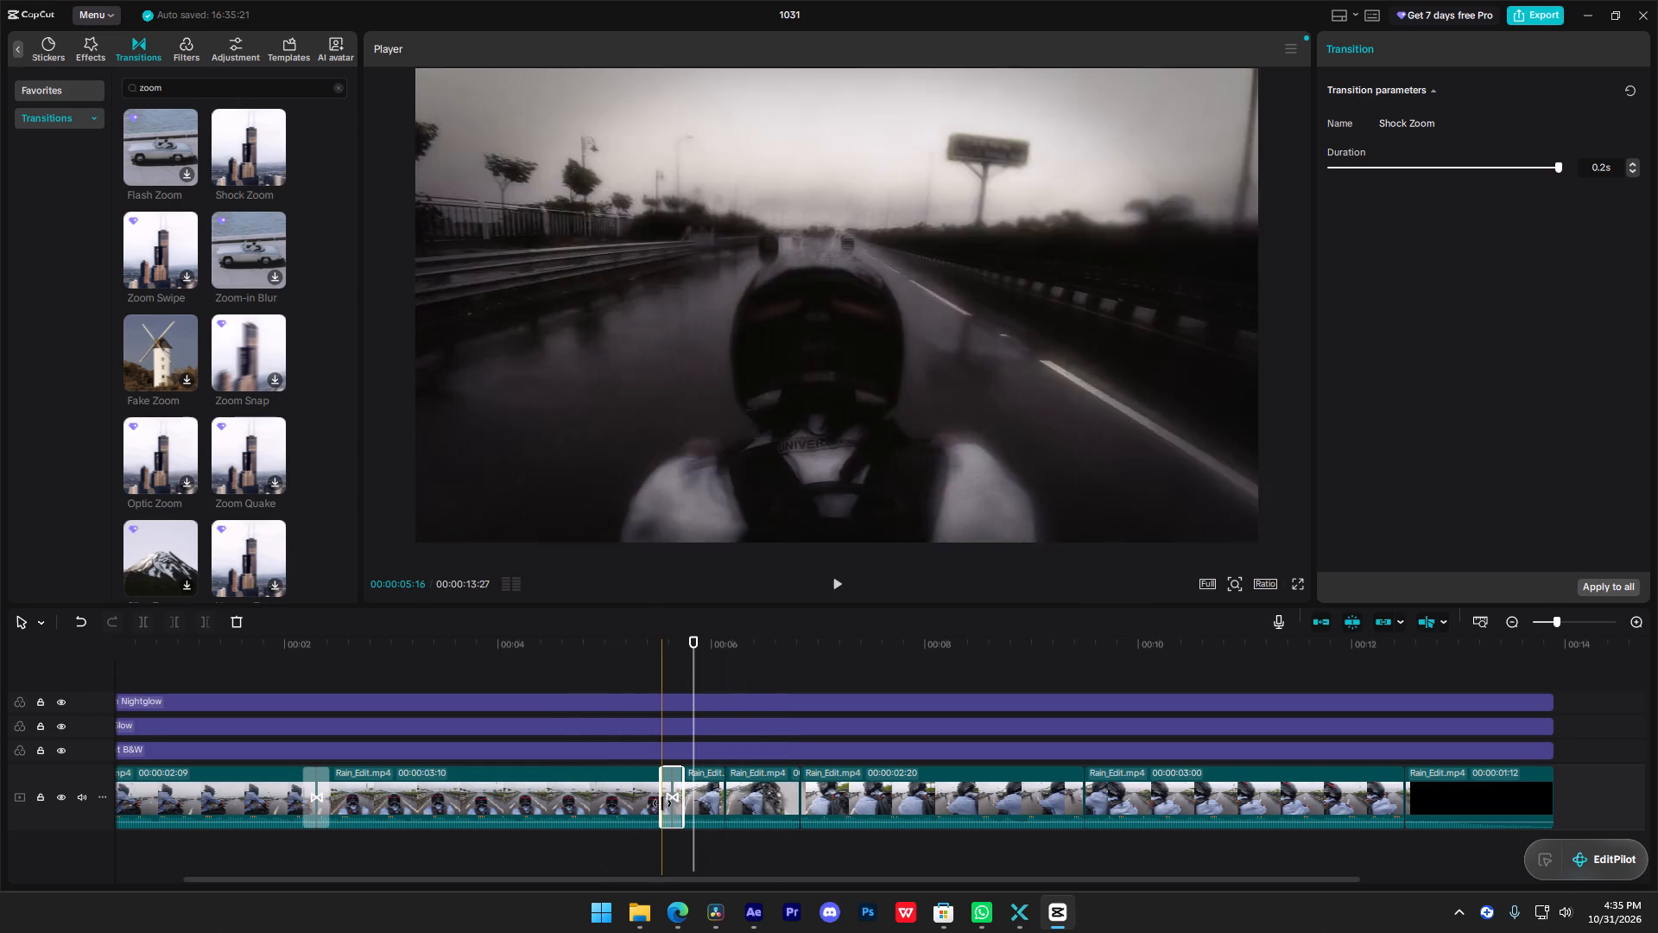
Add the Shock Zoom transition at the cut between the third and fourth scenes.
{"action": "left_click_drag", "start_coordinate": [673, 803], "coordinate": [722, 798], "text": "alt"}
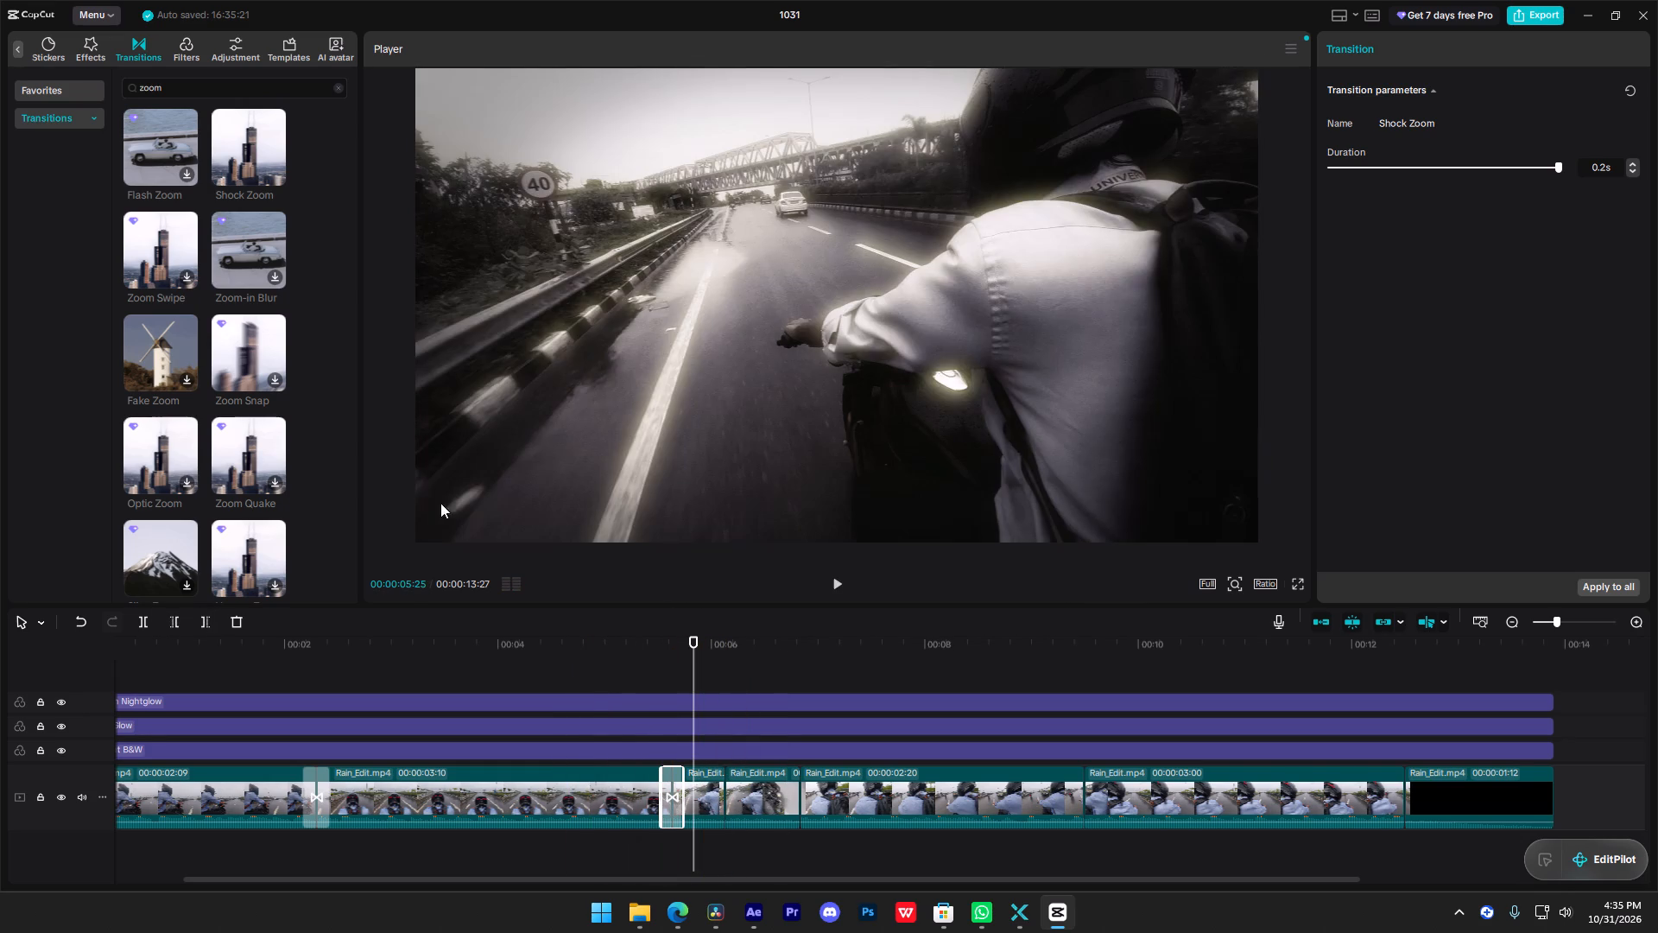
{"action": "left_click_drag", "start_coordinate": [231, 141], "coordinate": [764, 811]}
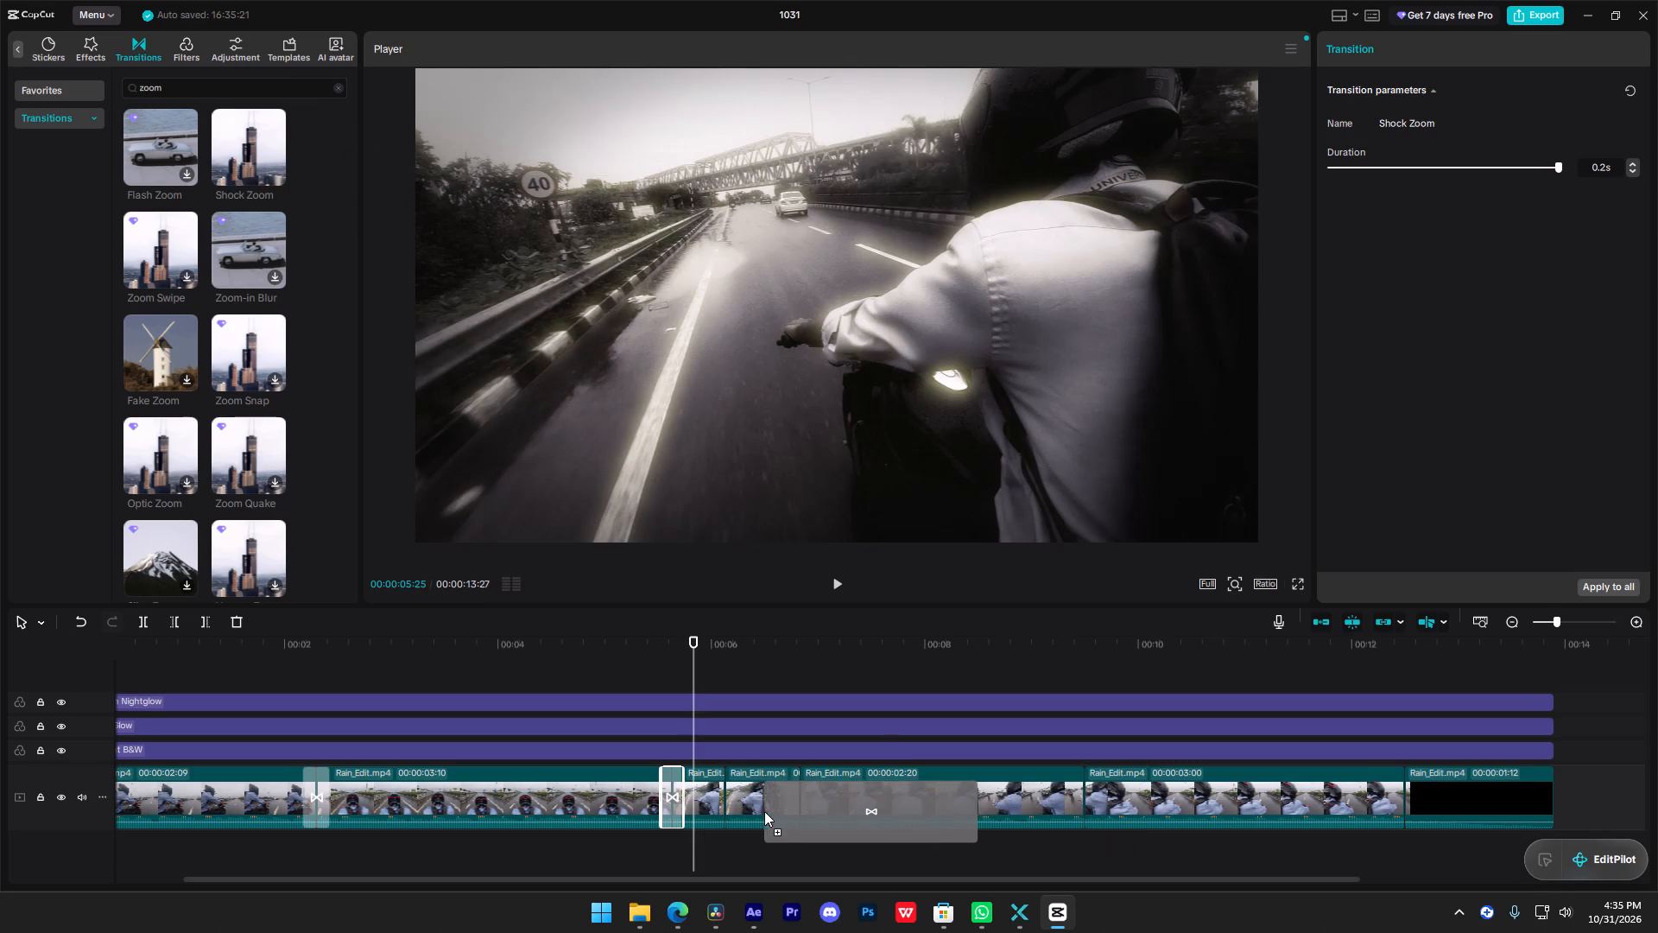
{"action": "left_click_drag", "start_coordinate": [764, 811], "coordinate": [724, 789]}
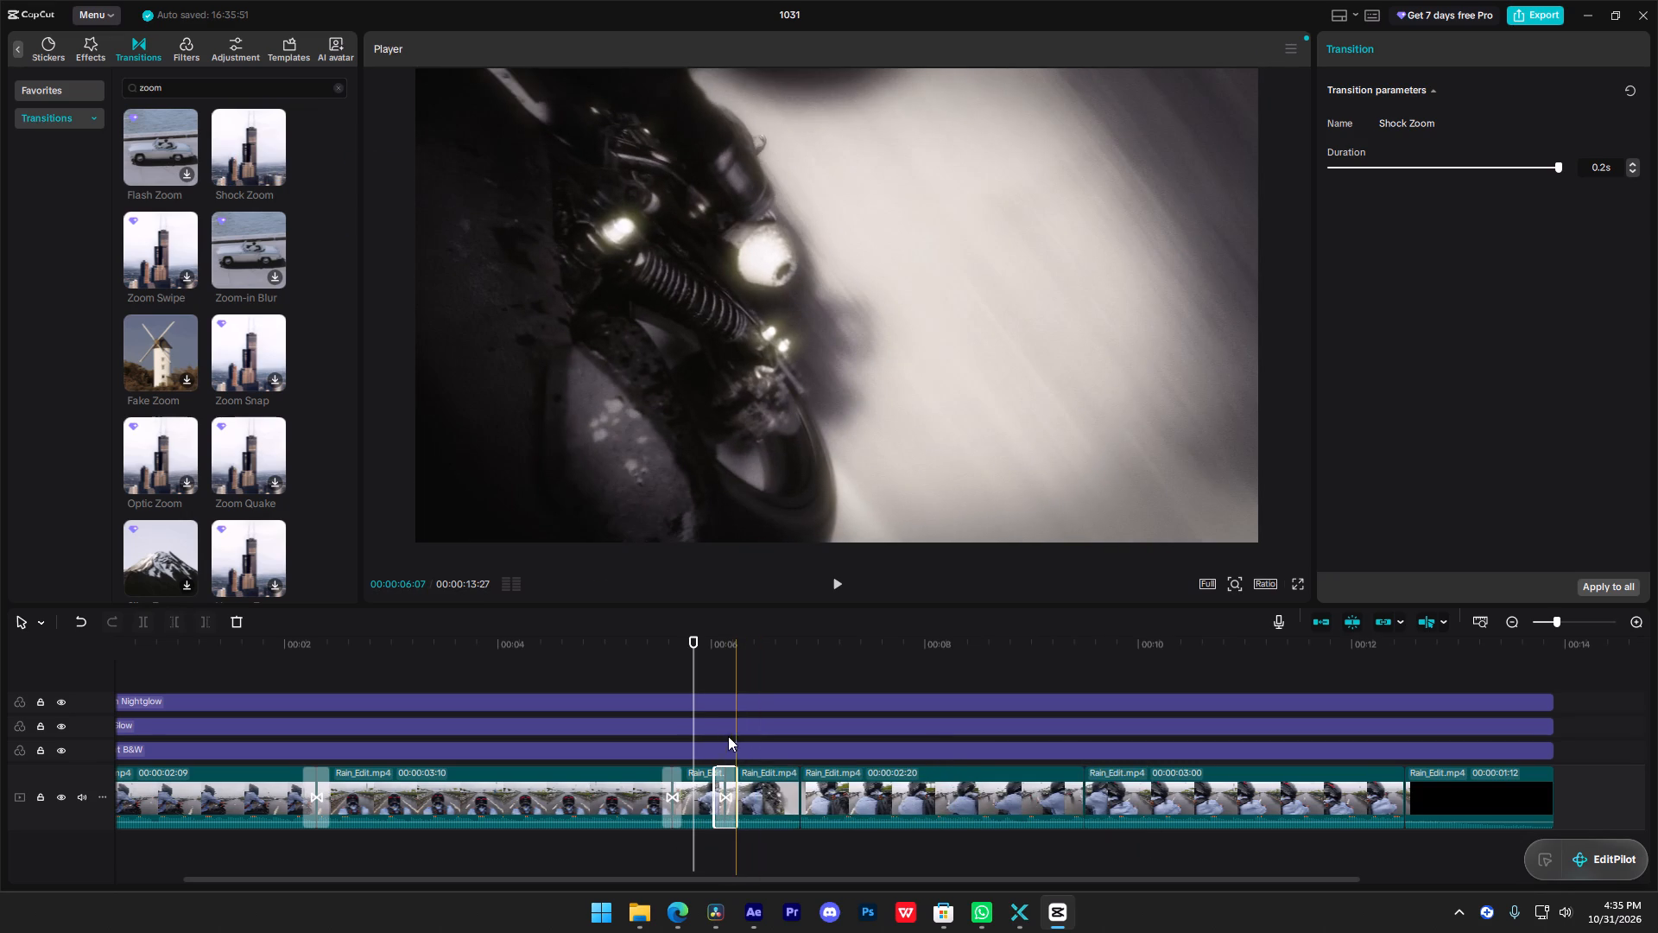
{"action": "left_click", "coordinate": [744, 689]}
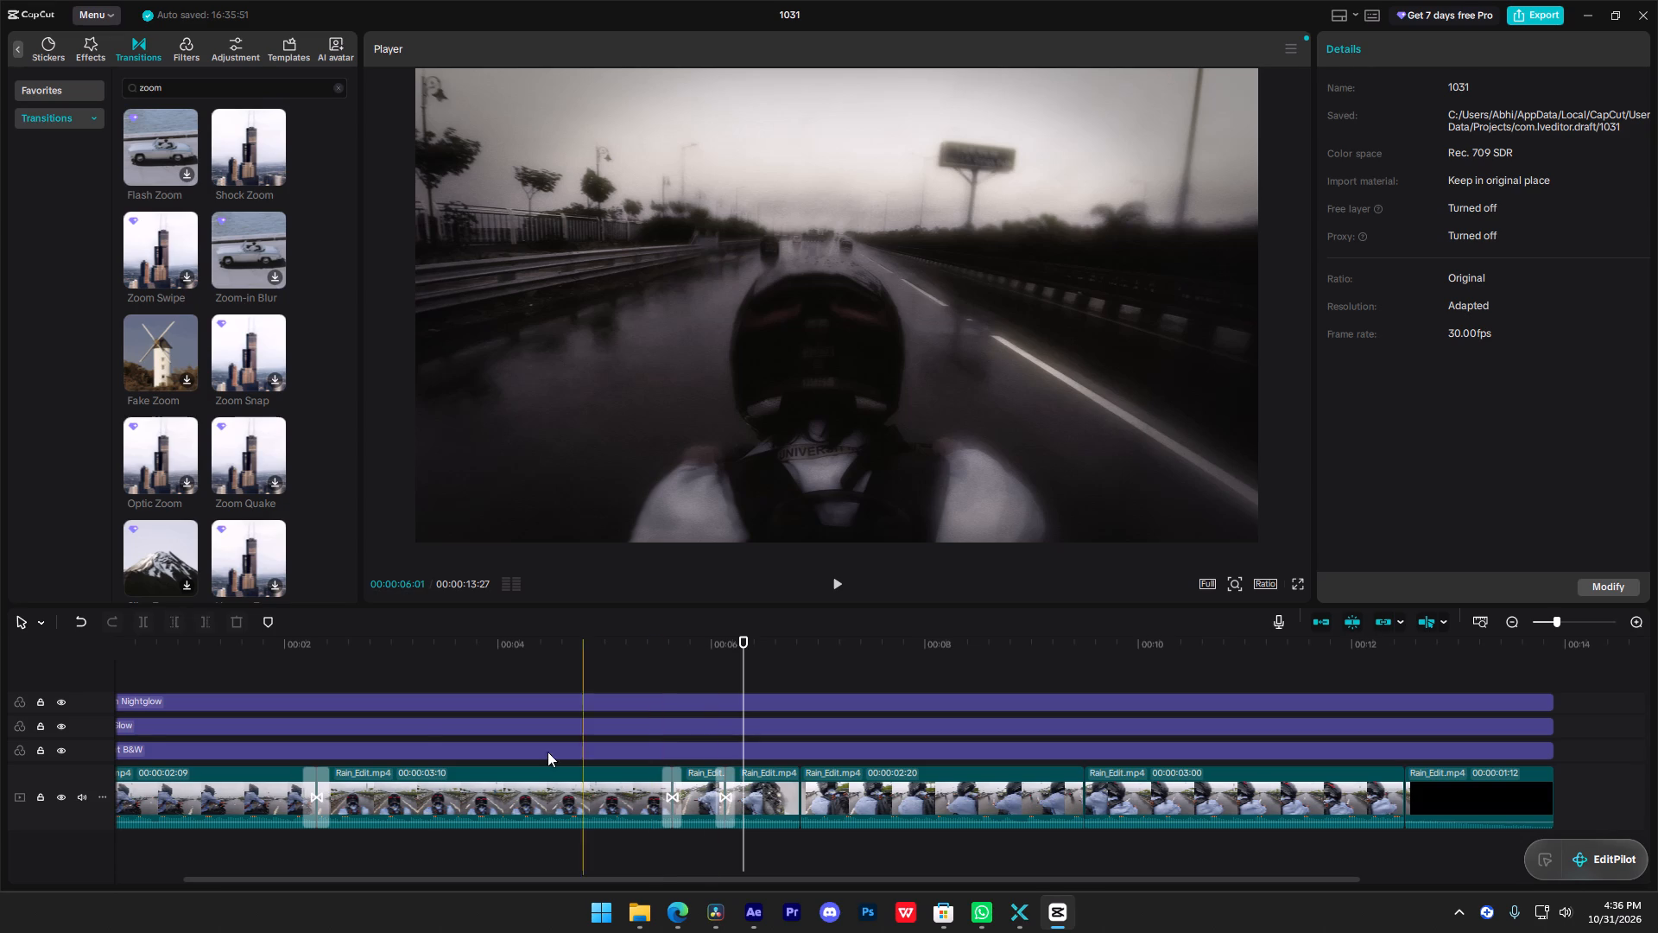
Play the edit from the beginning to review the transitions added so far.
{"action": "left_click_drag", "start_coordinate": [390, 645], "coordinate": [0, 835]}
{"action": "key", "text": "space"}
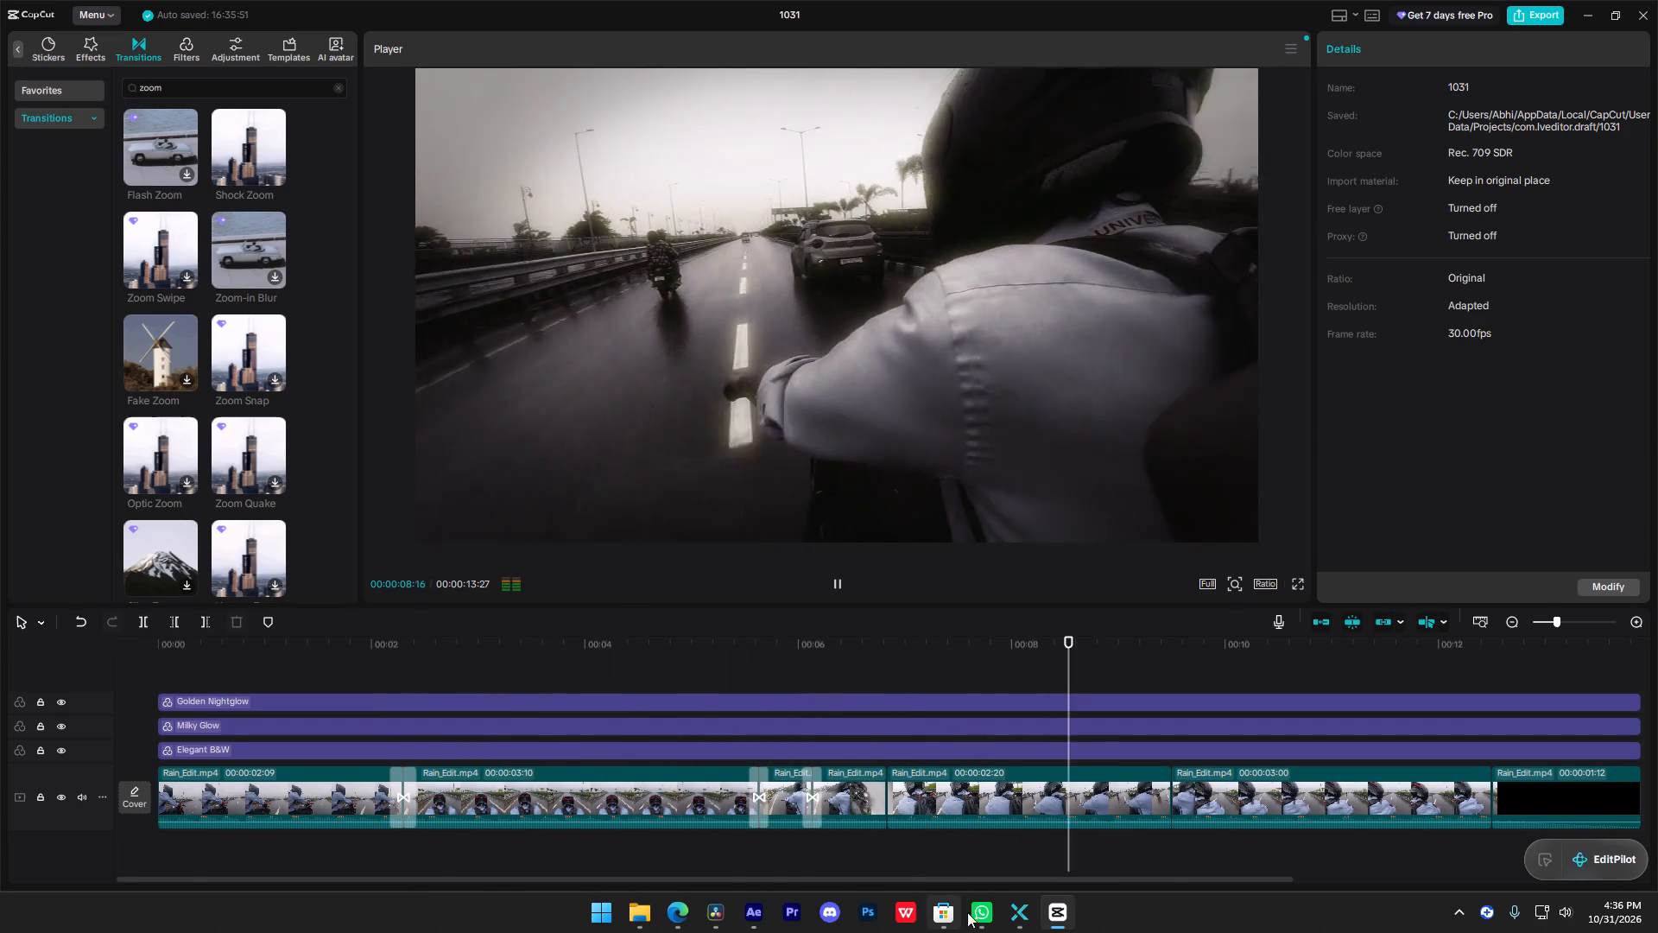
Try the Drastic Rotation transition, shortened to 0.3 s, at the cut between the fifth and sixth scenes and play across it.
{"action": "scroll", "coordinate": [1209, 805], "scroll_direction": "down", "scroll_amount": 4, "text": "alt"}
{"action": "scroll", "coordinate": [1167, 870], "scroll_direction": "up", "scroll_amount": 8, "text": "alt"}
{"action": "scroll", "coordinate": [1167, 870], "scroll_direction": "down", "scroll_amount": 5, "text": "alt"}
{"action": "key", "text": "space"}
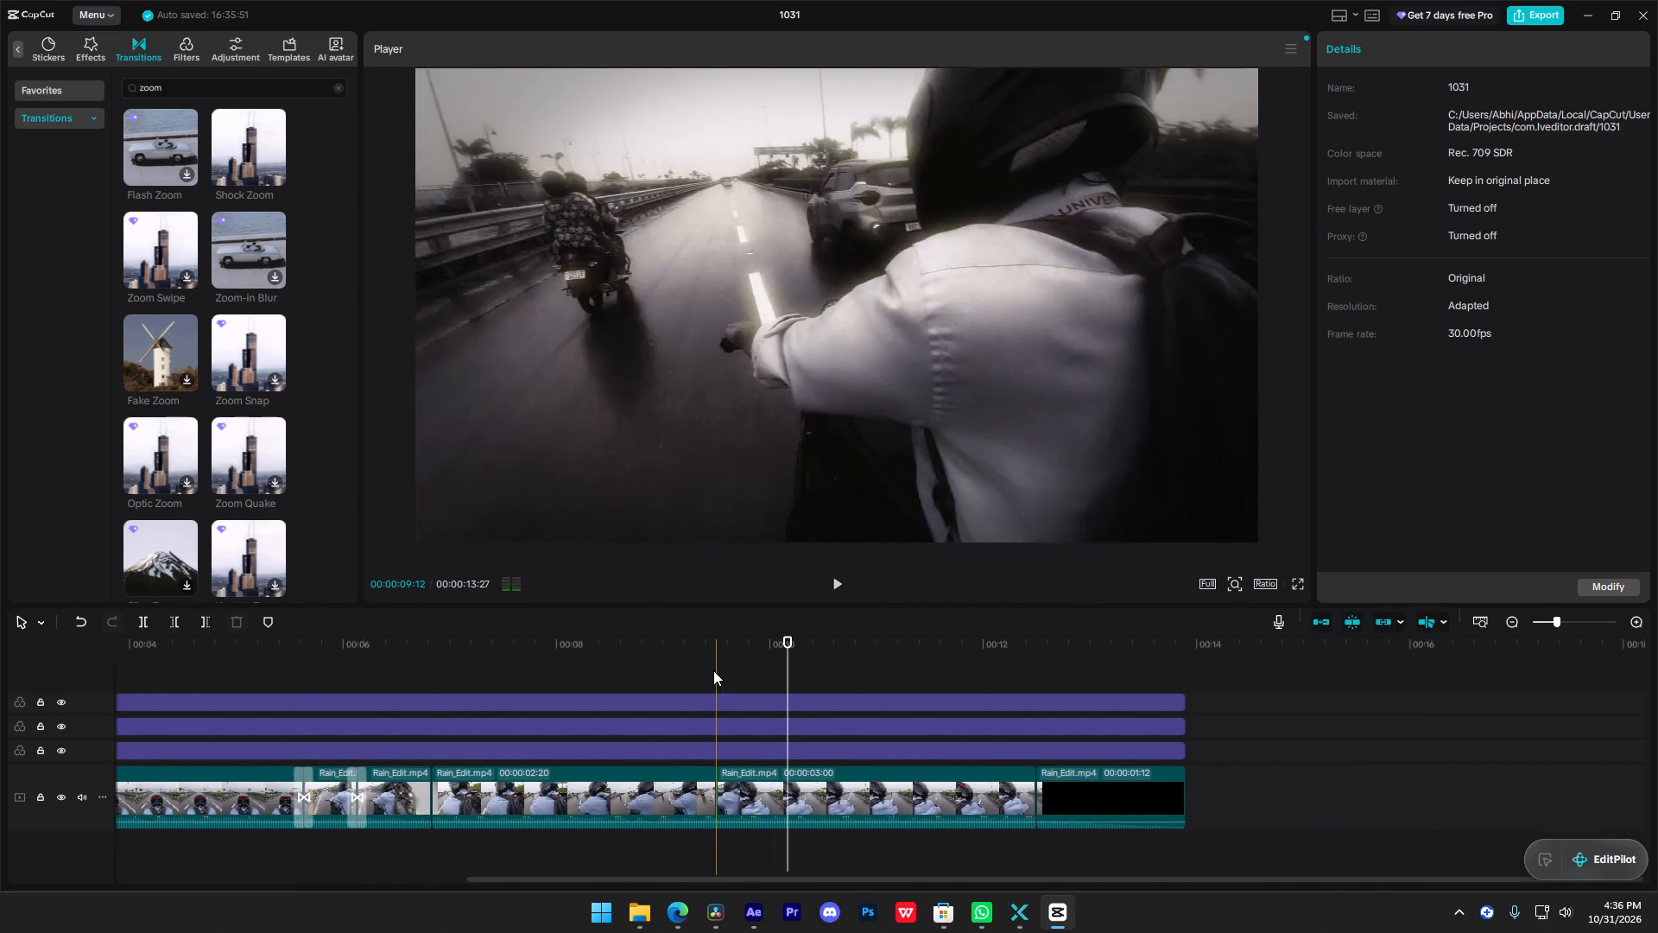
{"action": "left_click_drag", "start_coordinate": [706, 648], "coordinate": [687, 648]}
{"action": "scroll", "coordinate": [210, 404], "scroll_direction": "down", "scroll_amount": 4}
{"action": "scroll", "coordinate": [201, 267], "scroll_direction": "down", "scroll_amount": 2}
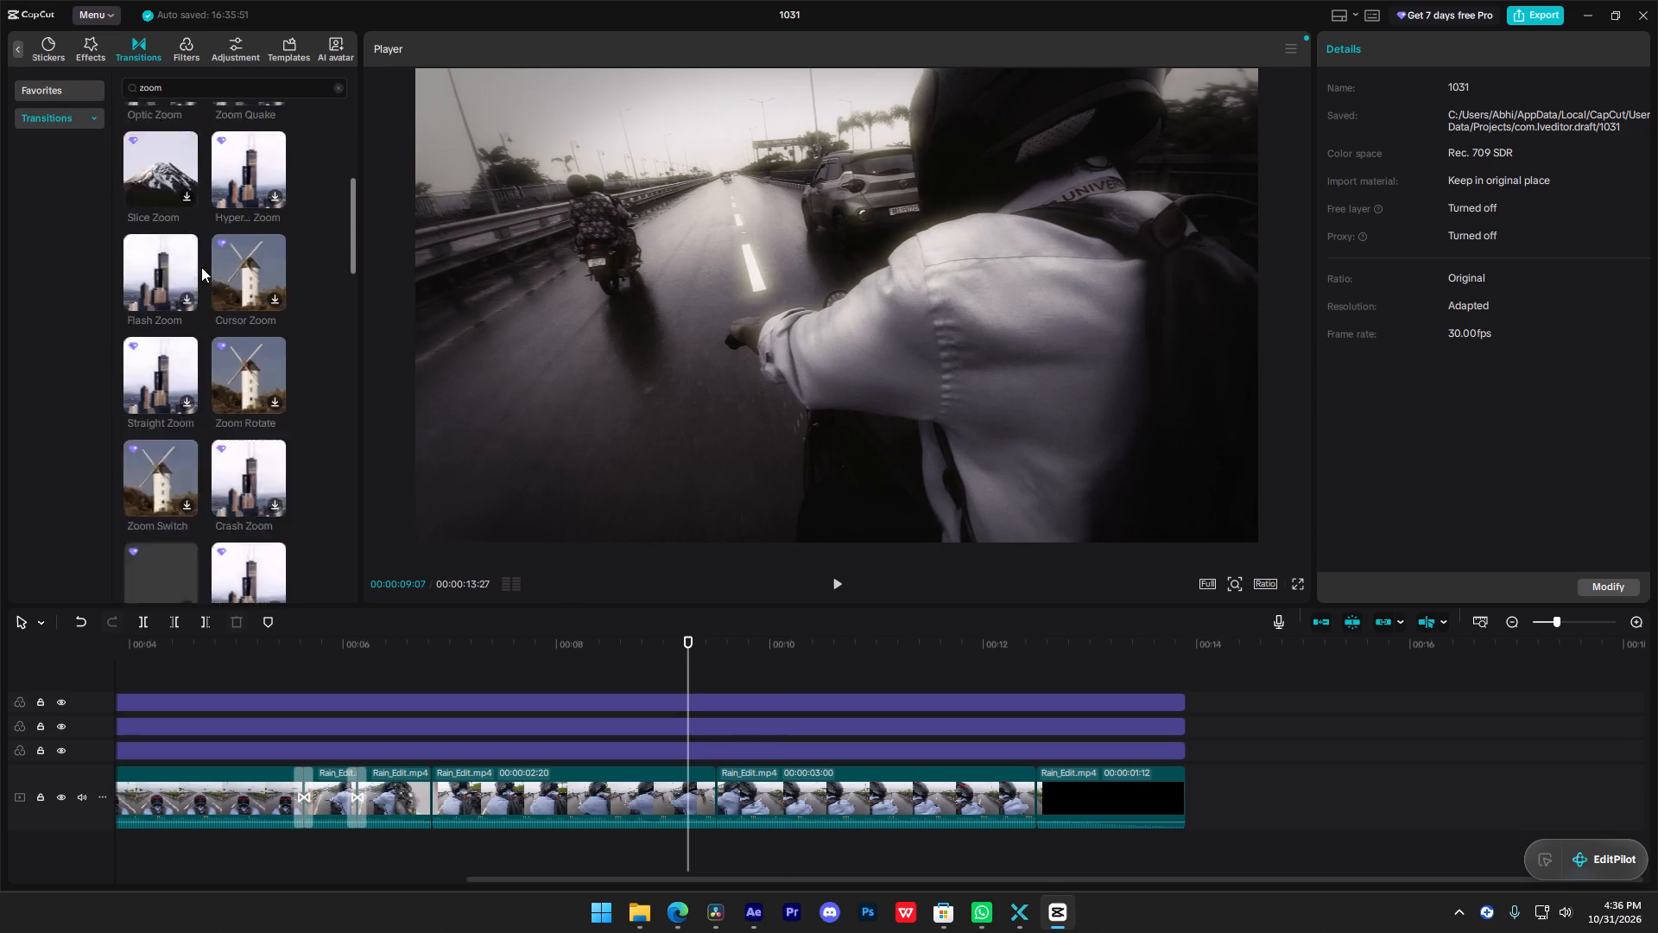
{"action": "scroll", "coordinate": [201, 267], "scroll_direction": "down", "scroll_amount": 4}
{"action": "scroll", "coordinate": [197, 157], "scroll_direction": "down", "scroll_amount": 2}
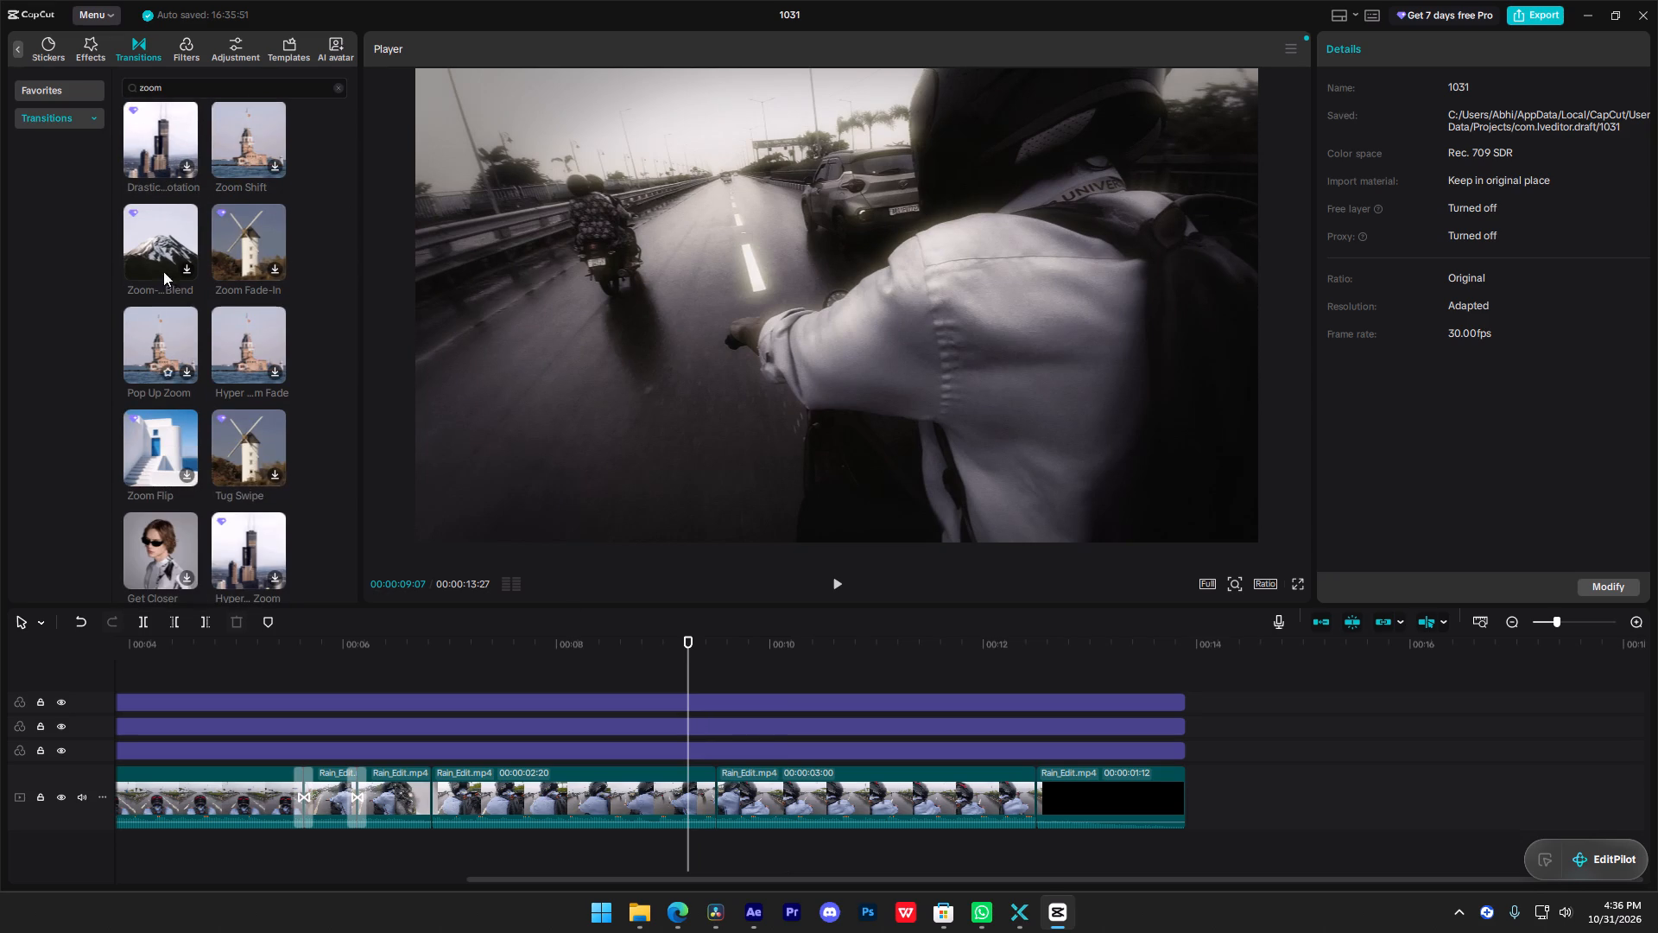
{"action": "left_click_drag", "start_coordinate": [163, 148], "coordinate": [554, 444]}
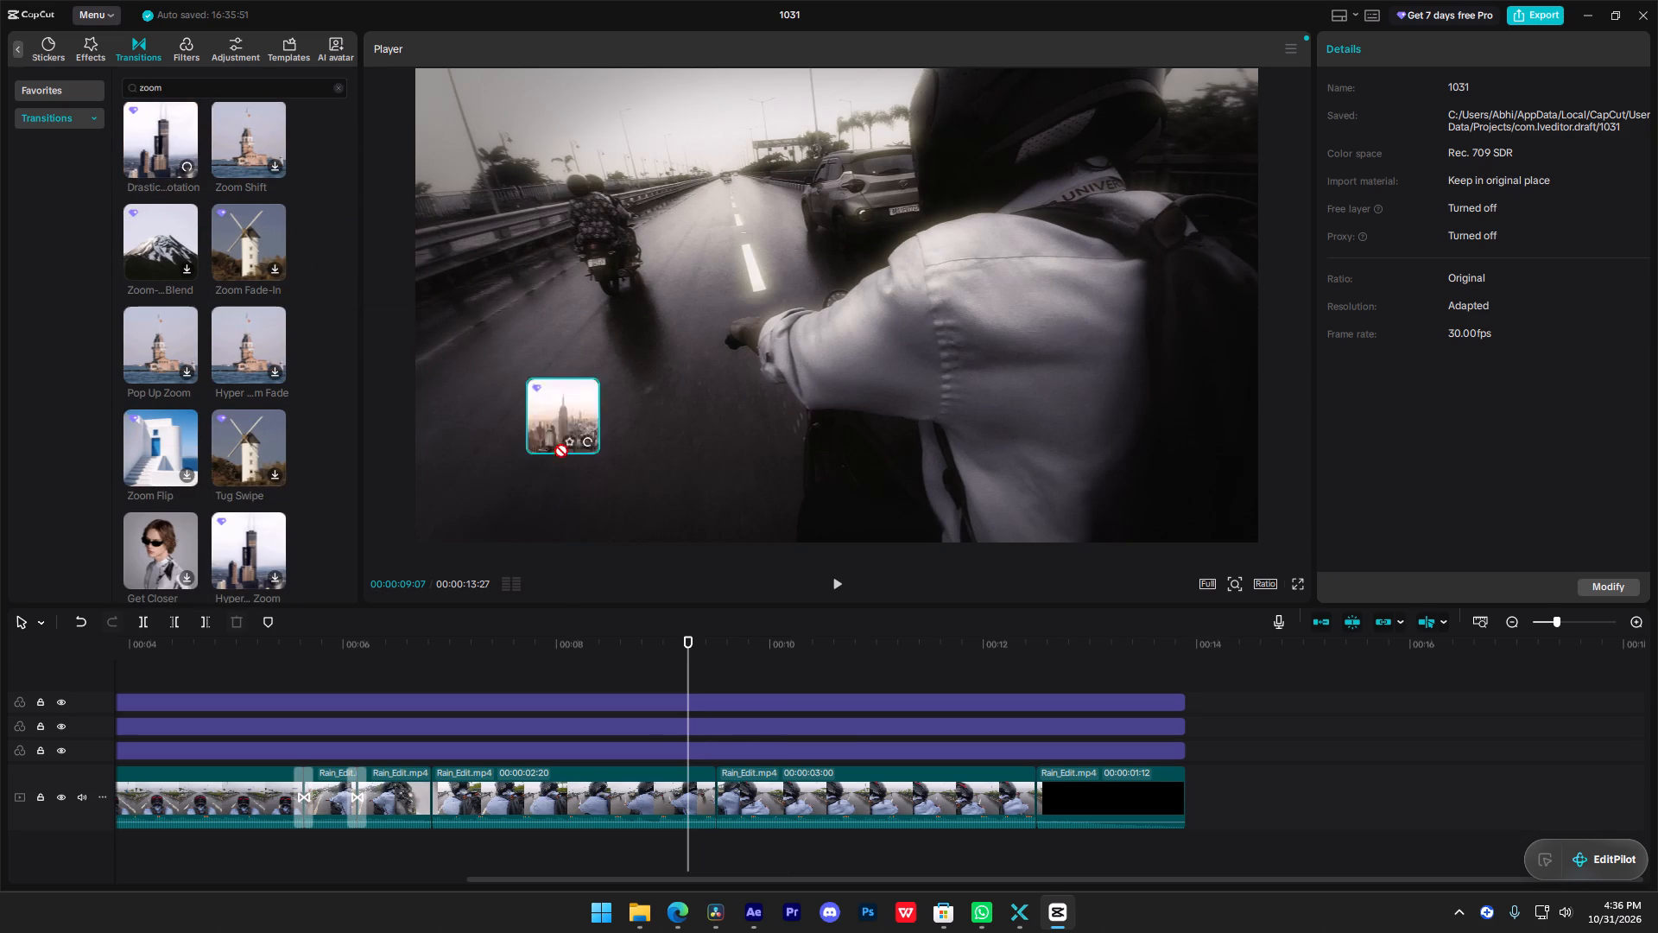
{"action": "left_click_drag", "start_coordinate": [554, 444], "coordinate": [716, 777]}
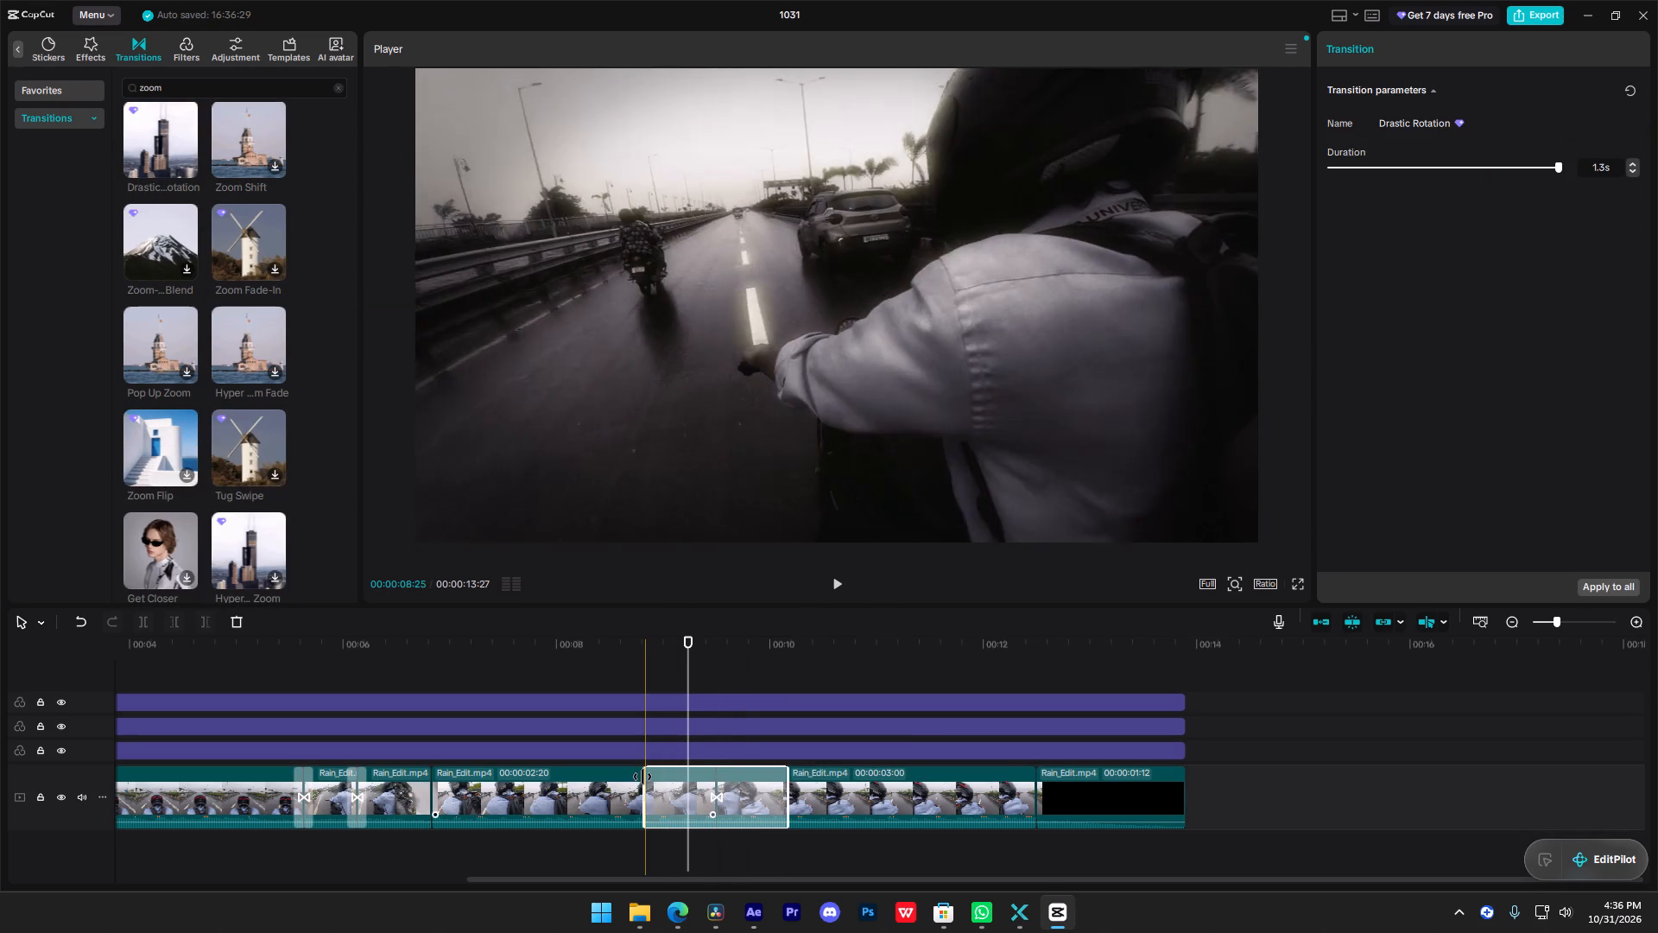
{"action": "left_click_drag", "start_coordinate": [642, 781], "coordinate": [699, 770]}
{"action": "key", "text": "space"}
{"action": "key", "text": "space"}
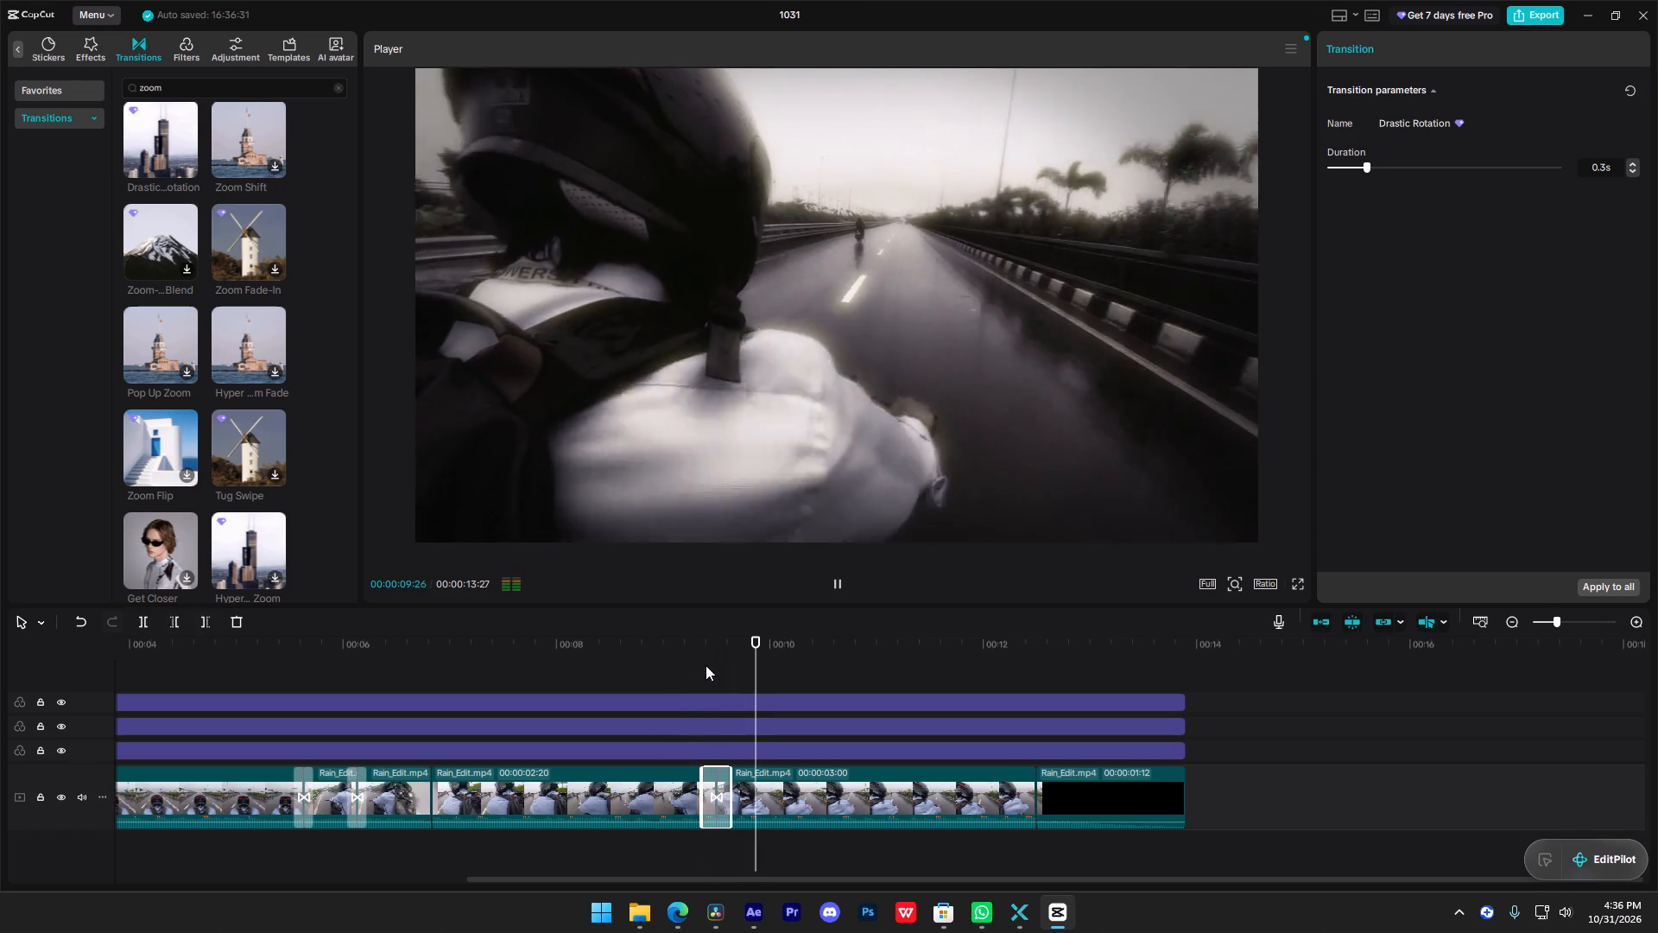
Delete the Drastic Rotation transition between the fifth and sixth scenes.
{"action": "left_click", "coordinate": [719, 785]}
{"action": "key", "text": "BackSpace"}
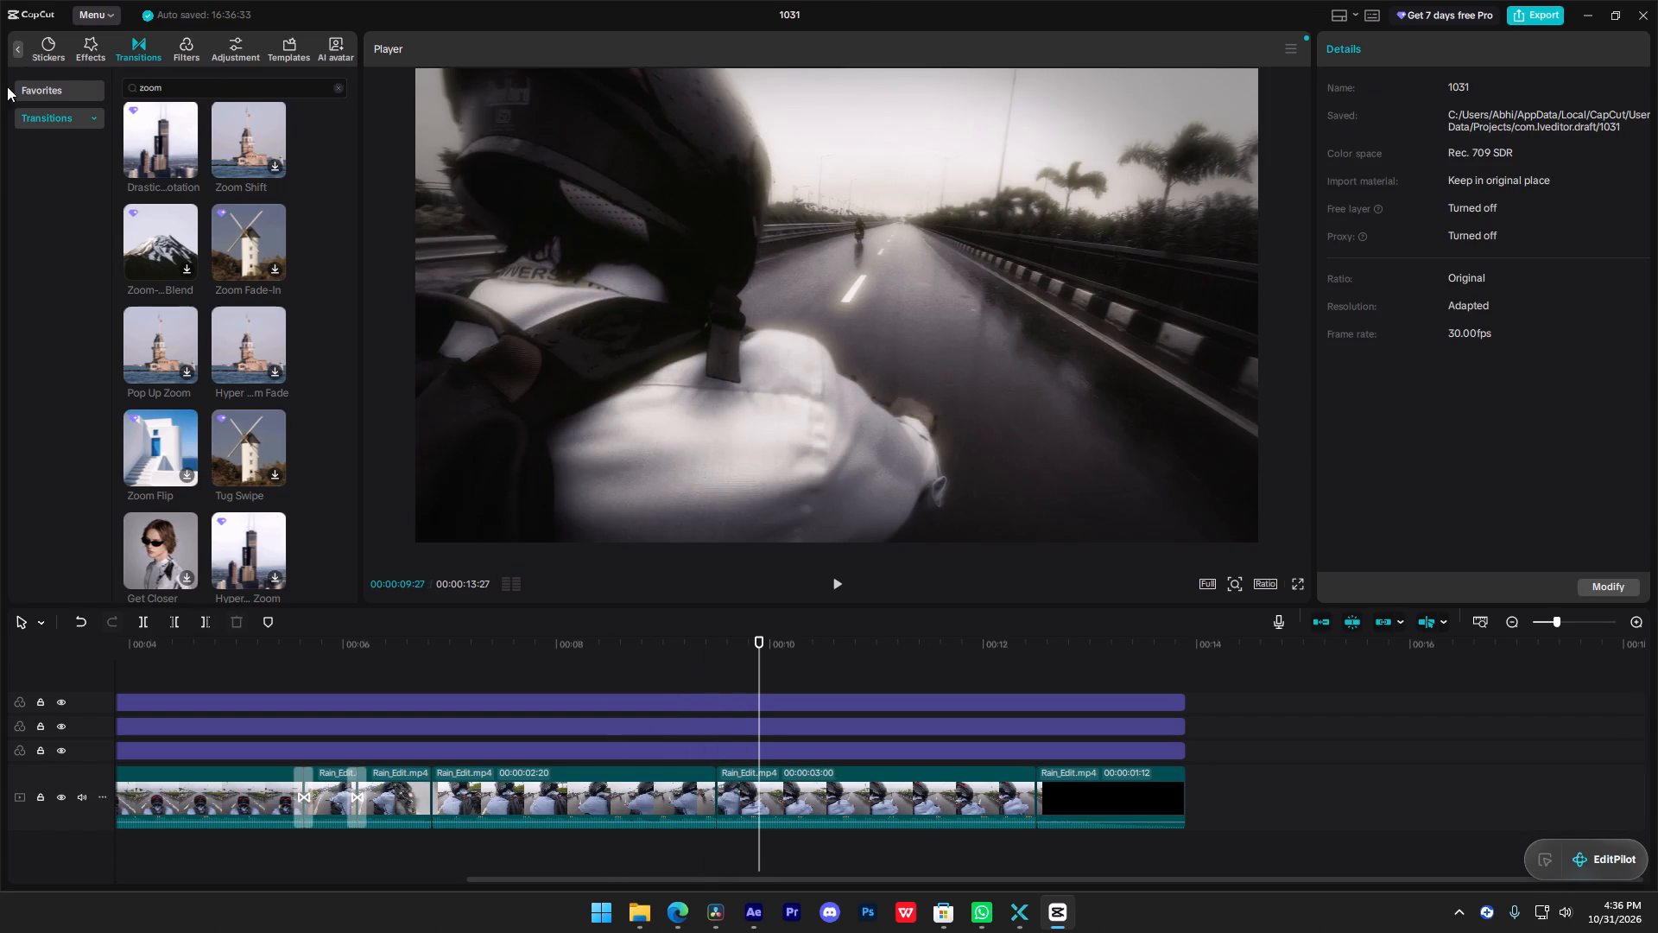
Clear the zoom search and browse the Movement, Light, Overlay and Trending transitions for one suiting the cut between the fifth and sixth scenes.
{"action": "left_click_drag", "start_coordinate": [203, 93], "coordinate": [79, 84]}
{"action": "key", "text": "BackSpace"}
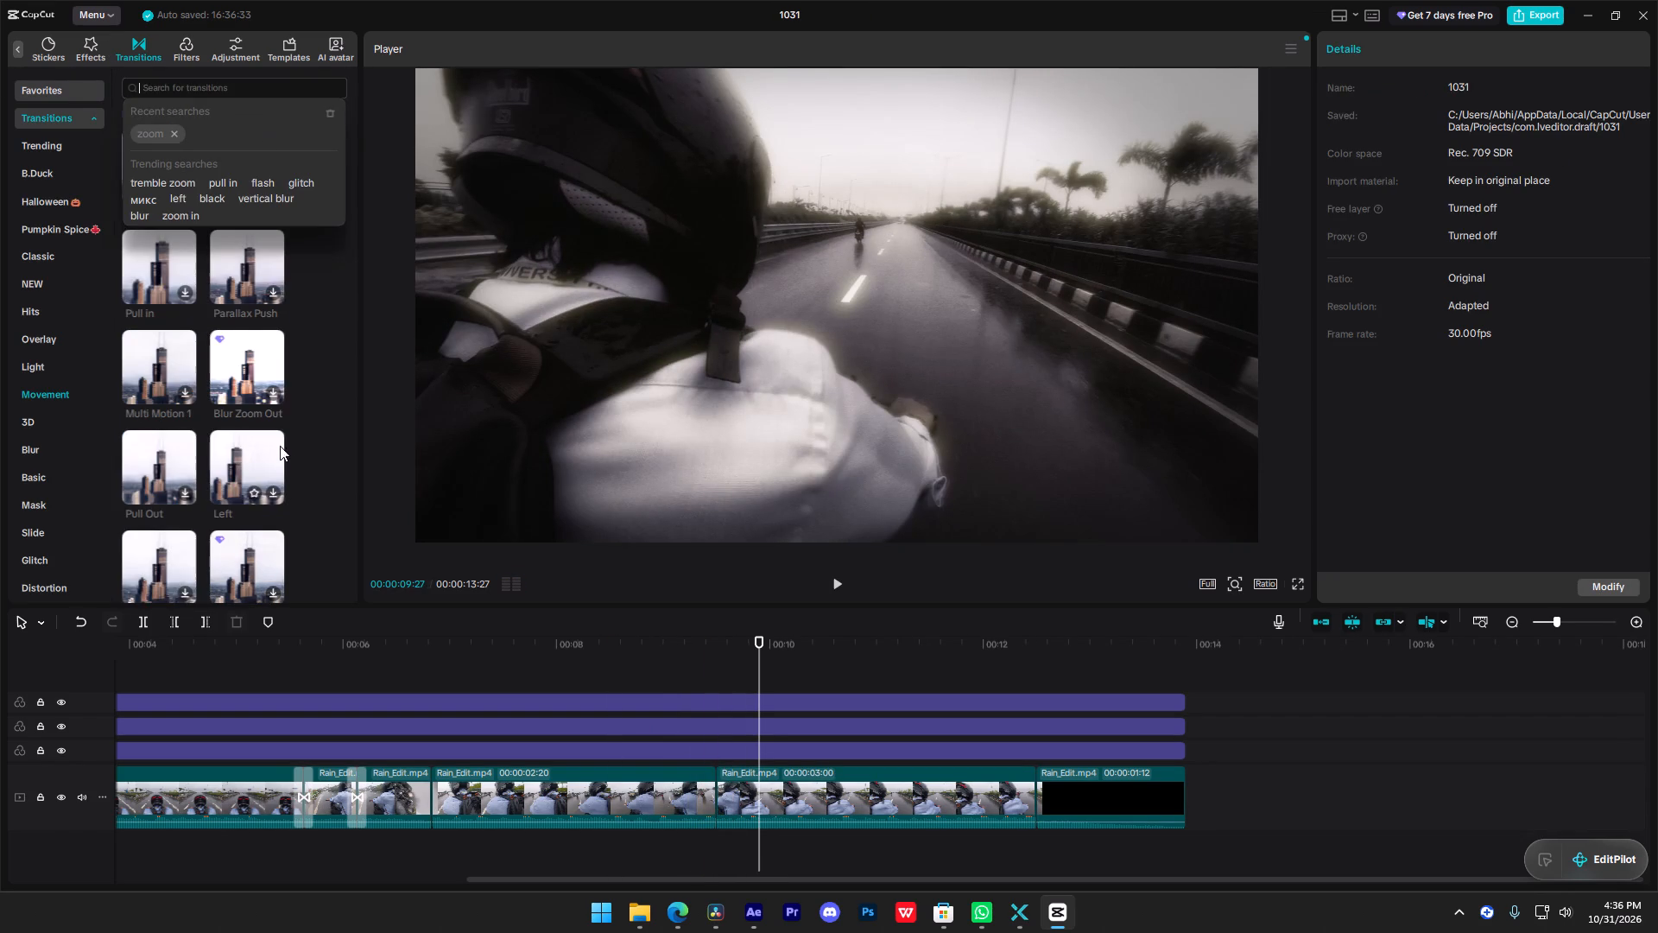
{"action": "scroll", "coordinate": [283, 450], "scroll_direction": "down", "scroll_amount": 5}
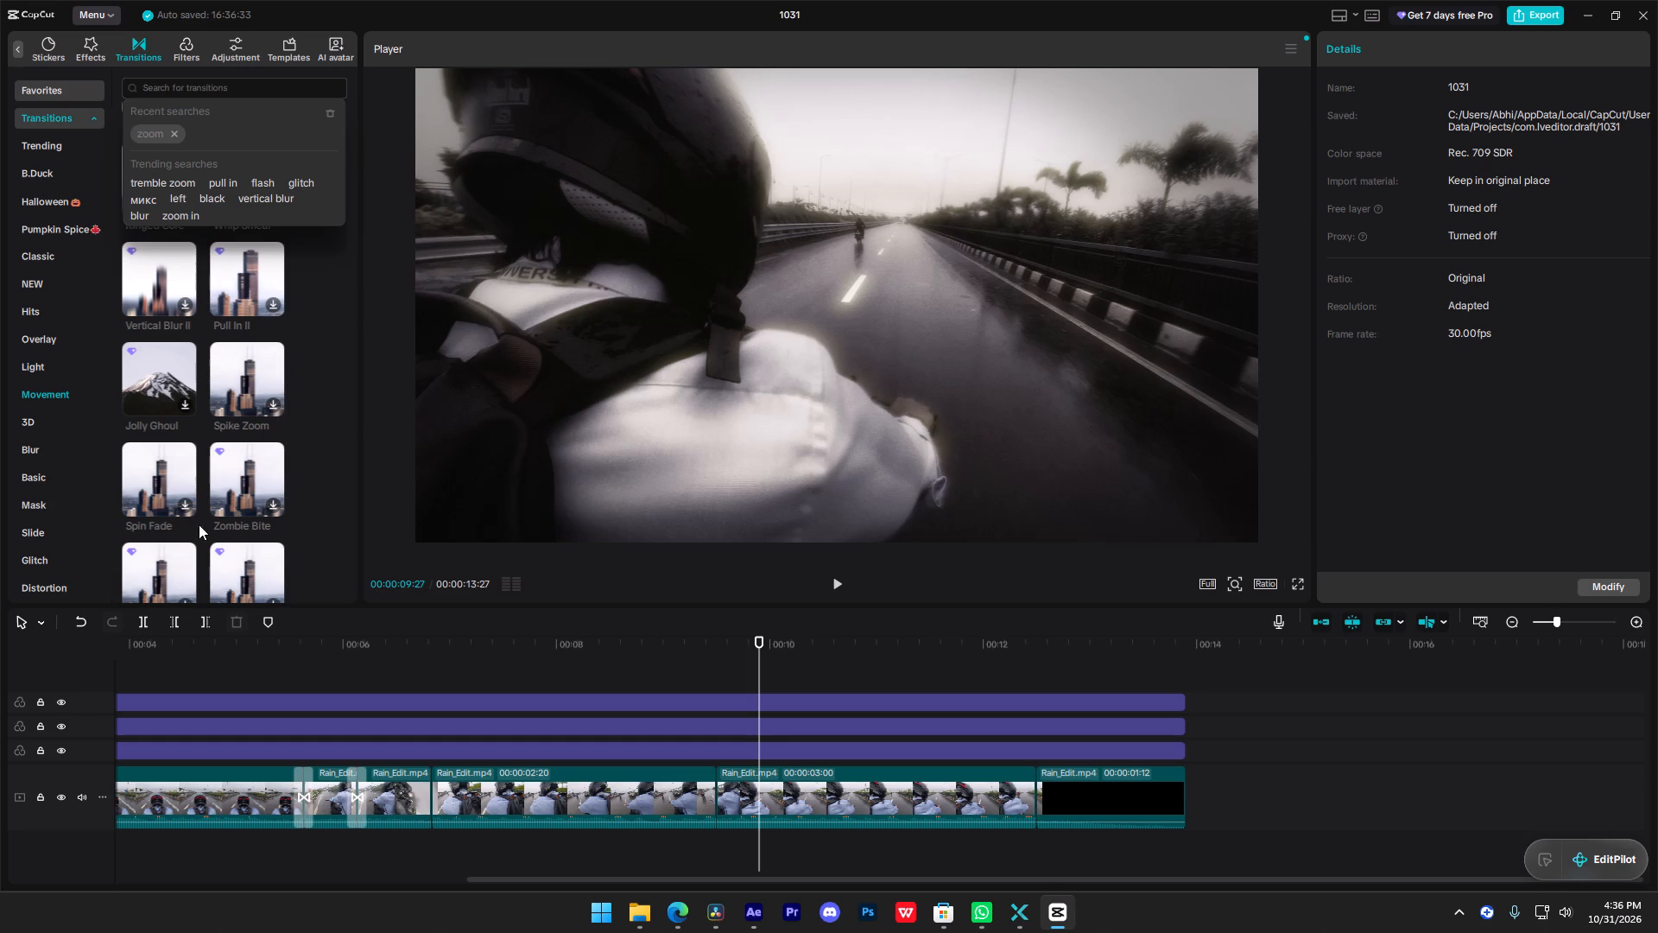
{"action": "scroll", "coordinate": [163, 486], "scroll_direction": "down", "scroll_amount": 6}
{"action": "left_click", "coordinate": [45, 362]}
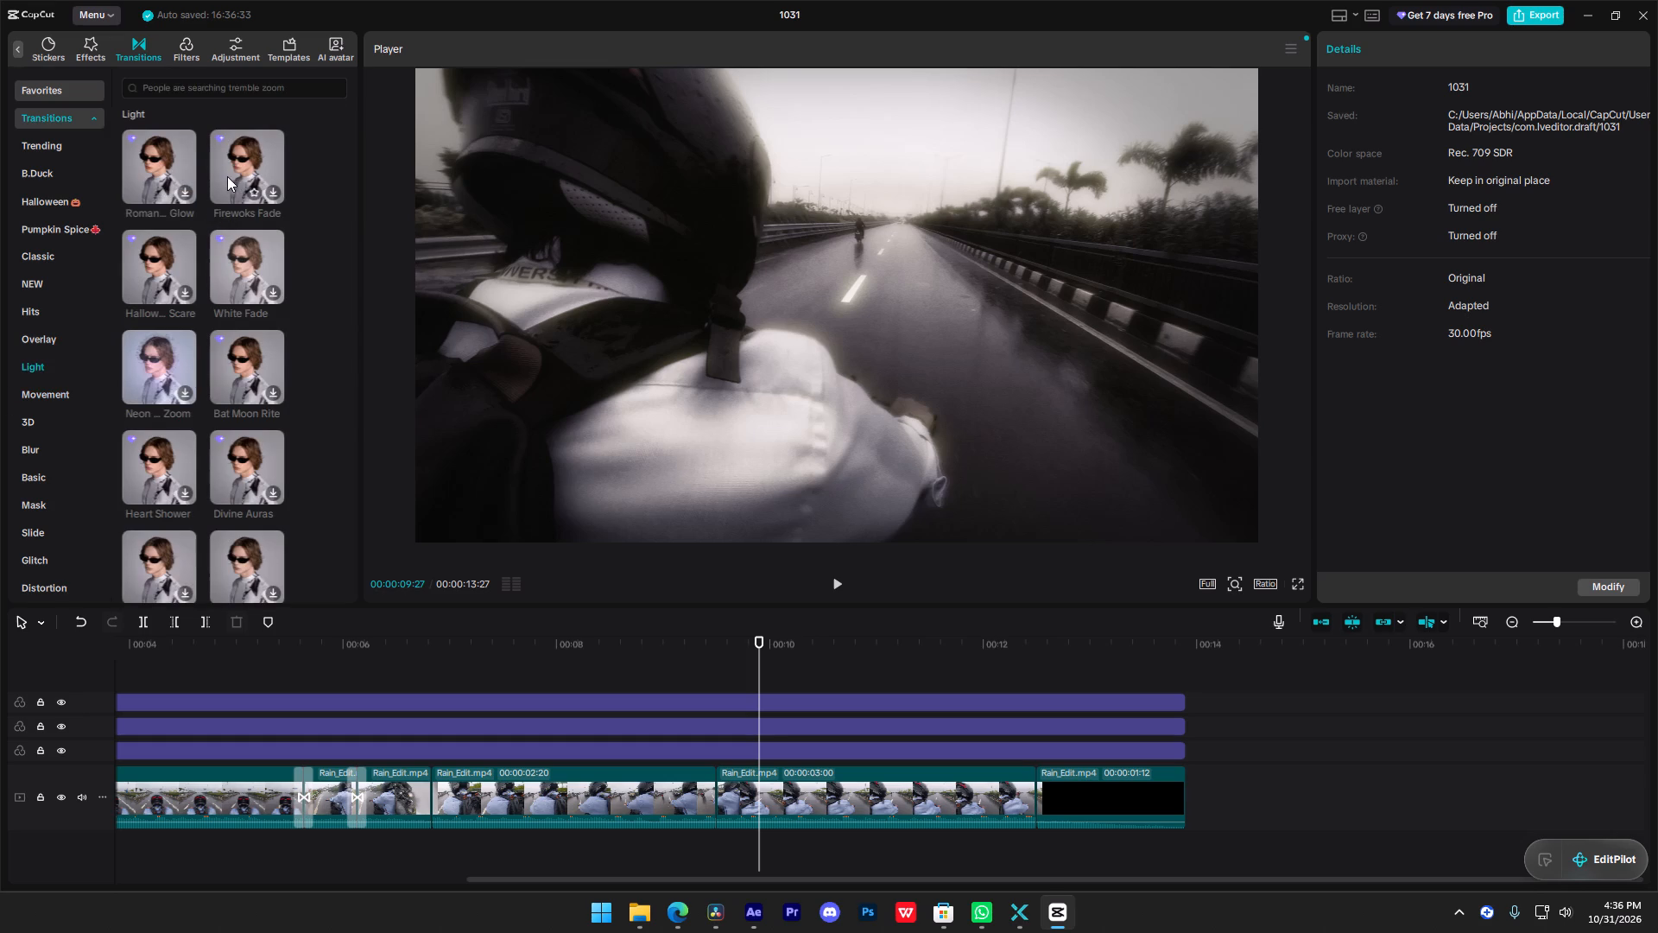
{"action": "scroll", "coordinate": [262, 387], "scroll_direction": "down", "scroll_amount": 2}
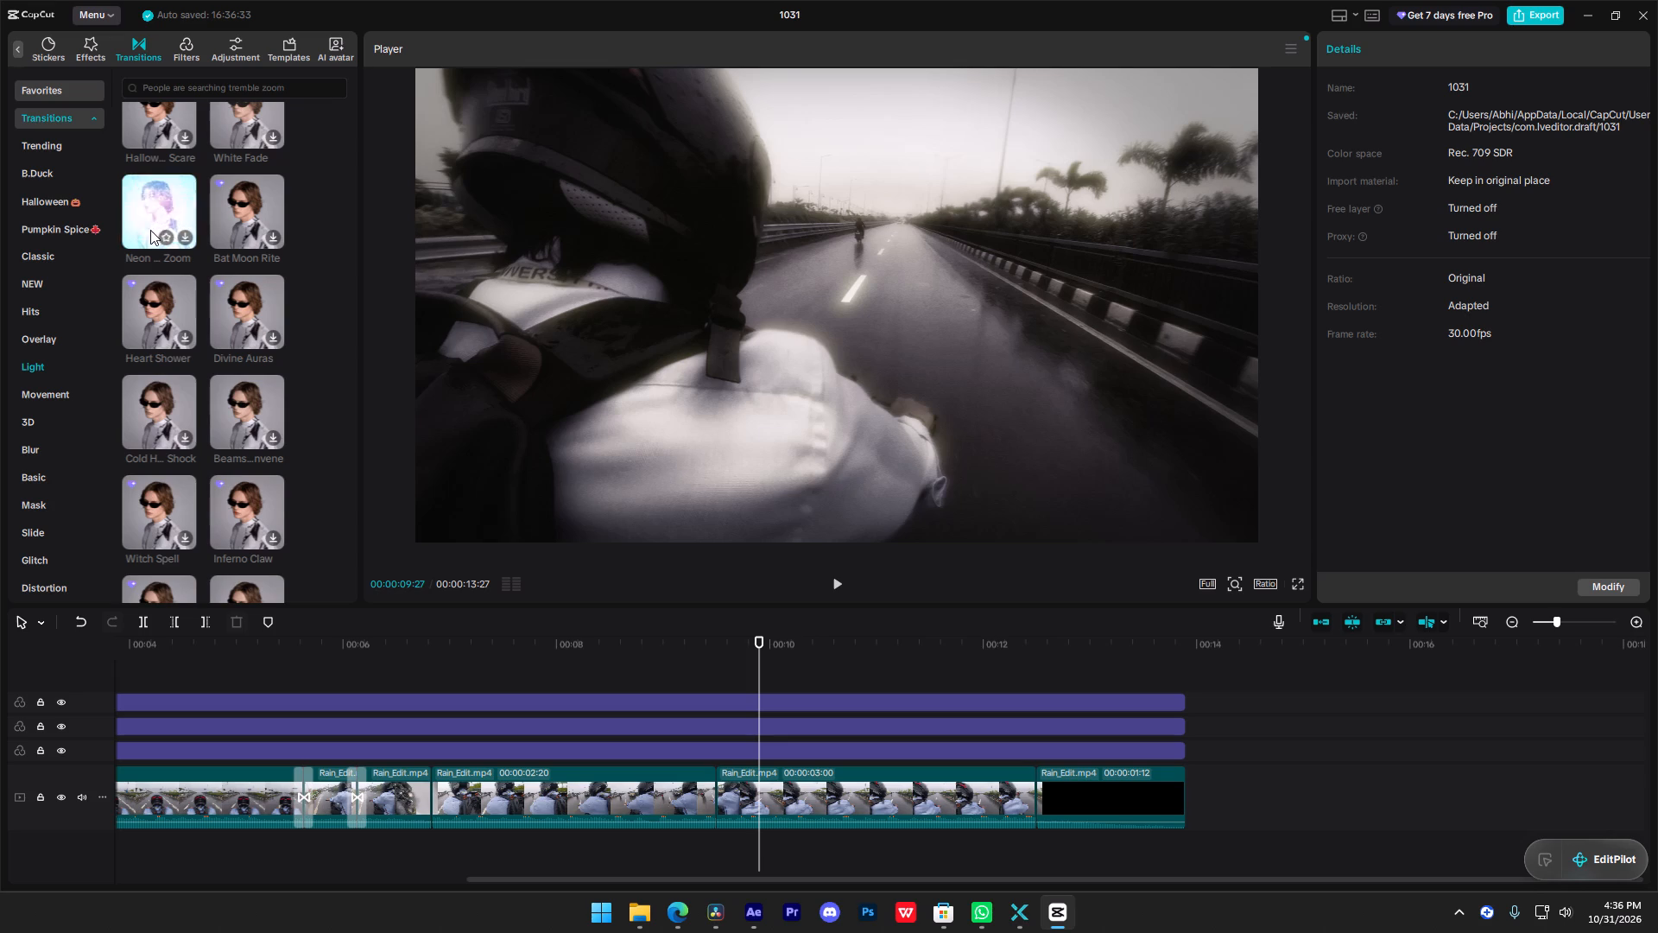
{"action": "scroll", "coordinate": [155, 419], "scroll_direction": "down", "scroll_amount": 11}
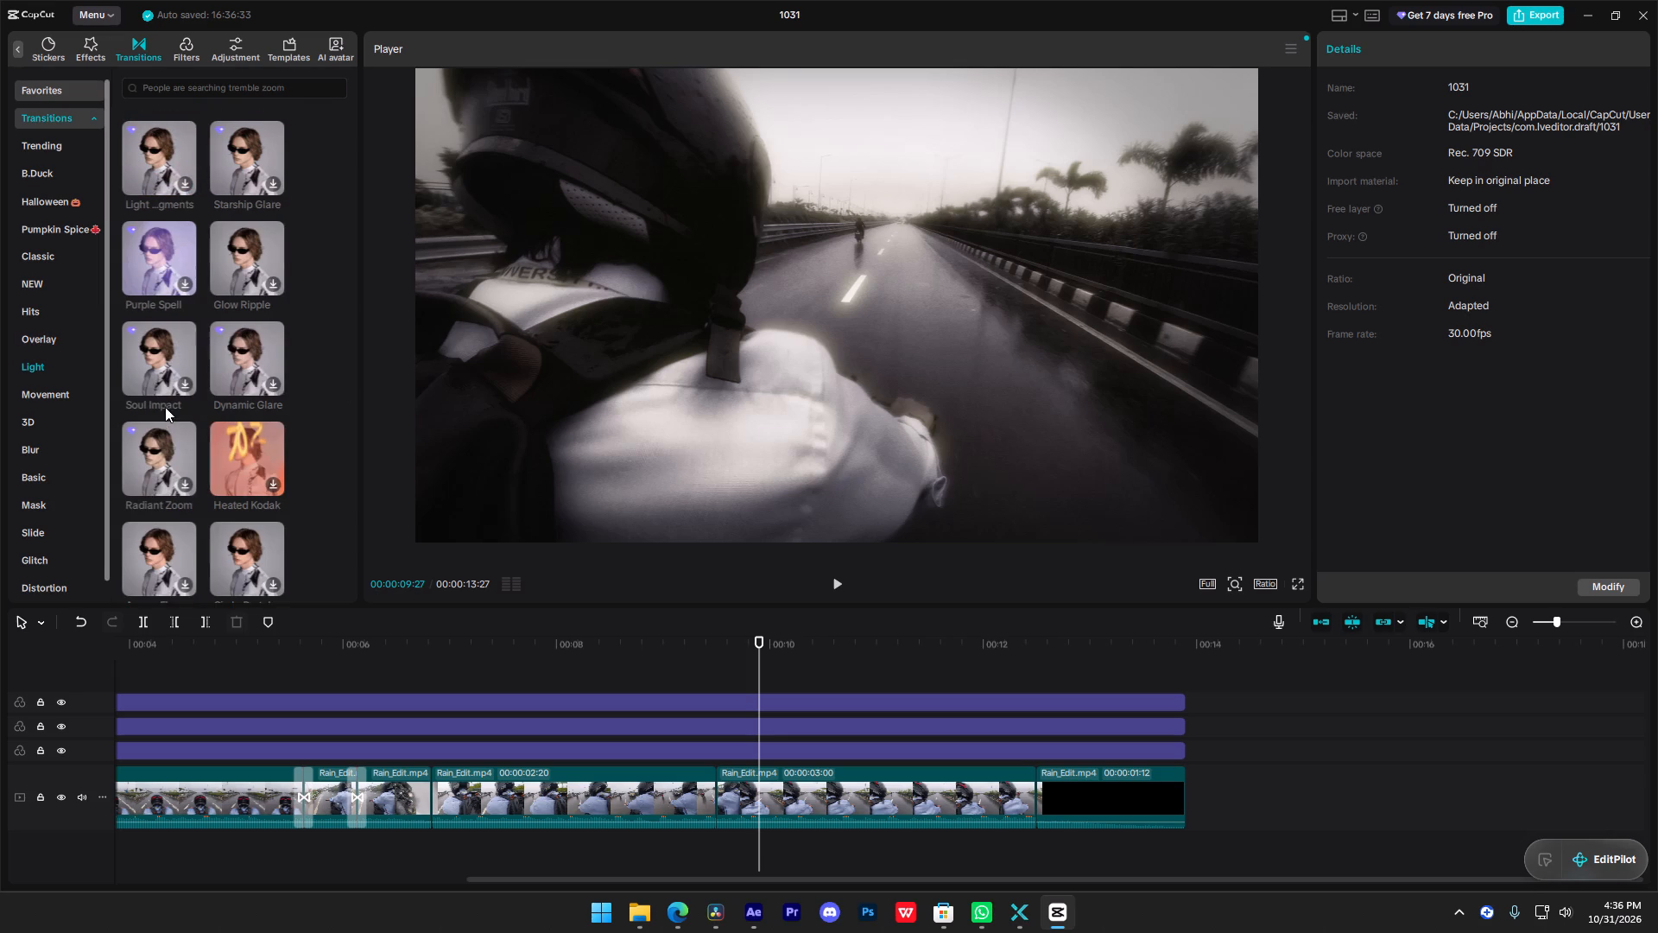
{"action": "left_click", "coordinate": [42, 345]}
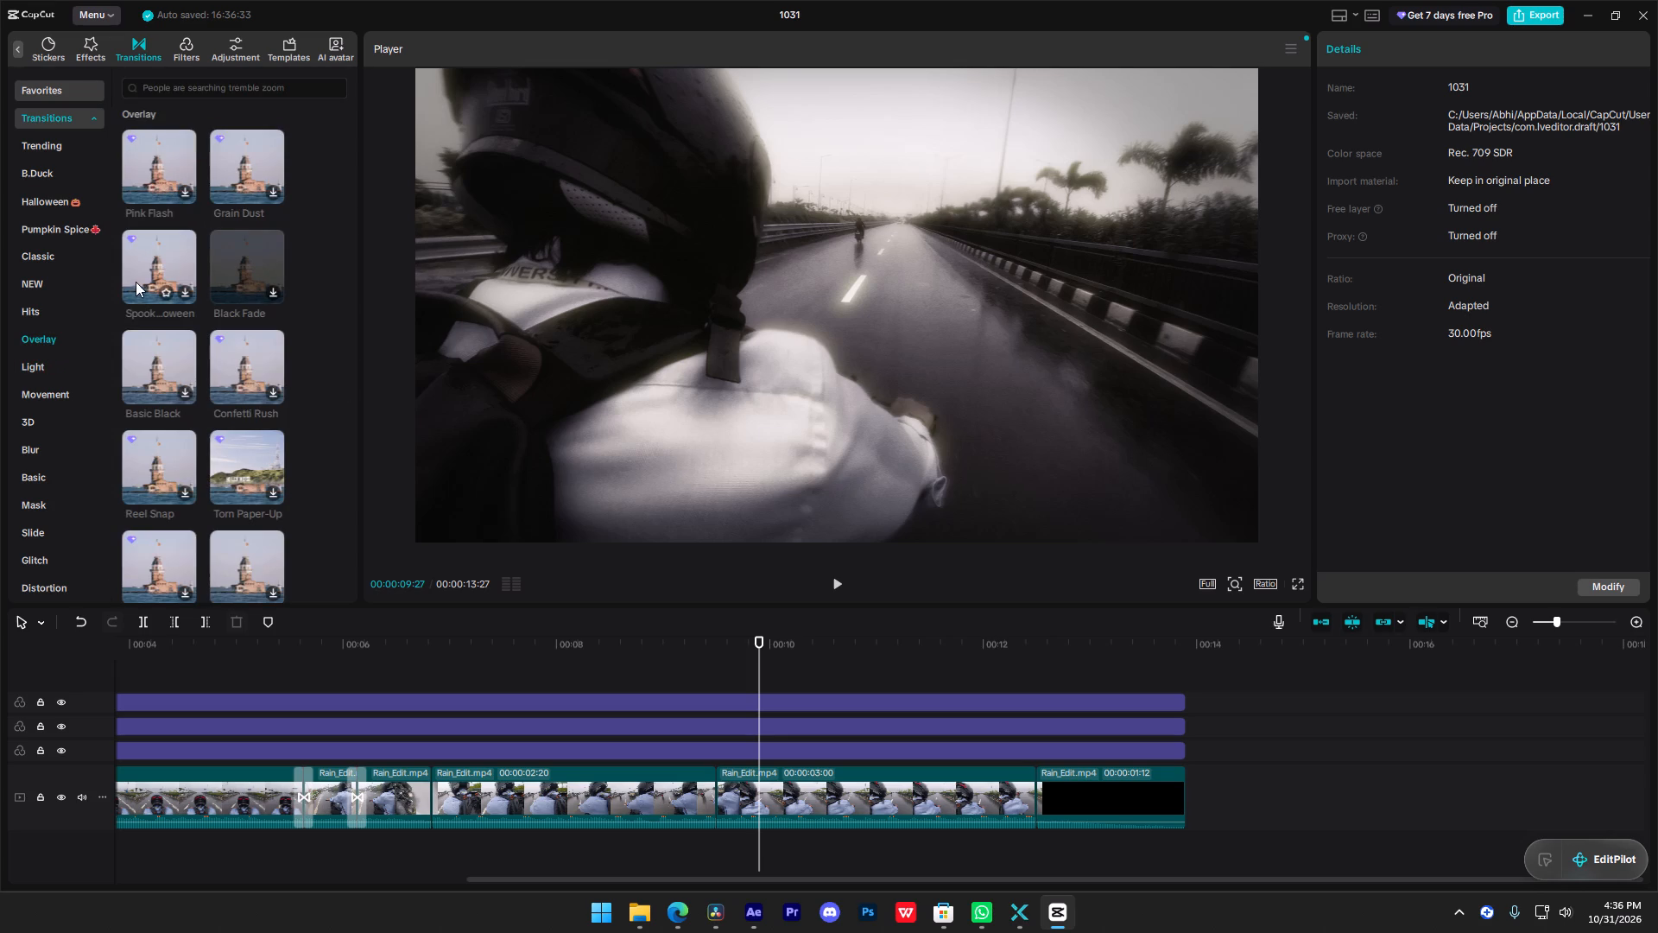
{"action": "scroll", "coordinate": [36, 460], "scroll_direction": "down", "scroll_amount": 4}
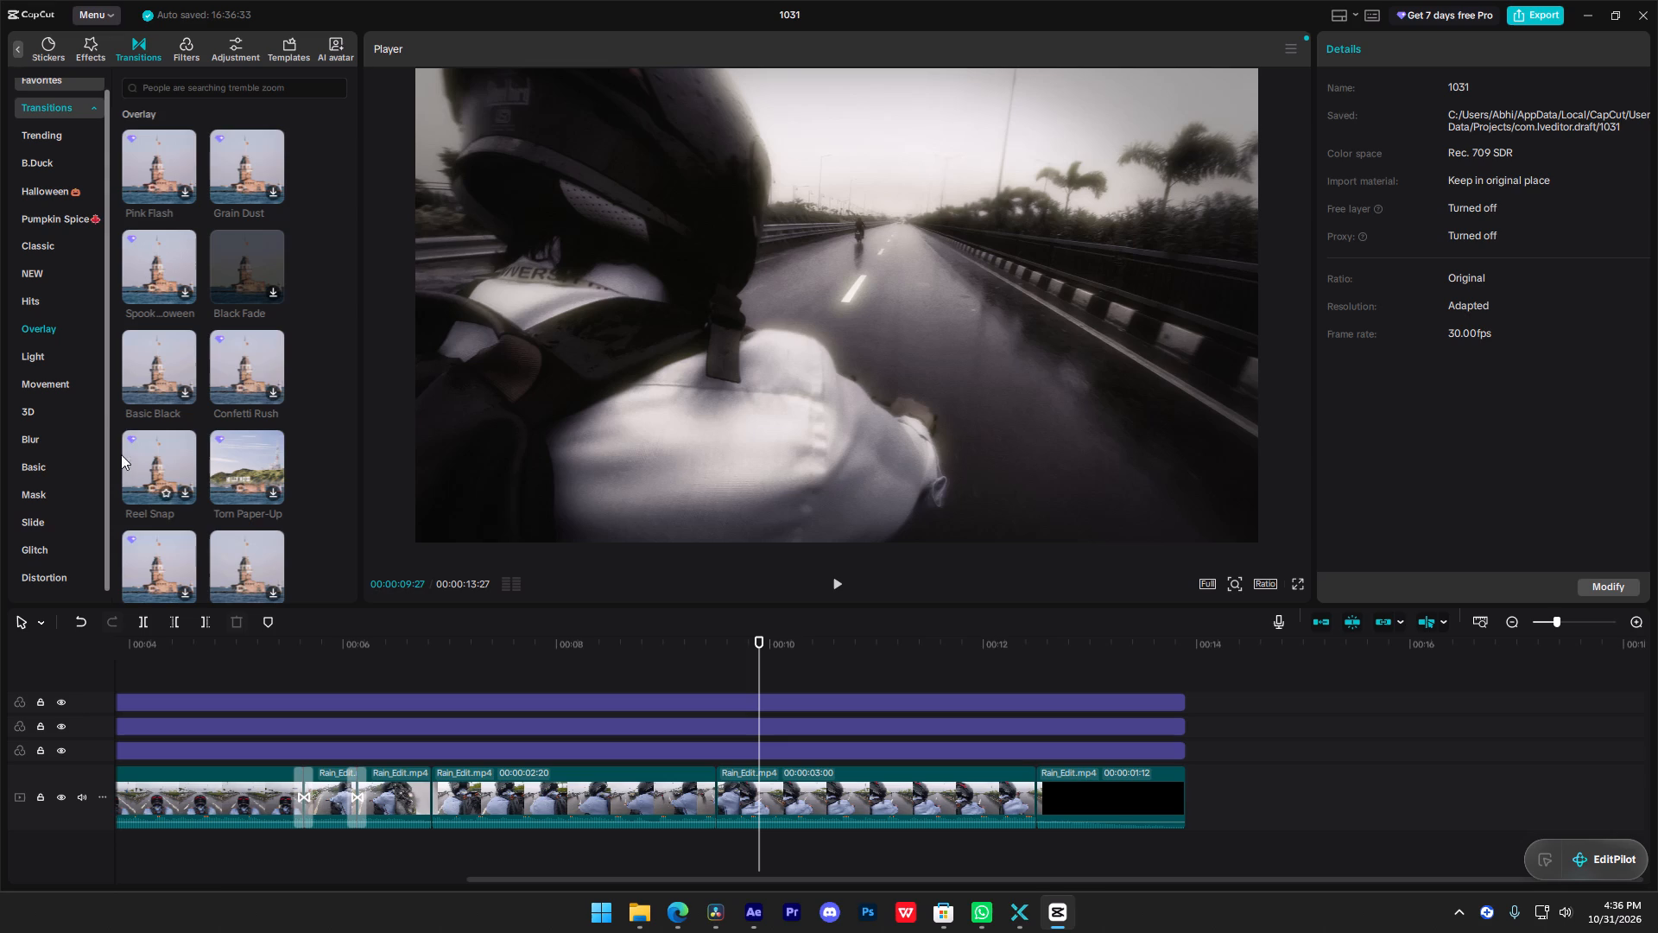
{"action": "scroll", "coordinate": [249, 478], "scroll_direction": "down", "scroll_amount": 9}
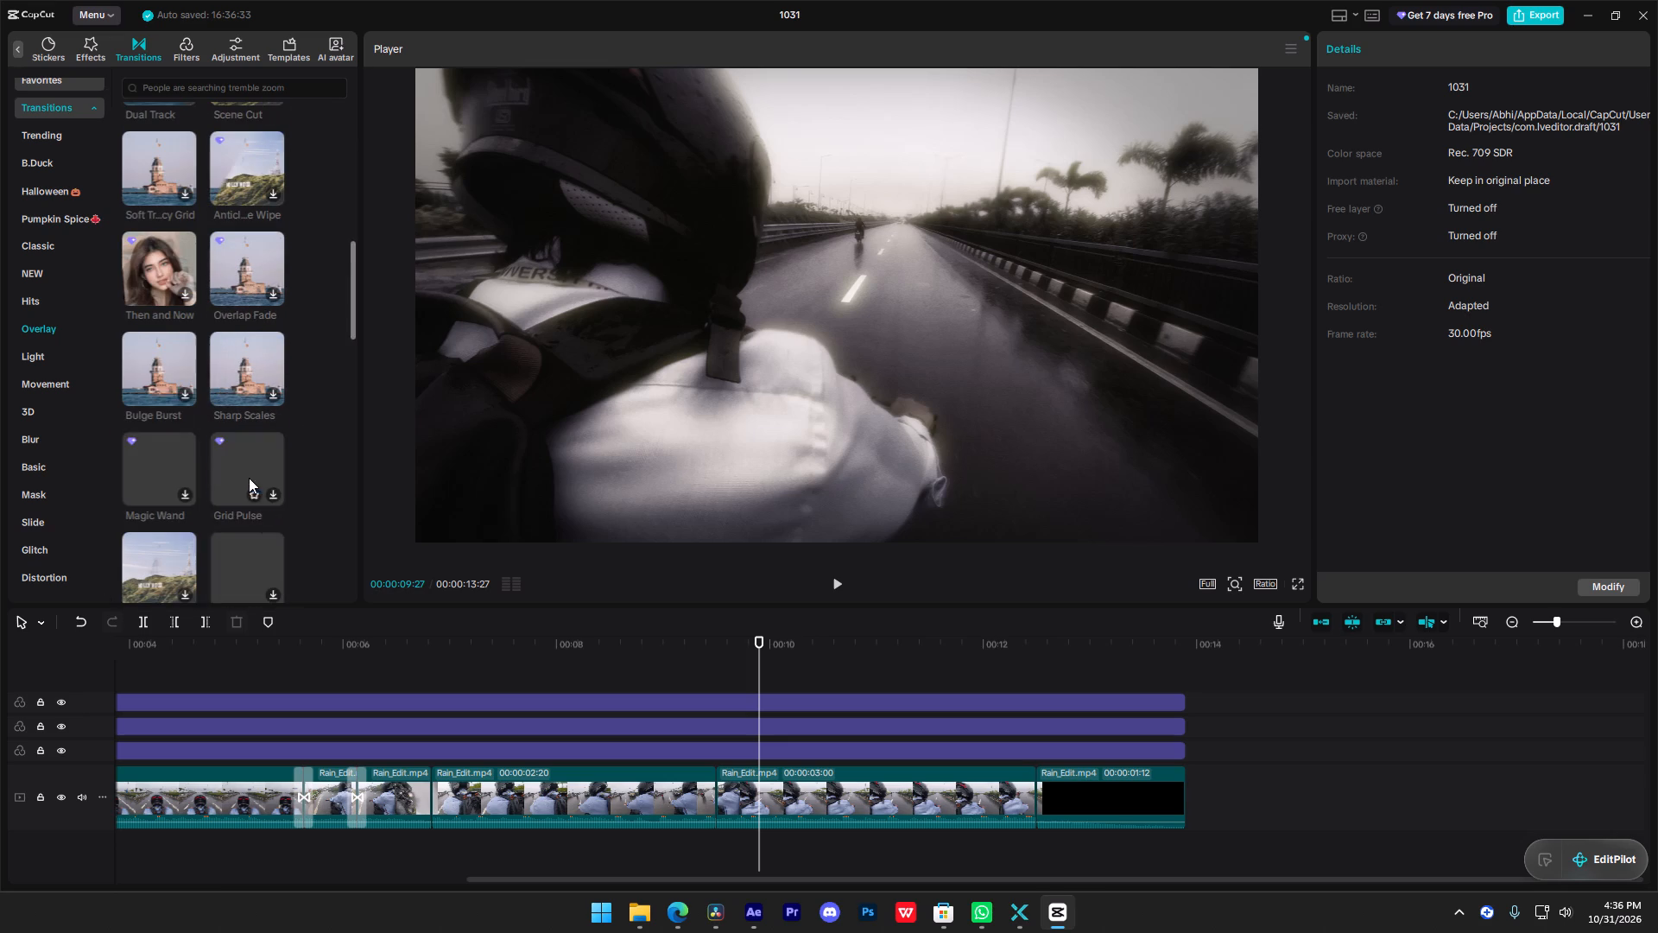
{"action": "left_click", "coordinate": [40, 133]}
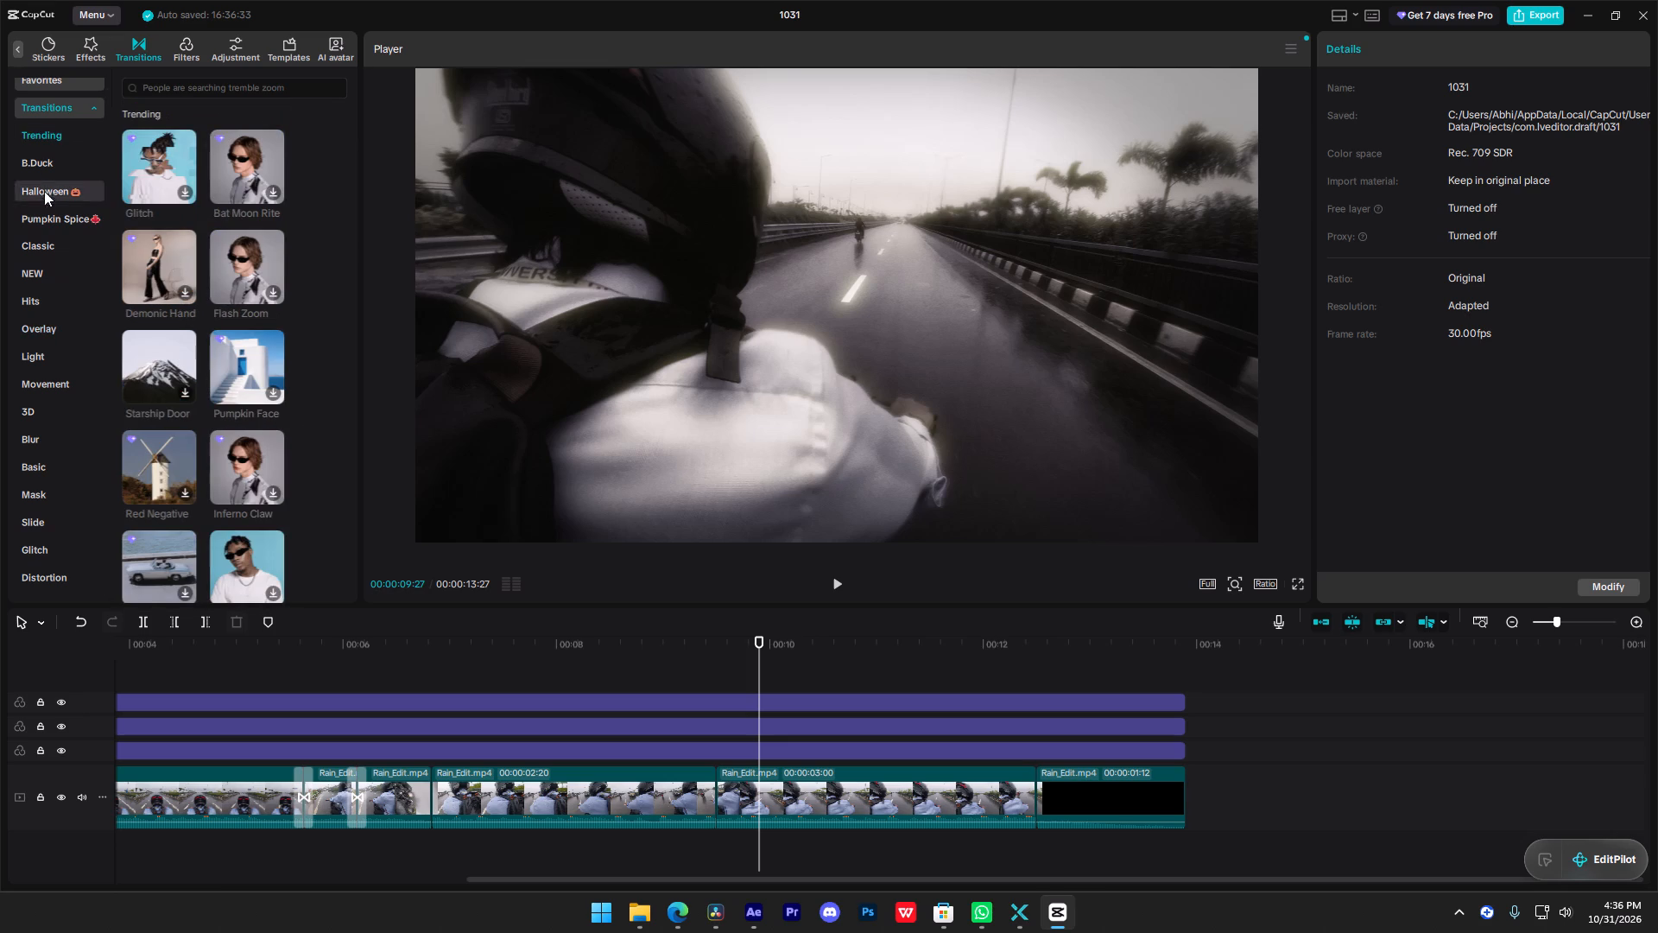
{"action": "scroll", "coordinate": [168, 384], "scroll_direction": "down", "scroll_amount": 8}
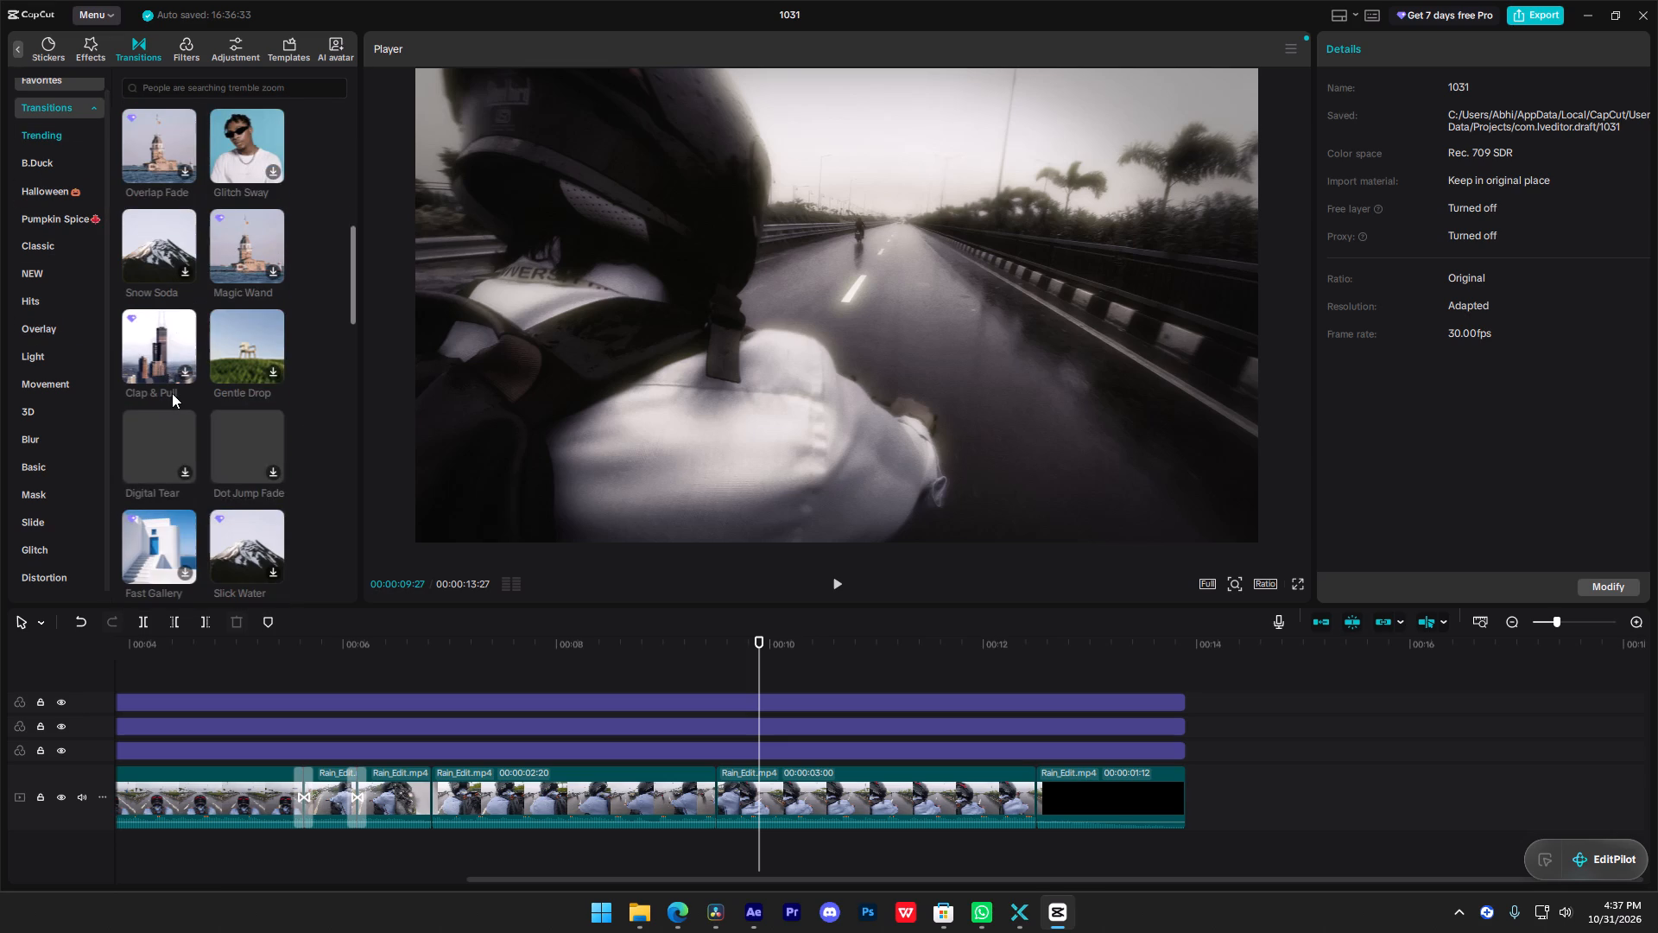
{"action": "scroll", "coordinate": [28, 375], "scroll_direction": "down", "scroll_amount": 3}
Add the Classic transition White Flash at the cut between the fifth and sixth scenes, shorten it to 0.1 s, and preview it.
{"action": "left_click", "coordinate": [28, 248]}
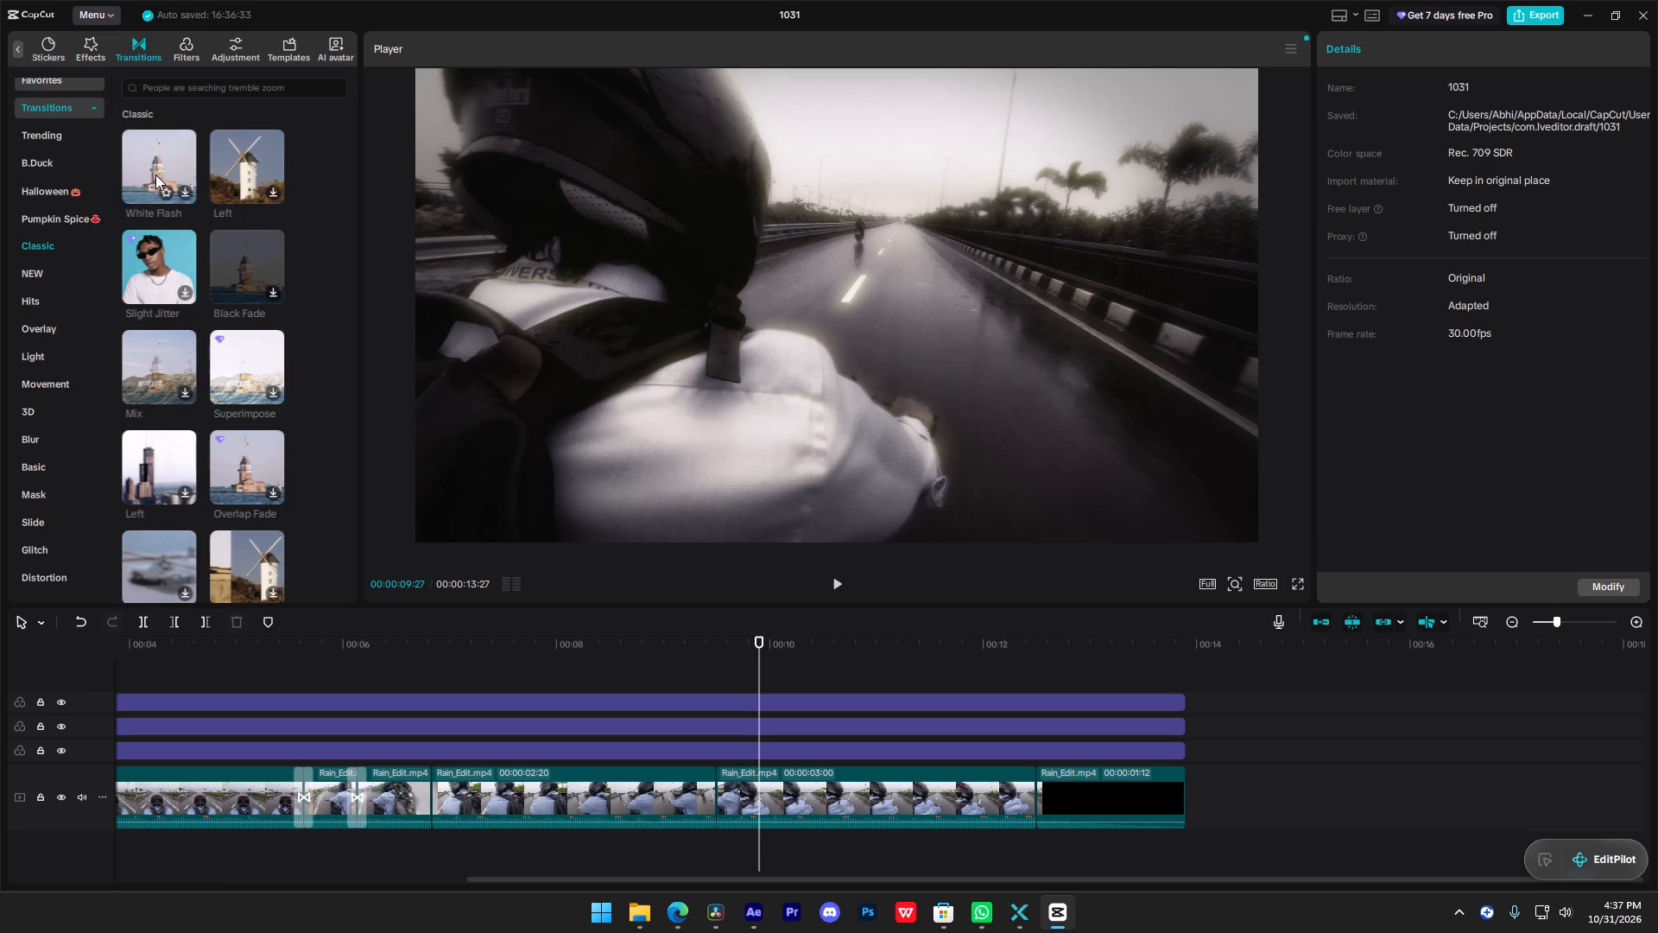
{"action": "left_click_drag", "start_coordinate": [155, 175], "coordinate": [712, 776]}
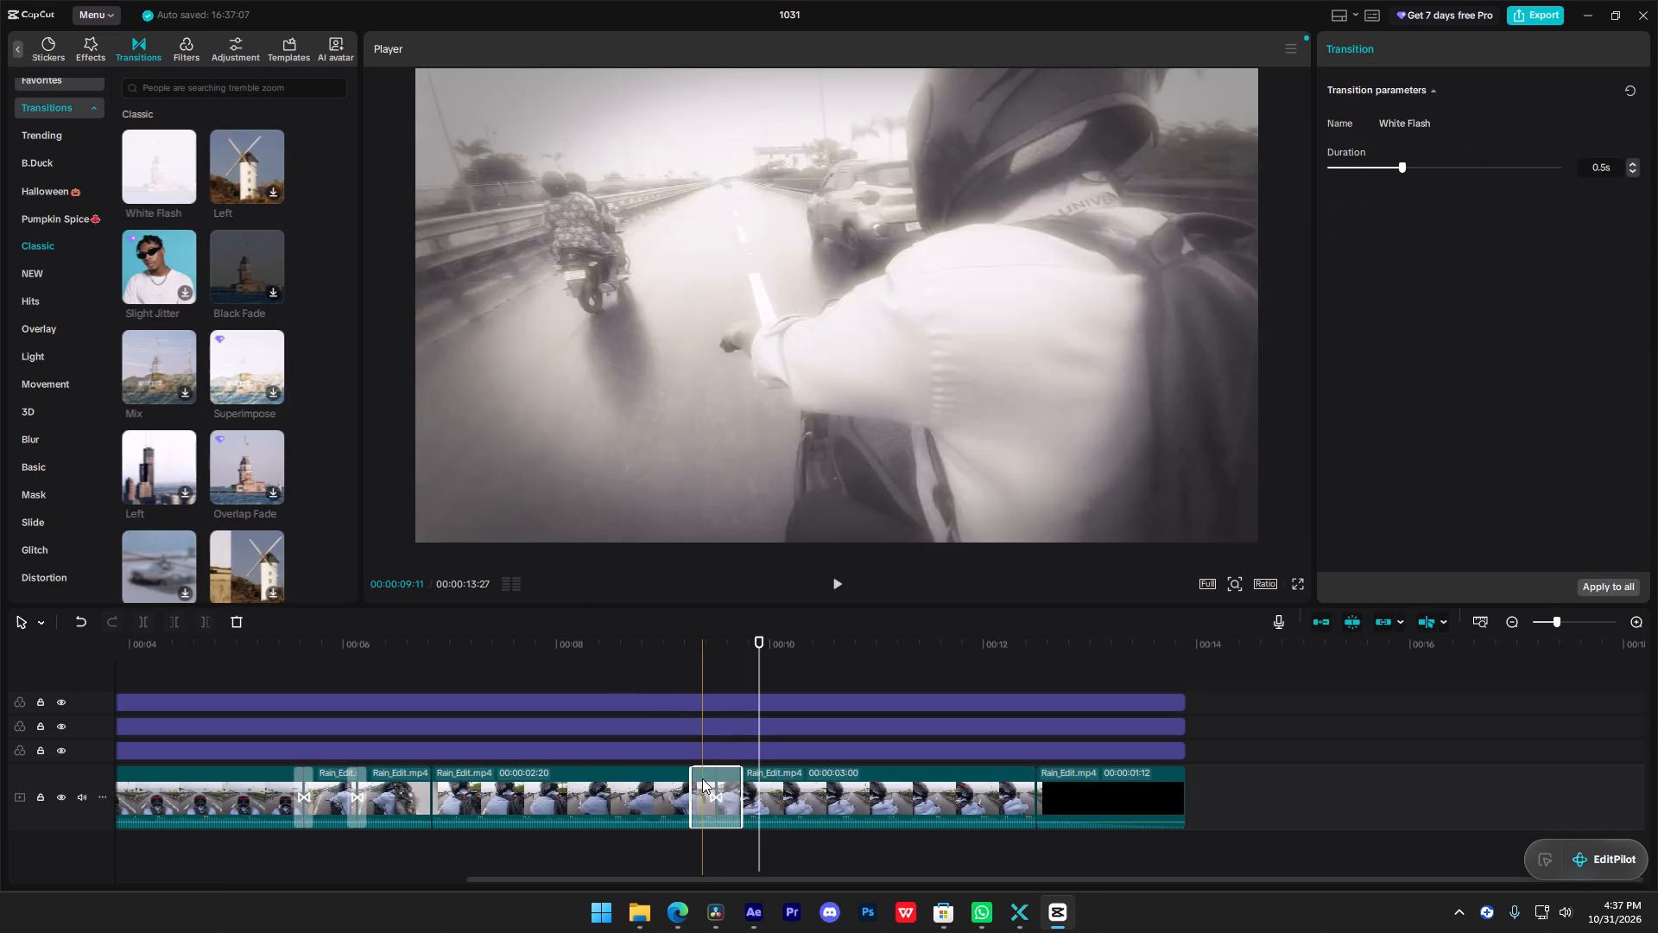
{"action": "left_click_drag", "start_coordinate": [693, 786], "coordinate": [711, 790]}
{"action": "left_click_drag", "start_coordinate": [655, 638], "coordinate": [642, 643]}
{"action": "key", "text": "space"}
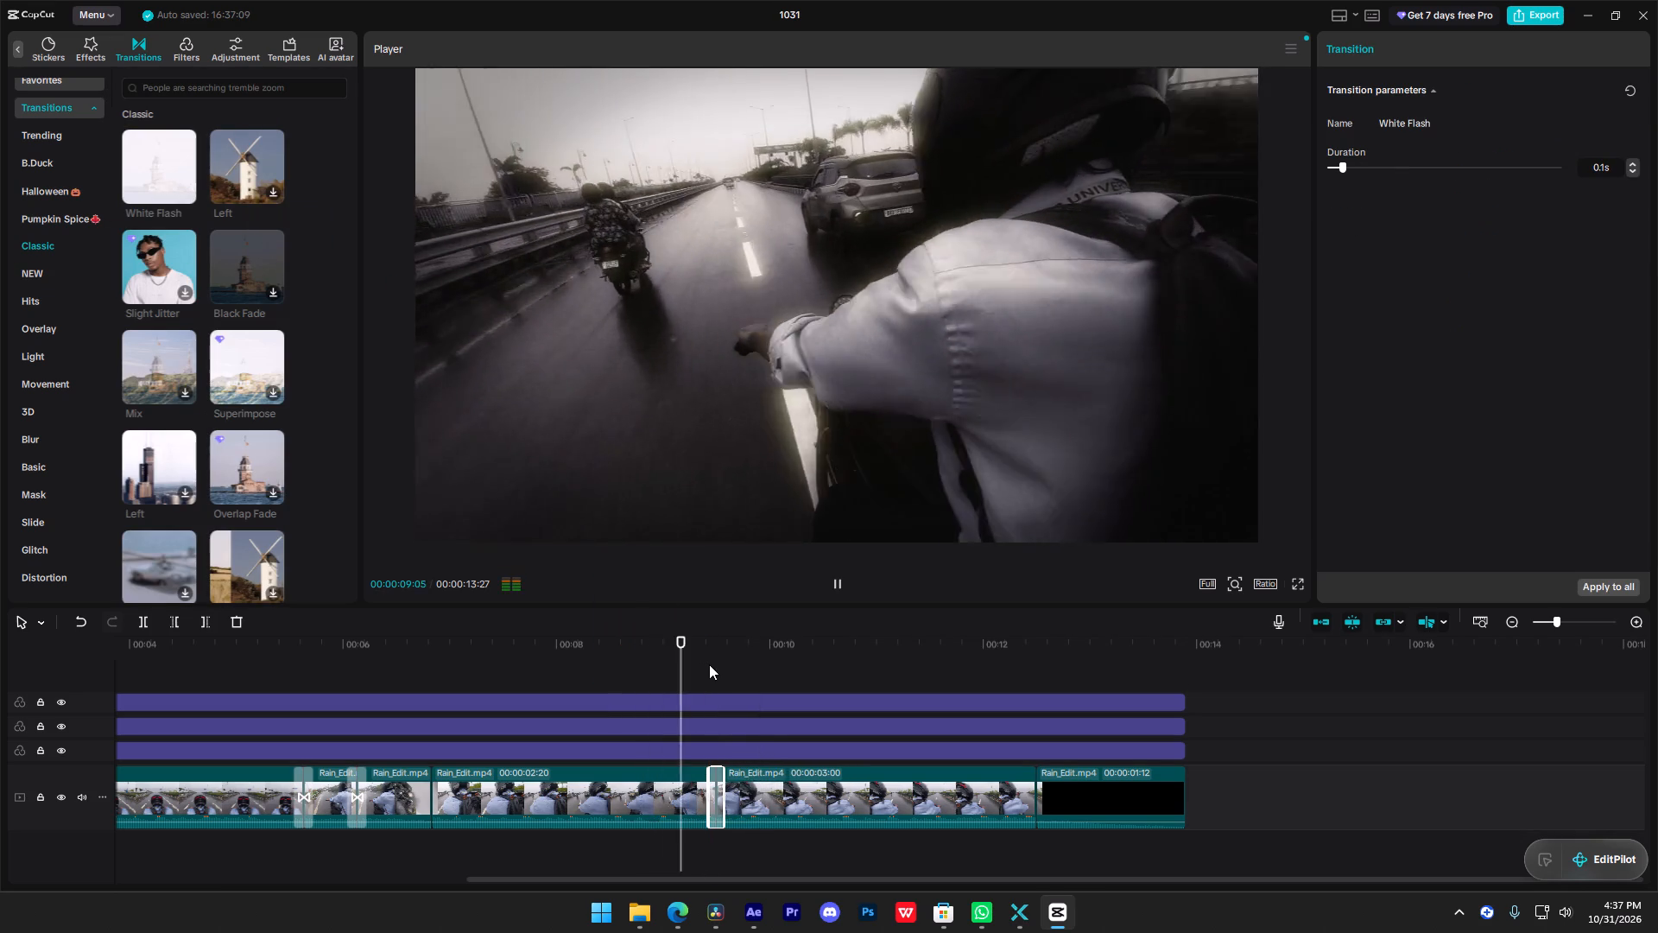
{"action": "key", "text": "space"}
Lengthen the White Flash transition to 0.3 s, play across it, and return the playhead to the start of the timeline.
{"action": "left_click_drag", "start_coordinate": [712, 804], "coordinate": [700, 803]}
{"action": "key", "text": "space"}
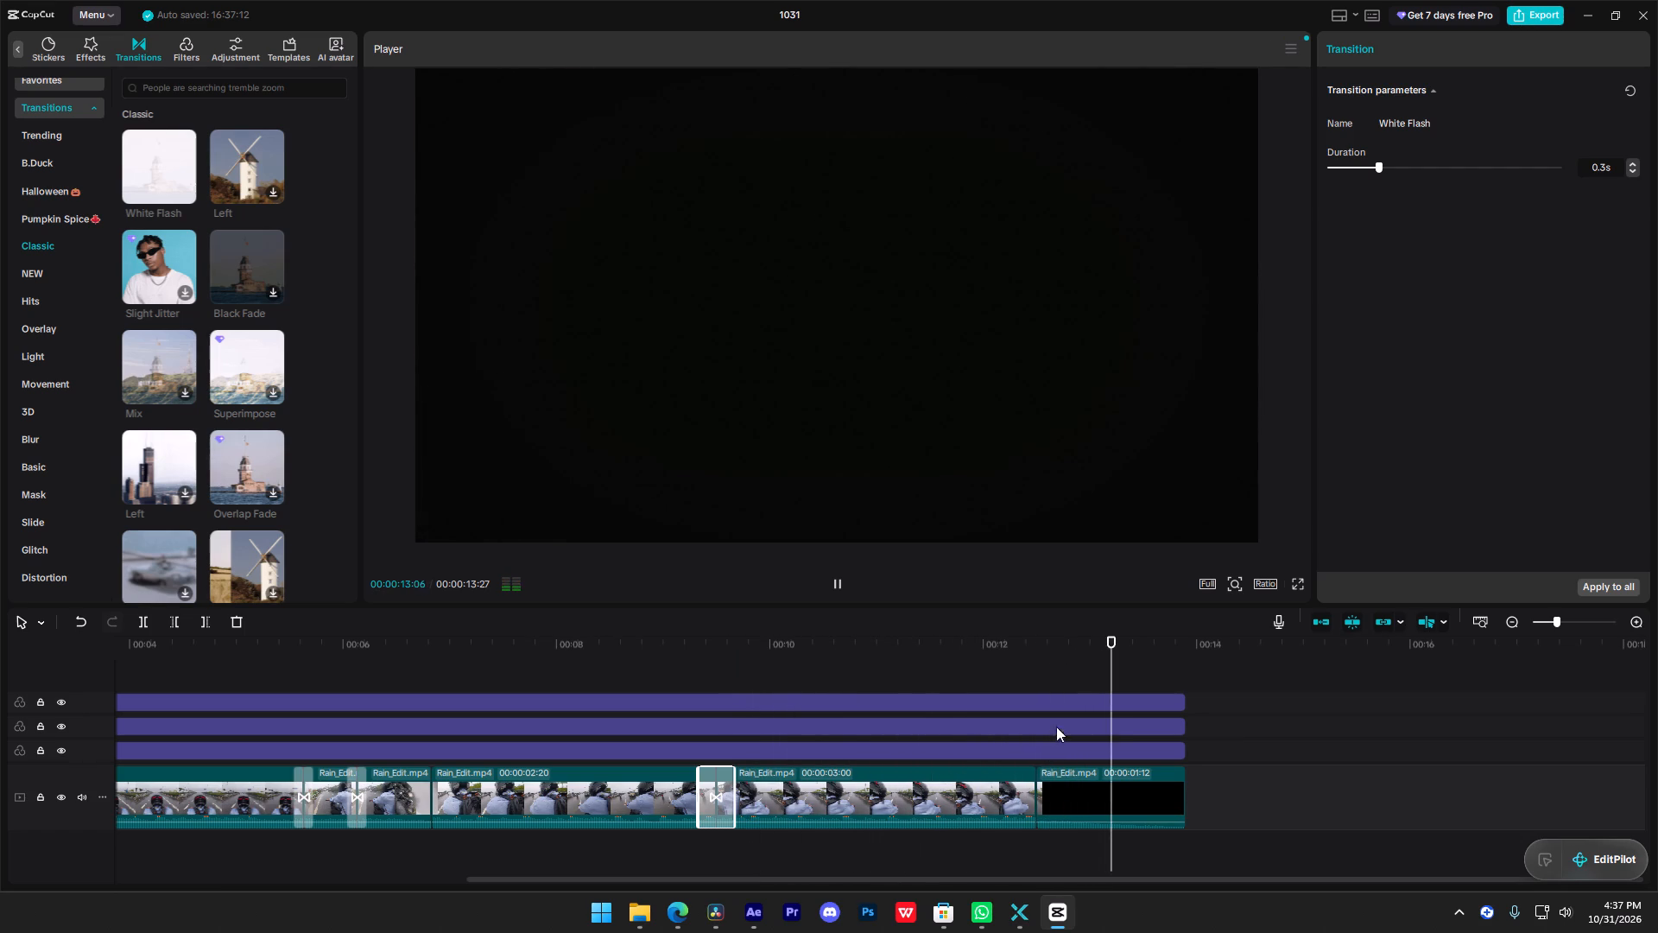
{"action": "key", "text": "space"}
{"action": "left_click_drag", "start_coordinate": [1029, 651], "coordinate": [0, 857]}
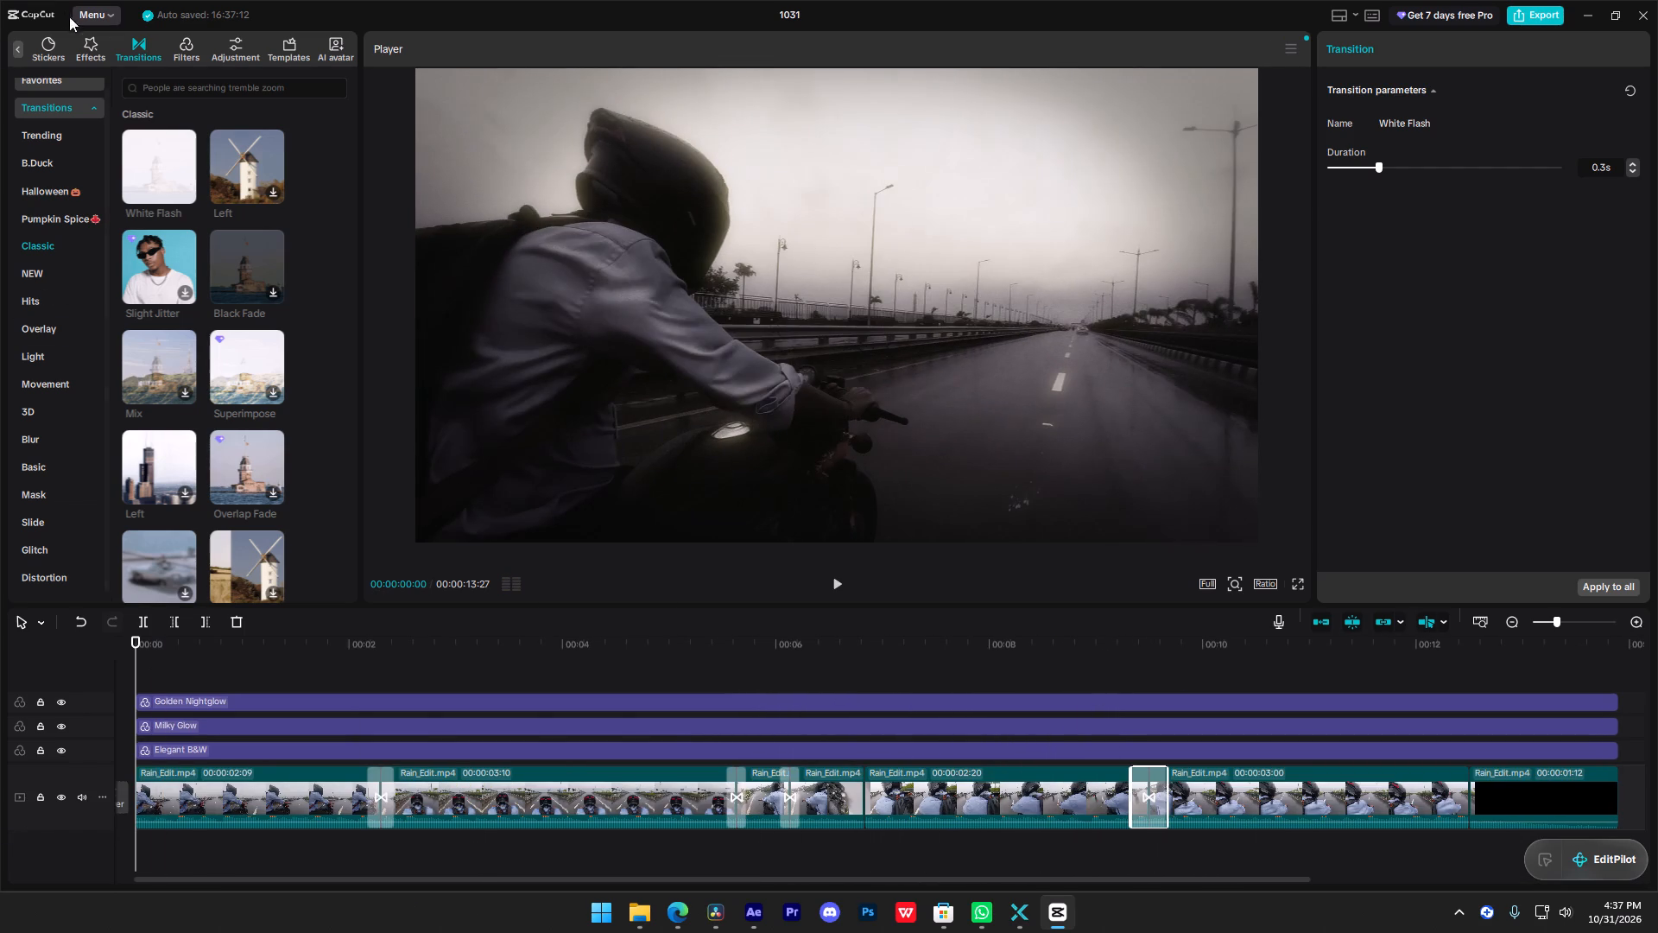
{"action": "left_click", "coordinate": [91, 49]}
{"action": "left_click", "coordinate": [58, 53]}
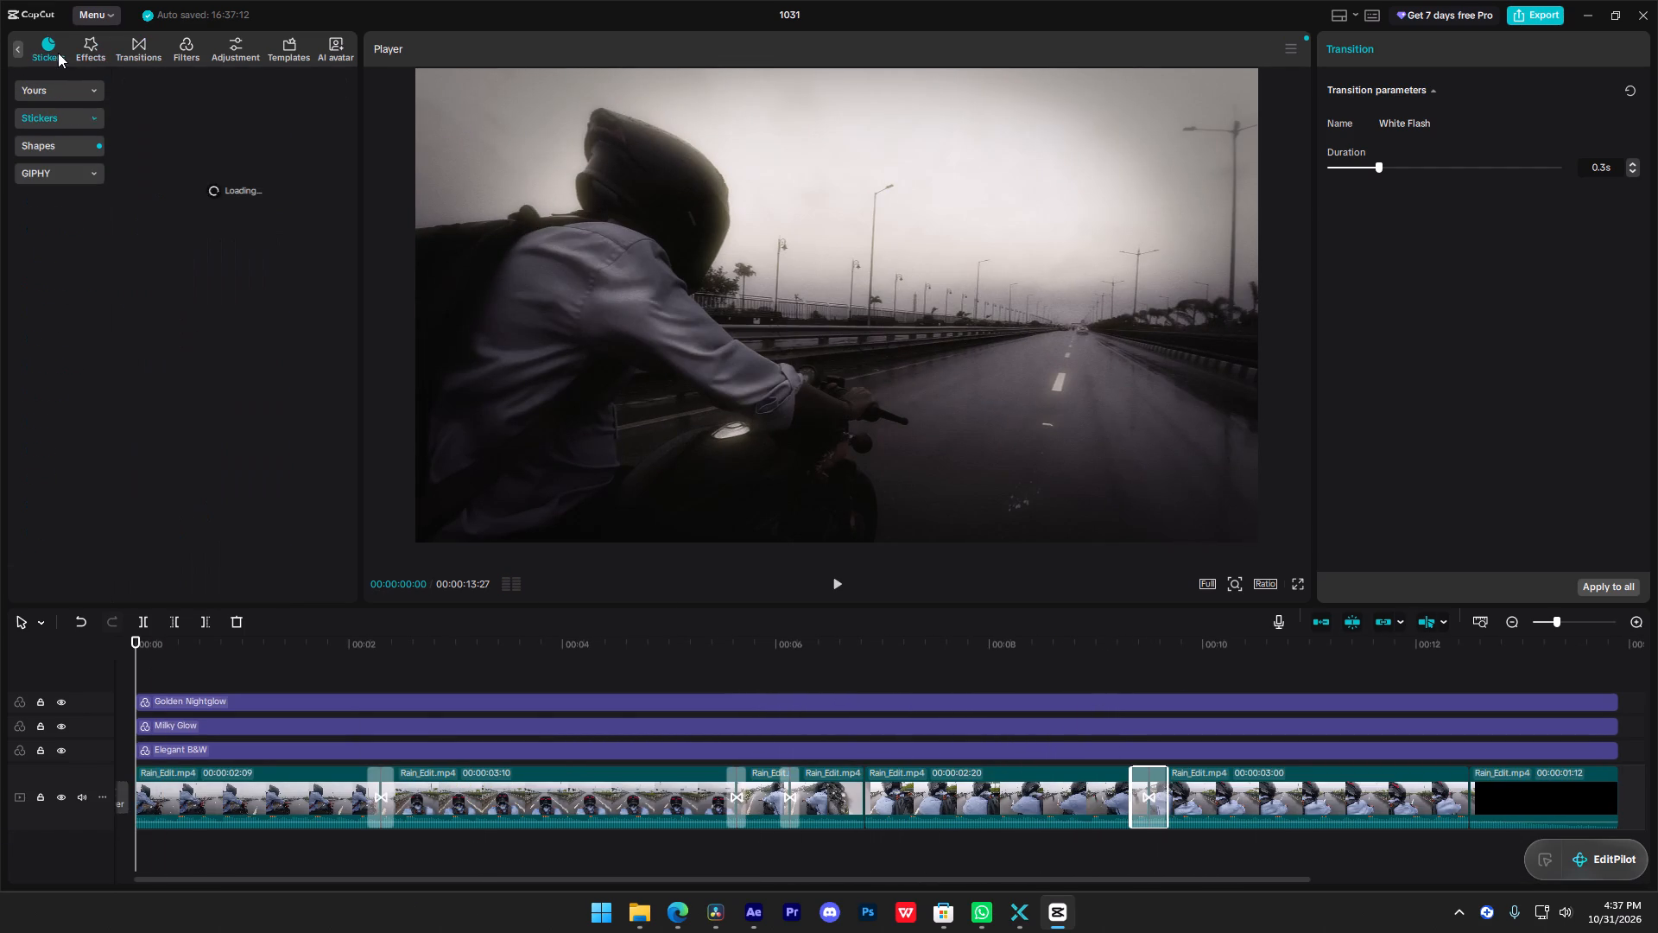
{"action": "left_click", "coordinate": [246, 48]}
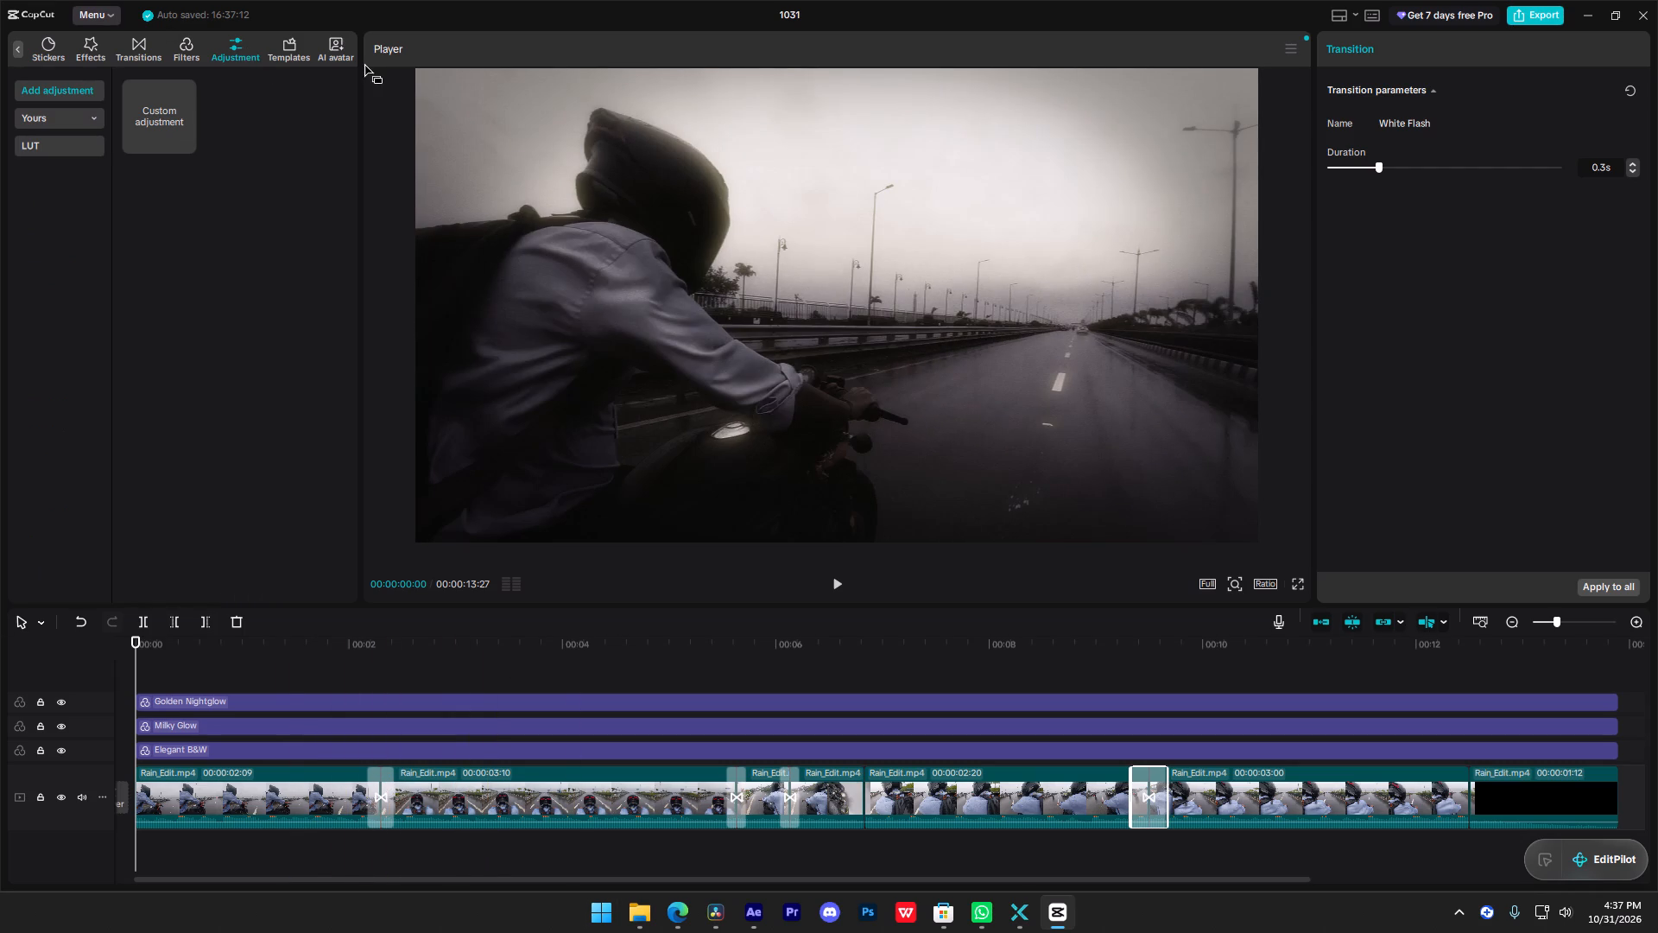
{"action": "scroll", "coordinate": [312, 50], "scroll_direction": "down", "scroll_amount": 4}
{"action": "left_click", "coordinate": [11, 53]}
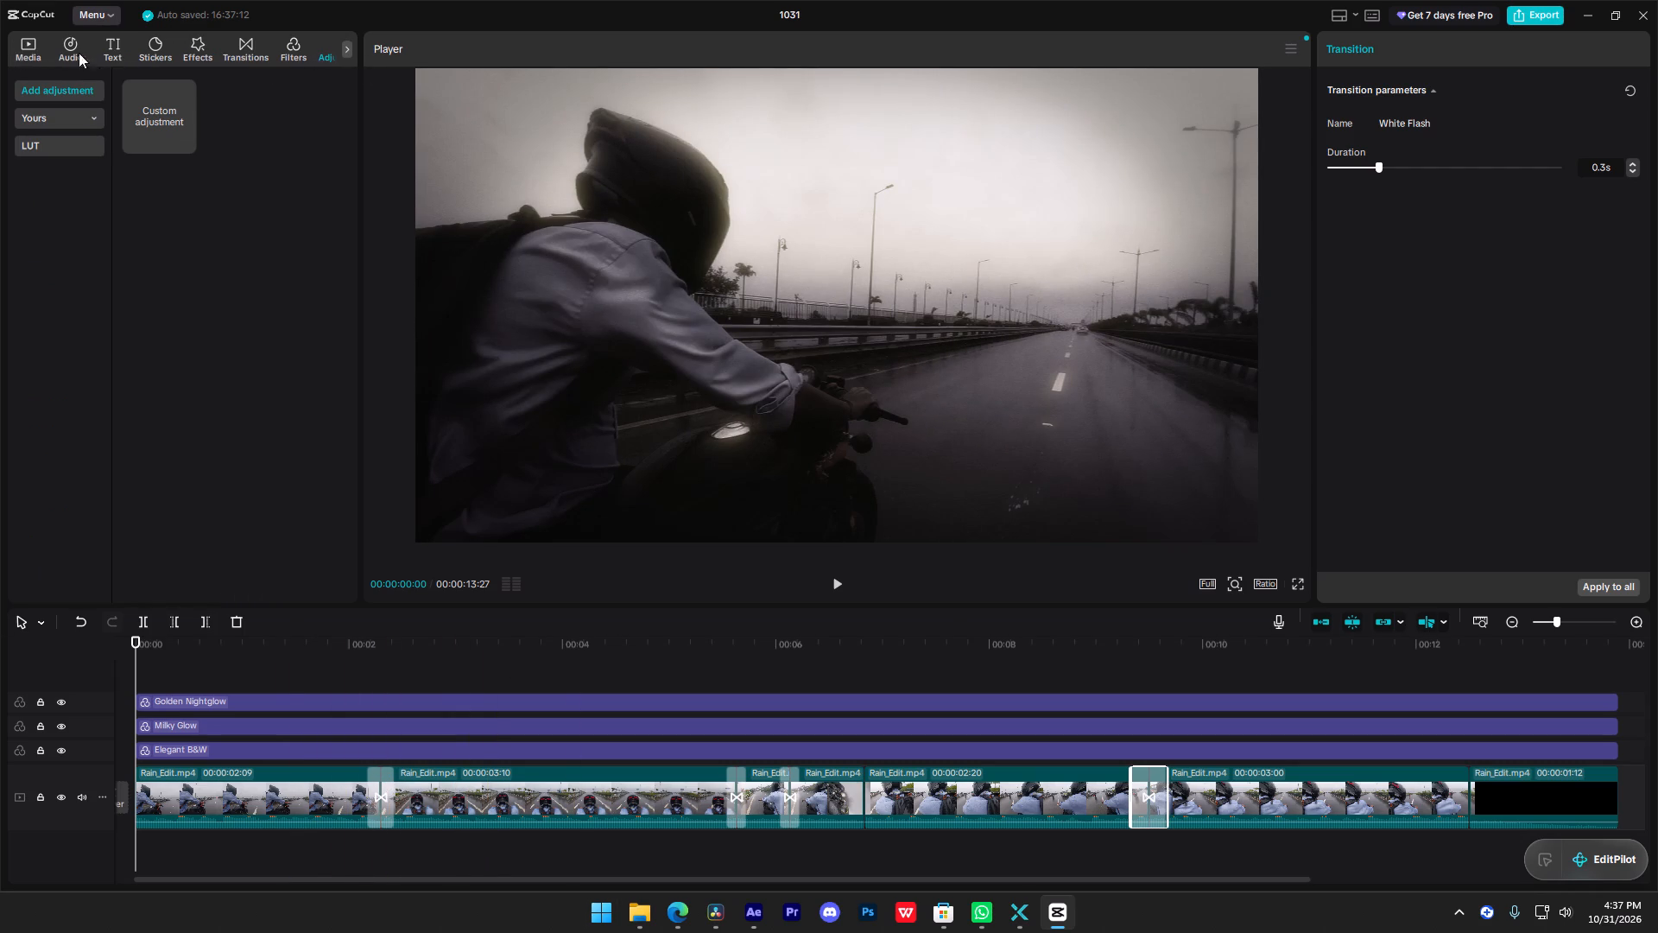
Browse the text options and the text effect categories, including Trending, Food and Mono, for a title style.
{"action": "left_click", "coordinate": [112, 43]}
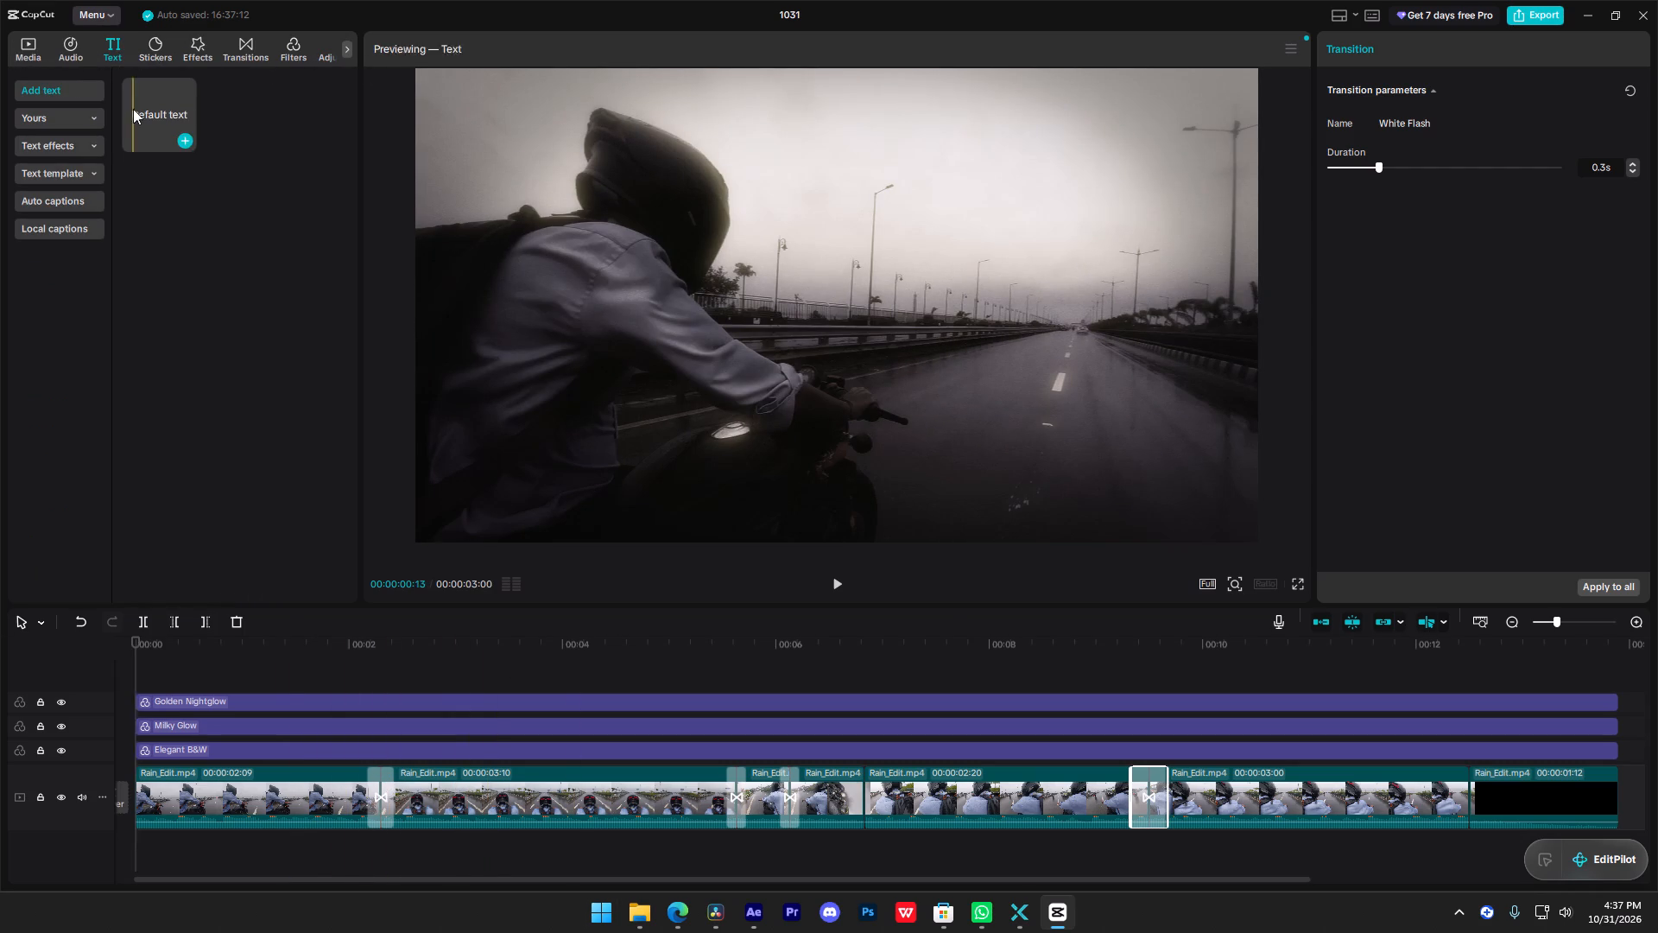
{"action": "left_click", "coordinate": [73, 117]}
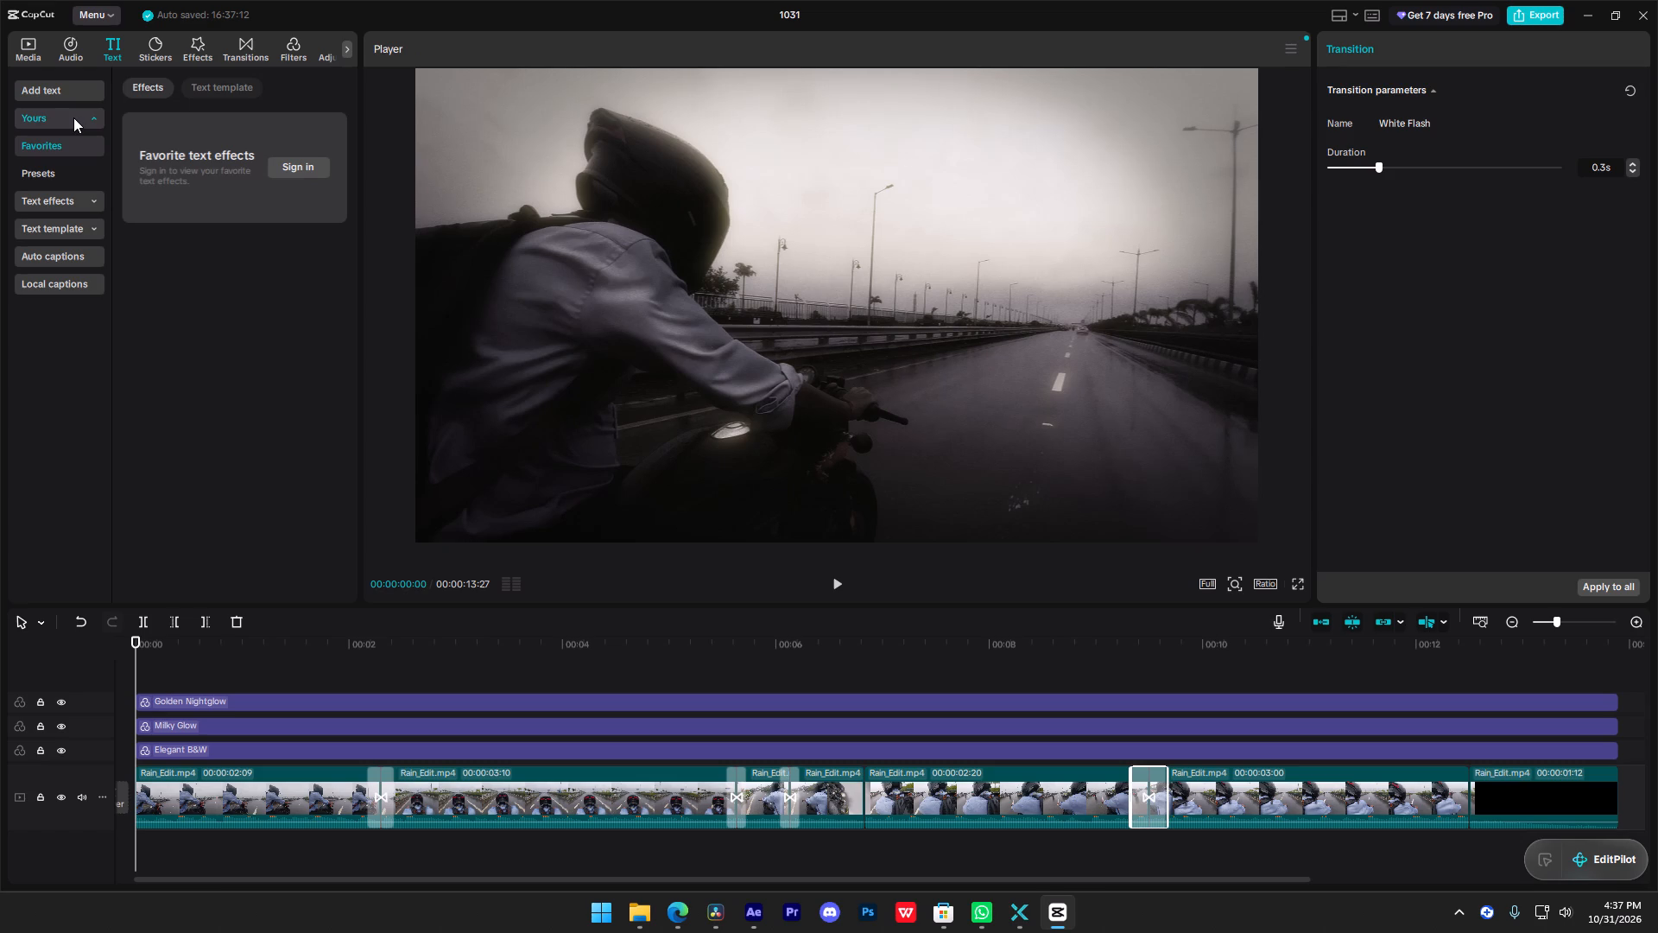
{"action": "left_click", "coordinate": [73, 117]}
{"action": "left_click", "coordinate": [73, 145]}
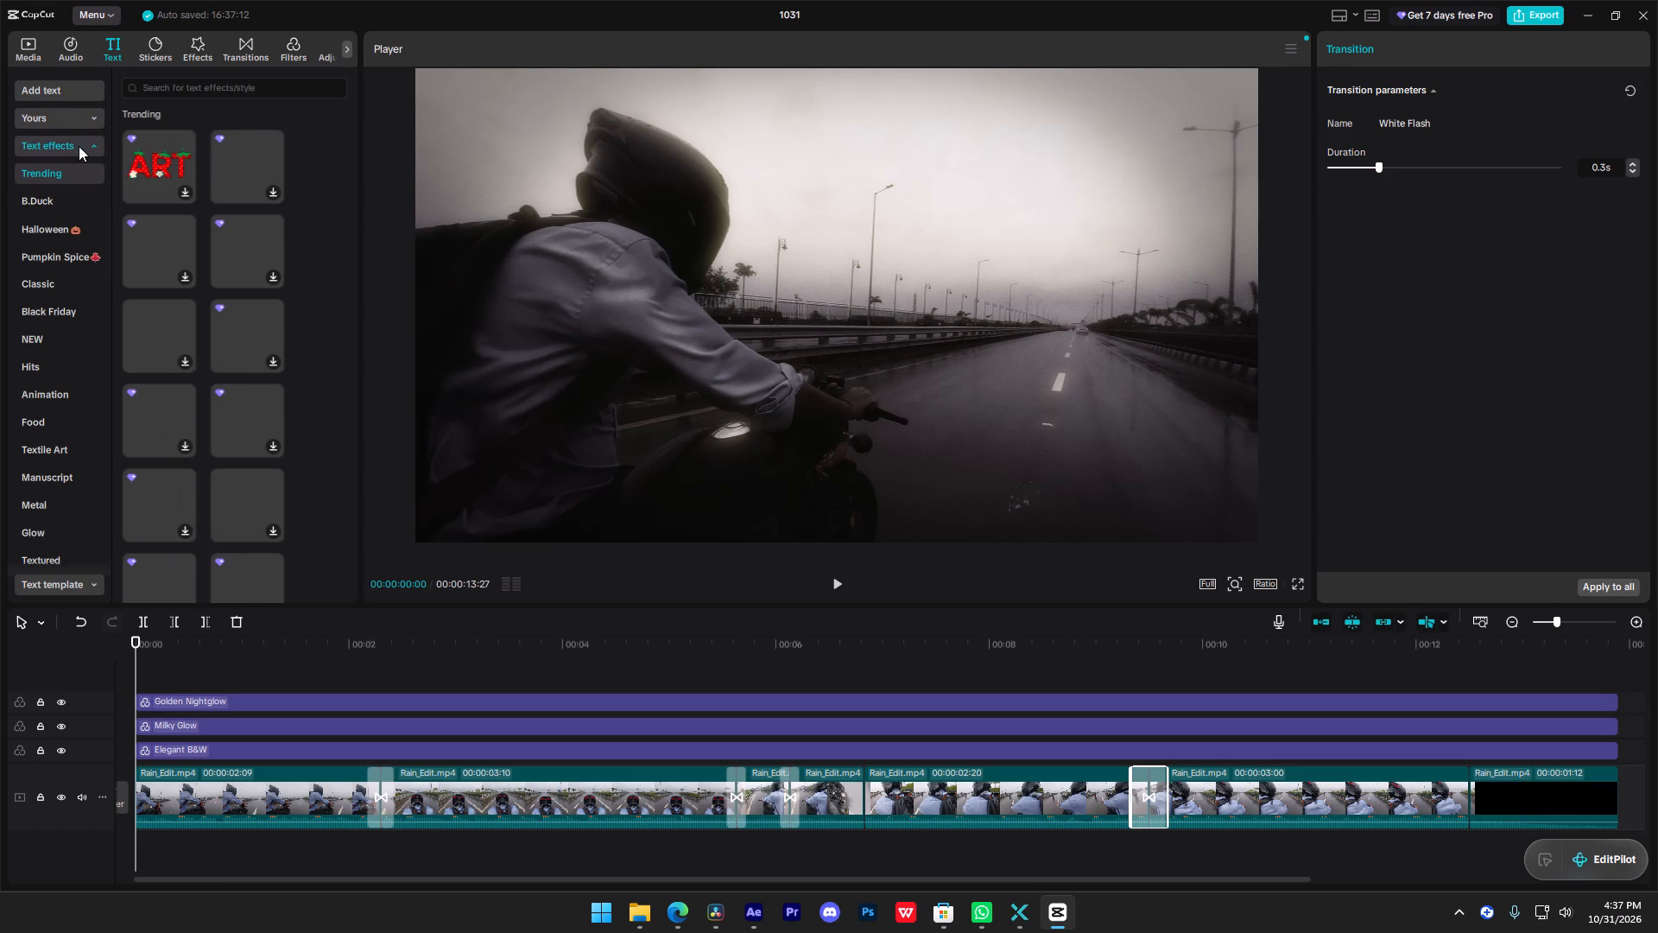
{"action": "scroll", "coordinate": [65, 319], "scroll_direction": "down", "scroll_amount": 1}
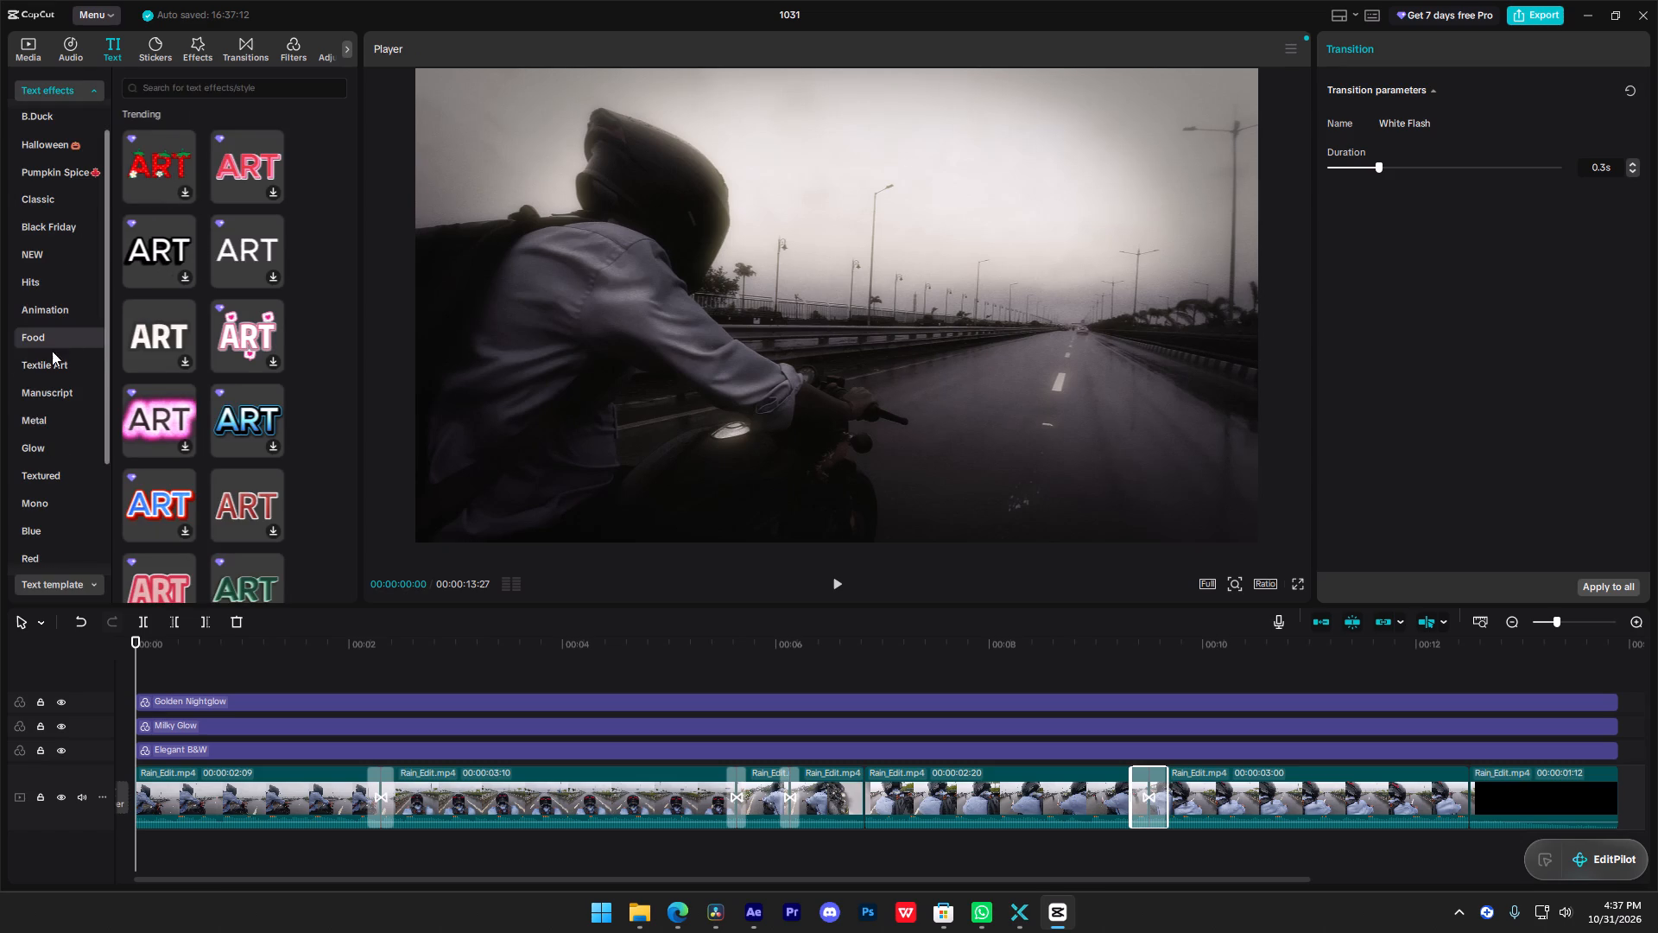
{"action": "left_click", "coordinate": [38, 409]}
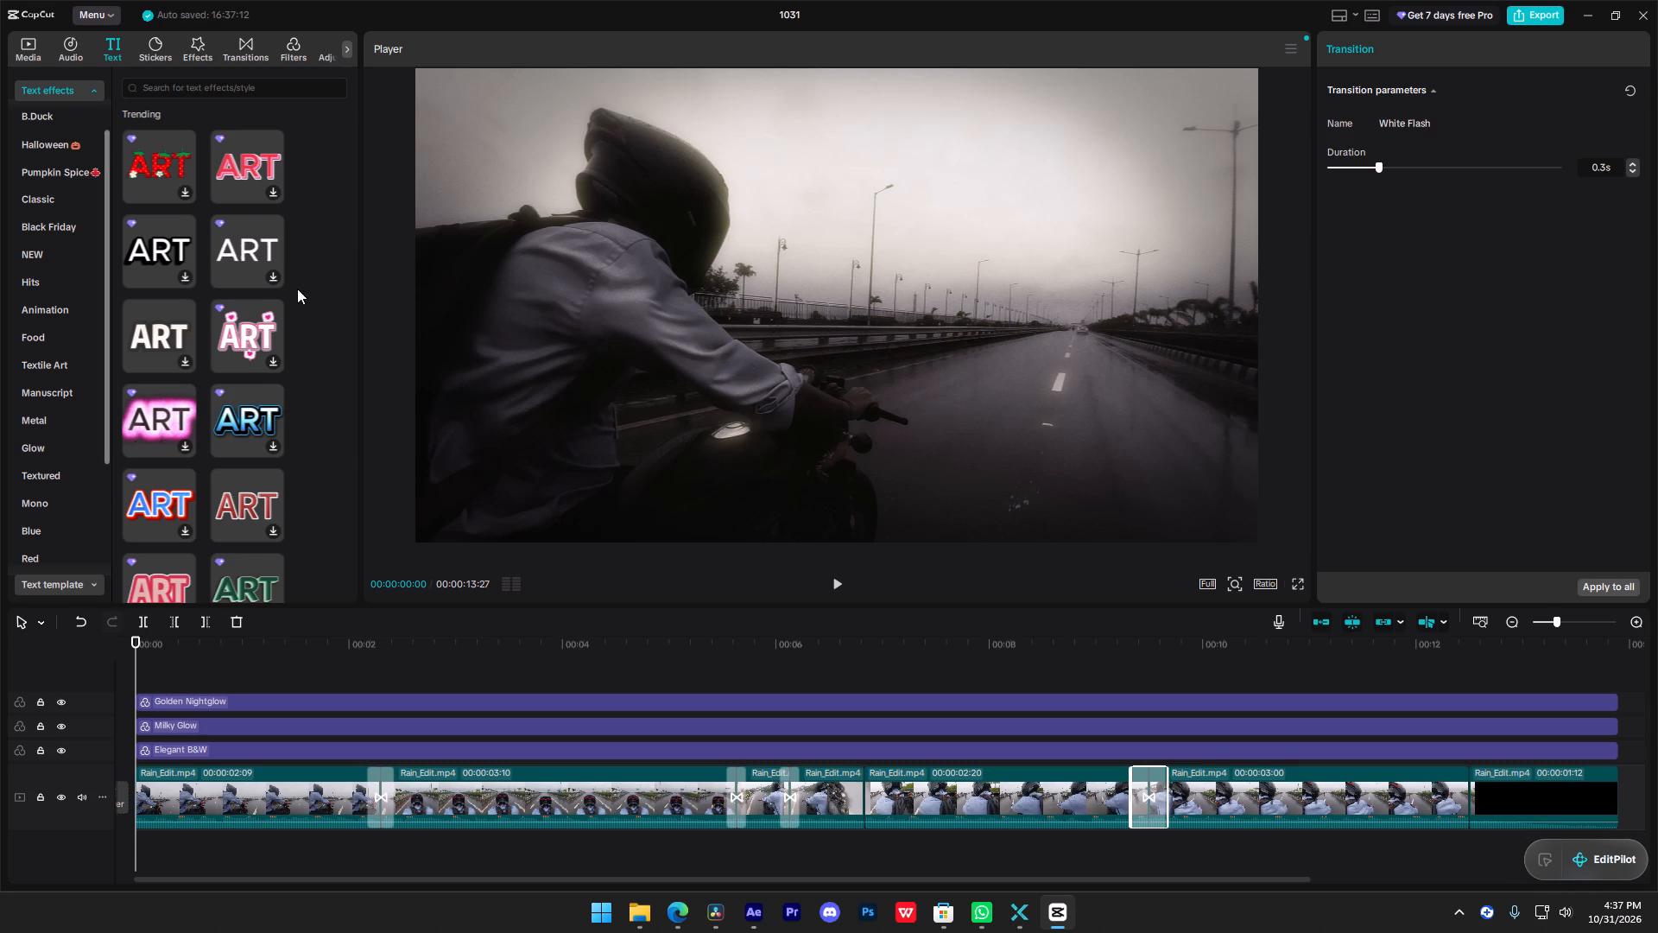
{"action": "scroll", "coordinate": [297, 289], "scroll_direction": "down", "scroll_amount": 5}
{"action": "scroll", "coordinate": [233, 390], "scroll_direction": "down", "scroll_amount": 4}
{"action": "left_click", "coordinate": [61, 348]}
{"action": "left_click", "coordinate": [54, 337]}
{"action": "scroll", "coordinate": [60, 383], "scroll_direction": "down", "scroll_amount": 2}
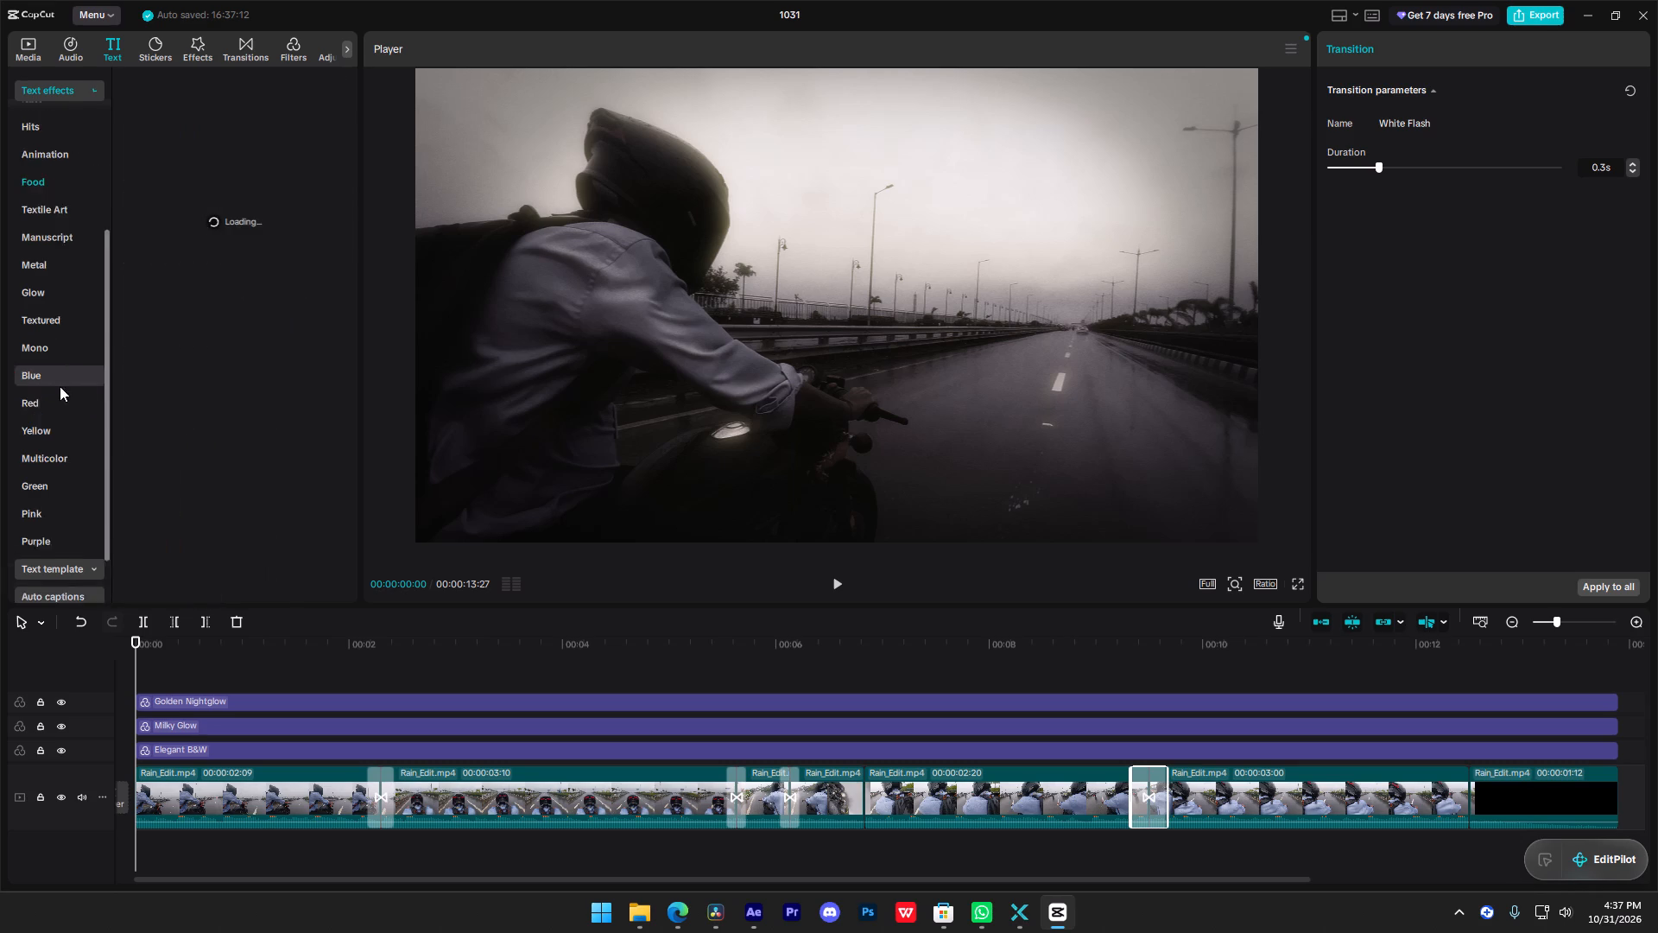
{"action": "scroll", "coordinate": [60, 386], "scroll_direction": "down", "scroll_amount": 1}
{"action": "left_click", "coordinate": [61, 308]}
{"action": "left_click", "coordinate": [53, 346]}
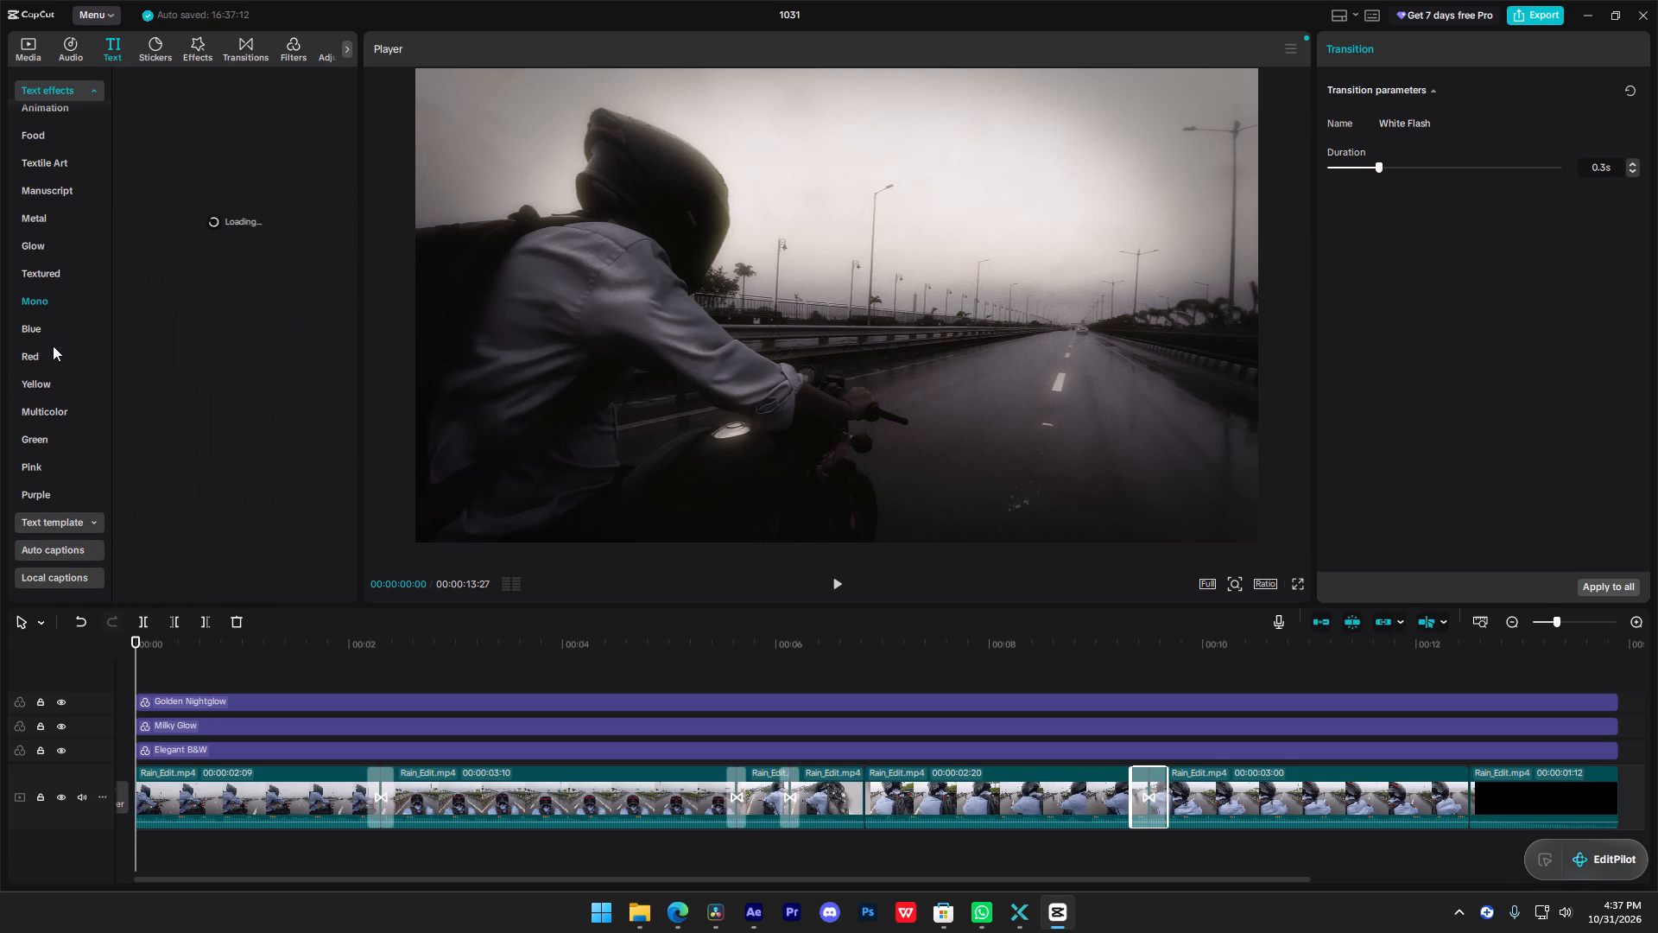
Browse the Trending text templates for a suitable title style.
{"action": "left_click", "coordinate": [64, 525]}
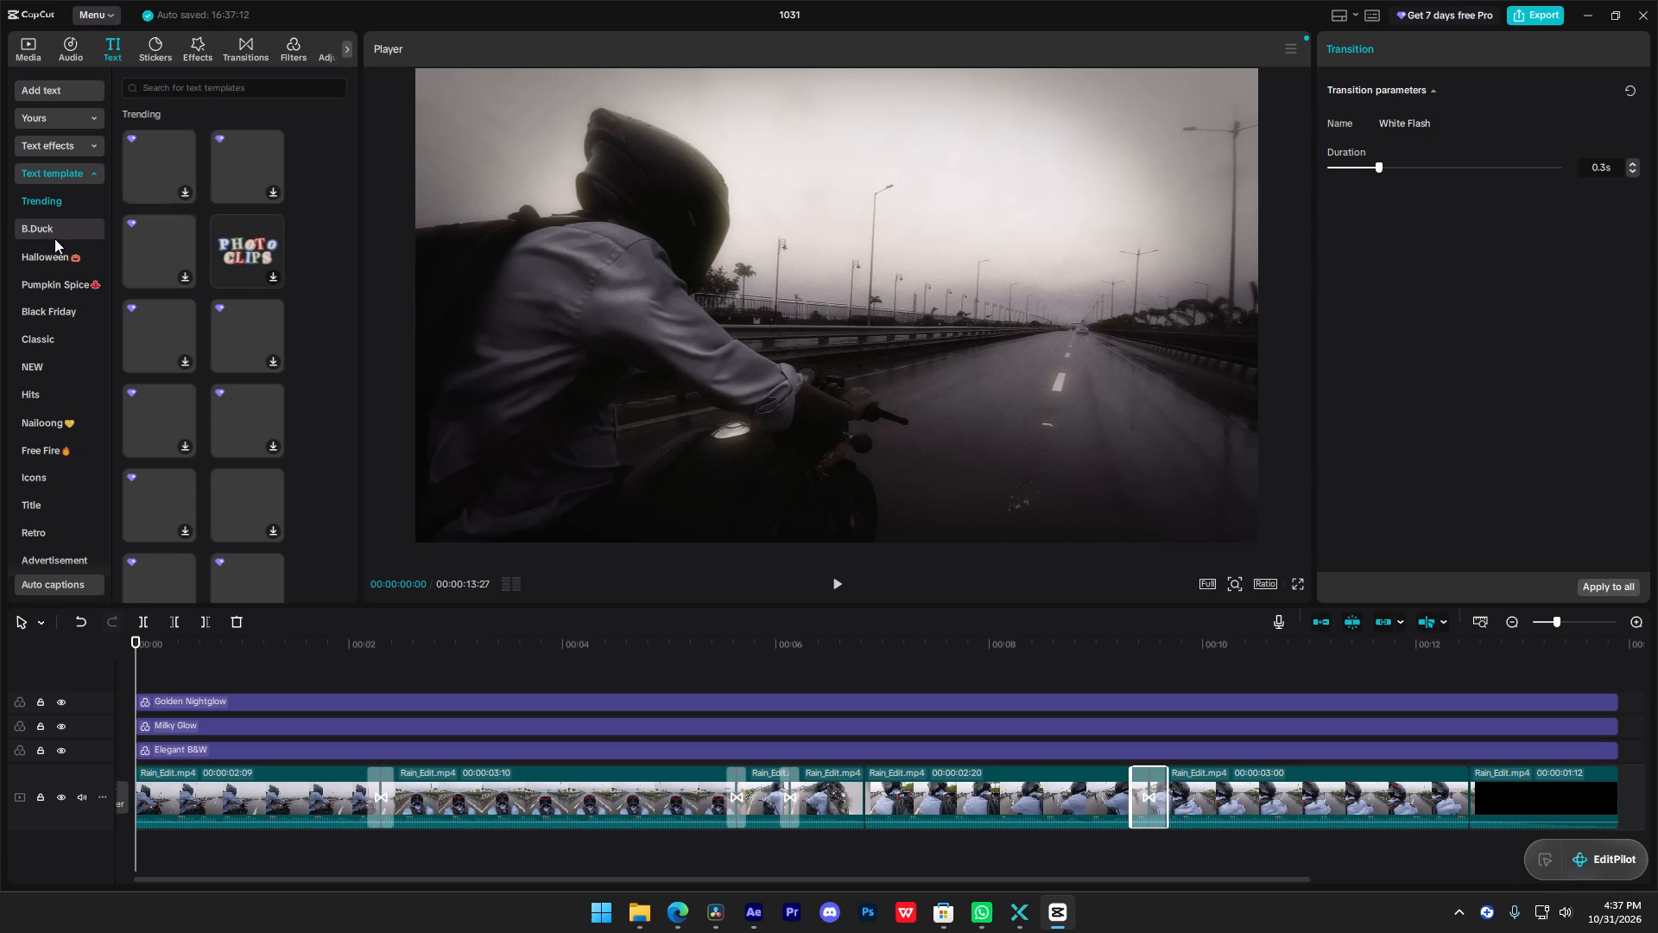
{"action": "scroll", "coordinate": [167, 170], "scroll_direction": "down", "scroll_amount": 9}
{"action": "scroll", "coordinate": [212, 218], "scroll_direction": "up", "scroll_amount": 1}
{"action": "scroll", "coordinate": [212, 213], "scroll_direction": "down", "scroll_amount": 5}
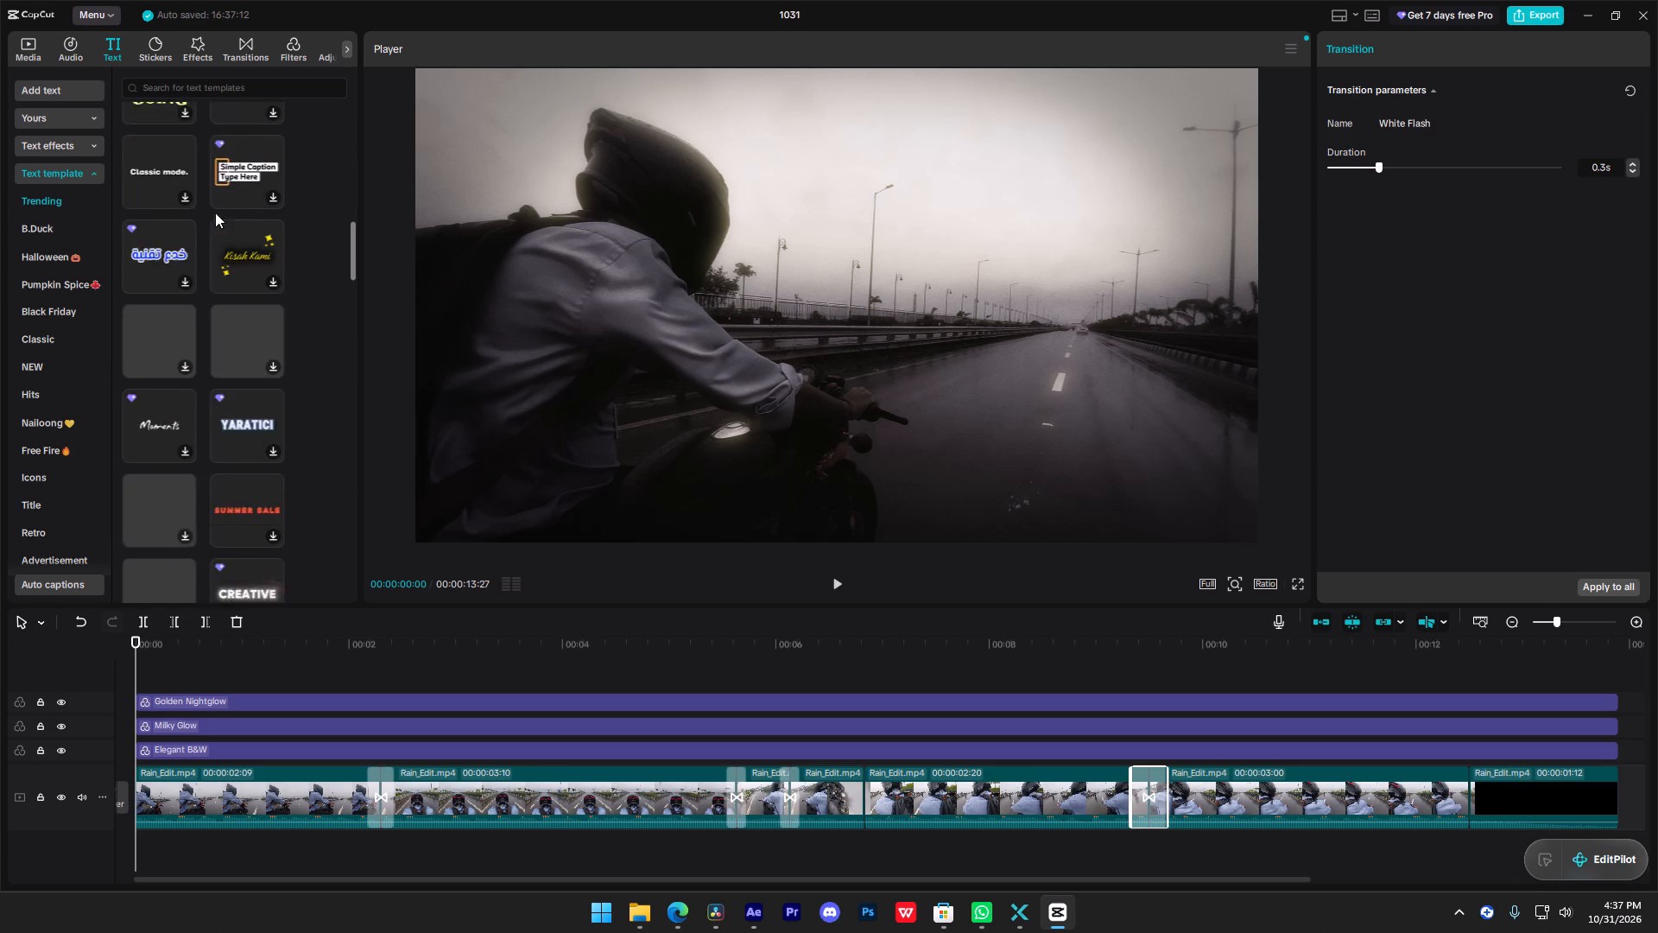
{"action": "scroll", "coordinate": [215, 213], "scroll_direction": "down", "scroll_amount": 4}
{"action": "scroll", "coordinate": [38, 156], "scroll_direction": "up", "scroll_amount": 1}
Examine the text effect styles in categories such as Mono, Purple, Blue, Red, Glow, Manuscript, Textile Art and Trending.
{"action": "left_click", "coordinate": [38, 156]}
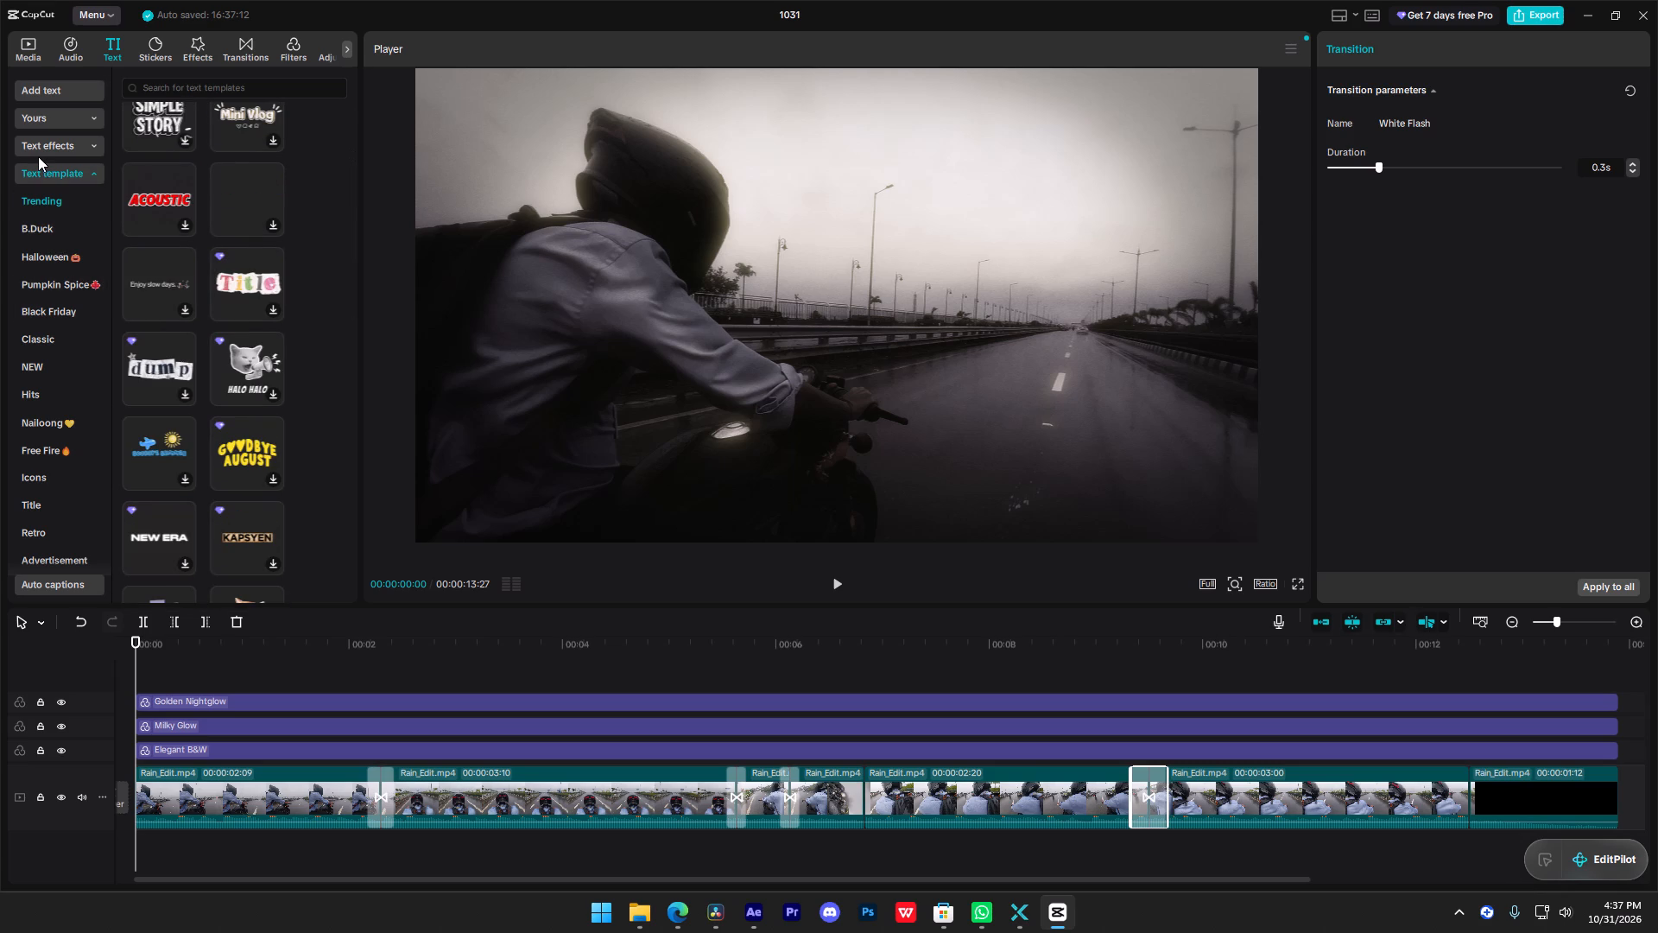
{"action": "left_click", "coordinate": [38, 150]}
{"action": "scroll", "coordinate": [66, 251], "scroll_direction": "down", "scroll_amount": 4}
{"action": "left_click", "coordinate": [71, 474]}
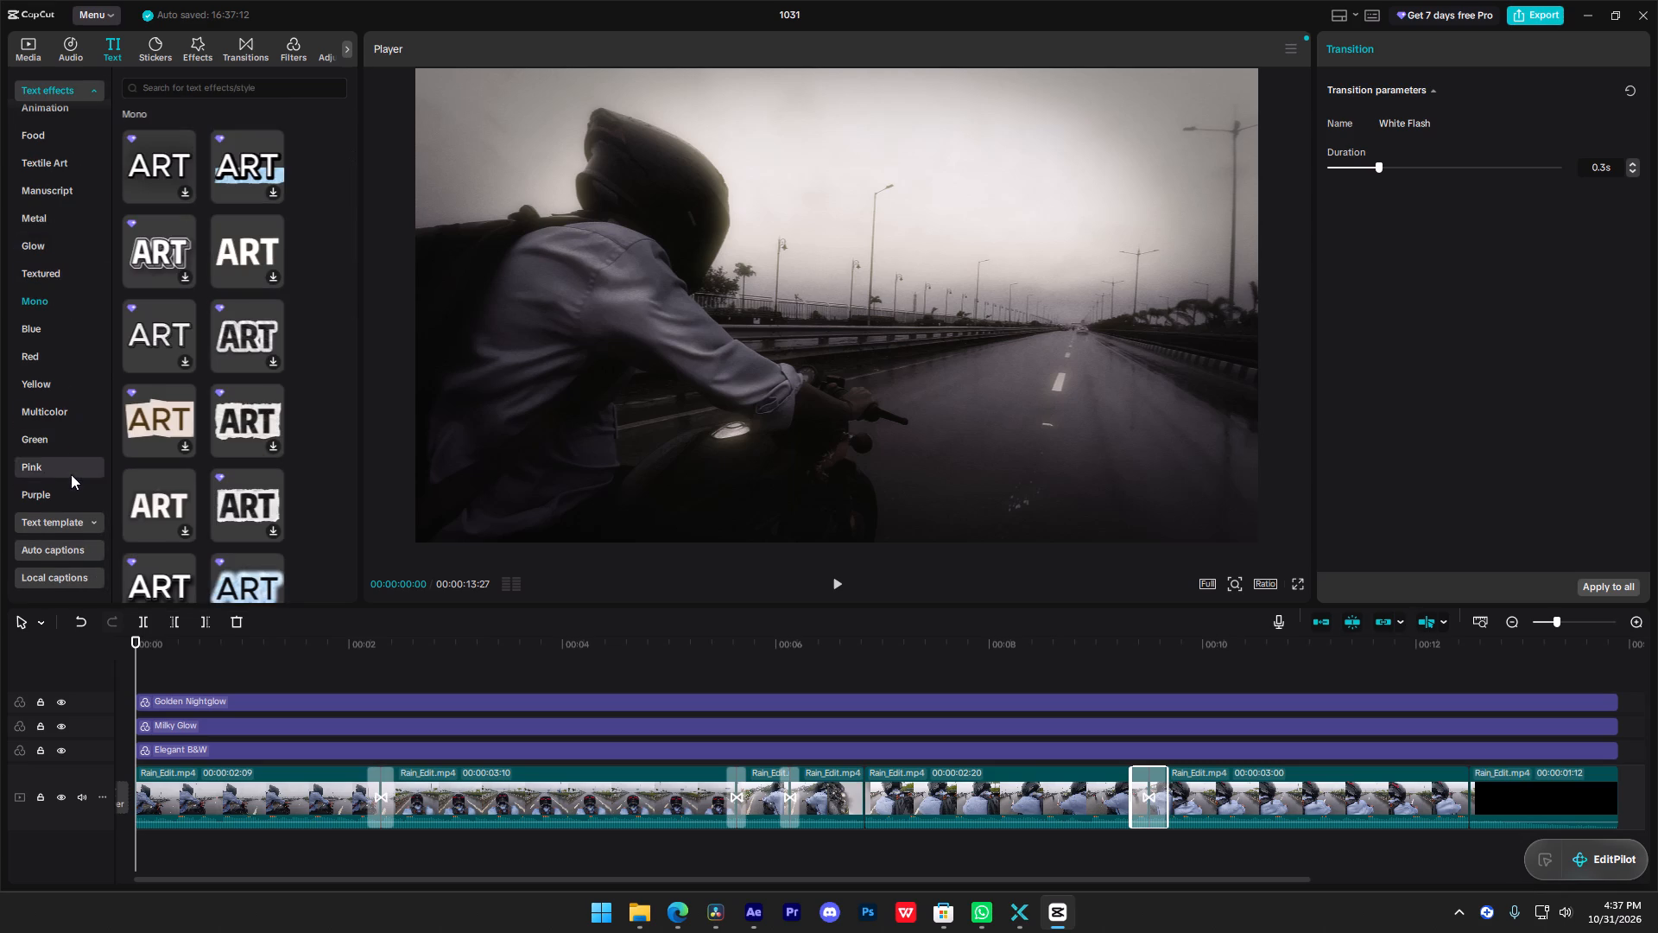
{"action": "left_click", "coordinate": [49, 492]}
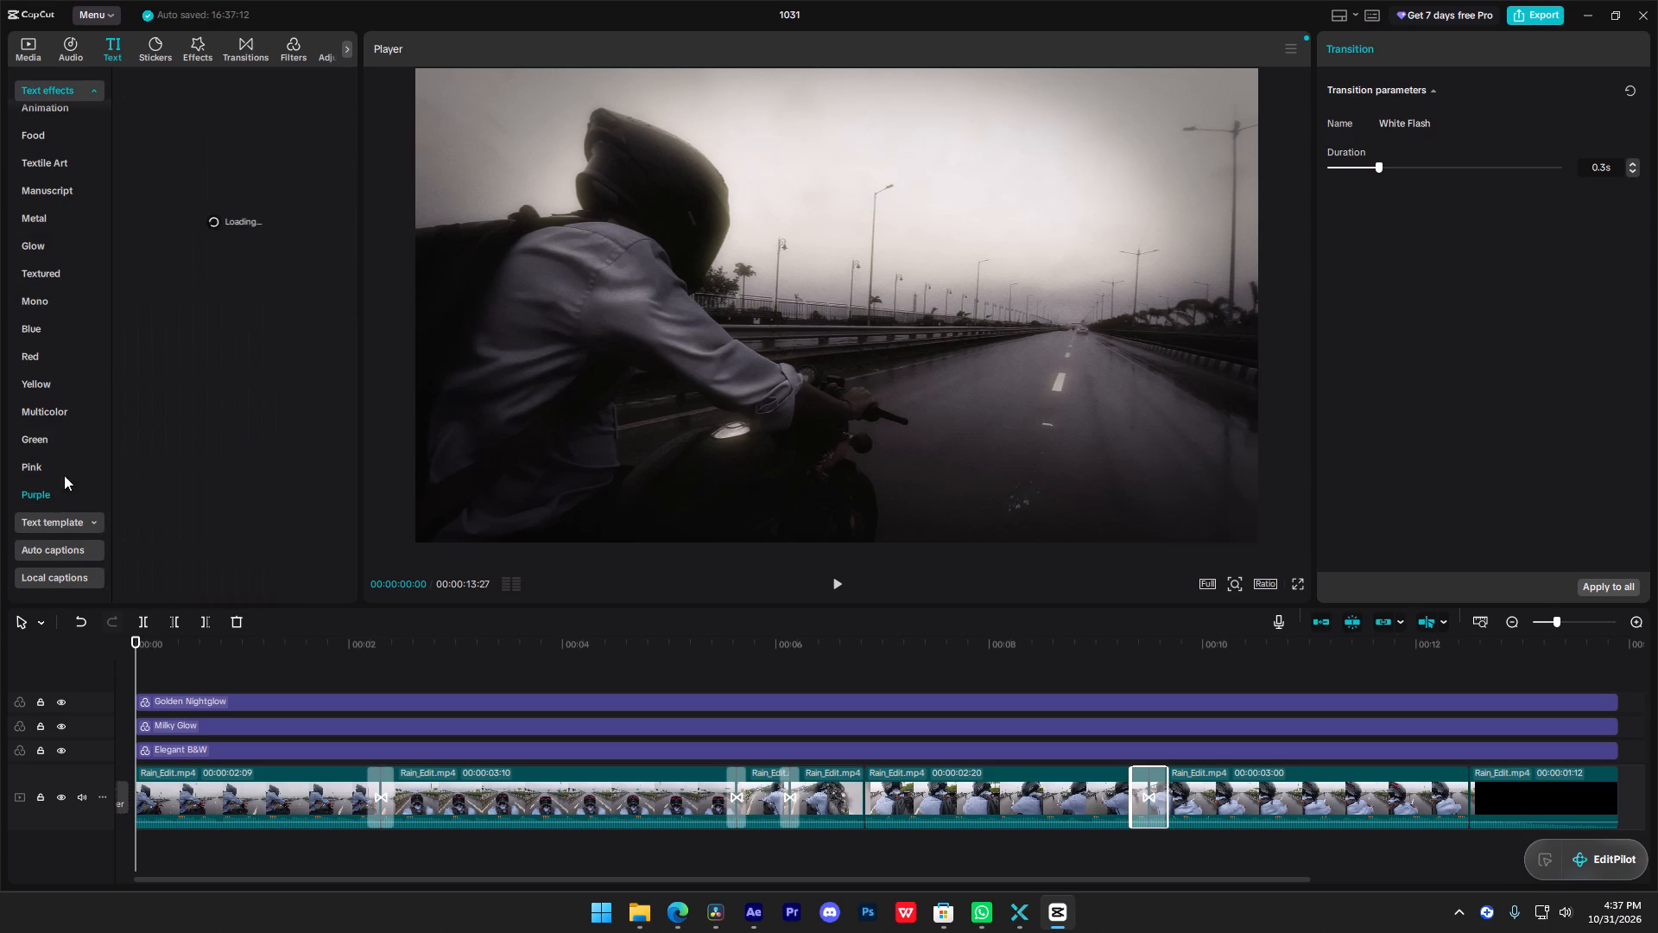
{"action": "left_click", "coordinate": [74, 333]}
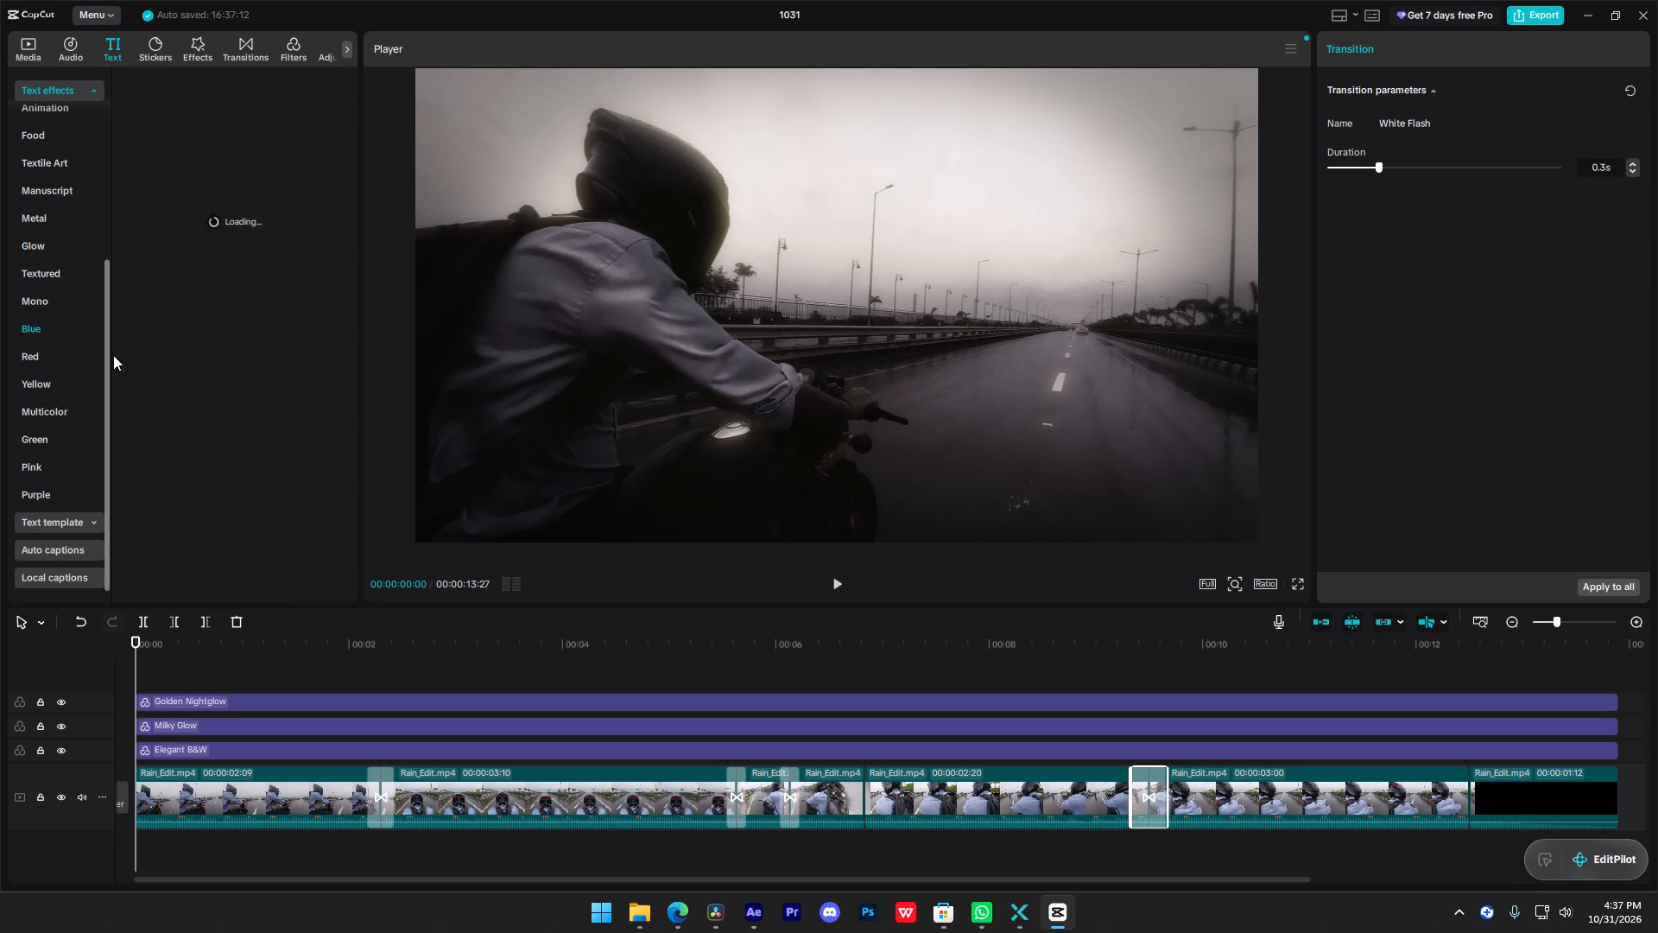
{"action": "left_click", "coordinate": [61, 359]}
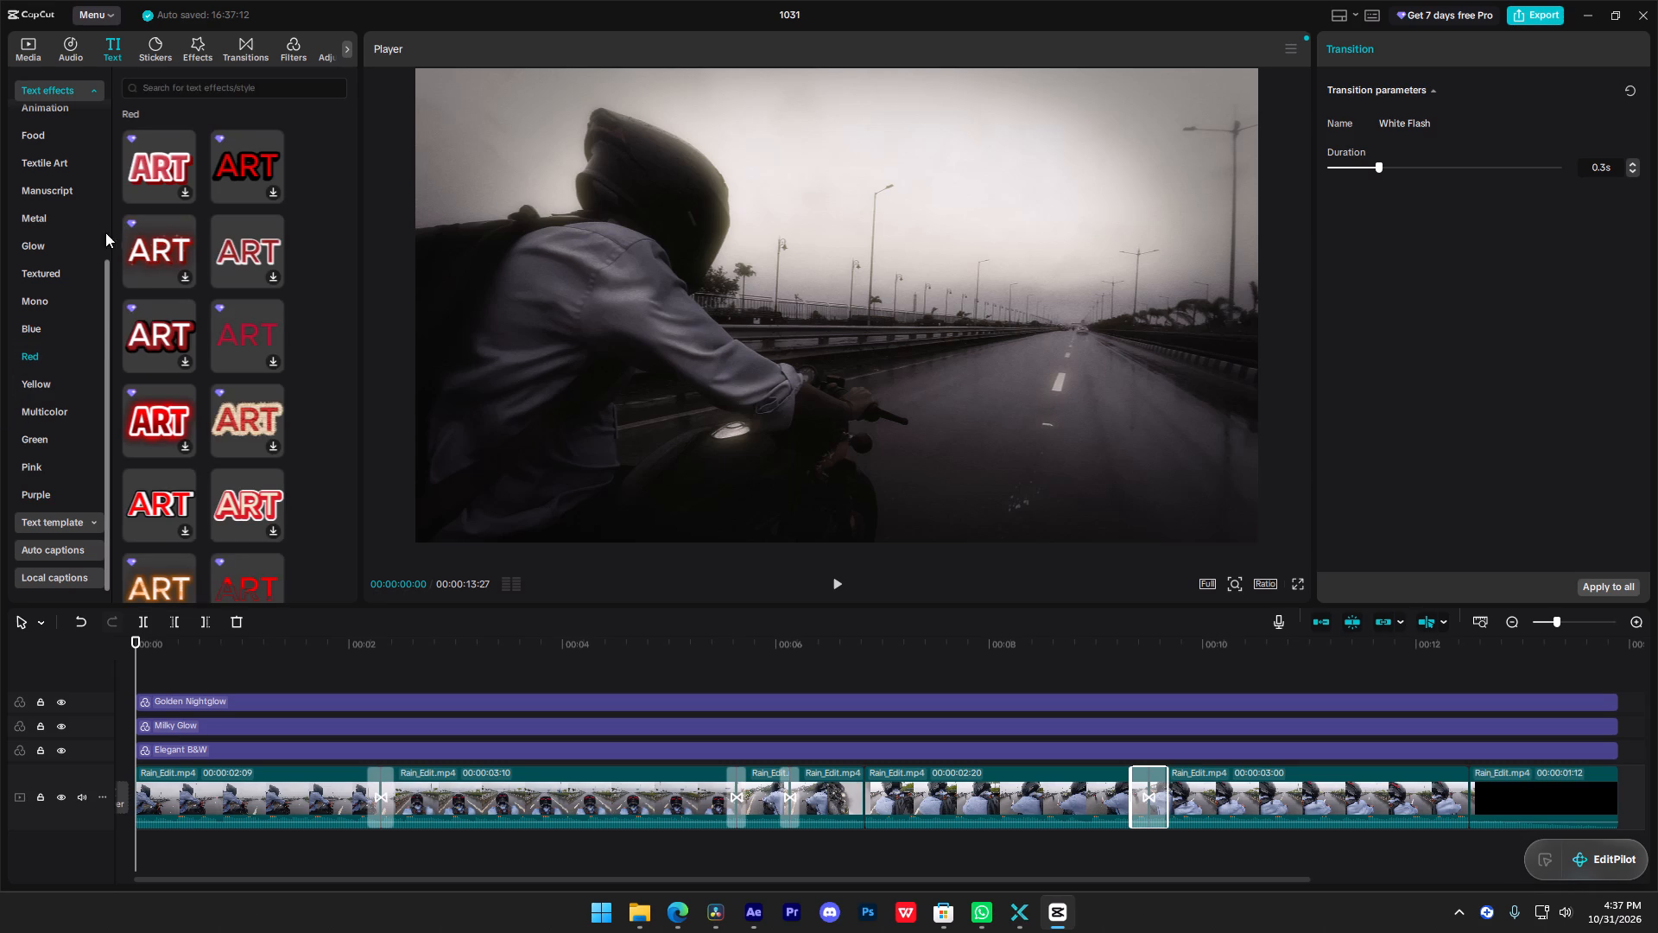
{"action": "left_click", "coordinate": [46, 252]}
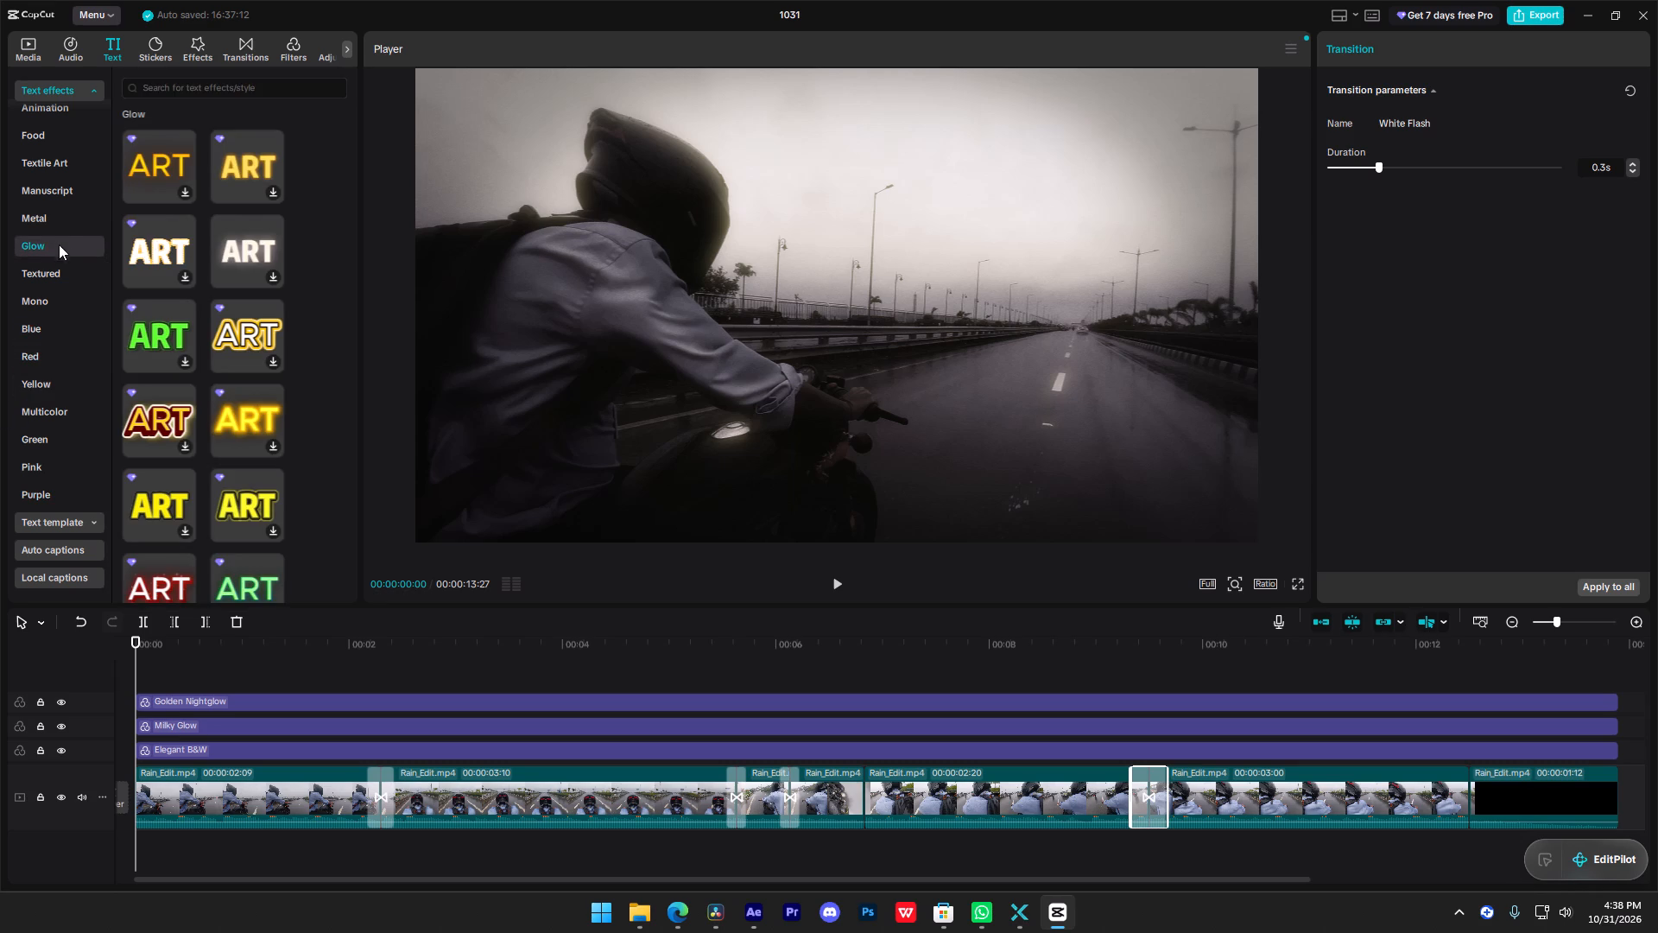
{"action": "left_click", "coordinate": [57, 184]}
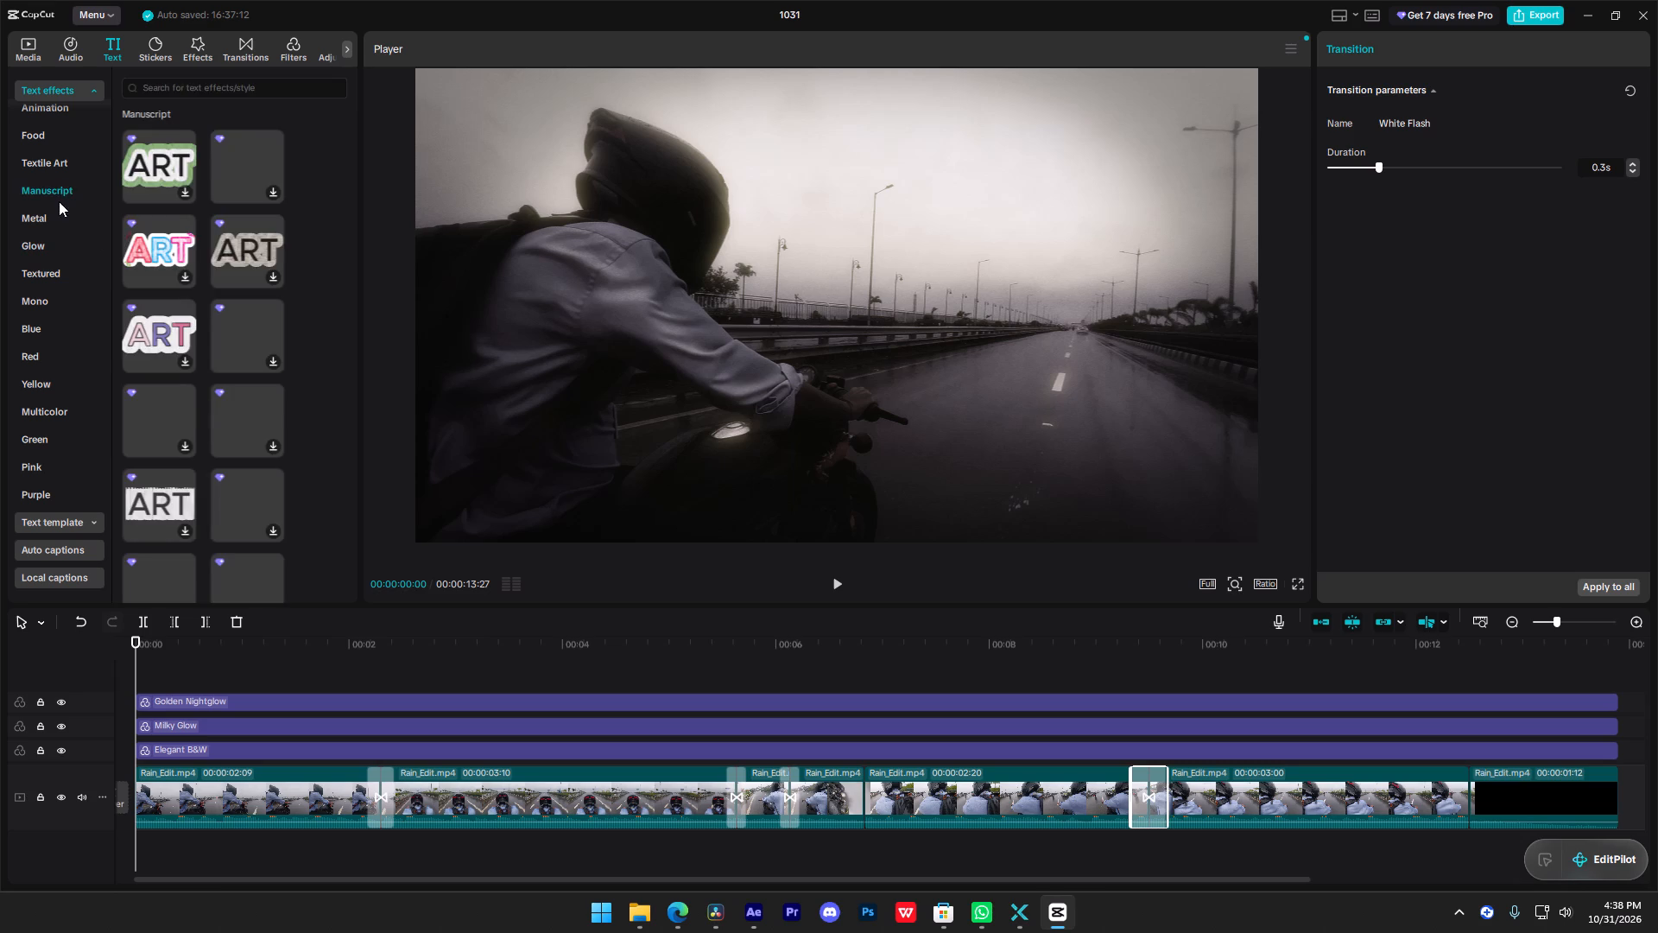
{"action": "scroll", "coordinate": [193, 253], "scroll_direction": "down", "scroll_amount": 4}
{"action": "left_click", "coordinate": [37, 132]}
{"action": "left_click", "coordinate": [66, 170]}
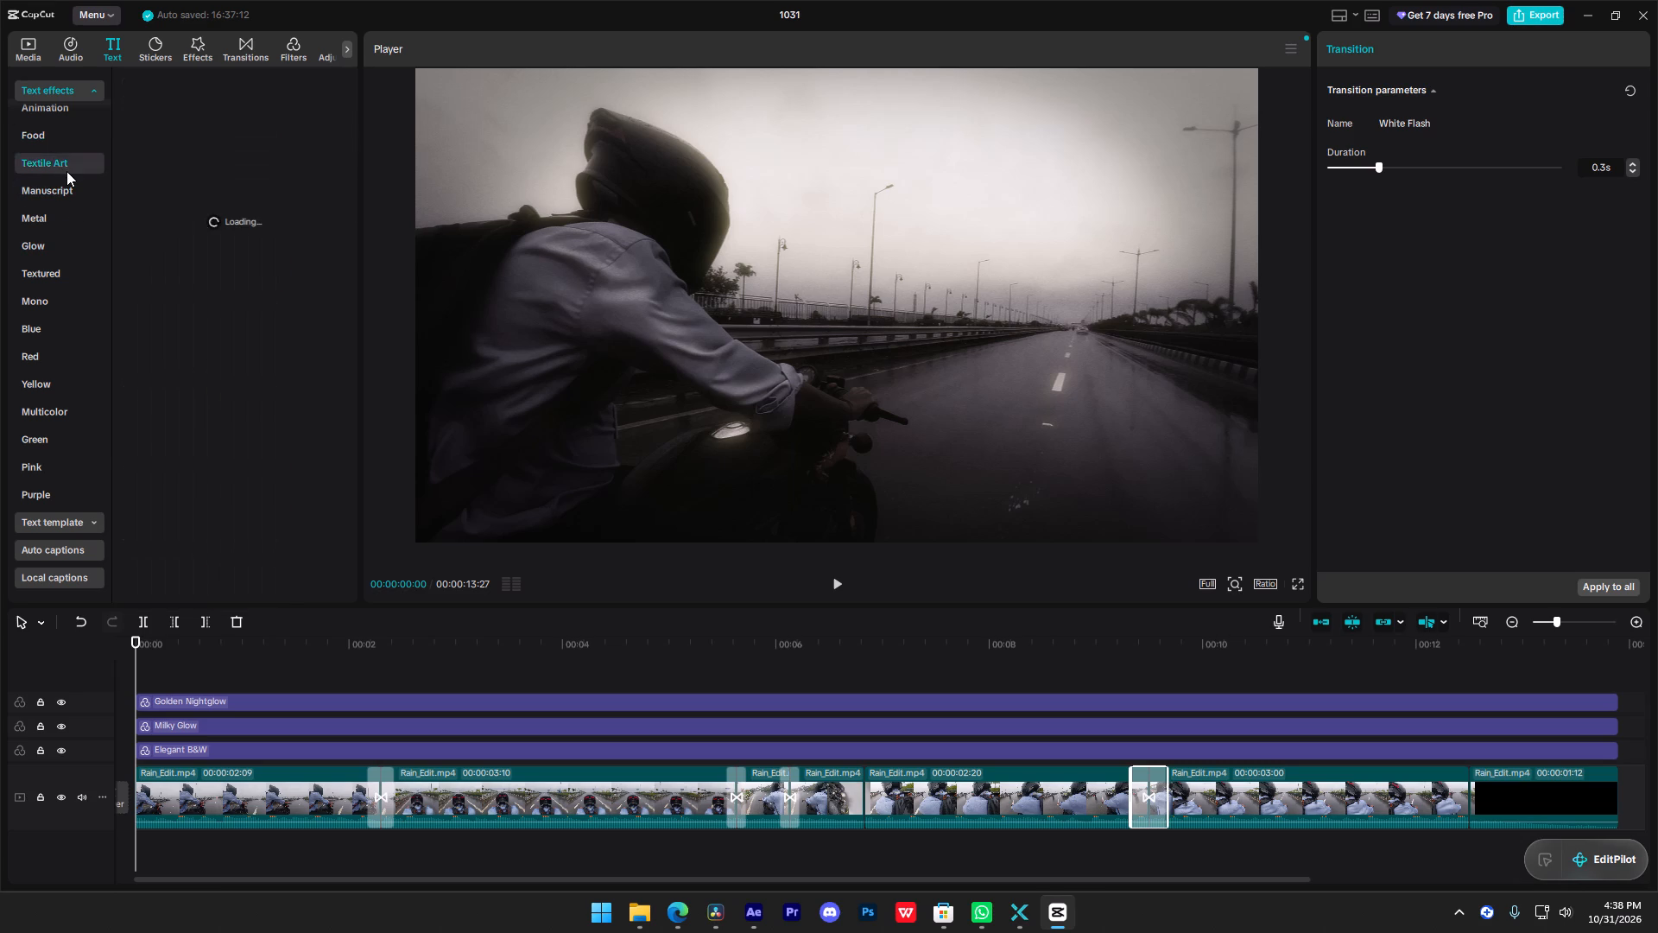
{"action": "scroll", "coordinate": [56, 287], "scroll_direction": "up", "scroll_amount": 11}
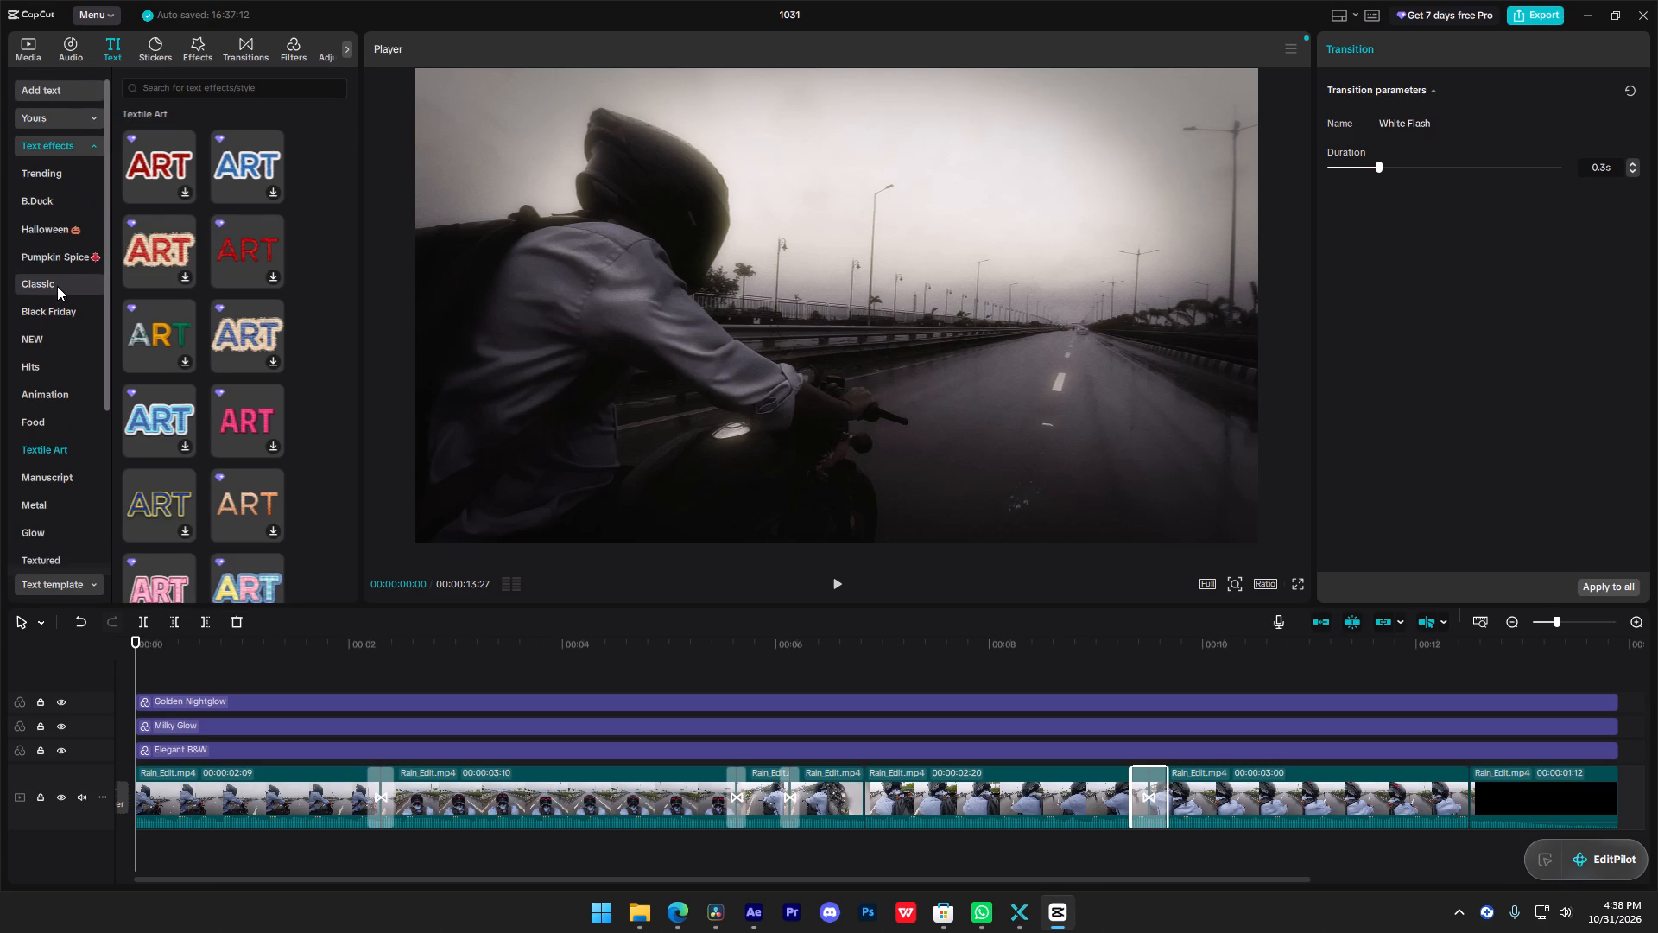
{"action": "left_click", "coordinate": [54, 175]}
{"action": "scroll", "coordinate": [256, 264], "scroll_direction": "down", "scroll_amount": 9}
{"action": "scroll", "coordinate": [101, 384], "scroll_direction": "down", "scroll_amount": 10}
Look through the Trending text templates and the remaining template categories for a suitable title.
{"action": "left_click", "coordinate": [77, 528]}
{"action": "scroll", "coordinate": [78, 514], "scroll_direction": "down", "scroll_amount": 5}
{"action": "scroll", "coordinate": [193, 450], "scroll_direction": "down", "scroll_amount": 20}
{"action": "scroll", "coordinate": [192, 469], "scroll_direction": "down", "scroll_amount": 6}
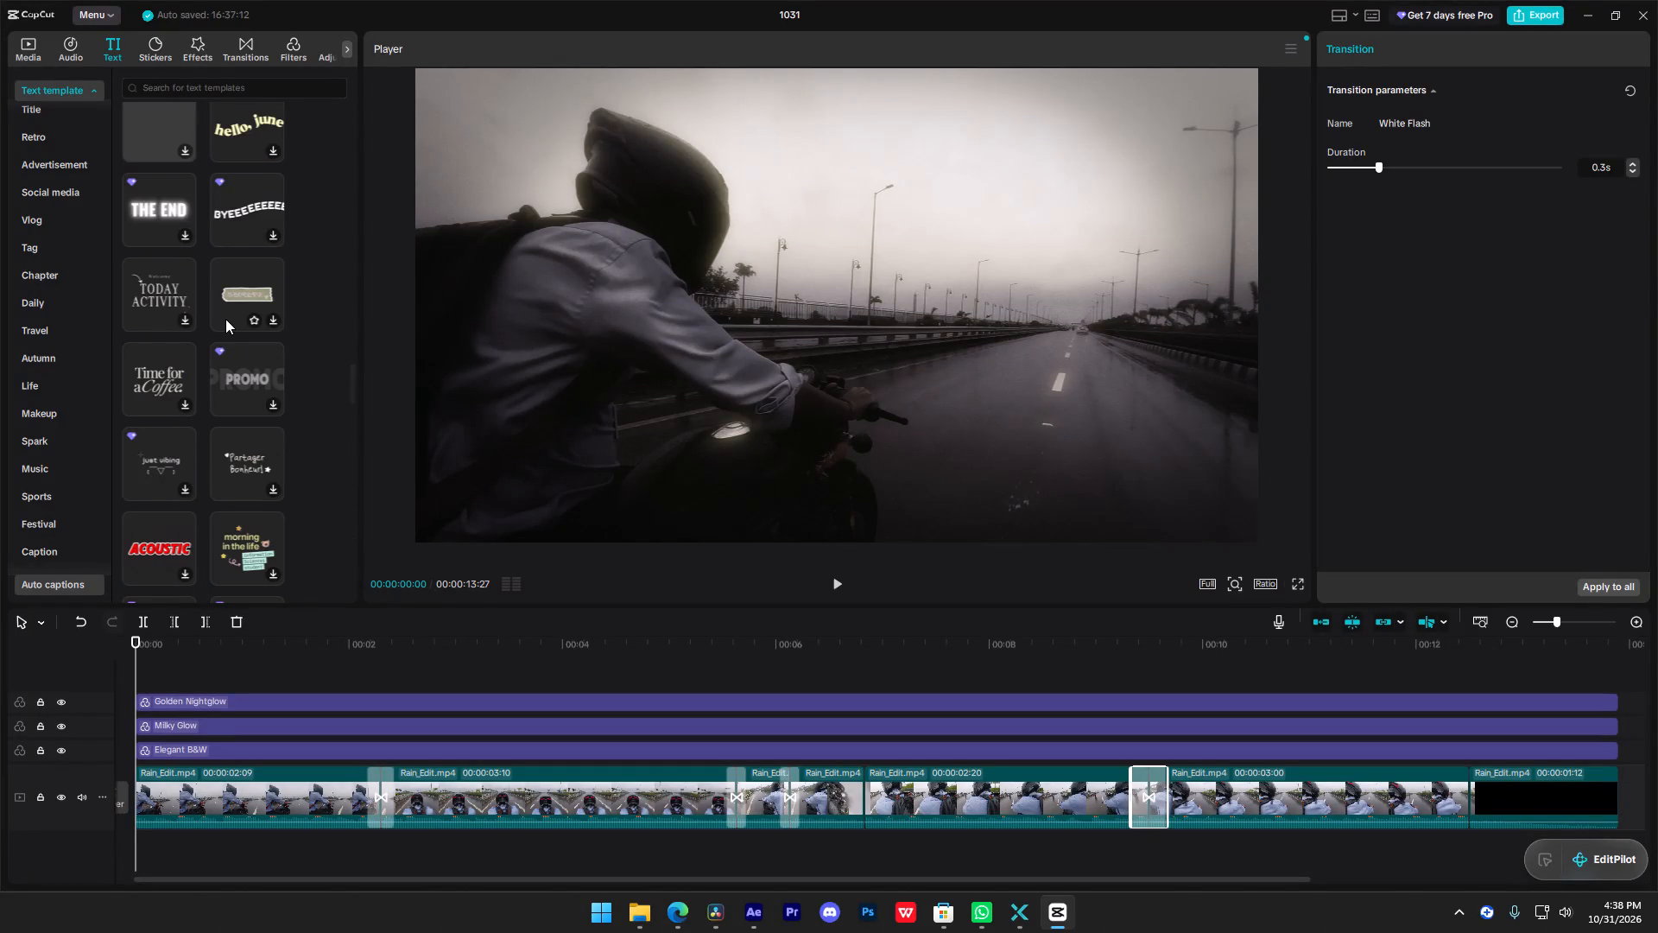
{"action": "scroll", "coordinate": [229, 319], "scroll_direction": "up", "scroll_amount": 1}
{"action": "scroll", "coordinate": [230, 333], "scroll_direction": "up", "scroll_amount": 20}
{"action": "scroll", "coordinate": [230, 333], "scroll_direction": "up", "scroll_amount": 8}
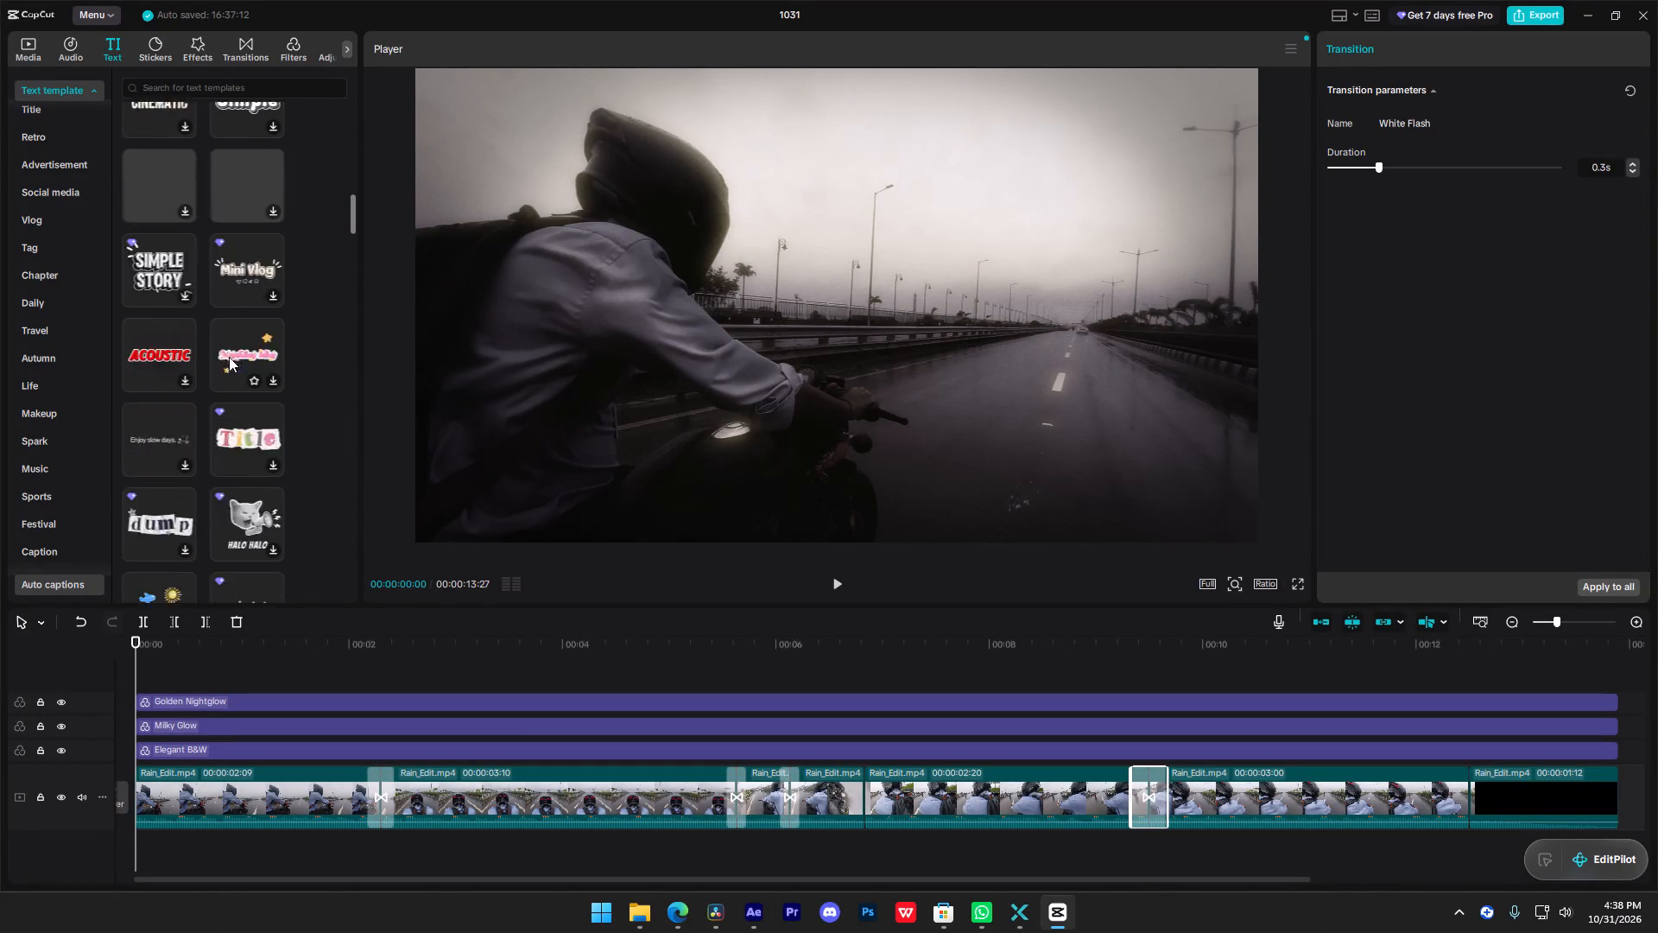
{"action": "scroll", "coordinate": [229, 357], "scroll_direction": "up", "scroll_amount": 2}
{"action": "scroll", "coordinate": [165, 388], "scroll_direction": "up", "scroll_amount": 20}
{"action": "scroll", "coordinate": [165, 388], "scroll_direction": "up", "scroll_amount": 1}
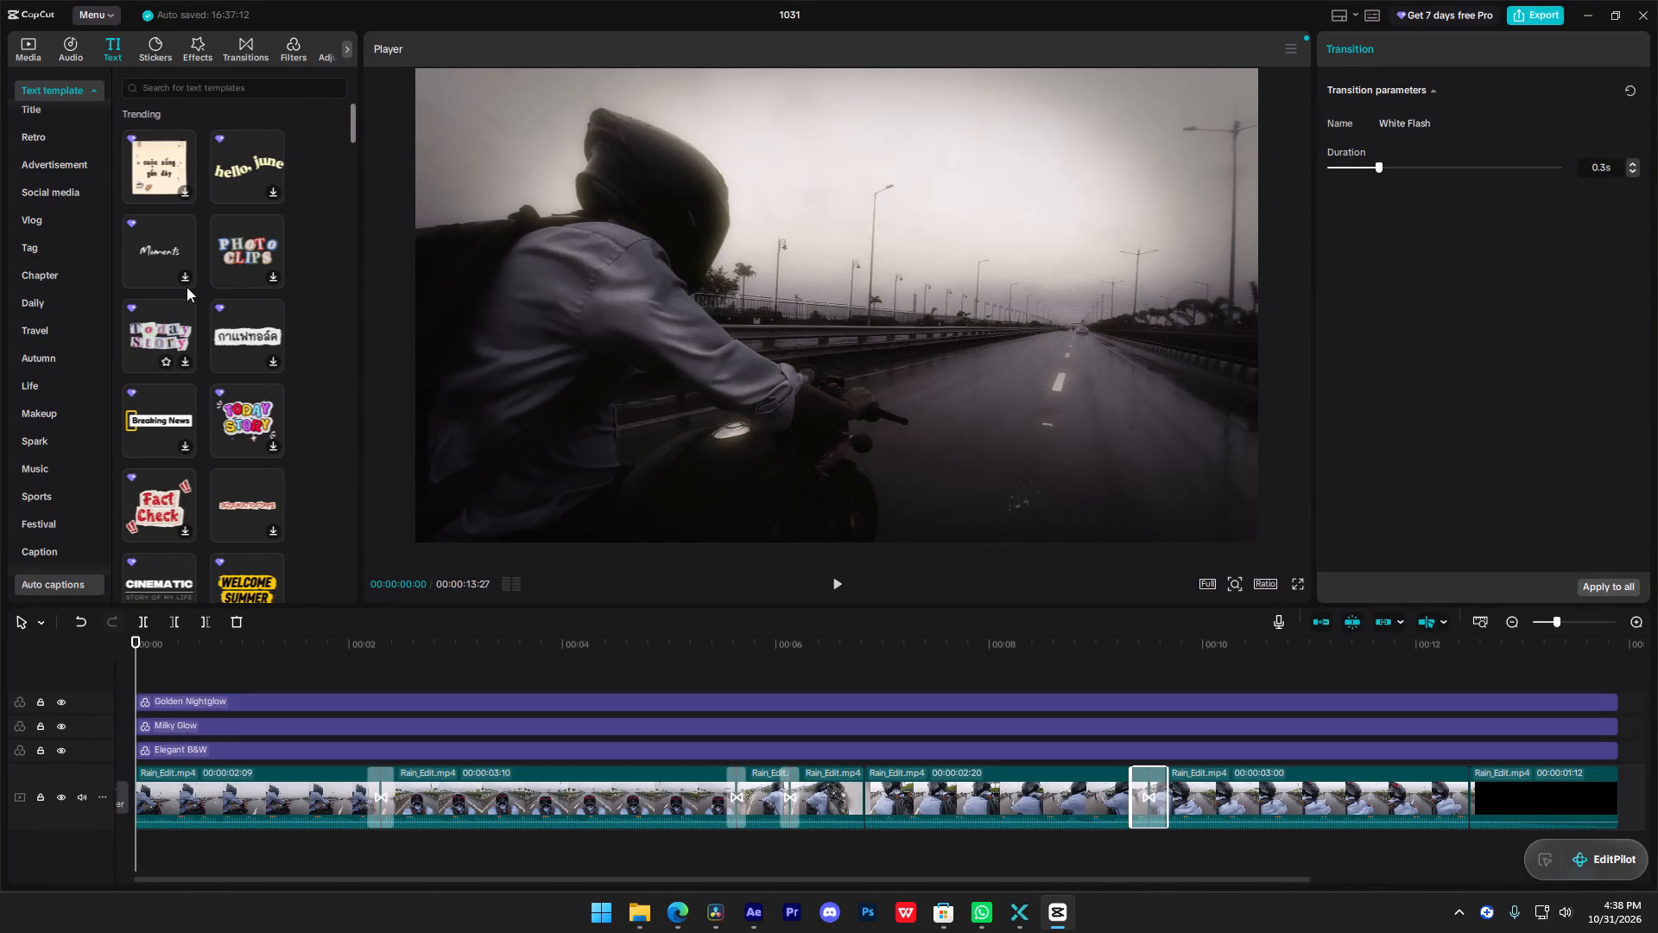
{"action": "scroll", "coordinate": [236, 327], "scroll_direction": "down", "scroll_amount": 18}
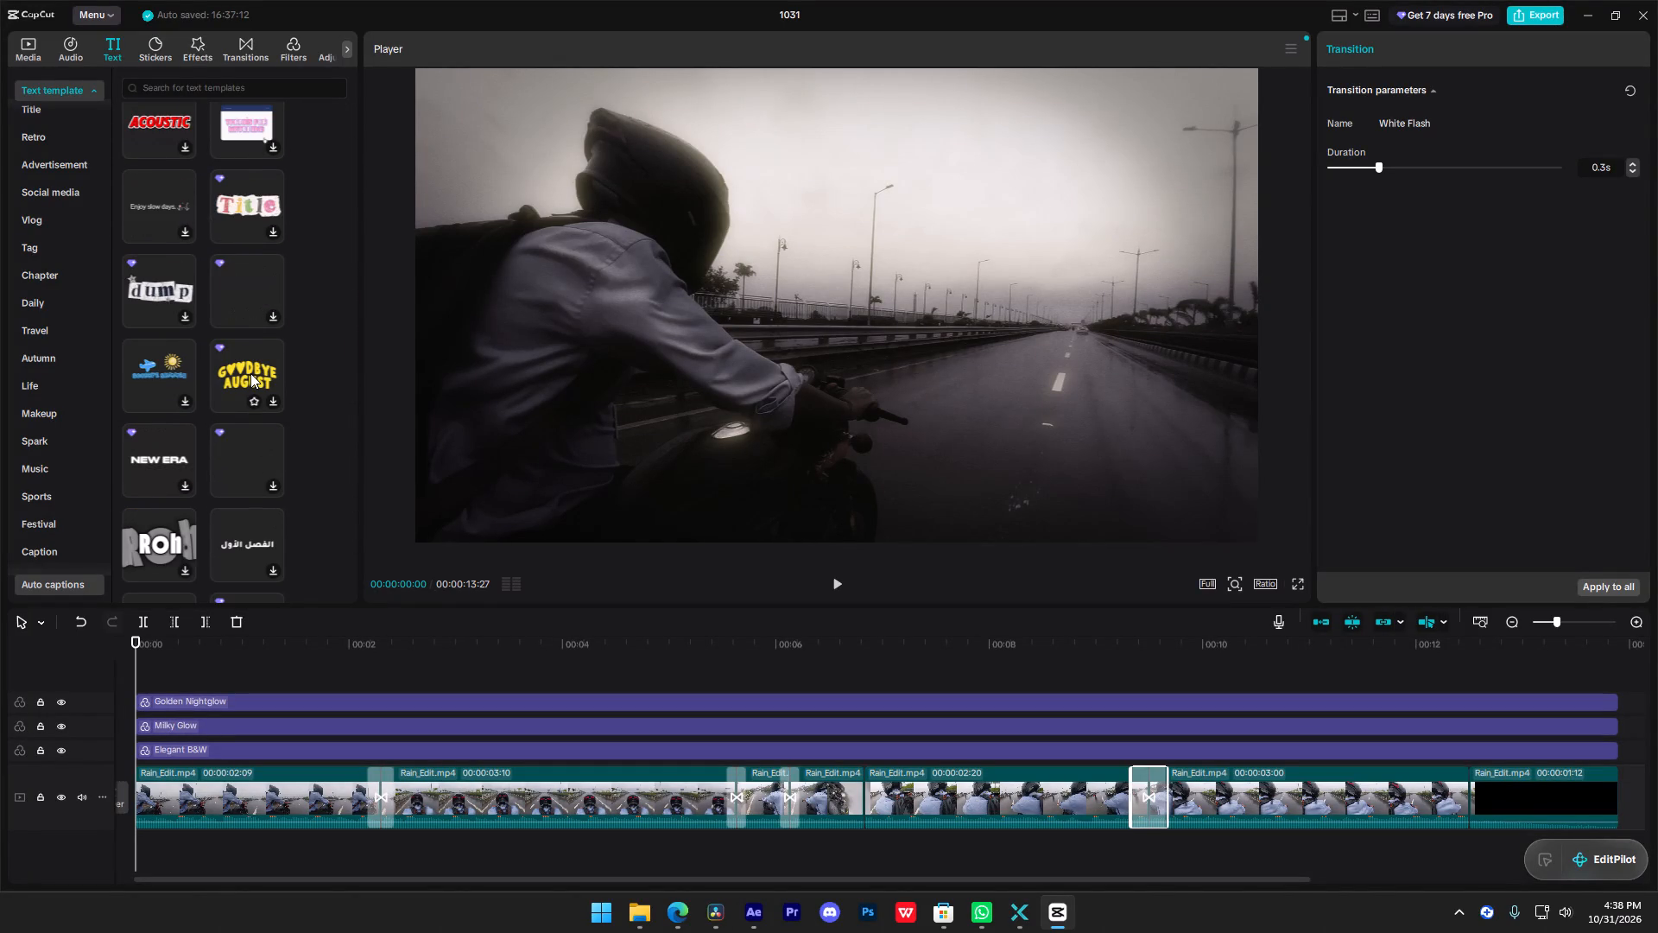
{"action": "scroll", "coordinate": [250, 373], "scroll_direction": "down", "scroll_amount": 11}
{"action": "scroll", "coordinate": [247, 345], "scroll_direction": "up", "scroll_amount": 4}
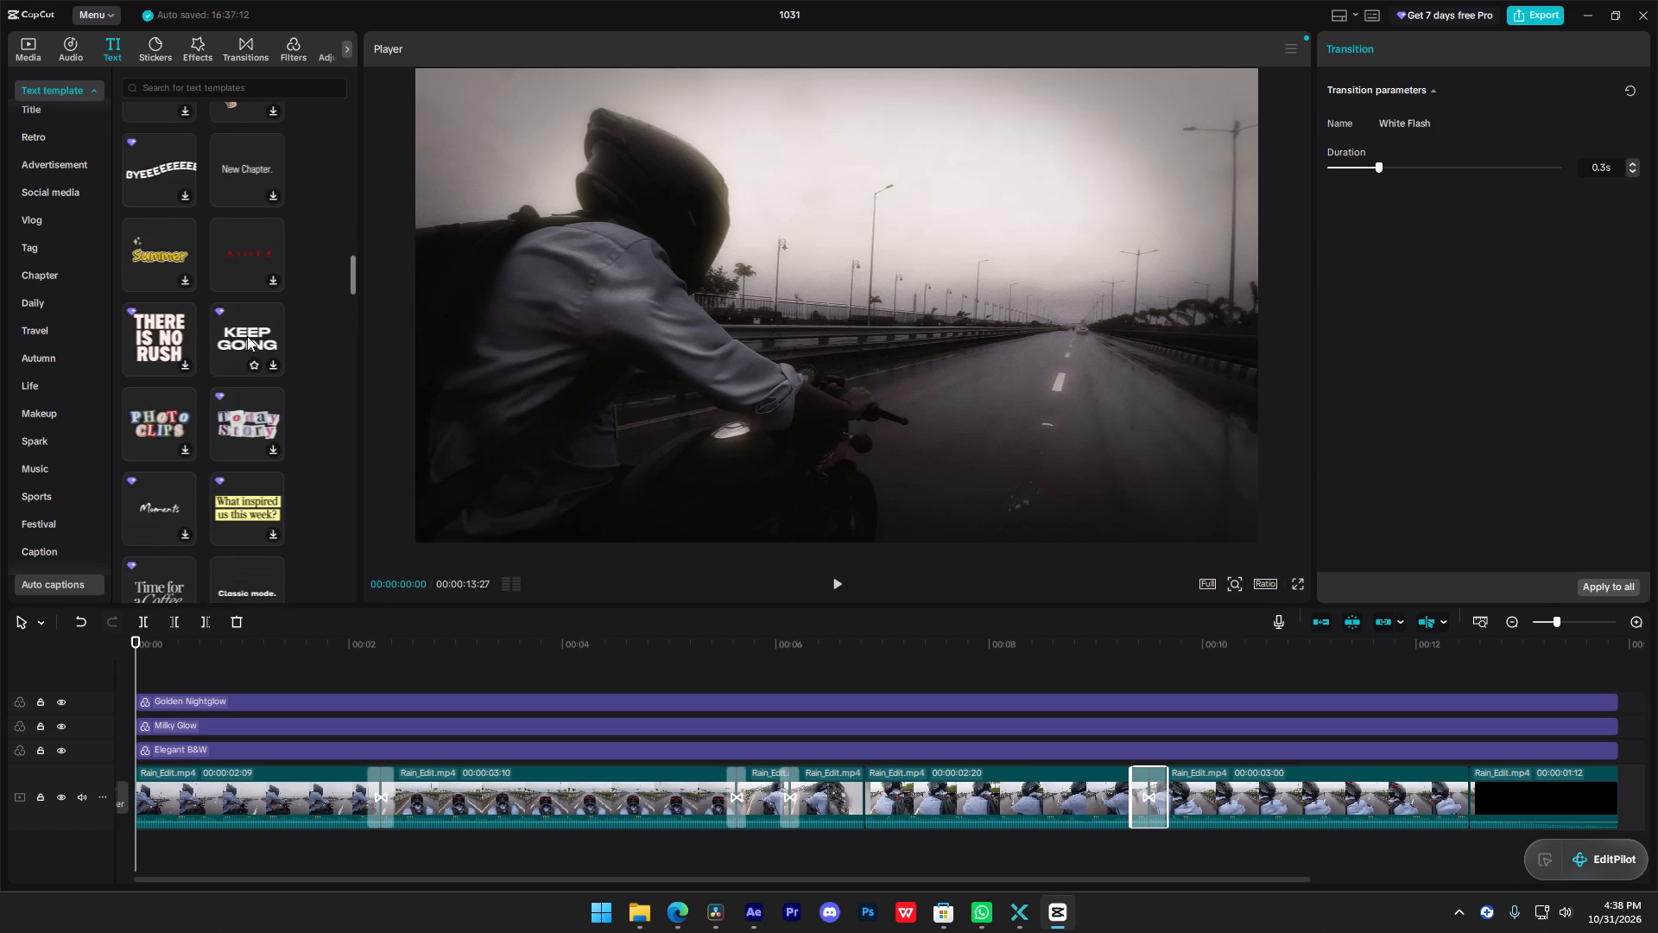
{"action": "scroll", "coordinate": [240, 343], "scroll_direction": "down", "scroll_amount": 4}
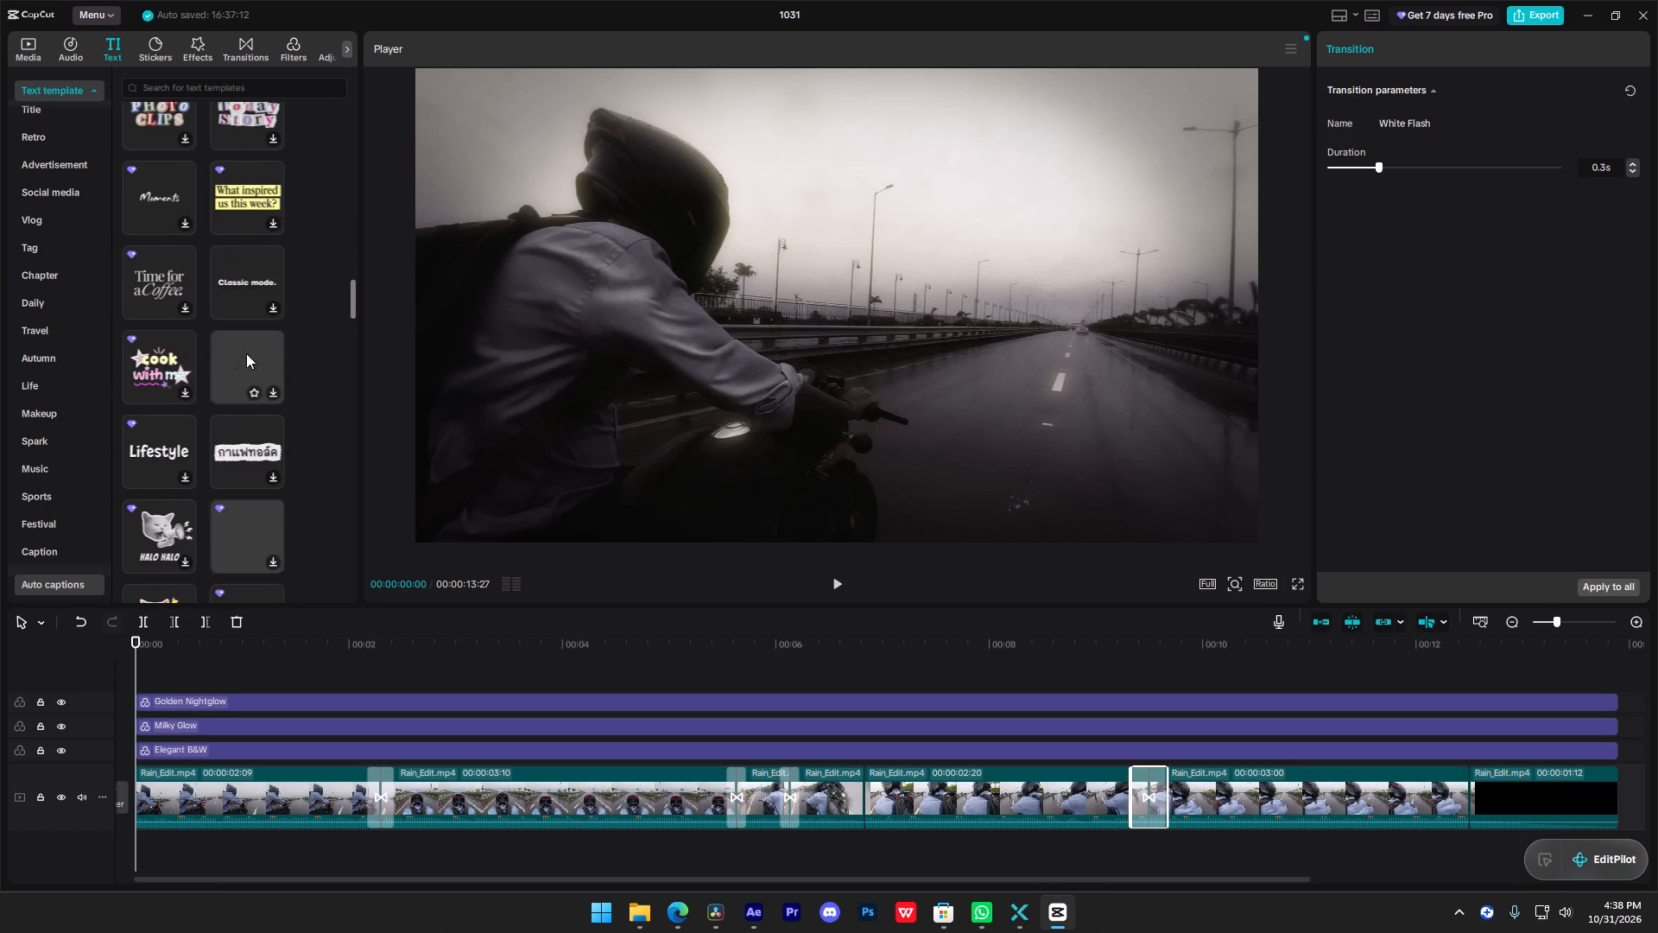
{"action": "scroll", "coordinate": [106, 436], "scroll_direction": "down", "scroll_amount": 20}
{"action": "scroll", "coordinate": [106, 436], "scroll_direction": "down", "scroll_amount": 2}
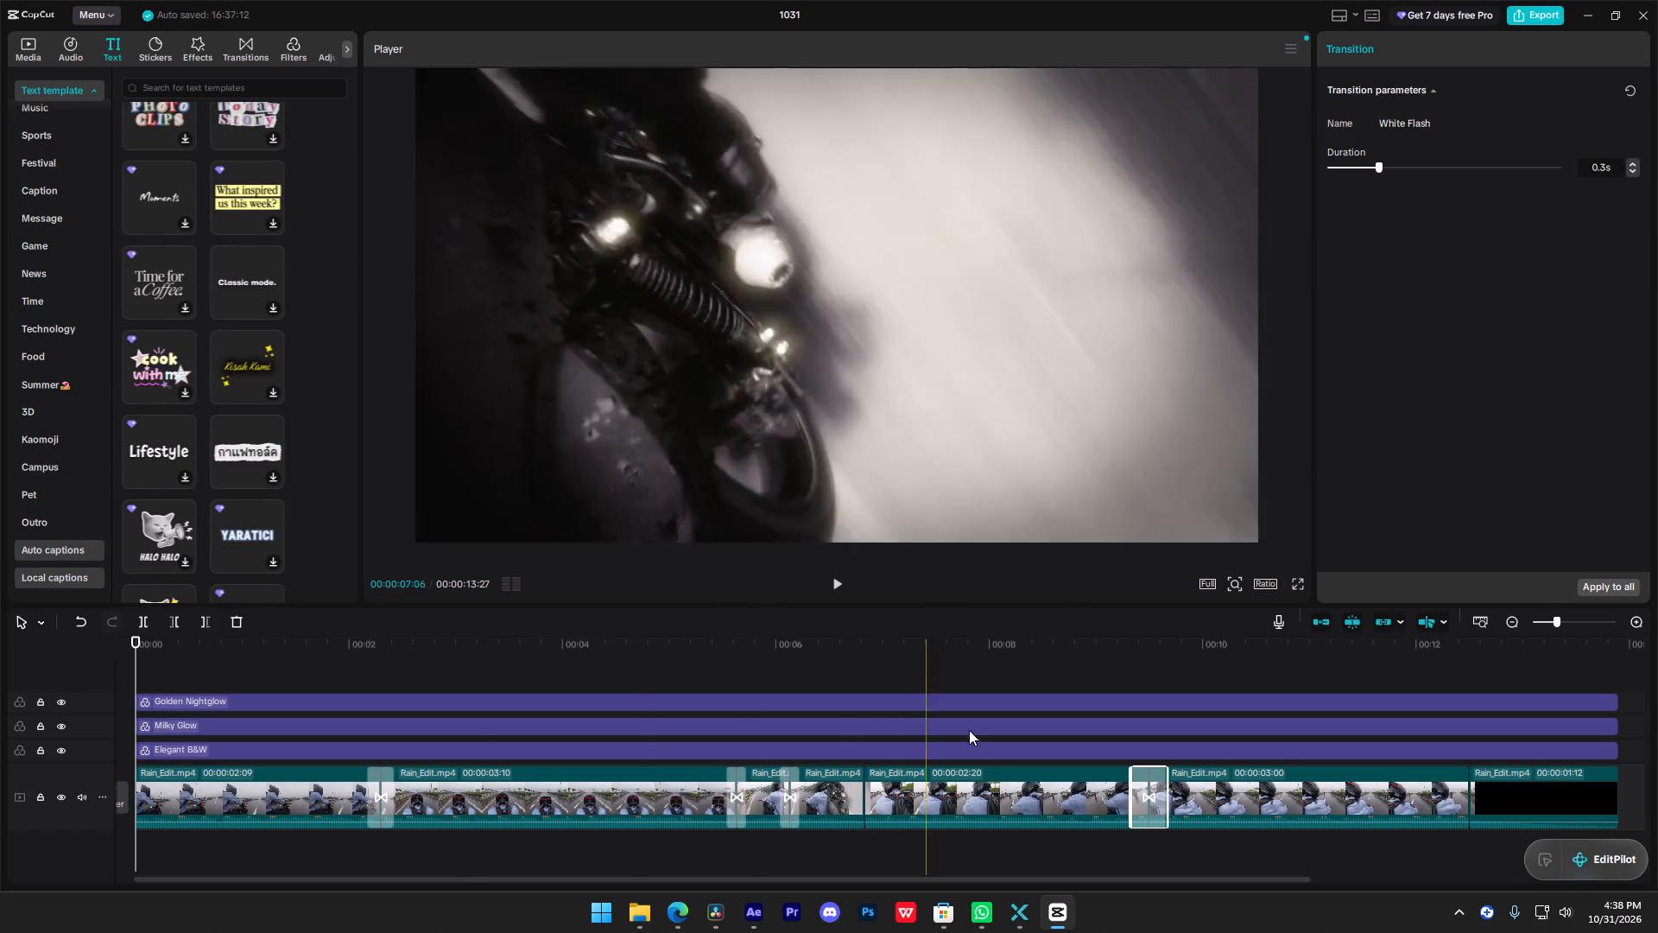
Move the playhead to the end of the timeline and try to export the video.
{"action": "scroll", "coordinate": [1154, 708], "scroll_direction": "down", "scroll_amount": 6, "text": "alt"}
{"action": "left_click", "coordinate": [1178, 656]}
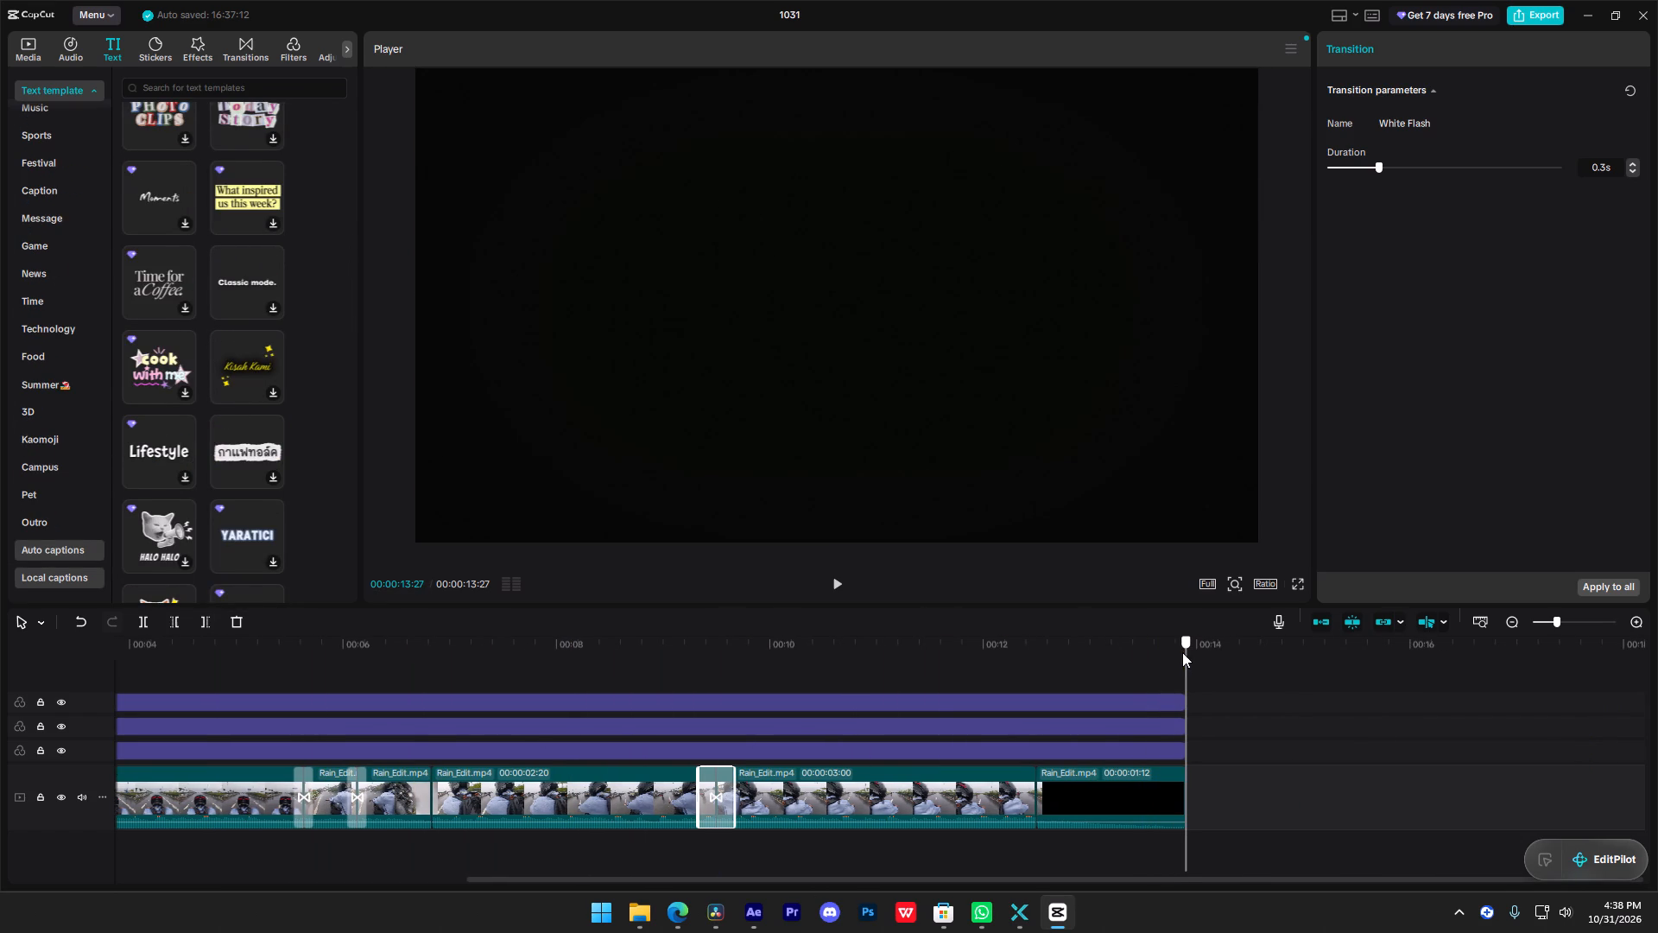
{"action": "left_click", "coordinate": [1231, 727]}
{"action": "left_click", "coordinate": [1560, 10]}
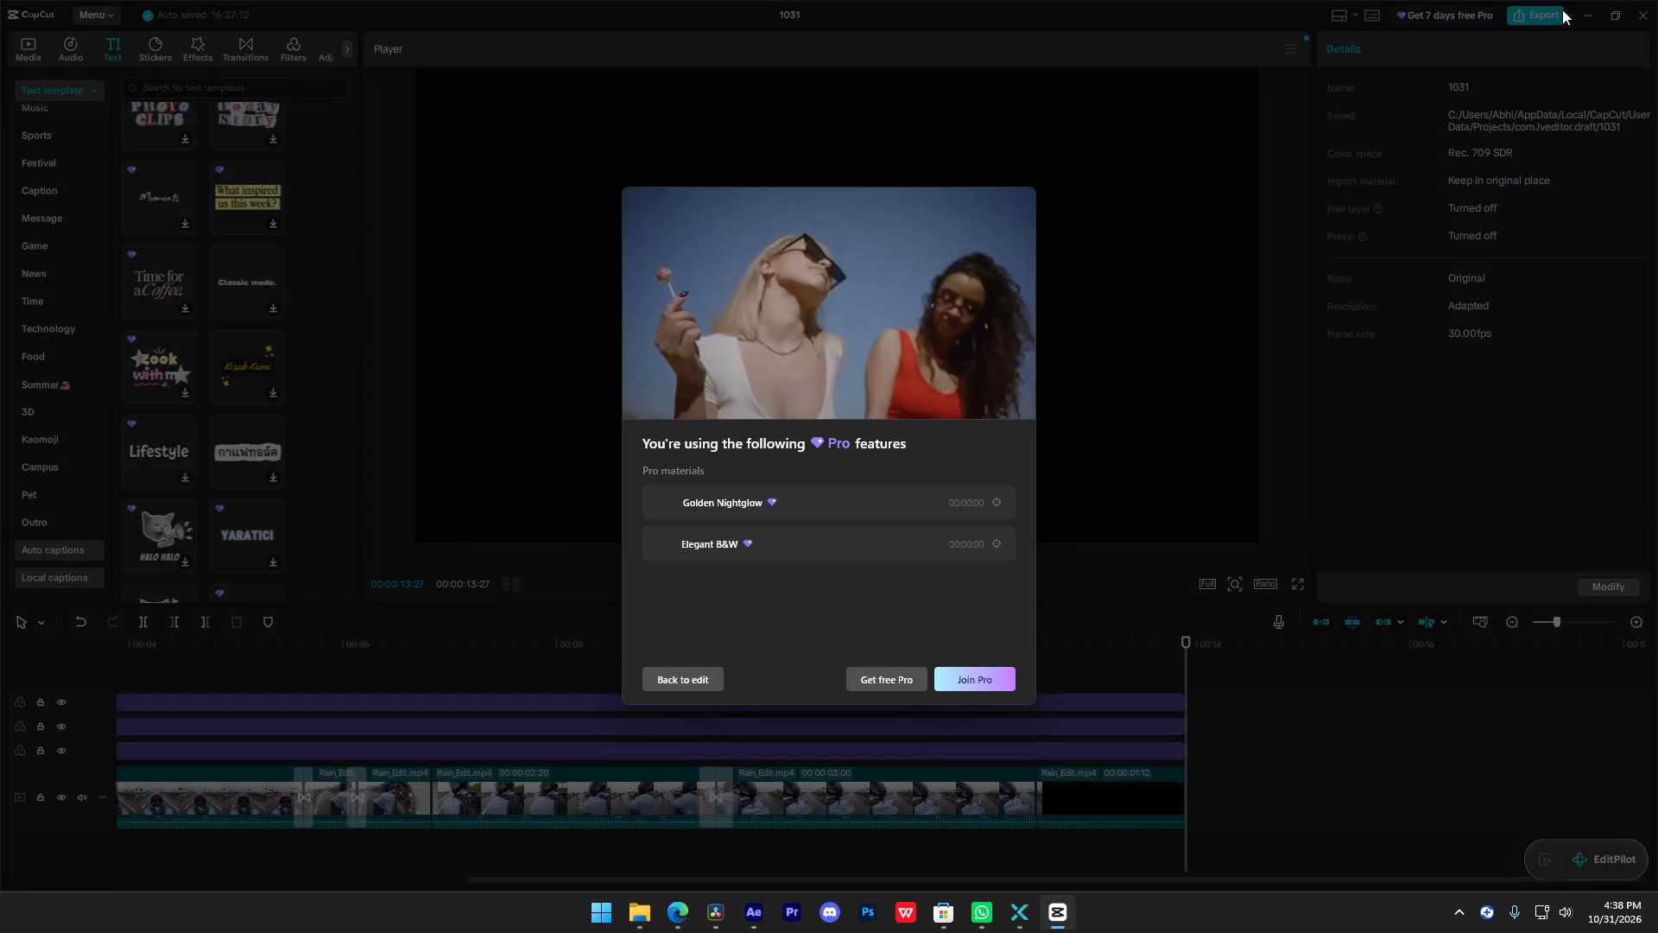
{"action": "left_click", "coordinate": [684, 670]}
Return the playhead to the start of the timeline and hide the Golden Nightglow filter track.
{"action": "scroll", "coordinate": [456, 665], "scroll_direction": "down", "scroll_amount": 4, "text": "alt"}
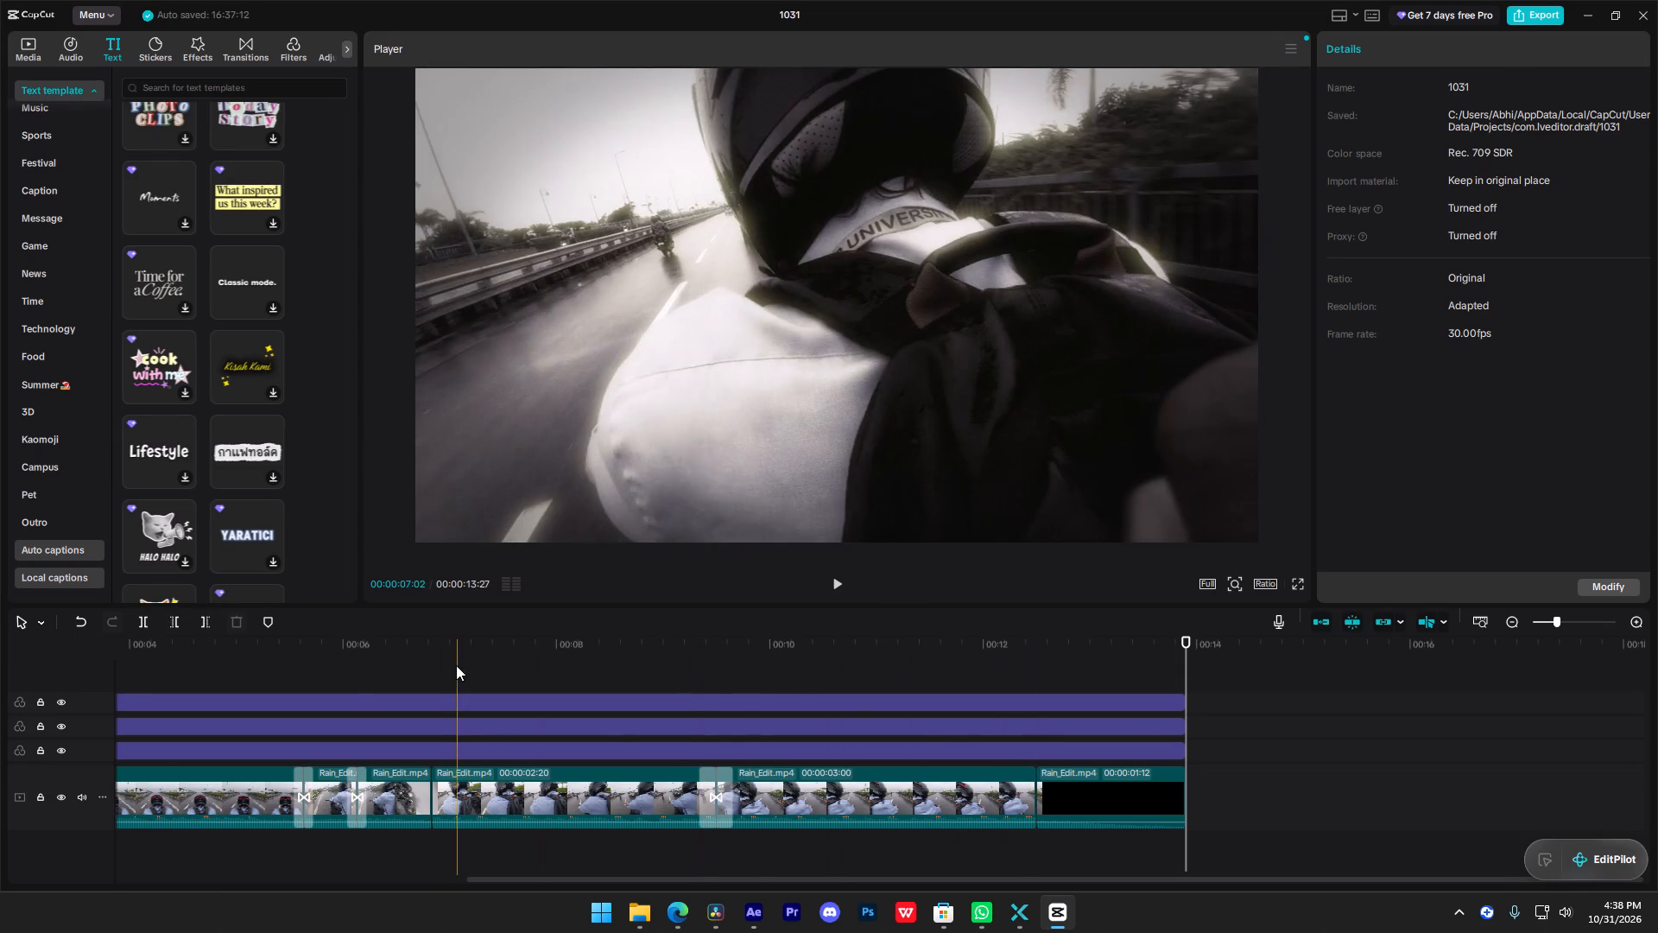
{"action": "scroll", "coordinate": [456, 665], "scroll_direction": "down", "scroll_amount": 1, "text": "alt"}
{"action": "left_click_drag", "start_coordinate": [445, 649], "coordinate": [0, 644]}
{"action": "left_click", "coordinate": [266, 707]}
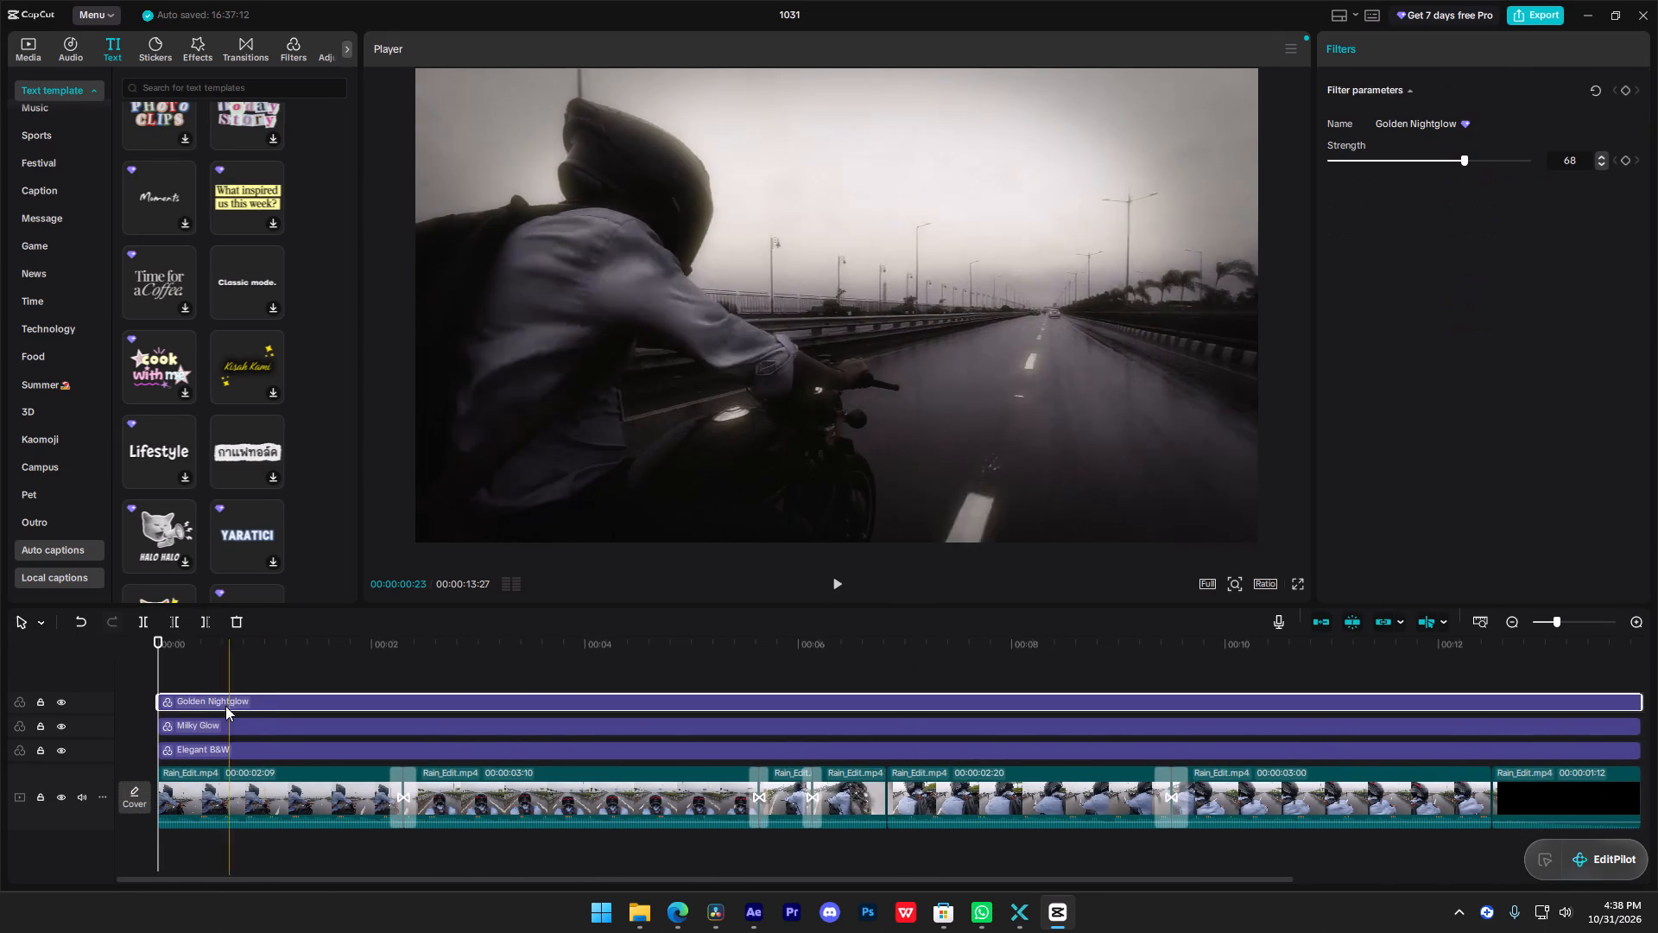
{"action": "left_click", "coordinate": [61, 699]}
{"action": "left_click", "coordinate": [61, 699]}
{"action": "left_click", "coordinate": [61, 699]}
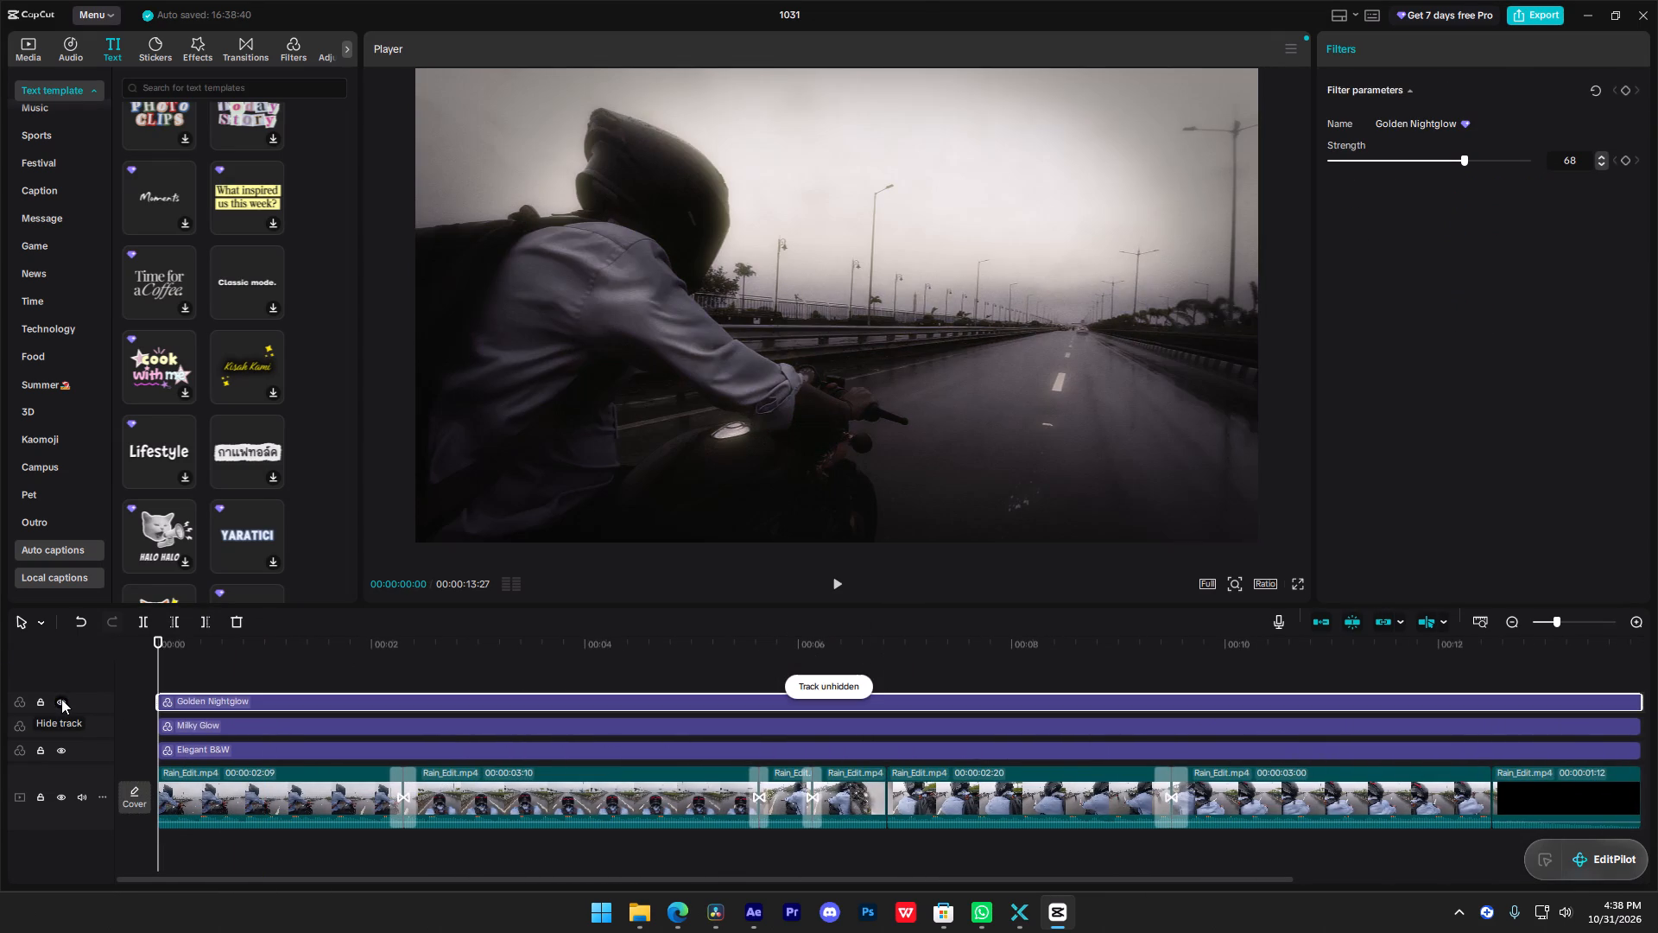
{"action": "left_click", "coordinate": [61, 702]}
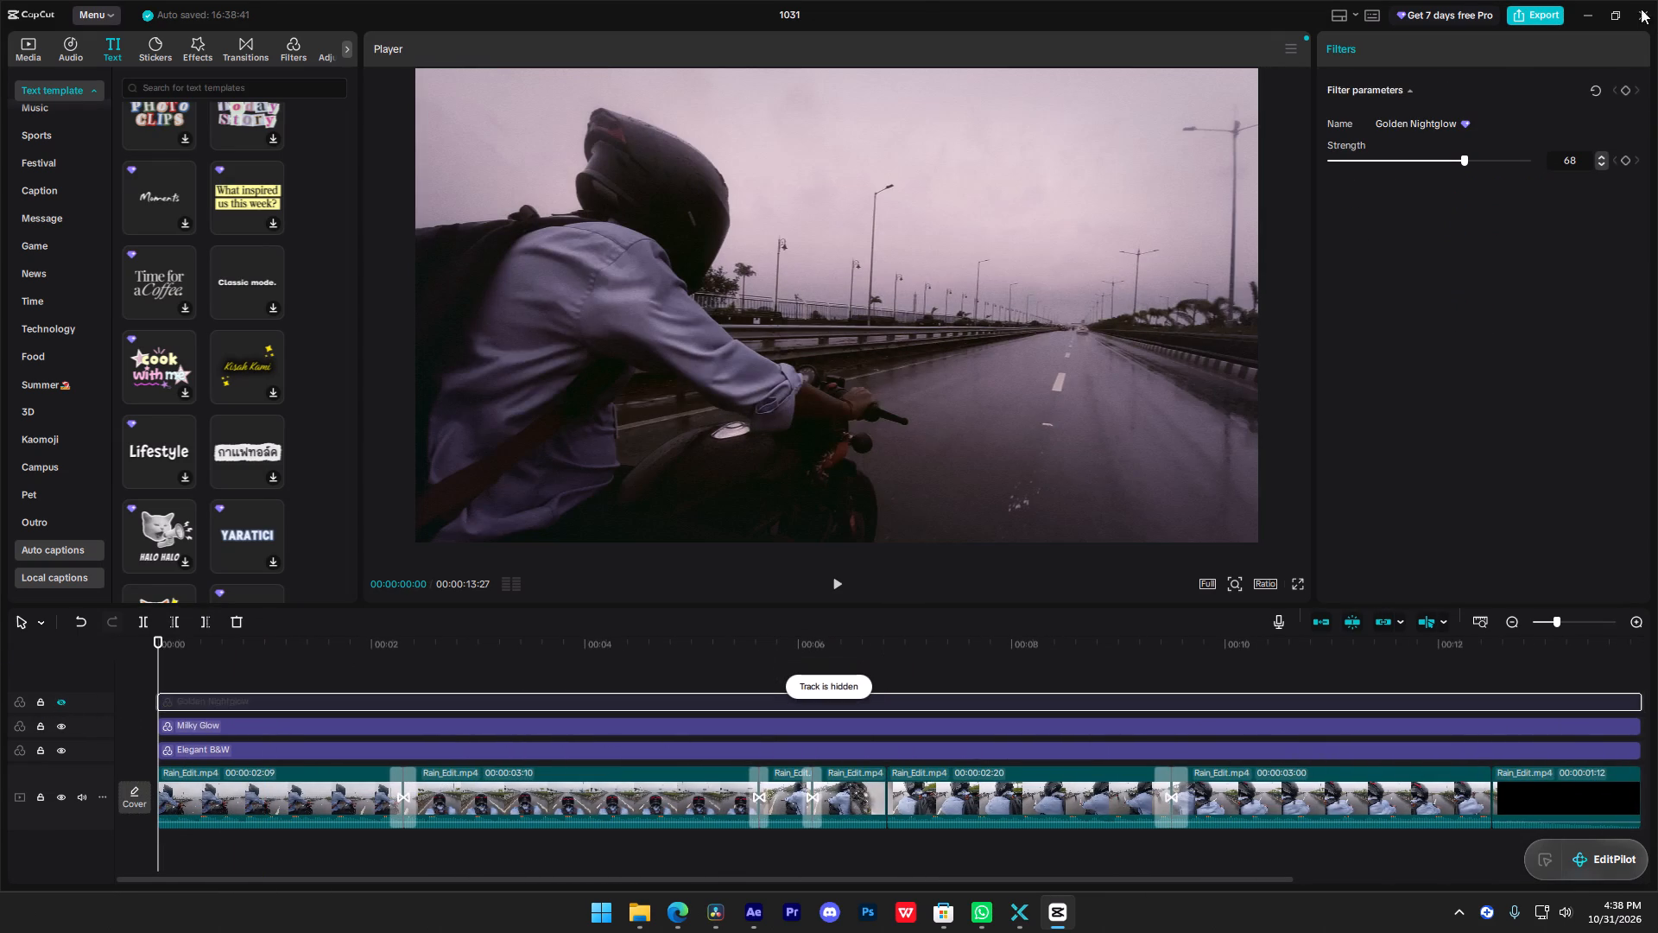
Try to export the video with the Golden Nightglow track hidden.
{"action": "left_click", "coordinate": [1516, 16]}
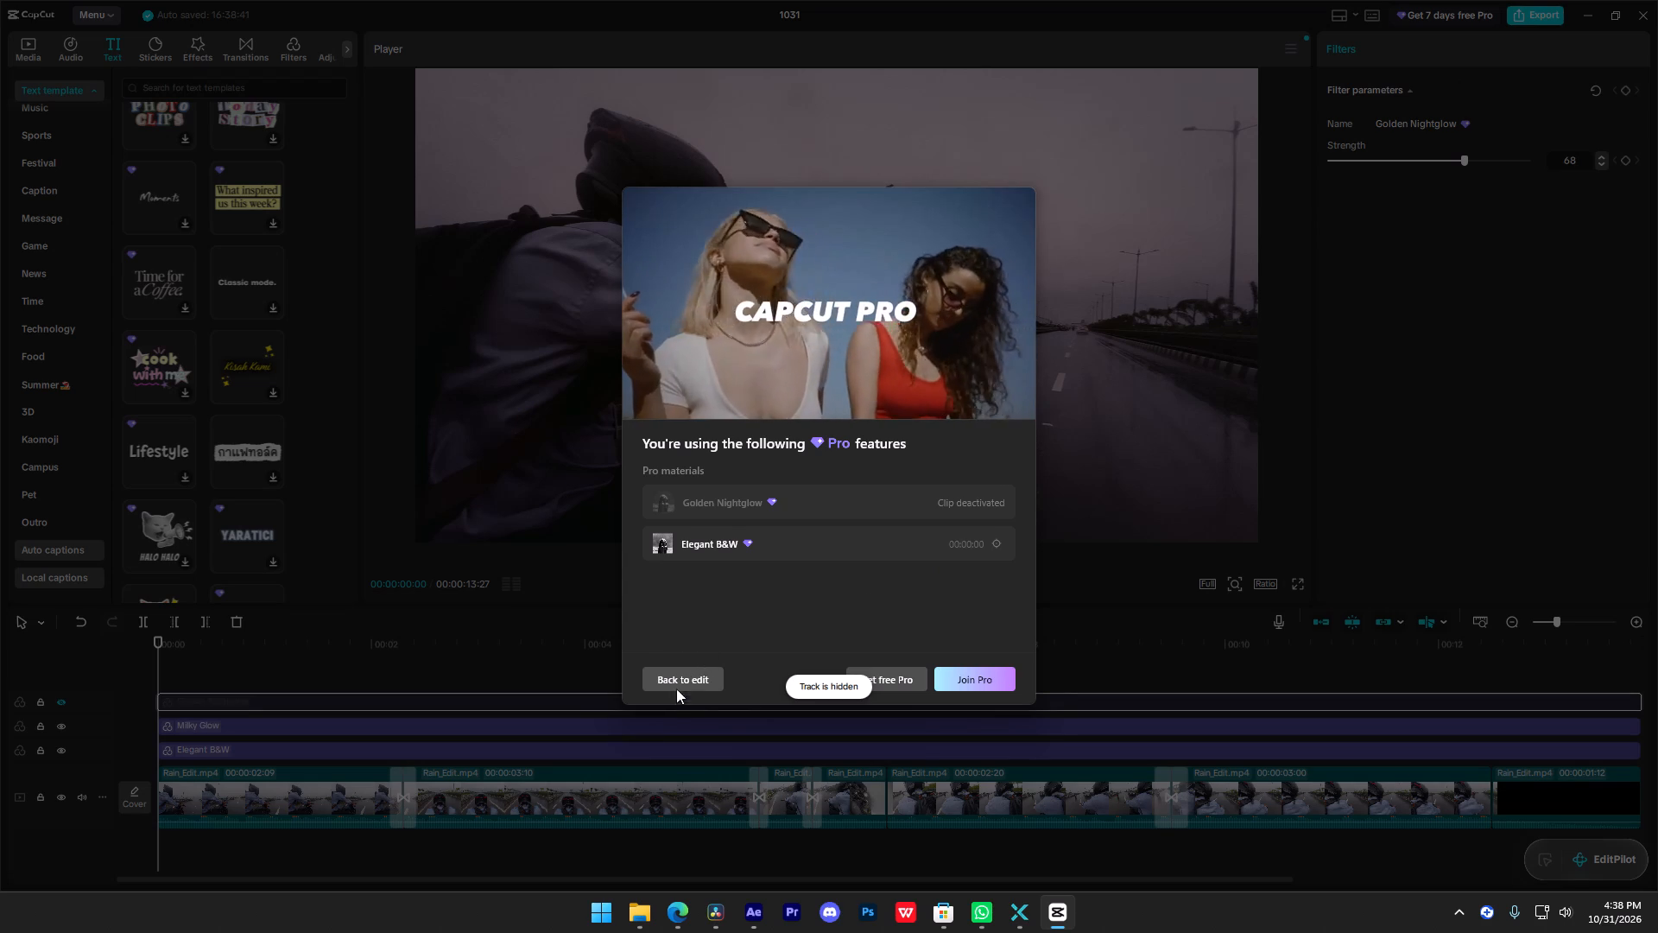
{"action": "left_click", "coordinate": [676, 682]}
Hide the Elegant B&W filter track.
{"action": "left_click", "coordinate": [58, 751]}
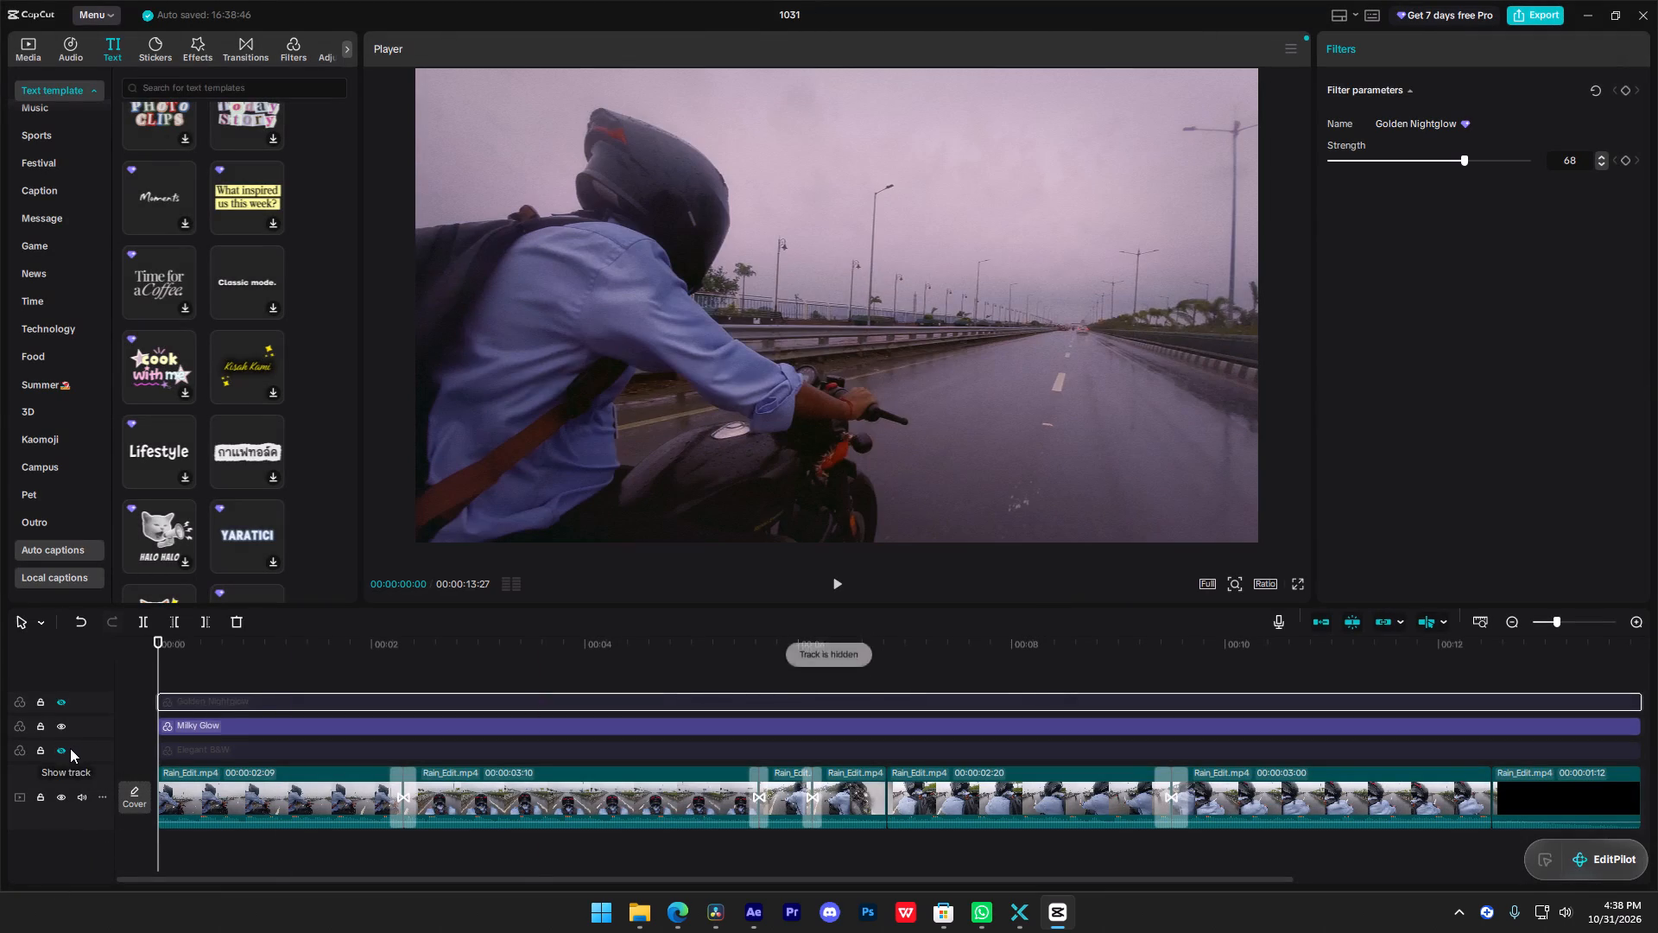
{"action": "left_click", "coordinate": [74, 745]}
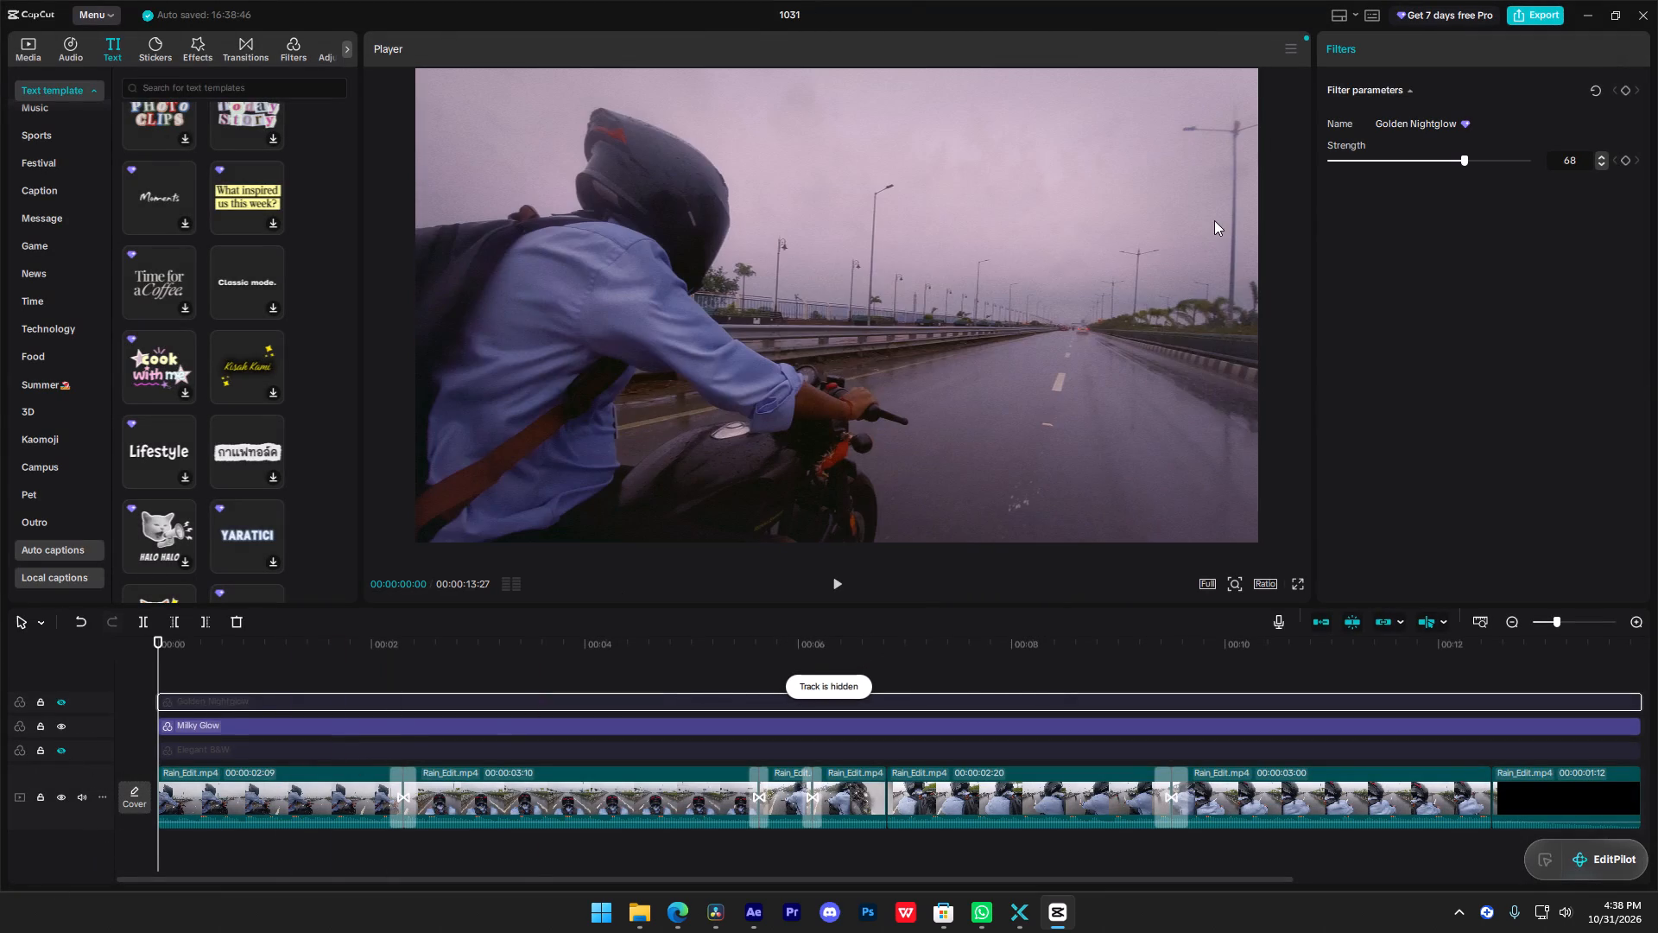
Export the video 1031 at 4K resolution, pause the exported preview and close the sharing dialog without sharing.
{"action": "left_click", "coordinate": [1529, 16]}
{"action": "left_click", "coordinate": [968, 356]}
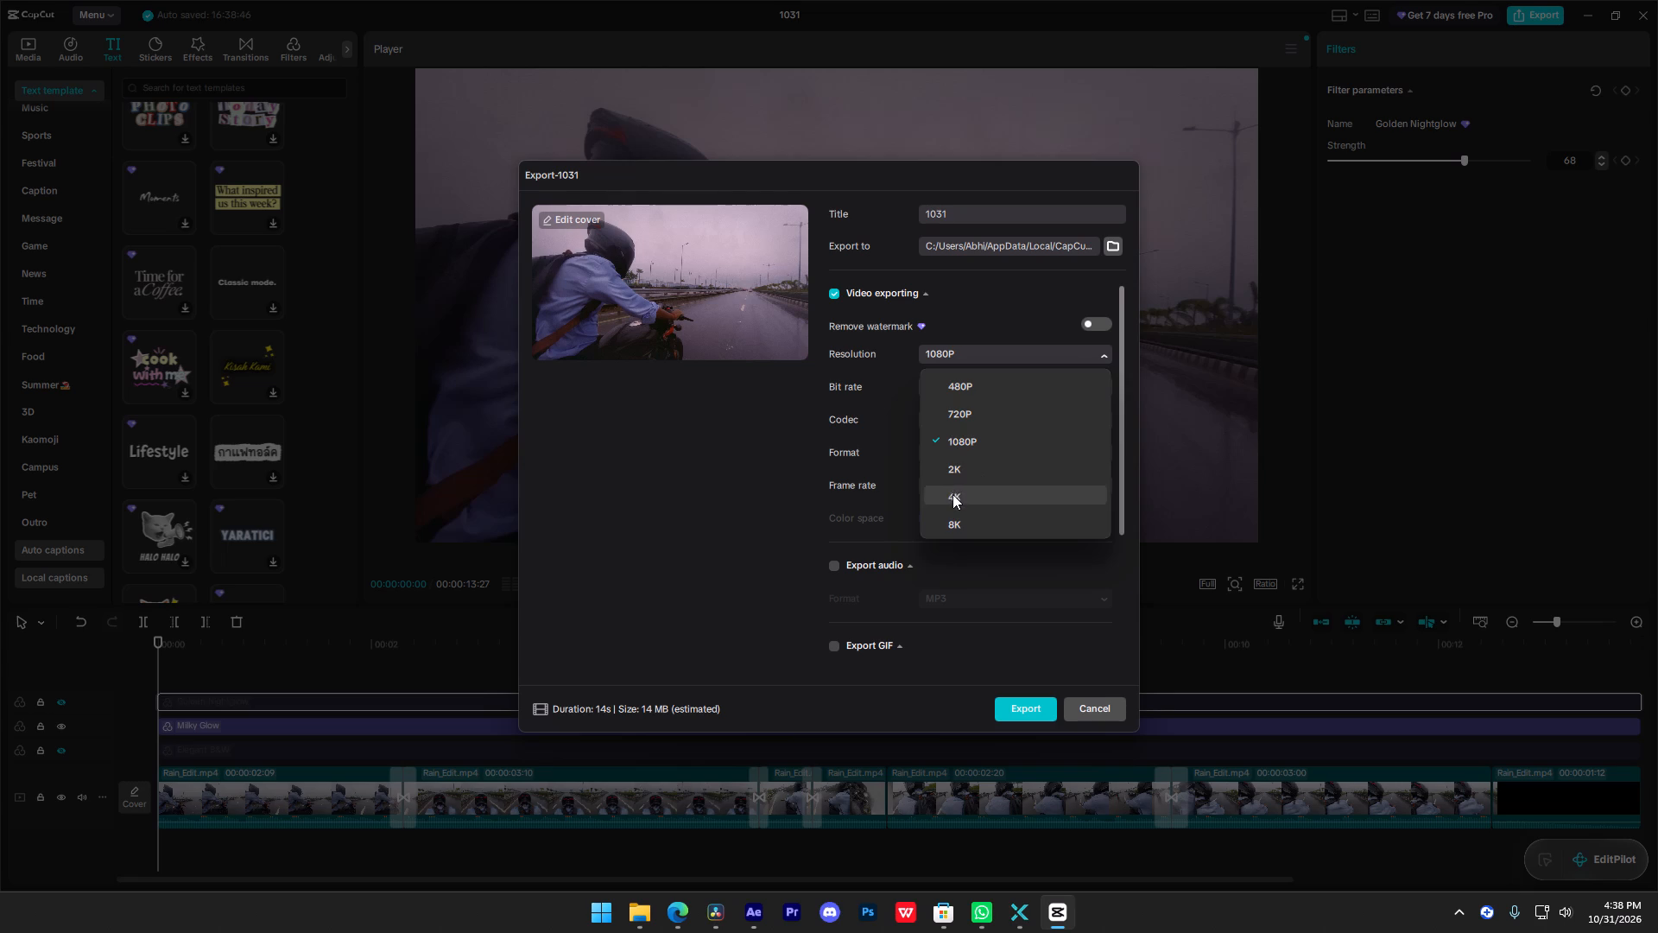
{"action": "left_click", "coordinate": [952, 494]}
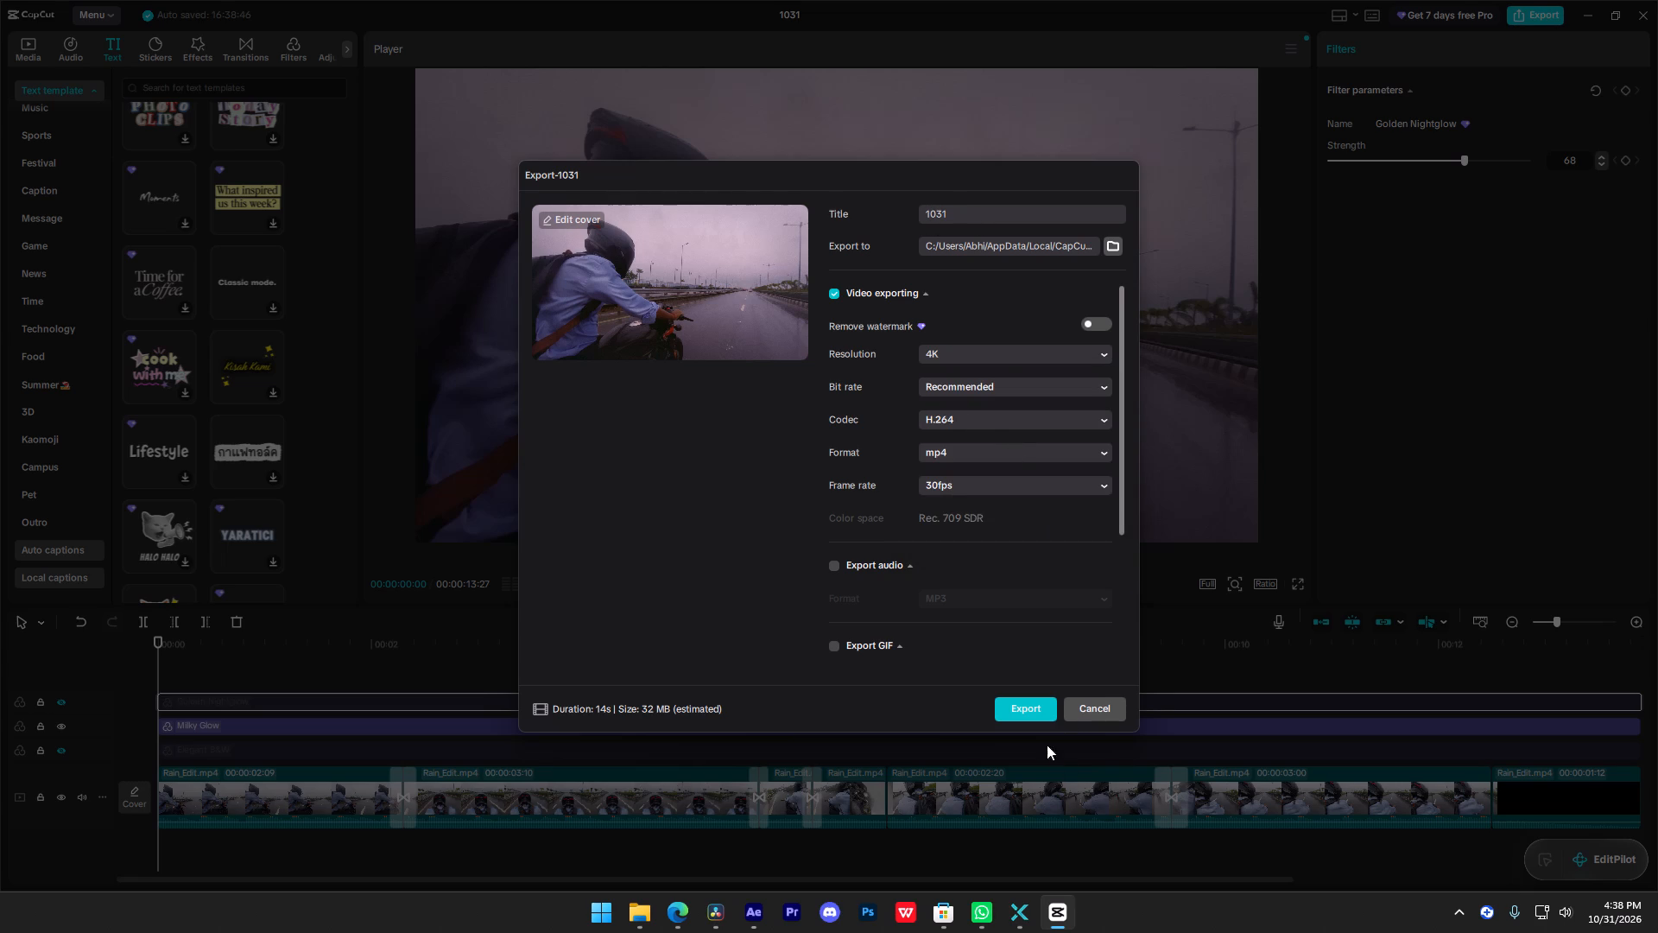
{"action": "left_click", "coordinate": [1019, 719]}
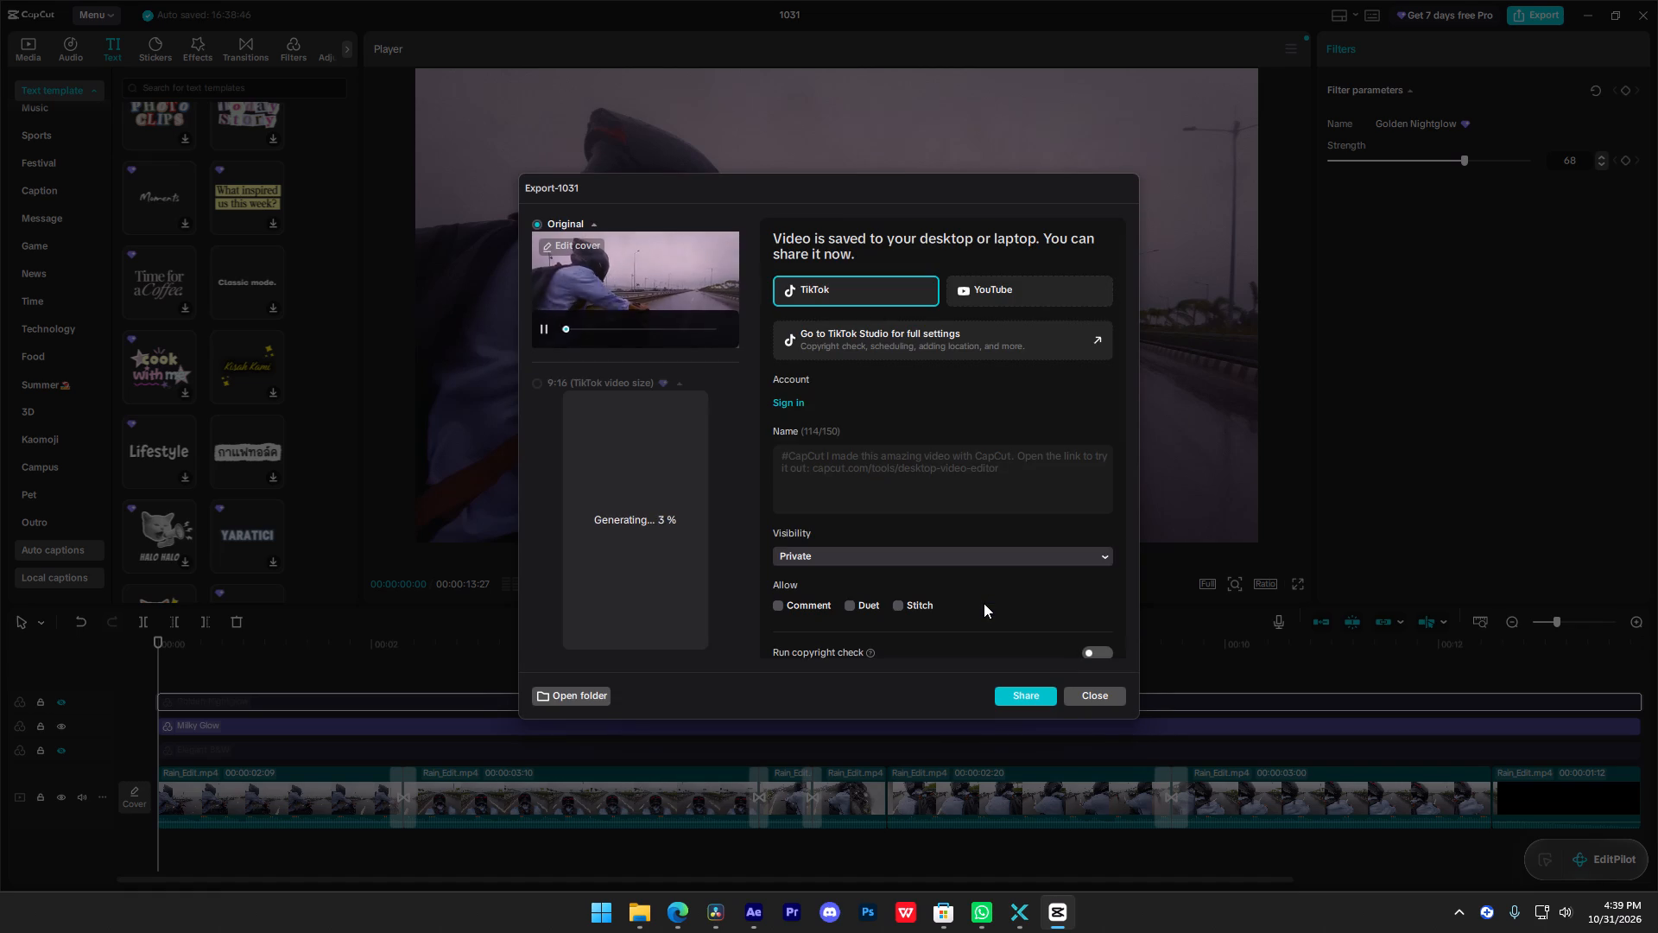
{"action": "left_click", "coordinate": [545, 321]}
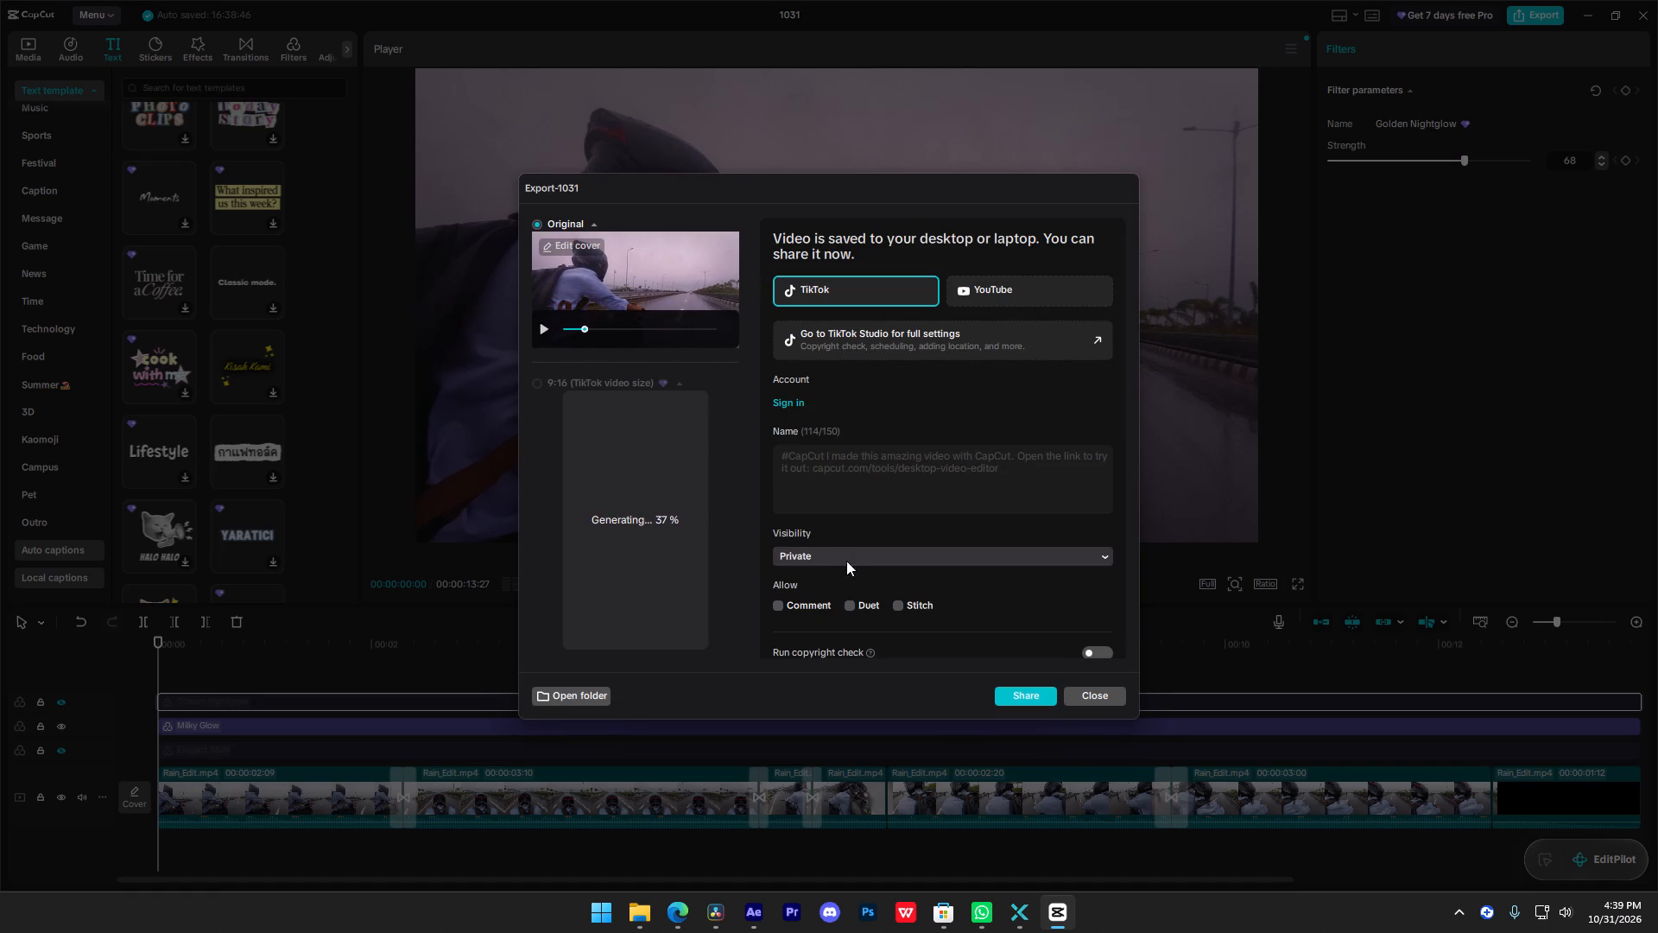
{"action": "left_click", "coordinate": [1082, 690]}
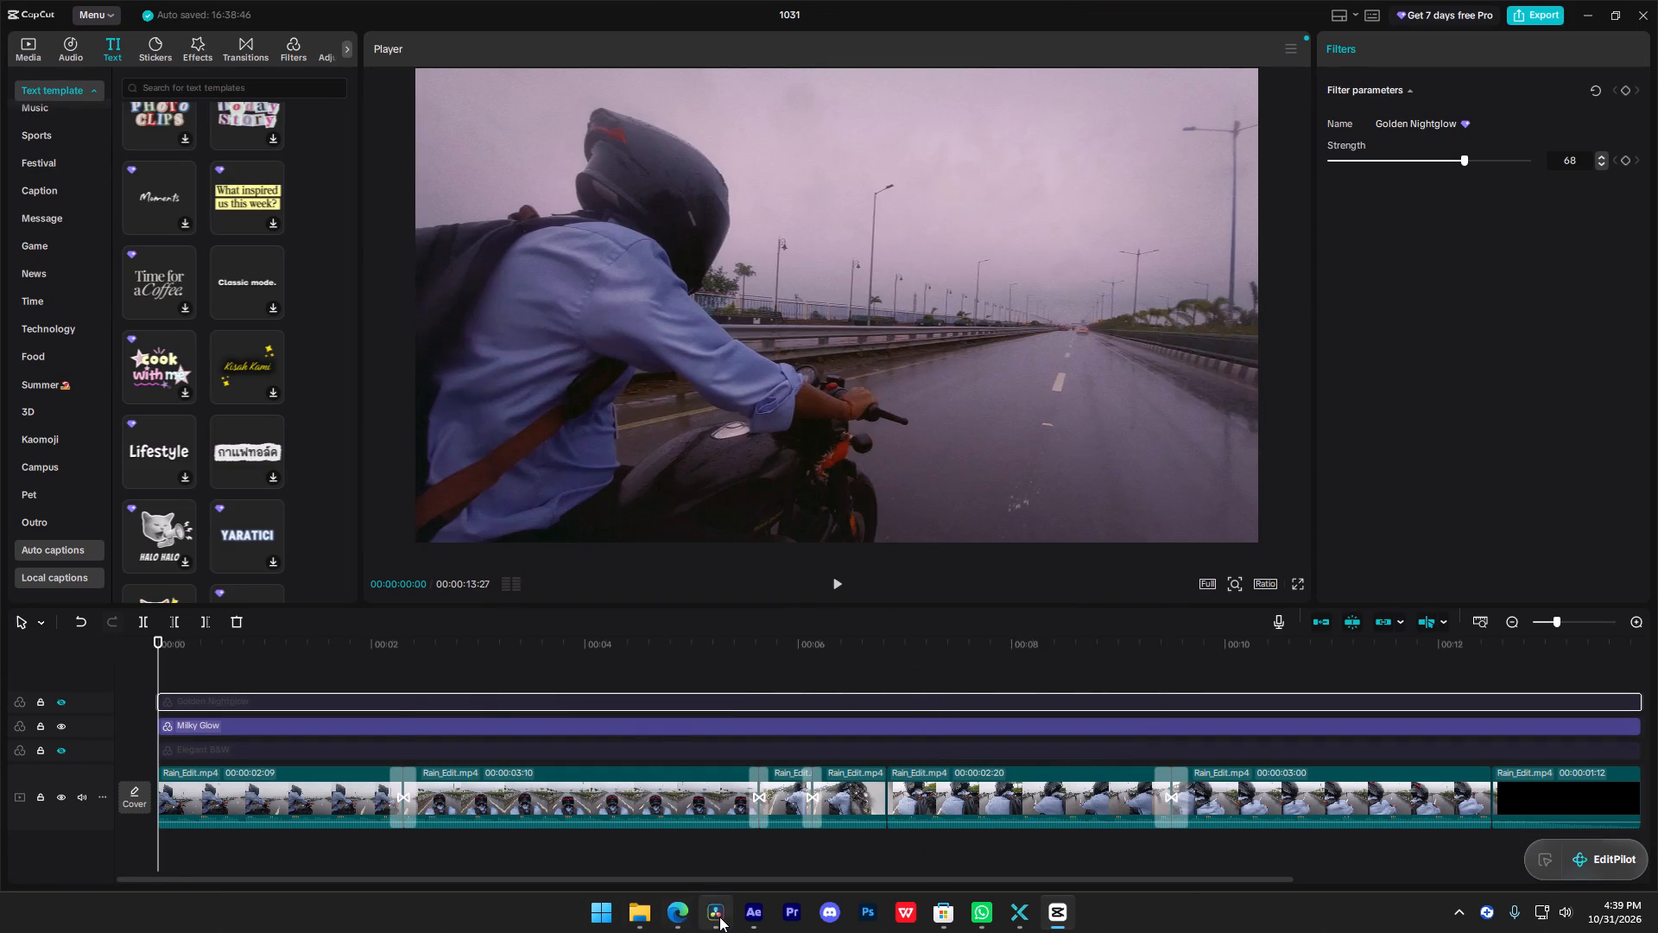
Switch to DaVinci Resolve and create a new empty timeline in the Rain project using the default settings.
{"action": "left_click", "coordinate": [721, 917]}
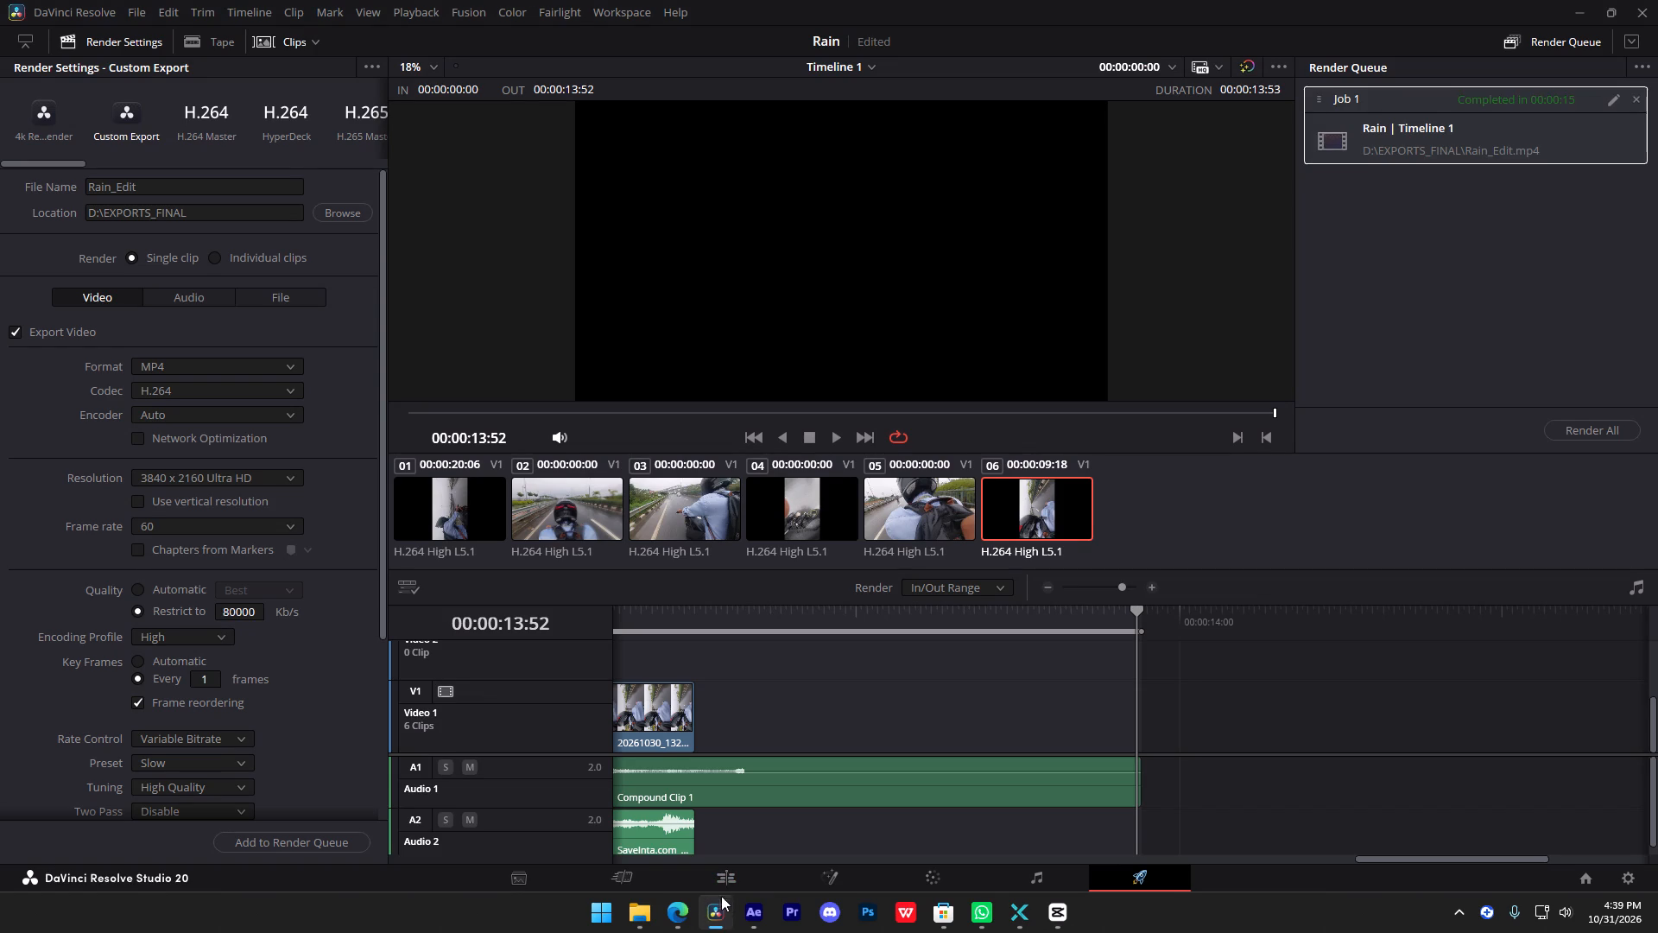
{"action": "left_click", "coordinate": [738, 872]}
{"action": "left_click", "coordinate": [756, 814]}
{"action": "key", "text": "shift+exclam"}
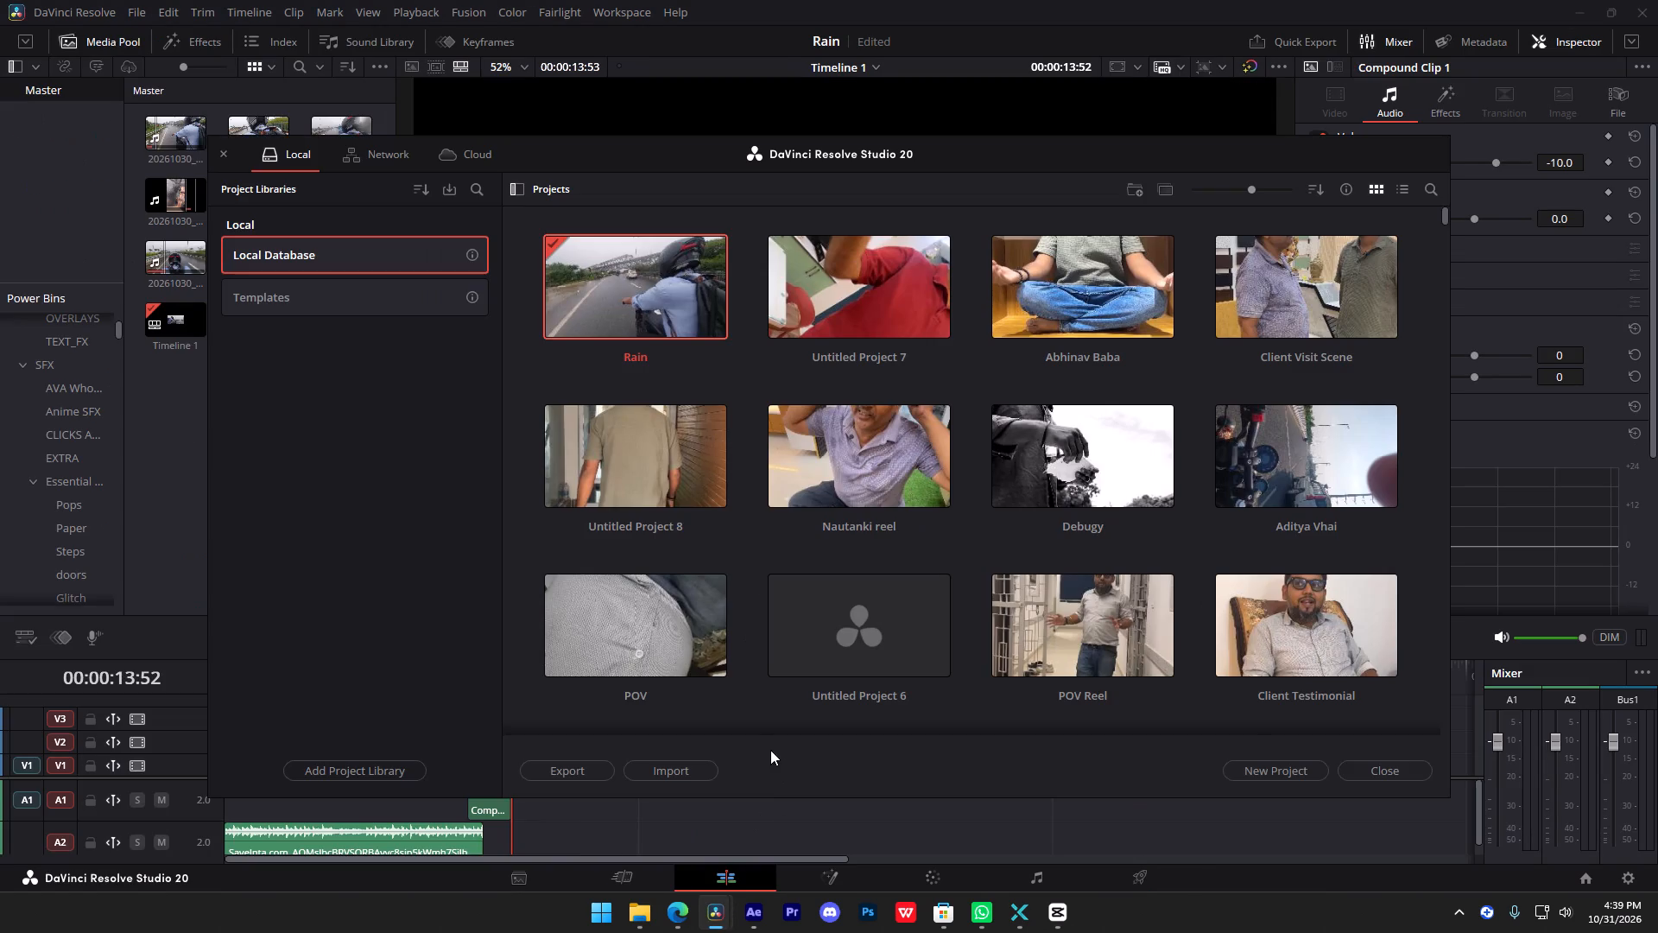
{"action": "left_click", "coordinate": [1377, 772]}
{"action": "left_click_drag", "start_coordinate": [531, 676], "coordinate": [379, 689]}
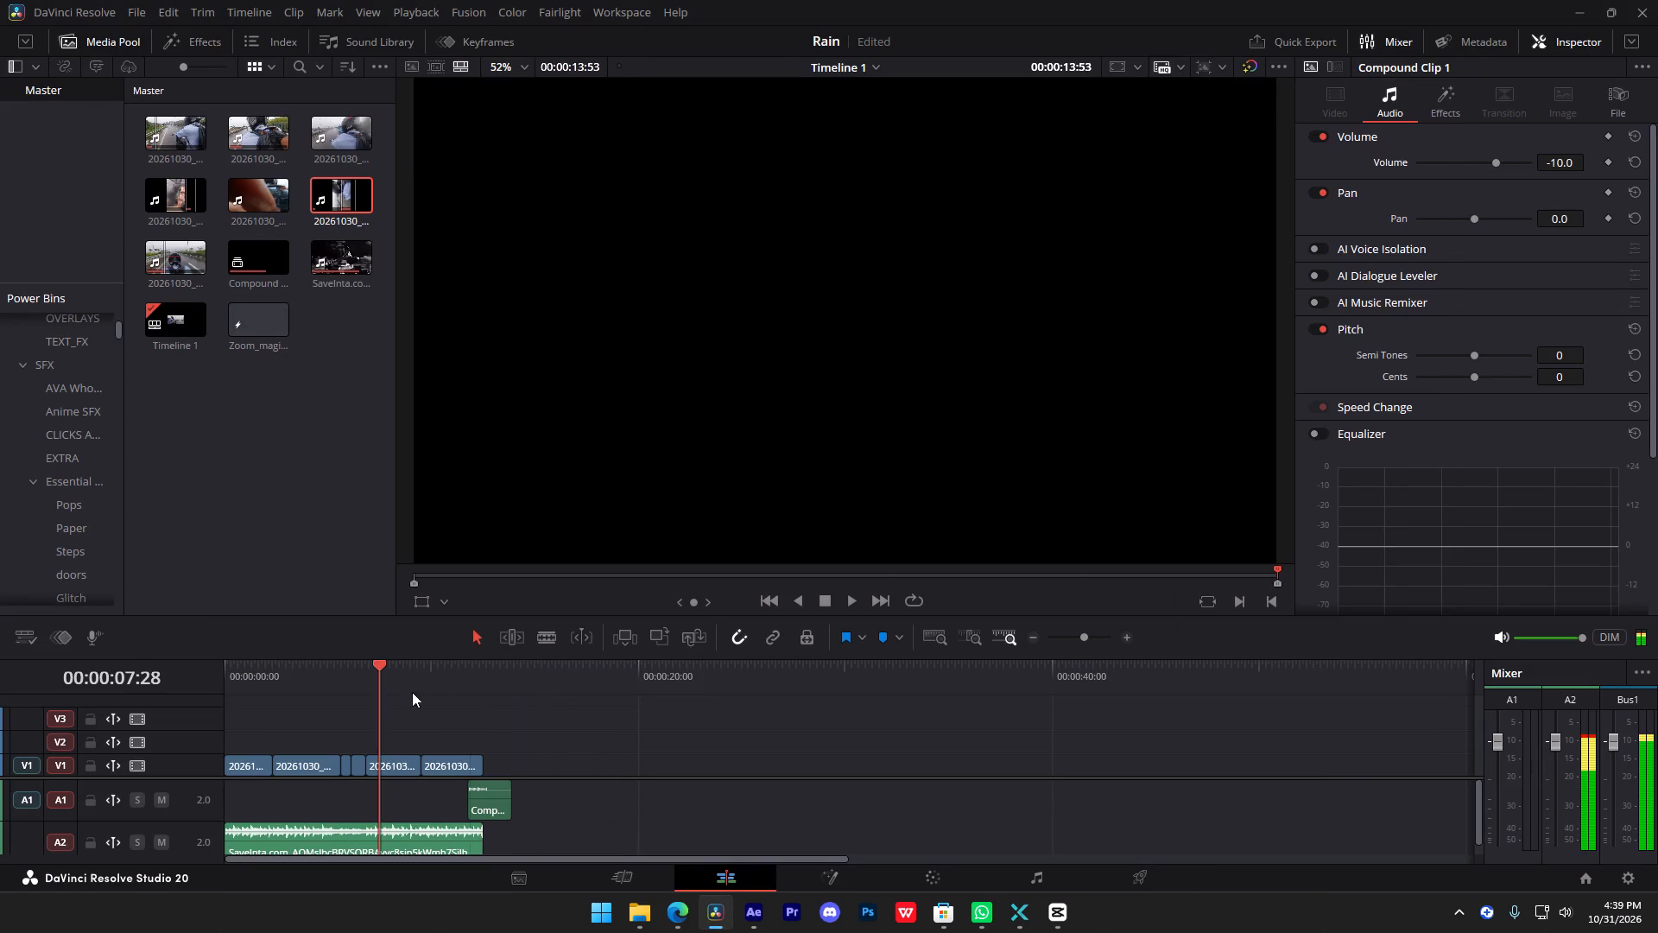
{"action": "left_click", "coordinate": [604, 757]}
{"action": "key", "text": "ctrl+n"}
{"action": "key", "text": "ctrl+Return"}
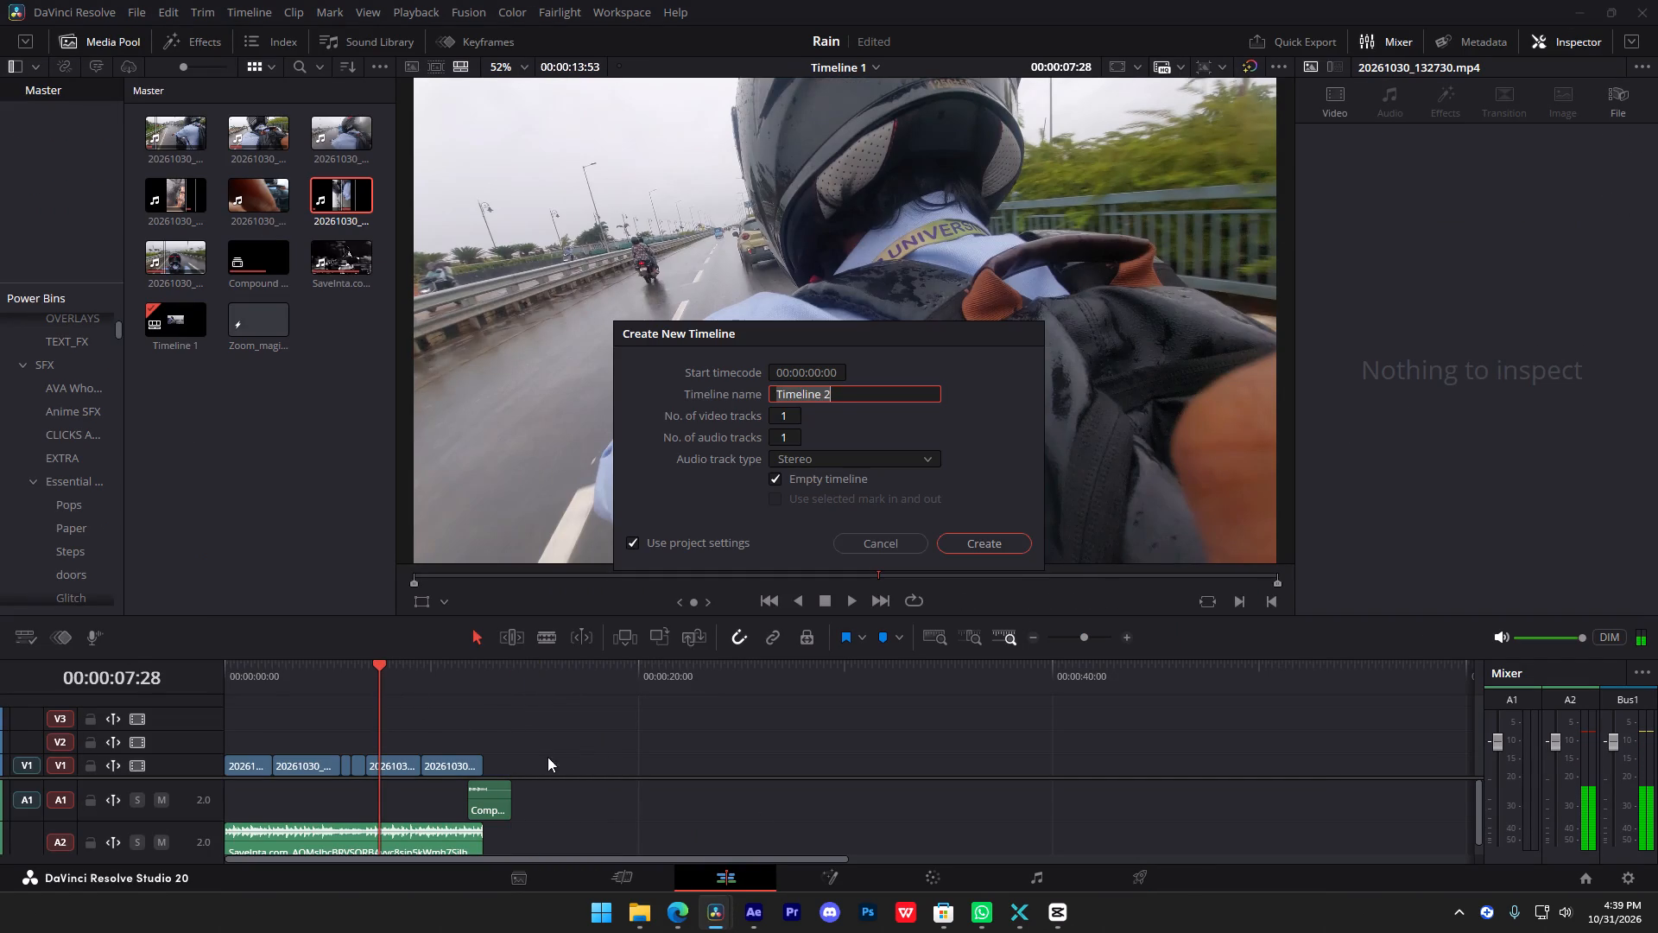
{"action": "left_click", "coordinate": [996, 550]}
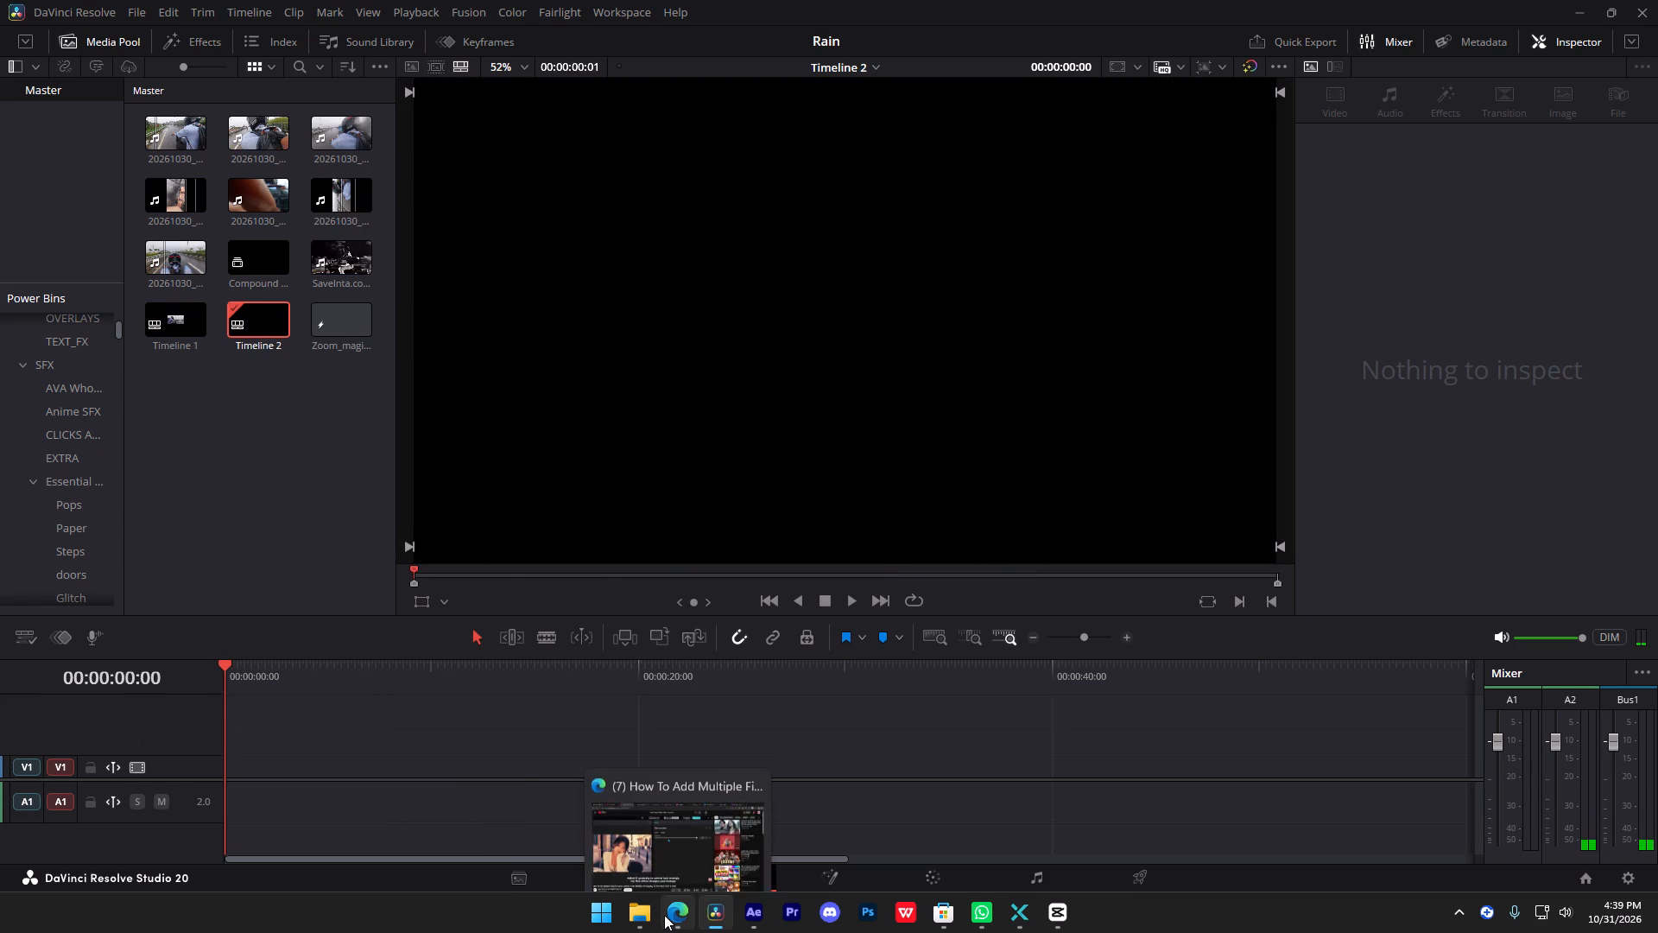
Copy the export folder path from CapCut's export settings and open that CapCut Videos folder in File Explorer.
{"action": "left_click", "coordinate": [641, 914]}
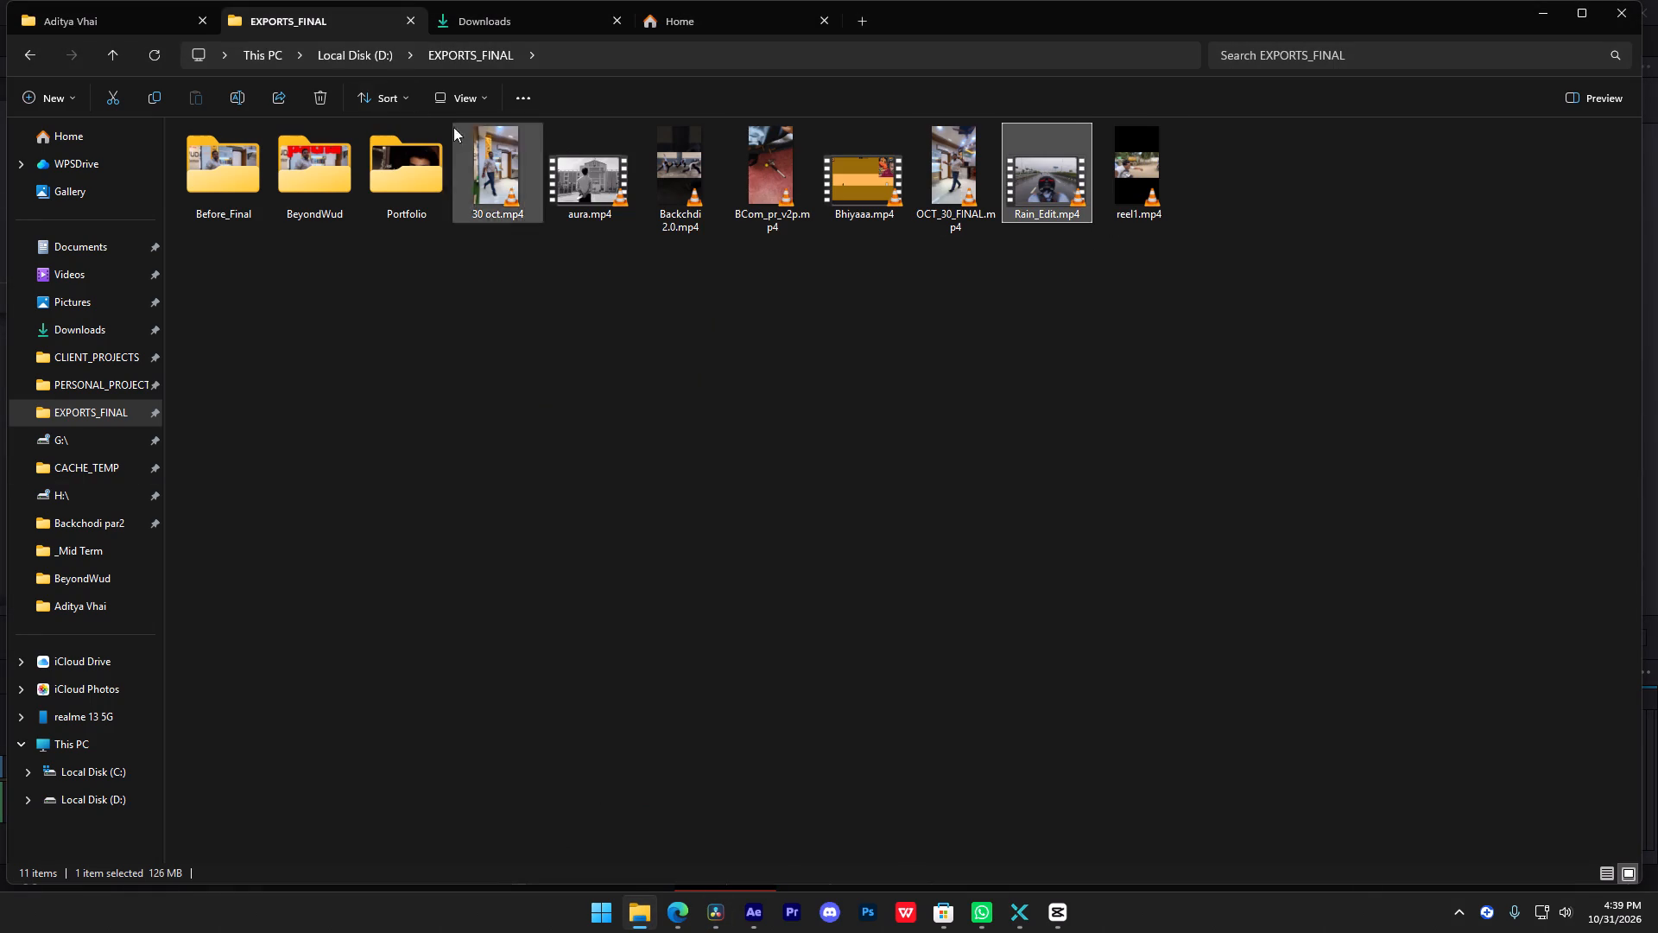
{"action": "left_click", "coordinate": [146, 48]}
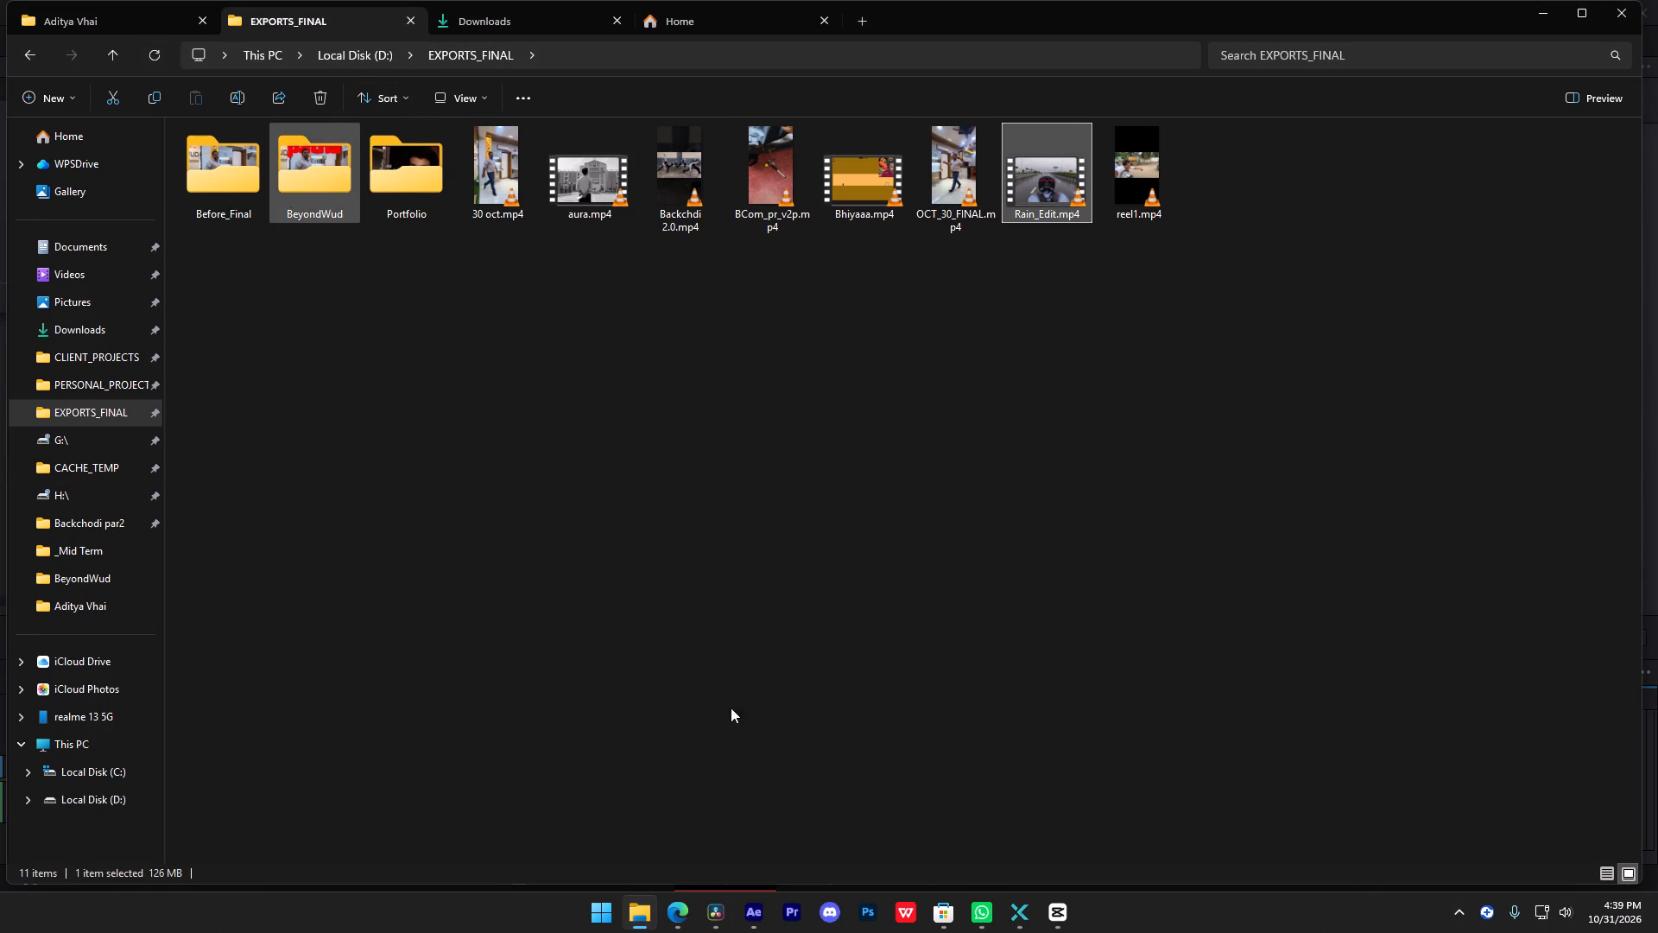
{"action": "left_click", "coordinate": [1048, 908]}
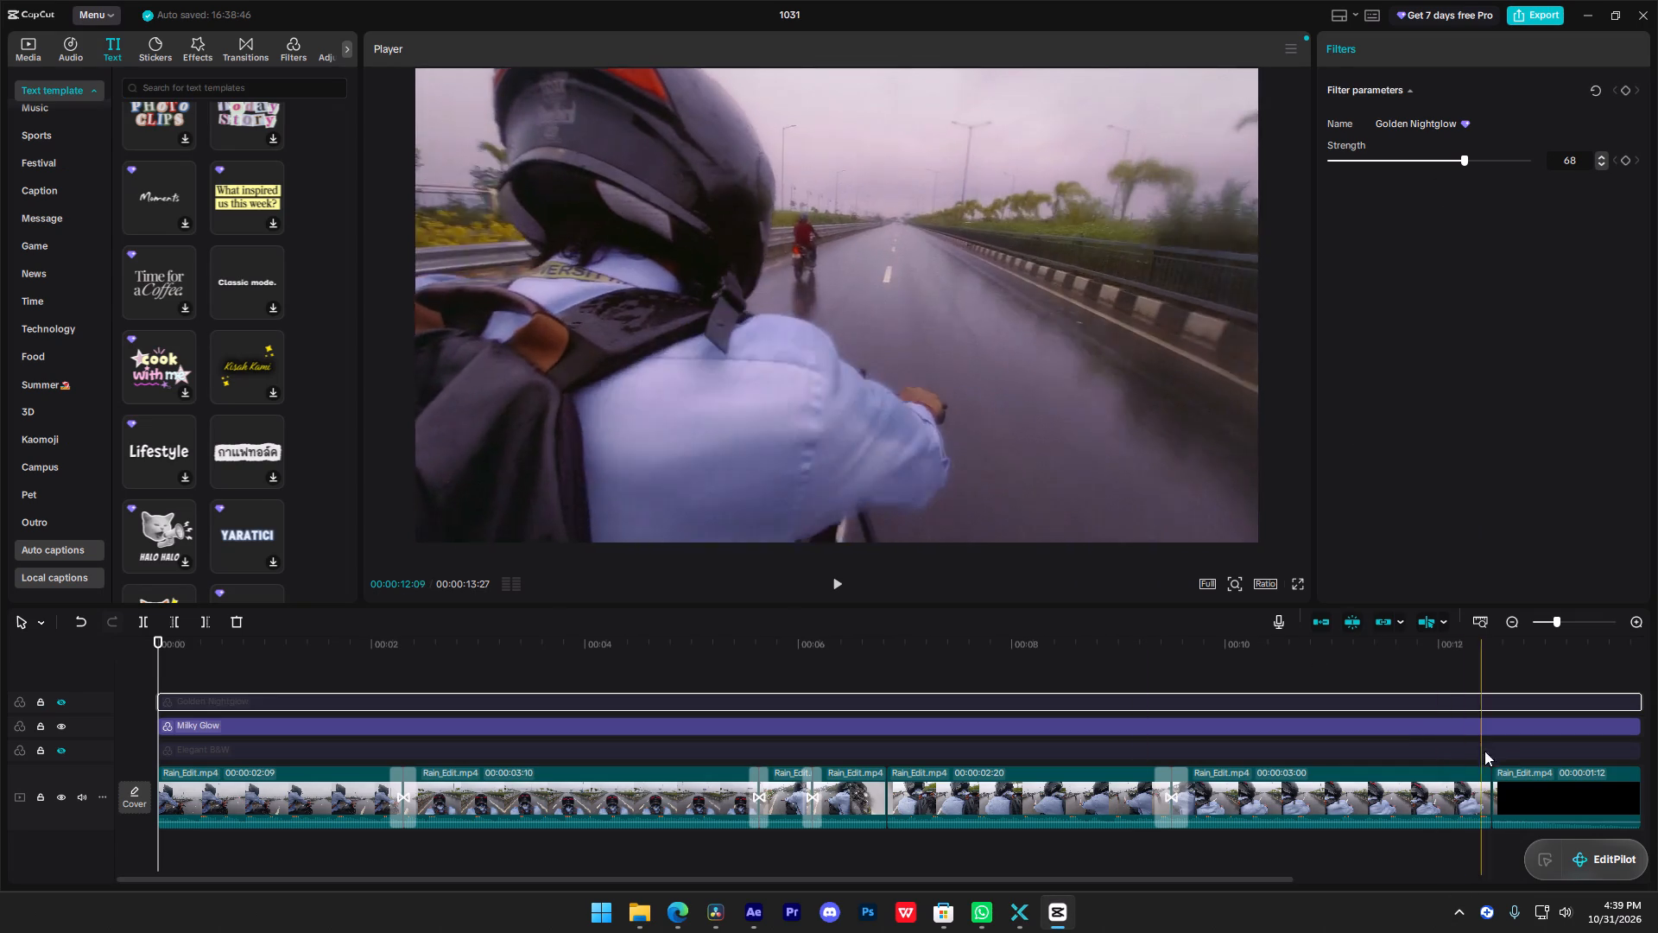
{"action": "left_click", "coordinate": [1526, 15]}
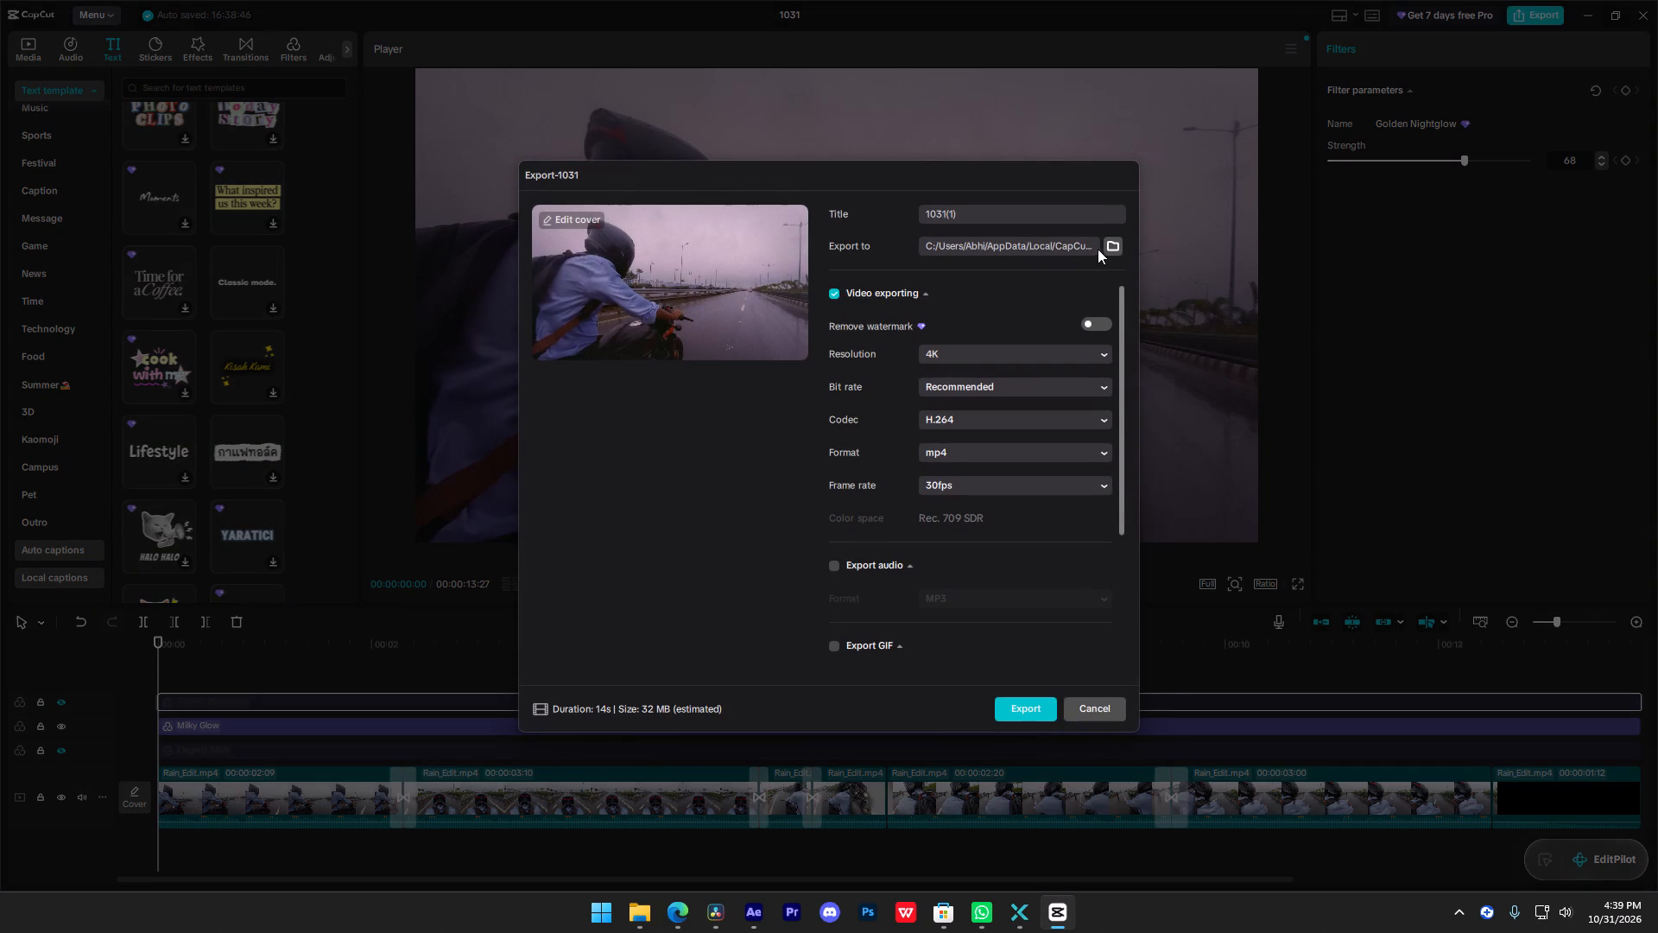
{"action": "left_click", "coordinate": [1110, 240]}
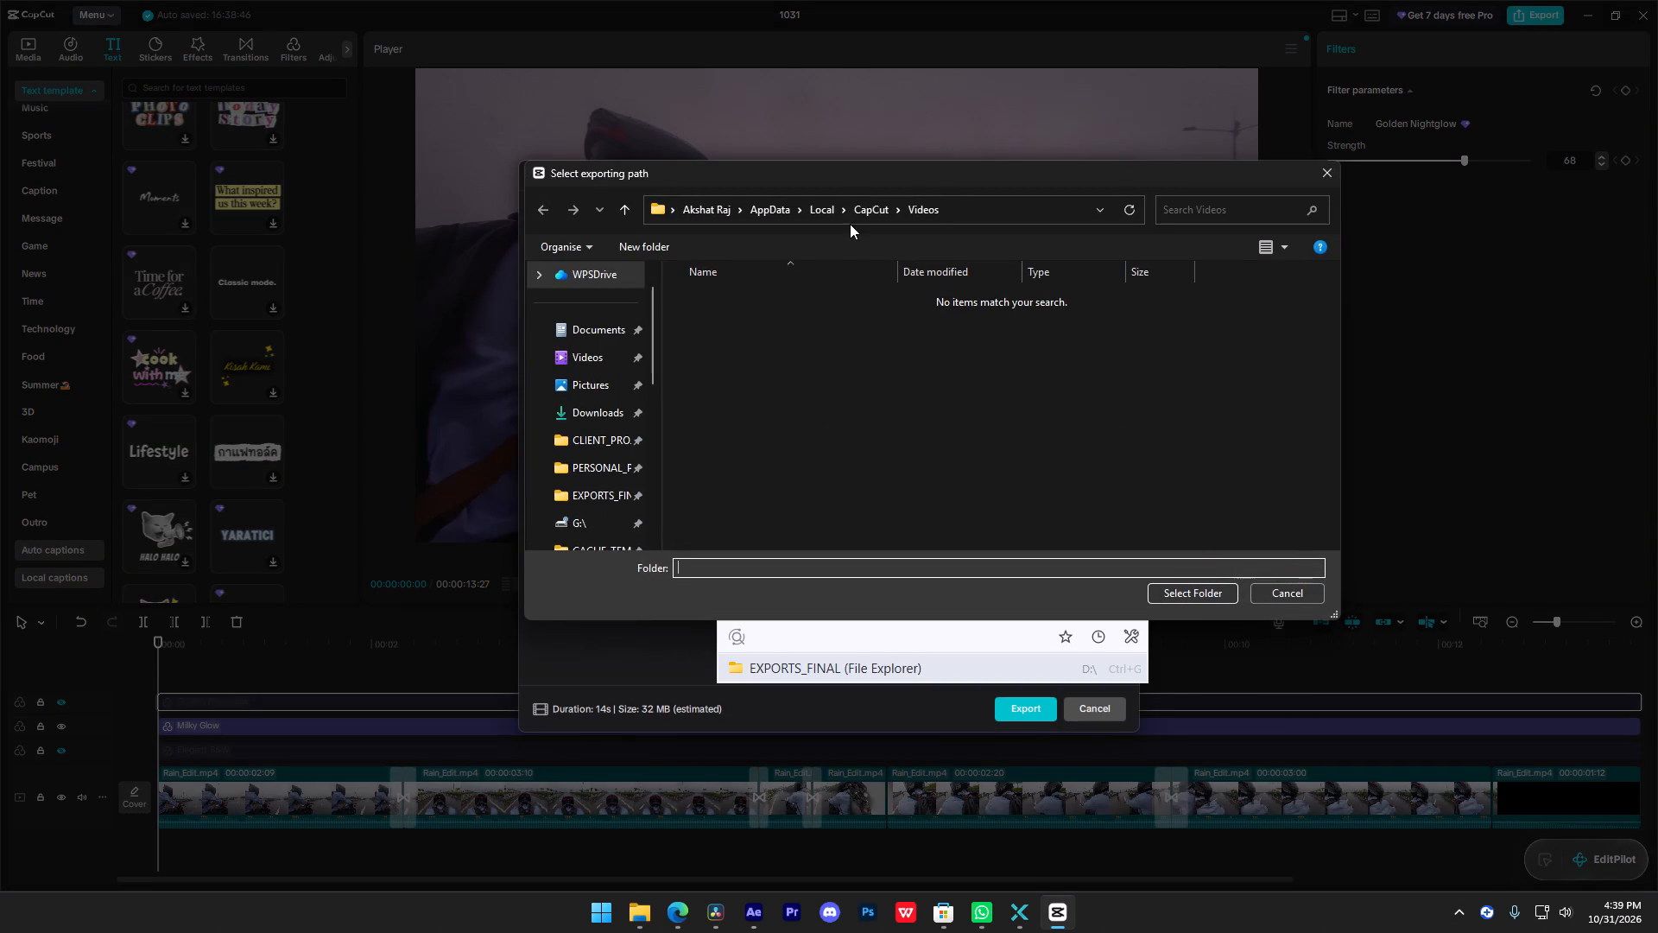
{"action": "left_click", "coordinate": [951, 198]}
{"action": "key", "text": "ctrl+c"}
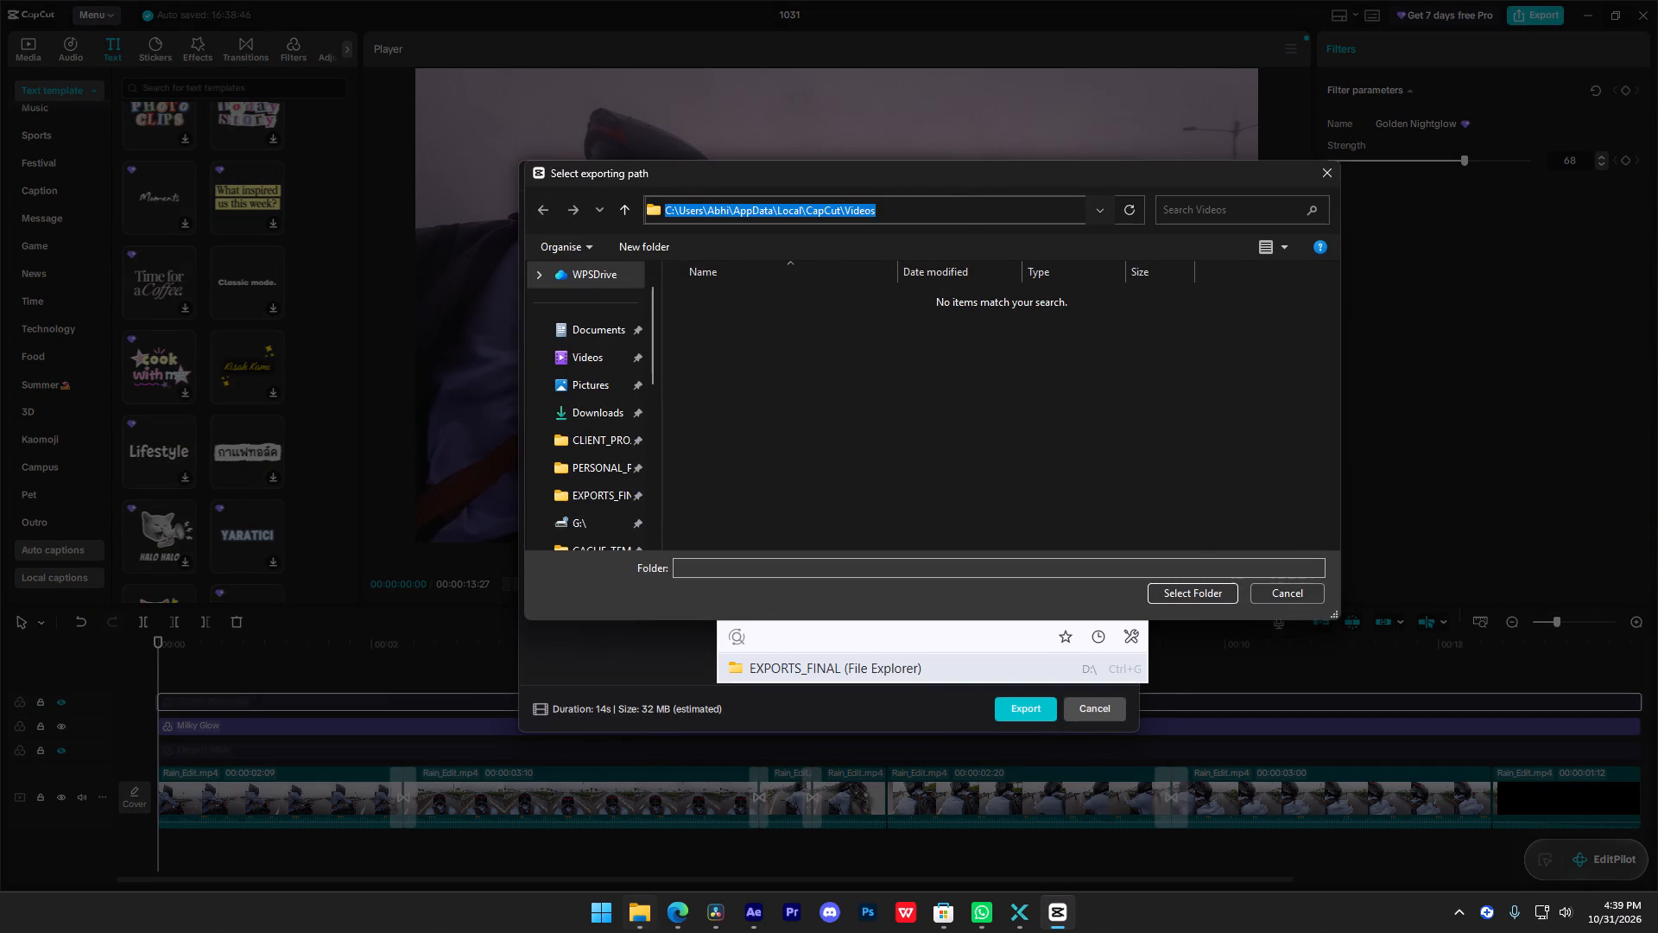
{"action": "left_click", "coordinate": [647, 932]}
{"action": "left_click", "coordinate": [84, 328]}
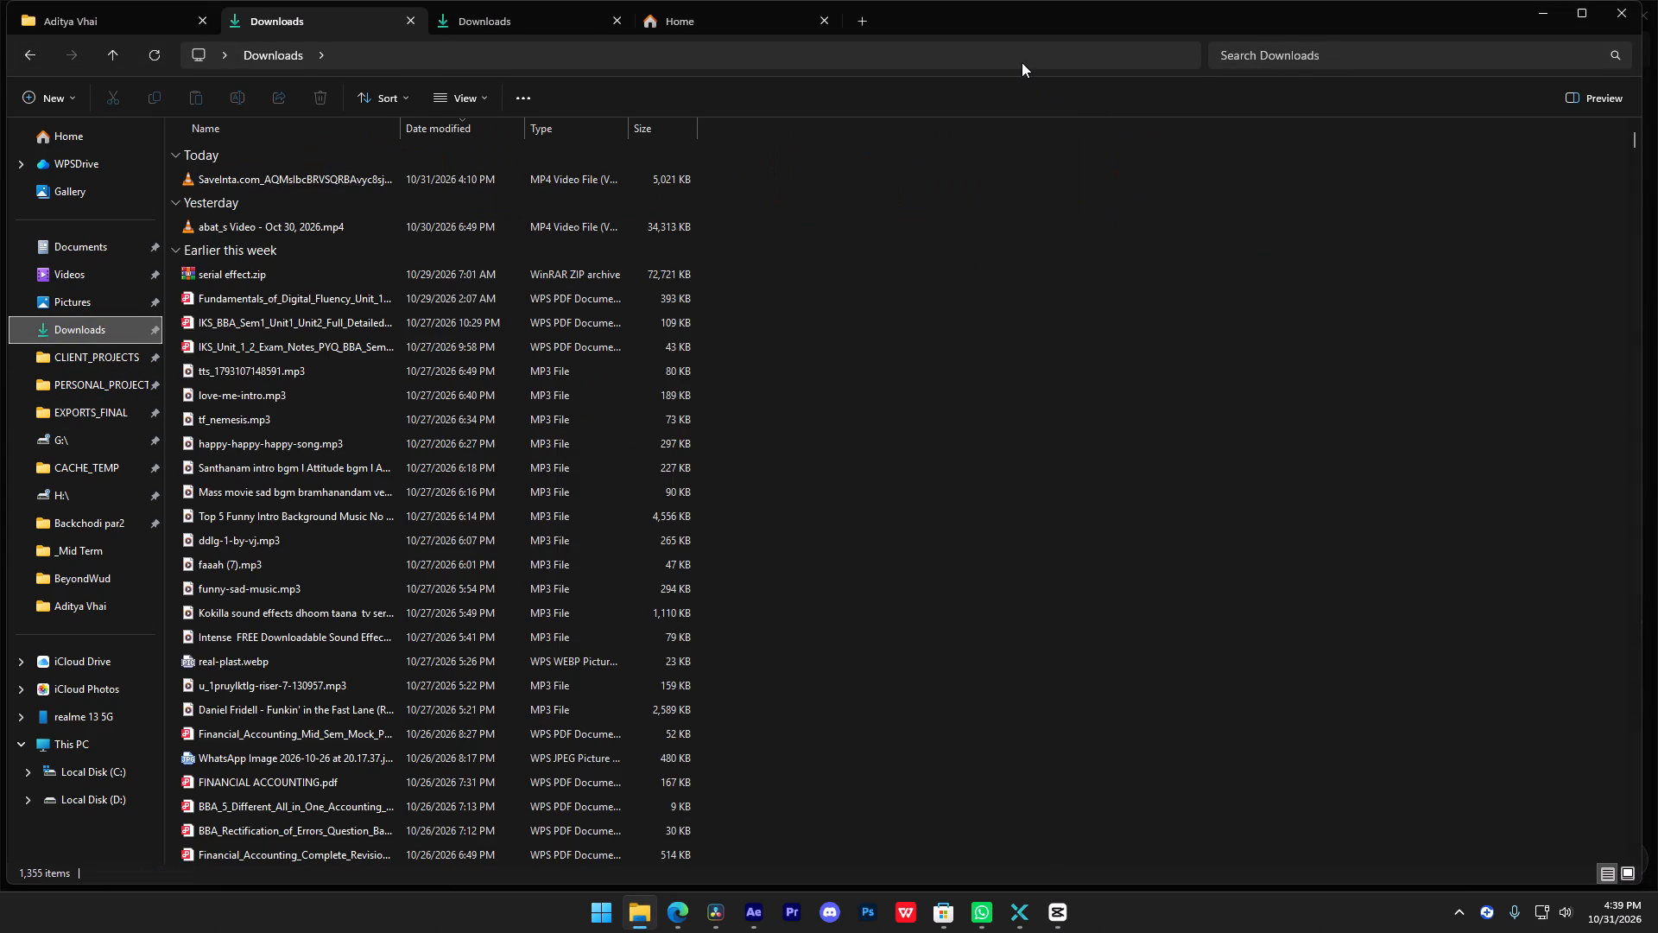
{"action": "left_click", "coordinate": [1022, 62]}
{"action": "key", "text": "ctrl+v"}
{"action": "key", "text": "Return"}
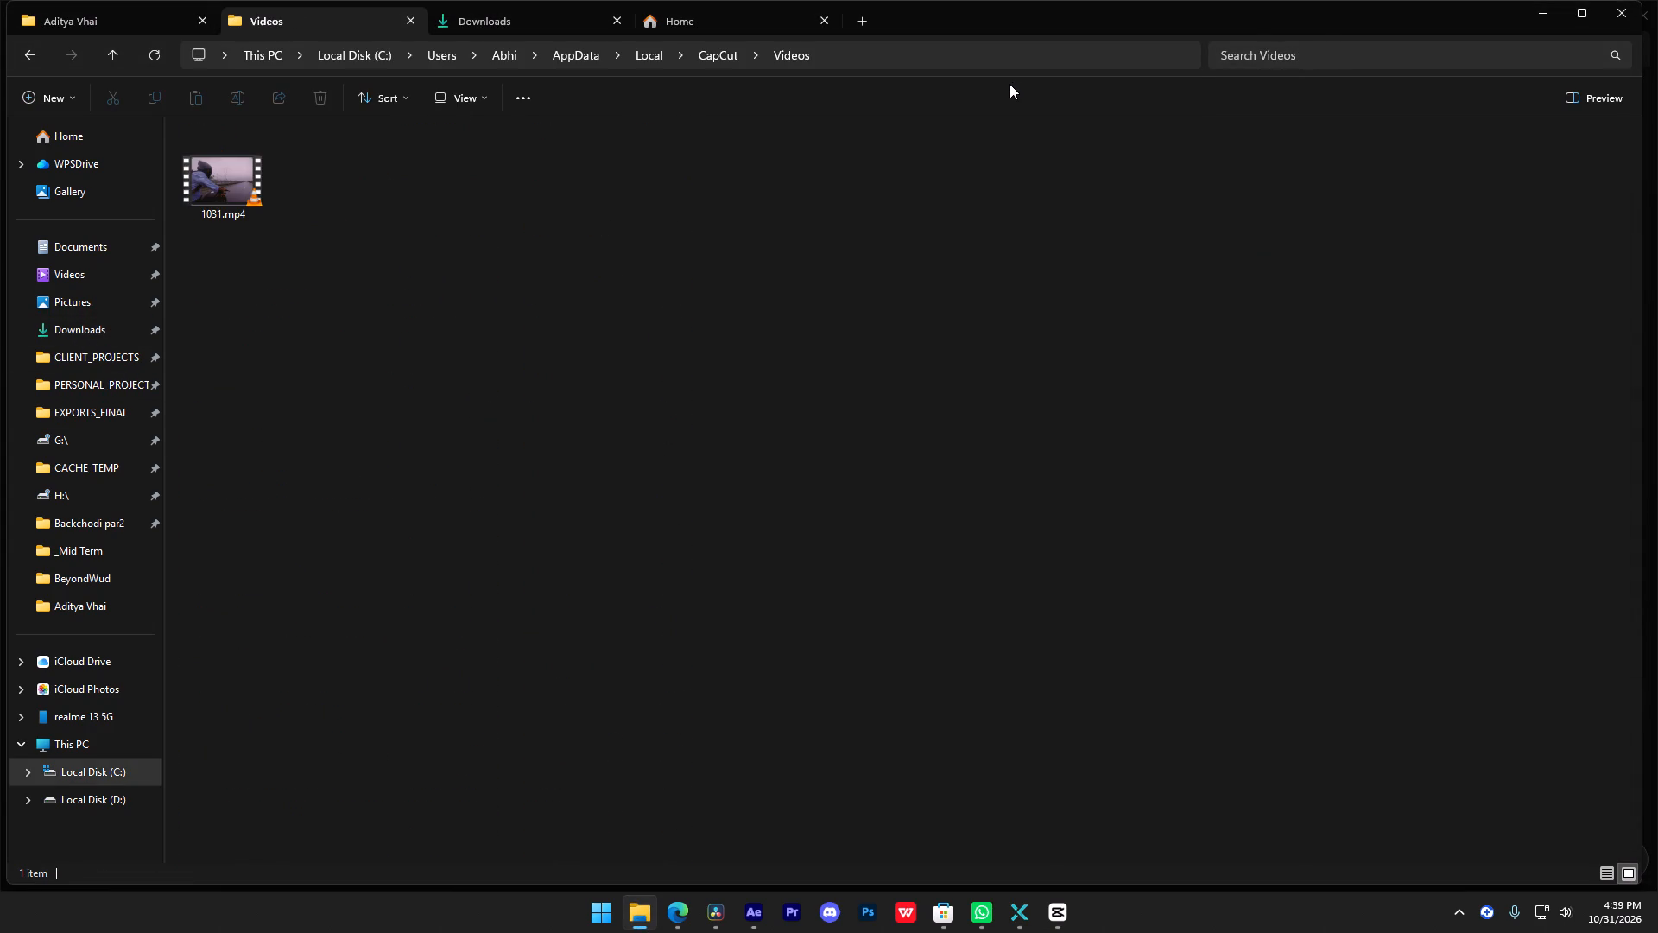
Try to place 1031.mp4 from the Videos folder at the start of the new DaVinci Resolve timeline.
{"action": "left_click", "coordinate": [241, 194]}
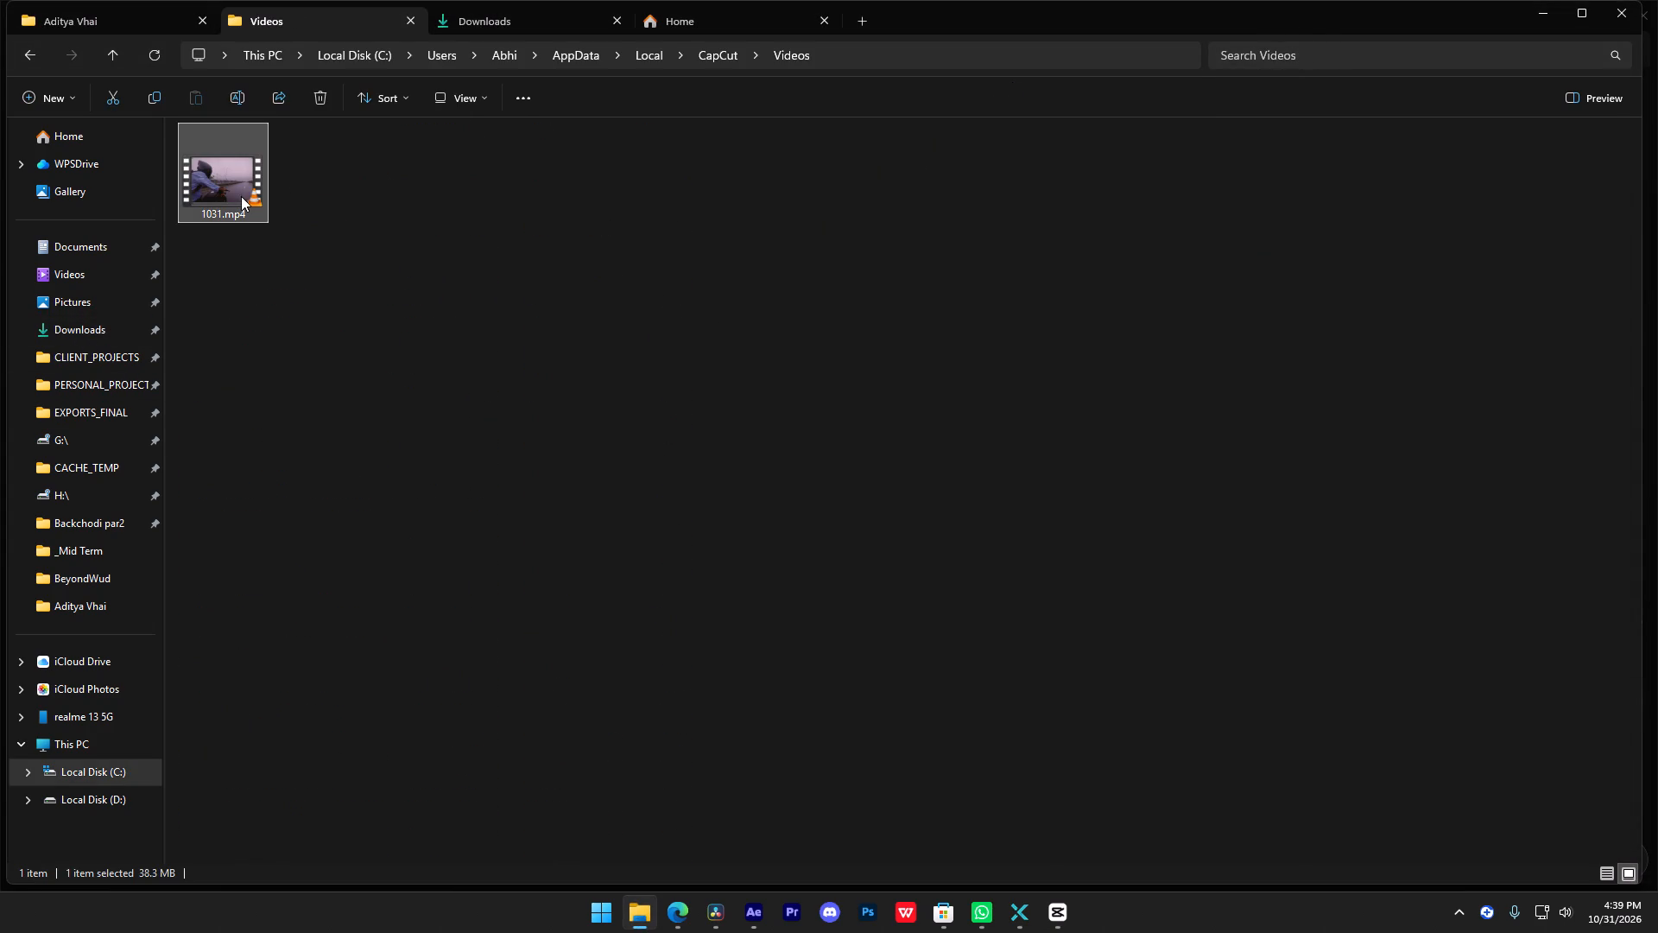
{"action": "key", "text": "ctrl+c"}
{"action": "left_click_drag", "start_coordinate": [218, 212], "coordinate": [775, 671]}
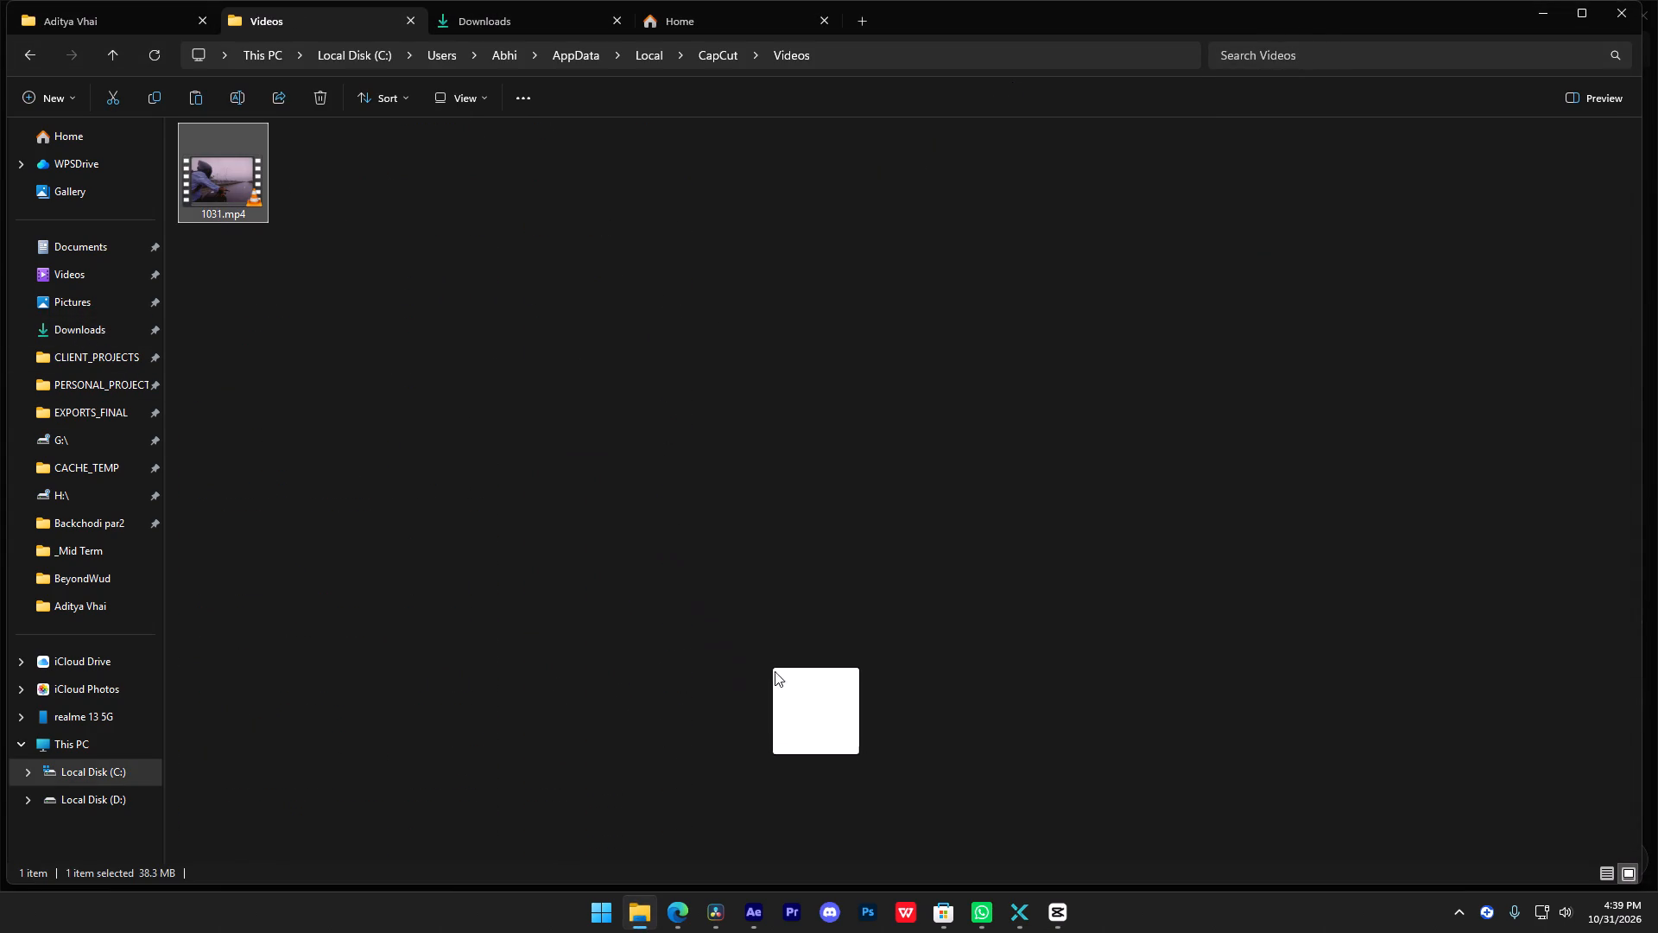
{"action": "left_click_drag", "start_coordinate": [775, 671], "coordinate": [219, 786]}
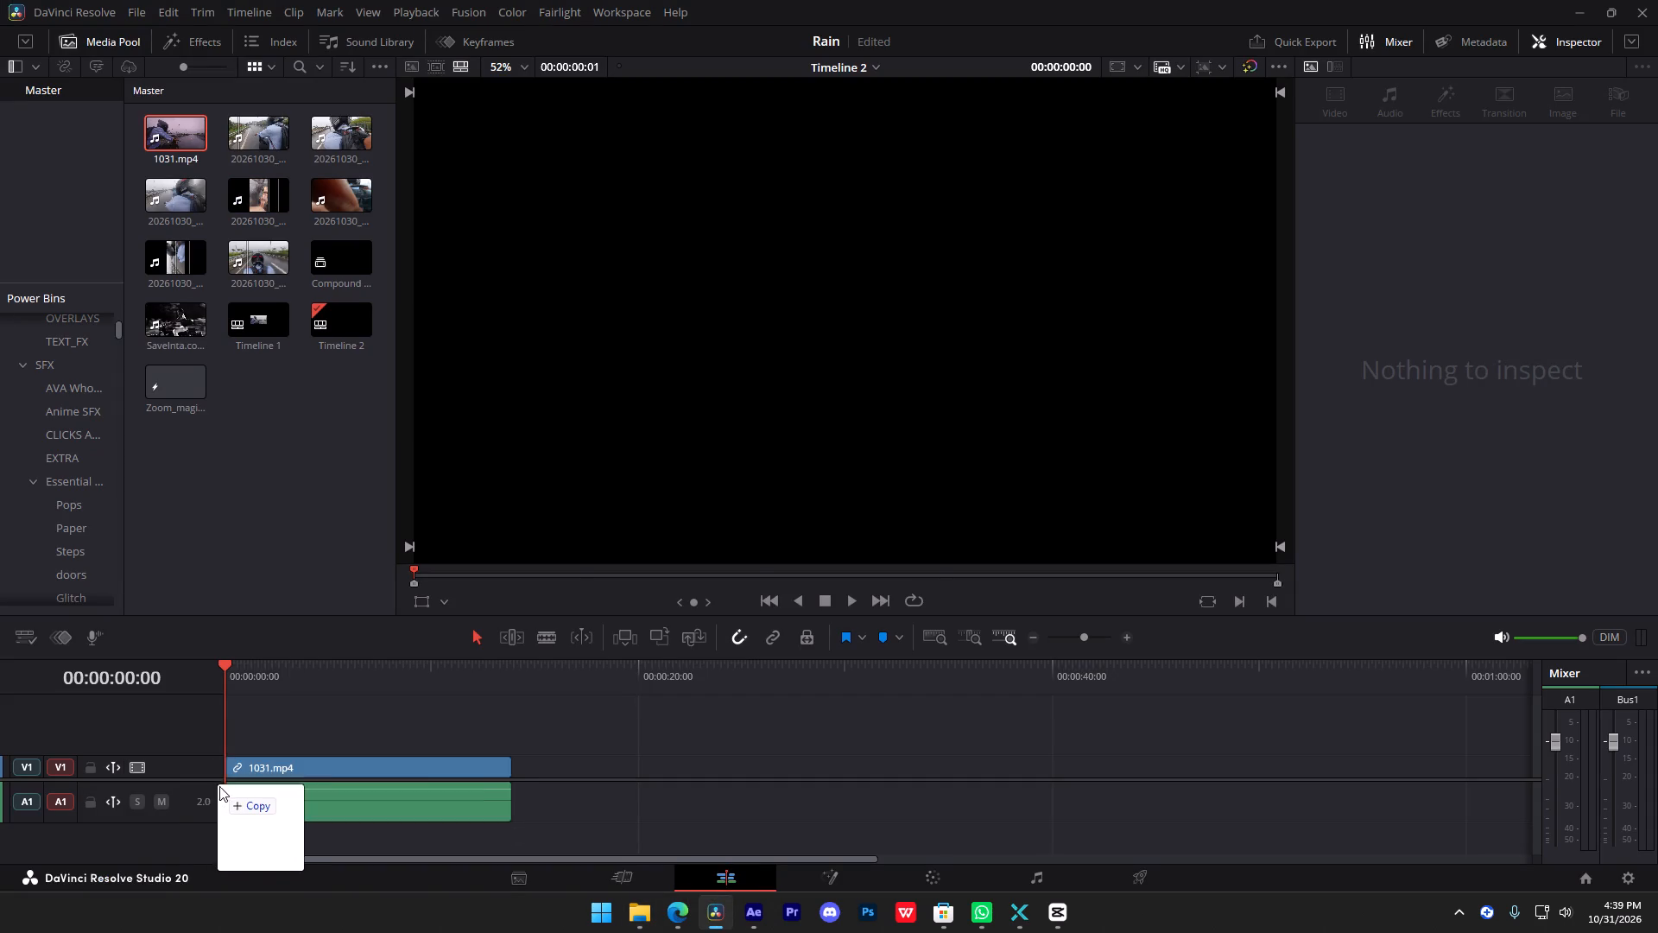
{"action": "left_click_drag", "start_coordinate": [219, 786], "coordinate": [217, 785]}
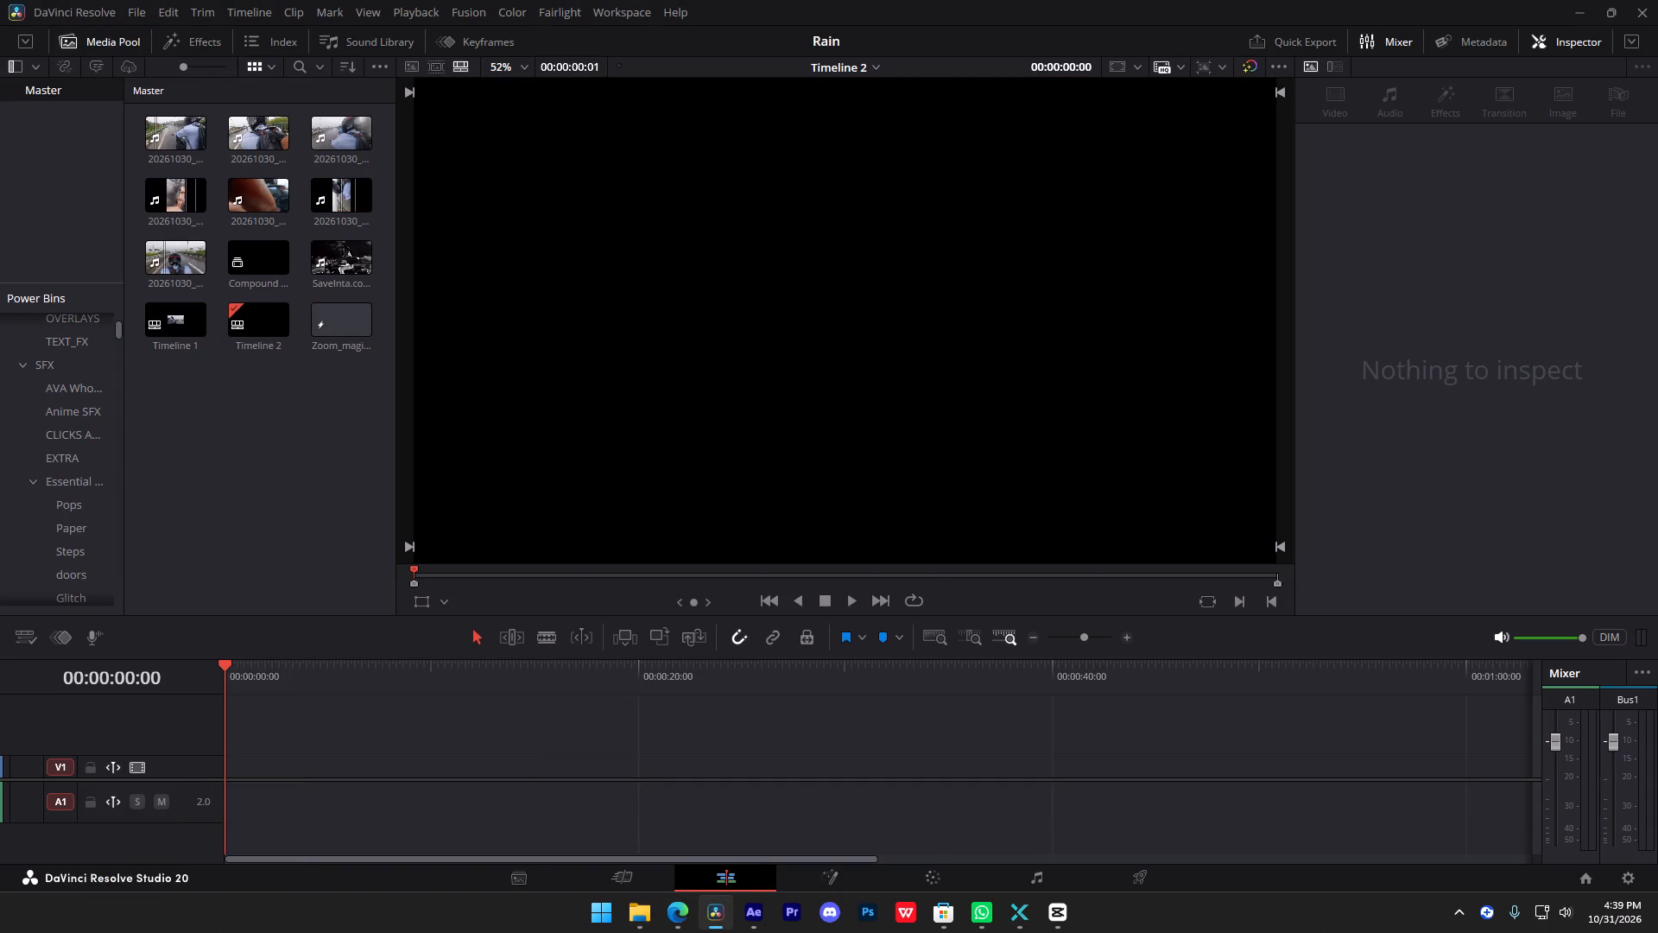
Place 1031.mp4 from the Videos folder at the start of the new DaVinci Resolve timeline.
{"action": "left_click", "coordinate": [627, 911]}
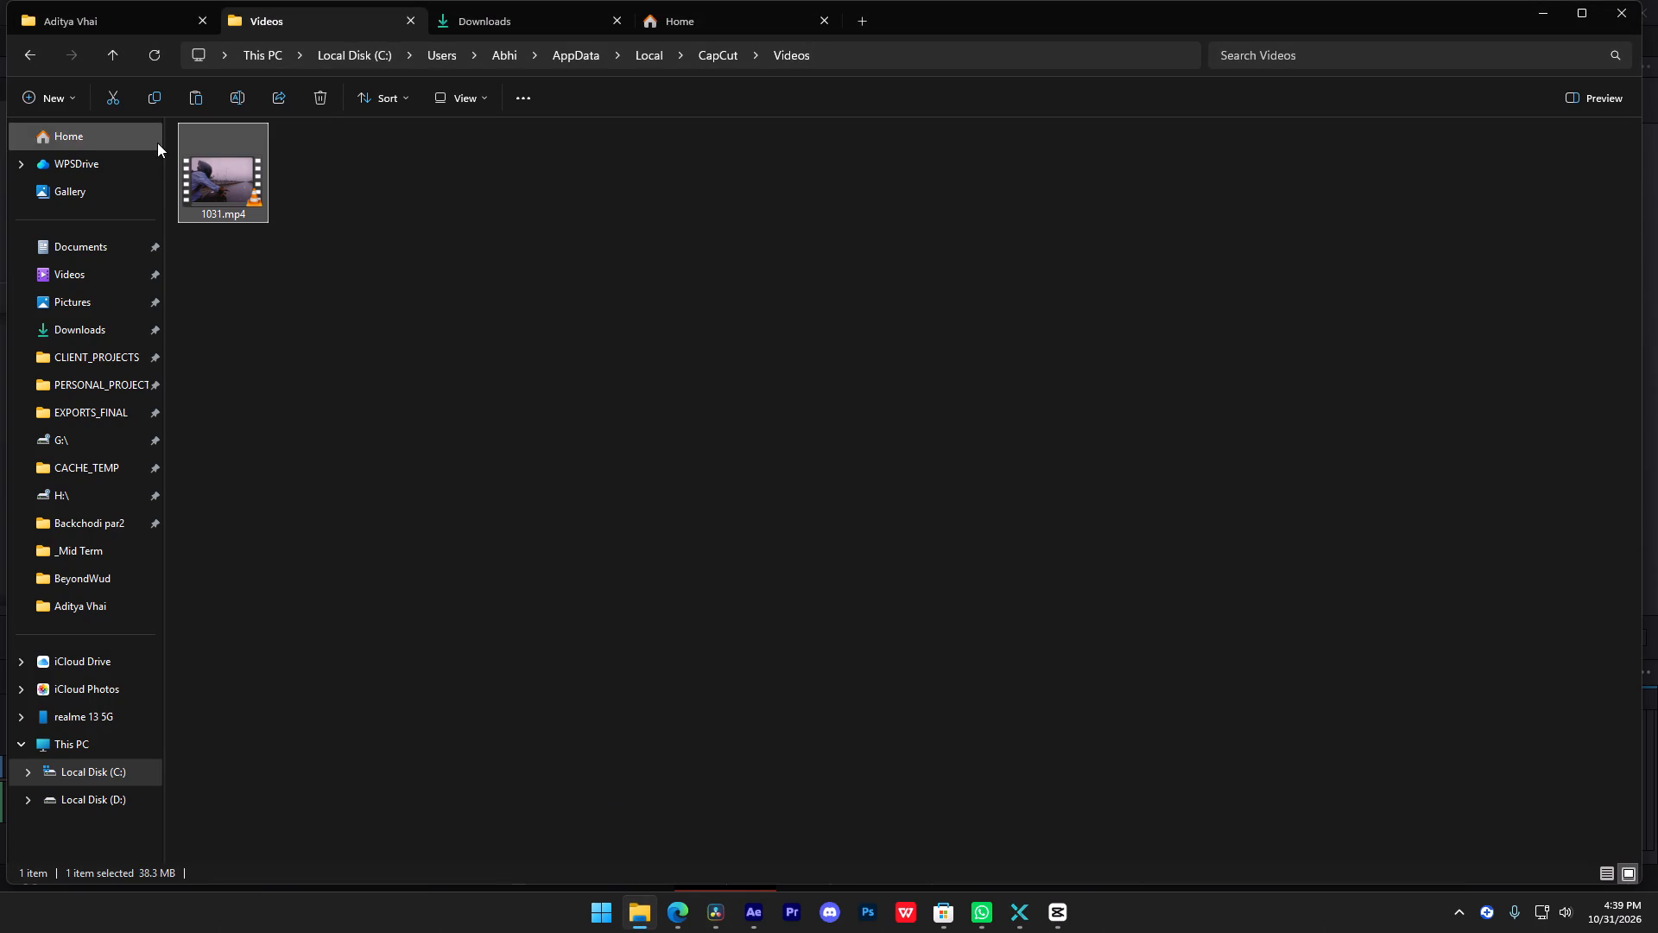
{"action": "left_click_drag", "start_coordinate": [206, 162], "coordinate": [728, 917]}
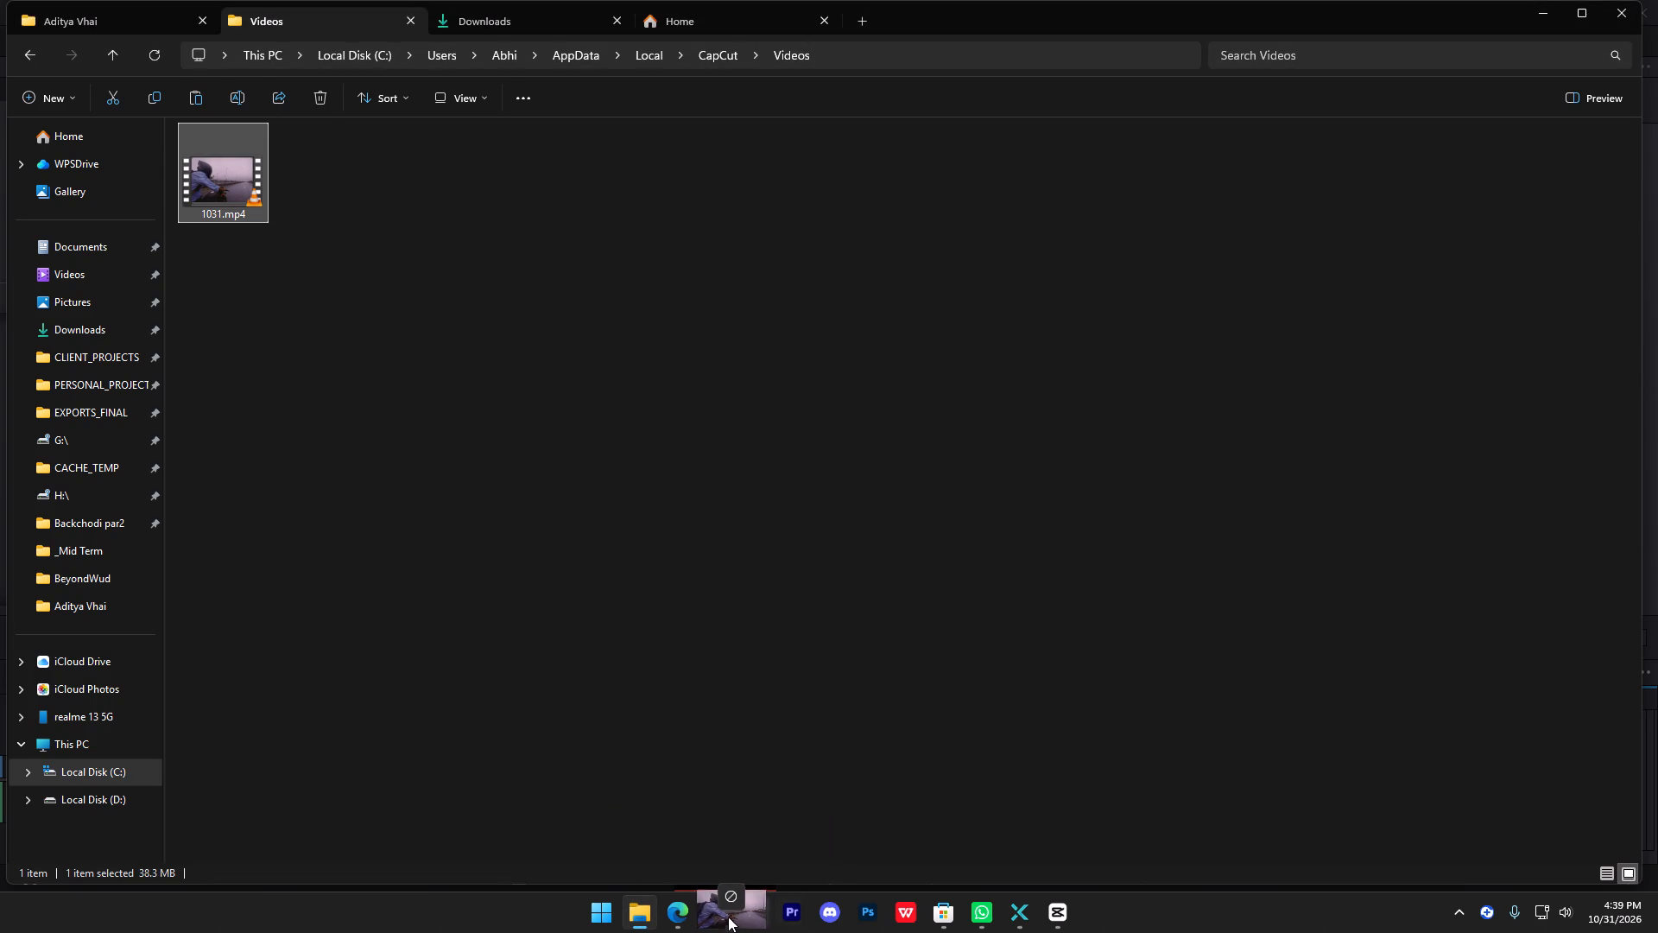
{"action": "left_click_drag", "start_coordinate": [728, 917], "coordinate": [219, 807]}
{"action": "left_click", "coordinate": [294, 721]}
Set the 1031.mp4 clip's zoom to 0.5 so the whole frame fits the viewer.
{"action": "scroll", "coordinate": [304, 726], "scroll_direction": "up", "scroll_amount": 8, "text": "alt"}
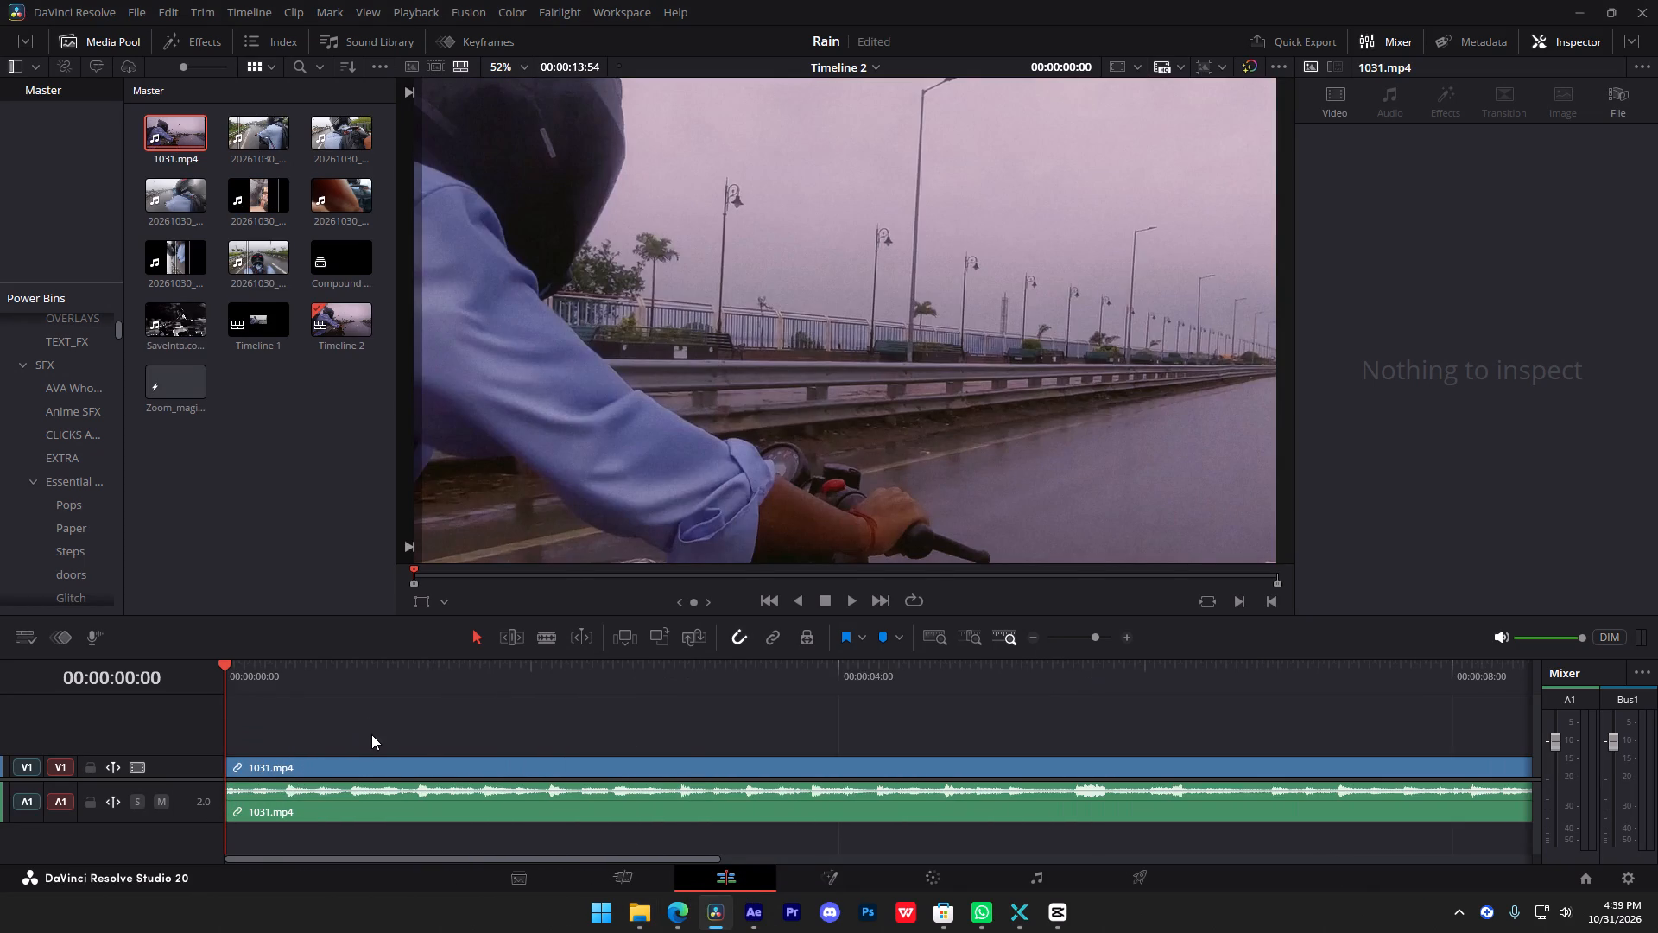
{"action": "scroll", "coordinate": [371, 734], "scroll_direction": "up", "scroll_amount": 6, "text": "alt"}
{"action": "scroll", "coordinate": [374, 725], "scroll_direction": "down", "scroll_amount": 7, "text": "alt"}
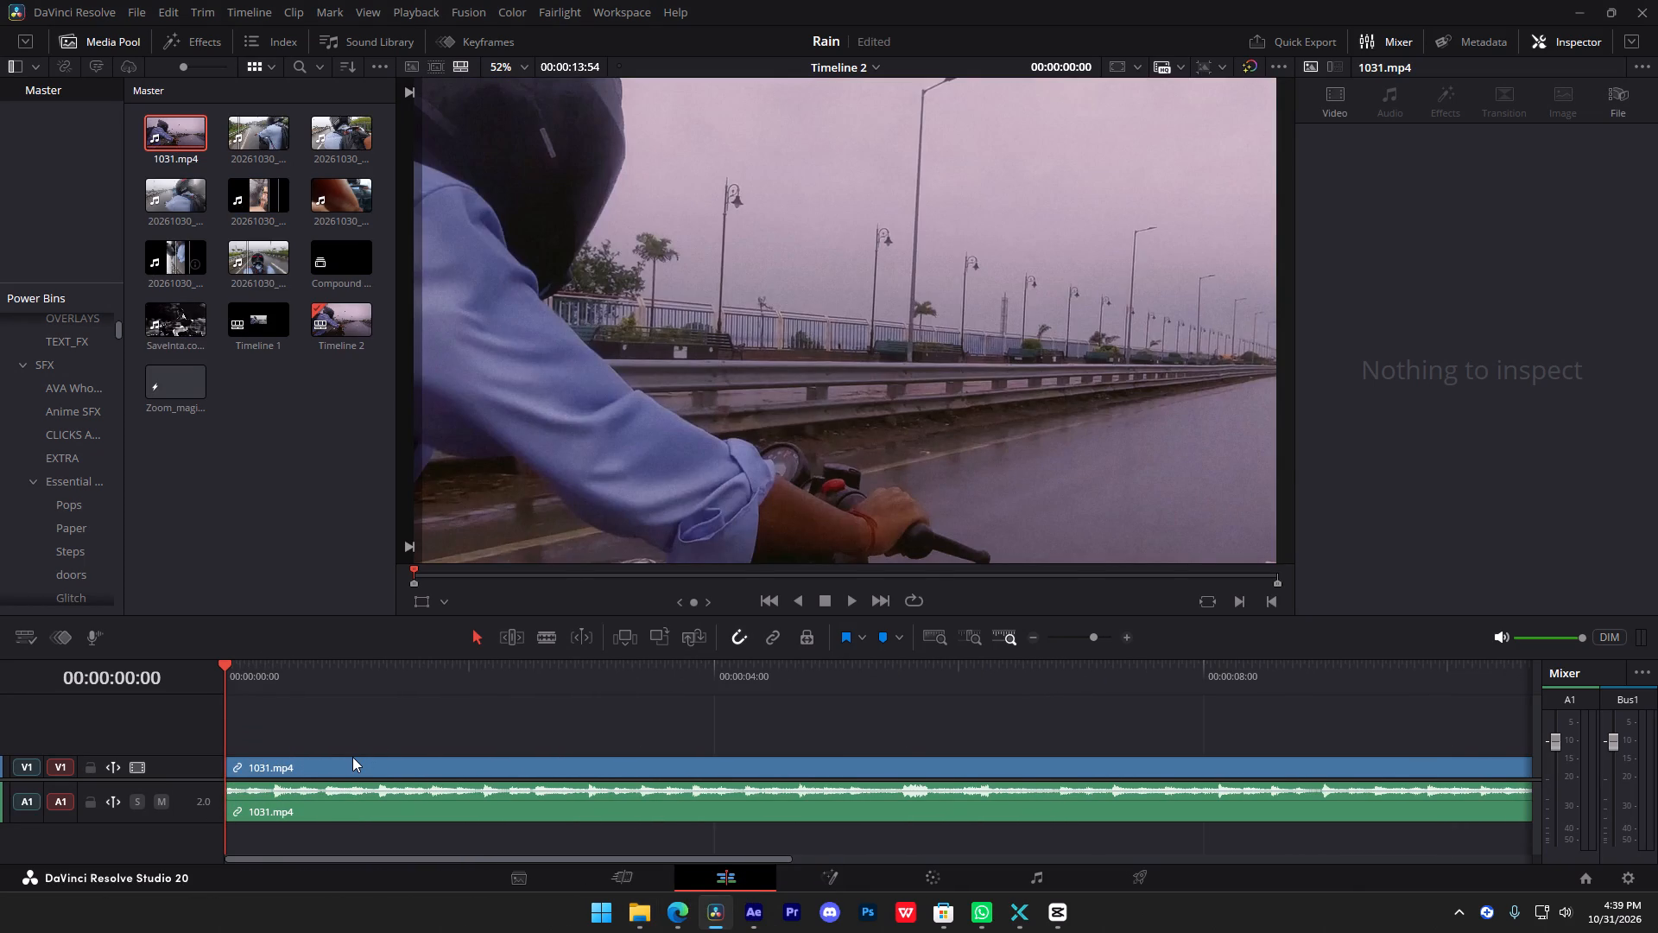
{"action": "left_click", "coordinate": [351, 757]}
{"action": "key", "text": "f"}
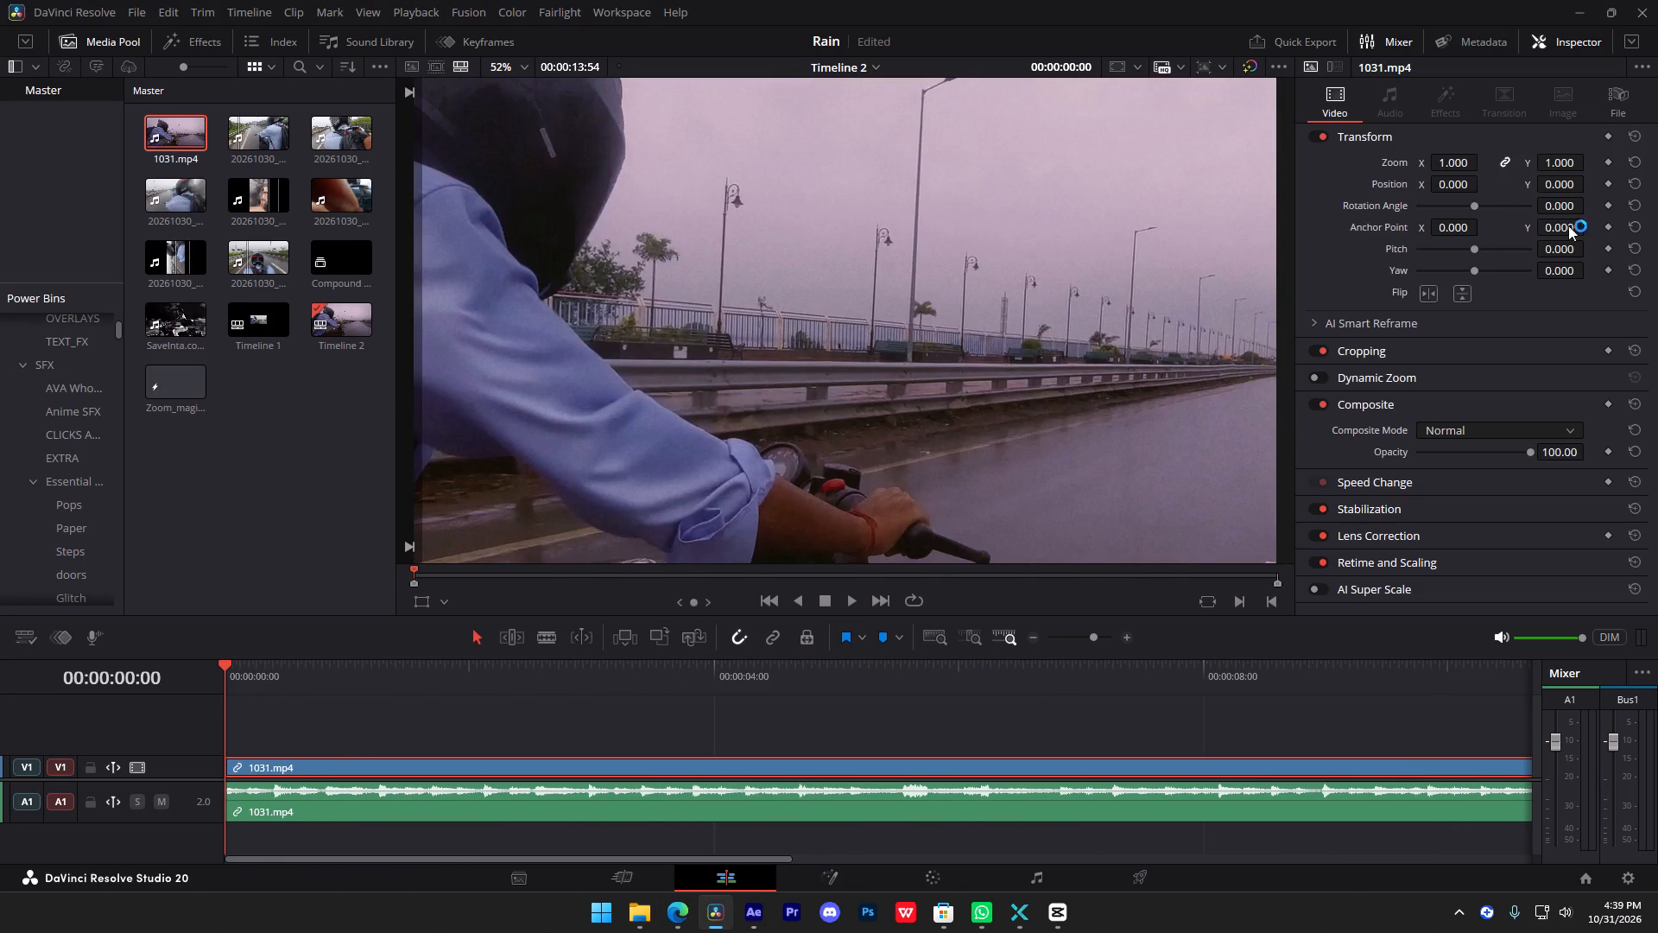
{"action": "left_click", "coordinate": [718, 882]}
{"action": "double_click", "coordinate": [1464, 168]}
{"action": "type", "text": "0.5"}
{"action": "key", "text": "Return"}
{"action": "left_click", "coordinate": [744, 753]}
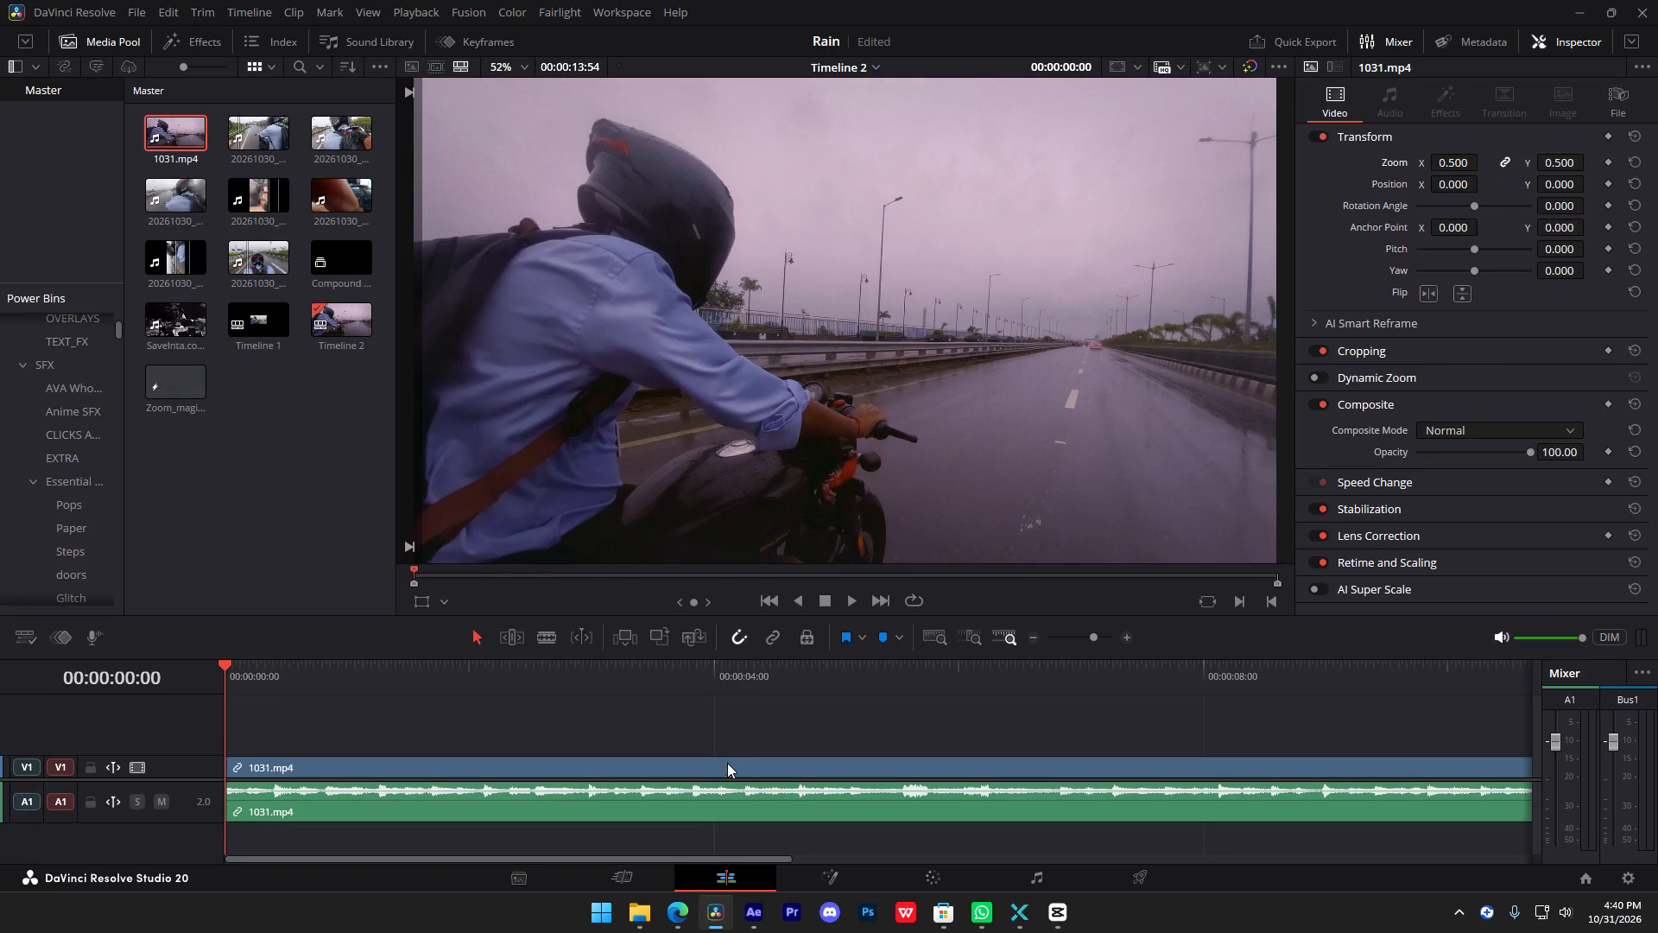
Open the 1031.mp4 clip in Fusion and insert a Glow node between MediaIn1 and MediaOut1.
{"action": "left_click", "coordinate": [727, 763]}
{"action": "type", "text": "f glo"}
{"action": "key", "text": "w"}
{"action": "key", "text": "Return"}
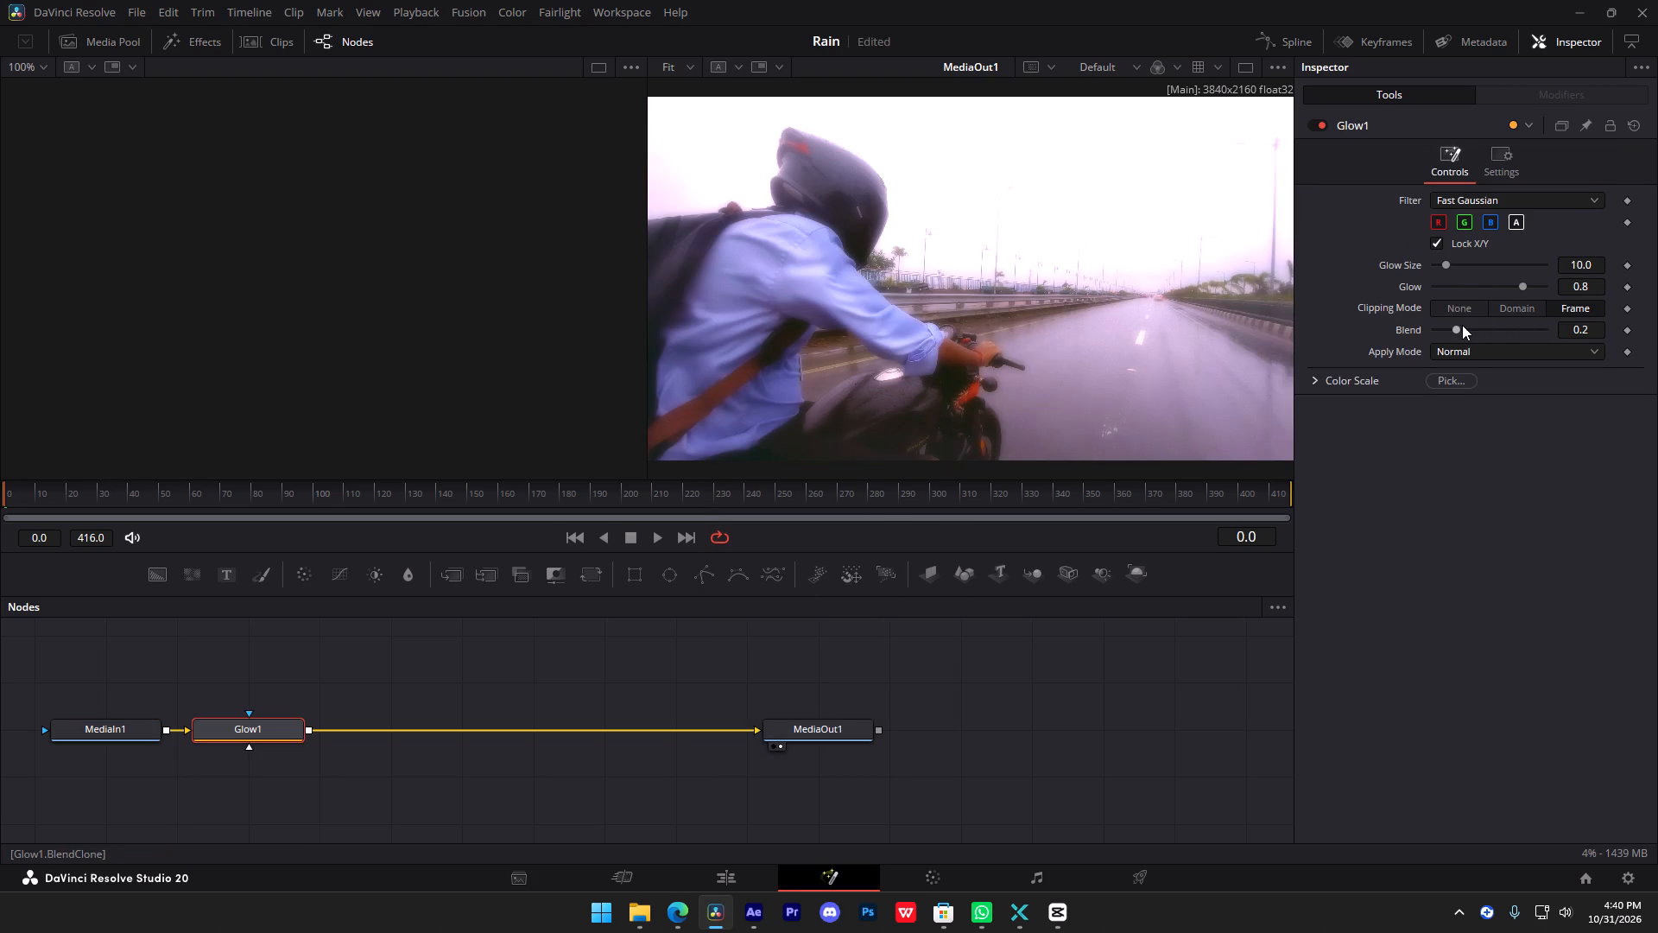
Try the Domain and None clipping modes on the Glow node, return to Frame, and set its Blend to about 0.128.
{"action": "left_click", "coordinate": [1462, 331]}
{"action": "left_click", "coordinate": [1517, 310]}
{"action": "left_click", "coordinate": [1478, 308]}
{"action": "left_click_drag", "start_coordinate": [1547, 311], "coordinate": [1554, 311]}
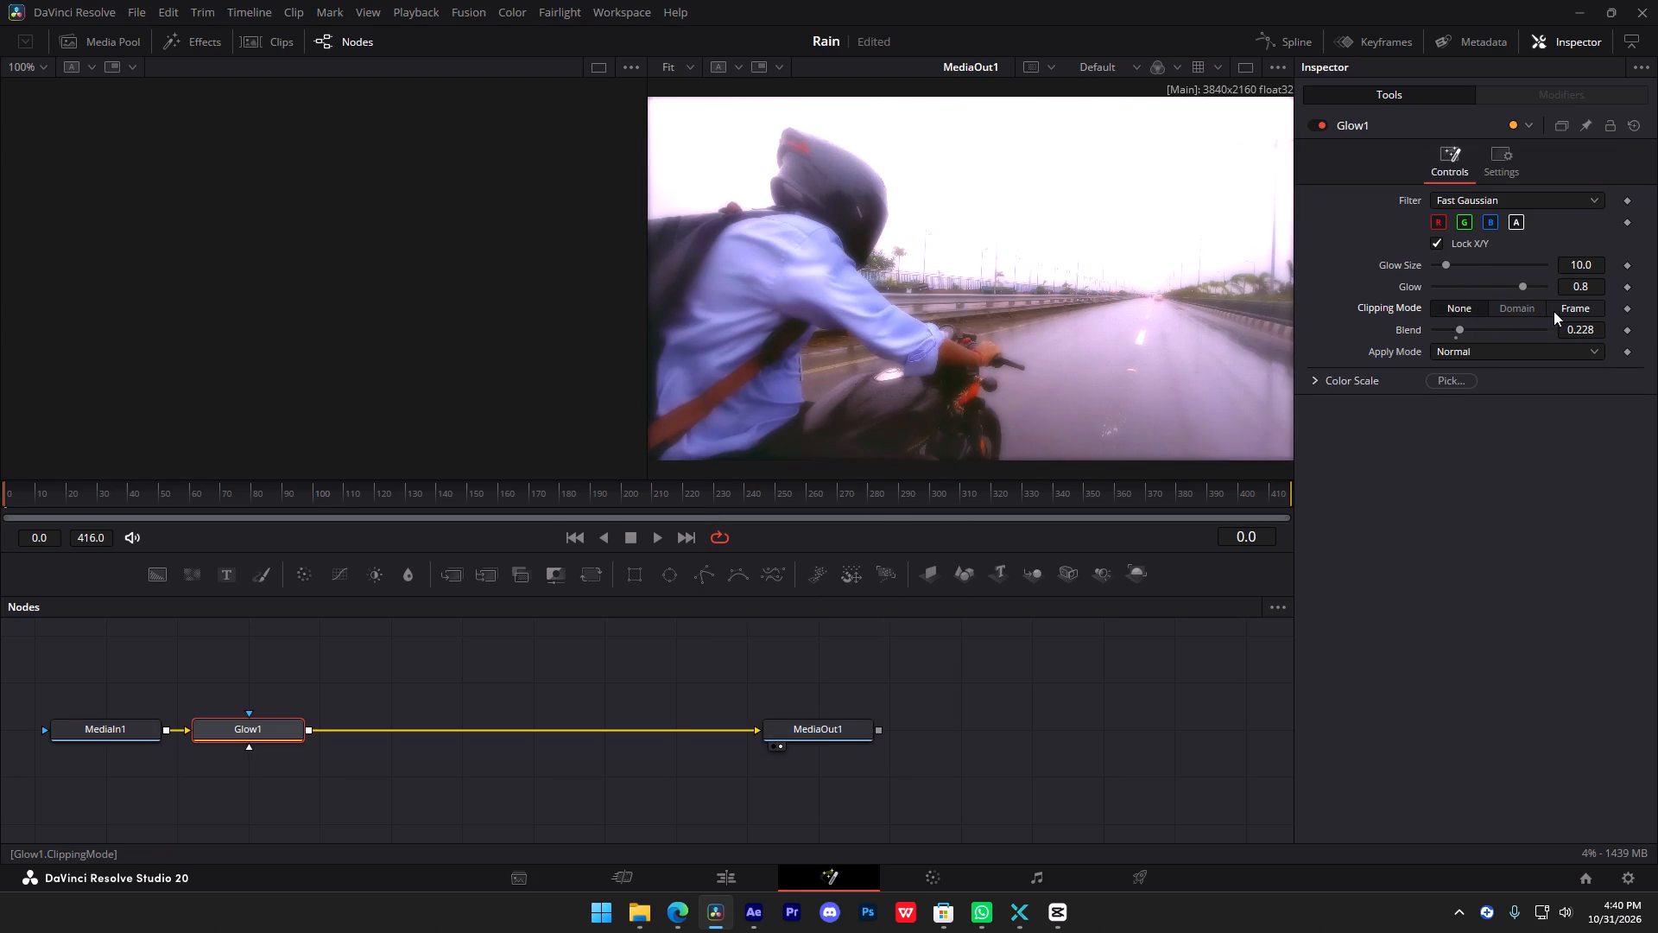
{"action": "left_click_drag", "start_coordinate": [1554, 311], "coordinate": [1555, 311]}
{"action": "left_click_drag", "start_coordinate": [1449, 327], "coordinate": [1464, 327]}
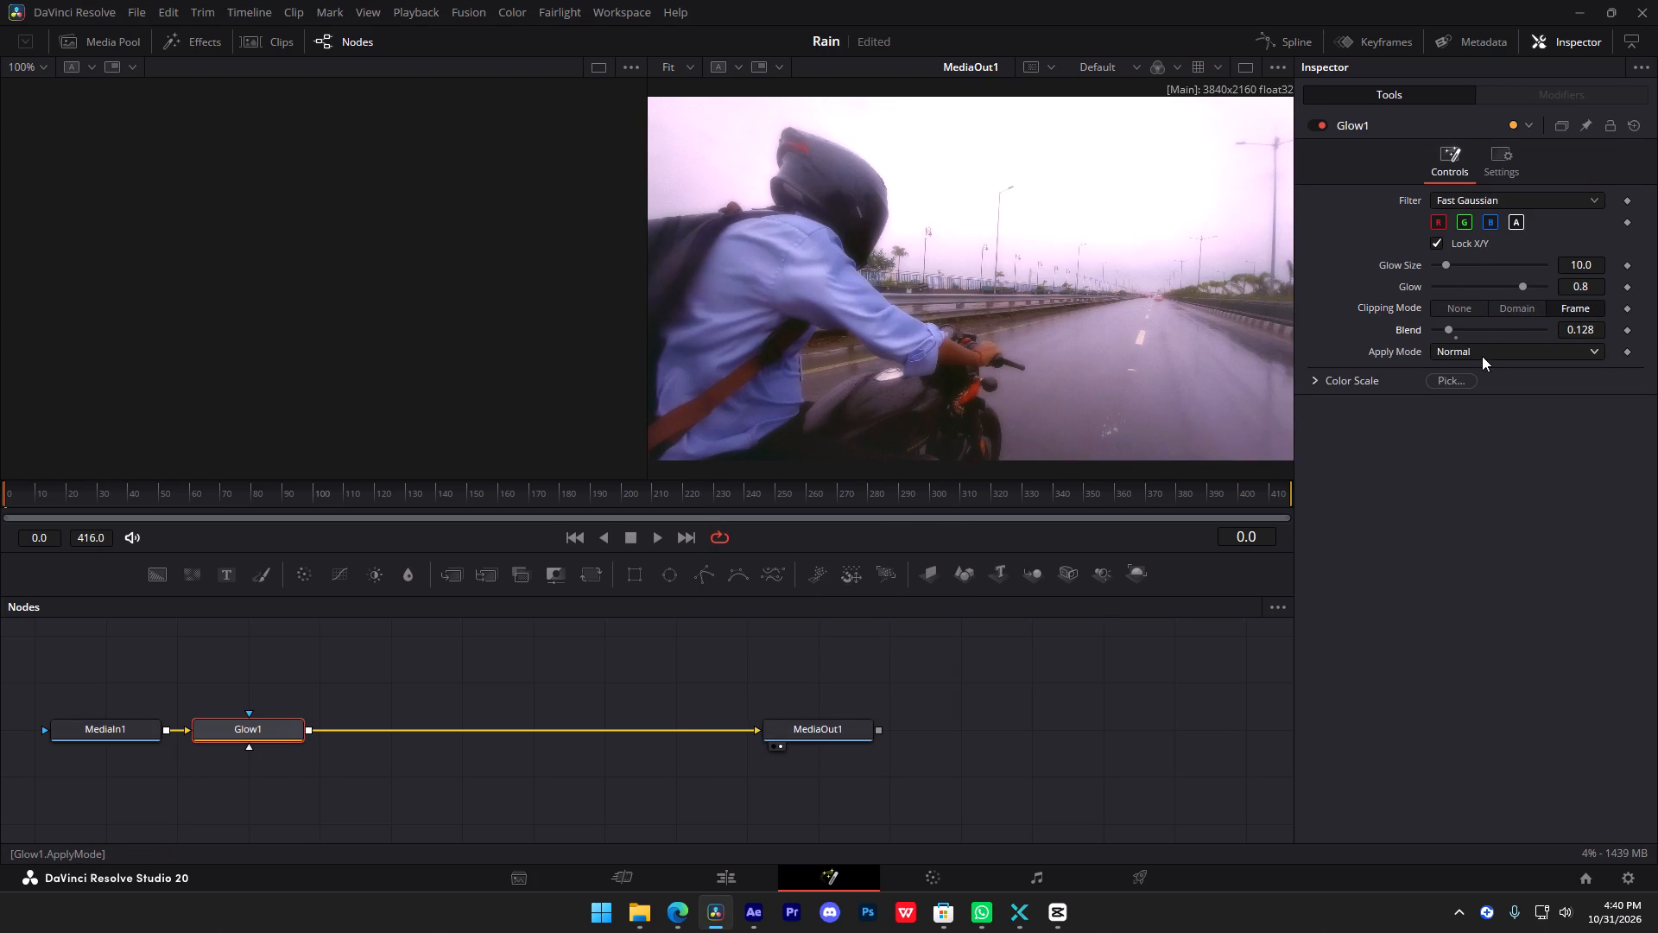
Try the Merge Under apply mode, then set the Glow to Threshold with low 0.0 and high about 0.683.
{"action": "left_click", "coordinate": [1482, 356]}
{"action": "left_click", "coordinate": [1494, 391]}
{"action": "left_click", "coordinate": [1475, 356]}
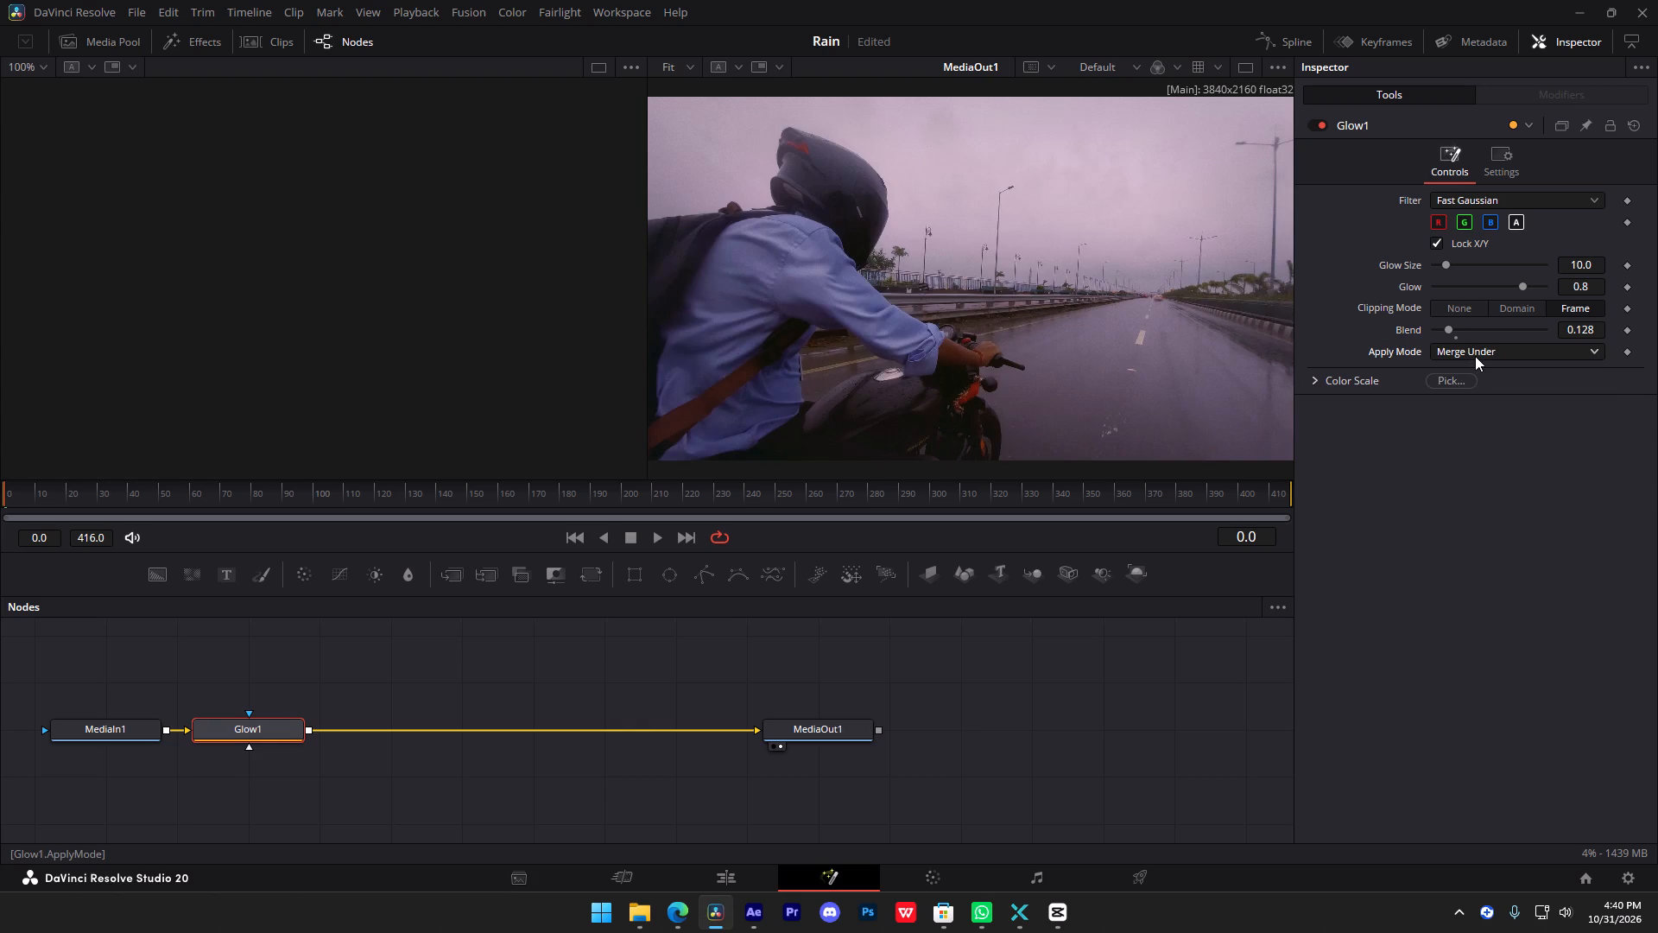
{"action": "left_click", "coordinate": [1490, 408]}
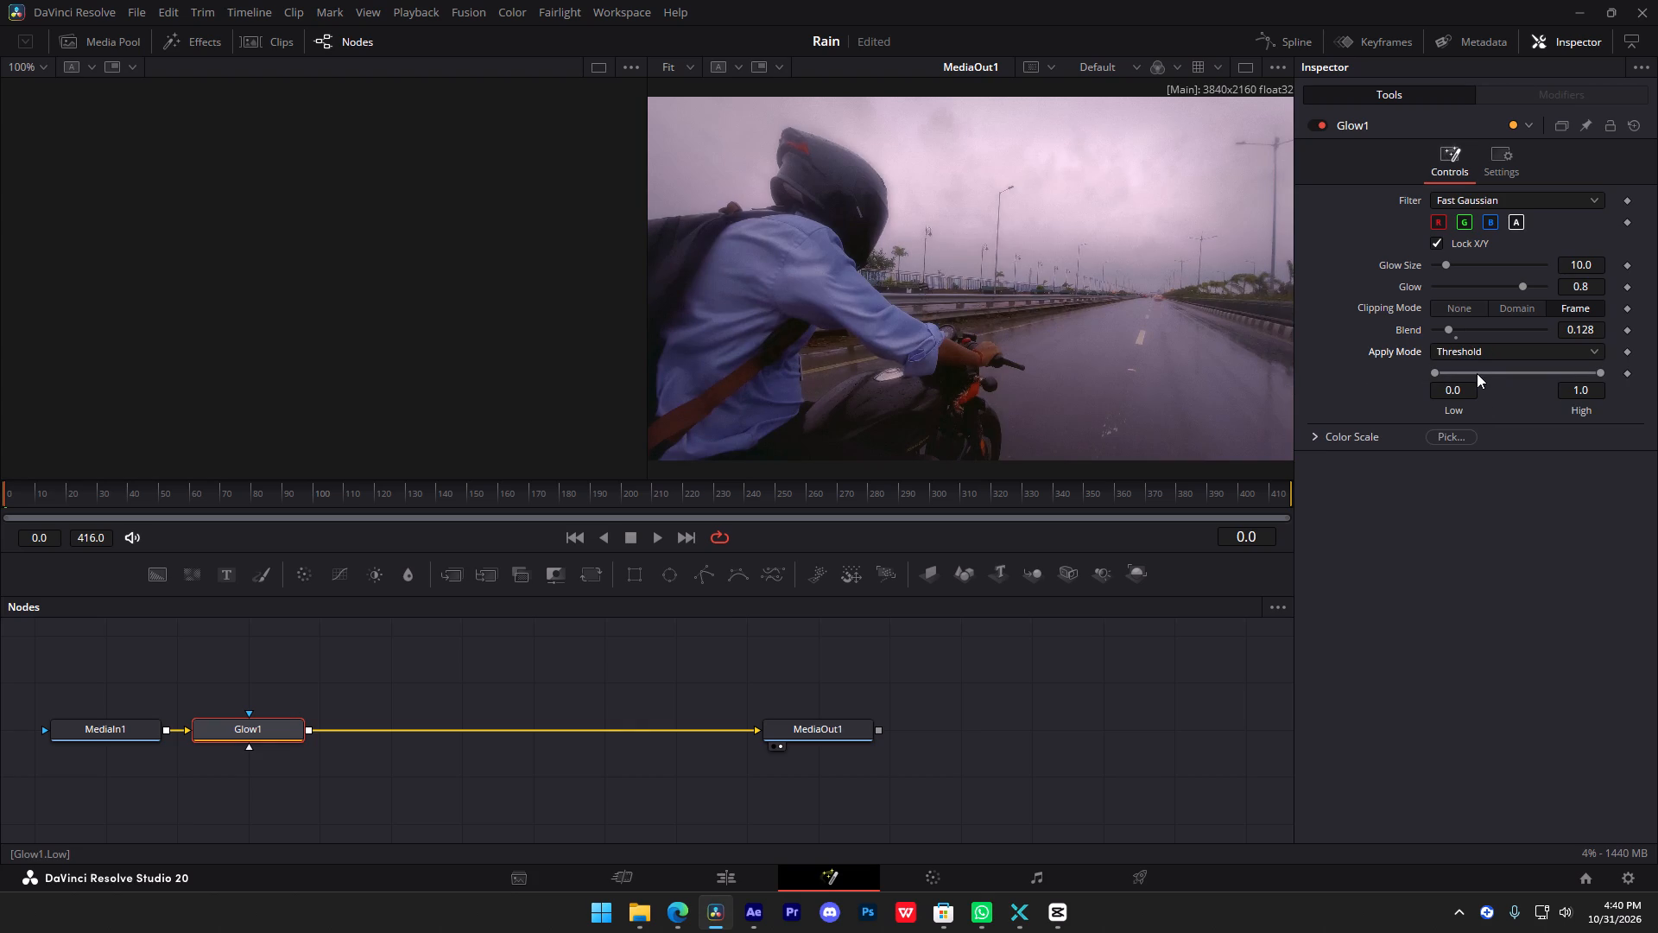
{"action": "left_click_drag", "start_coordinate": [1436, 372], "coordinate": [1471, 373]}
{"action": "left_click_drag", "start_coordinate": [1471, 373], "coordinate": [1406, 401]}
{"action": "left_click_drag", "start_coordinate": [1598, 371], "coordinate": [1560, 371]}
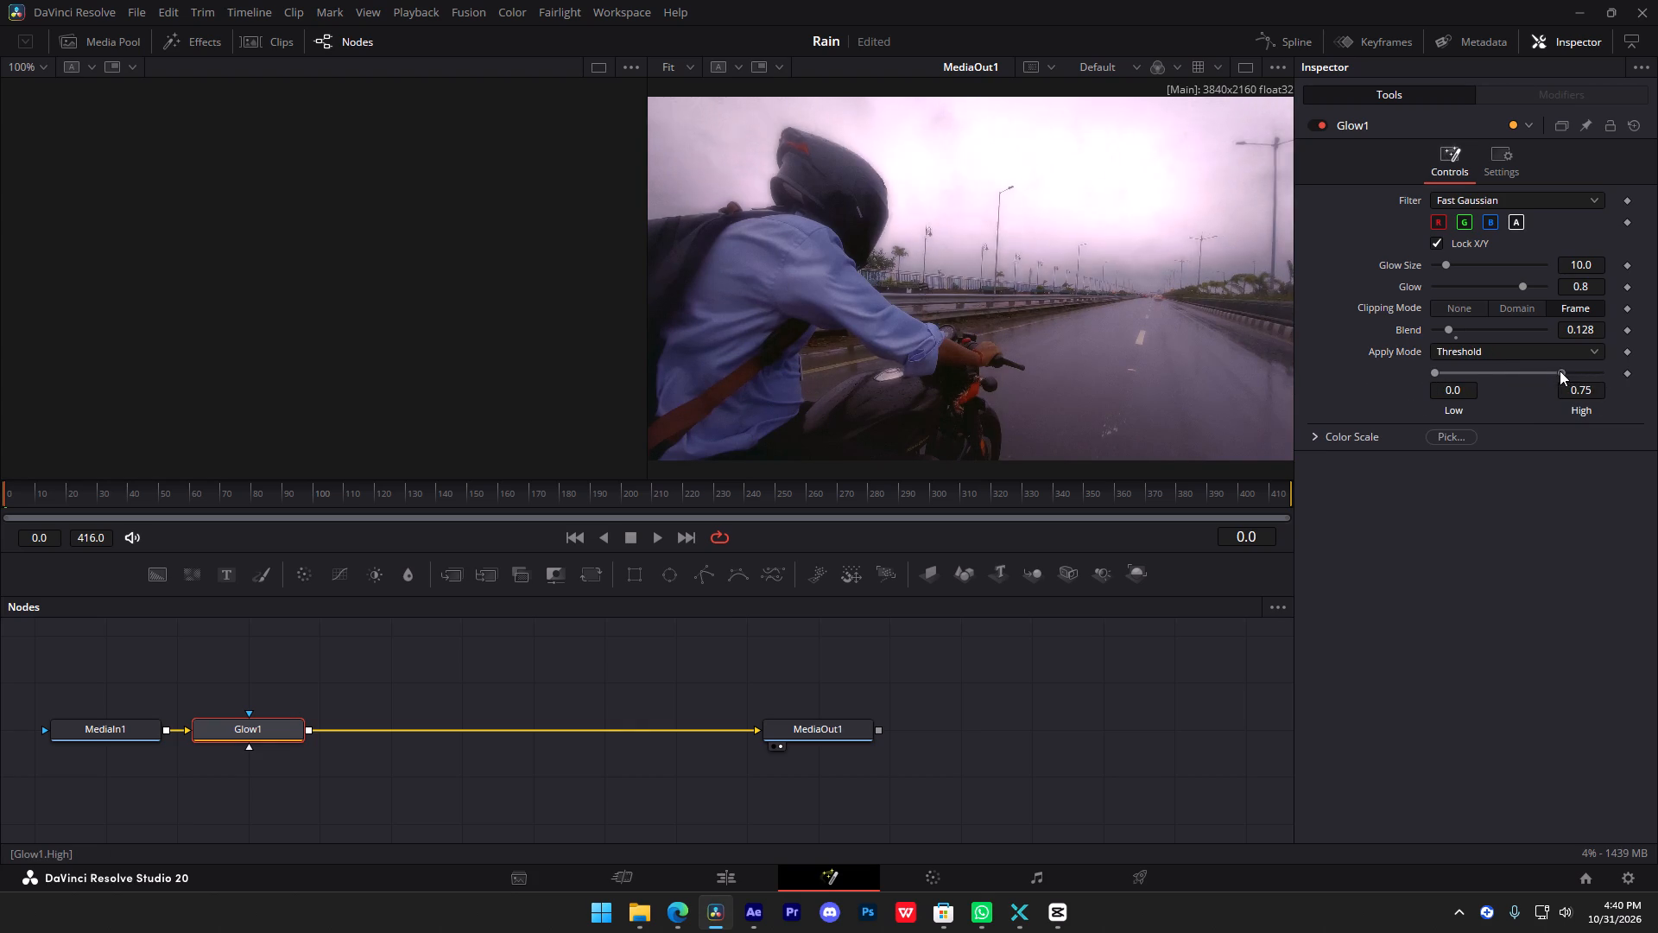
{"action": "left_click_drag", "start_coordinate": [1560, 371], "coordinate": [1549, 372]}
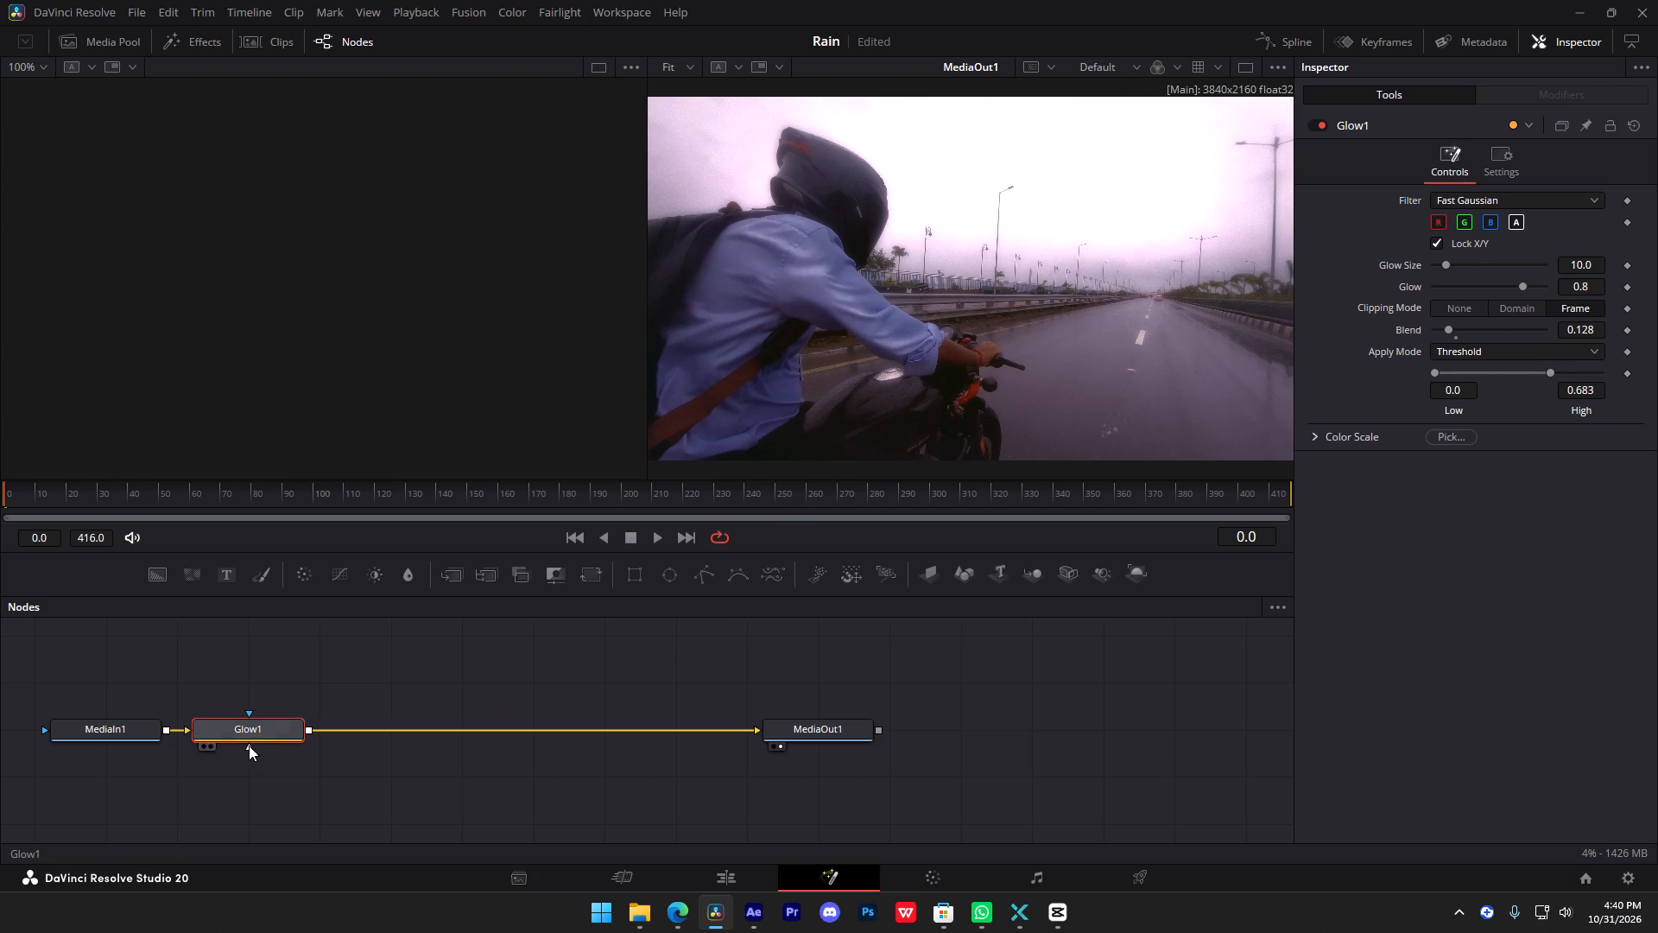
Try the Blend filter on the Glow node, then set the filter to Box.
{"action": "left_click", "coordinate": [1541, 208]}
{"action": "left_click", "coordinate": [1489, 316]}
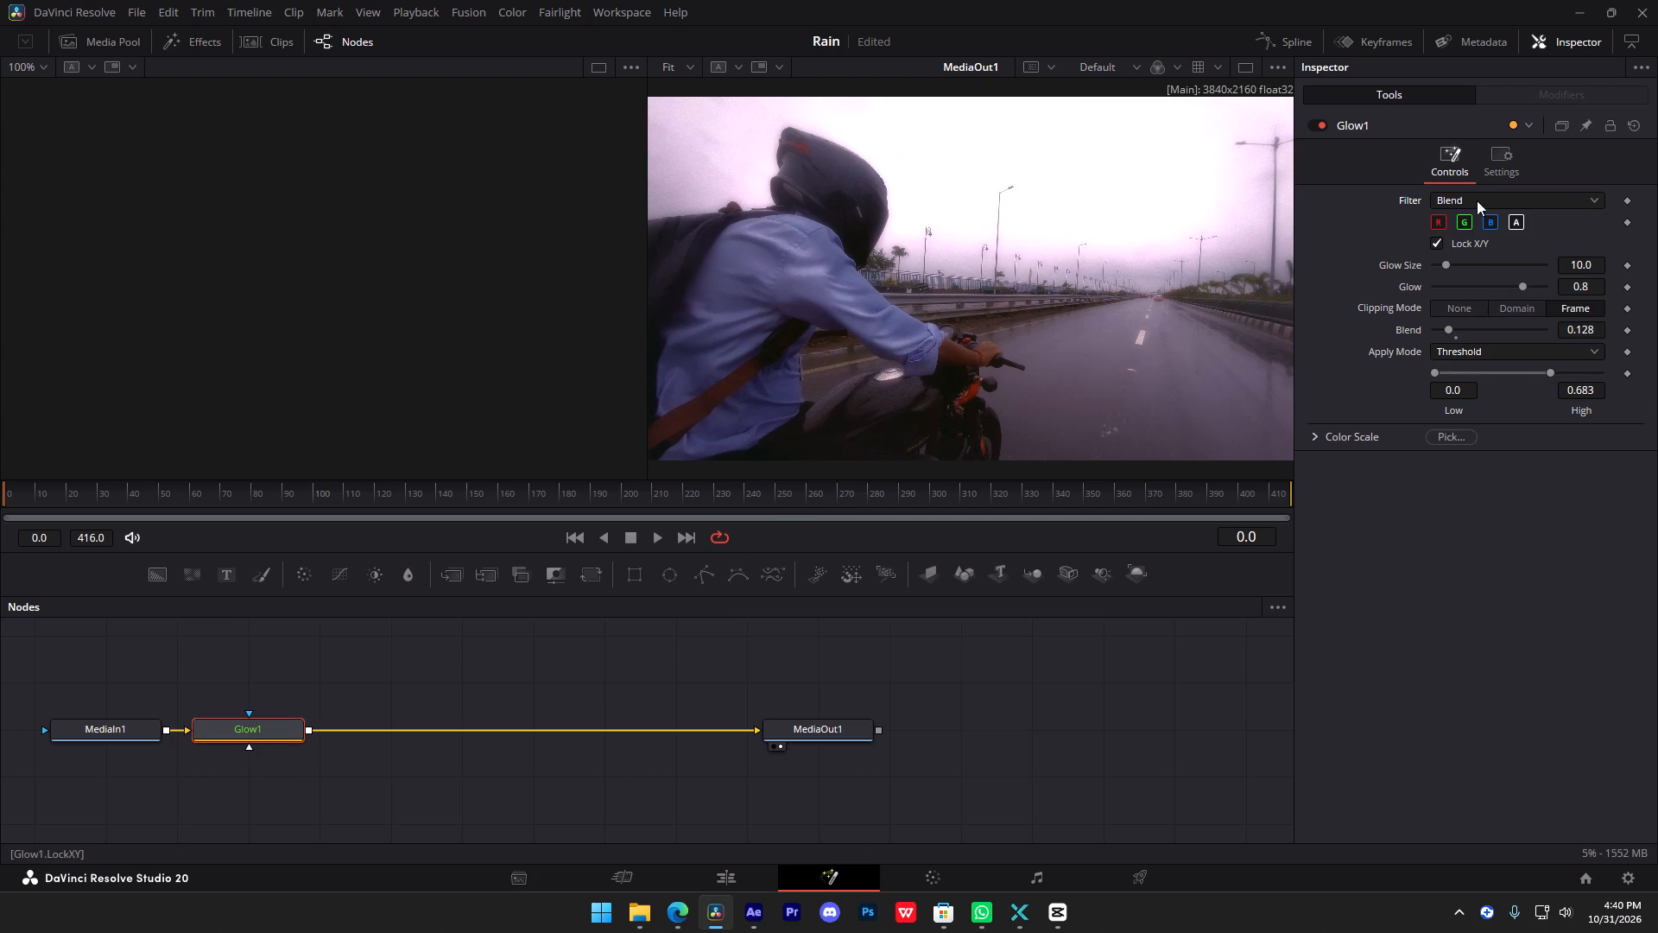
{"action": "left_click", "coordinate": [1474, 198]}
{"action": "left_click", "coordinate": [1459, 220]}
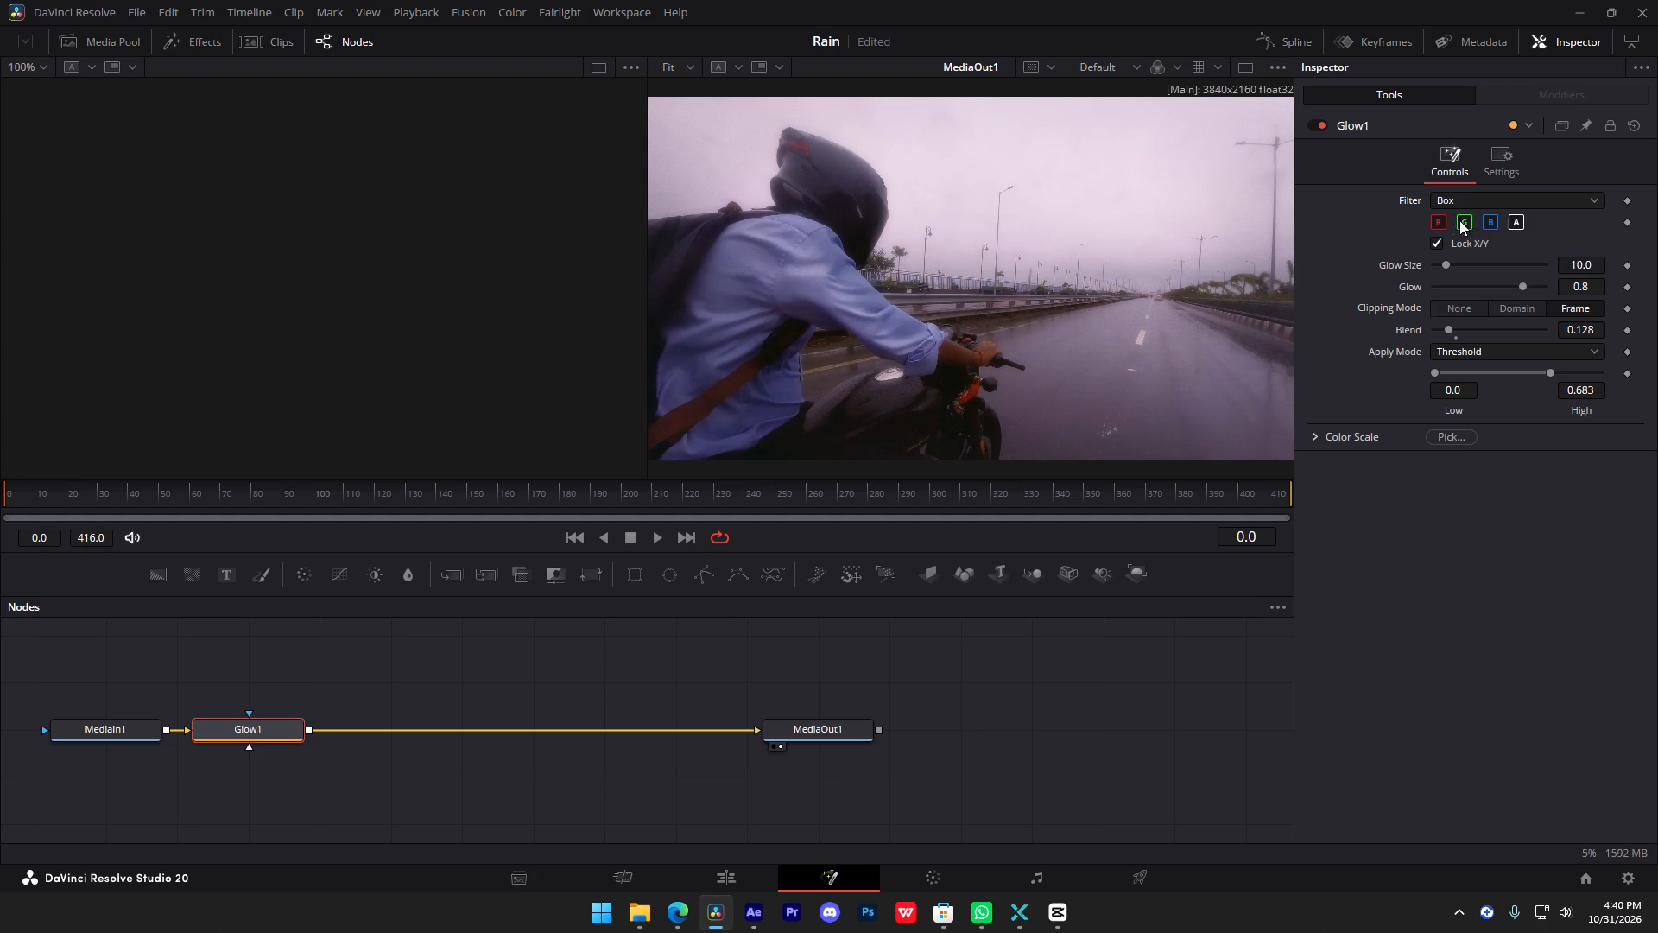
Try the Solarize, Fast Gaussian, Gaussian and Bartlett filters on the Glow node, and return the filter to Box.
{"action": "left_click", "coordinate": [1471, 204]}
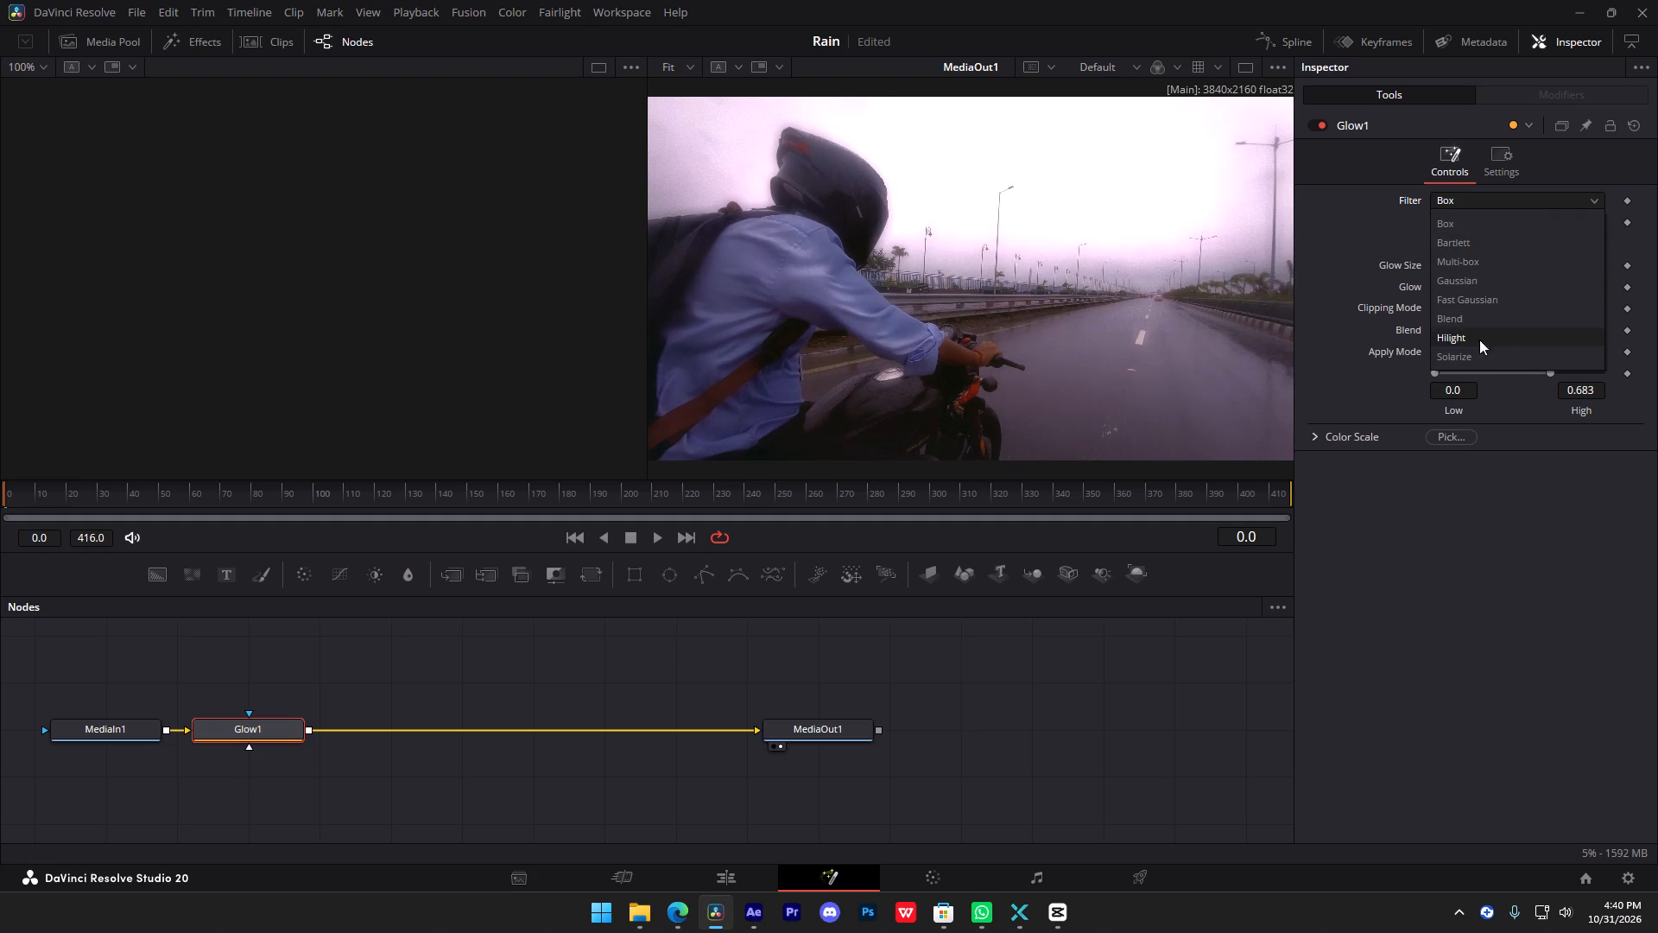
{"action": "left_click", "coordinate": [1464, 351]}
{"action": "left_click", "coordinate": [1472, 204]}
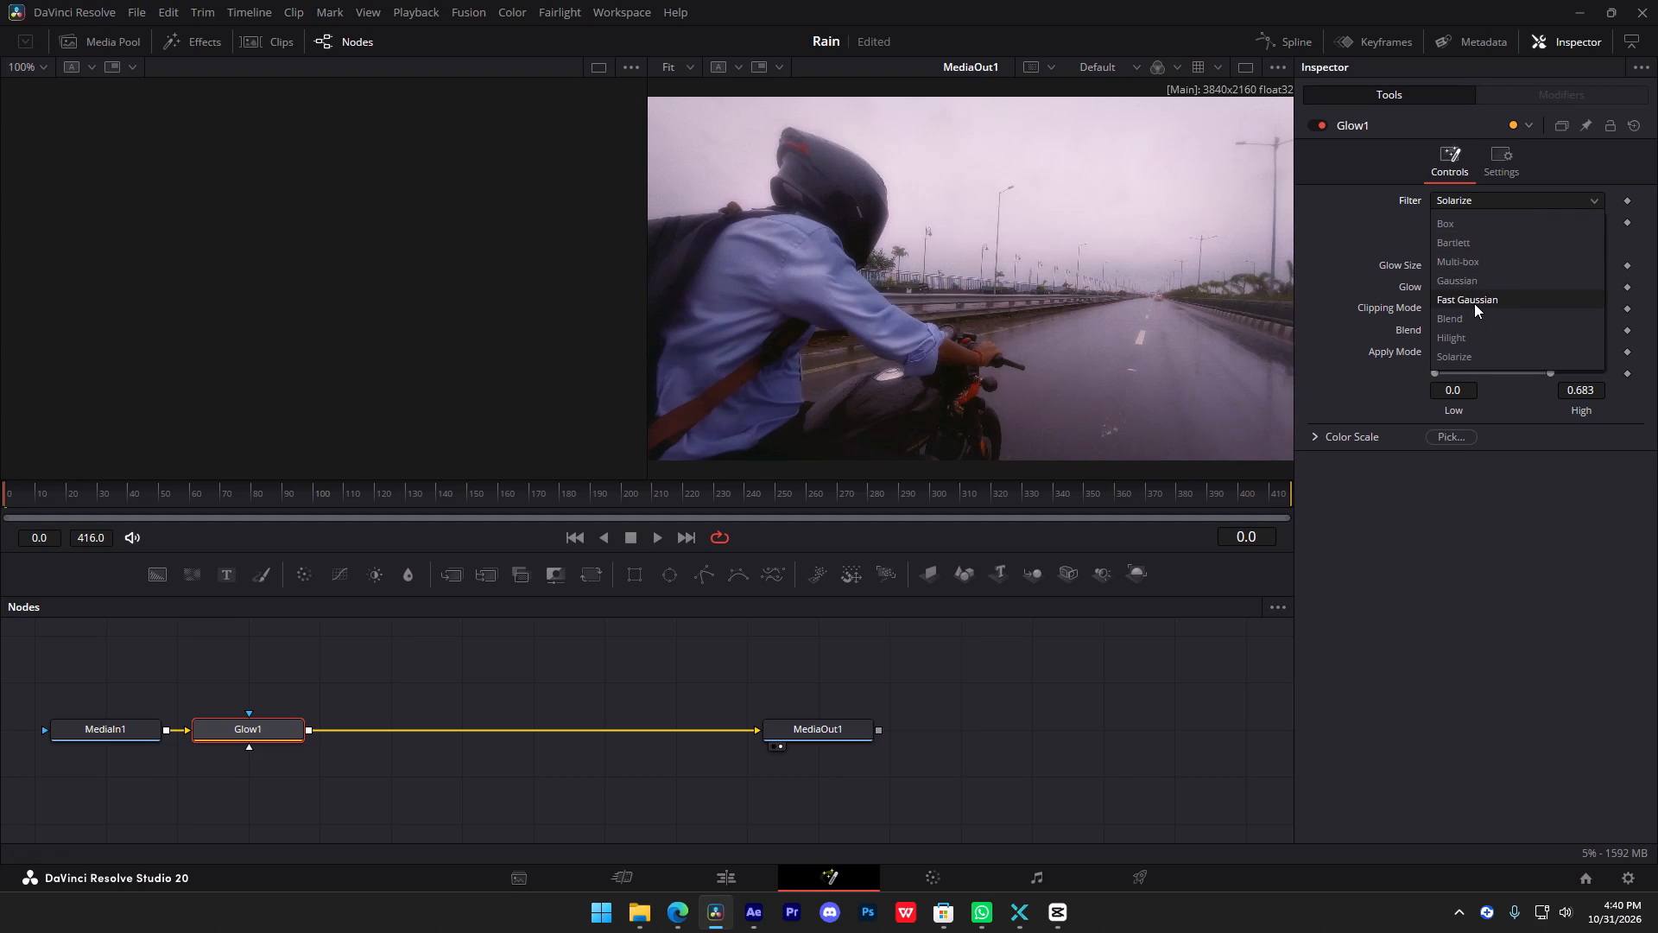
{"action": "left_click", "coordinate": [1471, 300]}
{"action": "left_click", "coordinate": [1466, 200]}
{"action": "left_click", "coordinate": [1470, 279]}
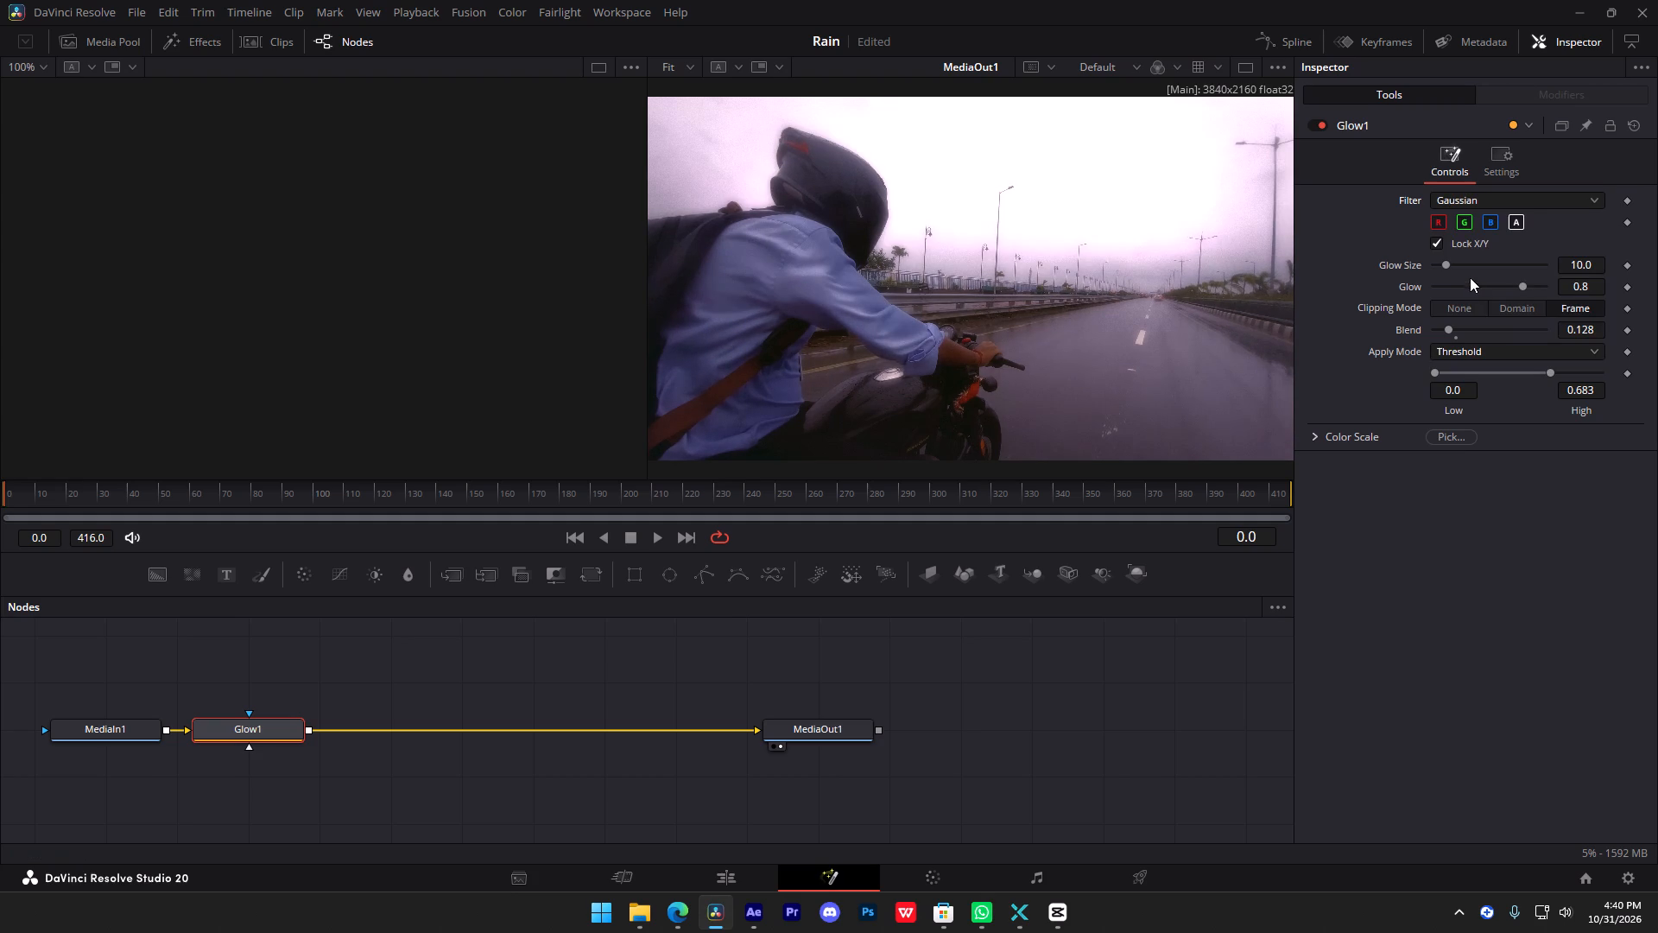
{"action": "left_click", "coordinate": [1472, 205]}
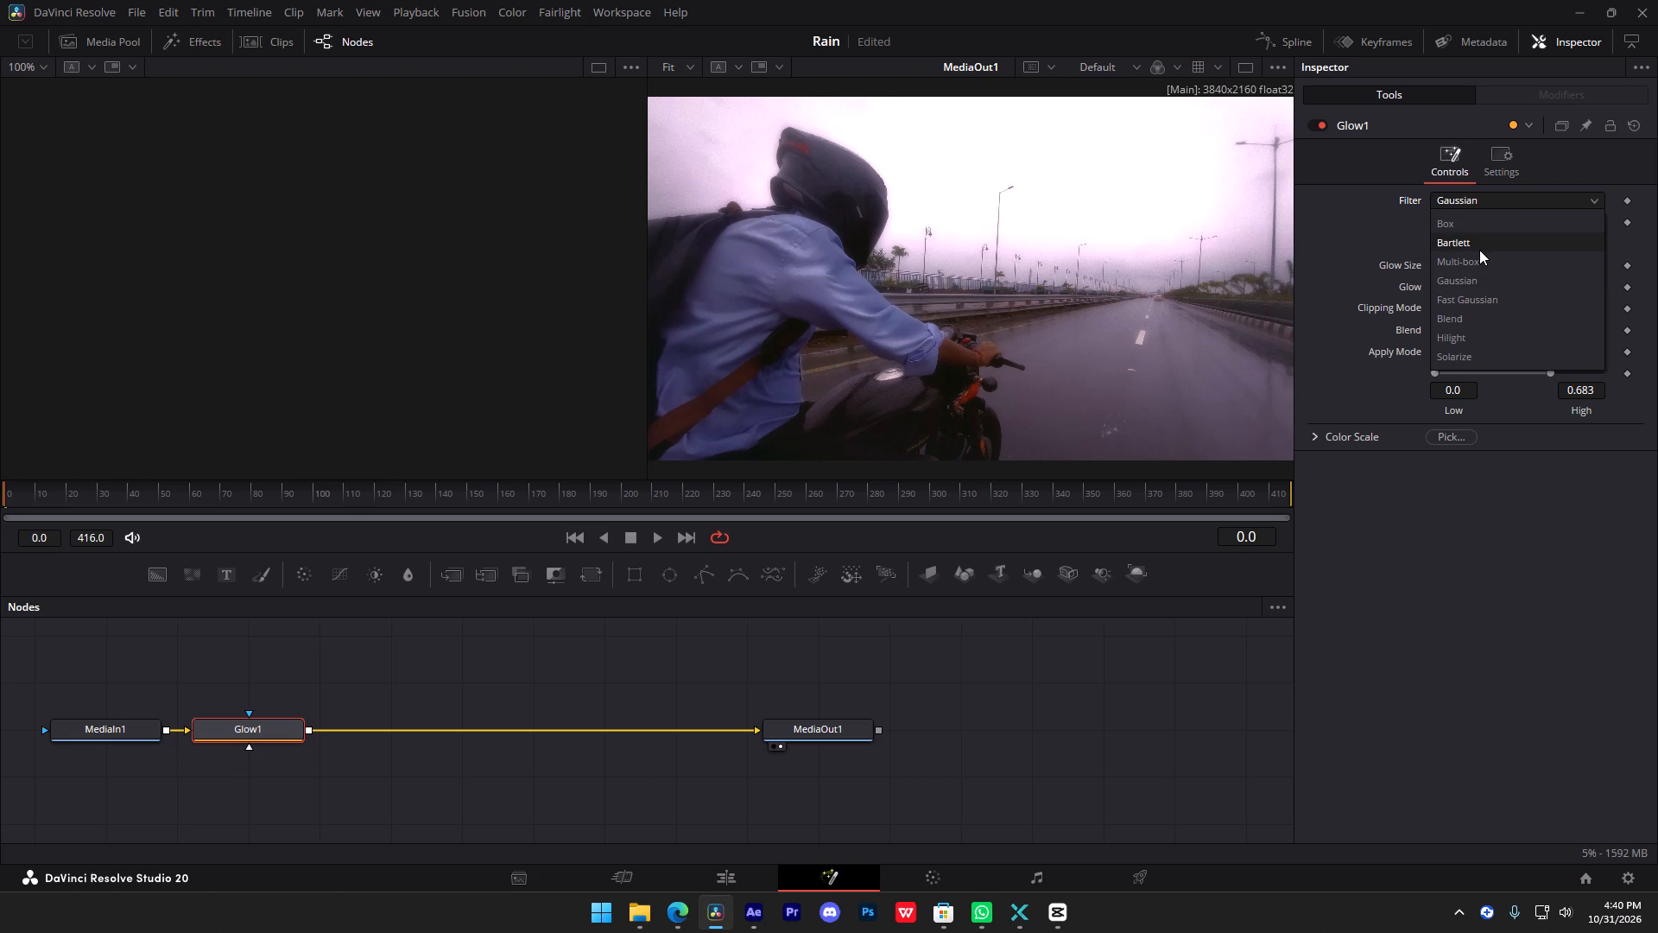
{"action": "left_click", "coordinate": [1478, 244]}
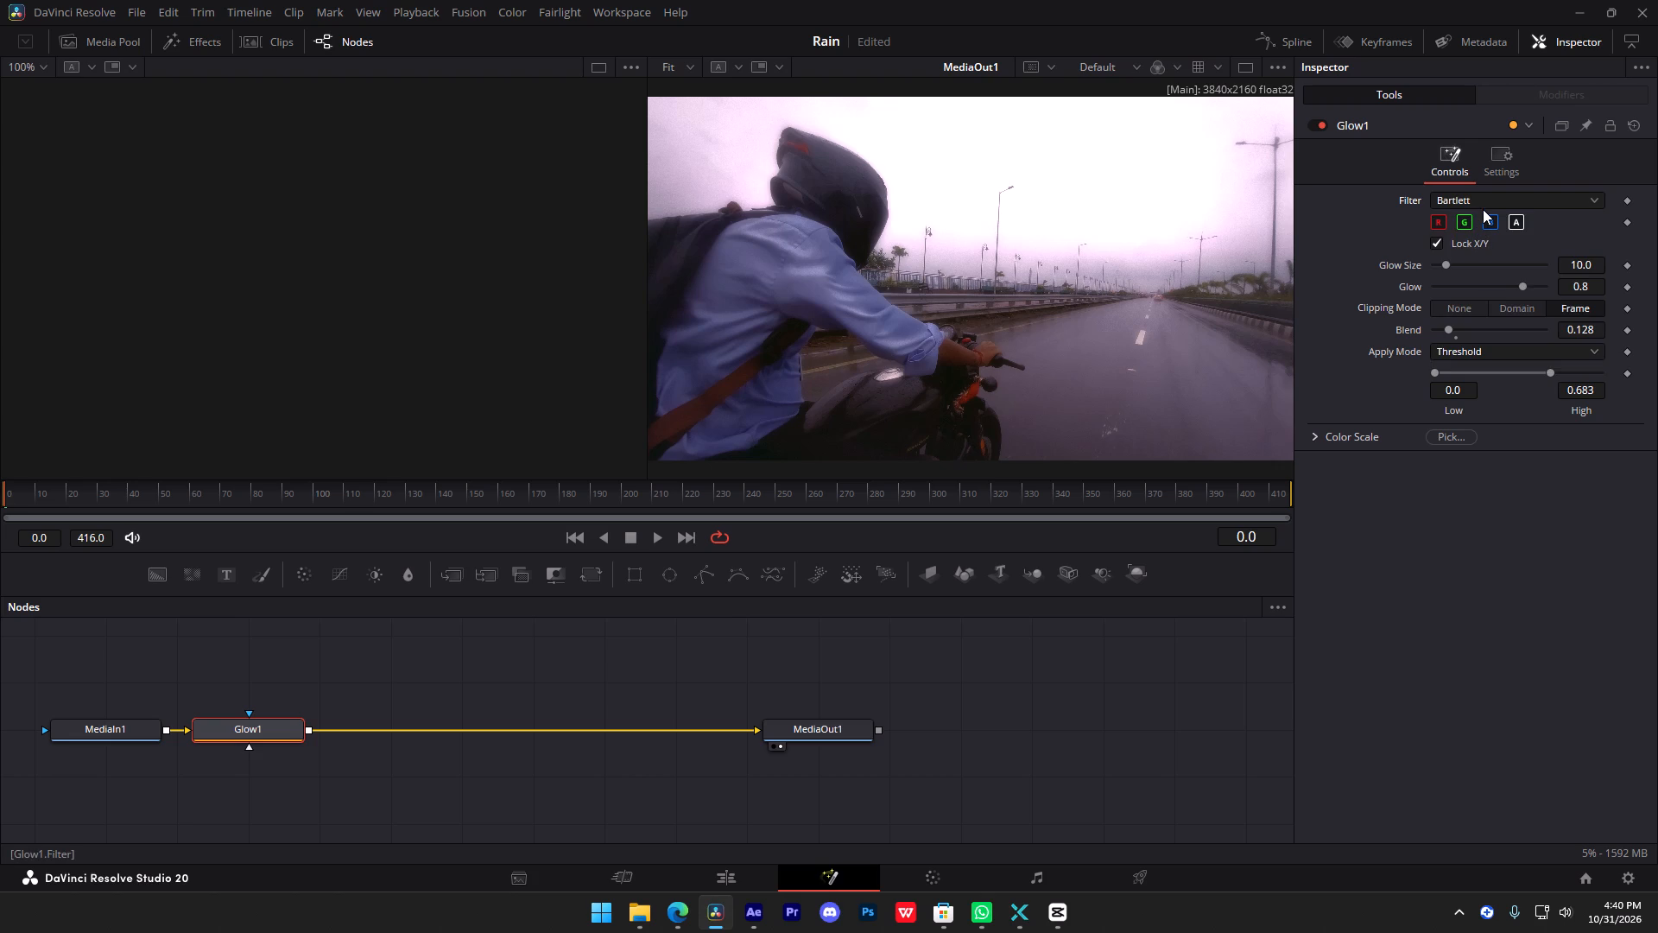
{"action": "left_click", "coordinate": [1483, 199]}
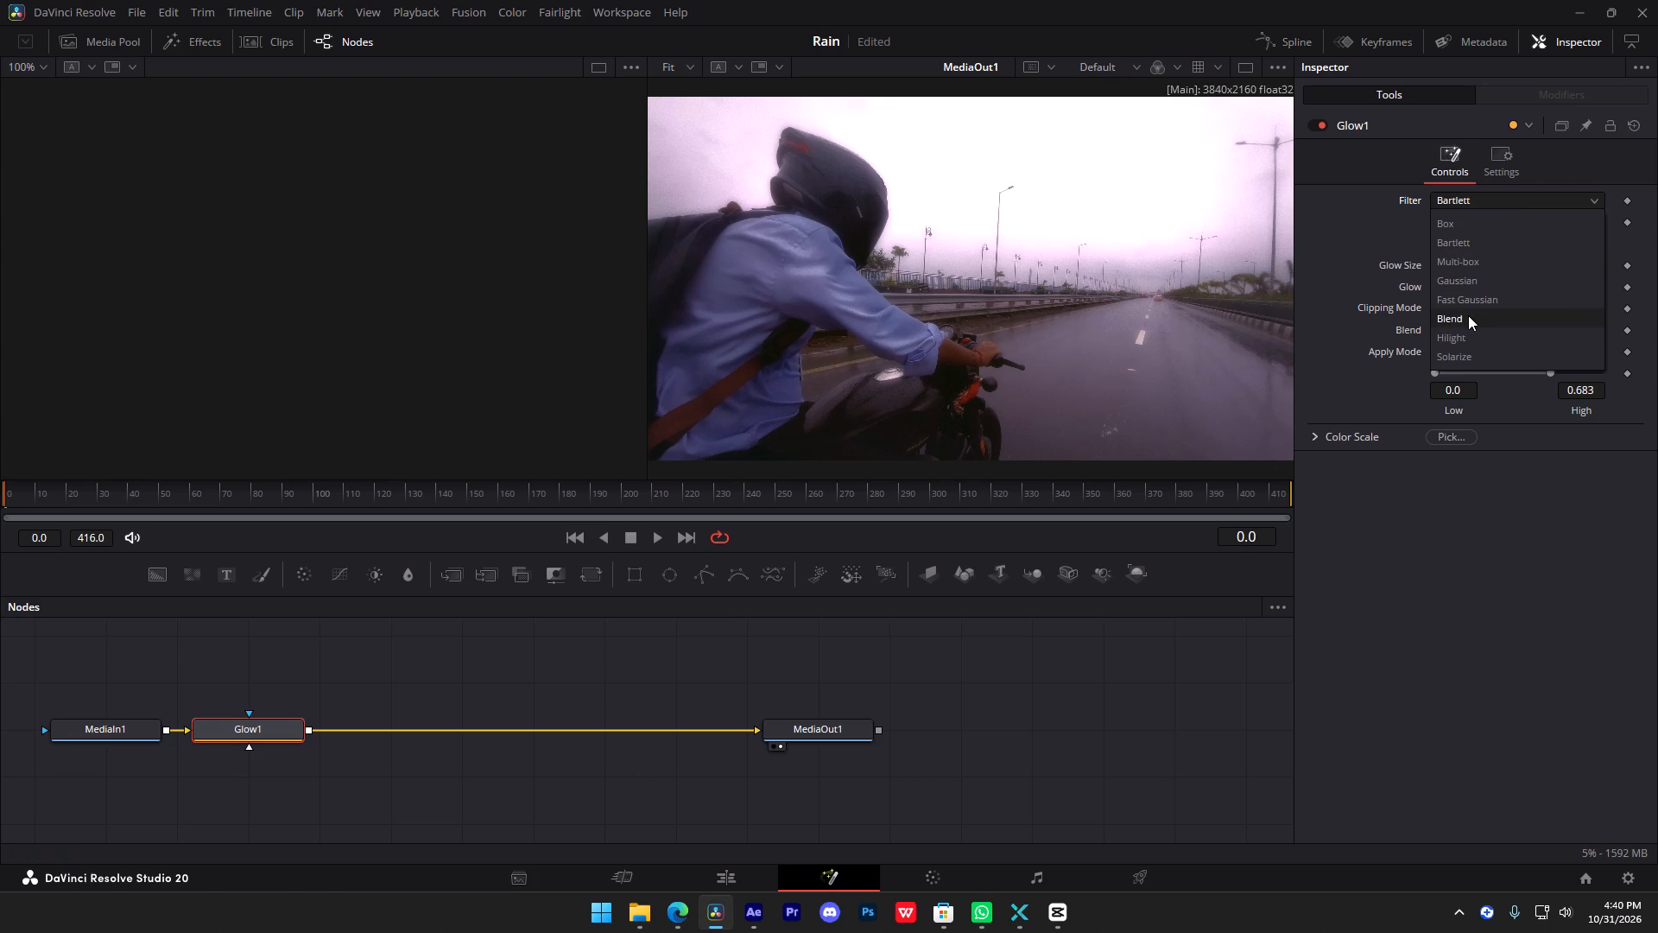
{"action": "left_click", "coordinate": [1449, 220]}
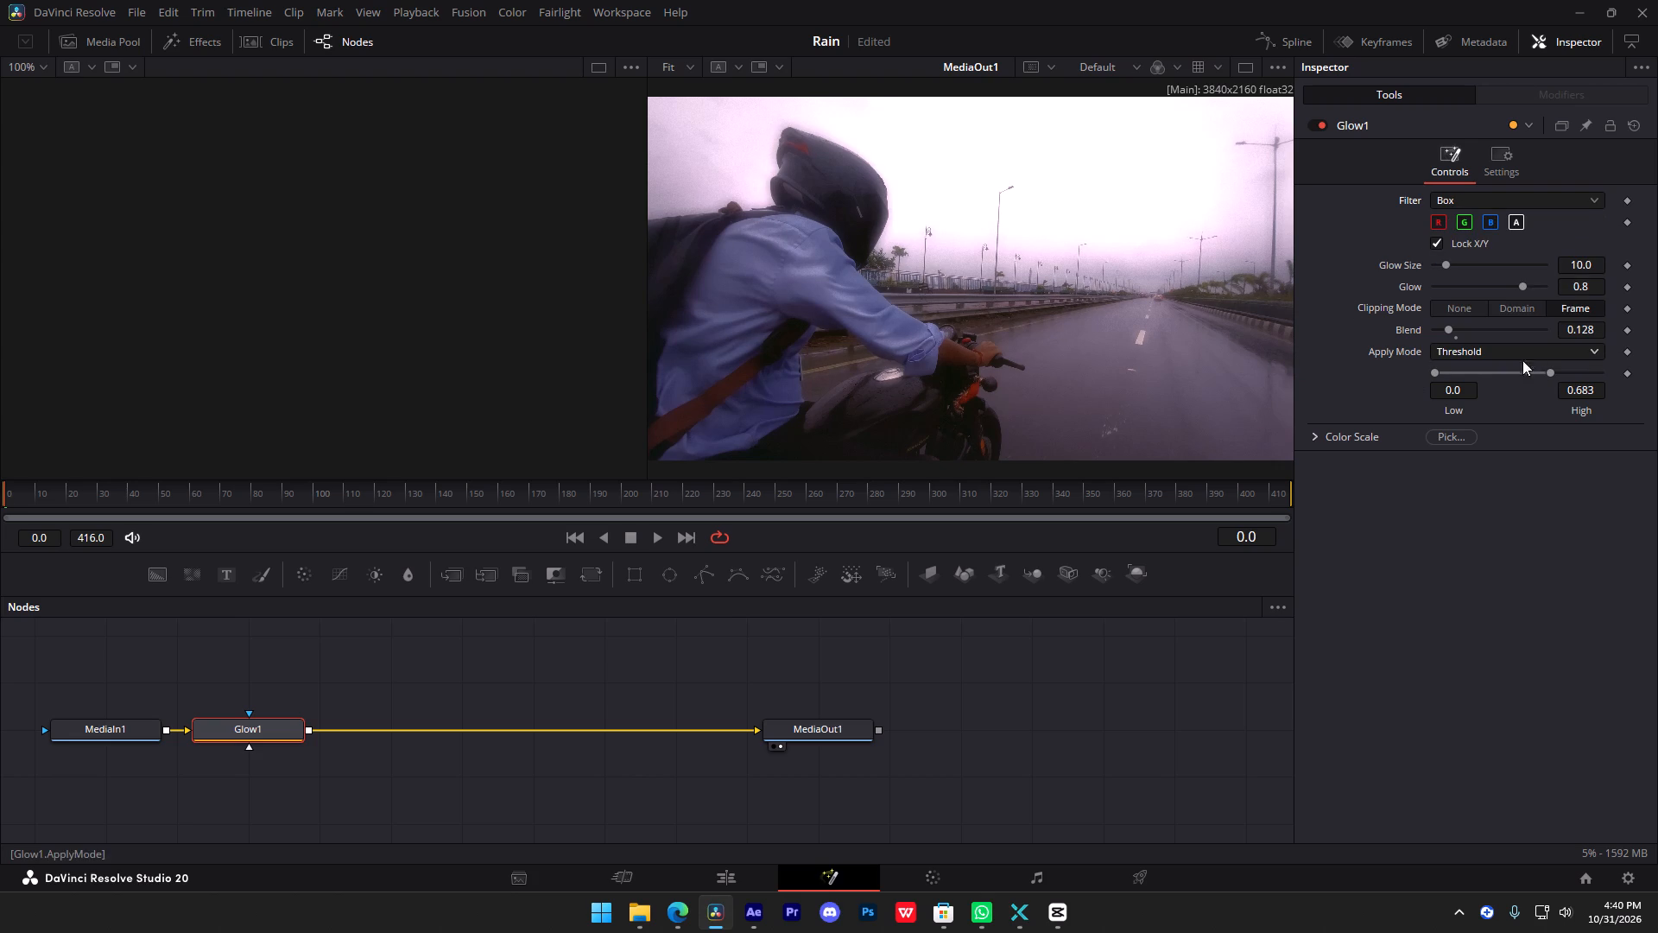
On the Edit page, look through the effects, generators and title collections, including NeoEdit, Subtitles and Toko, for a text title template.
{"action": "left_click", "coordinate": [725, 885]}
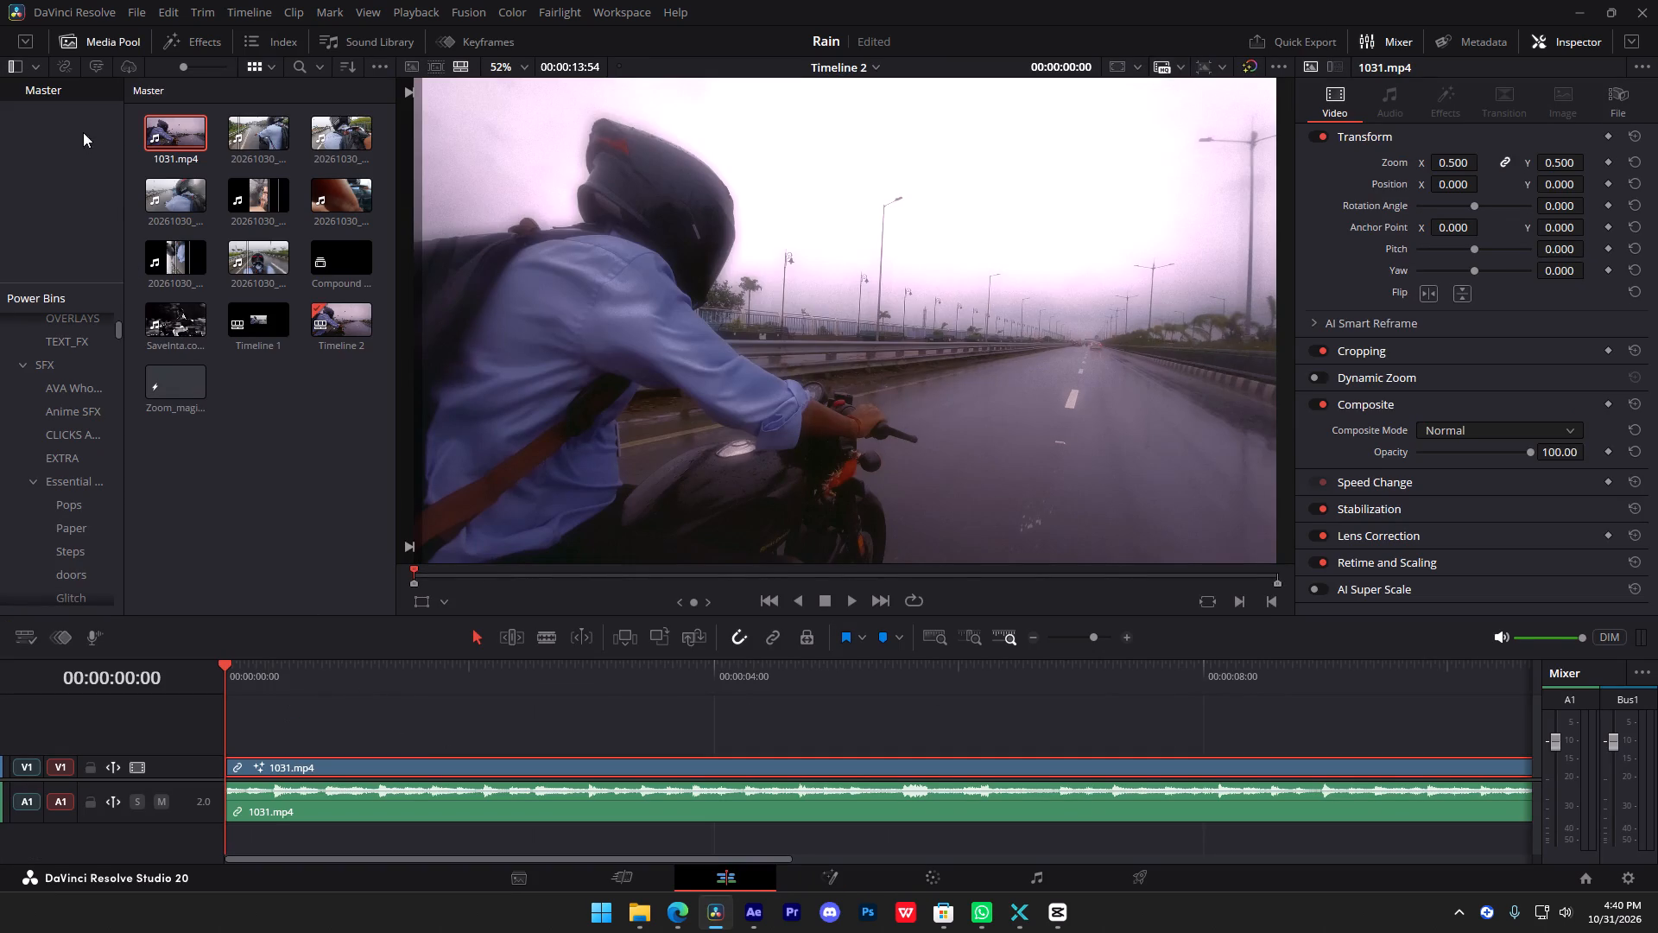
{"action": "left_click", "coordinate": [180, 40]}
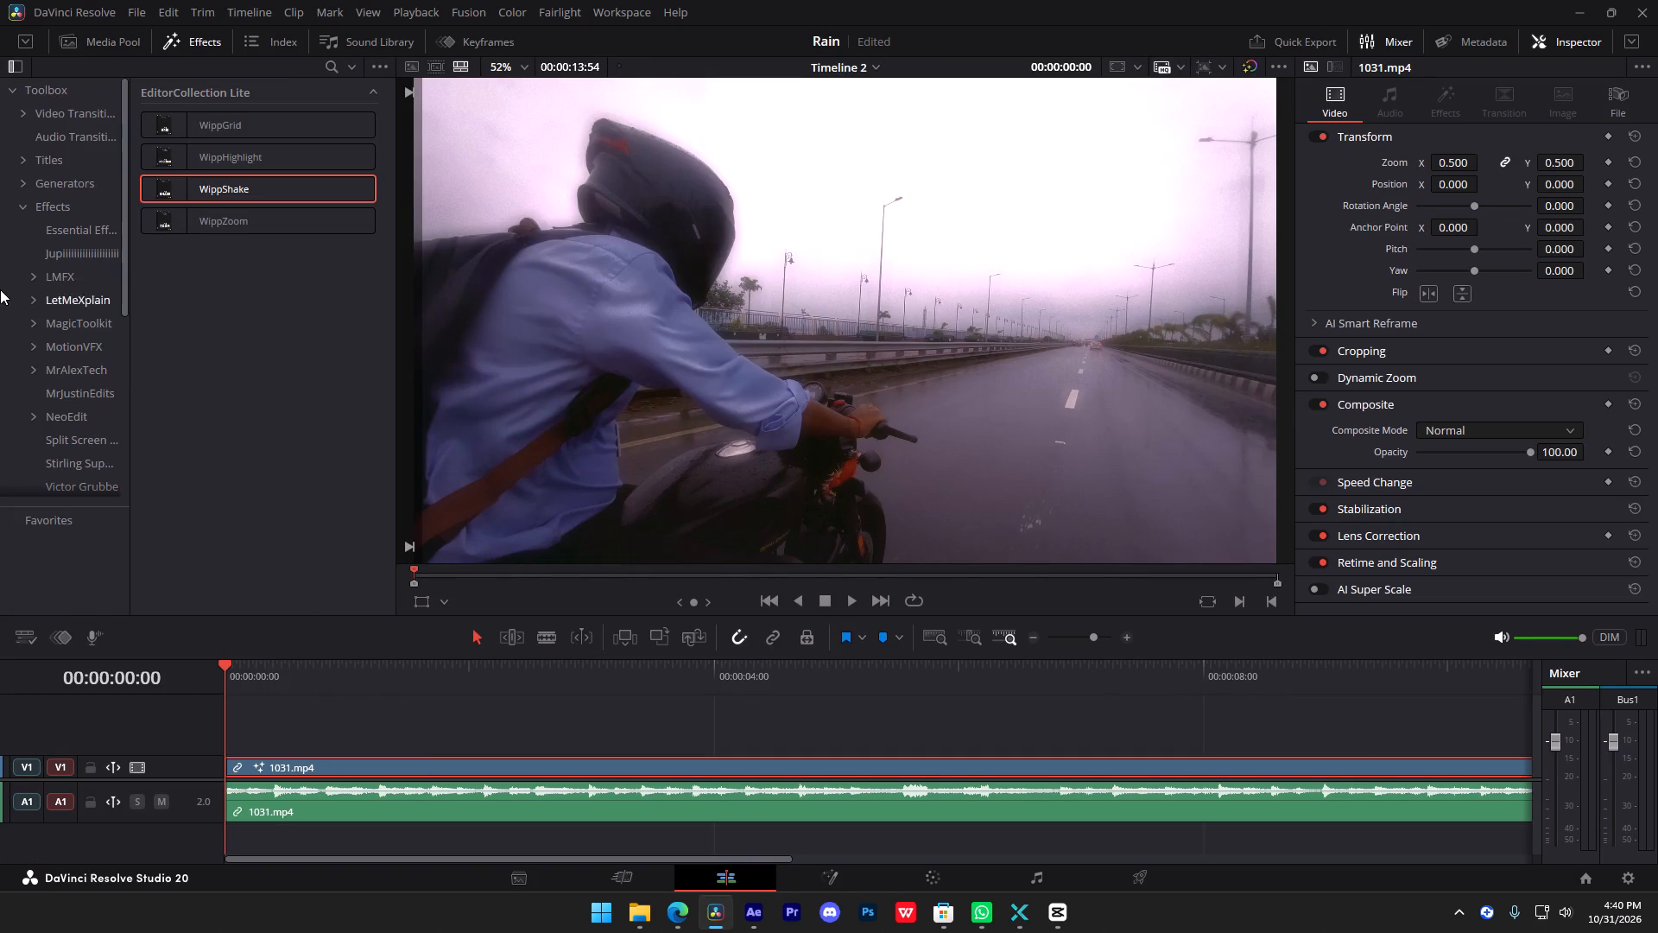
{"action": "left_click", "coordinate": [49, 191]}
{"action": "left_click", "coordinate": [52, 218]}
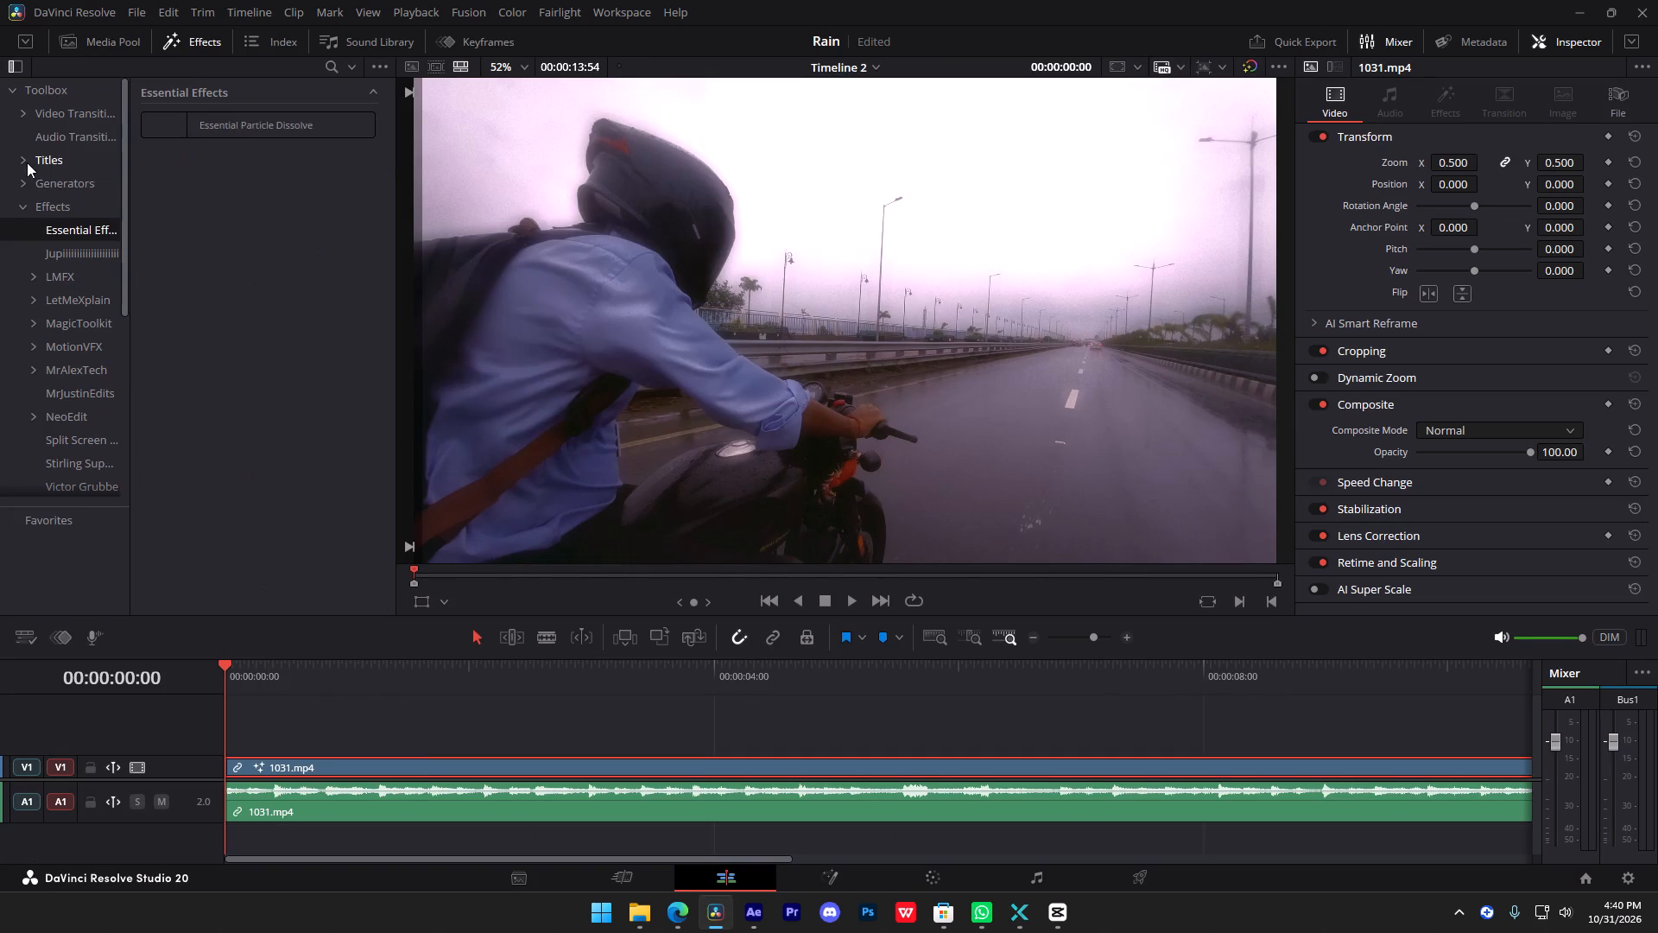
{"action": "left_click", "coordinate": [26, 162]}
{"action": "left_click", "coordinate": [60, 172]}
{"action": "left_click", "coordinate": [66, 202]}
{"action": "left_click", "coordinate": [62, 224]}
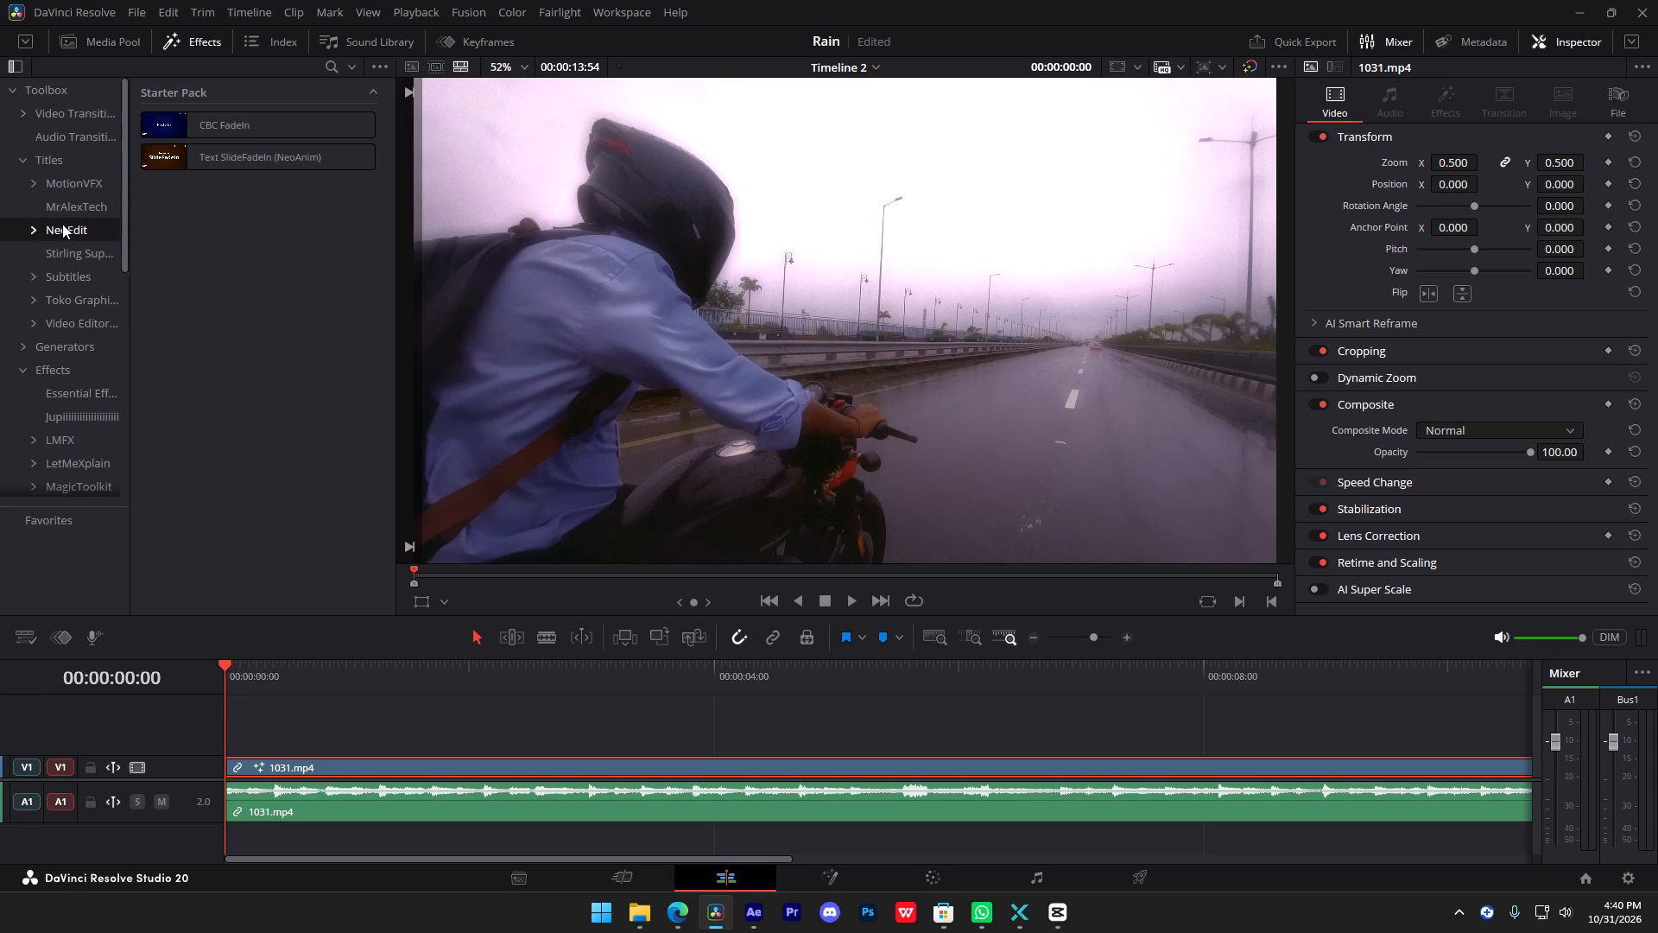
{"action": "left_click", "coordinate": [74, 251]}
{"action": "left_click", "coordinate": [82, 219]}
{"action": "left_click", "coordinate": [82, 267]}
{"action": "left_click", "coordinate": [79, 286]}
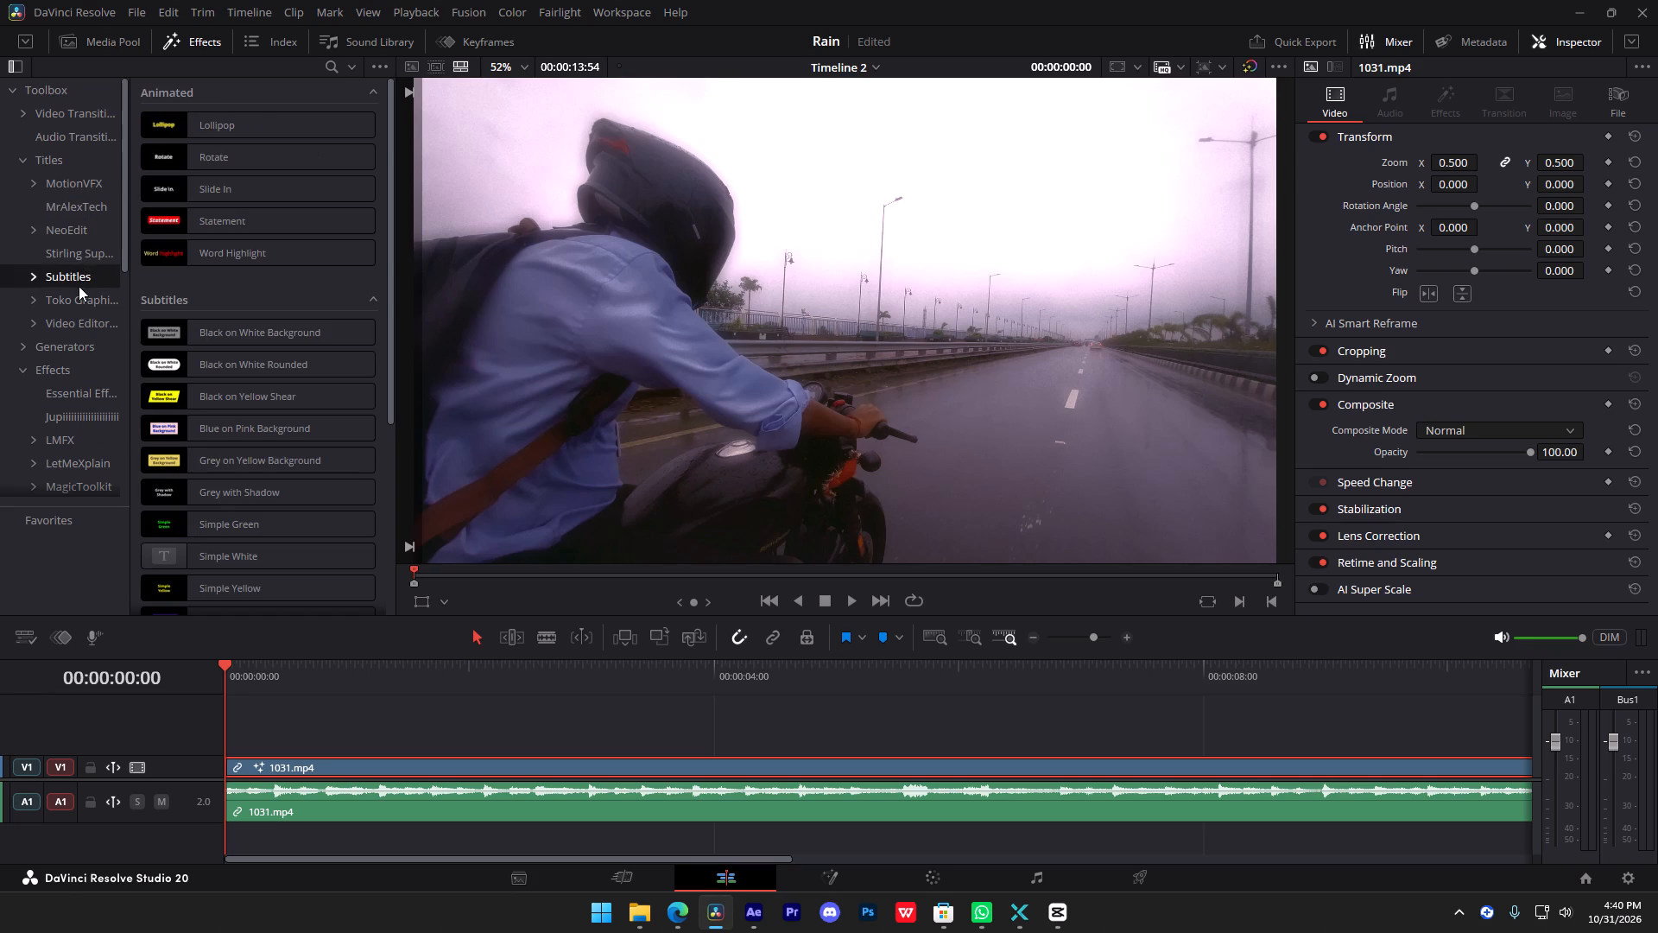
{"action": "left_click", "coordinate": [82, 299]}
{"action": "left_click", "coordinate": [83, 314]}
{"action": "left_click", "coordinate": [84, 357]}
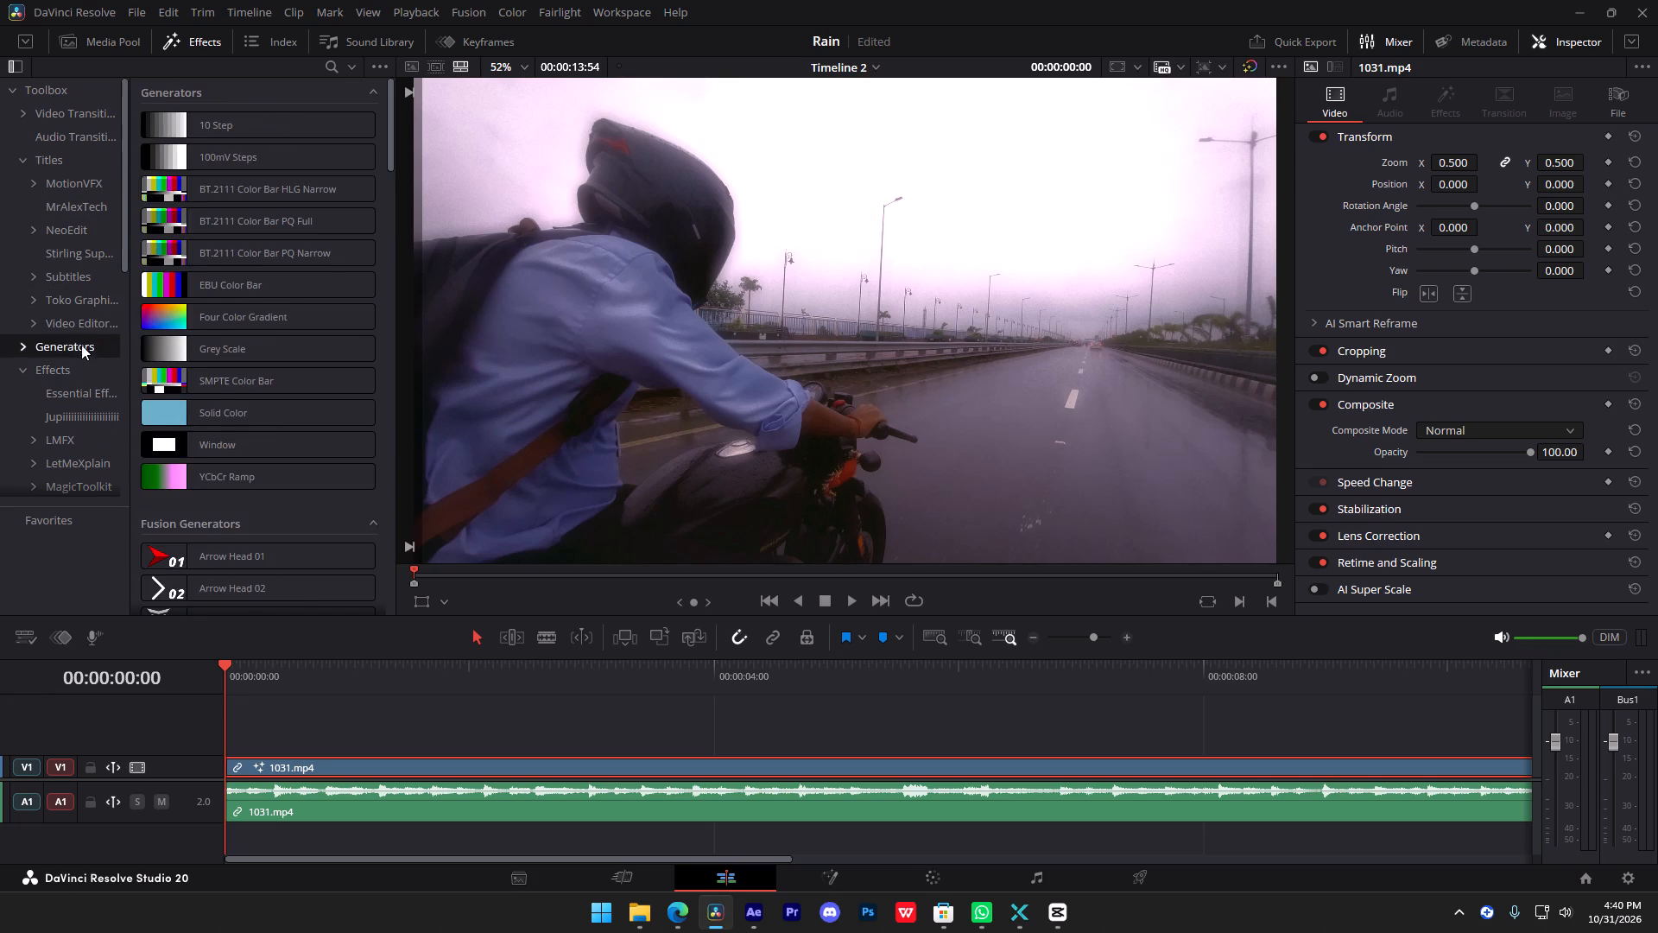
{"action": "left_click", "coordinate": [75, 328]}
{"action": "left_click", "coordinate": [26, 320]}
{"action": "left_click", "coordinate": [35, 324]}
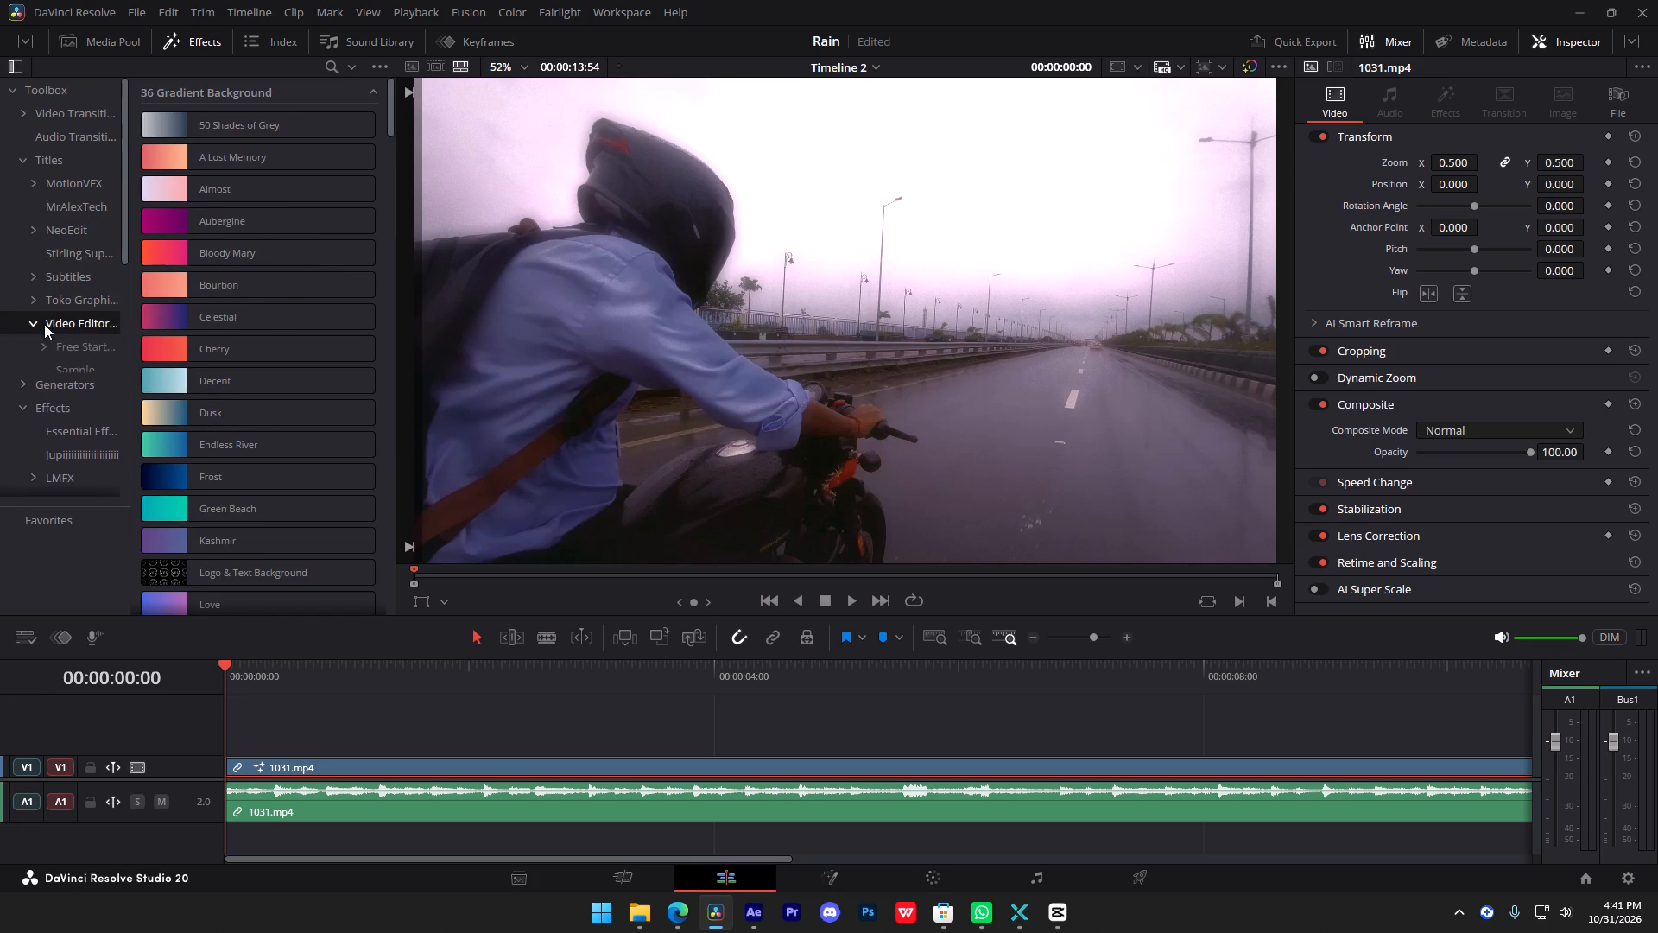
{"action": "left_click", "coordinate": [94, 340]}
{"action": "left_click", "coordinate": [82, 355]}
{"action": "left_click", "coordinate": [78, 352]}
{"action": "left_click", "coordinate": [73, 362]}
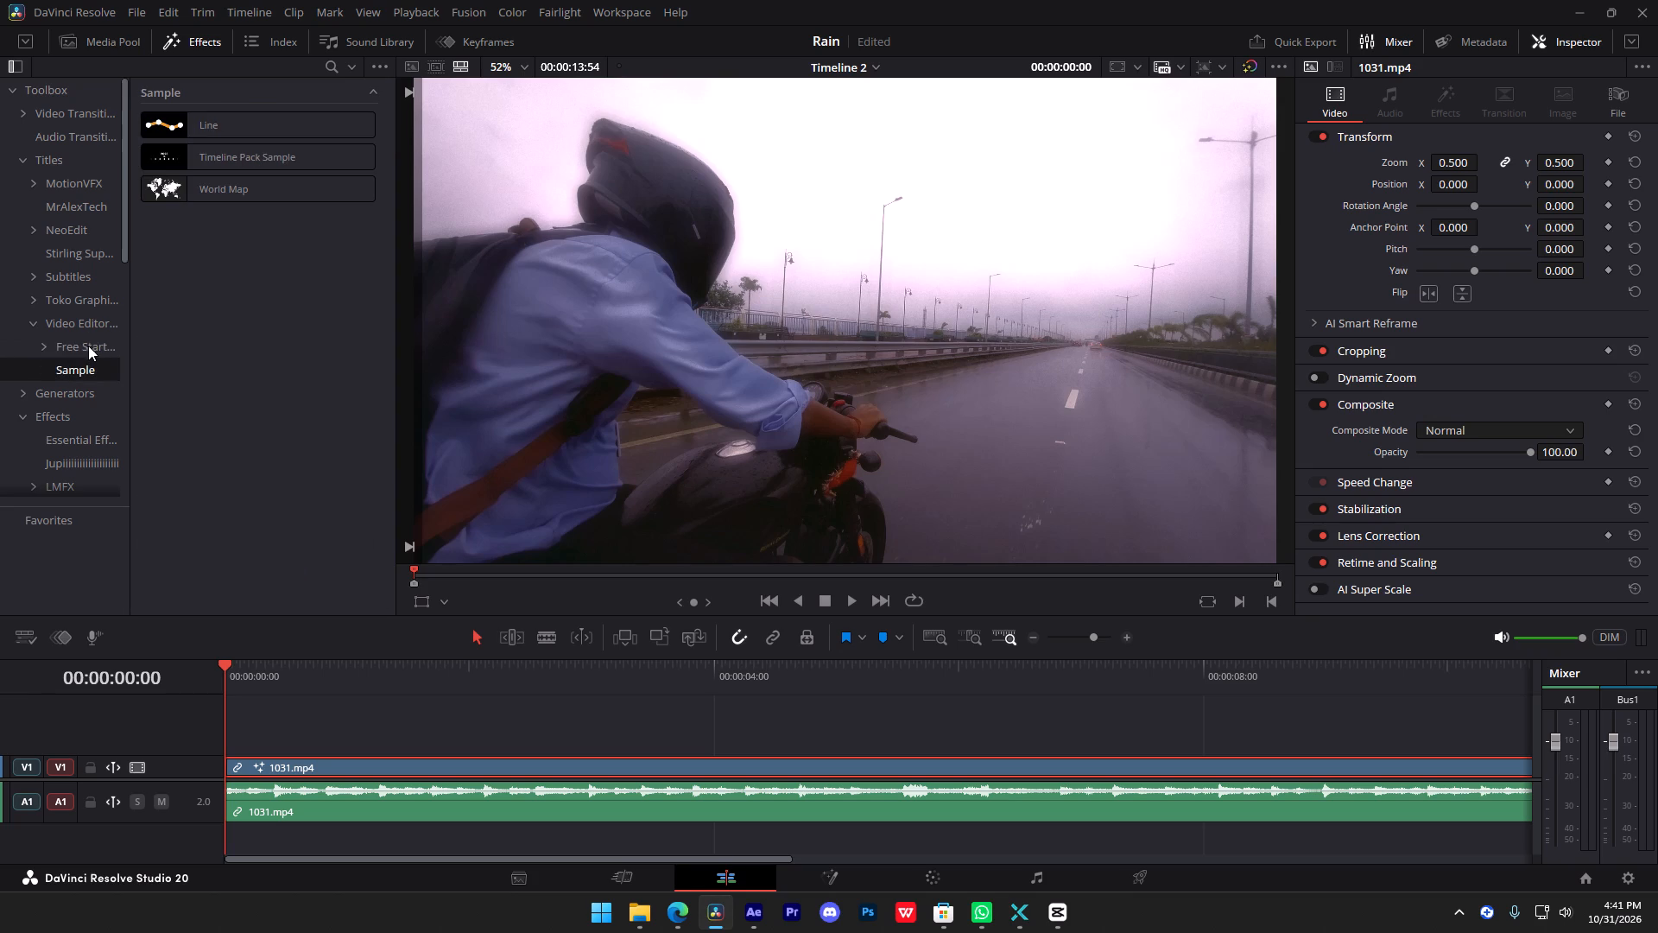
{"action": "left_click", "coordinate": [77, 320]}
{"action": "left_click", "coordinate": [78, 298]}
{"action": "scroll", "coordinate": [255, 213], "scroll_direction": "down", "scroll_amount": 7}
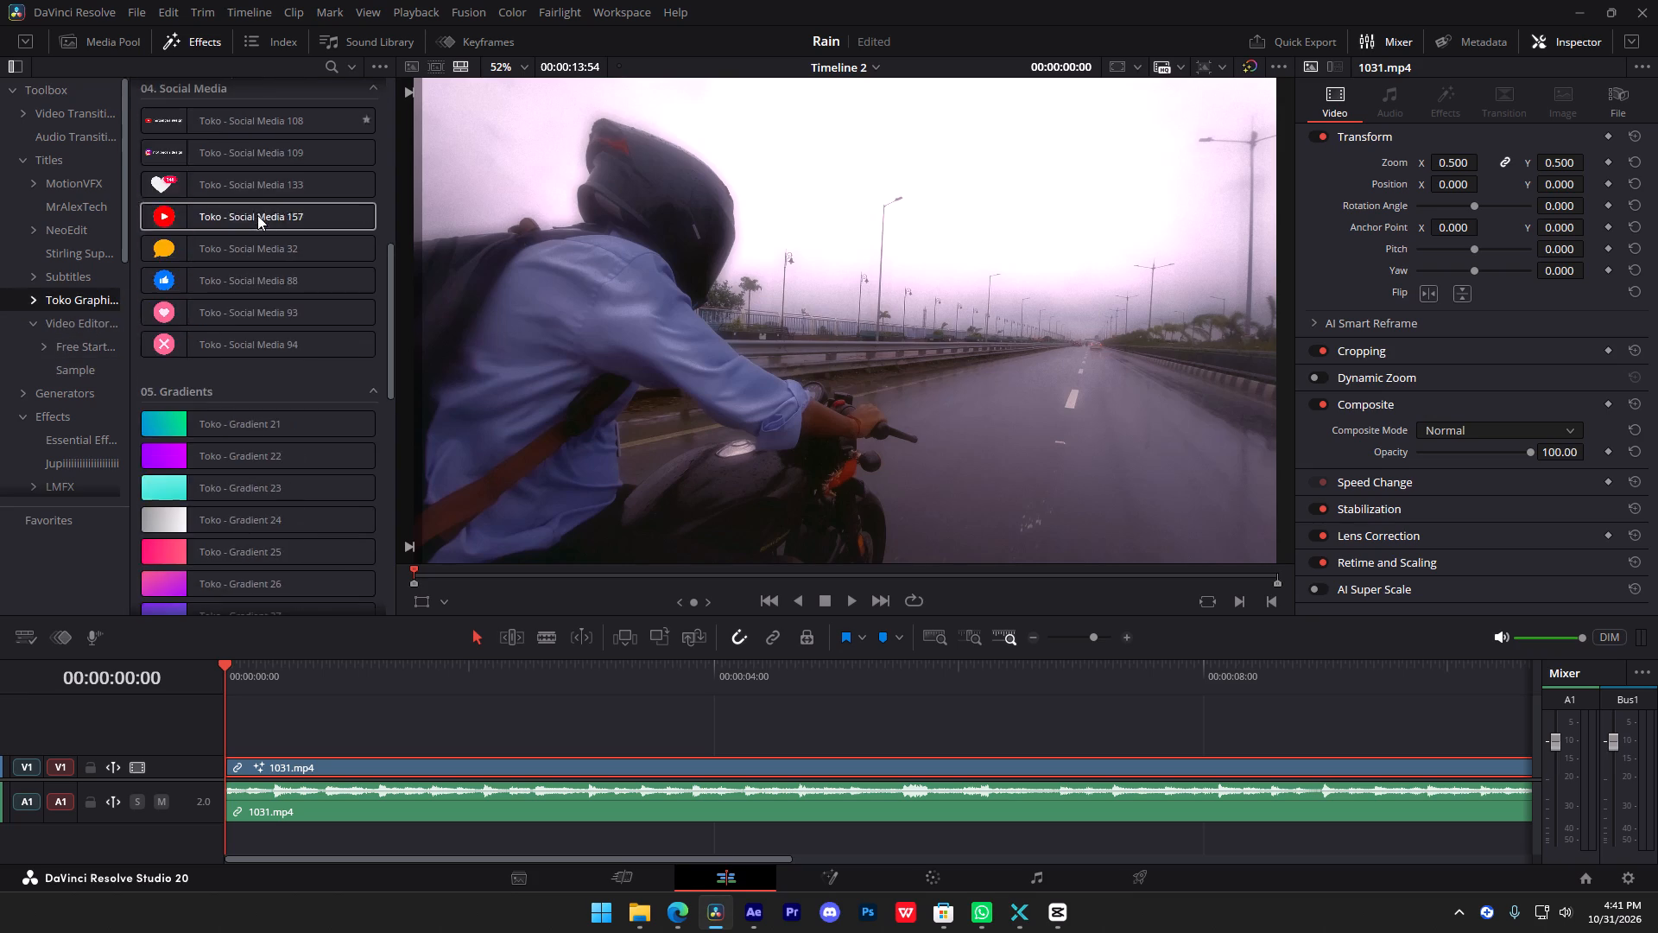
{"action": "scroll", "coordinate": [236, 356], "scroll_direction": "down", "scroll_amount": 6}
{"action": "left_click", "coordinate": [50, 270]}
{"action": "scroll", "coordinate": [306, 309], "scroll_direction": "up", "scroll_amount": 4}
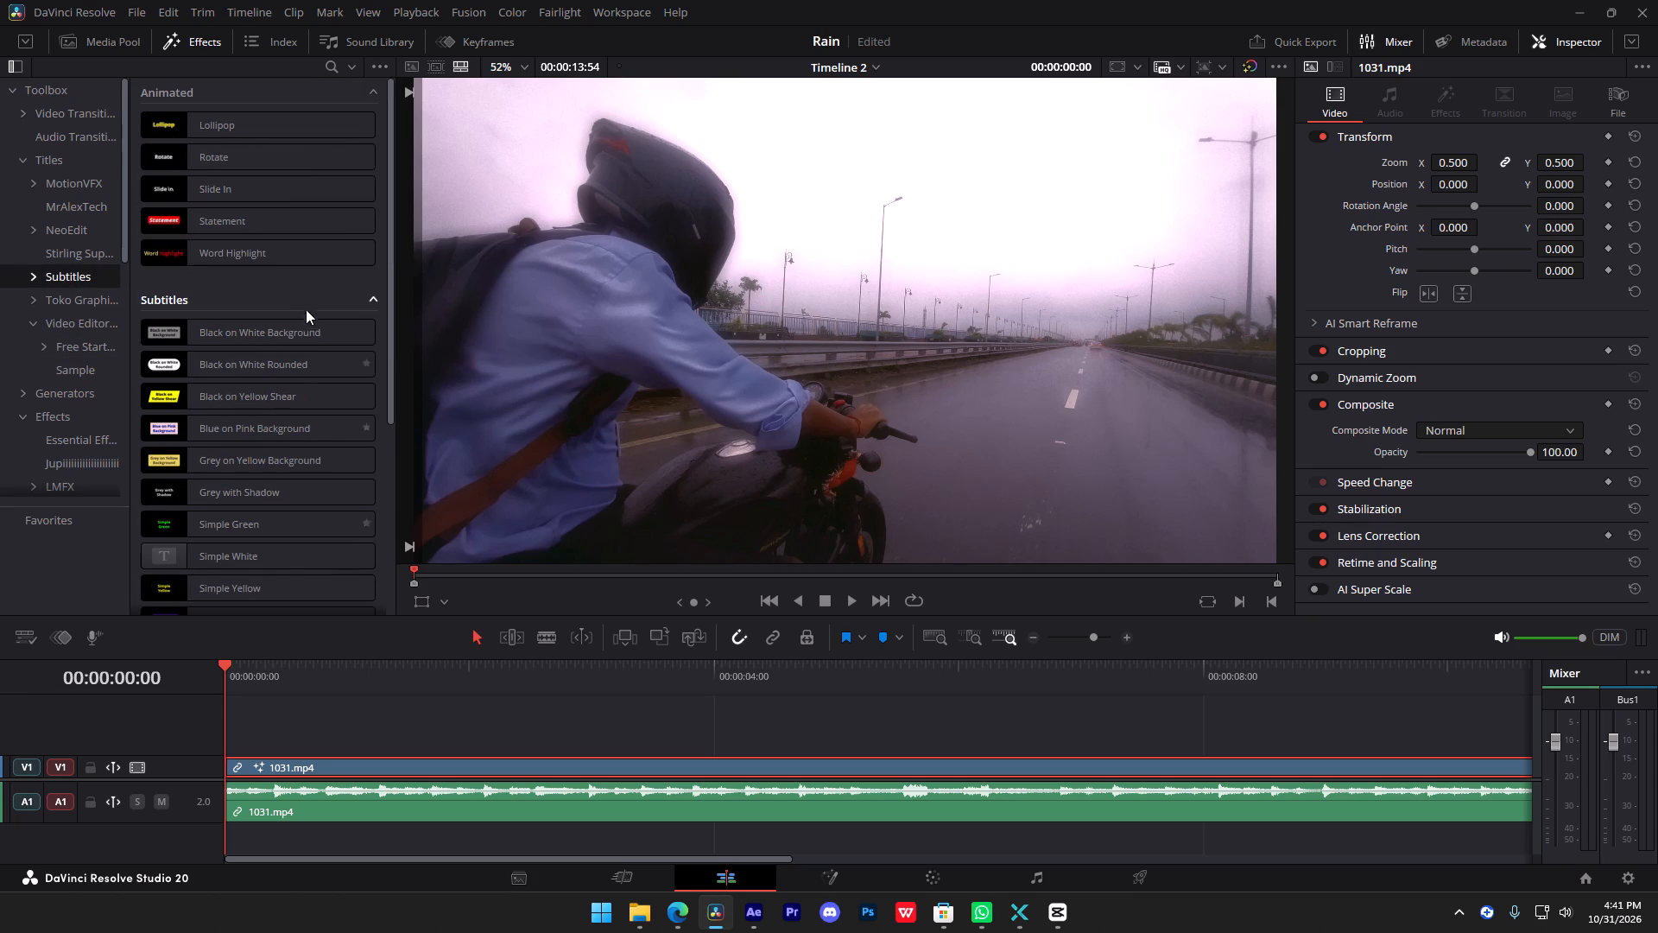
{"action": "scroll", "coordinate": [306, 309], "scroll_direction": "up", "scroll_amount": 12}
{"action": "scroll", "coordinate": [221, 305], "scroll_direction": "down", "scroll_amount": 16}
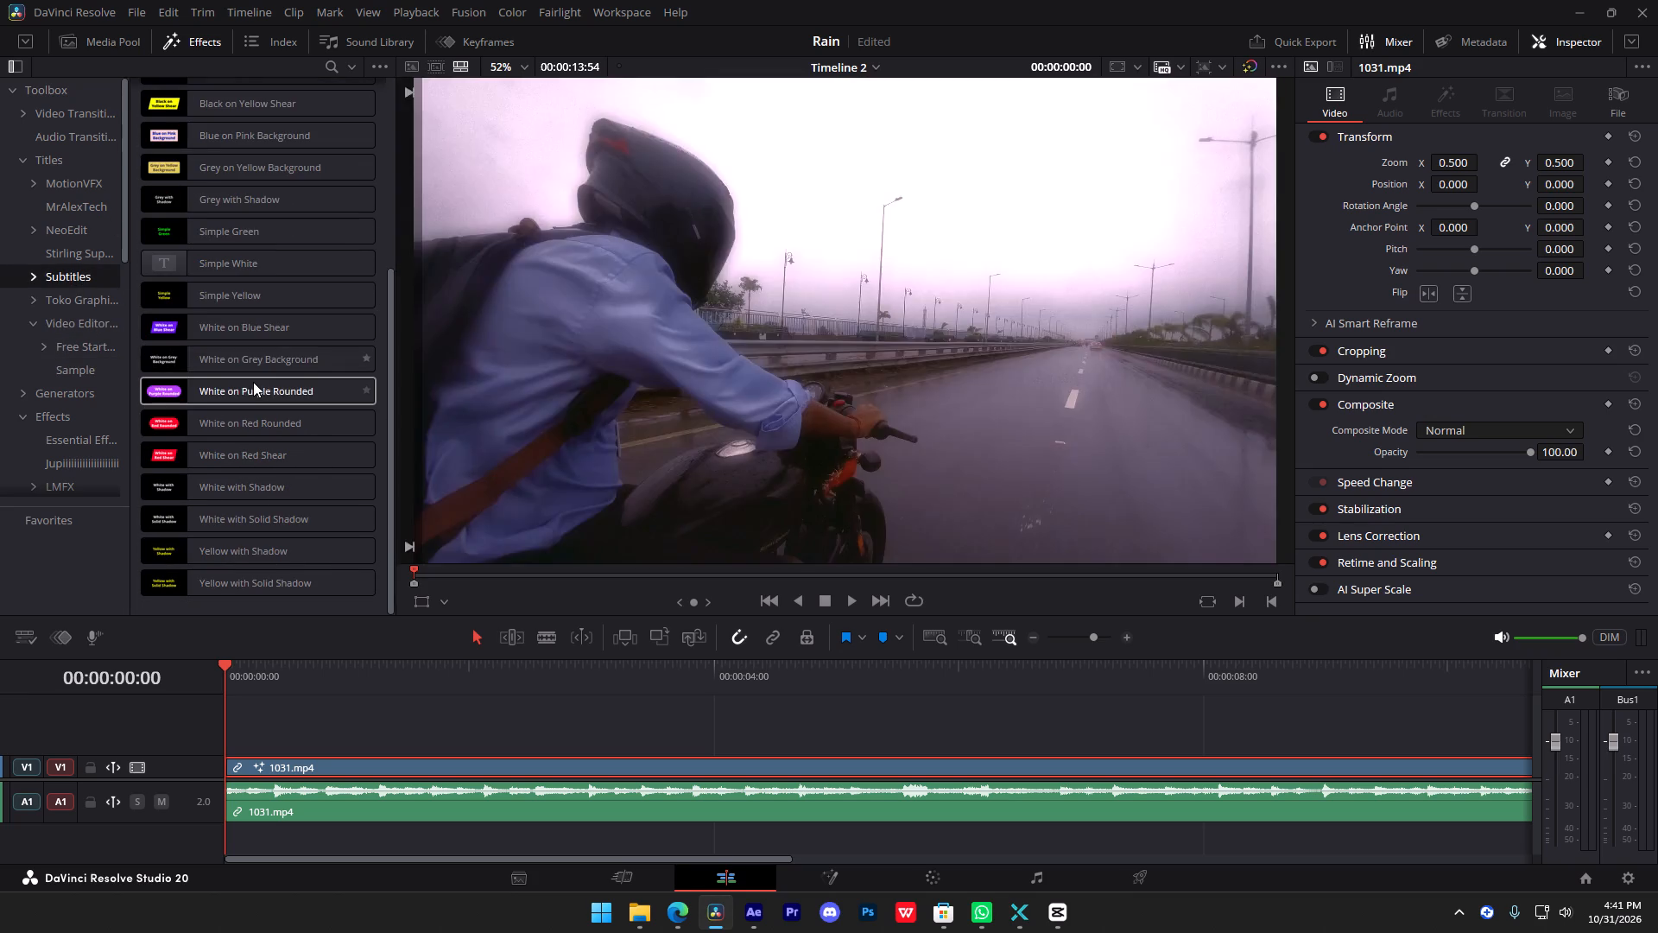
{"action": "scroll", "coordinate": [253, 382], "scroll_direction": "down", "scroll_amount": 5}
Add the WordByWord_1 title from the Stirling Supply Co collection above the 1031.mp4 clip at the timeline start and select it.
{"action": "left_click", "coordinate": [97, 251]}
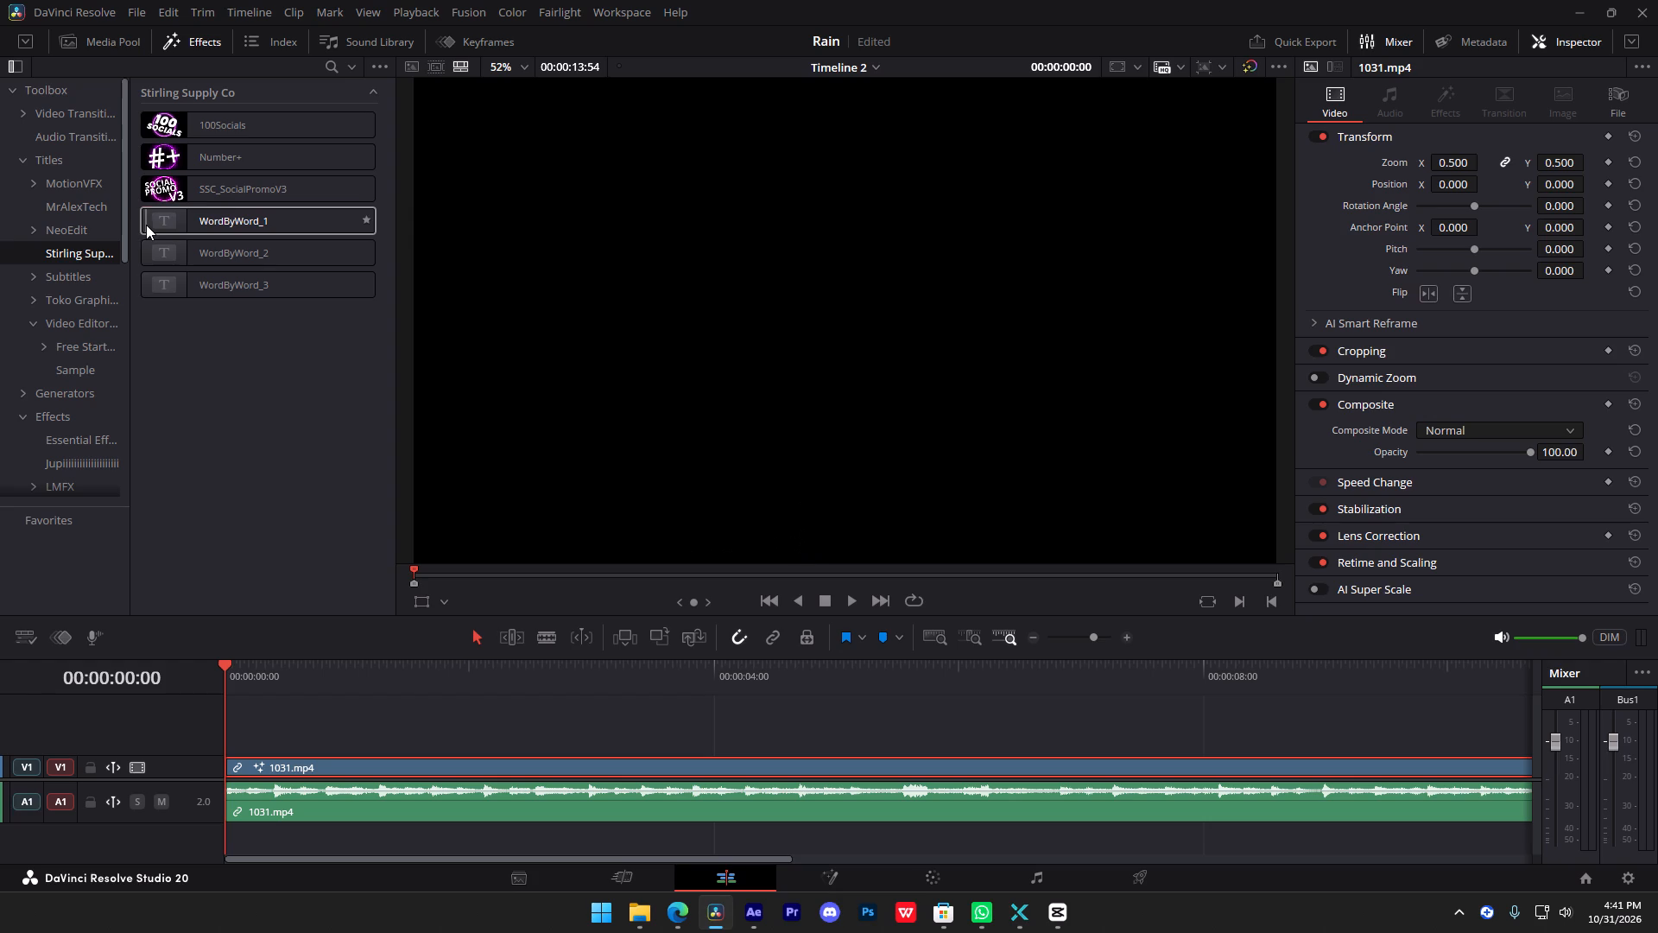
{"action": "left_click_drag", "start_coordinate": [146, 225], "coordinate": [220, 742]}
{"action": "left_click", "coordinate": [264, 724]}
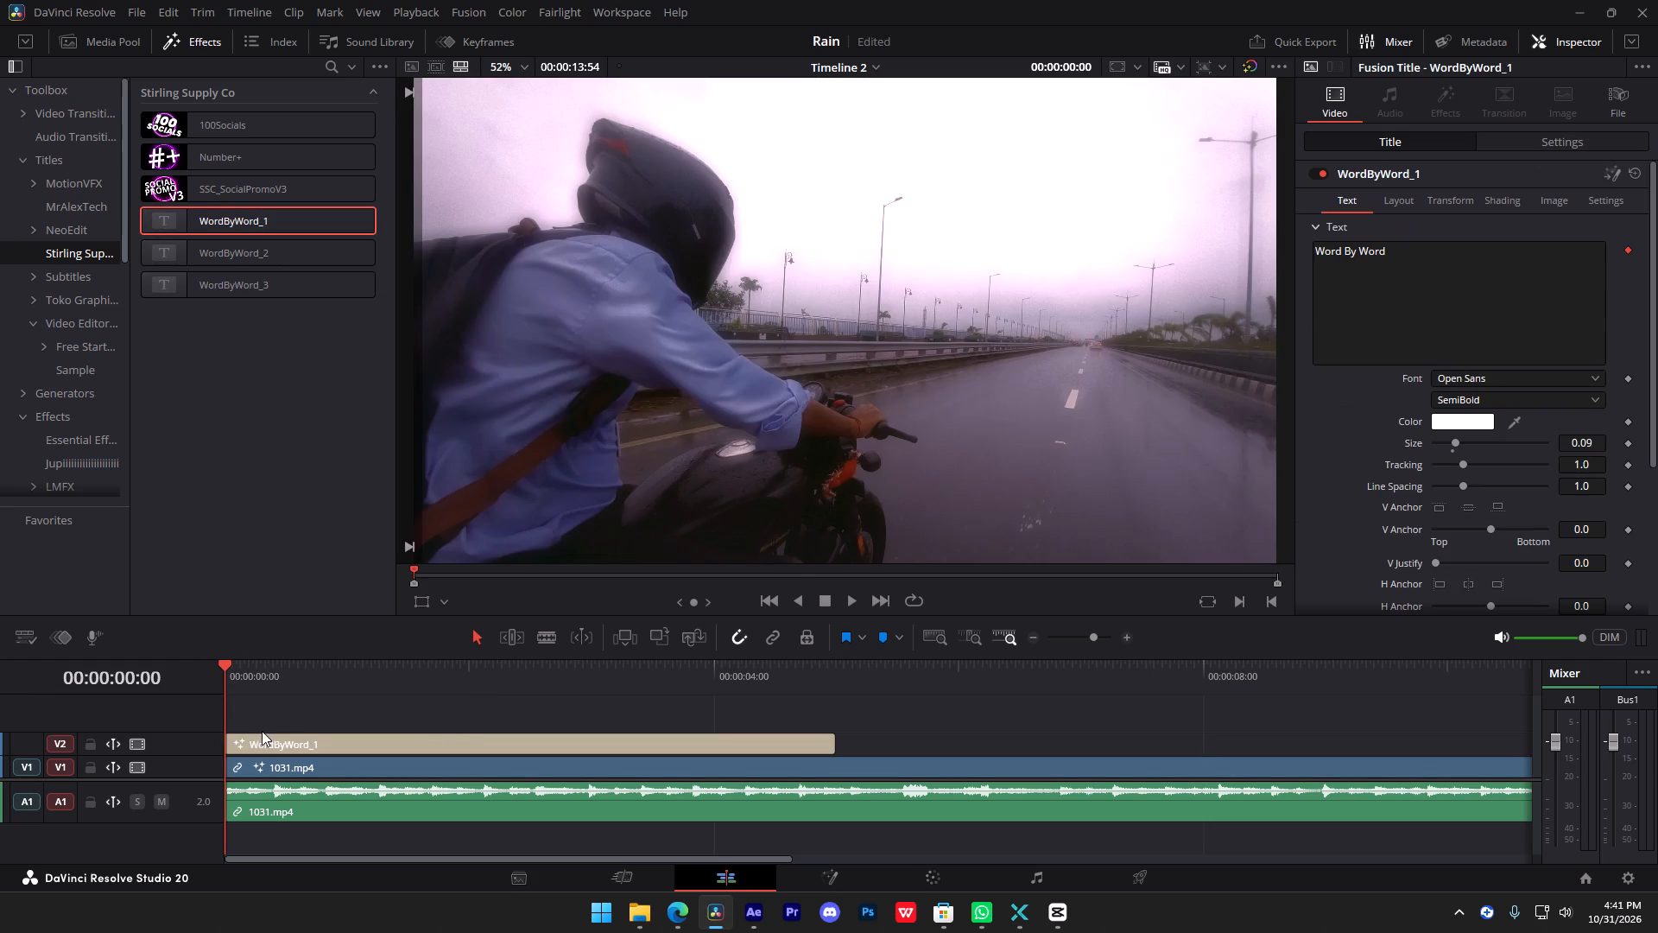
{"action": "left_click", "coordinate": [259, 731]}
{"action": "left_click", "coordinate": [254, 730]}
Switch to Microsoft Edge and open the MyFonts WhatTheFont image search page, dismissing the sign-up offer.
{"action": "left_click", "coordinate": [685, 905]}
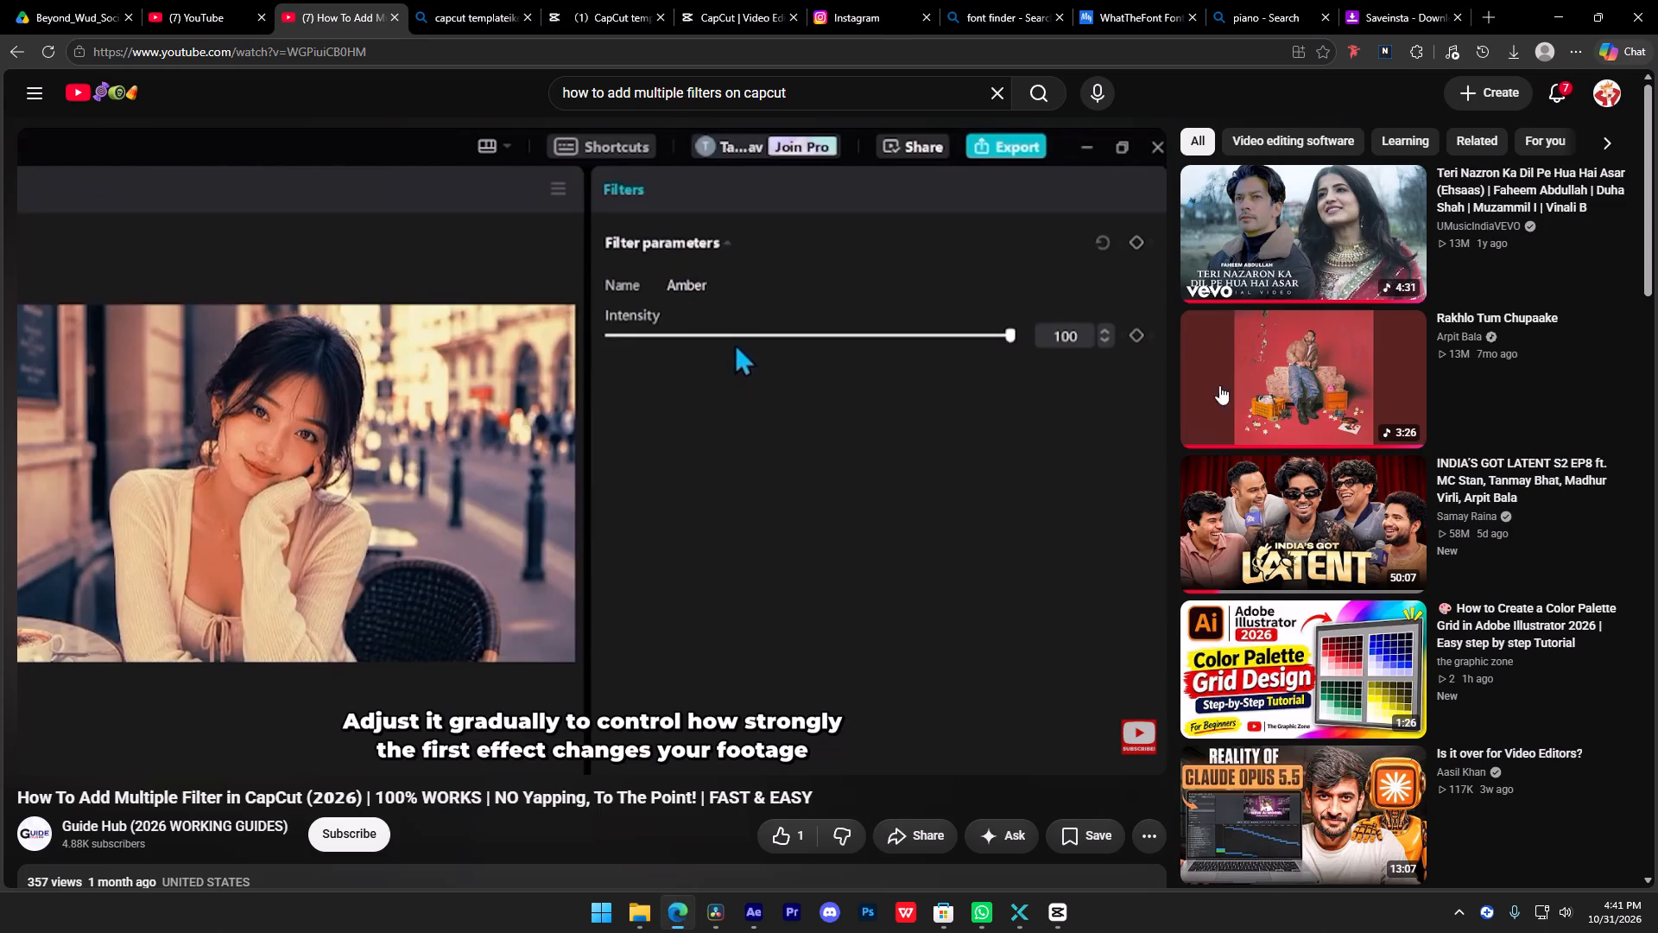
{"action": "left_click", "coordinate": [1414, 0]}
{"action": "left_click", "coordinate": [1157, 0]}
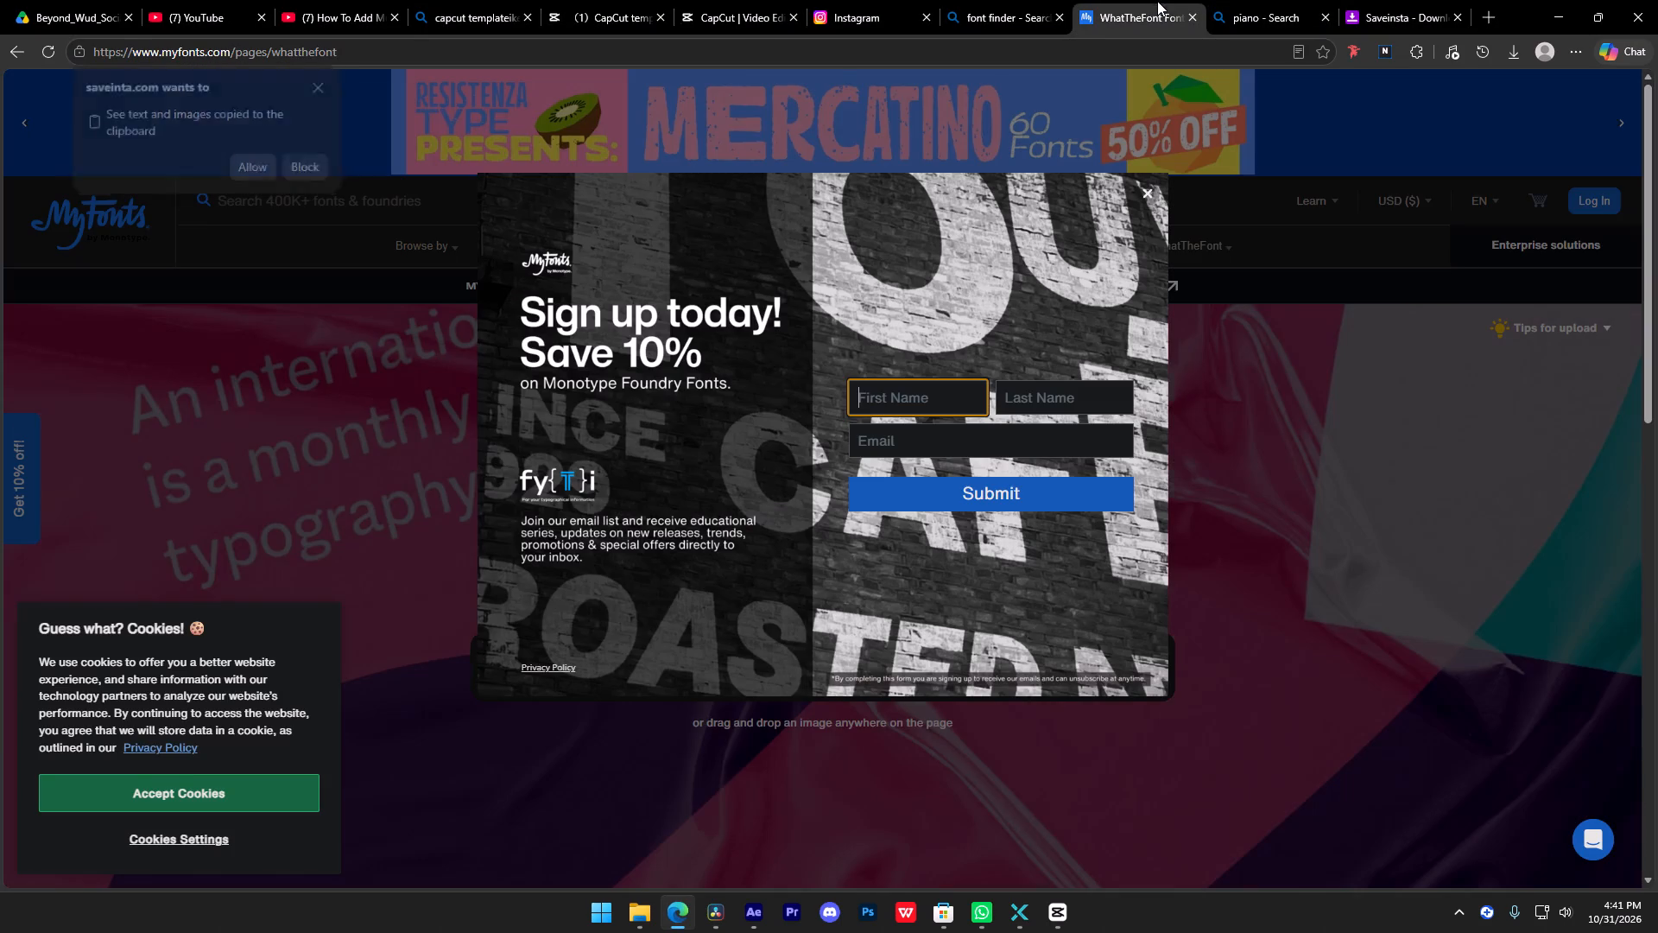
{"action": "key", "text": "Escape"}
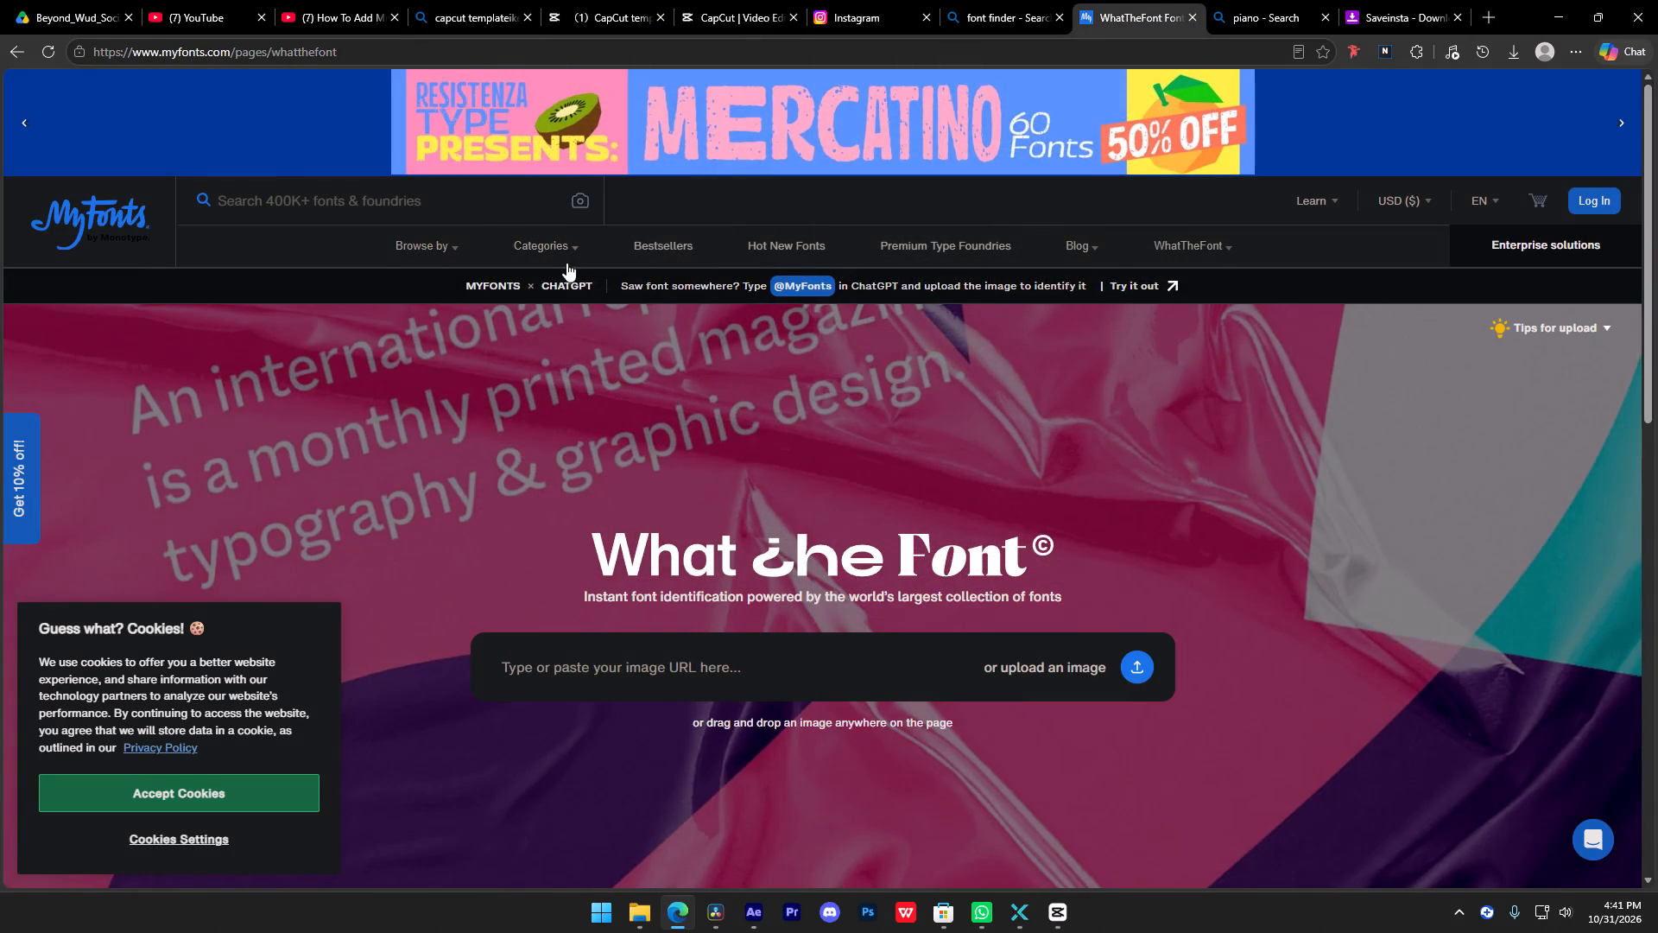
{"action": "left_click", "coordinate": [514, 194]}
{"action": "left_click", "coordinate": [567, 193]}
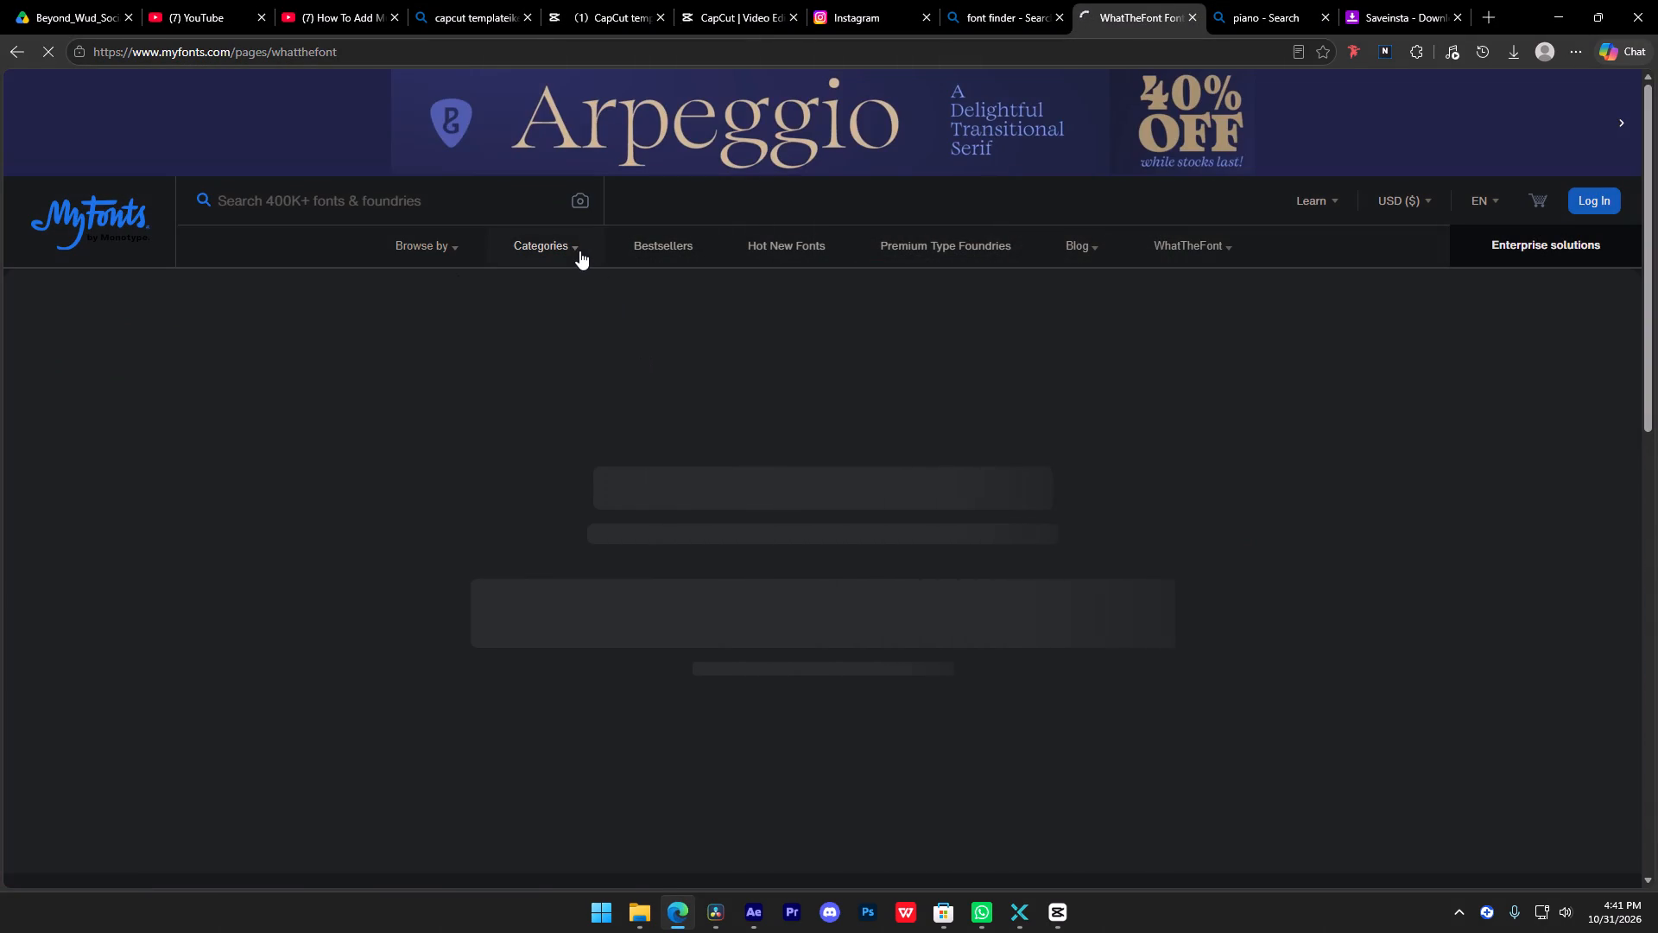
Submit the clipboard image with the MUSHKIL HAI PYAARE lettering to WhatTheFont.
{"action": "key", "text": "super+v"}
{"action": "left_click", "coordinate": [296, 511]}
{"action": "key", "text": "ctrl+v"}
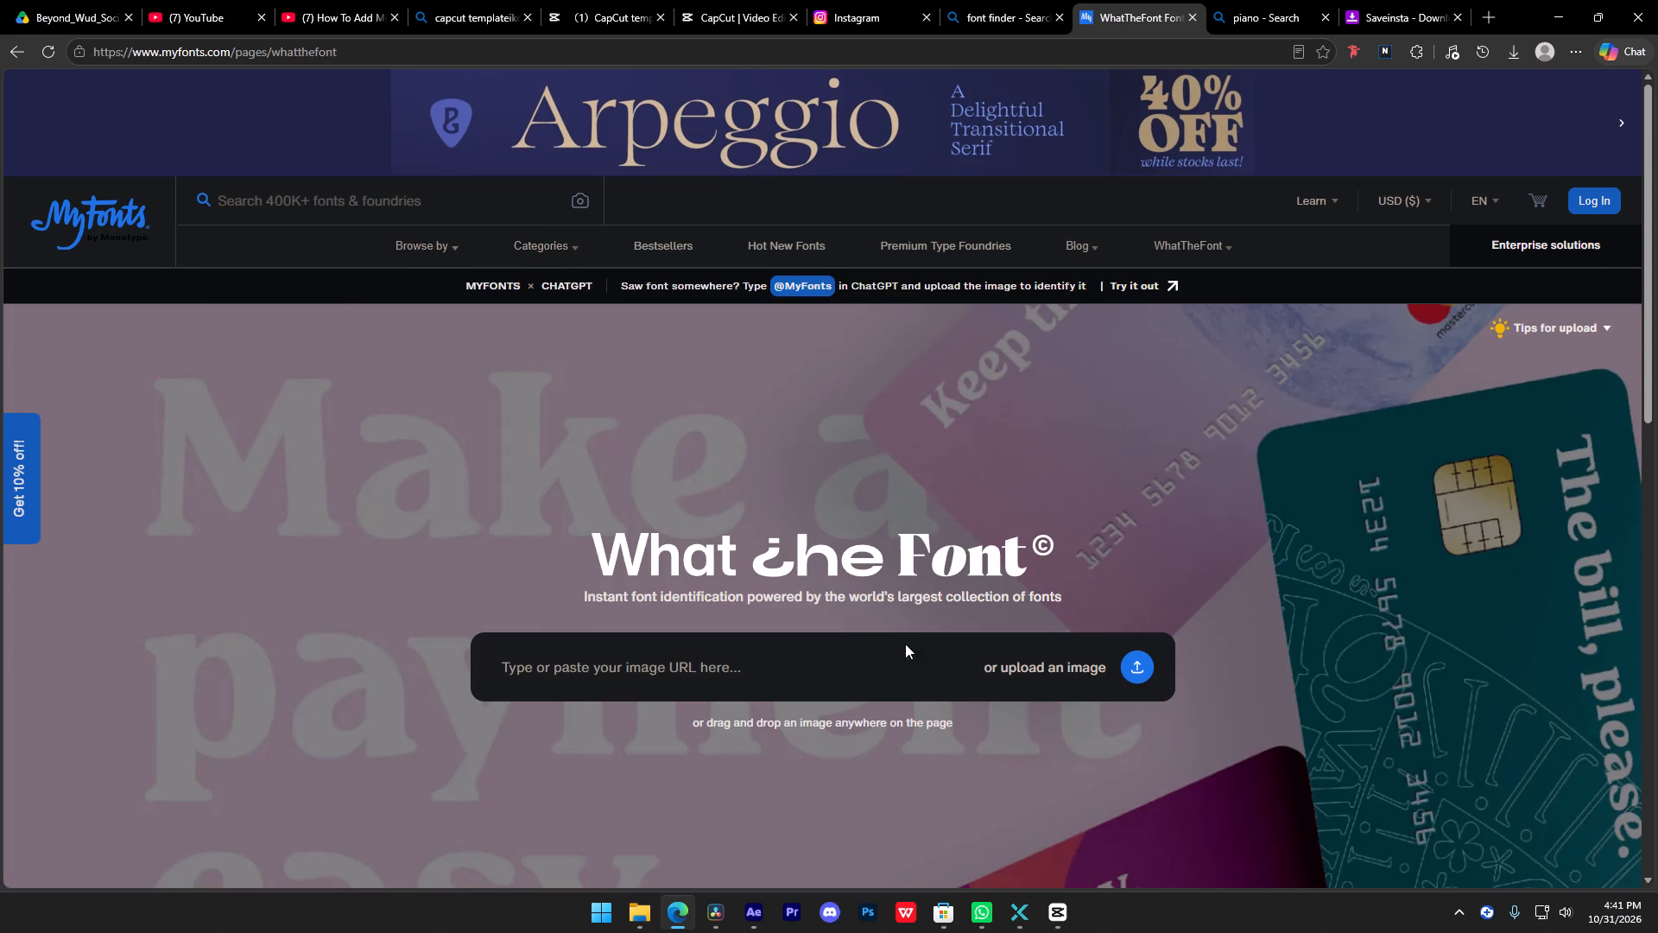
{"action": "left_click", "coordinate": [998, 690]}
{"action": "left_click", "coordinate": [907, 668]}
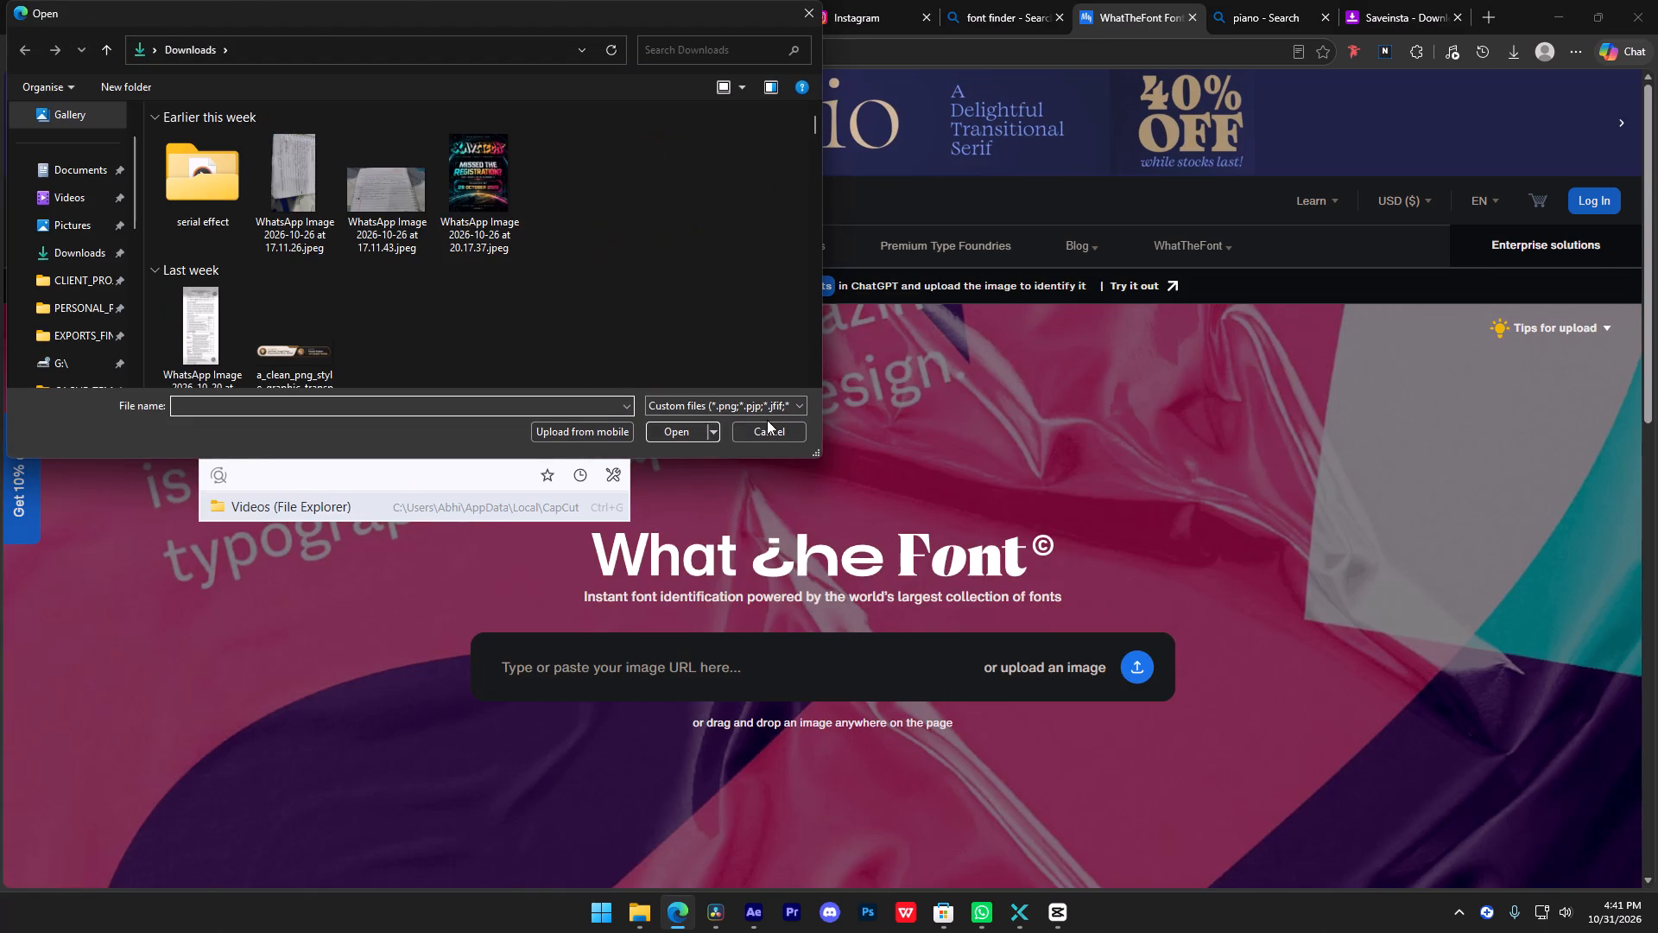
{"action": "left_click", "coordinate": [768, 428]}
{"action": "left_click", "coordinate": [734, 657]}
{"action": "key", "text": "super+v"}
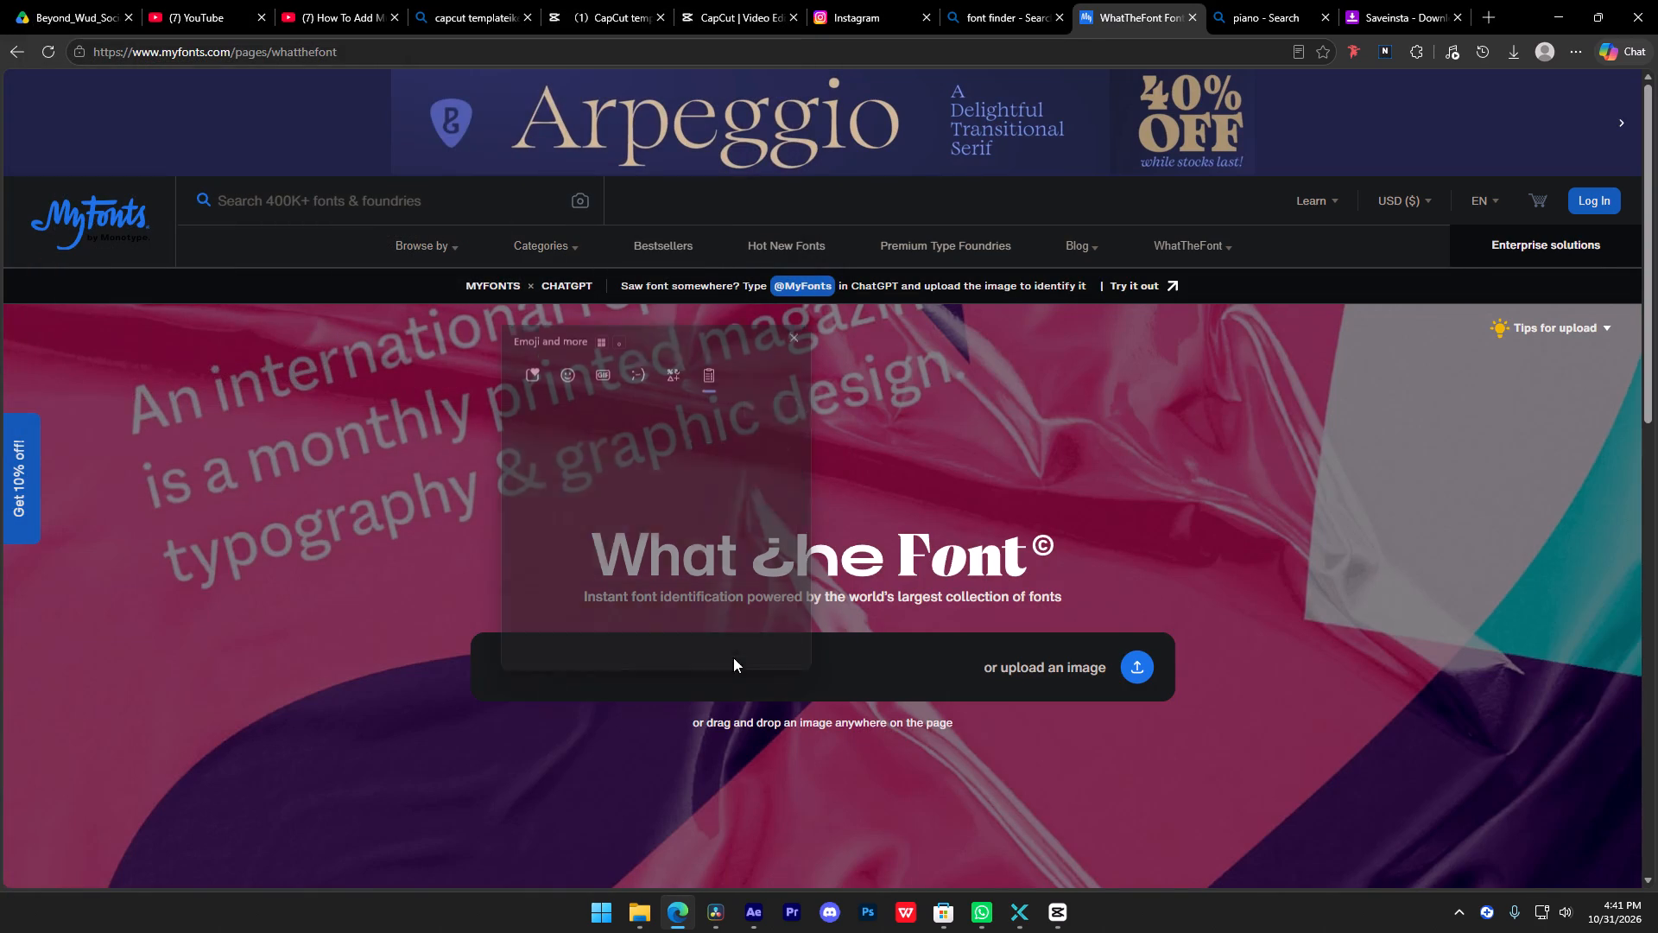
{"action": "left_click", "coordinate": [618, 606]}
{"action": "key", "text": "ctrl+v"}
{"action": "left_click", "coordinate": [1138, 659]}
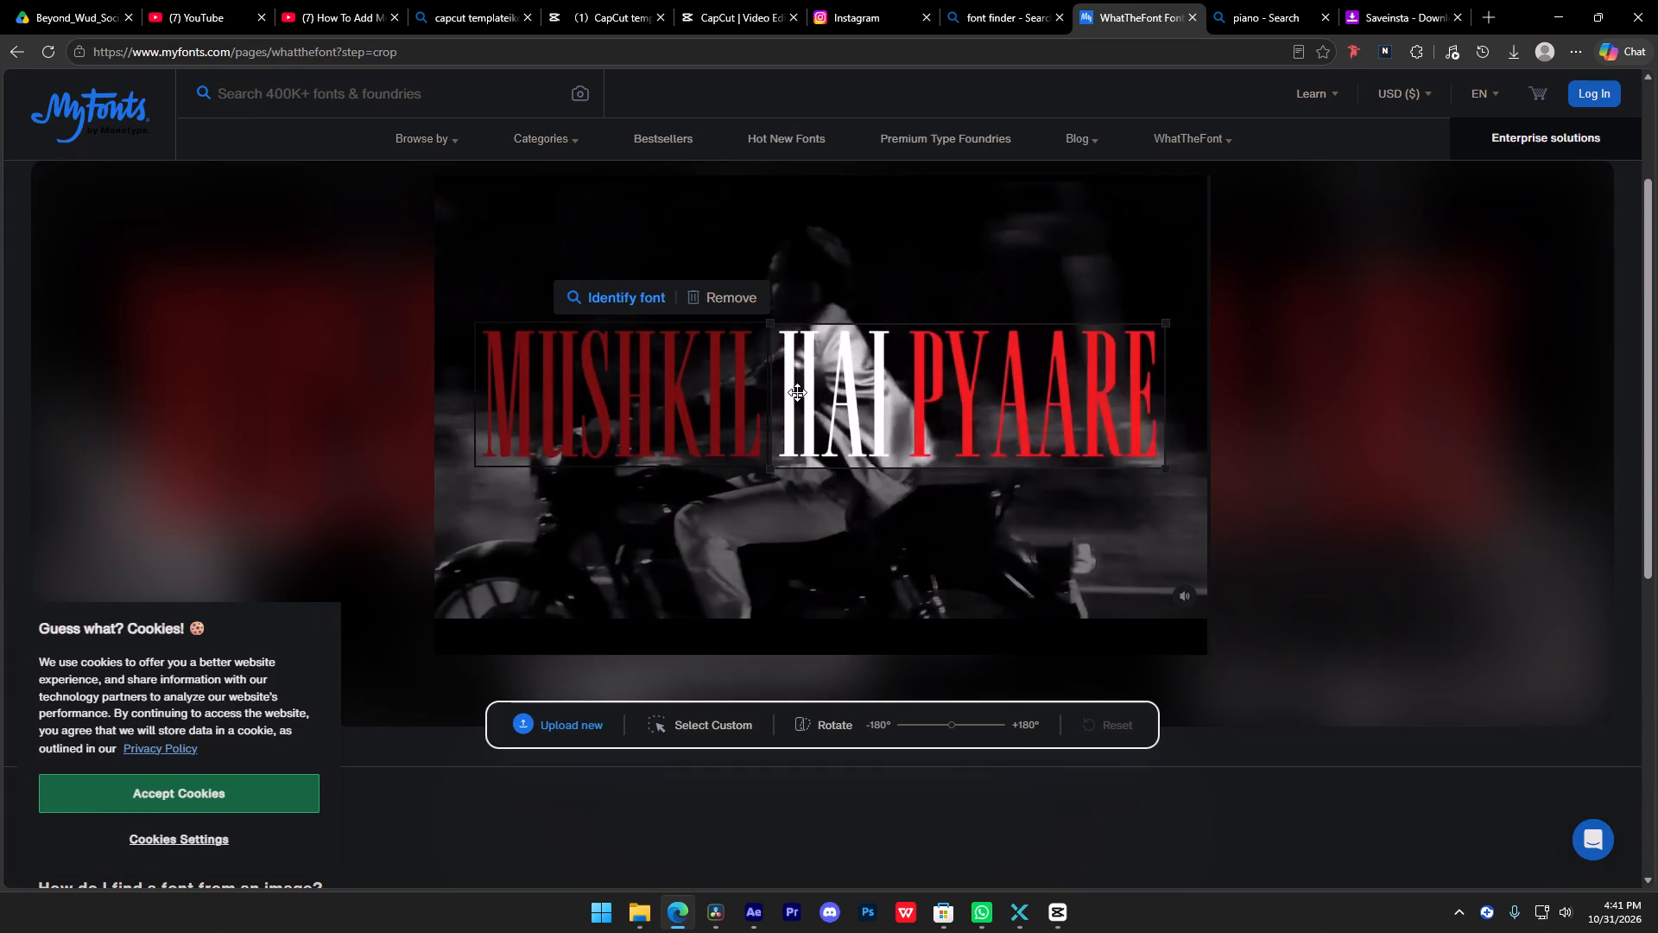
Identify the font of the HAI PYAARE text area and open the FF Kath Bold result.
{"action": "left_click", "coordinate": [614, 308]}
{"action": "left_click", "coordinate": [615, 293]}
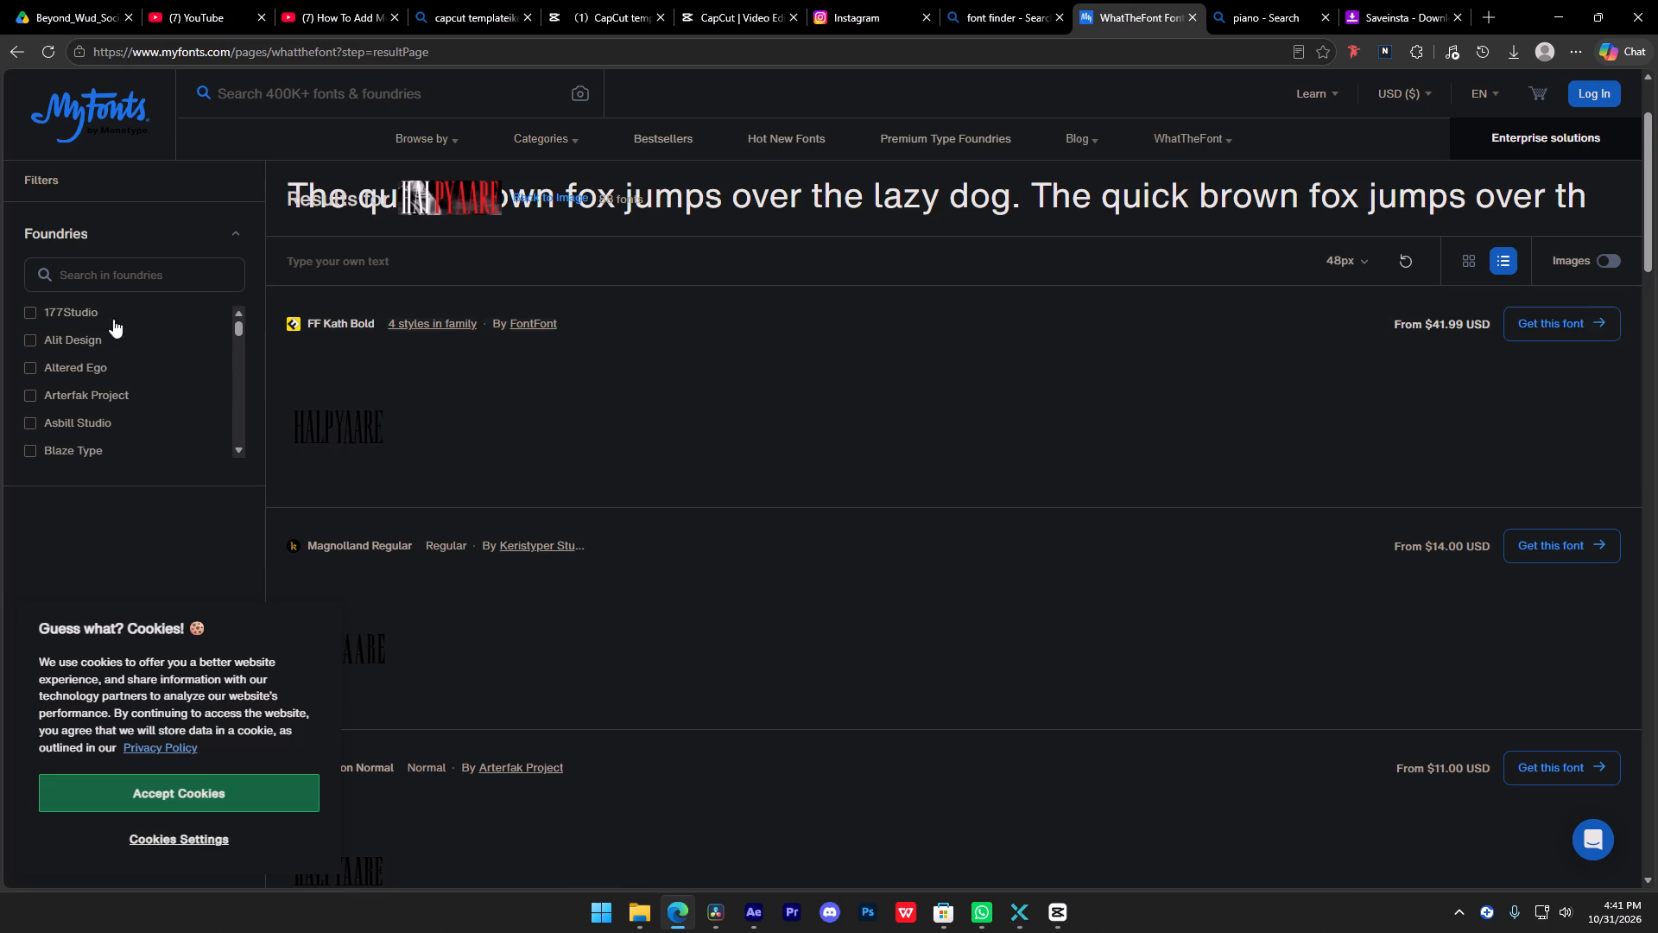
{"action": "left_click", "coordinate": [327, 319]}
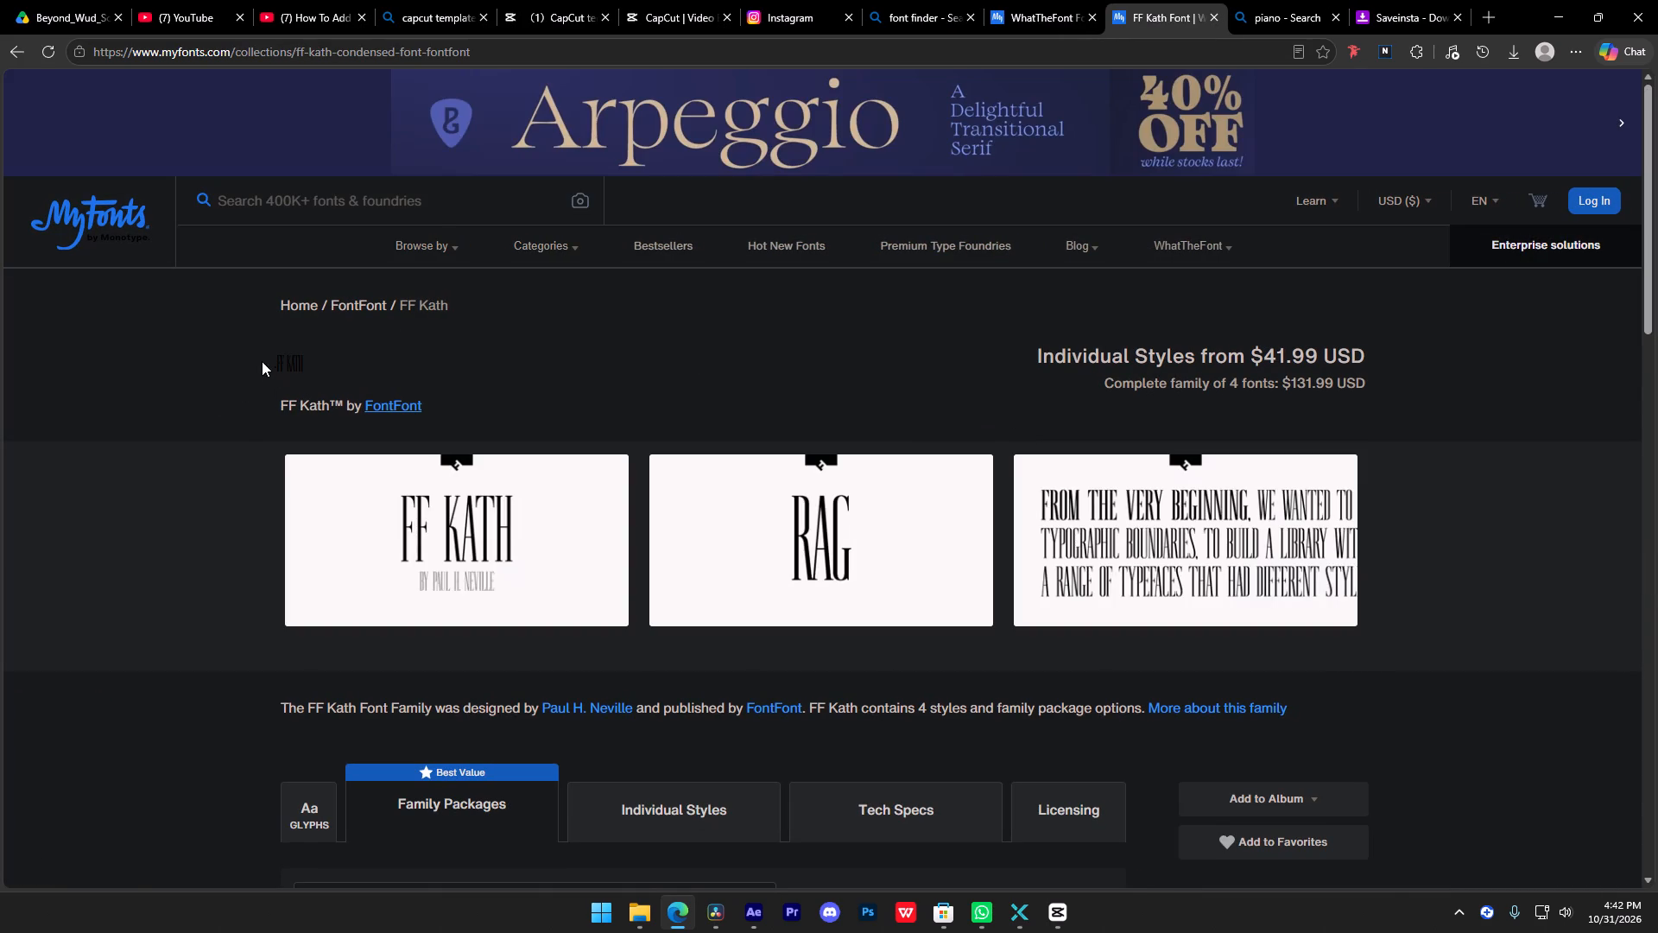
Copy the font name line from the FF Kath page and search the web for FF Kath™ by FontFont.
{"action": "left_click_drag", "start_coordinate": [276, 402], "coordinate": [458, 426]}
{"action": "key", "text": "ctrl+c"}
{"action": "left_click", "coordinate": [1047, 37]}
{"action": "left_click", "coordinate": [1038, 50], "text": "ctrl"}
{"action": "key", "text": "ctrl+v"}
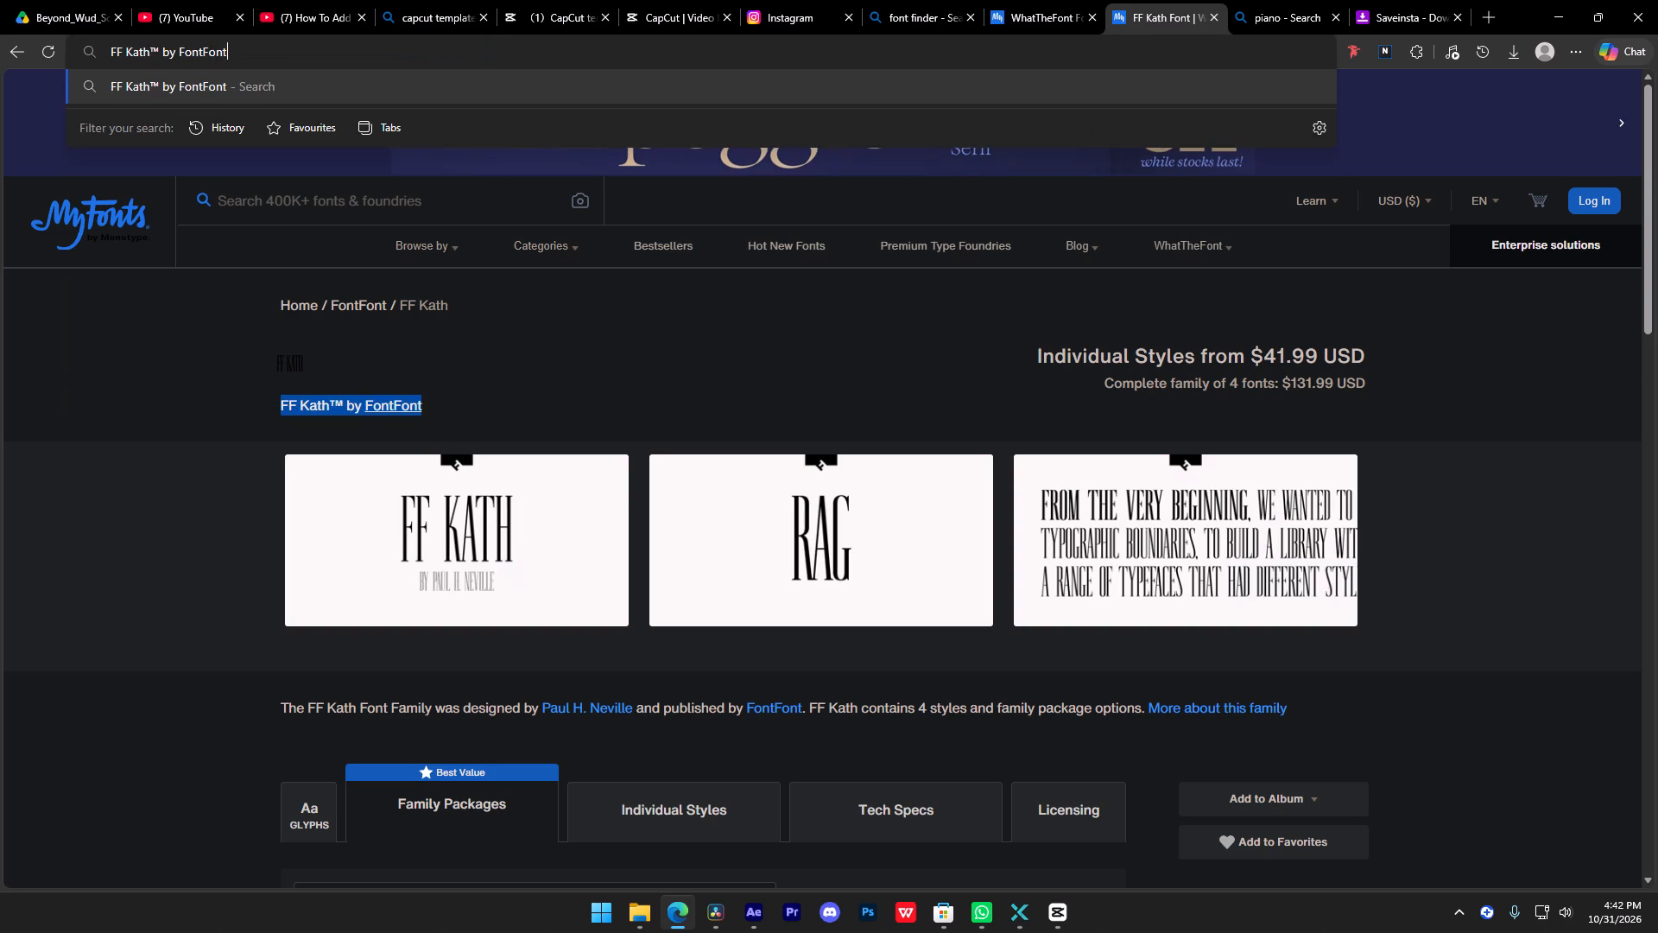
{"action": "key", "text": "Return"}
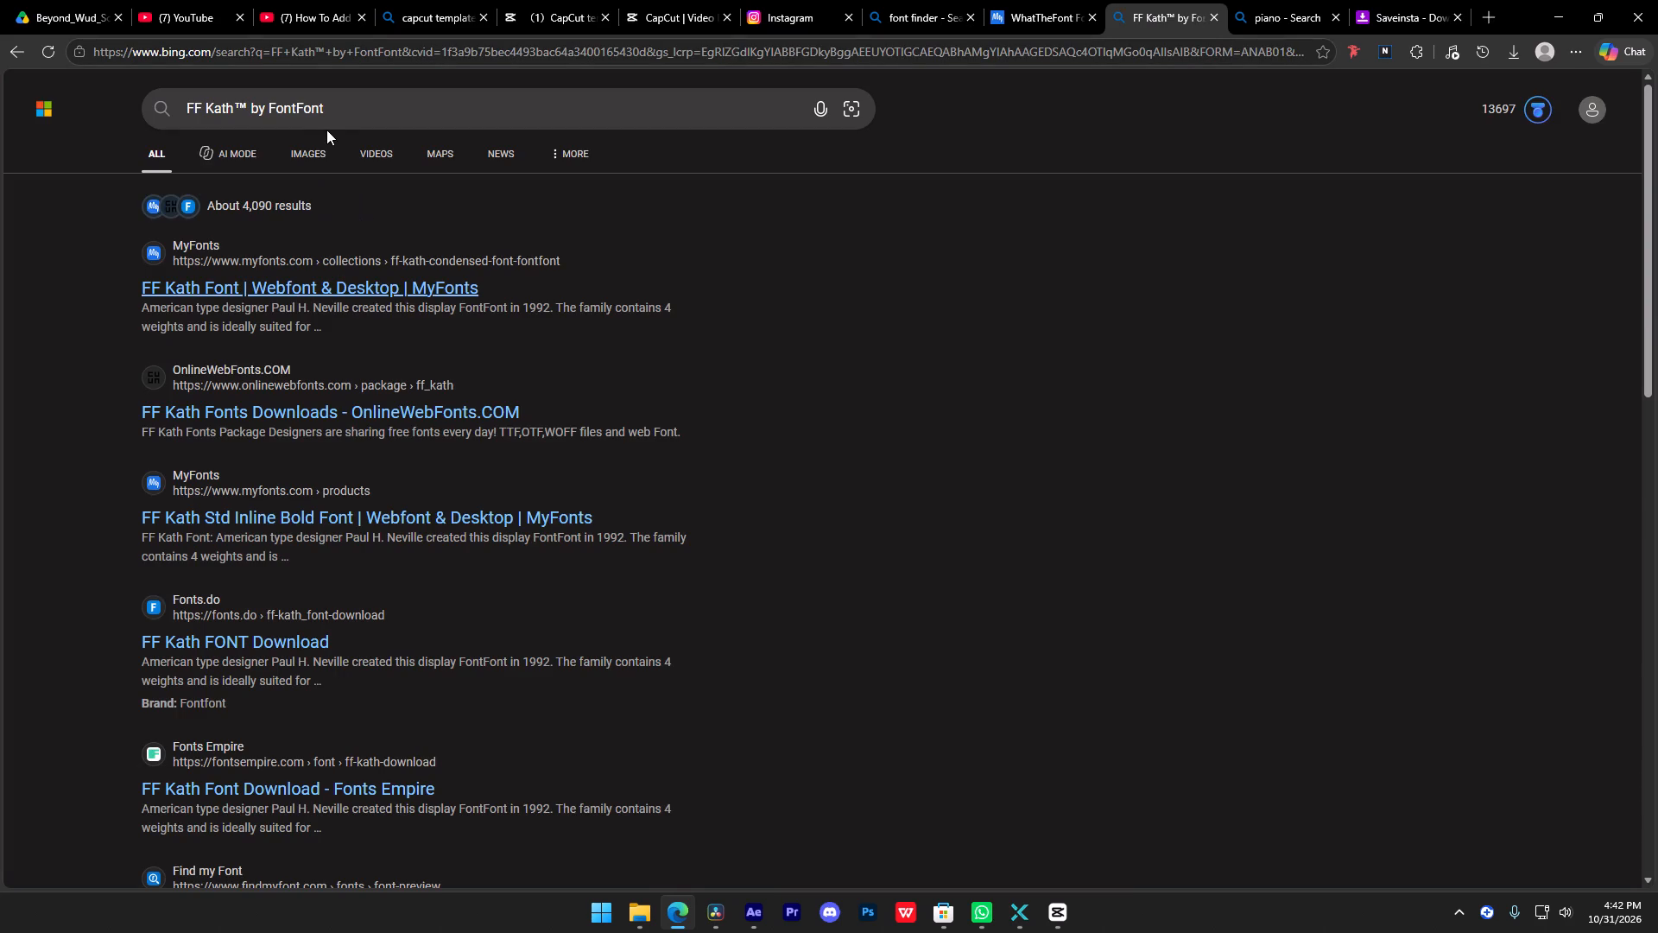
Shorten the web search to FF Kath, extend it to "FF Kath dowload", and open the OnlineWebFonts FF Kath package page.
{"action": "left_click_drag", "start_coordinate": [360, 121], "coordinate": [243, 111]}
{"action": "key", "text": "BackSpace"}
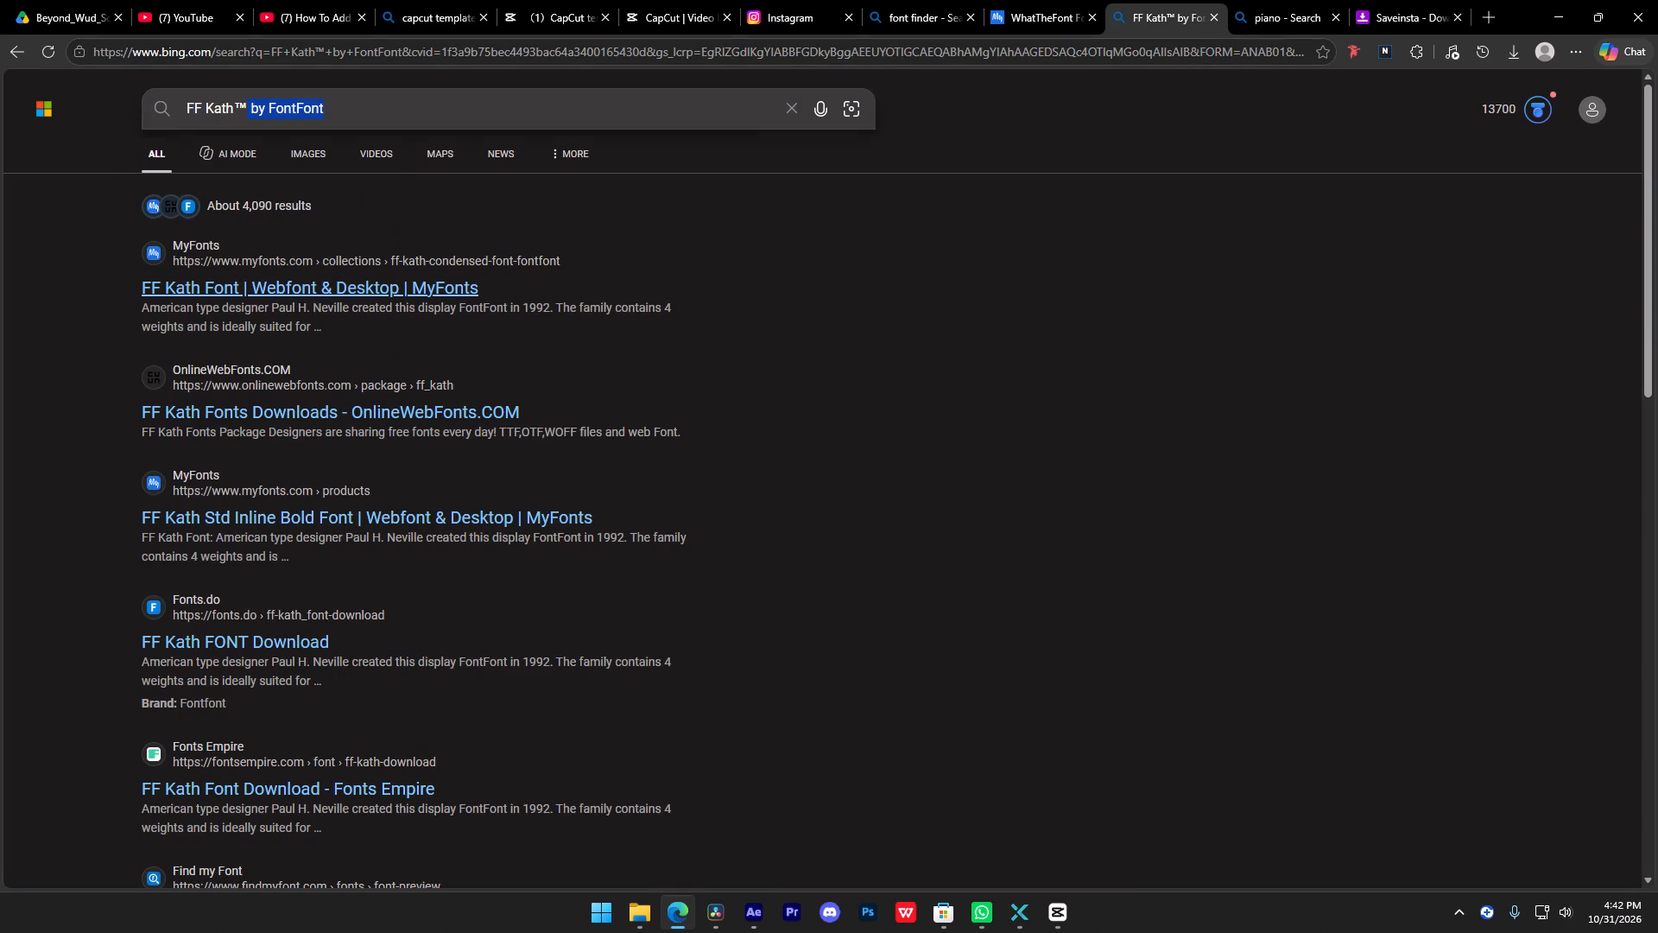
{"action": "key", "text": "BackSpace"}
{"action": "key", "text": "Return"}
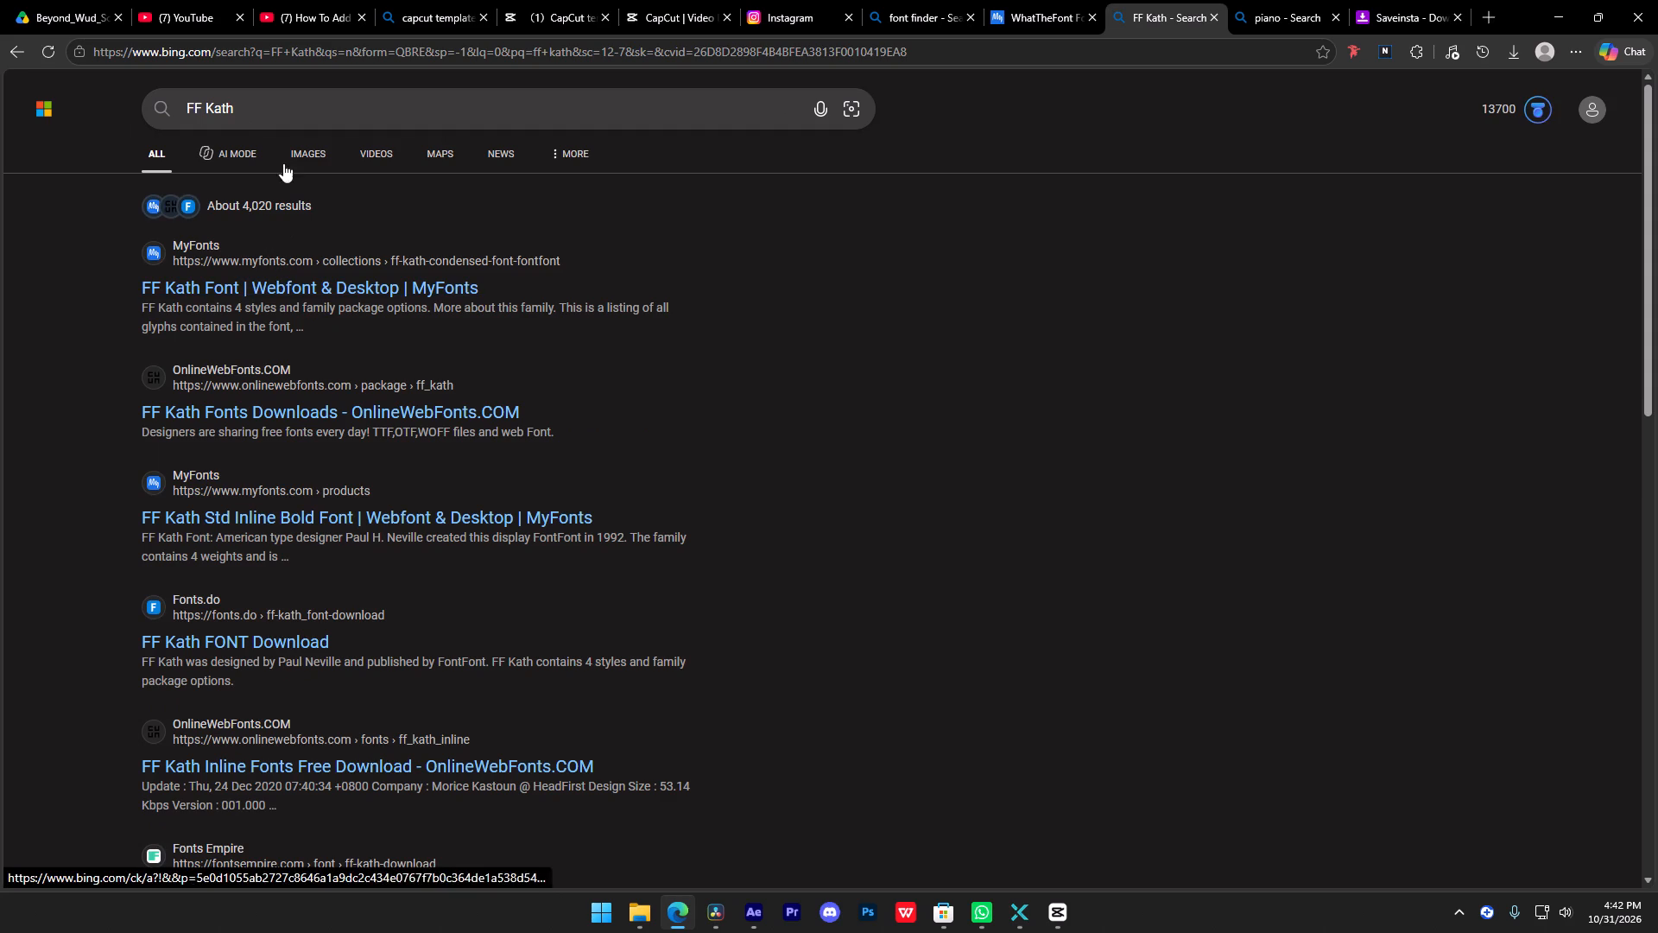
{"action": "left_click", "coordinate": [274, 99]}
{"action": "key", "text": "space"}
{"action": "type", "text": "dowload"}
{"action": "key", "text": "Return"}
{"action": "left_click", "coordinate": [159, 334]}
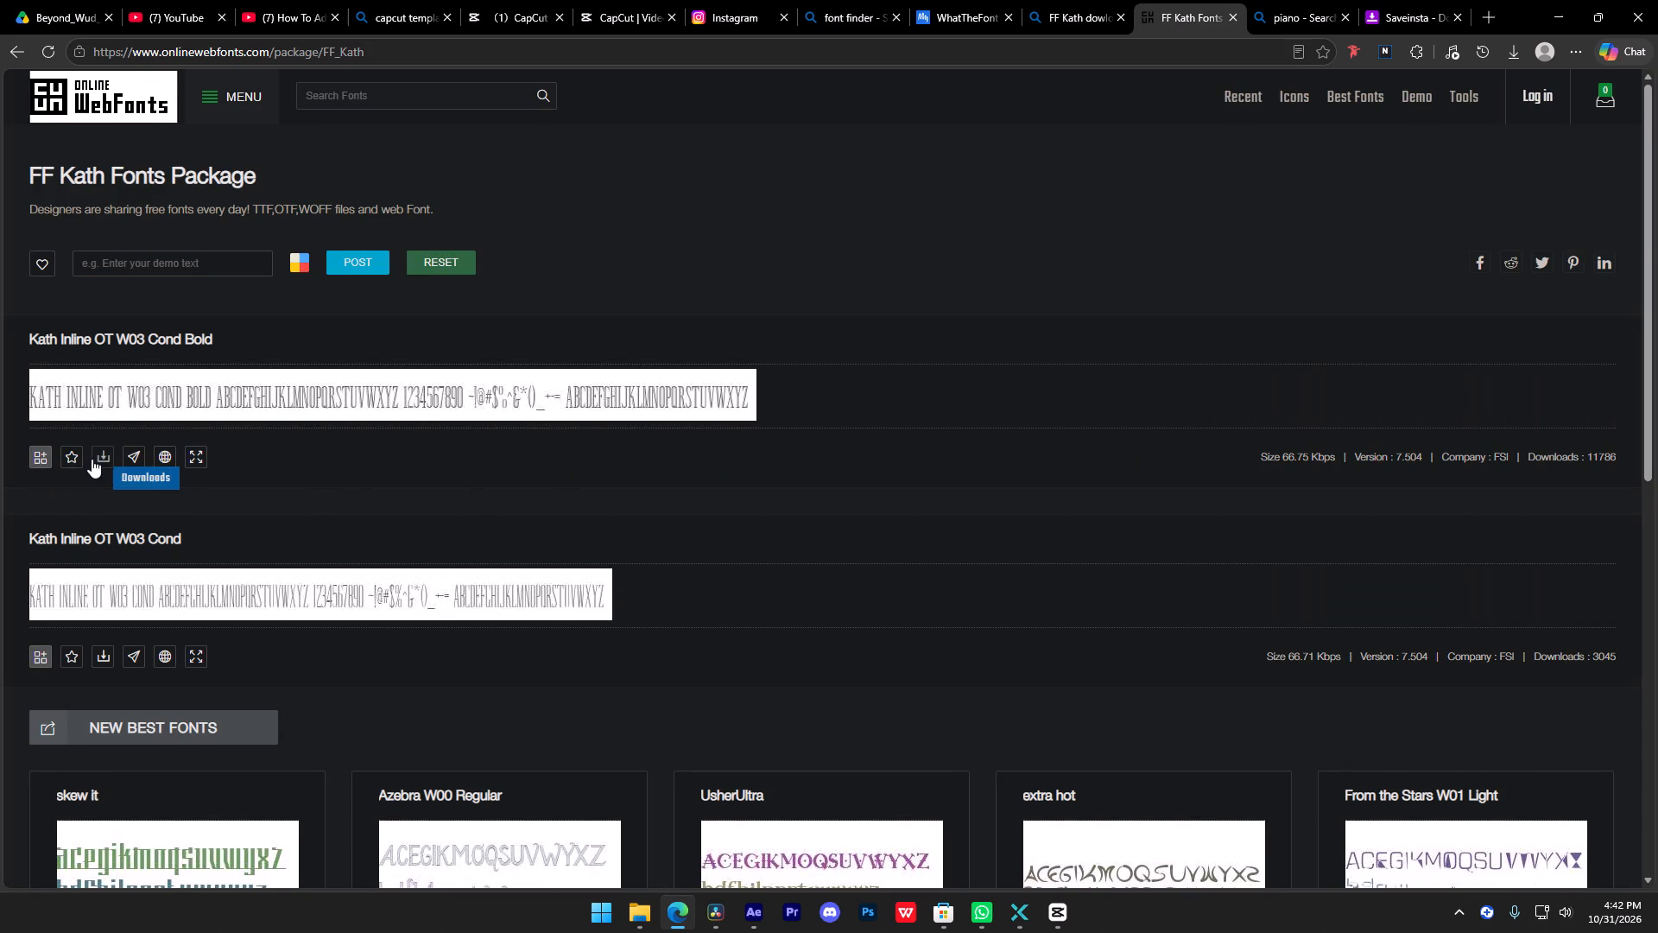
Download the free Kath Inline OT W03 Cond Bold font in TTF format.
{"action": "scroll", "coordinate": [119, 468], "scroll_direction": "down", "scroll_amount": 4}
{"action": "scroll", "coordinate": [231, 497], "scroll_direction": "up", "scroll_amount": 4}
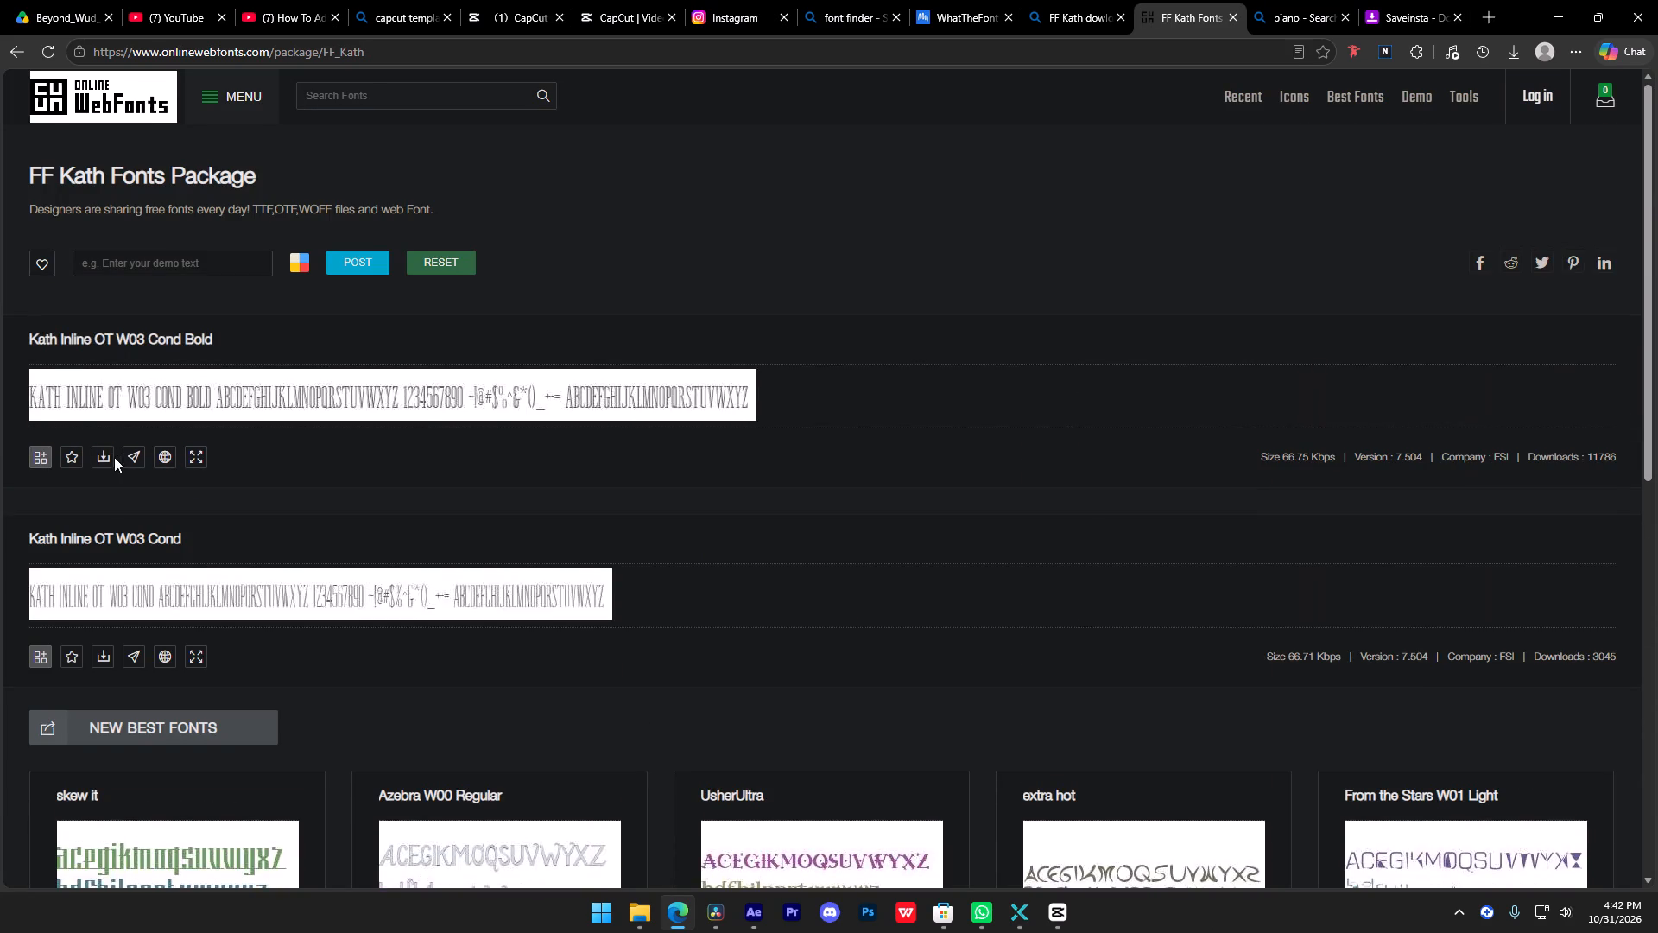
{"action": "left_click", "coordinate": [102, 452]}
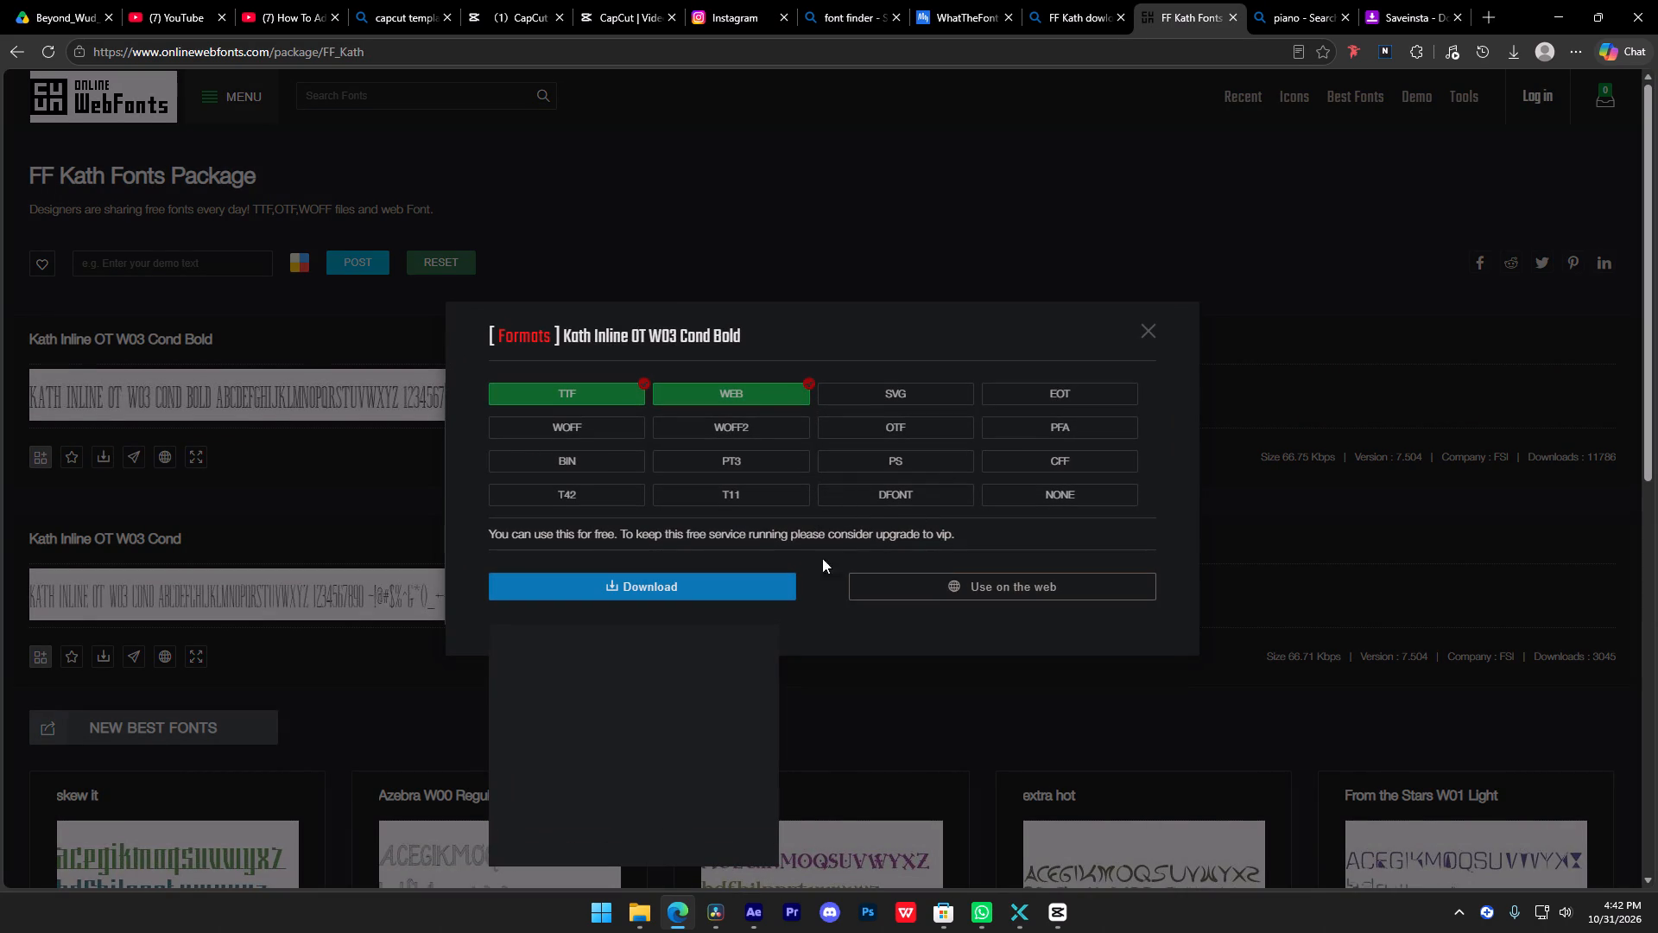
{"action": "left_click", "coordinate": [756, 399]}
{"action": "left_click", "coordinate": [714, 596]}
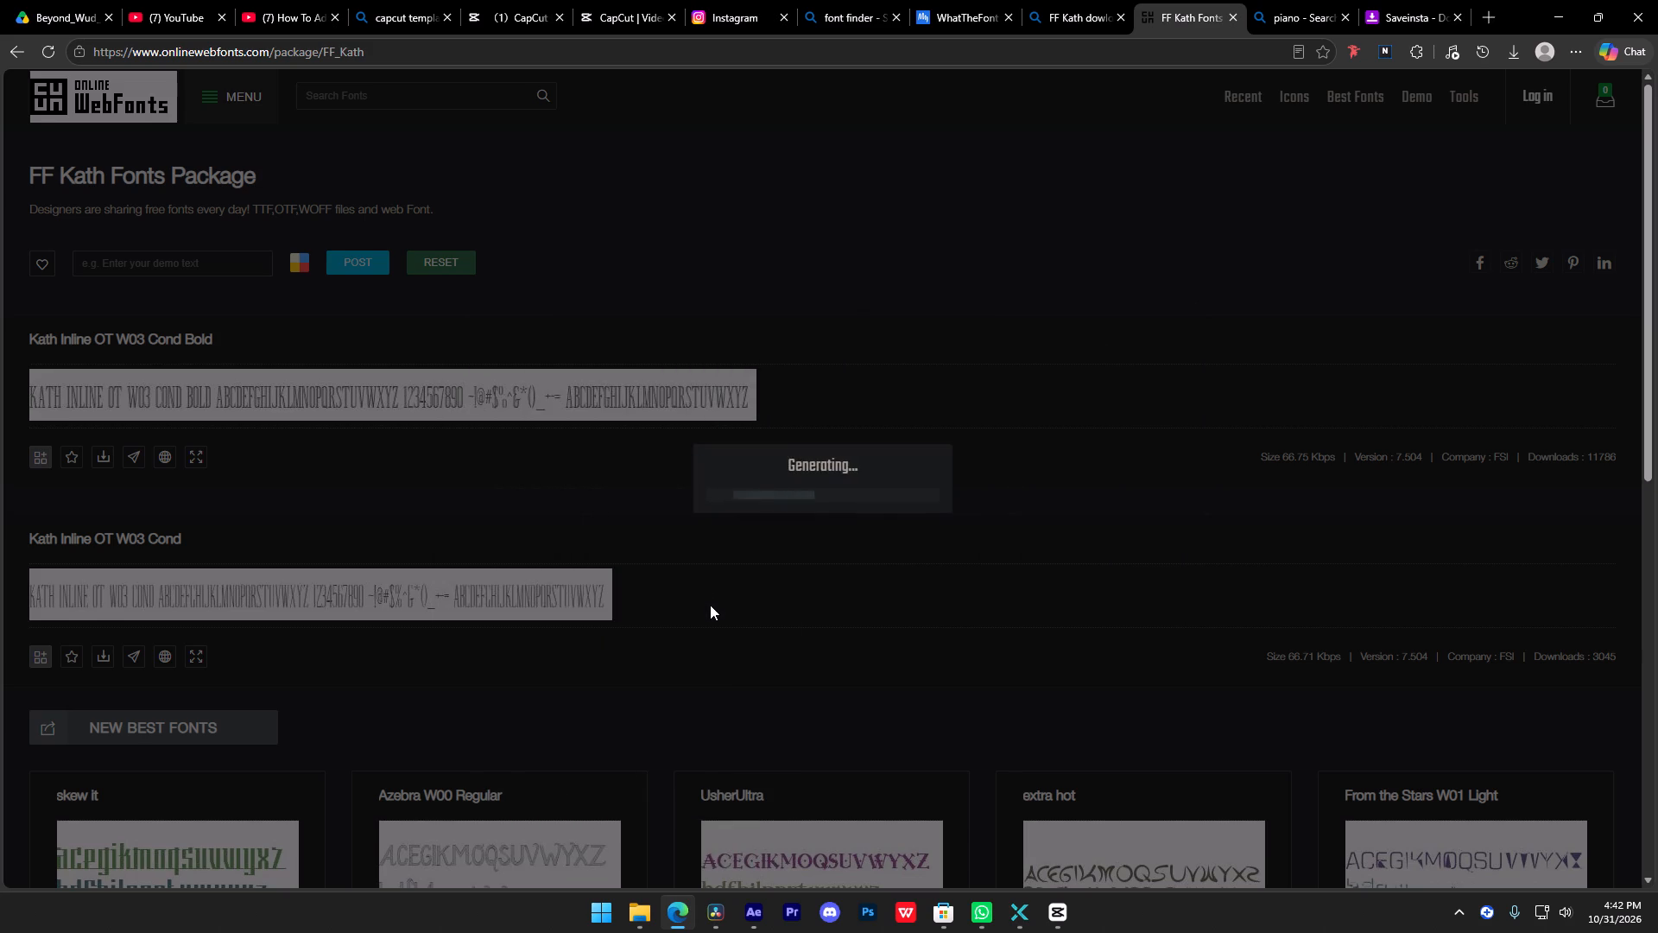
{"action": "left_click", "coordinate": [895, 429]}
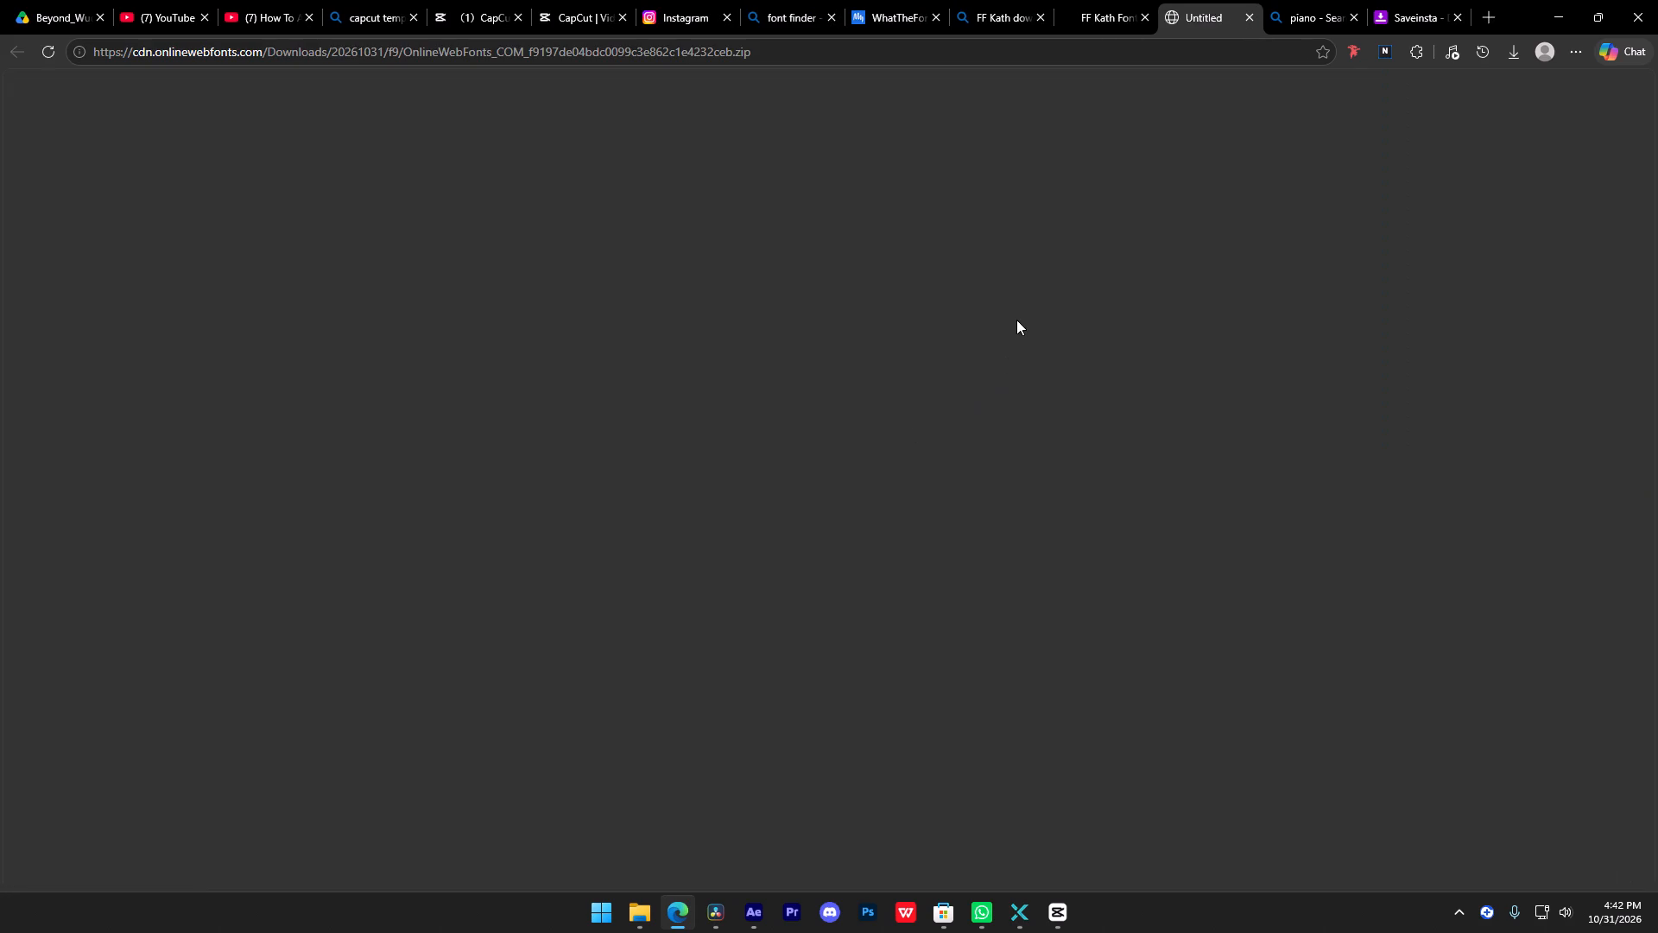
Open the downloaded OnlineWebFonts zip in WinRAR and extract it to its own folder in Downloads.
{"action": "left_click", "coordinate": [1389, 193]}
{"action": "left_click", "coordinate": [1283, 162]}
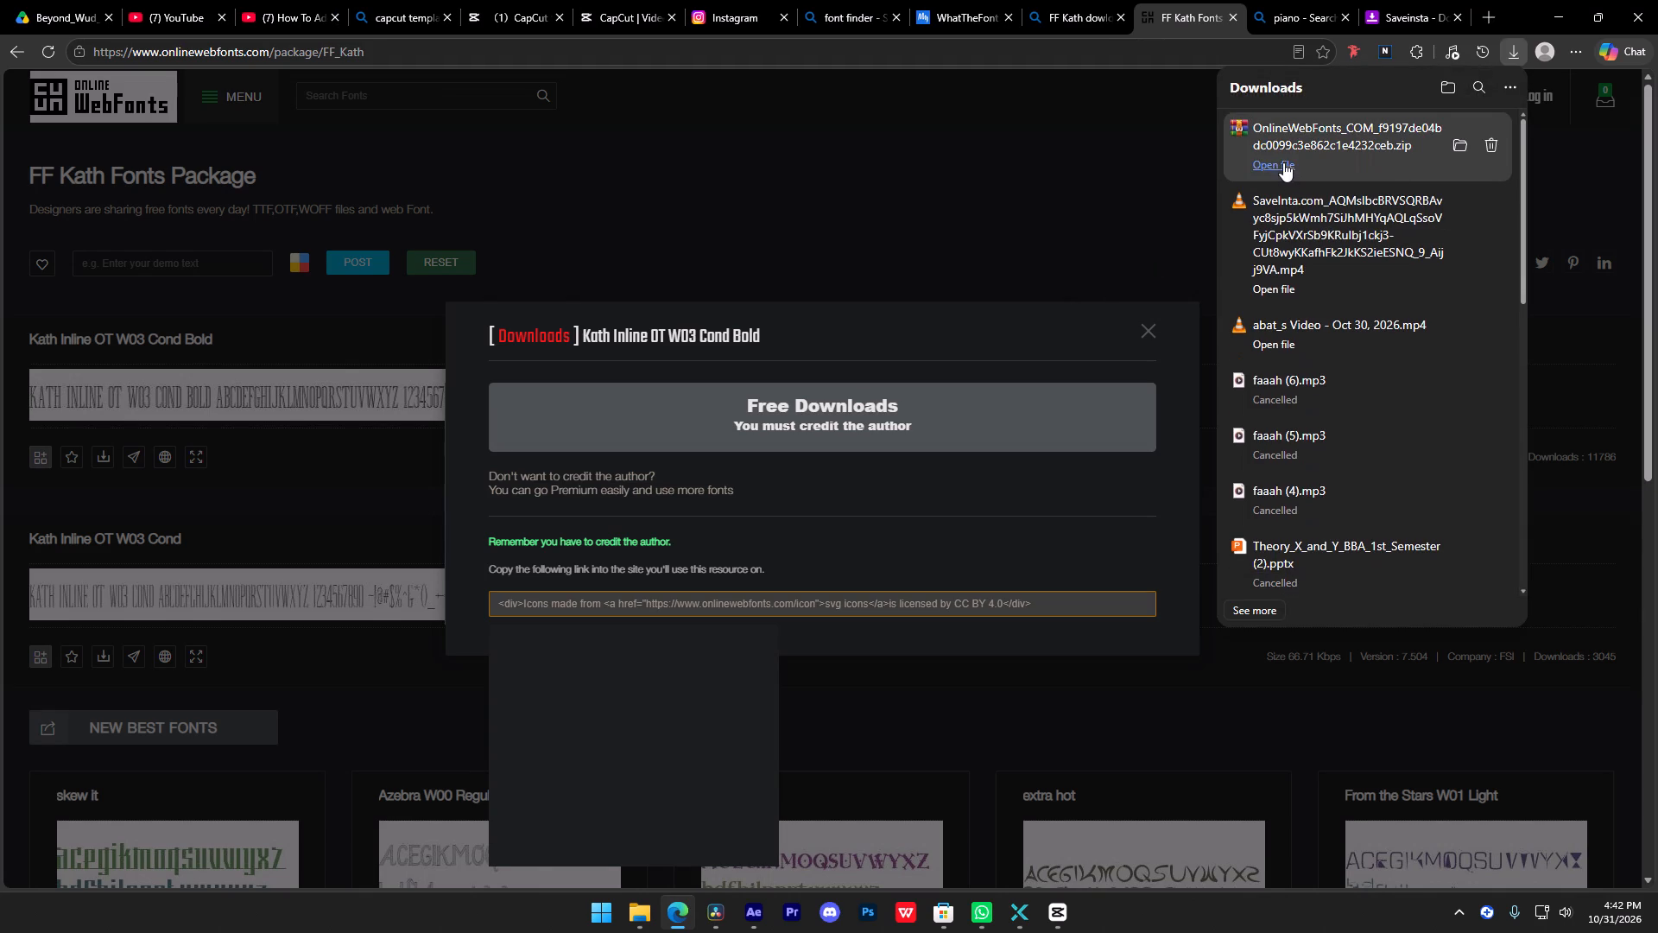
{"action": "left_click", "coordinate": [200, 176]}
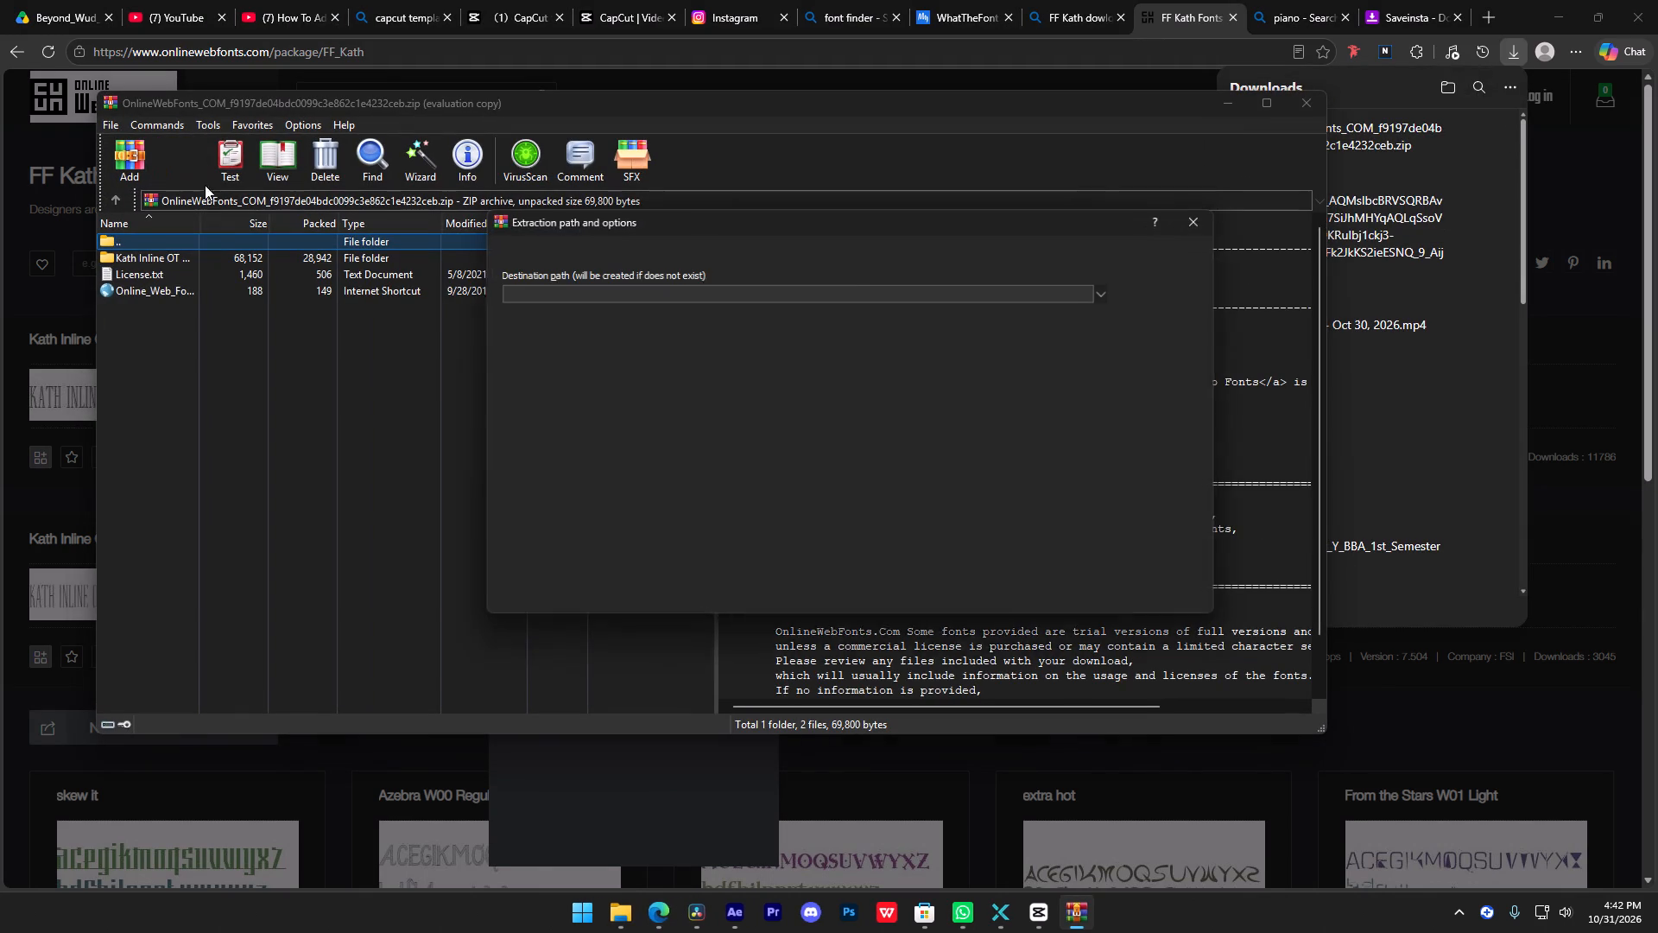
{"action": "left_click", "coordinate": [1053, 597]}
{"action": "left_click", "coordinate": [978, 340]}
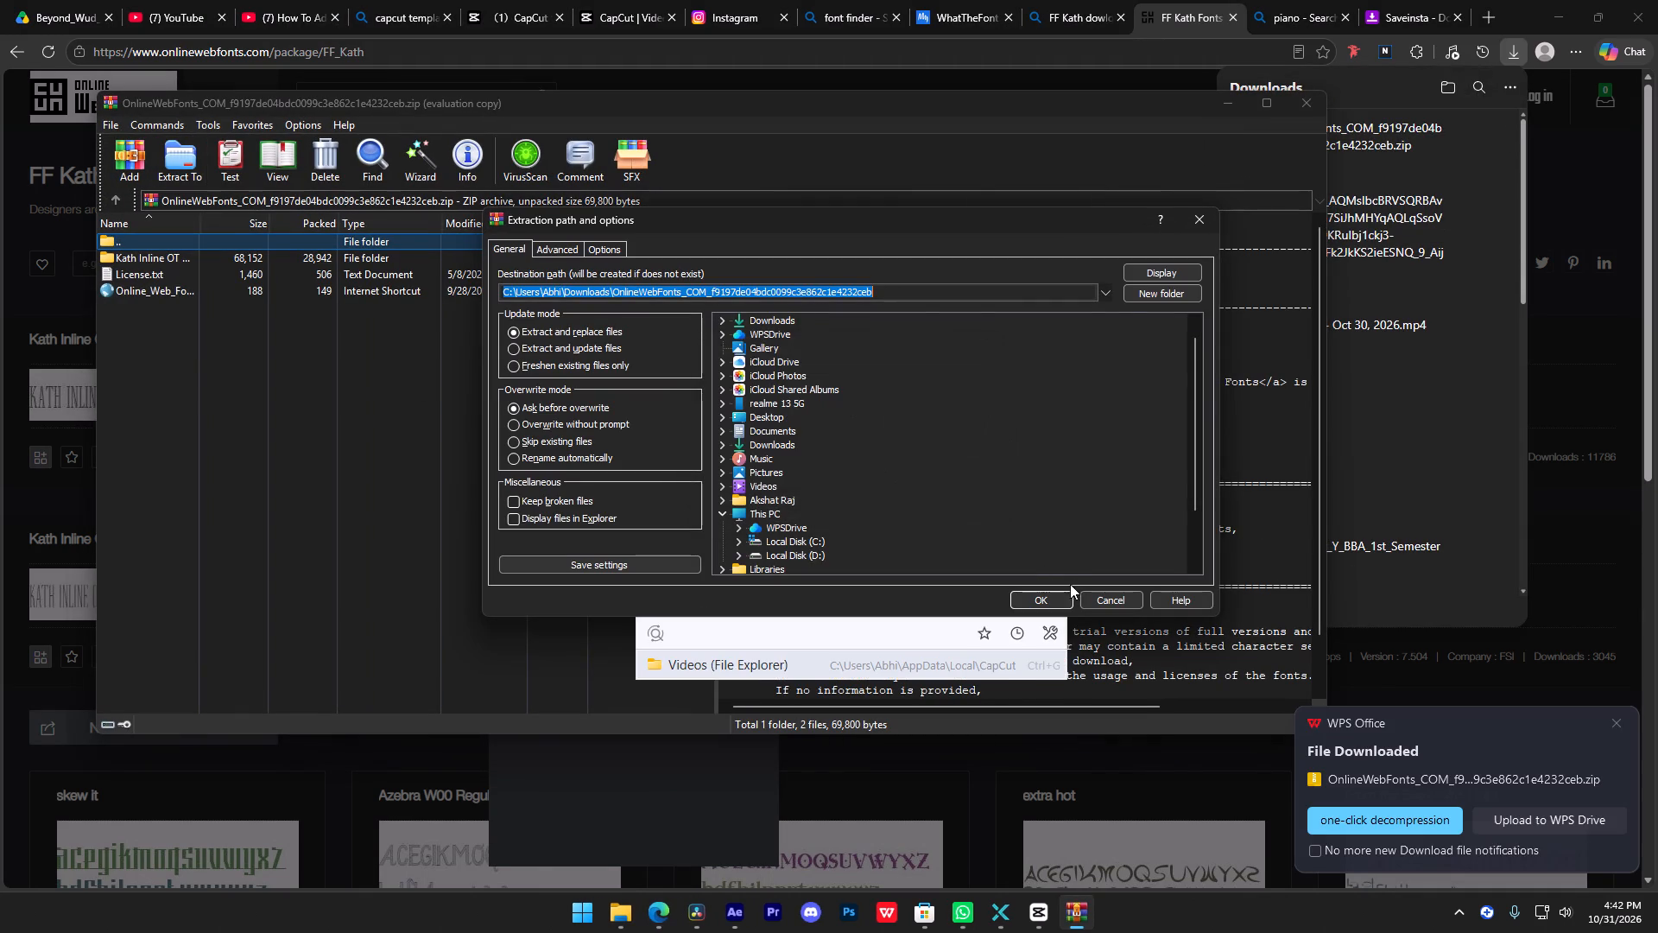
{"action": "left_click", "coordinate": [1038, 599]}
{"action": "double_click", "coordinate": [353, 259]}
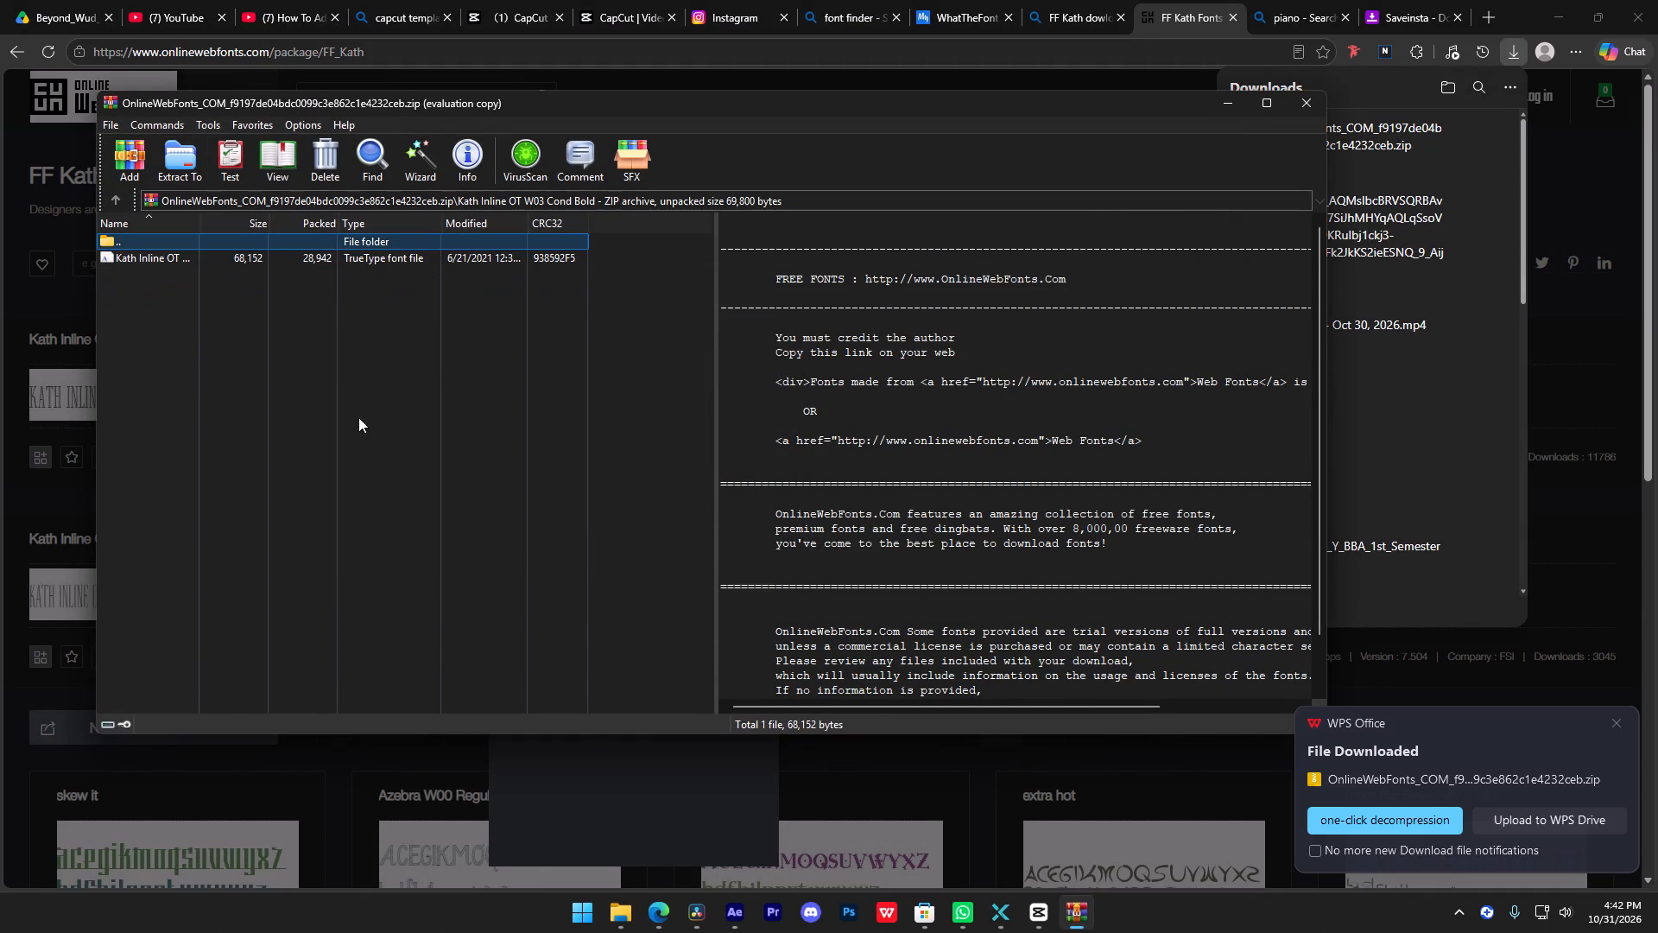
Open Kath Inline OT W03 Cond Bold.ttf from the extracted folder in File Explorer's Downloads and install the font.
{"action": "left_click", "coordinate": [617, 930]}
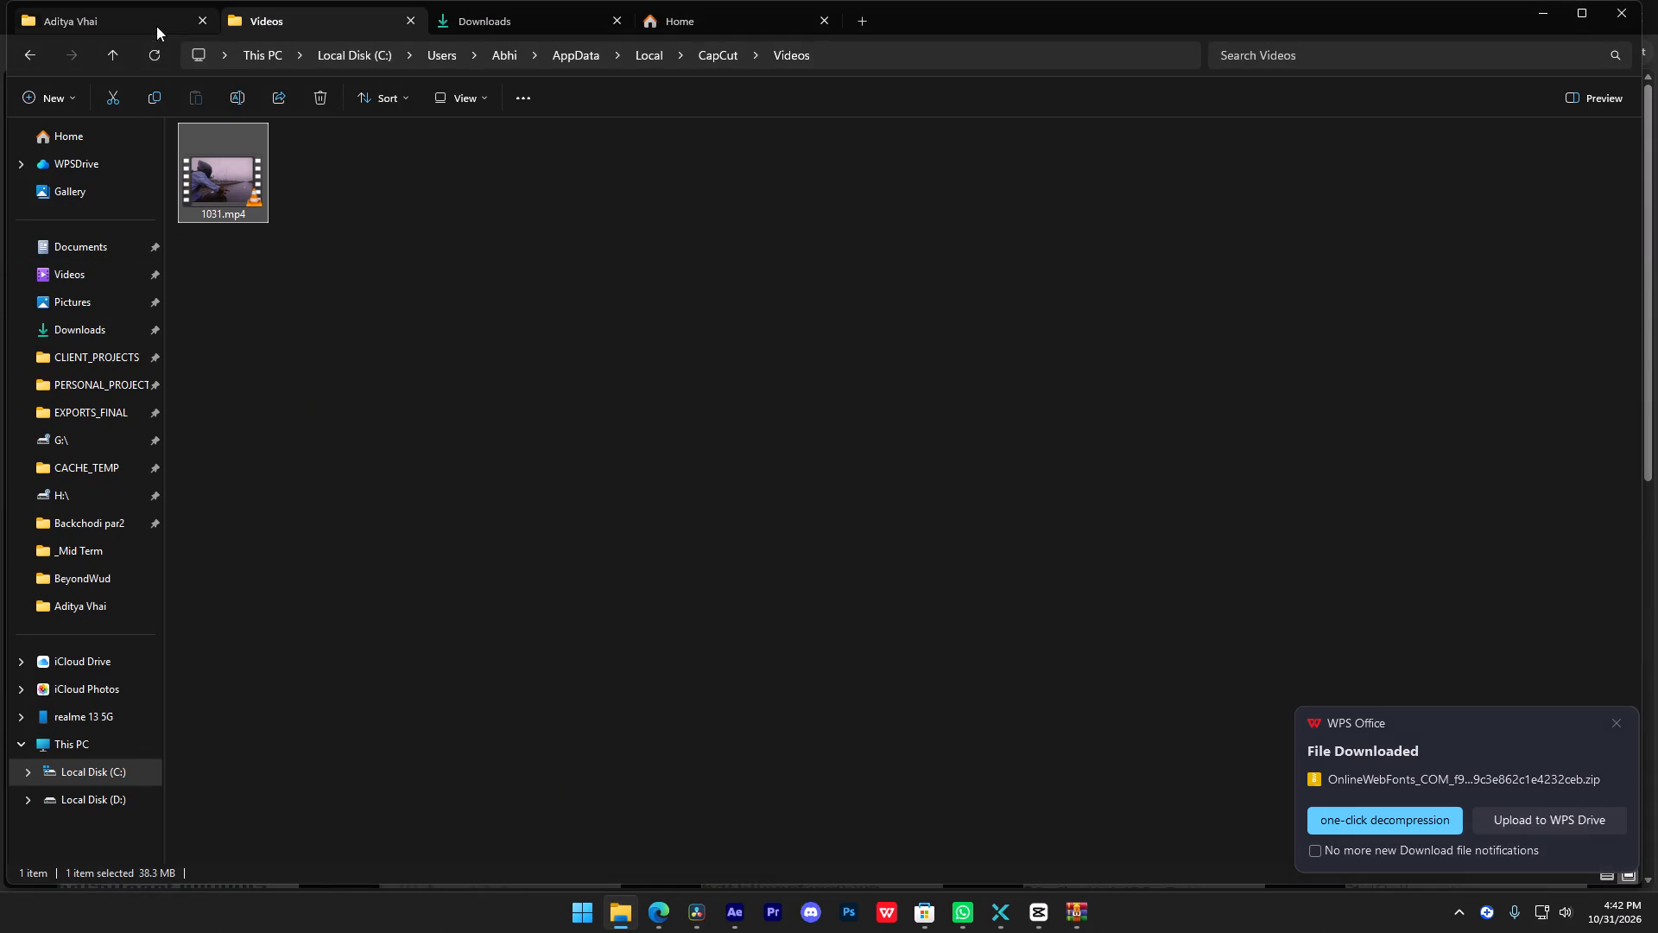
{"action": "left_click", "coordinate": [156, 26]}
{"action": "left_click", "coordinate": [104, 334]}
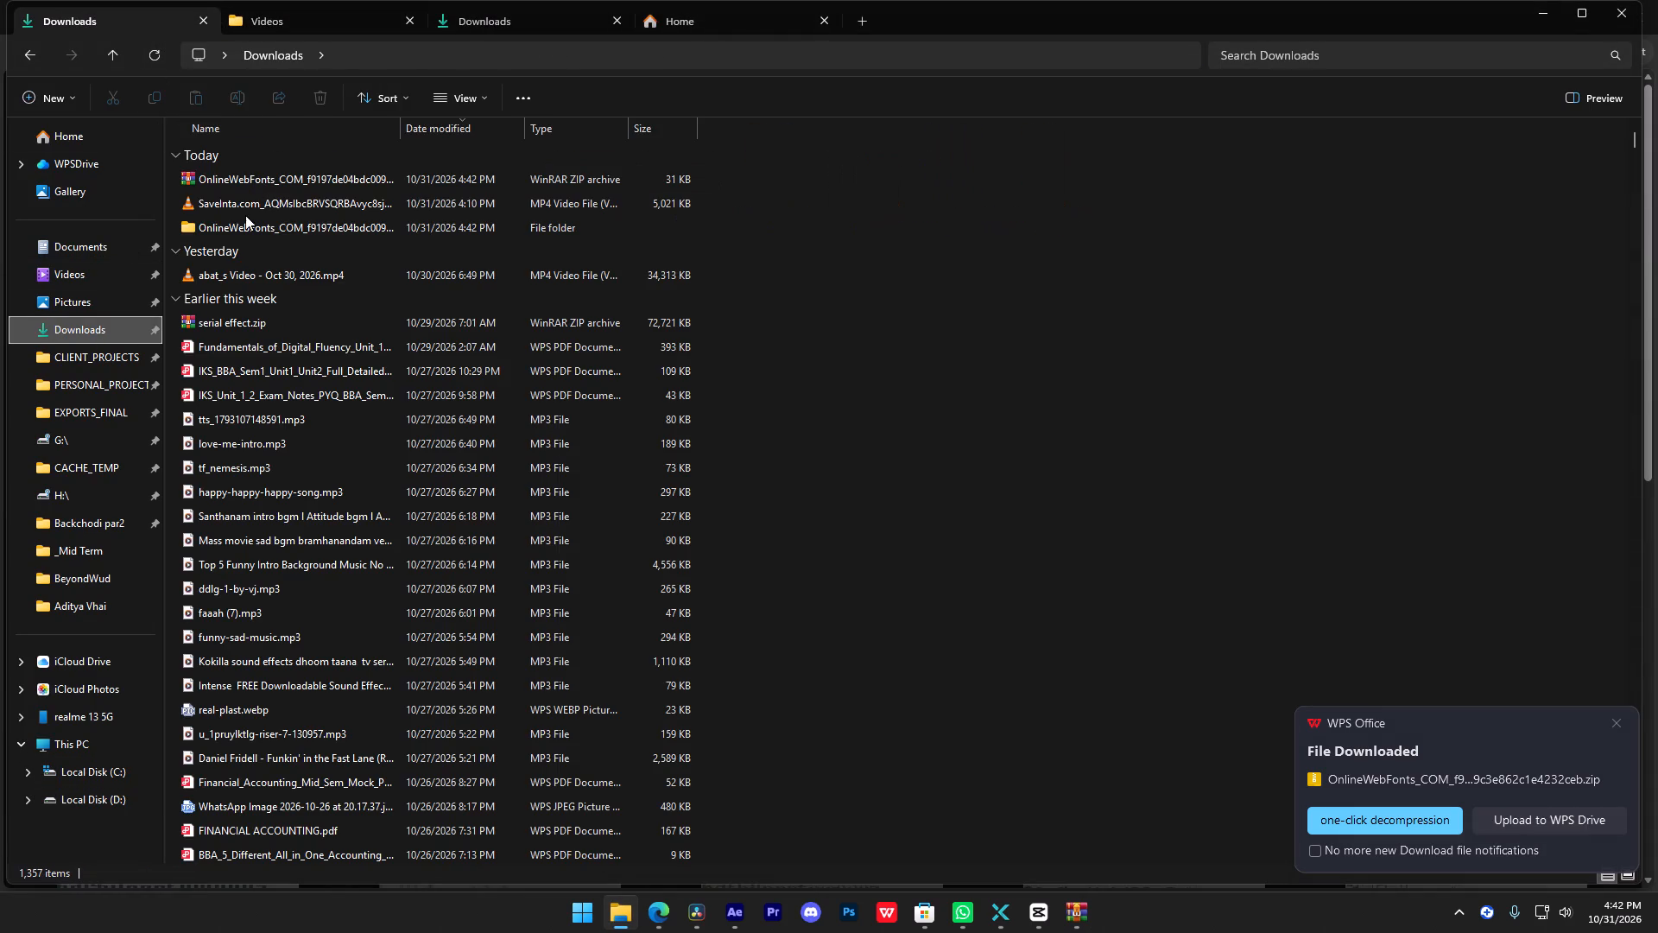
{"action": "double_click", "coordinate": [234, 233]}
{"action": "double_click", "coordinate": [253, 186]}
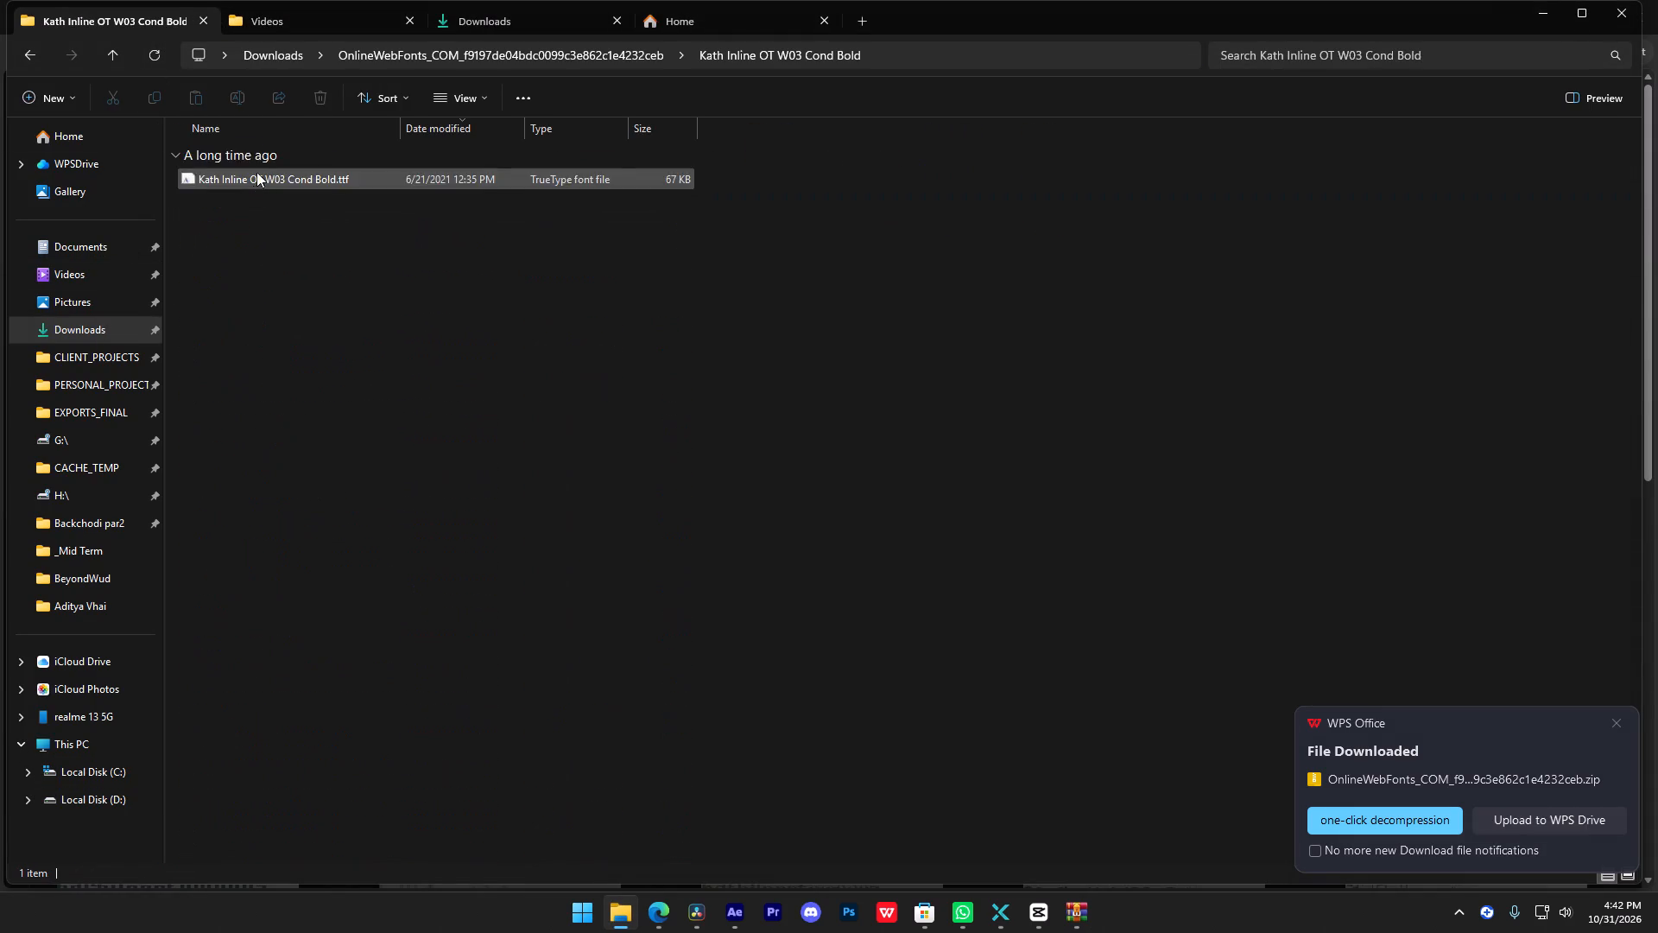
{"action": "double_click", "coordinate": [251, 180]}
{"action": "left_click", "coordinate": [278, 200]}
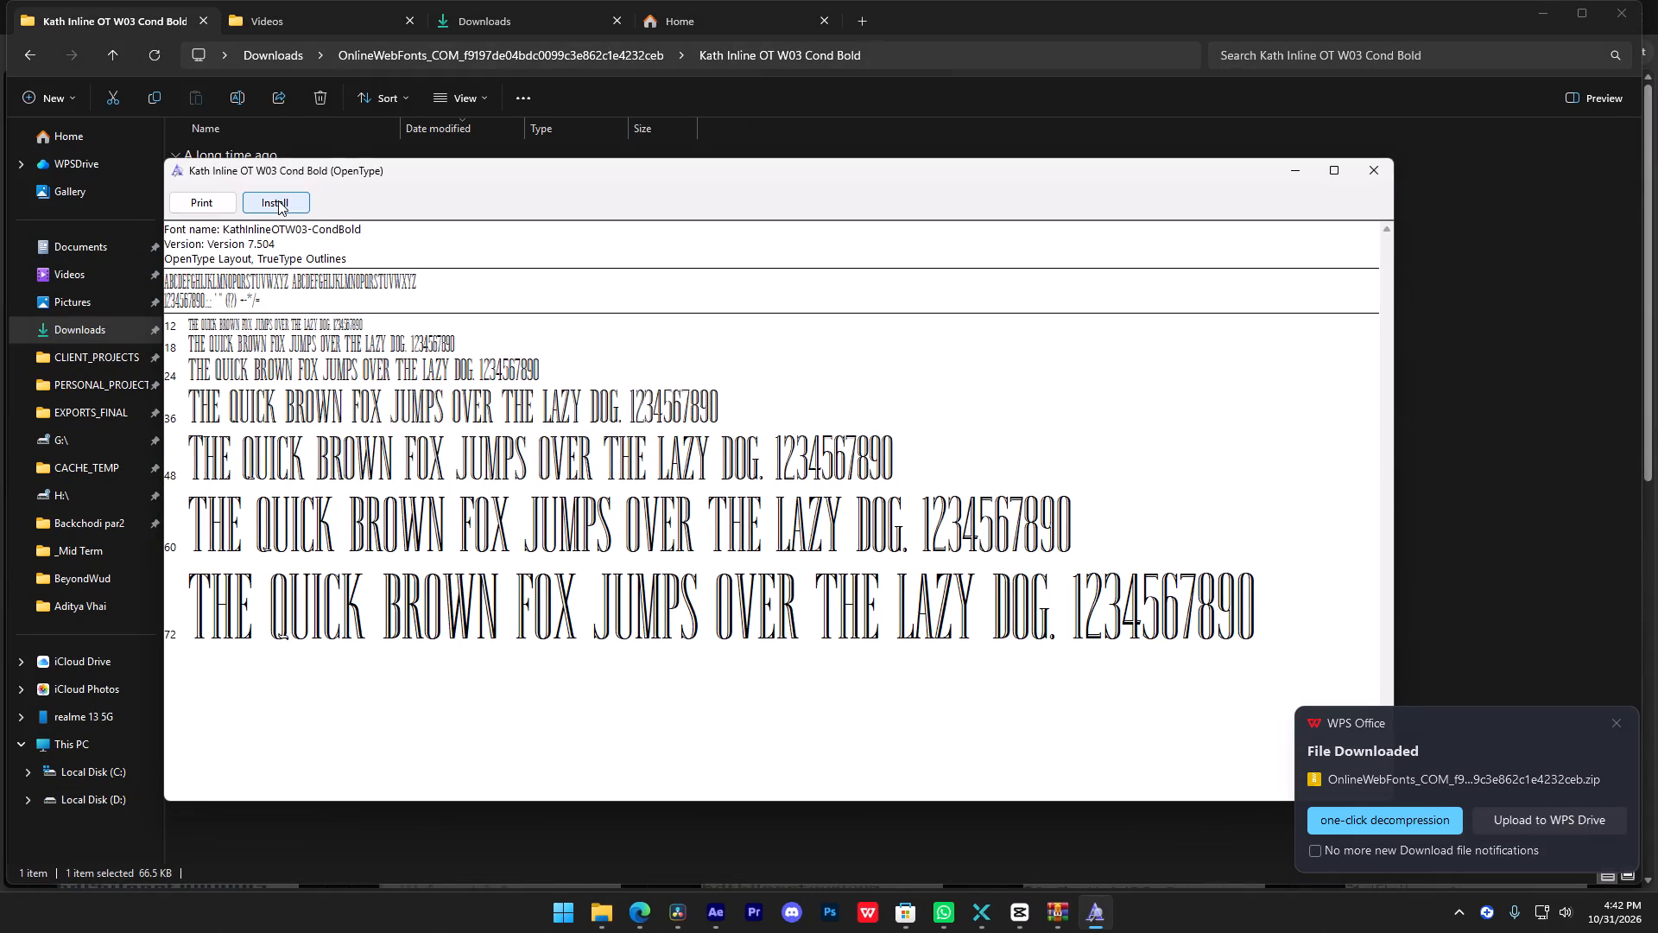
Return to WhatTheFont in the browser, widen the text area to cover MUSHKIL HAI PYAARE, identify its font and review the matches.
{"action": "left_click", "coordinate": [638, 913]}
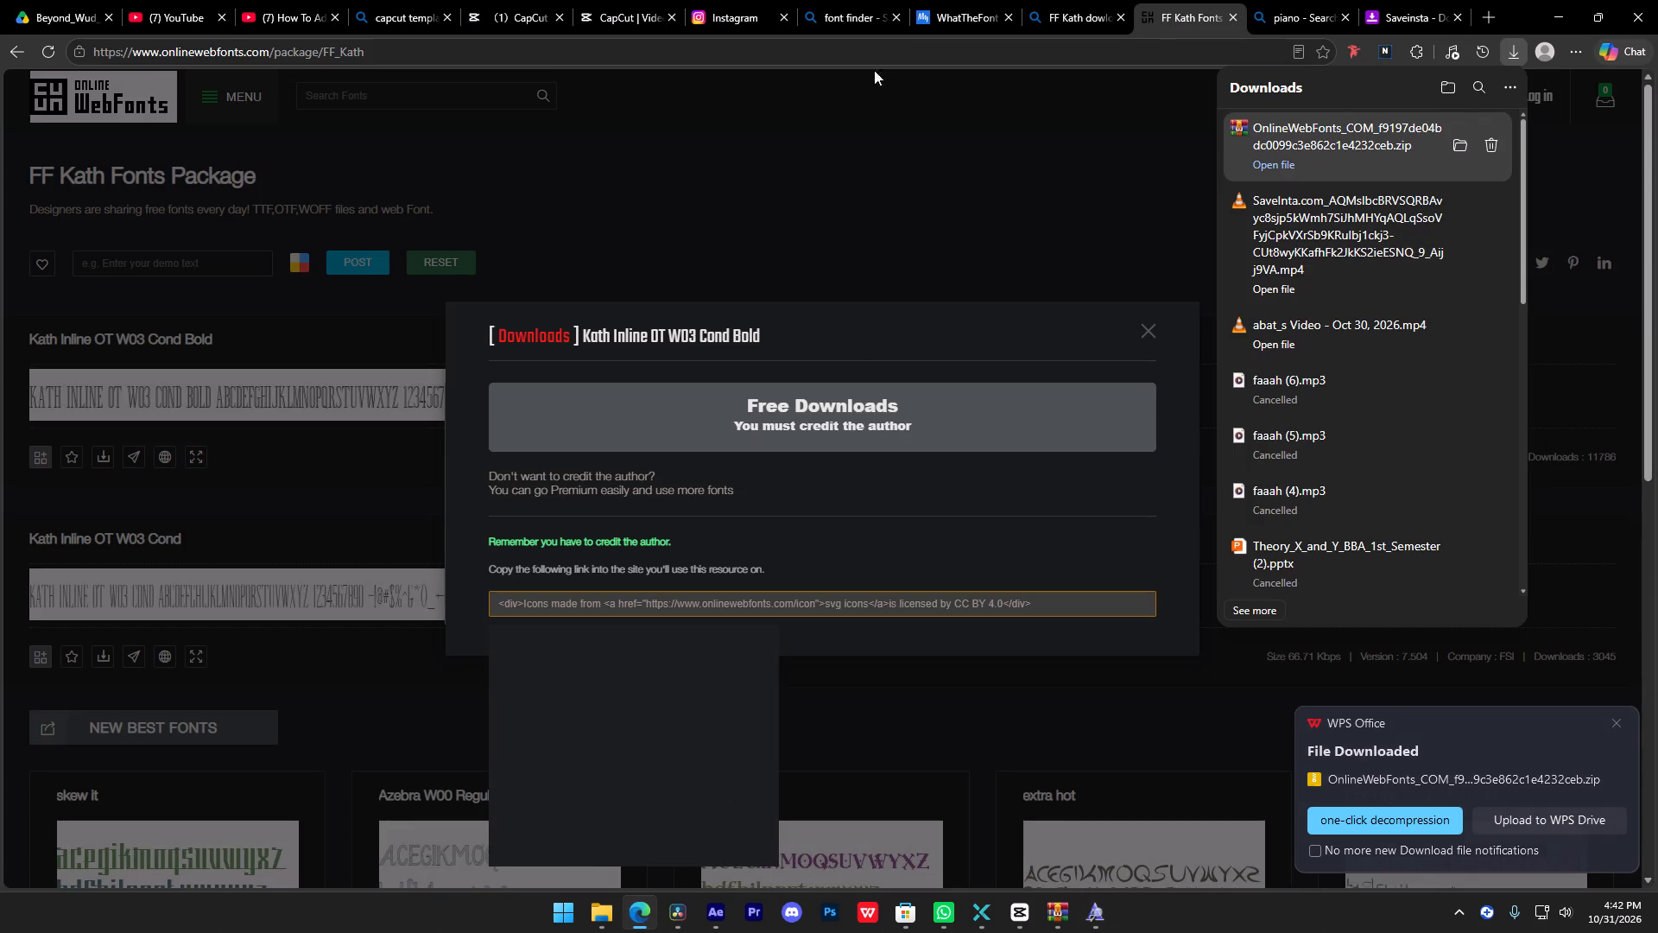
{"action": "left_click", "coordinate": [1446, 0]}
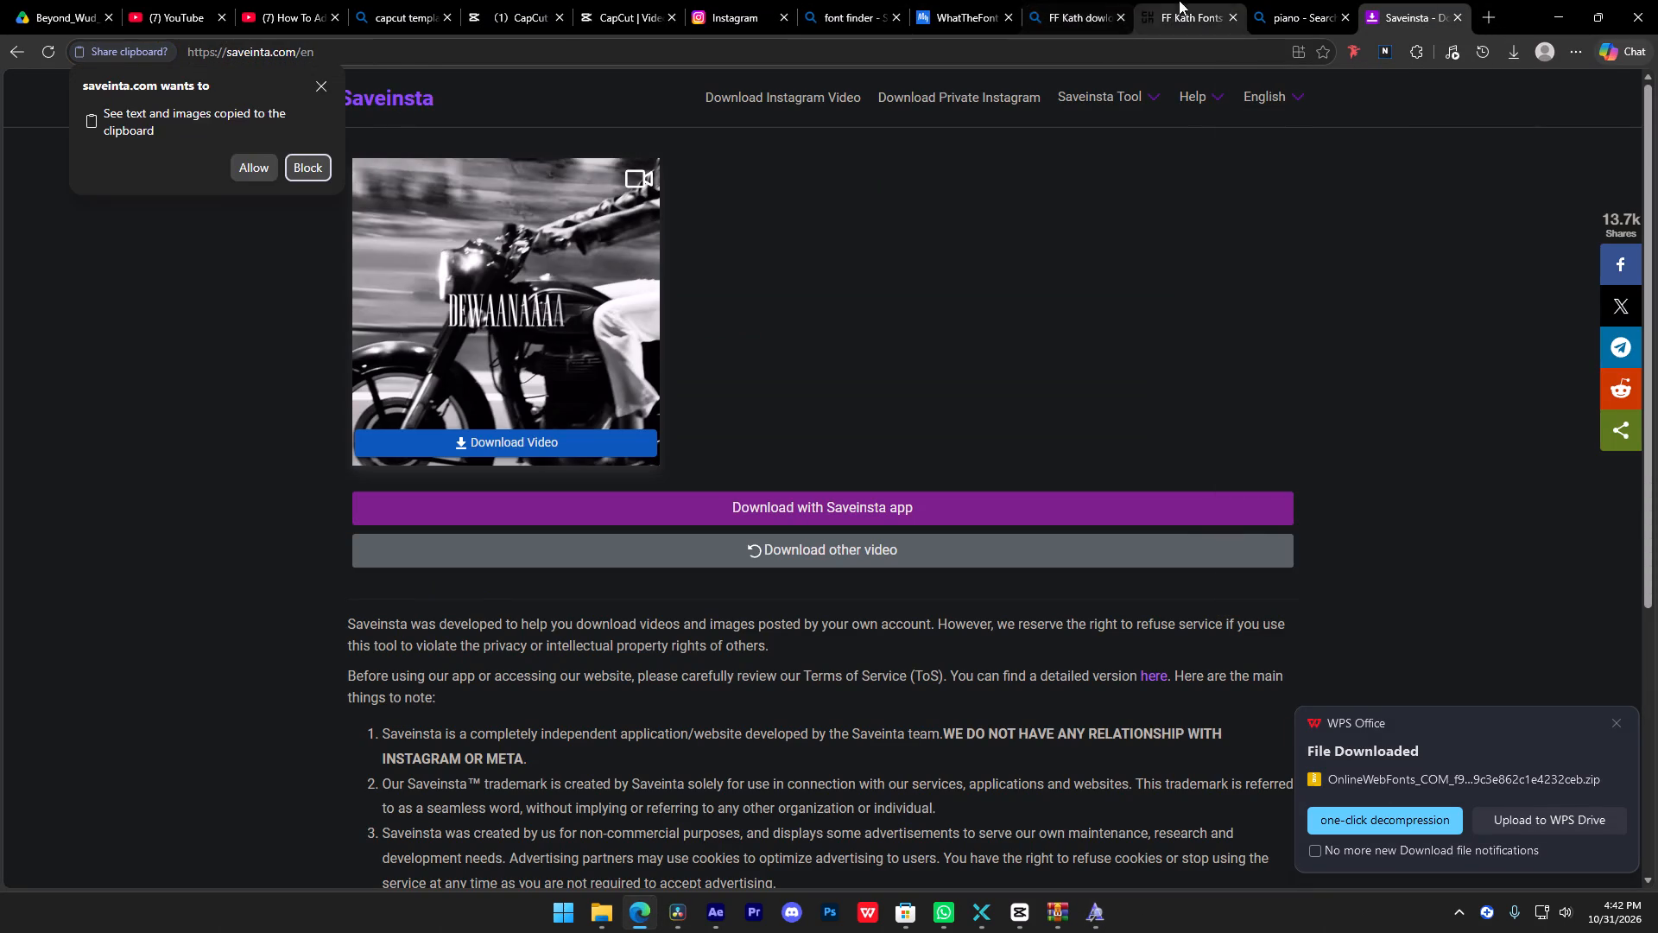
{"action": "left_click", "coordinate": [997, 0]}
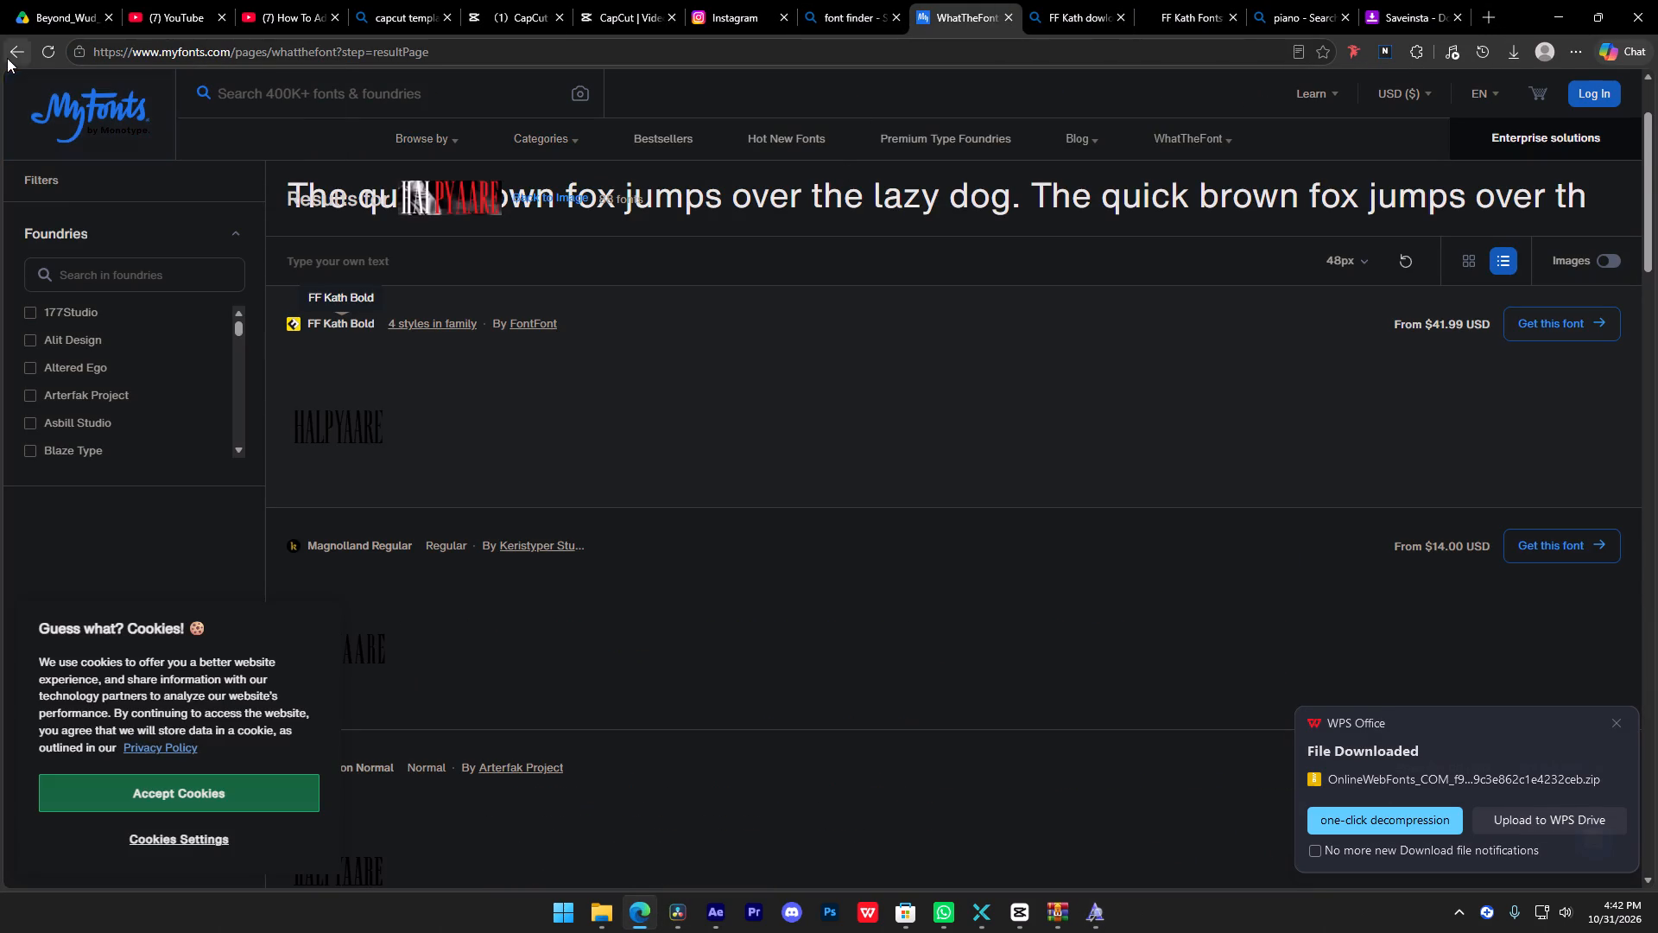
{"action": "left_click", "coordinate": [11, 48]}
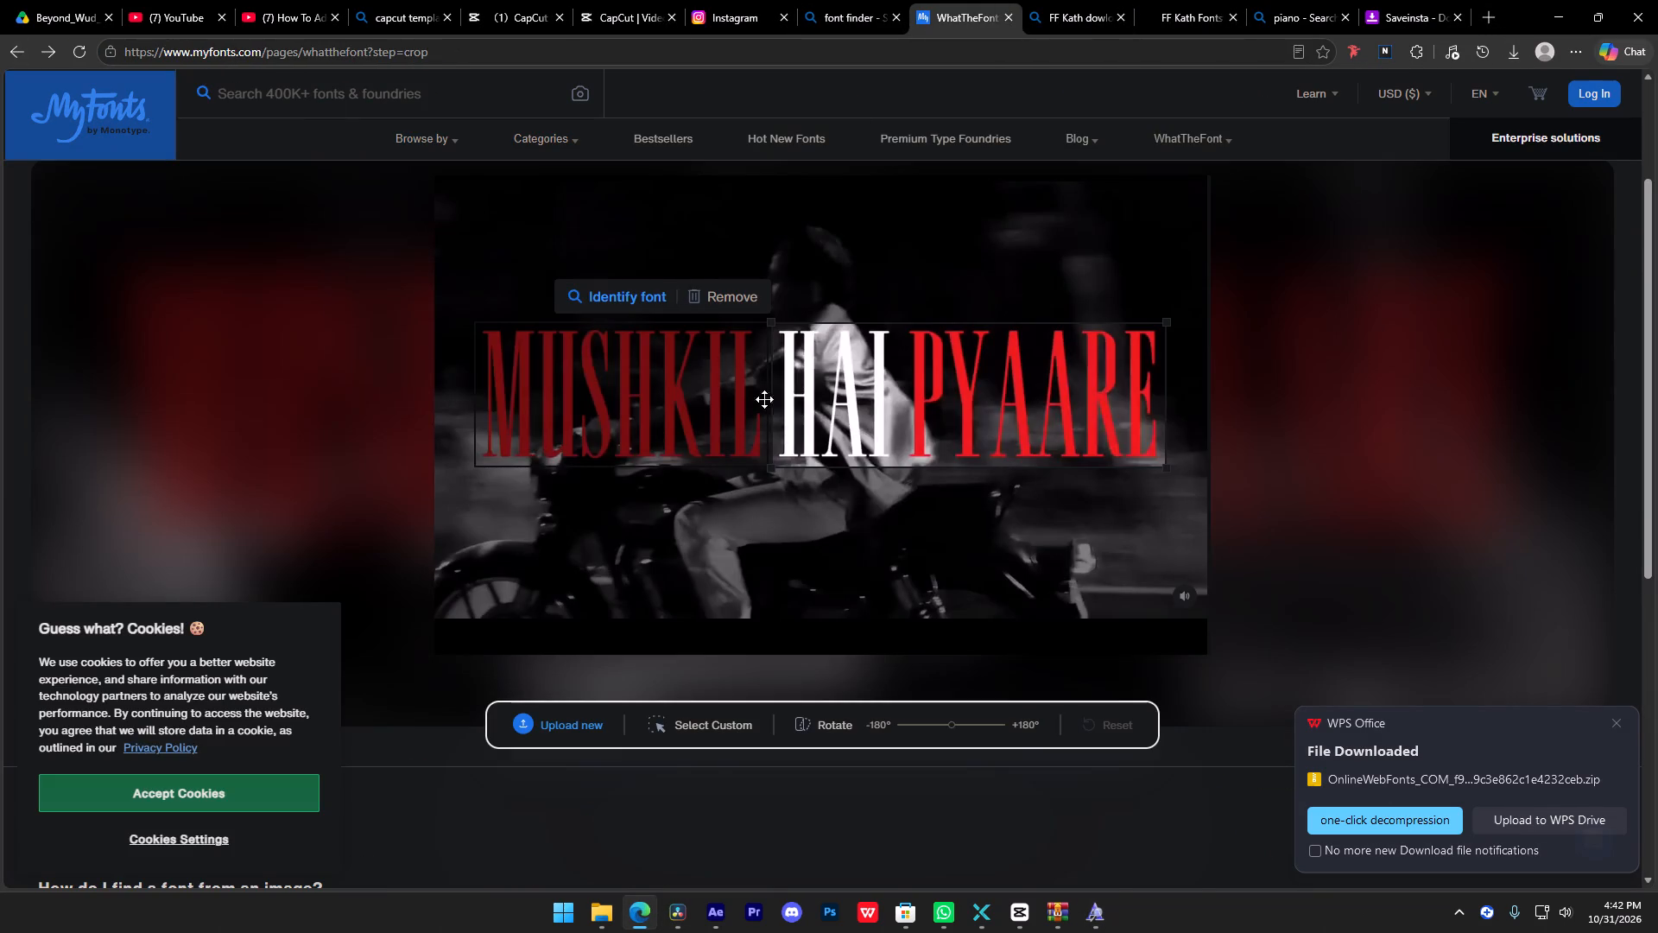
{"action": "left_click_drag", "start_coordinate": [772, 409], "coordinate": [522, 452]}
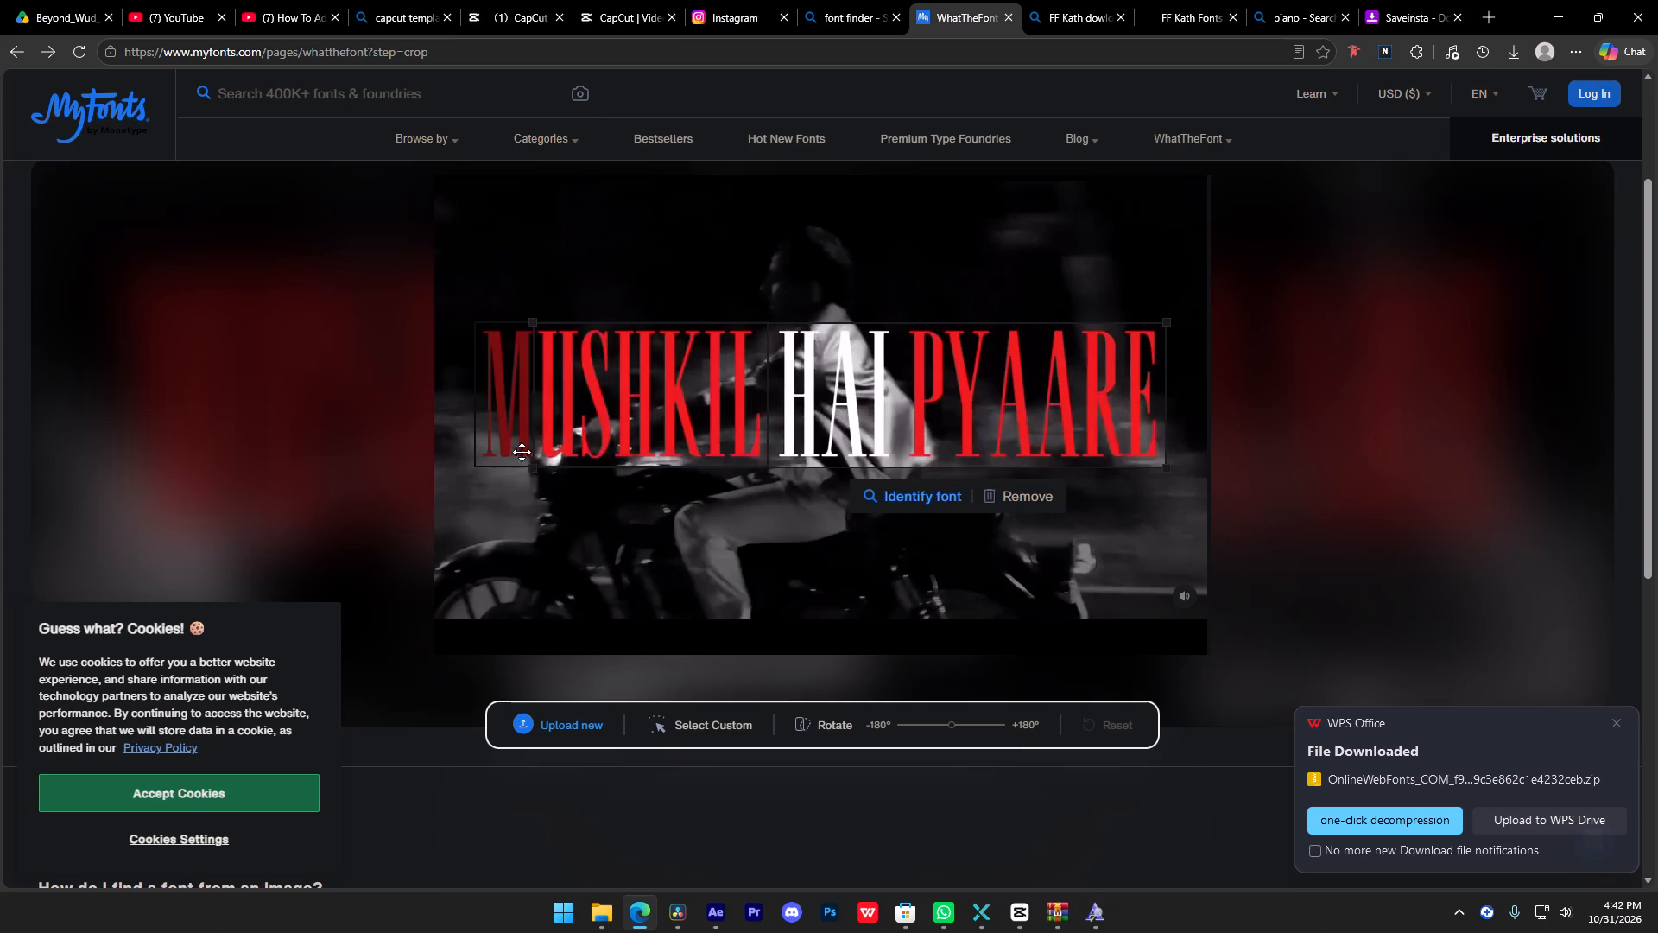
{"action": "left_click_drag", "start_coordinate": [522, 452], "coordinate": [466, 467]}
{"action": "left_click", "coordinate": [899, 492]}
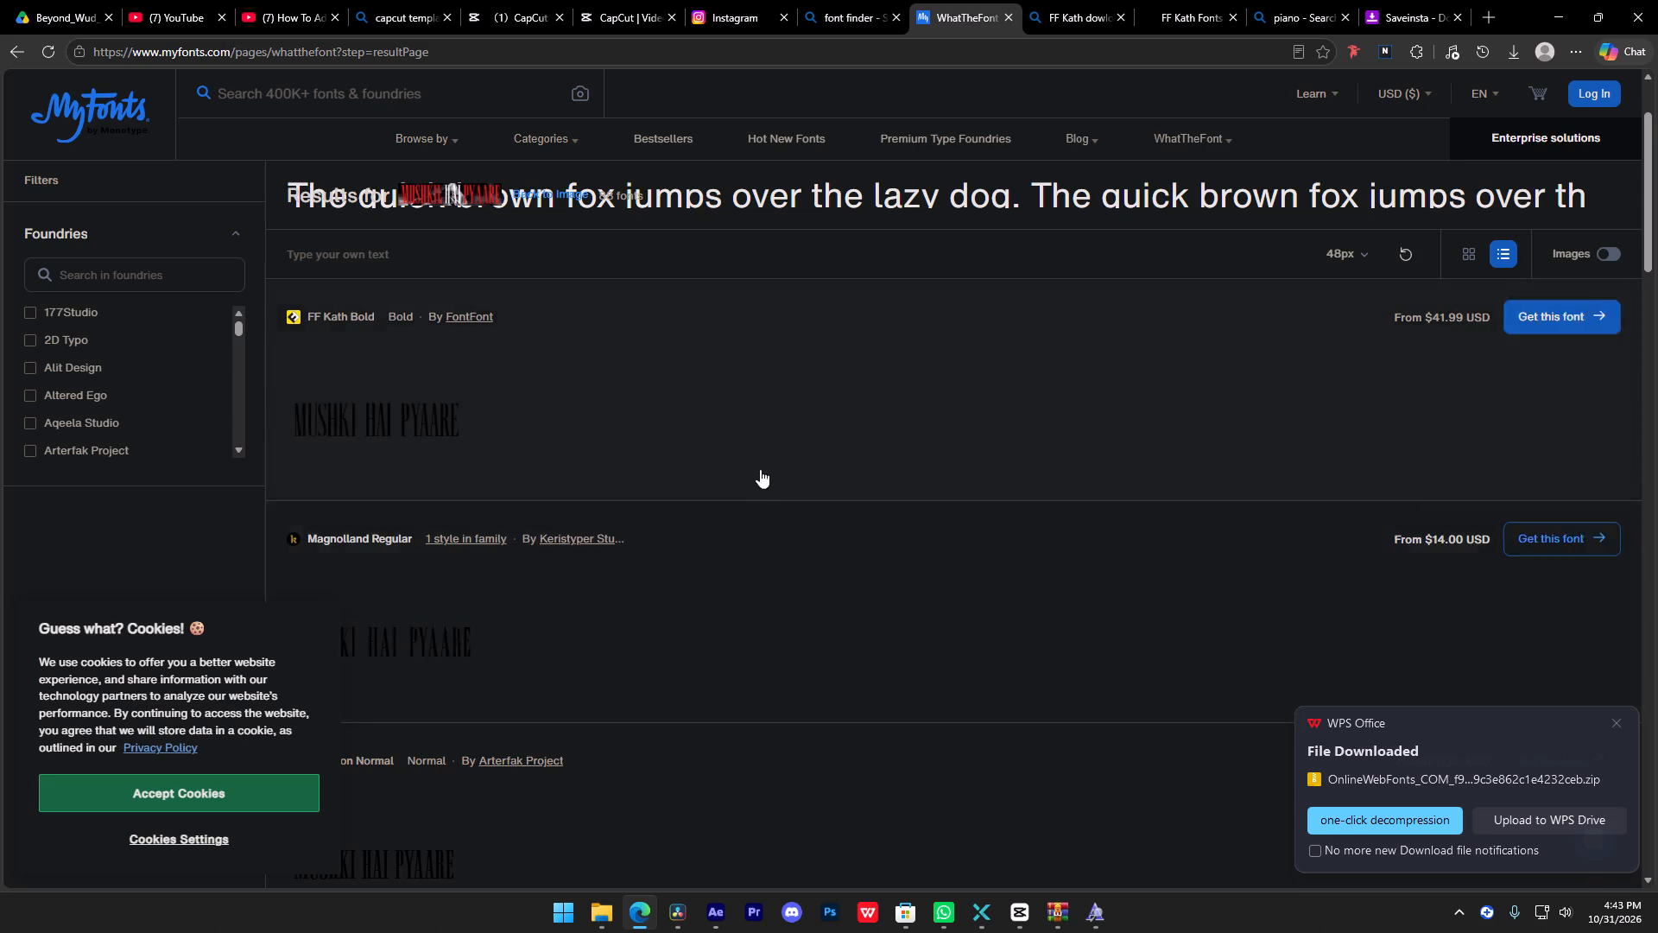
{"action": "scroll", "coordinate": [760, 469], "scroll_direction": "down", "scroll_amount": 4}
{"action": "scroll", "coordinate": [738, 555], "scroll_direction": "up", "scroll_amount": 5}
{"action": "scroll", "coordinate": [607, 519], "scroll_direction": "down", "scroll_amount": 3}
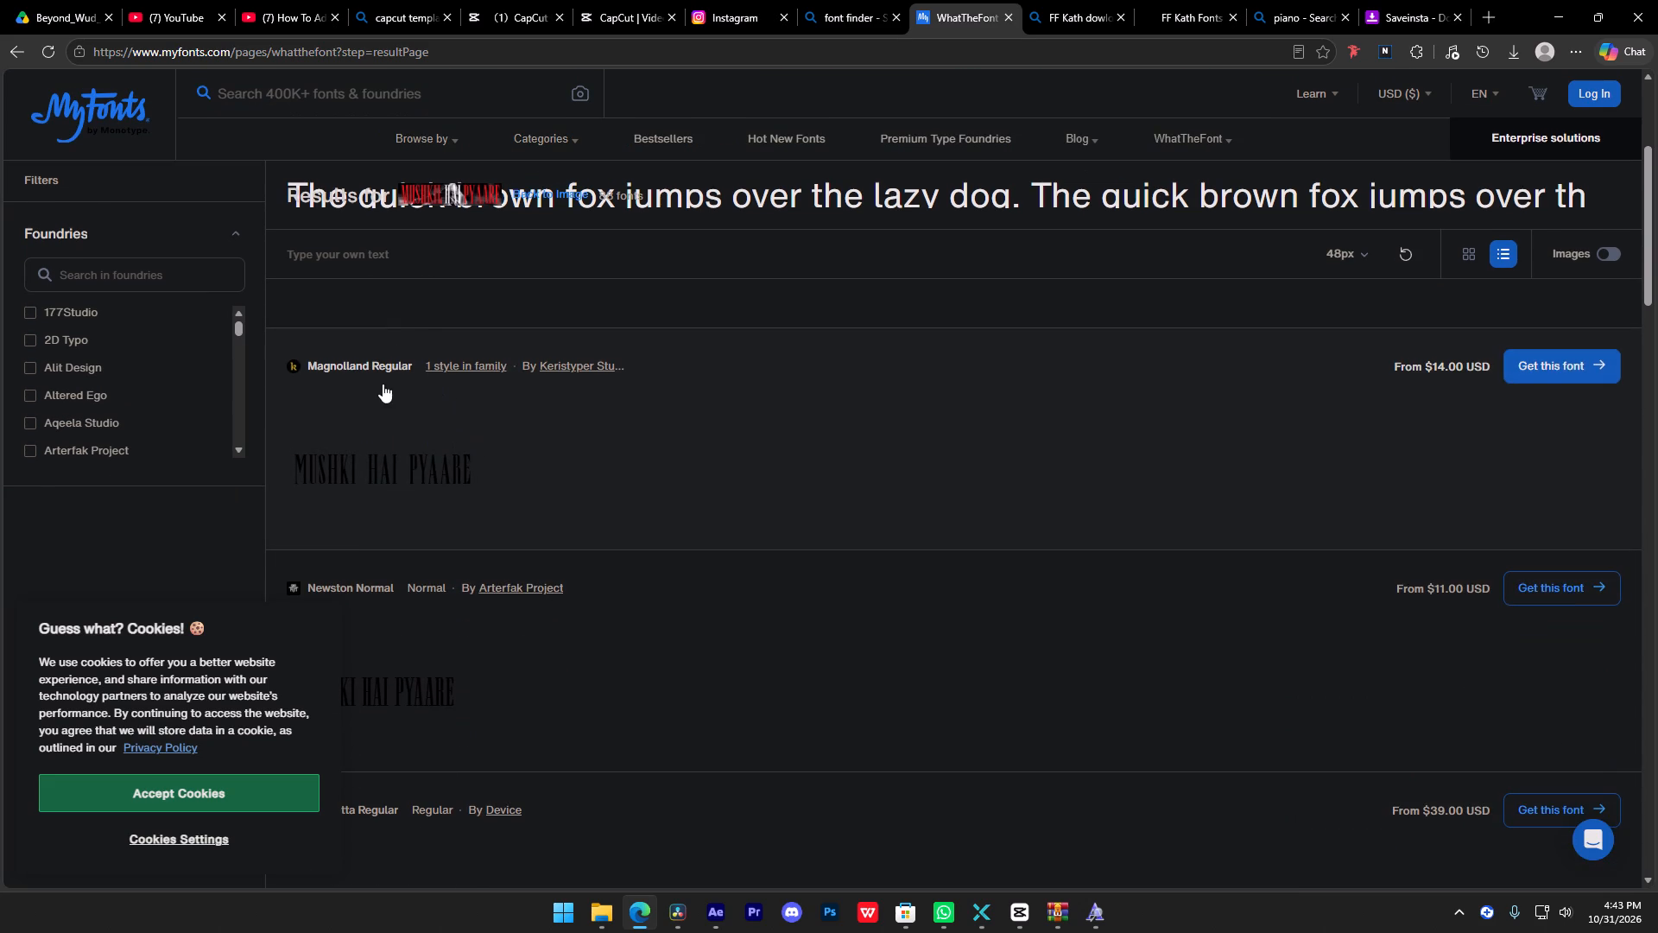
{"action": "scroll", "coordinate": [448, 388], "scroll_direction": "down", "scroll_amount": 2}
{"action": "scroll", "coordinate": [472, 463], "scroll_direction": "down", "scroll_amount": 4}
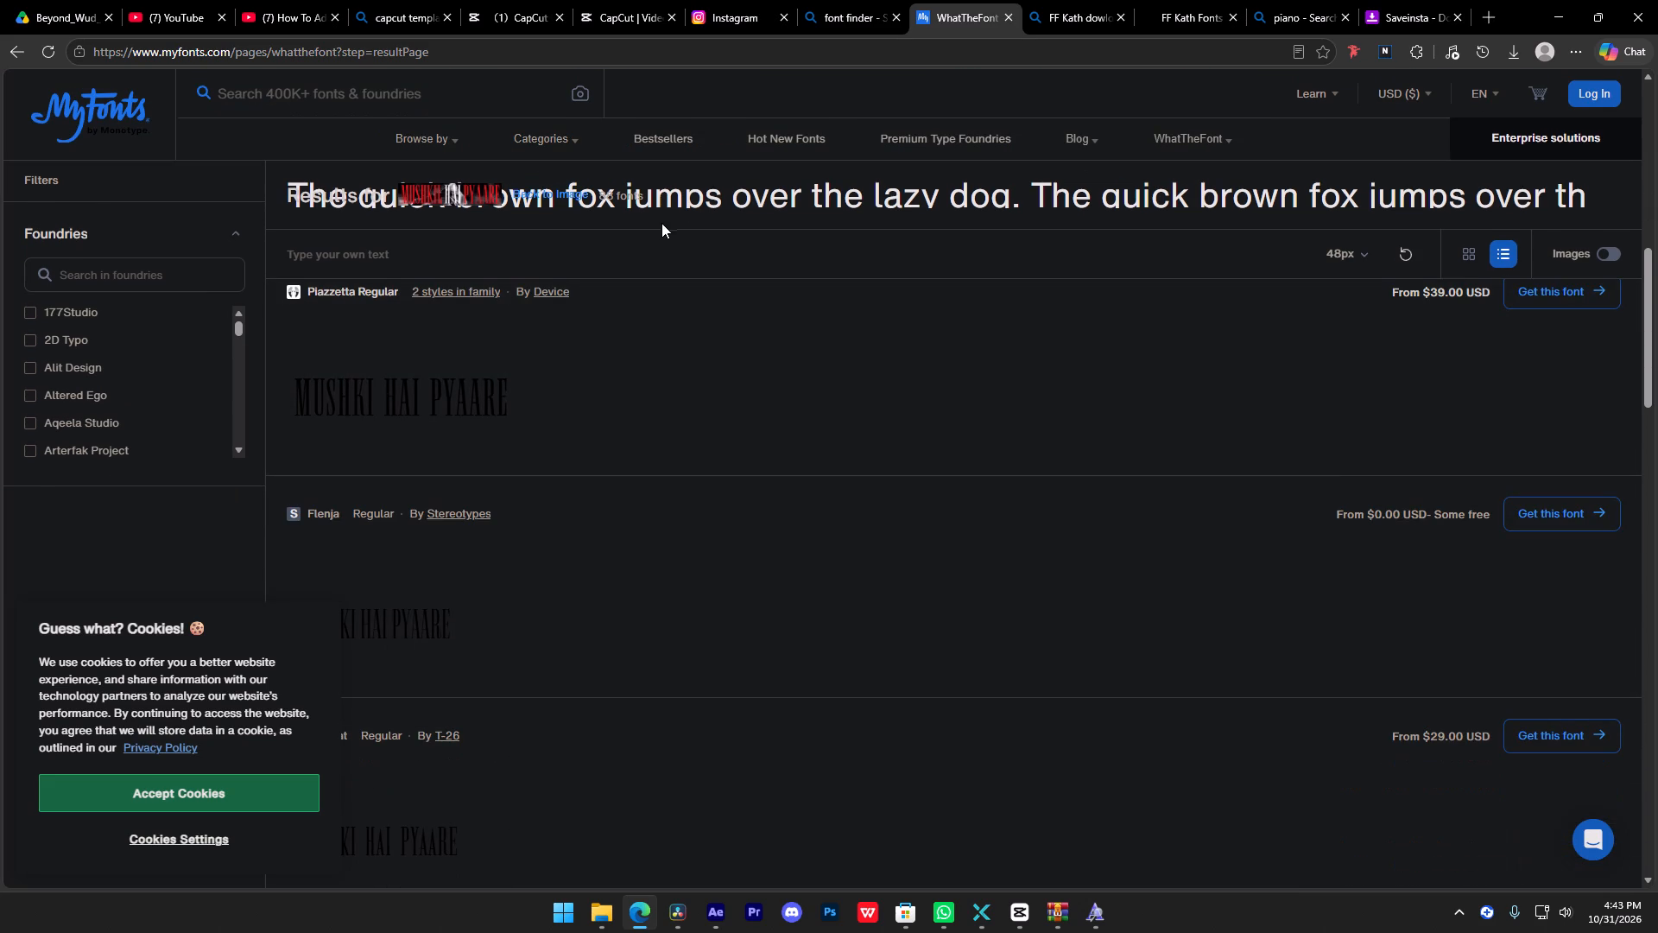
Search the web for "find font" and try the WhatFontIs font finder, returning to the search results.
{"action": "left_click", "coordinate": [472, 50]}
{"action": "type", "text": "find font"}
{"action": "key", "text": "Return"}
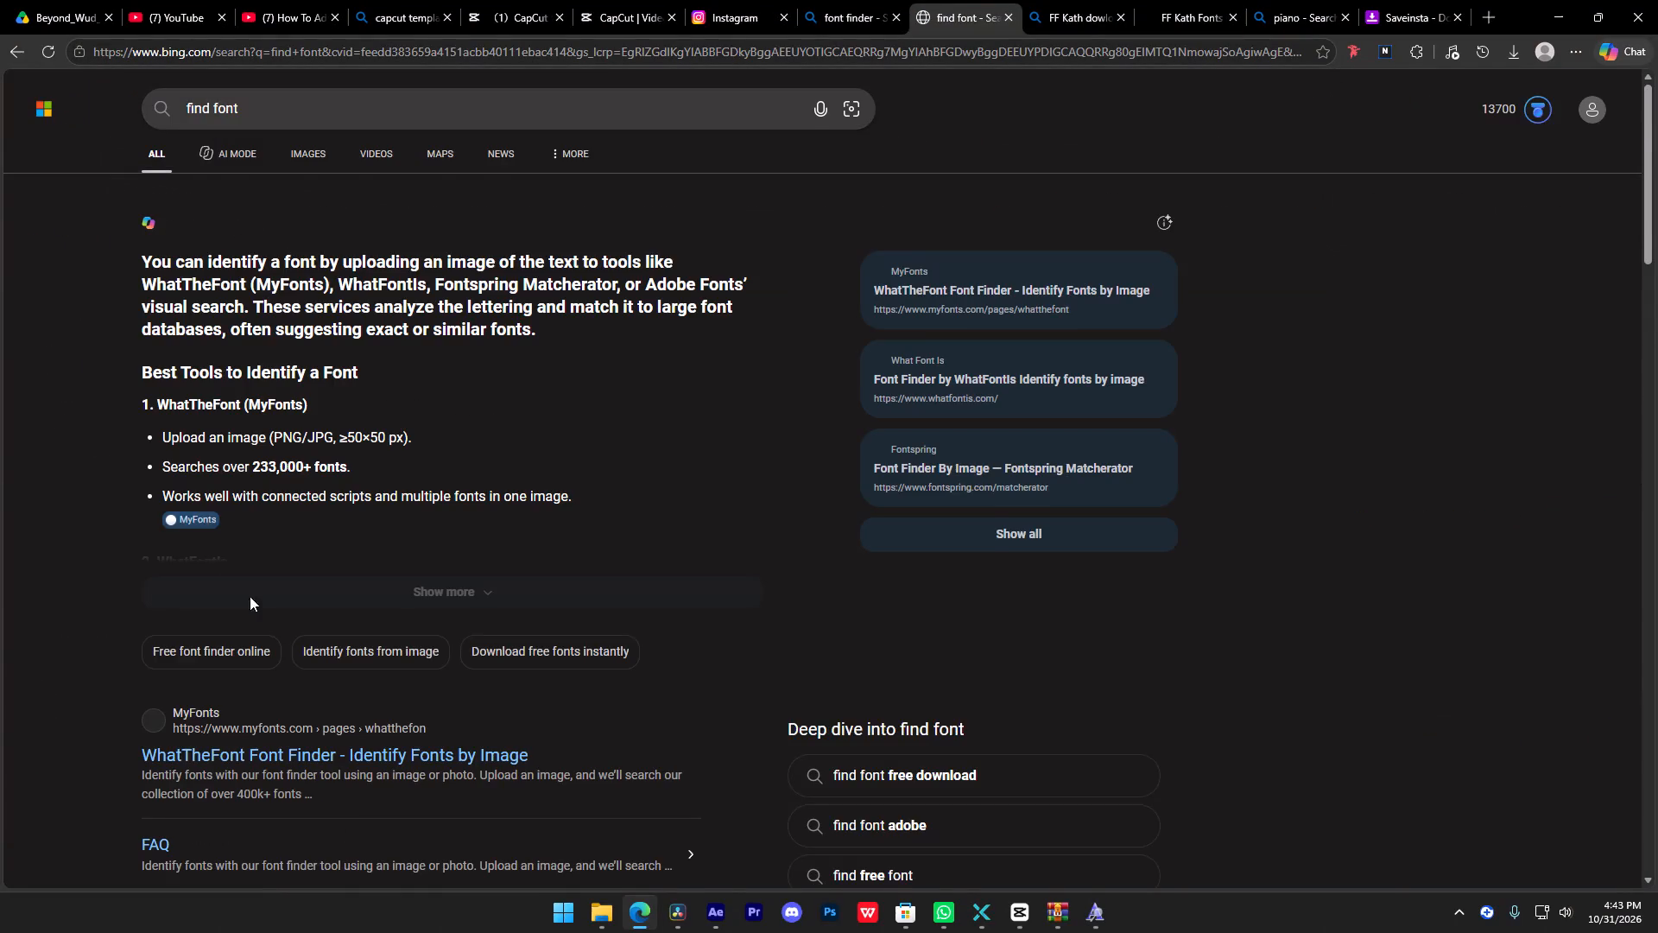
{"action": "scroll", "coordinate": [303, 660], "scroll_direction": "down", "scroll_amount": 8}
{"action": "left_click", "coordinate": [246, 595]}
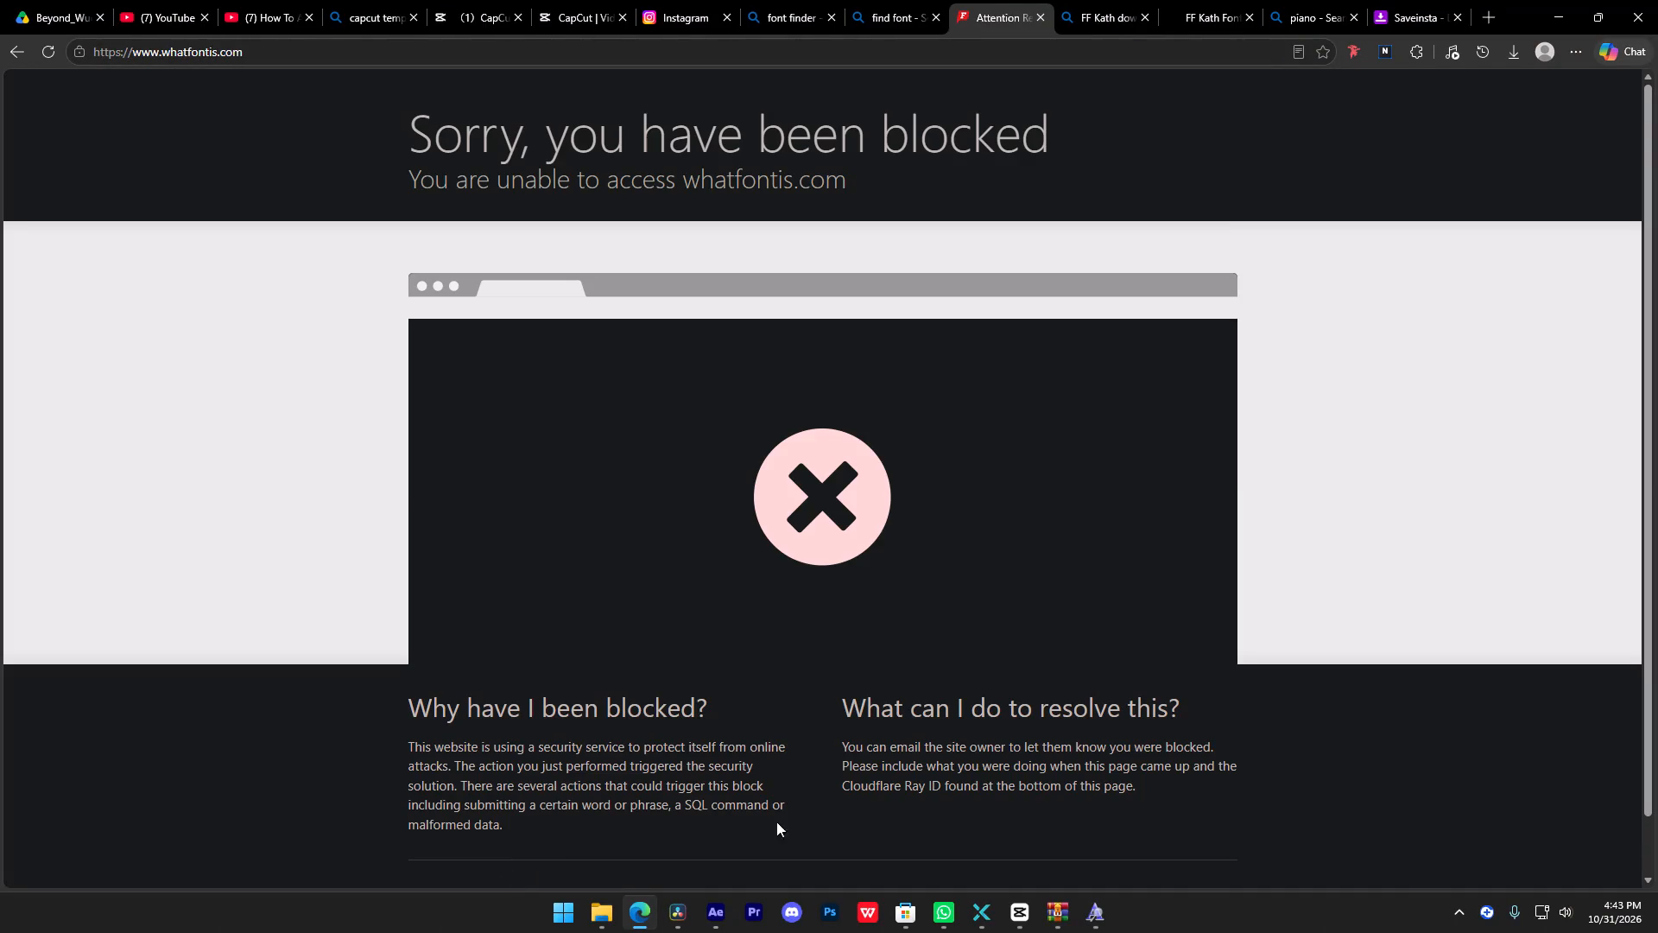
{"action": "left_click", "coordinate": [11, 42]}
Open the Fontspring Matcherator from the search results and complete its human verification.
{"action": "scroll", "coordinate": [263, 455], "scroll_direction": "down", "scroll_amount": 3}
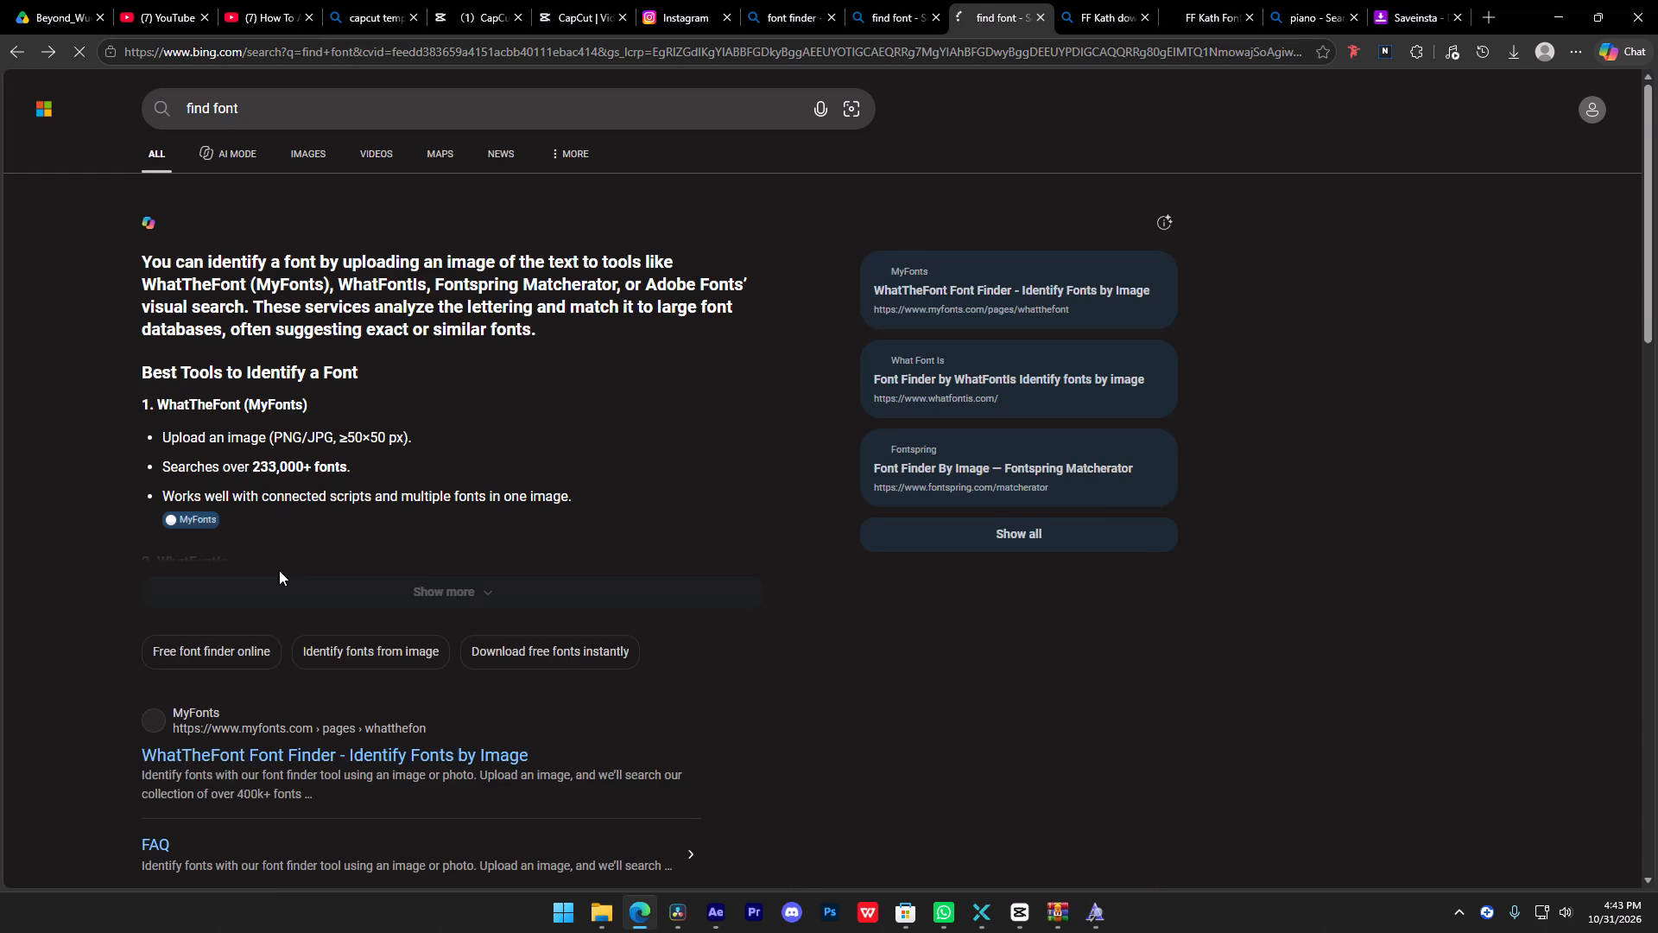
{"action": "scroll", "coordinate": [275, 756], "scroll_direction": "down", "scroll_amount": 12}
{"action": "left_click", "coordinate": [215, 355]}
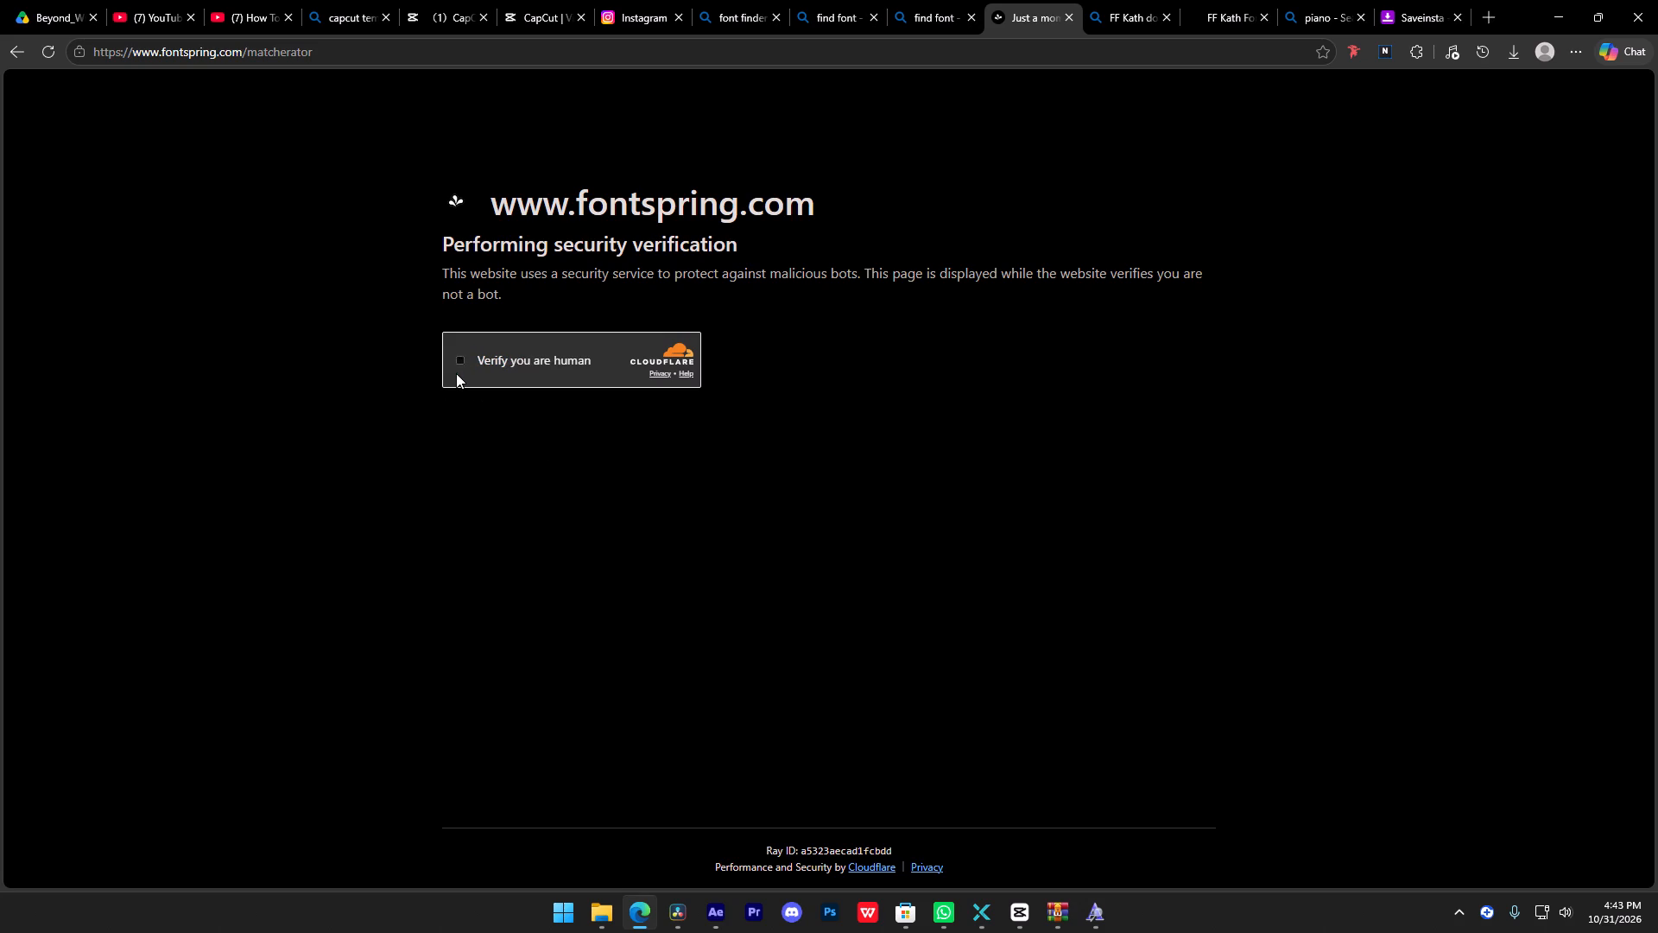
{"action": "left_click", "coordinate": [471, 367]}
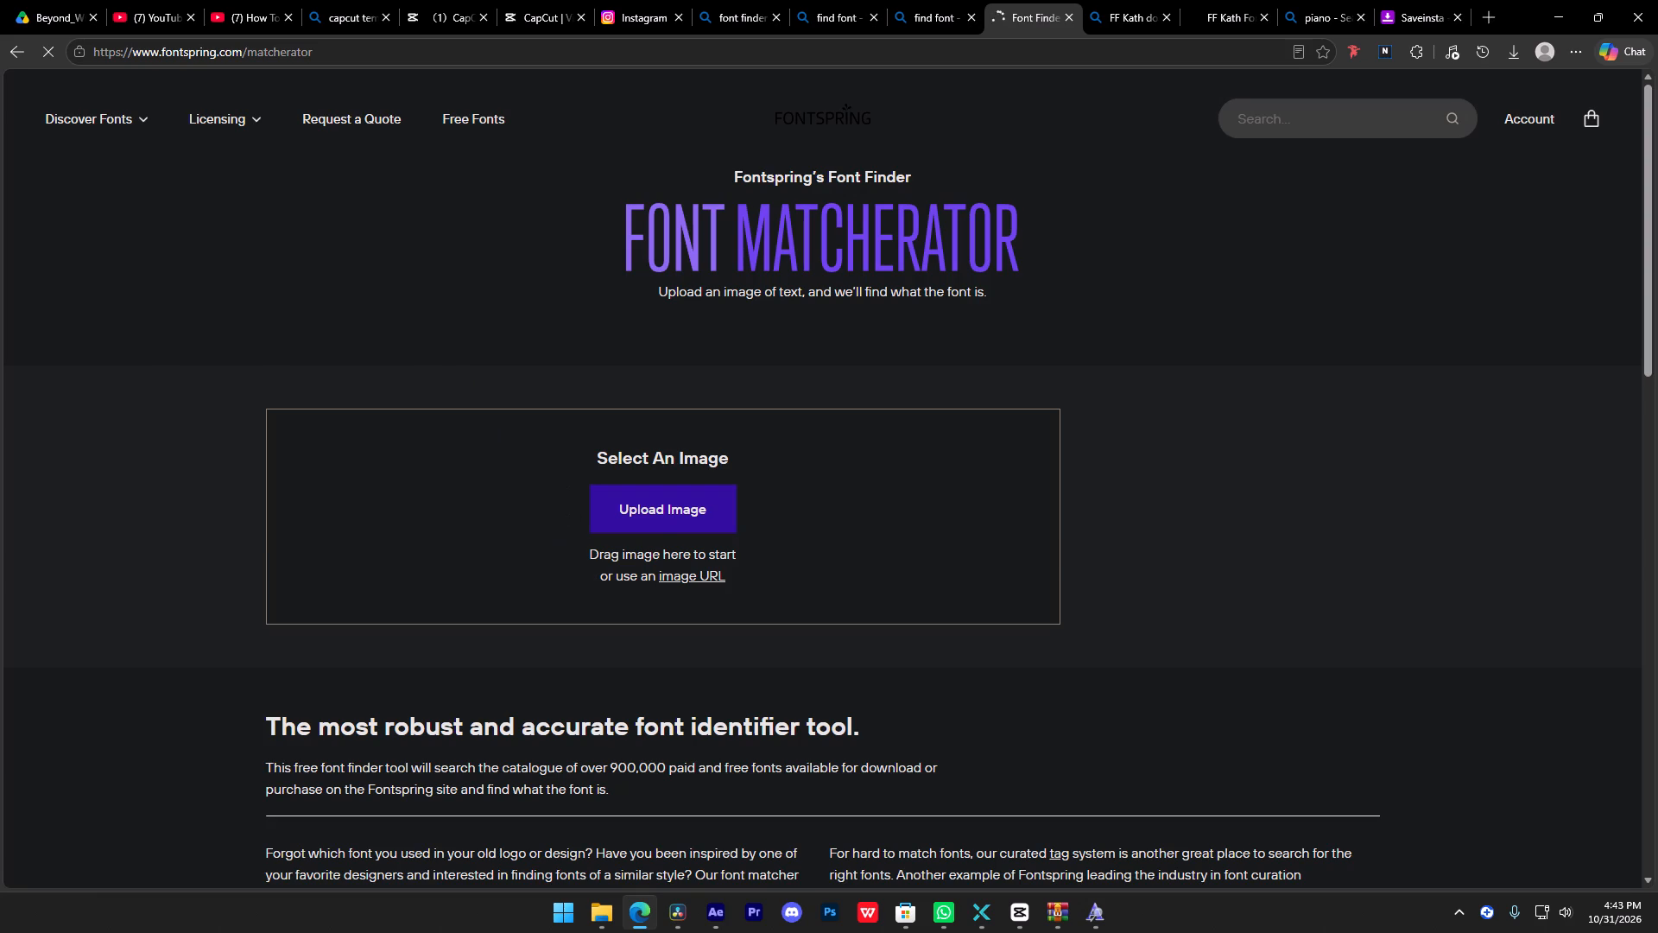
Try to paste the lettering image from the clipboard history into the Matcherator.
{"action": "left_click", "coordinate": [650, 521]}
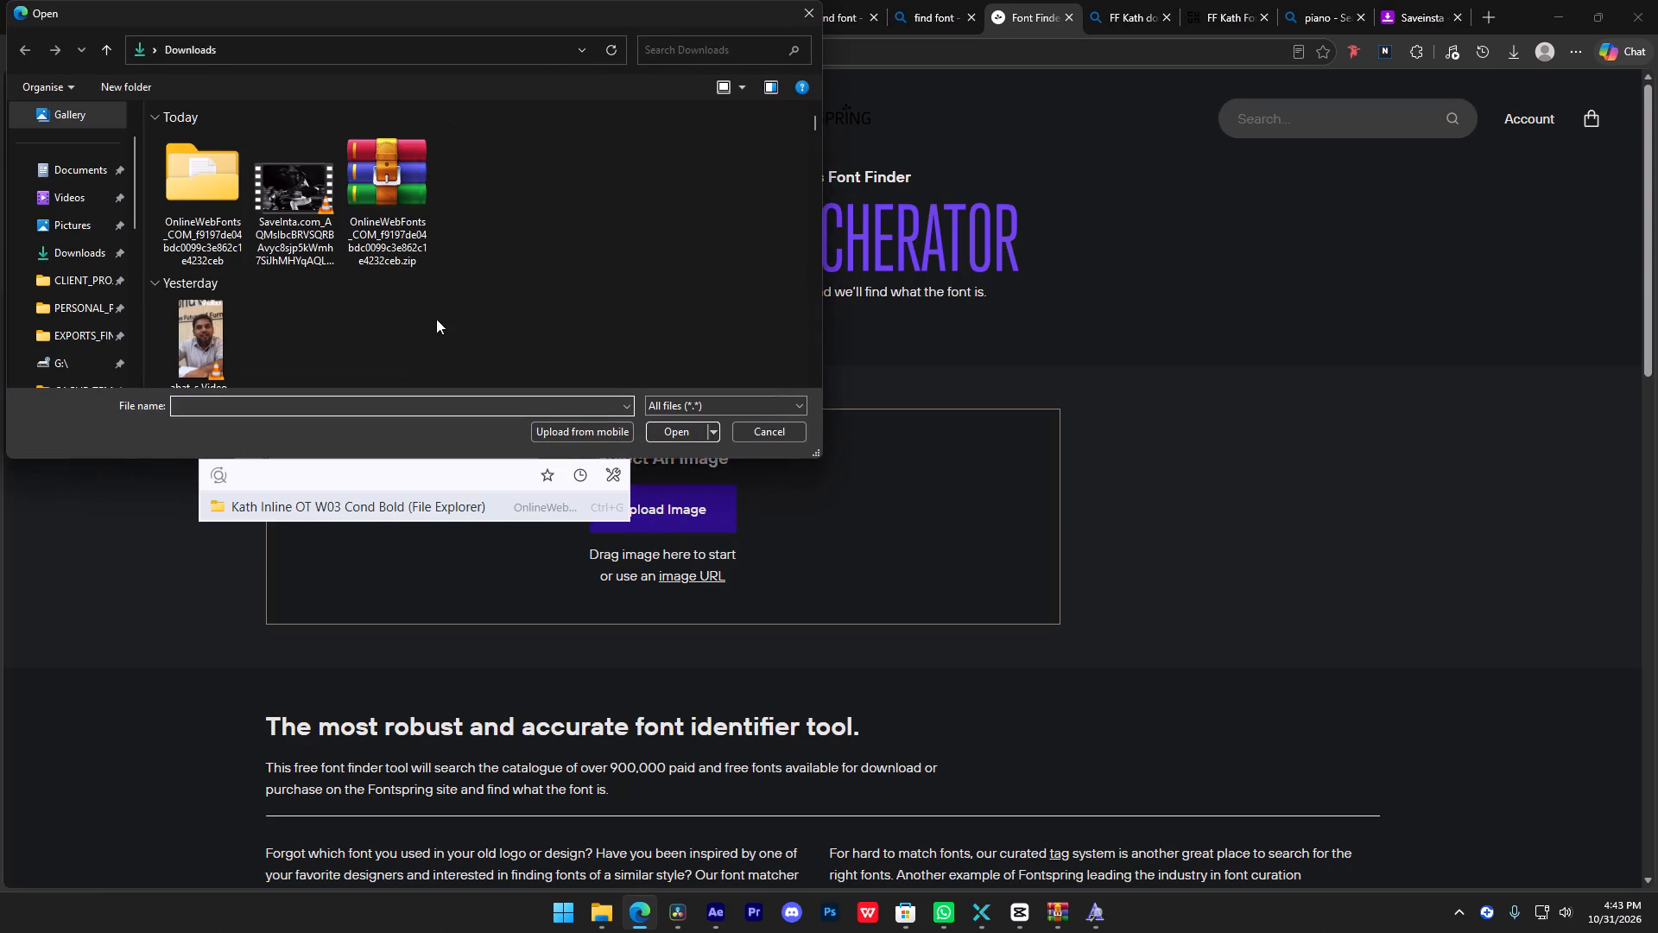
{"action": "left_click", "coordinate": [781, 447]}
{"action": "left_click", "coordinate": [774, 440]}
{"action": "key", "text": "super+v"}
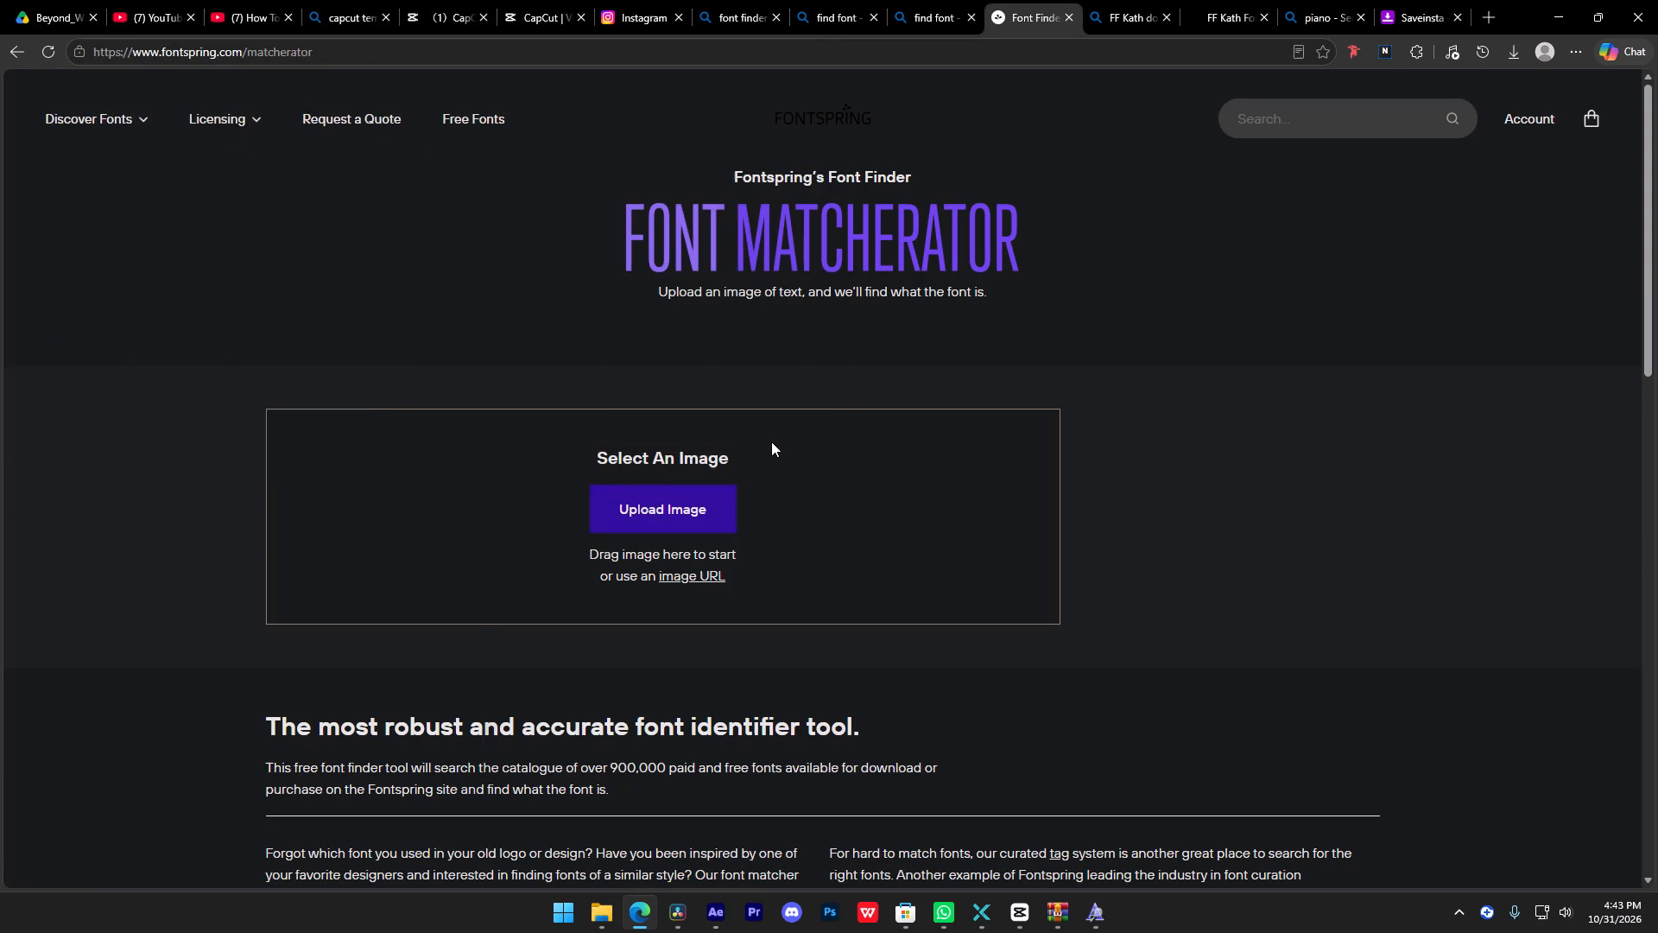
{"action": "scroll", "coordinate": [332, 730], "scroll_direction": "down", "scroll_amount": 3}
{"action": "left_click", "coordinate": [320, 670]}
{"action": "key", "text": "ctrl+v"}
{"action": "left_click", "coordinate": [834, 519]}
Upload Screenshot 2026-10-31 160502.png from the Screenshots folder in Pictures to the Matcherator.
{"action": "left_click", "coordinate": [696, 504]}
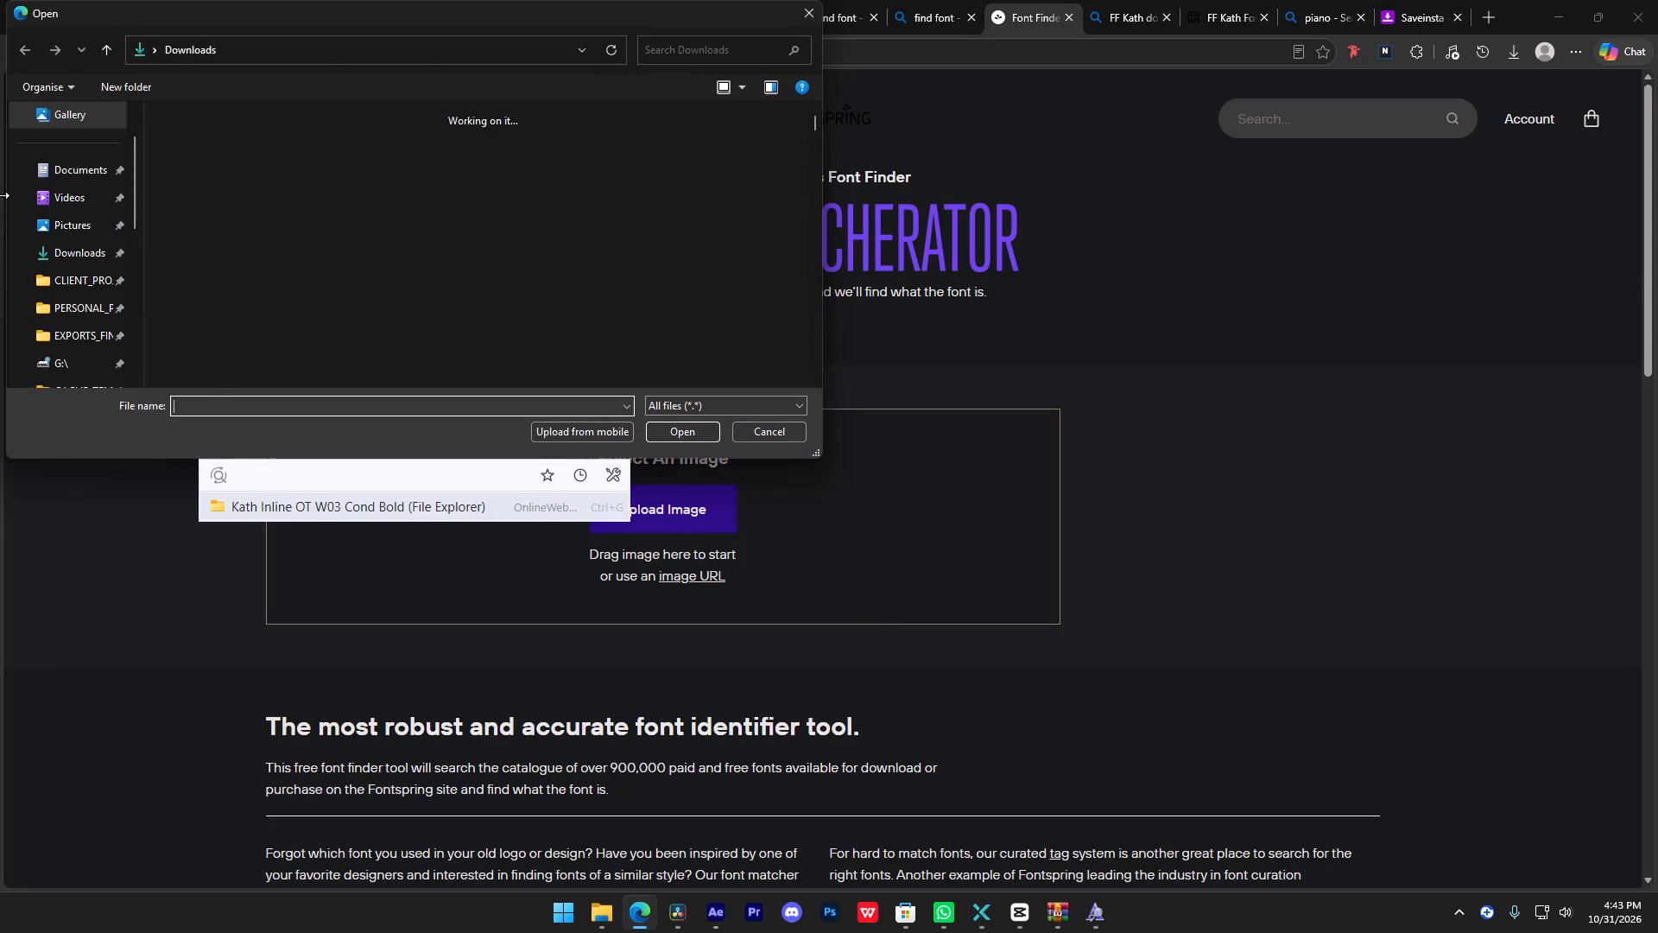
{"action": "left_click", "coordinate": [73, 221]}
{"action": "double_click", "coordinate": [372, 181]}
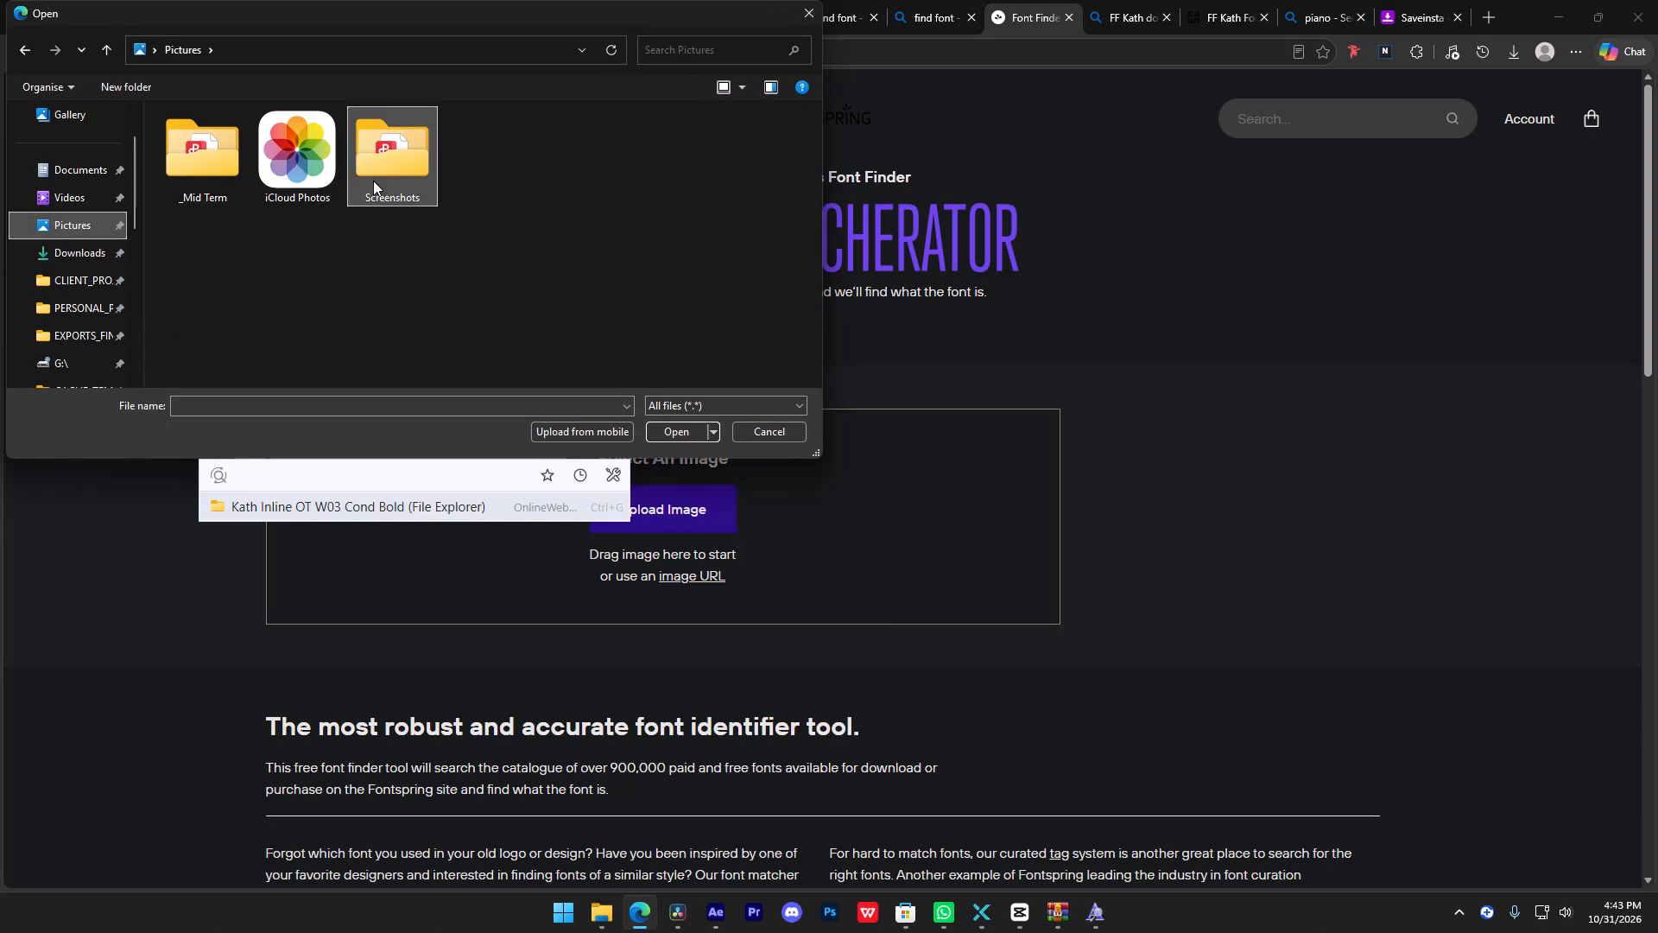
{"action": "scroll", "coordinate": [609, 317], "scroll_direction": "down", "scroll_amount": 12}
{"action": "scroll", "coordinate": [610, 316], "scroll_direction": "down", "scroll_amount": 20}
{"action": "scroll", "coordinate": [610, 316], "scroll_direction": "down", "scroll_amount": 6}
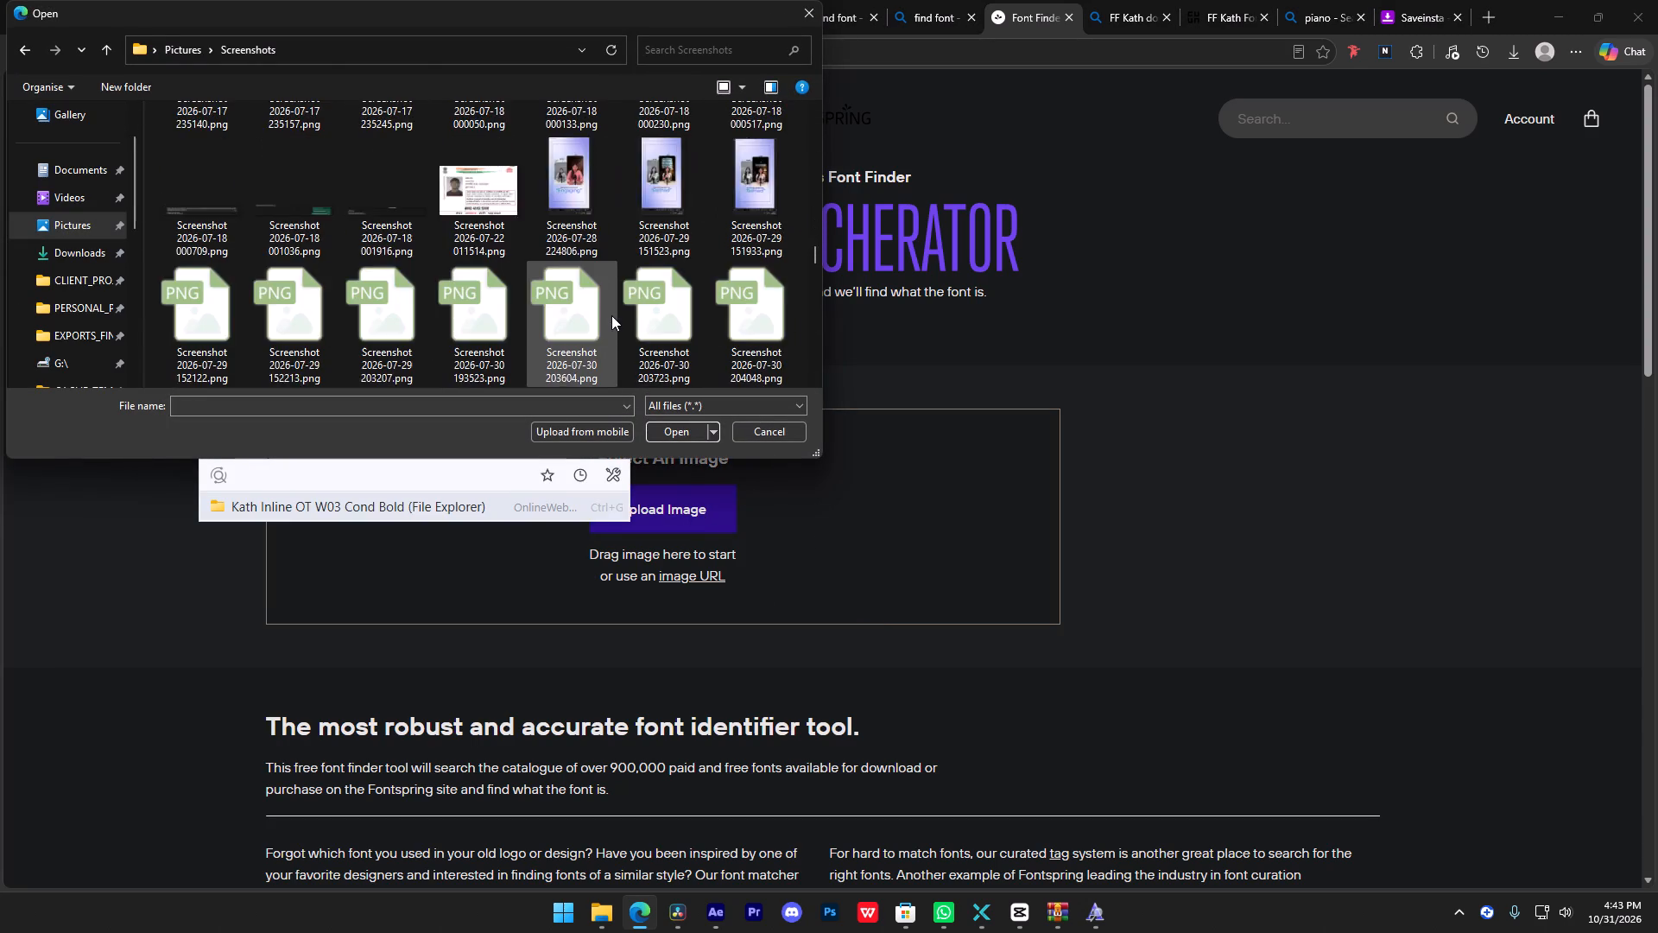
{"action": "scroll", "coordinate": [611, 315], "scroll_direction": "down", "scroll_amount": 20}
{"action": "scroll", "coordinate": [611, 315], "scroll_direction": "down", "scroll_amount": 20}
{"action": "scroll", "coordinate": [611, 315], "scroll_direction": "down", "scroll_amount": 2}
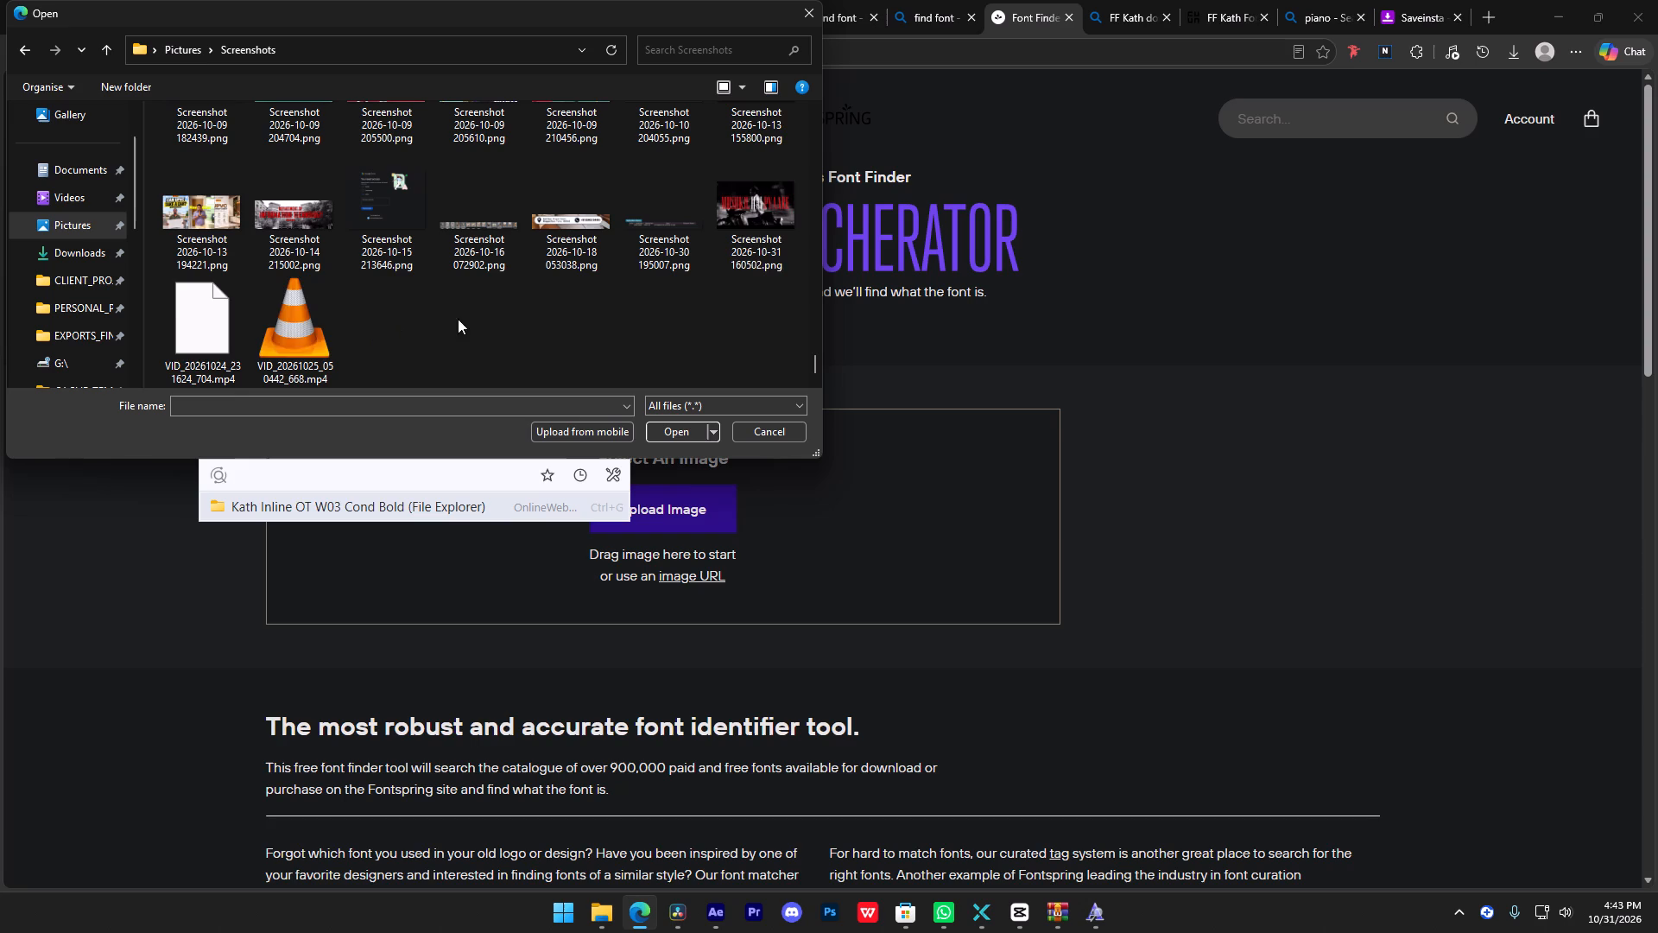
{"action": "left_click", "coordinate": [745, 256]}
{"action": "left_click", "coordinate": [689, 431]}
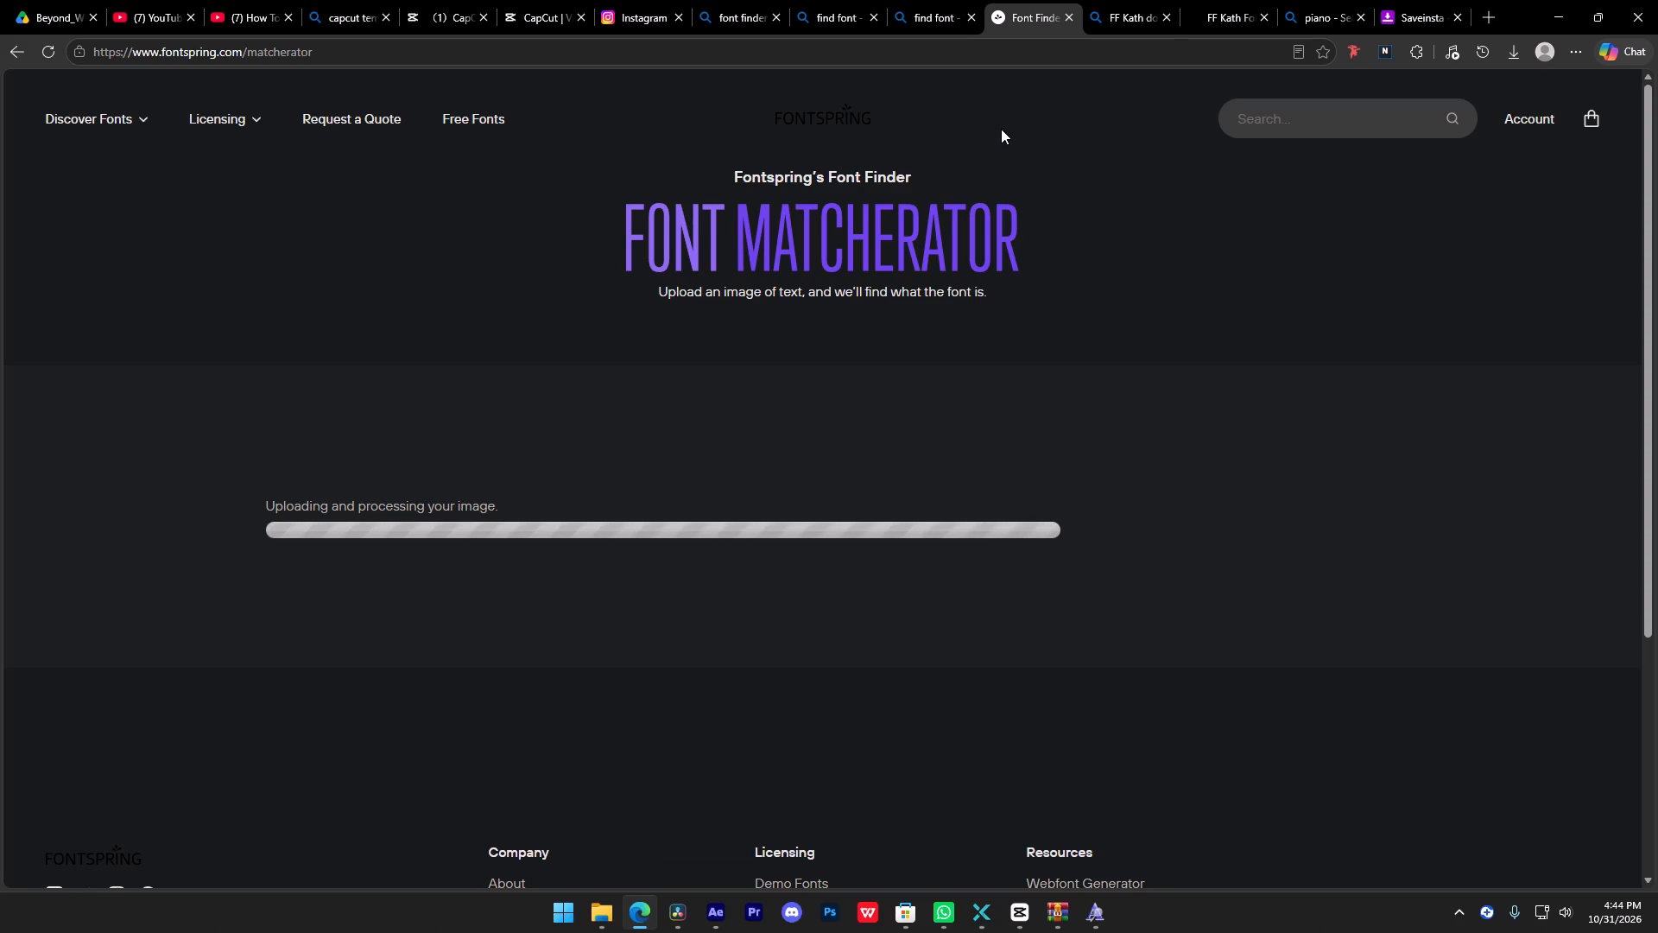
Go back to the "find font" search results and open the FreeForFonts Font Finder by Image page.
{"action": "left_click", "coordinate": [925, 0]}
{"action": "scroll", "coordinate": [400, 447], "scroll_direction": "down", "scroll_amount": 3}
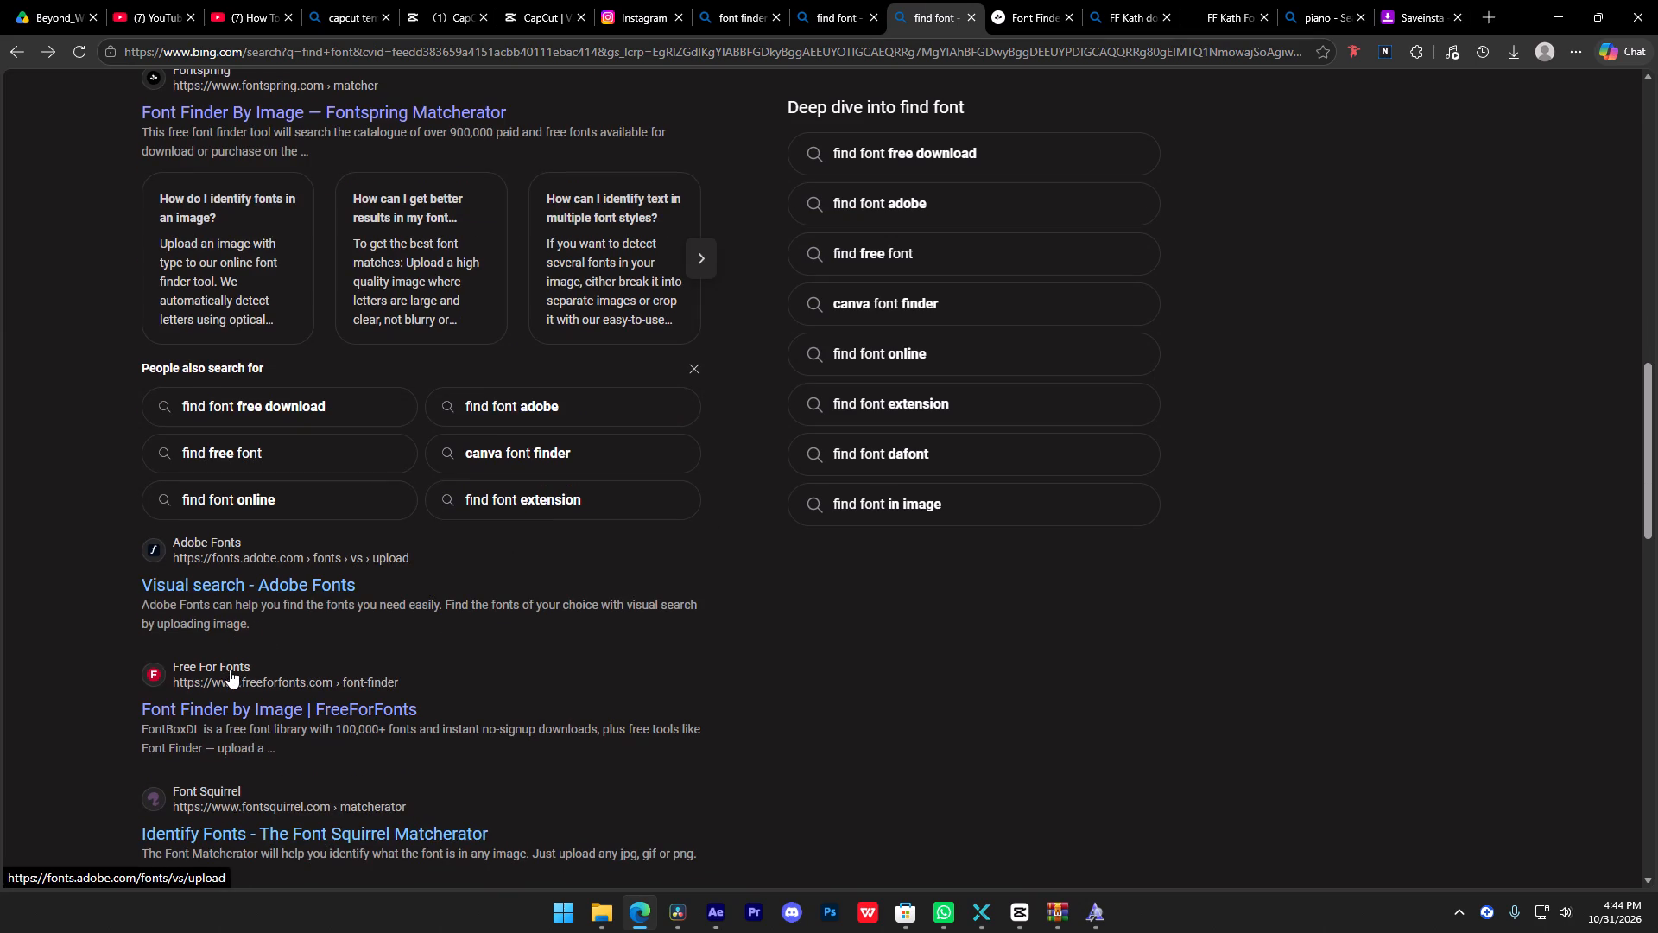
{"action": "left_click", "coordinate": [261, 691]}
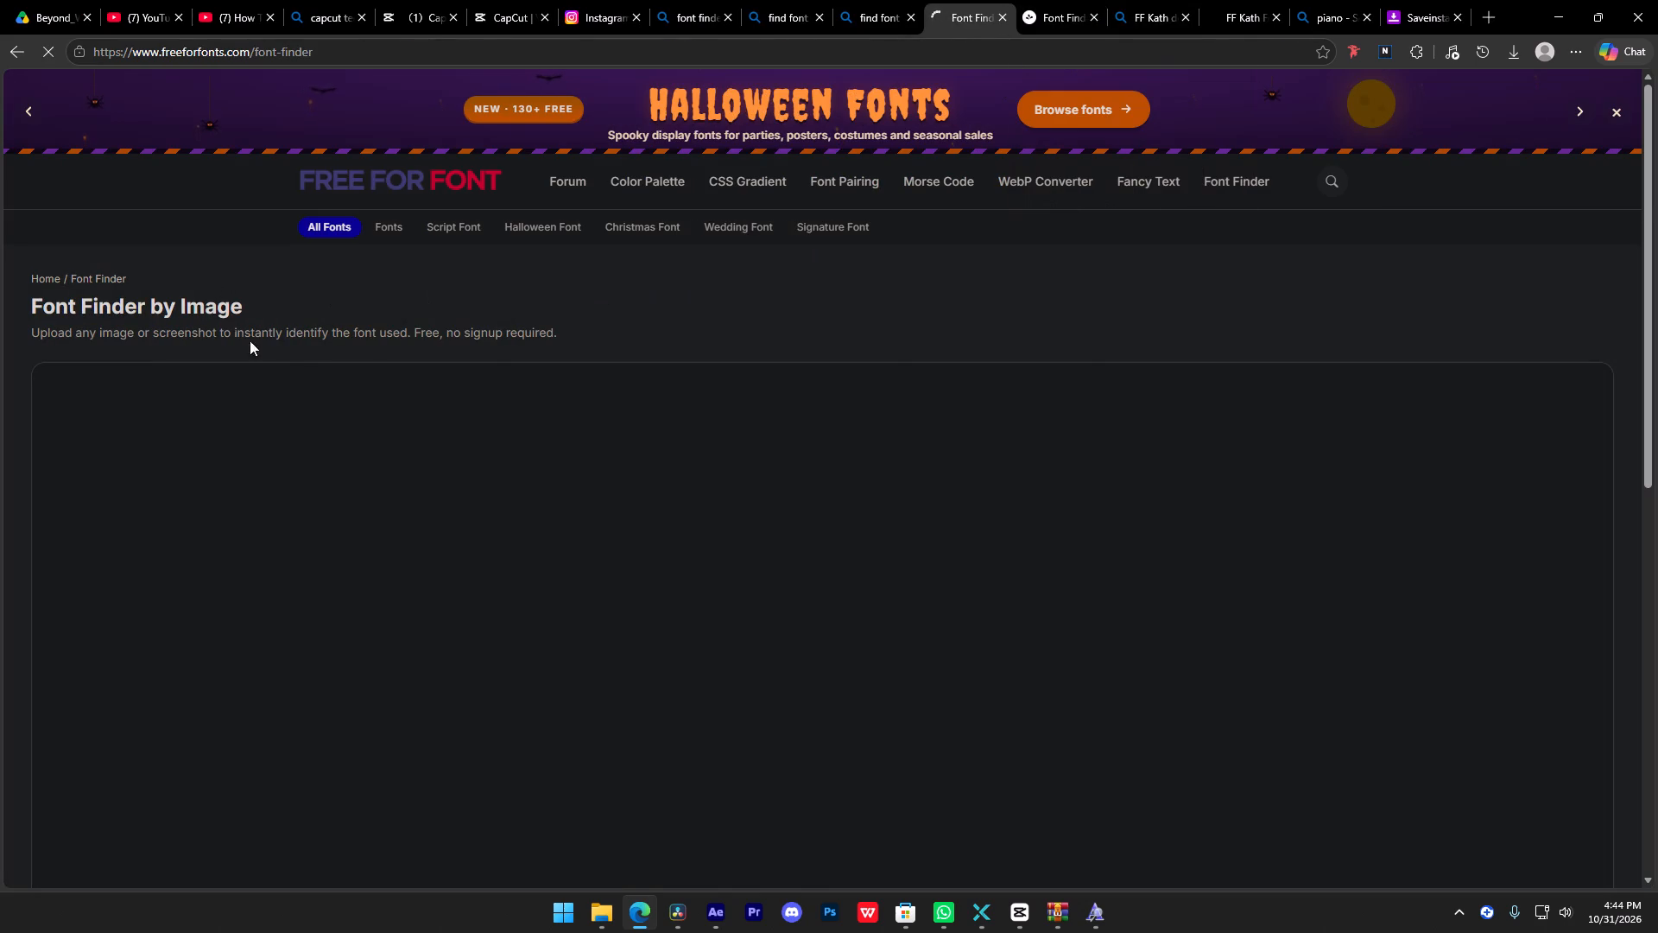
Upload Screenshot 2026-10-31 160502.png from the Screenshots folder to the Font Finder and identify its font.
{"action": "scroll", "coordinate": [560, 320], "scroll_direction": "down", "scroll_amount": 4}
{"action": "scroll", "coordinate": [630, 477], "scroll_direction": "up", "scroll_amount": 4}
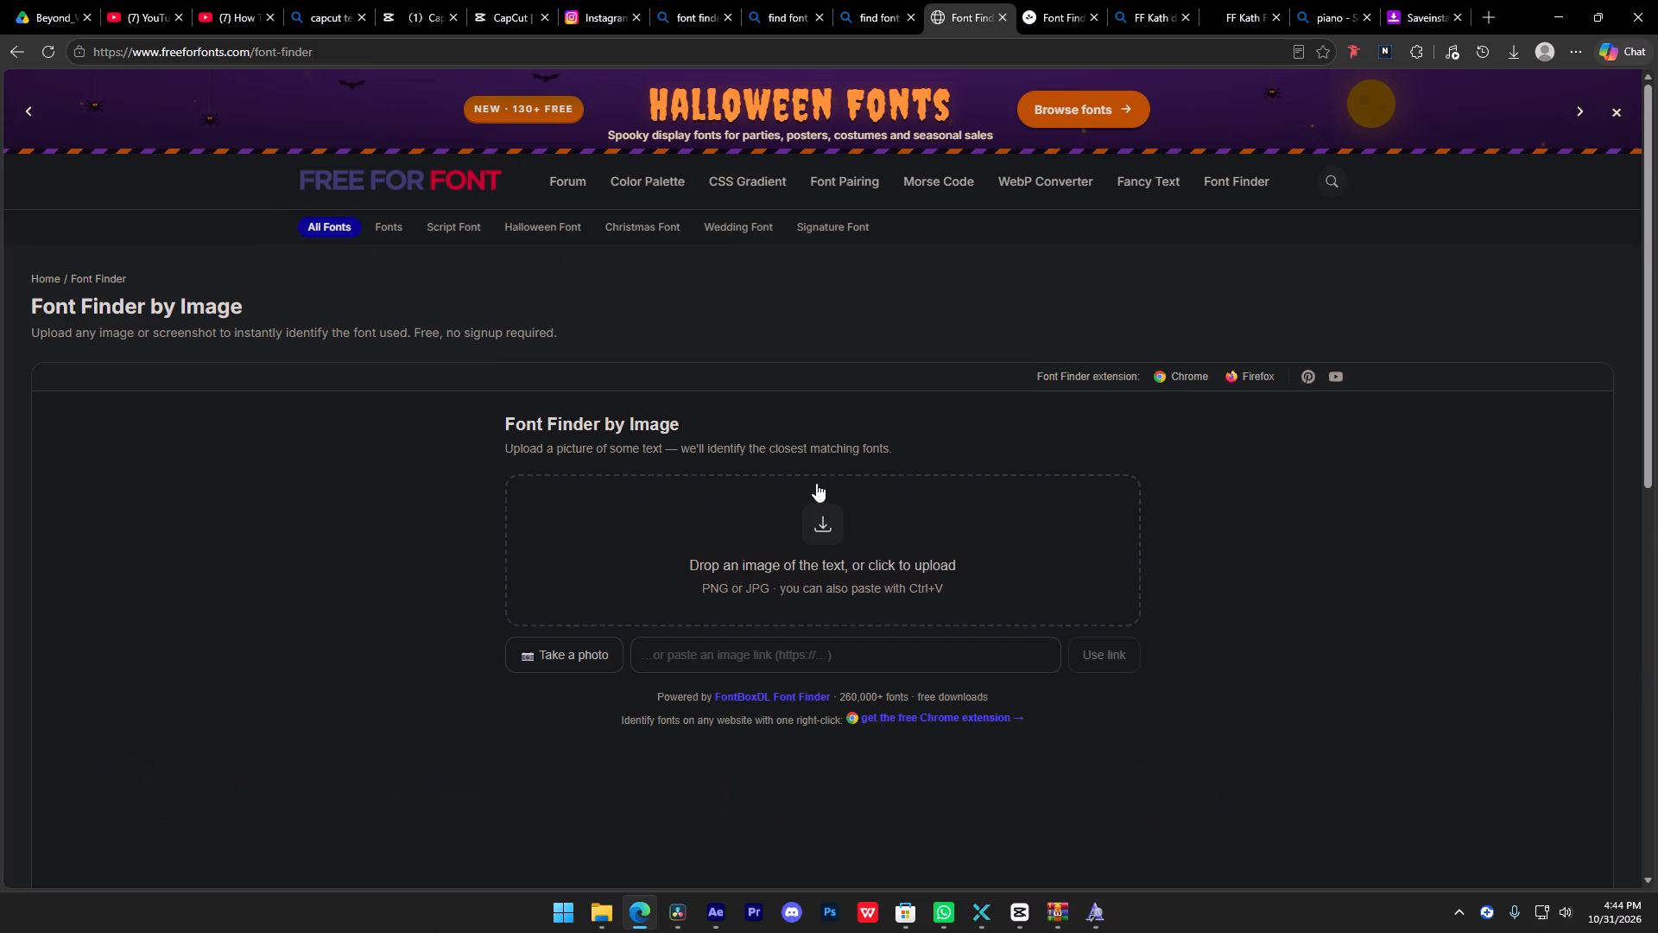
{"action": "left_click", "coordinate": [807, 543]}
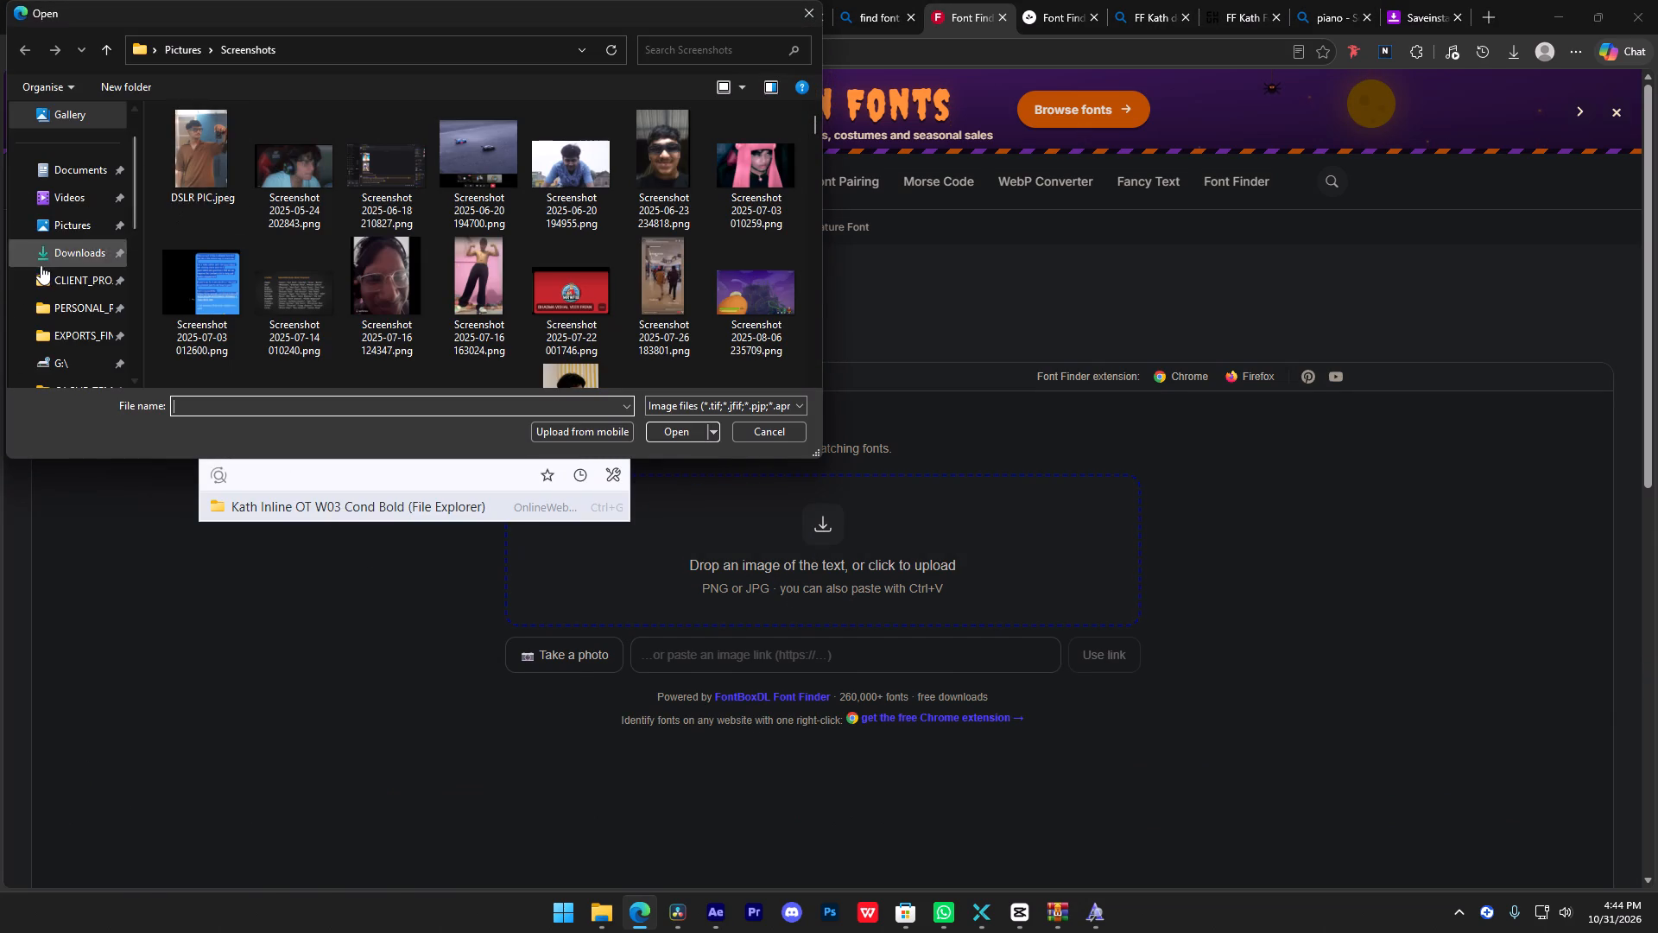
{"action": "scroll", "coordinate": [952, 250], "scroll_direction": "down", "scroll_amount": 20}
{"action": "scroll", "coordinate": [952, 250], "scroll_direction": "down", "scroll_amount": 20}
{"action": "scroll", "coordinate": [952, 250], "scroll_direction": "down", "scroll_amount": 12}
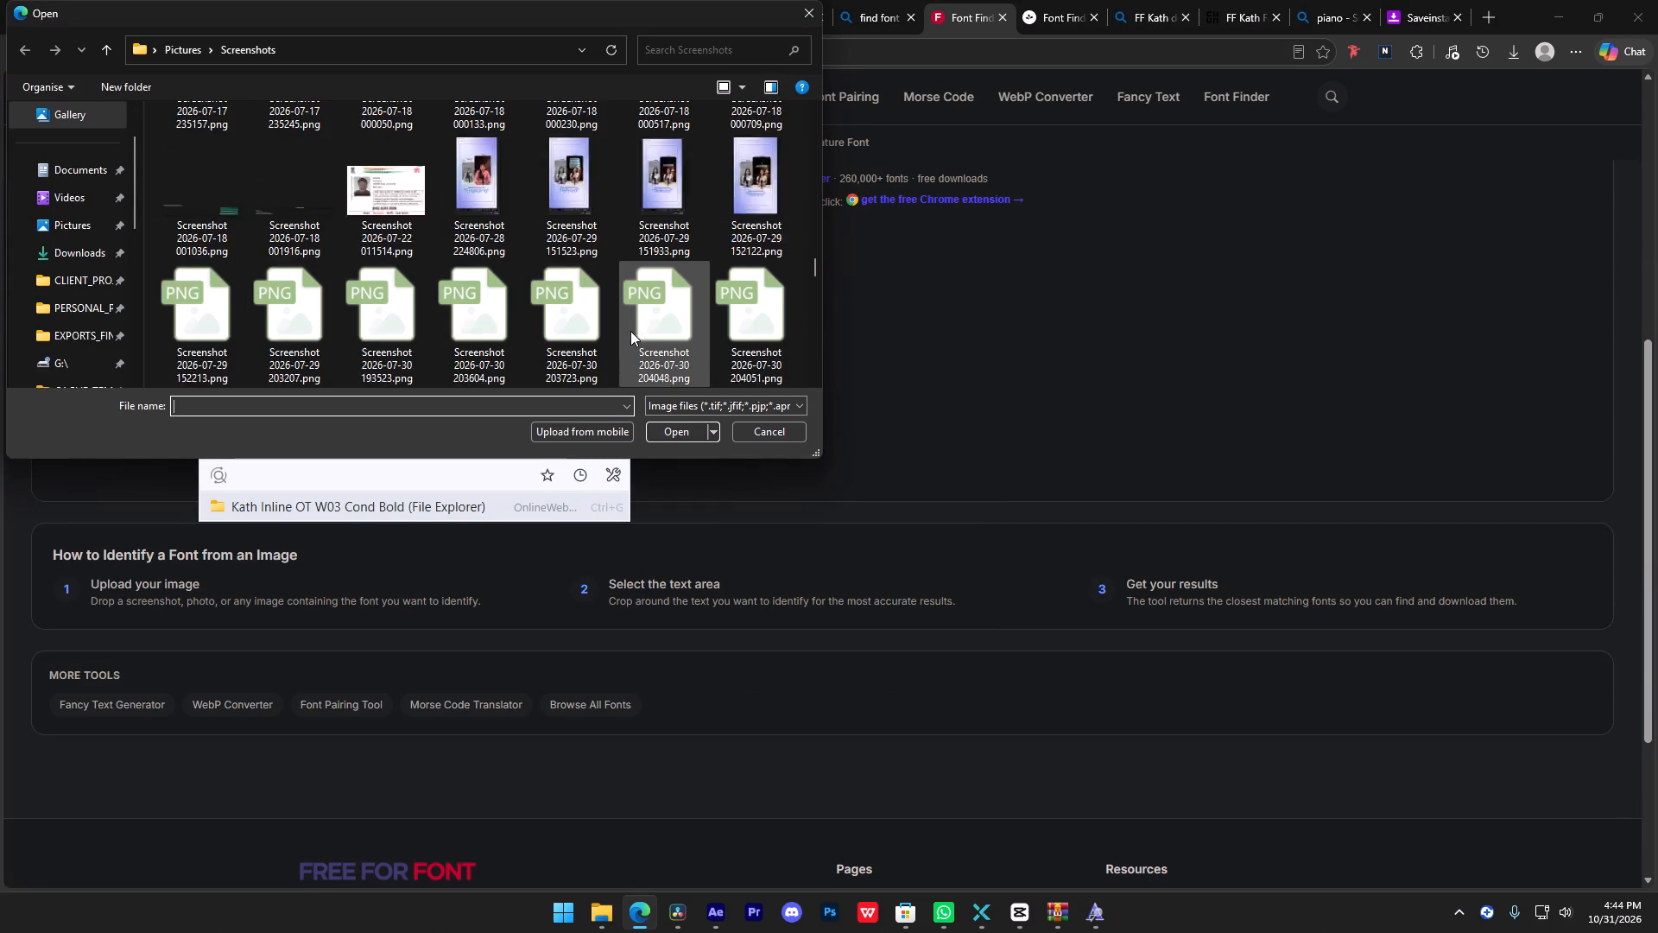
{"action": "scroll", "coordinate": [630, 331], "scroll_direction": "down", "scroll_amount": 20}
{"action": "scroll", "coordinate": [630, 331], "scroll_direction": "down", "scroll_amount": 20}
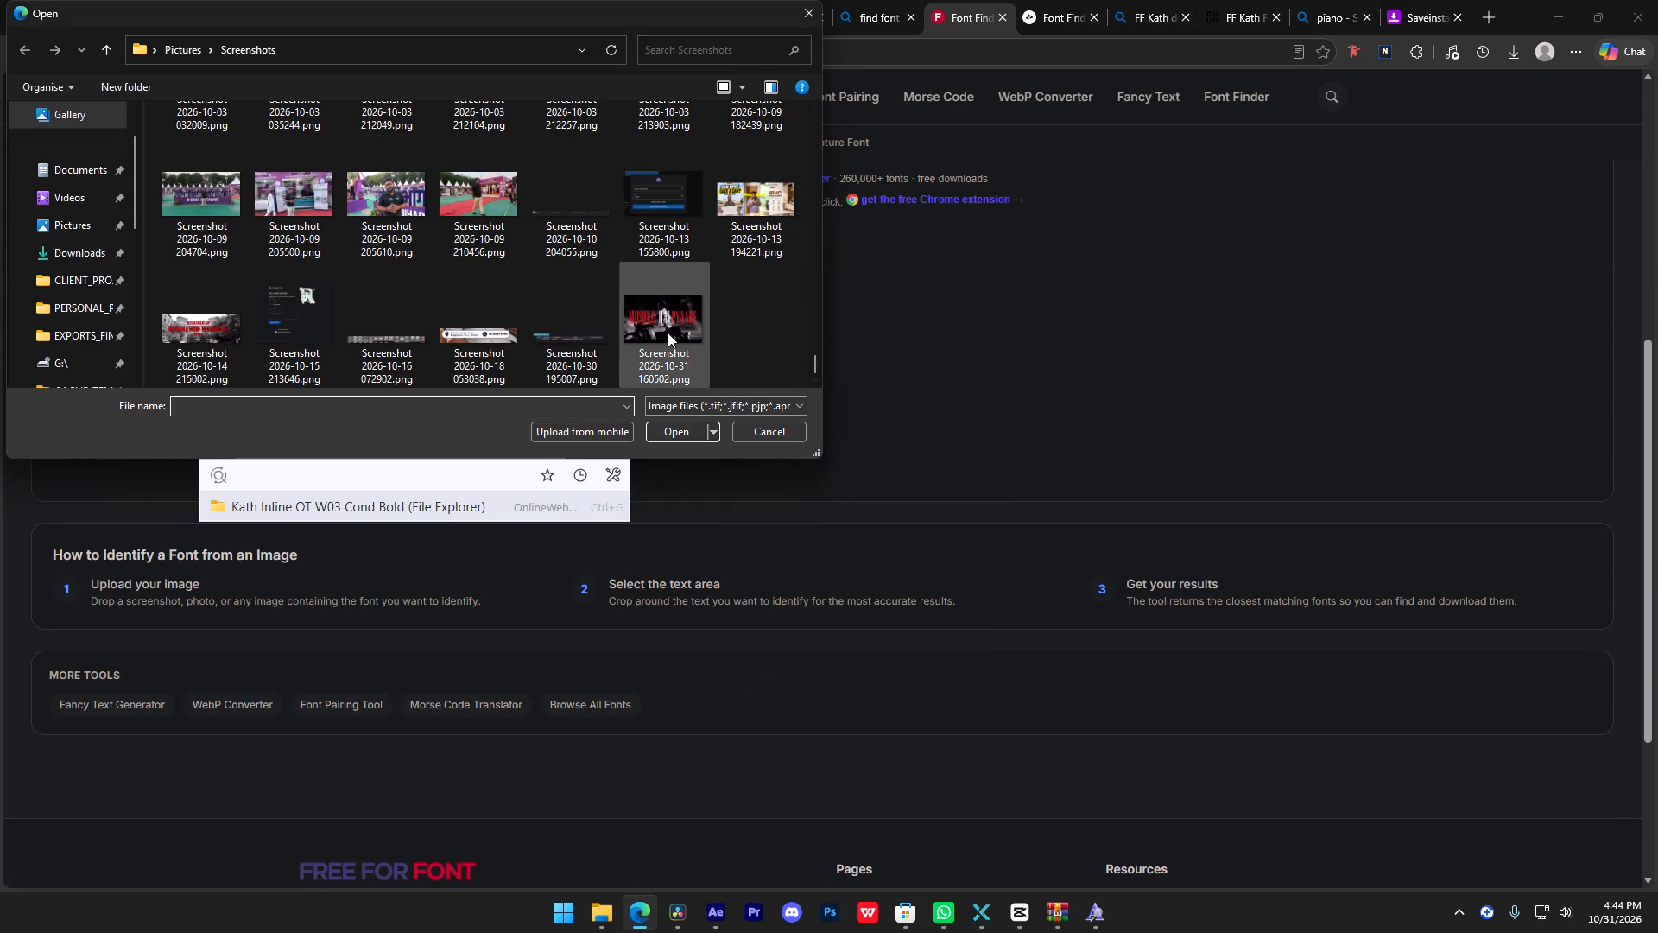
{"action": "left_click", "coordinate": [666, 333]}
{"action": "left_click", "coordinate": [677, 422]}
{"action": "scroll", "coordinate": [946, 435], "scroll_direction": "up", "scroll_amount": 5}
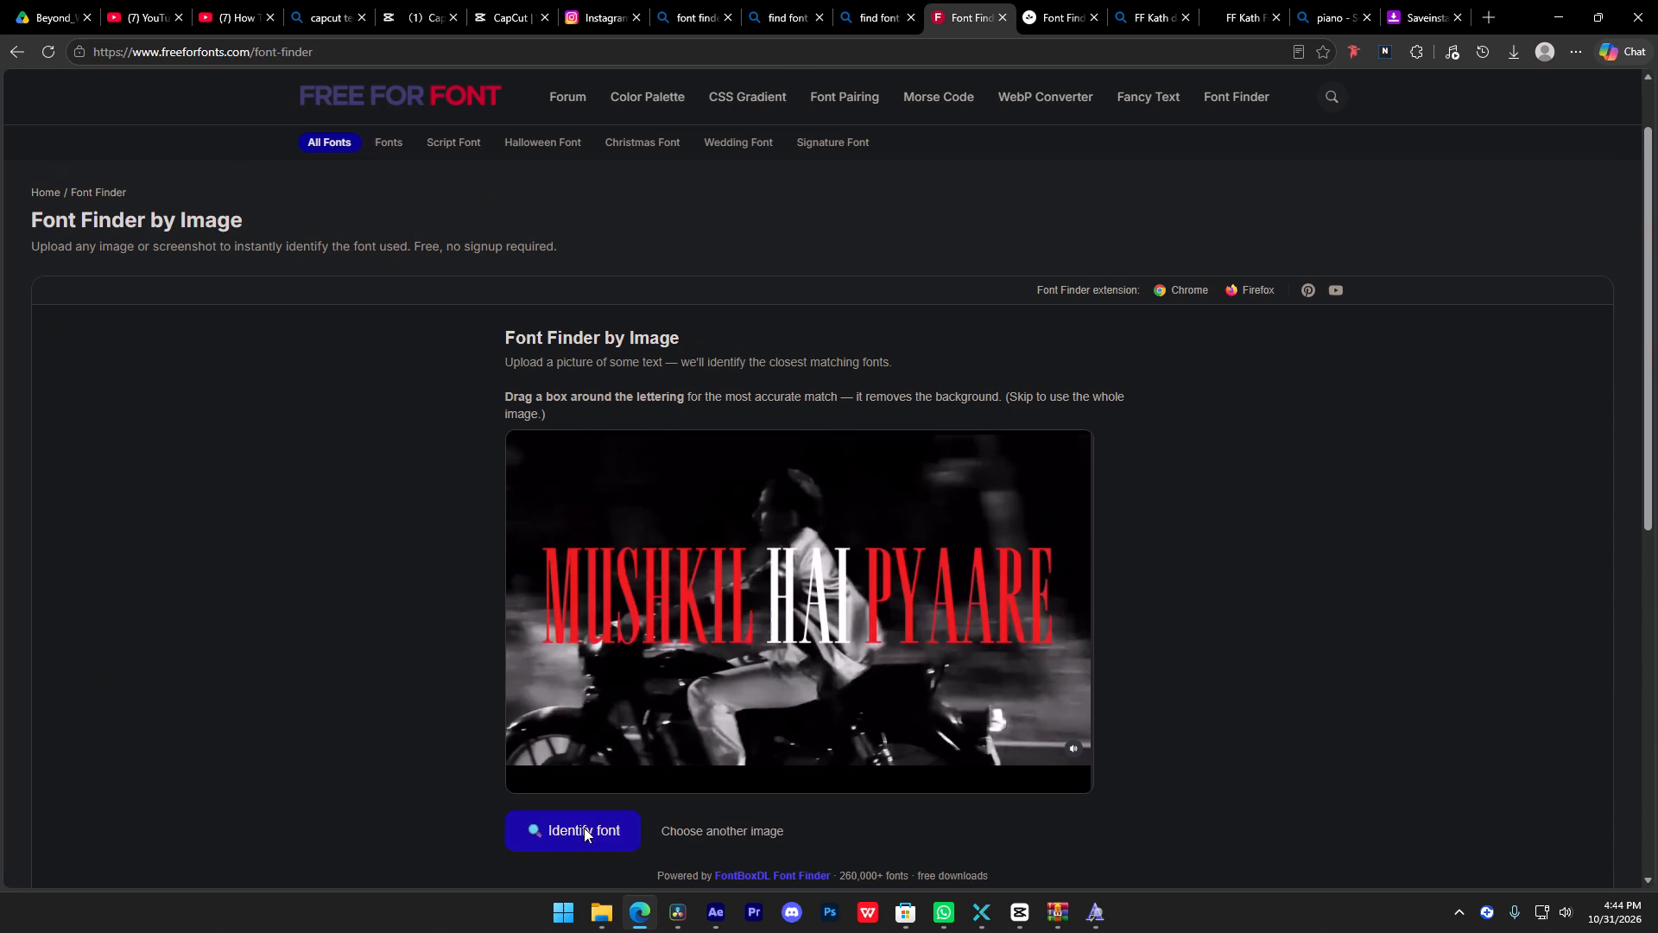
{"action": "left_click", "coordinate": [564, 834]}
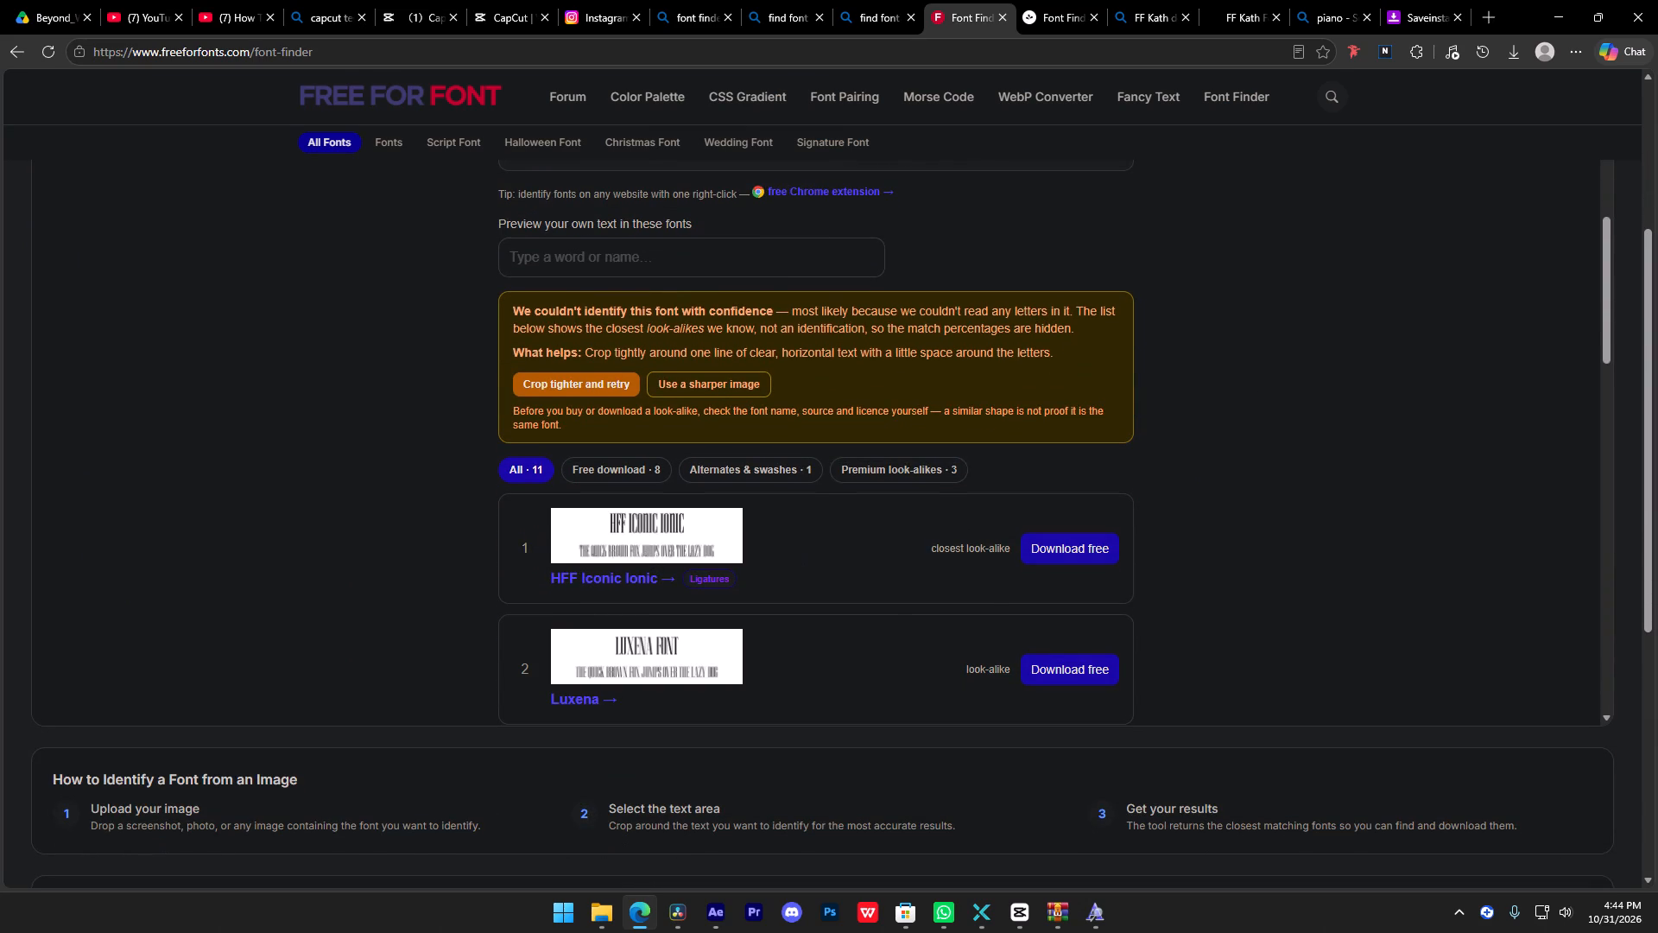
Download the free HFF Iconic Ionic font zip from its FontBoxDL page, answering the quick check with 3.
{"action": "left_click", "coordinate": [1073, 554]}
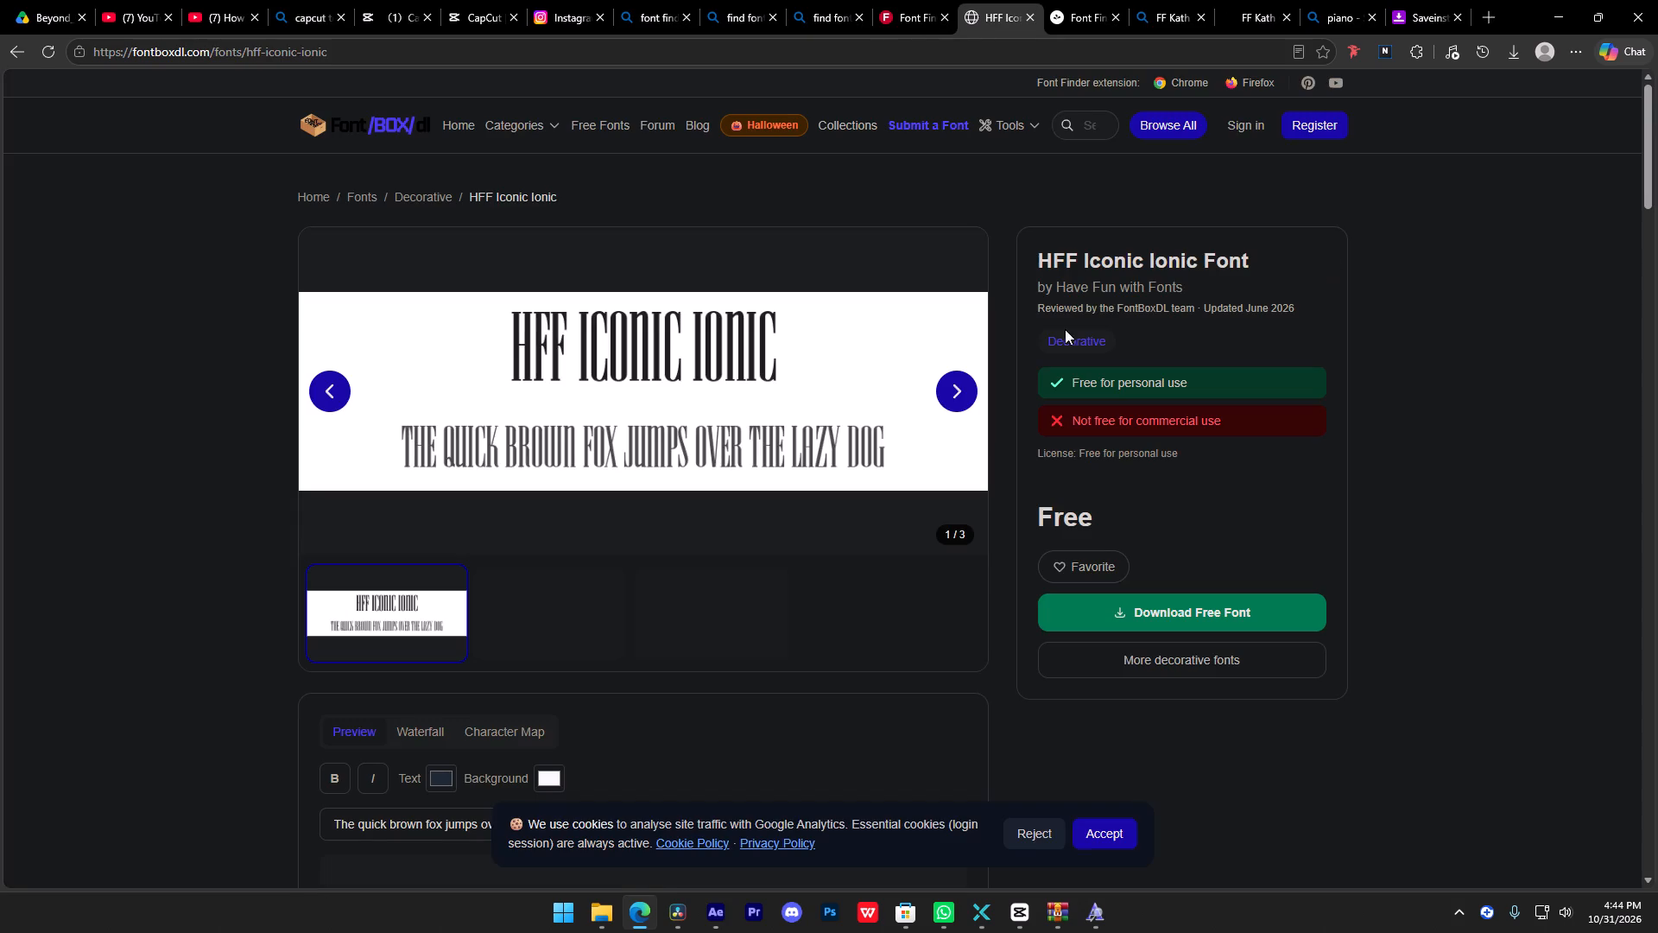
{"action": "left_click", "coordinate": [1172, 608]}
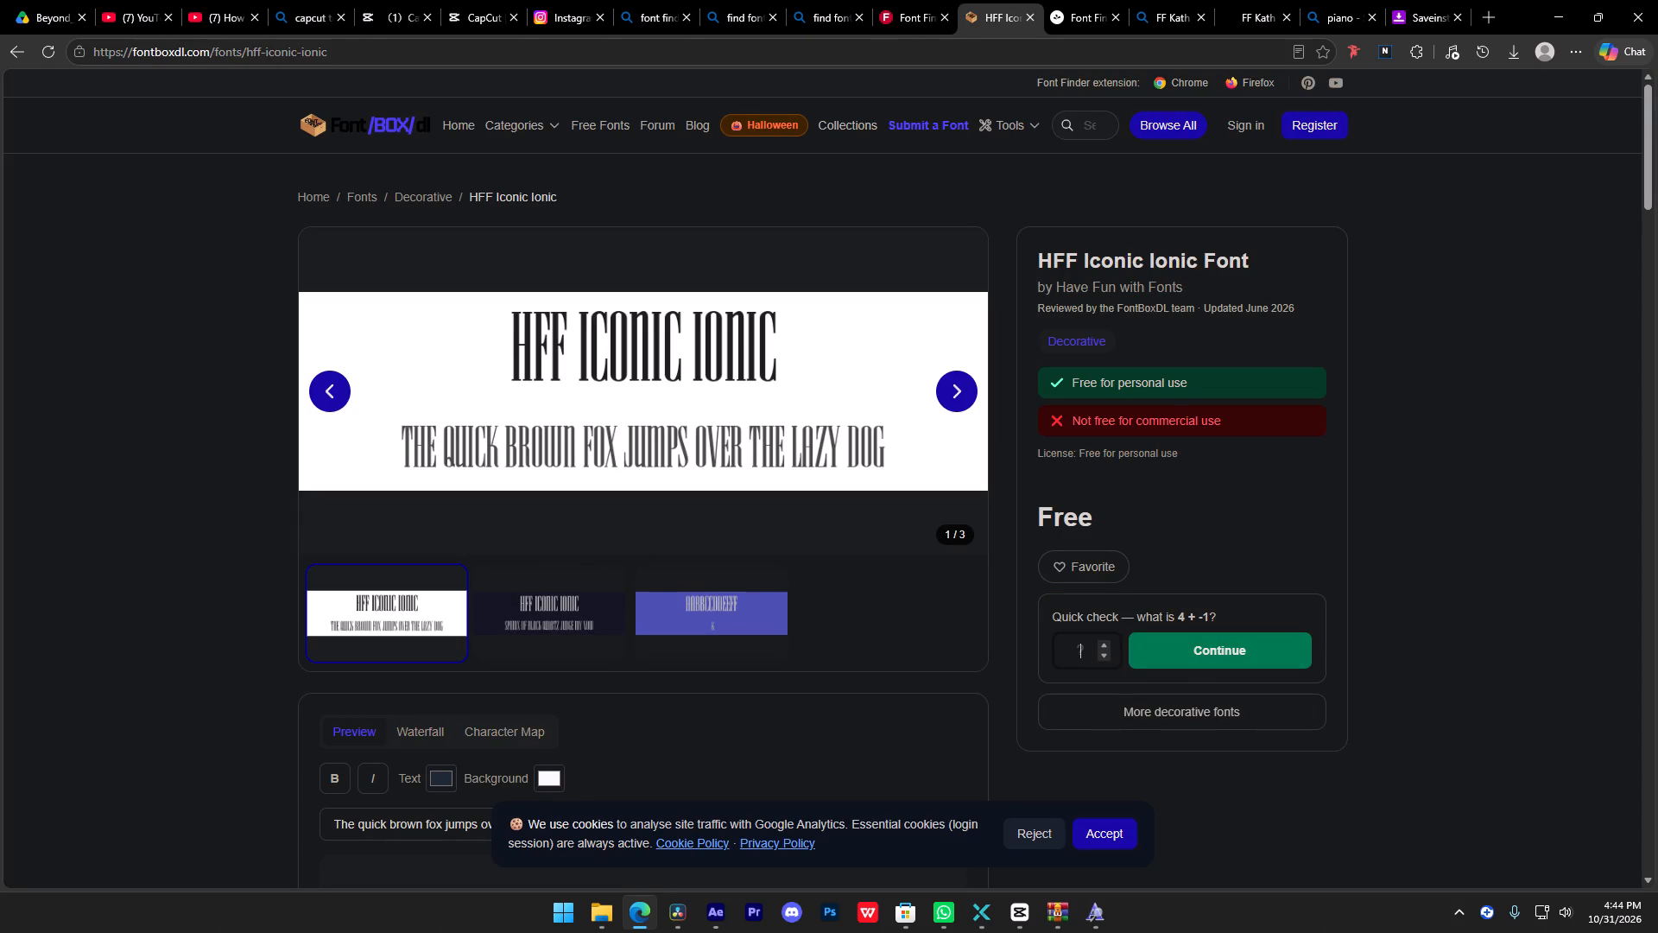
{"action": "key", "text": "3"}
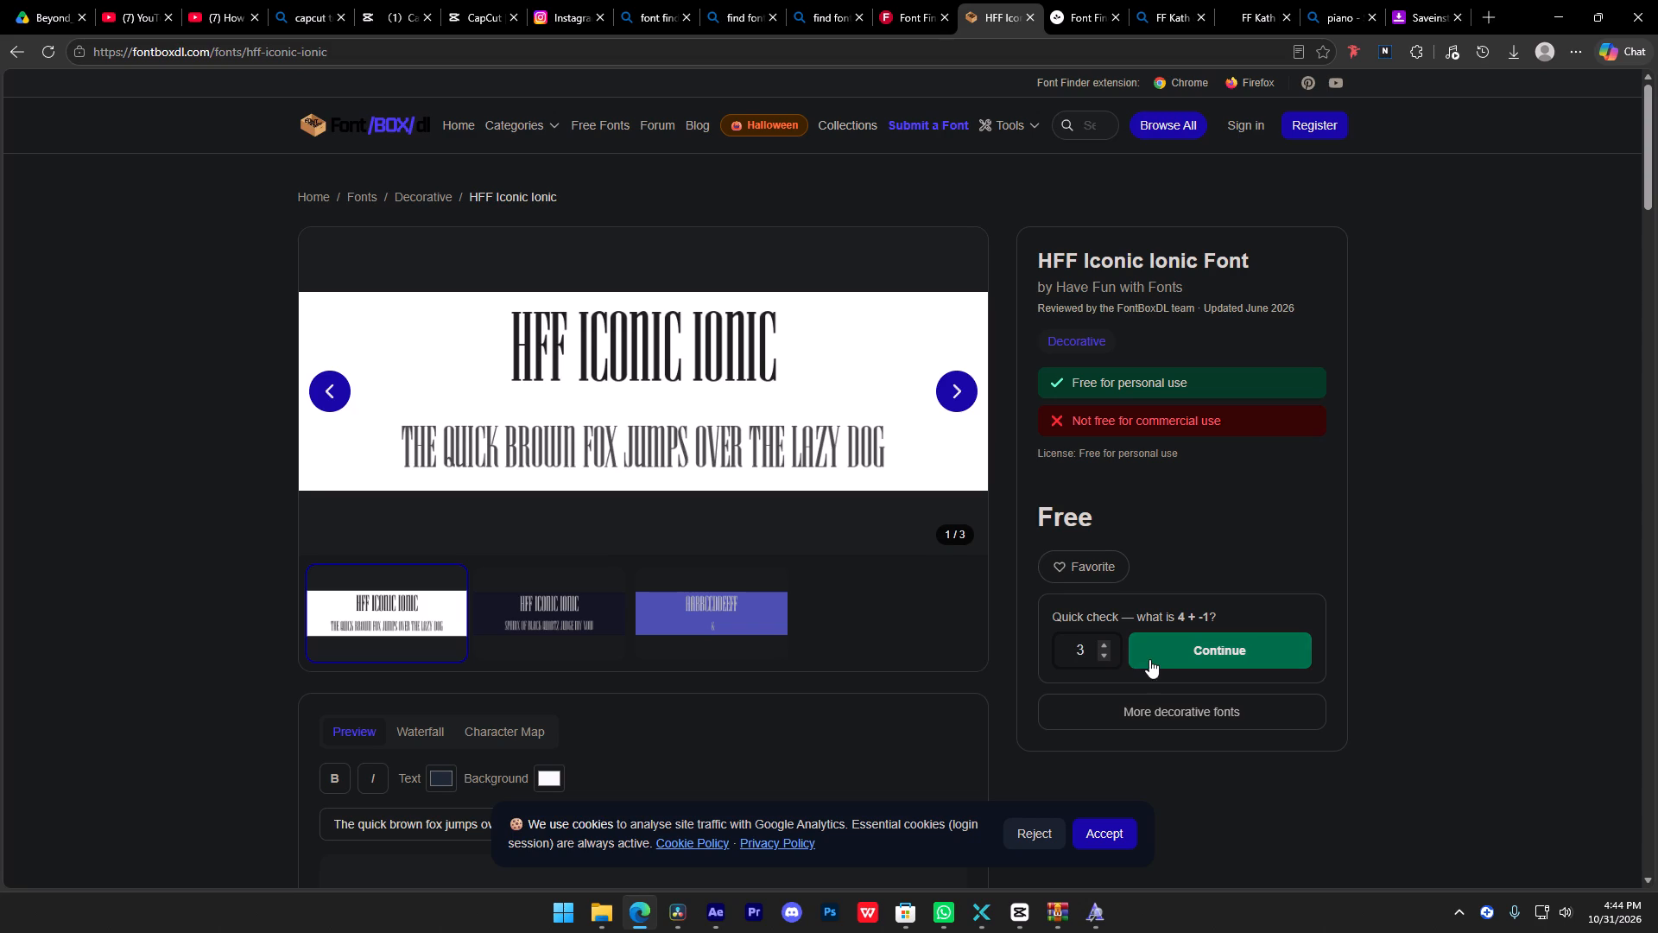
{"action": "left_click", "coordinate": [1164, 659]}
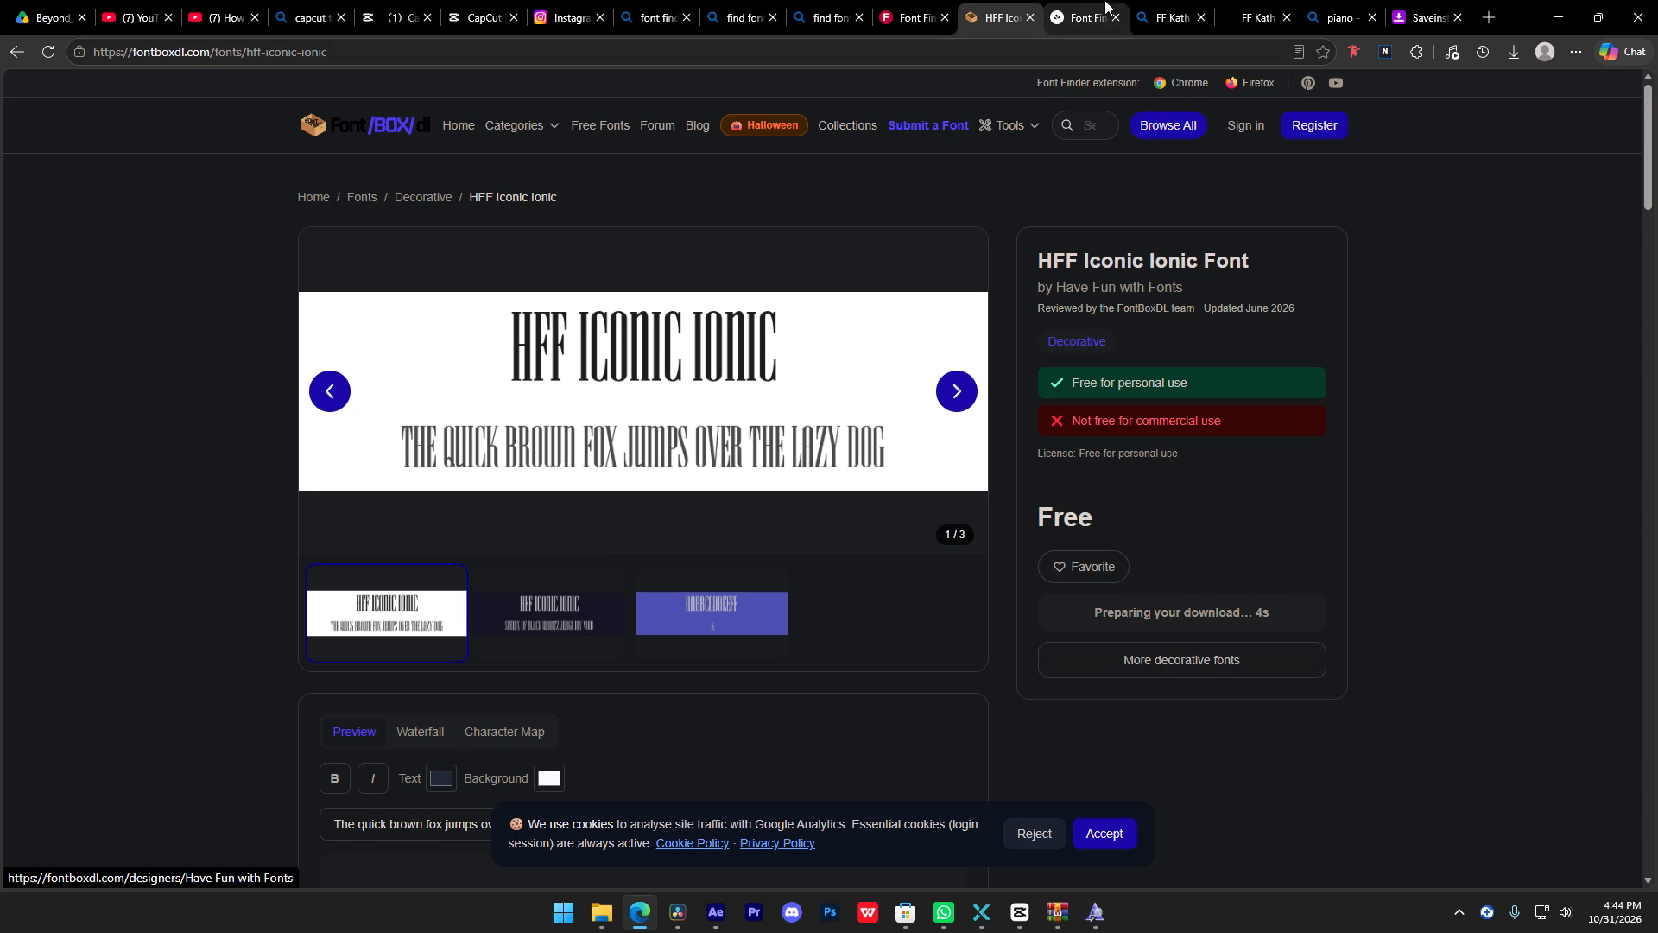
{"action": "left_click", "coordinate": [1115, 0]}
{"action": "left_click", "coordinate": [973, 0]}
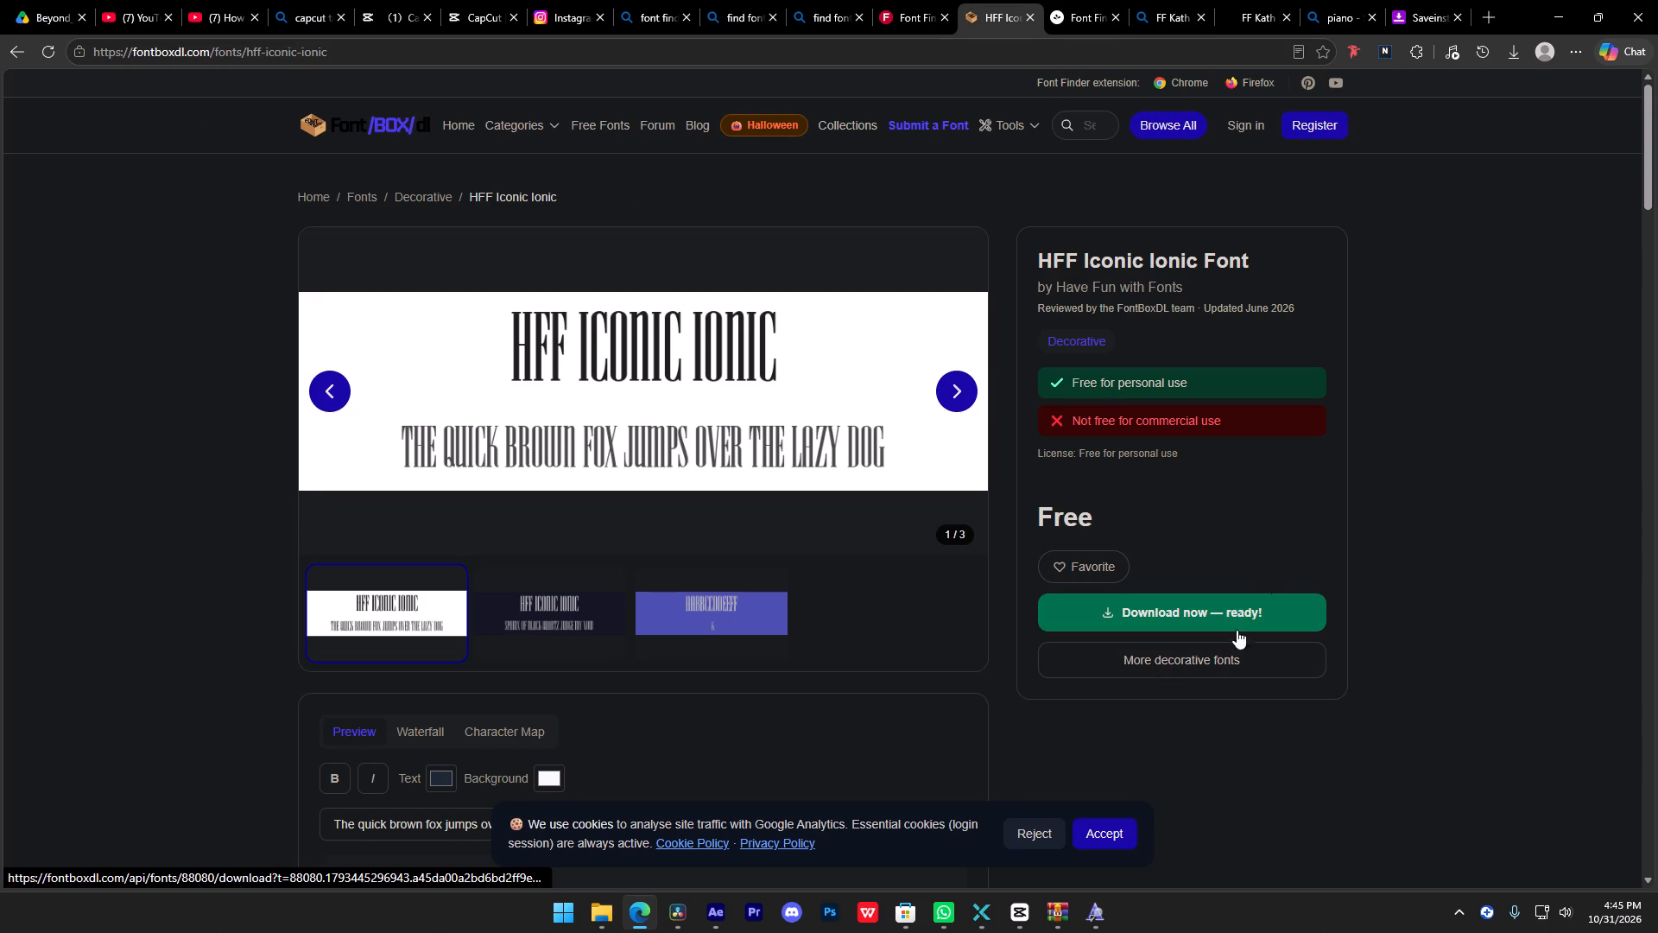
{"action": "left_click", "coordinate": [1233, 610]}
{"action": "left_click", "coordinate": [1364, 178]}
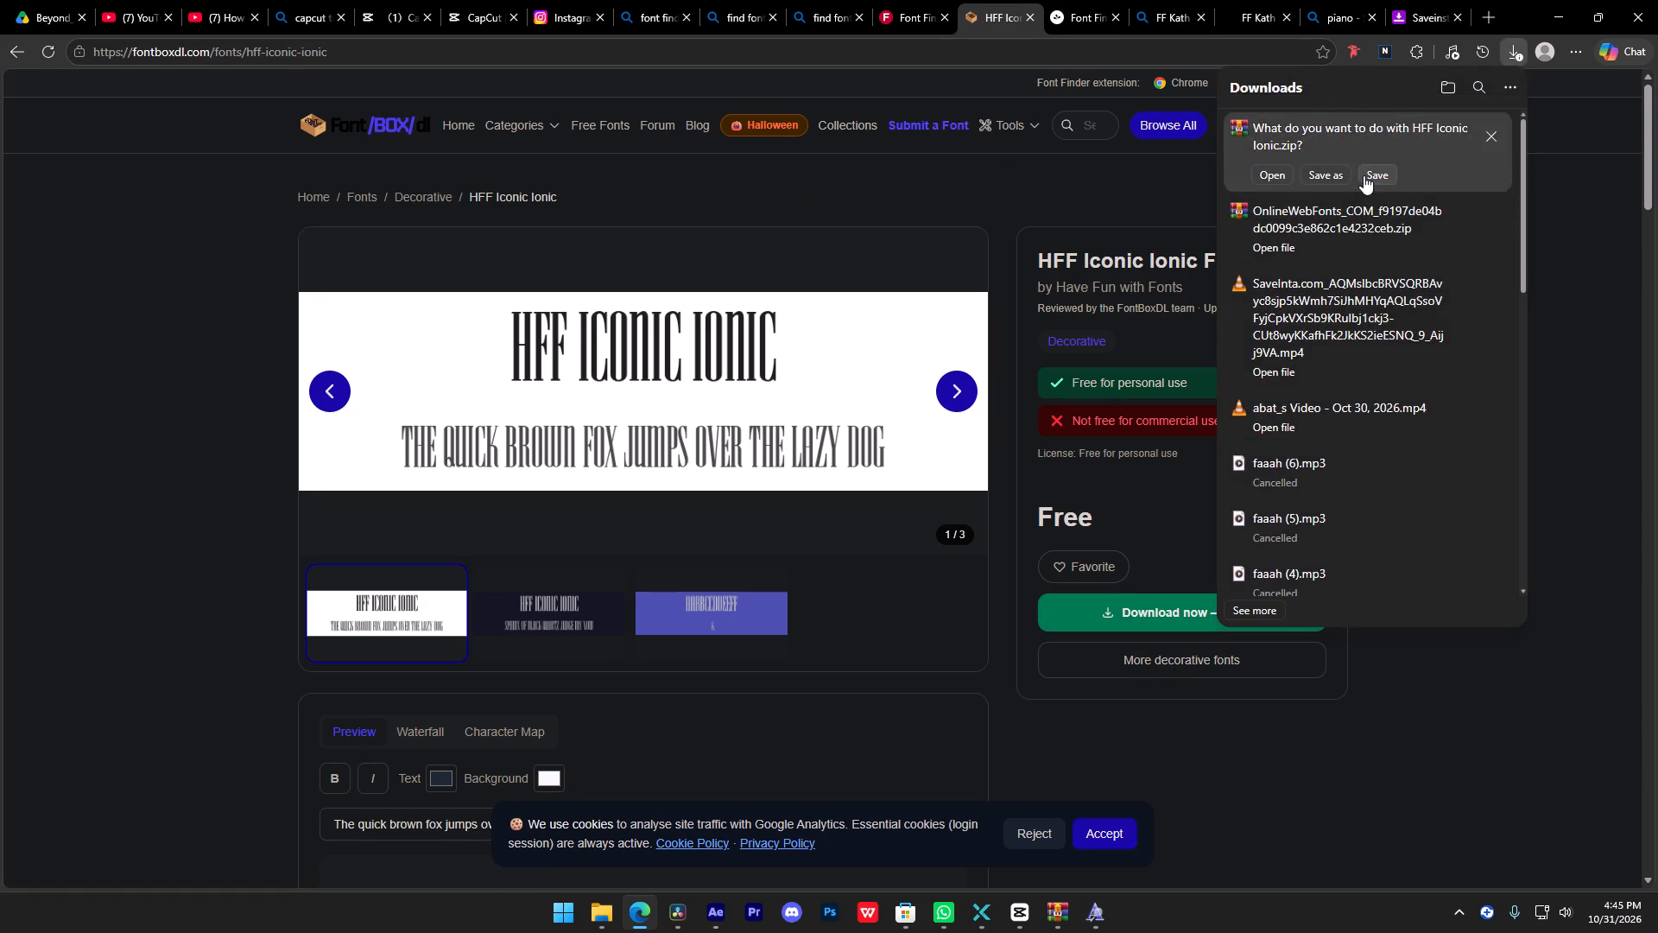
{"action": "left_click", "coordinate": [1286, 132]}
{"action": "left_click", "coordinate": [1288, 148]}
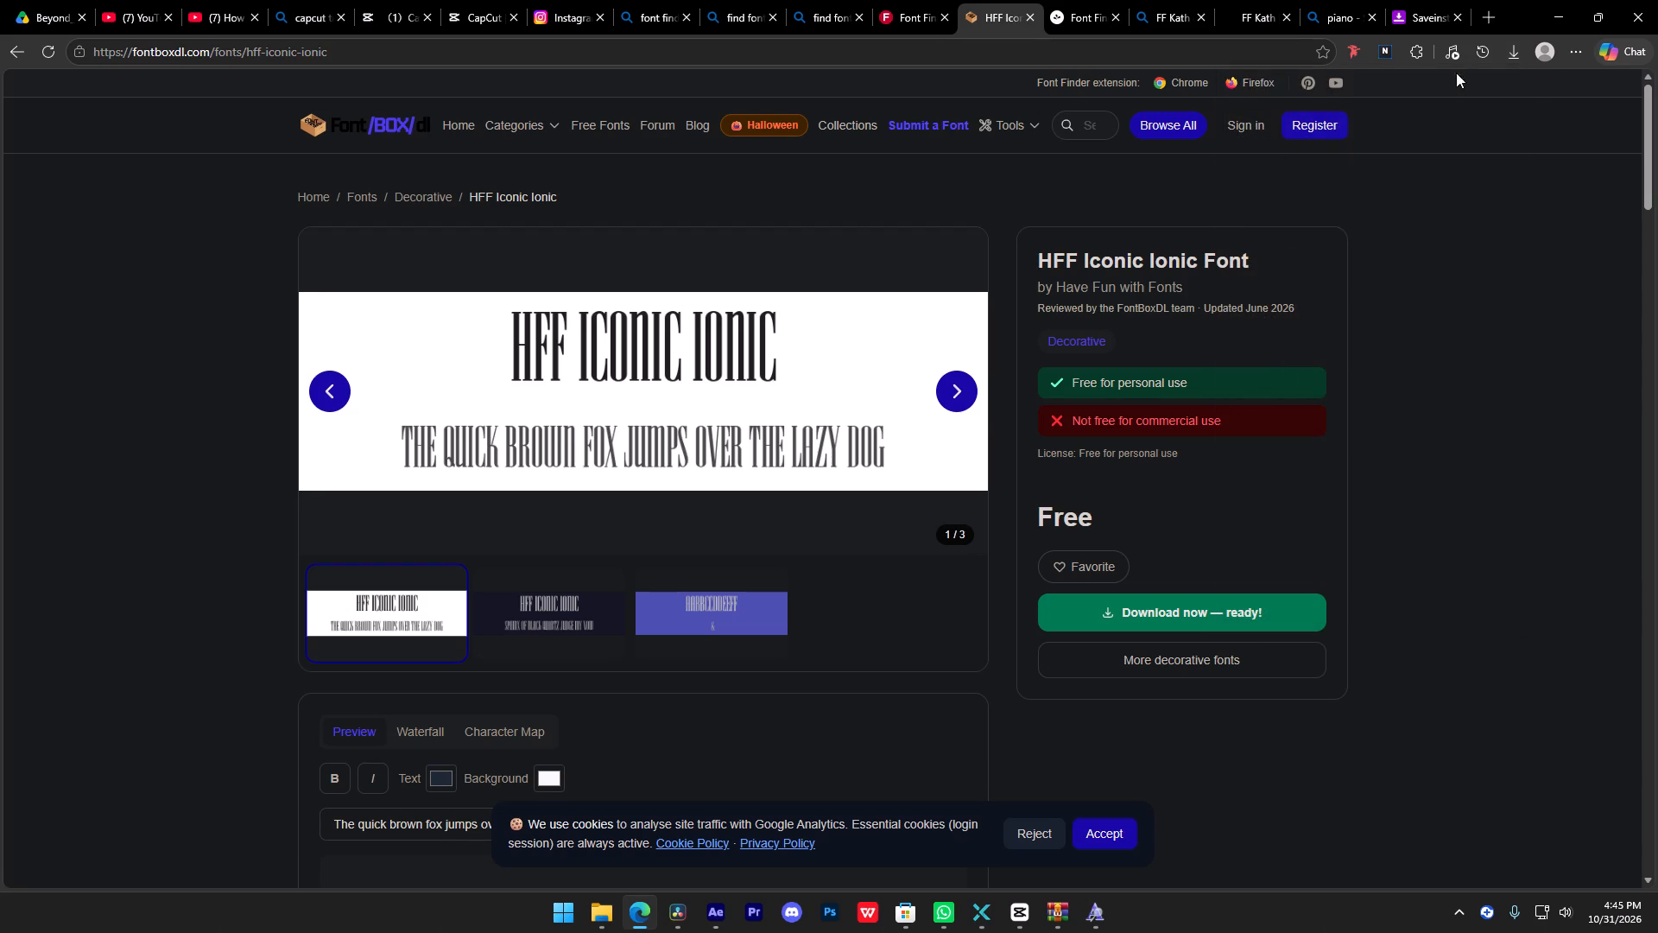
Open the downloaded HFF Iconic Ionic.zip in WinRAR and install its TrueType font file.
{"action": "left_click", "coordinate": [1511, 48]}
{"action": "left_click", "coordinate": [1273, 148]}
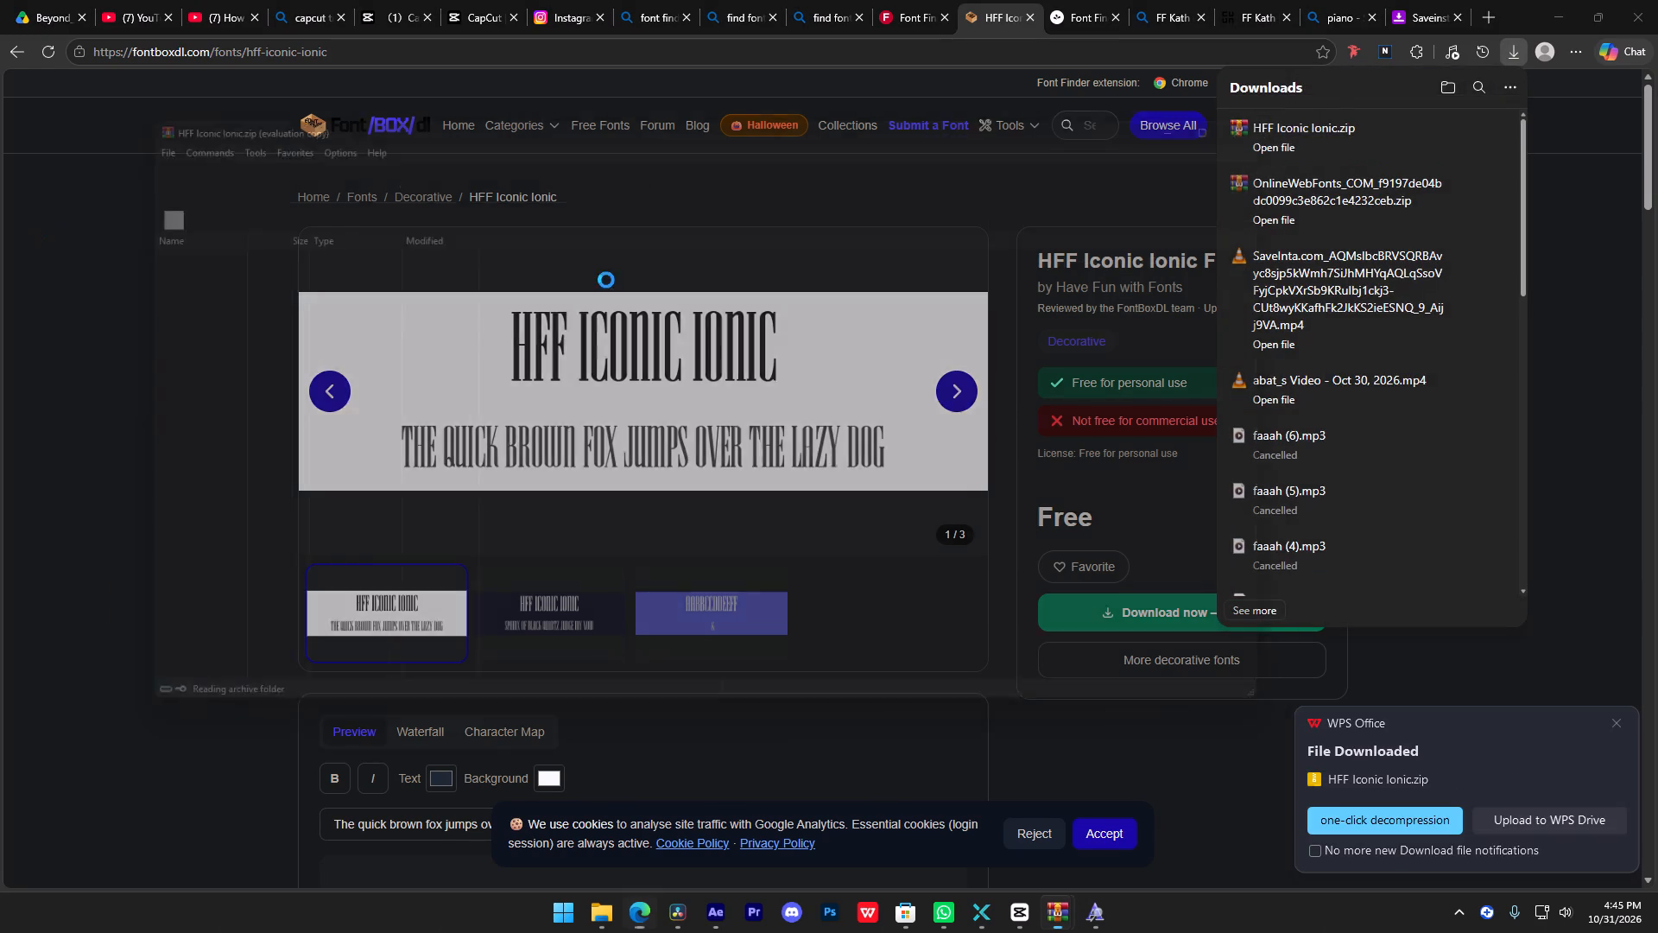
{"action": "left_click", "coordinate": [244, 270]}
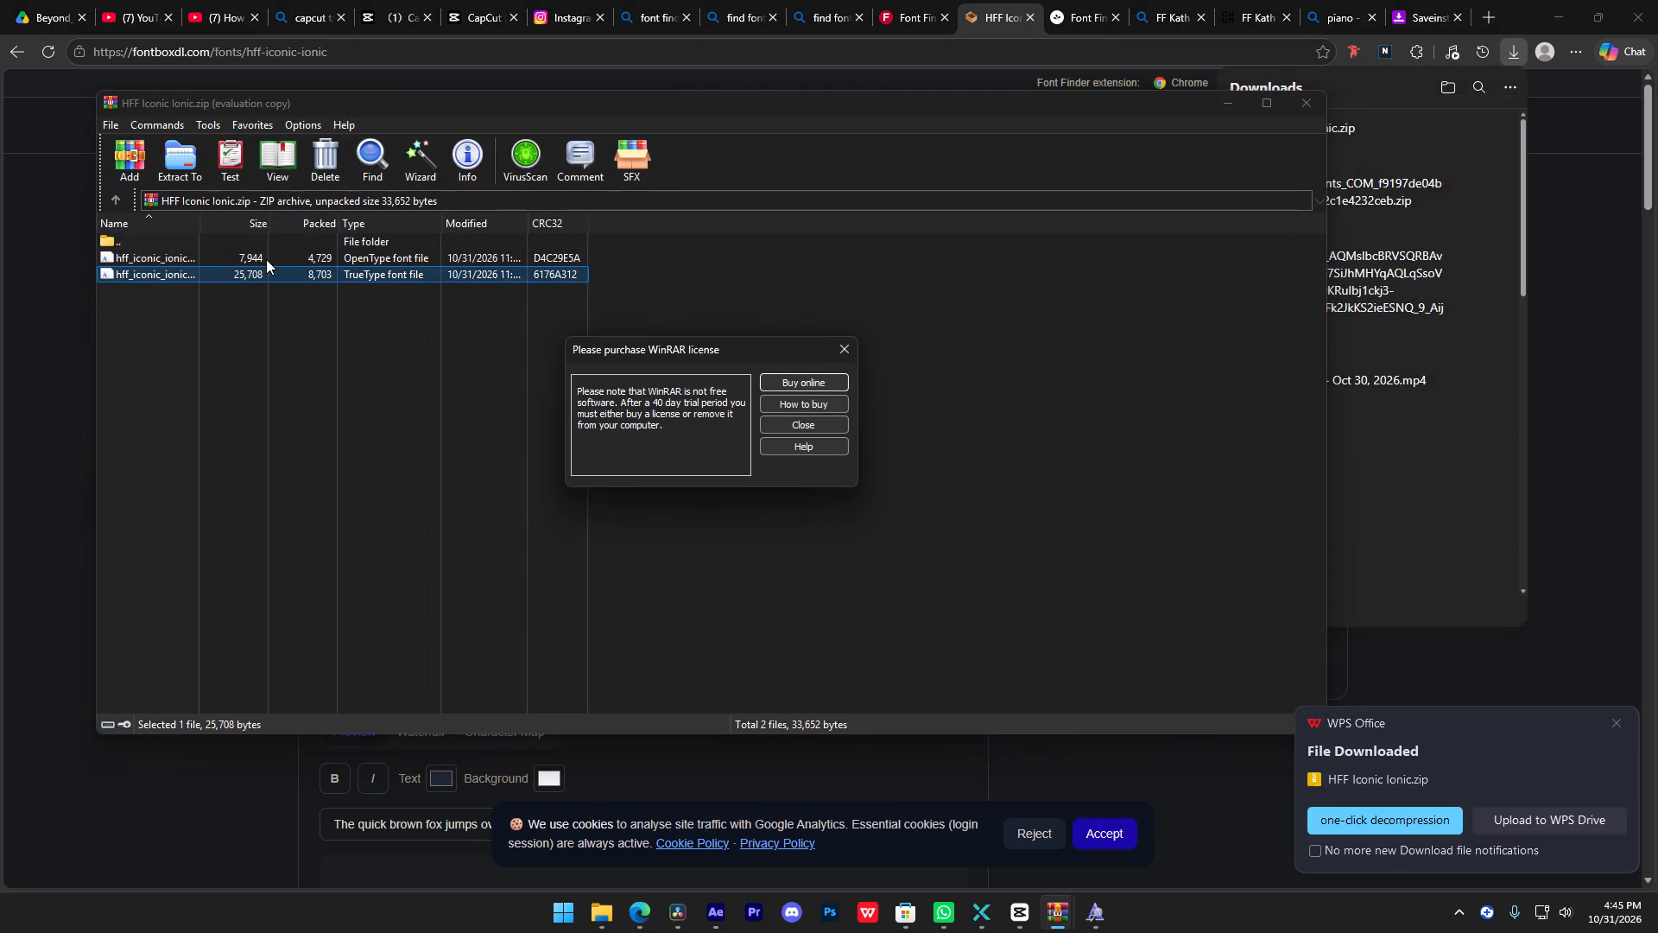
{"action": "left_click", "coordinate": [842, 356]}
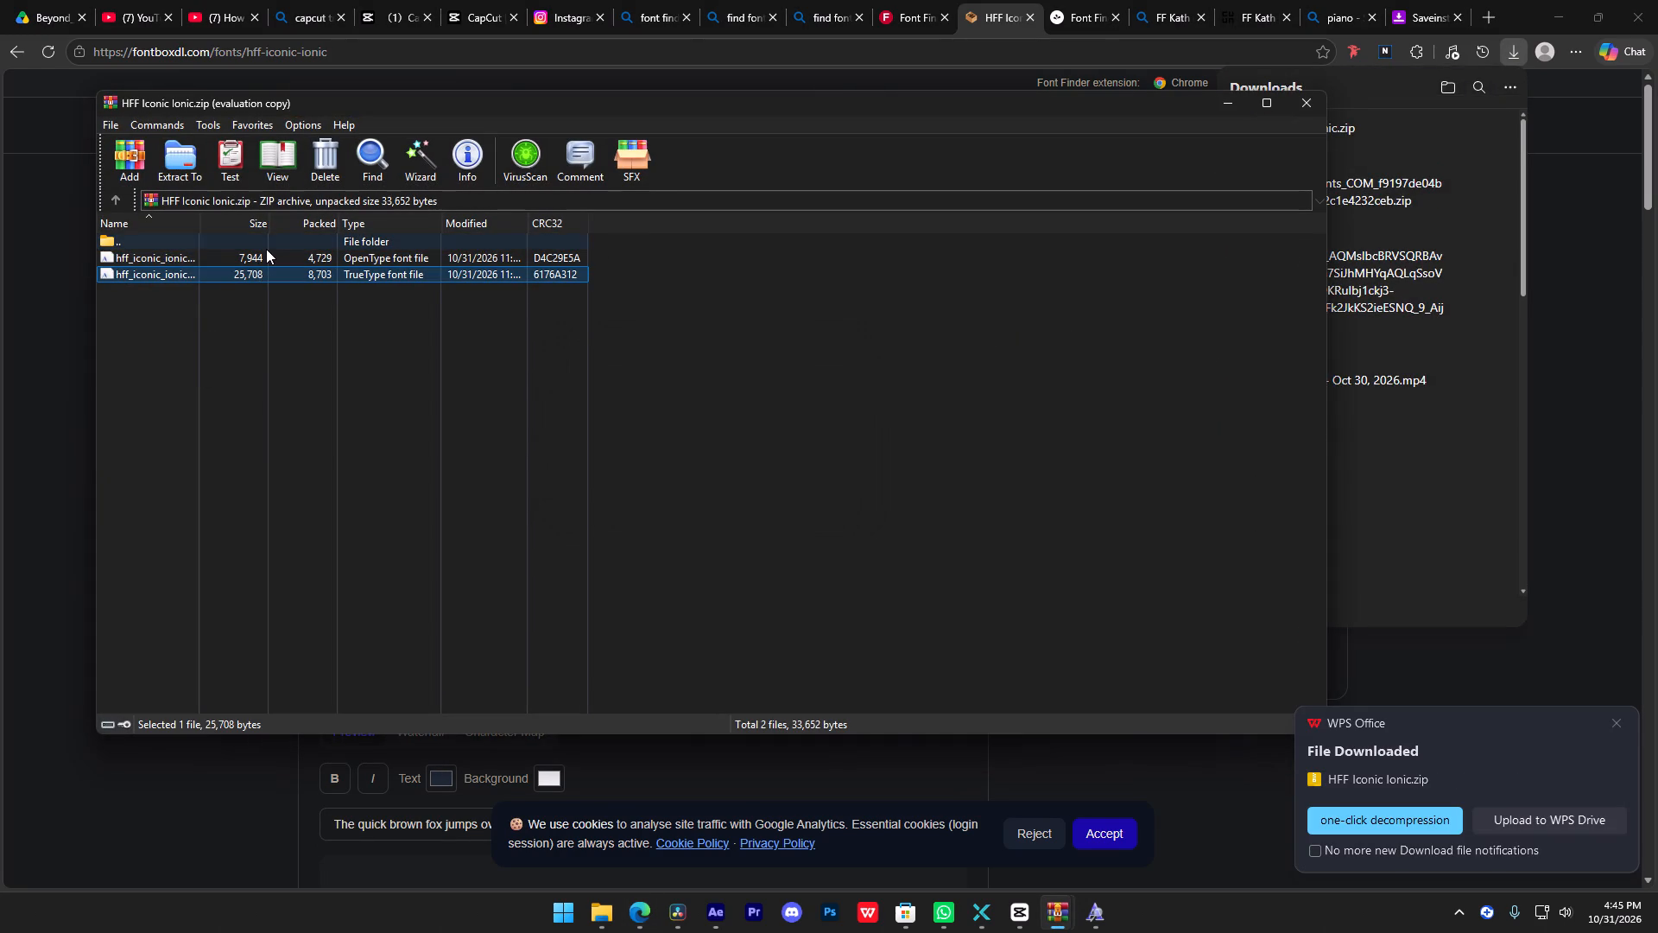
{"action": "left_click", "coordinate": [266, 249], "text": "ctrl"}
{"action": "left_click", "coordinate": [259, 260], "text": "ctrl"}
{"action": "left_click", "coordinate": [229, 243], "text": "ctrl"}
{"action": "right_click", "coordinate": [234, 257]}
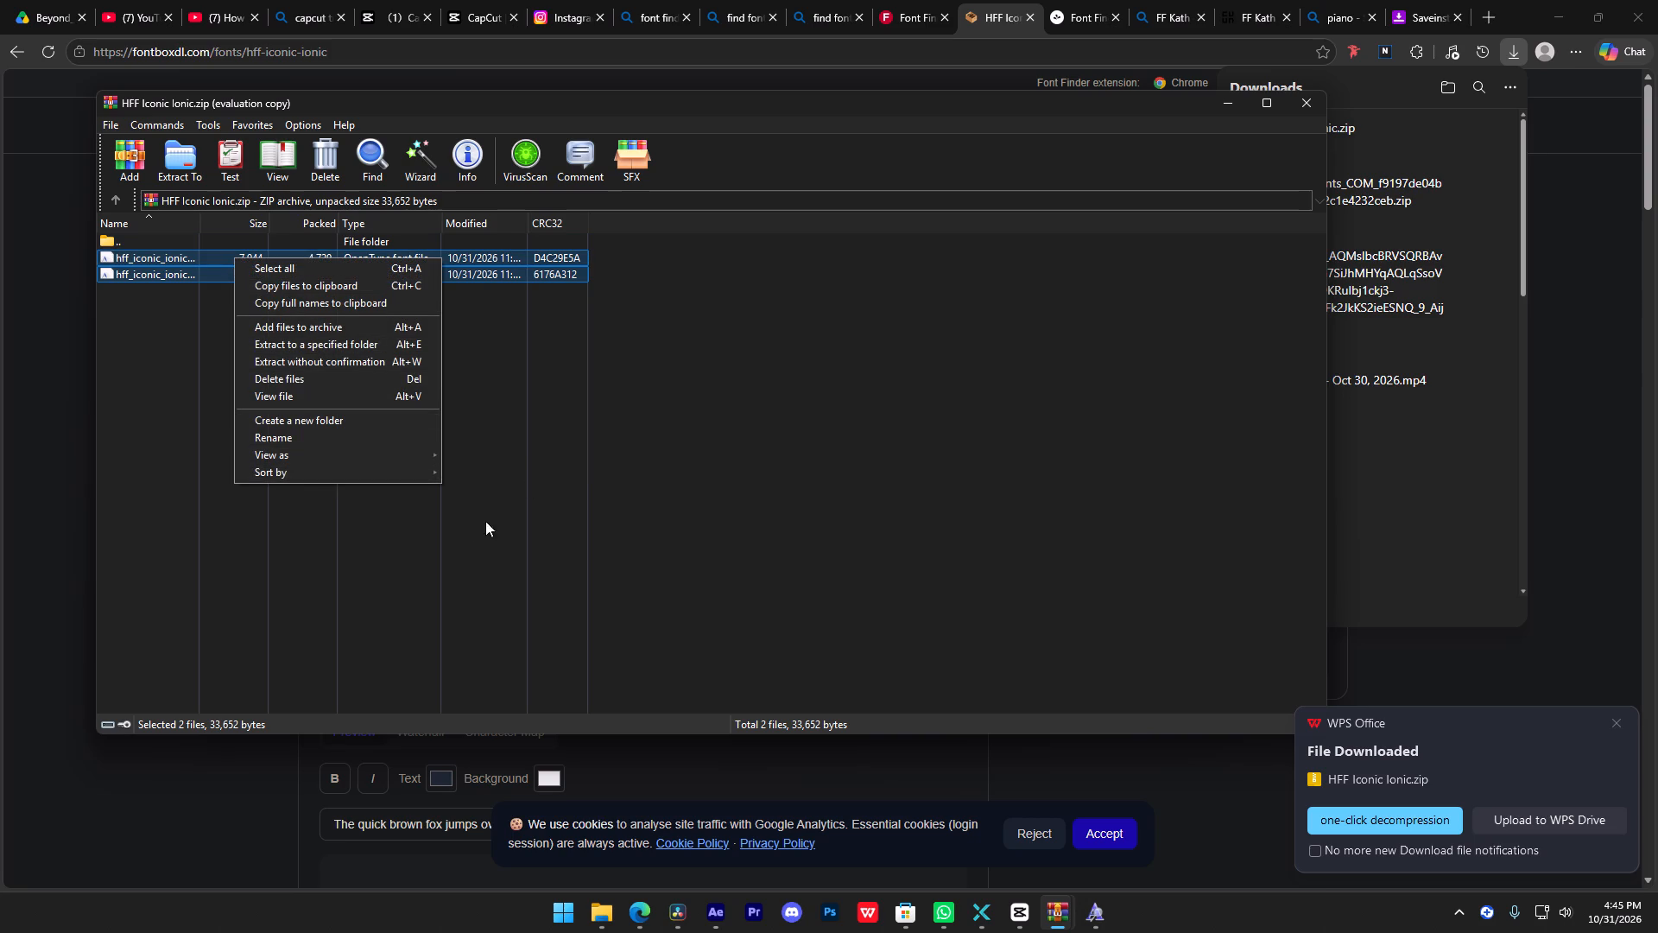
{"action": "left_click", "coordinate": [538, 428]}
{"action": "double_click", "coordinate": [469, 278]}
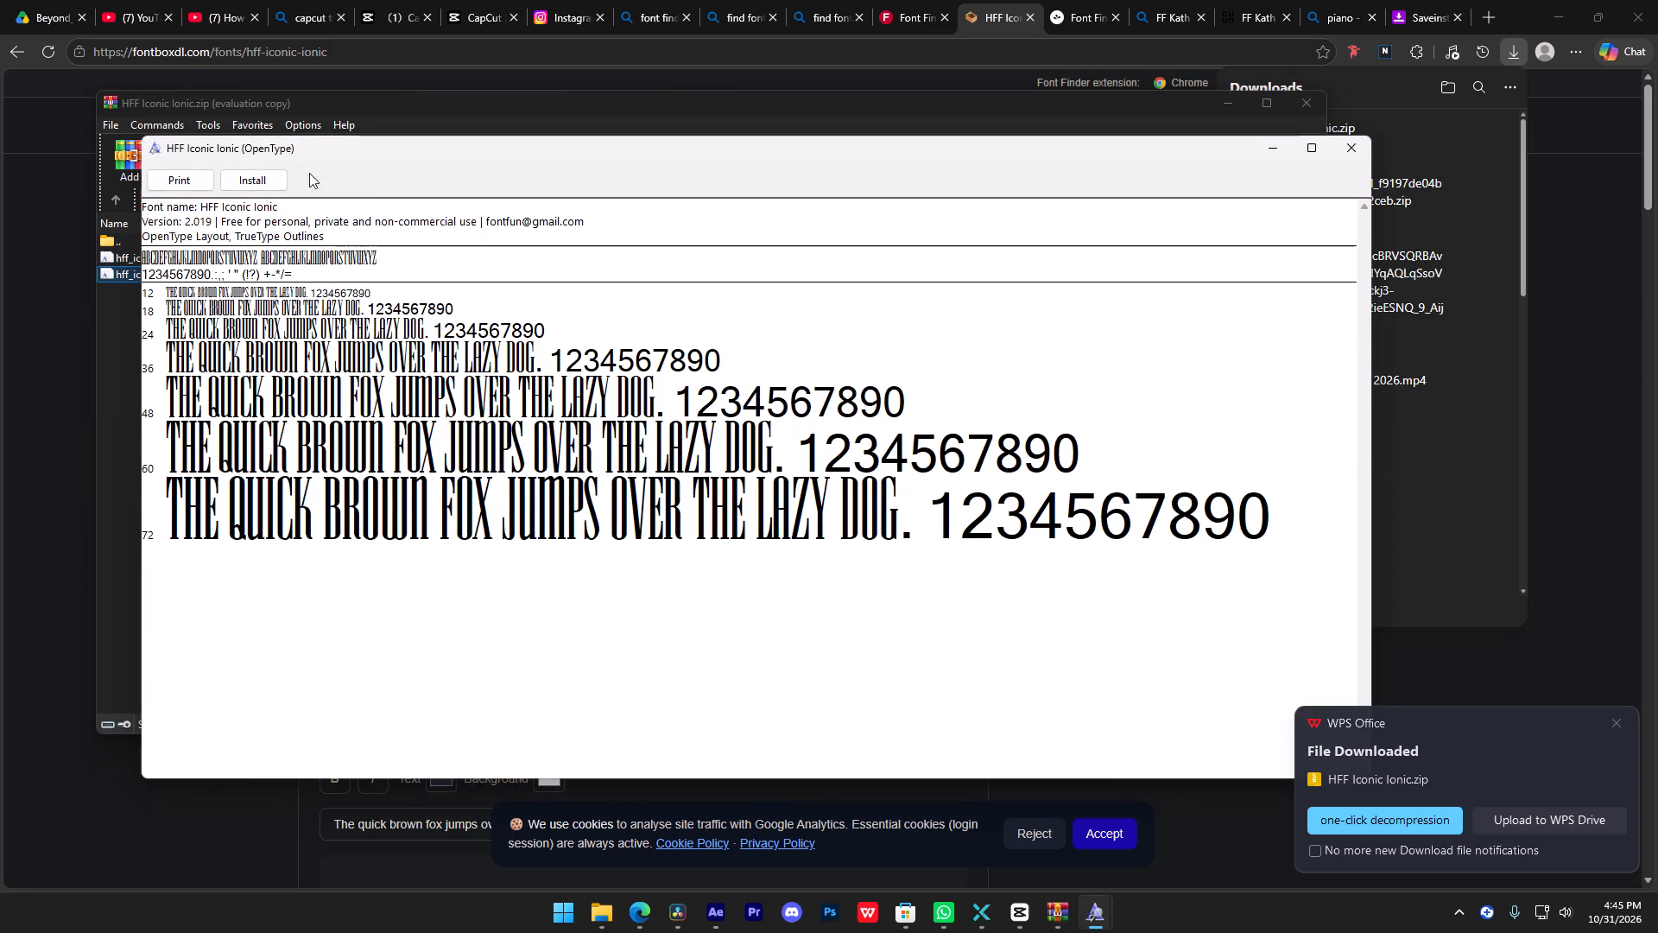
{"action": "left_click", "coordinate": [246, 175]}
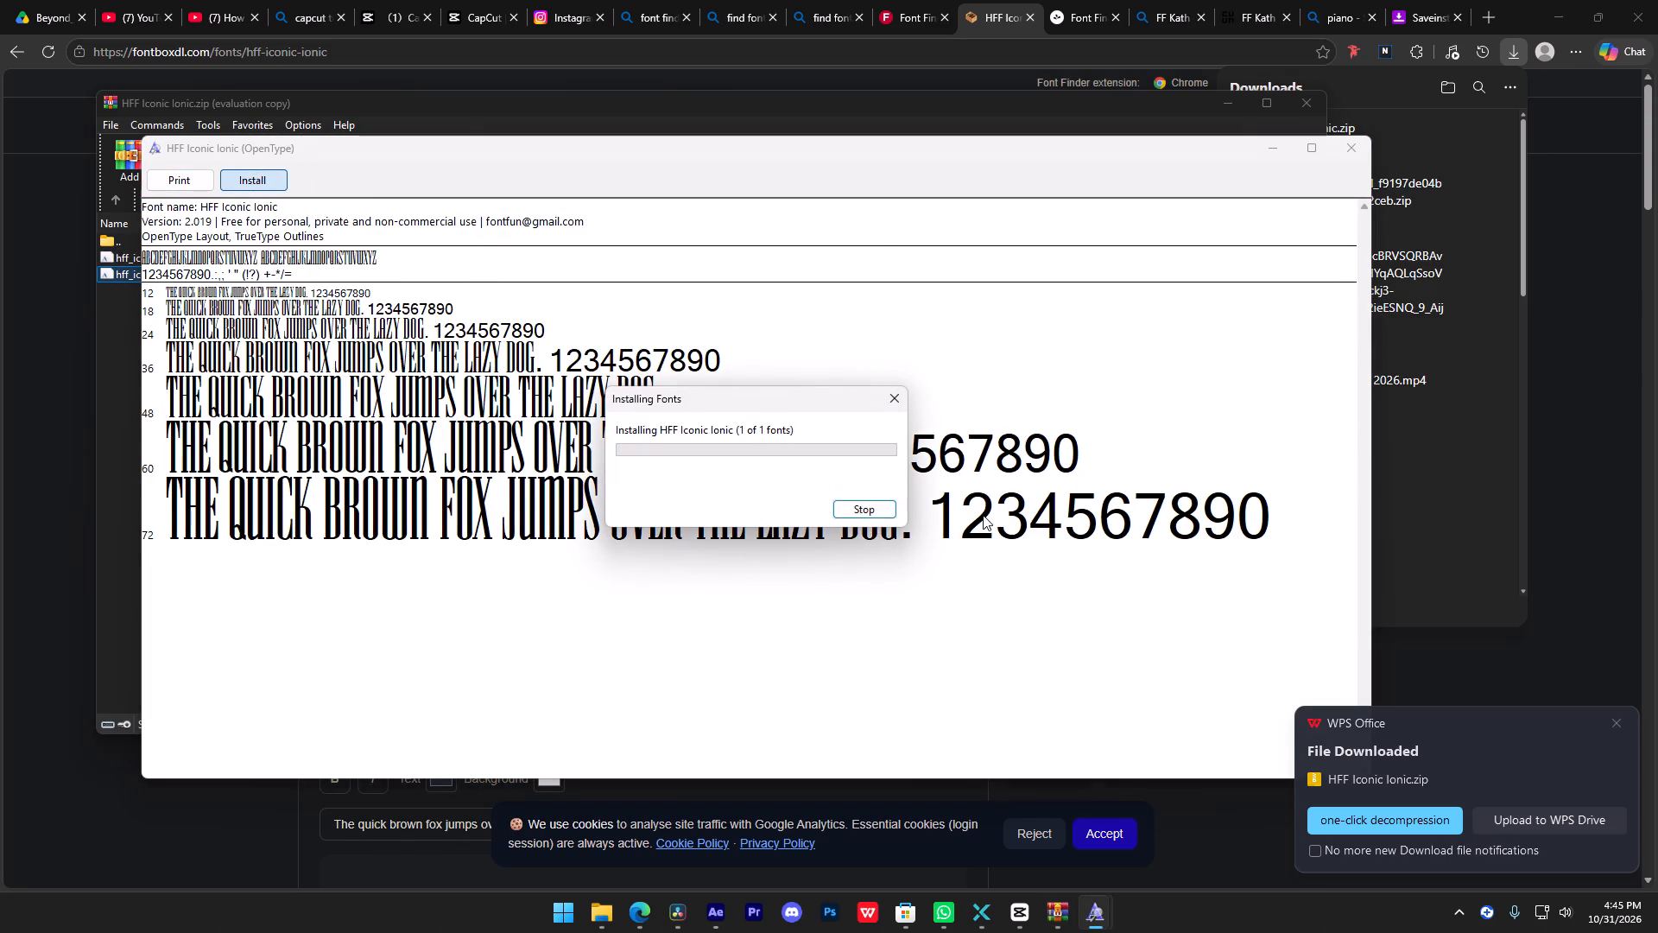
{"action": "left_click_drag", "start_coordinate": [677, 389], "coordinate": [736, 372]}
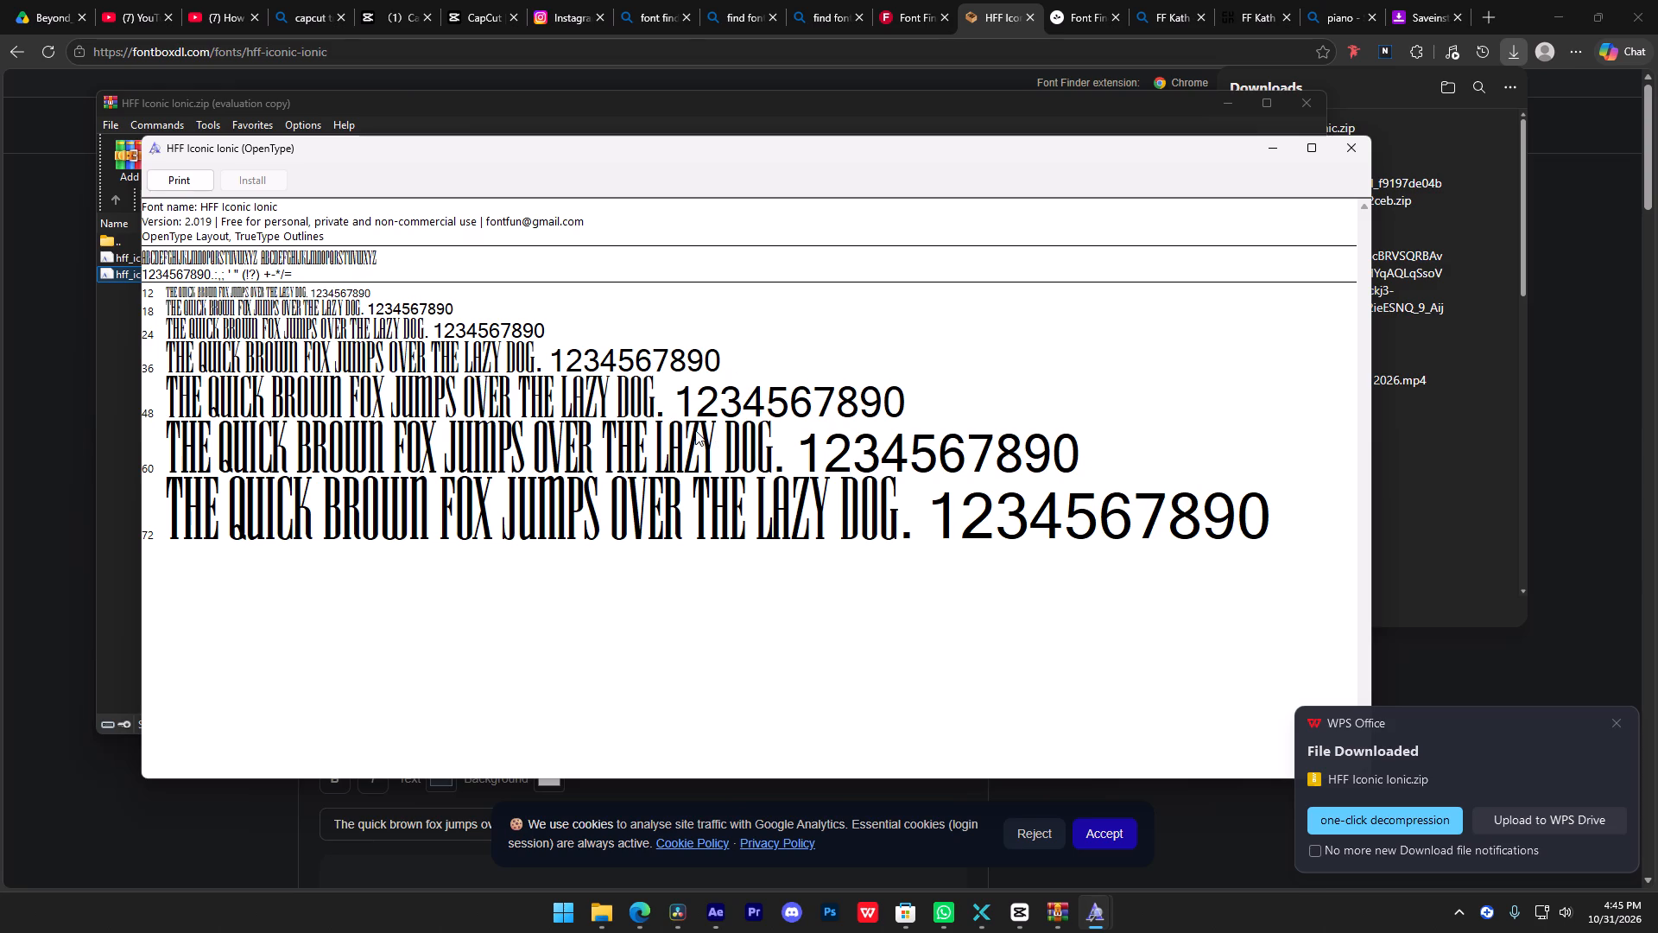
{"action": "left_click", "coordinate": [1349, 152]}
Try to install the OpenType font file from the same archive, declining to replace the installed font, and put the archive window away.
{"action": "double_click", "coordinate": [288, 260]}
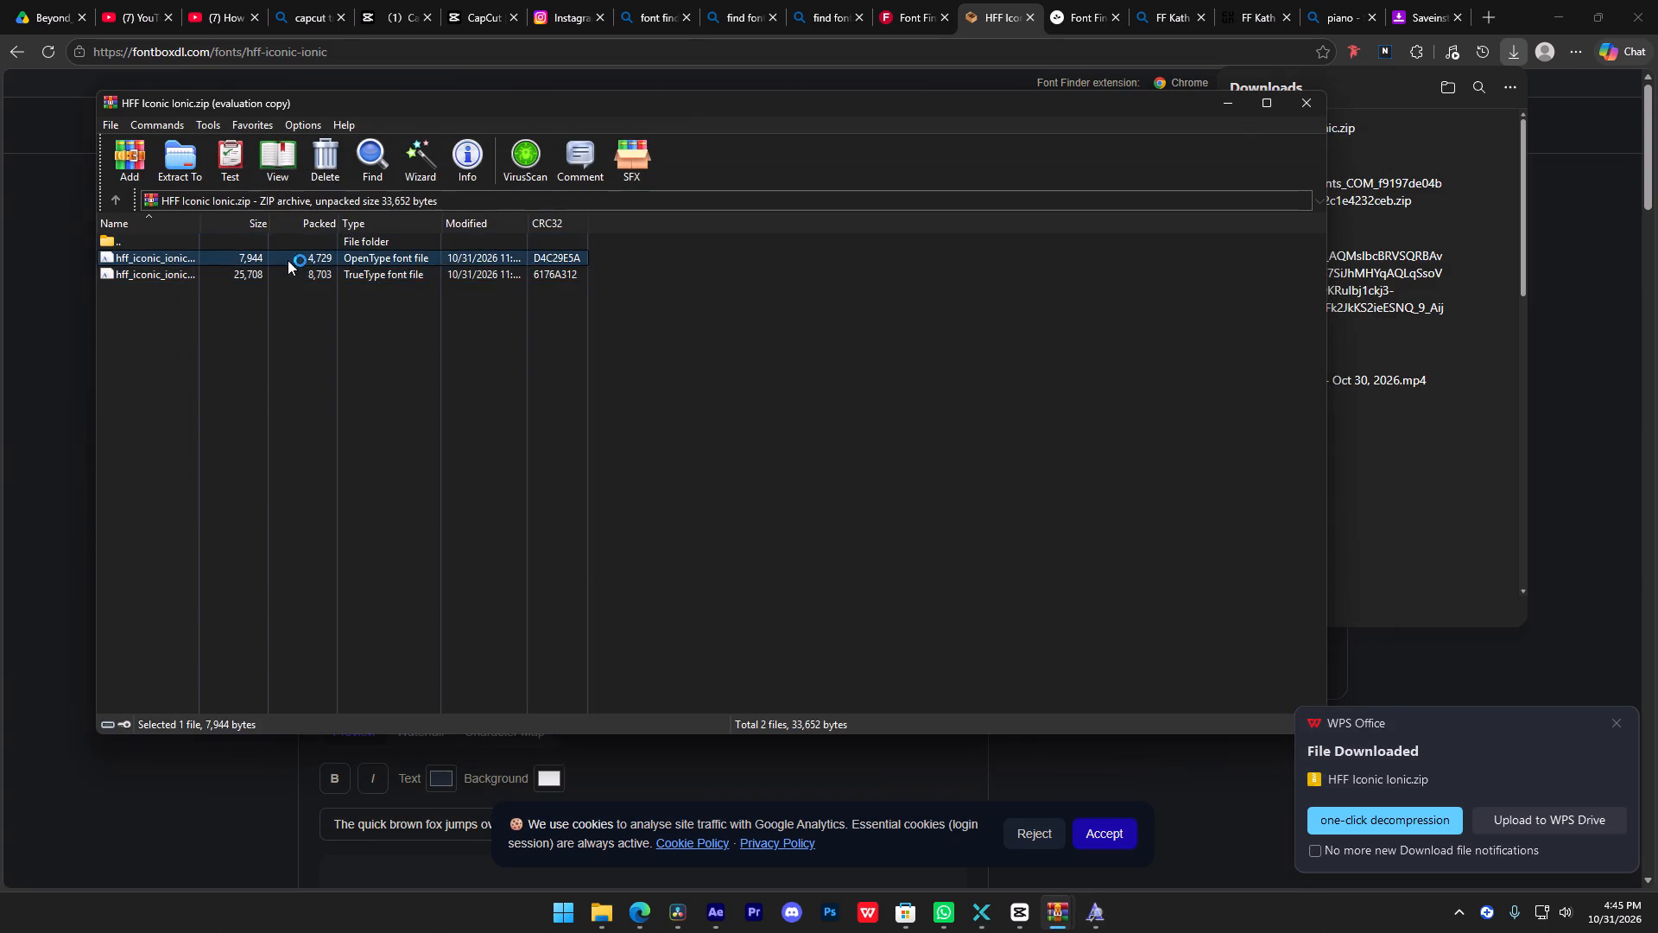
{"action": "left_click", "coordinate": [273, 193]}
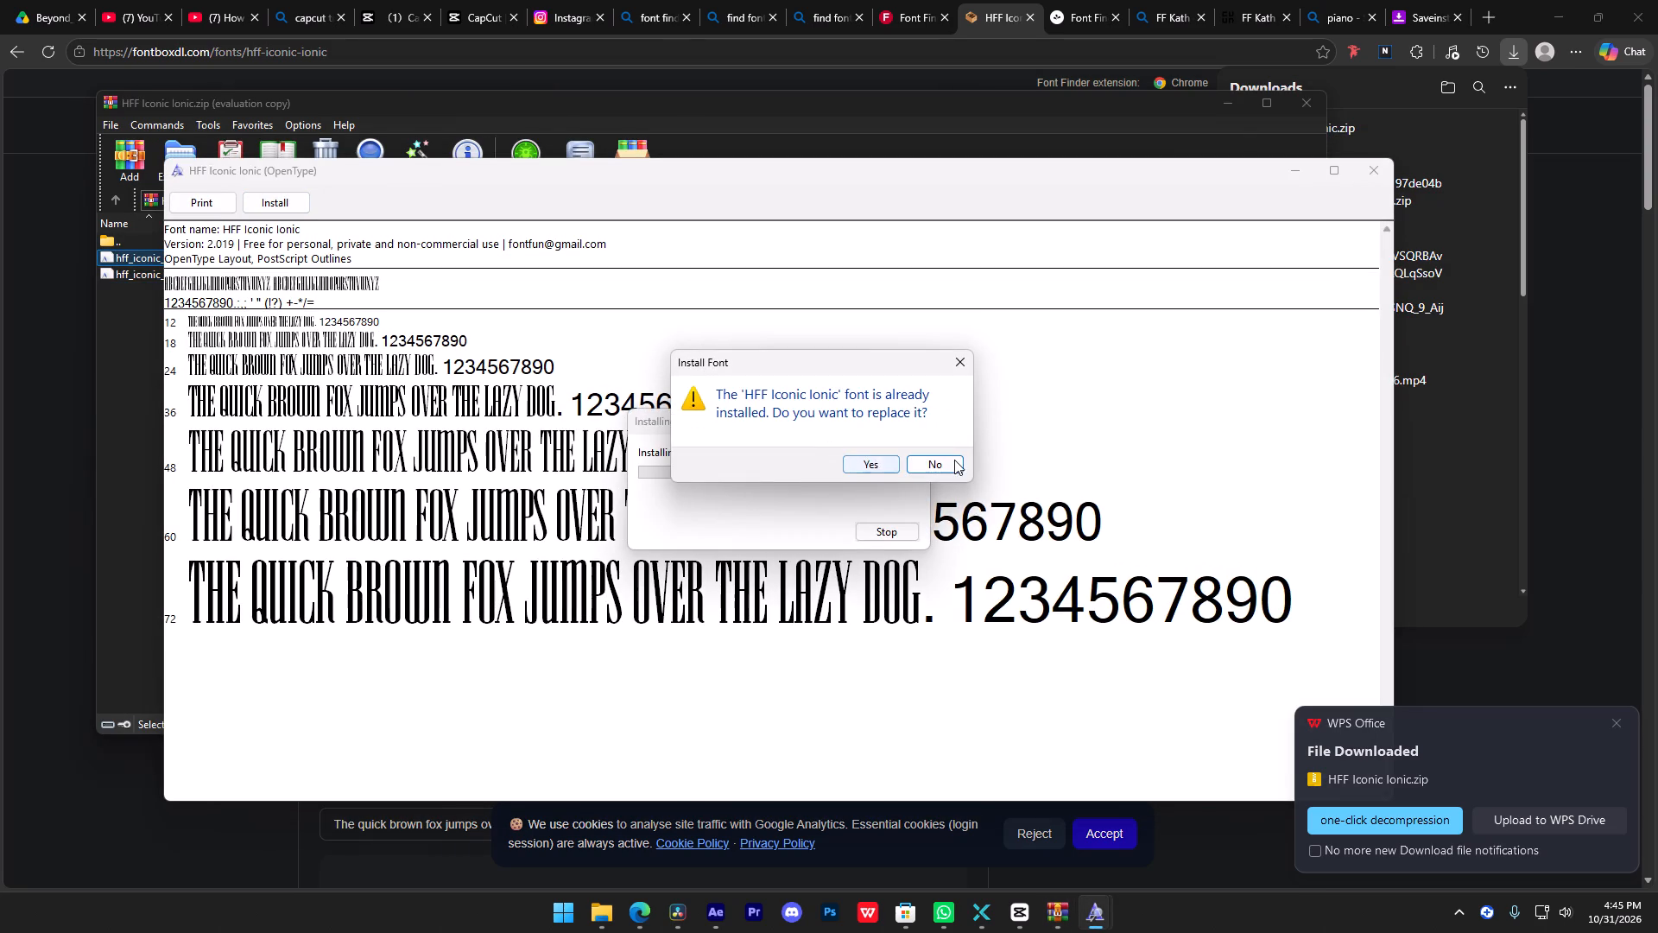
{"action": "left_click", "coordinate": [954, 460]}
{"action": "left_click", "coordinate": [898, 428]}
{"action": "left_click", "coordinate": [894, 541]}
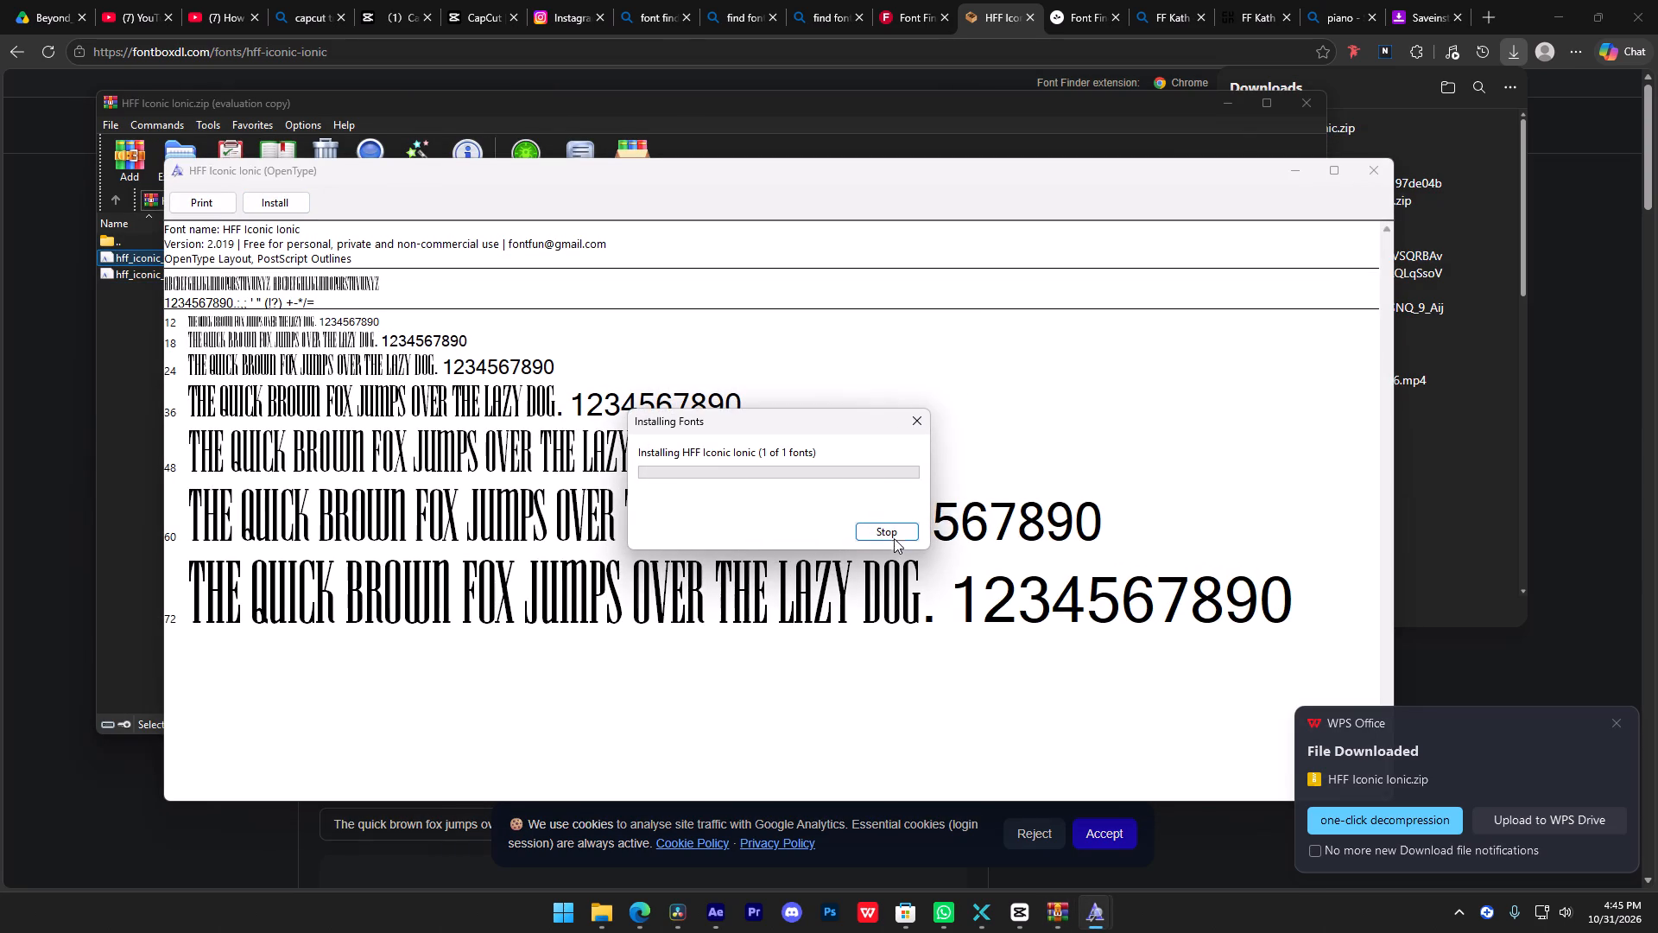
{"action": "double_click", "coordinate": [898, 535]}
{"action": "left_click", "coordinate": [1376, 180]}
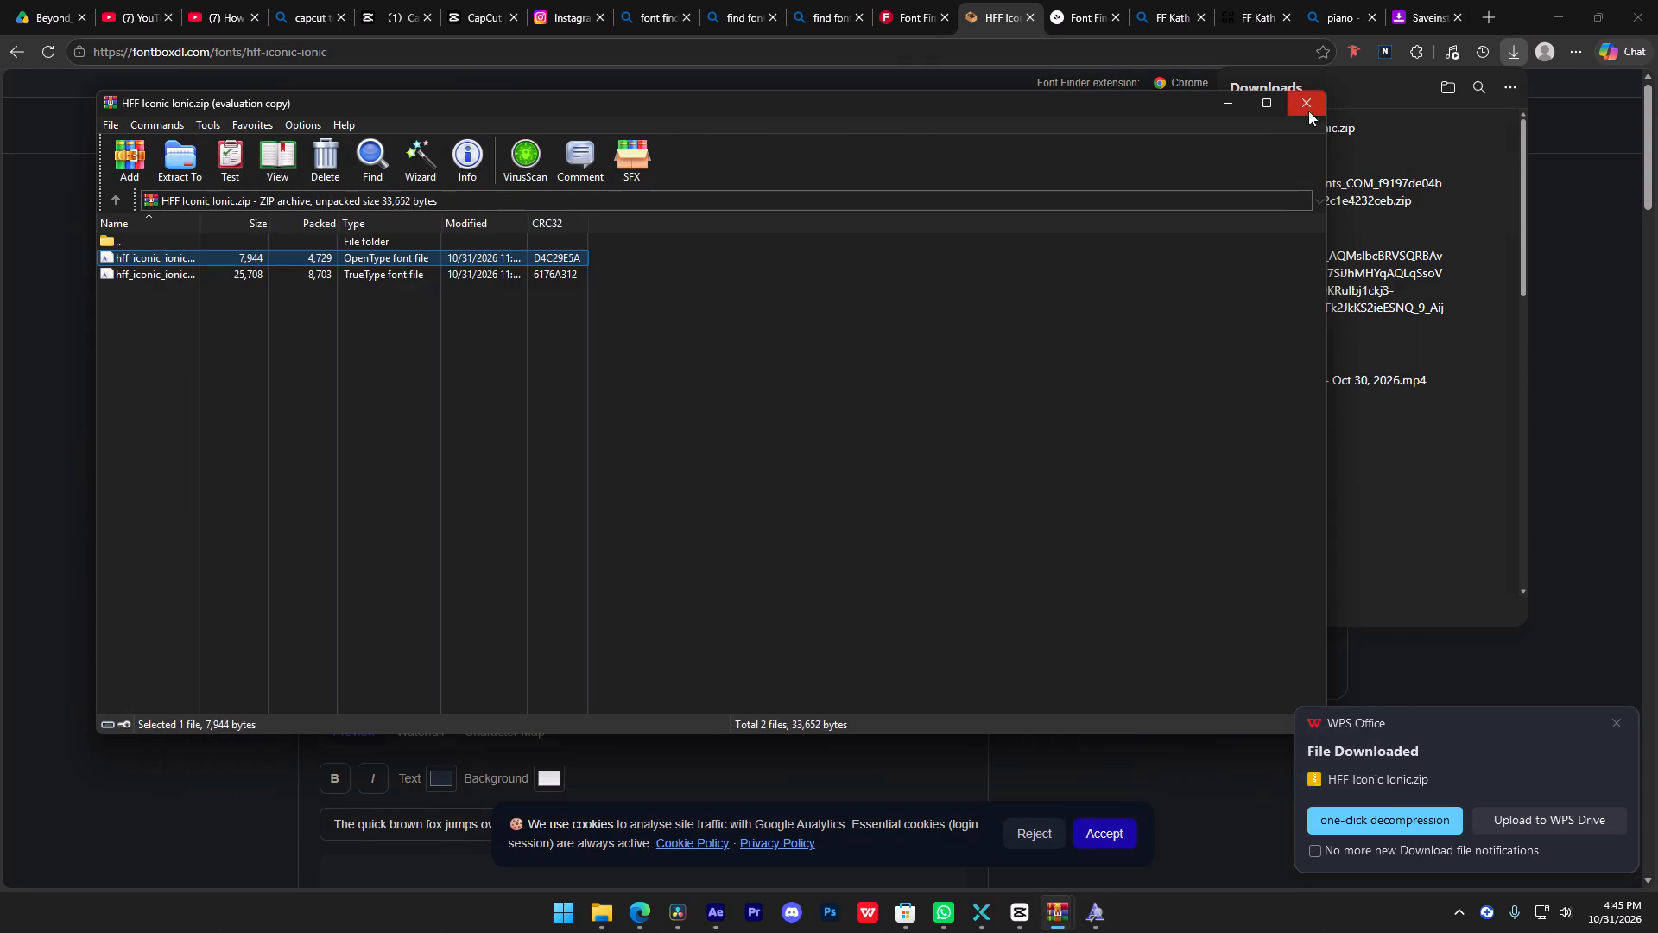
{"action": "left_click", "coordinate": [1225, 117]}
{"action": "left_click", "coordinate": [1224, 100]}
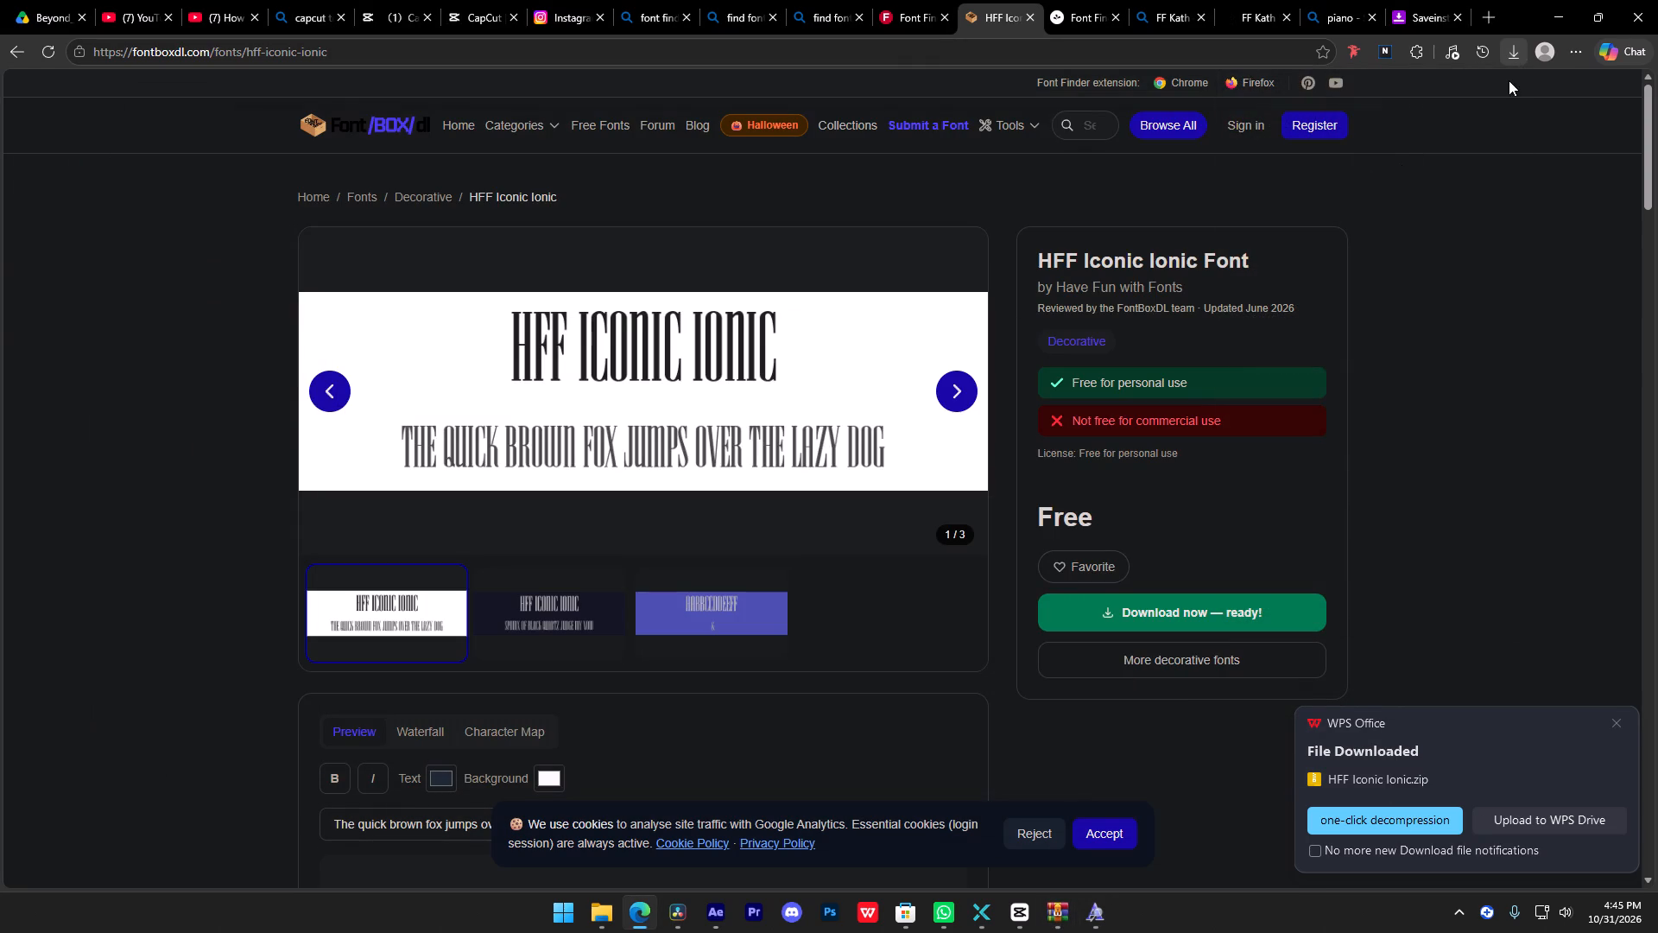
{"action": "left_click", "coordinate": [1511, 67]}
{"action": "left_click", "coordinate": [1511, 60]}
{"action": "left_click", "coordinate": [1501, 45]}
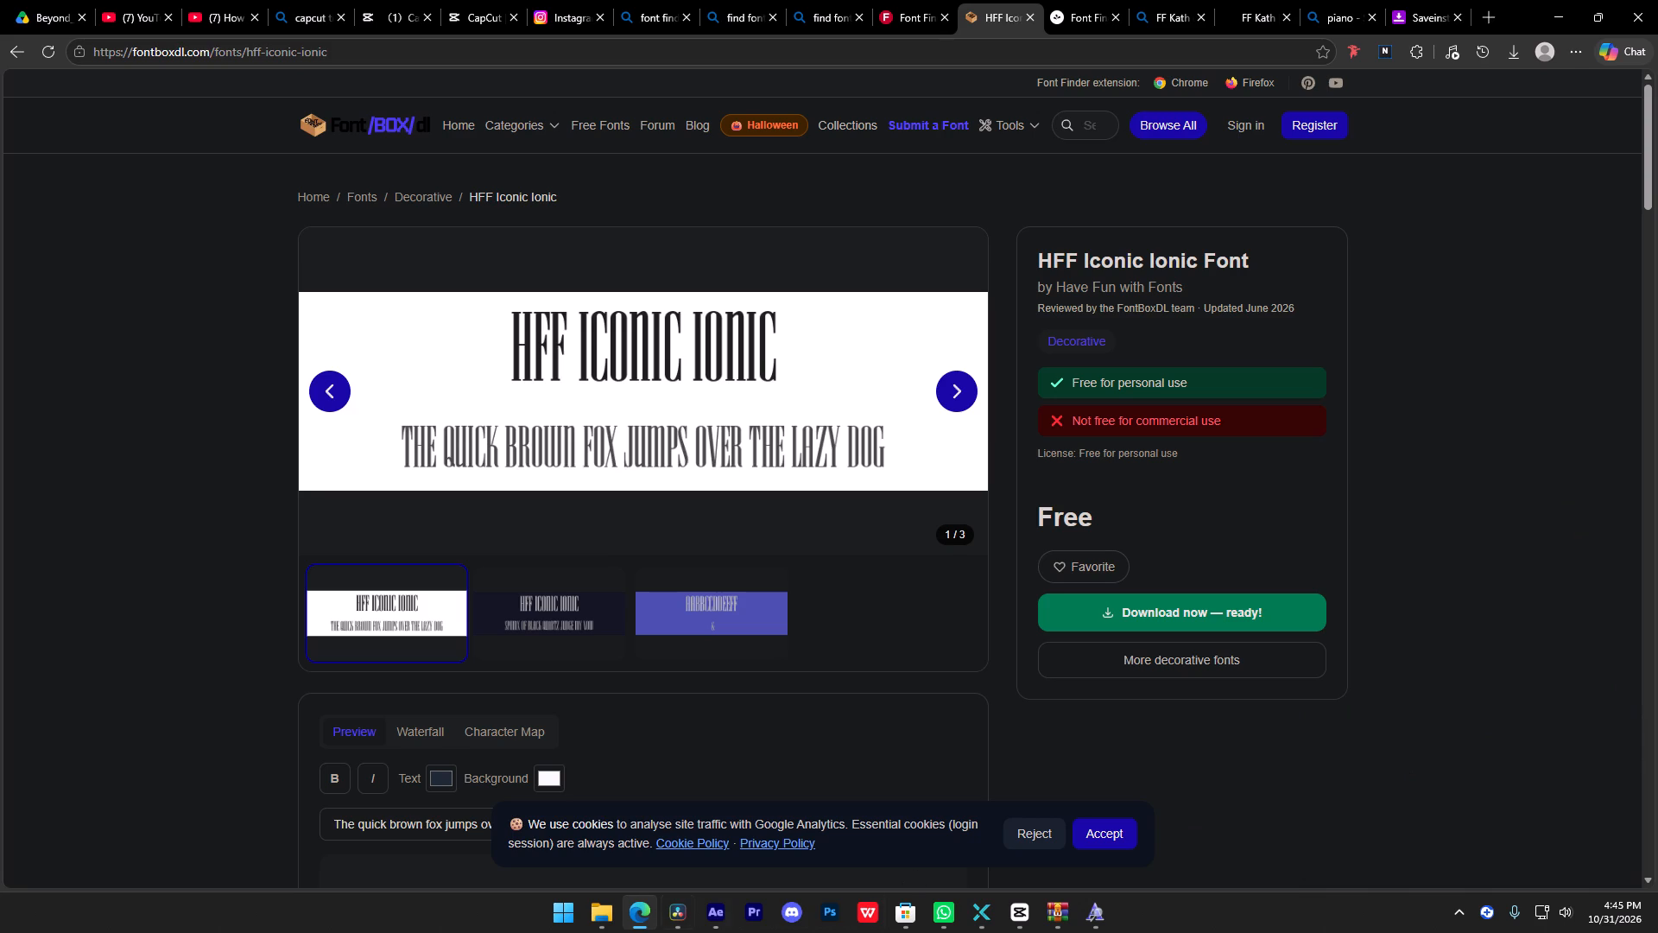
Switch to DaVinci Resolve and replace the text of the WordByWord_1 title on V2 with "Mushkil H Pyaare".
{"action": "left_click", "coordinate": [684, 903]}
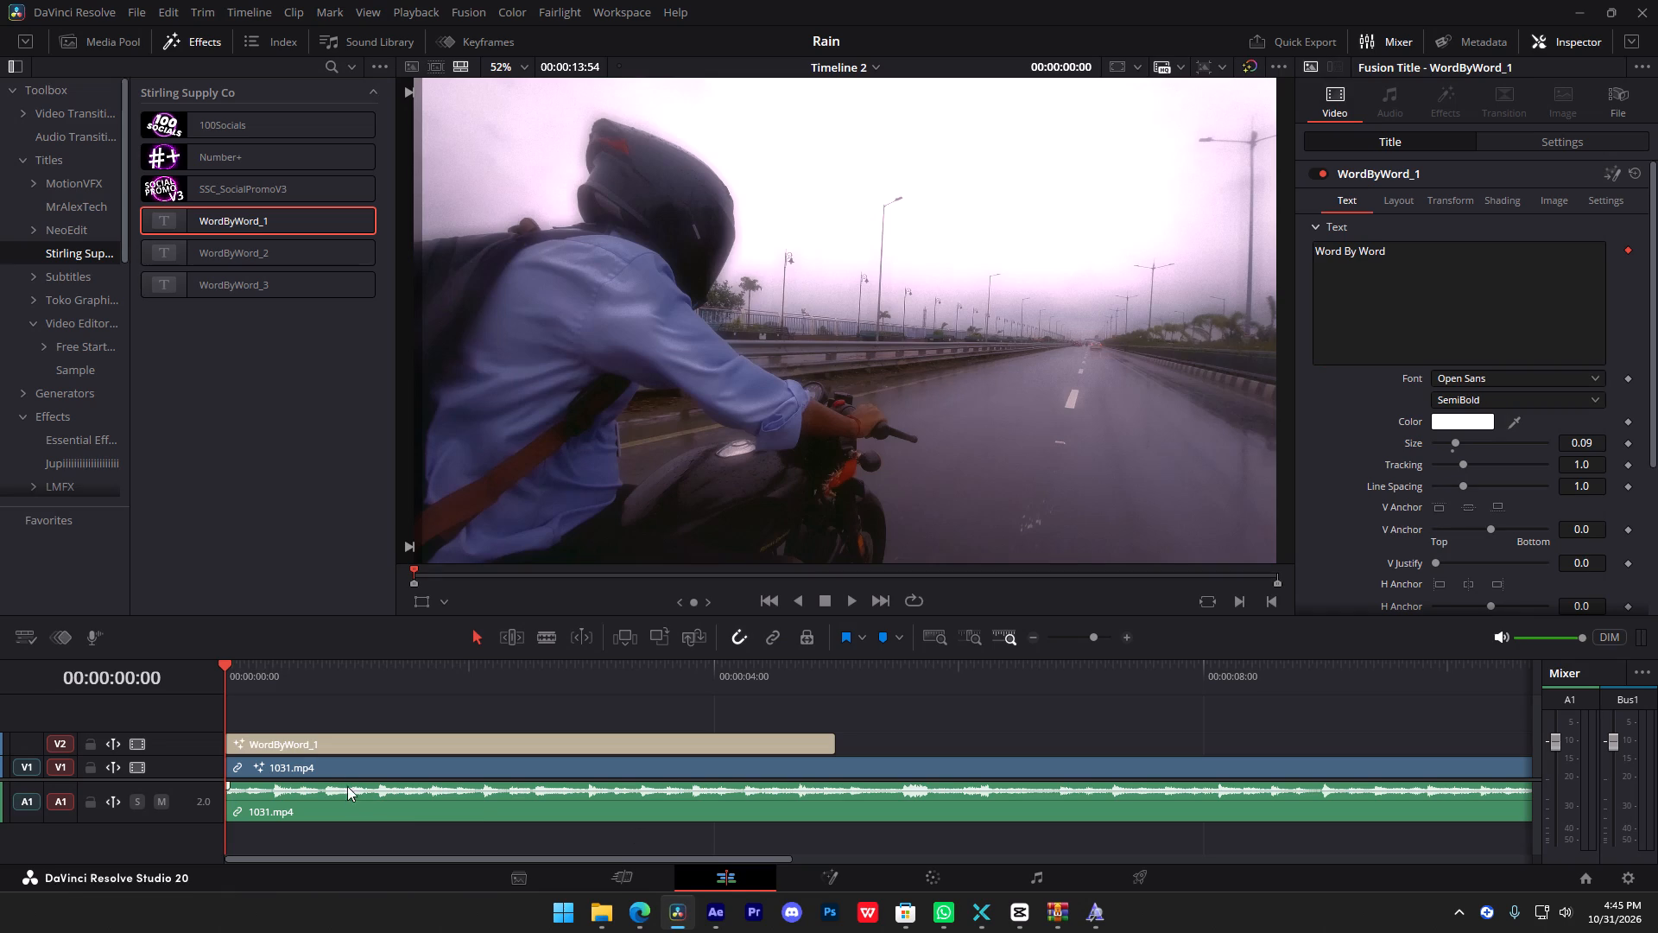
{"action": "left_click", "coordinate": [349, 750]}
{"action": "key", "text": "space"}
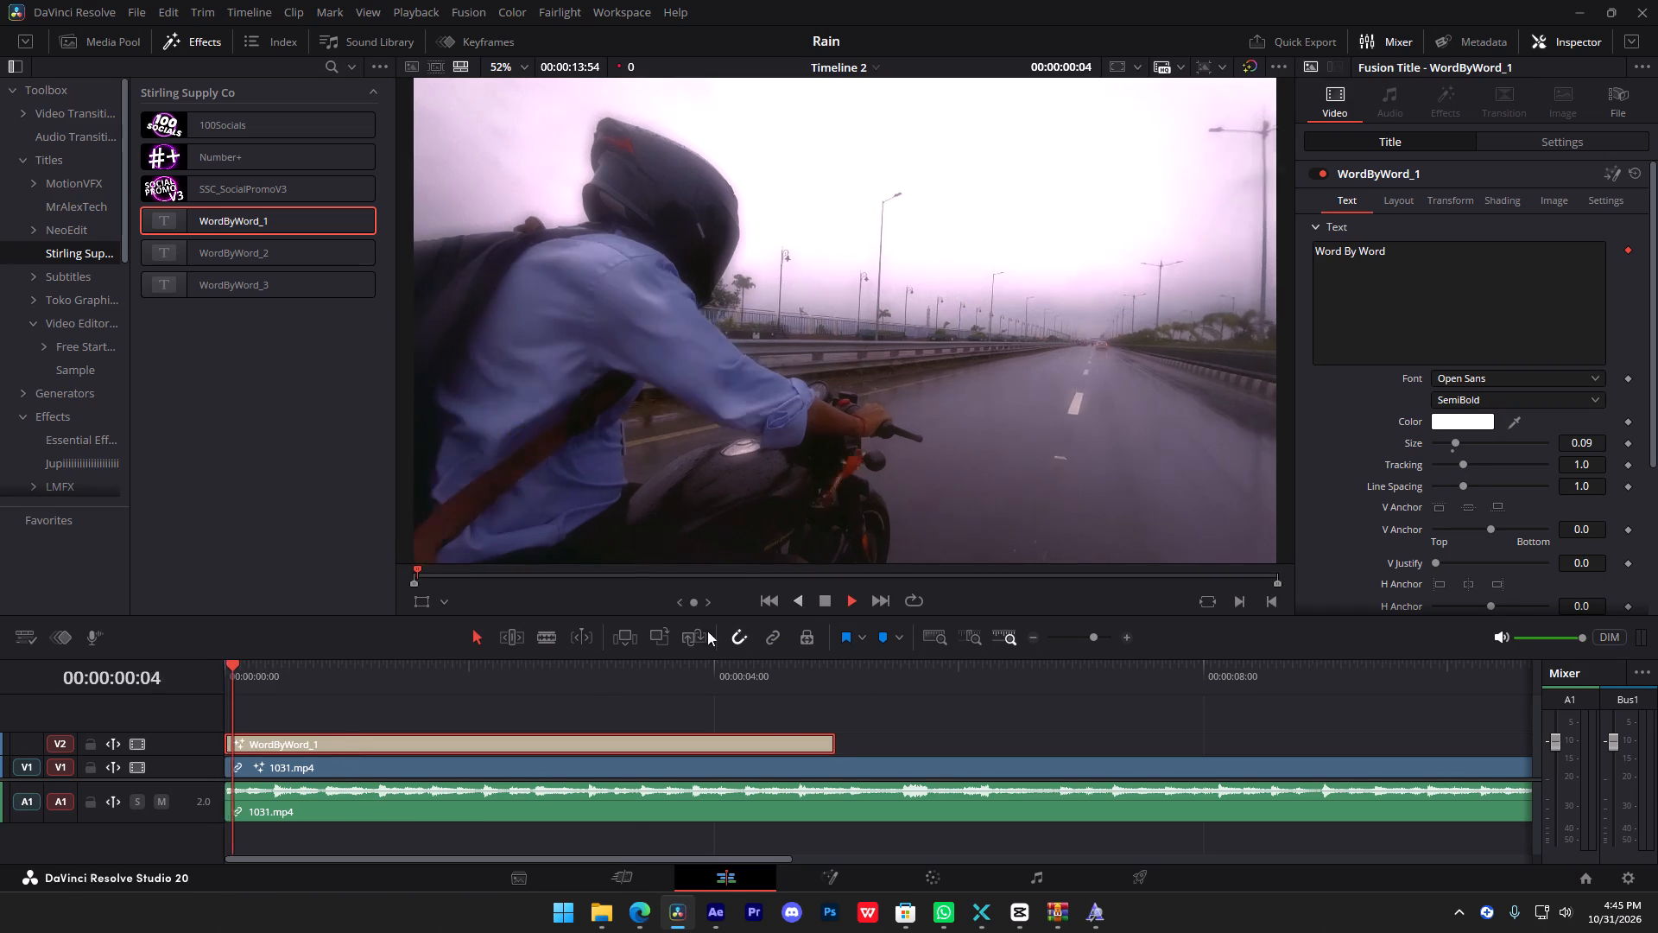
{"action": "key", "text": "space"}
{"action": "left_click_drag", "start_coordinate": [1418, 270], "coordinate": [1054, 270]}
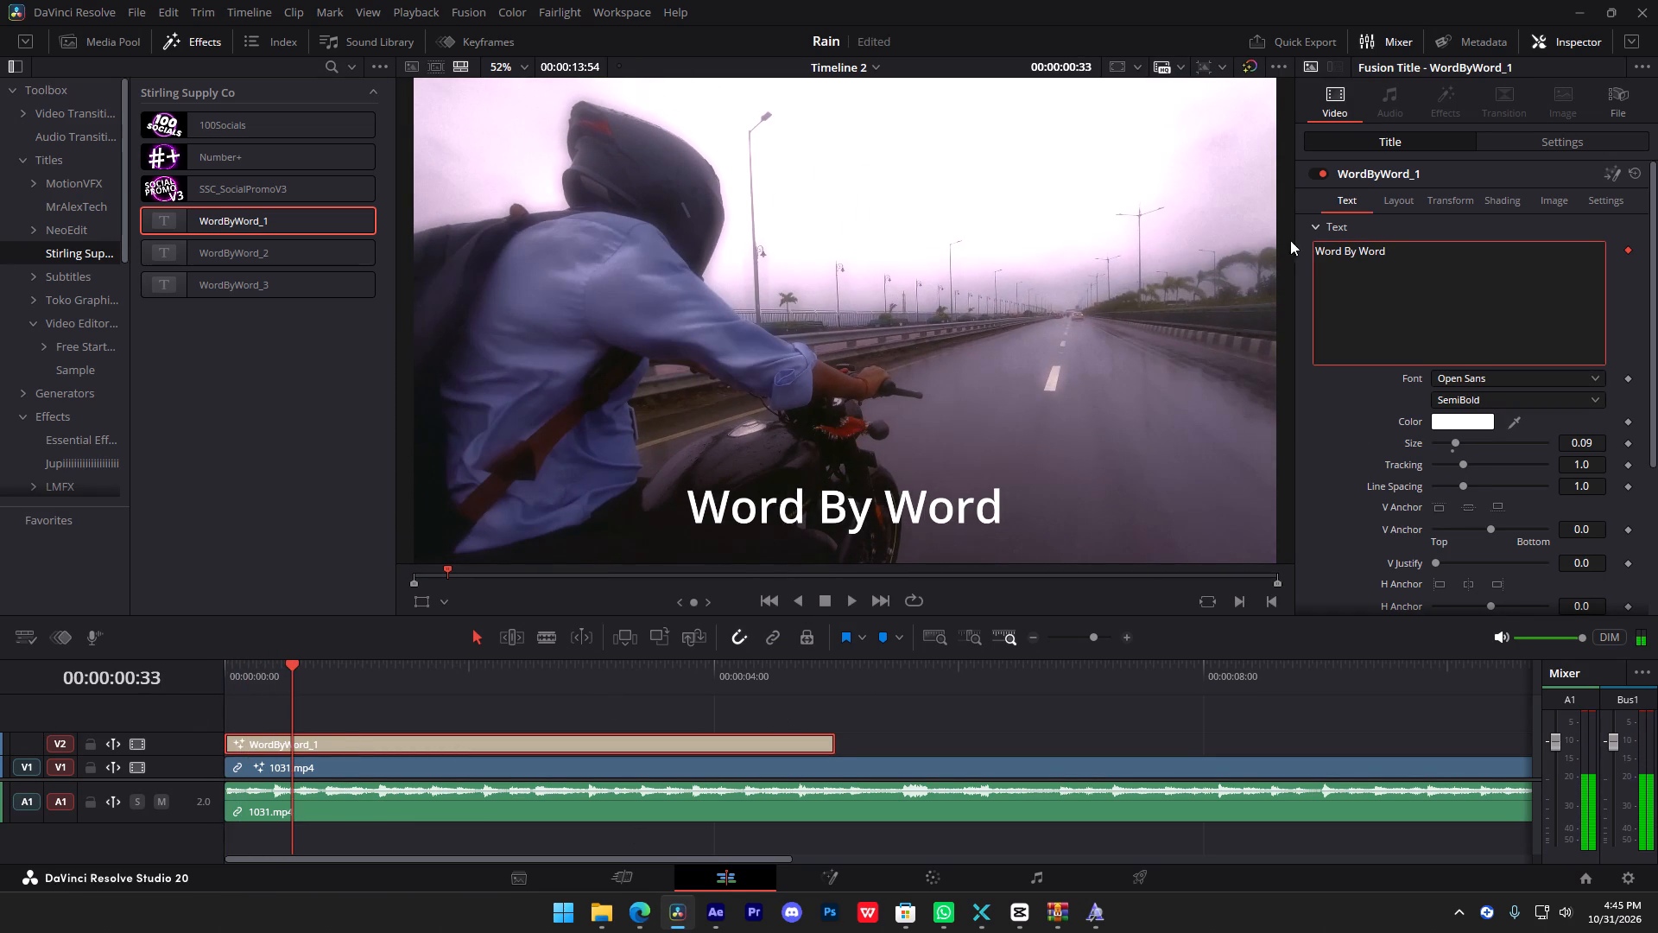
{"action": "left_click_drag", "start_coordinate": [1390, 244], "coordinate": [1218, 244]}
{"action": "type", "text": "Mush"}
{"action": "type", "text": "kil"}
{"action": "key", "text": "space"}
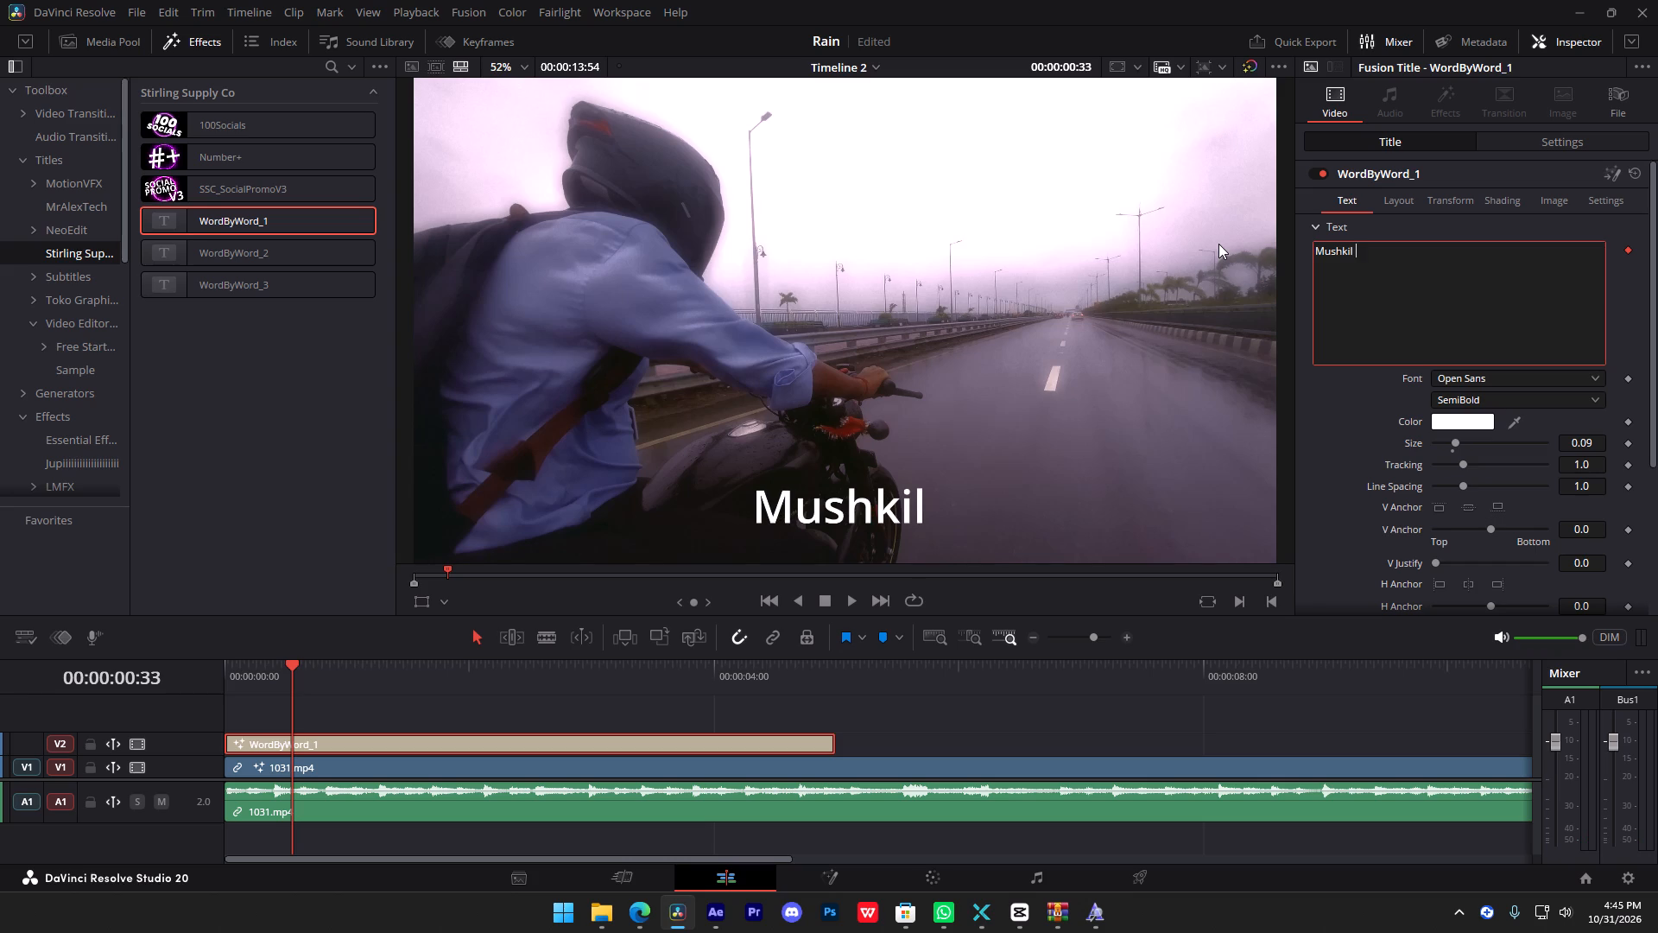
{"action": "type", "text": "H Pyaare"}
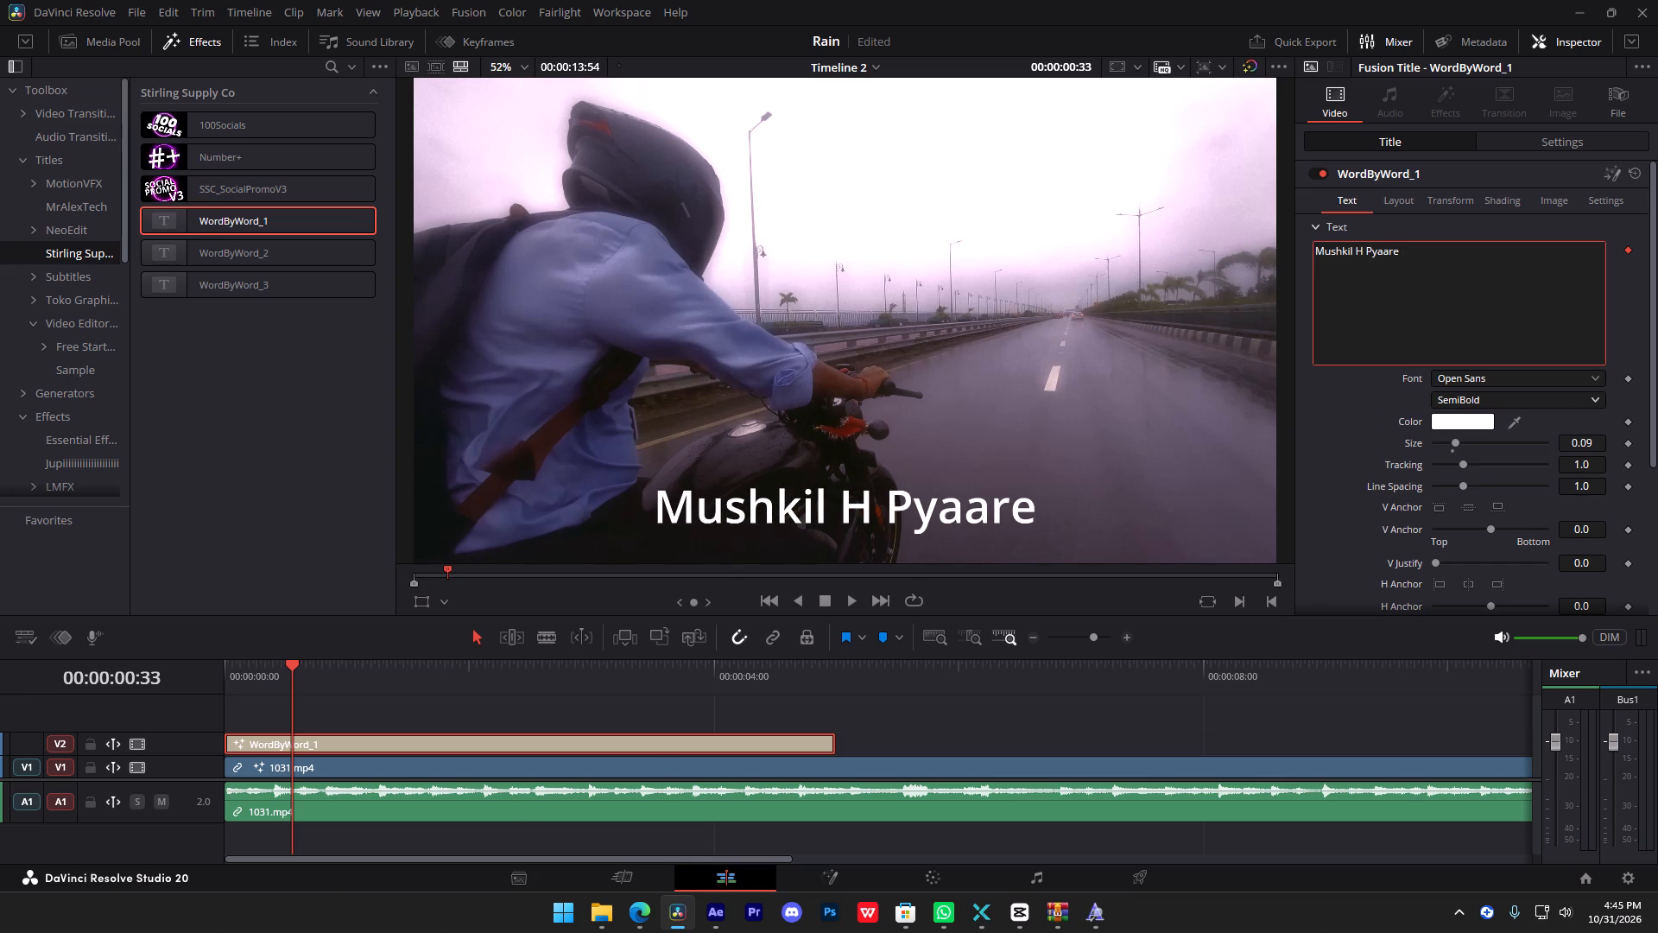
Change the capital H in the title text to lowercase so it reads "Mushkil h Pyaare".
{"action": "left_click", "coordinate": [1359, 250]}
{"action": "left_click", "coordinate": [1364, 253]}
{"action": "key", "text": "BackSpace"}
{"action": "key", "text": "g"}
{"action": "key", "text": "BackSpace"}
{"action": "key", "text": "h"}
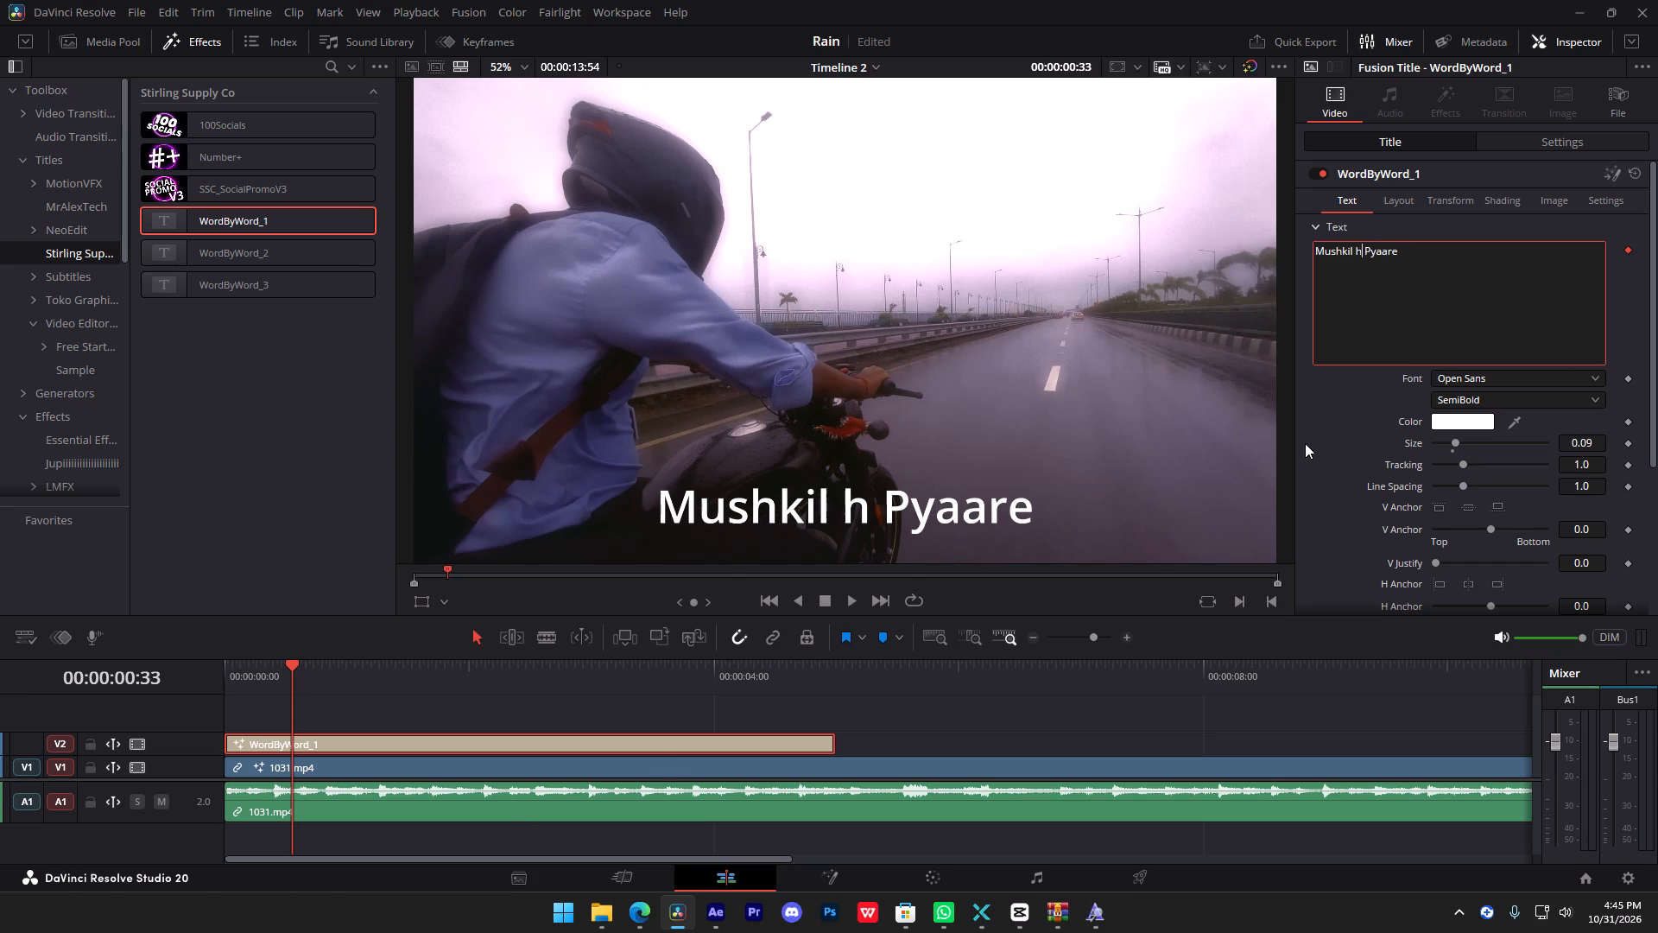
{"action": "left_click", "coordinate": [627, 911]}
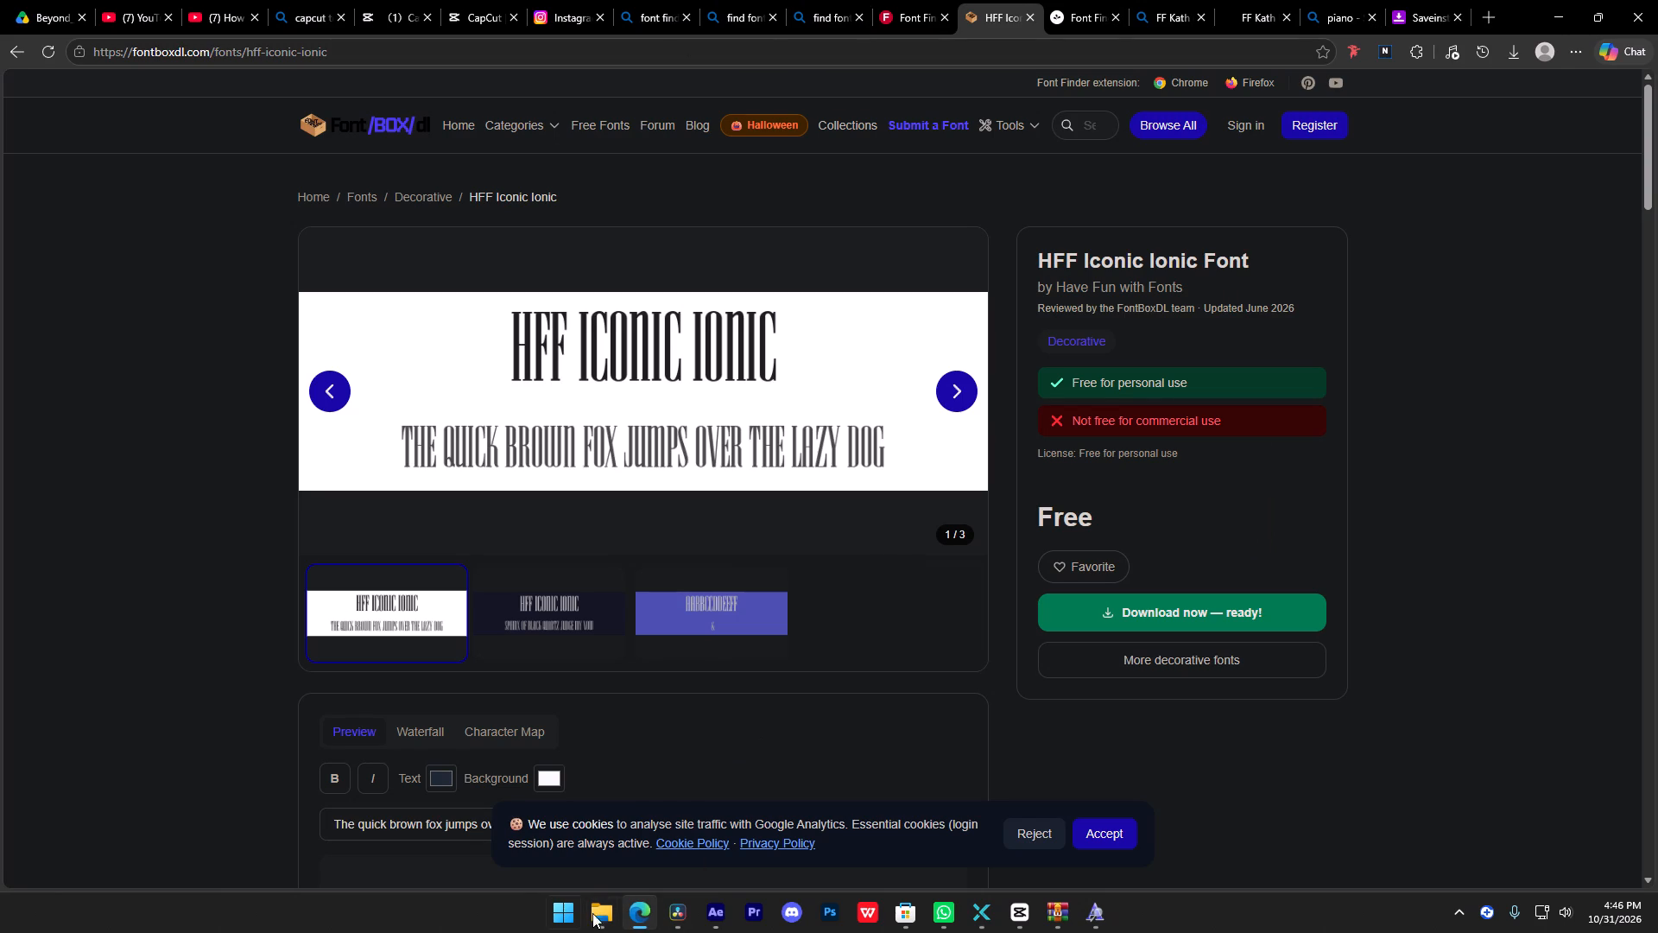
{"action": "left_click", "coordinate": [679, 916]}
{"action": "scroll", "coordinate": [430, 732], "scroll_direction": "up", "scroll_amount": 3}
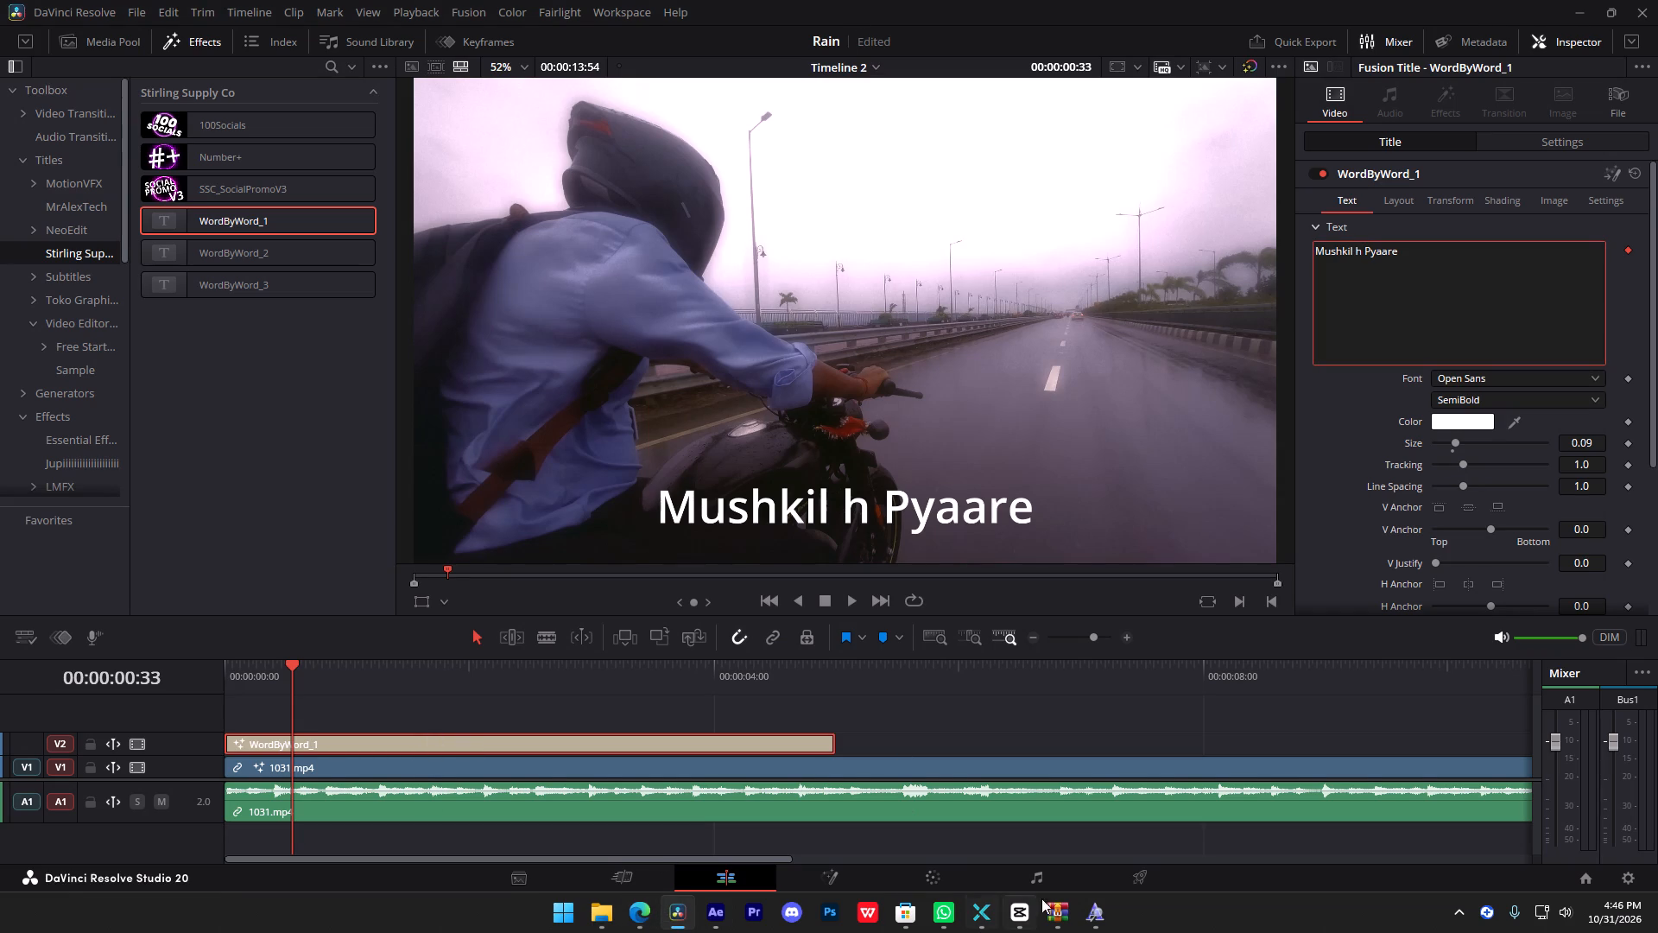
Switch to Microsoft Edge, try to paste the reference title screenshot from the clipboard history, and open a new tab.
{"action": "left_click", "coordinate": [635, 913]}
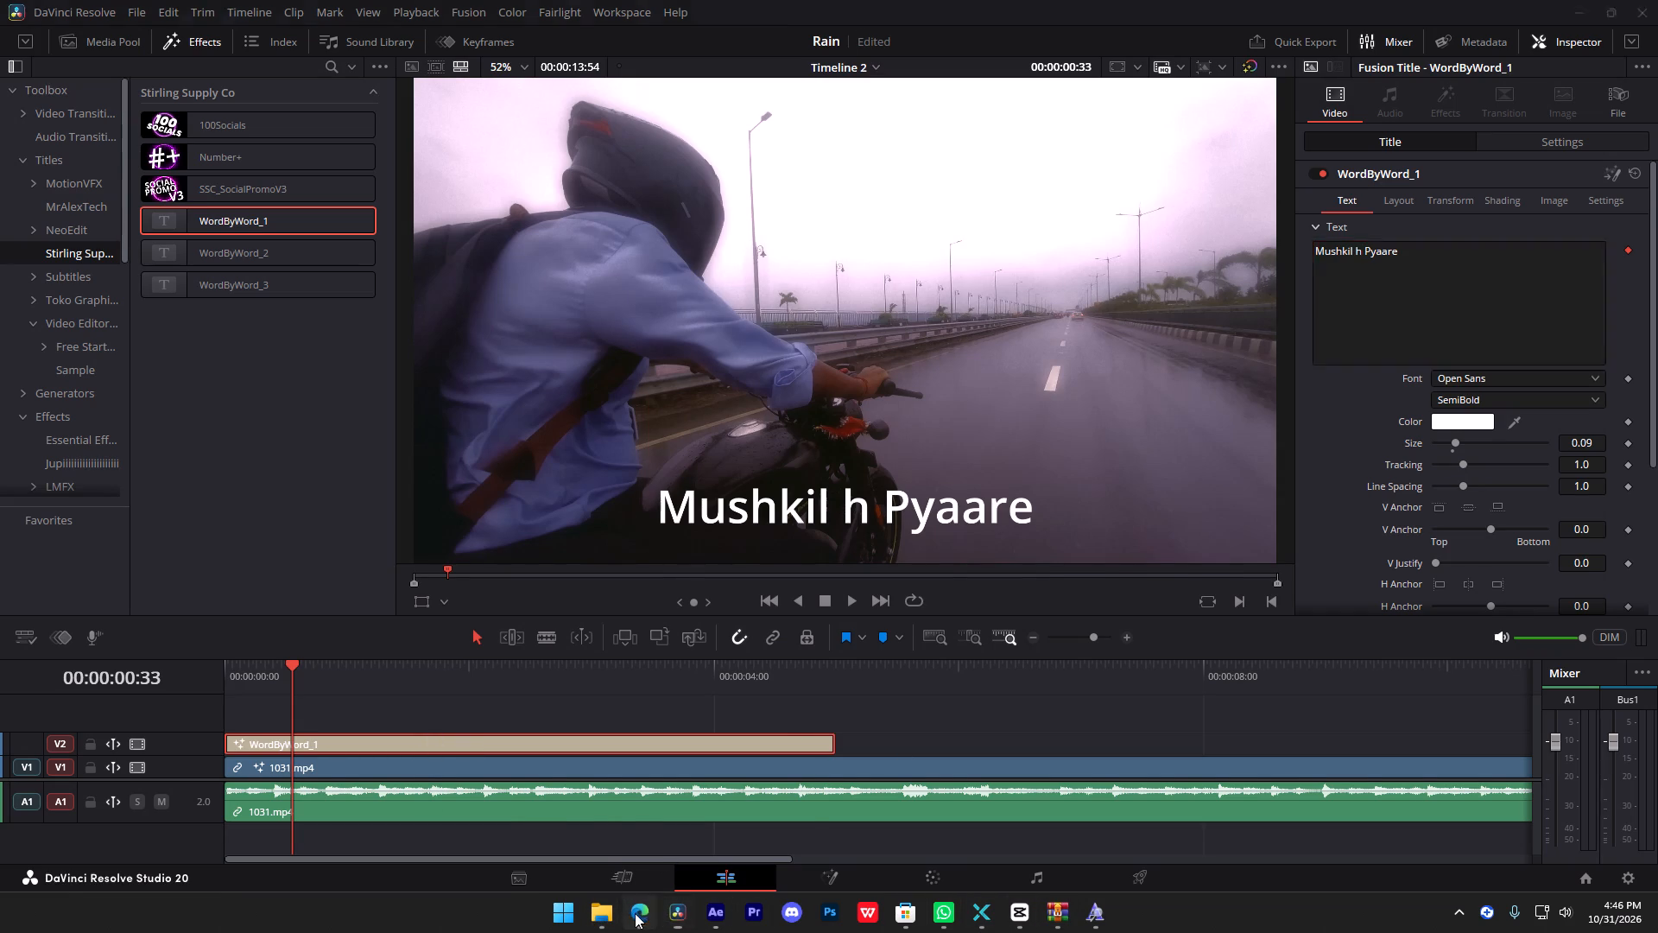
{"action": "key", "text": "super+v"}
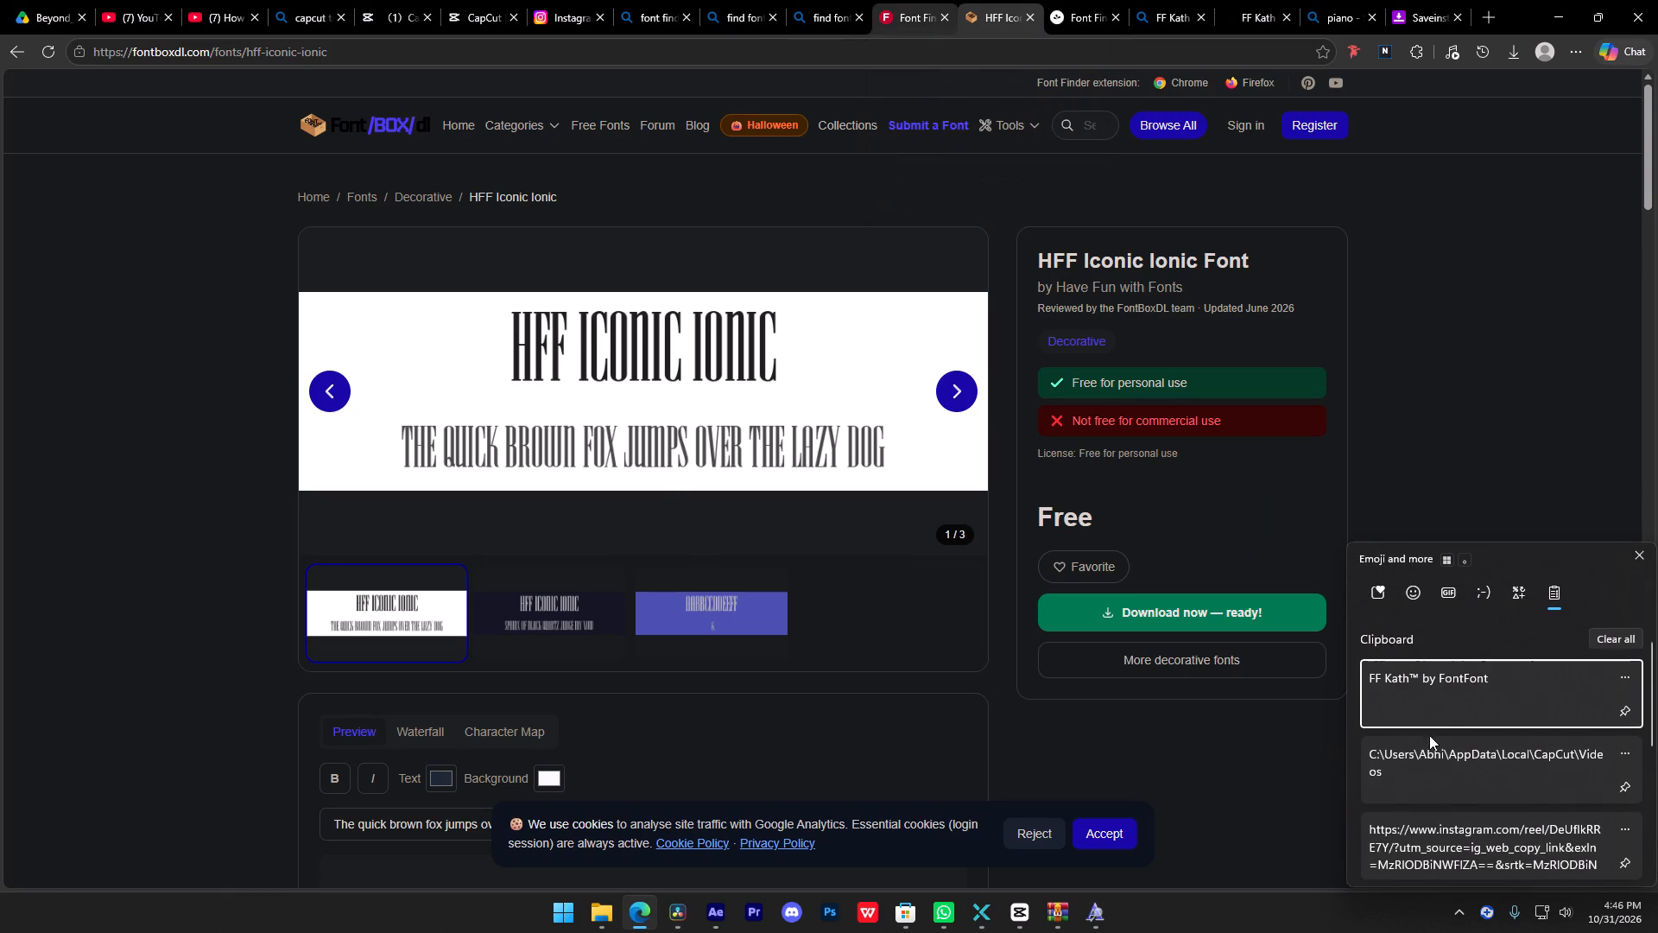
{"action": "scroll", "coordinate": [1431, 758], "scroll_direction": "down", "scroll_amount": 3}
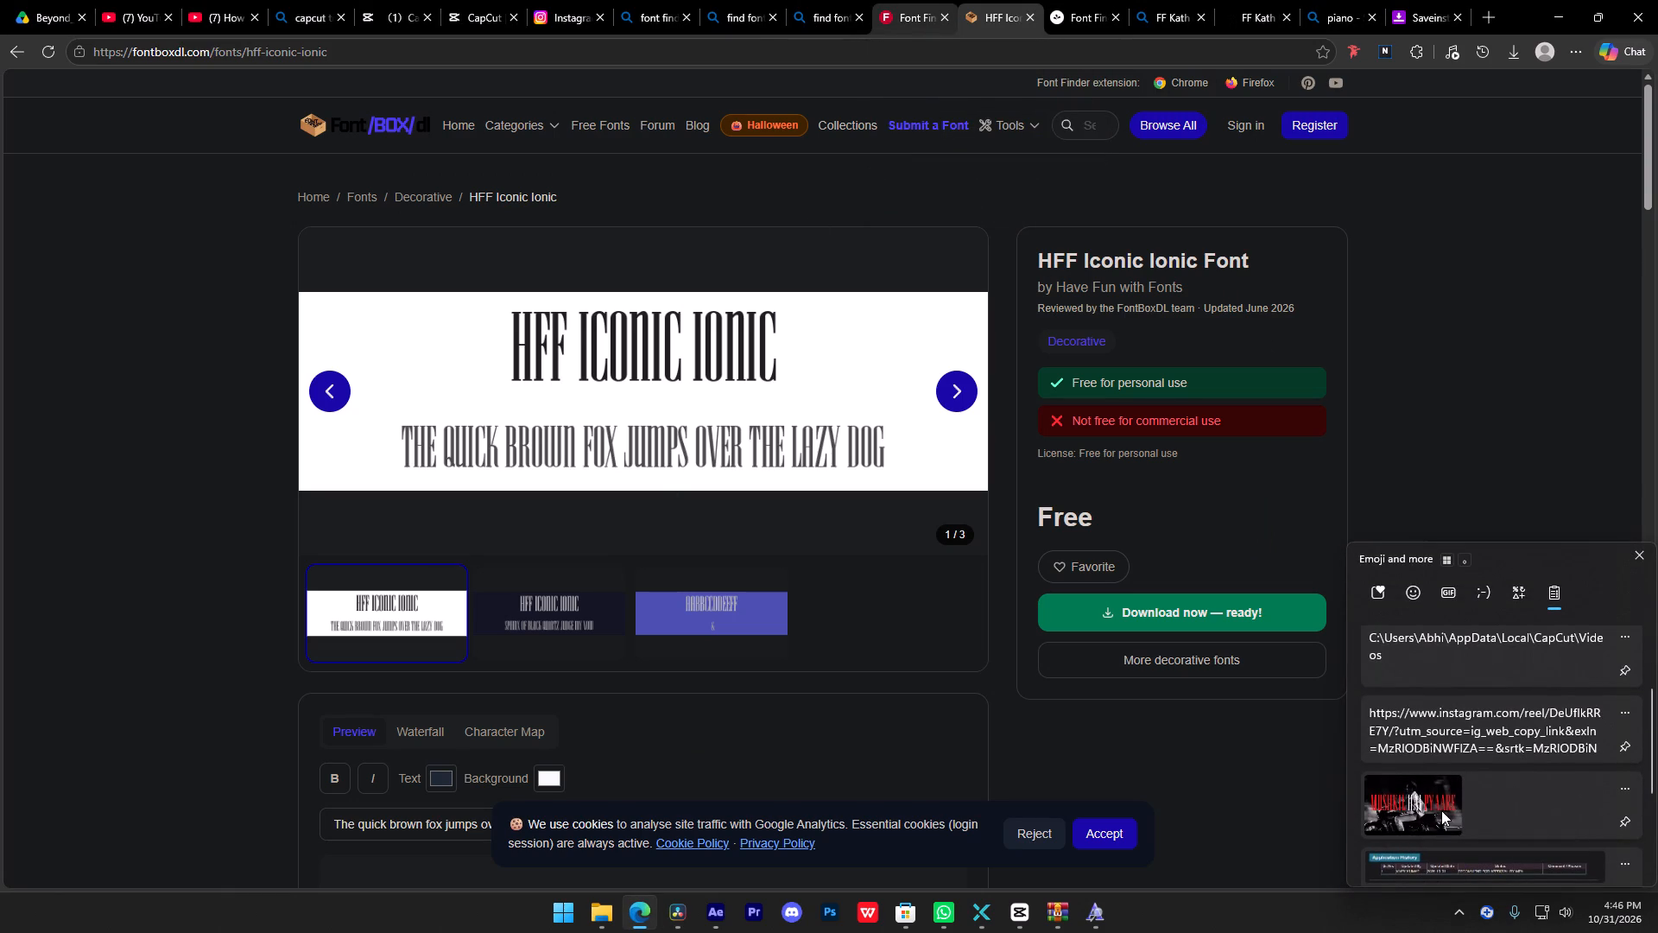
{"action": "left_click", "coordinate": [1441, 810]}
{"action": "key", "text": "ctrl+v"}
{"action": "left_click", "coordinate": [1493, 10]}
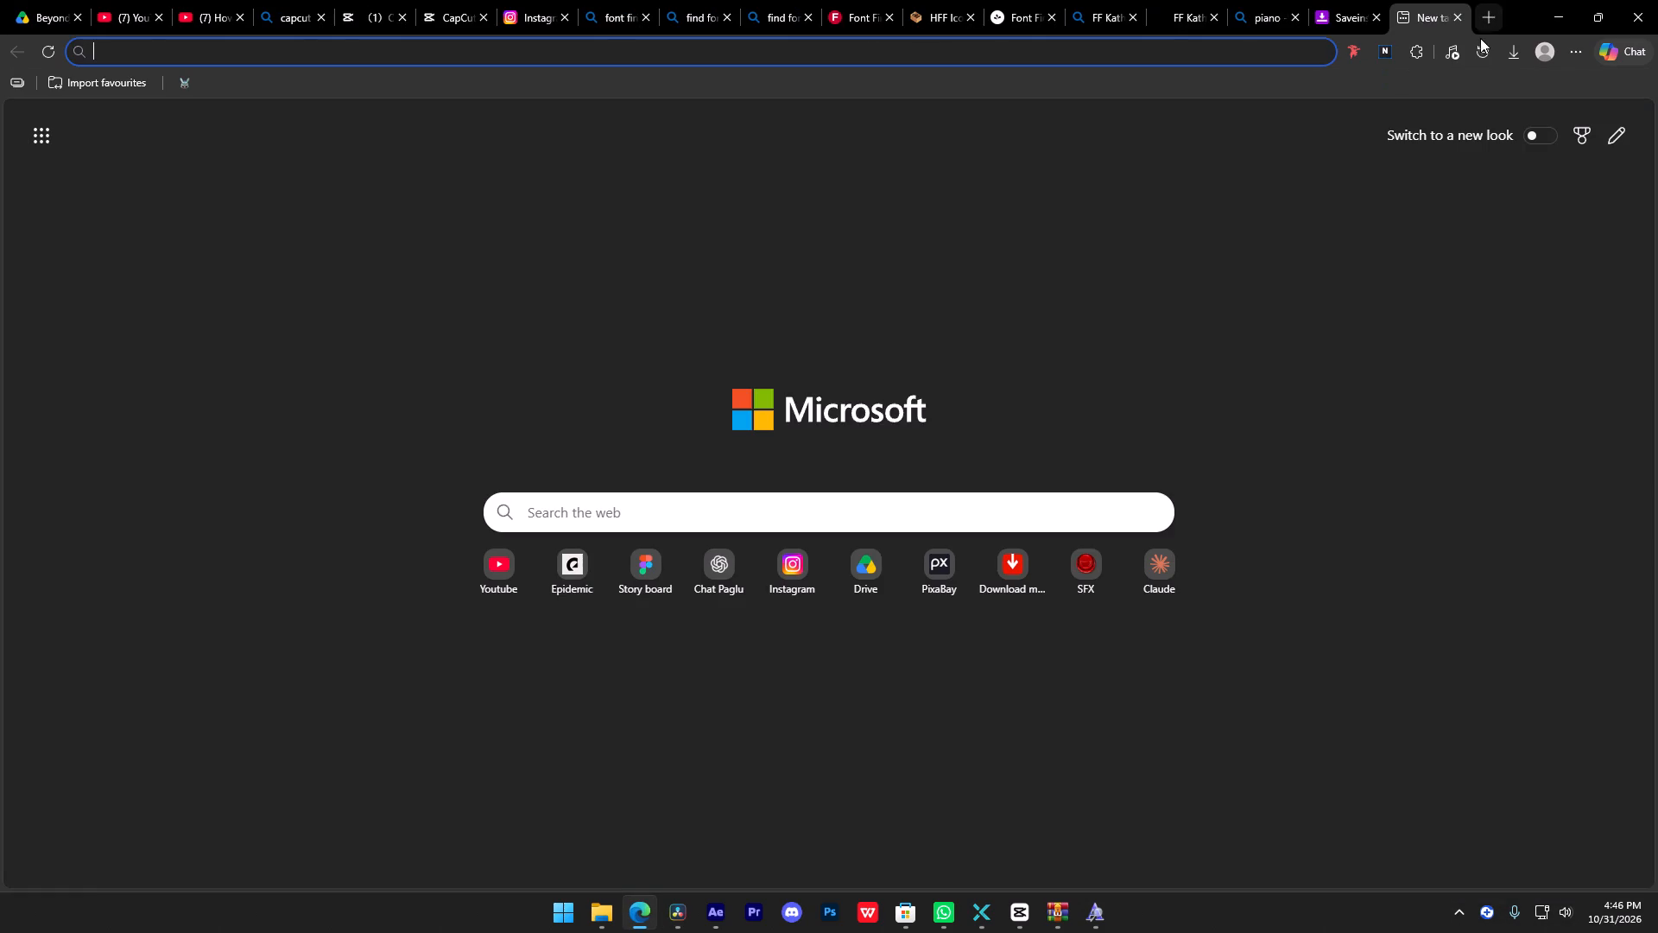
In File Explorer, open the reference title screenshot from the Screenshots folder in Pictures and examine its wording.
{"action": "left_click", "coordinate": [612, 915]}
{"action": "left_click", "coordinate": [95, 315]}
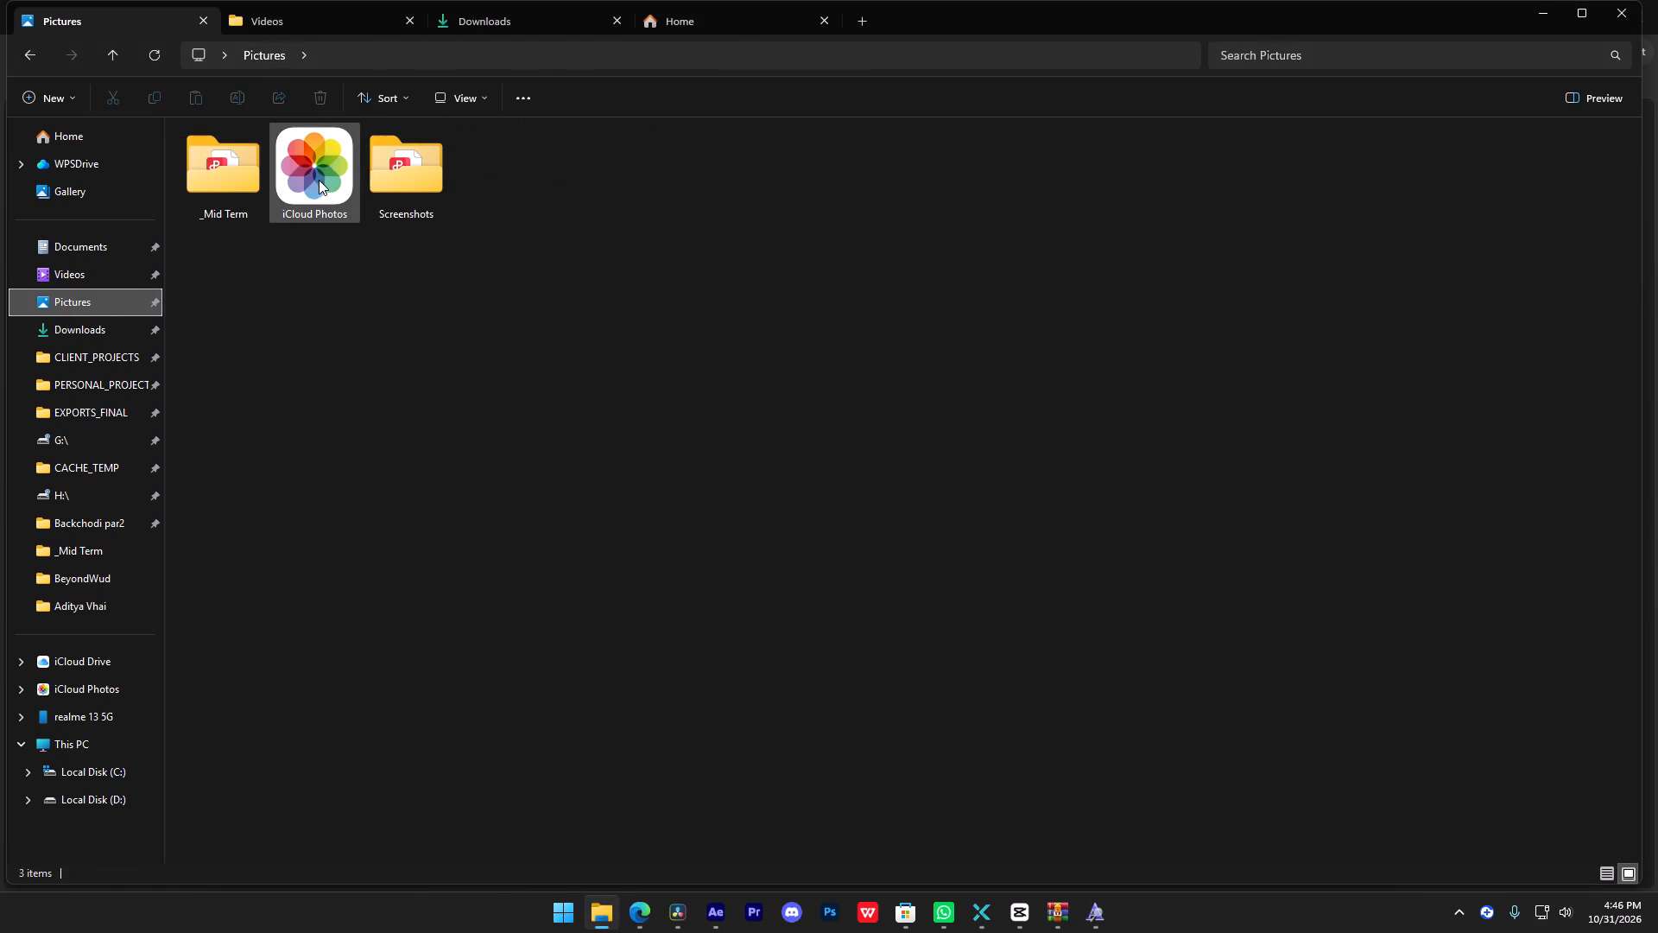
{"action": "left_click", "coordinate": [320, 180]}
{"action": "double_click", "coordinate": [360, 175]}
{"action": "double_click", "coordinate": [403, 169]}
{"action": "scroll", "coordinate": [744, 425], "scroll_direction": "down", "scroll_amount": 3}
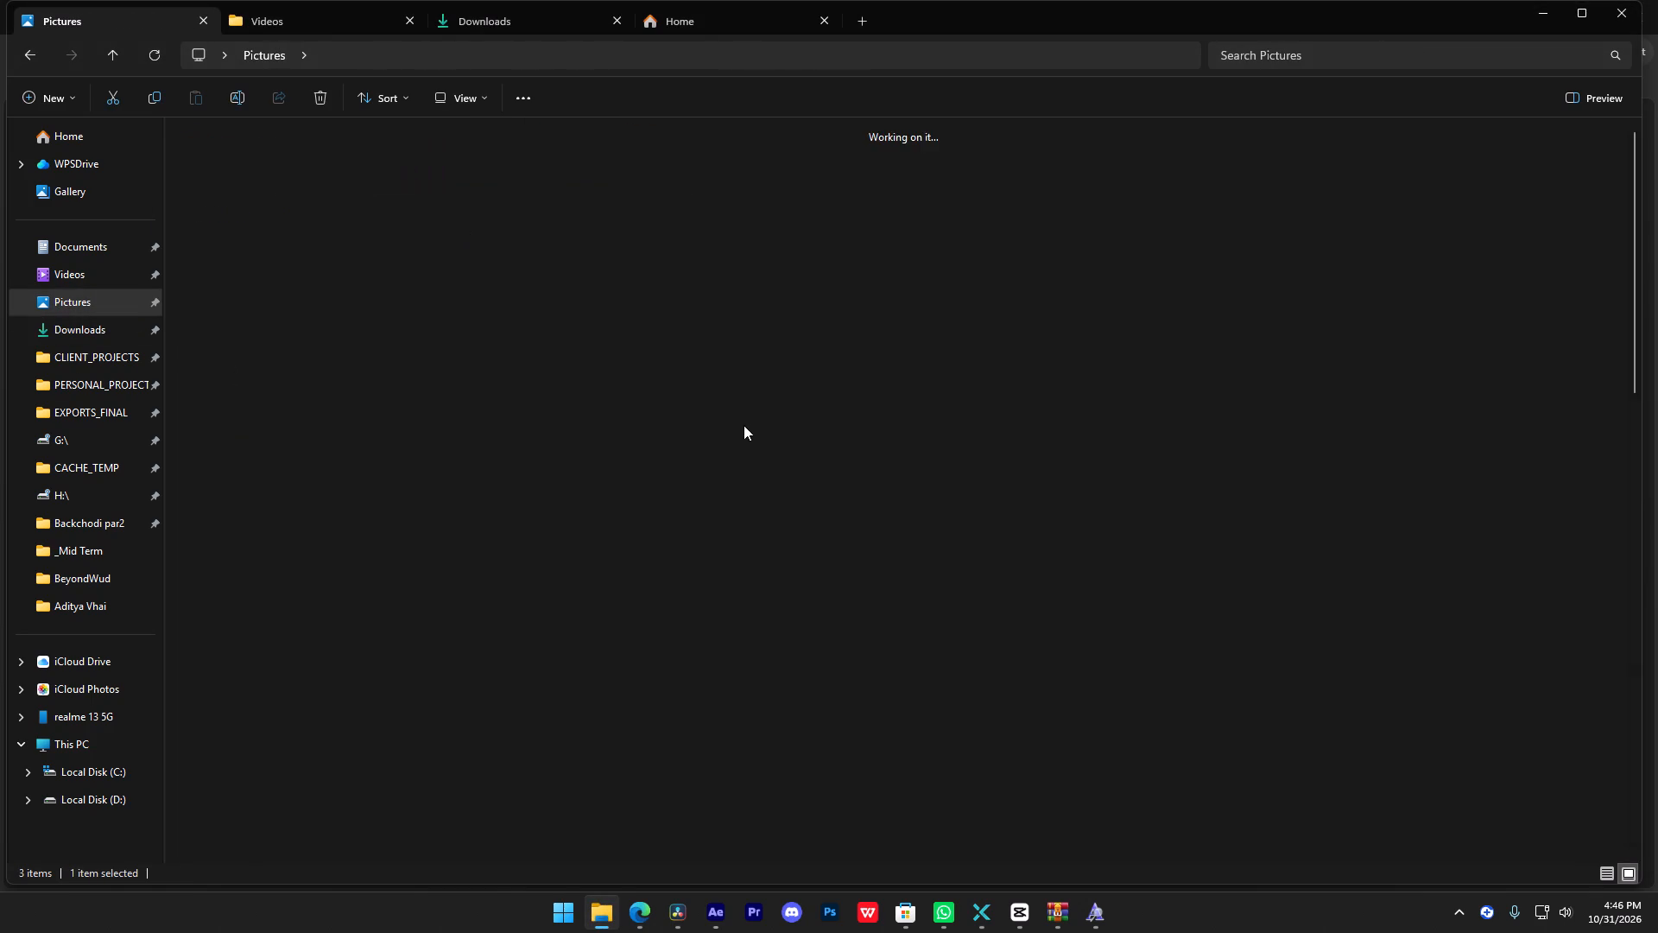
{"action": "scroll", "coordinate": [744, 425], "scroll_direction": "down", "scroll_amount": 9}
{"action": "scroll", "coordinate": [513, 468], "scroll_direction": "up", "scroll_amount": 13}
{"action": "double_click", "coordinate": [392, 203]}
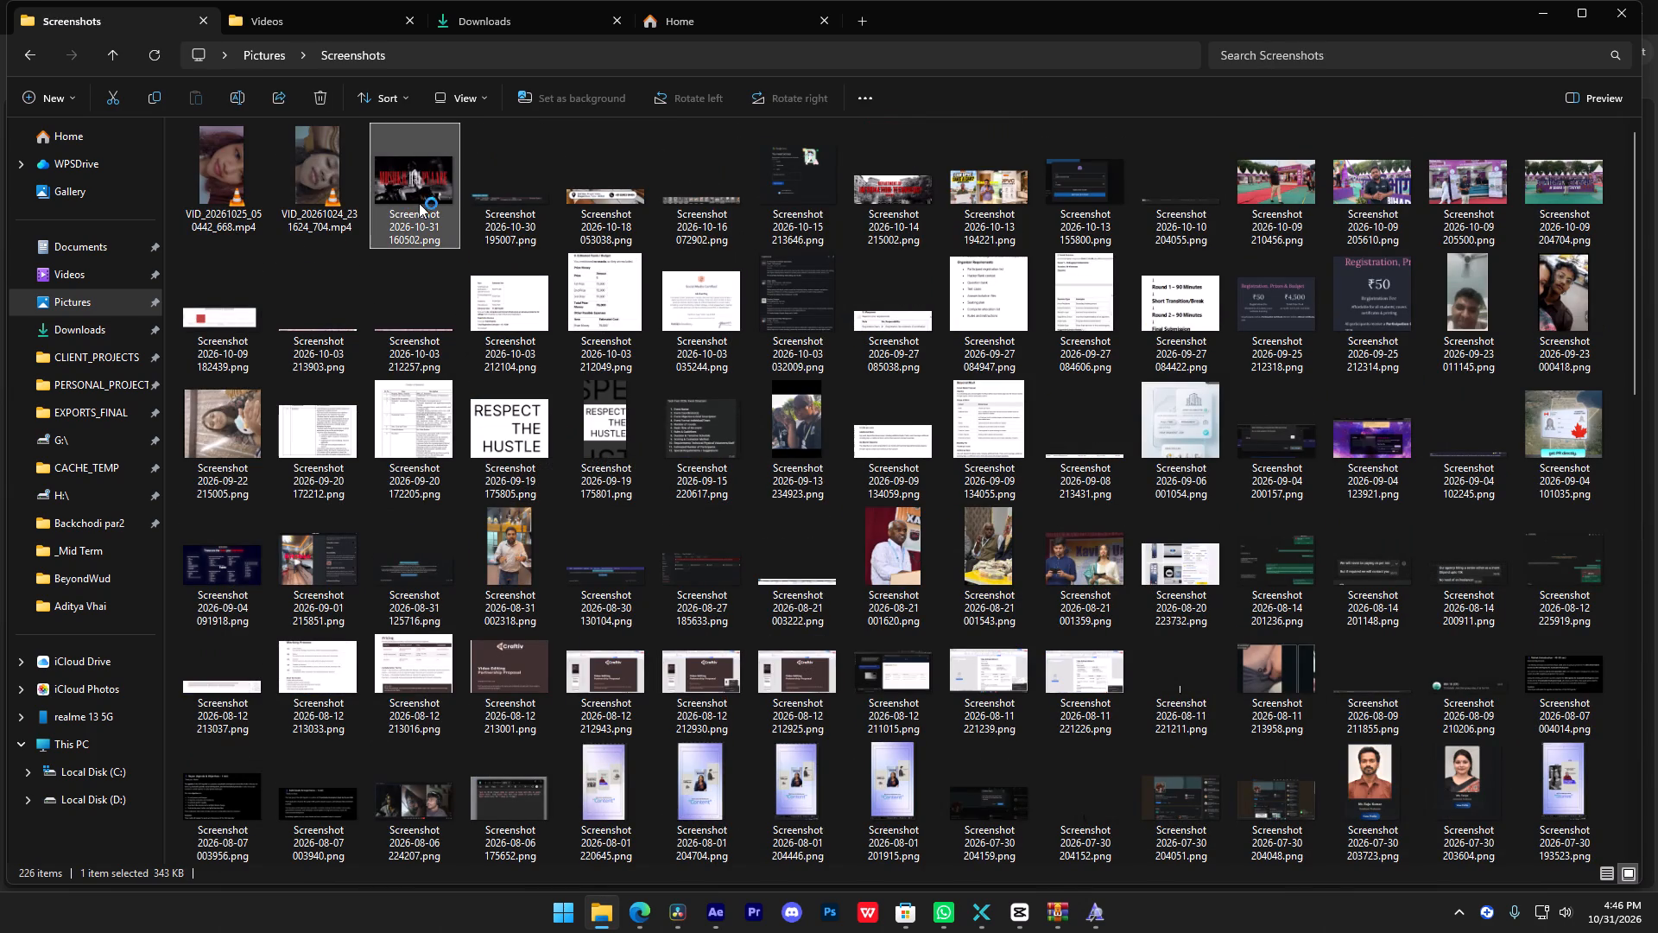
{"action": "scroll", "coordinate": [778, 506], "scroll_direction": "up", "scroll_amount": 3}
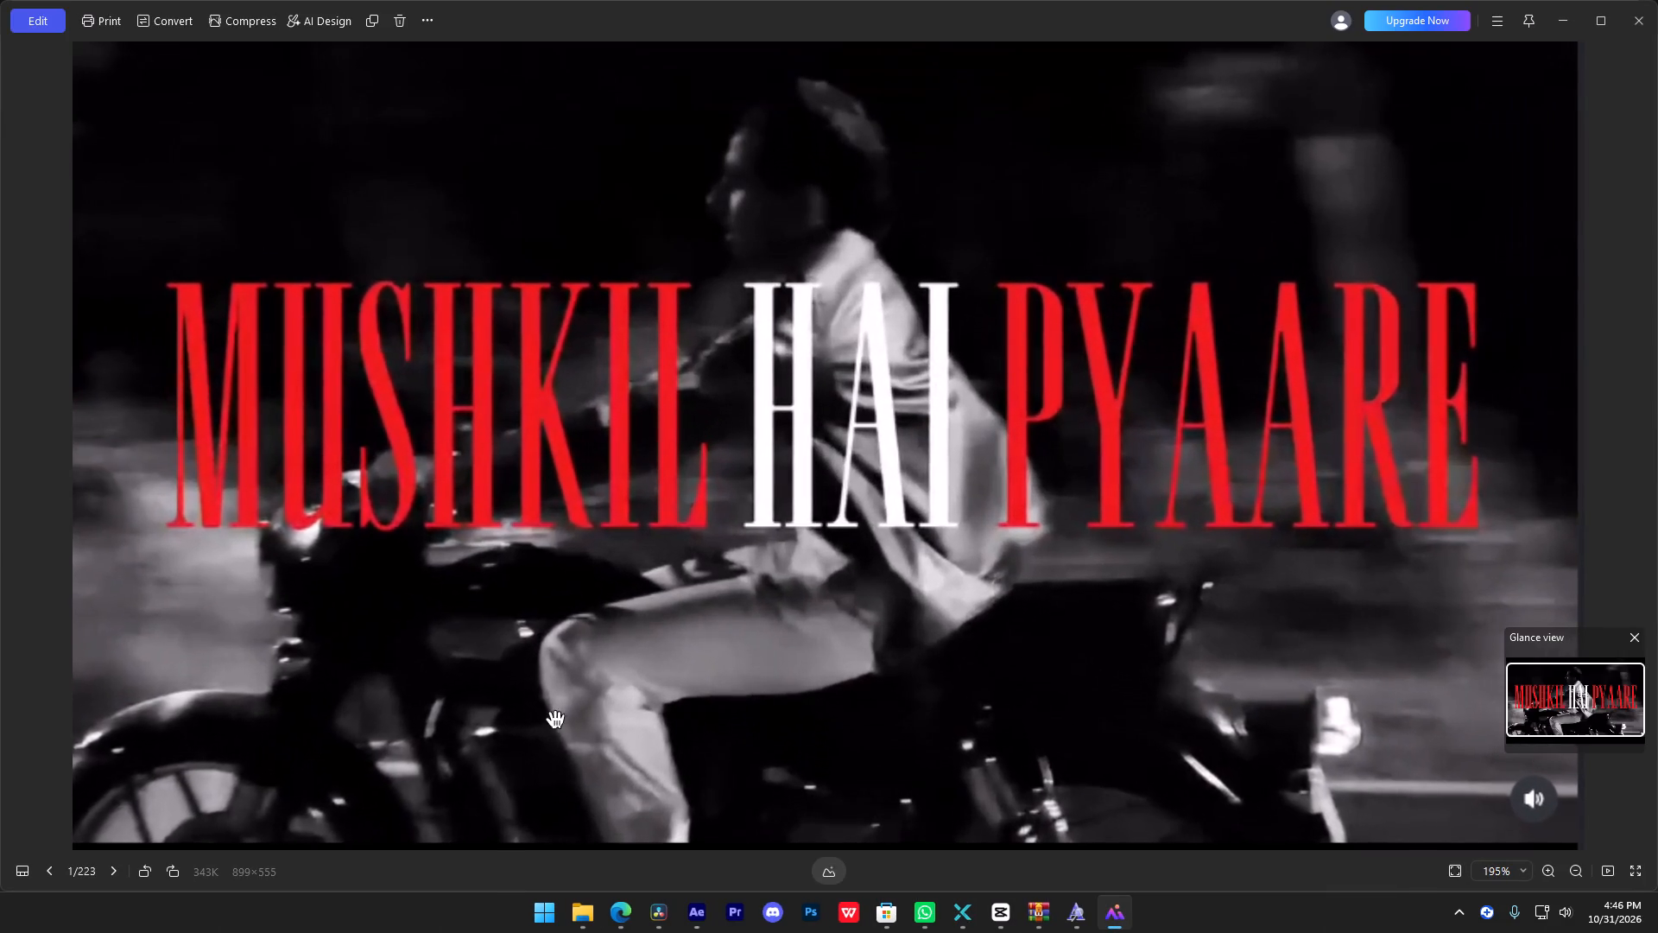
Switch back to DaVinci Resolve and change "h" to "hai" so the title text reads "Mushkil hai Pyaare".
{"action": "left_click", "coordinate": [617, 912]}
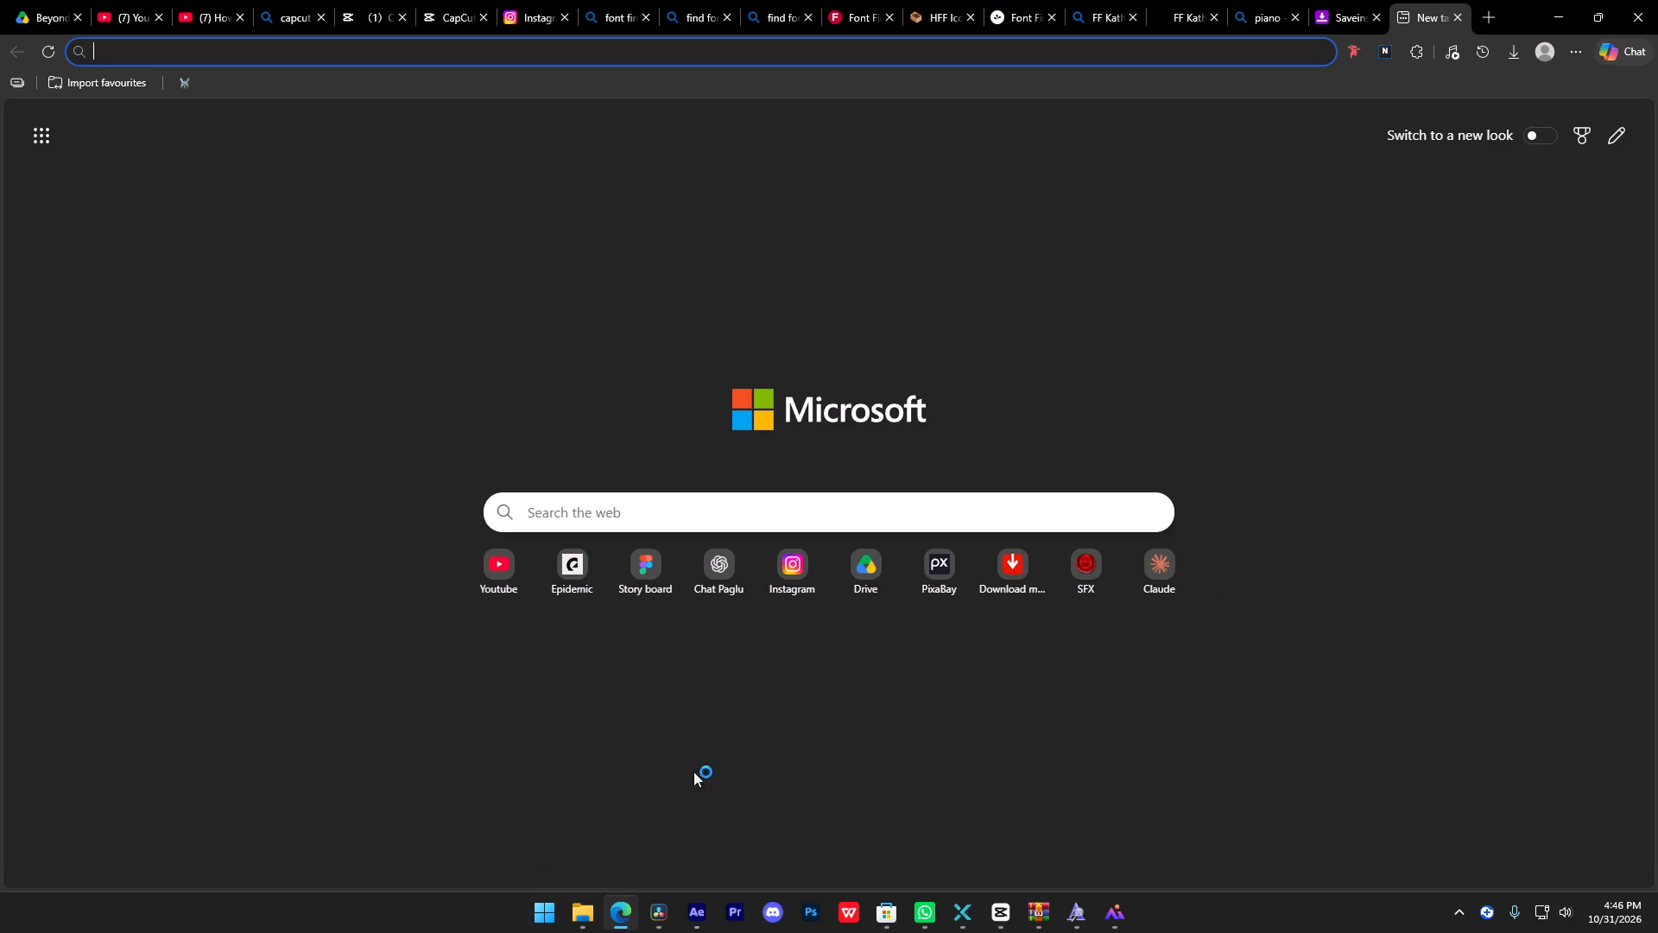
{"action": "left_click", "coordinate": [668, 923]}
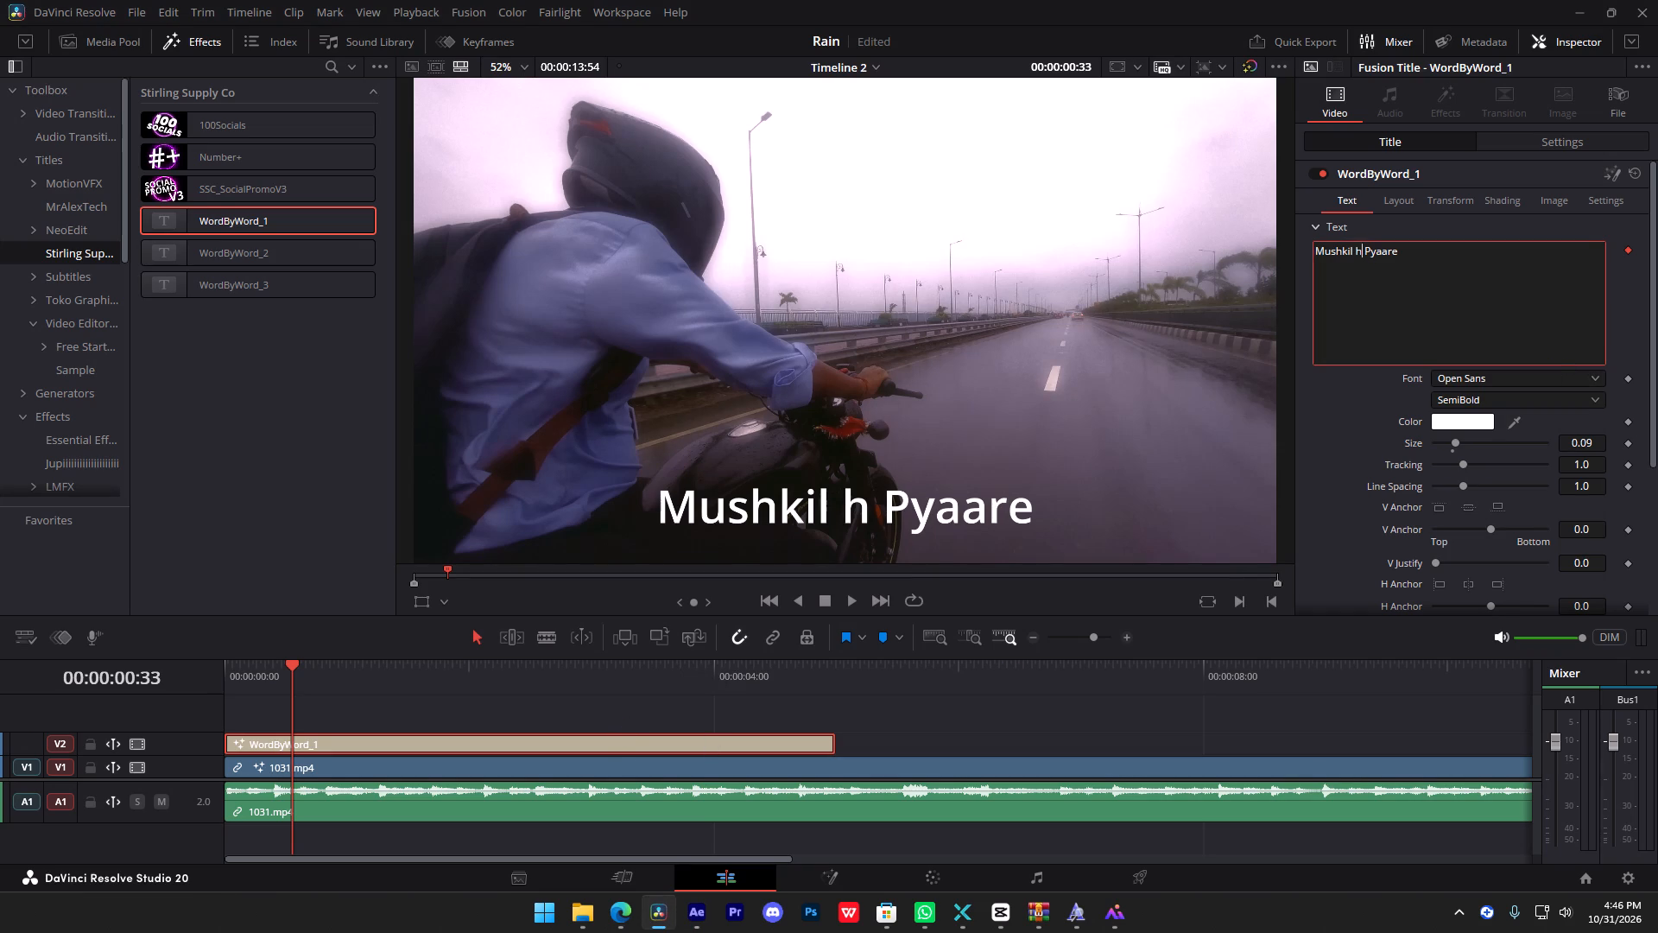
{"action": "type", "text": "ao"}
{"action": "key", "text": "BackSpace"}
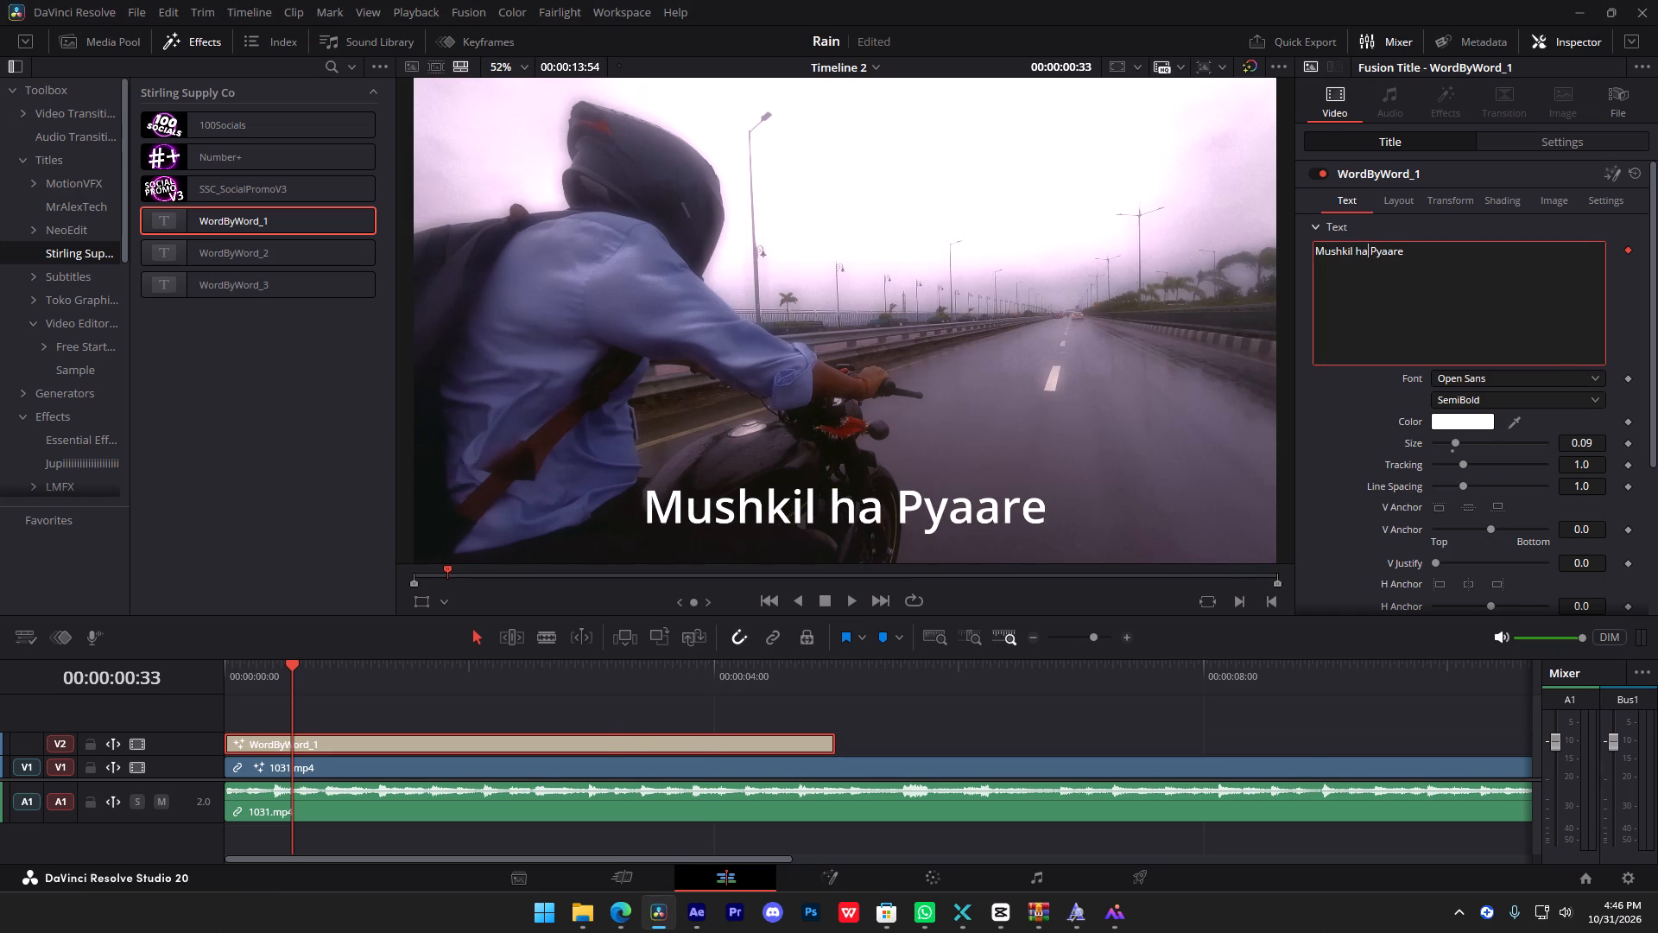
{"action": "key", "text": "i"}
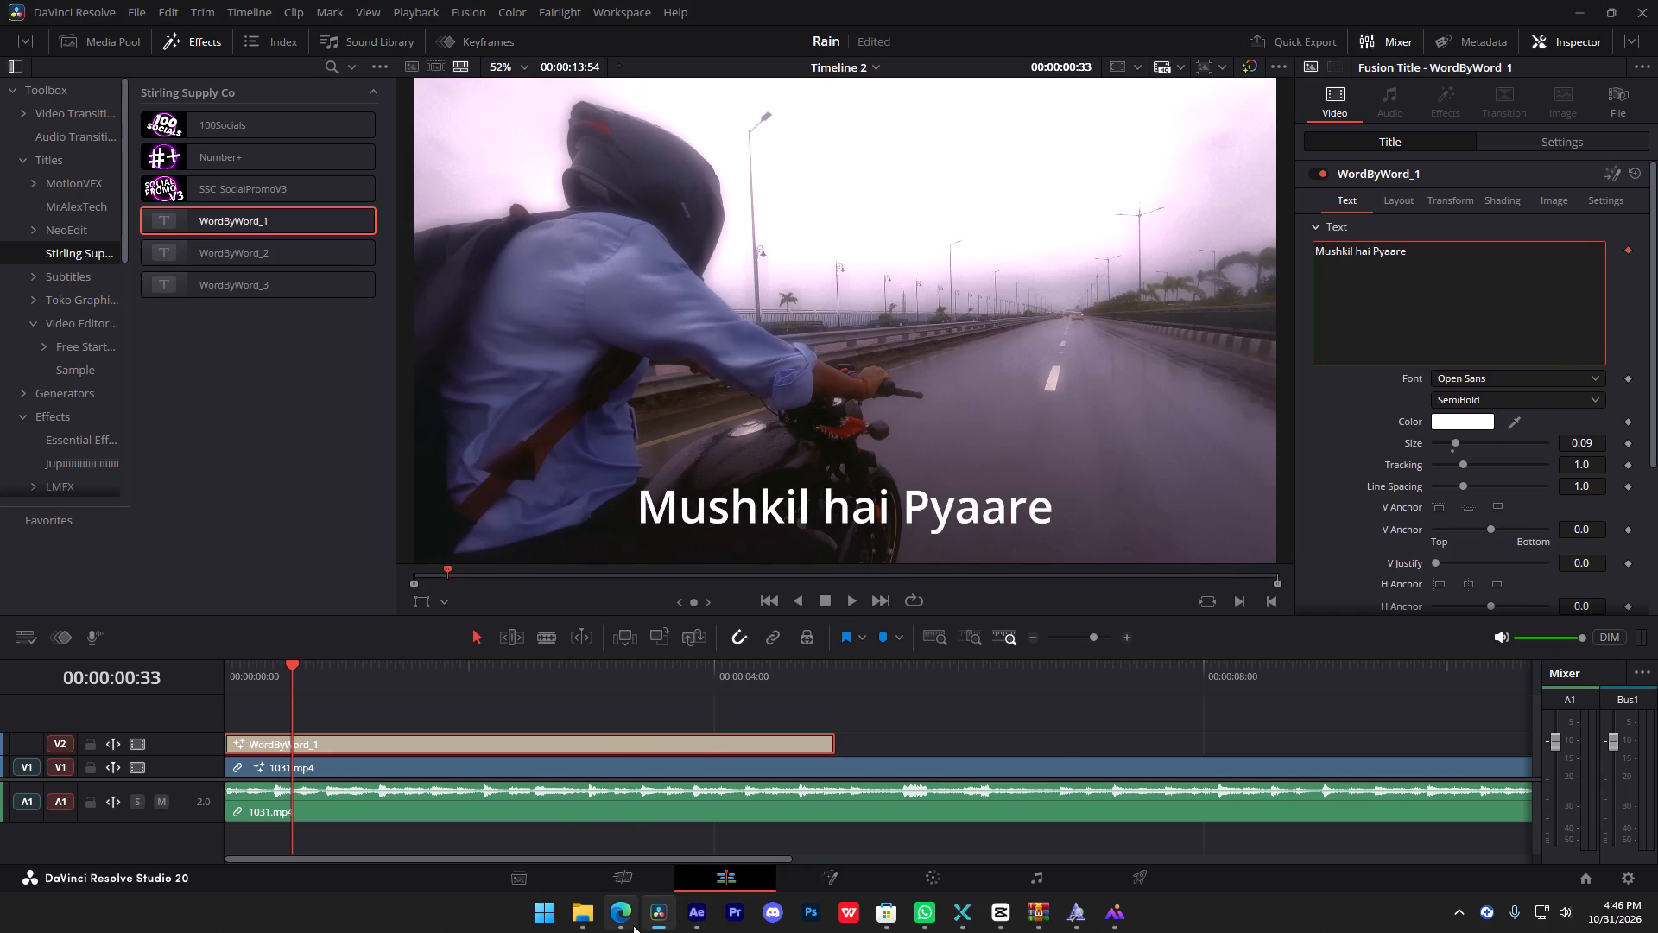
Bring the reference title screenshot back into view to compare its lettering with the title.
{"action": "left_click", "coordinate": [633, 925]}
{"action": "left_click", "coordinate": [596, 917]}
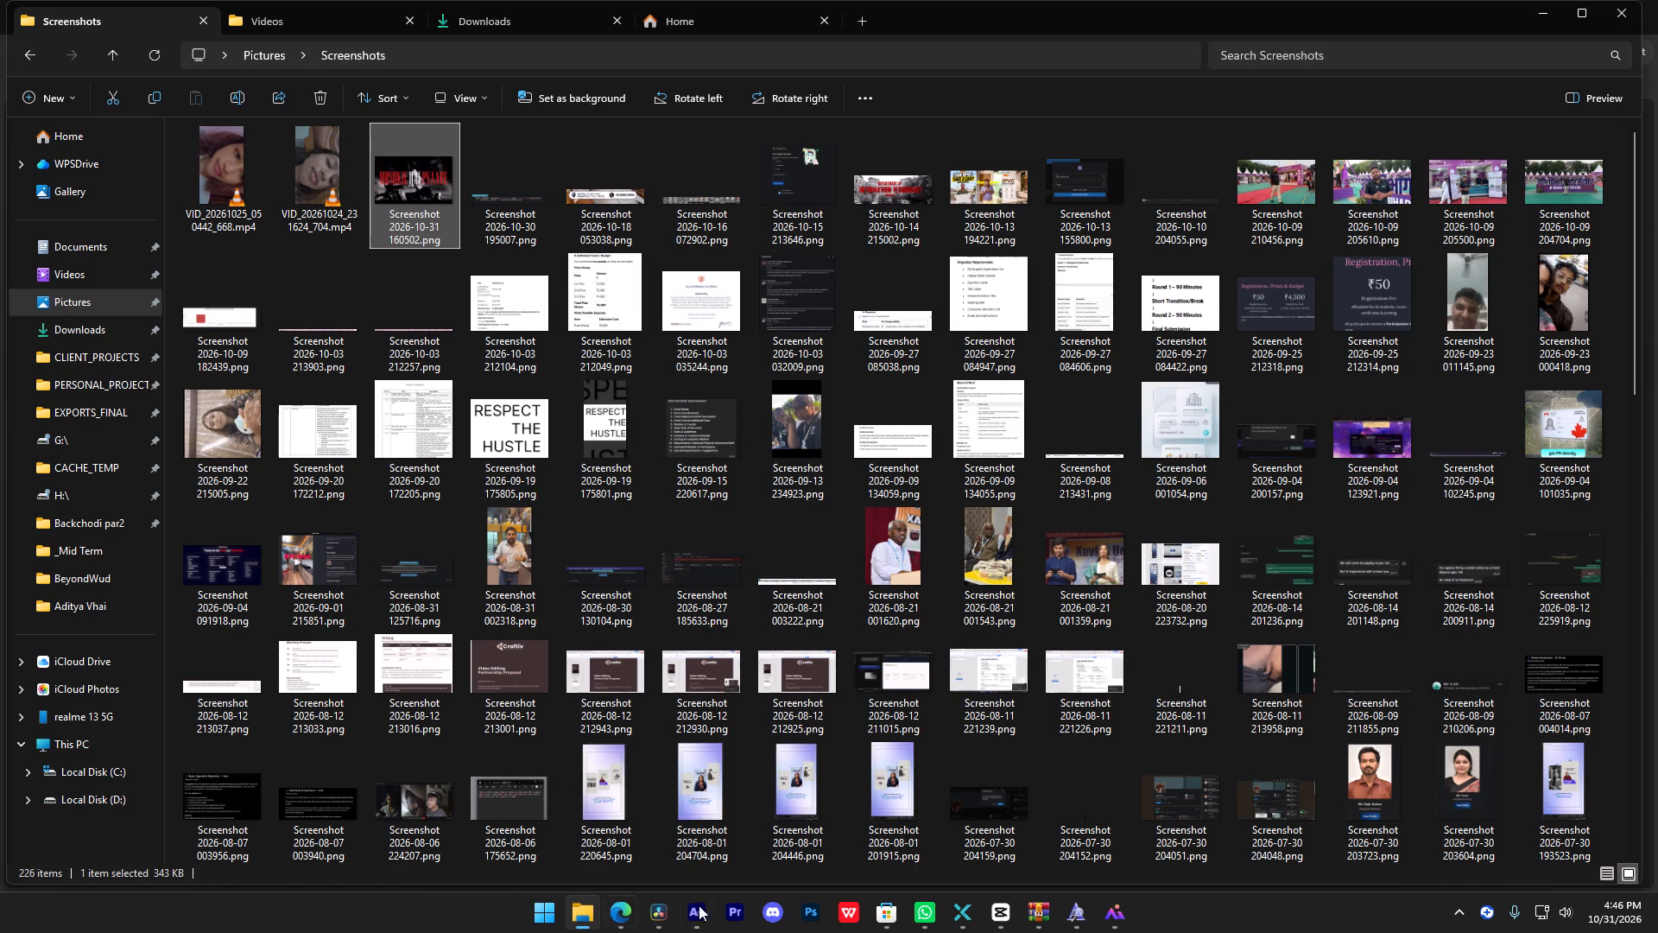
{"action": "left_click", "coordinate": [1104, 910]}
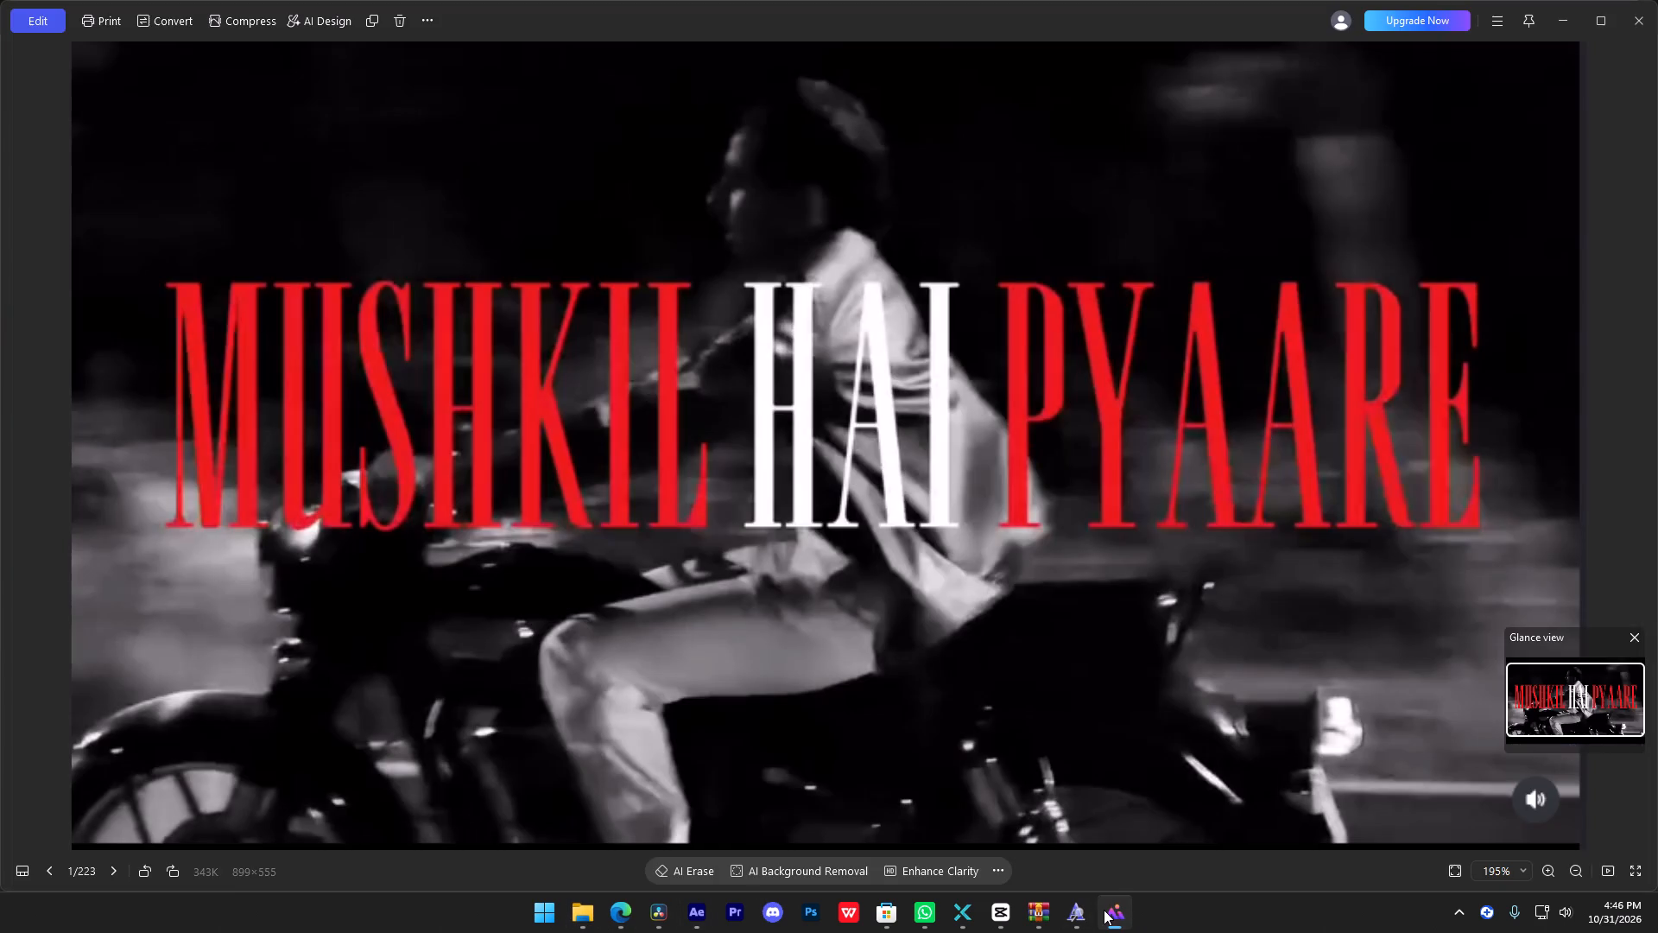
Back in DaVinci Resolve, search the title's font list for the HFF font, checking its name in the Microsoft Edge downloads.
{"action": "left_click", "coordinate": [644, 932]}
{"action": "left_click_drag", "start_coordinate": [1422, 255], "coordinate": [1389, 257]}
{"action": "left_click", "coordinate": [1443, 314]}
{"action": "left_click", "coordinate": [1480, 386]}
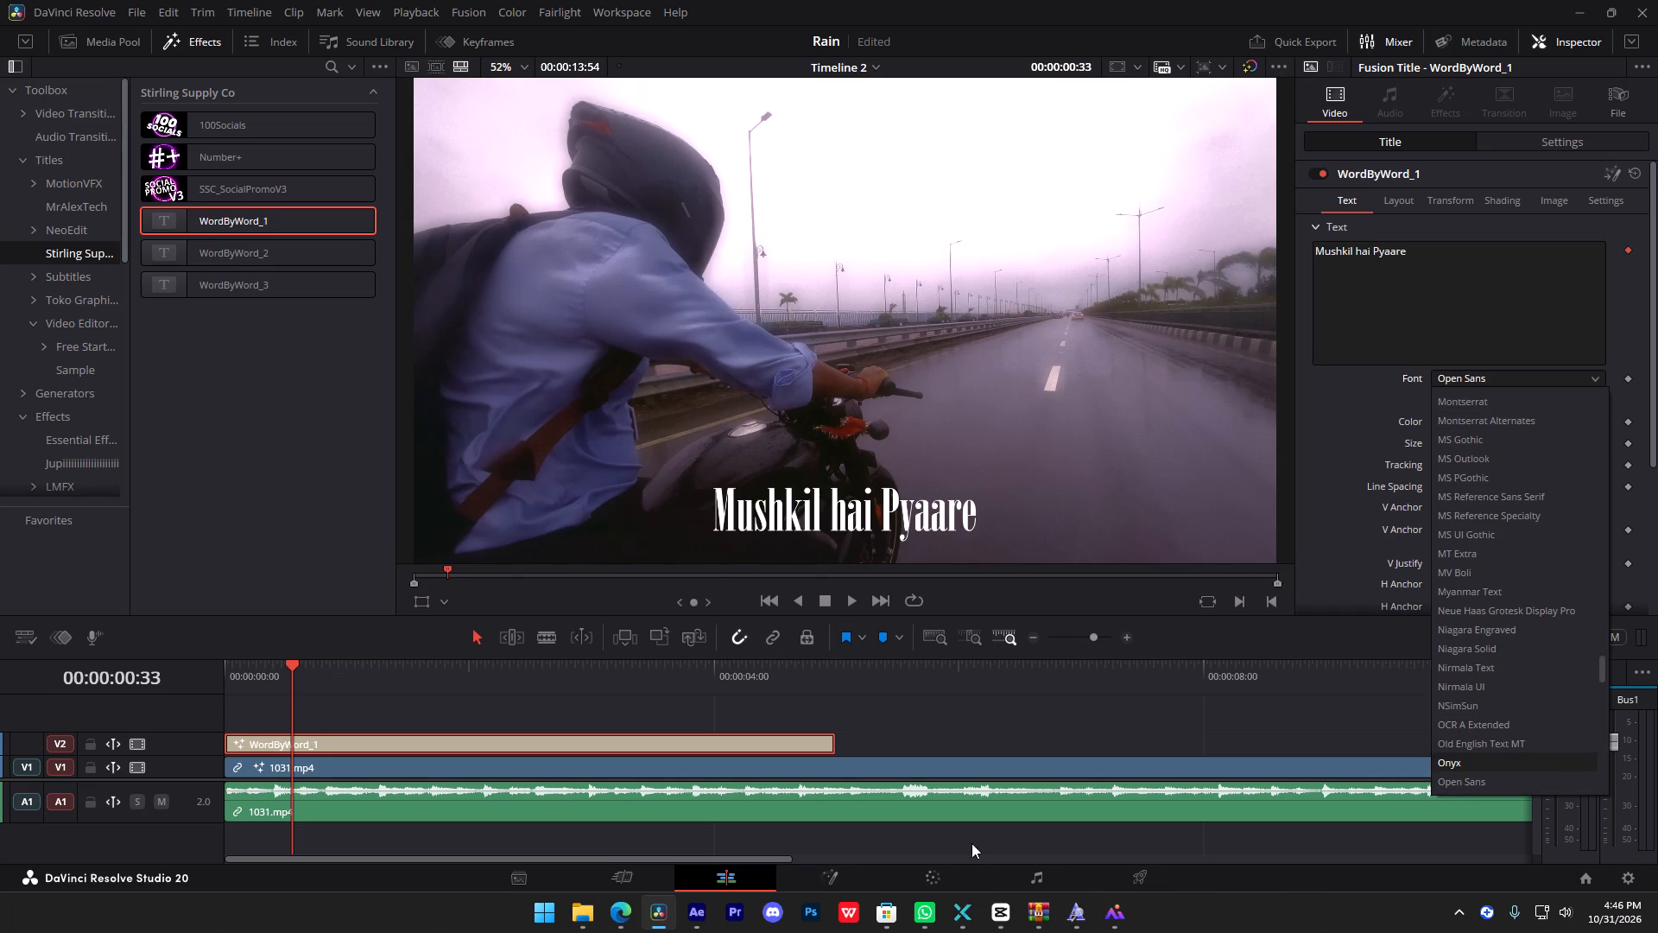
{"action": "left_click", "coordinate": [620, 919]}
{"action": "left_click", "coordinate": [1513, 48]}
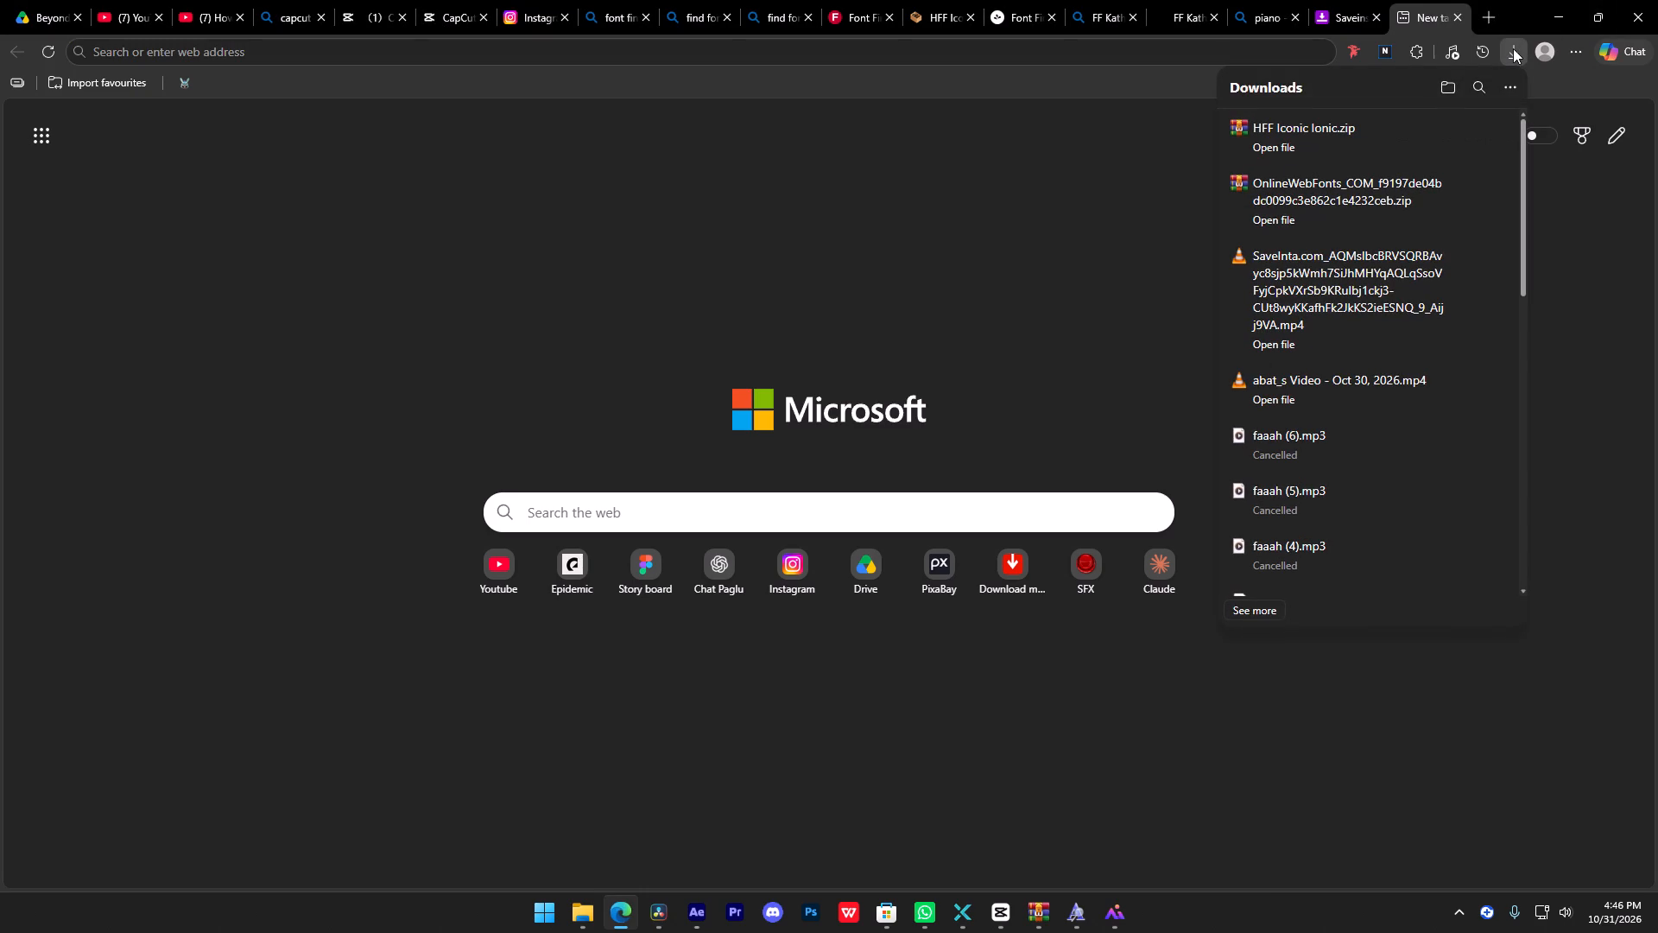
{"action": "left_click", "coordinate": [1513, 48]}
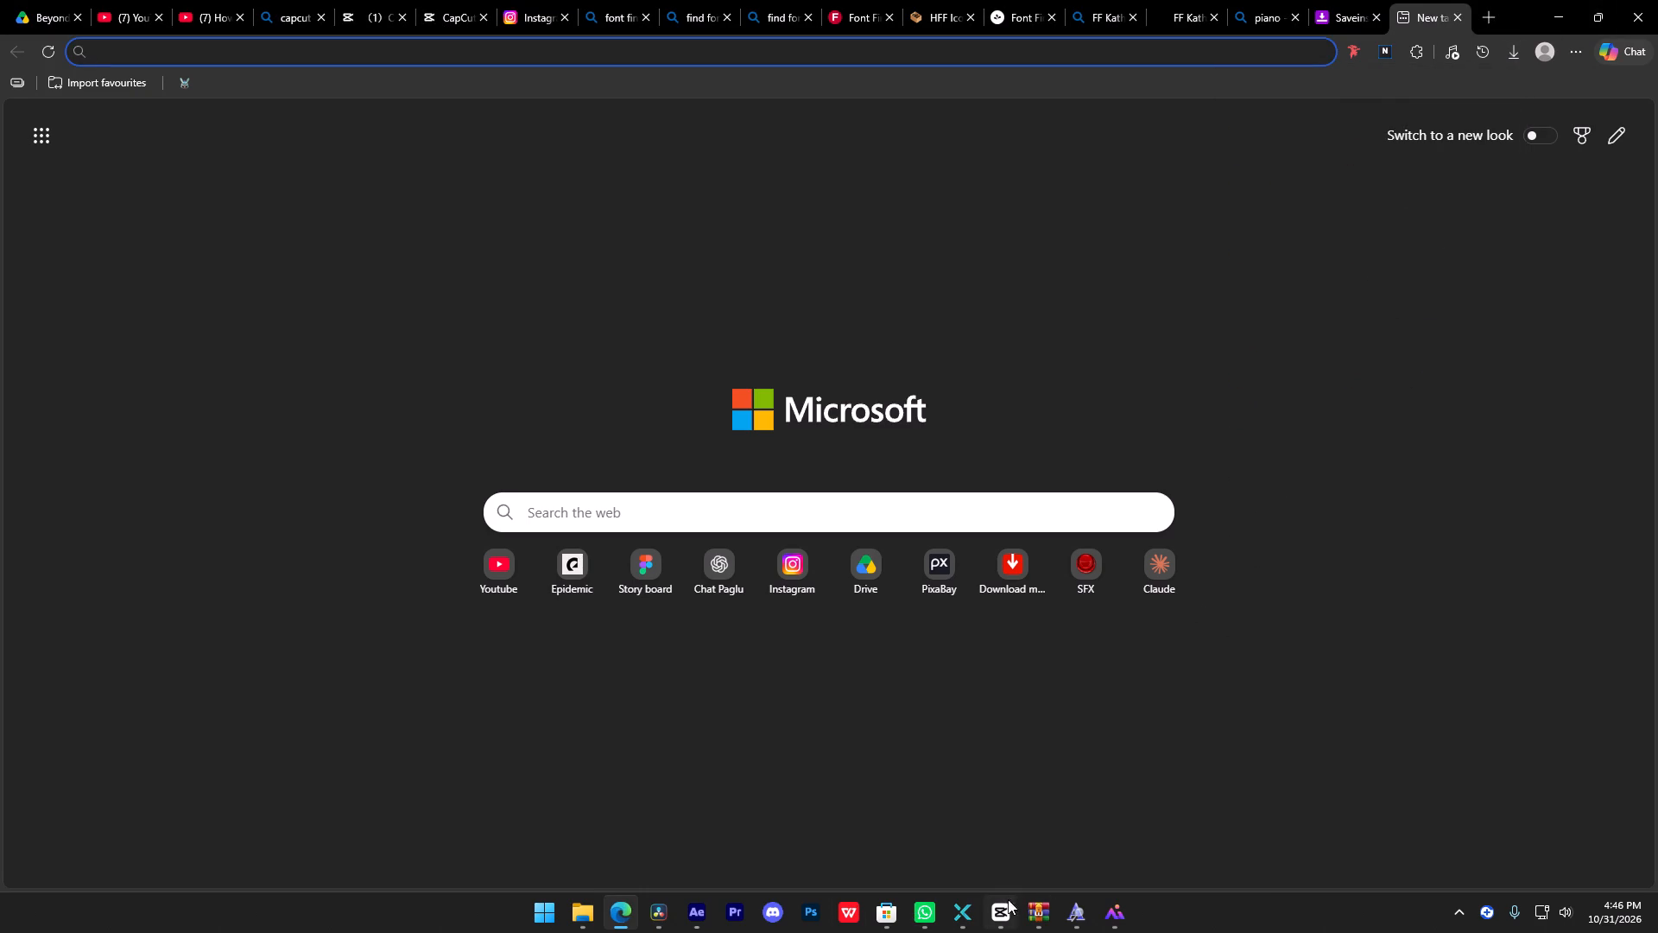
{"action": "left_click", "coordinate": [655, 901]}
{"action": "left_click", "coordinate": [1523, 386]}
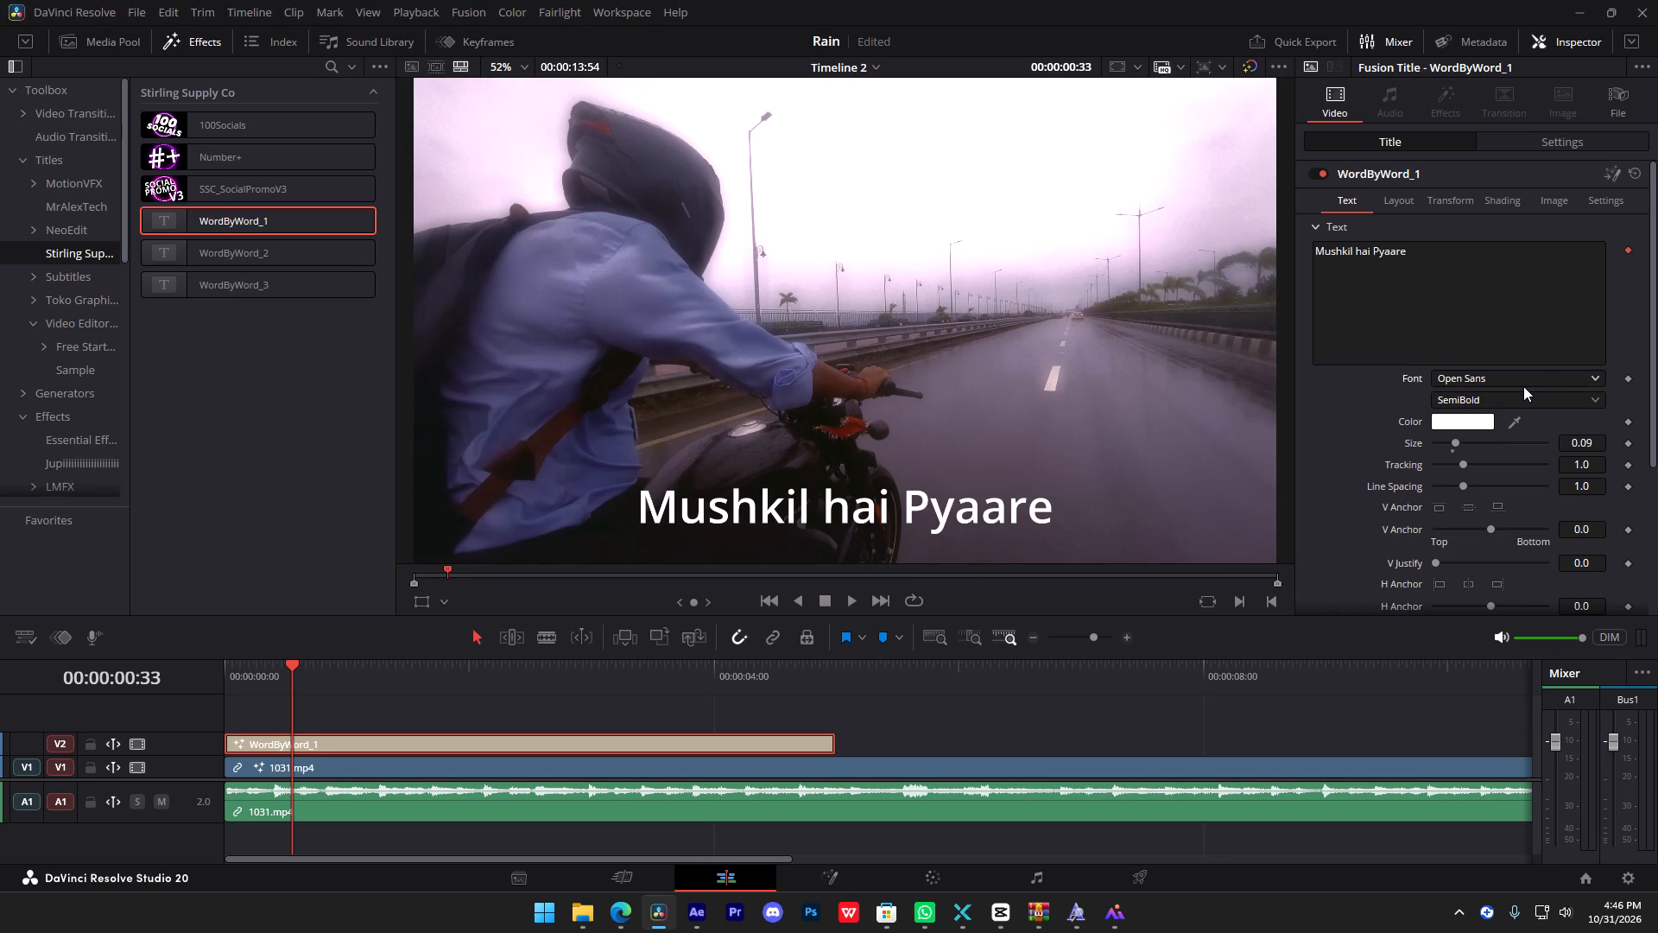
{"action": "type", "text": "hfff"}
{"action": "scroll", "coordinate": [1490, 421], "scroll_direction": "up", "scroll_amount": 1}
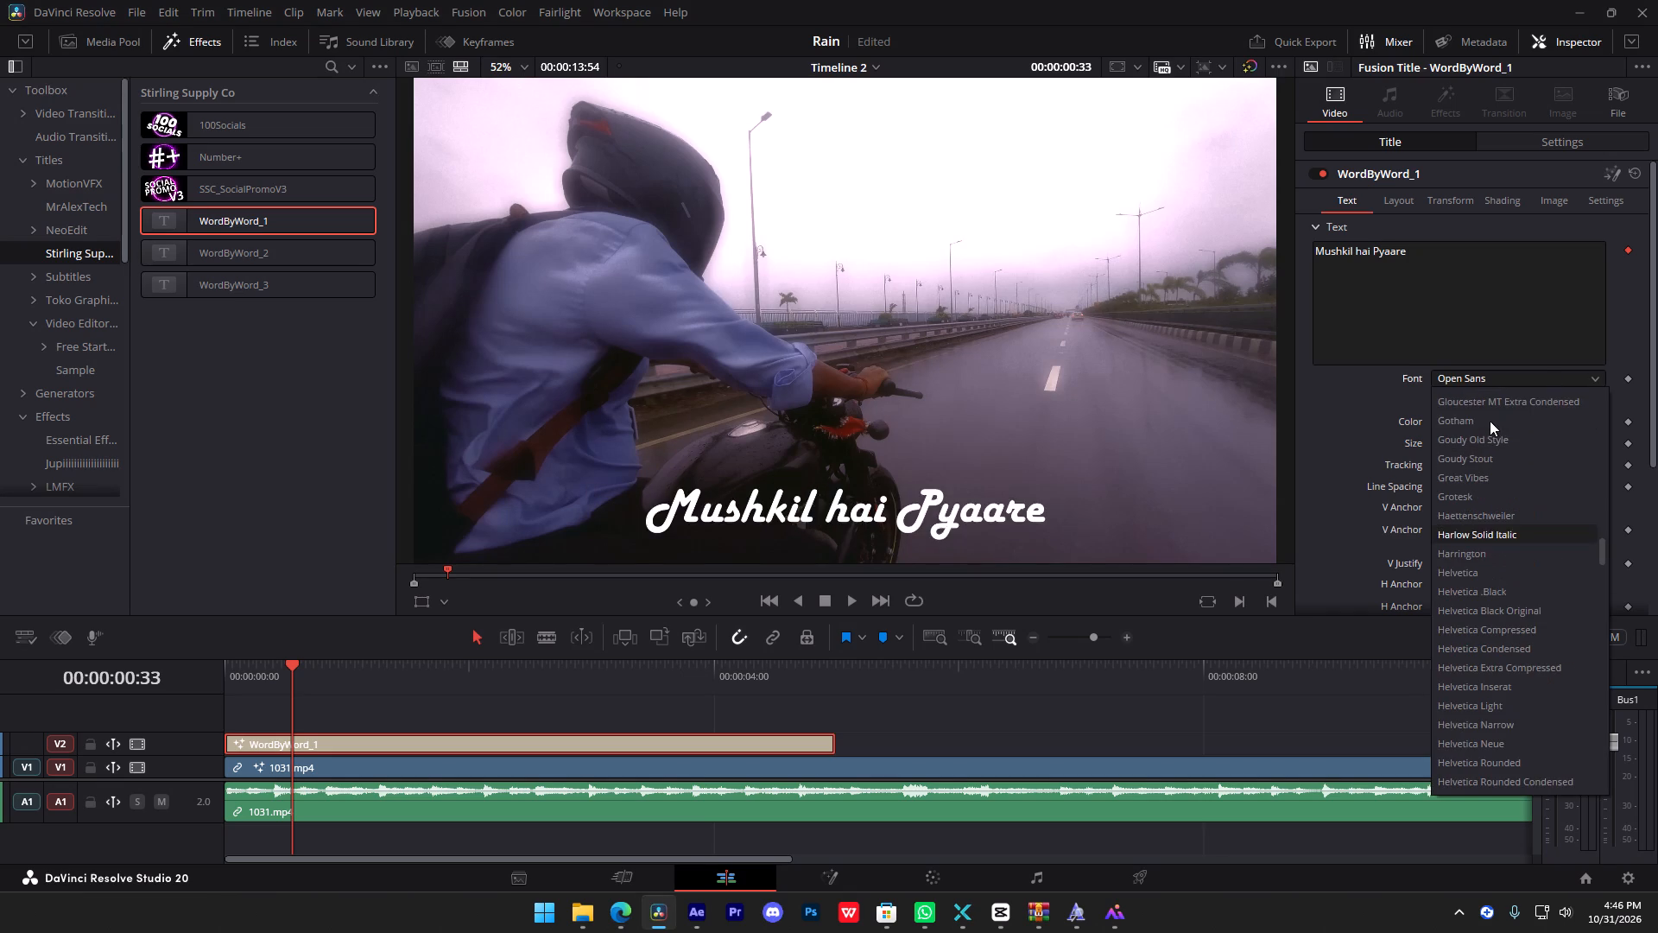
{"action": "scroll", "coordinate": [1490, 421], "scroll_direction": "up", "scroll_amount": 1}
{"action": "type", "text": "hff"}
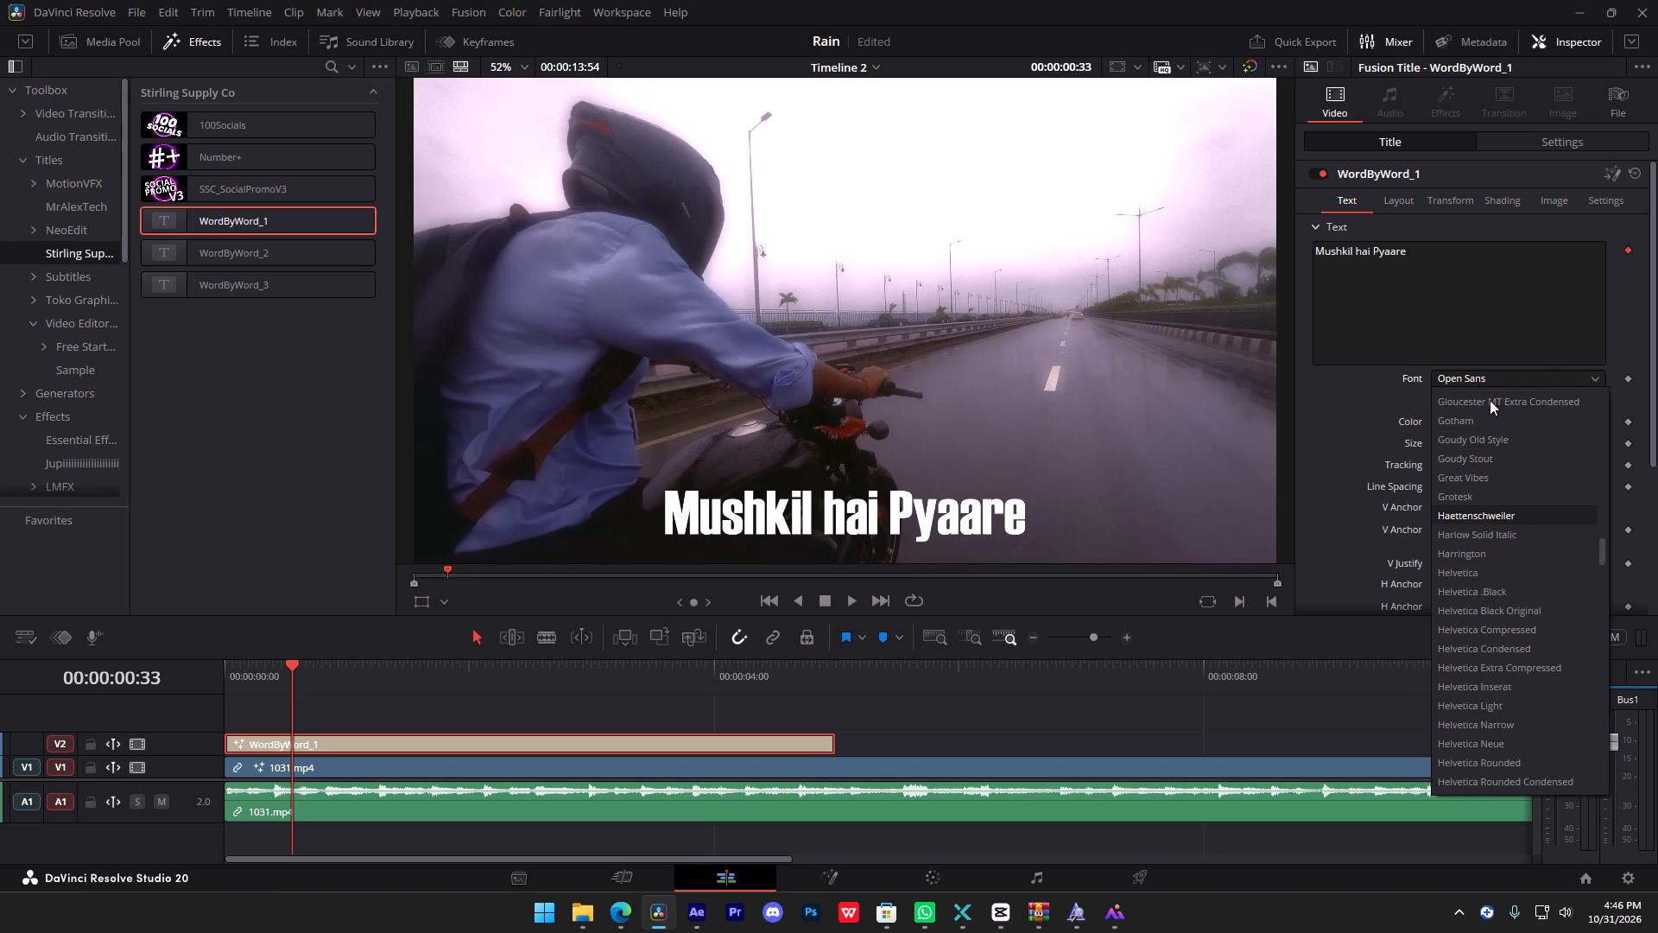
{"action": "left_click", "coordinate": [1402, 349]}
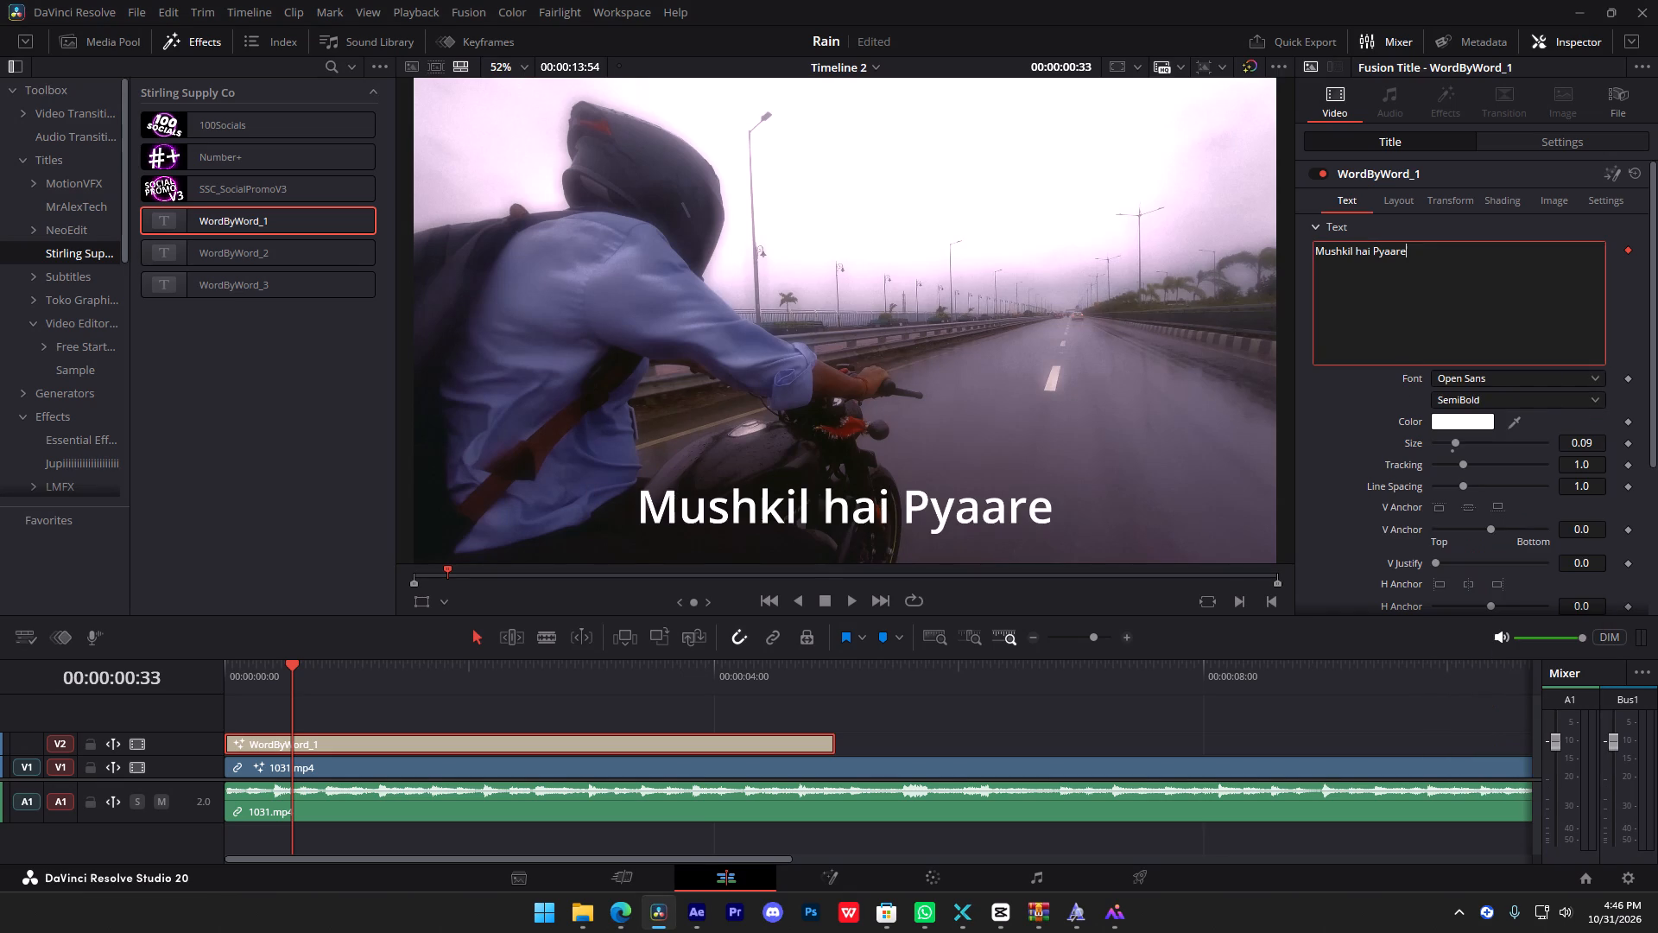
Save the Rain project and close DaVinci Resolve.
{"action": "left_click", "coordinate": [950, 746]}
{"action": "key", "text": "ctrl+a"}
{"action": "key", "text": "ctrl+s"}
{"action": "key", "text": "ctrl+s"}
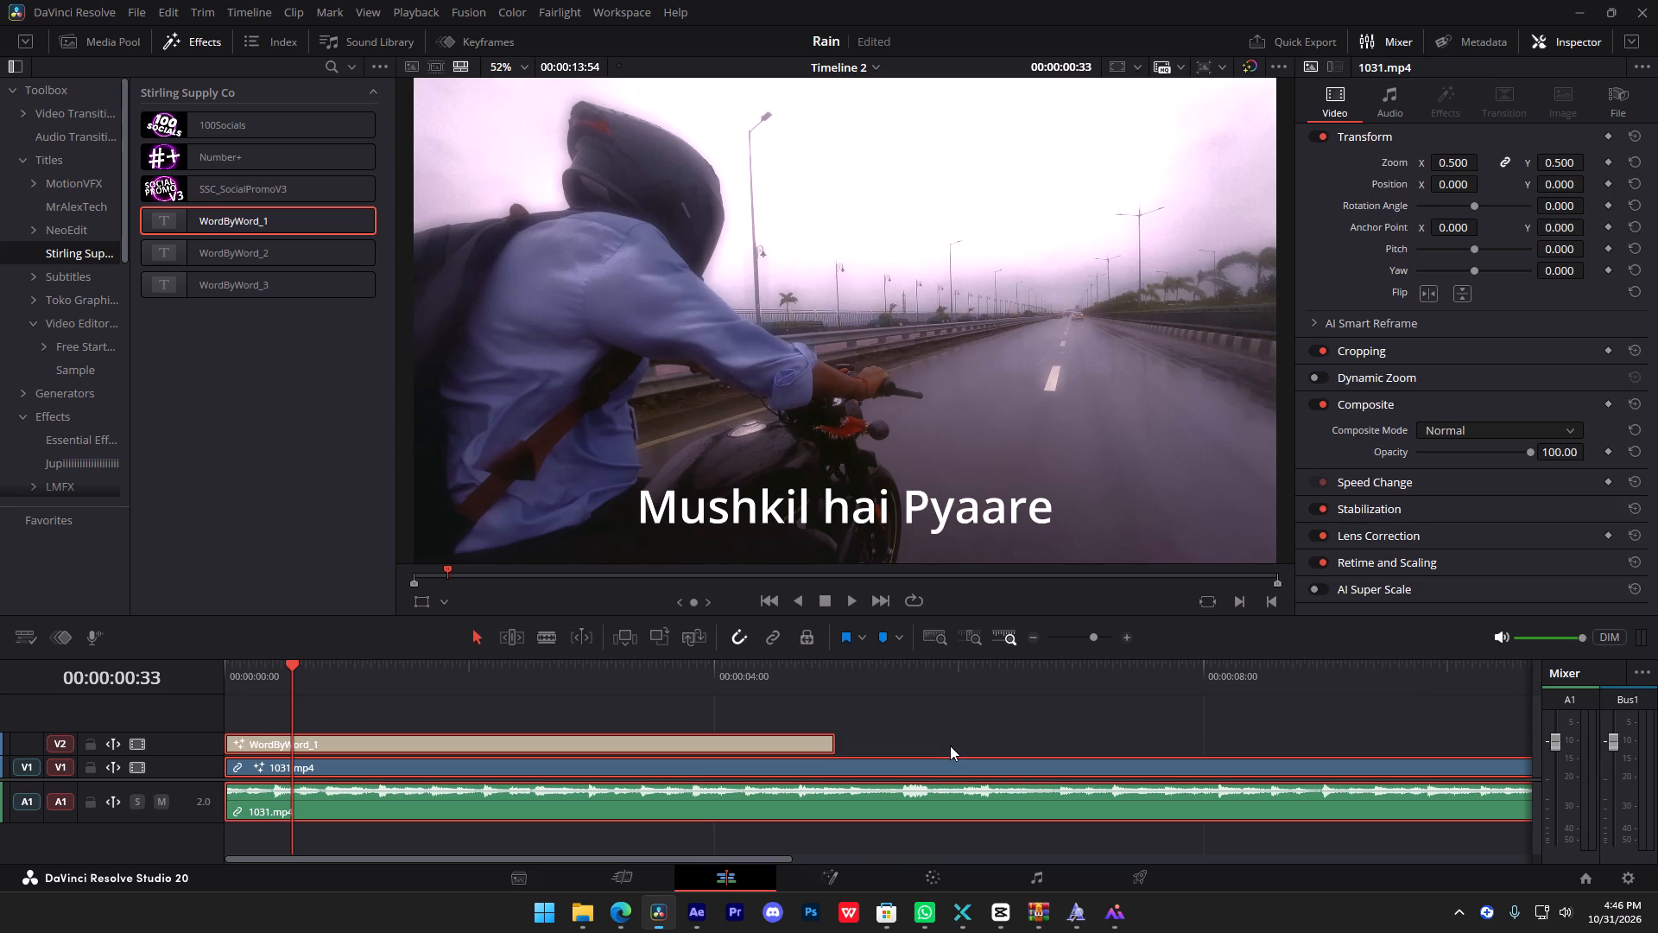
{"action": "key", "text": "ctrl+s"}
{"action": "key", "text": "ctrl+s"}
{"action": "left_click", "coordinate": [950, 746]}
{"action": "key", "text": "alt+F4"}
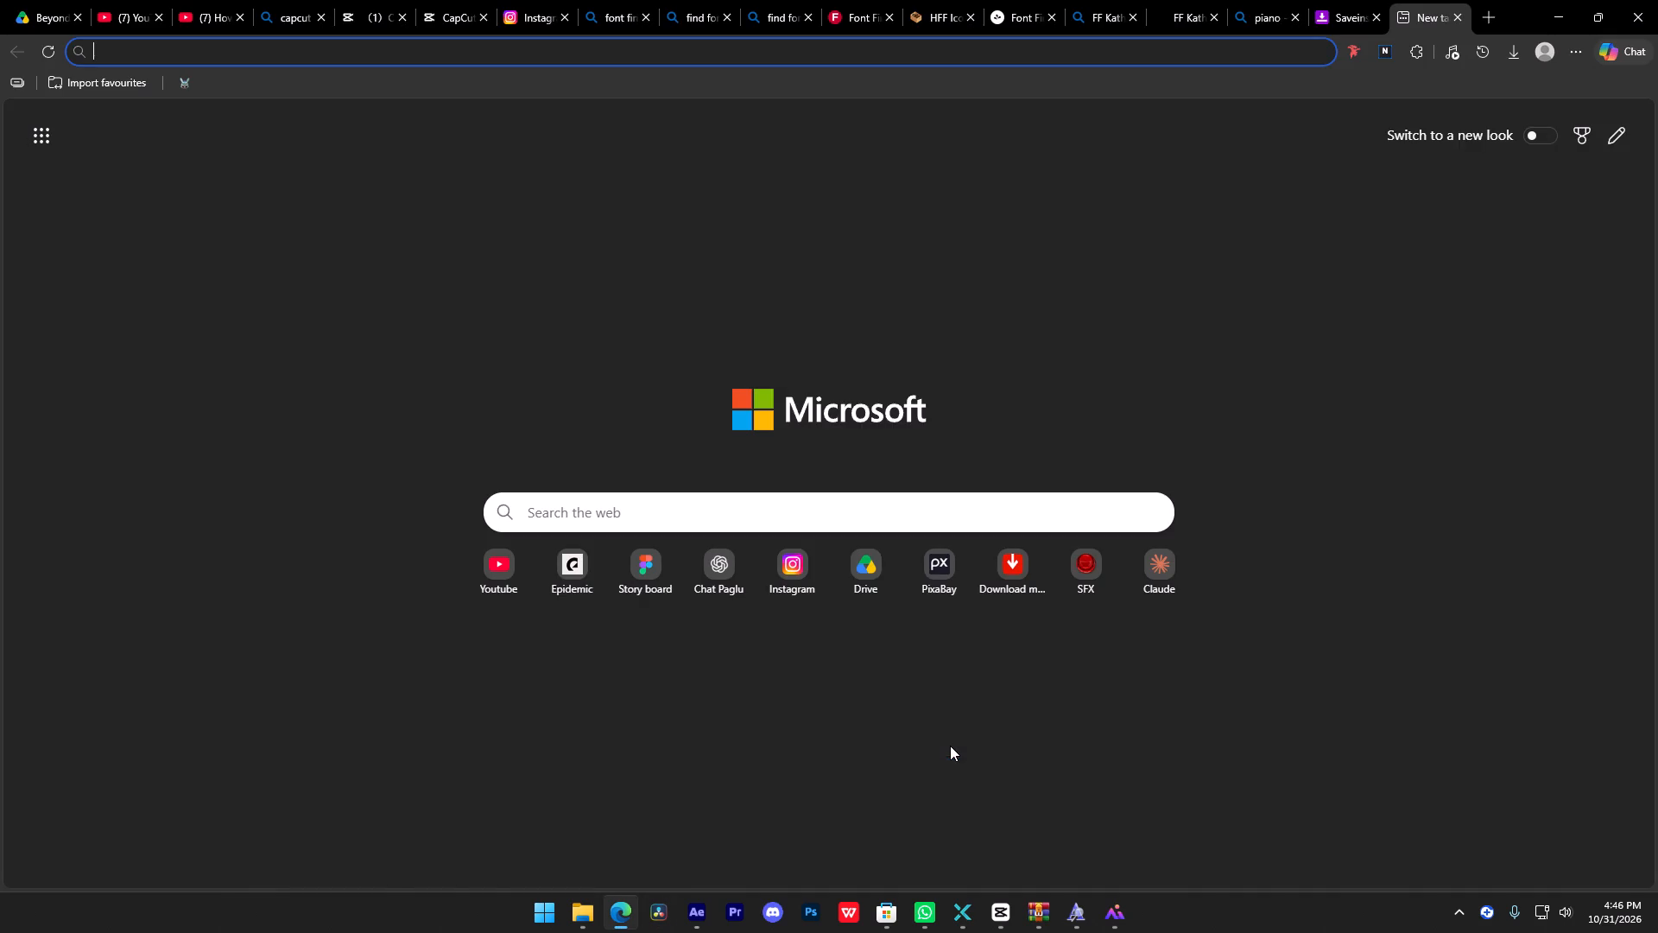
Relaunch DaVinci Resolve and open the Rain project.
{"action": "left_click", "coordinate": [663, 895]}
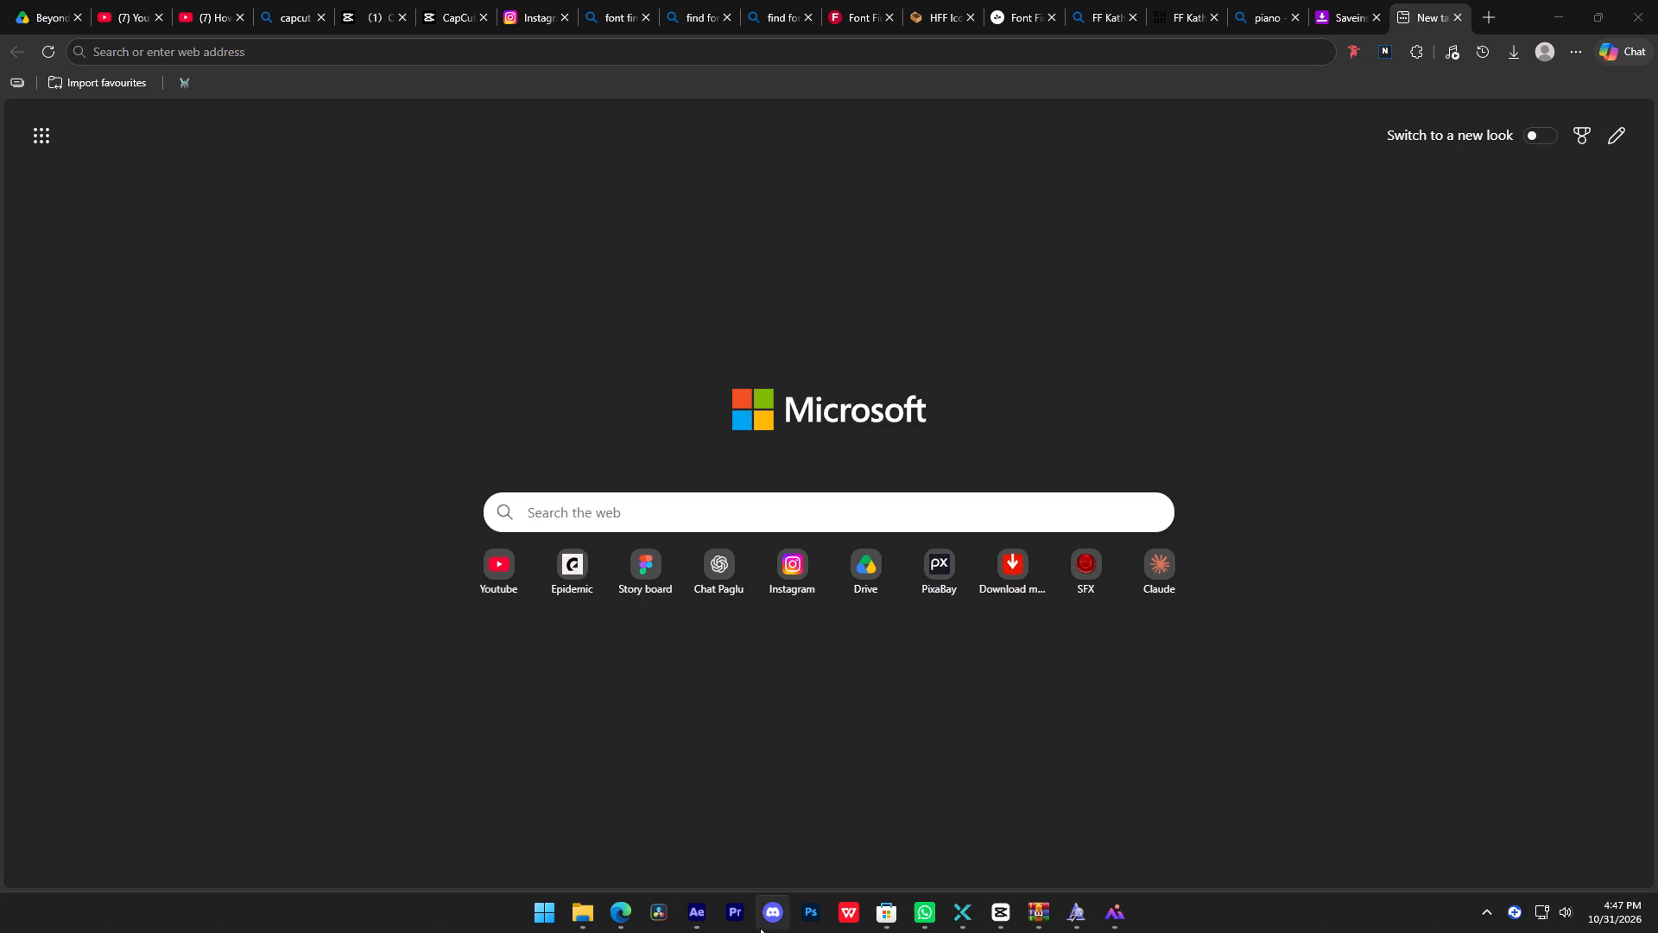
{"action": "left_click", "coordinate": [670, 917]}
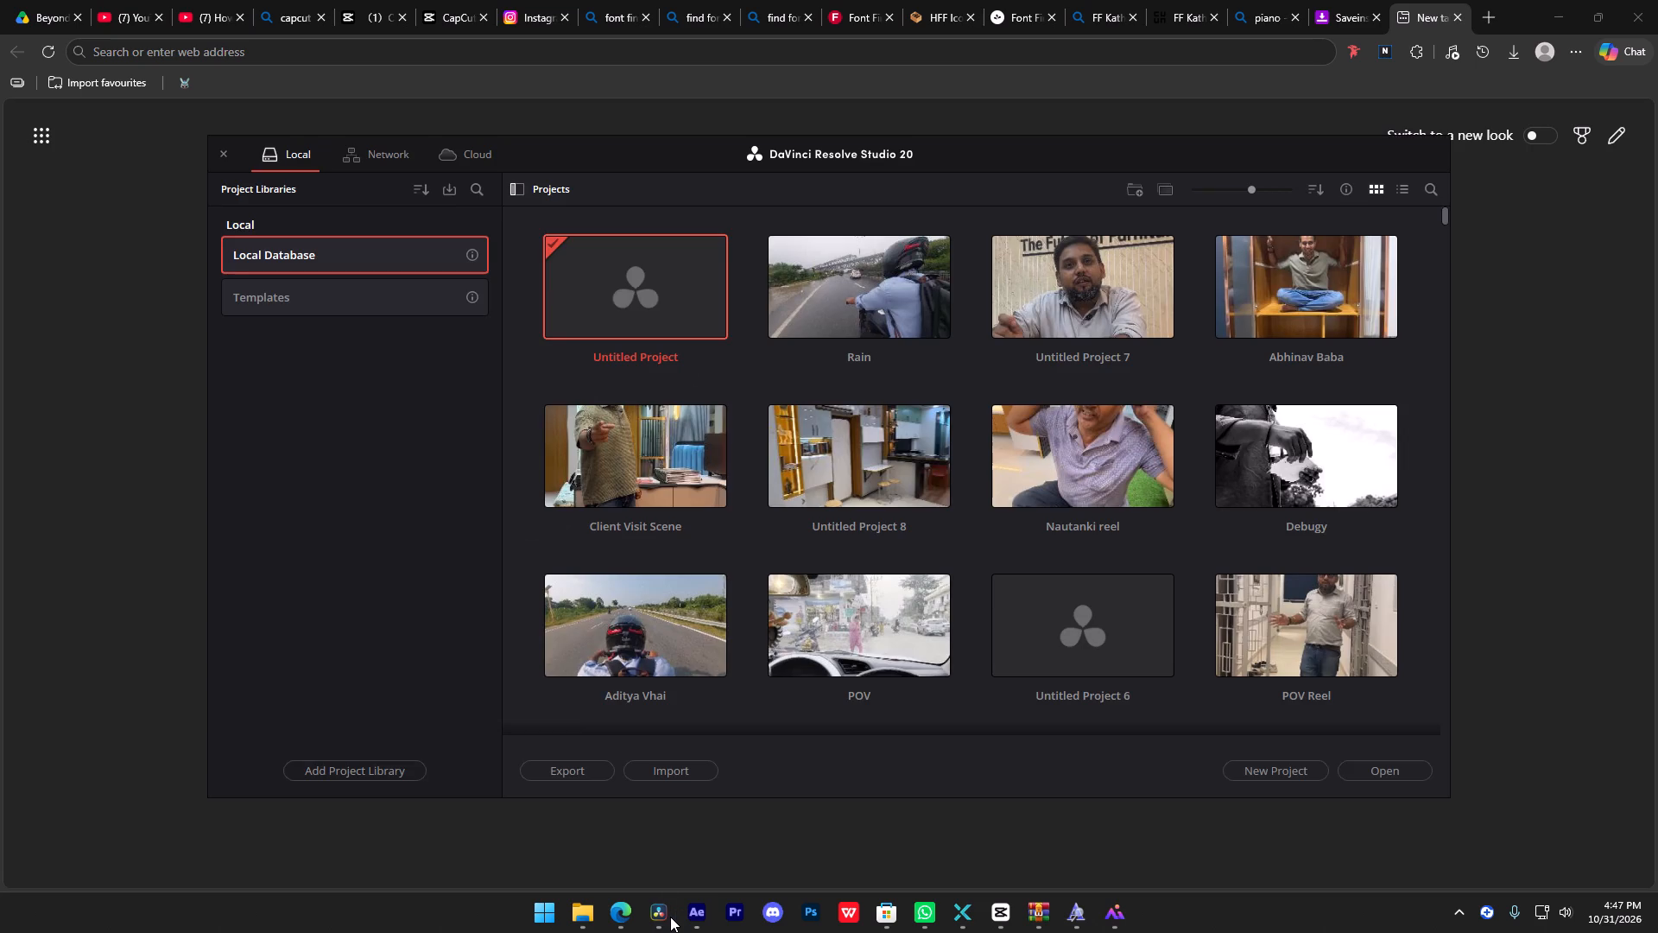
{"action": "double_click", "coordinate": [842, 331]}
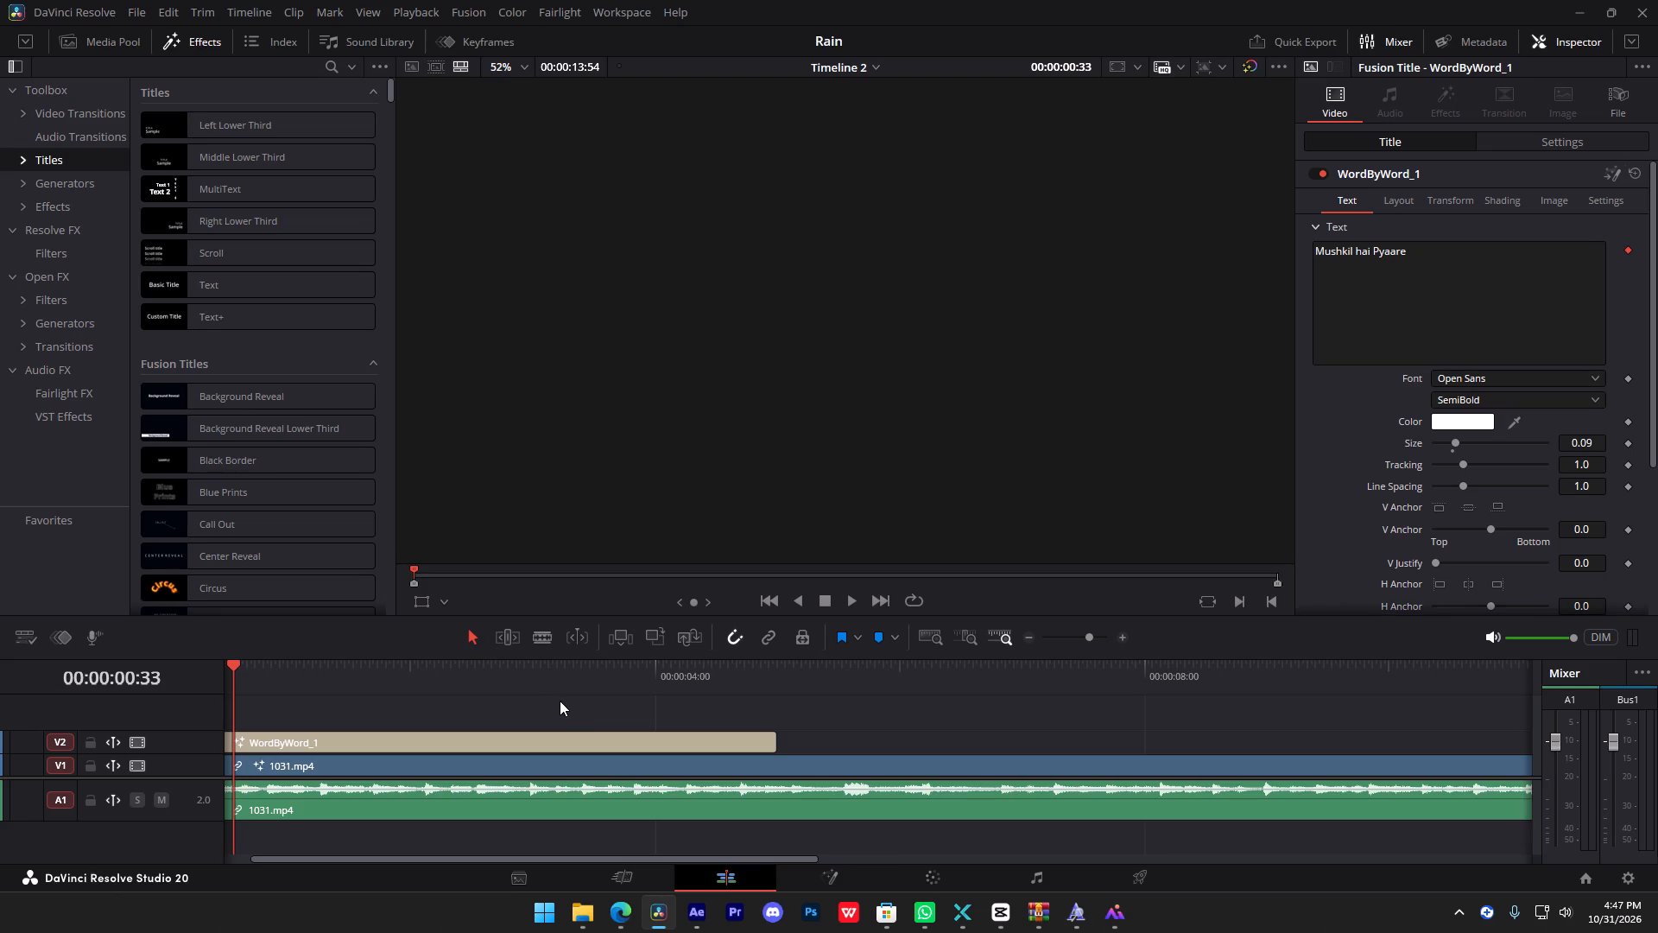
Set the WordByWord_1 title's font to HFF Iconic Ionic and enlarge its text size to 0.1418.
{"action": "left_click", "coordinate": [552, 730]}
{"action": "left_click", "coordinate": [1479, 379]}
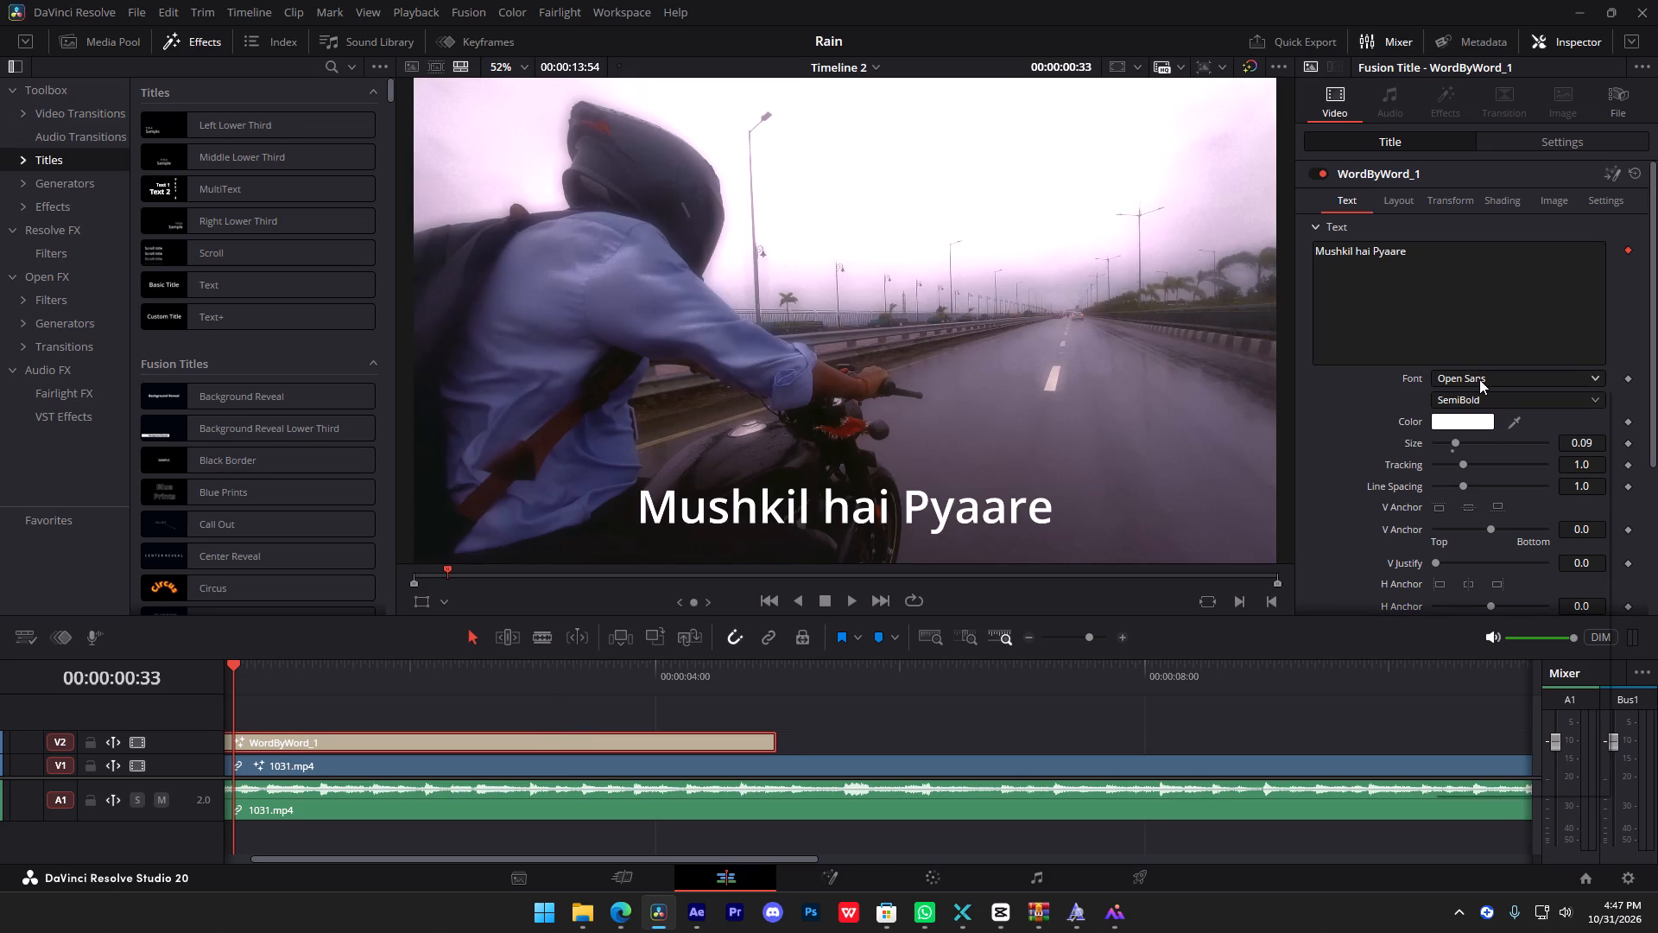
{"action": "type", "text": "hff"}
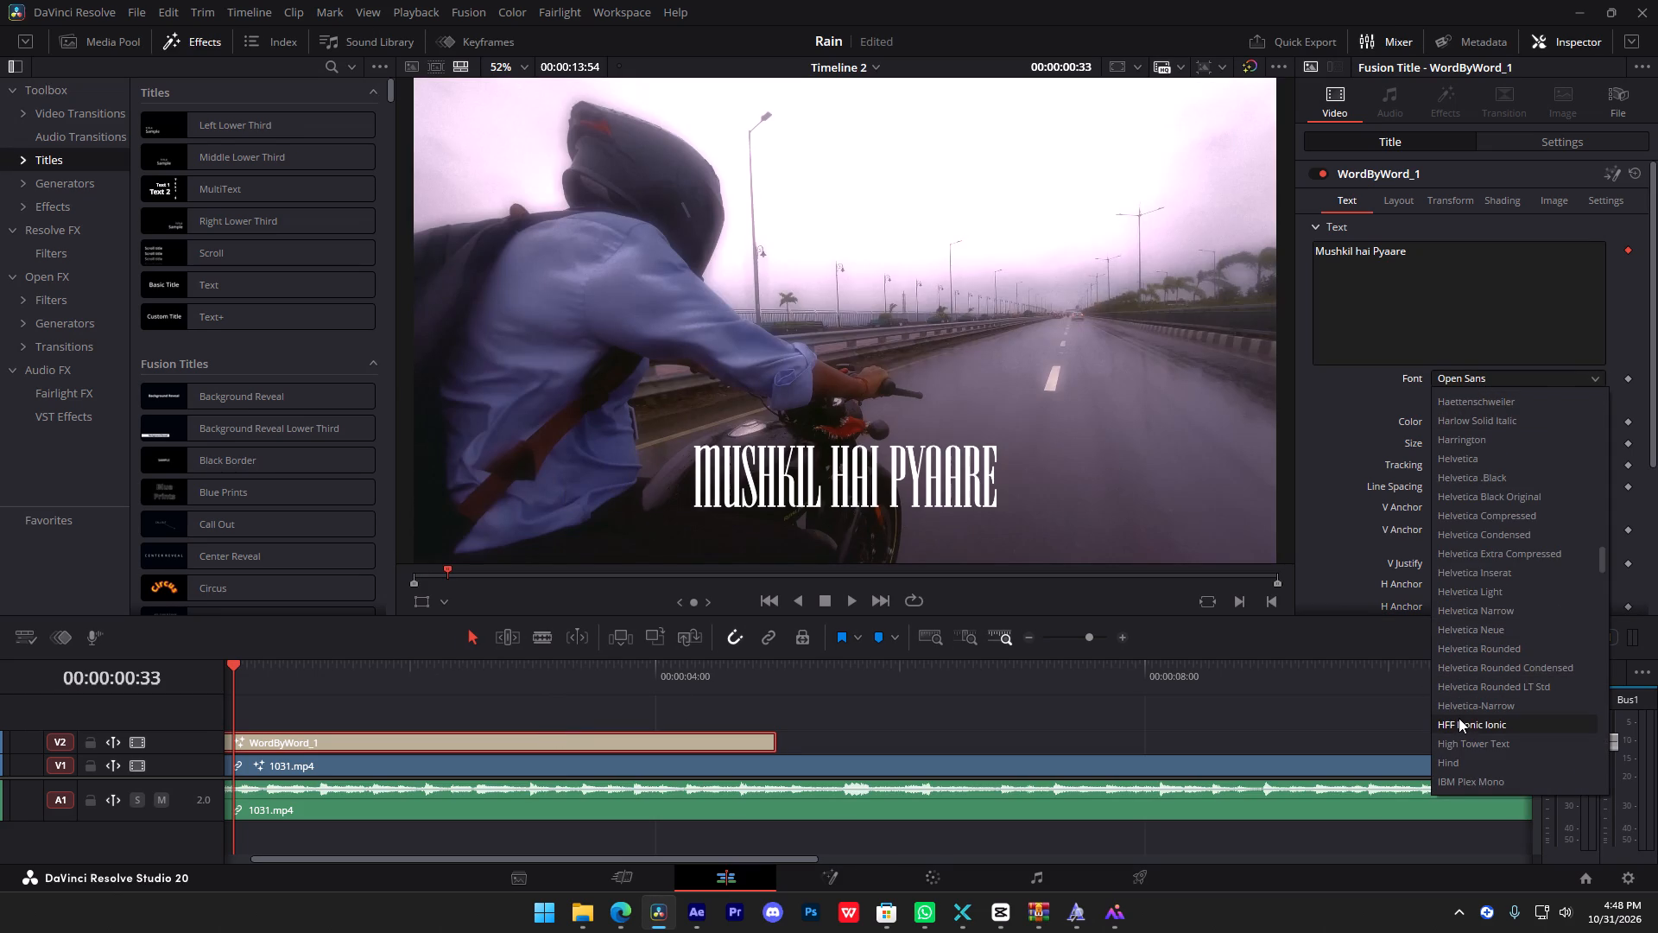
{"action": "left_click", "coordinate": [1459, 718]}
{"action": "left_click_drag", "start_coordinate": [1572, 439], "coordinate": [1586, 437]}
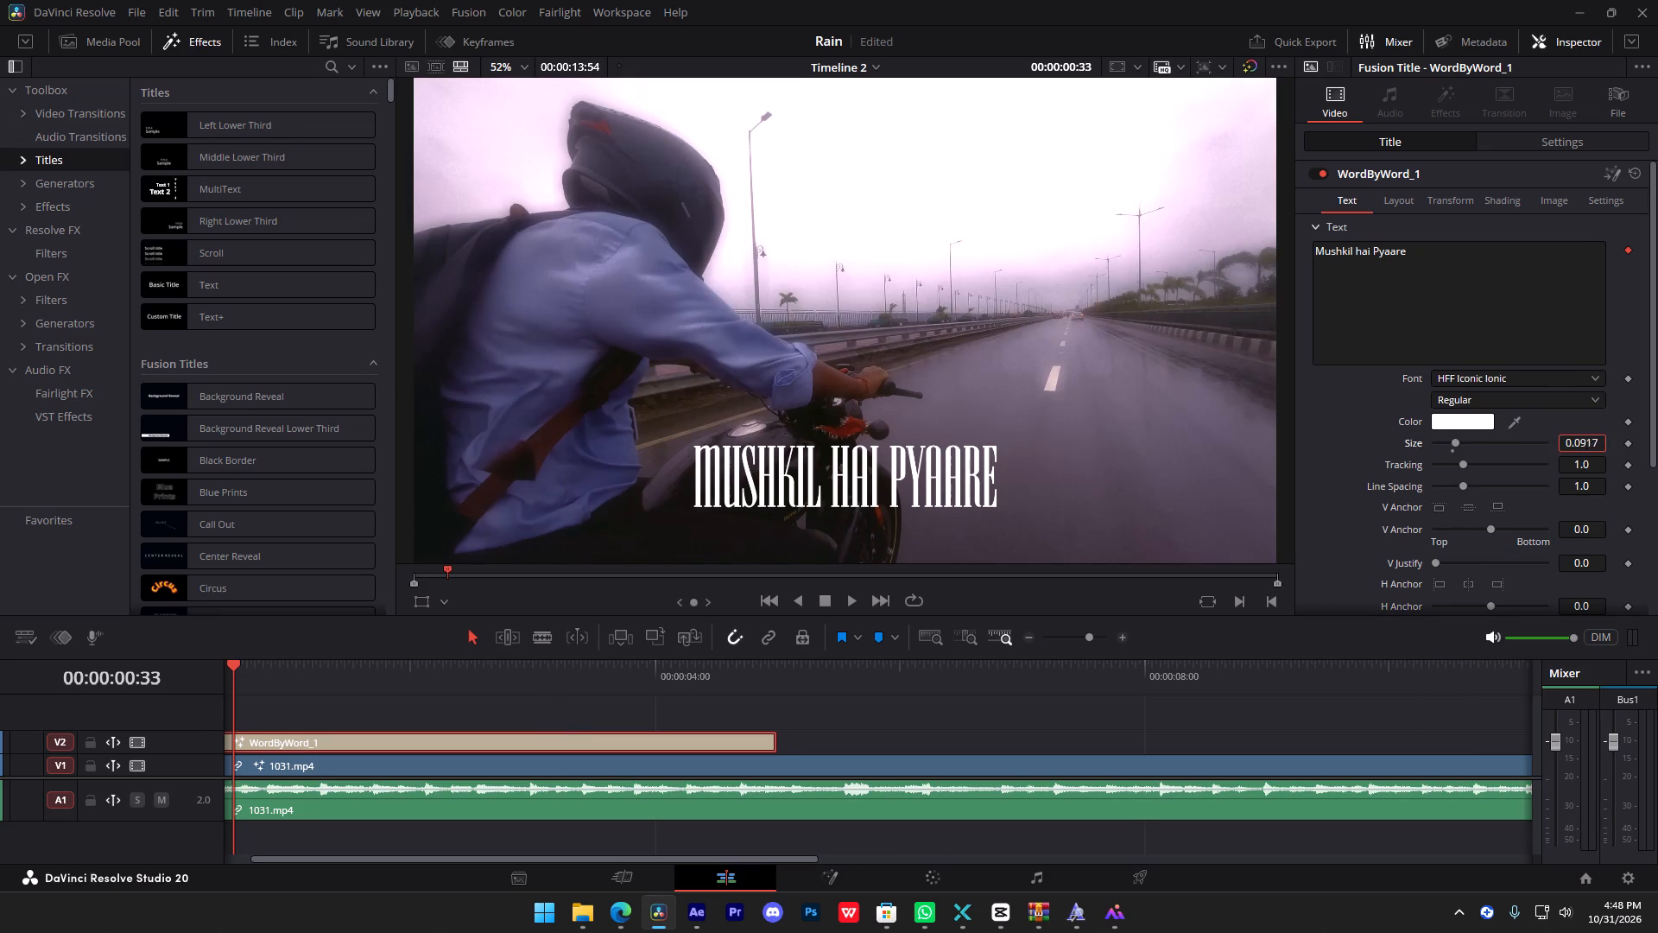
{"action": "left_click_drag", "start_coordinate": [1586, 437], "coordinate": [1206, 288]}
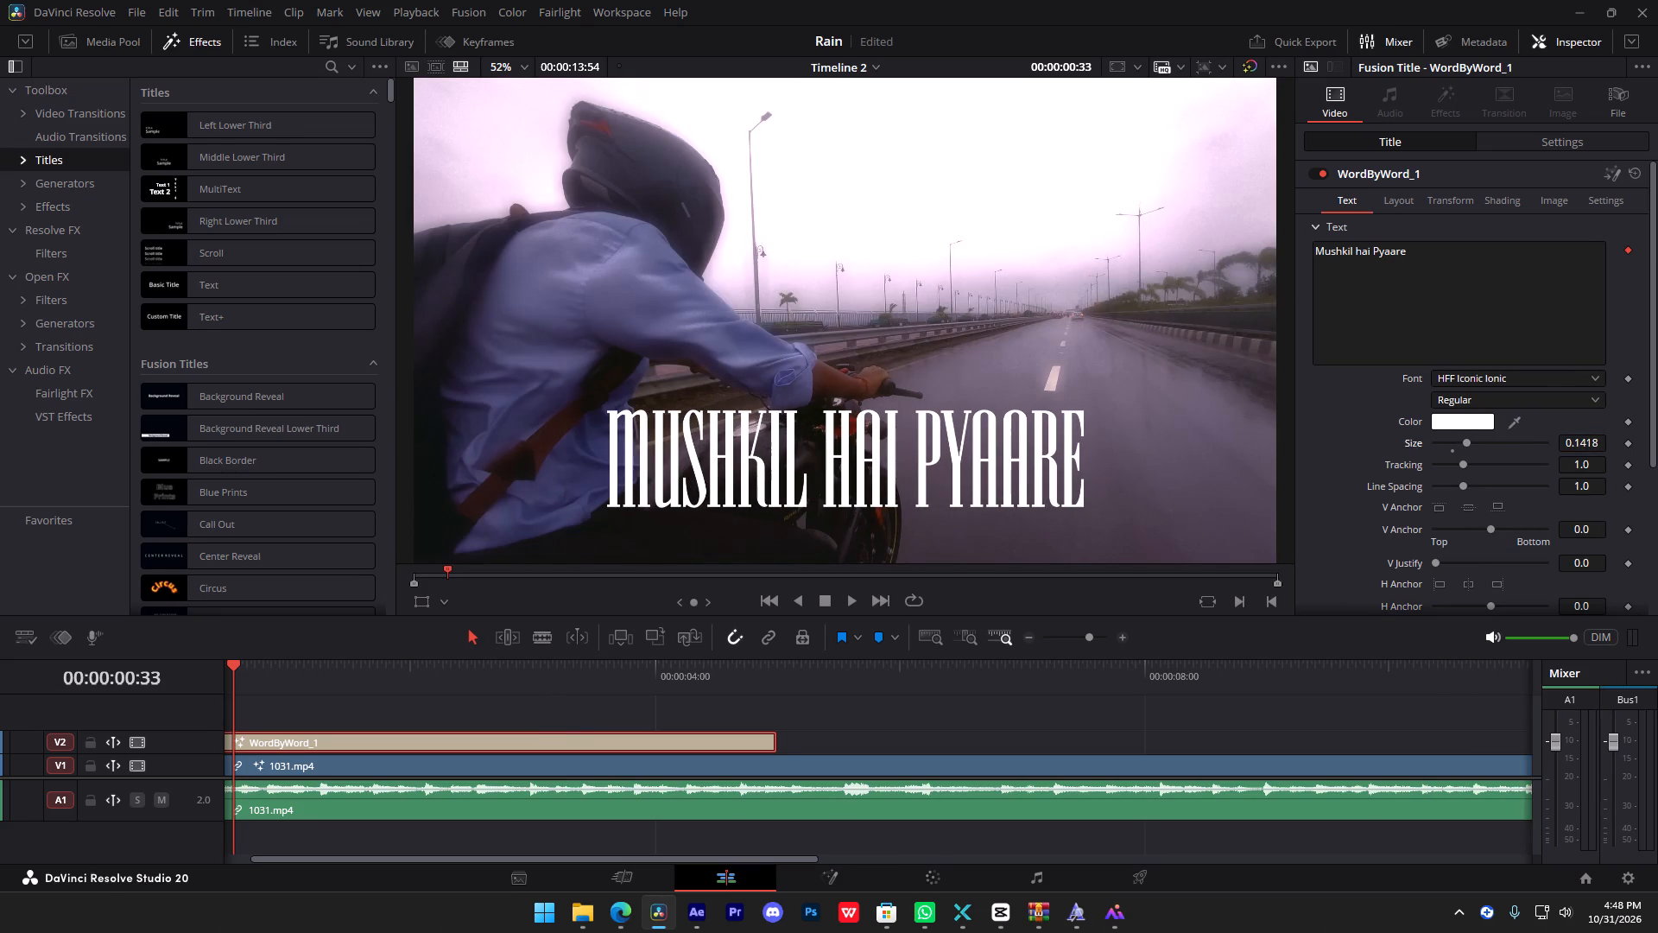
Raise the title to the middle of the frame by setting its layout Center Y to 0.718.
{"action": "left_click", "coordinate": [1516, 138]}
{"action": "left_click", "coordinate": [1439, 134]}
{"action": "scroll", "coordinate": [1570, 505], "scroll_direction": "down", "scroll_amount": 4}
{"action": "scroll", "coordinate": [1561, 490], "scroll_direction": "up", "scroll_amount": 7}
{"action": "left_click", "coordinate": [1376, 213]}
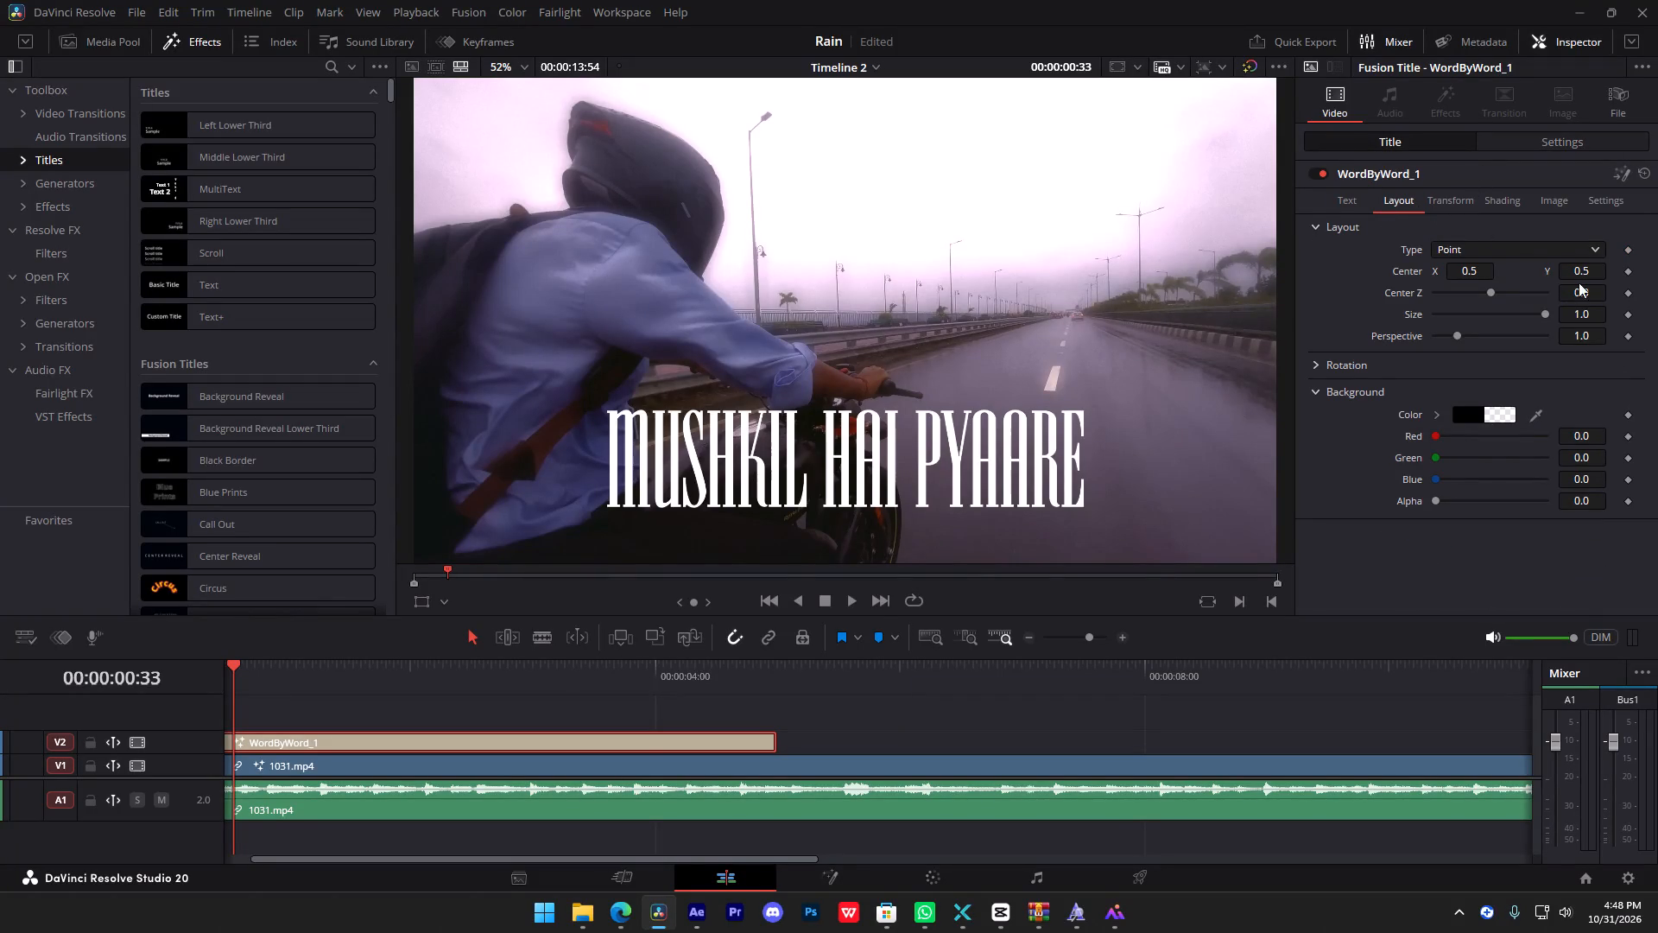
{"action": "left_click_drag", "start_coordinate": [1592, 275], "coordinate": [964, 212]}
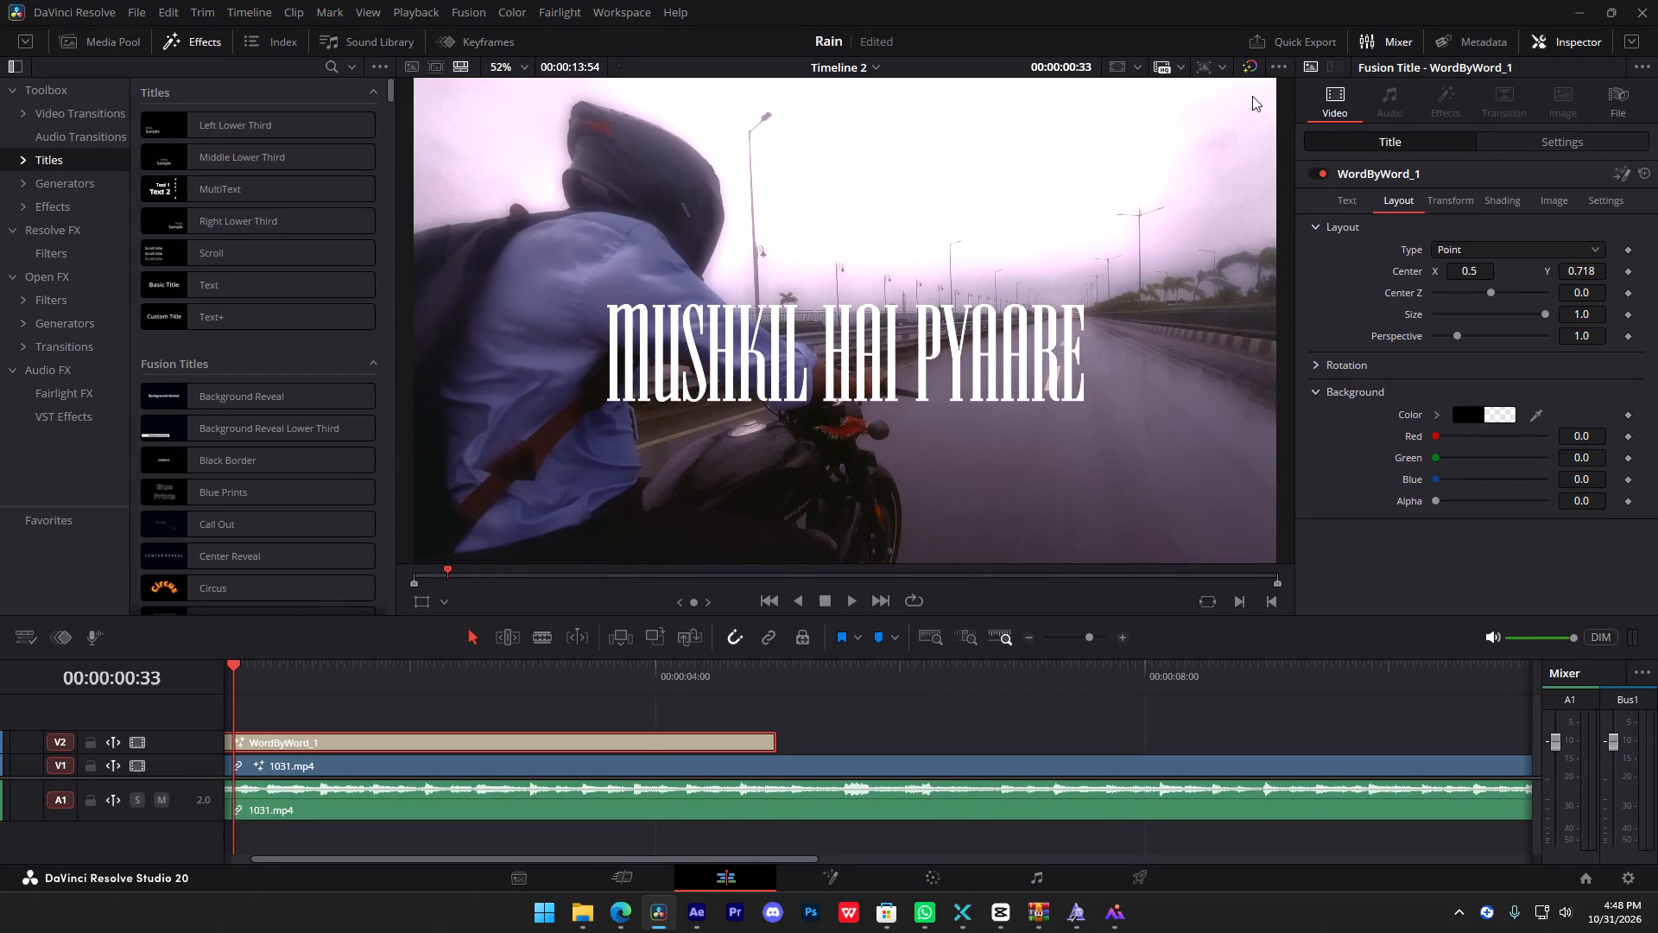
Show the safe area guides and rulers over the timeline viewer.
{"action": "left_click", "coordinate": [1124, 69]}
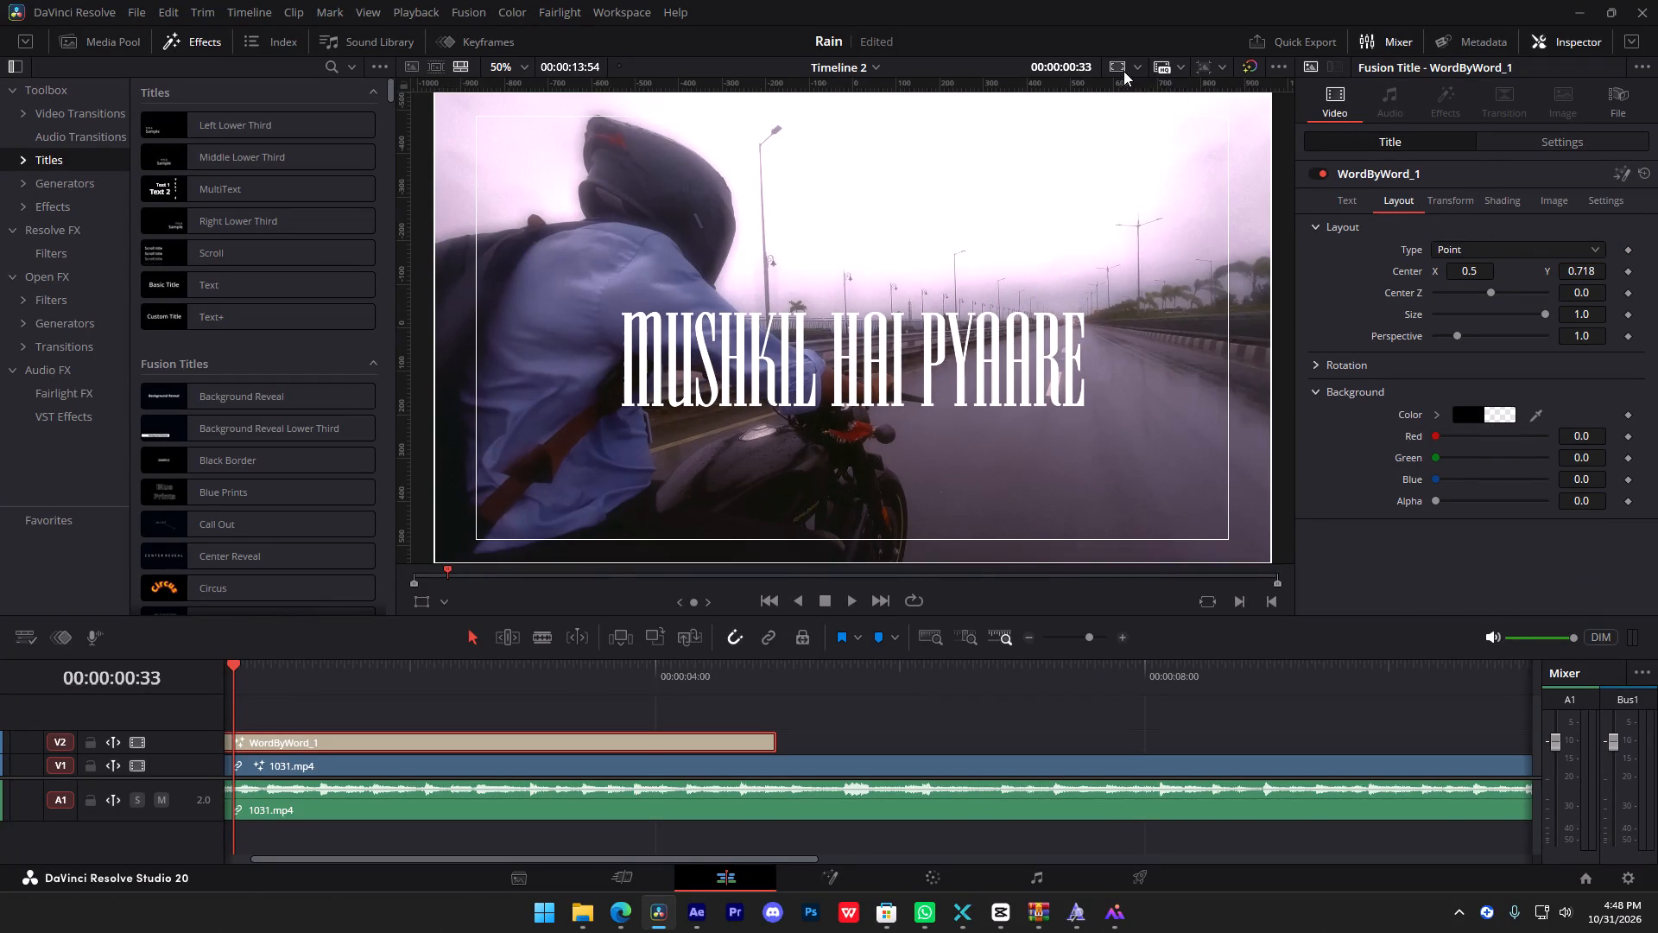
{"action": "left_click", "coordinate": [1135, 68]}
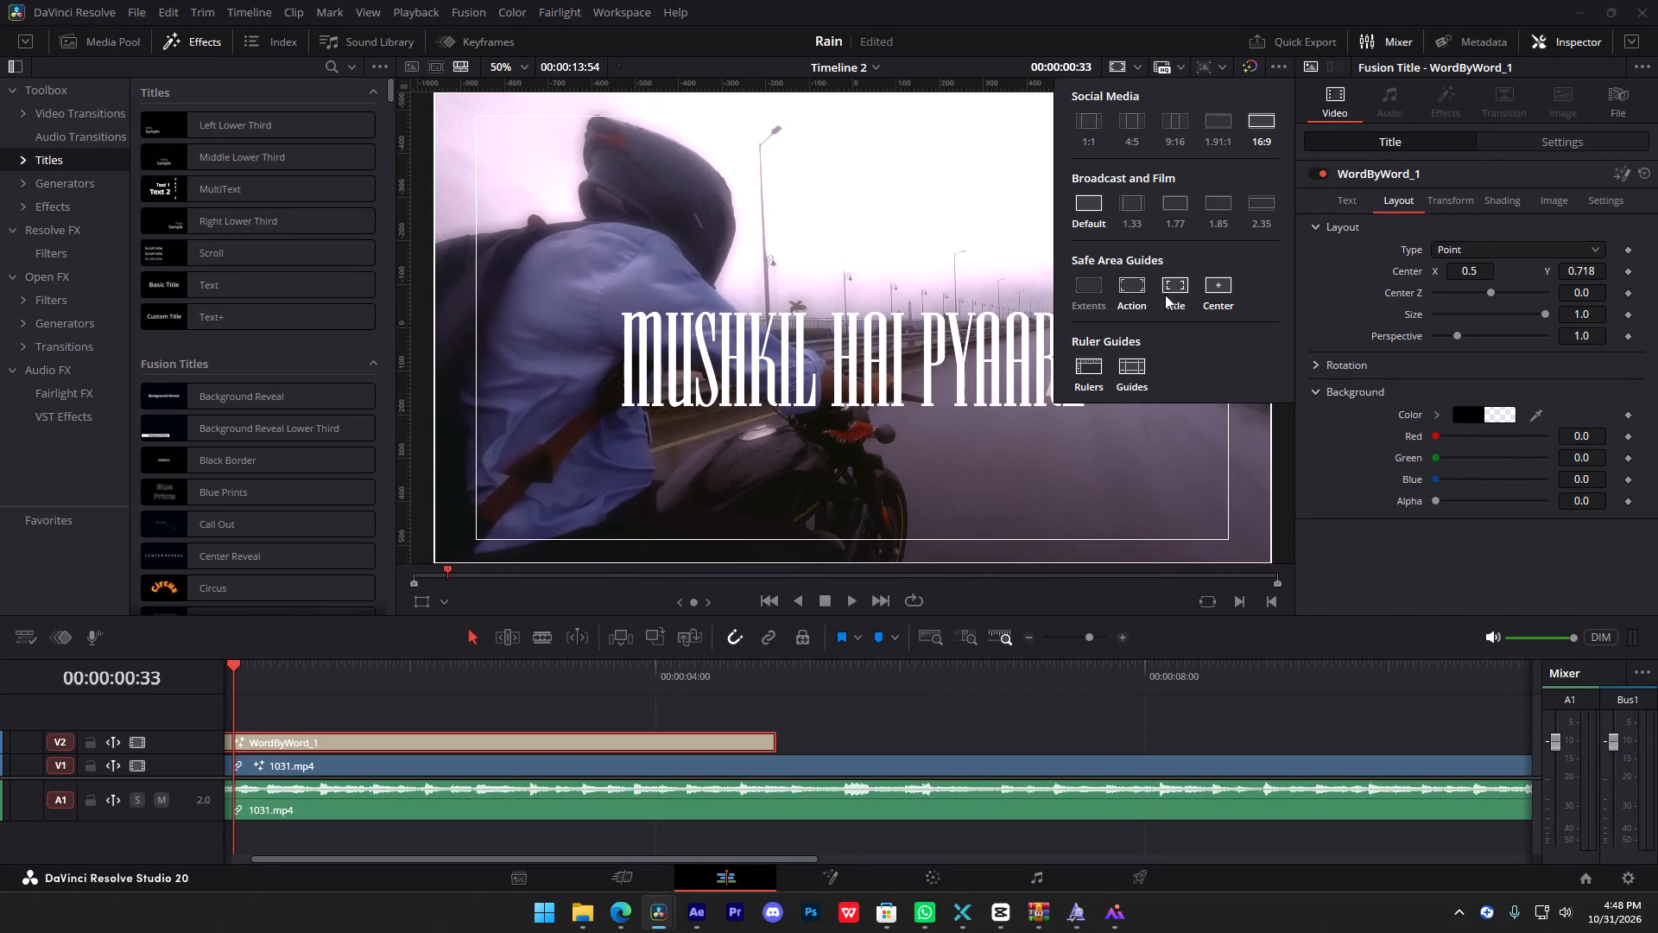
{"action": "left_click", "coordinate": [1262, 737]}
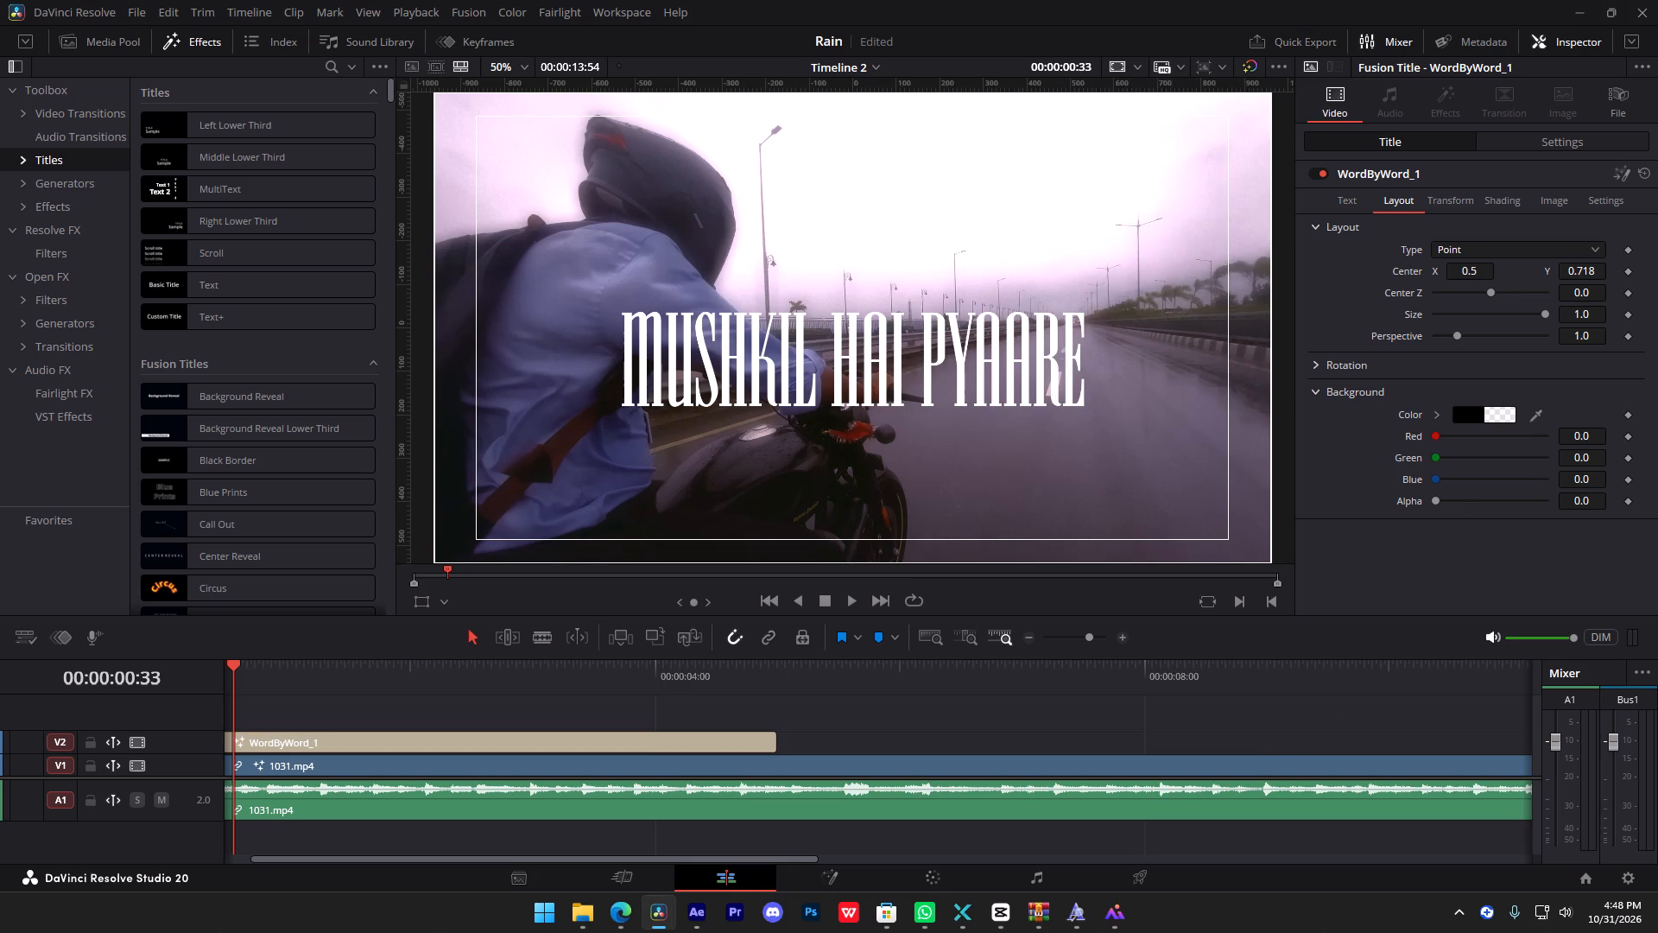
Raise the WordByWord_1 title further by setting its layout Center Y to 0.793.
{"action": "left_click_drag", "start_coordinate": [1580, 270], "coordinate": [833, 241]}
{"action": "left_click", "coordinate": [518, 730]}
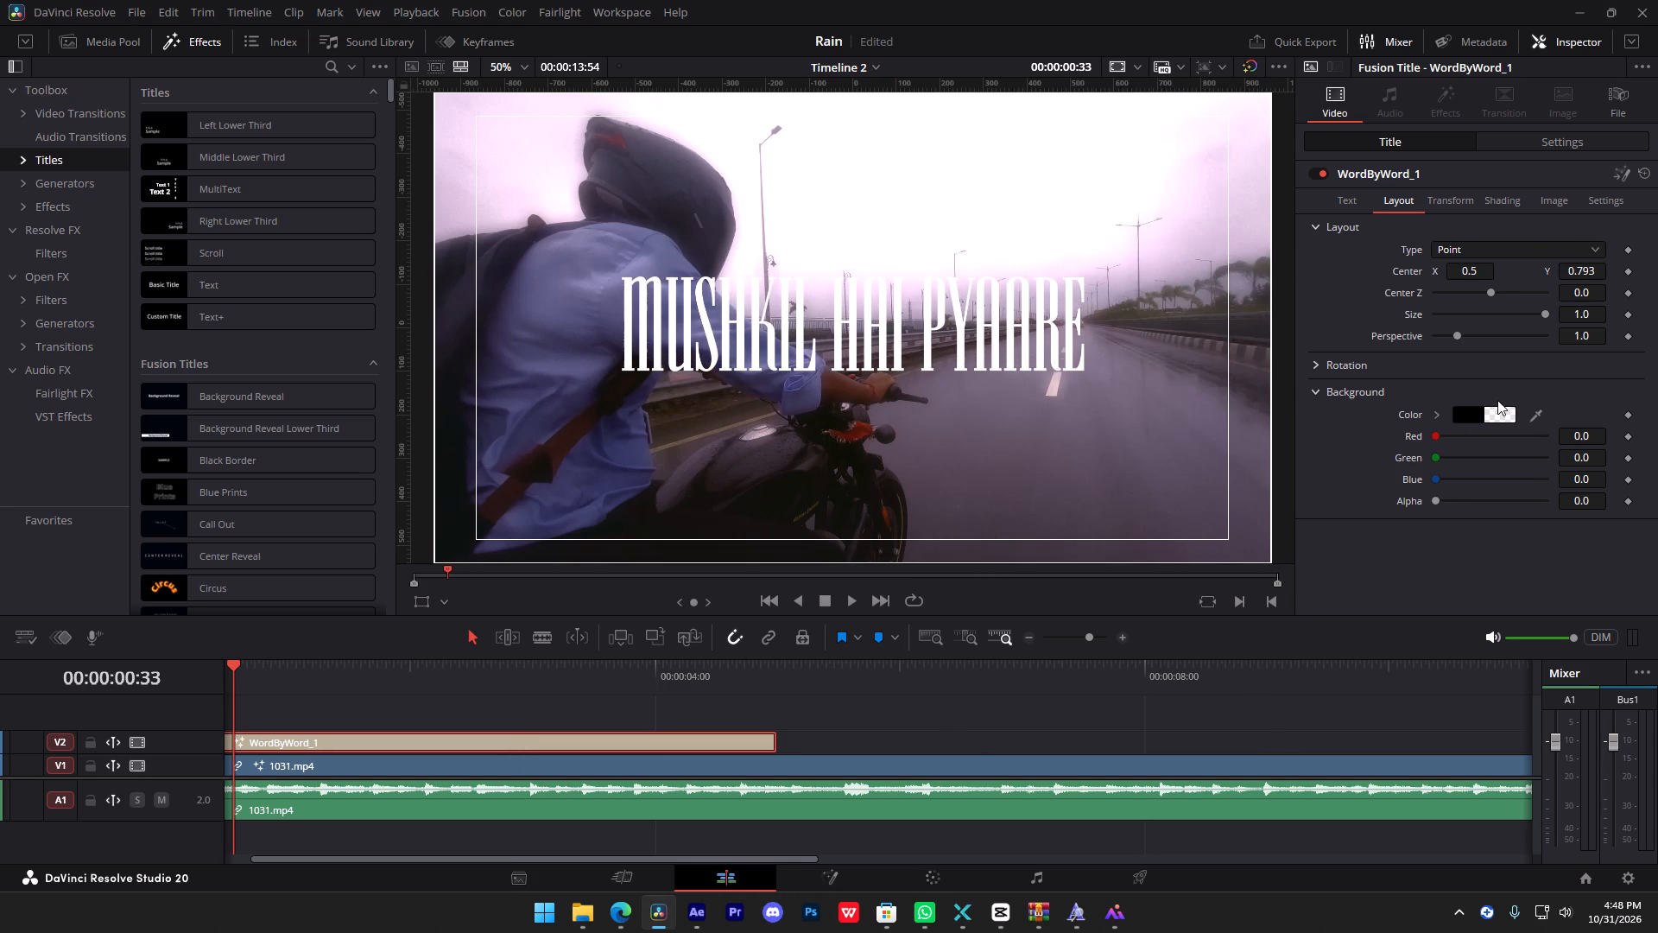
Switch to Microsoft Edge and search YouTube for how to use two different colors in one text in DaVinci Resolve.
{"action": "left_click", "coordinate": [625, 907]}
{"action": "left_click", "coordinate": [251, 0]}
{"action": "left_click_drag", "start_coordinate": [810, 86], "coordinate": [388, 87]}
{"action": "type", "text": "how to do two differnet color"}
{"action": "key", "text": "space"}
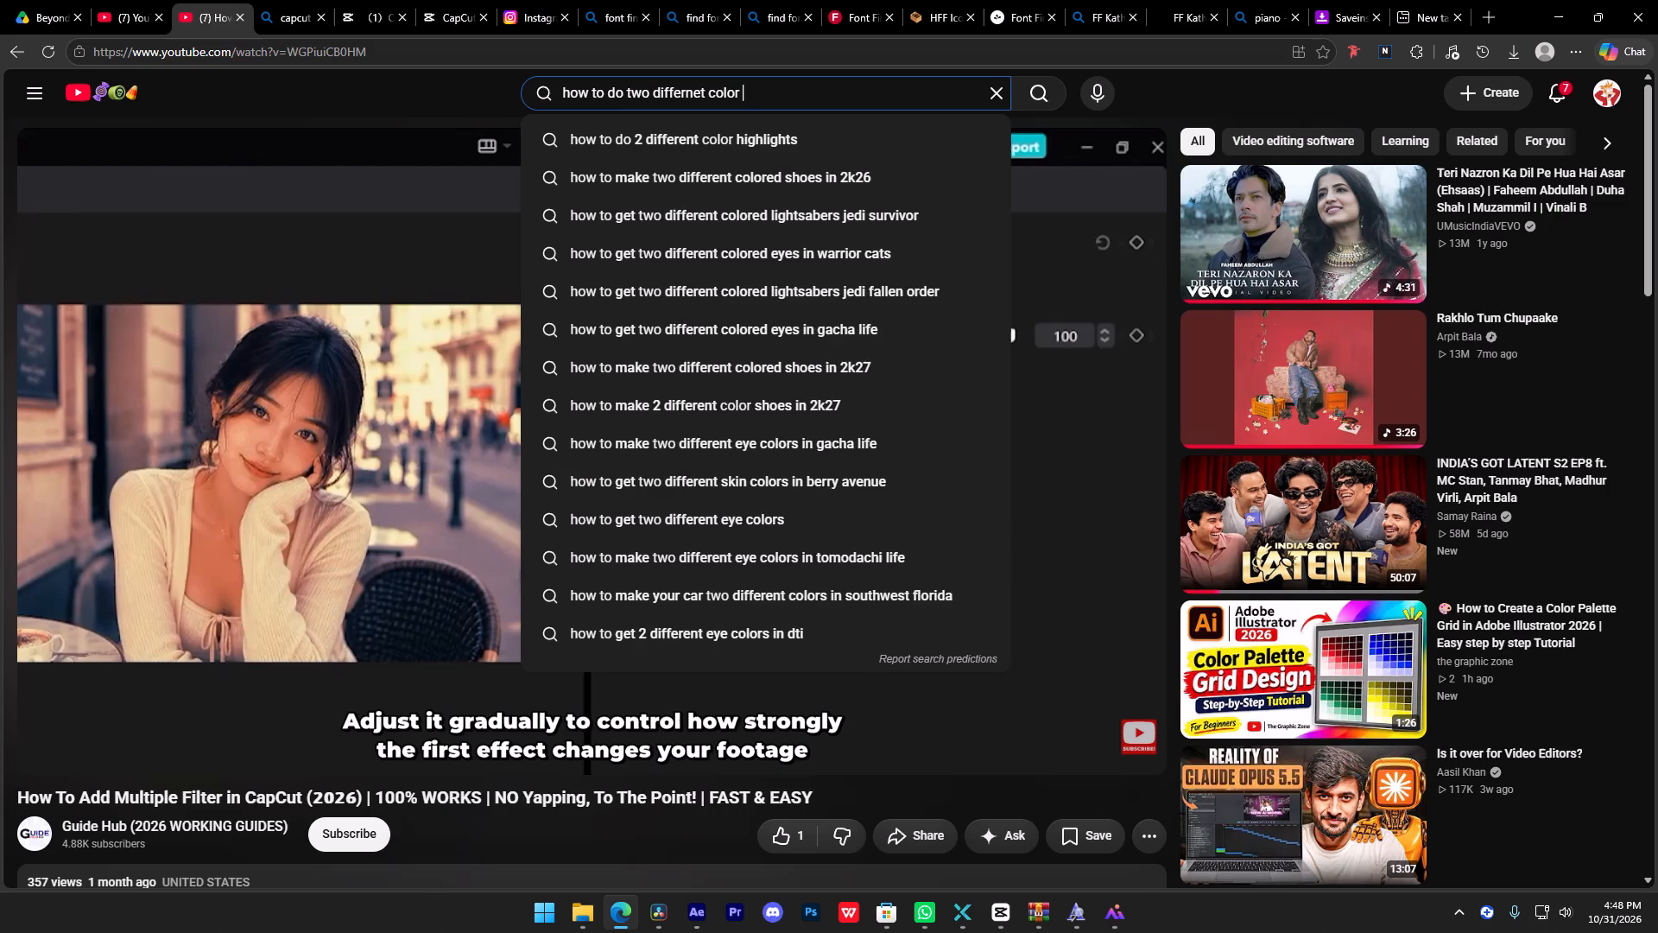
{"action": "type", "text": "in davnichion one text]["}
{"action": "key", "text": "Return"}
{"action": "key", "text": "backslash"}
{"action": "key", "text": "Return"}
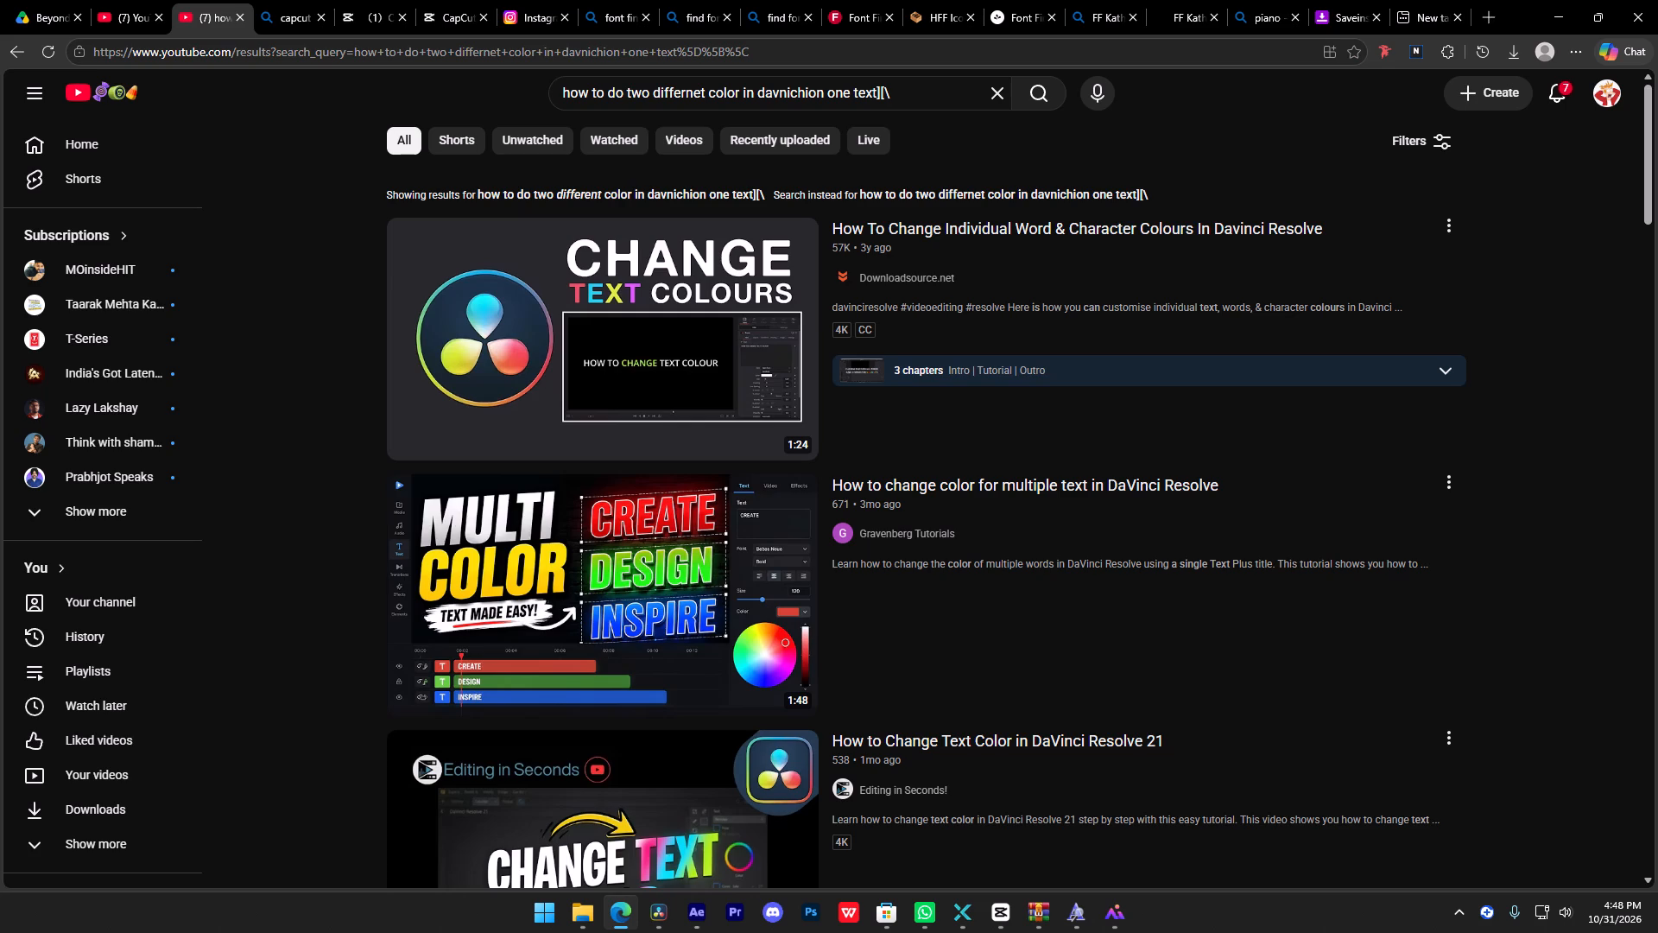
Watch the tutorial "How To Change Individual Word & Character Colours In Davinci Resolve" up to the character styling options, with the sound muted.
{"action": "left_click", "coordinate": [712, 333]}
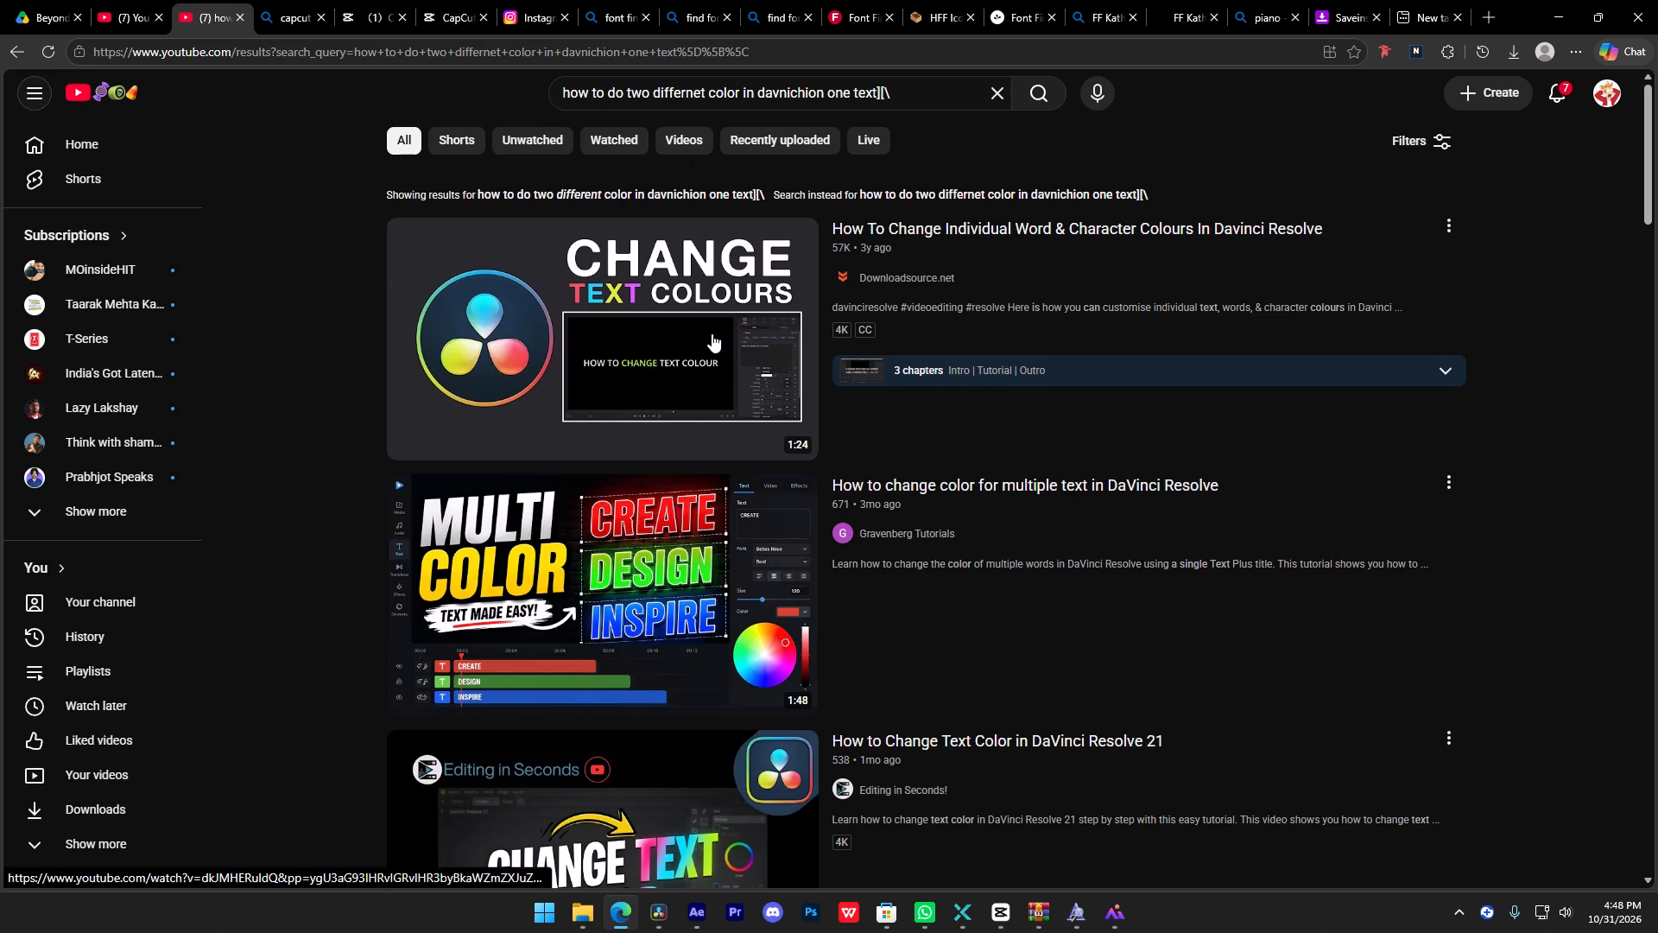
{"action": "key", "text": "Right"}
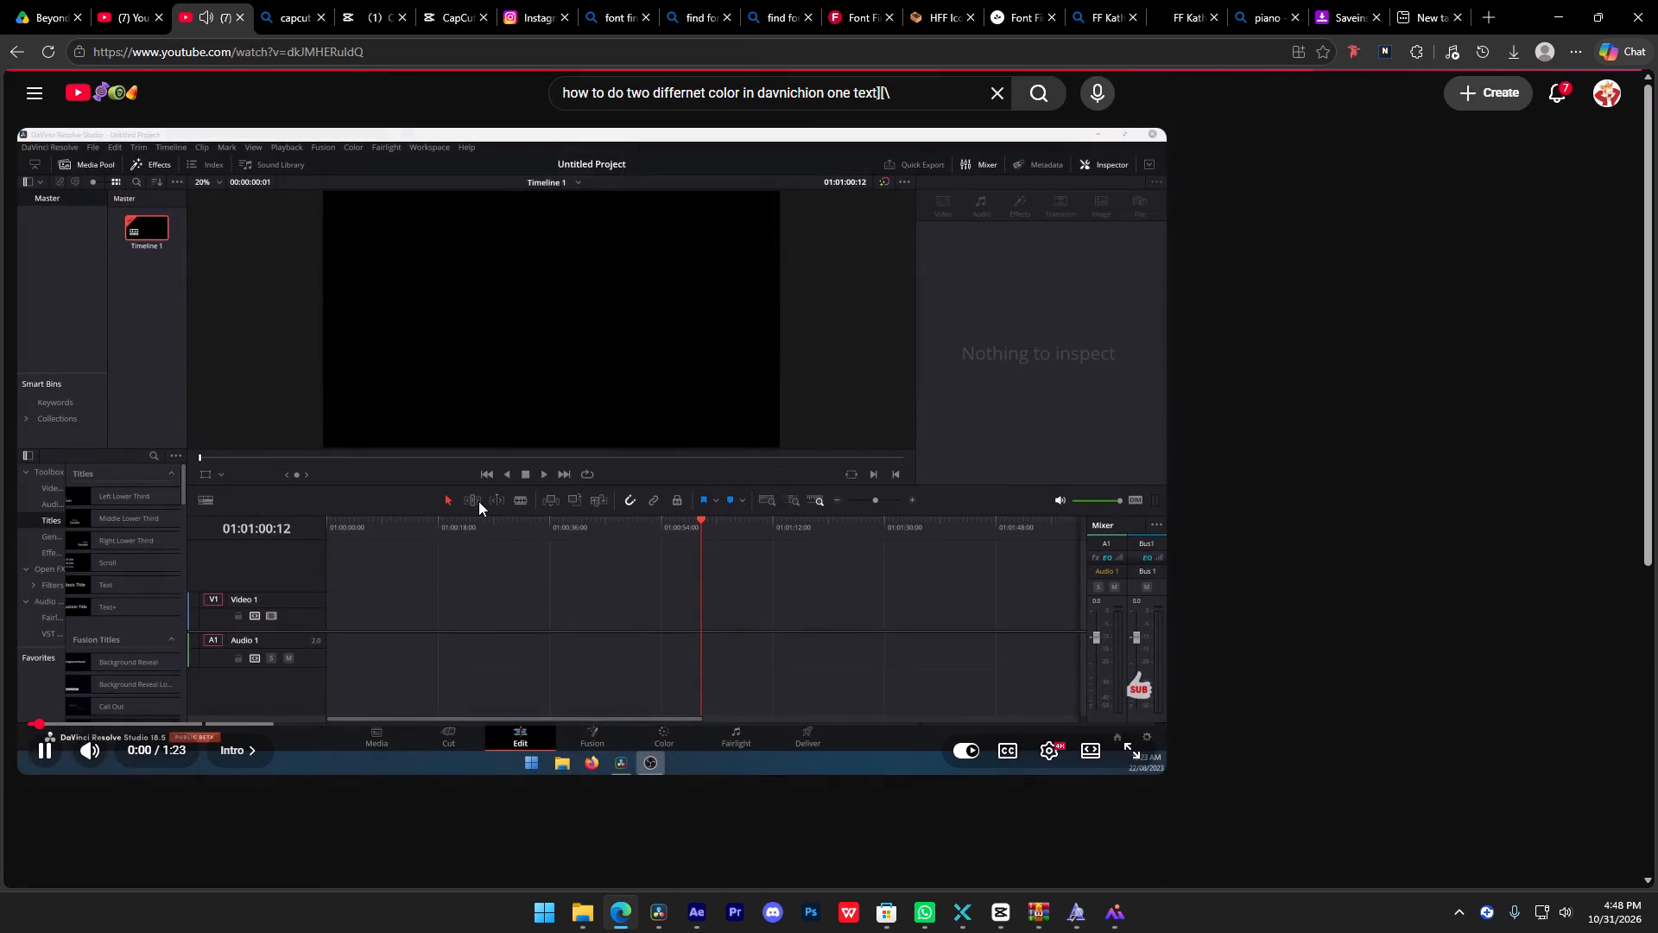
{"action": "key", "text": "Right"}
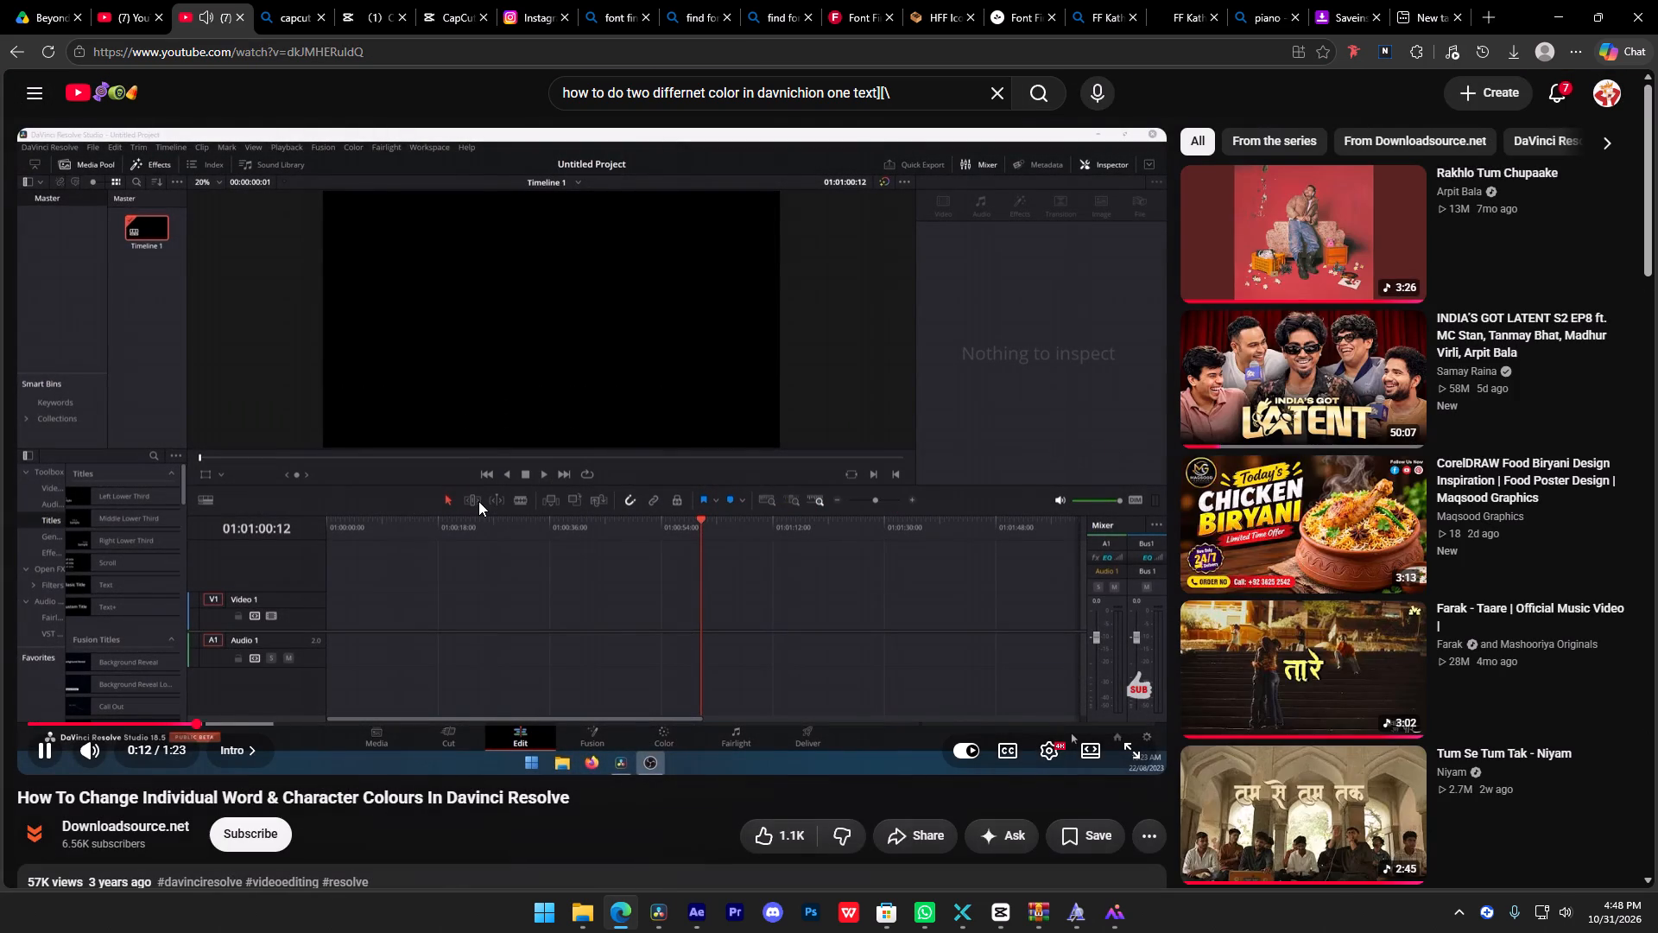
{"action": "key", "text": "m"}
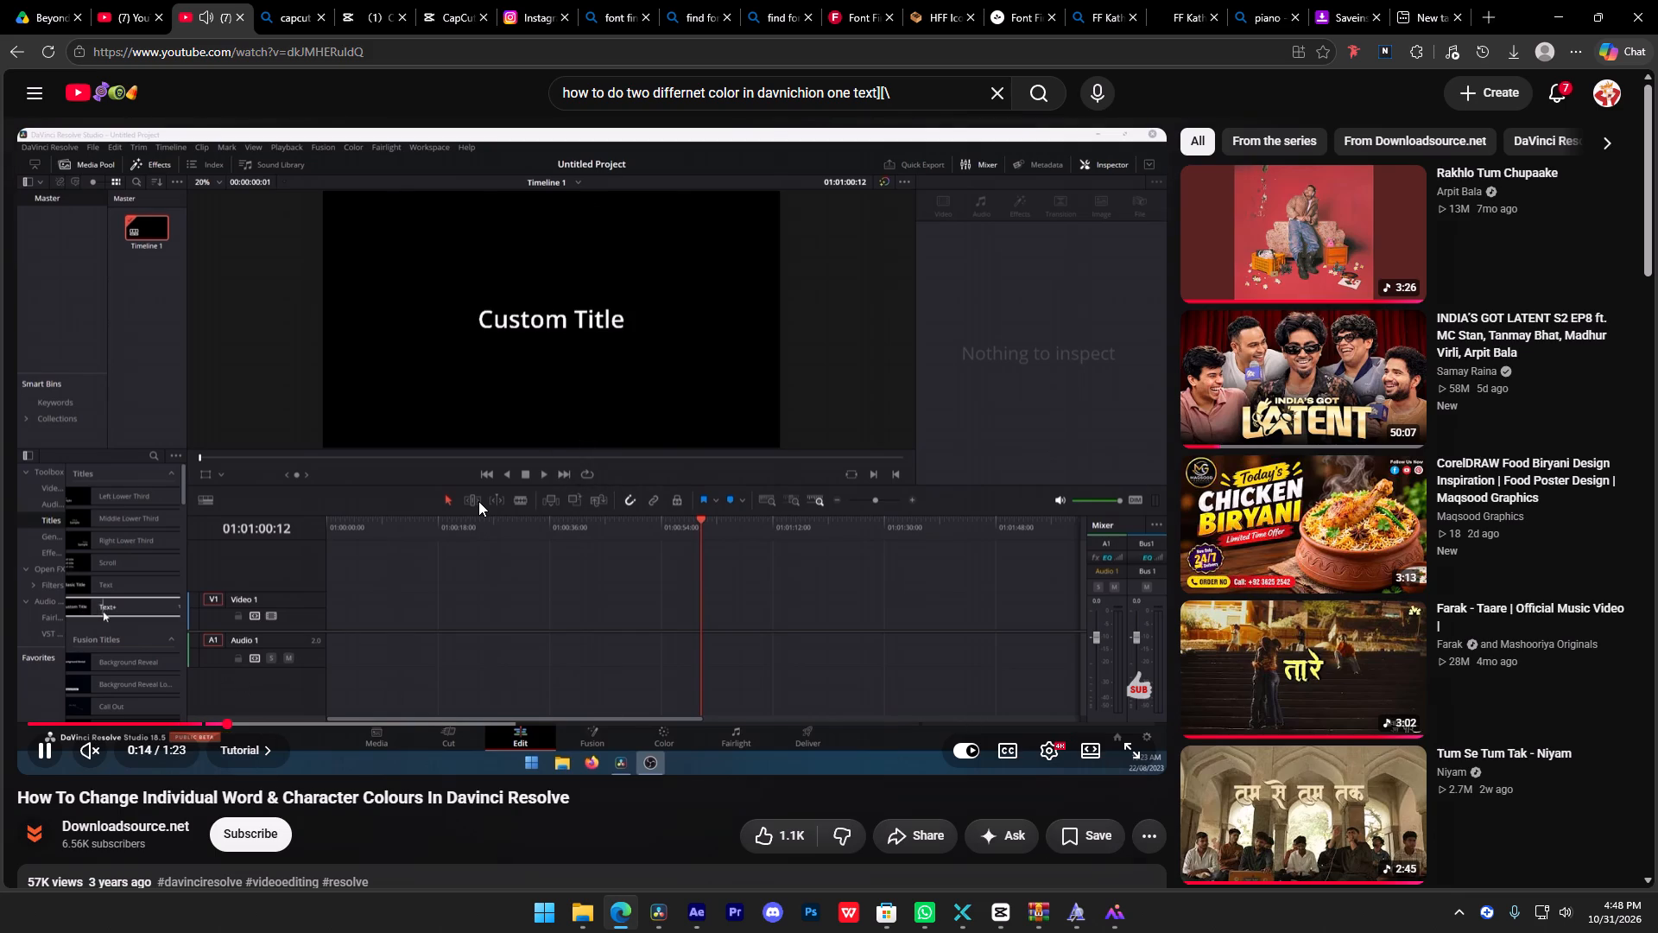
{"action": "key", "text": "Right"}
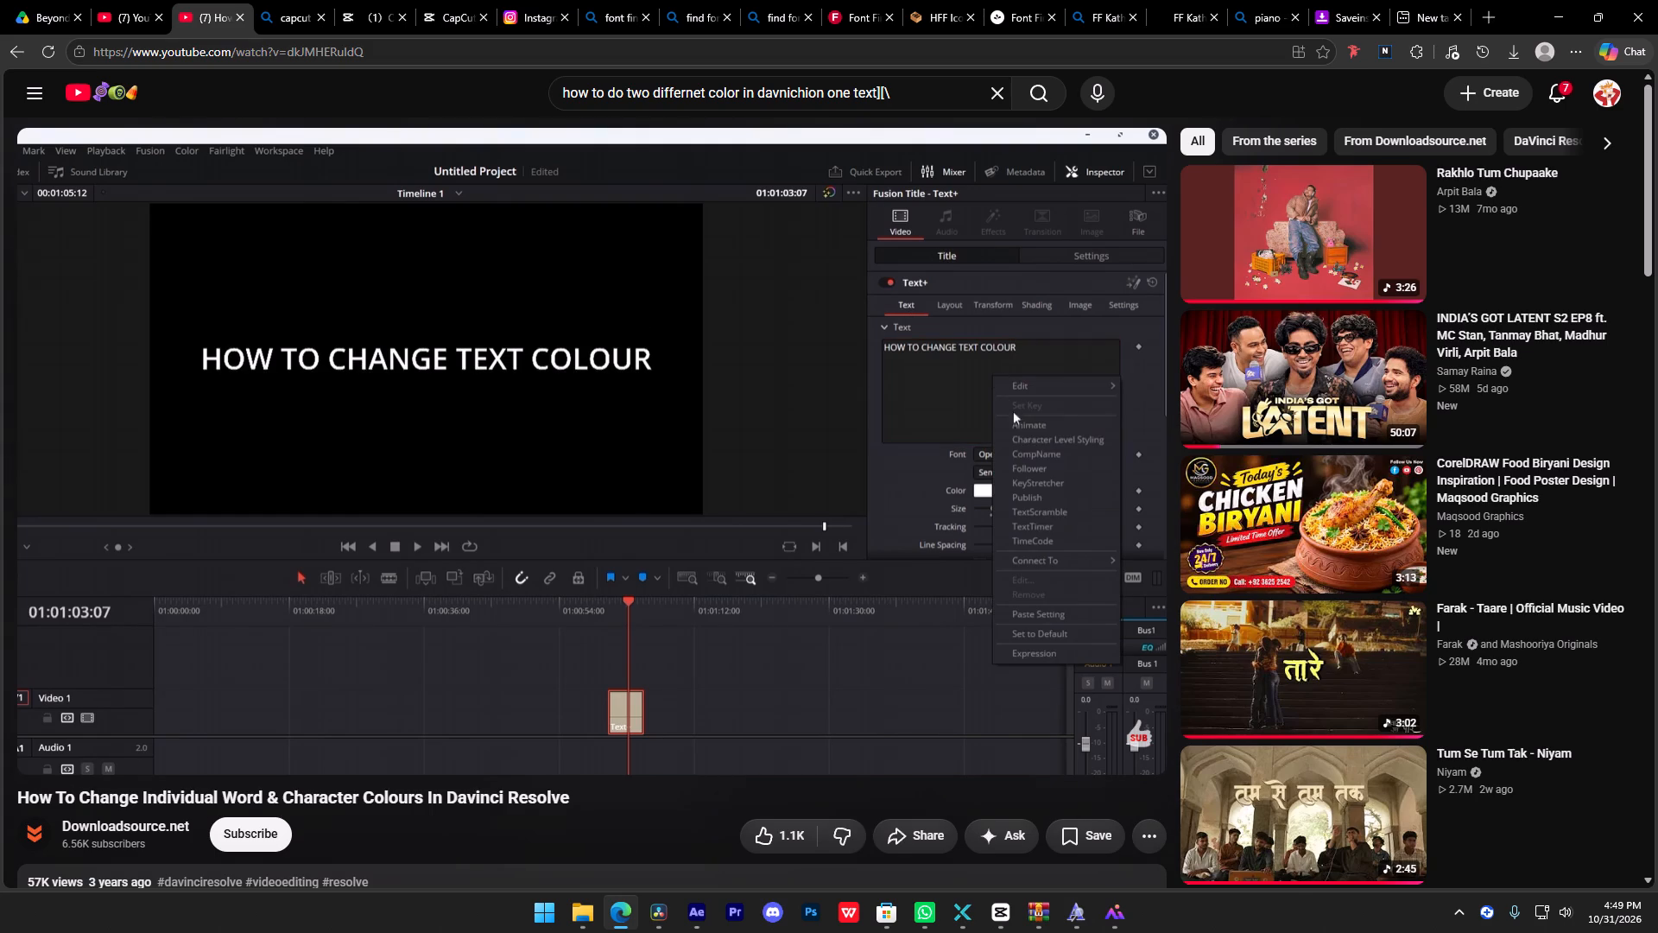
{"action": "key", "text": "space"}
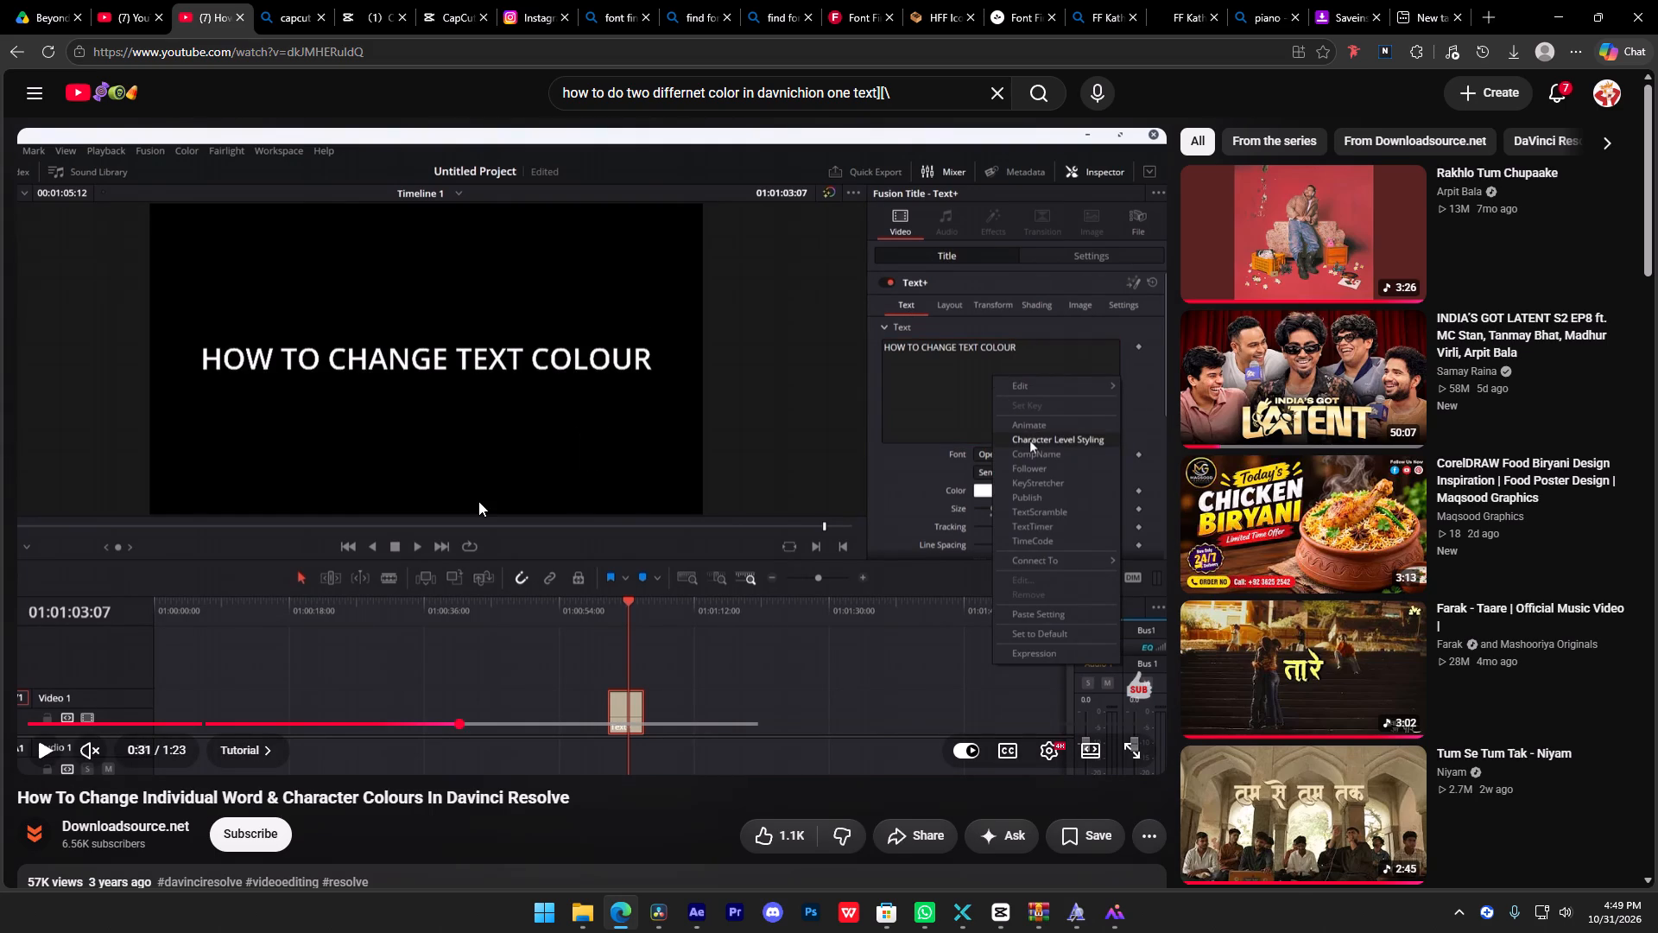
{"action": "key", "text": "Left"}
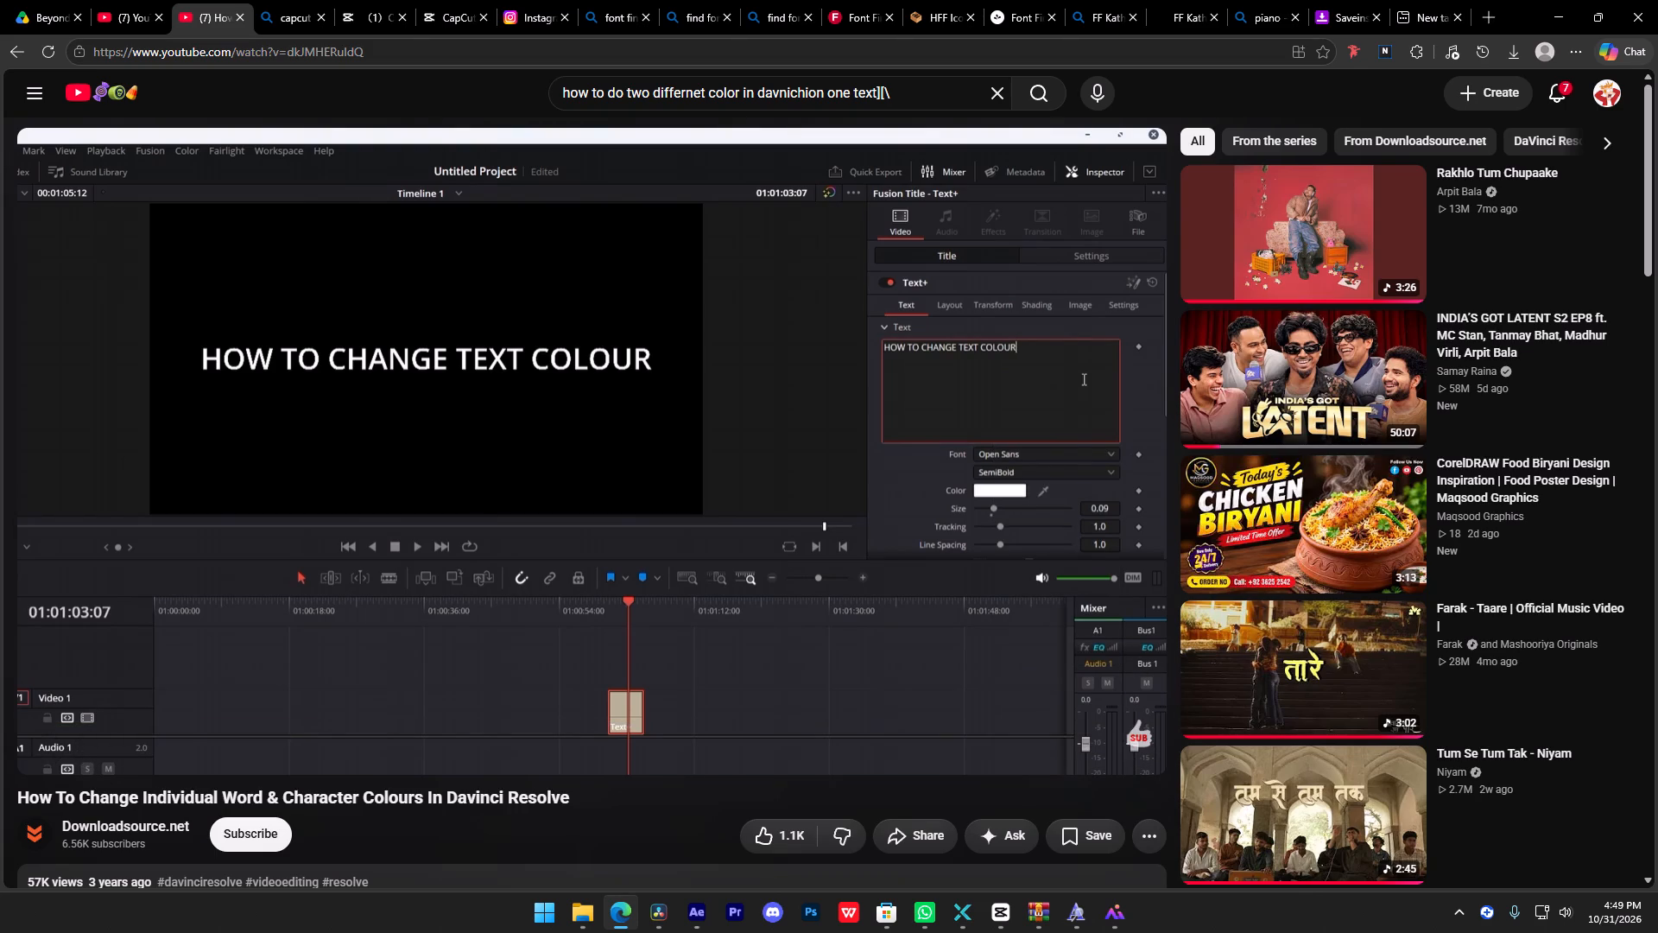
{"action": "key", "text": "space"}
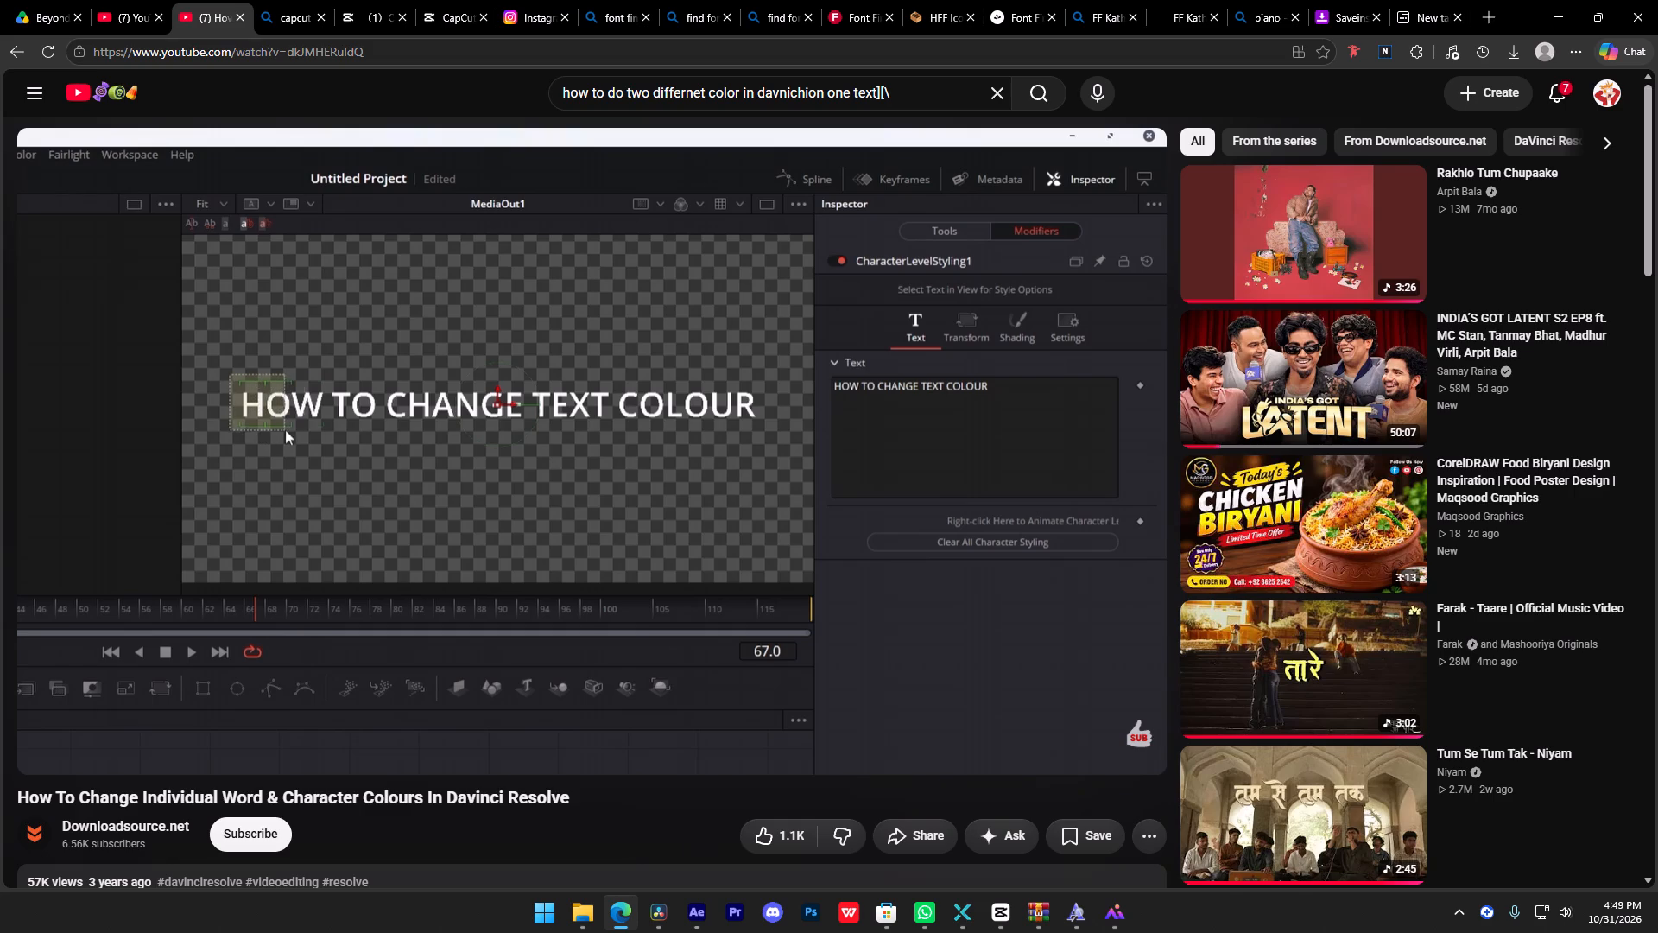
{"action": "left_click", "coordinate": [659, 478]}
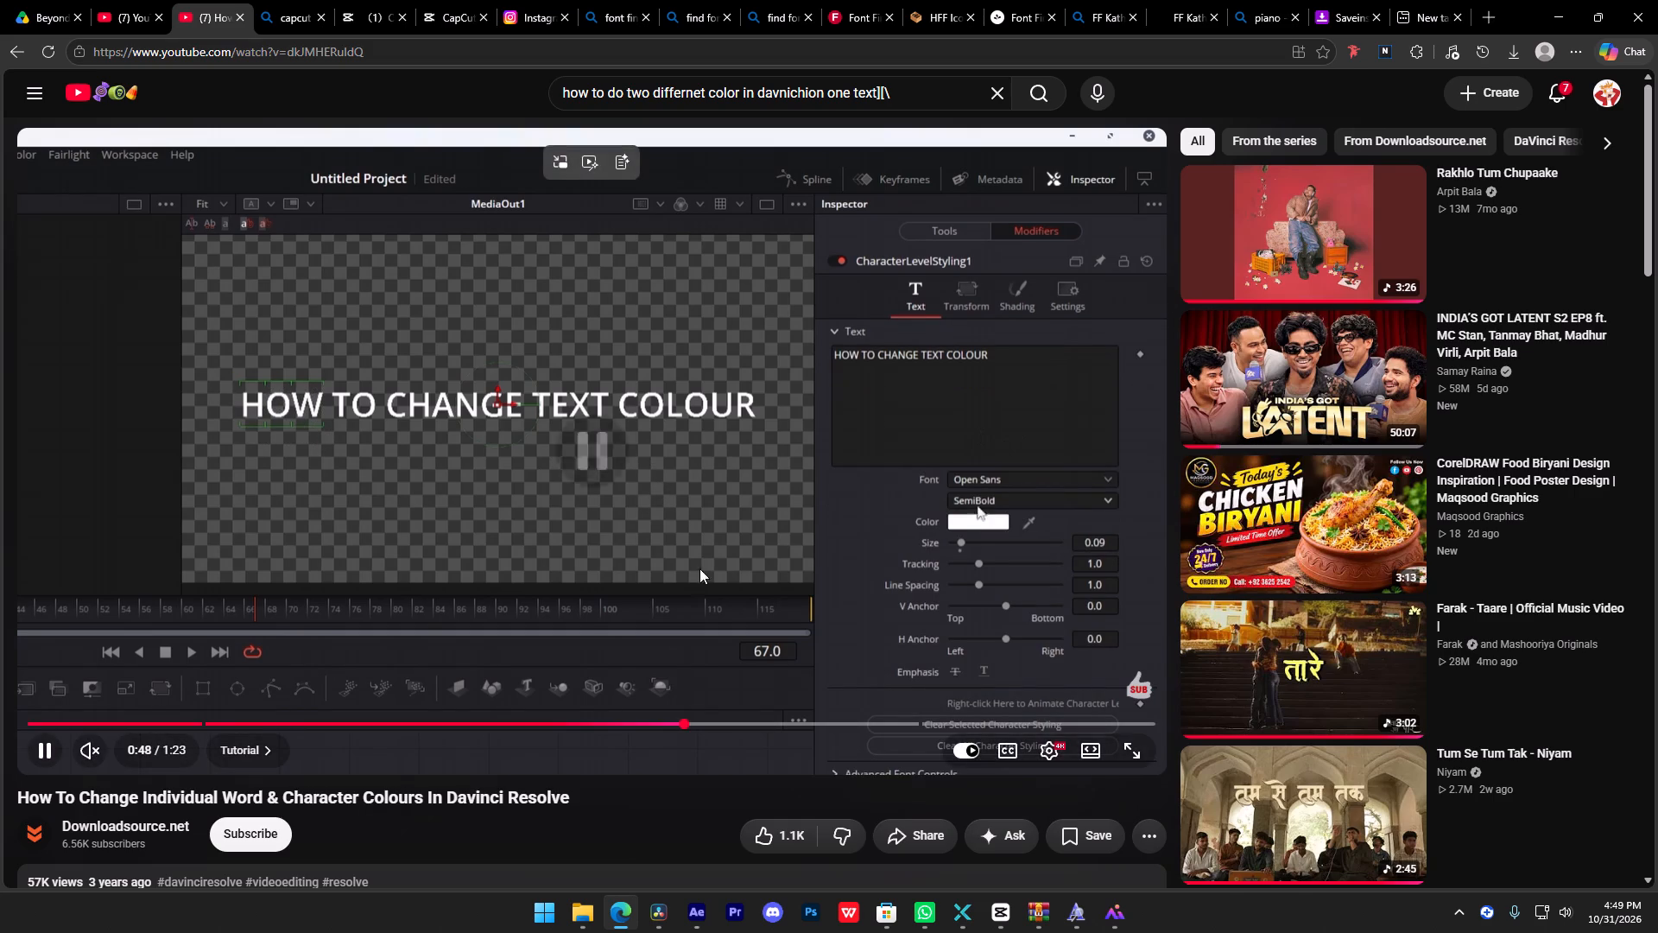
Switch back to DaVinci Resolve, view the WordByWord_1 title's composition in Fusion, and return to the Edit page.
{"action": "left_click", "coordinate": [659, 912]}
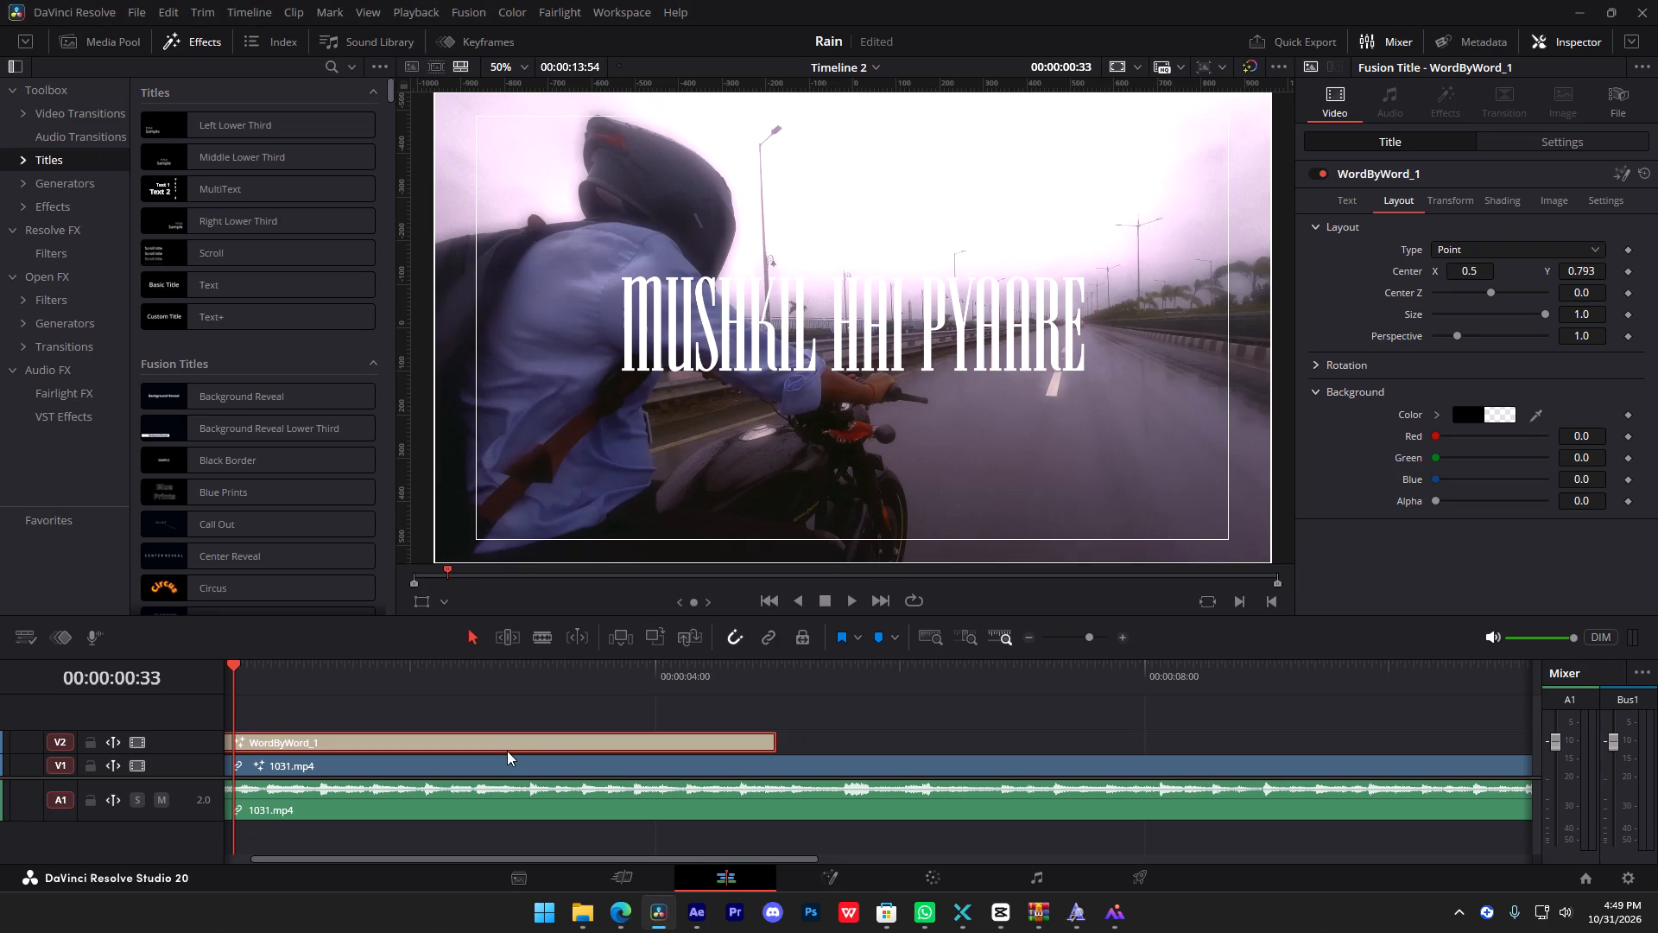
{"action": "left_click", "coordinate": [510, 746]}
{"action": "key", "text": "f"}
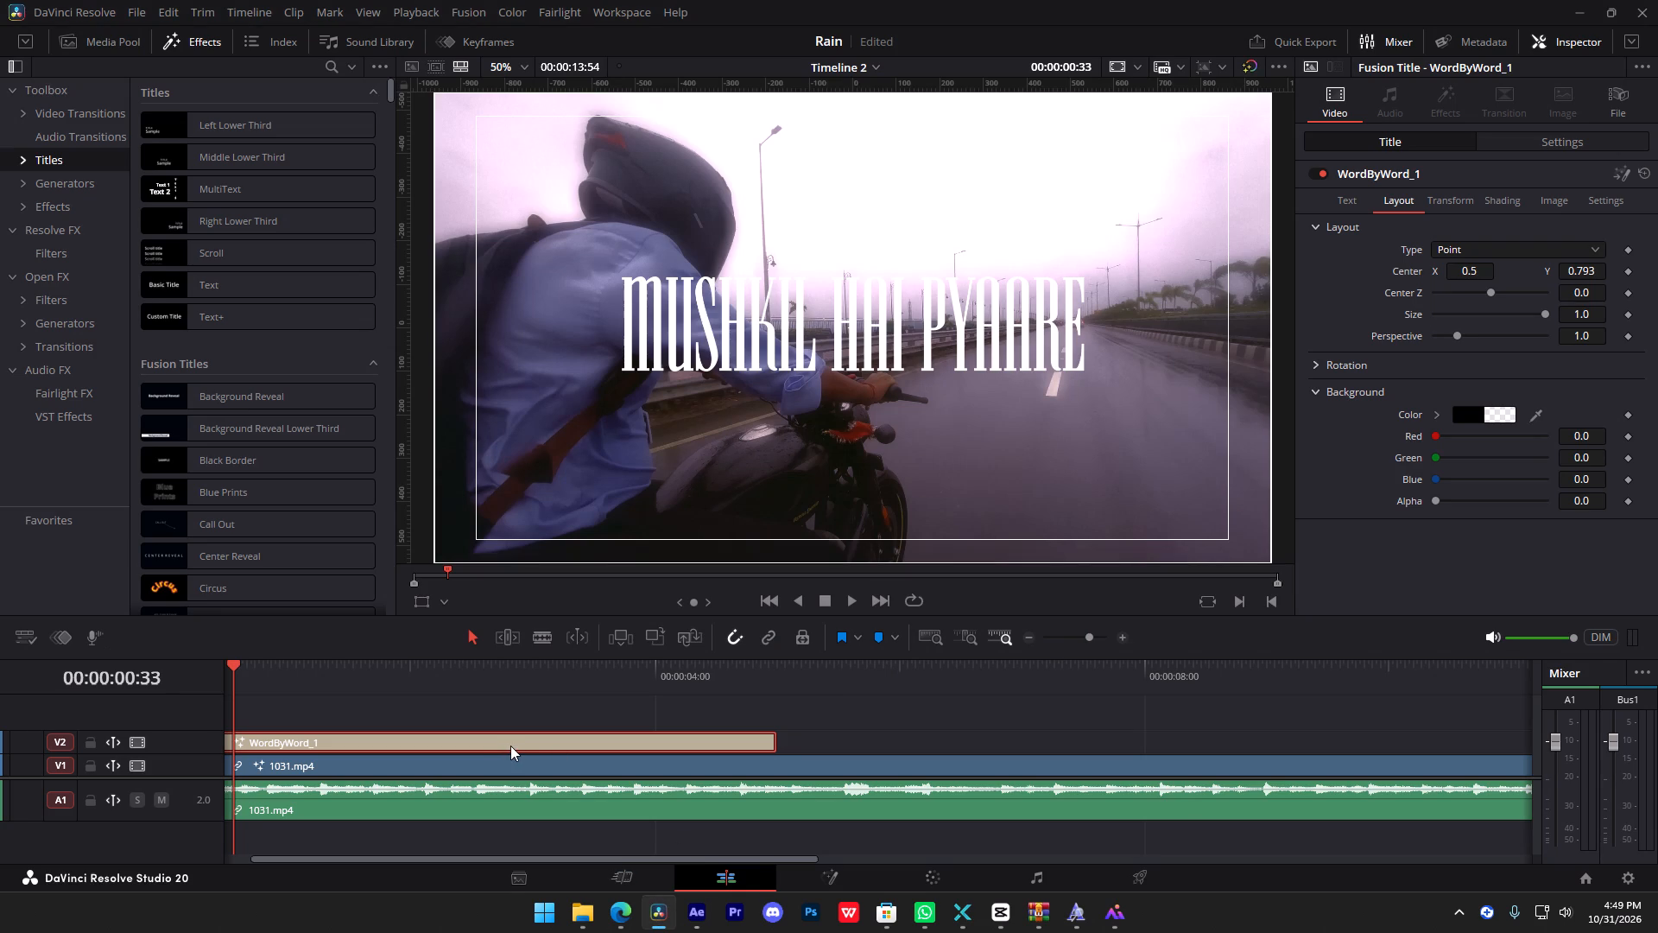
{"action": "left_click", "coordinate": [510, 746]}
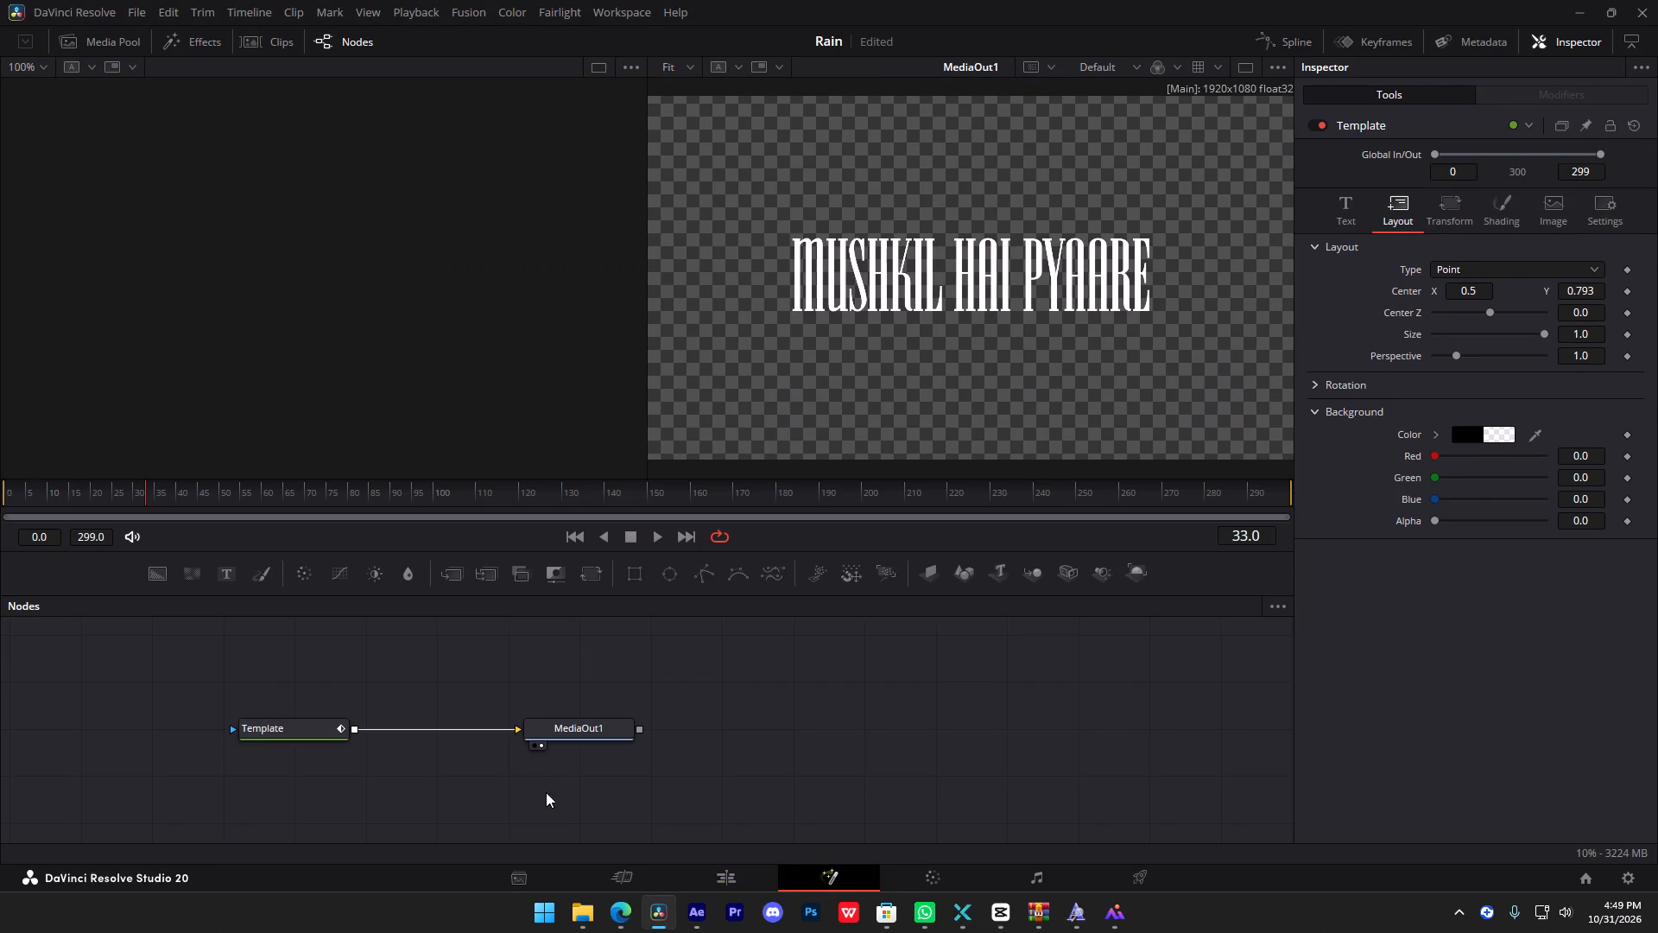
{"action": "left_click", "coordinate": [708, 870]}
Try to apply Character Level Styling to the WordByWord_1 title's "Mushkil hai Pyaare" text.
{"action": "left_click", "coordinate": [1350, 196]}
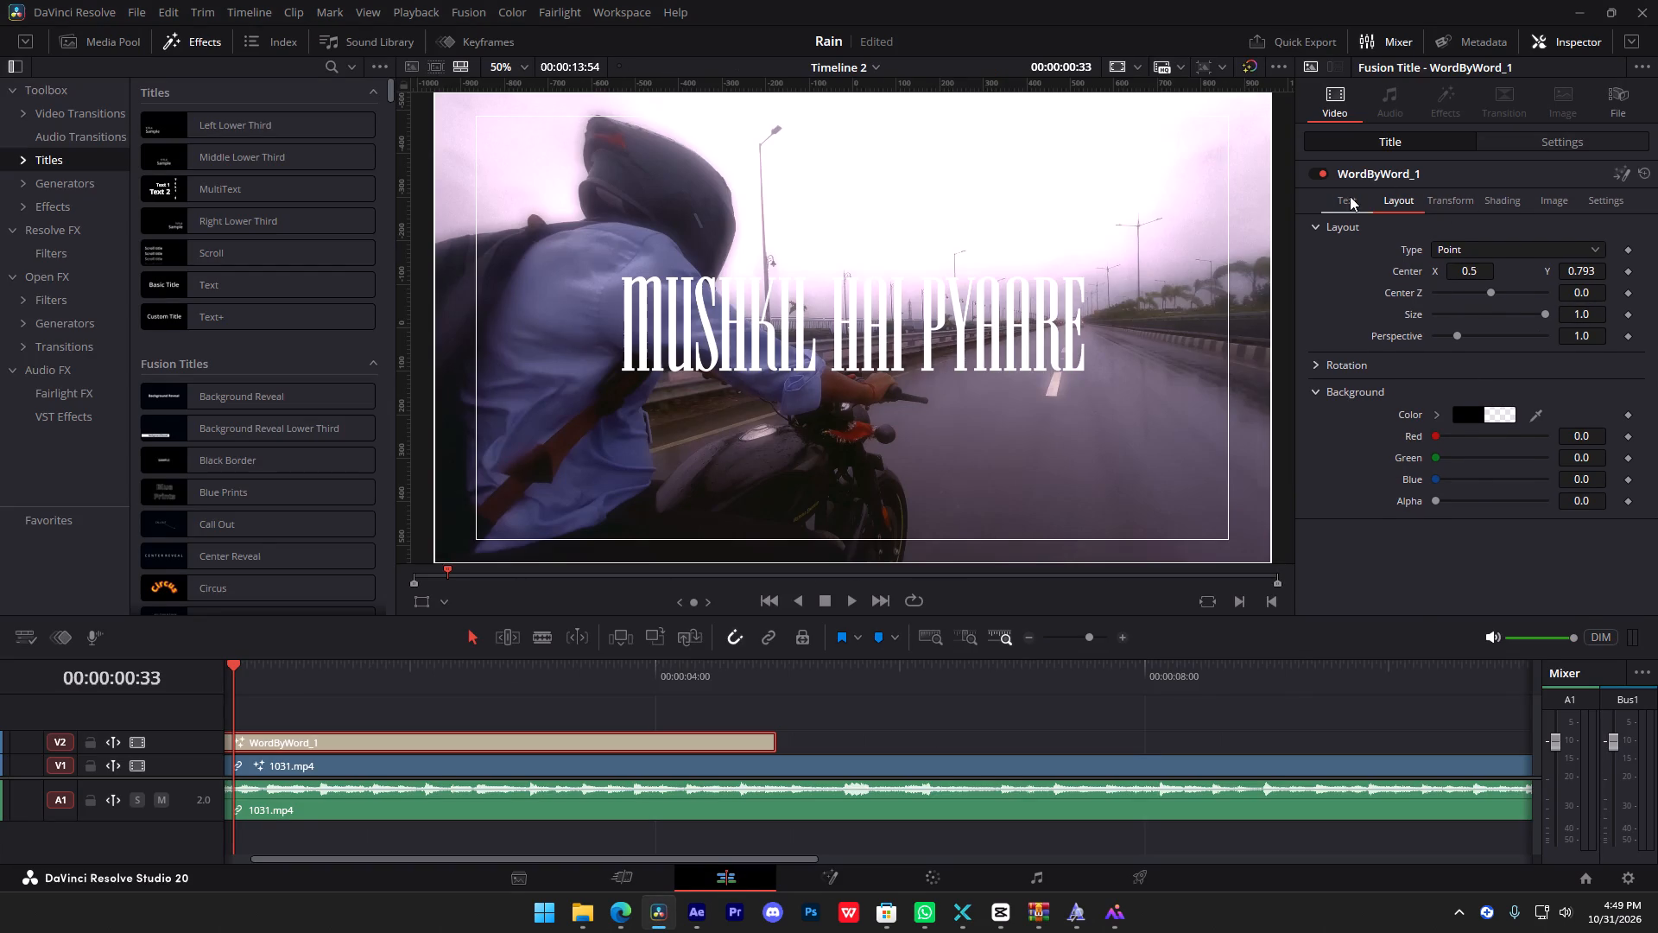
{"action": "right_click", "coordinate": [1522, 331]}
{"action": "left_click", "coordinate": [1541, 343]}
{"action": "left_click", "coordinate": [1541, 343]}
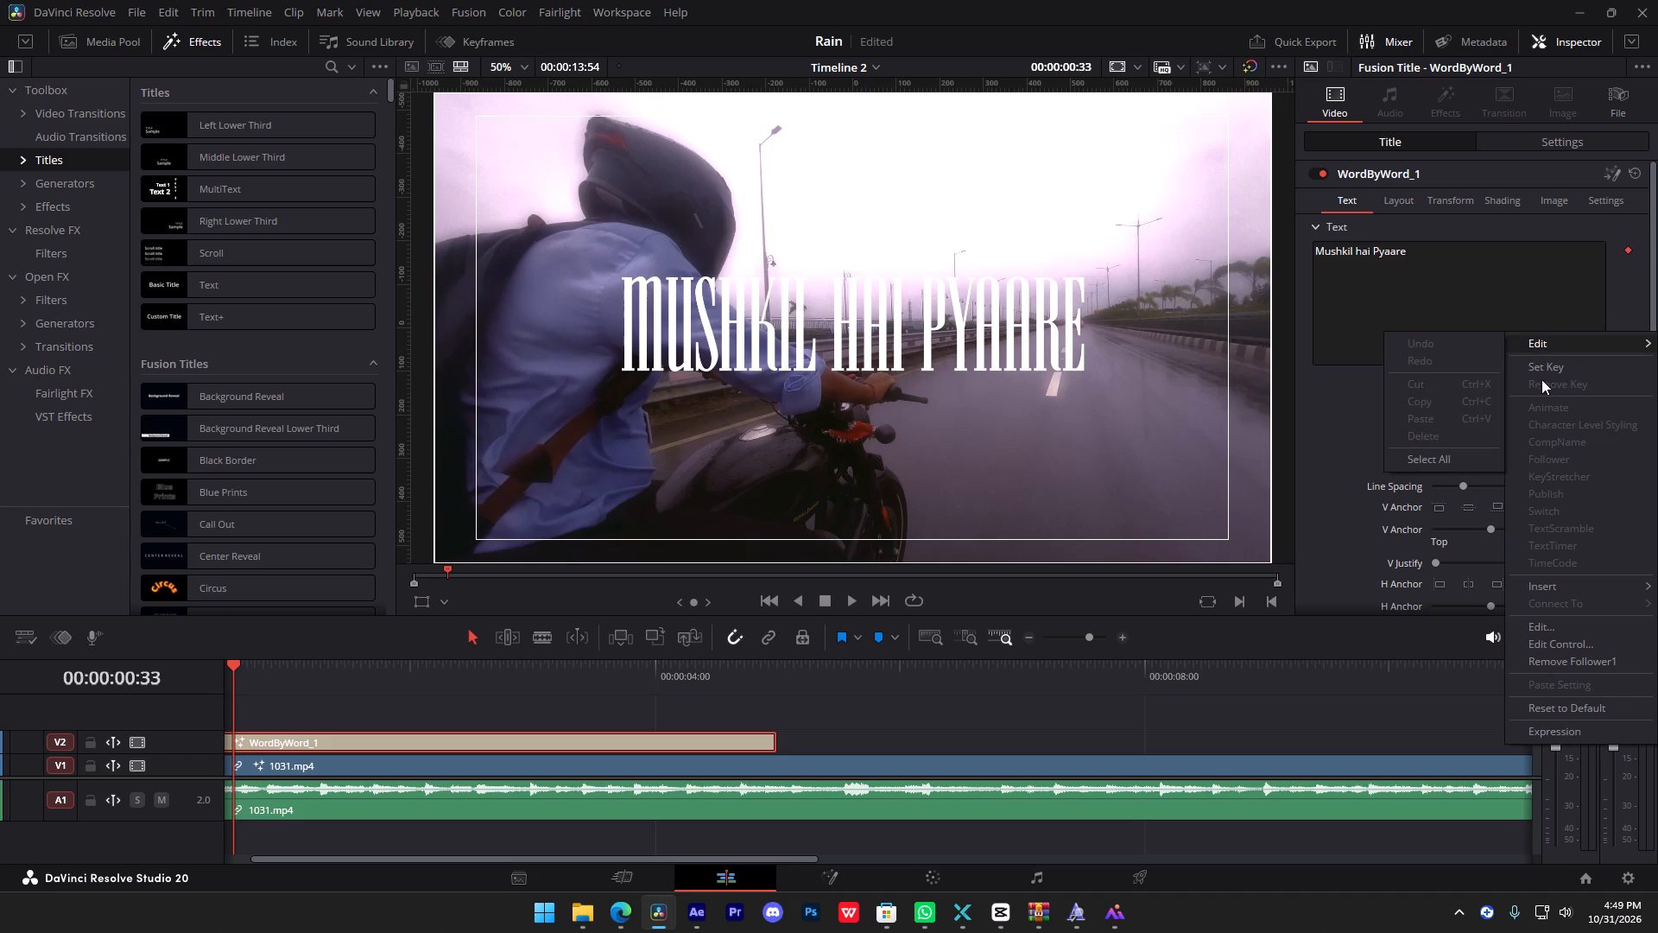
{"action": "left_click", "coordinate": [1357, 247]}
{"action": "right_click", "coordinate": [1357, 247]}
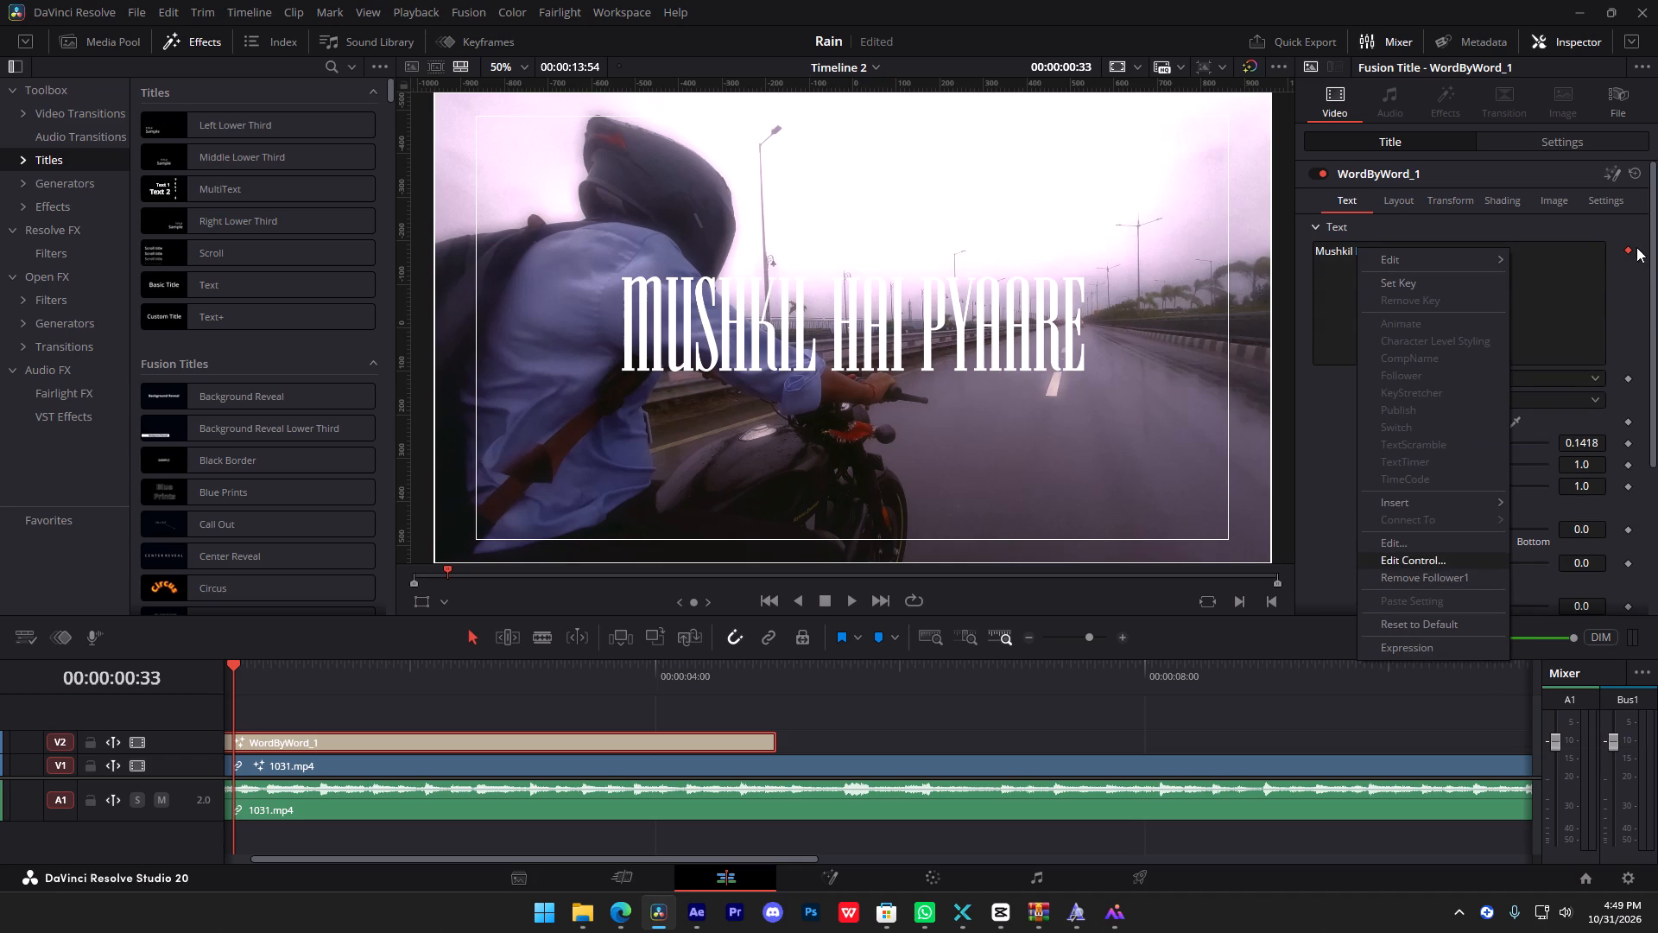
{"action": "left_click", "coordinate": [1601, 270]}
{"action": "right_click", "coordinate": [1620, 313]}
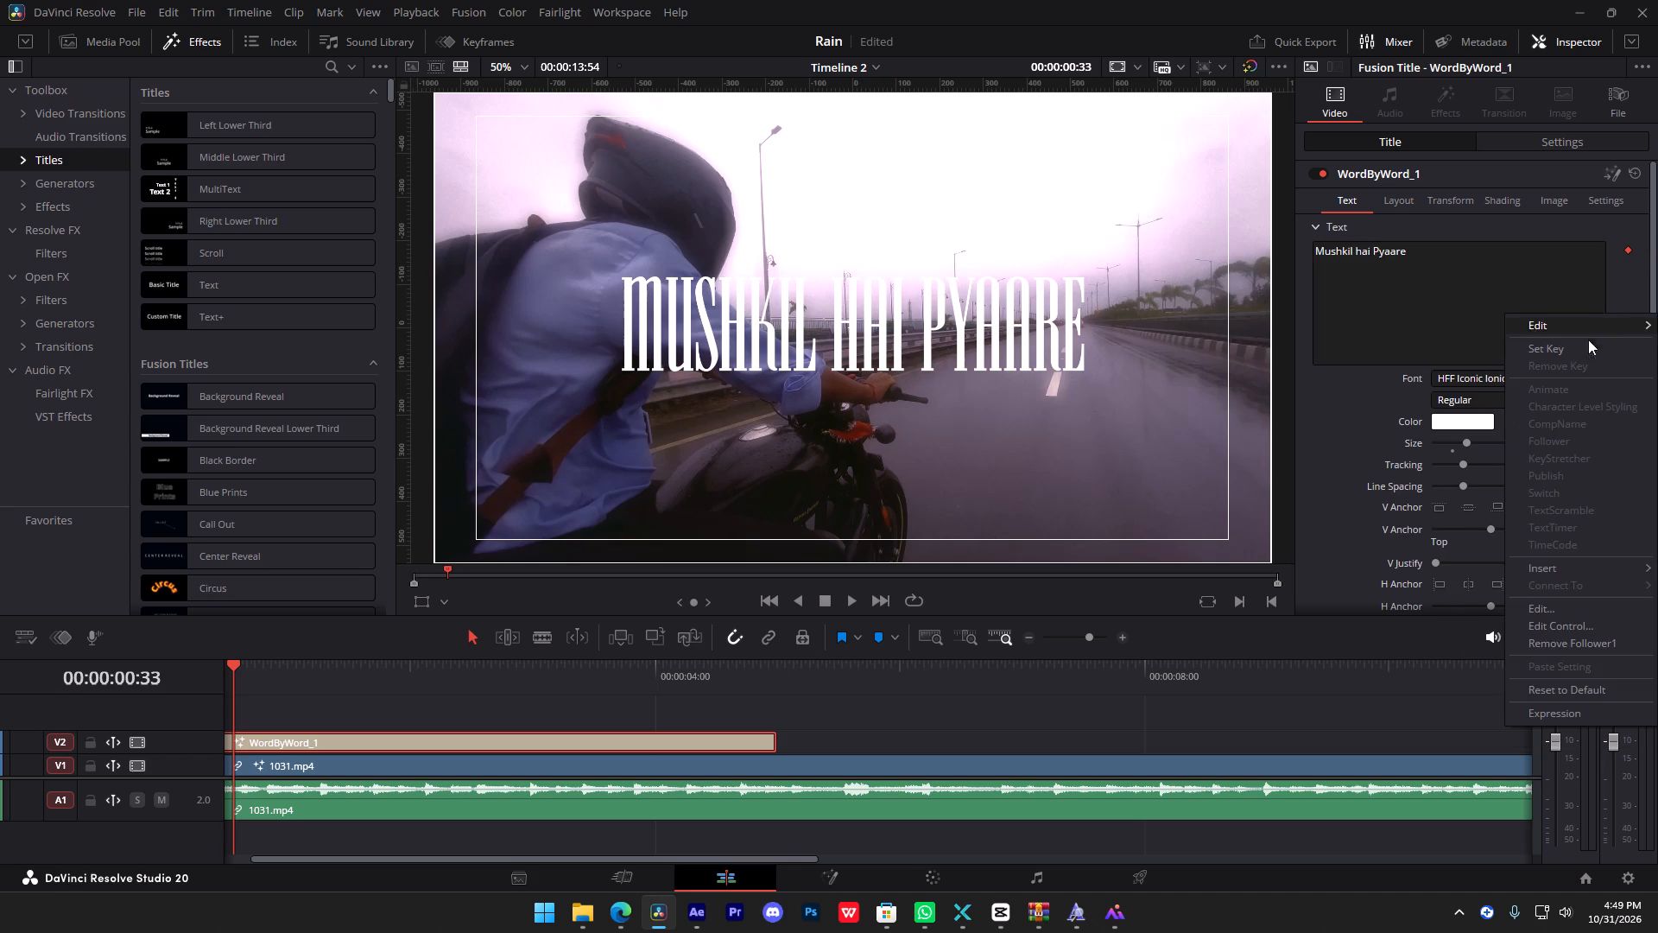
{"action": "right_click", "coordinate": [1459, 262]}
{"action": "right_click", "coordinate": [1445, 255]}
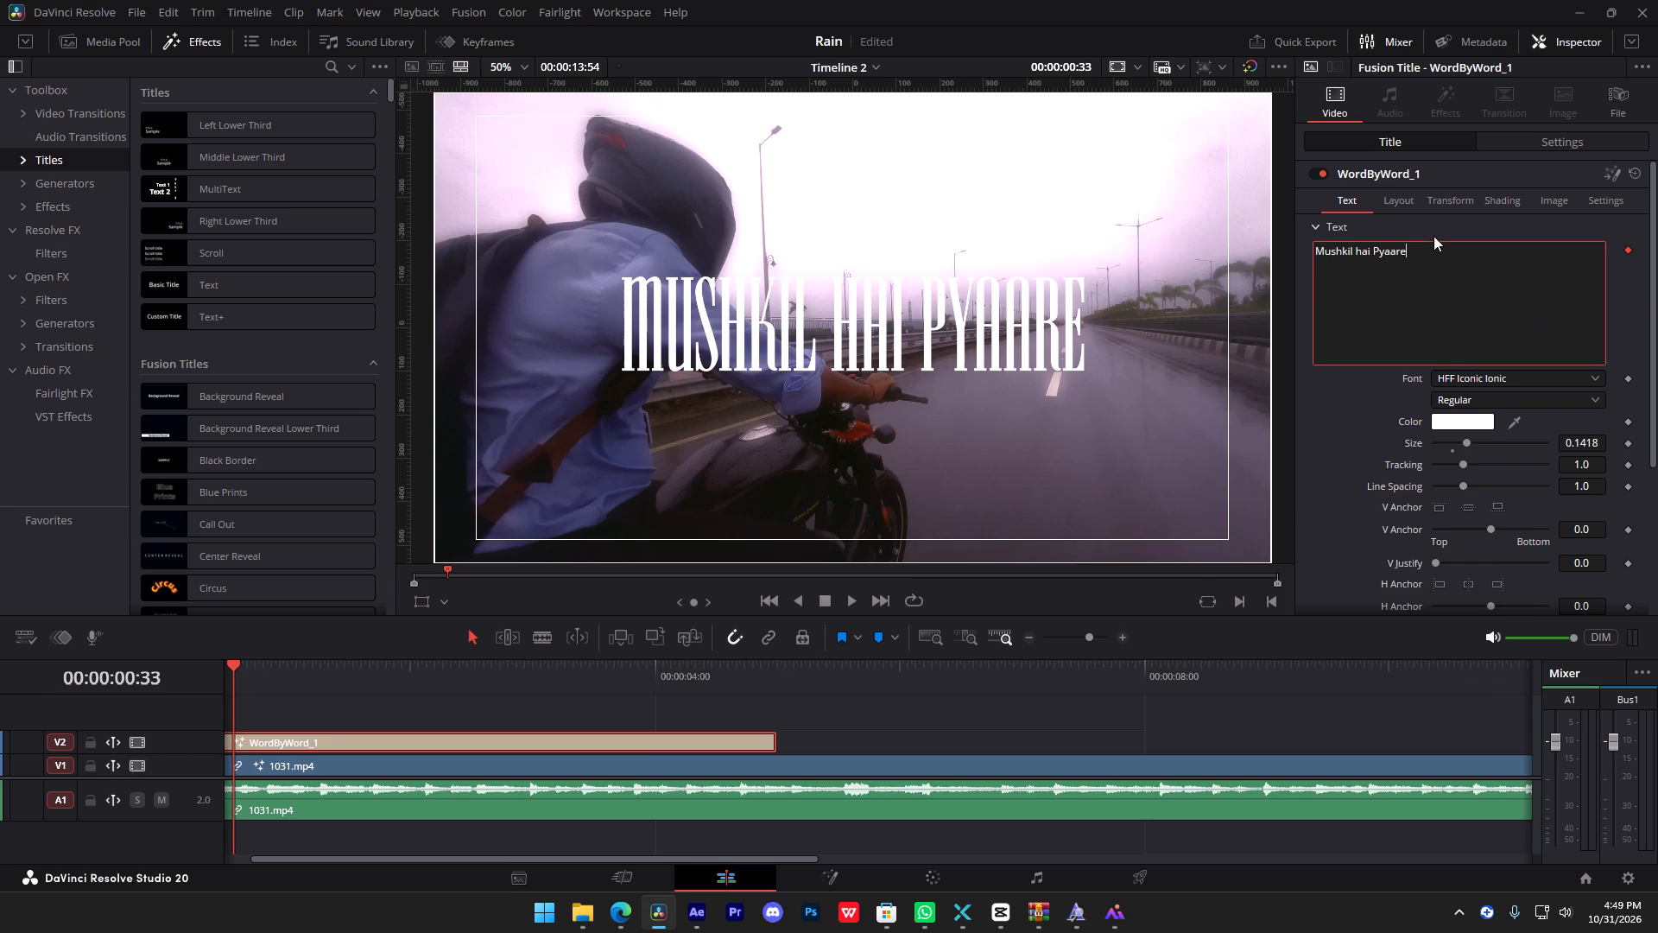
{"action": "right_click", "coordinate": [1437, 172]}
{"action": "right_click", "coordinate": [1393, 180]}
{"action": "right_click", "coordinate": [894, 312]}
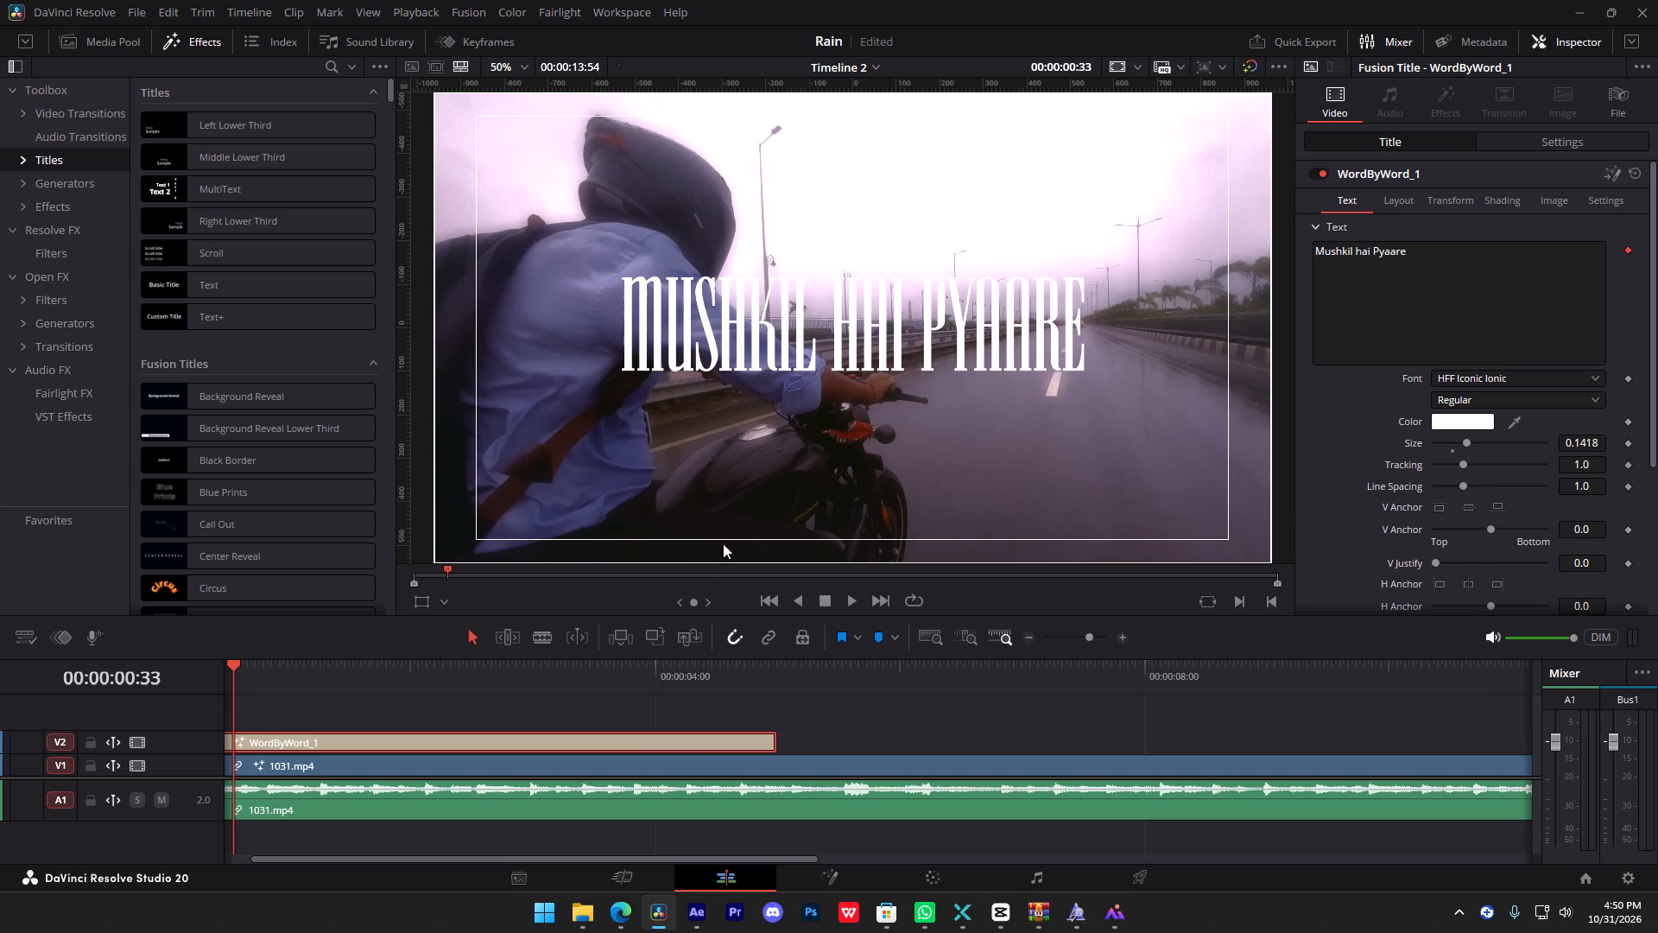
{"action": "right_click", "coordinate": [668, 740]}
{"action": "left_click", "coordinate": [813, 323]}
Rewatch the part of the Microsoft Edge tutorial that applies Character Level Styling to the Text+ title.
{"action": "left_click", "coordinate": [664, 911]}
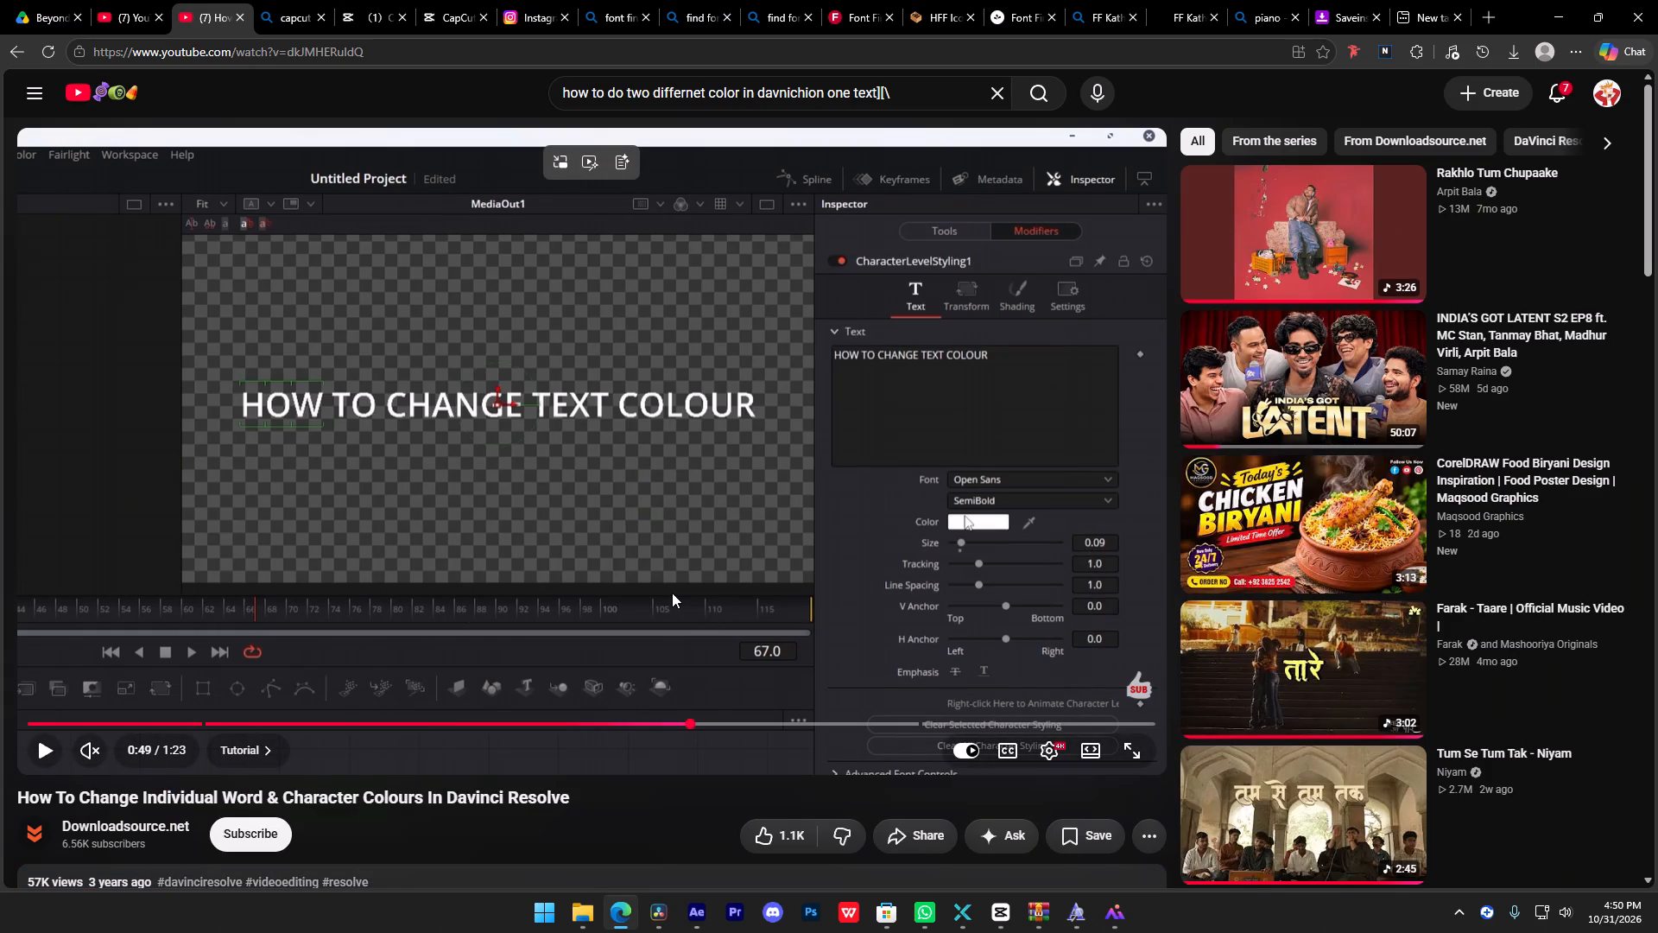
{"action": "key", "text": "Left"}
{"action": "key", "text": "Left"}
{"action": "key", "text": "Left"}
{"action": "key", "text": "space"}
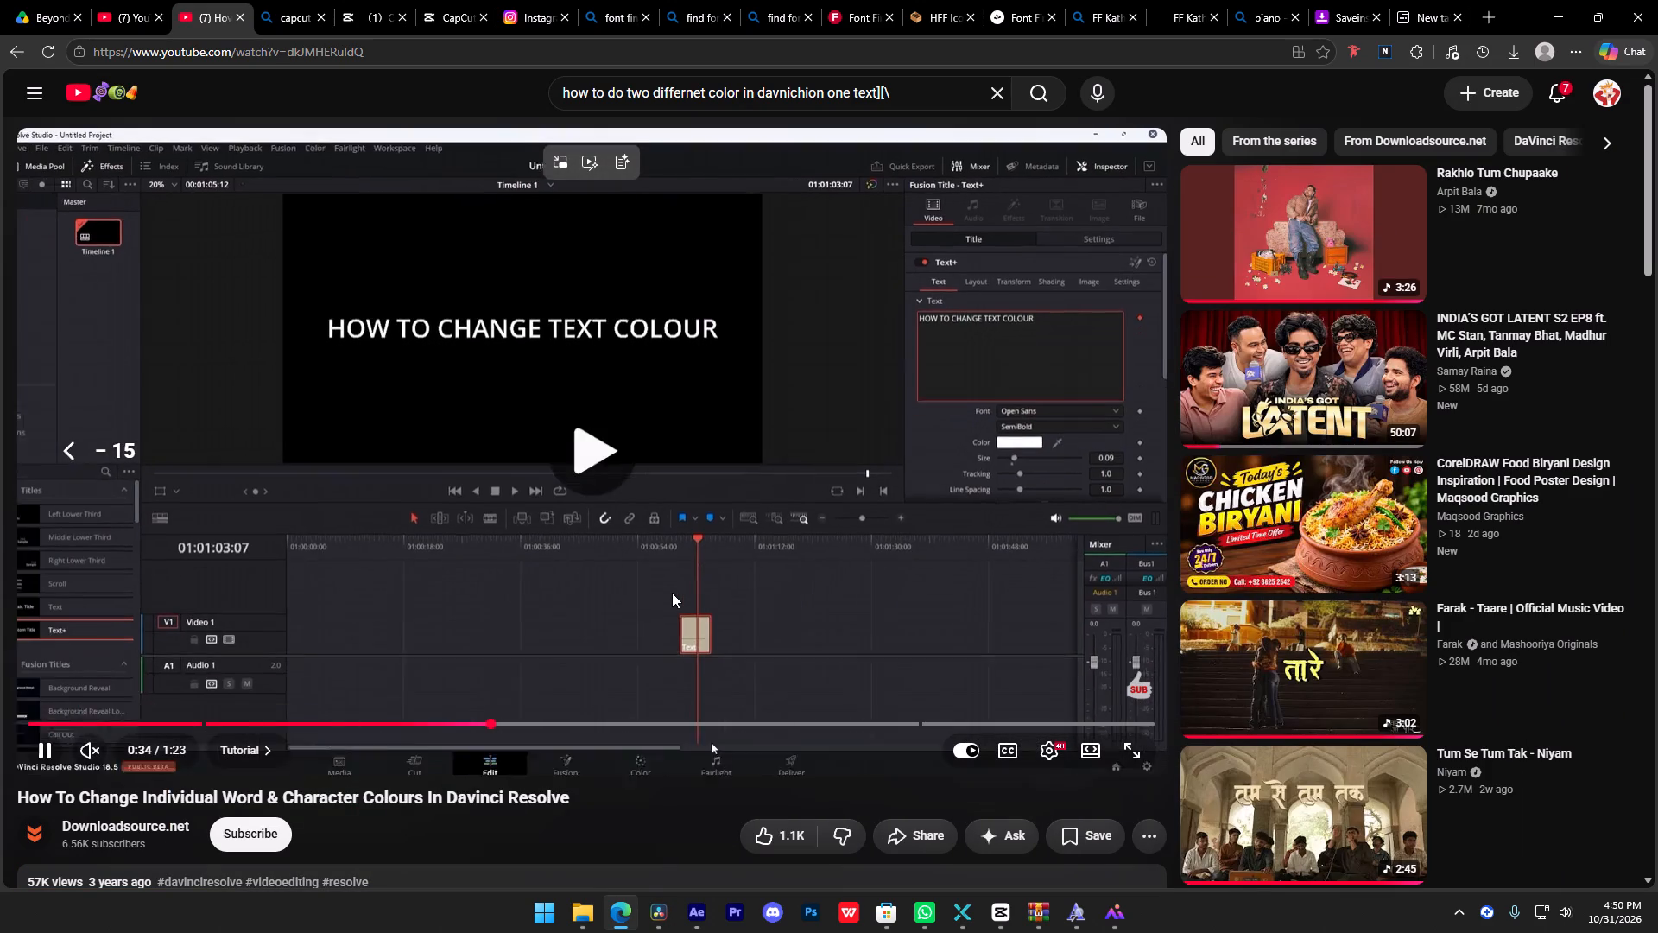
{"action": "key", "text": "Left"}
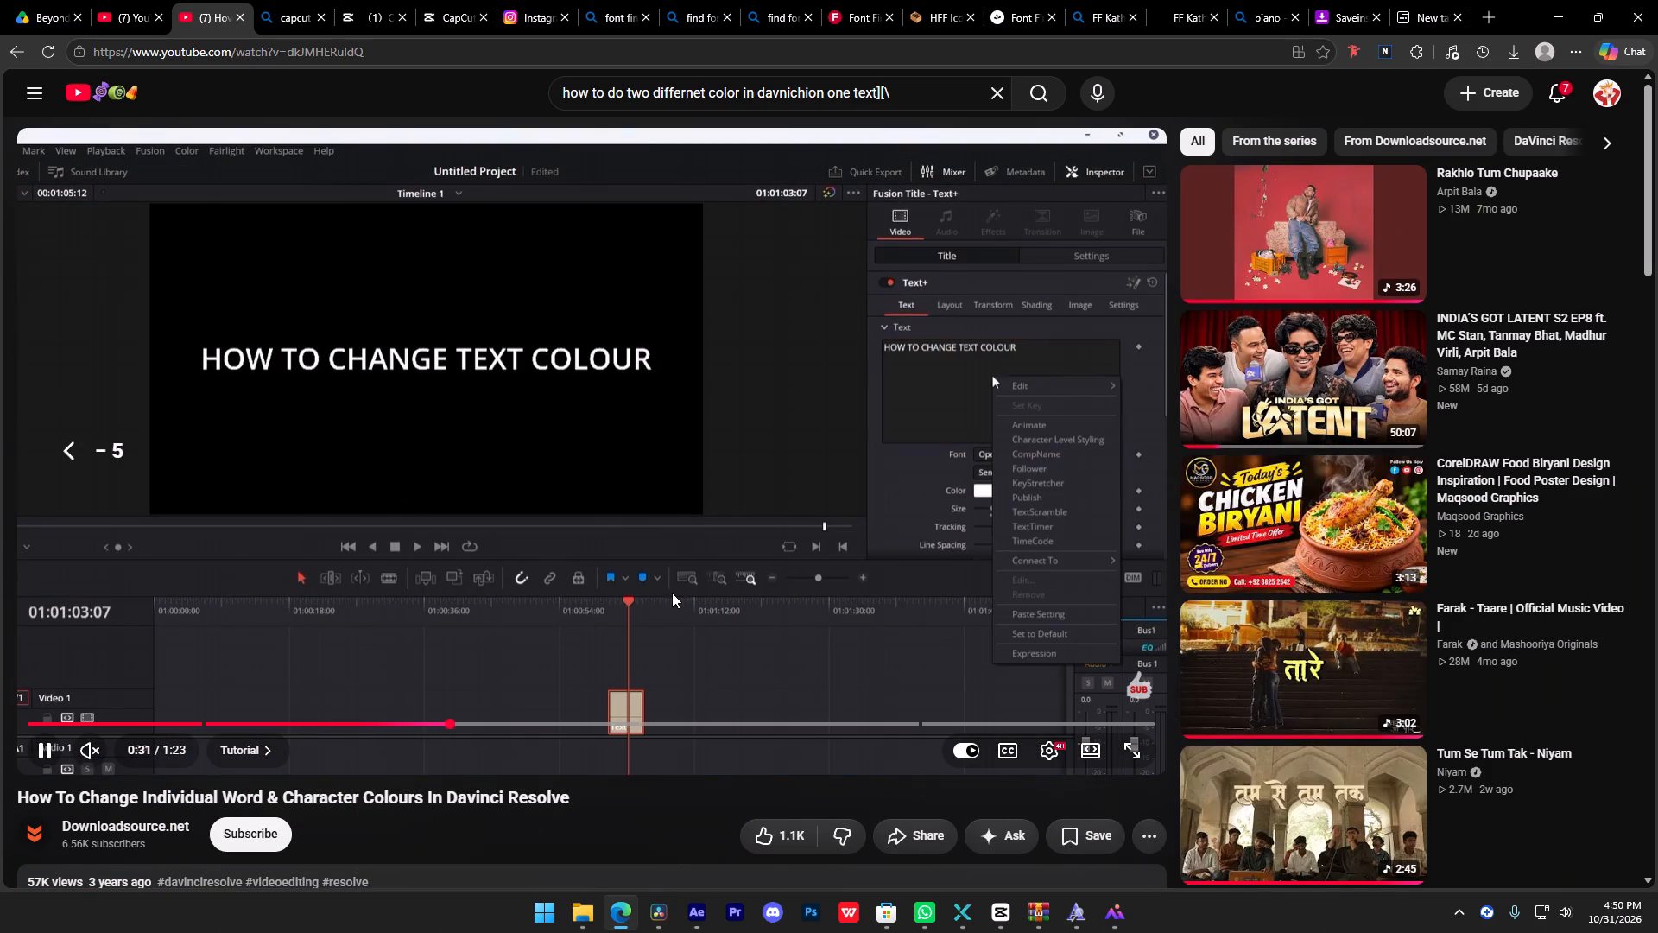
{"action": "key", "text": "Left"}
{"action": "key", "text": "Right"}
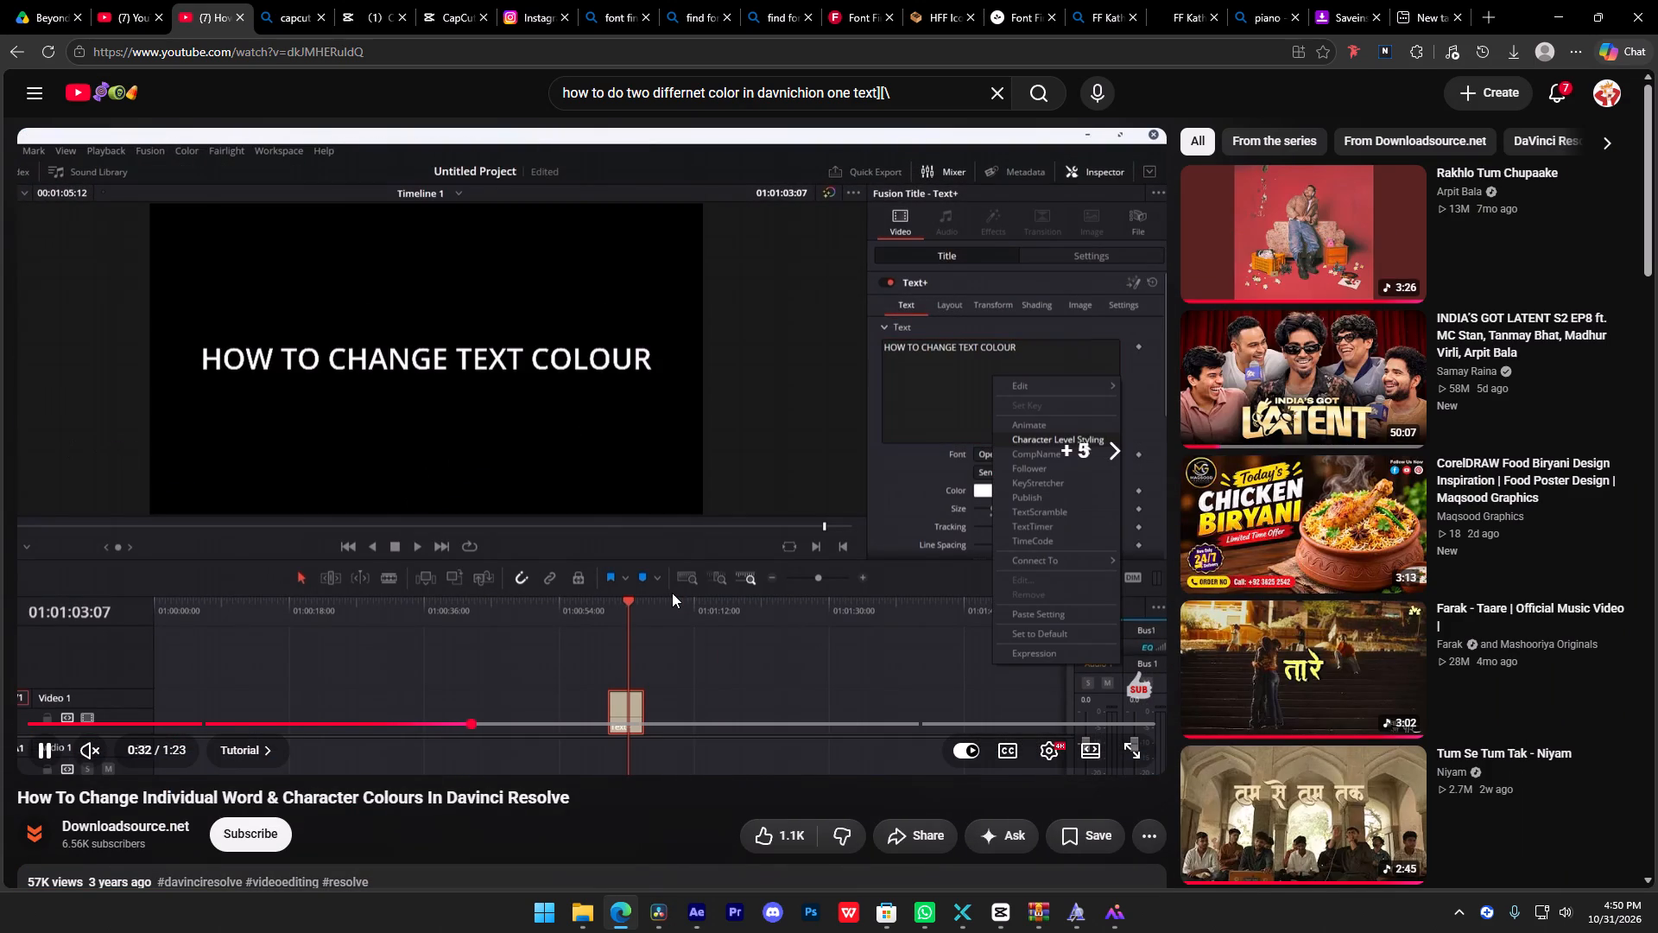
{"action": "key", "text": "Left"}
{"action": "key", "text": "Left"}
{"action": "key", "text": "Left"}
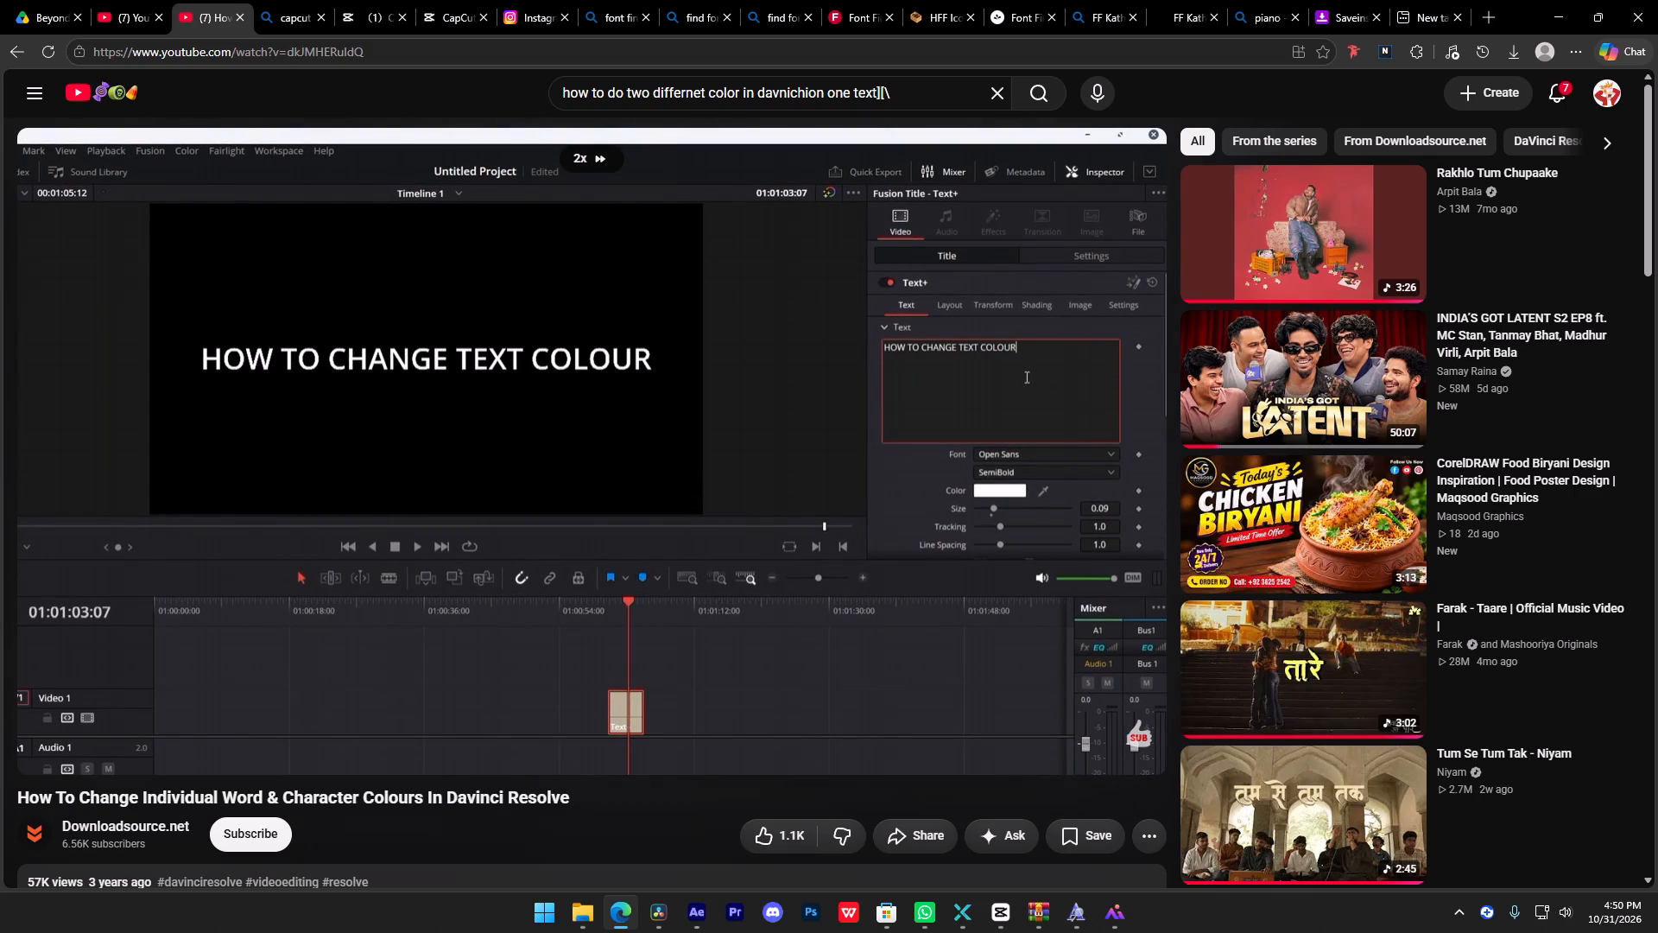
{"action": "left_click", "coordinate": [672, 593]}
Switch back to DaVinci Resolve, search the effects for "text+" and add a Text+ title on the track above WordByWord_1.
{"action": "left_click", "coordinate": [674, 901]}
{"action": "key", "text": "space"}
{"action": "type", "text": "tetx"}
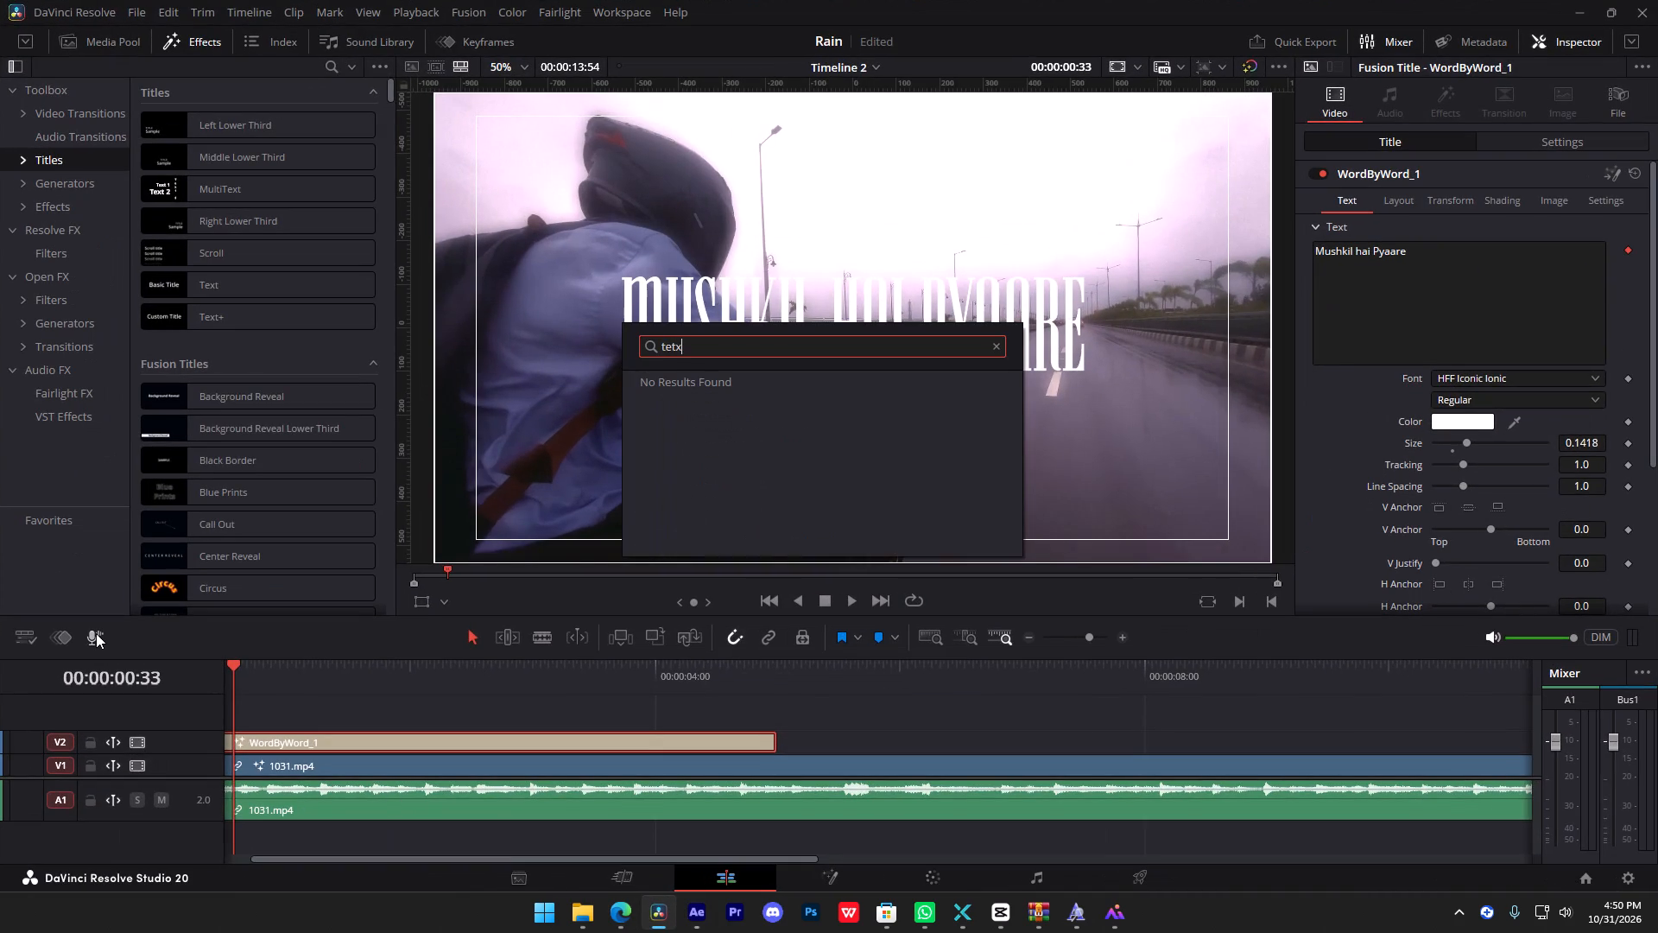
{"action": "key", "text": "BackSpace"}
{"action": "key", "text": "BackSpace"}
{"action": "type", "text": "xt"}
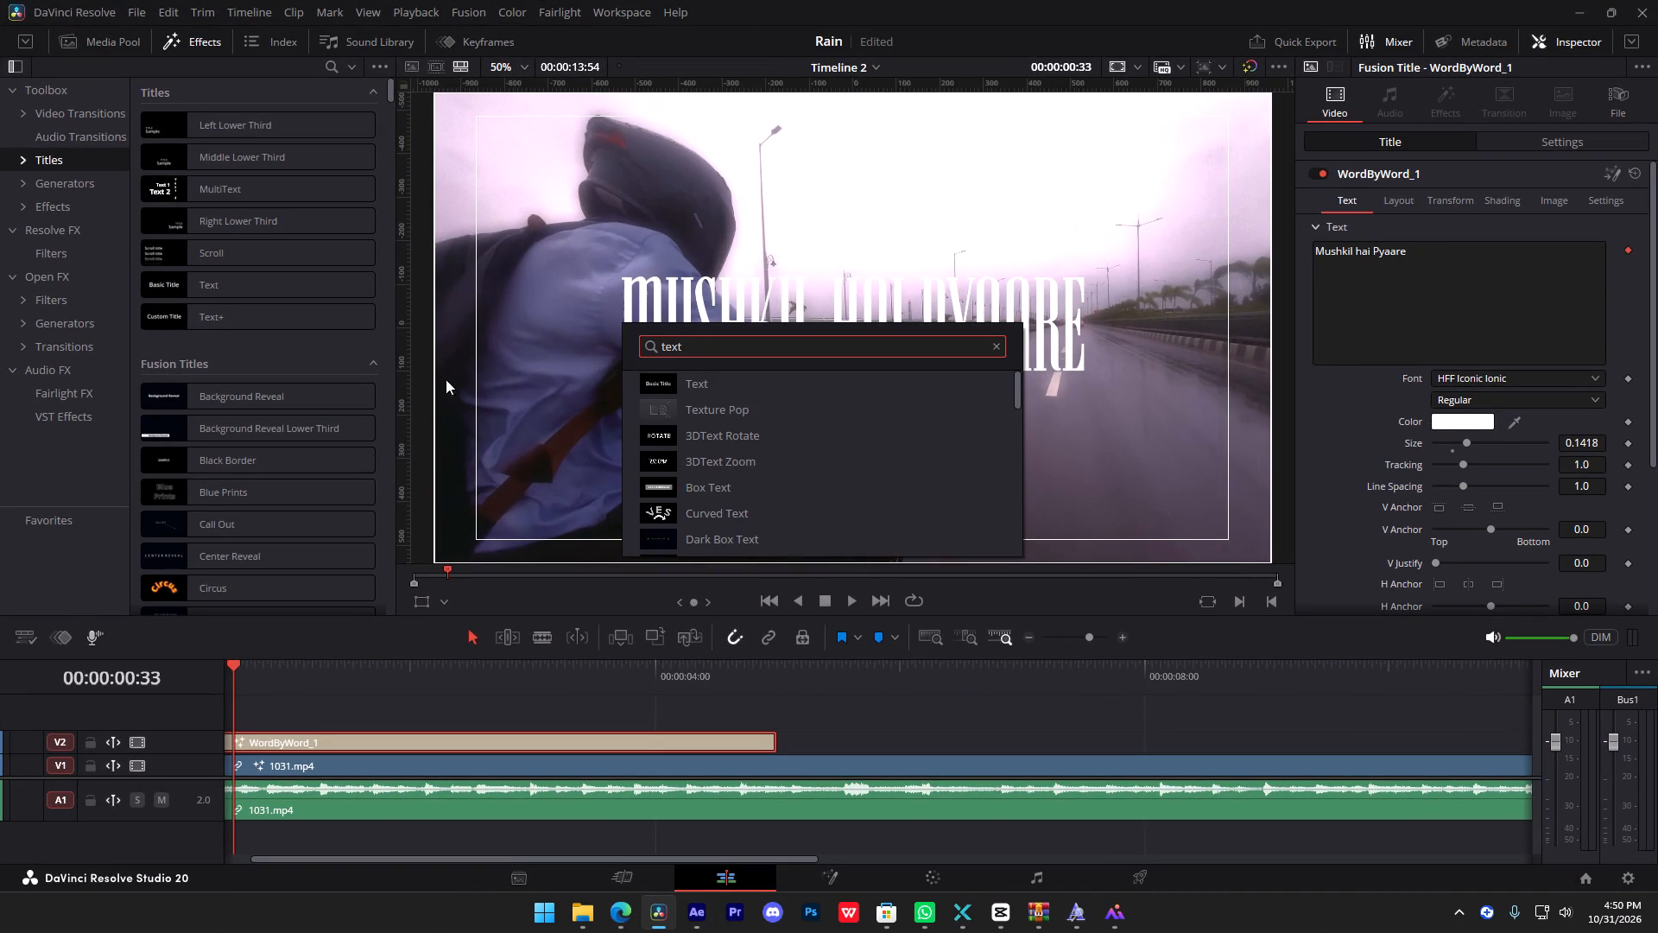
{"action": "key", "text": "shift+plus"}
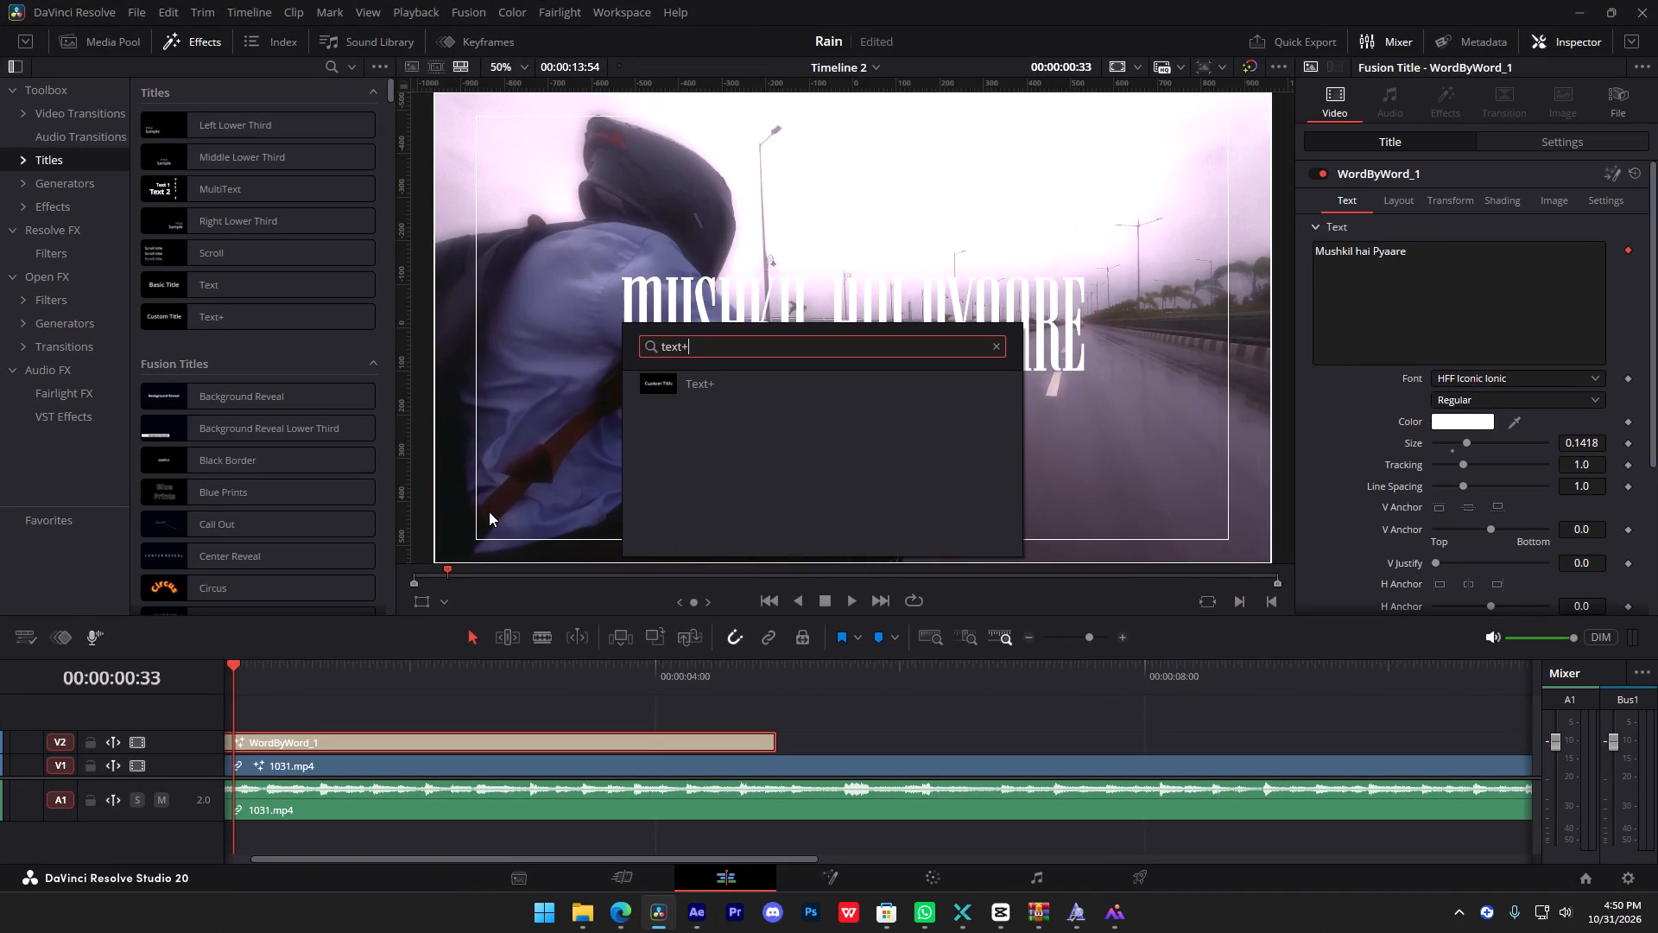
{"action": "left_click_drag", "start_coordinate": [707, 387], "coordinate": [718, 383]}
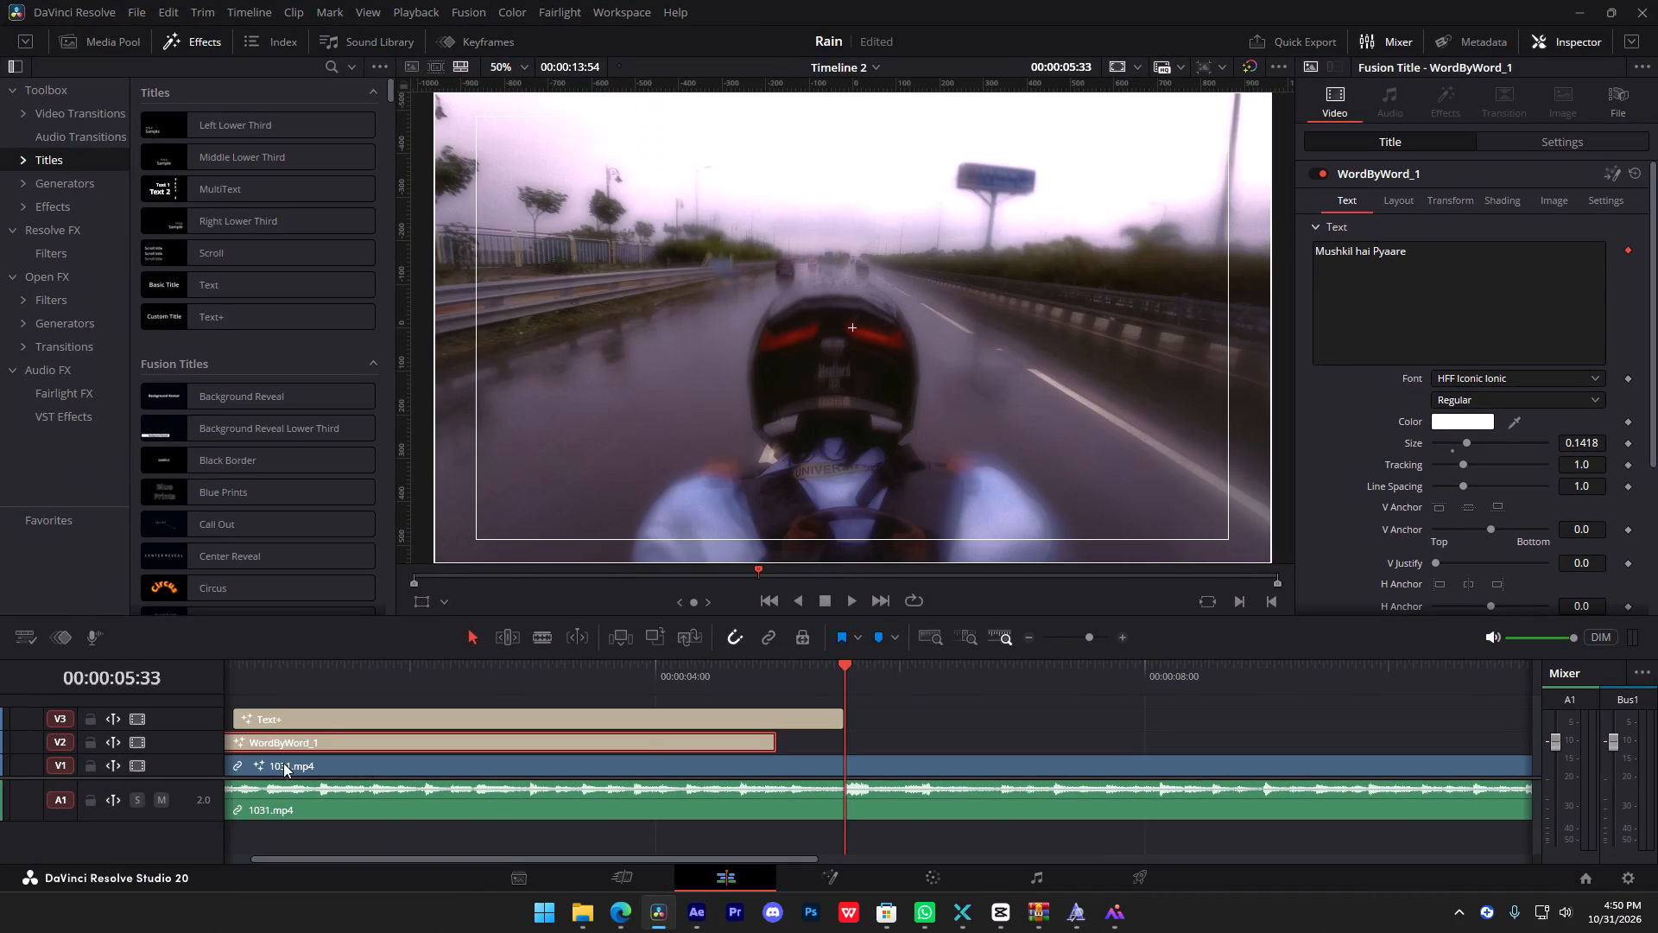
Replace the Text+ title's placeholder text with "Mushkil hai Pyaare" copied from the WordByWord_1 title.
{"action": "left_click", "coordinate": [327, 719]}
{"action": "left_click", "coordinate": [328, 664]}
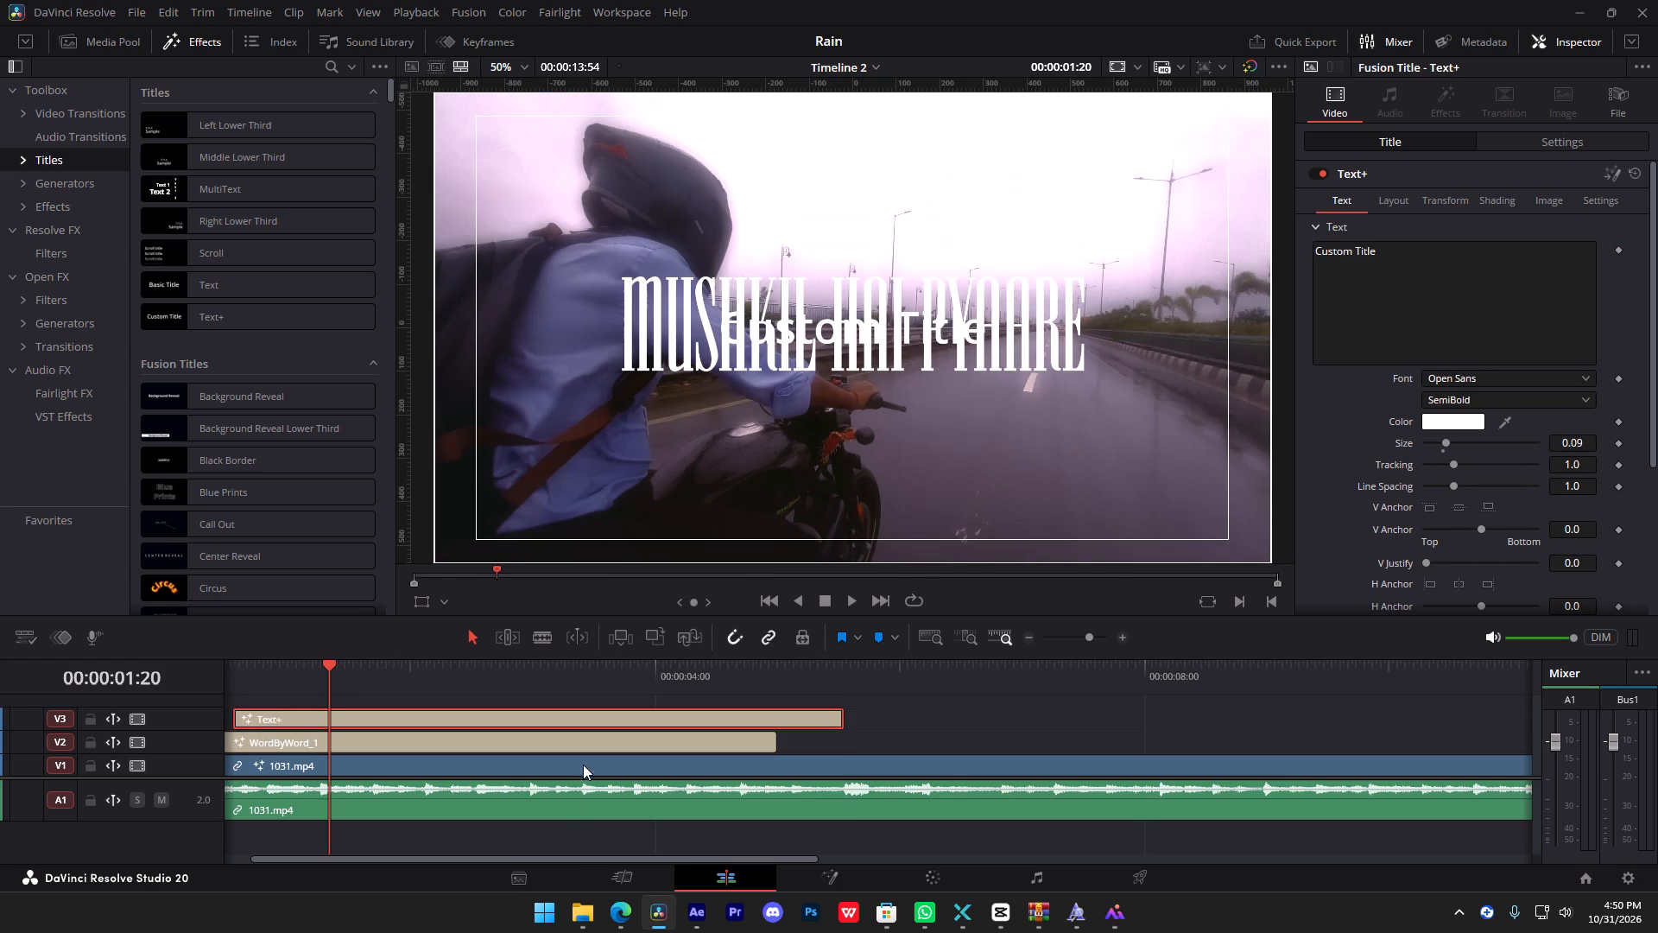
{"action": "left_click", "coordinate": [582, 745]}
{"action": "left_click_drag", "start_coordinate": [1469, 281], "coordinate": [1253, 231]}
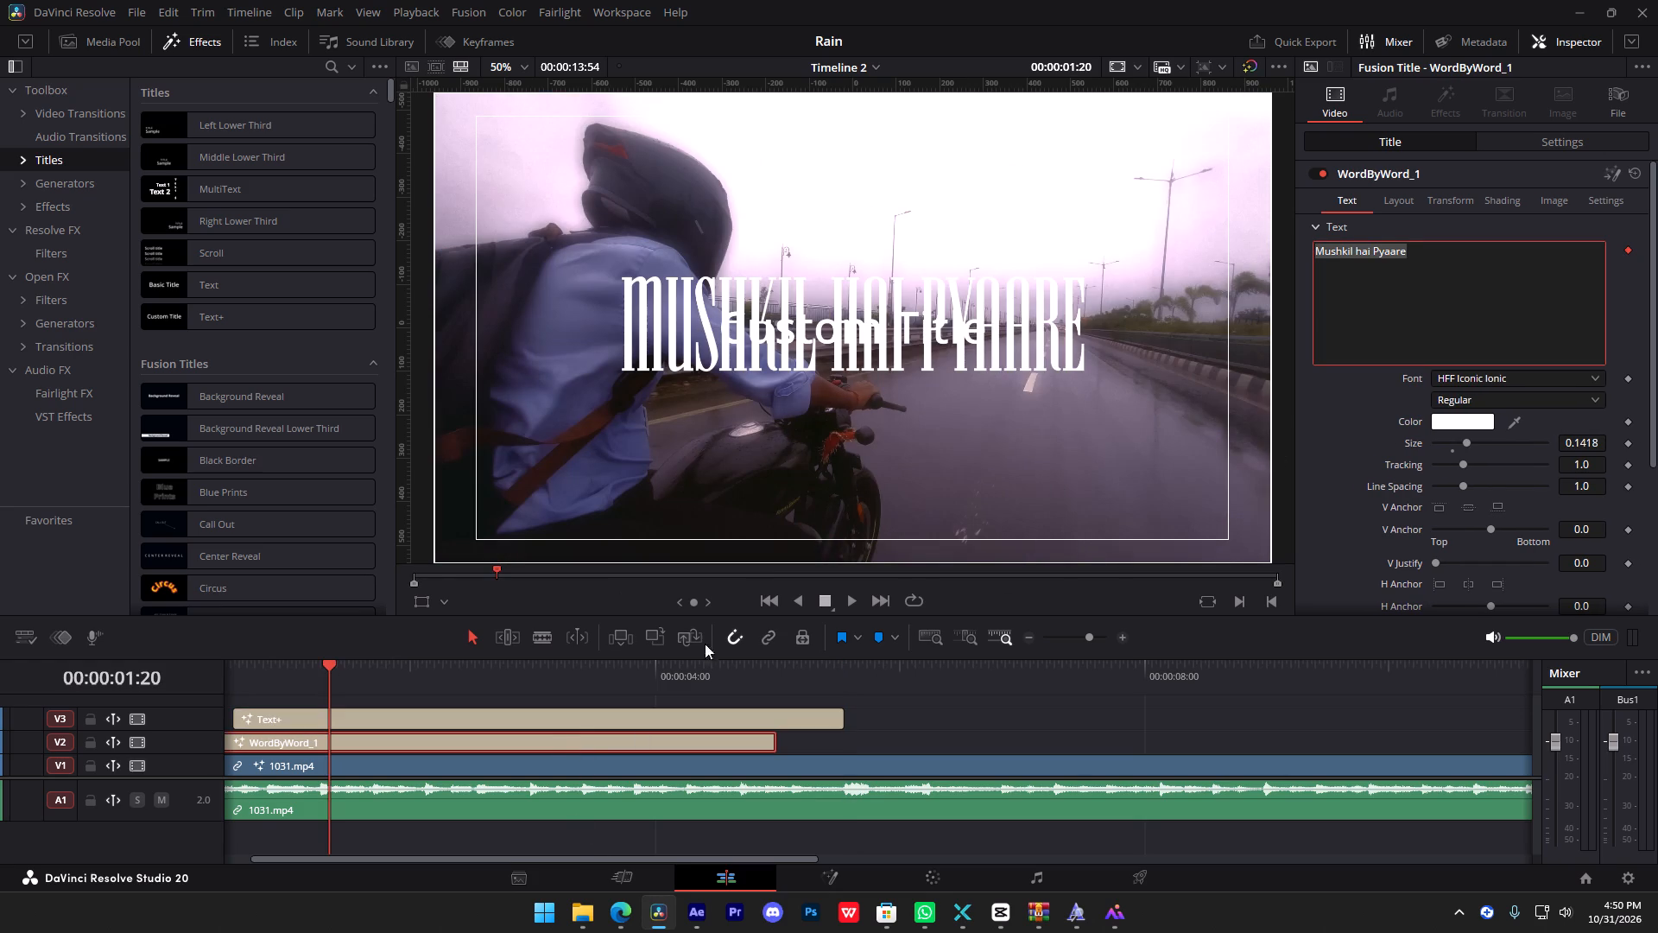
{"action": "key", "text": "ctrl+c"}
{"action": "left_click", "coordinate": [540, 720]}
{"action": "key", "text": "alt+v"}
{"action": "left_click_drag", "start_coordinate": [1441, 275], "coordinate": [798, 264]}
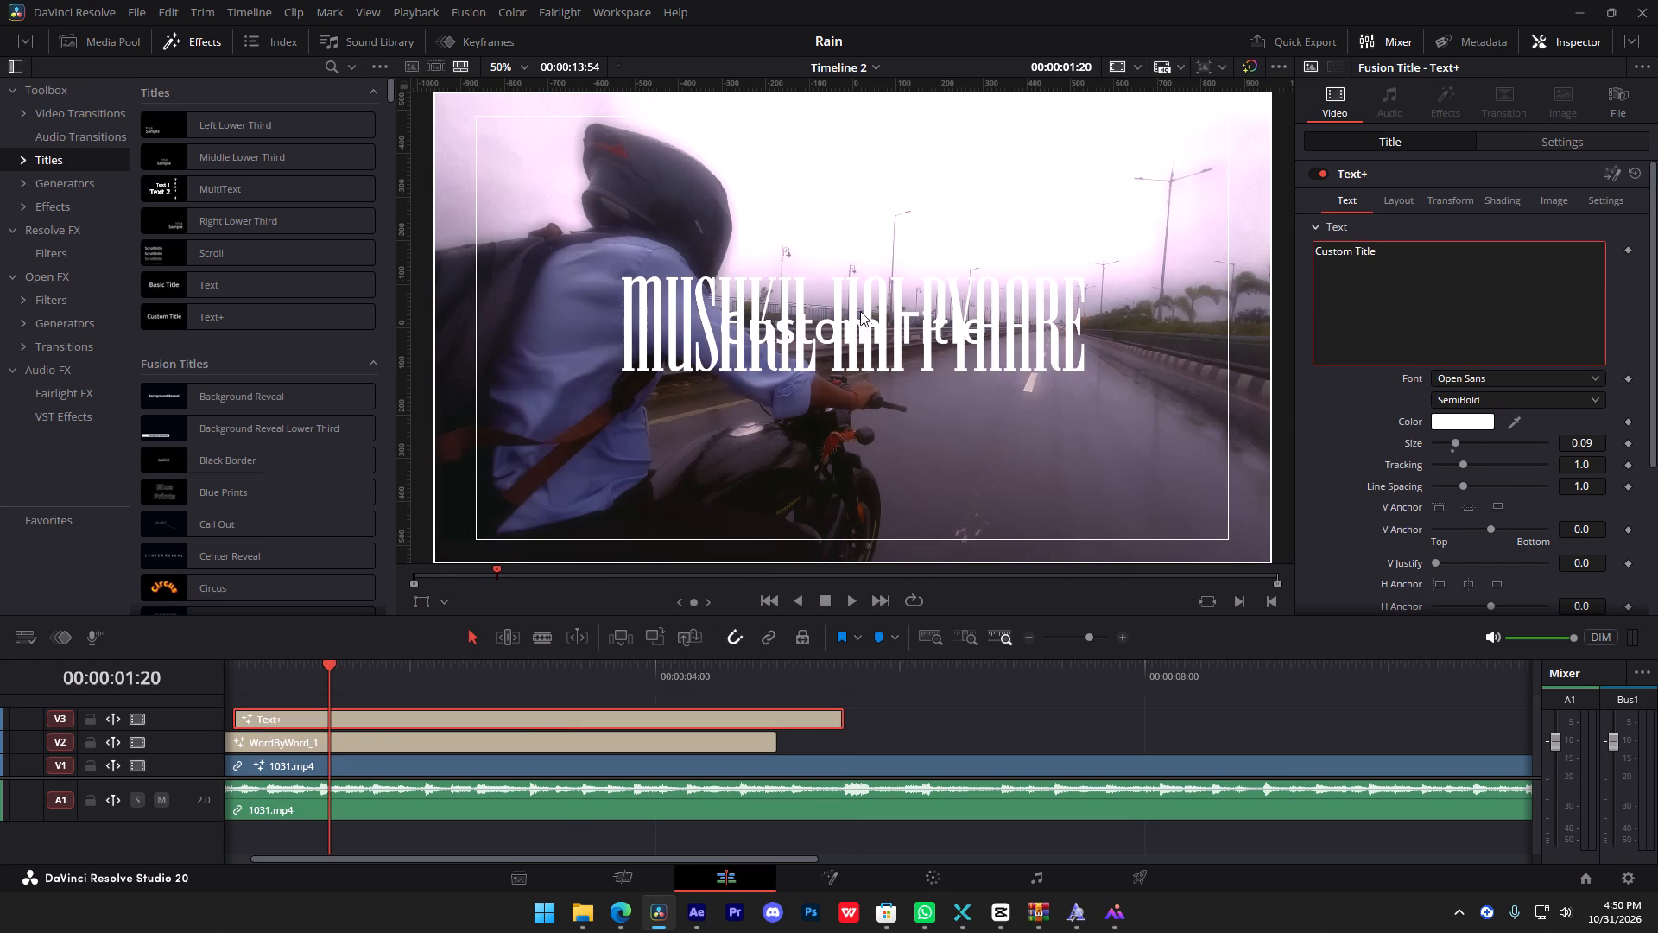
{"action": "left_click_drag", "start_coordinate": [1364, 251], "coordinate": [1129, 238]}
{"action": "key", "text": "ctrl+v"}
{"action": "left_click_drag", "start_coordinate": [1479, 276], "coordinate": [905, 202]}
{"action": "key", "text": "ctrl+v"}
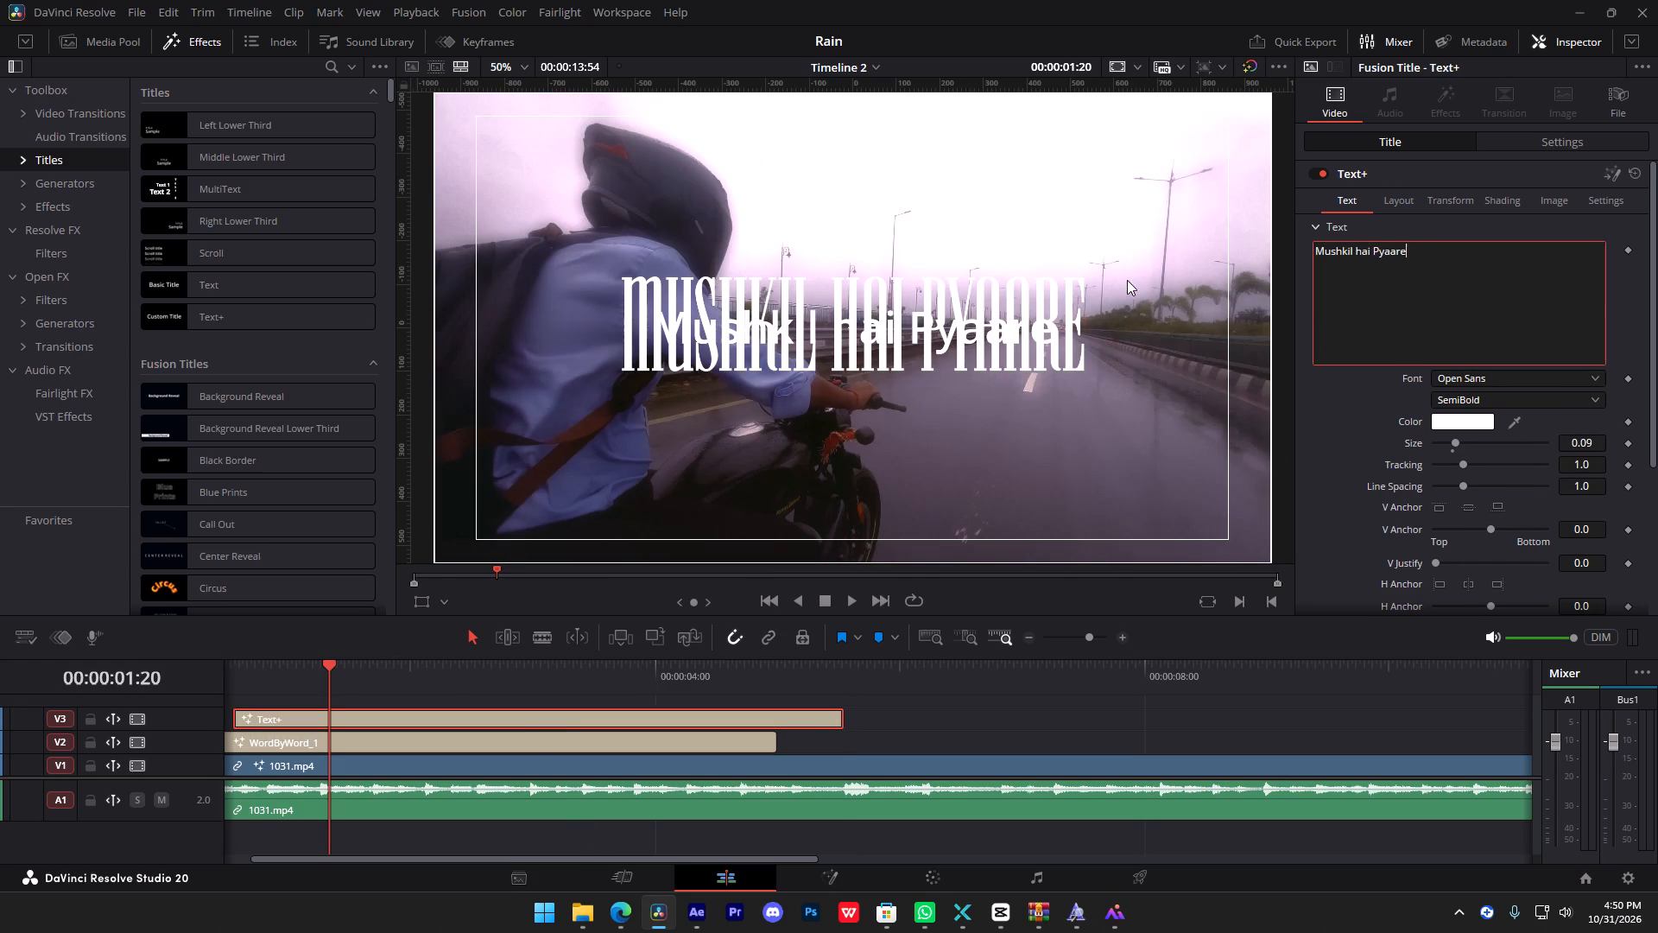
Set the Text+ title's font to HFF Iconic Ionic, matching the WordByWord_1 title.
{"action": "left_click", "coordinate": [535, 741]}
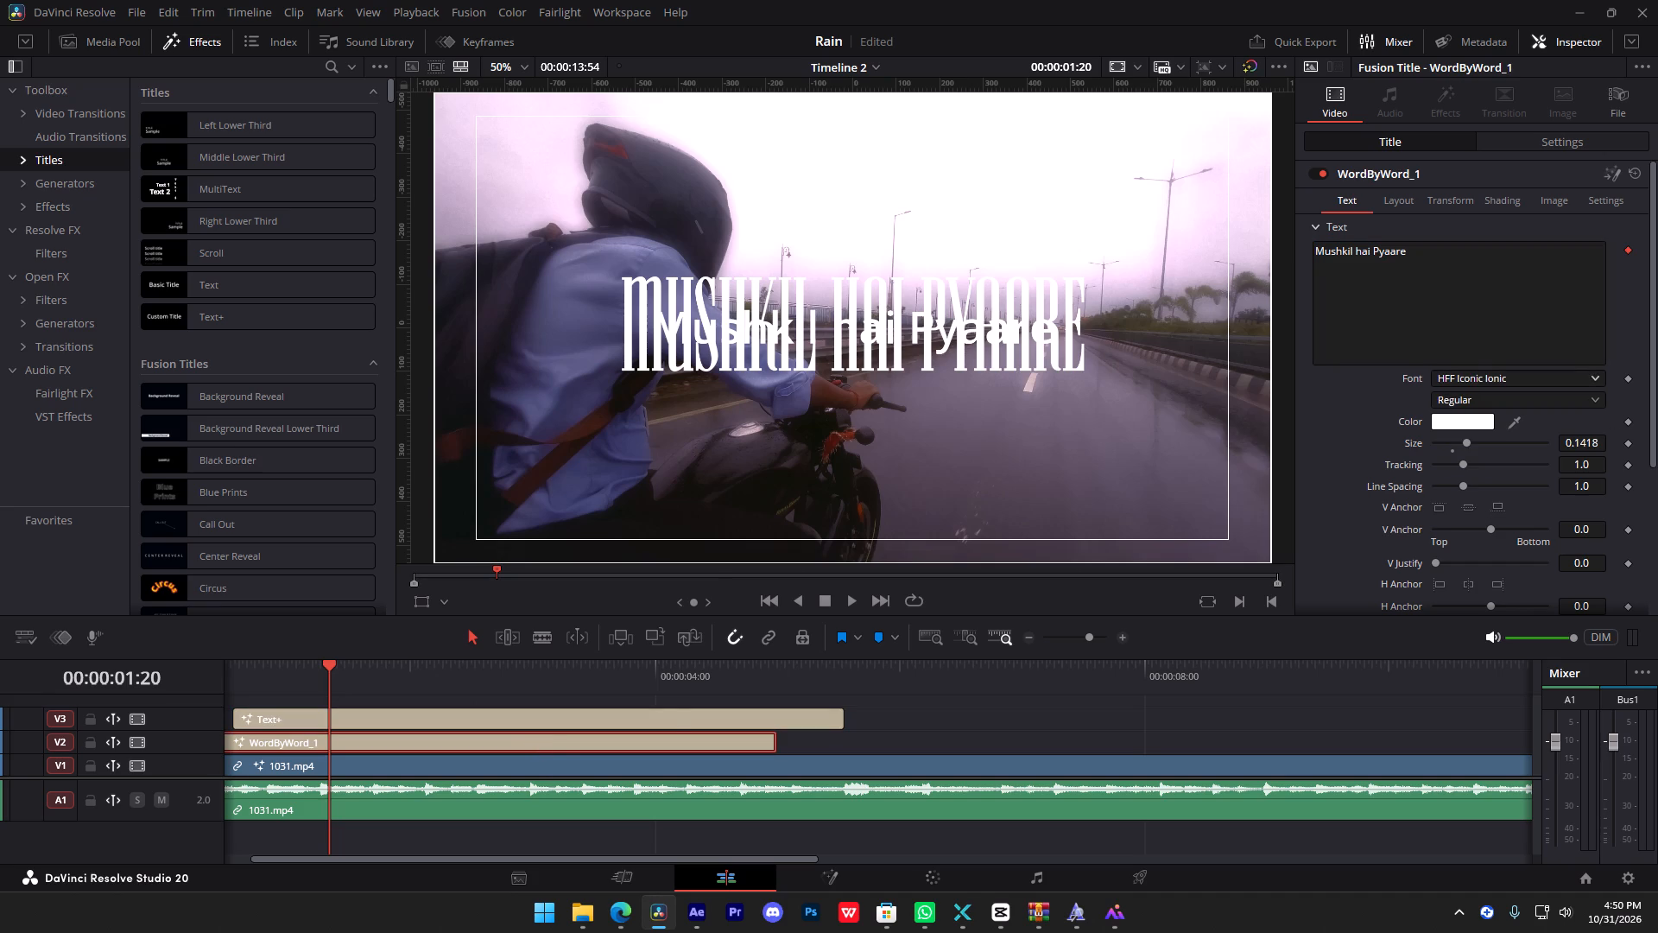
{"action": "left_click", "coordinate": [769, 701]}
{"action": "left_click", "coordinate": [773, 738]}
{"action": "left_click", "coordinate": [809, 701]}
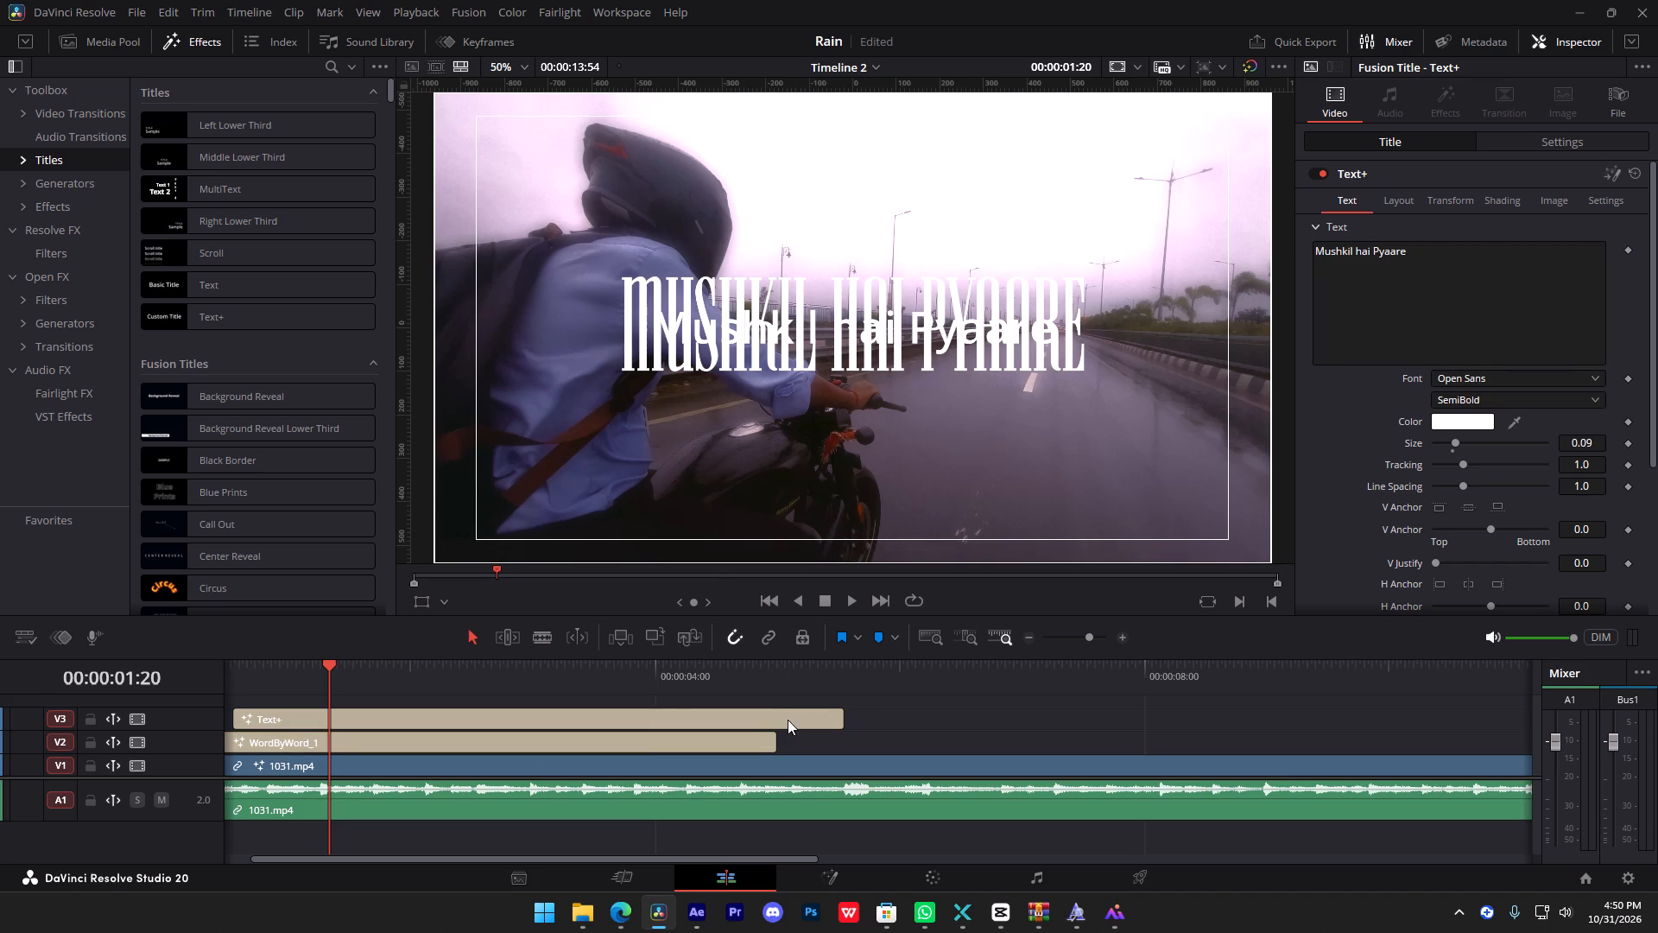
{"action": "left_click", "coordinate": [788, 720]}
{"action": "left_click", "coordinate": [1524, 378]}
{"action": "type", "text": "hff"}
{"action": "key", "text": "Return"}
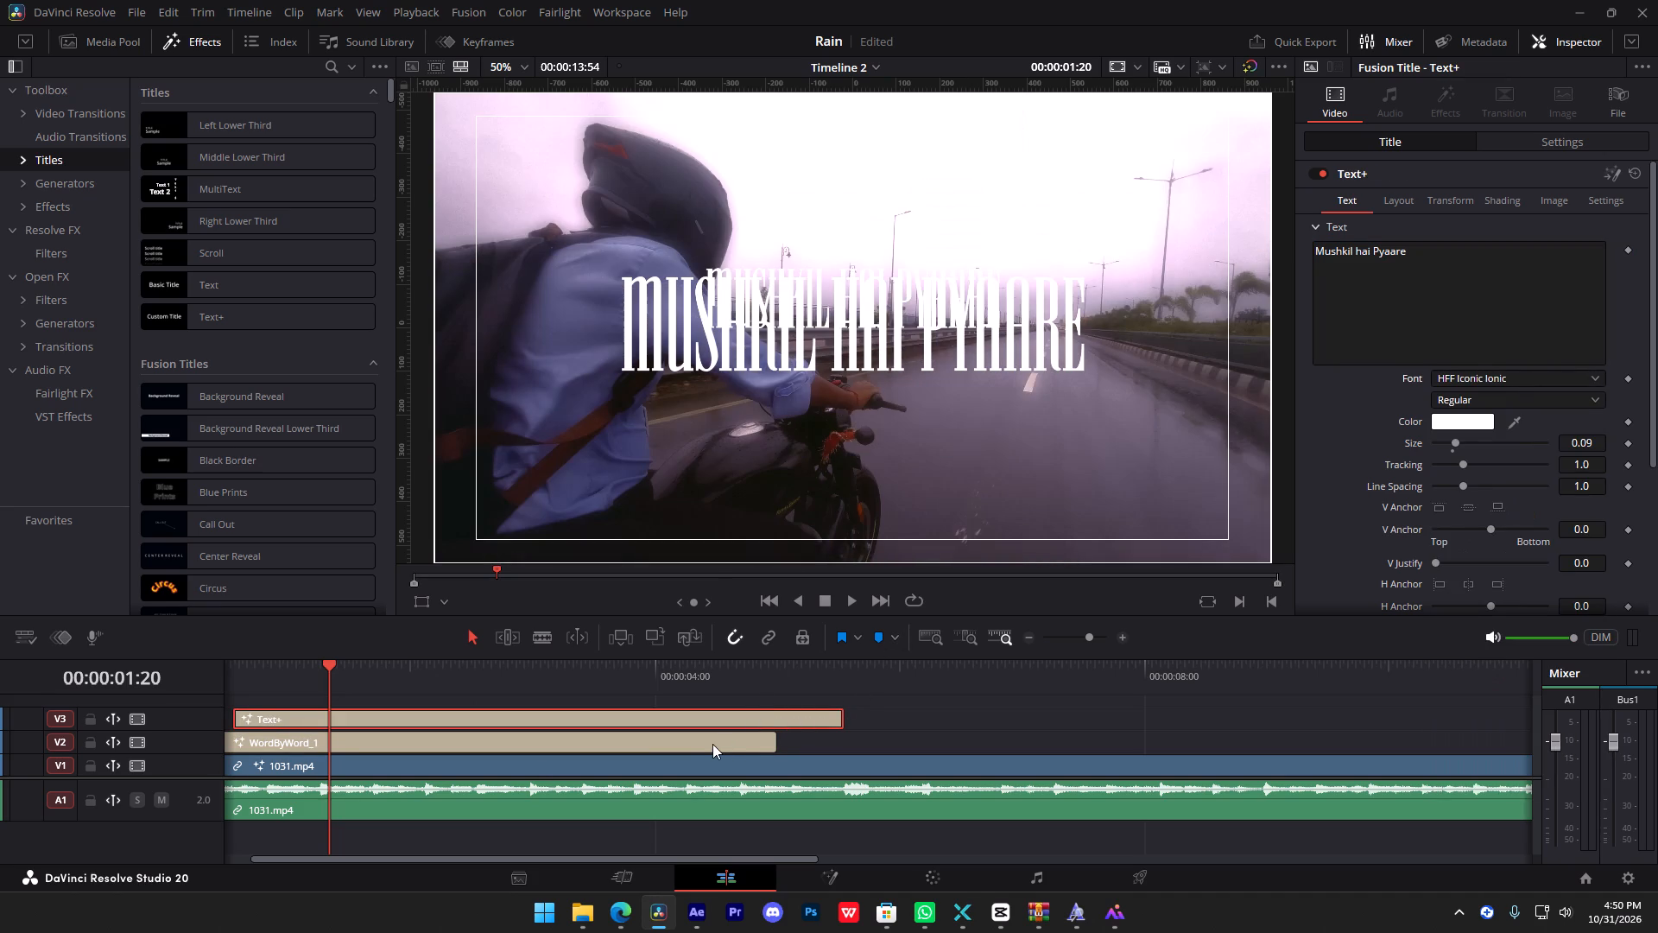
Enlarge the Text+ title to a size of about 0.143 to match the WordByWord_1 text.
{"action": "left_click", "coordinate": [712, 744]}
{"action": "left_click", "coordinate": [763, 700]}
{"action": "left_click", "coordinate": [744, 714]}
{"action": "left_click", "coordinate": [1405, 199]}
{"action": "left_click", "coordinate": [1363, 204]}
{"action": "left_click_drag", "start_coordinate": [1593, 438], "coordinate": [1123, 380]}
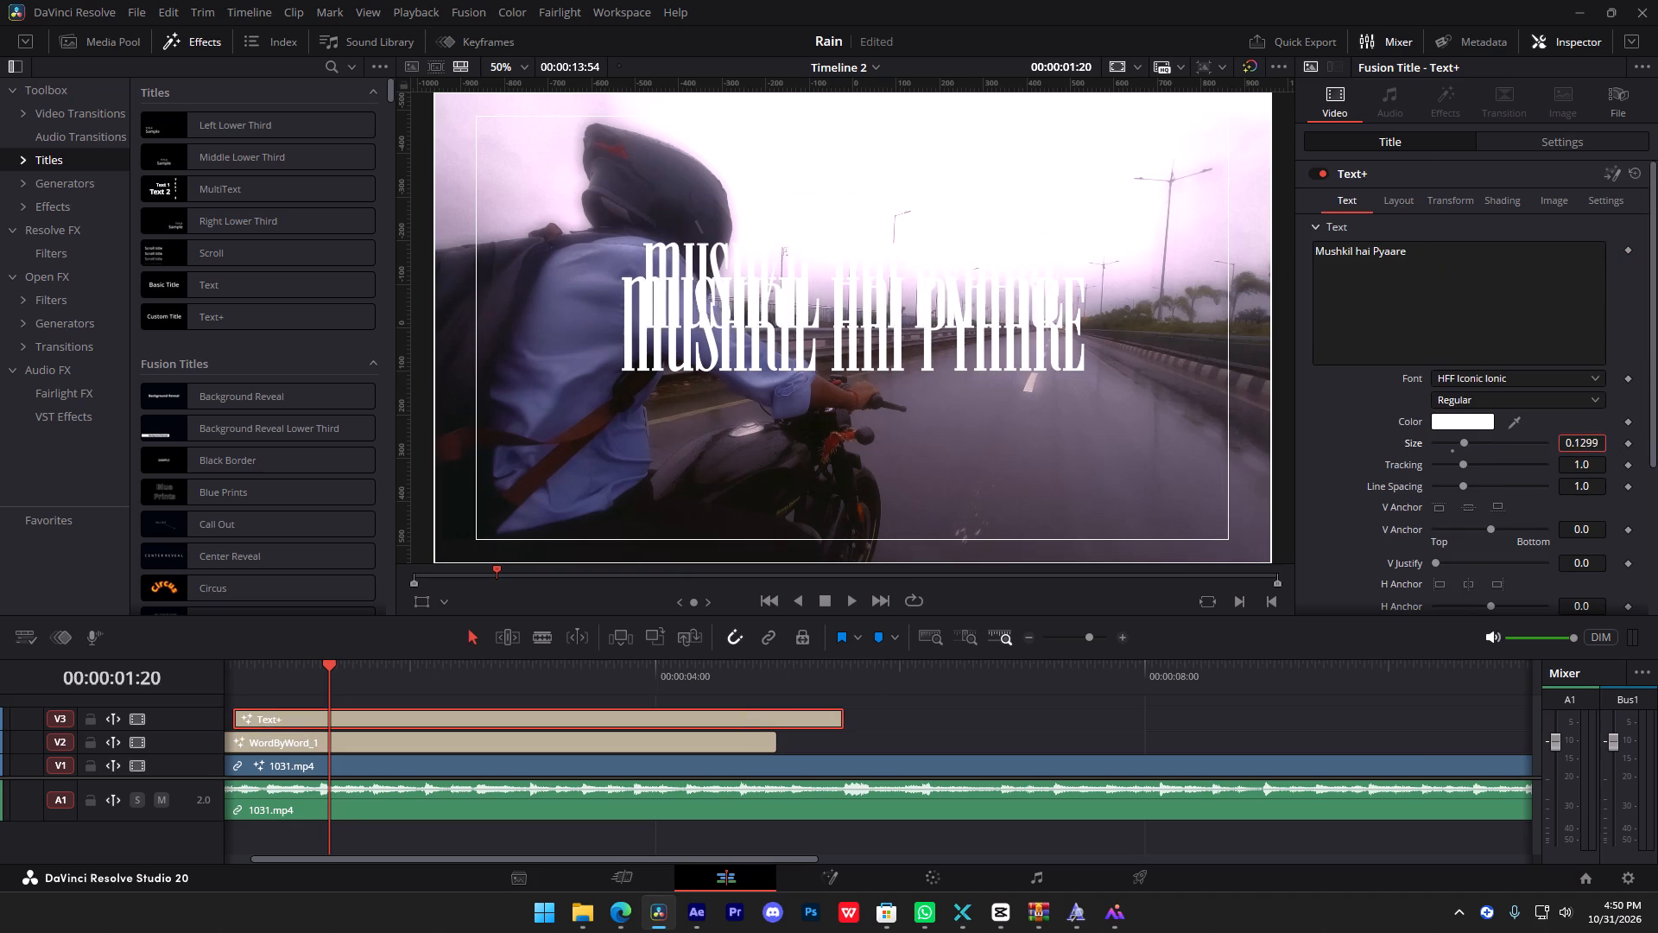
{"action": "left_click_drag", "start_coordinate": [1123, 380], "coordinate": [1243, 352]}
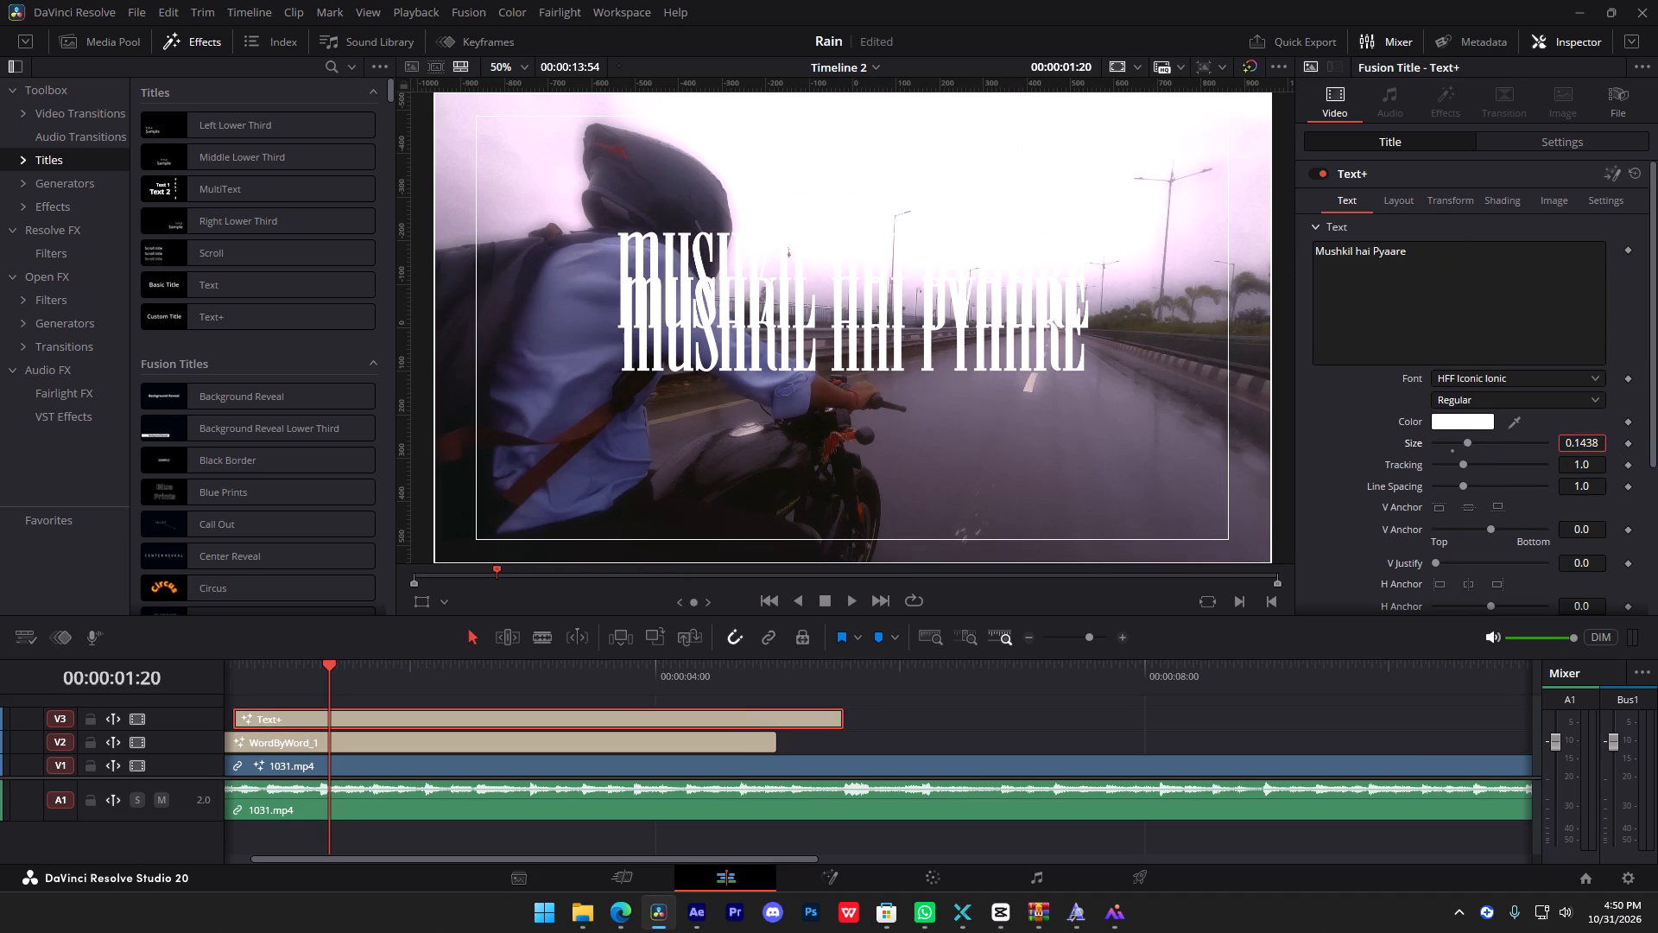
{"action": "left_click_drag", "start_coordinate": [1243, 352], "coordinate": [1237, 356]}
Lower the Text+ title over the WordByWord_1 text by setting its layout Center Y to 0.412.
{"action": "left_click", "coordinate": [1451, 204]}
{"action": "left_click", "coordinate": [1402, 206]}
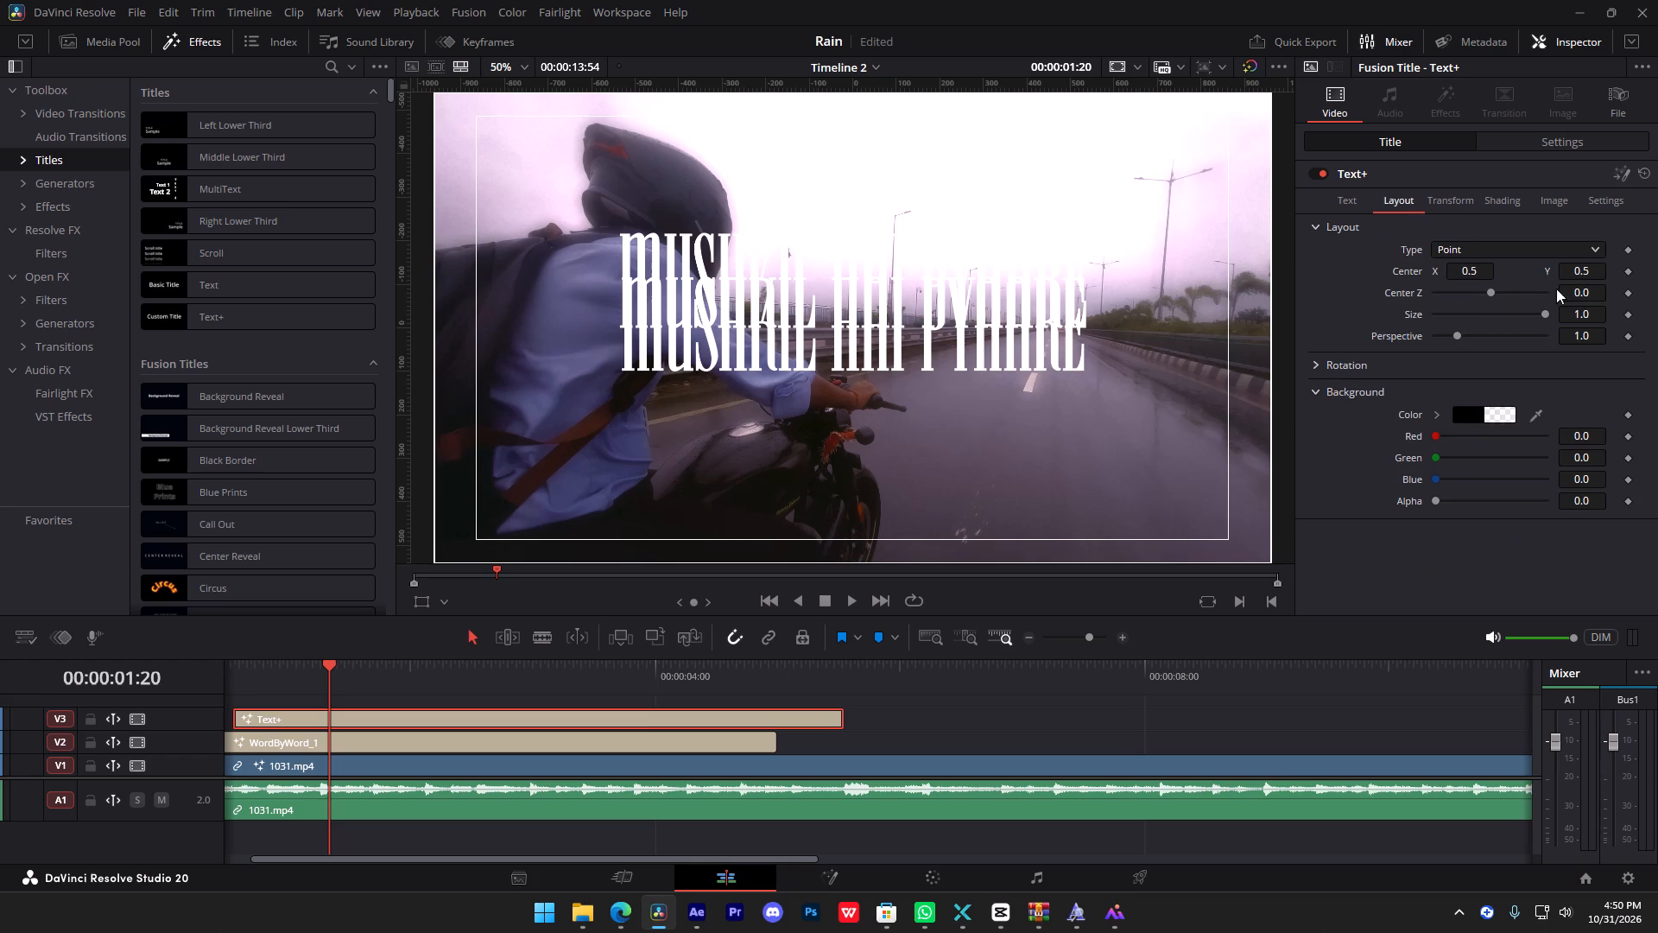
{"action": "left_click_drag", "start_coordinate": [1587, 269], "coordinate": [1512, 291]}
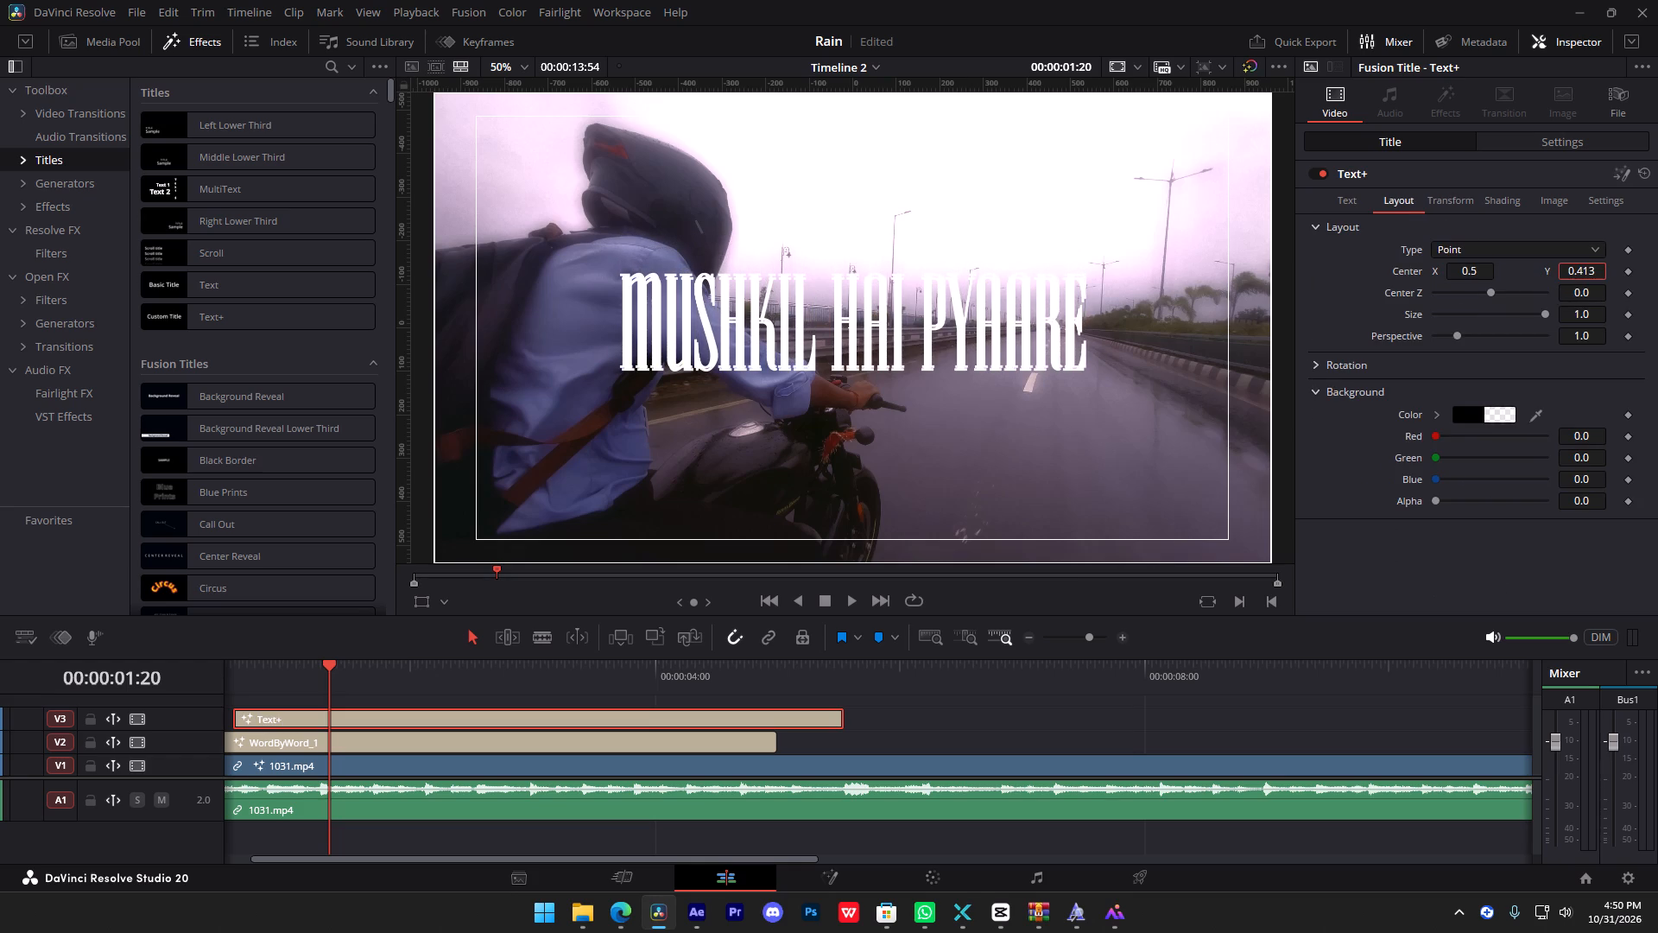
{"action": "left_click_drag", "start_coordinate": [1512, 291], "coordinate": [1511, 291]}
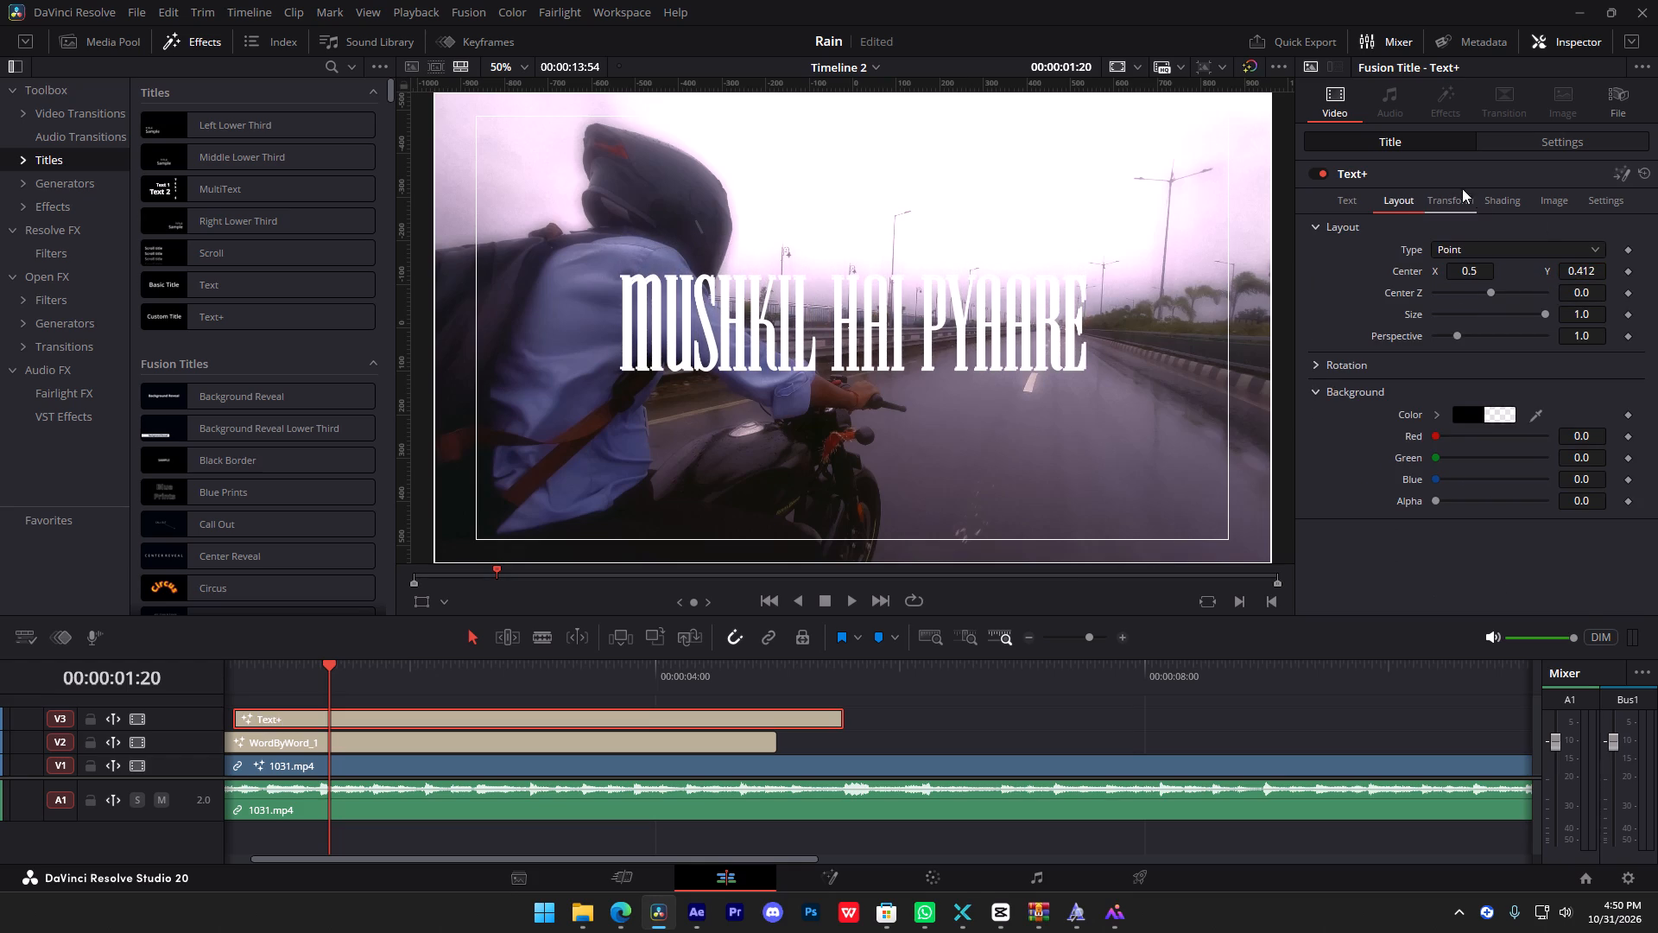
Apply Character Level Styling to the Text+ title's "Mushkil hai Pyaare" text.
{"action": "left_click", "coordinate": [1345, 204]}
{"action": "right_click_drag", "start_coordinate": [1494, 342], "coordinate": [1488, 326]}
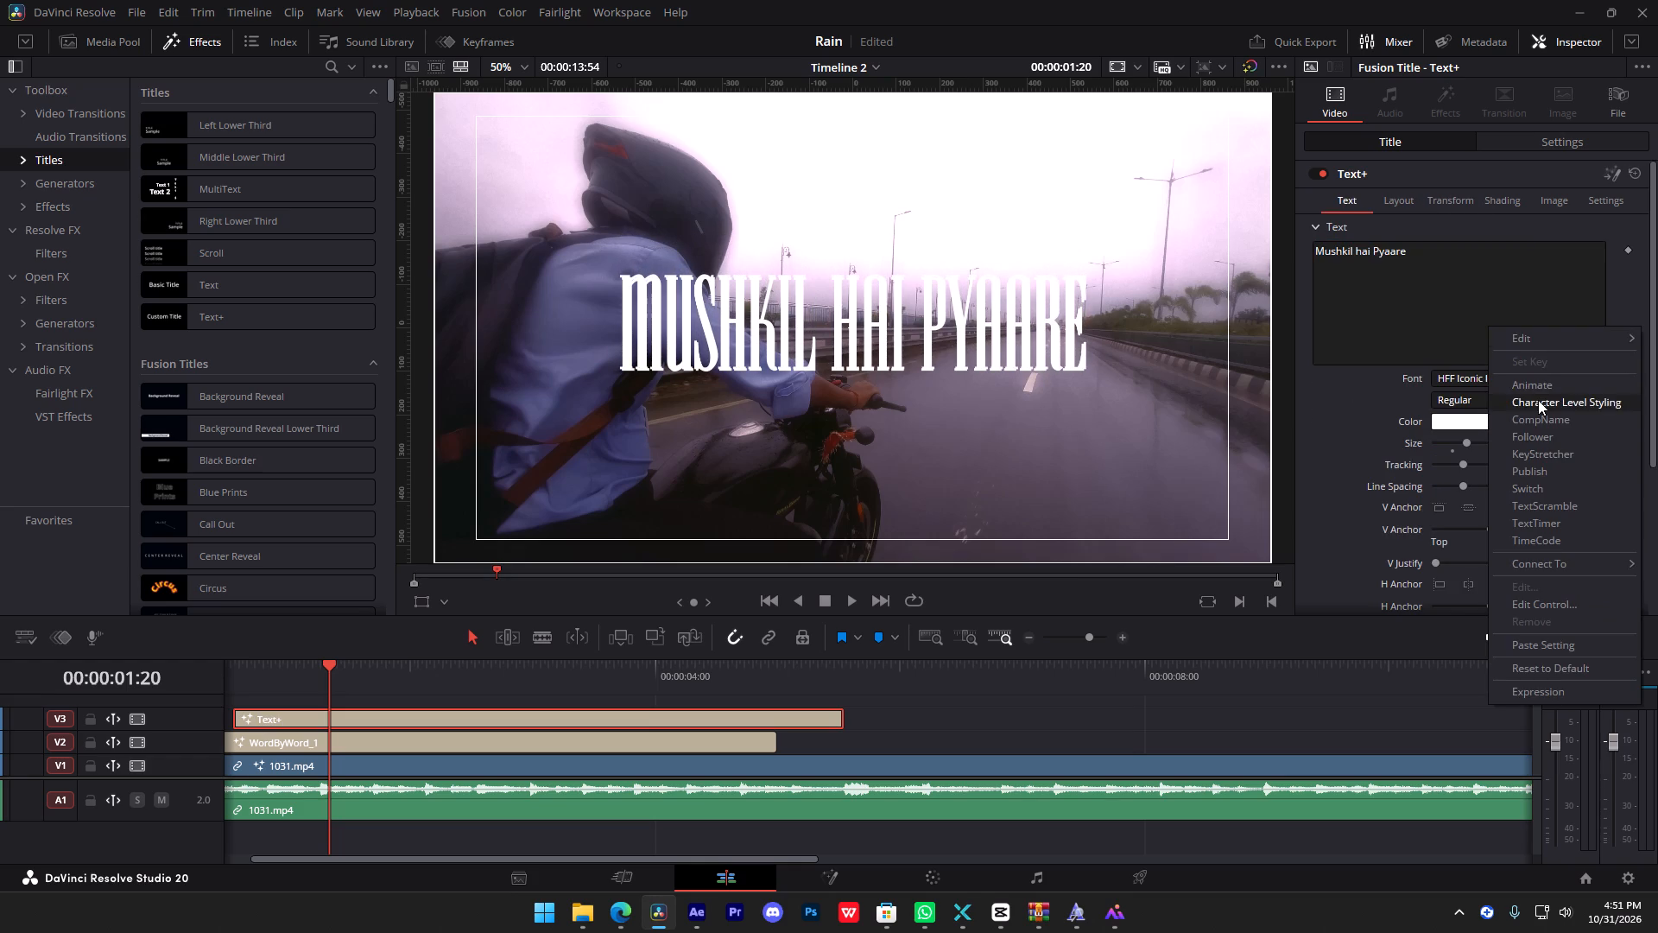
{"action": "left_click", "coordinate": [1538, 401]}
Disable the WordByWord_1 title clip and open the Text+ title's composition in Fusion.
{"action": "left_click", "coordinate": [650, 747]}
{"action": "key", "text": "d"}
{"action": "left_click", "coordinate": [644, 720]}
{"action": "key", "text": "f"}
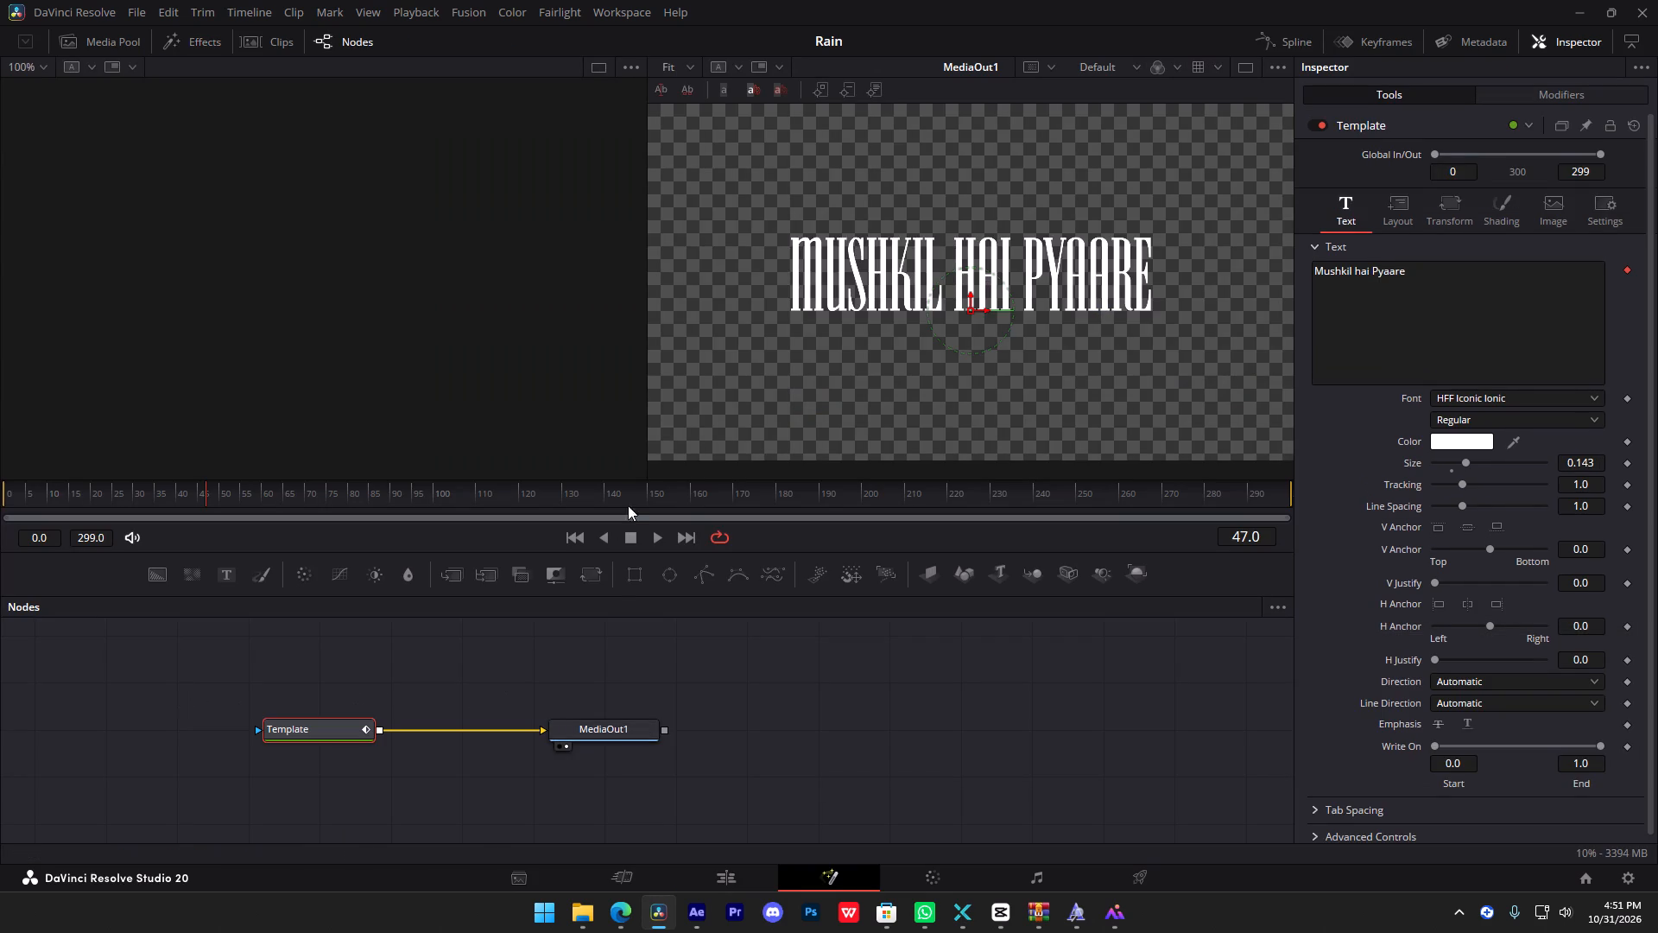
Select the word "Mushkil" of the title in the Fusion viewer for character-level styling.
{"action": "left_click_drag", "start_coordinate": [778, 228], "coordinate": [942, 327]}
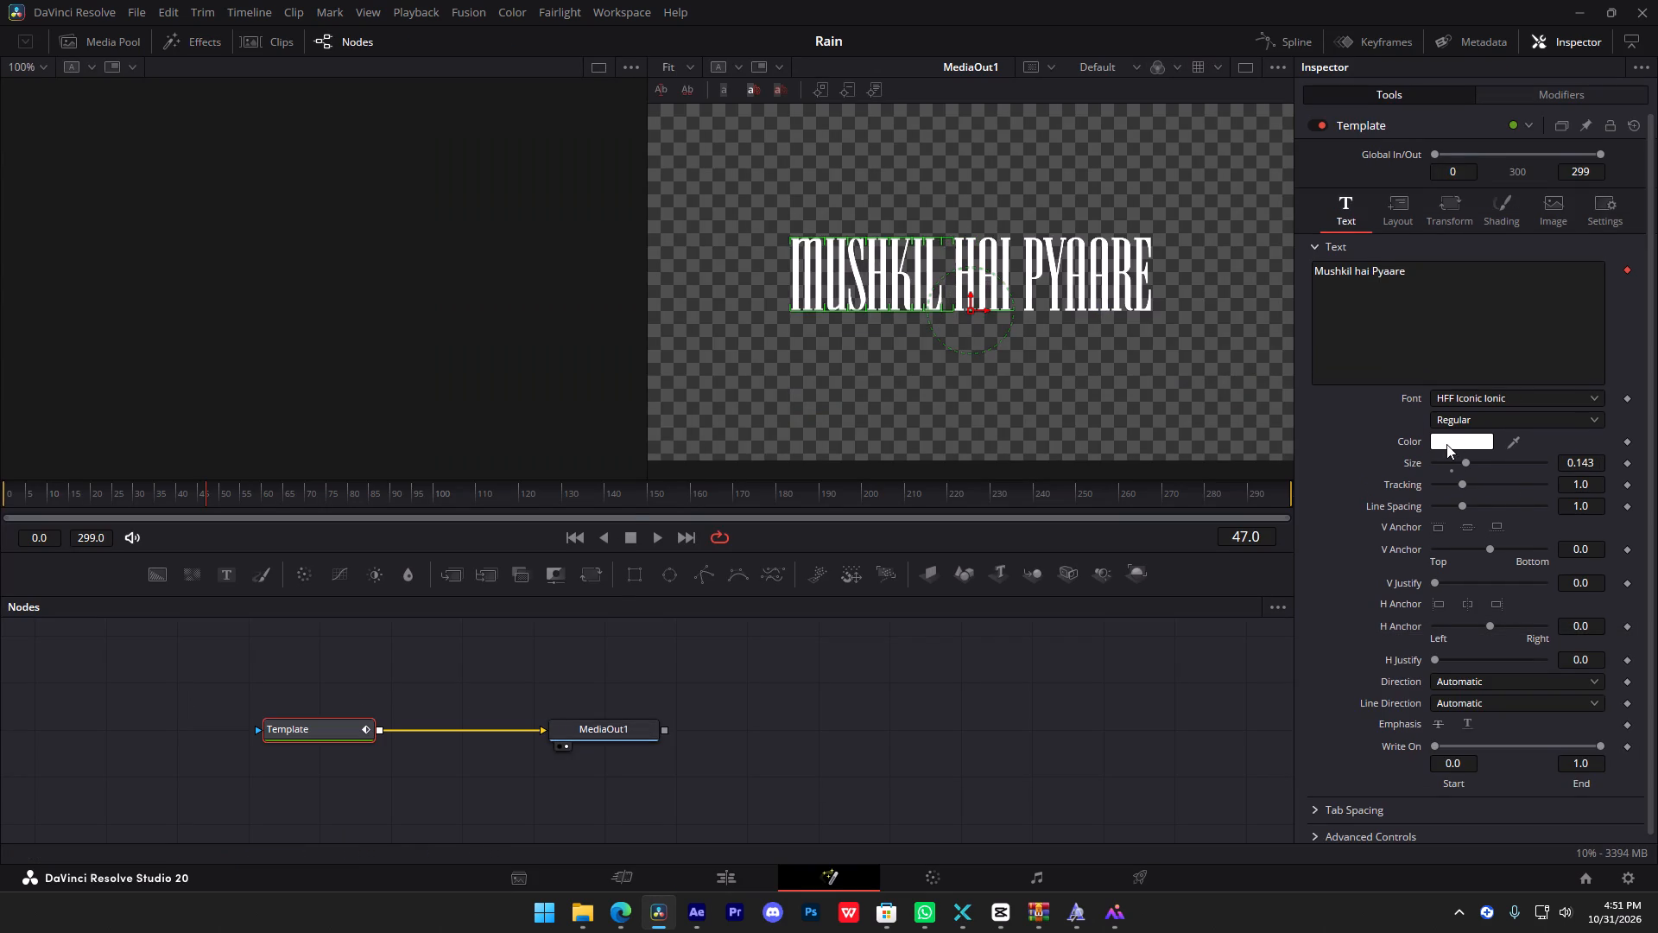
{"action": "left_click", "coordinate": [1446, 444]}
{"action": "left_click", "coordinate": [913, 609]}
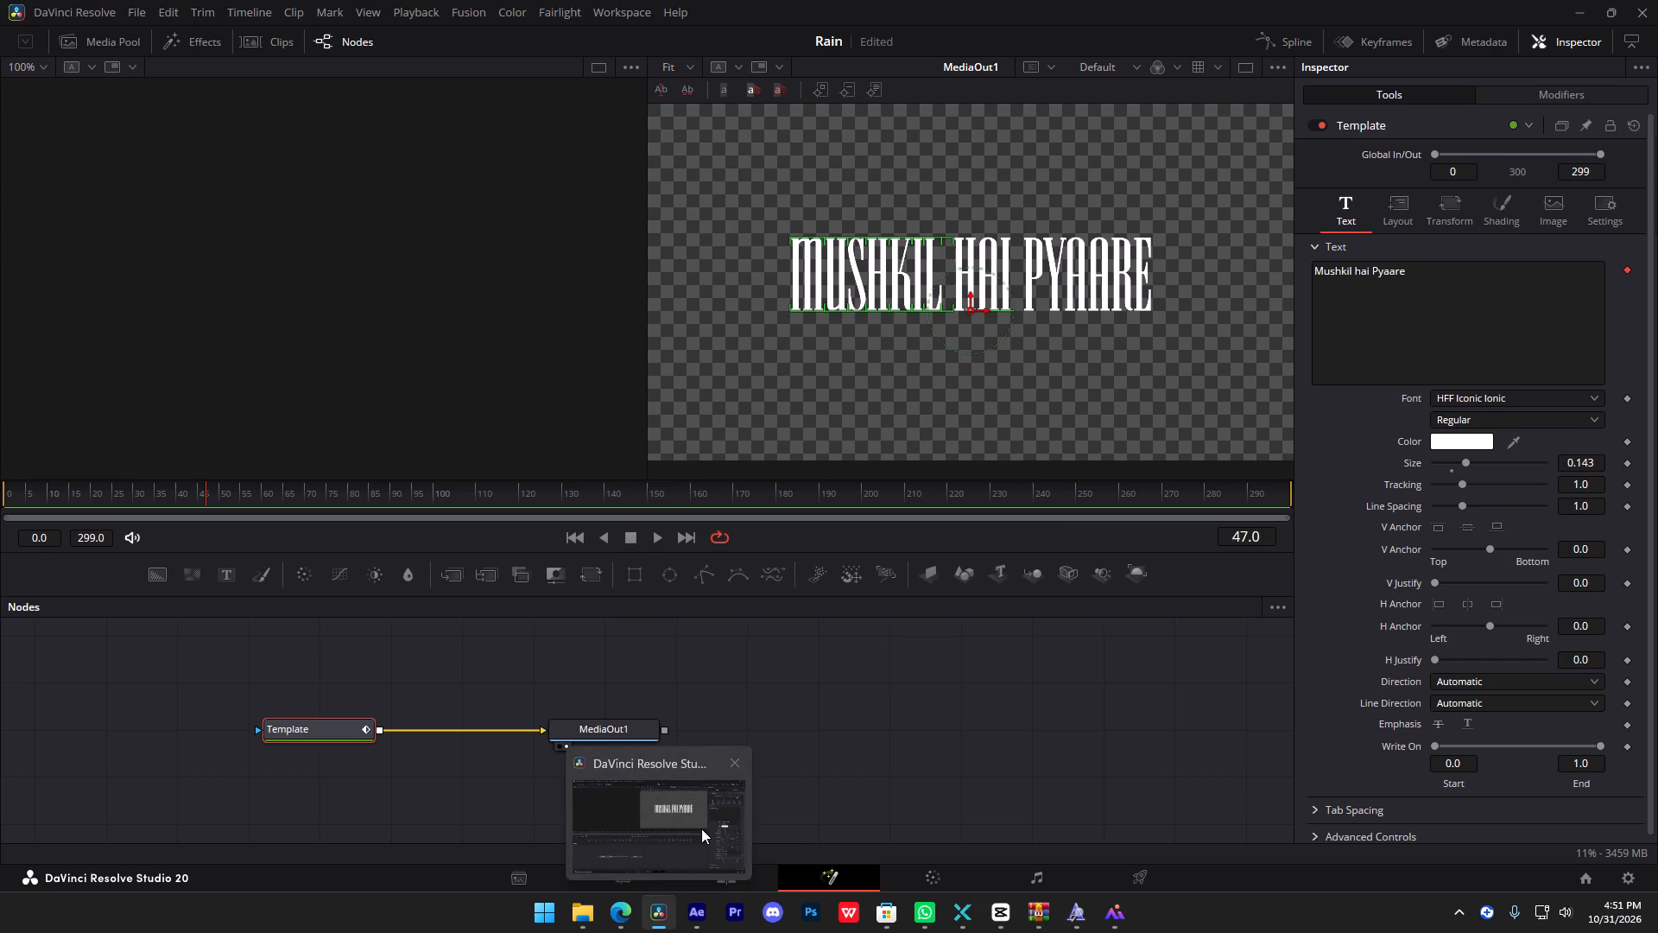
Check the red-and-white title reference image, and bring Screenshot 2026-10-31 160502.png from File Explorer's Screenshots folder into the Fusion node graph.
{"action": "left_click", "coordinate": [1119, 923]}
{"action": "left_click_drag", "start_coordinate": [929, 593], "coordinate": [796, 806]}
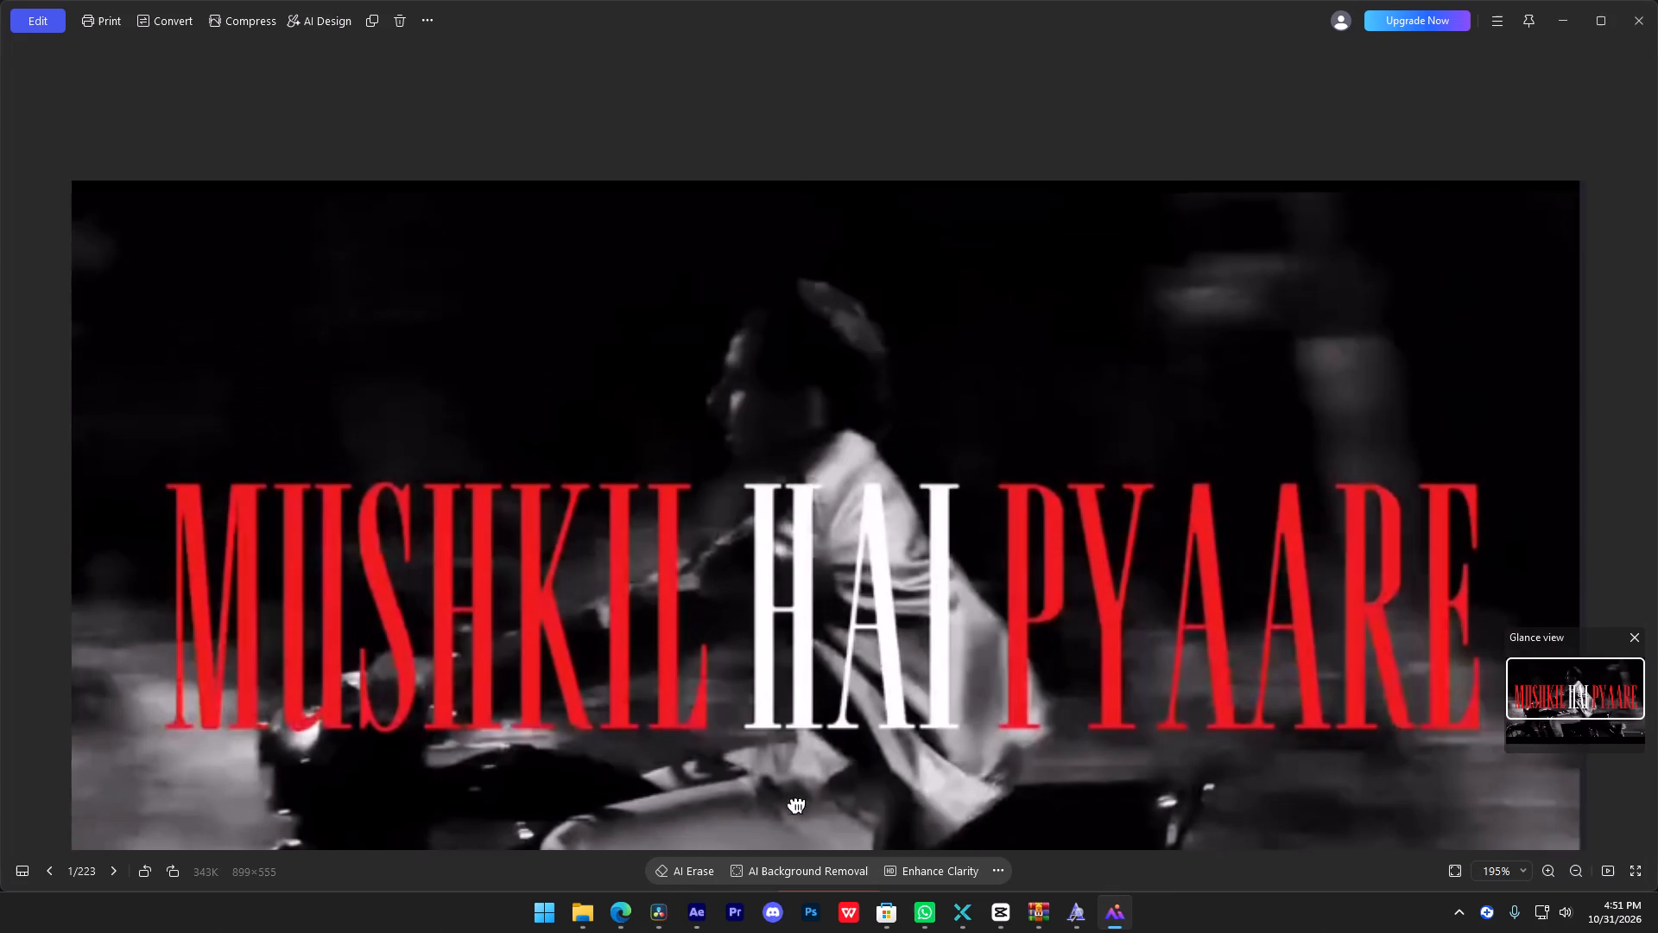
{"action": "left_click_drag", "start_coordinate": [796, 806], "coordinate": [784, 678]}
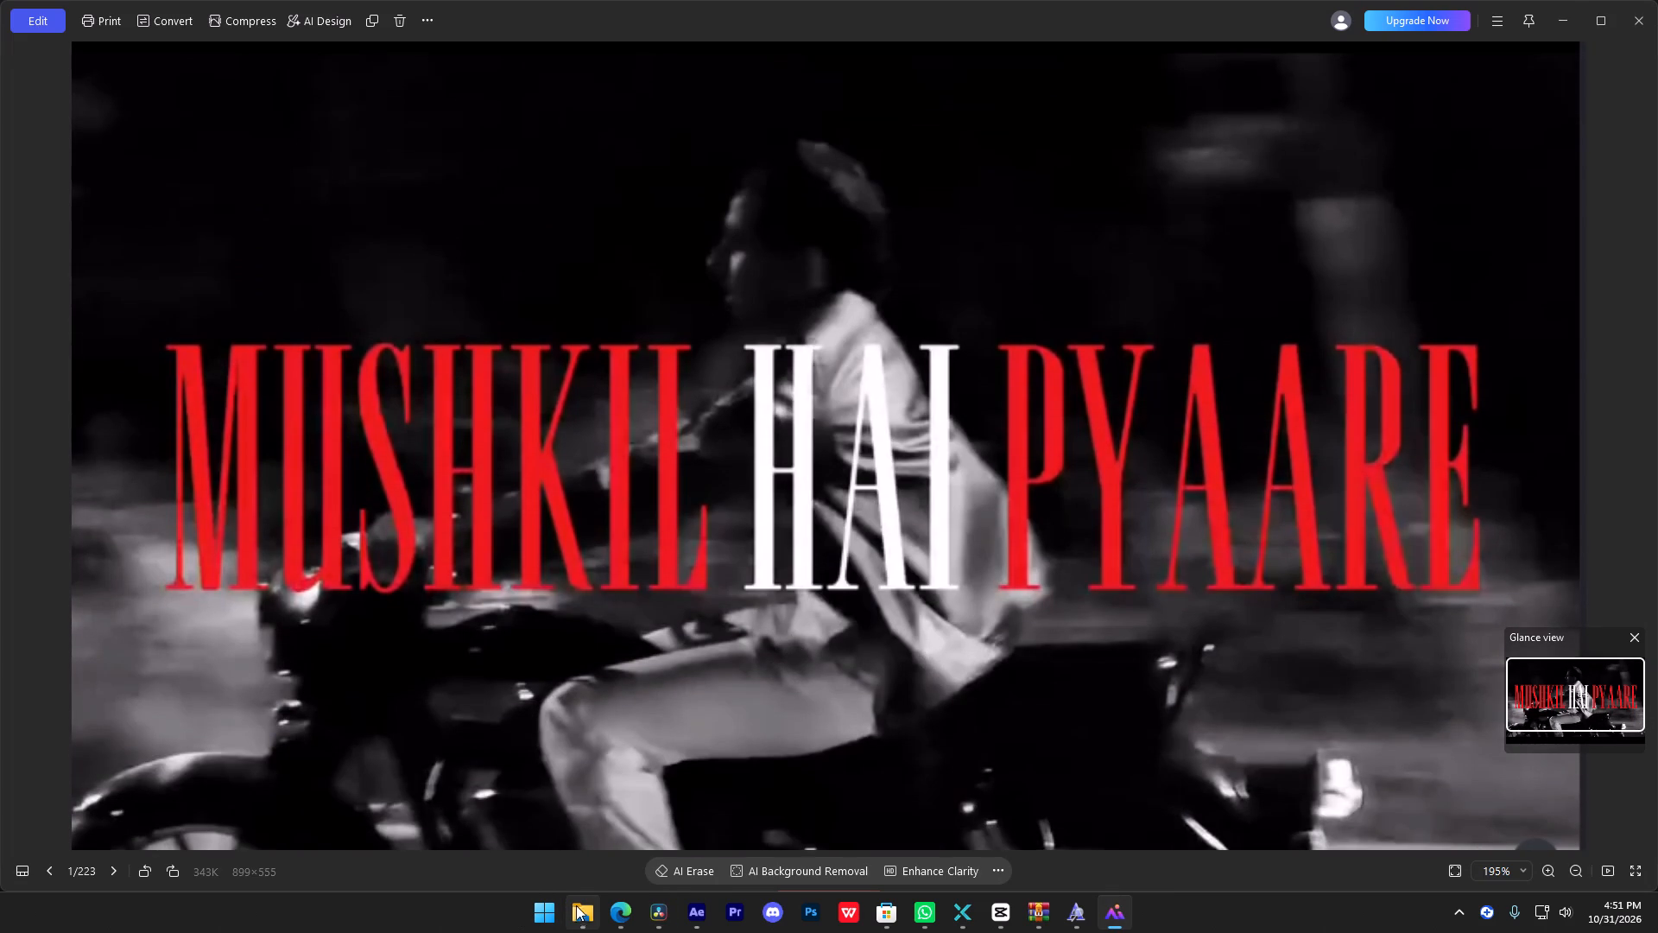
{"action": "left_click", "coordinate": [582, 905]}
{"action": "left_click_drag", "start_coordinate": [364, 195], "coordinate": [651, 708]}
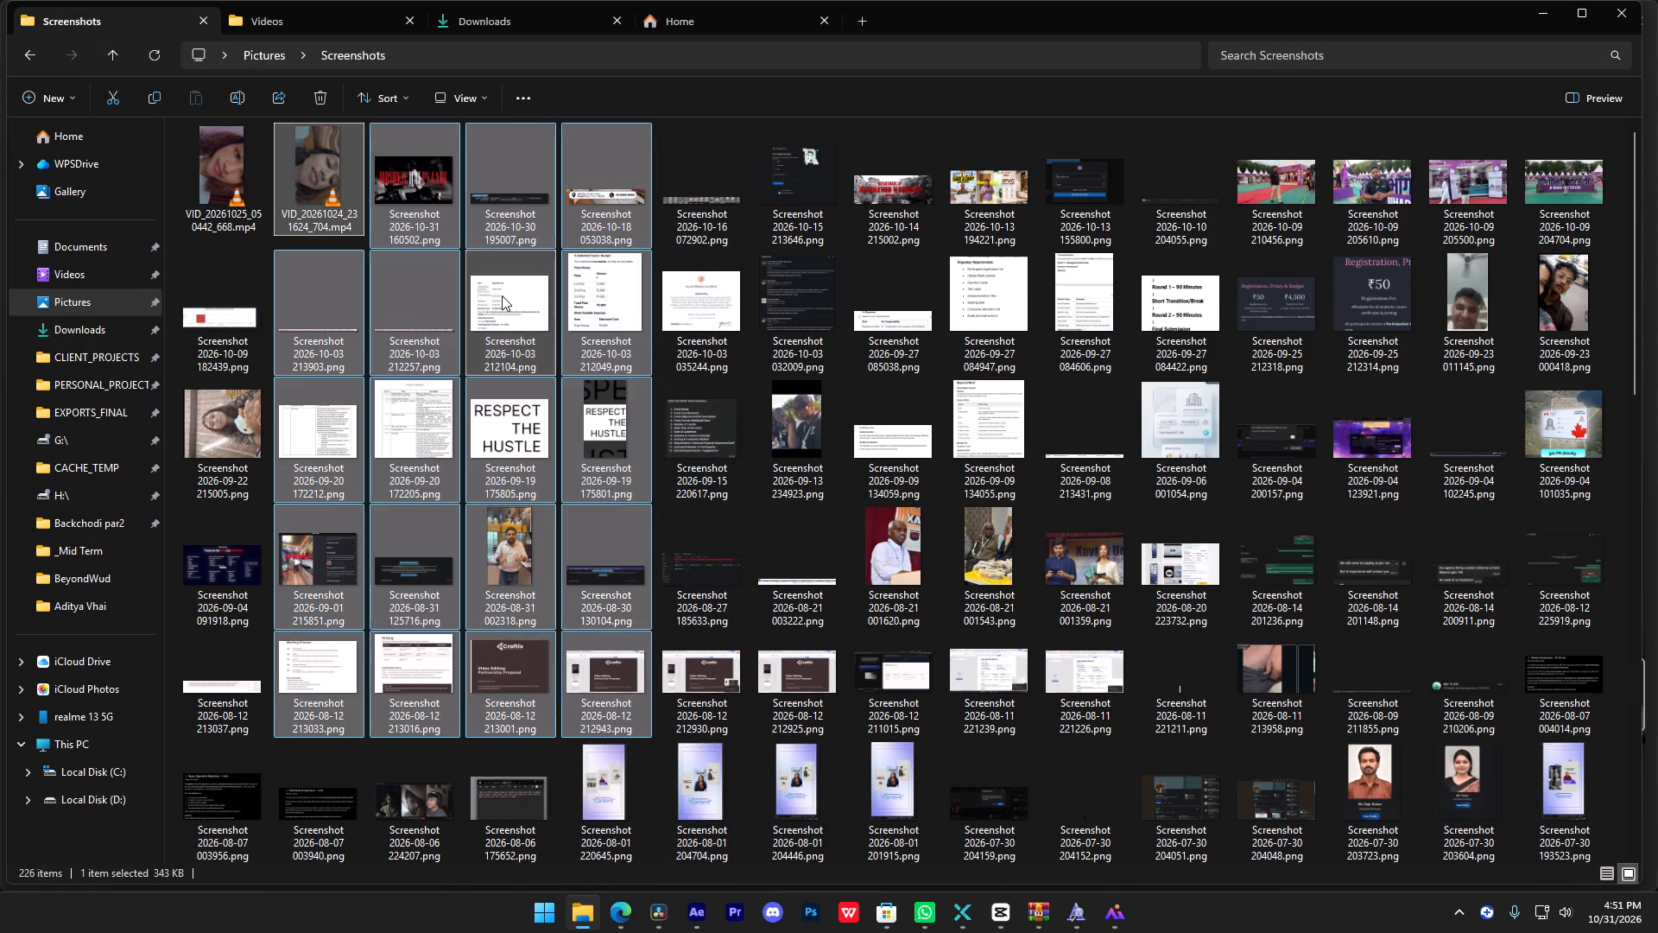
{"action": "left_click", "coordinate": [502, 295]}
{"action": "left_click", "coordinate": [419, 218]}
{"action": "left_click_drag", "start_coordinate": [414, 225], "coordinate": [685, 840]}
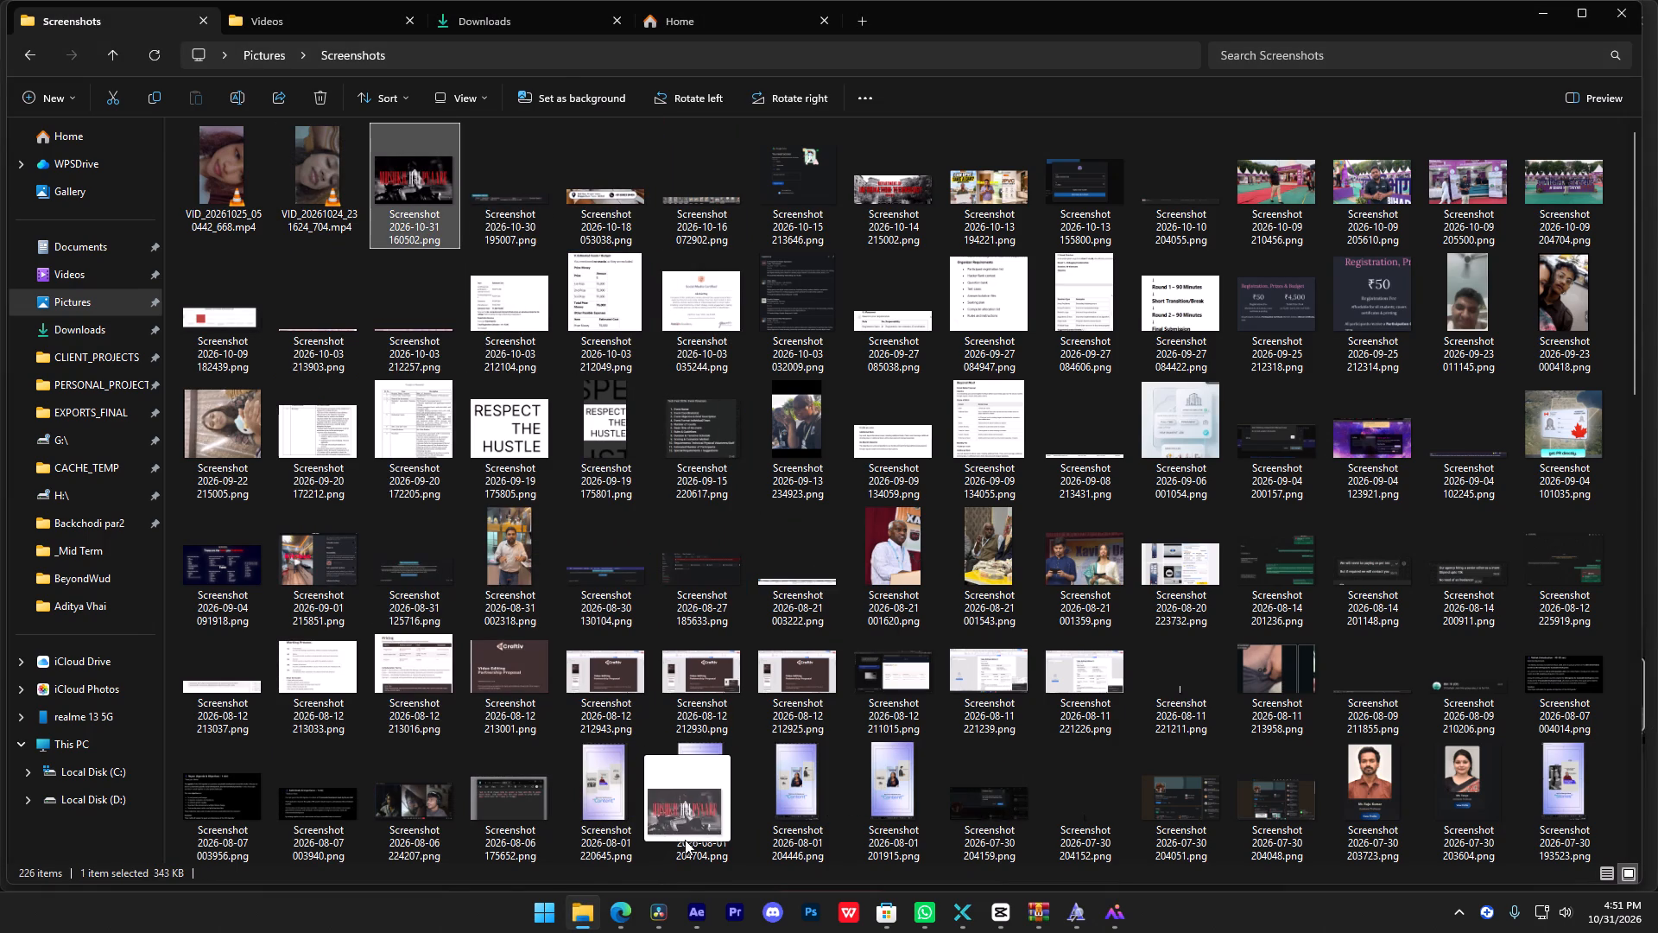
{"action": "left_click_drag", "start_coordinate": [685, 840], "coordinate": [687, 698]}
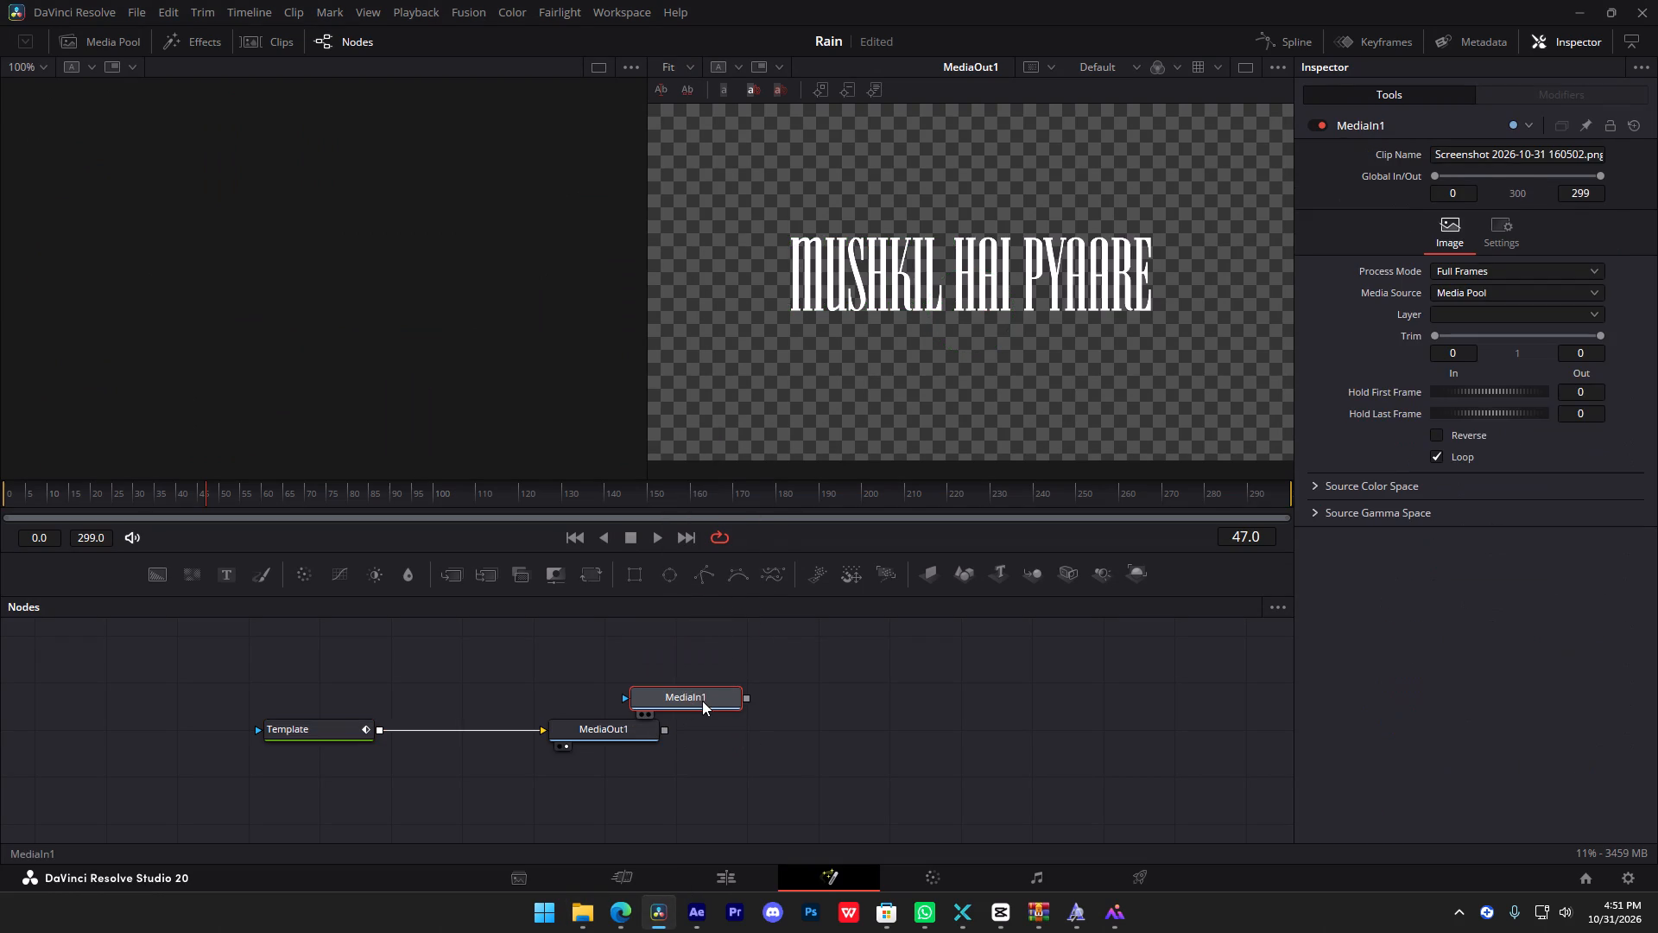
Move the MediaIn1 node above Template and merge its output over the Template node's output.
{"action": "left_click_drag", "start_coordinate": [710, 703], "coordinate": [256, 644]}
{"action": "left_click_drag", "start_coordinate": [292, 641], "coordinate": [591, 734]}
{"action": "left_click", "coordinate": [284, 638]}
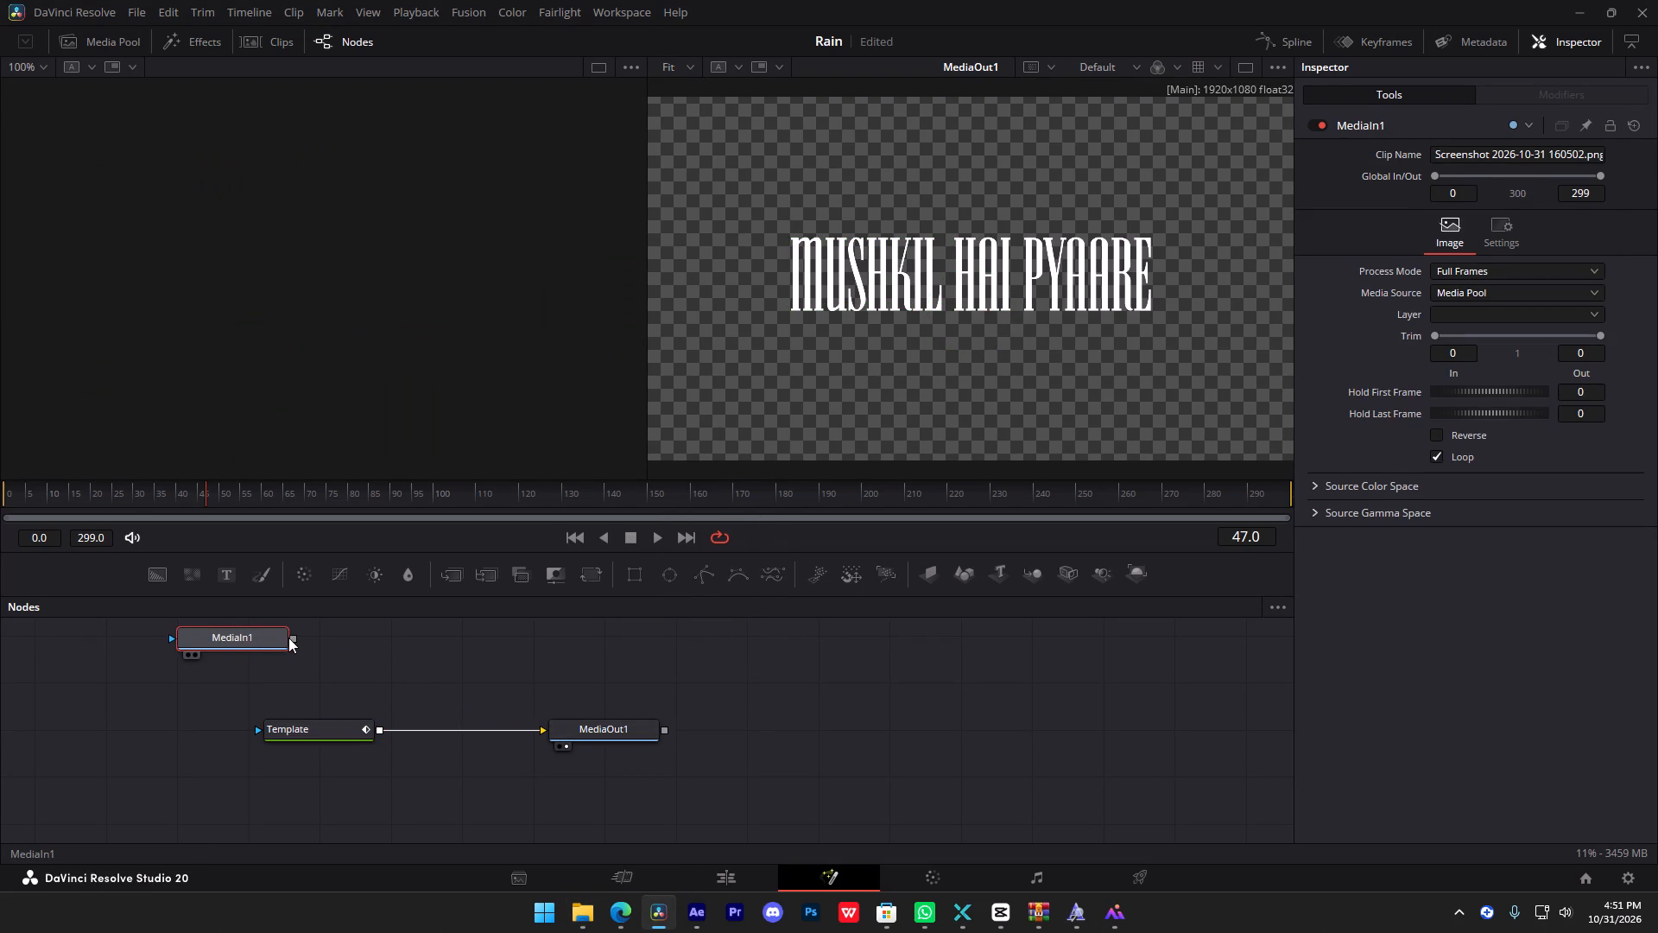
{"action": "left_click", "coordinate": [293, 641]}
{"action": "left_click_drag", "start_coordinate": [309, 637], "coordinate": [321, 650]}
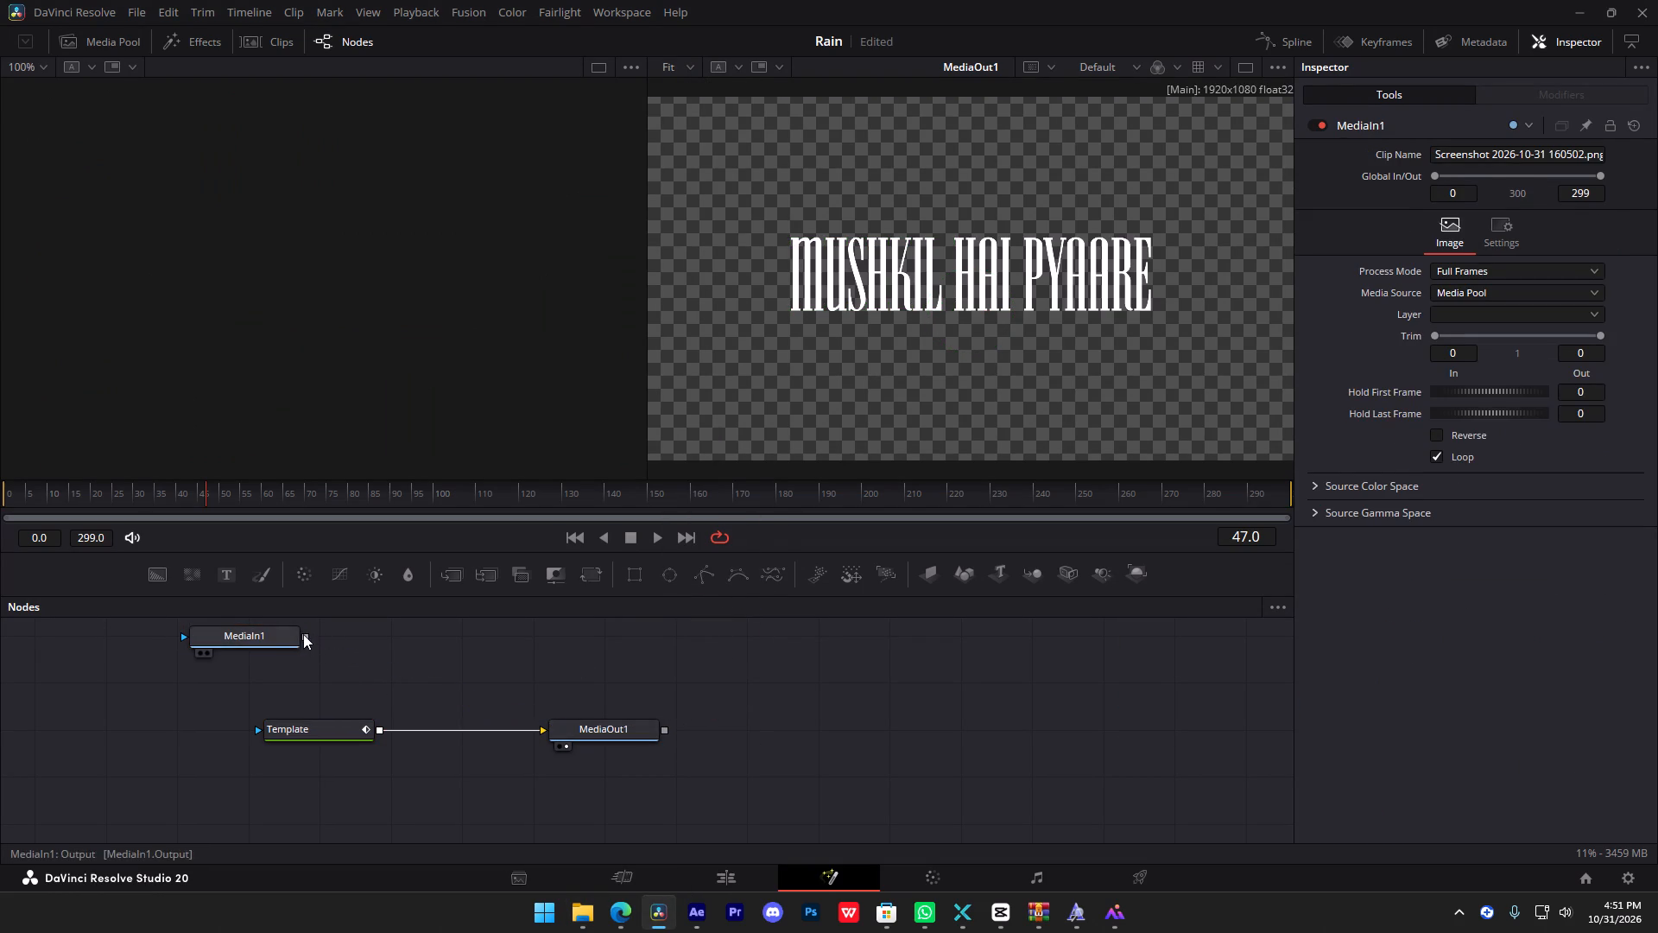
{"action": "left_click_drag", "start_coordinate": [300, 634], "coordinate": [332, 658]}
{"action": "left_click_drag", "start_coordinate": [337, 659], "coordinate": [371, 733]}
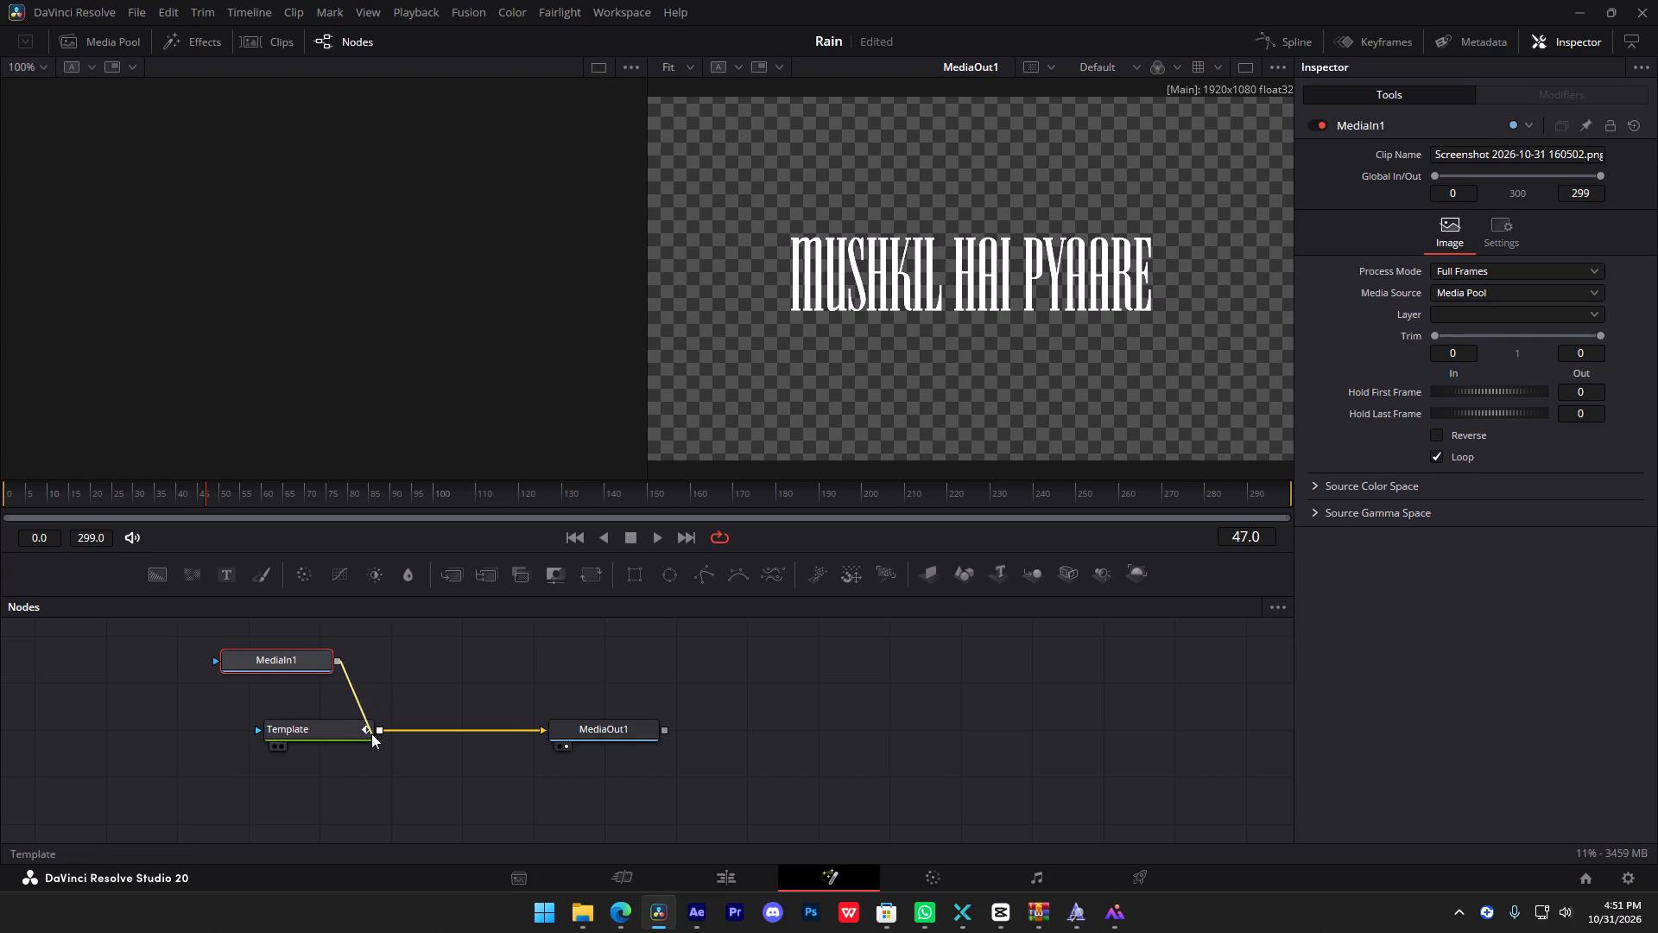
{"action": "left_click_drag", "start_coordinate": [371, 733], "coordinate": [376, 731]}
Move the merged reference image to the frame's lower-left area, centred at about X 0.27, Y 0.26.
{"action": "left_click_drag", "start_coordinate": [915, 329], "coordinate": [732, 385]}
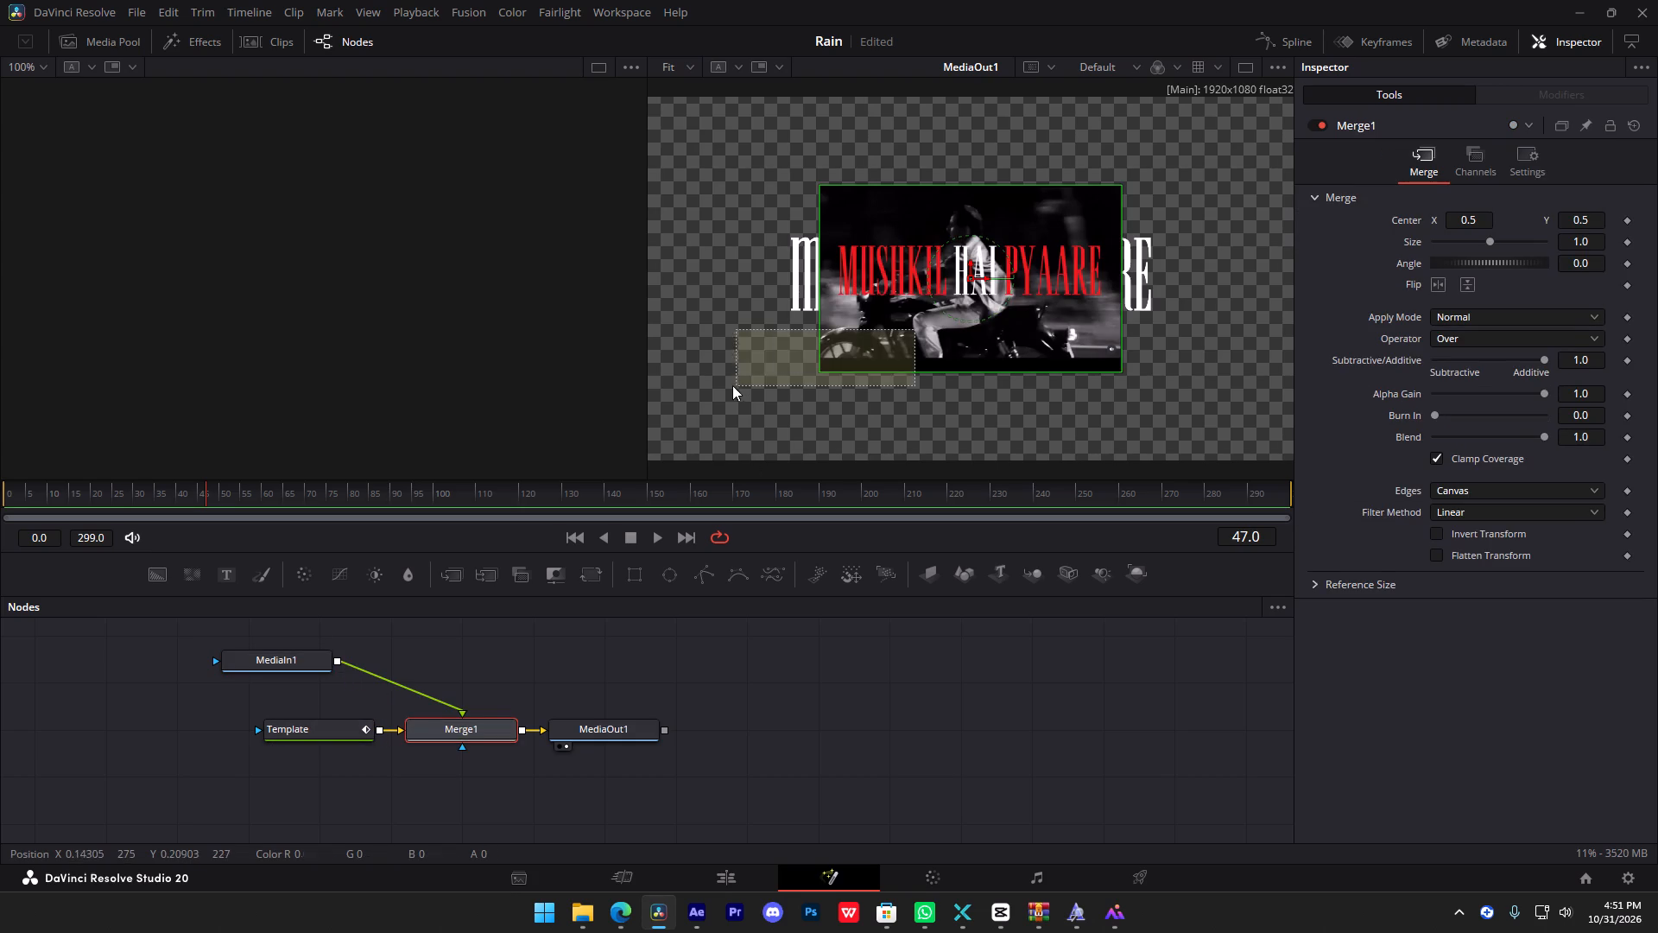
{"action": "left_click_drag", "start_coordinate": [732, 385], "coordinate": [731, 385]}
{"action": "left_click_drag", "start_coordinate": [970, 275], "coordinate": [823, 364]}
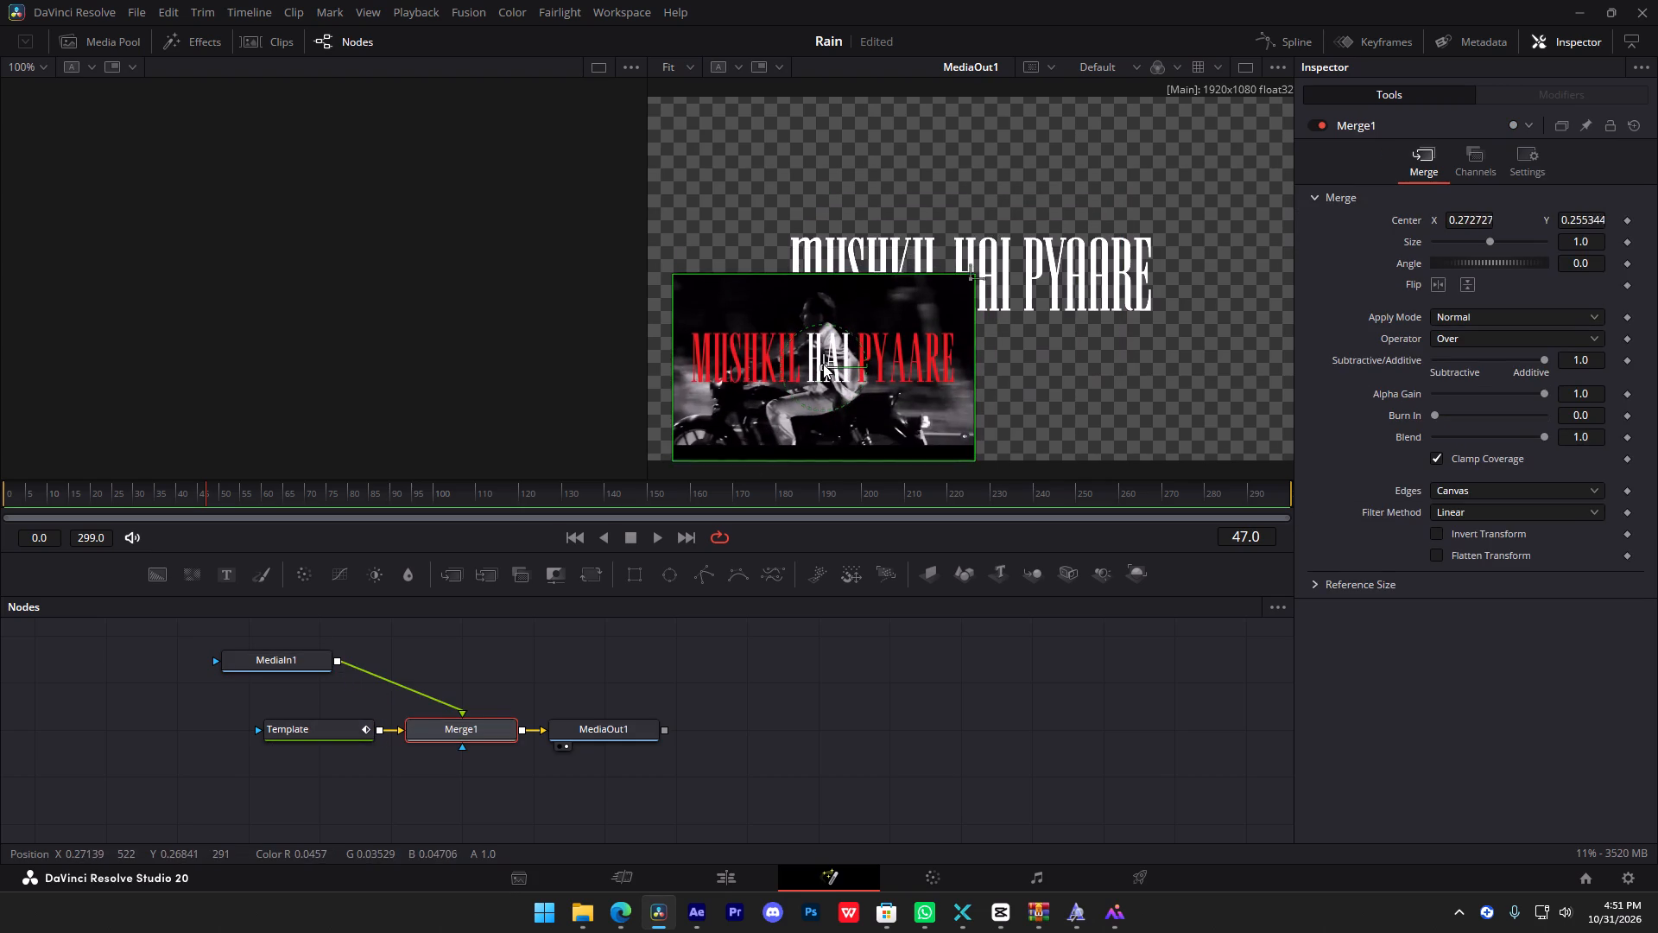
{"action": "left_click_drag", "start_coordinate": [823, 364], "coordinate": [826, 365]}
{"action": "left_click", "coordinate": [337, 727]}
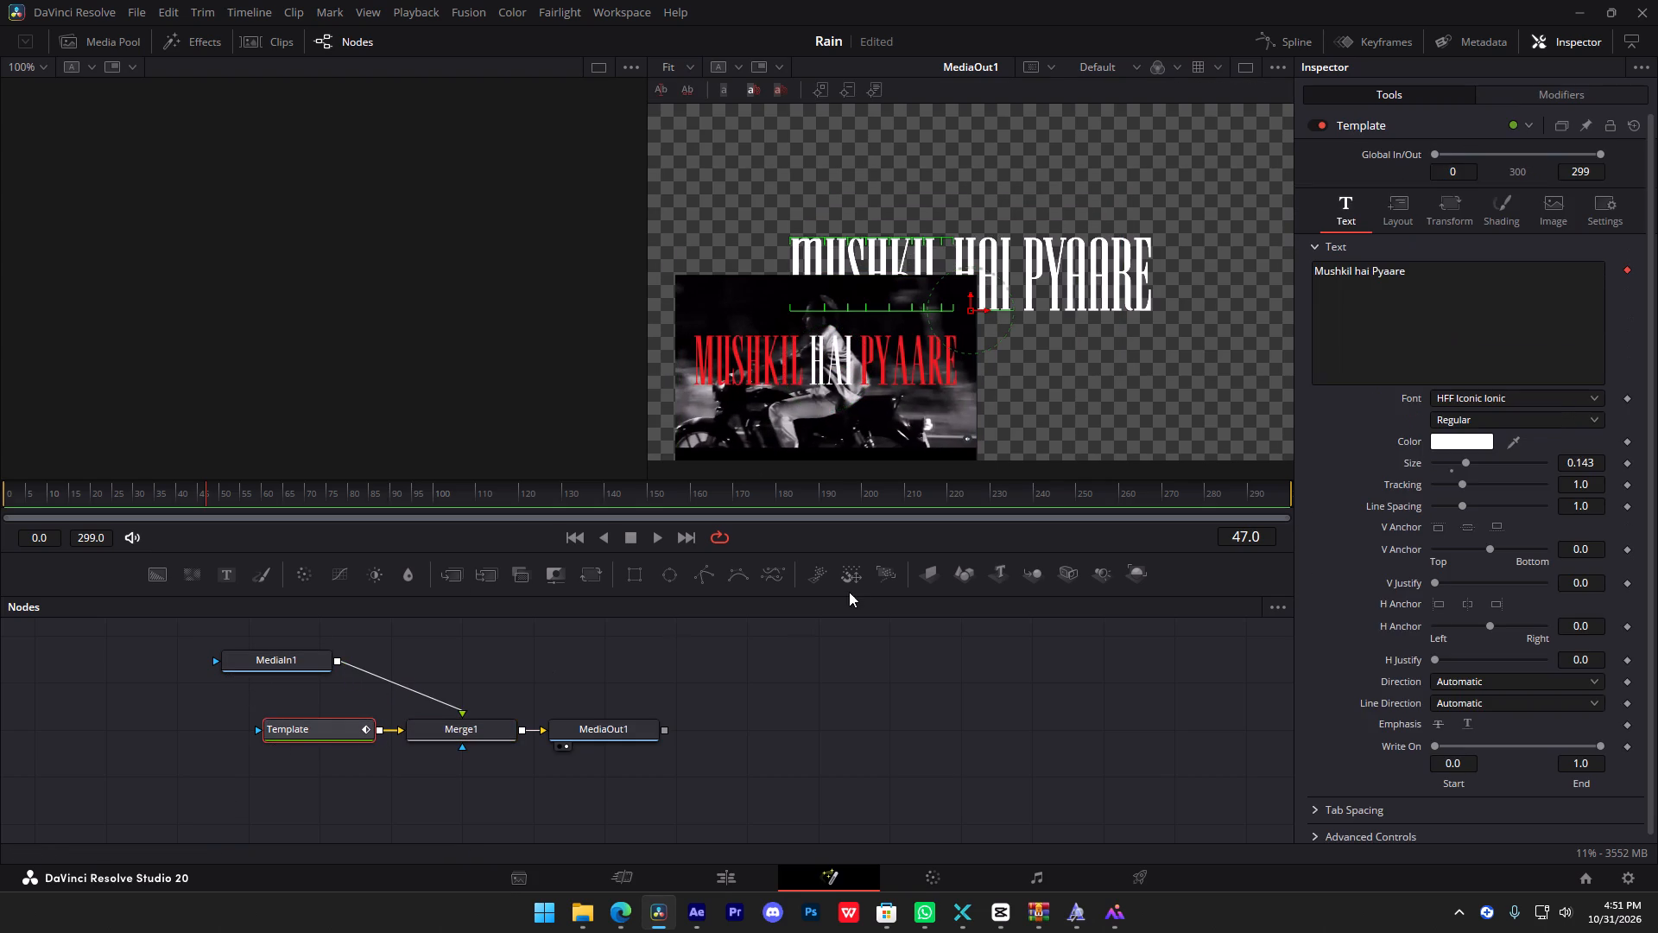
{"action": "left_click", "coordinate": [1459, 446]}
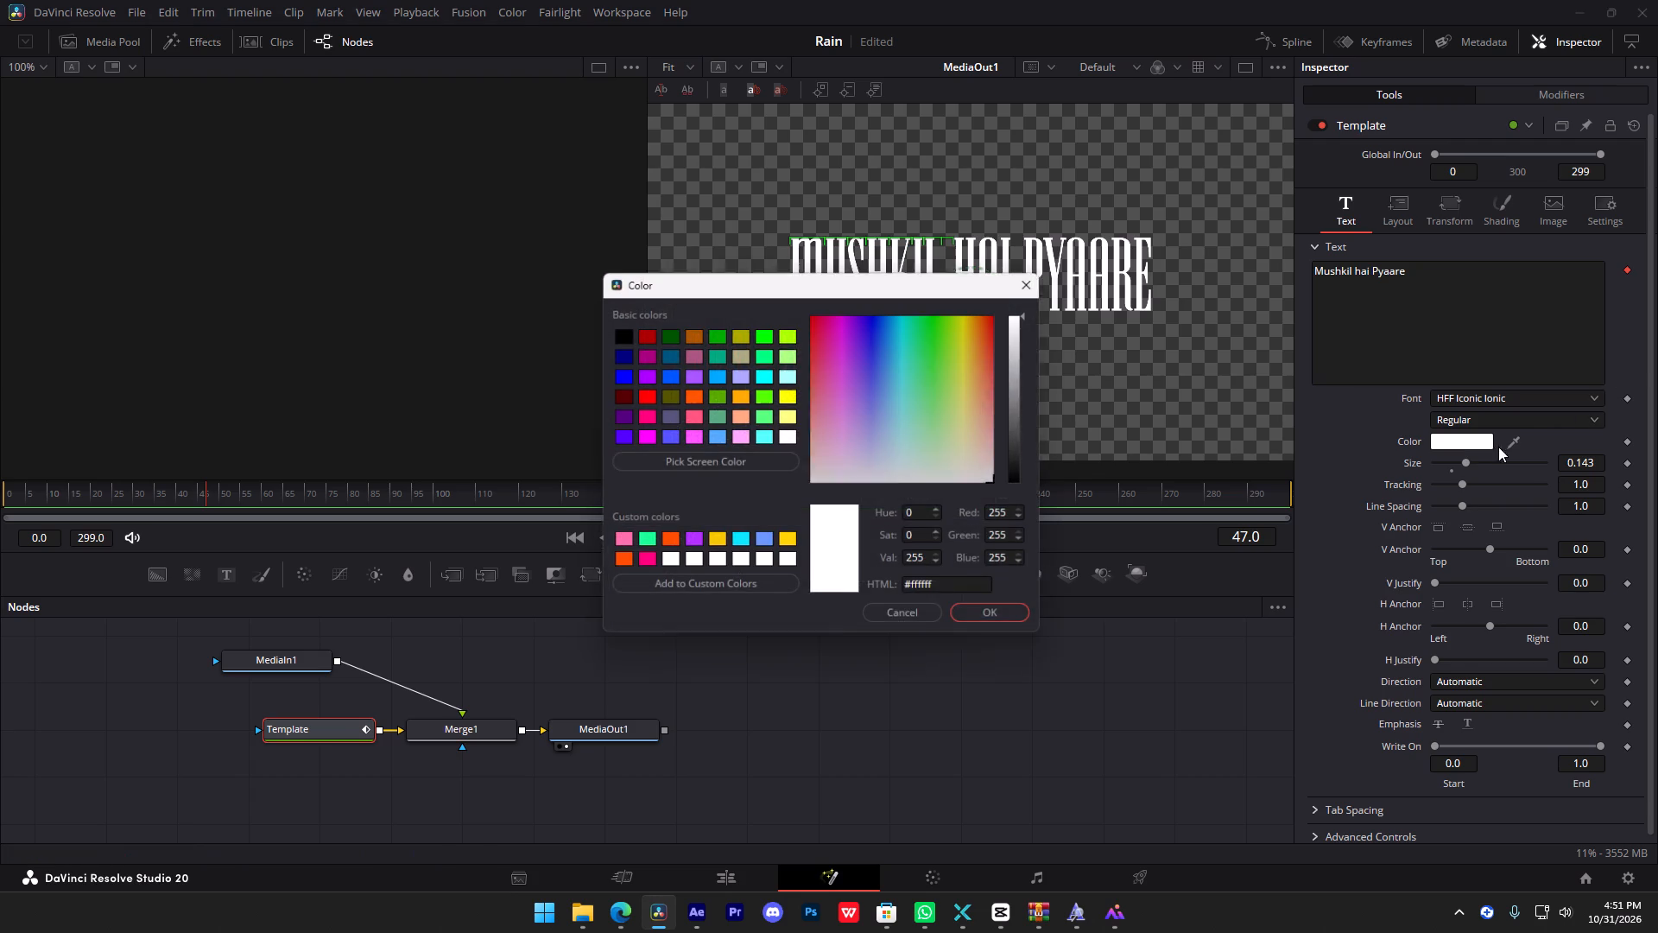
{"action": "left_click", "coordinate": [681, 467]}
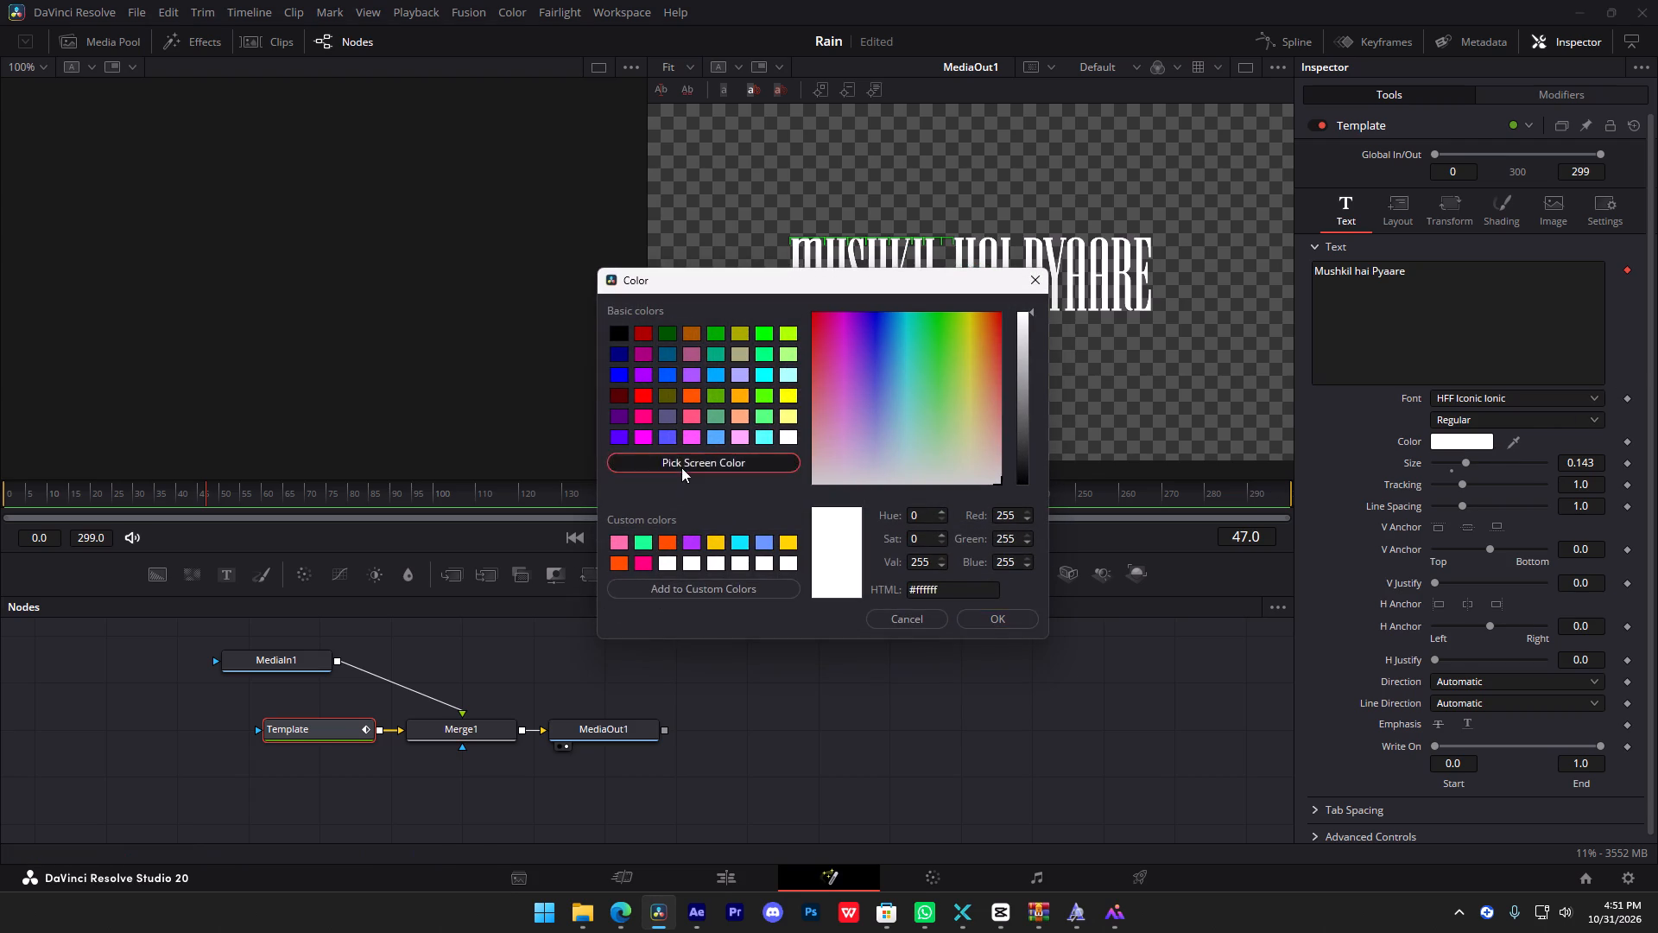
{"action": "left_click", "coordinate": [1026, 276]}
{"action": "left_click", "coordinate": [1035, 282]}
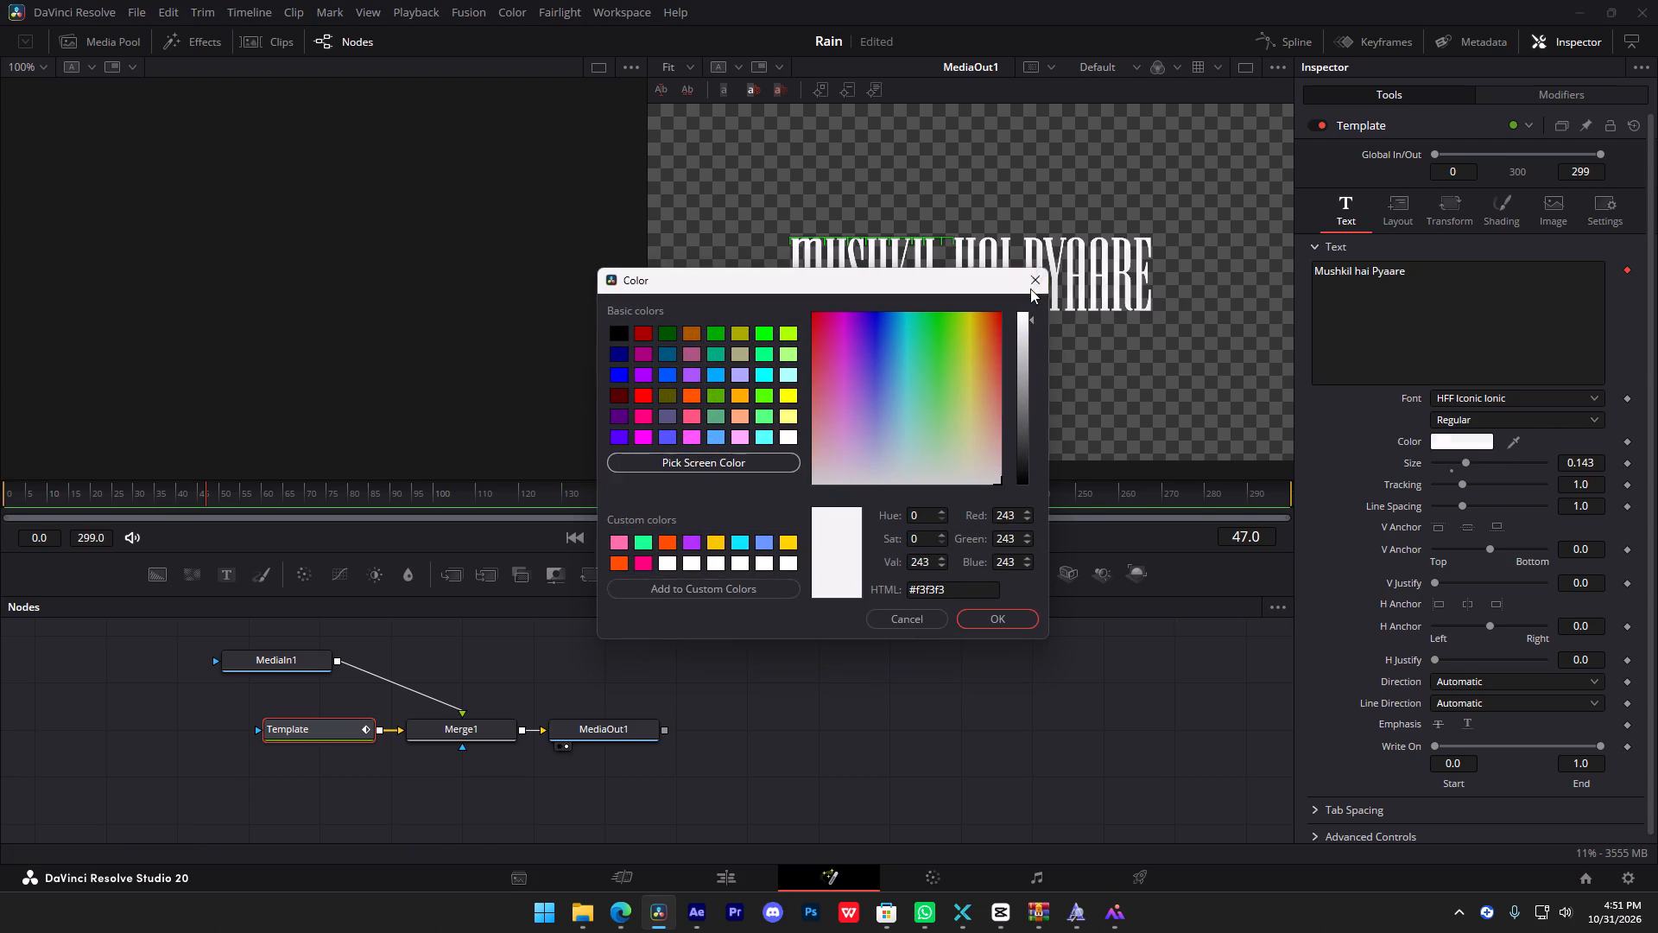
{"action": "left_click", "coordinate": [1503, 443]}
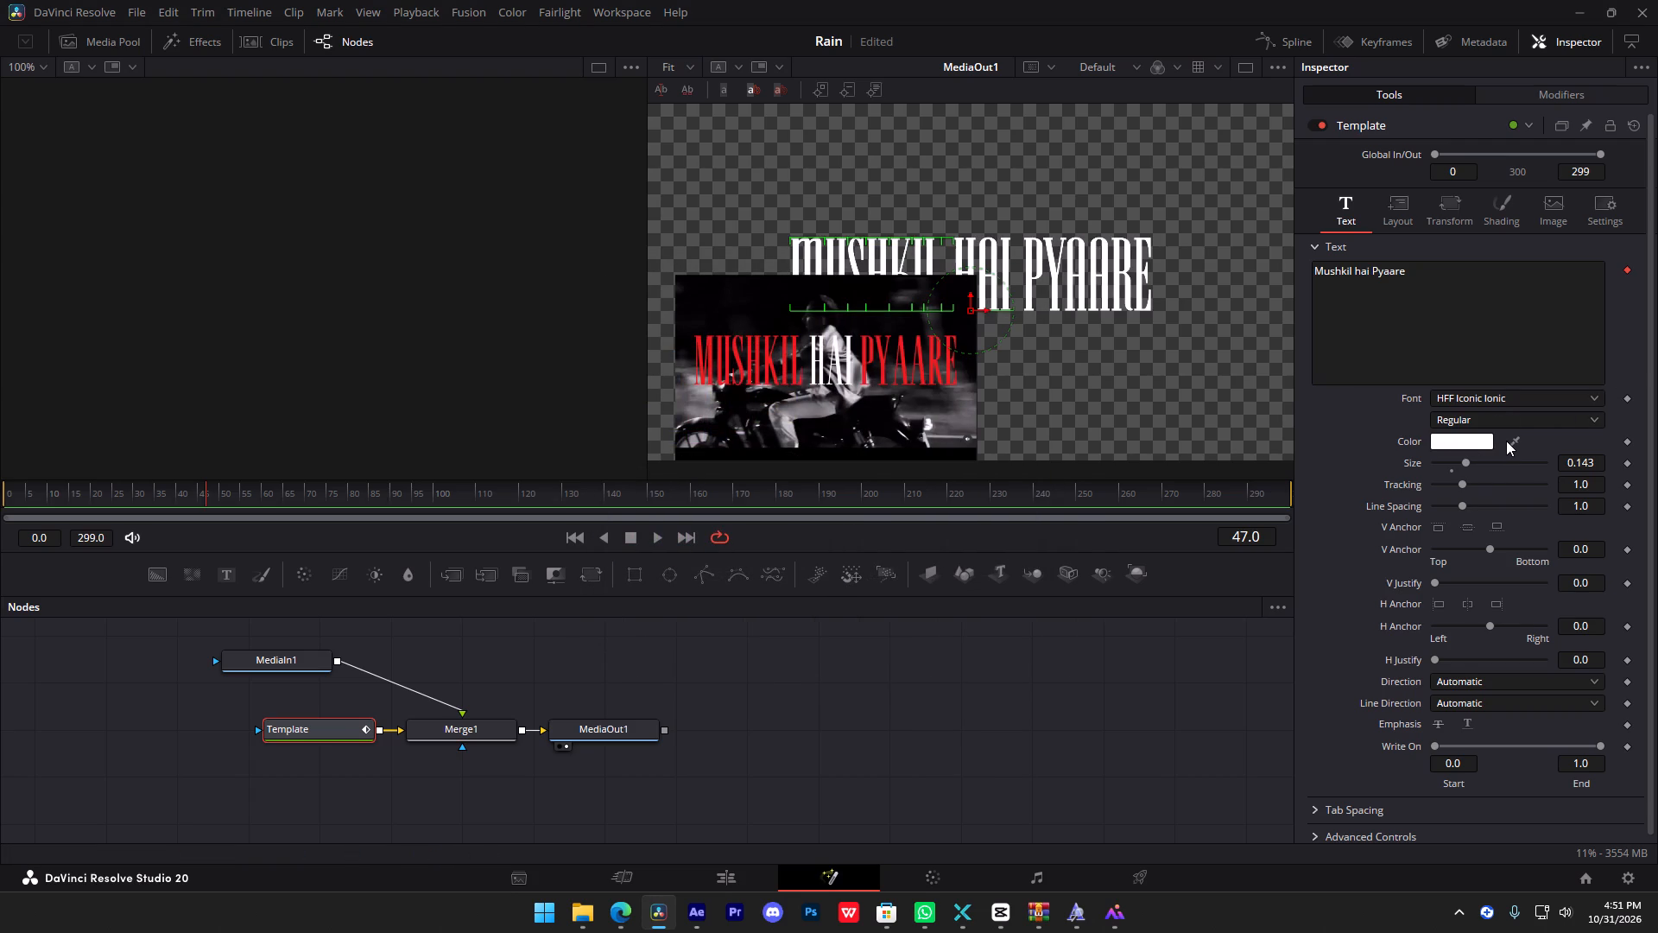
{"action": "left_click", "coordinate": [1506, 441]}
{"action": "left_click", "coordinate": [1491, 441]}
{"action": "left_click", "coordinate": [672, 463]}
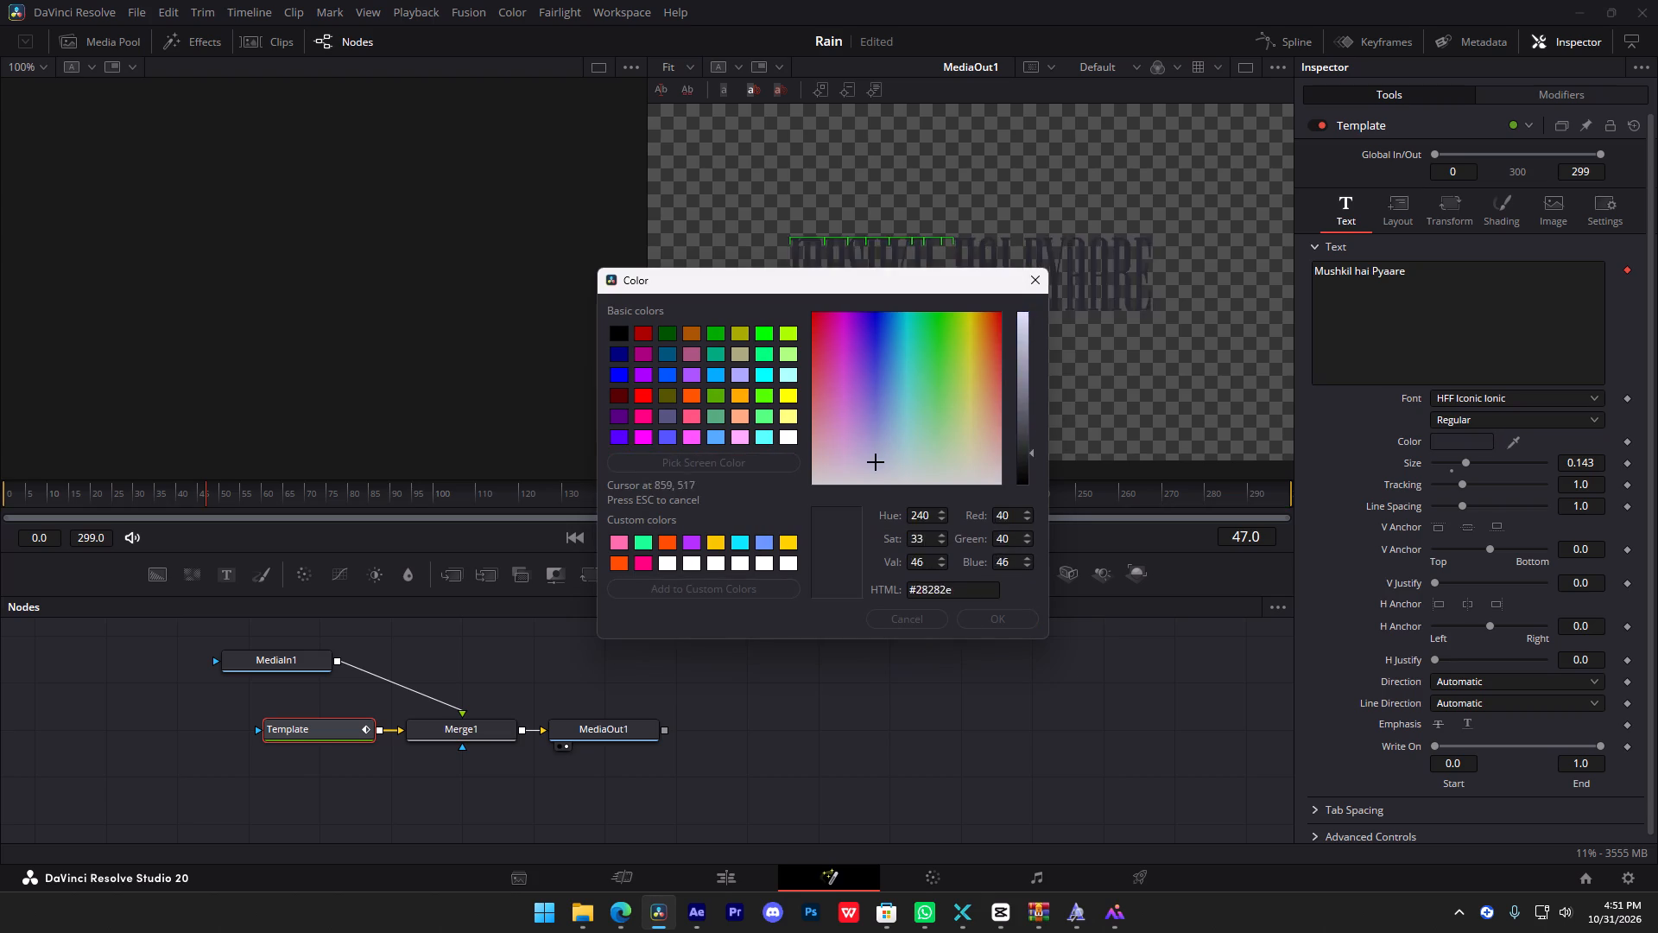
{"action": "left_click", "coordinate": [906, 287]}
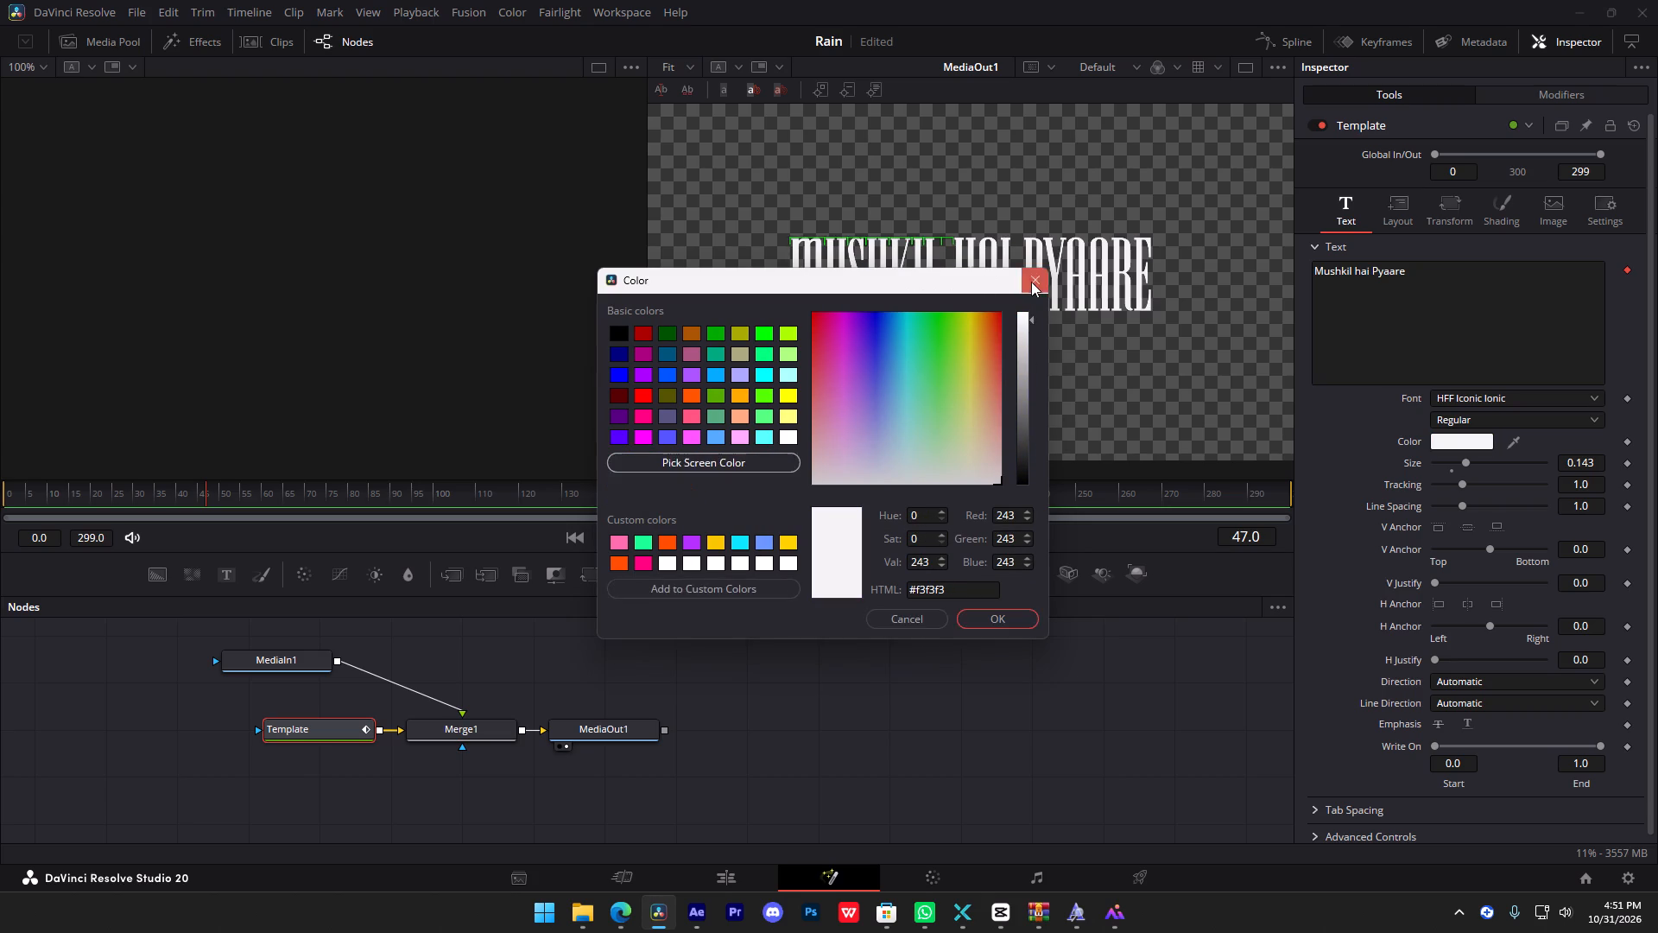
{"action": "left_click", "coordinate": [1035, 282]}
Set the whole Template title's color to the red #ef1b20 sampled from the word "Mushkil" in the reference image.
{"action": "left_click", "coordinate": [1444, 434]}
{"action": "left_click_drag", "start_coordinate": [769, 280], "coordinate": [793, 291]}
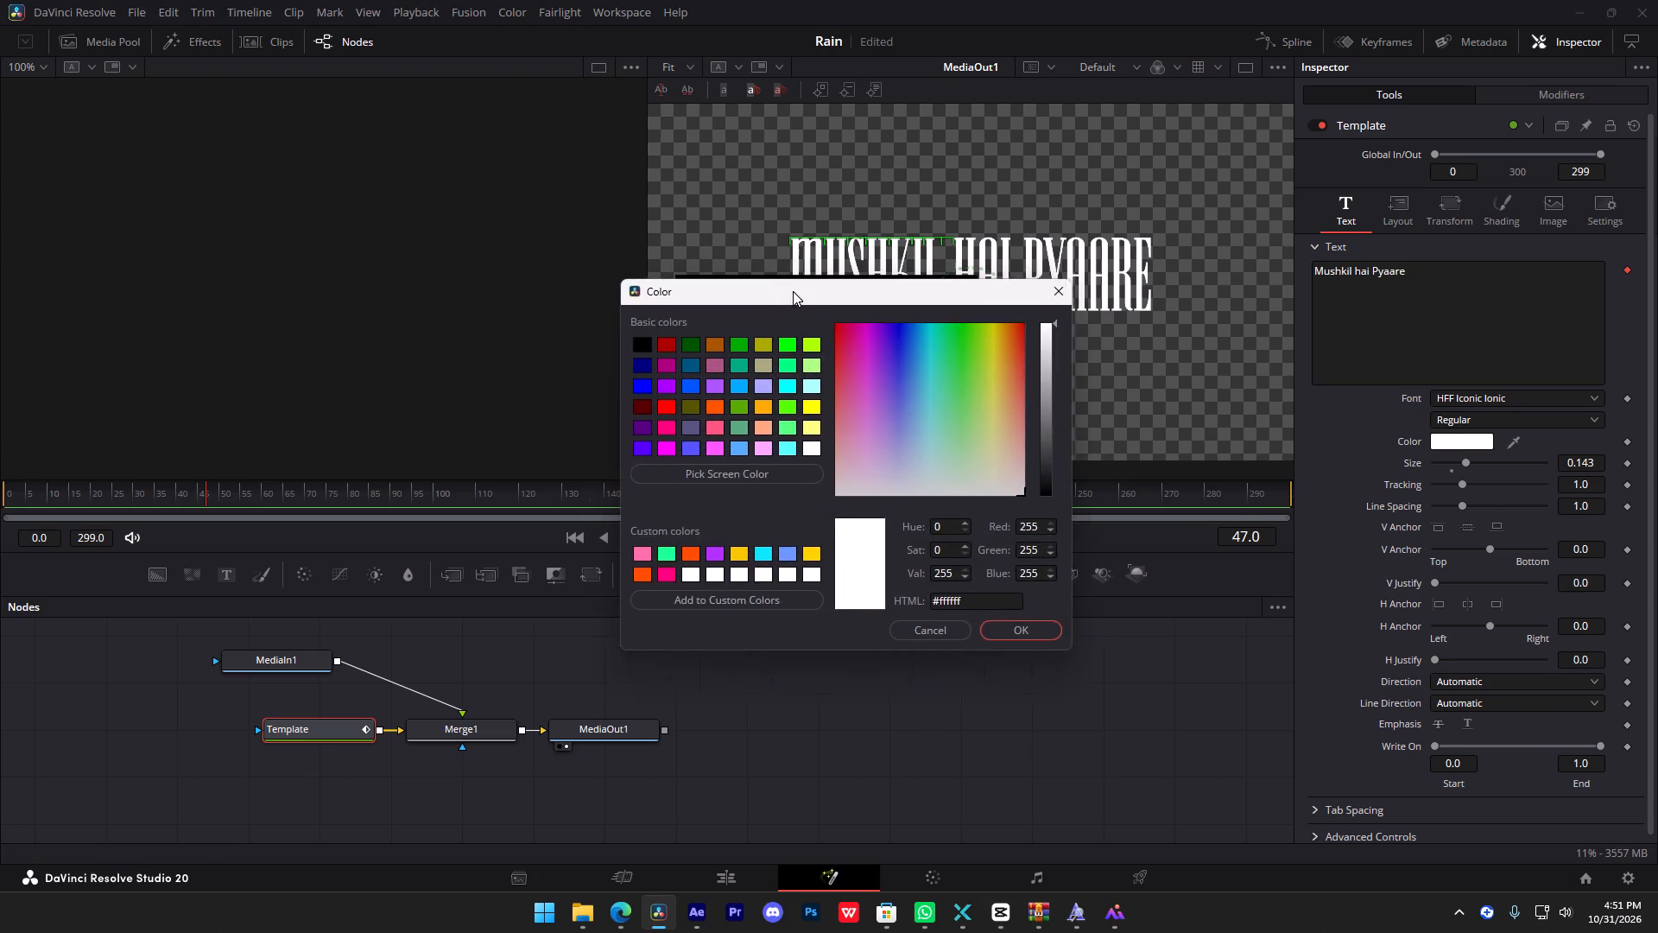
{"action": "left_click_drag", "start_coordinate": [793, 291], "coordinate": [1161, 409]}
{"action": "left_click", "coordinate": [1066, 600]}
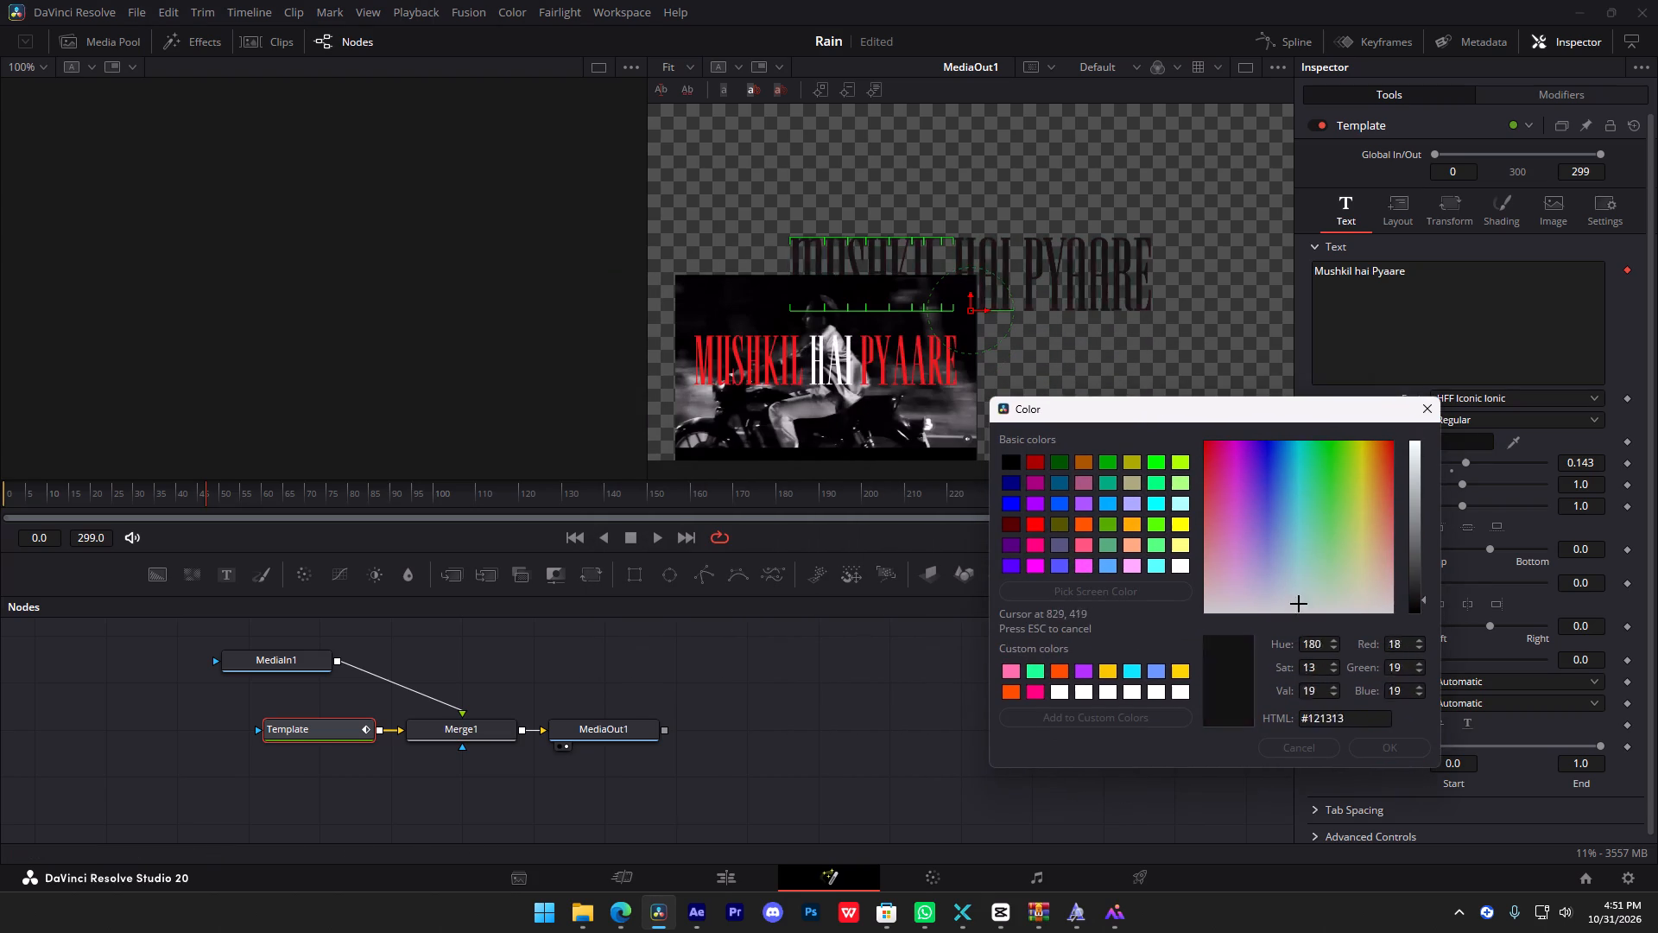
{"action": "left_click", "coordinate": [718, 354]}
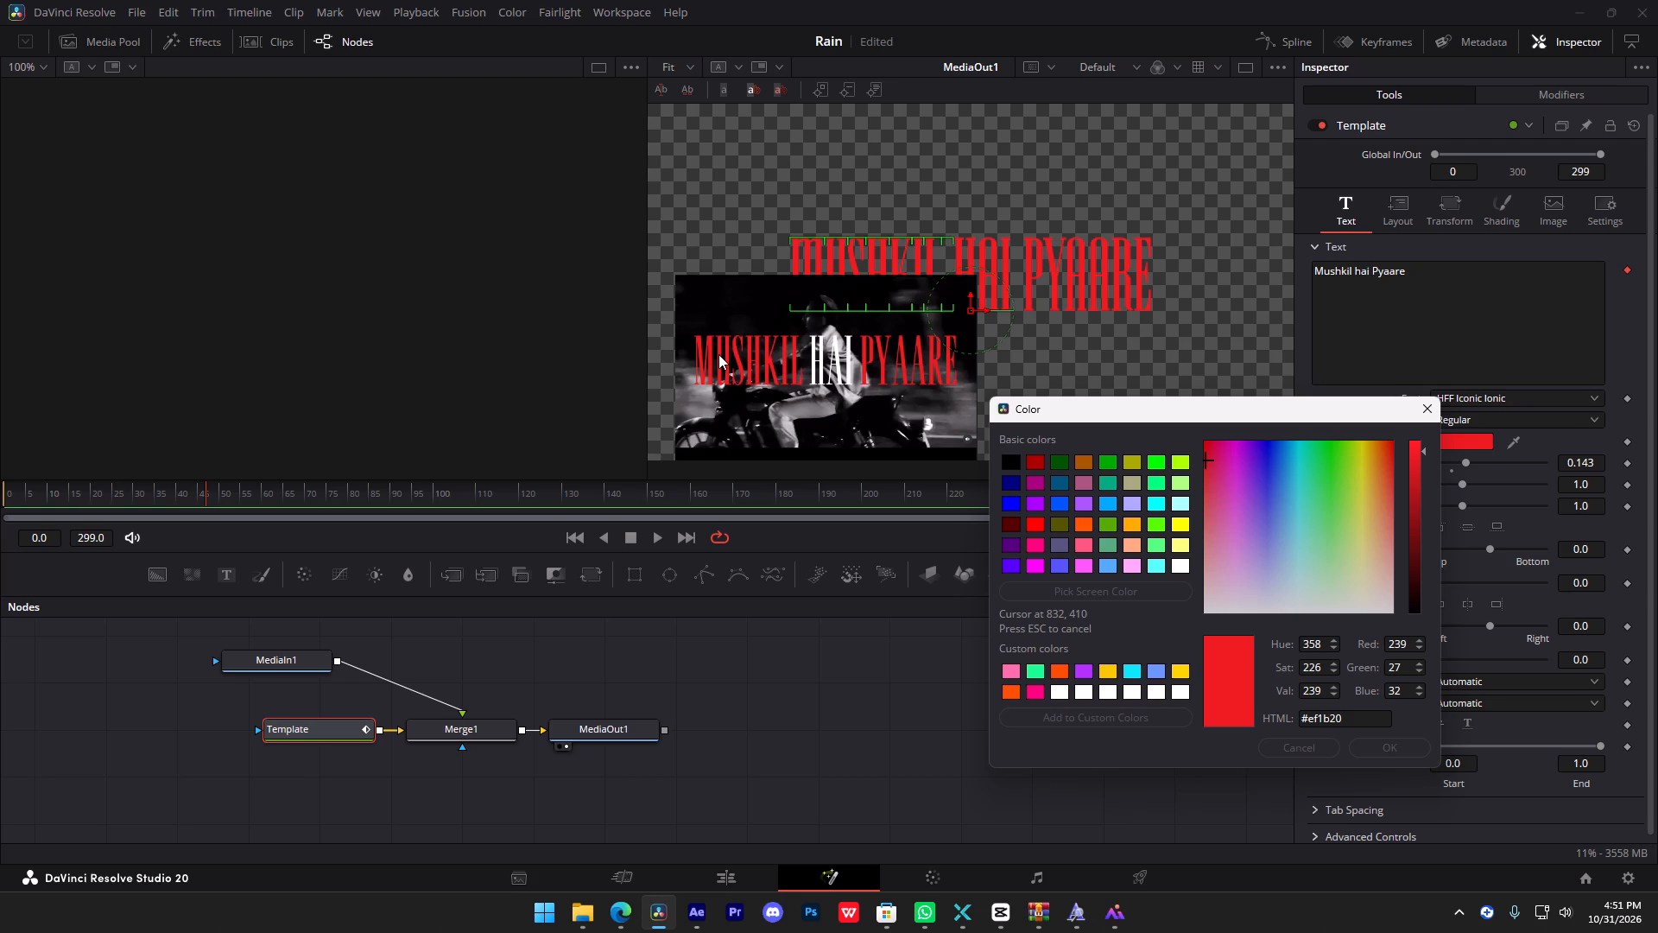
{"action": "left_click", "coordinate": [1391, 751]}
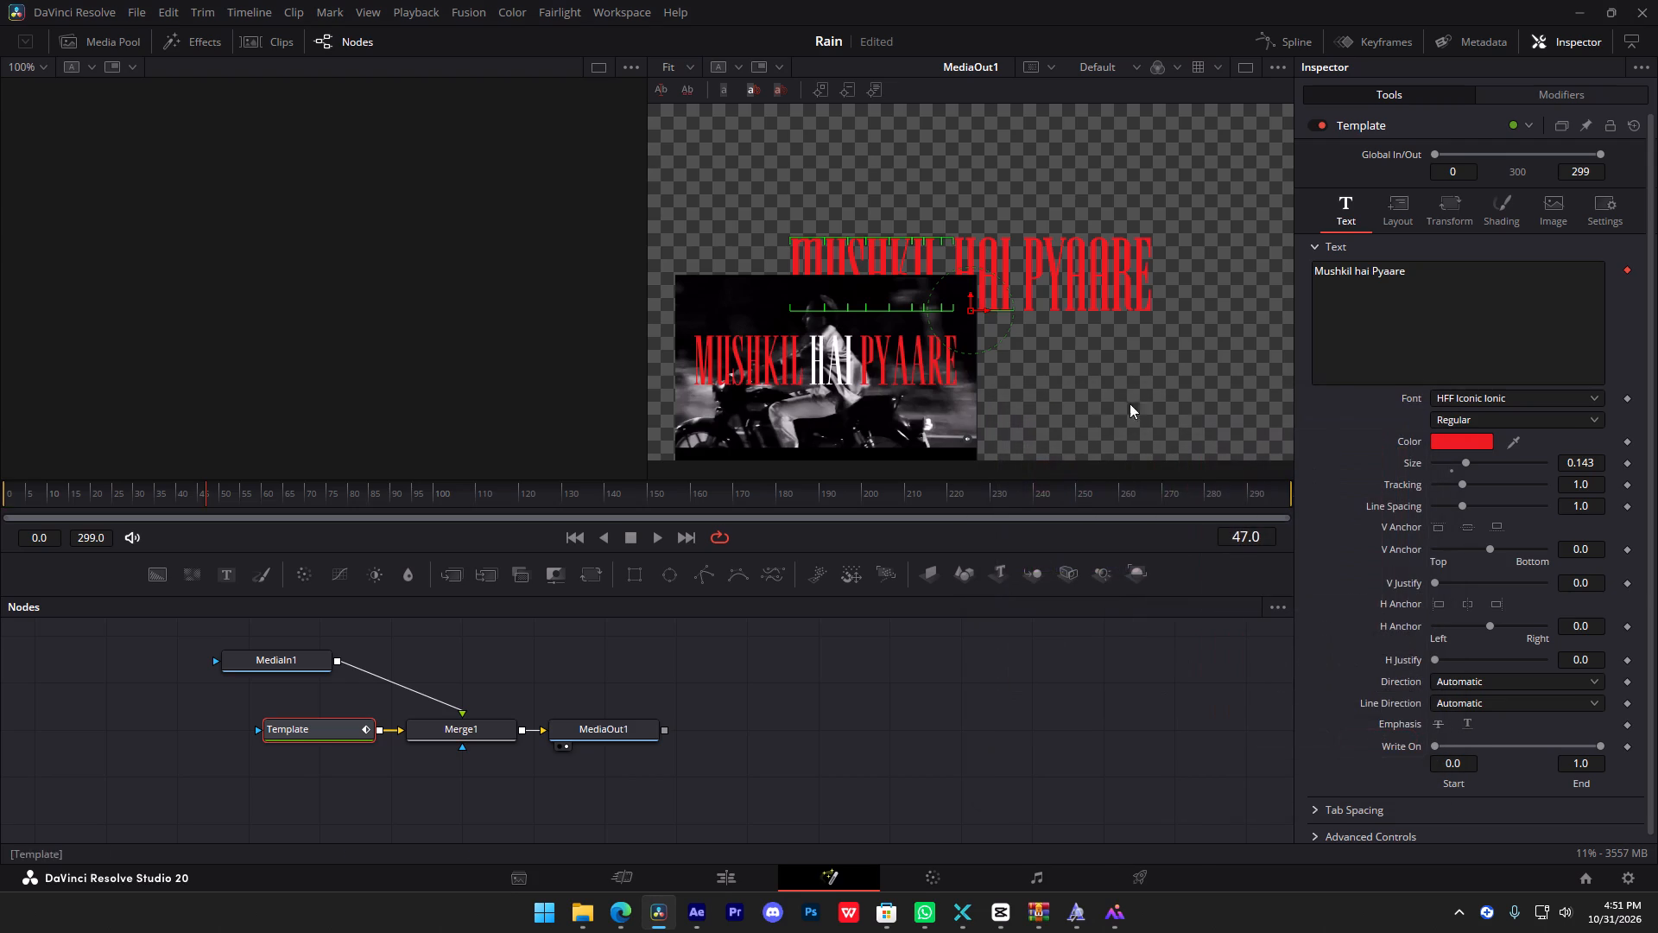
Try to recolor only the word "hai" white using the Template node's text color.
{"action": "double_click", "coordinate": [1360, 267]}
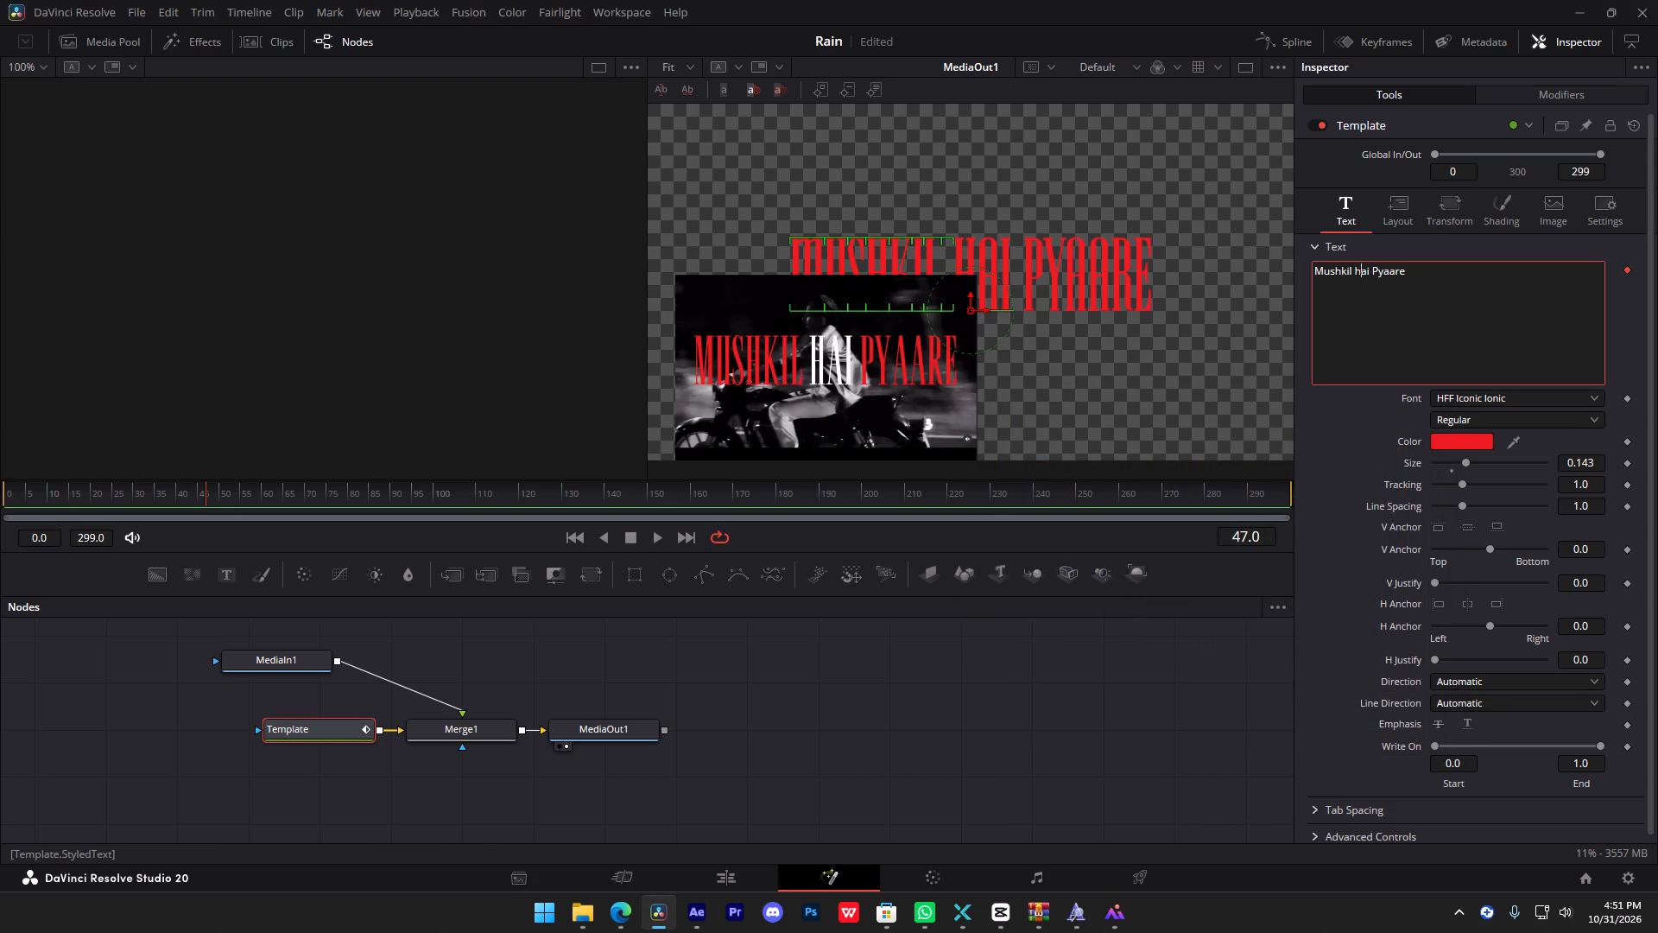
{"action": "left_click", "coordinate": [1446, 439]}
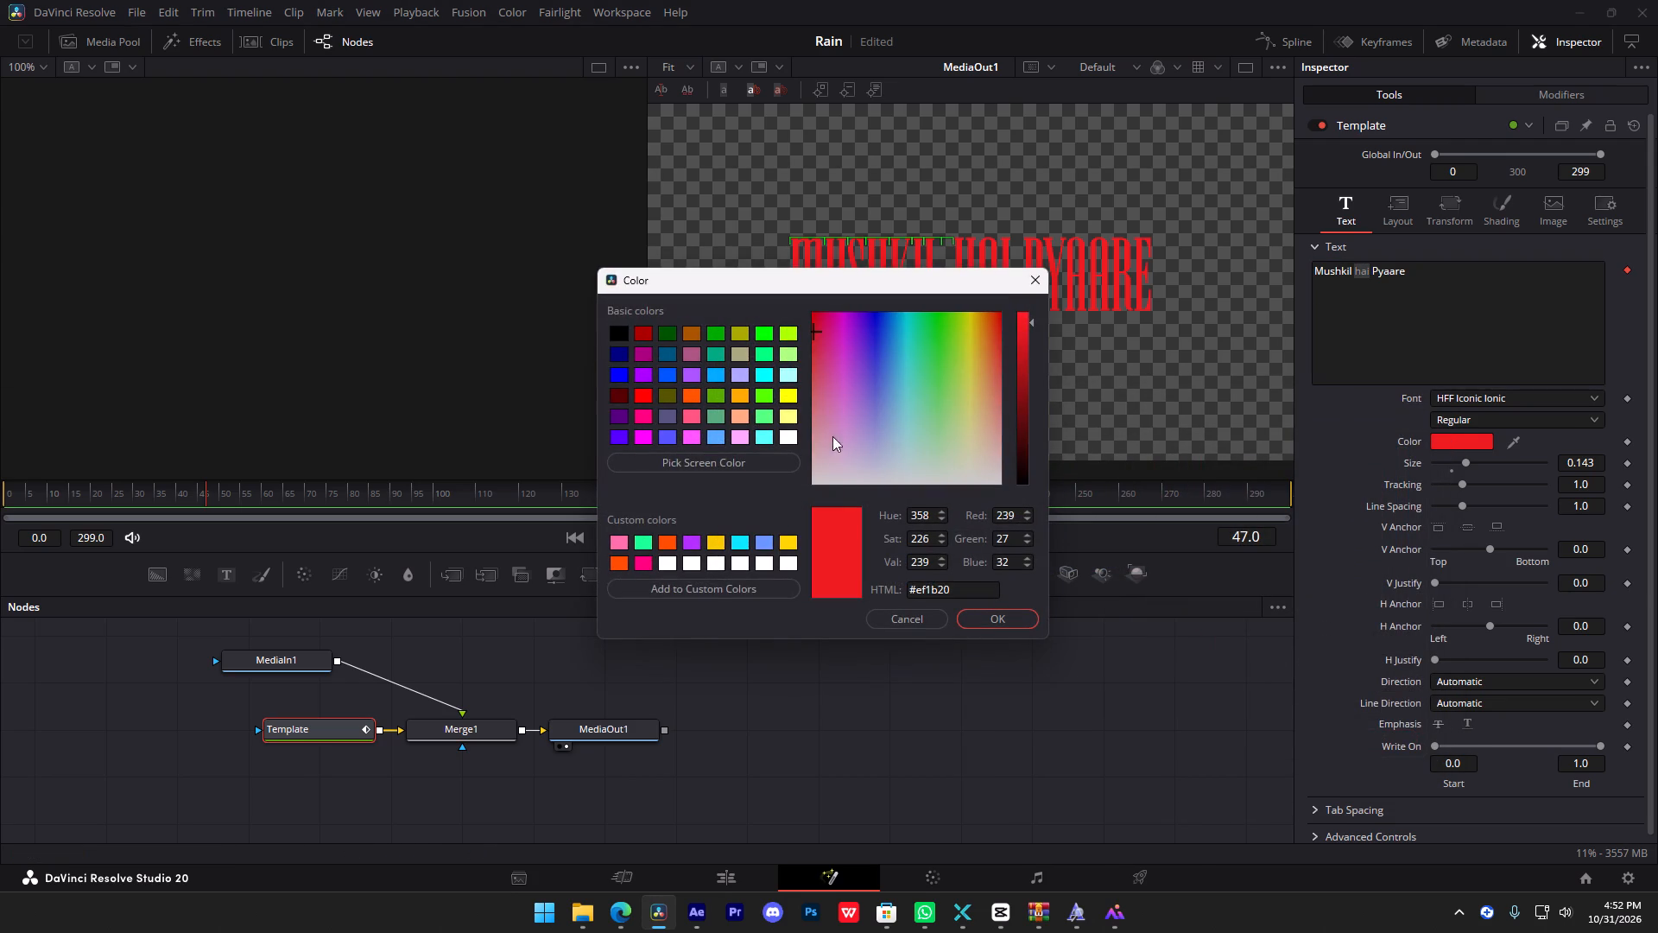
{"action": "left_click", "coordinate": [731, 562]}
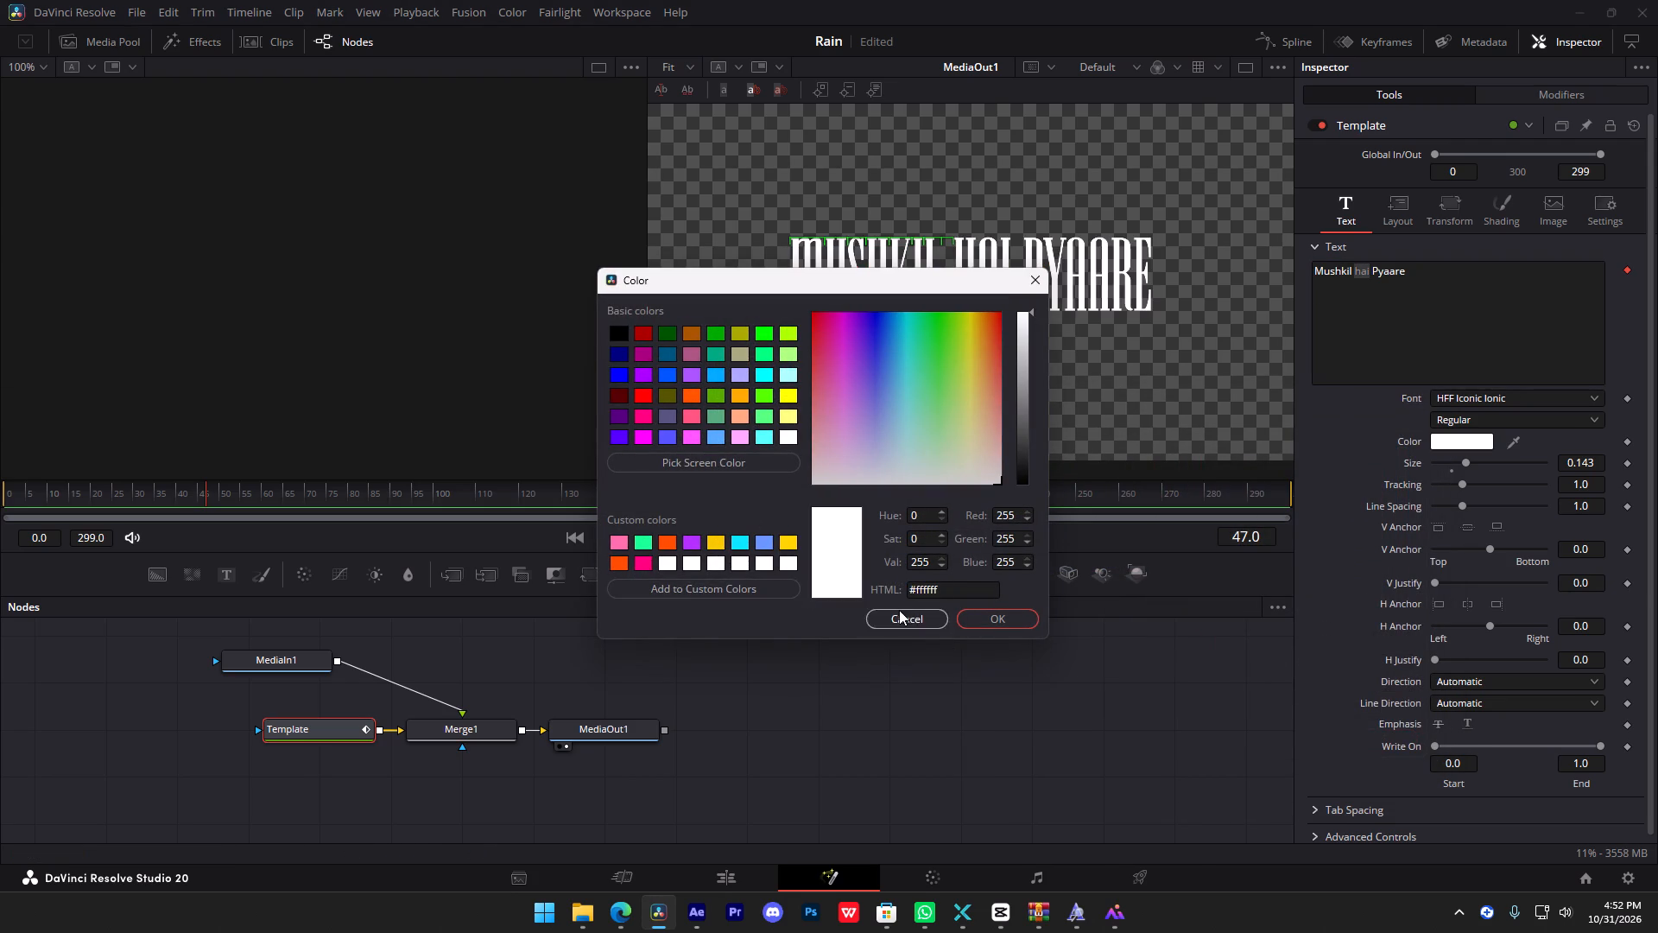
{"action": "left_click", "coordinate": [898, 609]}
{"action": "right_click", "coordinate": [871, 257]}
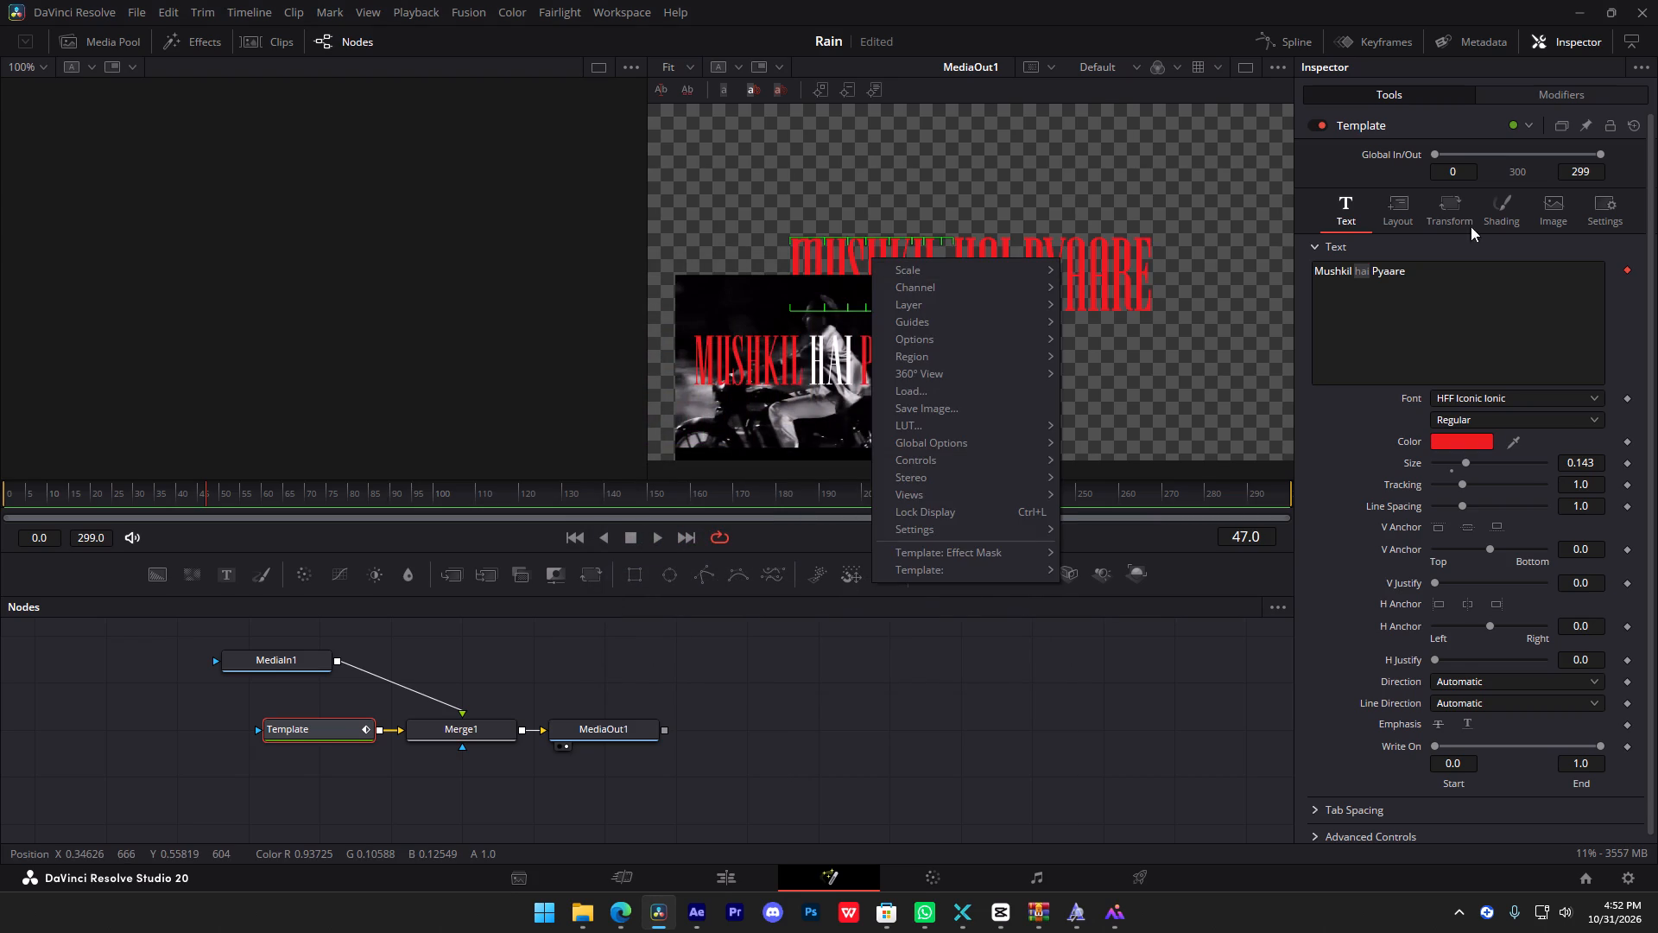
Review the YouTube tutorial in Edge on changing individual word colors with character-level styling, and return to DaVinci Resolve.
{"action": "left_click", "coordinate": [627, 928]}
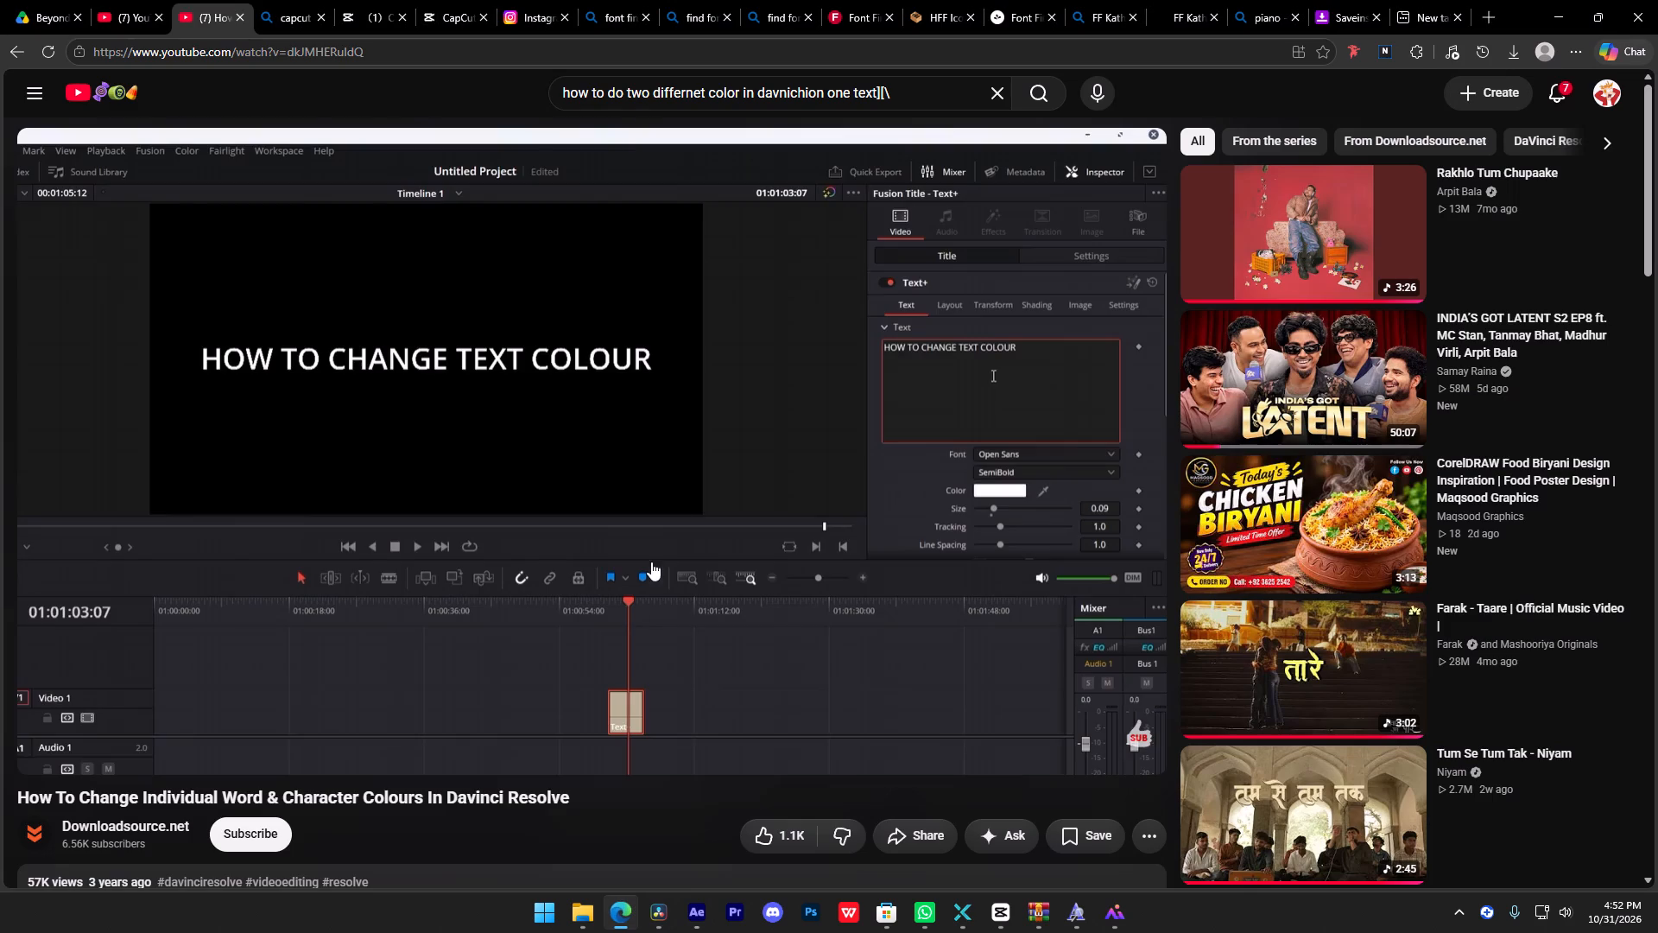
{"action": "left_click", "coordinate": [674, 492]}
{"action": "key", "text": "Right"}
{"action": "key", "text": "Right"}
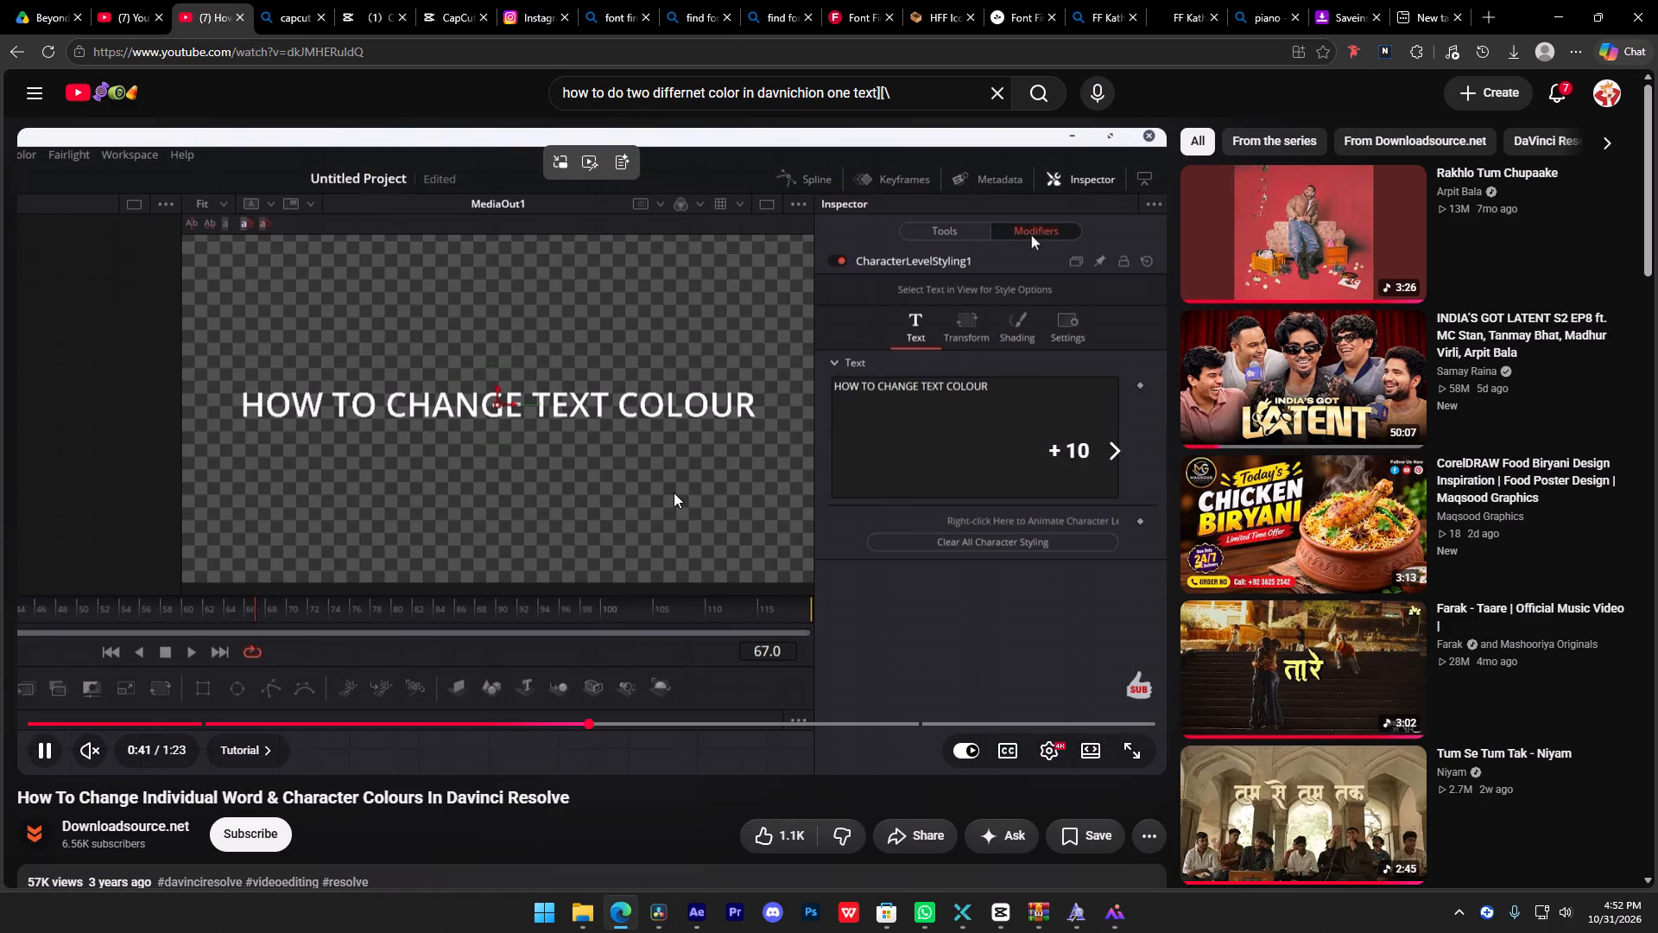
{"action": "key", "text": "Left"}
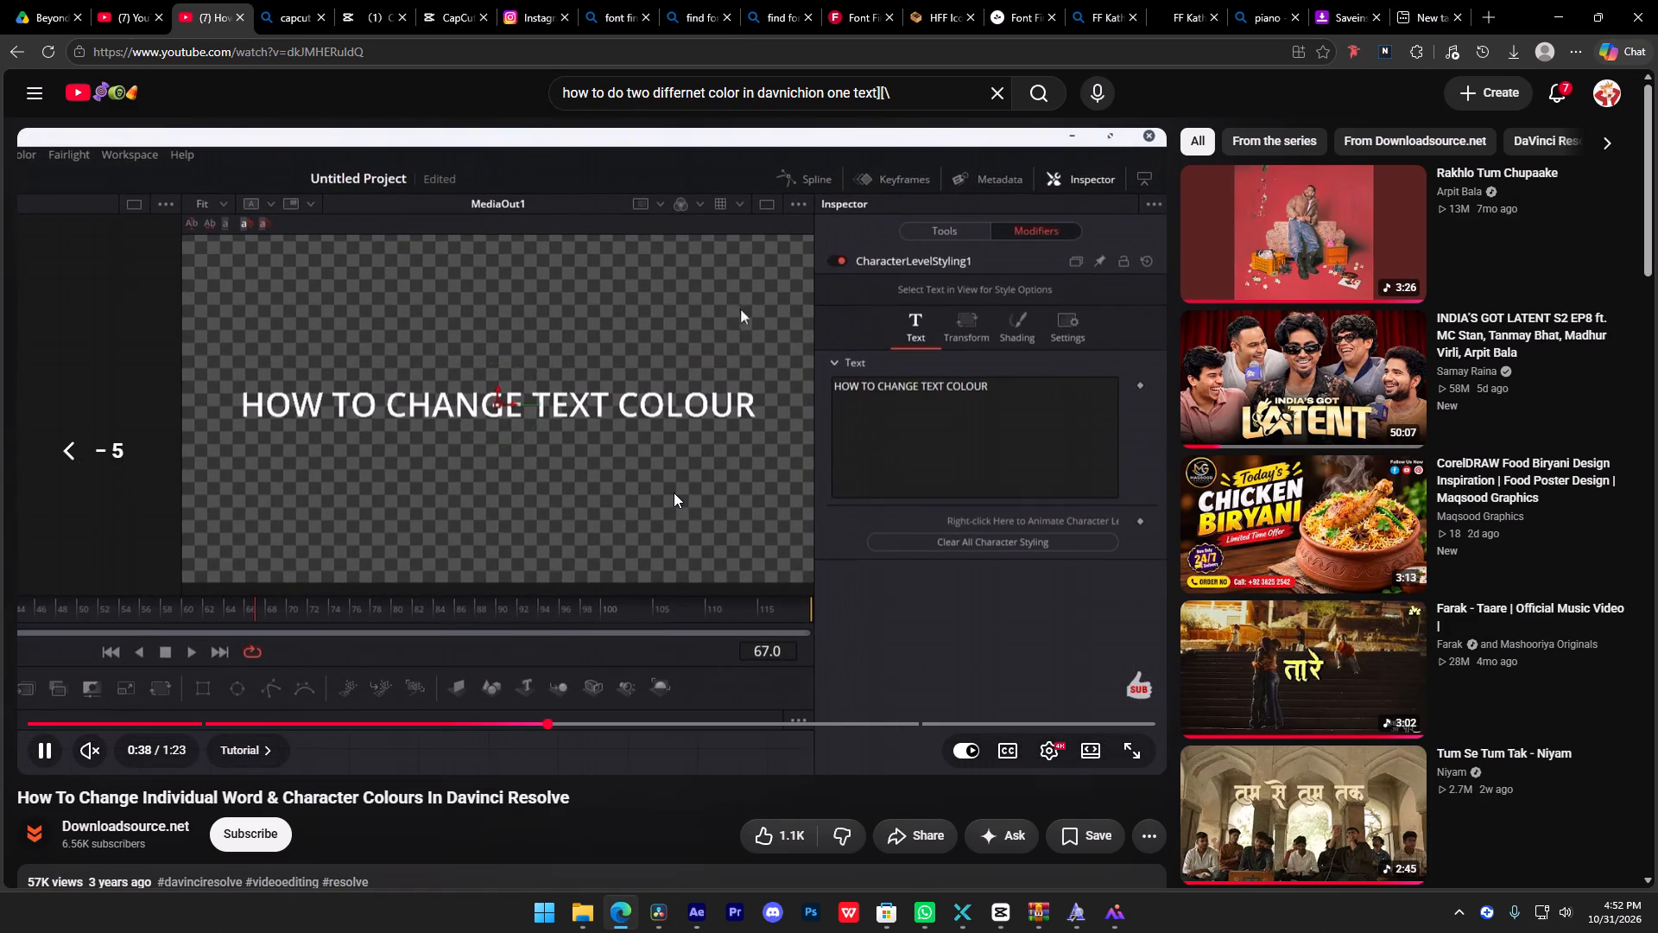
{"action": "key", "text": "Left"}
{"action": "key", "text": "Right"}
{"action": "key", "text": "Right"}
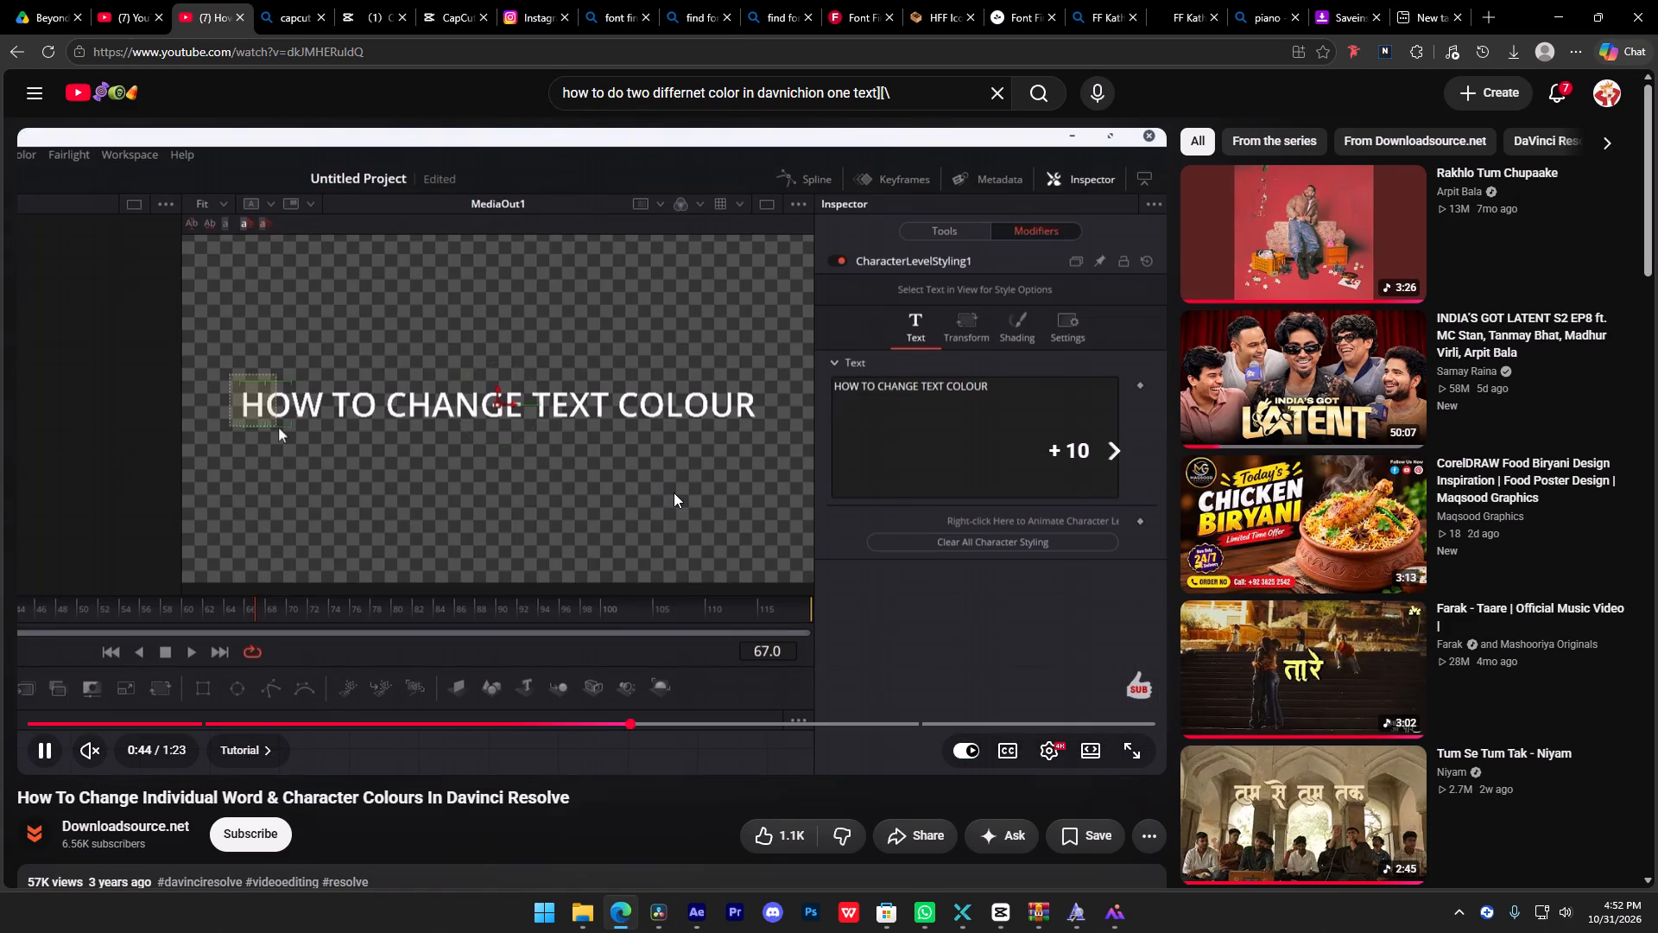
{"action": "left_click", "coordinate": [674, 492]}
{"action": "left_click", "coordinate": [659, 921]}
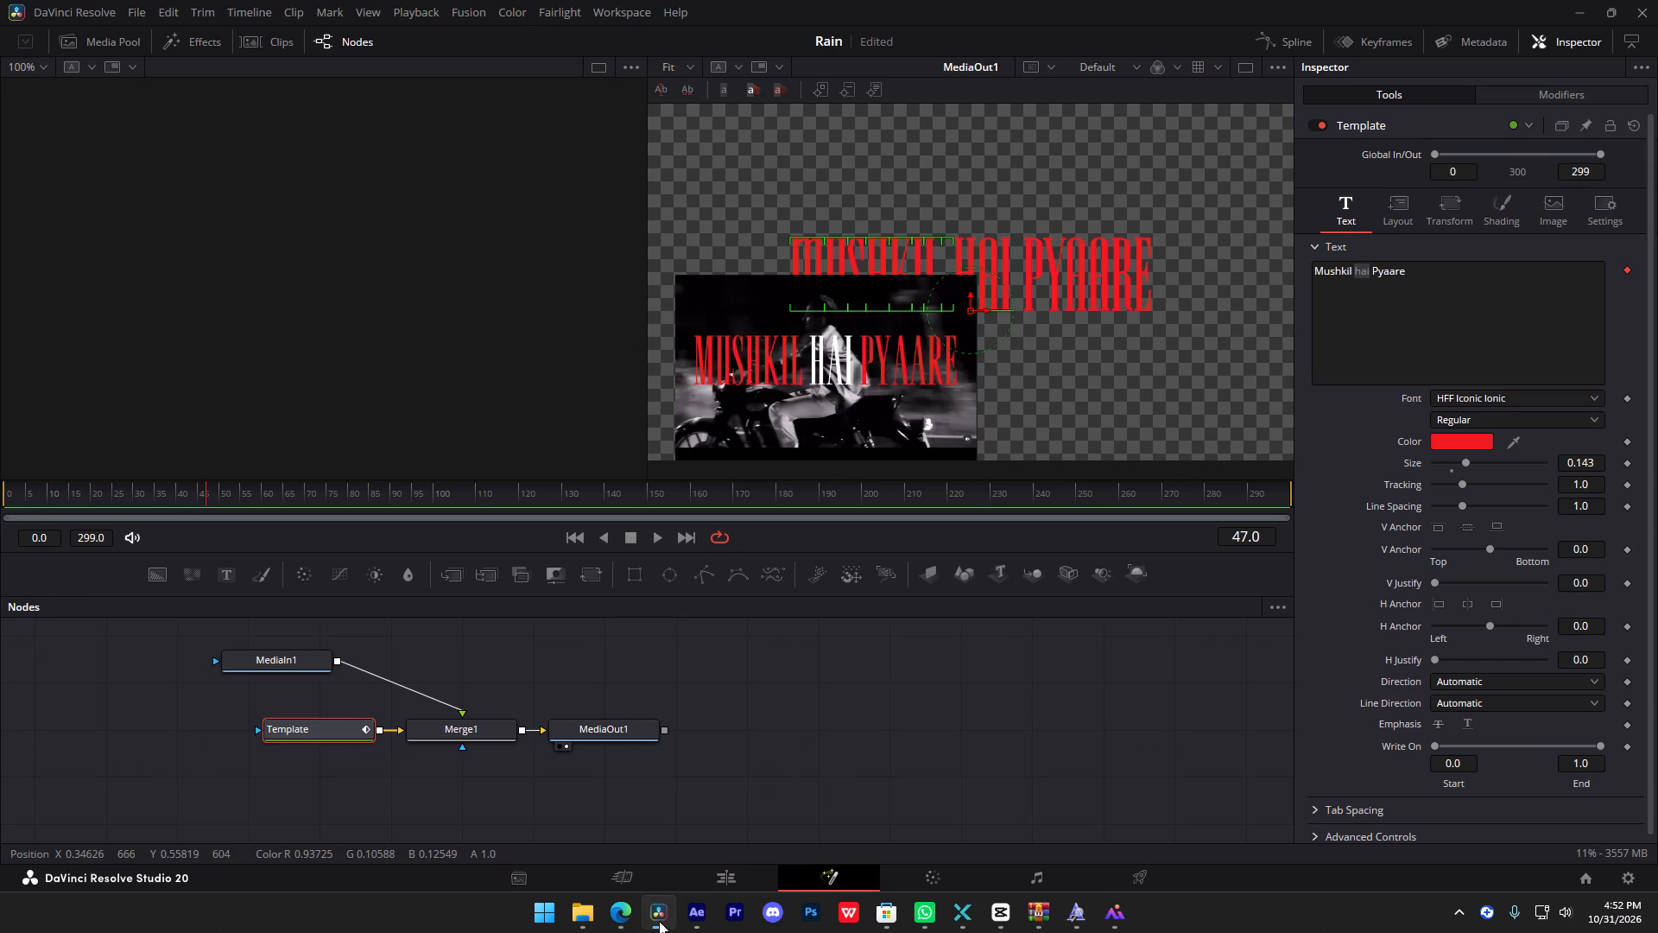
Set the whole Template title's text color back to white, #ffffff.
{"action": "left_click", "coordinate": [1445, 435]}
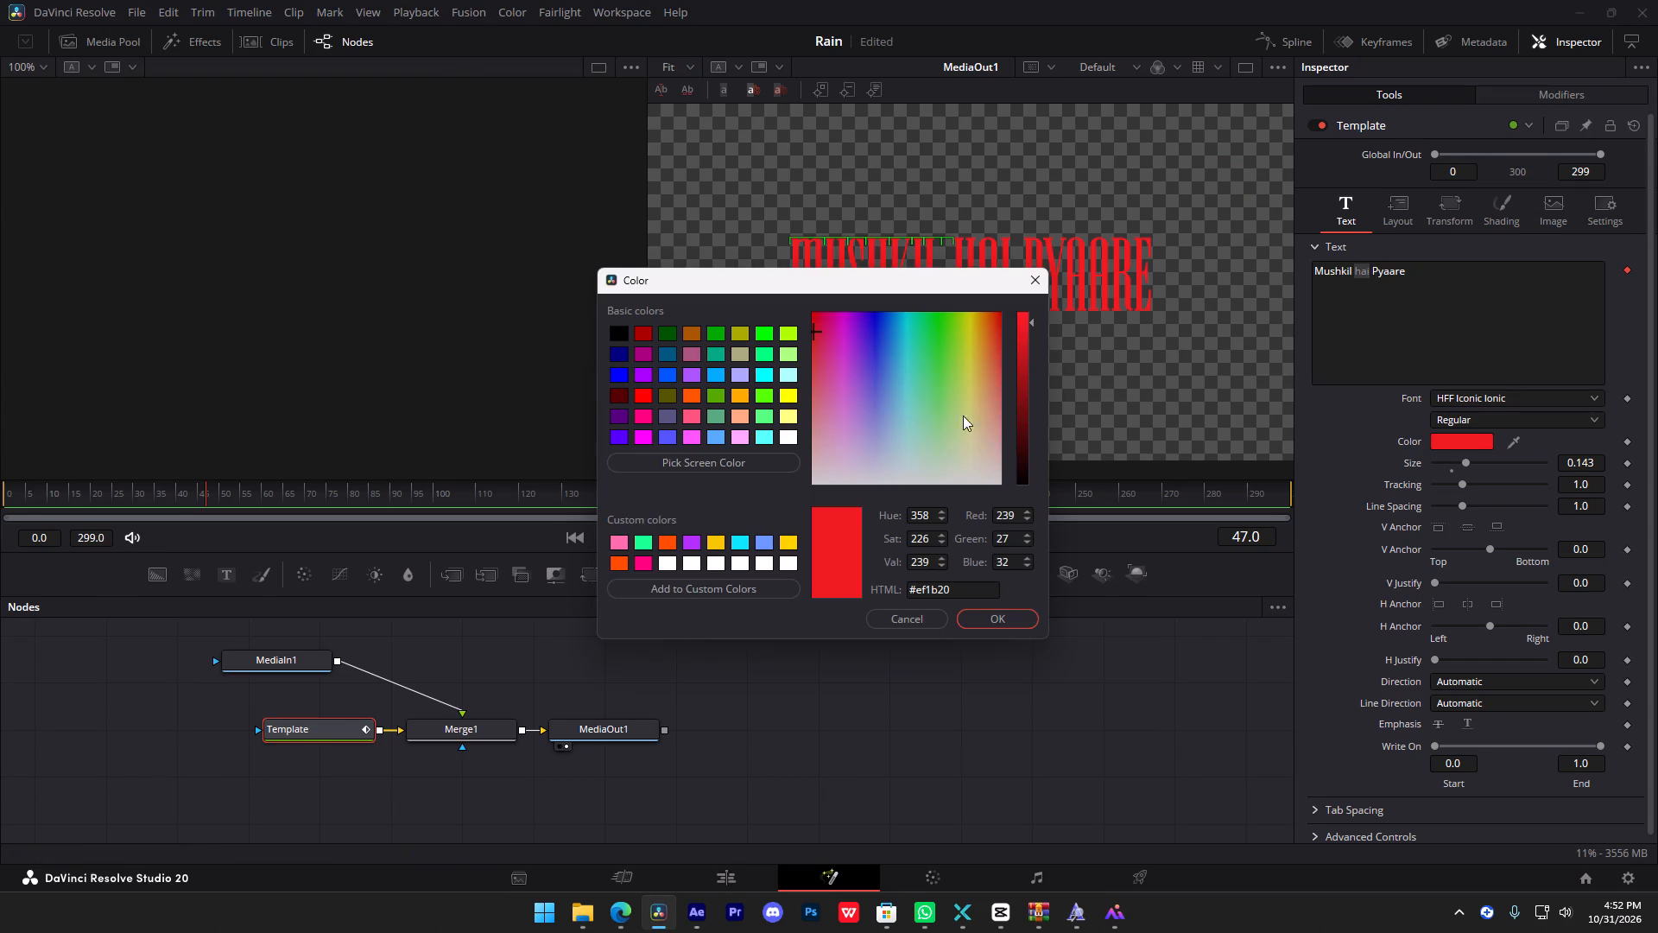
{"action": "left_click", "coordinate": [796, 439]}
{"action": "left_click", "coordinate": [1015, 621]}
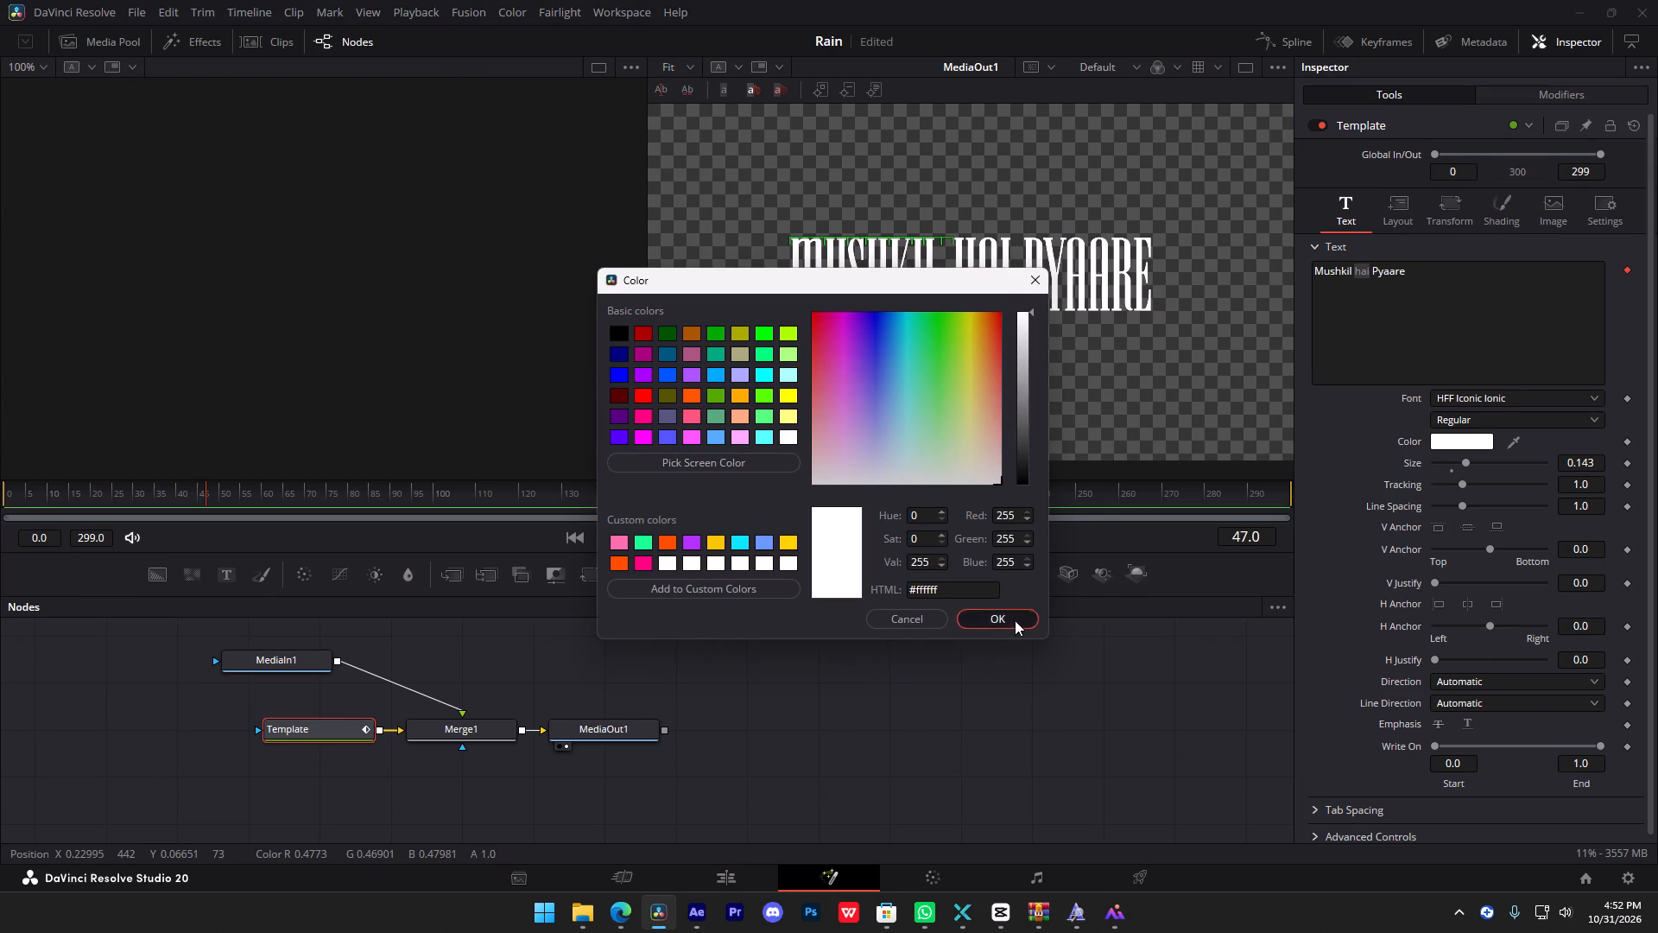
In the CharacterLevelStyling1 modifier, color only the word "Mushkil" with the red #ef1b18 sampled from the reference image's lettering.
{"action": "left_click", "coordinate": [1503, 92]}
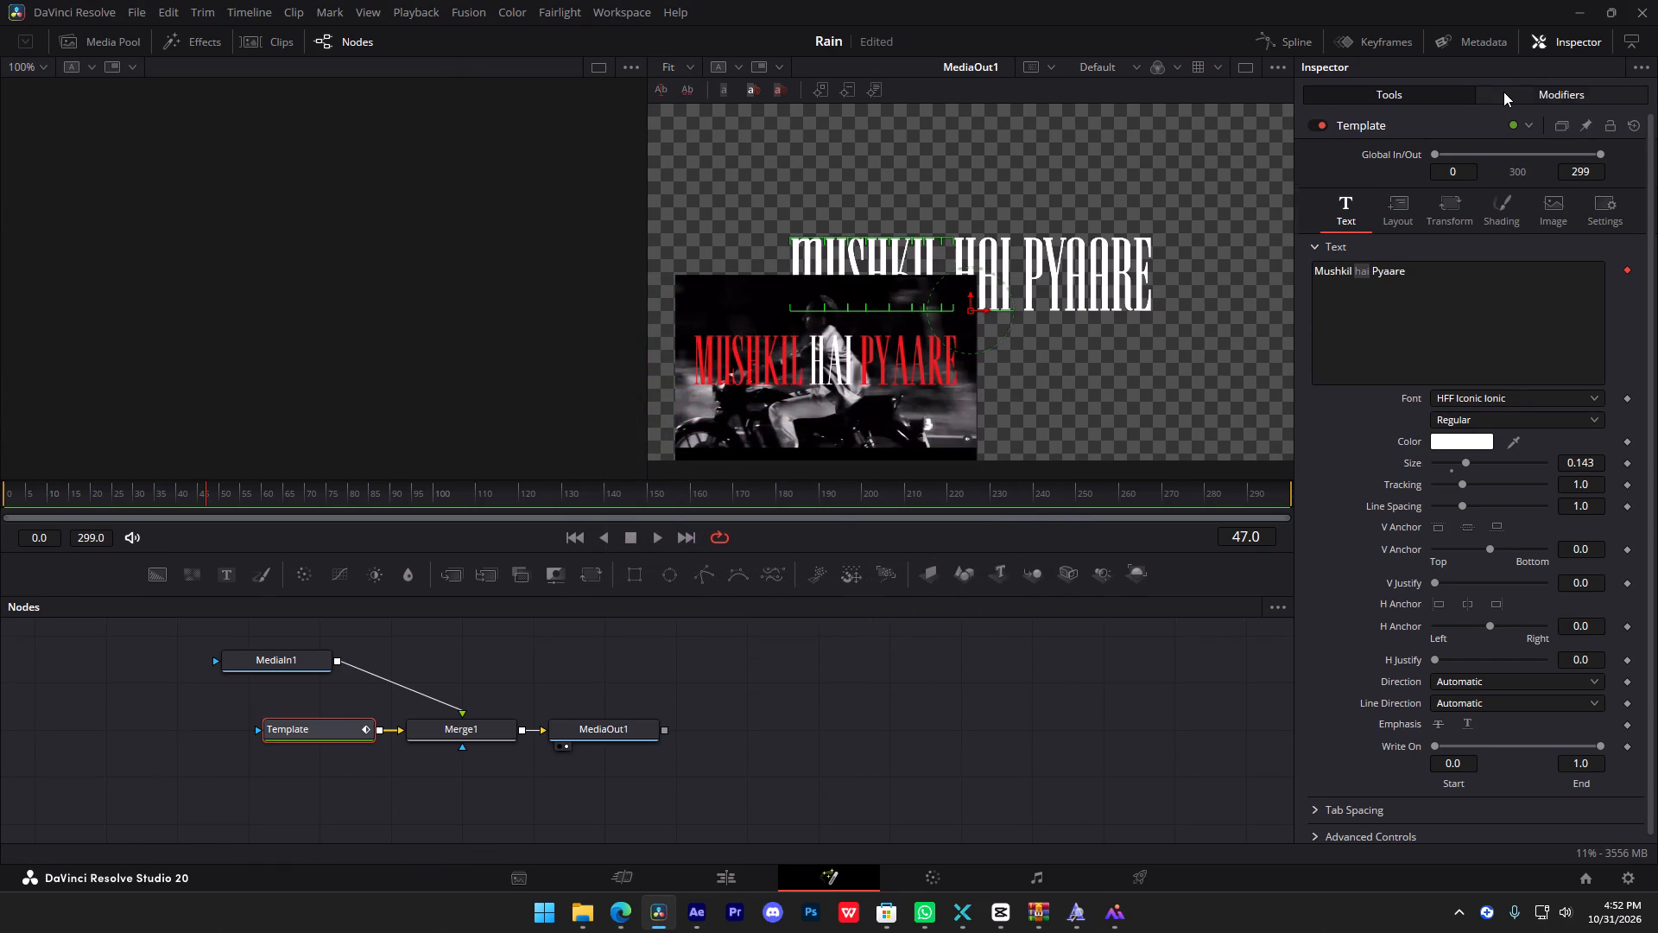
{"action": "double_click", "coordinate": [1321, 219]}
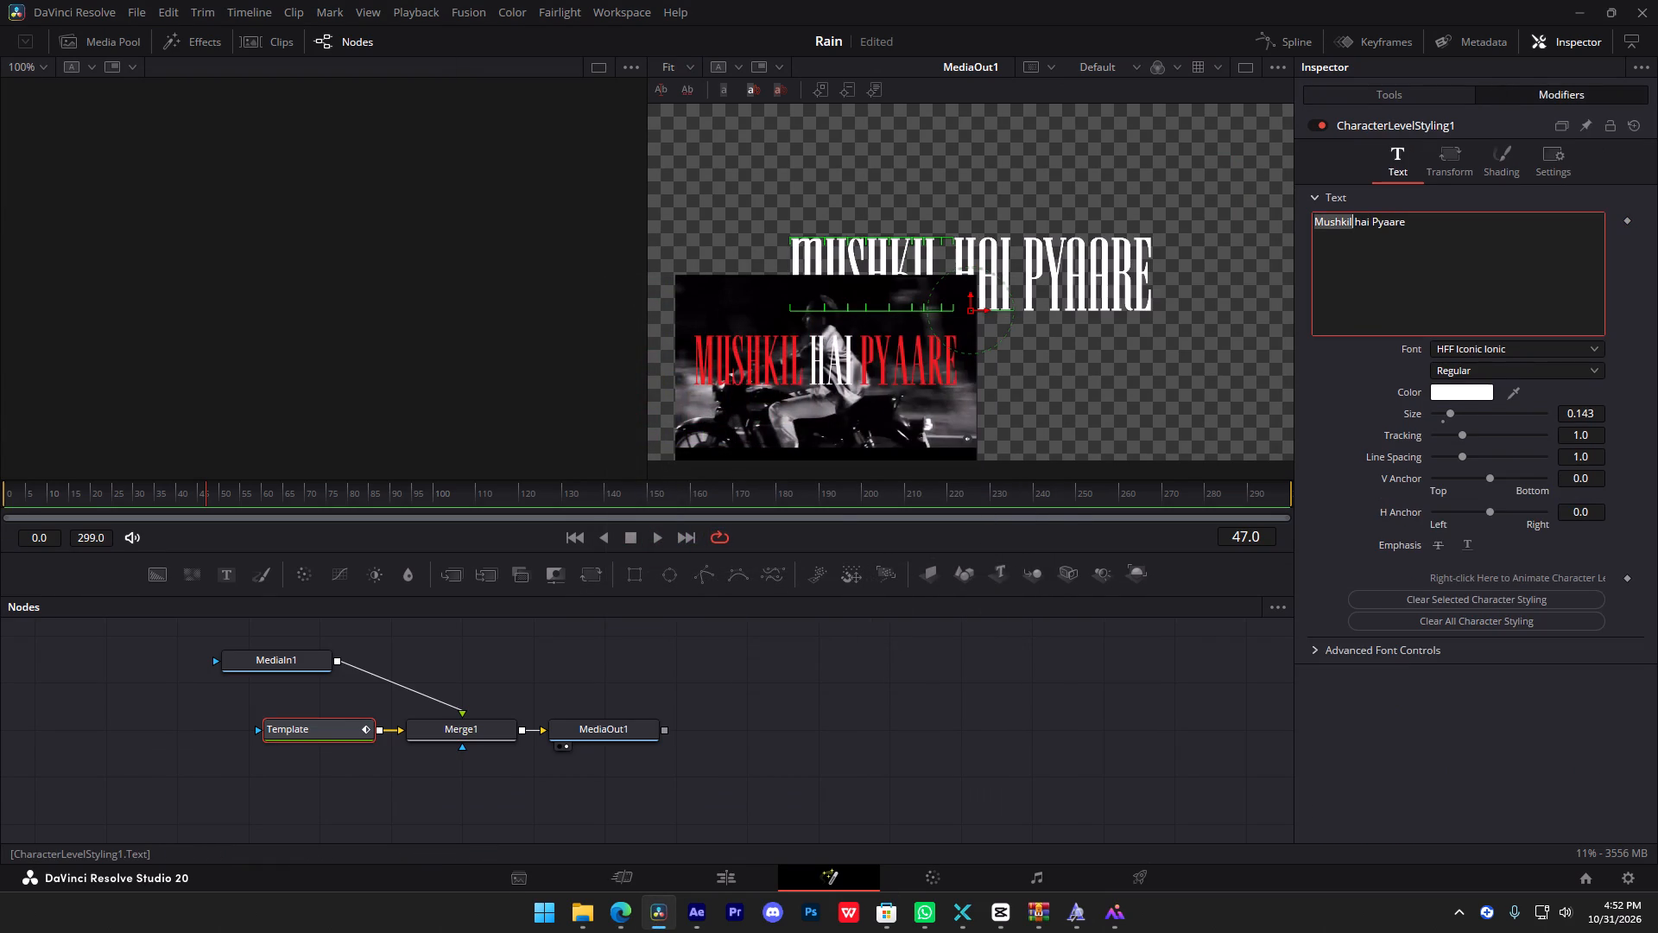
{"action": "left_click", "coordinate": [1467, 394]}
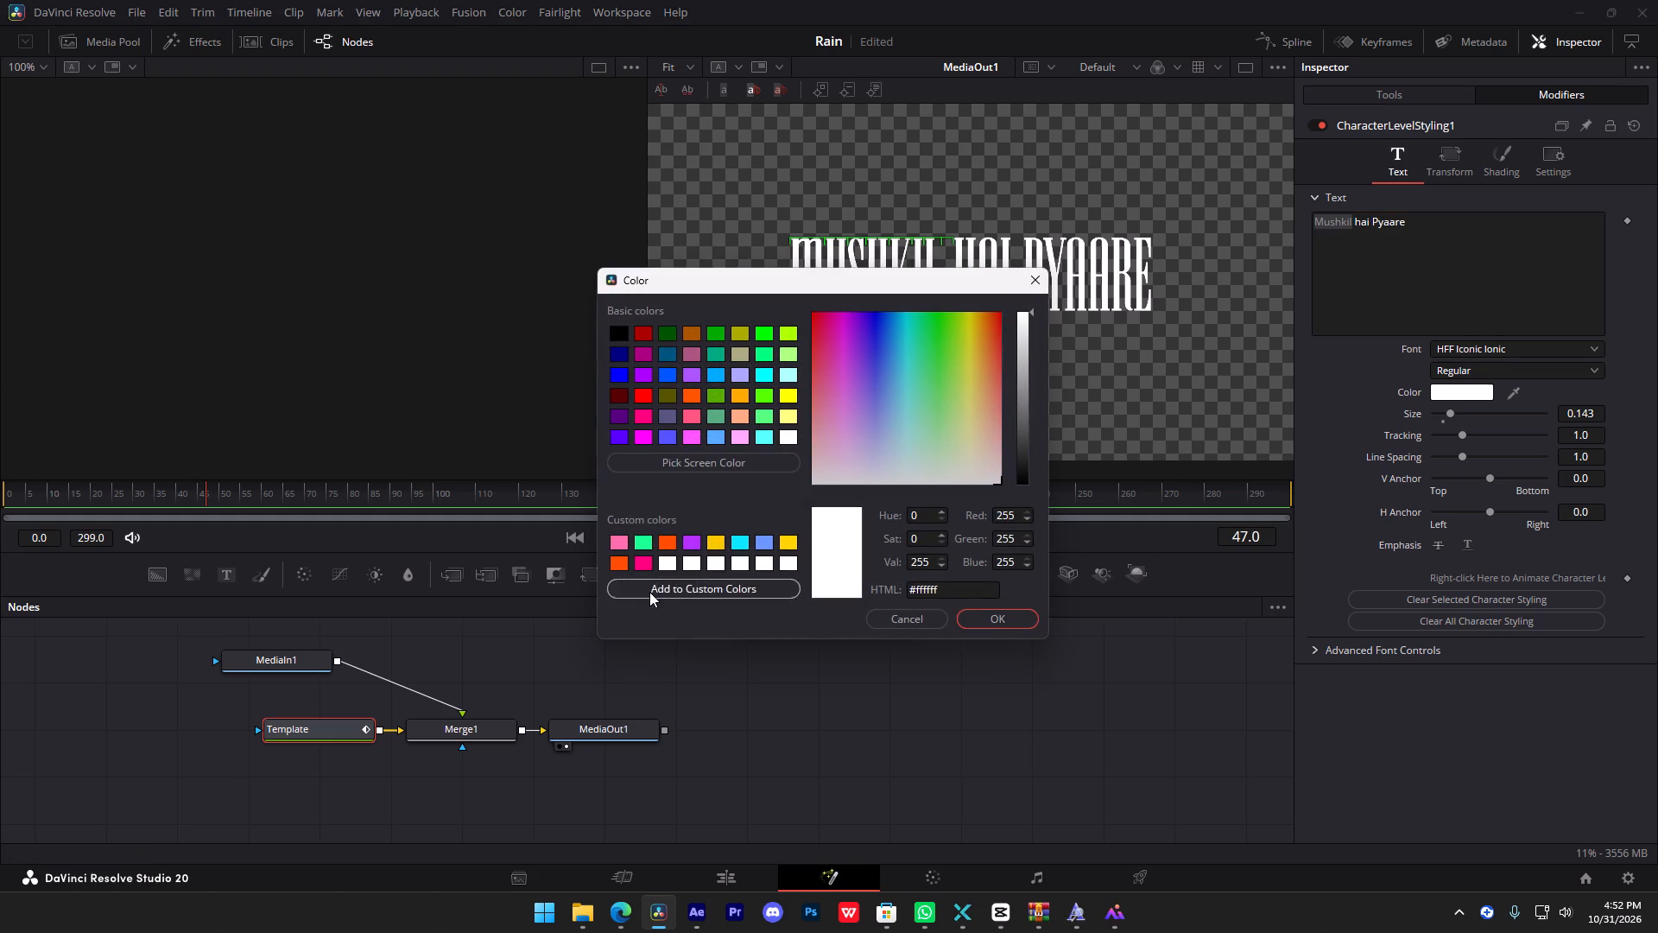
{"action": "left_click", "coordinate": [669, 471]}
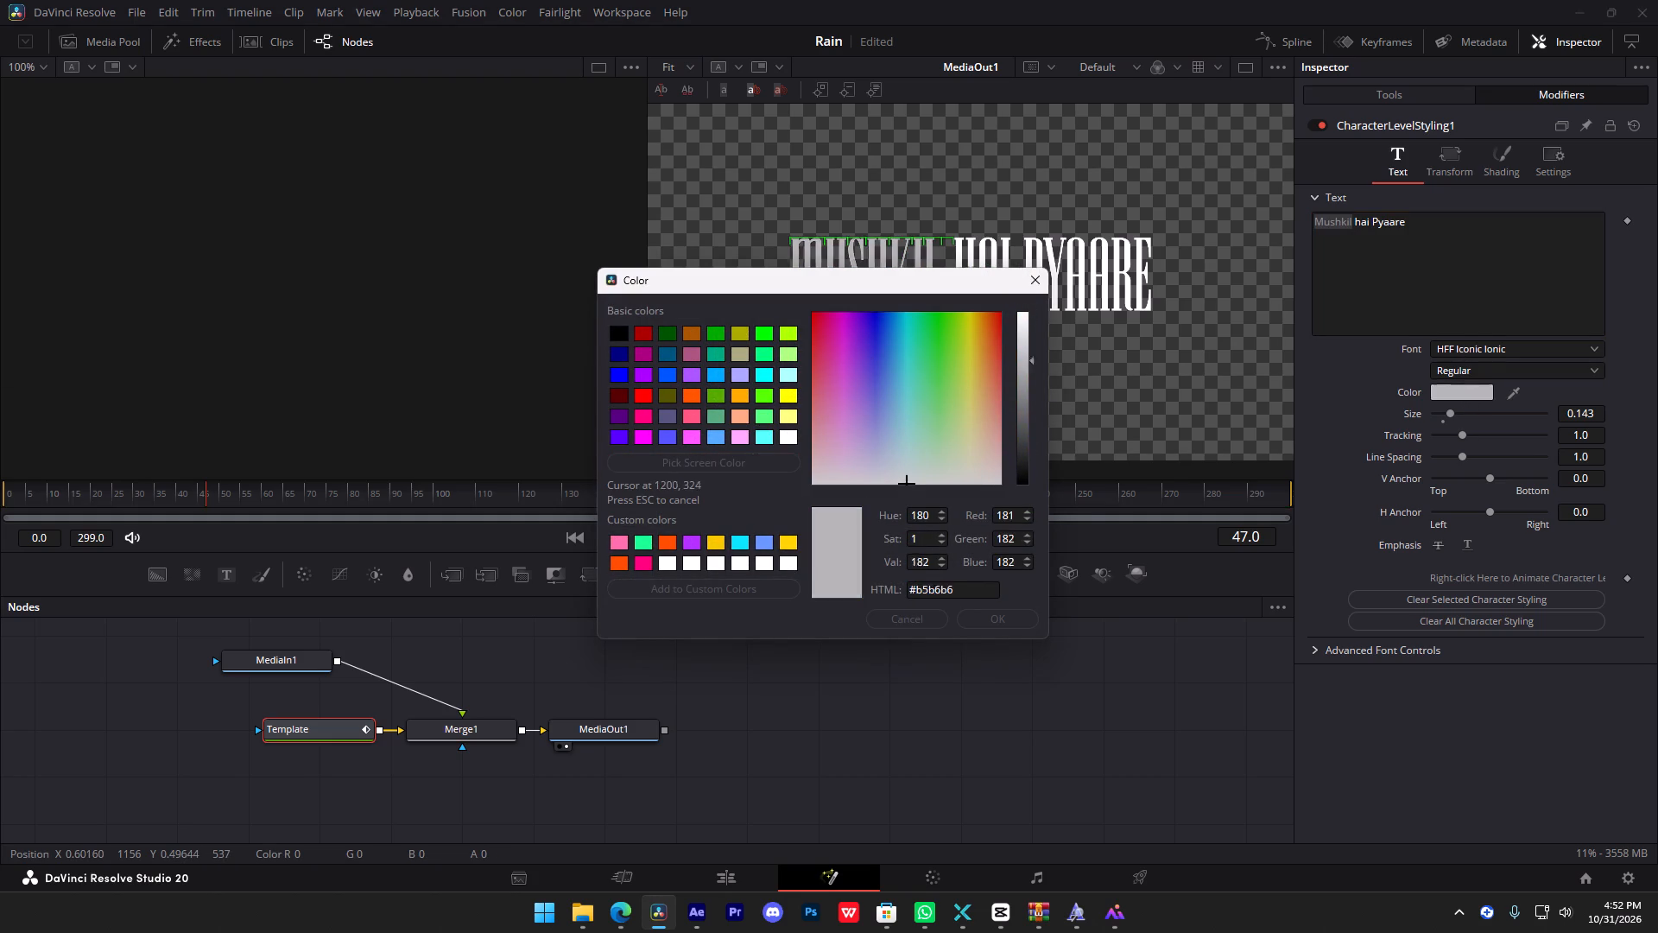
{"action": "left_click", "coordinate": [1036, 280]}
{"action": "left_click", "coordinate": [1056, 270]}
{"action": "left_click", "coordinate": [1035, 270]}
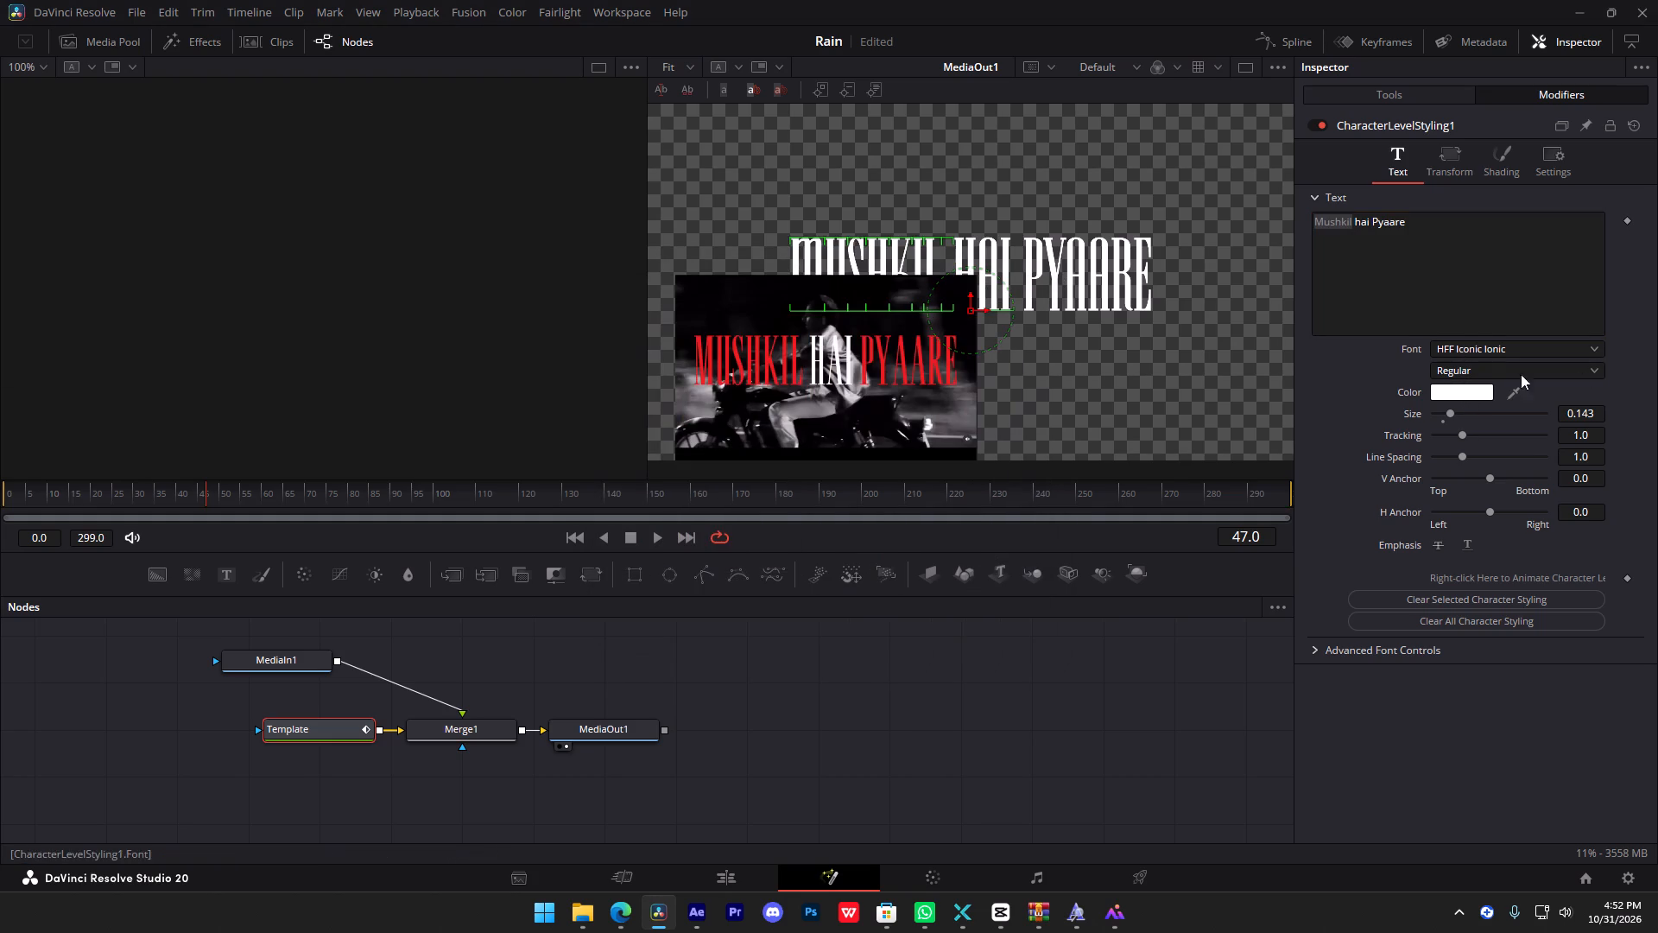
{"action": "left_click", "coordinate": [1465, 390]}
{"action": "left_click_drag", "start_coordinate": [749, 274], "coordinate": [1142, 365]}
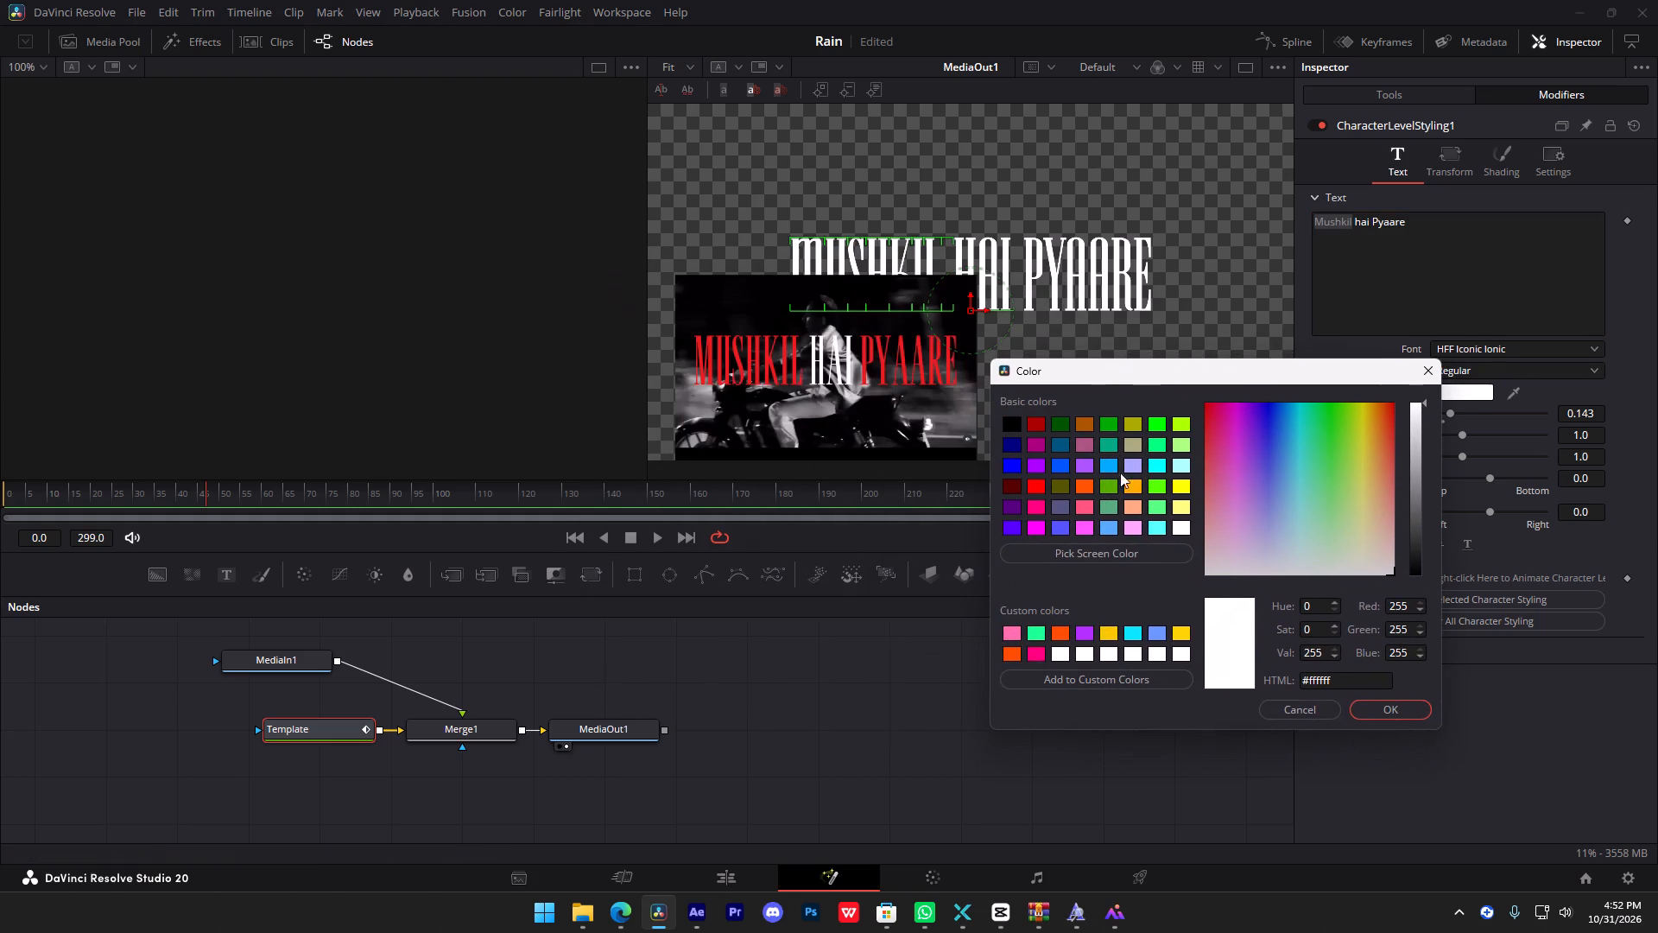
{"action": "left_click", "coordinate": [1131, 562]}
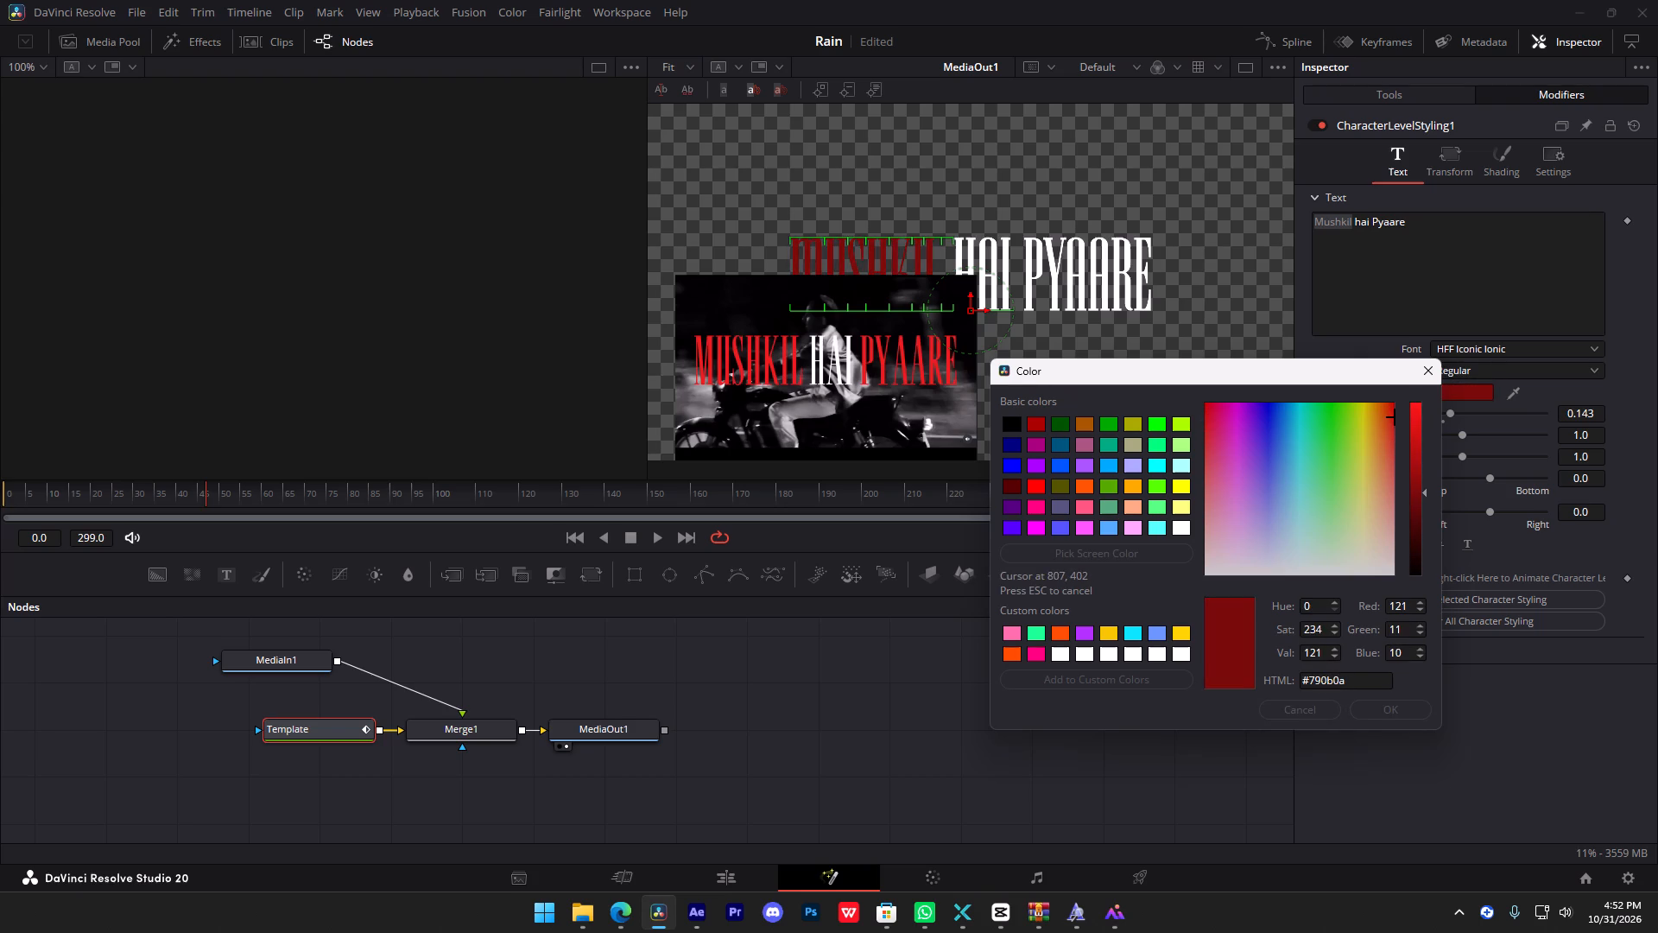
{"action": "left_click", "coordinate": [699, 346]}
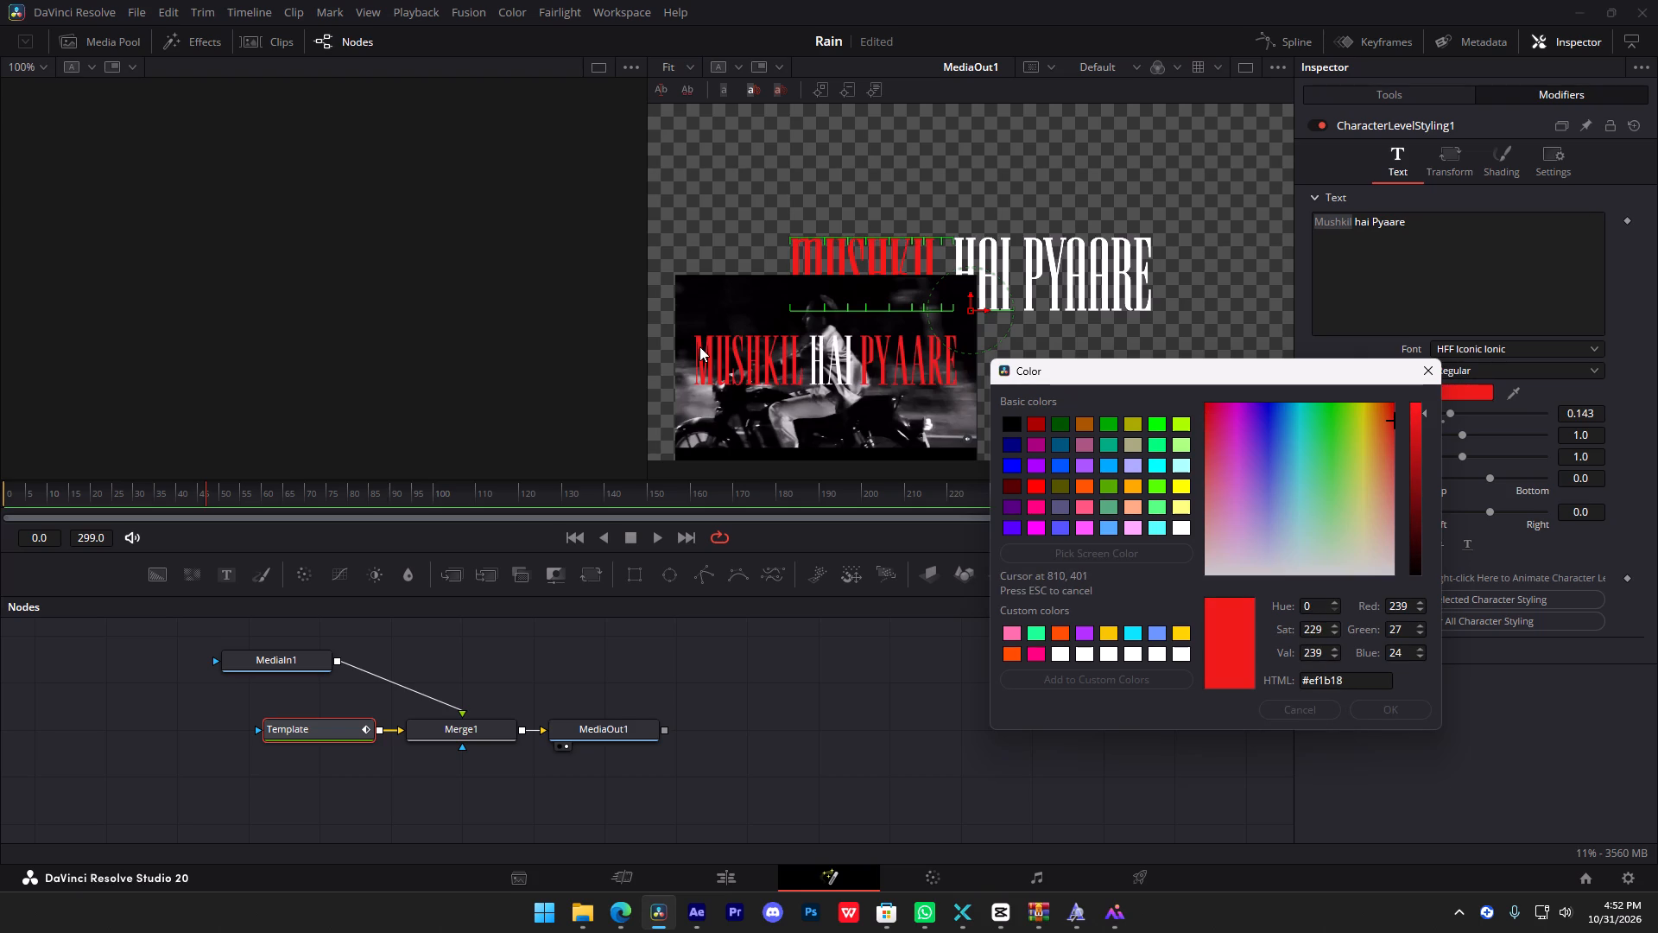
{"action": "left_click", "coordinate": [1397, 704]}
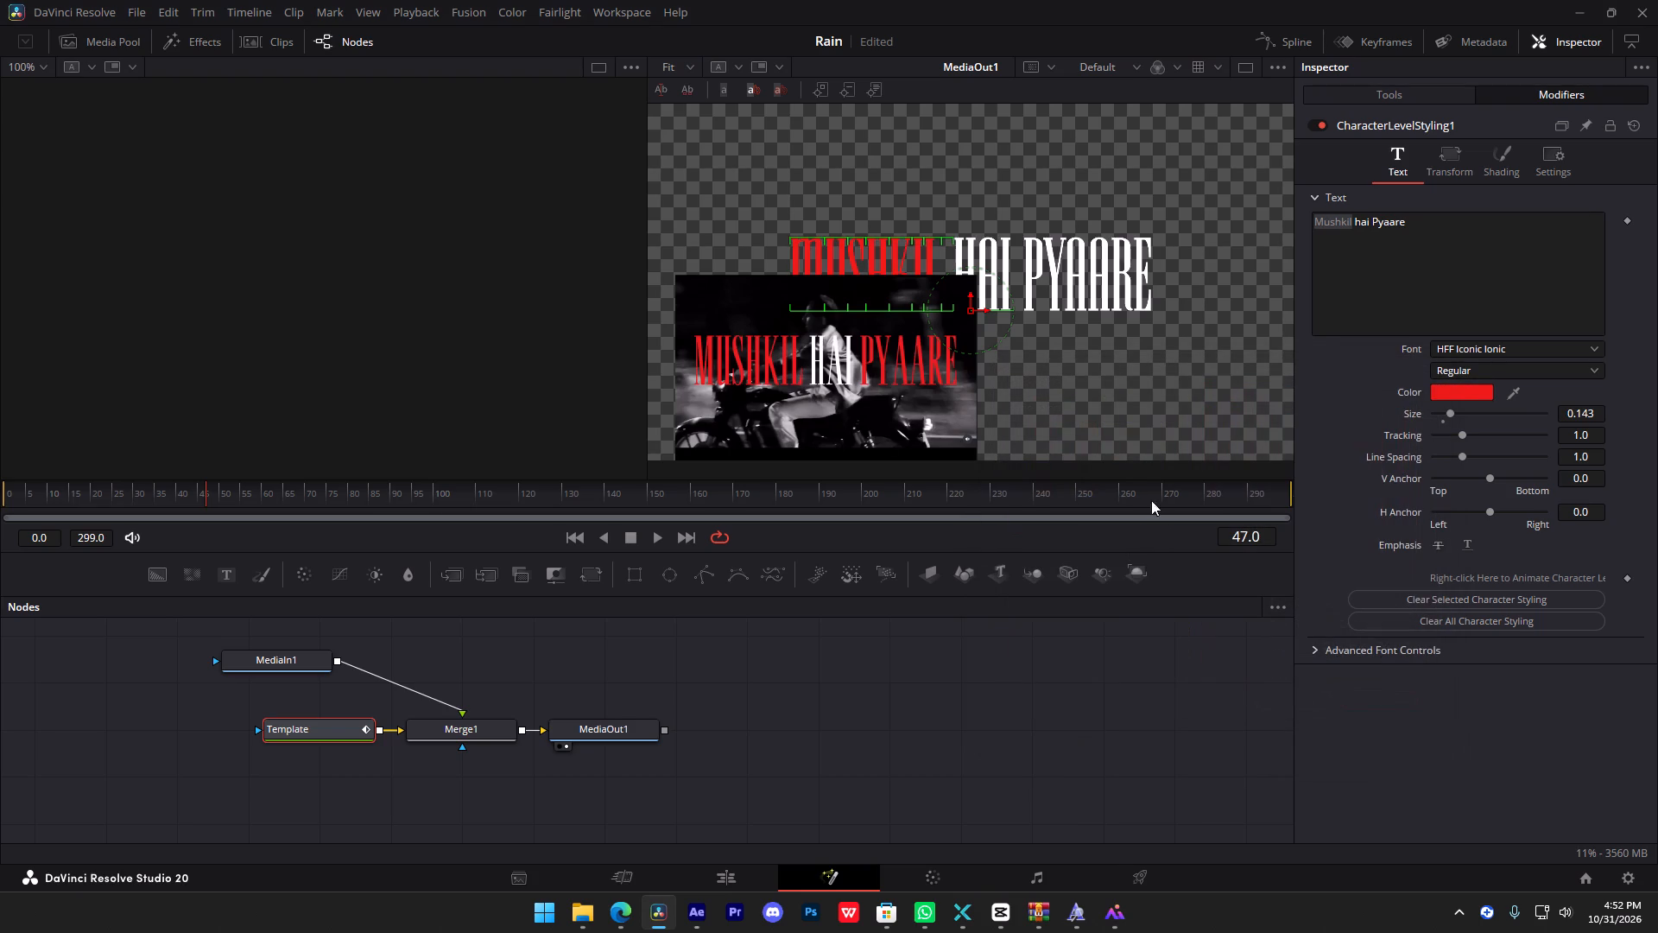
Color only the word "Pyaare" red, #de1923, sampled from the reference image's lettering, using the CharacterLevelStyling1 modifier.
{"action": "double_click", "coordinate": [1043, 270]}
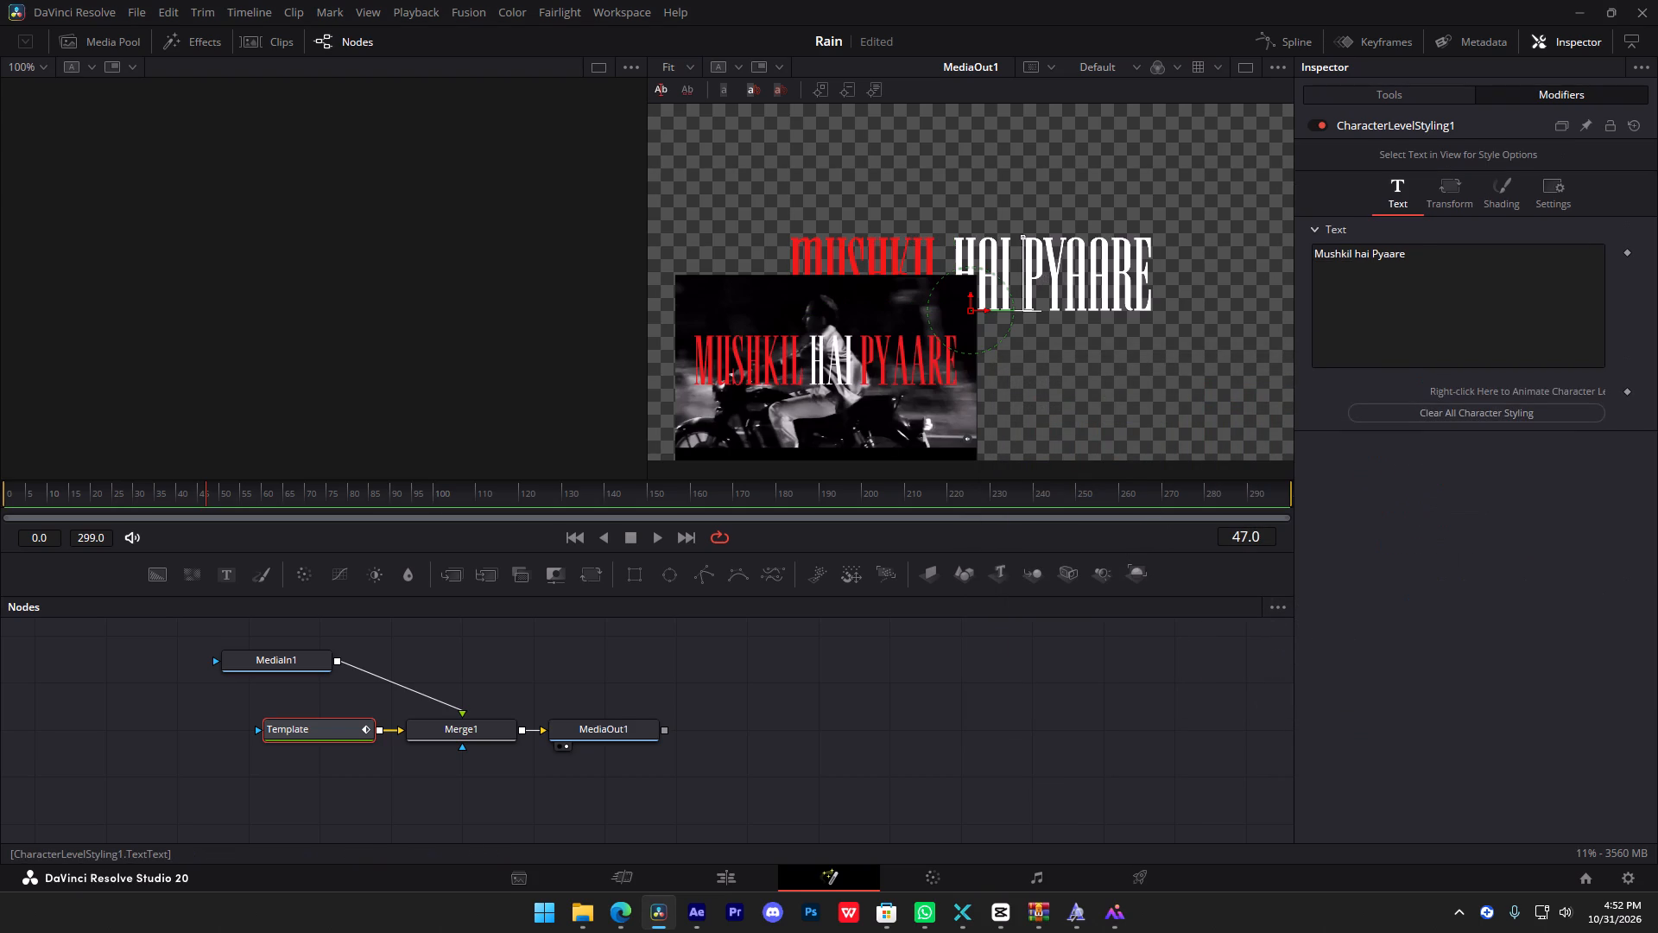
{"action": "double_click", "coordinate": [1394, 253]}
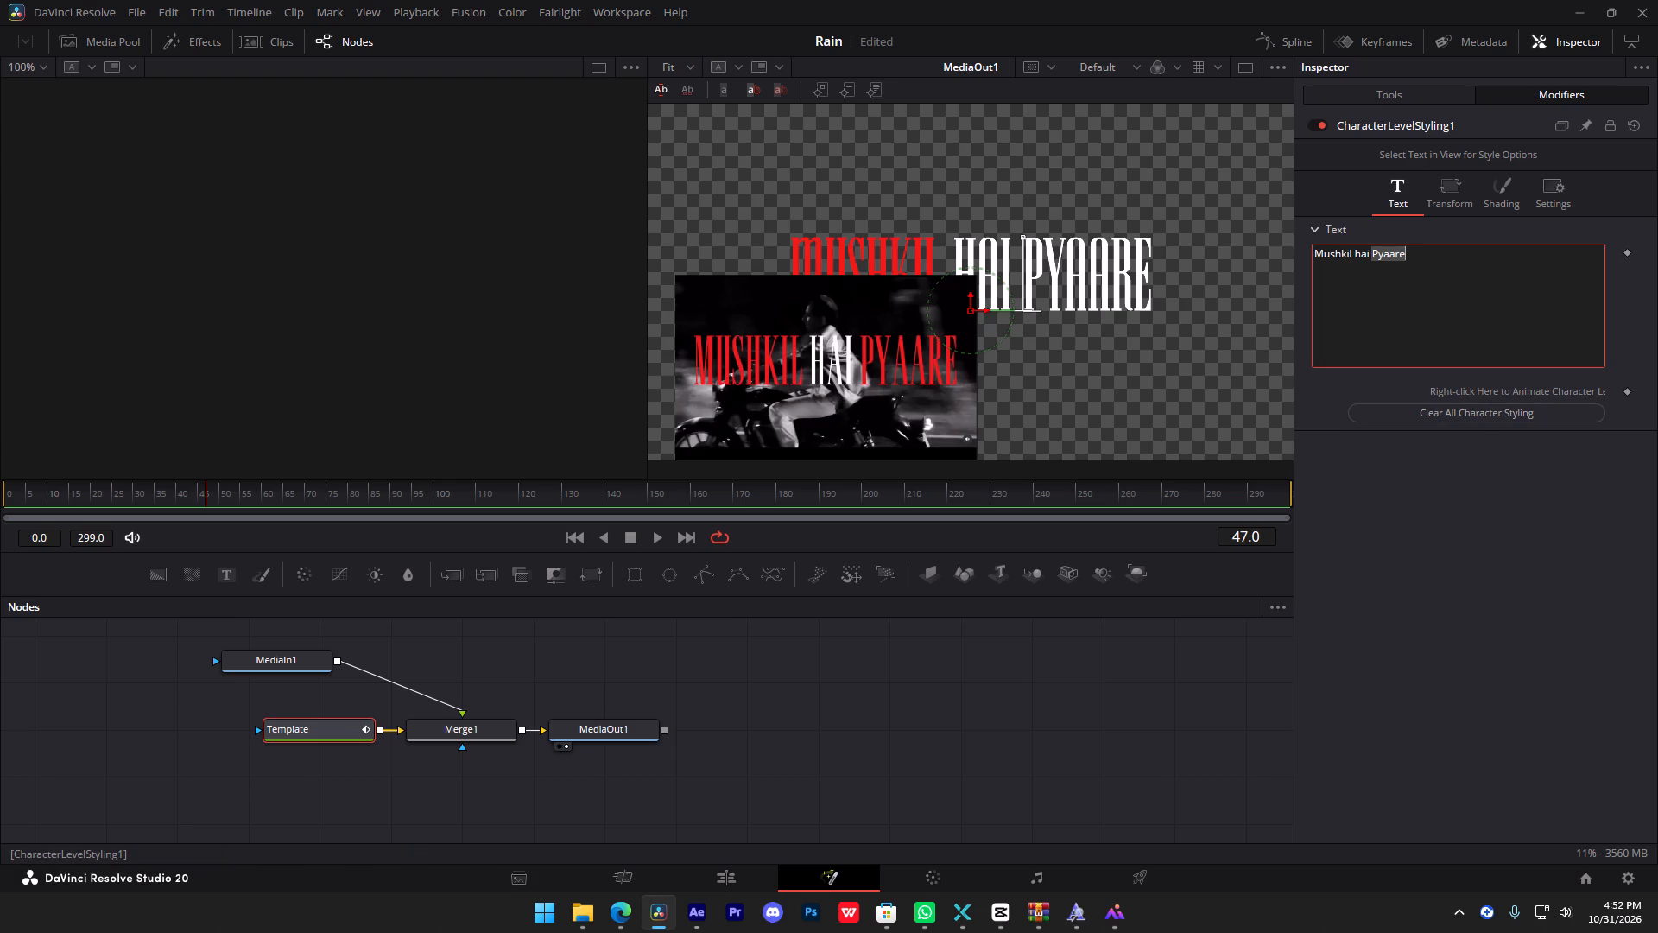
{"action": "left_click_drag", "start_coordinate": [1024, 268], "coordinate": [1165, 291]}
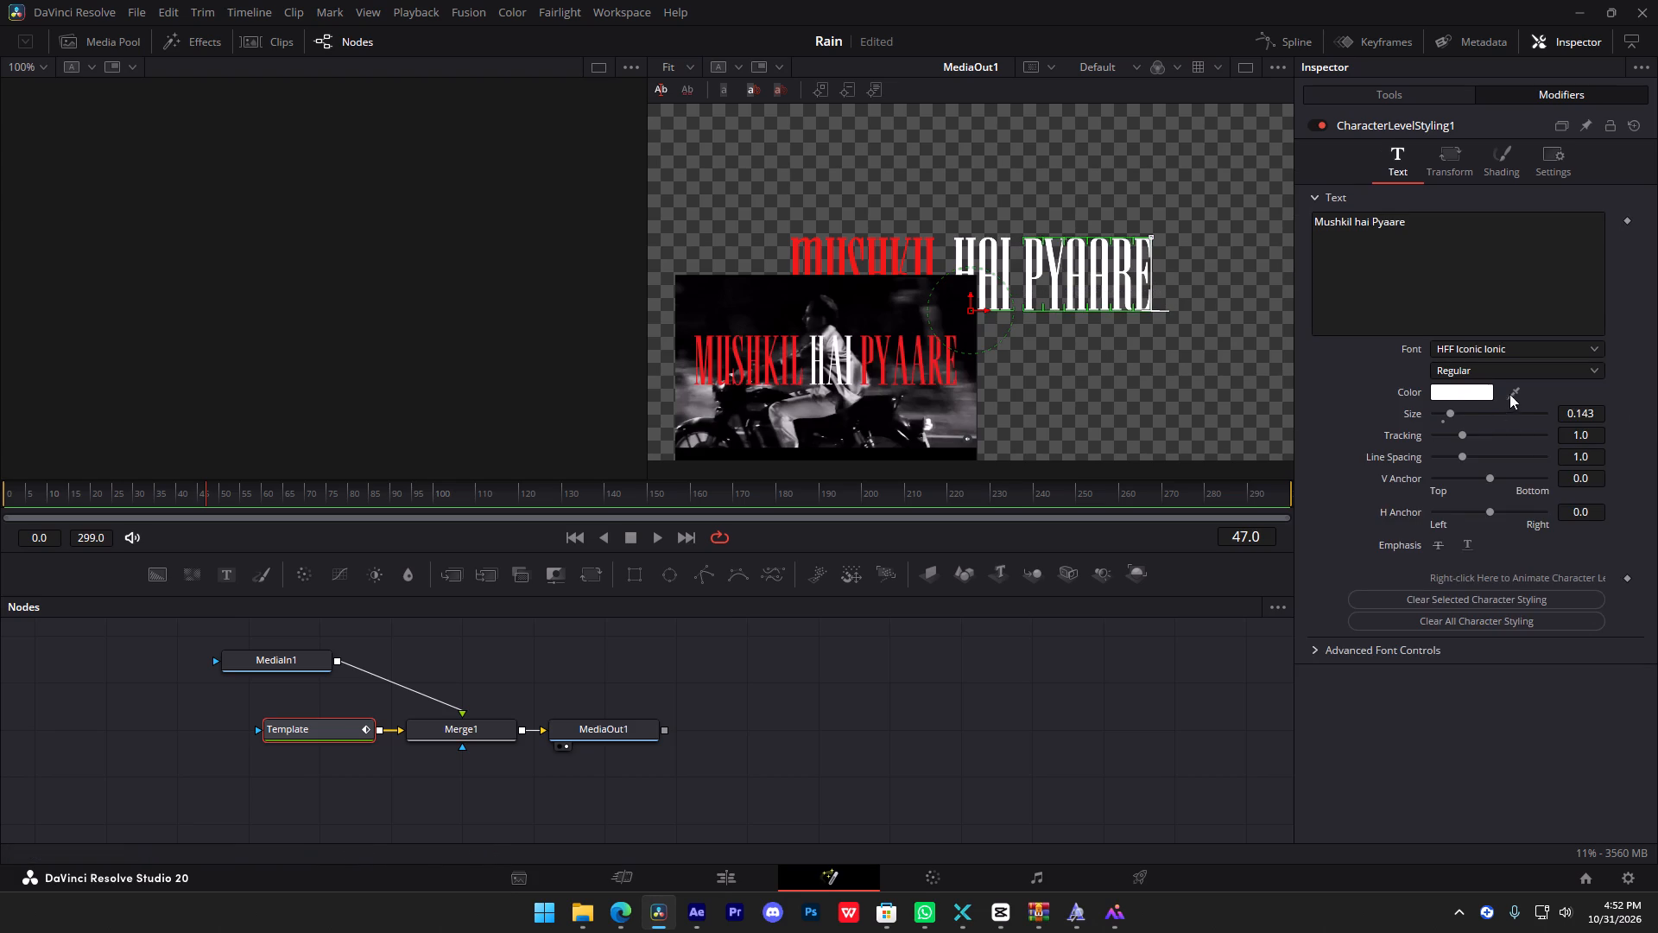
{"action": "left_click", "coordinate": [1457, 387]}
{"action": "left_click_drag", "start_coordinate": [775, 279], "coordinate": [1012, 331]}
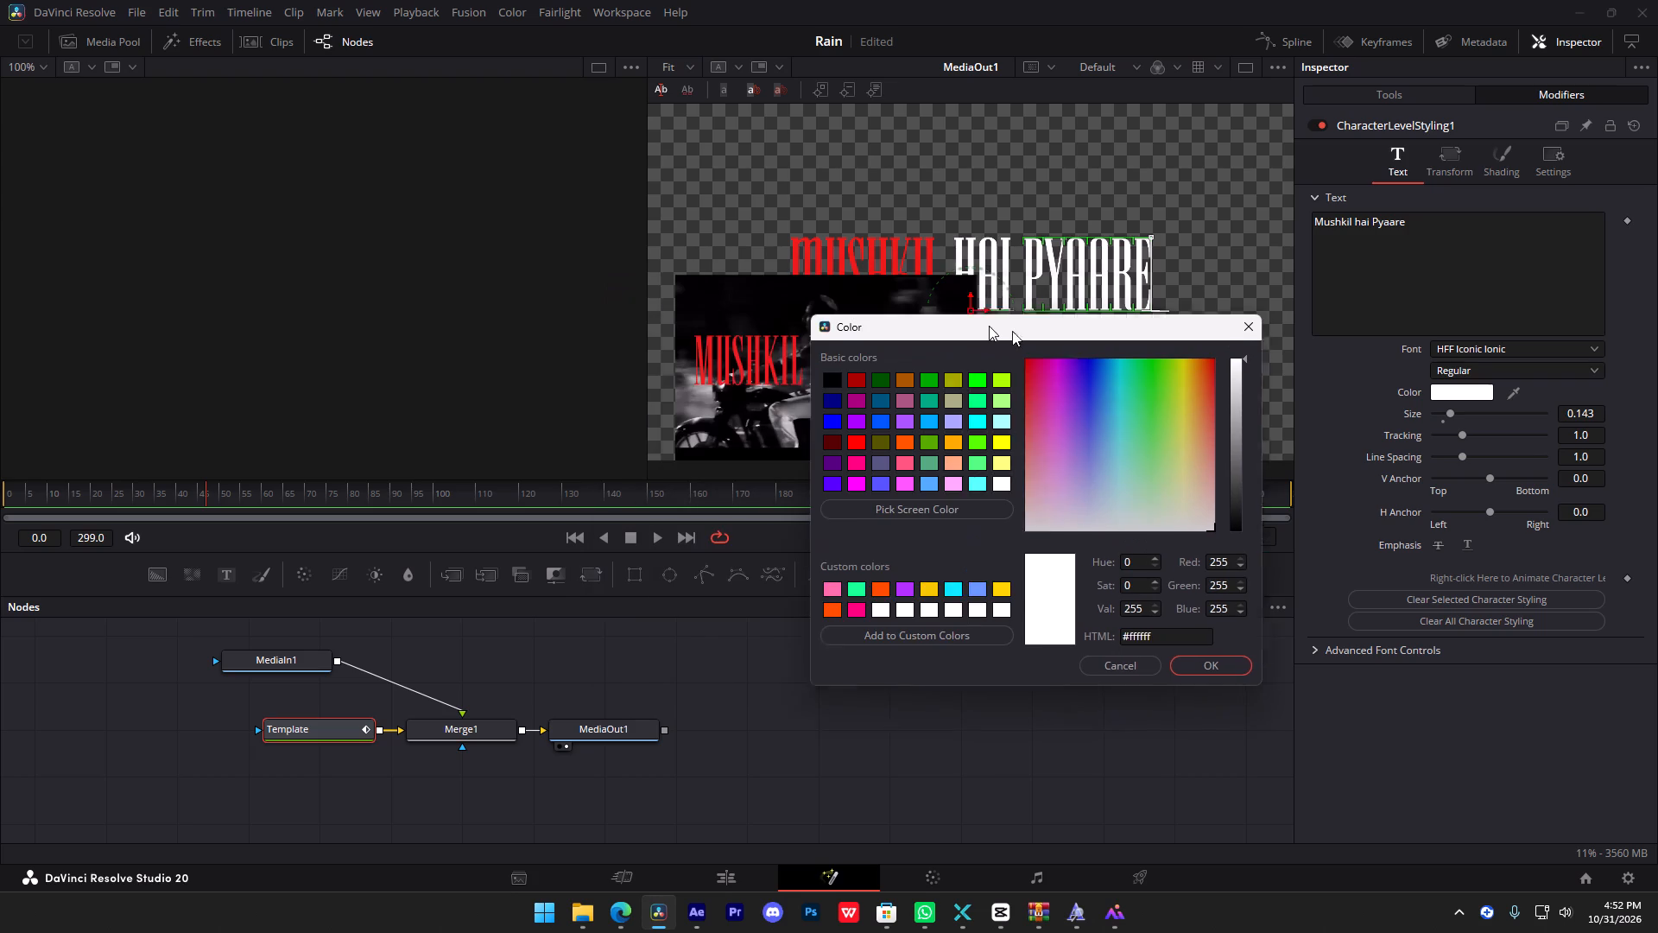
{"action": "left_click_drag", "start_coordinate": [1012, 331], "coordinate": [1091, 360]}
{"action": "left_click", "coordinate": [1047, 539]}
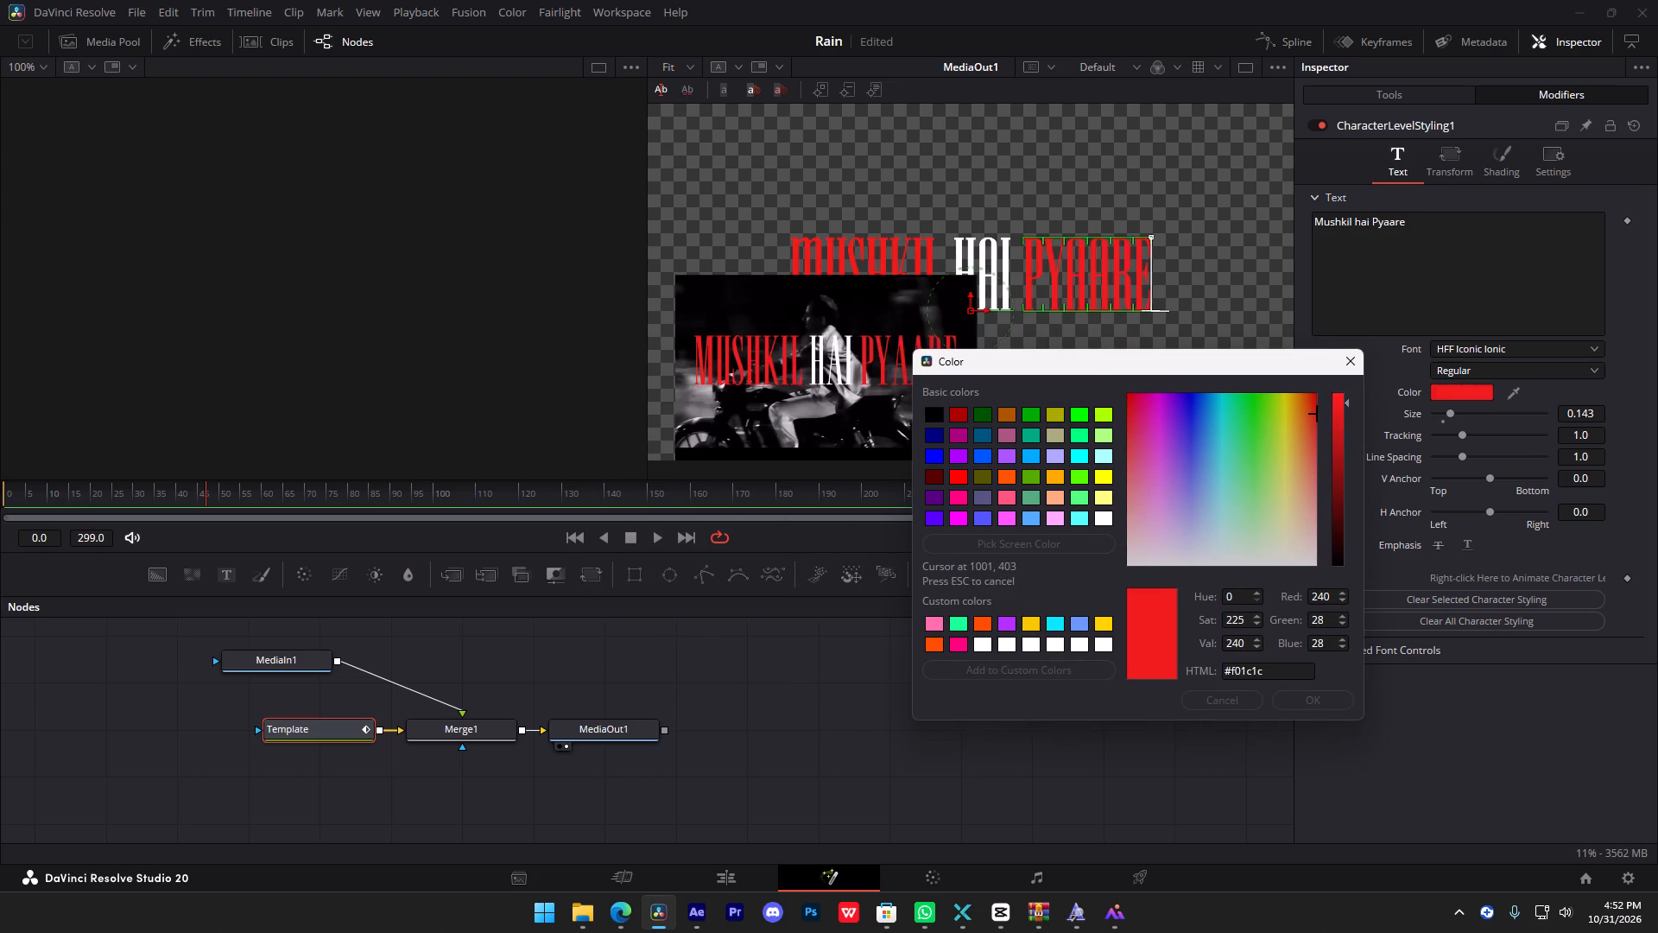
{"action": "left_click", "coordinate": [865, 348]}
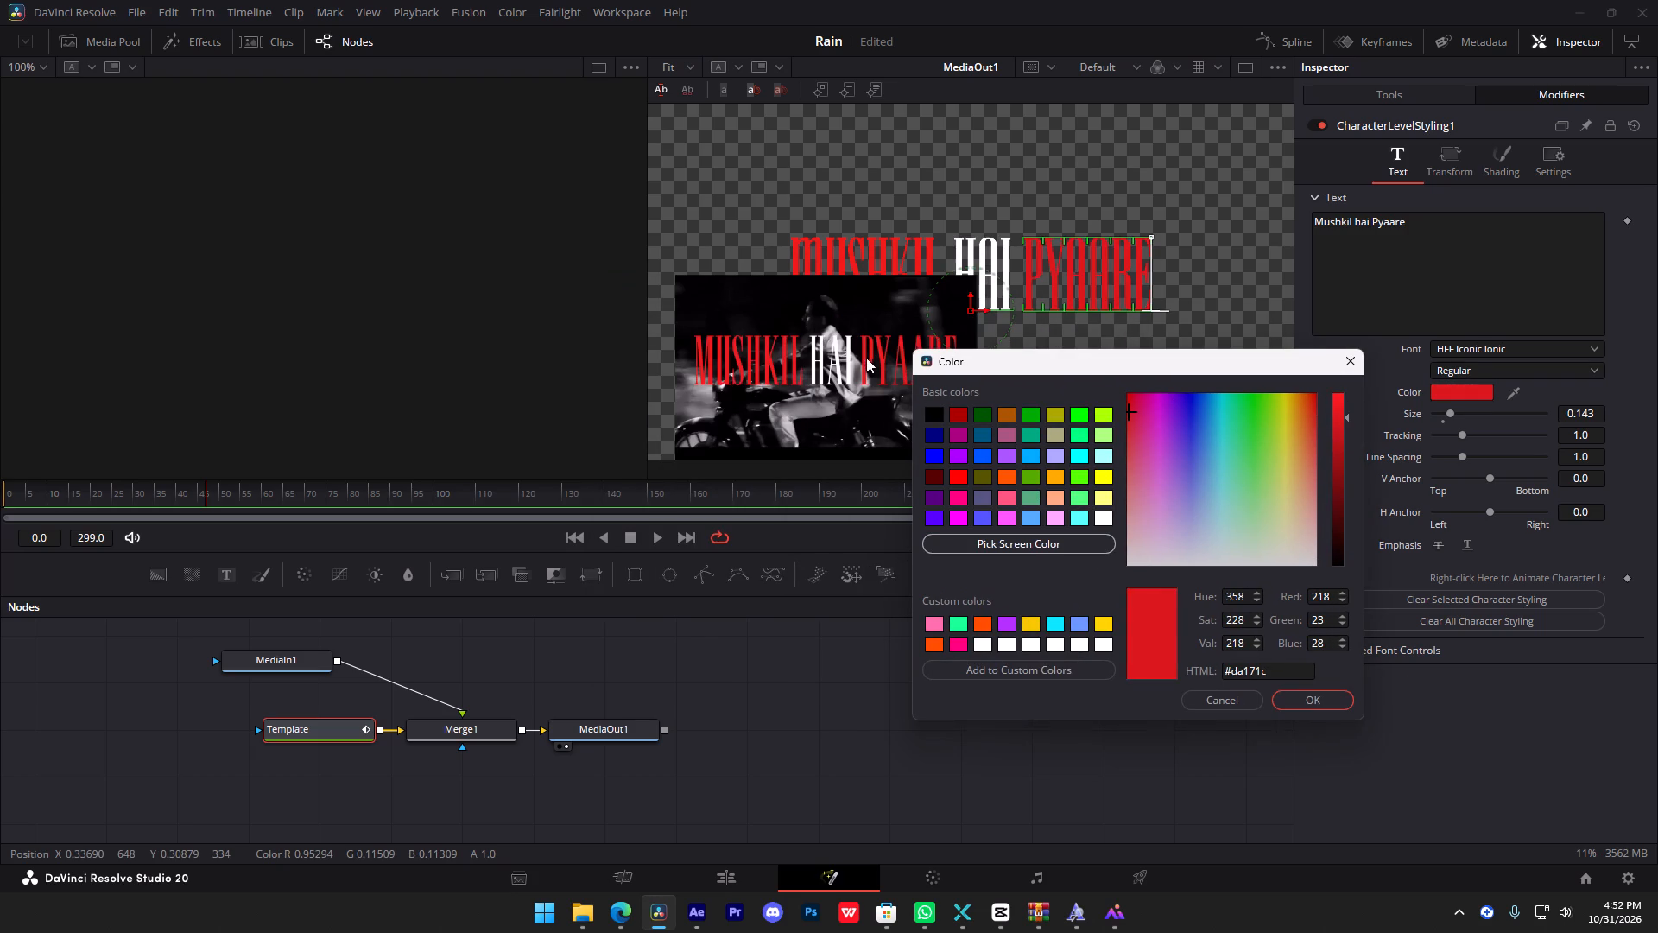
{"action": "left_click", "coordinate": [1029, 543]}
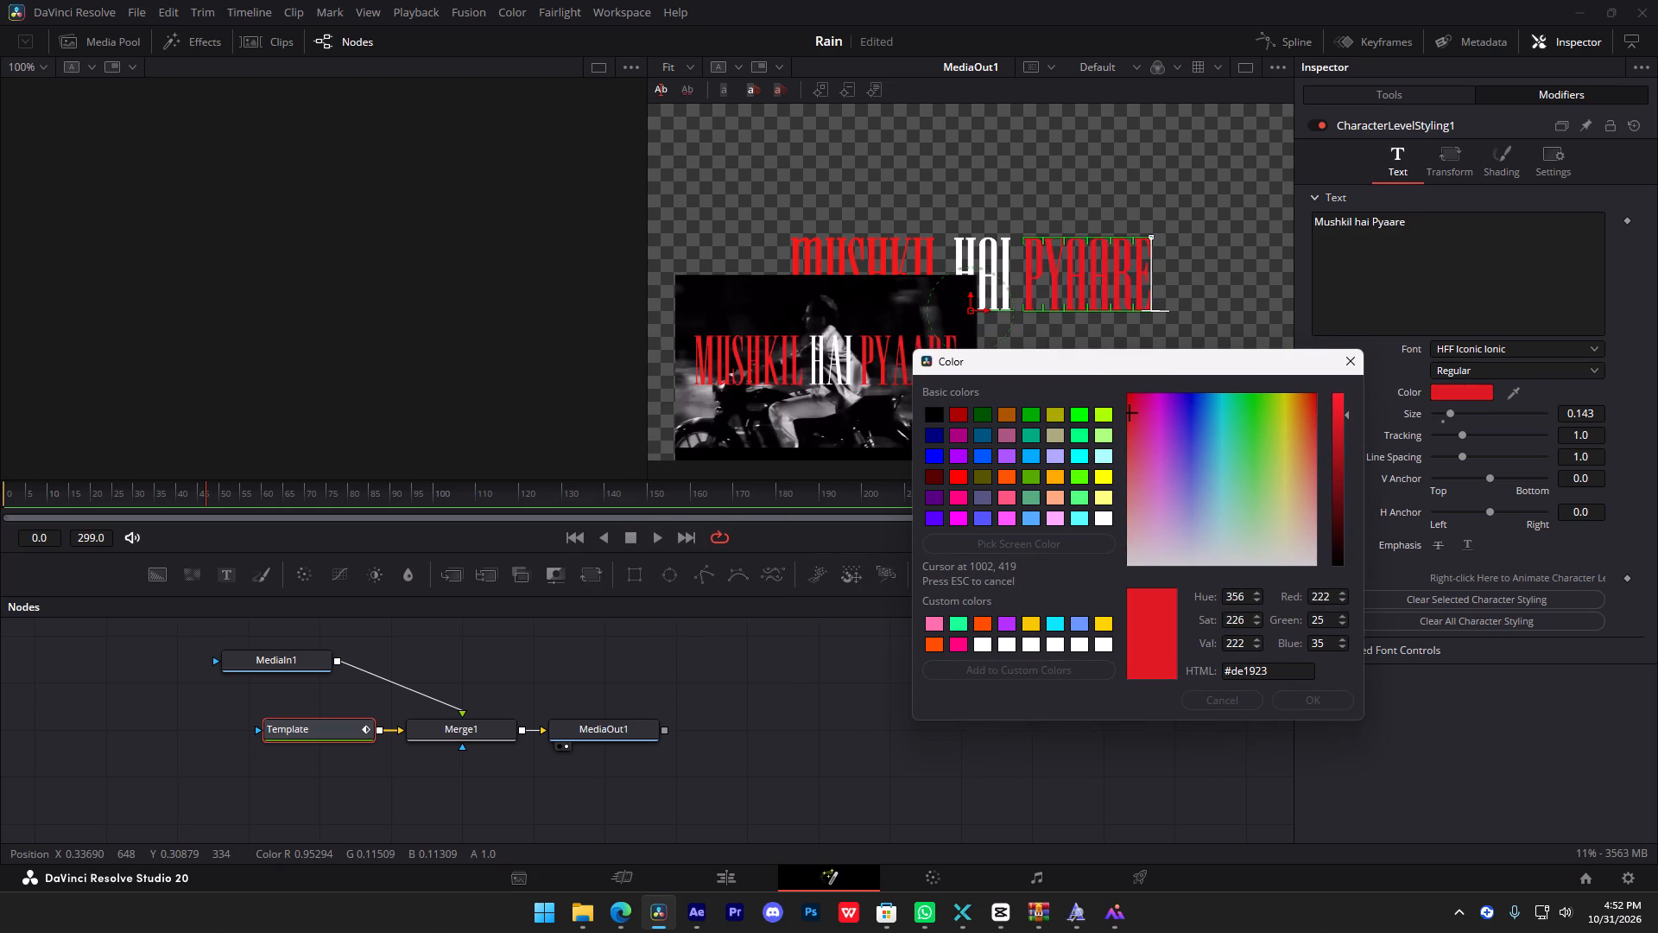
{"action": "left_click", "coordinate": [865, 362]}
{"action": "left_click", "coordinate": [1320, 694]}
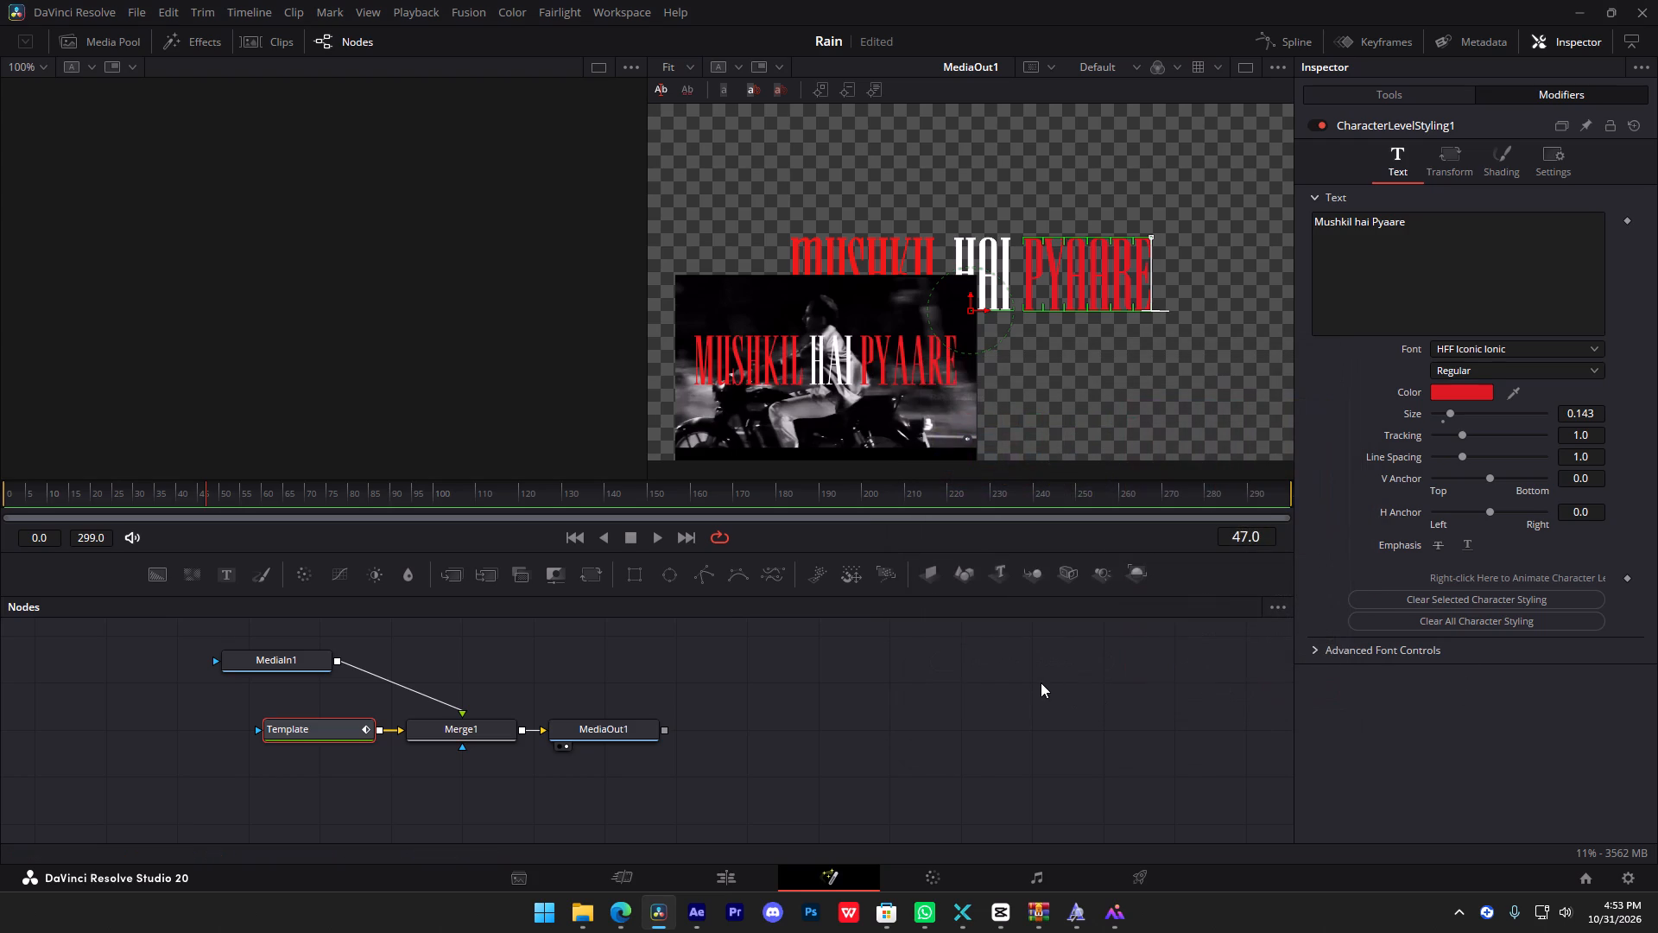
Return to the Edit page and set the Text+ title's size to 0.1702.
{"action": "left_click", "coordinate": [742, 881]}
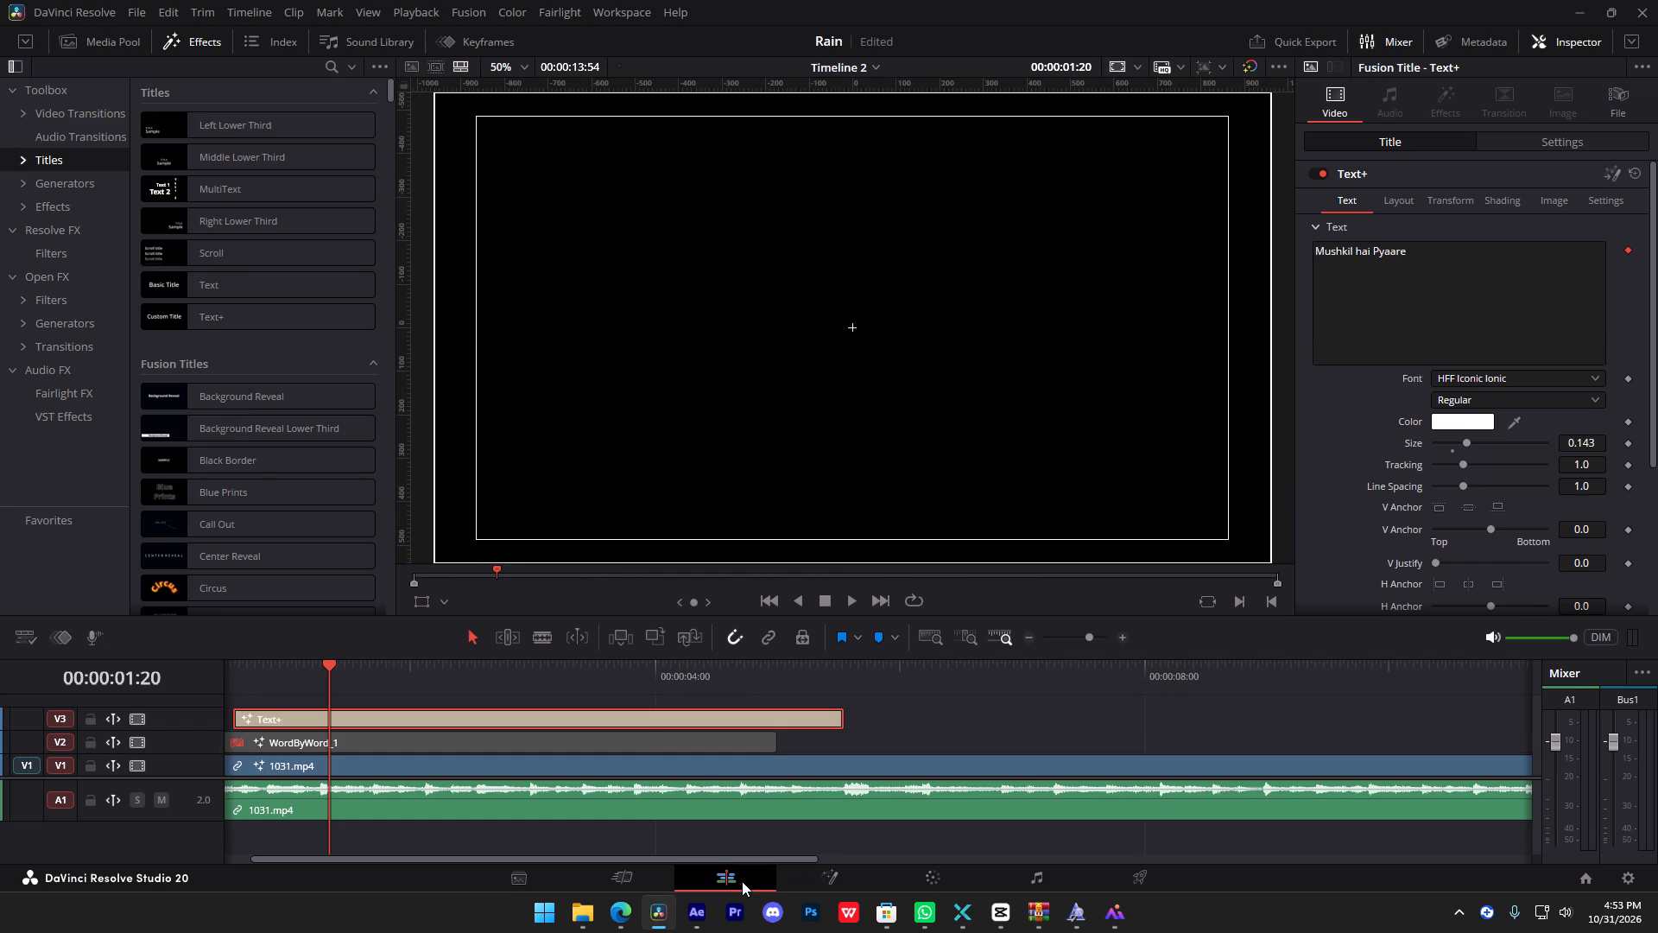
{"action": "left_click_drag", "start_coordinate": [1559, 441], "coordinate": [1560, 440]}
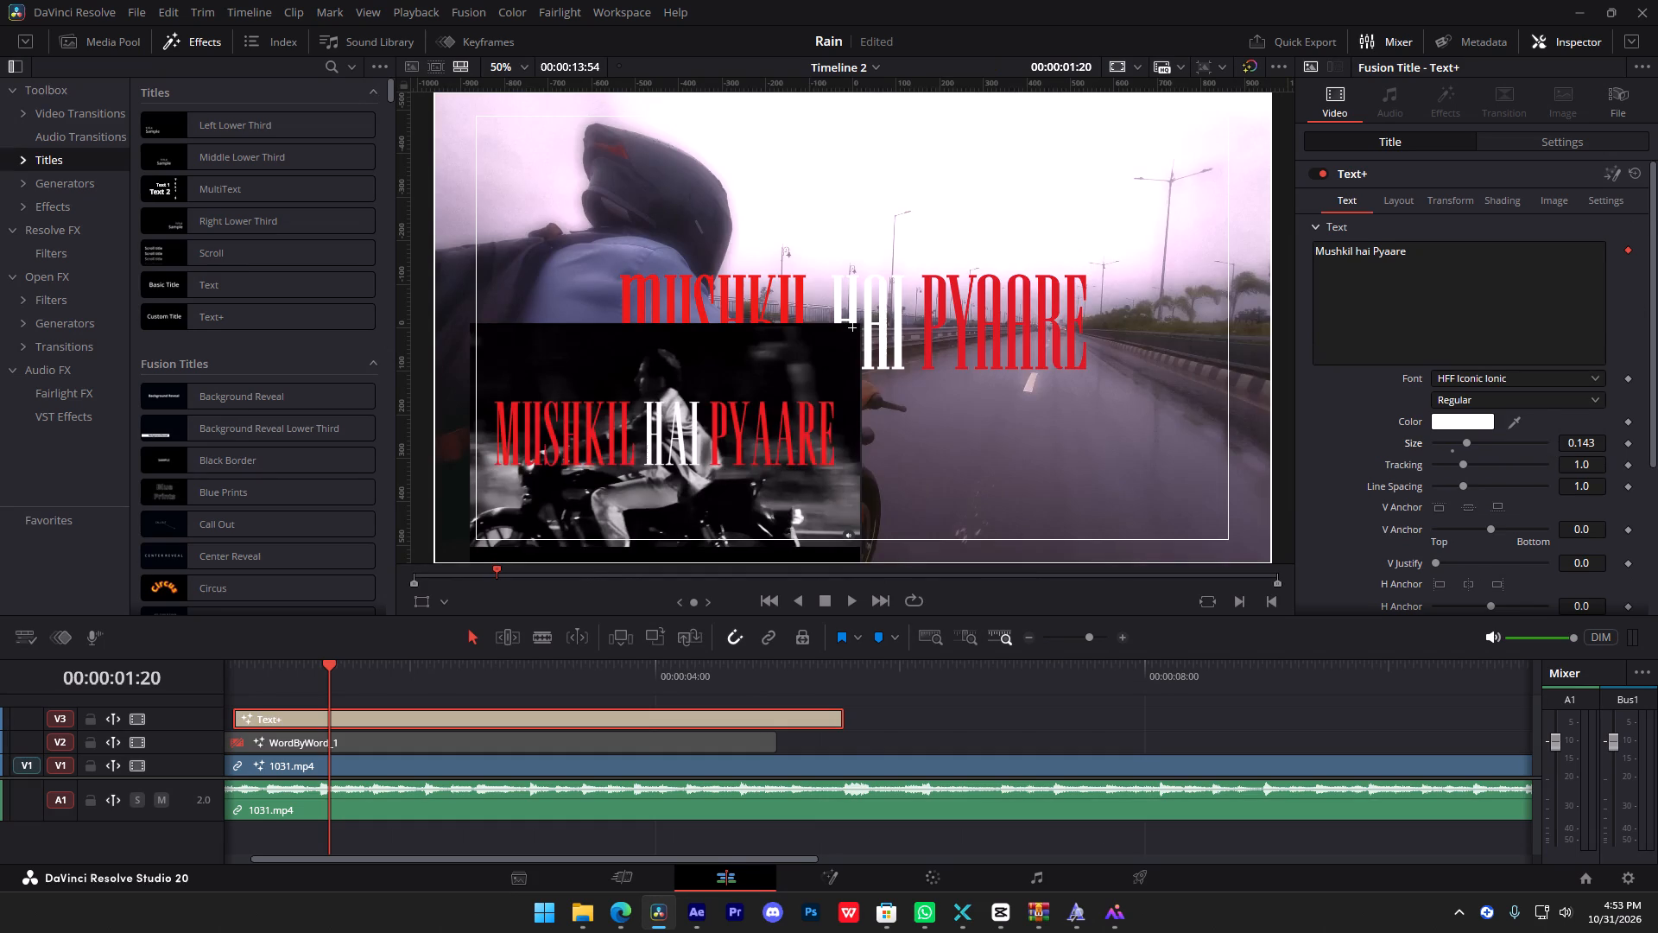
{"action": "left_click_drag", "start_coordinate": [1560, 440], "coordinate": [1002, 447]}
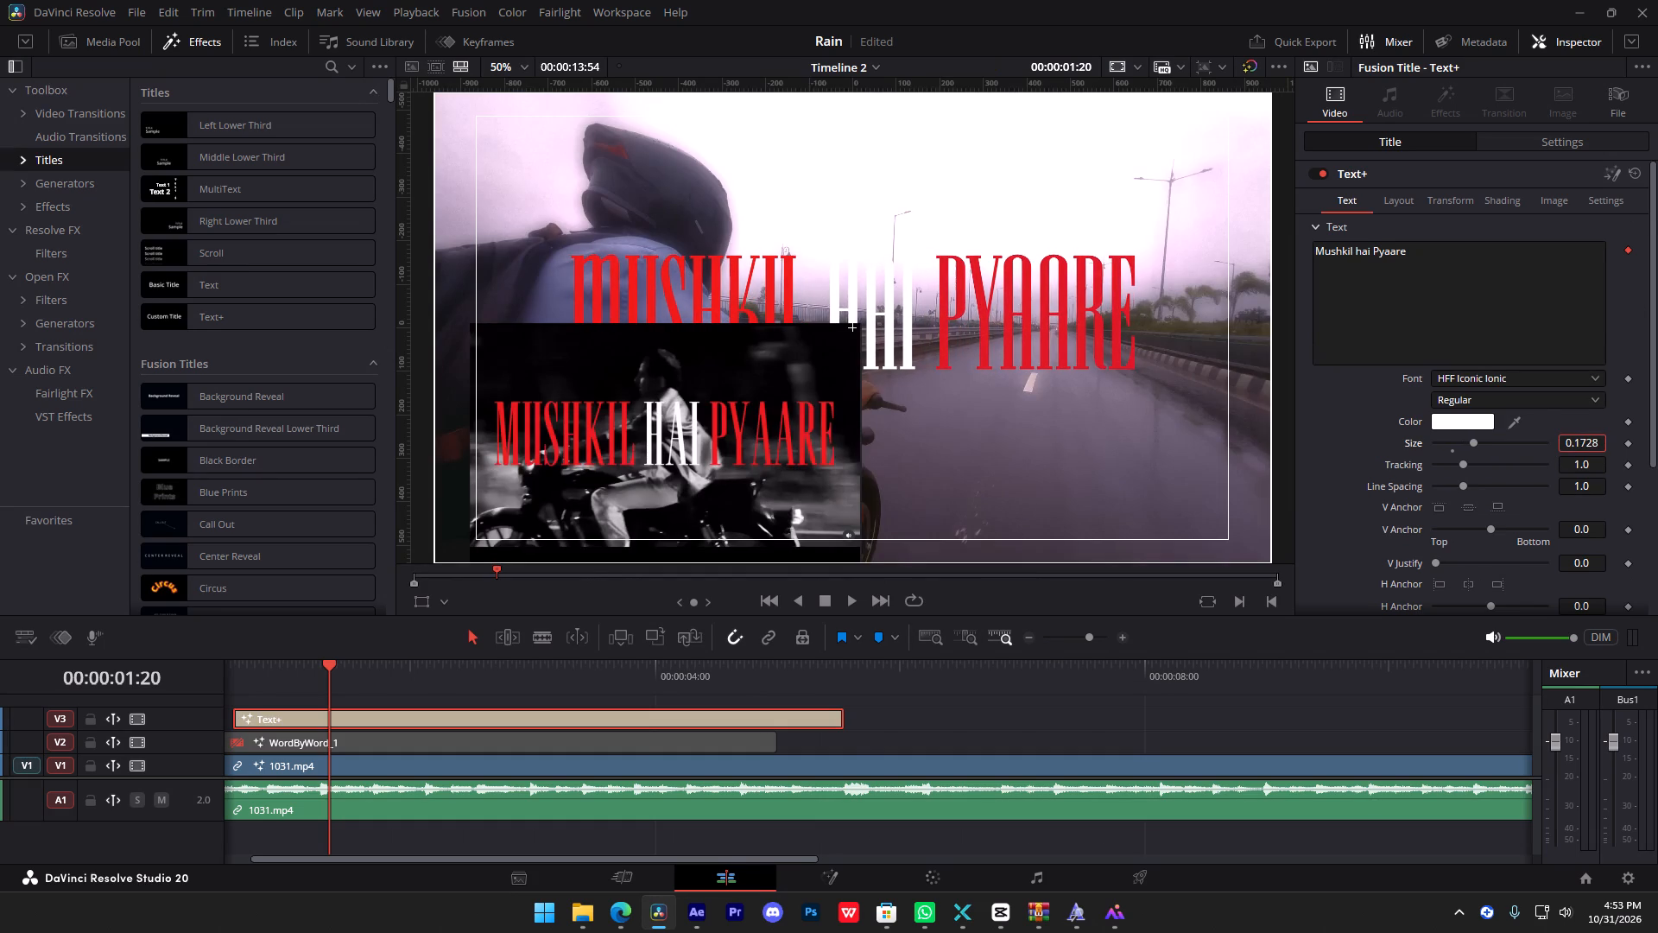
{"action": "left_click_drag", "start_coordinate": [1002, 447], "coordinate": [979, 457]}
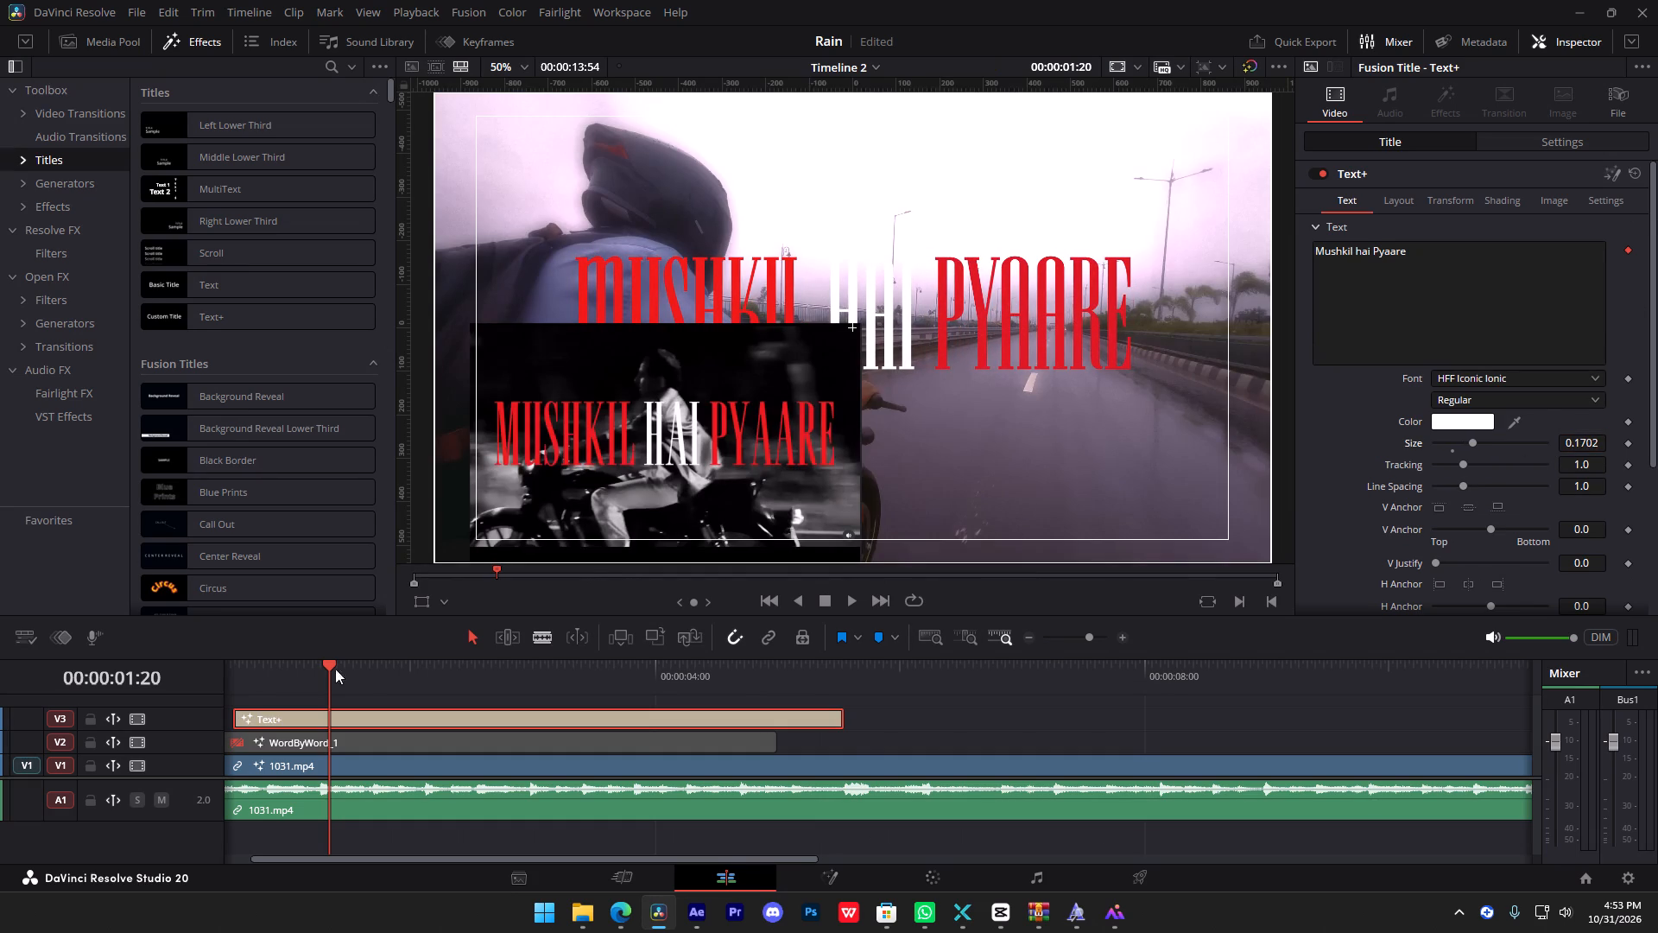
Move the Text+ and WordByWord_1 clips up one track, to V4 and V3, leaving V2 free.
{"action": "left_click_drag", "start_coordinate": [870, 717], "coordinate": [626, 742]}
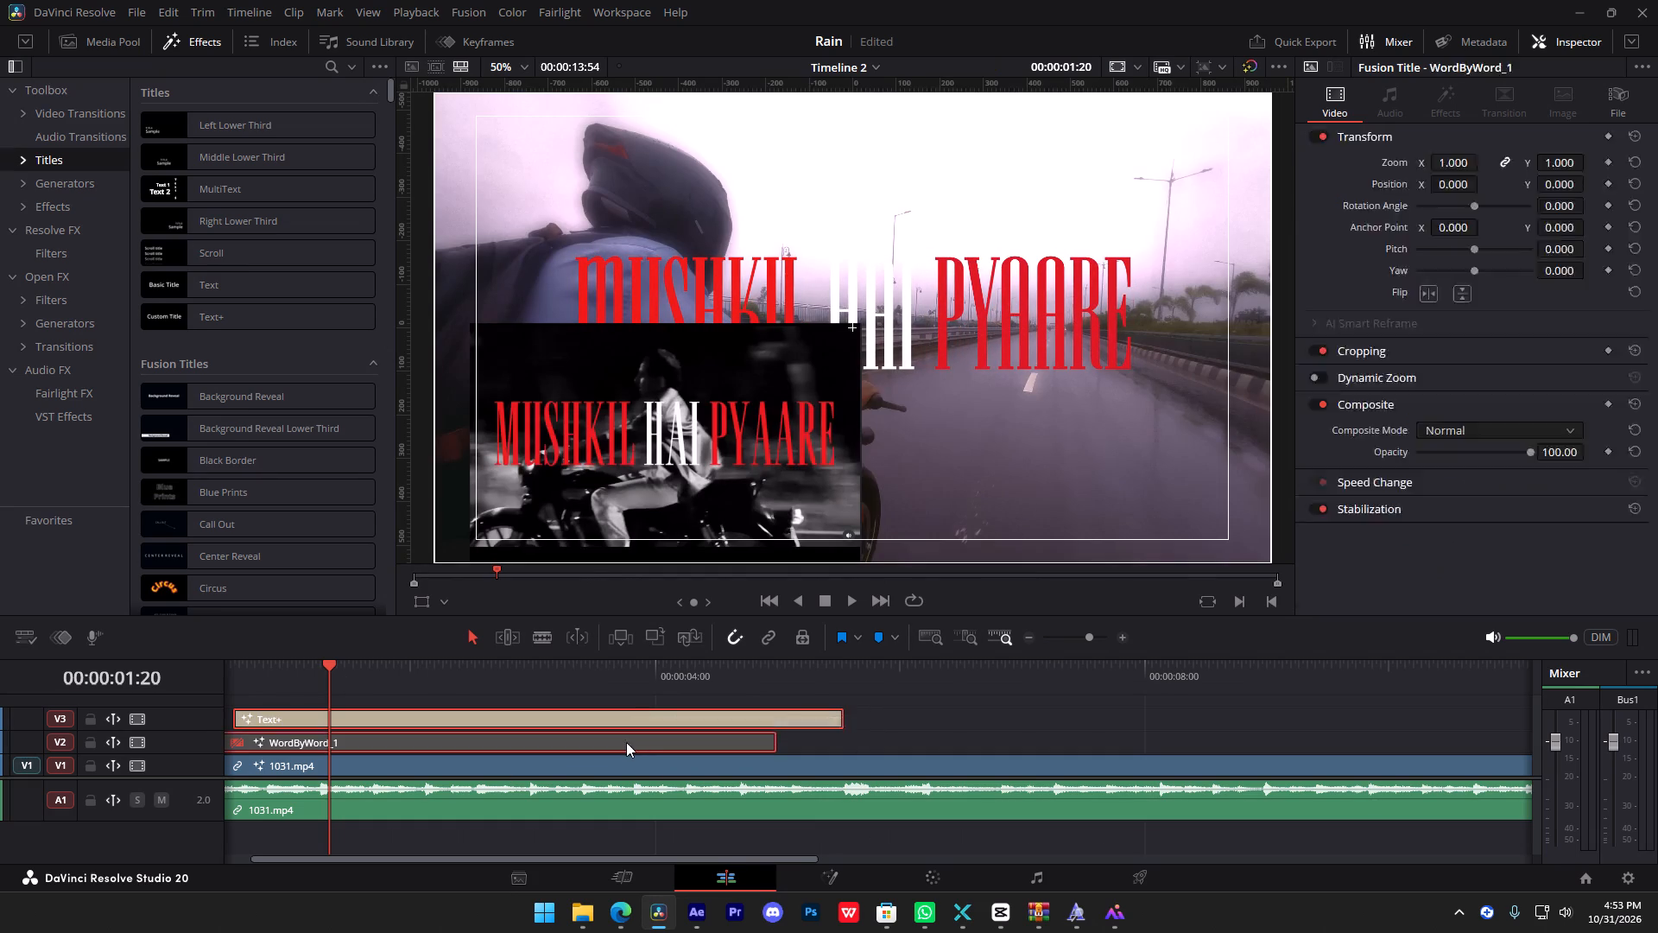
{"action": "key", "text": "alt+Up"}
{"action": "left_click", "coordinate": [885, 711]}
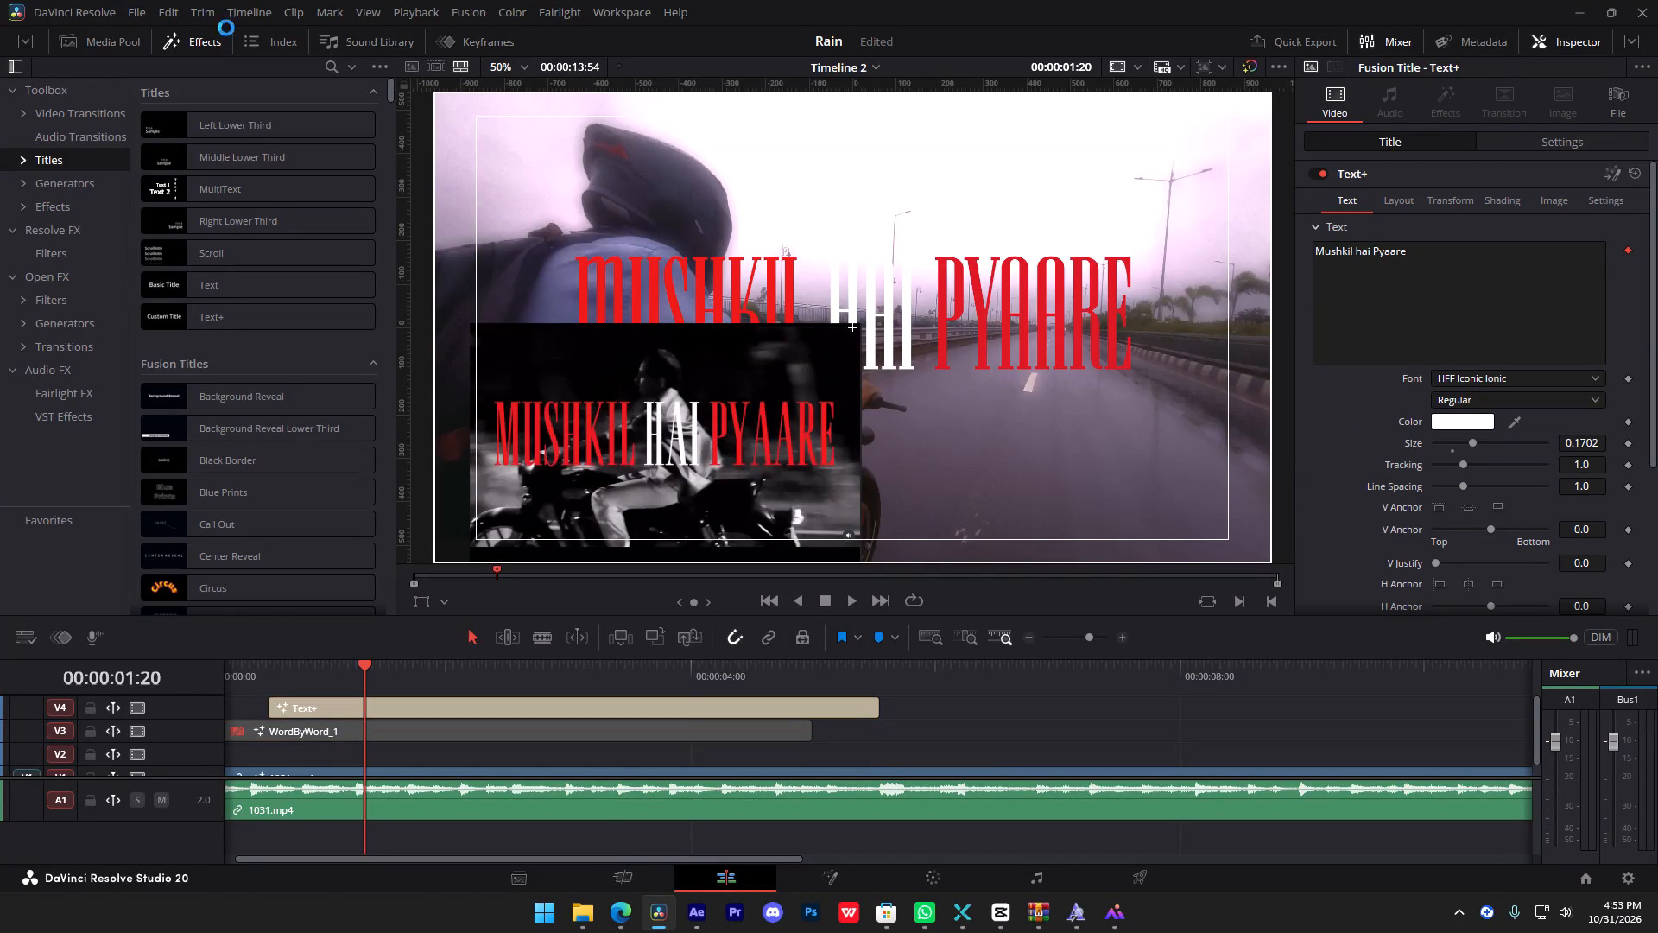
Browse the Universe filters under Open FX from the timeline start and preview uni.Texturize on the footage.
{"action": "left_click_drag", "start_coordinate": [320, 685], "coordinate": [13, 683]}
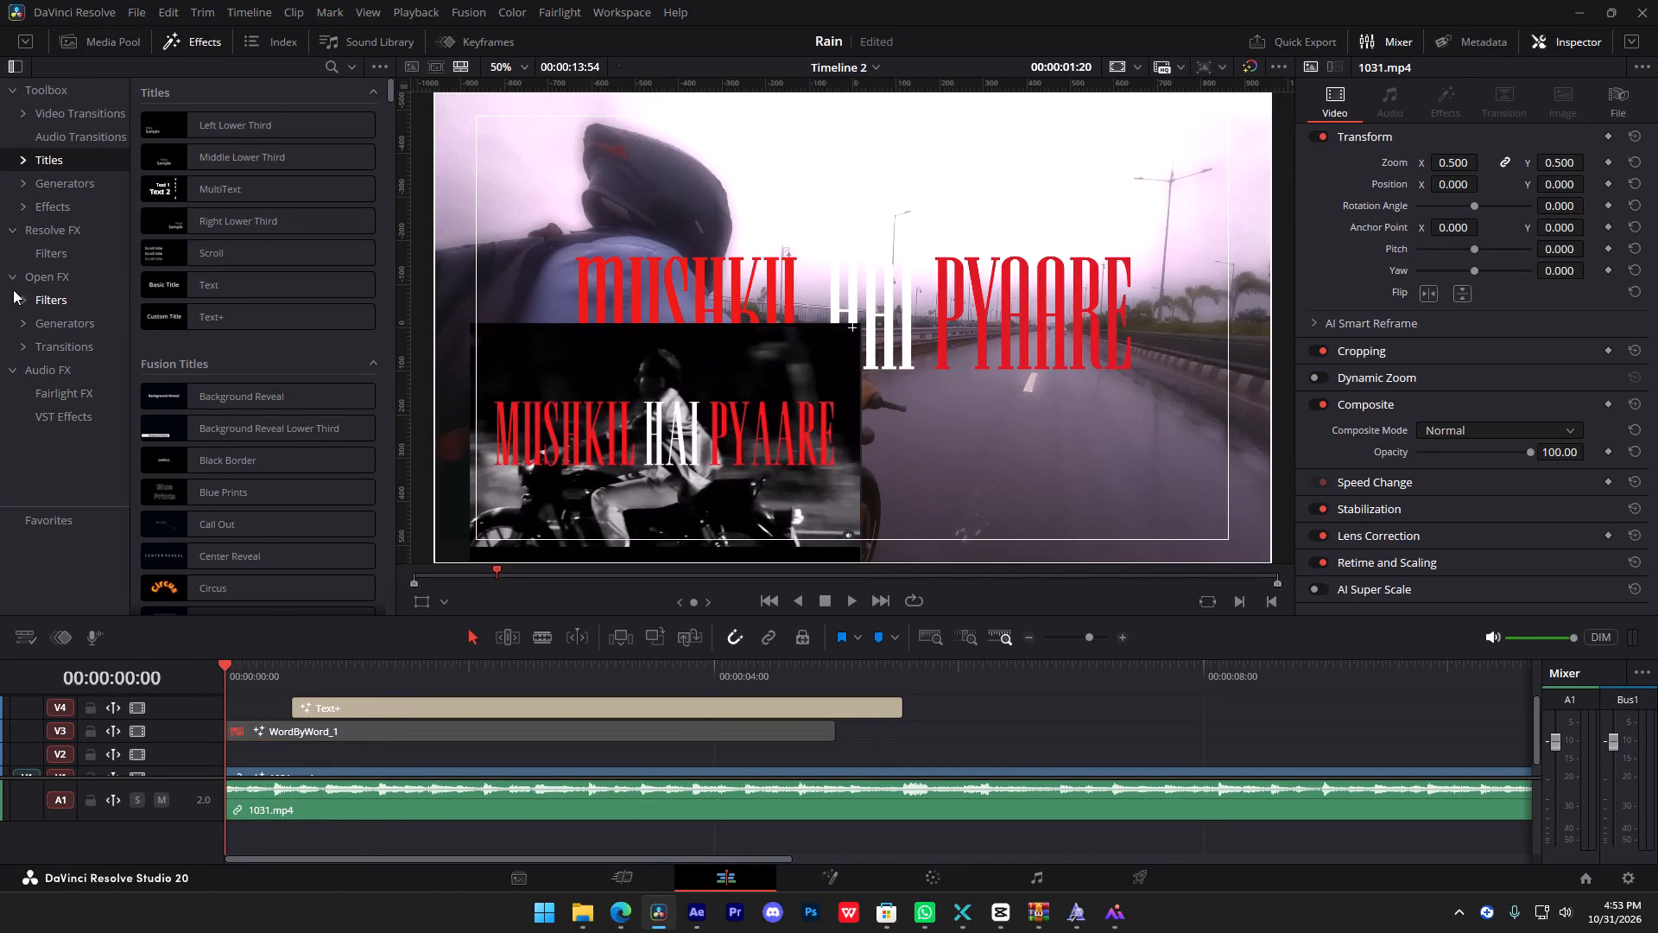
{"action": "left_click", "coordinate": [22, 304]}
{"action": "double_click", "coordinate": [15, 294]}
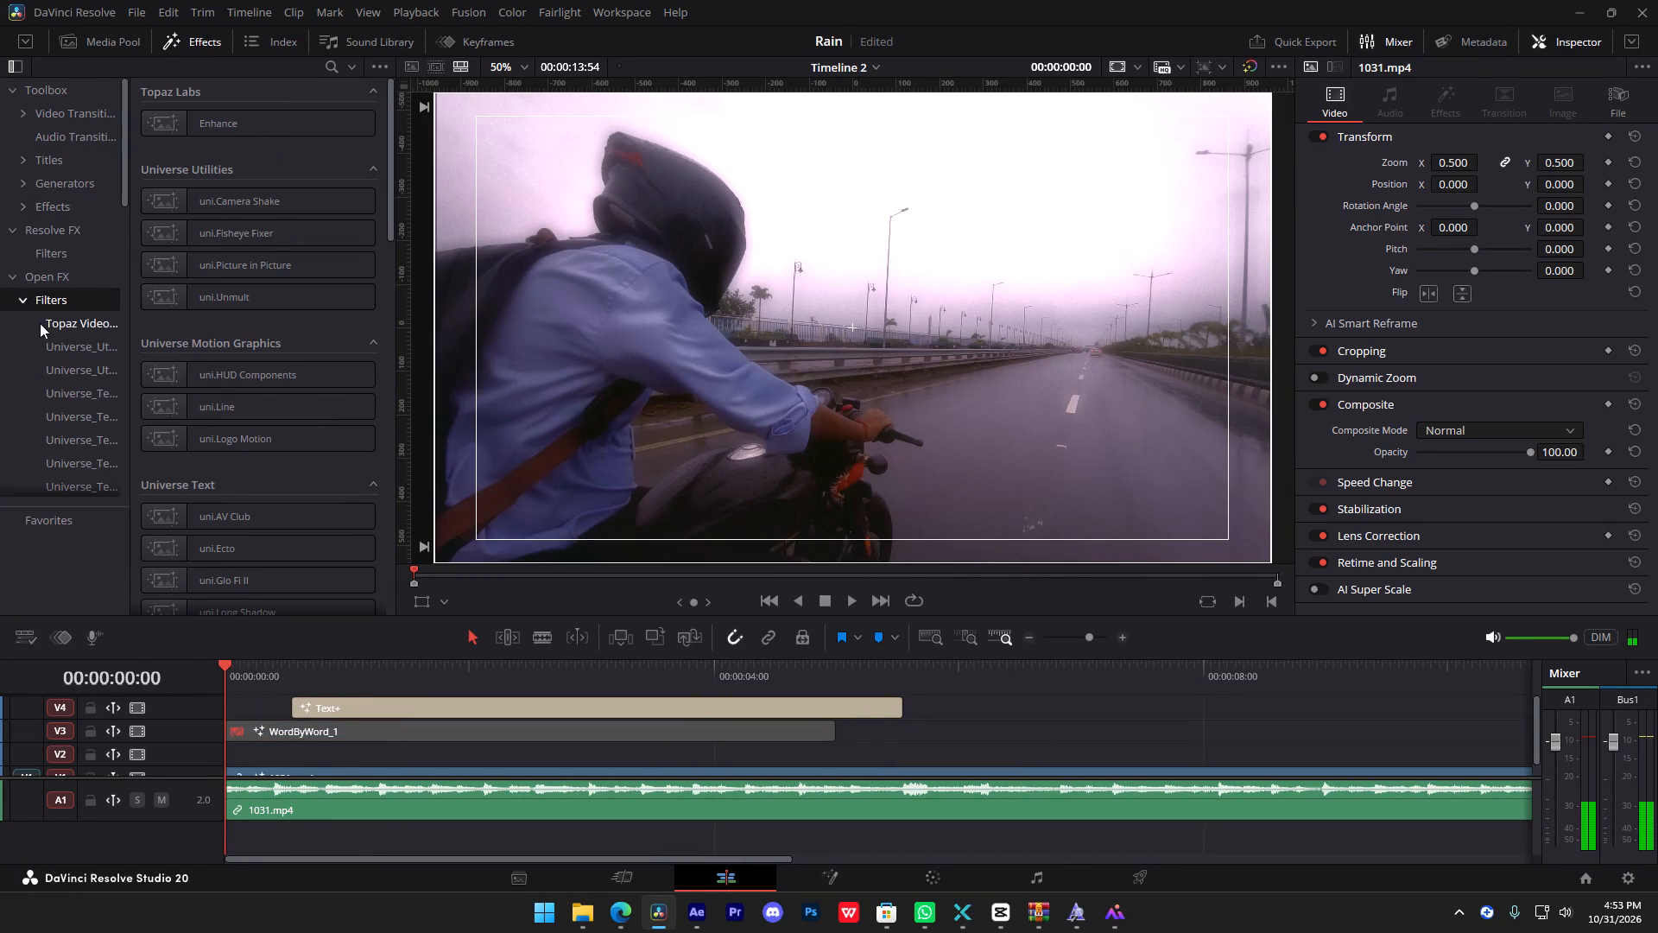
{"action": "left_click", "coordinate": [45, 327]}
{"action": "left_click", "coordinate": [67, 337]}
{"action": "left_click", "coordinate": [318, 67]}
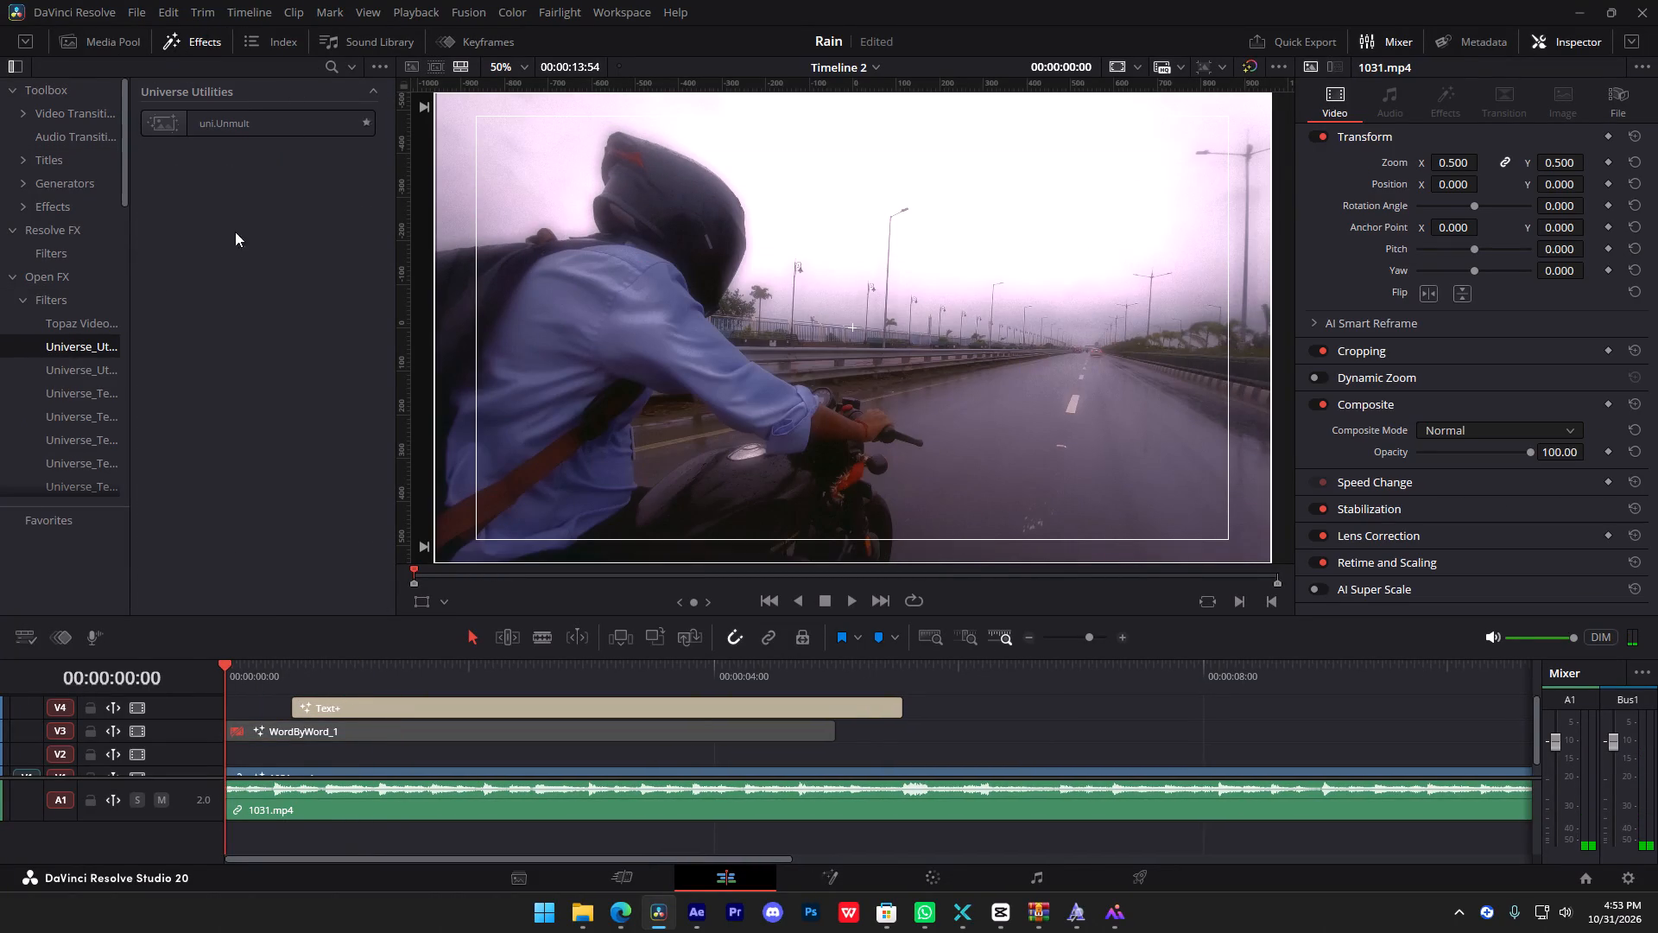
{"action": "scroll", "coordinate": [10, 500], "scroll_direction": "down", "scroll_amount": 6}
{"action": "left_click", "coordinate": [57, 420]}
{"action": "left_click", "coordinate": [84, 336]}
{"action": "left_click", "coordinate": [51, 272]}
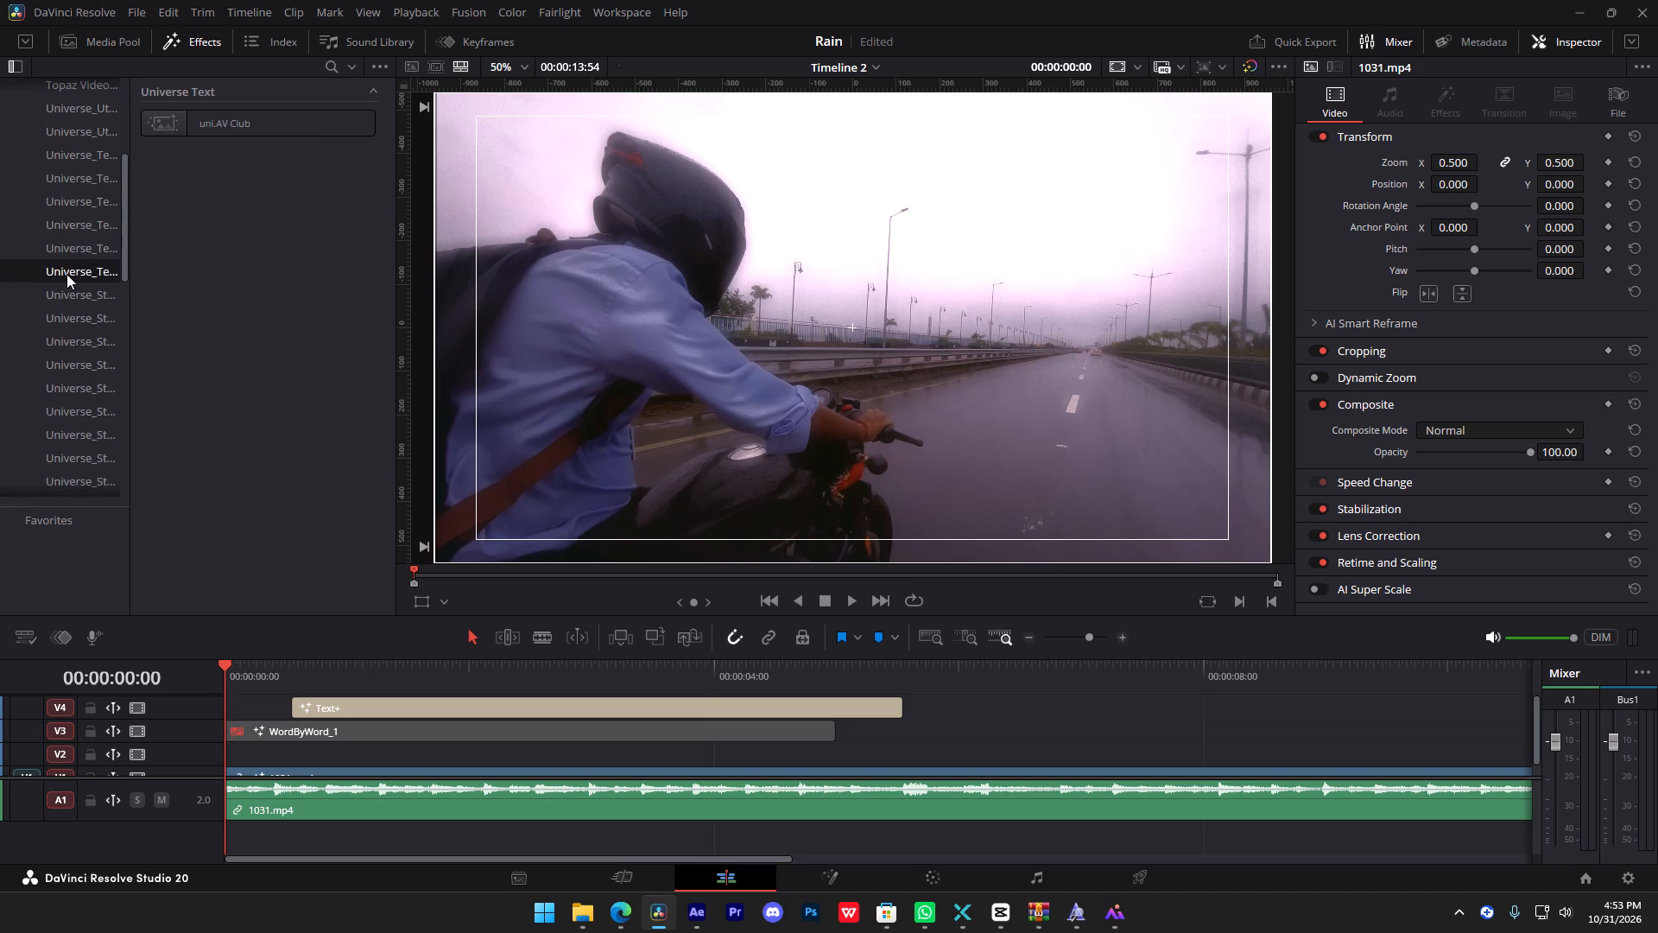
{"action": "left_click", "coordinate": [87, 365]}
{"action": "left_click", "coordinate": [40, 318]}
{"action": "left_click_drag", "start_coordinate": [247, 130], "coordinate": [258, 146]}
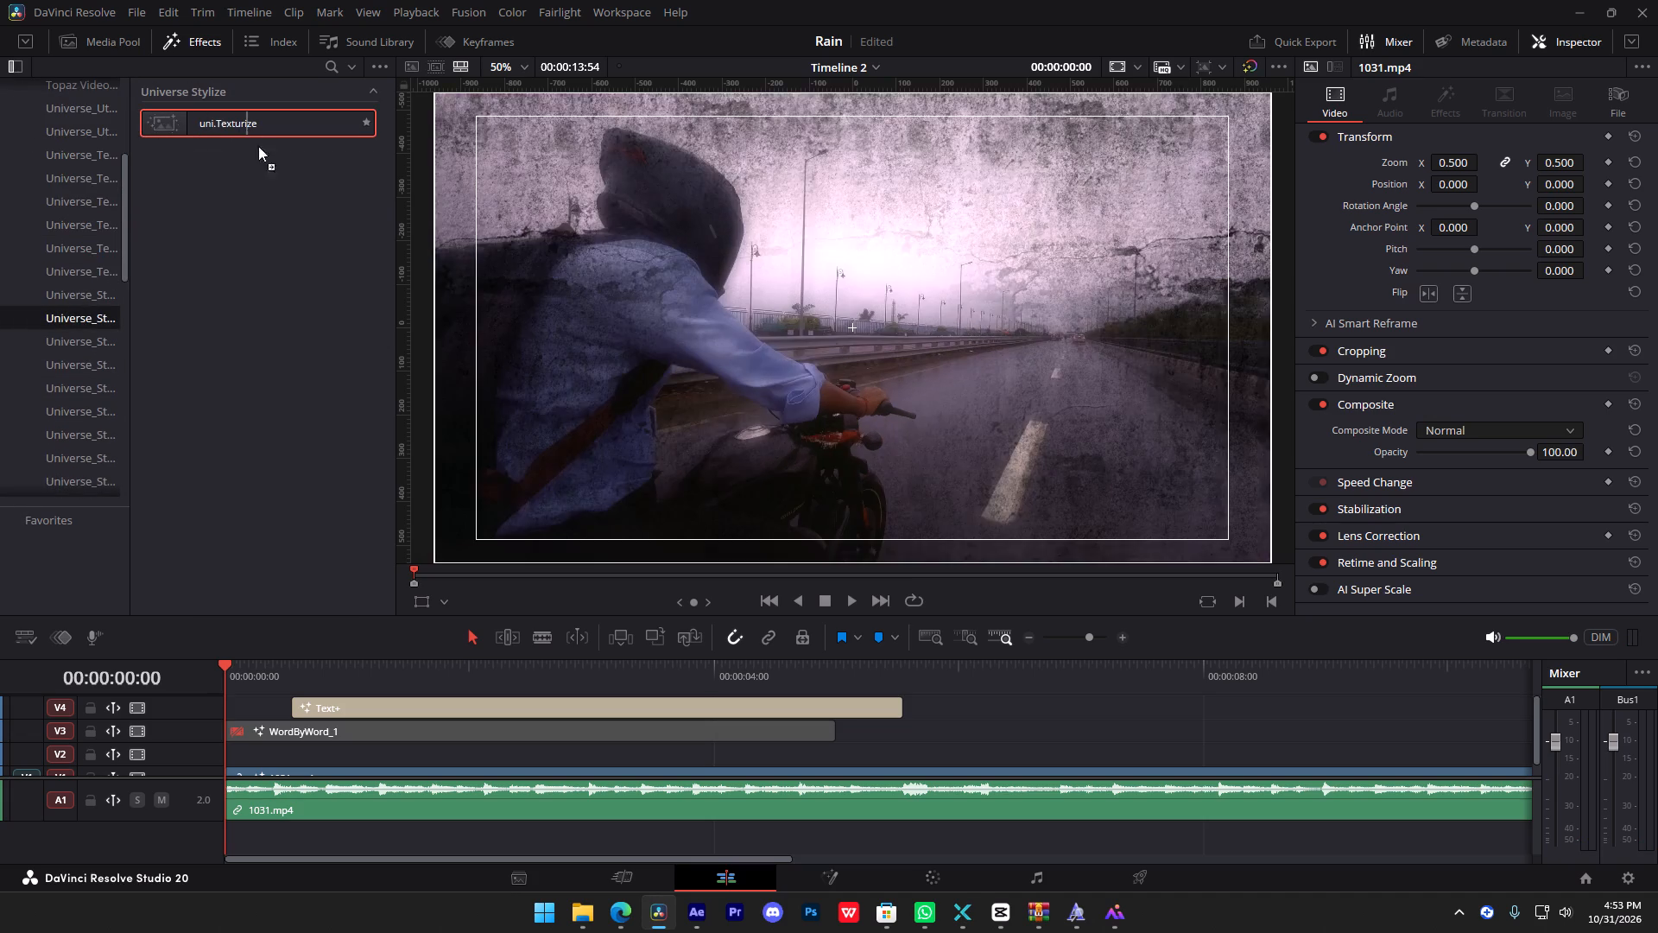
{"action": "left_click_drag", "start_coordinate": [258, 146], "coordinate": [212, 206]}
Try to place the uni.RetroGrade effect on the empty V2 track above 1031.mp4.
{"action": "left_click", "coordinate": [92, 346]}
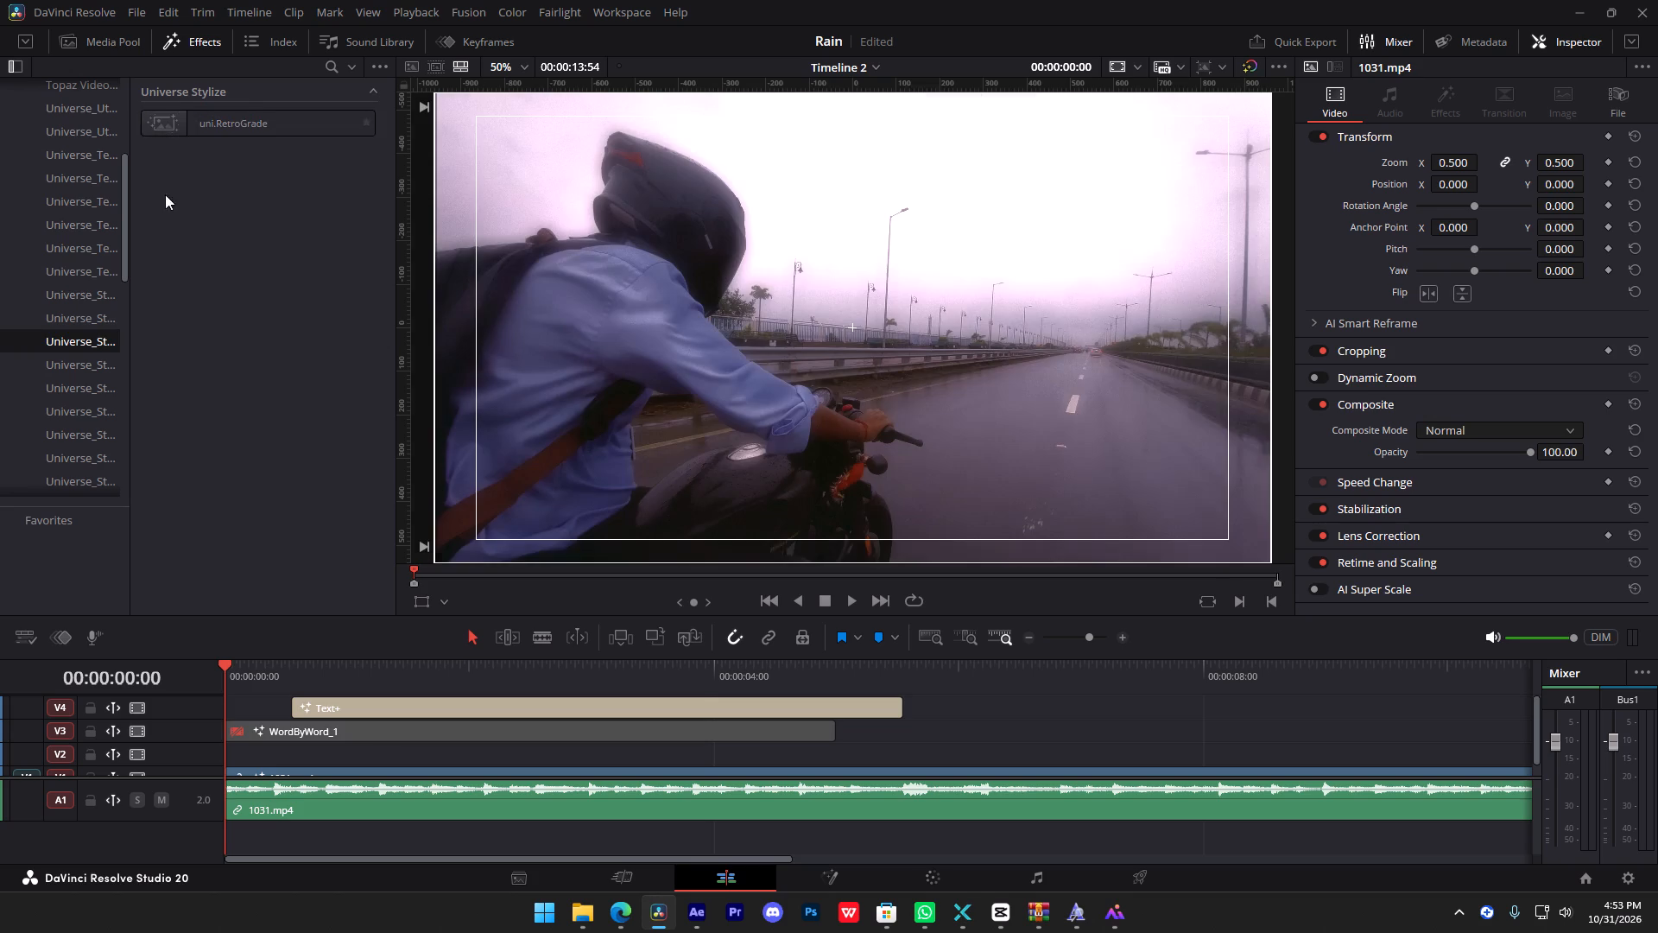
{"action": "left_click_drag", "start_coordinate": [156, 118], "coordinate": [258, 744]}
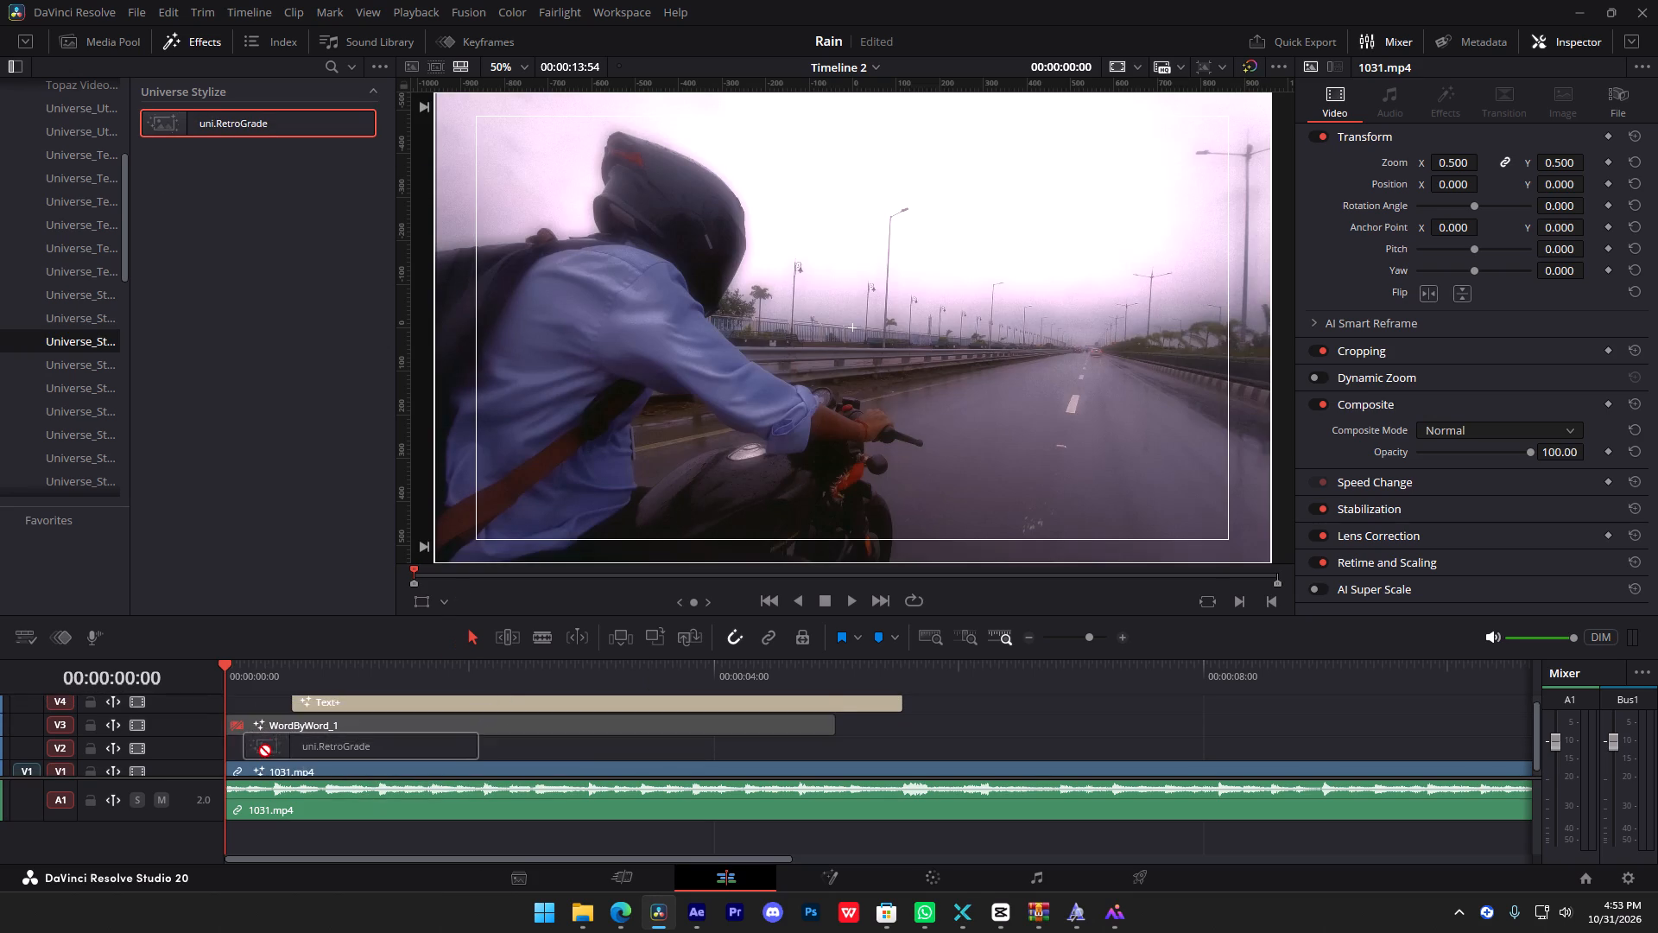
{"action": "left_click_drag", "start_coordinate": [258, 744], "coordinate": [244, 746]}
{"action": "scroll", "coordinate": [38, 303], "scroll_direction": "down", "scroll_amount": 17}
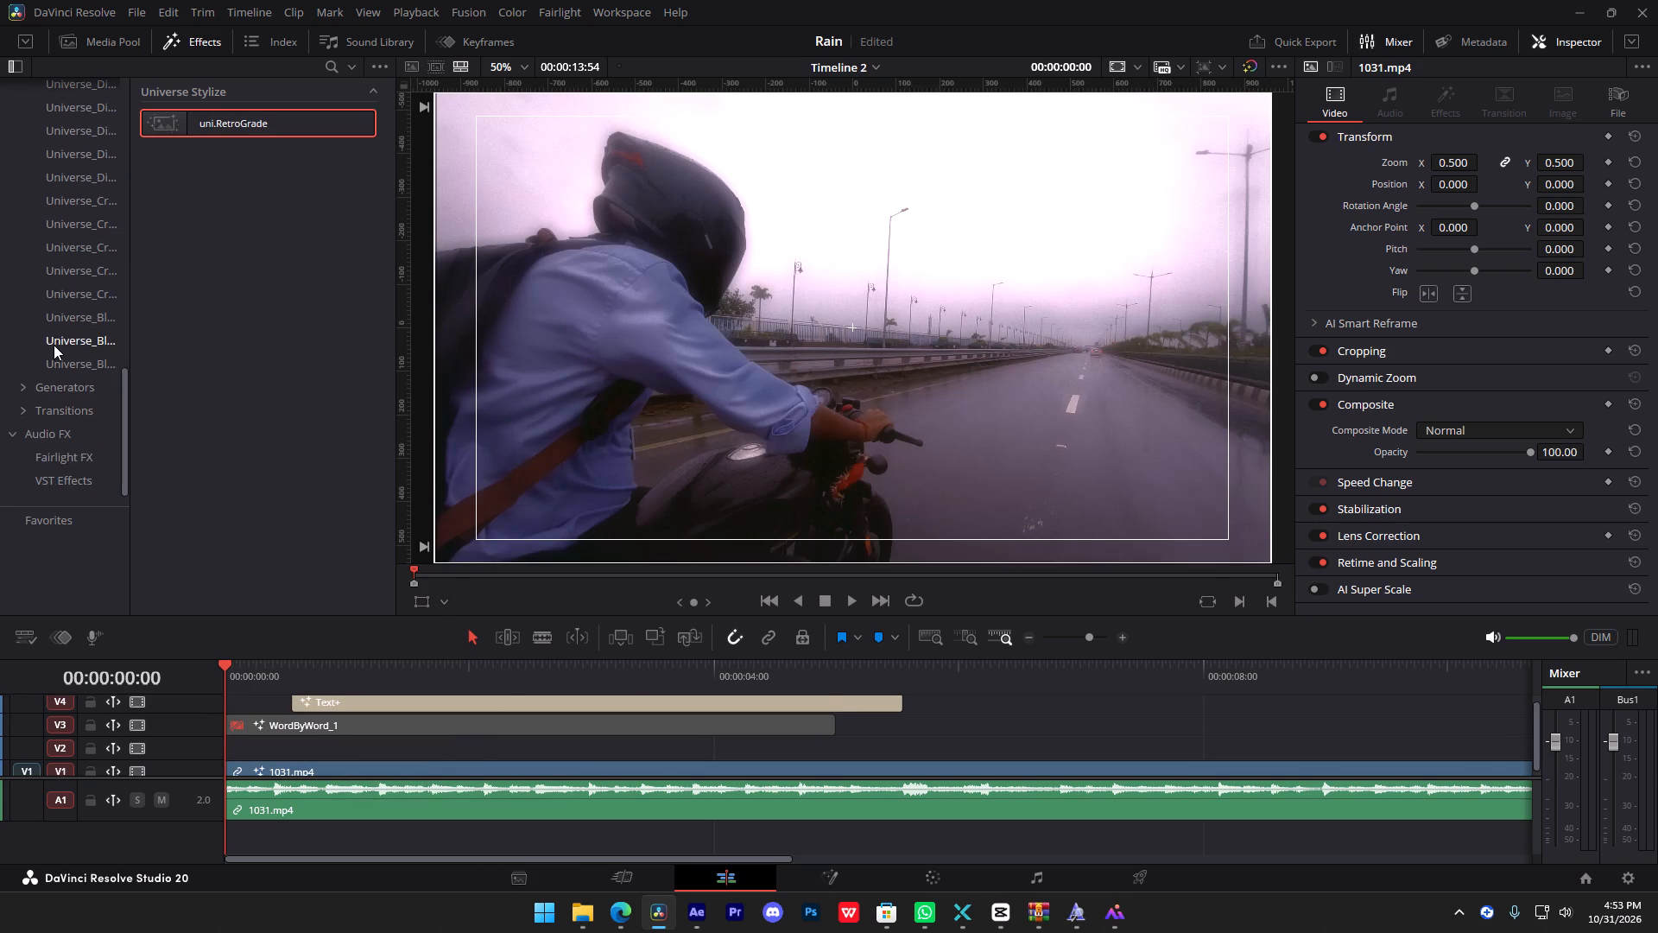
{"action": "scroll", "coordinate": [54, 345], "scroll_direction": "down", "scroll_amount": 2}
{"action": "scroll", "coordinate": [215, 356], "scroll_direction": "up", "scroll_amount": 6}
On the Color page, make the 1031.mp4 clip black and white by setting its saturation to 0.
{"action": "left_click", "coordinate": [307, 766]}
{"action": "left_click", "coordinate": [955, 694]}
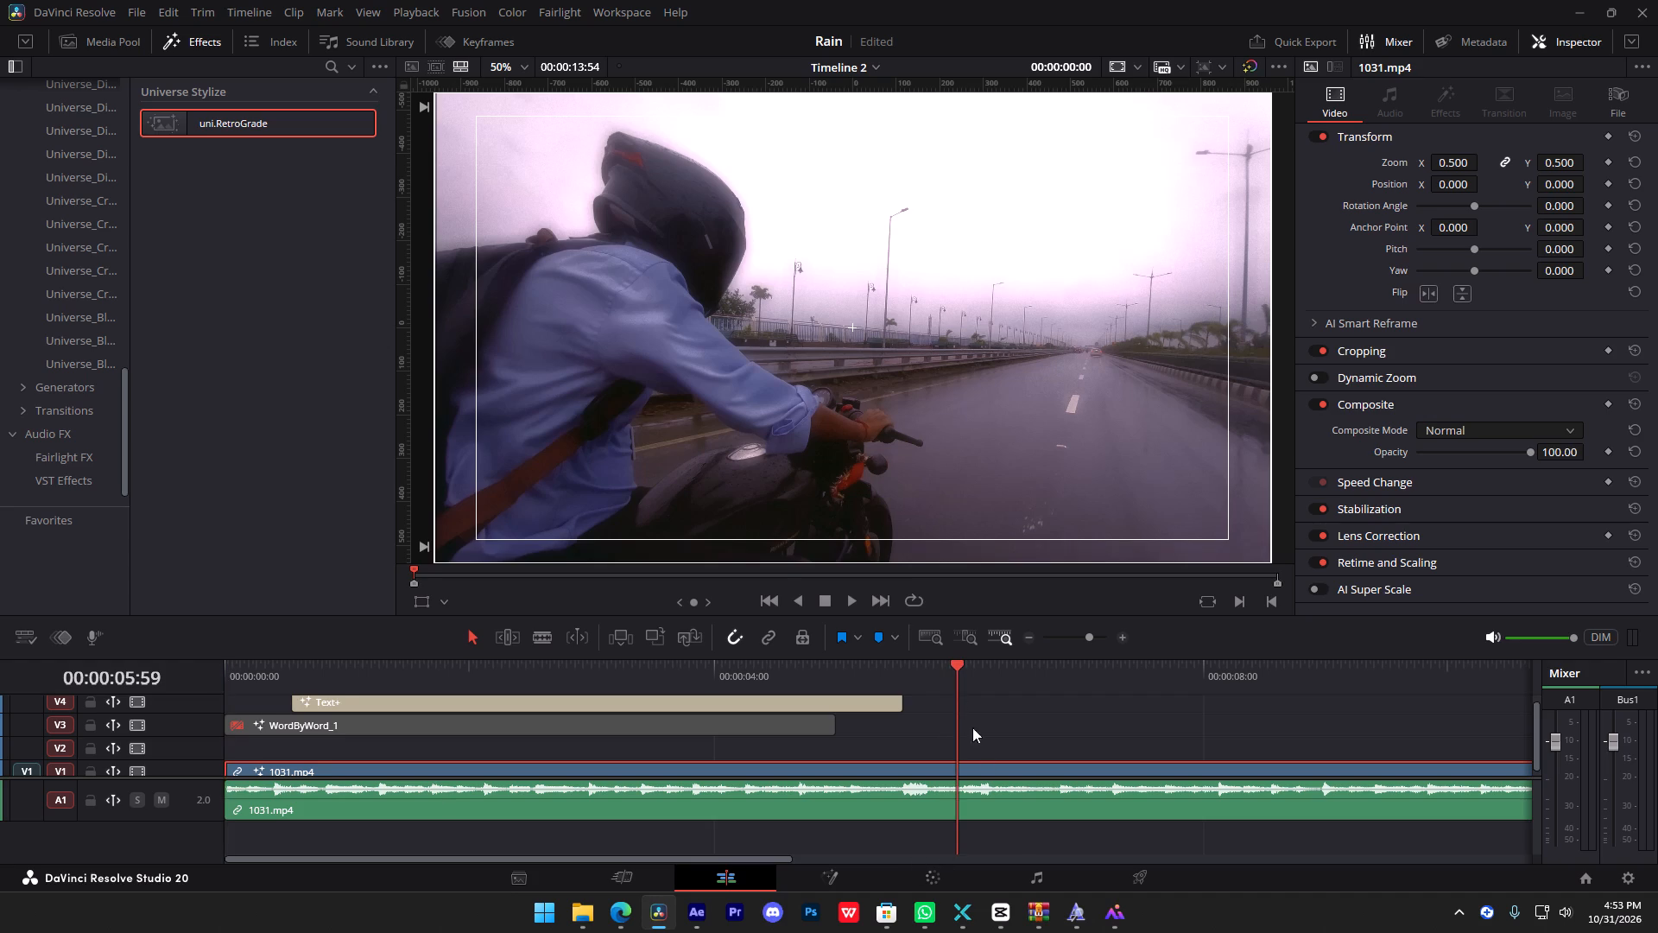
{"action": "scroll", "coordinate": [1014, 744], "scroll_direction": "up", "scroll_amount": 3}
{"action": "left_click", "coordinate": [934, 887]}
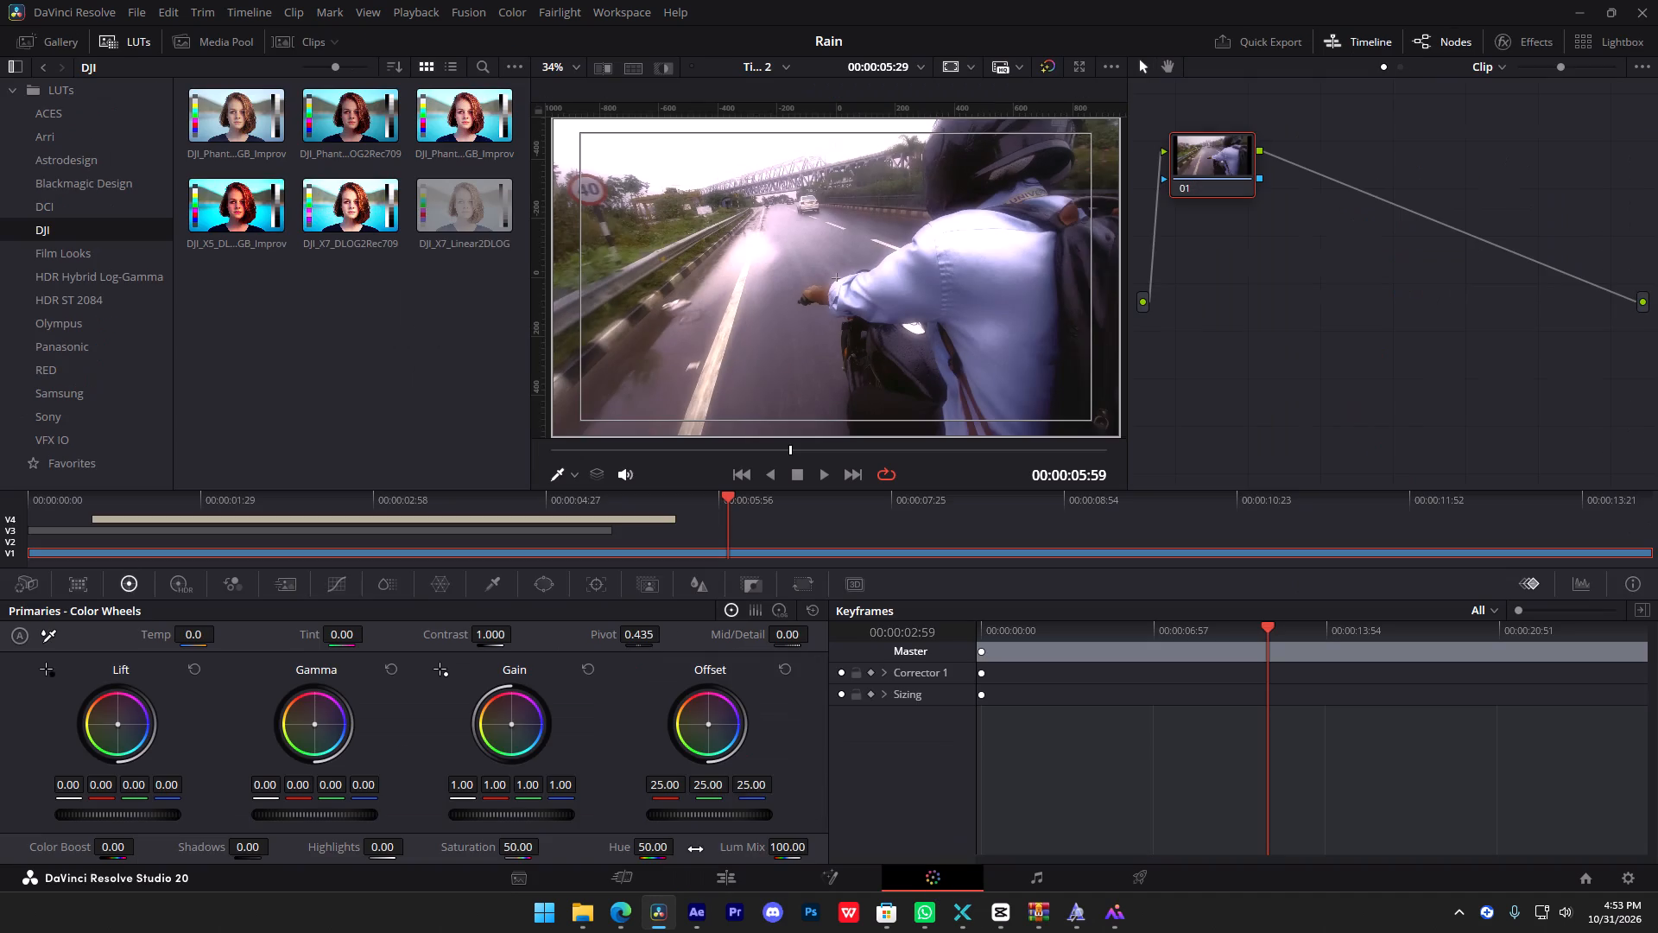
{"action": "left_click_drag", "start_coordinate": [533, 847], "coordinate": [451, 864]}
{"action": "left_click_drag", "start_coordinate": [526, 848], "coordinate": [431, 875]}
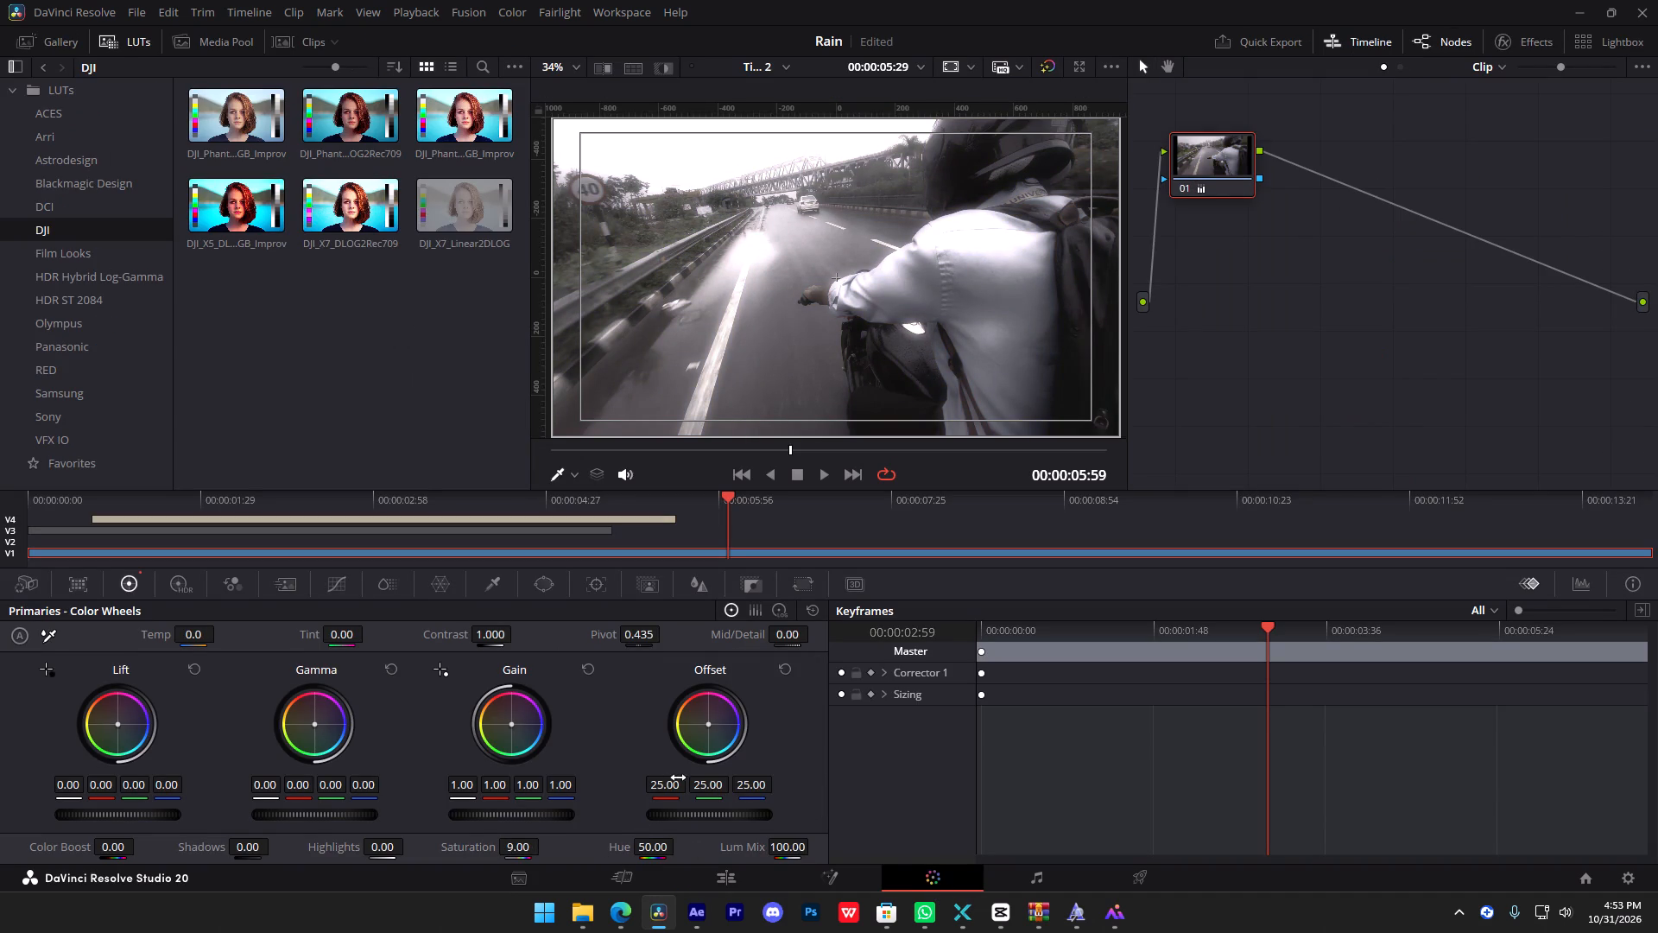
{"action": "left_click", "coordinate": [520, 856]}
{"action": "double_click", "coordinate": [524, 850]}
{"action": "key", "text": "0"}
{"action": "key", "text": "Return"}
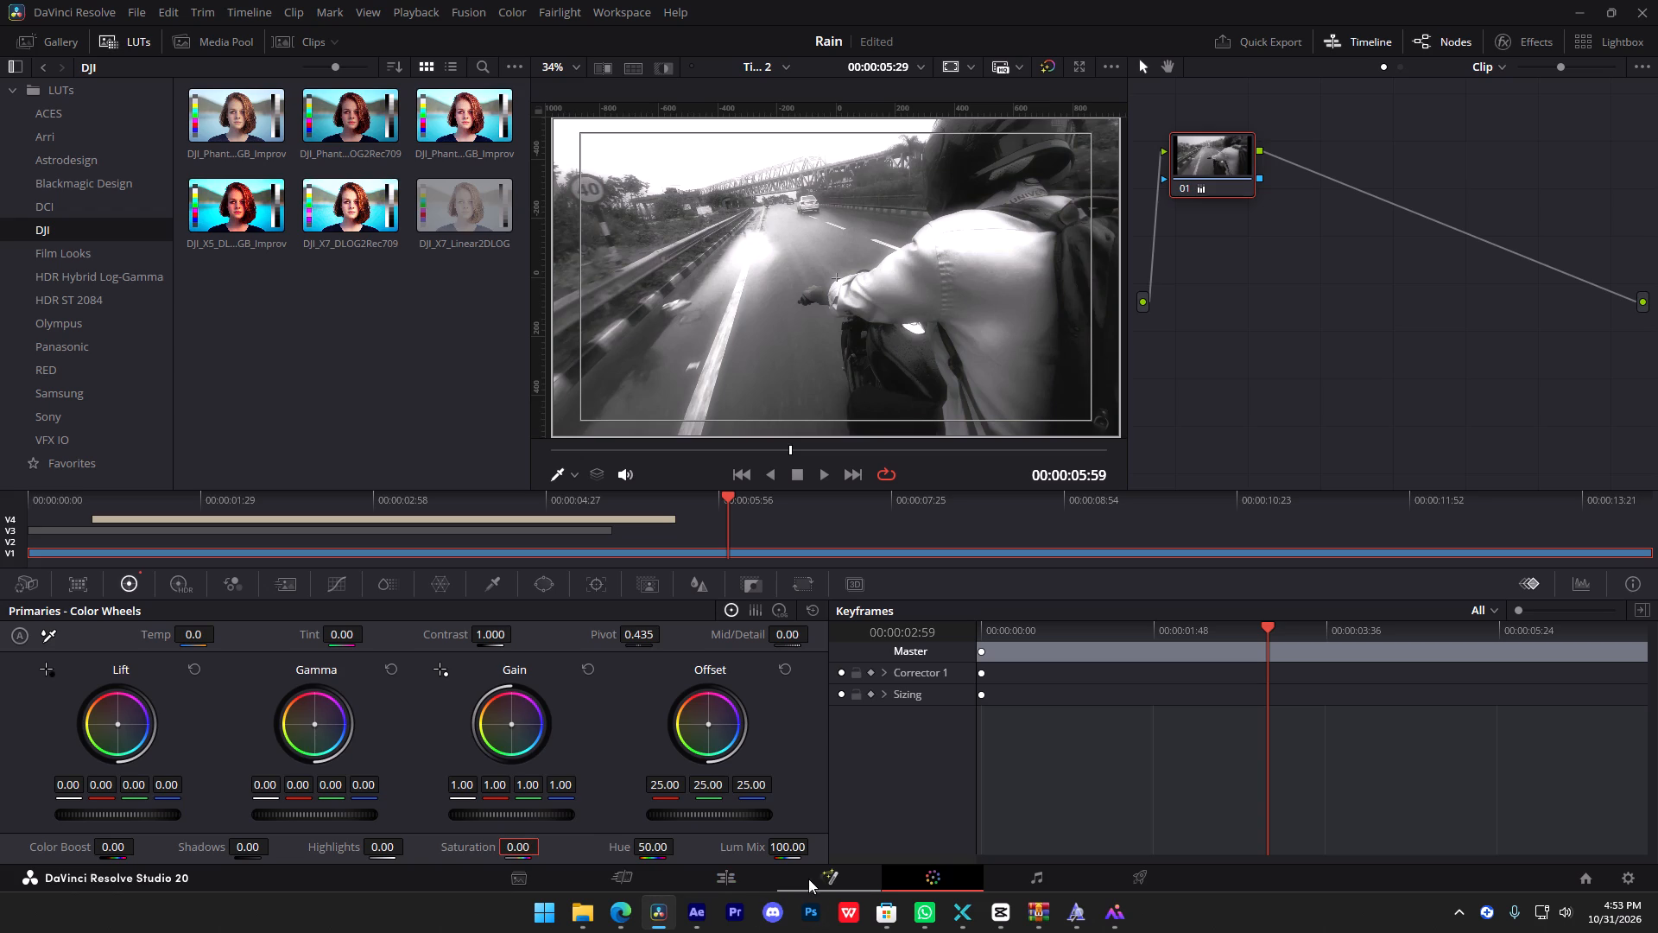
Back on the Edit page, move the Text+ title on V4 to the very start of the timeline.
{"action": "left_click", "coordinate": [744, 885]}
{"action": "scroll", "coordinate": [389, 692], "scroll_direction": "down", "scroll_amount": 4, "text": "alt"}
{"action": "left_click_drag", "start_coordinate": [321, 689], "coordinate": [143, 693]}
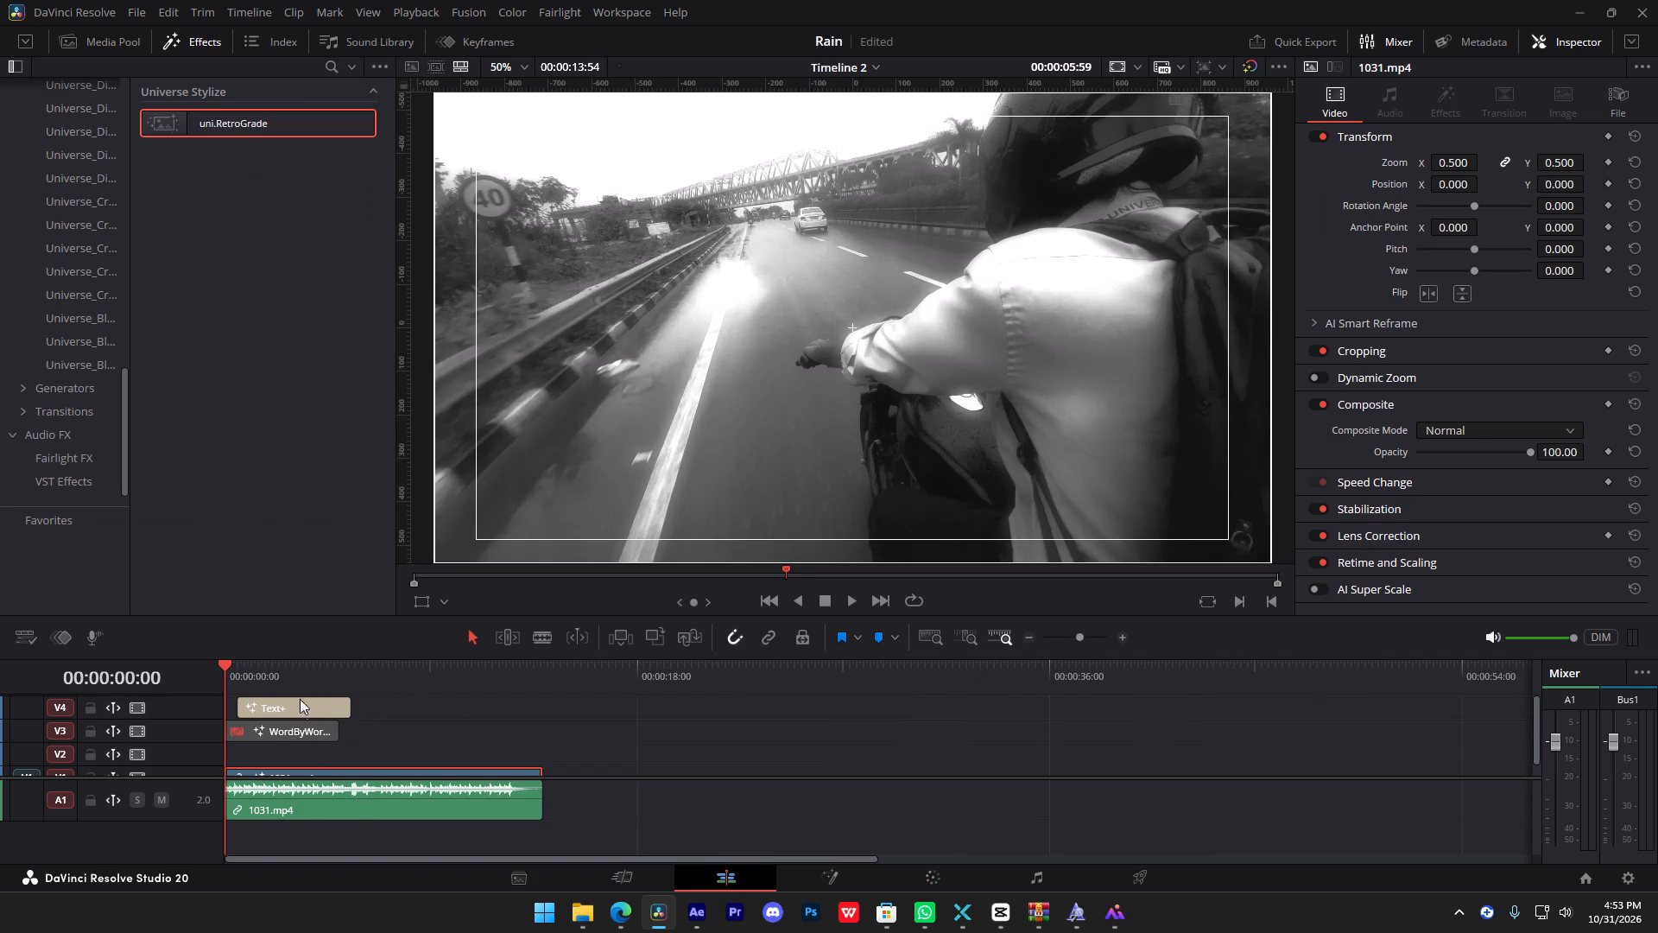
{"action": "scroll", "coordinate": [305, 704], "scroll_direction": "up", "scroll_amount": 7, "text": "alt"}
{"action": "left_click_drag", "start_coordinate": [378, 712], "coordinate": [294, 701]}
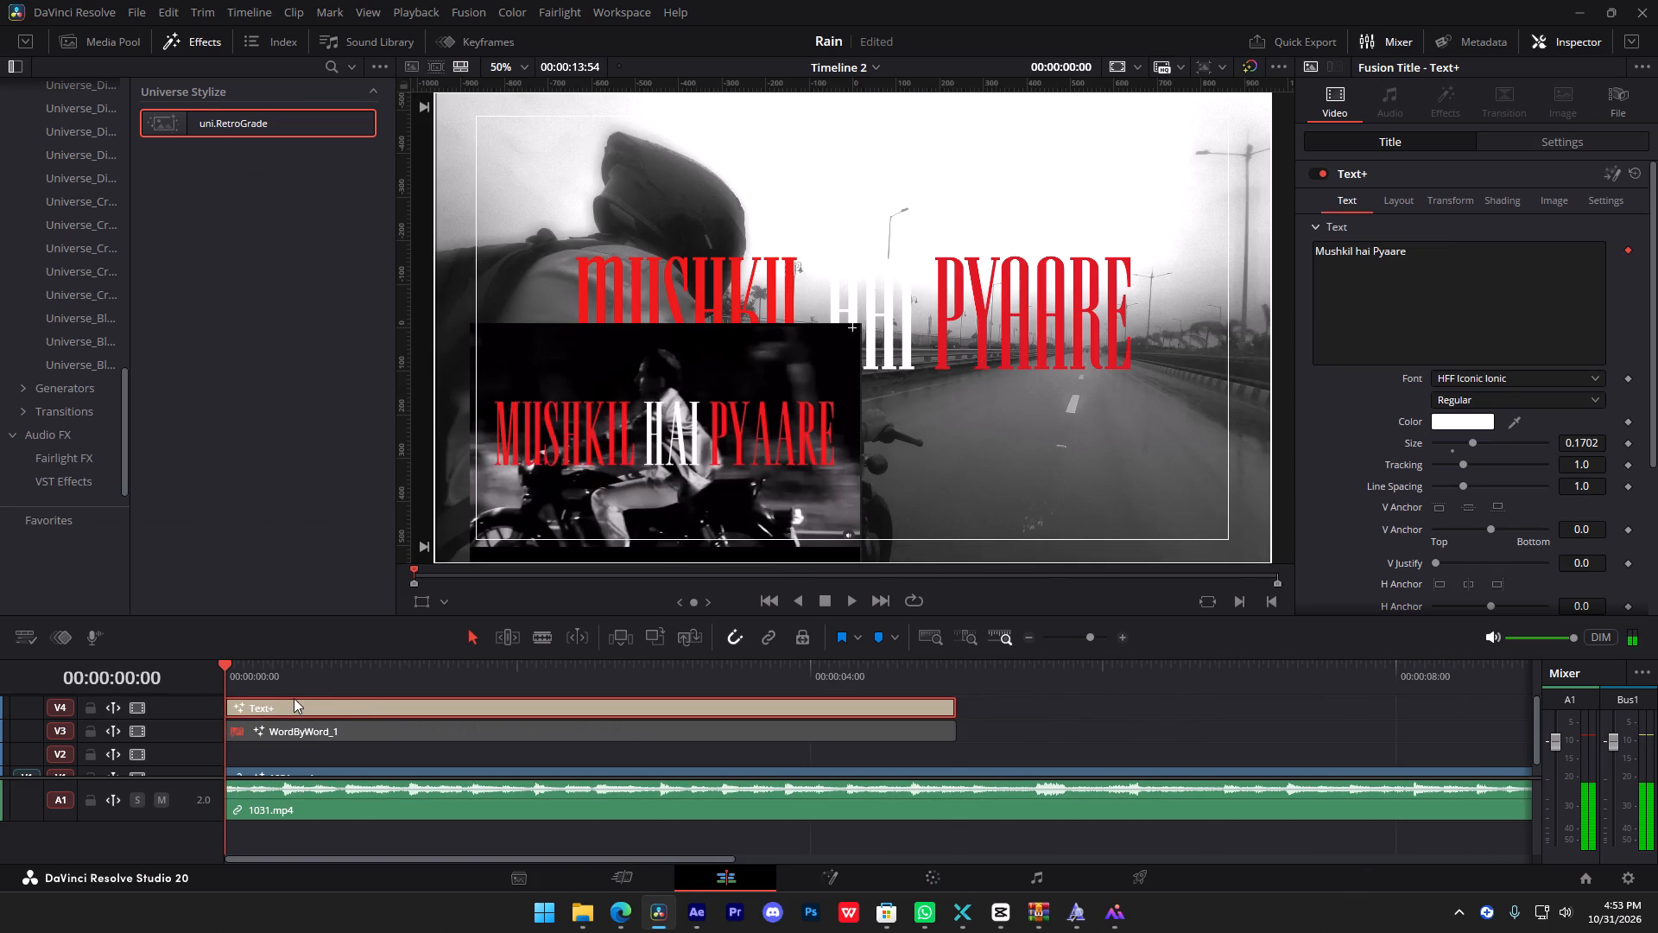
{"action": "left_click_drag", "start_coordinate": [235, 668], "coordinate": [440, 690]}
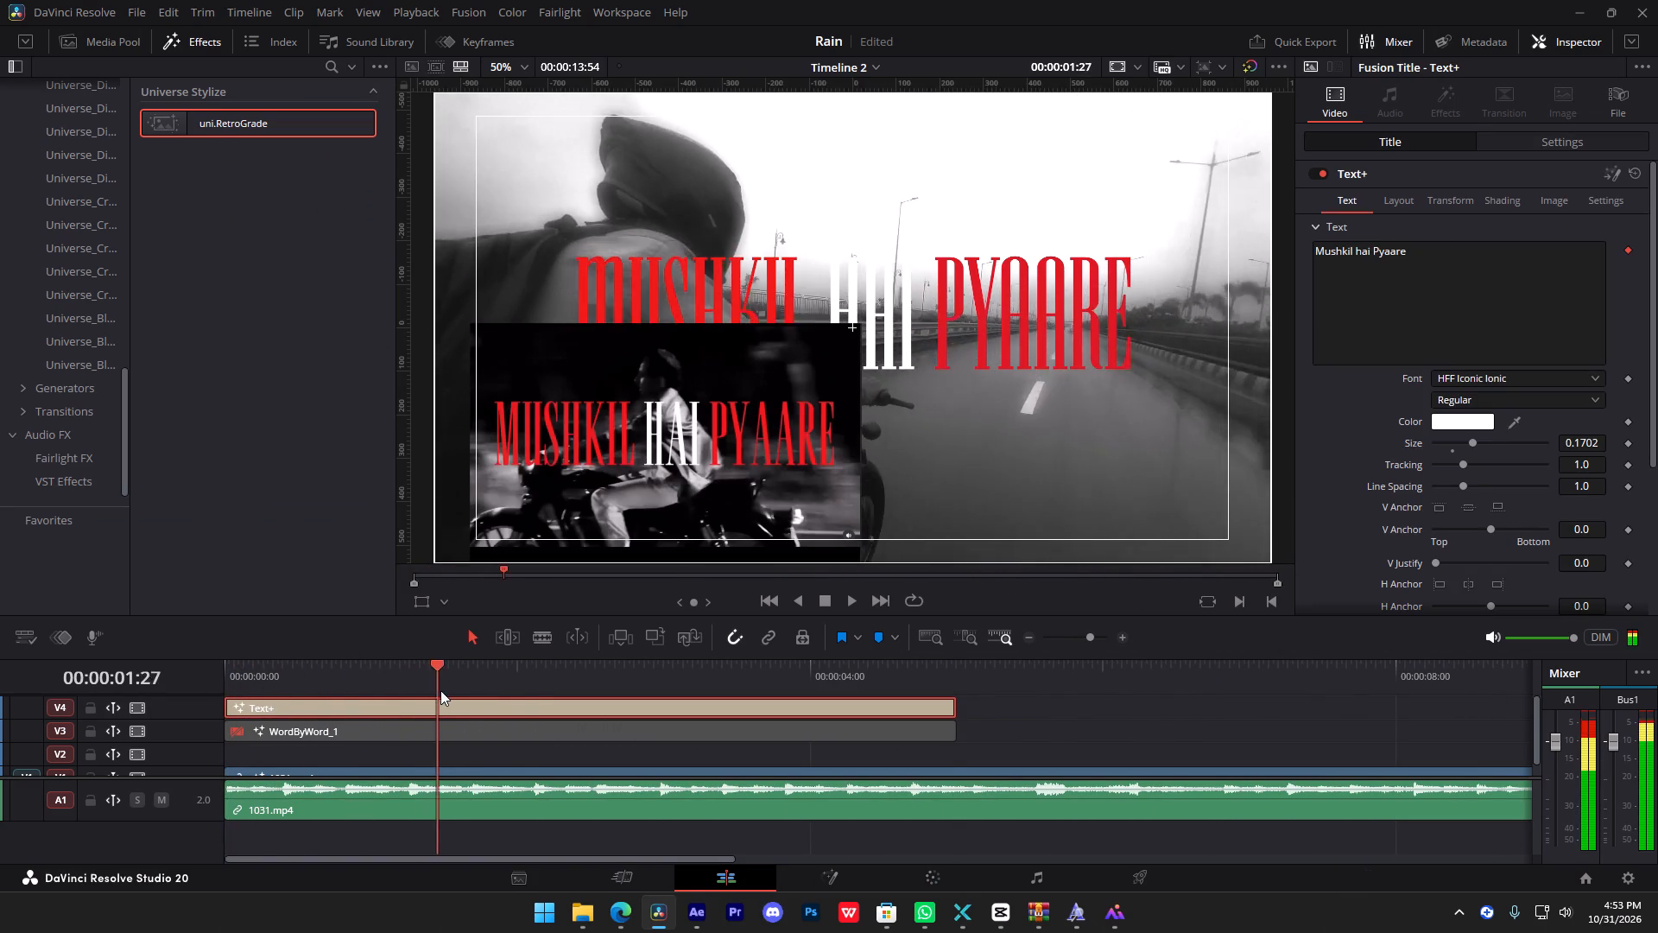
{"action": "left_click_drag", "start_coordinate": [440, 690], "coordinate": [553, 683]}
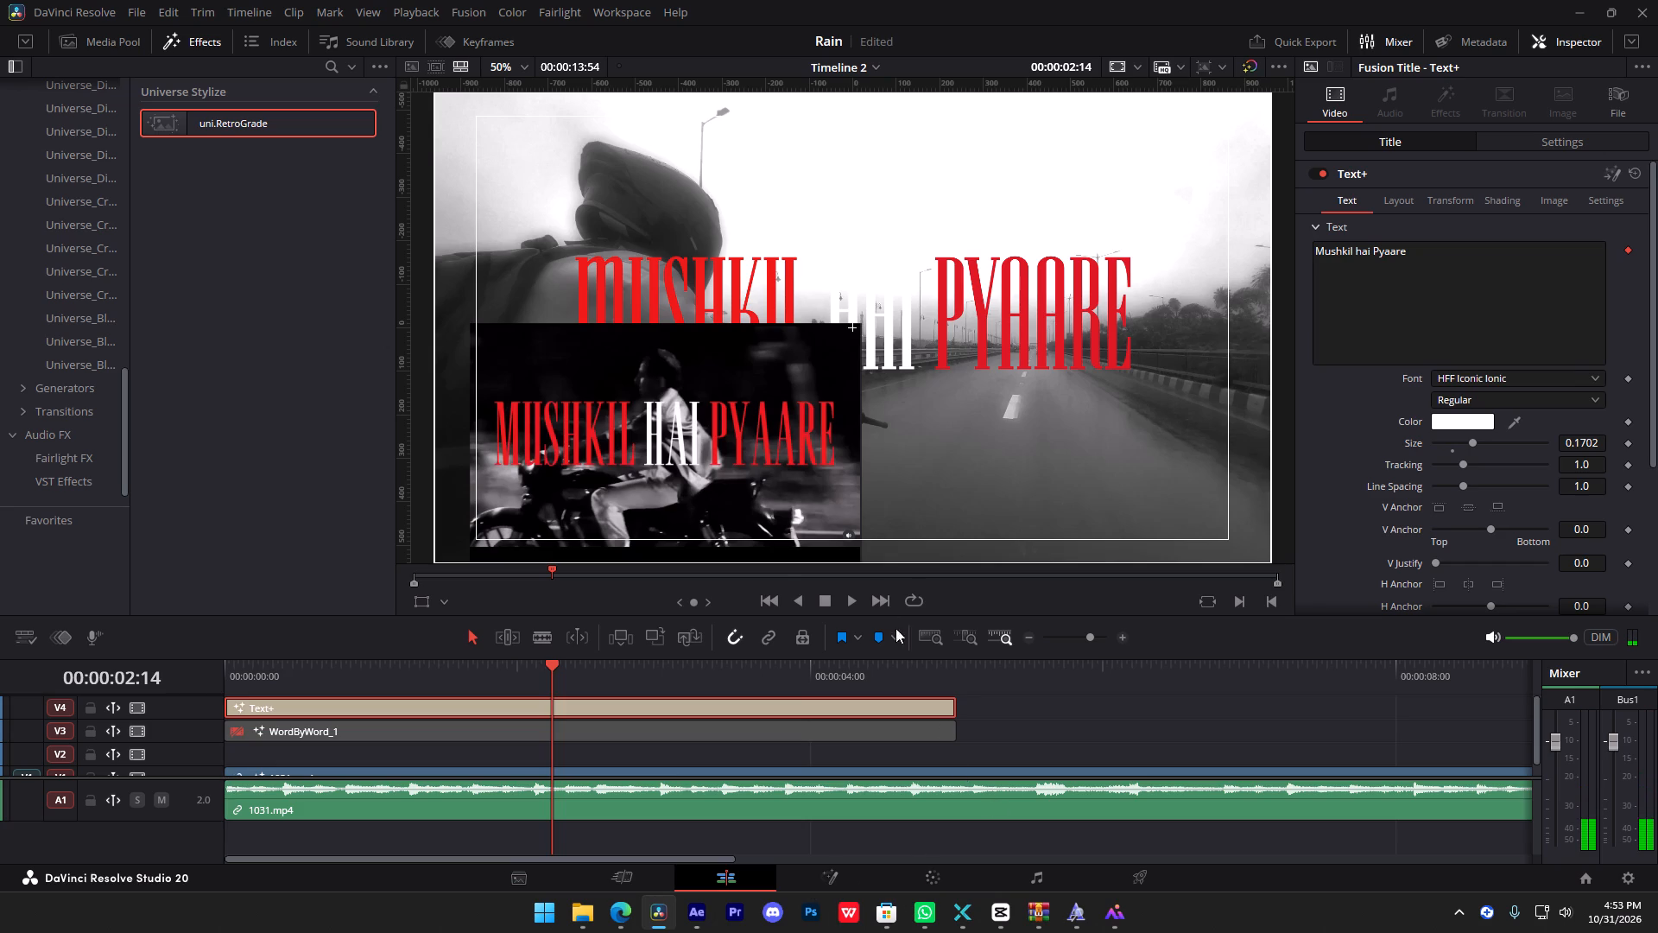
Play the opening of the SaveInta reference clip to examine how long its "Mushkil hai Pyaare" title stays on.
{"action": "left_click", "coordinate": [110, 54]}
{"action": "left_click", "coordinate": [110, 44]}
{"action": "key", "text": "F4"}
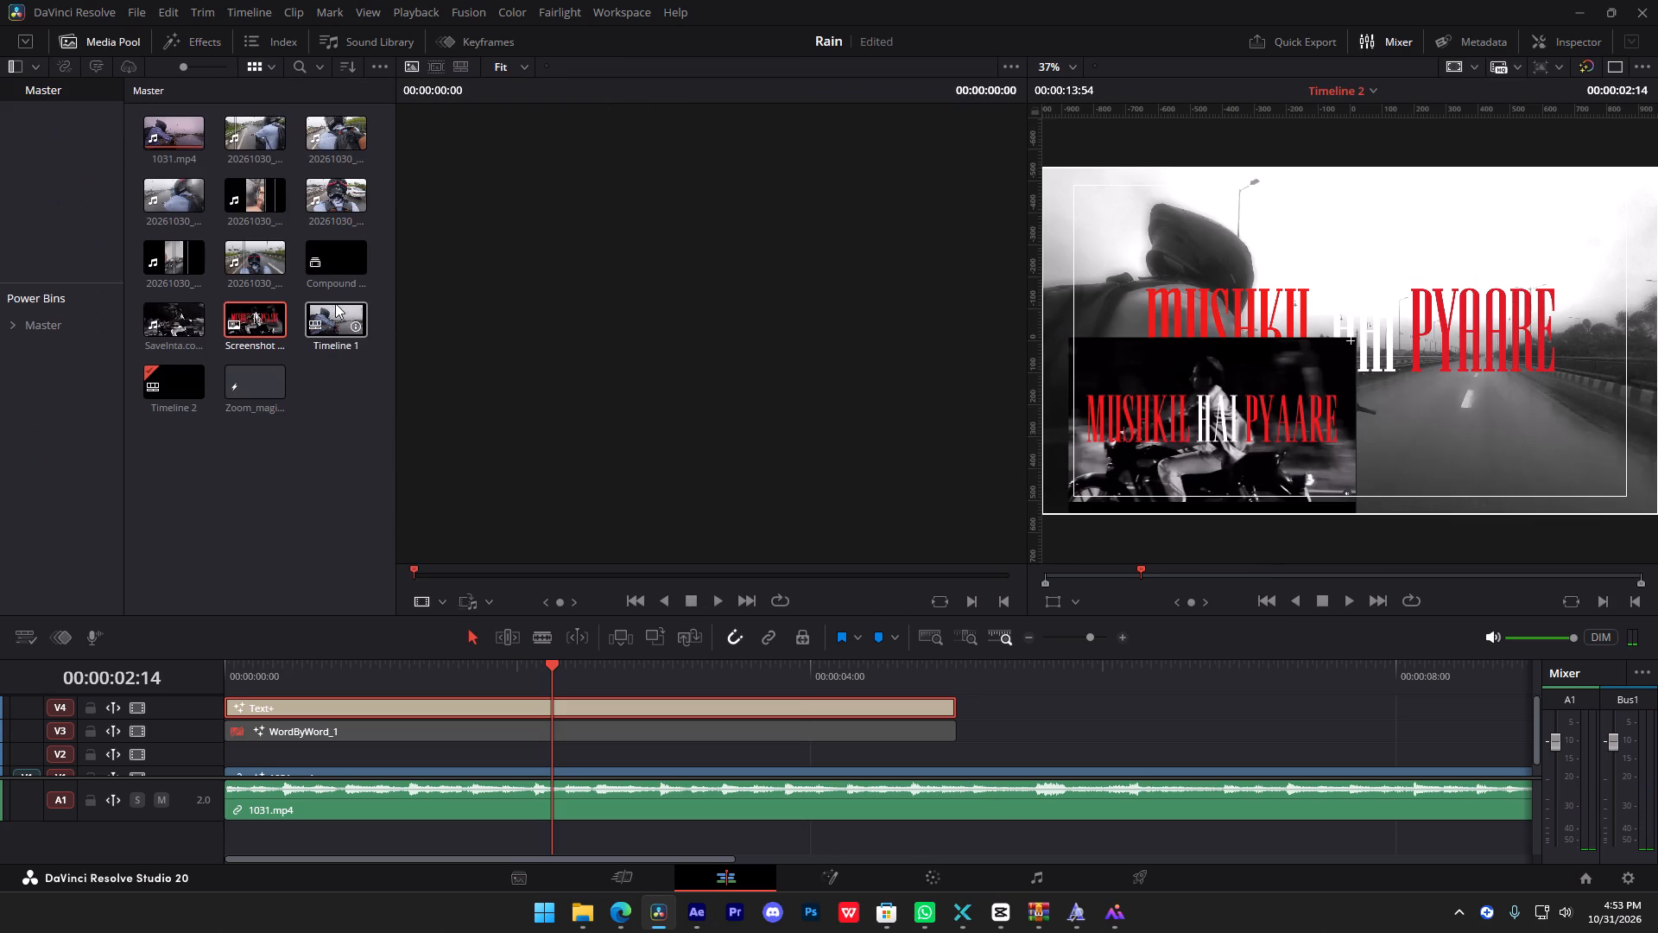
{"action": "left_click_drag", "start_coordinate": [175, 315], "coordinate": [221, 320]}
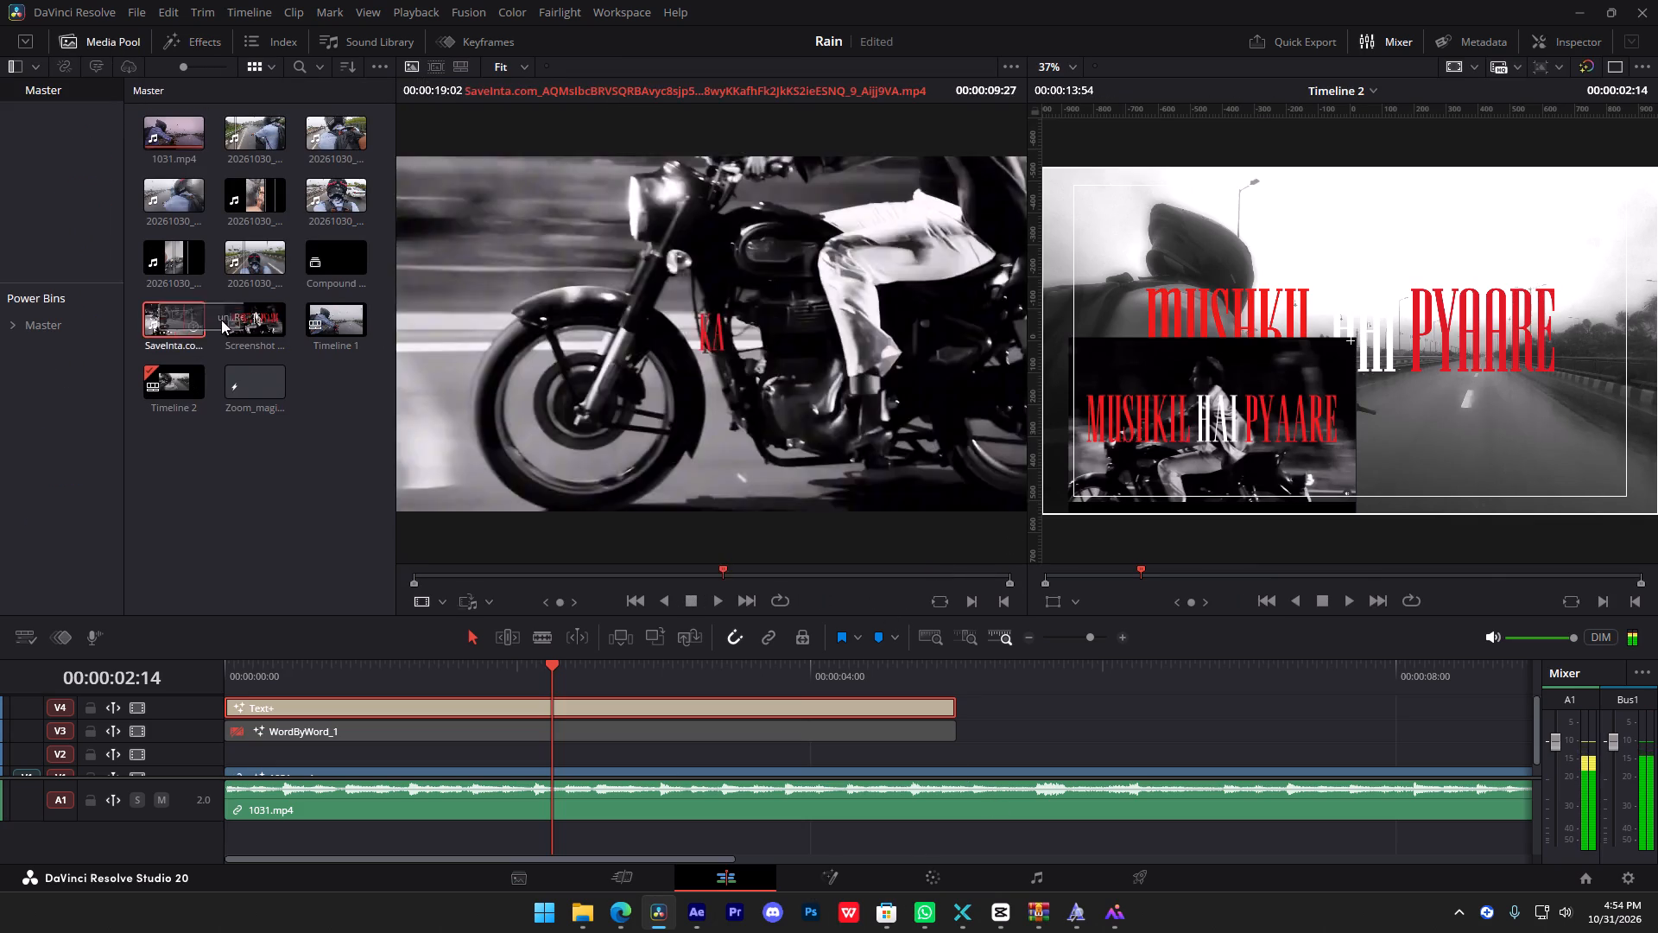
{"action": "left_click_drag", "start_coordinate": [221, 320], "coordinate": [613, 337]}
{"action": "key", "text": "space"}
{"action": "key", "text": "space"}
{"action": "left_click_drag", "start_coordinate": [488, 565], "coordinate": [474, 567]}
{"action": "left_click_drag", "start_coordinate": [468, 573], "coordinate": [417, 597]}
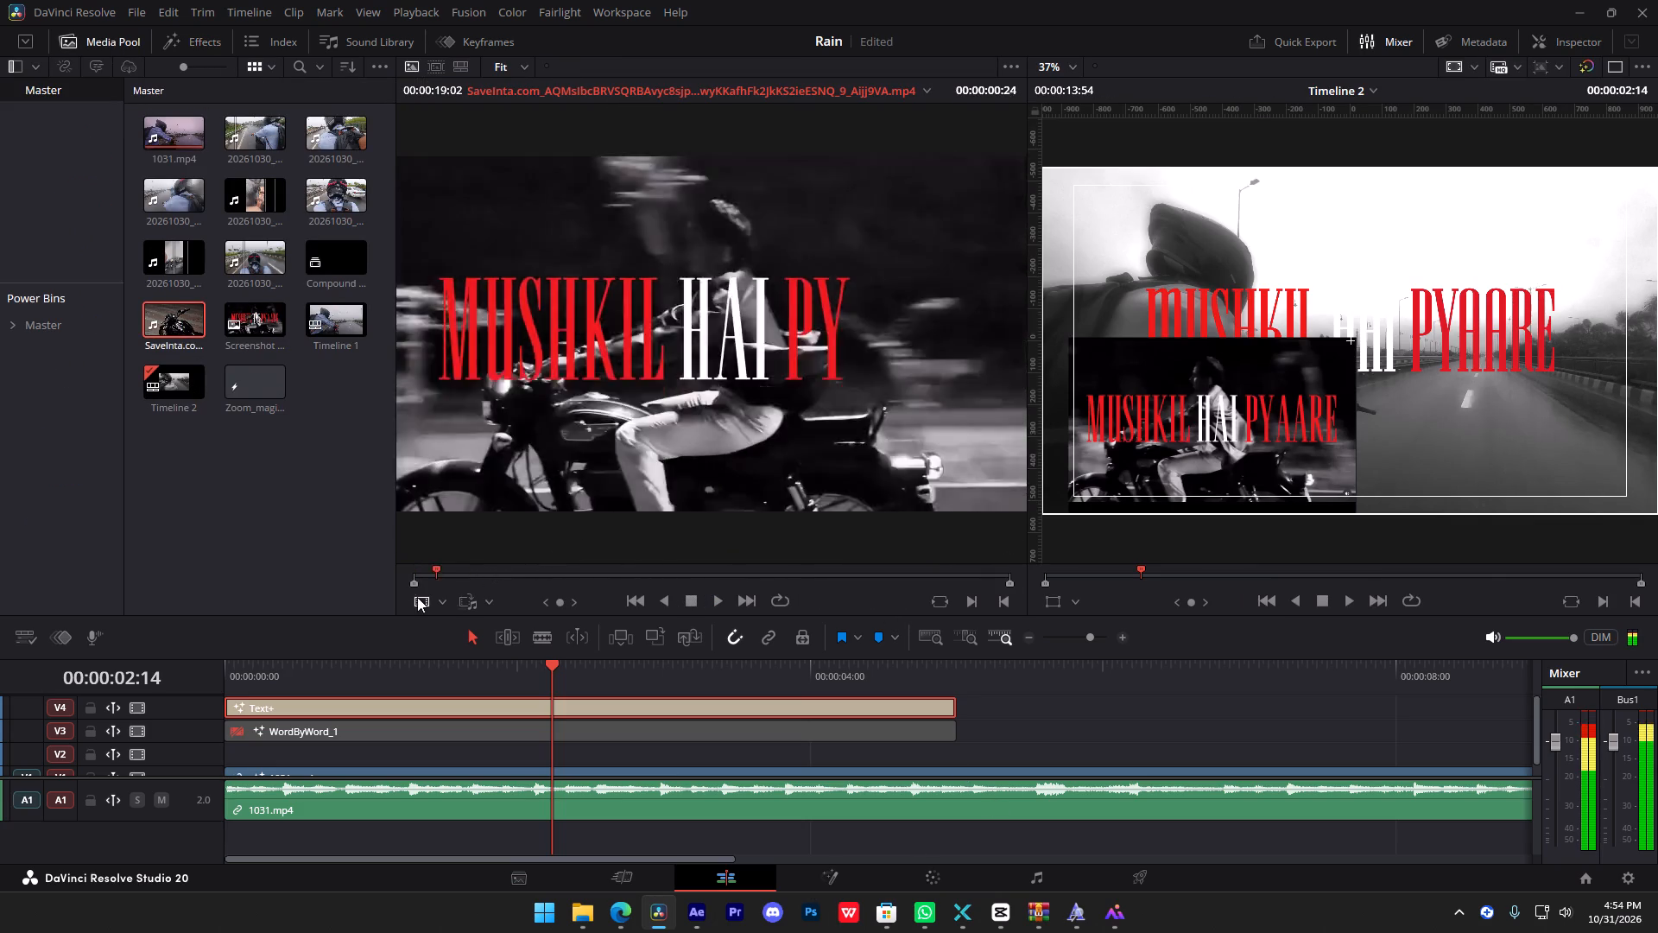
{"action": "left_click_drag", "start_coordinate": [417, 597], "coordinate": [356, 615]}
{"action": "key", "text": "space"}
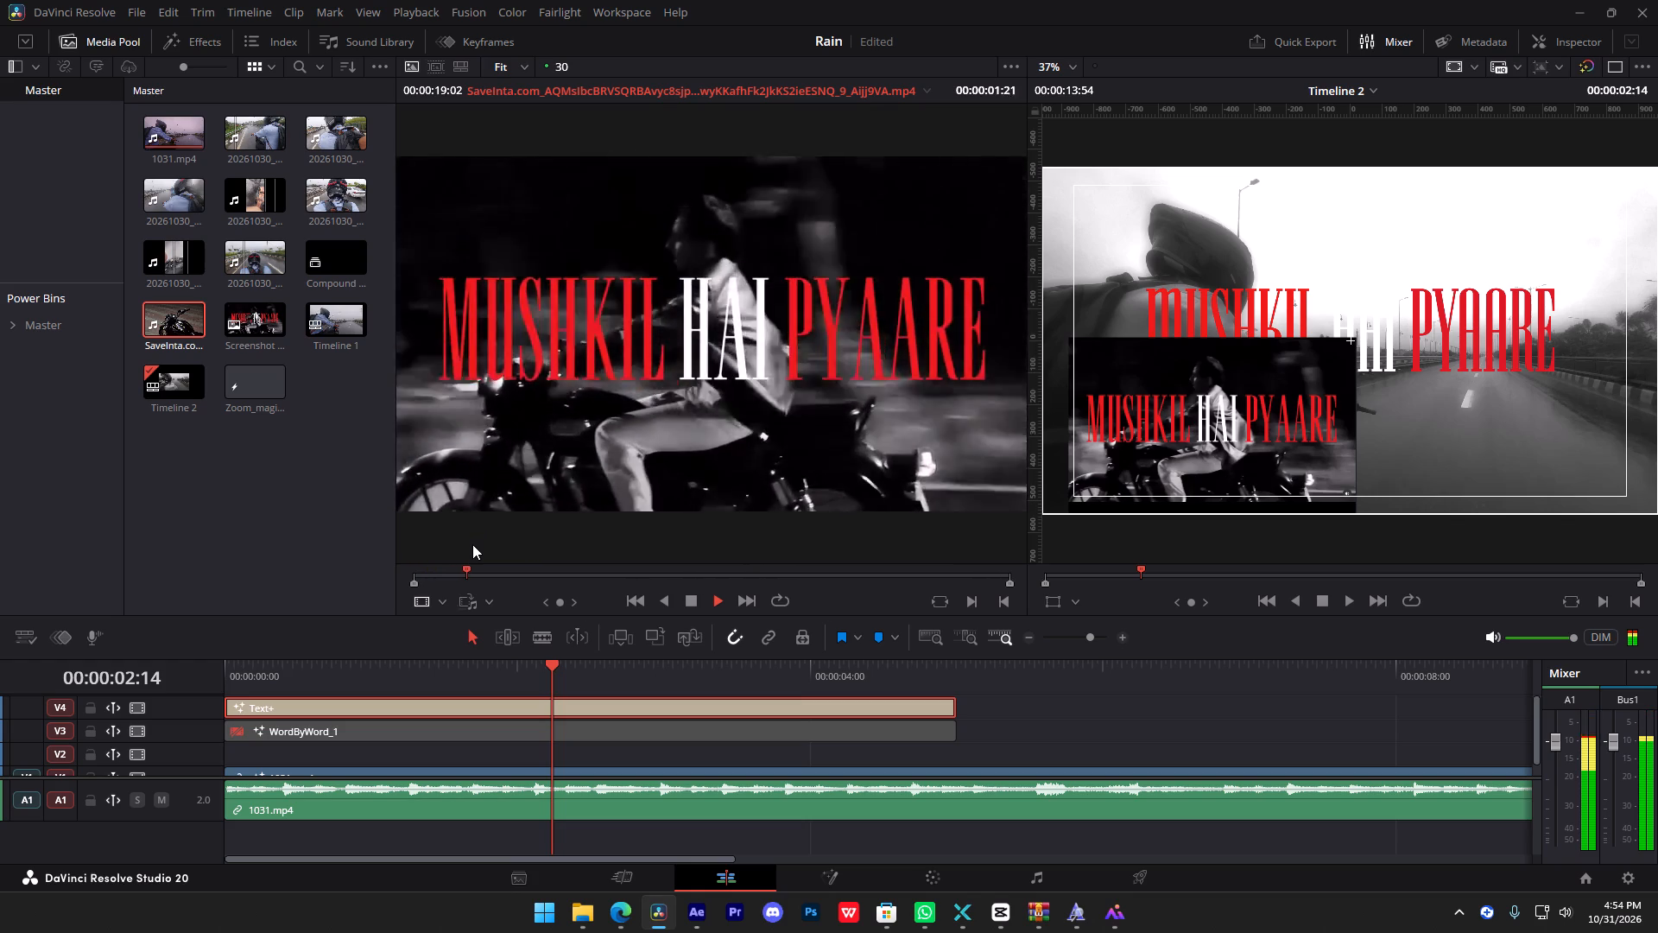
{"action": "key", "text": "space"}
Split the Text+ title on V4 at 00:00:02:21 and disable the second part.
{"action": "left_click_drag", "start_coordinate": [553, 674], "coordinate": [606, 676]}
{"action": "key", "text": "space"}
{"action": "key", "text": "space"}
{"action": "left_click_drag", "start_coordinate": [641, 681], "coordinate": [594, 685]}
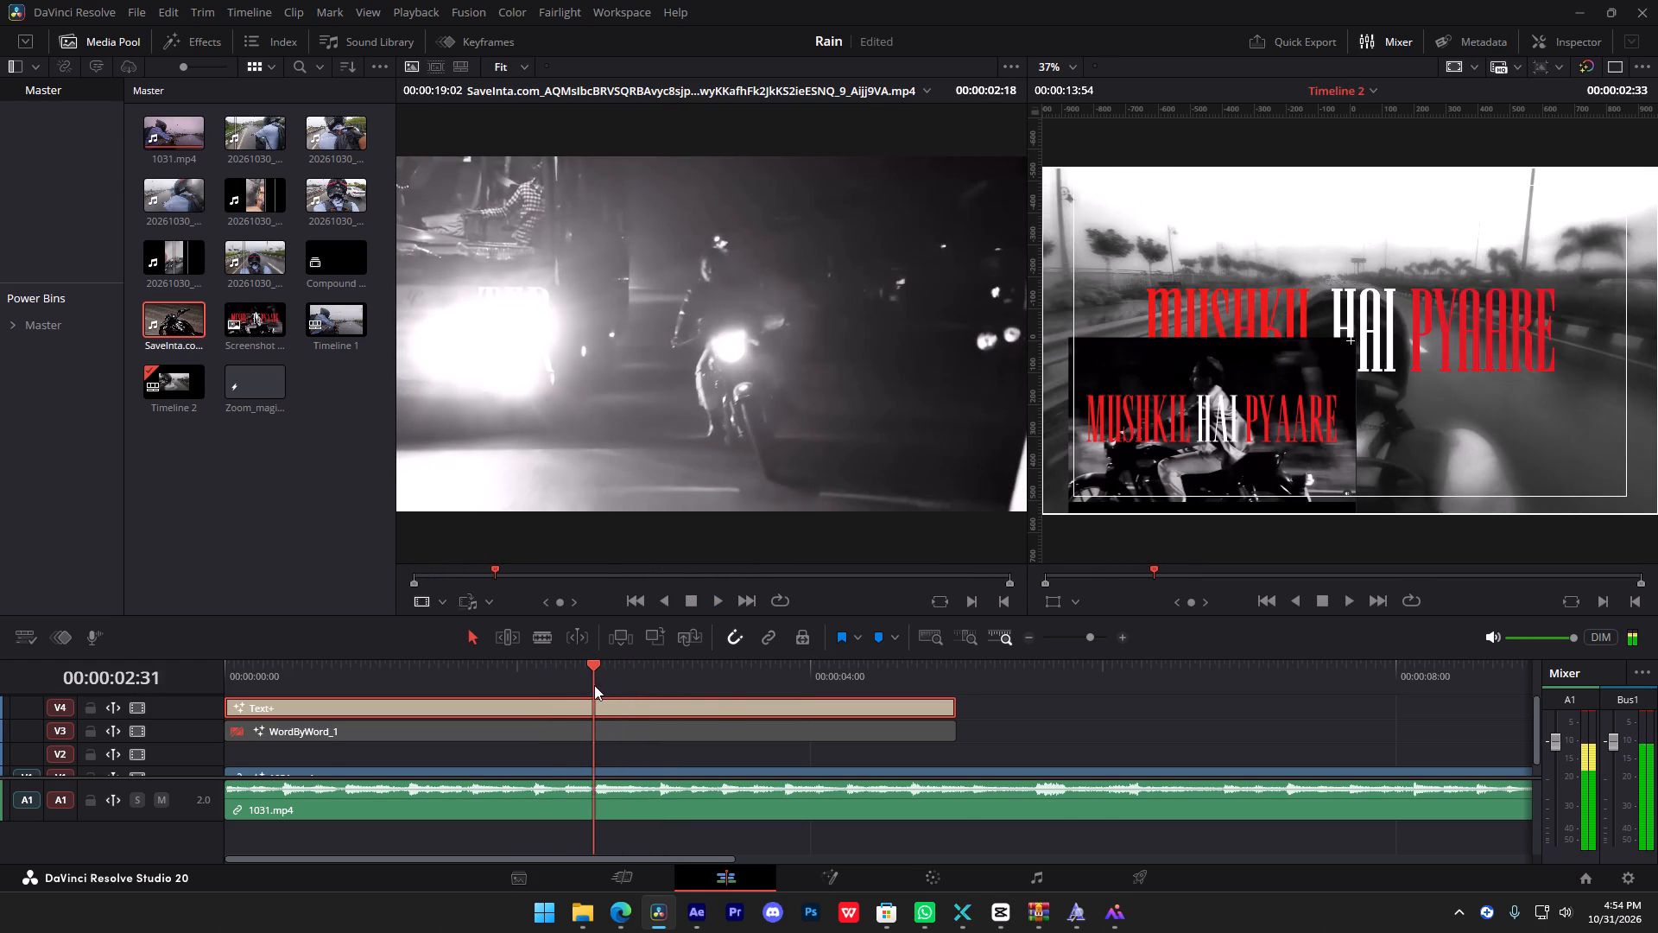
{"action": "left_click_drag", "start_coordinate": [594, 685], "coordinate": [567, 692]}
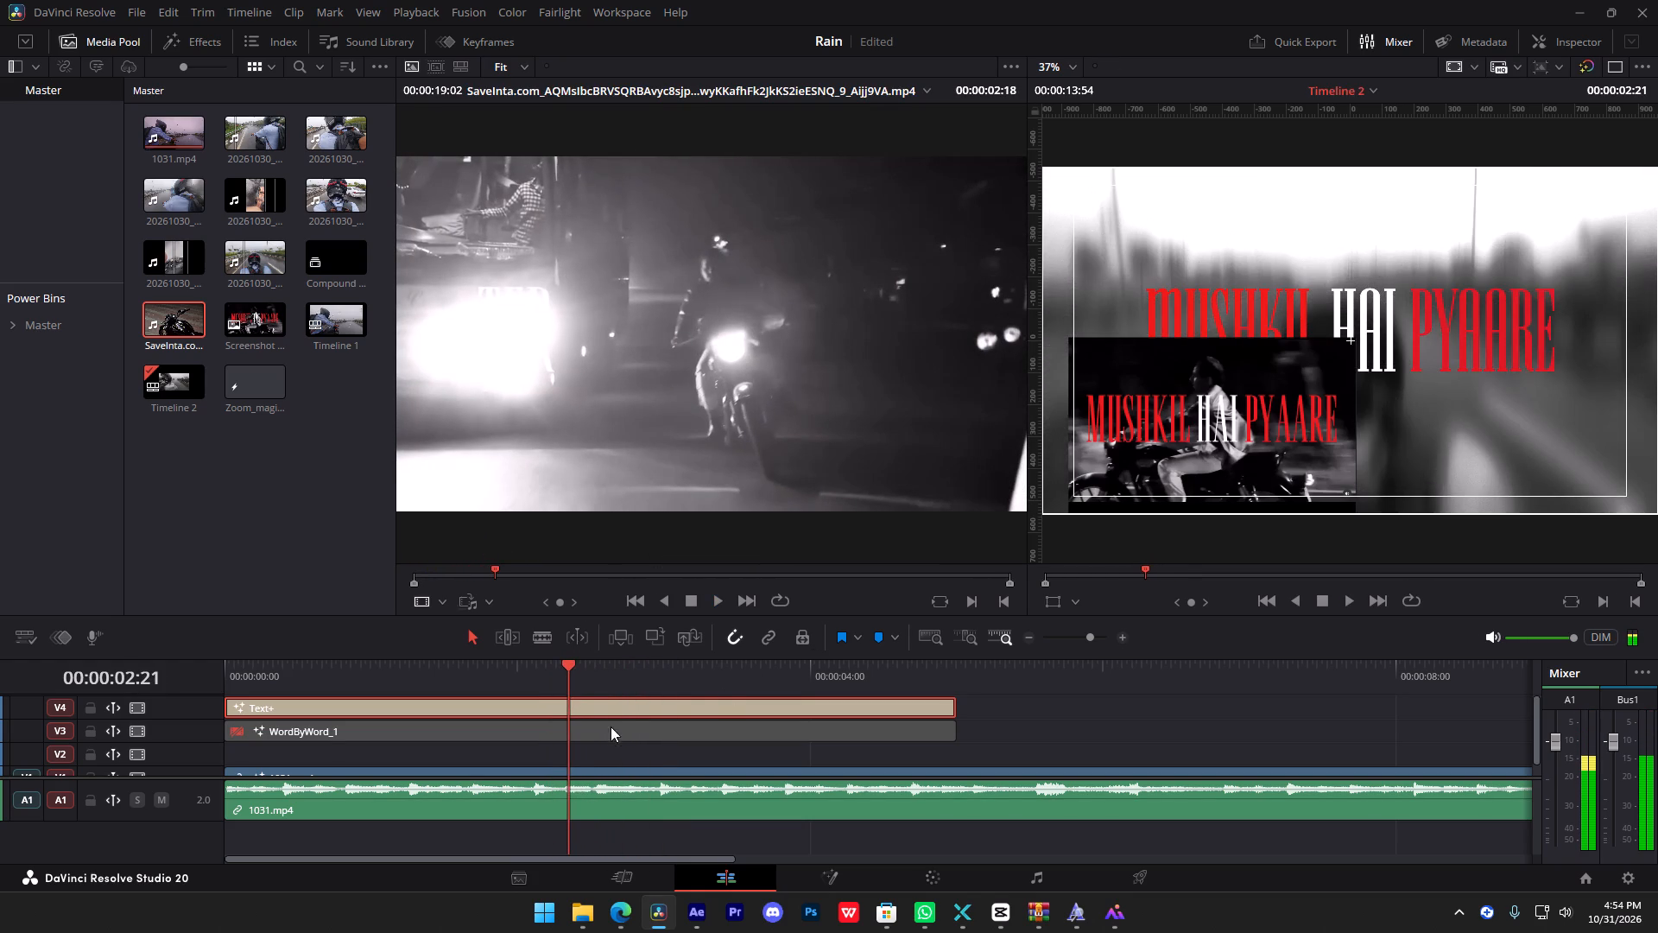
{"action": "key", "text": "s"}
{"action": "left_click", "coordinate": [589, 707]}
{"action": "key", "text": "d"}
Play the timeline and the reference clip by turns to compare when the second lyric line comes in.
{"action": "left_click_drag", "start_coordinate": [547, 676], "coordinate": [520, 684]}
{"action": "key", "text": "space"}
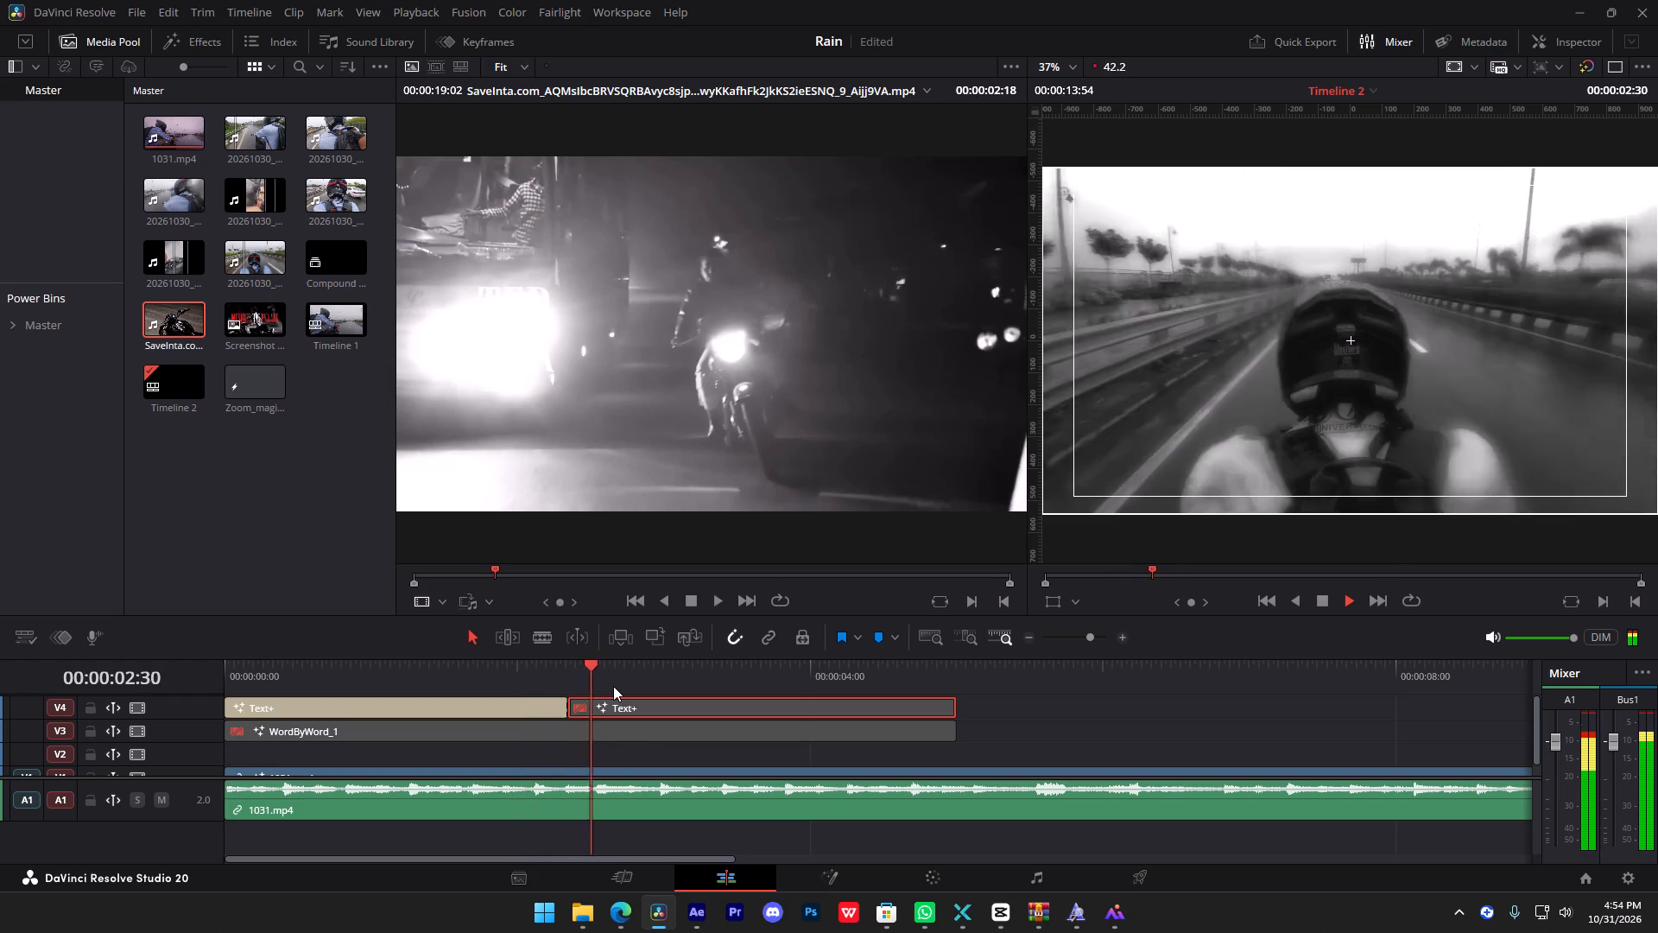
{"action": "scroll", "coordinate": [614, 686], "scroll_direction": "down", "scroll_amount": 3, "text": "alt"}
{"action": "scroll", "coordinate": [685, 708], "scroll_direction": "up", "scroll_amount": 2, "text": "alt"}
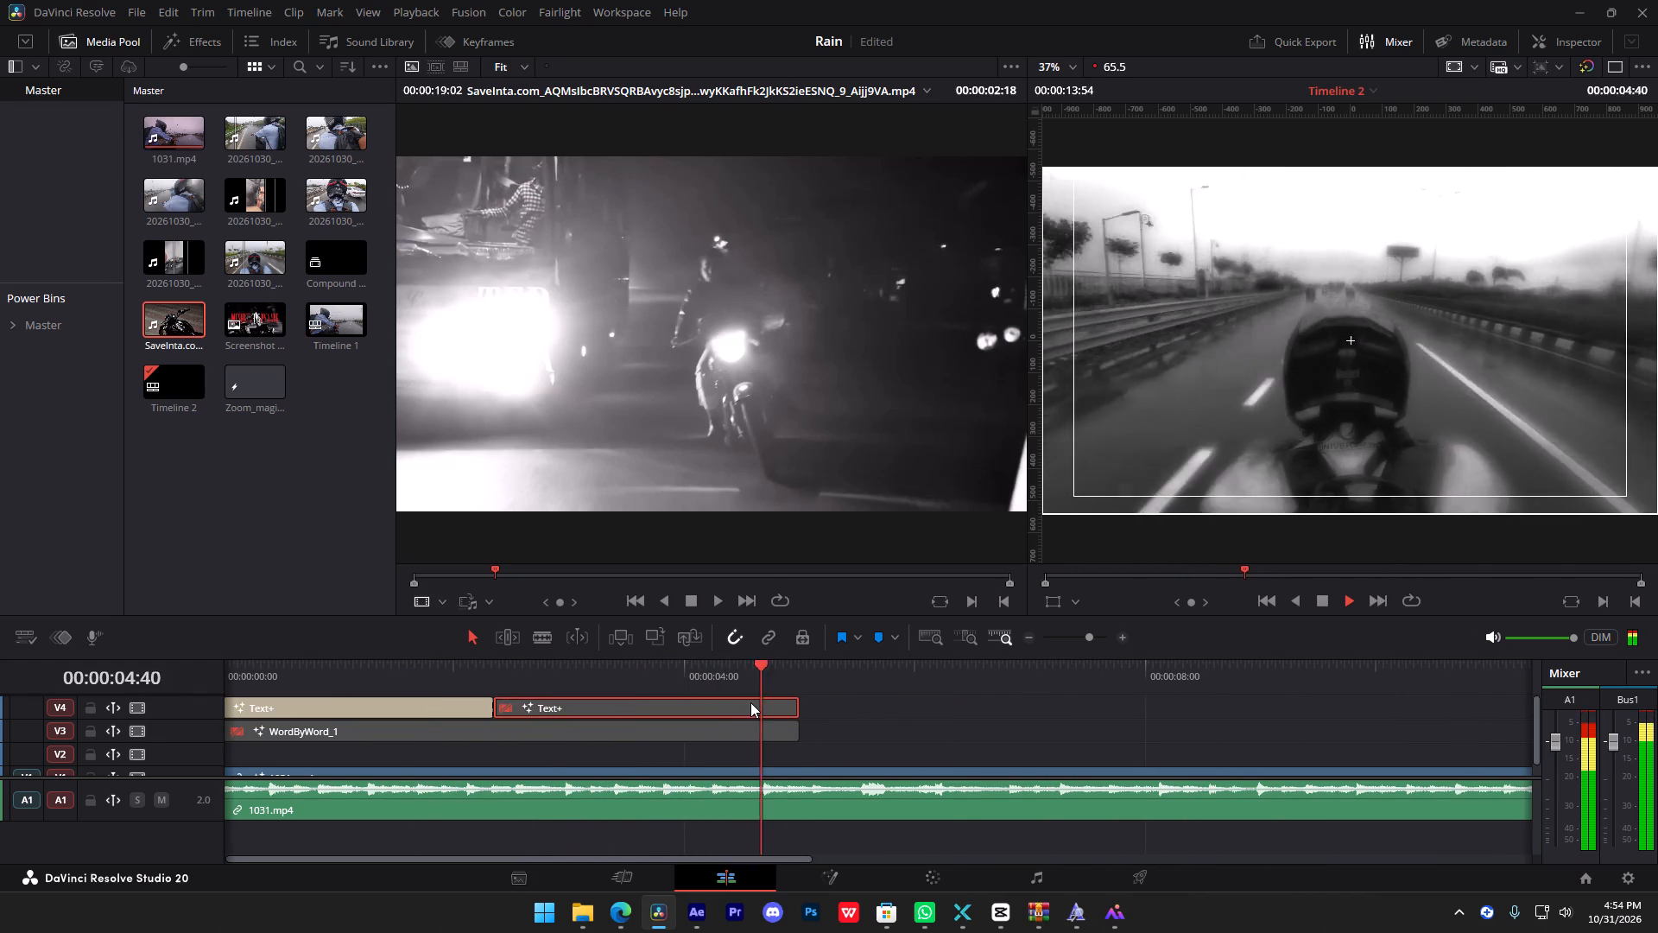
{"action": "key", "text": "space"}
{"action": "left_click", "coordinate": [760, 485]}
{"action": "key", "text": "space"}
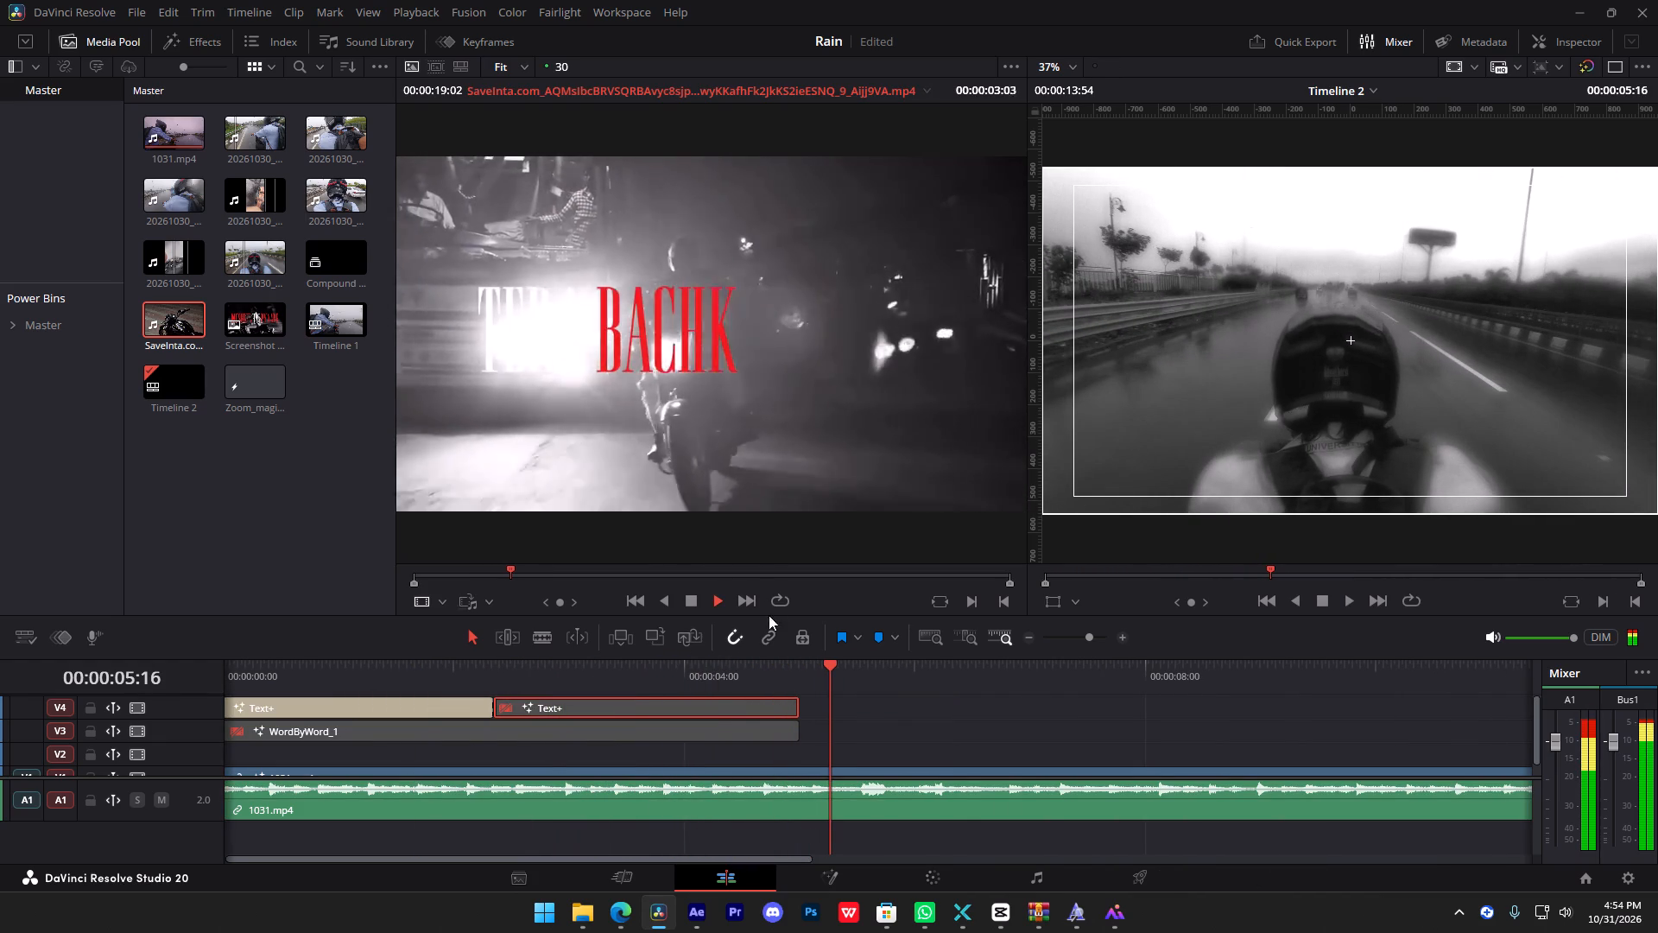
{"action": "key", "text": "space"}
{"action": "left_click_drag", "start_coordinate": [726, 679], "coordinate": [590, 711]}
{"action": "key", "text": "space"}
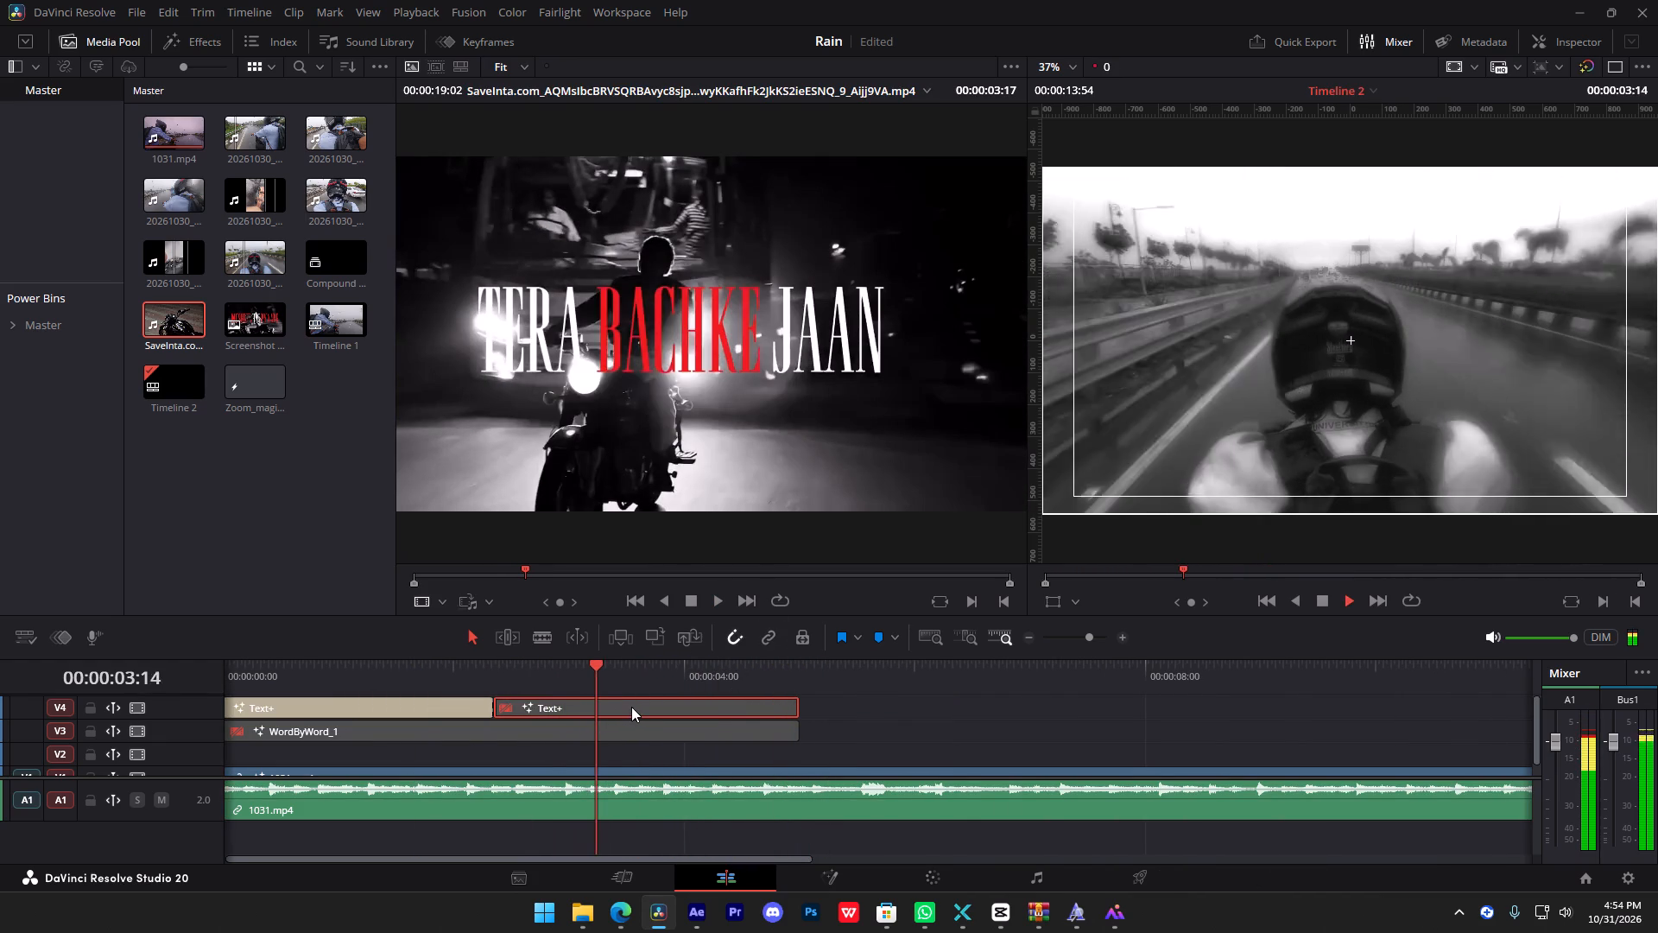
{"action": "key", "text": "space"}
Move the disabled second Text+ title down onto V3 over the middle of WordByWord_1 and play back the timing.
{"action": "left_click_drag", "start_coordinate": [602, 698], "coordinate": [479, 730]}
{"action": "left_click_drag", "start_coordinate": [470, 679], "coordinate": [409, 692]}
{"action": "key", "text": "space"}
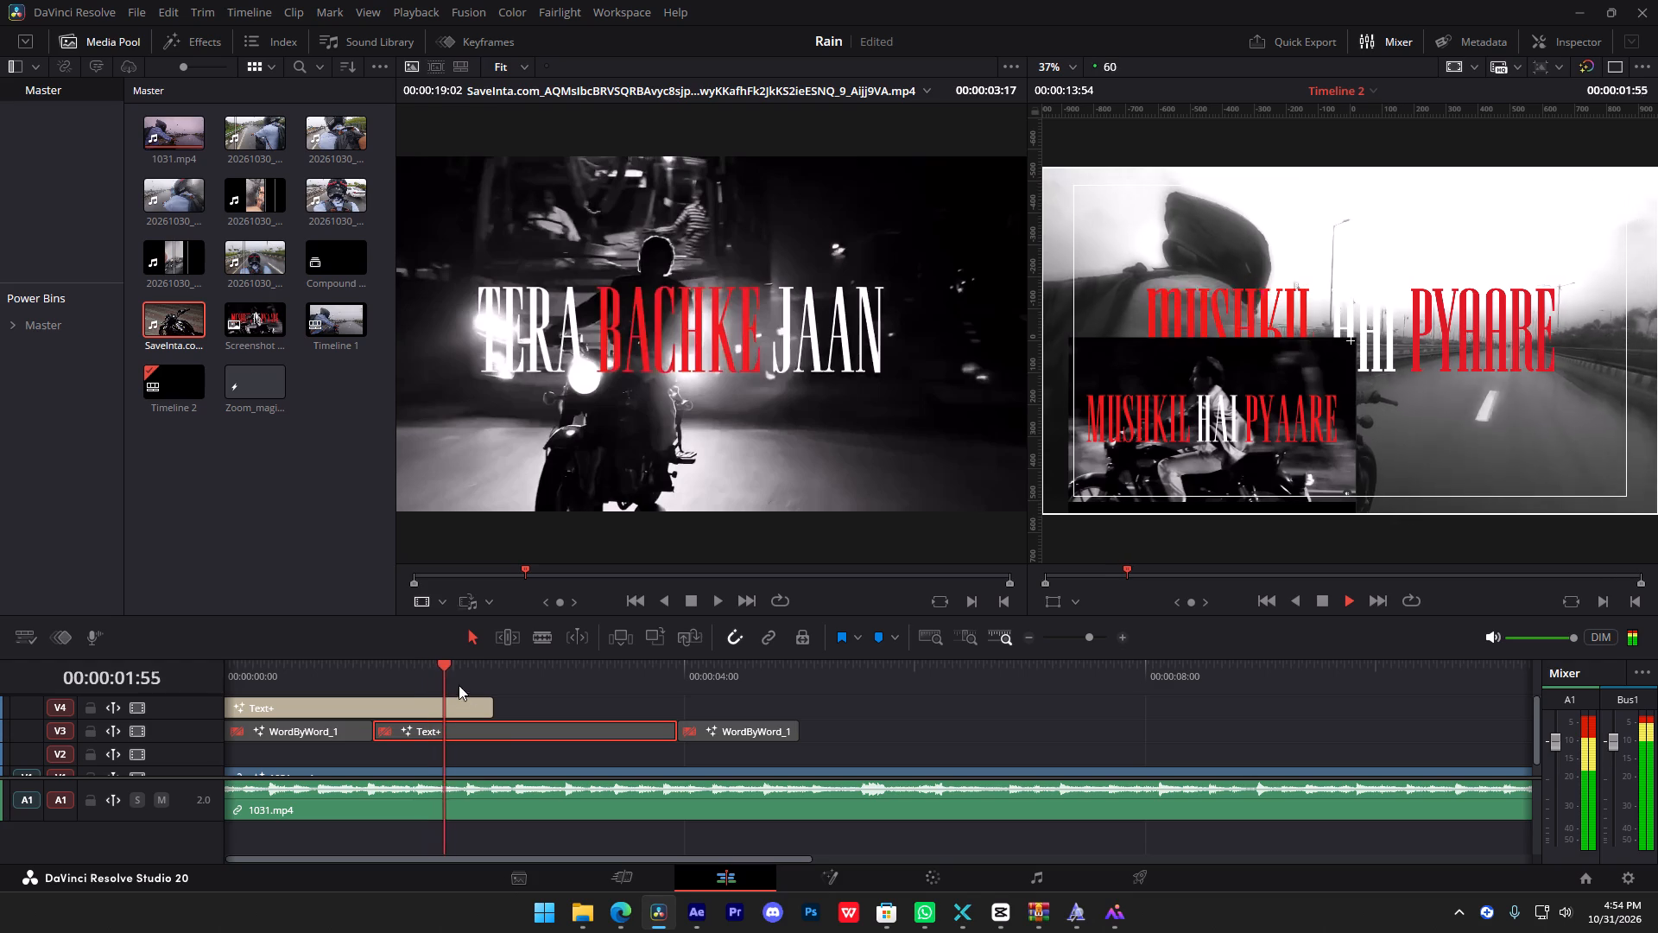
{"action": "key", "text": "space"}
{"action": "key", "text": "space"}
{"action": "key", "text": "space"}
{"action": "key", "text": "space"}
{"action": "key", "text": "space"}
Move the second Text+ title back to V4, starting directly after the first title, checking its timing against the reference clip.
{"action": "left_click_drag", "start_coordinate": [482, 733], "coordinate": [607, 695]}
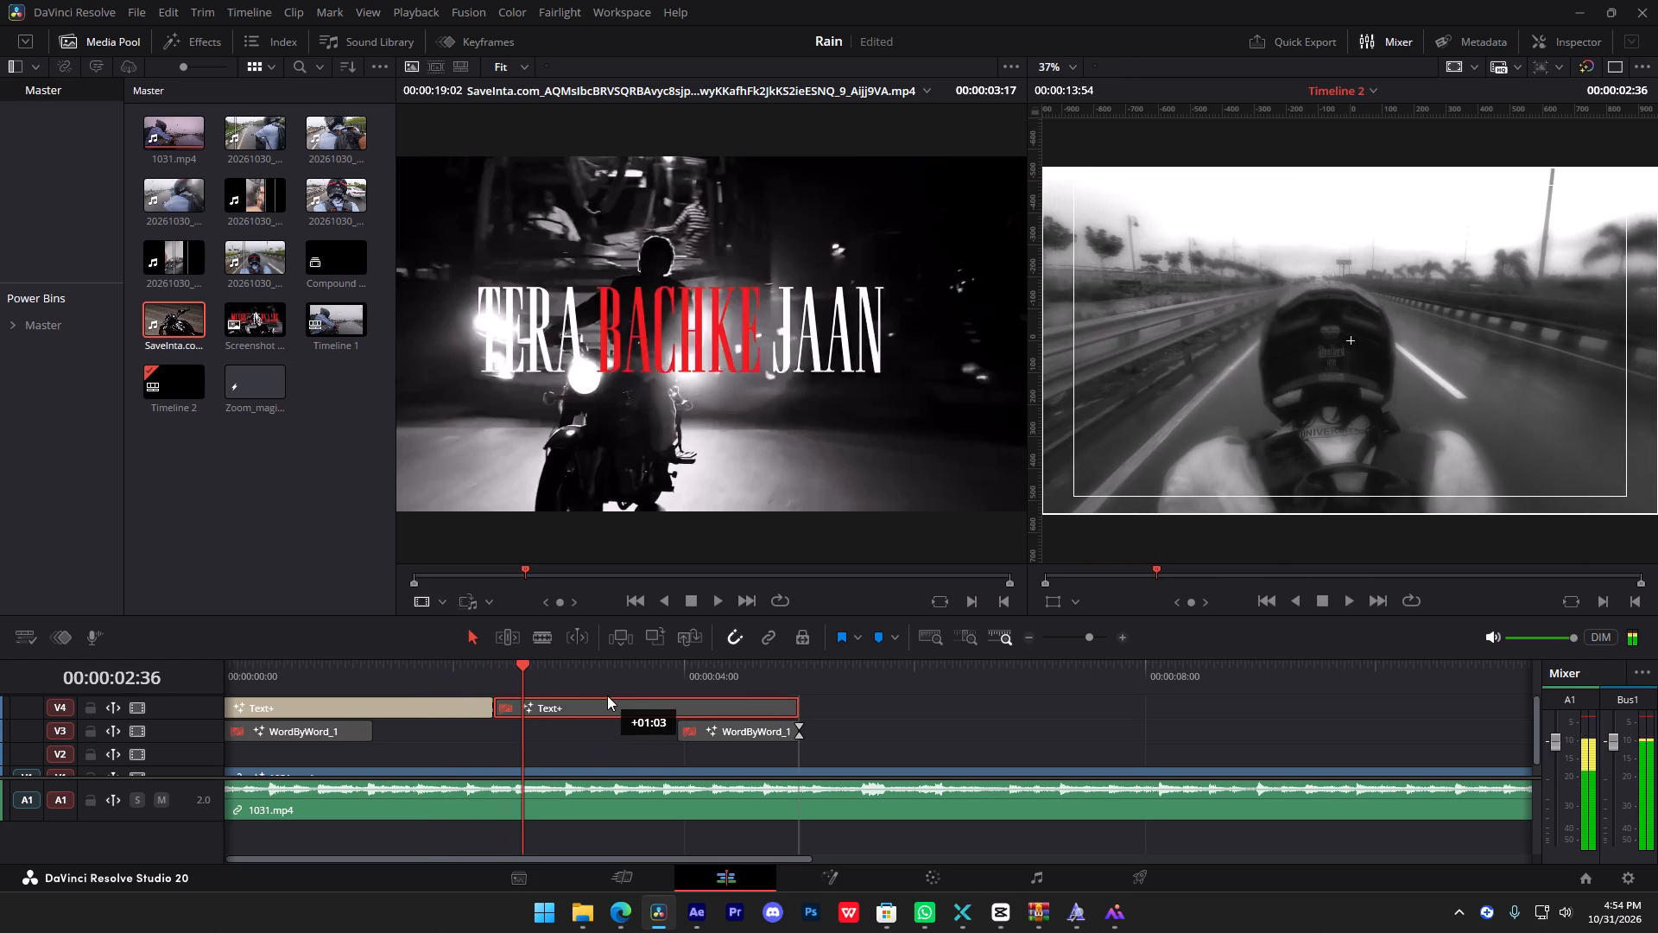
{"action": "left_click_drag", "start_coordinate": [607, 695], "coordinate": [623, 698]}
{"action": "left_click_drag", "start_coordinate": [427, 680], "coordinate": [369, 692]}
{"action": "key", "text": "space"}
{"action": "key", "text": "space"}
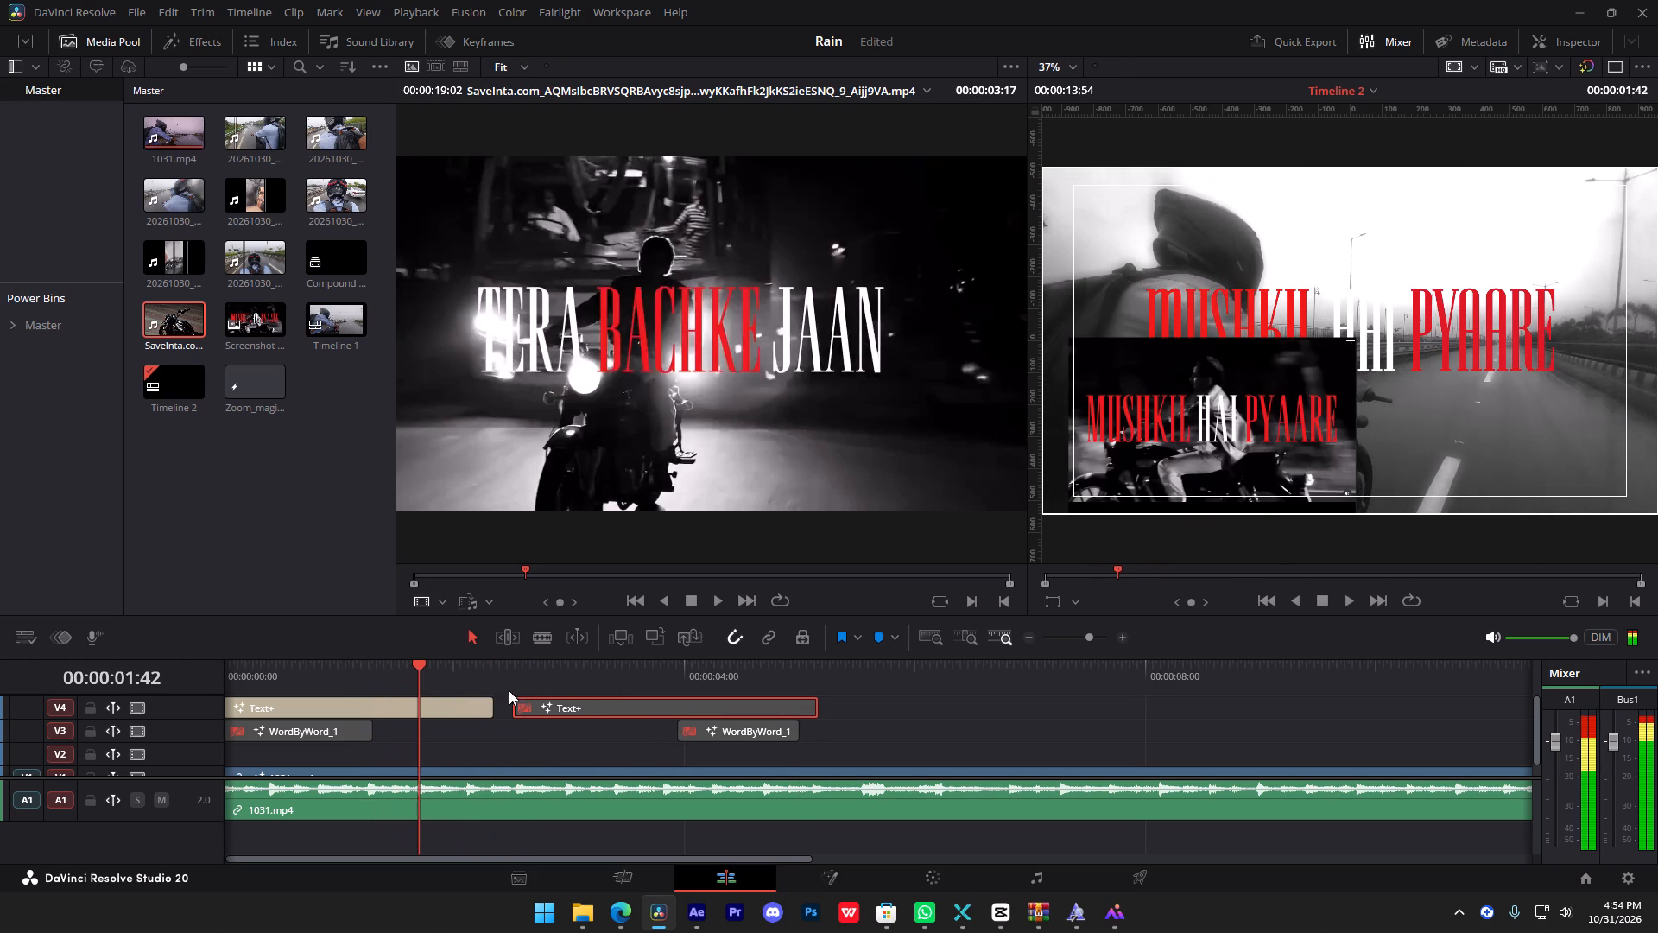
{"action": "left_click_drag", "start_coordinate": [455, 356], "coordinate": [459, 365]}
{"action": "key", "text": "space"}
{"action": "key", "text": "space"}
{"action": "left_click_drag", "start_coordinate": [492, 575], "coordinate": [475, 581]}
{"action": "key", "text": "space"}
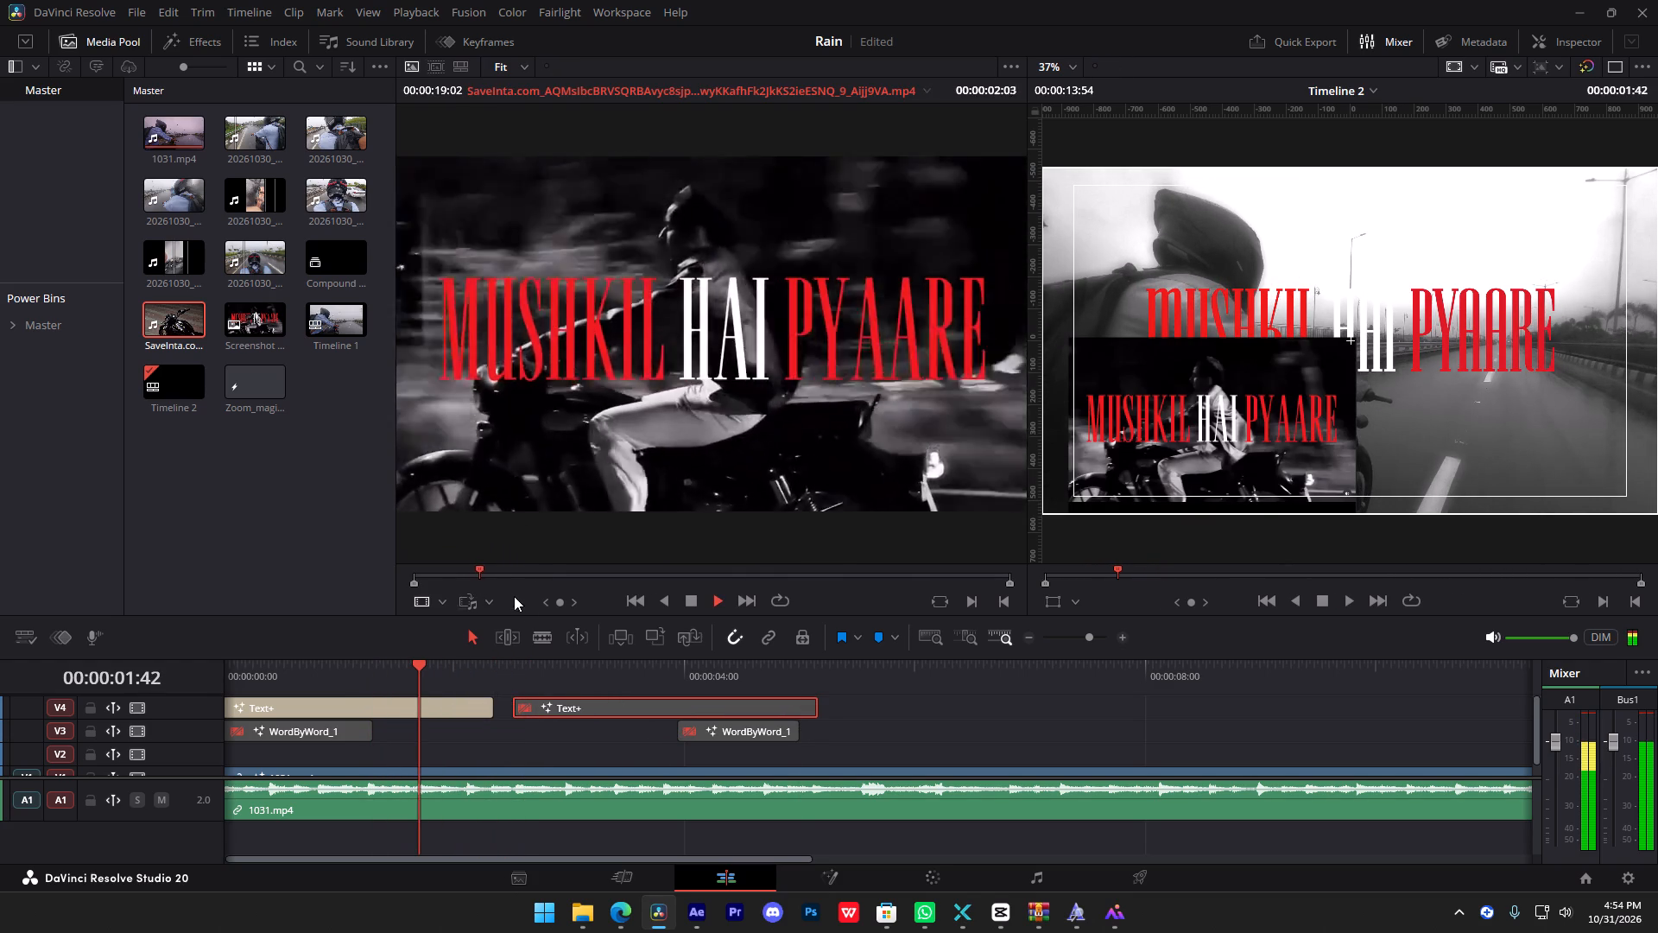
{"action": "key", "text": "space"}
{"action": "left_click_drag", "start_coordinate": [549, 701], "coordinate": [532, 708]}
{"action": "key", "text": "space"}
{"action": "key", "text": "space"}
Replace the second Text+ title's text with "Tera Bach Ke jana".
{"action": "left_click", "coordinate": [575, 715]}
{"action": "left_click", "coordinate": [575, 710]}
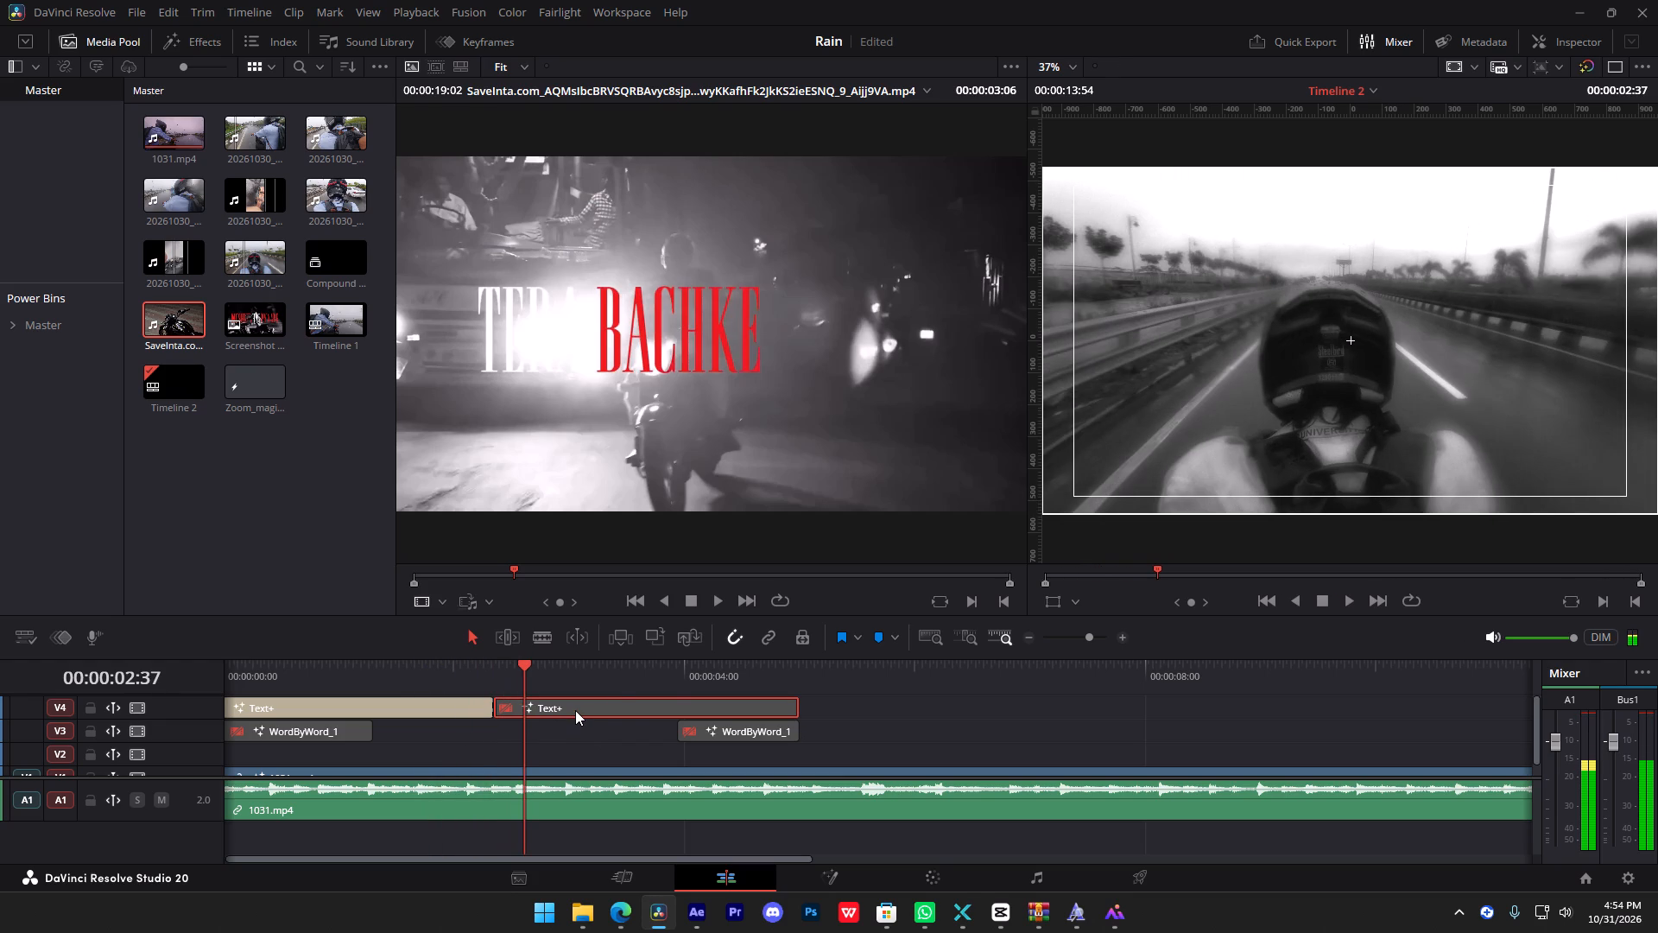
{"action": "left_click_drag", "start_coordinate": [1553, 25], "coordinate": [1553, 35]}
{"action": "left_click", "coordinate": [1554, 40]}
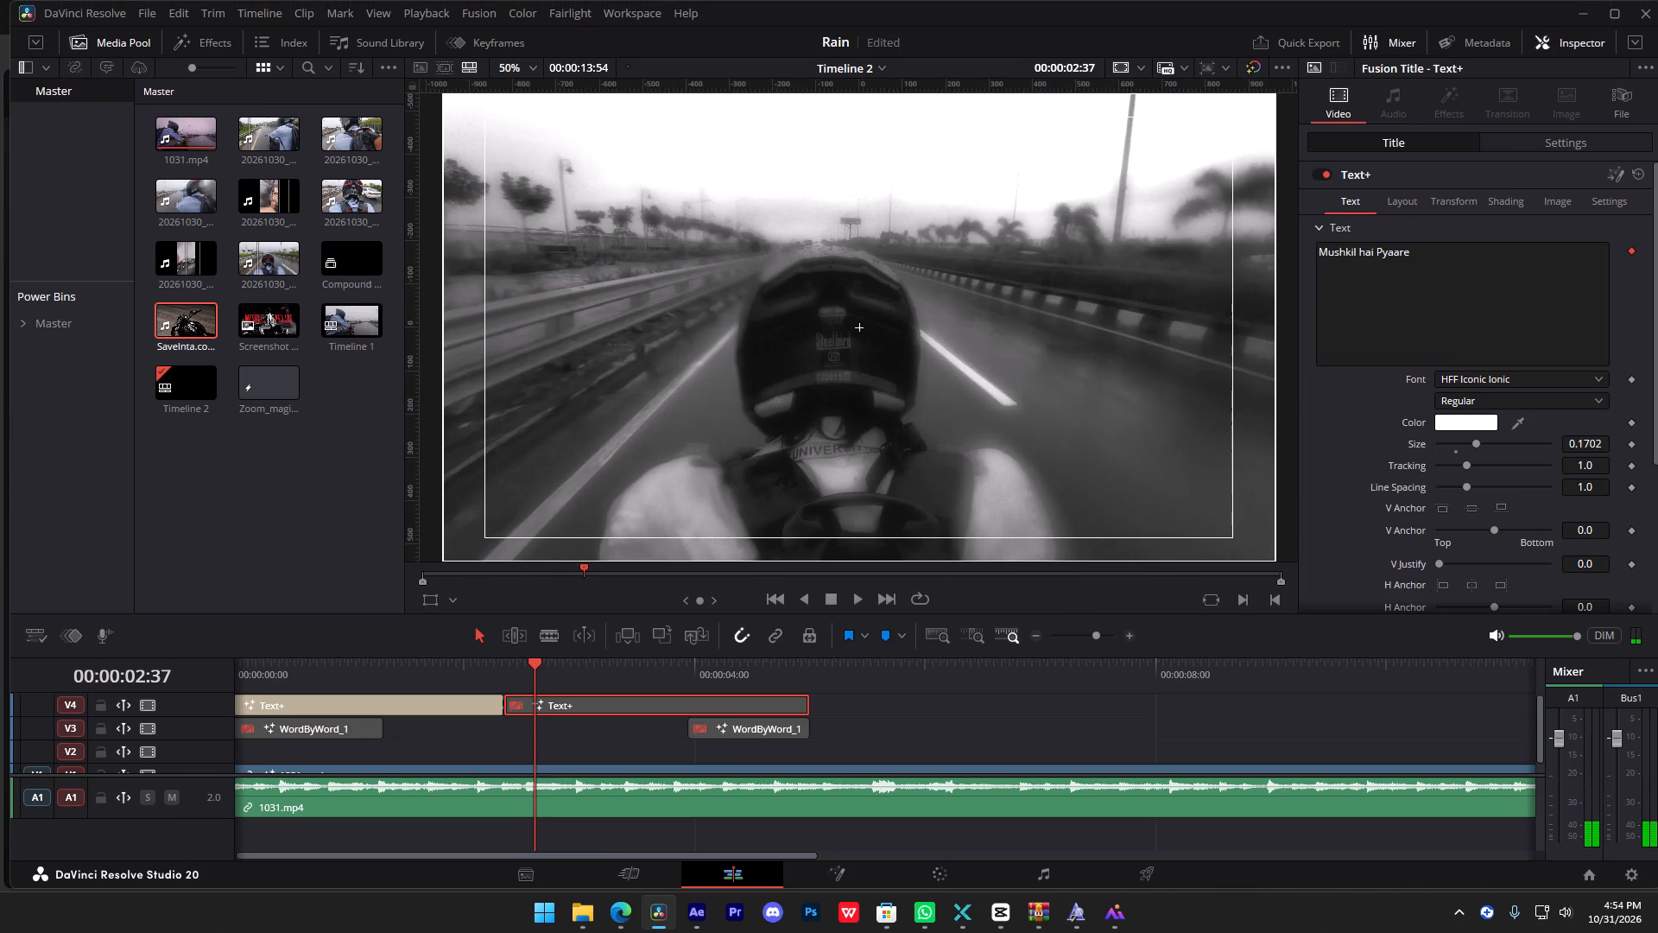
{"action": "left_click_drag", "start_coordinate": [1471, 273], "coordinate": [832, 168]}
{"action": "type", "text": "Tera Bach KE Ja"}
{"action": "key", "text": "BackSpace"}
{"action": "key", "text": "BackSpace"}
{"action": "key", "text": "BackSpace"}
{"action": "type", "text": "e"}
{"action": "key", "text": "space"}
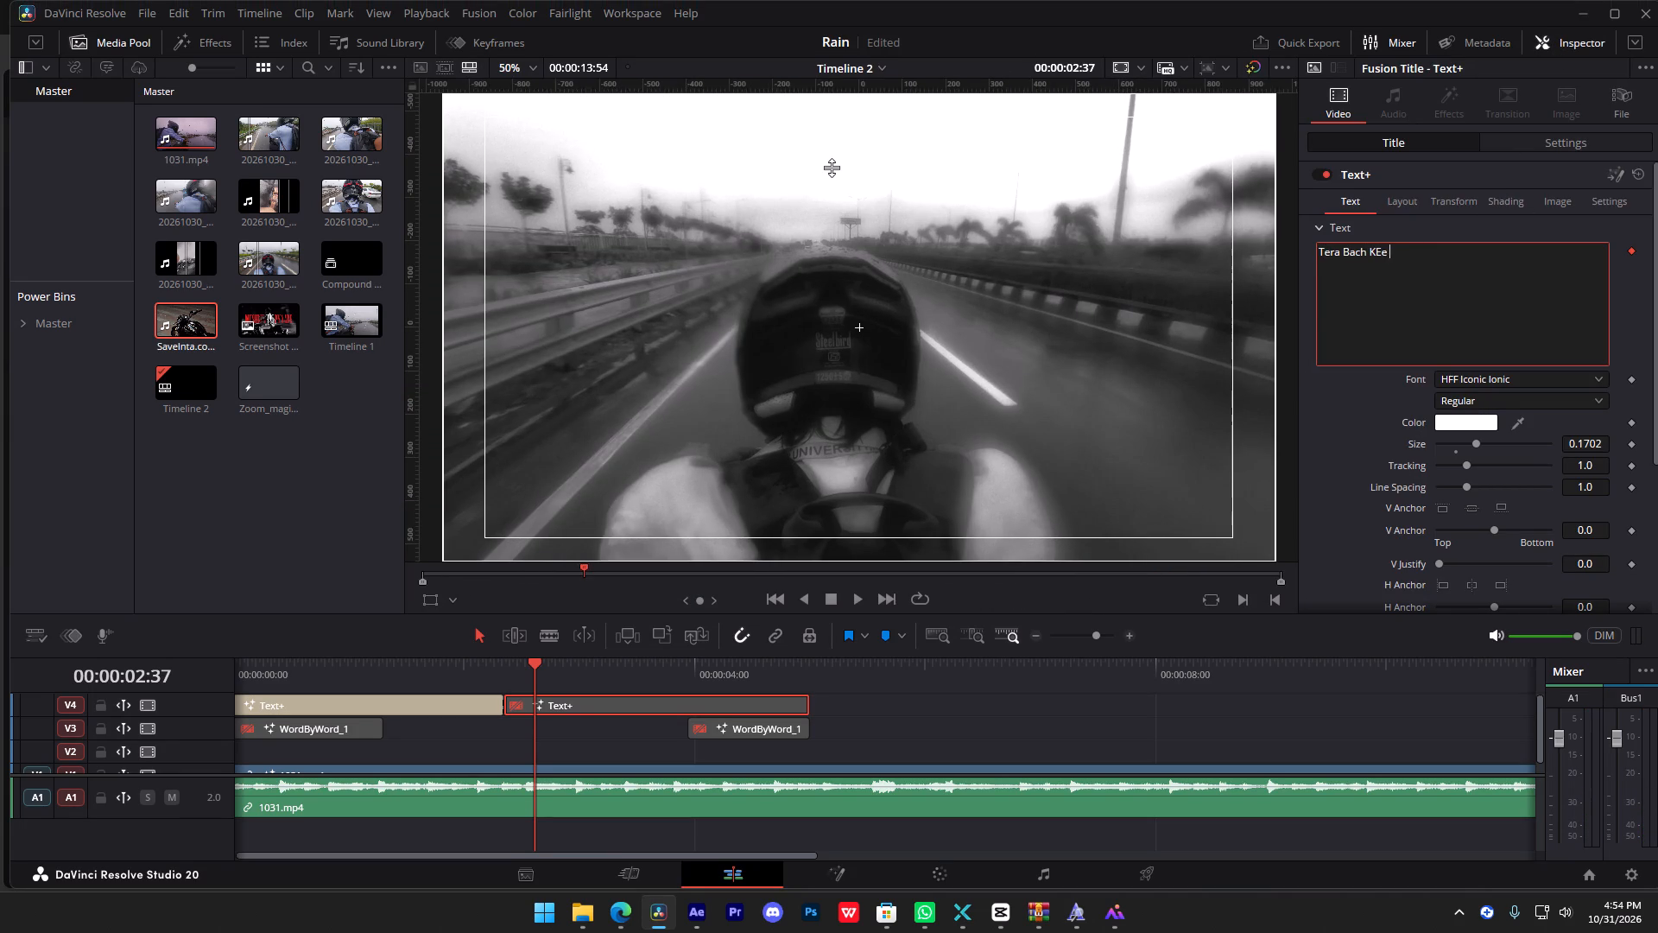
{"action": "key", "text": "BackSpace"}
{"action": "key", "text": "BackSpace"}
{"action": "key", "text": "BackSpace"}
{"action": "type", "text": "e jana"}
Play the timeline from the end of the first title, and the reference clip, to check the second line's wording and timing.
{"action": "left_click_drag", "start_coordinate": [430, 671], "coordinate": [459, 663]}
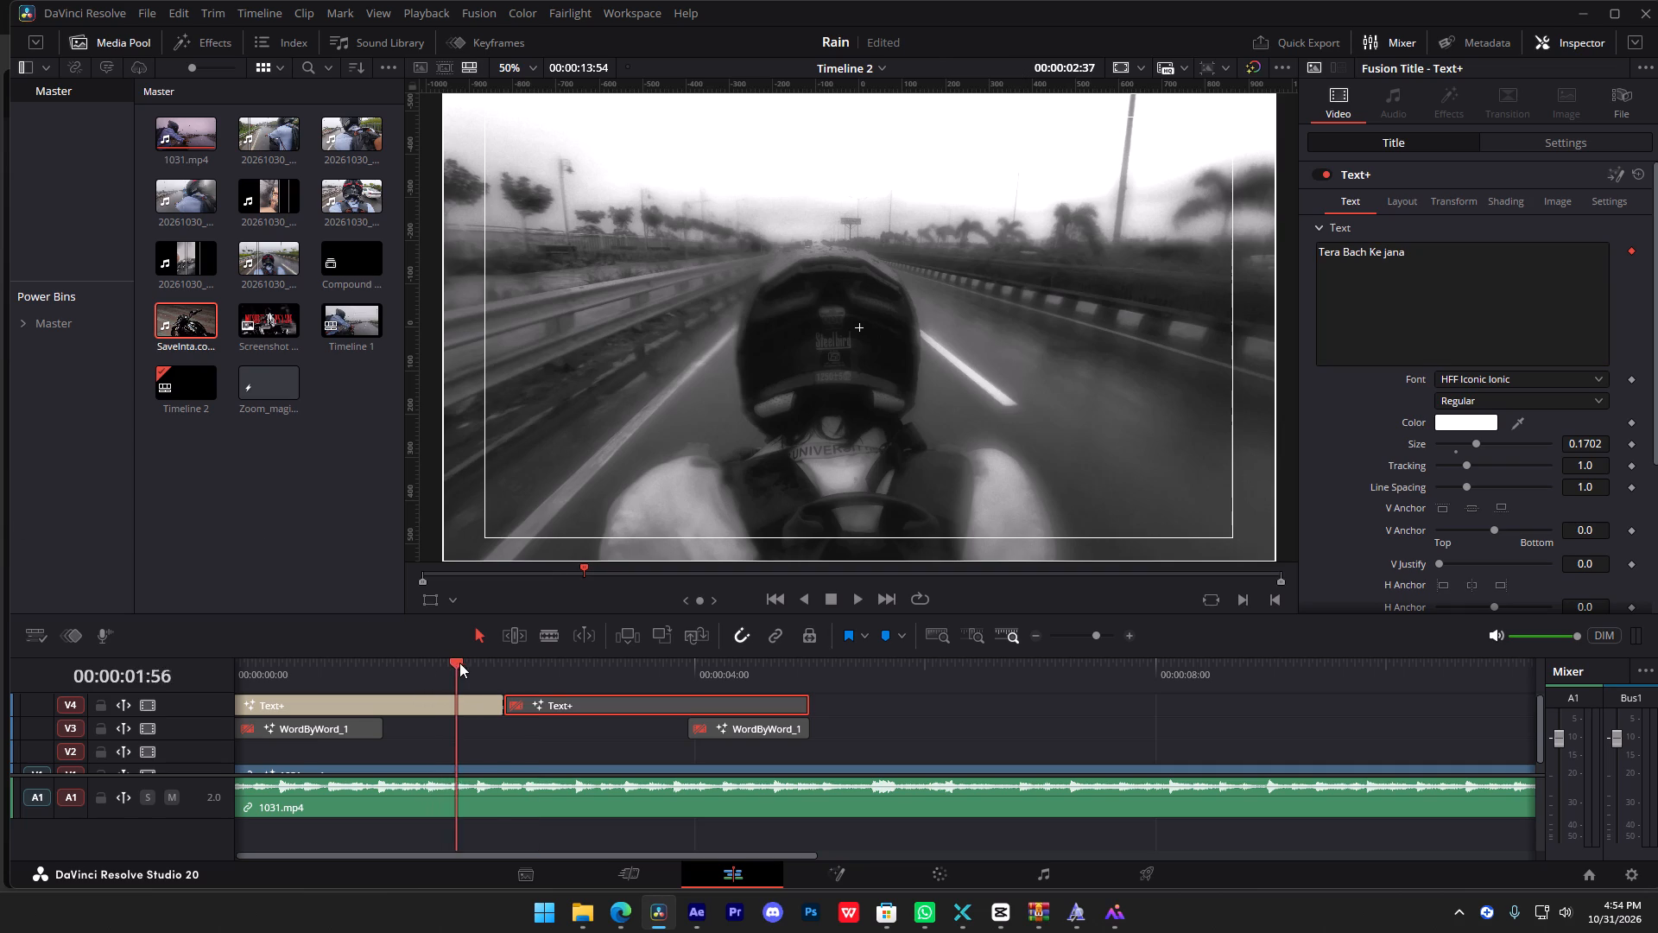
{"action": "left_click_drag", "start_coordinate": [459, 663], "coordinate": [495, 675]}
{"action": "key", "text": "F3"}
{"action": "key", "text": "F4"}
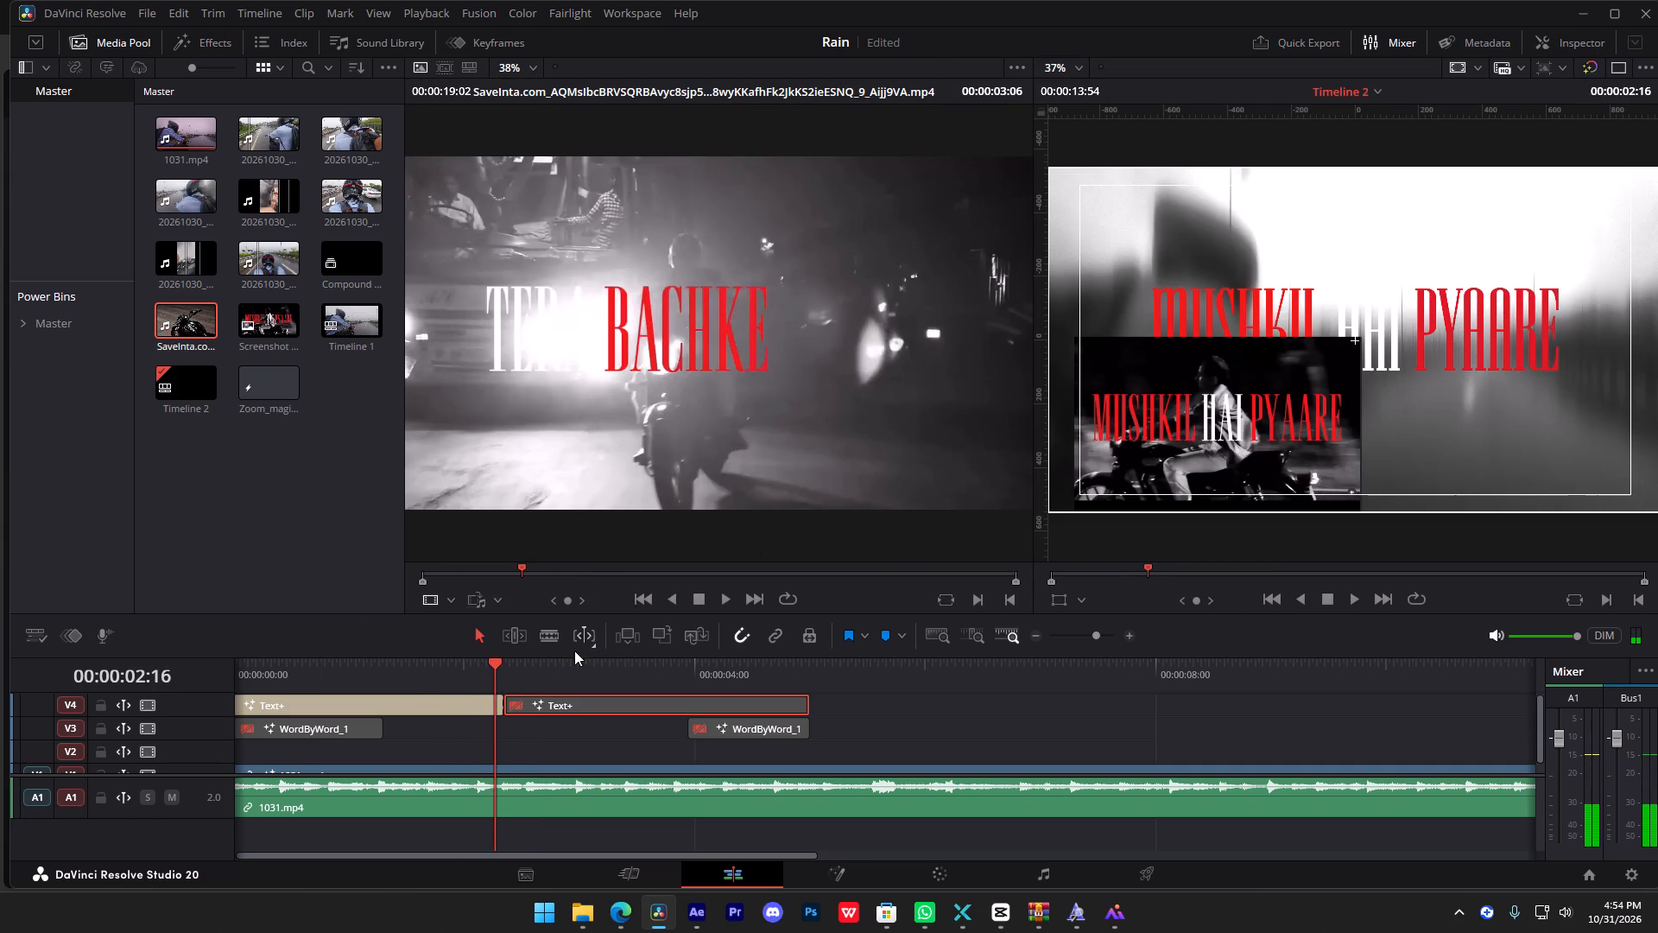
{"action": "key", "text": "space"}
{"action": "key", "text": "space"}
{"action": "left_click", "coordinate": [647, 463]}
{"action": "key", "text": "space"}
{"action": "key", "text": "space"}
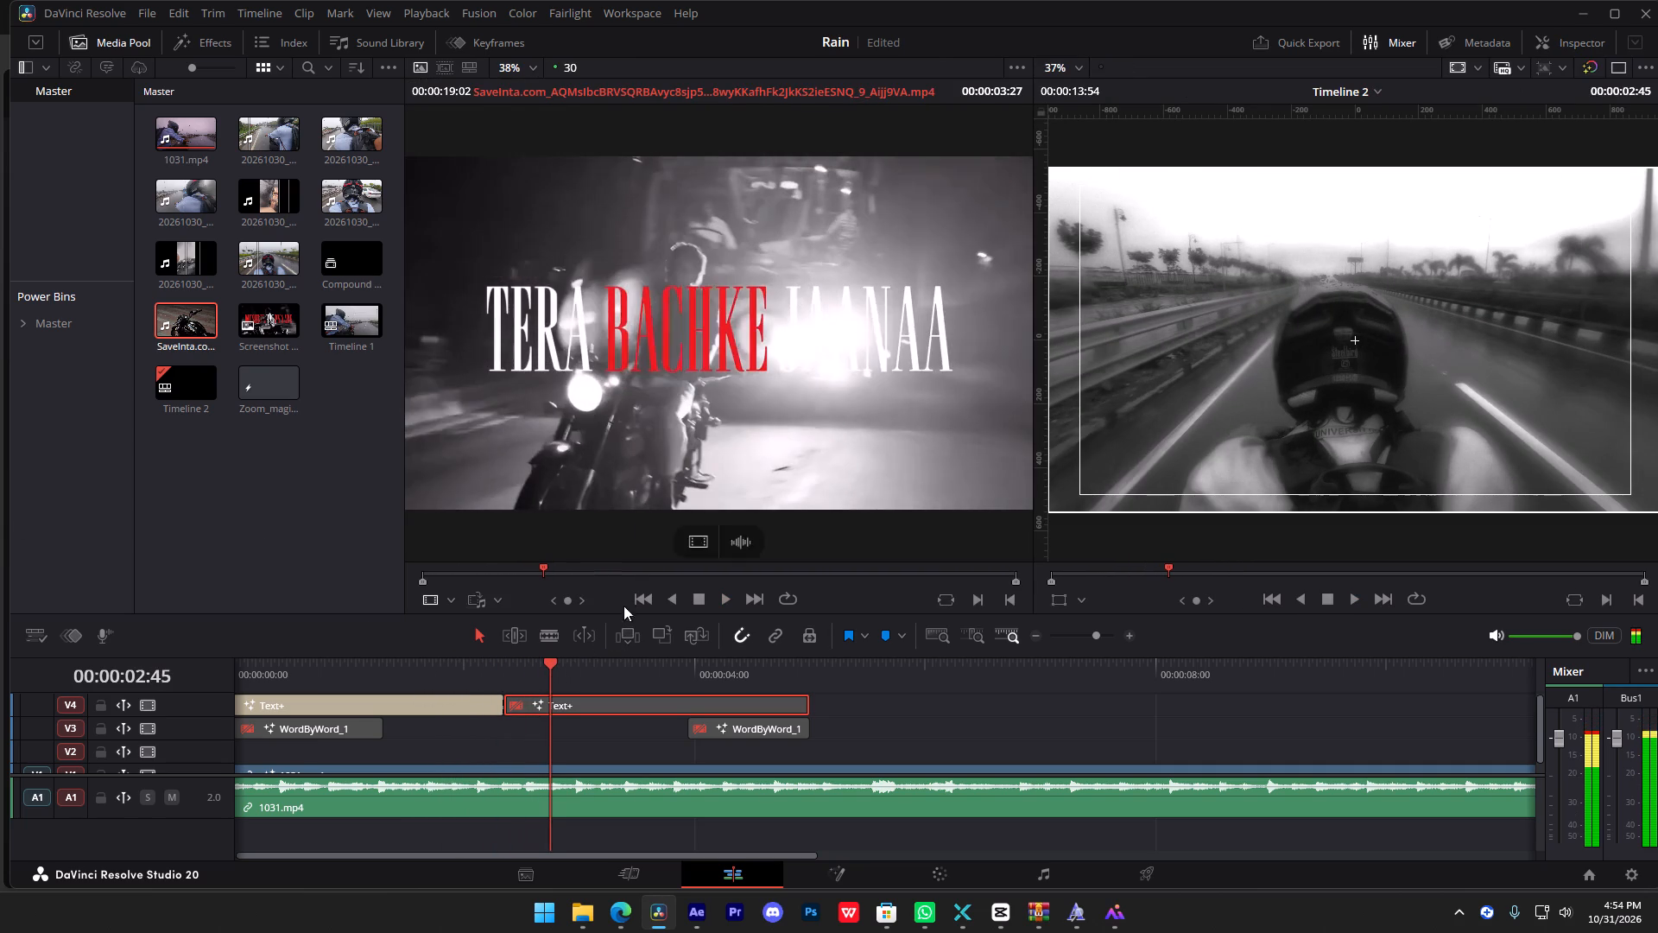
Correct the second title's text to "Tera Bachke jana".
{"action": "left_click", "coordinate": [581, 698]}
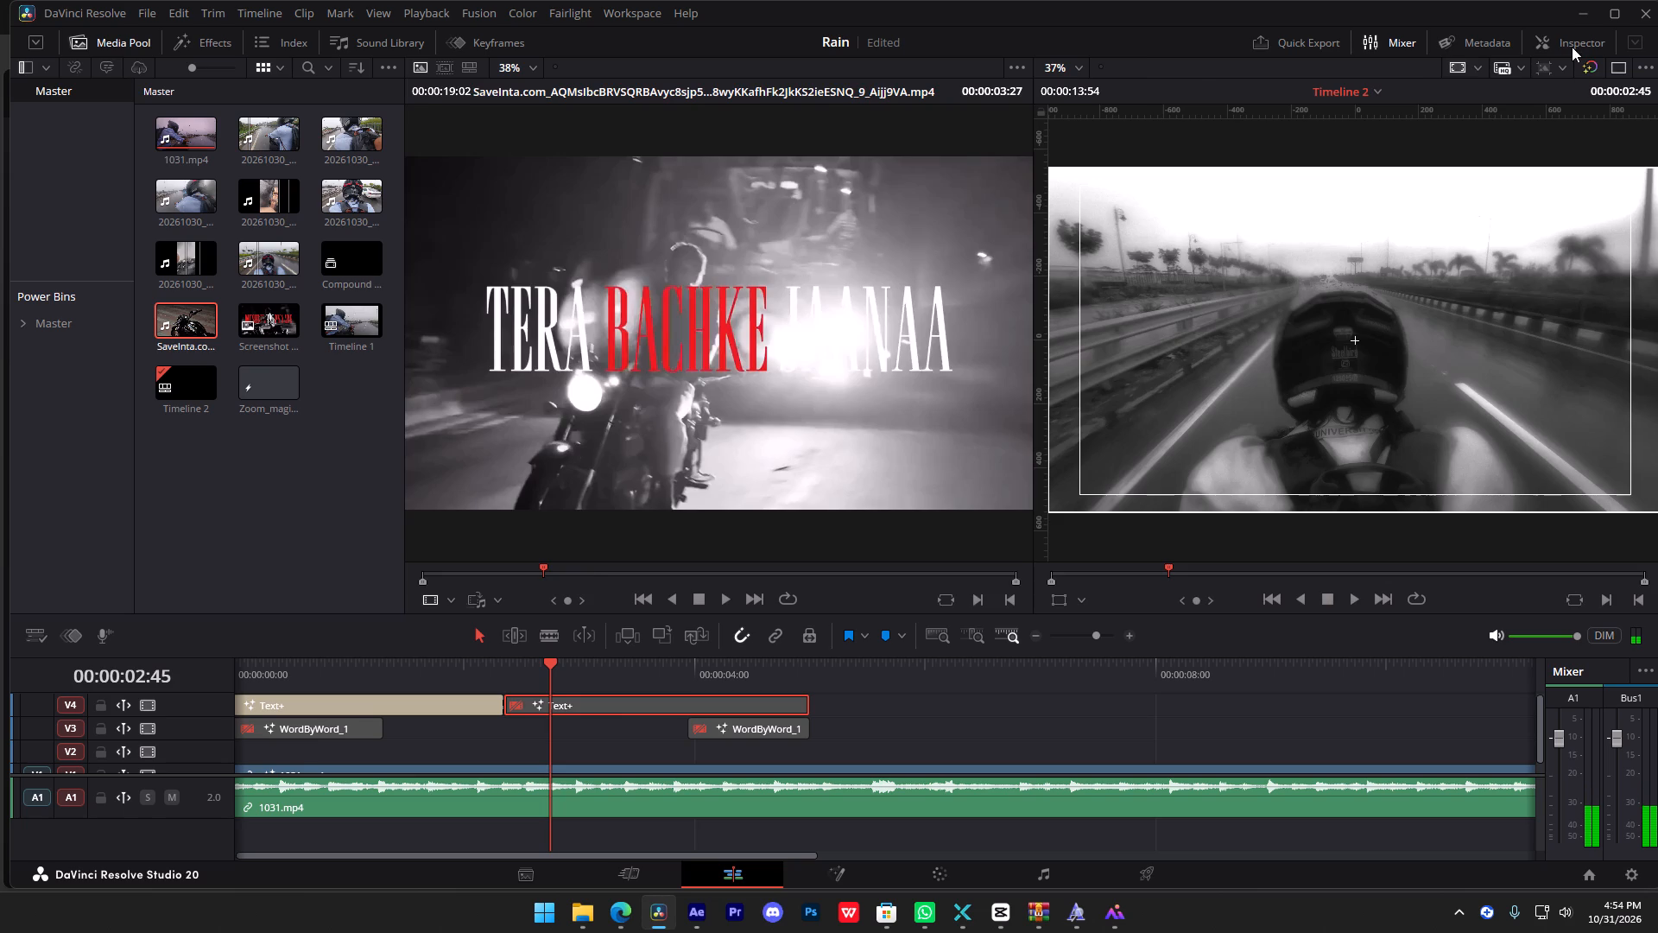
{"action": "left_click", "coordinate": [1572, 47]}
{"action": "left_click", "coordinate": [1372, 255]}
{"action": "key", "text": "BackSpace"}
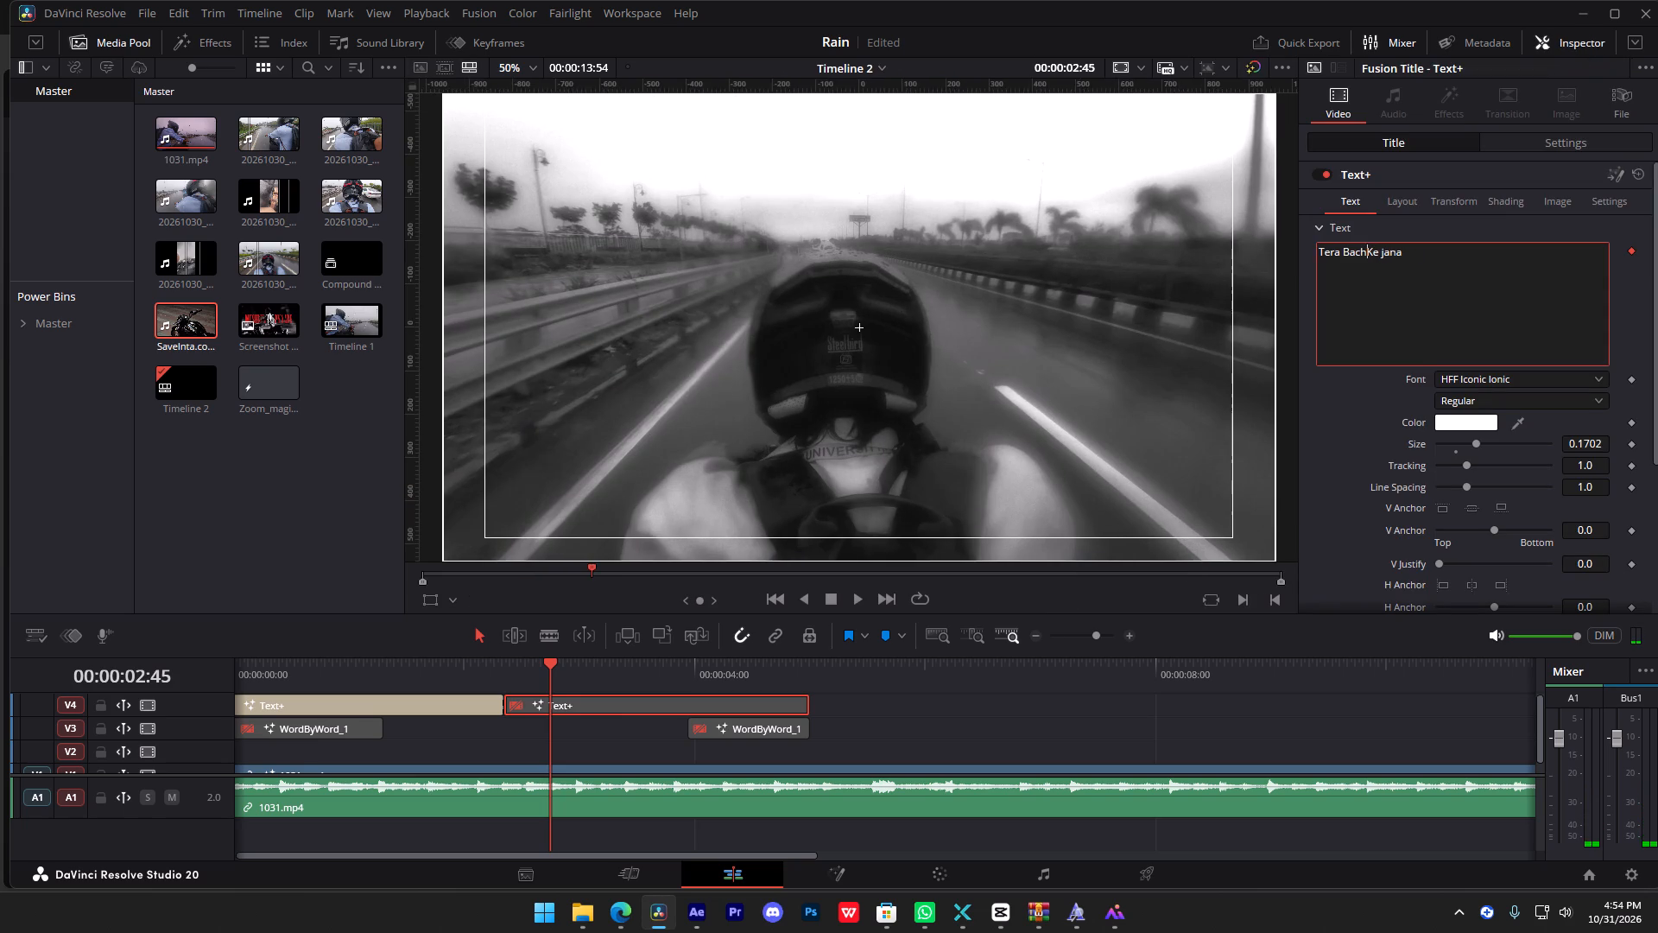
{"action": "left_click", "coordinate": [1376, 253]}
{"action": "left_click", "coordinate": [1372, 252]}
{"action": "key", "text": "BackSpace"}
{"action": "key", "text": "k"}
{"action": "left_click", "coordinate": [1403, 245]}
Enable the second Text+ title on V4.
{"action": "type", "text": "df"}
{"action": "left_click", "coordinate": [558, 701]}
{"action": "key", "text": "d"}
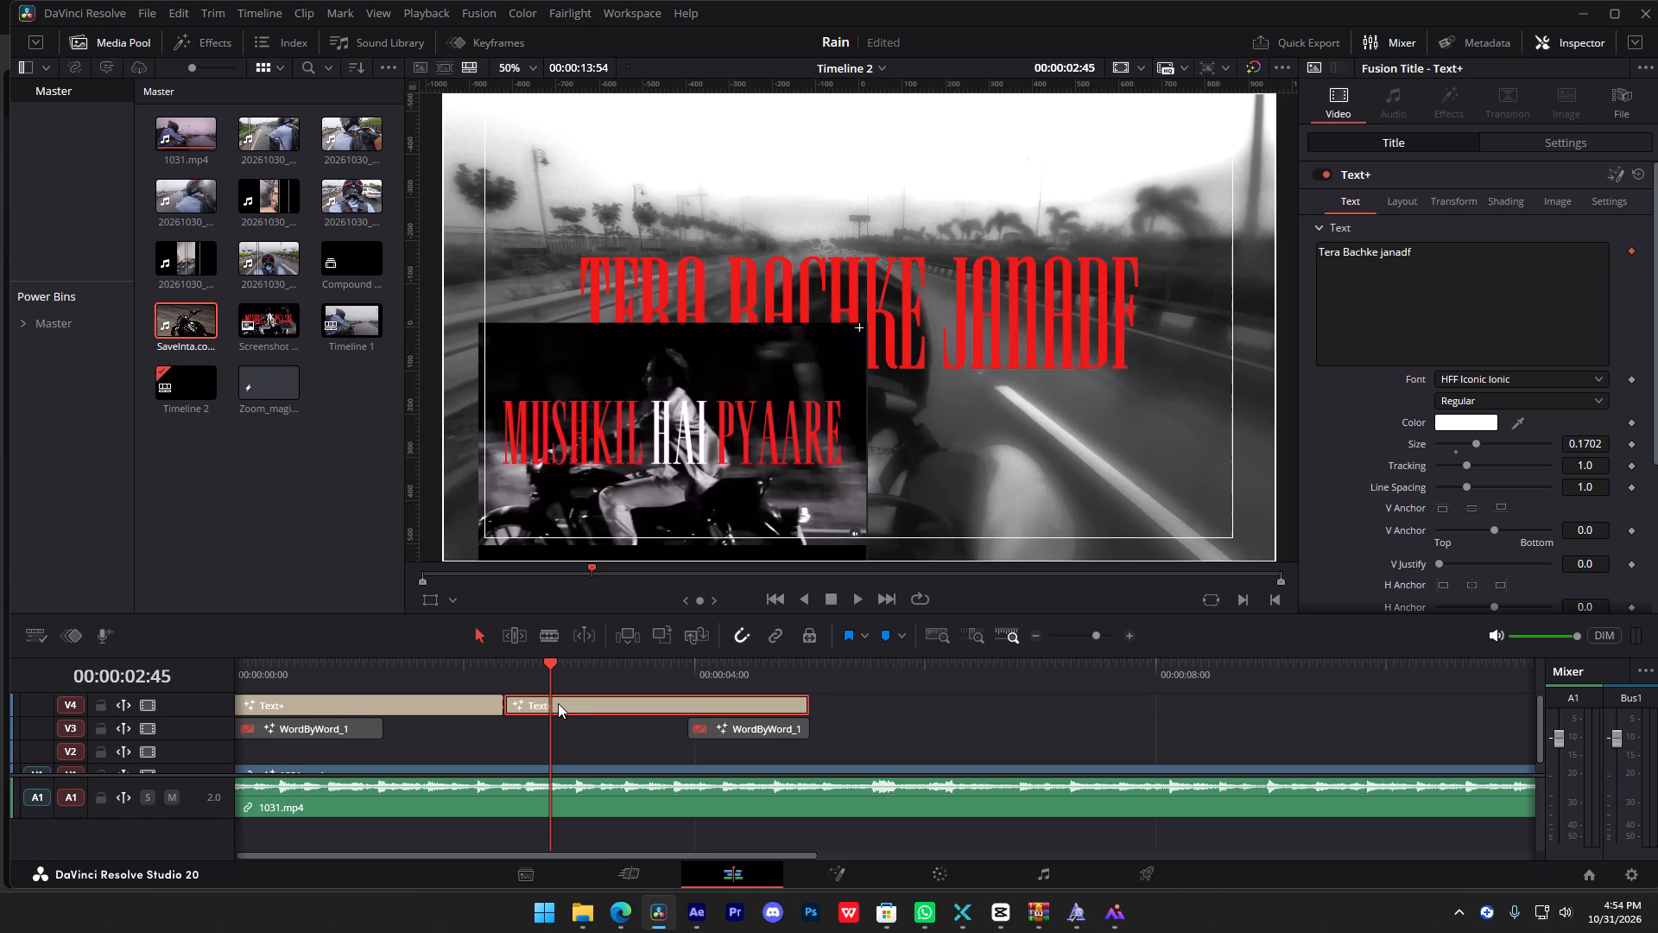
Open the second Text+ title on the Fusion page and select its Template text node.
{"action": "left_click", "coordinate": [579, 708]}
{"action": "key", "text": "F3"}
{"action": "key", "text": "F4"}
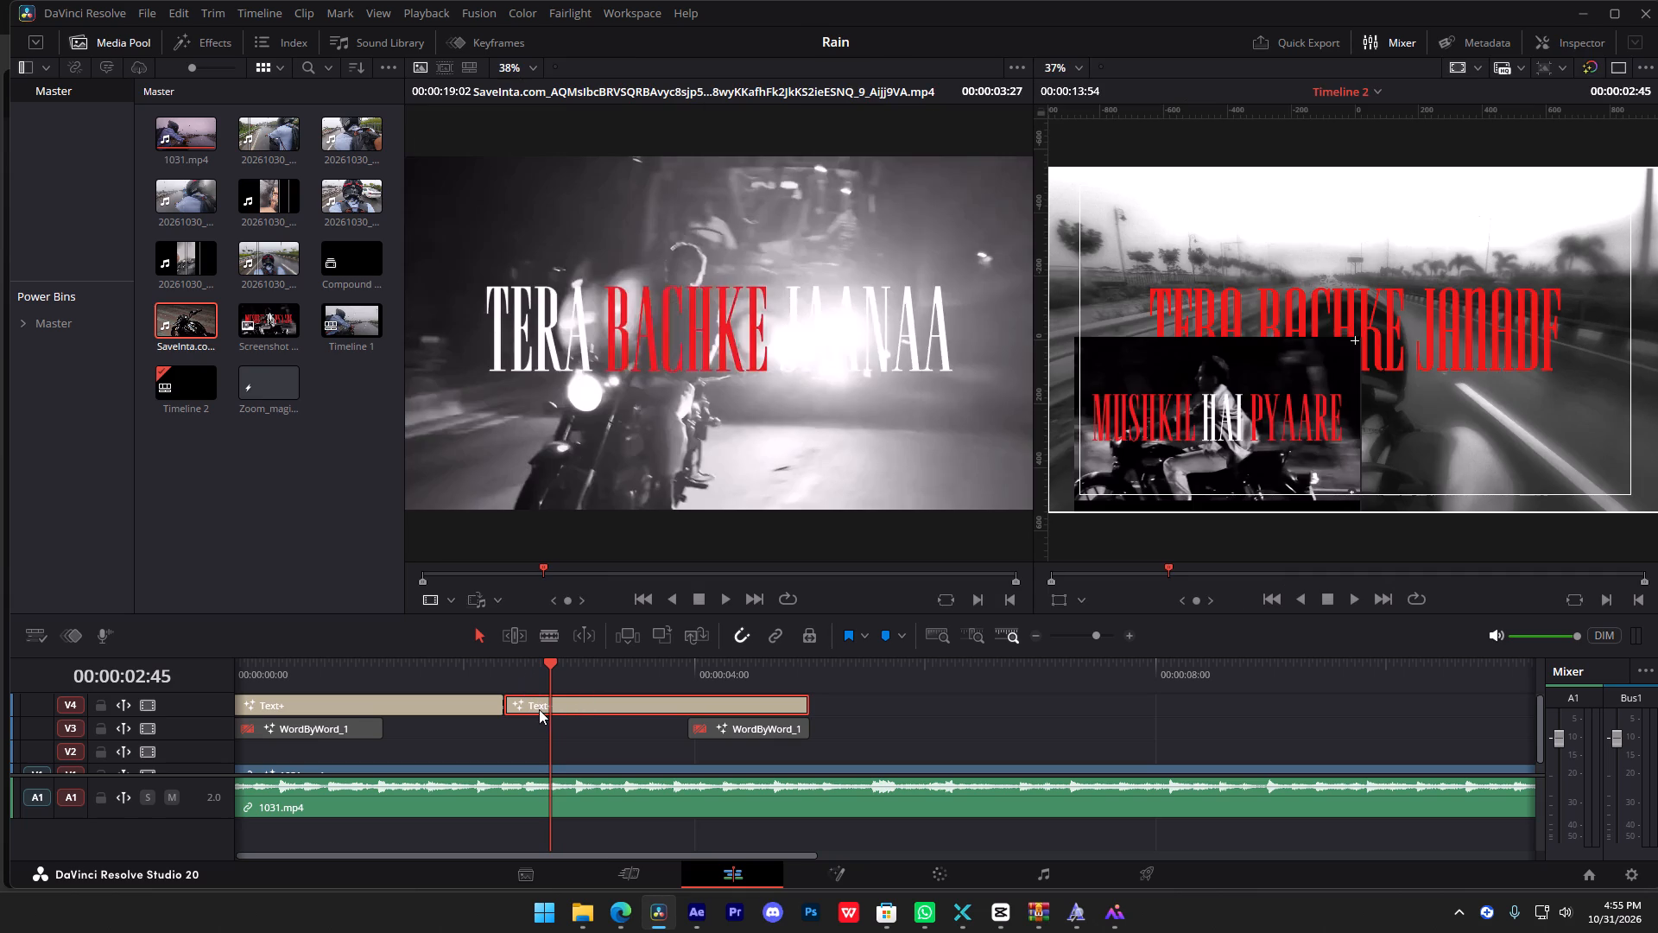
{"action": "left_click", "coordinate": [539, 709]}
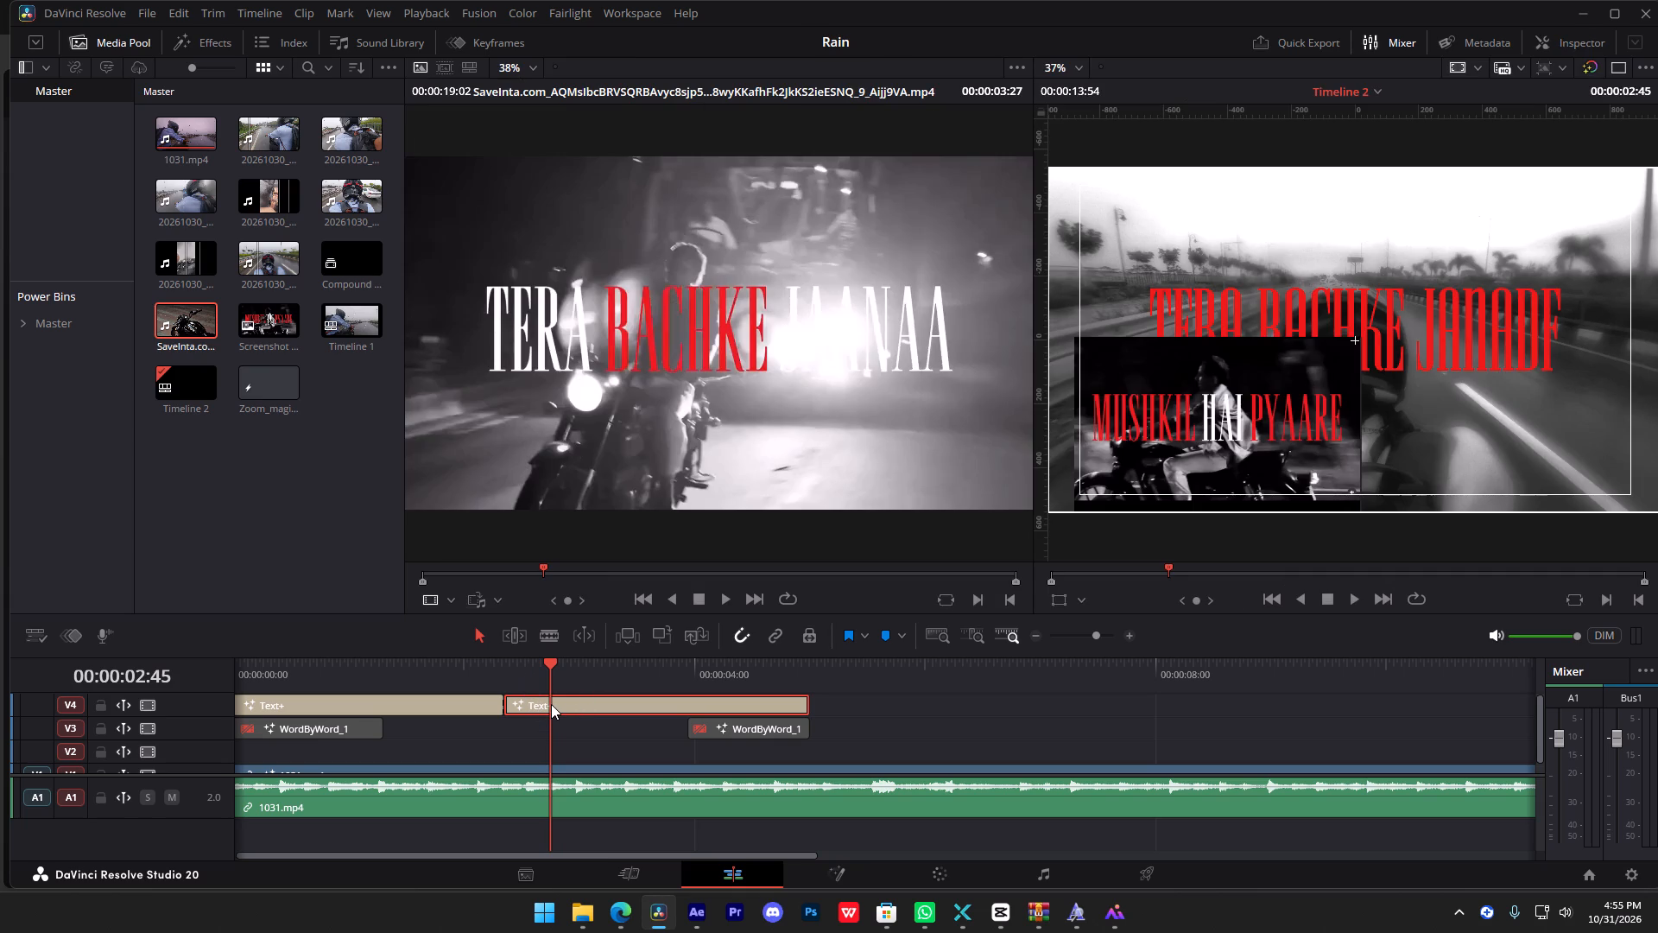
{"action": "left_click", "coordinate": [551, 704]}
{"action": "key", "text": "f"}
{"action": "left_click", "coordinate": [304, 651]}
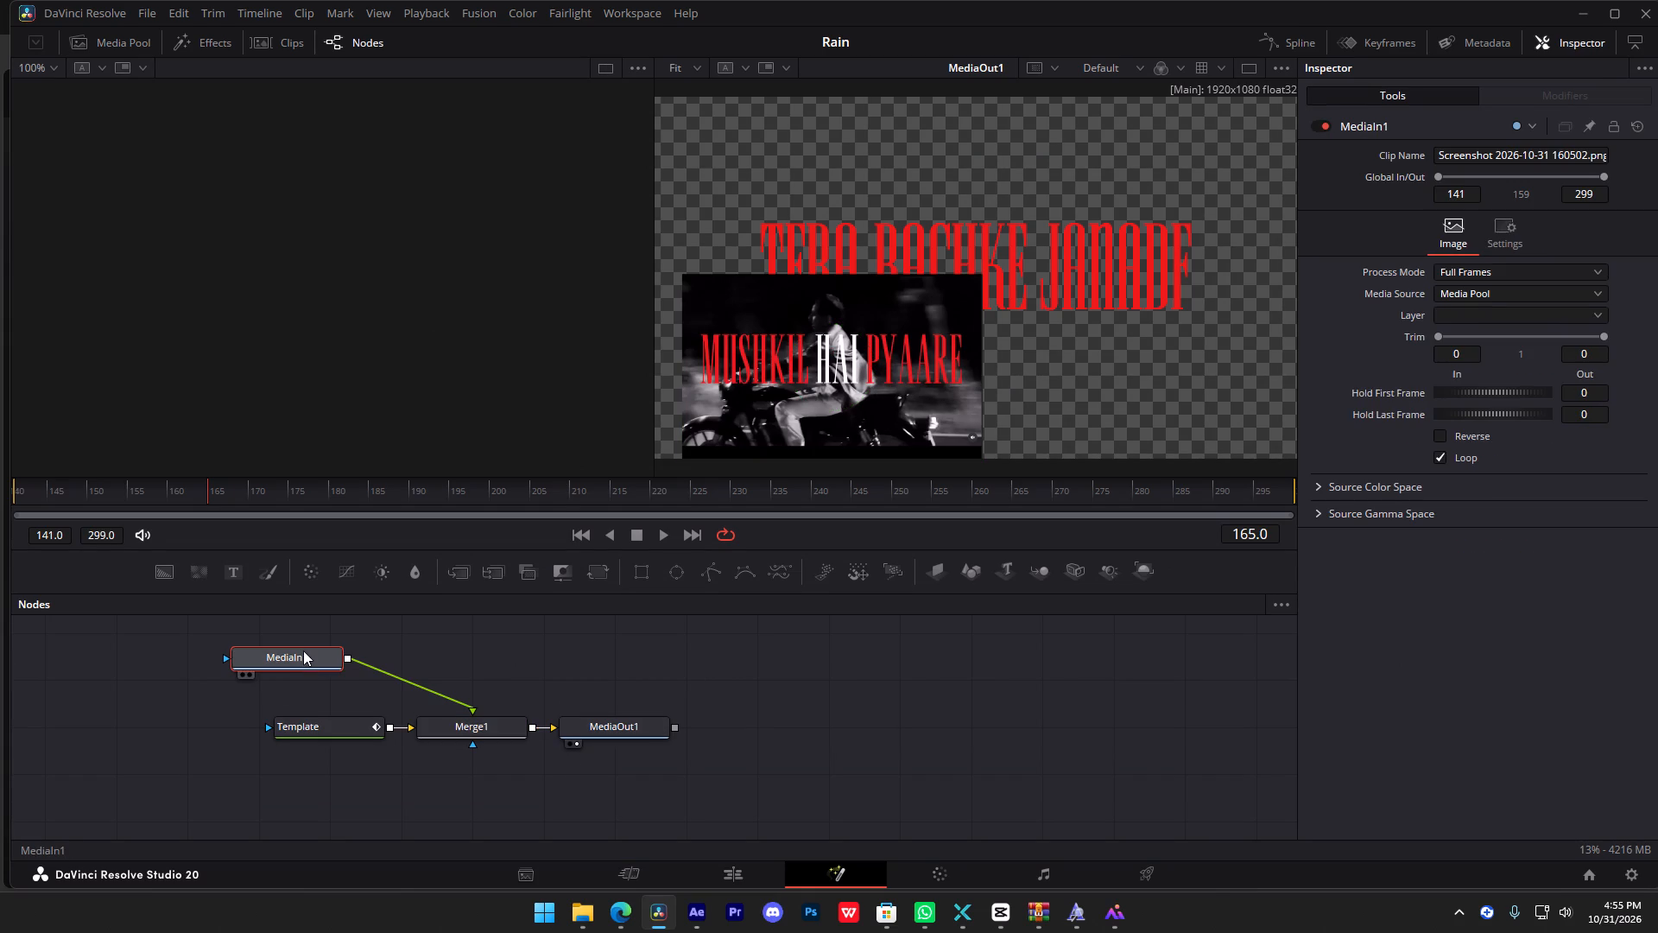
{"action": "left_click", "coordinate": [322, 739]}
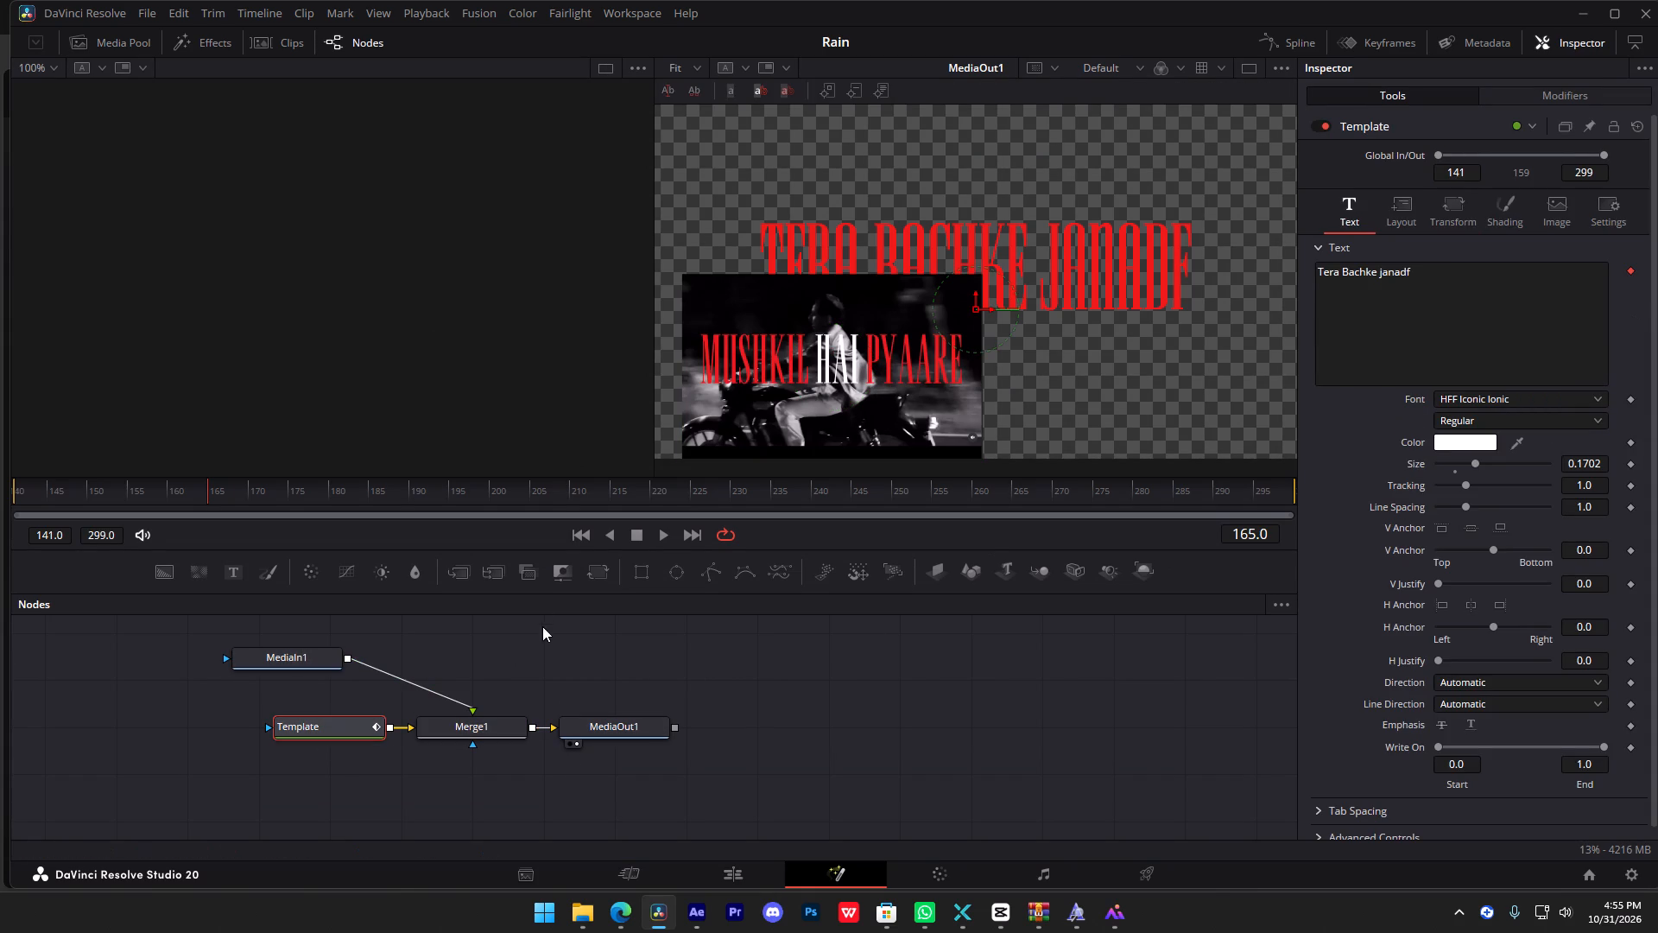
{"action": "left_click", "coordinate": [304, 652]}
{"action": "left_click", "coordinate": [478, 723]}
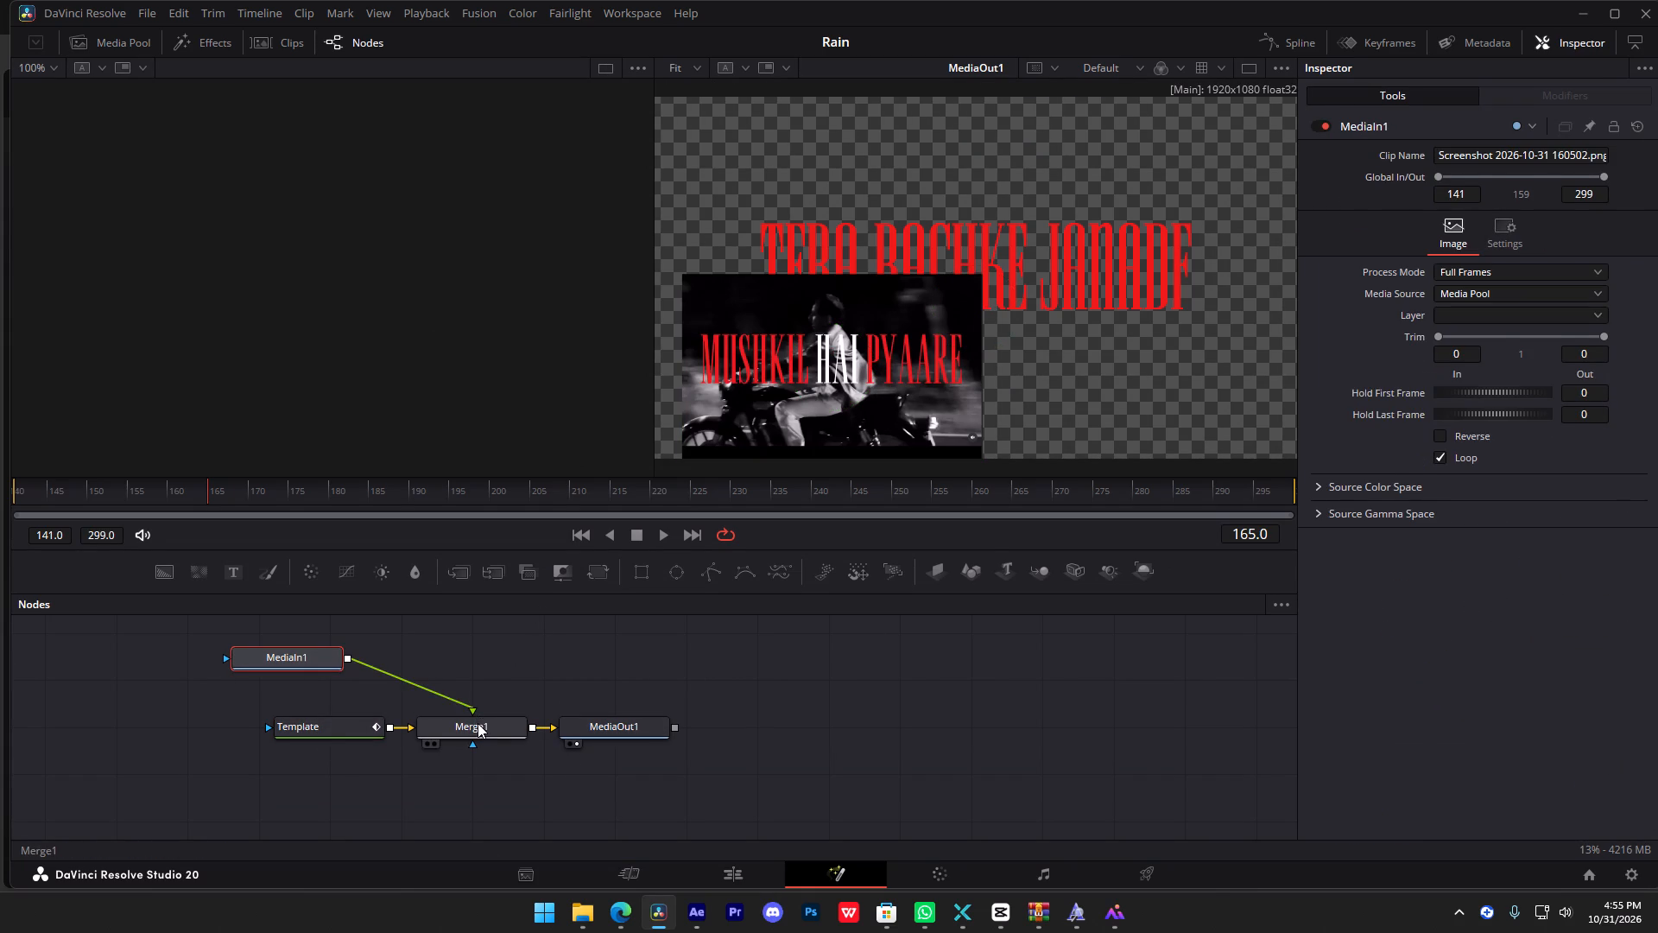
{"action": "left_click", "coordinate": [325, 727]}
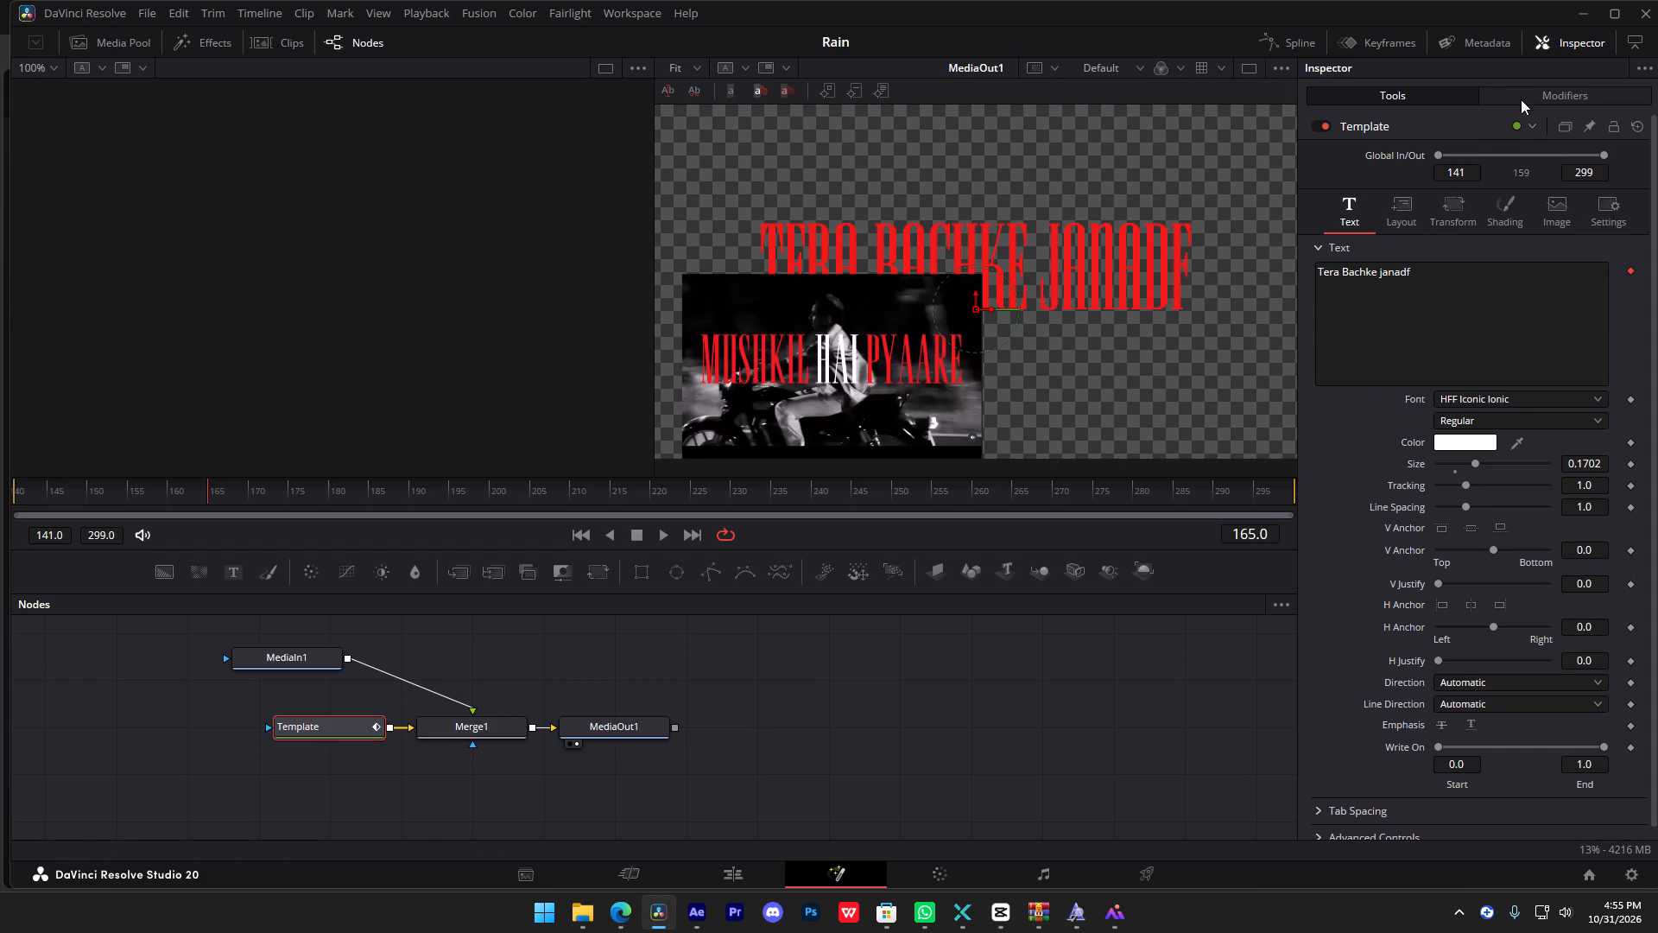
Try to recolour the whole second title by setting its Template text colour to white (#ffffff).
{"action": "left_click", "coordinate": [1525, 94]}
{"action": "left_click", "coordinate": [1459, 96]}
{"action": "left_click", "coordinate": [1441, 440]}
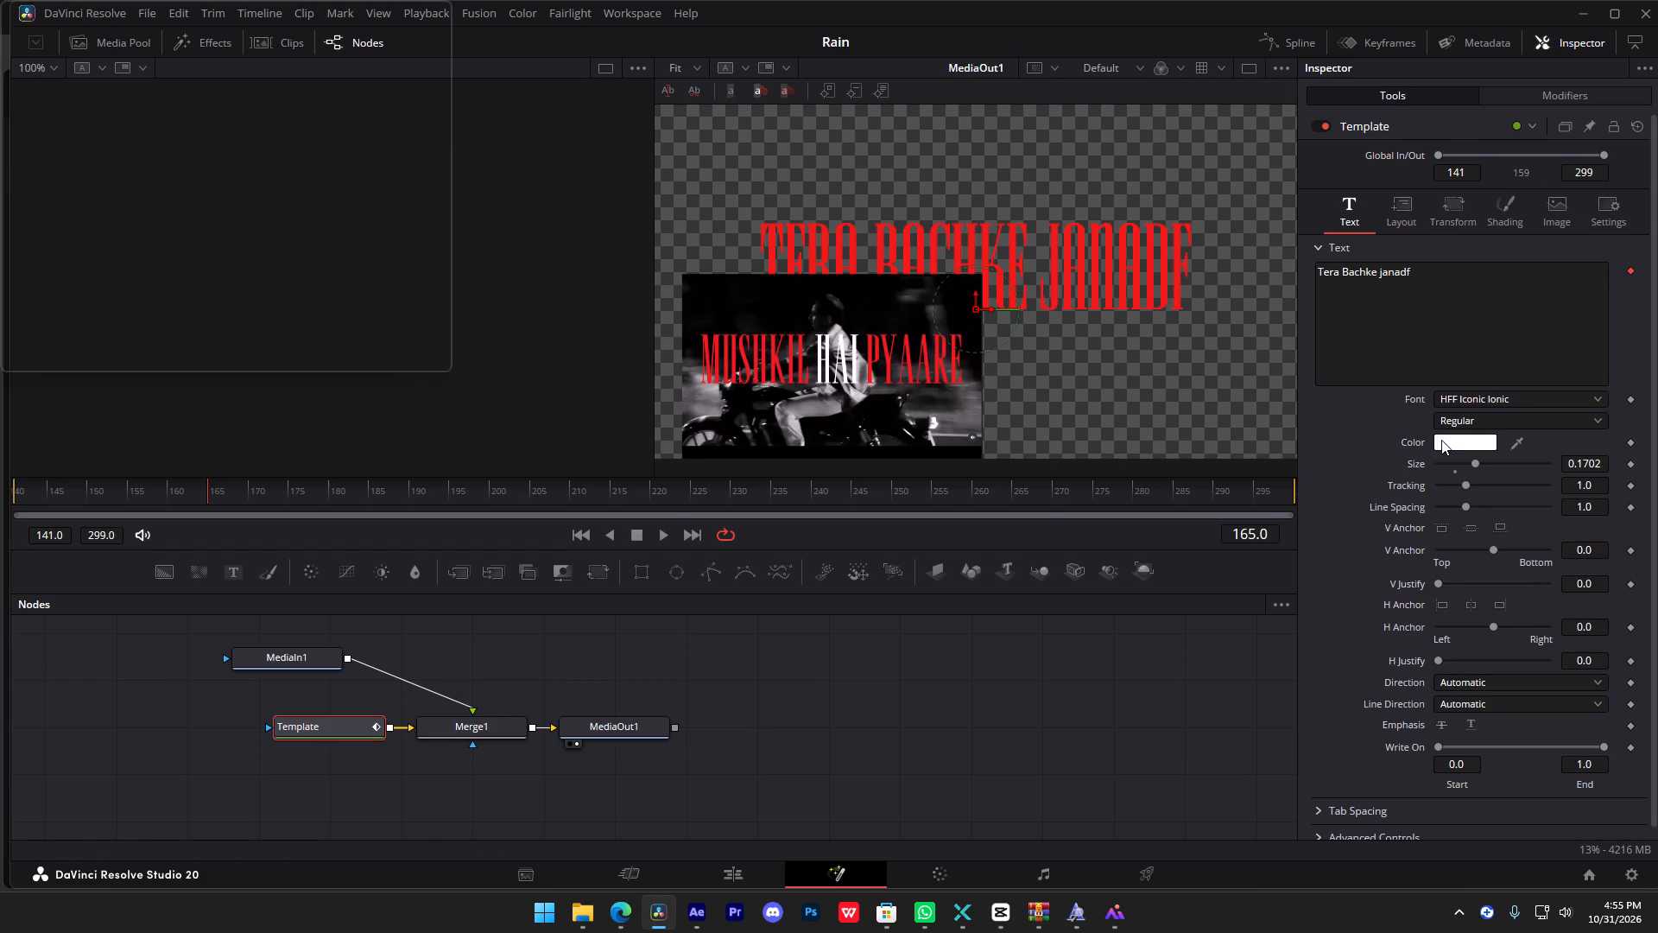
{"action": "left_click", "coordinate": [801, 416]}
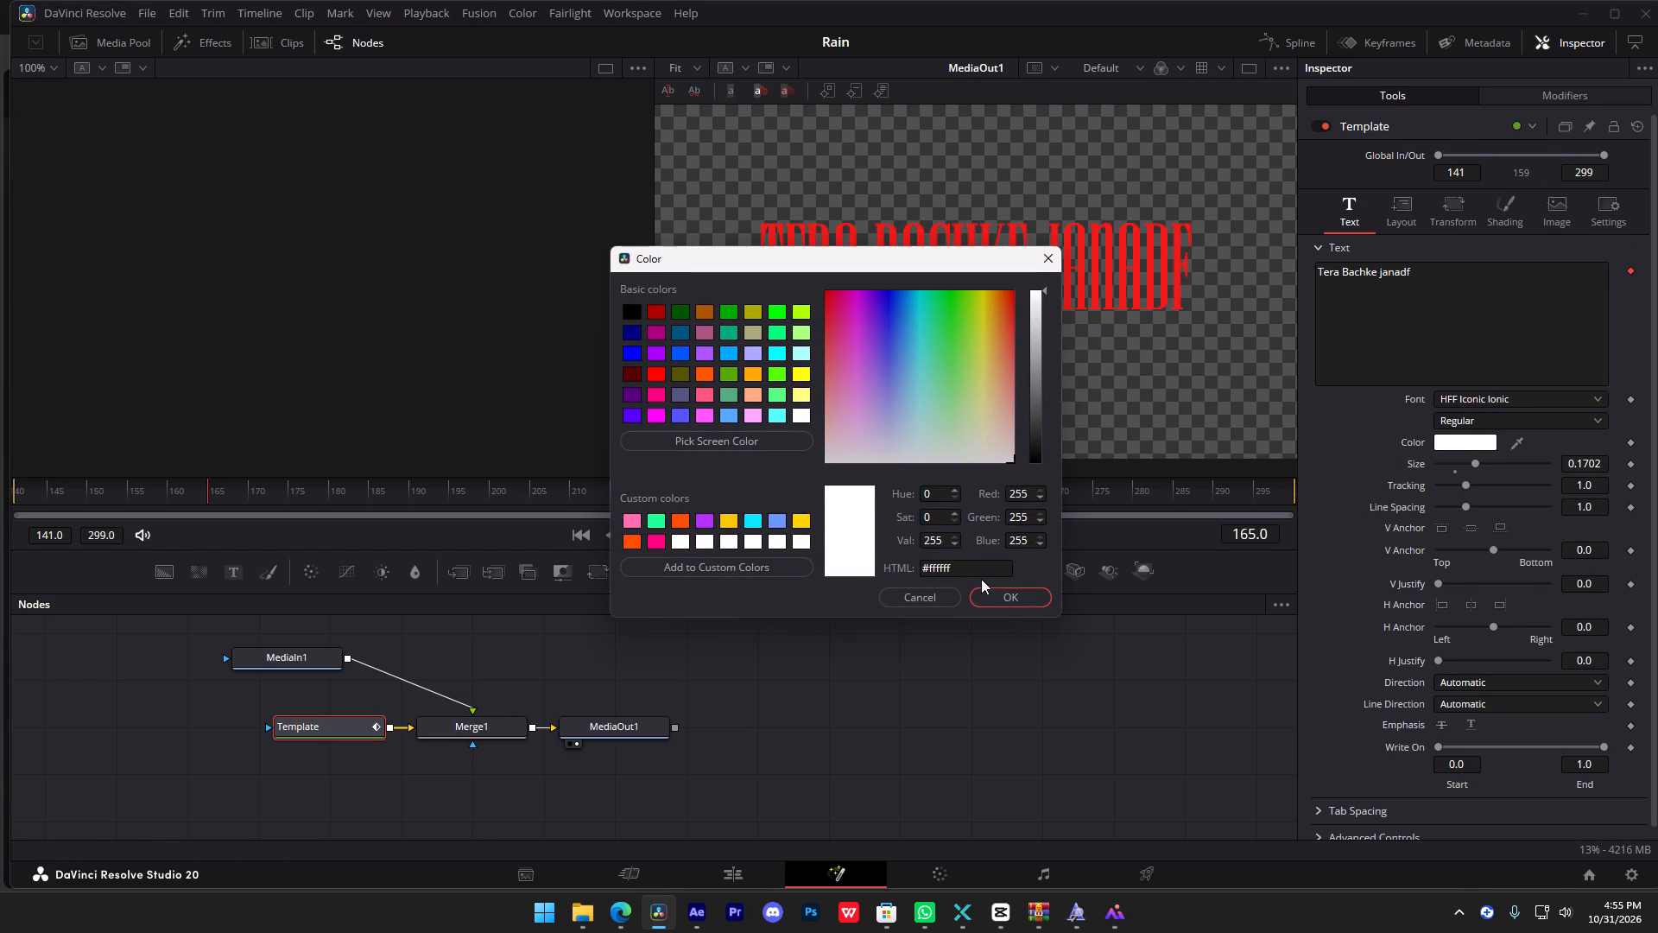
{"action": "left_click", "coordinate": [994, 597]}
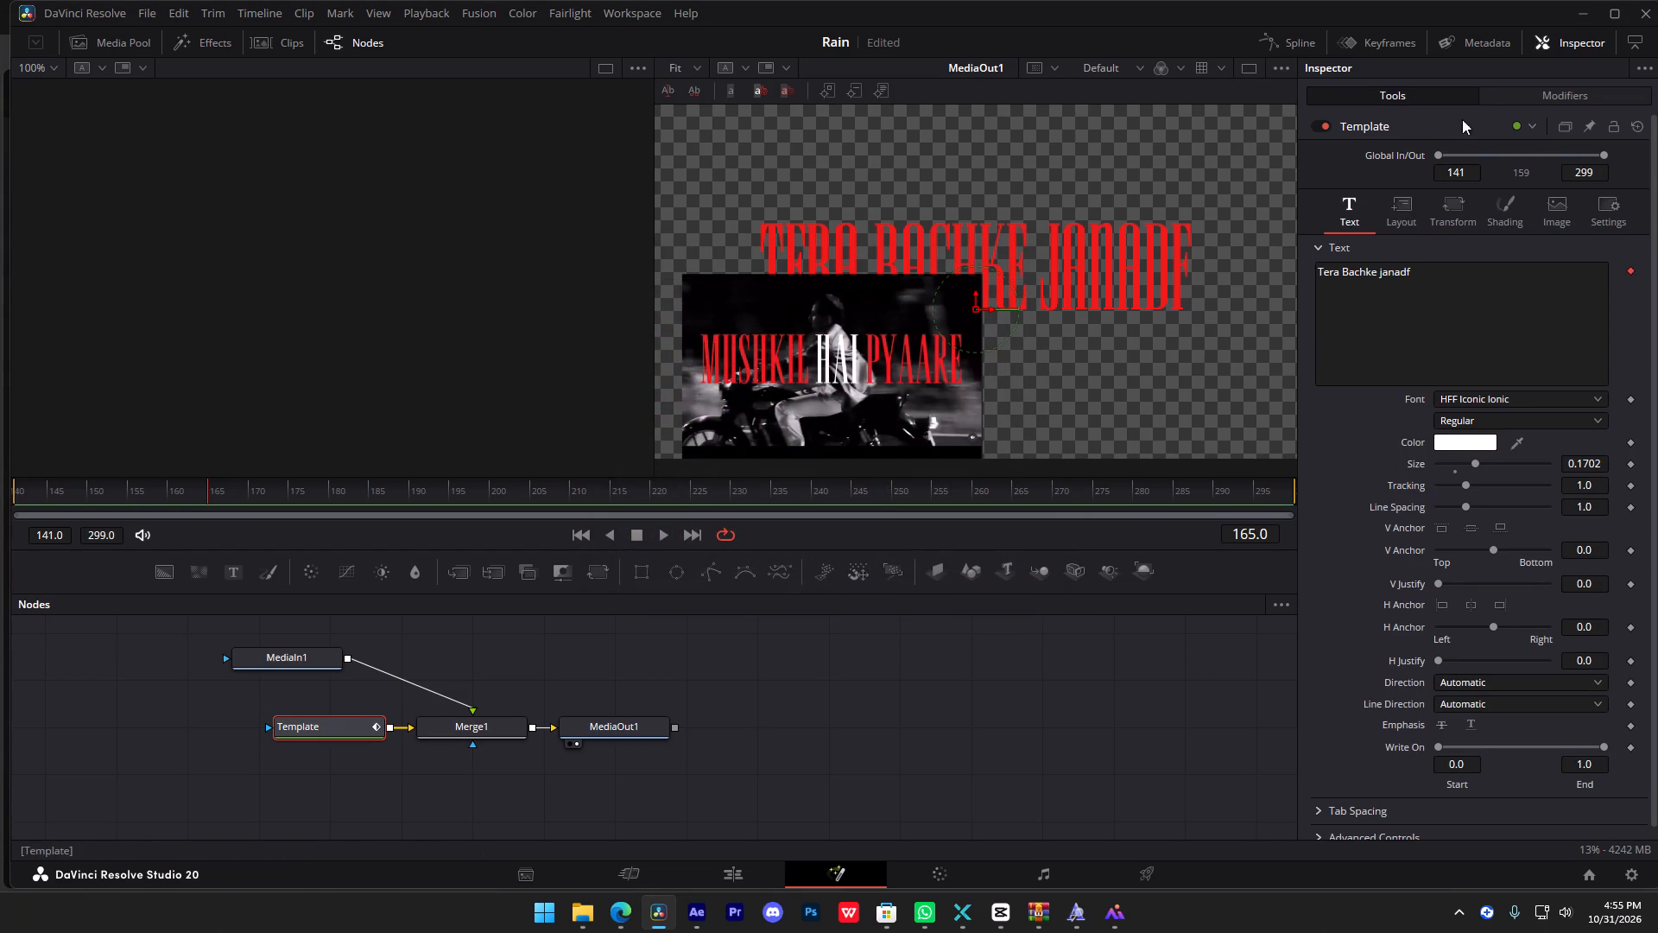
Remove the stray letters from the second title's character-level styling text so it reads "Tera Bachke jana".
{"action": "left_click", "coordinate": [1488, 85]}
{"action": "left_click", "coordinate": [1501, 95]}
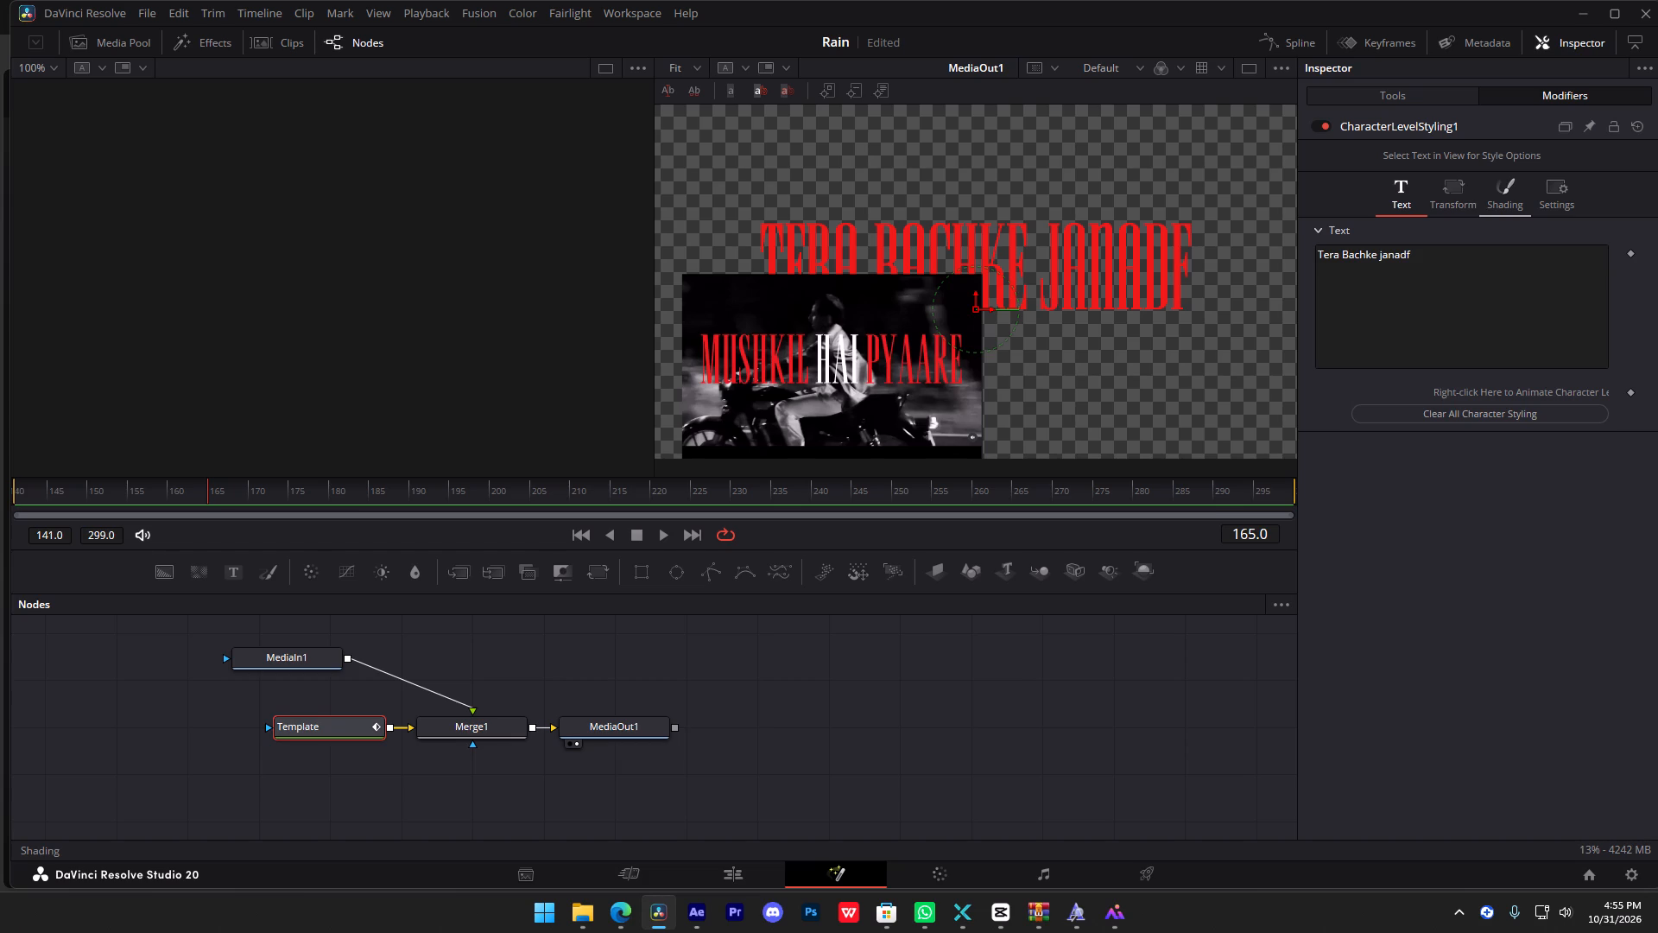
{"action": "left_click", "coordinate": [1413, 258]}
{"action": "key", "text": "BackSpace"}
{"action": "key", "text": "BackSpace"}
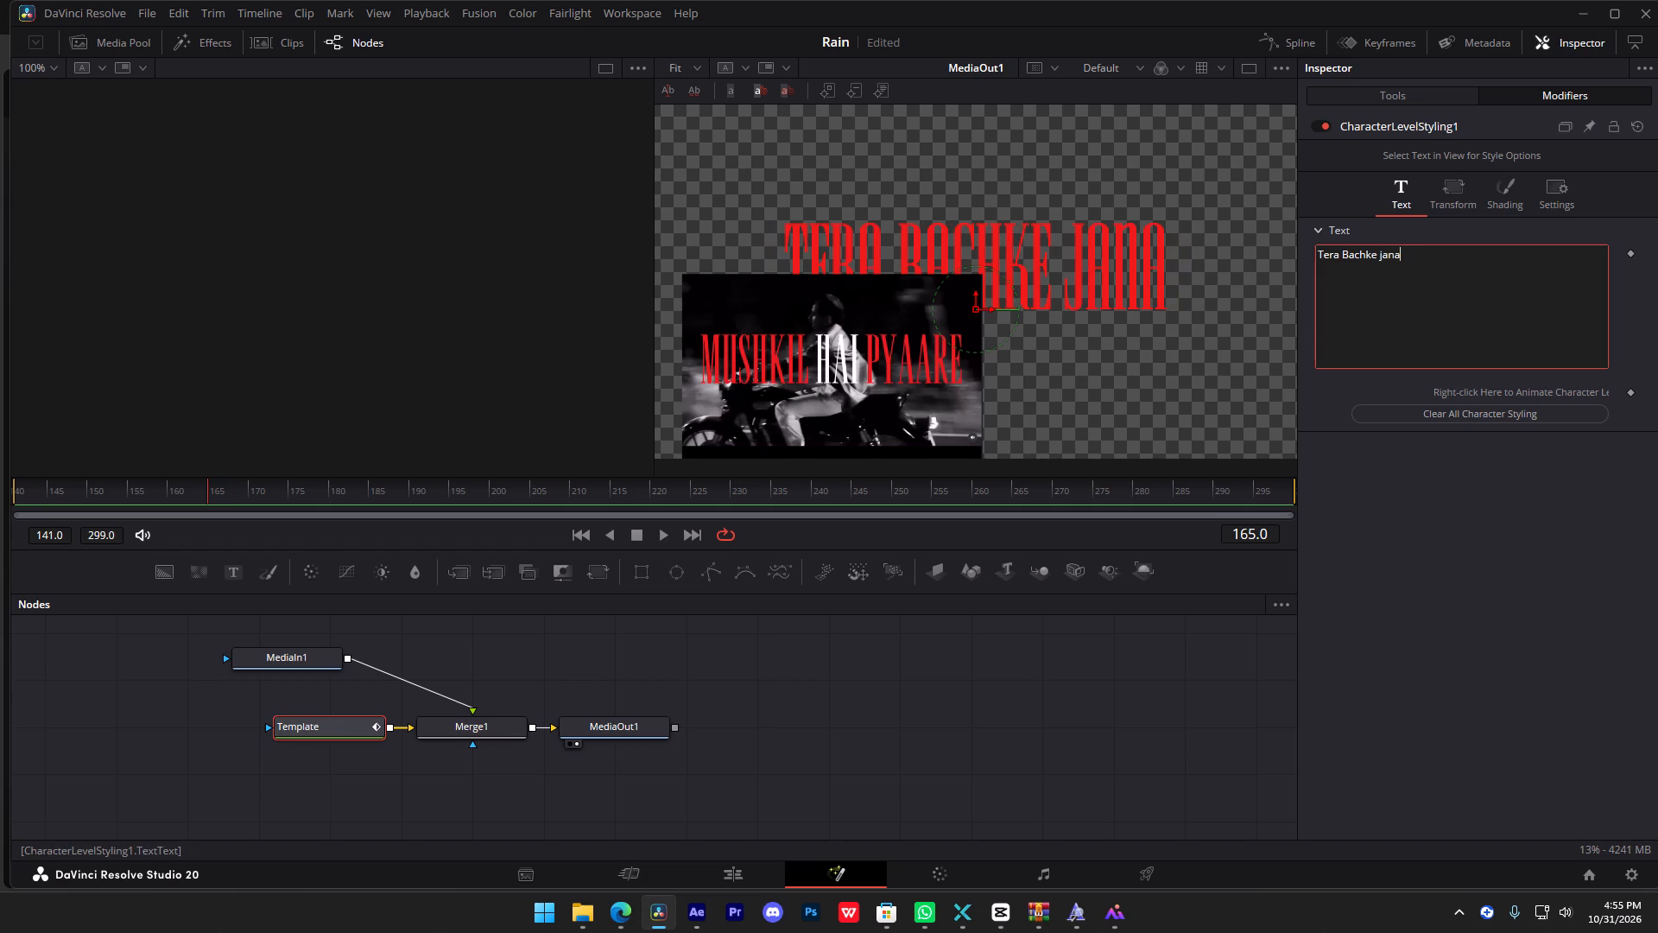
Colour only the word "jana" in the second title white using its character-level styling.
{"action": "double_click", "coordinate": [1326, 254]}
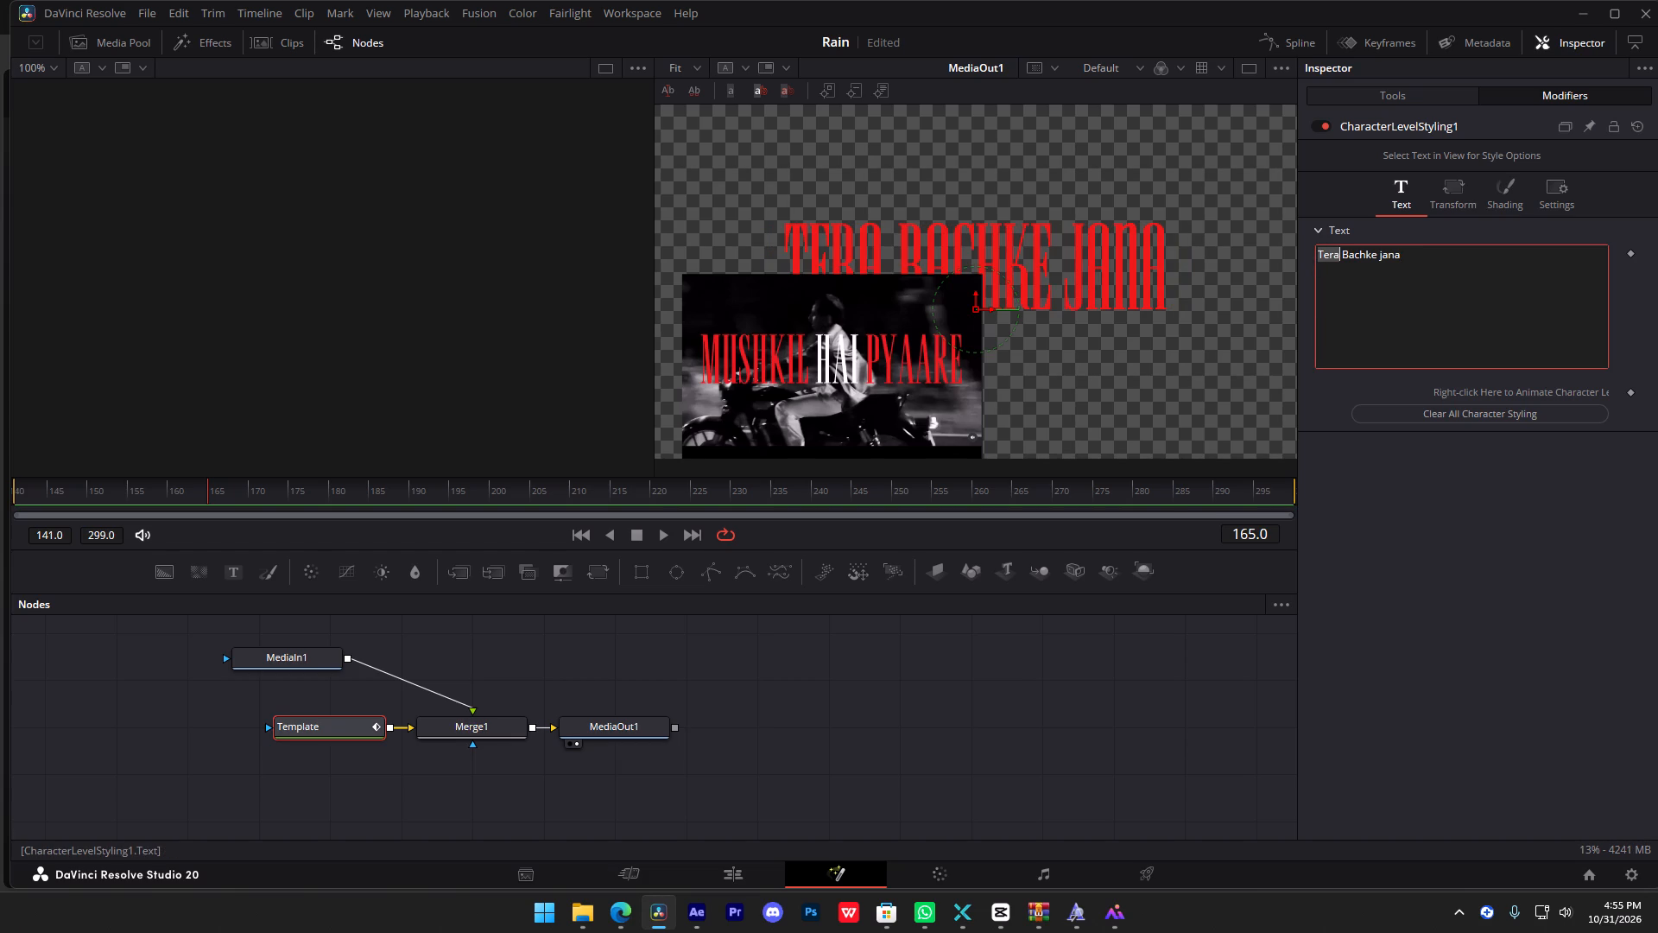
{"action": "double_click", "coordinate": [1386, 257], "text": "ctrl"}
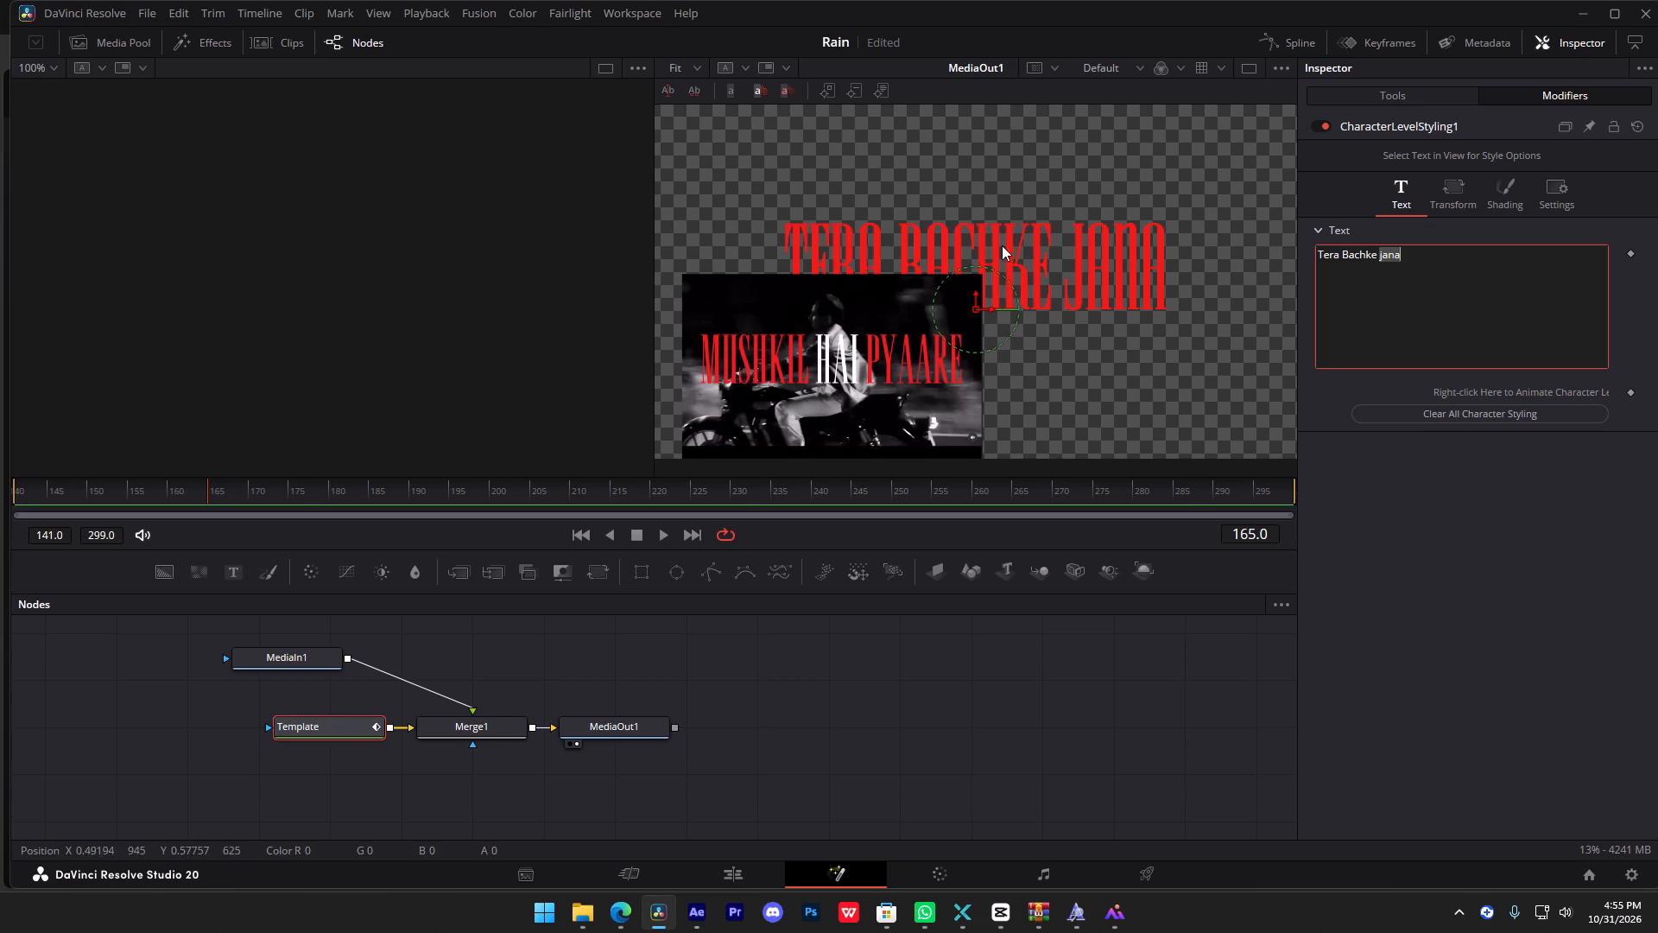
{"action": "left_click_drag", "start_coordinate": [898, 230], "coordinate": [972, 264]}
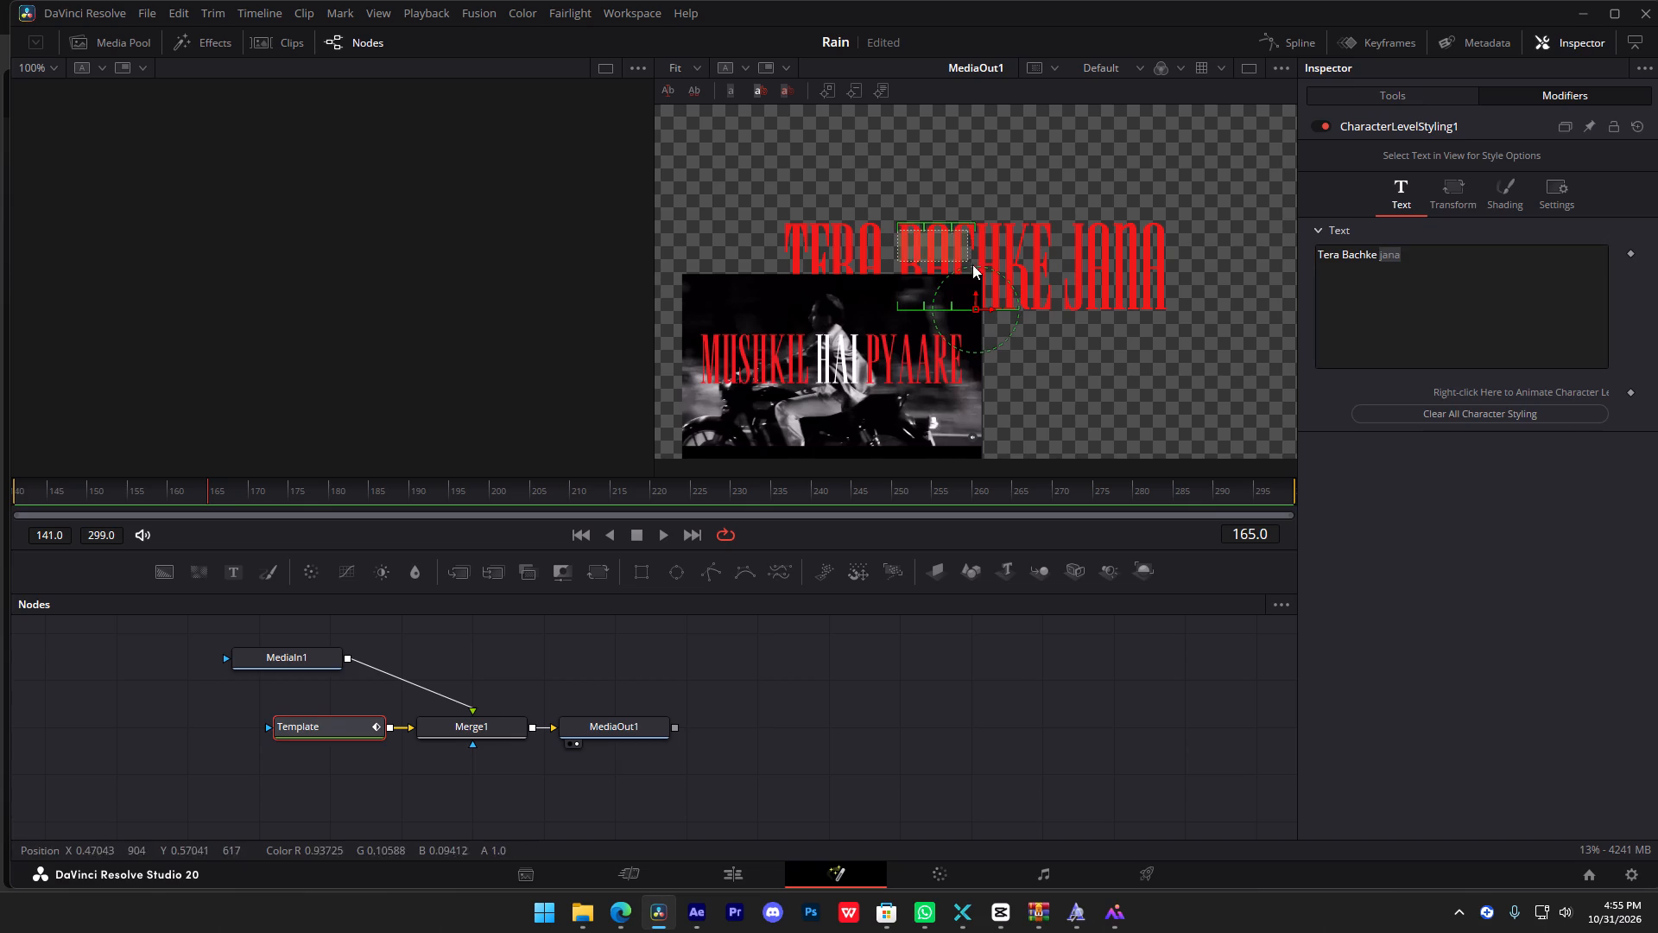
{"action": "left_click_drag", "start_coordinate": [972, 264], "coordinate": [1004, 289]}
{"action": "left_click", "coordinate": [1107, 330]}
{"action": "left_click_drag", "start_coordinate": [1073, 213], "coordinate": [1170, 318]}
{"action": "left_click", "coordinate": [1439, 382]}
{"action": "left_click", "coordinate": [1441, 389]}
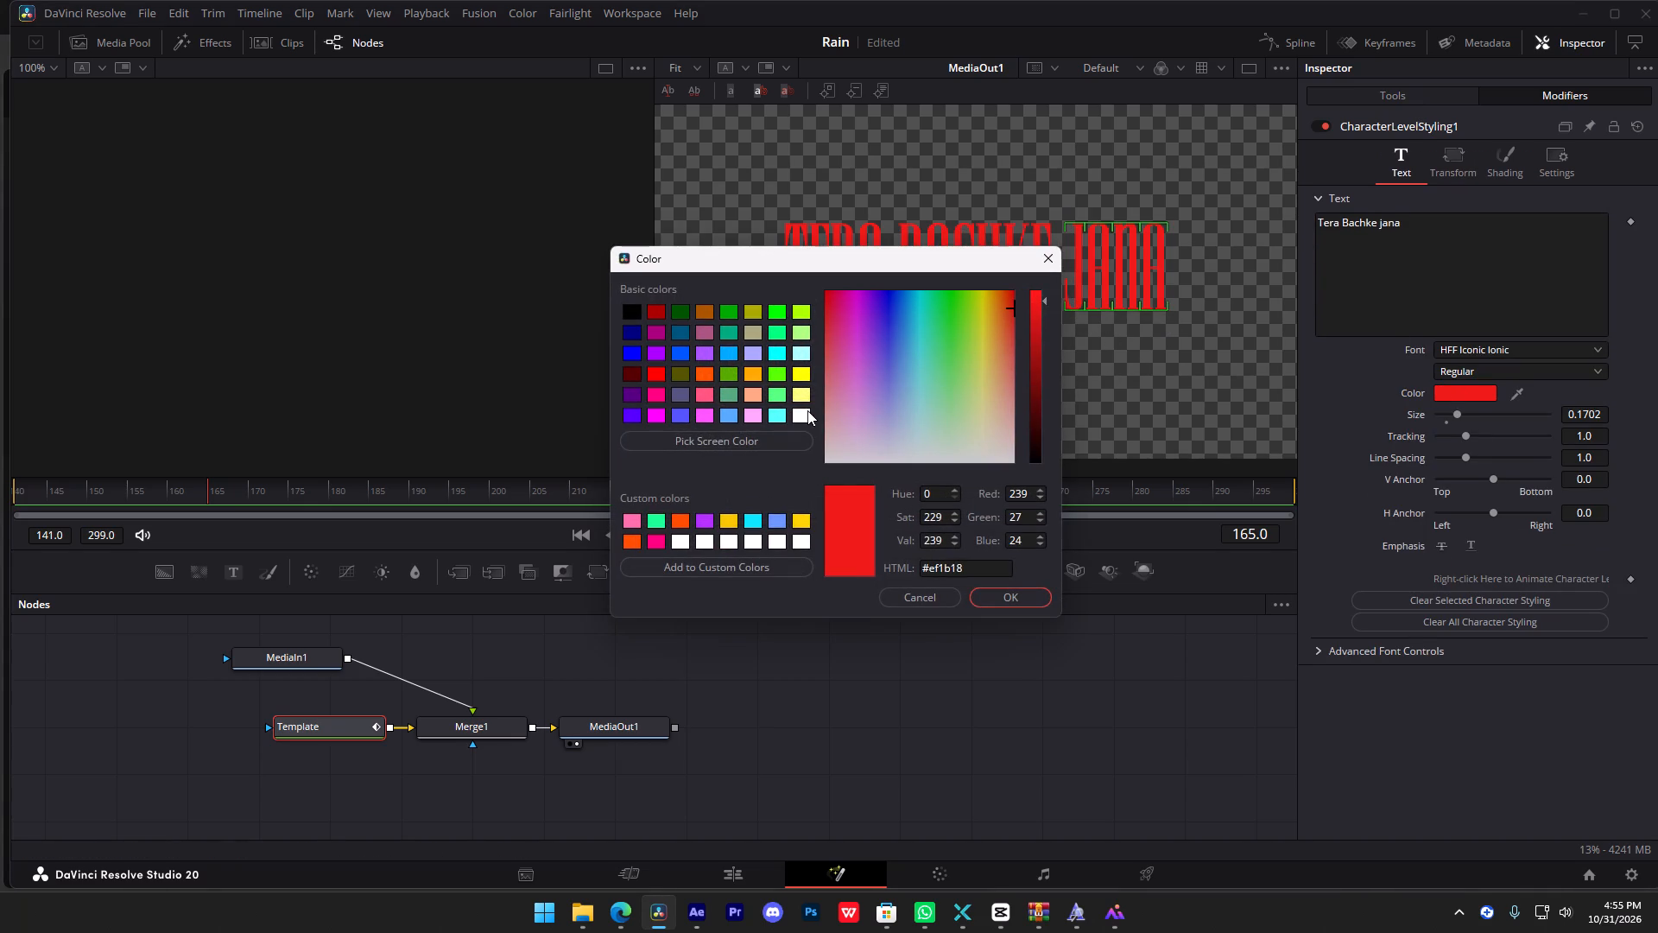
{"action": "left_click", "coordinate": [807, 410]}
{"action": "left_click", "coordinate": [1042, 604]}
Colour the word "Tera" in the second title white and return to the Edit page.
{"action": "left_click_drag", "start_coordinate": [775, 229], "coordinate": [781, 229]}
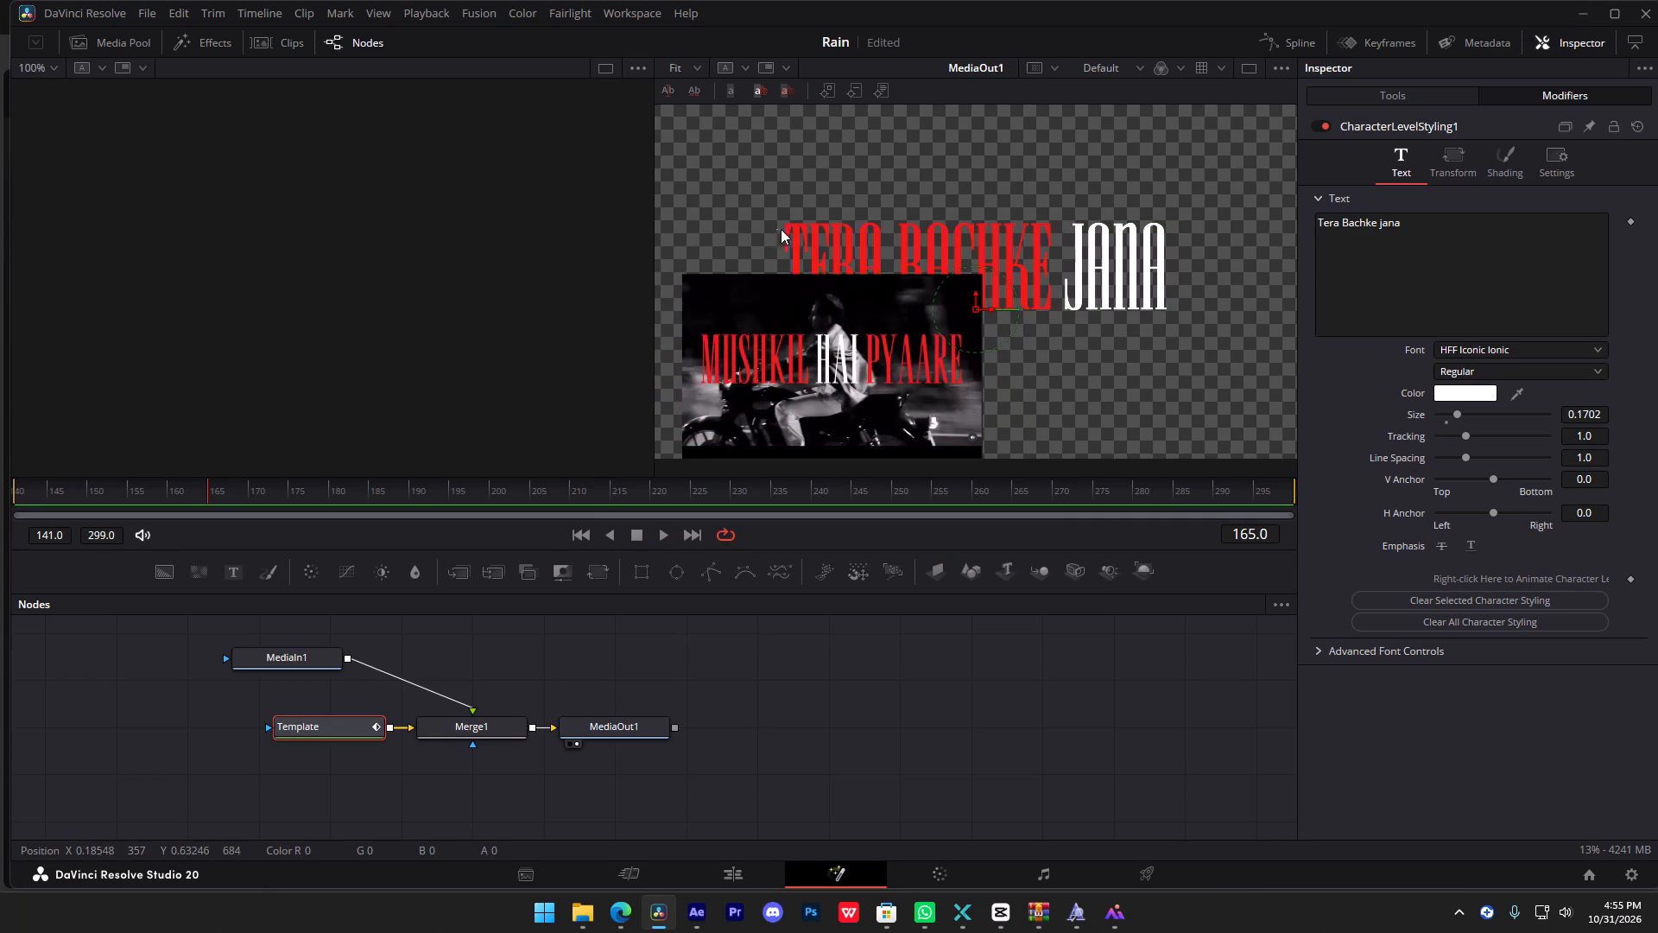
{"action": "left_click_drag", "start_coordinate": [781, 229], "coordinate": [868, 297]}
{"action": "left_click", "coordinate": [1437, 399]}
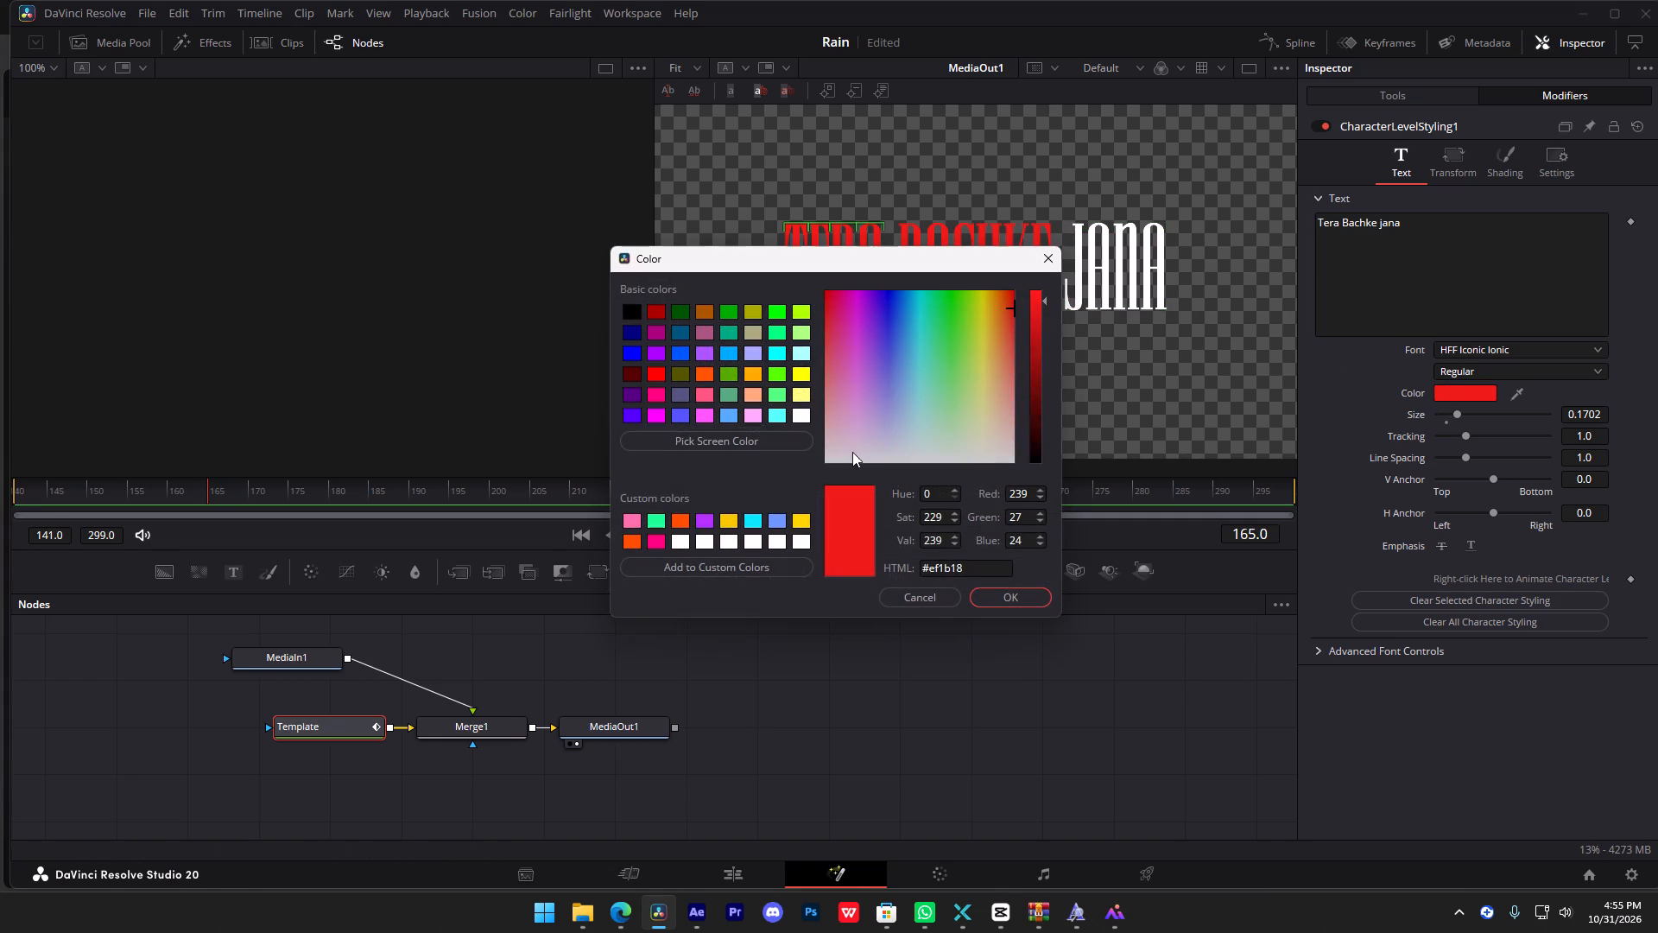
{"action": "left_click", "coordinate": [803, 414]}
{"action": "left_click", "coordinate": [1005, 600]}
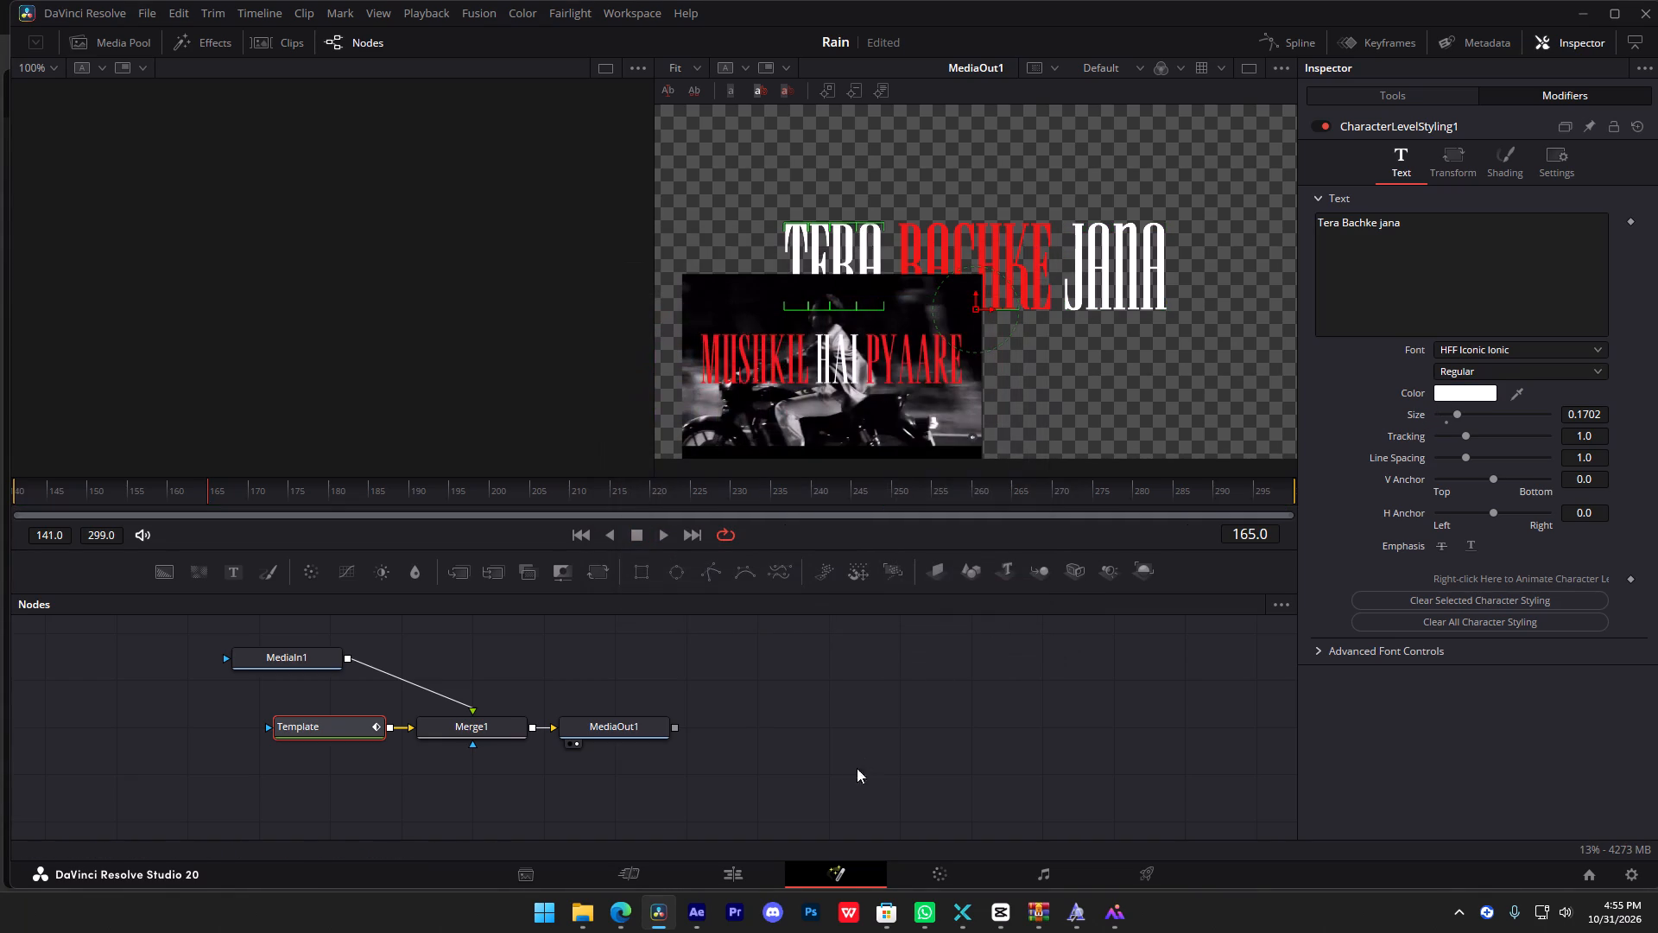
{"action": "left_click", "coordinate": [763, 868]}
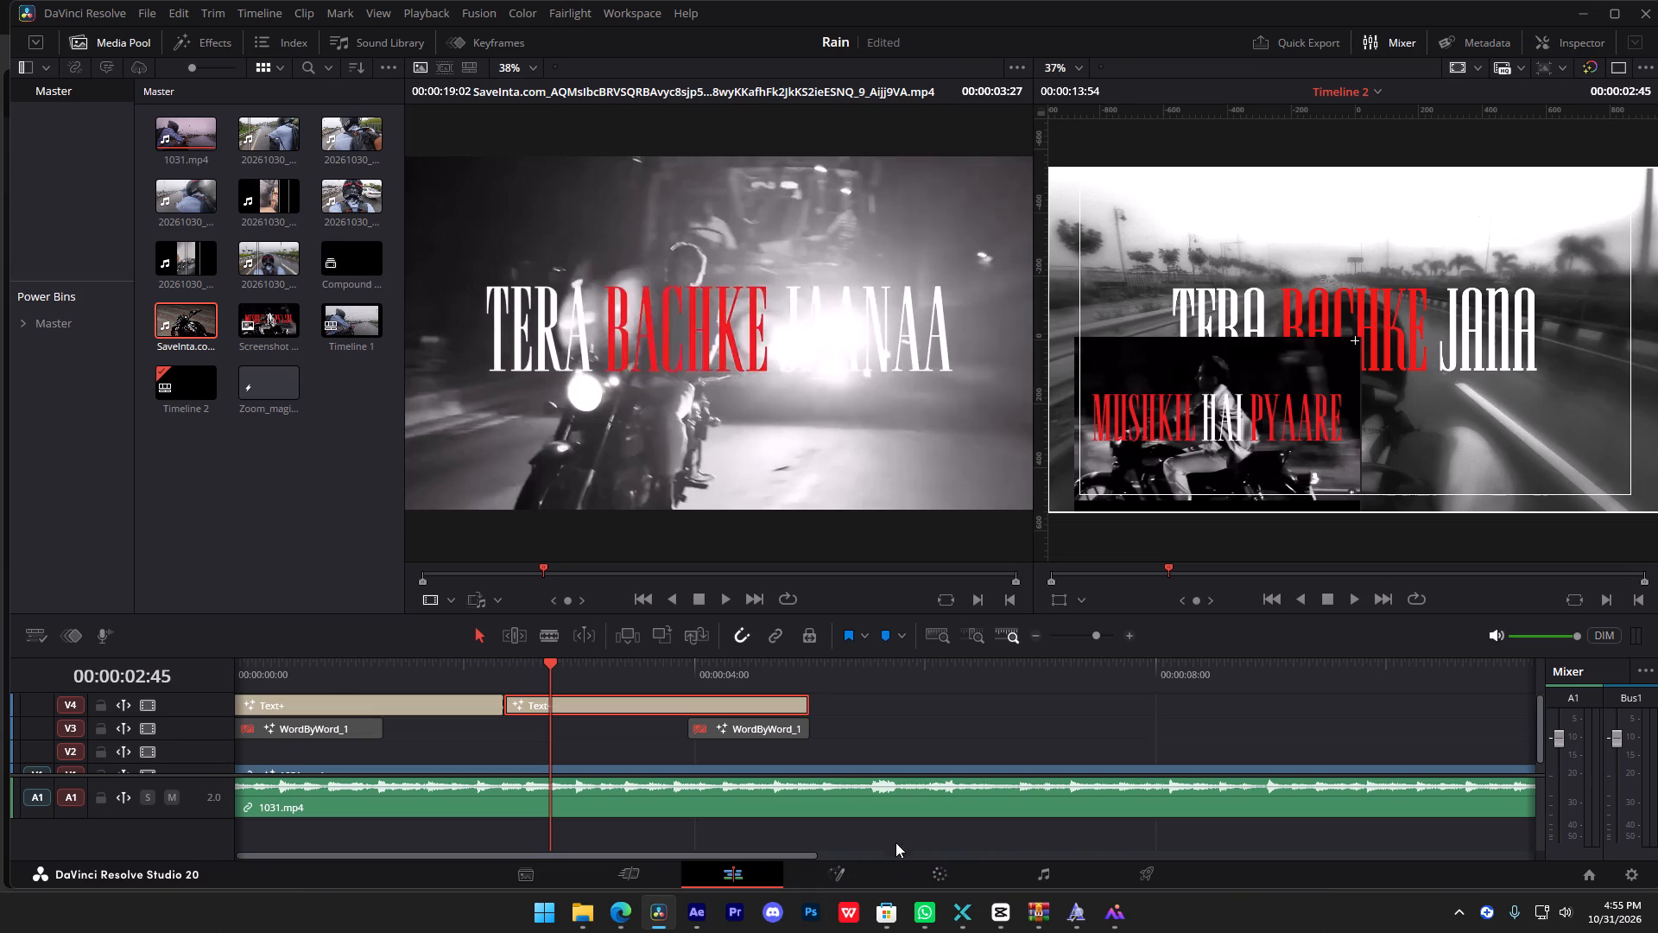
Delete the MediaIn1 reference image node from the second title's Fusion composition and return to the Edit page.
{"action": "left_click", "coordinate": [621, 709]}
{"action": "key", "text": "f"}
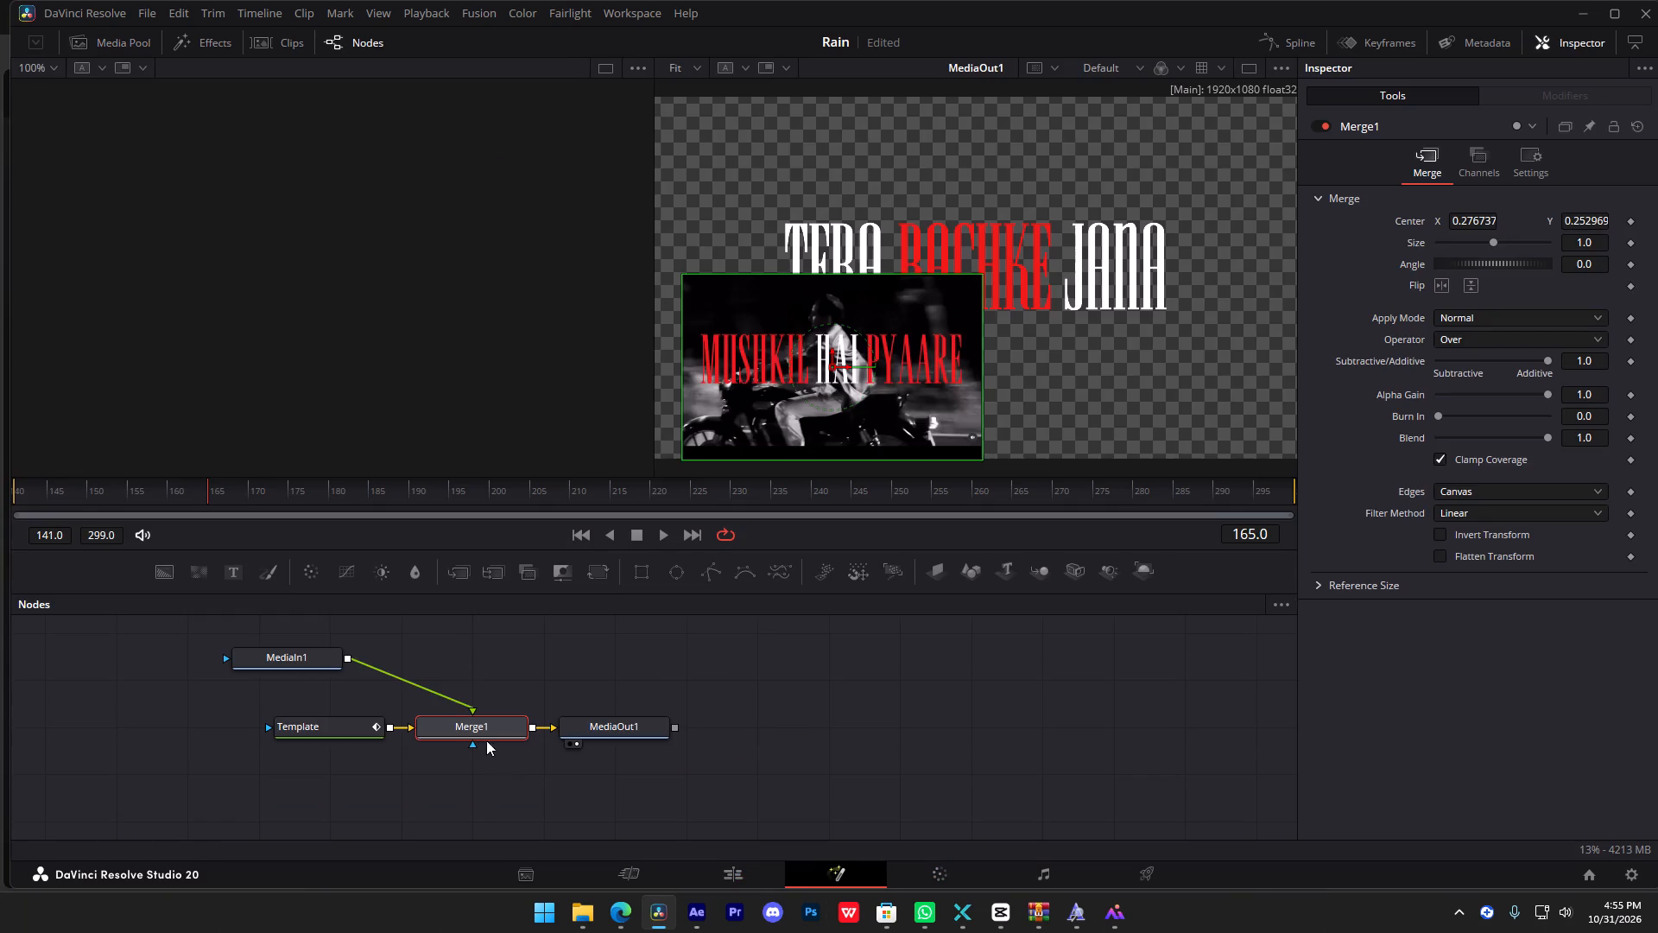
{"action": "left_click", "coordinate": [292, 648]}
{"action": "key", "text": "BackSpace"}
{"action": "left_click", "coordinate": [731, 866]}
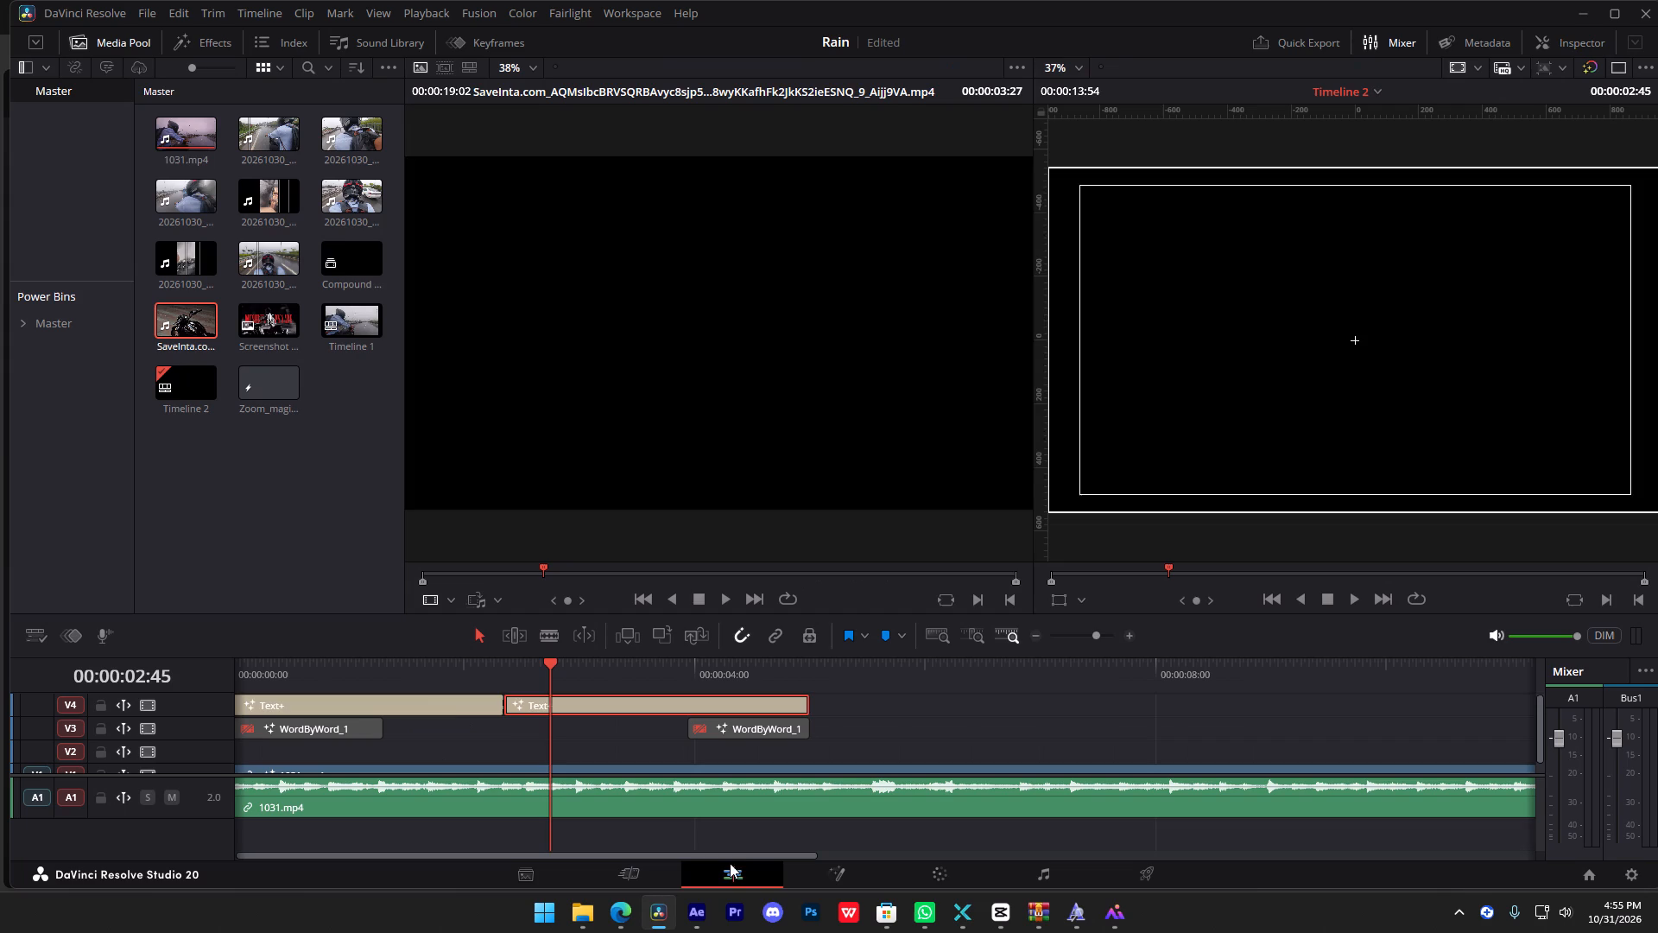
Delete the MediaIn1 reference image node from the first title's Fusion composition and return to the Edit page.
{"action": "left_click", "coordinate": [439, 710]}
{"action": "key", "text": "f"}
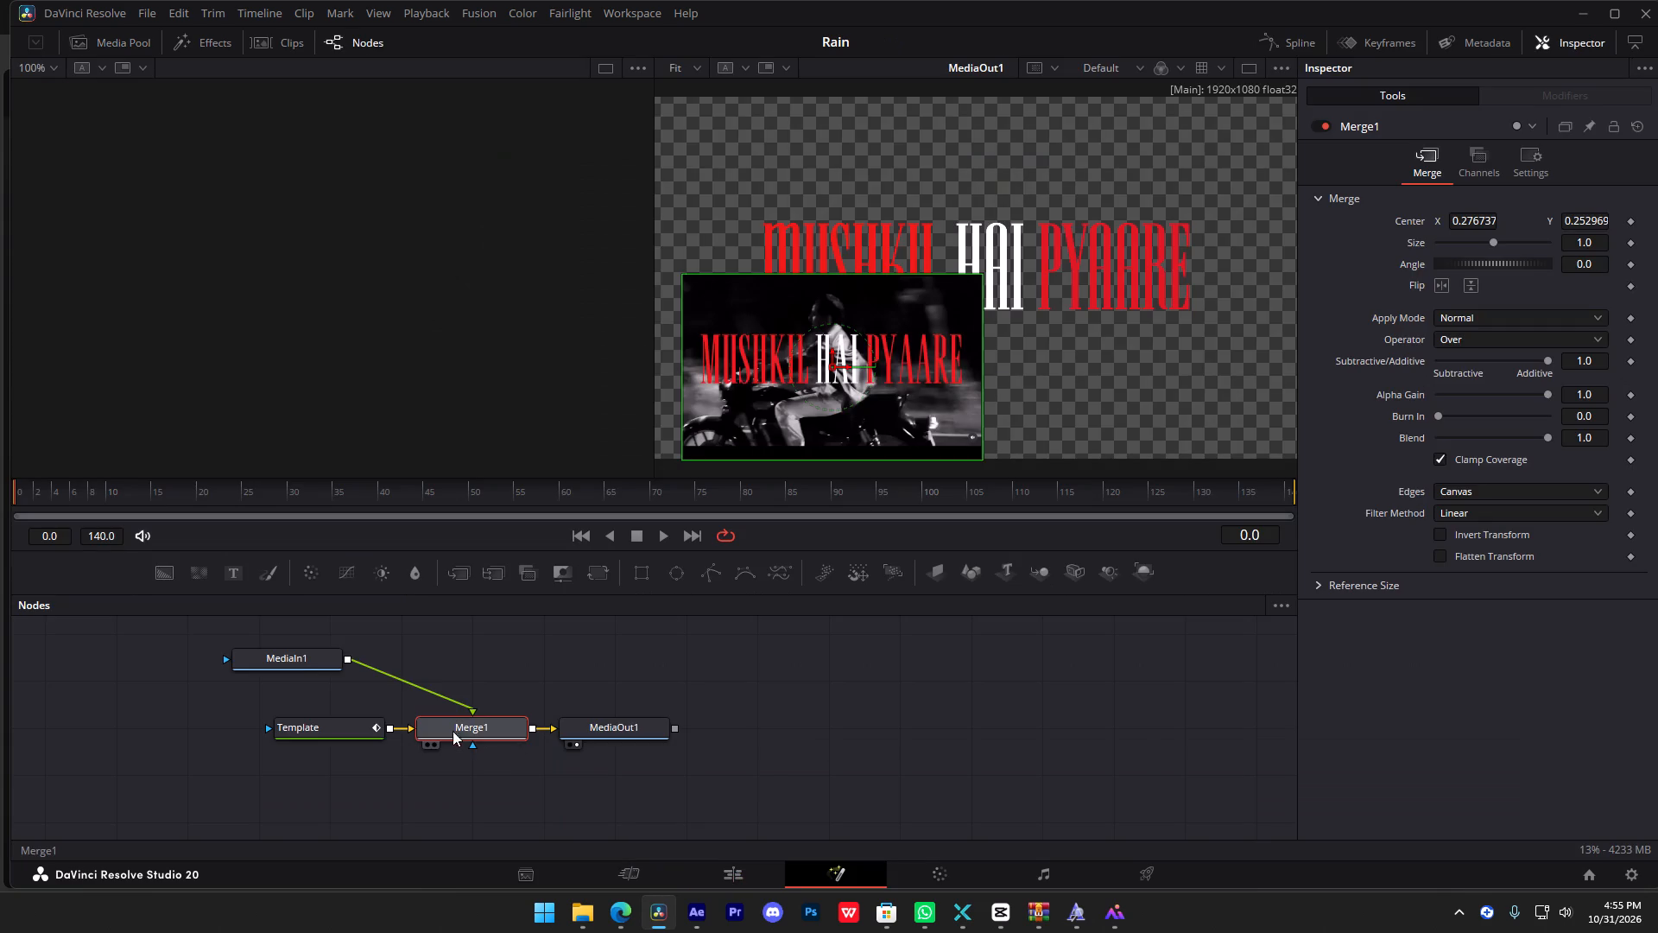
{"action": "left_click", "coordinate": [301, 657]}
{"action": "key", "text": "BackSpace"}
{"action": "left_click", "coordinate": [742, 869]}
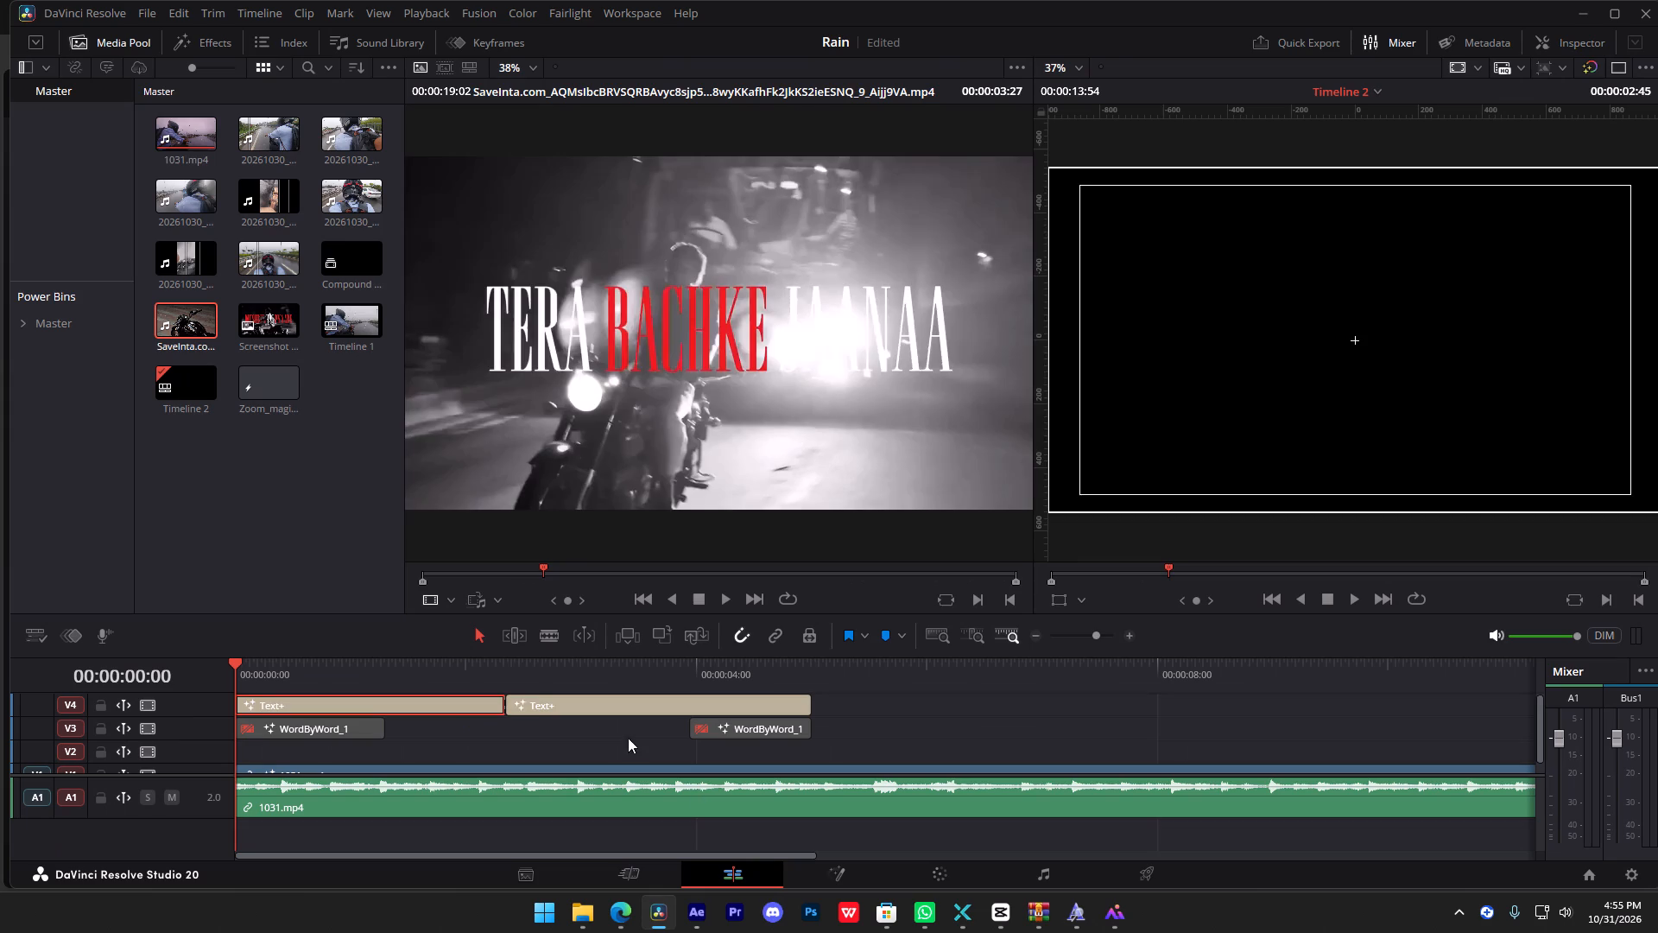
Play the timeline through both titles, and the reference clip past its second lyric, to compare the title timing.
{"action": "key", "text": "space"}
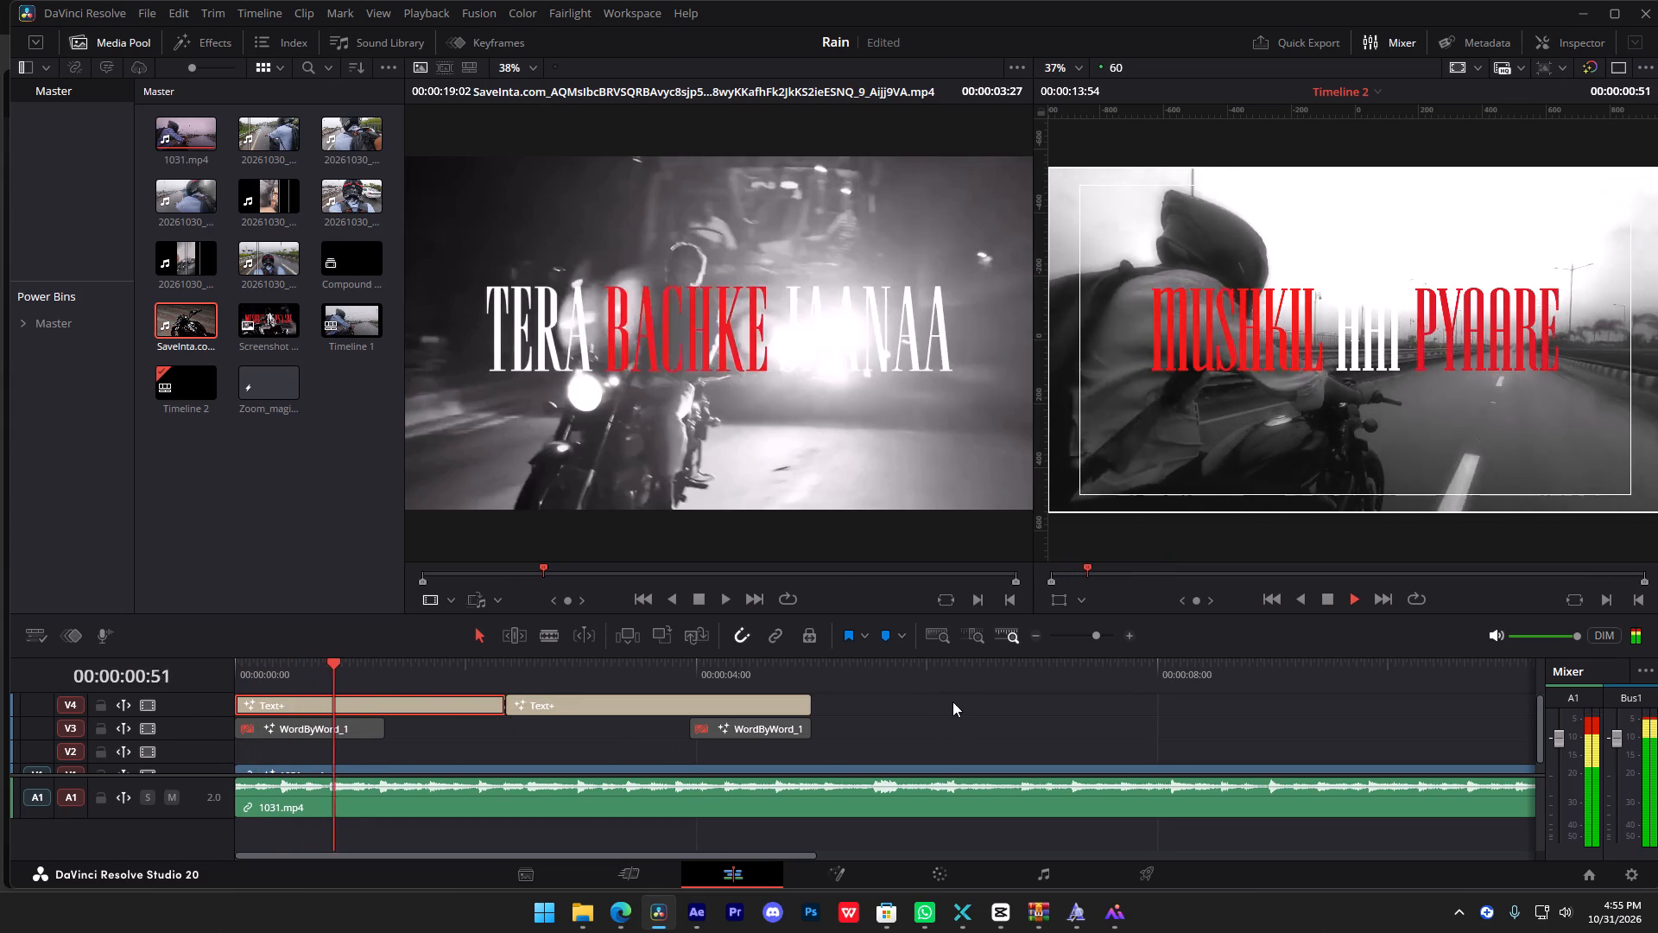
{"action": "left_click", "coordinate": [952, 701]}
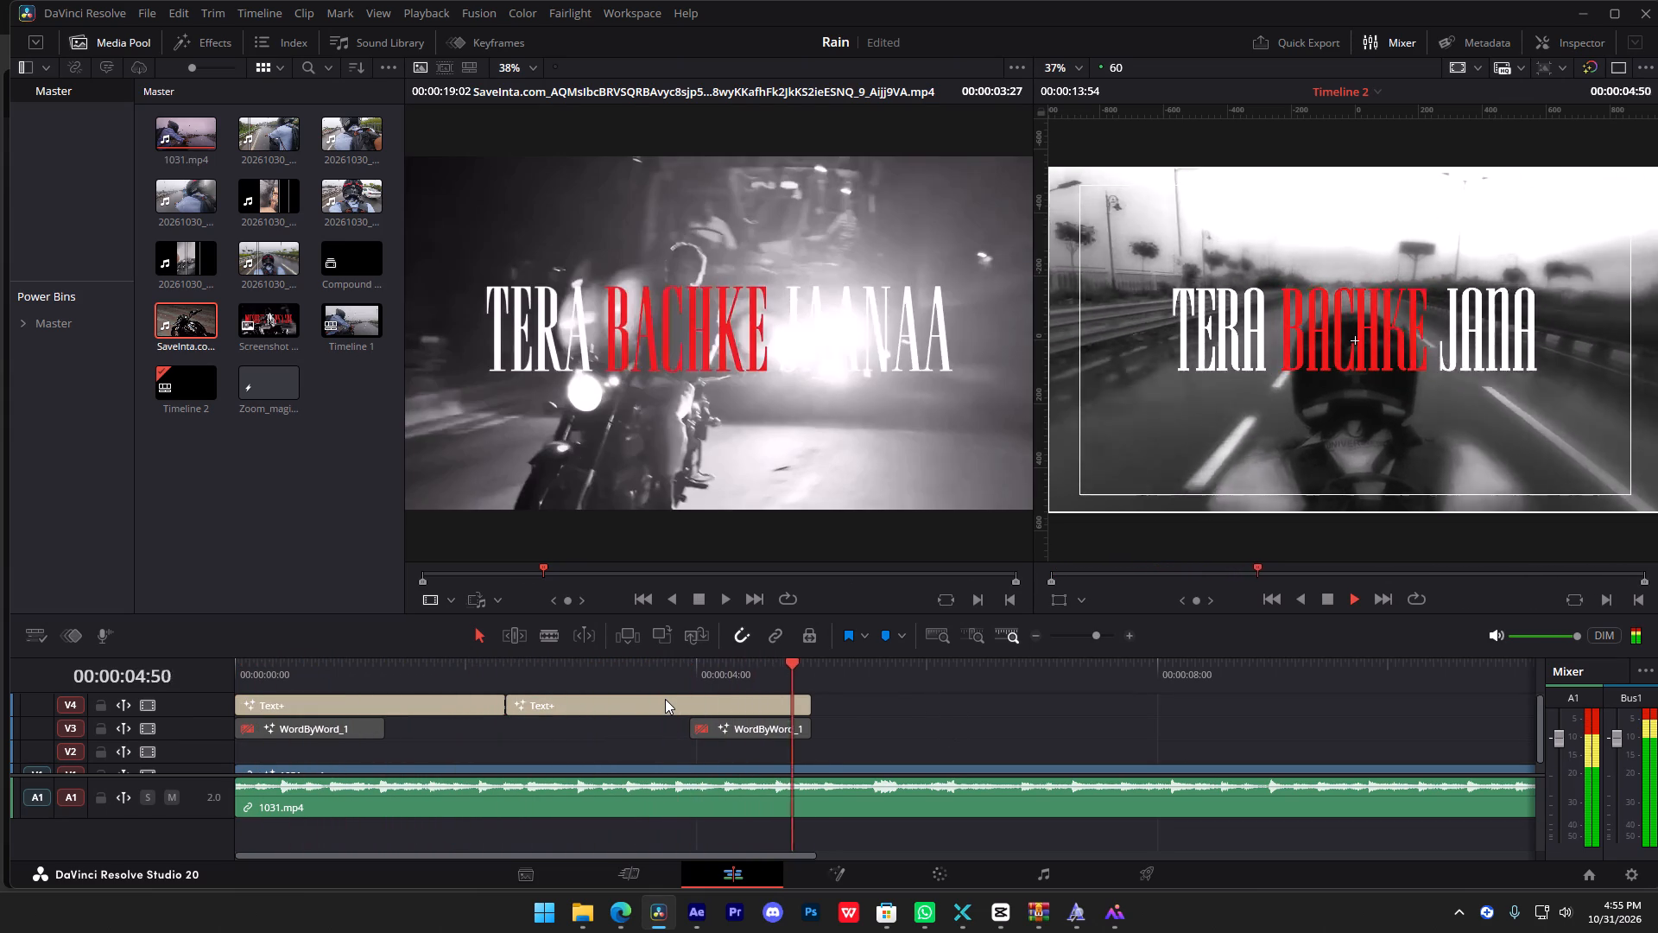
{"action": "key", "text": "space"}
{"action": "key", "text": "space"}
{"action": "key", "text": "space"}
{"action": "left_click_drag", "start_coordinate": [824, 669], "coordinate": [804, 677]}
{"action": "left_click", "coordinate": [802, 468]}
{"action": "key", "text": "space"}
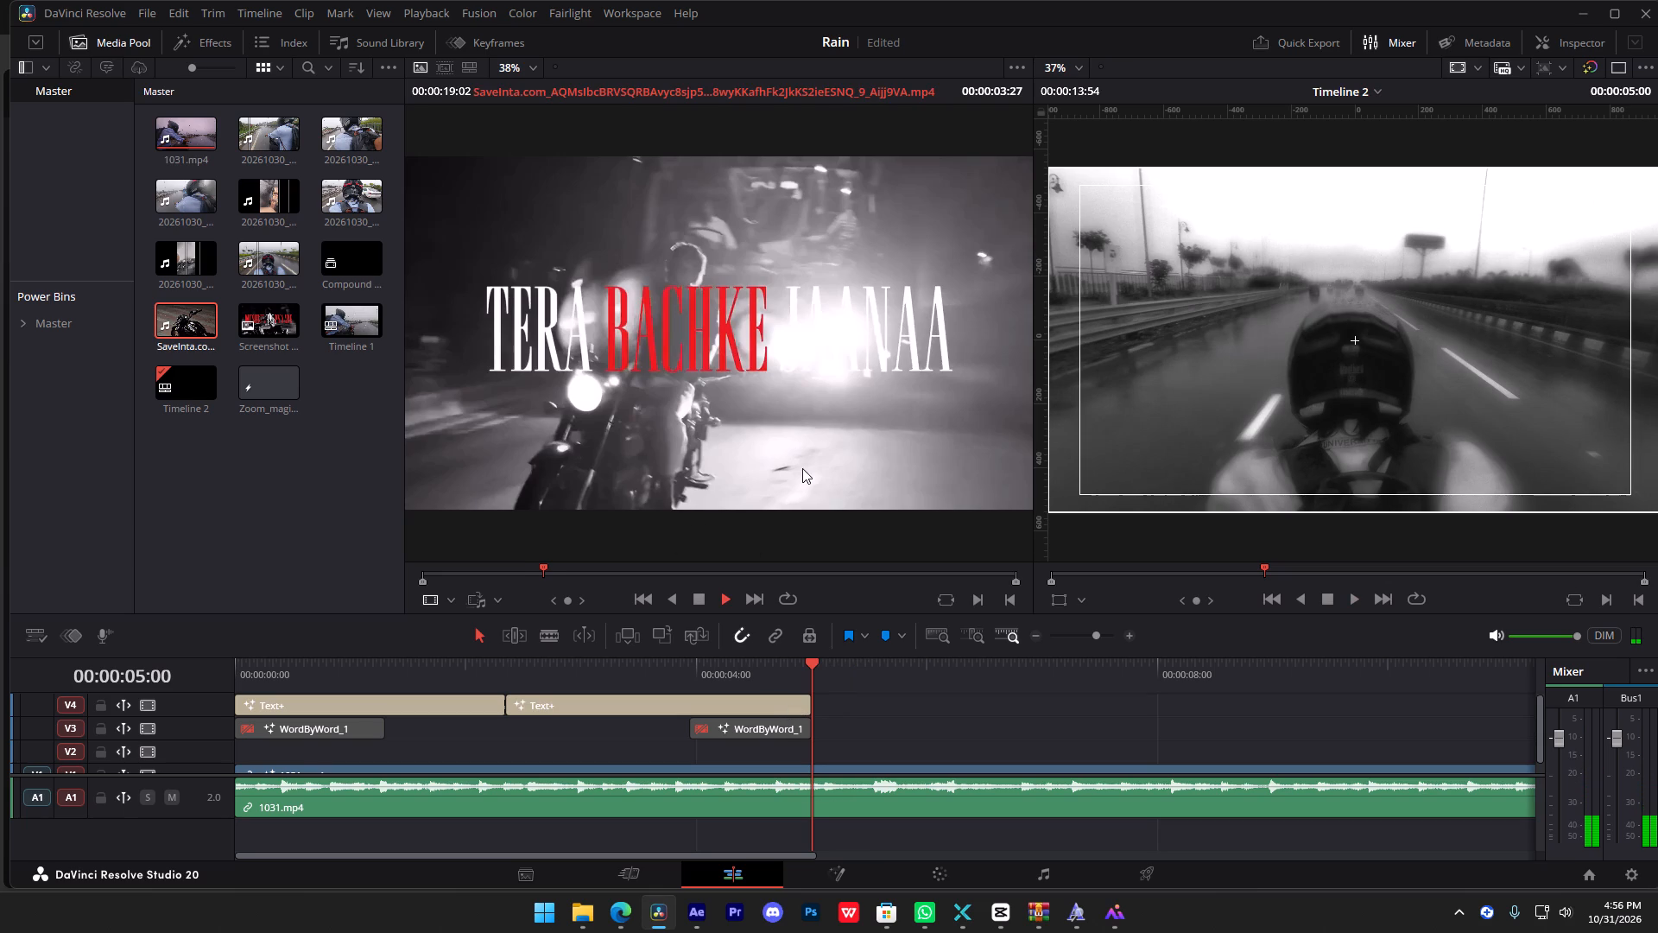
{"action": "key", "text": "space"}
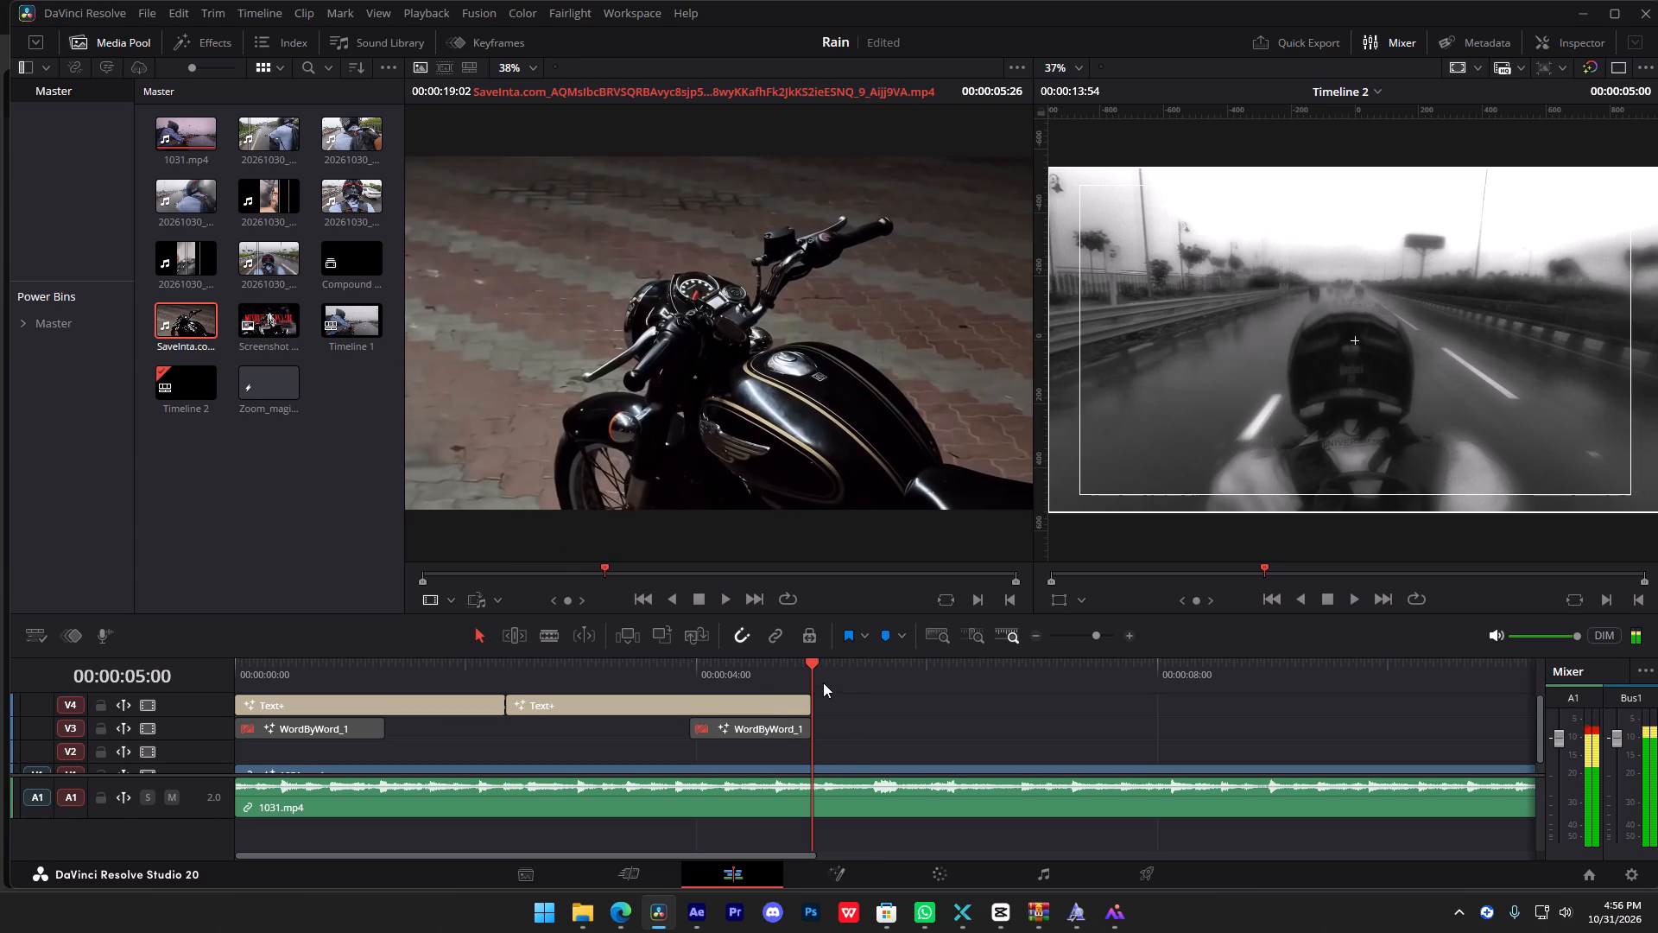
Replay the timeline past 00:00:05:00 and extend the second Text+ title's end on V4 to about 5.6 seconds.
{"action": "left_click_drag", "start_coordinate": [812, 672], "coordinate": [823, 669]}
{"action": "key", "text": "space"}
{"action": "key", "text": "space"}
{"action": "left_click", "coordinate": [894, 729]}
{"action": "key", "text": "space"}
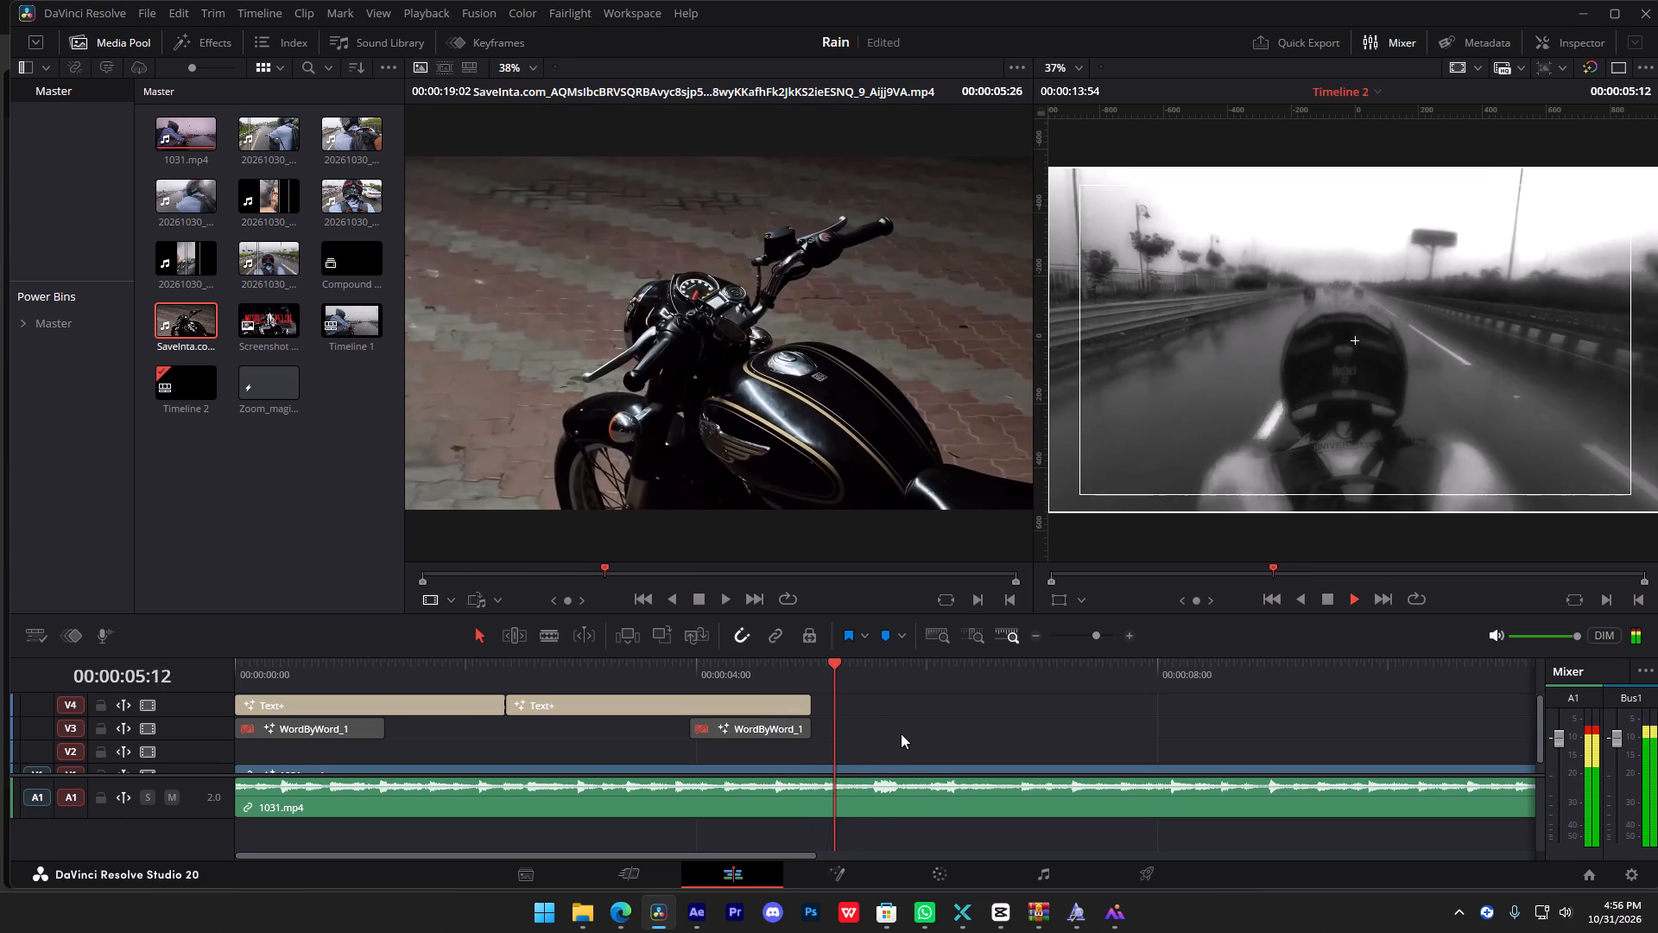
{"action": "key", "text": "space"}
{"action": "left_click", "coordinate": [883, 678]}
{"action": "left_click_drag", "start_coordinate": [807, 712], "coordinate": [877, 699]}
Play the timeline beyond the second title, and the matching part of the reference clip, to check the third lyric's wording and timing.
{"action": "key", "text": "space"}
{"action": "scroll", "coordinate": [965, 703], "scroll_direction": "down", "scroll_amount": 3, "text": "alt"}
{"action": "scroll", "coordinate": [965, 715], "scroll_direction": "up", "scroll_amount": 7, "text": "alt"}
{"action": "key", "text": "space"}
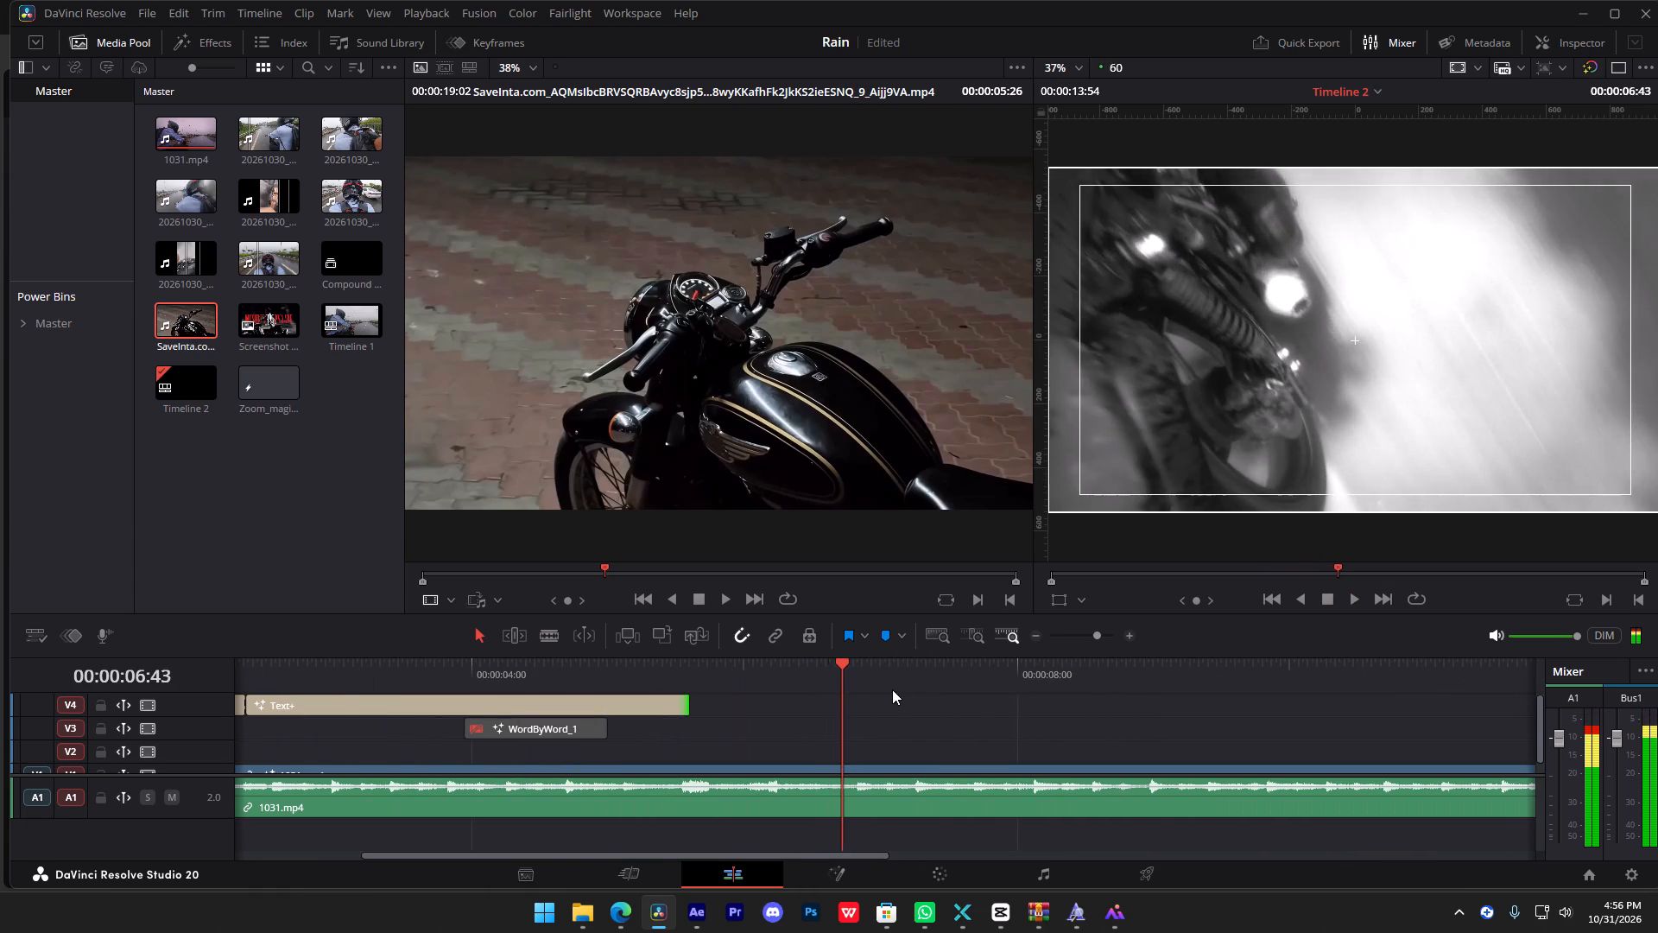
{"action": "key", "text": "space"}
{"action": "key", "text": "space"}
{"action": "left_click", "coordinate": [751, 404]}
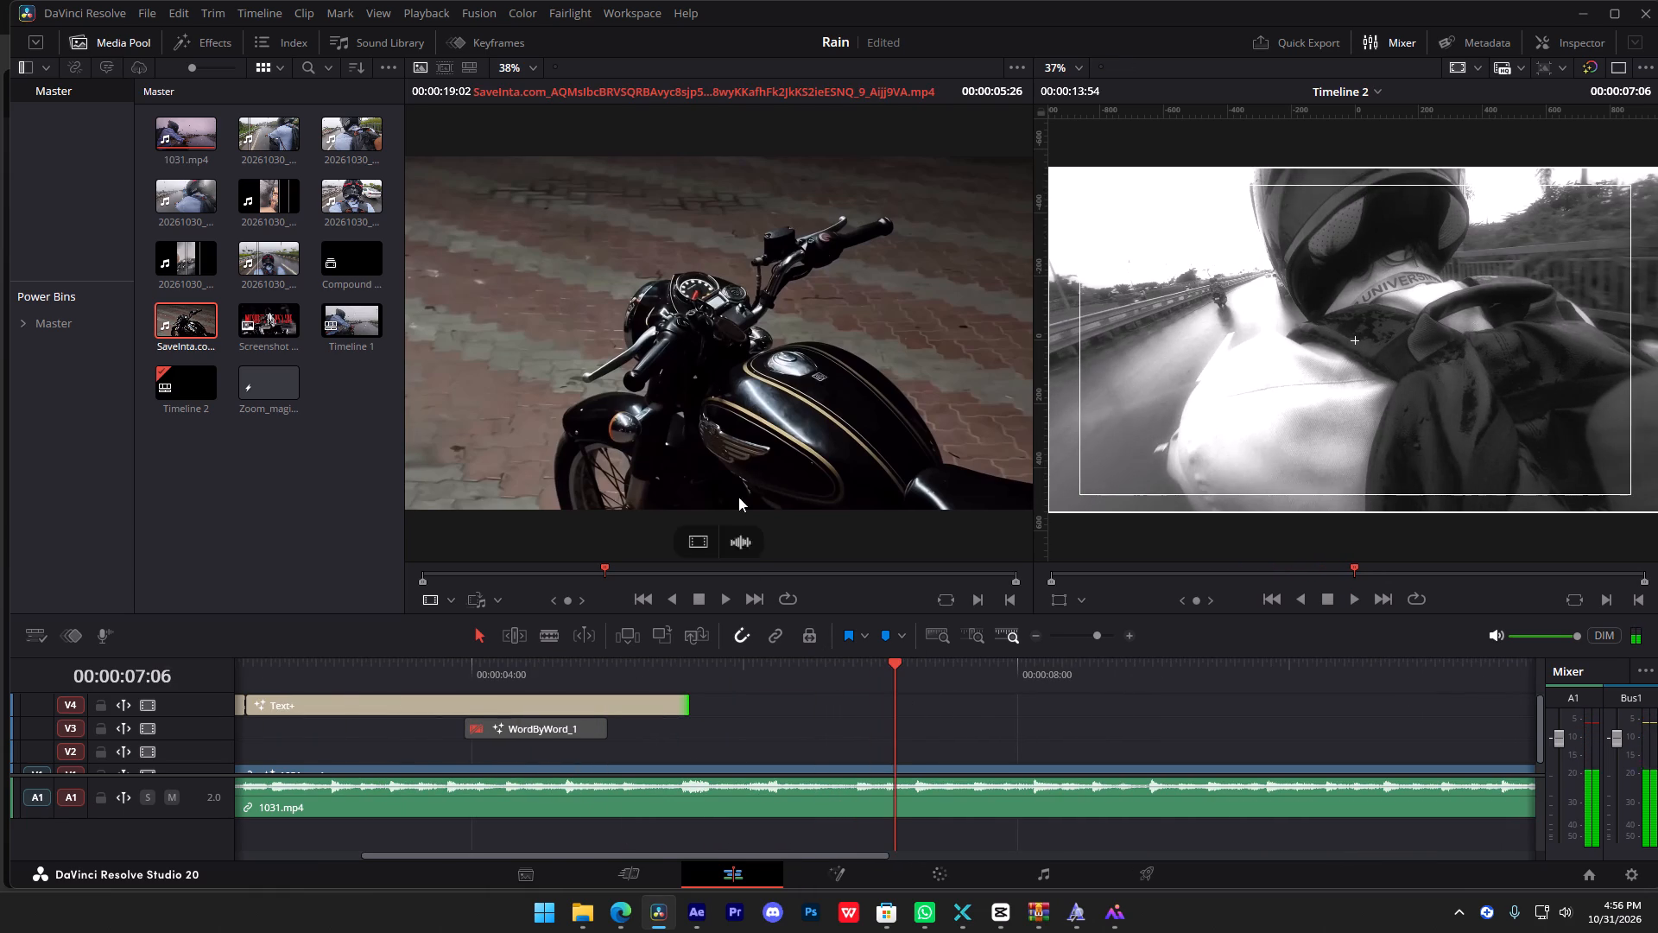
{"action": "left_click", "coordinate": [736, 434]}
{"action": "key", "text": "space"}
{"action": "key", "text": "space"}
{"action": "key", "text": "space"}
{"action": "key", "text": "space"}
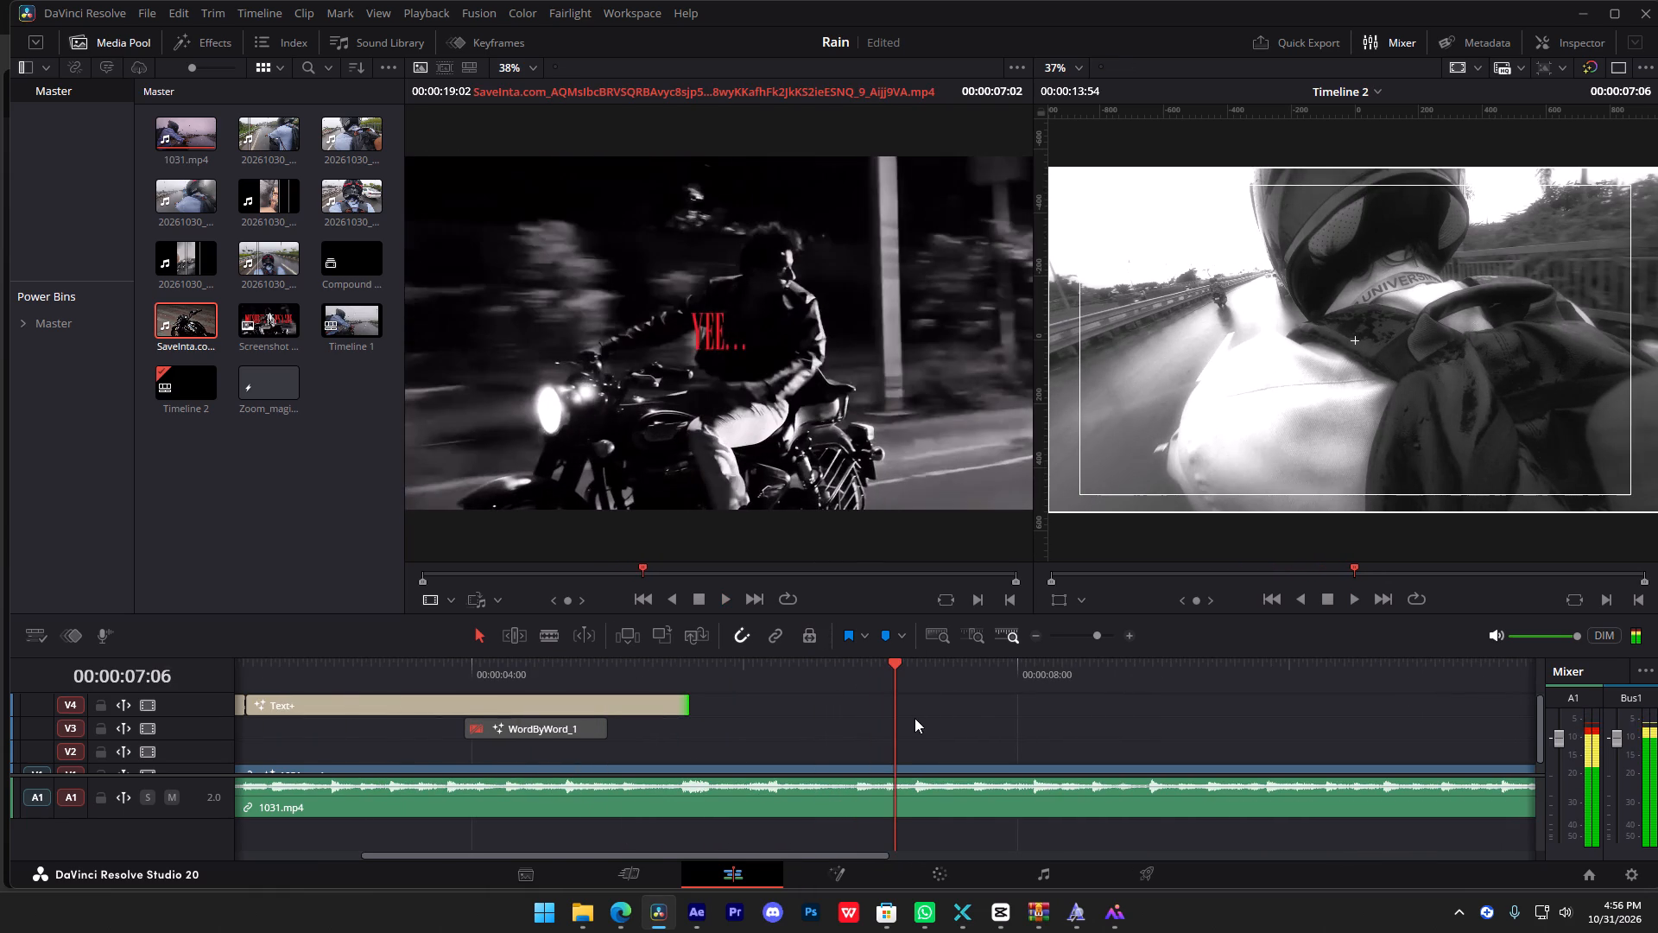
{"action": "key", "text": "space"}
{"action": "key", "text": "space"}
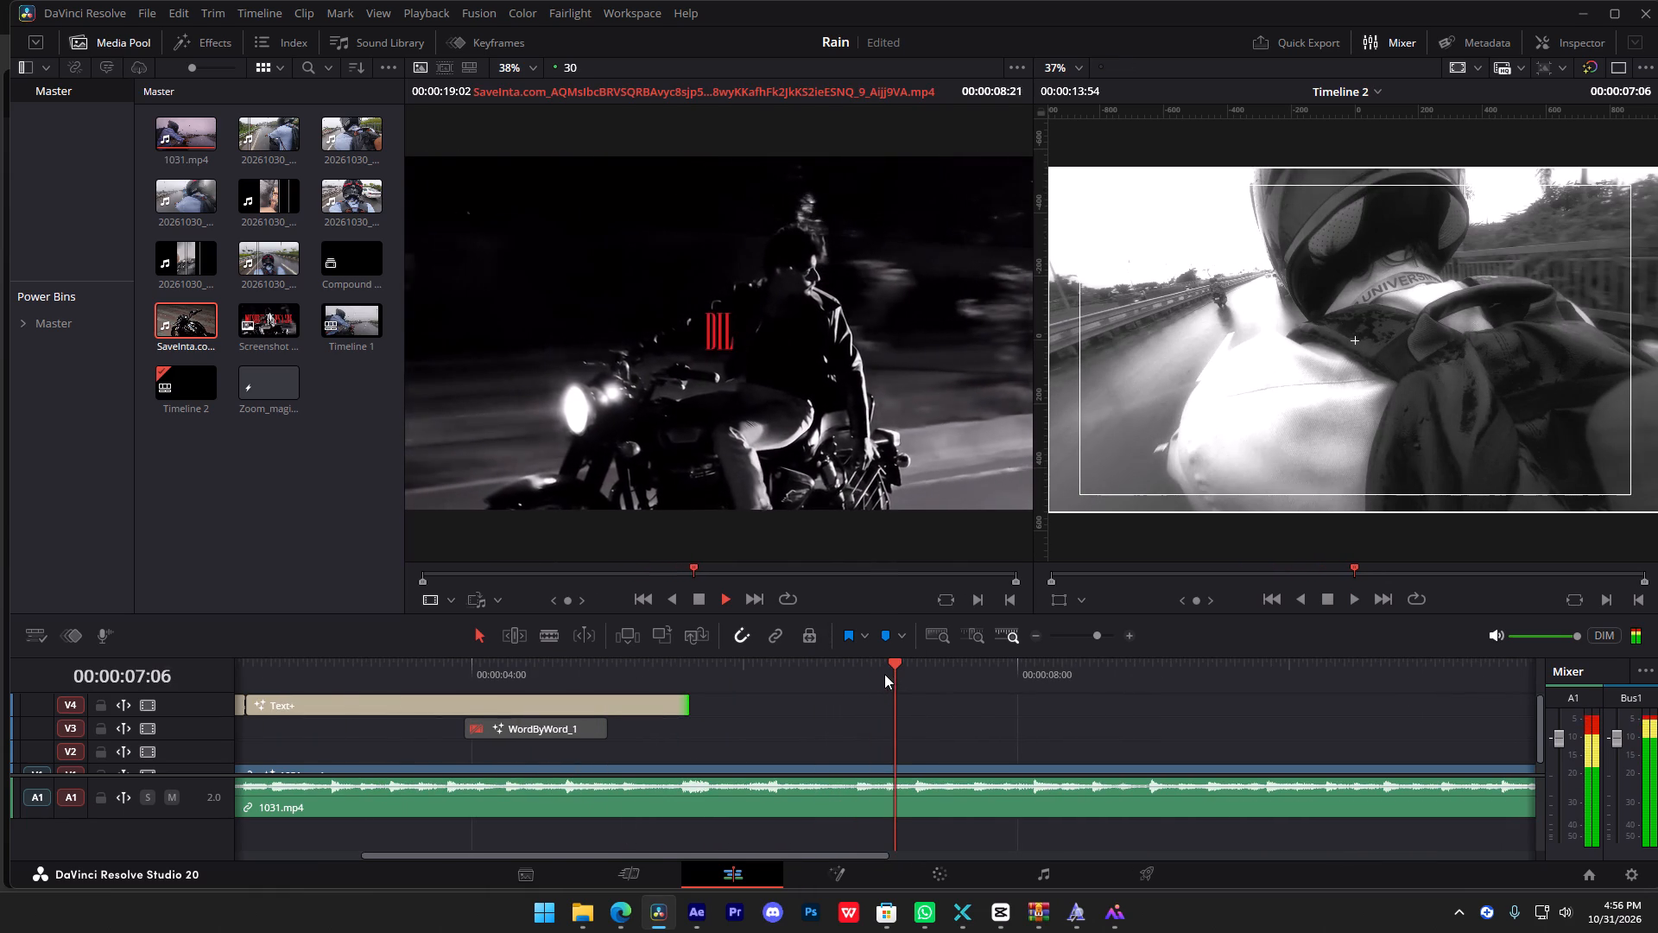
Locate the third lyric's start and place a copy of the second Text+ title on V4 at 00:00:06:48.
{"action": "left_click_drag", "start_coordinate": [876, 674], "coordinate": [845, 686]}
{"action": "key", "text": "space"}
{"action": "key", "text": "space"}
{"action": "left_click_drag", "start_coordinate": [875, 676], "coordinate": [817, 689]}
{"action": "key", "text": "space"}
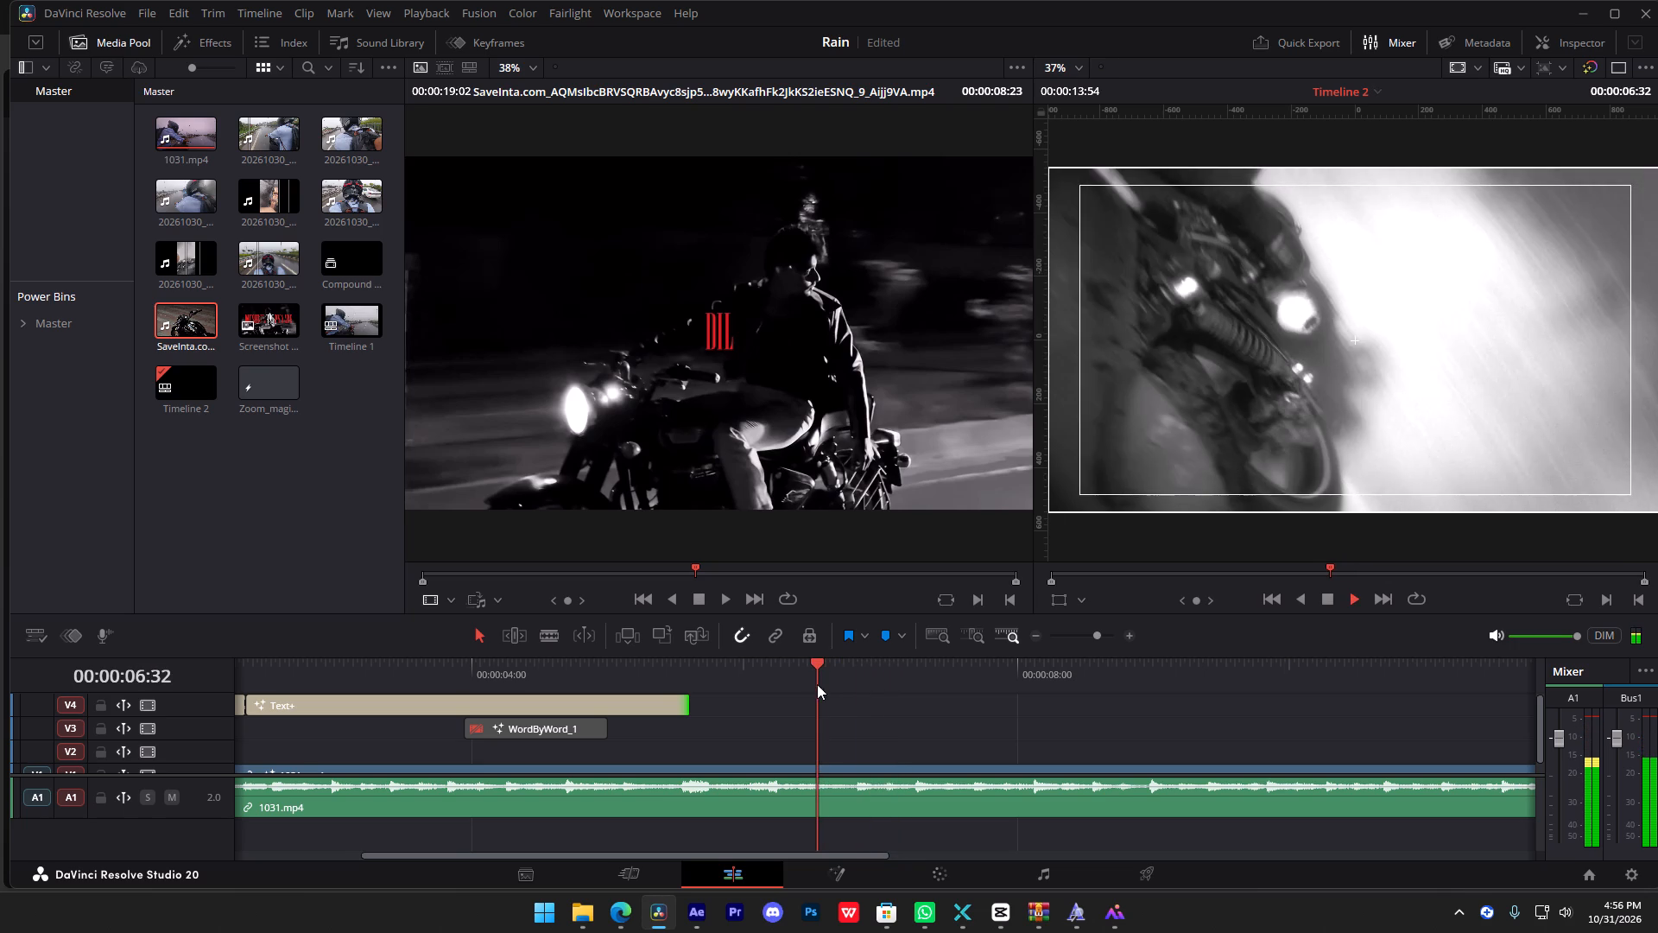
{"action": "key", "text": "space"}
{"action": "key", "text": "space"}
{"action": "key", "text": "space"}
{"action": "left_click", "coordinate": [854, 675]}
{"action": "scroll", "coordinate": [851, 687], "scroll_direction": "down", "scroll_amount": 5, "text": "alt"}
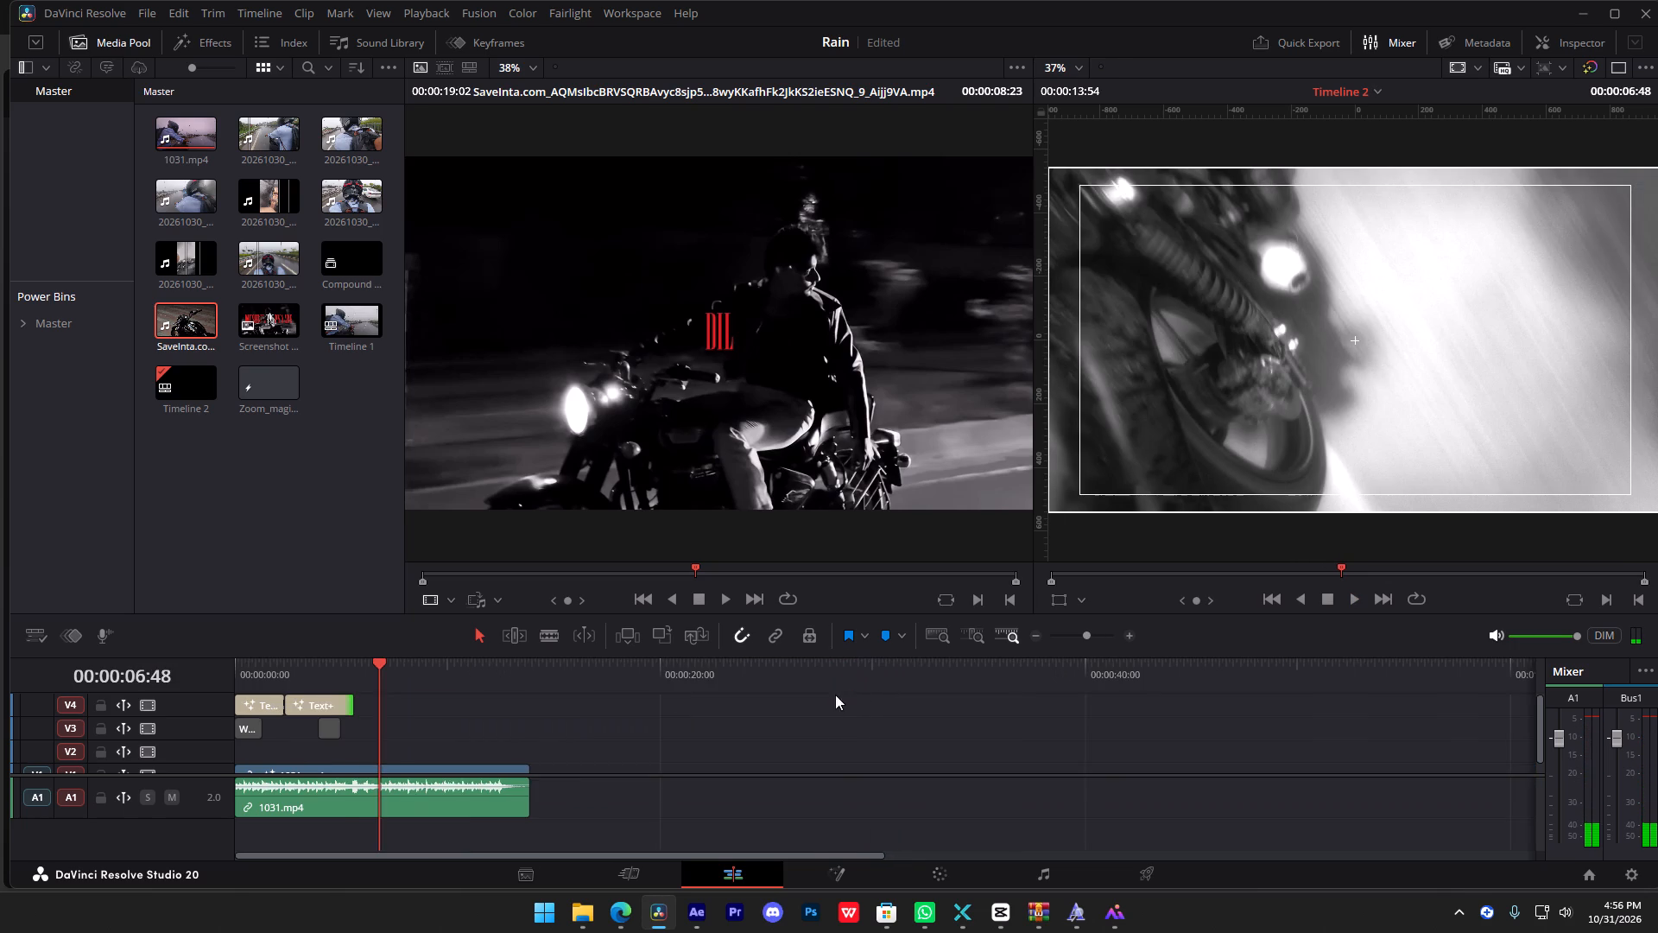
{"action": "scroll", "coordinate": [509, 724], "scroll_direction": "up", "scroll_amount": 2, "text": "alt"}
{"action": "left_click_drag", "start_coordinate": [325, 701], "coordinate": [446, 708], "text": "alt"}
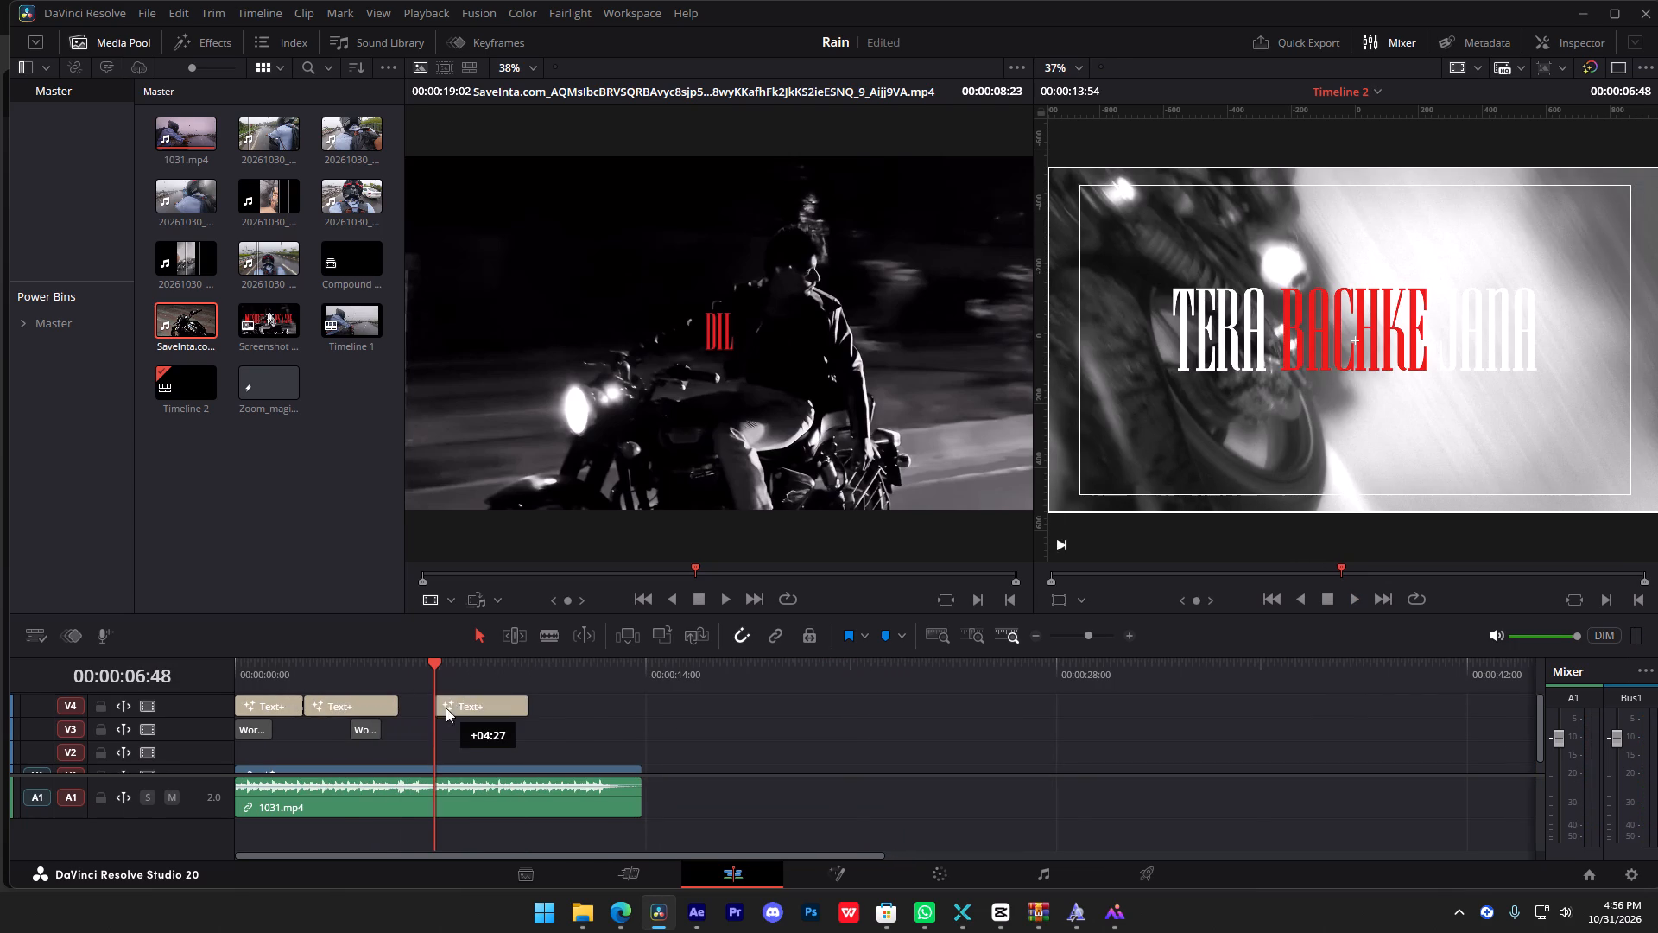
{"action": "left_click_drag", "start_coordinate": [446, 708], "coordinate": [453, 707], "text": "alt"}
Replace the copied third title's text with "Ye...".
{"action": "left_click", "coordinate": [469, 697]}
{"action": "key", "text": "F4"}
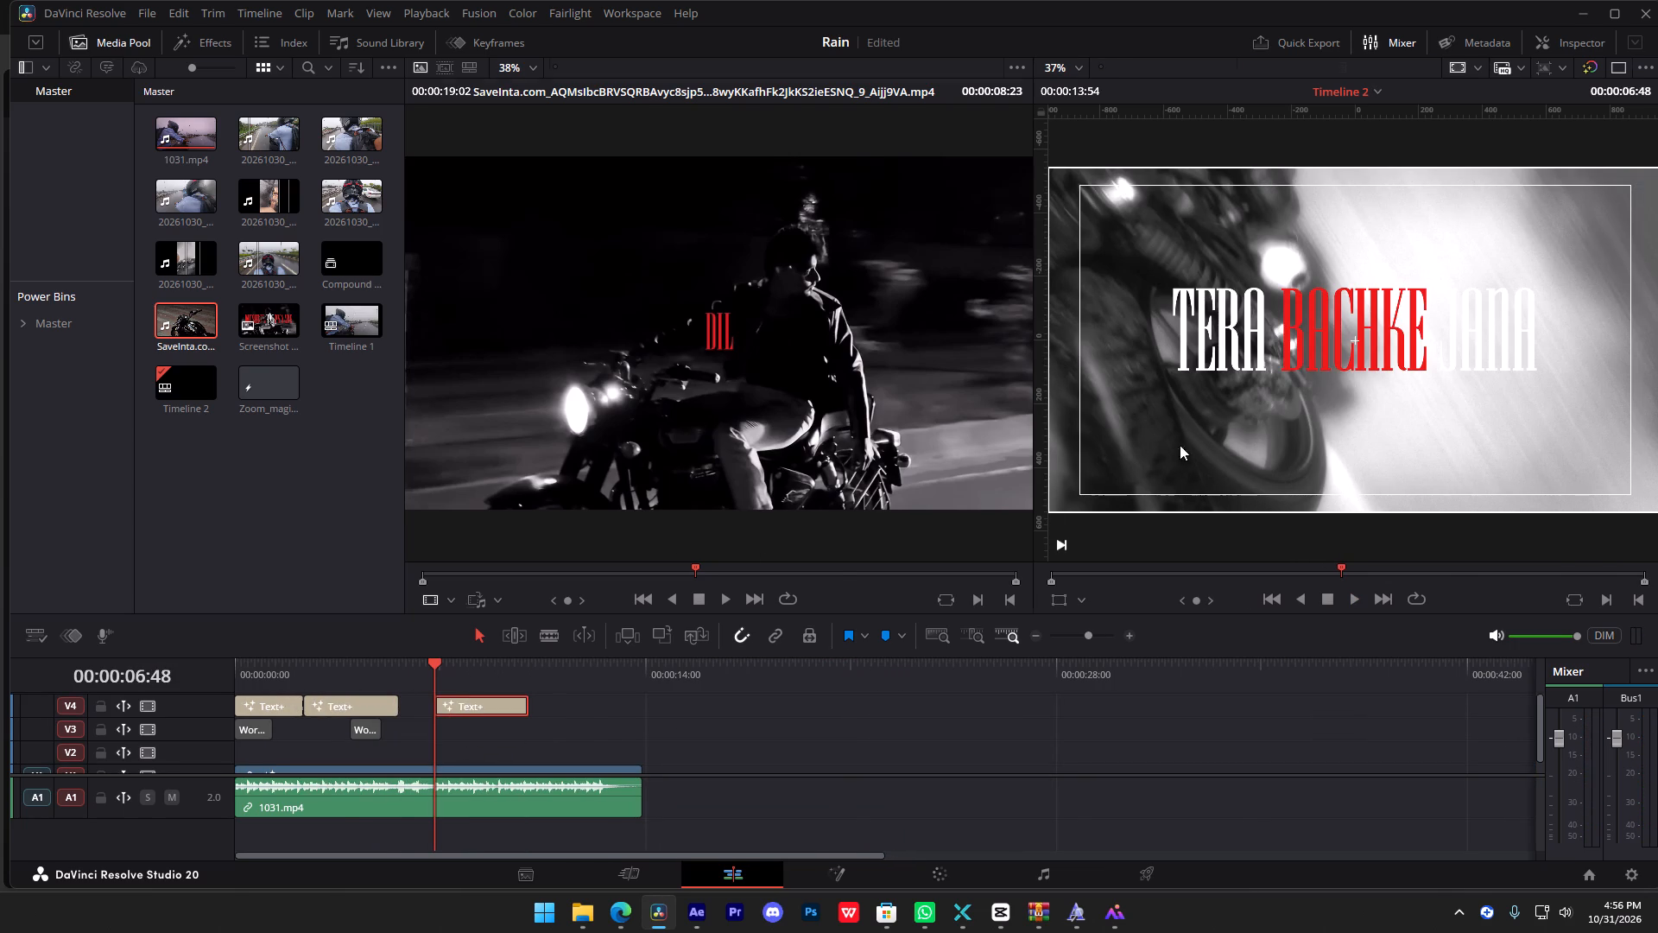
{"action": "left_click_drag", "start_coordinate": [1433, 257], "coordinate": [1172, 270]}
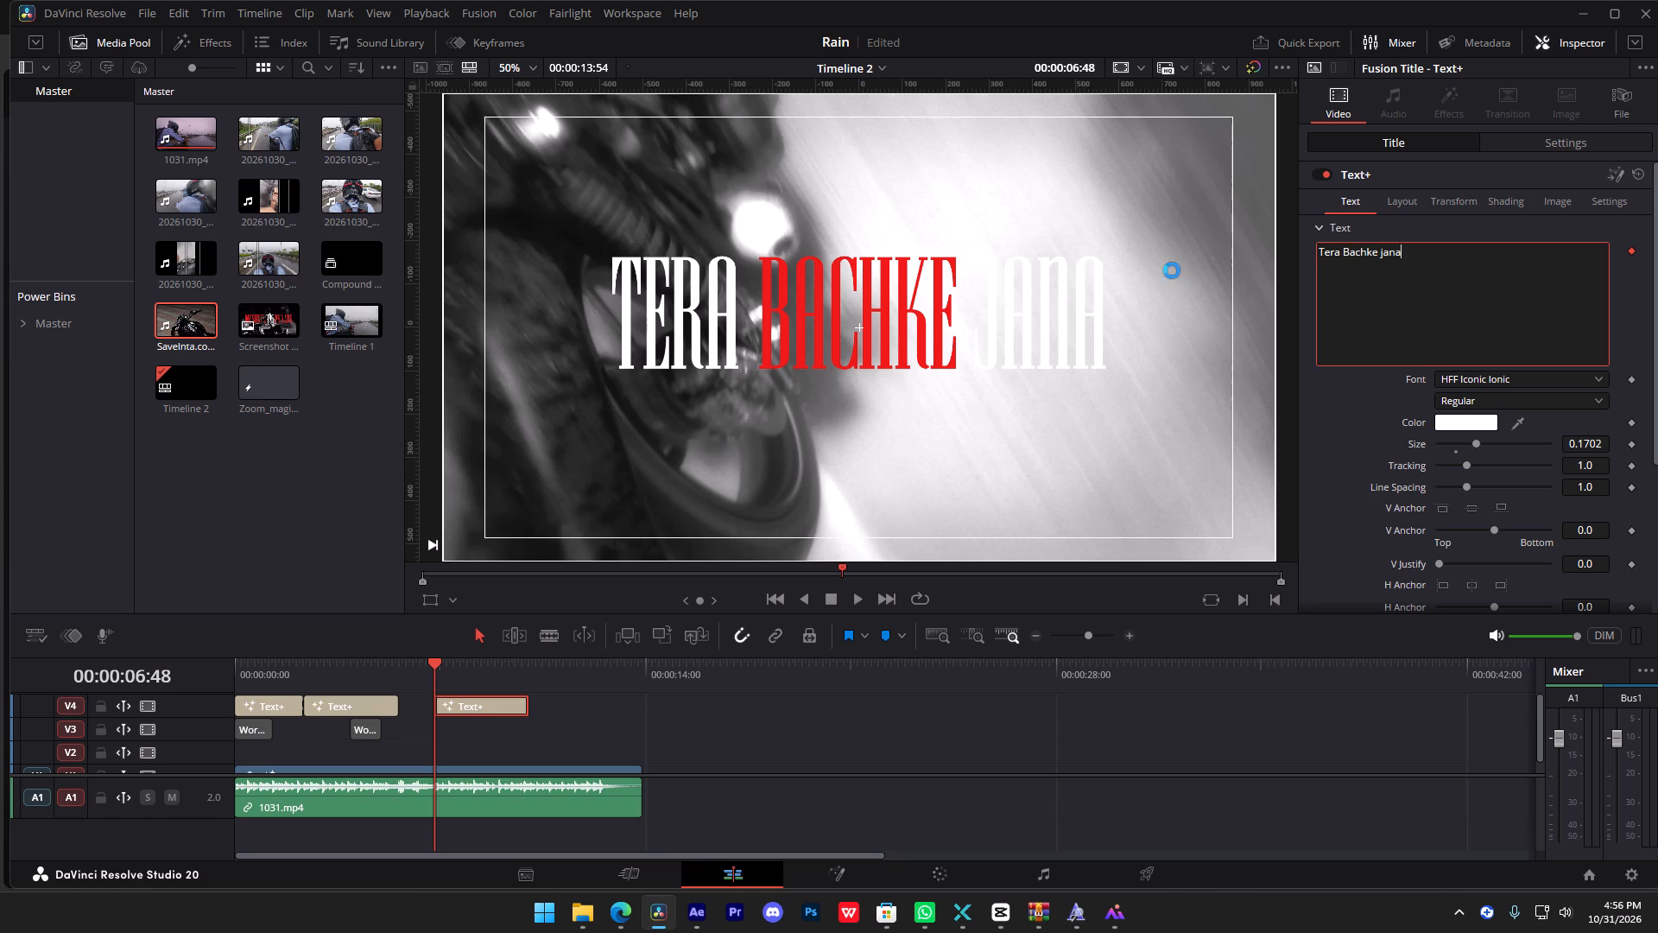
{"action": "key", "text": "ctrl+a"}
{"action": "type", "text": "Ye"}
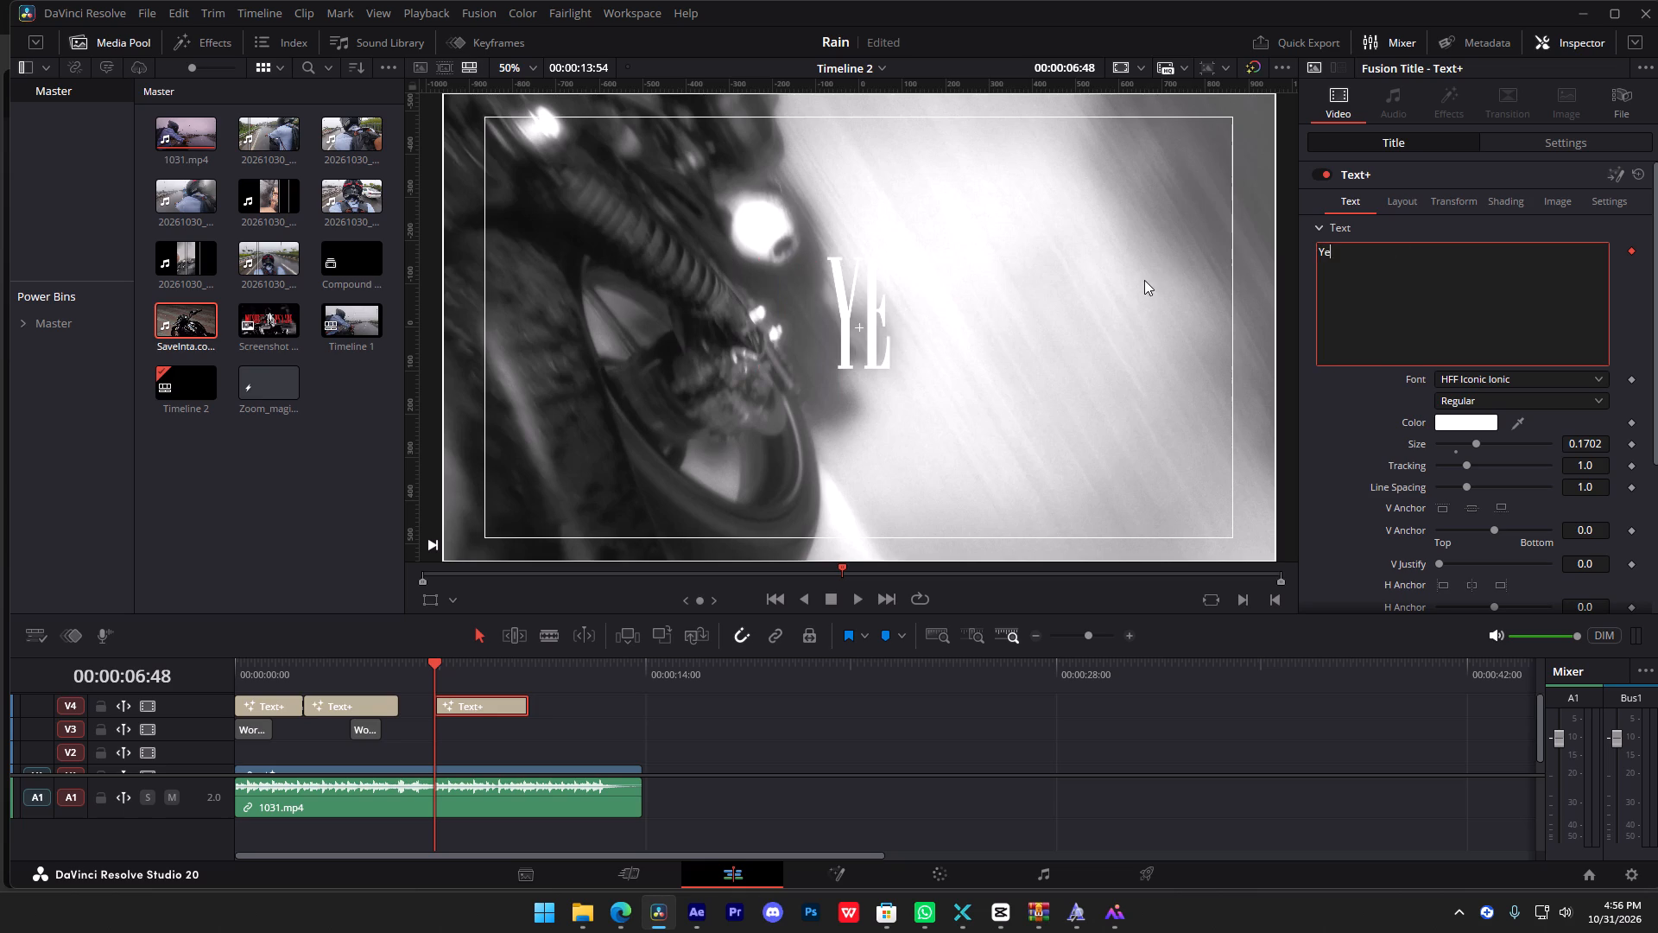
{"action": "type", "text": ".."}
{"action": "key", "text": "period"}
Open the third title in Fusion and merge the "MUSHKIL HAI PYAARE" reference screenshot over its text.
{"action": "left_click_drag", "start_coordinate": [370, 673], "coordinate": [353, 677]}
{"action": "left_click_drag", "start_coordinate": [361, 677], "coordinate": [377, 674]}
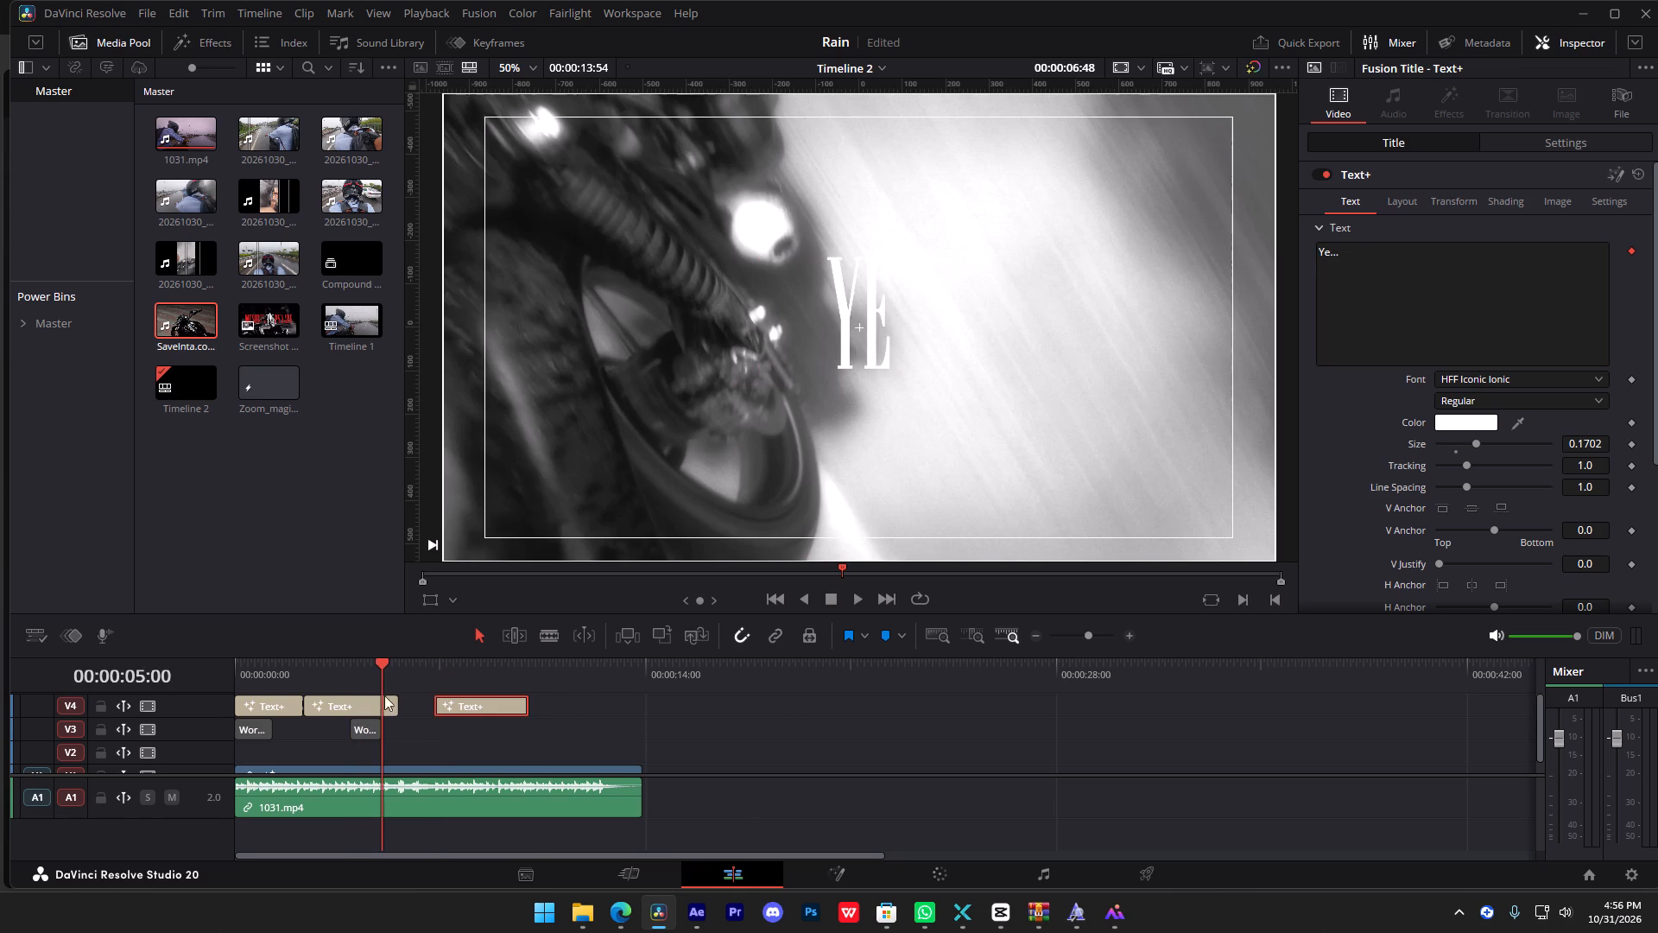
{"action": "left_click", "coordinate": [464, 679]}
{"action": "left_click", "coordinate": [480, 703]}
{"action": "key", "text": "f"}
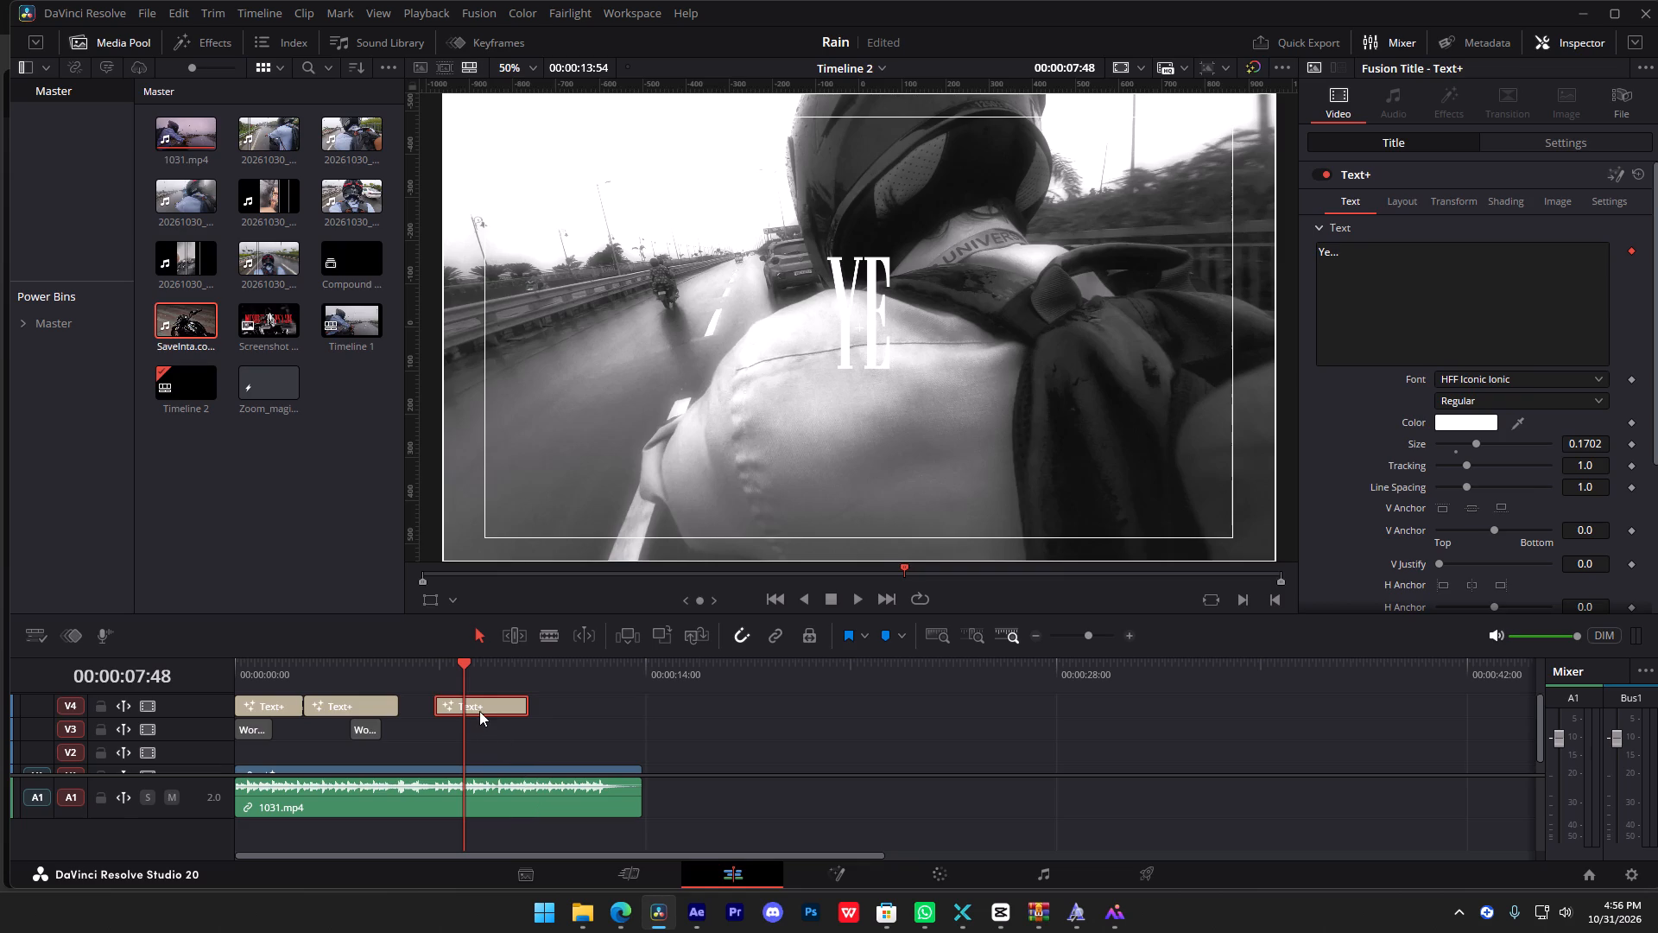
{"action": "left_click", "coordinate": [585, 916]}
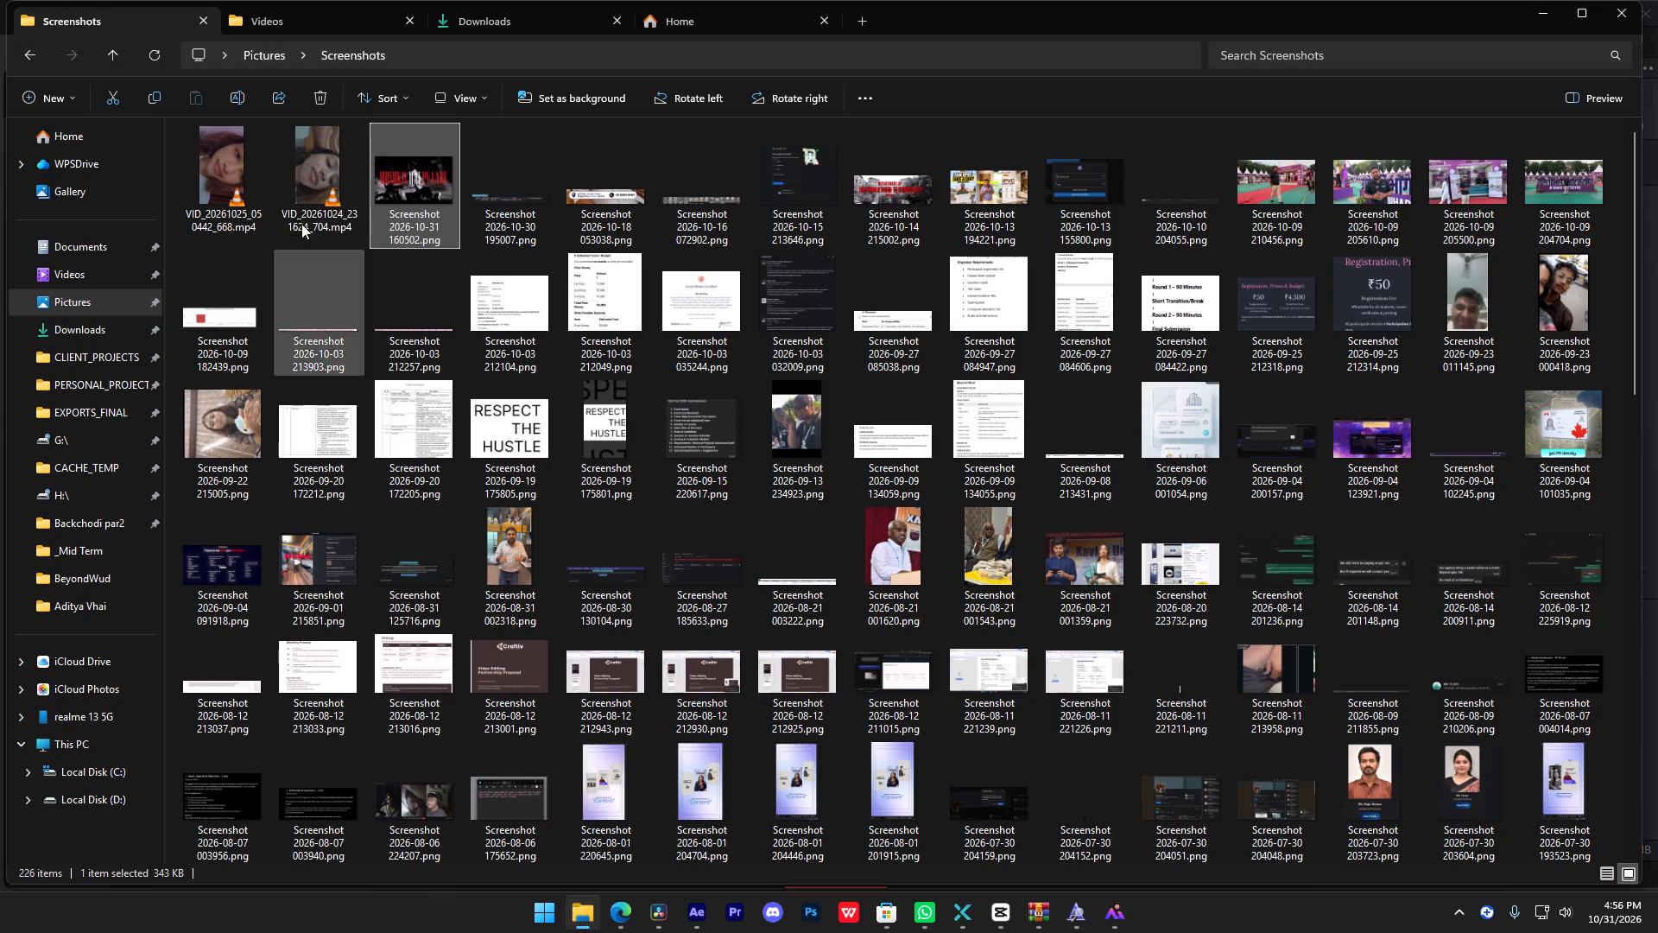
{"action": "left_click_drag", "start_coordinate": [385, 218], "coordinate": [381, 708]}
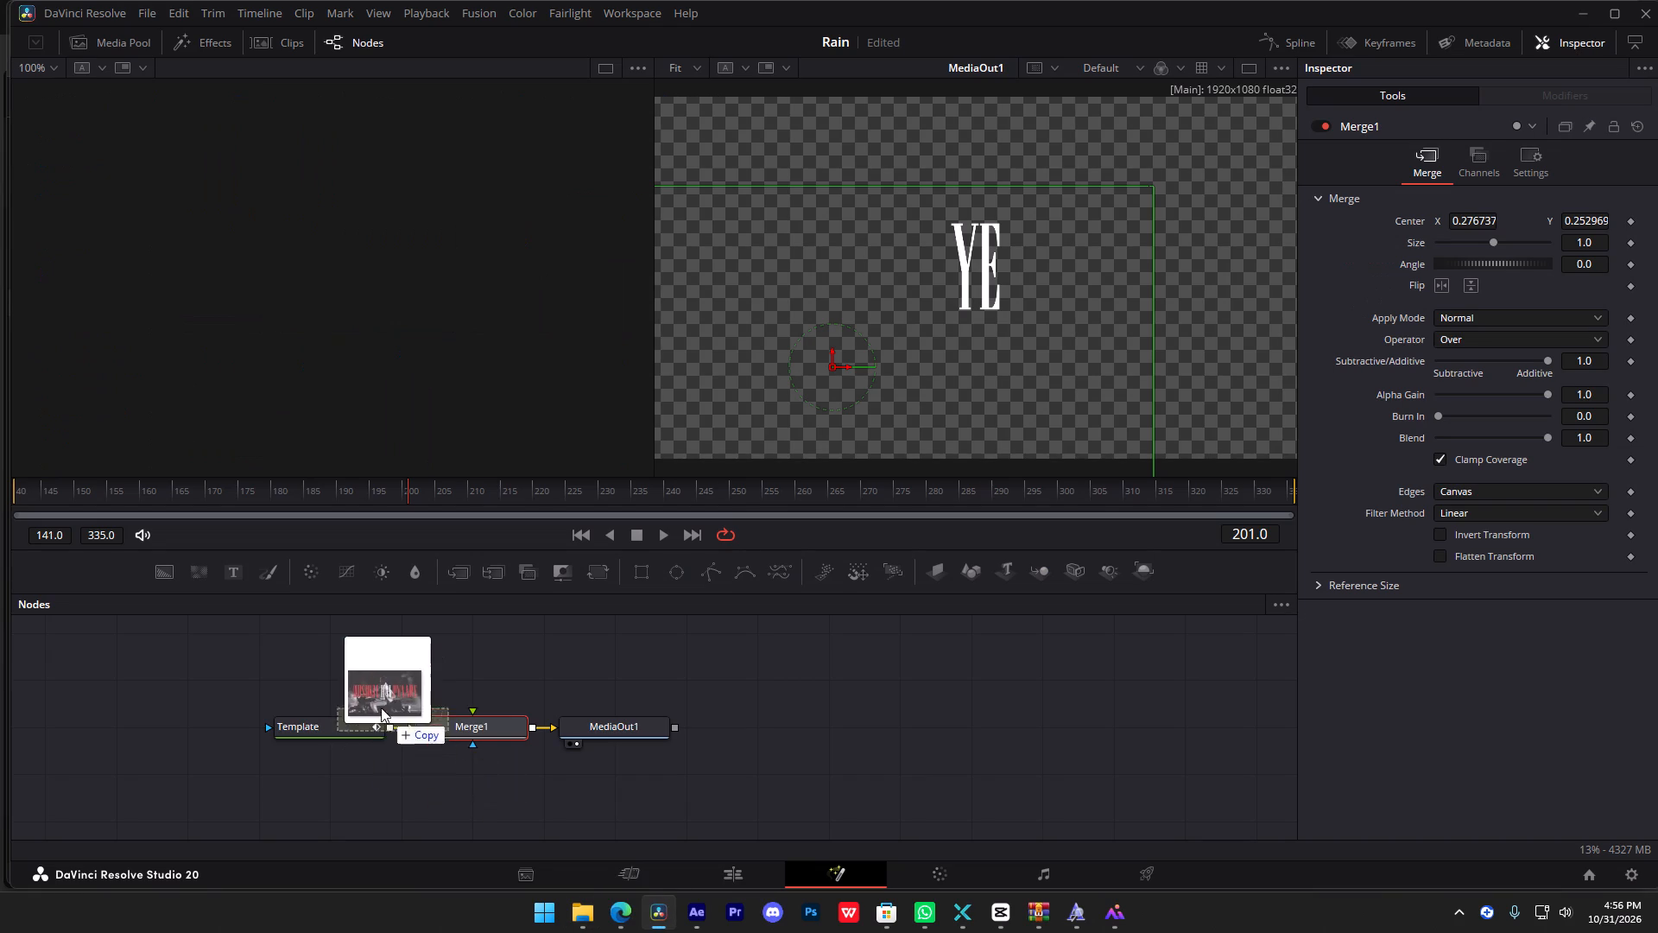
{"action": "left_click_drag", "start_coordinate": [381, 708], "coordinate": [300, 688]}
{"action": "left_click_drag", "start_coordinate": [357, 686], "coordinate": [451, 731]}
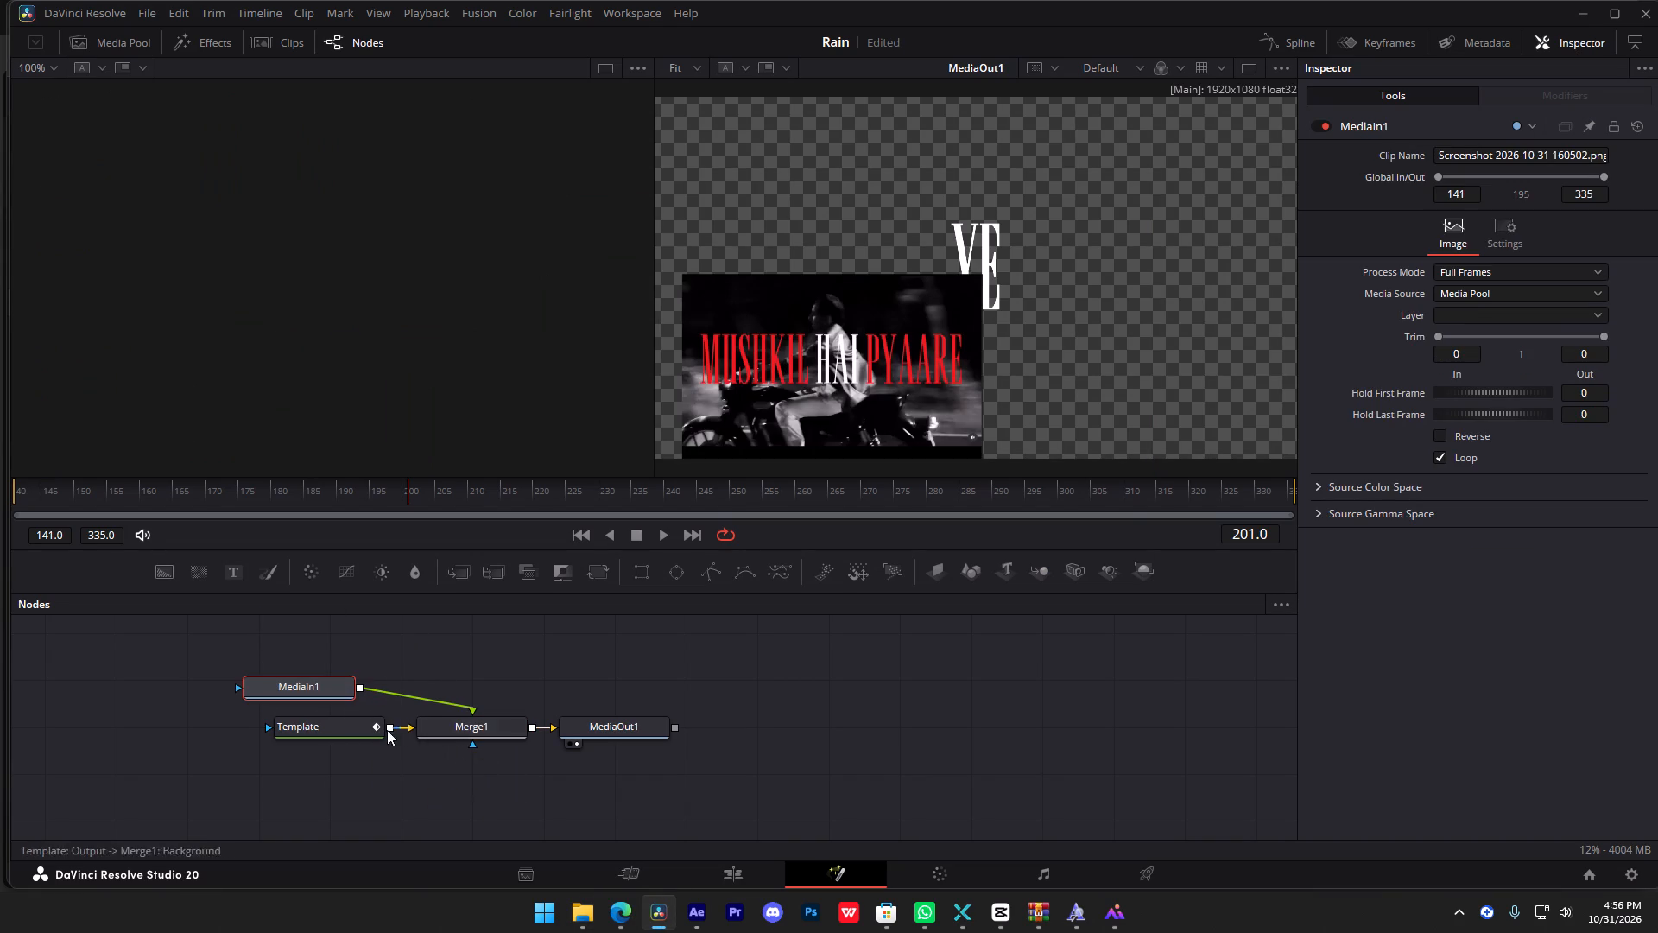
{"action": "left_click", "coordinate": [320, 670]}
Set the Template text colour to the red #ec1a20 sampled from the lettering in the reference screenshot.
{"action": "left_click", "coordinate": [333, 722]}
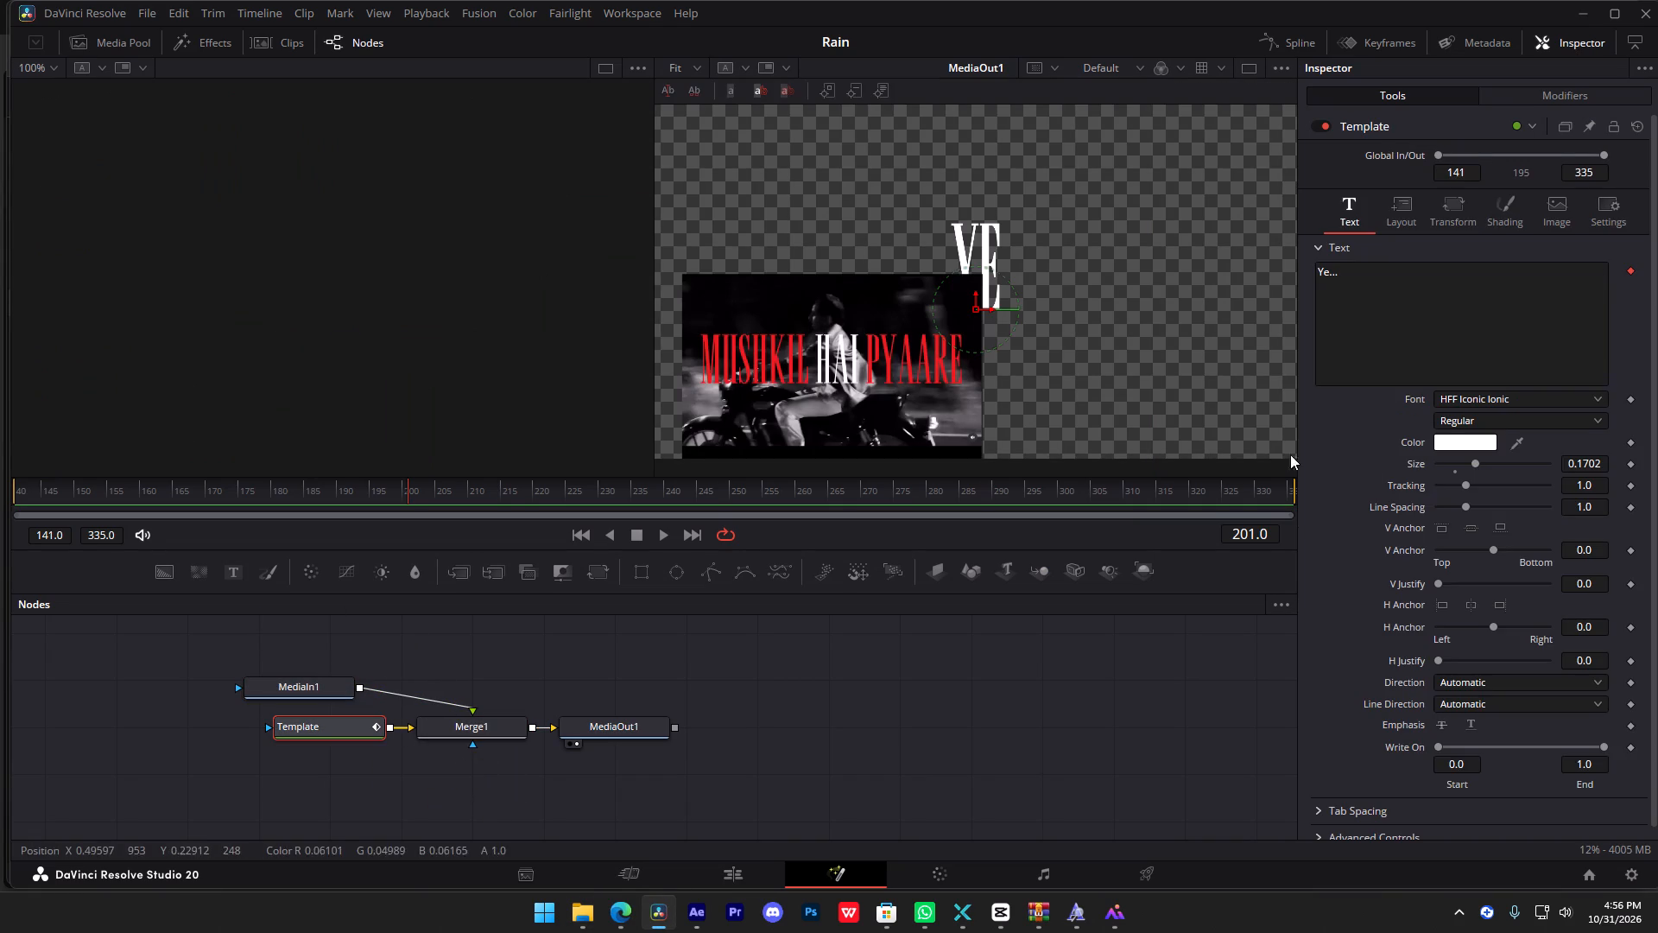
{"action": "left_click", "coordinate": [1450, 435]}
{"action": "left_click_drag", "start_coordinate": [892, 254], "coordinate": [1191, 379]}
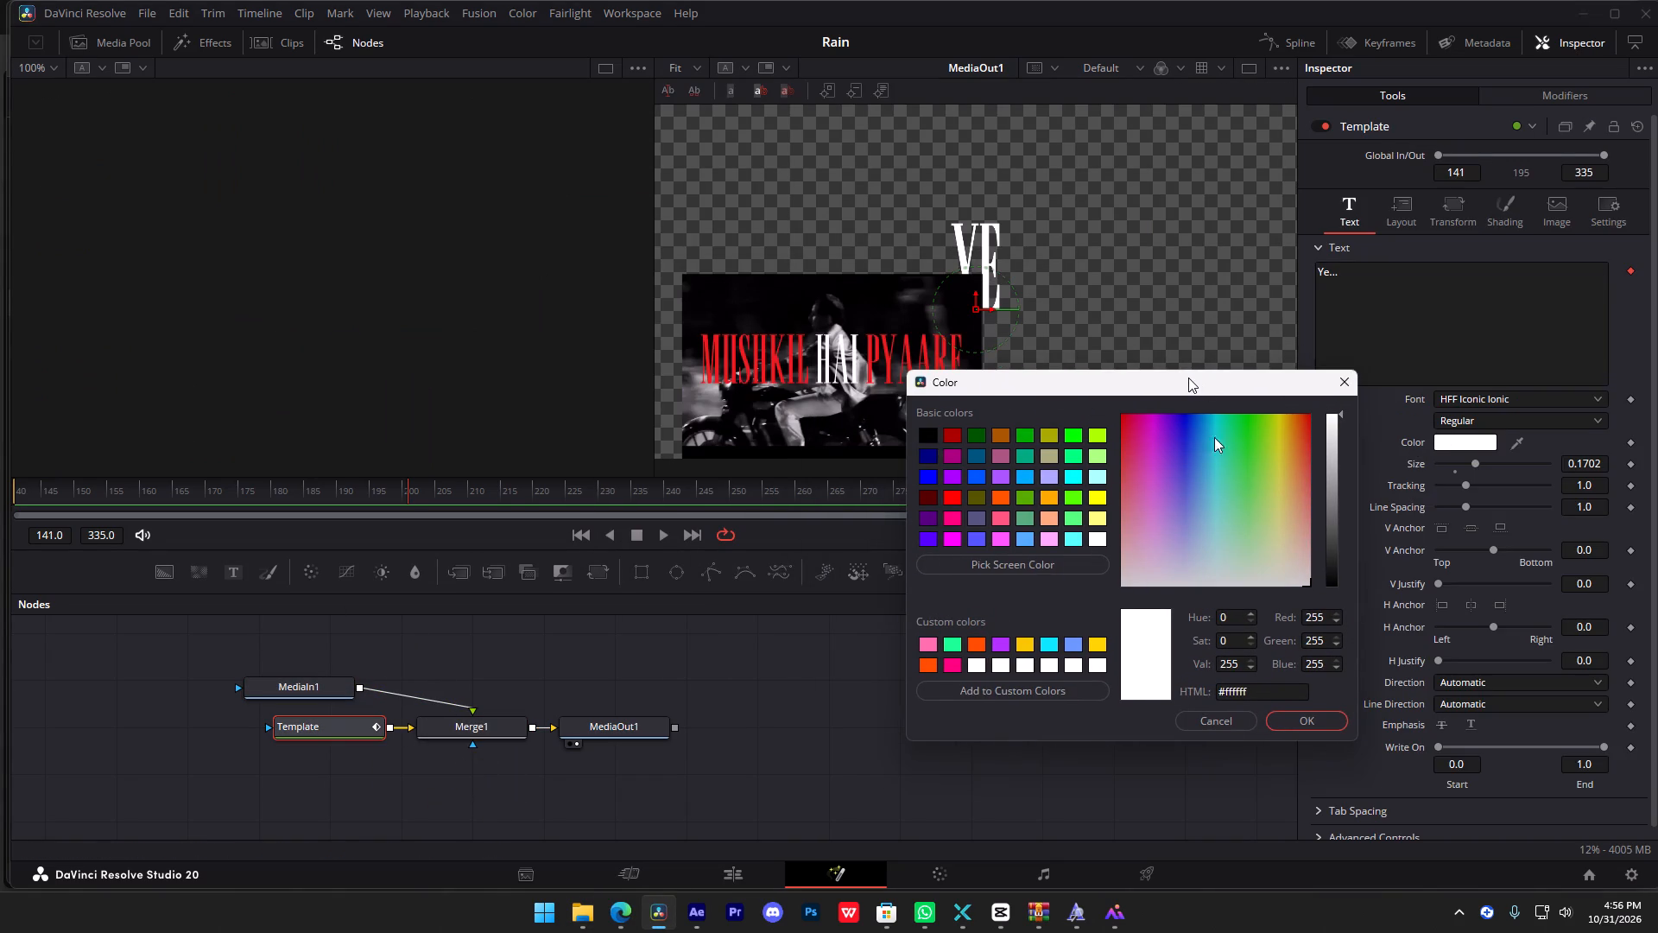
{"action": "left_click", "coordinate": [1083, 566]}
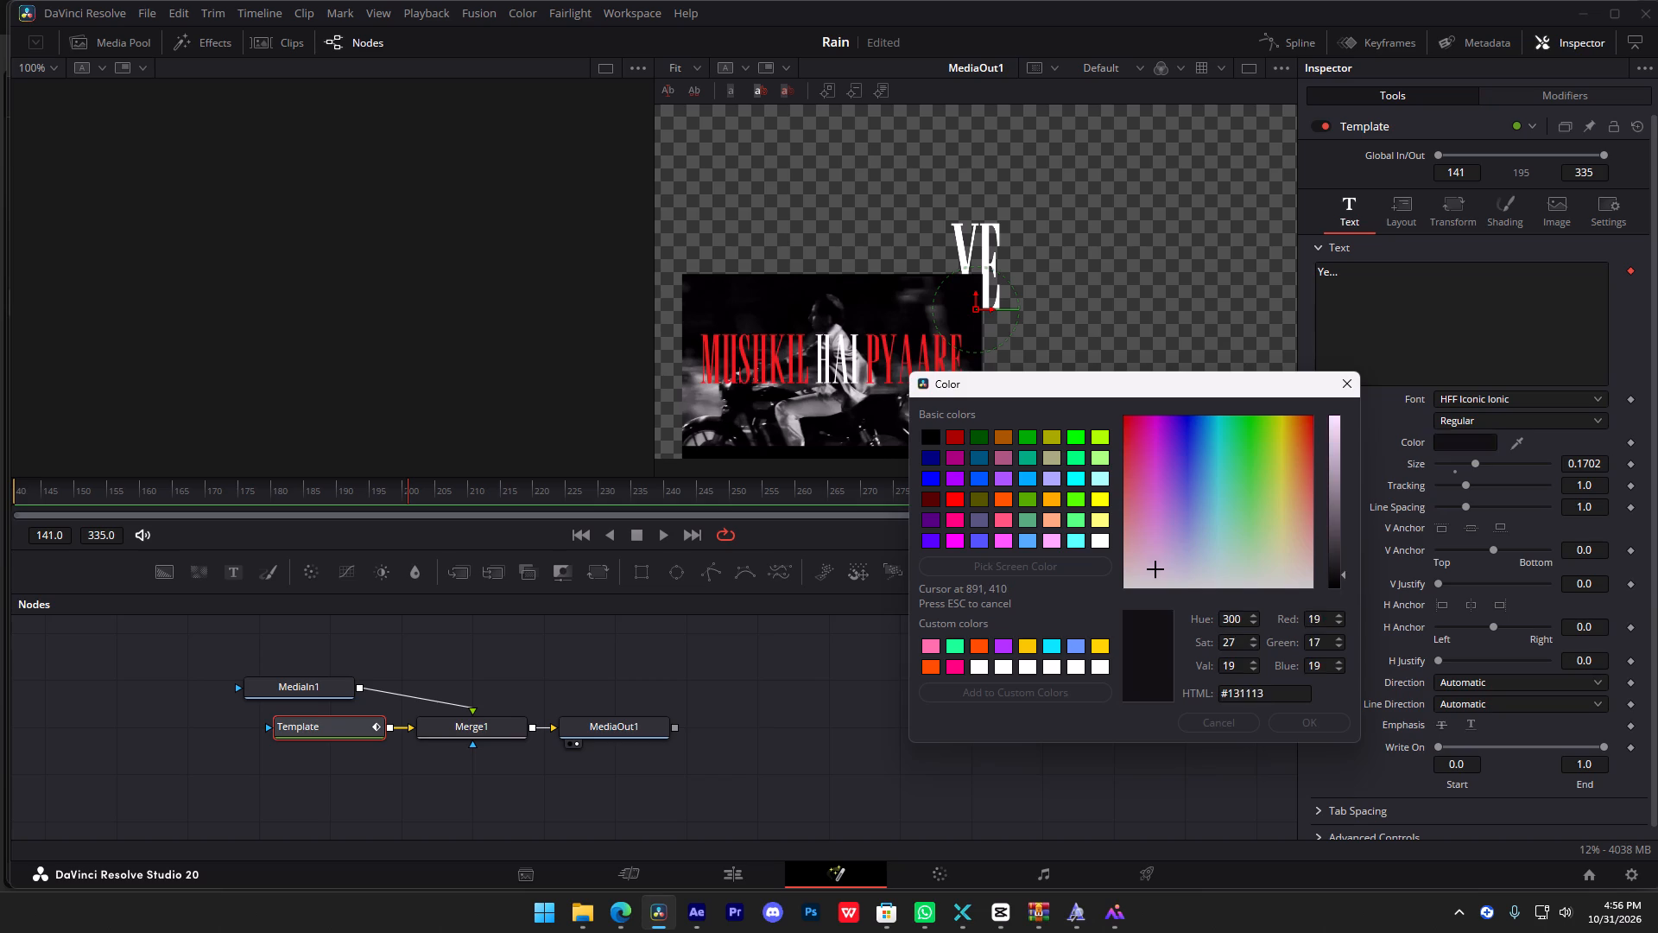
{"action": "left_click", "coordinate": [775, 357]}
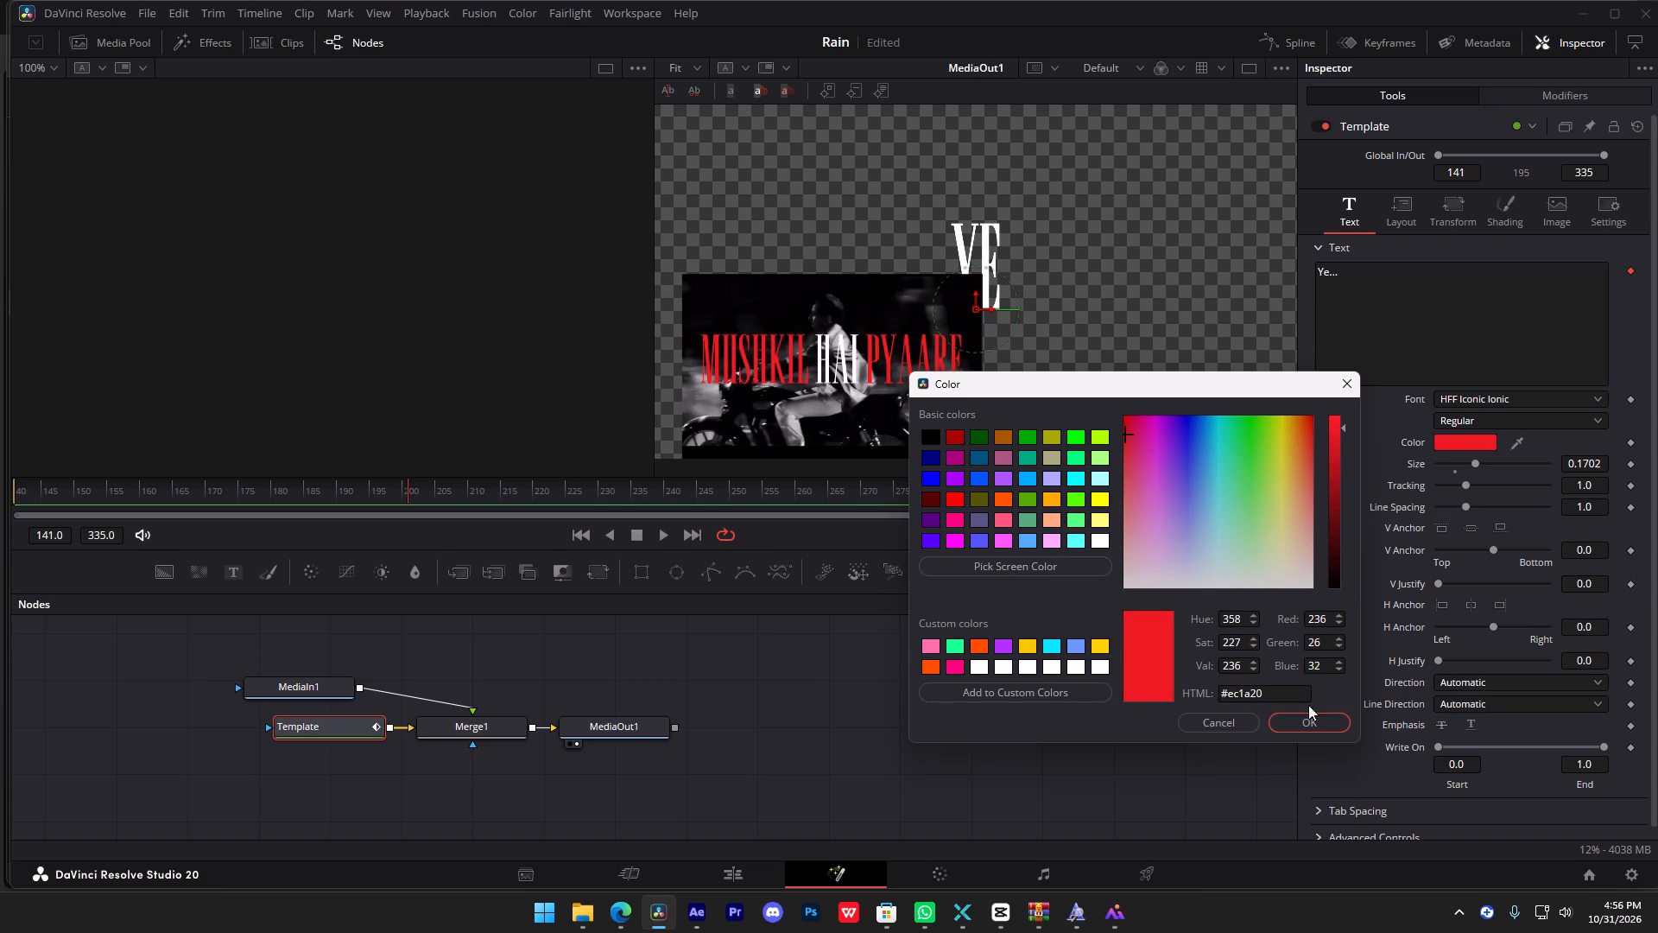
{"action": "left_click", "coordinate": [1311, 727]}
Select the "YE" characters in the viewer for character-level styling of the Template text.
{"action": "left_click", "coordinate": [1501, 98]}
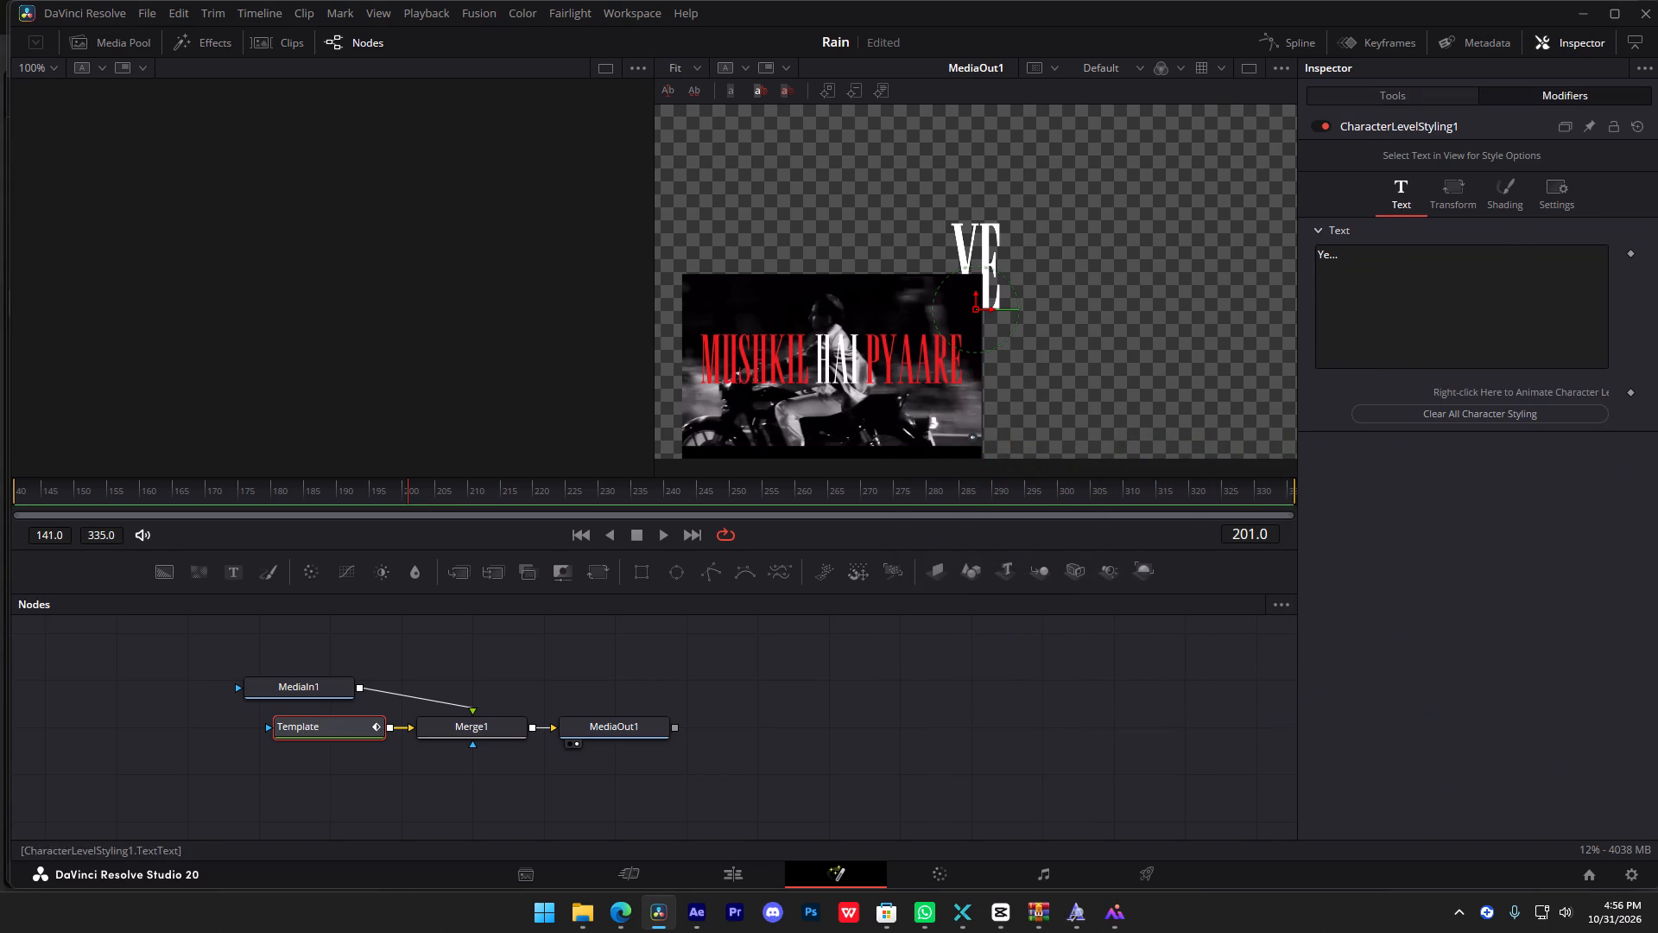
{"action": "left_click_drag", "start_coordinate": [1358, 277], "coordinate": [1049, 208]}
{"action": "left_click_drag", "start_coordinate": [996, 262], "coordinate": [923, 270]}
{"action": "left_click_drag", "start_coordinate": [1054, 275], "coordinate": [901, 263]}
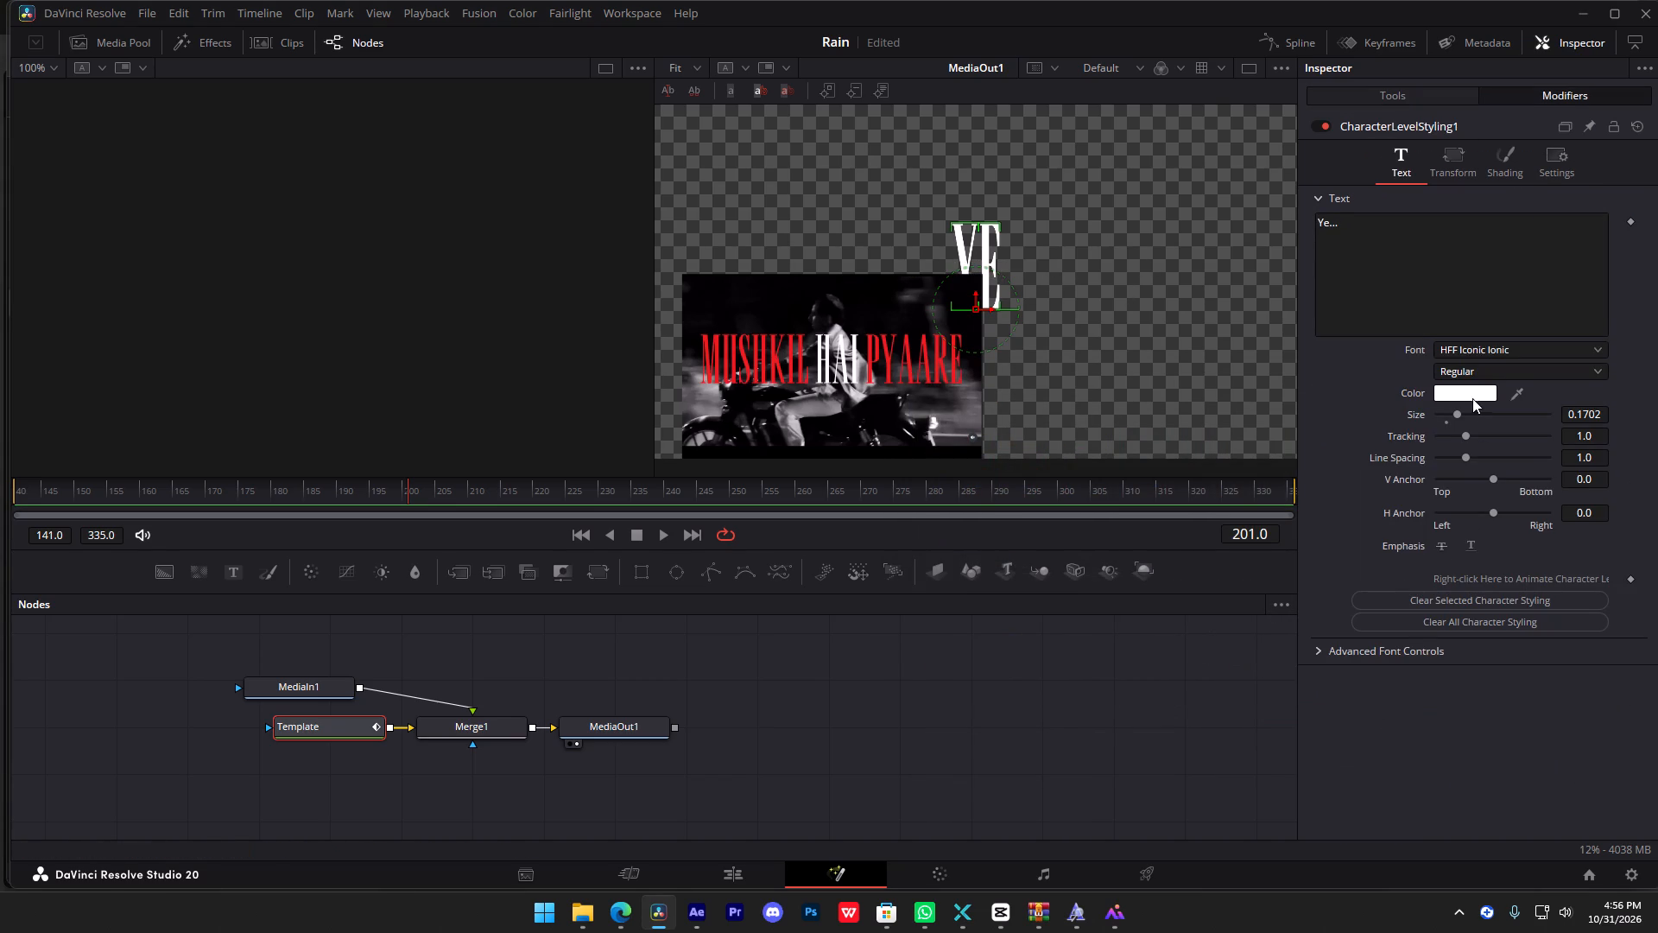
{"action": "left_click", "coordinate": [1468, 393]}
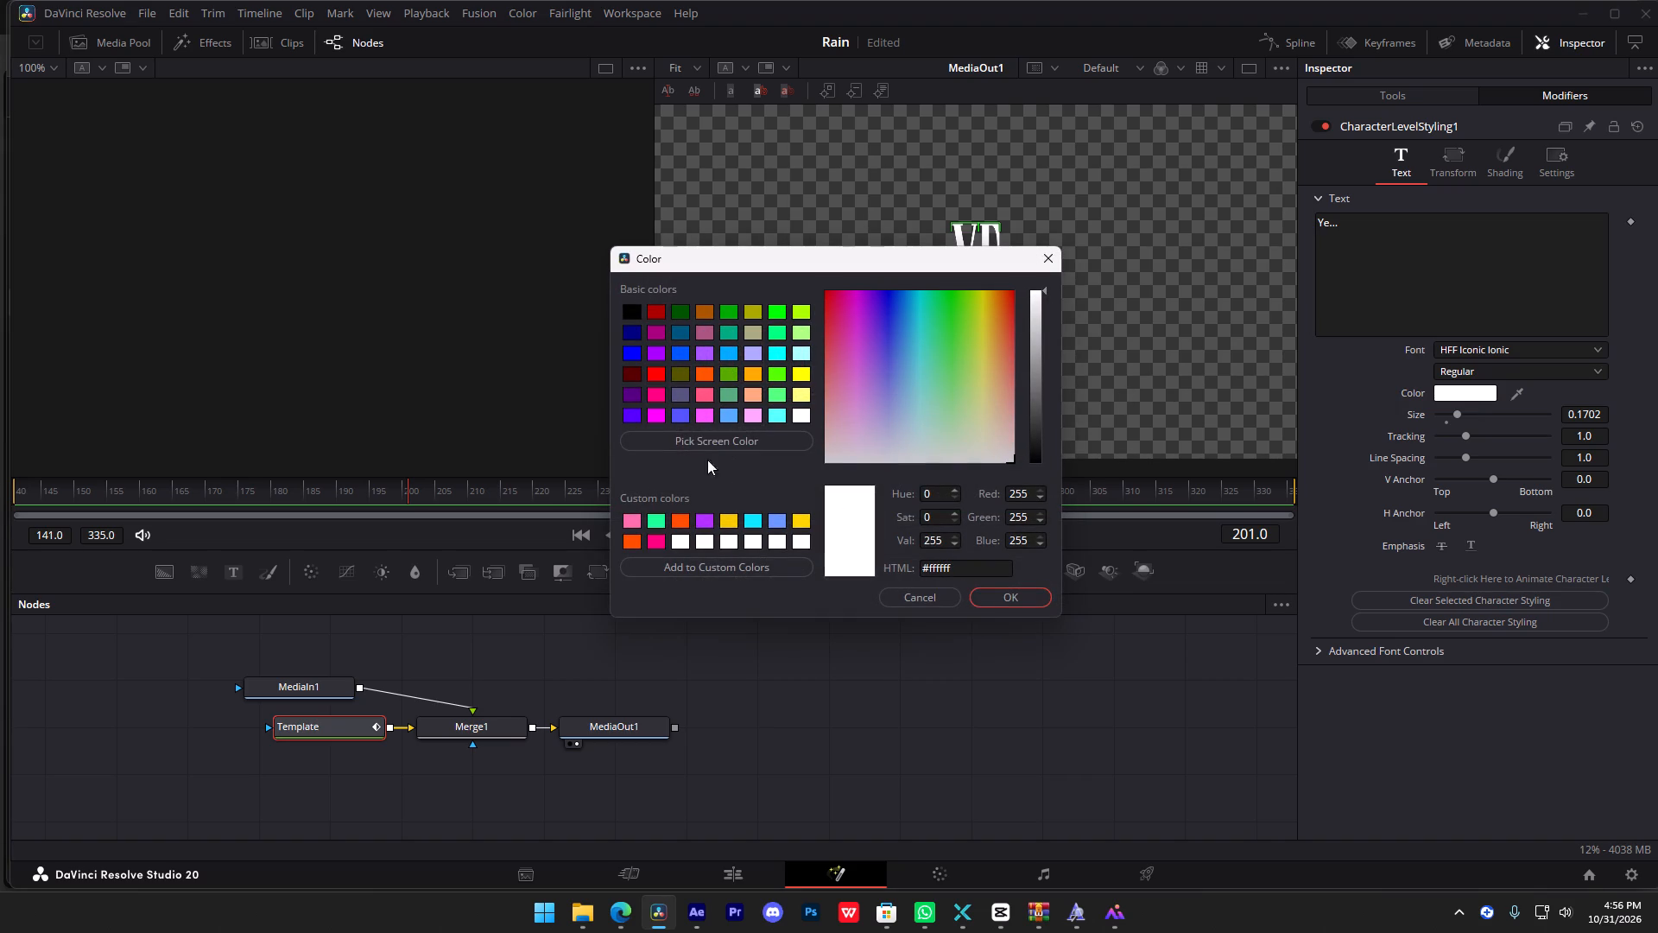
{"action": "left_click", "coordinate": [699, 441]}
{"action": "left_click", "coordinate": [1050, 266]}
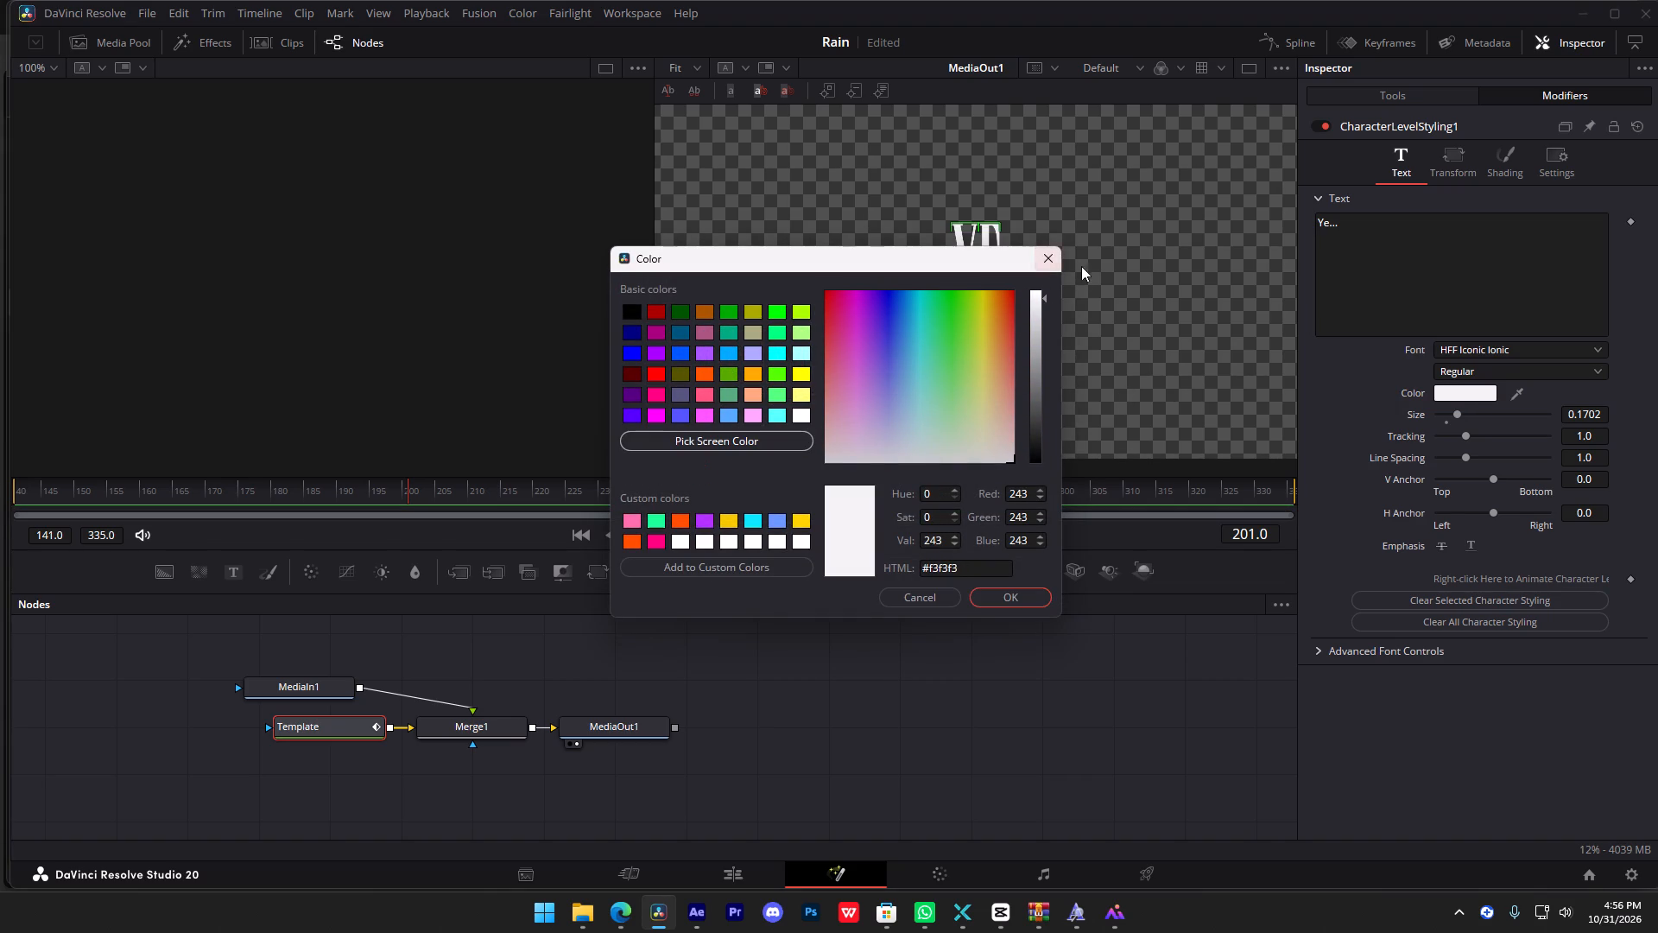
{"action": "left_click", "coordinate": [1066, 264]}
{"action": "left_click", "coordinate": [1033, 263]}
Colour the selected "YE" characters with the red #ed1d1c sampled from the reference screenshot's lettering.
{"action": "left_click", "coordinate": [1464, 401]}
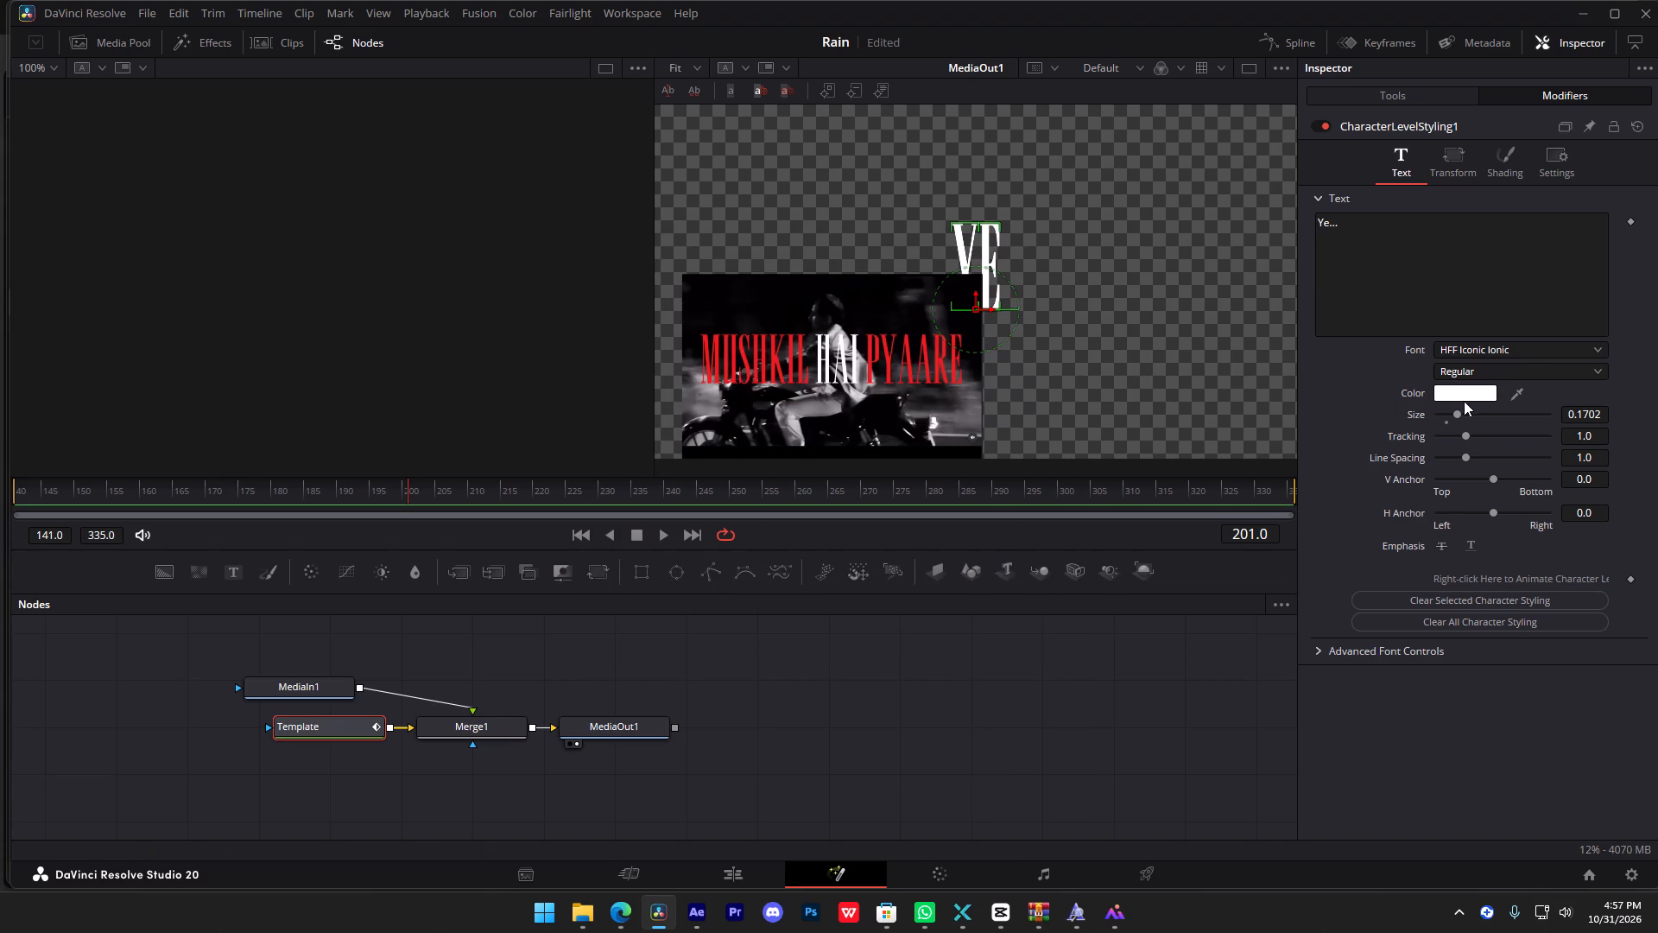
{"action": "left_click_drag", "start_coordinate": [908, 274], "coordinate": [1187, 370]}
{"action": "left_click_drag", "start_coordinate": [978, 267], "coordinate": [1300, 384]}
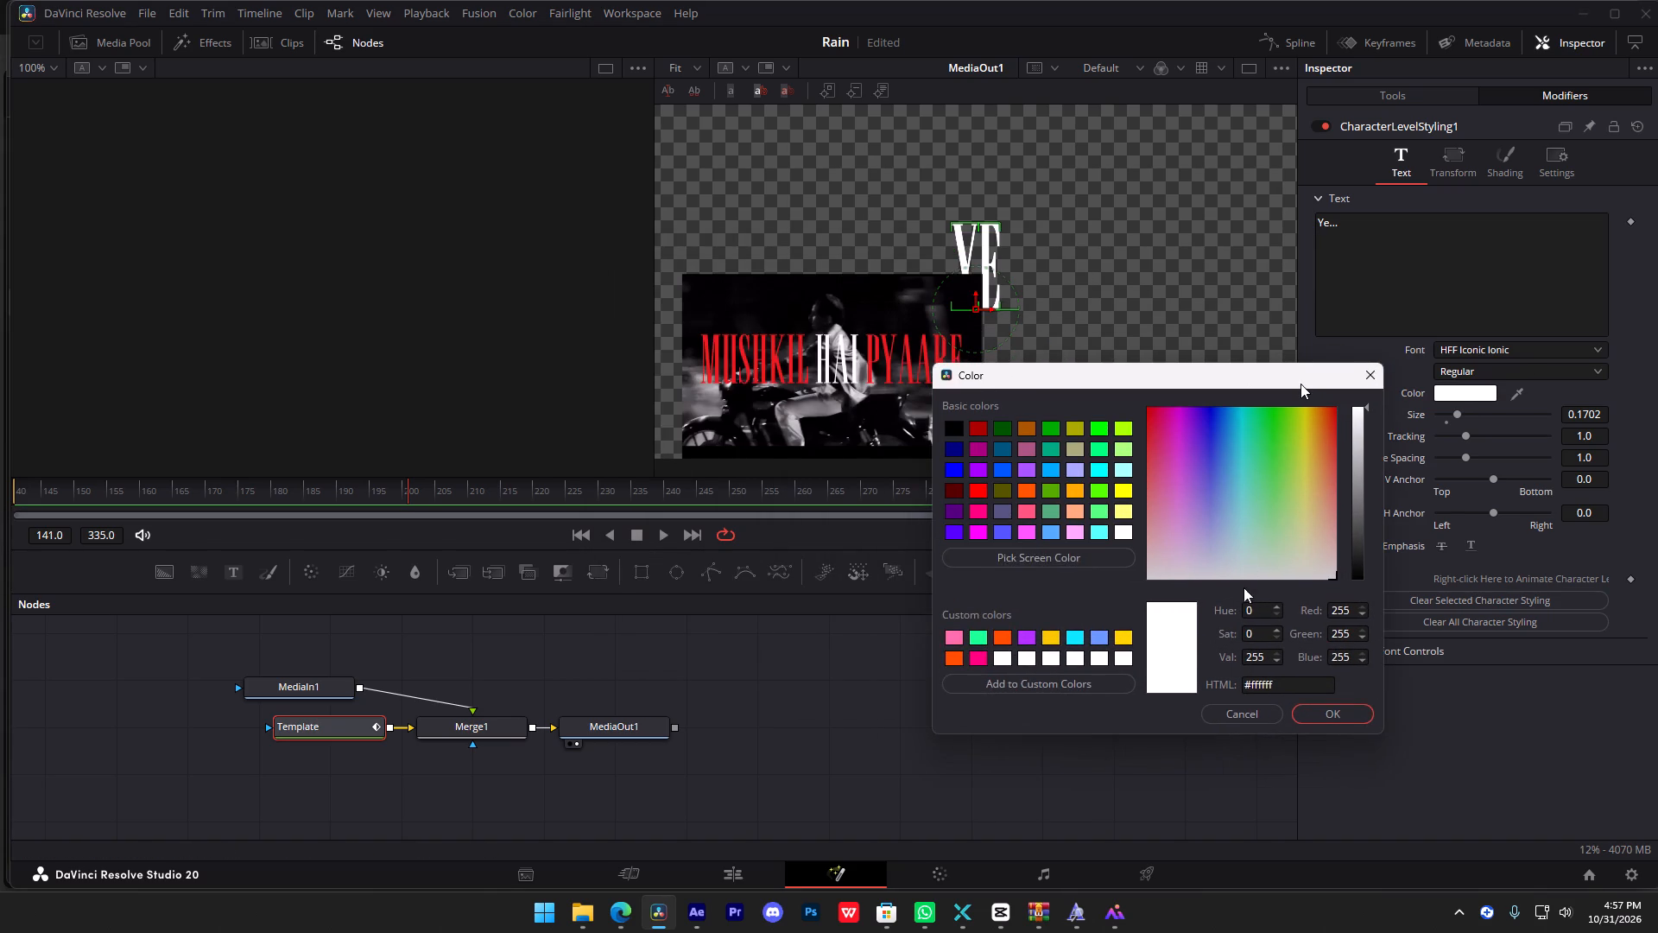
{"action": "left_click", "coordinate": [1102, 558]}
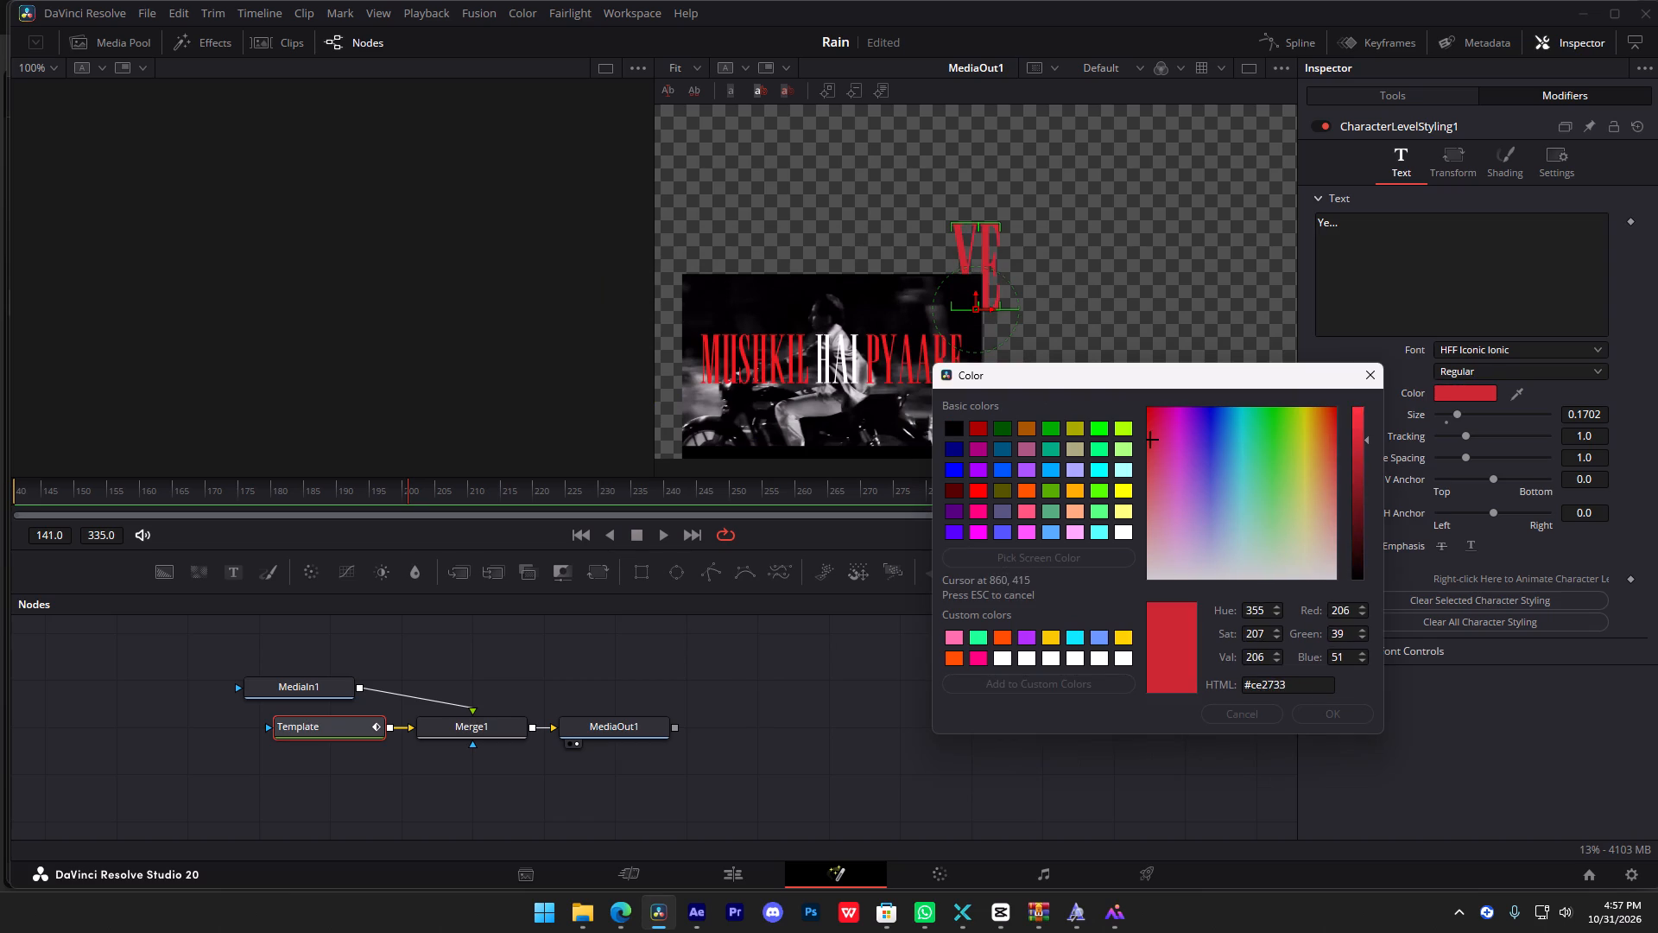
{"action": "left_click", "coordinate": [744, 357]}
{"action": "left_click", "coordinate": [1358, 714]}
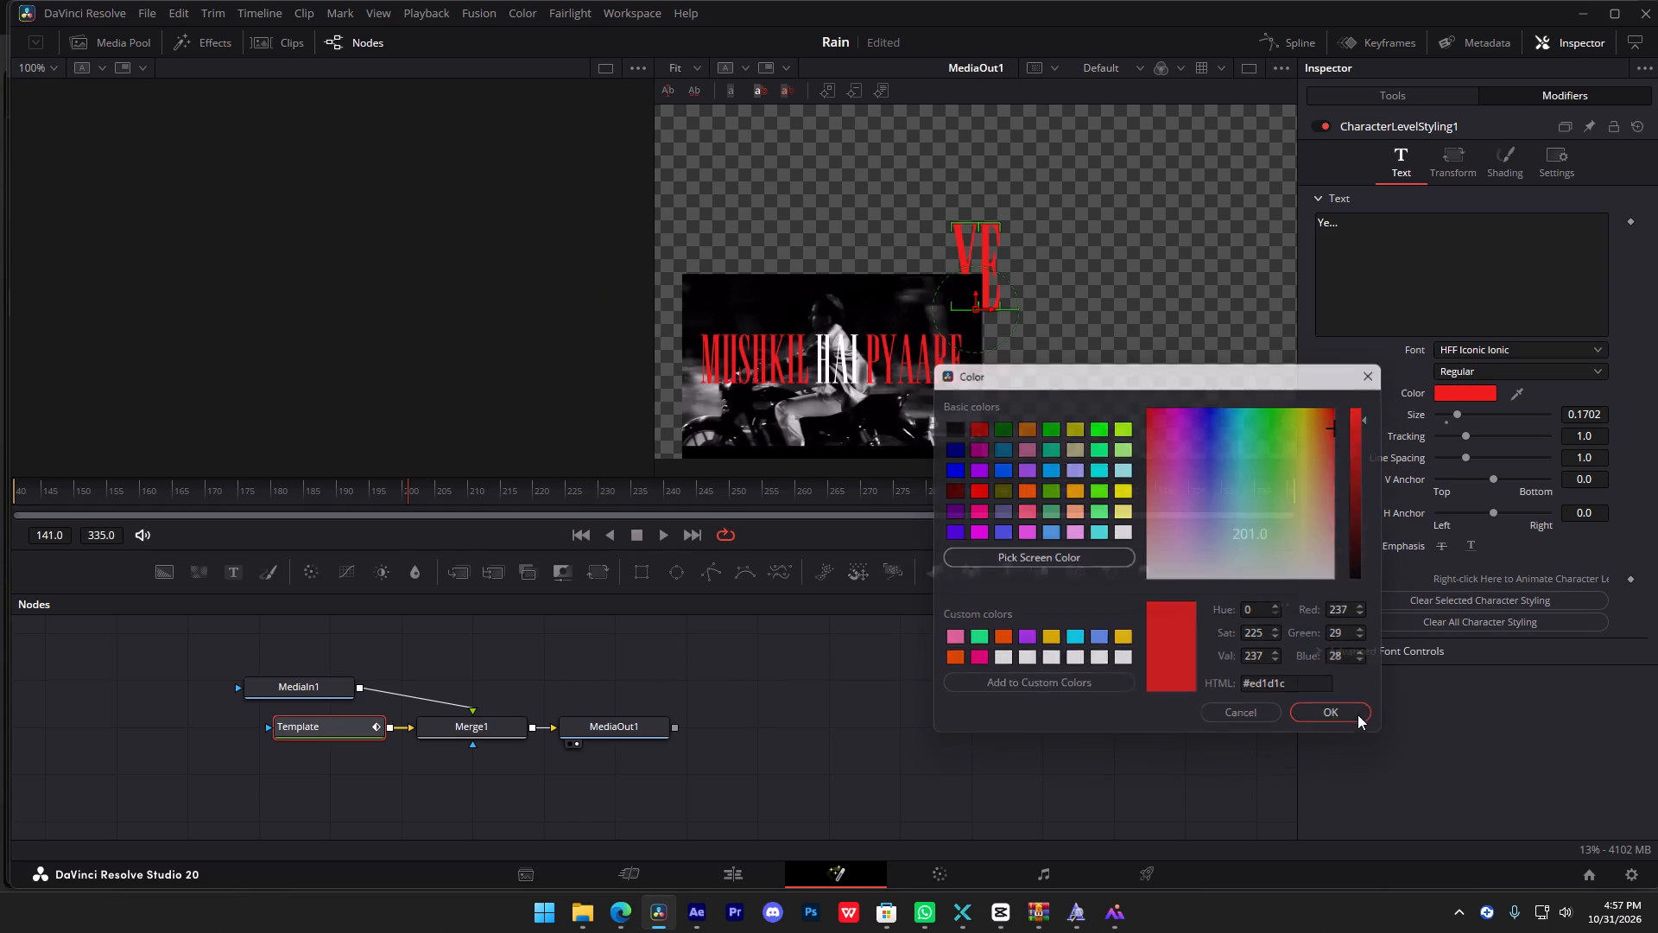
Return to the Edit page and shorten the third title's text to "Ye.".
{"action": "left_click", "coordinate": [767, 881]}
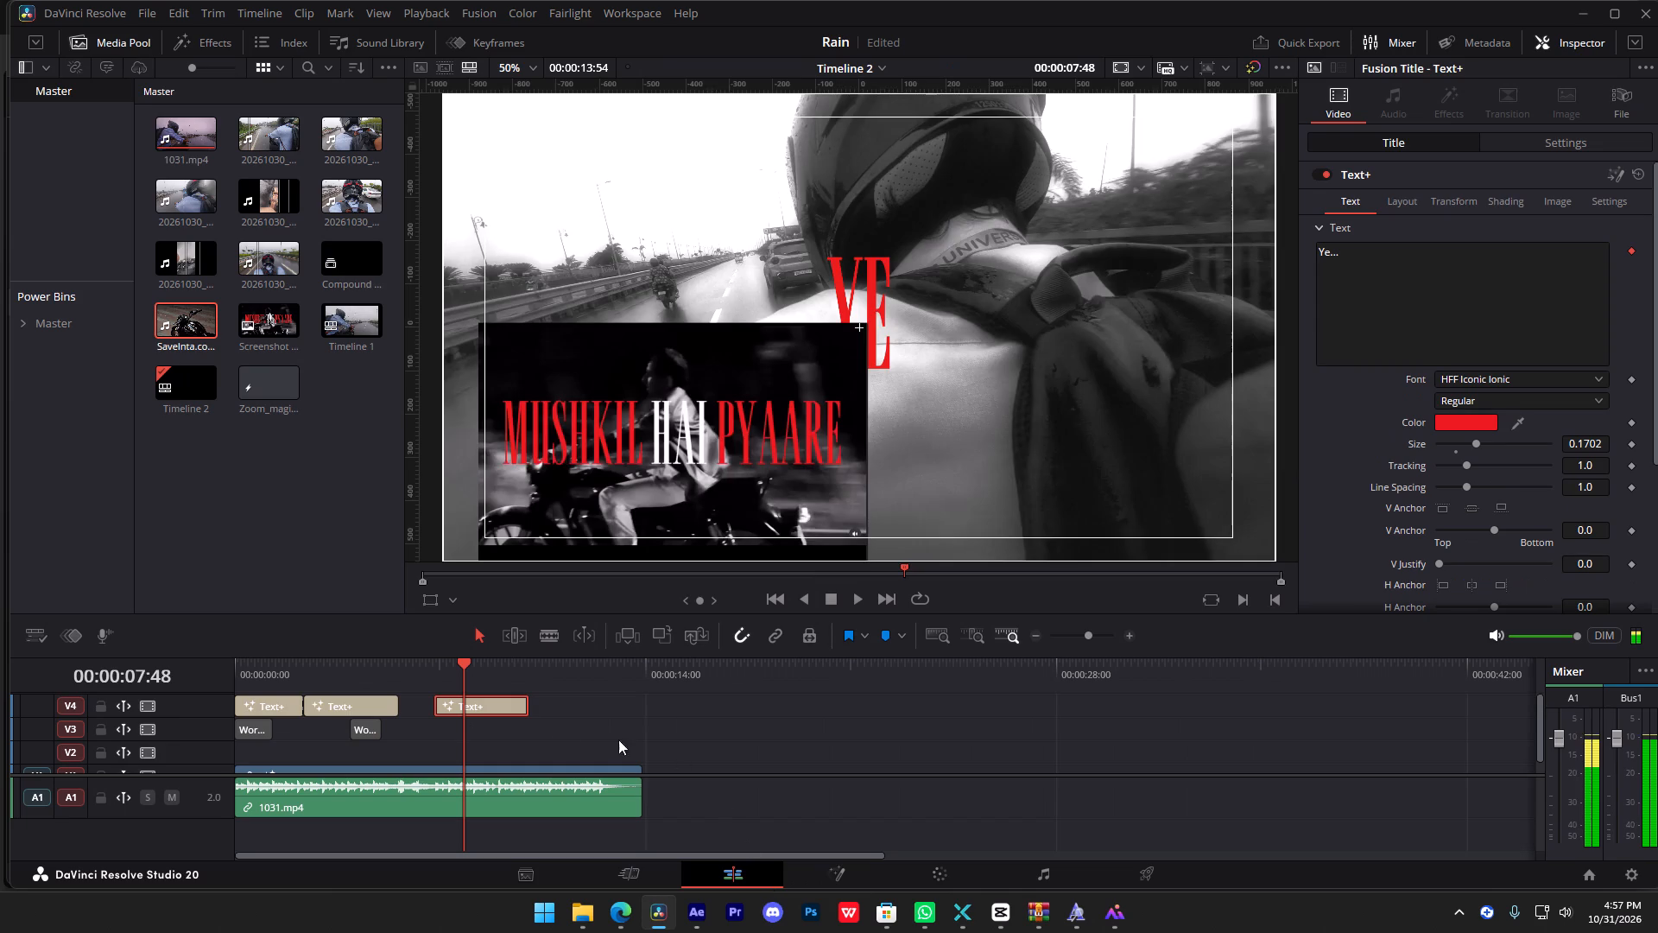
{"action": "left_click", "coordinate": [1377, 282]}
{"action": "key", "text": "BackSpace"}
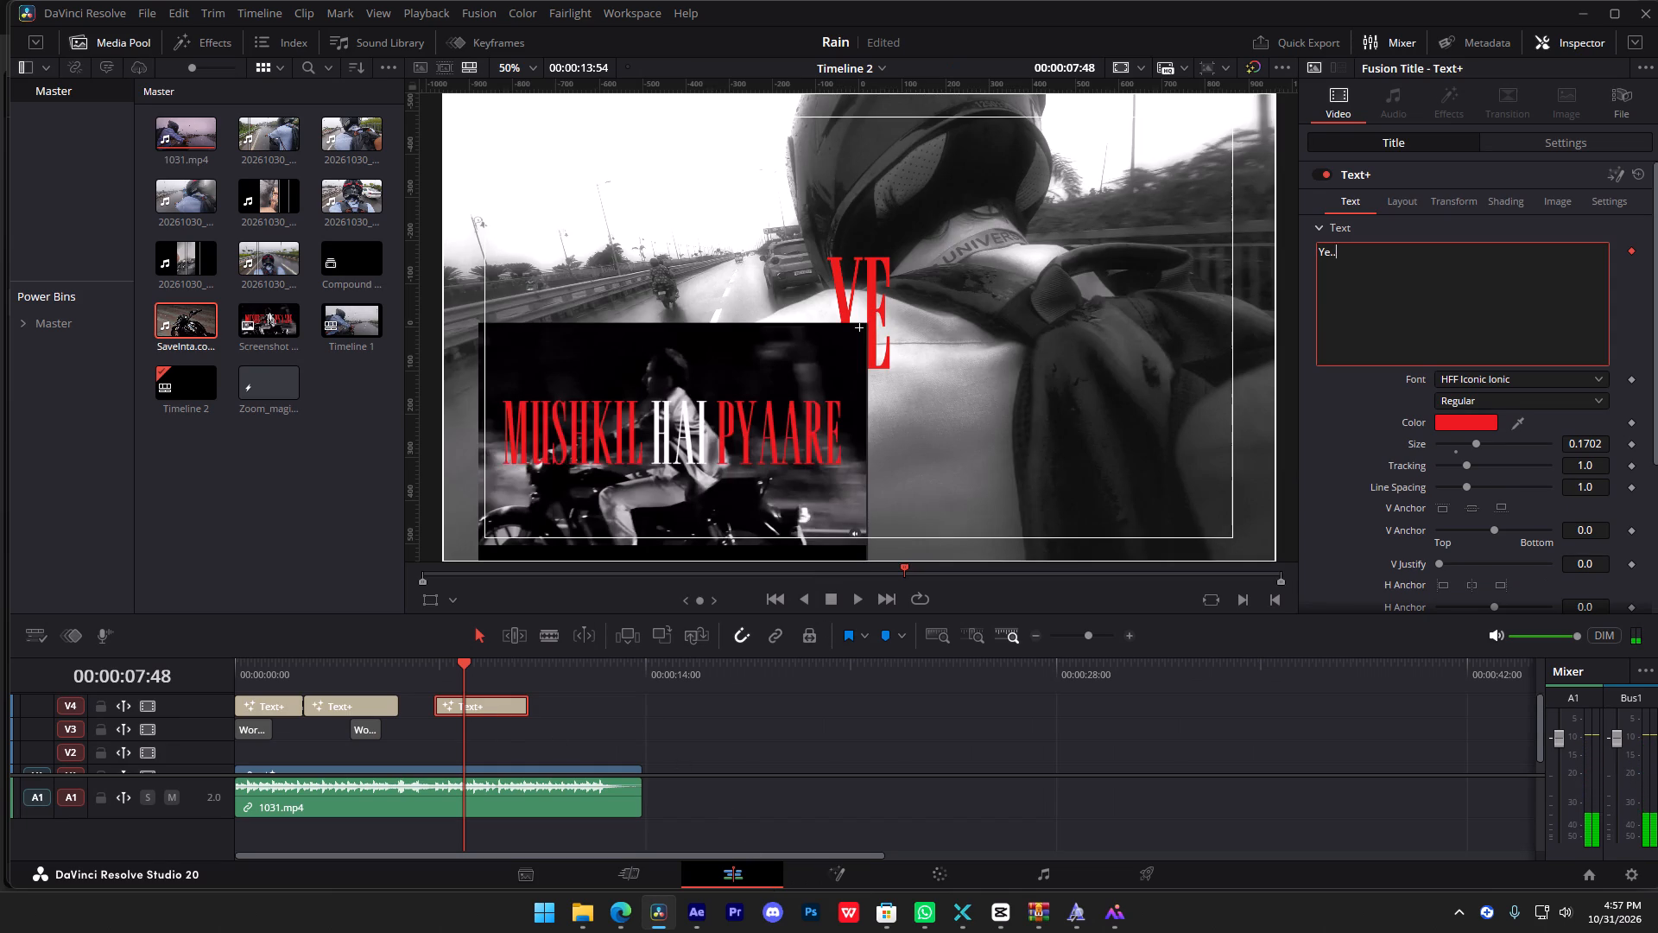
{"action": "key", "text": "BackSpace"}
{"action": "left_click", "coordinate": [485, 698]}
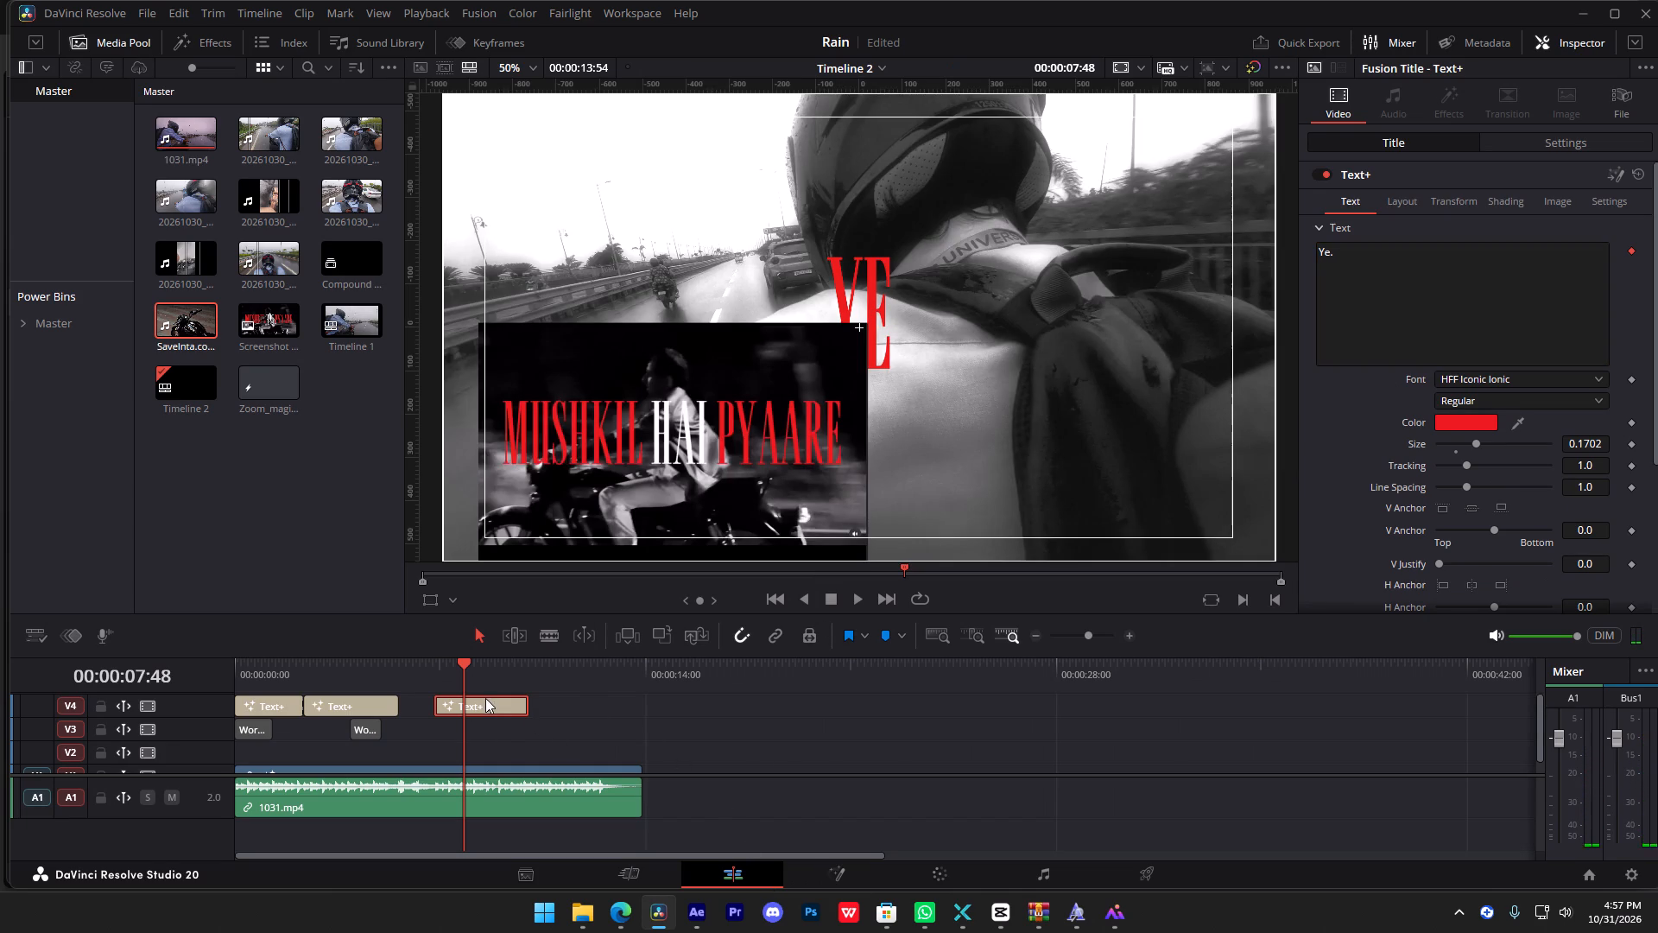
{"action": "left_click", "coordinate": [472, 701]}
{"action": "right_click", "coordinate": [1379, 340]}
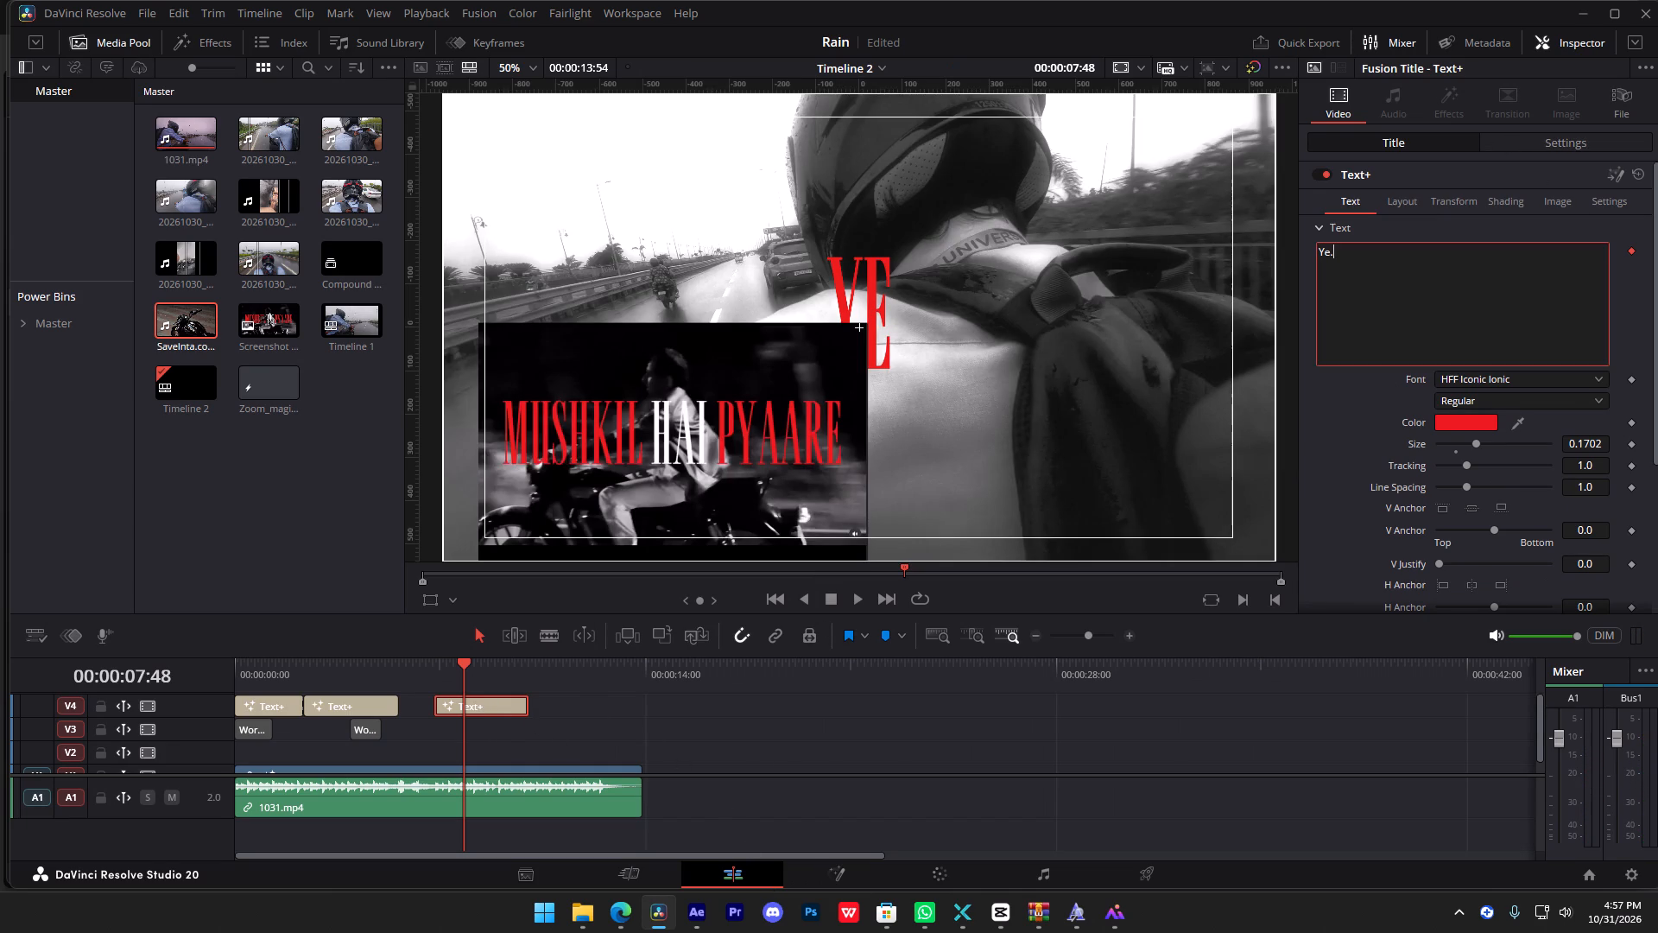
{"action": "left_click", "coordinate": [1383, 290]}
Replay the third title's start and reduce the title's text size to 0.1511.
{"action": "left_click_drag", "start_coordinate": [355, 674], "coordinate": [0, 719]}
{"action": "key", "text": "space"}
{"action": "left_click_drag", "start_coordinate": [423, 673], "coordinate": [437, 666]}
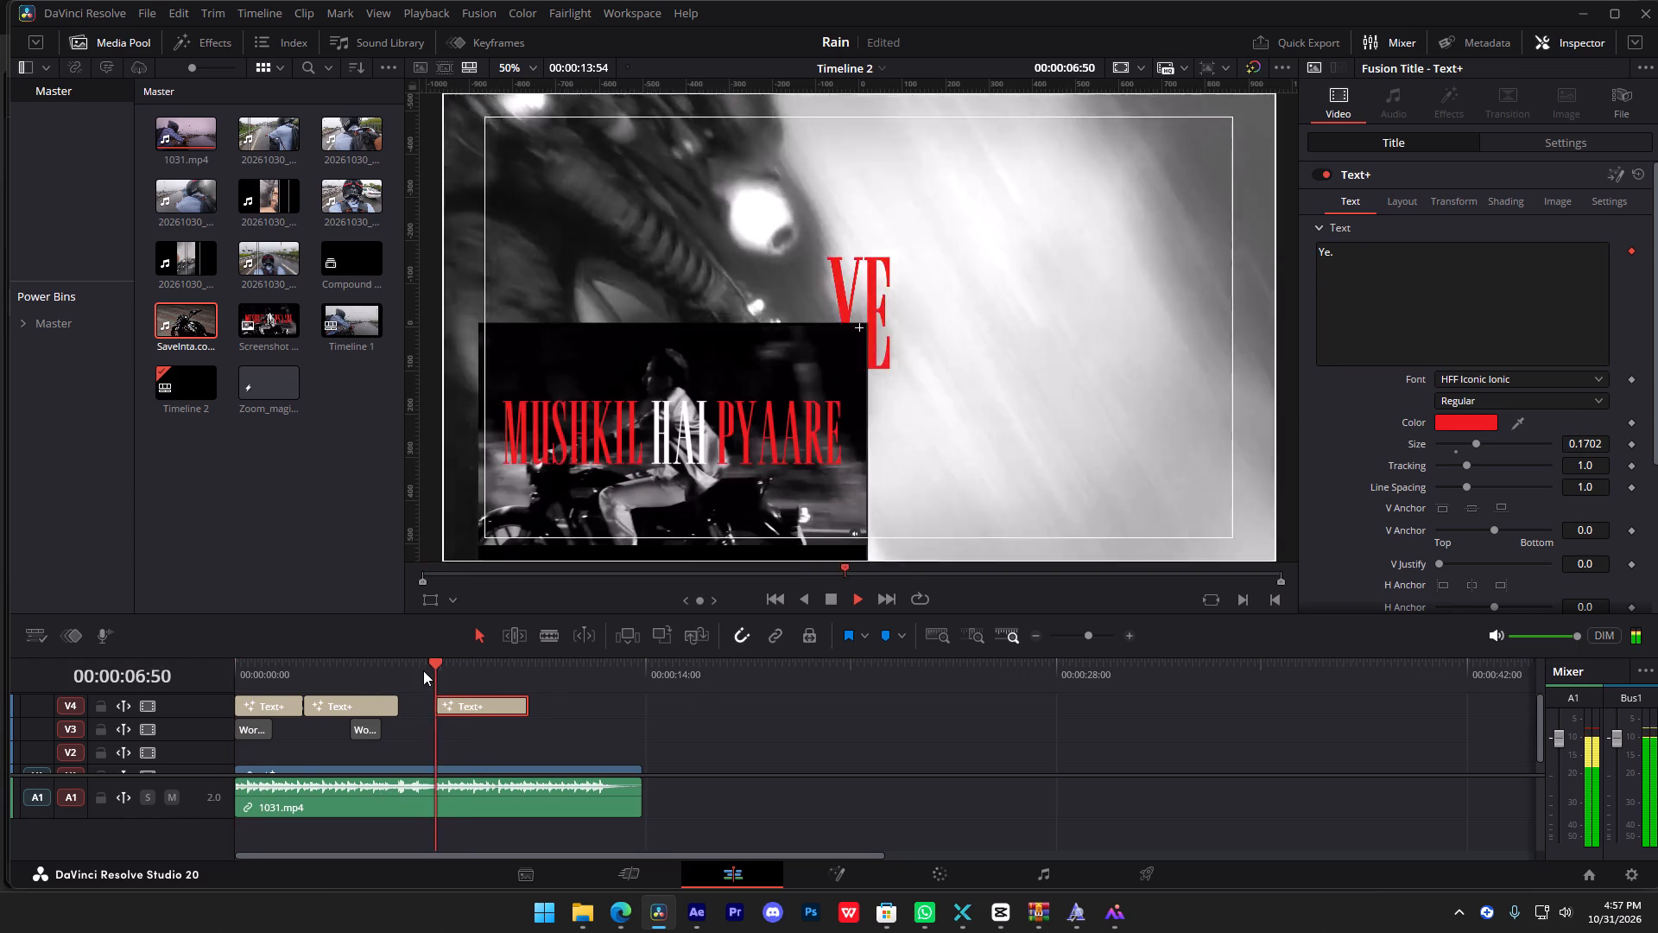
{"action": "key", "text": "space"}
{"action": "left_click_drag", "start_coordinate": [1597, 443], "coordinate": [1553, 446]}
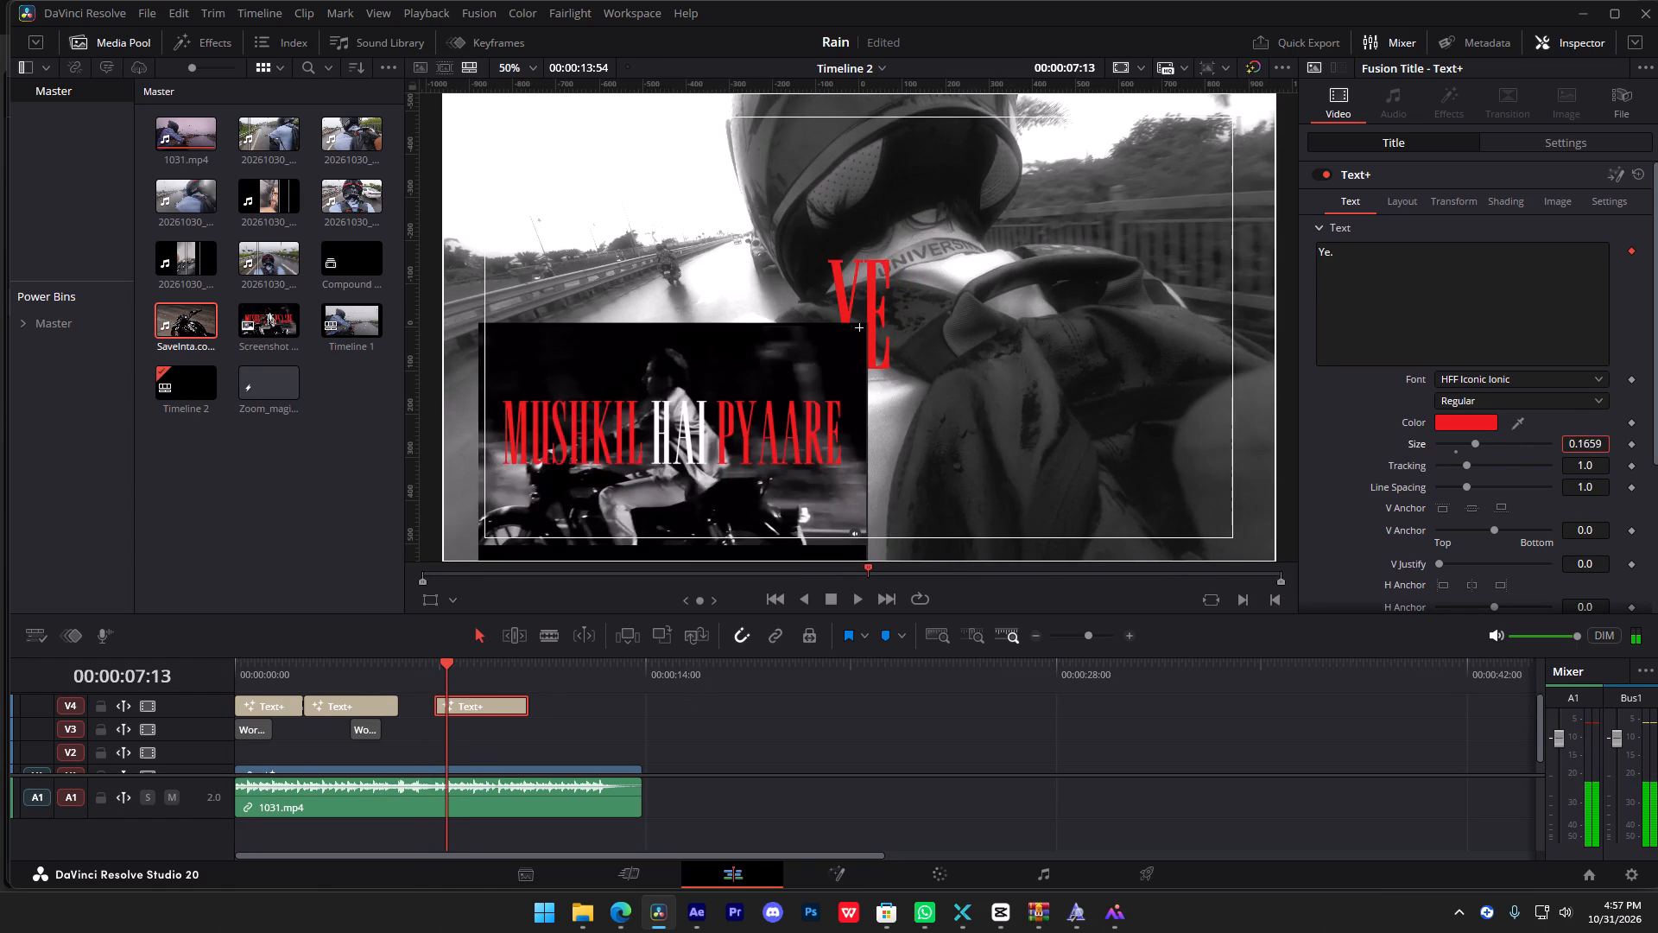
{"action": "left_click_drag", "start_coordinate": [1553, 446], "coordinate": [1432, 473]}
Play to the next sung word and split the third title on V4 at 00:00:08:07.
{"action": "key", "text": "space"}
{"action": "left_click", "coordinate": [577, 694]}
{"action": "key", "text": "space"}
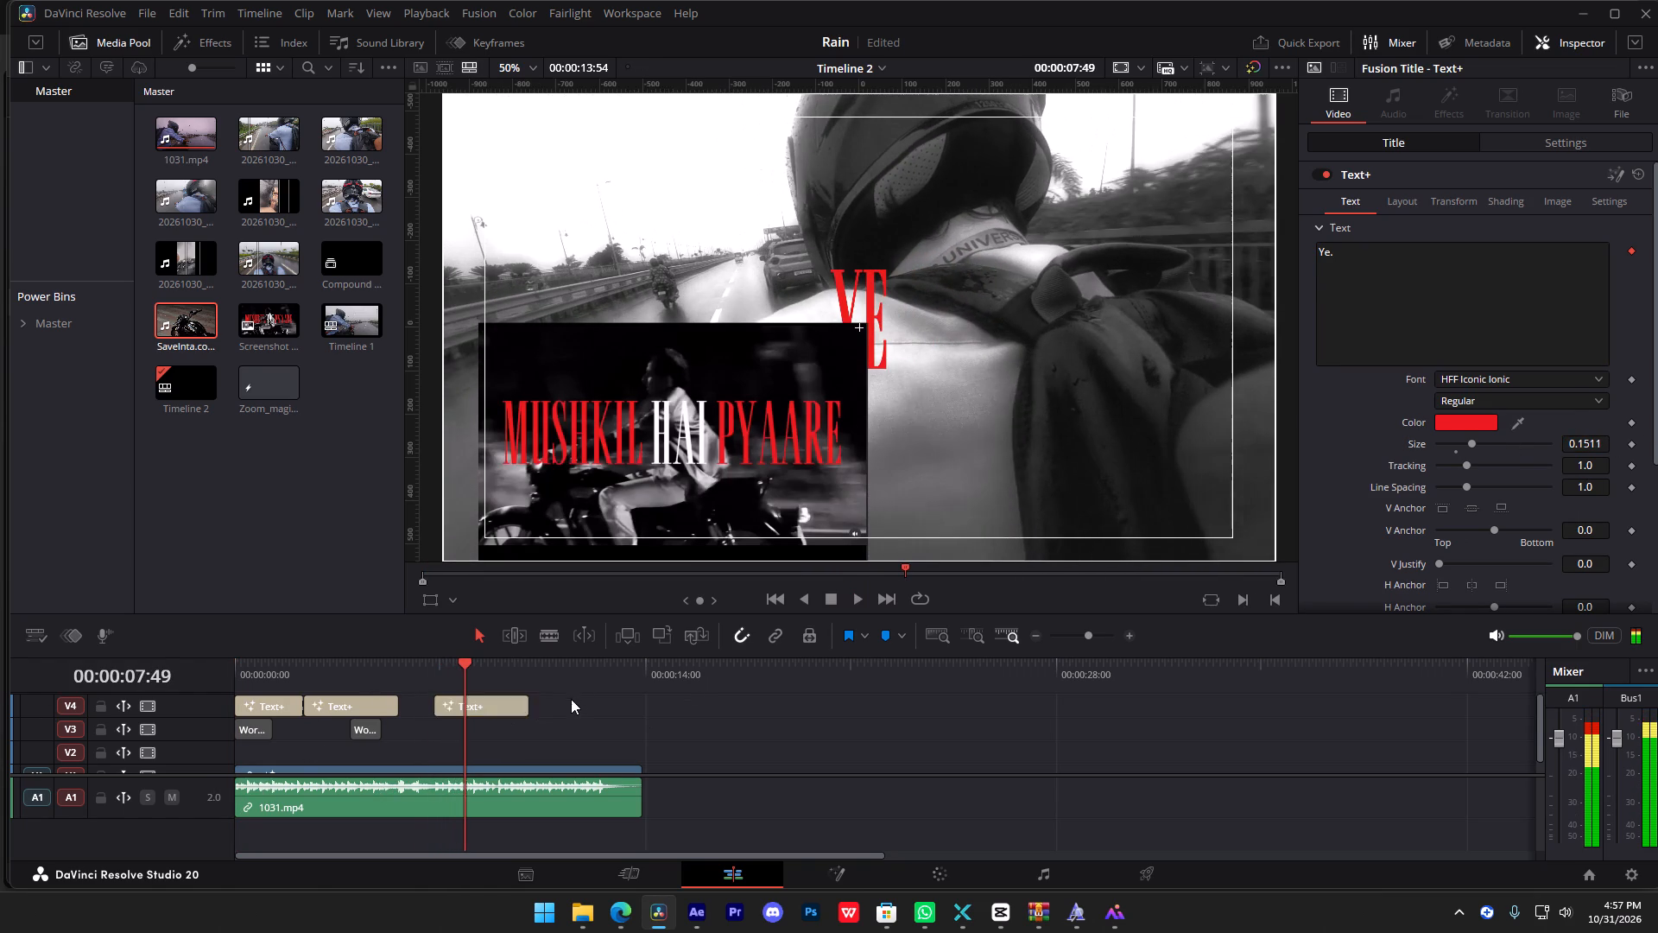
{"action": "scroll", "coordinate": [555, 720], "scroll_direction": "up", "scroll_amount": 5, "text": "alt"}
{"action": "key", "text": "space"}
{"action": "key", "text": "space"}
{"action": "left_click", "coordinate": [937, 698]}
{"action": "key", "text": "s"}
Replace the text of the title part after the 00:00:08:07 split with "mera", without trailing spaces.
{"action": "left_click", "coordinate": [939, 696]}
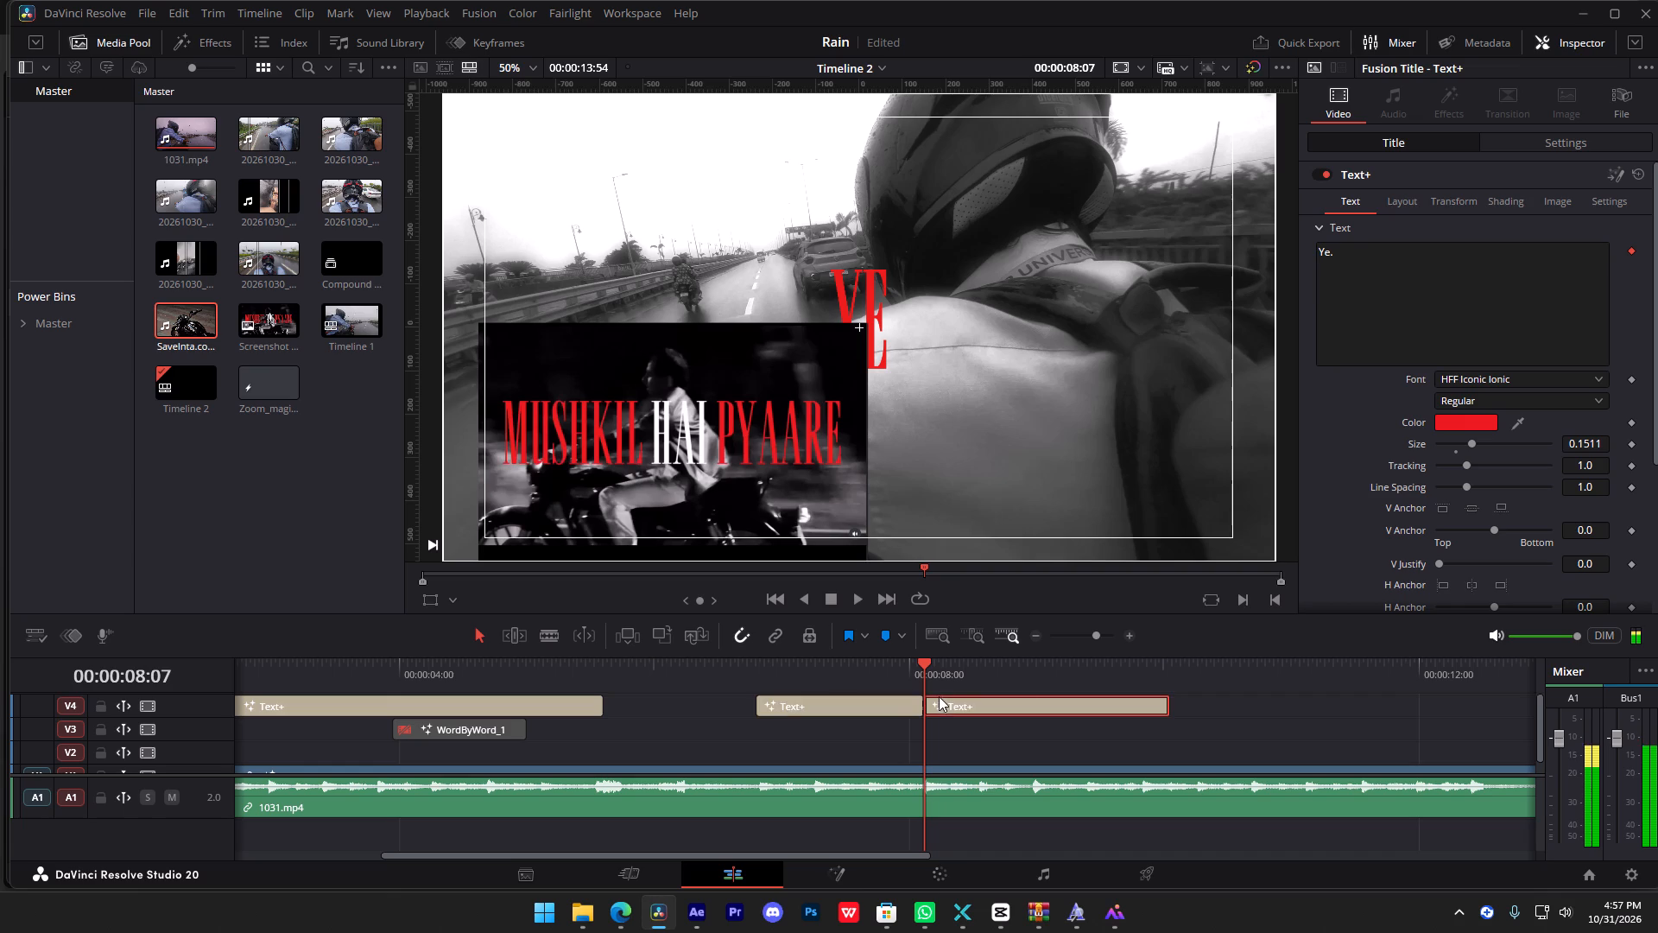
{"action": "left_click_drag", "start_coordinate": [1371, 261], "coordinate": [1276, 259]}
{"action": "key", "text": "ctrl+a"}
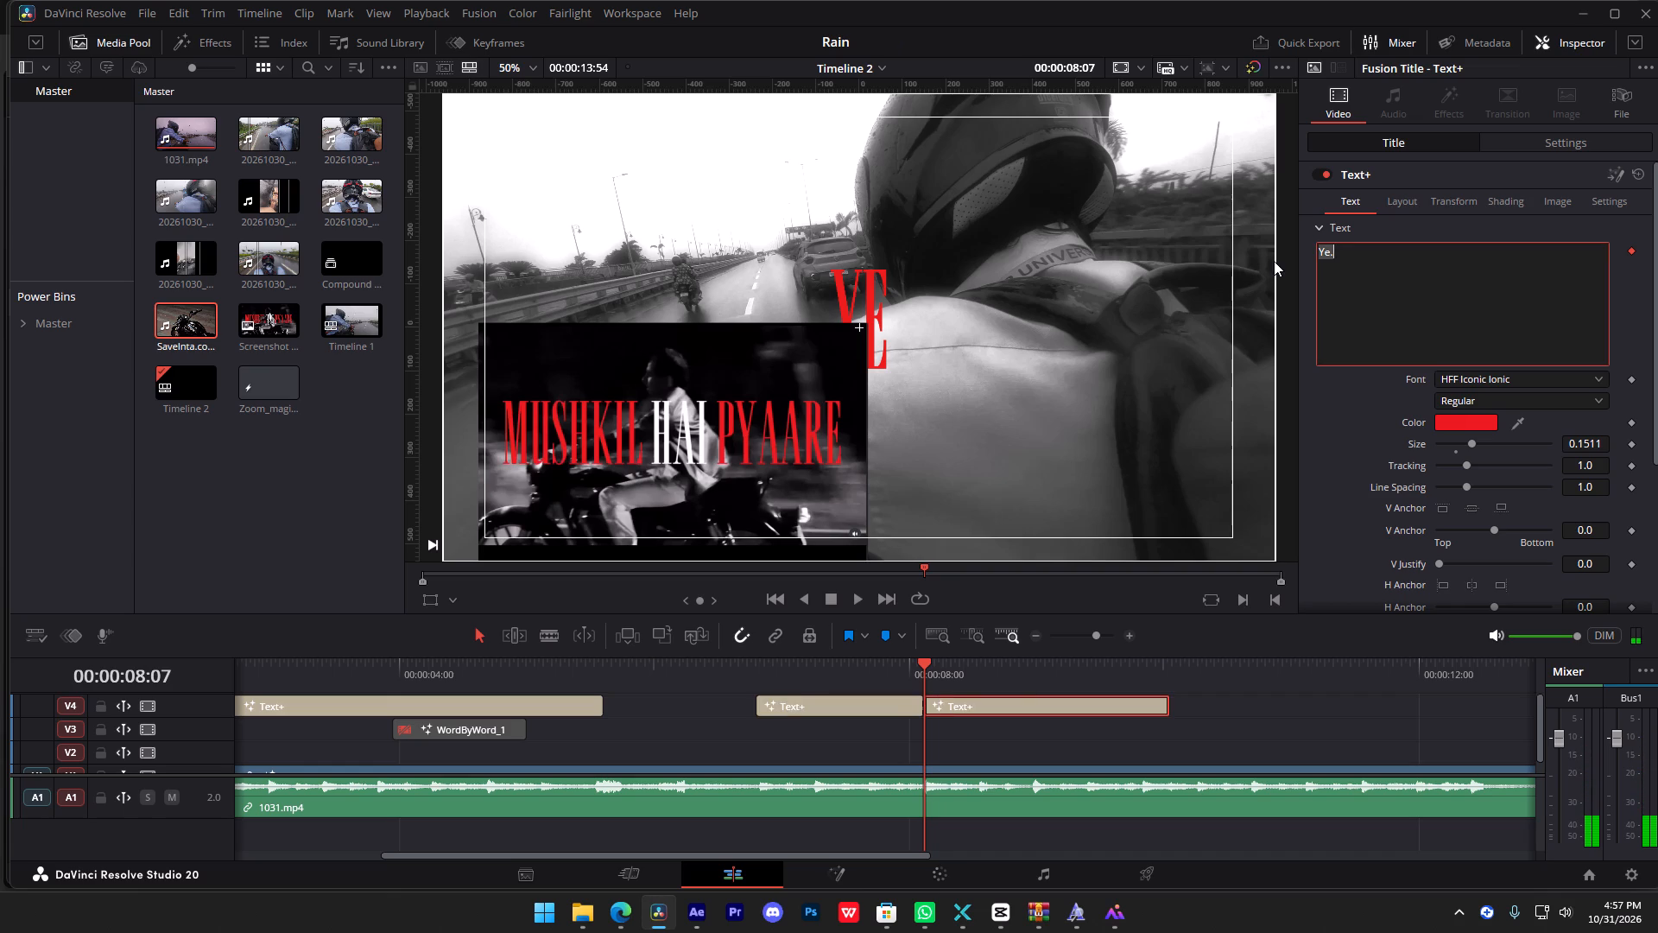
{"action": "type", "text": "mera"}
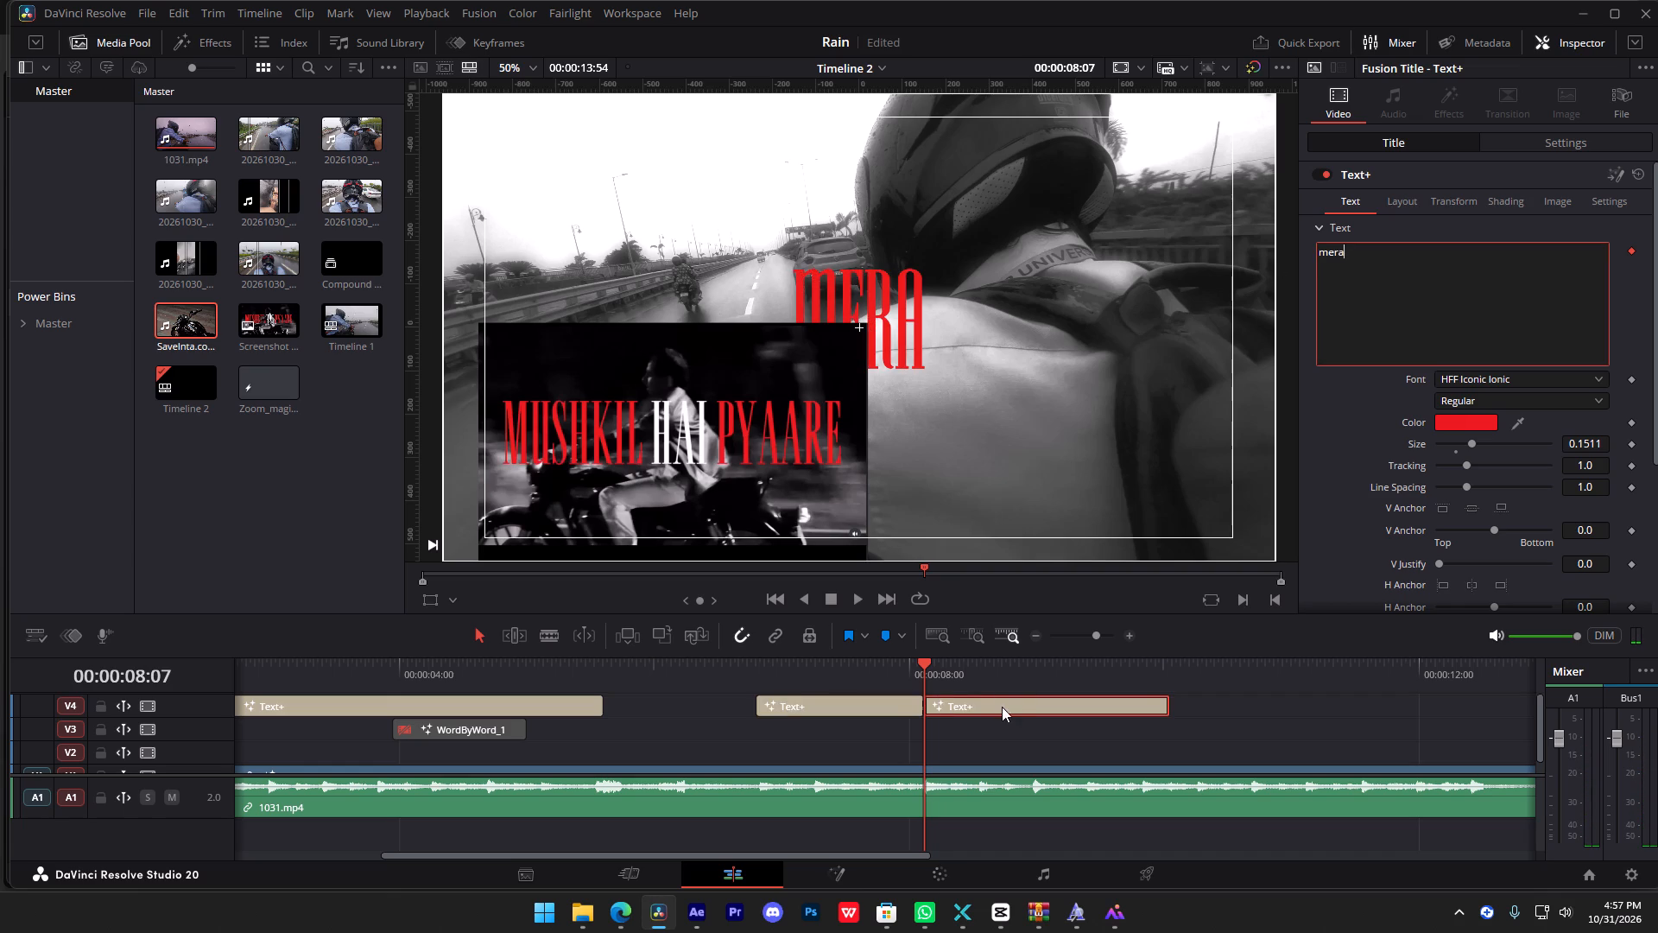
{"action": "key", "text": "space"}
{"action": "left_click", "coordinate": [990, 732]}
{"action": "left_click", "coordinate": [1376, 268]}
{"action": "key", "text": "BackSpace"}
{"action": "key", "text": "space"}
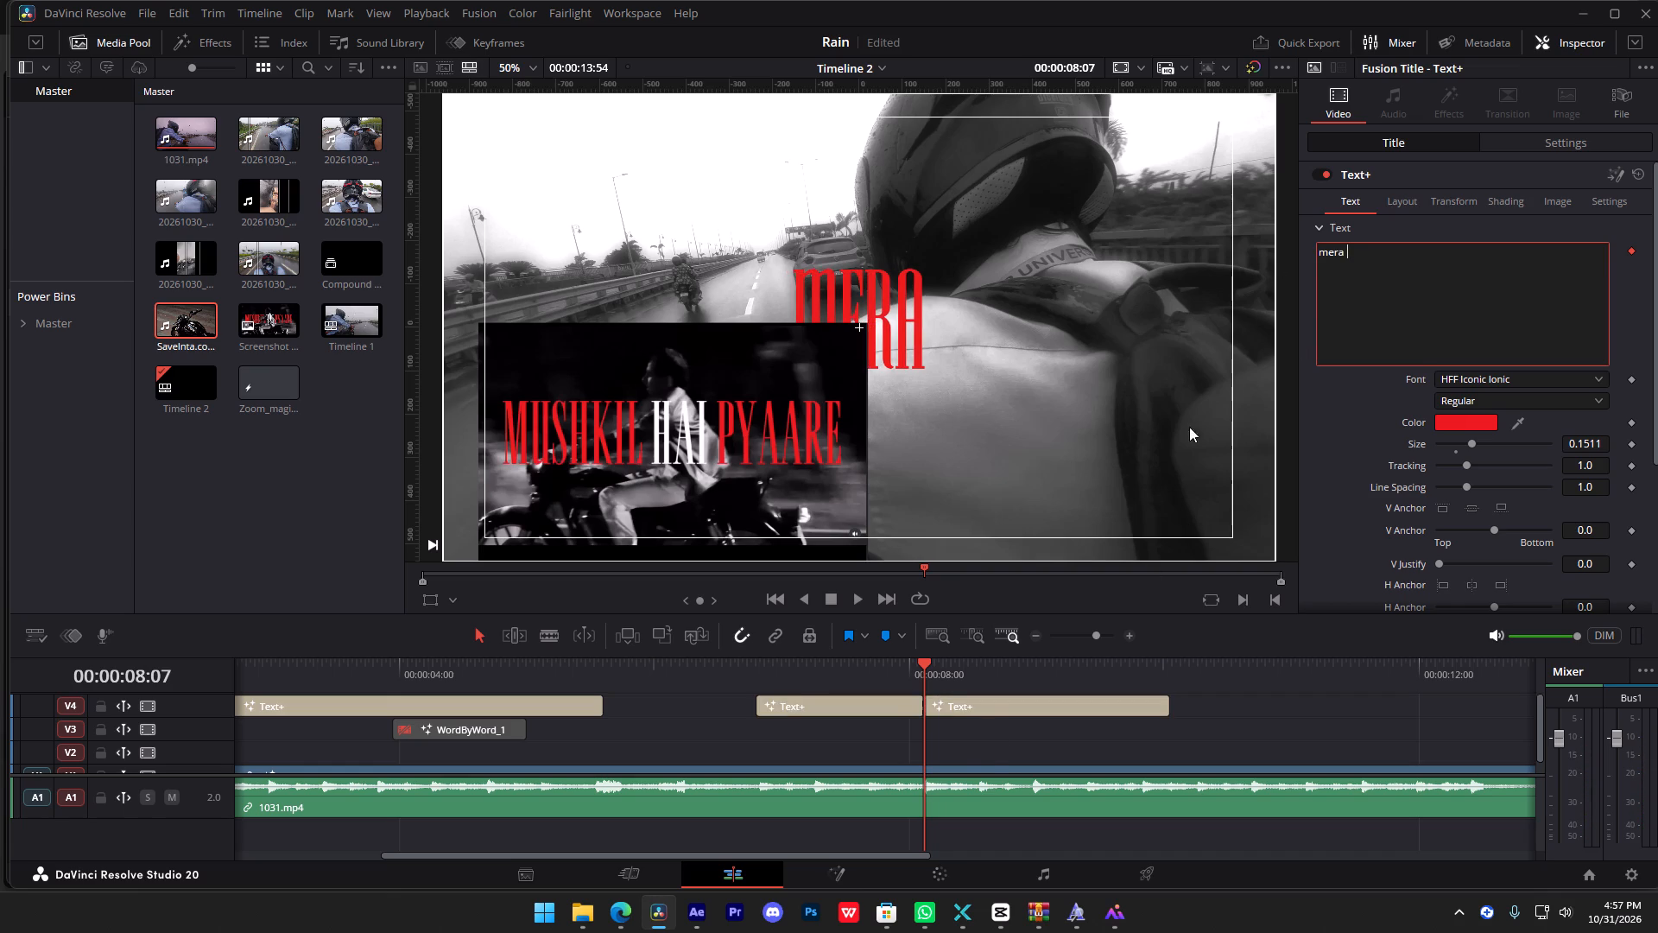
{"action": "left_click", "coordinate": [990, 753]}
{"action": "left_click", "coordinate": [1364, 260]}
{"action": "key", "text": "BackSpace"}
{"action": "left_click", "coordinate": [1096, 751]}
Play the "mera" title to find the next word and split it on V4 at 00:00:08:34.
{"action": "key", "text": "space"}
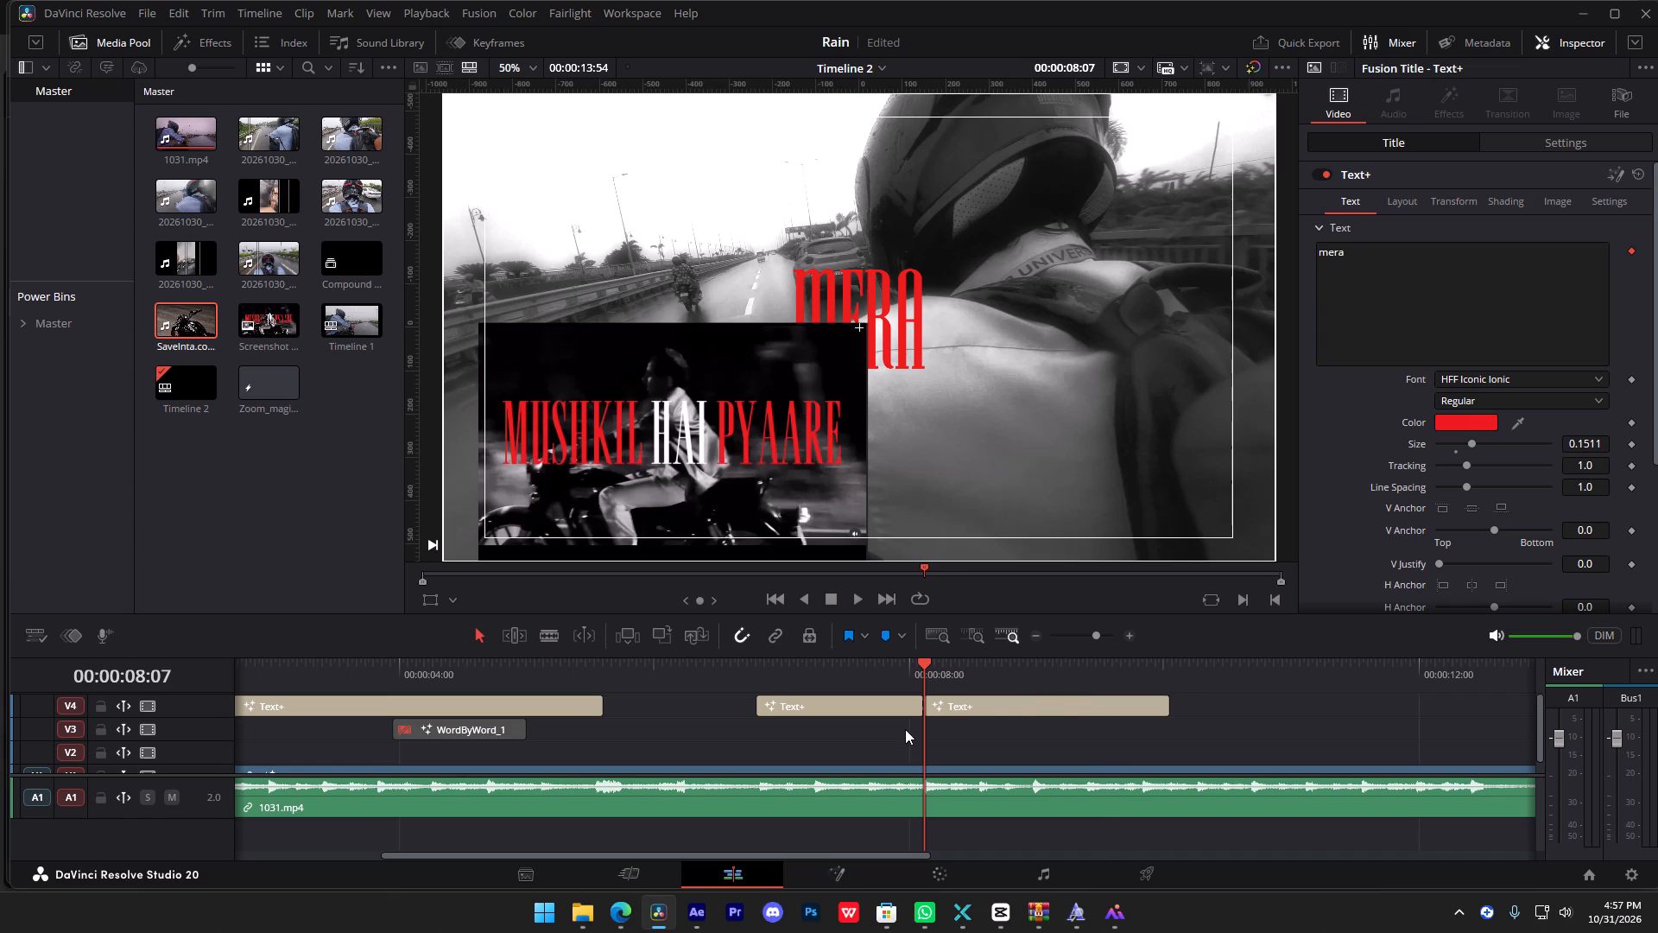
{"action": "left_click", "coordinate": [905, 729]}
{"action": "key", "text": "space"}
{"action": "left_click_drag", "start_coordinate": [971, 674], "coordinate": [929, 683]}
{"action": "key", "text": "space"}
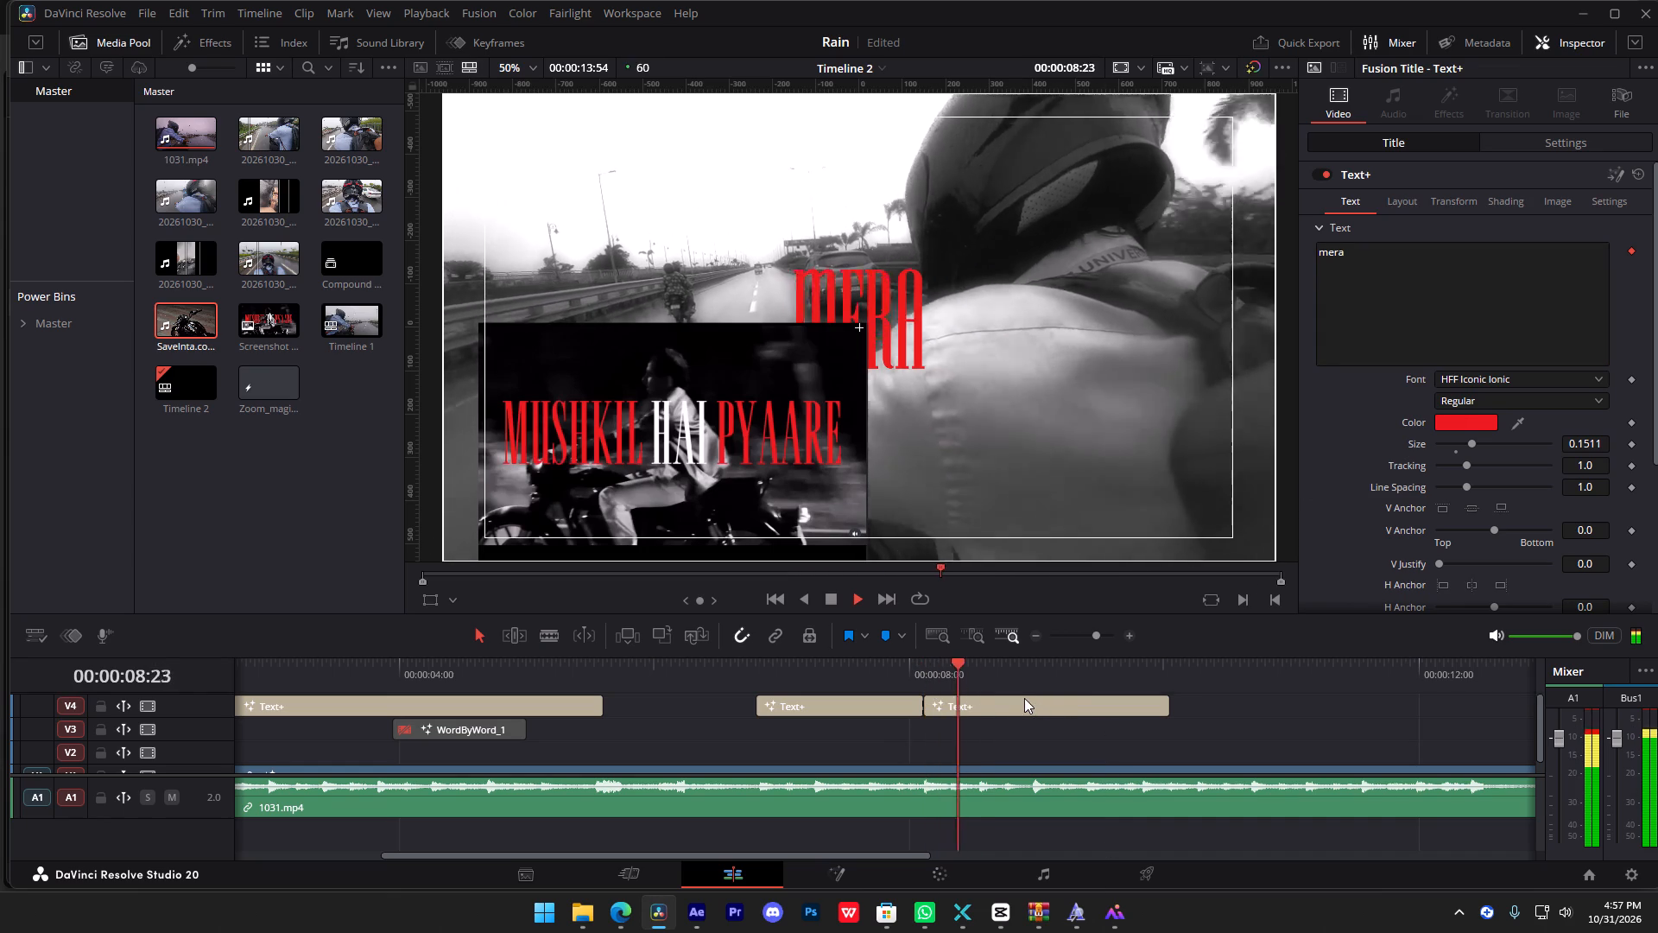
{"action": "key", "text": "space"}
{"action": "key", "text": "space"}
{"action": "key", "text": "space"}
{"action": "left_click", "coordinate": [982, 682]}
{"action": "left_click", "coordinate": [1003, 714]}
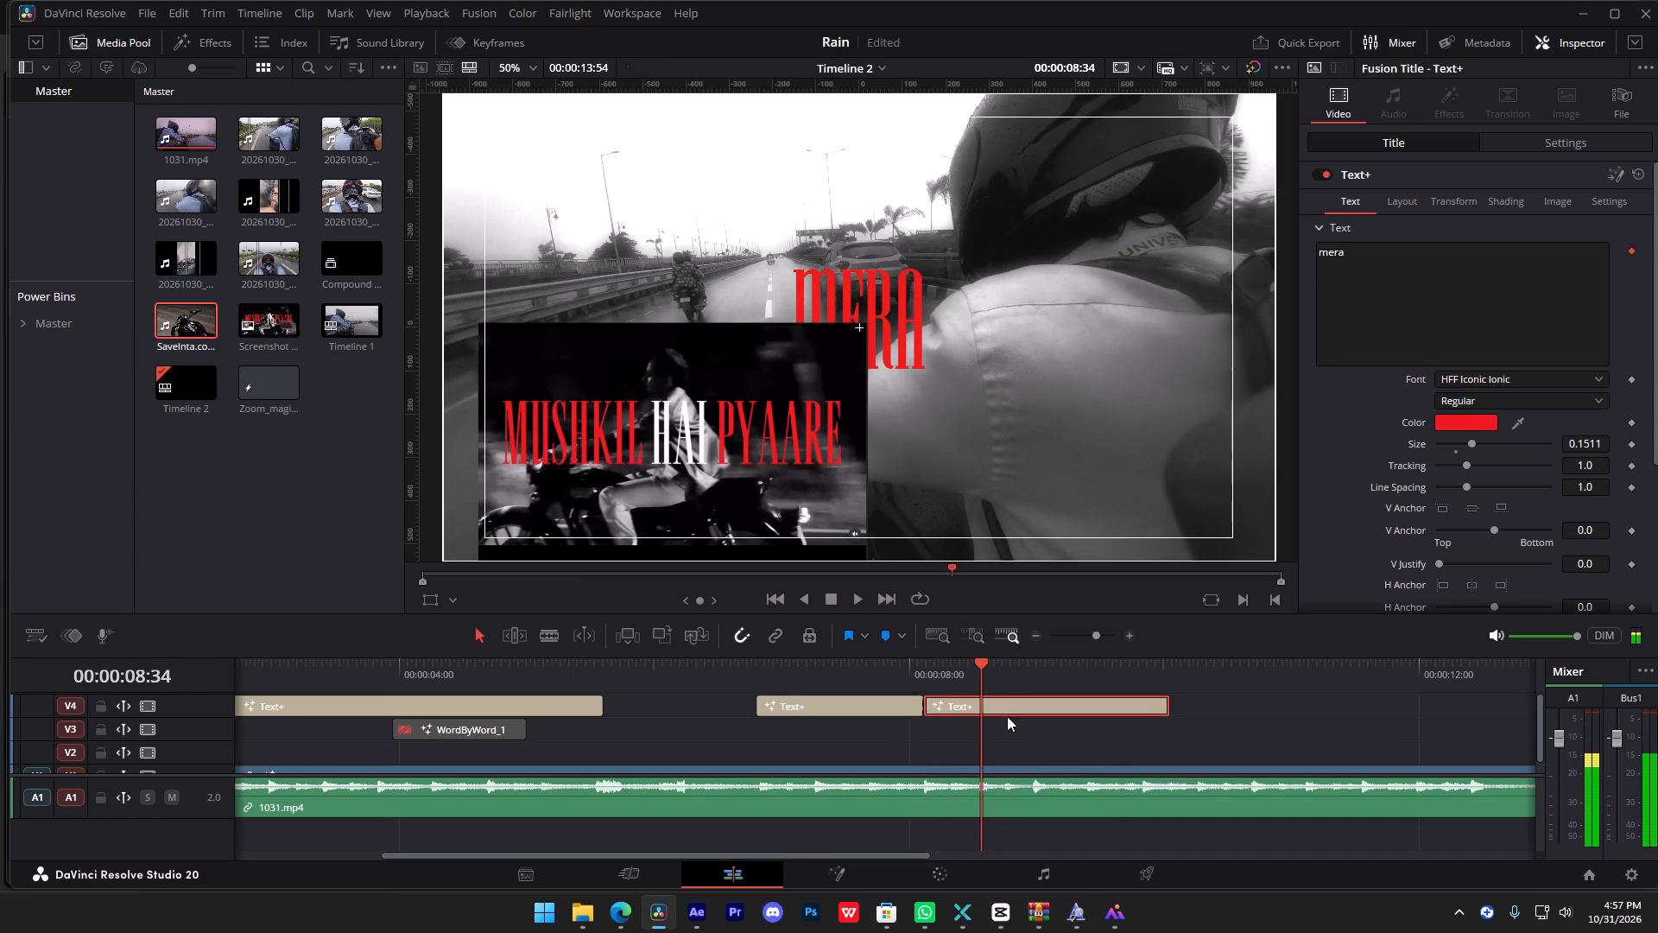
{"action": "key", "text": "s"}
Replace the text of the title part after the 00:00:08:34 split with "dil".
{"action": "left_click", "coordinate": [1011, 712]}
{"action": "left_click_drag", "start_coordinate": [1359, 261], "coordinate": [1257, 250]}
{"action": "type", "text": "dil"}
{"action": "left_click", "coordinate": [1085, 725]}
Play the "dil" title to find the next sung word and split it on V4 at 00:00:08:59.
{"action": "key", "text": "space"}
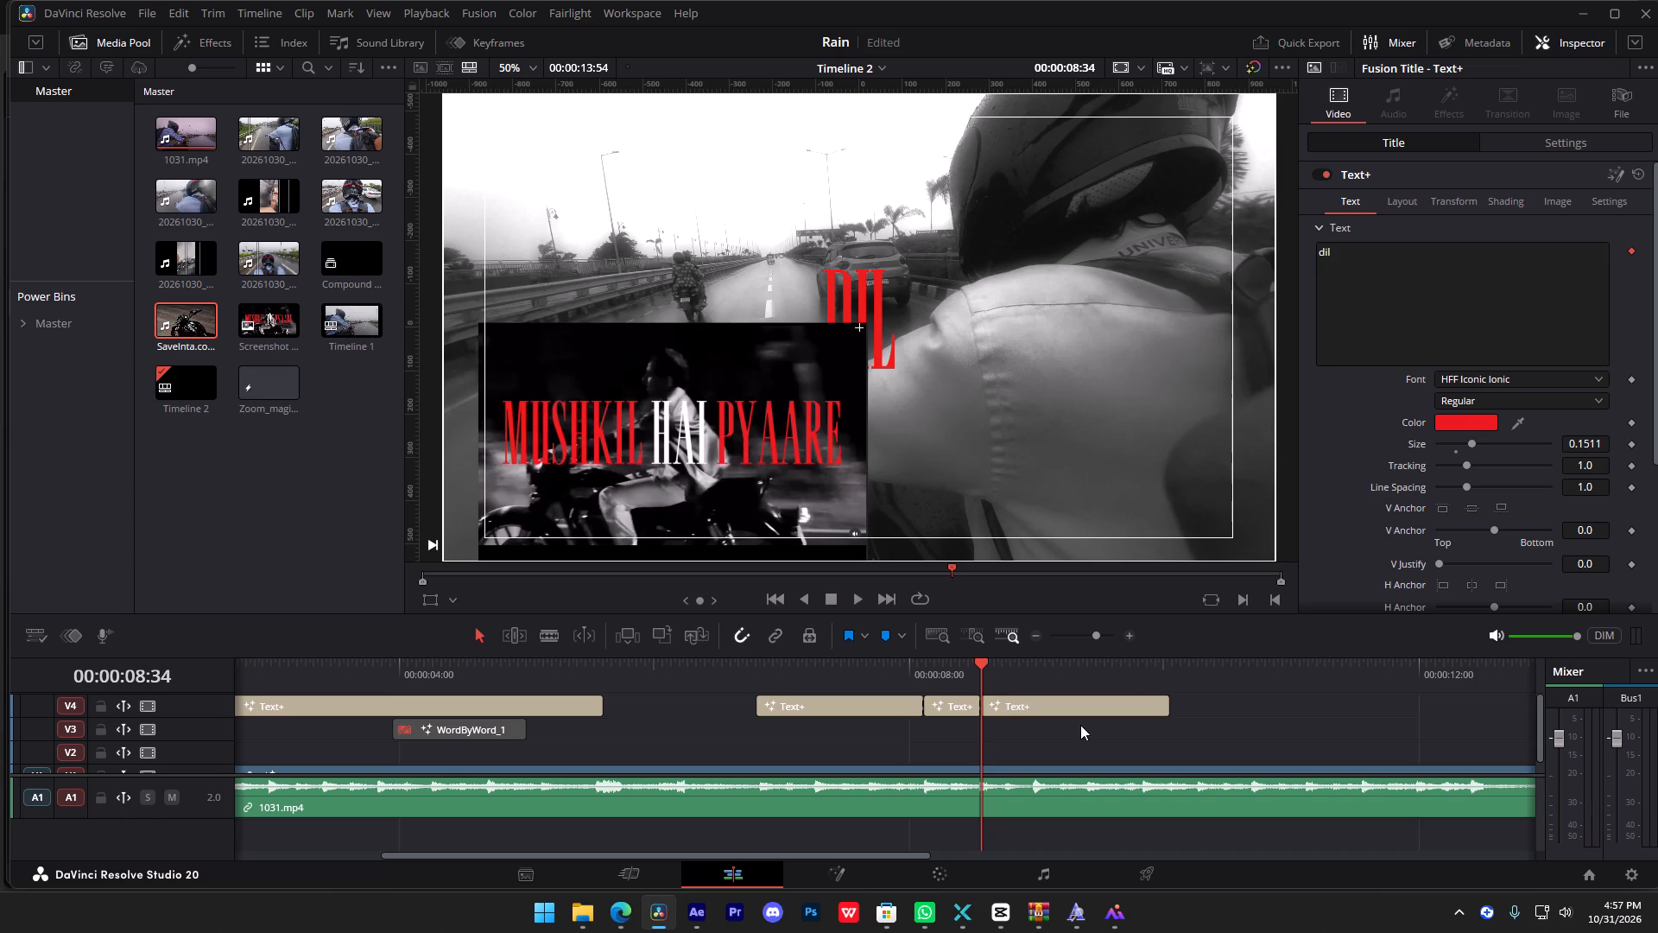
{"action": "left_click", "coordinate": [1017, 726]}
{"action": "key", "text": "space"}
{"action": "left_click_drag", "start_coordinate": [994, 687], "coordinate": [873, 705]}
{"action": "key", "text": "space"}
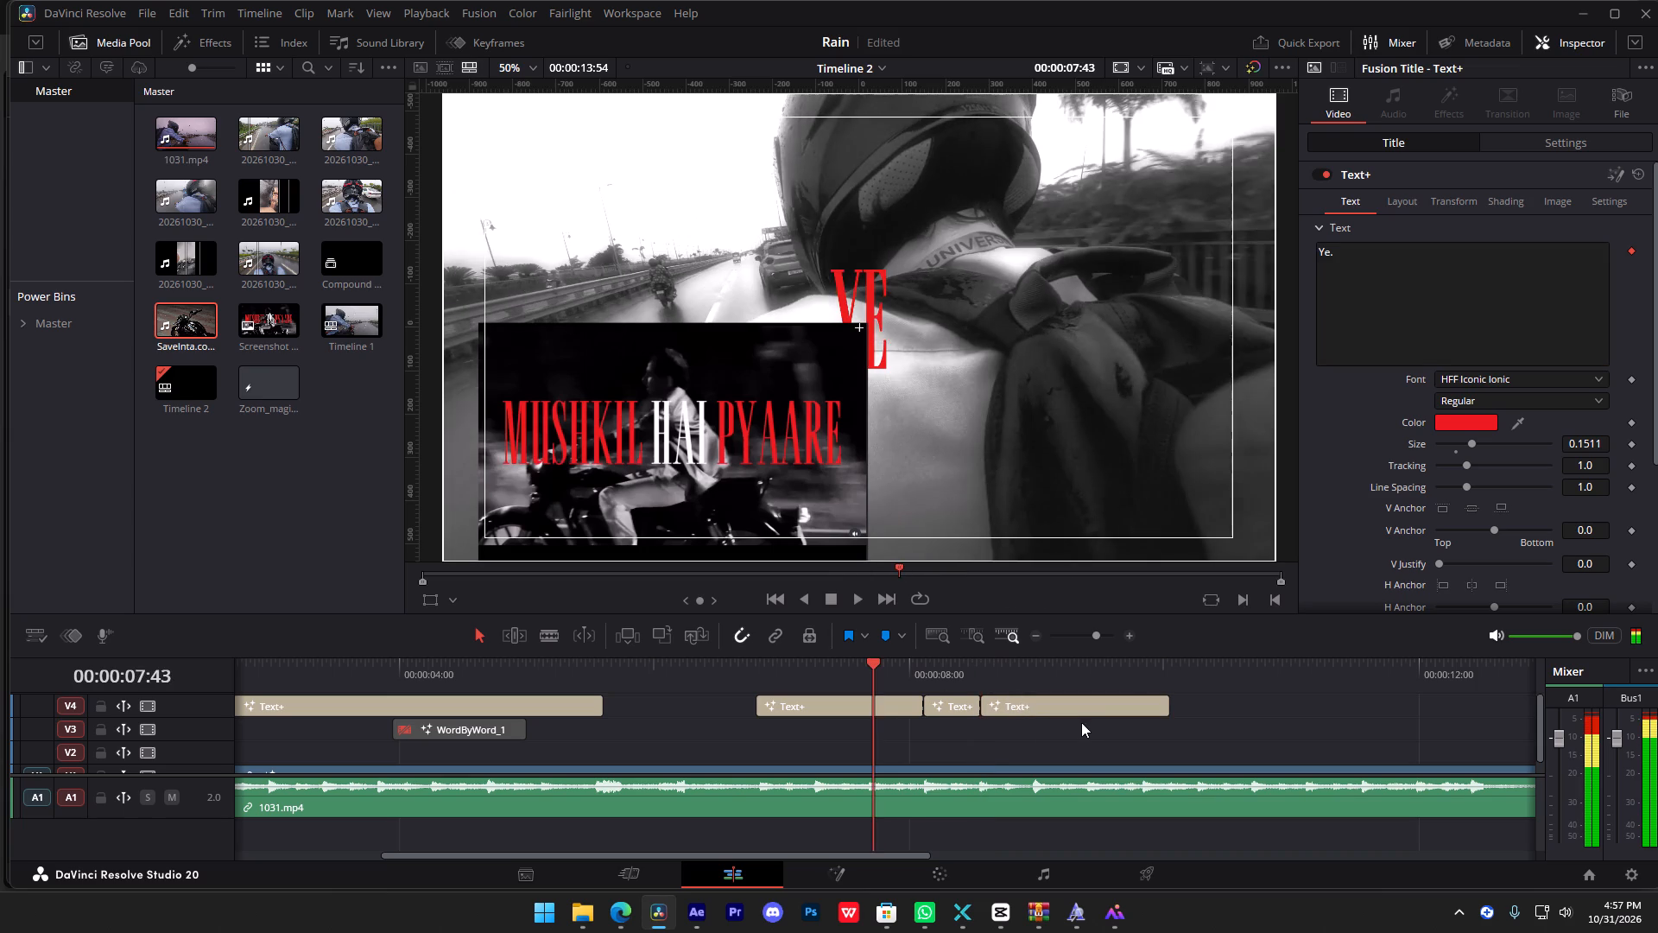
{"action": "key", "text": "space"}
{"action": "key", "text": "space"}
{"action": "key", "text": "space"}
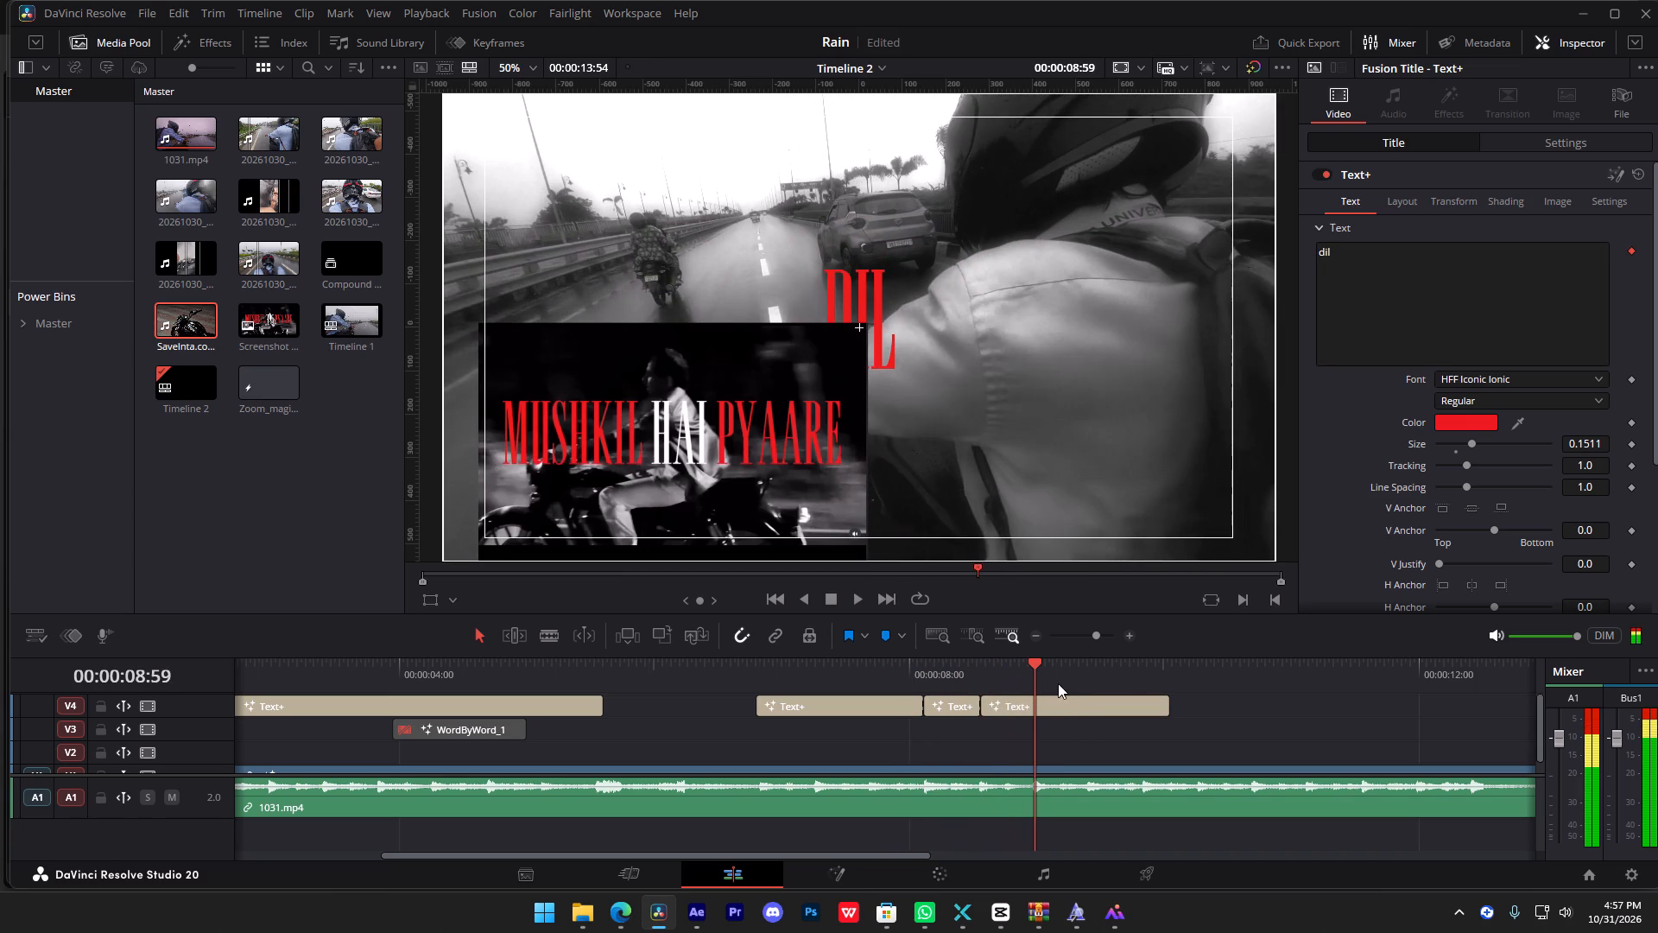
{"action": "left_click", "coordinate": [1054, 701]}
{"action": "key", "text": "s"}
Replace the text of the title part after the 00:00:08:59 split with "Pyaar".
{"action": "left_click", "coordinate": [1074, 699]}
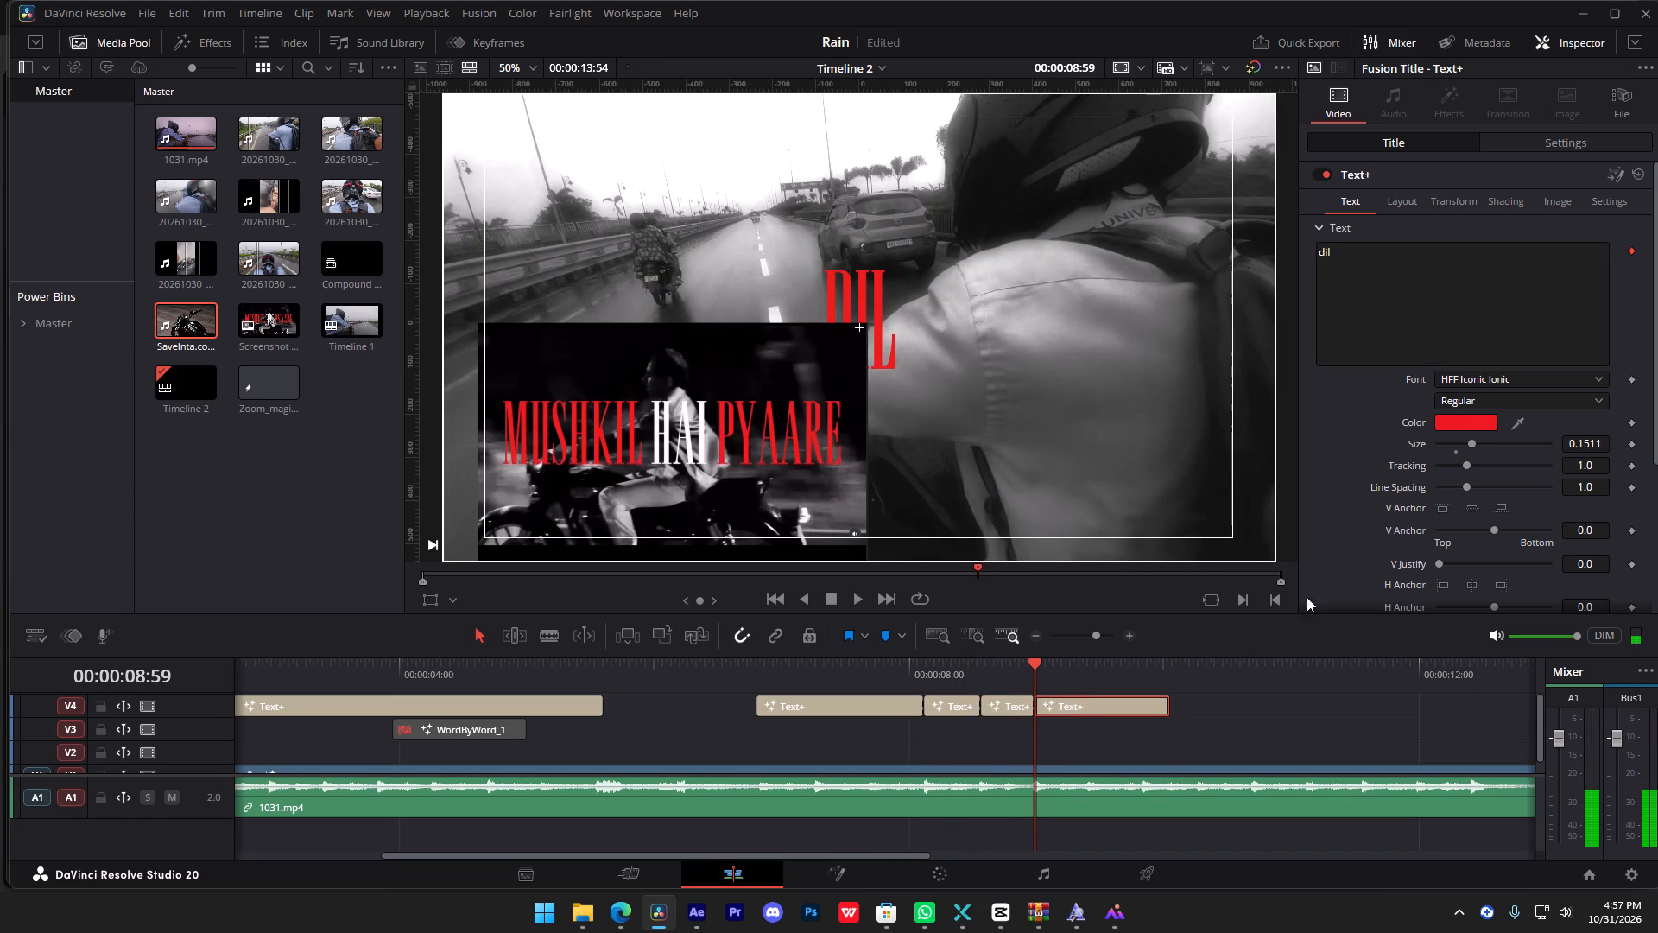
{"action": "left_click_drag", "start_coordinate": [1403, 248], "coordinate": [1162, 248]}
{"action": "type", "text": "Pyaar"}
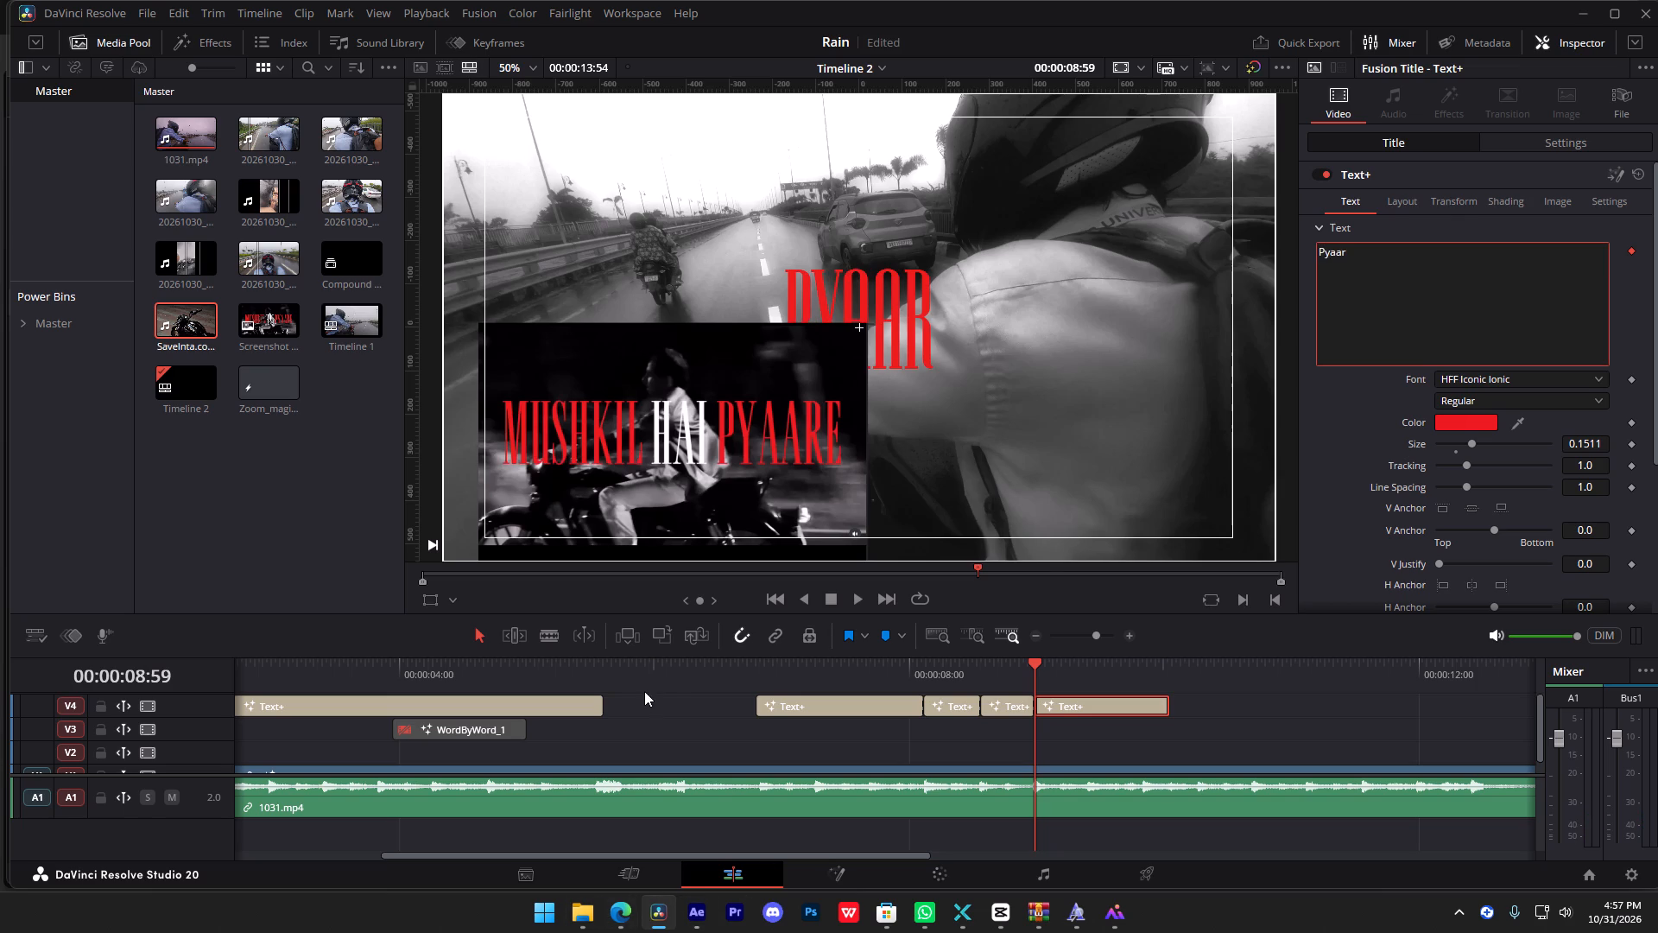
Compare the reference clip's lyric words and colours around "Dil" with the timing of the V4 titles in Timeline 2.
{"action": "key", "text": "F4"}
{"action": "left_click", "coordinate": [642, 337]}
{"action": "key", "text": "space"}
{"action": "key", "text": "space"}
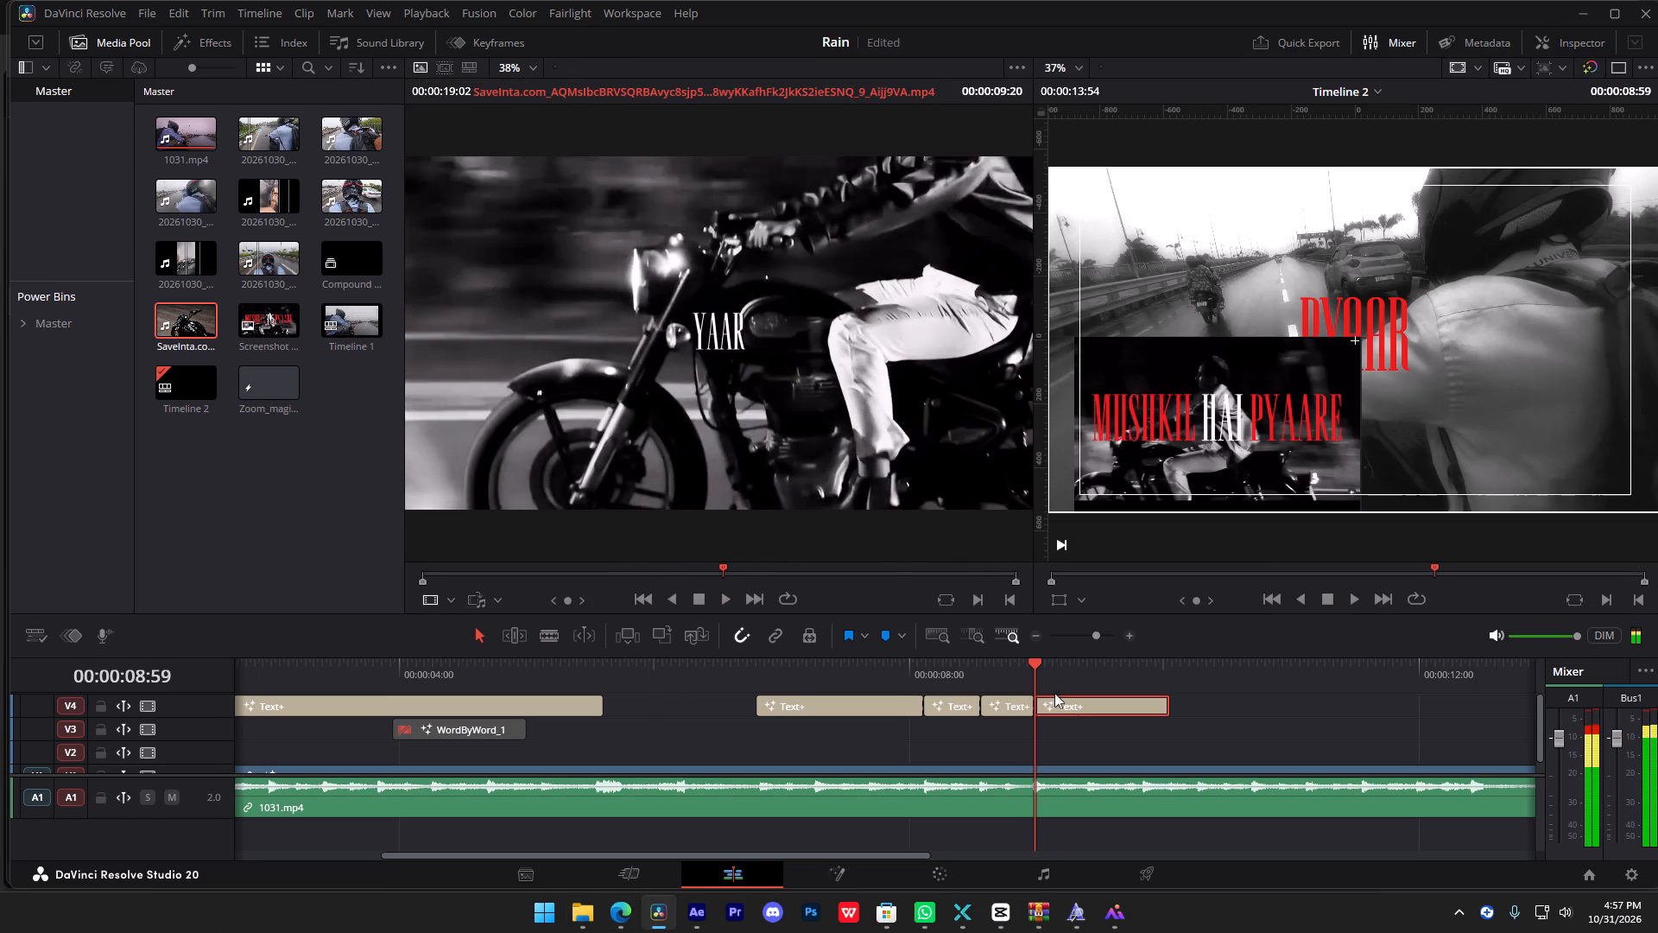
{"action": "left_click_drag", "start_coordinate": [964, 661], "coordinate": [844, 708]}
{"action": "key", "text": "space"}
{"action": "left_click", "coordinate": [992, 747]}
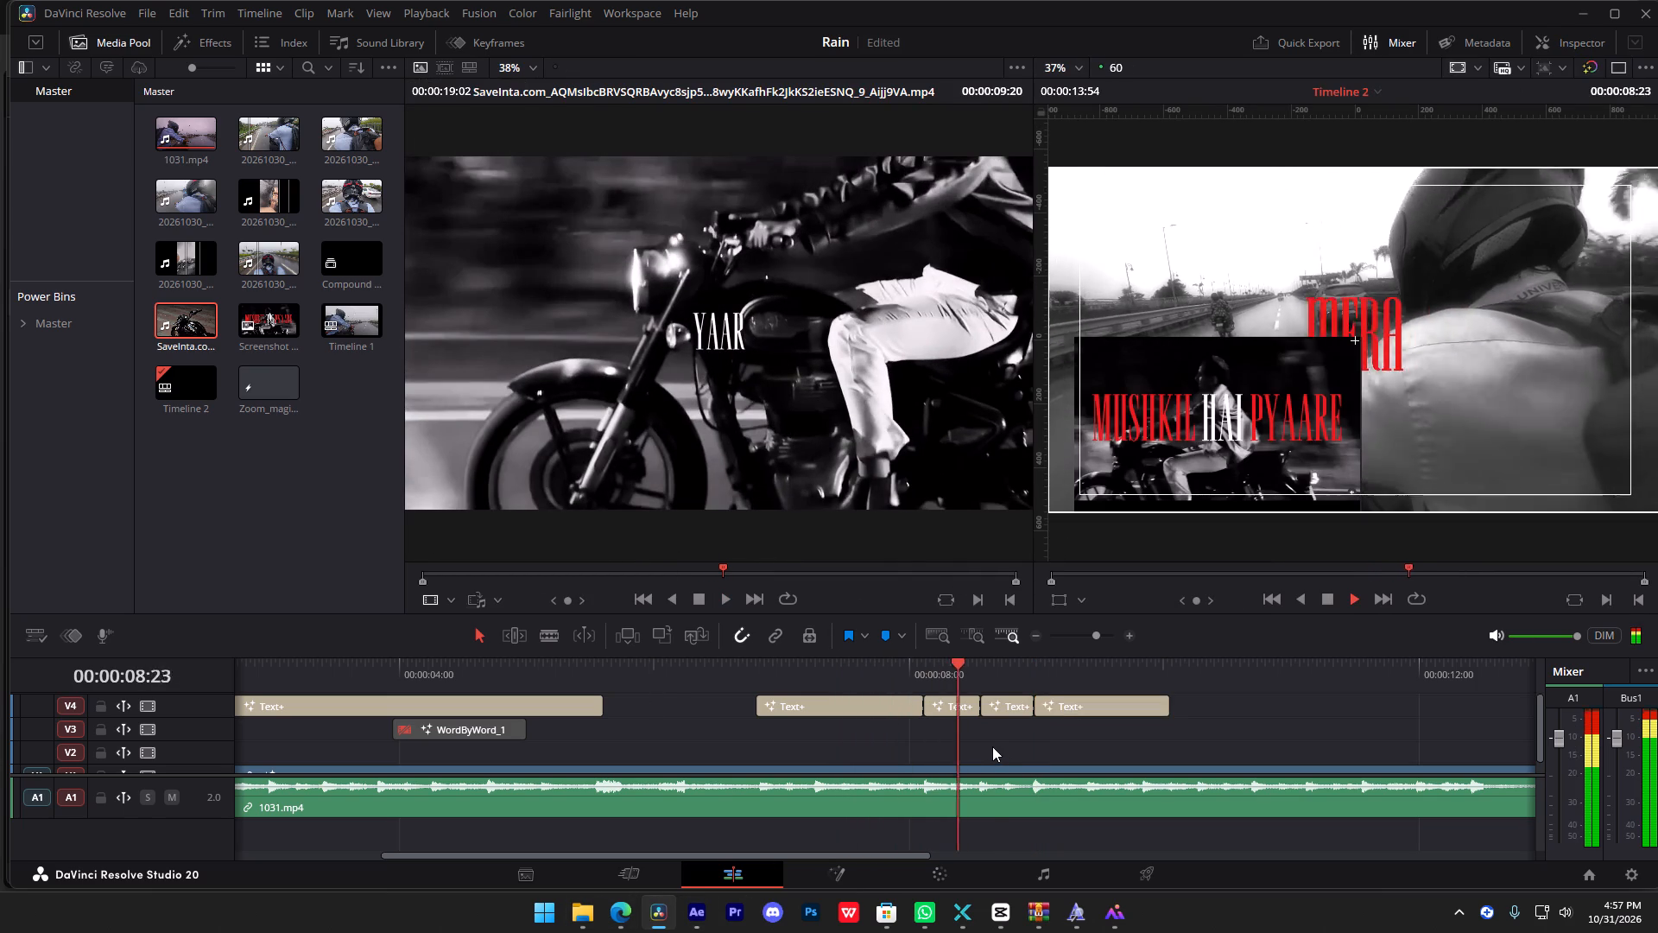
{"action": "key", "text": "space"}
{"action": "left_click_drag", "start_coordinate": [907, 656], "coordinate": [876, 672]}
{"action": "left_click", "coordinate": [707, 352]}
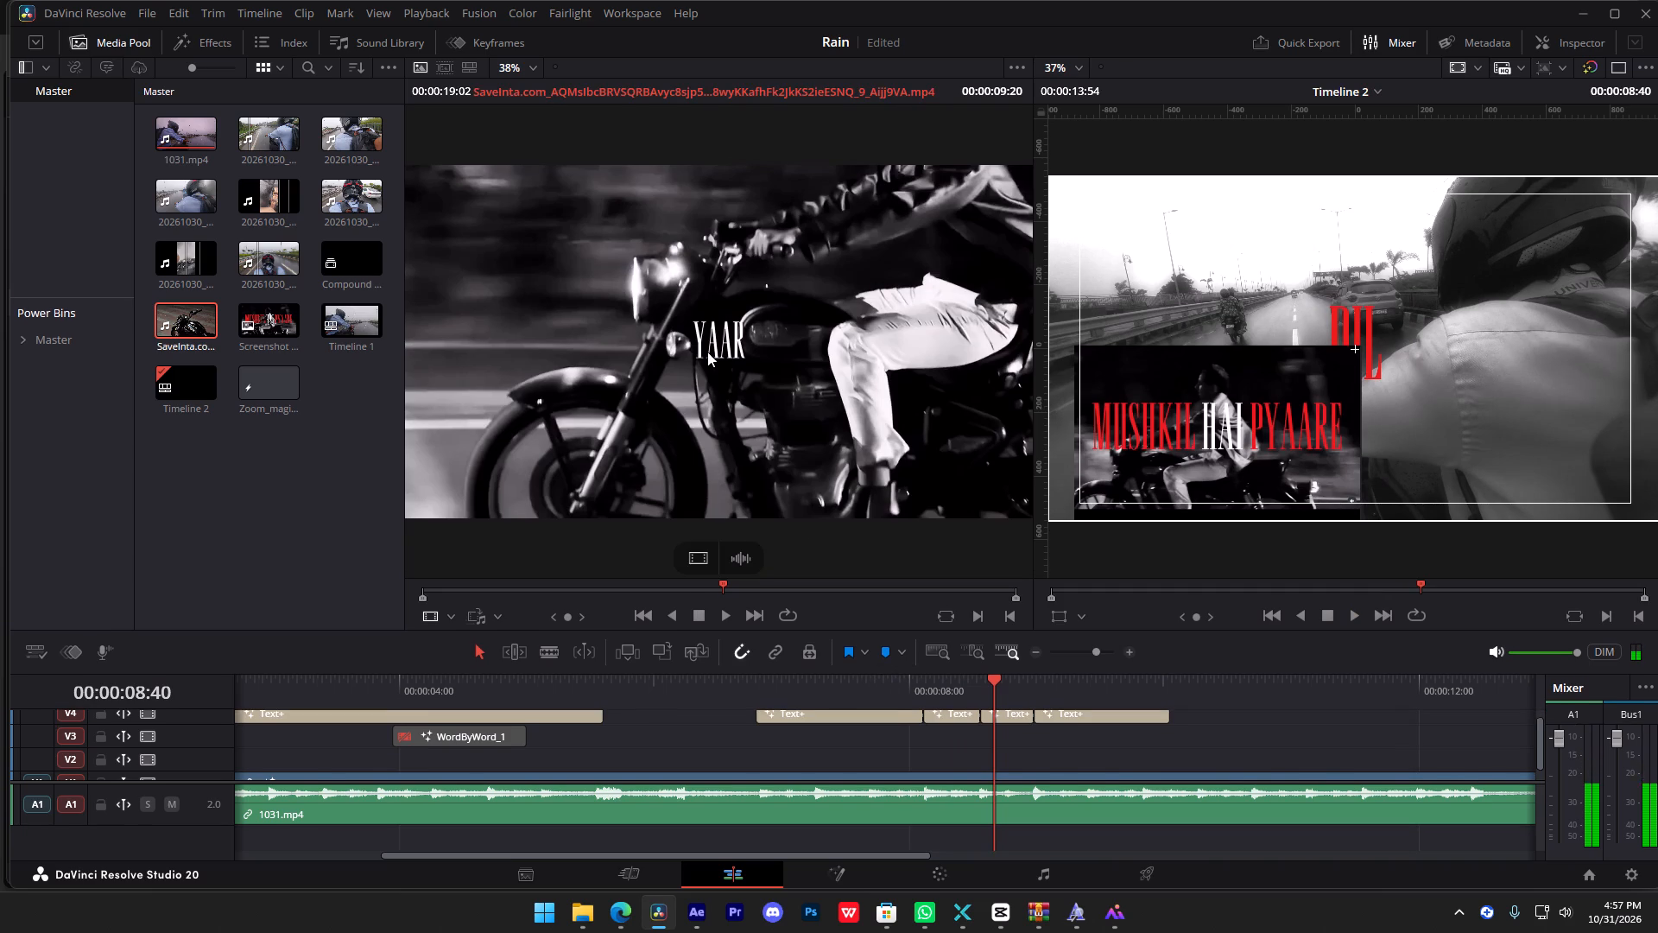
{"action": "left_click_drag", "start_coordinate": [721, 587], "coordinate": [687, 594]}
{"action": "key", "text": "space"}
{"action": "key", "text": "space"}
{"action": "key", "text": "space"}
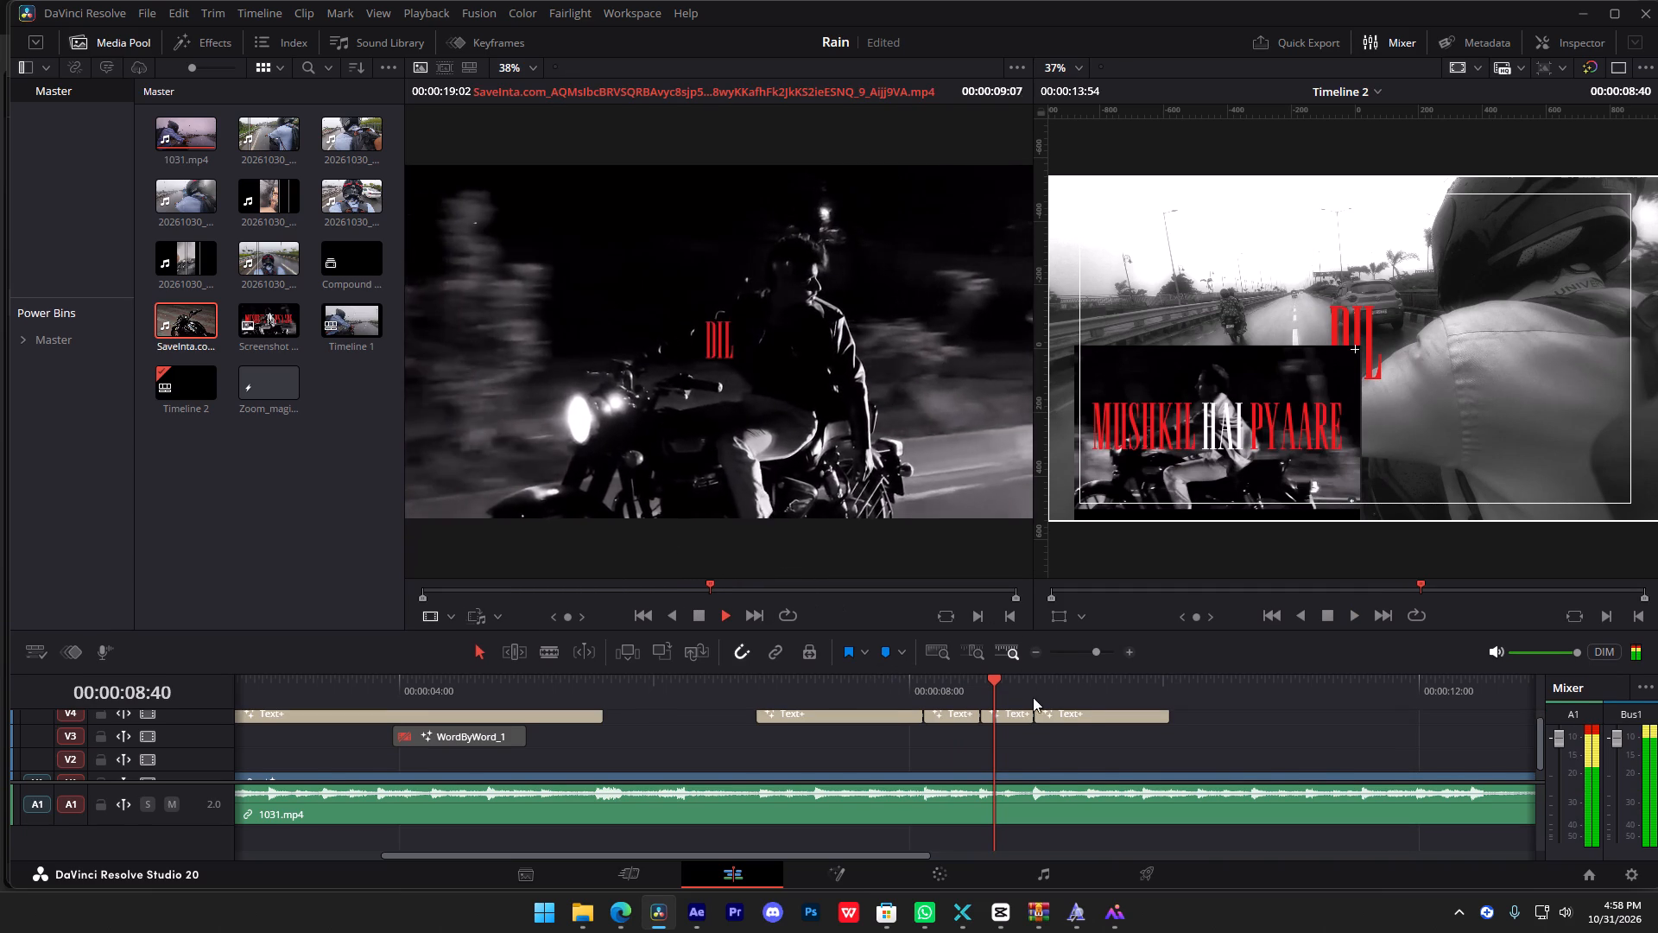
{"action": "key", "text": "space"}
{"action": "key", "text": "space"}
{"action": "key", "text": "space"}
{"action": "left_click_drag", "start_coordinate": [972, 677], "coordinate": [941, 688]}
{"action": "key", "text": "space"}
{"action": "key", "text": "space"}
{"action": "key", "text": "space"}
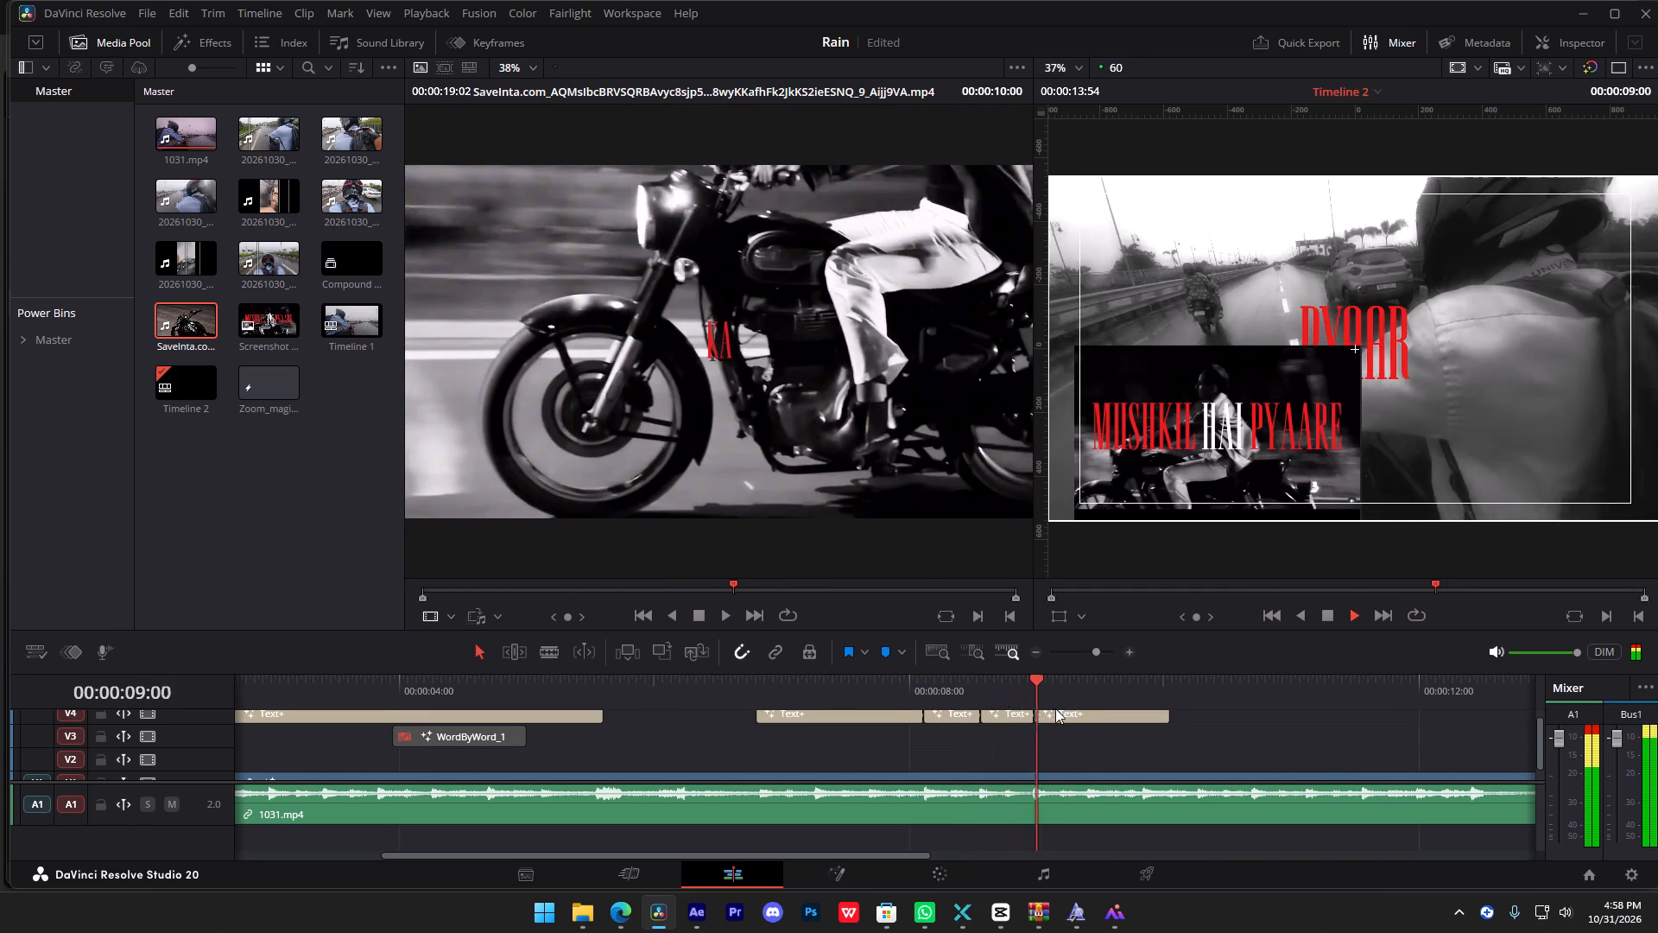
{"action": "key", "text": "space"}
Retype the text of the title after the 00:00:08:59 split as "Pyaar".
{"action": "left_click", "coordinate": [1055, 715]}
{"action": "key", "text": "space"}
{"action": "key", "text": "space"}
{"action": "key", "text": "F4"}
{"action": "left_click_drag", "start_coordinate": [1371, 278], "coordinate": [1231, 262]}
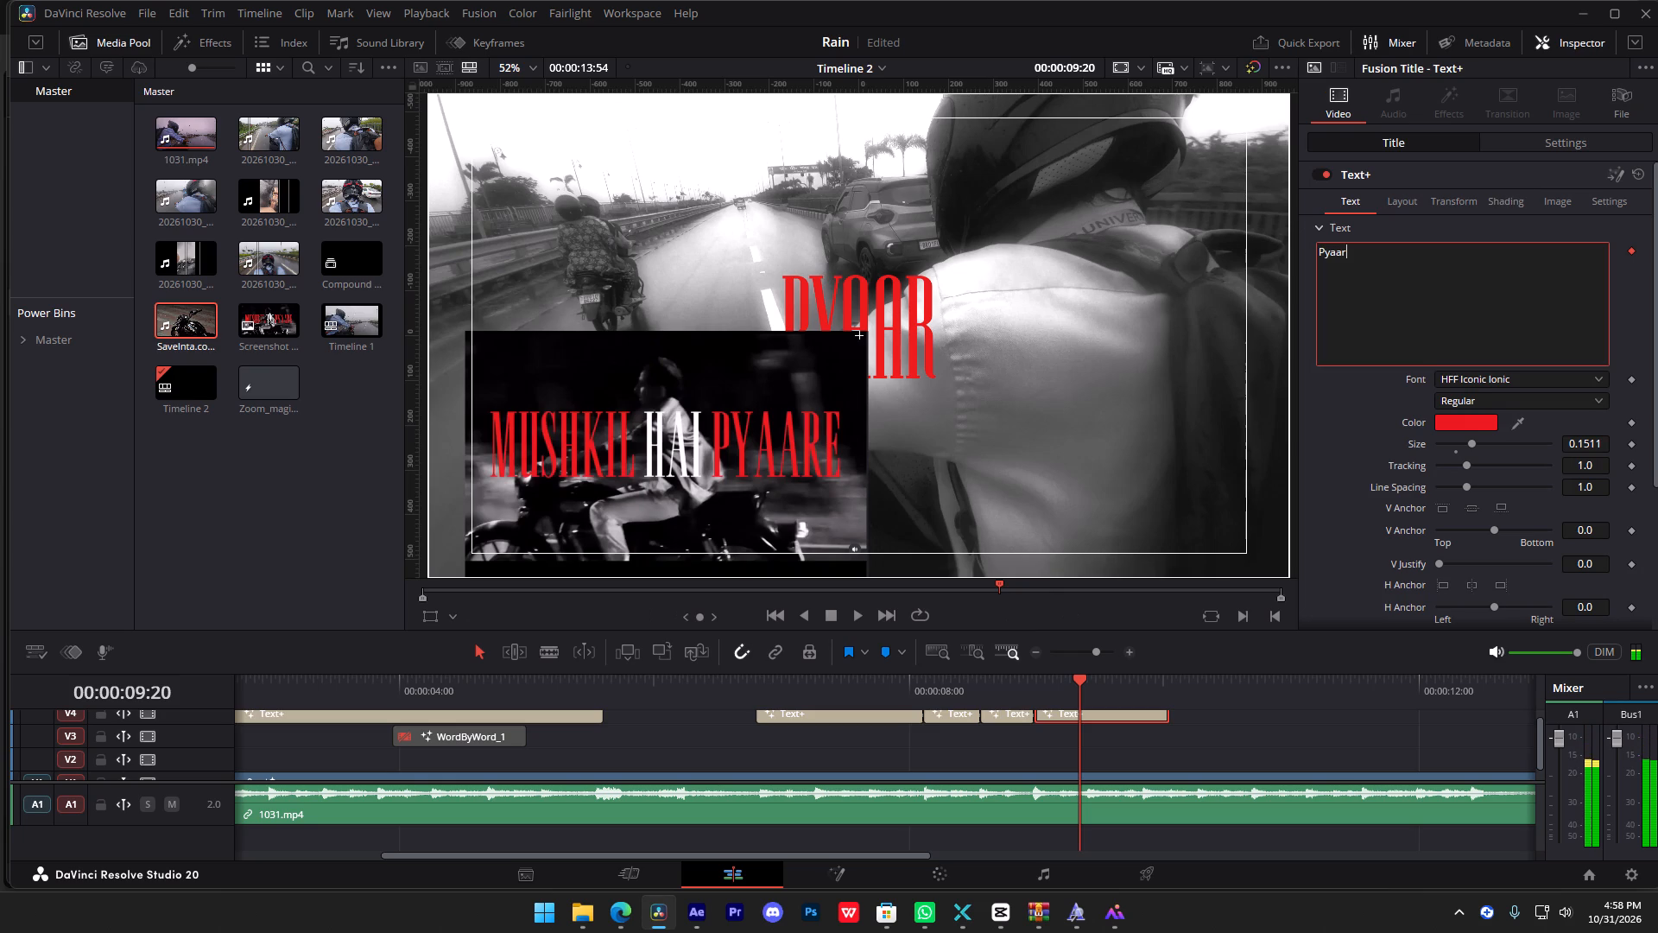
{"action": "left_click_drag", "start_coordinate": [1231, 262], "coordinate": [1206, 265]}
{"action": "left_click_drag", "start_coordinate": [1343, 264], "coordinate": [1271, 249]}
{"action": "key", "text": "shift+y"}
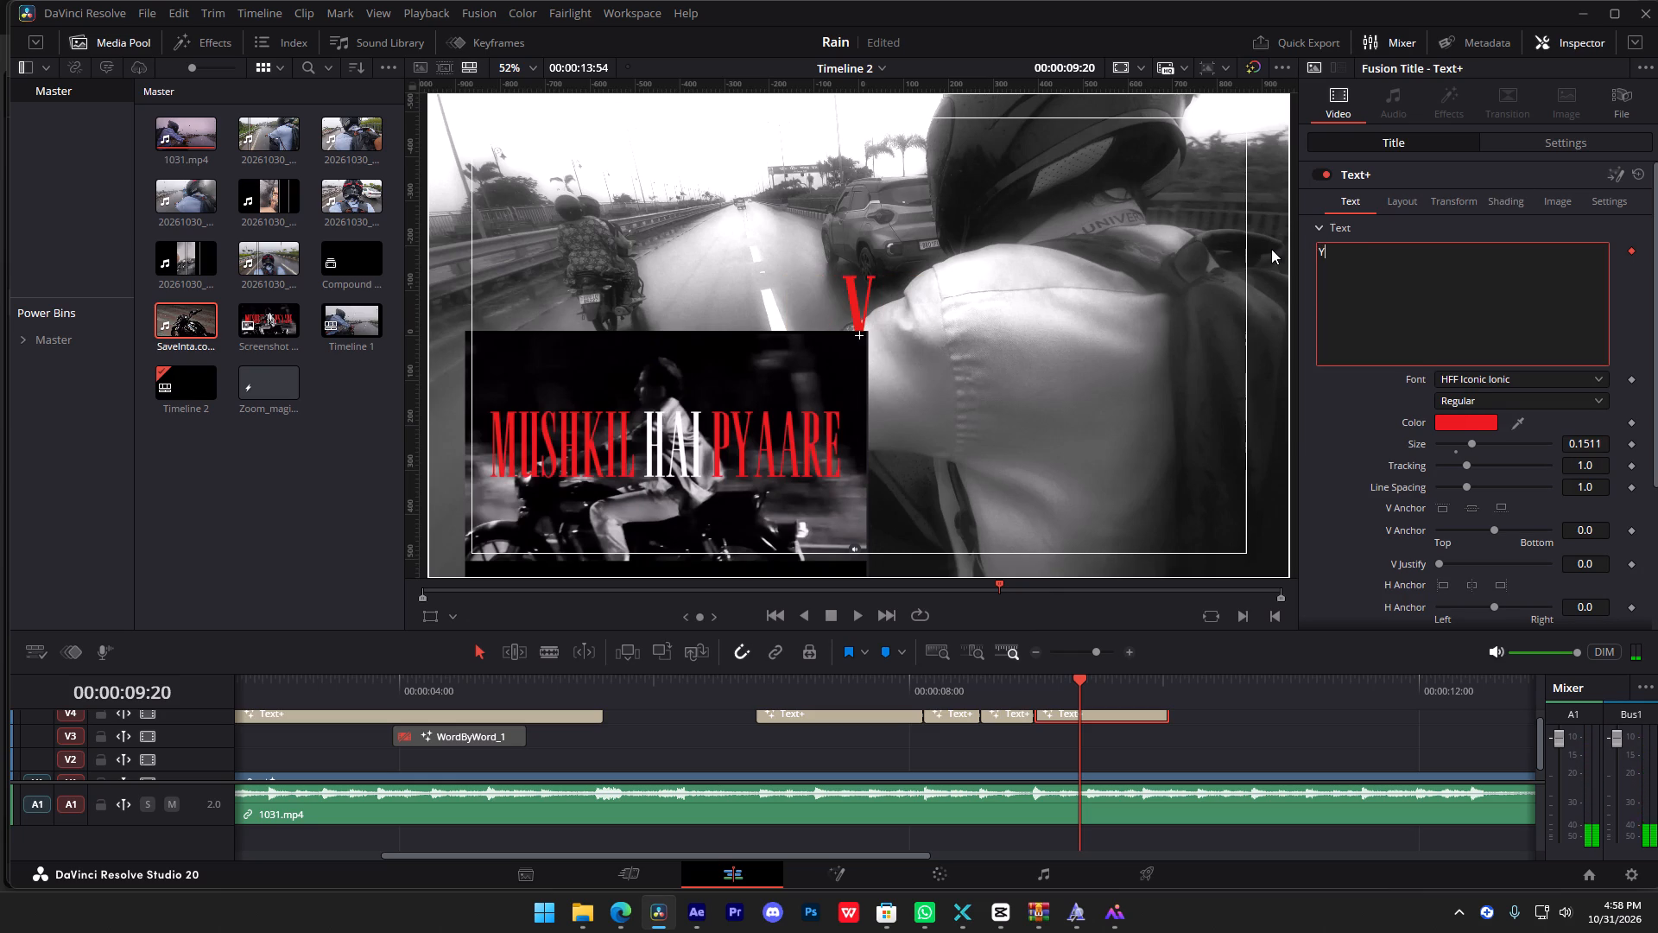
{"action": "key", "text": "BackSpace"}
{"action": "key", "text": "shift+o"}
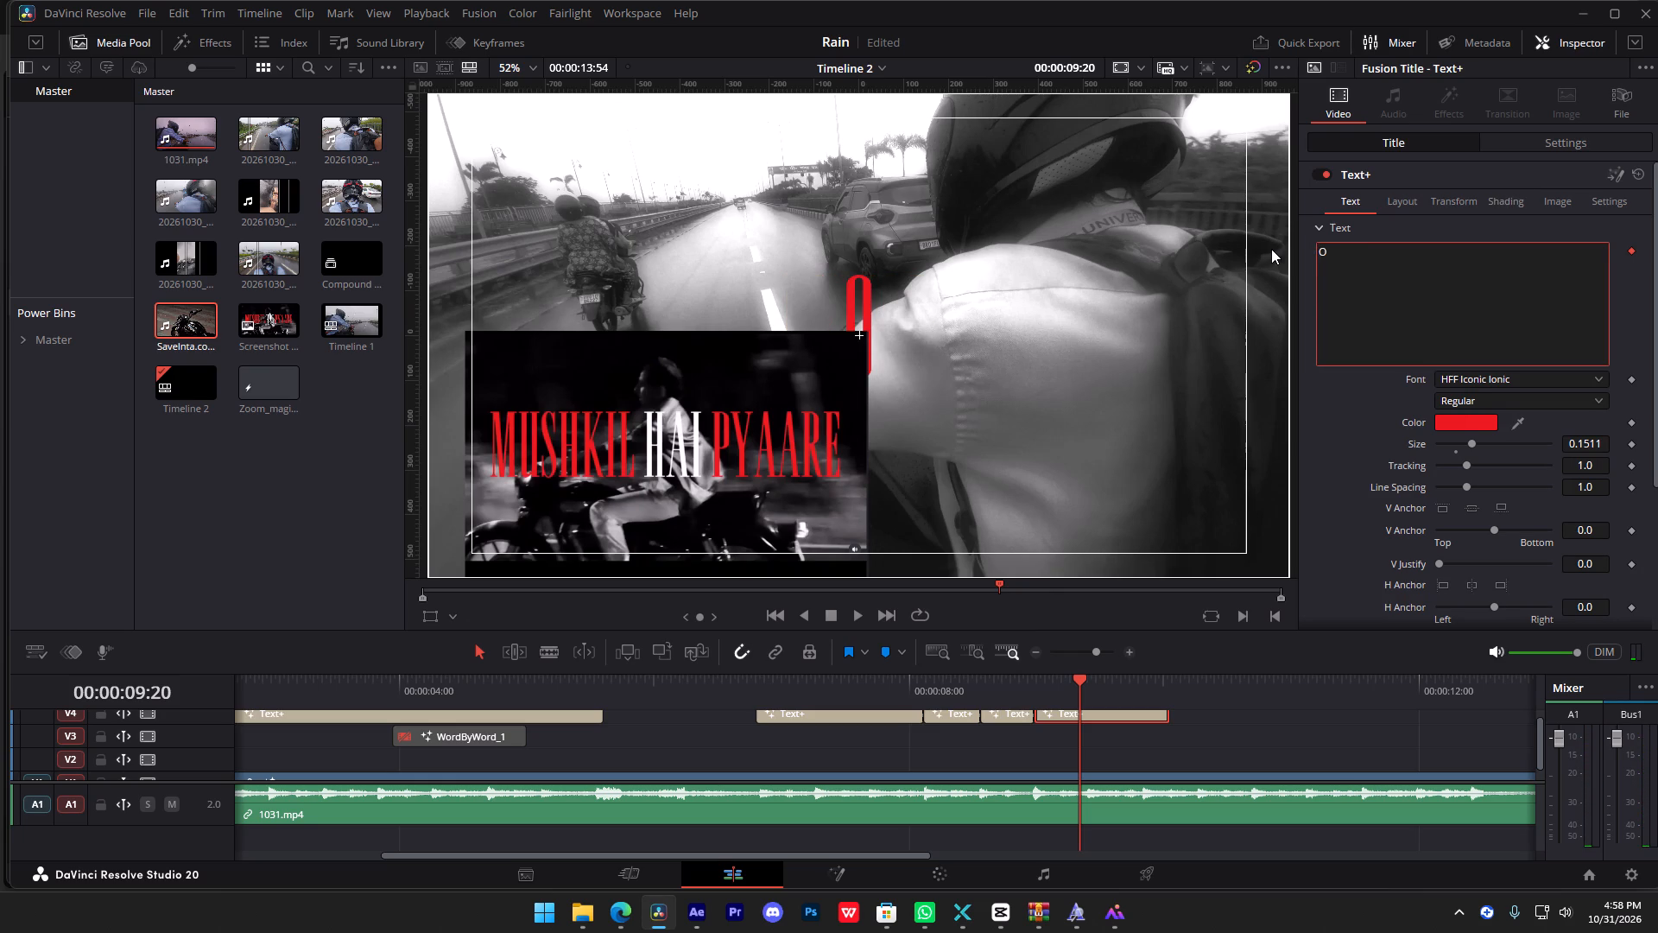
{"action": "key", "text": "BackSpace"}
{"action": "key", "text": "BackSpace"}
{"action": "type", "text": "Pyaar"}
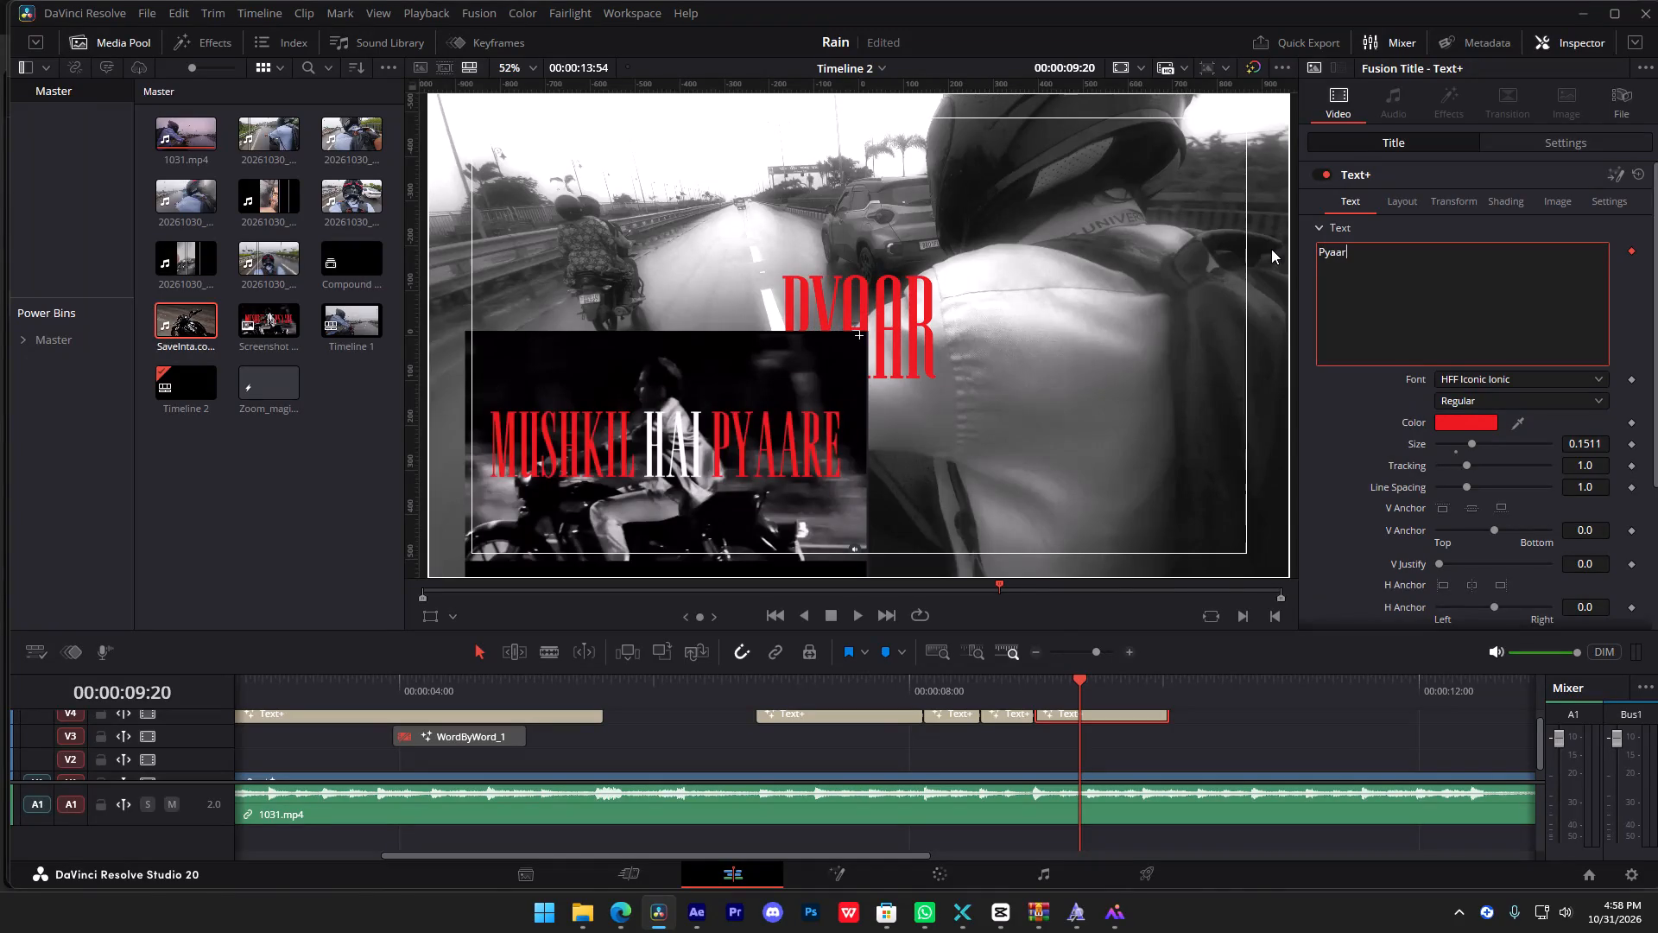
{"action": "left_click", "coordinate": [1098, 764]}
Move the cut between the "dil" and "Pyaar" titles on V4 a few frames later, to about 00:00:09:07.
{"action": "left_click_drag", "start_coordinate": [1034, 712], "coordinate": [1047, 714]}
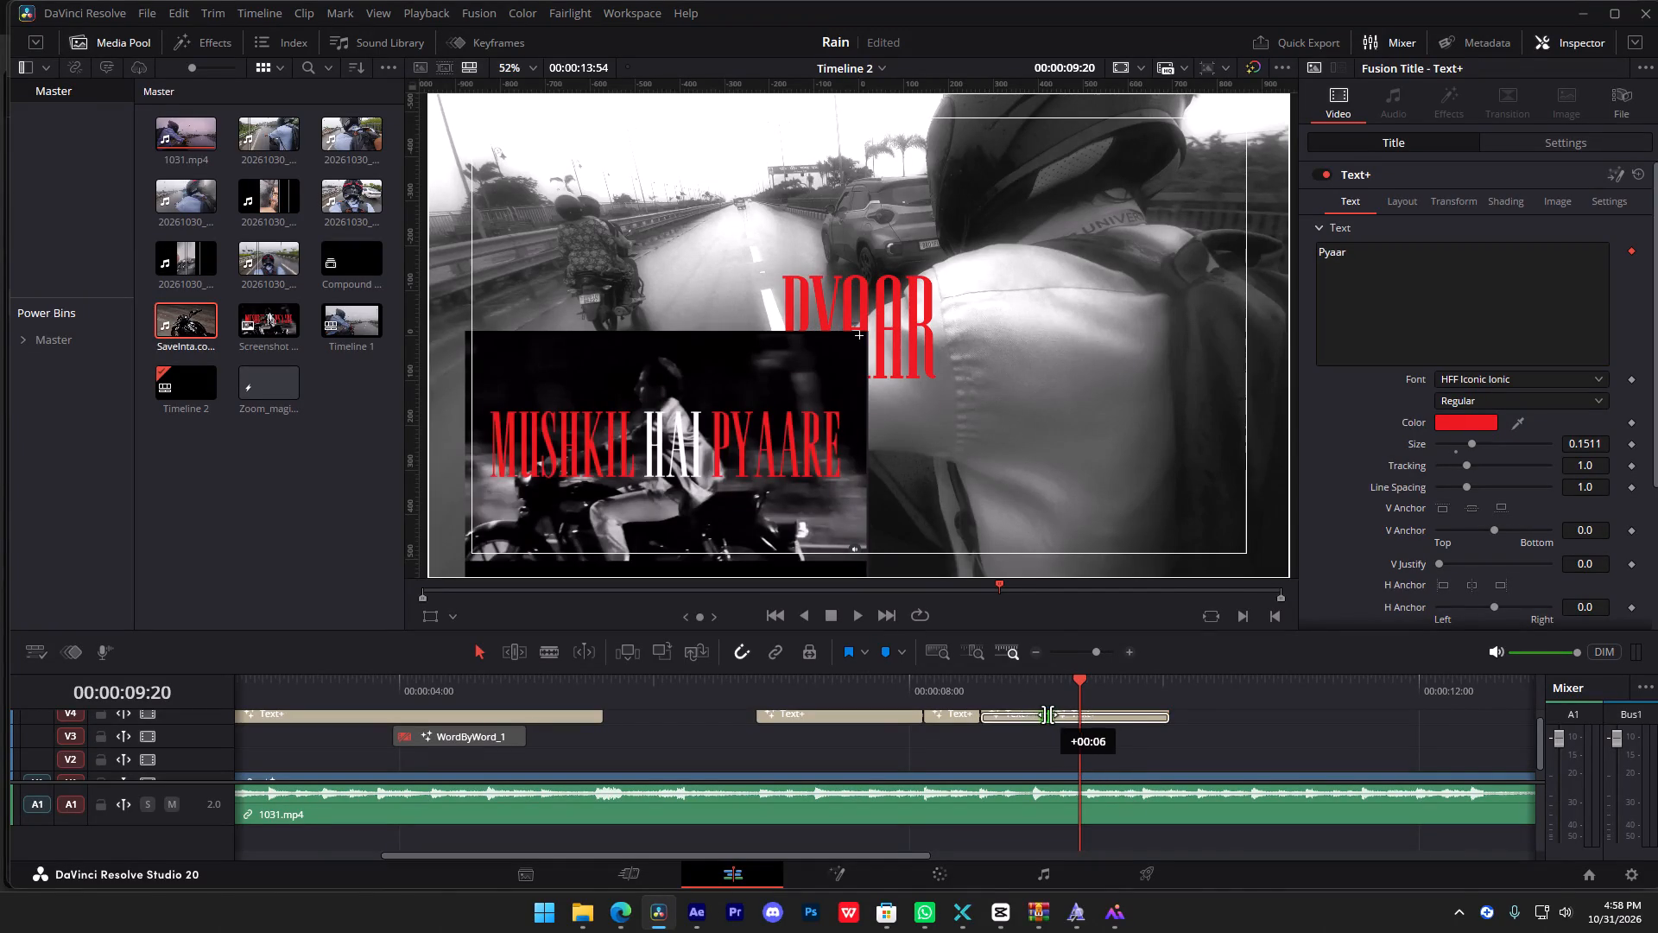
{"action": "left_click_drag", "start_coordinate": [1047, 714], "coordinate": [1051, 714]}
Change the "Pyaar" title's text colour to off-white #ececec.
{"action": "left_click", "coordinate": [1077, 714]}
{"action": "left_click", "coordinate": [1486, 428]}
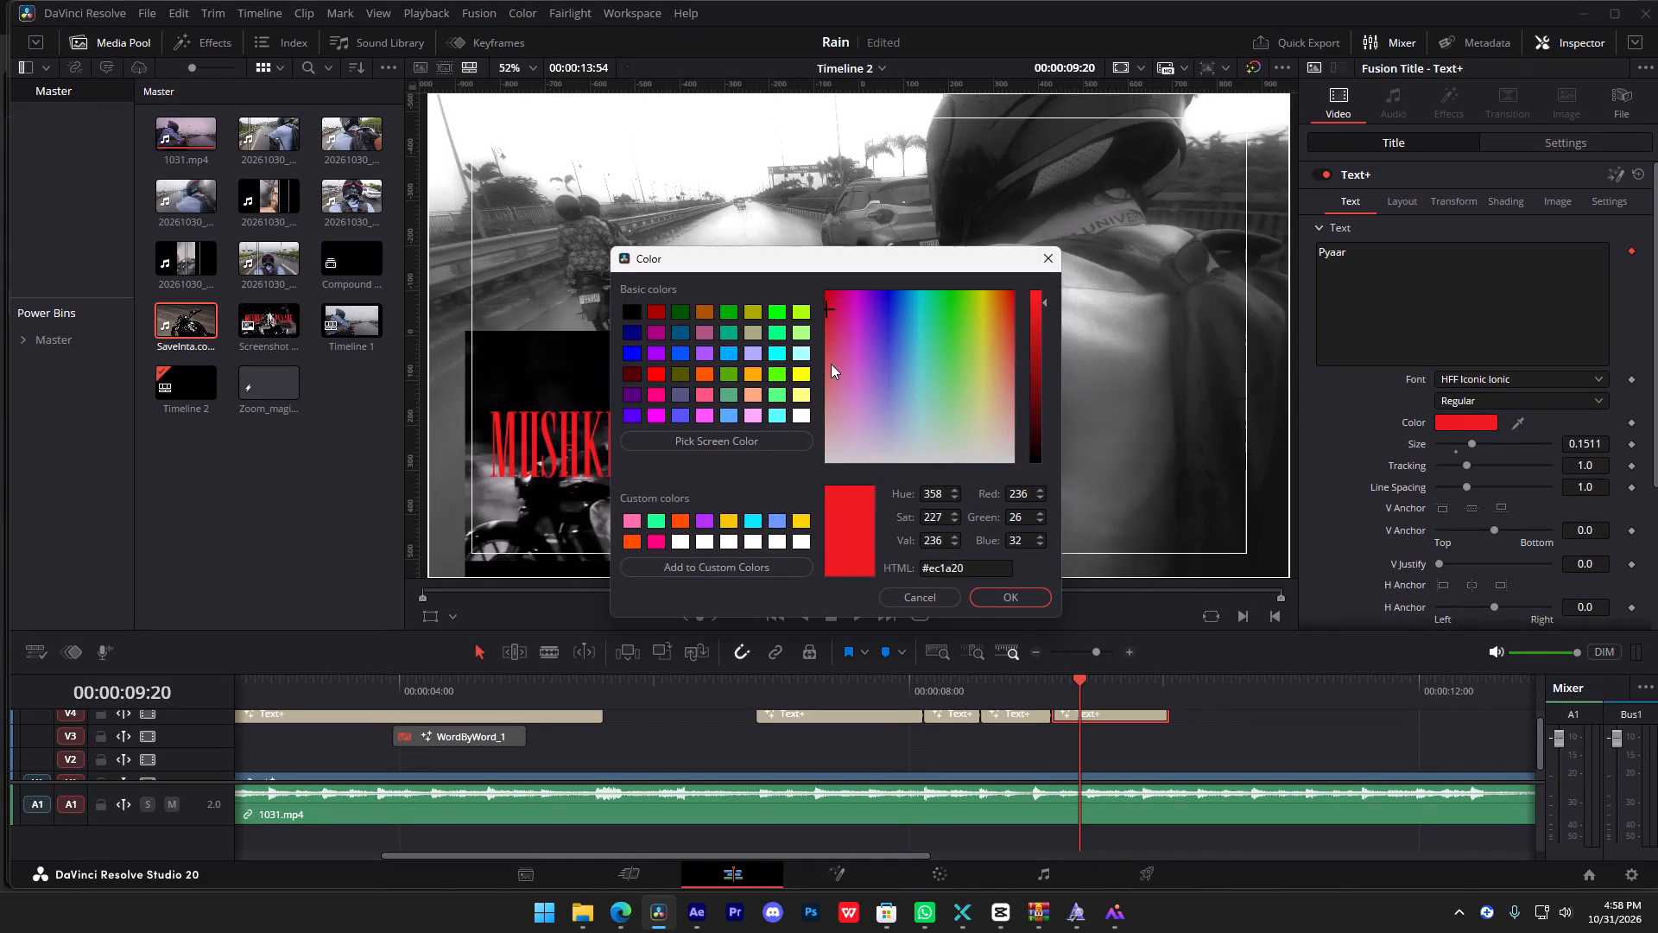
{"action": "left_click_drag", "start_coordinate": [831, 379], "coordinate": [825, 470]}
{"action": "left_click", "coordinate": [1019, 600]}
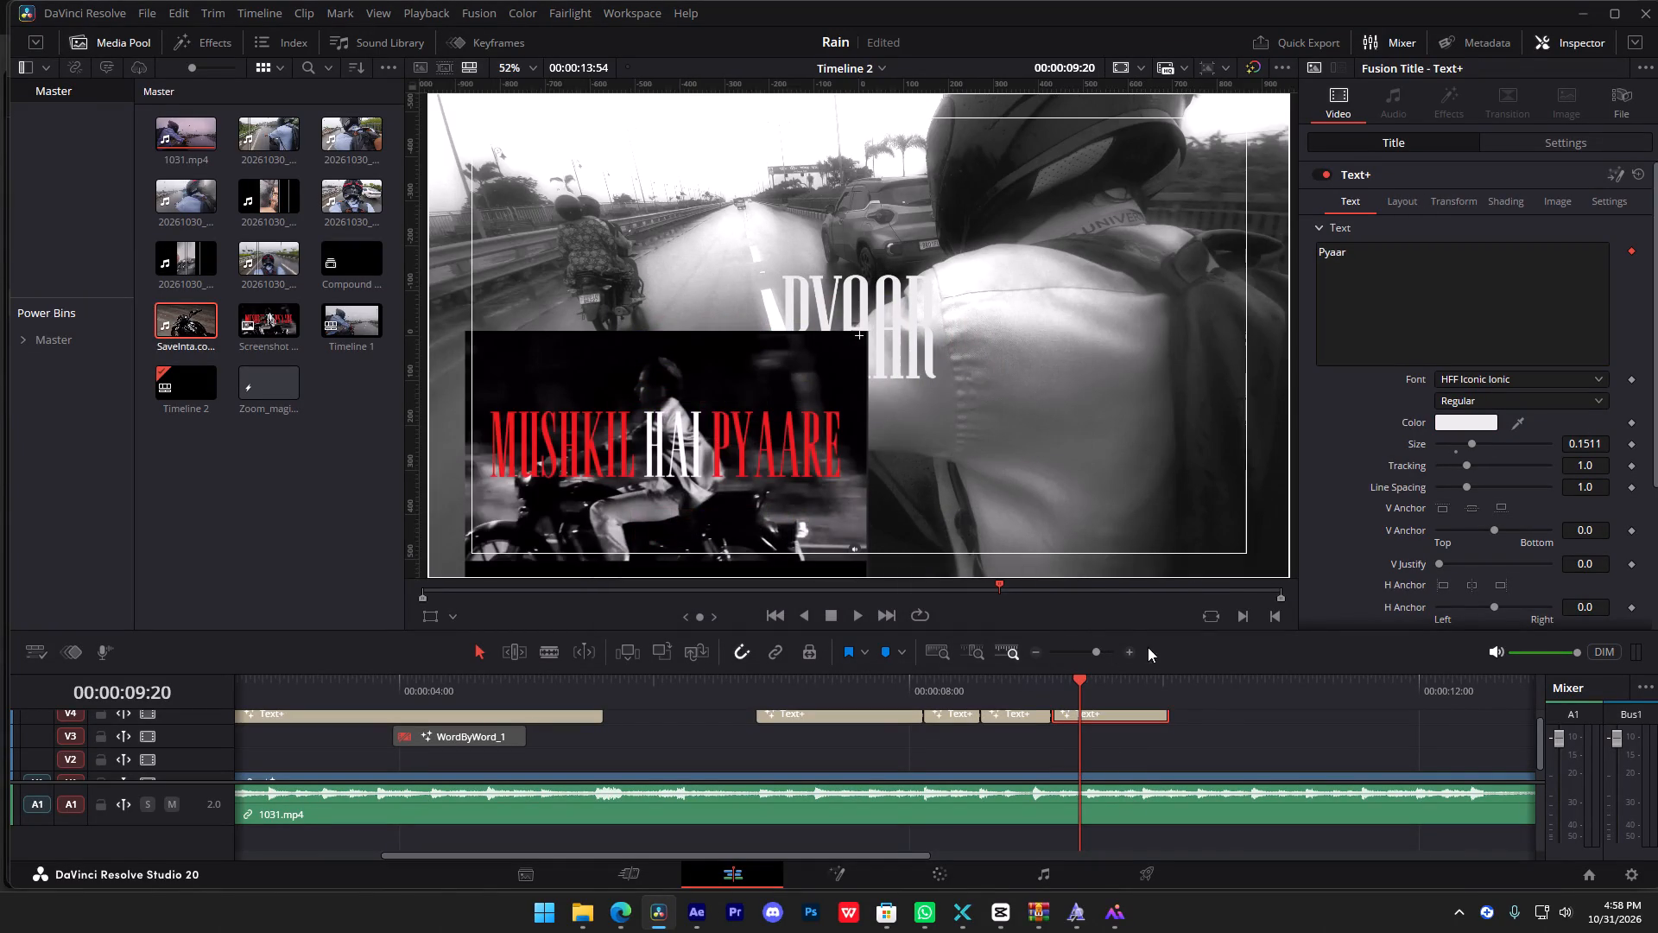
Play the timeline through the "Pyaar" title and the same passage in the reference clip to compare word timing and the following words.
{"action": "left_click_drag", "start_coordinate": [923, 681], "coordinate": [877, 690]}
{"action": "key", "text": "space"}
{"action": "left_click", "coordinate": [1031, 749]}
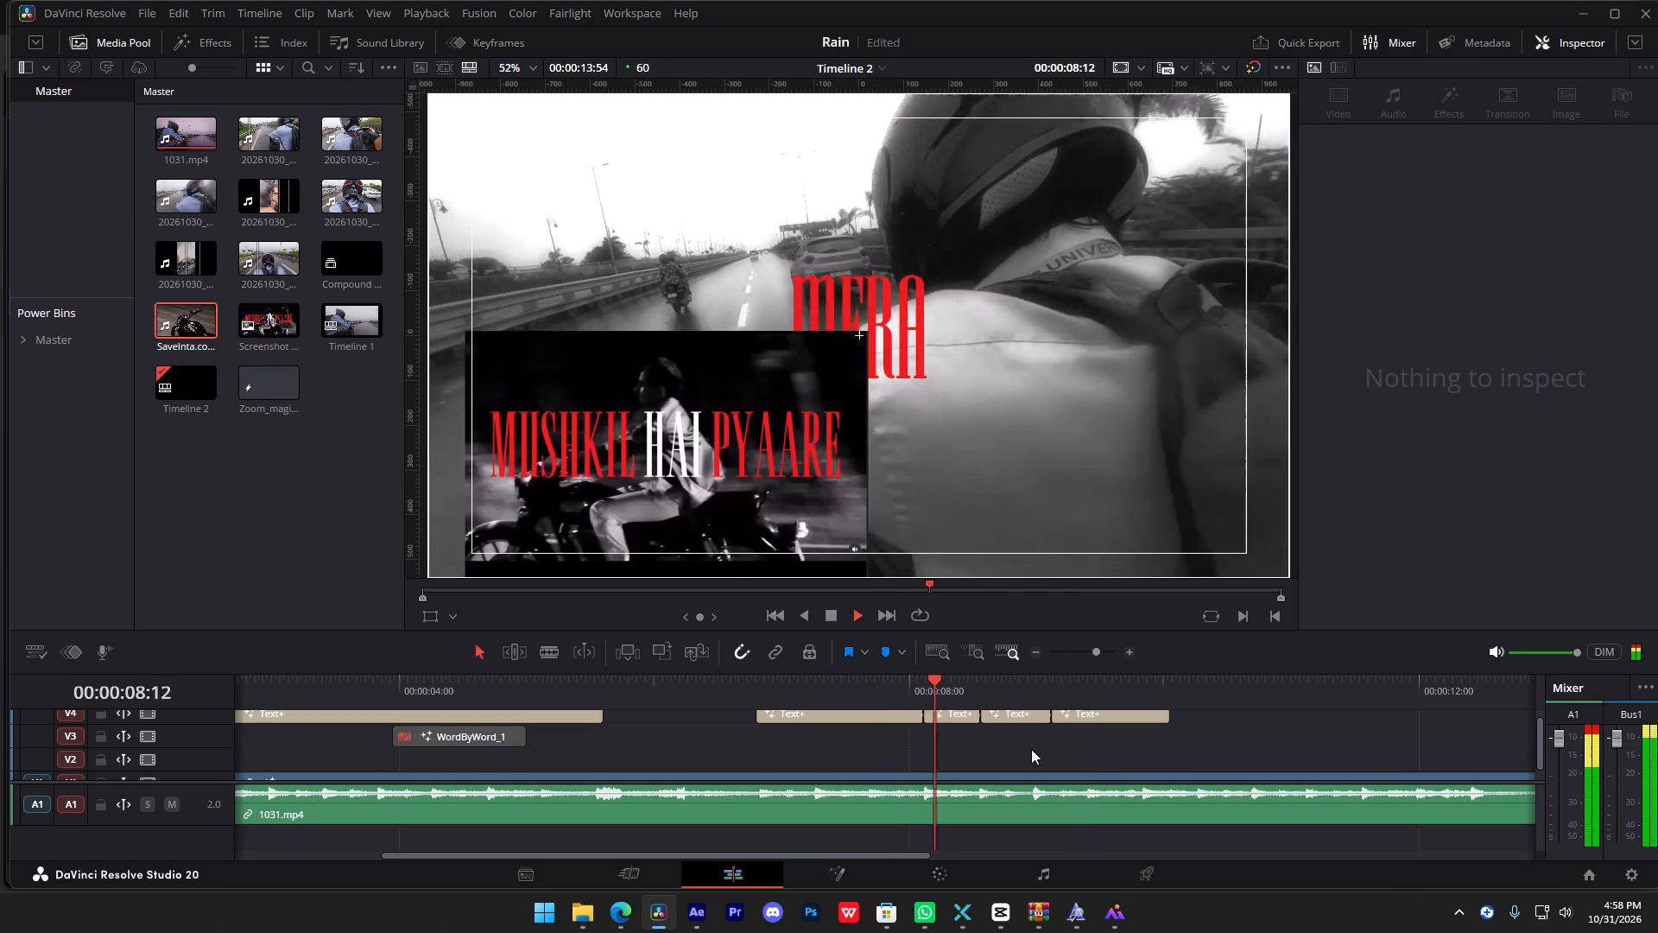
{"action": "key", "text": "space"}
{"action": "key", "text": "space"}
{"action": "key", "text": "space"}
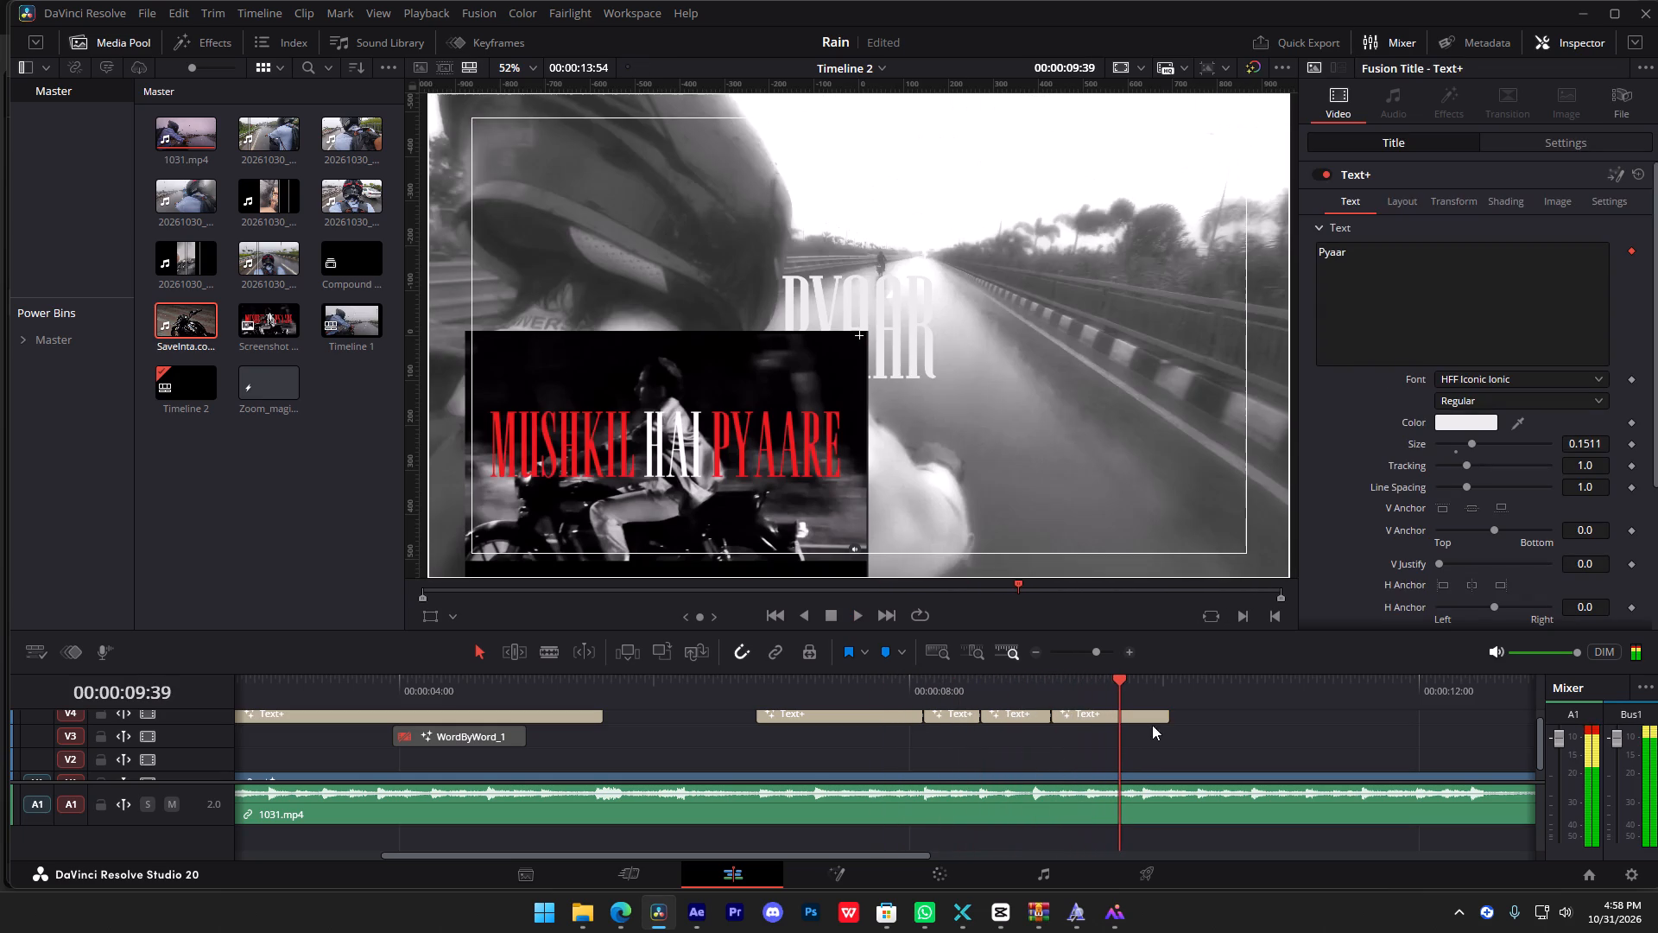
{"action": "key", "text": "F4"}
{"action": "left_click", "coordinate": [760, 387]}
{"action": "key", "text": "space"}
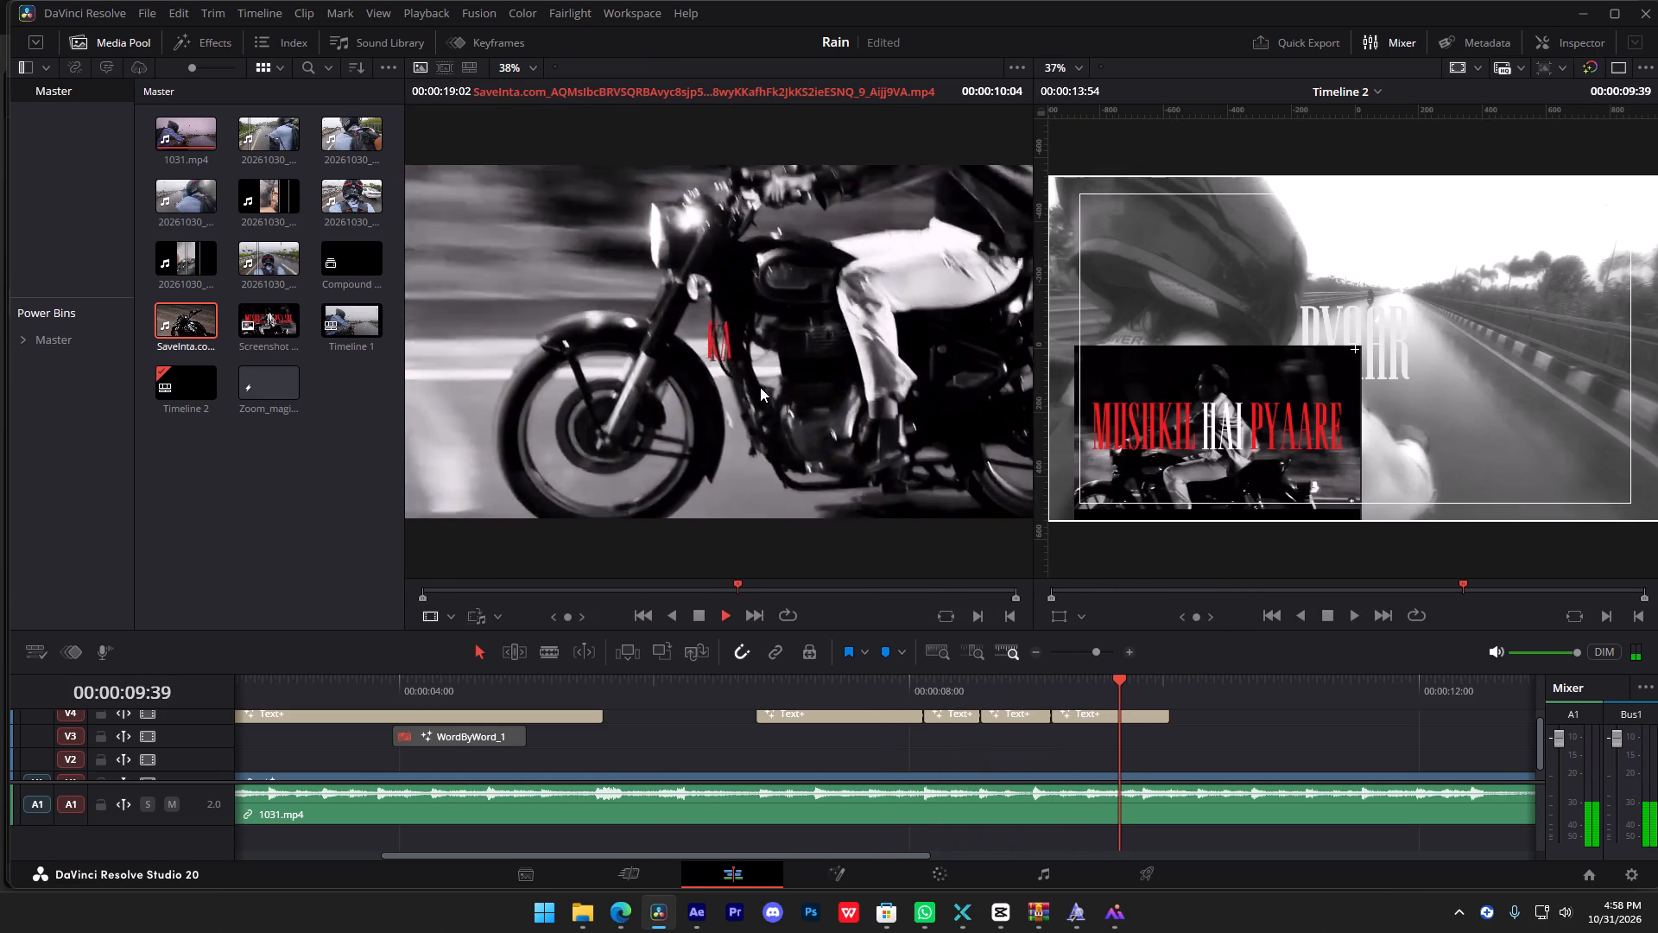
{"action": "key", "text": "space"}
{"action": "left_click", "coordinate": [1030, 670]}
{"action": "left_click", "coordinate": [1043, 679]}
{"action": "key", "text": "space"}
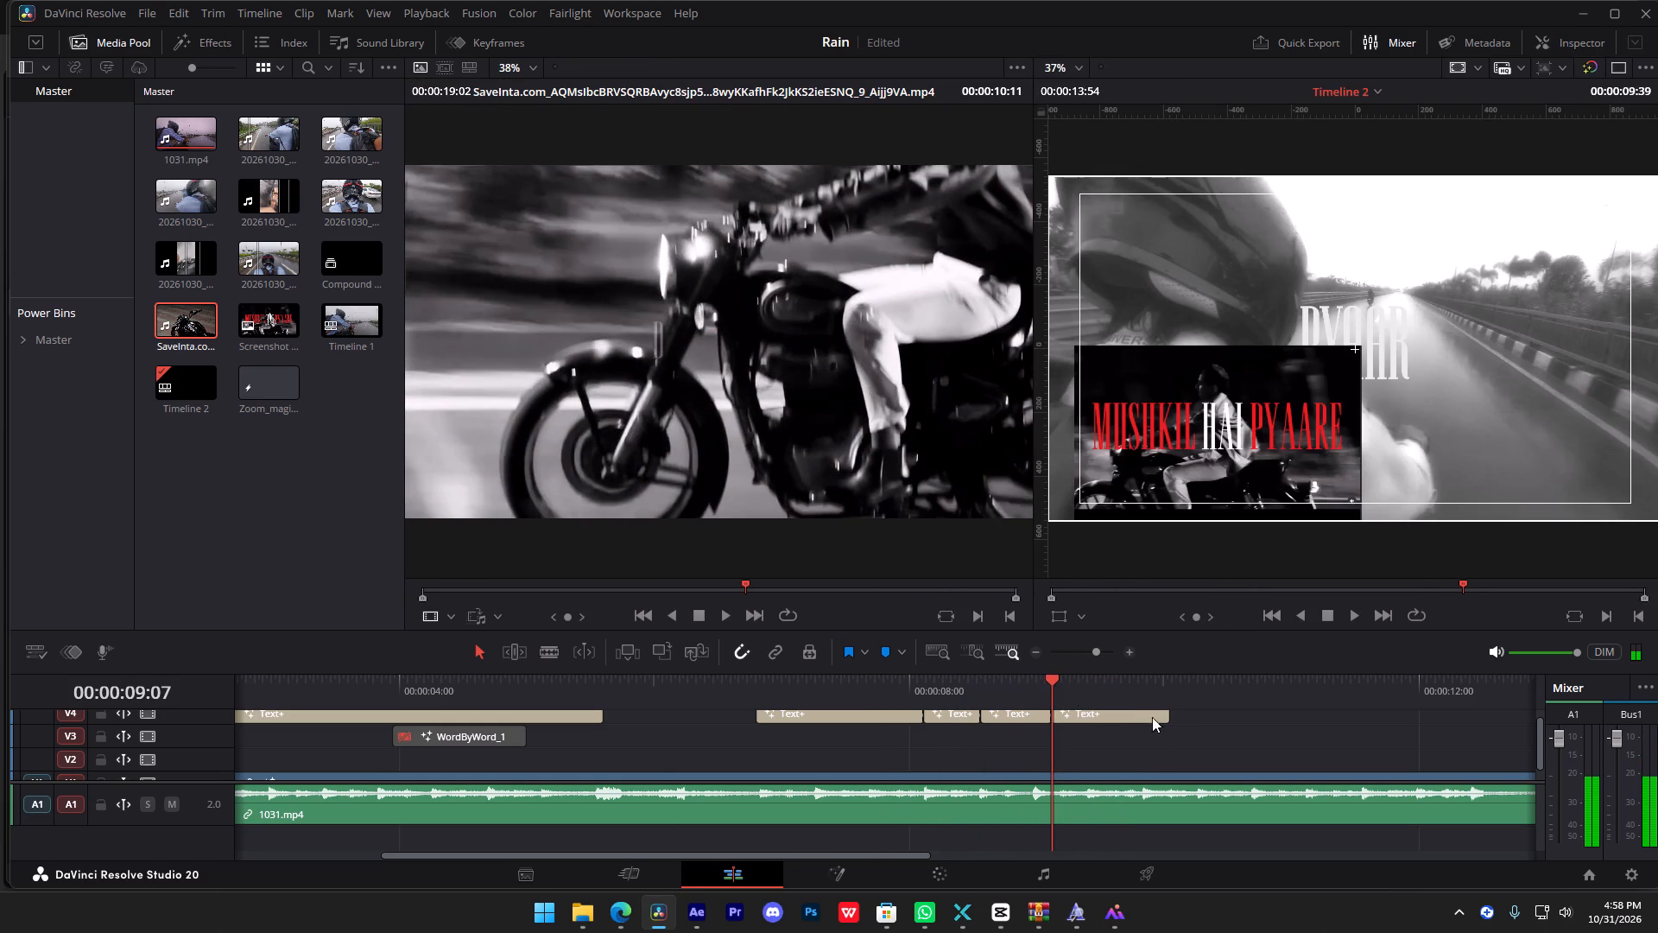
{"action": "left_click", "coordinate": [914, 447]}
{"action": "key", "text": "space"}
{"action": "key", "text": "space"}
{"action": "key", "text": "space"}
{"action": "left_click", "coordinate": [718, 442]}
{"action": "key", "text": "space"}
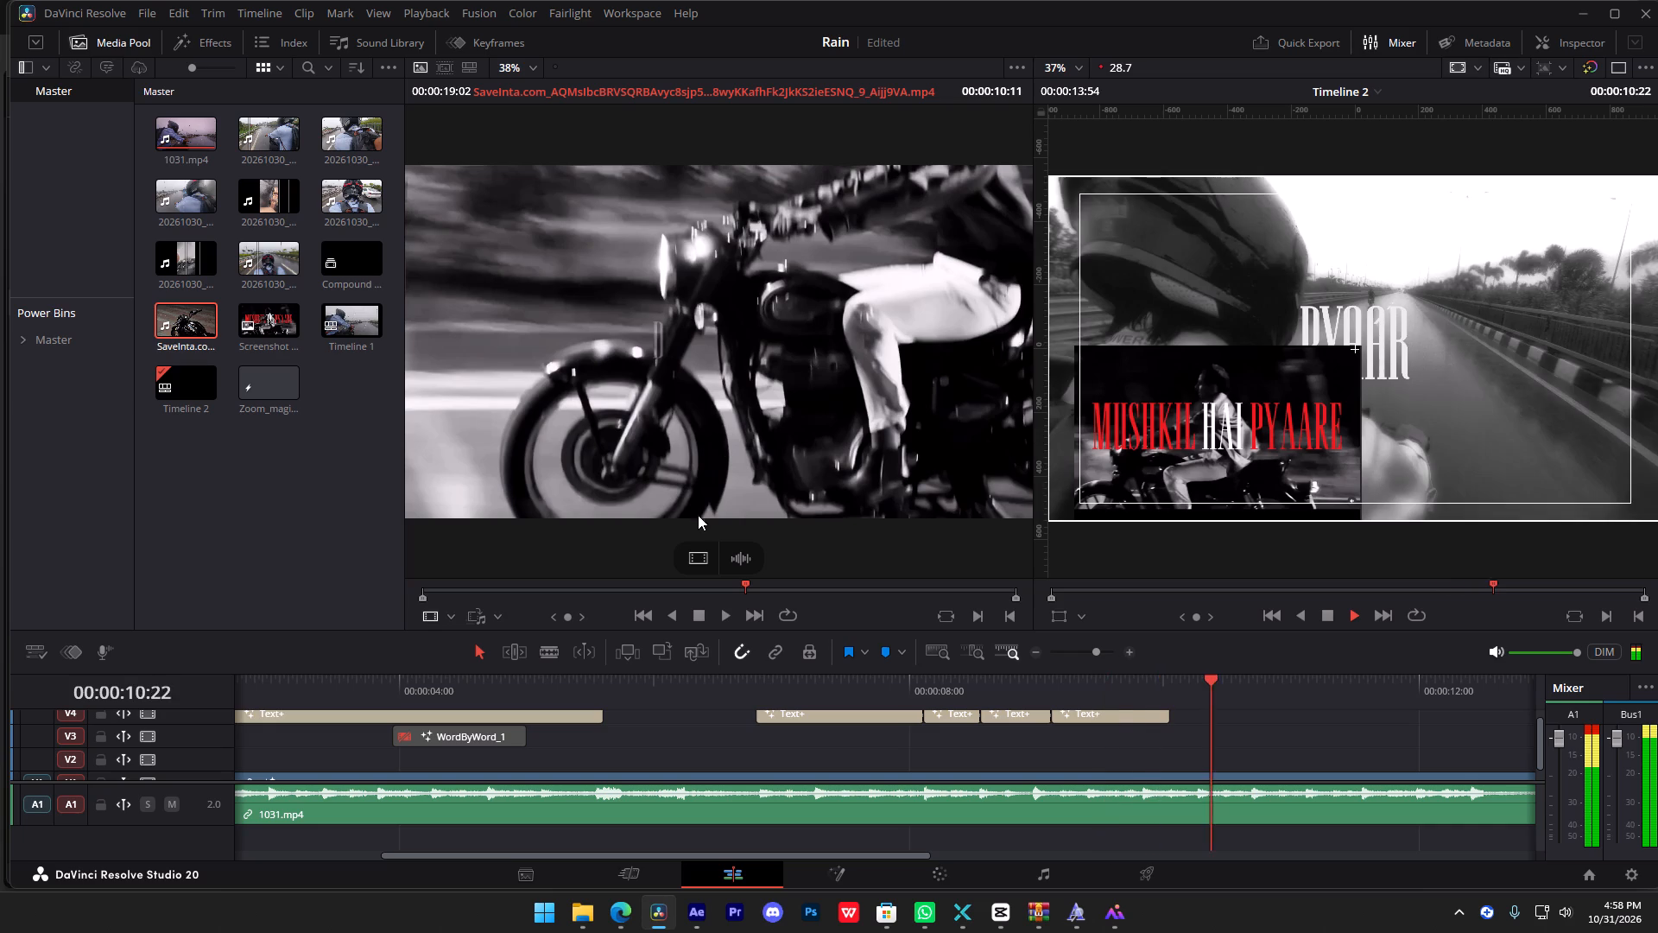
{"action": "key", "text": "space"}
{"action": "left_click_drag", "start_coordinate": [737, 588], "coordinate": [697, 593]}
{"action": "key", "text": "space"}
{"action": "key", "text": "space"}
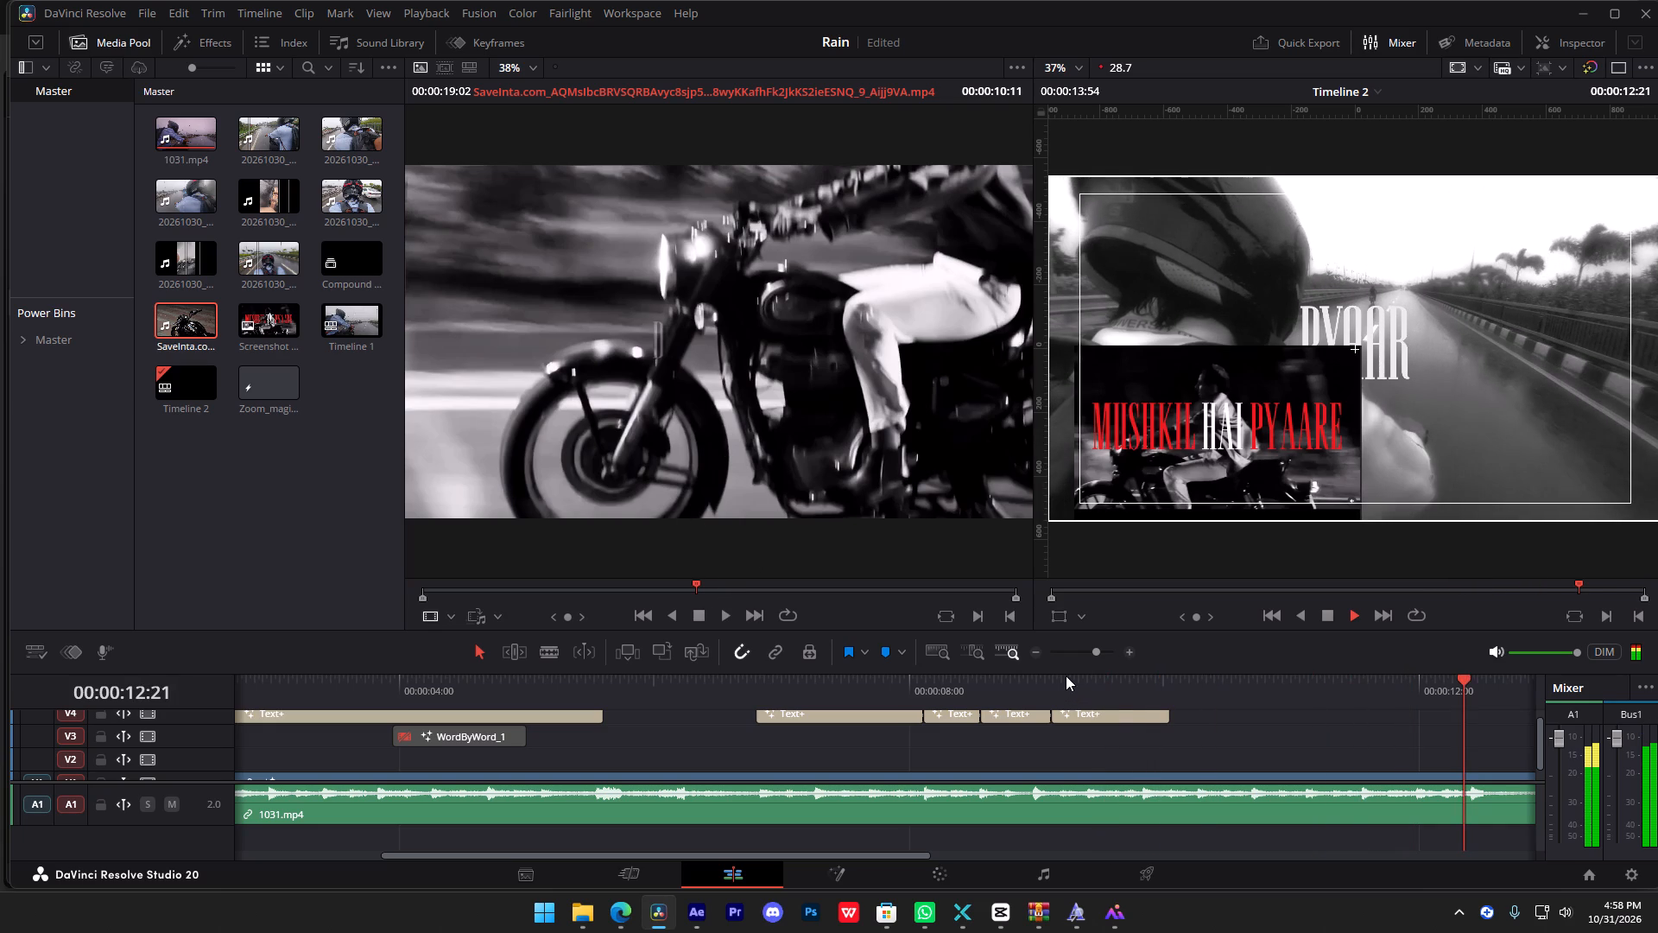
{"action": "left_click_drag", "start_coordinate": [1066, 676], "coordinate": [990, 701]}
{"action": "key", "text": "space"}
{"action": "left_click_drag", "start_coordinate": [788, 463], "coordinate": [767, 463]}
{"action": "key", "text": "space"}
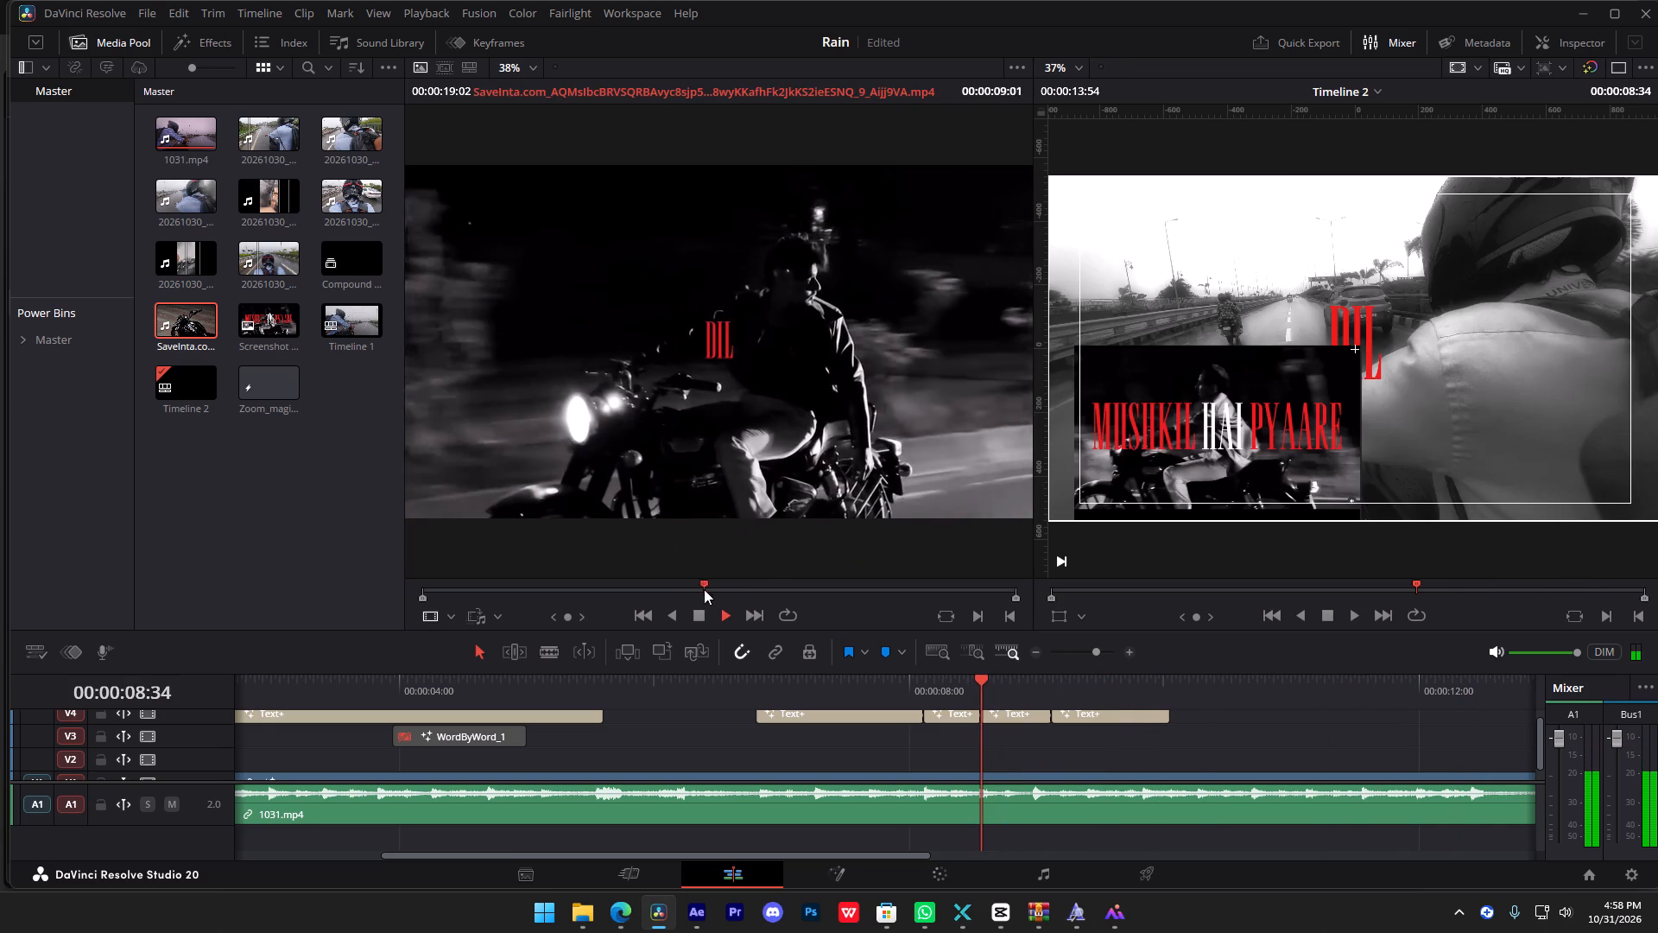
{"action": "key", "text": "space"}
{"action": "key", "text": "space"}
{"action": "key", "text": "space"}
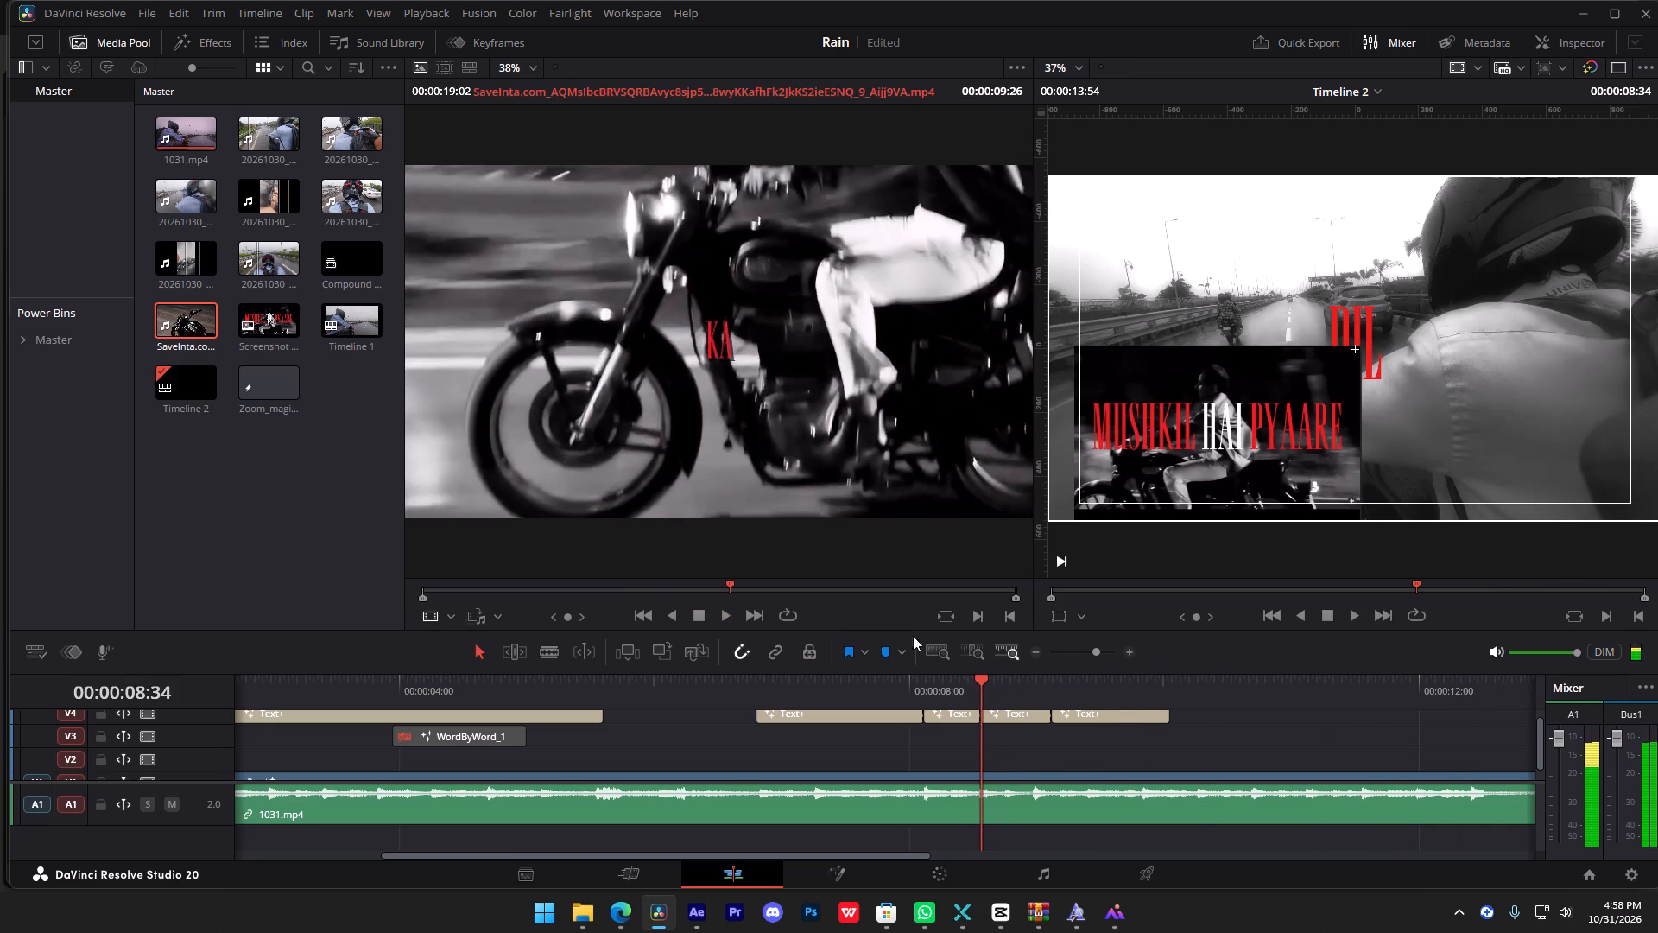
{"action": "key", "text": "space"}
{"action": "key", "text": "space"}
{"action": "key", "text": "space"}
{"action": "key", "text": "space"}
Play the "Pyaar" title to find where the next word starts and split it on V4 at 00:00:09:39.
{"action": "scroll", "coordinate": [1081, 745], "scroll_direction": "up", "scroll_amount": 4, "text": "alt"}
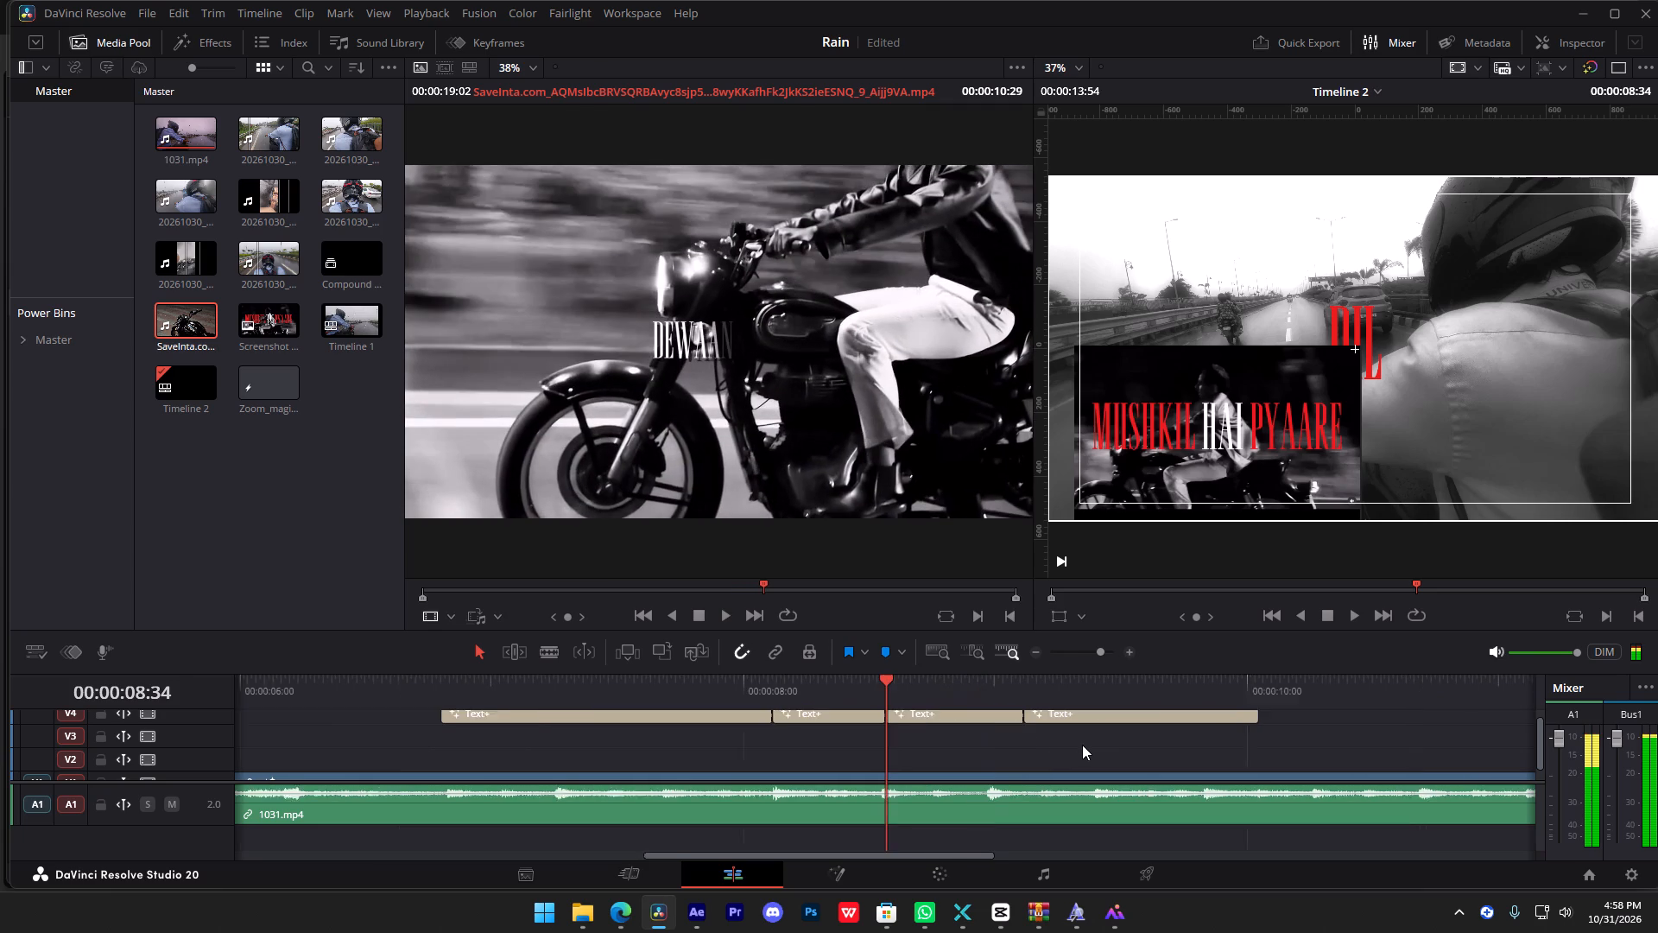
{"action": "scroll", "coordinate": [1082, 745], "scroll_direction": "up", "scroll_amount": 1, "text": "alt"}
{"action": "left_click_drag", "start_coordinate": [899, 689], "coordinate": [801, 718]}
{"action": "key", "text": "space"}
{"action": "left_click", "coordinate": [1005, 739]}
{"action": "key", "text": "space"}
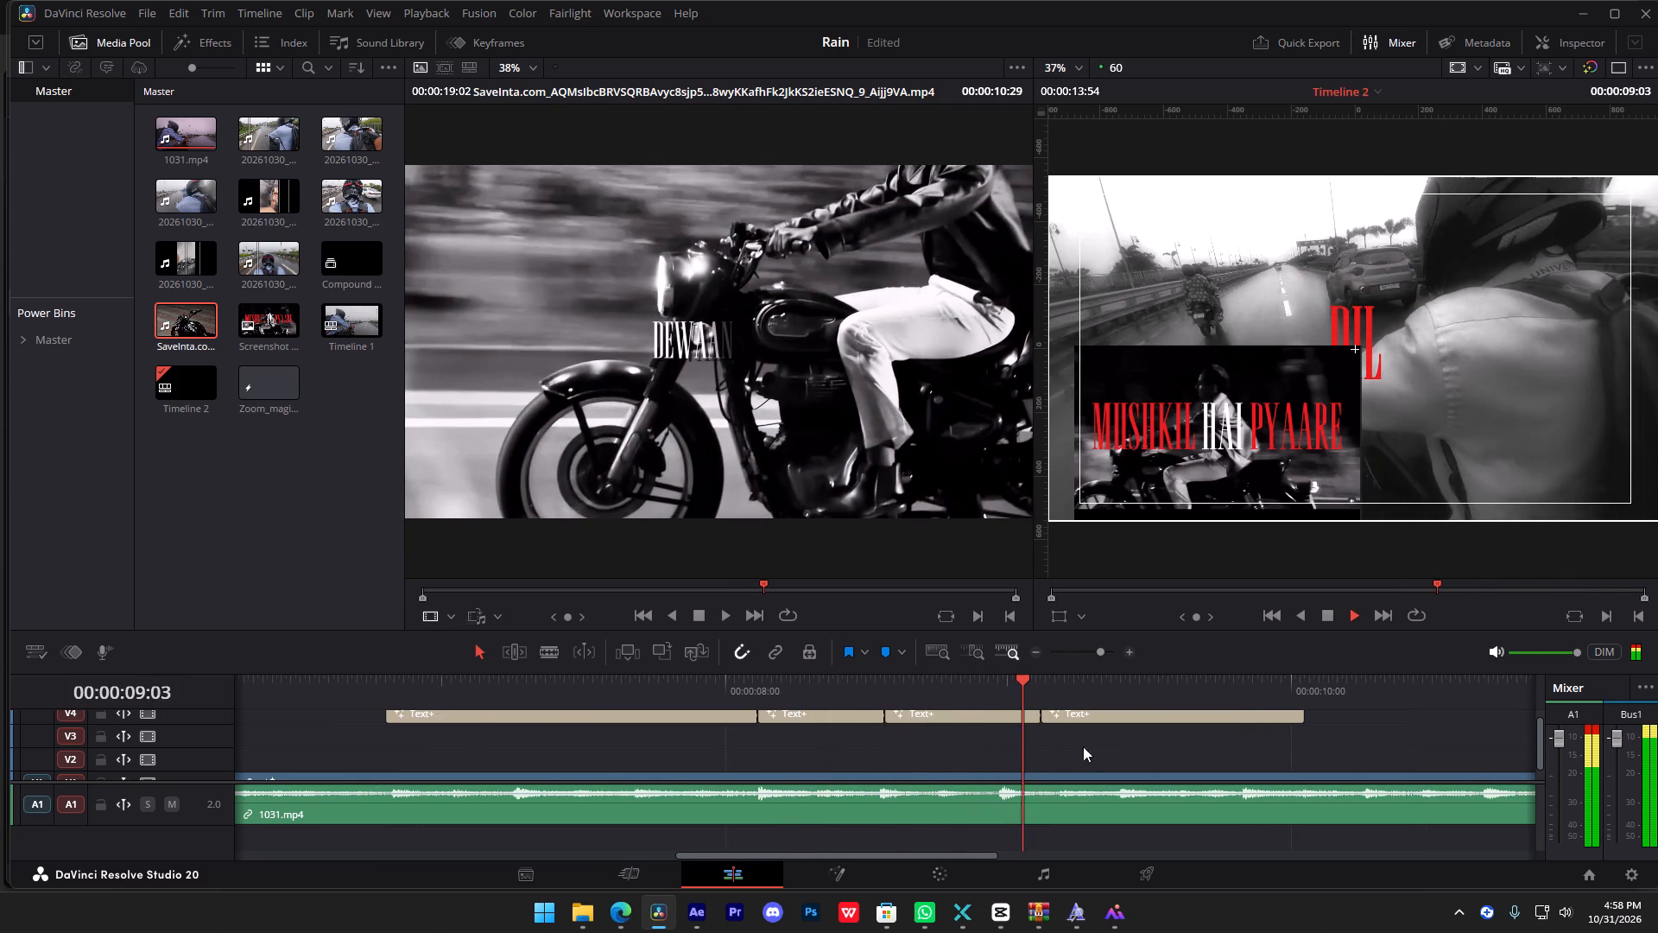
{"action": "key", "text": "space"}
{"action": "key", "text": "space"}
{"action": "scroll", "coordinate": [1140, 722], "scroll_direction": "down", "scroll_amount": 2, "text": "alt"}
{"action": "key", "text": "space"}
{"action": "key", "text": "space"}
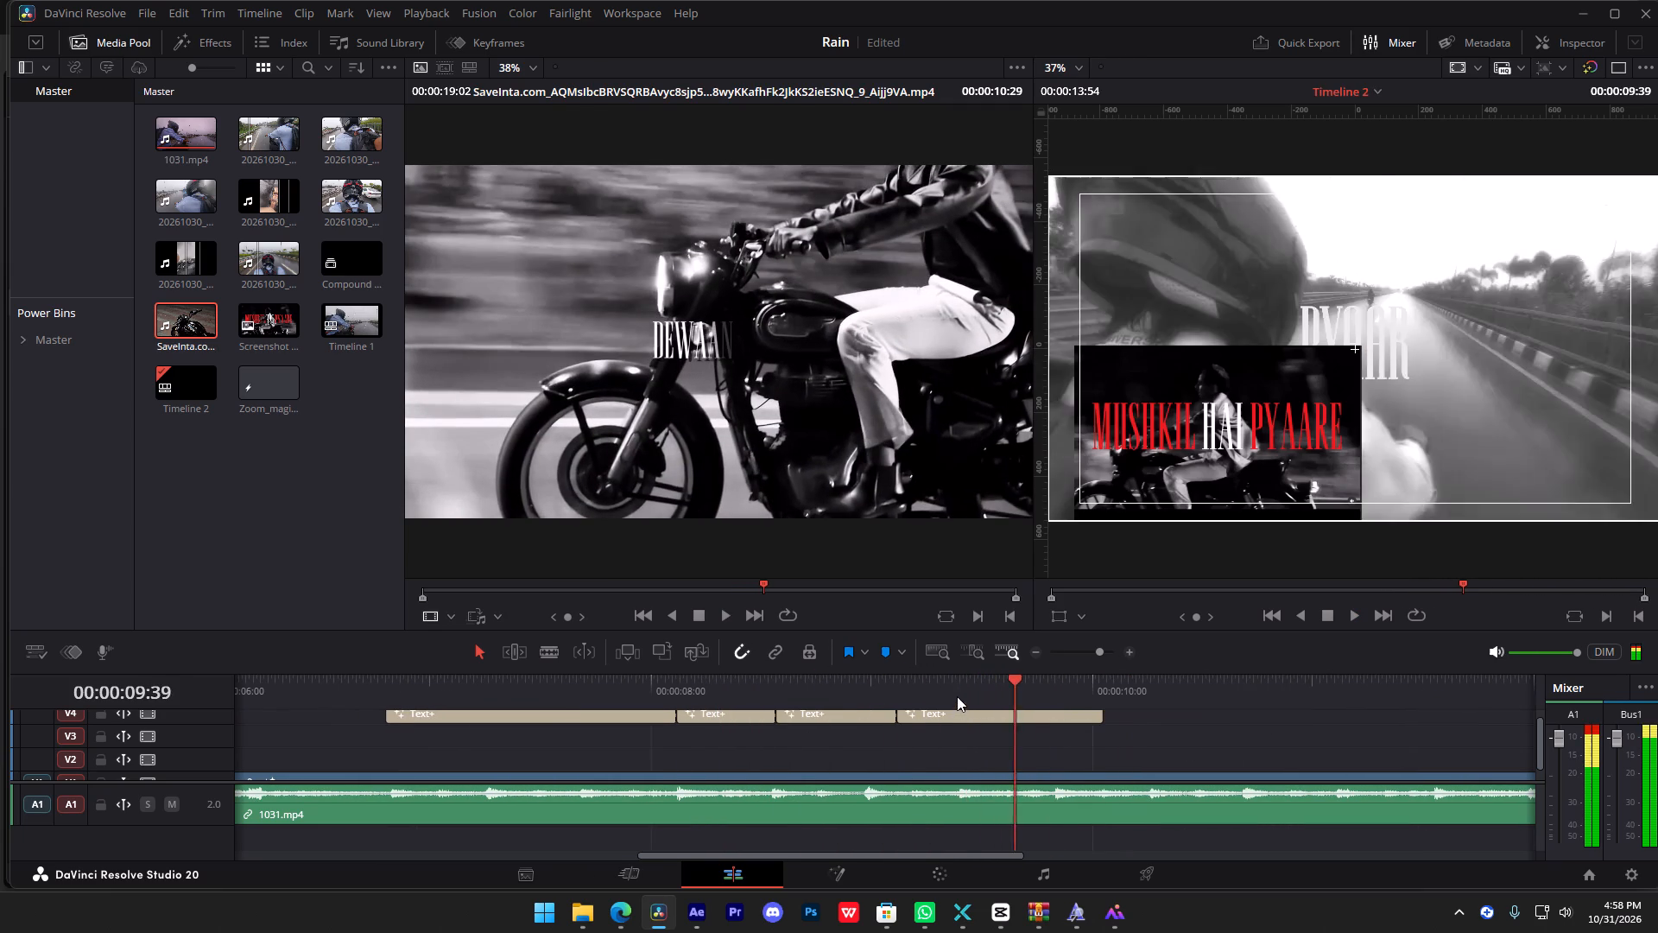
{"action": "left_click_drag", "start_coordinate": [957, 695], "coordinate": [968, 691]}
{"action": "key", "text": "space"}
{"action": "key", "text": "space"}
{"action": "left_click", "coordinate": [1025, 717]}
{"action": "key", "text": "s"}
Replace the text of the title part after the 00:00:09:39 split with "Ka".
{"action": "left_click", "coordinate": [1035, 714]}
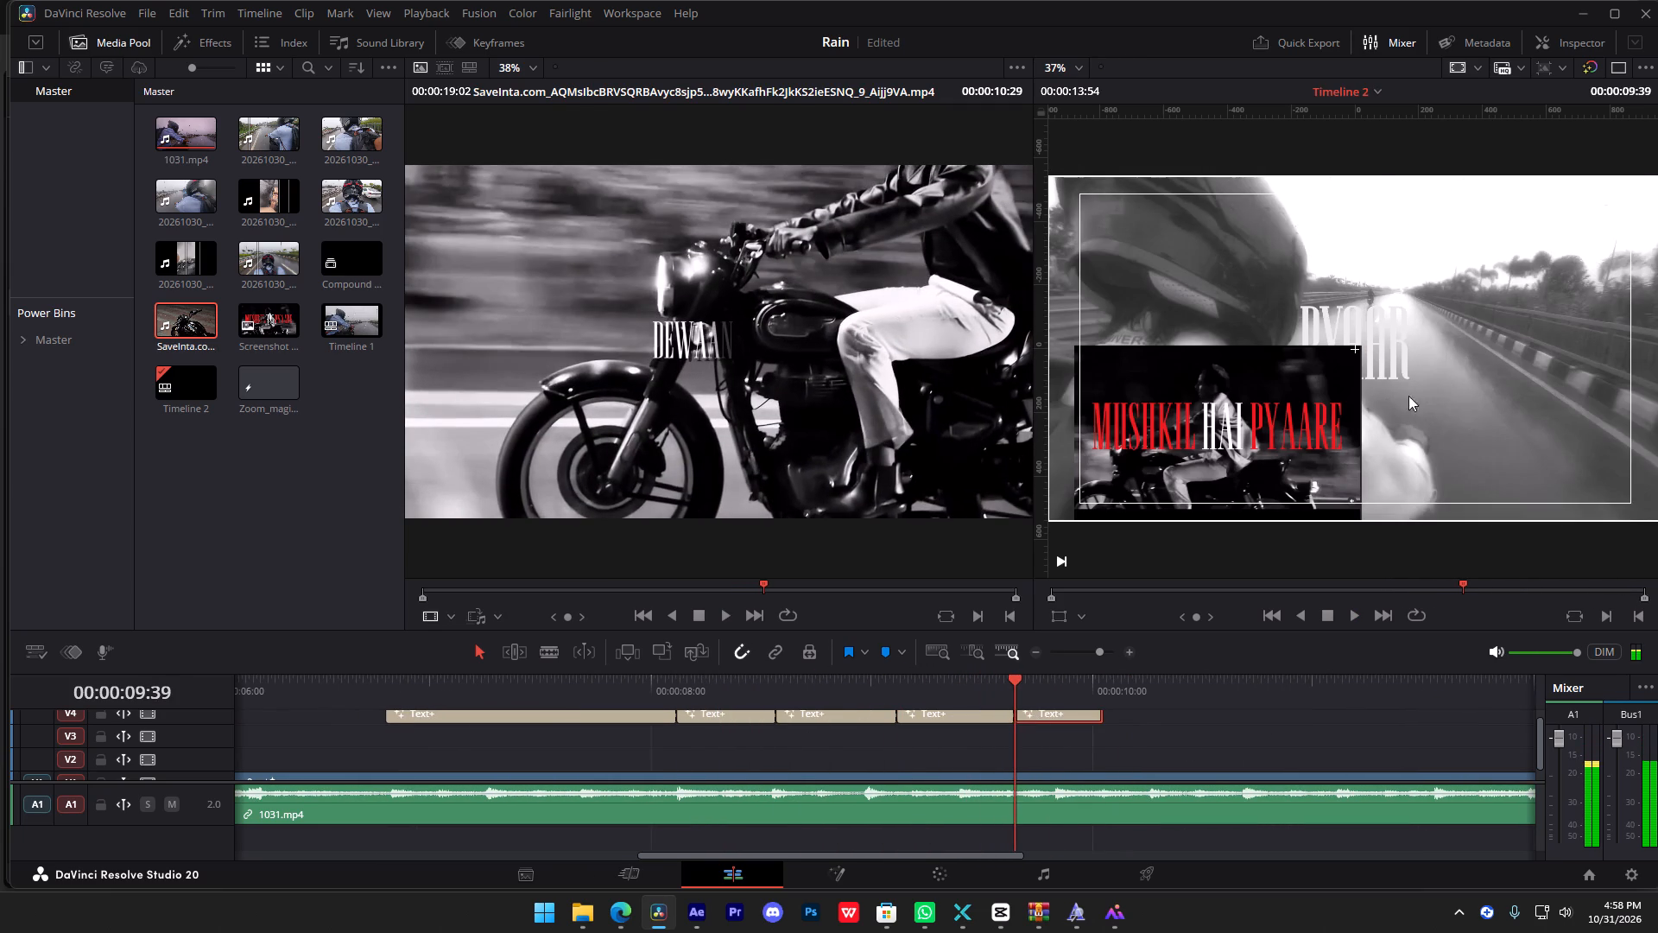
{"action": "left_click", "coordinate": [1569, 29]}
{"action": "left_click", "coordinate": [1564, 35]}
{"action": "left_click_drag", "start_coordinate": [1329, 297], "coordinate": [1240, 302]}
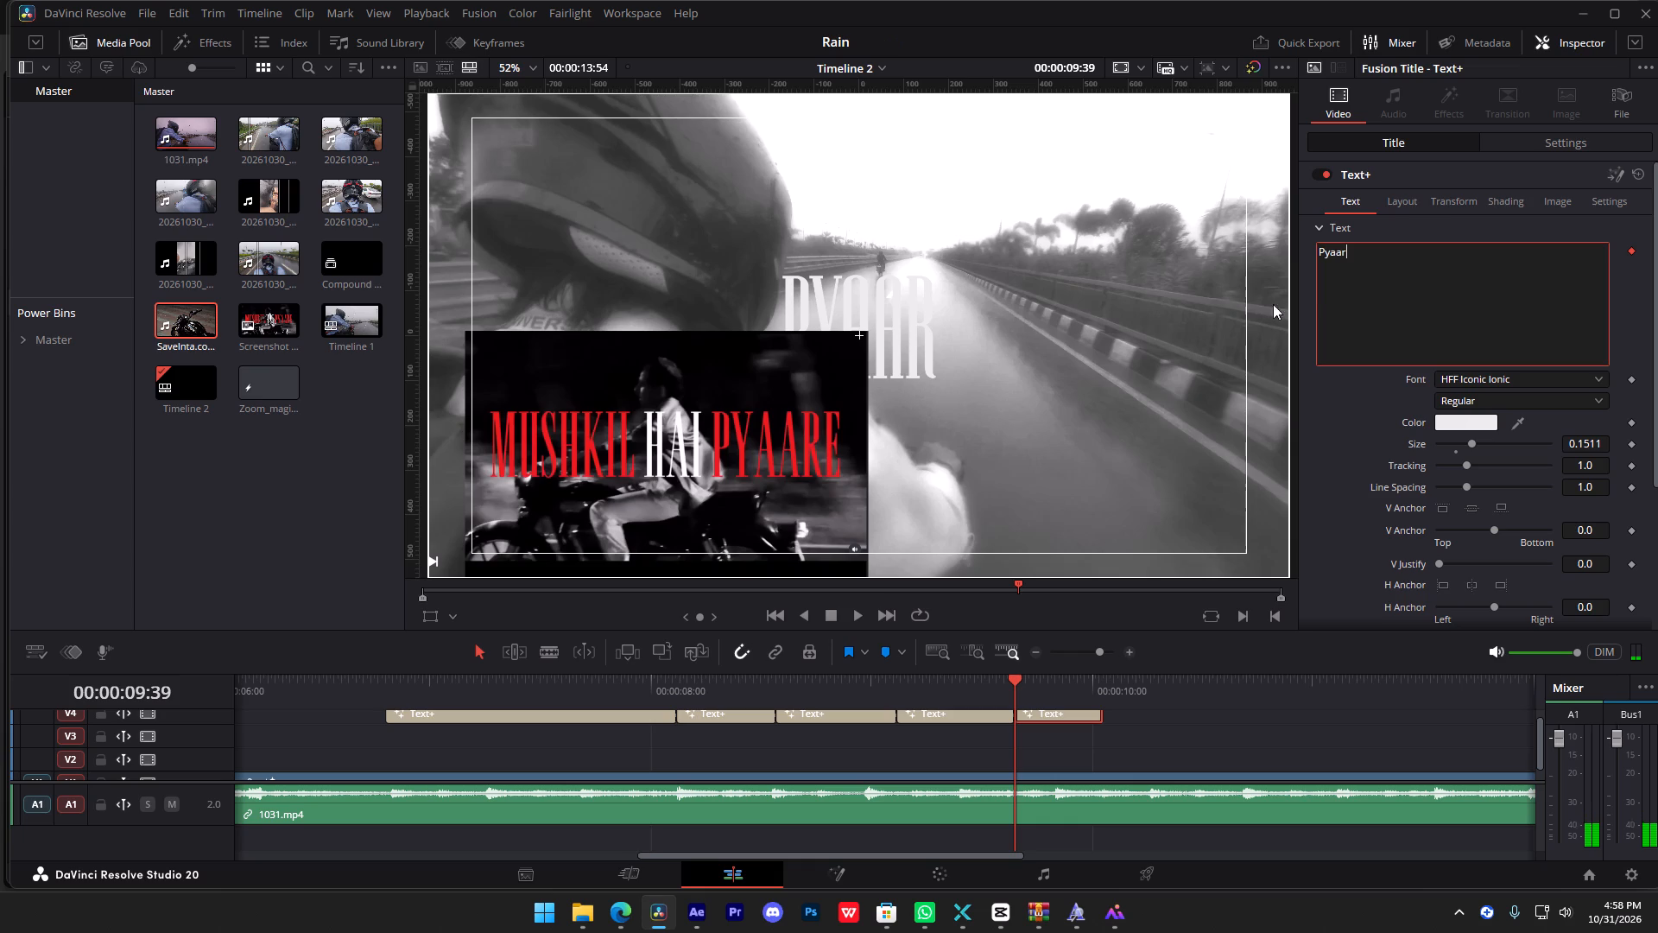
{"action": "left_click_drag", "start_coordinate": [1333, 239], "coordinate": [1253, 250]}
{"action": "left_click_drag", "start_coordinate": [1347, 261], "coordinate": [1275, 258]}
{"action": "type", "text": "Ka"}
Set the "Ka" title's colour to red #f01c1f, sampled from the lettering in the reference overlay.
{"action": "left_click", "coordinate": [1470, 426]}
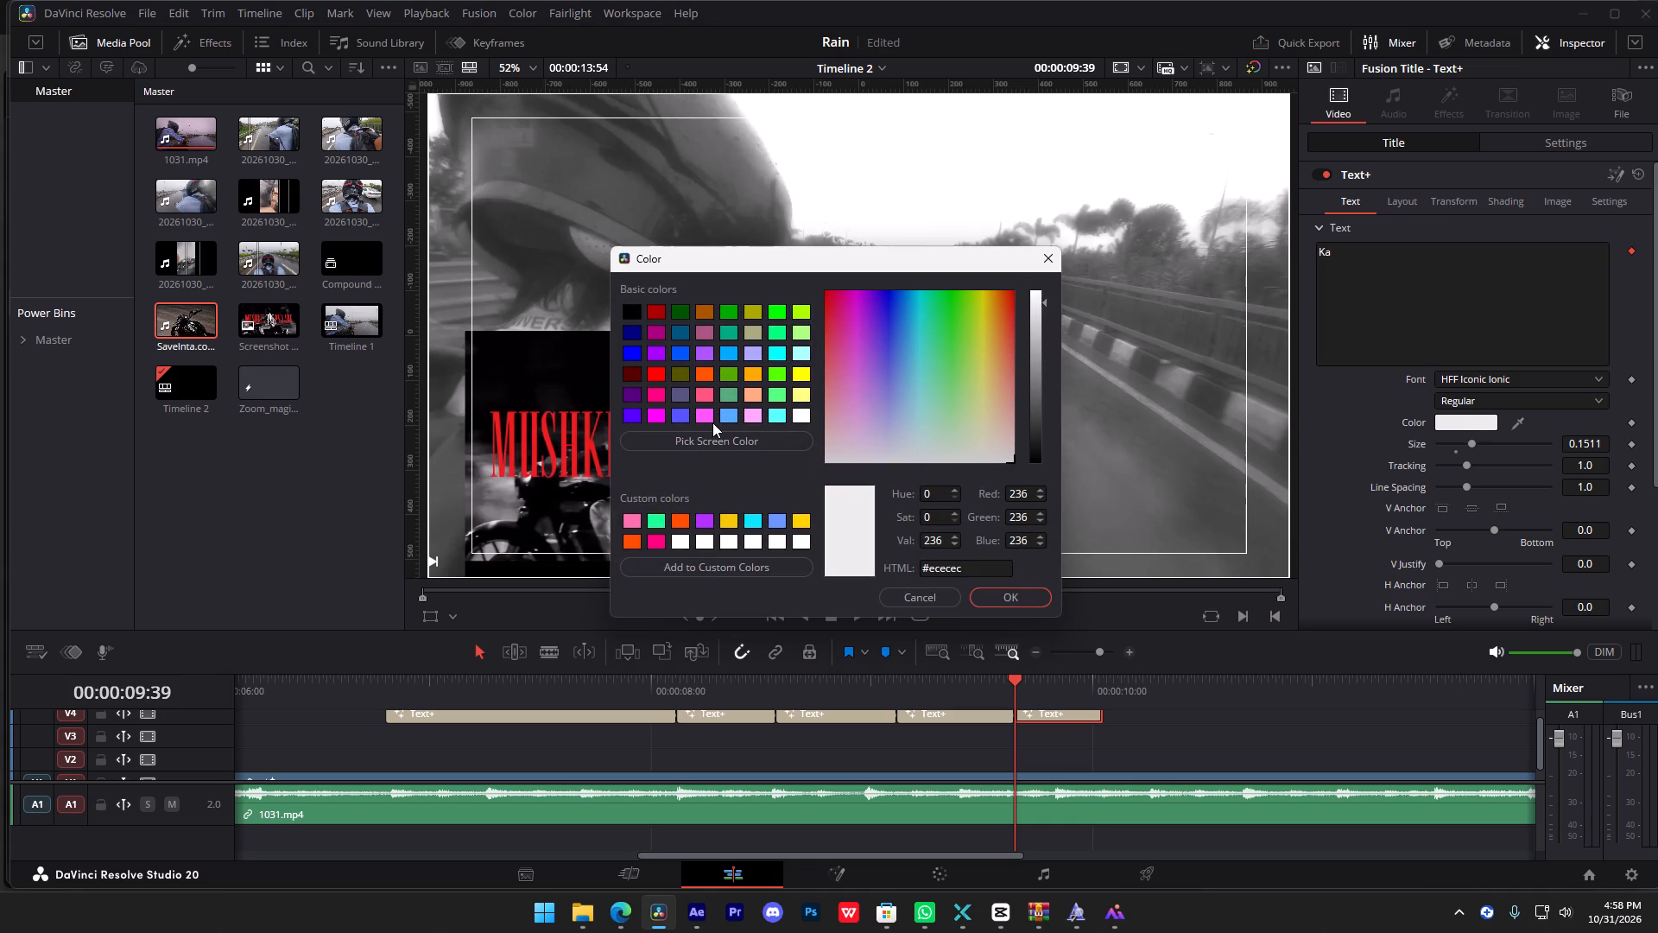
{"action": "left_click", "coordinate": [703, 435]}
{"action": "left_click", "coordinate": [563, 447]}
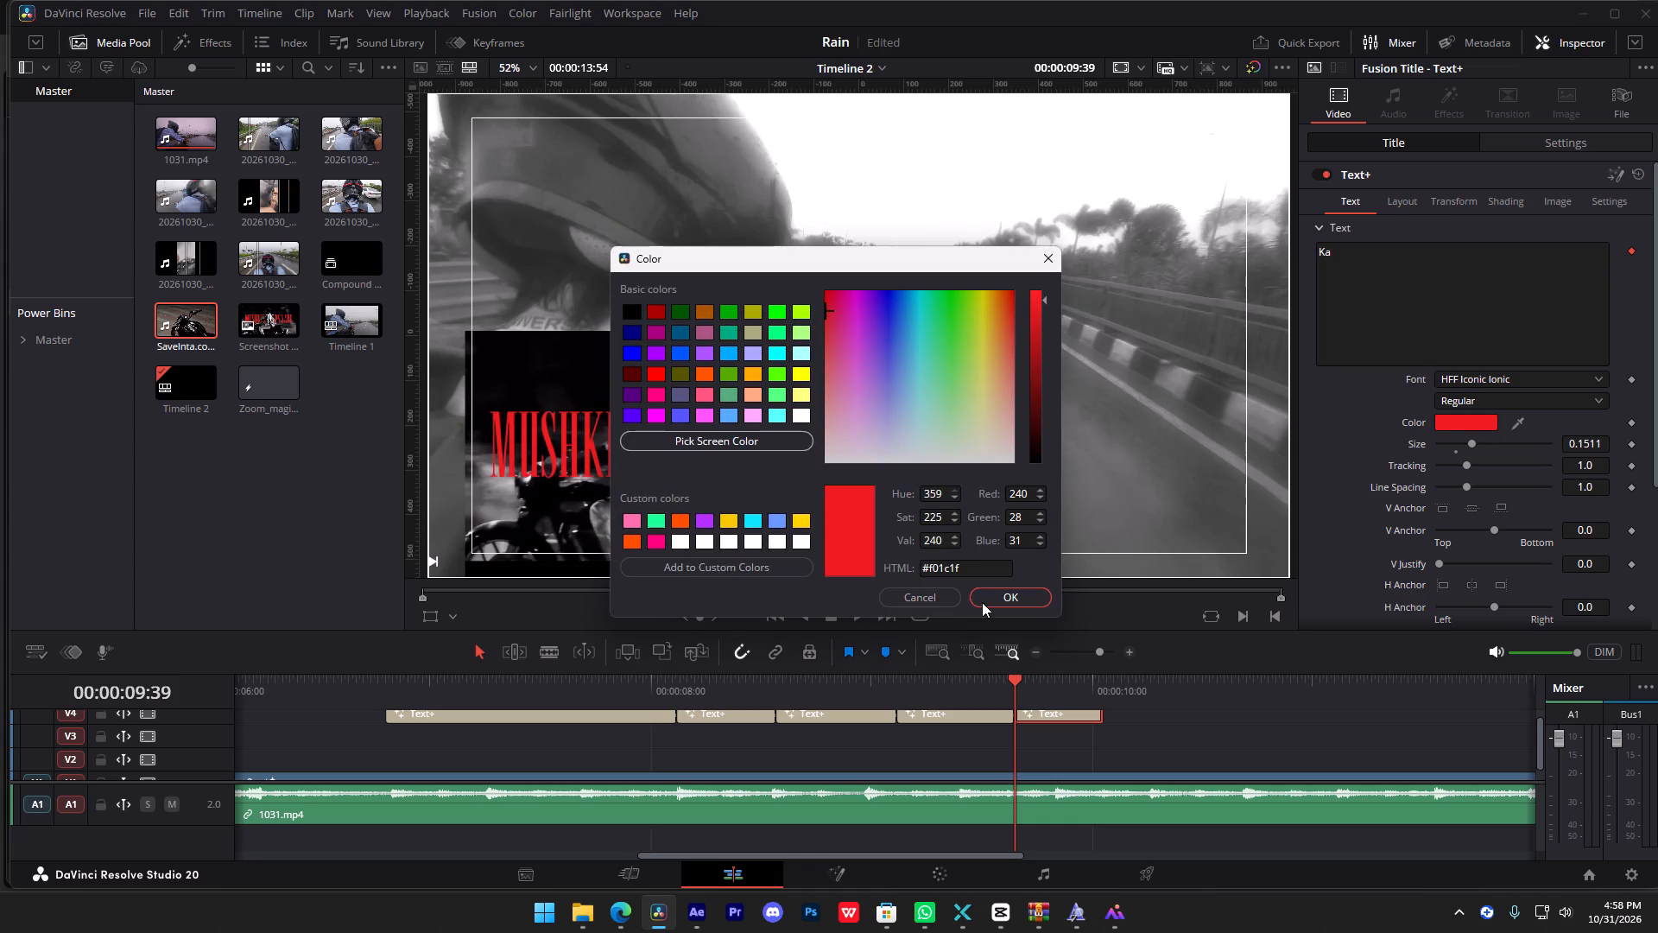
{"action": "left_click", "coordinate": [993, 602]}
Play the timeline through the "Ka" title and the matching passage in the reference clip to identify the following word and its start.
{"action": "left_click", "coordinate": [933, 668]}
{"action": "left_click", "coordinate": [978, 685]}
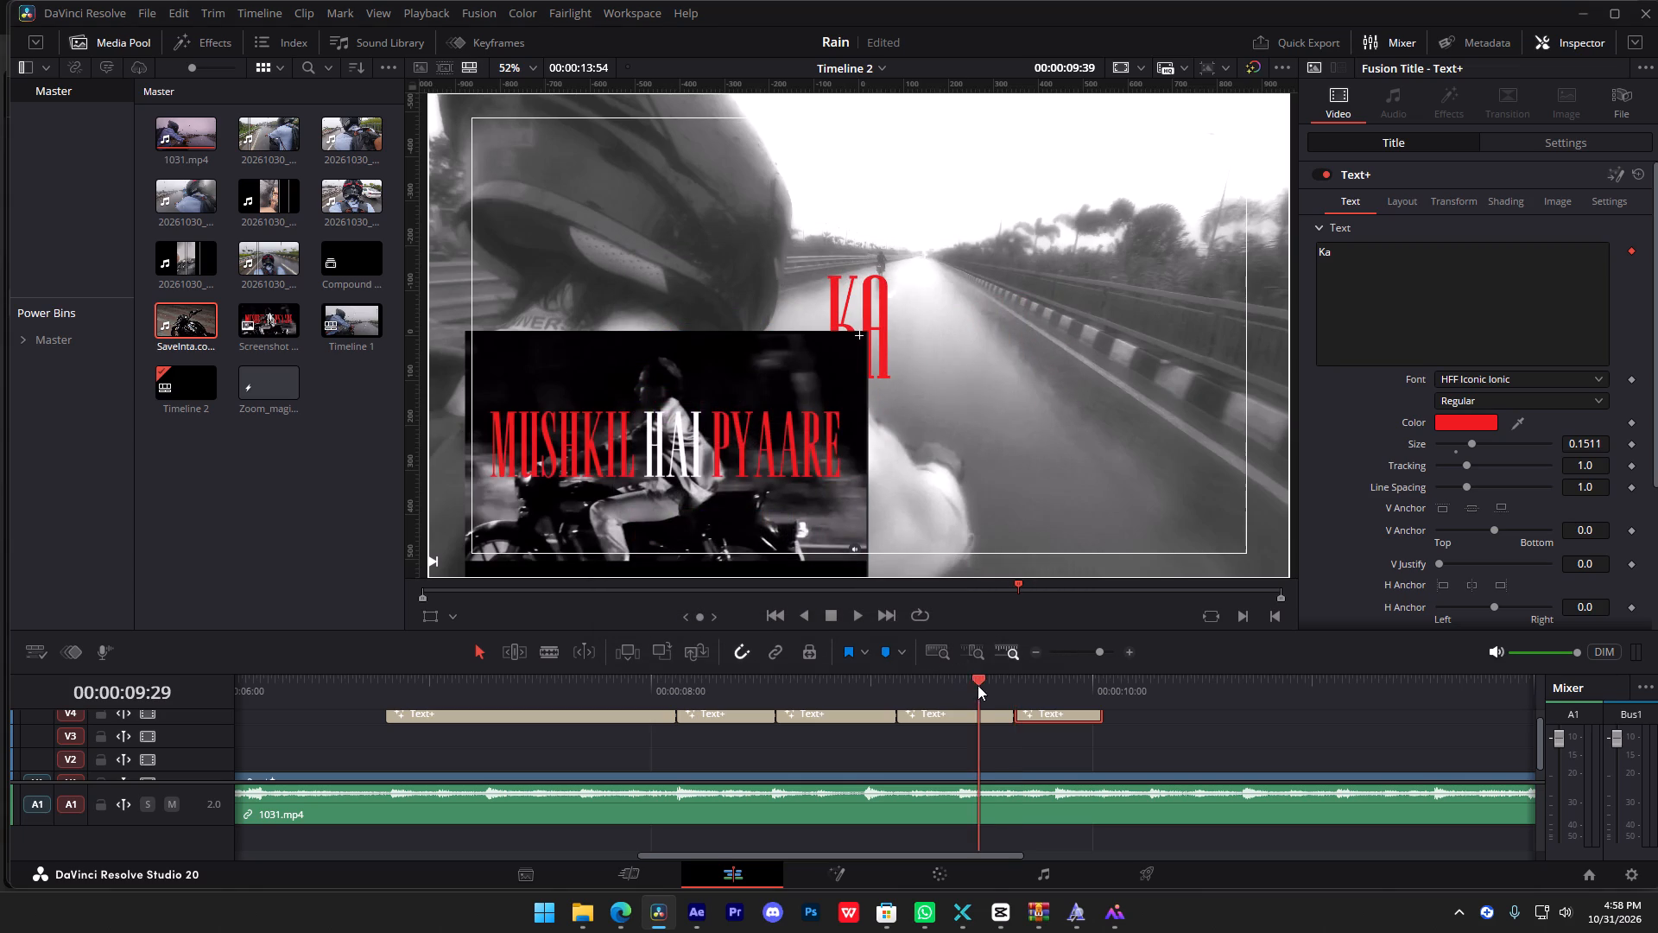
{"action": "key", "text": "space"}
{"action": "left_click", "coordinate": [1188, 780]}
{"action": "left_click", "coordinate": [1172, 766]}
{"action": "key", "text": "space"}
{"action": "key", "text": "F4"}
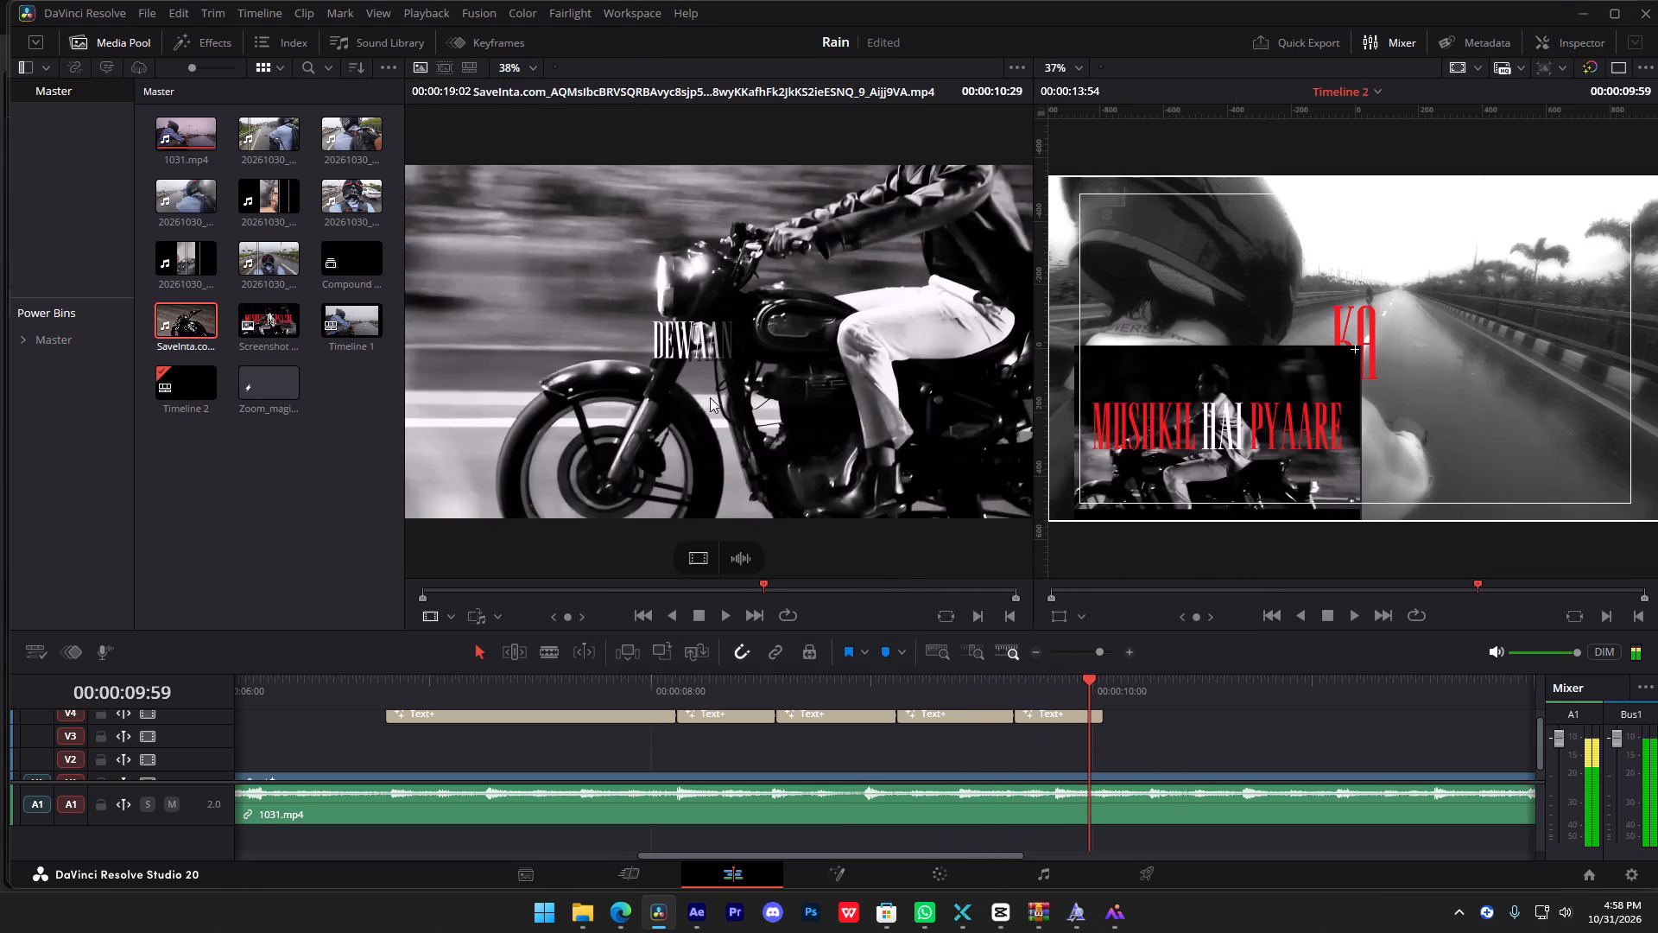
{"action": "left_click", "coordinate": [703, 372]}
{"action": "key", "text": "space"}
{"action": "key", "text": "space"}
{"action": "left_click_drag", "start_coordinate": [1122, 703], "coordinate": [1102, 706]}
{"action": "key", "text": "space"}
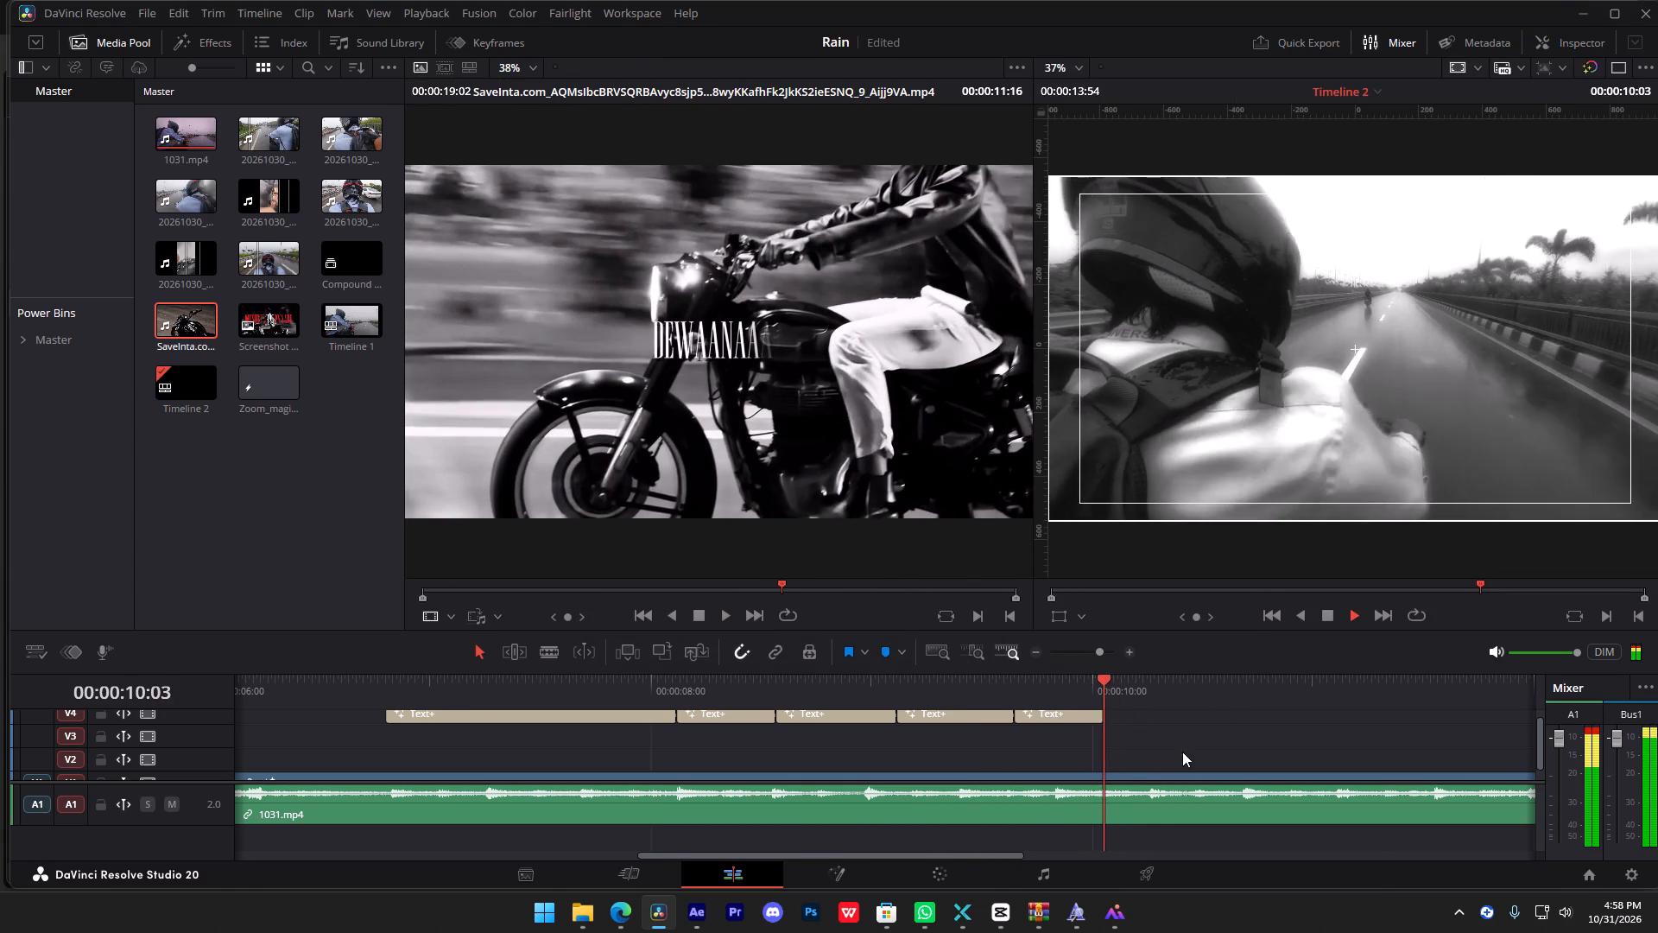
{"action": "scroll", "coordinate": [1198, 747], "scroll_direction": "down", "scroll_amount": 5, "text": "alt"}
{"action": "key", "text": "space"}
Duplicate the "Ka" title on V4 so the copy starts at 00:00:10:03, and replace its text with "Deewana".
{"action": "left_click", "coordinate": [857, 691]}
{"action": "left_click_drag", "start_coordinate": [853, 714], "coordinate": [864, 715], "text": "alt"}
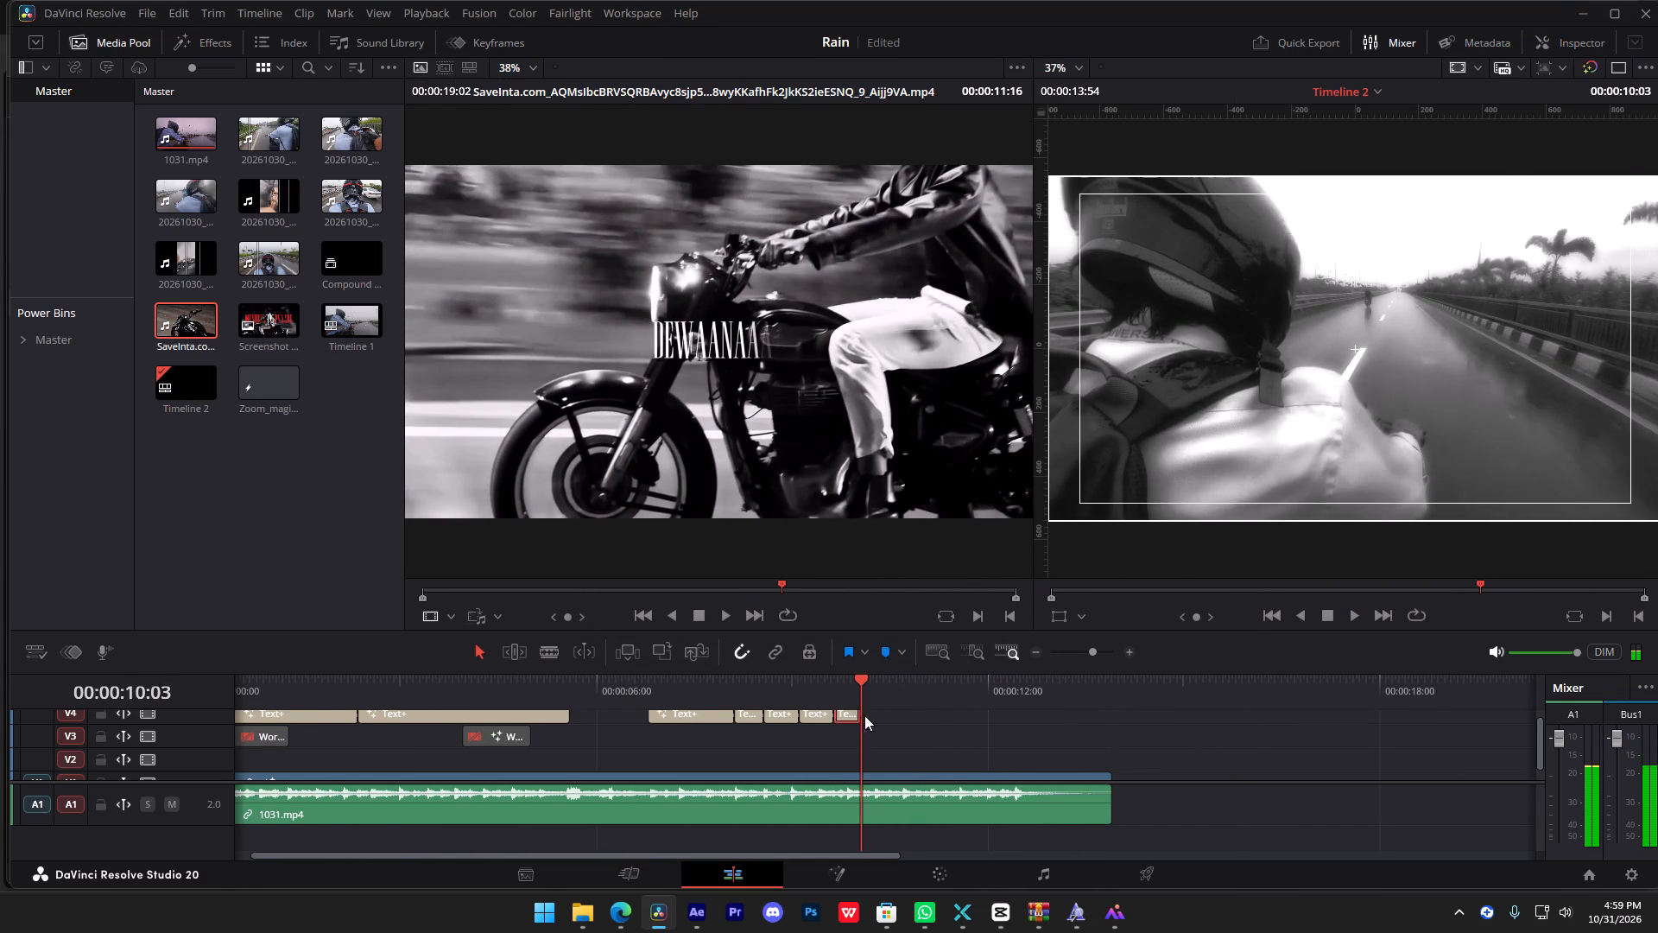
{"action": "left_click_drag", "start_coordinate": [864, 715], "coordinate": [877, 710], "text": "alt"}
{"action": "key", "text": "F4"}
{"action": "left_click_drag", "start_coordinate": [1323, 263], "coordinate": [1307, 261]}
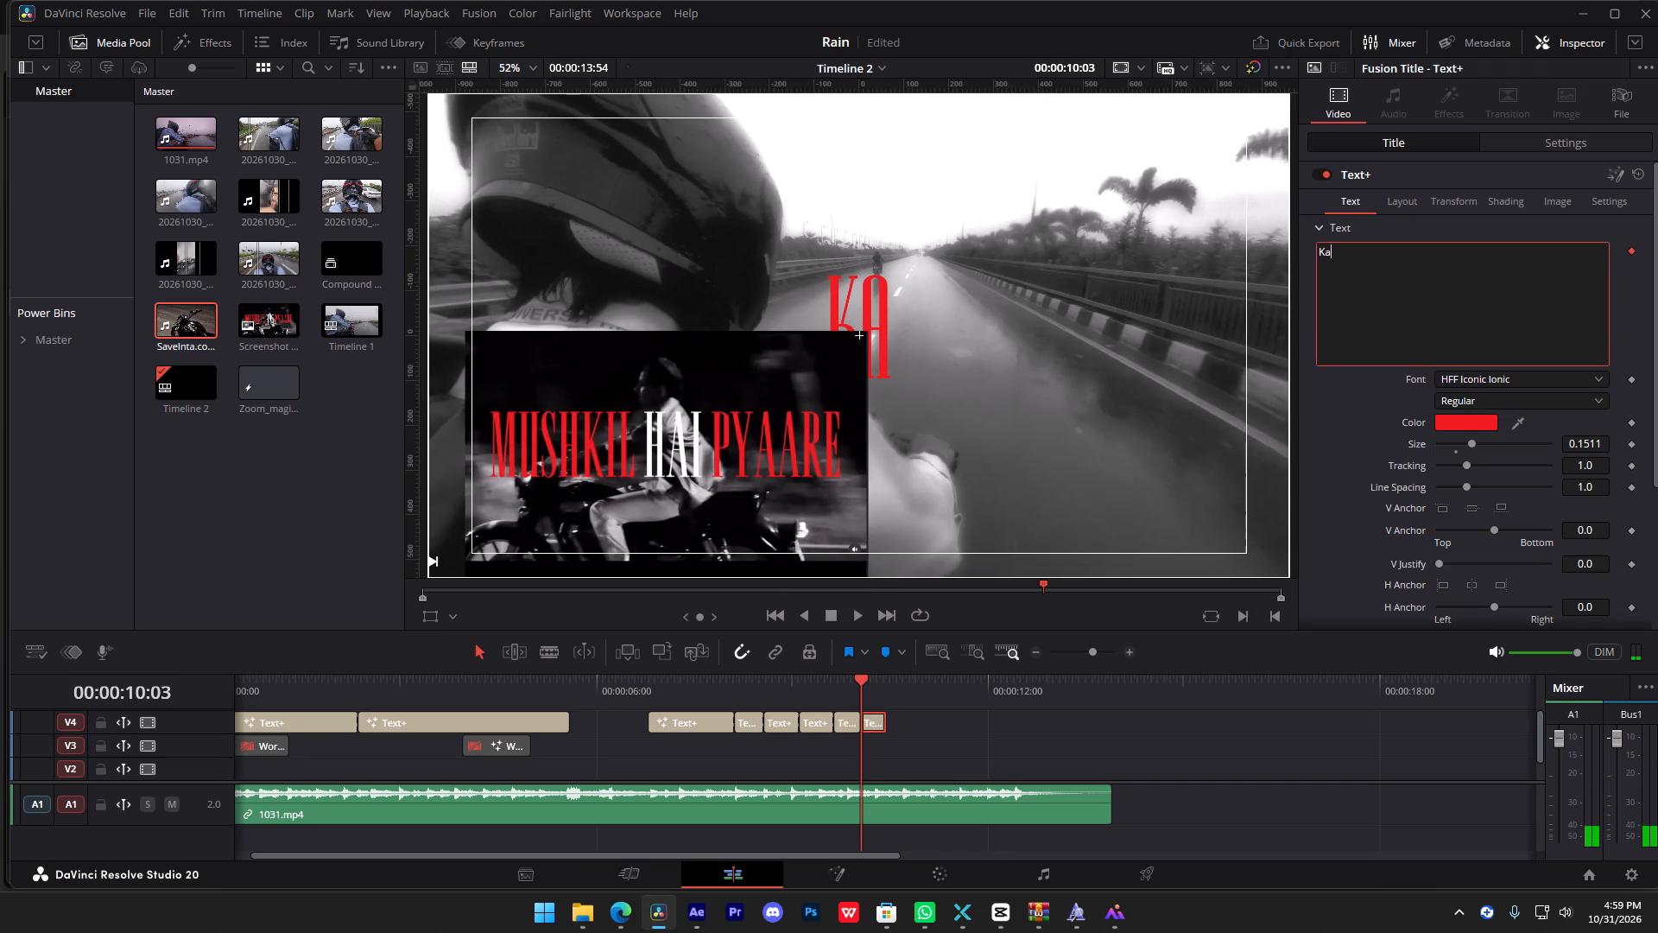
{"action": "left_click_drag", "start_coordinate": [1307, 261], "coordinate": [1250, 252]}
{"action": "type", "text": "Deewana"}
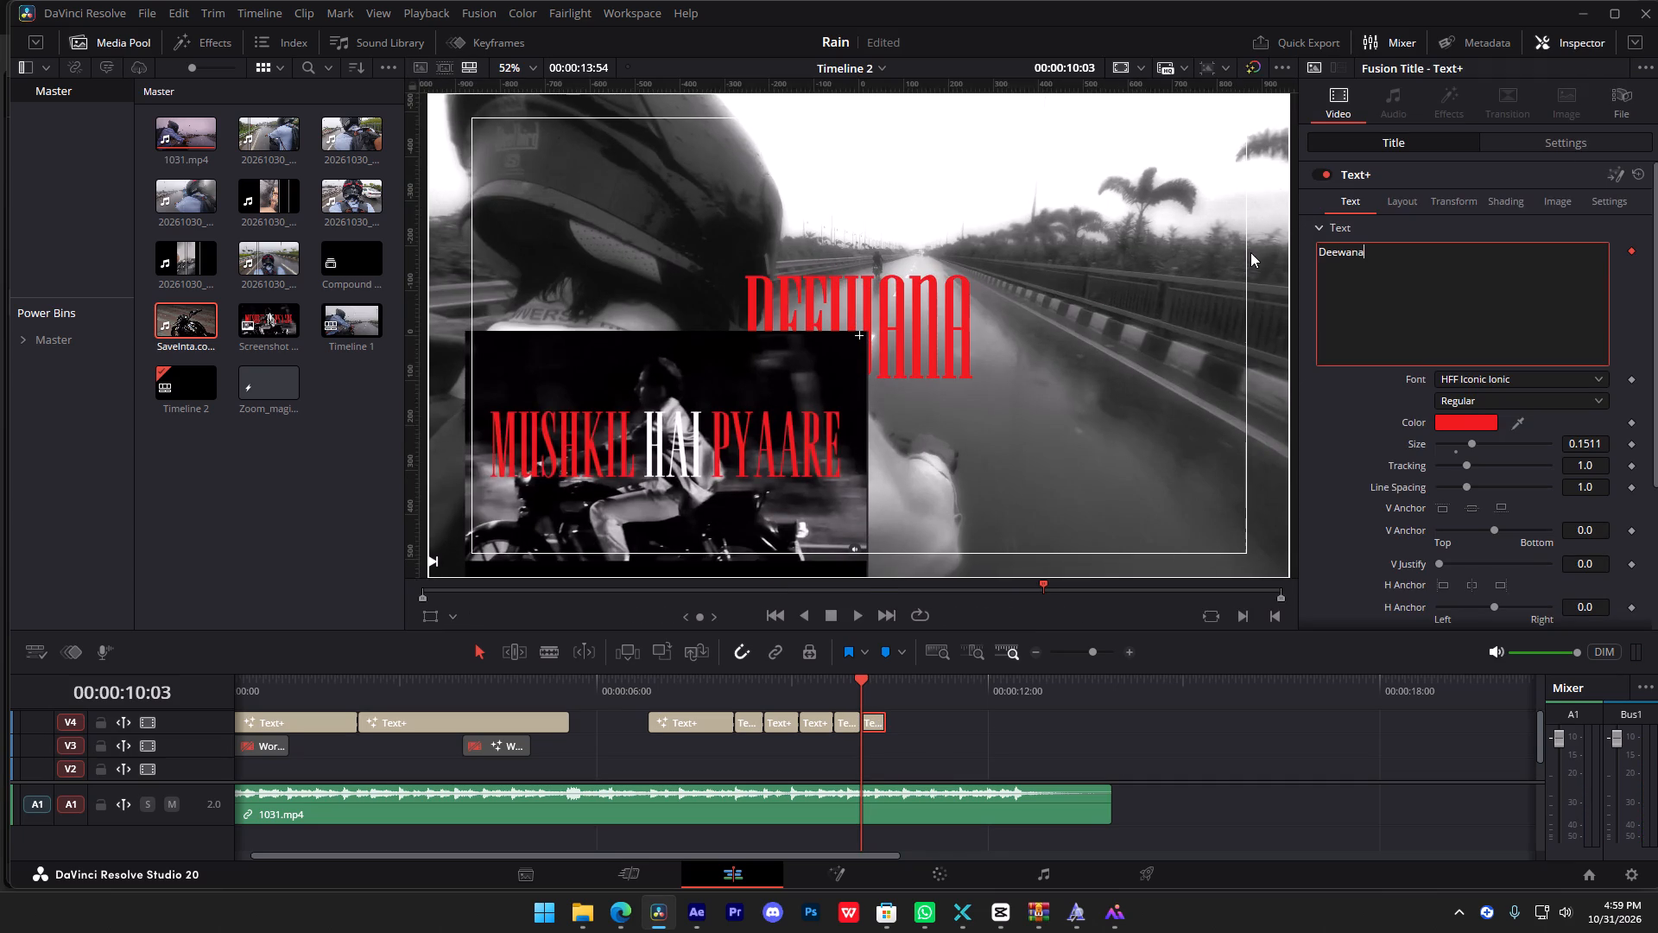
Set the "Deewana" title's colour to near-white.
{"action": "left_click", "coordinate": [1445, 422]}
{"action": "left_click_drag", "start_coordinate": [908, 478], "coordinate": [906, 470]}
{"action": "left_click_drag", "start_coordinate": [889, 429], "coordinate": [826, 458]}
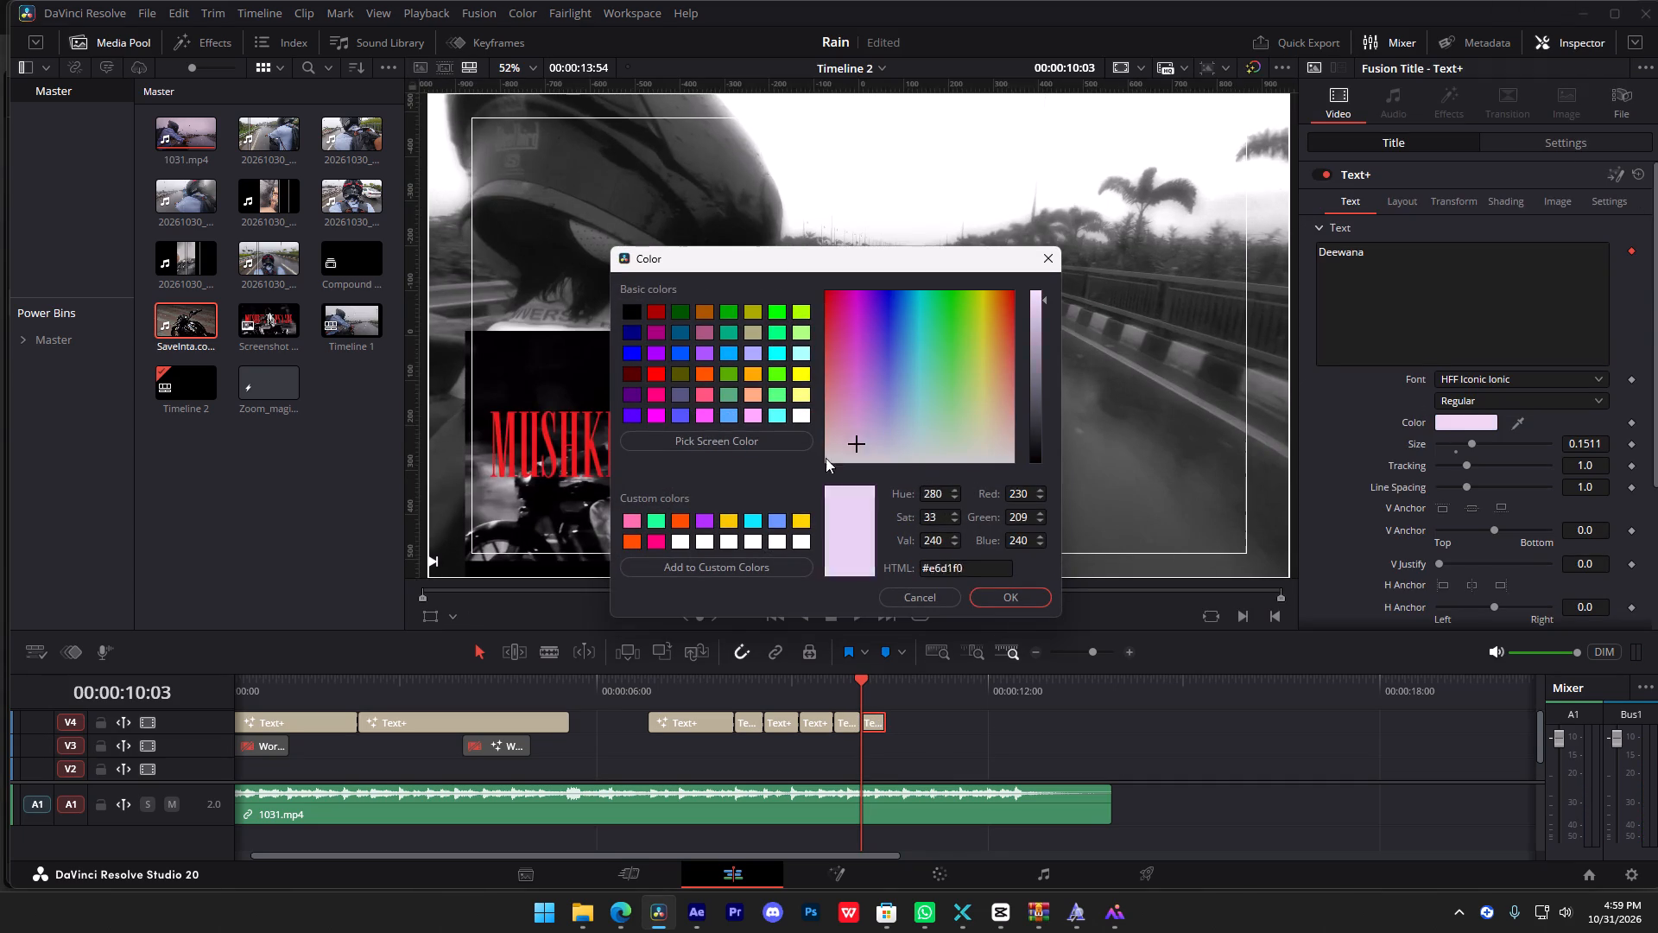
{"action": "left_click_drag", "start_coordinate": [826, 458], "coordinate": [734, 517]}
{"action": "left_click", "coordinate": [1032, 587]}
{"action": "left_click", "coordinate": [1028, 595]}
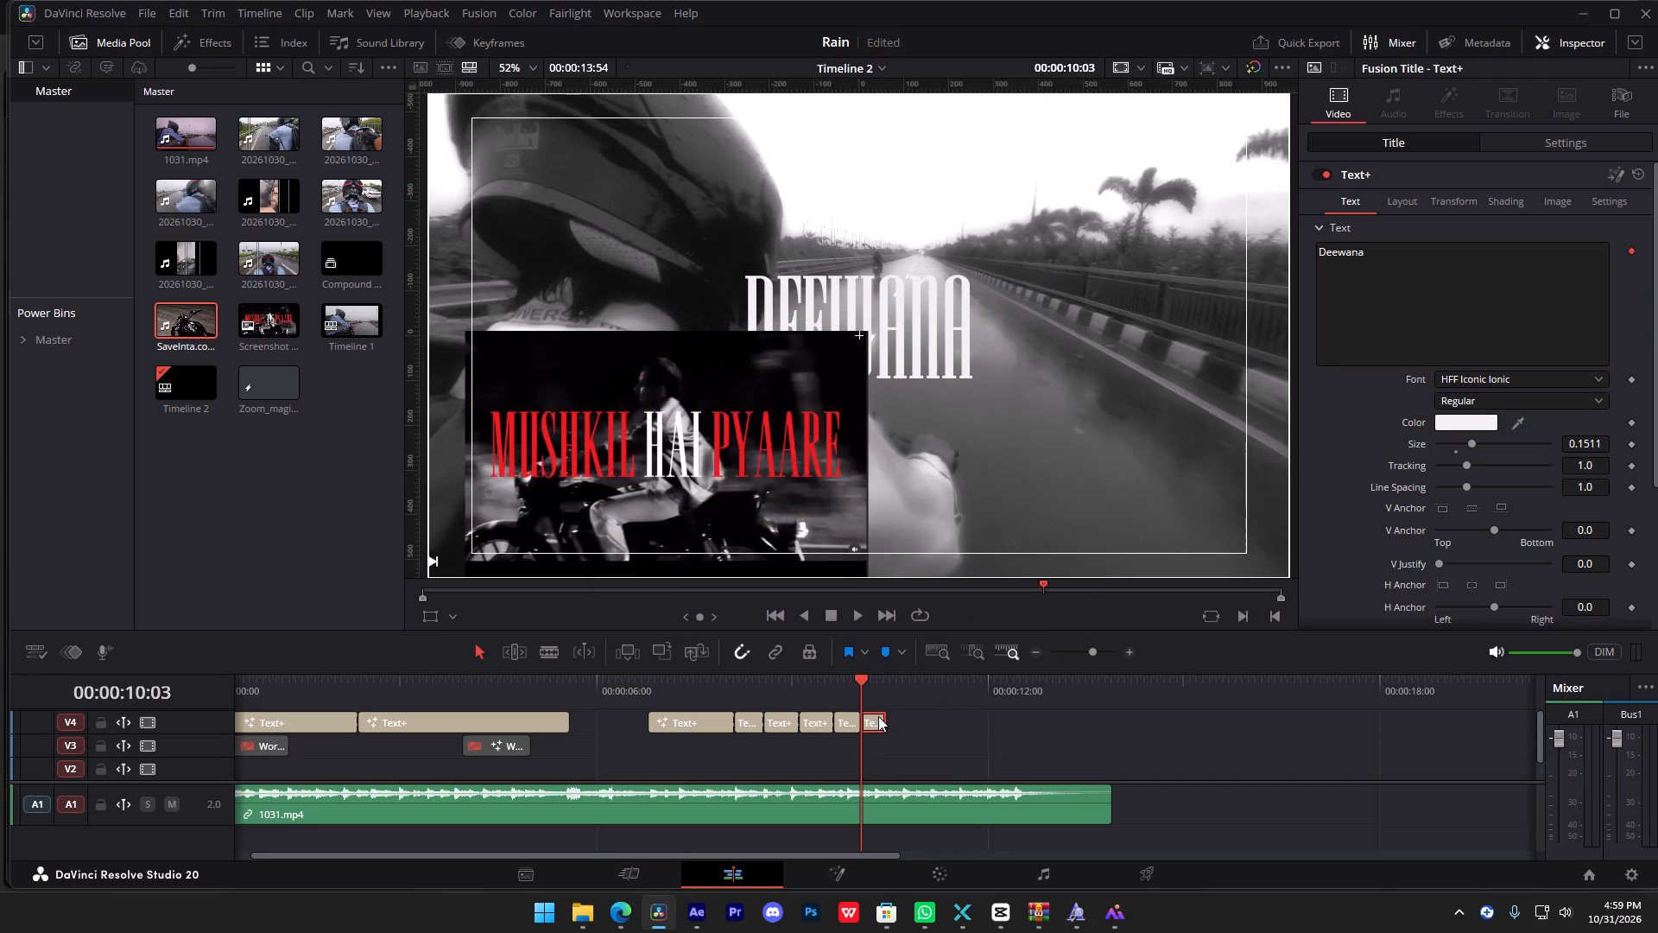
Extend the end of the "Deewana" title on V4 to about 00:00:12:34 and play it through to the fade-out.
{"action": "left_click_drag", "start_coordinate": [884, 716], "coordinate": [1022, 712]}
{"action": "left_click", "coordinate": [1059, 727]}
{"action": "key", "text": "space"}
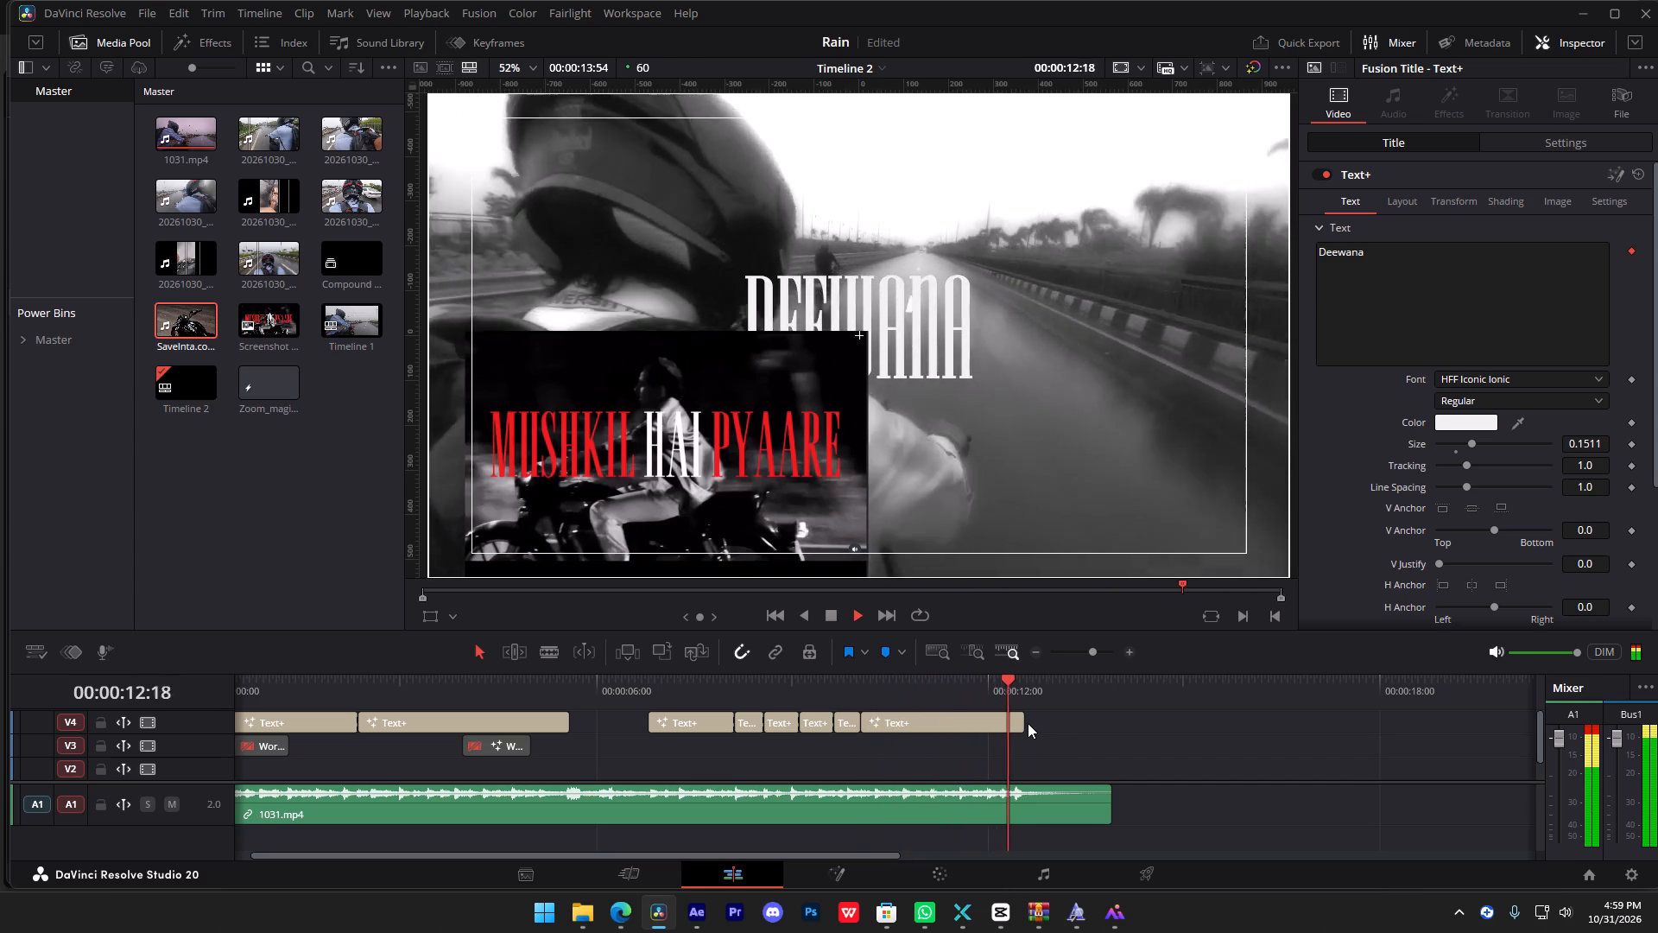
{"action": "key", "text": "space"}
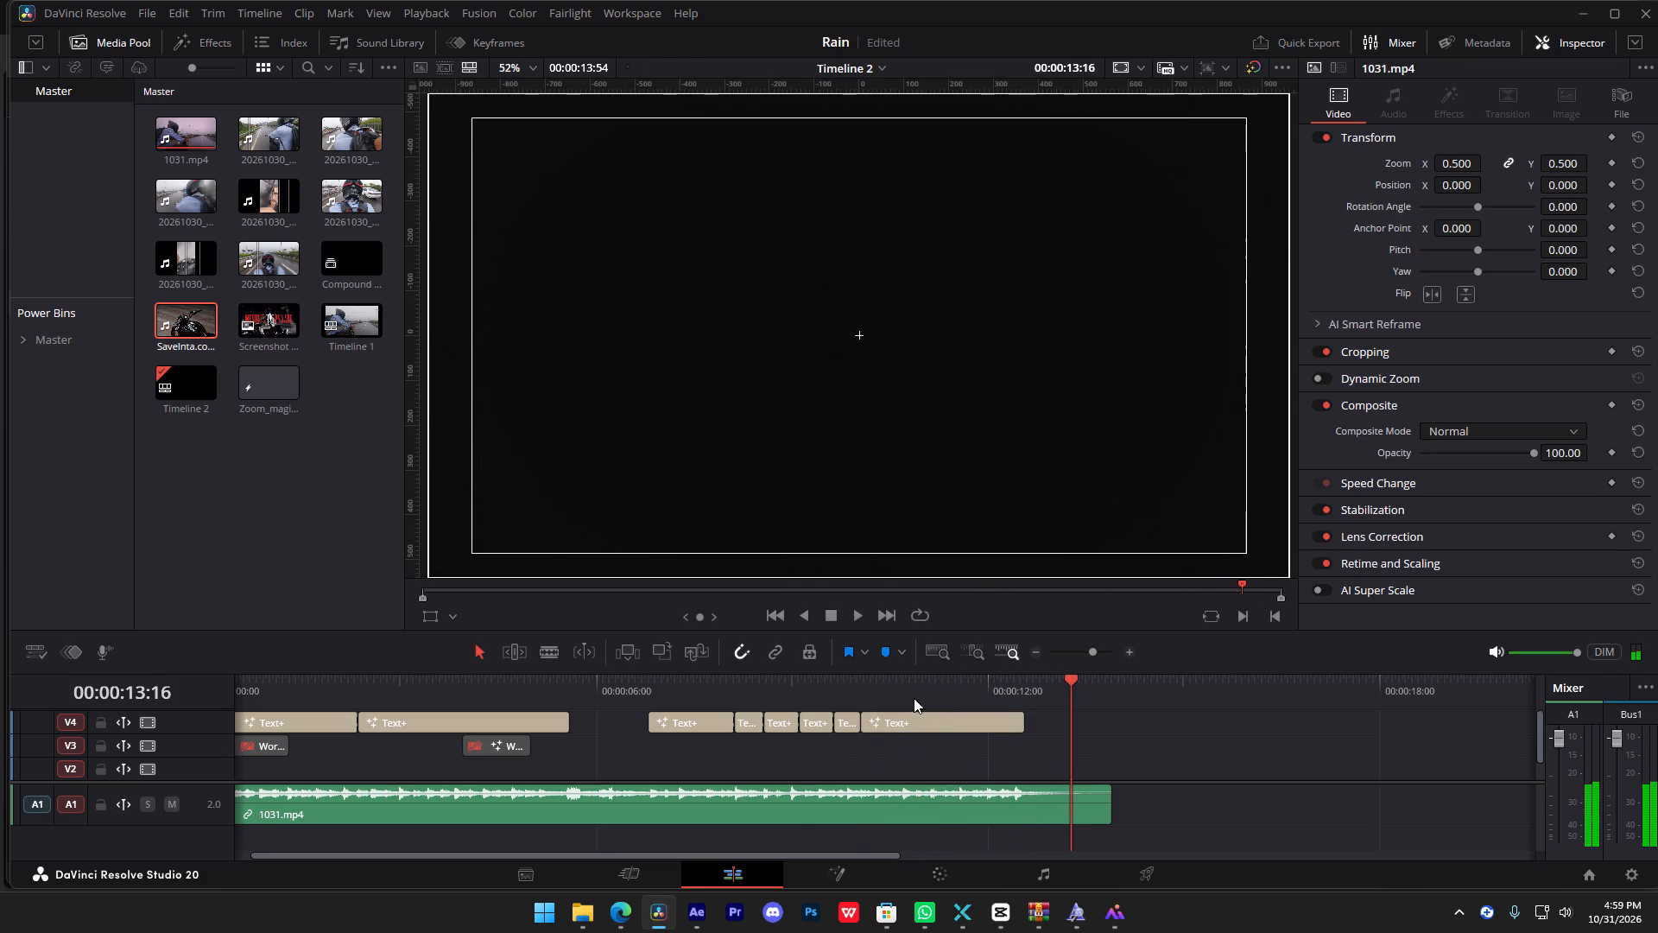
Delete the reference screenshot node MediaIn1 from the Fusion composition of the "Ye" title.
{"action": "left_click_drag", "start_coordinate": [915, 696], "coordinate": [801, 713]}
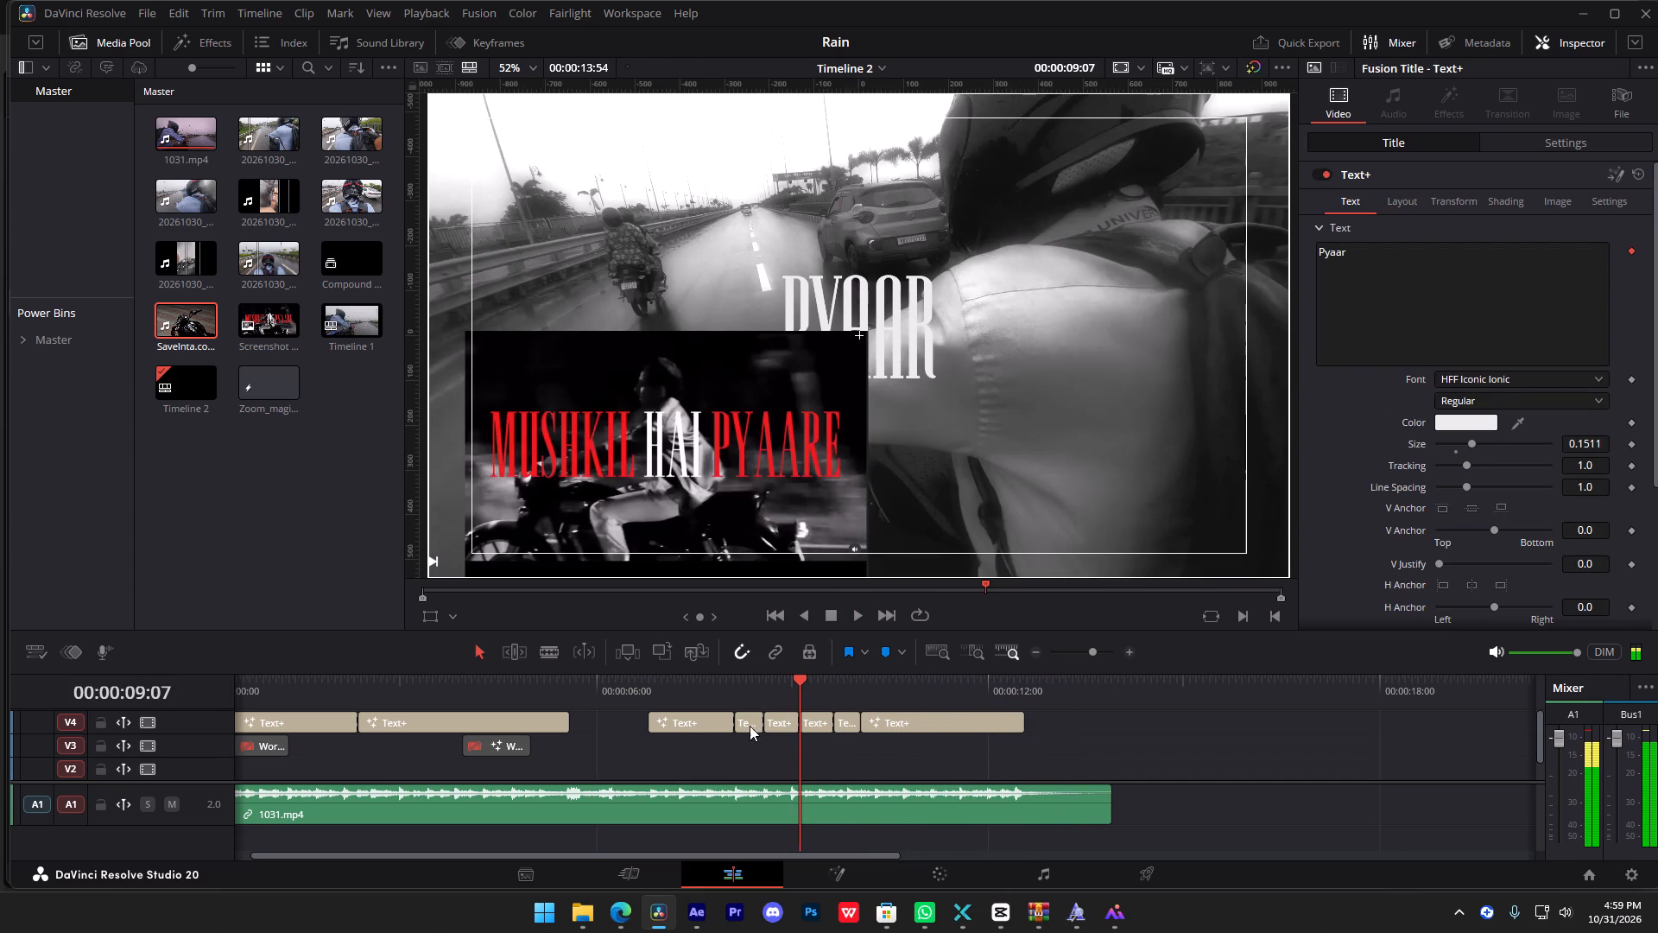
{"action": "left_click", "coordinate": [692, 725]}
{"action": "key", "text": "f"}
{"action": "left_click", "coordinate": [293, 692]}
{"action": "key", "text": "BackSpace"}
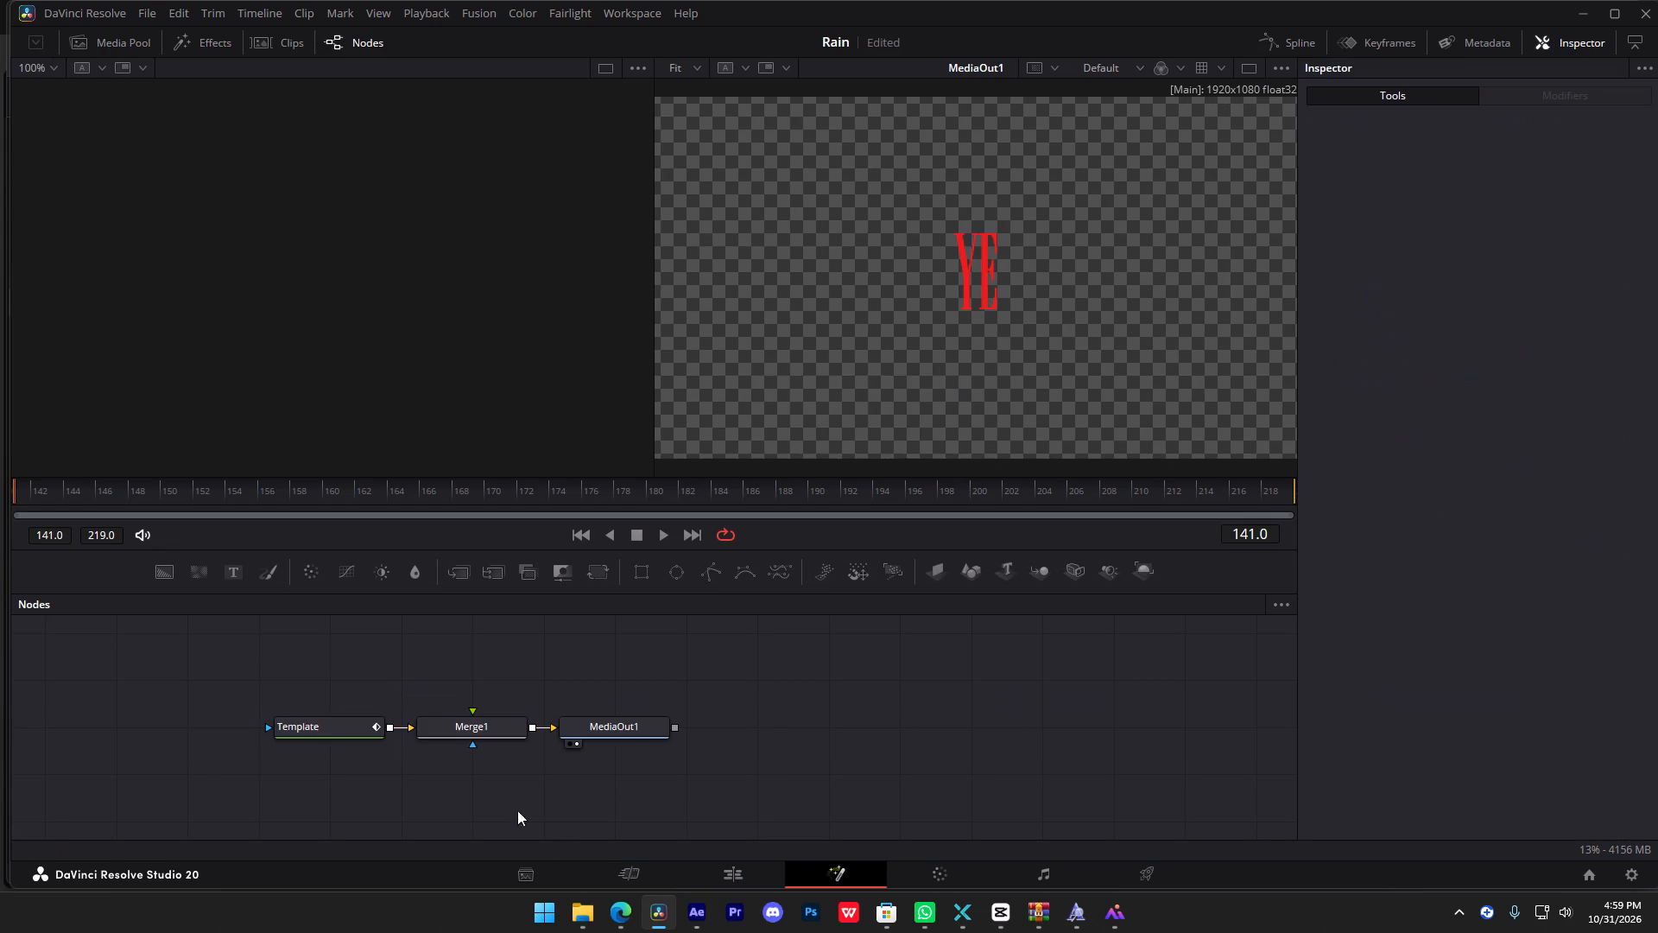
{"action": "left_click", "coordinate": [780, 870]}
Delete the reference screenshot node MediaIn1 from the Fusion composition of the "mera" title.
{"action": "left_click", "coordinate": [754, 727]}
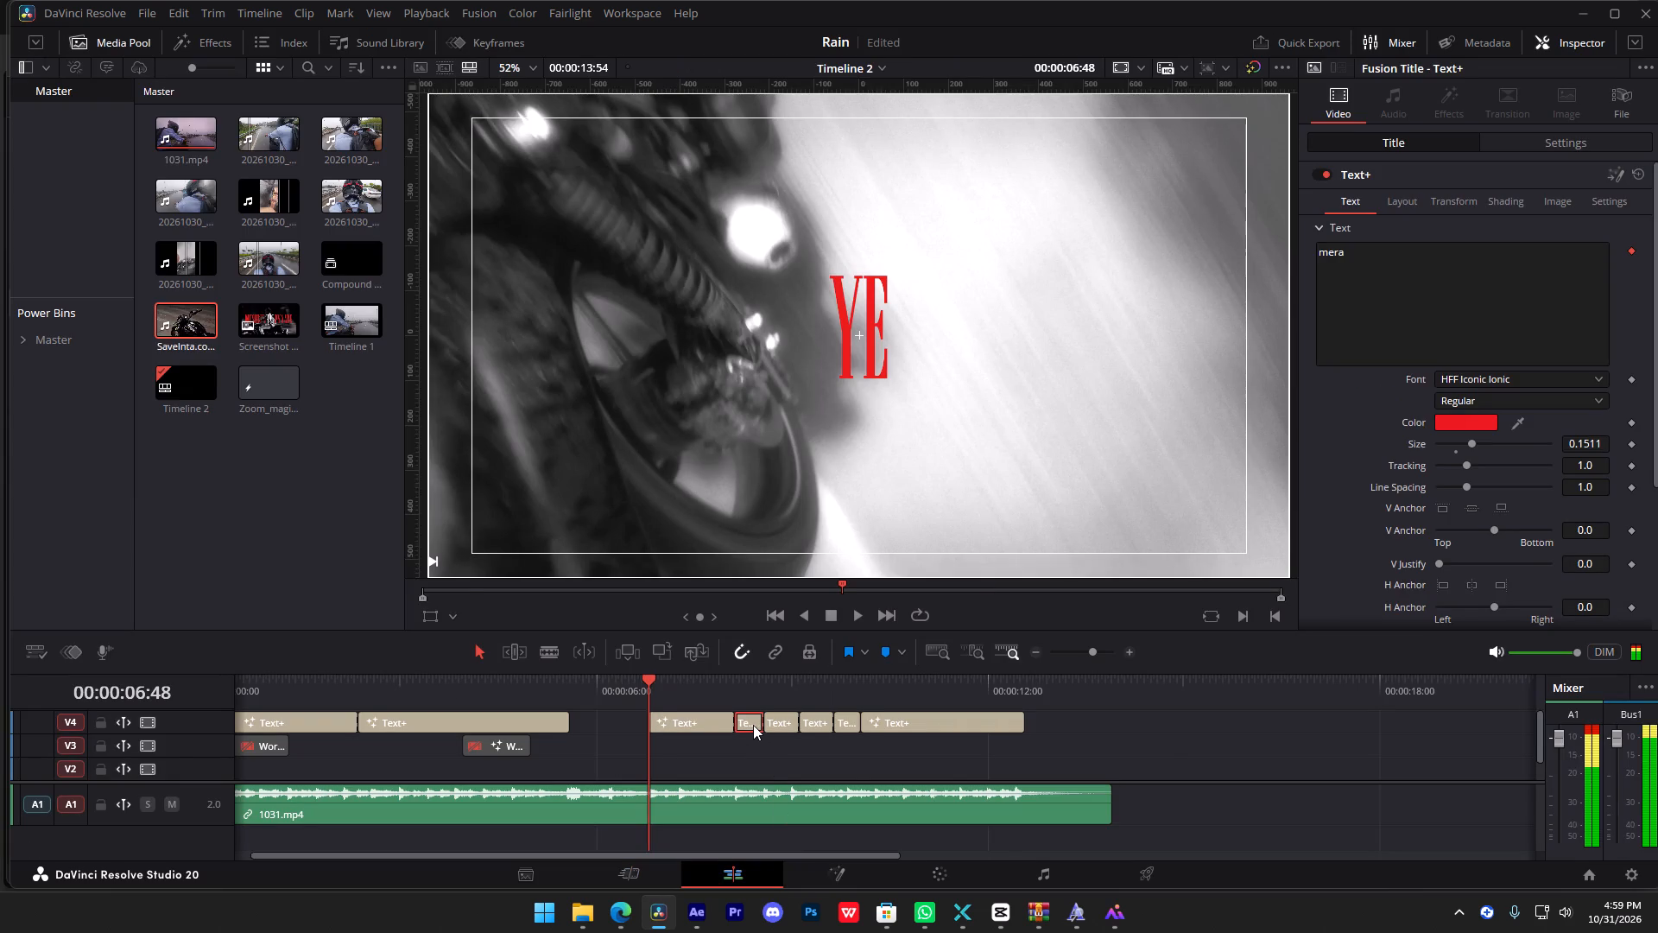
{"action": "key", "text": "f"}
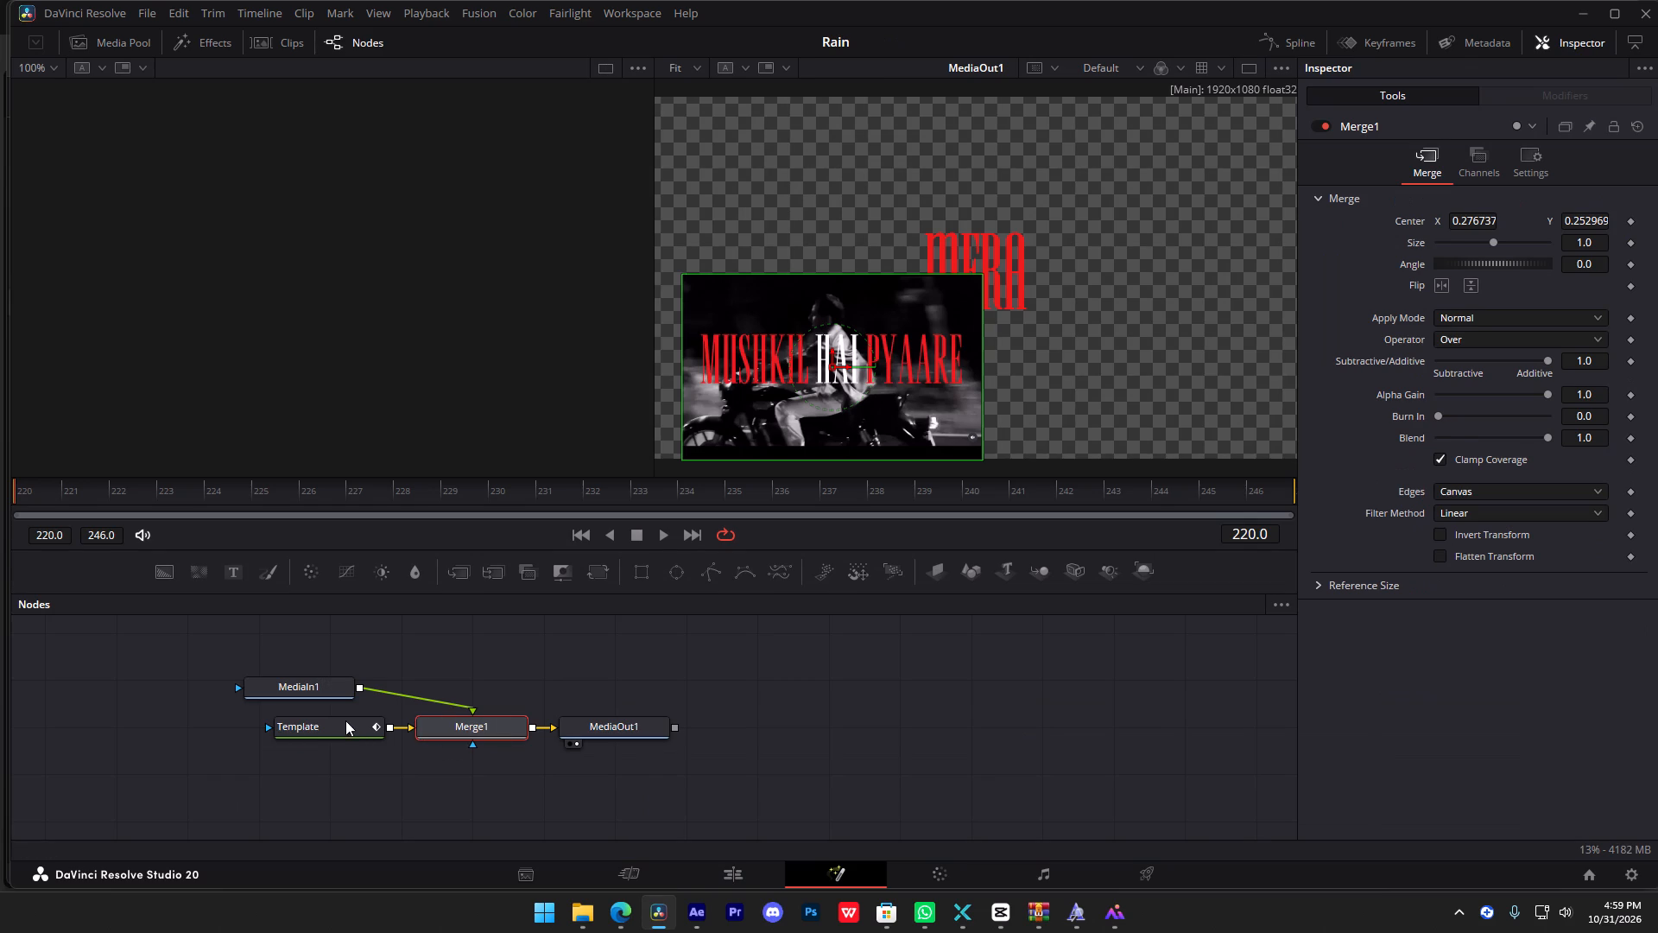
{"action": "left_click", "coordinate": [335, 698]}
{"action": "key", "text": "BackSpace"}
{"action": "left_click", "coordinate": [687, 867]}
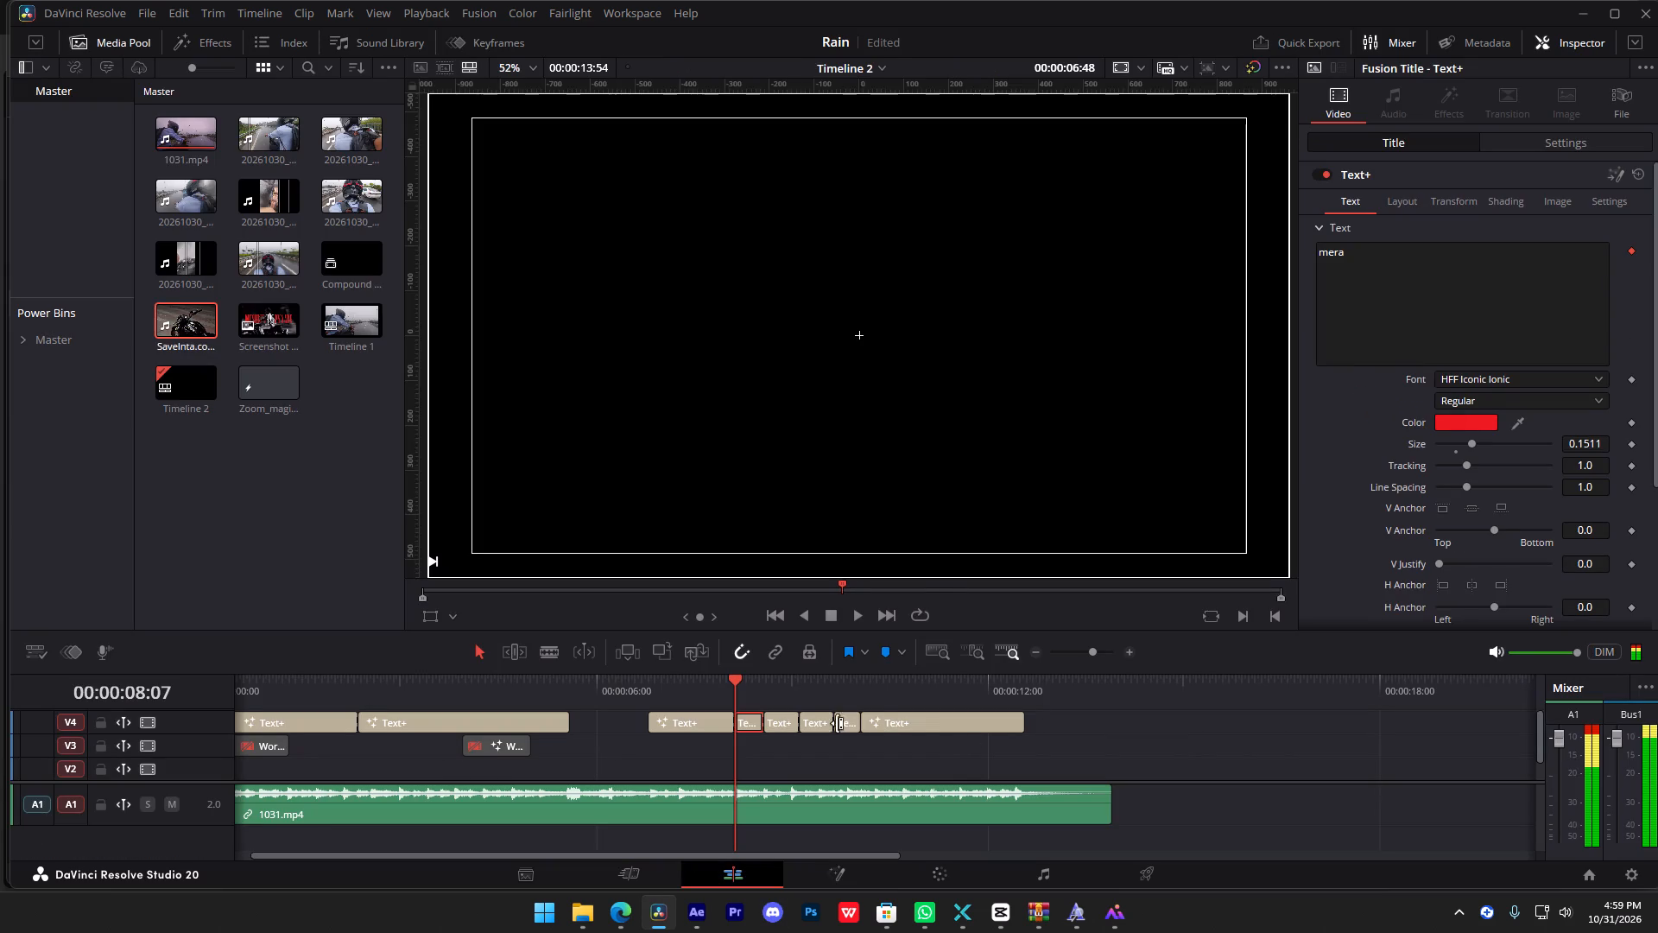
Delete the reference screenshot node MediaIn1 from the Fusion composition of the "dil" title.
{"action": "left_click", "coordinate": [816, 720]}
{"action": "left_click", "coordinate": [770, 676]}
{"action": "left_click", "coordinate": [784, 718]}
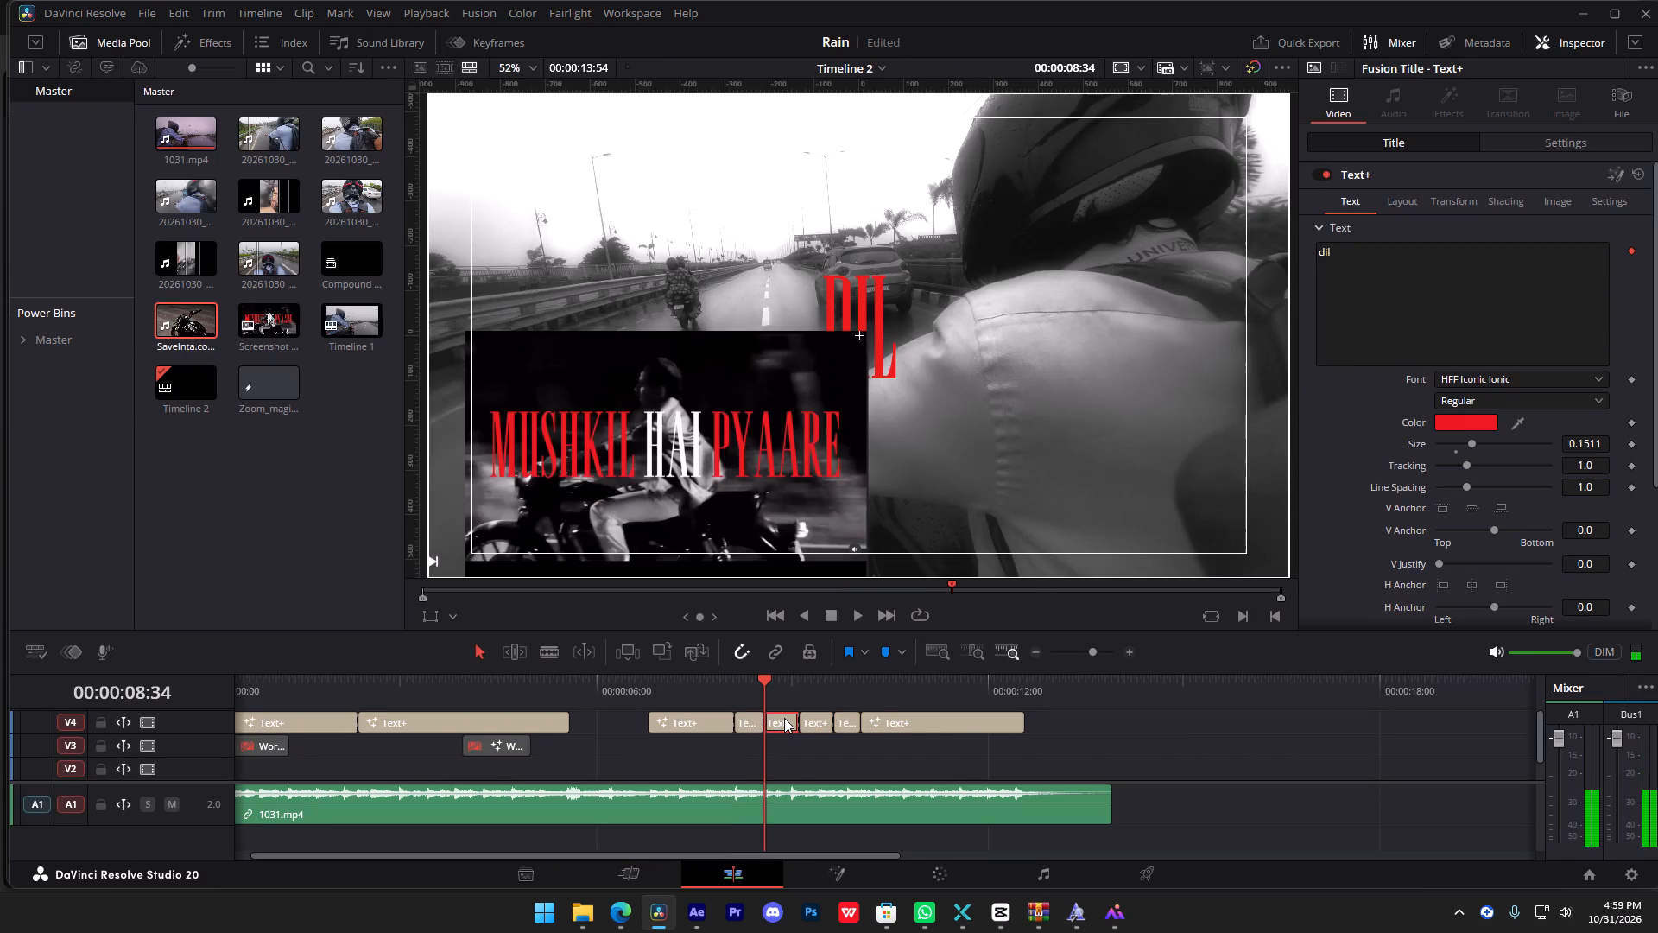
{"action": "key", "text": "f"}
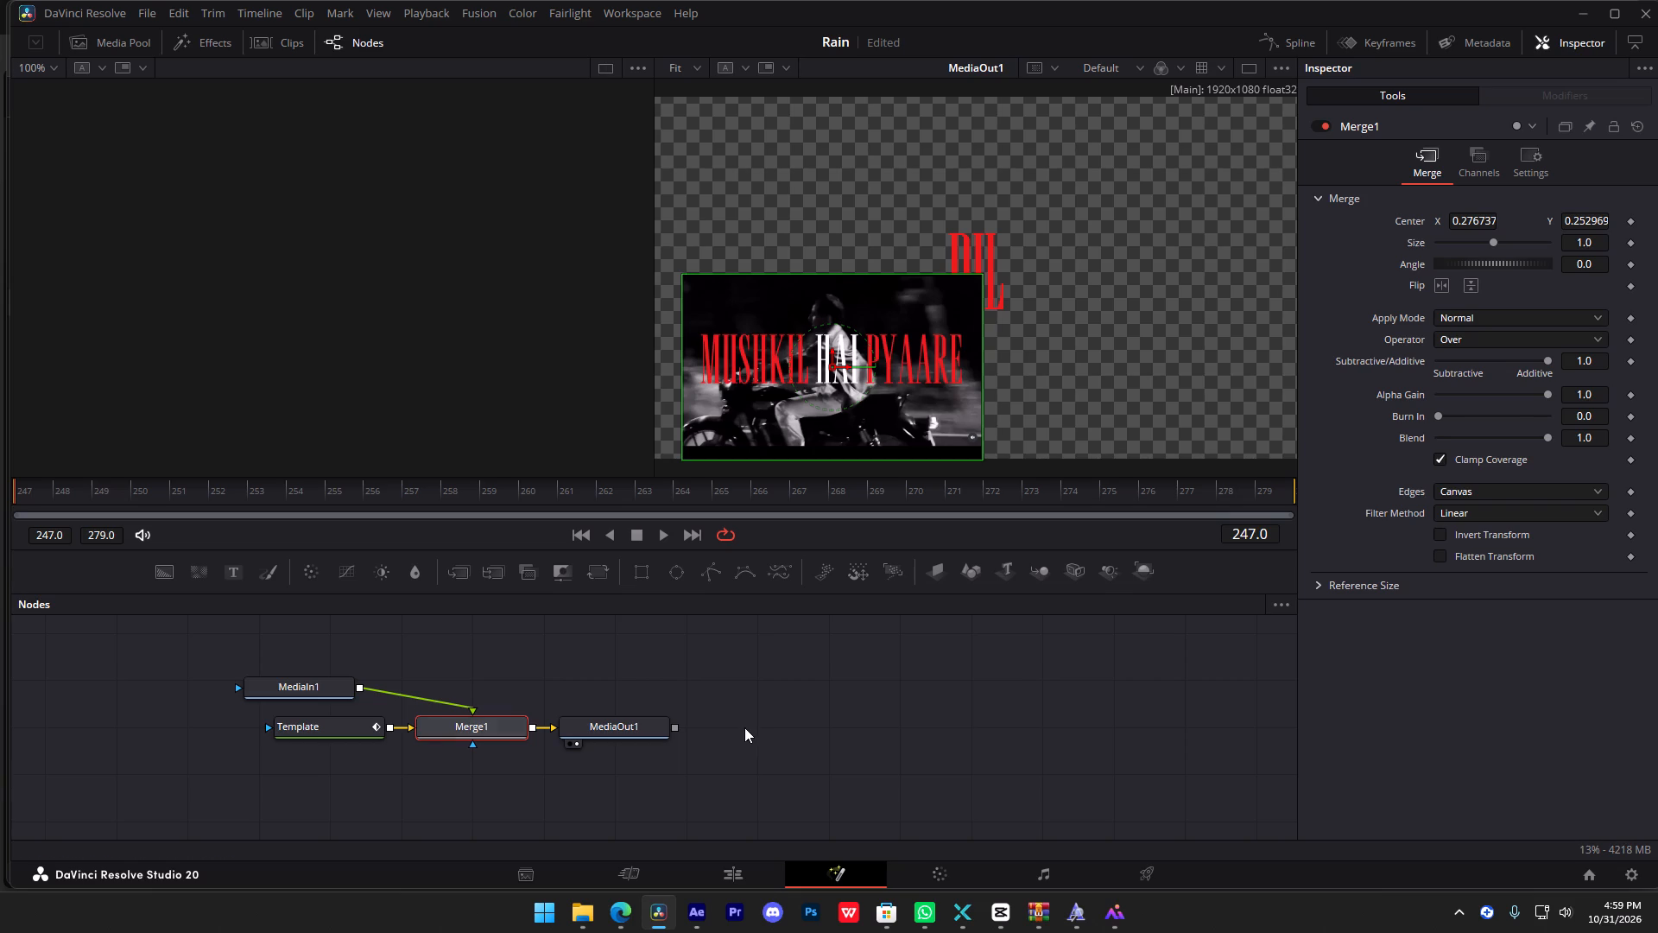
{"action": "left_click", "coordinate": [299, 697]}
{"action": "key", "text": "BackSpace"}
{"action": "left_click", "coordinate": [743, 875]}
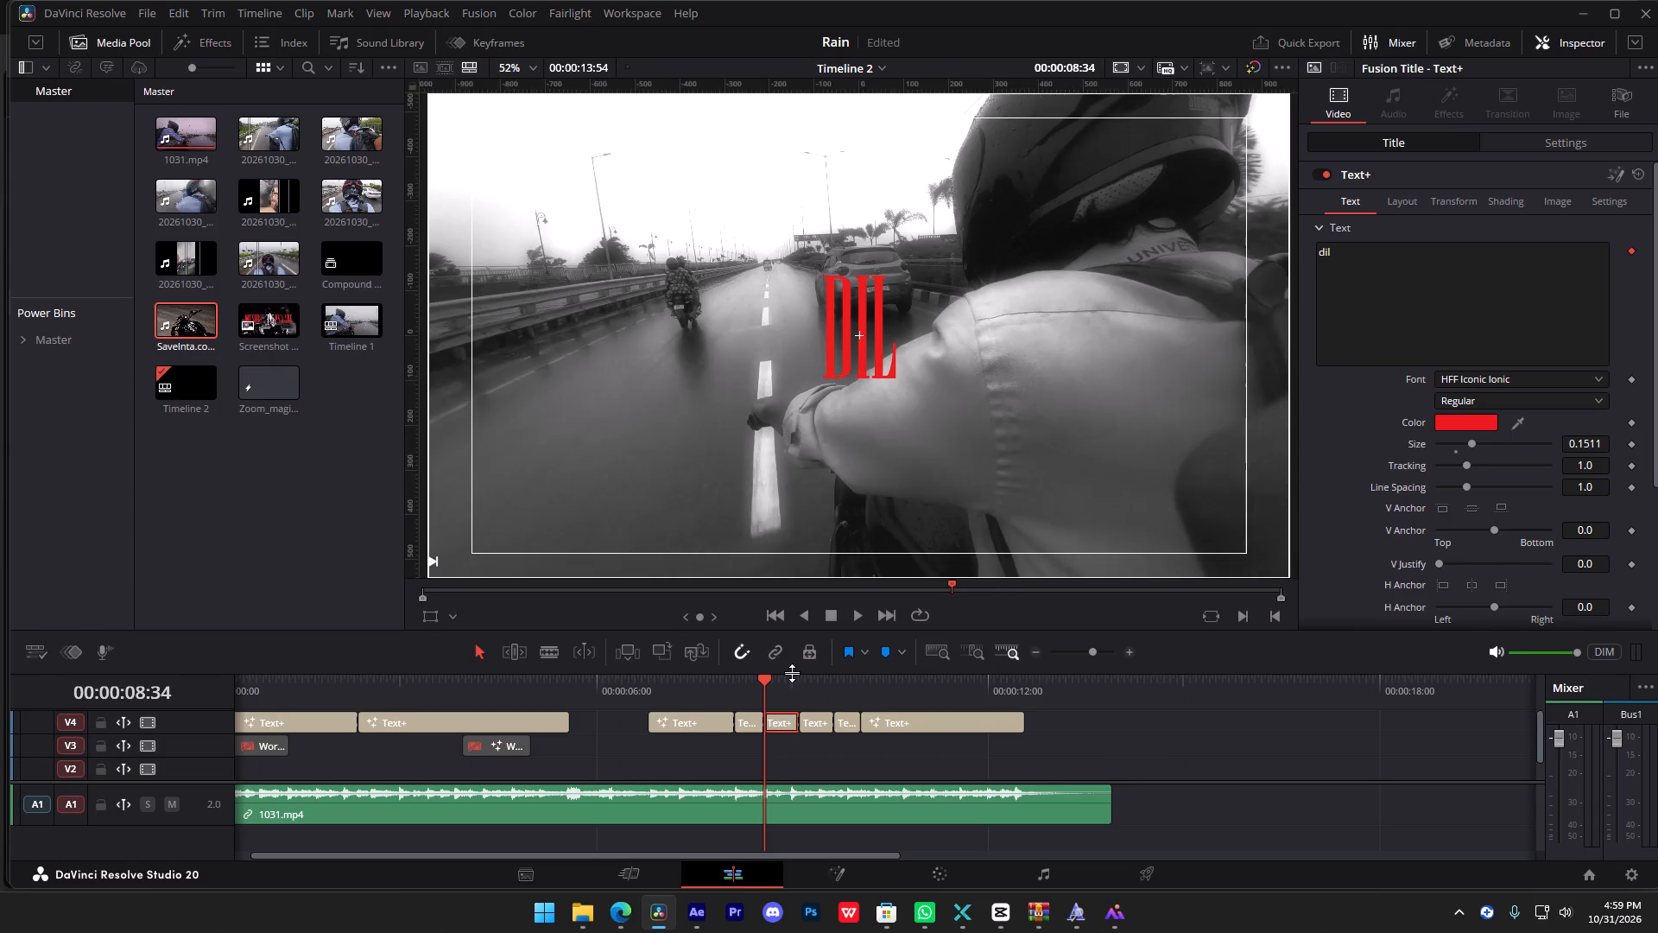
Delete the reference screenshot node MediaIn1 from the Fusion composition of the "Pyaar" title.
{"action": "left_click_drag", "start_coordinate": [796, 673], "coordinate": [812, 680]}
{"action": "left_click", "coordinate": [814, 698]}
{"action": "left_click", "coordinate": [818, 723]}
{"action": "key", "text": "f"}
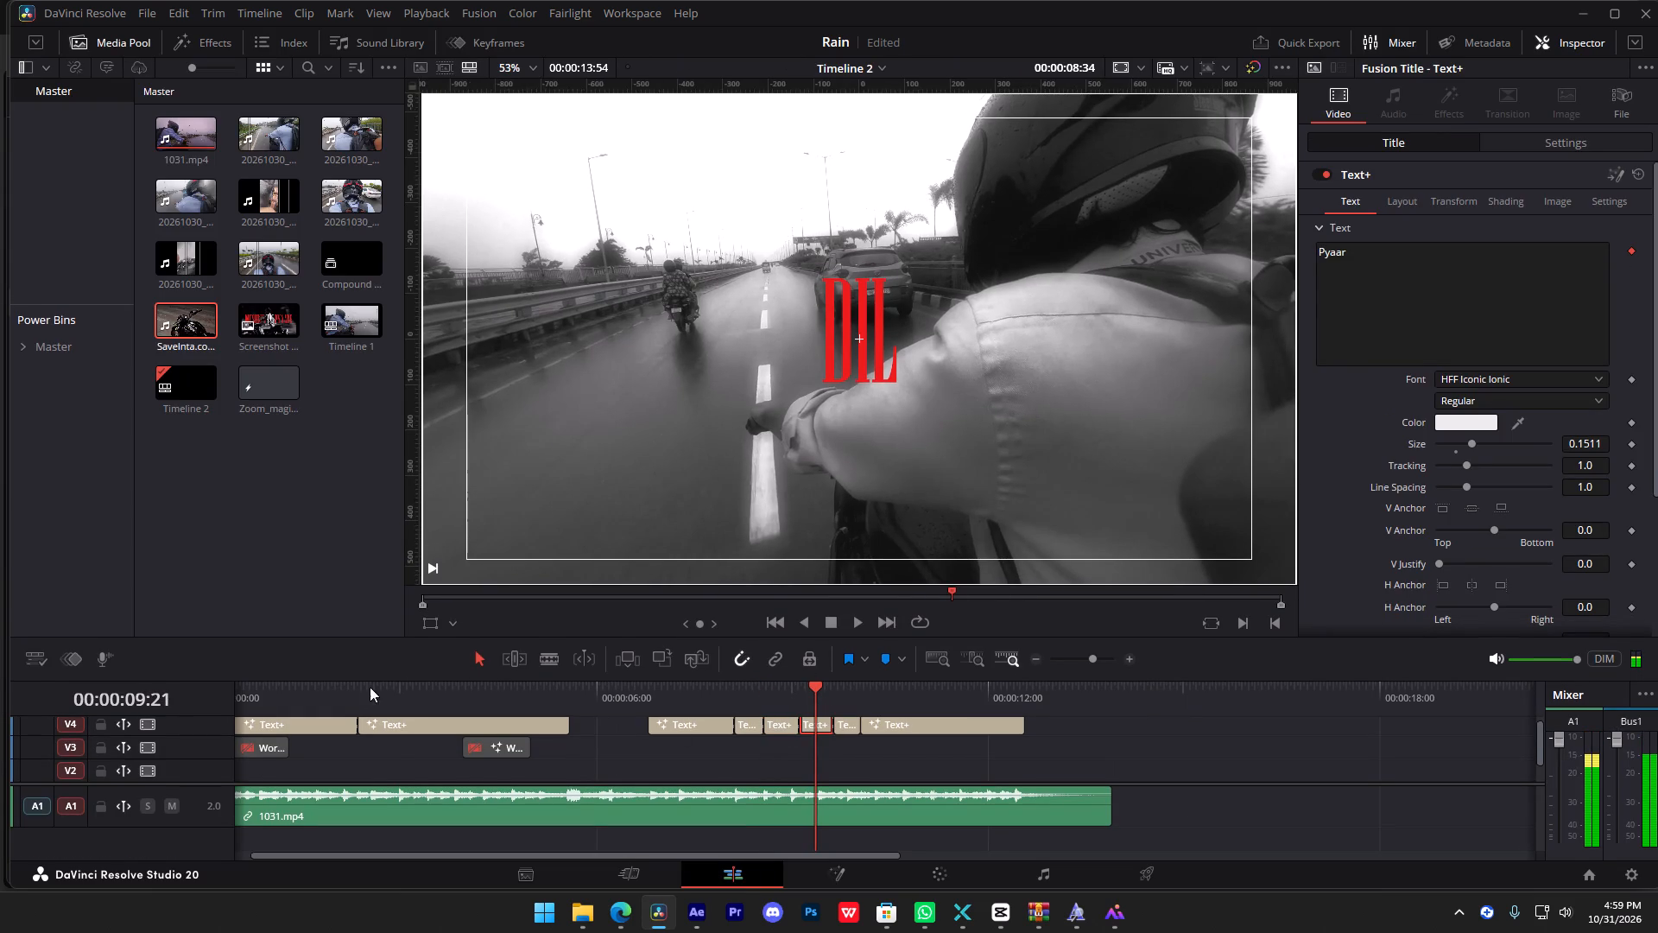
{"action": "left_click", "coordinate": [303, 691]}
{"action": "key", "text": "BackSpace"}
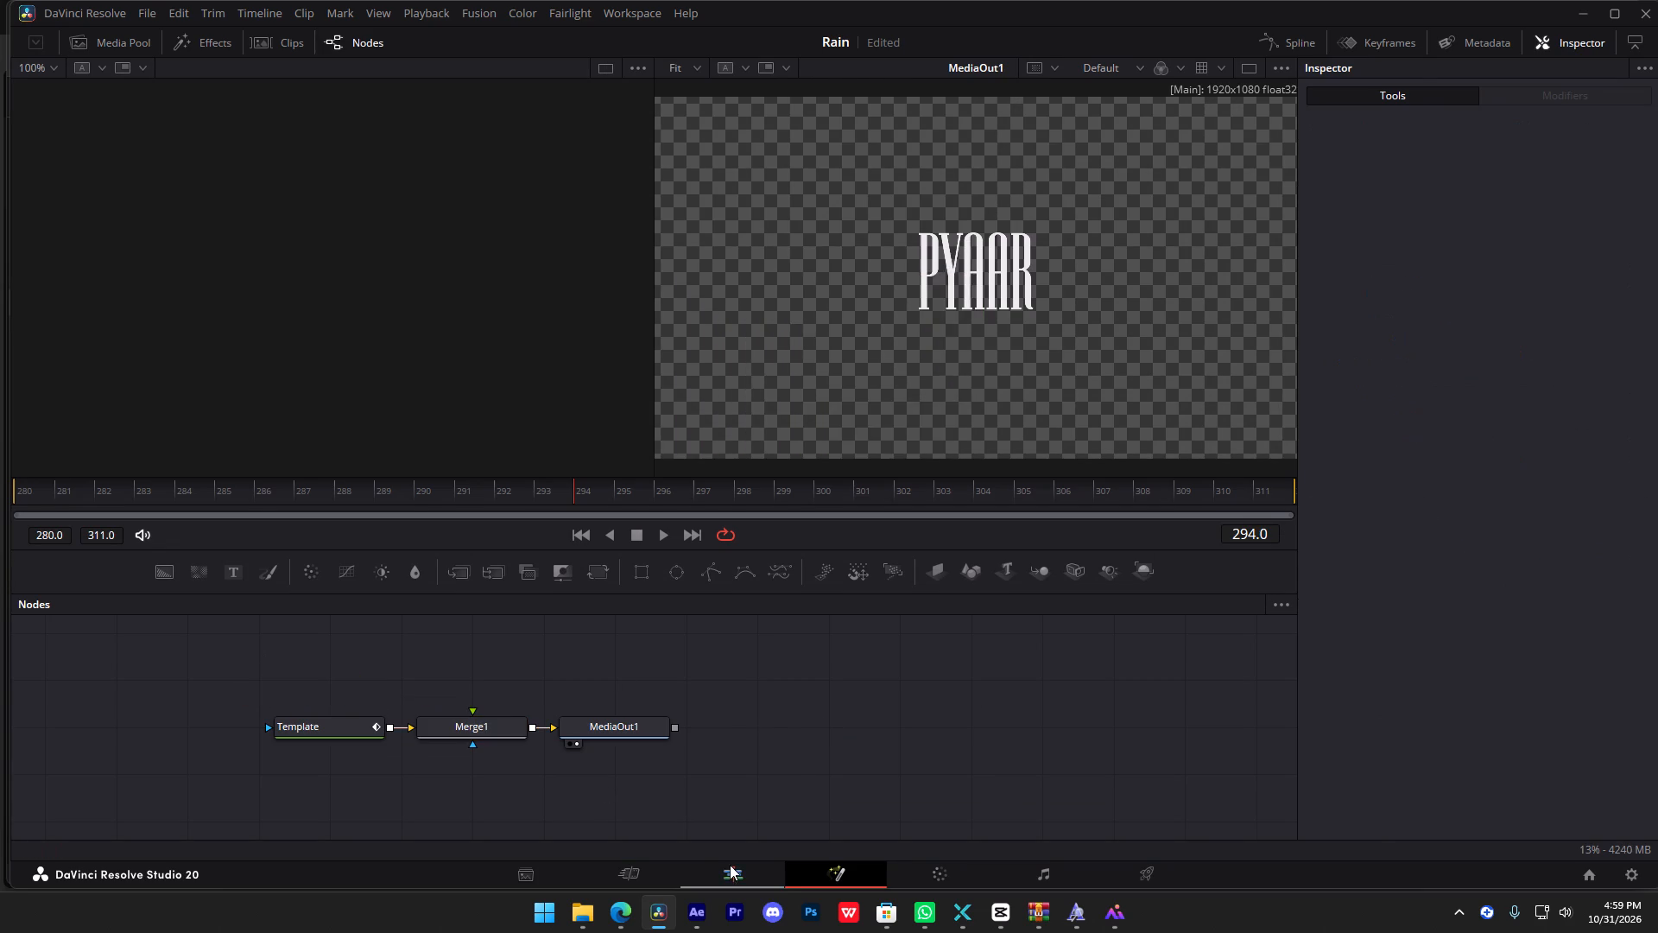
{"action": "left_click", "coordinate": [730, 865]}
Delete the reference screenshot node MediaIn1 from the Fusion composition of the "Ka" title.
{"action": "left_click", "coordinate": [846, 709]}
{"action": "left_click", "coordinate": [852, 723]}
{"action": "key", "text": "f"}
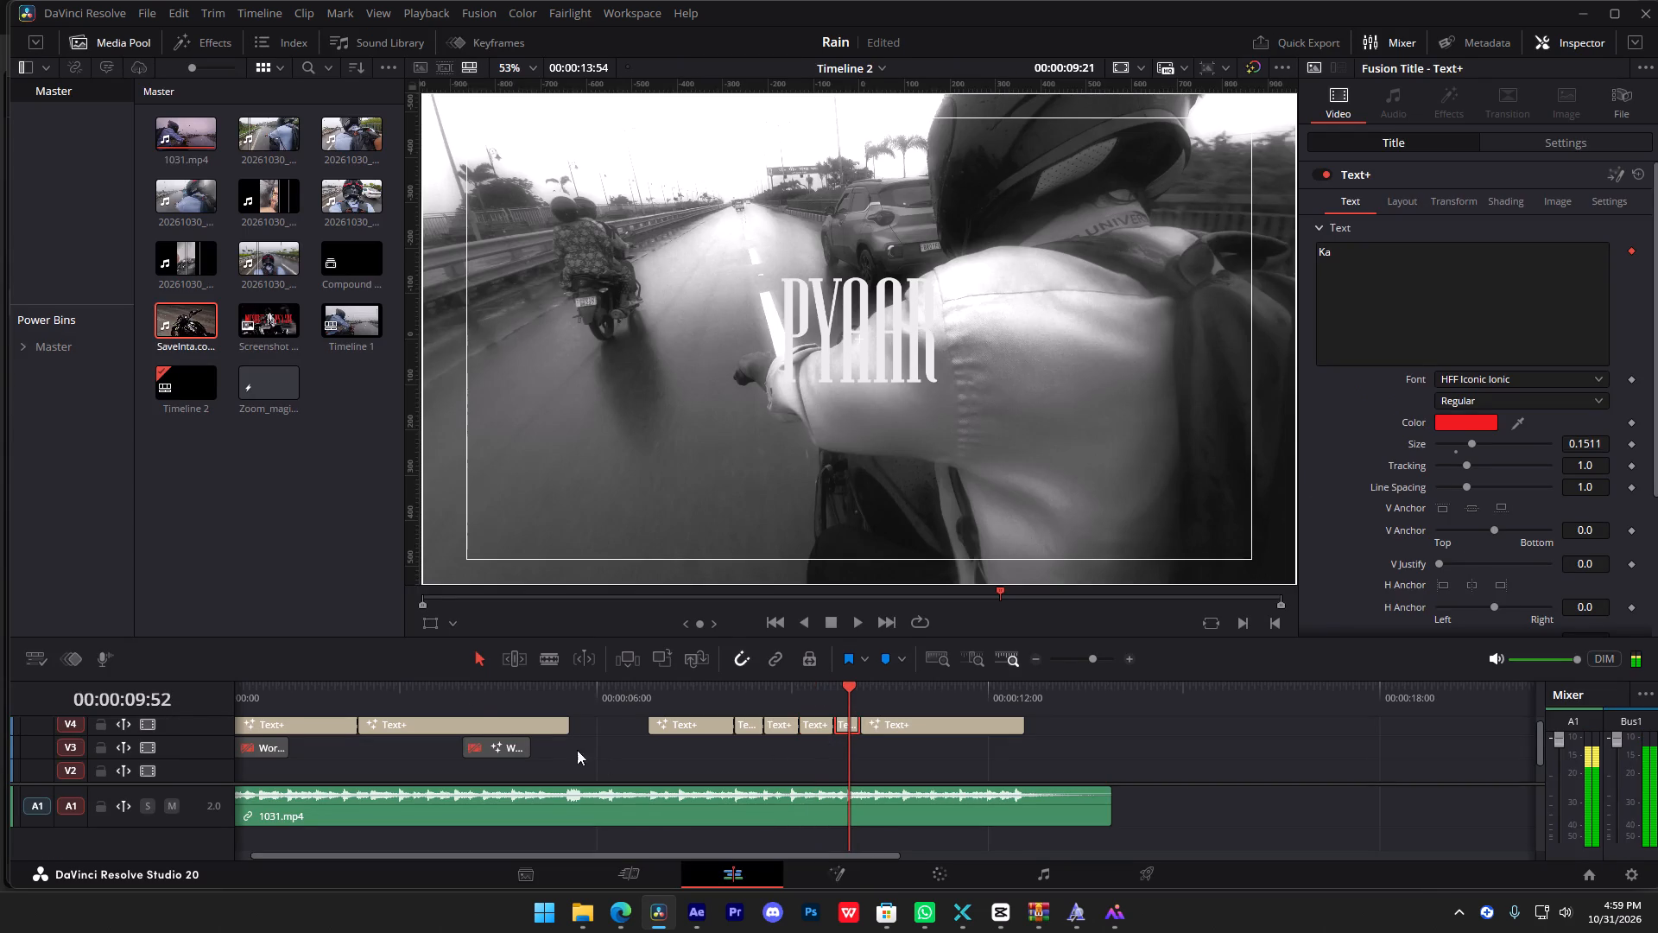
{"action": "left_click", "coordinate": [320, 691]}
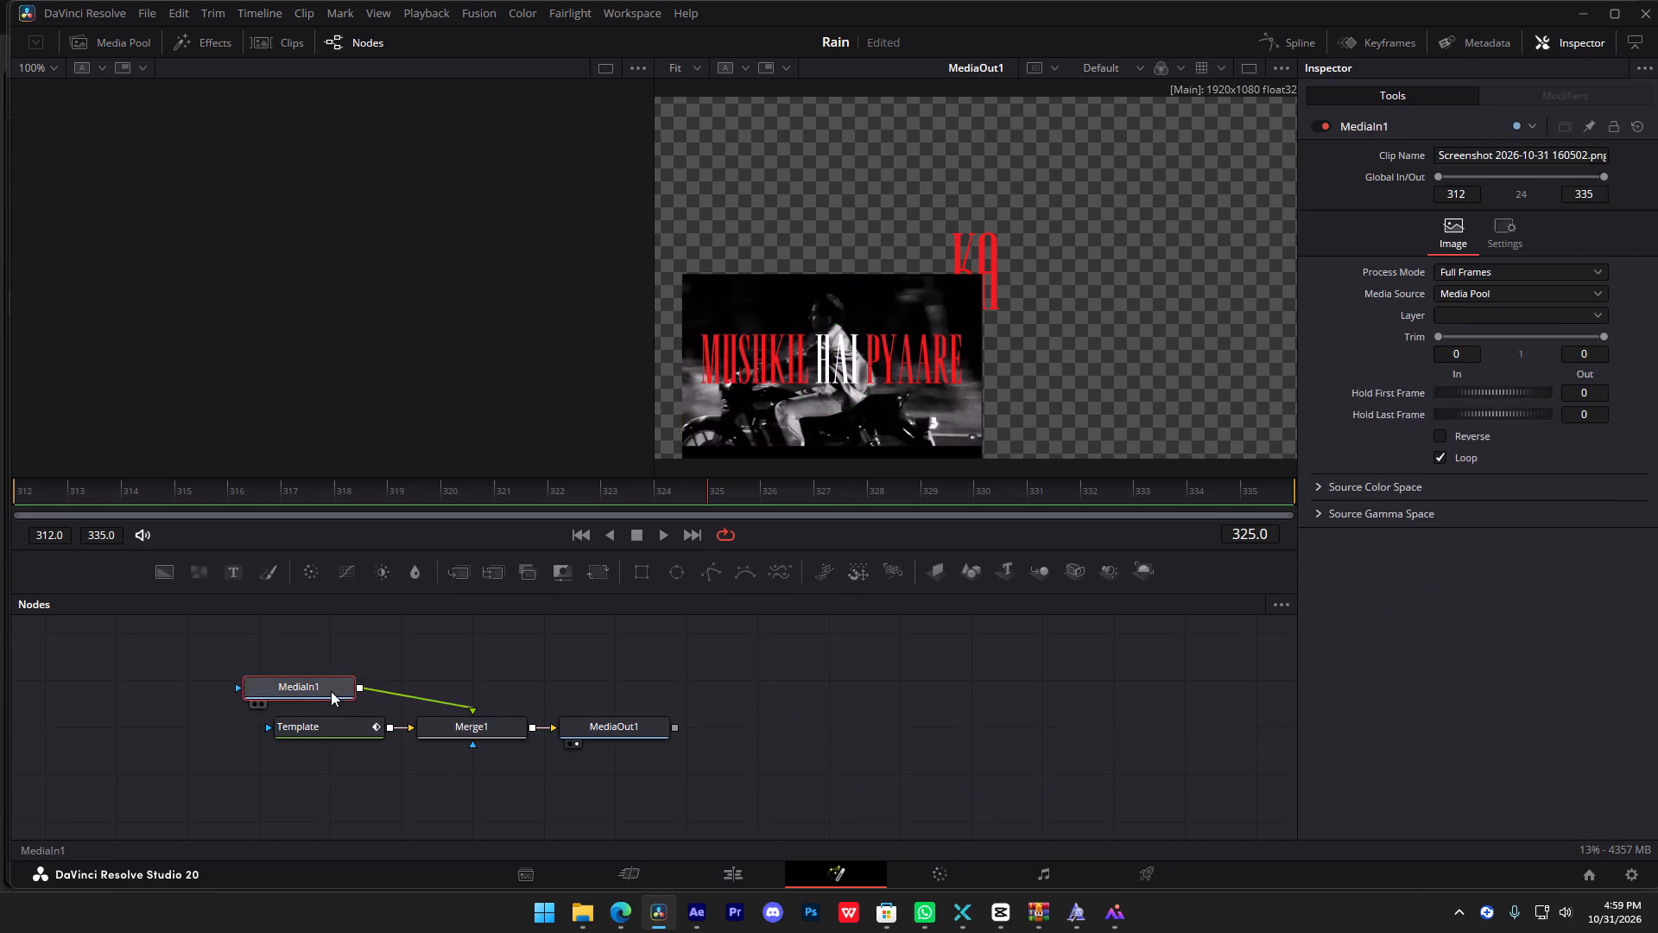
{"action": "key", "text": "BackSpace"}
{"action": "left_click", "coordinate": [751, 869]}
Delete the reference screenshot node MediaIn1 from the Fusion composition of the "Deewana" title.
{"action": "left_click_drag", "start_coordinate": [921, 663], "coordinate": [921, 679]}
{"action": "left_click", "coordinate": [912, 698]}
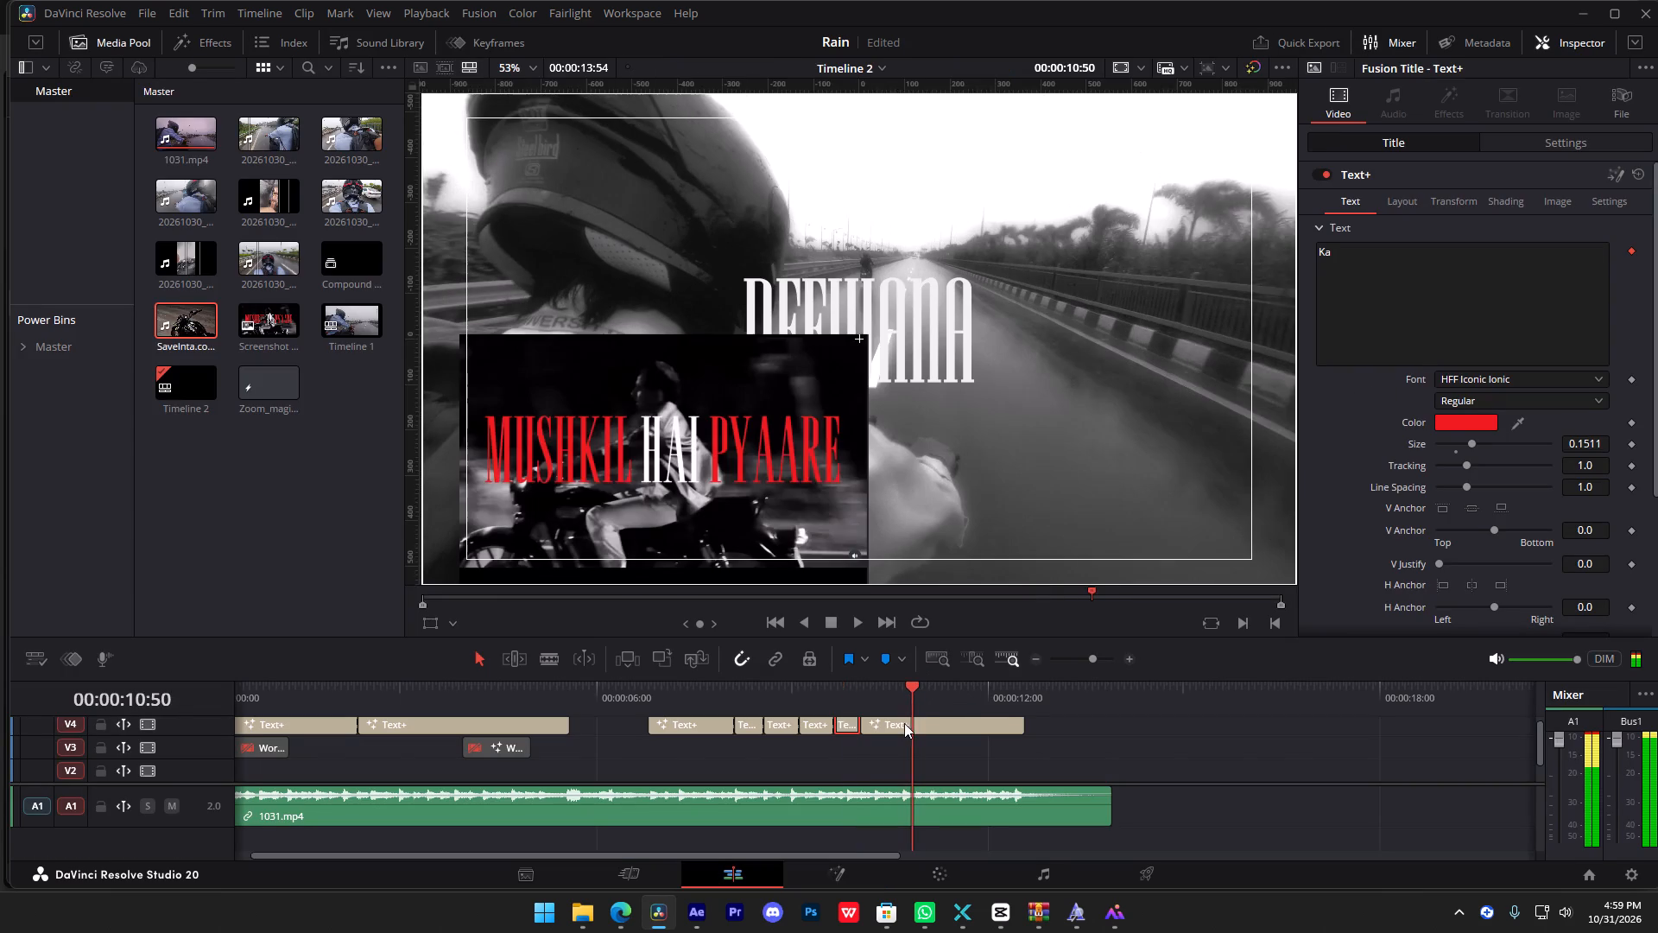
{"action": "left_click", "coordinate": [901, 728]}
{"action": "key", "text": "f"}
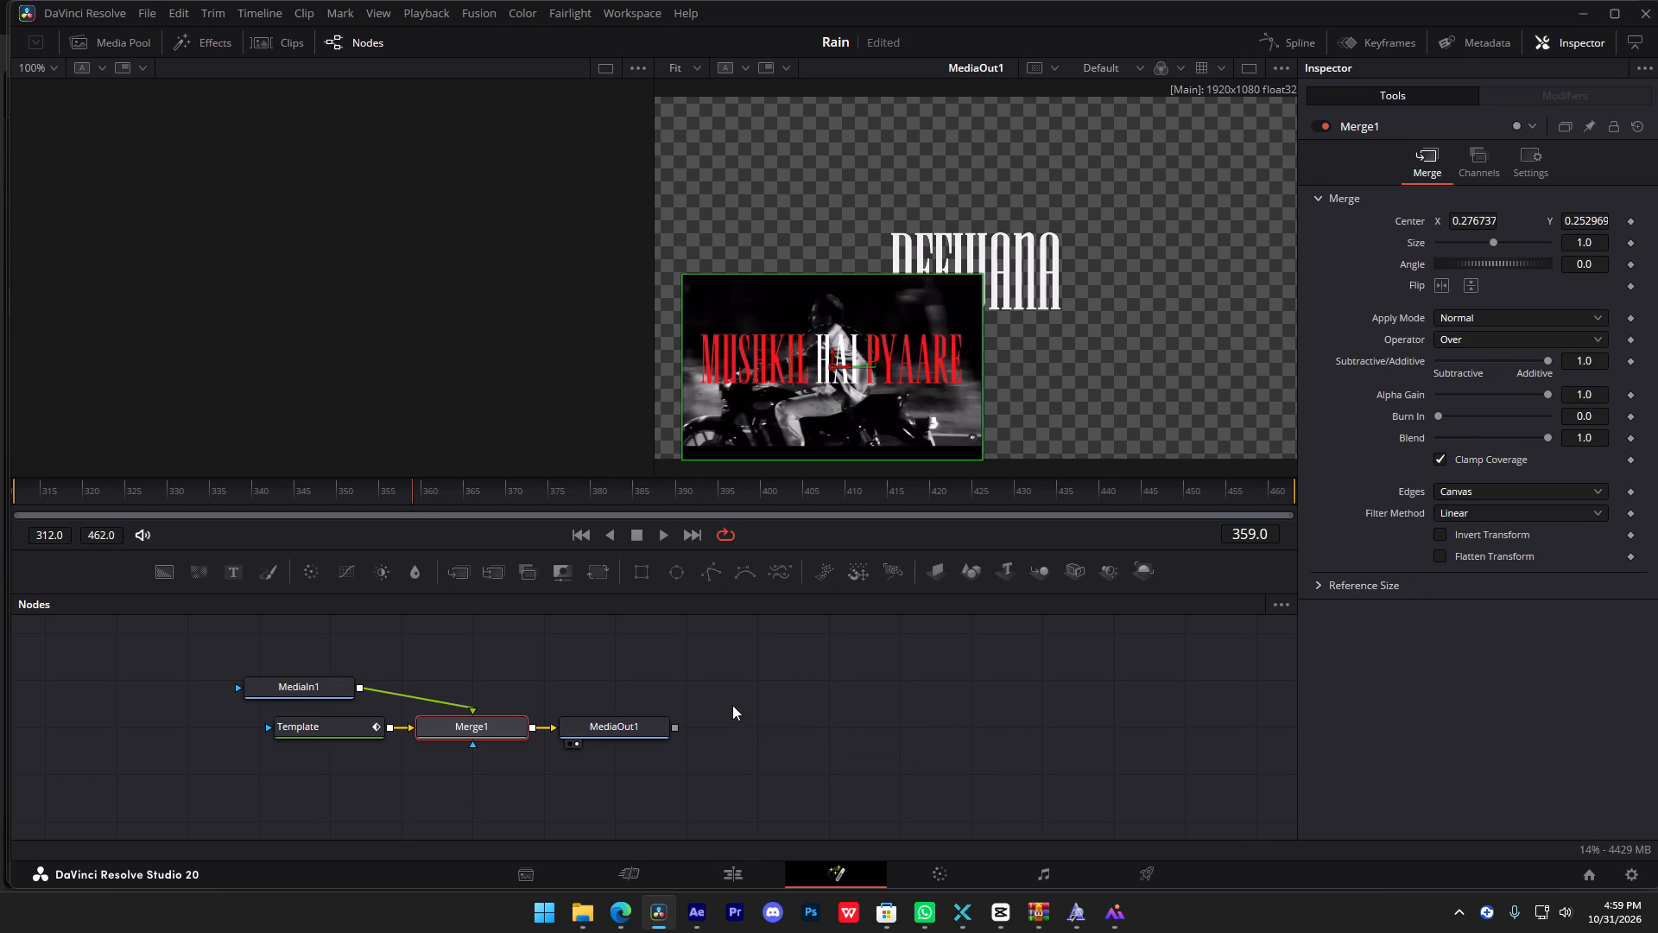
{"action": "left_click", "coordinate": [297, 689]}
{"action": "key", "text": "BackSpace"}
{"action": "left_click", "coordinate": [716, 868]}
Delete both leftover WordByWord titles from V3.
{"action": "scroll", "coordinate": [733, 789], "scroll_direction": "down", "scroll_amount": 5, "text": "alt"}
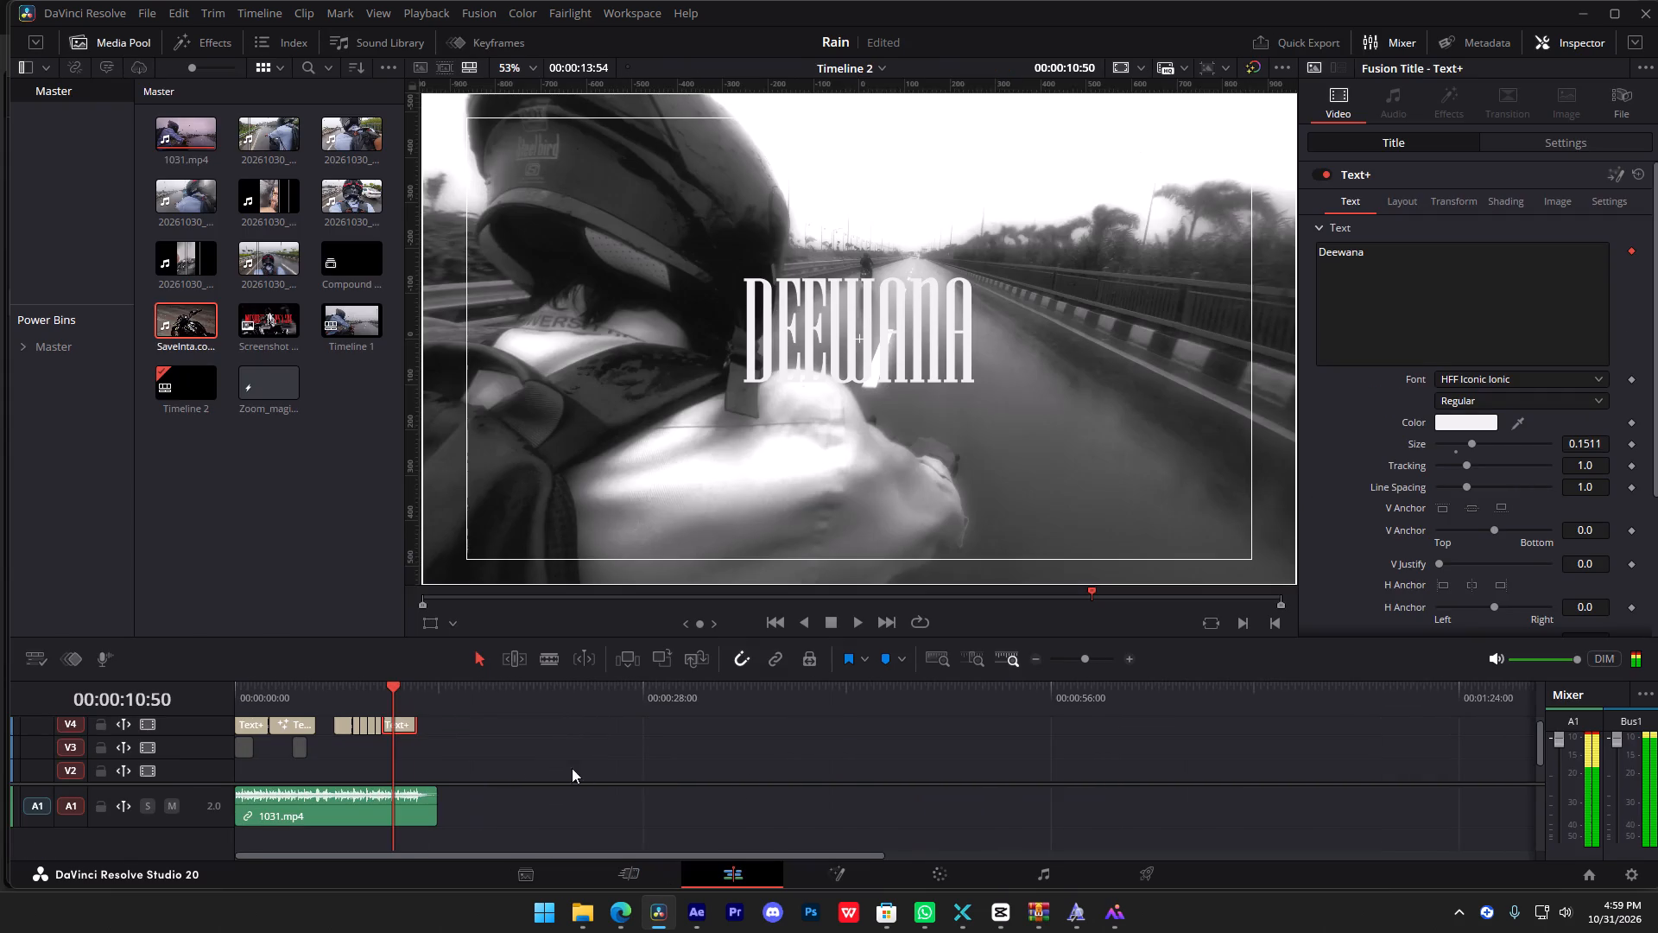
{"action": "scroll", "coordinate": [516, 762], "scroll_direction": "up", "scroll_amount": 4, "text": "alt"}
{"action": "left_click_drag", "start_coordinate": [484, 704], "coordinate": [92, 703]}
{"action": "left_click_drag", "start_coordinate": [412, 752], "coordinate": [182, 755]}
{"action": "key", "text": "equal"}
{"action": "scroll", "coordinate": [434, 758], "scroll_direction": "up", "scroll_amount": 2, "text": "alt"}
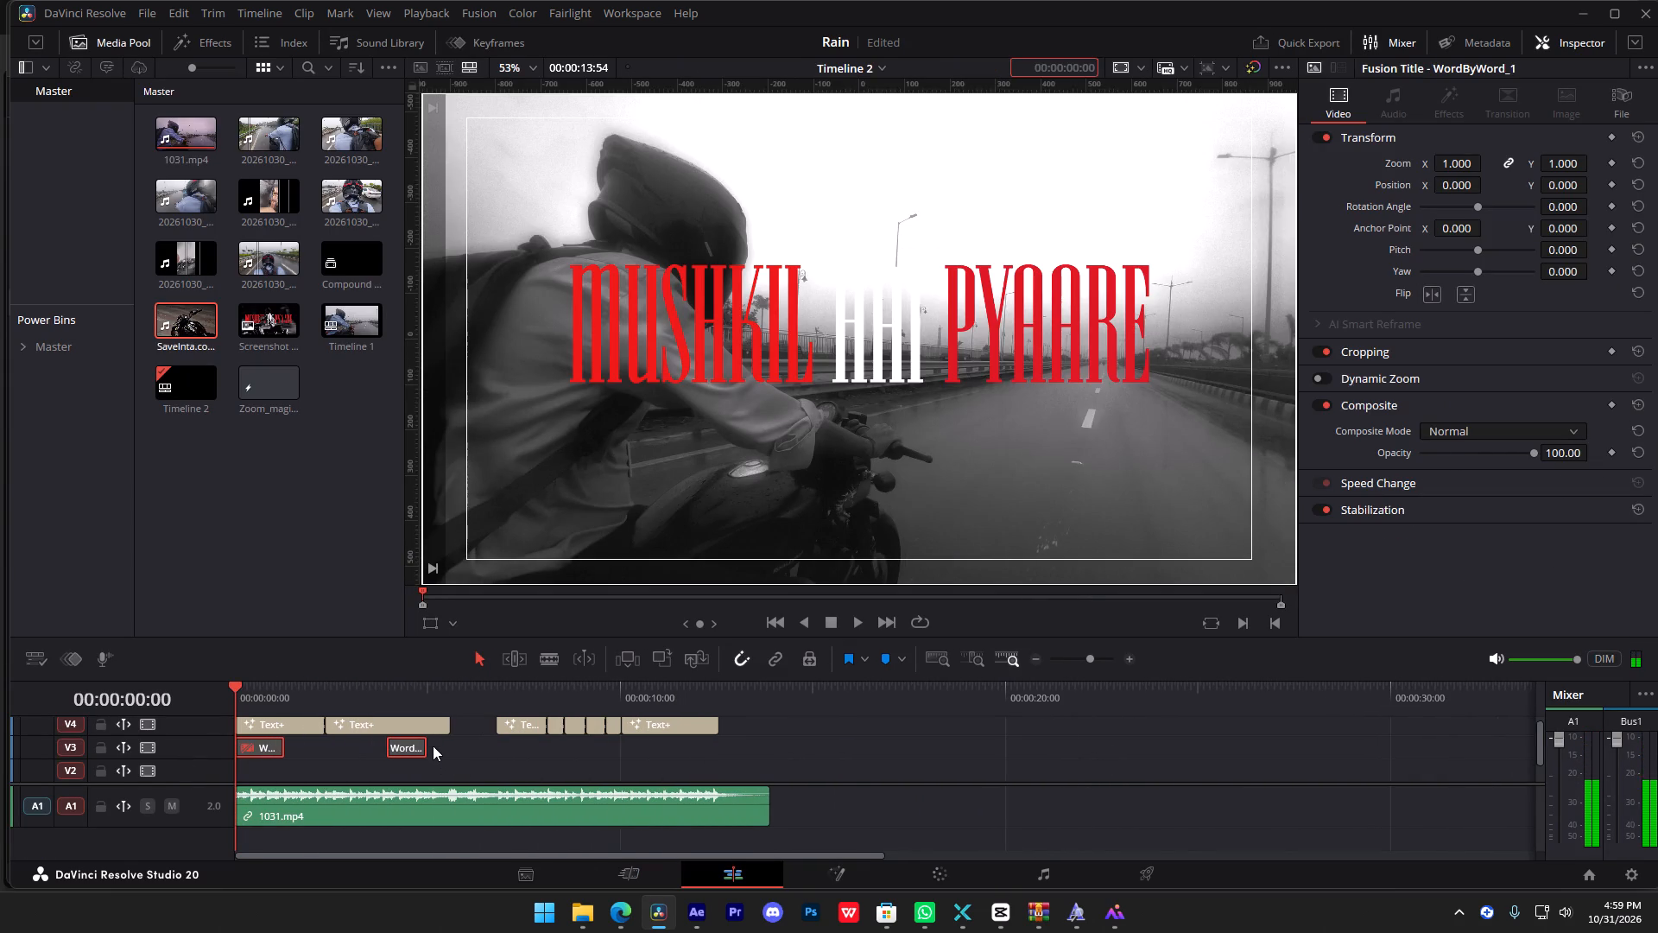
{"action": "left_click_drag", "start_coordinate": [446, 746], "coordinate": [216, 740]}
{"action": "key", "text": "BackSpace"}
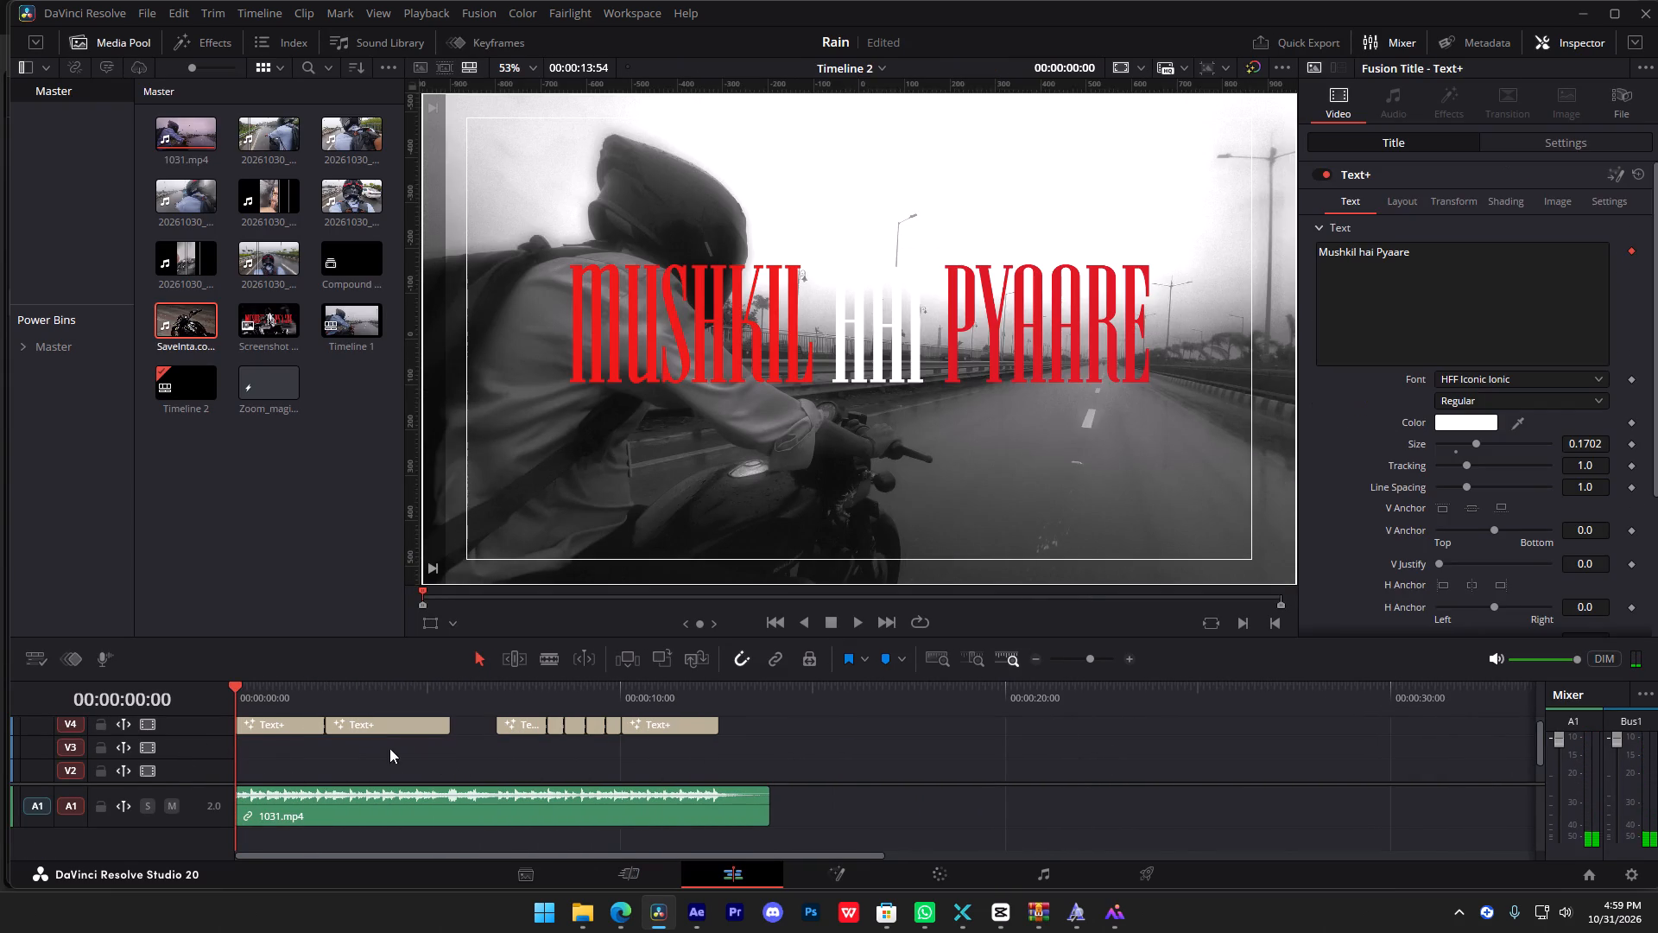
Play the whole timeline full screen from the start to review all the lyric titles.
{"action": "left_click", "coordinate": [389, 748]}
{"action": "key", "text": "p"}
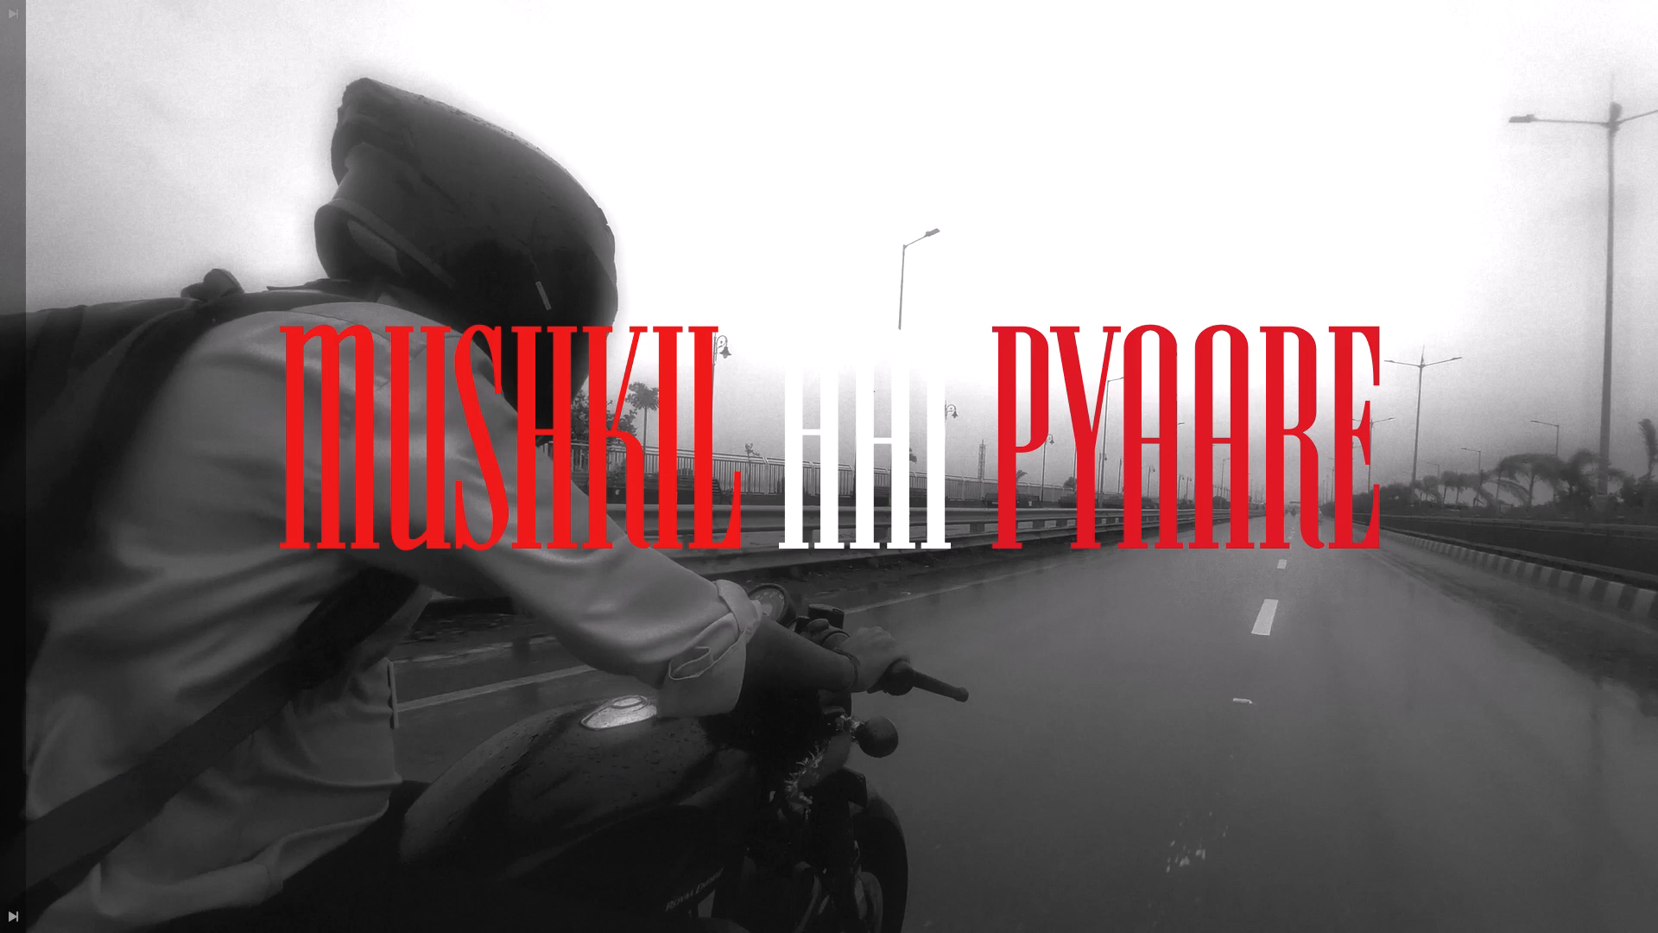
{"action": "key", "text": "space"}
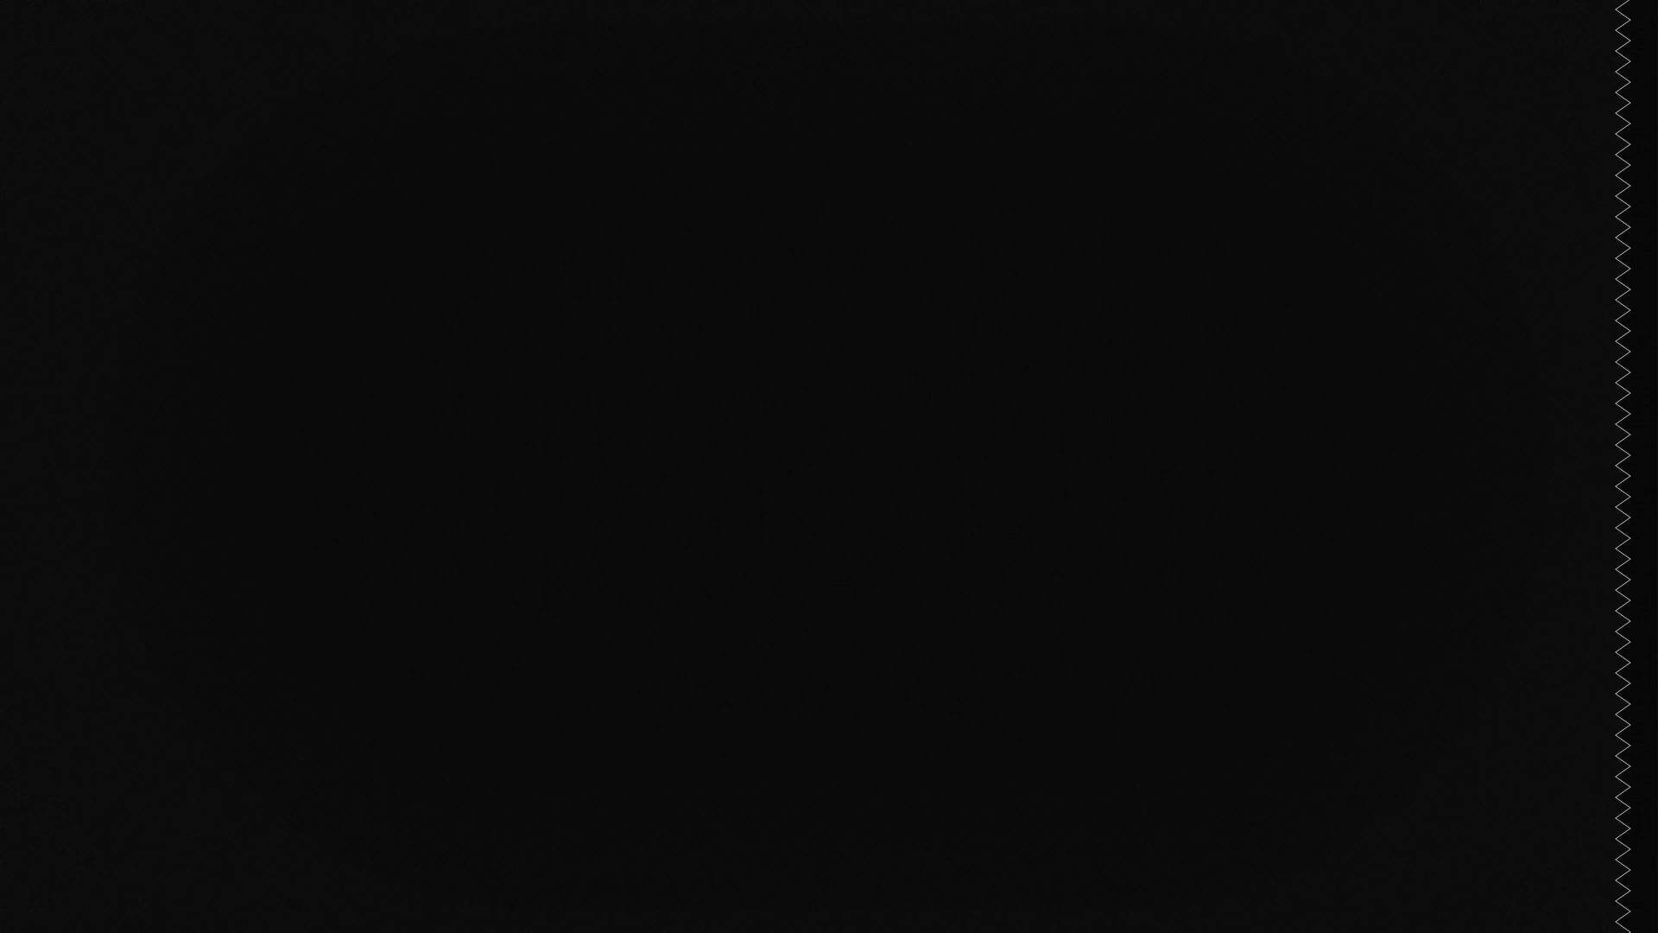
{"action": "key", "text": "Escape"}
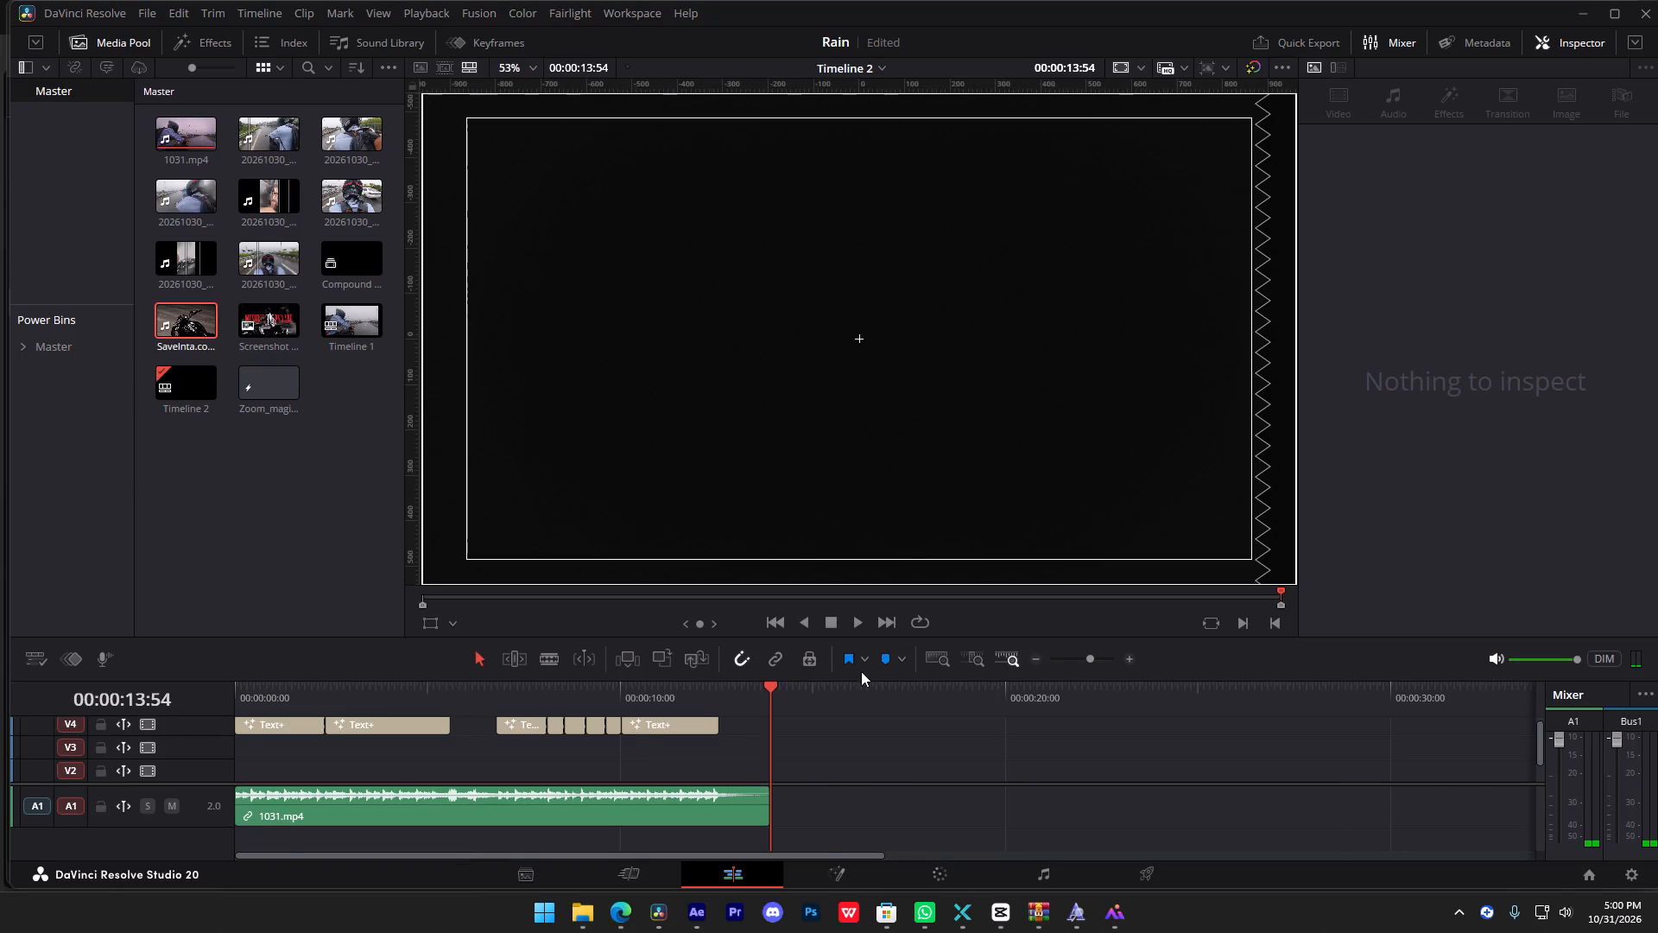
Add the Stirling Supply Co WordByWord_2 title on V4 directly after the last Text+ clip, starting at 00:00:12:34.
{"action": "scroll", "coordinate": [864, 670], "scroll_direction": "up", "scroll_amount": 4, "text": "alt"}
{"action": "left_click", "coordinate": [767, 705]}
{"action": "scroll", "coordinate": [786, 733], "scroll_direction": "up", "scroll_amount": 7, "text": "alt"}
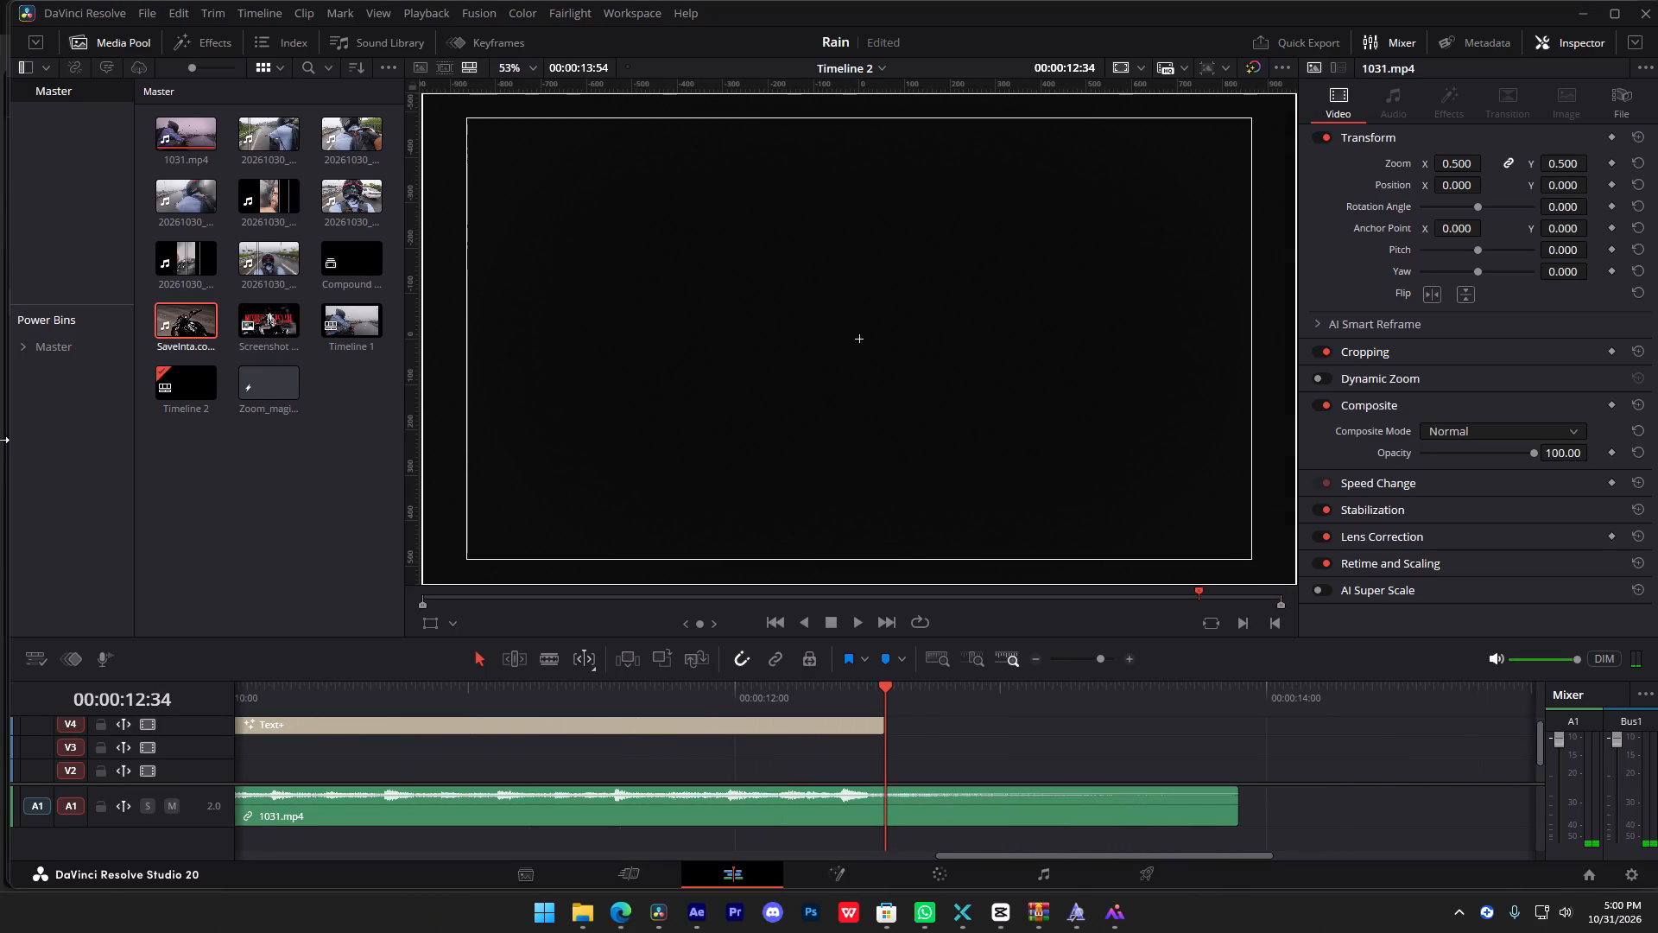
{"action": "left_click", "coordinate": [174, 42]}
{"action": "scroll", "coordinate": [61, 276], "scroll_direction": "up", "scroll_amount": 9}
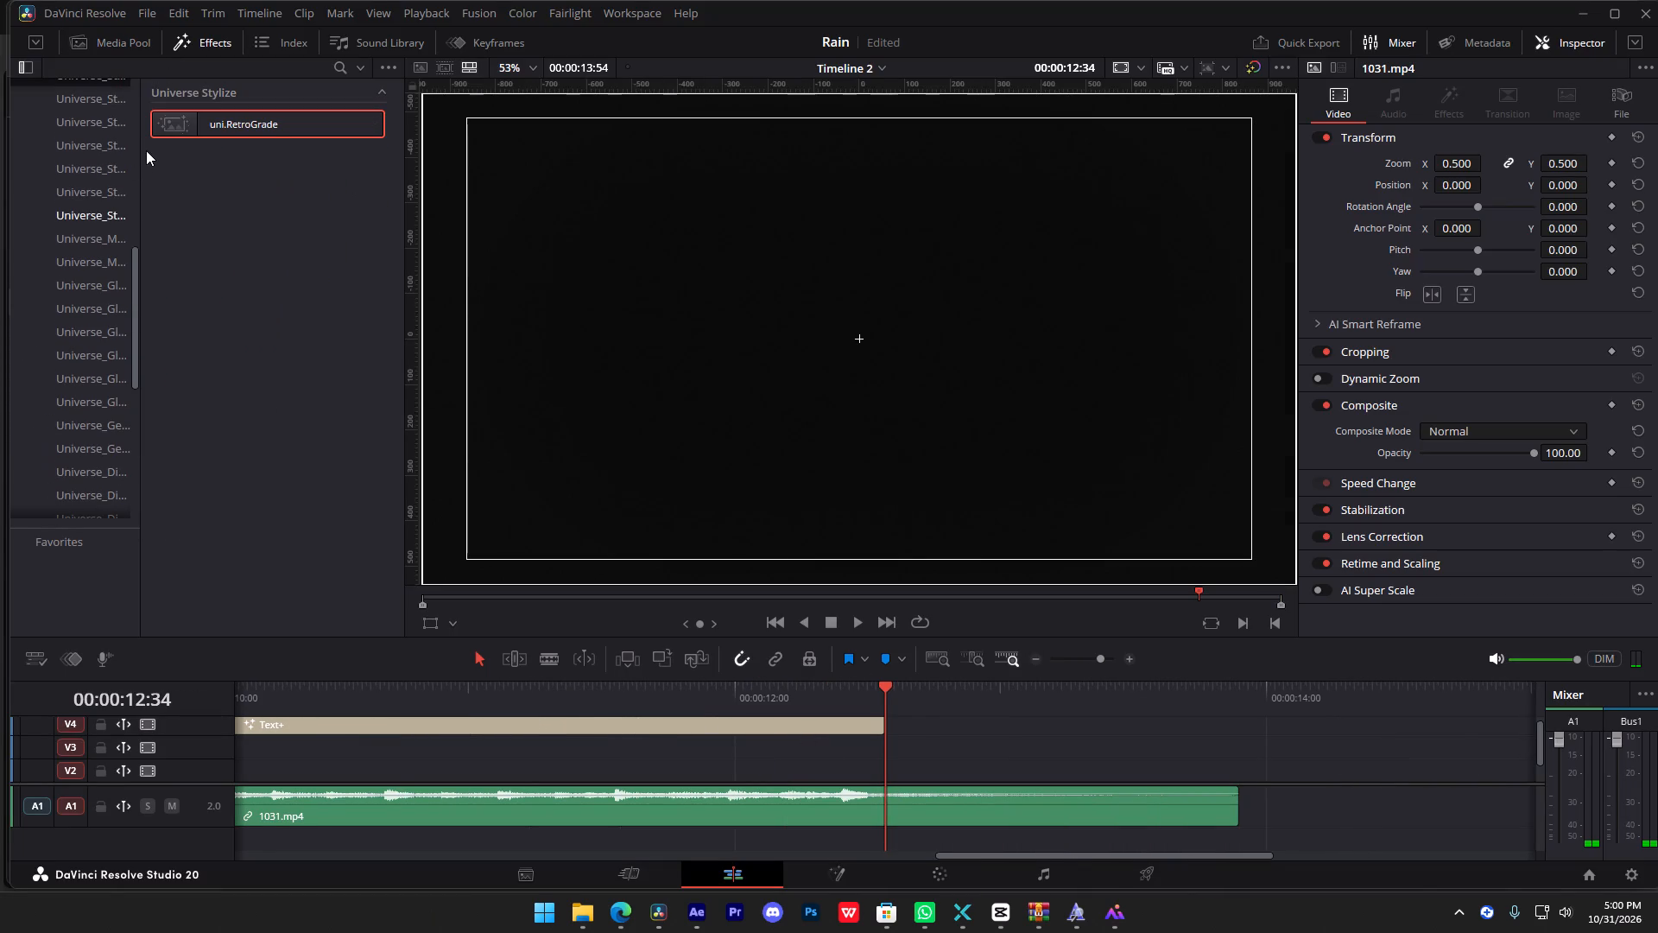
{"action": "scroll", "coordinate": [146, 150], "scroll_direction": "up", "scroll_amount": 20}
{"action": "scroll", "coordinate": [146, 150], "scroll_direction": "up", "scroll_amount": 8}
{"action": "left_click", "coordinate": [32, 160]}
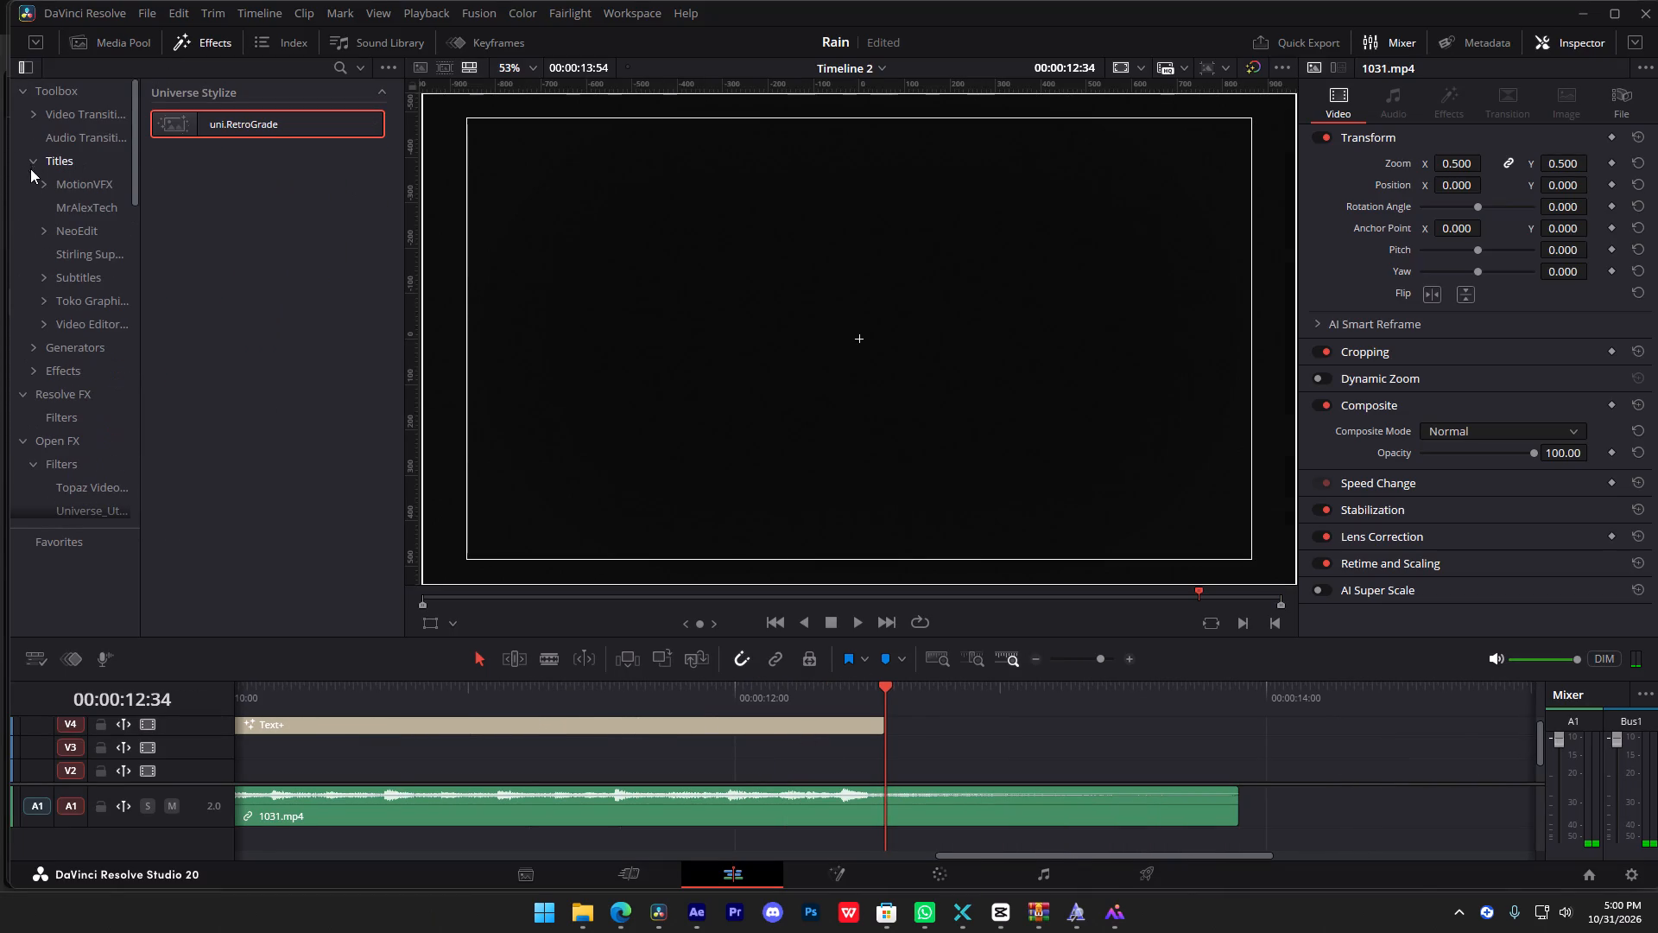
{"action": "left_click", "coordinate": [47, 185]}
{"action": "left_click", "coordinate": [78, 205]}
{"action": "left_click", "coordinate": [89, 234]}
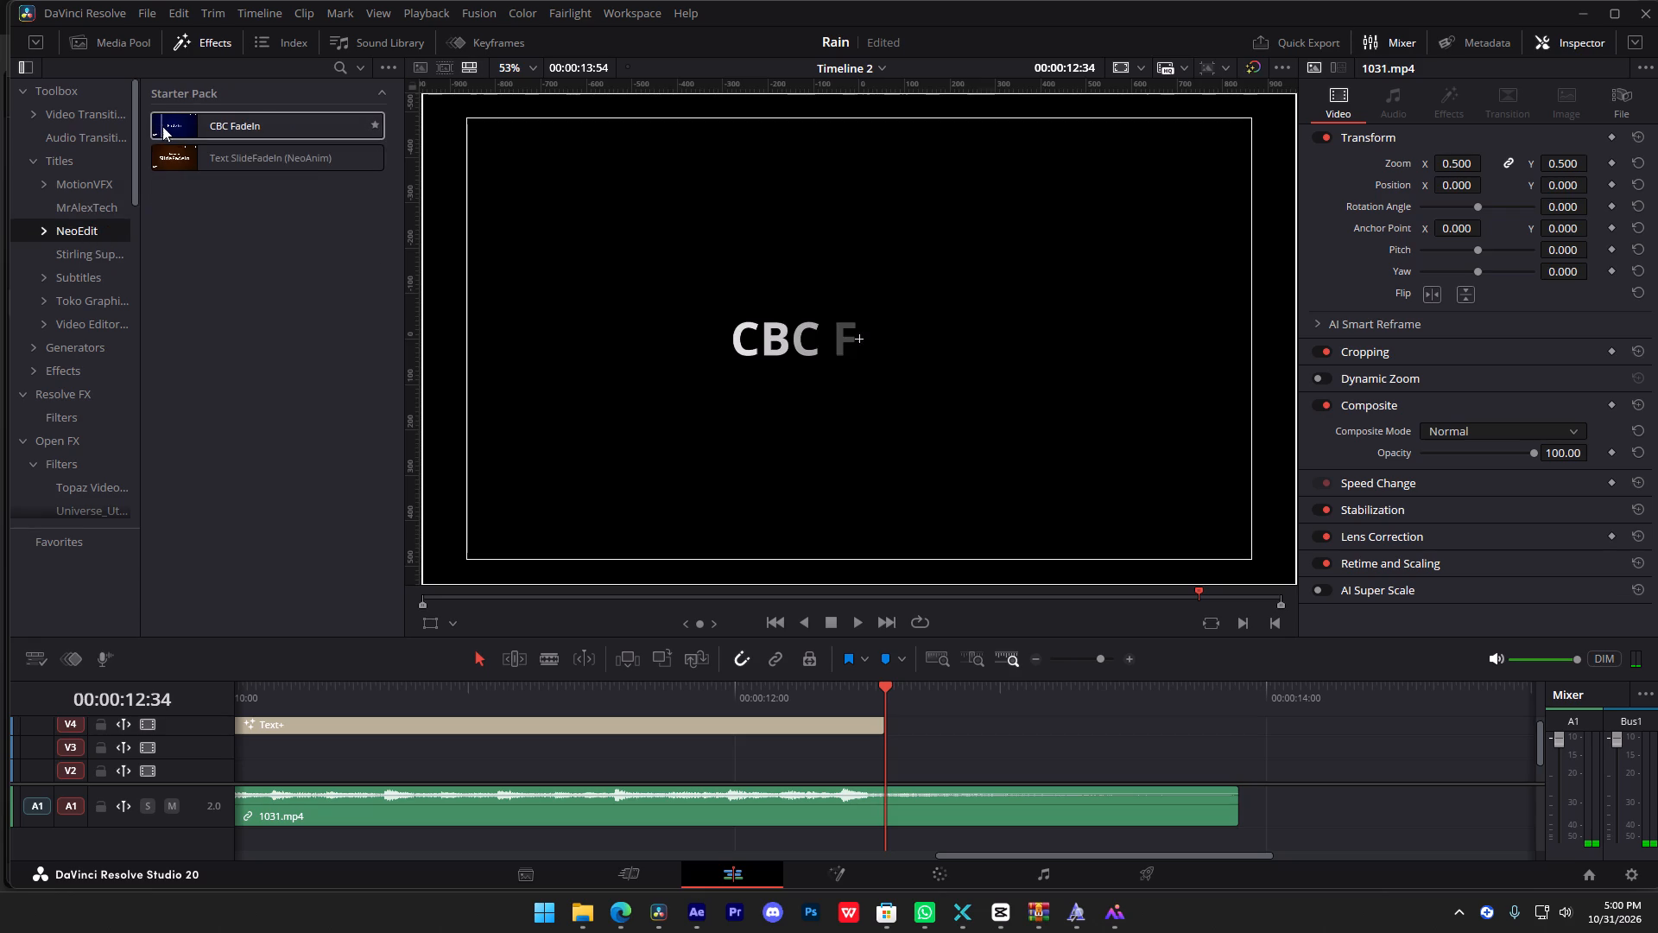
{"action": "left_click_drag", "start_coordinate": [168, 124], "coordinate": [193, 123]}
{"action": "left_click", "coordinate": [89, 266]}
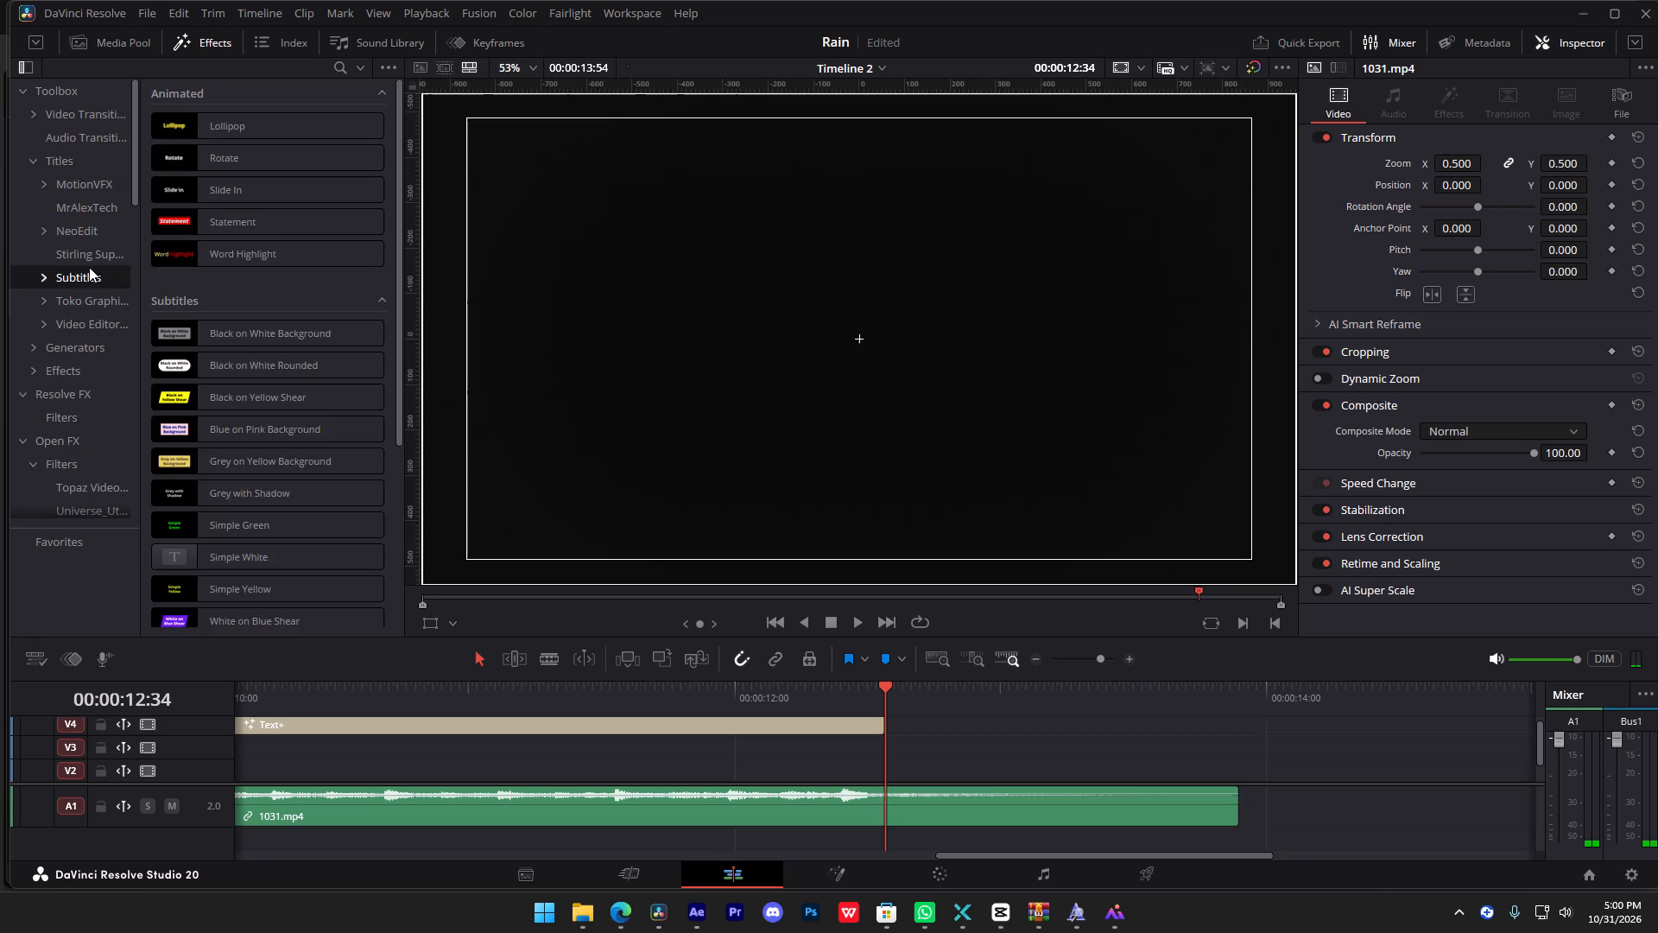
{"action": "left_click", "coordinate": [89, 264]}
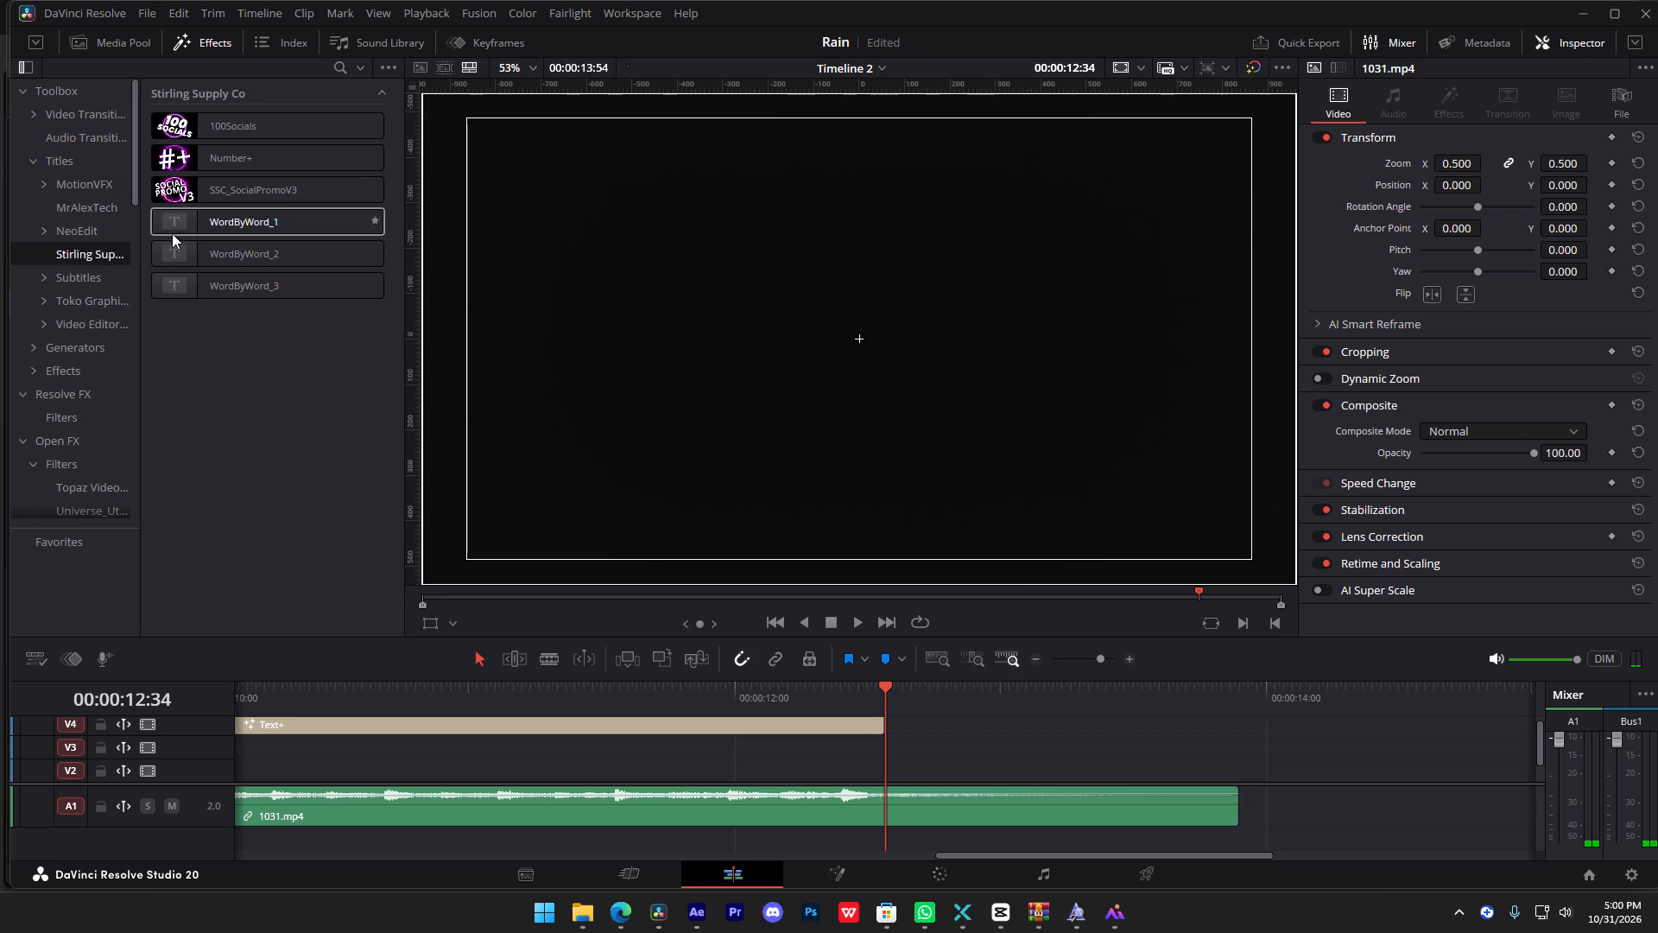
{"action": "left_click_drag", "start_coordinate": [170, 253], "coordinate": [906, 725]}
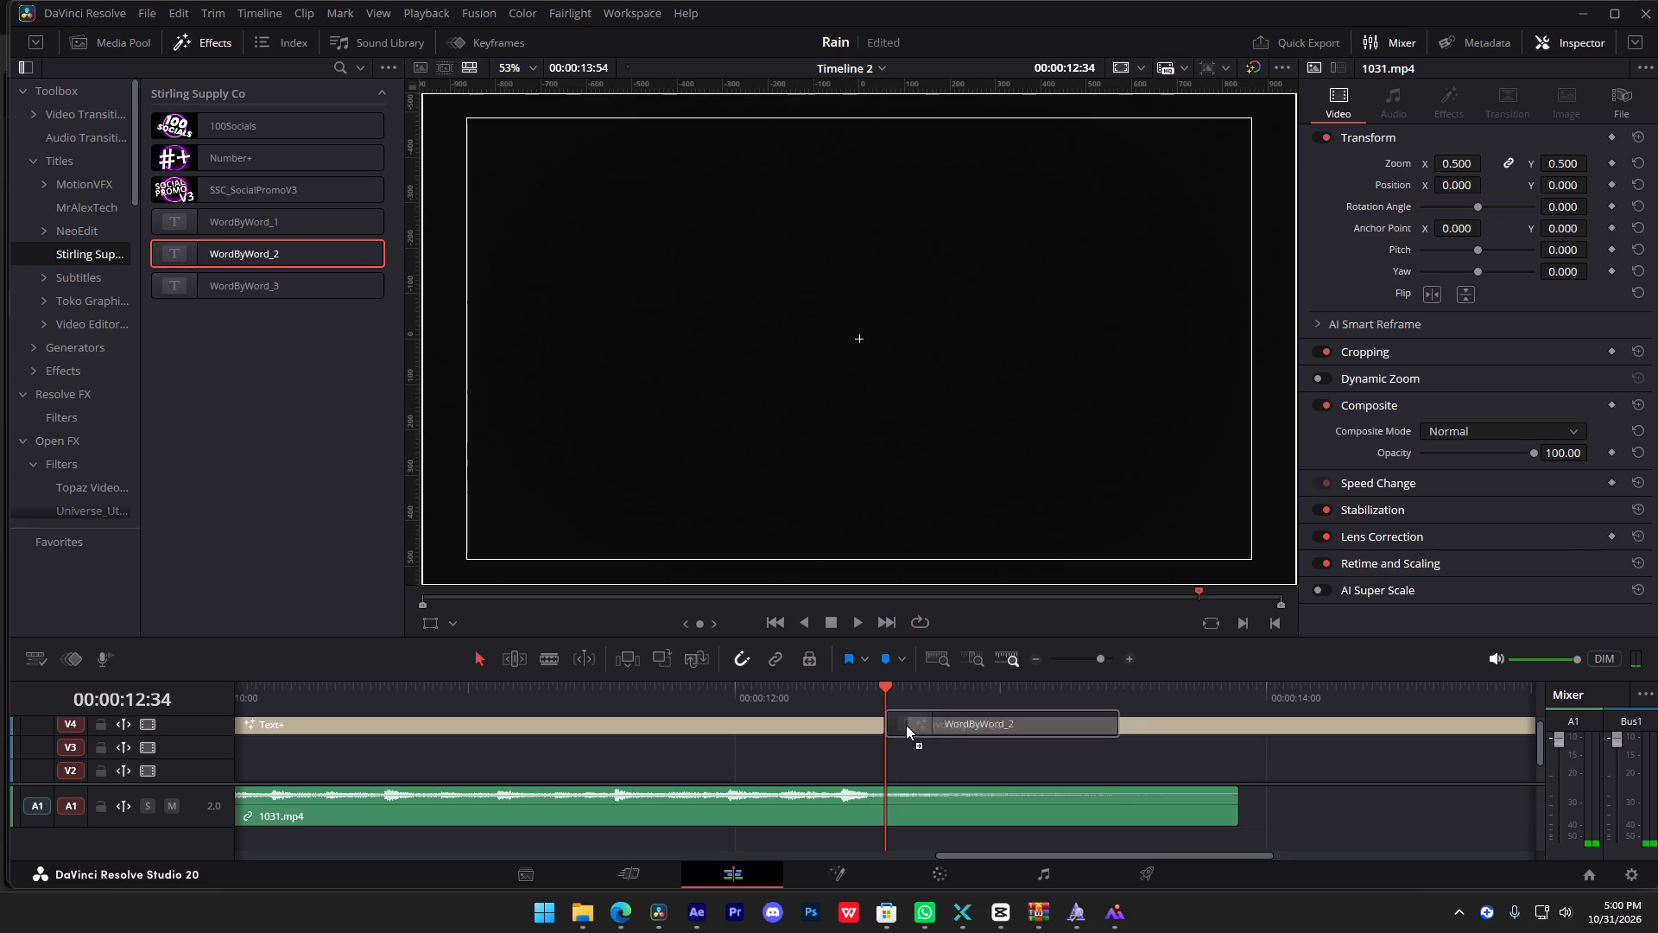
{"action": "left_click_drag", "start_coordinate": [906, 725], "coordinate": [891, 727]}
{"action": "left_click", "coordinate": [895, 730]}
{"action": "left_click", "coordinate": [961, 720]}
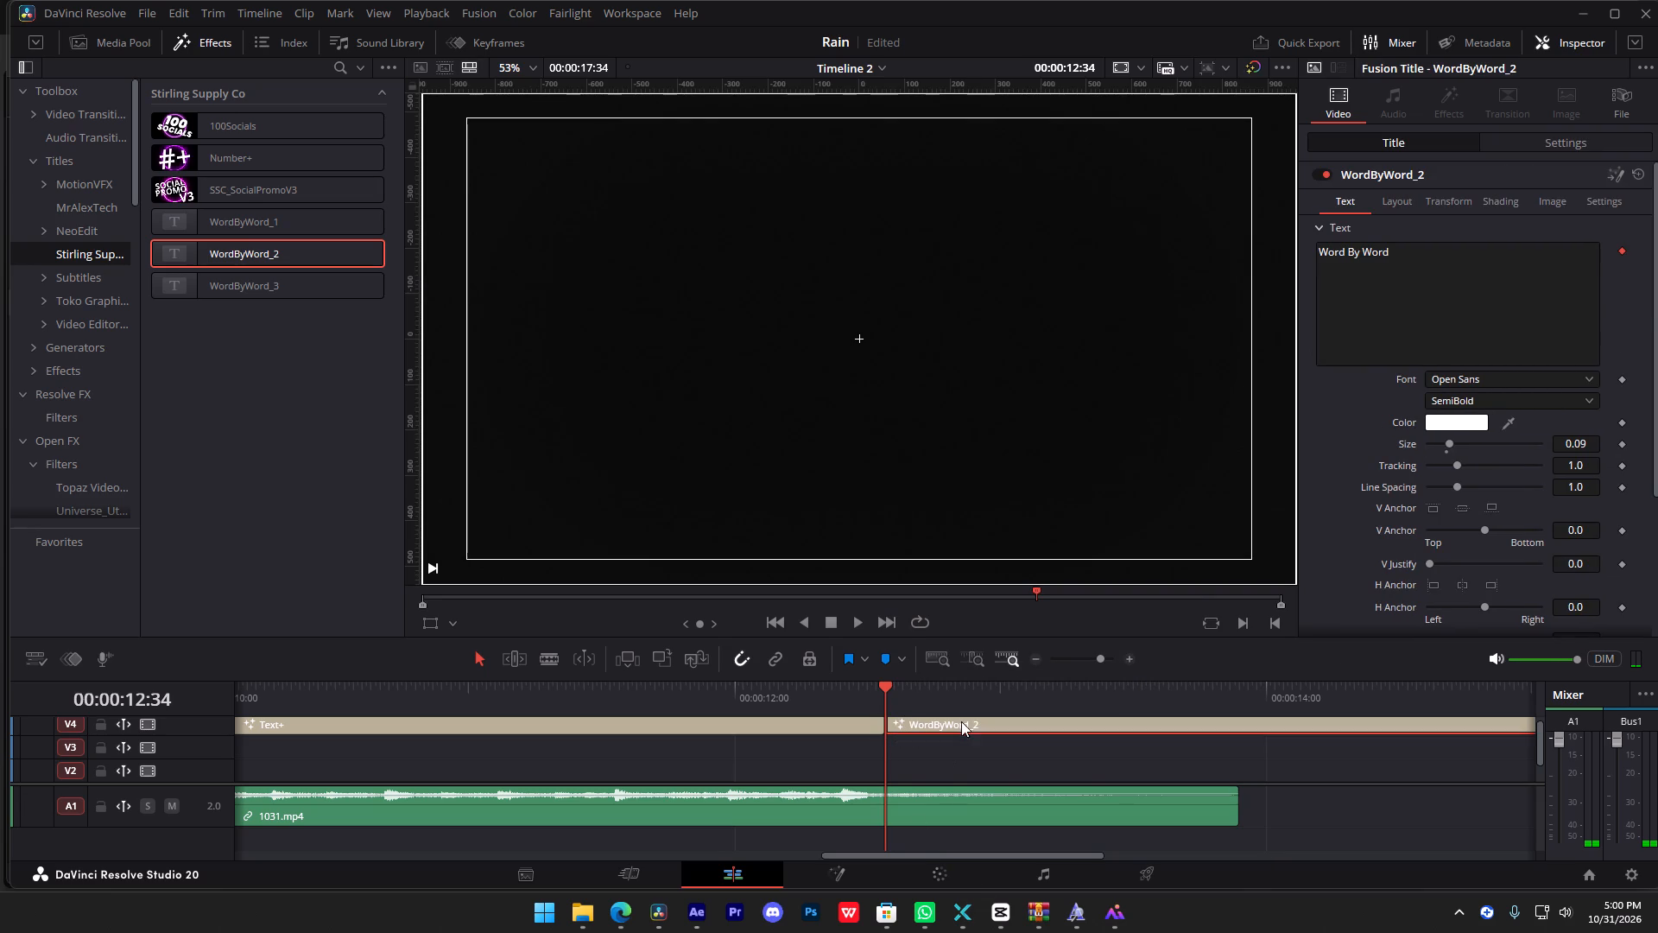
{"action": "left_click_drag", "start_coordinate": [1495, 279], "coordinate": [1128, 224]}
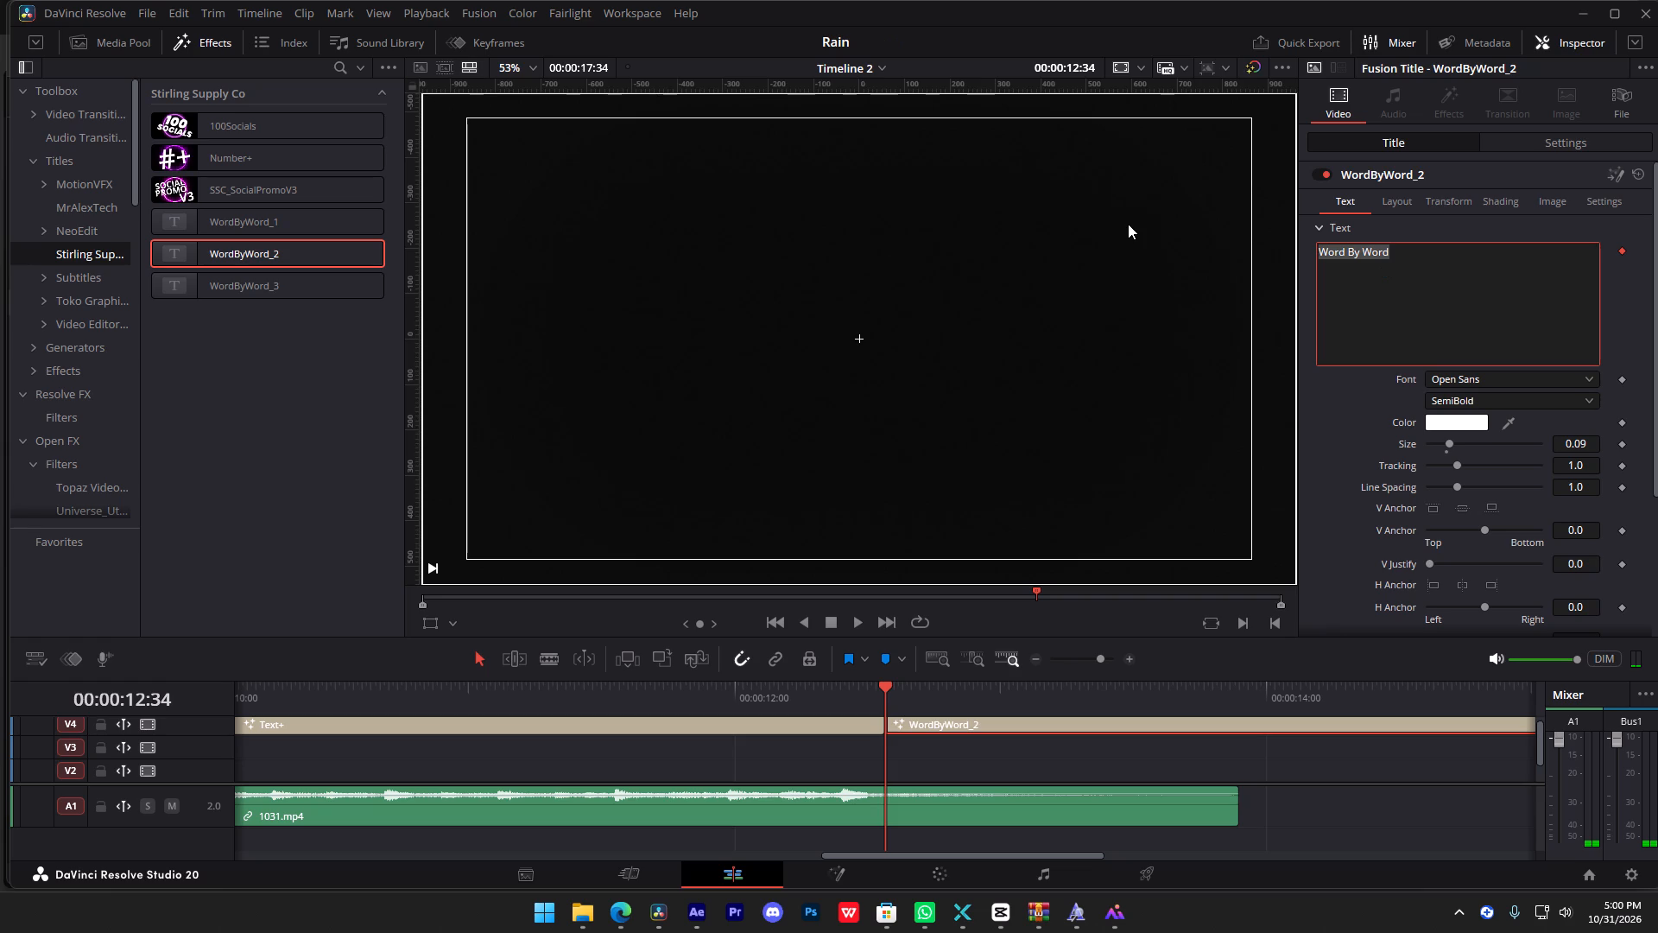
{"action": "key", "text": "shift+at"}
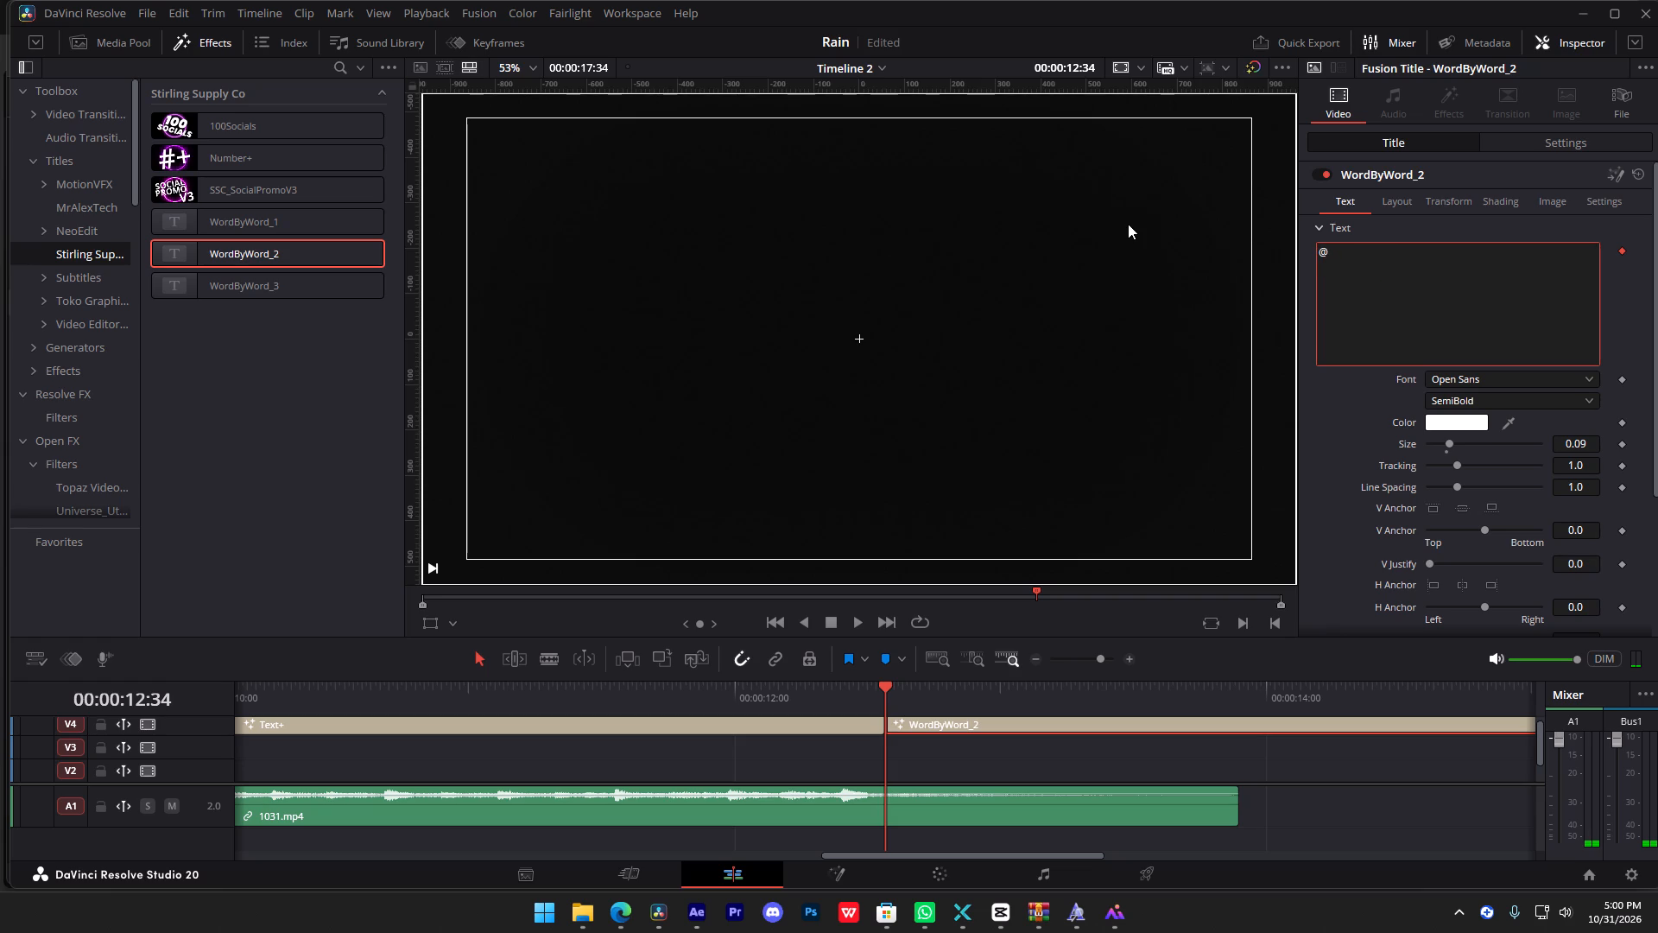
{"action": "type", "text": "hunterdiar"}
{"action": "type", "text": "ies"}
{"action": "left_click", "coordinate": [1117, 766]}
Play the start of the ending title to check its text animation.
{"action": "key", "text": "space"}
{"action": "left_click", "coordinate": [889, 724]}
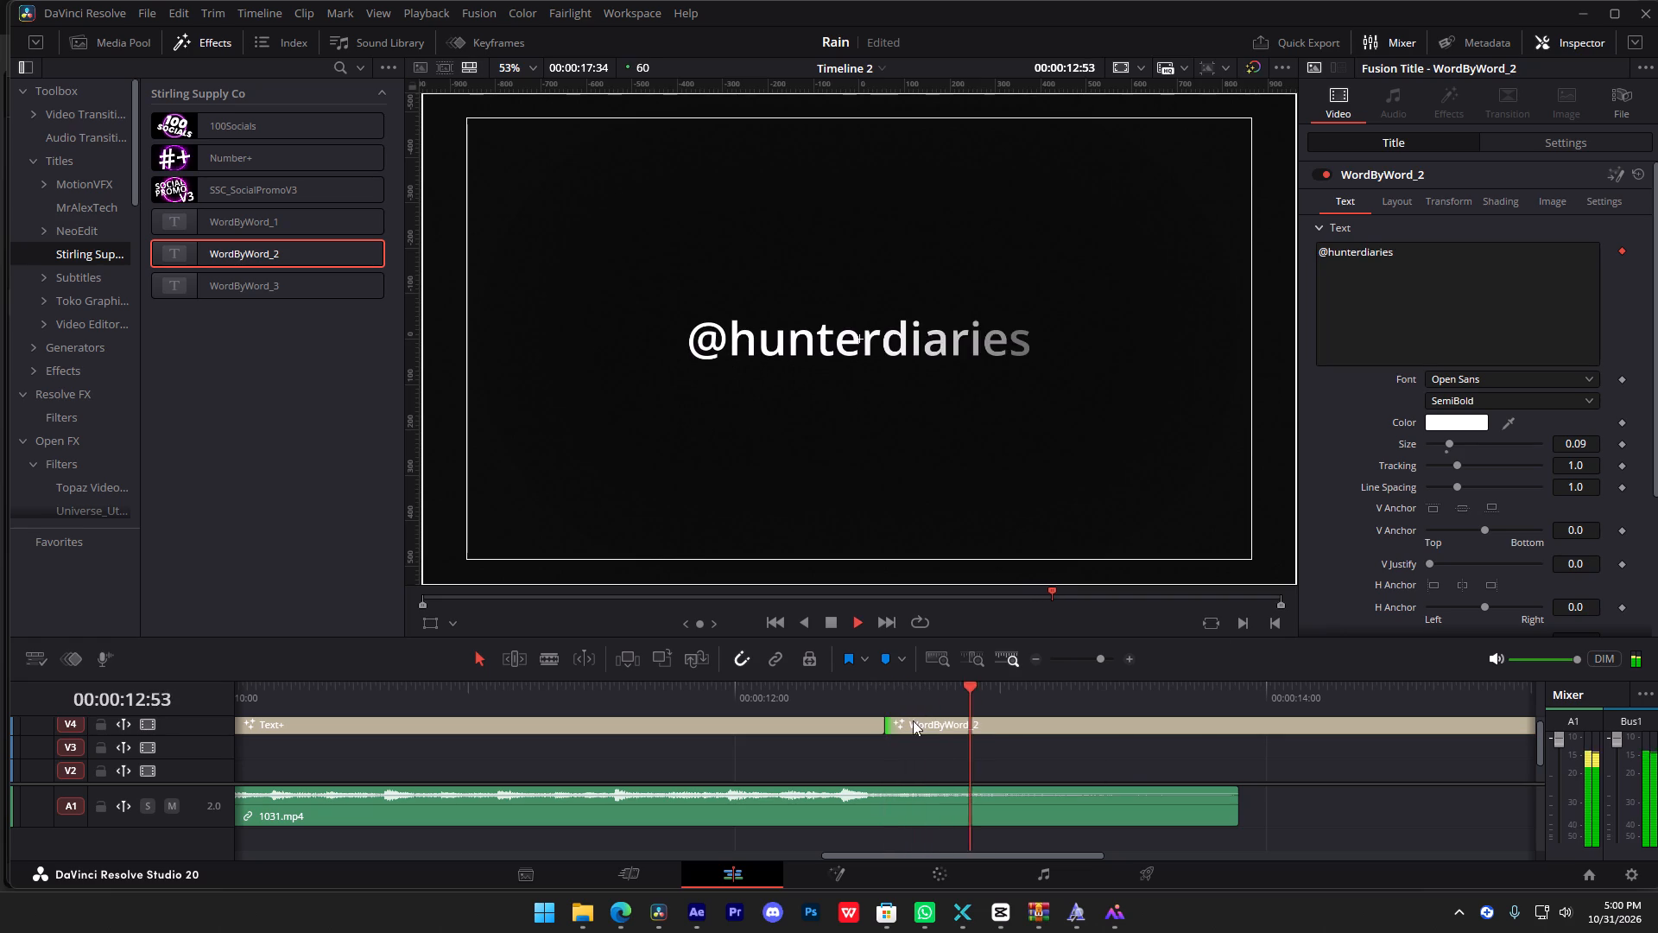
{"action": "key", "text": "space"}
{"action": "left_click", "coordinate": [1149, 720]}
{"action": "left_click", "coordinate": [1444, 395]}
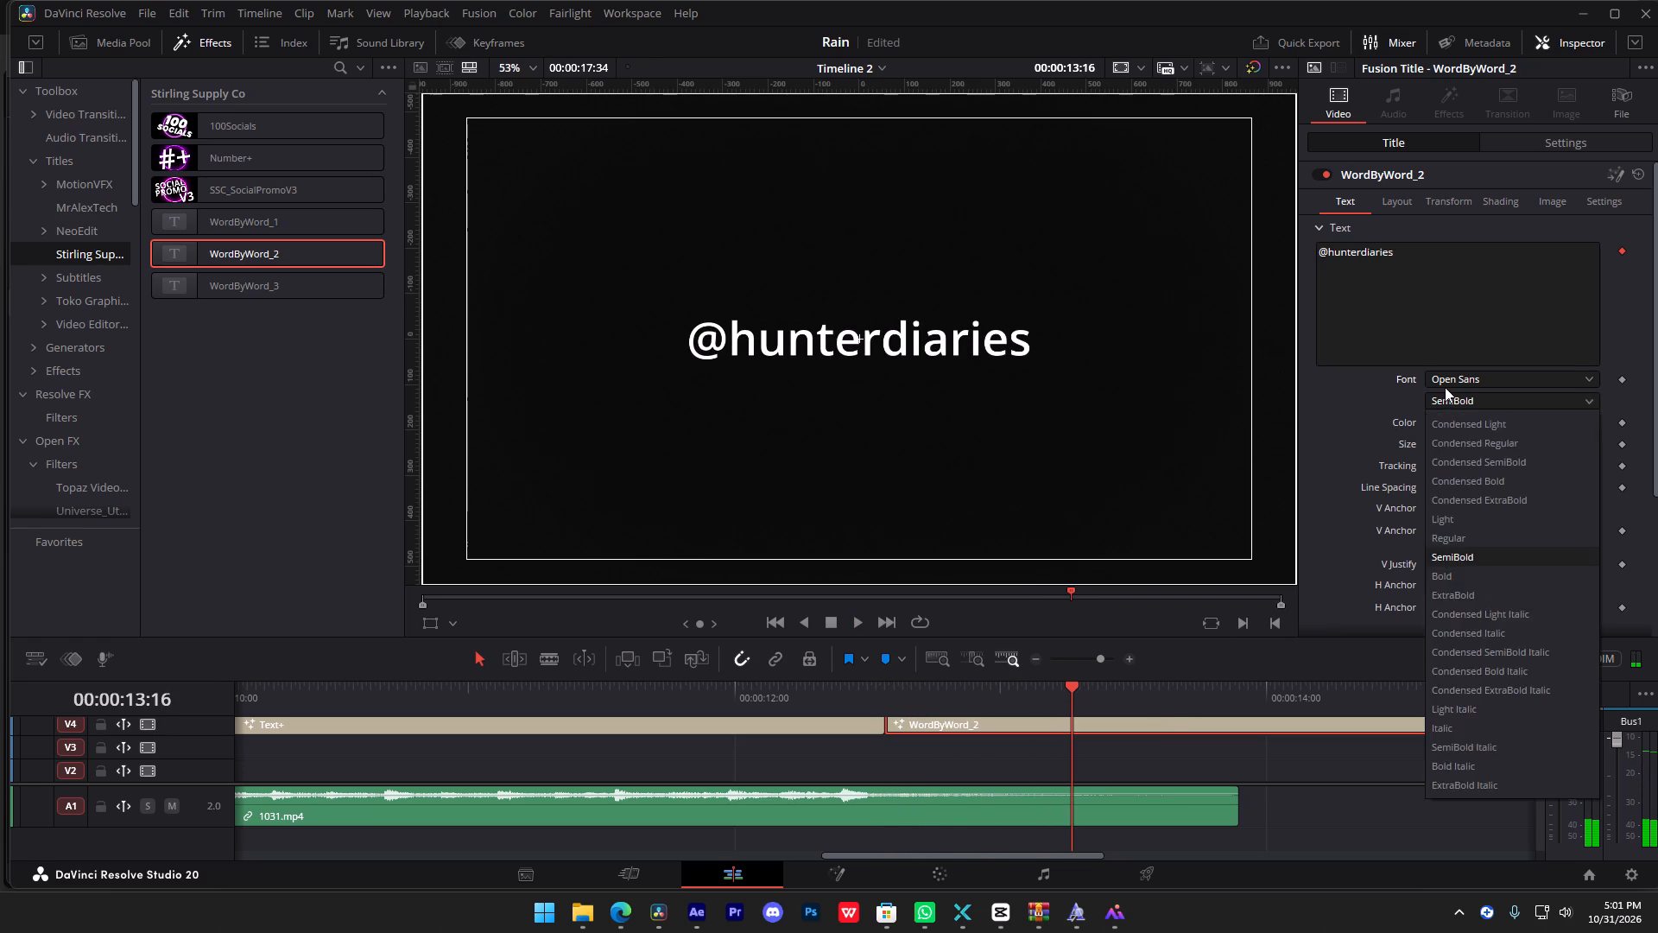
{"action": "left_click", "coordinate": [1445, 387]}
{"action": "scroll", "coordinate": [1517, 636], "scroll_direction": "up", "scroll_amount": 19}
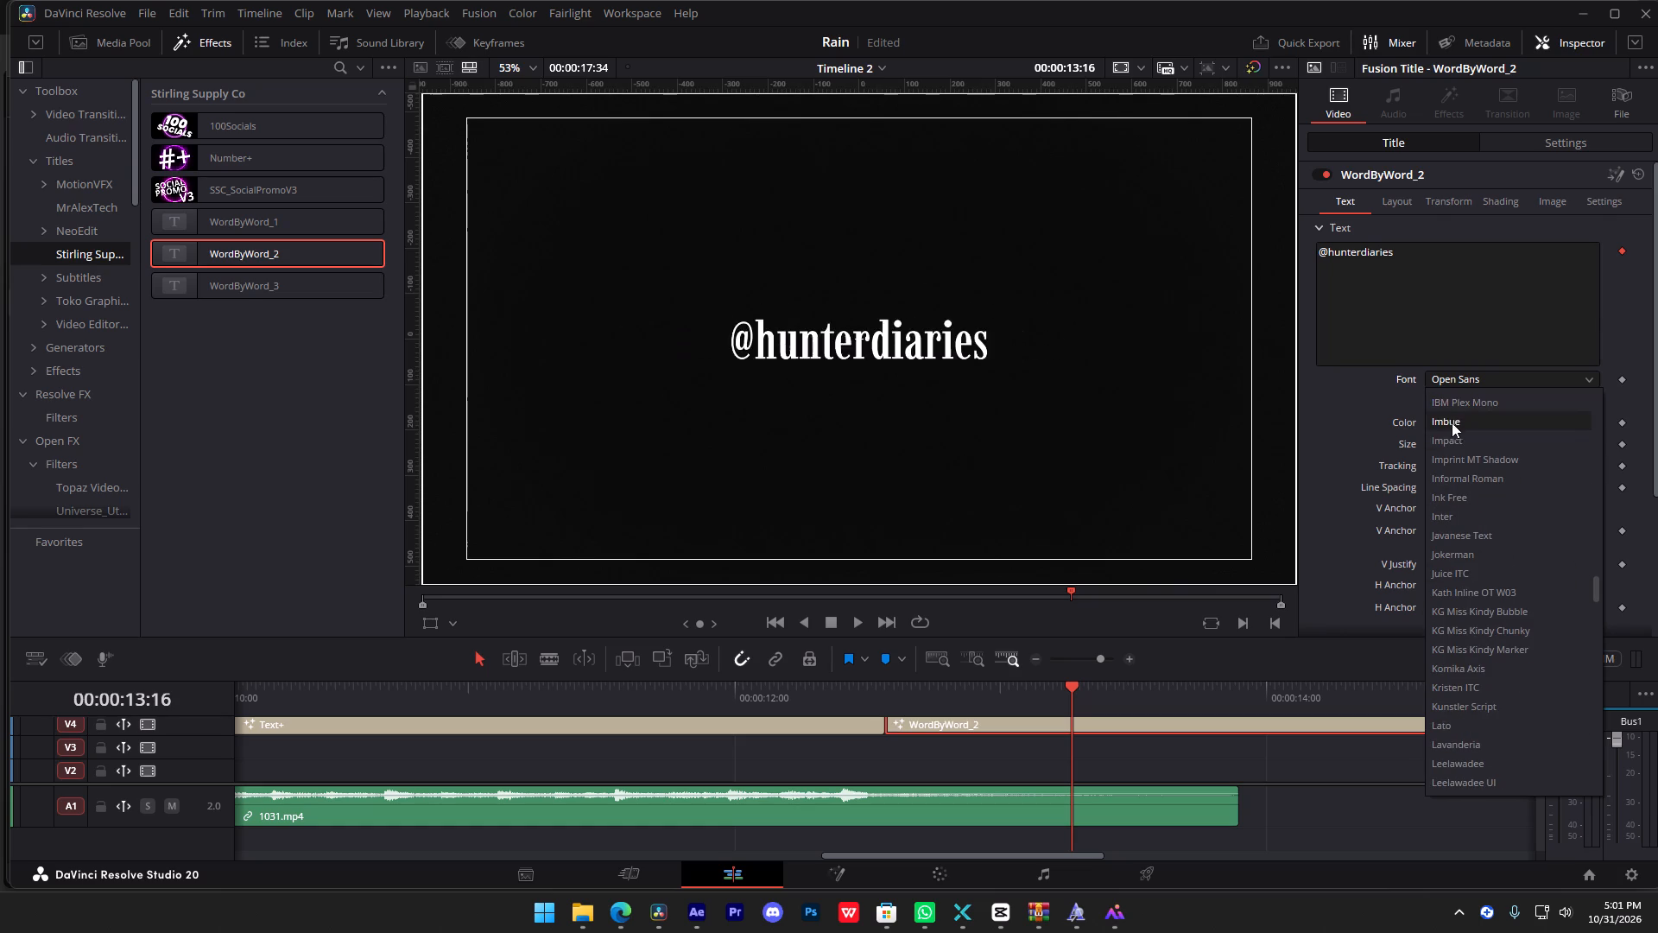
{"action": "scroll", "coordinate": [1457, 464], "scroll_direction": "up", "scroll_amount": 20}
{"action": "scroll", "coordinate": [1457, 464], "scroll_direction": "up", "scroll_amount": 11}
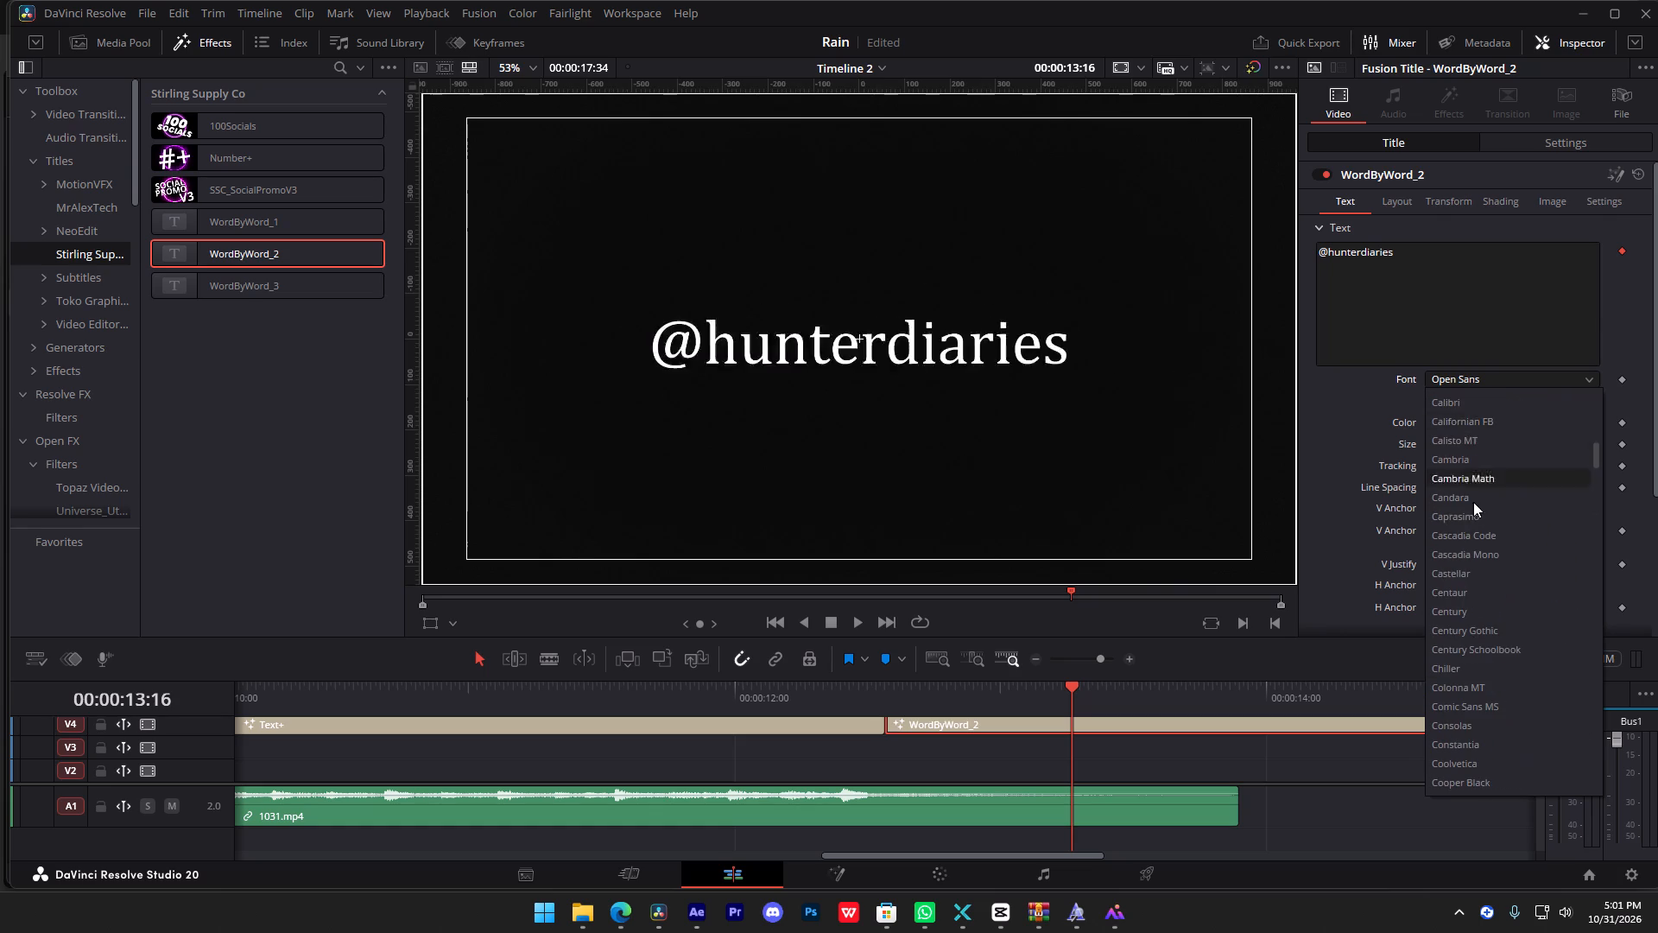
{"action": "scroll", "coordinate": [1479, 552], "scroll_direction": "up", "scroll_amount": 20}
{"action": "scroll", "coordinate": [1479, 552], "scroll_direction": "up", "scroll_amount": 16}
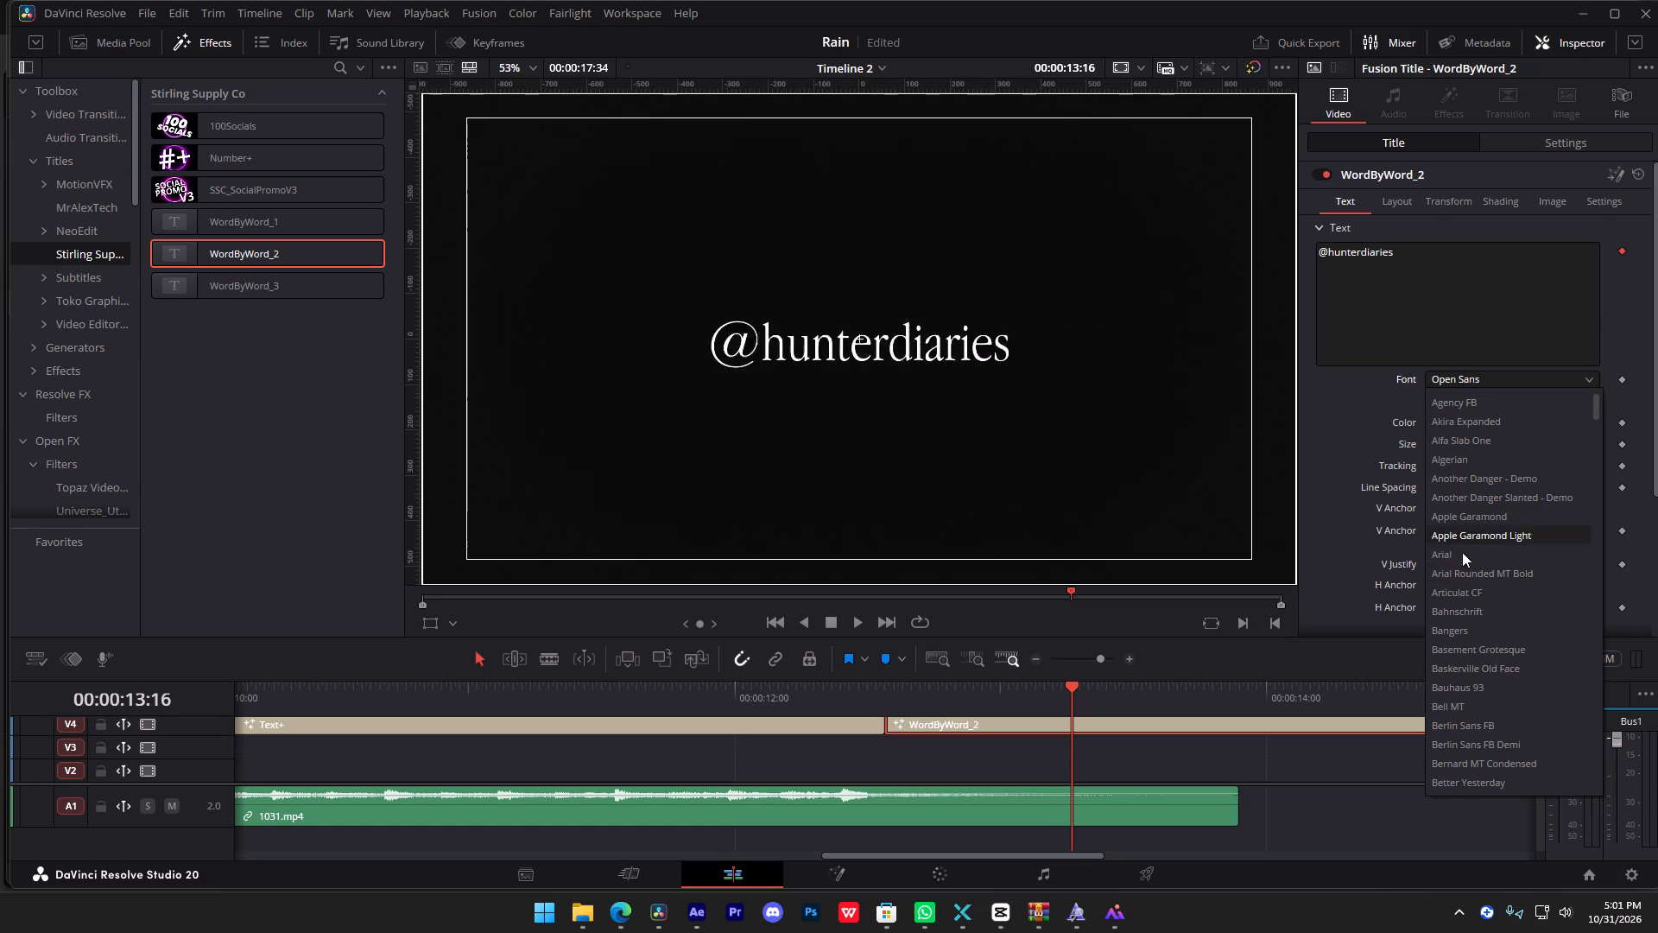
{"action": "scroll", "coordinate": [1551, 636], "scroll_direction": "down", "scroll_amount": 9}
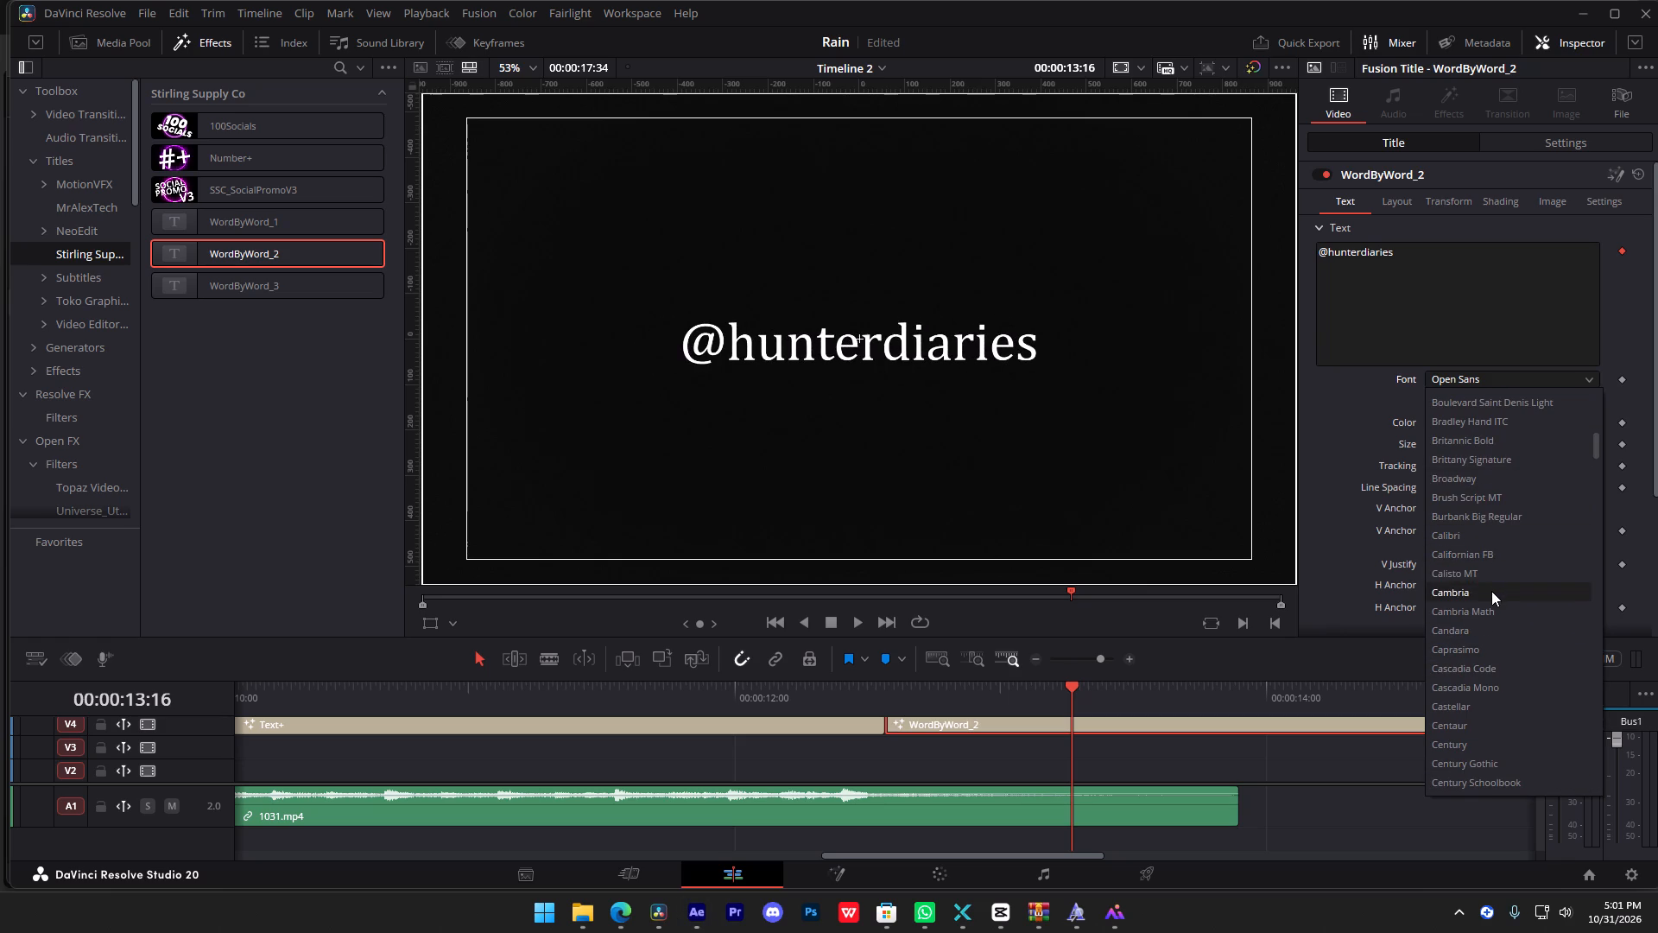
{"action": "scroll", "coordinate": [1491, 573], "scroll_direction": "down", "scroll_amount": 1}
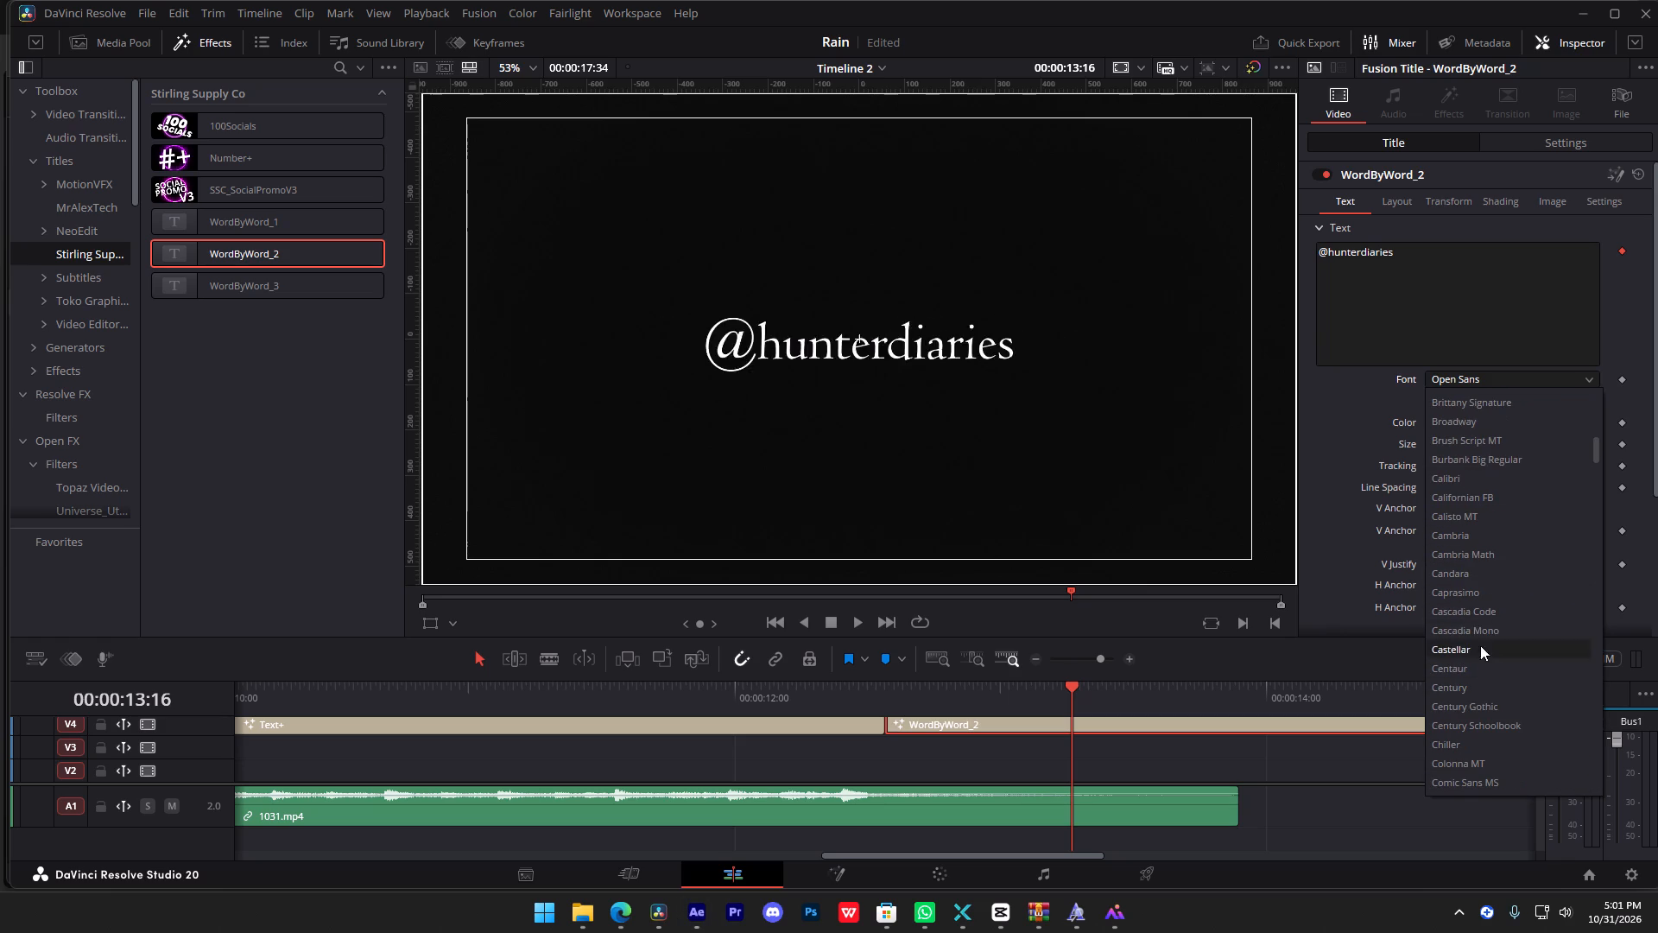
{"action": "scroll", "coordinate": [1484, 677], "scroll_direction": "down", "scroll_amount": 14}
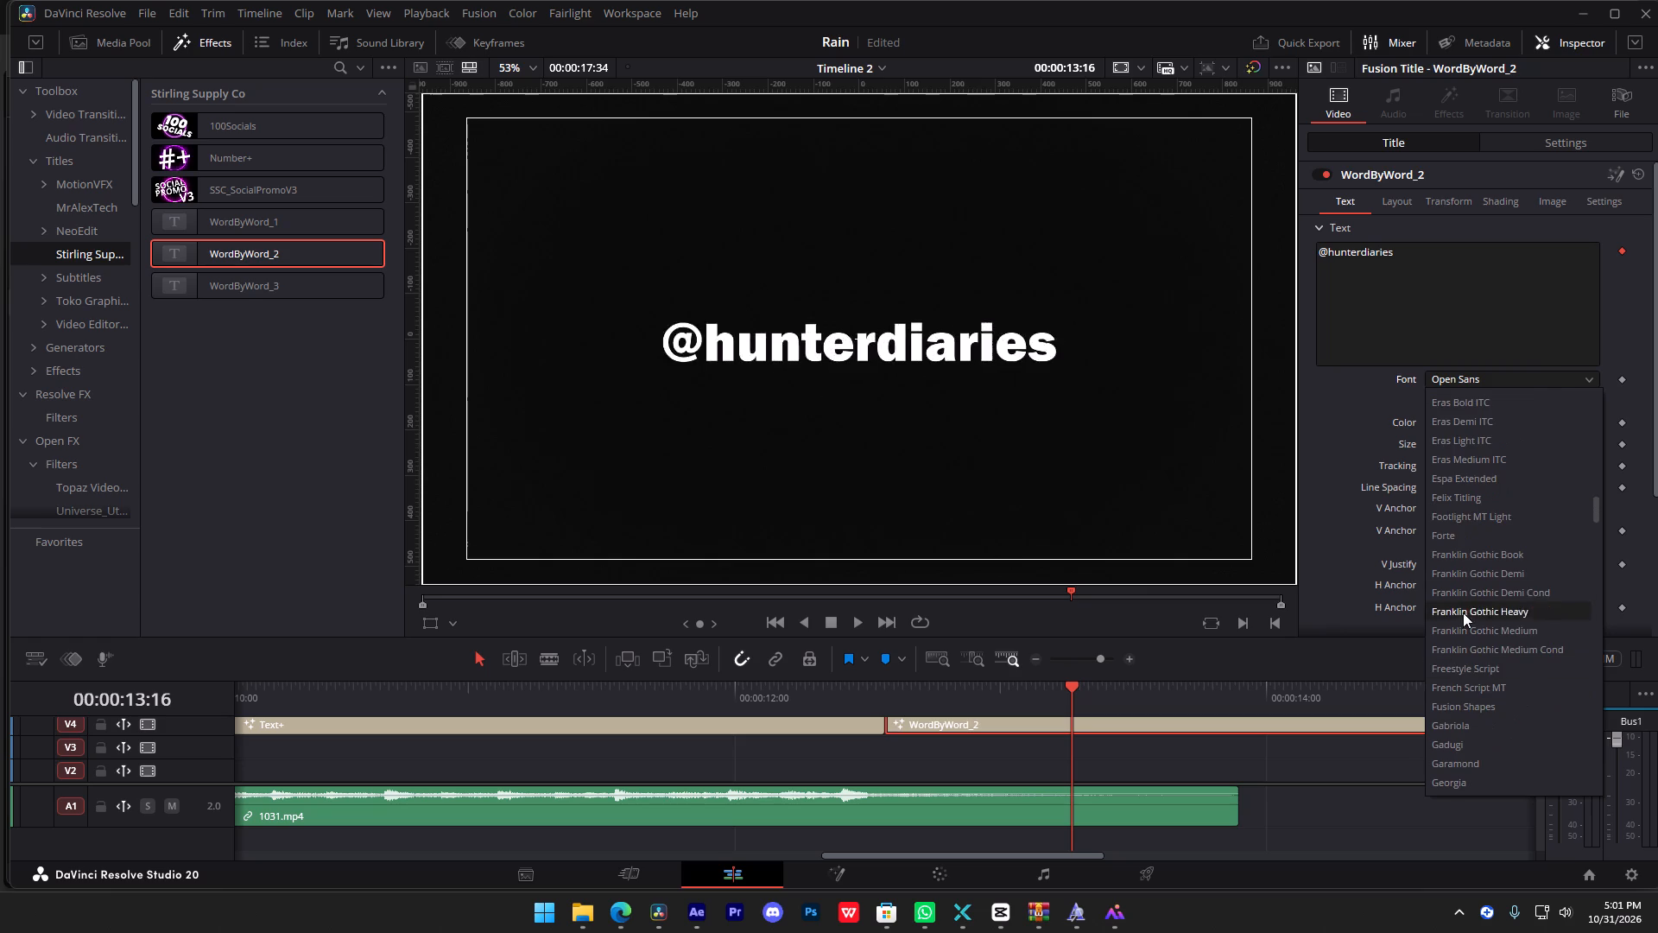
{"action": "scroll", "coordinate": [1475, 752], "scroll_direction": "down", "scroll_amount": 14}
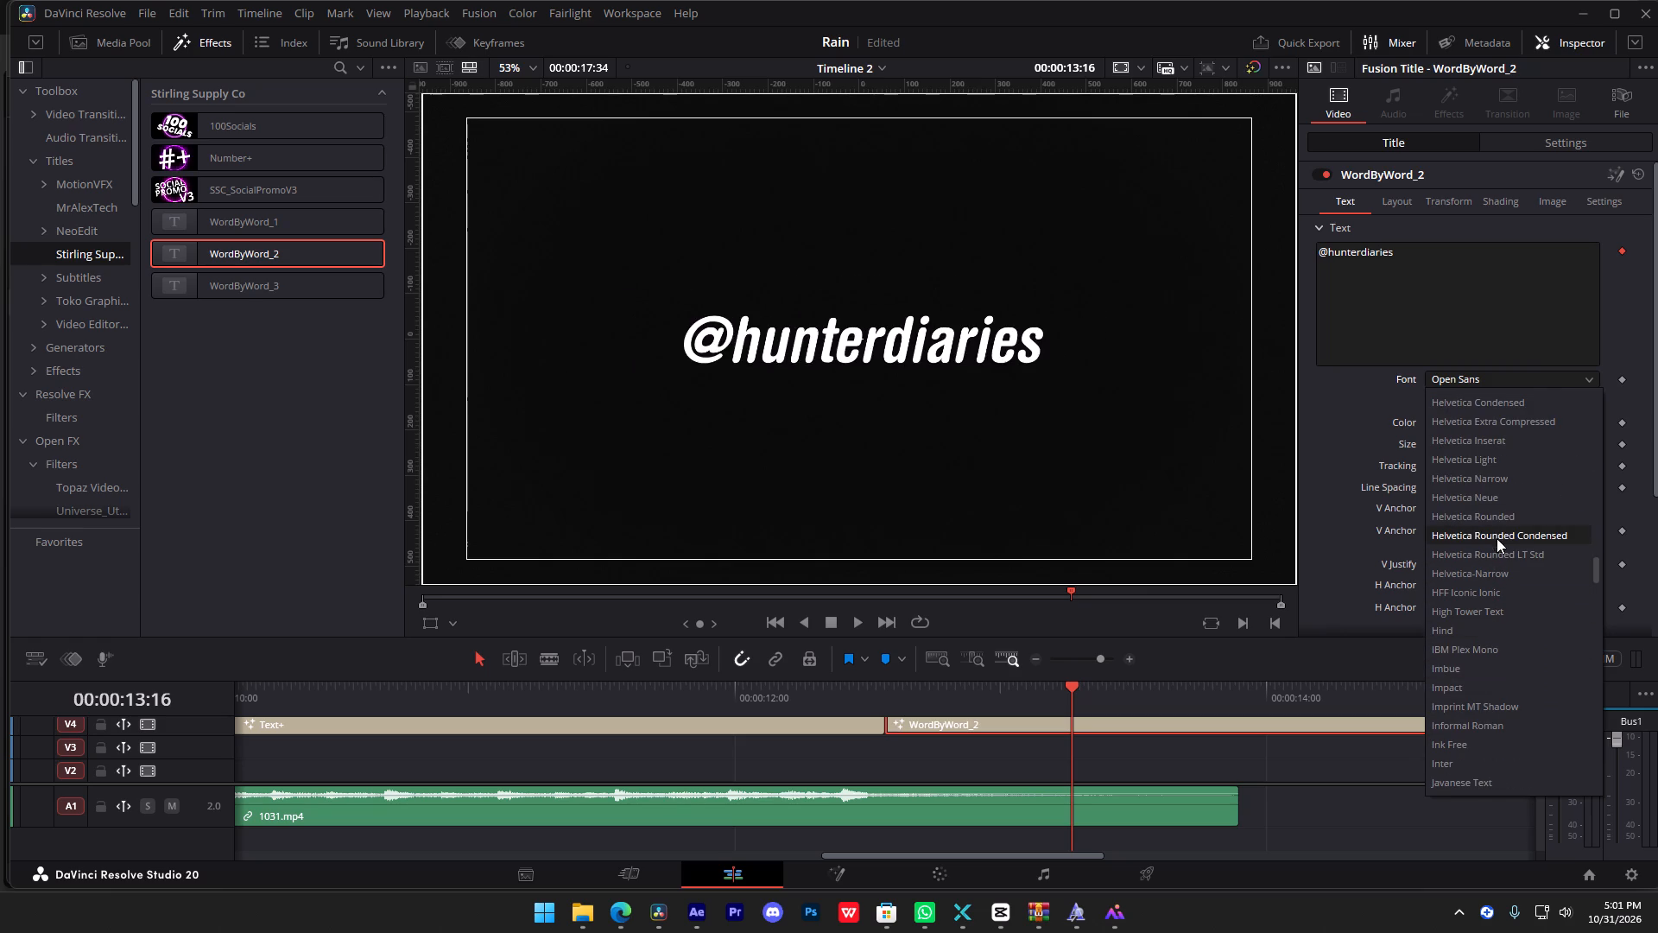
{"action": "key", "text": "Up"}
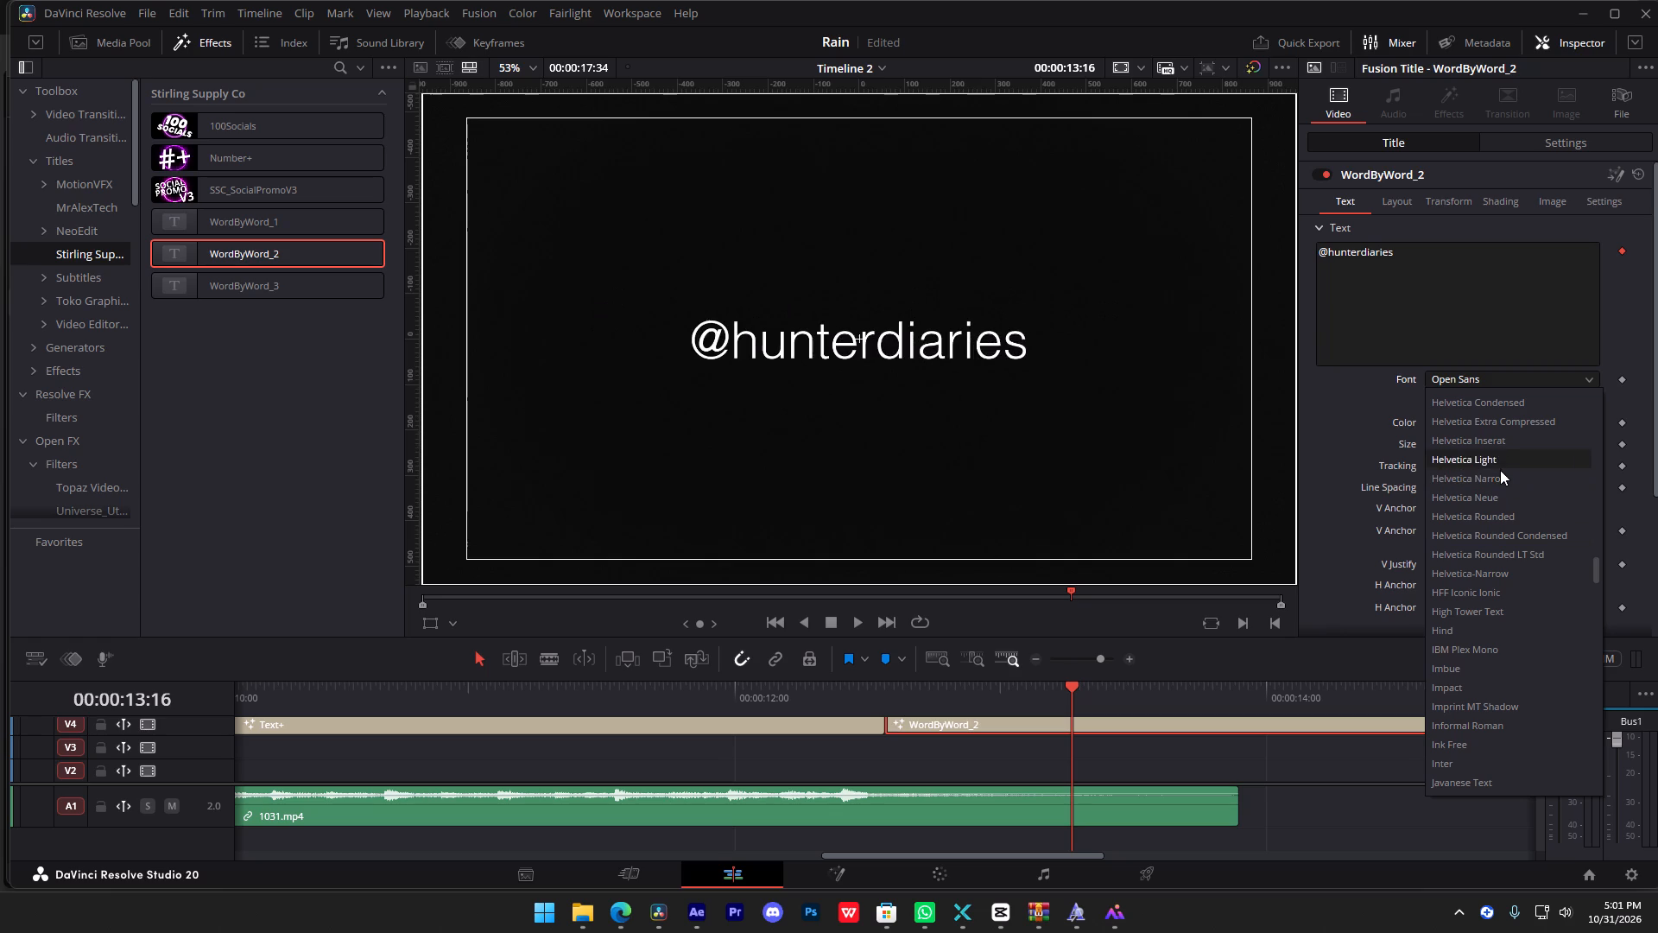
{"action": "key", "text": "Up"}
{"action": "key", "text": "Up"}
{"action": "key", "text": "Up"}
{"action": "key", "text": "Down"}
{"action": "key", "text": "Down"}
{"action": "key", "text": "Down"}
{"action": "key", "text": "Down"}
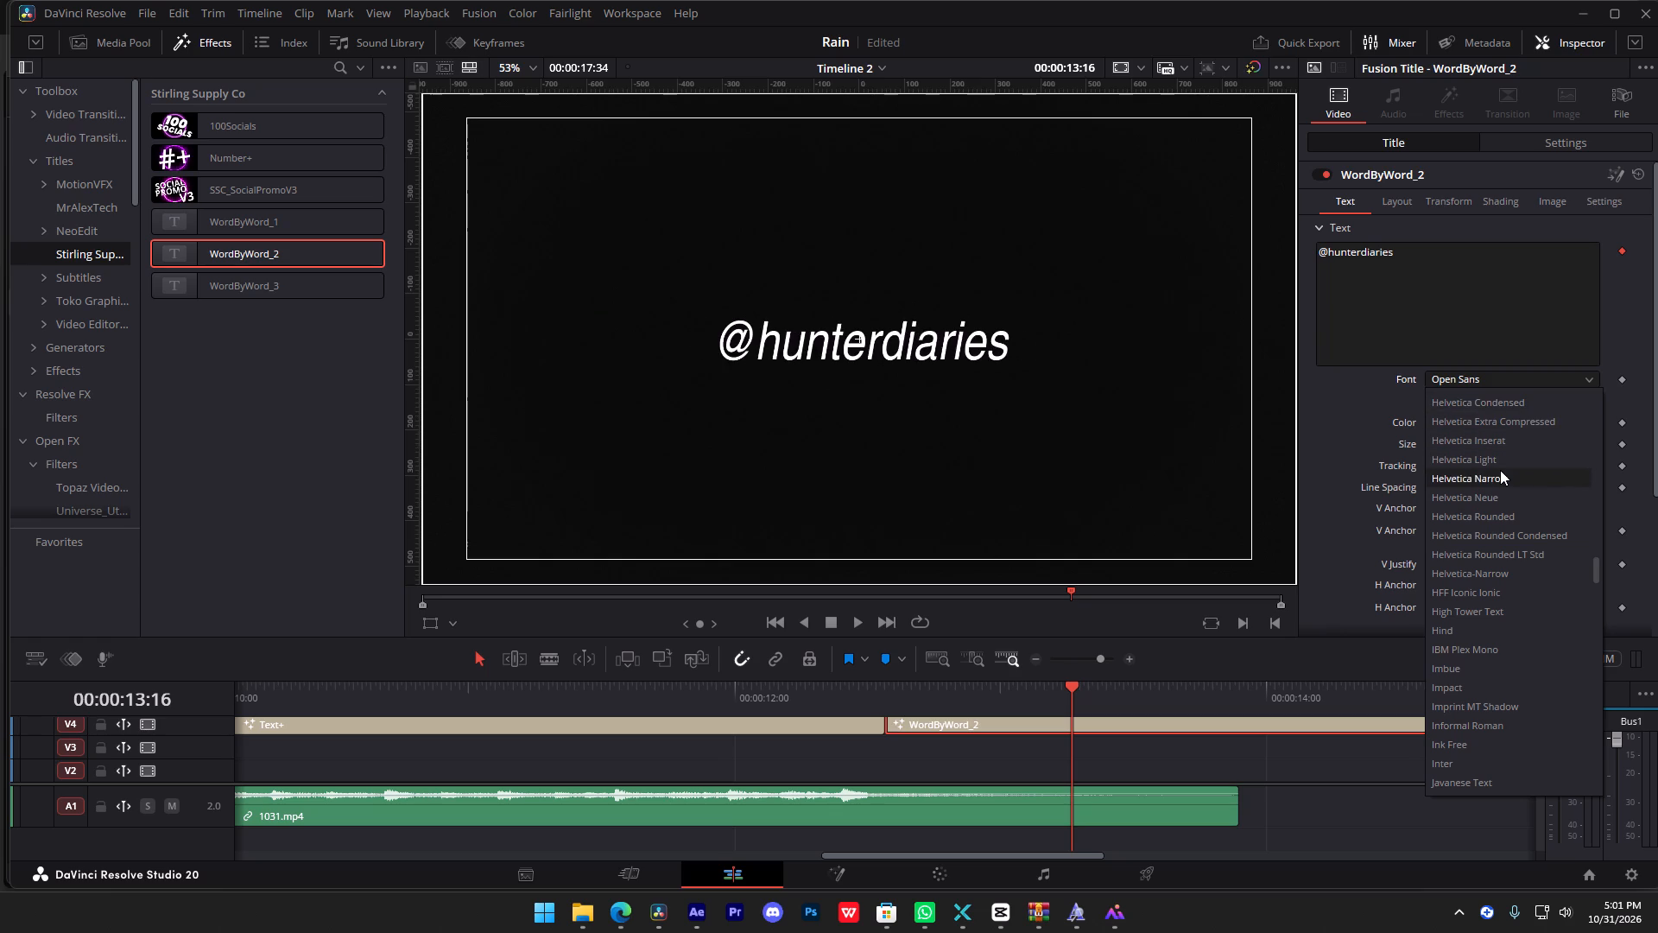
{"action": "key", "text": "Down"}
{"action": "key", "text": "Down"}
{"action": "key", "text": "Down"}
{"action": "key", "text": "Down"}
{"action": "key", "text": "Down"}
{"action": "key", "text": "Down"}
{"action": "key", "text": "Down"}
{"action": "key", "text": "Down"}
{"action": "key", "text": "Down"}
{"action": "key", "text": "Down"}
{"action": "key", "text": "Down"}
{"action": "key", "text": "Down"}
{"action": "key", "text": "Down"}
{"action": "key", "text": "Down"}
{"action": "key", "text": "Down"}
{"action": "key", "text": "Down"}
{"action": "key", "text": "Down"}
{"action": "key", "text": "Down"}
{"action": "key", "text": "Down"}
{"action": "key", "text": "Down"}
{"action": "key", "text": "Down"}
{"action": "key", "text": "Down"}
{"action": "key", "text": "Down"}
{"action": "key", "text": "Down"}
{"action": "key", "text": "Down"}
{"action": "key", "text": "Down"}
{"action": "key", "text": "Down"}
{"action": "key", "text": "Down"}
{"action": "key", "text": "Down"}
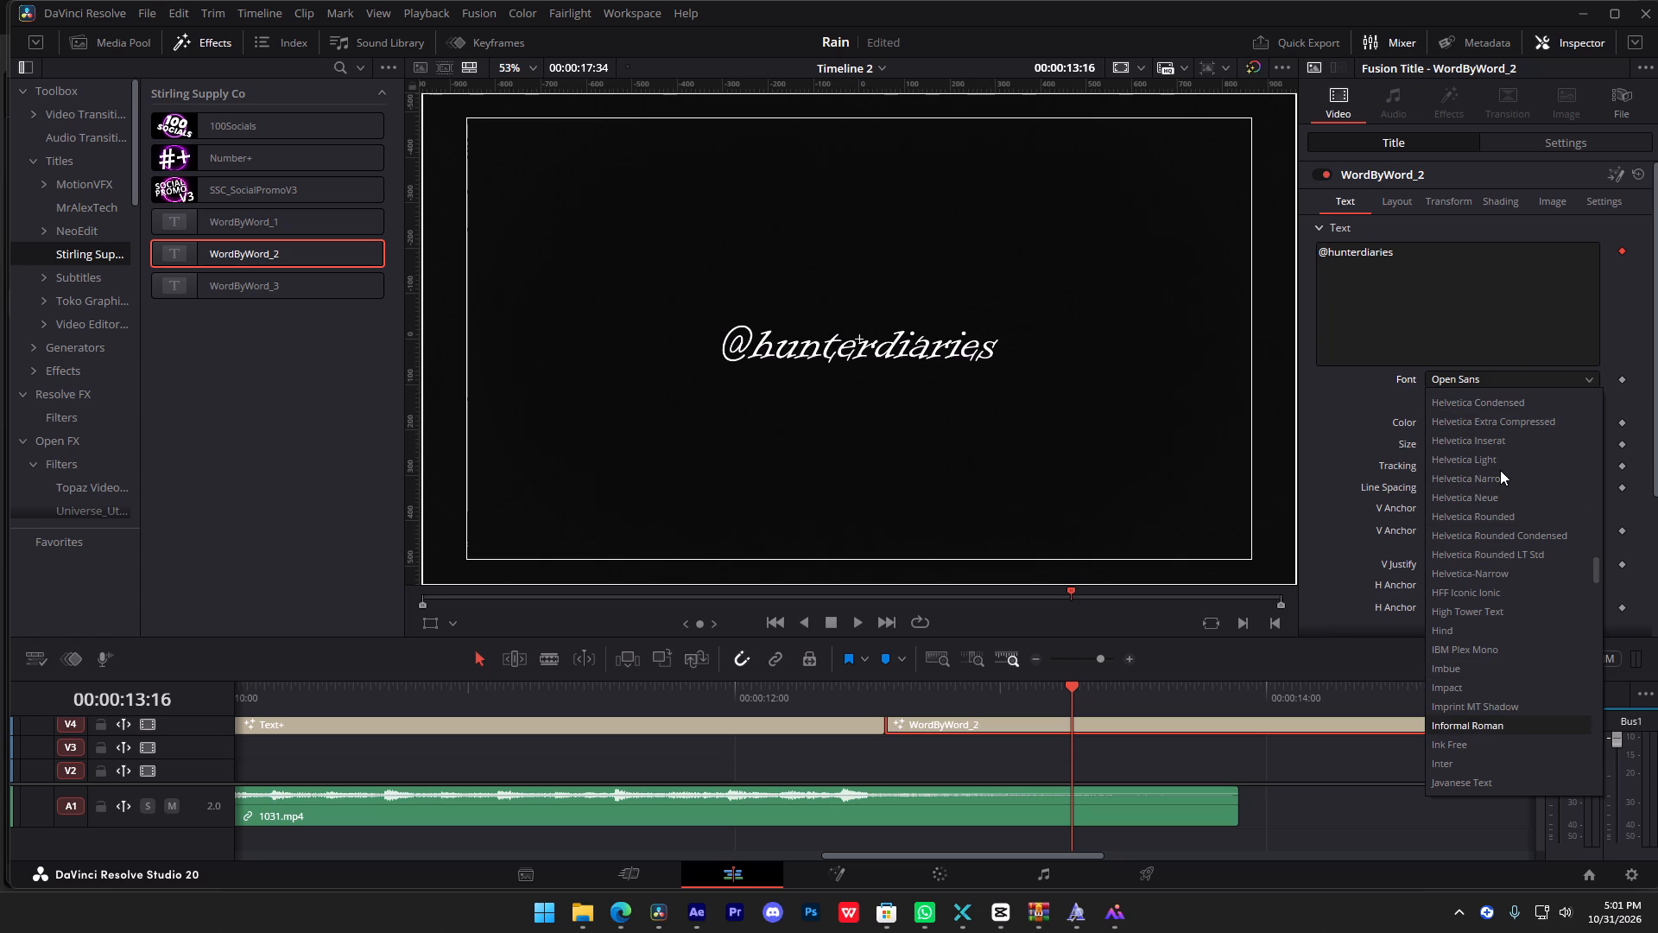
{"action": "key", "text": "Down"}
{"action": "key", "text": "Up"}
{"action": "key", "text": "Up"}
{"action": "key", "text": "Up"}
{"action": "key", "text": "Up"}
{"action": "key", "text": "Up"}
{"action": "key", "text": "Up"}
{"action": "key", "text": "Up"}
{"action": "key", "text": "Up"}
{"action": "key", "text": "Up"}
{"action": "key", "text": "Up"}
{"action": "key", "text": "Up"}
{"action": "key", "text": "Up"}
{"action": "key", "text": "Up"}
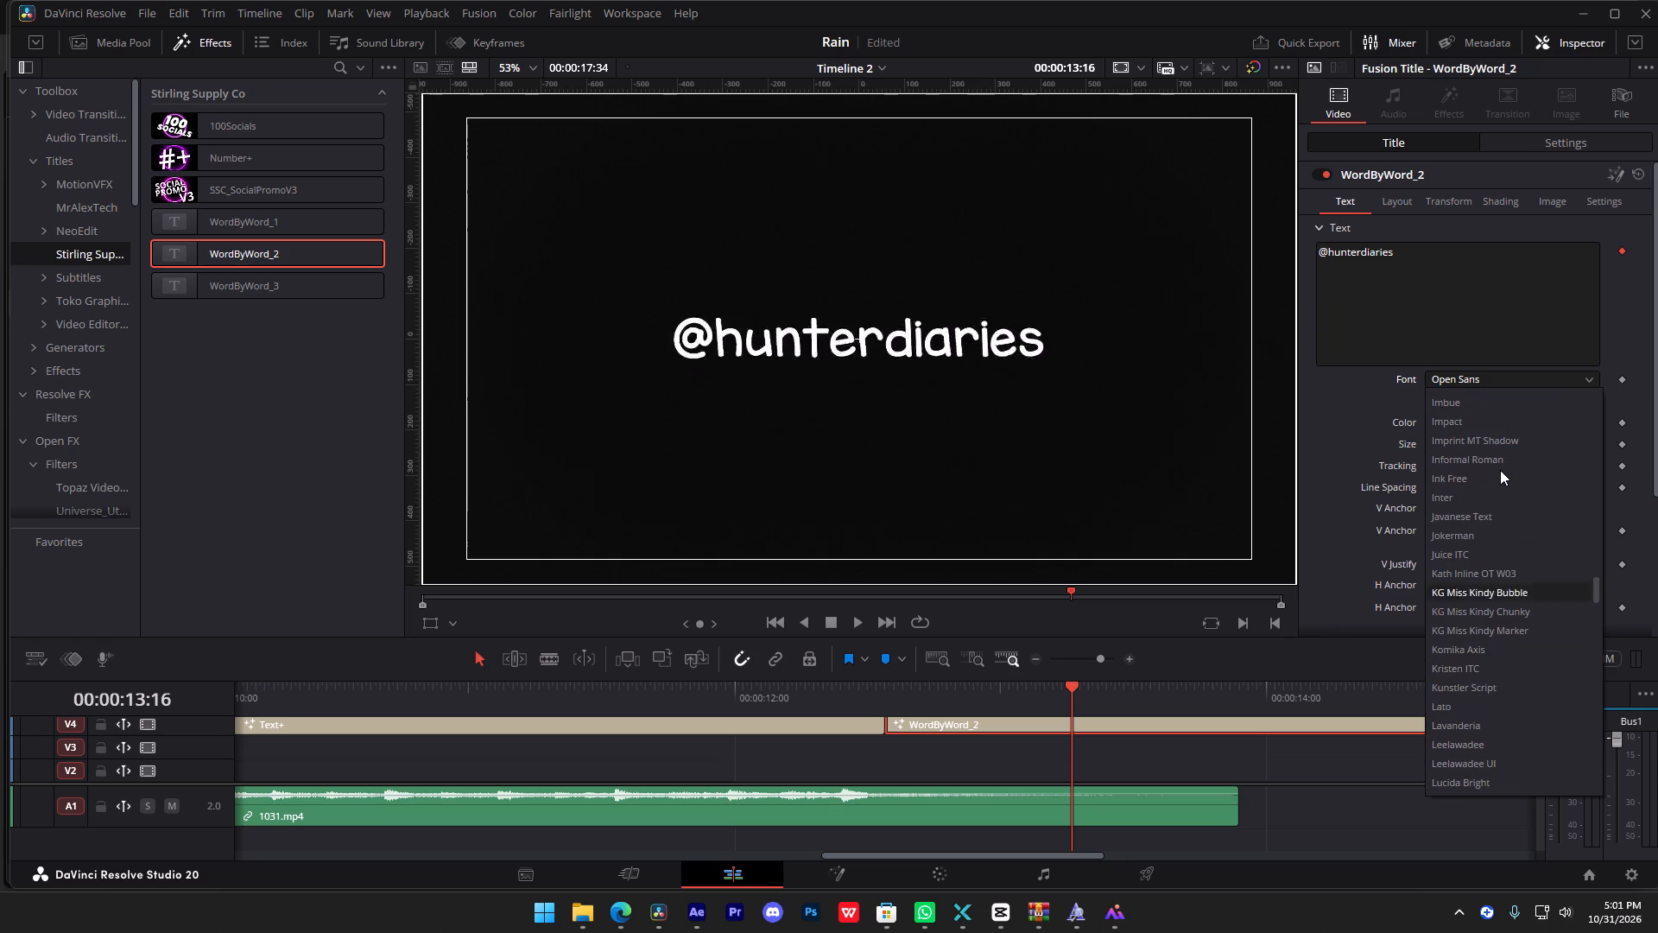
{"action": "key", "text": "Down"}
{"action": "key", "text": "Down"}
{"action": "key", "text": "Down"}
{"action": "key", "text": "Down"}
{"action": "key", "text": "Up"}
{"action": "key", "text": "Up"}
{"action": "key", "text": "Up"}
{"action": "key", "text": "Up"}
{"action": "key", "text": "Up"}
{"action": "key", "text": "Up"}
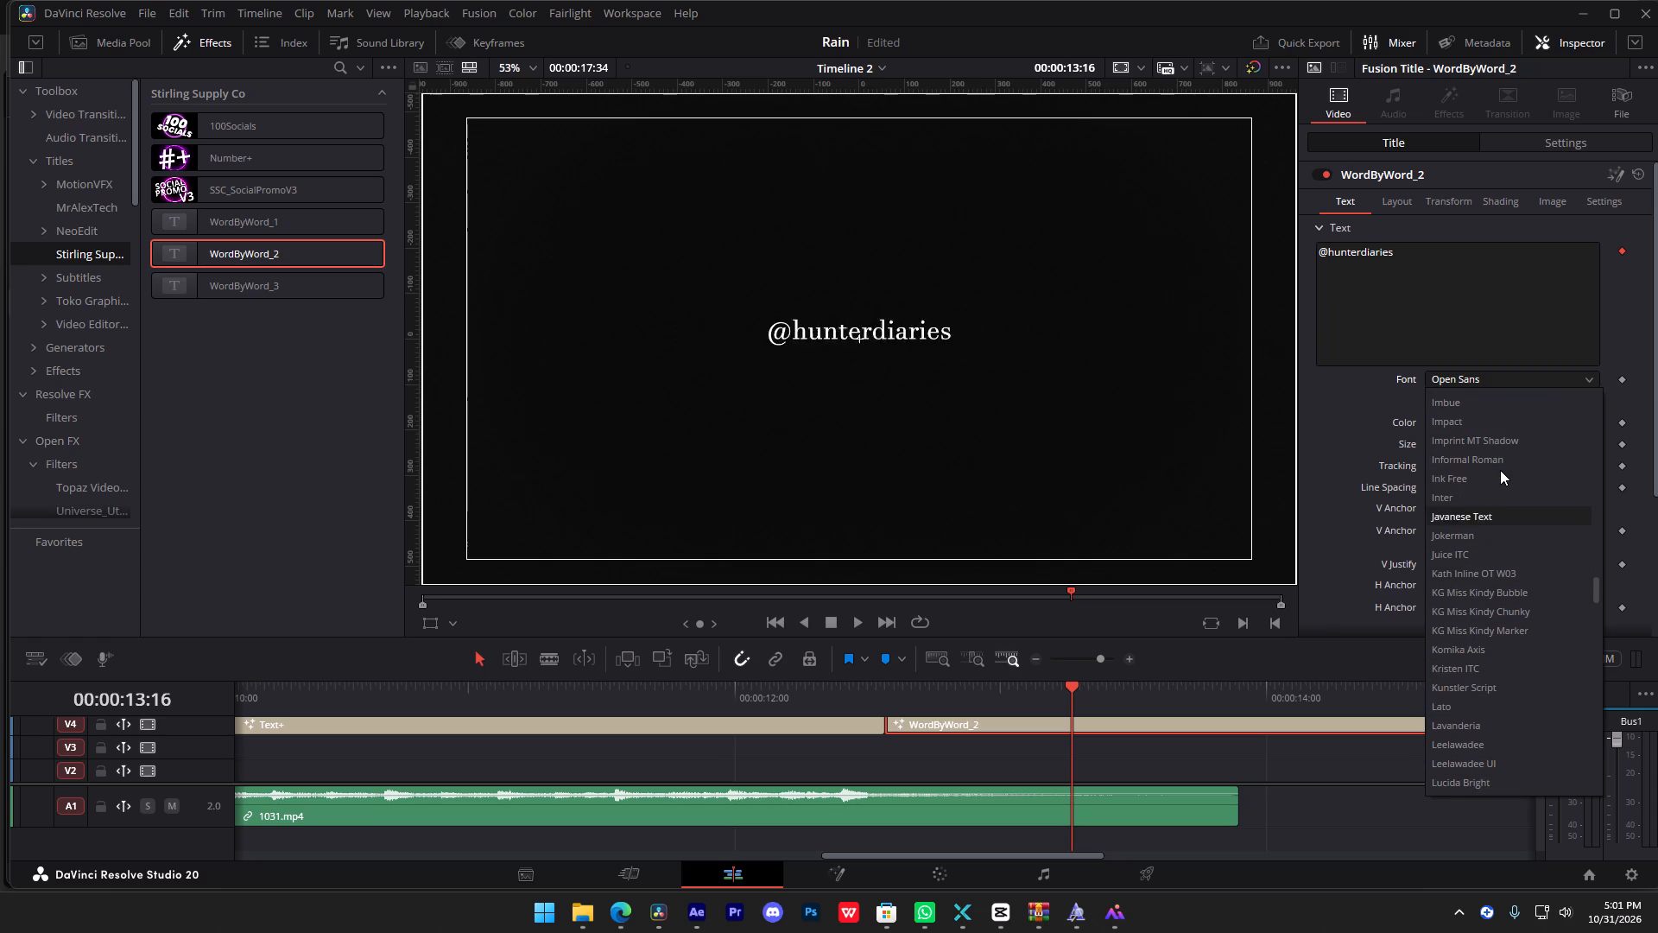
{"action": "key", "text": "Up"}
{"action": "key", "text": "Up"}
{"action": "key", "text": "Up"}
{"action": "key", "text": "Up"}
{"action": "key", "text": "Up"}
{"action": "key", "text": "Down"}
{"action": "key", "text": "Down"}
{"action": "key", "text": "Down"}
{"action": "key", "text": "Down"}
{"action": "key", "text": "Down"}
{"action": "key", "text": "Down"}
{"action": "key", "text": "Down"}
{"action": "key", "text": "Down"}
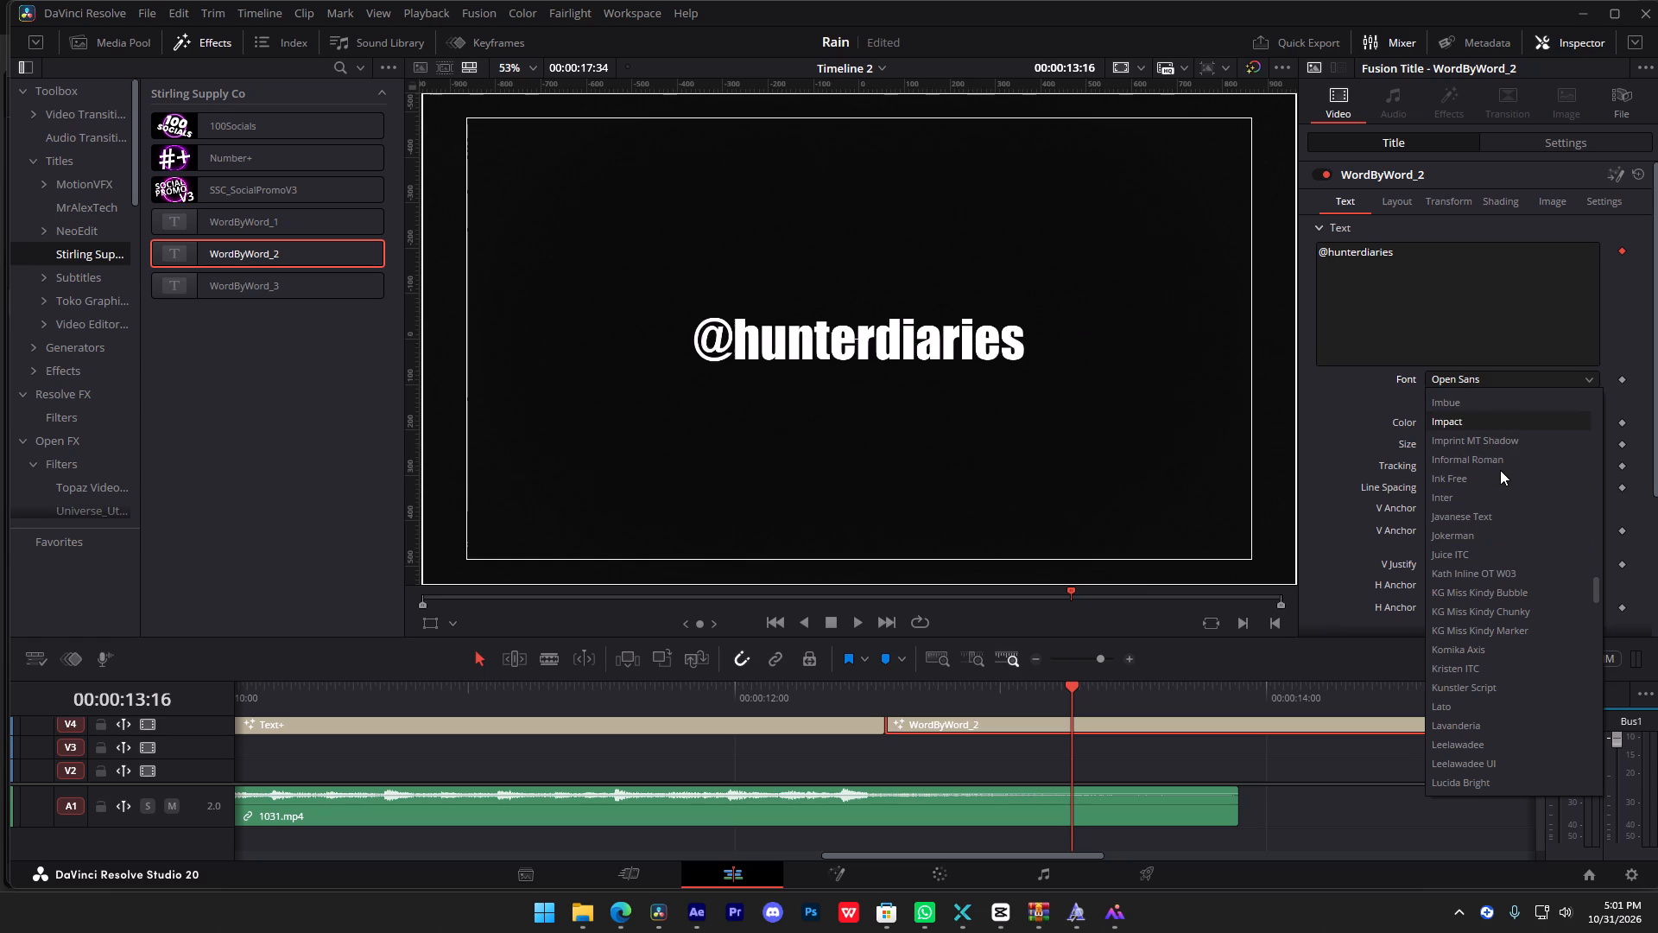
{"action": "key", "text": "Down"}
{"action": "key", "text": "Down"}
{"action": "key", "text": "Down"}
{"action": "key", "text": "Down"}
{"action": "key", "text": "Down"}
{"action": "key", "text": "Down"}
{"action": "key", "text": "Down"}
{"action": "key", "text": "Down"}
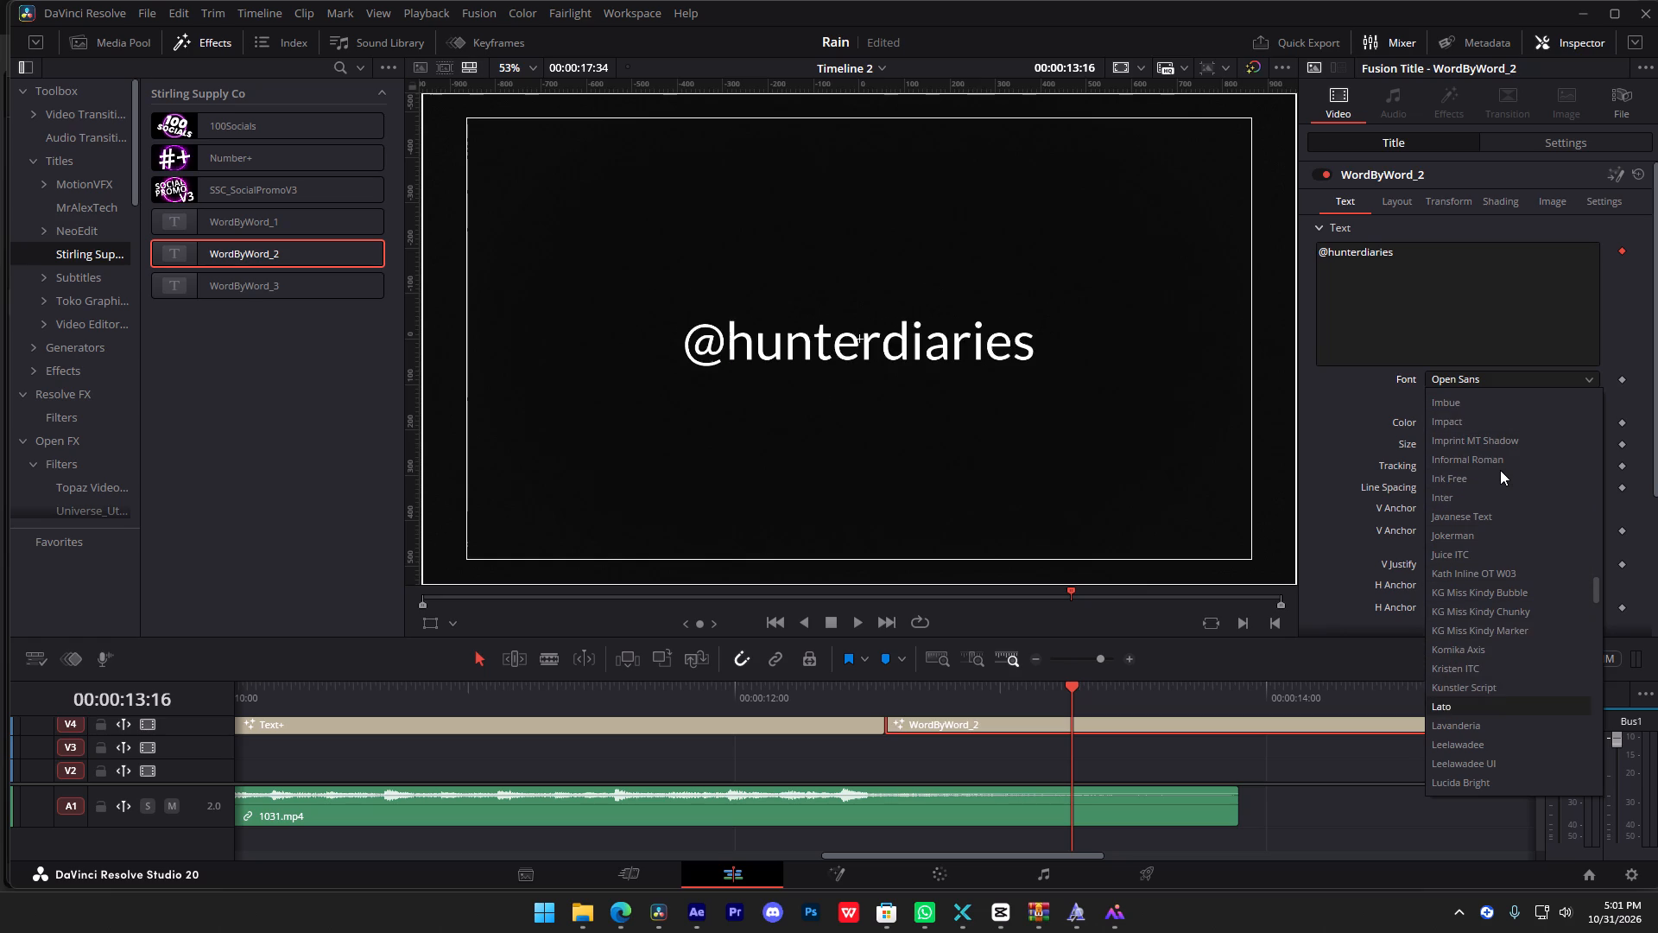
{"action": "key", "text": "Up"}
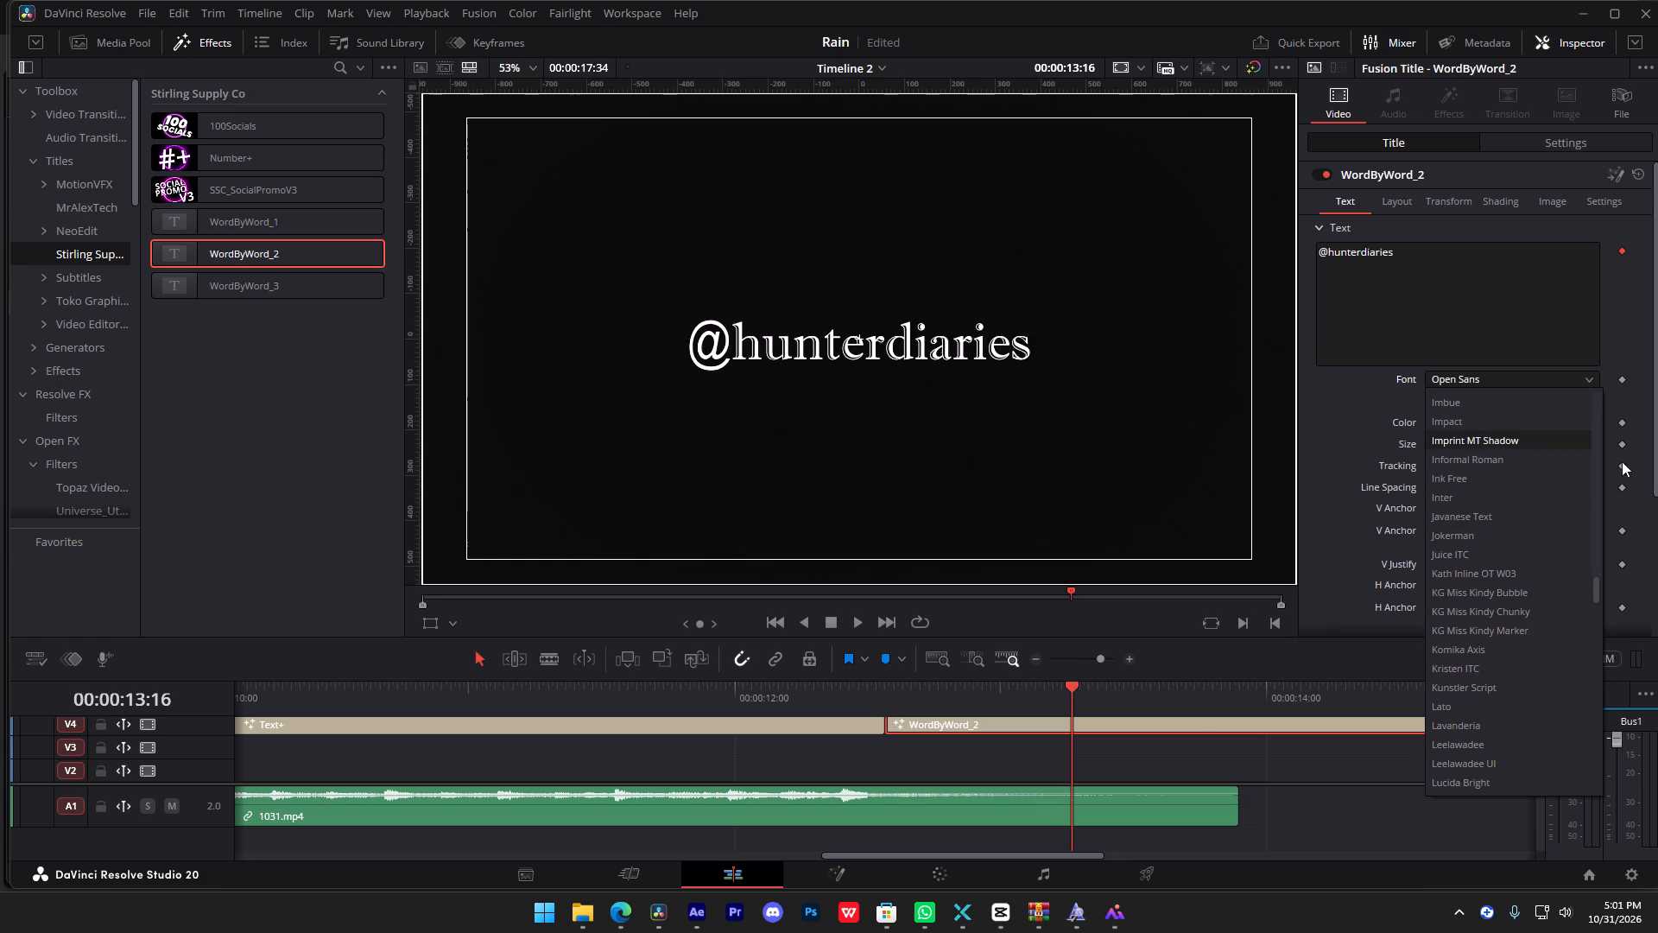
{"action": "key", "text": "Down"}
{"action": "key", "text": "Down"}
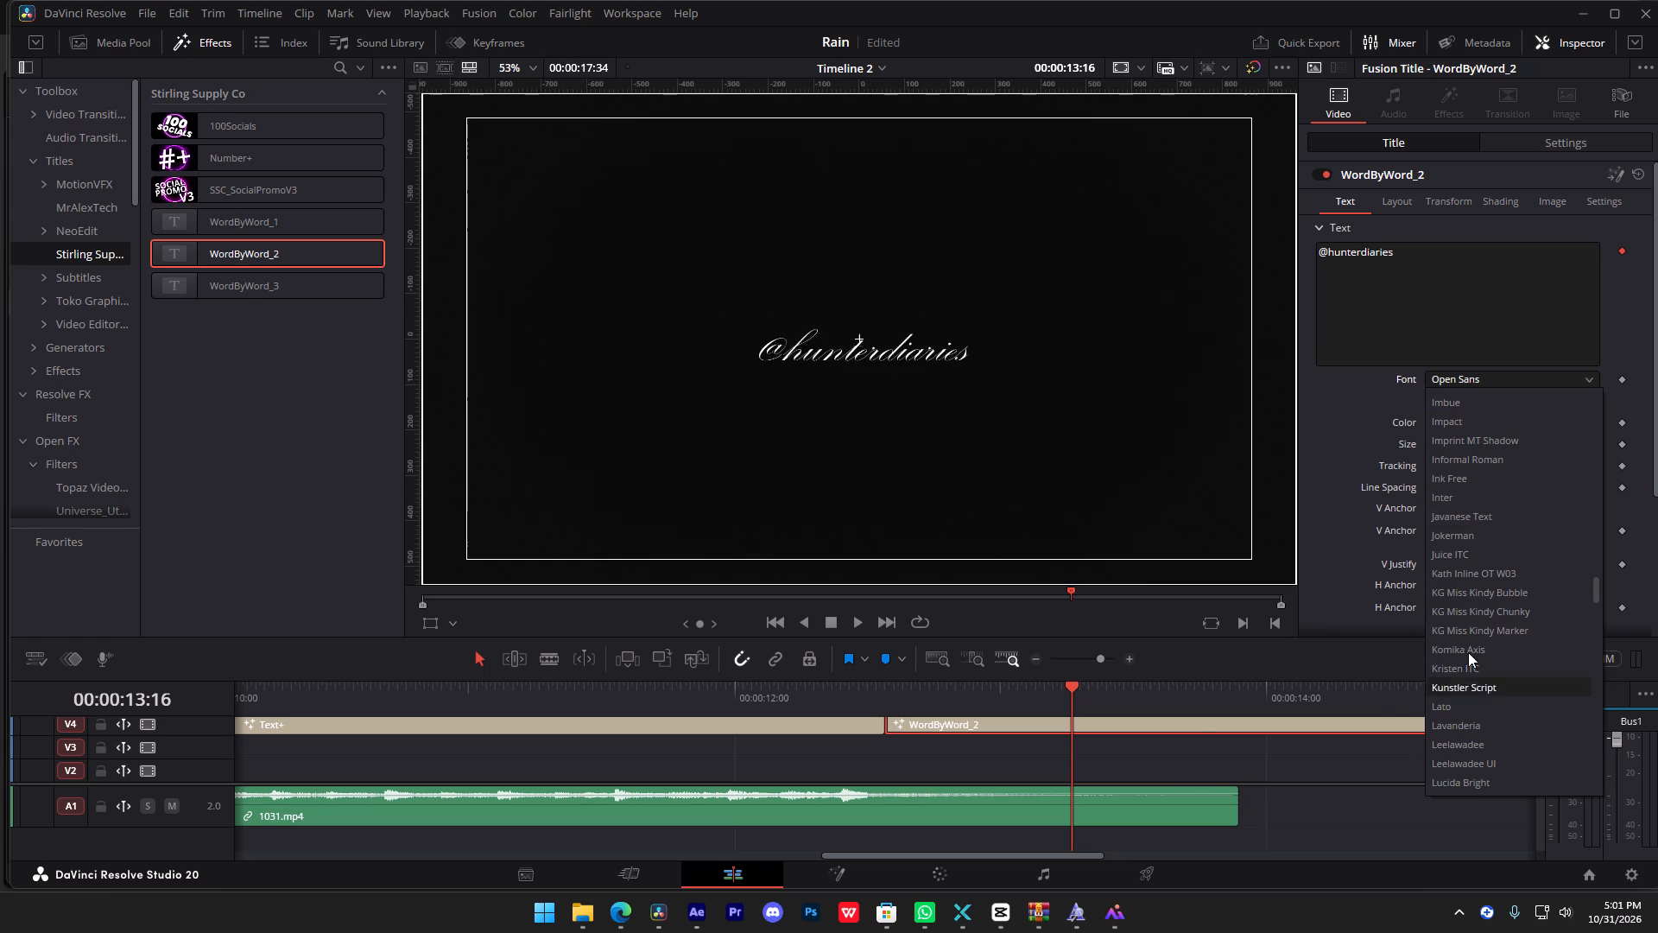
{"action": "key", "text": "Down"}
{"action": "key", "text": "Down"}
{"action": "key", "text": "Up"}
{"action": "key", "text": "Up"}
{"action": "key", "text": "Up"}
{"action": "key", "text": "Up"}
{"action": "key", "text": "Up"}
{"action": "key", "text": "Up"}
{"action": "key", "text": "Up"}
{"action": "key", "text": "Up"}
{"action": "key", "text": "Up"}
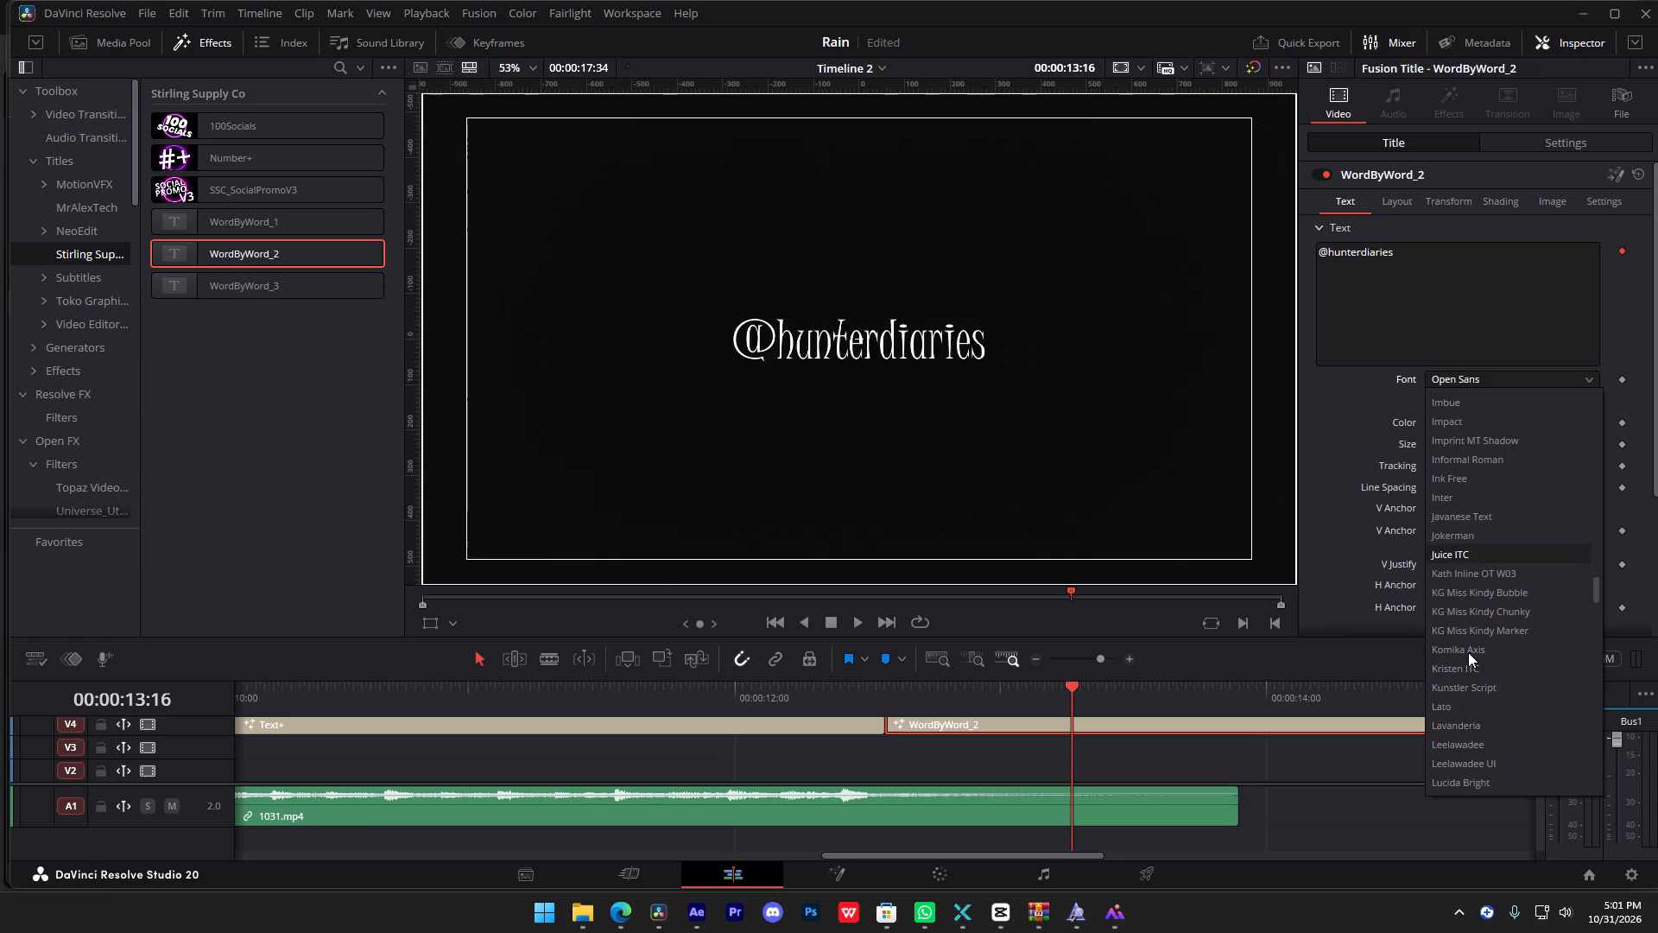
{"action": "key", "text": "Up"}
{"action": "key", "text": "Up"}
{"action": "key", "text": "Up"}
{"action": "key", "text": "Up"}
{"action": "key", "text": "Down"}
{"action": "key", "text": "Down"}
{"action": "key", "text": "Down"}
{"action": "key", "text": "Down"}
{"action": "key", "text": "Down"}
{"action": "key", "text": "Down"}
{"action": "key", "text": "Down"}
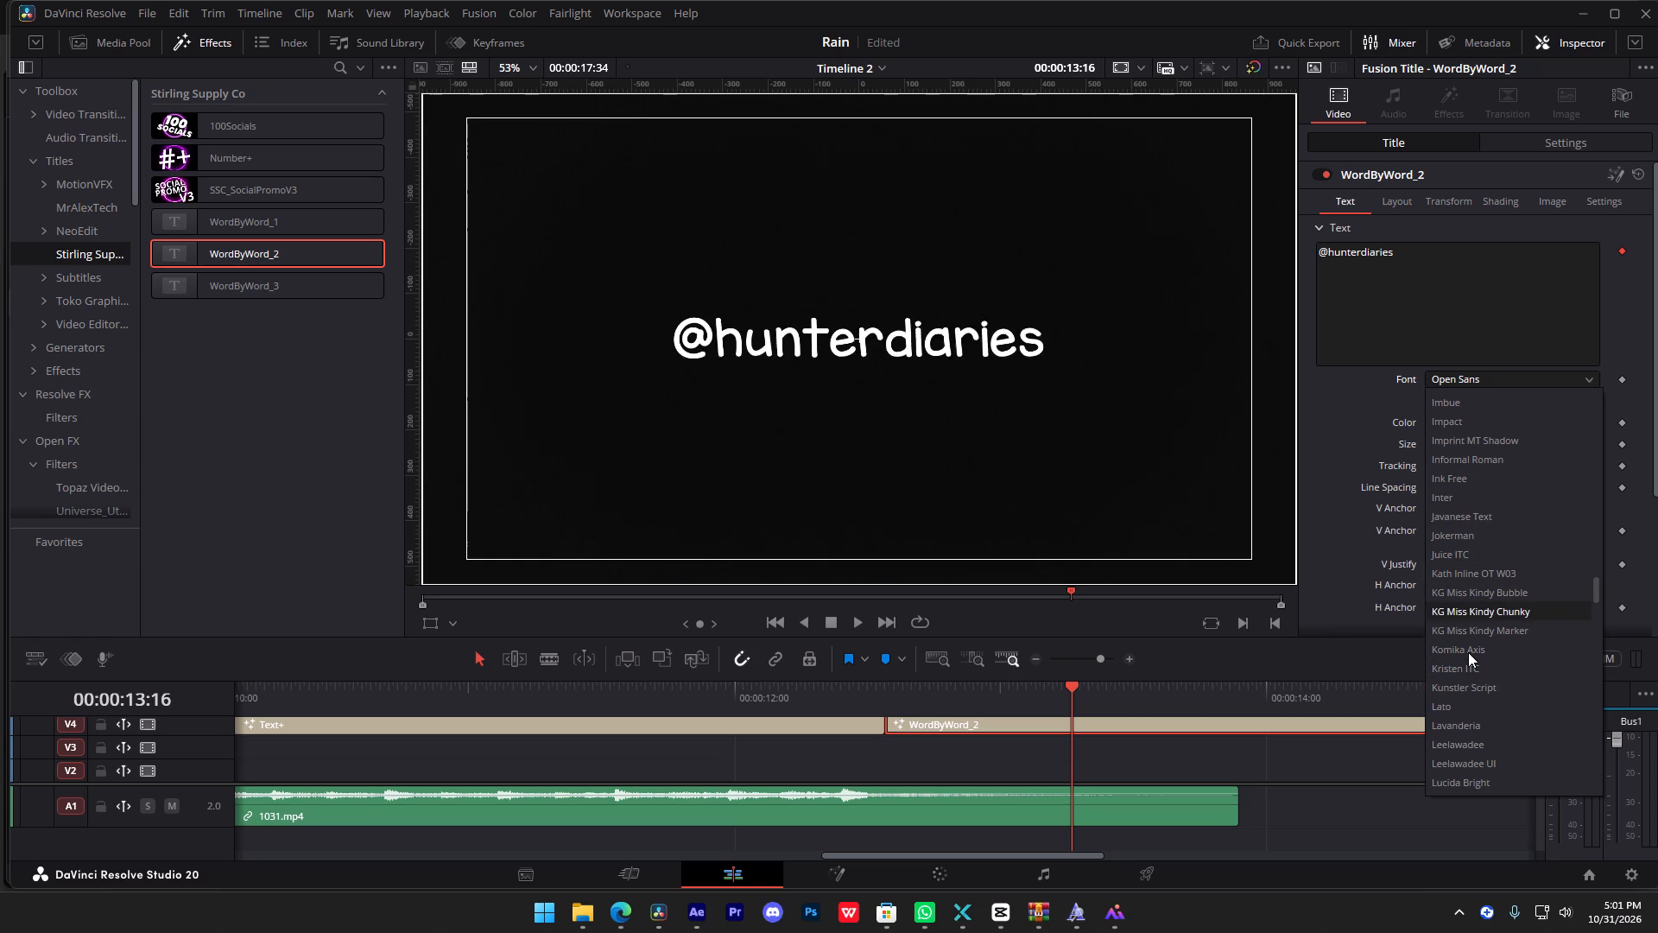
{"action": "key", "text": "Down"}
{"action": "key", "text": "Down"}
{"action": "key", "text": "Down"}
{"action": "key", "text": "Down"}
{"action": "key", "text": "Down"}
{"action": "key", "text": "Down"}
{"action": "key", "text": "Down"}
{"action": "key", "text": "Up"}
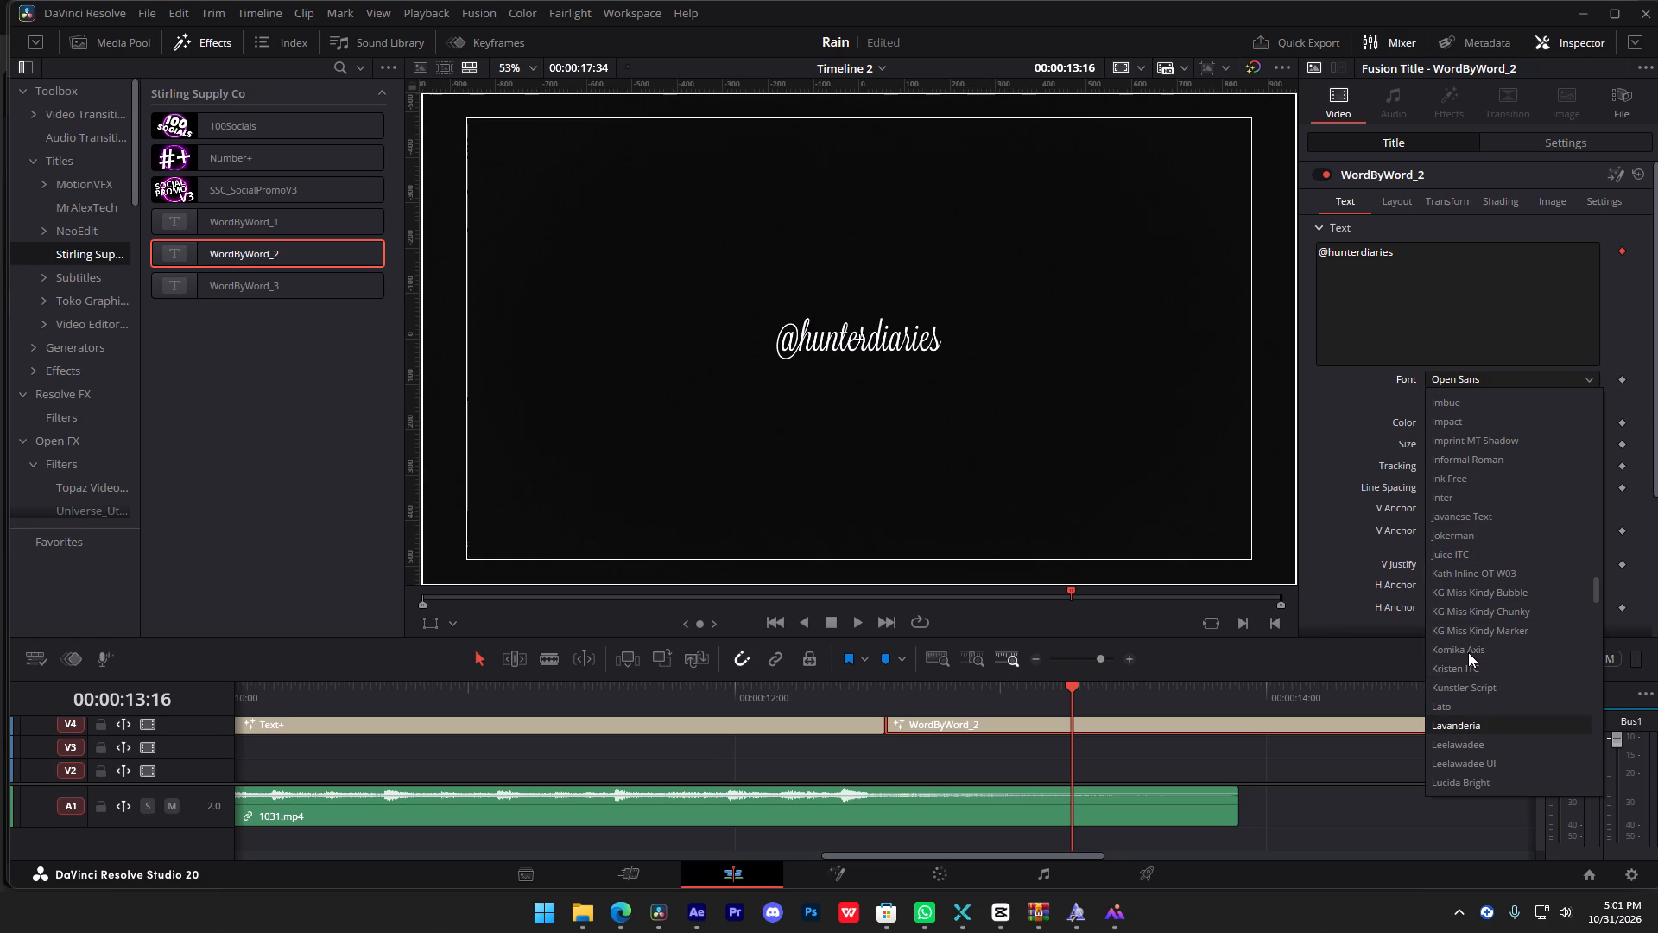
{"action": "left_click", "coordinate": [1475, 721]}
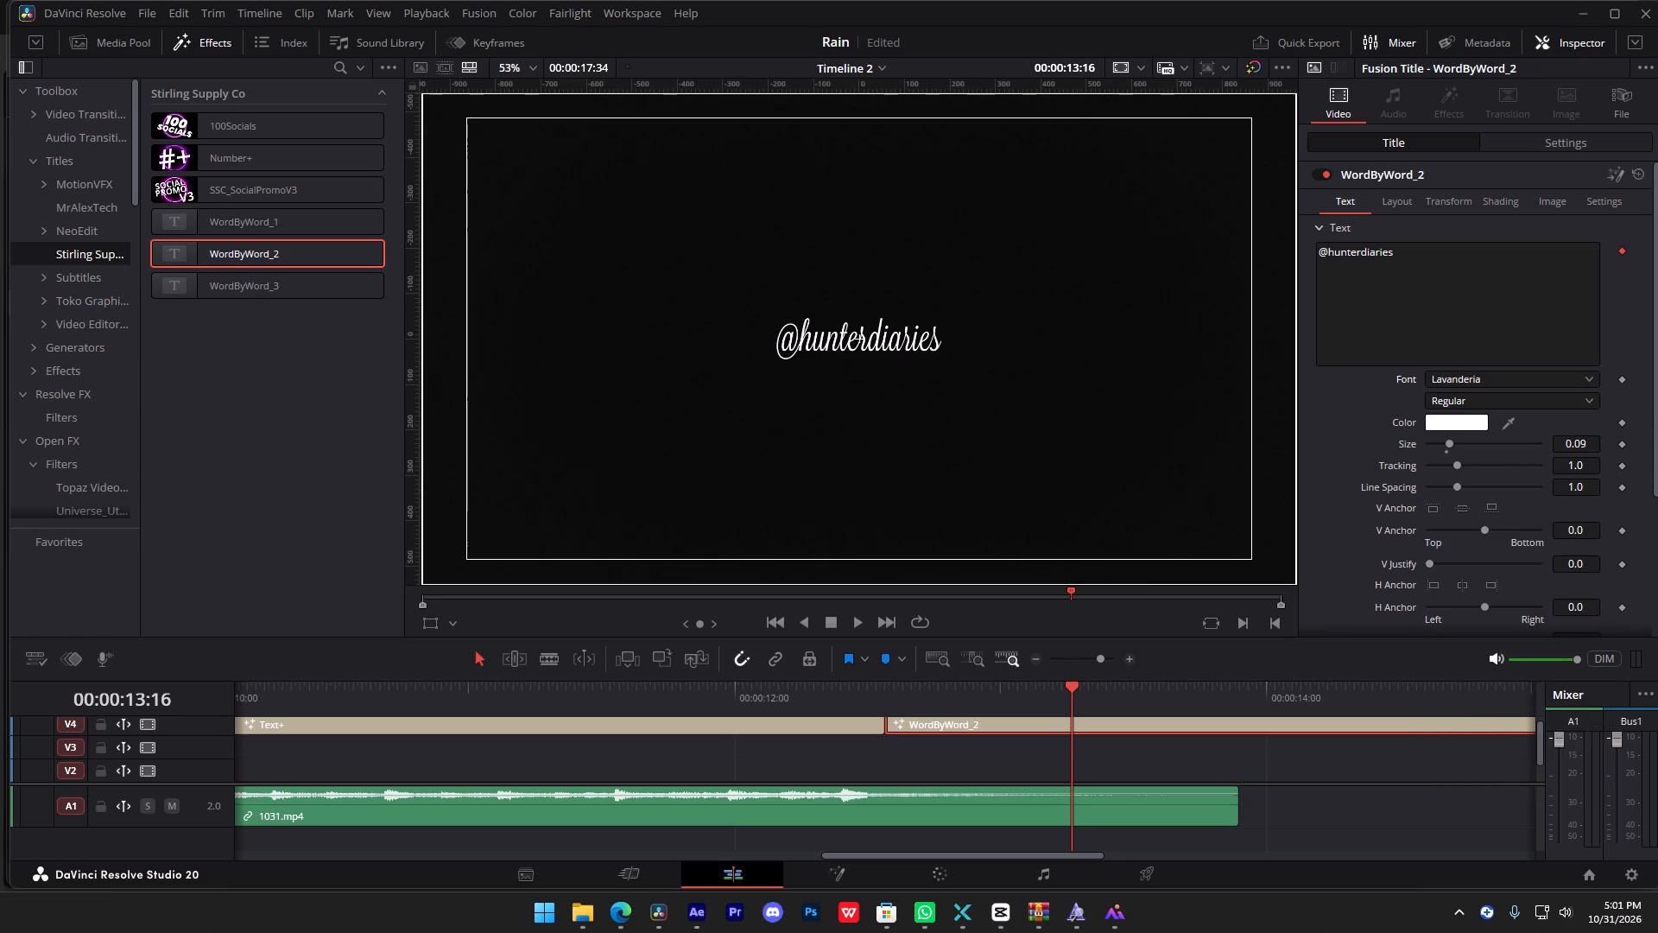
{"action": "left_click_drag", "start_coordinate": [1575, 445], "coordinate": [955, 381]}
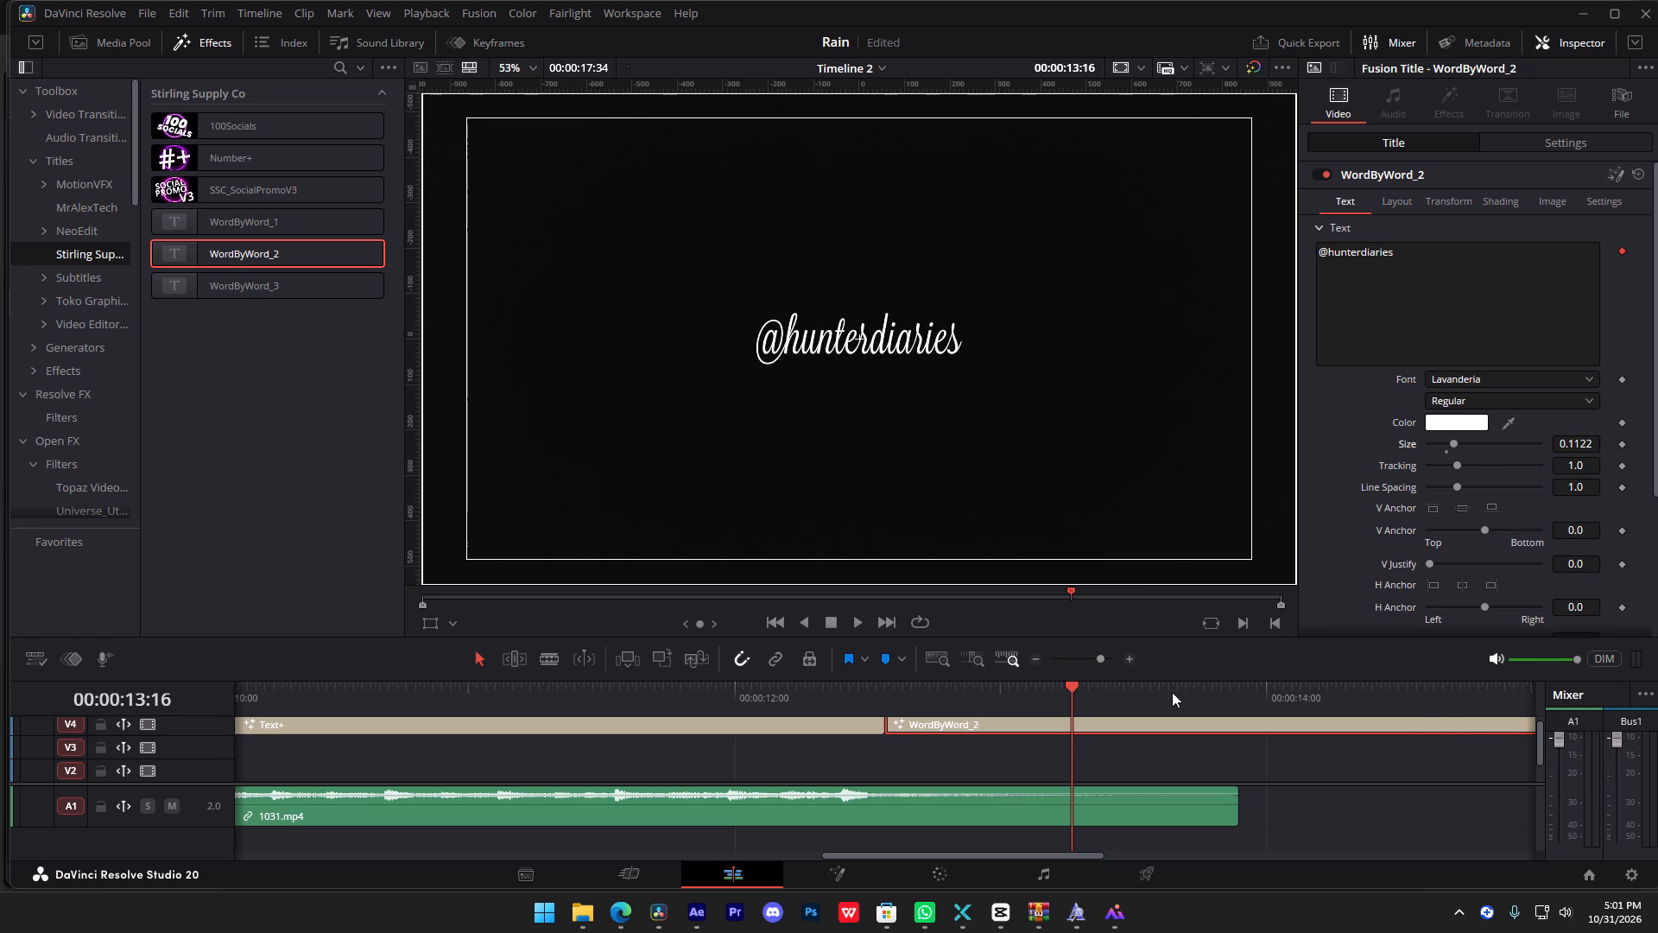
{"action": "left_click_drag", "start_coordinate": [1569, 469], "coordinate": [1623, 451]}
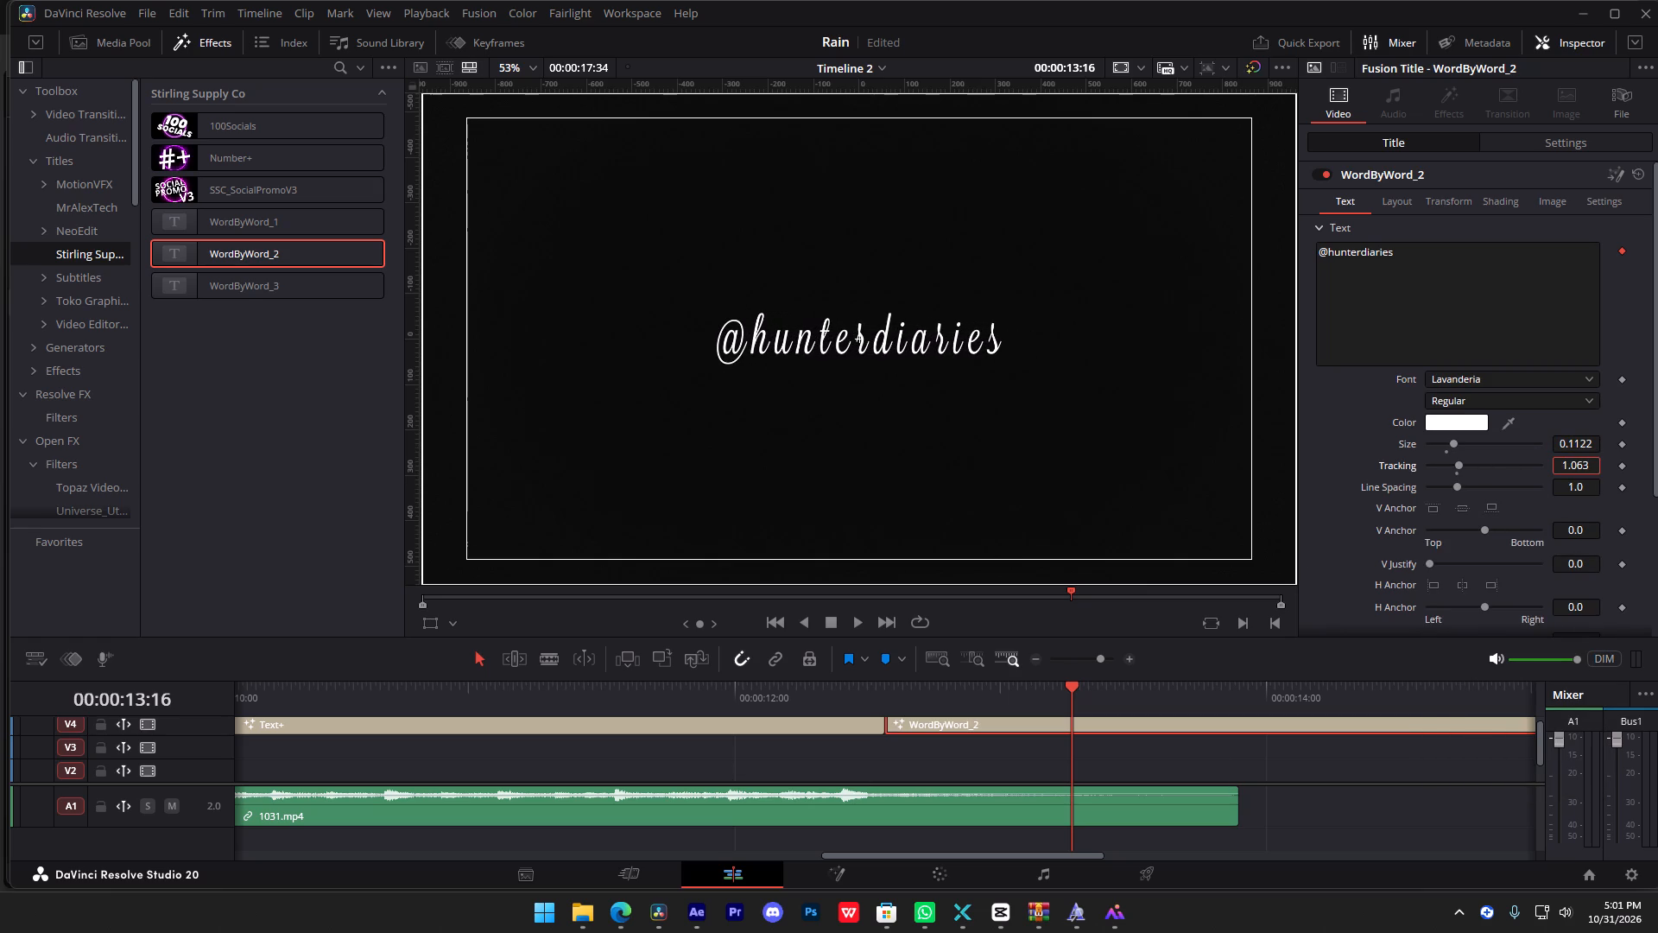
{"action": "left_click_drag", "start_coordinate": [1623, 451], "coordinate": [1465, 511]}
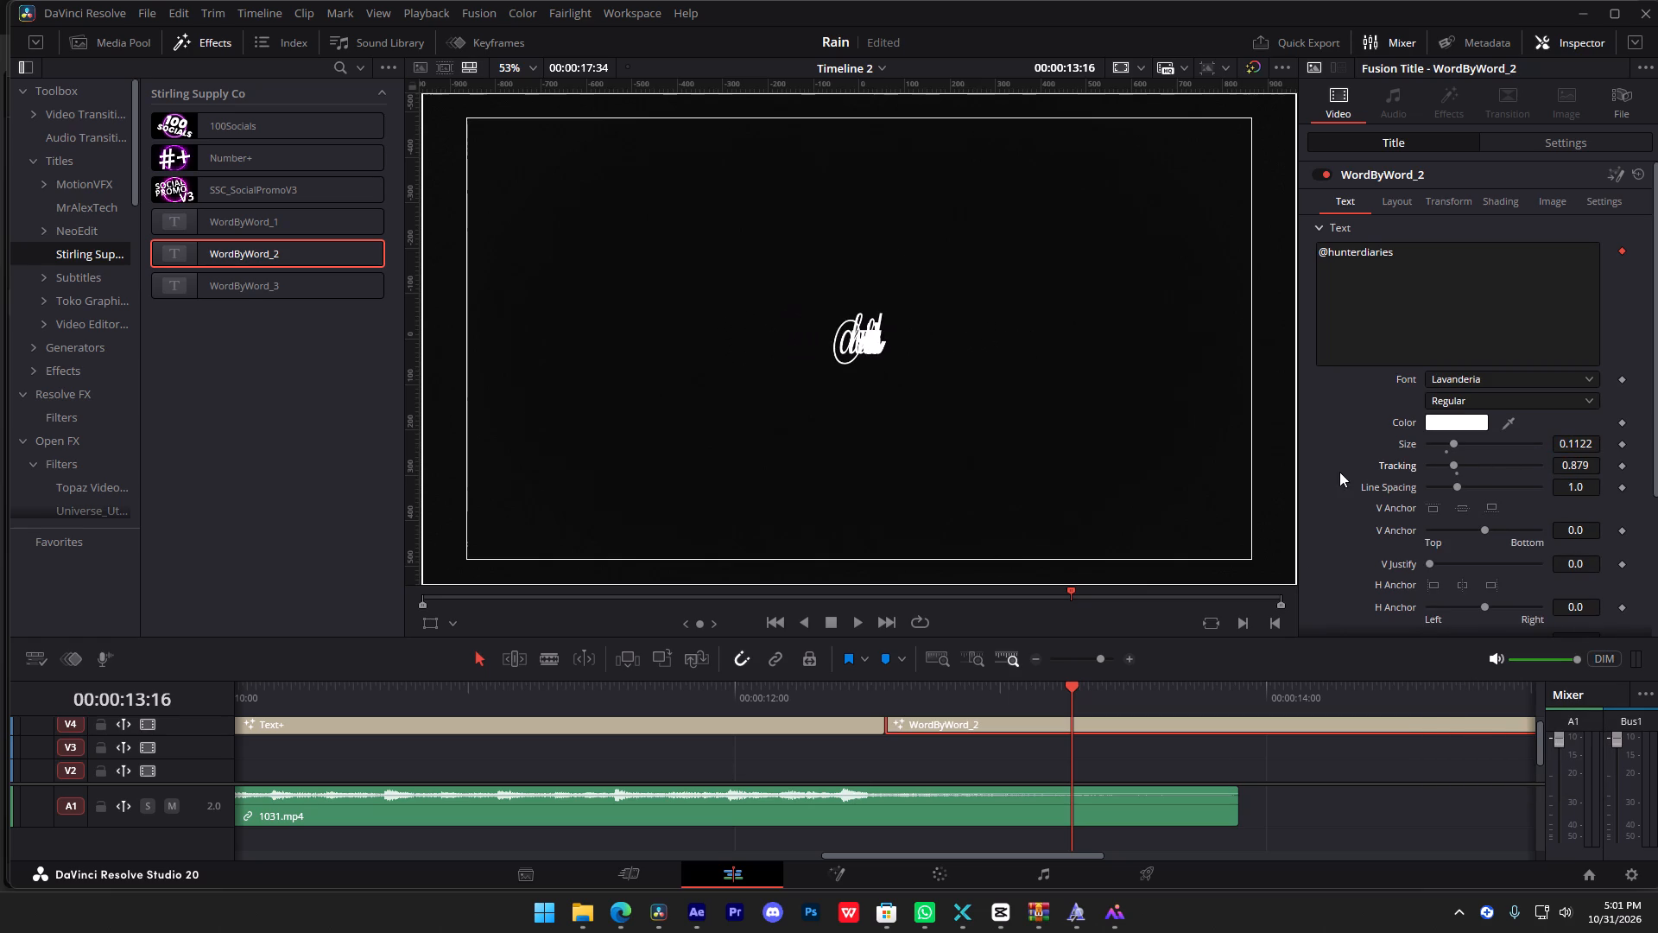
{"action": "left_click", "coordinate": [1415, 458]}
{"action": "double_click", "coordinate": [1407, 465]}
Split the ending title at 00:00:13:54, where the 1031.mp4 audio ends, and delete the excess part.
{"action": "left_click_drag", "start_coordinate": [1246, 696], "coordinate": [1239, 696]}
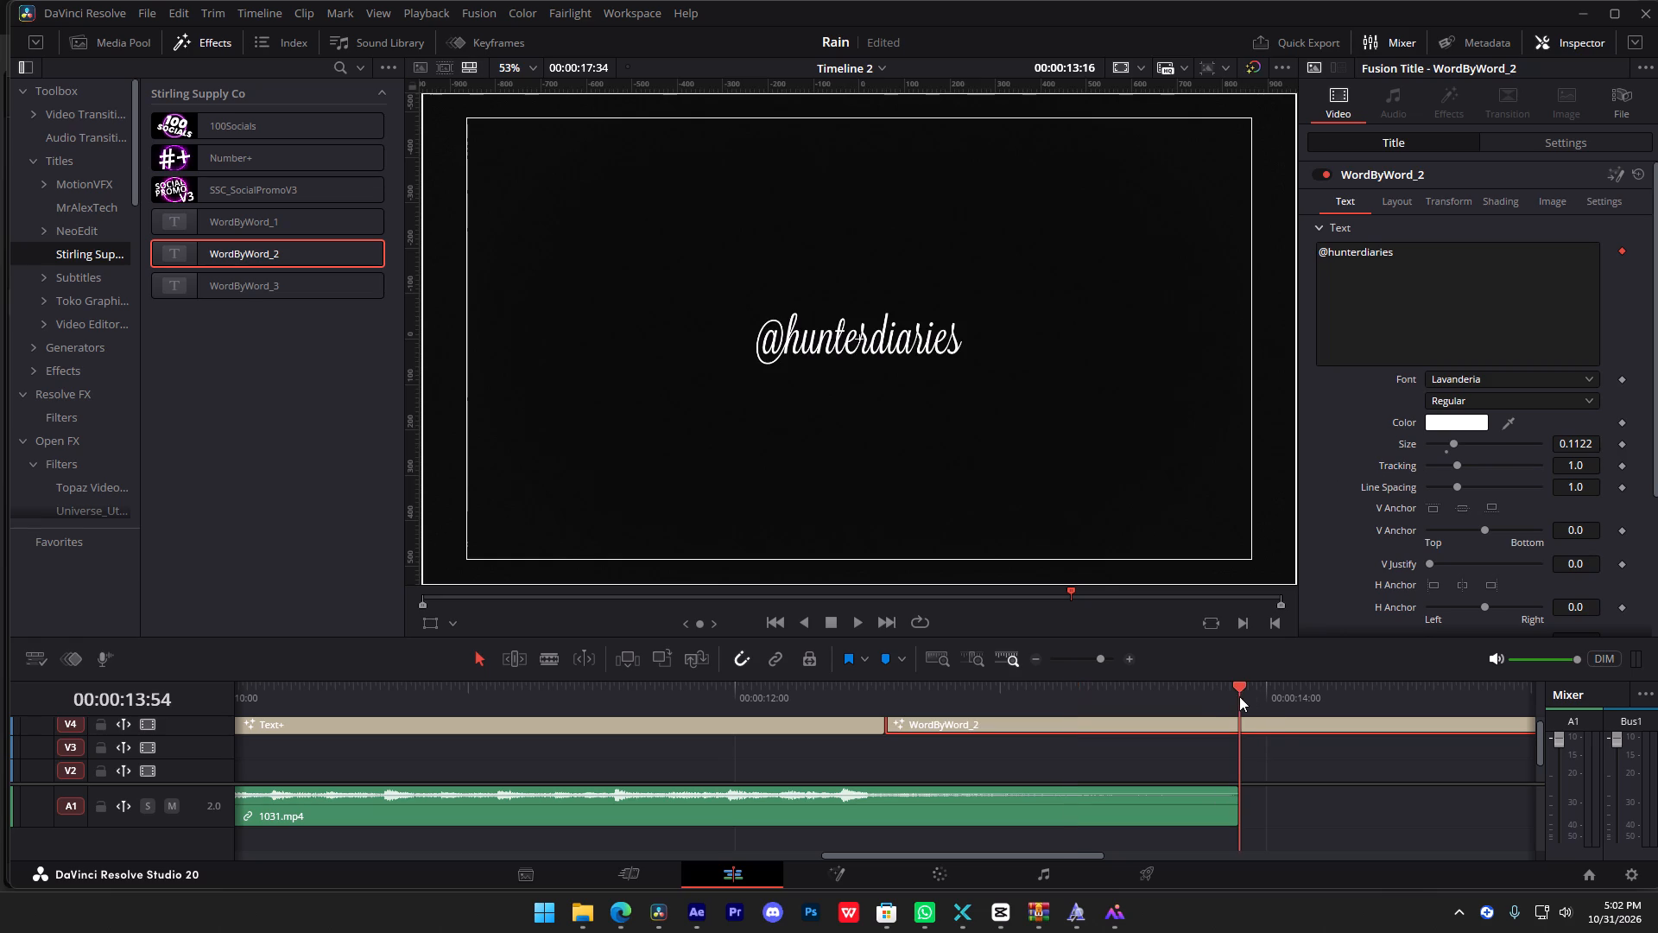
{"action": "left_click_drag", "start_coordinate": [1239, 696], "coordinate": [1236, 697]}
{"action": "key", "text": "s"}
{"action": "left_click", "coordinate": [1263, 730]}
{"action": "key", "text": "BackSpace"}
{"action": "left_click_drag", "start_coordinate": [1187, 711], "coordinate": [1068, 704]}
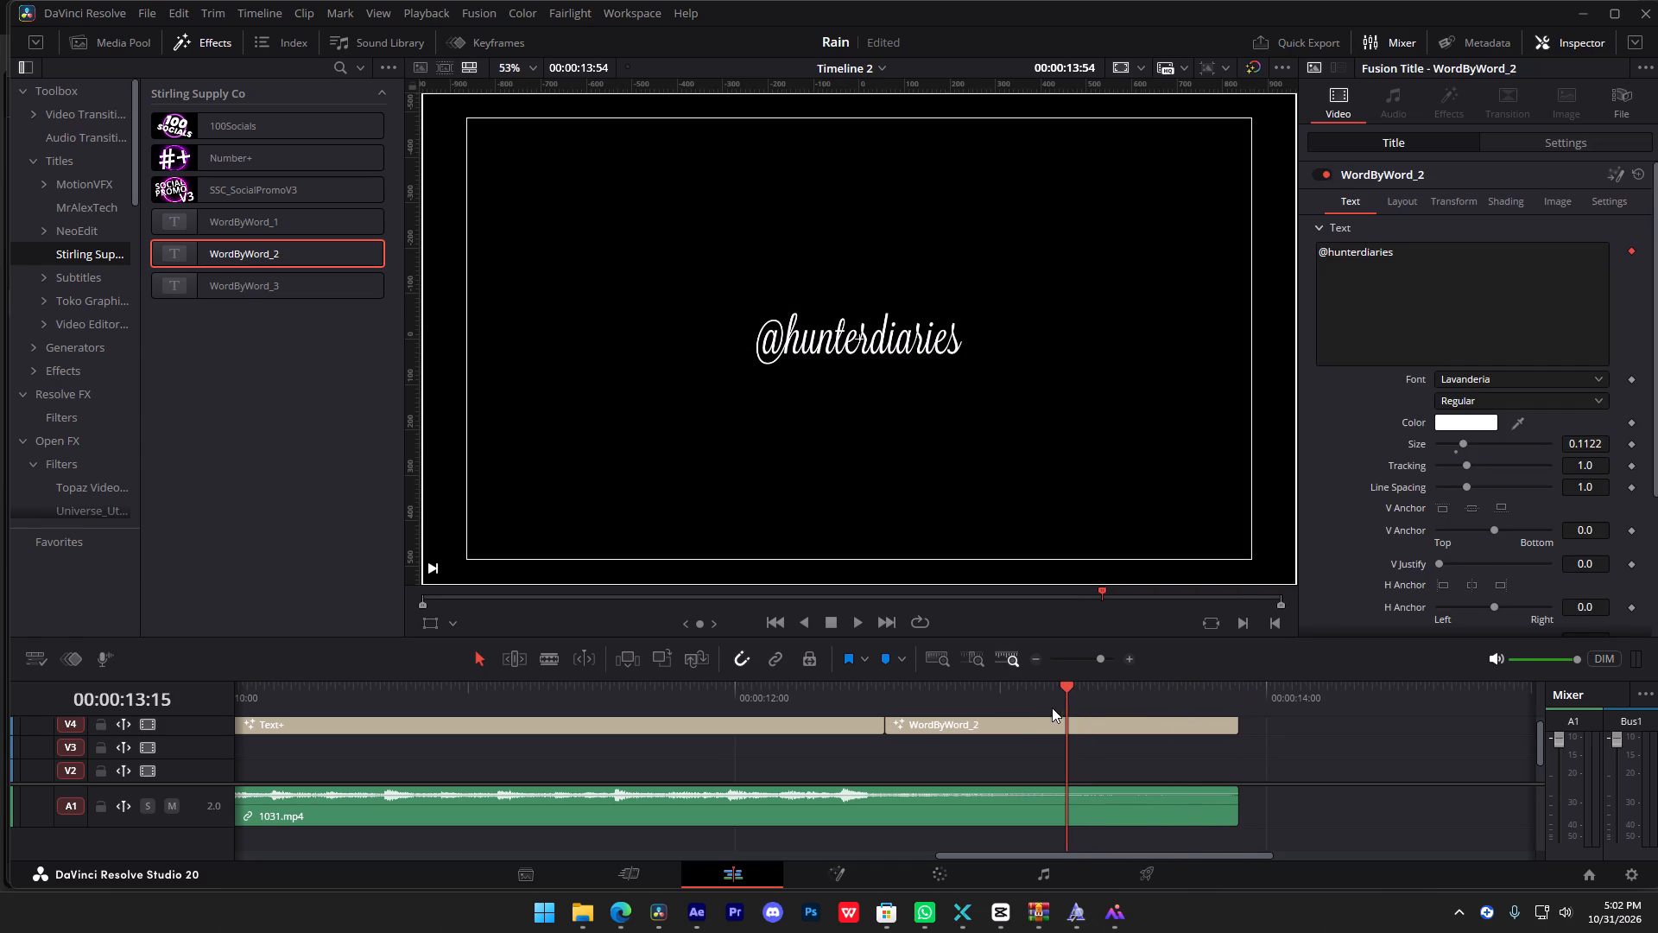
{"action": "left_click_drag", "start_coordinate": [939, 726], "coordinate": [939, 762], "text": "alt"}
{"action": "scroll", "coordinate": [948, 751], "scroll_direction": "down", "scroll_amount": 5, "text": "alt"}
{"action": "left_click_drag", "start_coordinate": [869, 775], "coordinate": [355, 732]}
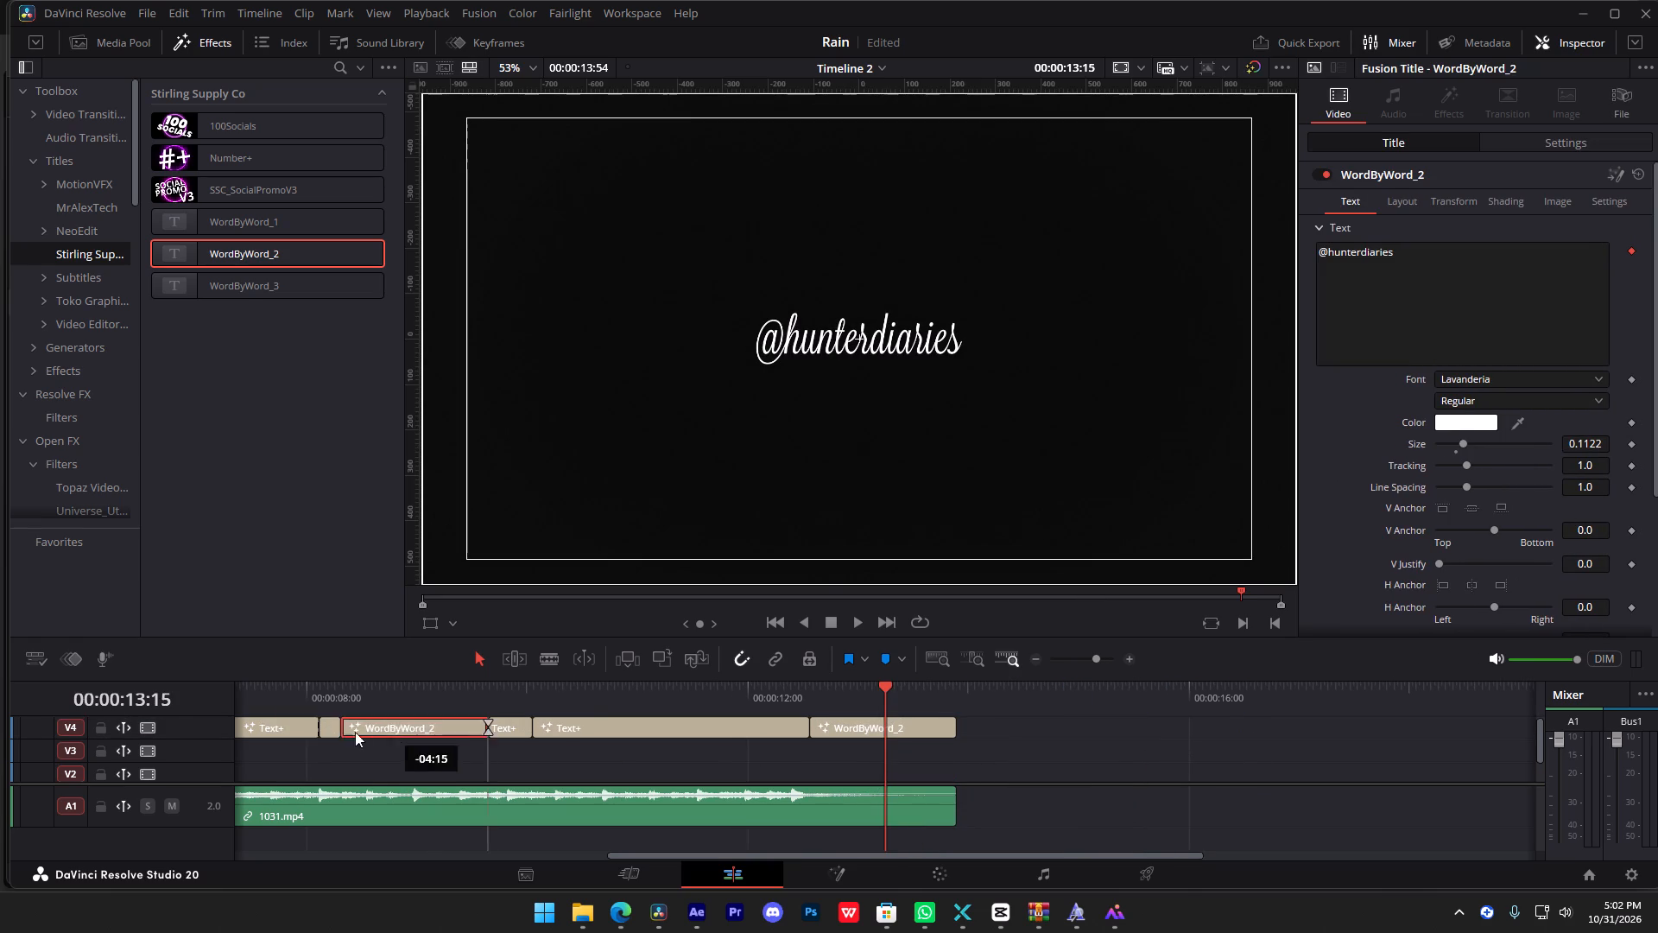
{"action": "left_click_drag", "start_coordinate": [355, 732], "coordinate": [241, 771]}
{"action": "scroll", "coordinate": [320, 749], "scroll_direction": "down", "scroll_amount": 5, "text": "alt"}
{"action": "left_click_drag", "start_coordinate": [340, 772], "coordinate": [342, 773]}
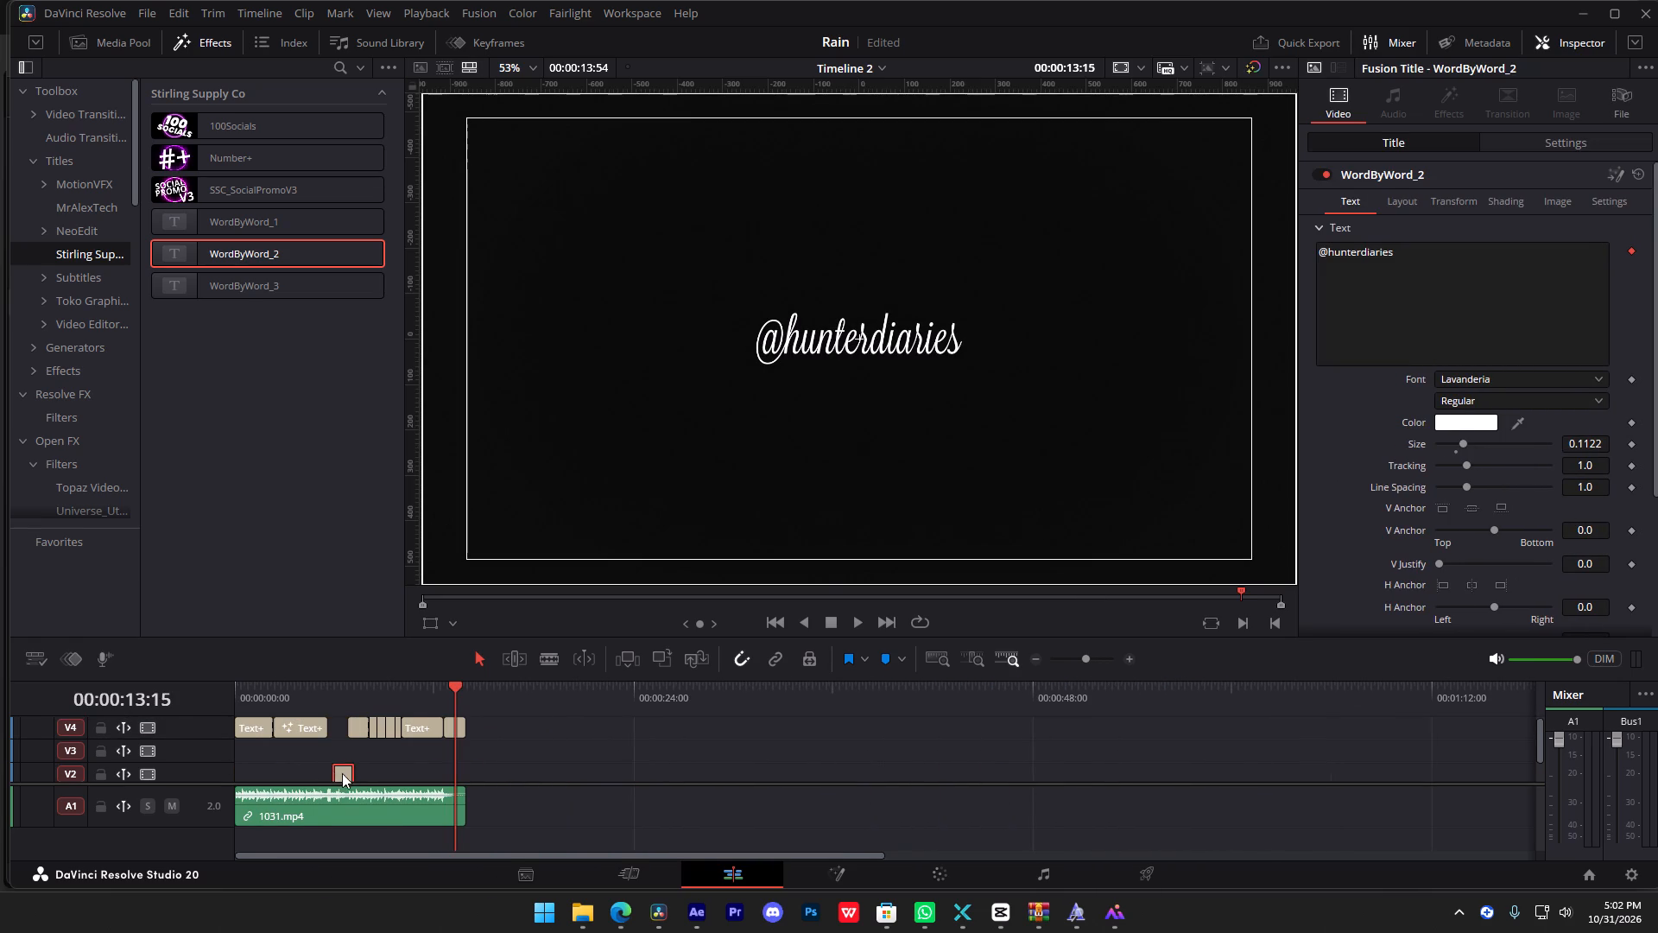
{"action": "left_click_drag", "start_coordinate": [342, 773], "coordinate": [214, 763]}
{"action": "left_click", "coordinate": [254, 771]}
{"action": "scroll", "coordinate": [248, 771], "scroll_direction": "up", "scroll_amount": 5, "text": "alt"}
{"action": "left_click_drag", "start_coordinate": [279, 773], "coordinate": [693, 747]}
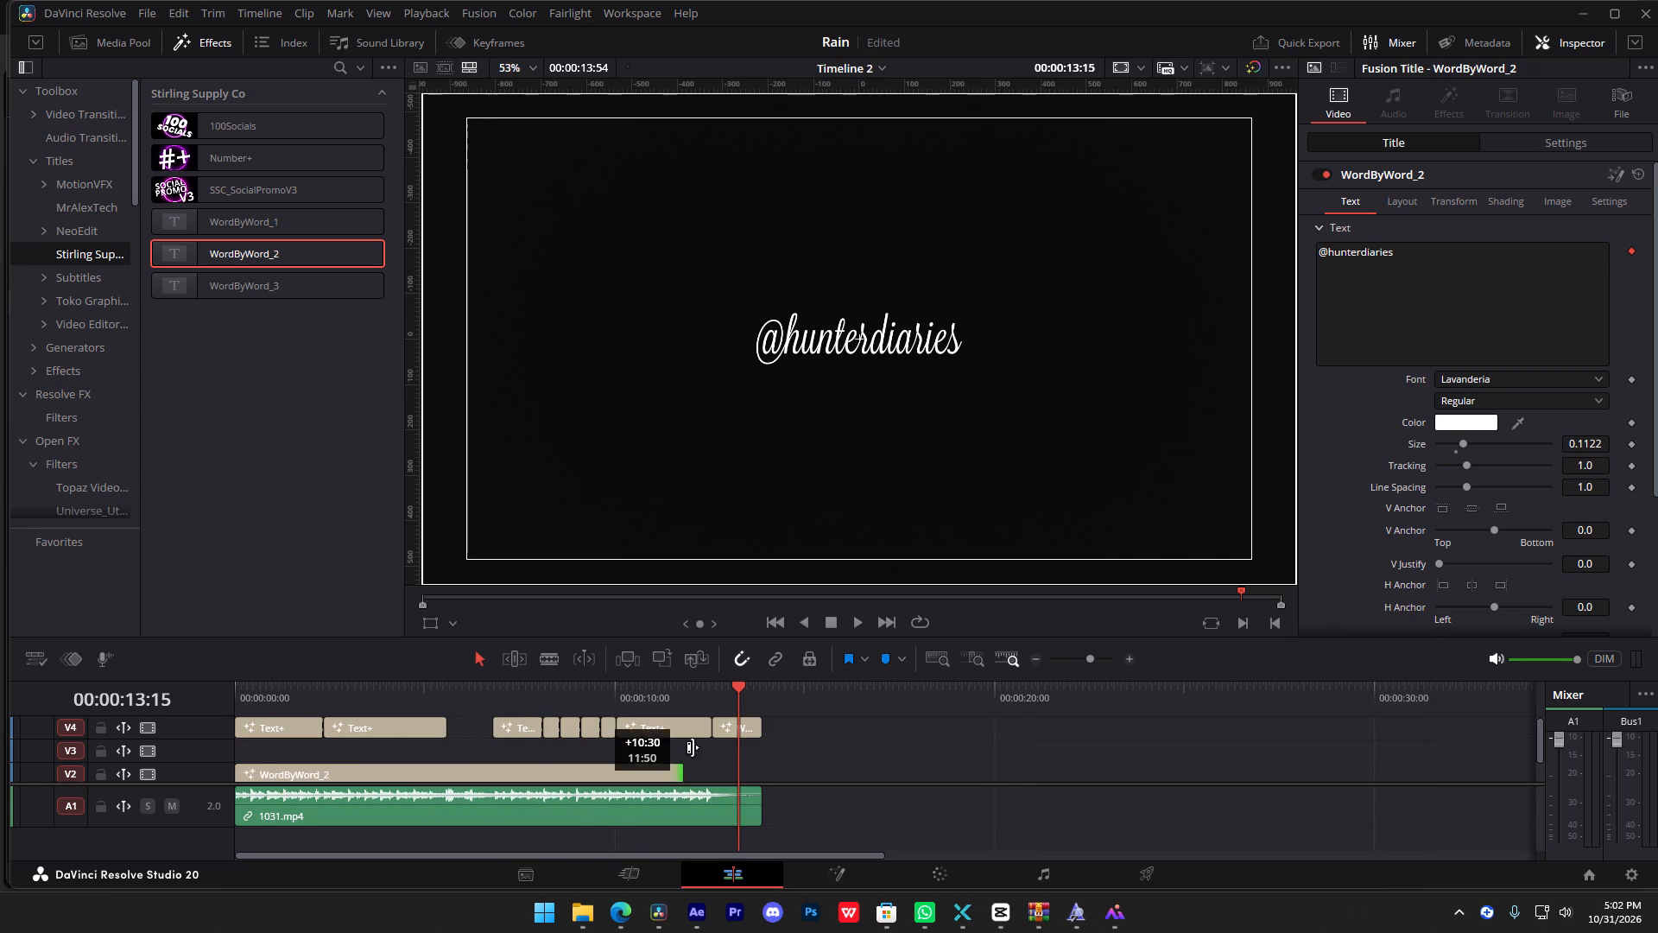
{"action": "left_click_drag", "start_coordinate": [693, 747], "coordinate": [714, 739]}
{"action": "left_click", "coordinate": [502, 682]}
{"action": "left_click", "coordinate": [491, 768]}
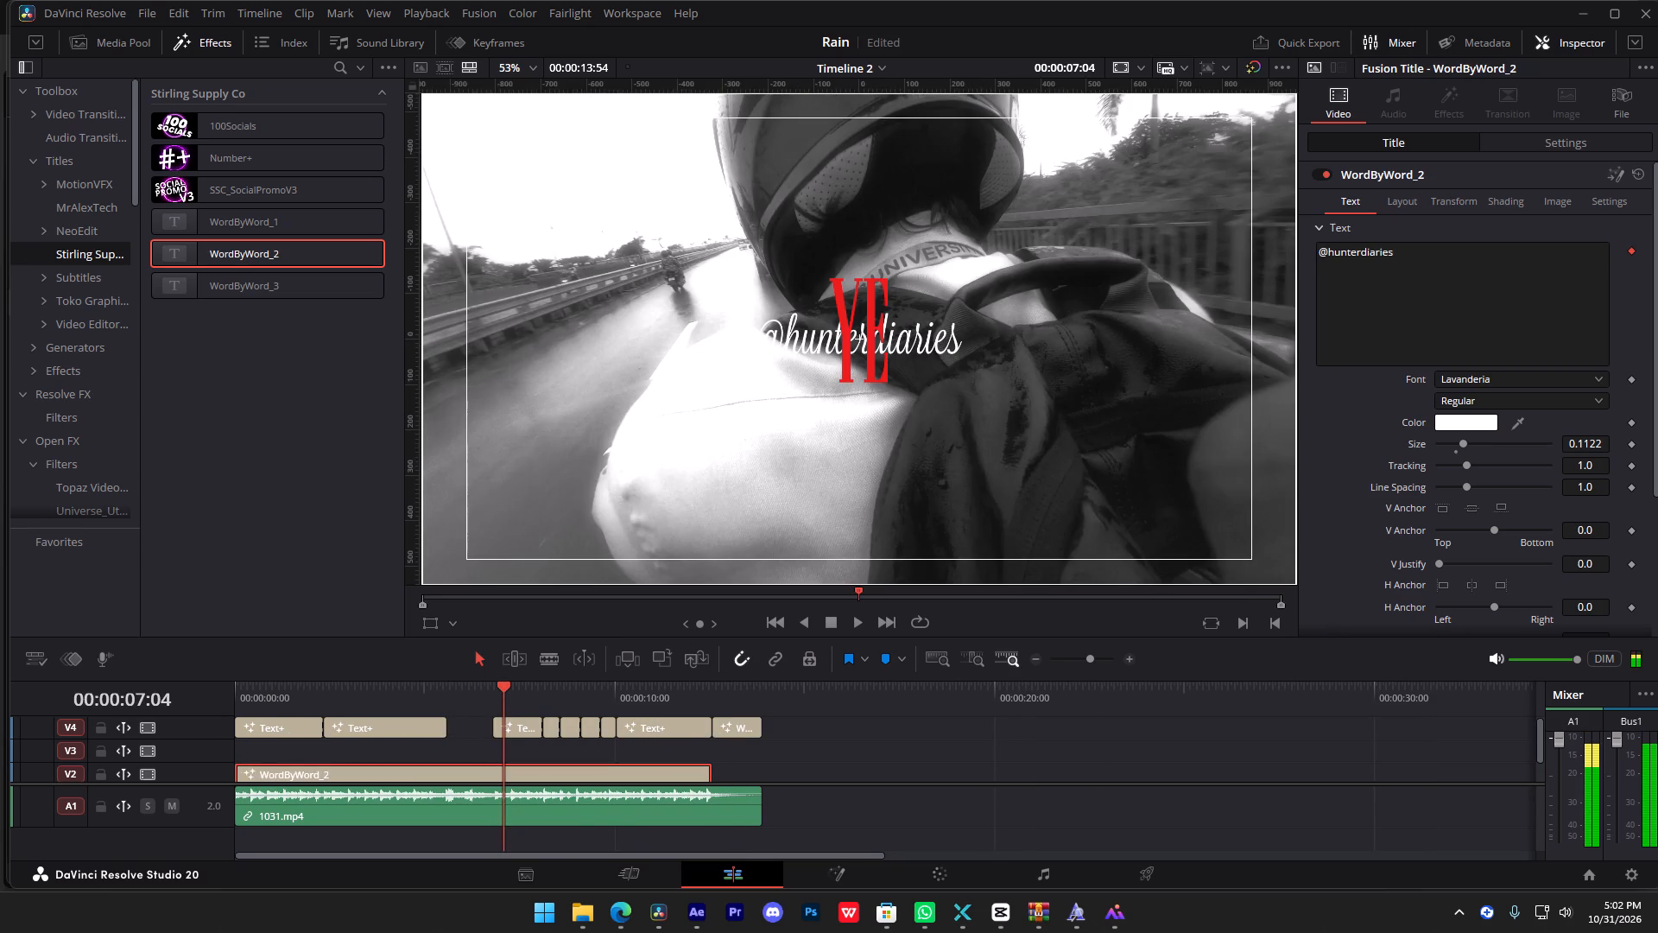
{"action": "left_click_drag", "start_coordinate": [1565, 437], "coordinate": [1570, 434]}
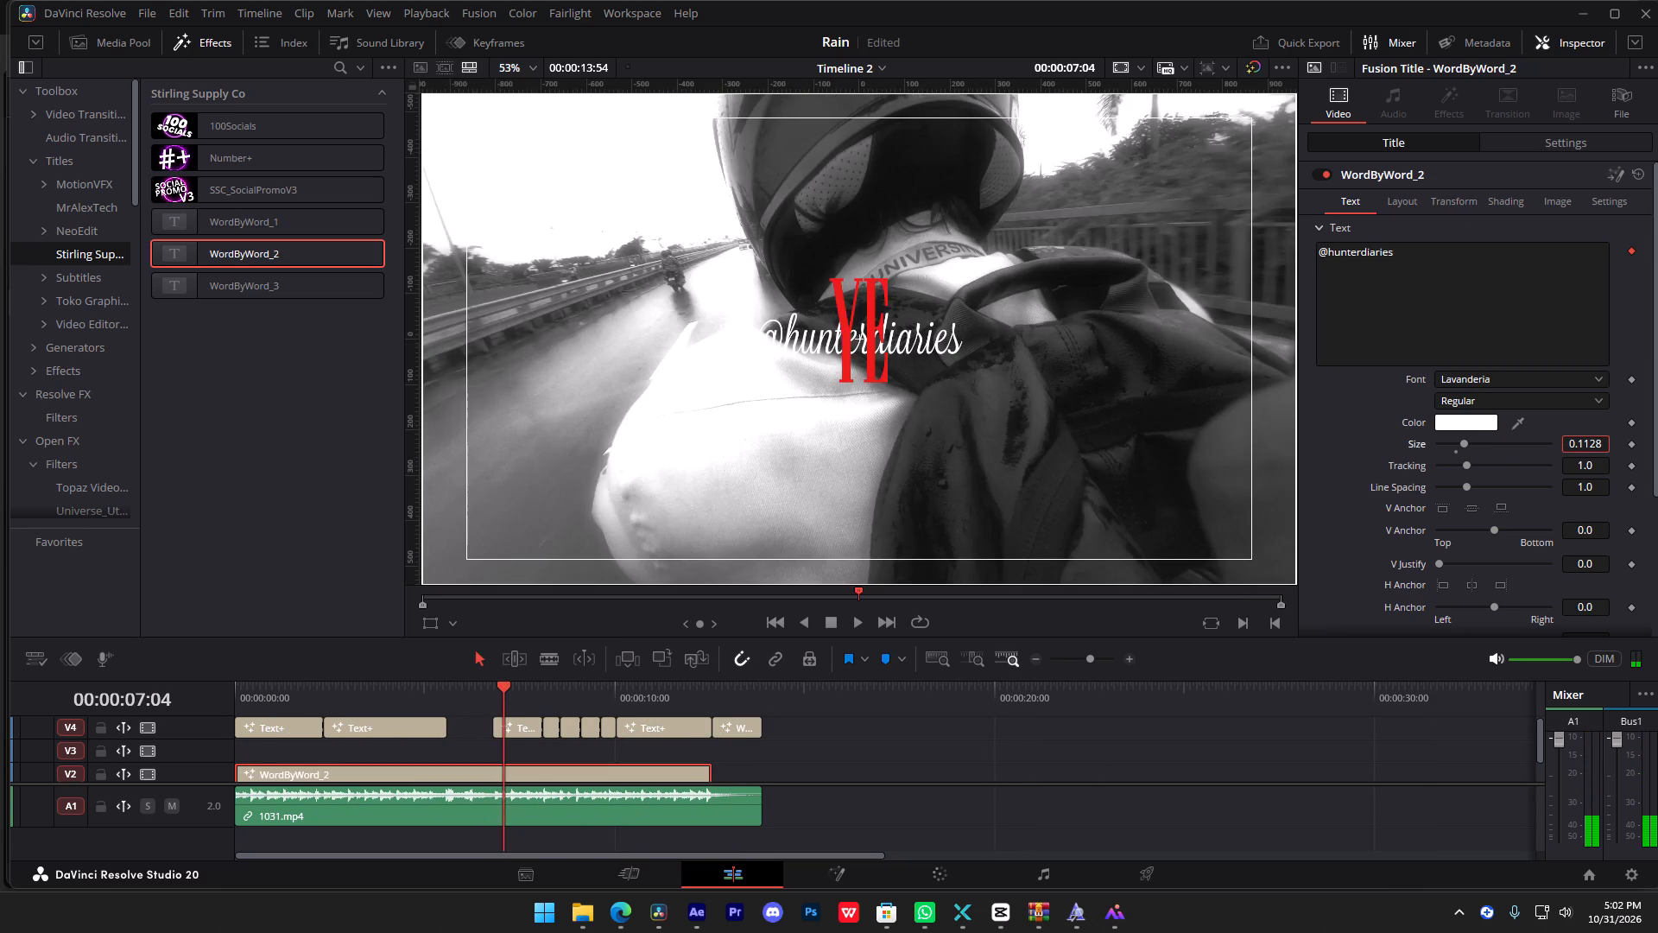
{"action": "left_click_drag", "start_coordinate": [1570, 434], "coordinate": [967, 503]}
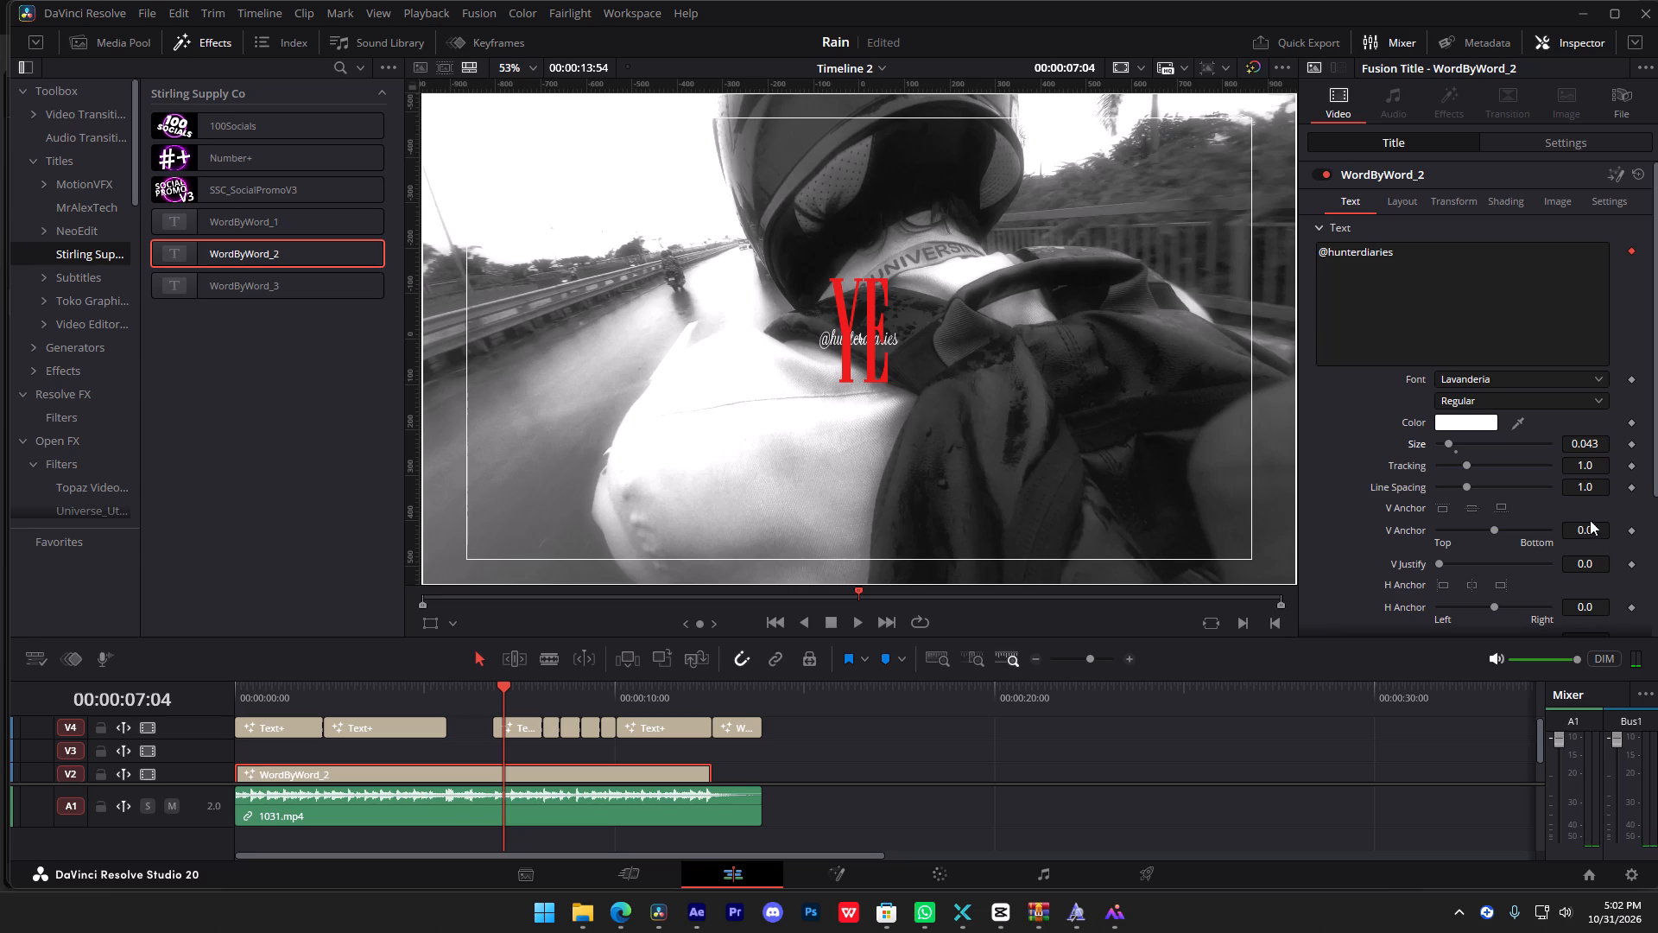
Lower the V2 title's vertical center so the handle sits centred near the bottom of the video frame.
{"action": "scroll", "coordinate": [1541, 505], "scroll_direction": "down", "scroll_amount": 3}
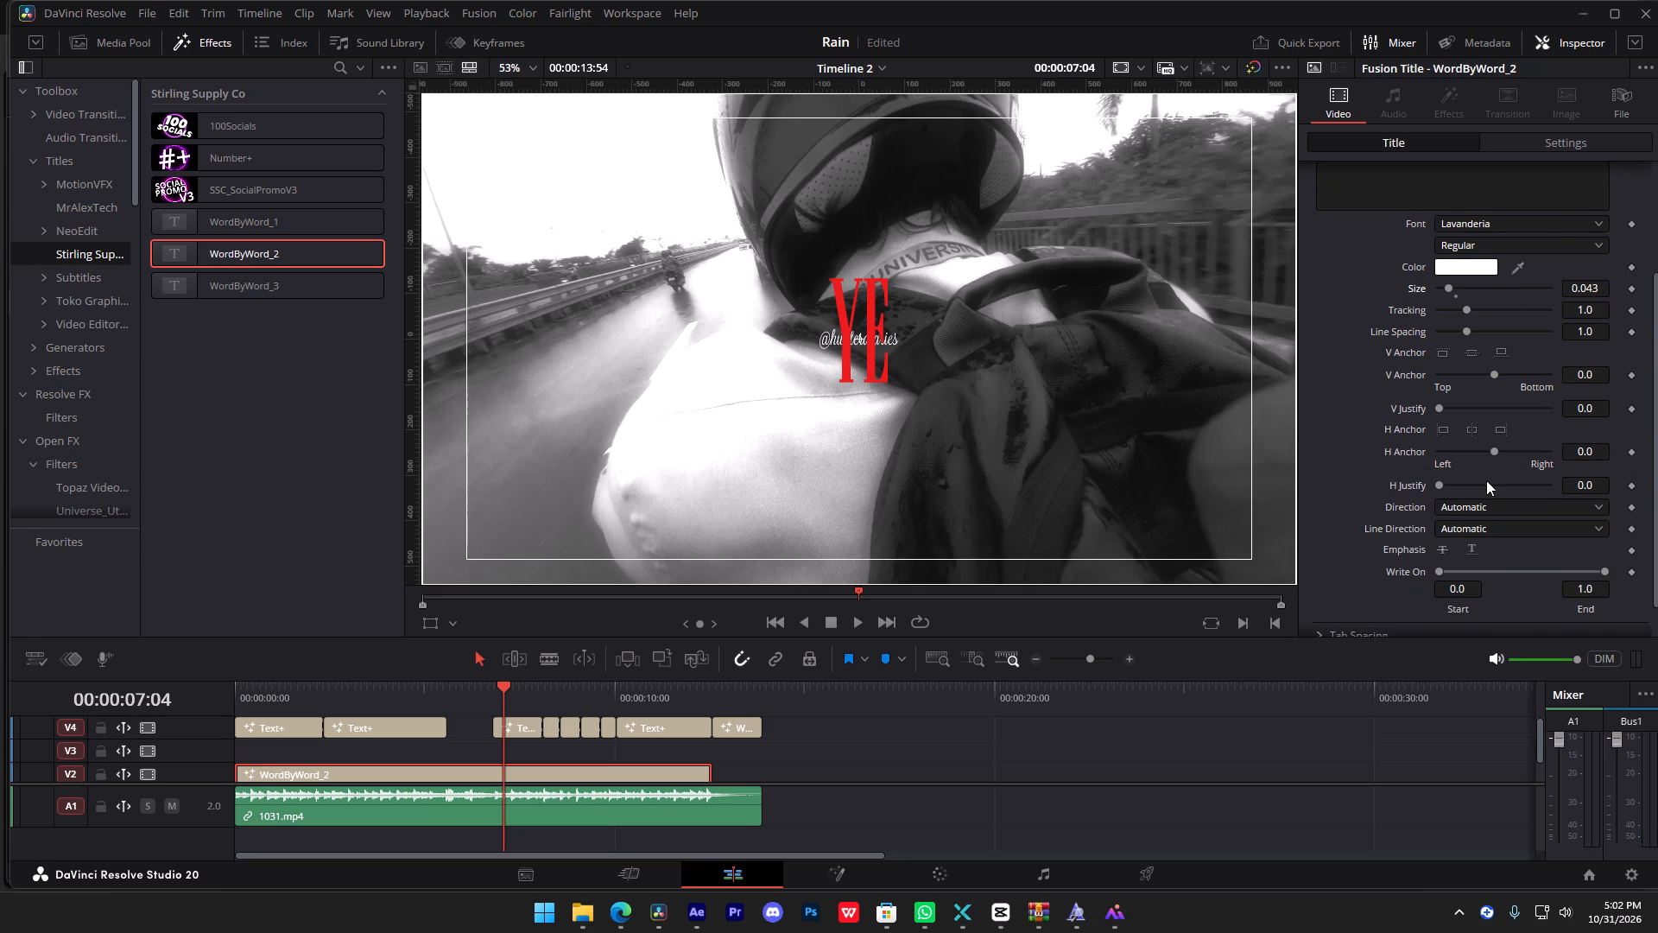
{"action": "scroll", "coordinate": [1484, 296], "scroll_direction": "up", "scroll_amount": 5}
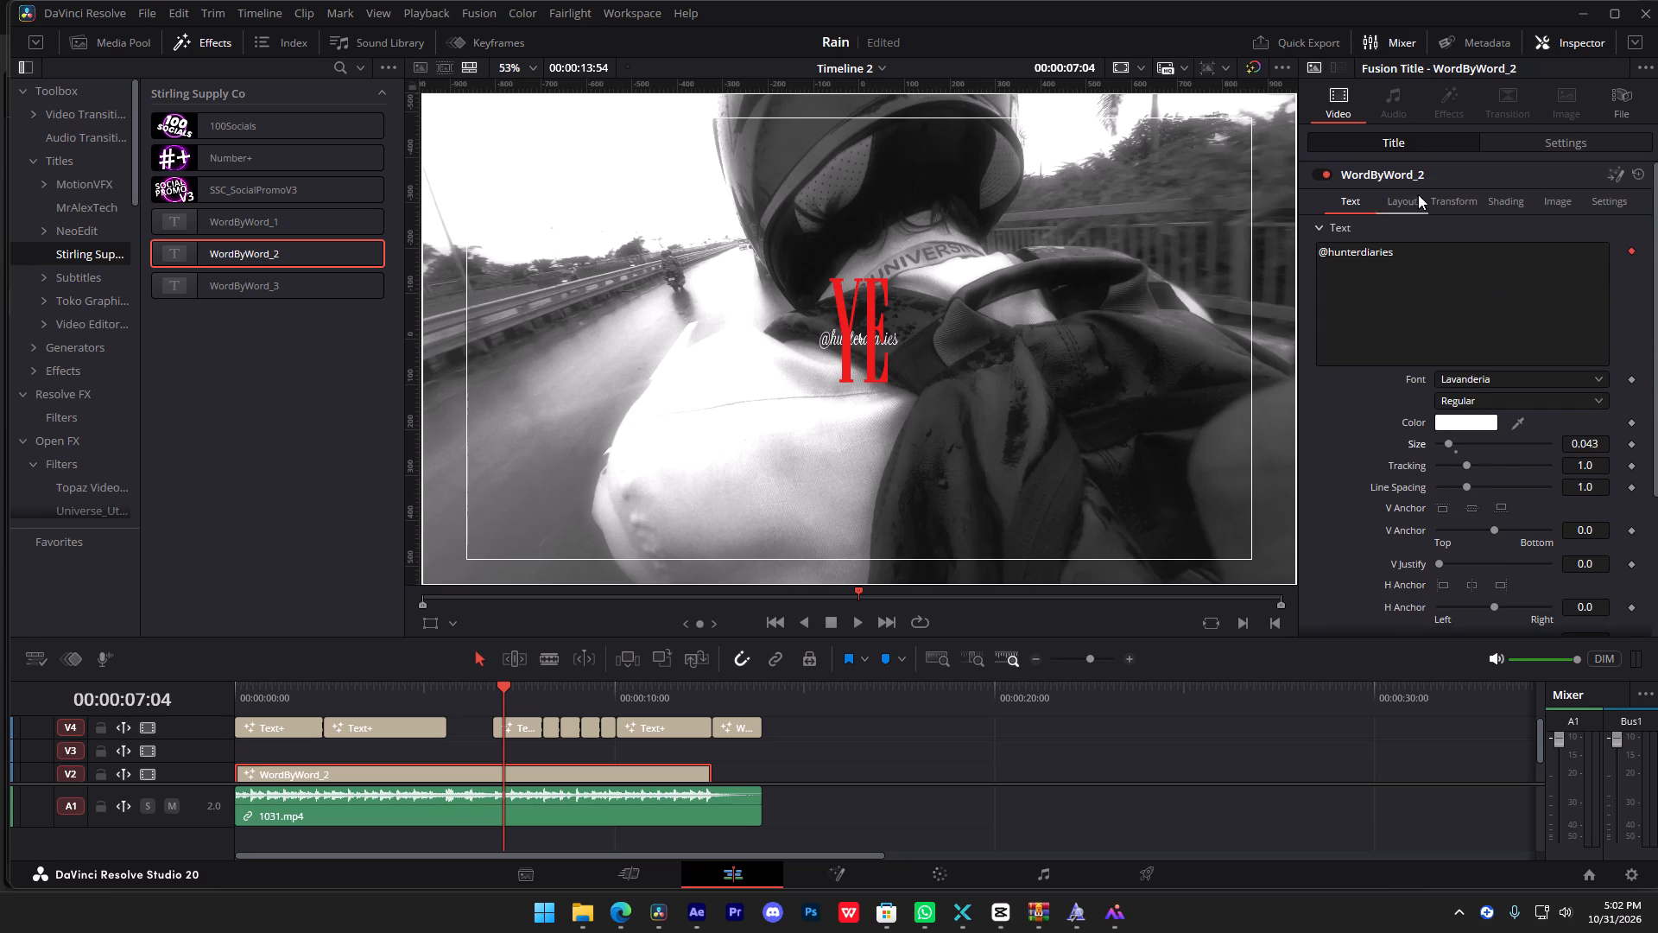
{"action": "left_click", "coordinate": [1399, 194]}
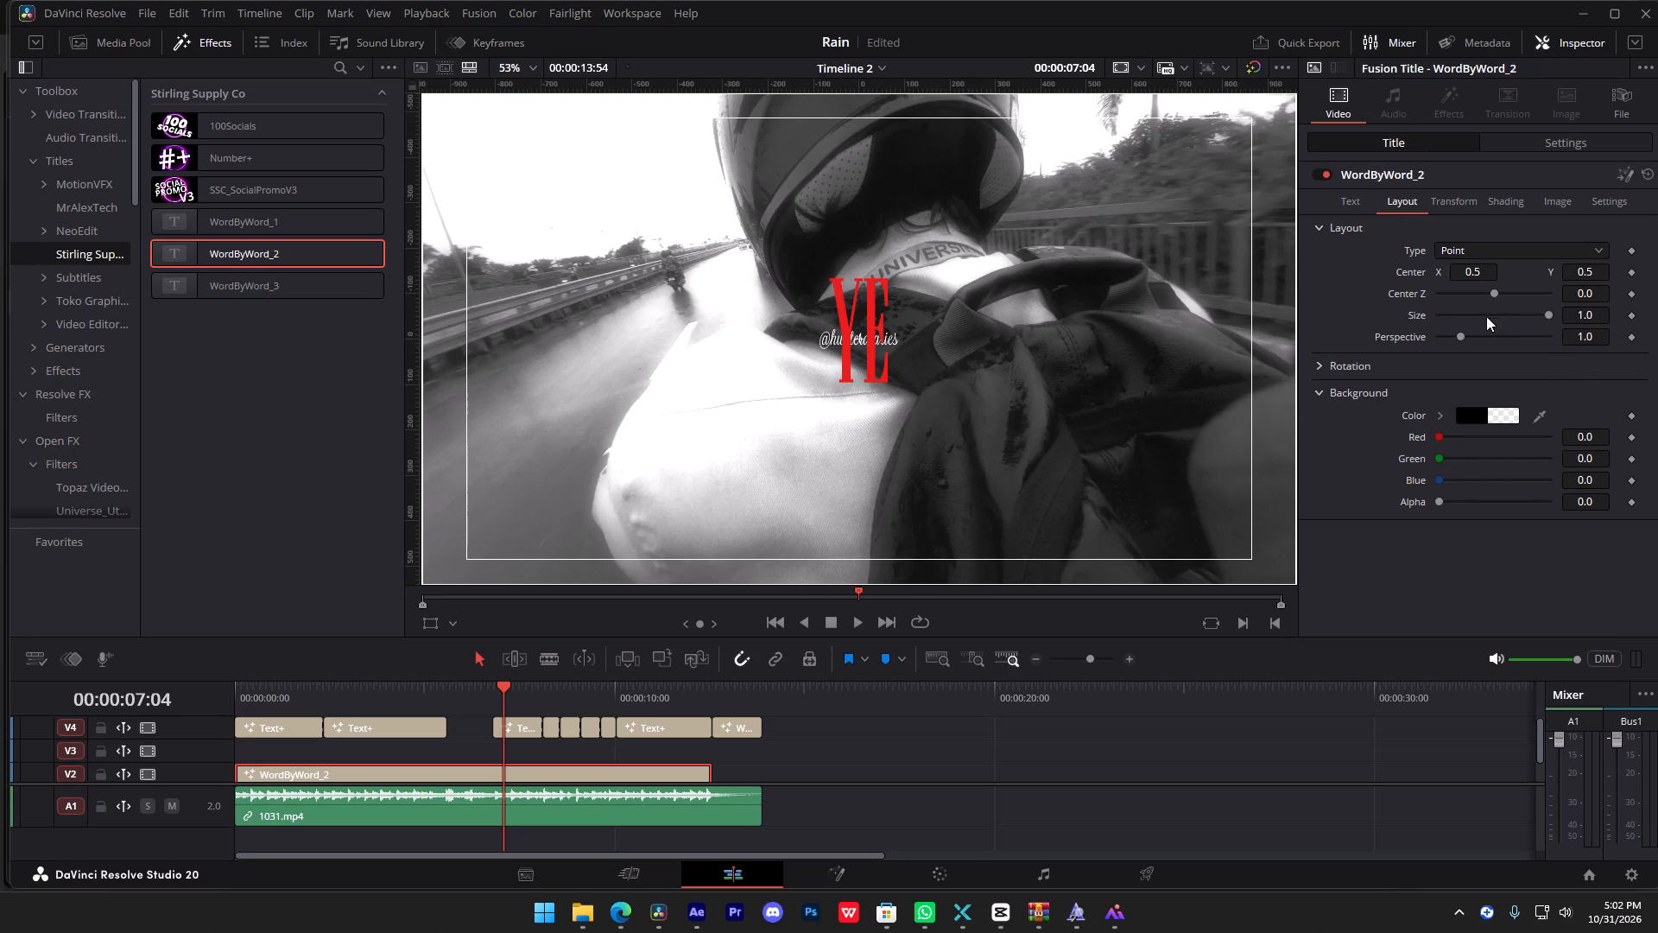
{"action": "left_click", "coordinate": [1351, 208]}
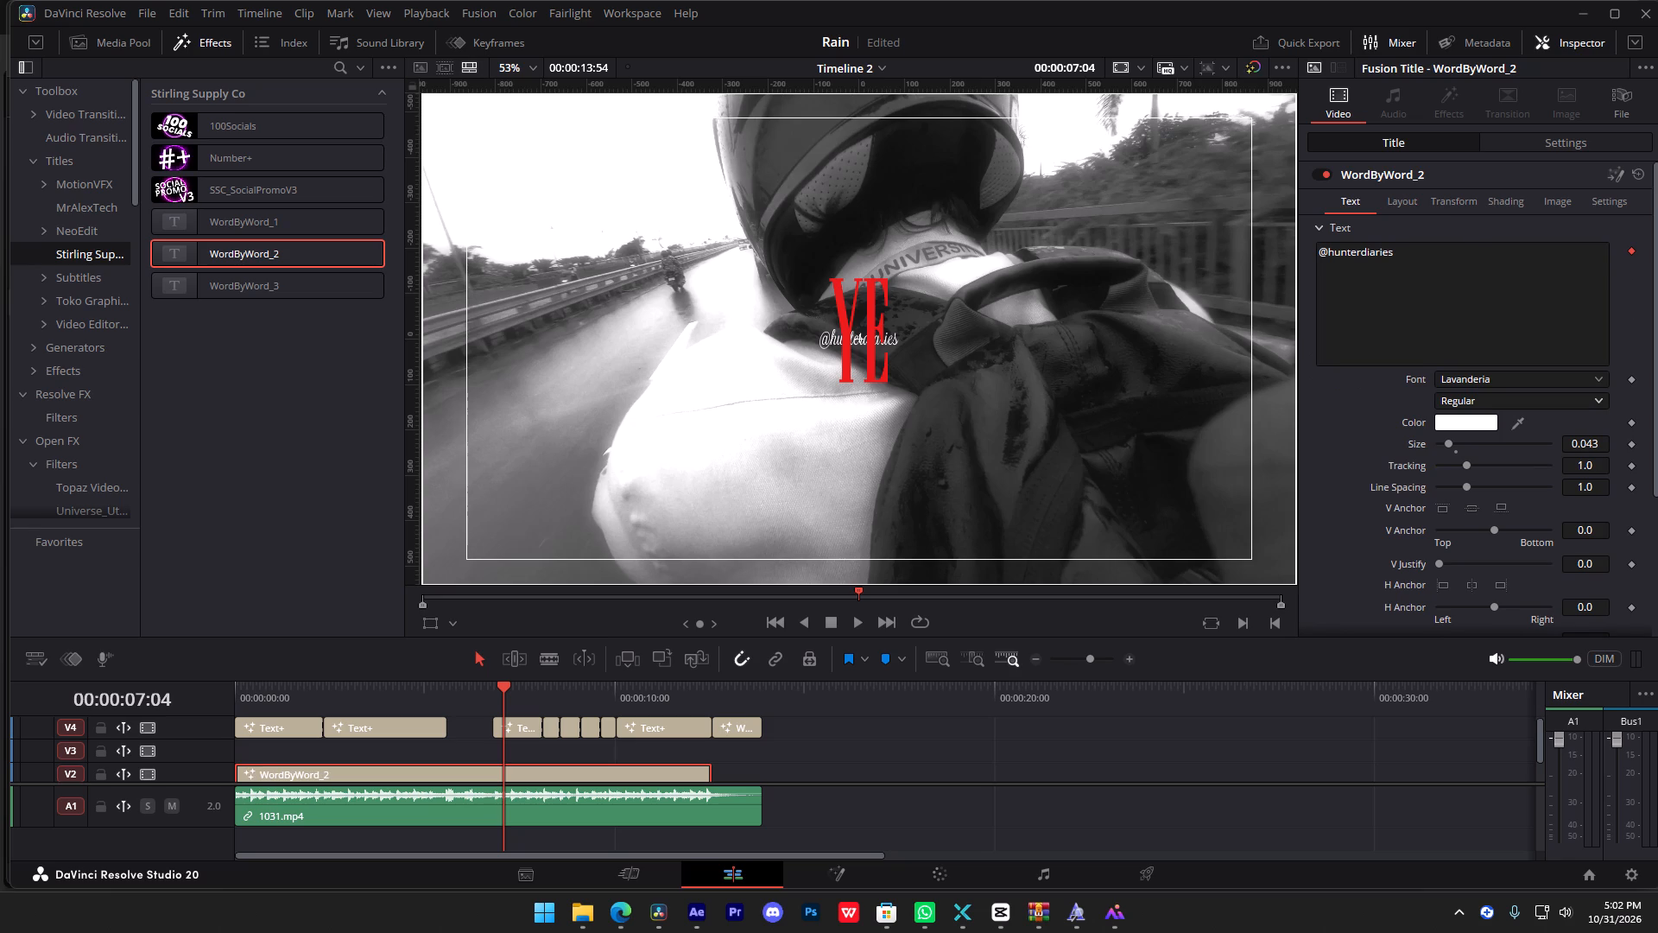
{"action": "left_click", "coordinate": [1389, 207]}
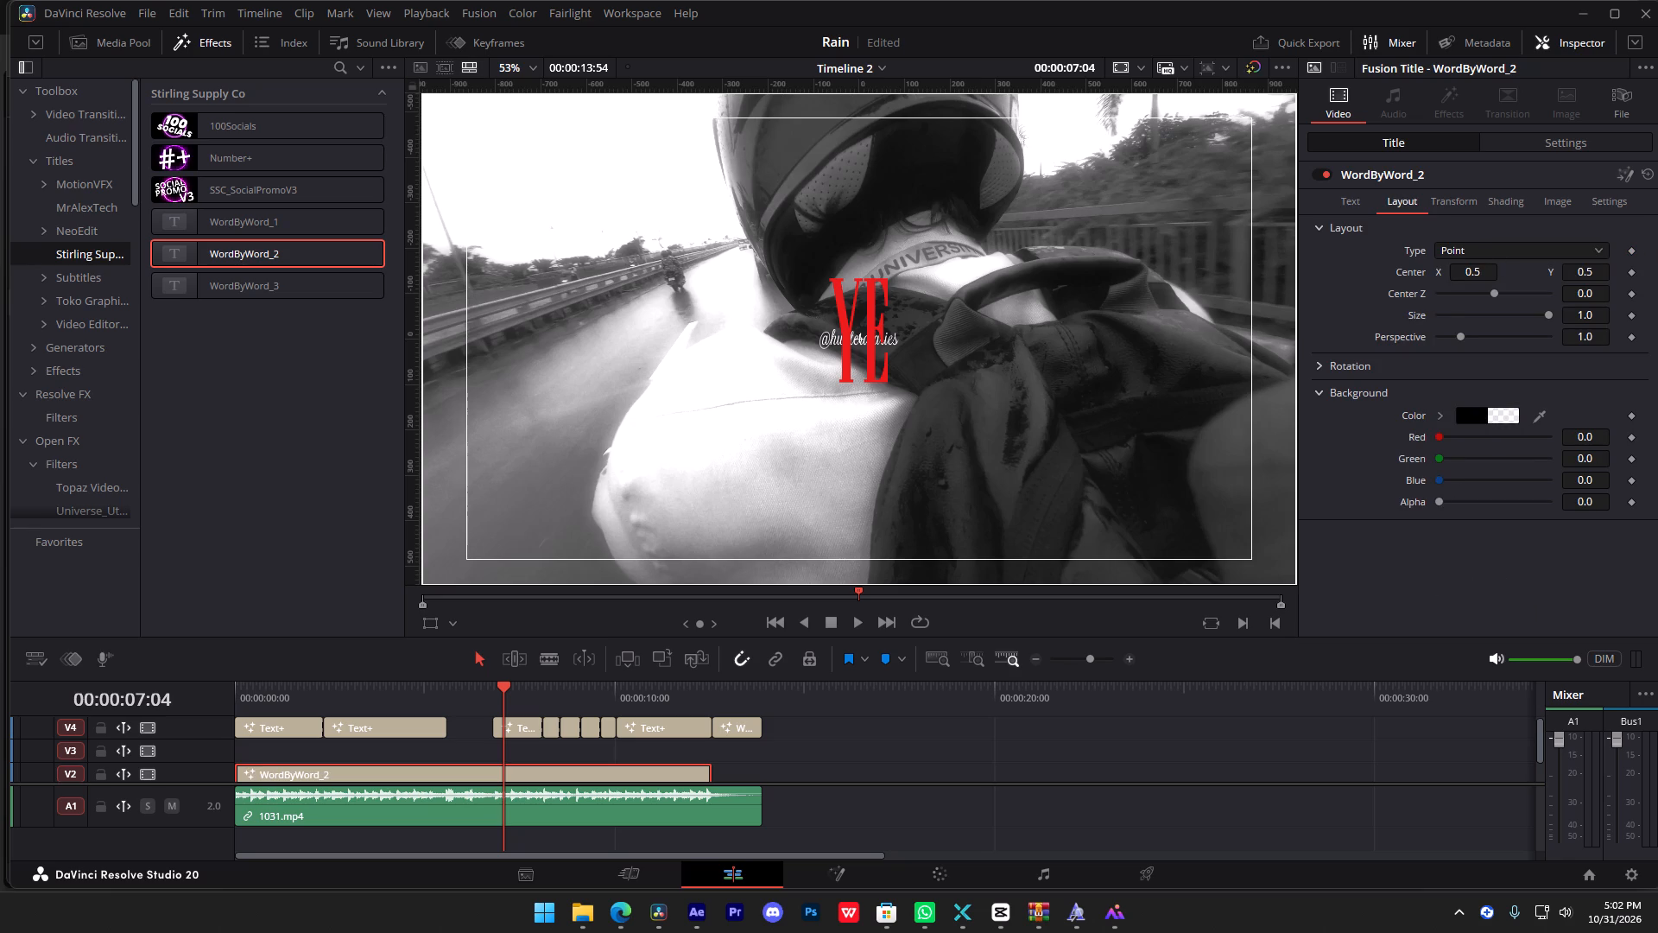
{"action": "left_click_drag", "start_coordinate": [1591, 274], "coordinate": [1226, 354]}
{"action": "left_click", "coordinate": [1349, 199]}
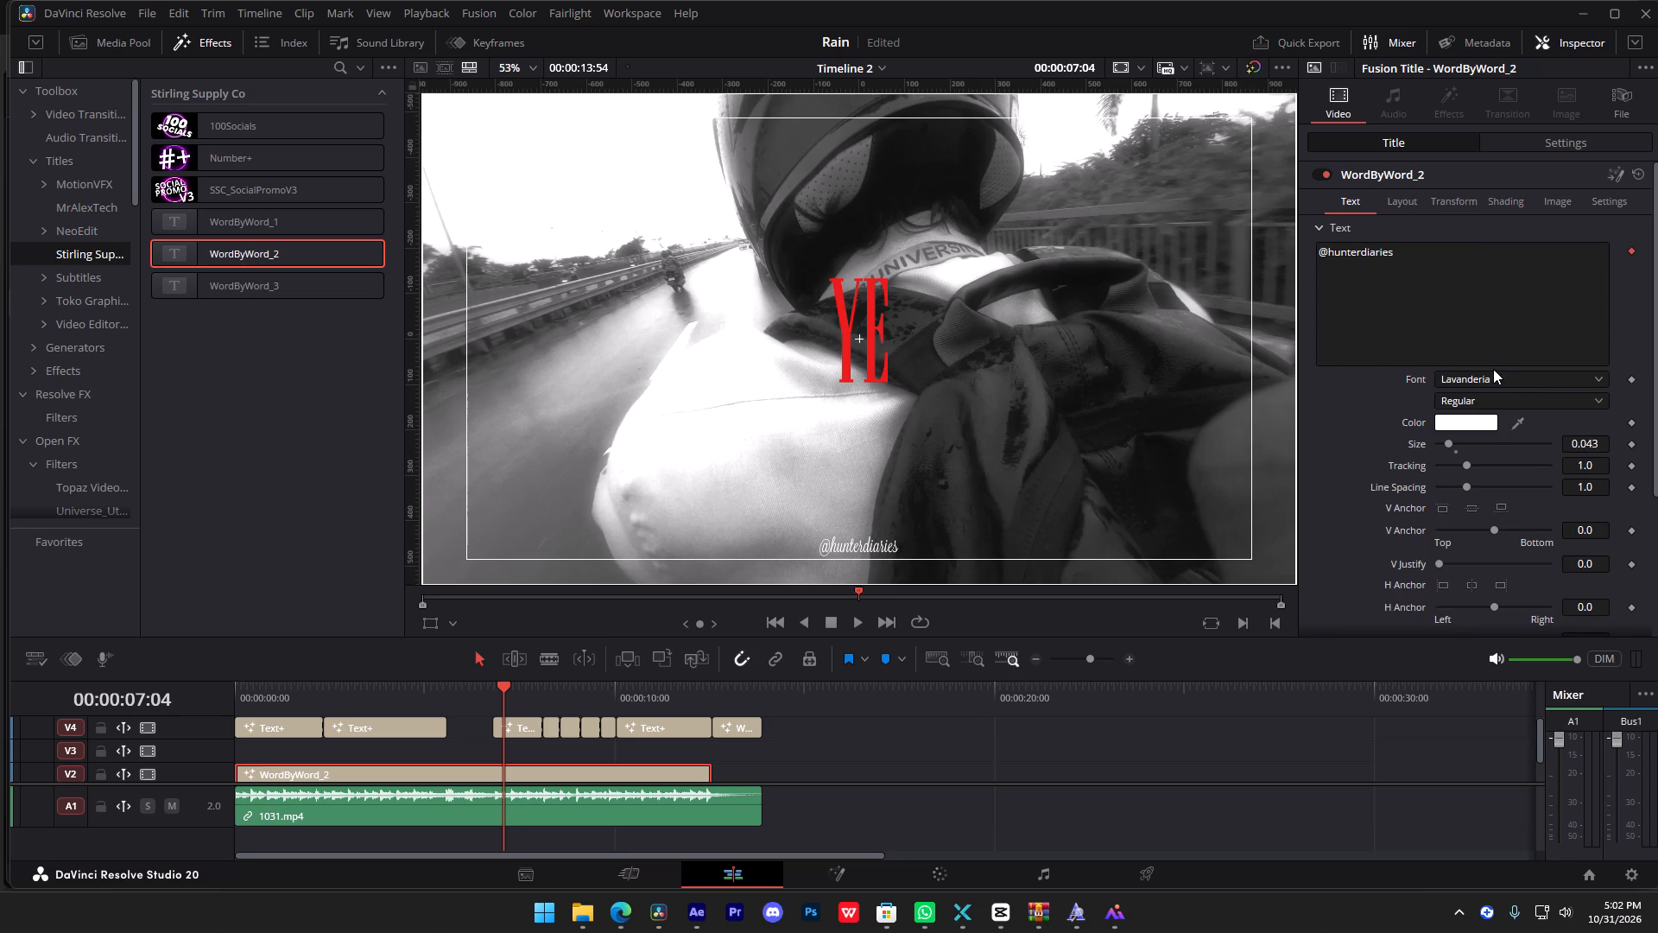
{"action": "left_click", "coordinate": [1493, 369]}
{"action": "left_click", "coordinate": [1489, 372]}
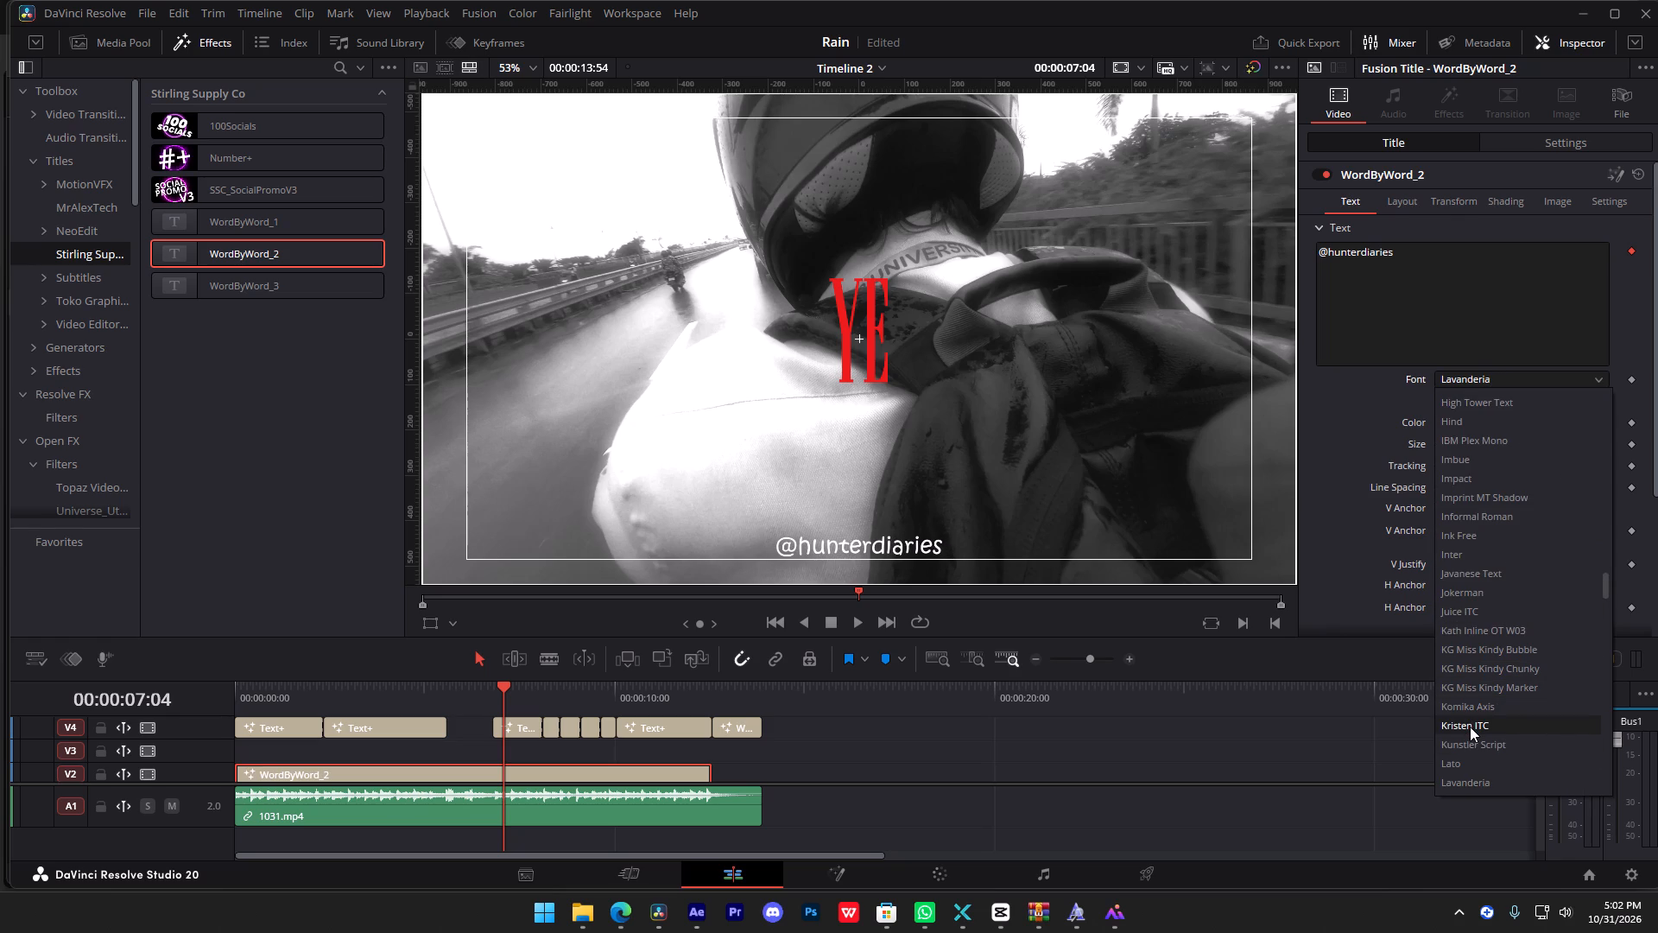
{"action": "key", "text": "Down"}
{"action": "key", "text": "Down"}
{"action": "key", "text": "Down"}
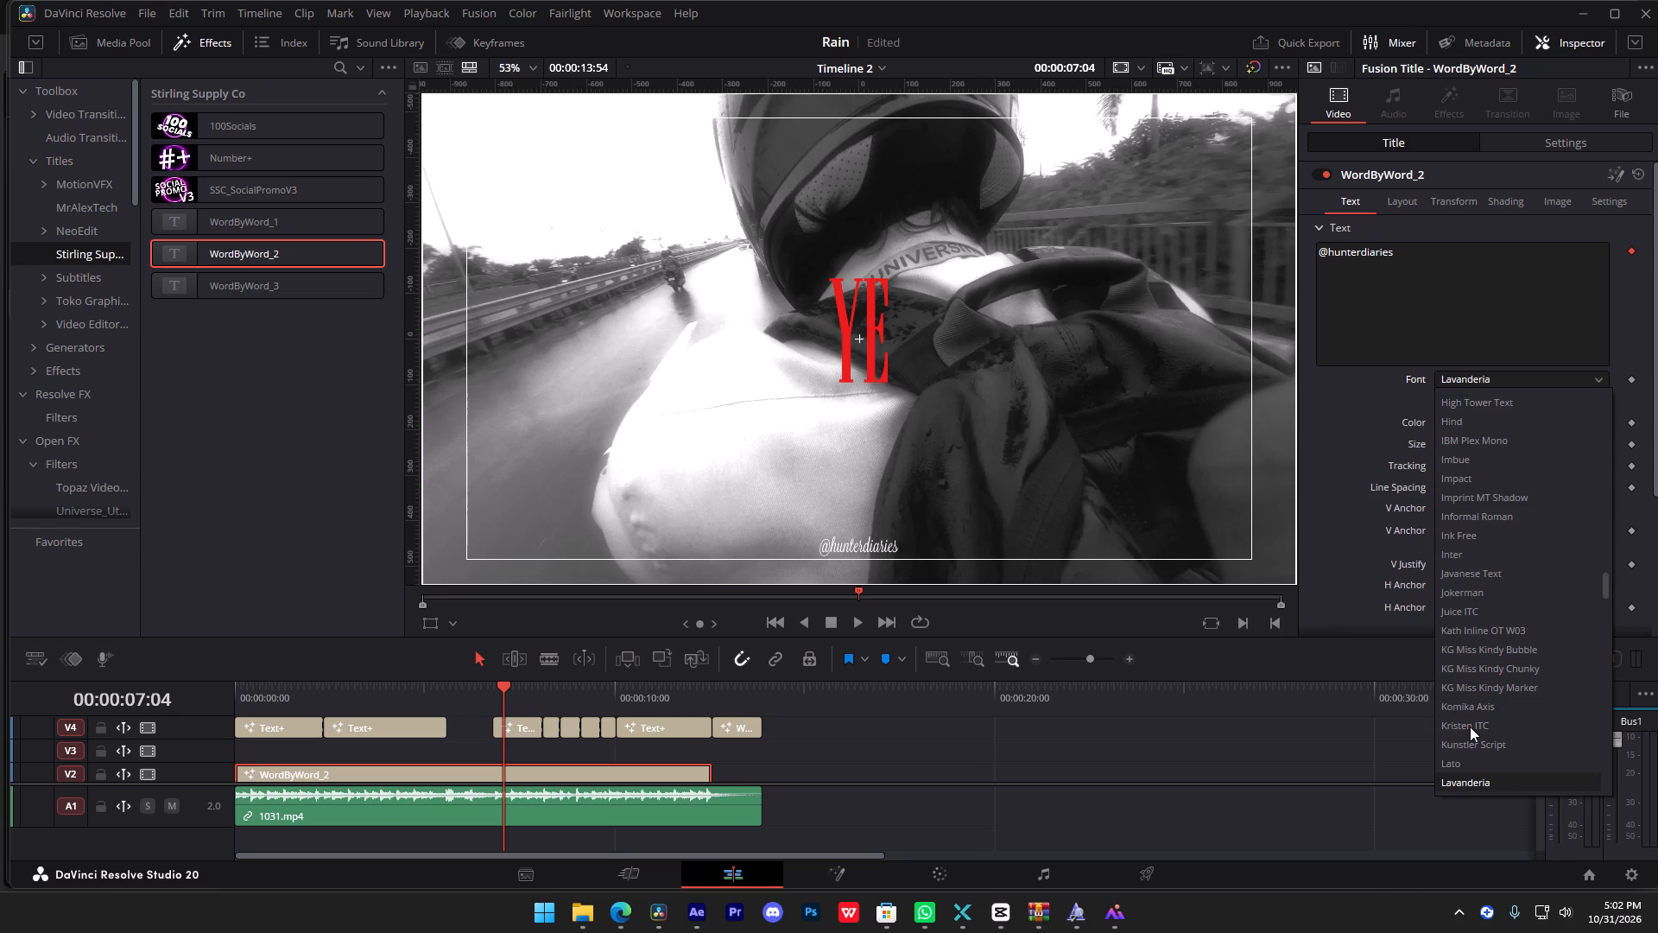
{"action": "key", "text": "Down"}
{"action": "key", "text": "Down"}
{"action": "key", "text": "Down"}
{"action": "key", "text": "Down"}
{"action": "key", "text": "Down"}
{"action": "key", "text": "Down"}
{"action": "key", "text": "Down"}
{"action": "key", "text": "Down"}
{"action": "key", "text": "Down"}
{"action": "key", "text": "Down"}
{"action": "key", "text": "Down"}
{"action": "key", "text": "Down"}
{"action": "key", "text": "Down"}
{"action": "key", "text": "Down"}
{"action": "key", "text": "Down"}
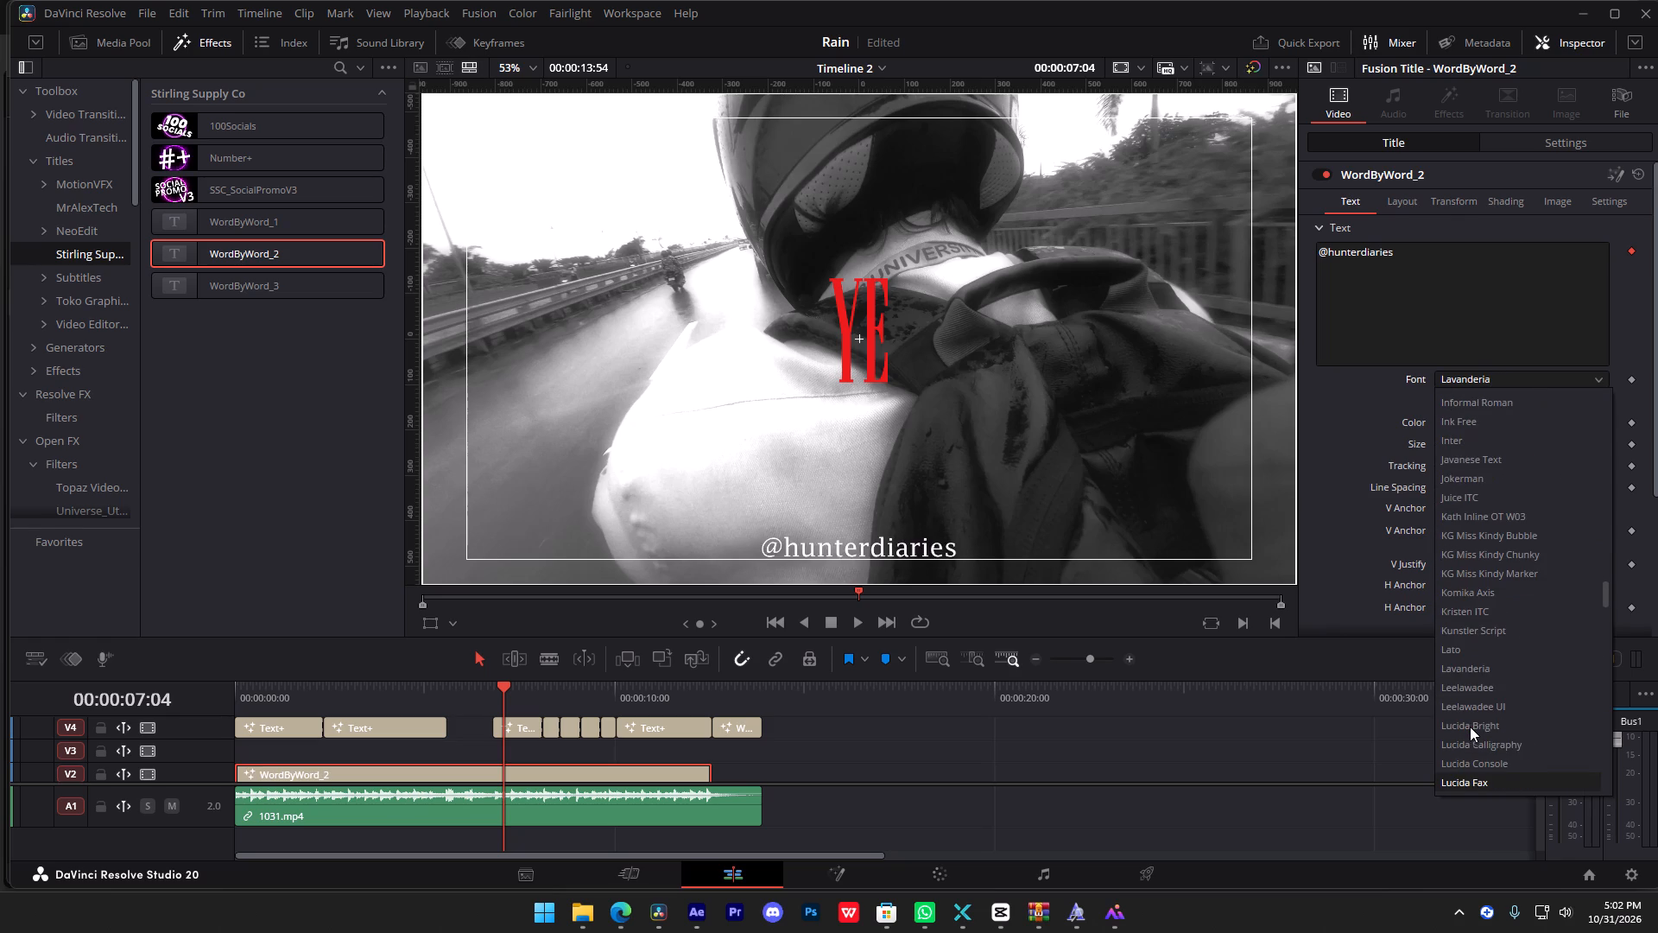
{"action": "key", "text": "Up"}
{"action": "key", "text": "Up"}
{"action": "key", "text": "Up"}
{"action": "key", "text": "Up"}
{"action": "key", "text": "Down"}
{"action": "key", "text": "Down"}
{"action": "key", "text": "Down"}
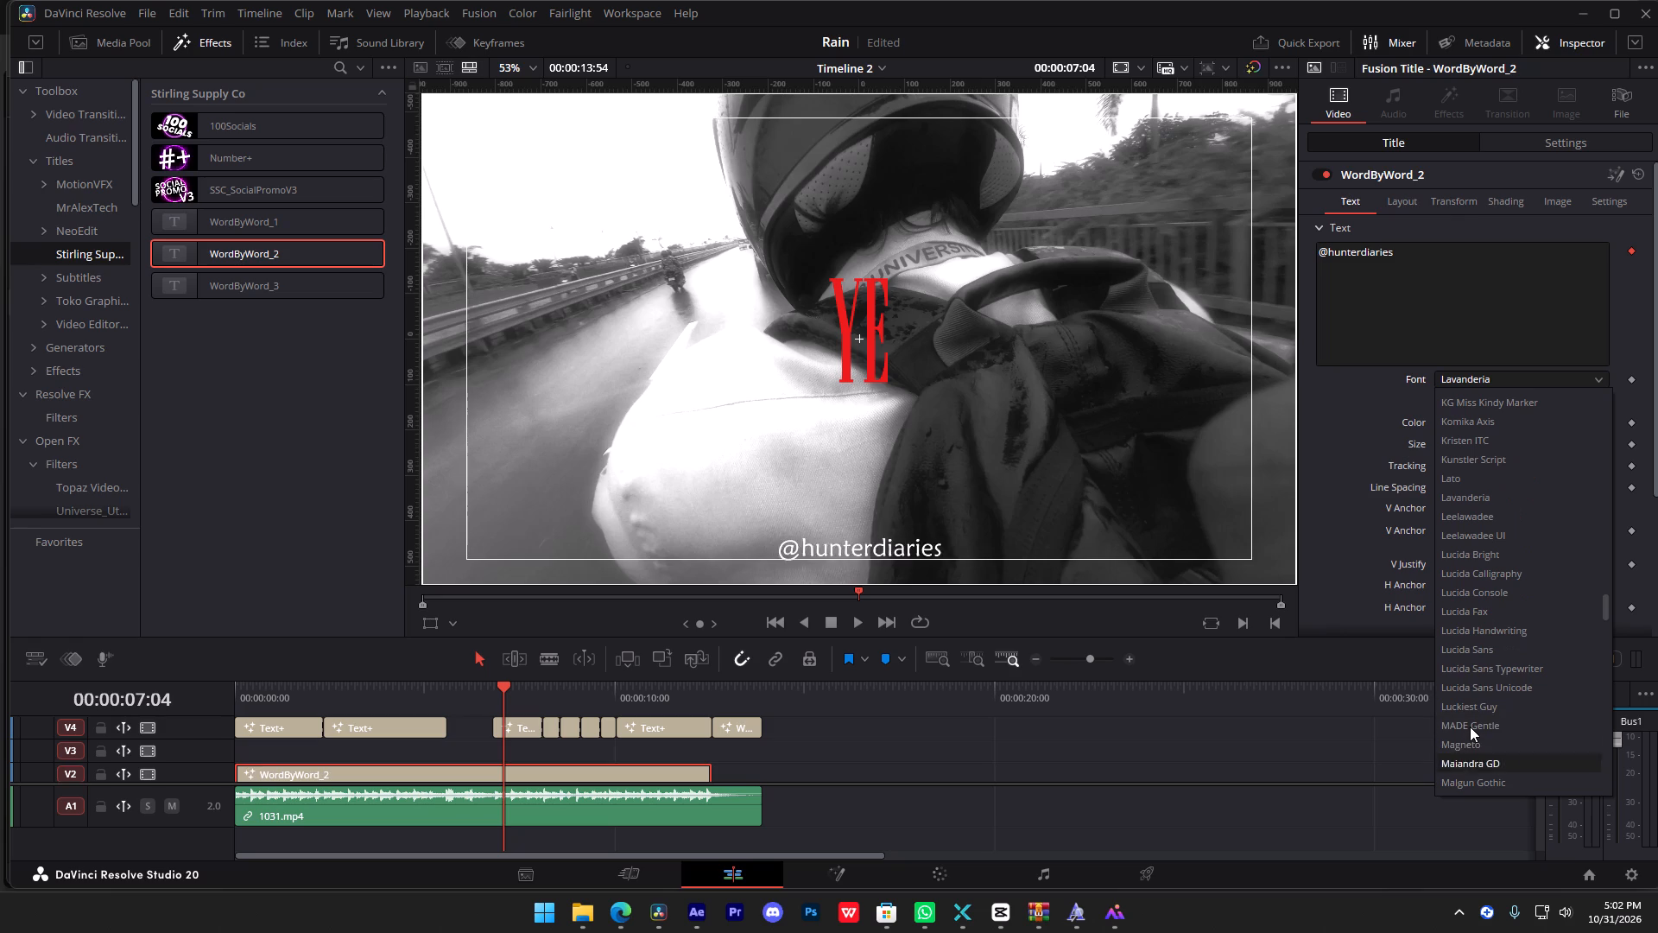
{"action": "key", "text": "Down"}
{"action": "key", "text": "Down"}
{"action": "key", "text": "Down"}
{"action": "key", "text": "Down"}
{"action": "key", "text": "Down"}
{"action": "key", "text": "Down"}
{"action": "key", "text": "Down"}
{"action": "key", "text": "Down"}
{"action": "key", "text": "Down"}
{"action": "key", "text": "Down"}
{"action": "key", "text": "Down"}
{"action": "key", "text": "Down"}
{"action": "key", "text": "Down"}
{"action": "key", "text": "Down"}
{"action": "key", "text": "Down"}
{"action": "key", "text": "Down"}
{"action": "key", "text": "Down"}
{"action": "key", "text": "Down"}
{"action": "key", "text": "Down"}
{"action": "key", "text": "Down"}
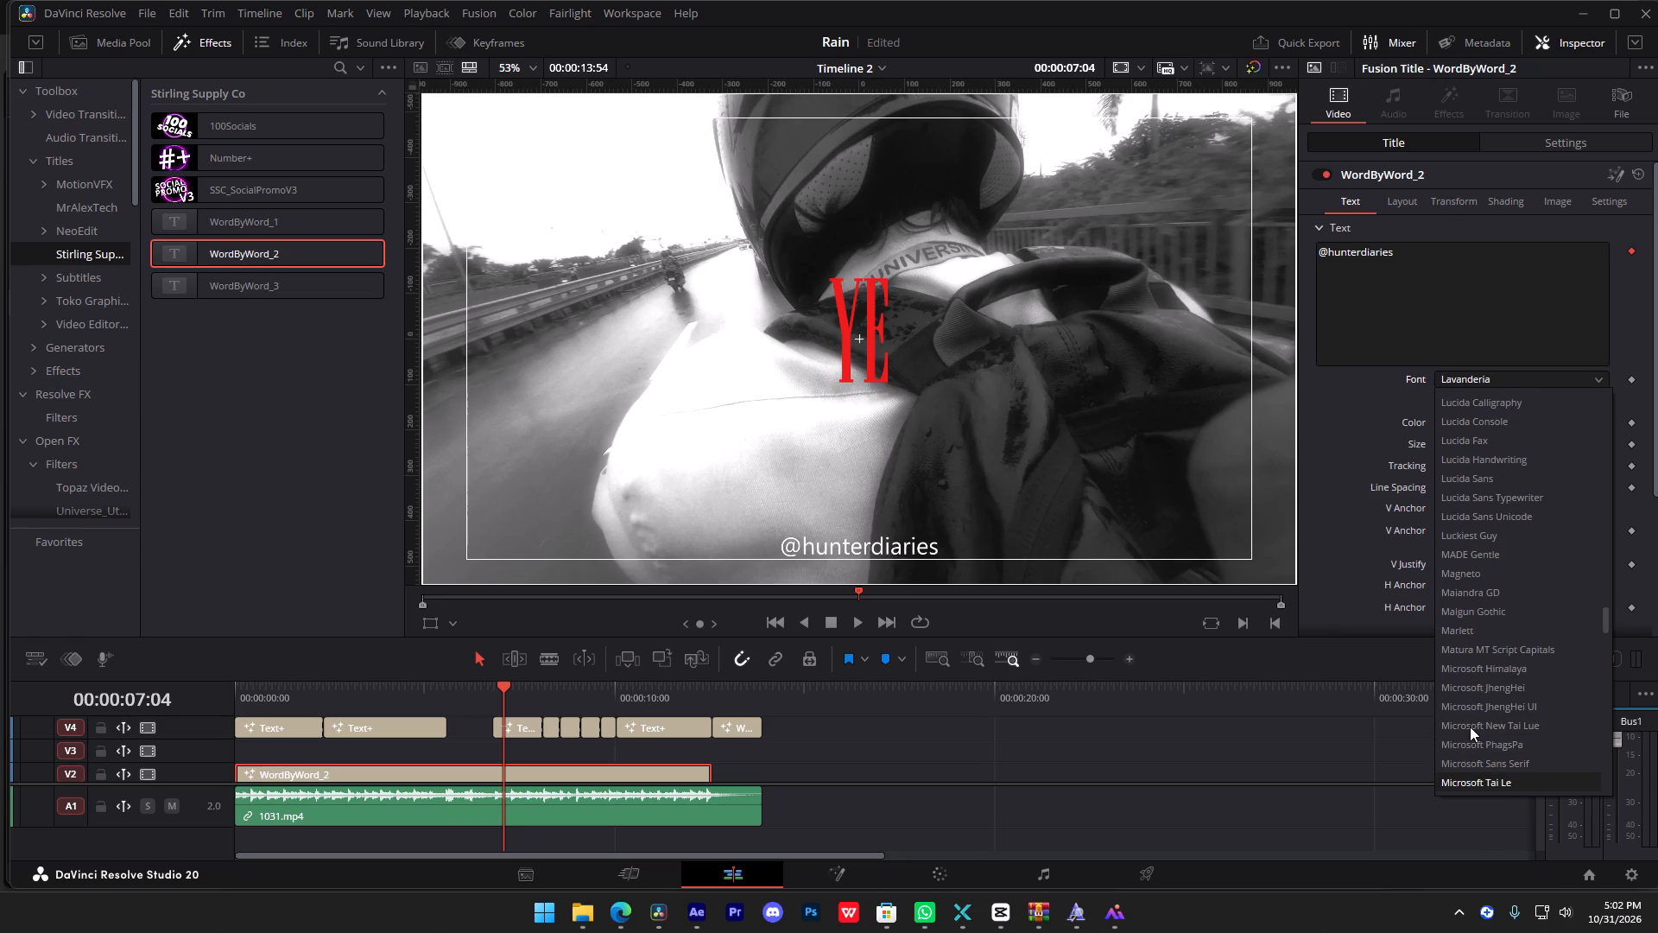
{"action": "key", "text": "Down"}
{"action": "key", "text": "Up"}
{"action": "key", "text": "Up"}
{"action": "key", "text": "Up"}
{"action": "key", "text": "Up"}
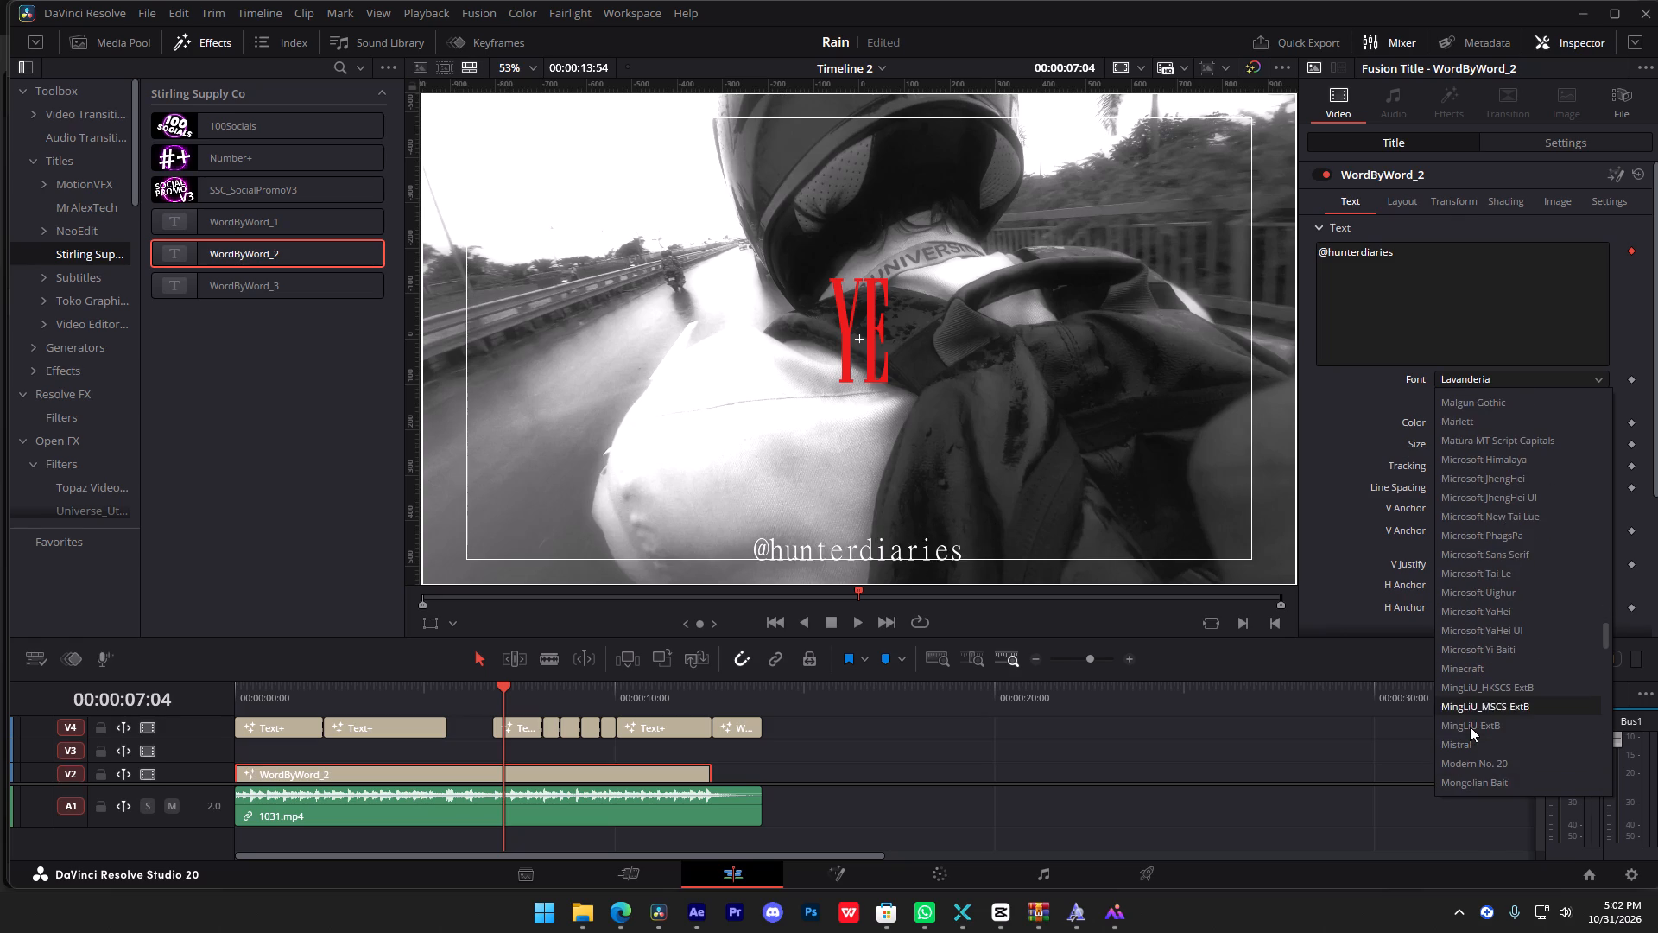
{"action": "key", "text": "Down"}
{"action": "key", "text": "Down"}
{"action": "key", "text": "Down"}
{"action": "key", "text": "Down"}
{"action": "key", "text": "Down"}
{"action": "key", "text": "Down"}
{"action": "key", "text": "Down"}
{"action": "key", "text": "Down"}
{"action": "key", "text": "Down"}
{"action": "key", "text": "Down"}
{"action": "key", "text": "Down"}
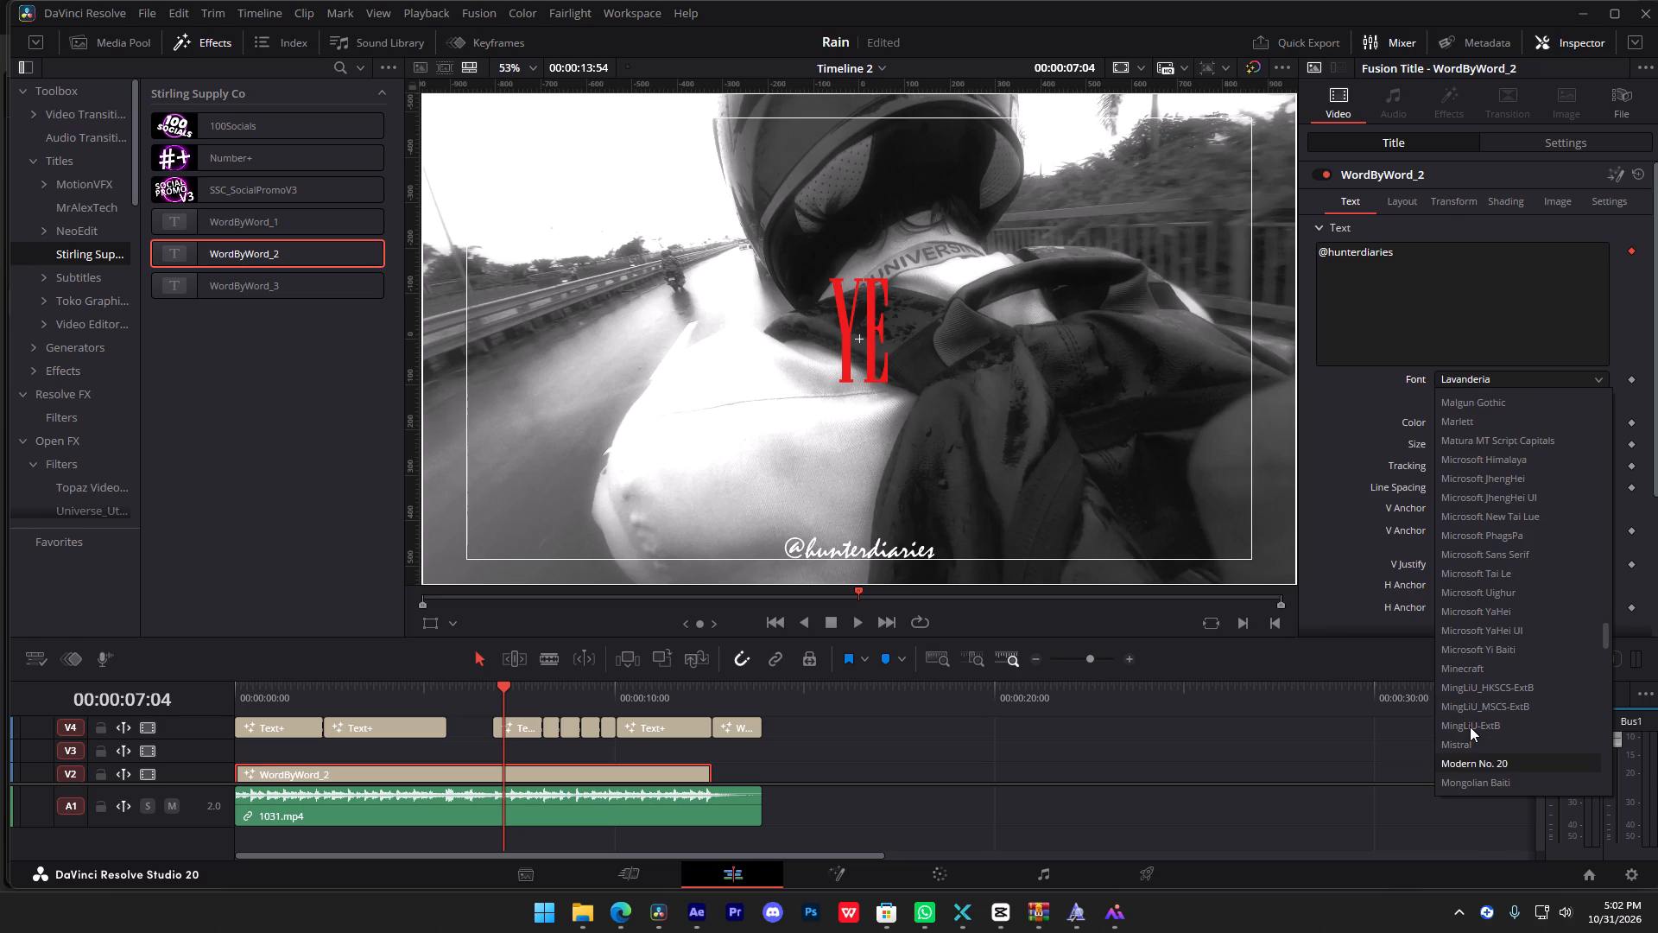
{"action": "key", "text": "Down"}
{"action": "key", "text": "Down"}
{"action": "key", "text": "Down"}
{"action": "key", "text": "Down"}
{"action": "key", "text": "Down"}
{"action": "key", "text": "Down"}
{"action": "key", "text": "Down"}
{"action": "key", "text": "Down"}
{"action": "key", "text": "Down"}
{"action": "key", "text": "Down"}
{"action": "key", "text": "Down"}
{"action": "key", "text": "Down"}
{"action": "key", "text": "Down"}
{"action": "key", "text": "Down"}
{"action": "key", "text": "Down"}
{"action": "key", "text": "Down"}
{"action": "key", "text": "Down"}
{"action": "key", "text": "Down"}
{"action": "key", "text": "Down"}
{"action": "key", "text": "Down"}
{"action": "key", "text": "Down"}
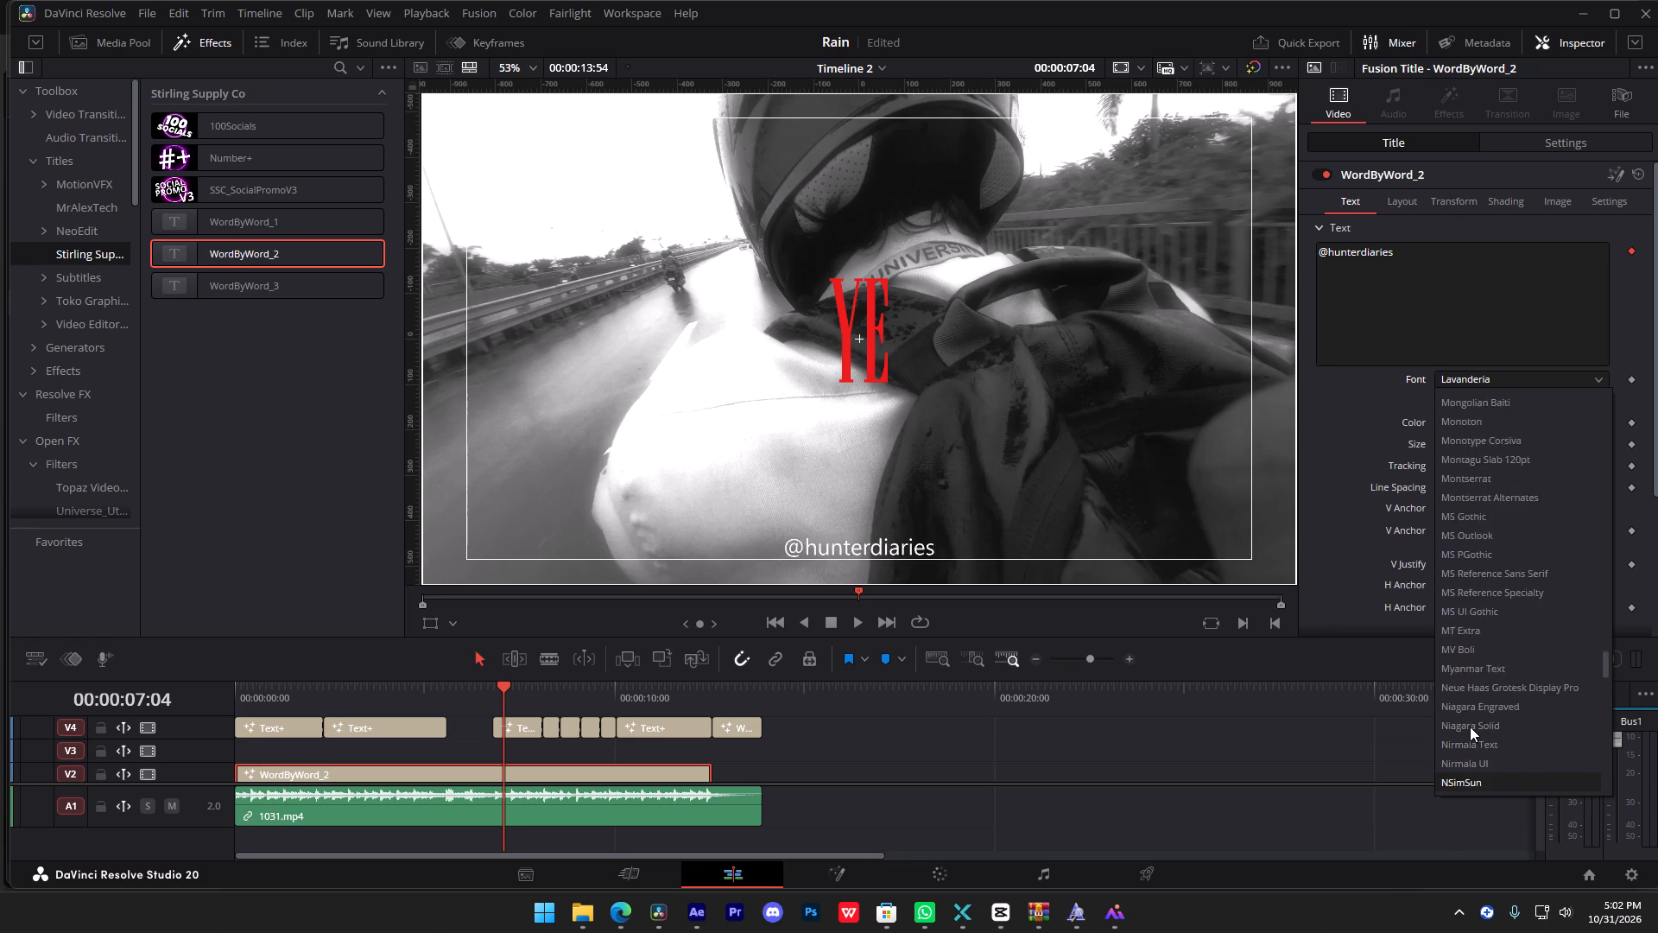
{"action": "key", "text": "Up"}
{"action": "key", "text": "Up"}
{"action": "key", "text": "Up"}
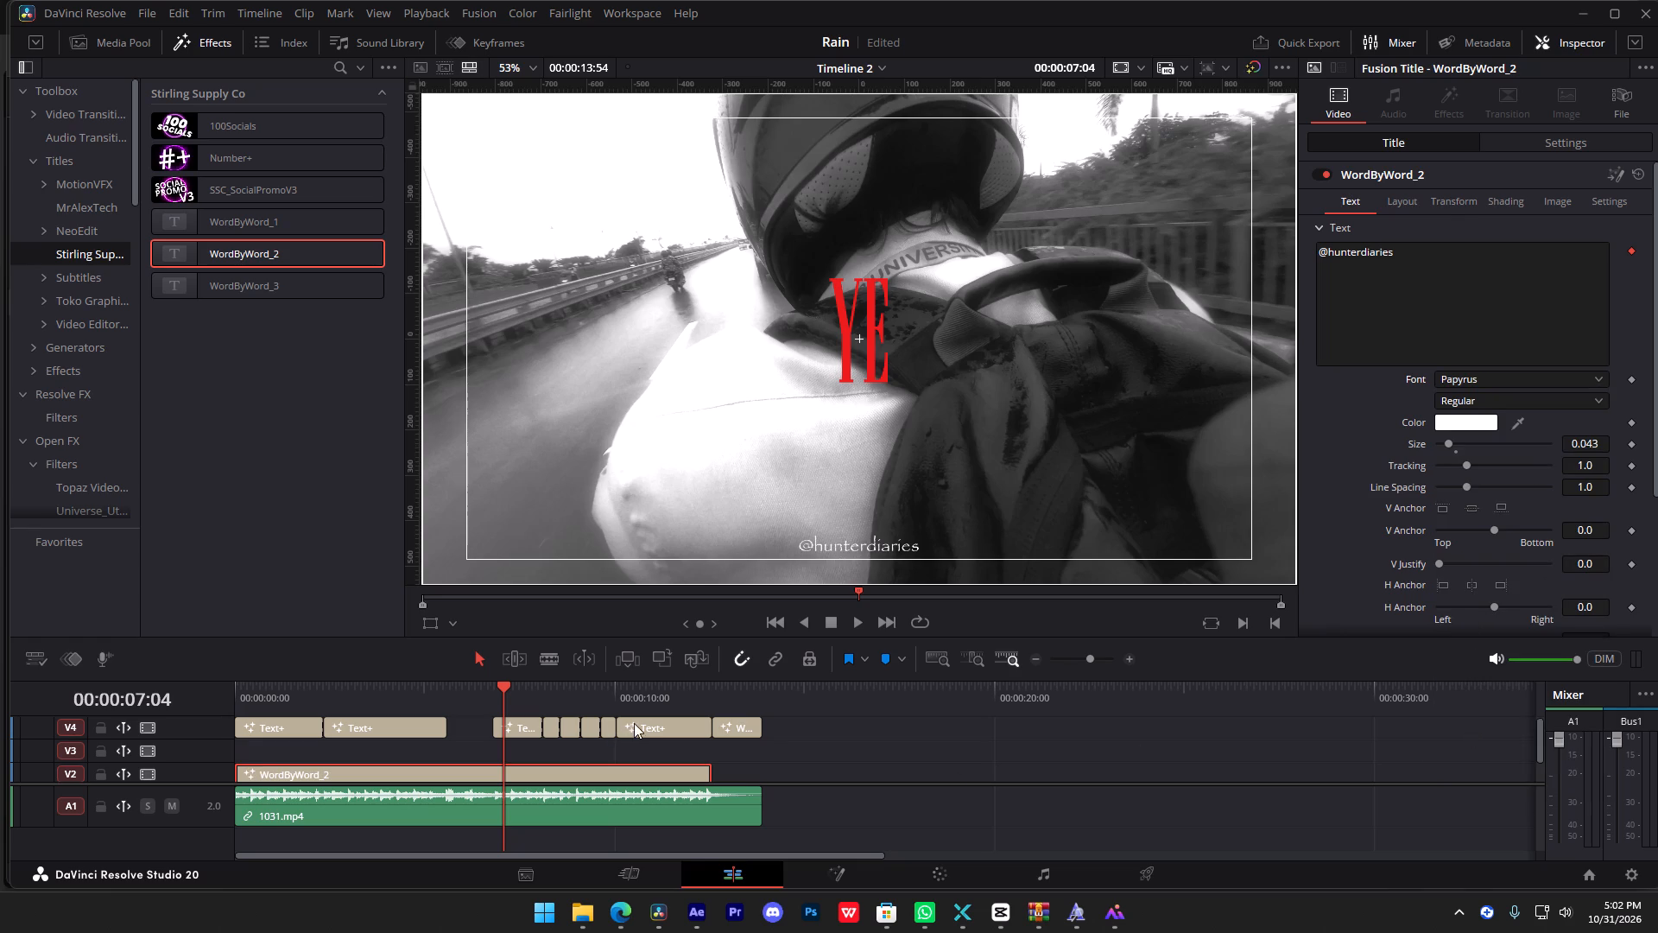
Play the timeline from the start to check the small handle title together with the lyric titles.
{"action": "left_click", "coordinate": [799, 782]}
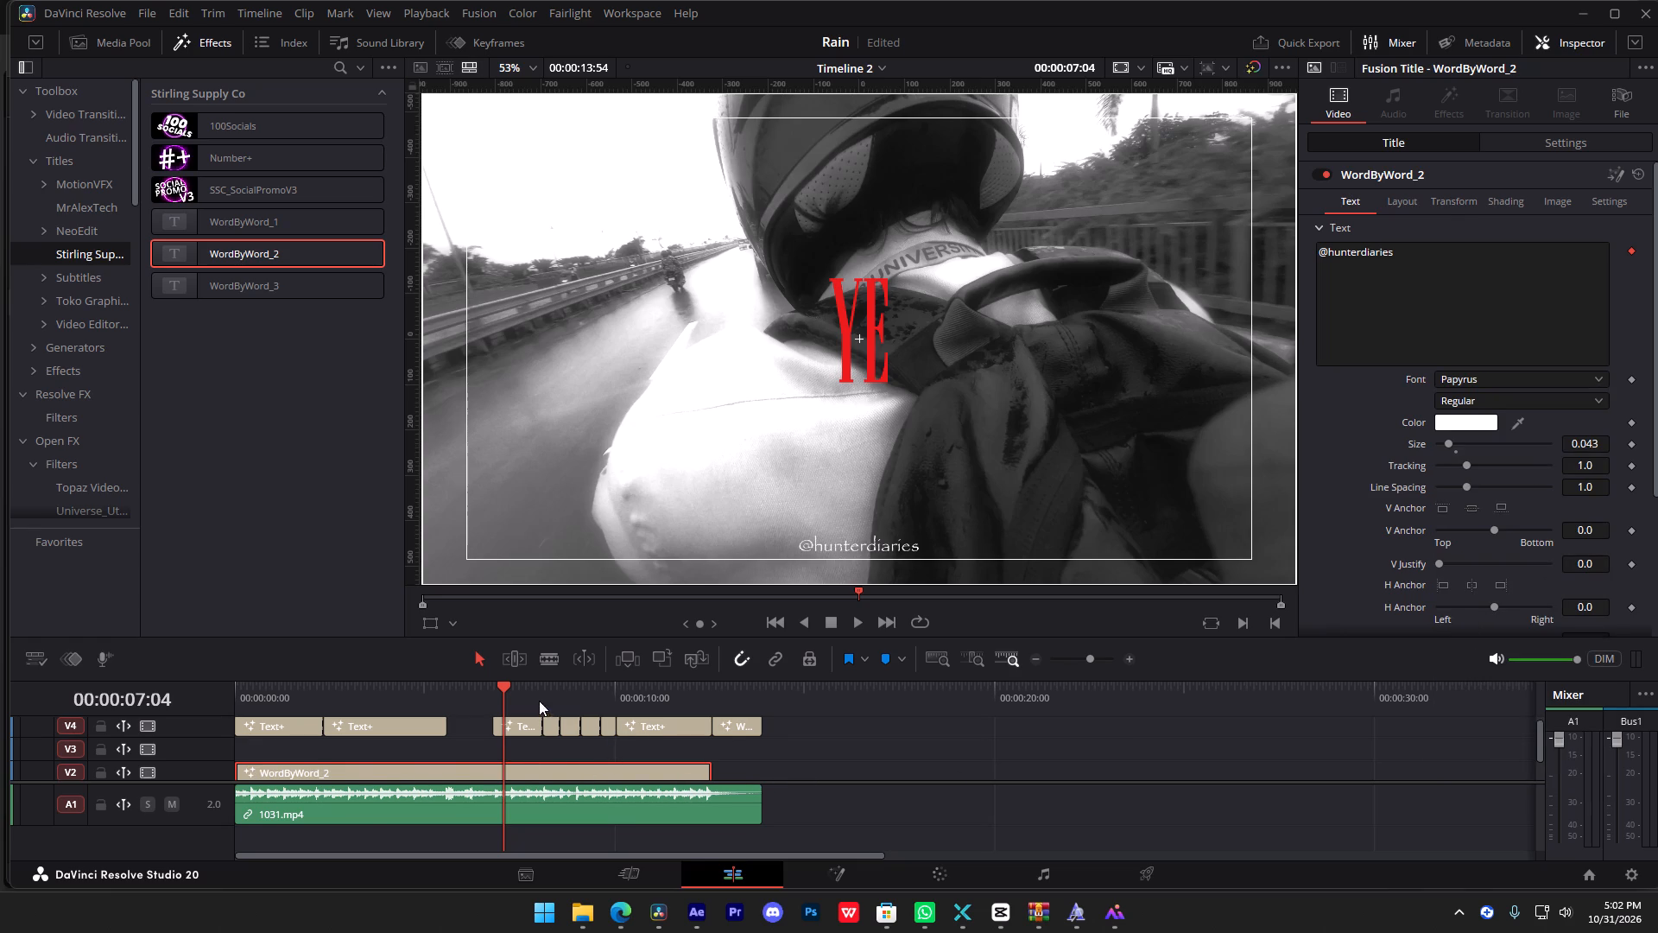
{"action": "left_click_drag", "start_coordinate": [539, 701], "coordinate": [0, 930]}
{"action": "key", "text": "space"}
{"action": "key", "text": "space"}
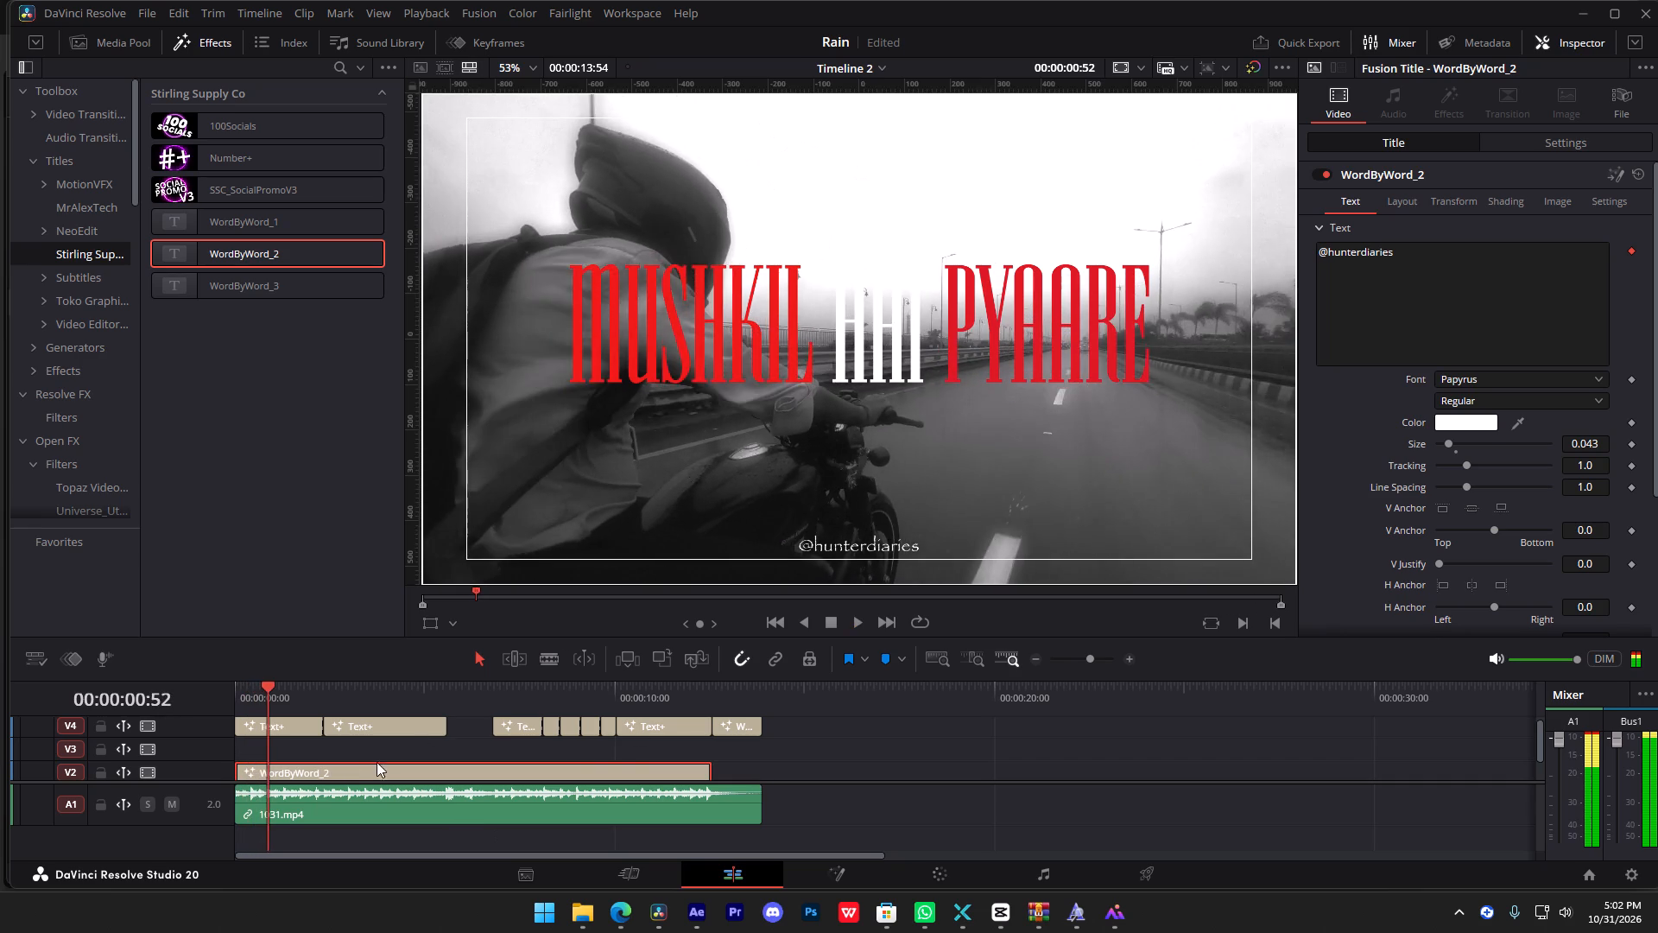
{"action": "key", "text": "space"}
{"action": "key", "text": "space"}
{"action": "key", "text": "space"}
{"action": "key", "text": "space"}
{"action": "key", "text": "space"}
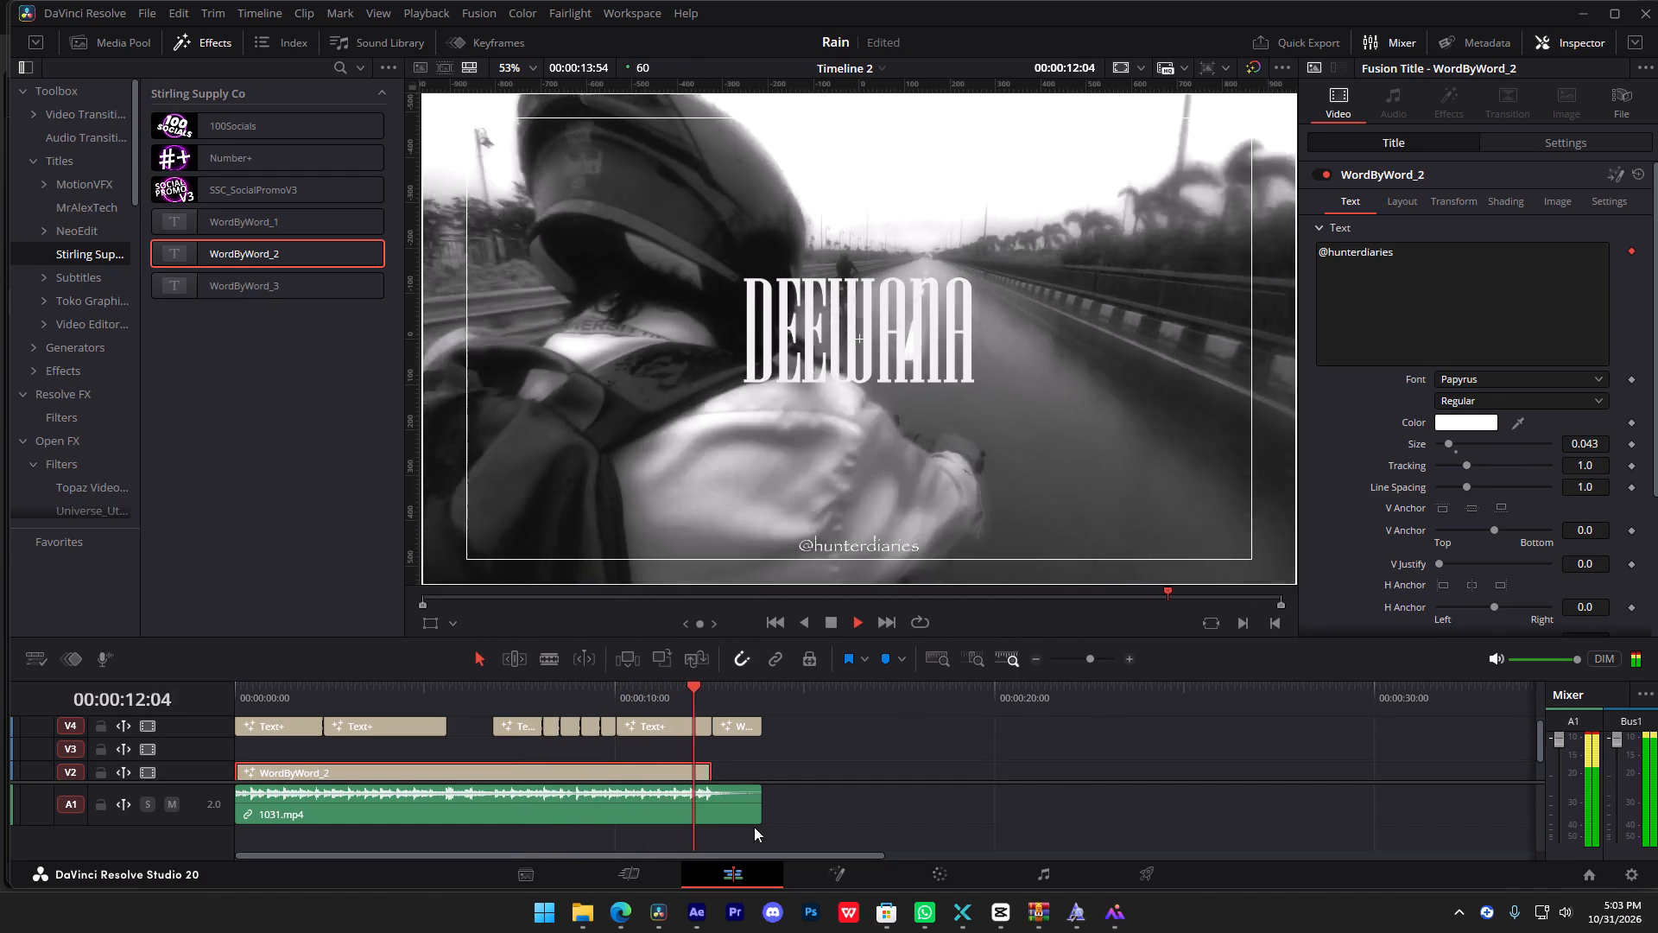
{"action": "key", "text": "space"}
{"action": "left_click", "coordinate": [832, 806]}
Split the 1031.mp4 video clip on V1 at 00:00:02:21, where the "Tera Bachke jana" title starts.
{"action": "left_click_drag", "start_coordinate": [516, 693], "coordinate": [0, 790]}
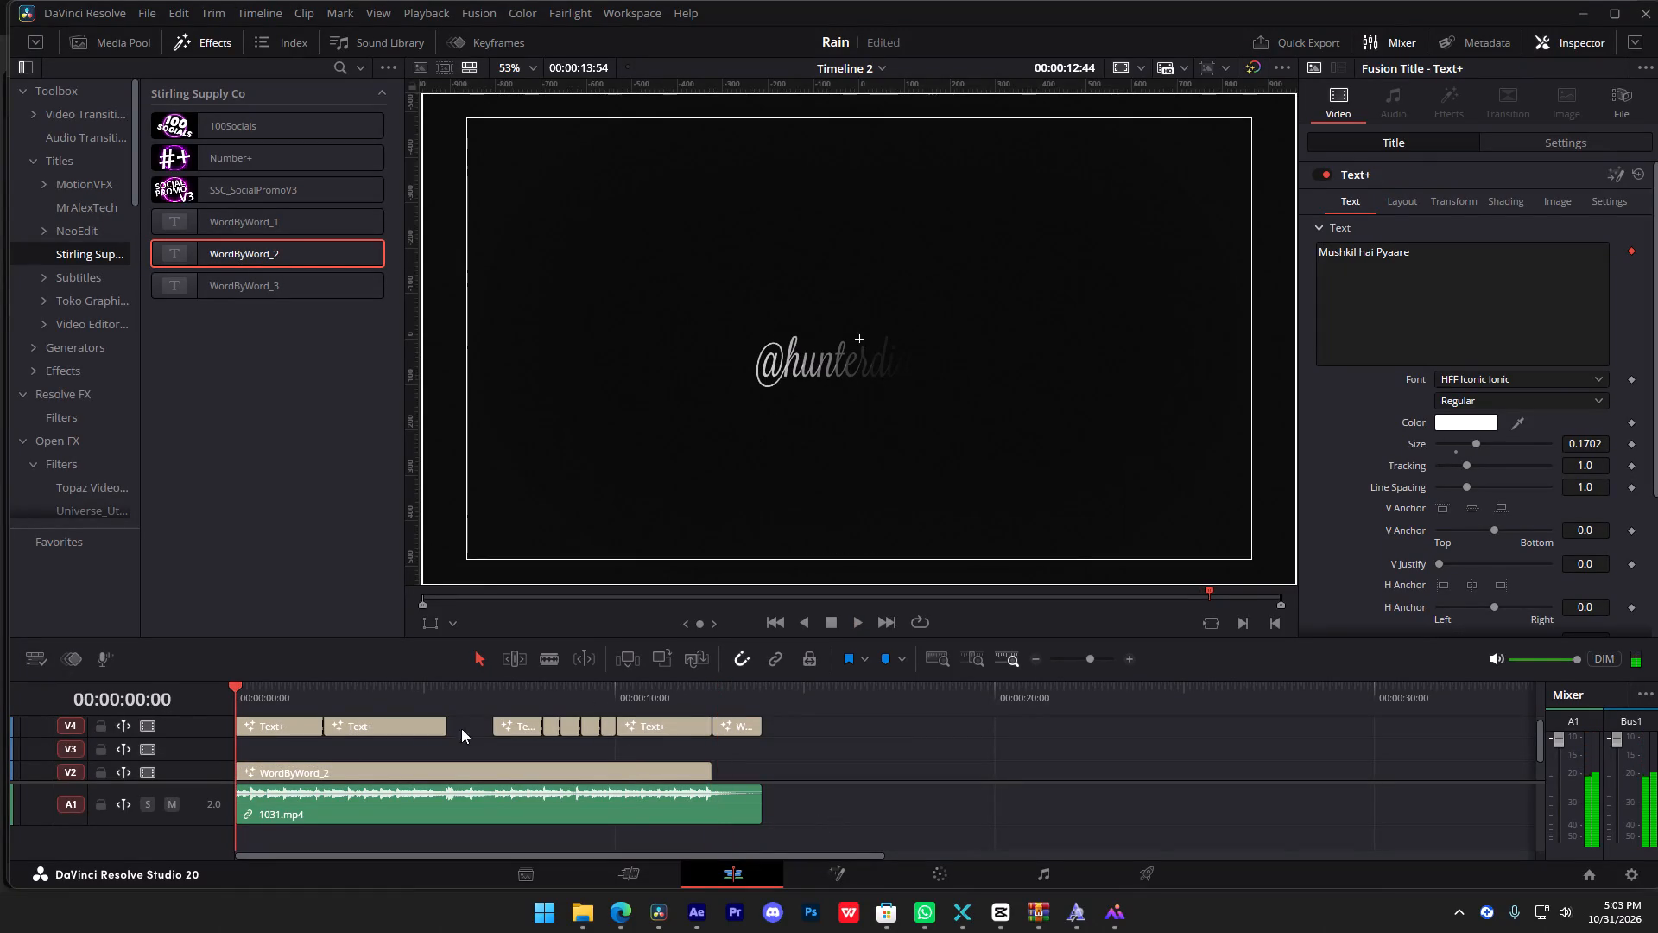
{"action": "scroll", "coordinate": [598, 693], "scroll_direction": "up", "scroll_amount": 8, "text": "alt"}
{"action": "left_click", "coordinate": [430, 684]}
{"action": "scroll", "coordinate": [541, 709], "scroll_direction": "down", "scroll_amount": 4, "text": "alt"}
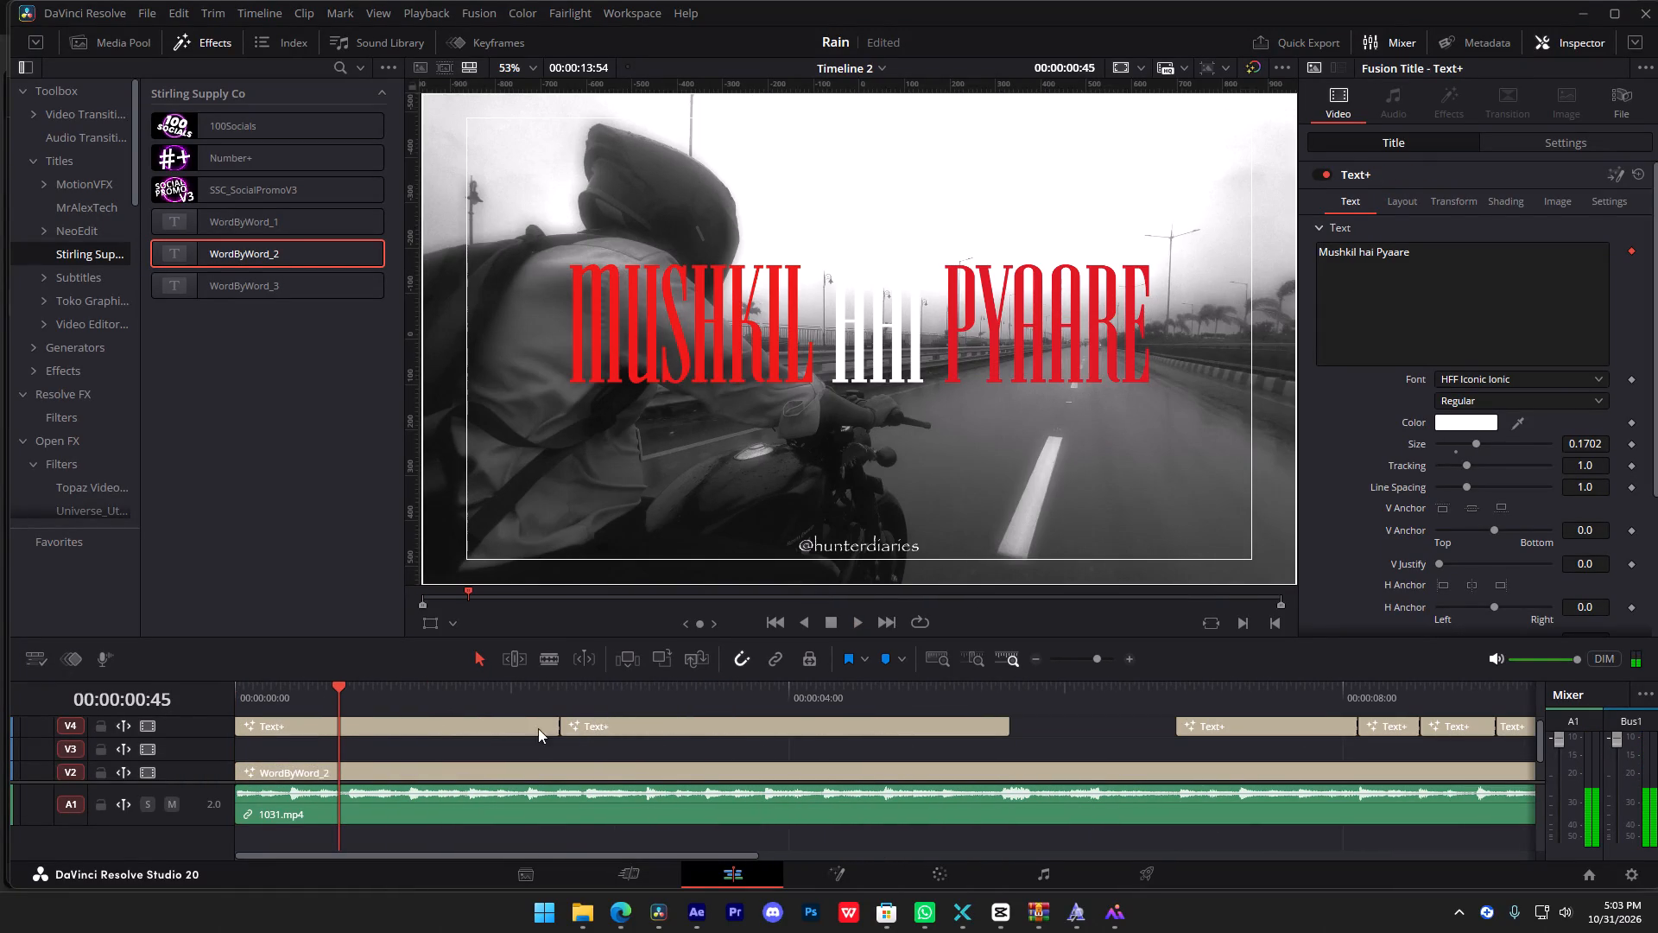
{"action": "left_click_drag", "start_coordinate": [575, 706], "coordinate": [815, 732]}
{"action": "scroll", "coordinate": [829, 752], "scroll_direction": "down", "scroll_amount": 2, "text": "alt"}
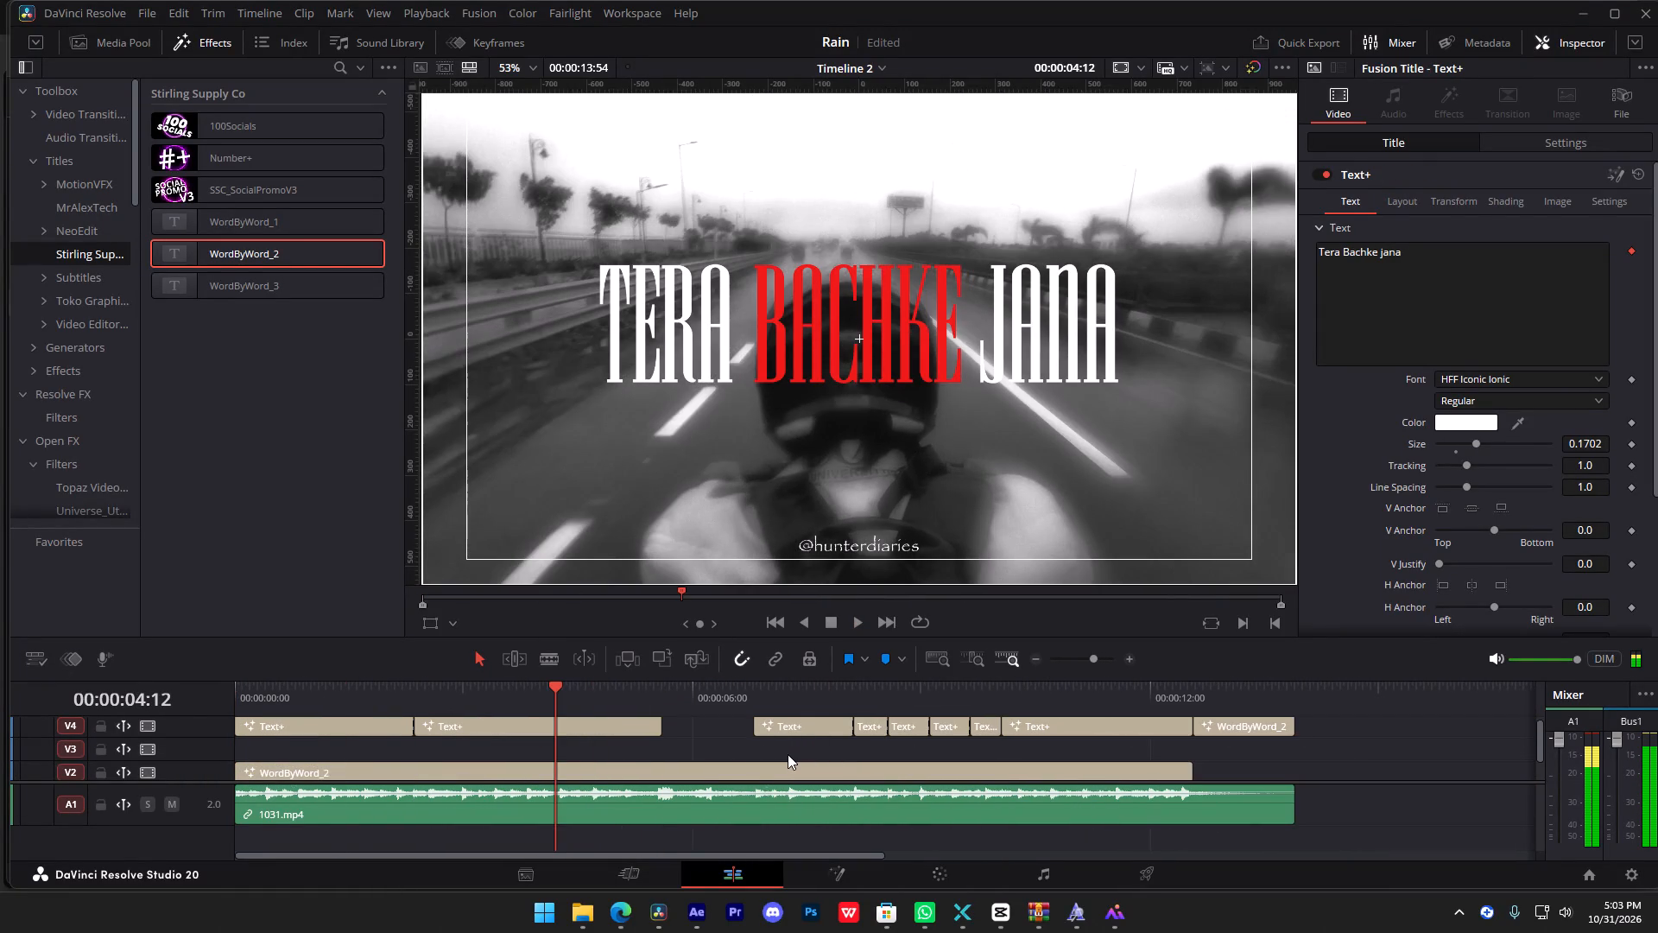
{"action": "scroll", "coordinate": [567, 756], "scroll_direction": "up", "scroll_amount": 2}
{"action": "scroll", "coordinate": [550, 758], "scroll_direction": "down", "scroll_amount": 3}
{"action": "left_click_drag", "start_coordinate": [433, 701], "coordinate": [414, 703]}
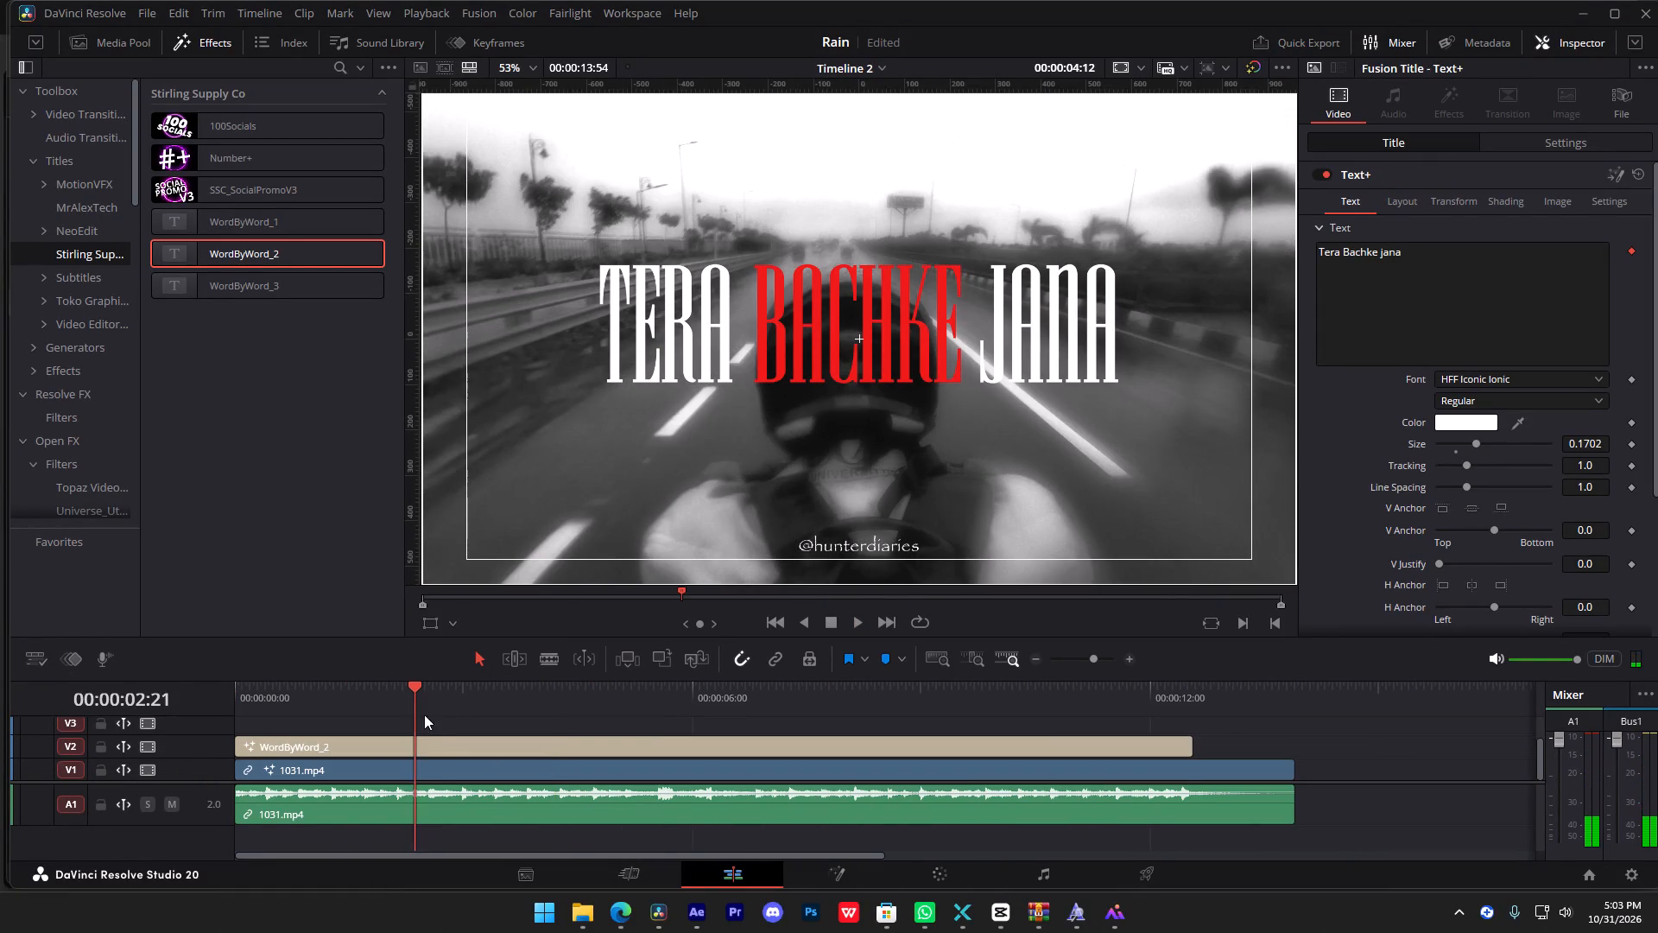
{"action": "scroll", "coordinate": [452, 727], "scroll_direction": "up", "scroll_amount": 3}
{"action": "scroll", "coordinate": [461, 770], "scroll_direction": "down", "scroll_amount": 1}
{"action": "left_click", "coordinate": [456, 766]}
{"action": "key", "text": "s"}
Split the 1031.mp4 video clip on V1 at 00:00:05:36, where the "Tera Bachke jana" title ends.
{"action": "left_click_drag", "start_coordinate": [568, 709], "coordinate": [661, 696]}
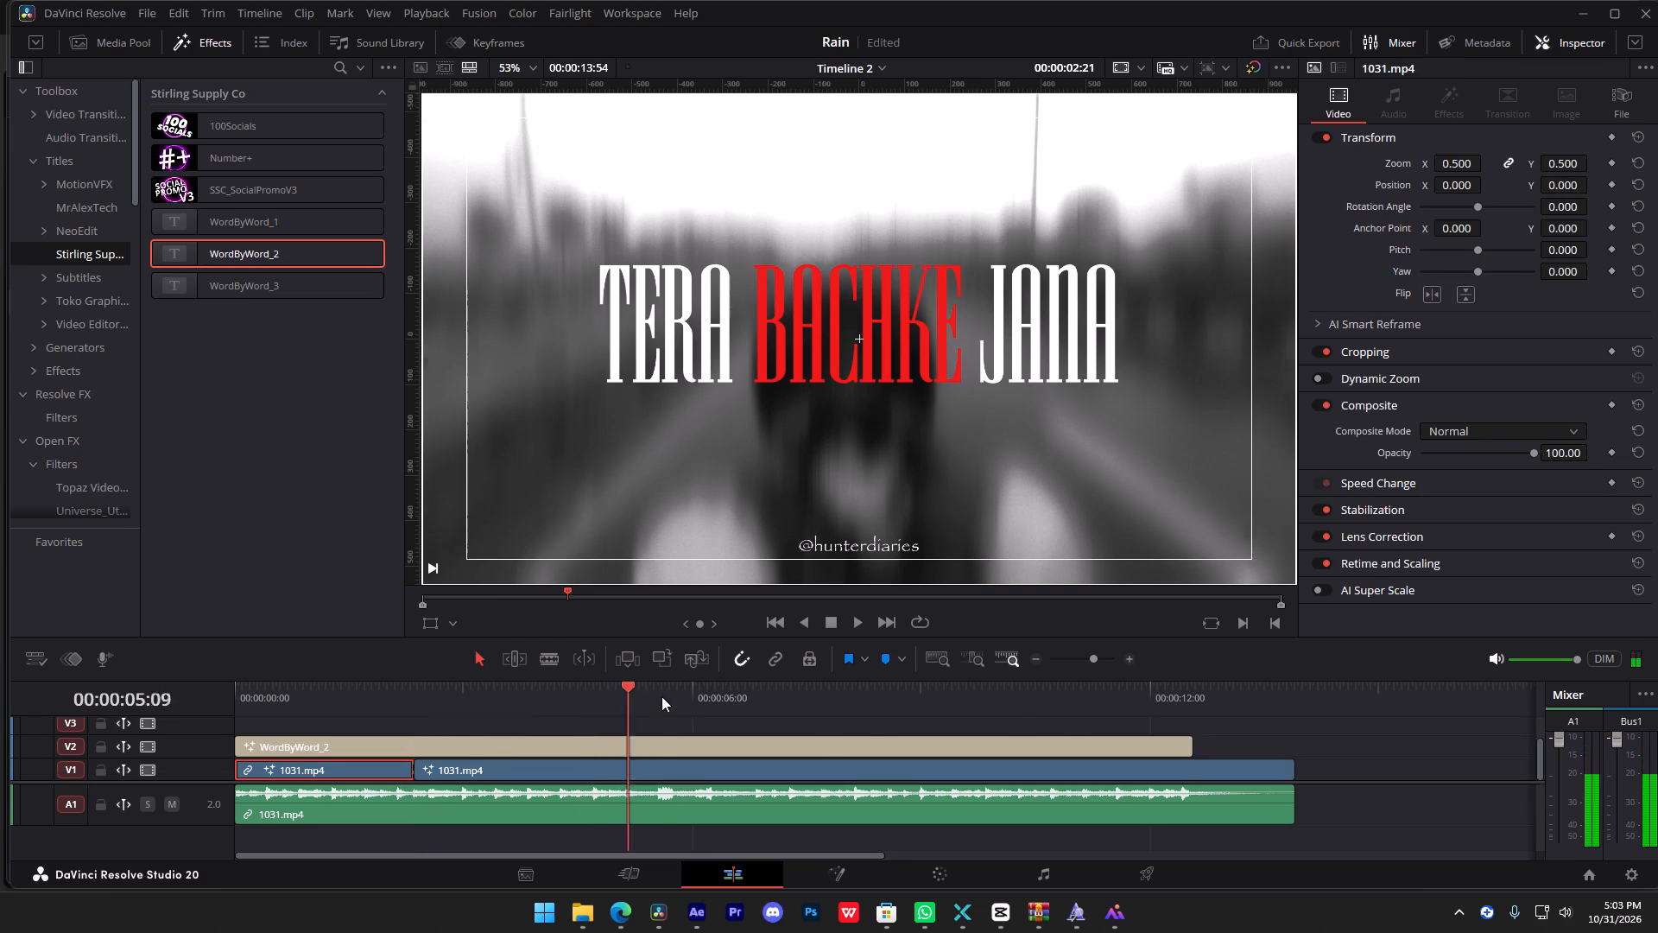
{"action": "left_click_drag", "start_coordinate": [661, 696], "coordinate": [662, 696]}
{"action": "scroll", "coordinate": [655, 750], "scroll_direction": "up", "scroll_amount": 4}
{"action": "scroll", "coordinate": [685, 742], "scroll_direction": "down", "scroll_amount": 1}
{"action": "left_click", "coordinate": [684, 771]}
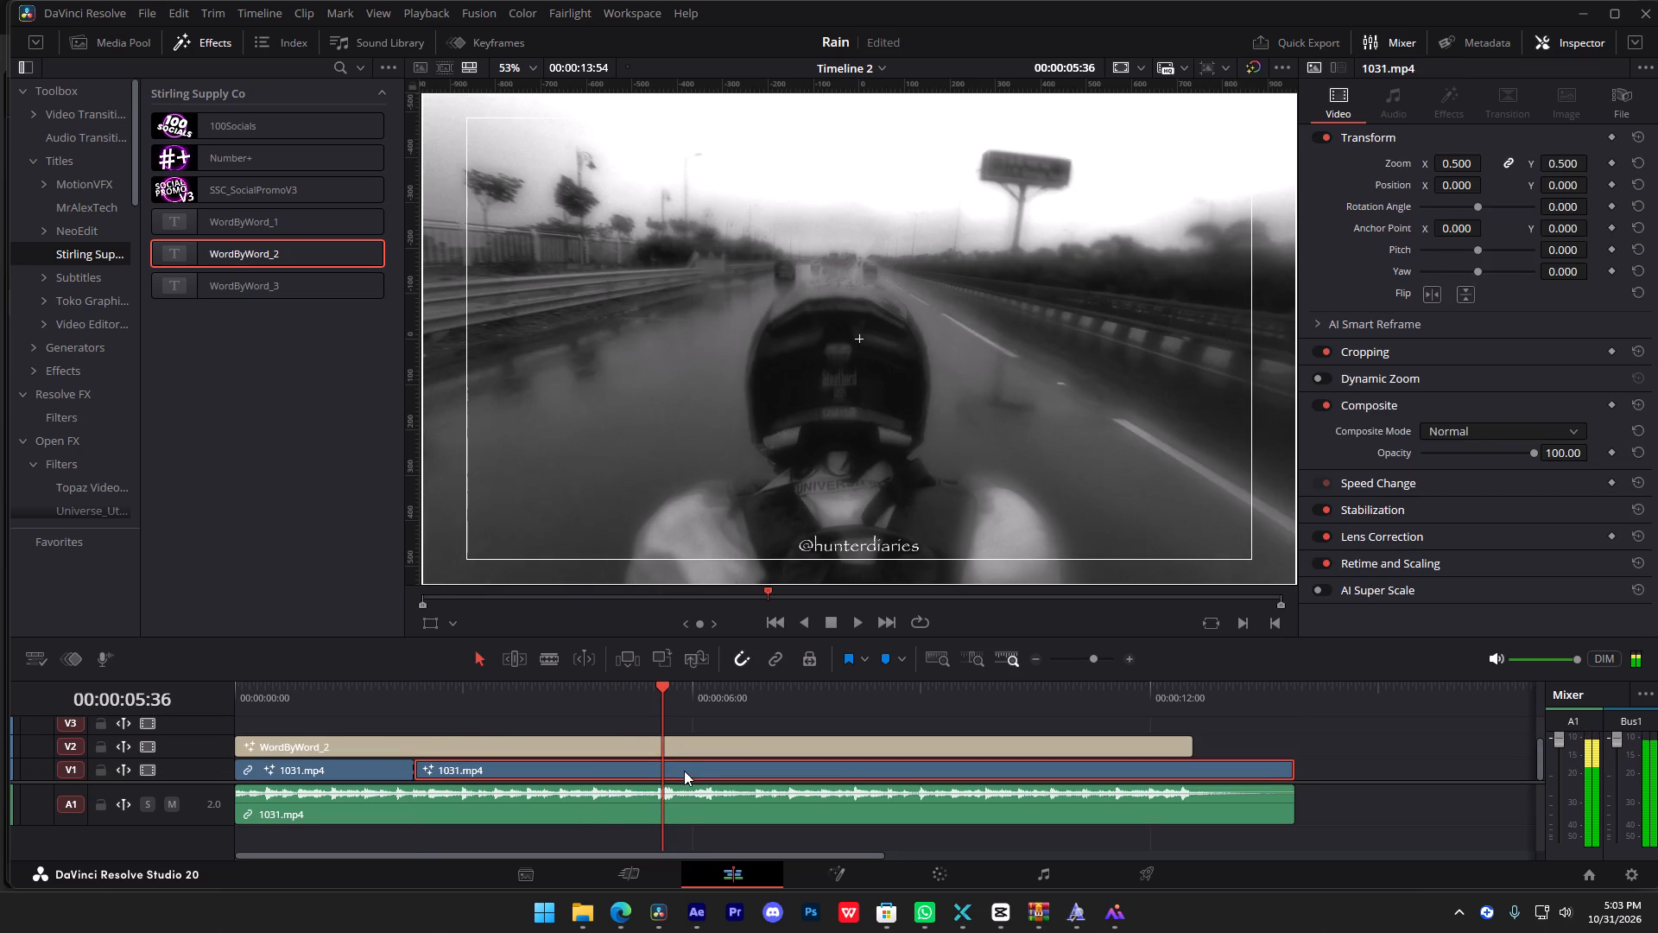
{"action": "key", "text": "s"}
Move the middle 1031.mp4 segment from V1 up to V5, directly above the "Tera Bachke jana" title, keeping its timing.
{"action": "left_click_drag", "start_coordinate": [586, 769], "coordinate": [585, 727], "text": "alt"}
{"action": "left_click_drag", "start_coordinate": [571, 745], "coordinate": [571, 725]}
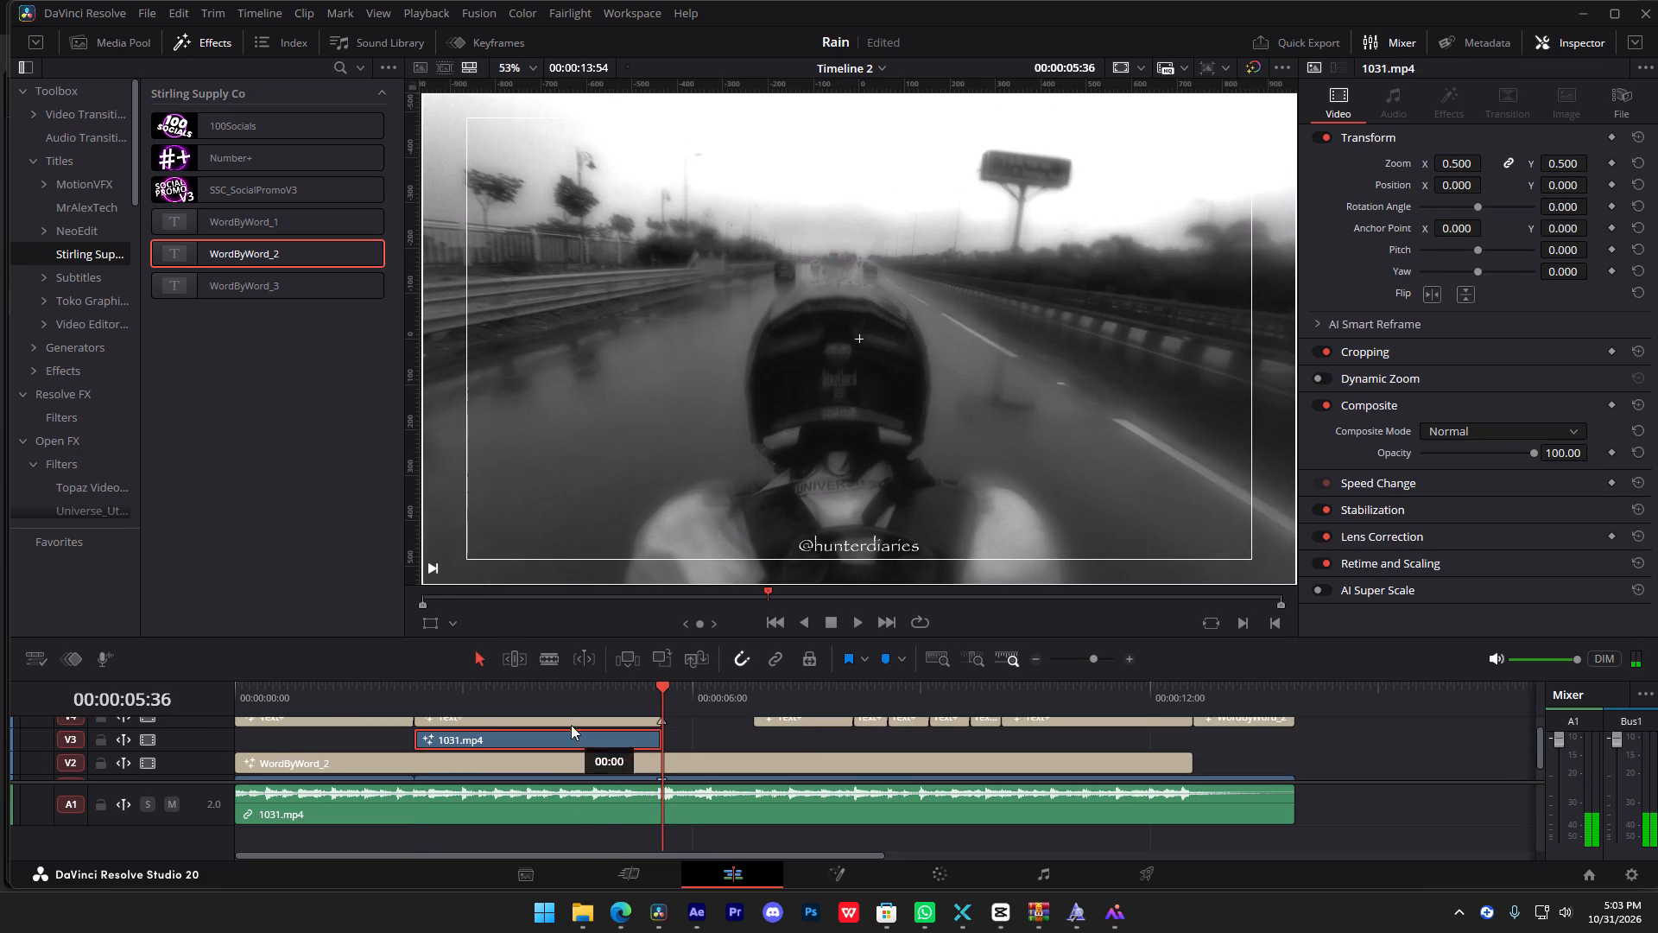
{"action": "left_click_drag", "start_coordinate": [571, 725], "coordinate": [571, 709]}
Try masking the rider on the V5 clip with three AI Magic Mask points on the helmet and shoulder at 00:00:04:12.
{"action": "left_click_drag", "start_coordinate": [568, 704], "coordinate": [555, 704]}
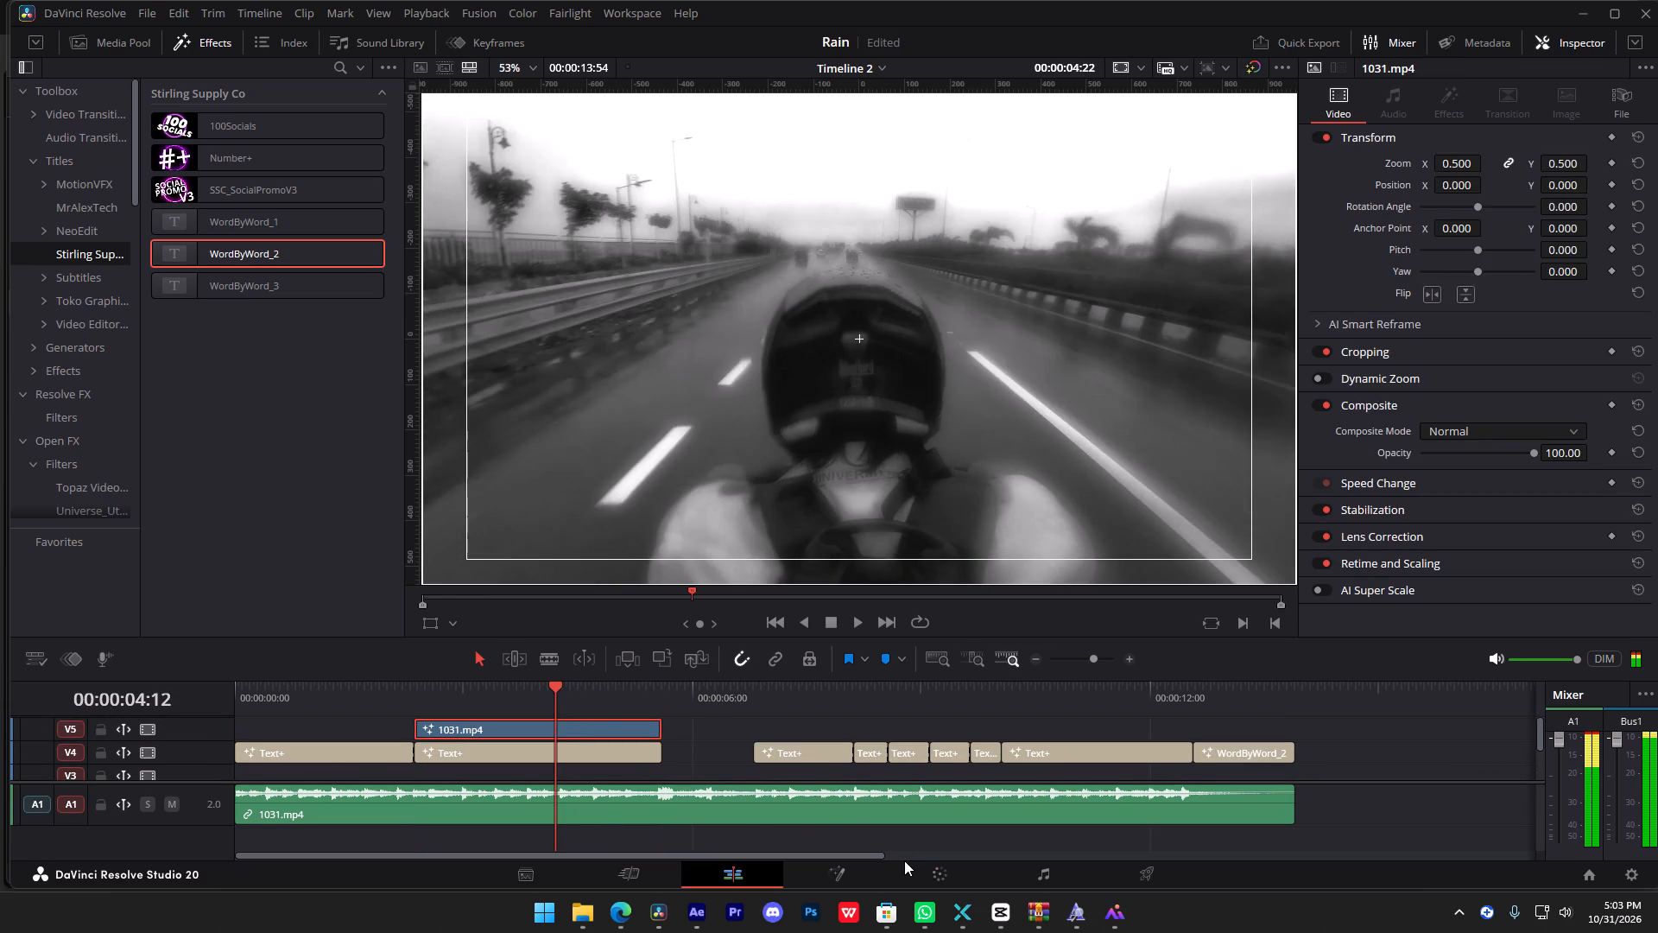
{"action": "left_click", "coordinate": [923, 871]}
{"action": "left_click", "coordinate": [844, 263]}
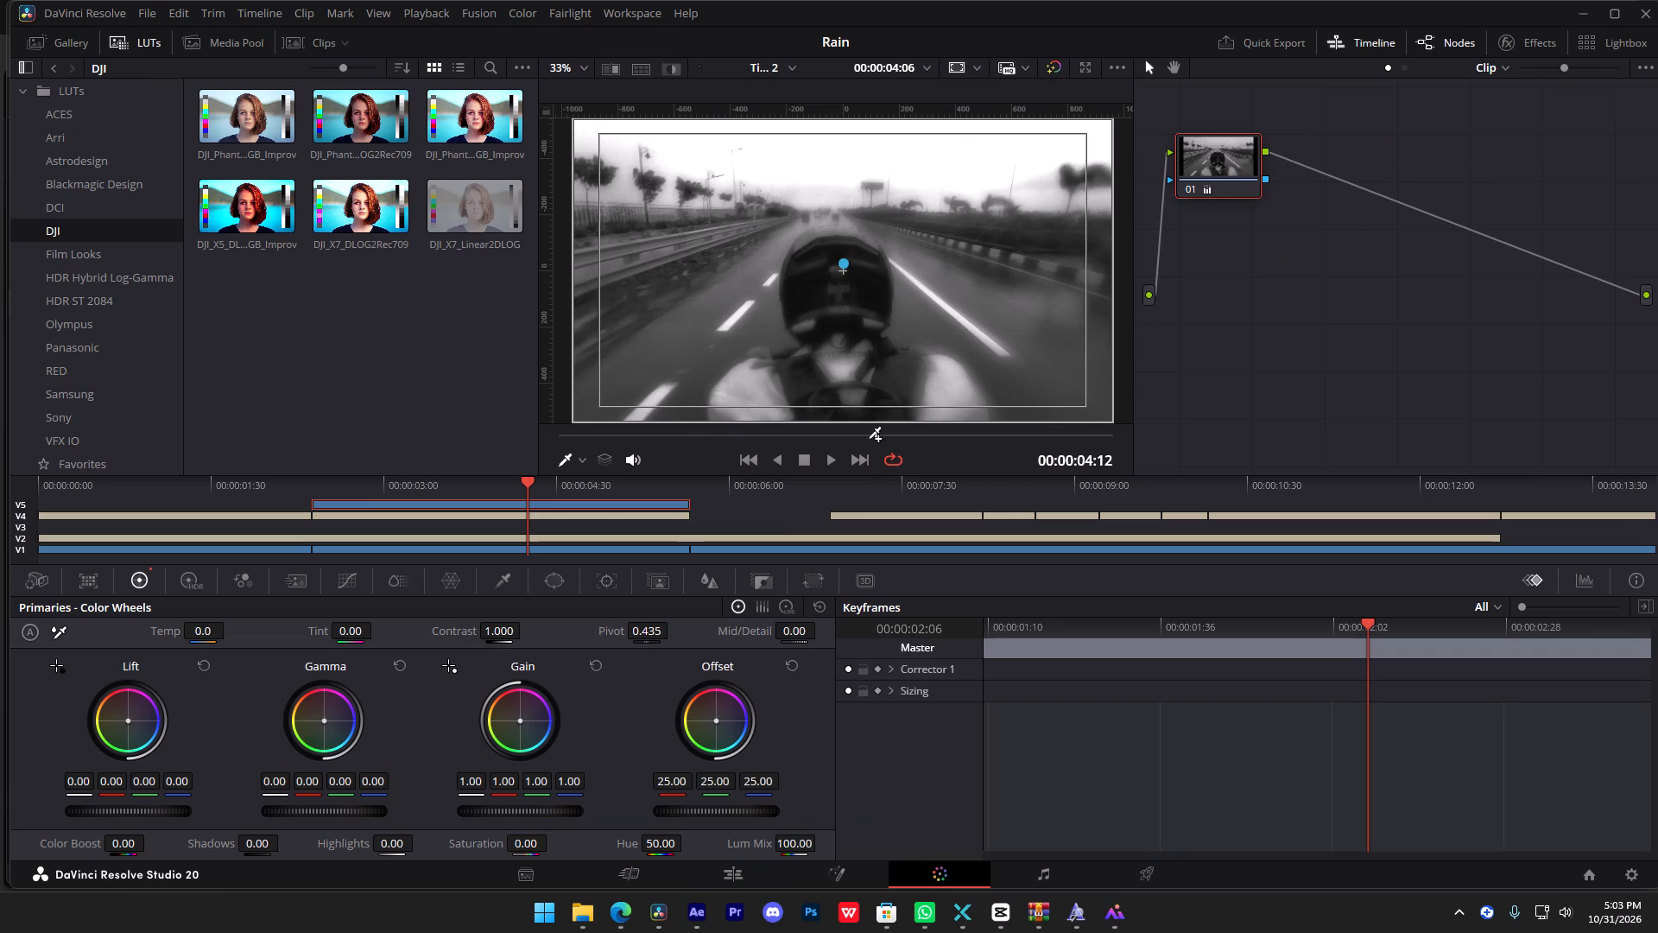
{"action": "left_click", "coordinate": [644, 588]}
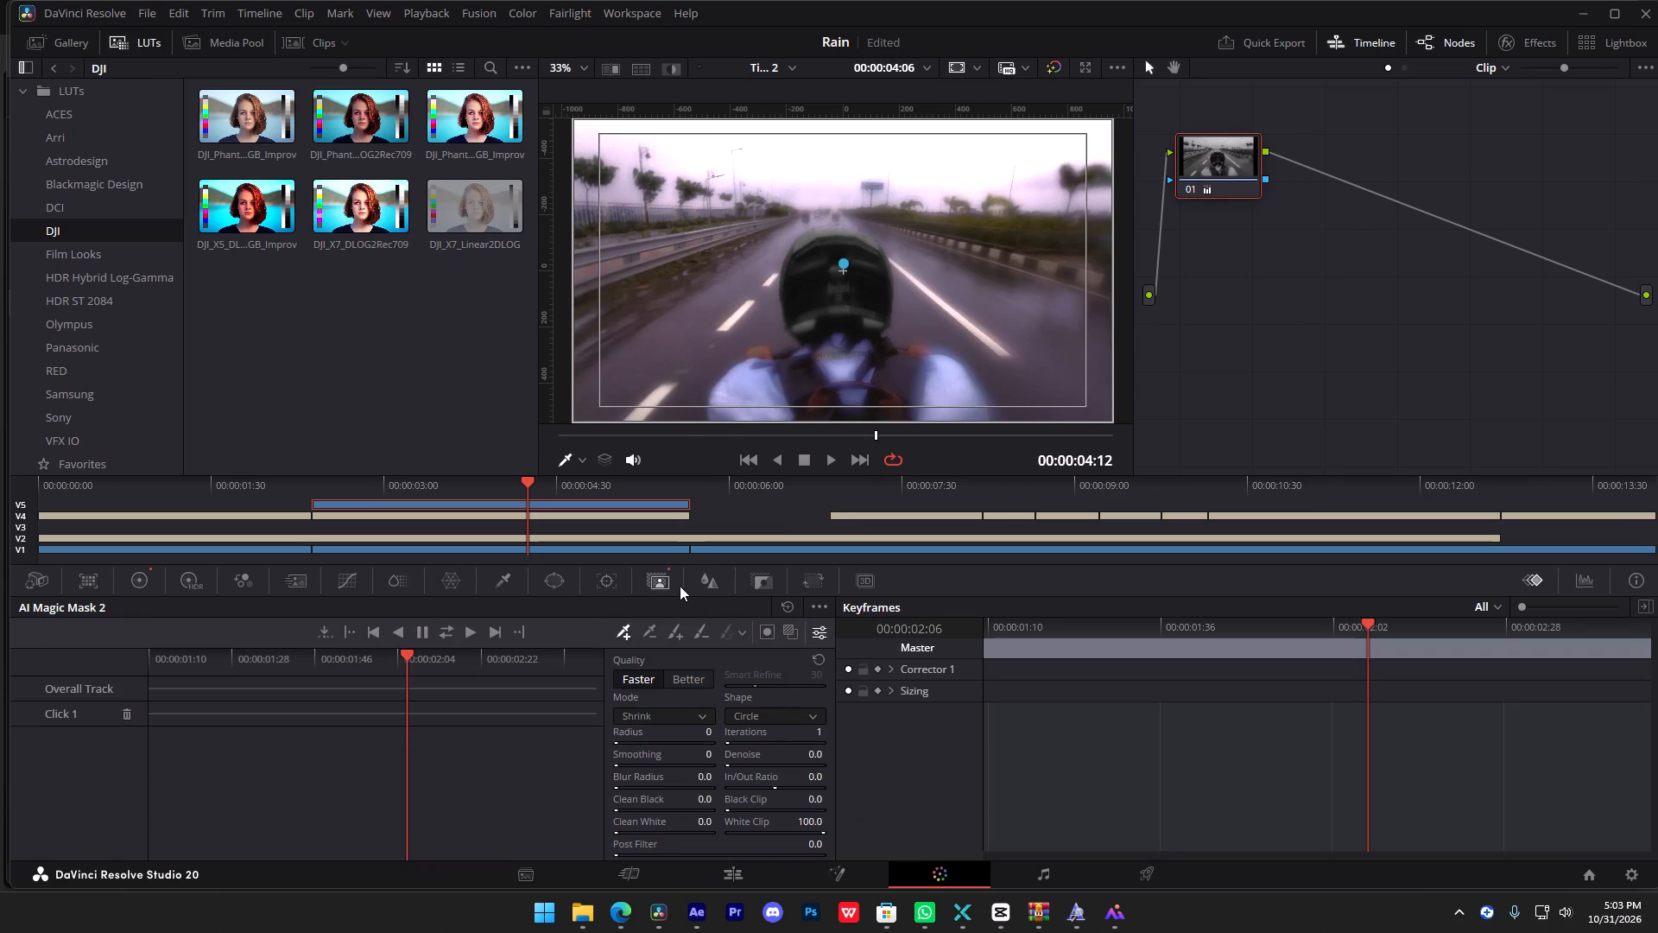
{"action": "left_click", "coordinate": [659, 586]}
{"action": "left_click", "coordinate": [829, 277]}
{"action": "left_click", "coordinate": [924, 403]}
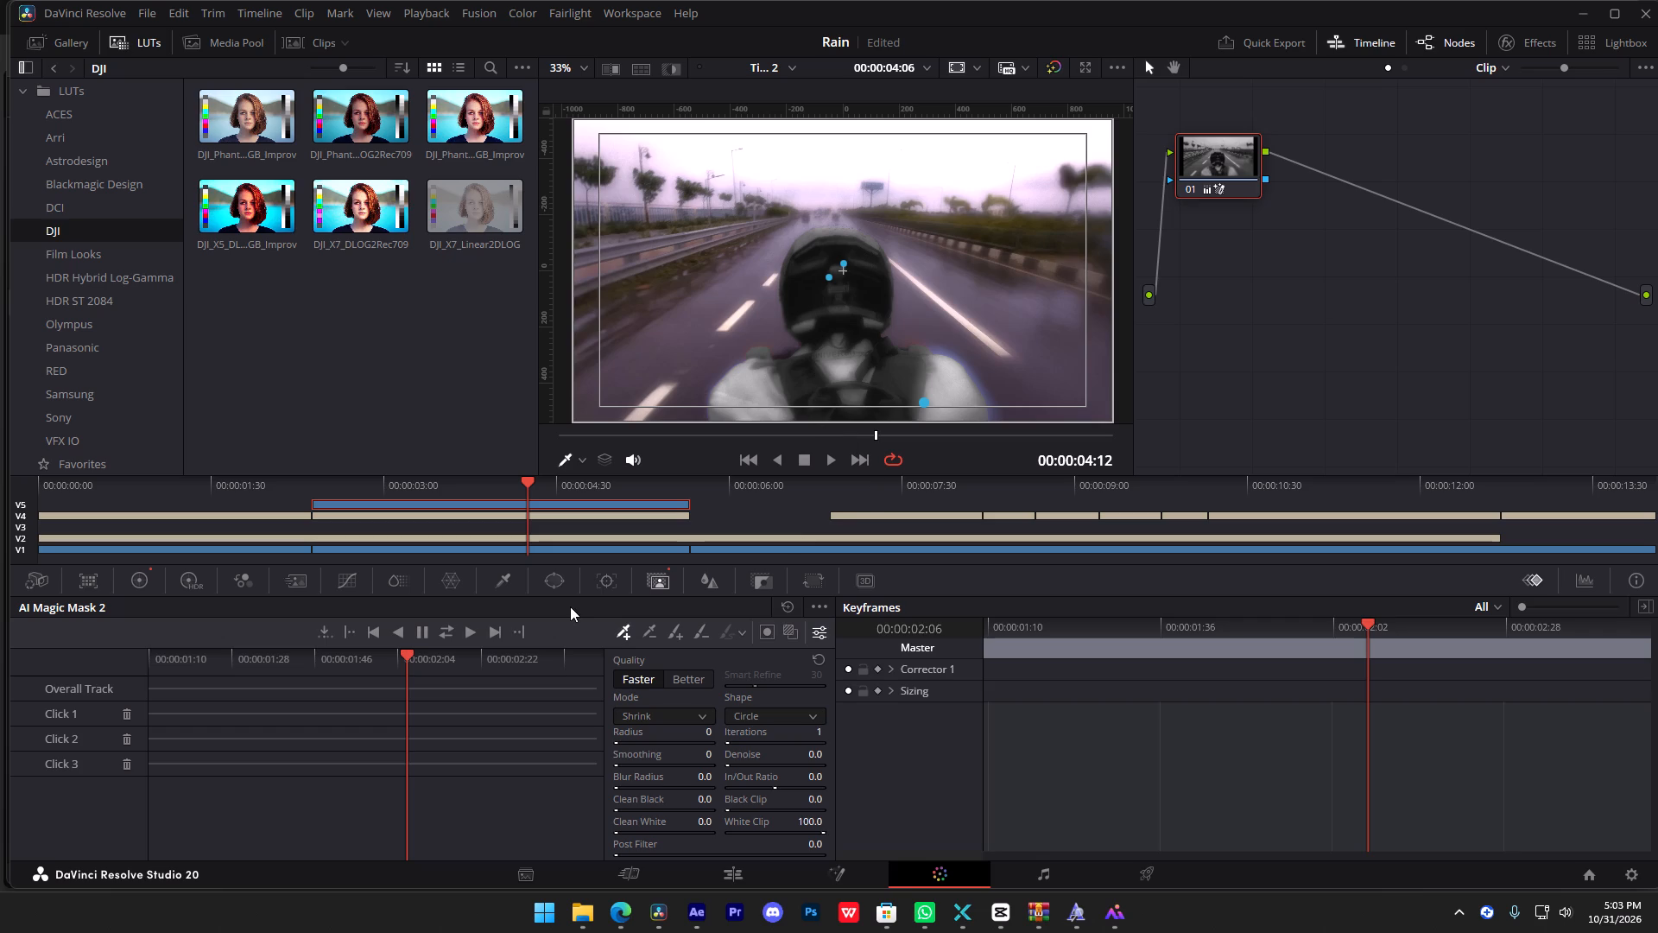
Play the edit from before the "Tera Bachke jana" title to check how the masked V5 clip looks over it.
{"action": "left_click", "coordinate": [733, 884]}
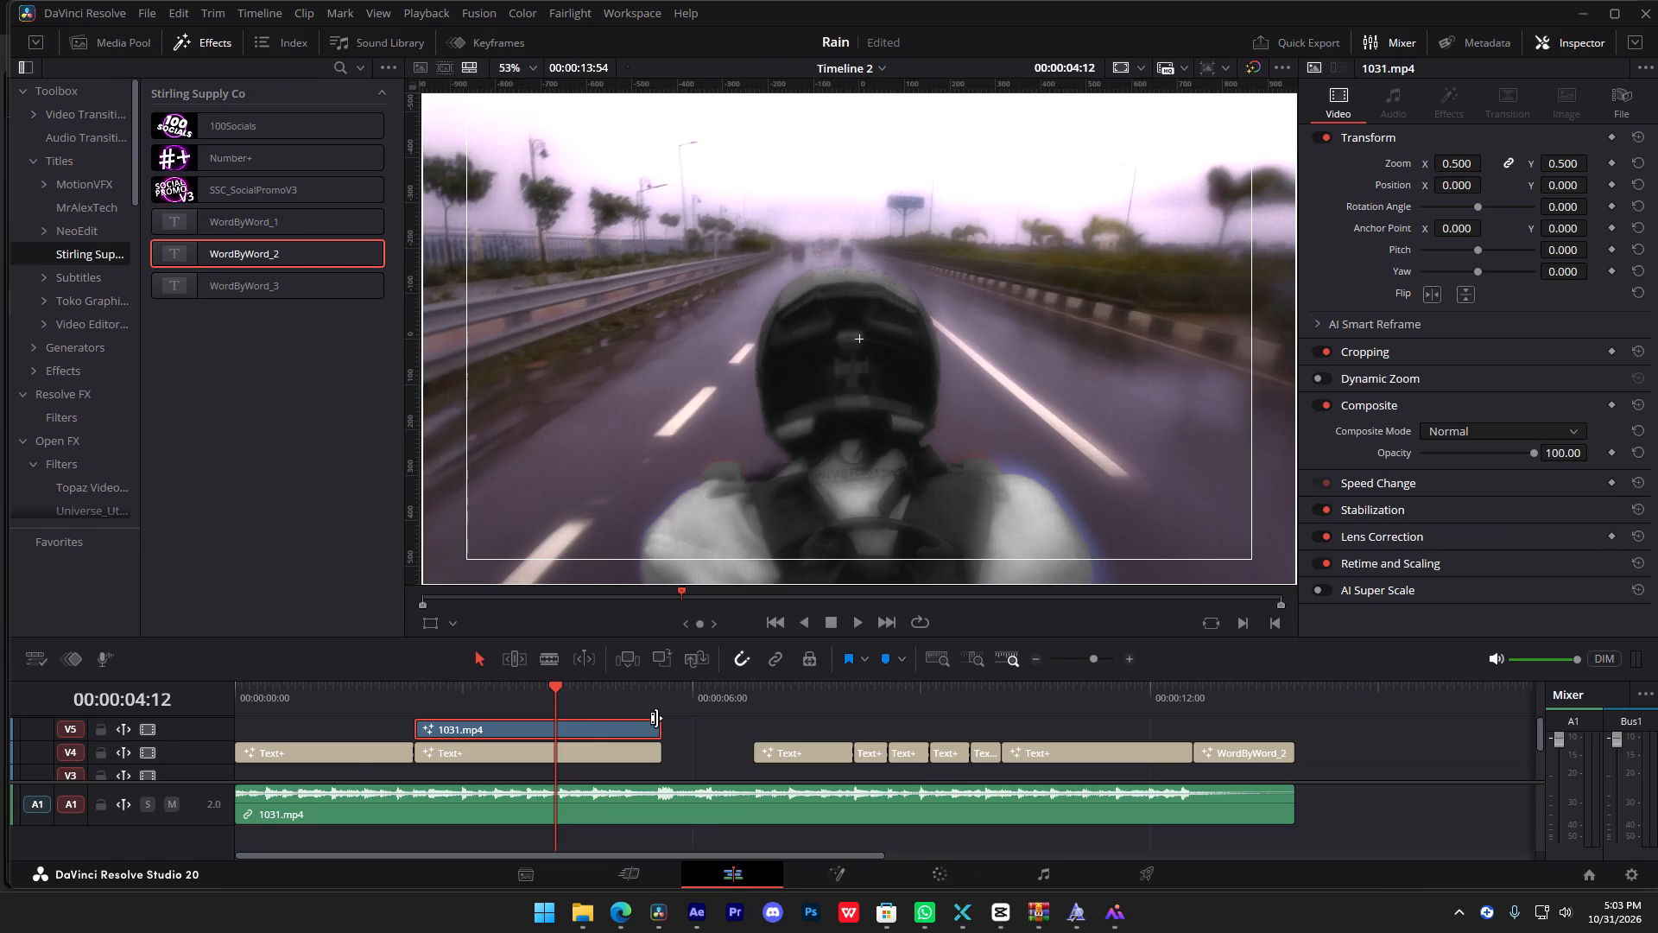
{"action": "left_click", "coordinate": [356, 695]}
{"action": "key", "text": "space"}
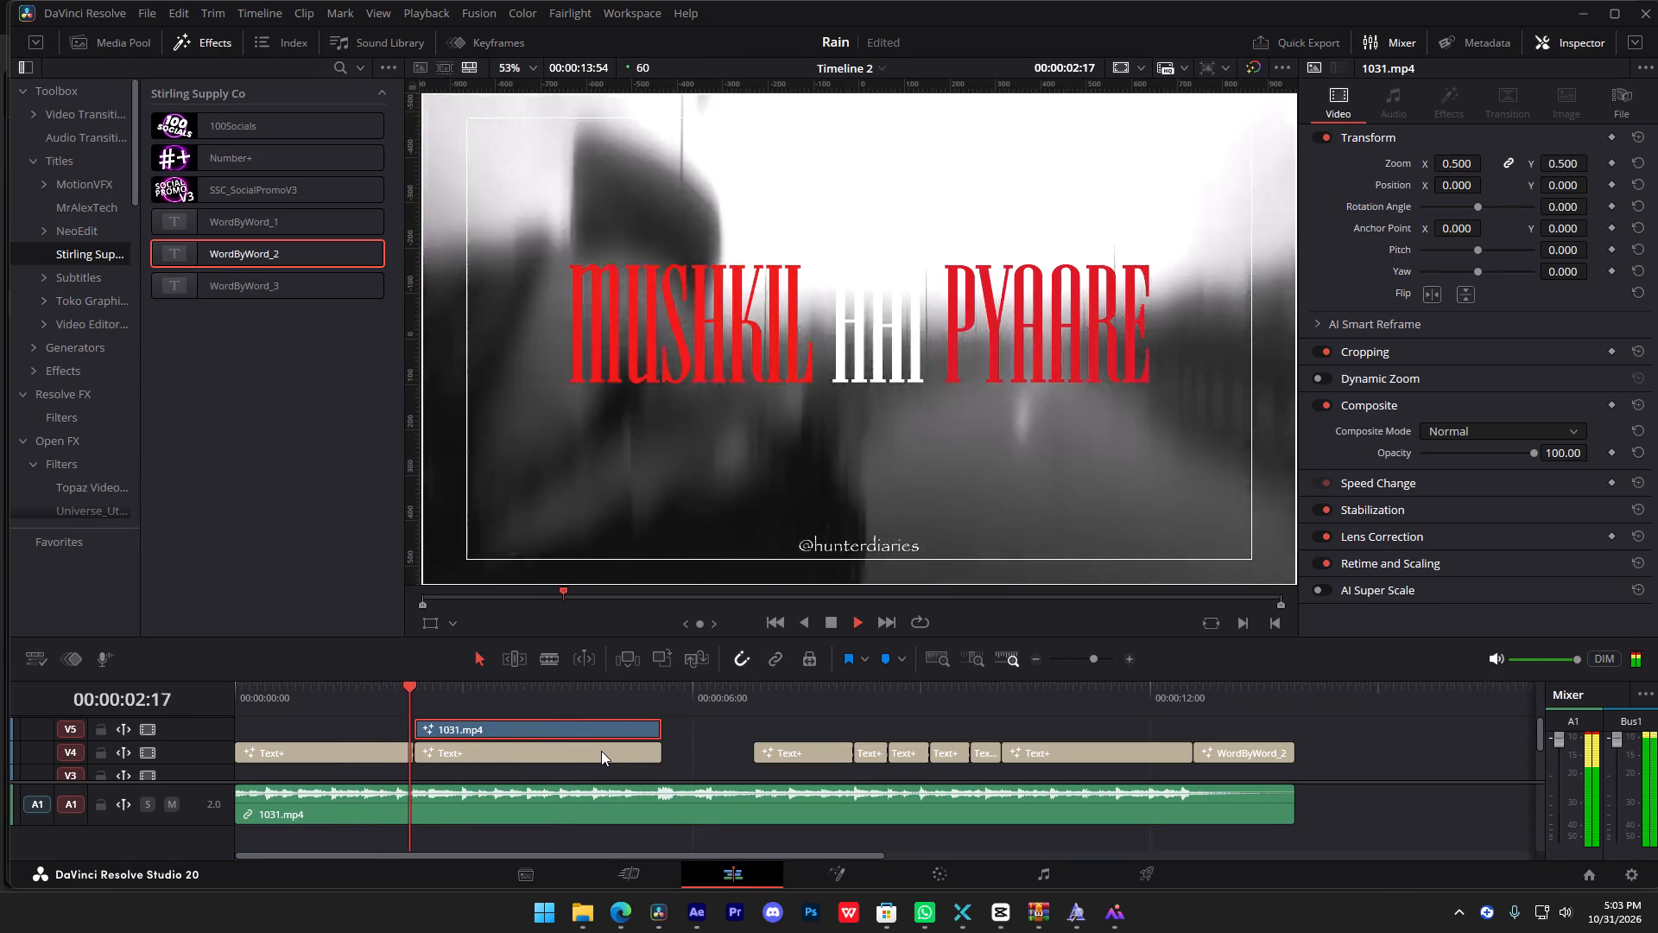
{"action": "key", "text": "space"}
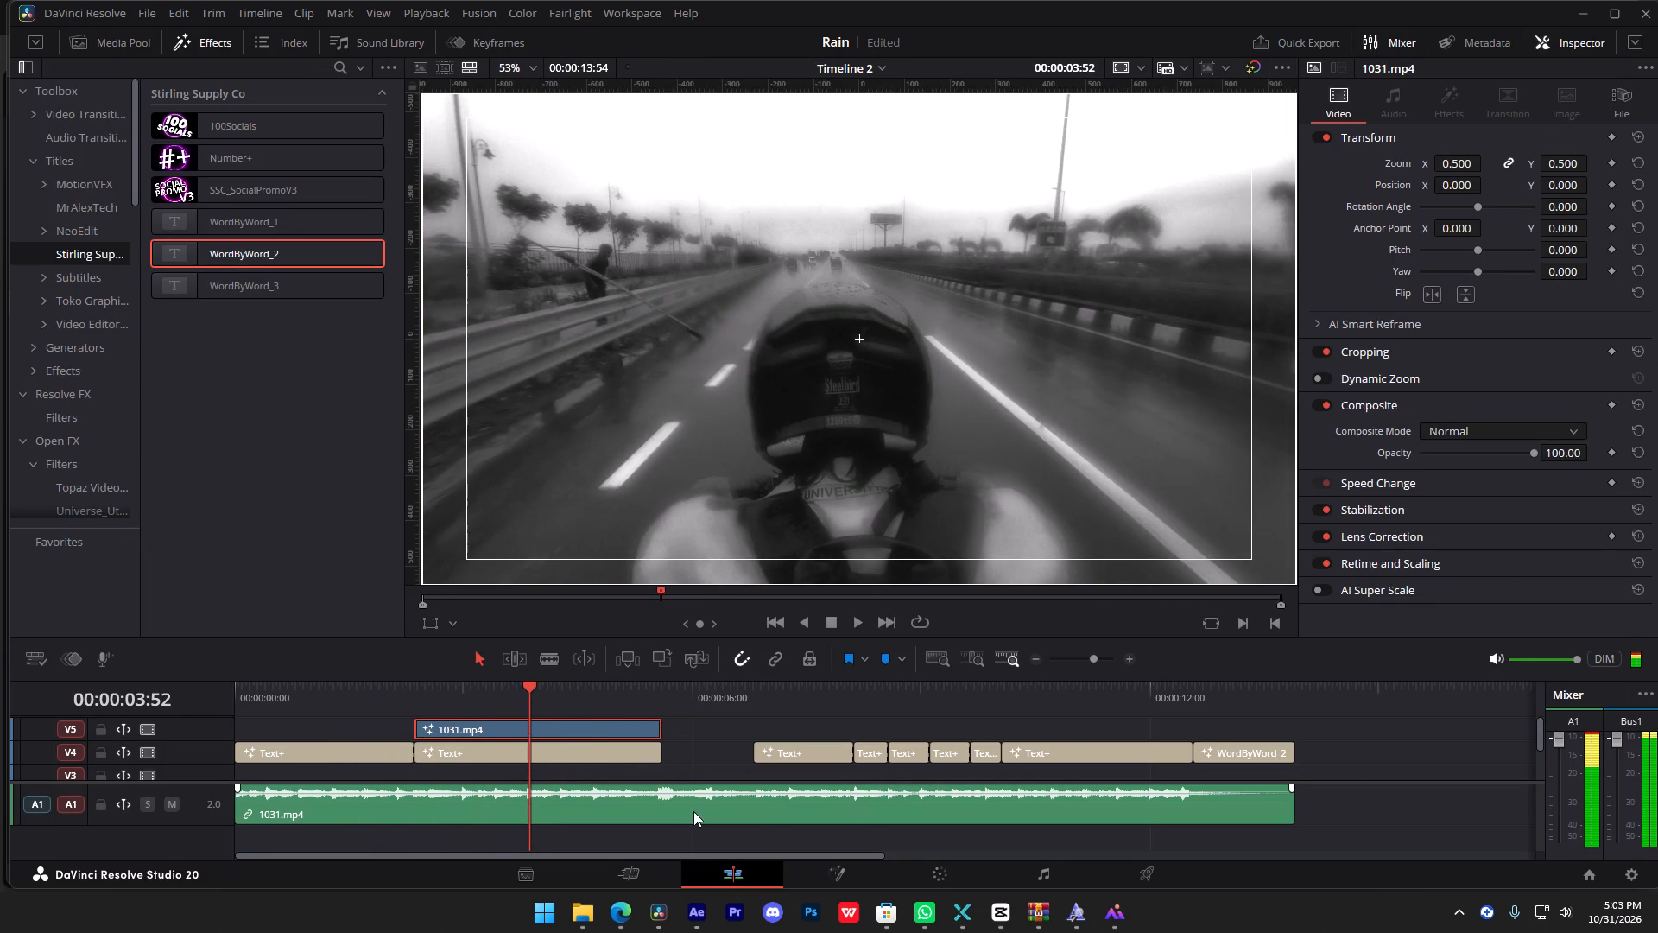
{"action": "scroll", "coordinate": [564, 763], "scroll_direction": "up", "scroll_amount": 2}
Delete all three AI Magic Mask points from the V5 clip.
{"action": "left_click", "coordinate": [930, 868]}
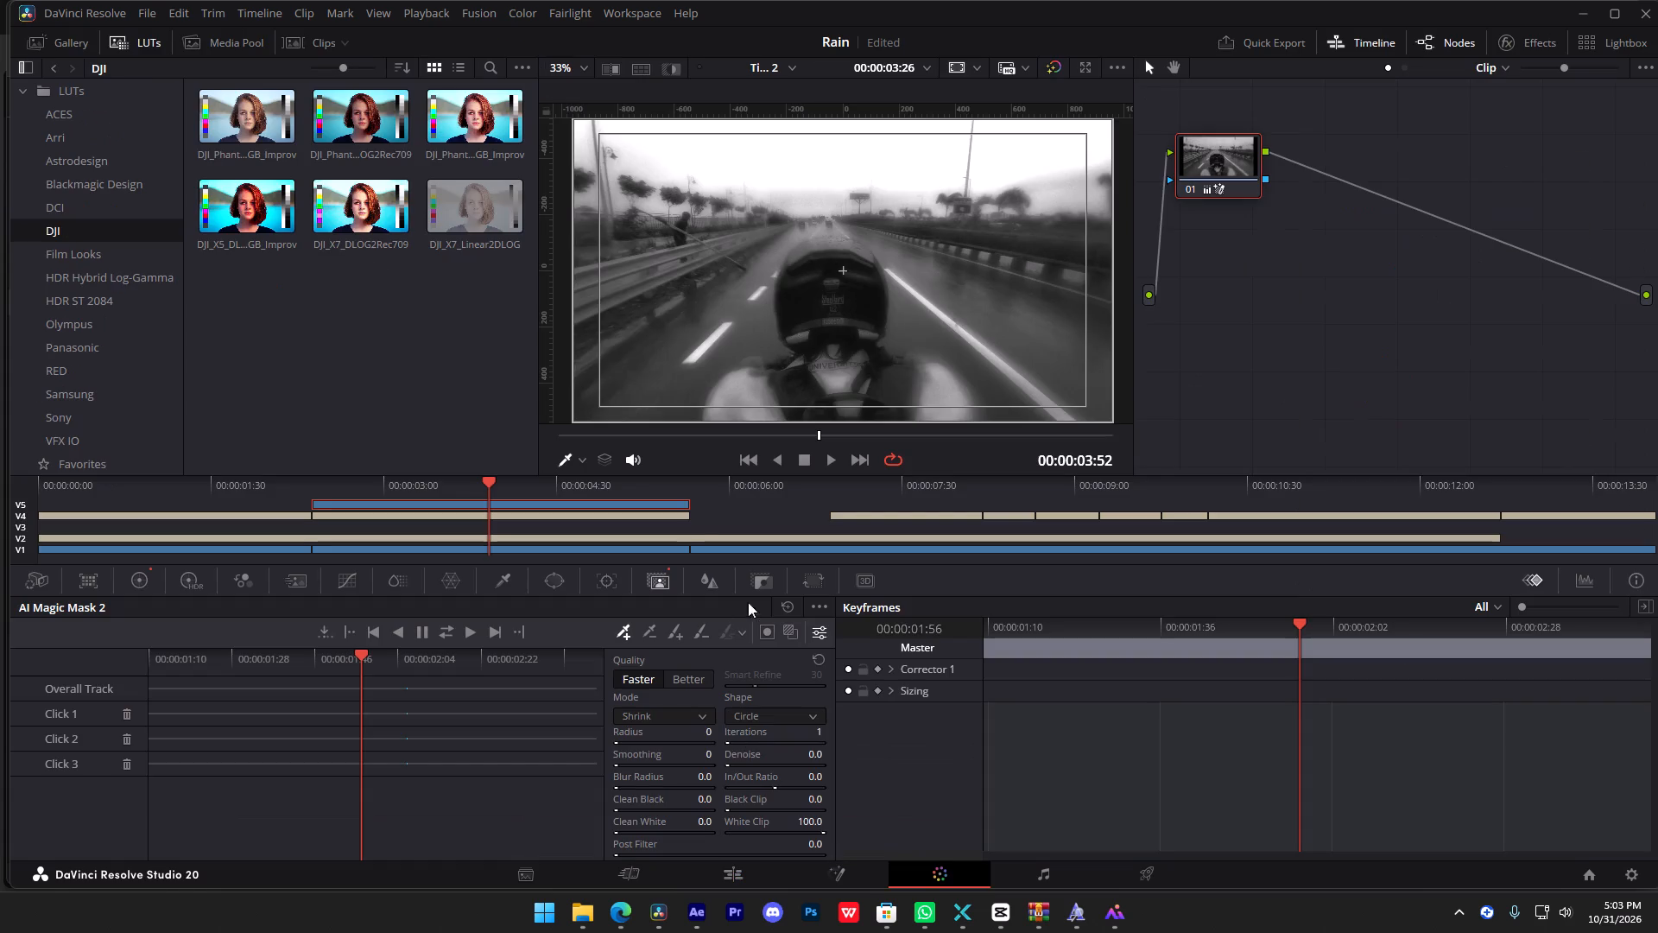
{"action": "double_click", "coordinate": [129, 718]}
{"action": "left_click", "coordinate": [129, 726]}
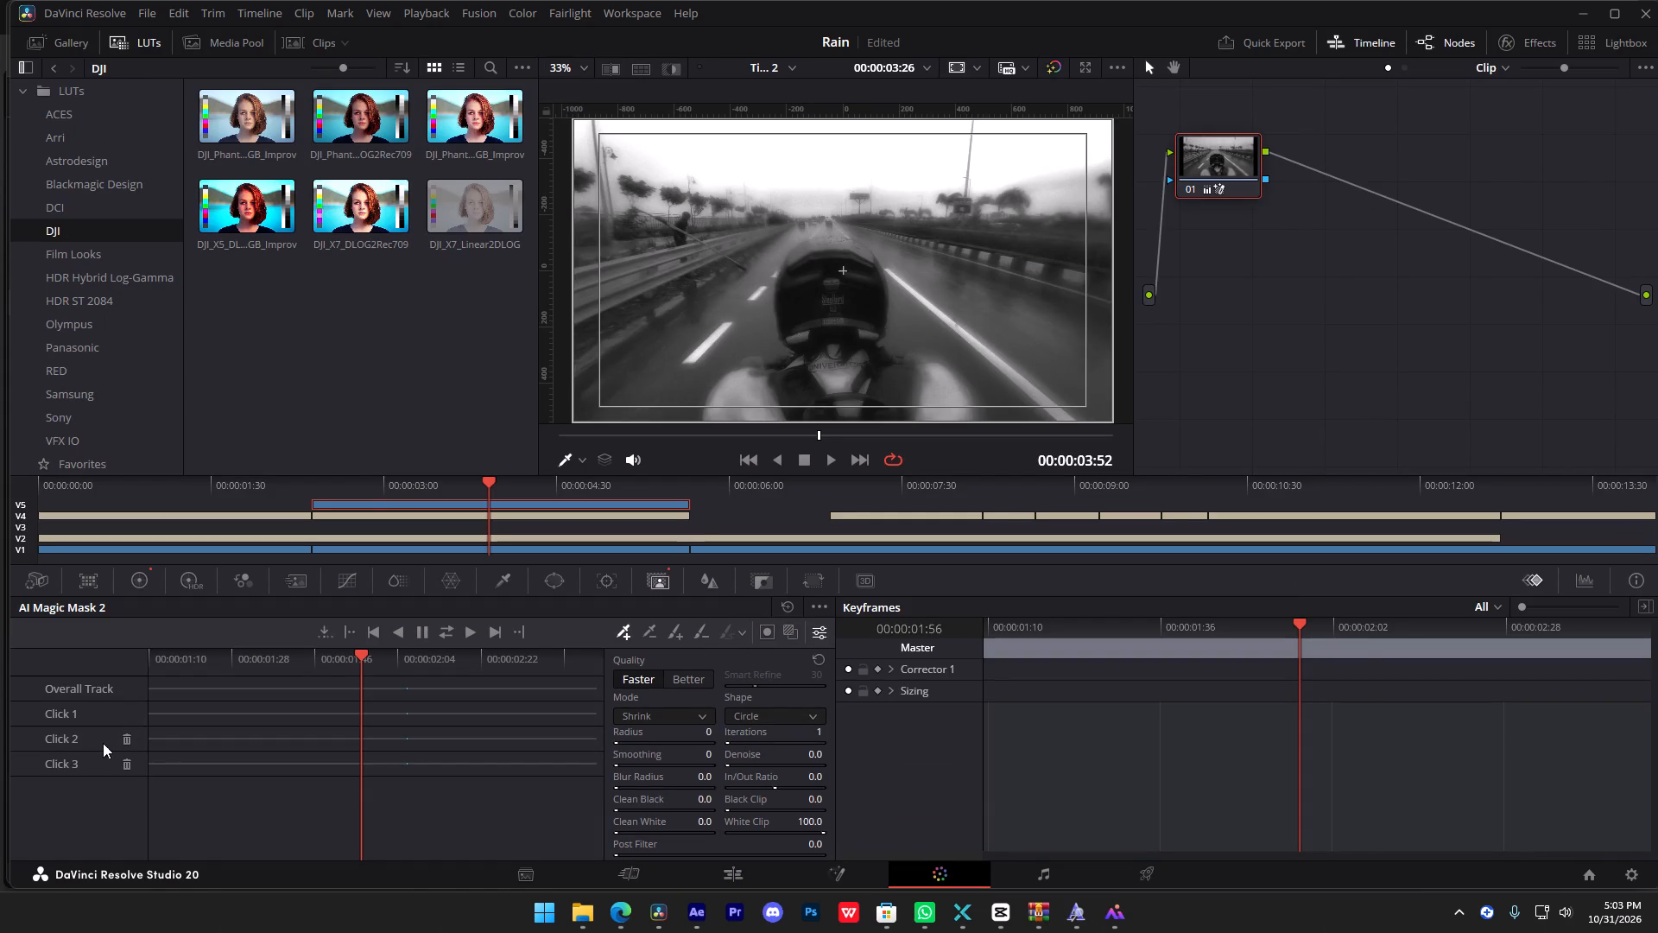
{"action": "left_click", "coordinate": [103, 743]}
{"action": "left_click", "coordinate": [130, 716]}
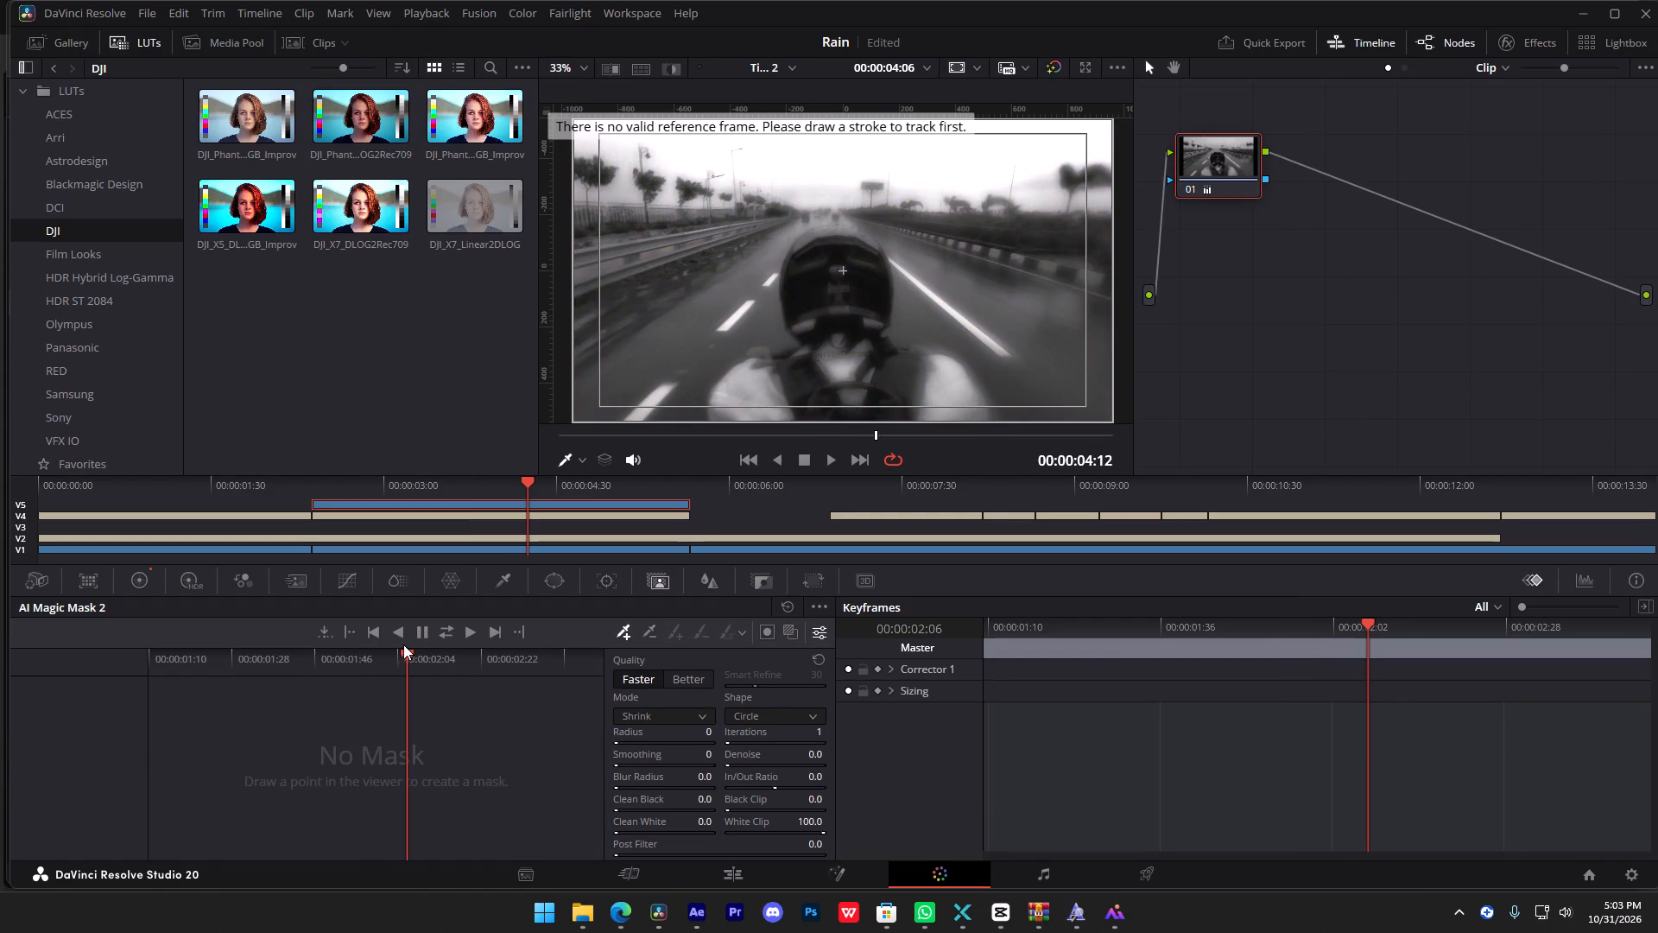
Mask the rider's helmet, back and shoulder with three AI Magic Mask points at Better quality, with the mask overlay shown.
{"action": "left_click", "coordinate": [684, 673]}
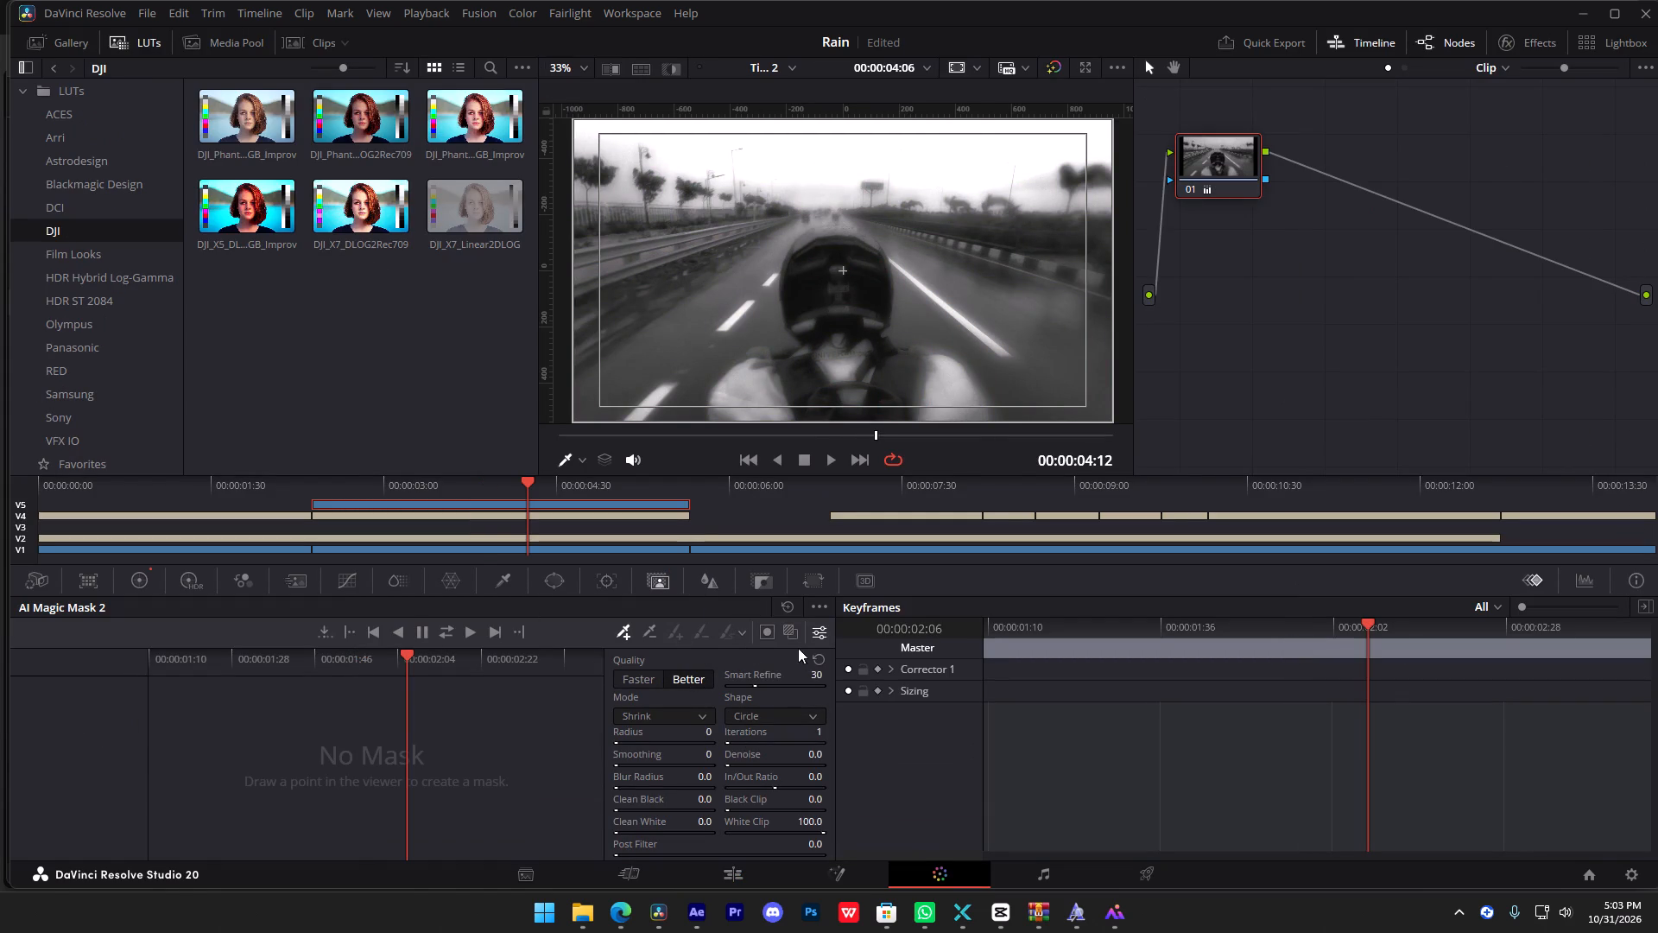
{"action": "left_click", "coordinate": [794, 636]}
{"action": "left_click", "coordinate": [864, 278]}
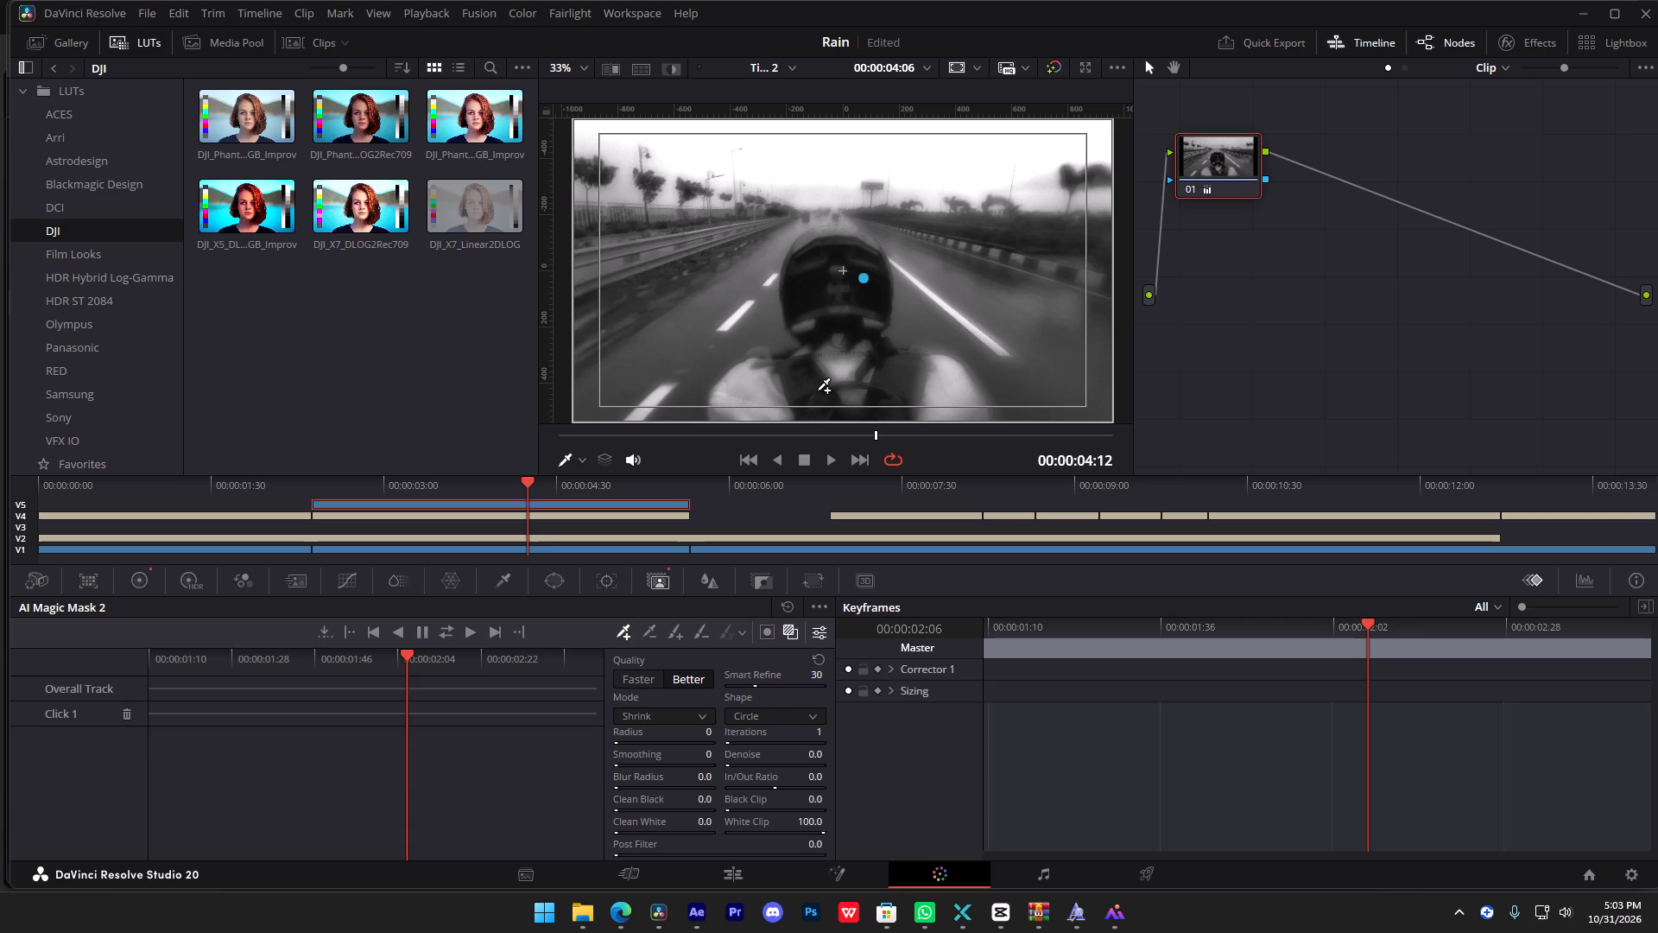
{"action": "left_click", "coordinate": [820, 392]}
{"action": "left_click", "coordinate": [921, 393]}
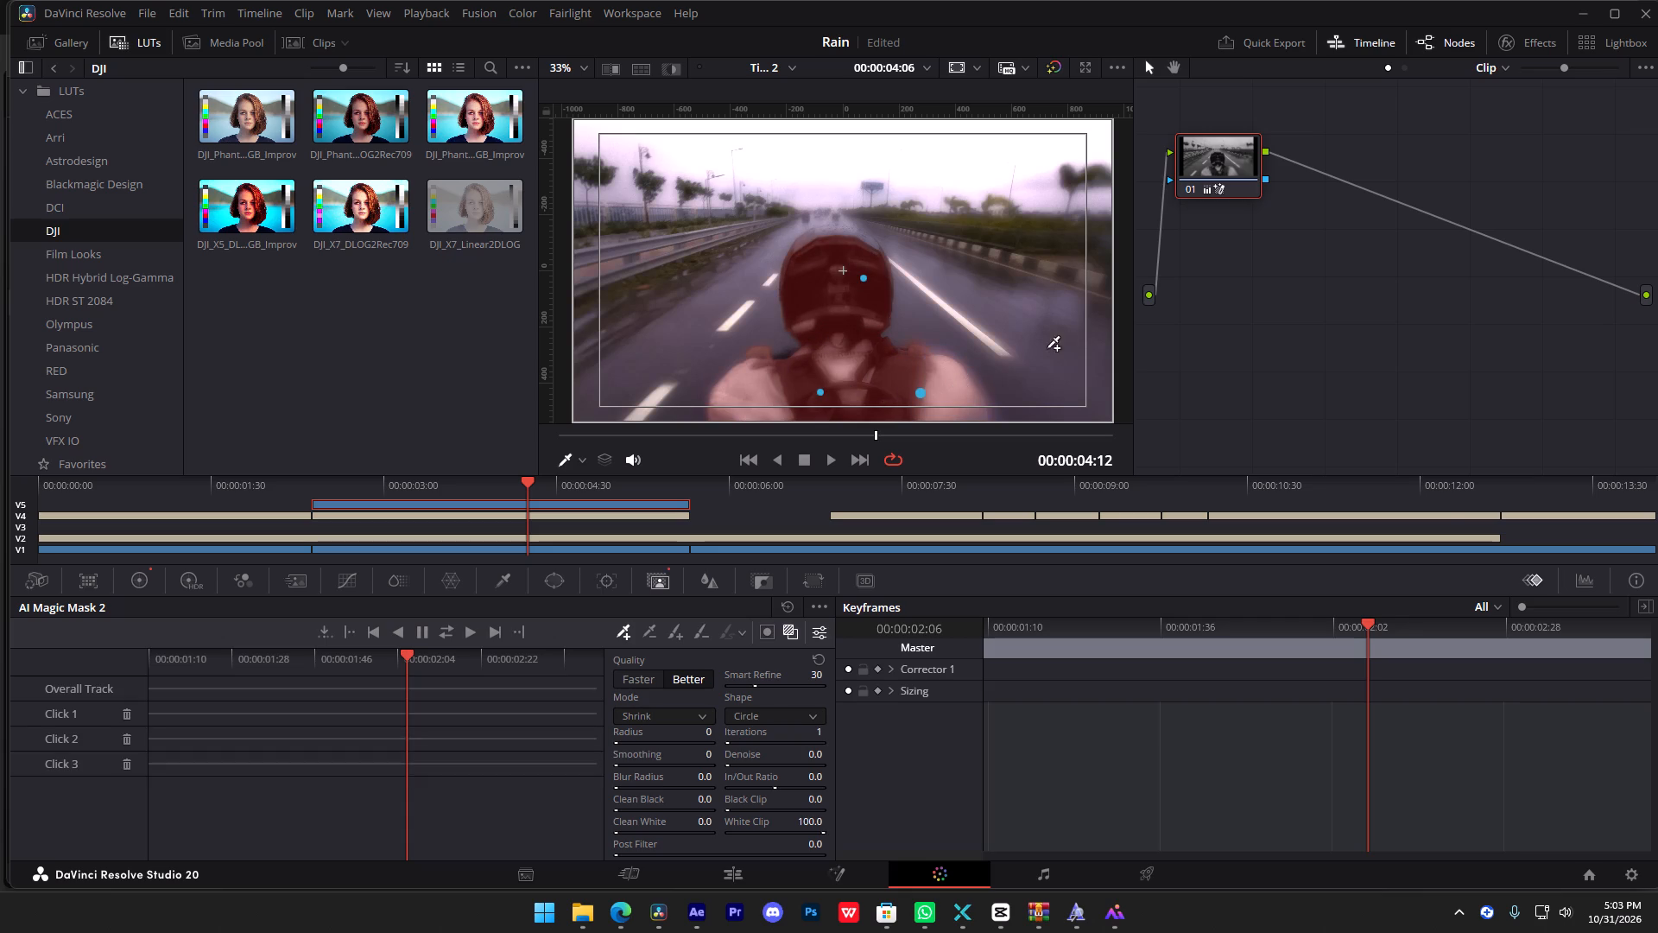
Add an alpha output to the V5 clip's node graph and connect node 01's mask output to it.
{"action": "right_click", "coordinate": [1260, 290]}
{"action": "left_click", "coordinate": [1292, 378]}
{"action": "left_click_drag", "start_coordinate": [1265, 181], "coordinate": [1639, 326]}
Track the rider's AI Magic Mask both forward and backward through the V5 clip.
{"action": "left_click", "coordinate": [452, 635]}
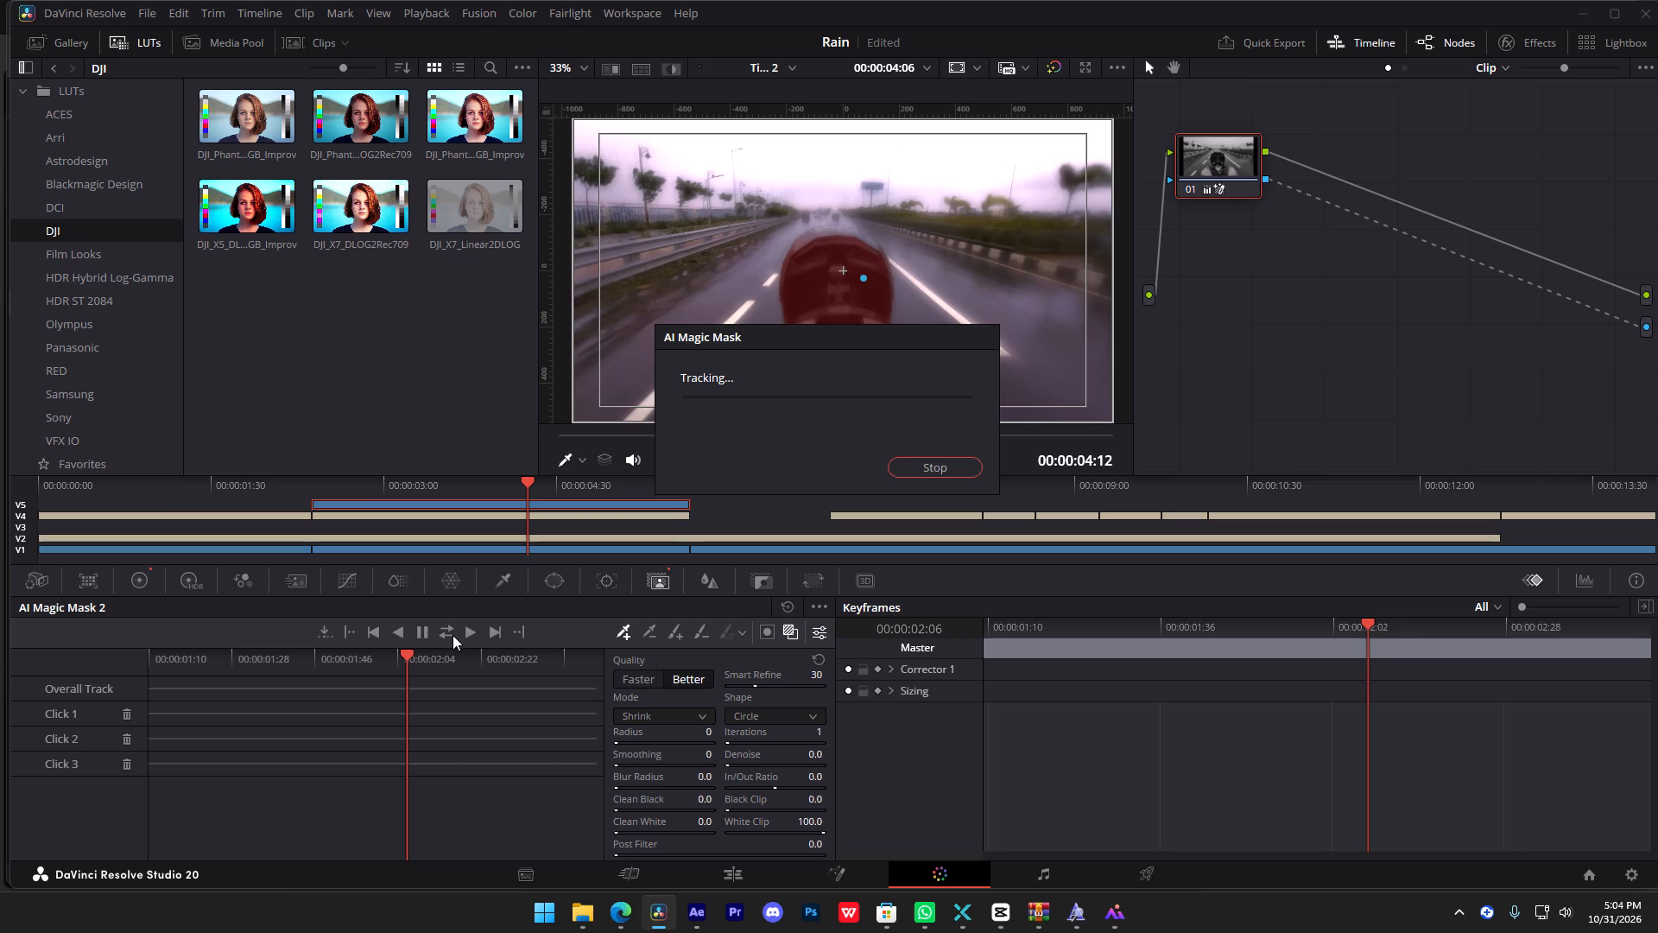
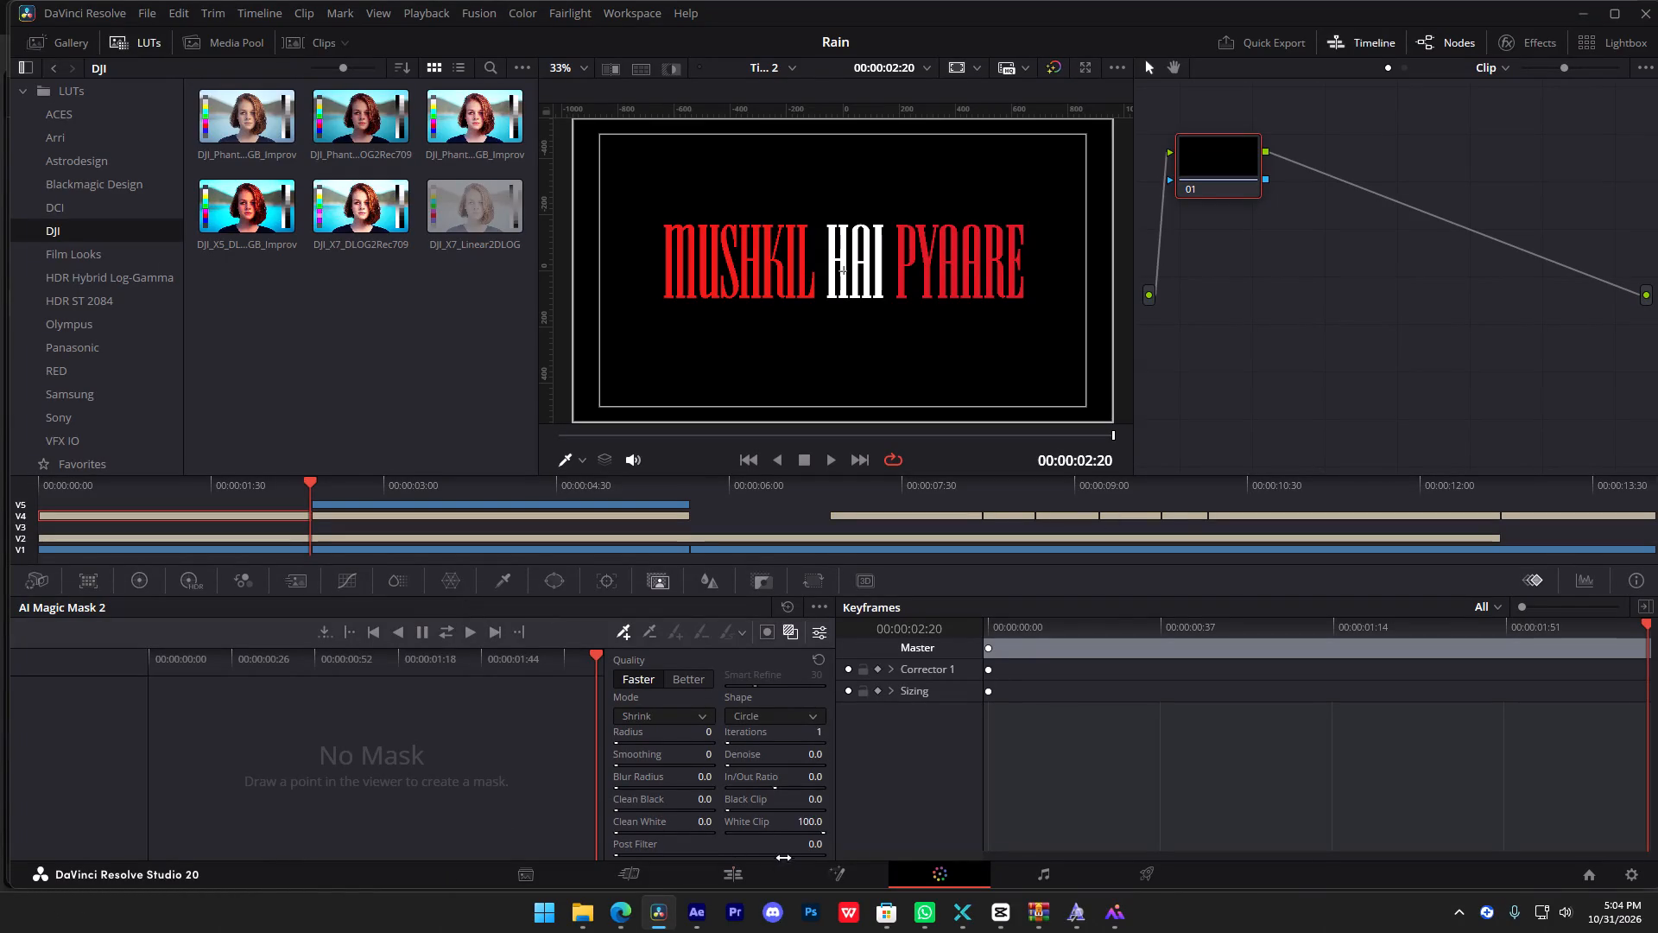
At 00:00:03:04 in the upper 1031.mp4 clip, add Magic Mask exclusion points on both sides of the helmet top and track both directions.
{"action": "left_click", "coordinate": [754, 879]}
{"action": "left_click_drag", "start_coordinate": [448, 697], "coordinate": [469, 695]}
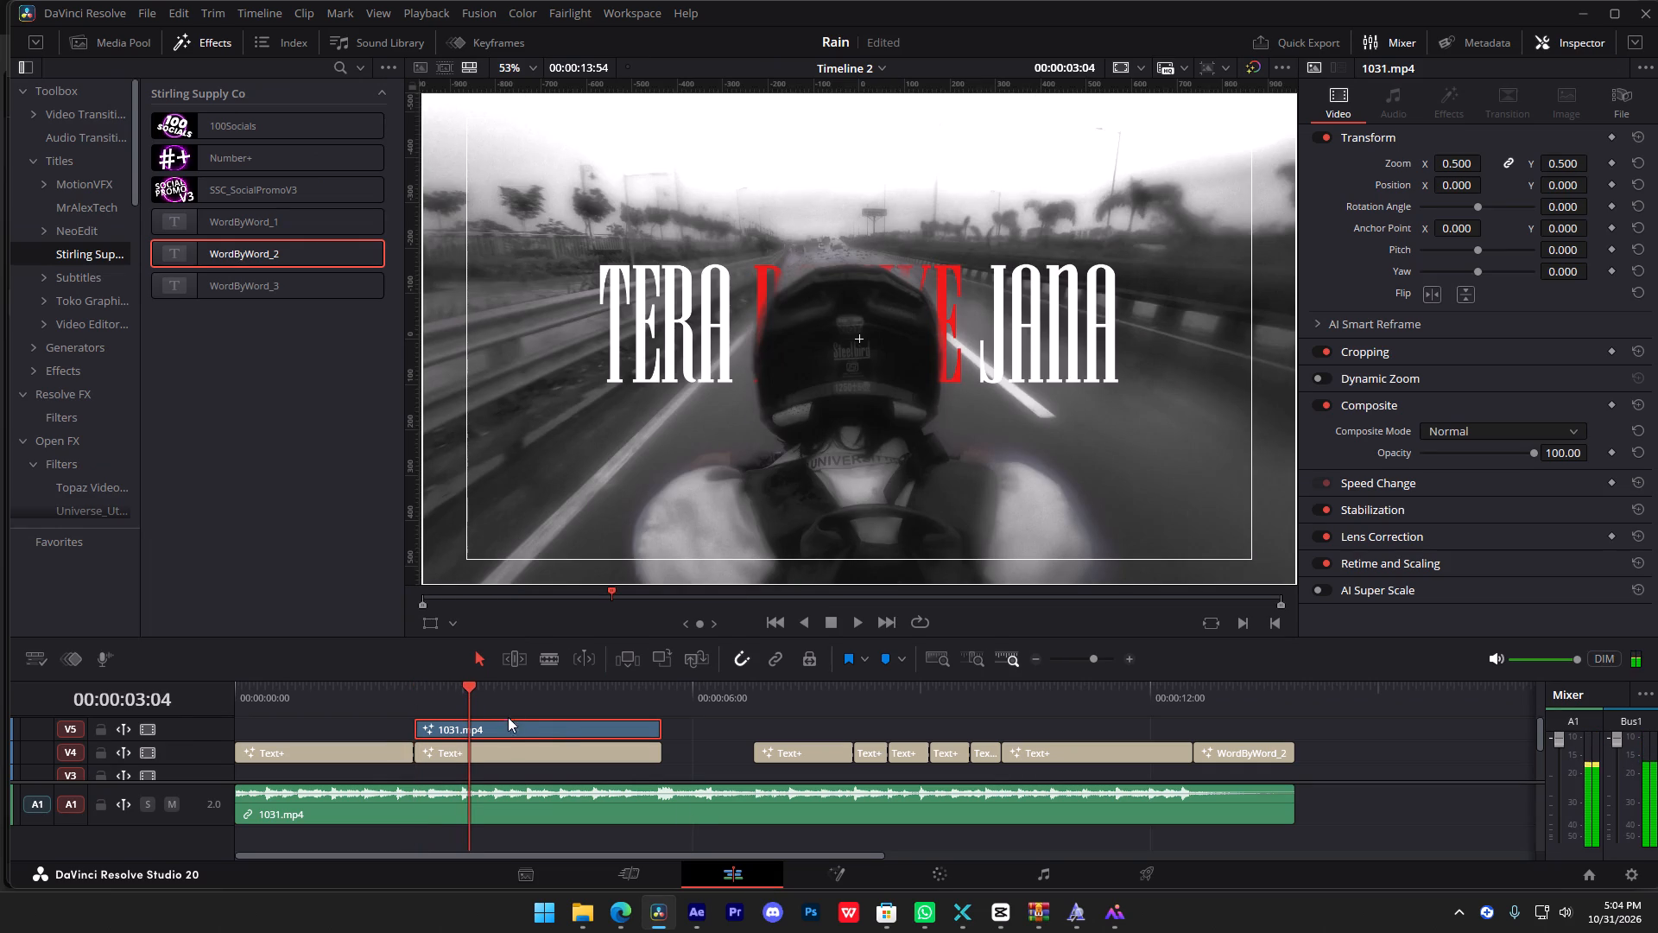
{"action": "left_click", "coordinate": [907, 859]}
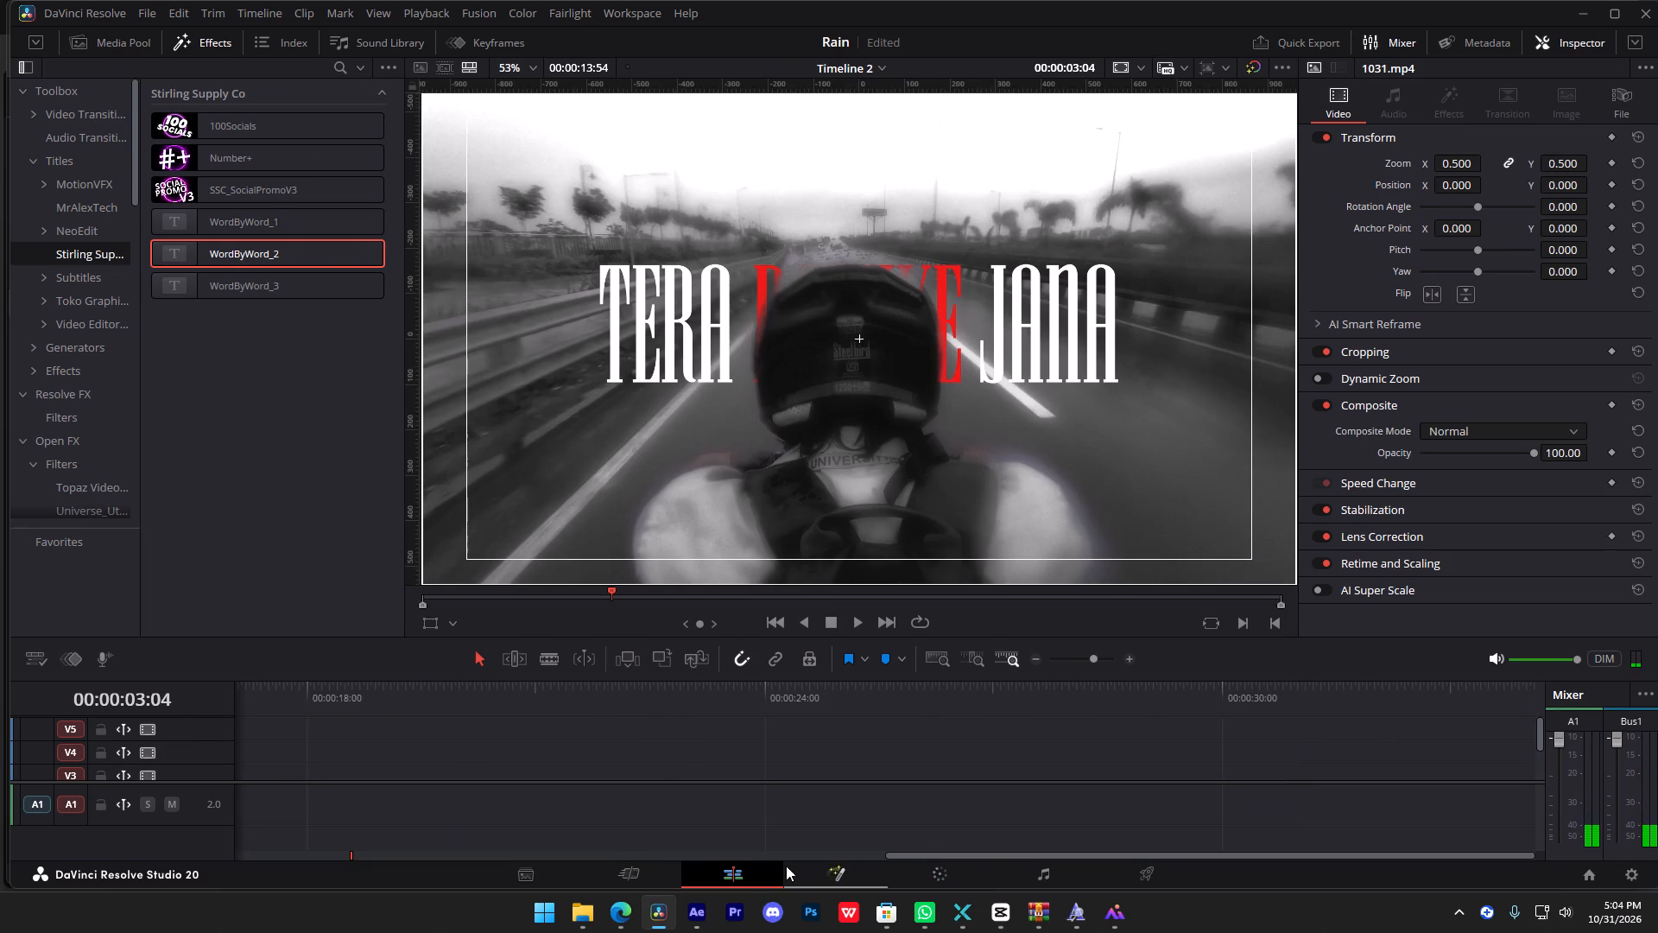
{"action": "left_click", "coordinate": [896, 873]}
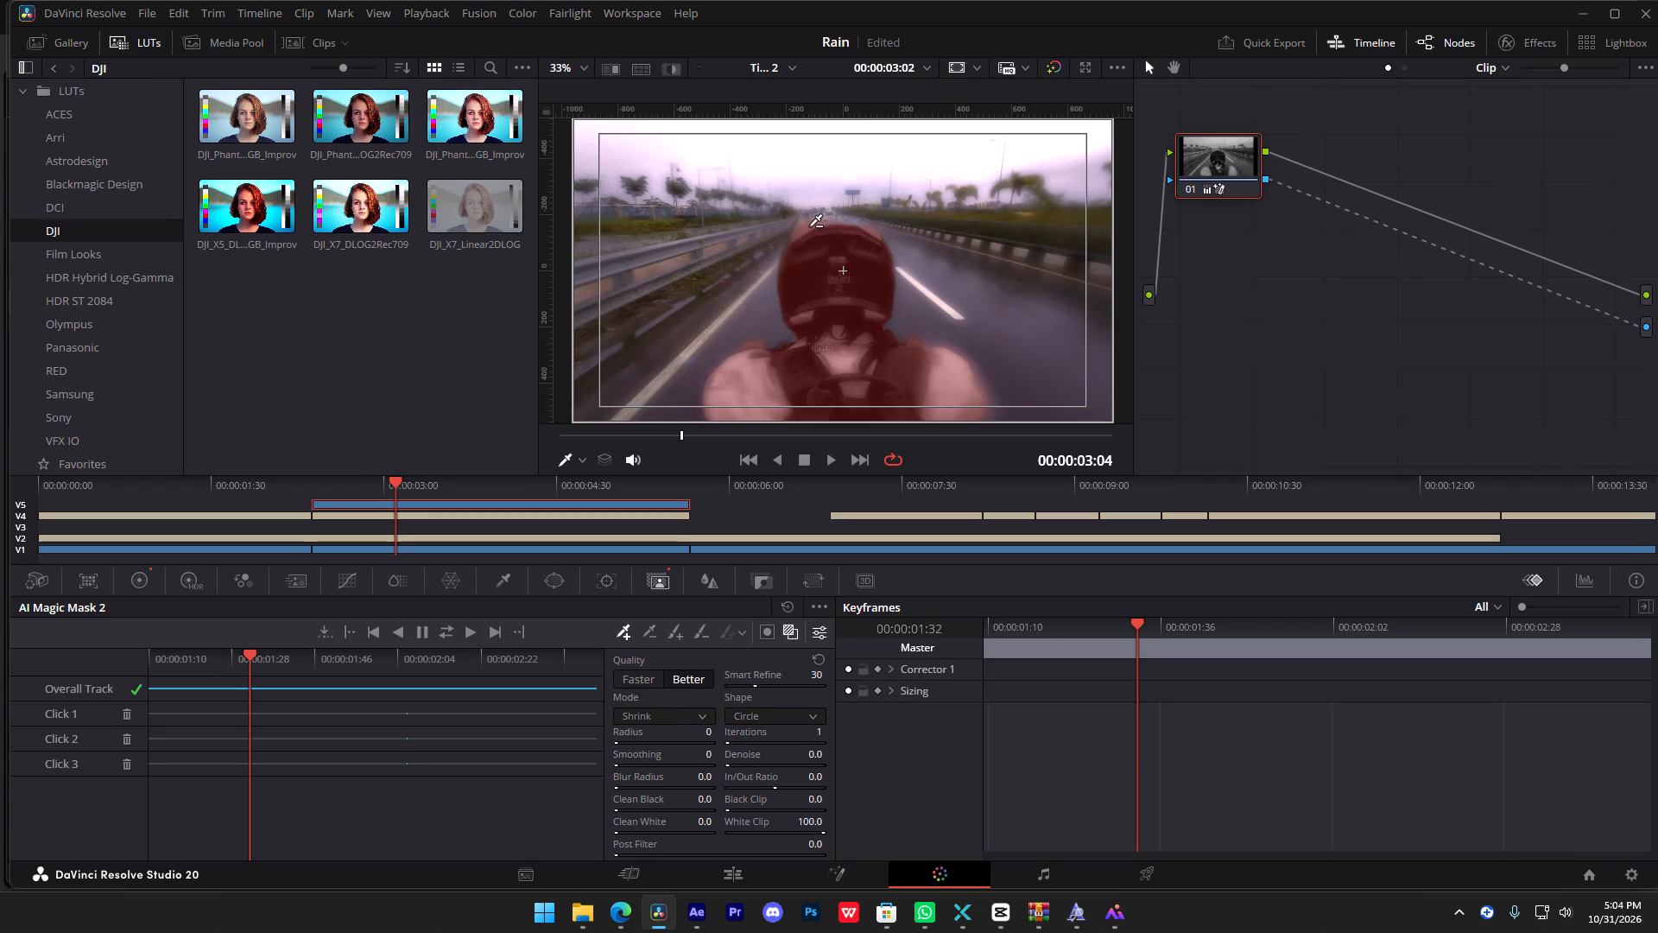
{"action": "left_click", "coordinate": [795, 228], "text": "alt"}
{"action": "left_click", "coordinate": [871, 232], "text": "alt"}
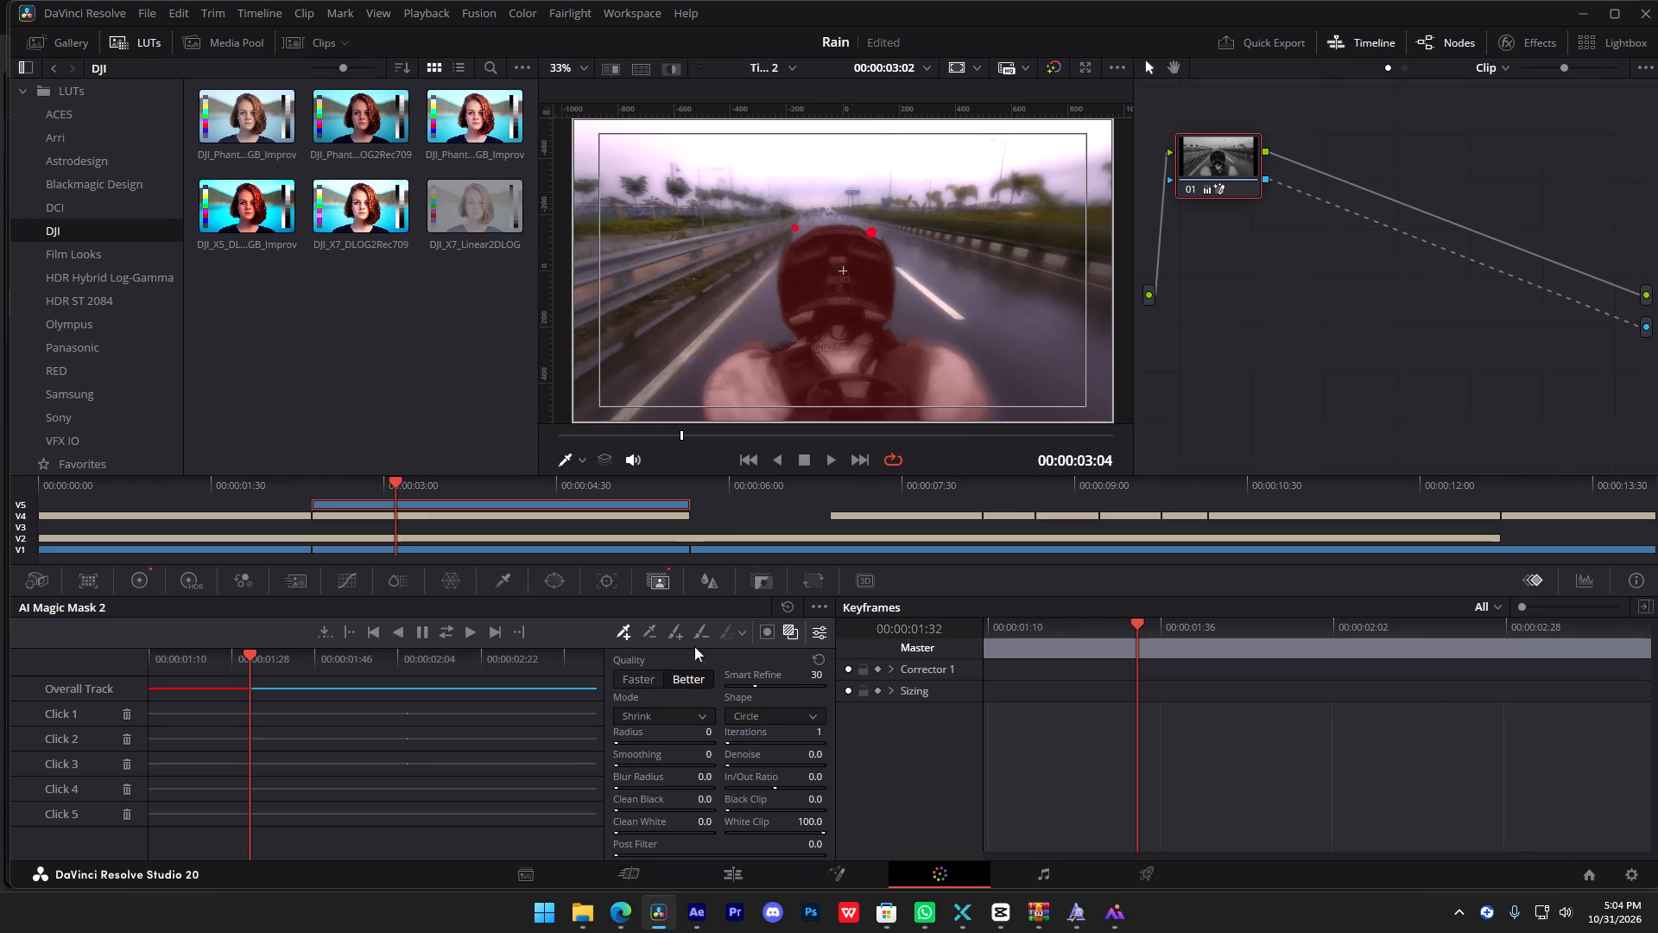
{"action": "left_click", "coordinate": [450, 631]}
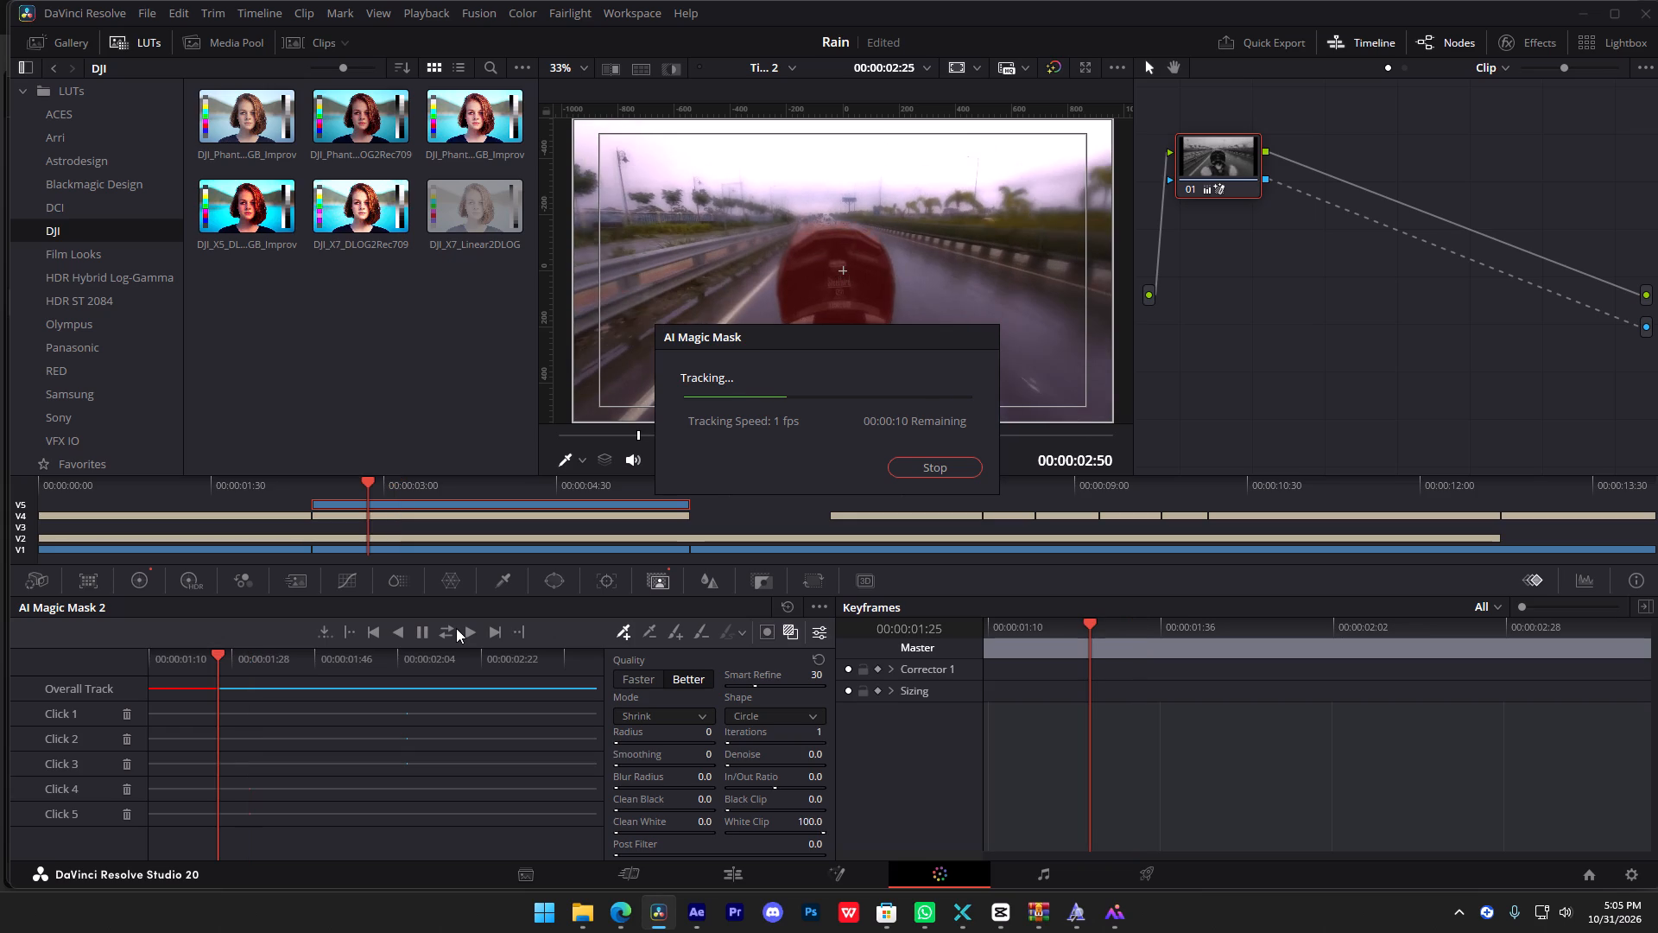
Add Magic Mask exclusion points beside the helmet's upper edge at 00:00:02:40 and about 00:00:03:14, and retrack in both directions.
{"action": "key", "text": "space"}
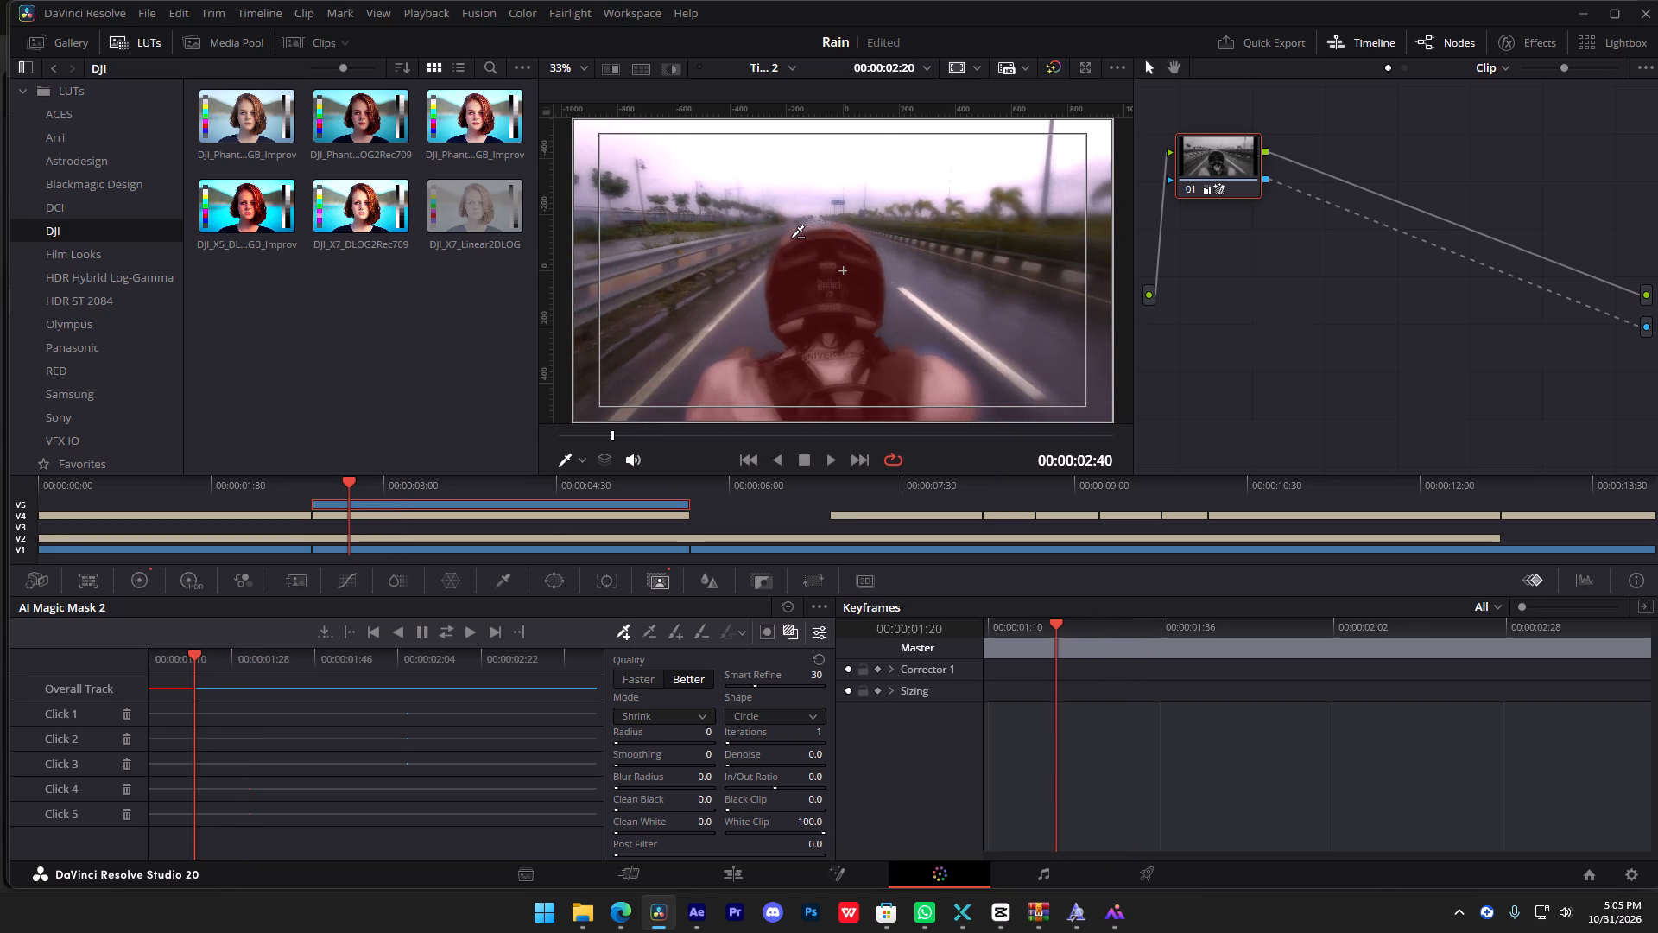
{"action": "left_click", "coordinate": [793, 239], "text": "alt"}
{"action": "key", "text": "space"}
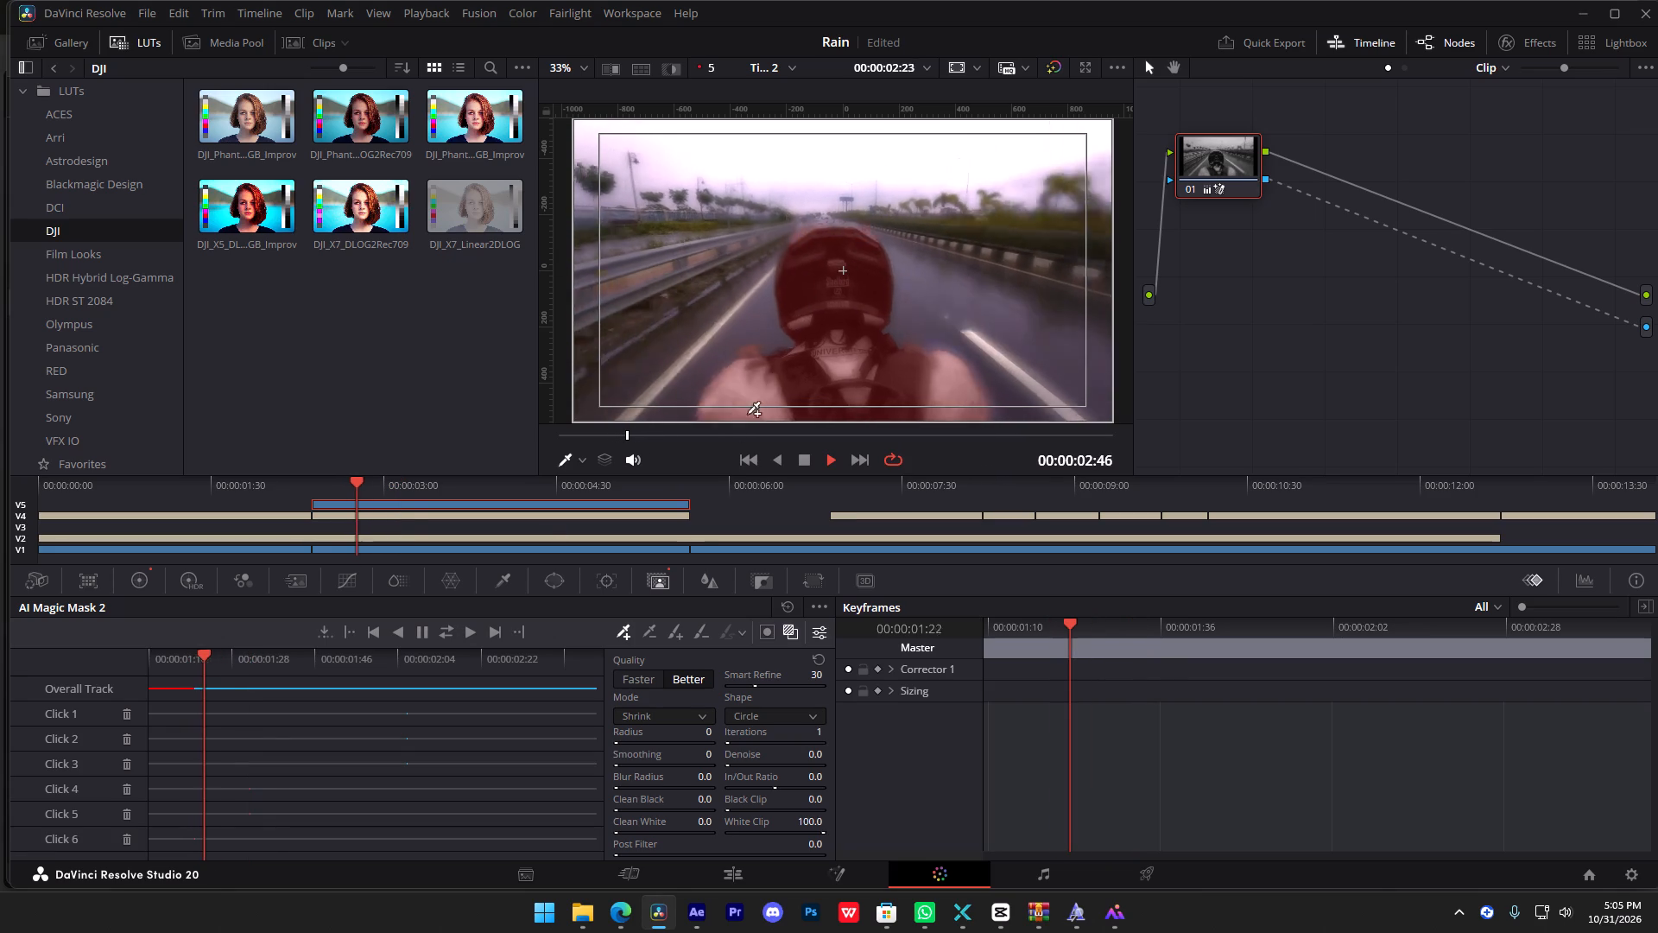
{"action": "key", "text": "space"}
{"action": "left_click", "coordinate": [794, 229], "text": "alt"}
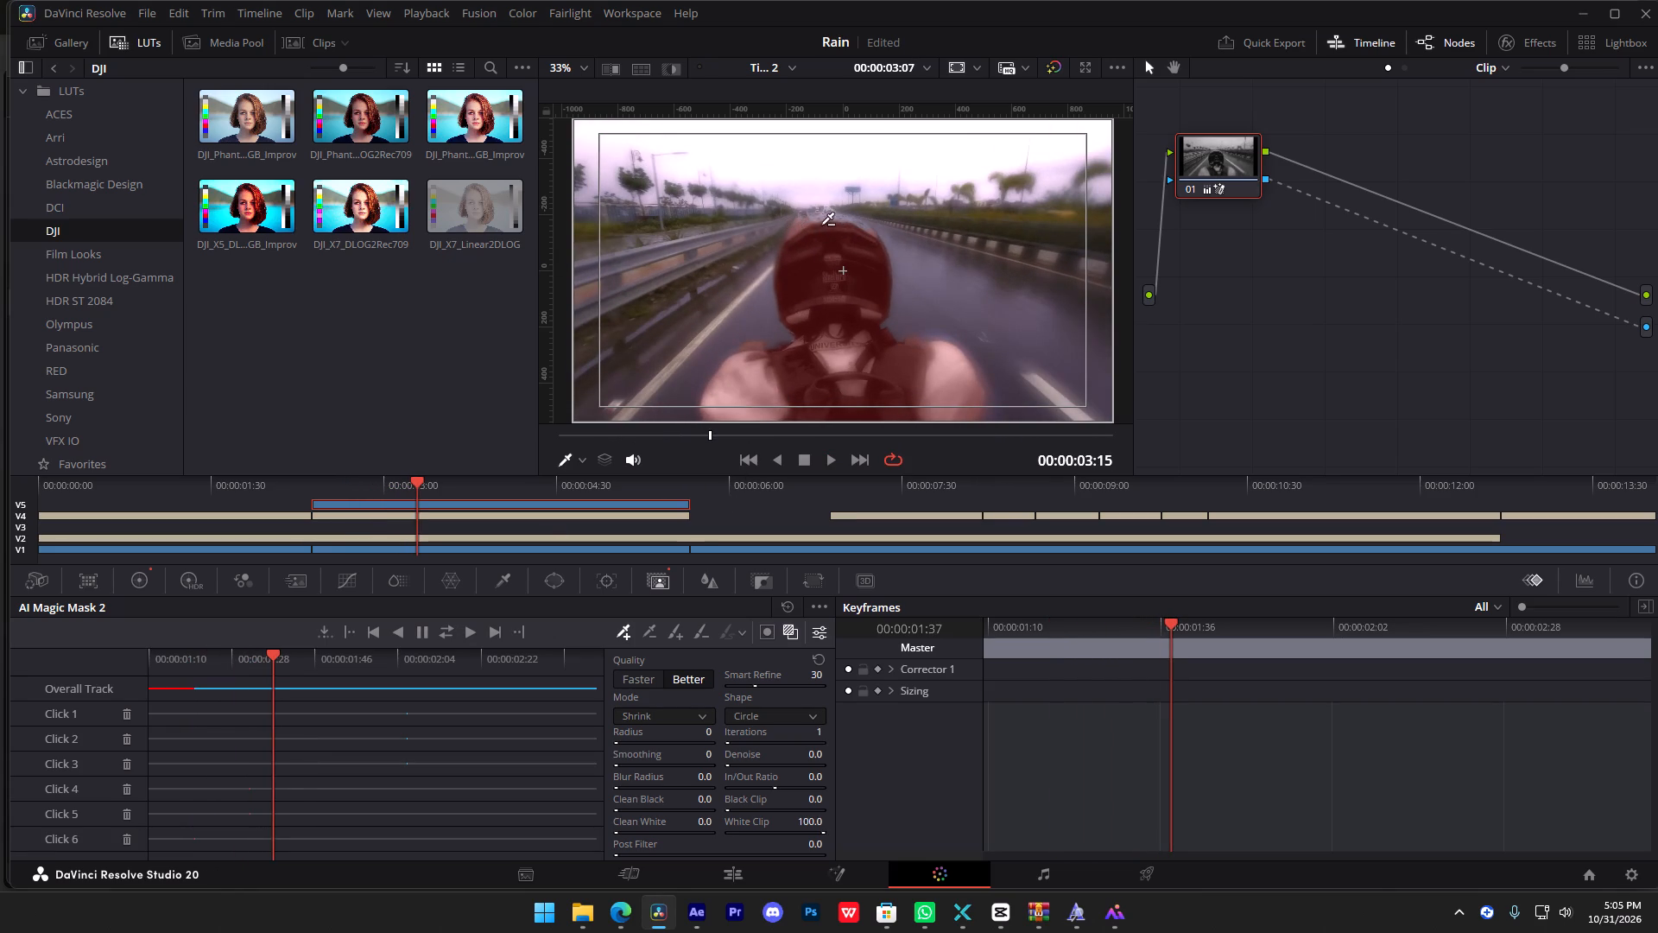
{"action": "left_click", "coordinate": [801, 226], "text": "alt"}
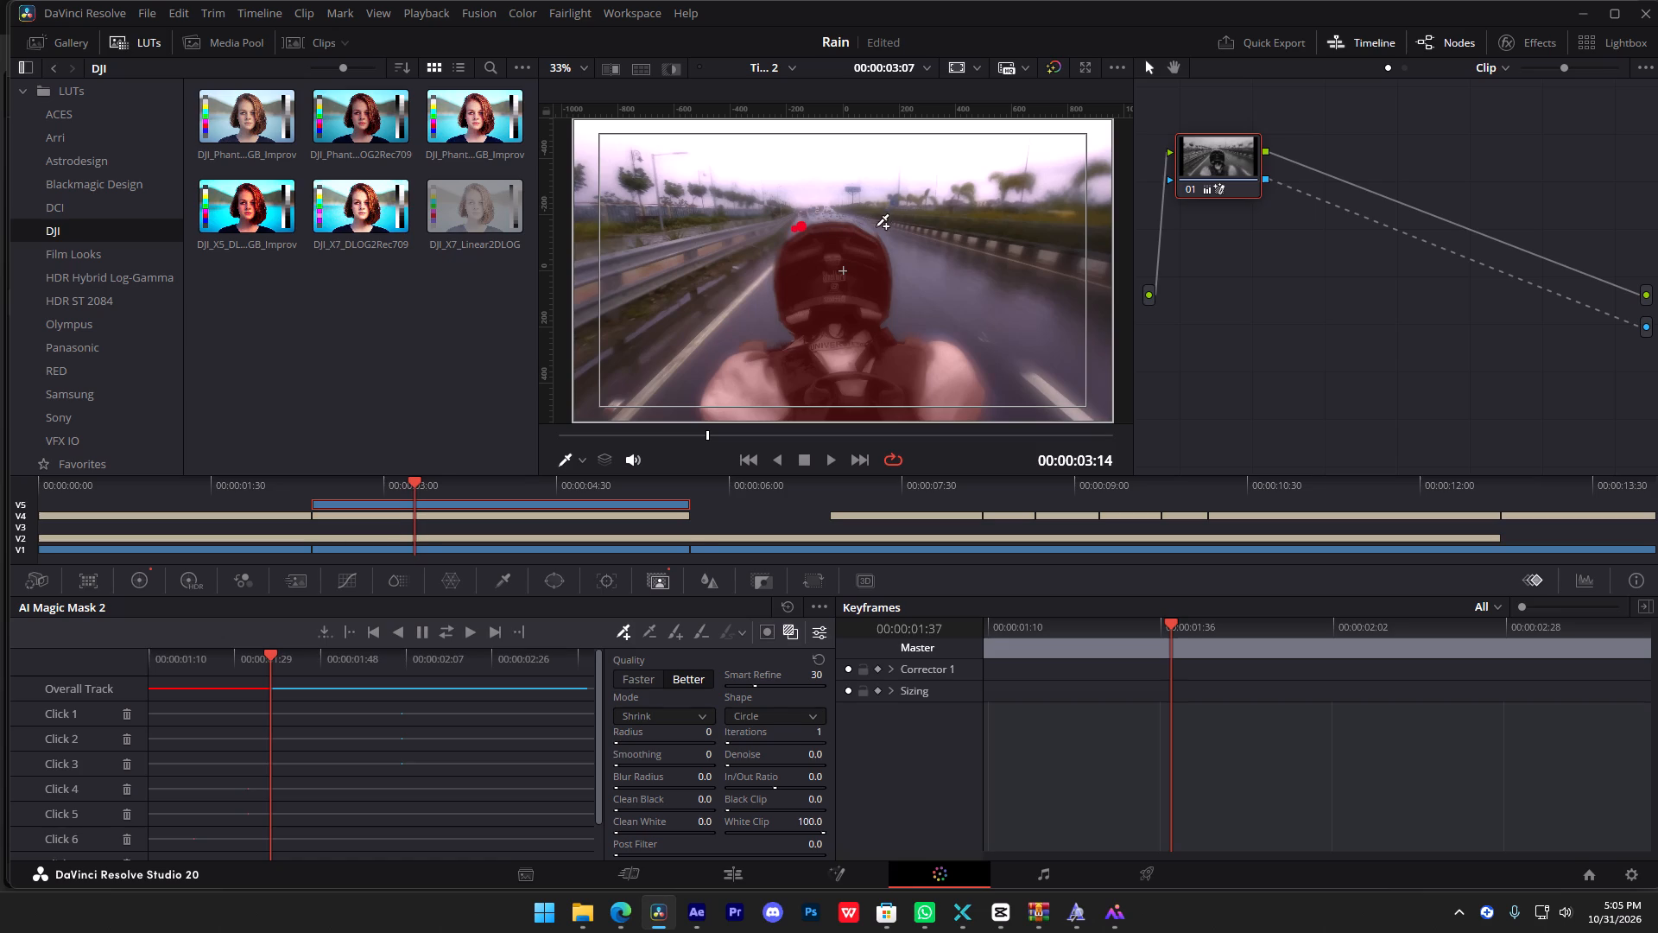
{"action": "left_click", "coordinate": [446, 630]}
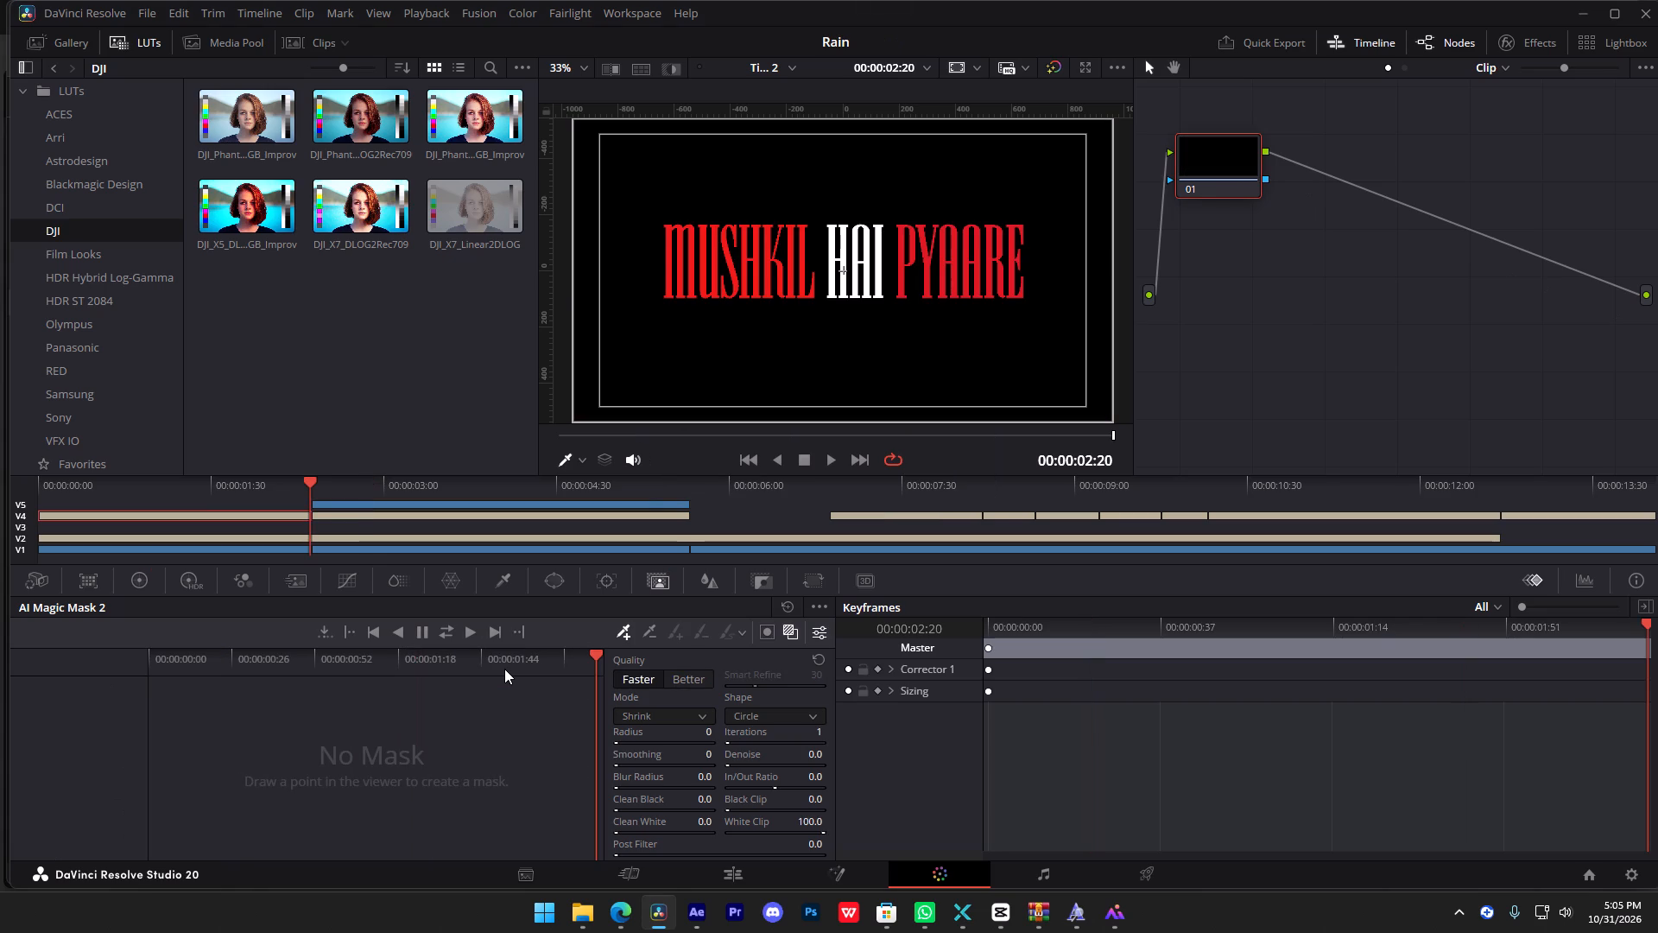
Play back the rider shot on the Edit page to check the text behind the helmet, and return to the Color page.
{"action": "left_click", "coordinate": [740, 888]}
{"action": "left_click", "coordinate": [741, 878]}
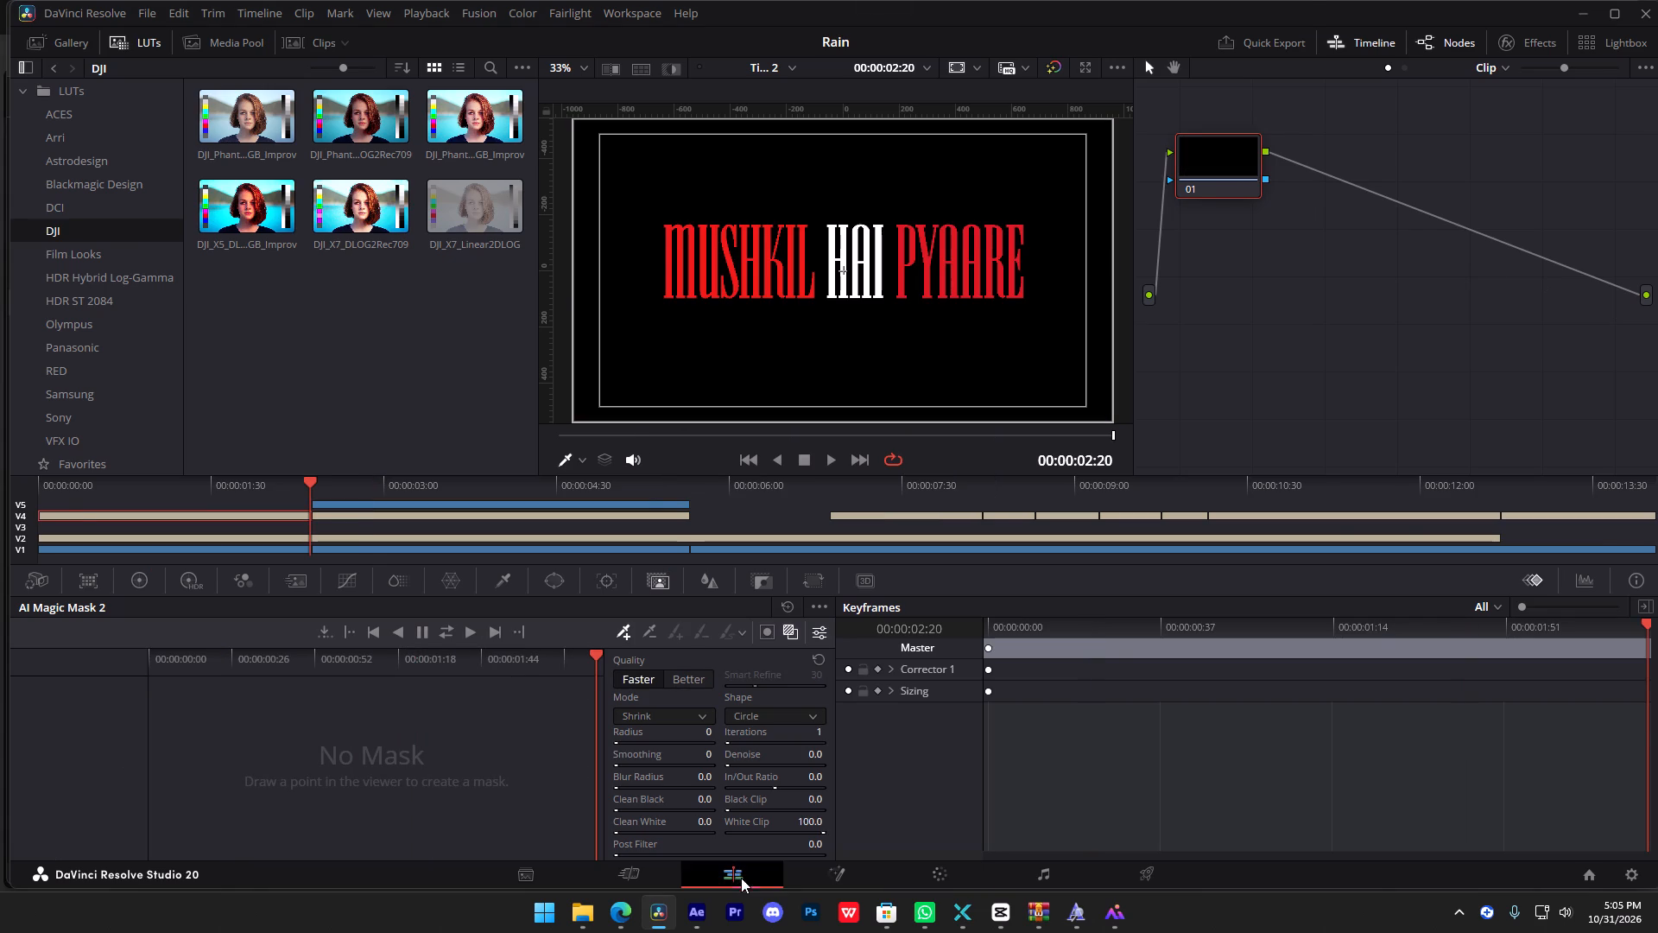
{"action": "key", "text": "space"}
{"action": "key", "text": "space"}
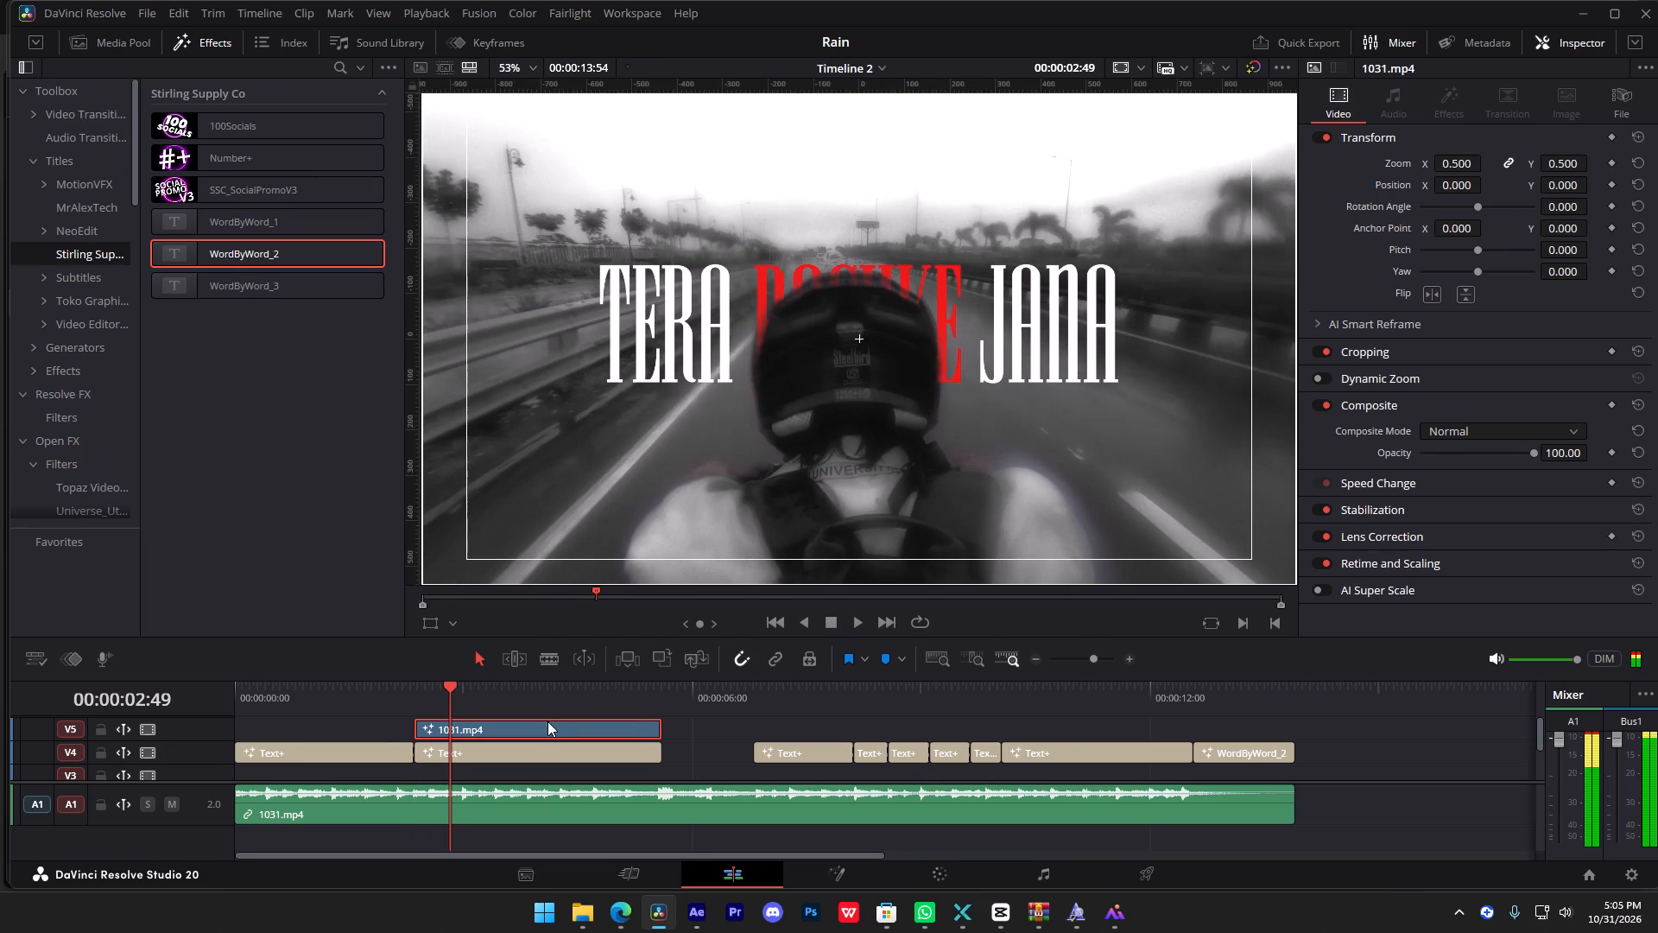
{"action": "key", "text": "space"}
{"action": "key", "text": "space"}
{"action": "left_click", "coordinate": [922, 882]}
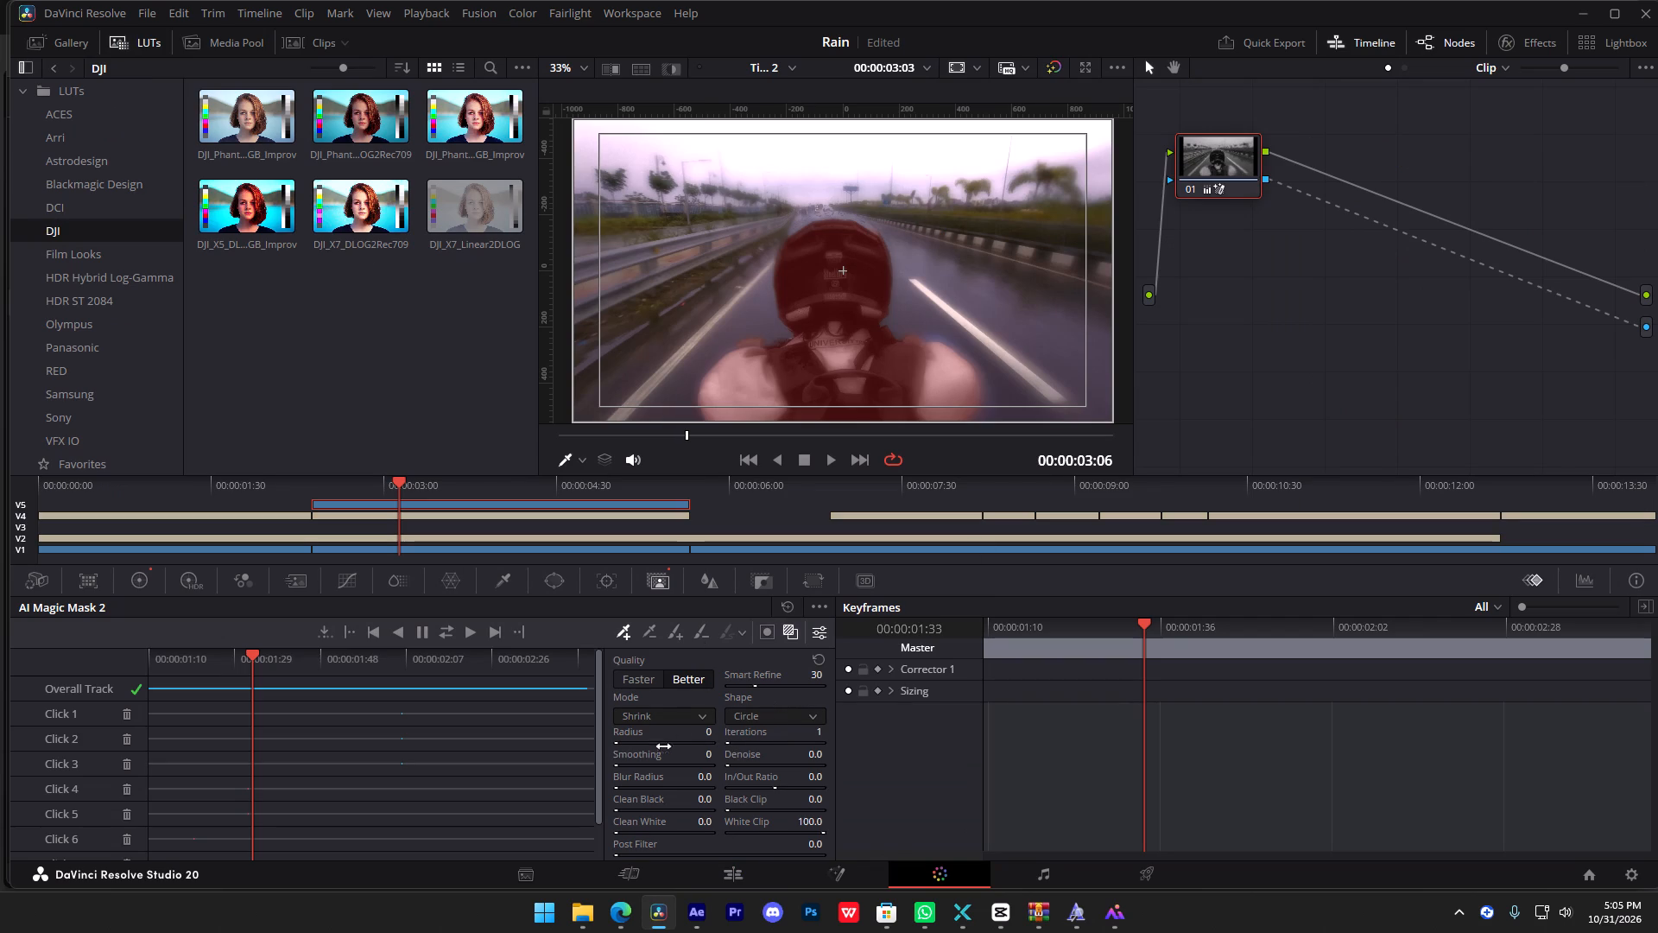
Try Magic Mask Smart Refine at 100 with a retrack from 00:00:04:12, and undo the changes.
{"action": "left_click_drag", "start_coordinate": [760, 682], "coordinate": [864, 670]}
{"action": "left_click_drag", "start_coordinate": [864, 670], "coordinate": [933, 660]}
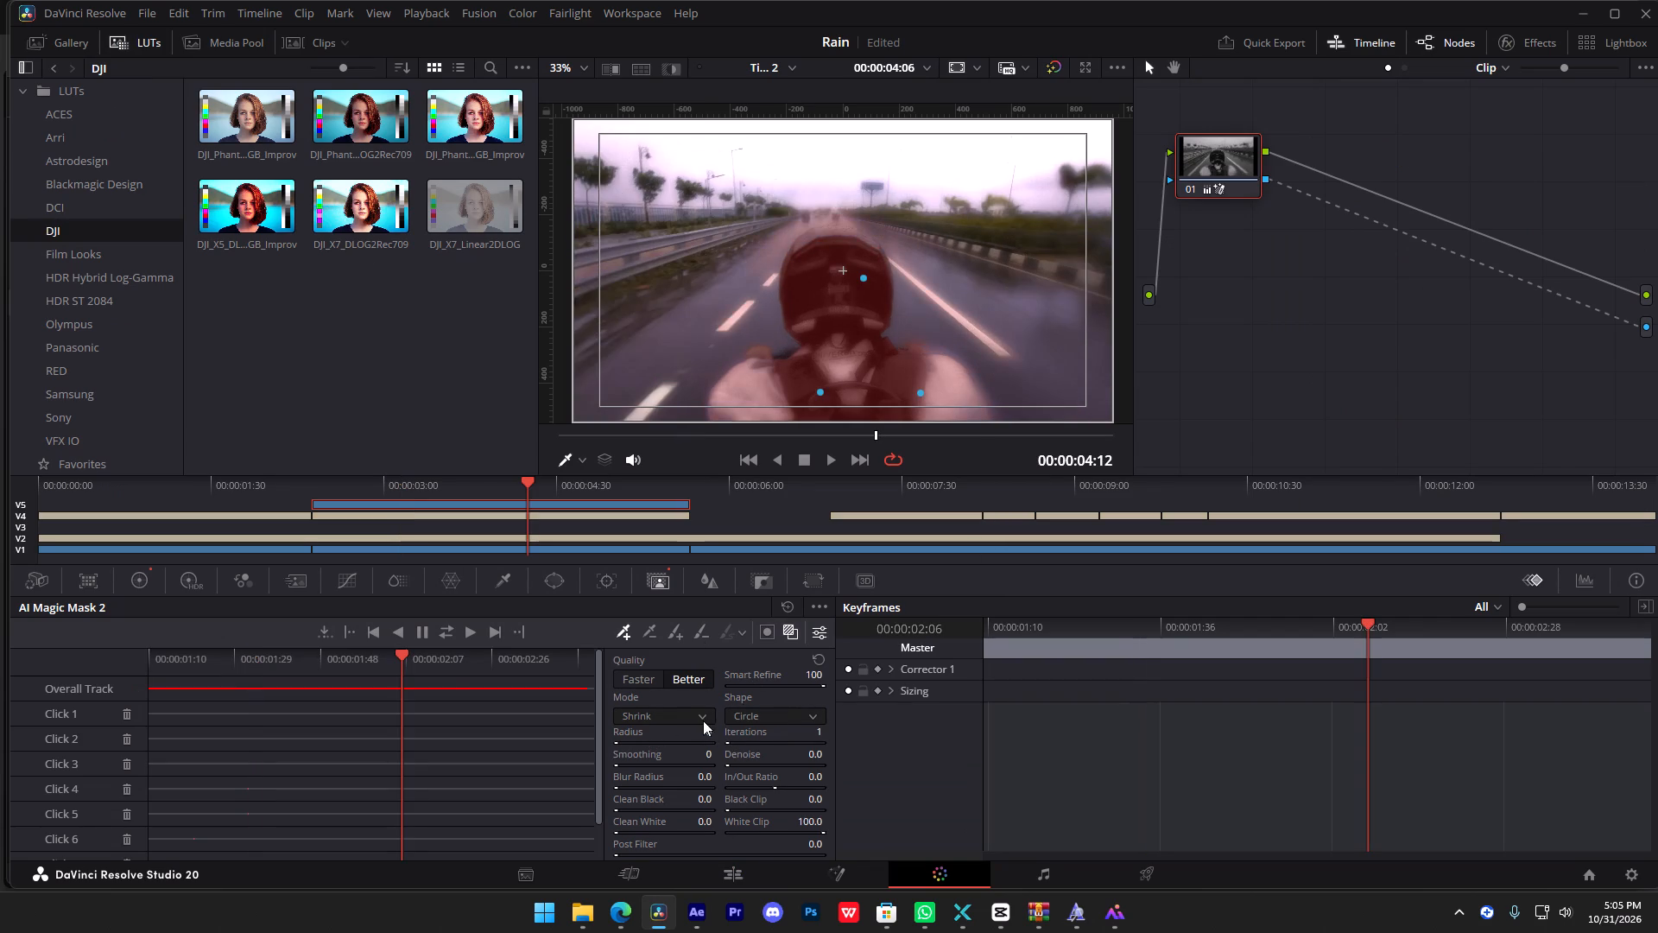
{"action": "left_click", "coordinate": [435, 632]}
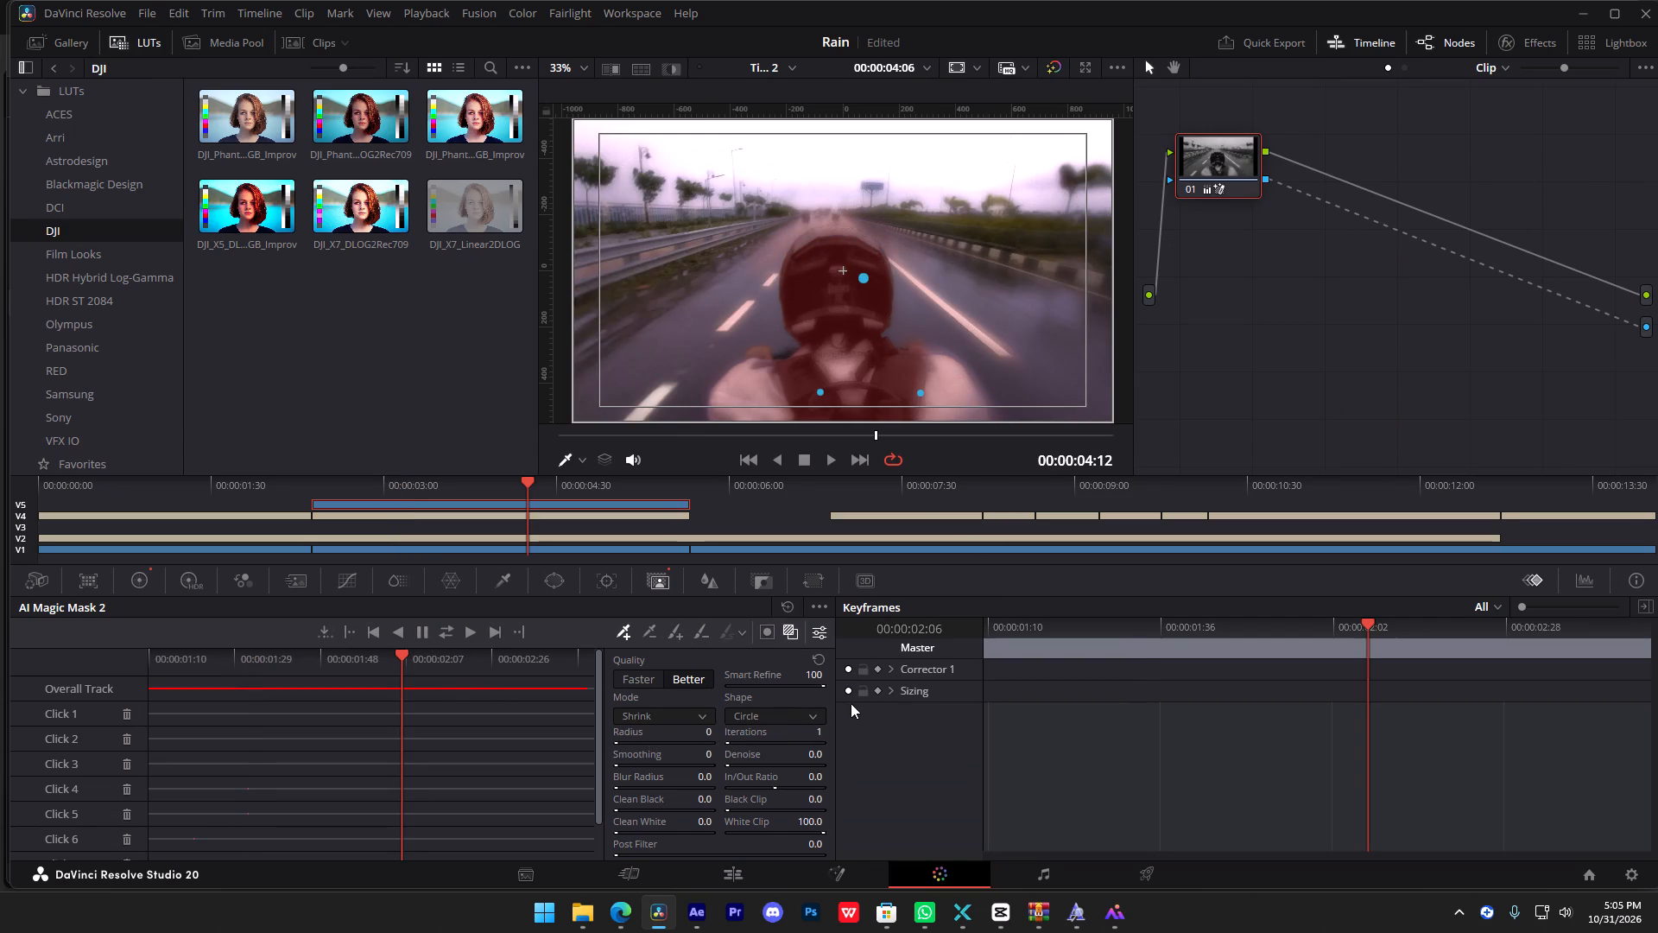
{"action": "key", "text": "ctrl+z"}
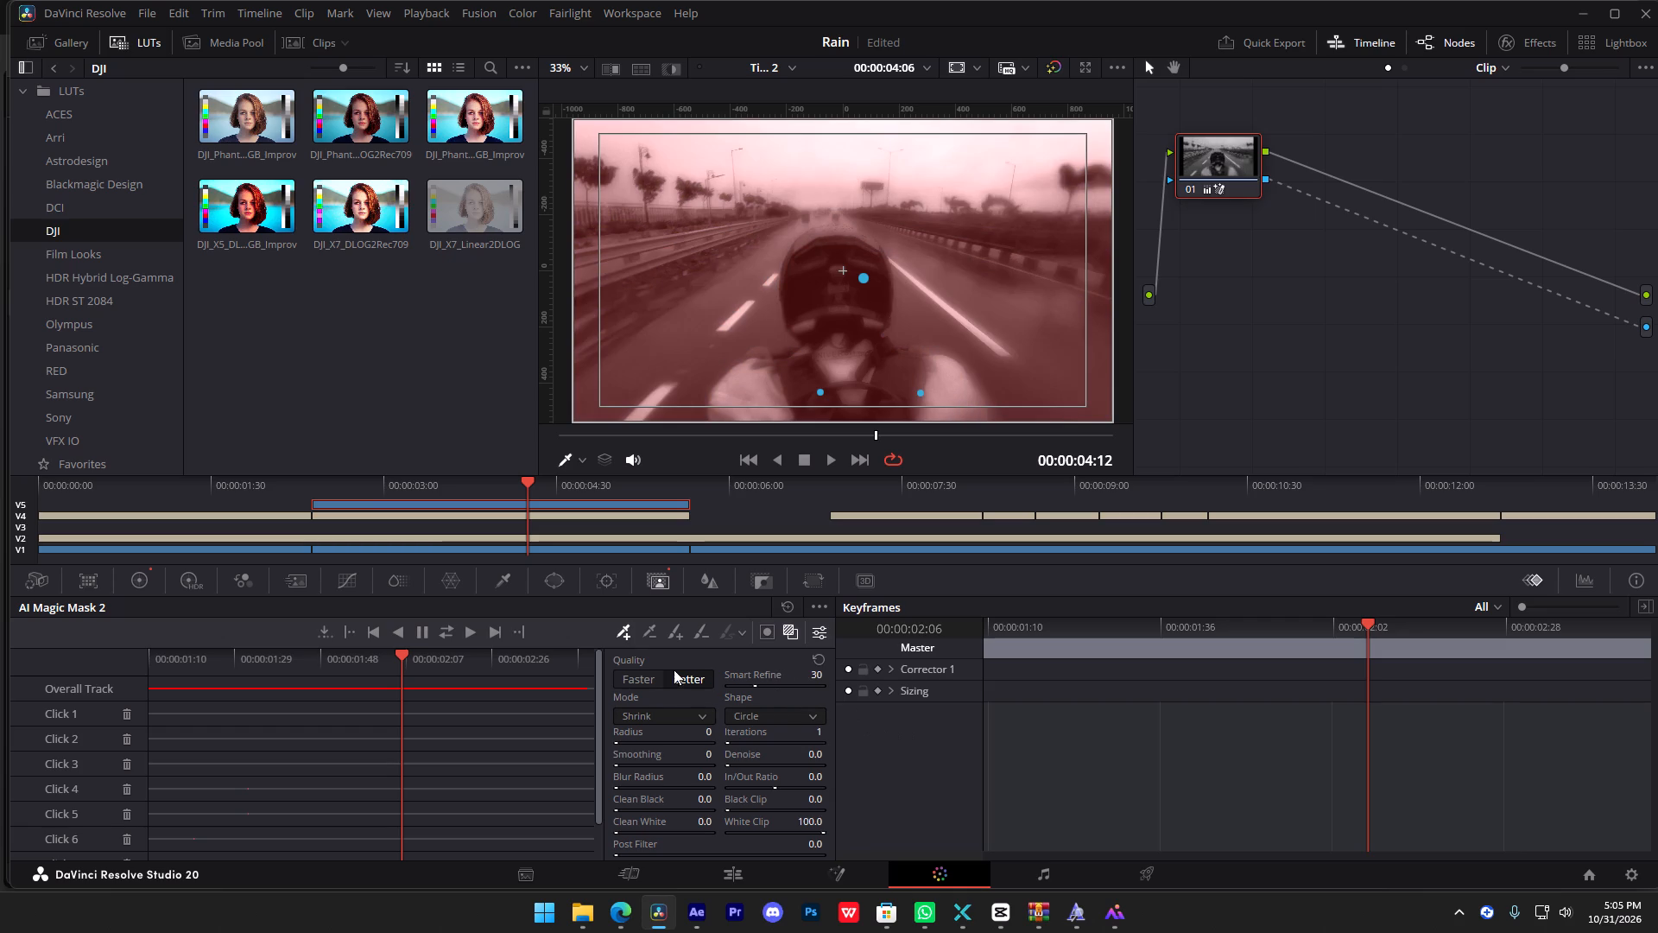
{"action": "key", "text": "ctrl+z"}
Reset the Magic Mask quality settings to their defaults and retrack the rider mask in both directions.
{"action": "left_click", "coordinate": [819, 663]}
{"action": "left_click", "coordinate": [440, 634]}
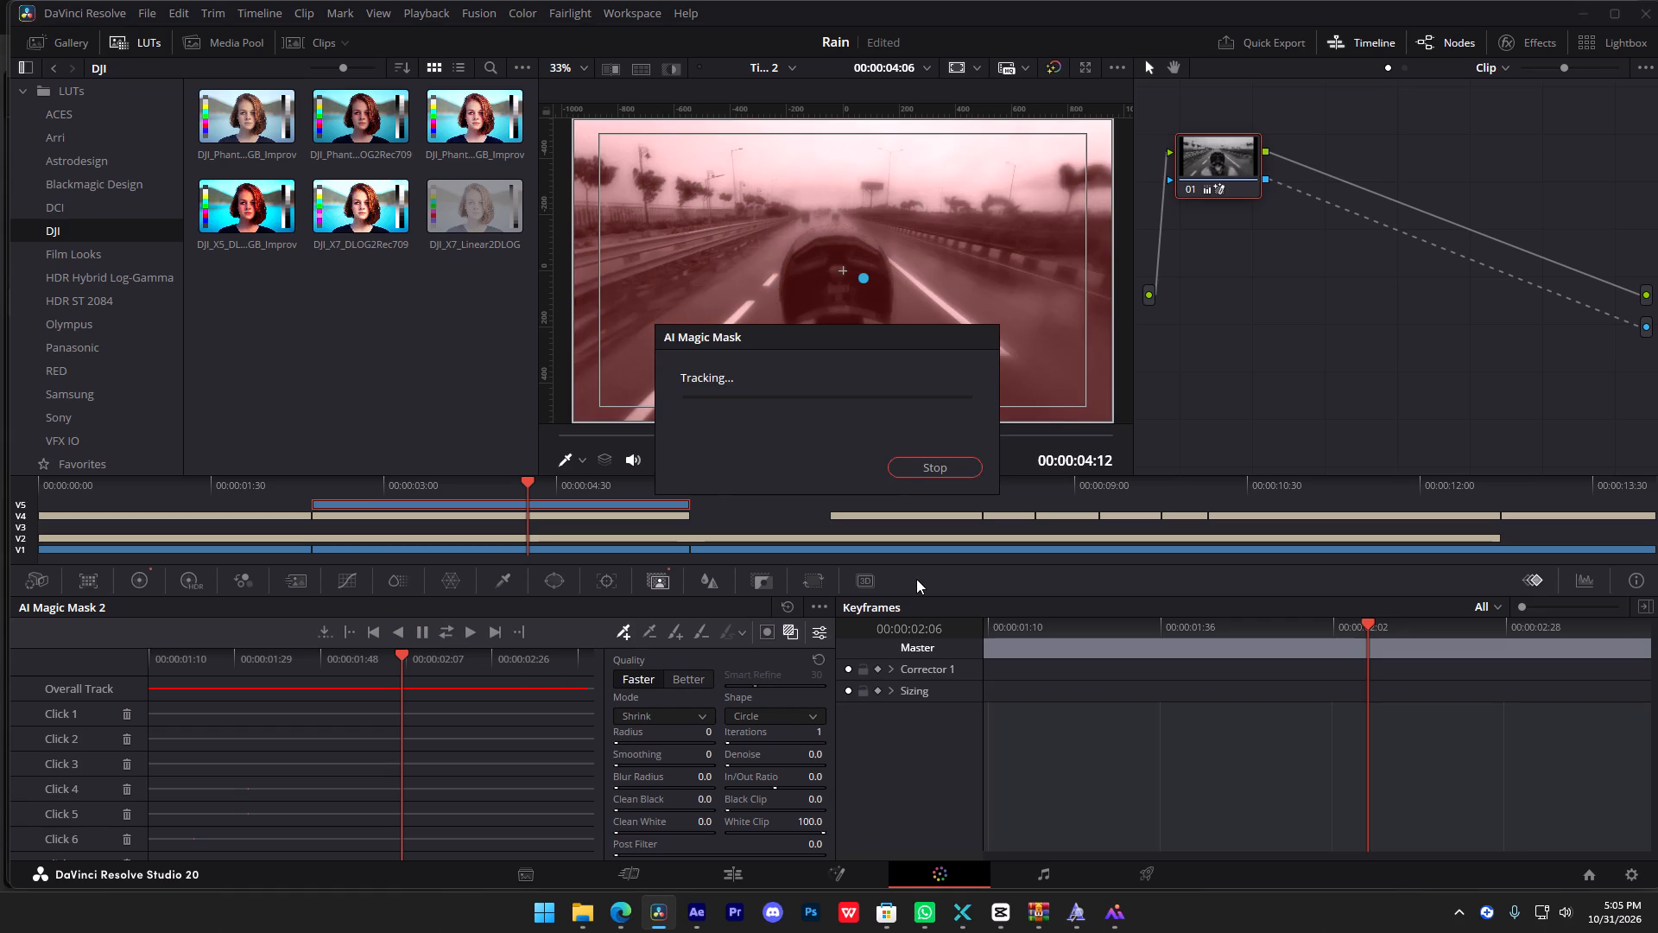
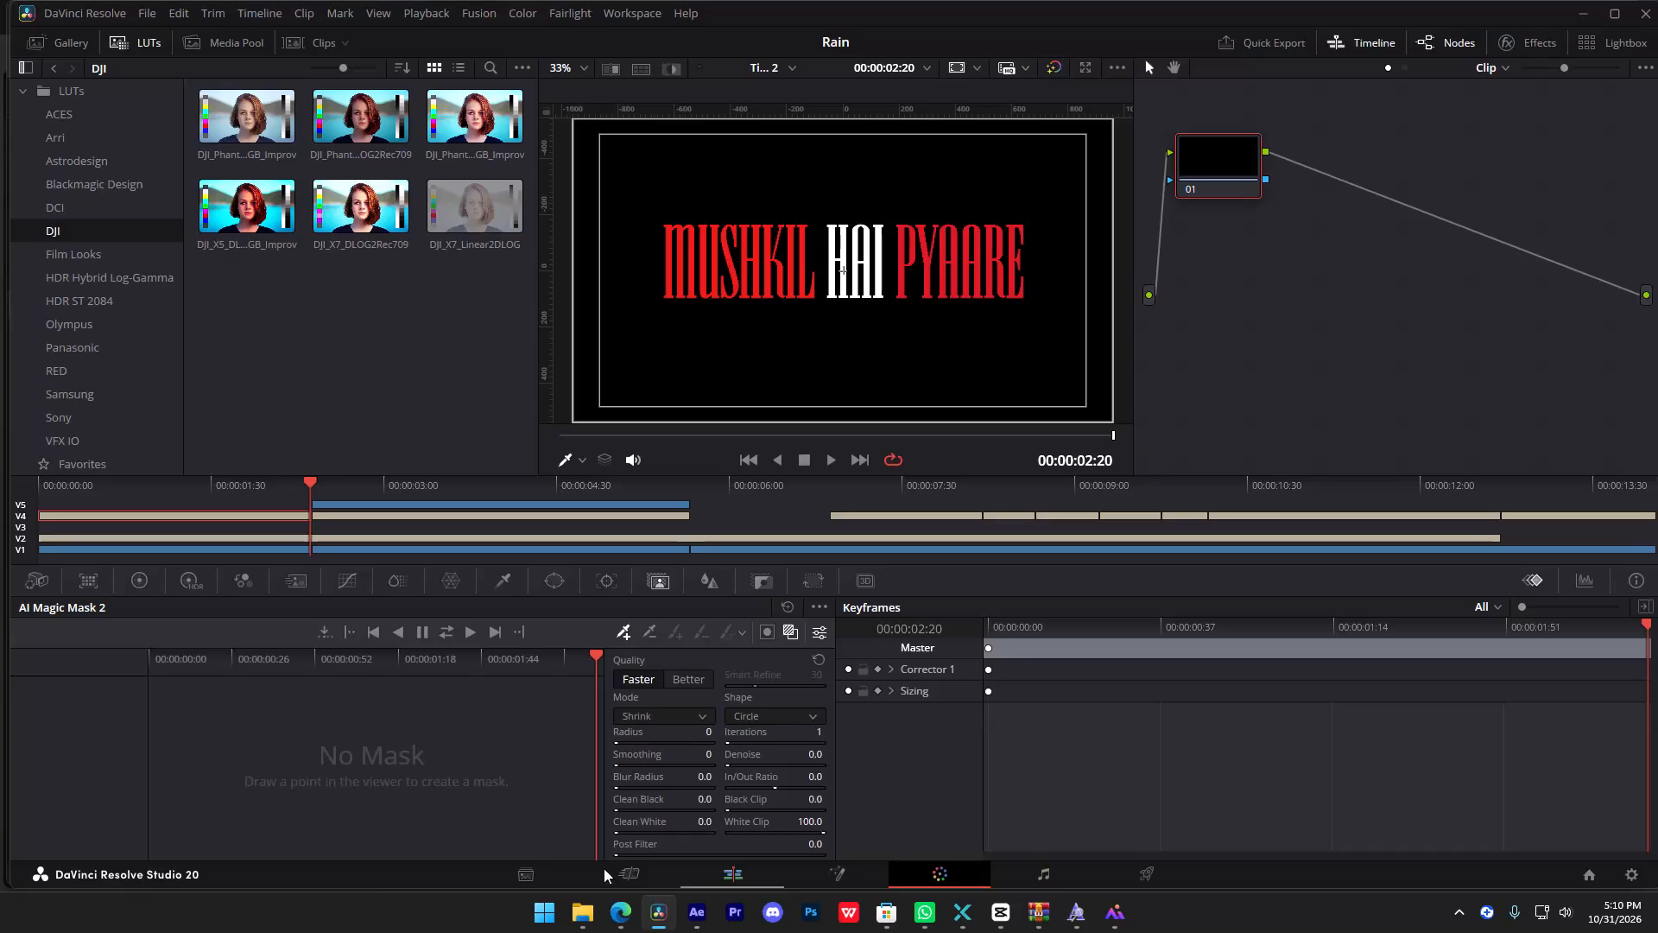
Return to the Edit page and play back the Rain timeline from its beginning to review the lyric titles over the rider footage.
{"action": "left_click", "coordinate": [714, 884]}
{"action": "left_click_drag", "start_coordinate": [406, 689], "coordinate": [71, 710]}
{"action": "key", "text": "space"}
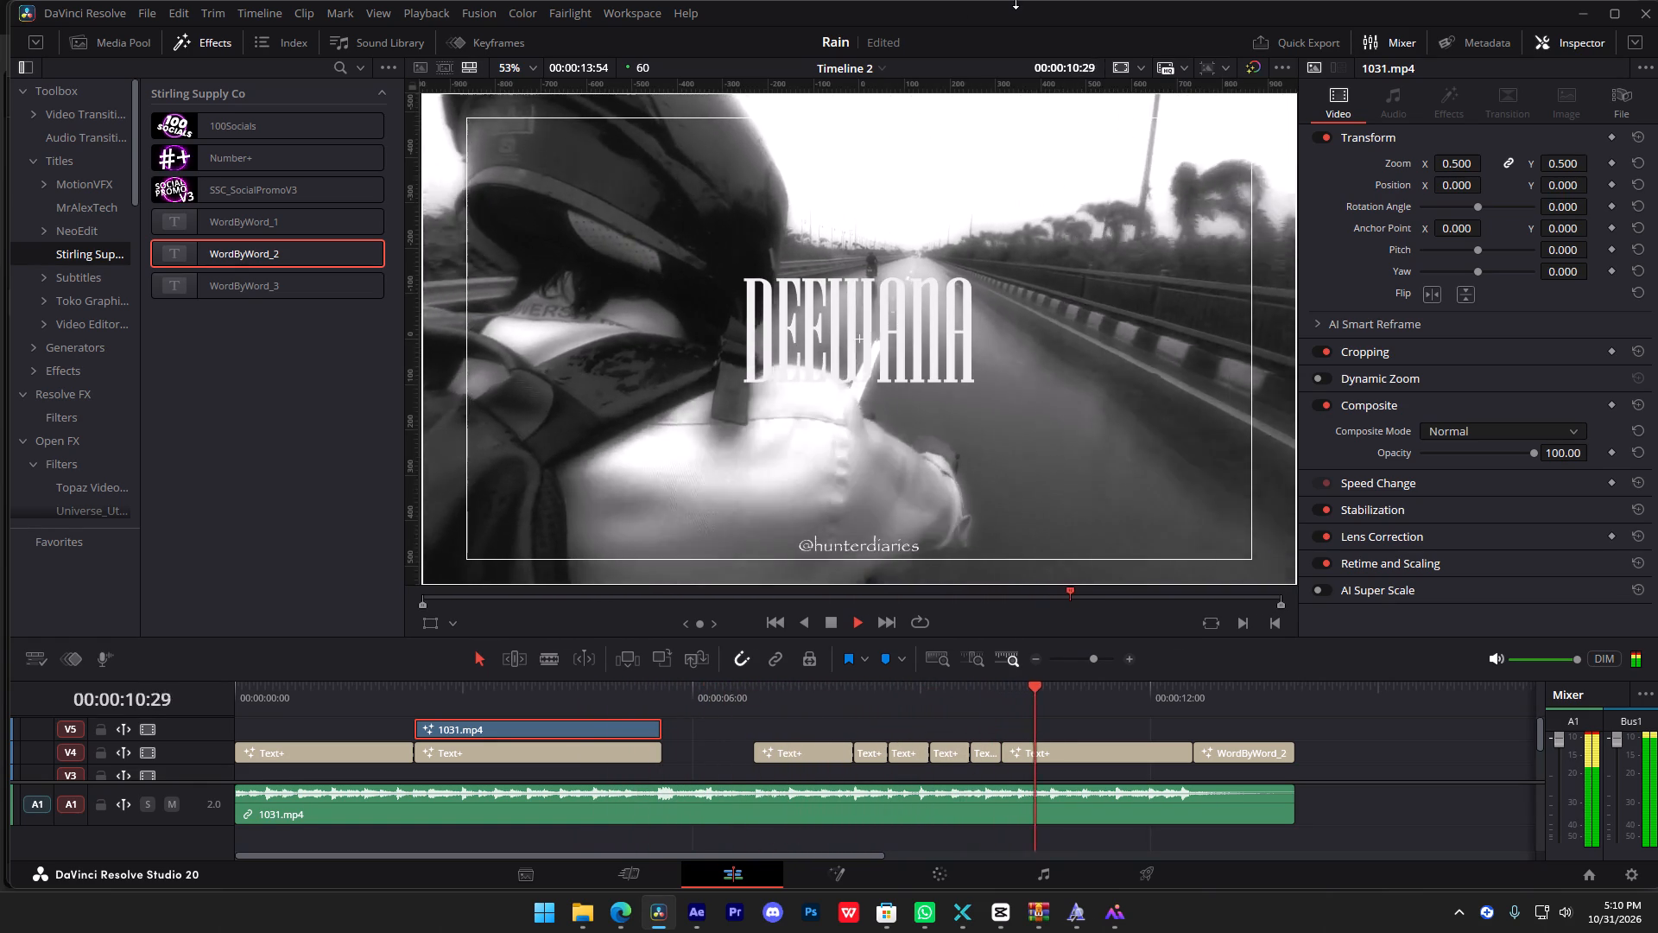
{"action": "key", "text": "space"}
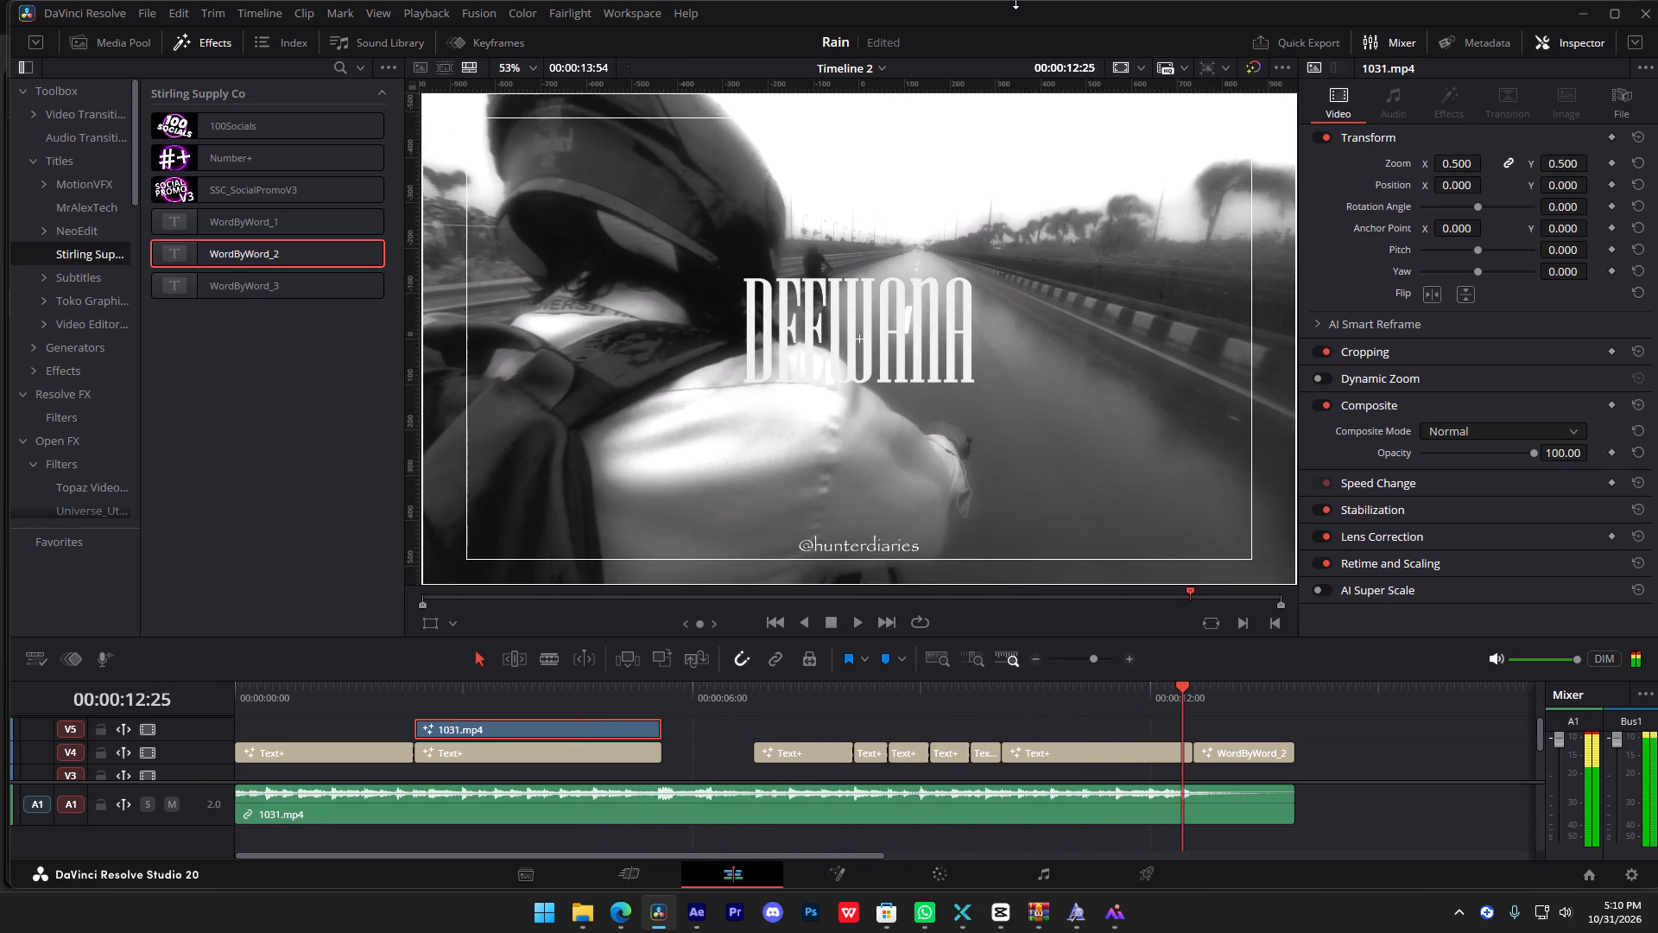
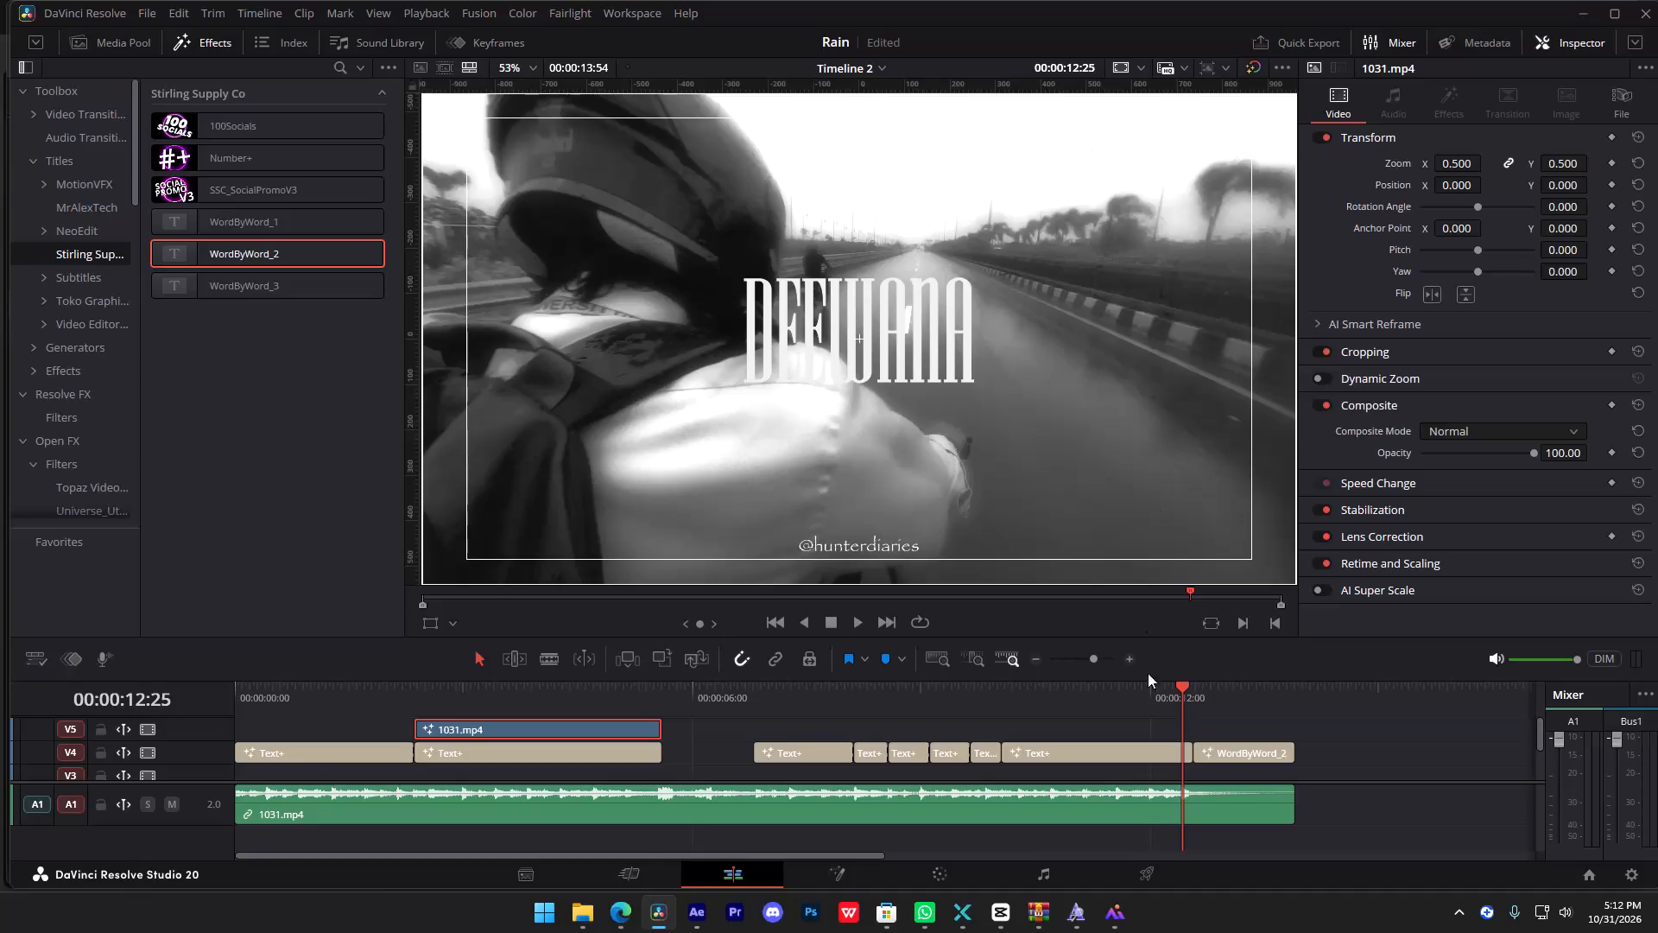
Go to the very start of the timeline and select the opening Text+ title "Mushkil hai Pyaare".
{"action": "left_click", "coordinate": [1117, 728]}
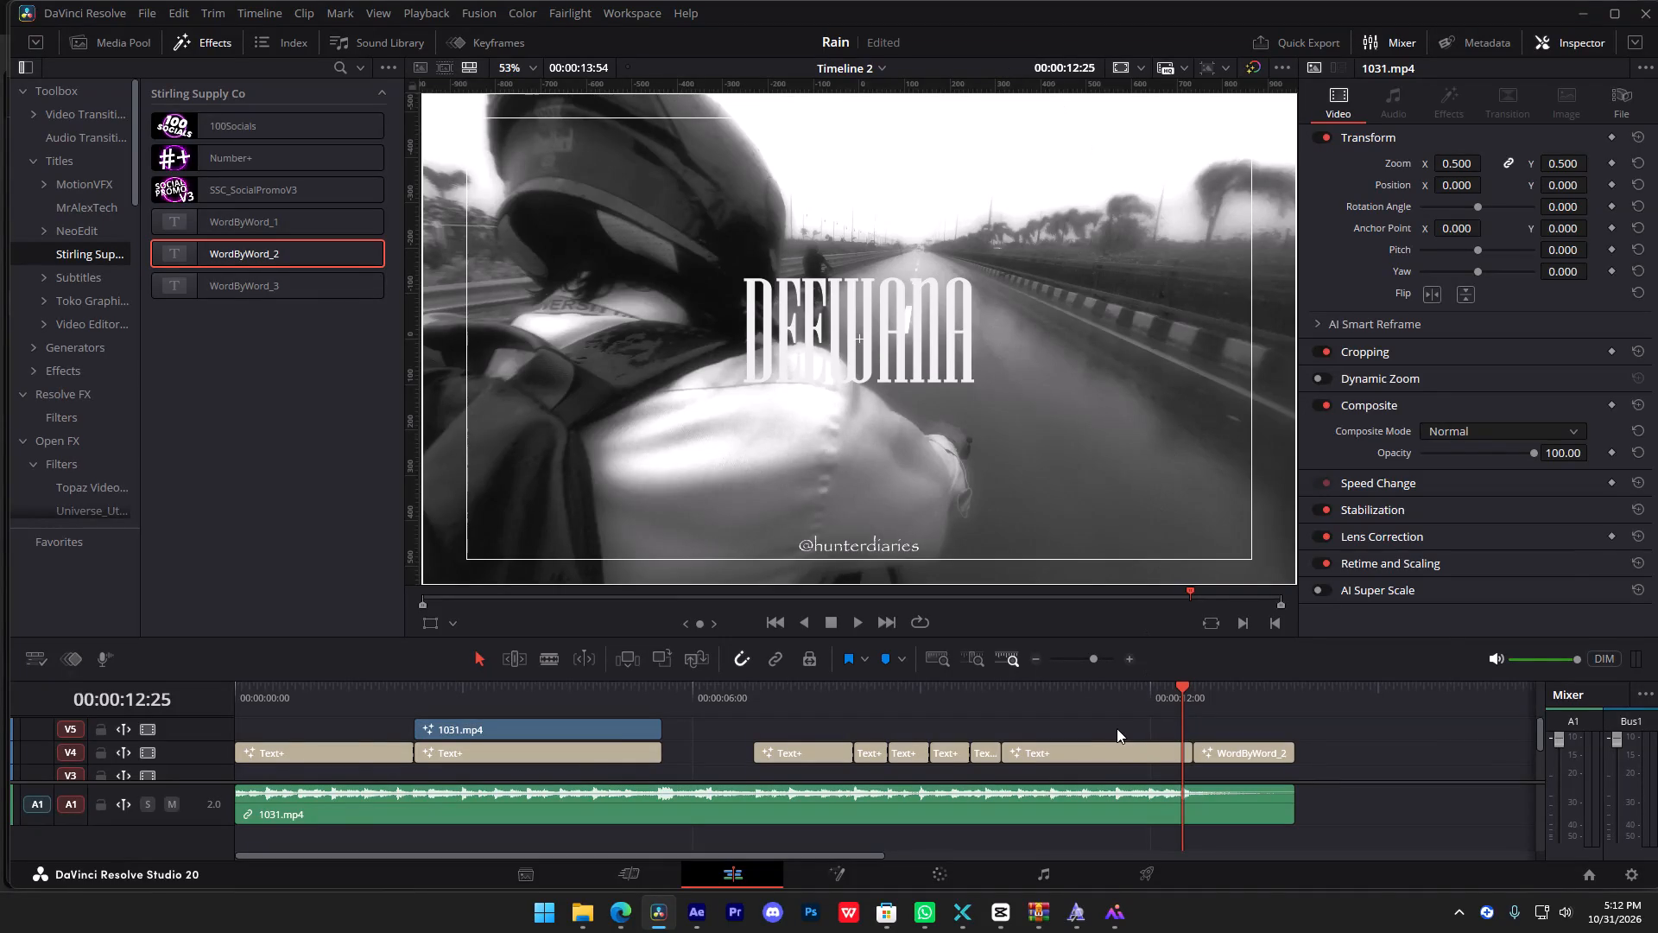
{"action": "scroll", "coordinate": [1109, 722], "scroll_direction": "down", "scroll_amount": 5, "text": "alt"}
{"action": "scroll", "coordinate": [1036, 741], "scroll_direction": "up", "scroll_amount": 7, "text": "alt"}
{"action": "left_click_drag", "start_coordinate": [750, 701], "coordinate": [694, 693]}
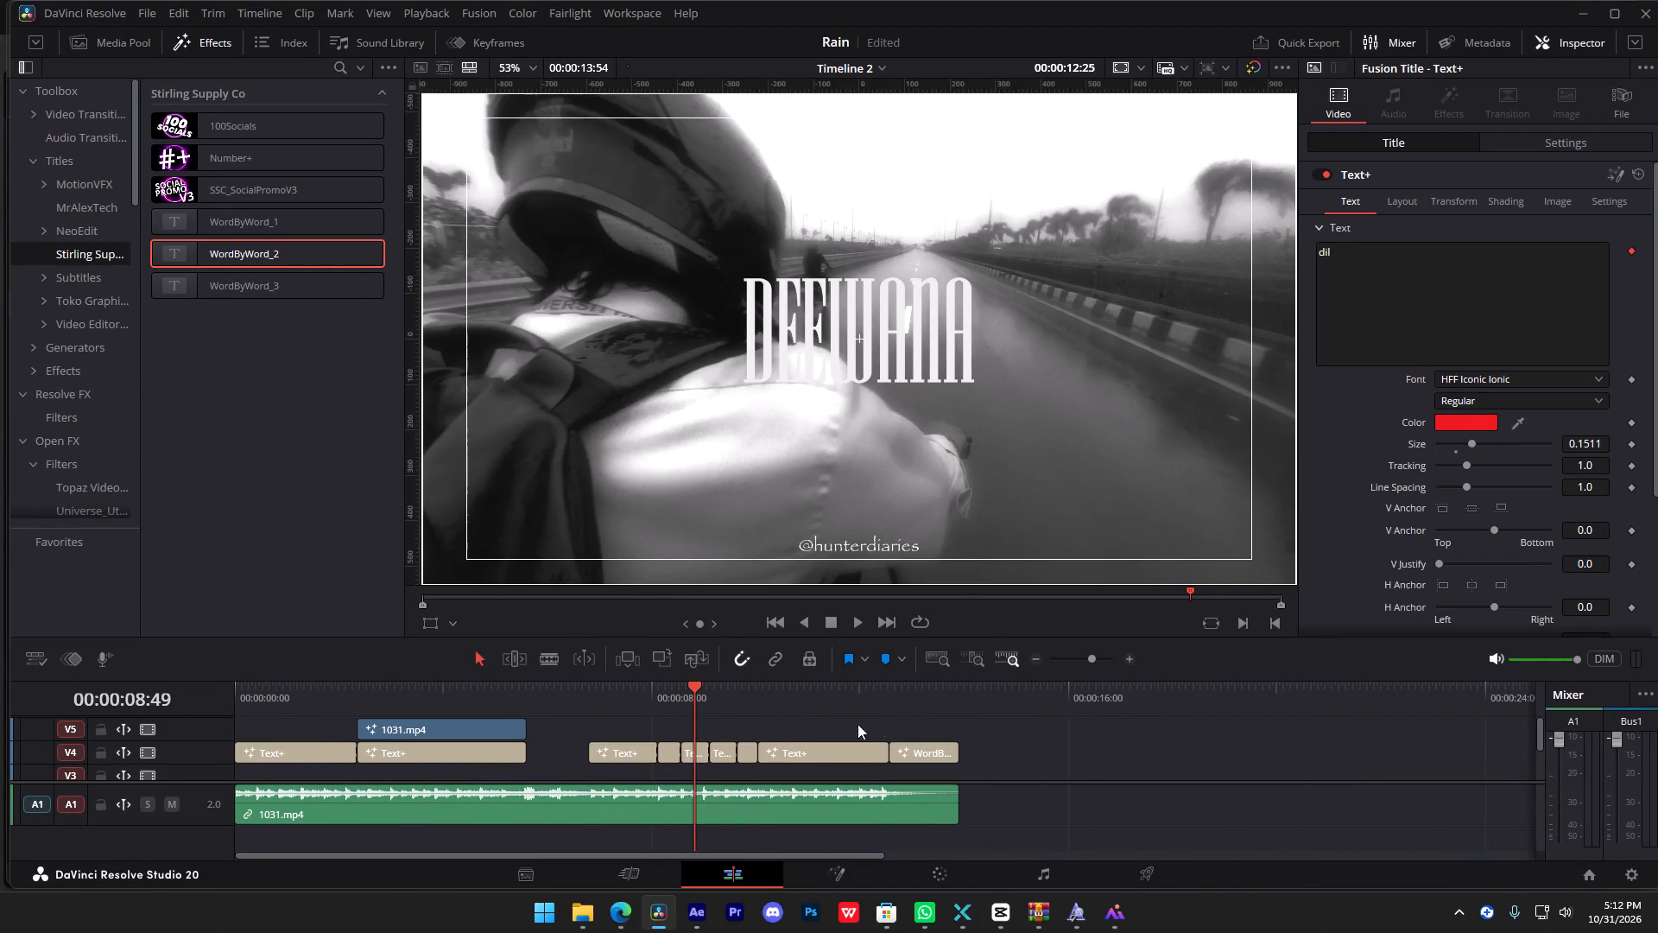
{"action": "left_click", "coordinate": [1085, 753]}
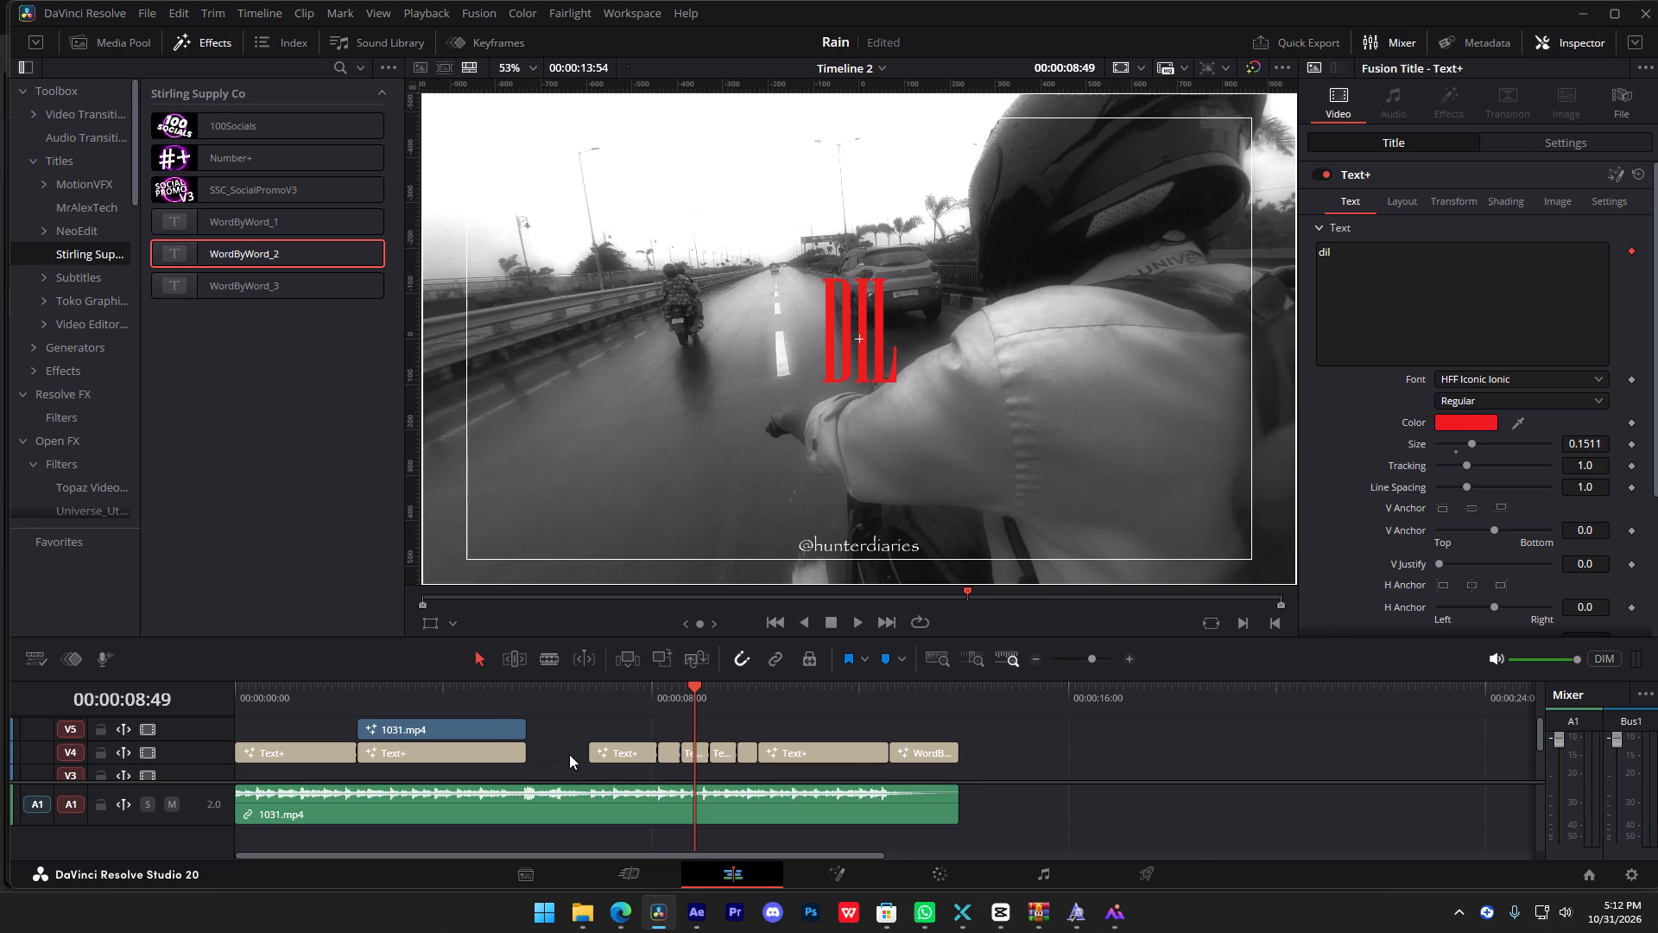
{"action": "left_click_drag", "start_coordinate": [422, 709], "coordinate": [2, 721]}
{"action": "left_click", "coordinate": [261, 755]}
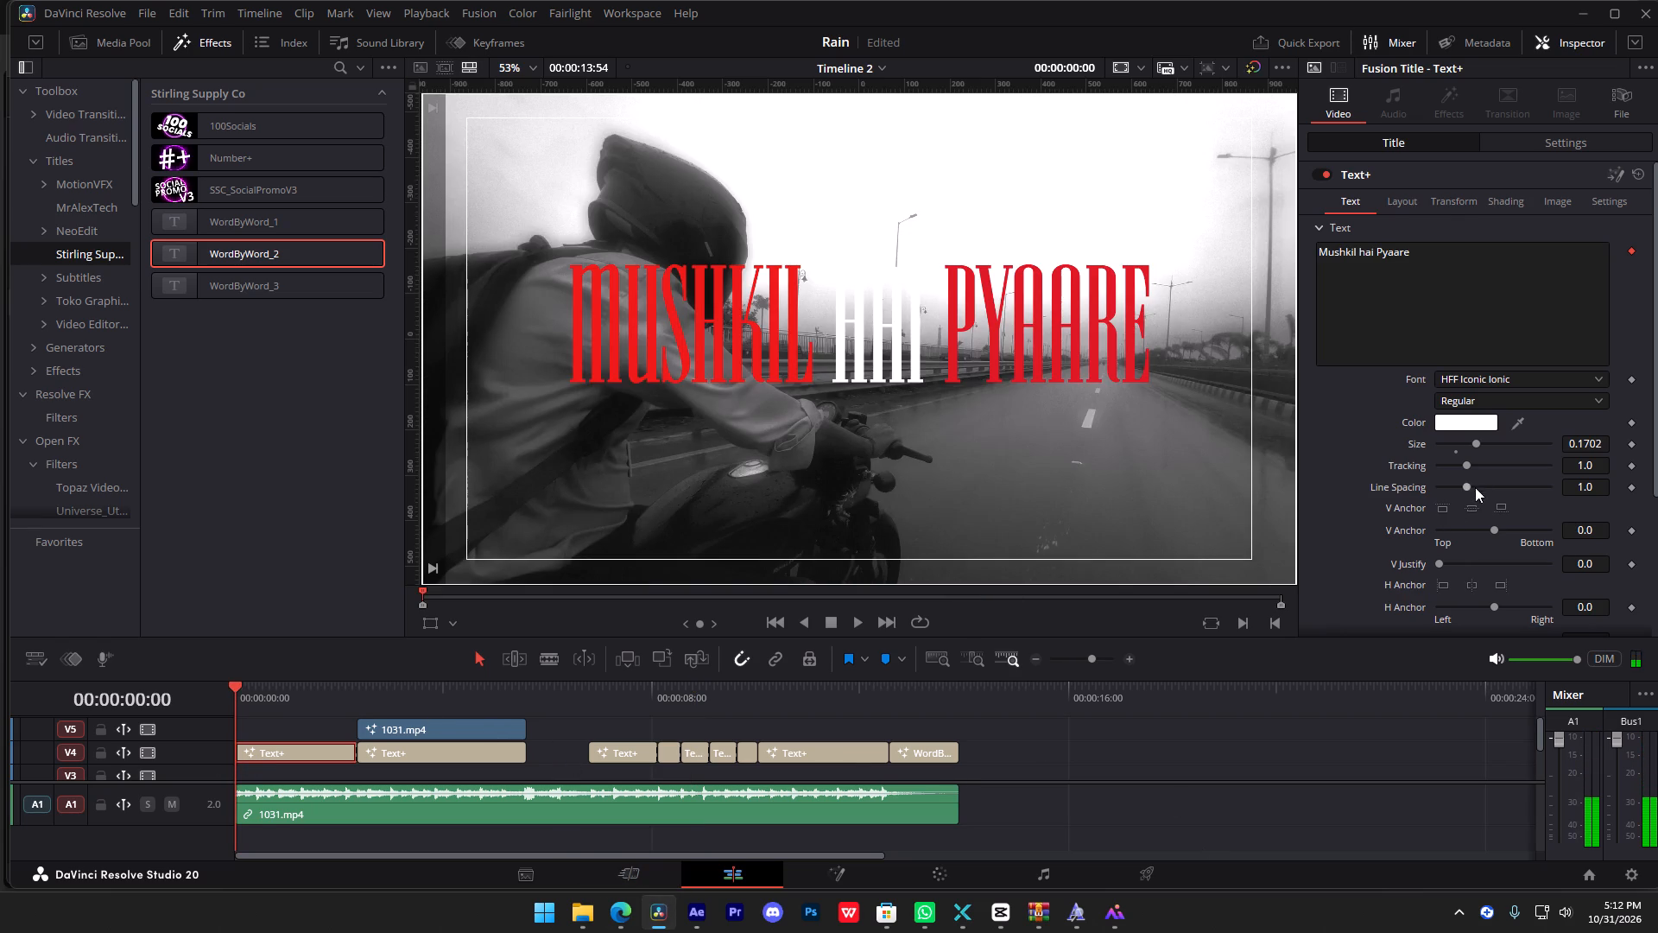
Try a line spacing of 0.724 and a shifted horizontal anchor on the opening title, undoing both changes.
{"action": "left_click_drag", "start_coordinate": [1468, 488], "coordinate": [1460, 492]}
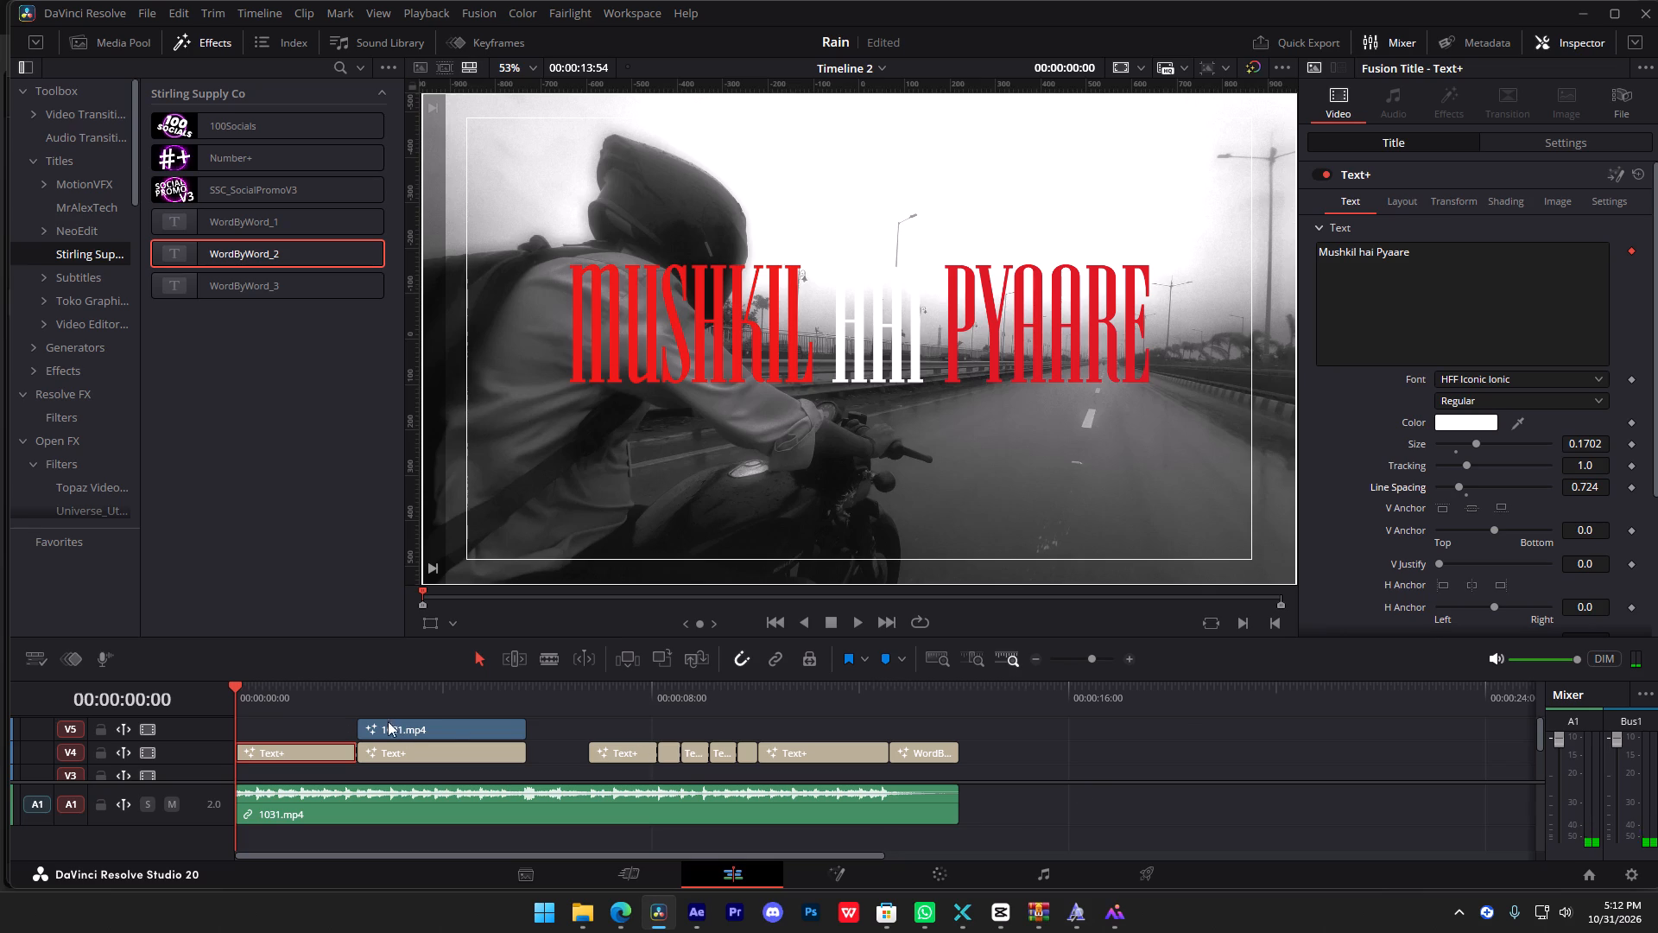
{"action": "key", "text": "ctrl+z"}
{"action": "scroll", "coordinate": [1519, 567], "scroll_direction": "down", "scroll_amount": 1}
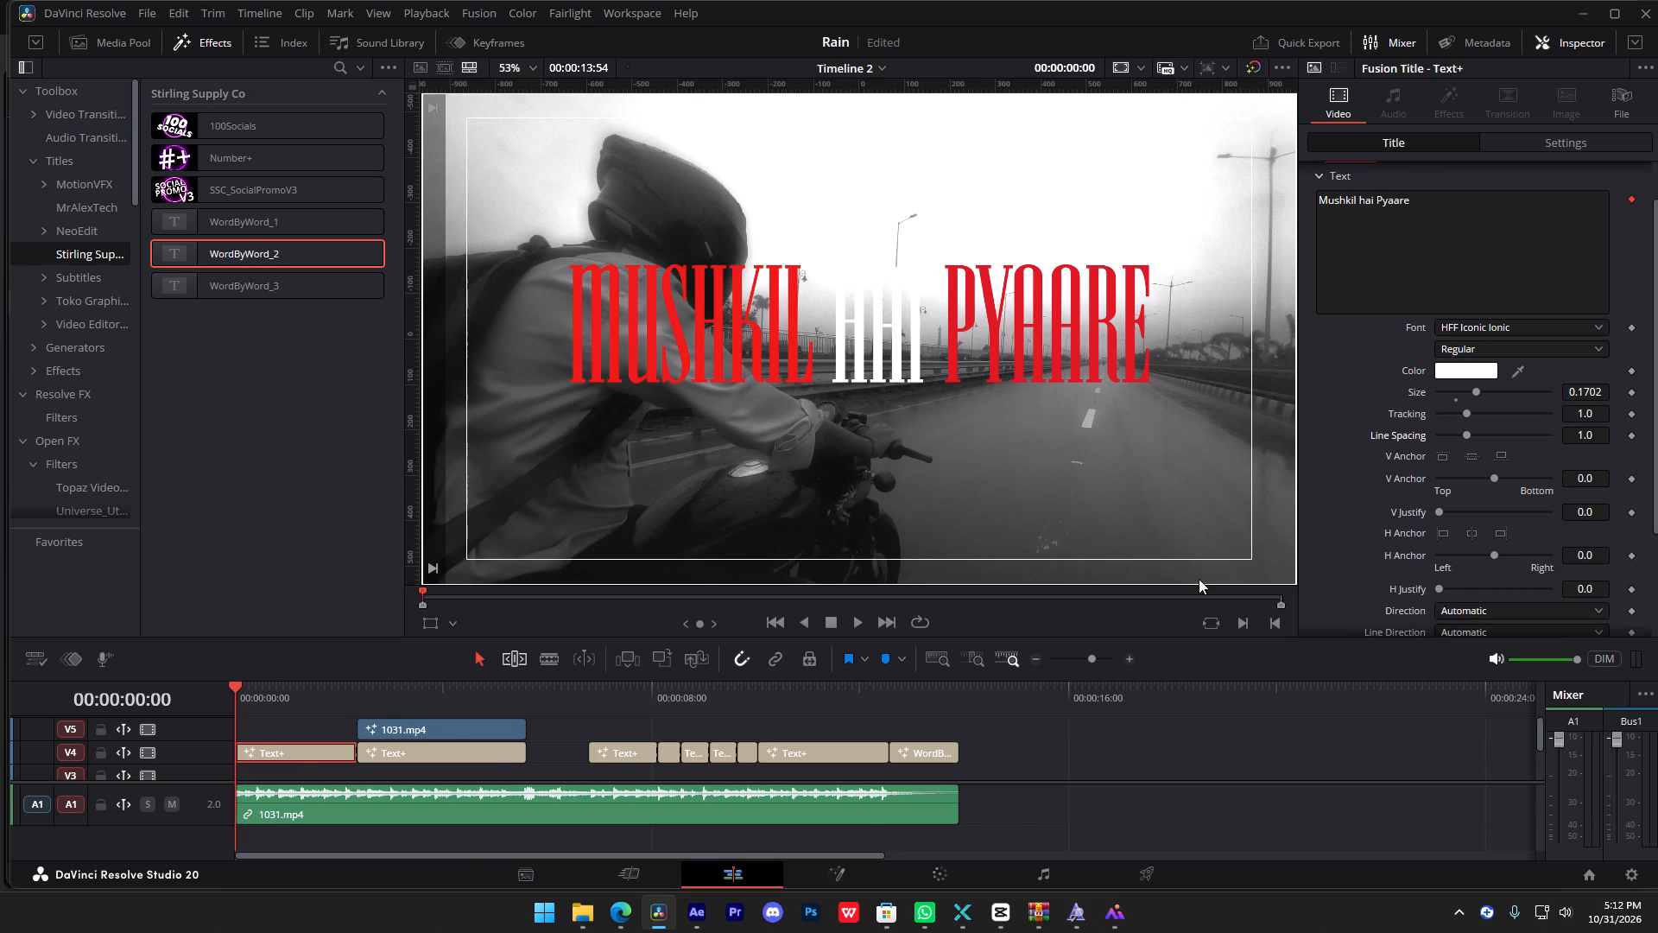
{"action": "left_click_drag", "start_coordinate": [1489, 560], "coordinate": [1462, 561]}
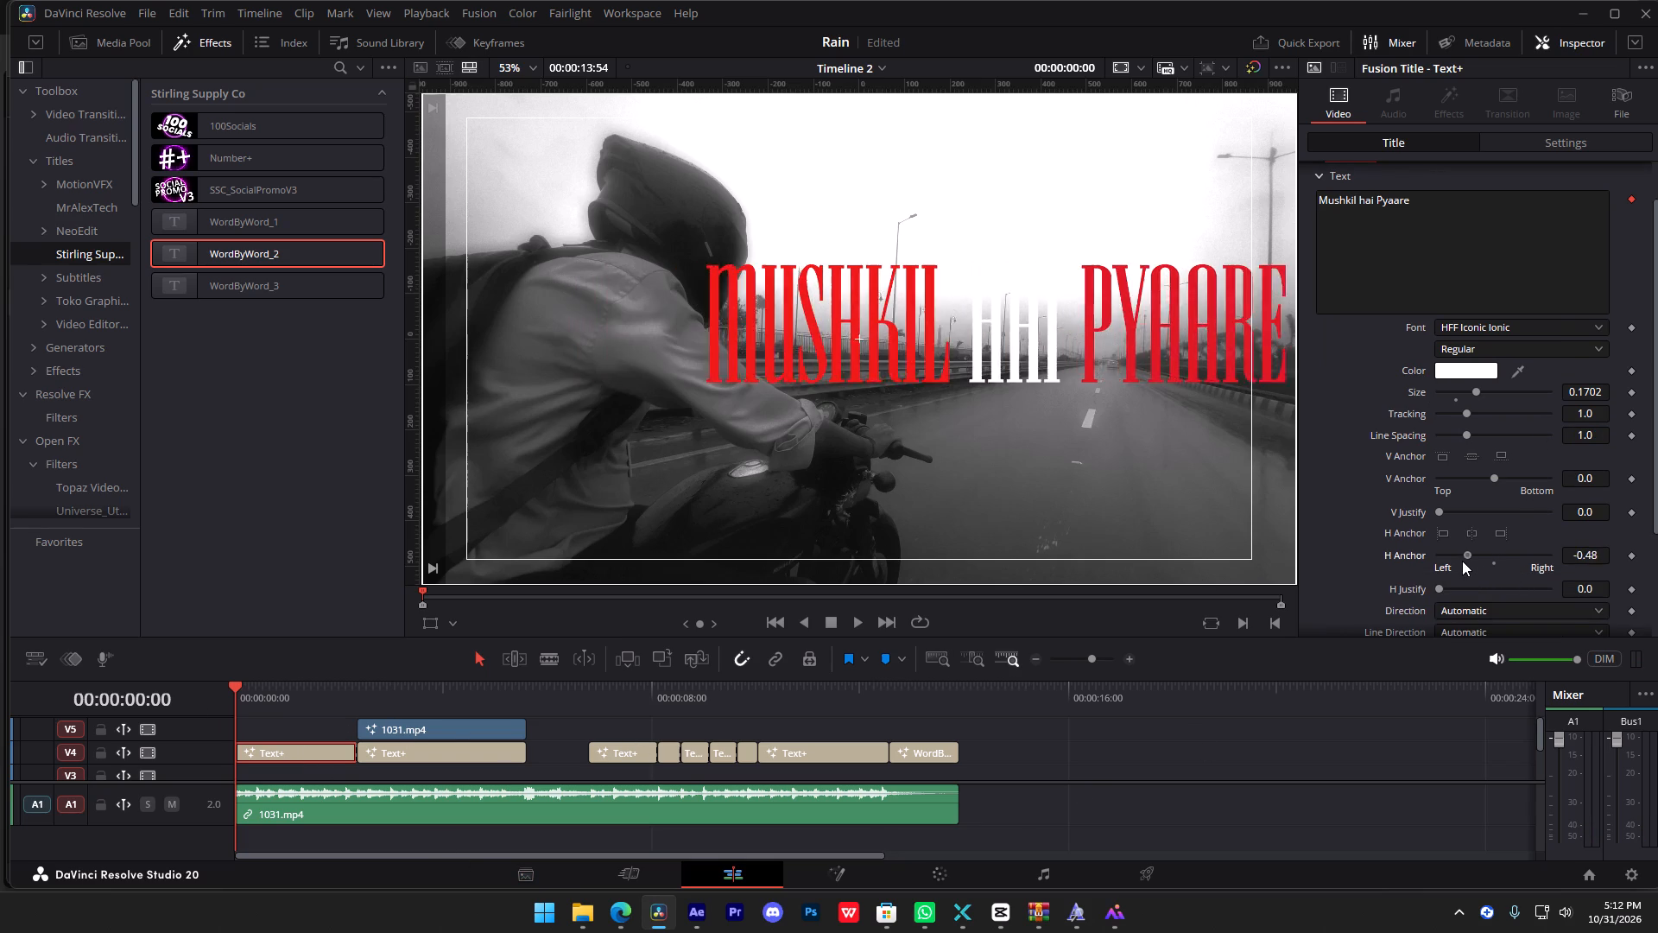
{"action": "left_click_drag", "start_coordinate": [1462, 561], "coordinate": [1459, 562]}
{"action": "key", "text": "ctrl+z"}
Keyframe the opening title's Write On end from 0.0 at the timeline start to 1.0 at 00:00:01:01, and play the reveal.
{"action": "scroll", "coordinate": [1482, 573], "scroll_direction": "down", "scroll_amount": 2}
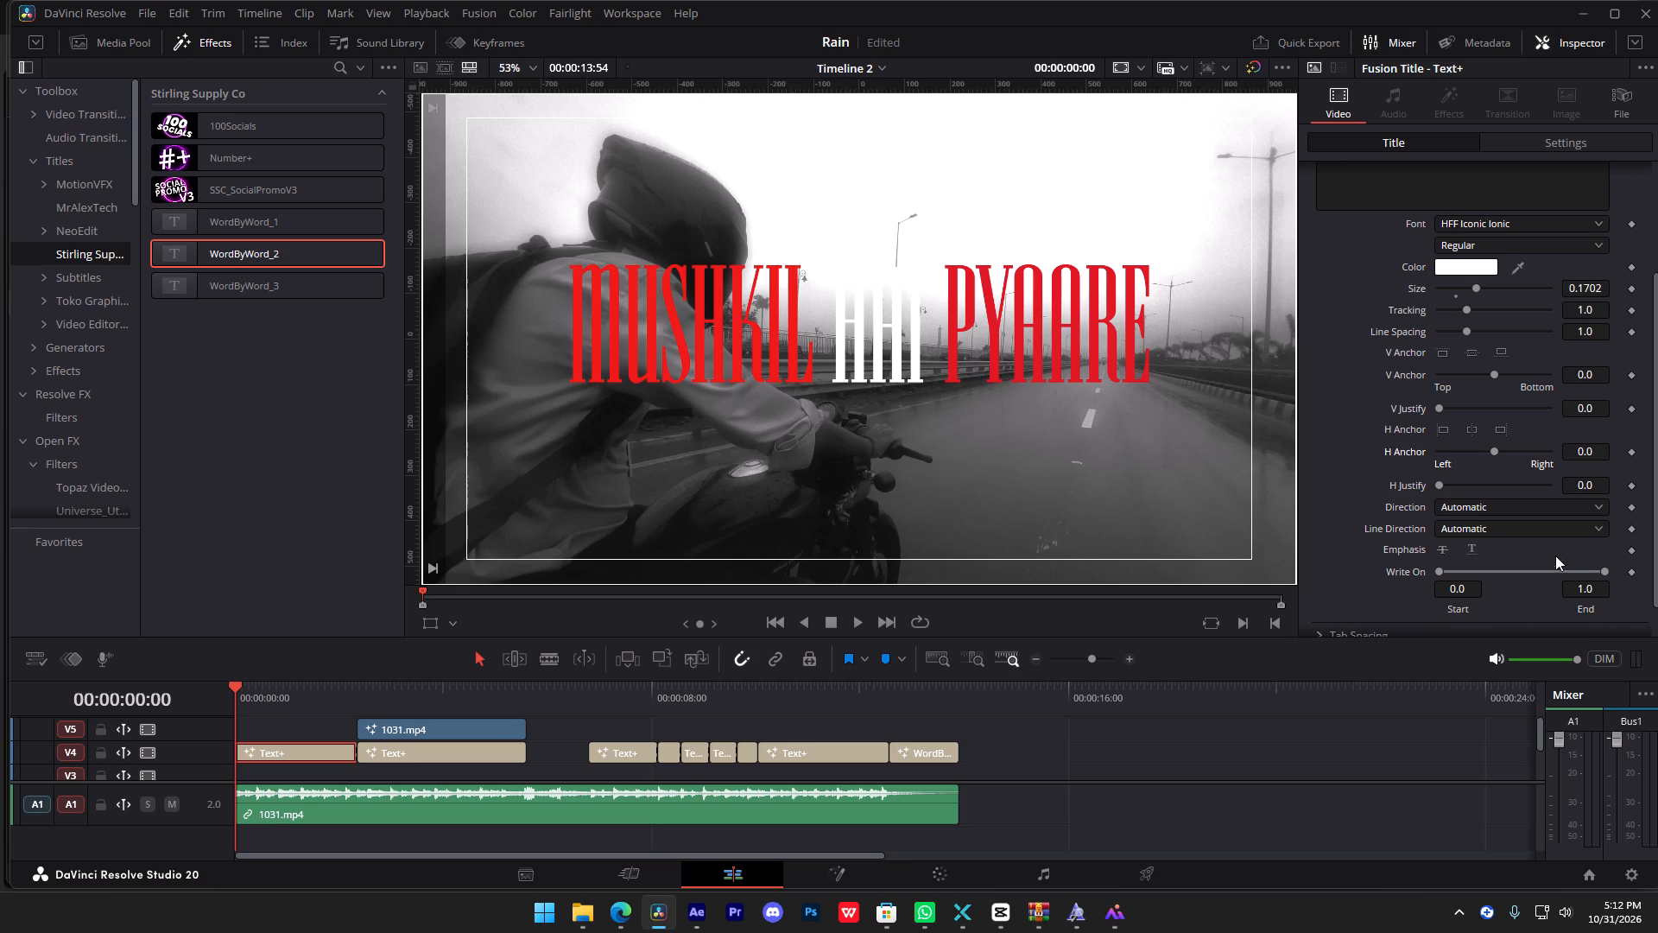
{"action": "left_click_drag", "start_coordinate": [1608, 572], "coordinate": [1490, 588]}
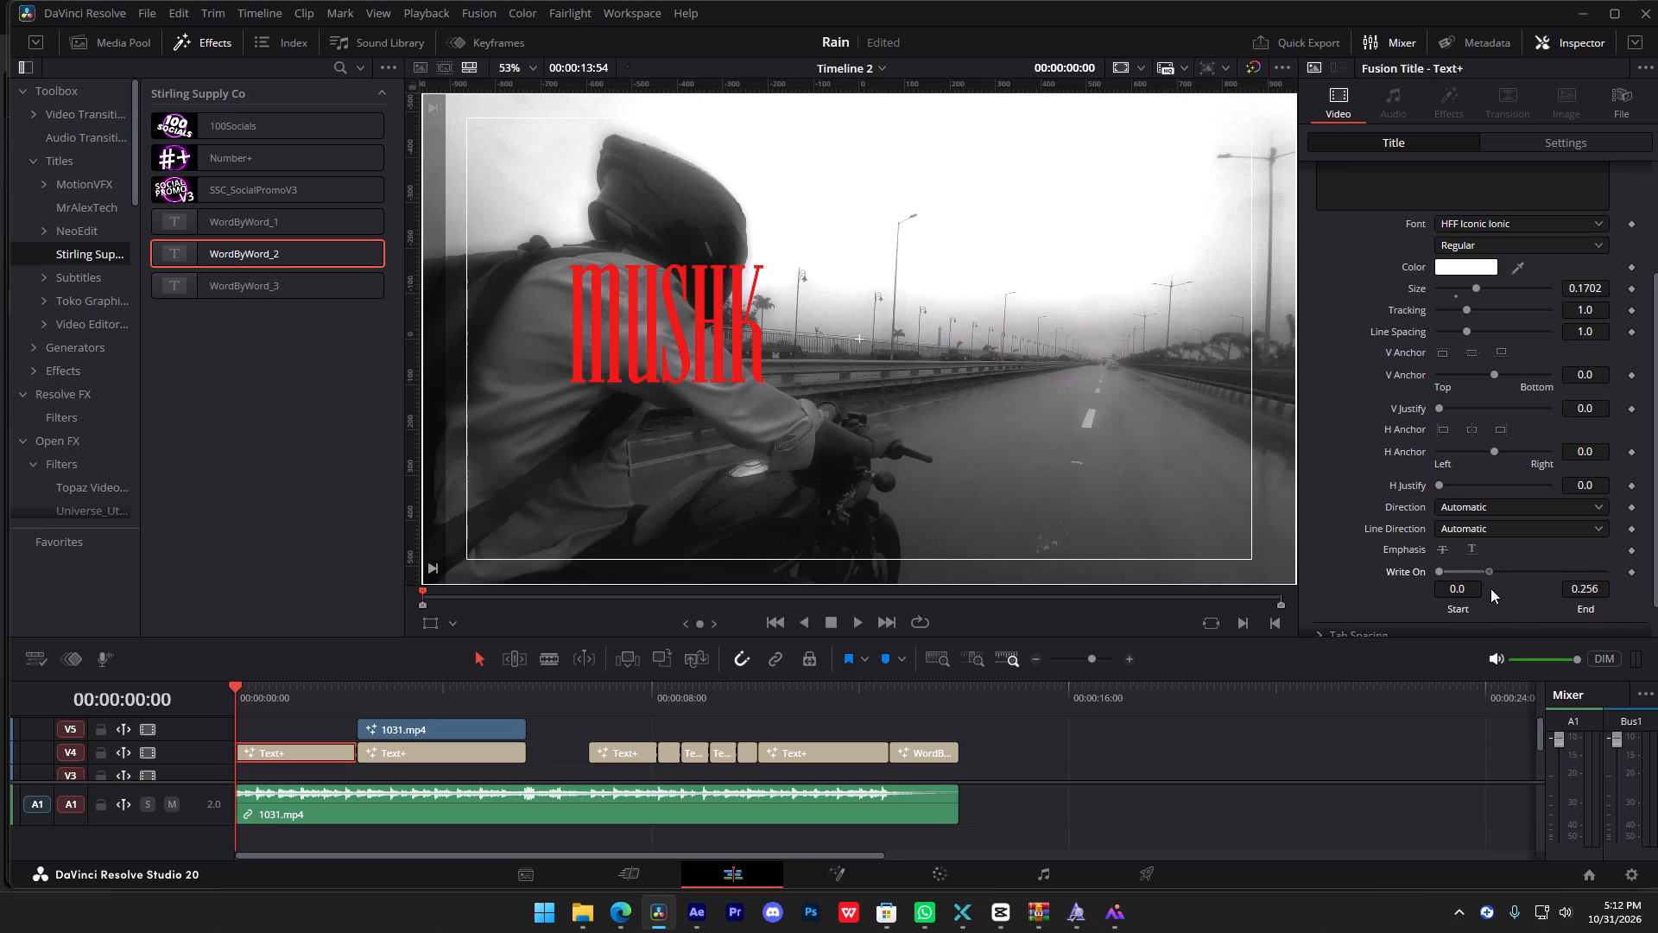
{"action": "left_click_drag", "start_coordinate": [1490, 588], "coordinate": [1420, 602]}
{"action": "left_click", "coordinate": [1641, 573]}
{"action": "left_click", "coordinate": [1631, 573]}
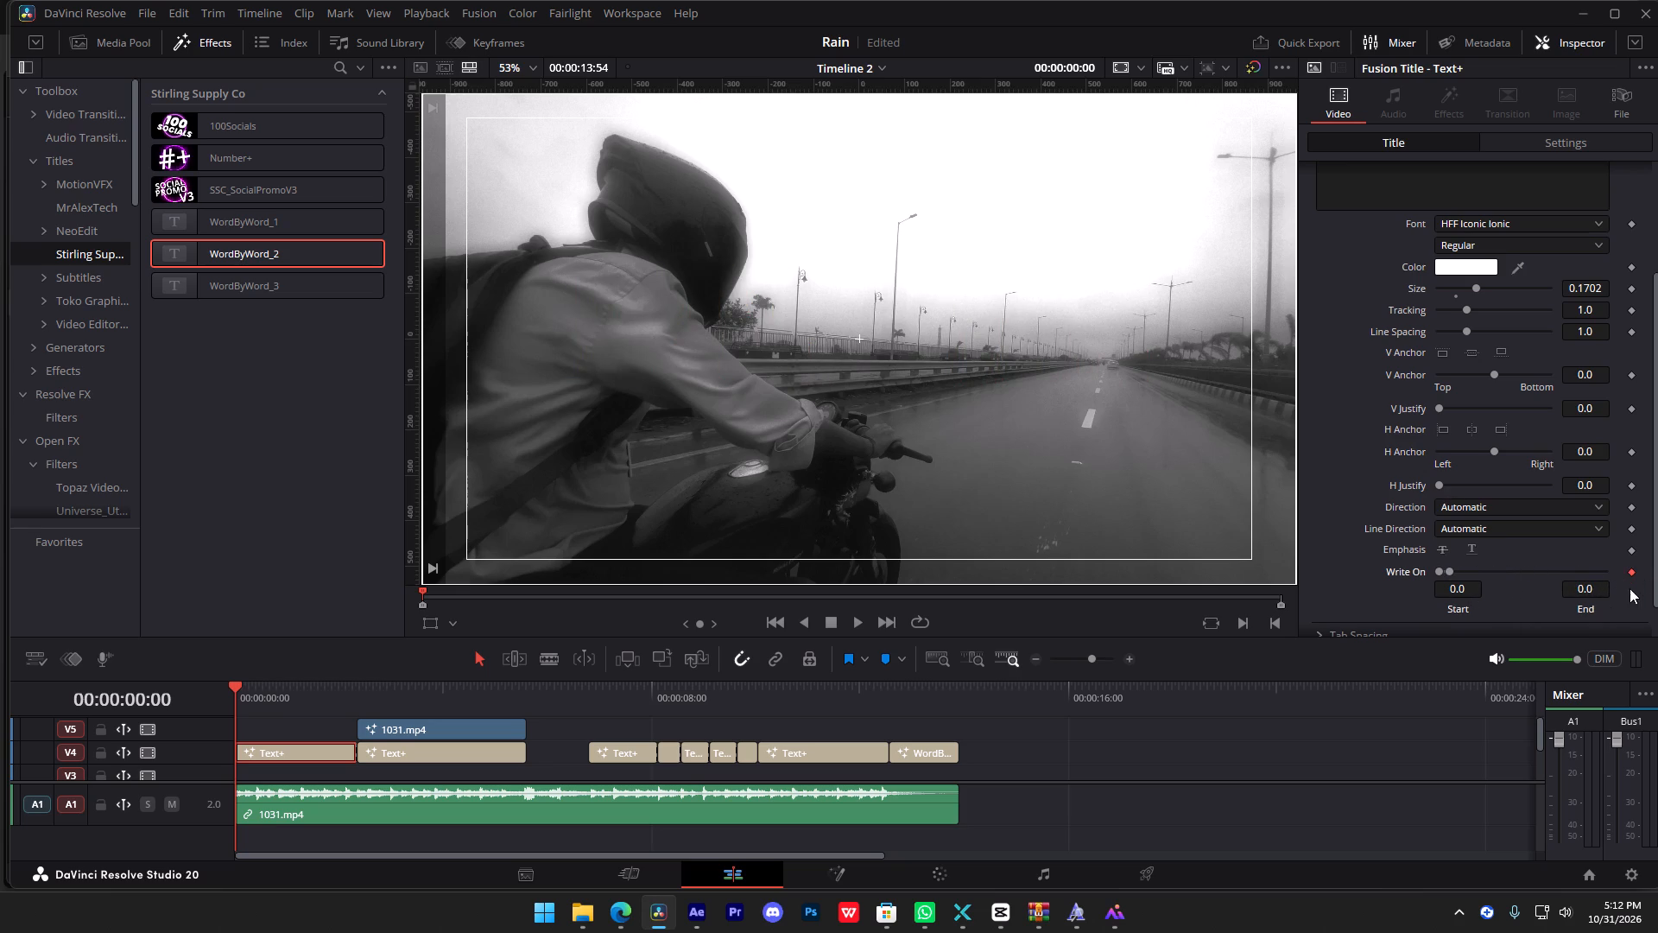
{"action": "left_click_drag", "start_coordinate": [267, 713], "coordinate": [288, 711]}
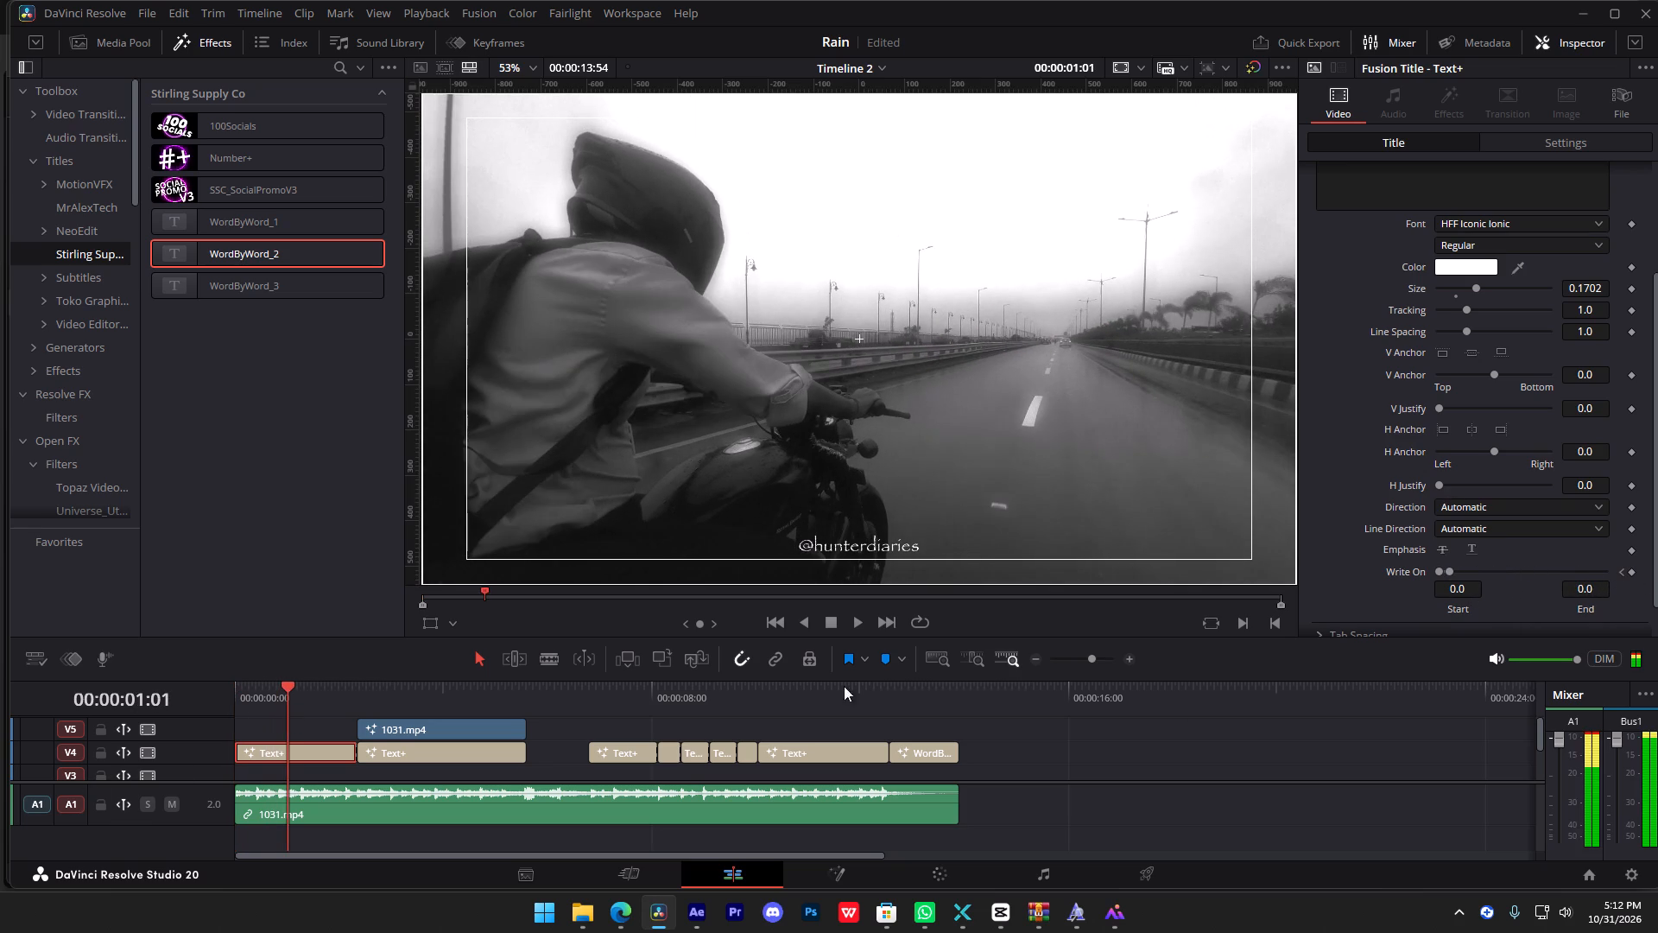
{"action": "left_click", "coordinate": [1634, 574]}
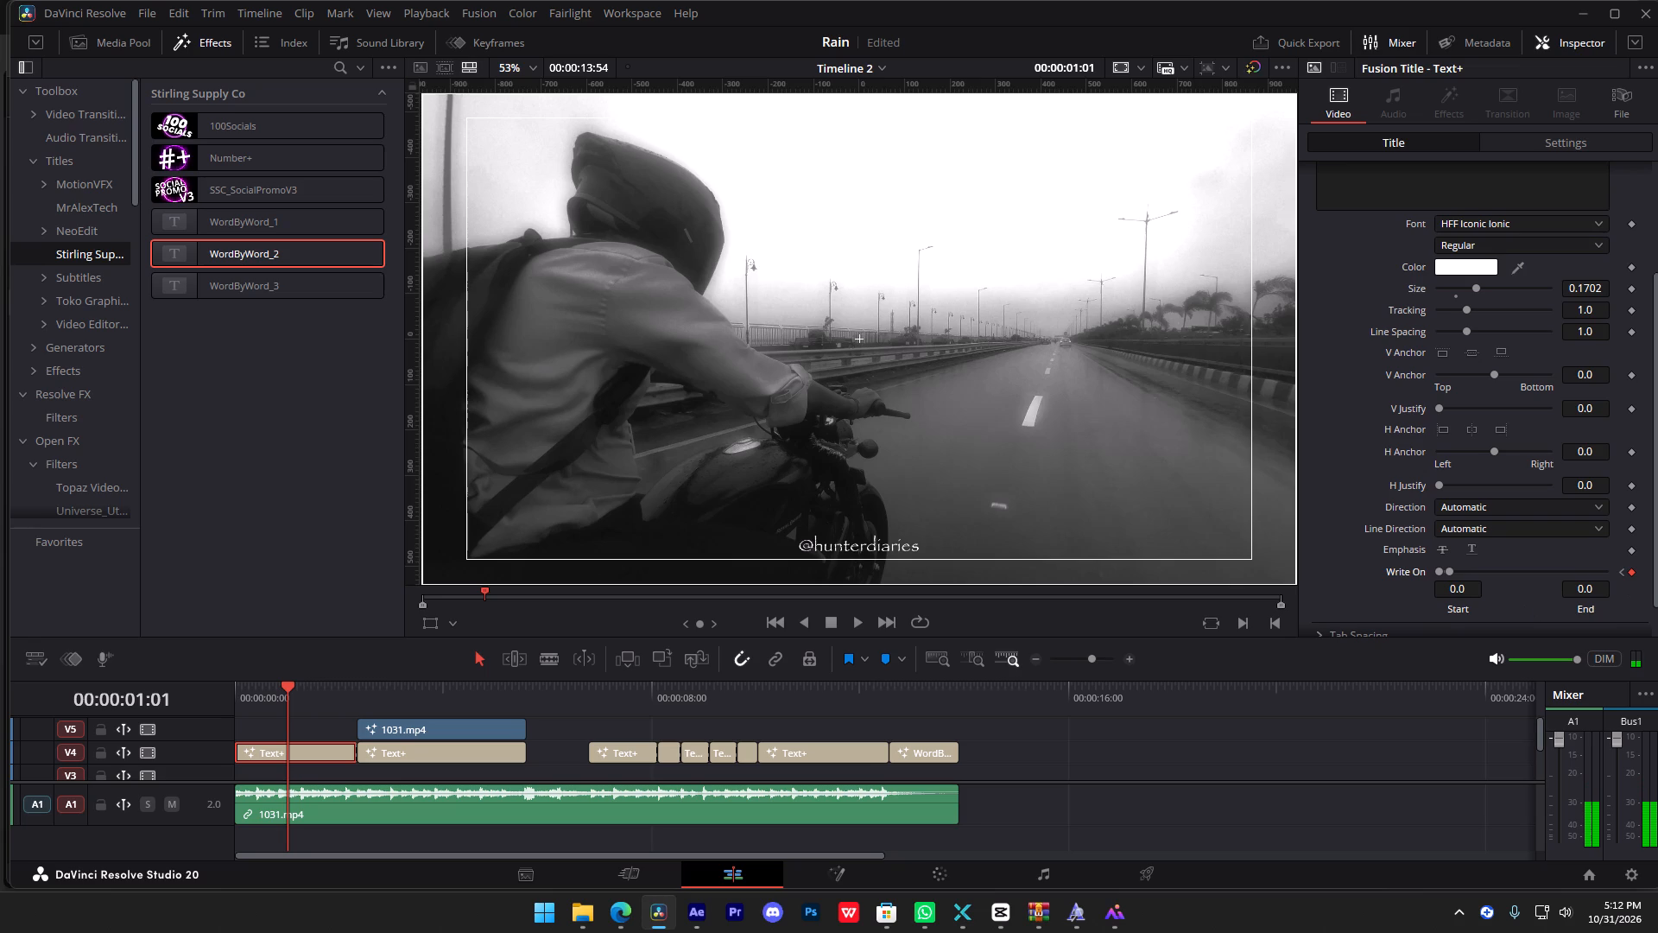
{"action": "left_click_drag", "start_coordinate": [1451, 572], "coordinate": [1657, 574]}
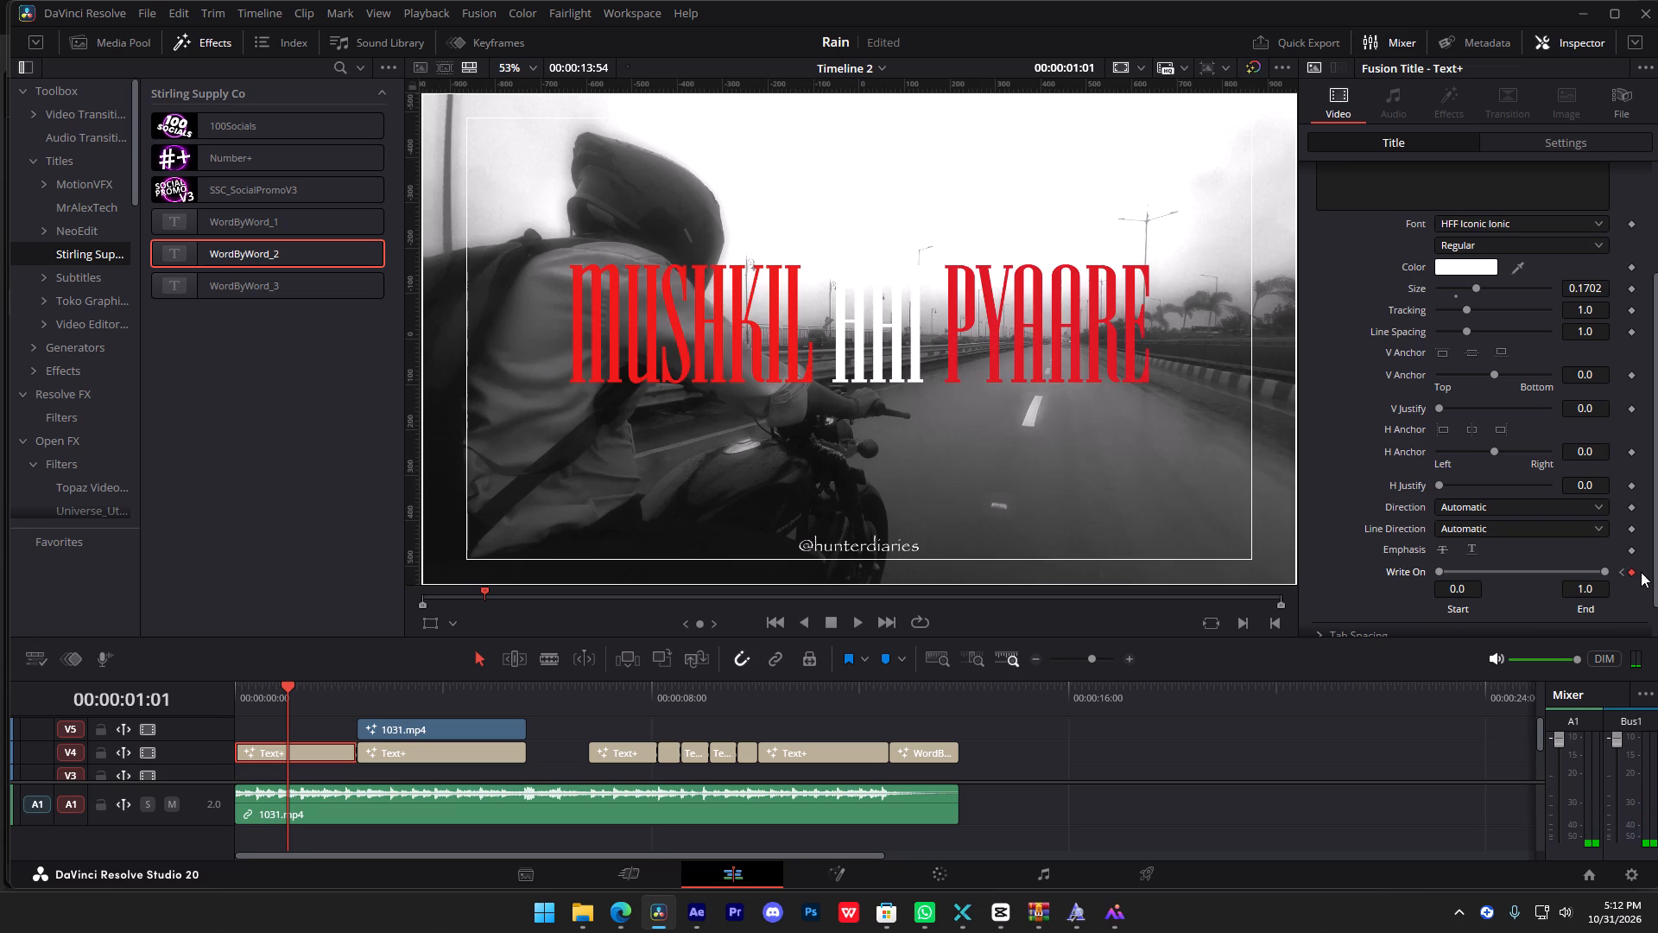
{"action": "right_click", "coordinate": [1631, 574]}
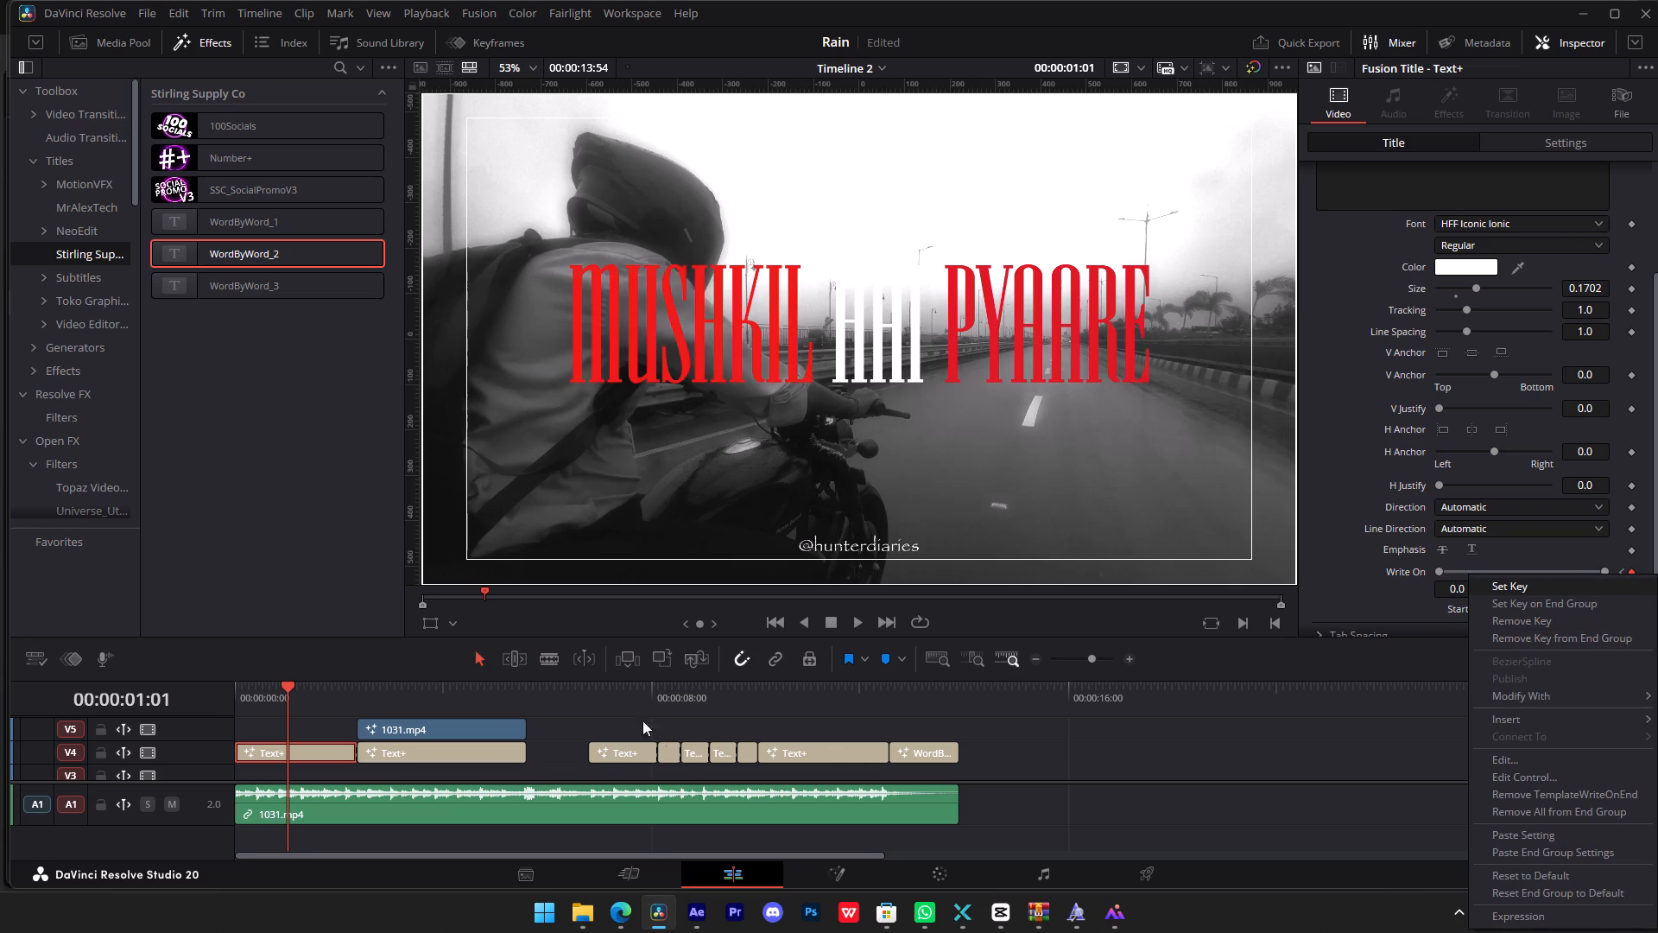
{"action": "left_click_drag", "start_coordinate": [249, 701], "coordinate": [0, 683]}
{"action": "key", "text": "space"}
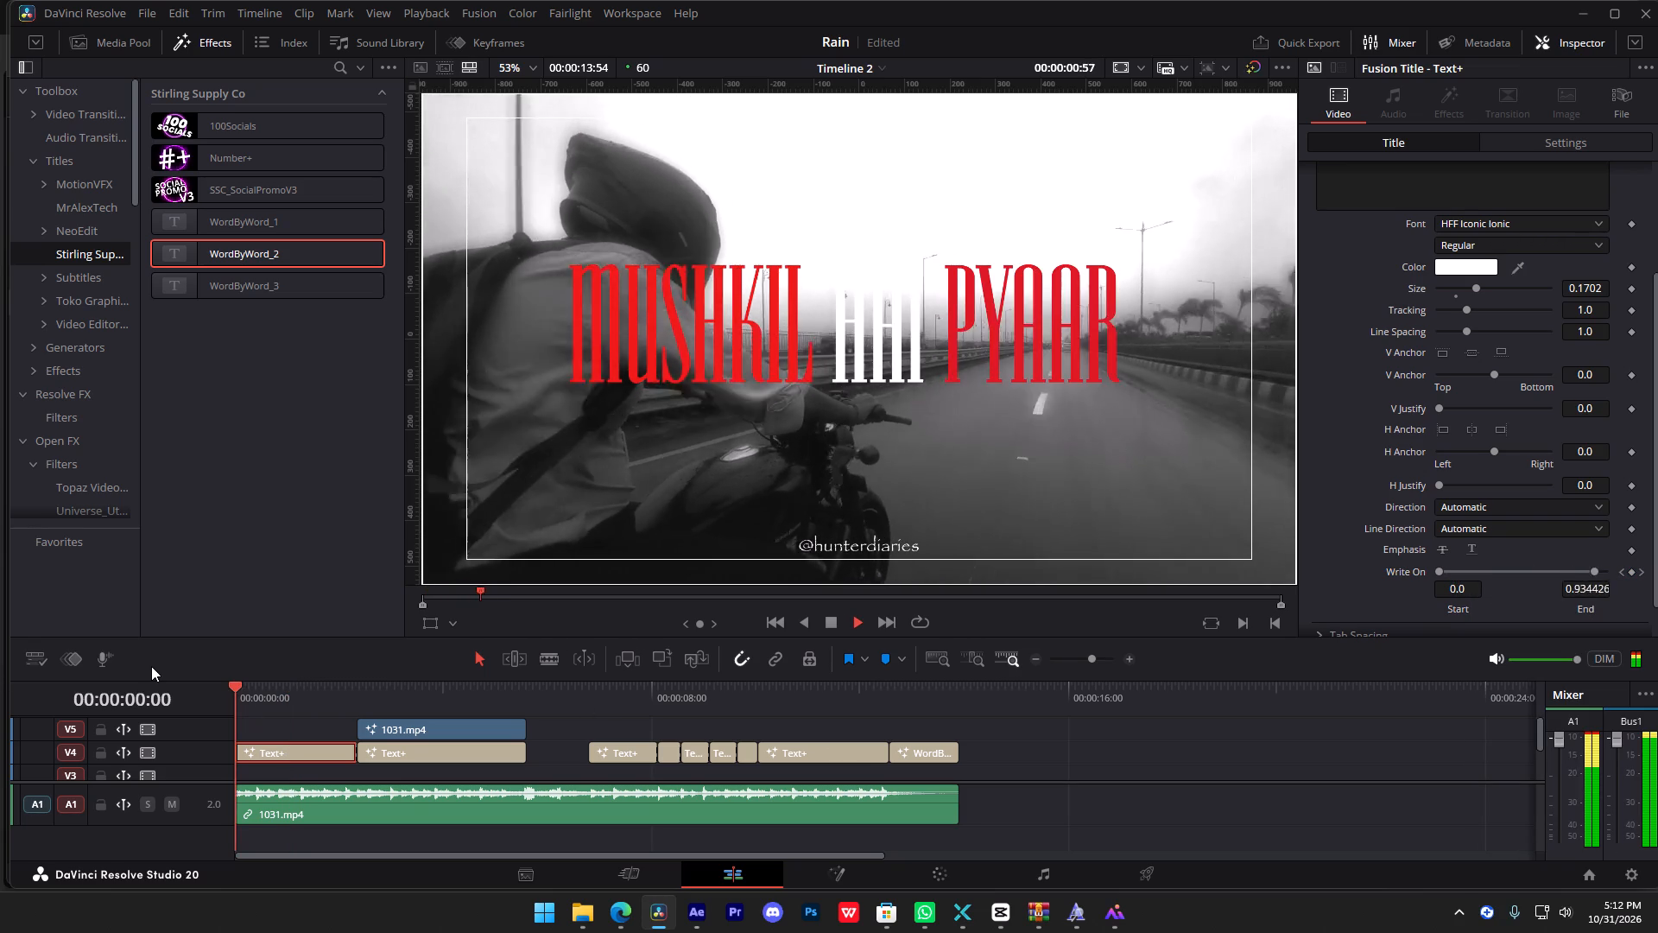
{"action": "key", "text": "space"}
{"action": "key", "text": "space"}
{"action": "key", "text": "space"}
Keyframe the Write On end of the second title, behind the helmet, from 0.0 at 00:00:02:21 to 1.0 at 00:00:04:56.
{"action": "left_click", "coordinate": [380, 752]}
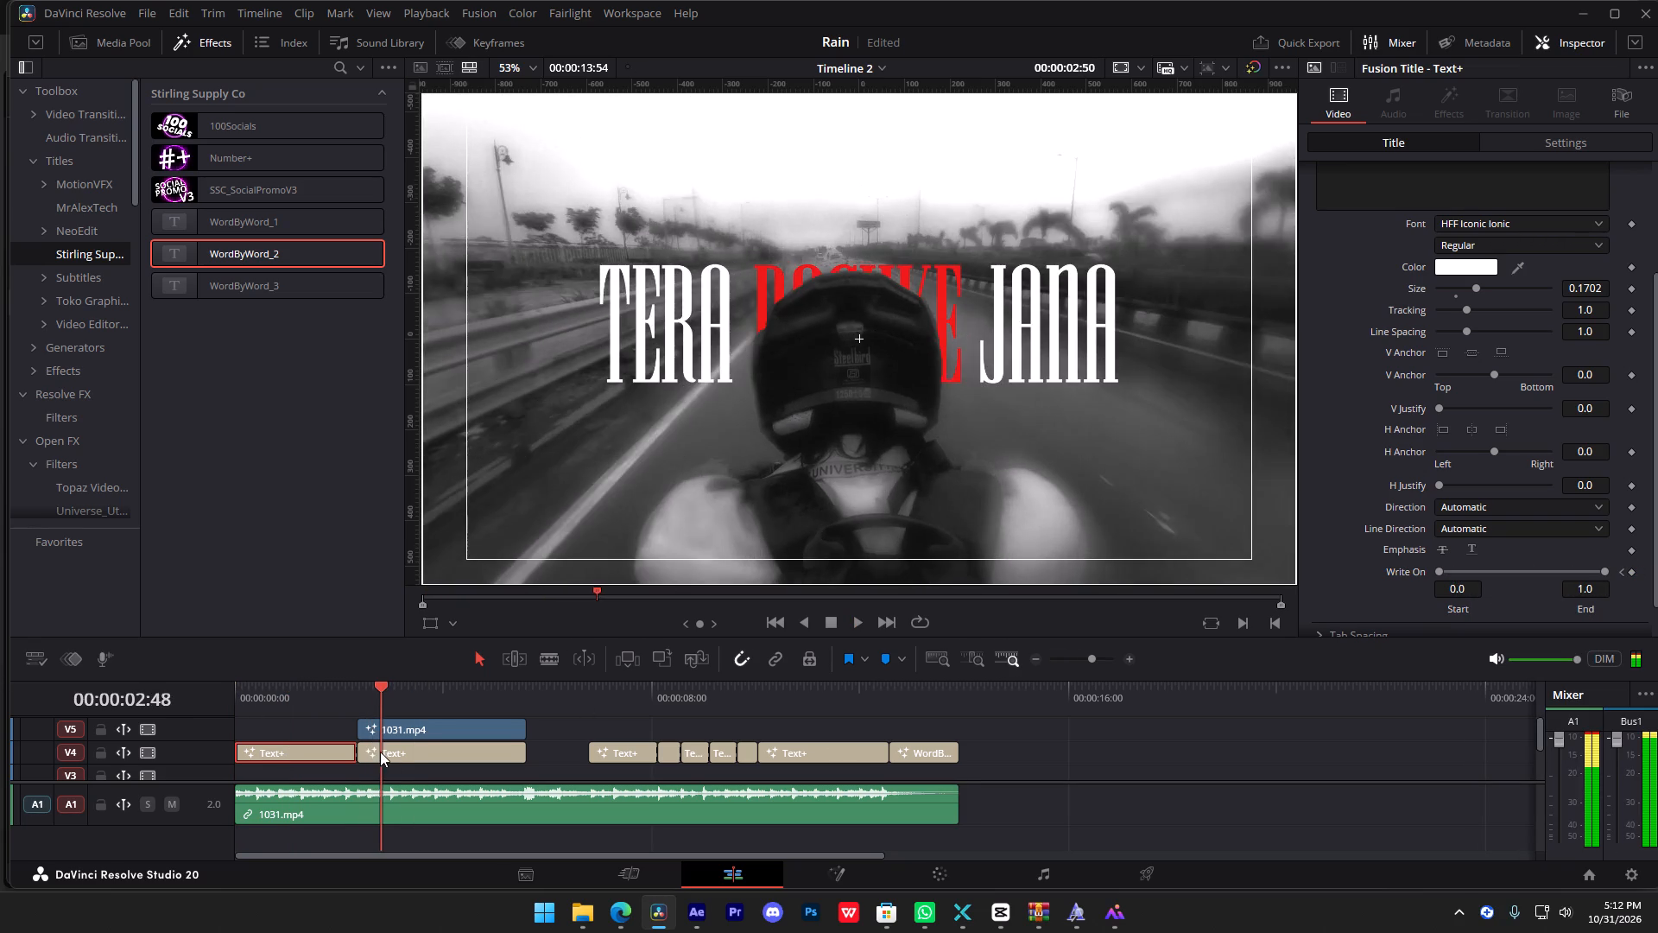
{"action": "left_click", "coordinate": [360, 713]}
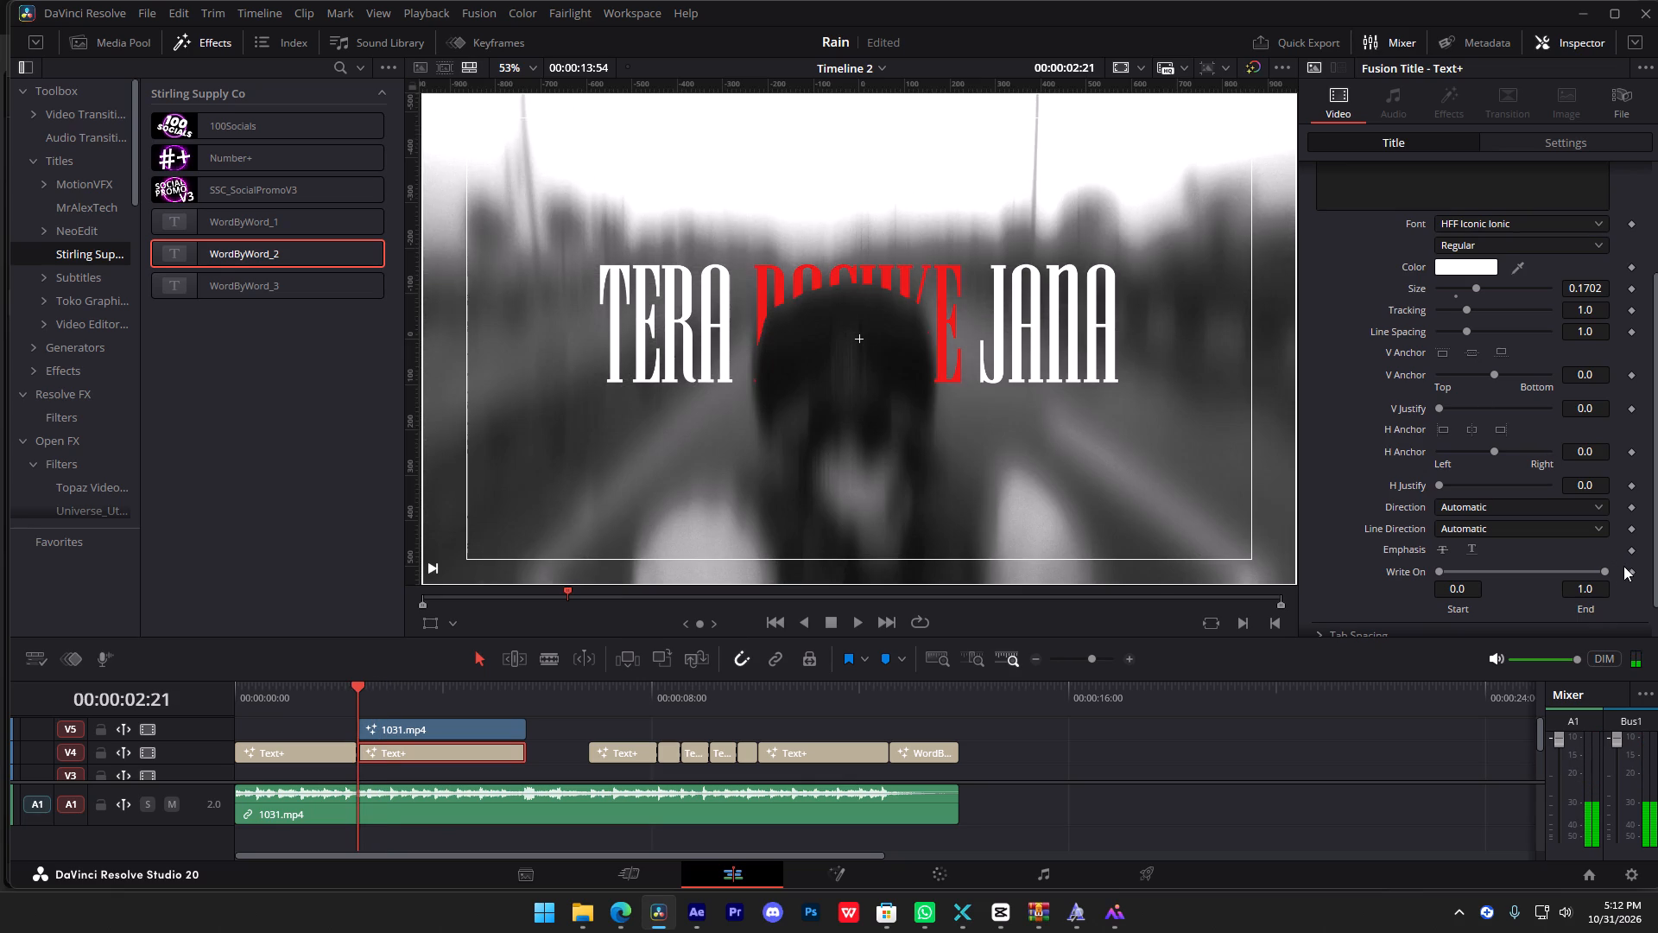
{"action": "left_click", "coordinate": [1629, 570]}
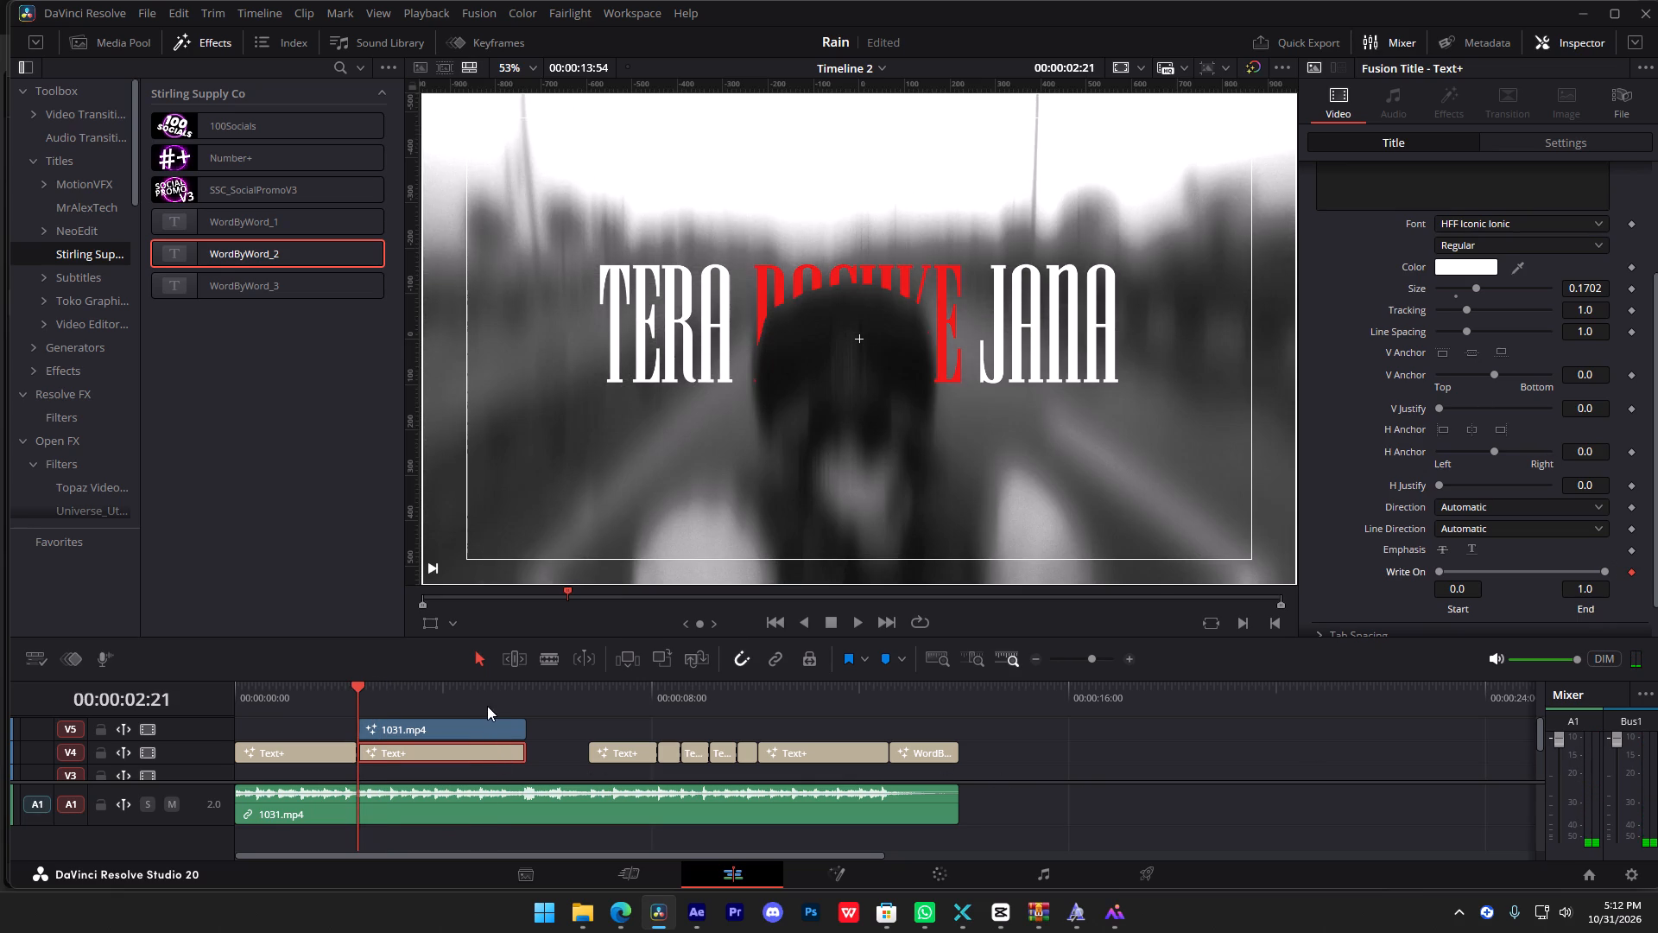
{"action": "left_click", "coordinate": [487, 706]}
{"action": "left_click", "coordinate": [1634, 572]}
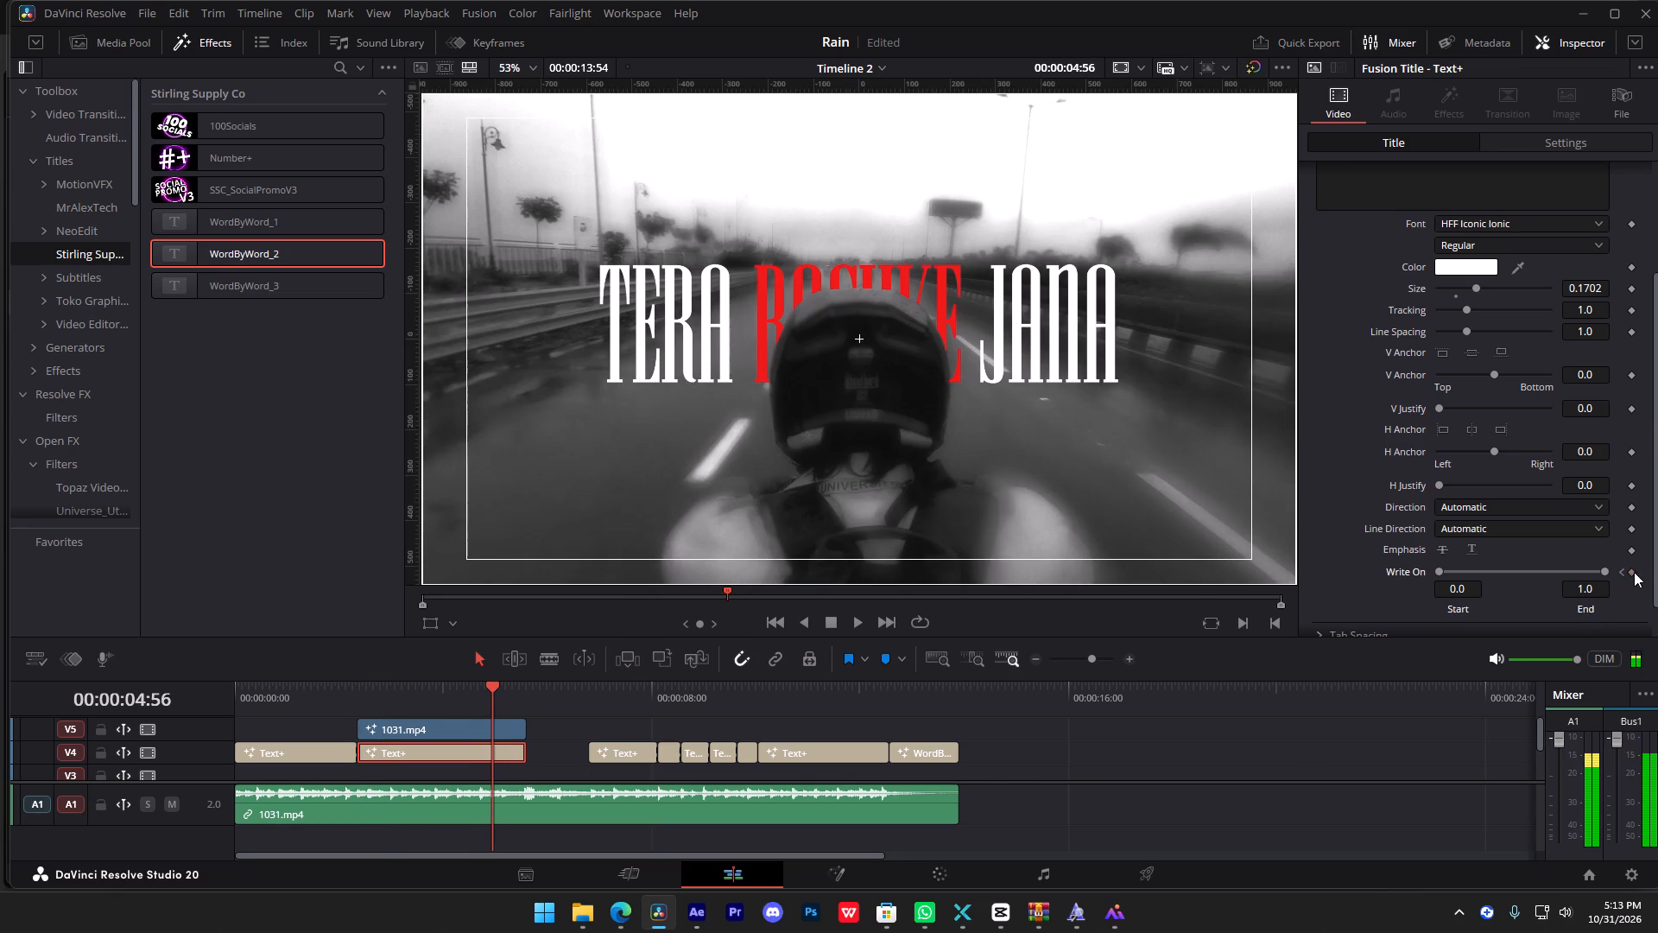
{"action": "left_click", "coordinate": [1618, 573]}
{"action": "left_click_drag", "start_coordinate": [1602, 571], "coordinate": [1257, 586]}
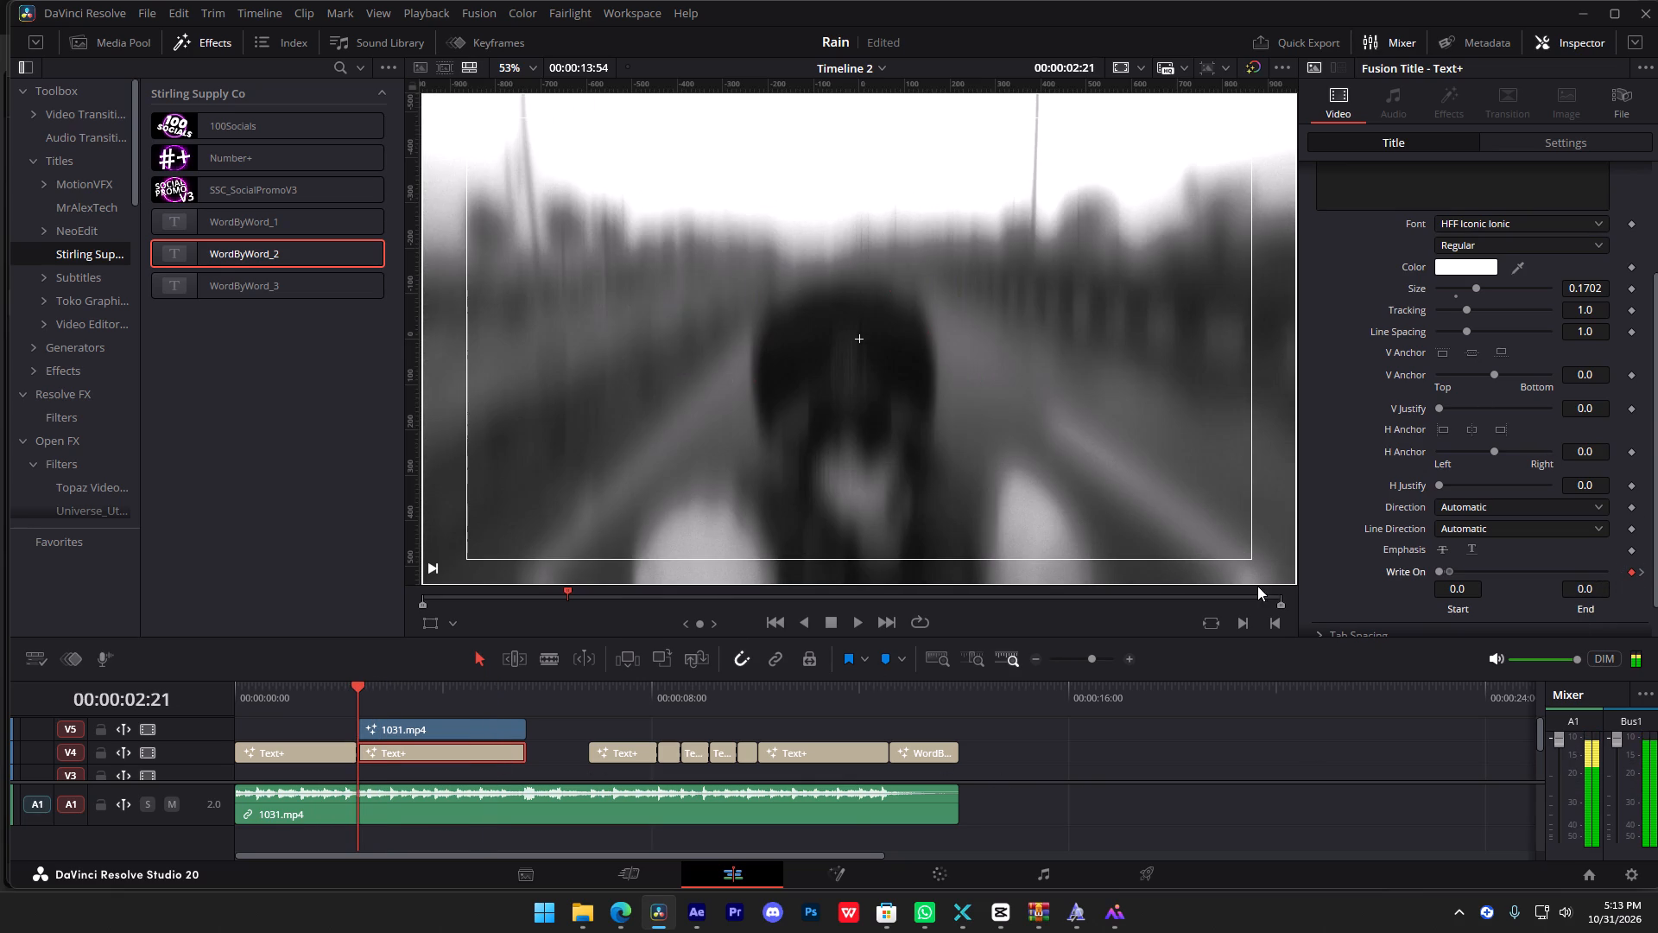
Play back from the second title through the single-word titles to review the text reveals and timing.
{"action": "key", "text": "space"}
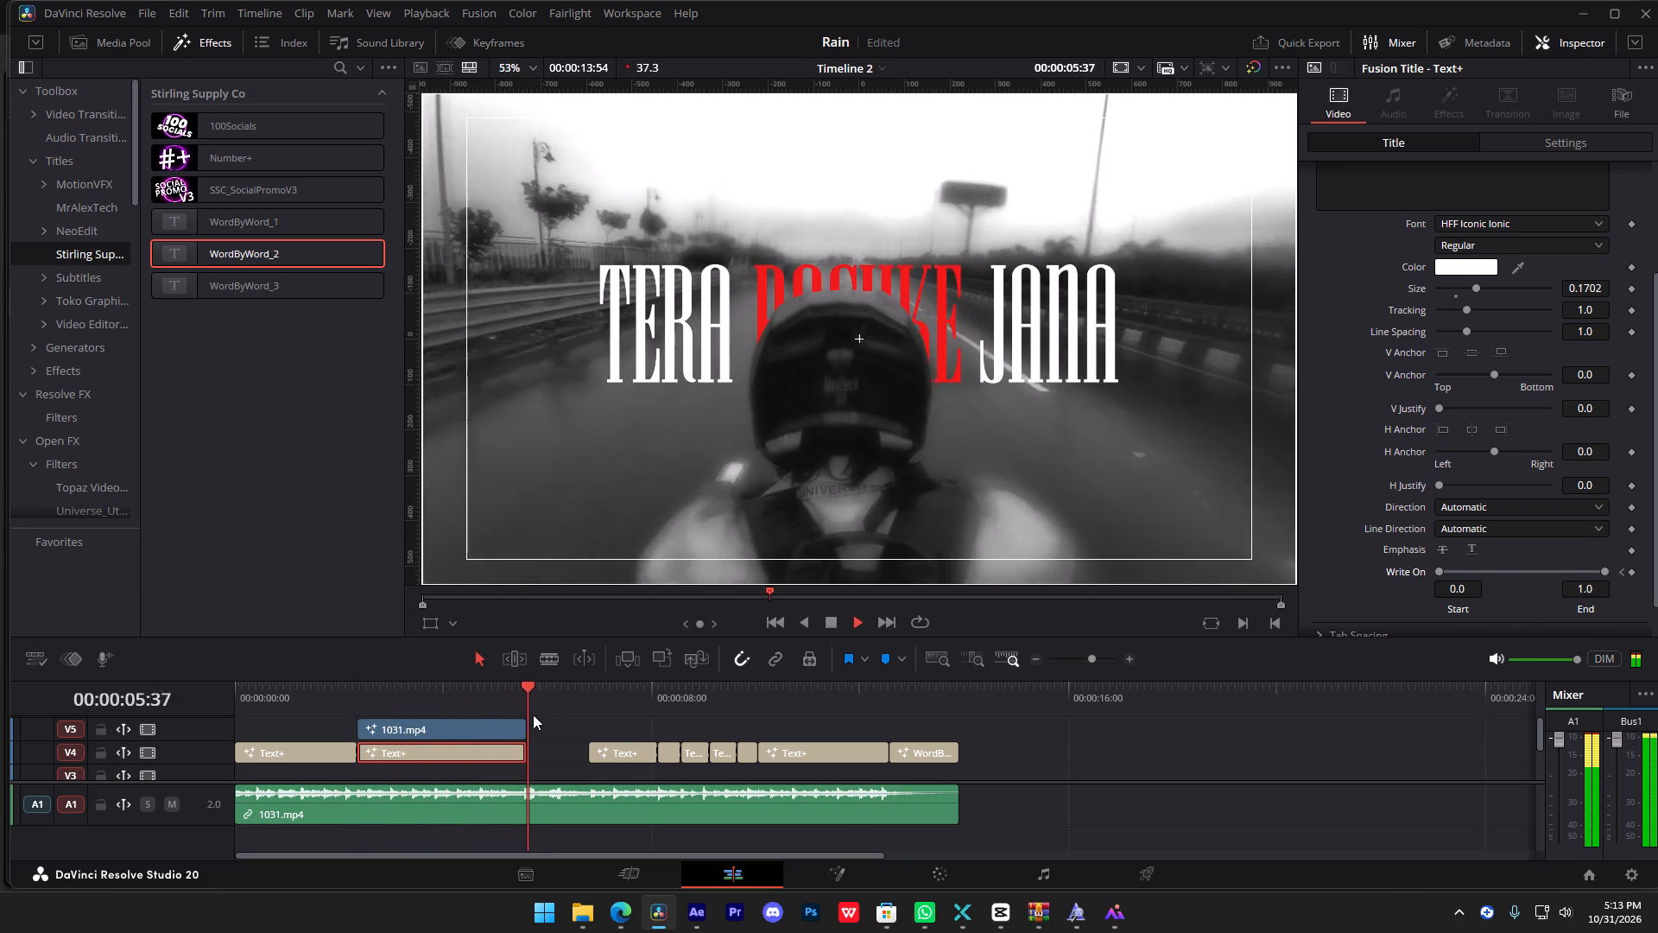
{"action": "key", "text": "space"}
{"action": "key", "text": "space"}
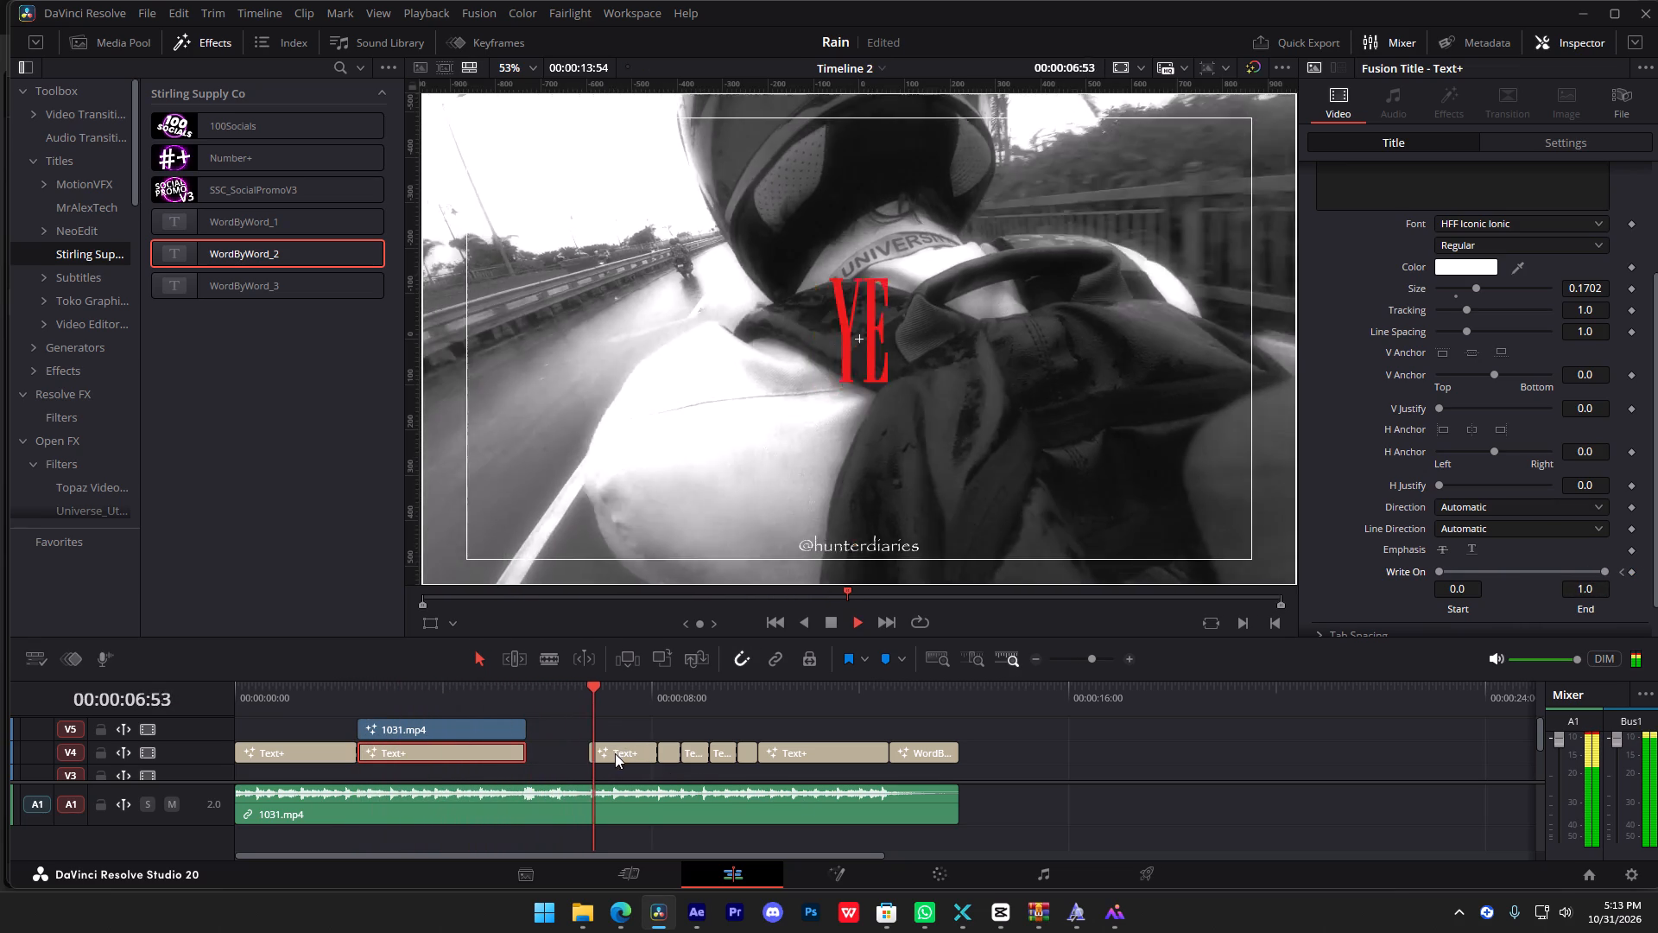
{"action": "key", "text": "space"}
{"action": "left_click", "coordinate": [615, 753]}
{"action": "left_click", "coordinate": [597, 701]}
{"action": "key", "text": "space"}
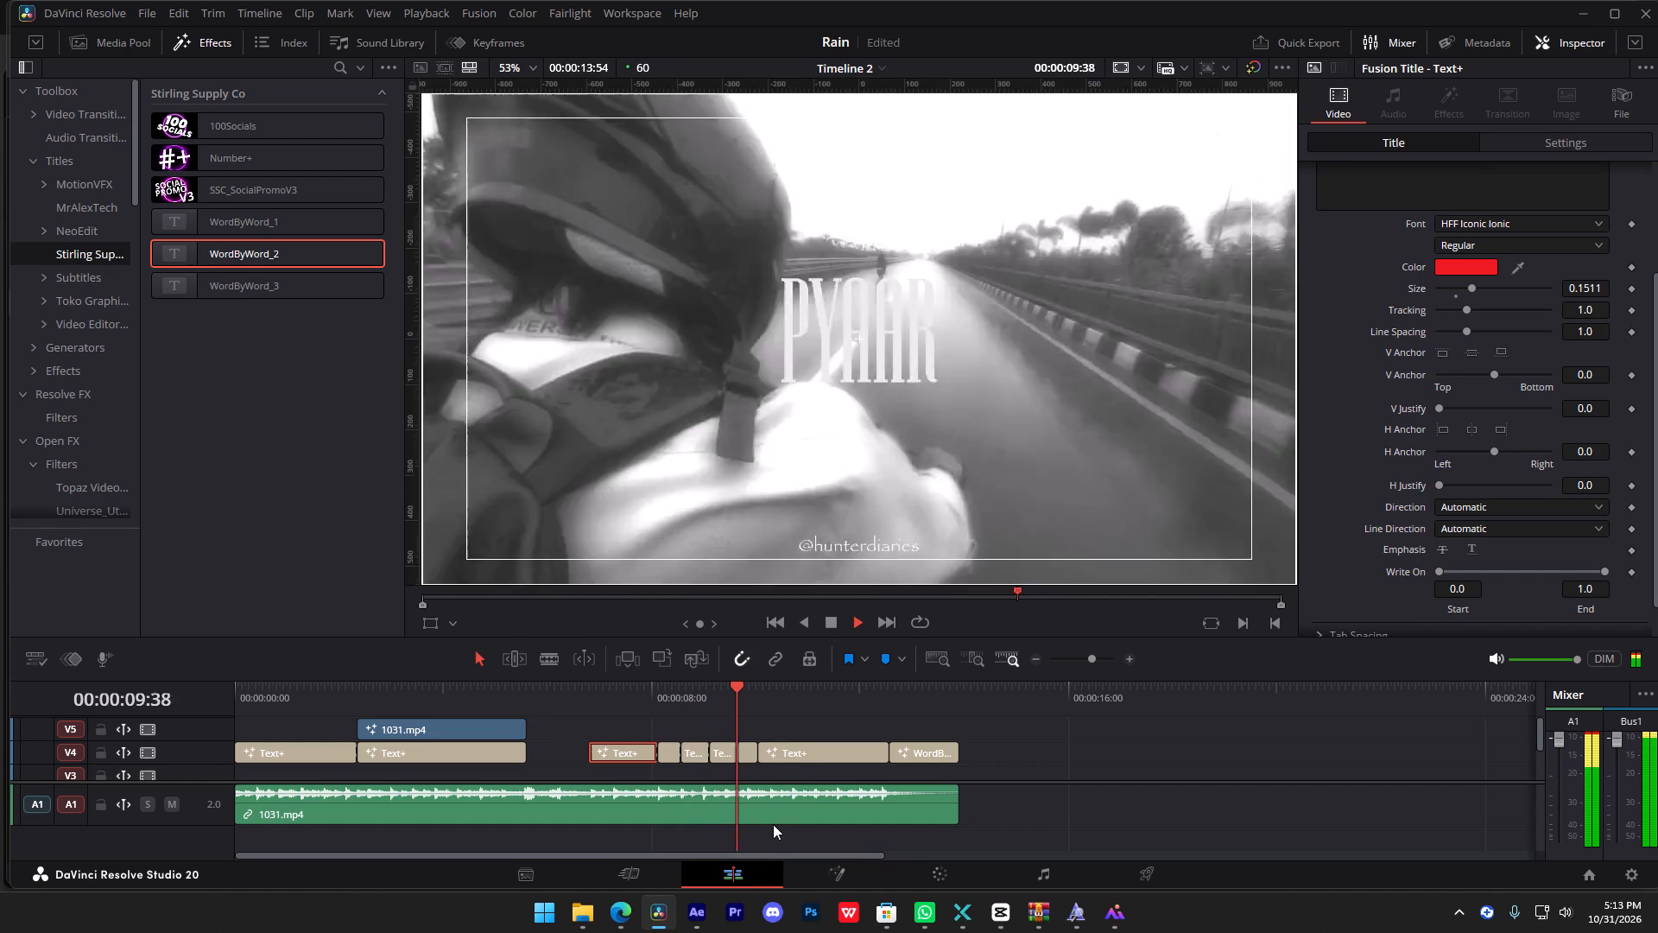
{"action": "key", "text": "space"}
{"action": "key", "text": "space"}
{"action": "left_click", "coordinate": [997, 772]}
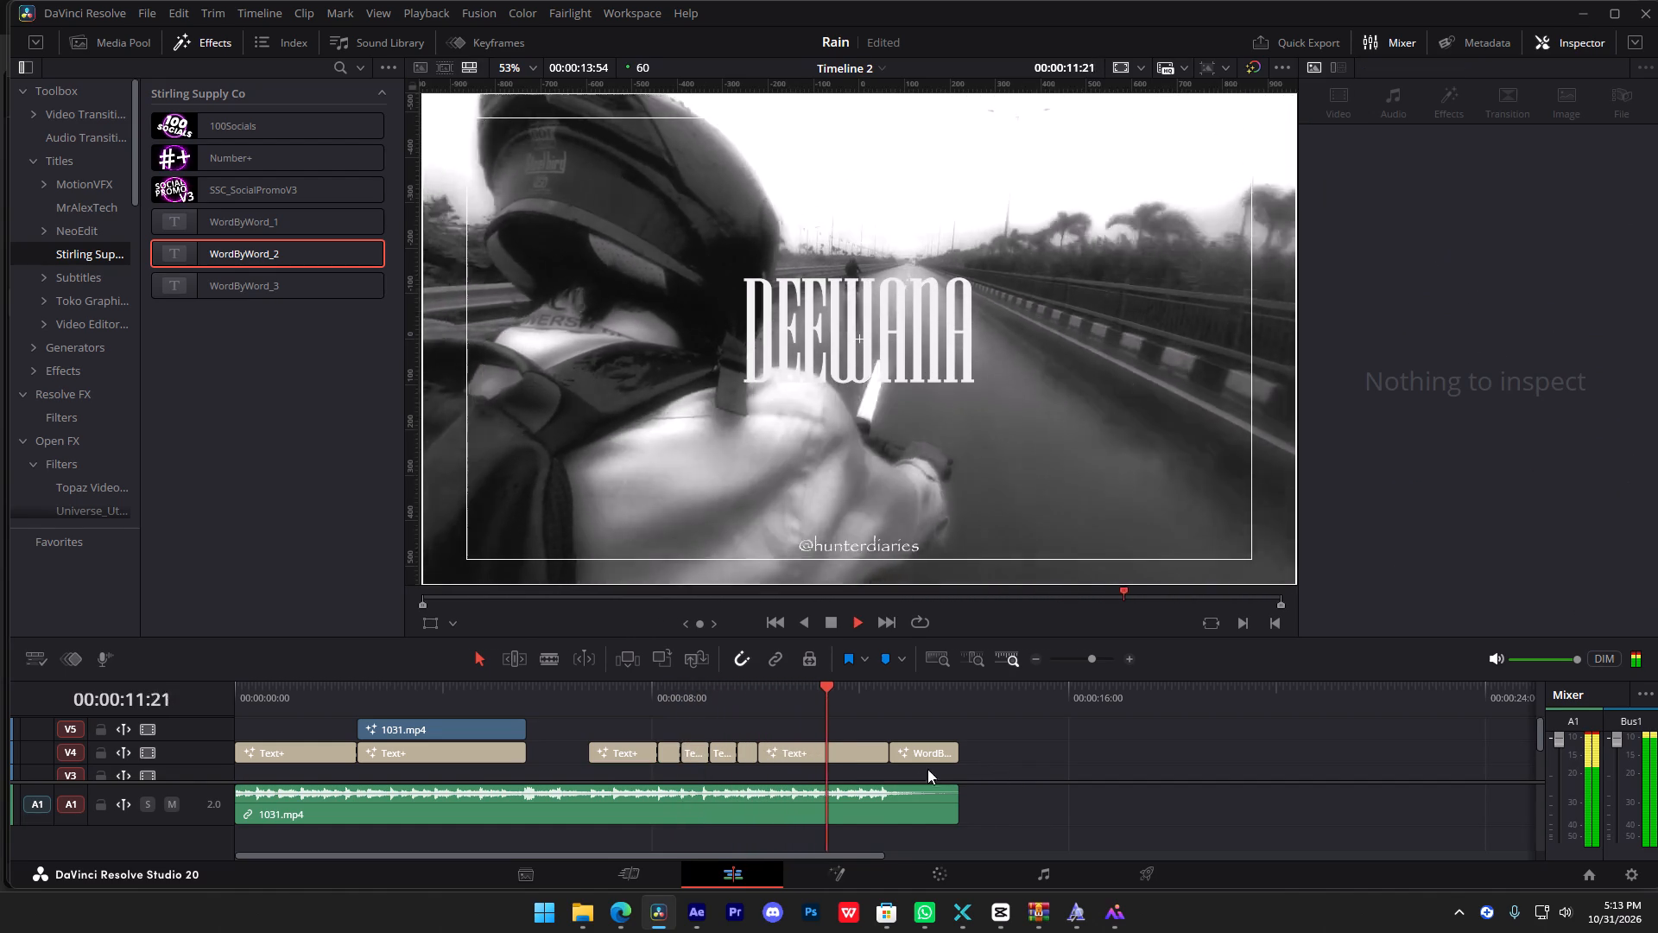
{"action": "key", "text": "space"}
Keyframe the "Deewana" title's Write On end from 0.0 at 00:00:10:03 to 1.0 at 00:00:12:34, and play the reveal.
{"action": "left_click_drag", "start_coordinate": [766, 710], "coordinate": [758, 709]}
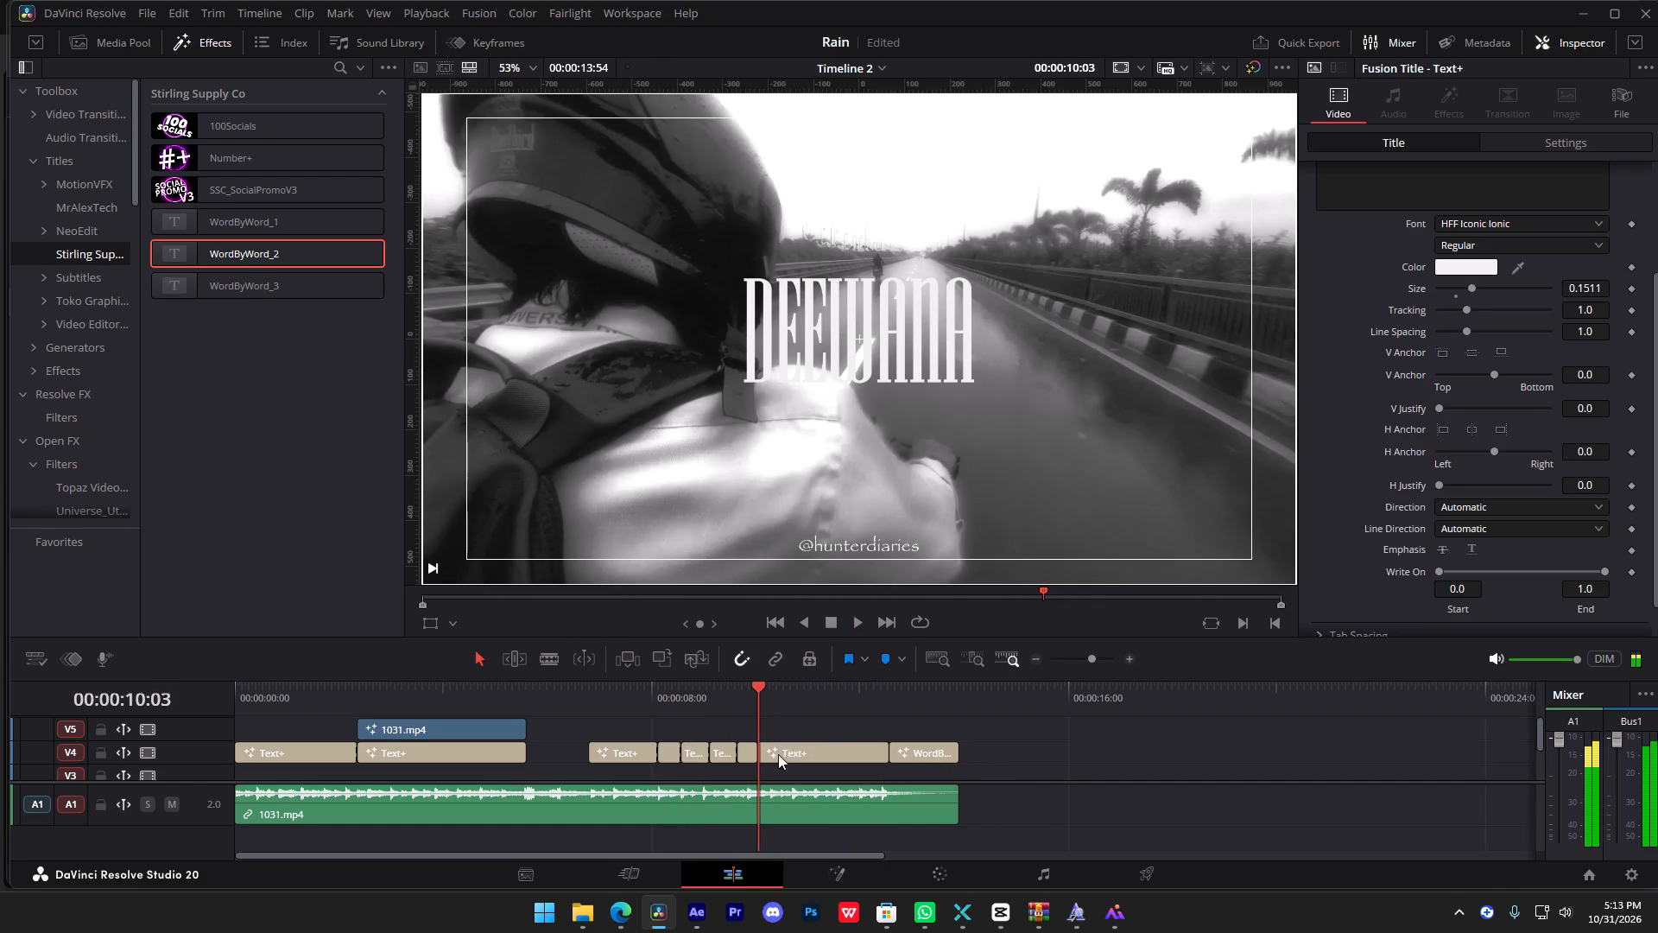
{"action": "left_click", "coordinate": [779, 754]}
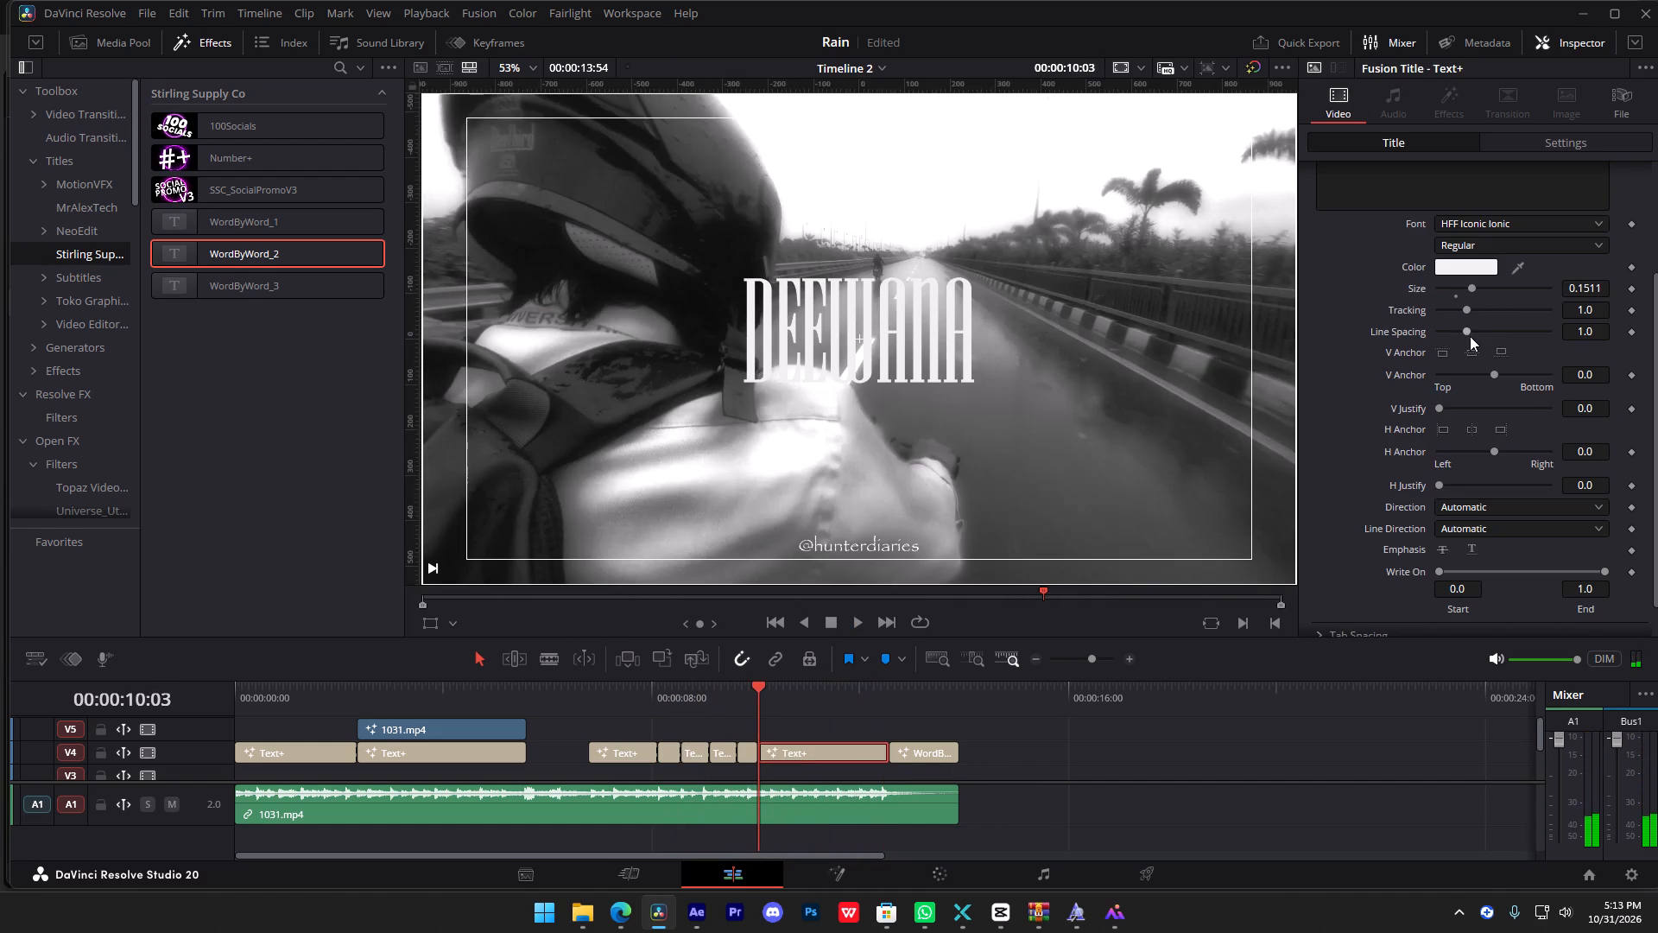
{"action": "scroll", "coordinate": [1484, 395], "scroll_direction": "up", "scroll_amount": 5}
{"action": "scroll", "coordinate": [1484, 392], "scroll_direction": "down", "scroll_amount": 7}
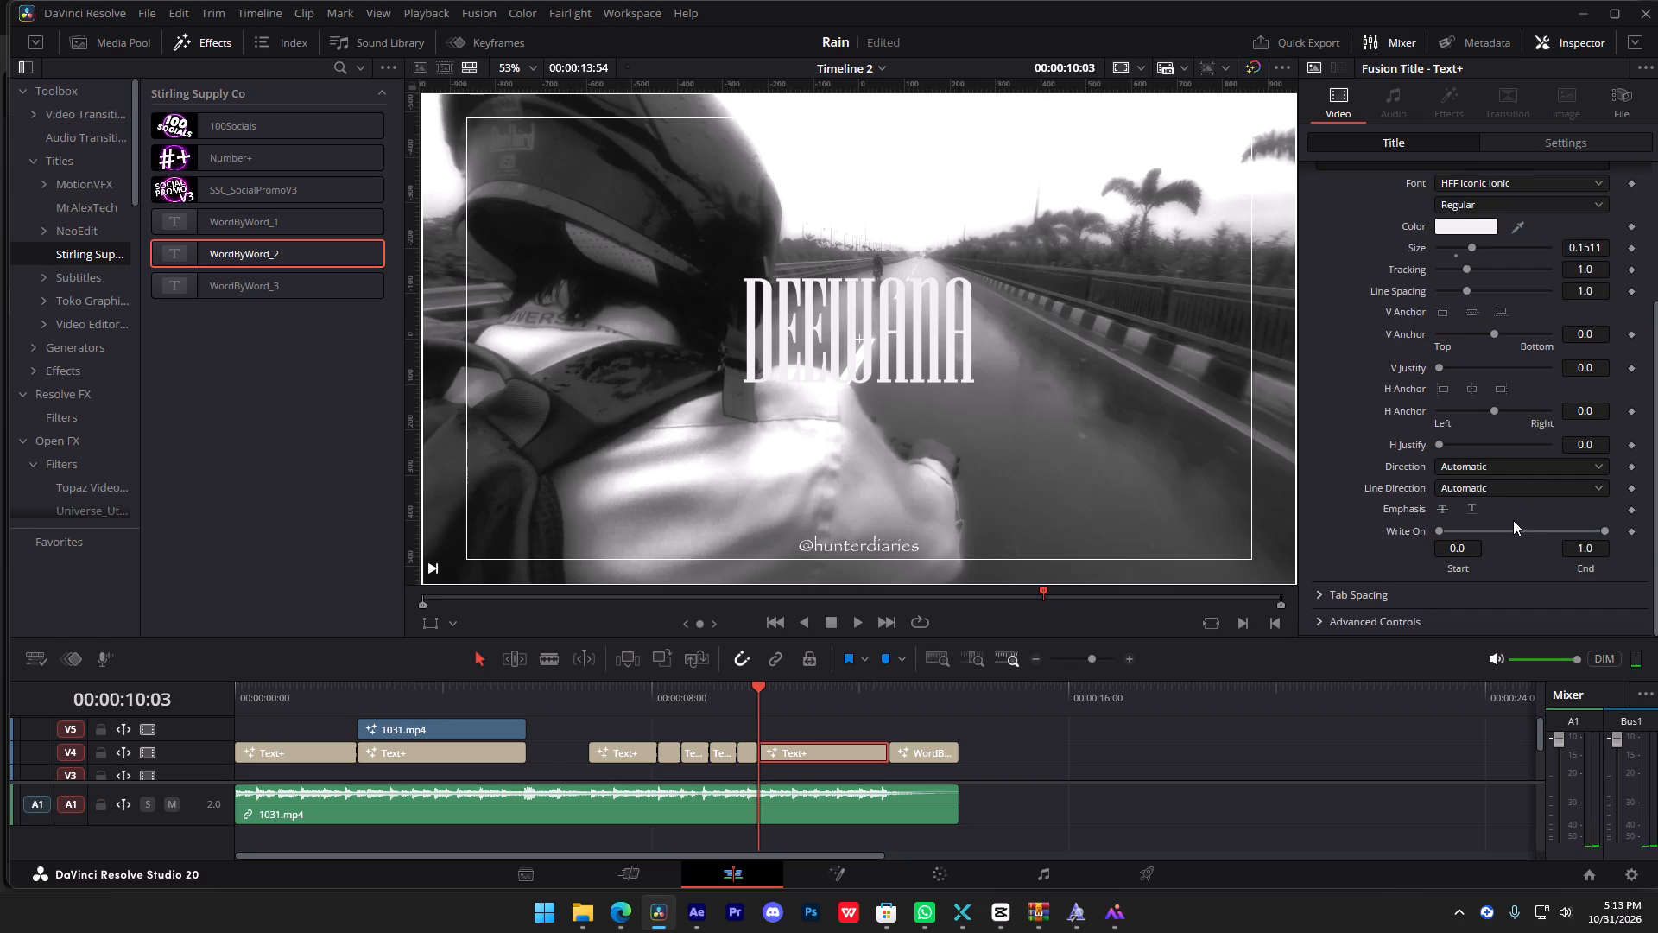
{"action": "left_click", "coordinate": [1617, 531]}
{"action": "left_click", "coordinate": [1626, 528]}
{"action": "left_click", "coordinate": [1630, 533]}
{"action": "left_click_drag", "start_coordinate": [835, 680], "coordinate": [851, 691]}
{"action": "left_click_drag", "start_coordinate": [854, 698], "coordinate": [883, 714]}
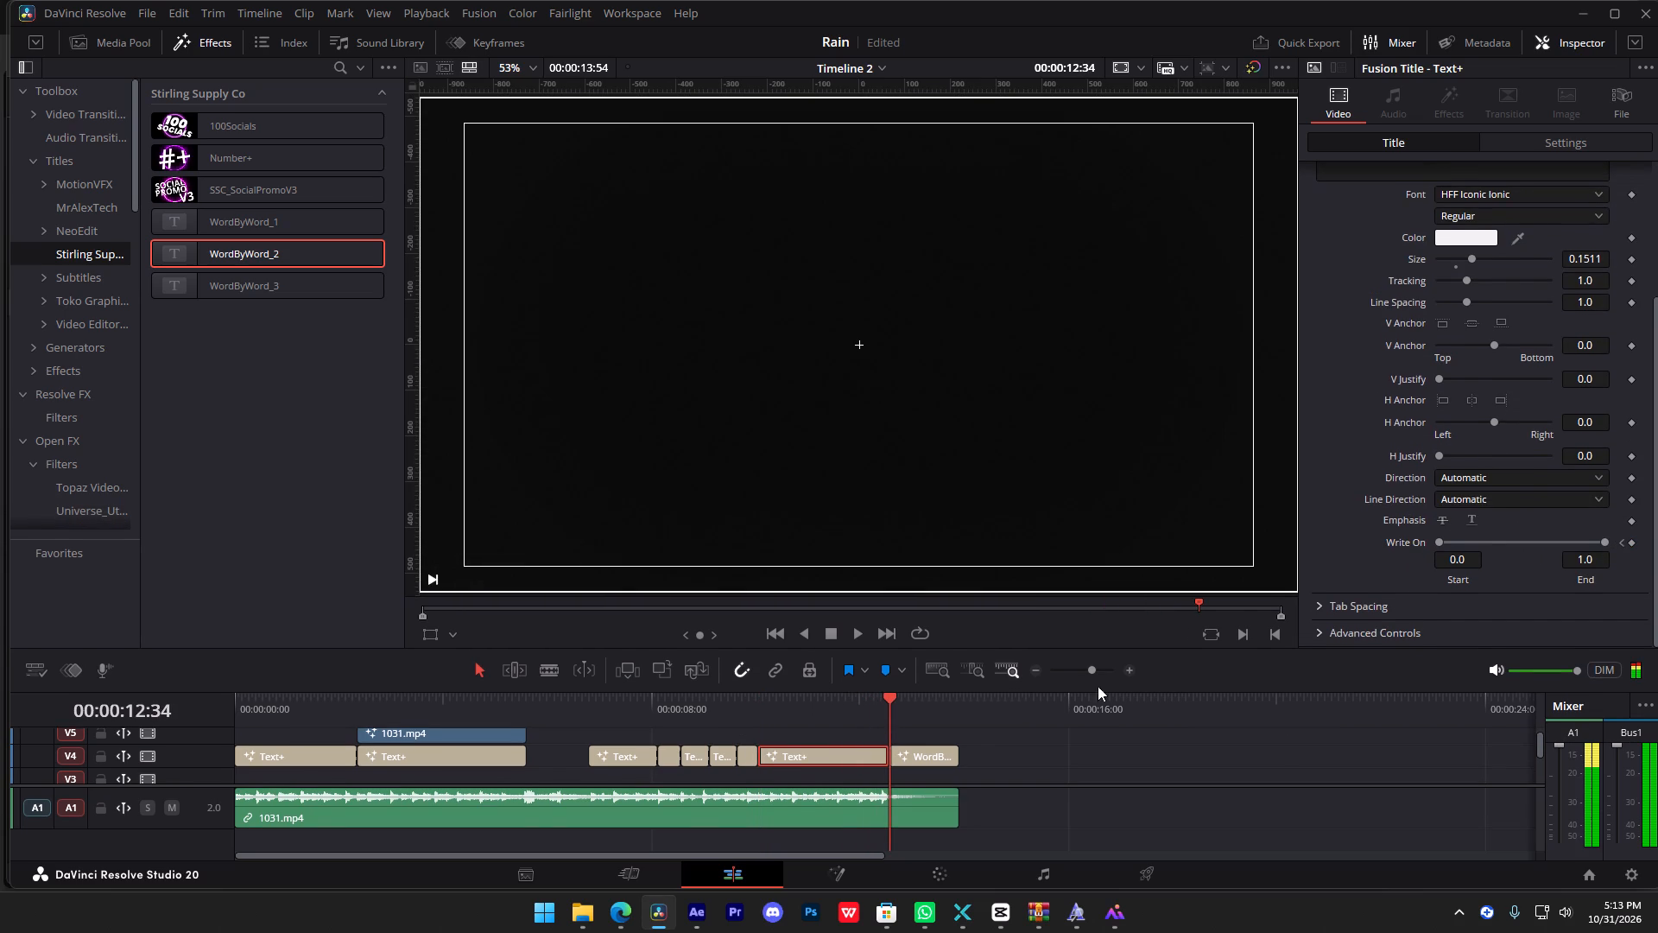
{"action": "left_click", "coordinate": [1631, 543]}
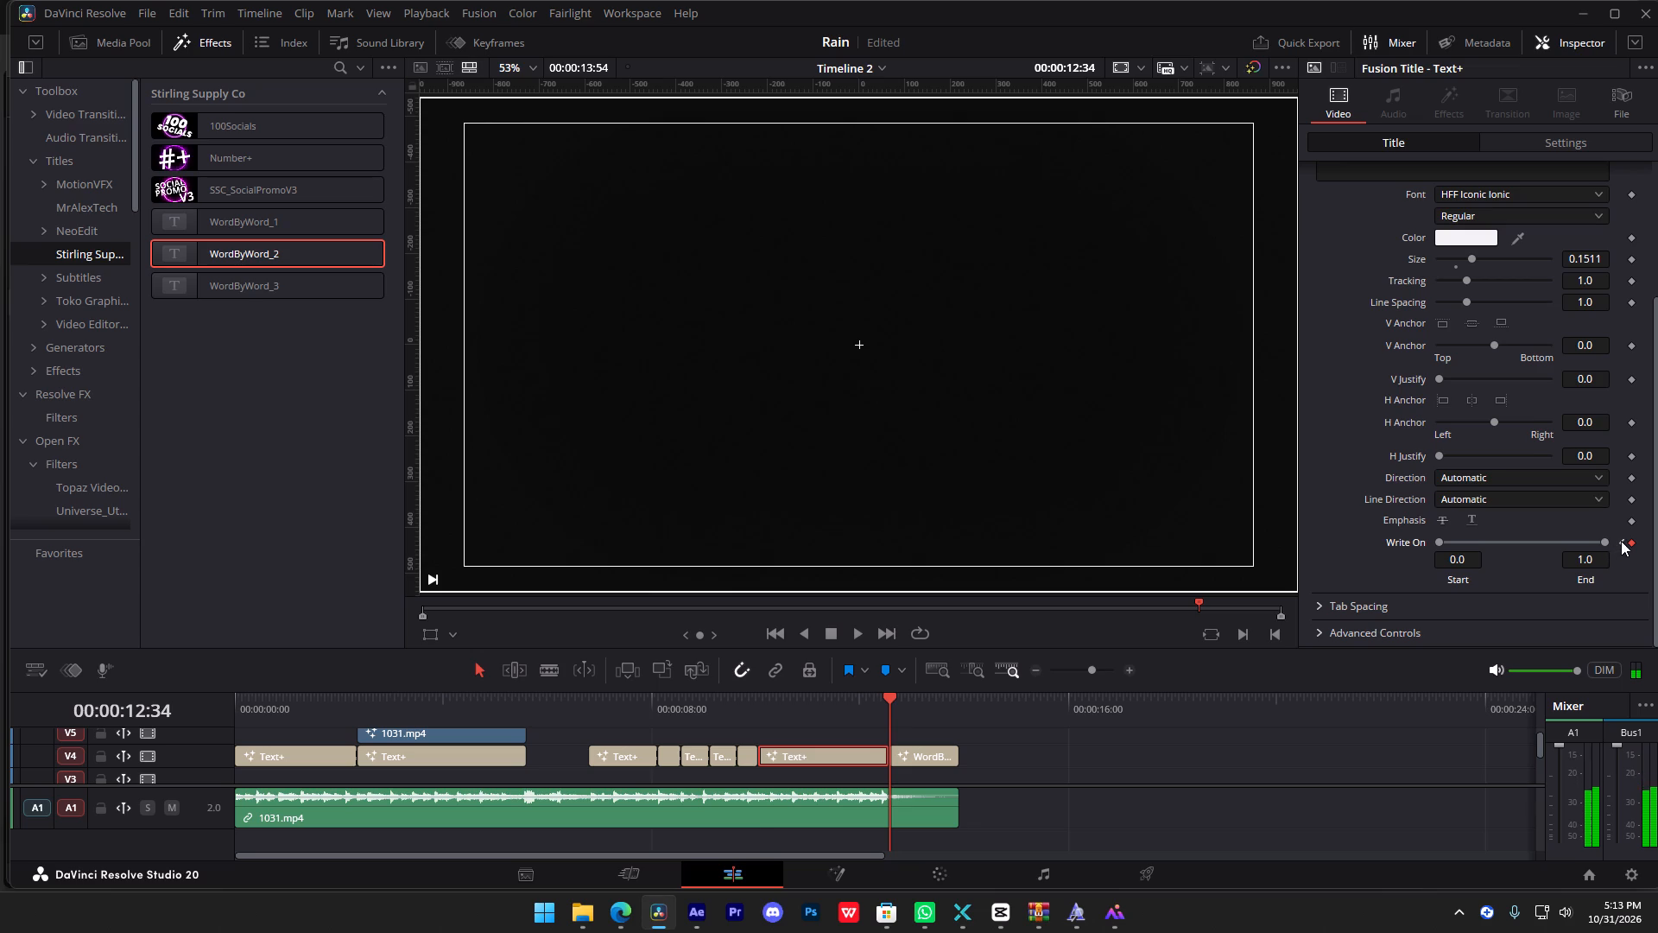
{"action": "left_click", "coordinate": [1621, 541]}
{"action": "left_click_drag", "start_coordinate": [1604, 543], "coordinate": [957, 597]}
{"action": "left_click", "coordinate": [769, 714]}
{"action": "key", "text": "space"}
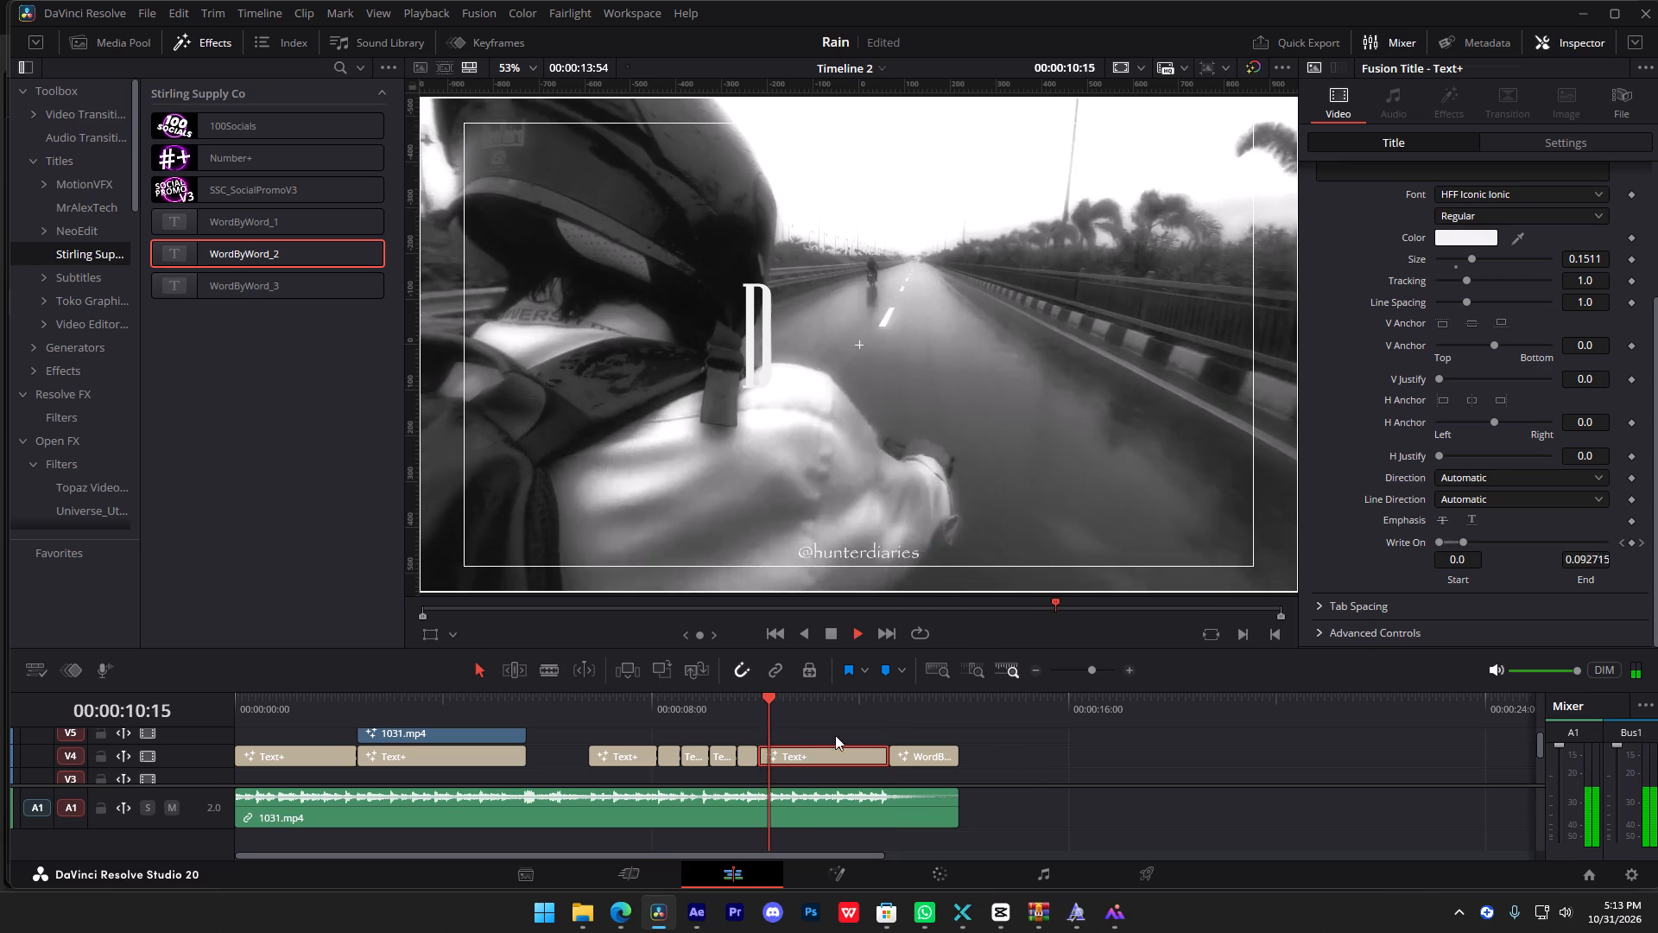
Play through to the end of the timeline and mark the out point there for the export range.
{"action": "left_click", "coordinate": [1039, 757]}
{"action": "scroll", "coordinate": [1016, 781], "scroll_direction": "up", "scroll_amount": 6, "text": "alt"}
{"action": "scroll", "coordinate": [1017, 781], "scroll_direction": "down", "scroll_amount": 7, "text": "alt"}
{"action": "scroll", "coordinate": [1020, 781], "scroll_direction": "up", "scroll_amount": 9, "text": "alt"}
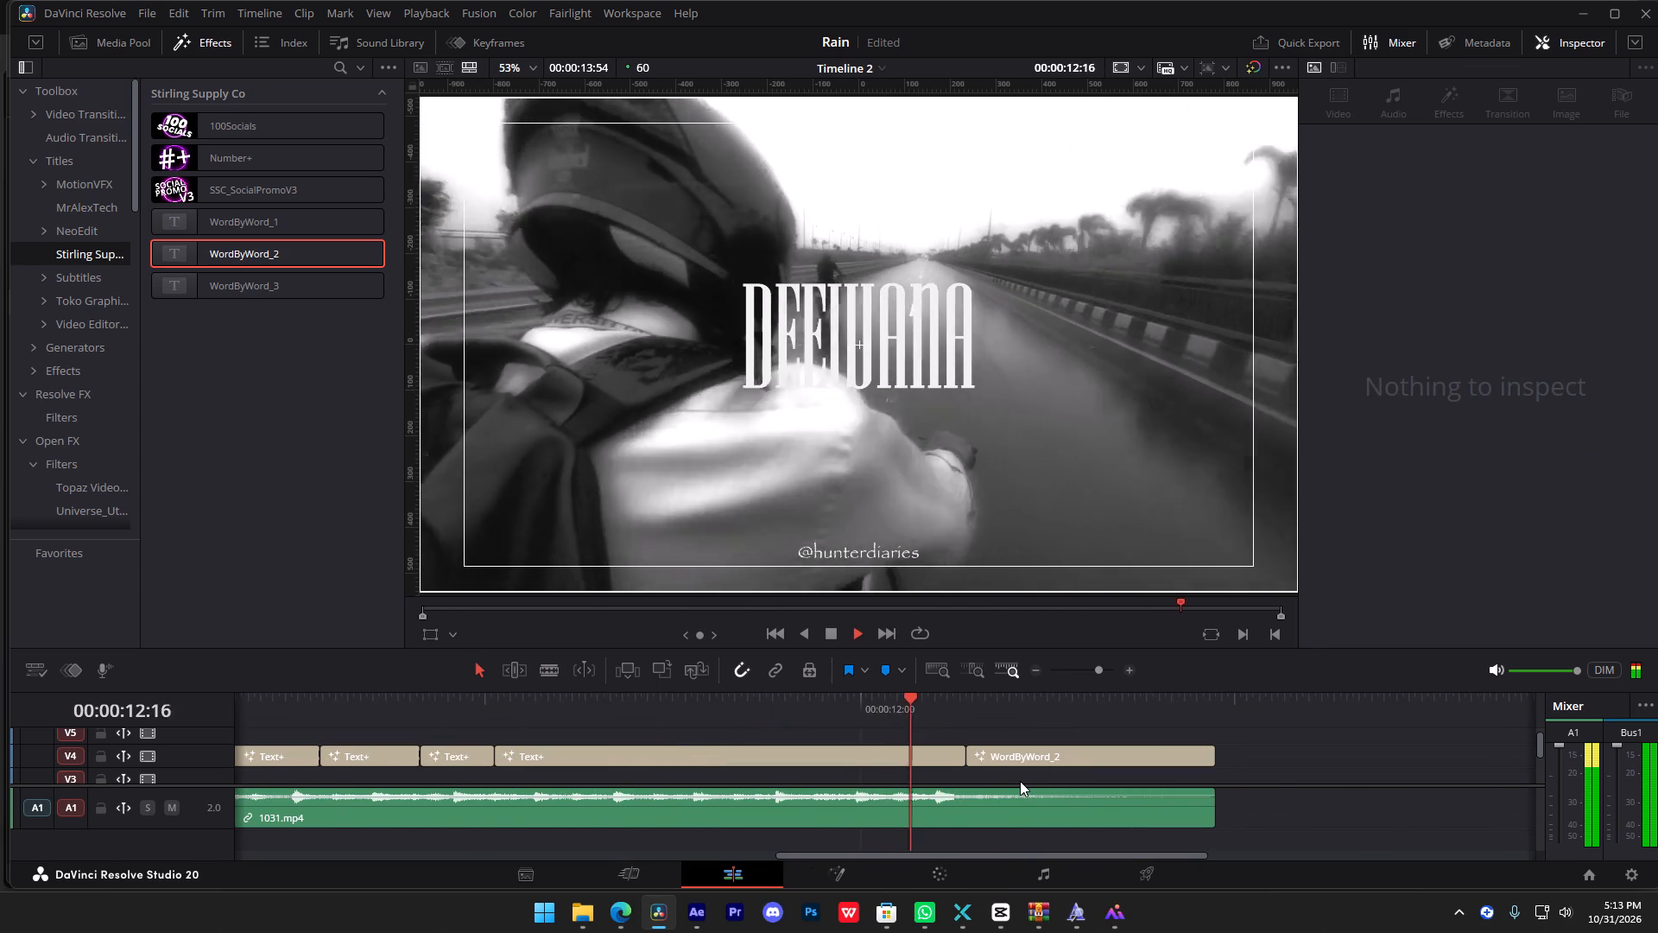
{"action": "scroll", "coordinate": [1020, 781], "scroll_direction": "down", "scroll_amount": 8, "text": "alt"}
{"action": "key", "text": "space"}
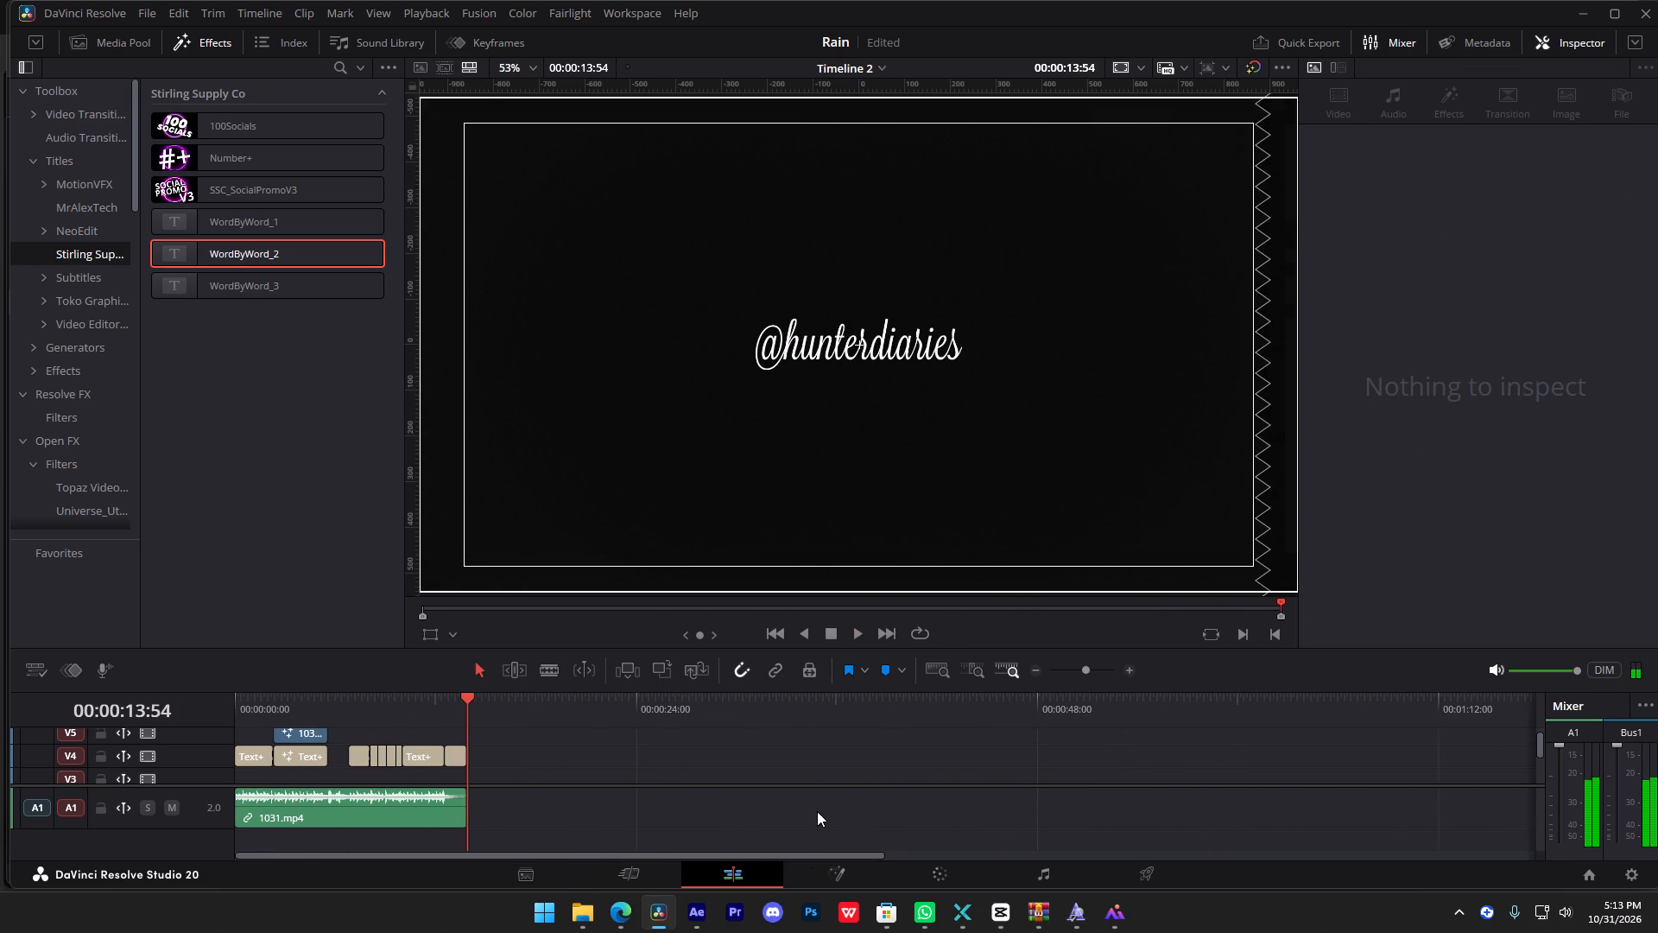
{"action": "scroll", "coordinate": [811, 814], "scroll_direction": "up", "scroll_amount": 5}
{"action": "key", "text": "o"}
On the Deliver page, load the 4k Render preset and switch the render settings to the YouTube 1080p preset.
{"action": "left_click", "coordinate": [1121, 876]}
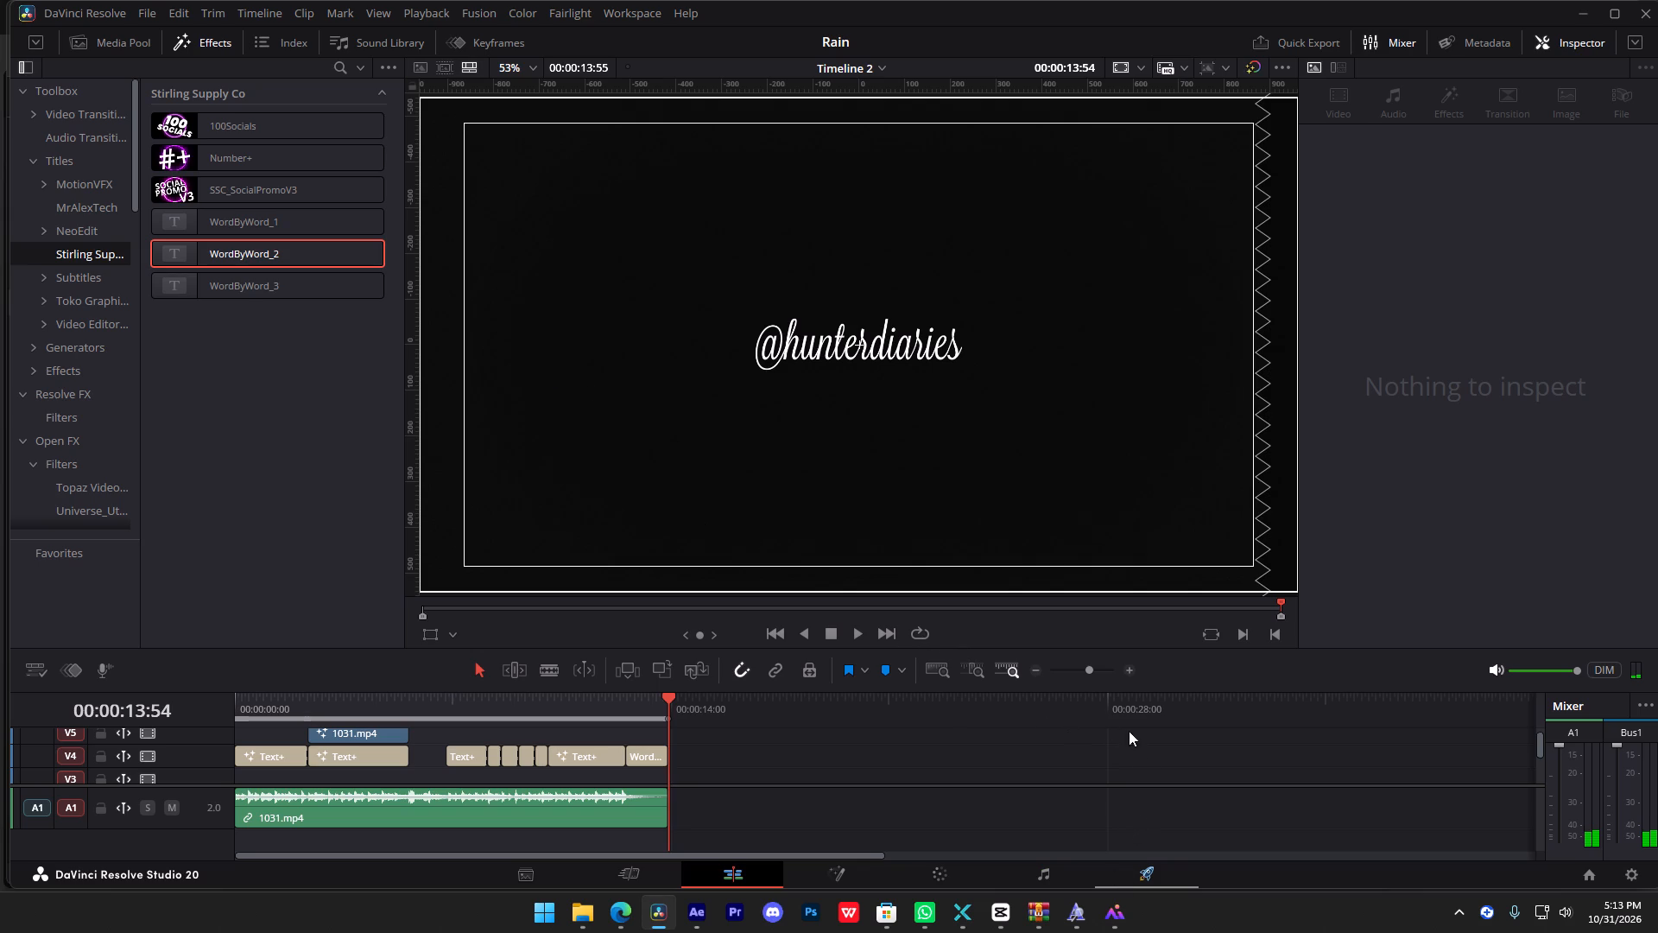
{"action": "left_click", "coordinate": [1149, 864]}
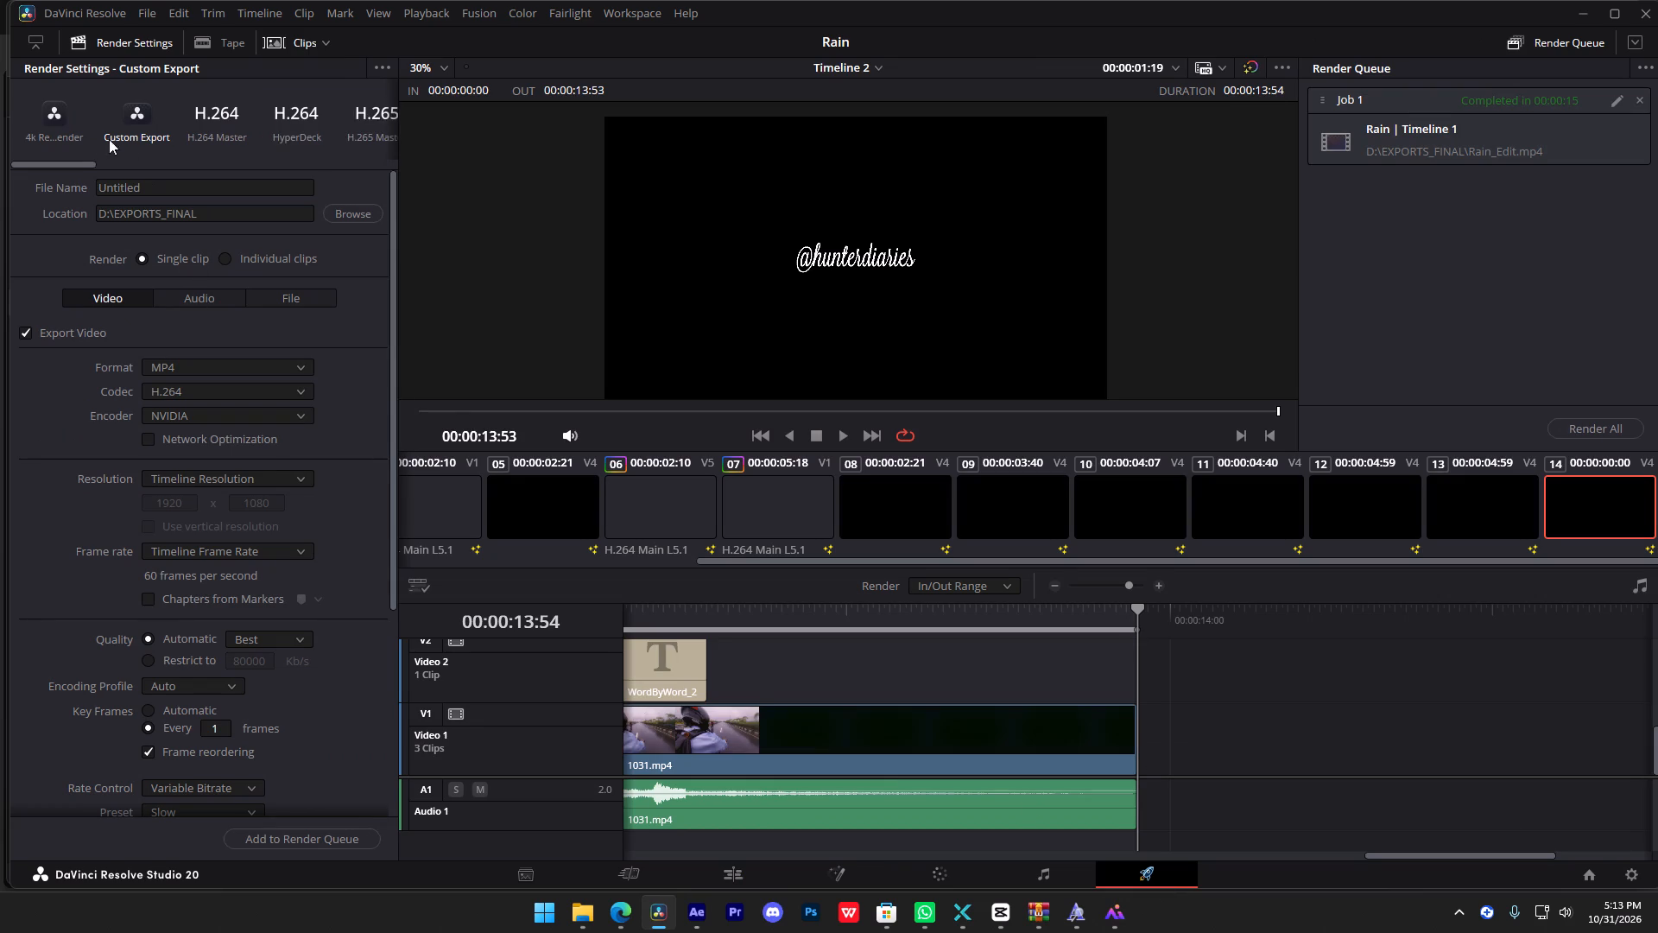
{"action": "left_click_drag", "start_coordinate": [67, 166], "coordinate": [0, 170]}
{"action": "left_click", "coordinate": [55, 123]}
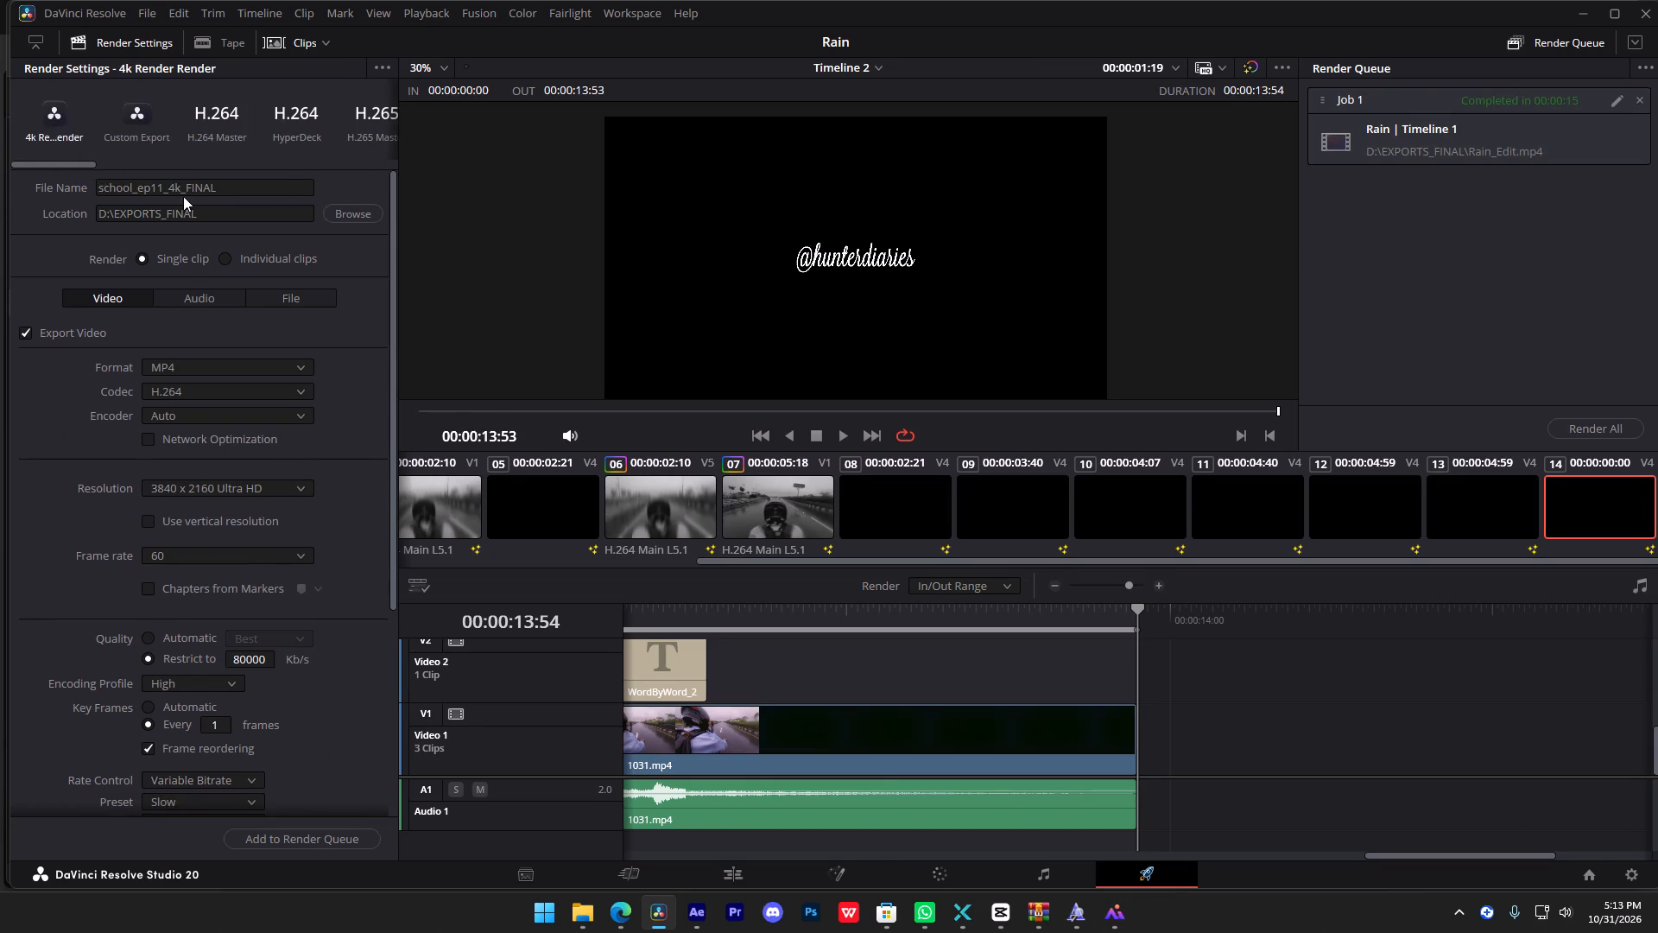
{"action": "left_click_drag", "start_coordinate": [59, 166], "coordinate": [231, 176]}
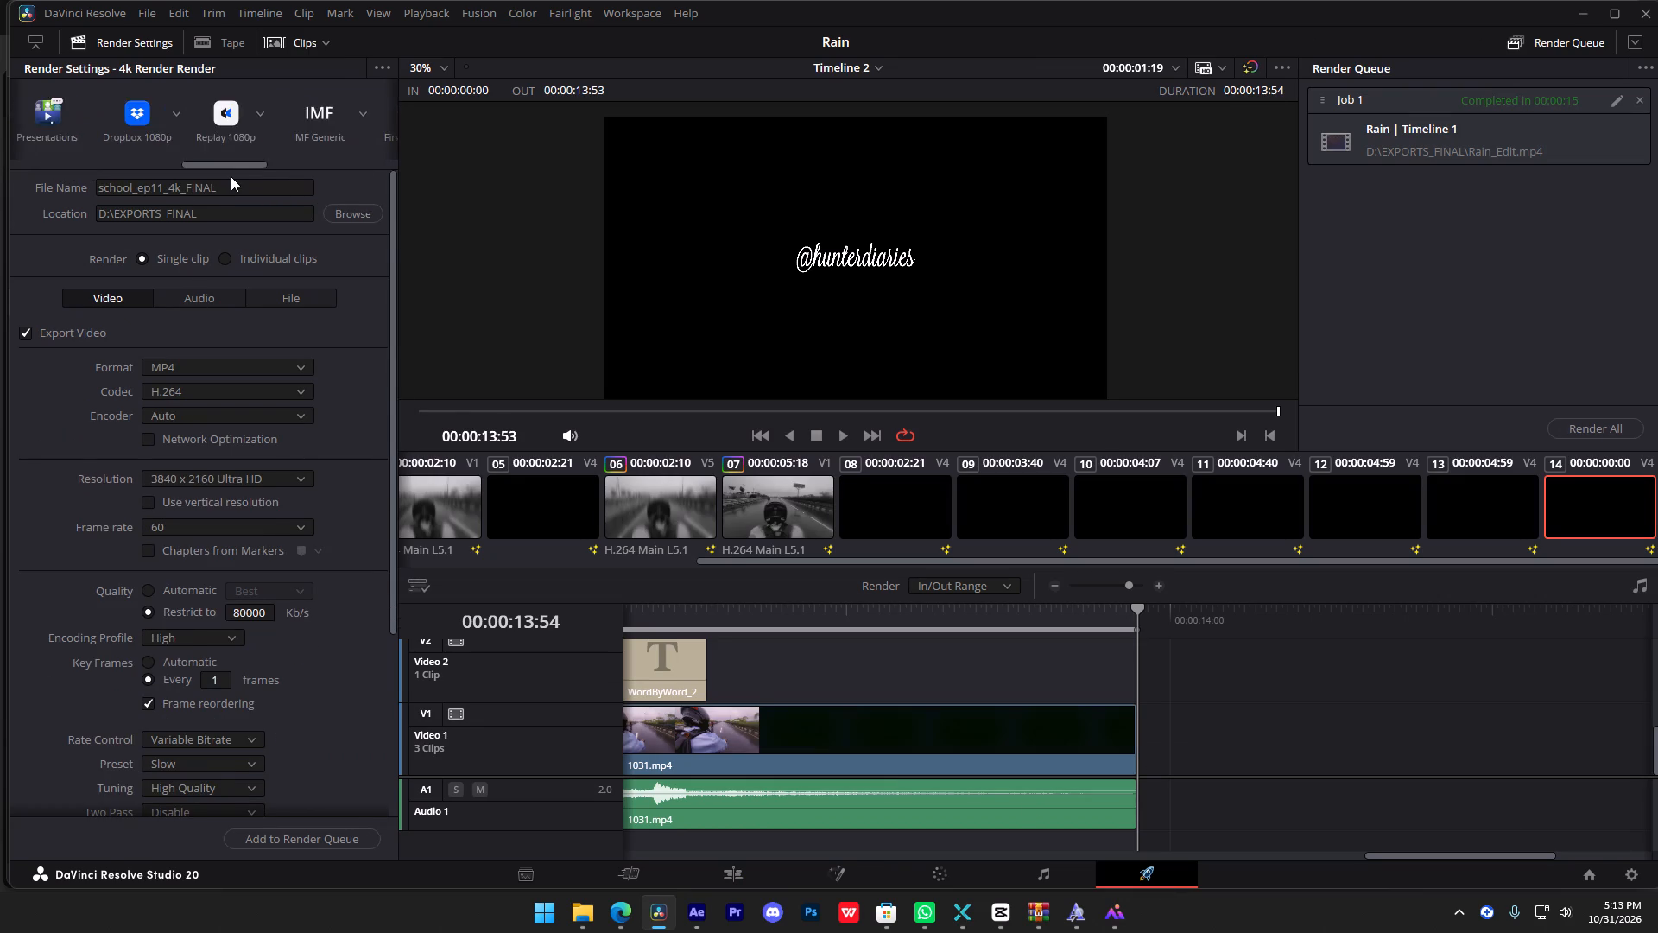
{"action": "left_click_drag", "start_coordinate": [231, 176], "coordinate": [132, 169]}
{"action": "left_click", "coordinate": [232, 116]}
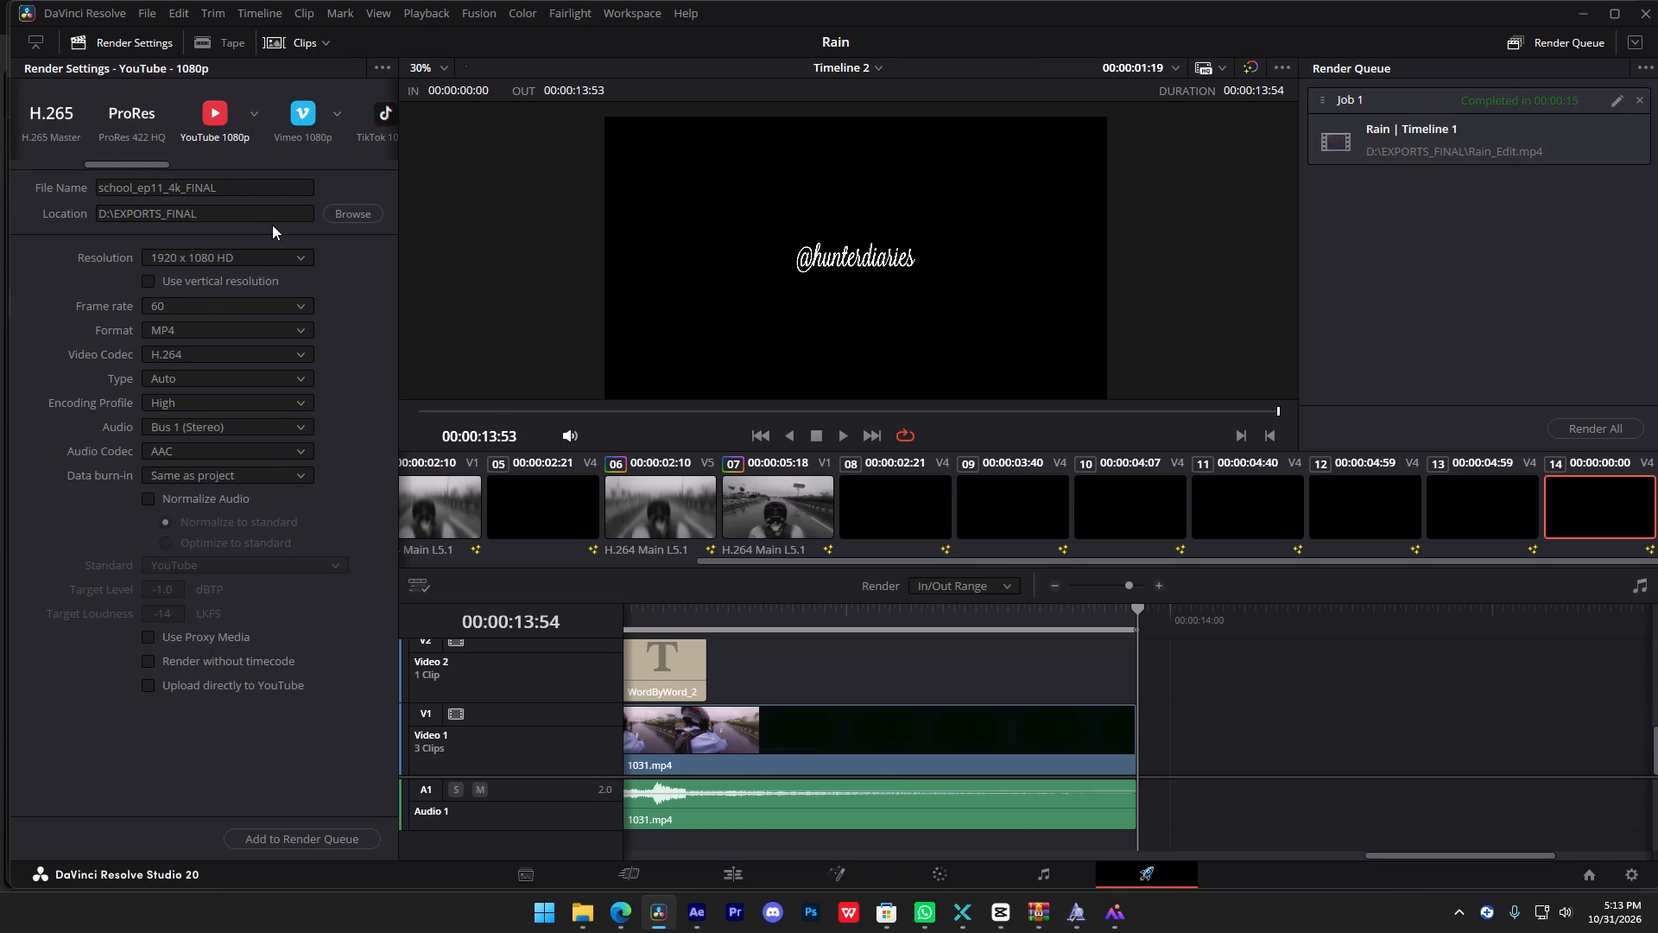
Add Timeline 2 to the render queue and start rendering the new job.
{"action": "double_click", "coordinate": [312, 854]}
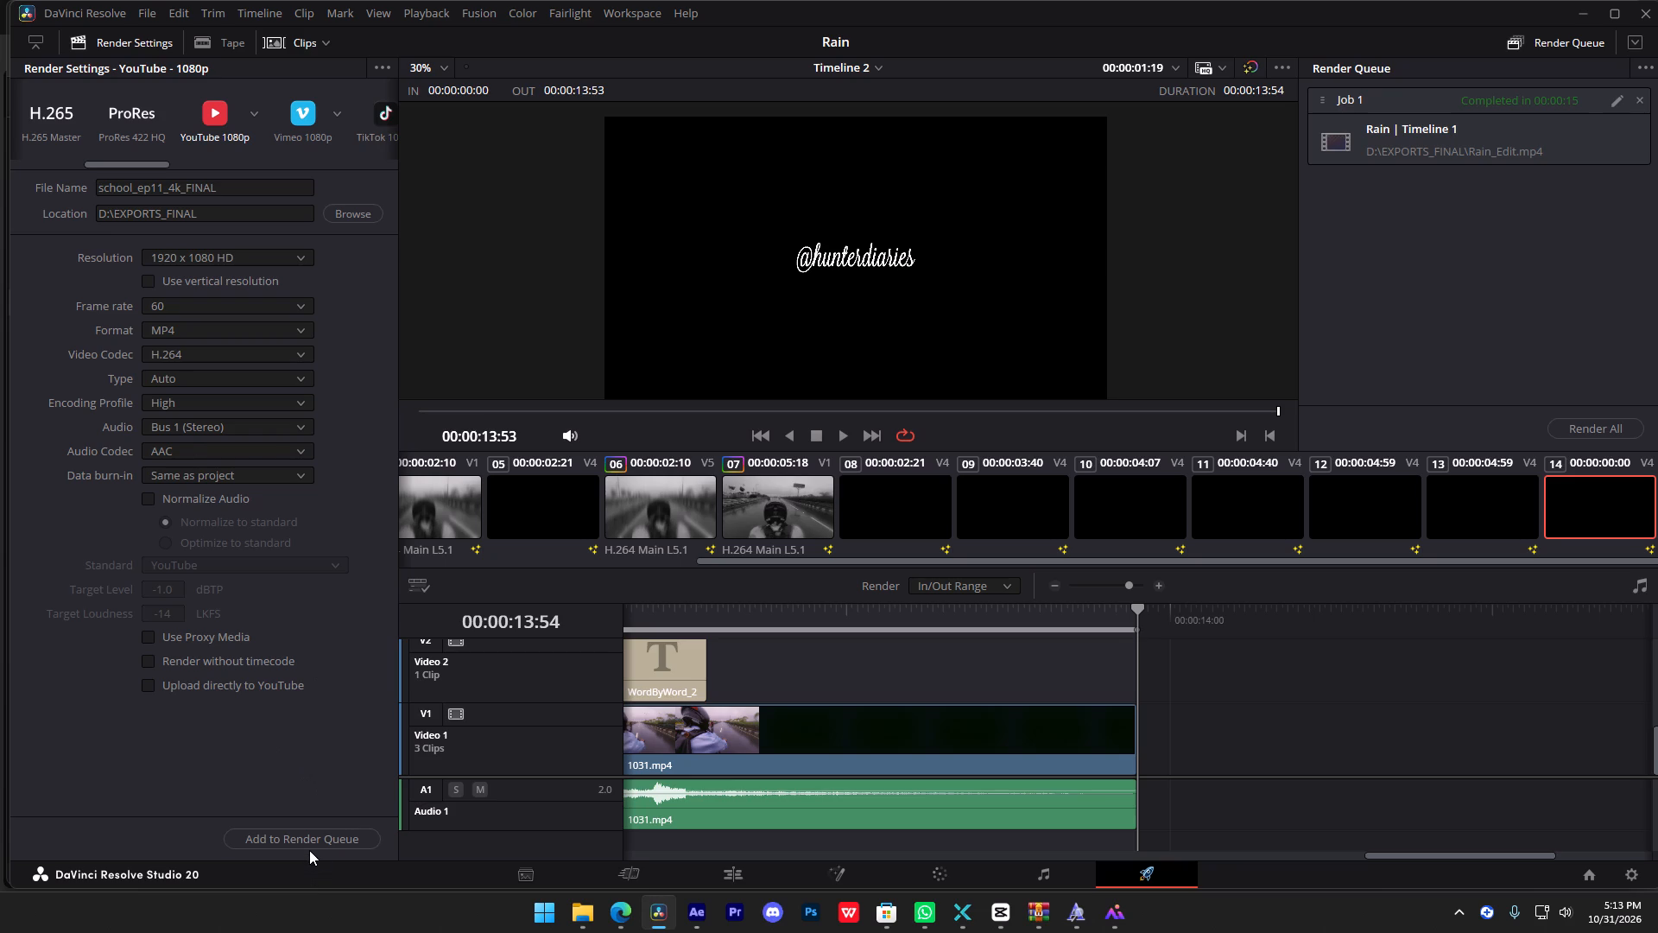
{"action": "left_click", "coordinate": [309, 841]}
{"action": "left_click", "coordinate": [1603, 414]}
{"action": "left_click", "coordinate": [1594, 423]}
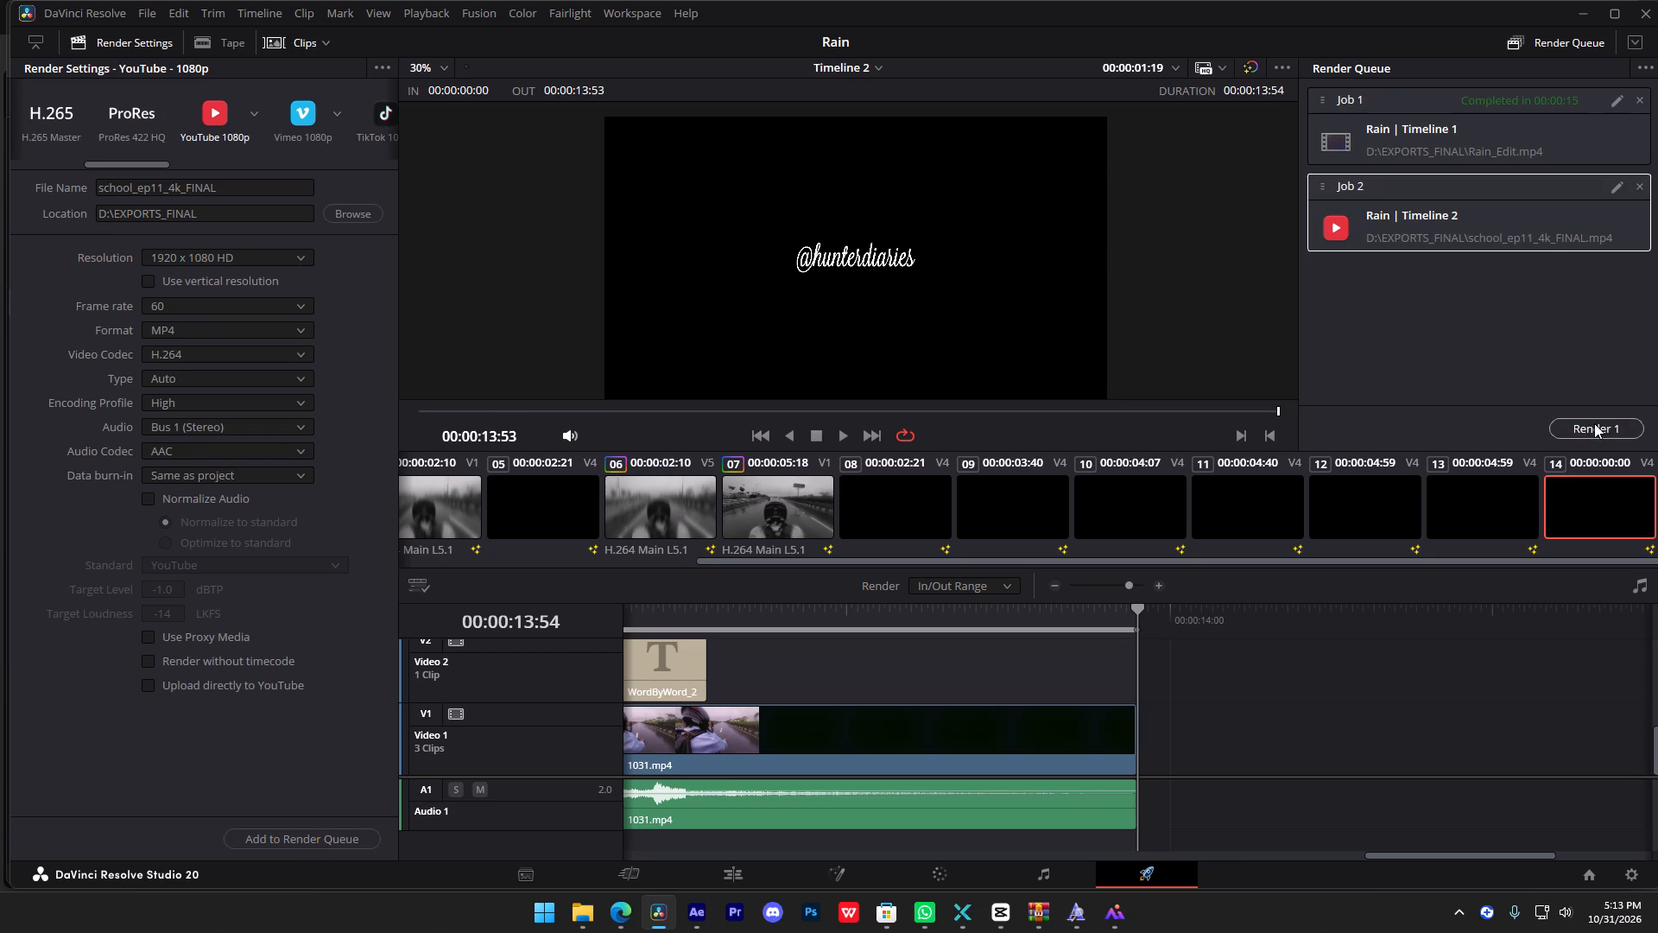